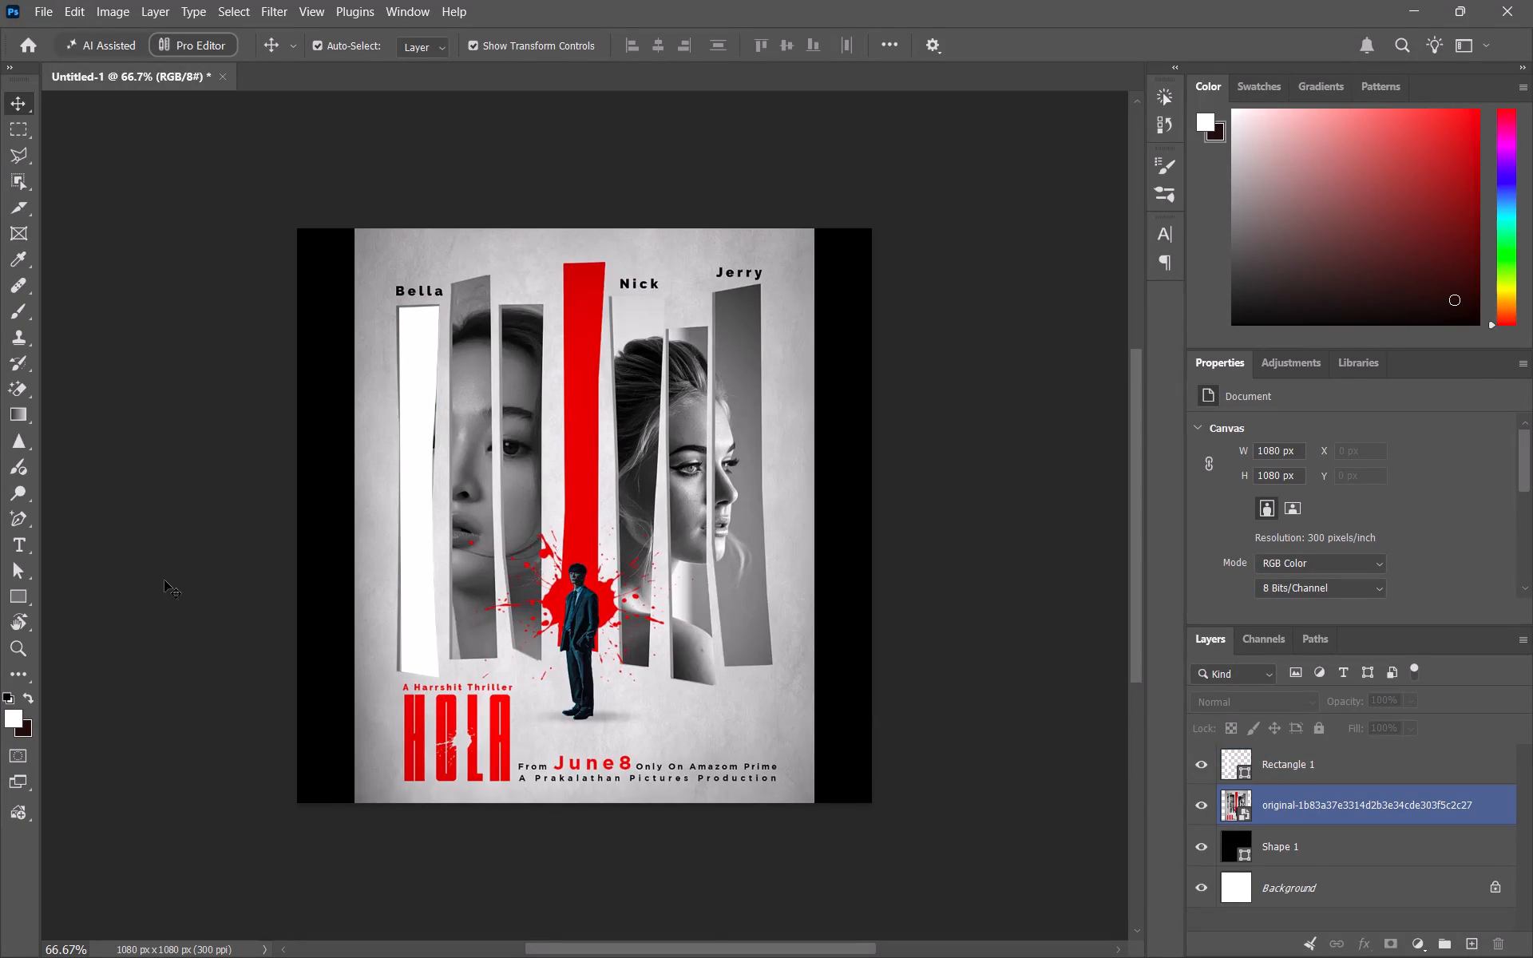
Draw a white rectangle about 95 × 703 px over the second strip of the poster, next to the name Bella.
{"action": "left_click", "coordinate": [3, 593]}
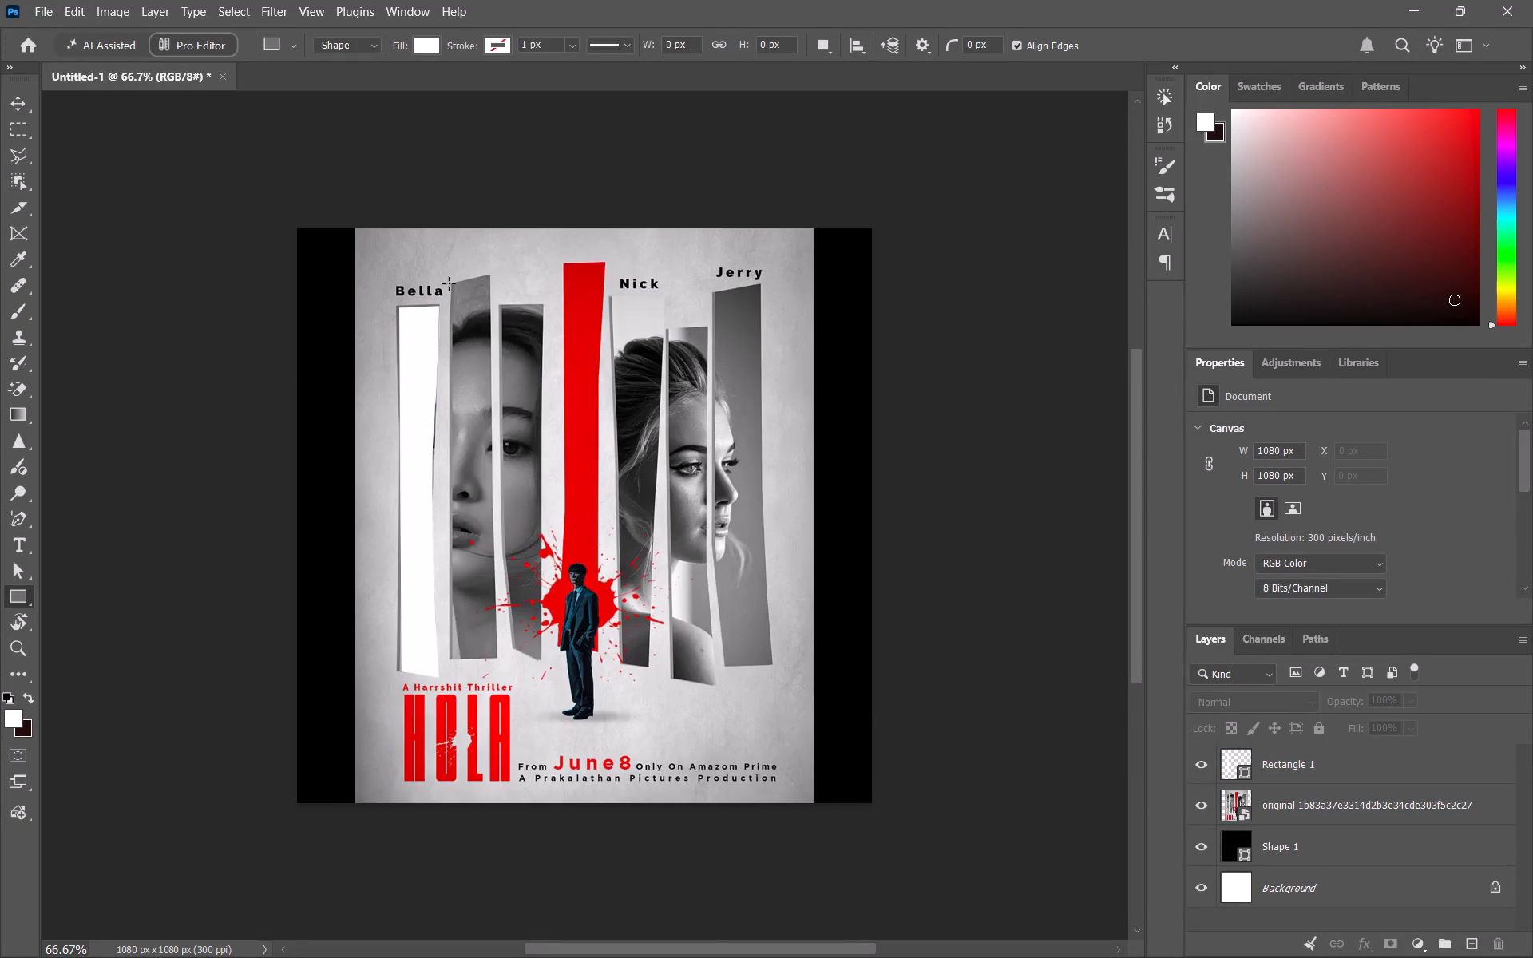
{"action": "left_click_drag", "start_coordinate": [449, 283], "coordinate": [498, 657]}
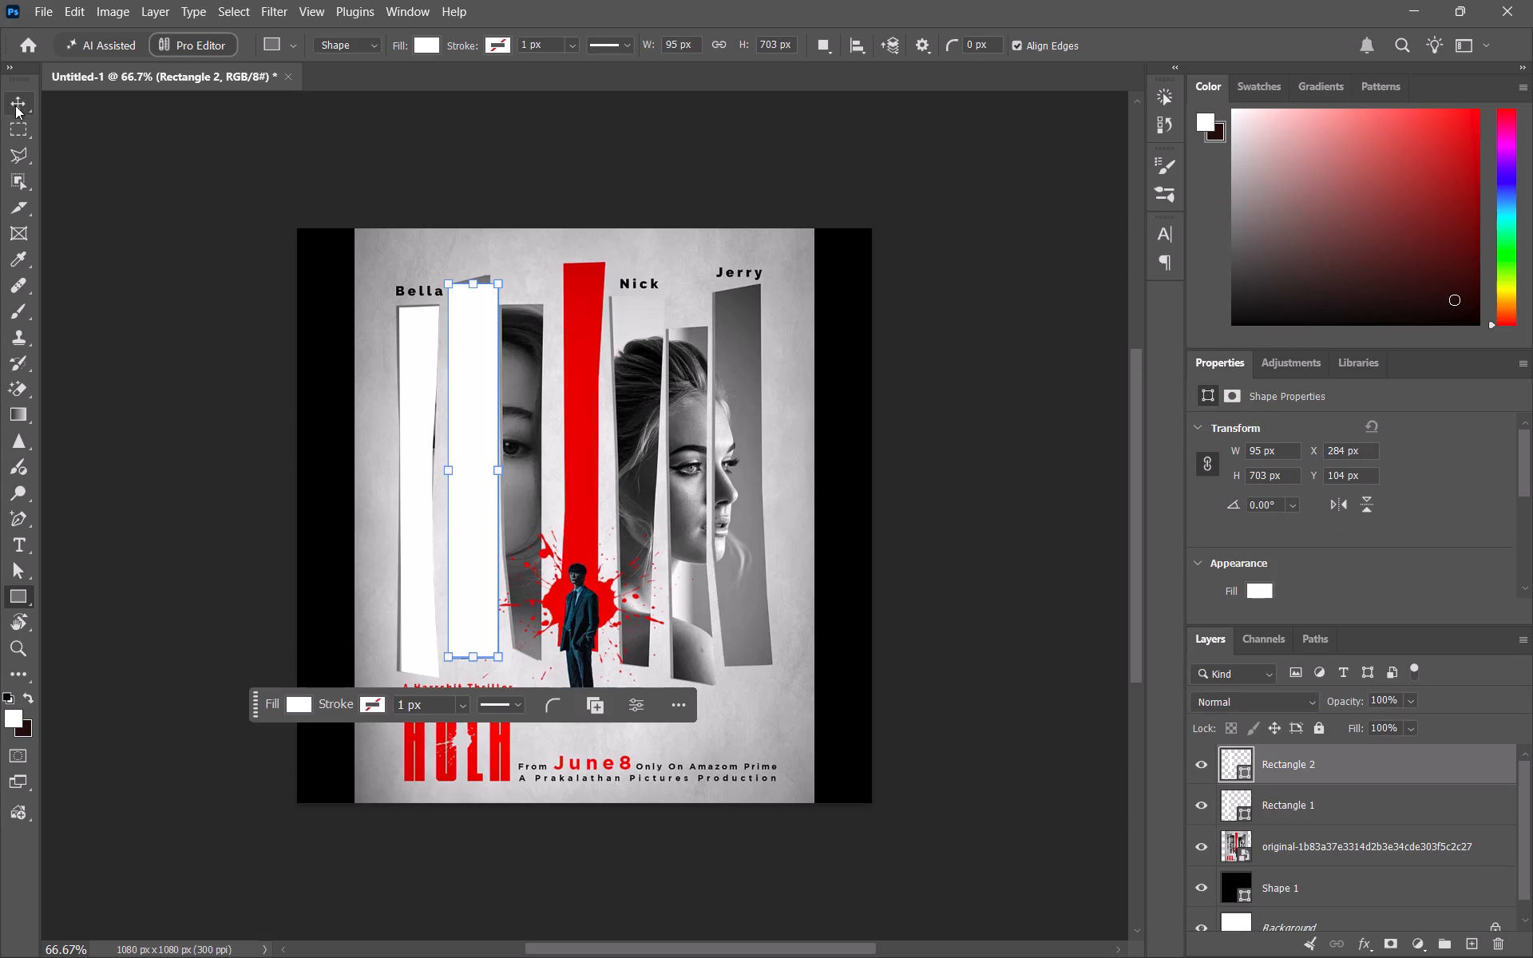
Move the two top corner points of the new rectangle to match the slanted top edge of the second strip, accepting conversion to a regular path.
{"action": "left_click", "coordinate": [21, 573]}
{"action": "right_click", "coordinate": [21, 573]}
{"action": "left_click", "coordinate": [61, 585]}
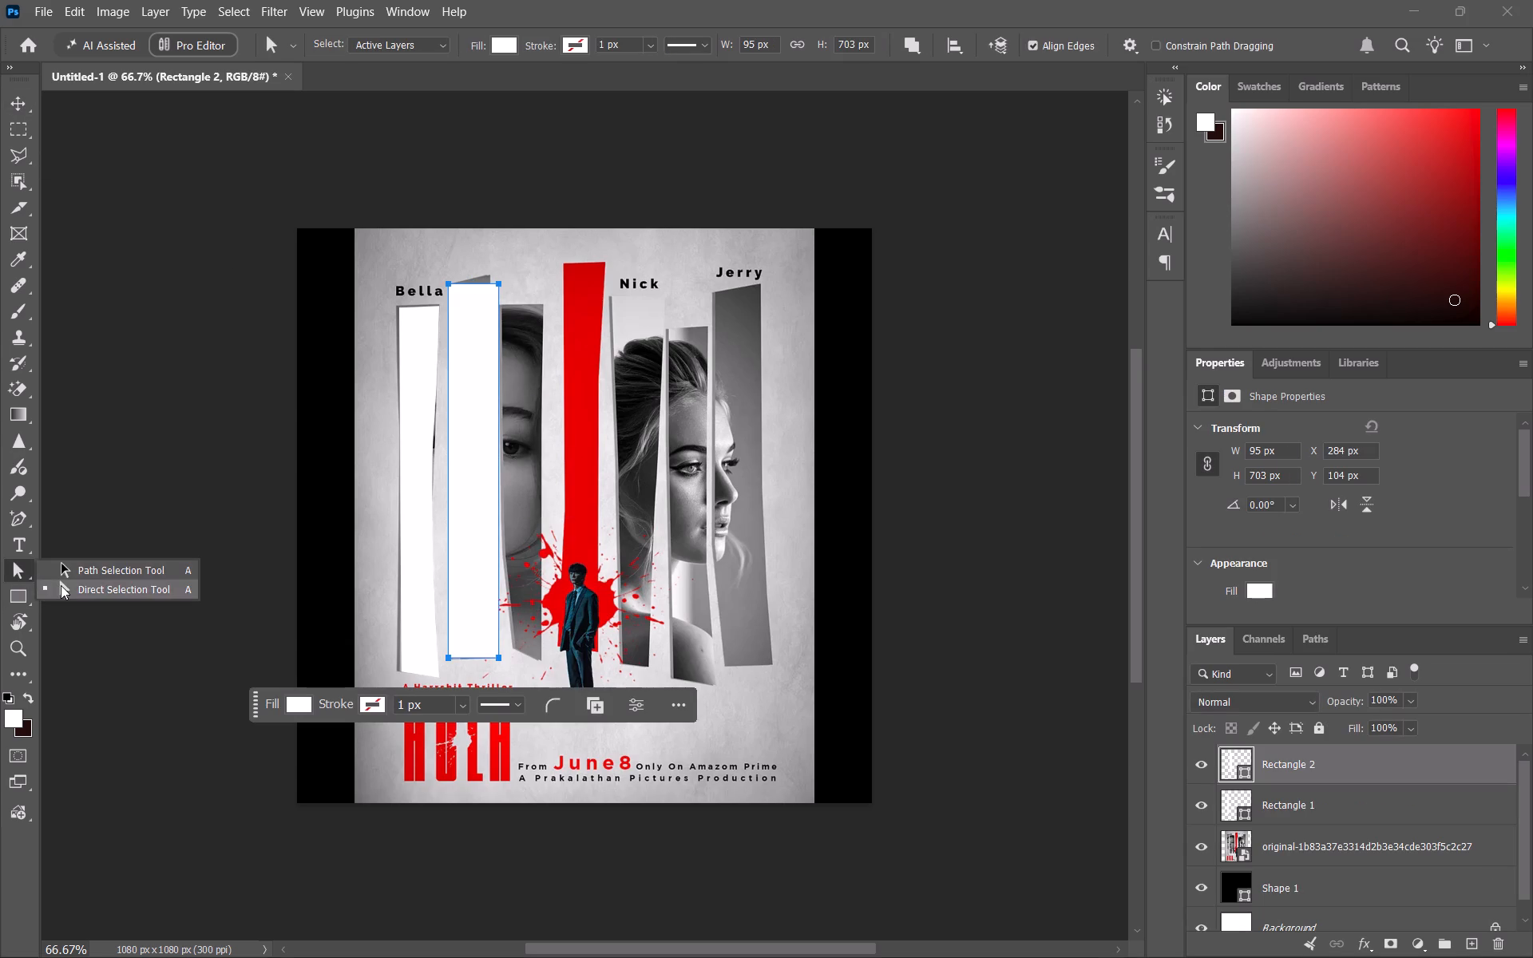
{"action": "left_click_drag", "start_coordinate": [485, 257], "coordinate": [512, 322]}
{"action": "left_click_drag", "start_coordinate": [496, 283], "coordinate": [490, 277]}
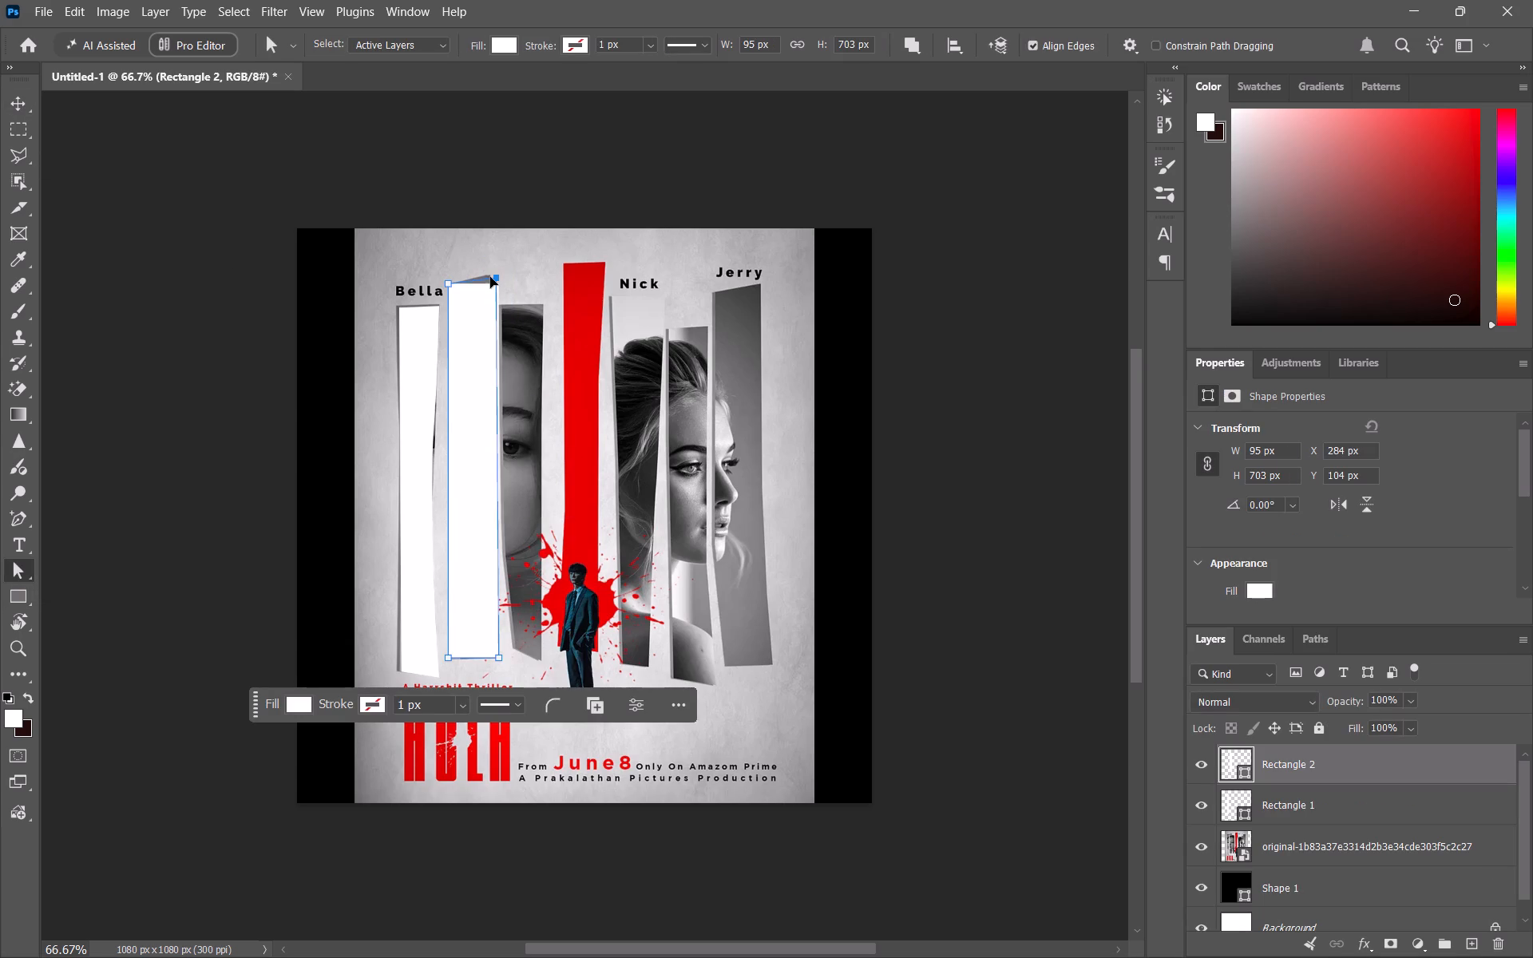
{"action": "left_click_drag", "start_coordinate": [490, 277], "coordinate": [489, 277]}
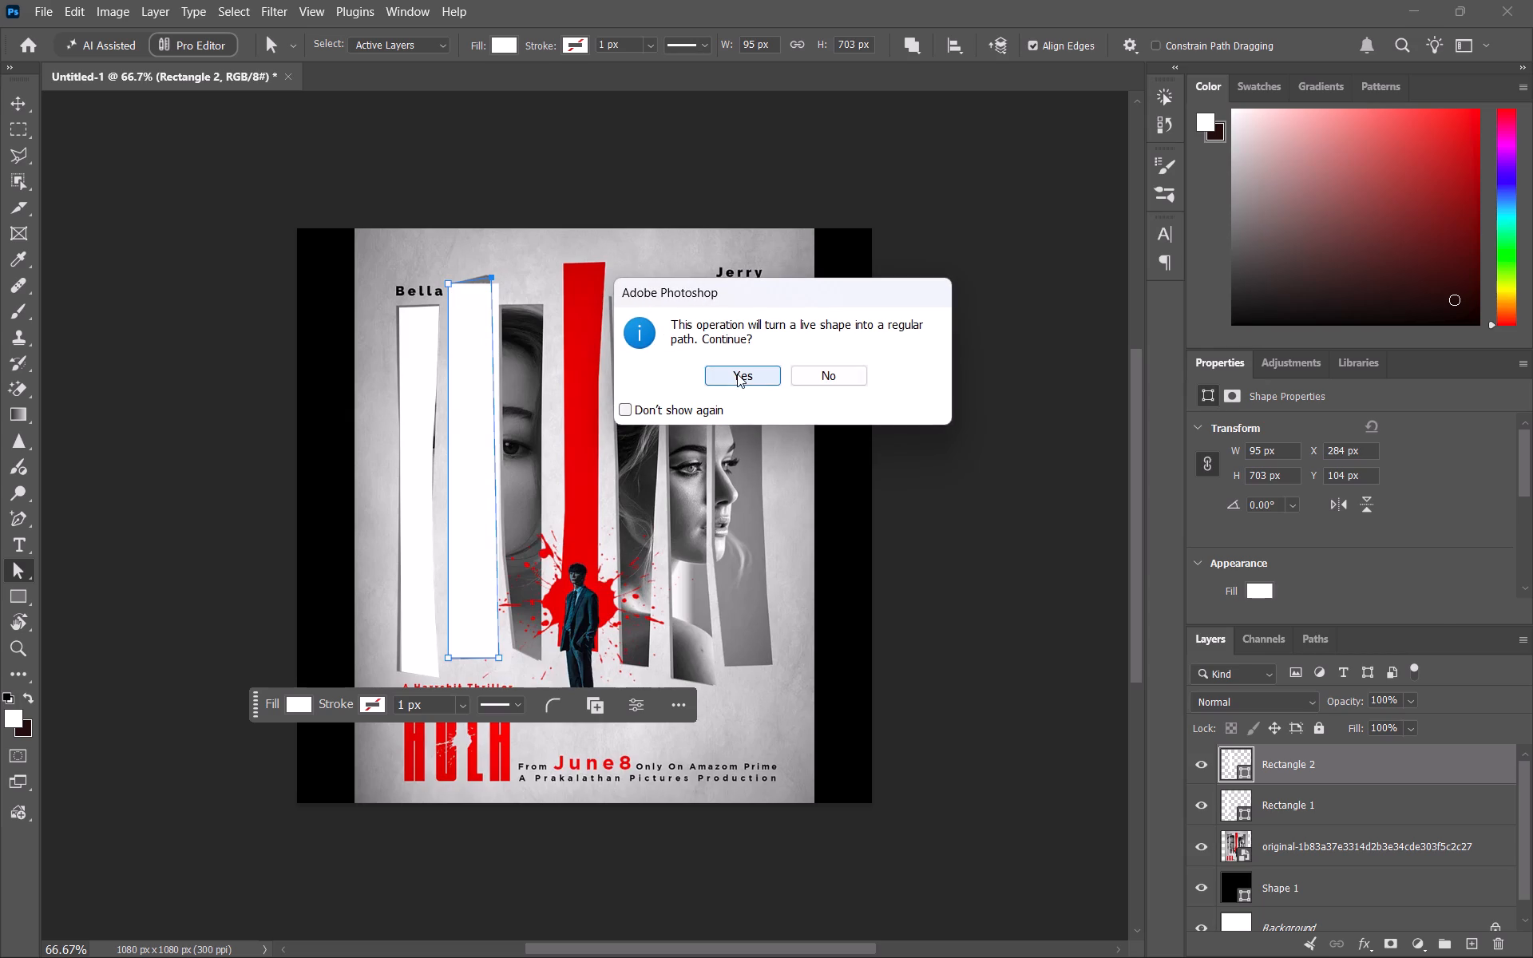
{"action": "key", "text": "space"}
{"action": "left_click_drag", "start_coordinate": [437, 273], "coordinate": [458, 289]}
{"action": "left_click_drag", "start_coordinate": [448, 283], "coordinate": [457, 292]}
{"action": "left_click_drag", "start_coordinate": [457, 292], "coordinate": [454, 285]}
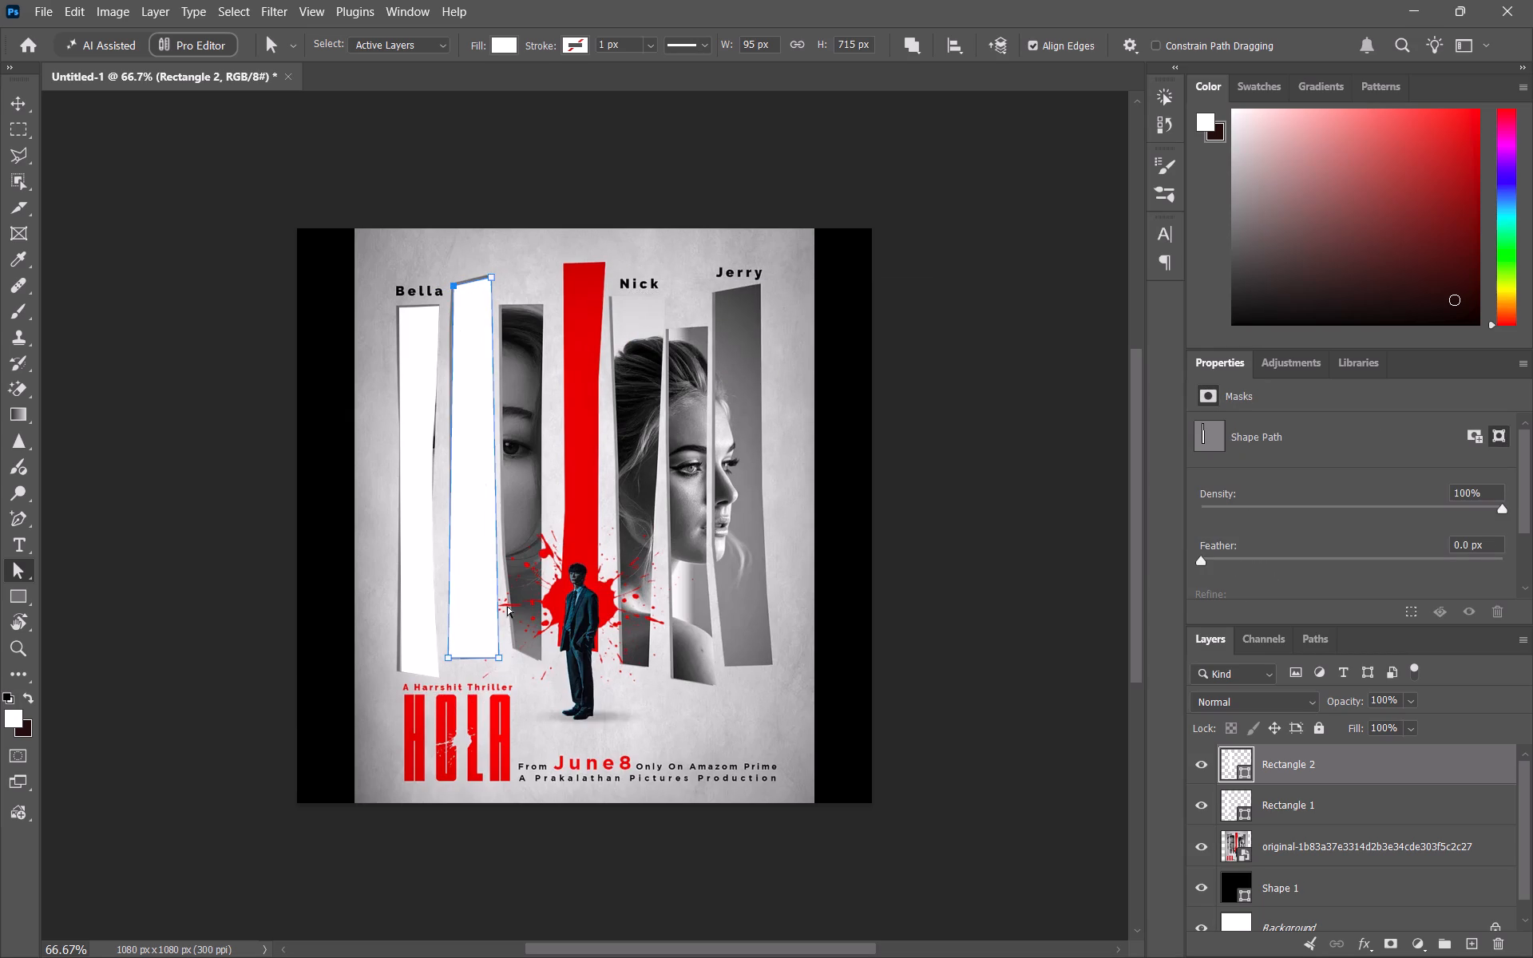
Move the two bottom corner points of the second strip's white shape to match the strip's lower end.
{"action": "left_click_drag", "start_coordinate": [501, 671], "coordinate": [487, 643]}
{"action": "left_click_drag", "start_coordinate": [501, 654], "coordinate": [493, 649]}
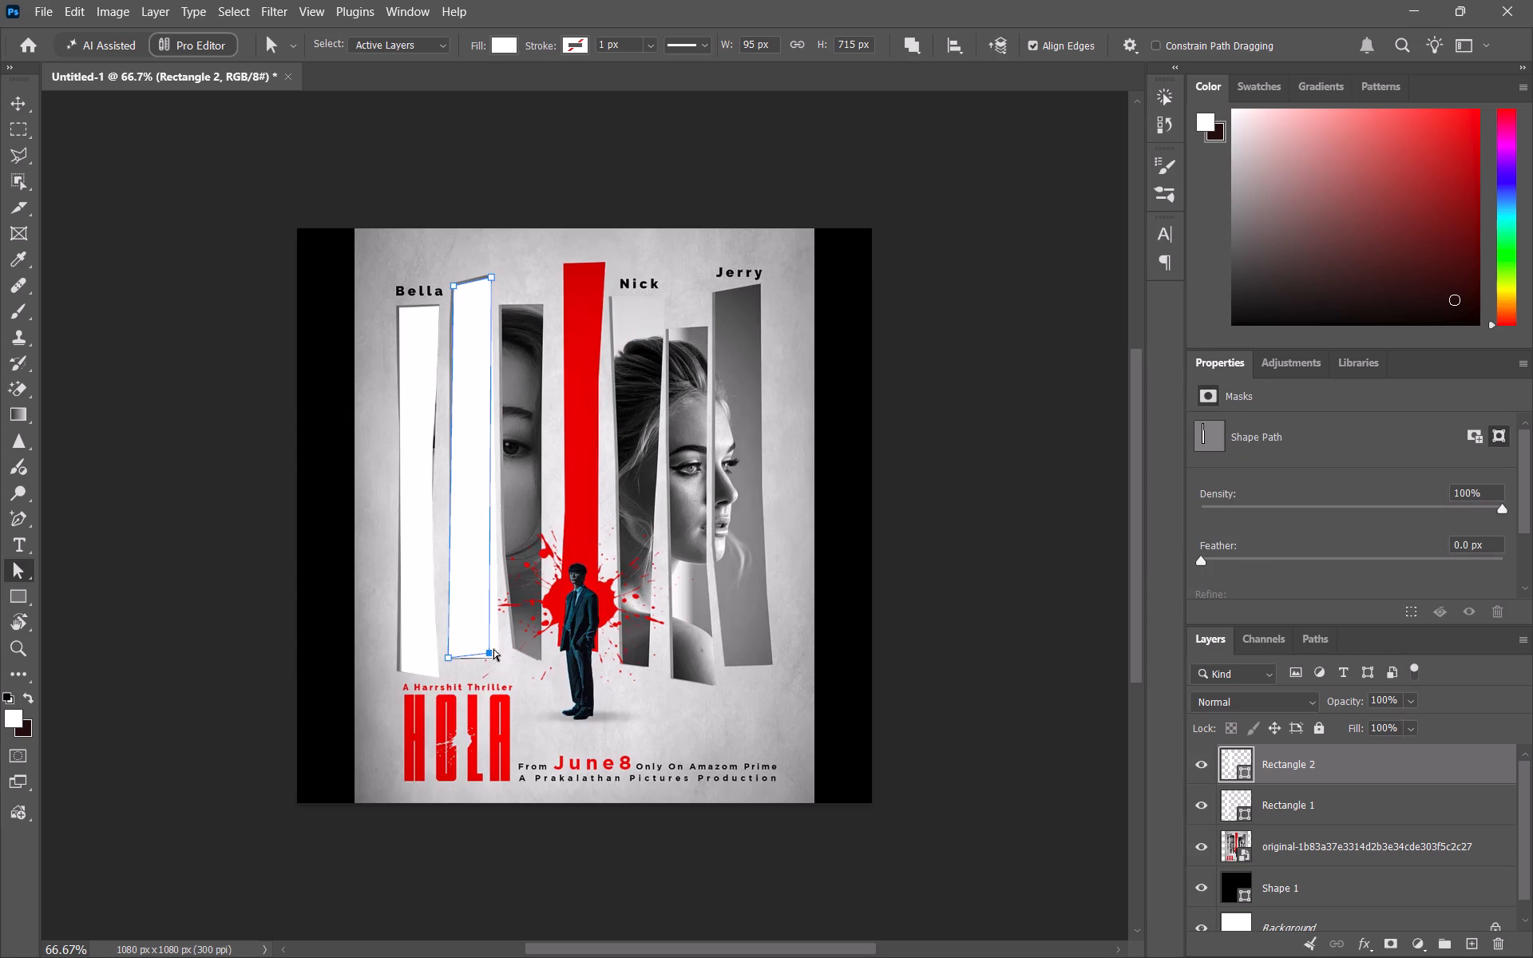
{"action": "left_click_drag", "start_coordinate": [493, 649], "coordinate": [491, 649]}
{"action": "left_click_drag", "start_coordinate": [488, 652], "coordinate": [497, 656]}
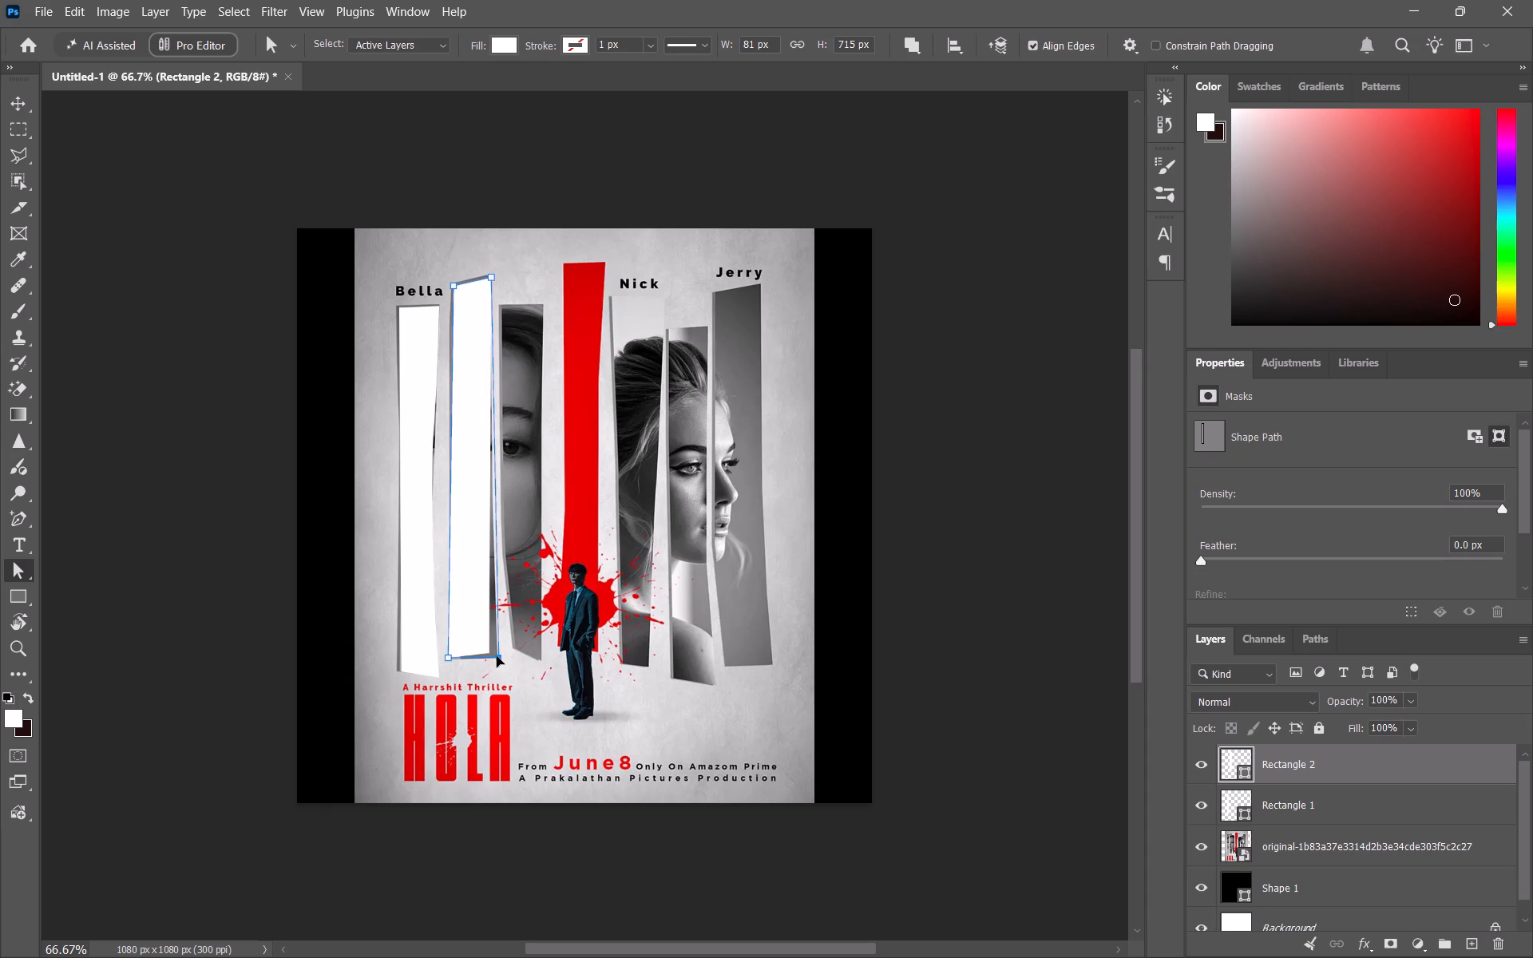
{"action": "left_click_drag", "start_coordinate": [497, 656], "coordinate": [495, 656]}
{"action": "left_click", "coordinate": [526, 671]}
{"action": "left_click", "coordinate": [464, 634]}
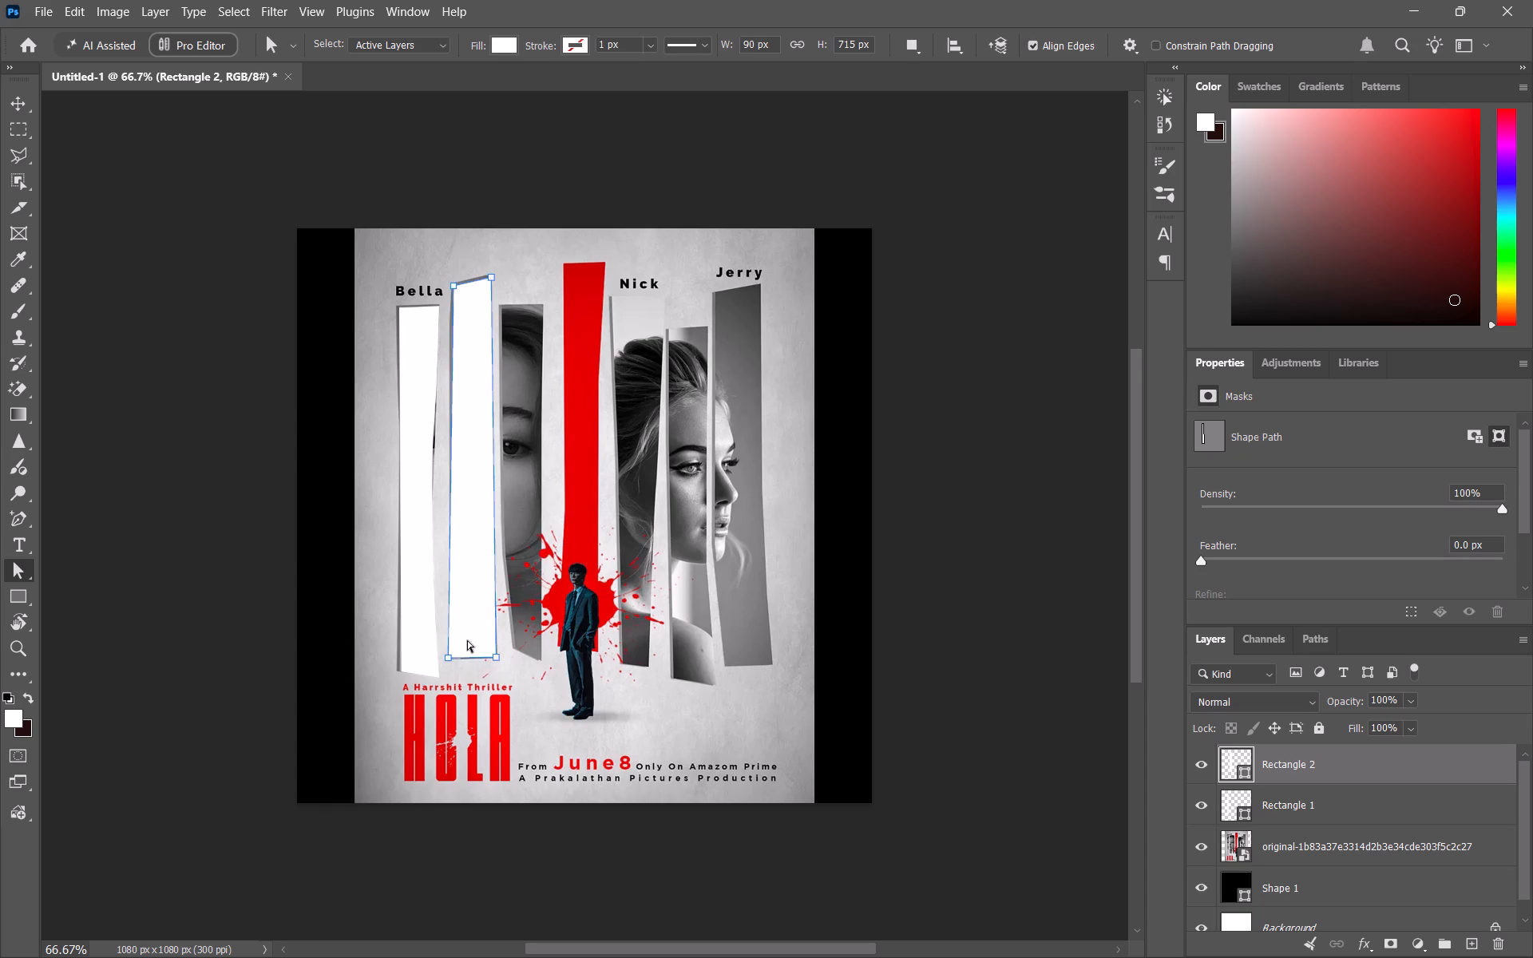
{"action": "left_click_drag", "start_coordinate": [448, 682], "coordinate": [450, 644]}
{"action": "left_click_drag", "start_coordinate": [446, 656], "coordinate": [456, 650]}
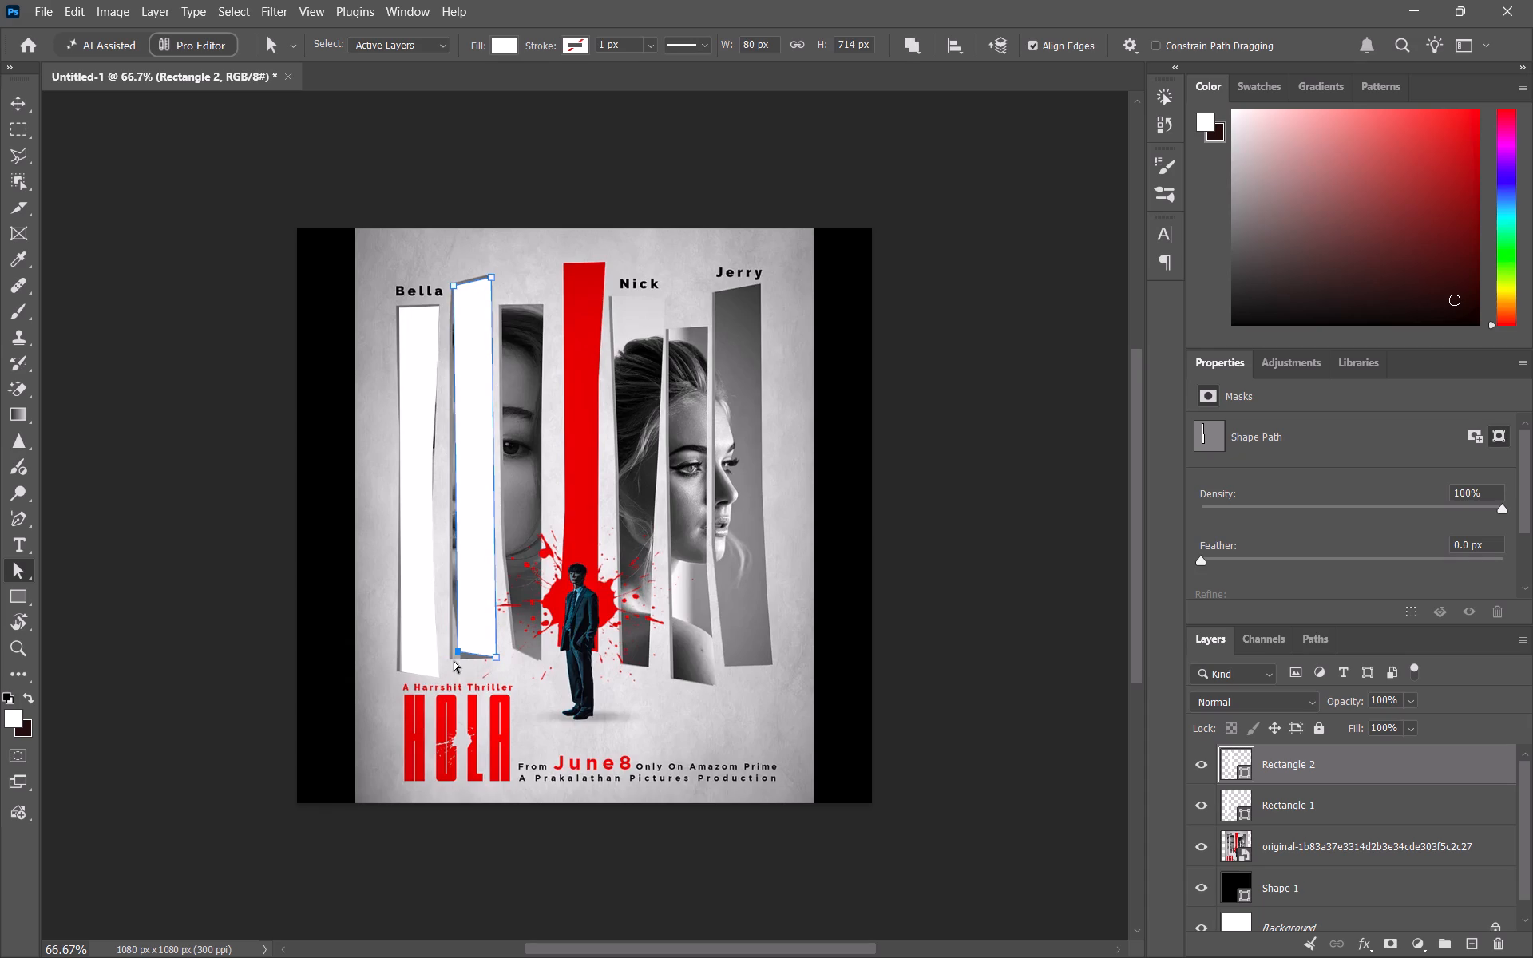
{"action": "left_click_drag", "start_coordinate": [458, 651], "coordinate": [451, 659]}
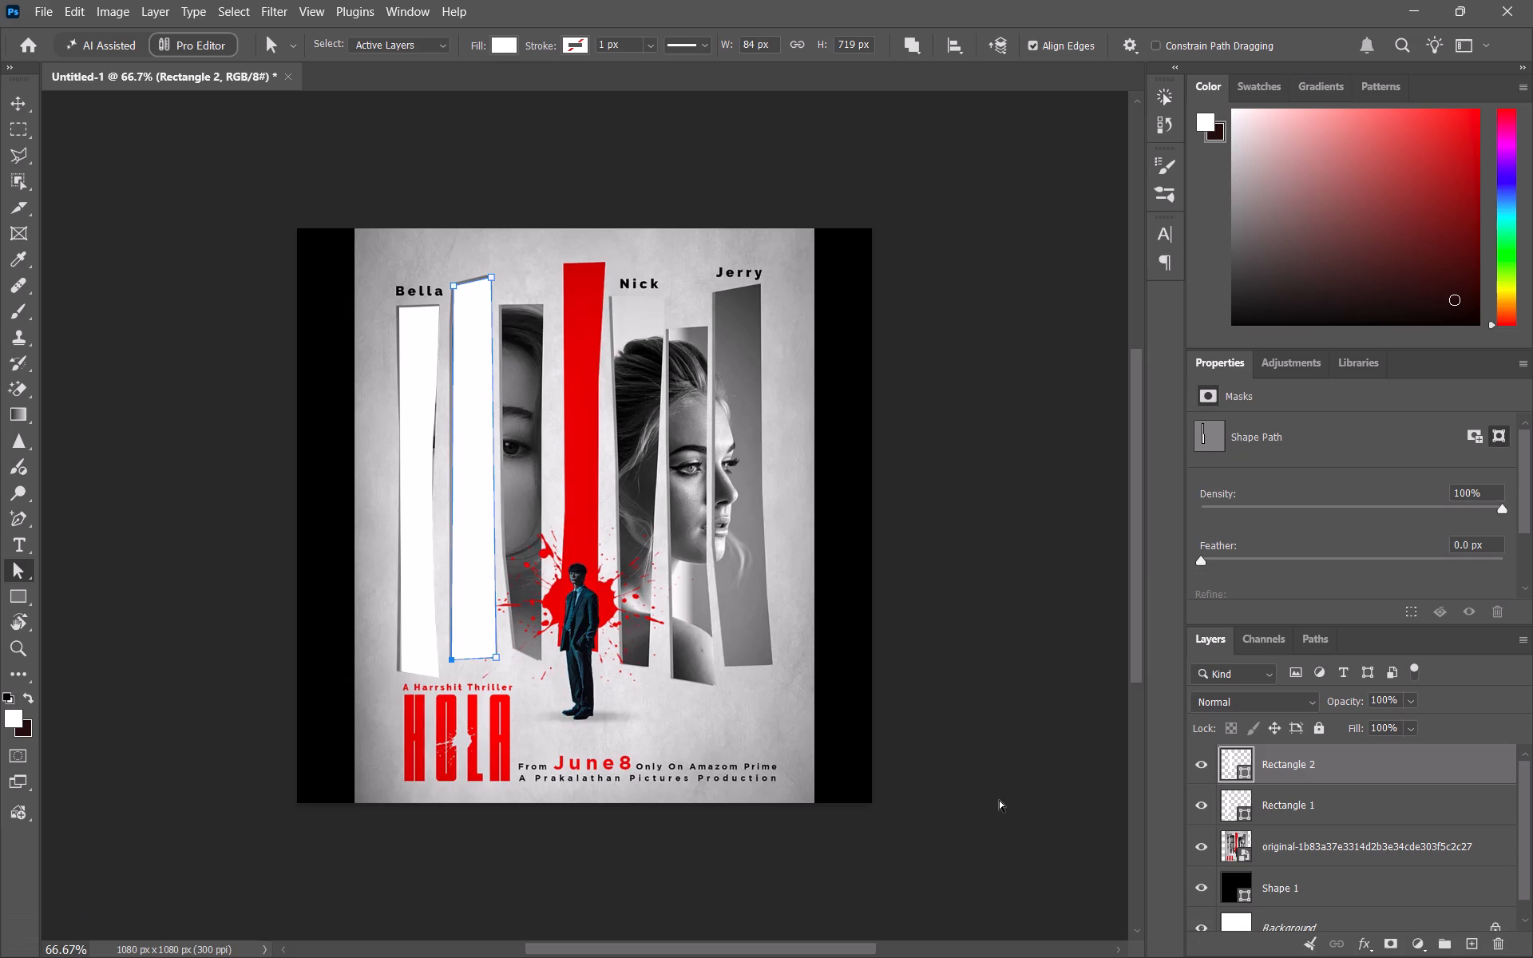
Switch to Photos to view the original poster image, and move its window out of the way.
{"action": "right_click", "coordinate": [22, 560]}
{"action": "left_click", "coordinate": [20, 510]}
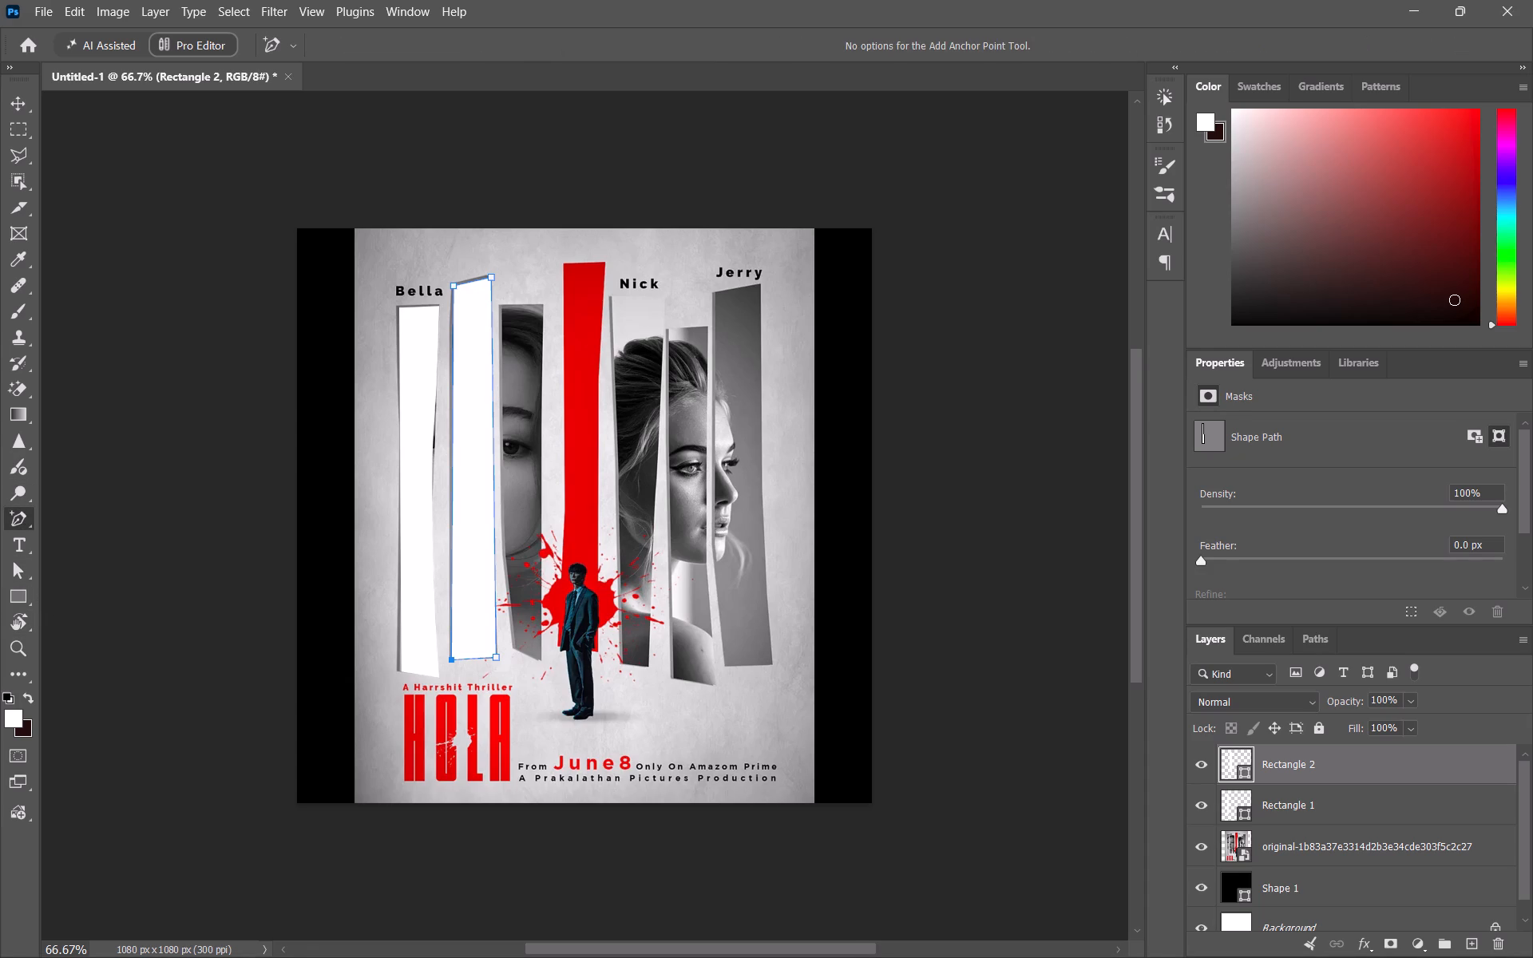
{"action": "left_click", "coordinate": [1032, 951]}
{"action": "left_click_drag", "start_coordinate": [1079, 946], "coordinate": [821, 948]}
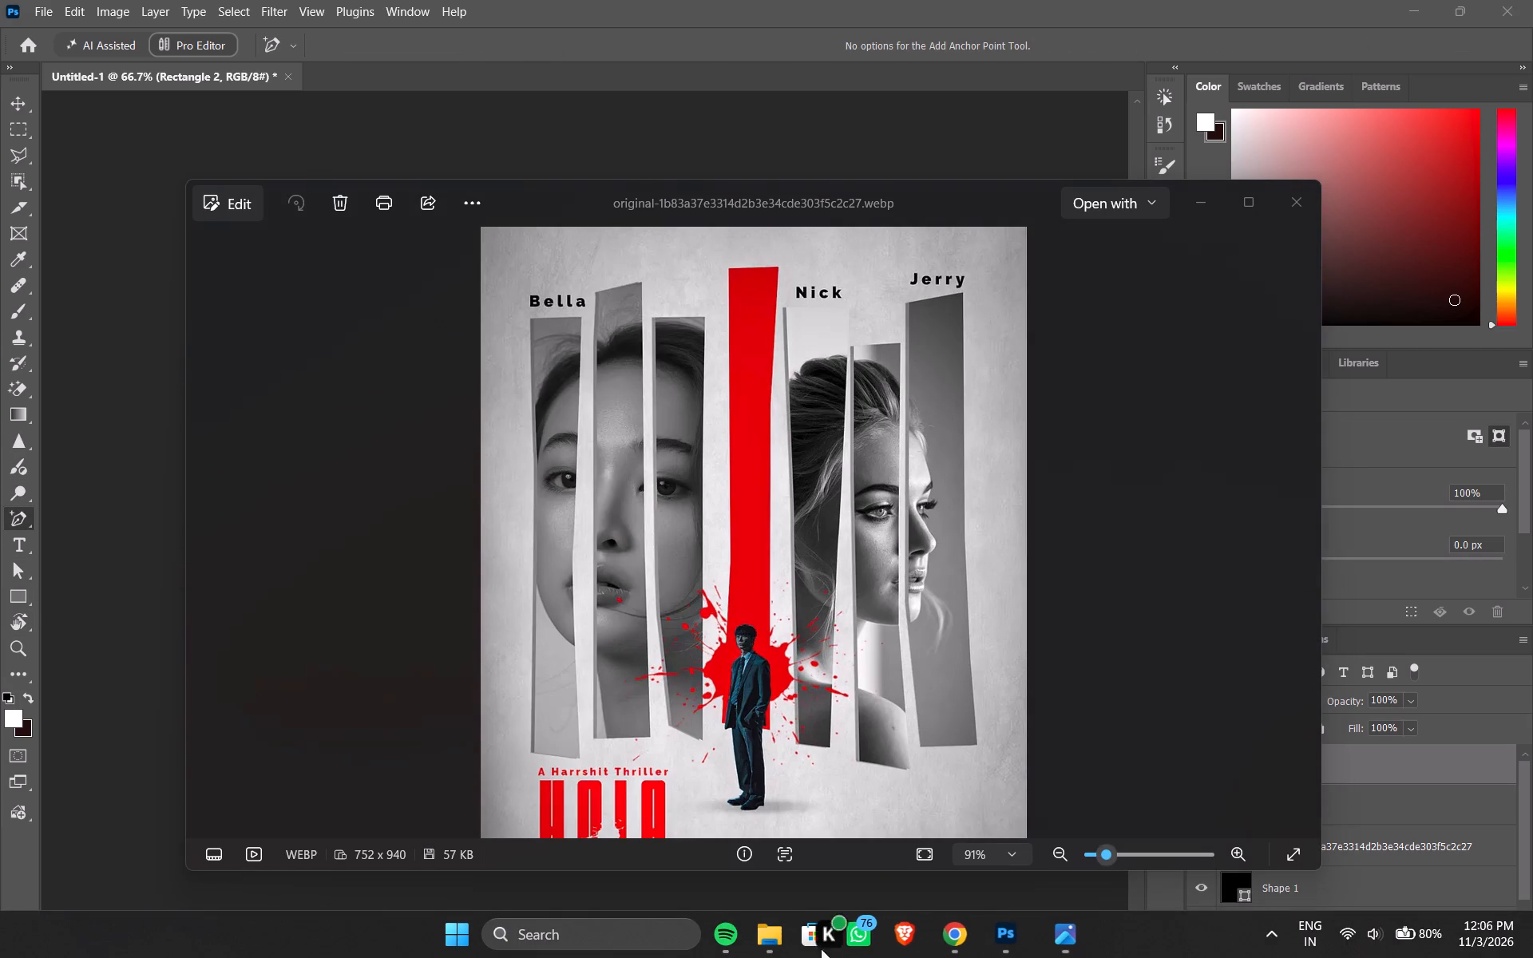
{"action": "left_click_drag", "start_coordinate": [821, 948], "coordinate": [701, 952]}
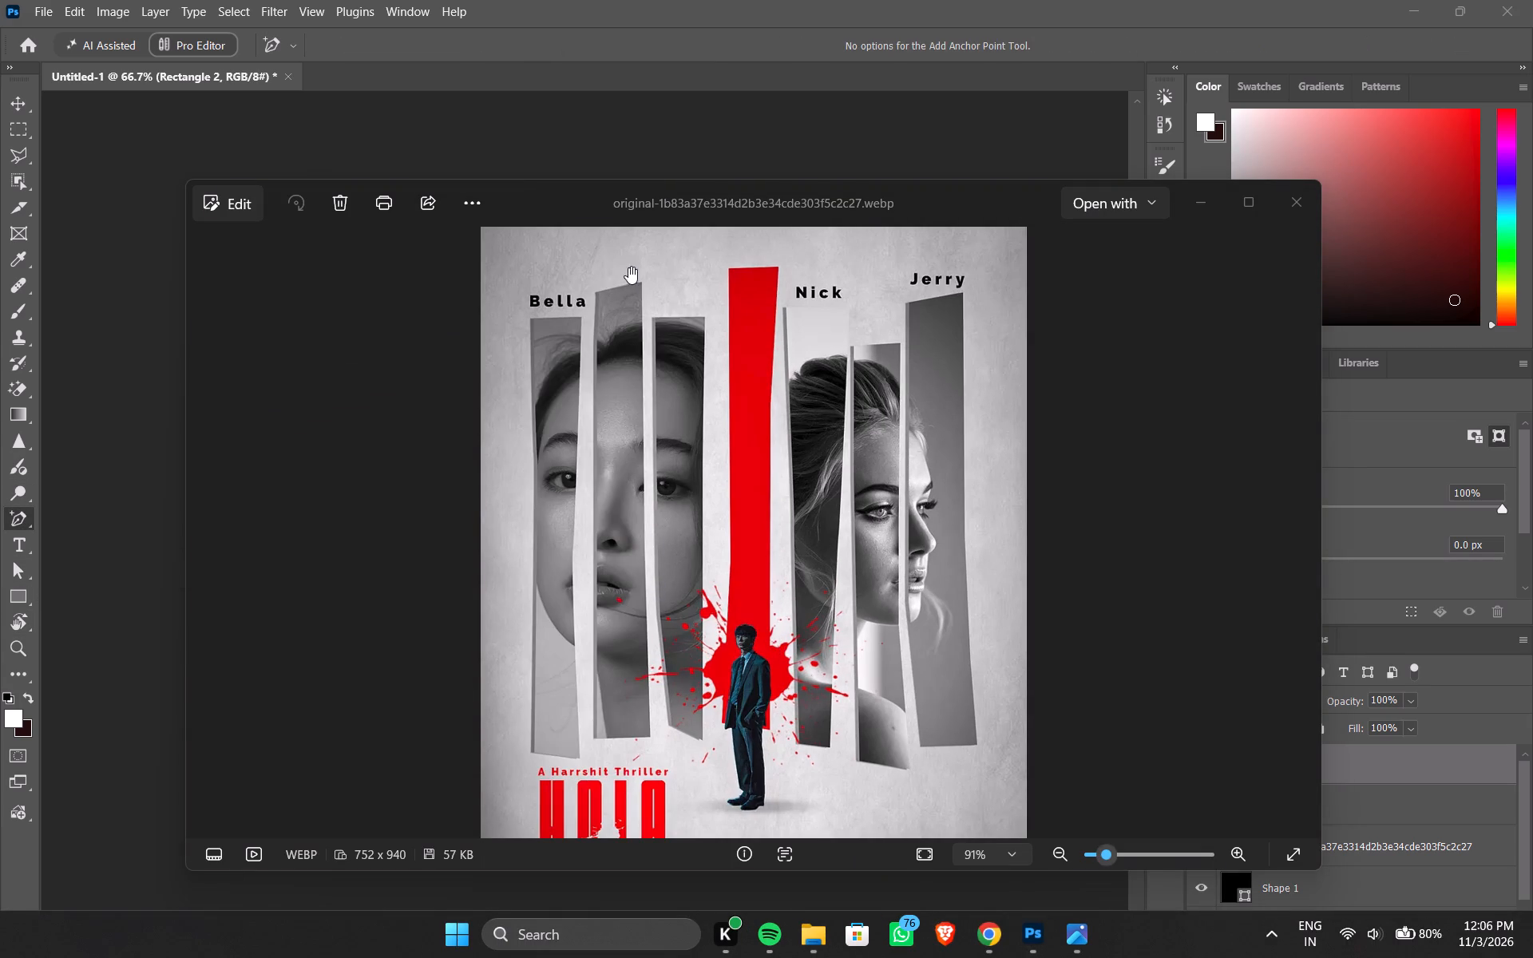
{"action": "left_click_drag", "start_coordinate": [734, 193], "coordinate": [434, 787]}
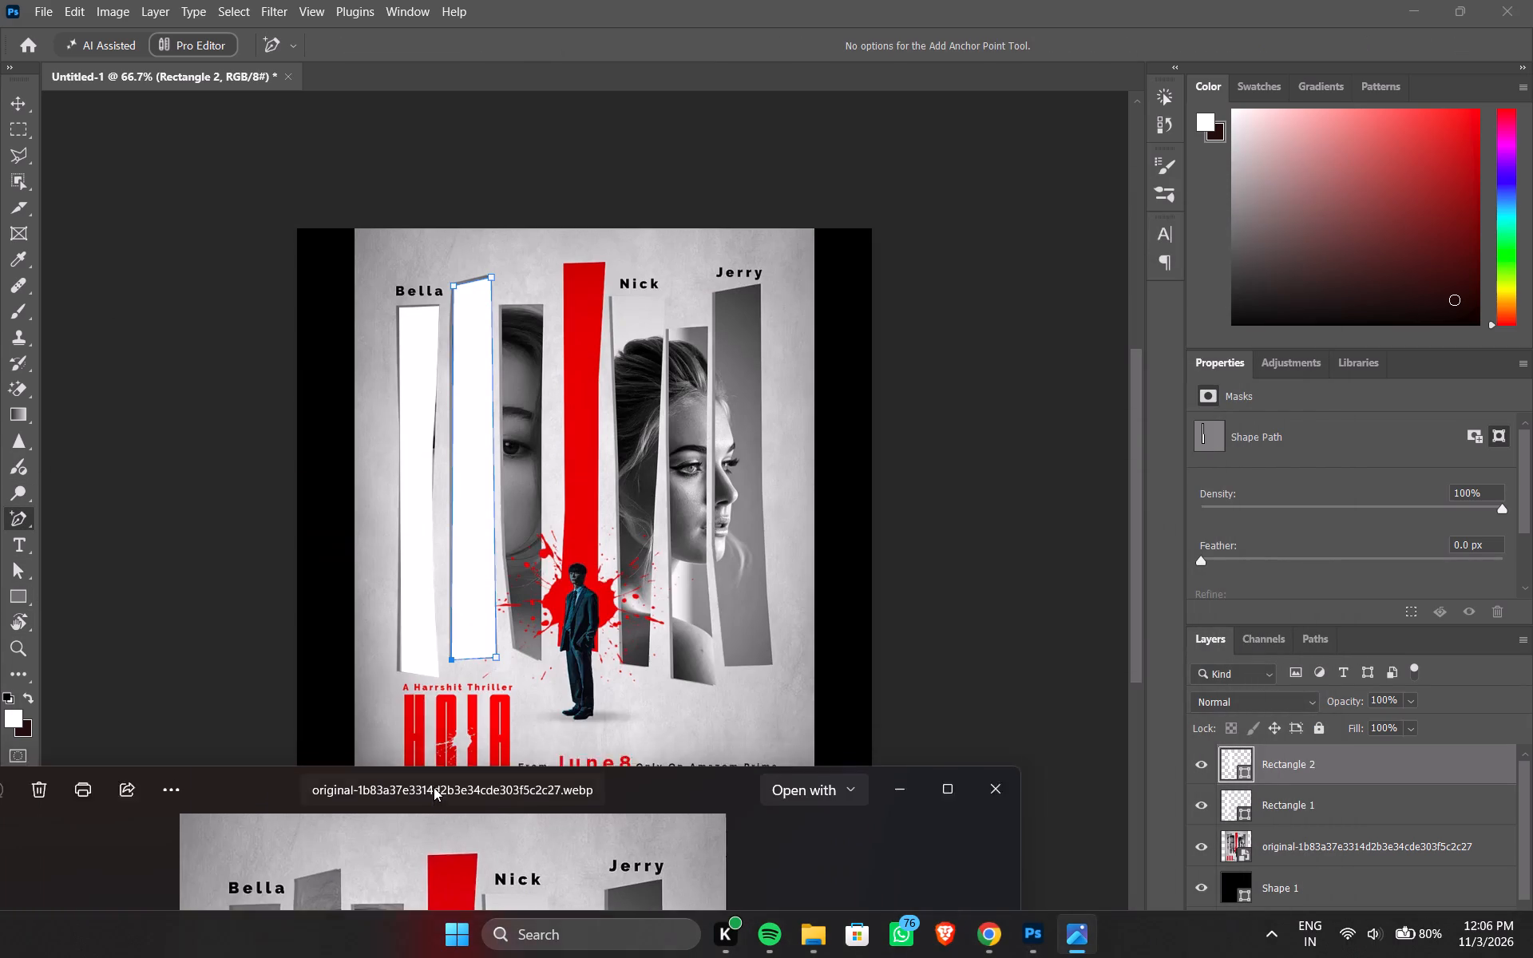
{"action": "left_click_drag", "start_coordinate": [434, 787], "coordinate": [434, 782]}
In Photoshop, add an anchor point about midway along each long edge of the second strip's white shape.
{"action": "right_click", "coordinate": [23, 519]}
{"action": "right_click", "coordinate": [2, 513]}
{"action": "right_click", "coordinate": [14, 513]}
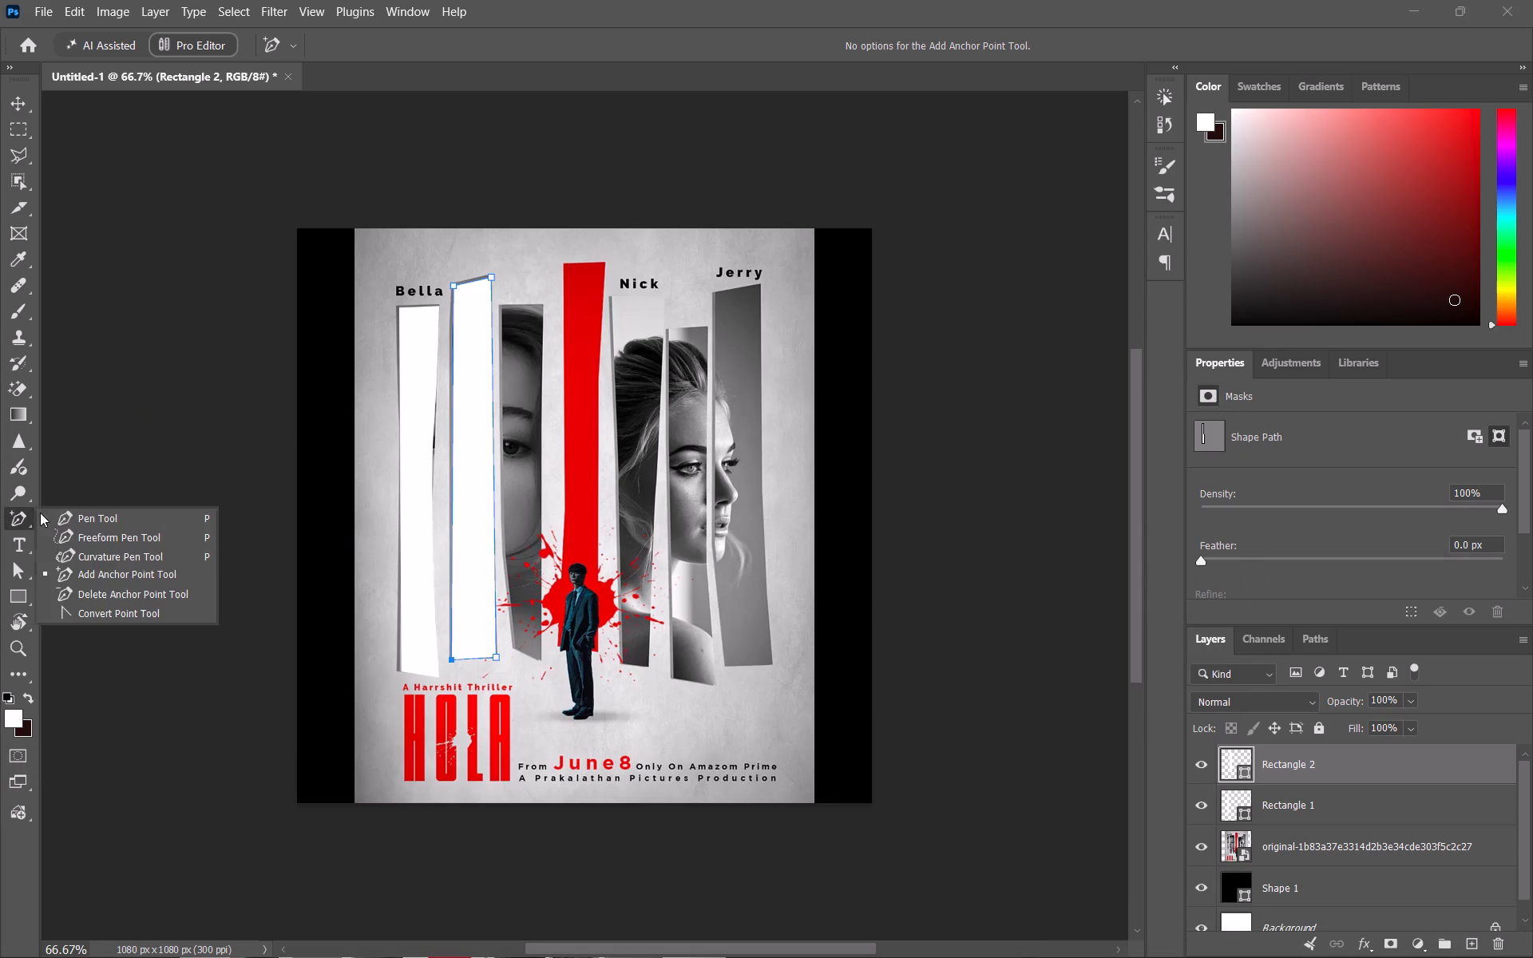
{"action": "left_click", "coordinate": [17, 513]}
{"action": "left_click", "coordinate": [453, 478]}
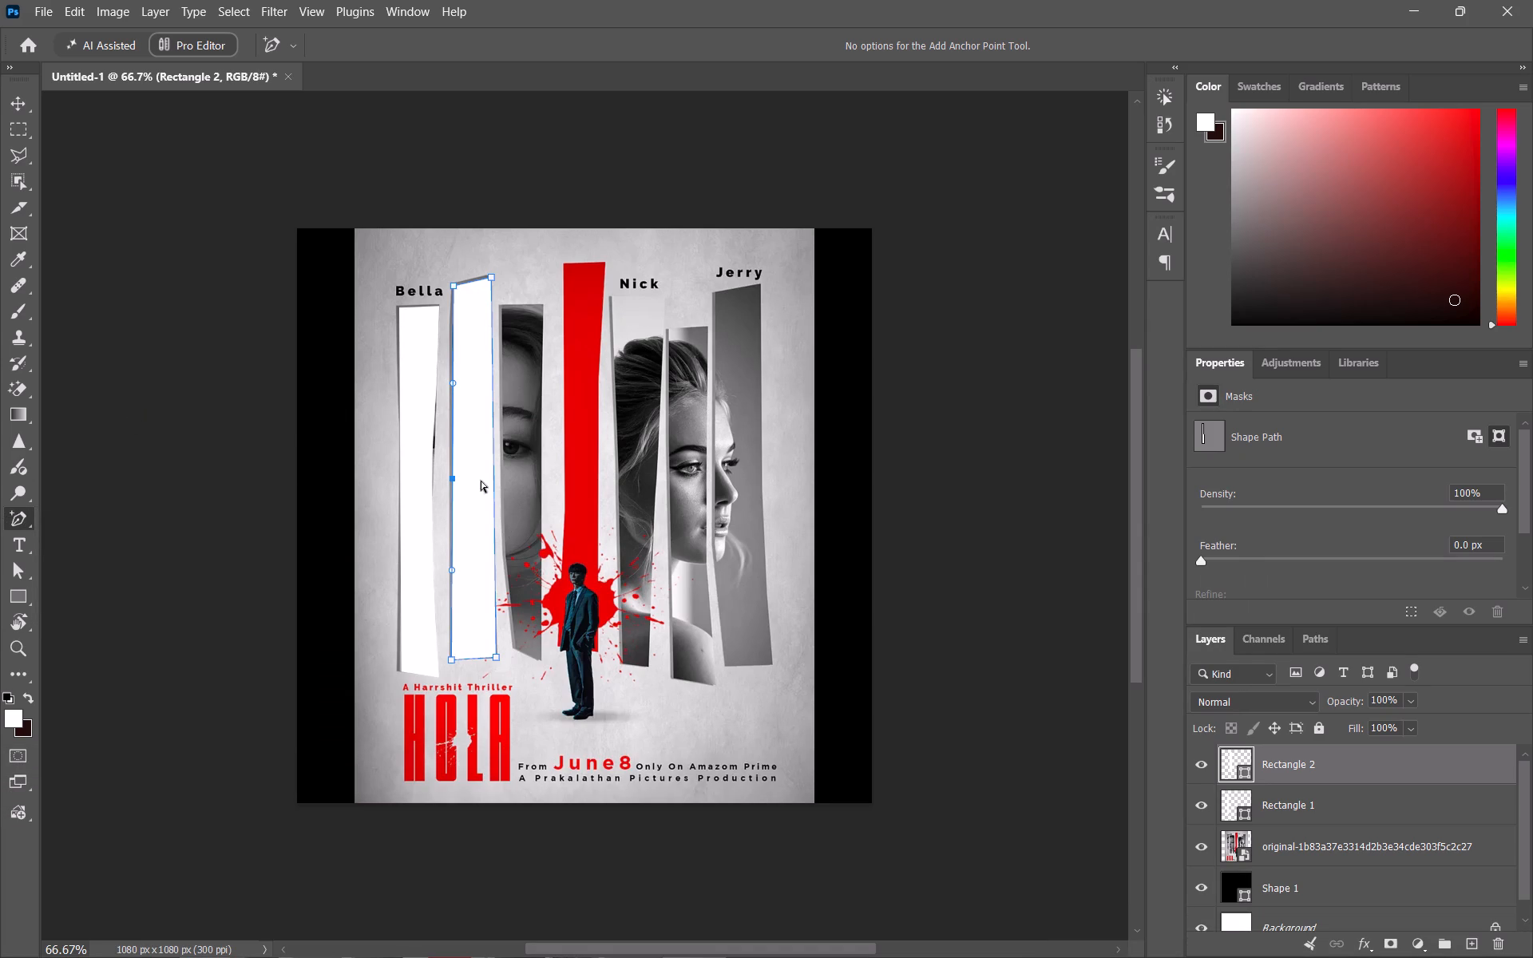
{"action": "left_click", "coordinate": [492, 481]}
Adjust the two mid-edge anchor points so the white shape follows the sides of the second strip, and deselect the shape.
{"action": "left_click", "coordinate": [19, 569]}
{"action": "left_click_drag", "start_coordinate": [442, 467], "coordinate": [450, 478]}
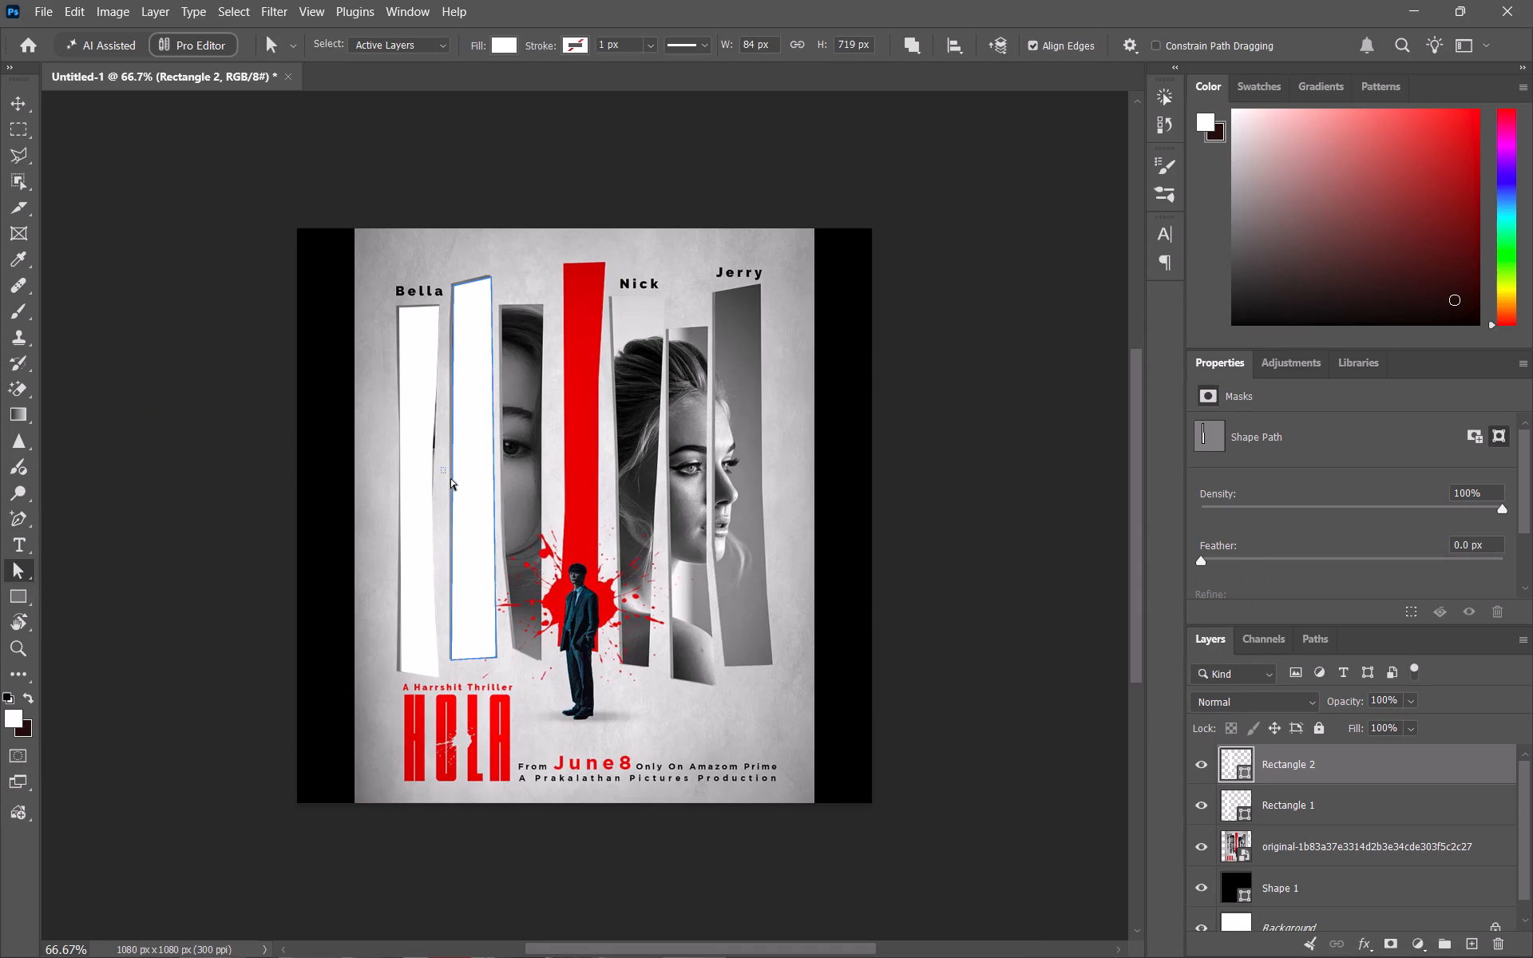
{"action": "left_click_drag", "start_coordinate": [450, 478], "coordinate": [461, 490]}
{"action": "left_click_drag", "start_coordinate": [452, 479], "coordinate": [463, 481]}
{"action": "left_click_drag", "start_coordinate": [464, 481], "coordinate": [461, 481]}
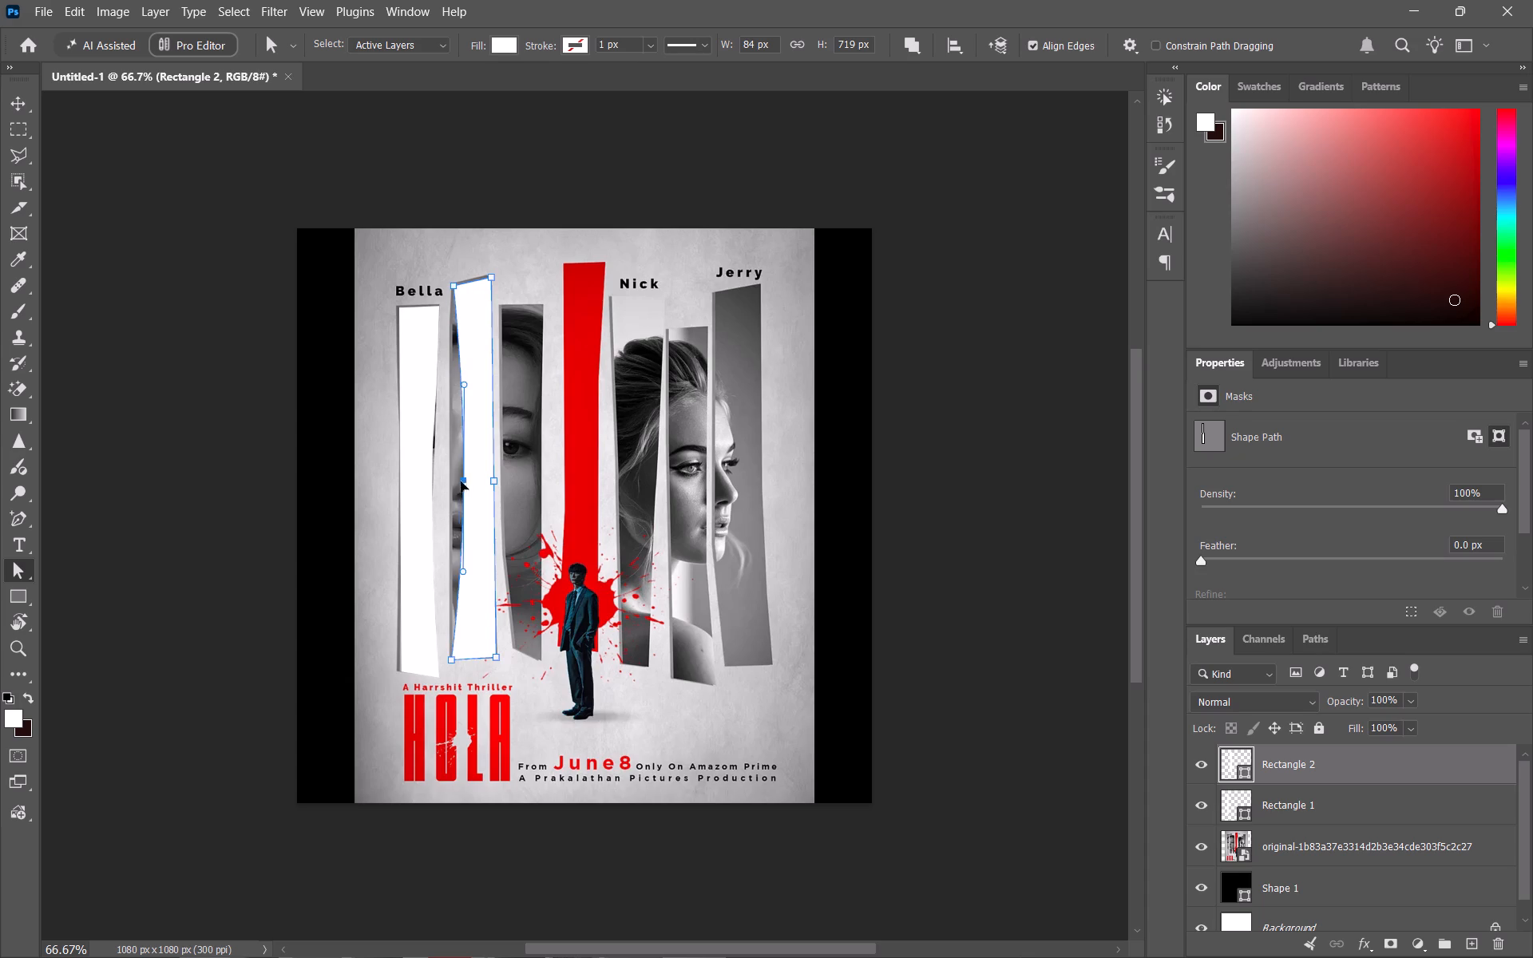
{"action": "left_click_drag", "start_coordinate": [461, 481], "coordinate": [451, 487]}
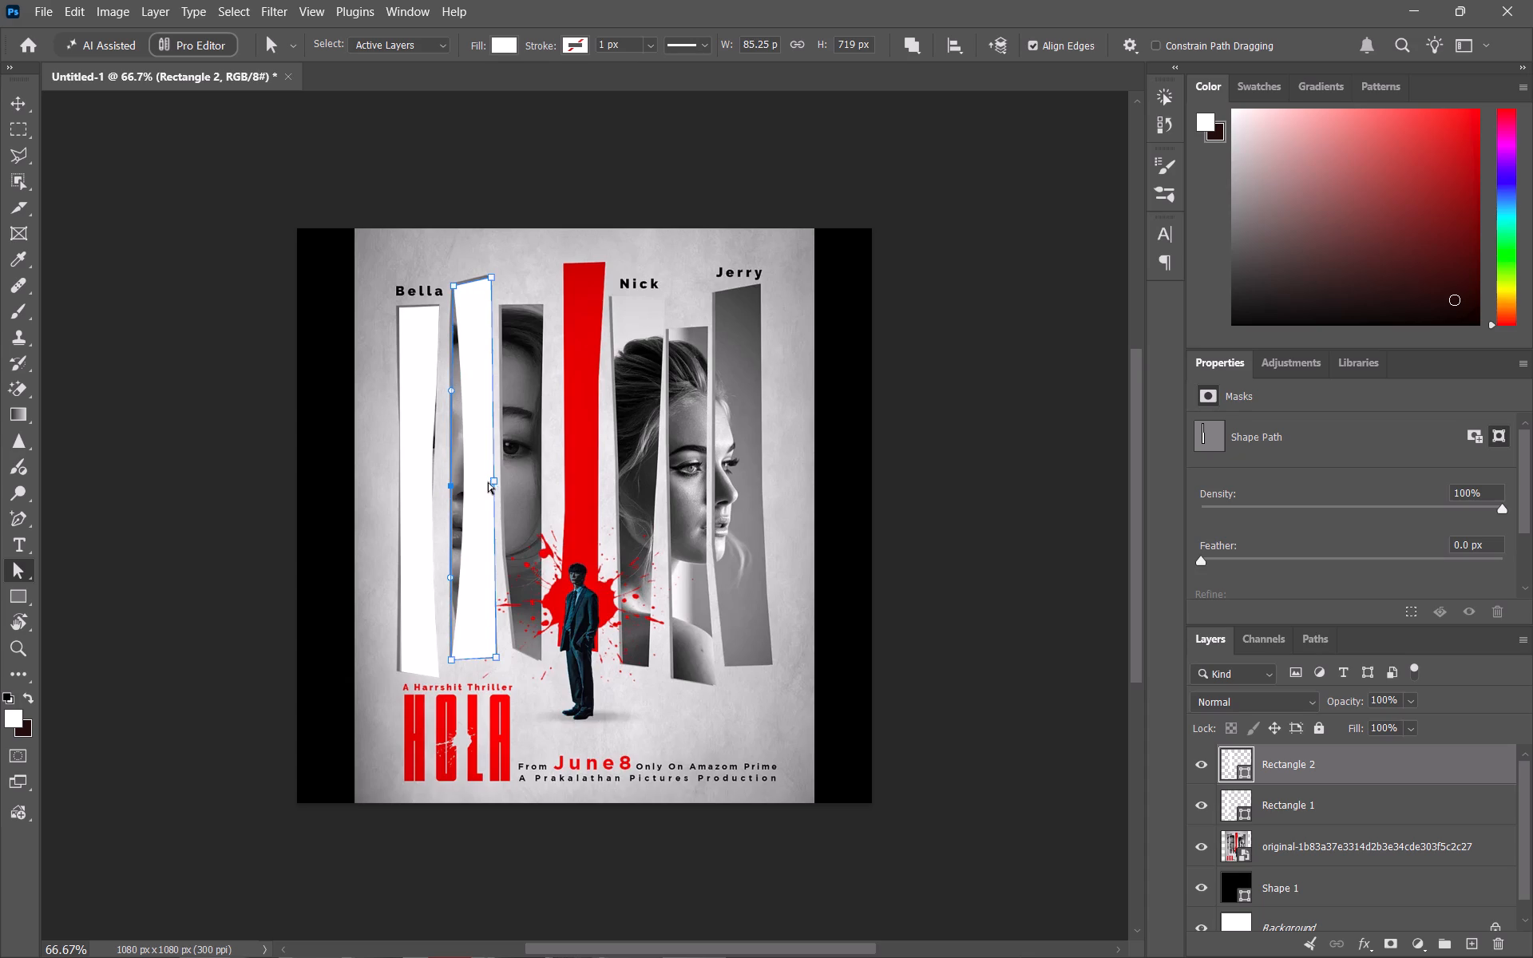
{"action": "left_click_drag", "start_coordinate": [485, 475], "coordinate": [498, 484]}
{"action": "left_click_drag", "start_coordinate": [491, 484], "coordinate": [484, 484]}
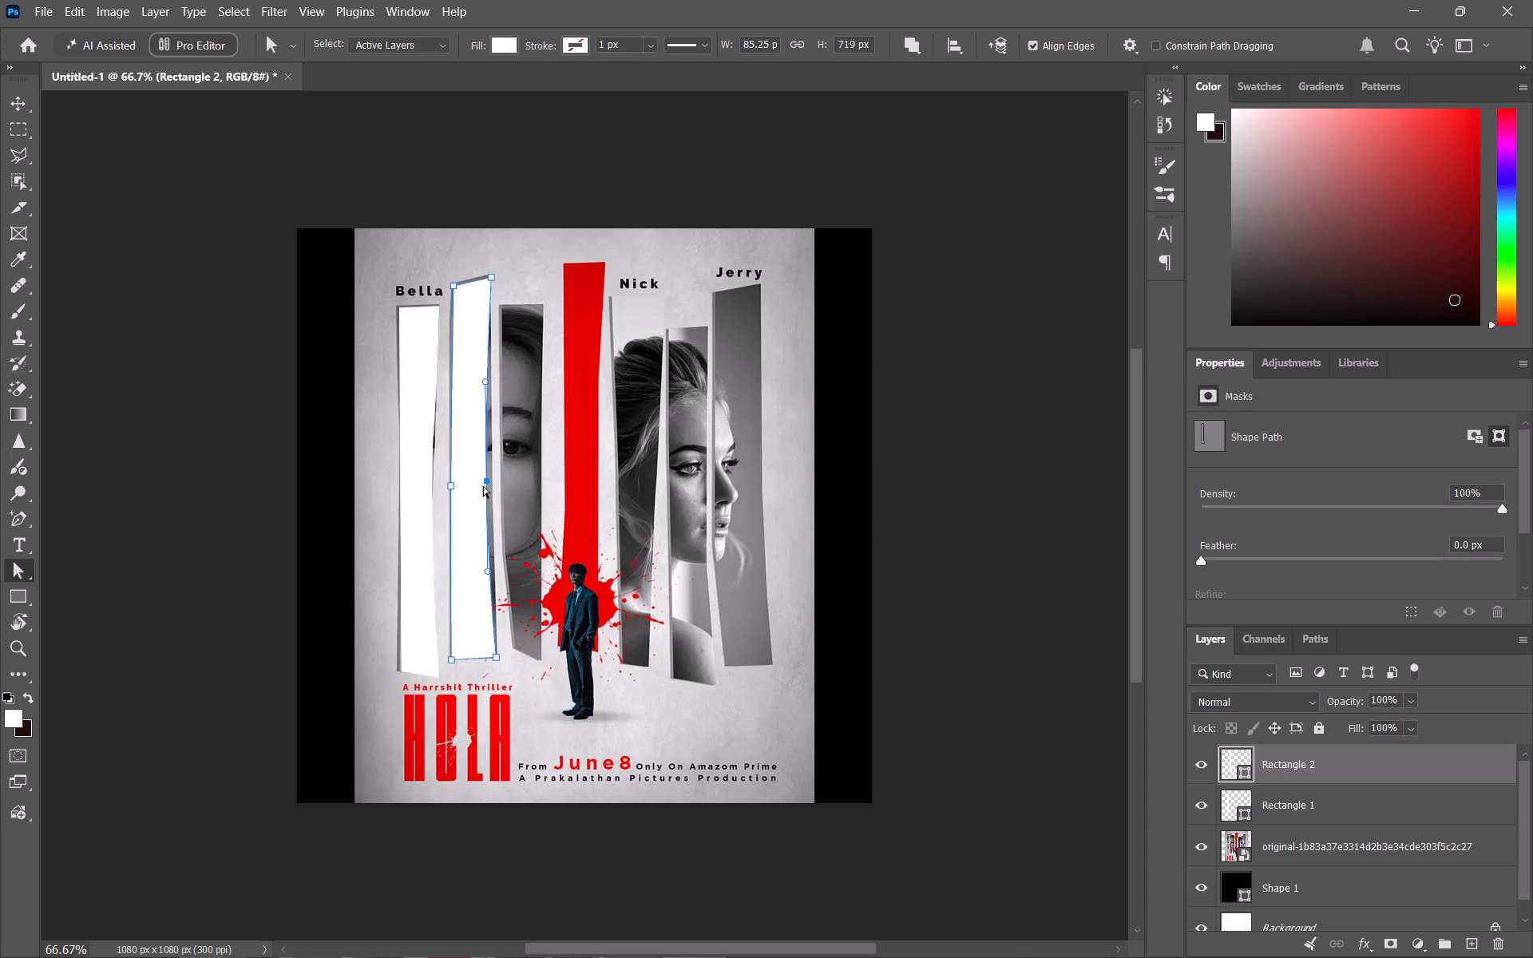
{"action": "left_click", "coordinate": [486, 481]}
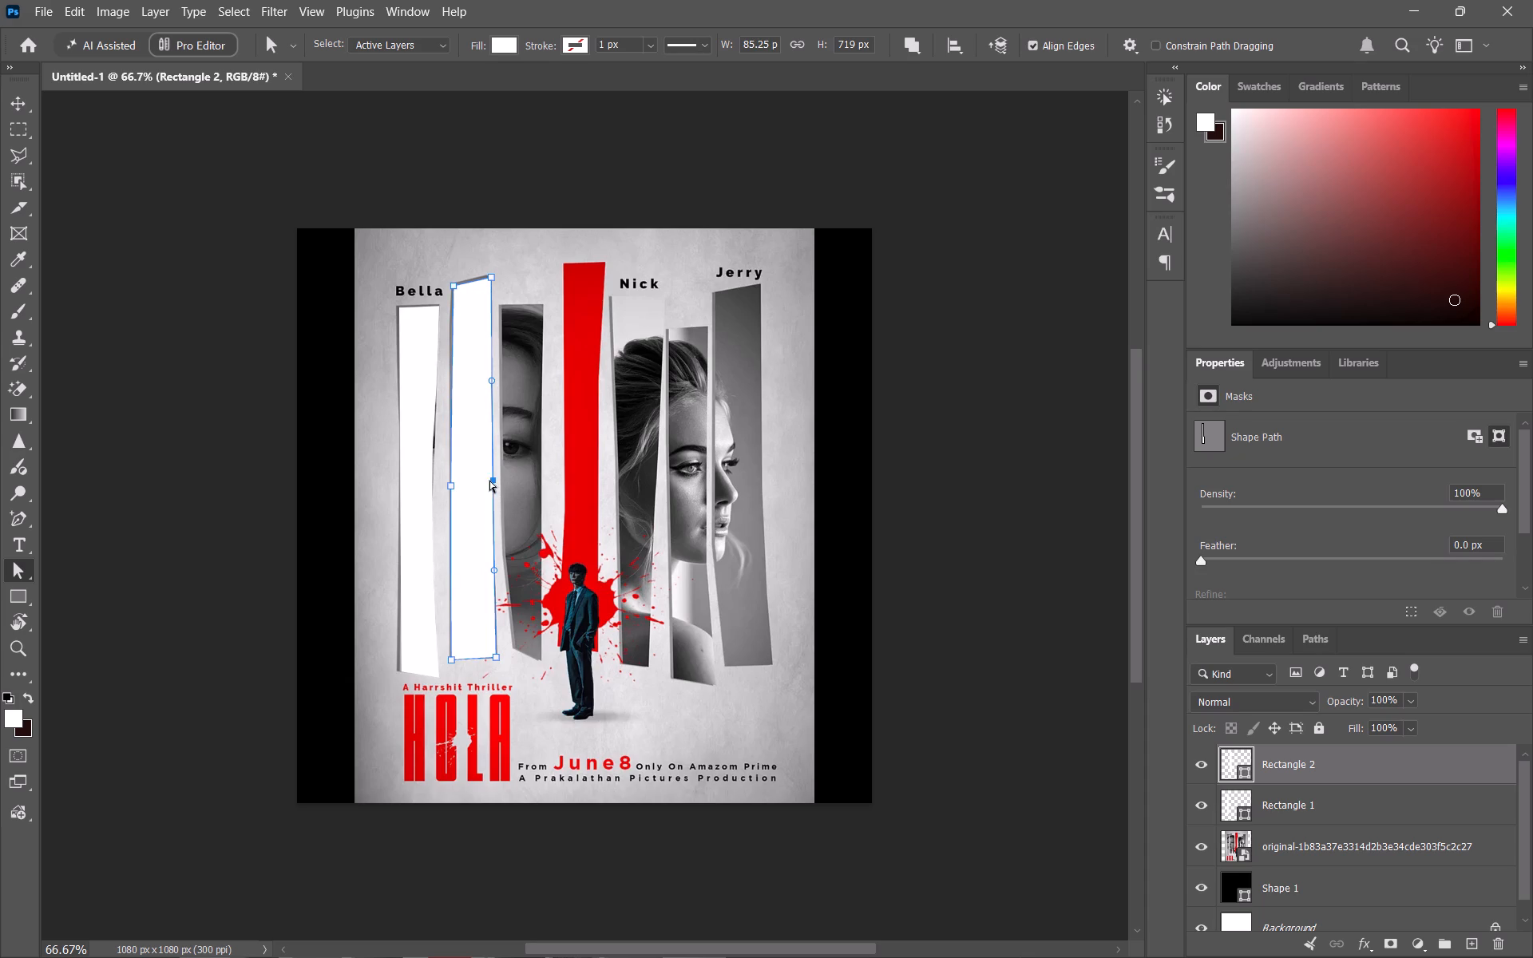
{"action": "left_click", "coordinate": [26, 98]}
{"action": "left_click", "coordinate": [235, 198]}
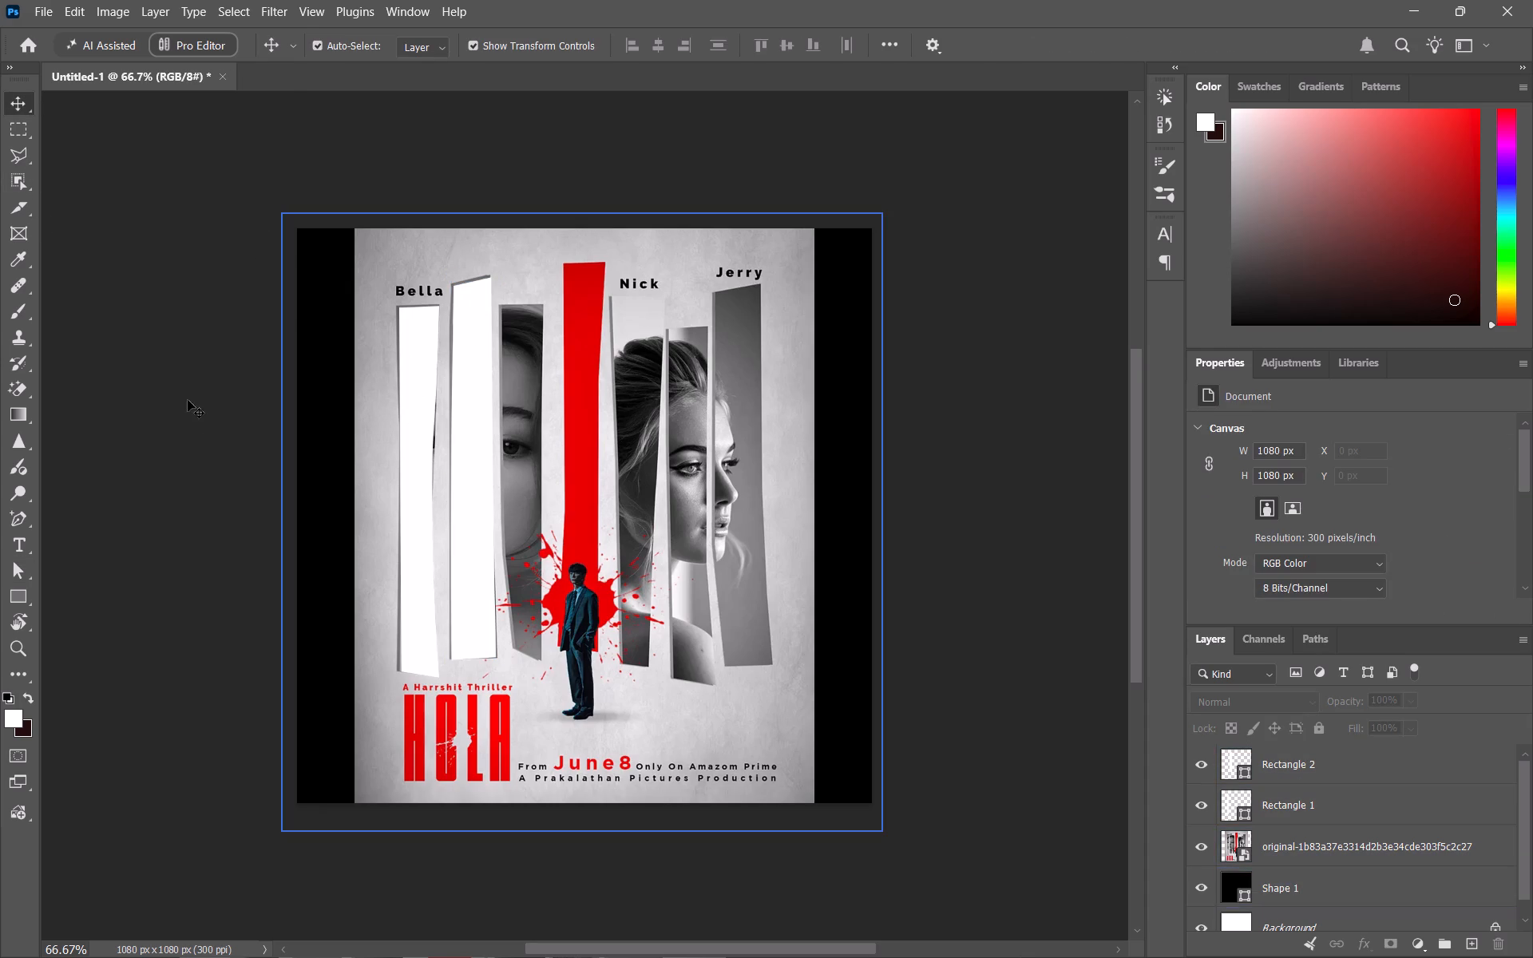
Draw a white rectangle about 75 × 669 px over the third strip, just before the red strip.
{"action": "right_click", "coordinate": [22, 587]}
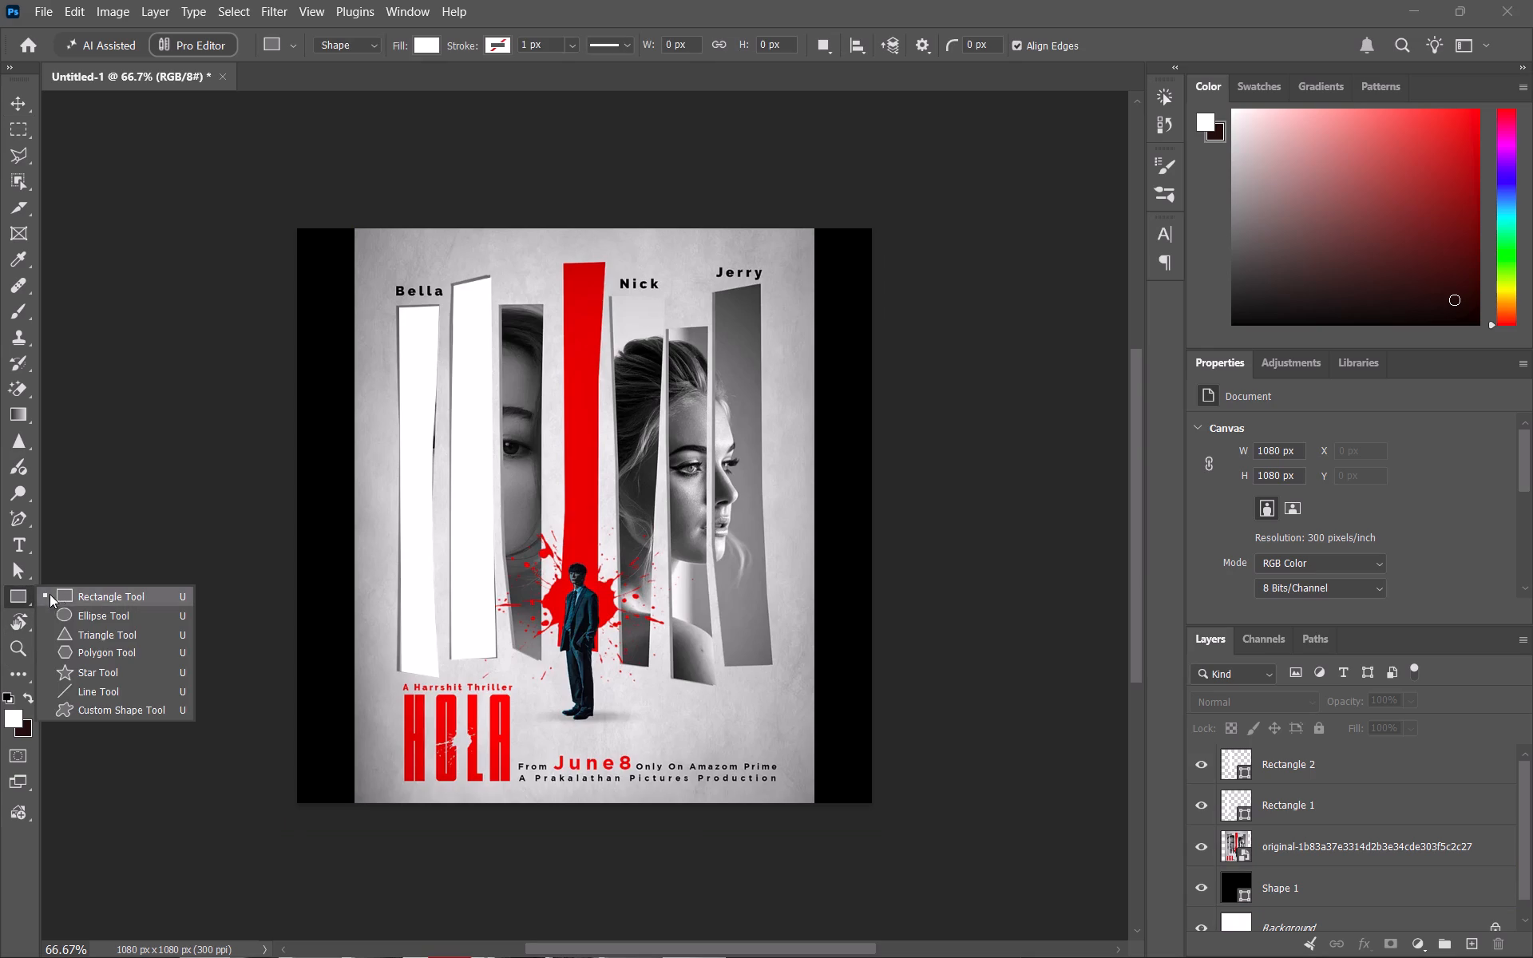
{"action": "left_click", "coordinate": [61, 594]}
{"action": "left_click_drag", "start_coordinate": [504, 304], "coordinate": [536, 533]}
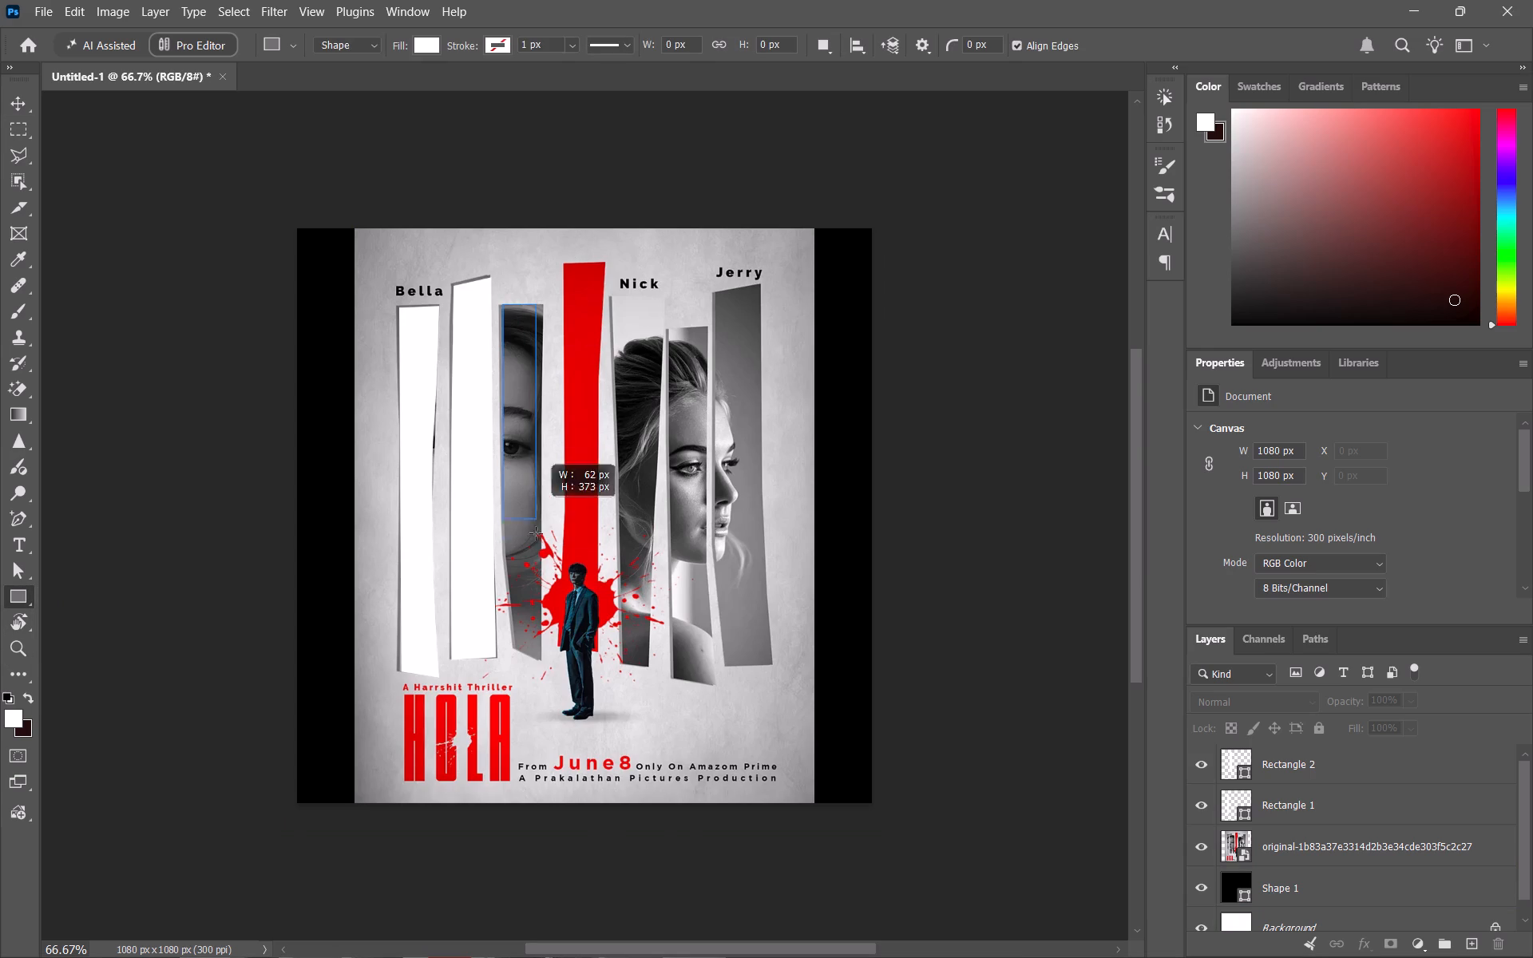
{"action": "left_click_drag", "start_coordinate": [536, 533], "coordinate": [538, 659]}
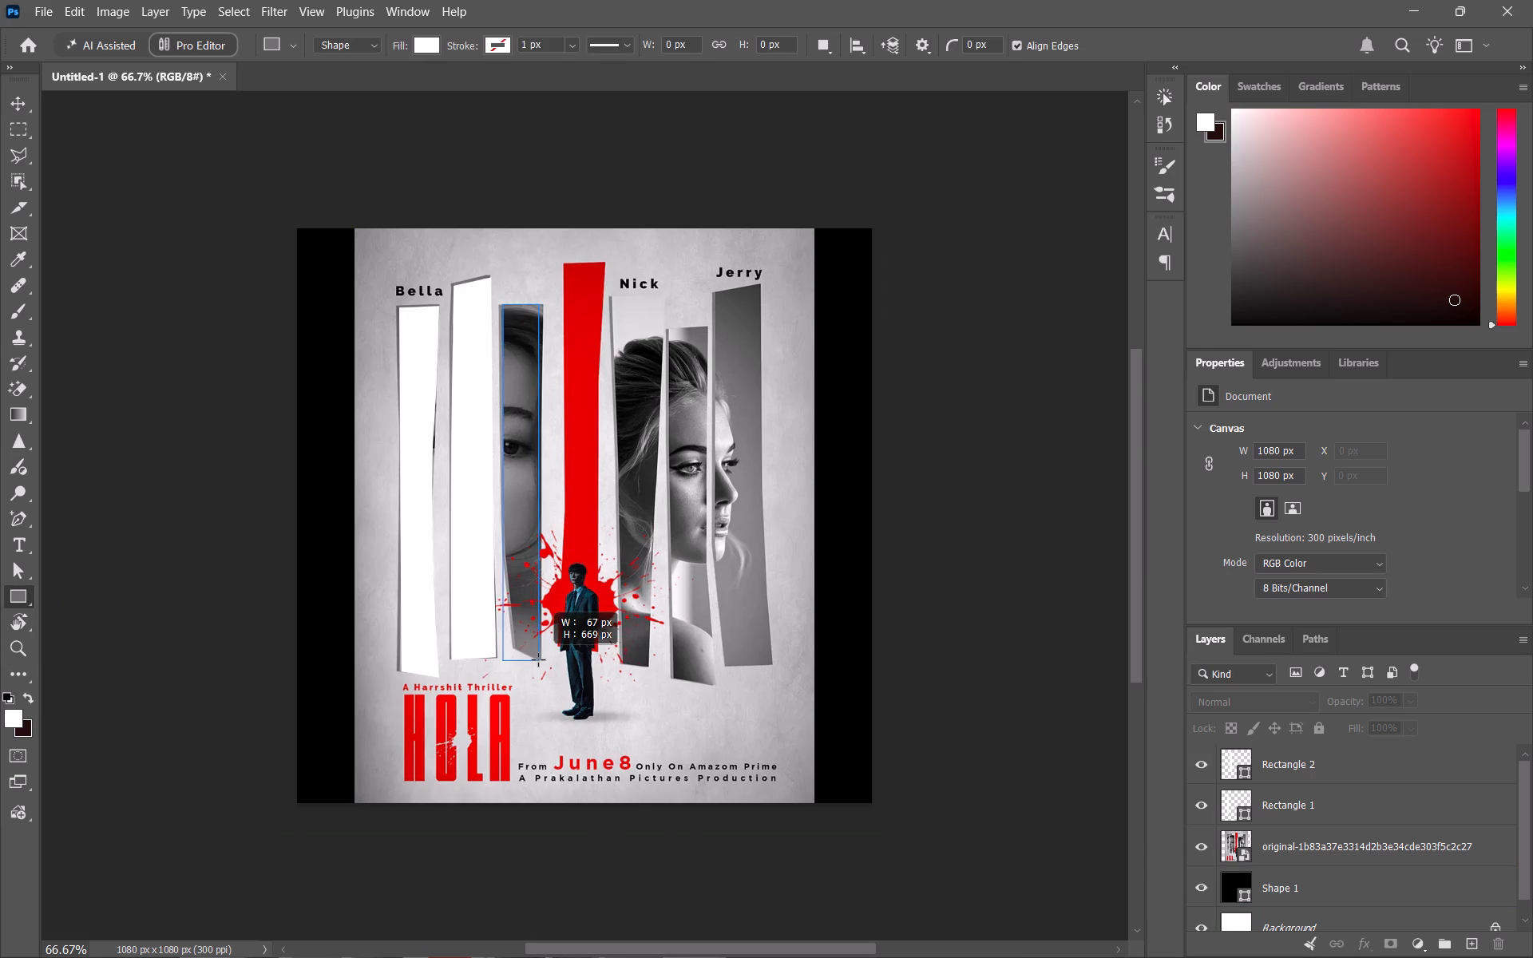
{"action": "left_click_drag", "start_coordinate": [538, 659], "coordinate": [542, 659]}
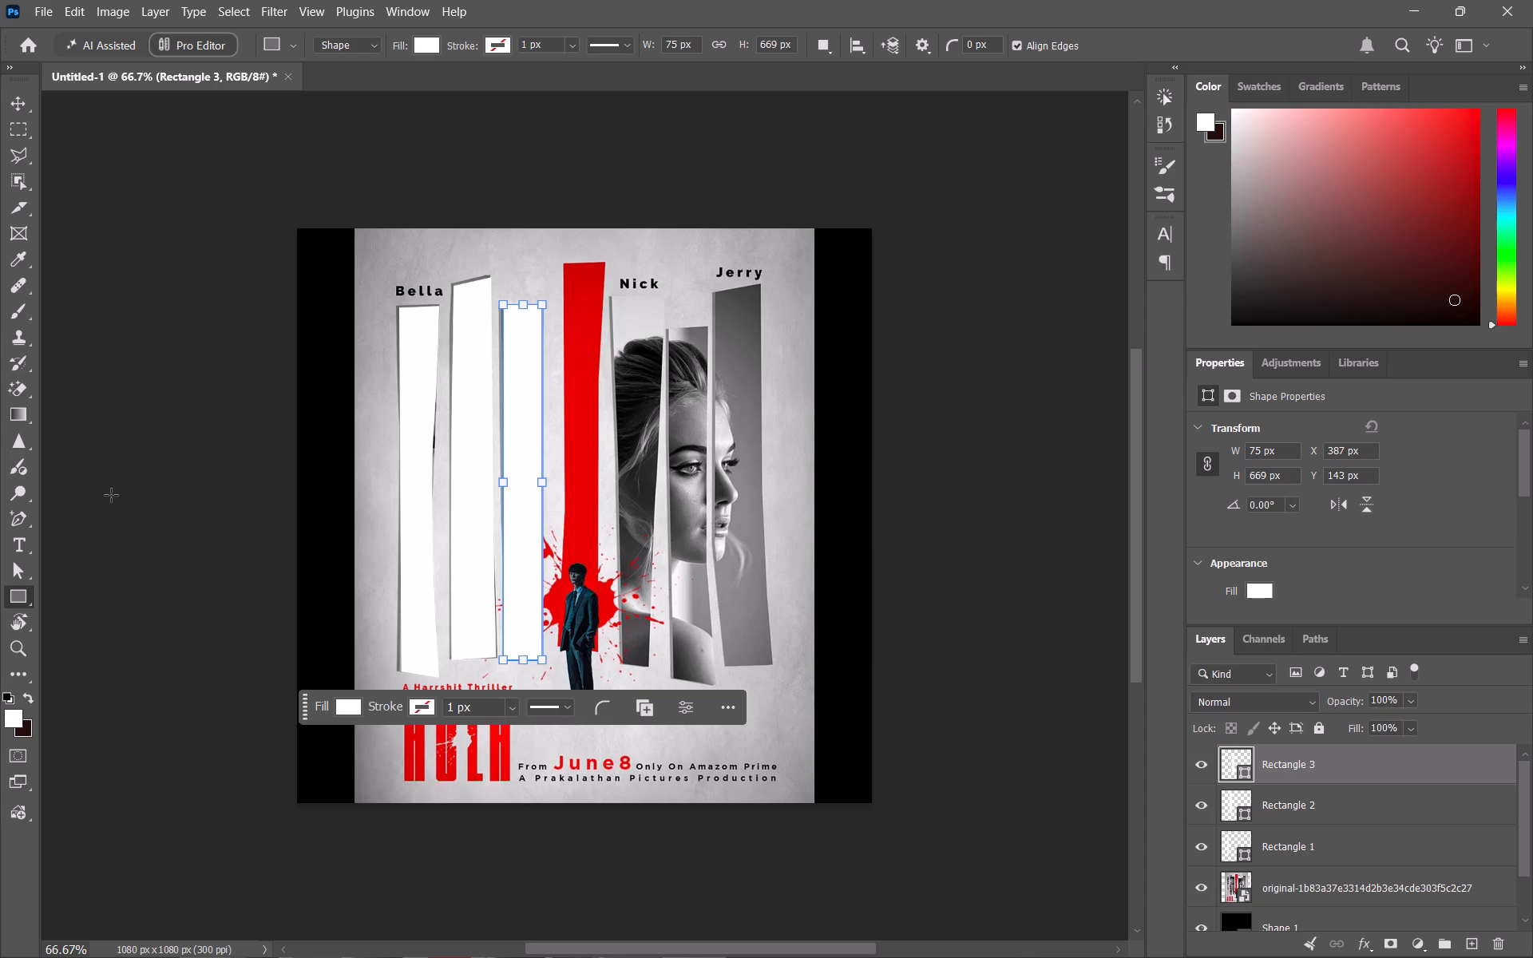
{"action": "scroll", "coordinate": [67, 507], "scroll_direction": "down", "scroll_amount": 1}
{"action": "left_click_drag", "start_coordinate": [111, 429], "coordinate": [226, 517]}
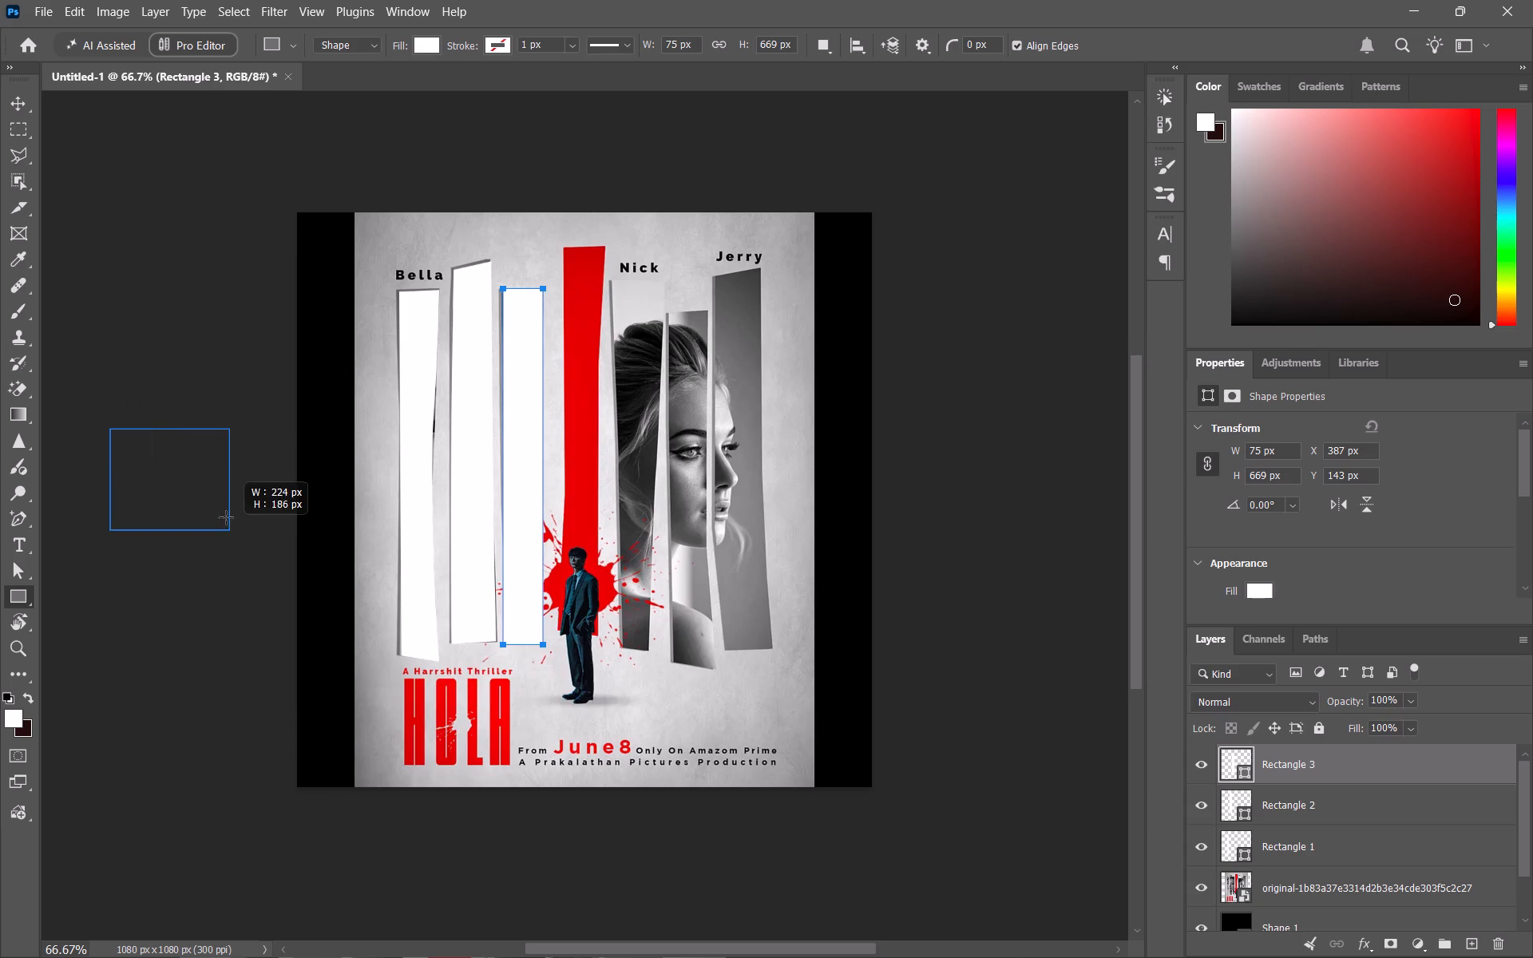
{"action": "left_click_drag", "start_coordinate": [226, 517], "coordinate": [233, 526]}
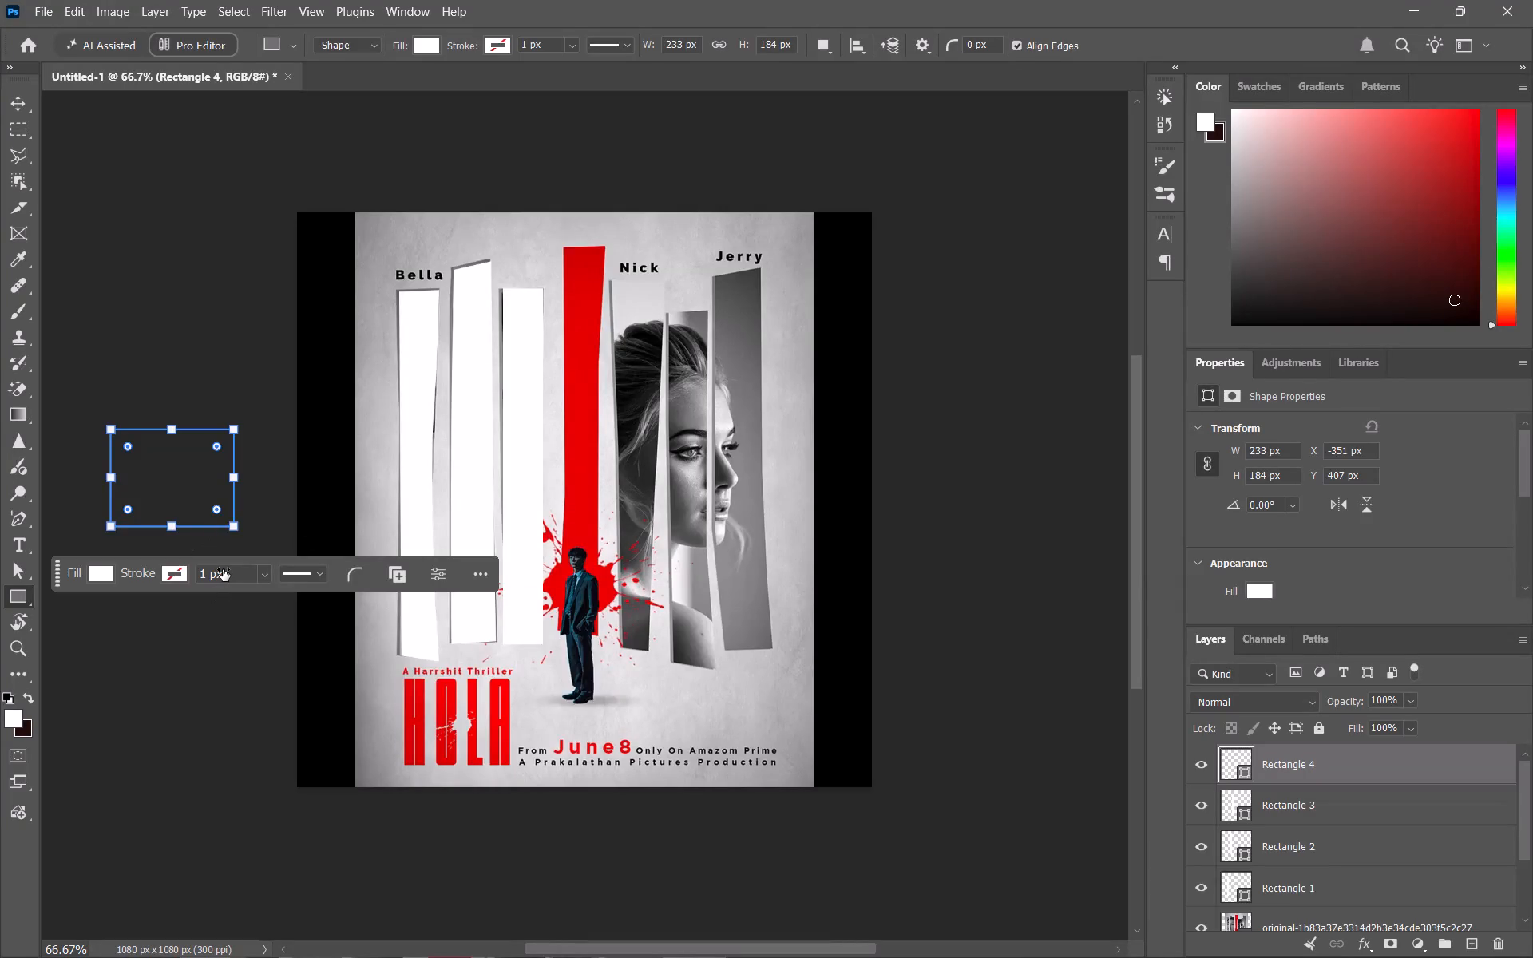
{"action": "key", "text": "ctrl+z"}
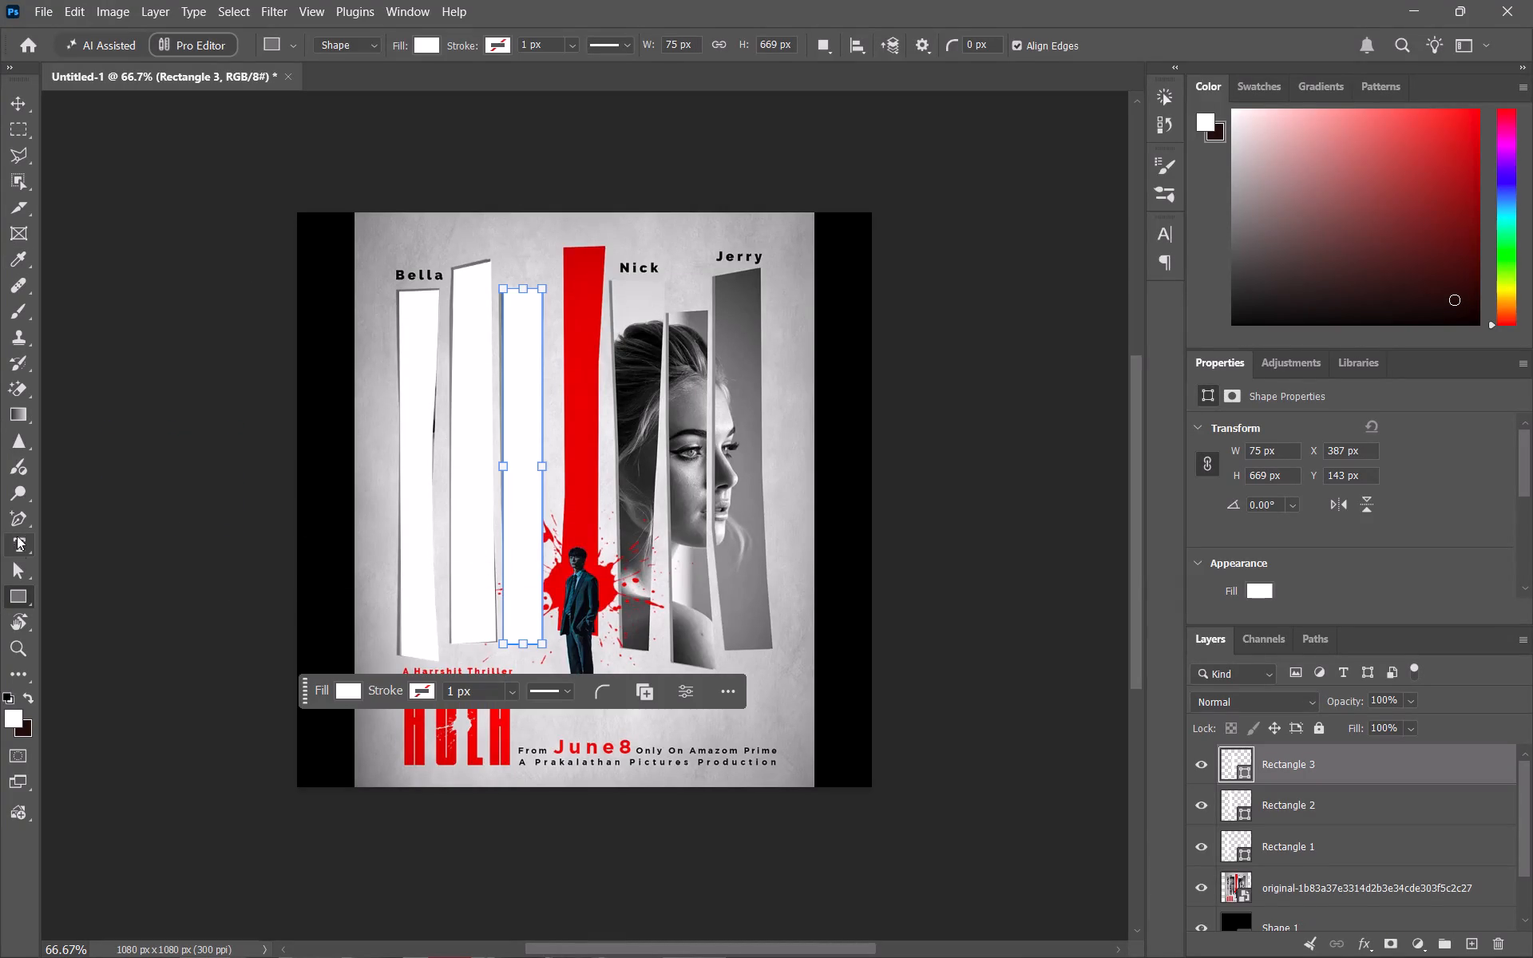
Convert the third strip's white rectangle to a regular path and reposition its two bottom corners to match the strip's slanted bottom edge.
{"action": "left_click", "coordinate": [16, 569]}
{"action": "right_click", "coordinate": [16, 569]}
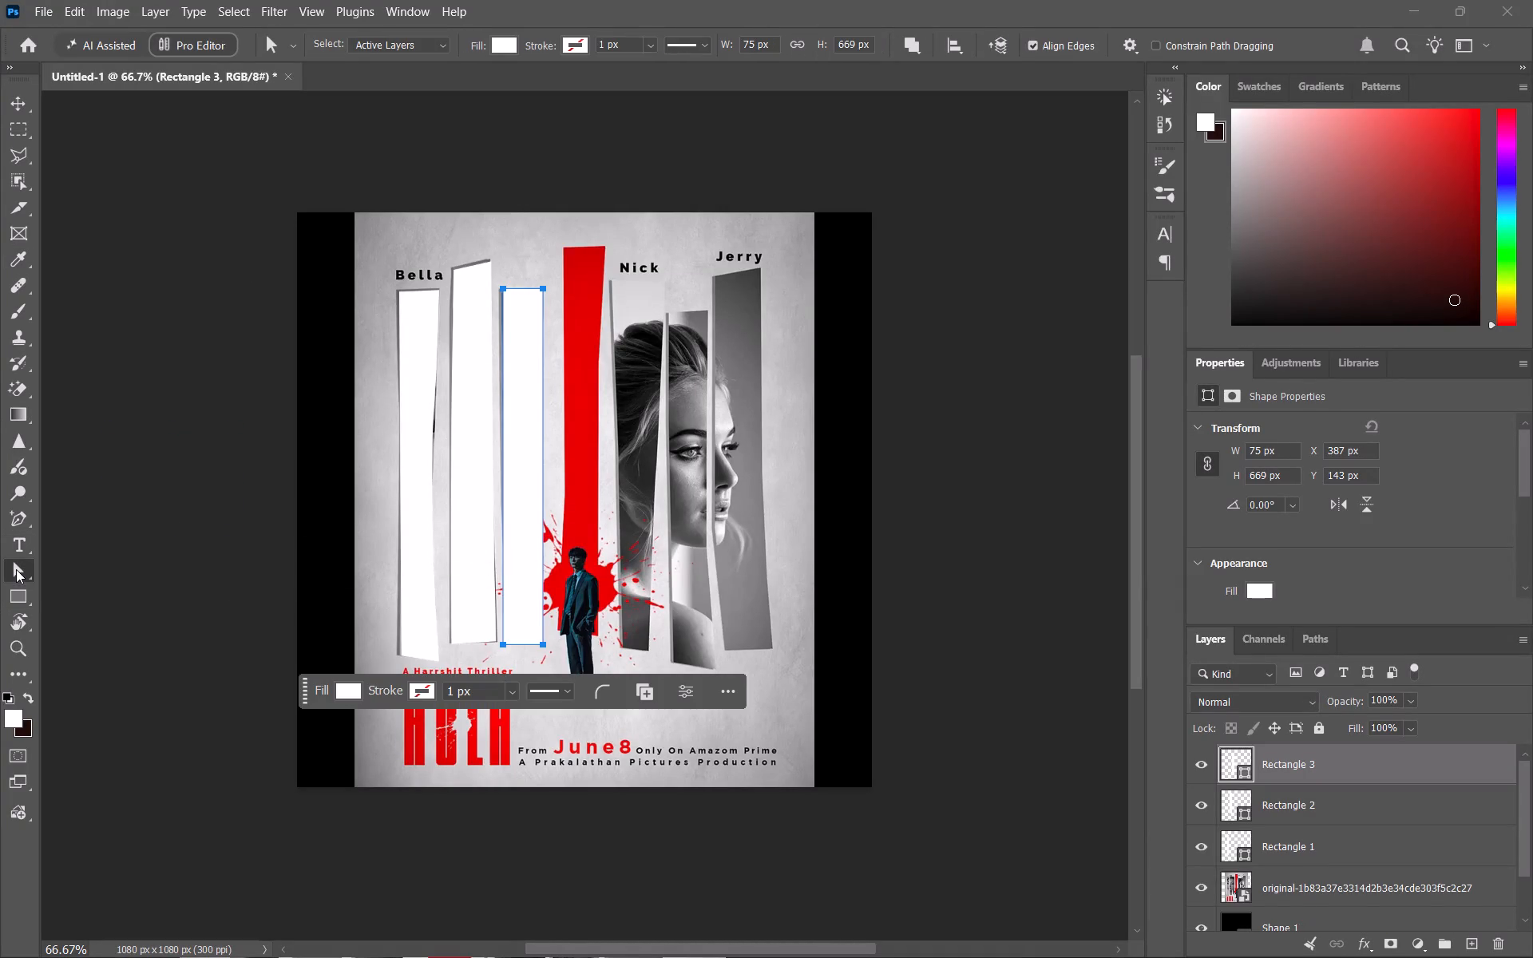
{"action": "left_click", "coordinate": [56, 584]}
{"action": "left_click_drag", "start_coordinate": [496, 658], "coordinate": [508, 635]}
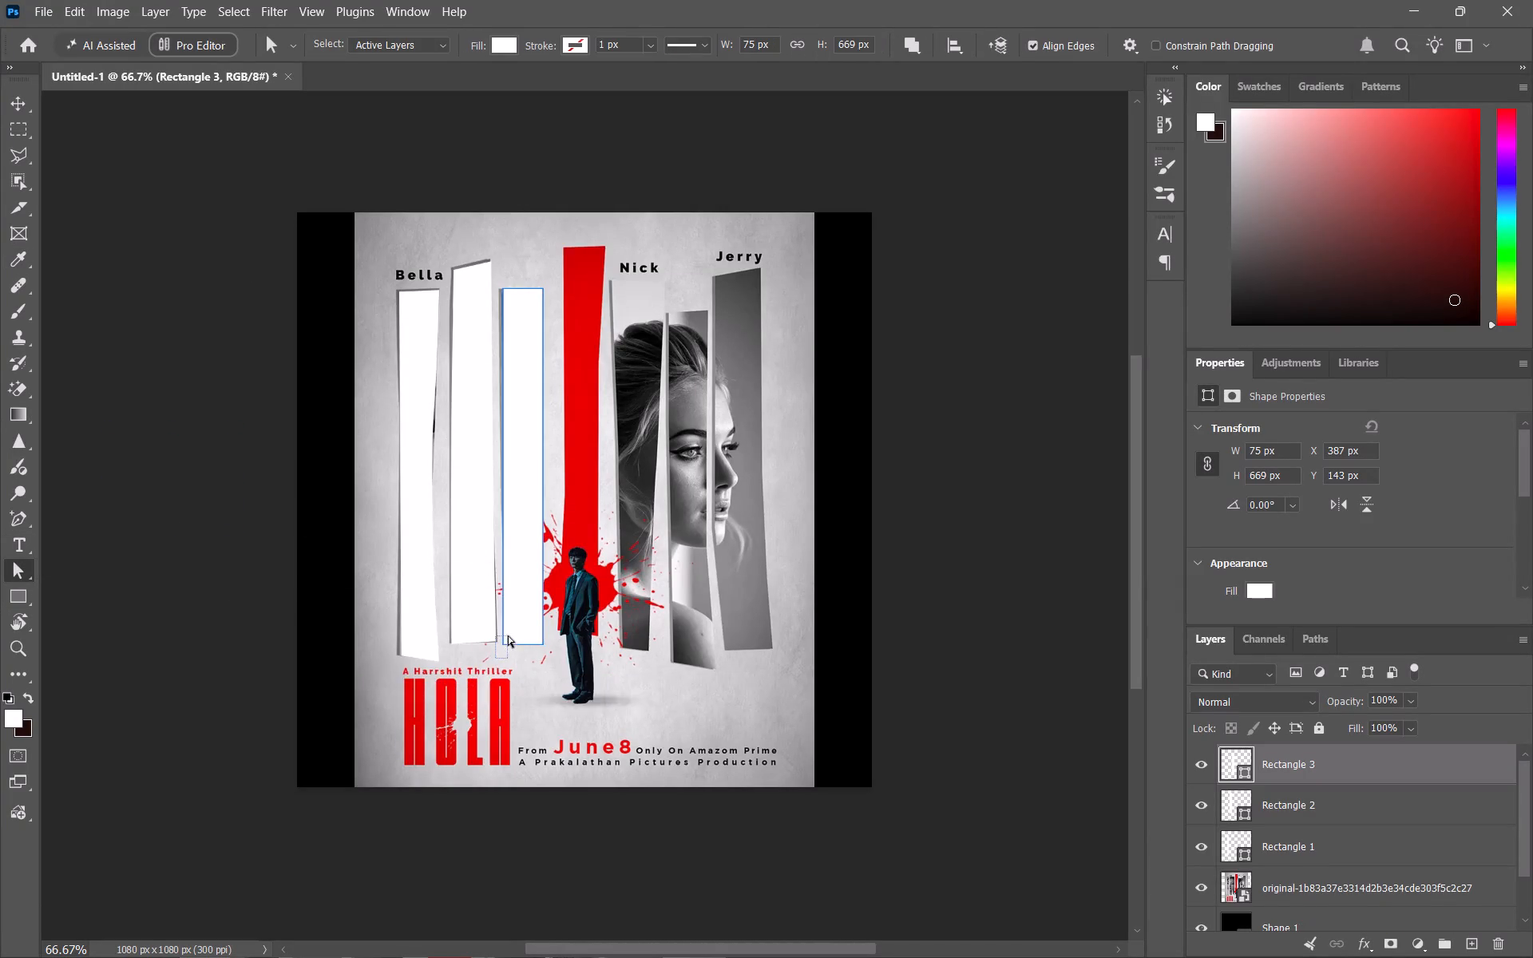
{"action": "left_click_drag", "start_coordinate": [508, 635], "coordinate": [512, 633]}
{"action": "left_click_drag", "start_coordinate": [502, 645], "coordinate": [512, 633]}
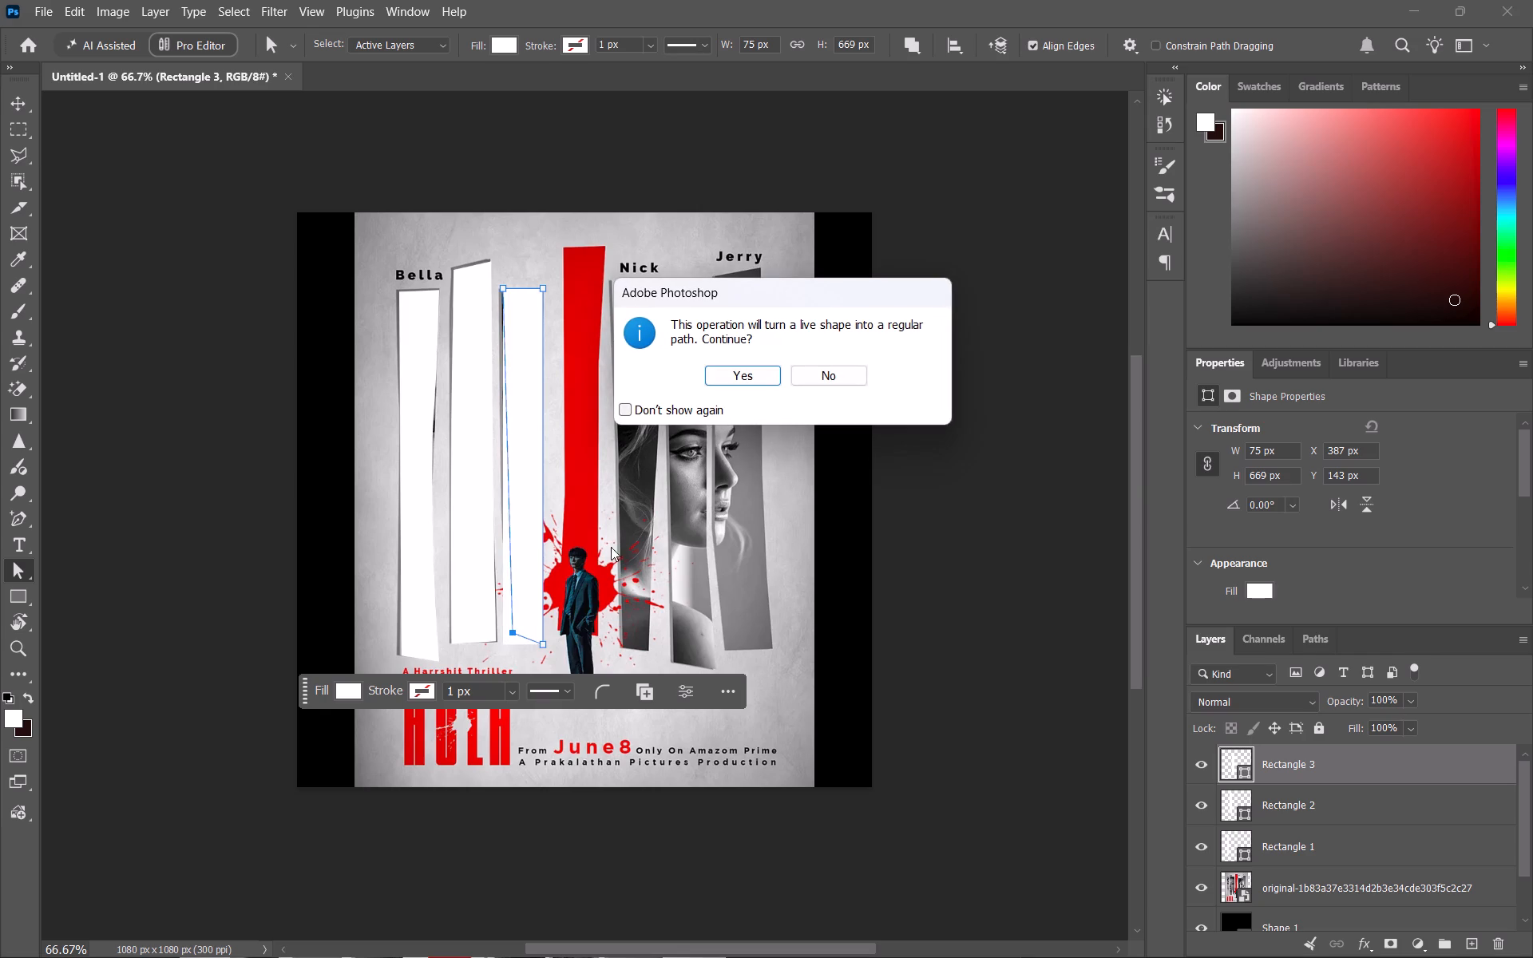
{"action": "key", "text": "space"}
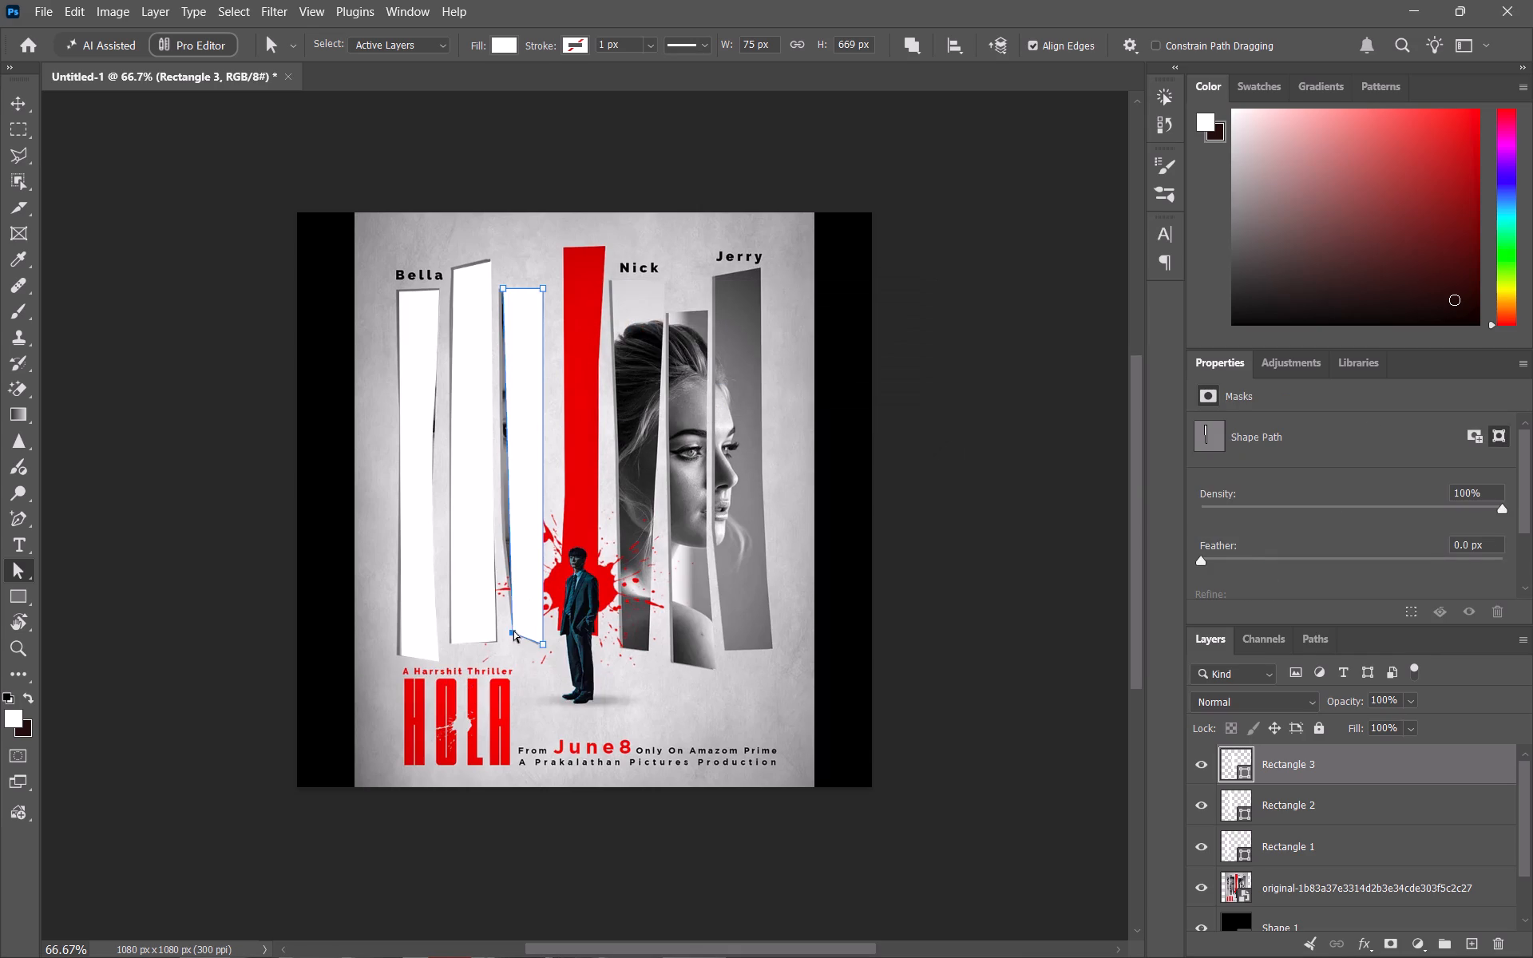
{"action": "left_click_drag", "start_coordinate": [513, 631], "coordinate": [513, 617]}
{"action": "left_click_drag", "start_coordinate": [511, 620], "coordinate": [514, 631]}
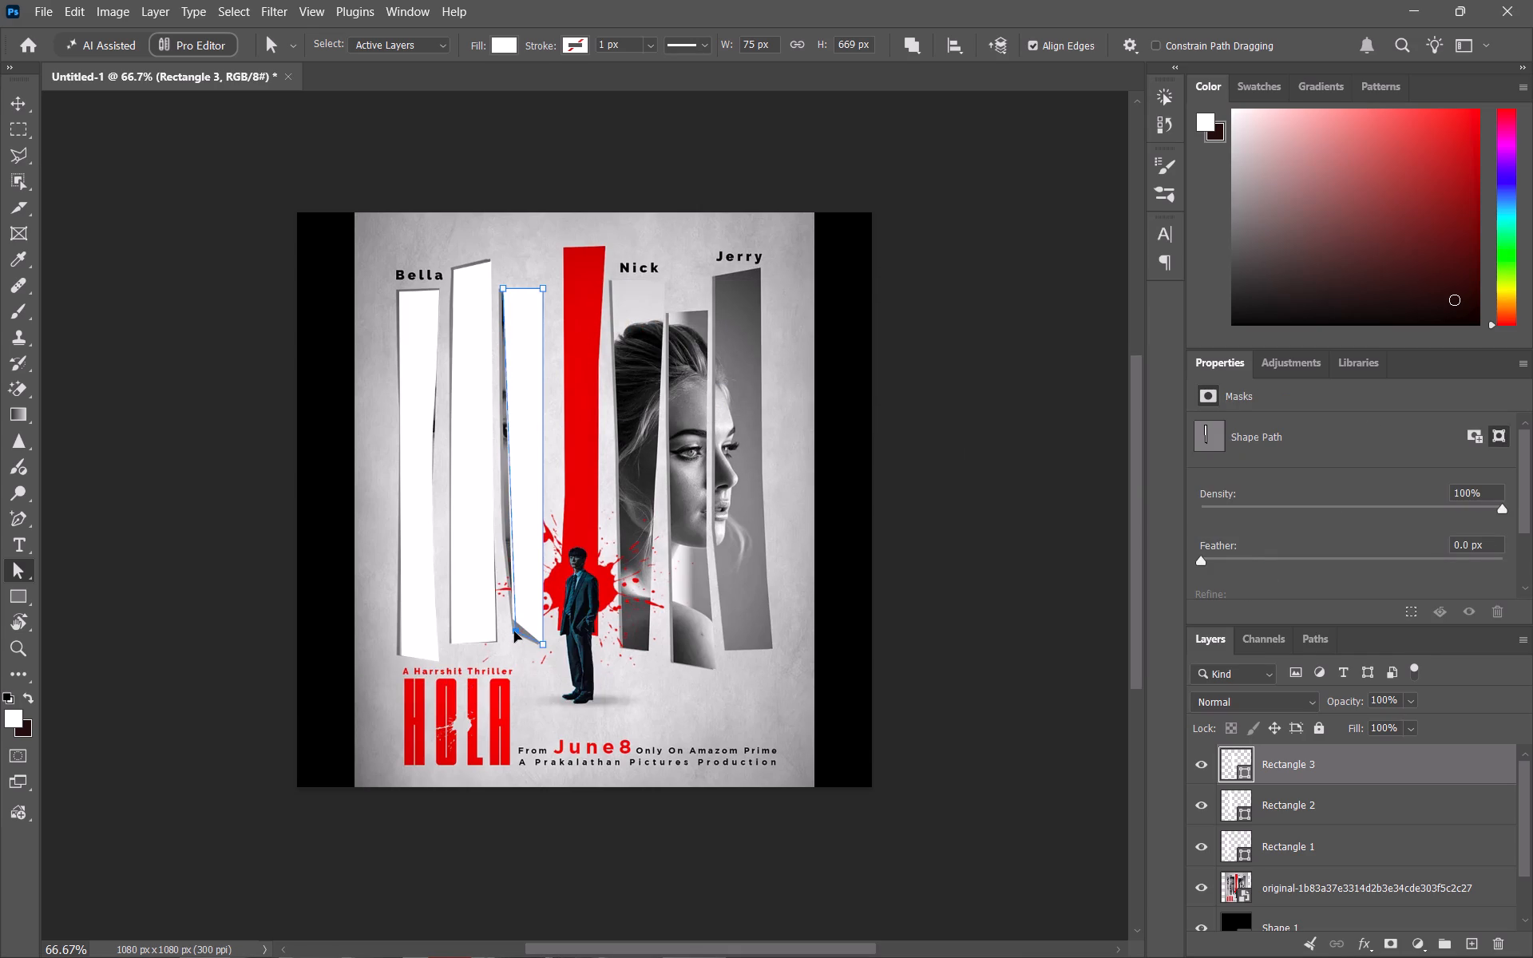
{"action": "left_click_drag", "start_coordinate": [514, 631], "coordinate": [512, 631]}
{"action": "left_click_drag", "start_coordinate": [545, 655], "coordinate": [543, 638]}
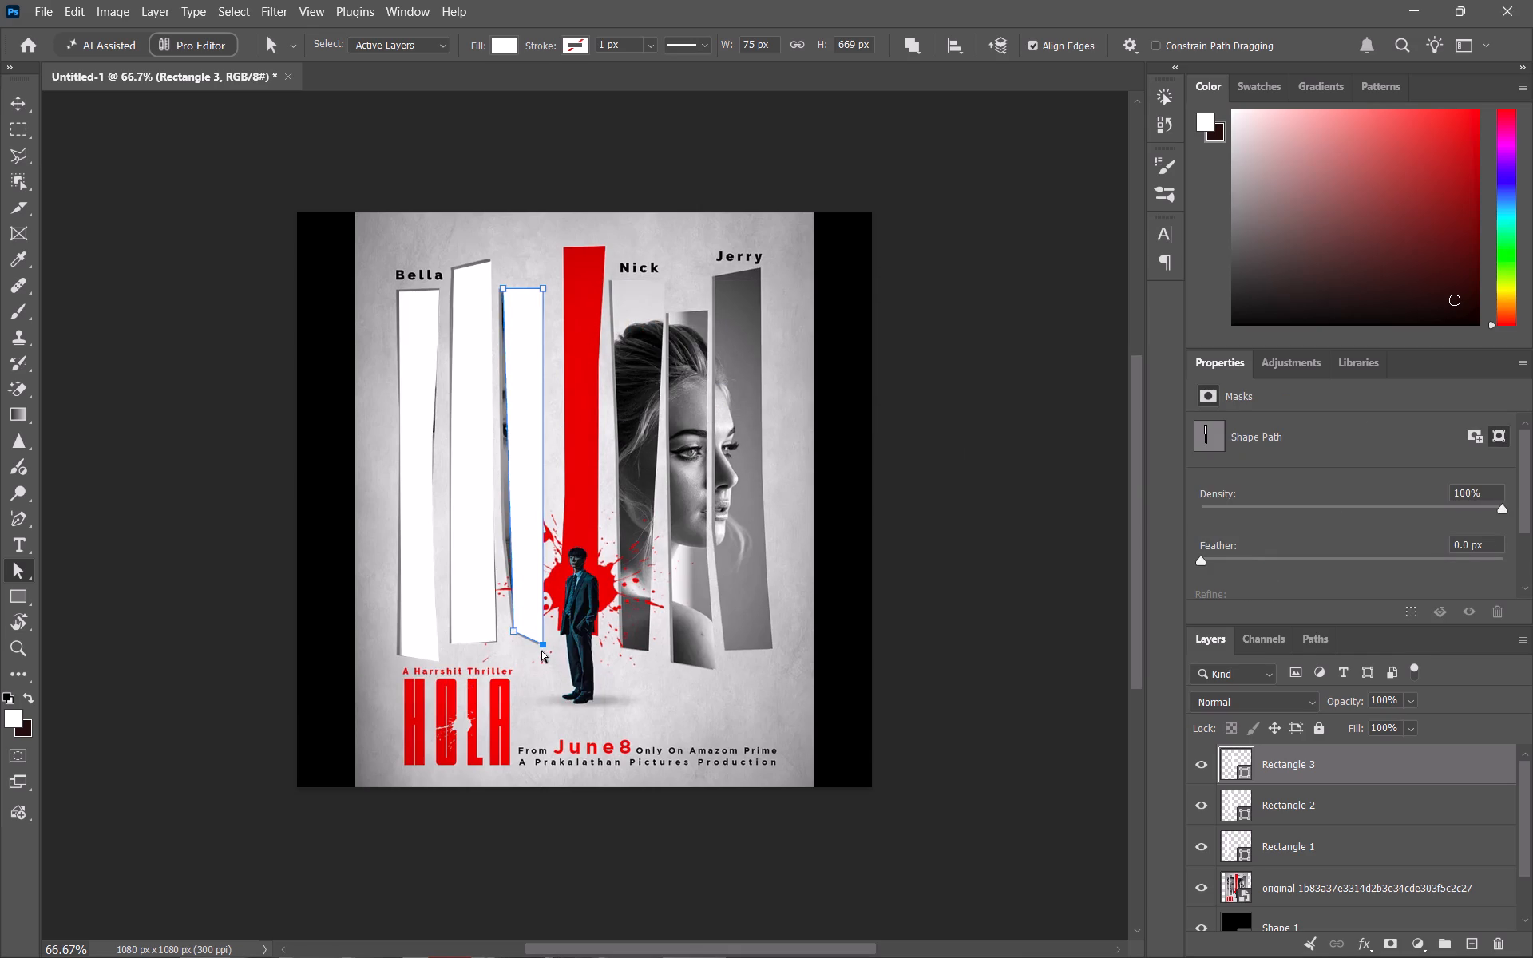
{"action": "left_click_drag", "start_coordinate": [541, 644], "coordinate": [541, 634]}
{"action": "left_click_drag", "start_coordinate": [541, 633], "coordinate": [538, 642]}
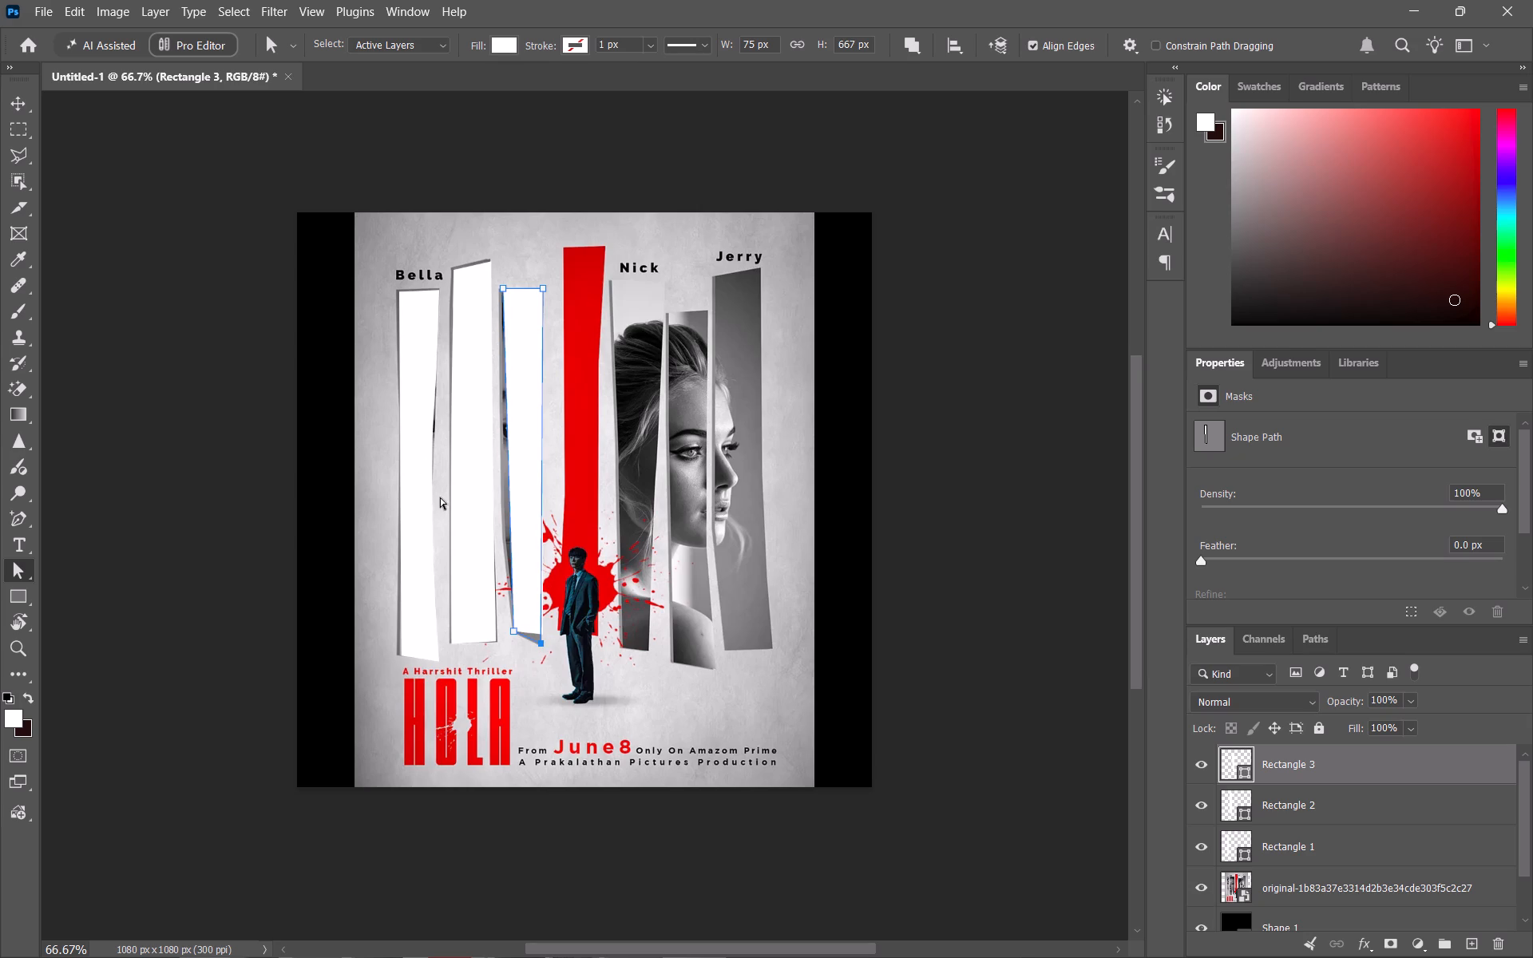
Lower the top edge of the third strip's white shape slightly to match the strip, making the shape about 662 px tall.
{"action": "left_click_drag", "start_coordinate": [537, 287], "coordinate": [537, 300]}
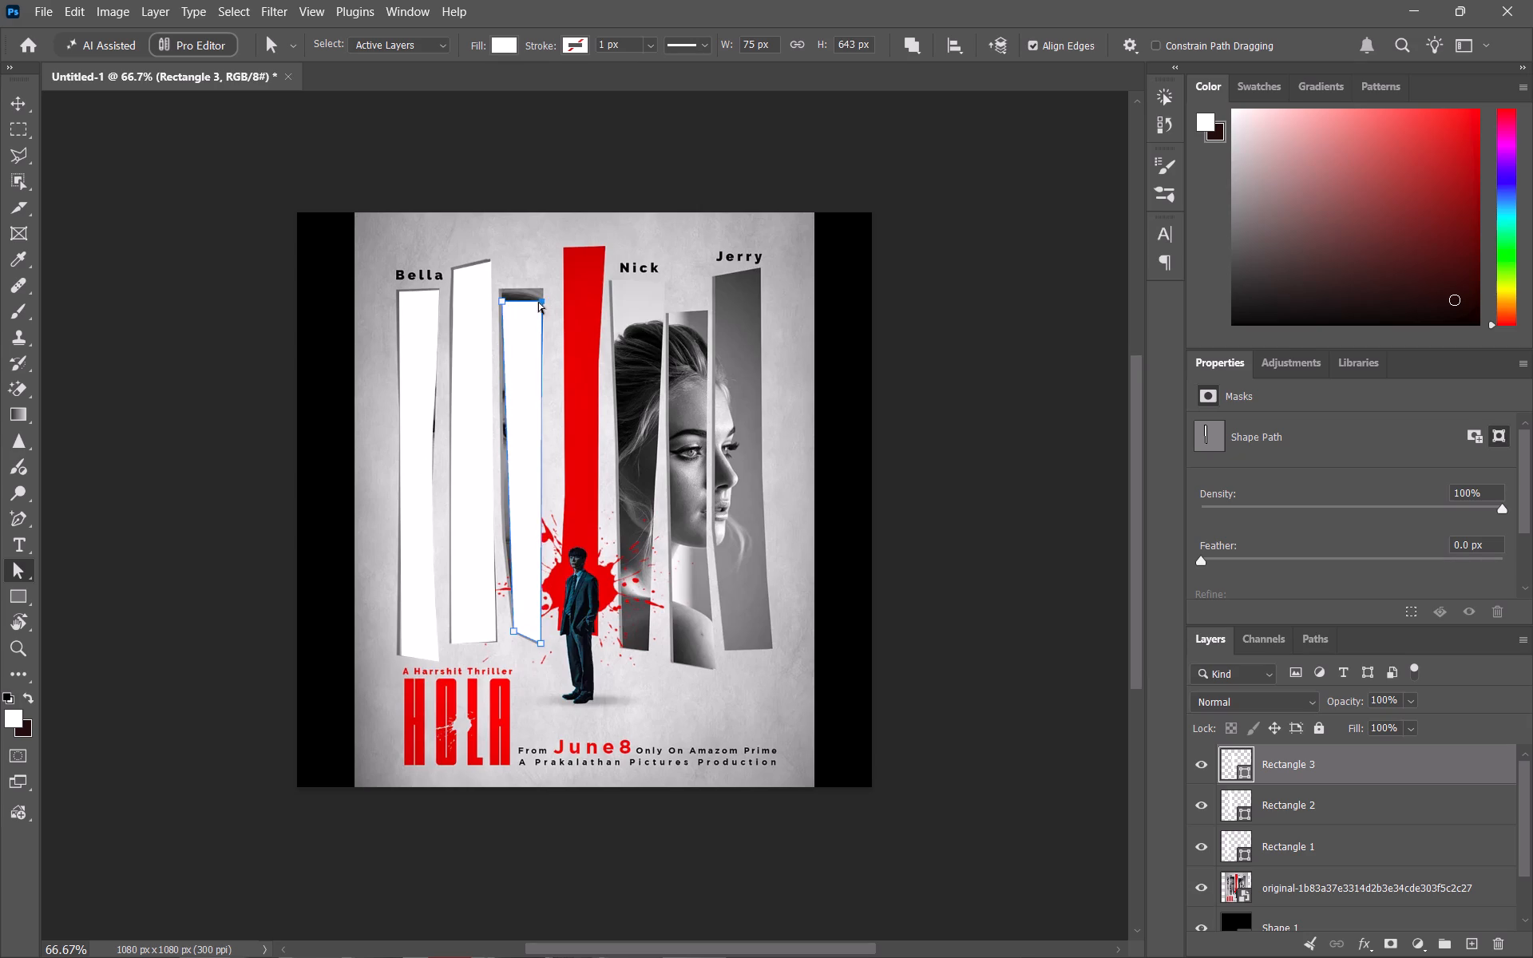
{"action": "left_click", "coordinate": [534, 300]}
{"action": "left_click_drag", "start_coordinate": [513, 301], "coordinate": [513, 292]}
{"action": "left_click_drag", "start_coordinate": [513, 292], "coordinate": [513, 291]}
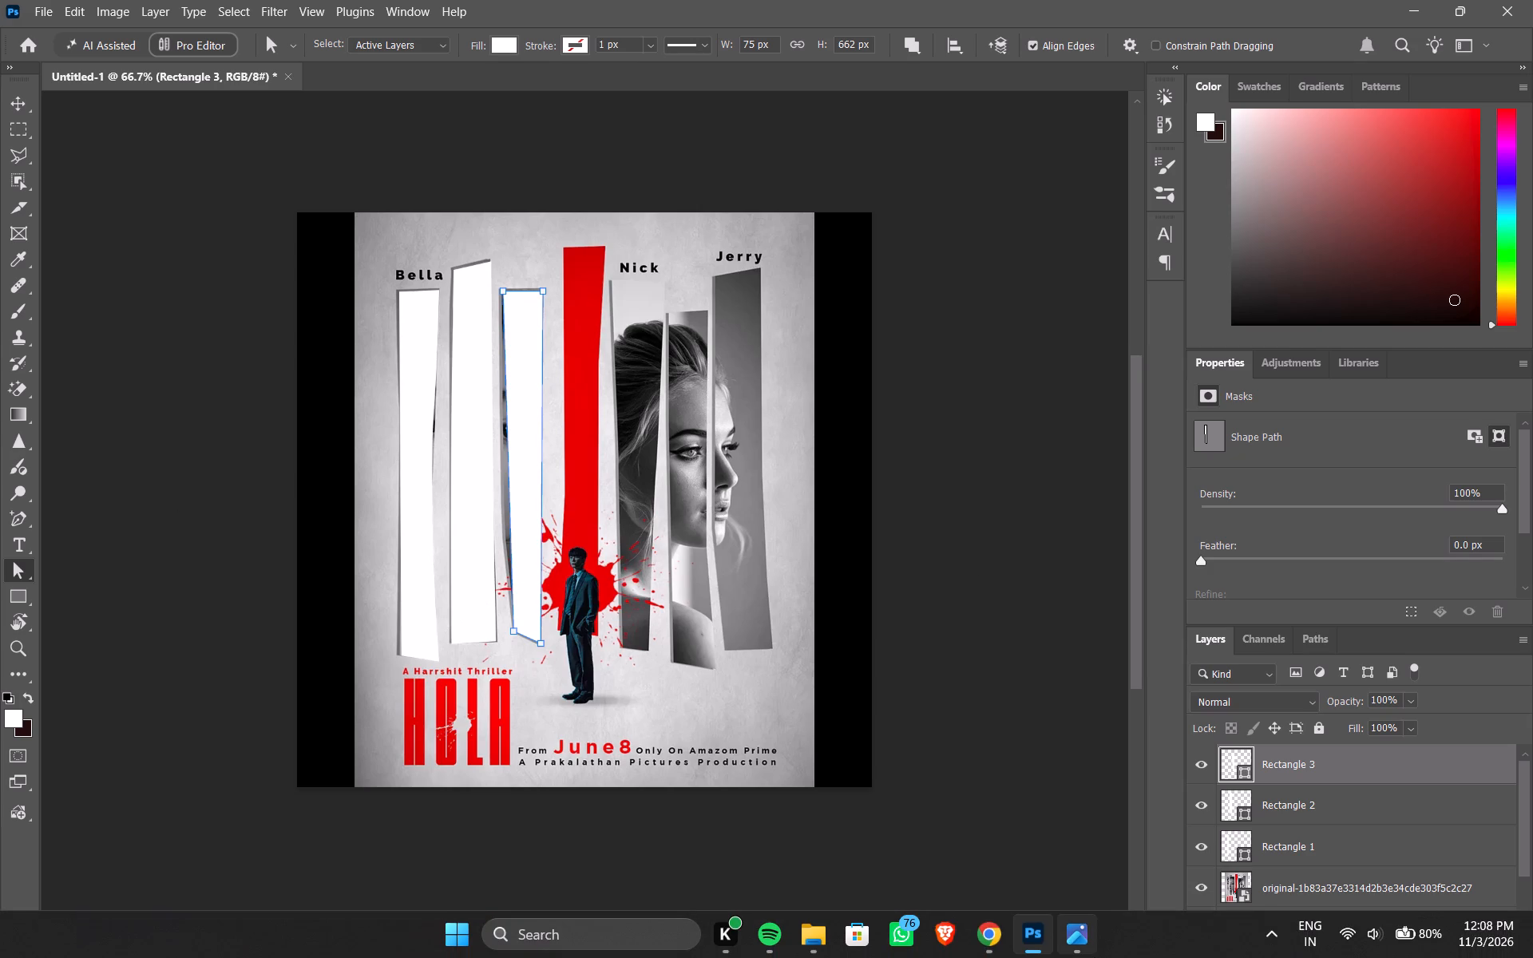
Switch to Photos to examine the strips in the original poster image, and return to Photoshop.
{"action": "left_click", "coordinate": [1057, 936]}
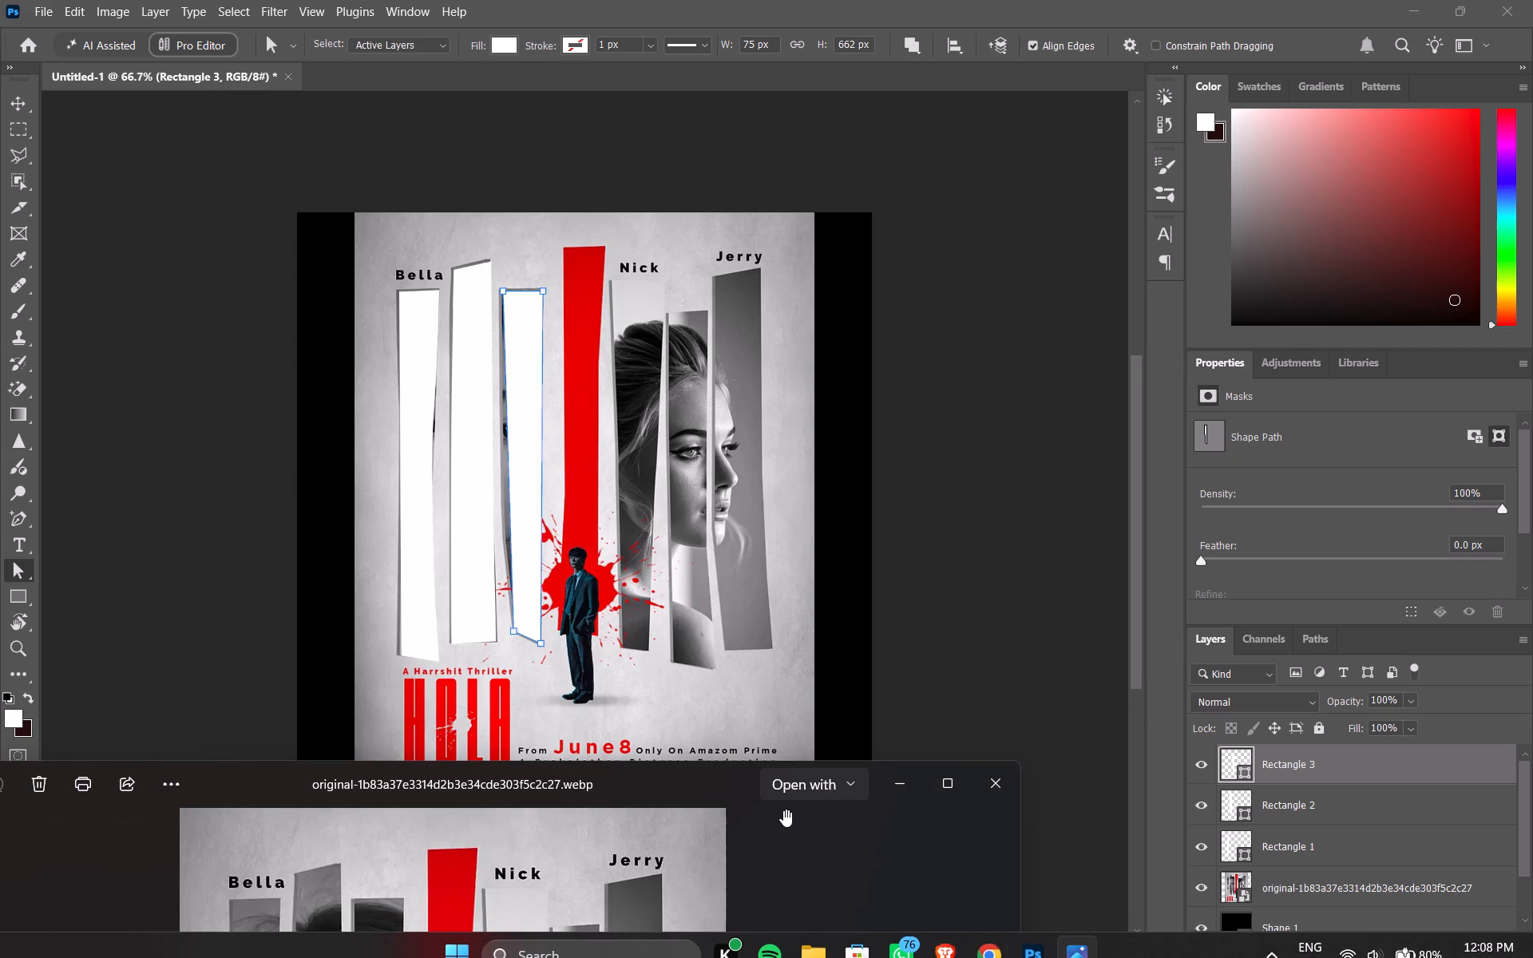
{"action": "left_click_drag", "start_coordinate": [723, 786], "coordinate": [966, 193]}
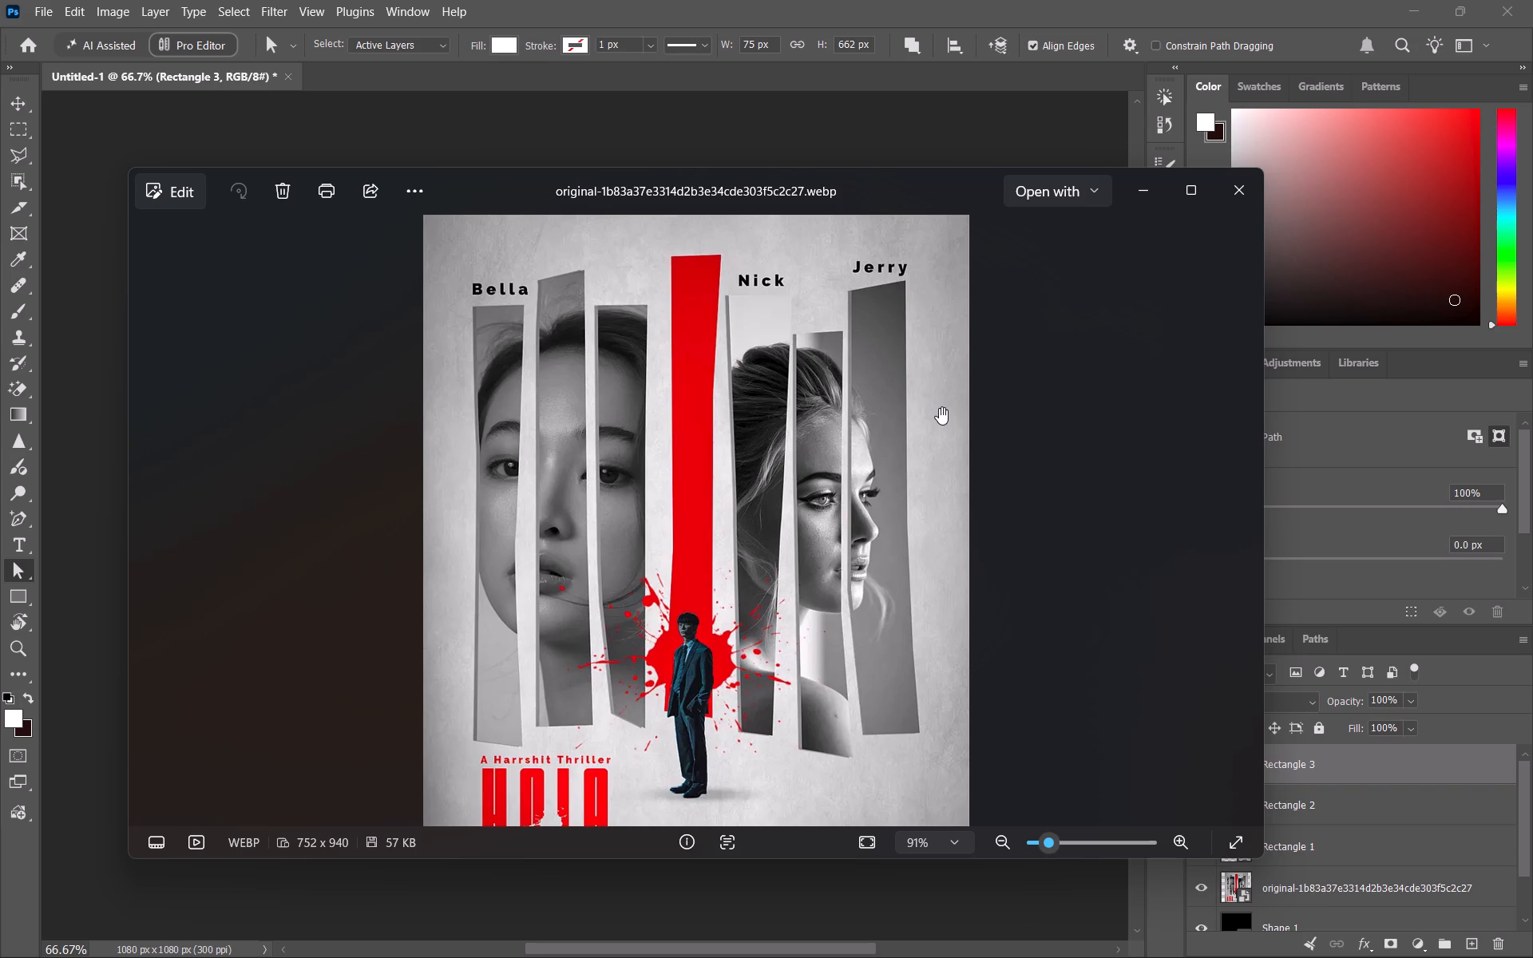
{"action": "left_click_drag", "start_coordinate": [770, 188], "coordinate": [690, 212]}
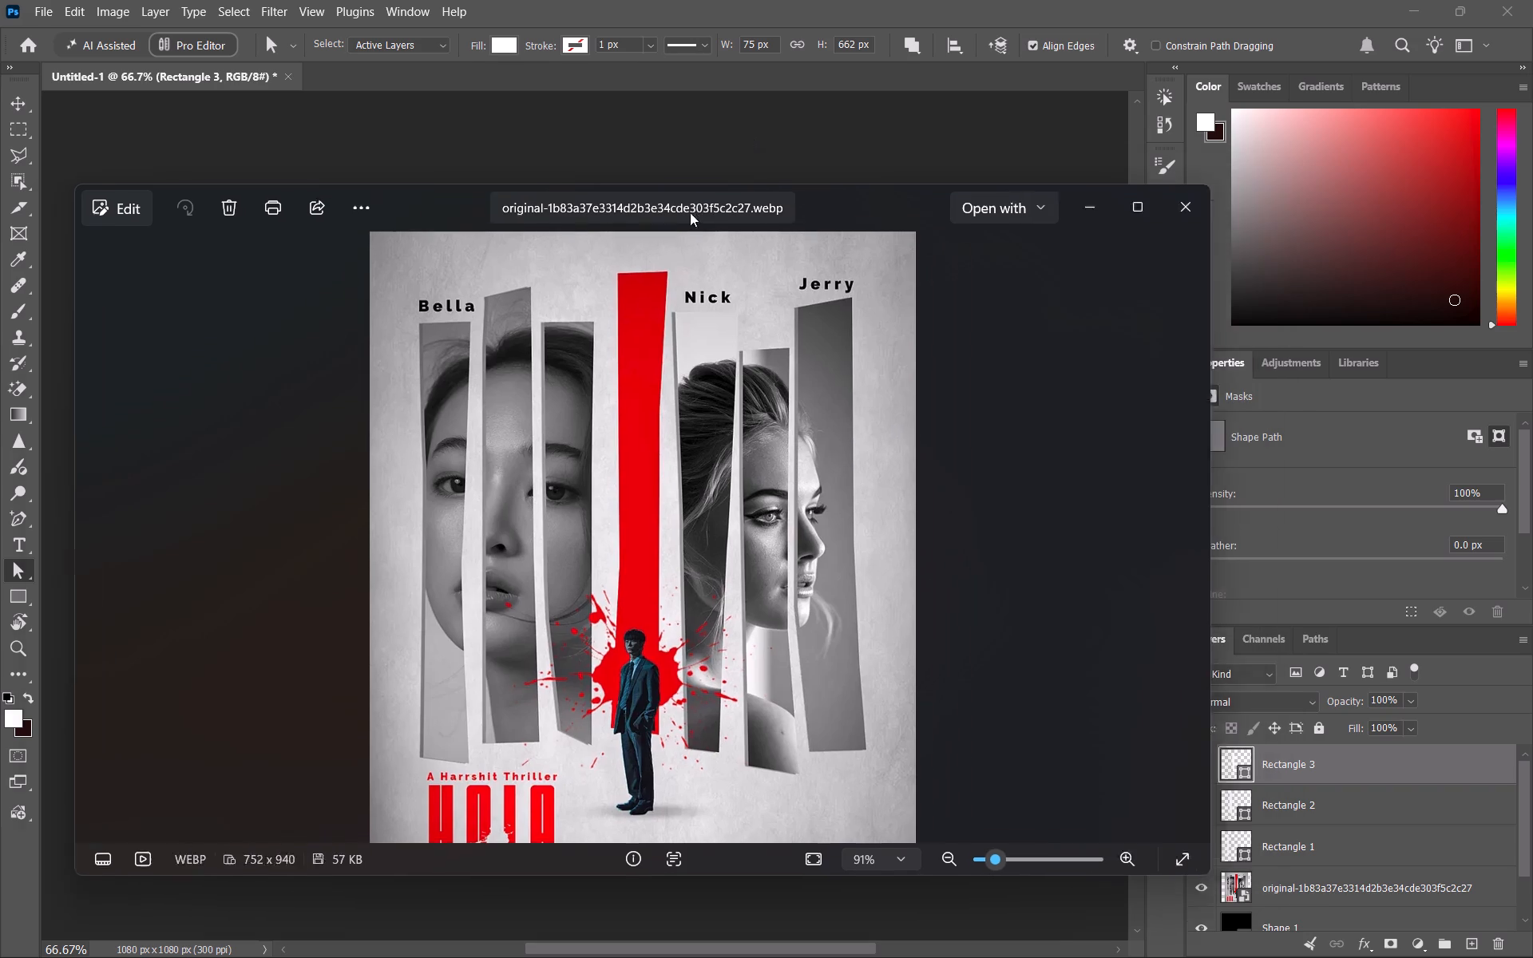
{"action": "left_click_drag", "start_coordinate": [690, 212], "coordinate": [644, 219]}
{"action": "left_click", "coordinate": [1344, 883]}
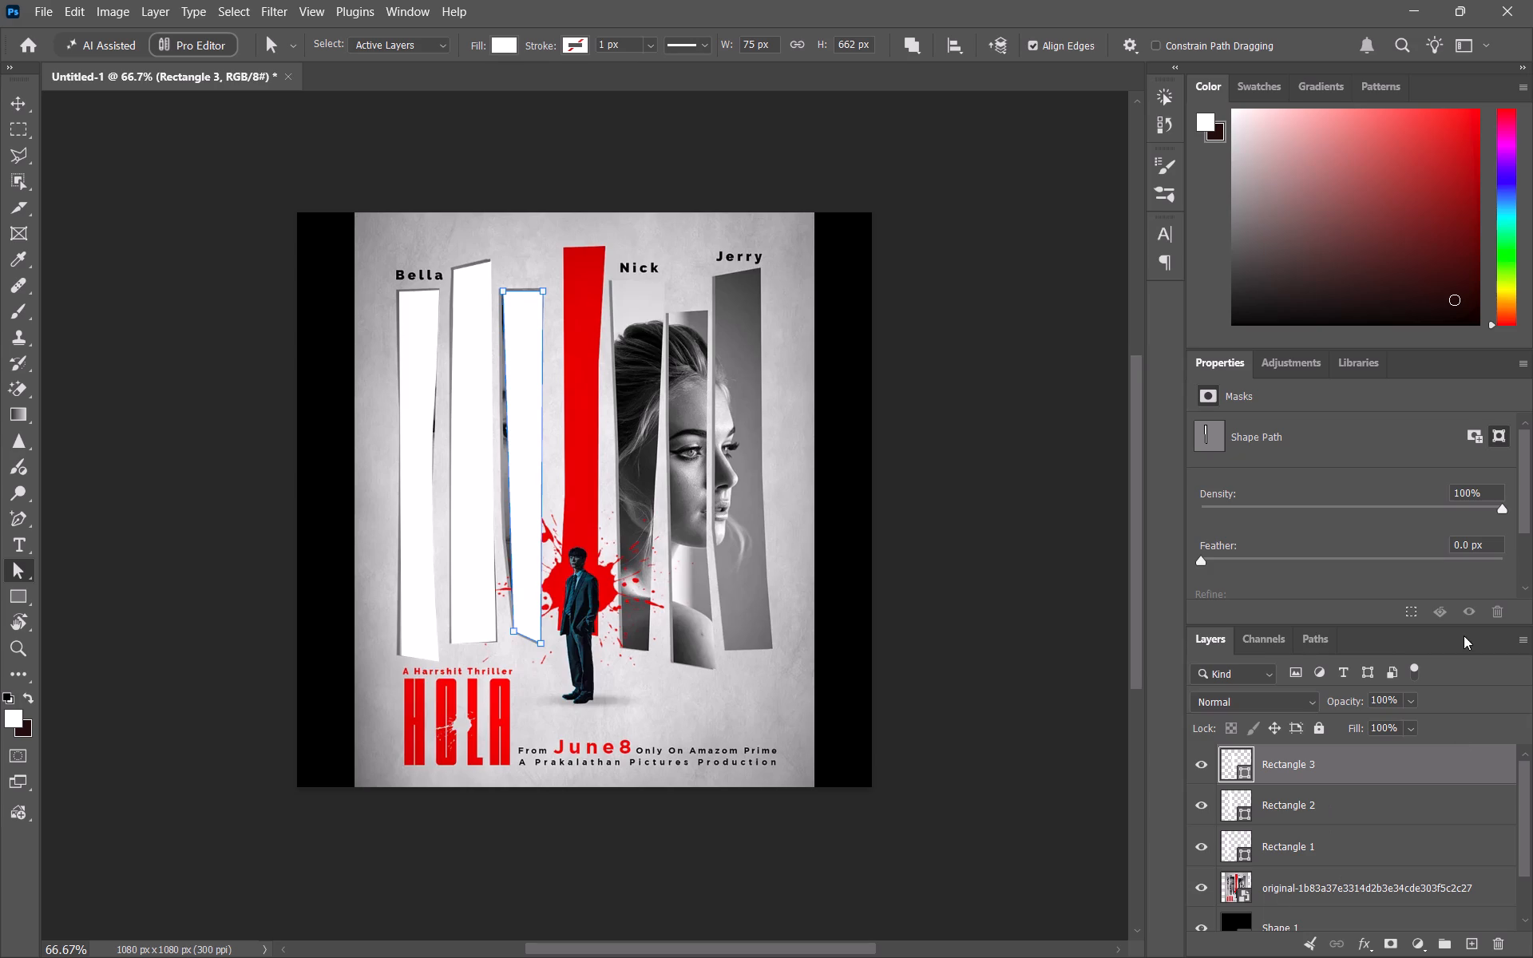
Add an anchor point on the third white shape's edge facing the second strip and move it outward to cover the strip.
{"action": "left_click", "coordinate": [18, 510]}
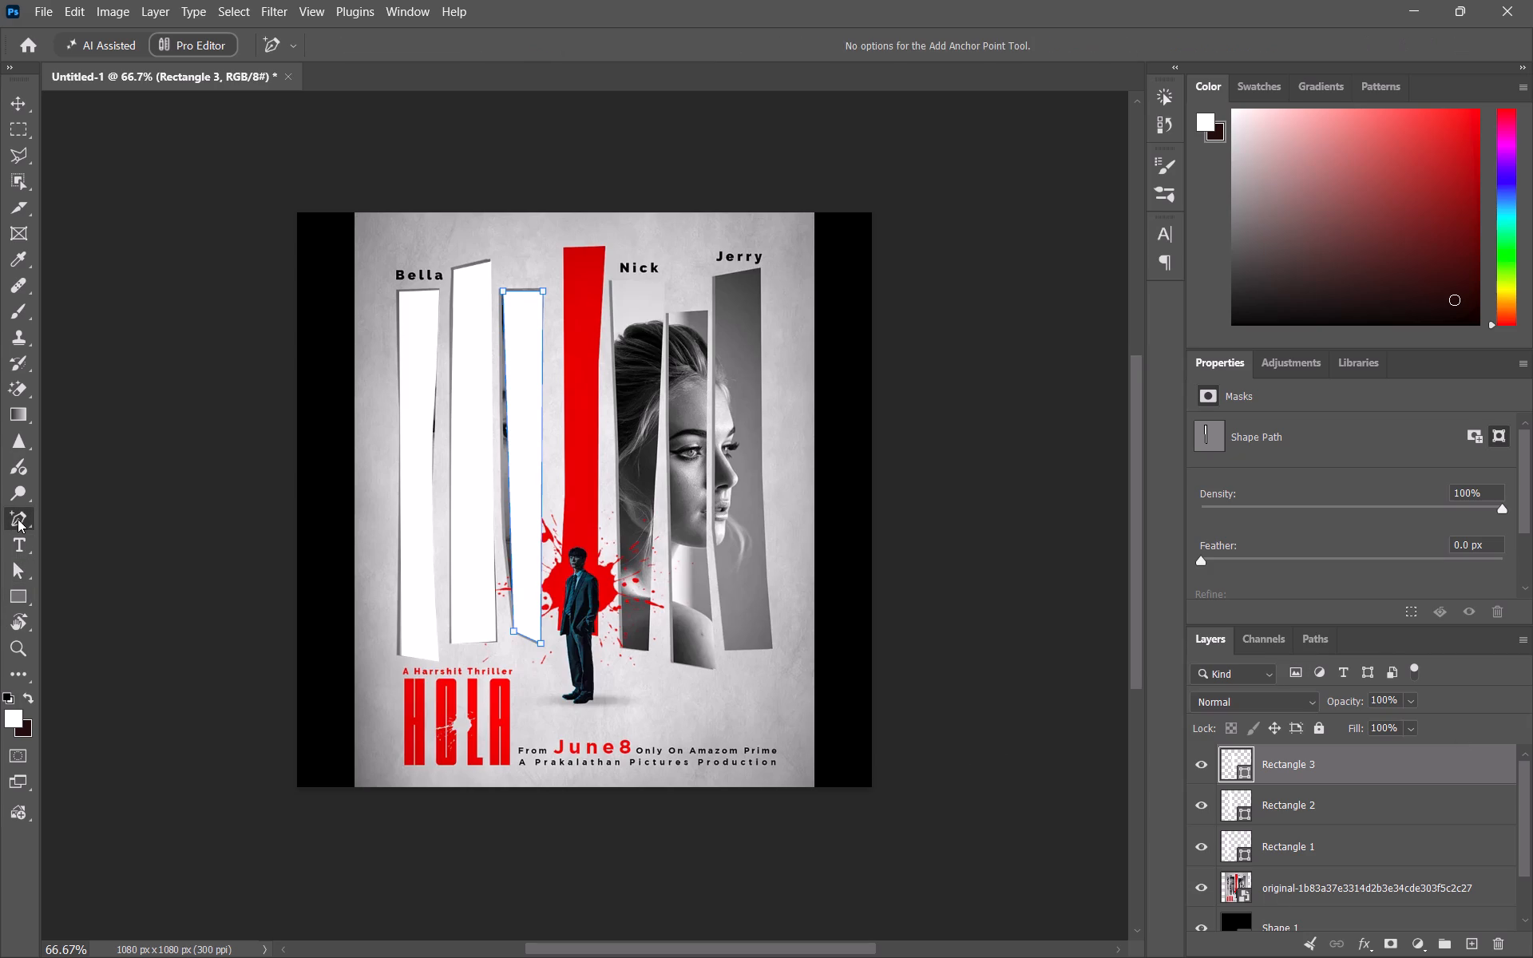
{"action": "right_click", "coordinate": [13, 525]}
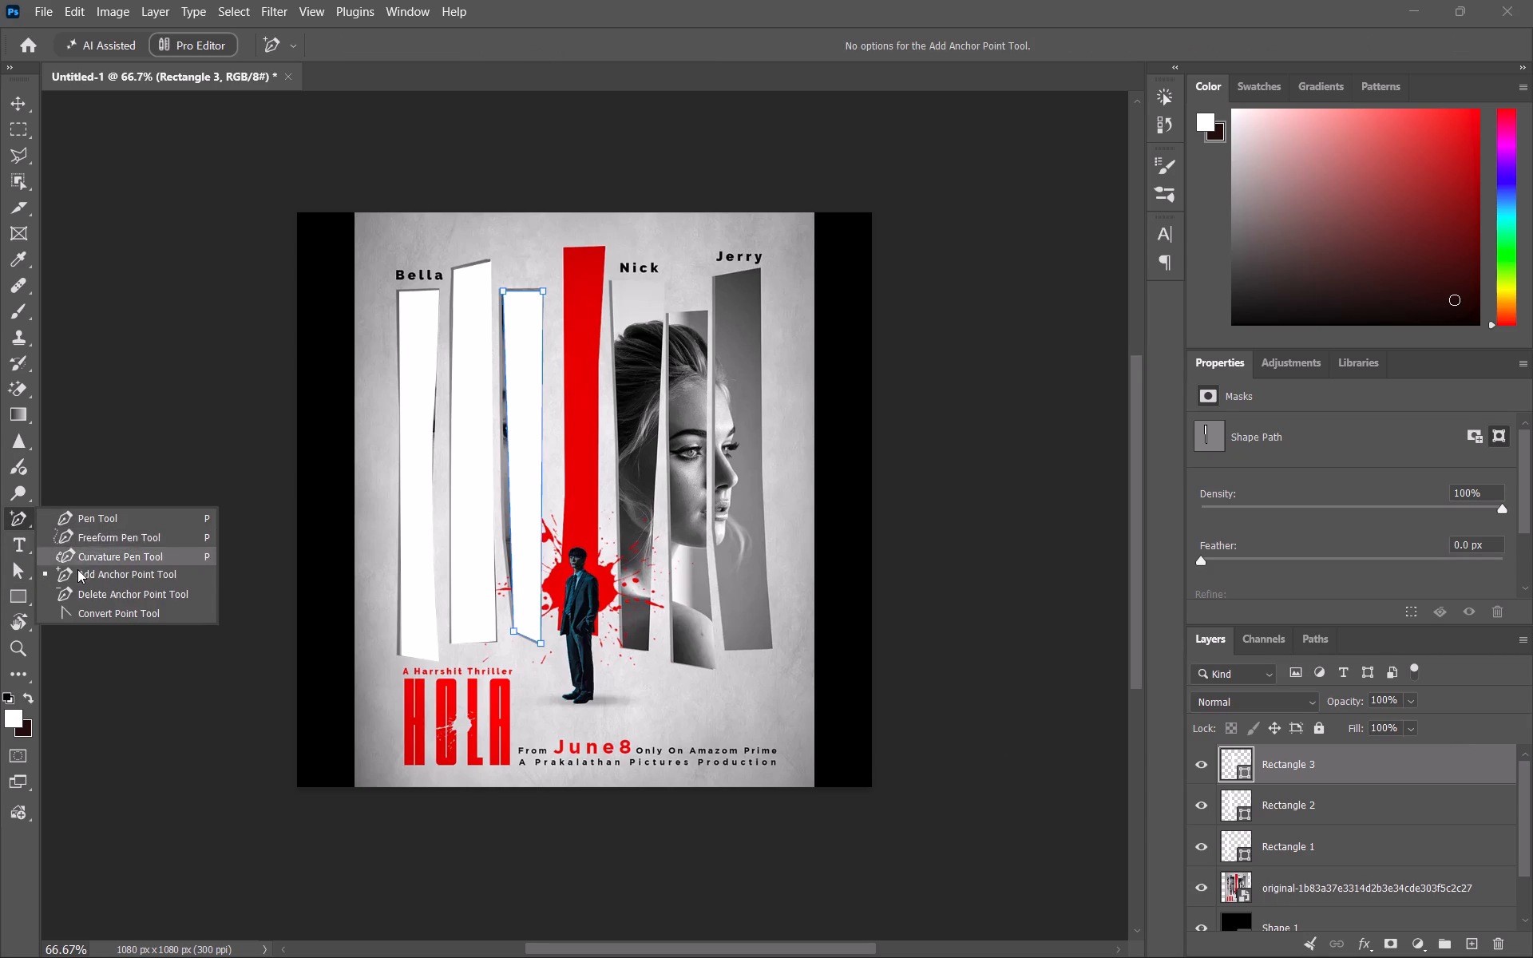
{"action": "left_click", "coordinate": [77, 569]}
{"action": "left_click", "coordinate": [509, 498]}
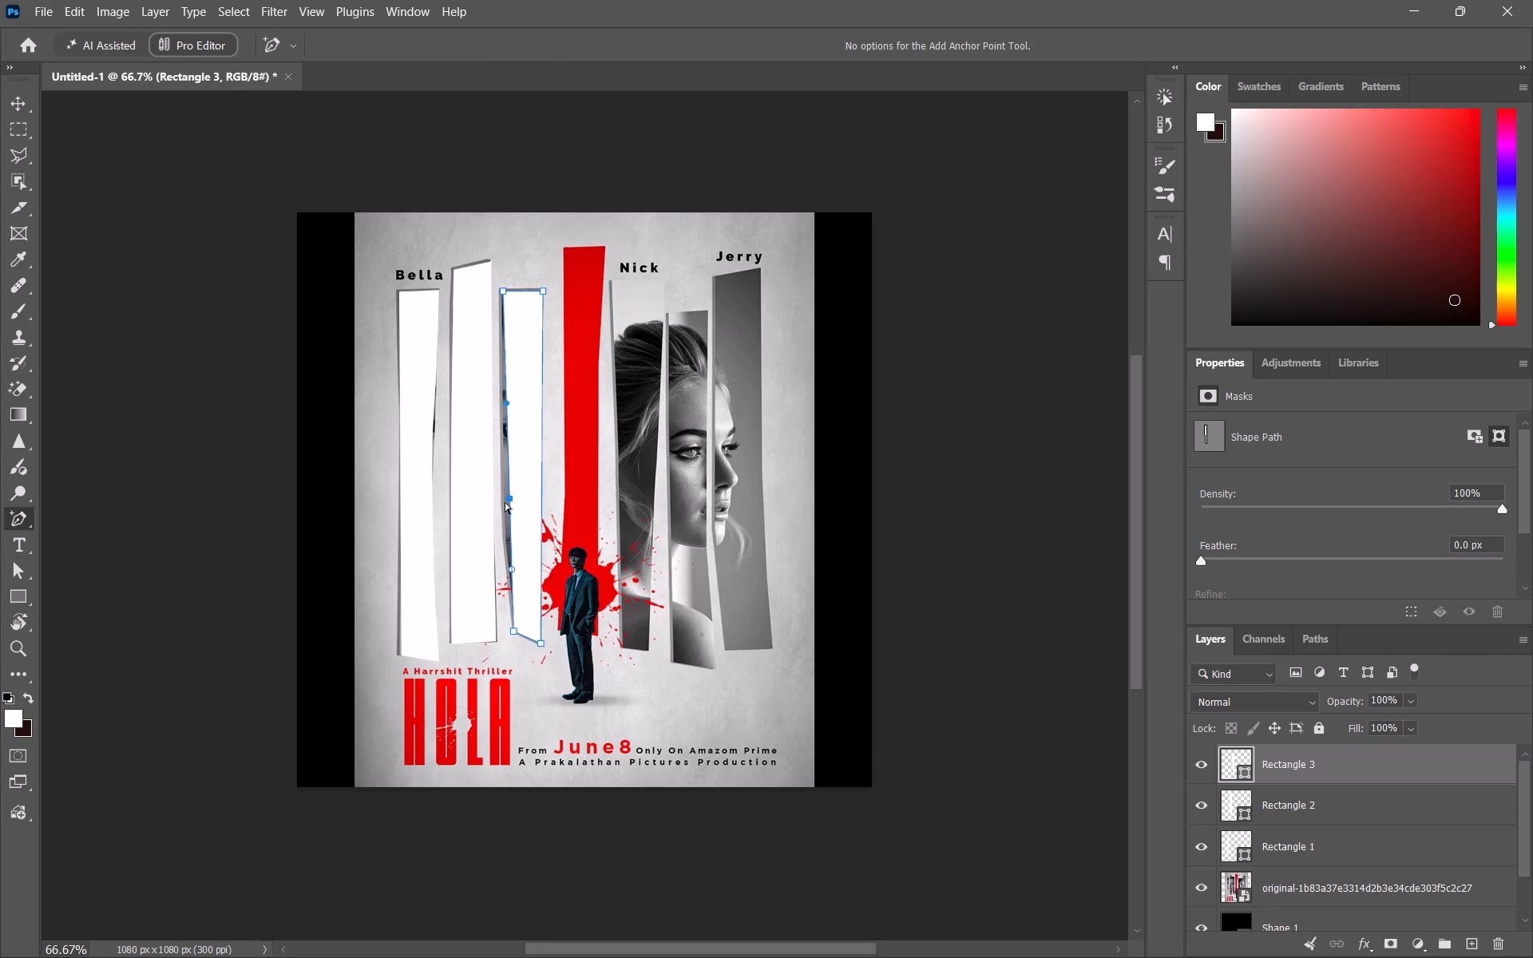
{"action": "left_click", "coordinate": [17, 568]}
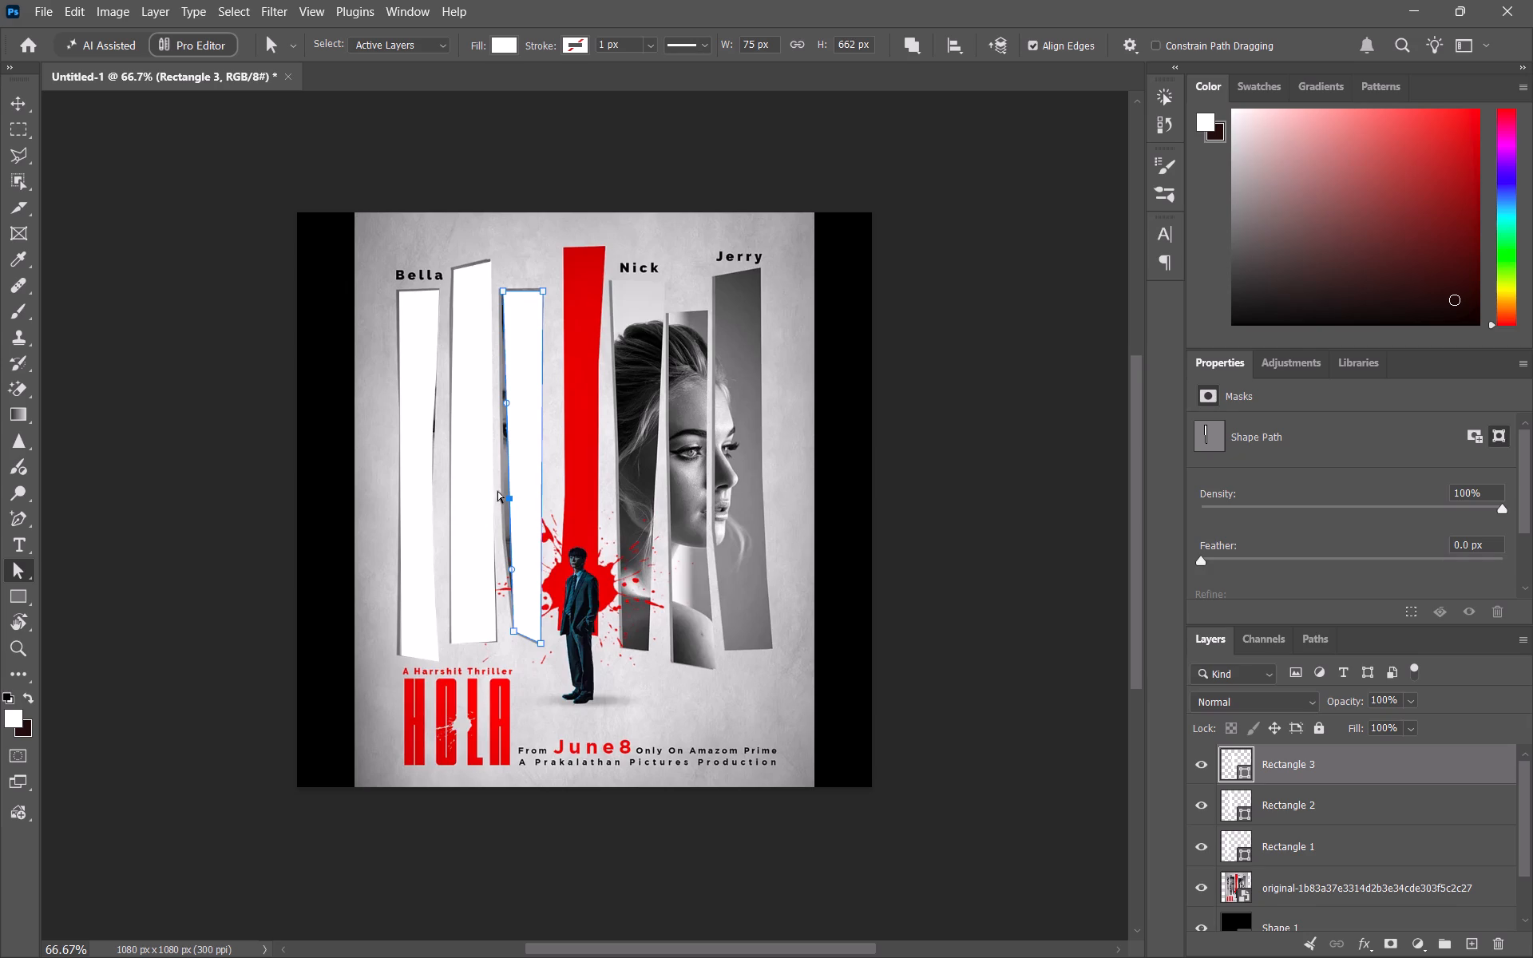
{"action": "left_click_drag", "start_coordinate": [497, 491], "coordinate": [516, 498]}
{"action": "left_click_drag", "start_coordinate": [506, 497], "coordinate": [501, 494]}
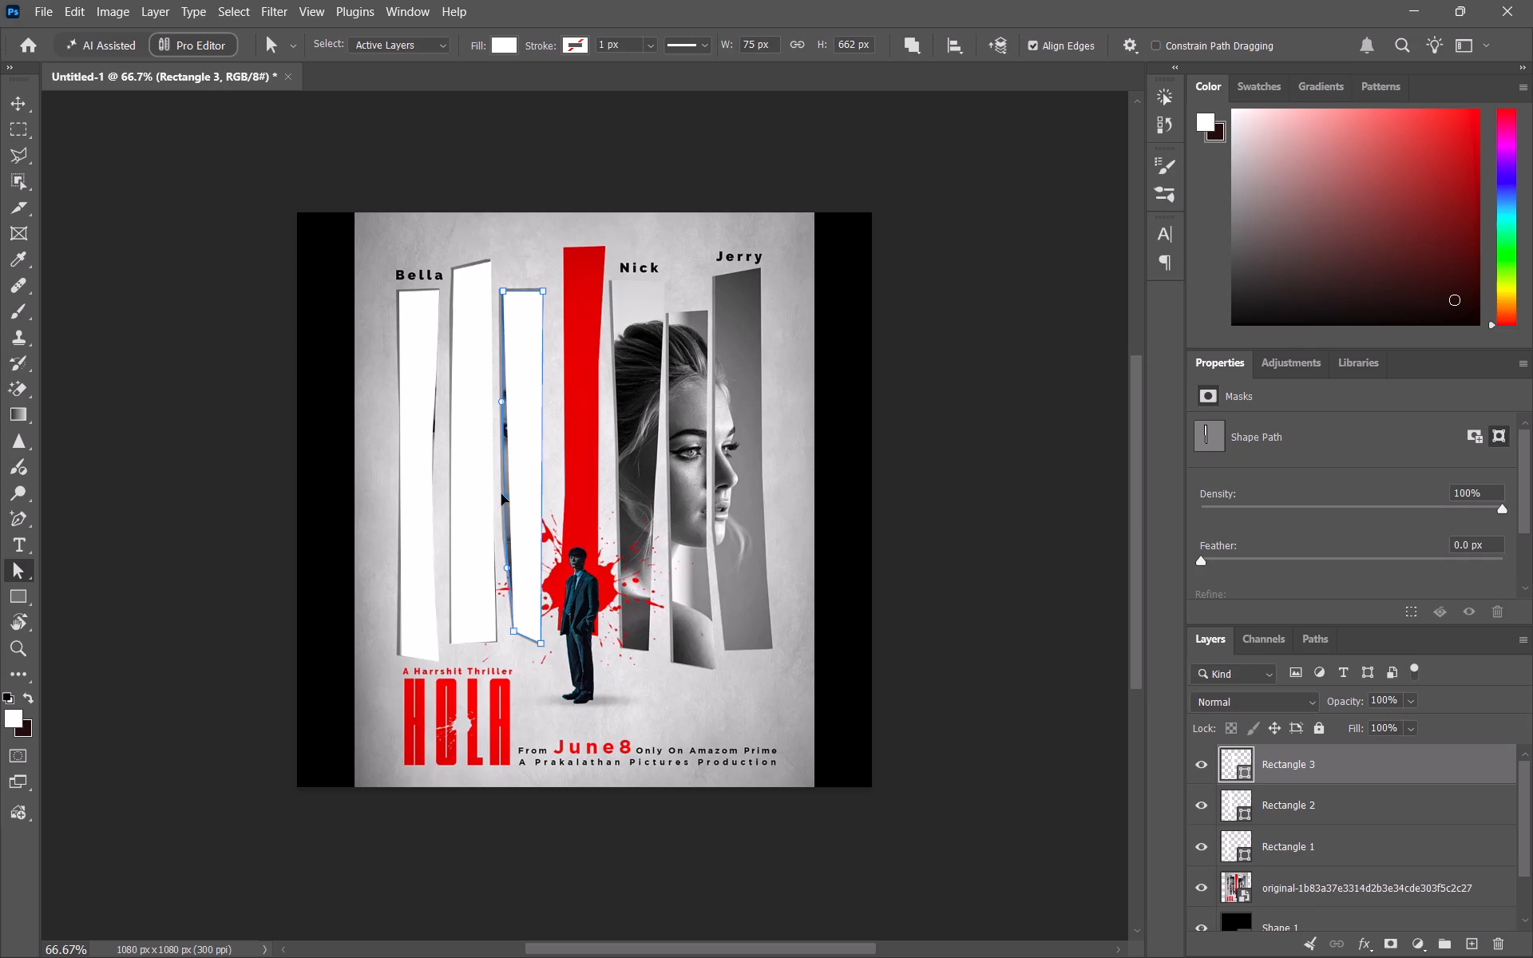
{"action": "left_click_drag", "start_coordinate": [501, 494], "coordinate": [500, 485]}
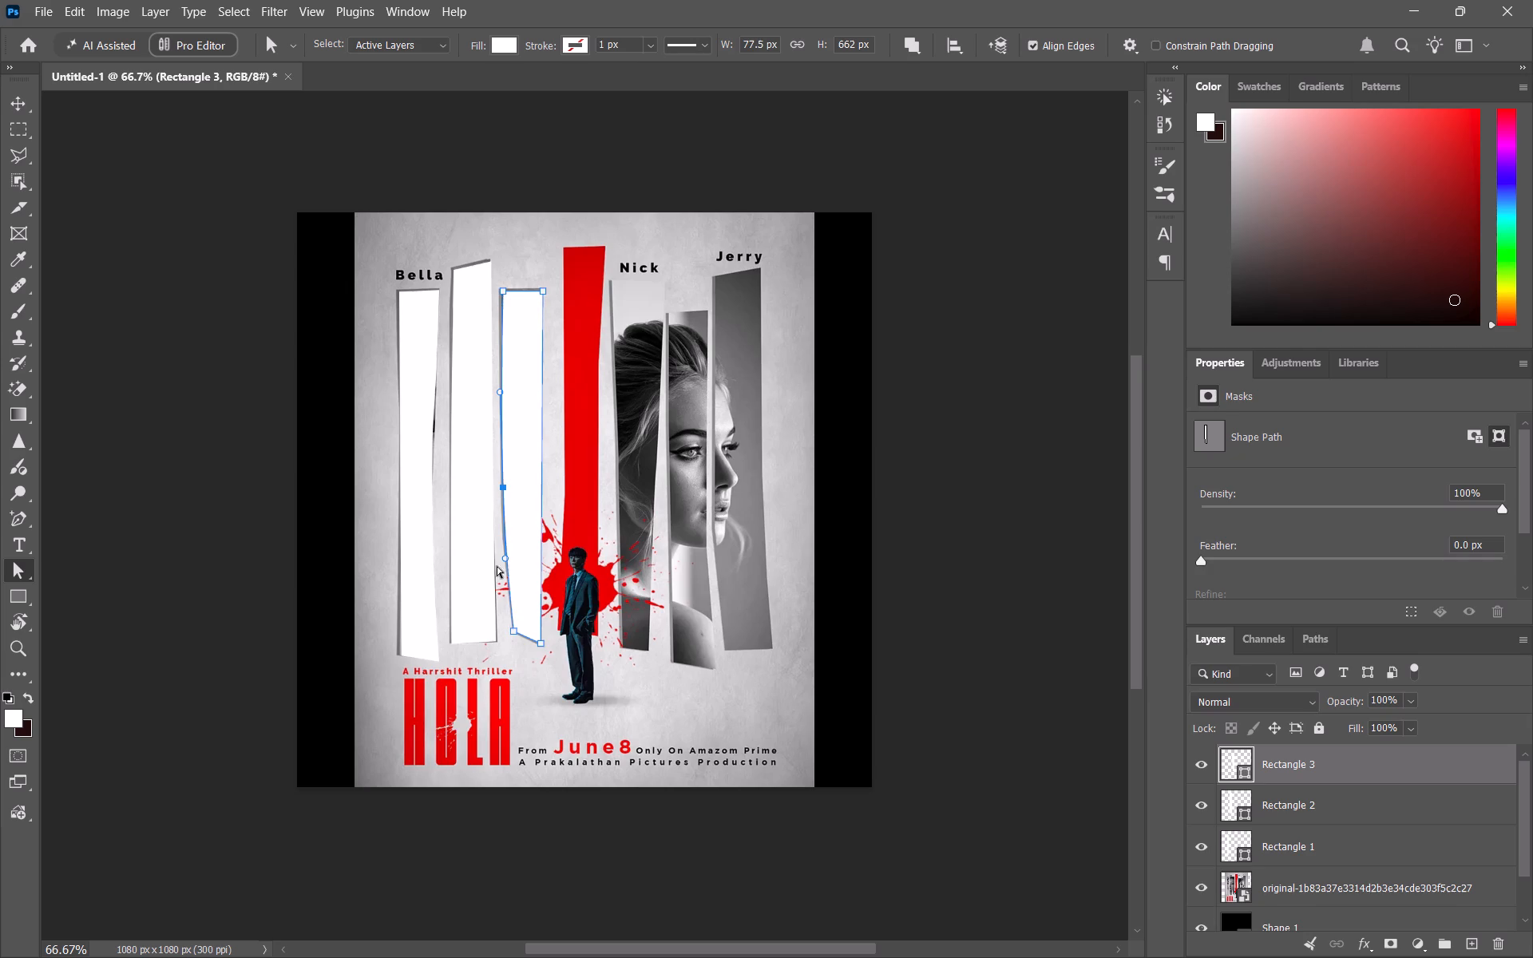
Add a second anchor point lower on that same edge of the third white shape and adjust it to follow the strip's side.
{"action": "left_click", "coordinate": [16, 515]}
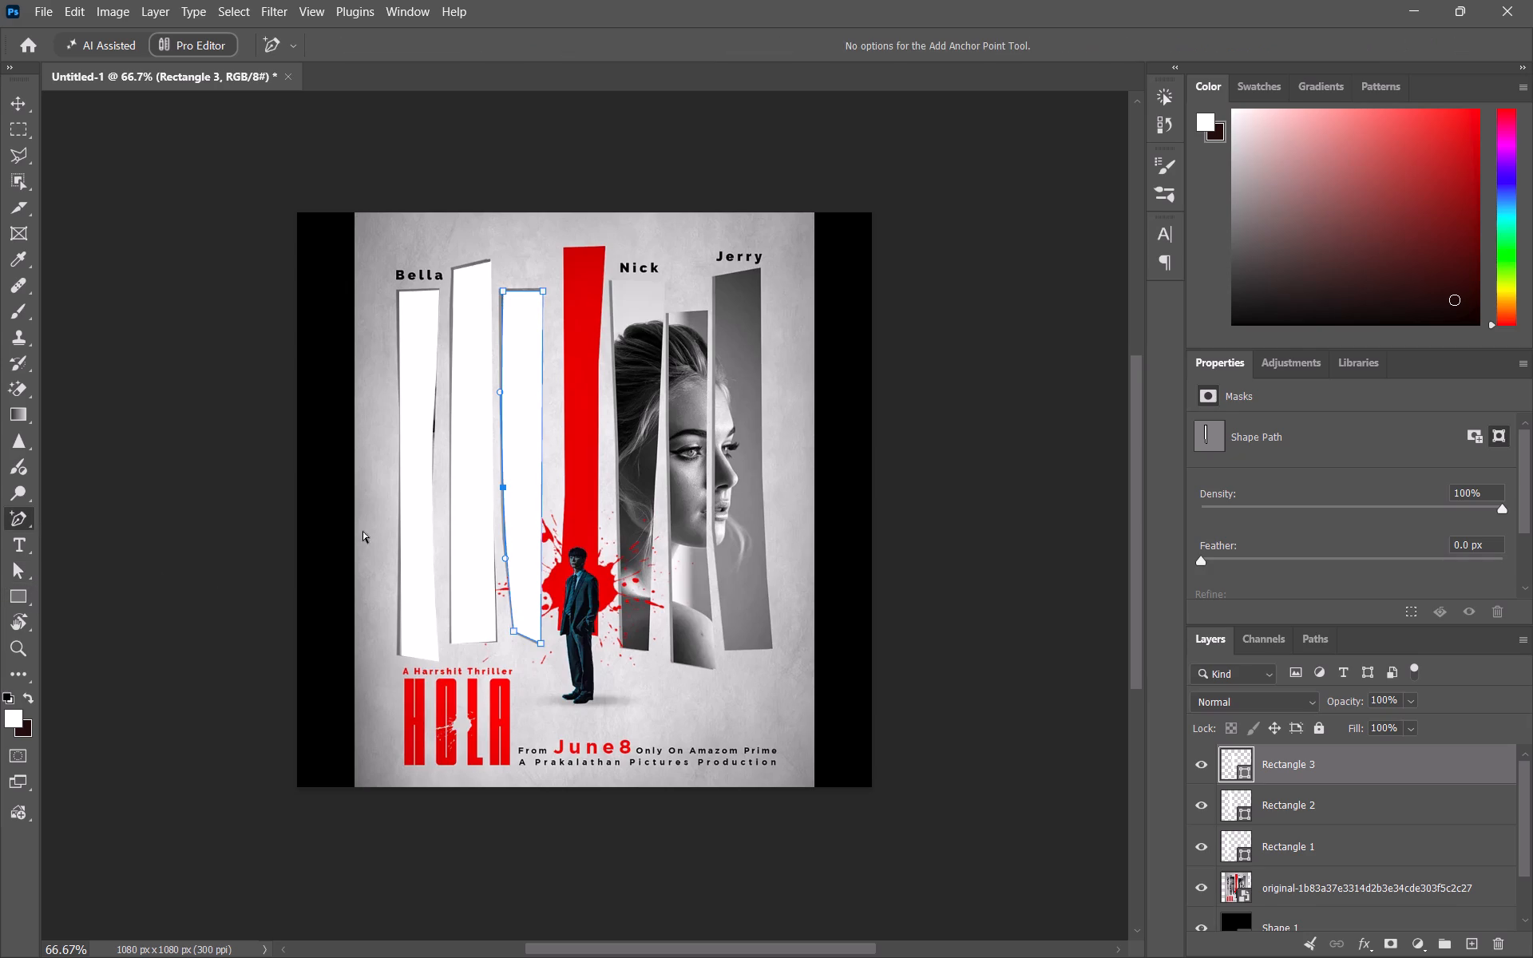
{"action": "left_click", "coordinate": [509, 584]}
{"action": "left_click", "coordinate": [14, 570]}
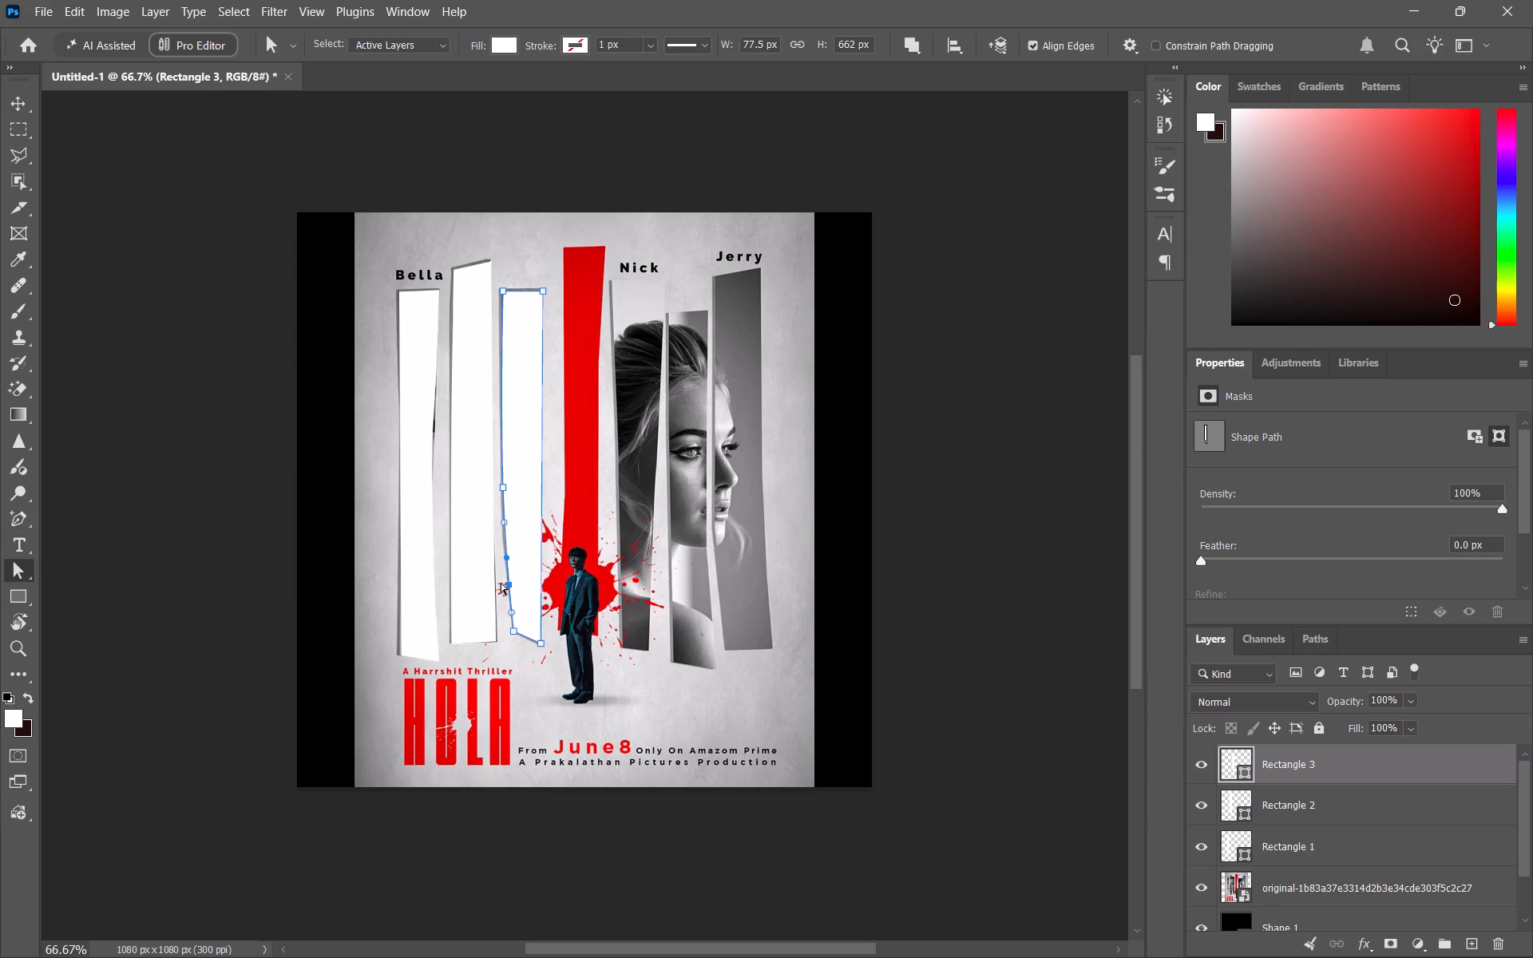
{"action": "left_click_drag", "start_coordinate": [500, 576], "coordinate": [513, 588]}
{"action": "left_click_drag", "start_coordinate": [508, 584], "coordinate": [522, 582]}
{"action": "left_click_drag", "start_coordinate": [525, 584], "coordinate": [513, 577]}
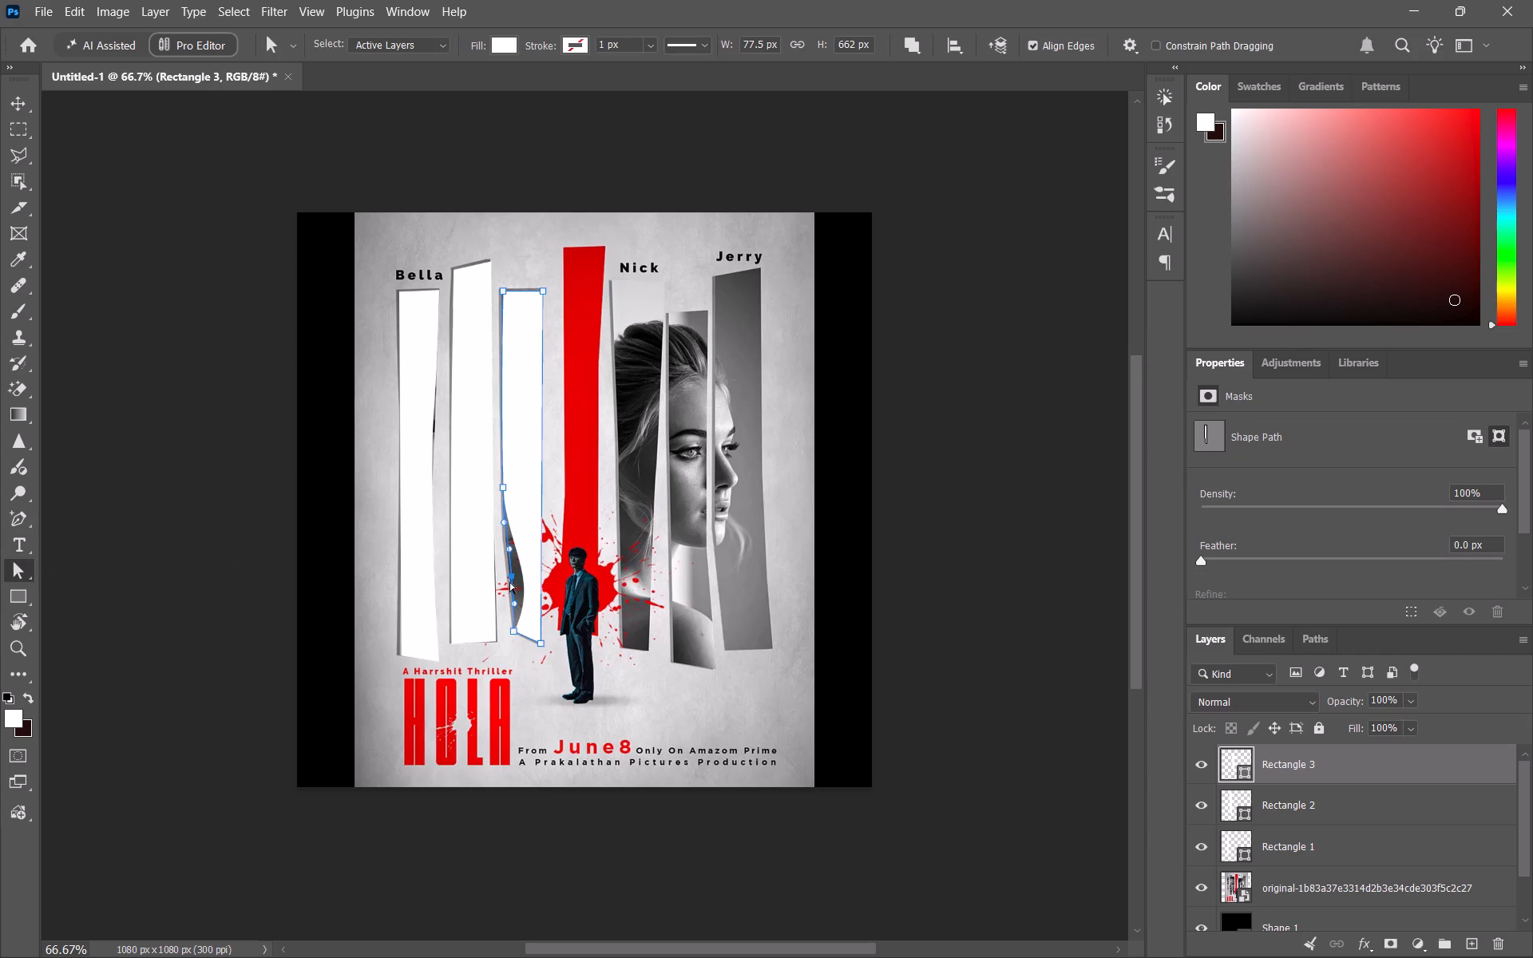
{"action": "left_click", "coordinate": [511, 569]}
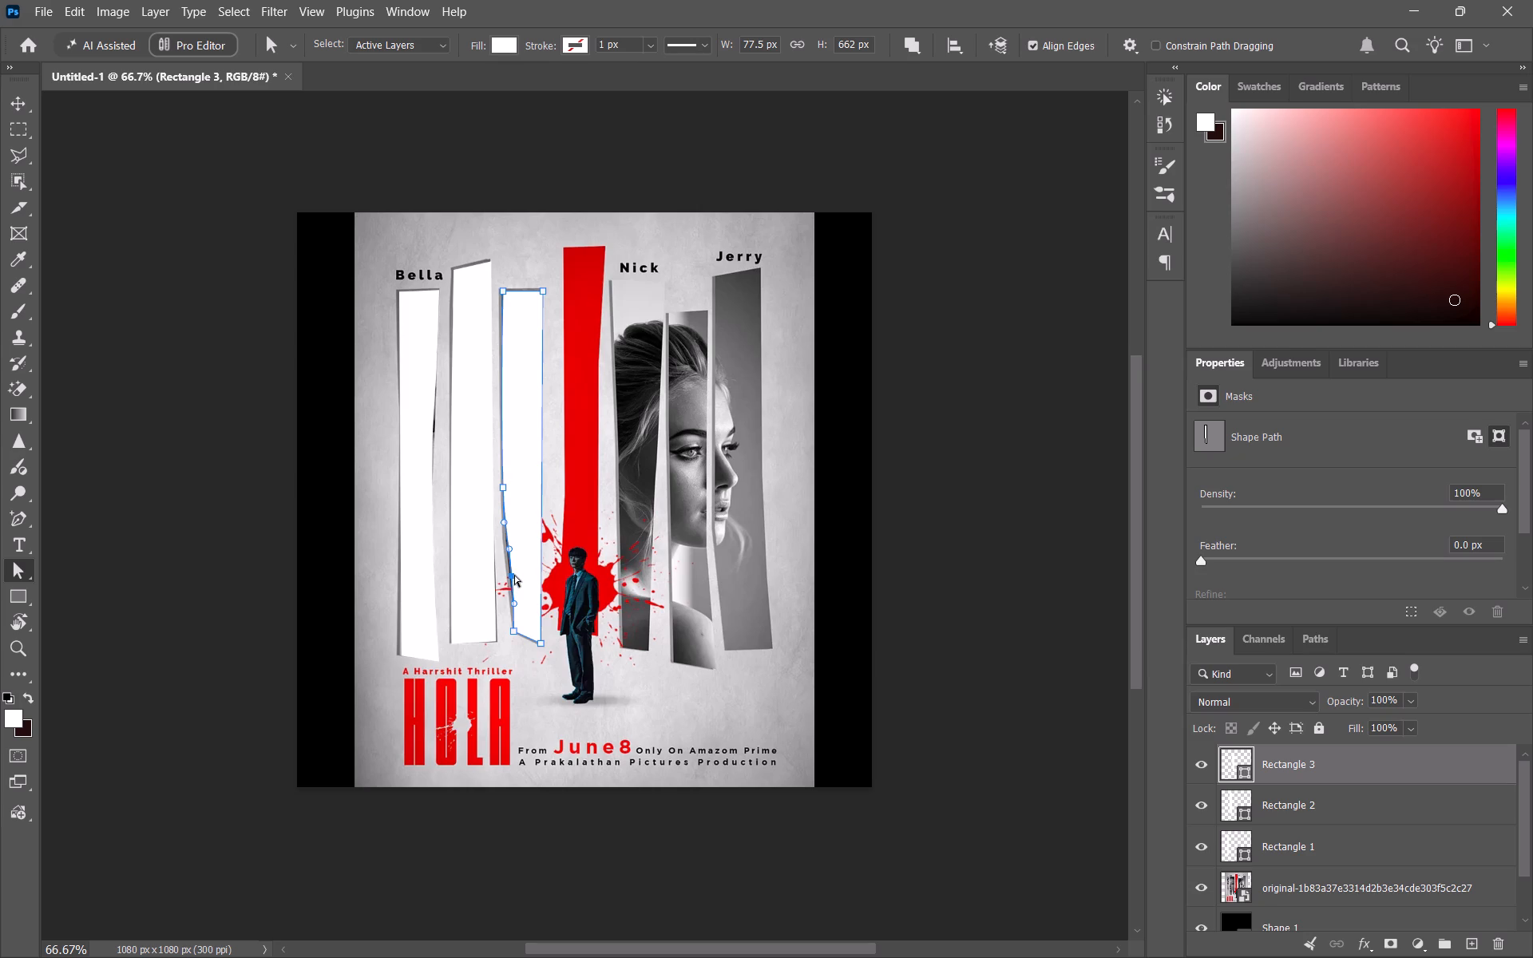
{"action": "left_click_drag", "start_coordinate": [511, 576], "coordinate": [504, 577]}
{"action": "left_click", "coordinate": [507, 577]}
{"action": "left_click_drag", "start_coordinate": [502, 578], "coordinate": [510, 578]}
{"action": "left_click", "coordinate": [515, 579]}
Deselect the third strip's white shape and undo the last two path adjustments.
{"action": "left_click", "coordinate": [17, 101]}
{"action": "left_click", "coordinate": [99, 151]}
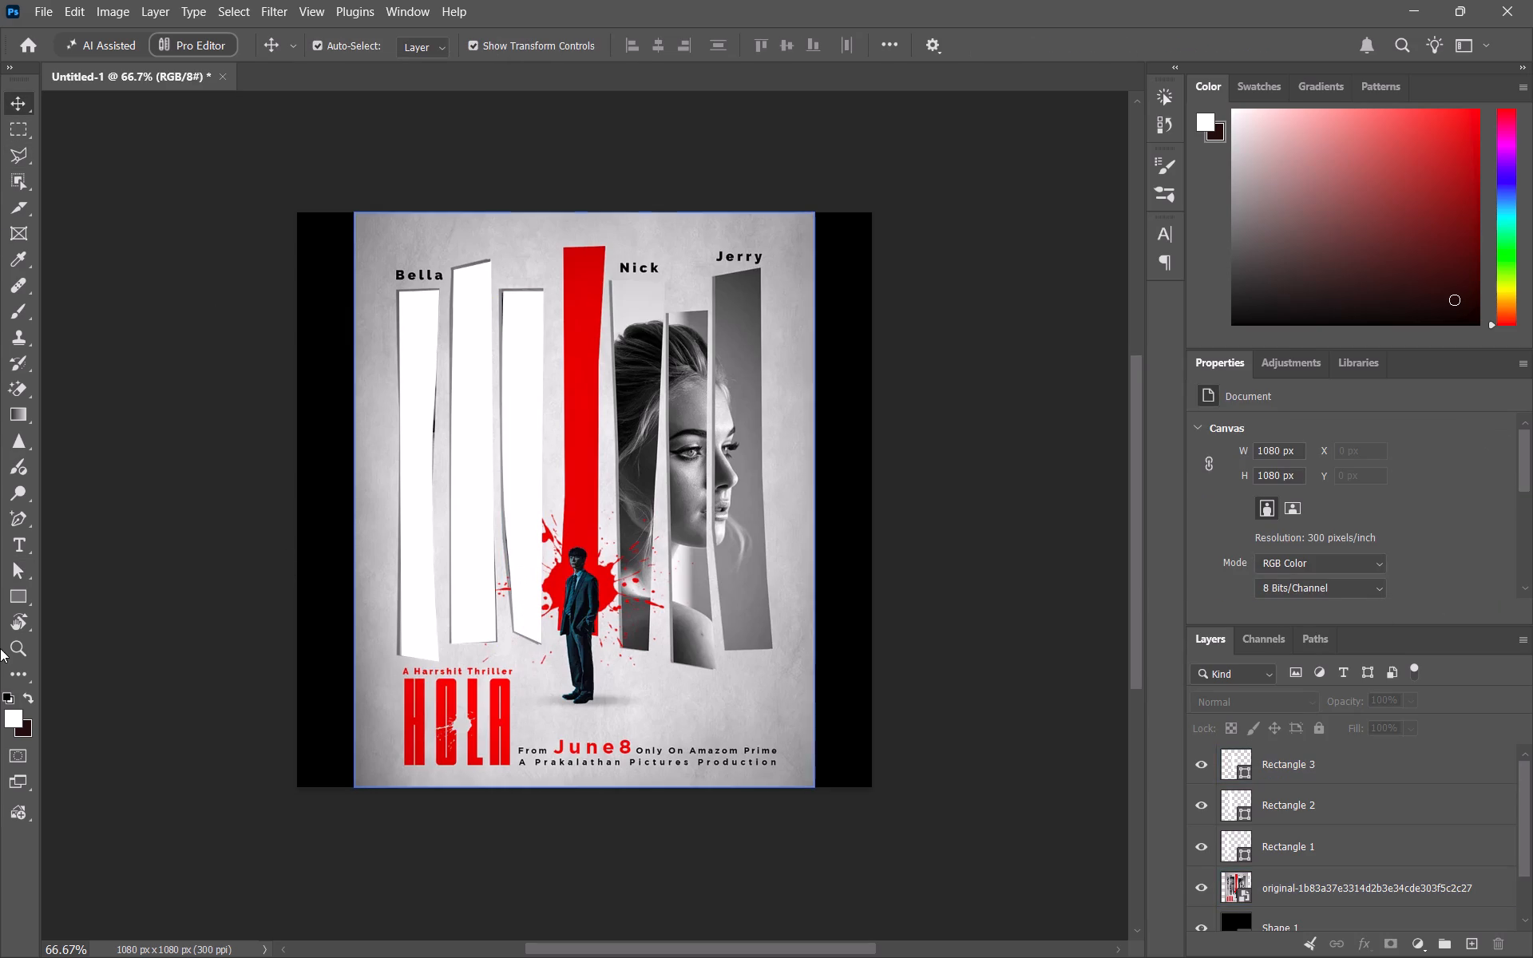
{"action": "key", "text": "ctrl+z"}
{"action": "key", "text": "ctrl+z"}
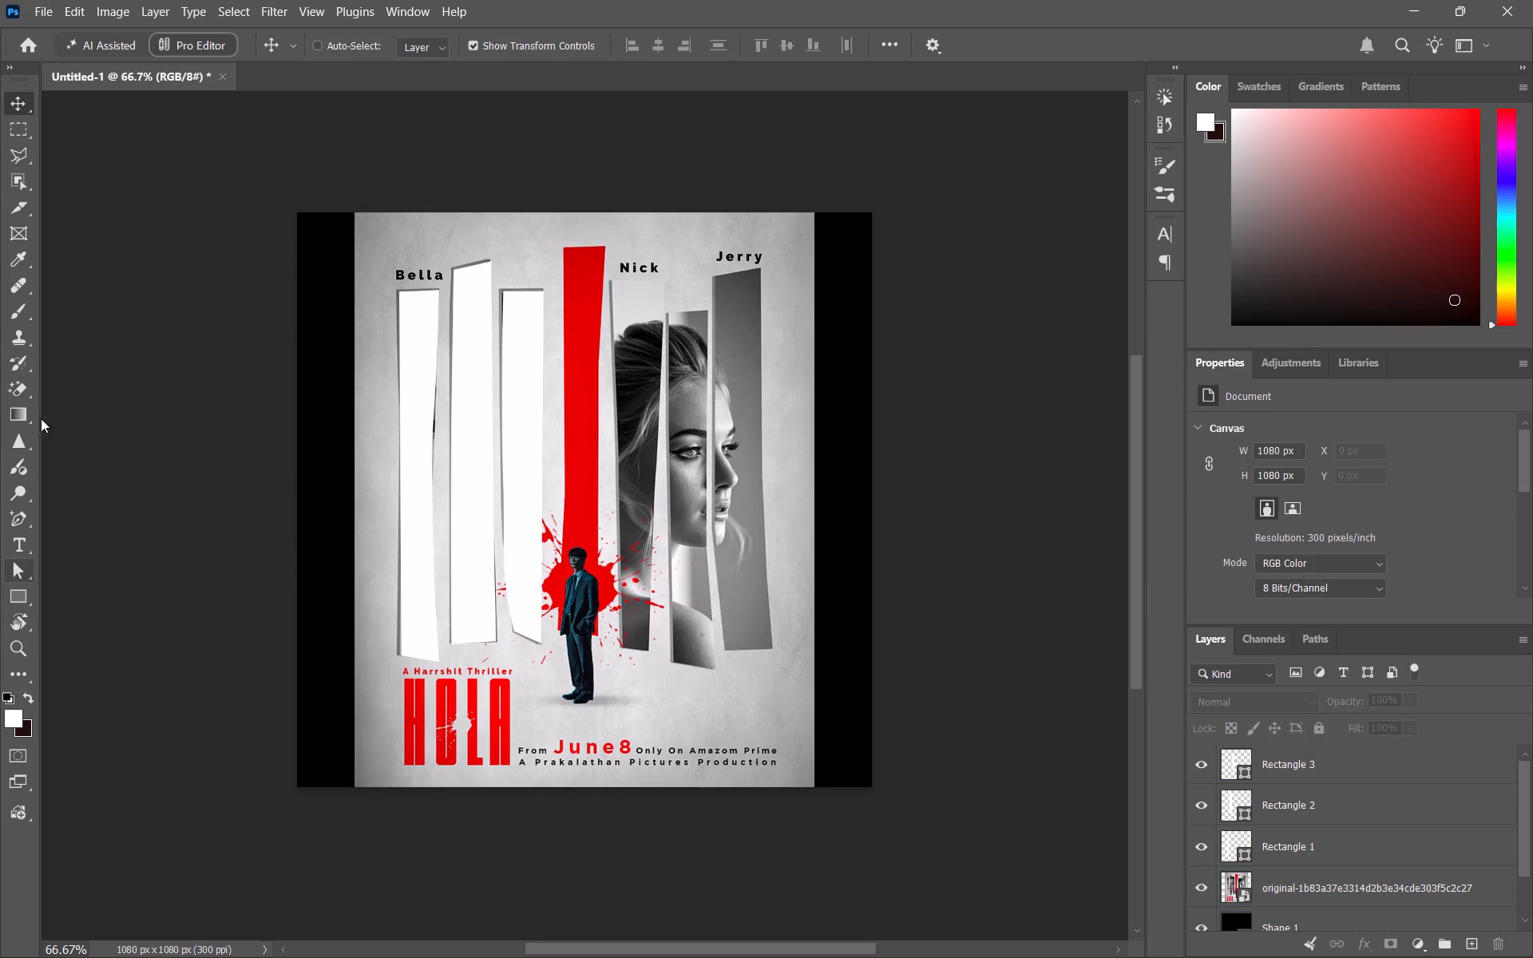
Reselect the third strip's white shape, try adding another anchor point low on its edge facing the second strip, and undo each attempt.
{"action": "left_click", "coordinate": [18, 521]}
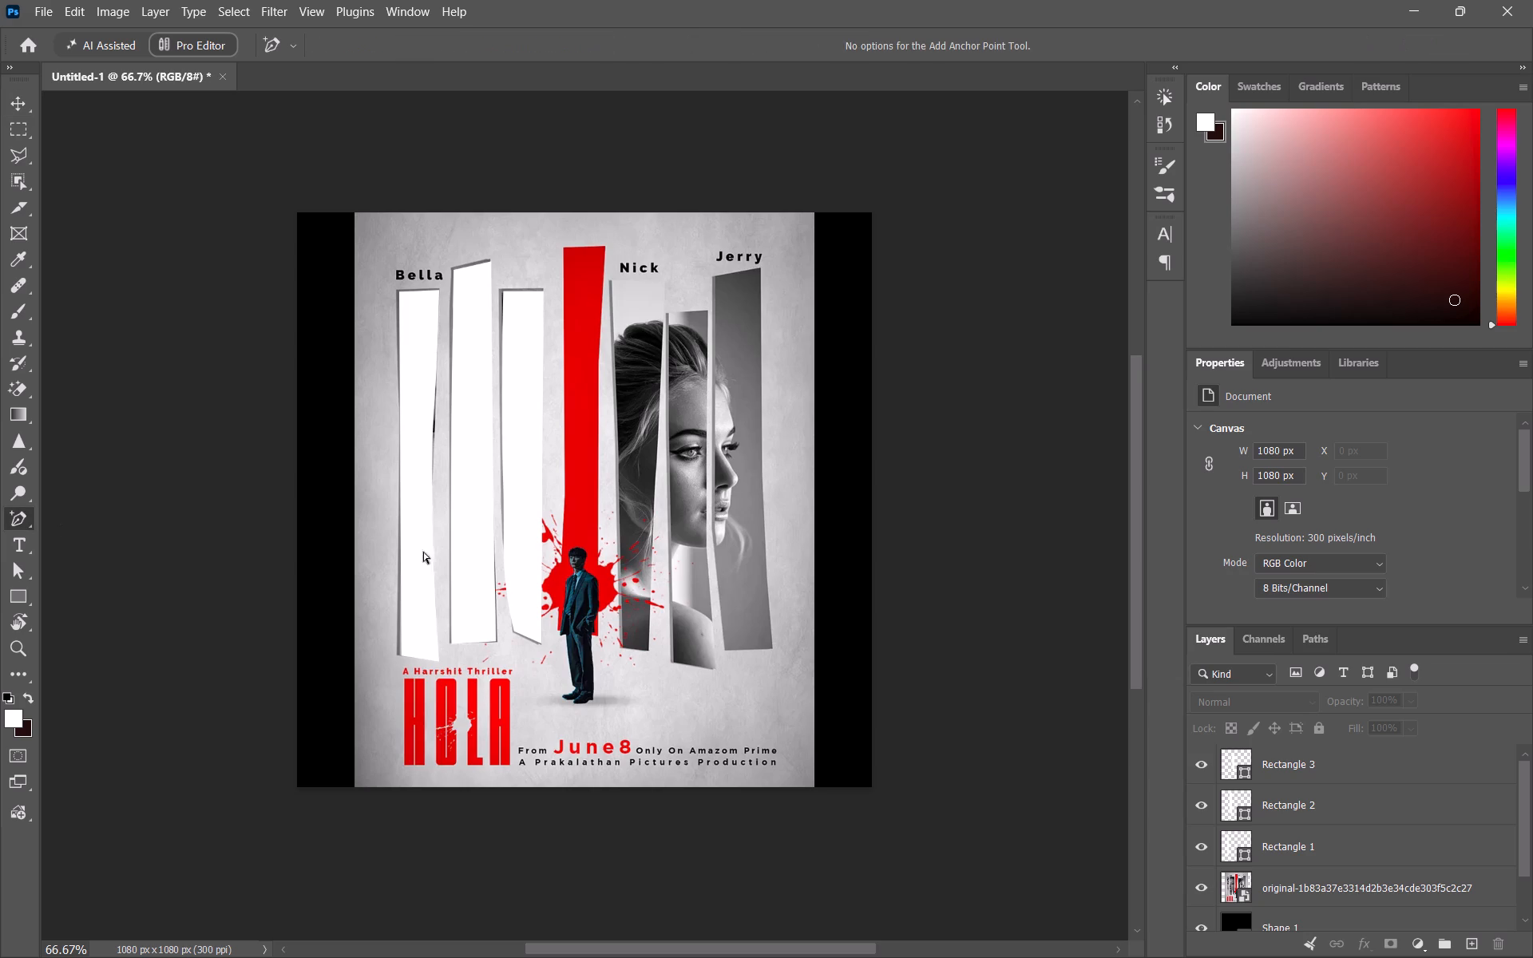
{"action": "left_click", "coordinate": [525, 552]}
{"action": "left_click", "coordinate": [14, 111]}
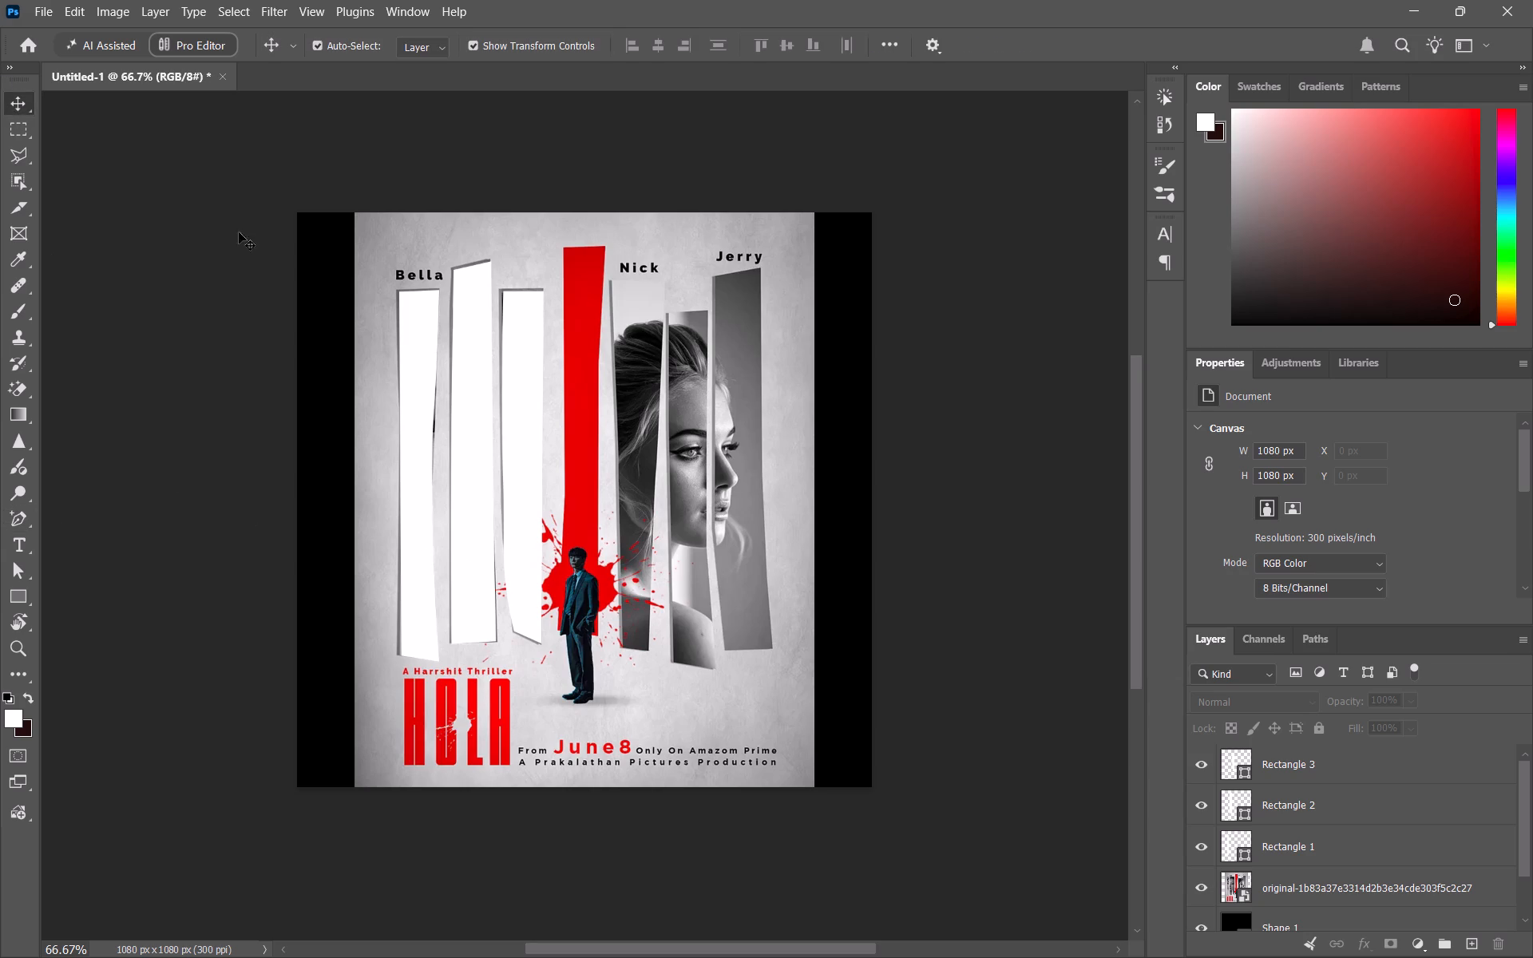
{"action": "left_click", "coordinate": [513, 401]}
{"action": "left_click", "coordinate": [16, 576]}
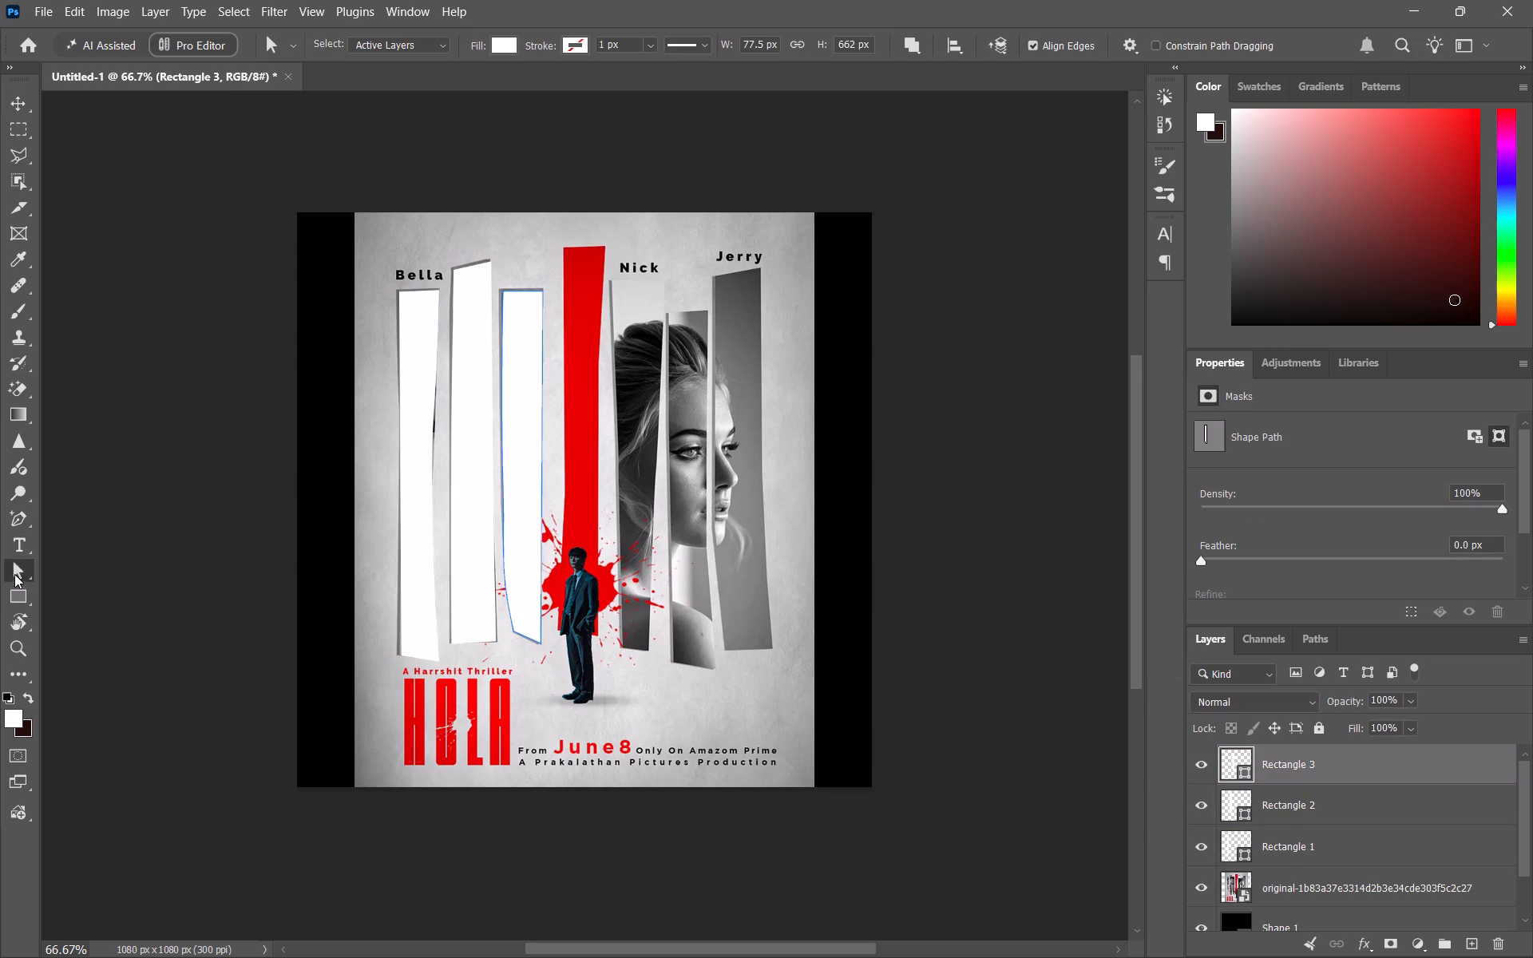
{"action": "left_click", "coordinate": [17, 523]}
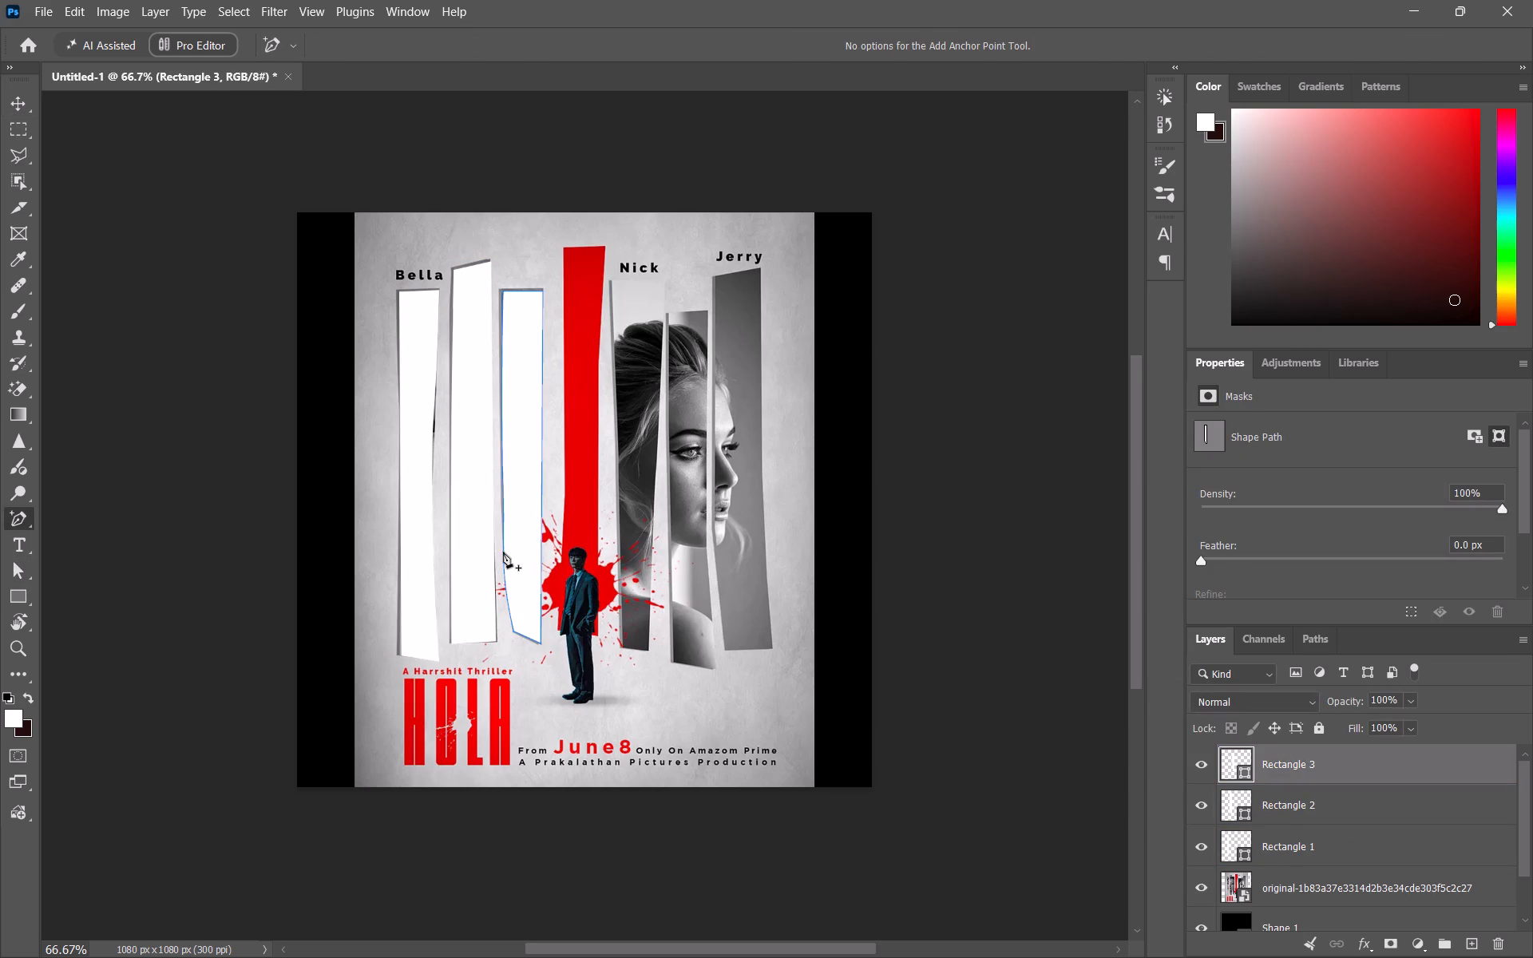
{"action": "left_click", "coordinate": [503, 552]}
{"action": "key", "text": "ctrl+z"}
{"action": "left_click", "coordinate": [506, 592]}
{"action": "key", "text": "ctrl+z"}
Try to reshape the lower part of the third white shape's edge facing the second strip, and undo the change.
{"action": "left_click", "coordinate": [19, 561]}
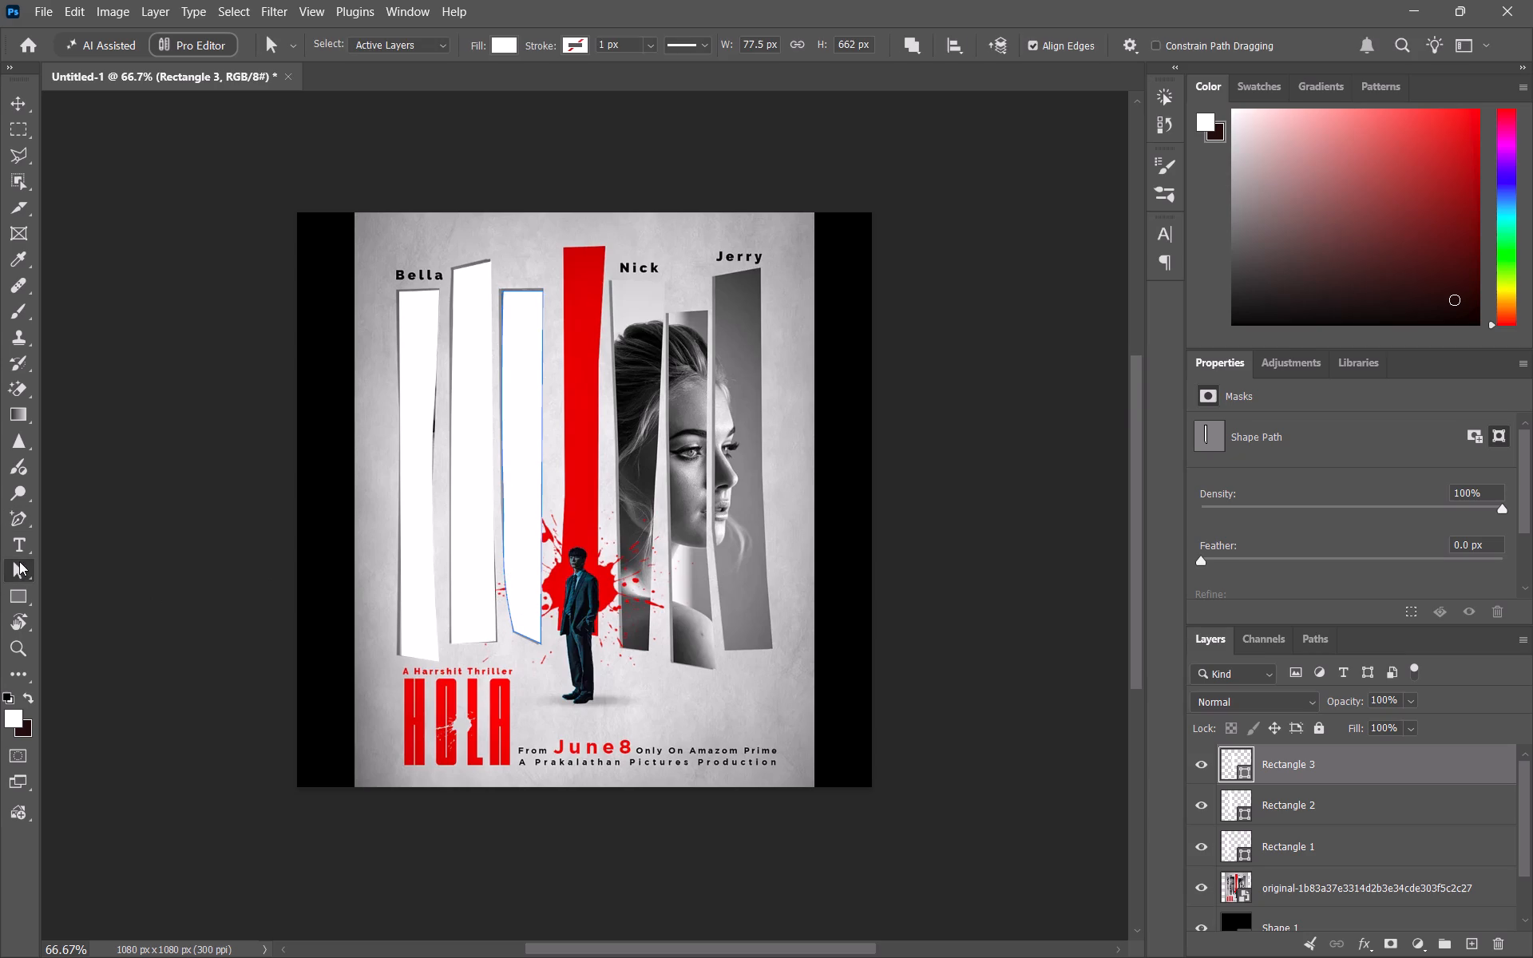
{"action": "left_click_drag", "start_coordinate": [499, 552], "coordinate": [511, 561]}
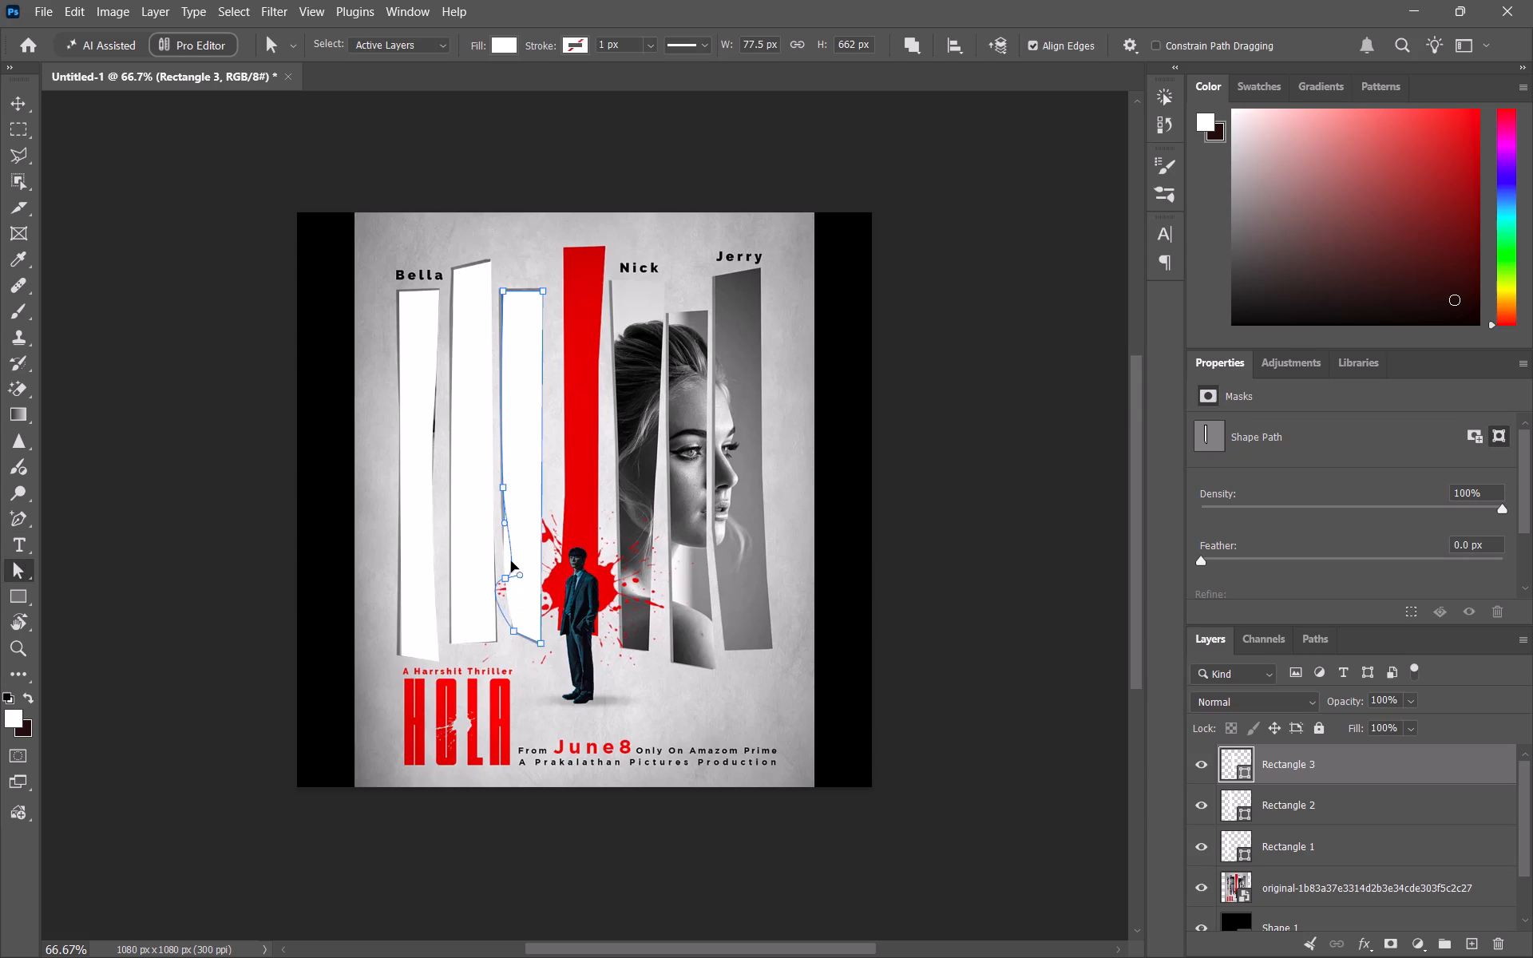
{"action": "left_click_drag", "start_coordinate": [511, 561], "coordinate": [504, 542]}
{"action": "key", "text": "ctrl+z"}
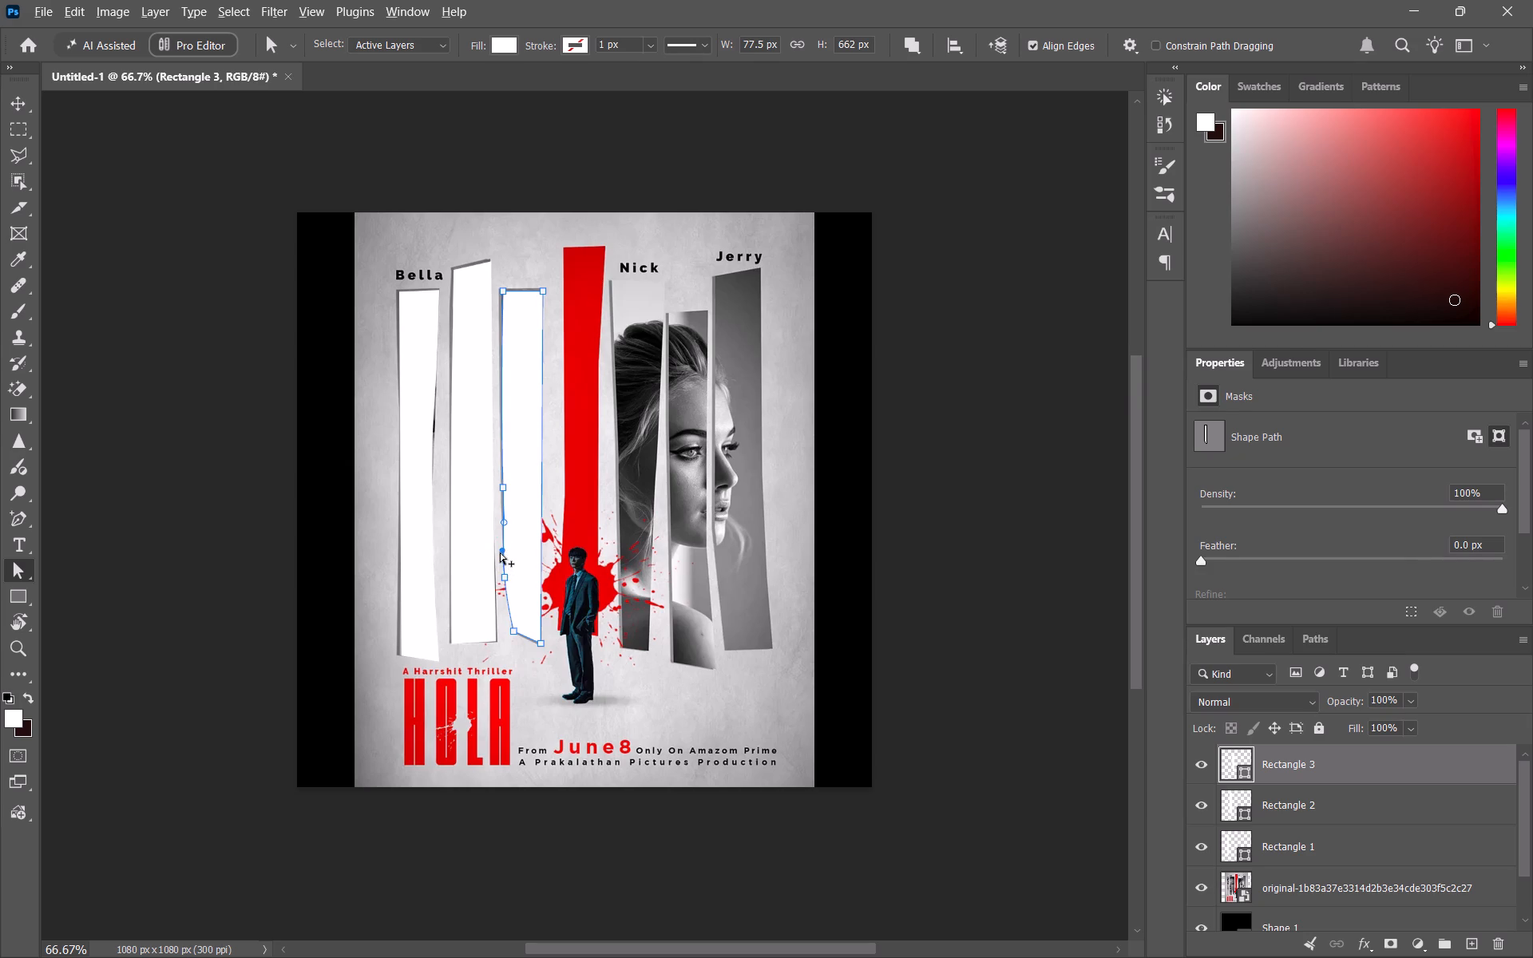
Move the two added anchor points on the third white shape's edge facing the second strip upward and slightly inward to straighten its curve.
{"action": "left_click", "coordinate": [501, 548], "text": "alt"}
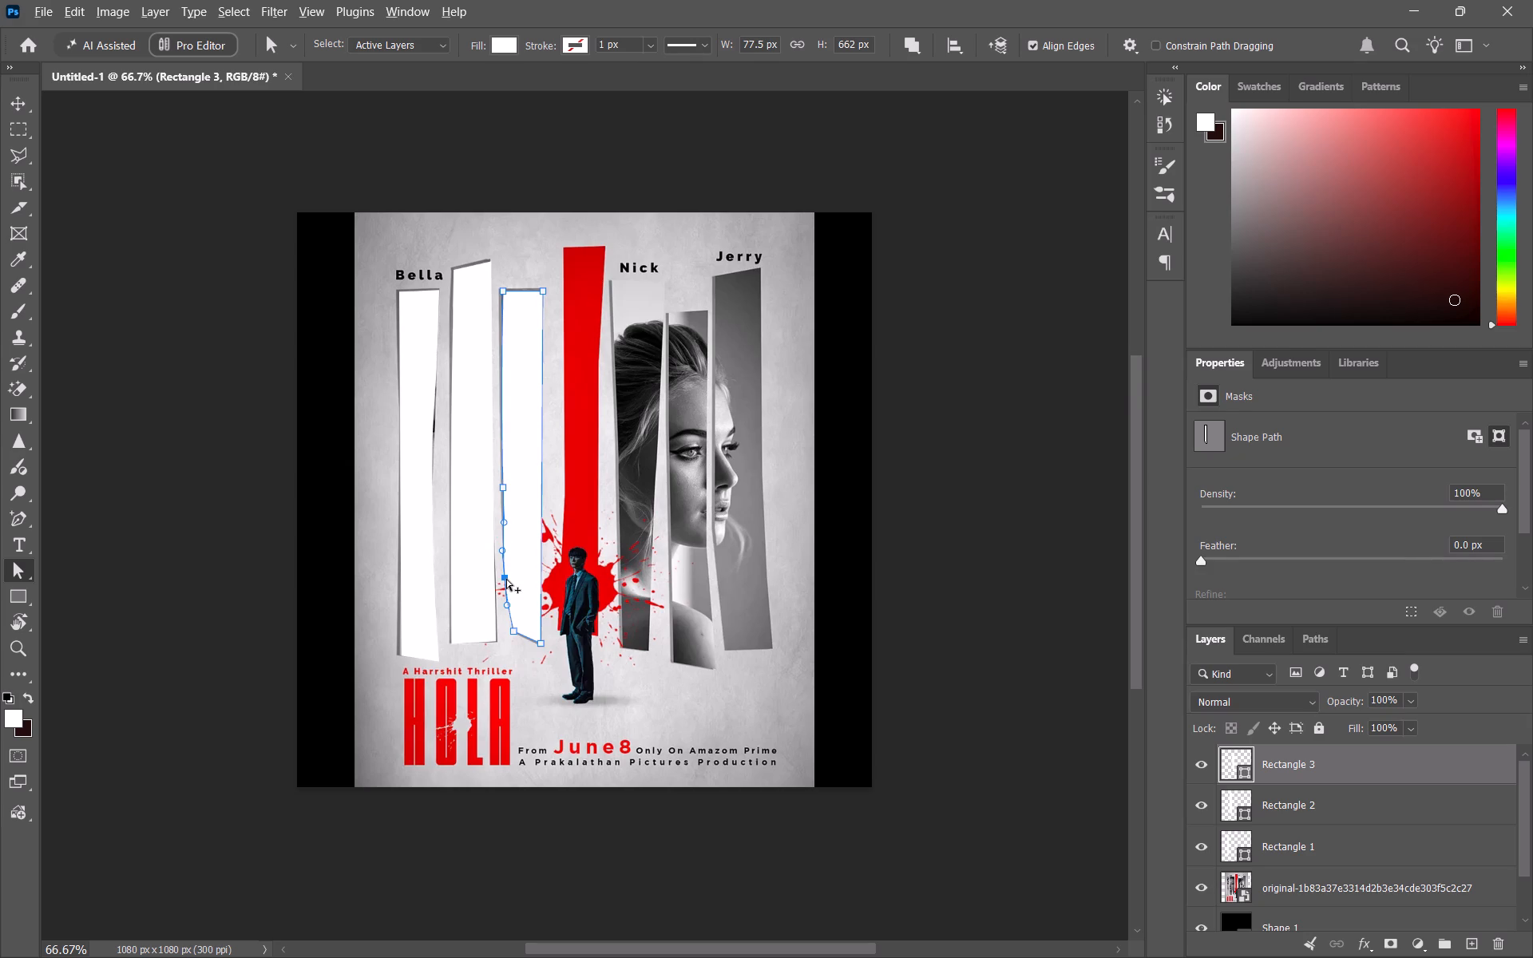
{"action": "right_click", "coordinate": [505, 577]}
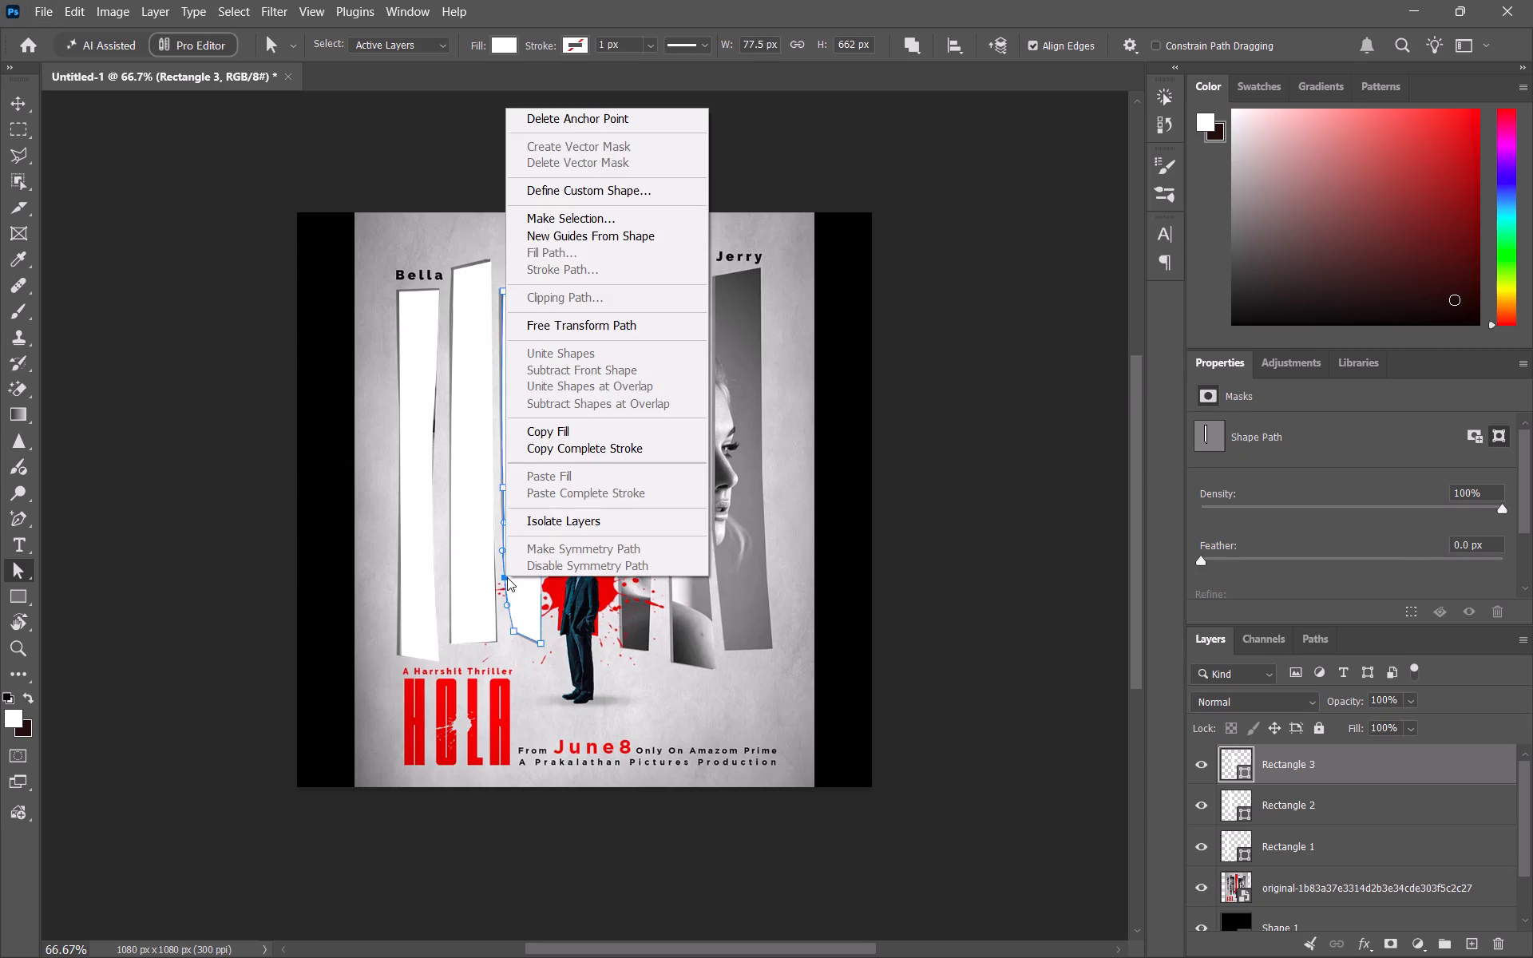
{"action": "left_click", "coordinate": [507, 577]}
{"action": "left_click", "coordinate": [505, 577]}
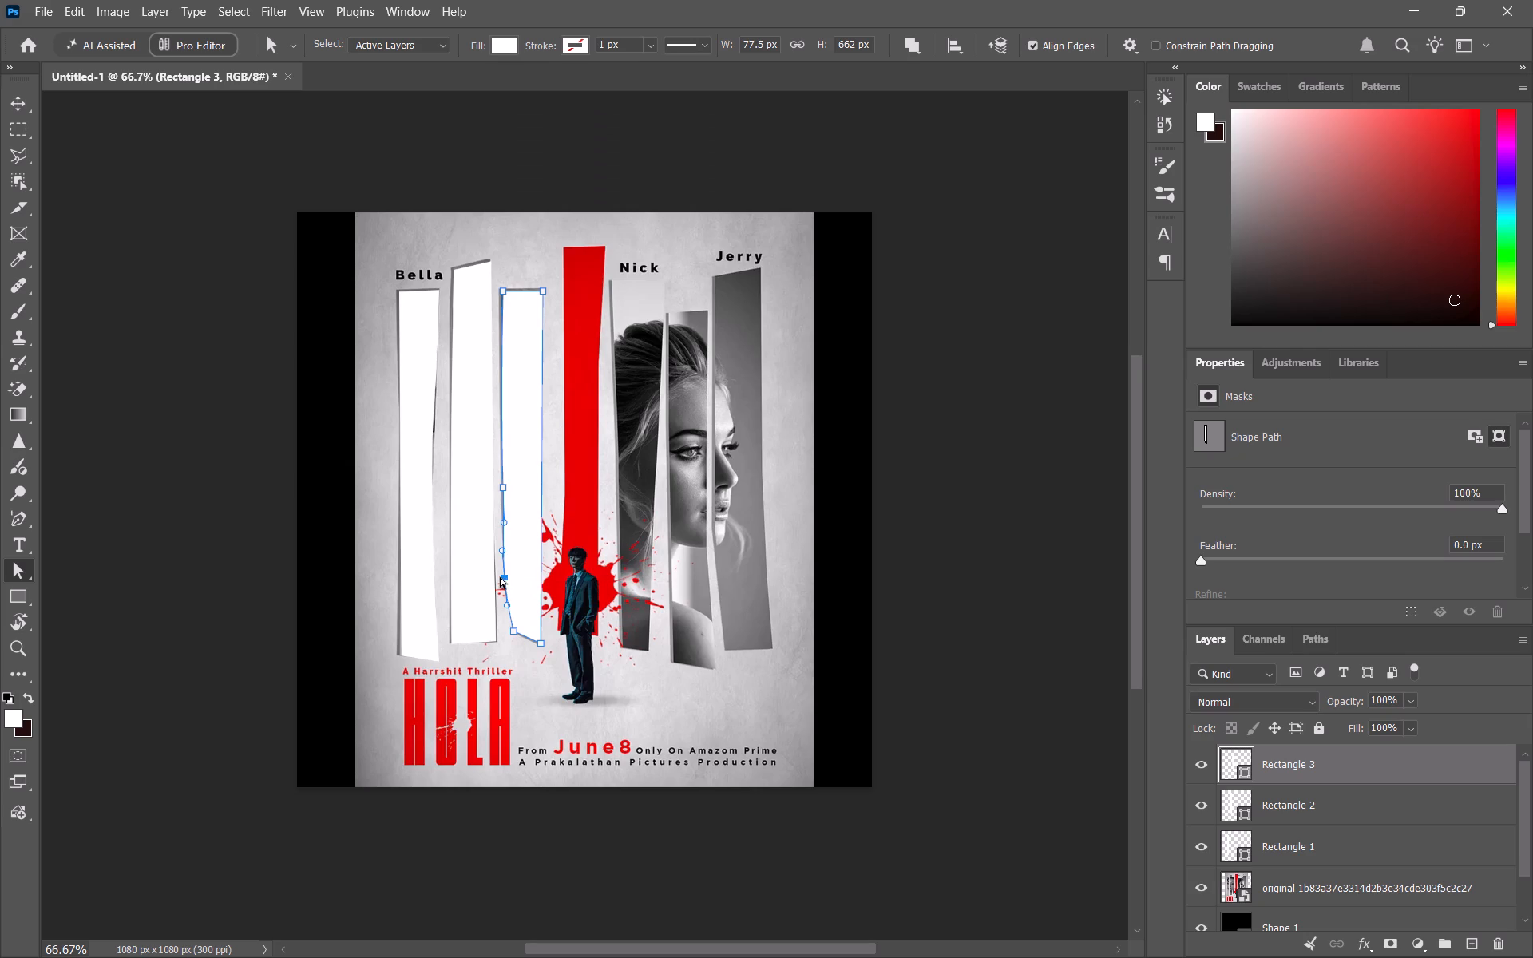
{"action": "left_click_drag", "start_coordinate": [501, 577], "coordinate": [509, 574]}
{"action": "left_click_drag", "start_coordinate": [510, 576], "coordinate": [508, 572]}
{"action": "left_click_drag", "start_coordinate": [508, 572], "coordinate": [507, 556]}
{"action": "left_click_drag", "start_coordinate": [507, 556], "coordinate": [505, 543]}
{"action": "left_click_drag", "start_coordinate": [502, 484], "coordinate": [504, 460]}
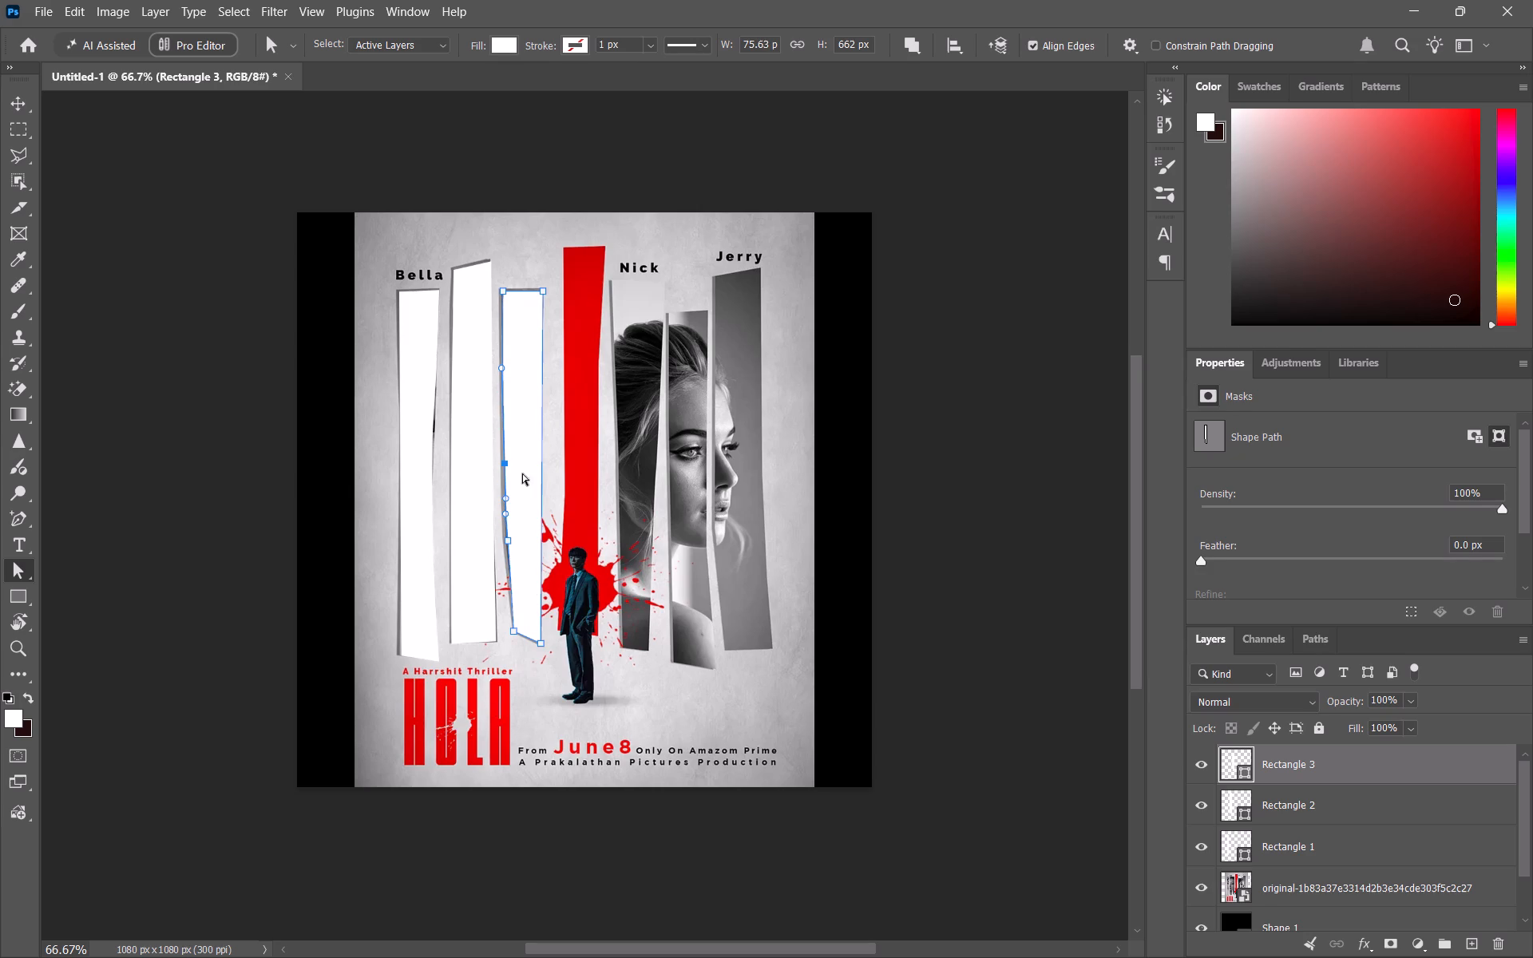
Toggle the Rectangle 3 layer's visibility to compare the white shape with the poster strip underneath.
{"action": "left_click", "coordinate": [1204, 761]}
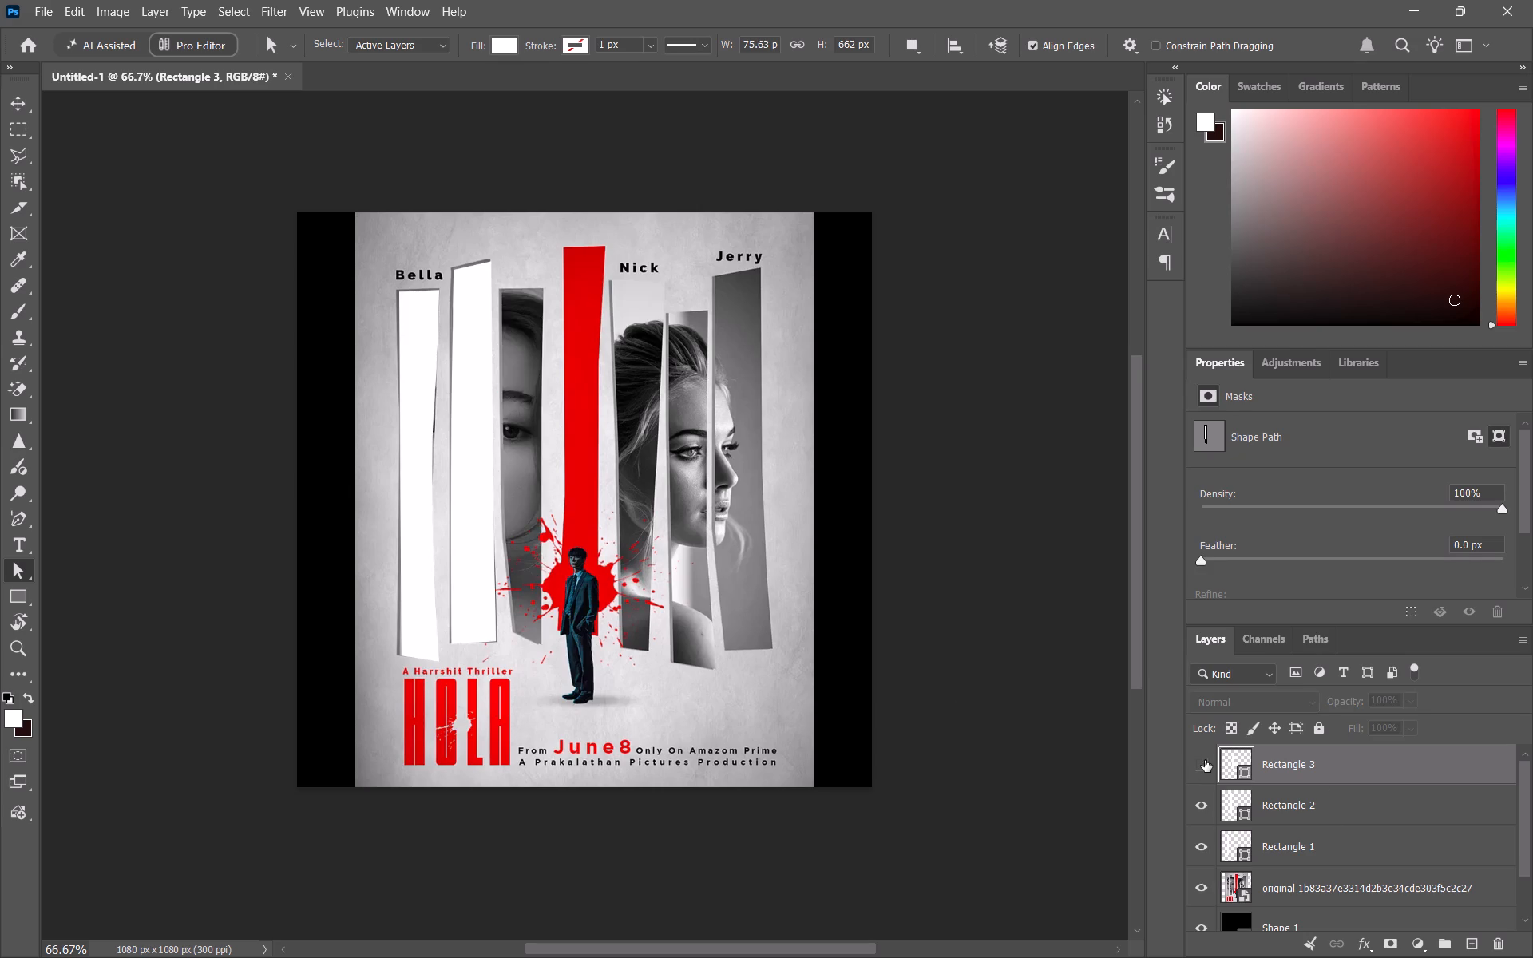
{"action": "triple_click", "coordinate": [1205, 760]}
{"action": "left_click", "coordinate": [1205, 760]}
{"action": "left_click", "coordinate": [1205, 760]}
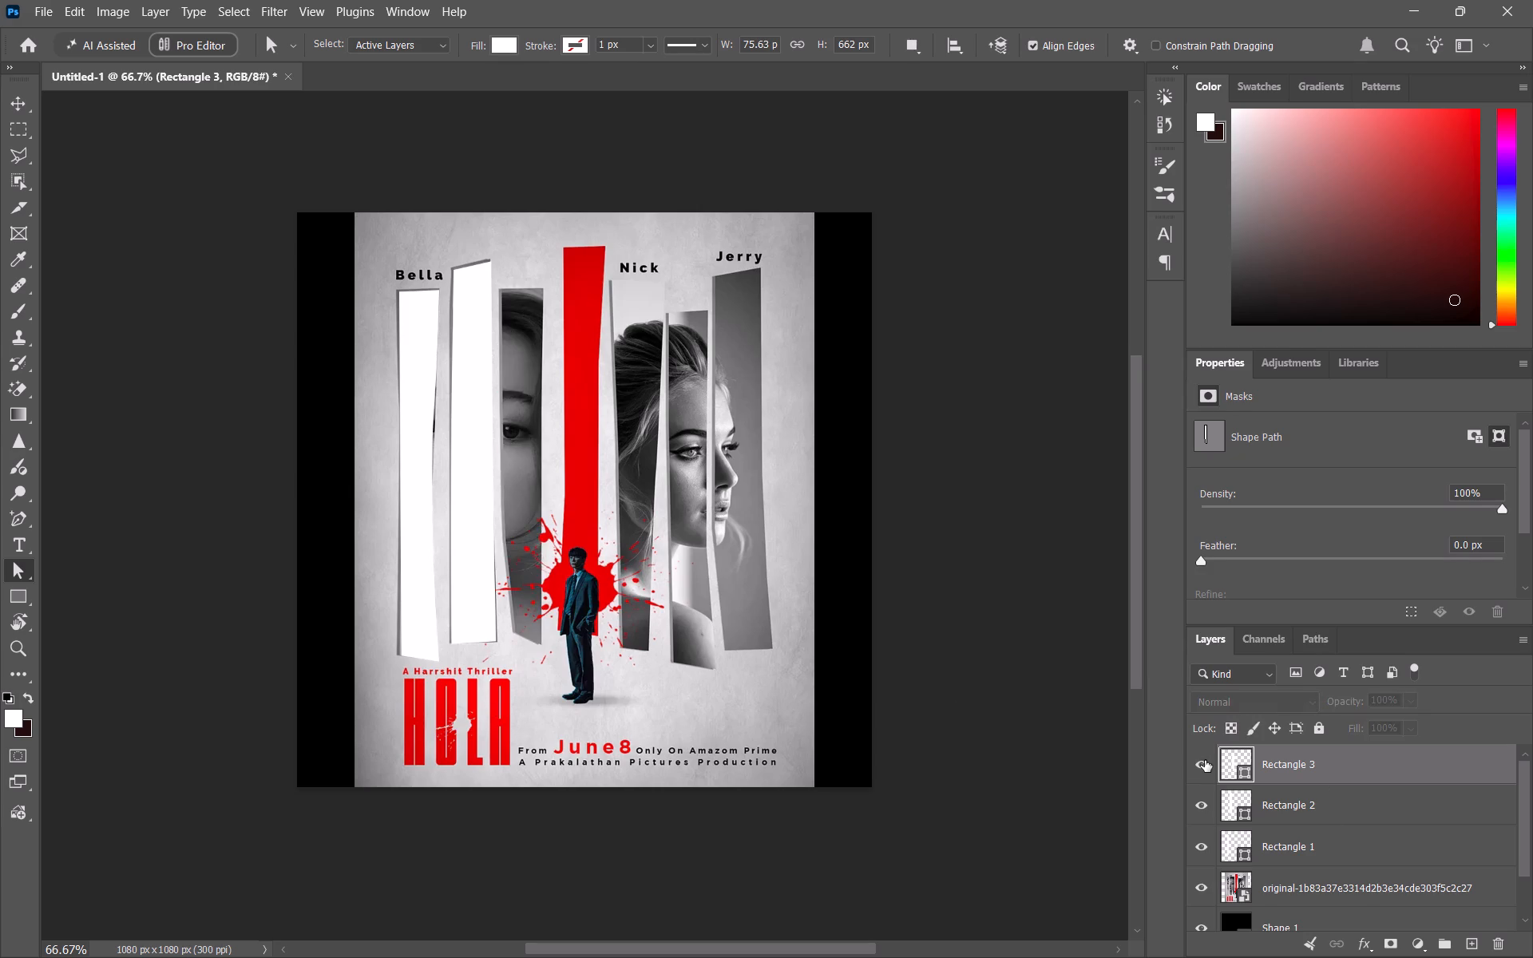
{"action": "left_click", "coordinate": [1205, 760]}
{"action": "left_click", "coordinate": [1205, 760]}
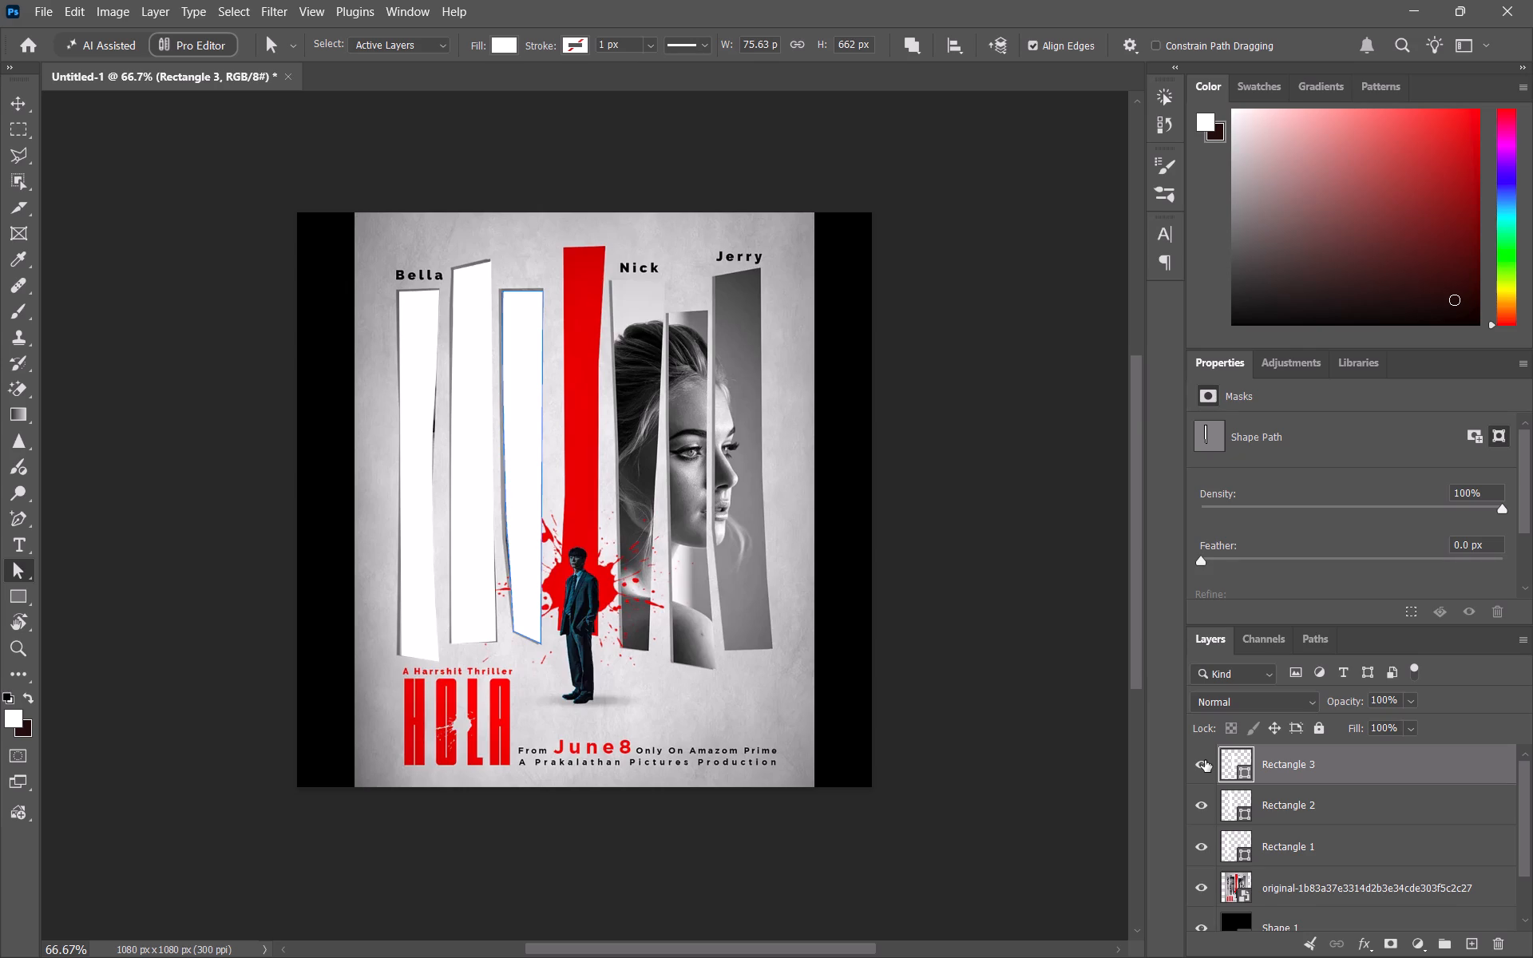
Nudge the upper added anchor point of the third white shape slightly toward the second strip and deselect the path.
{"action": "left_click", "coordinate": [517, 489]}
{"action": "left_click", "coordinate": [506, 465]}
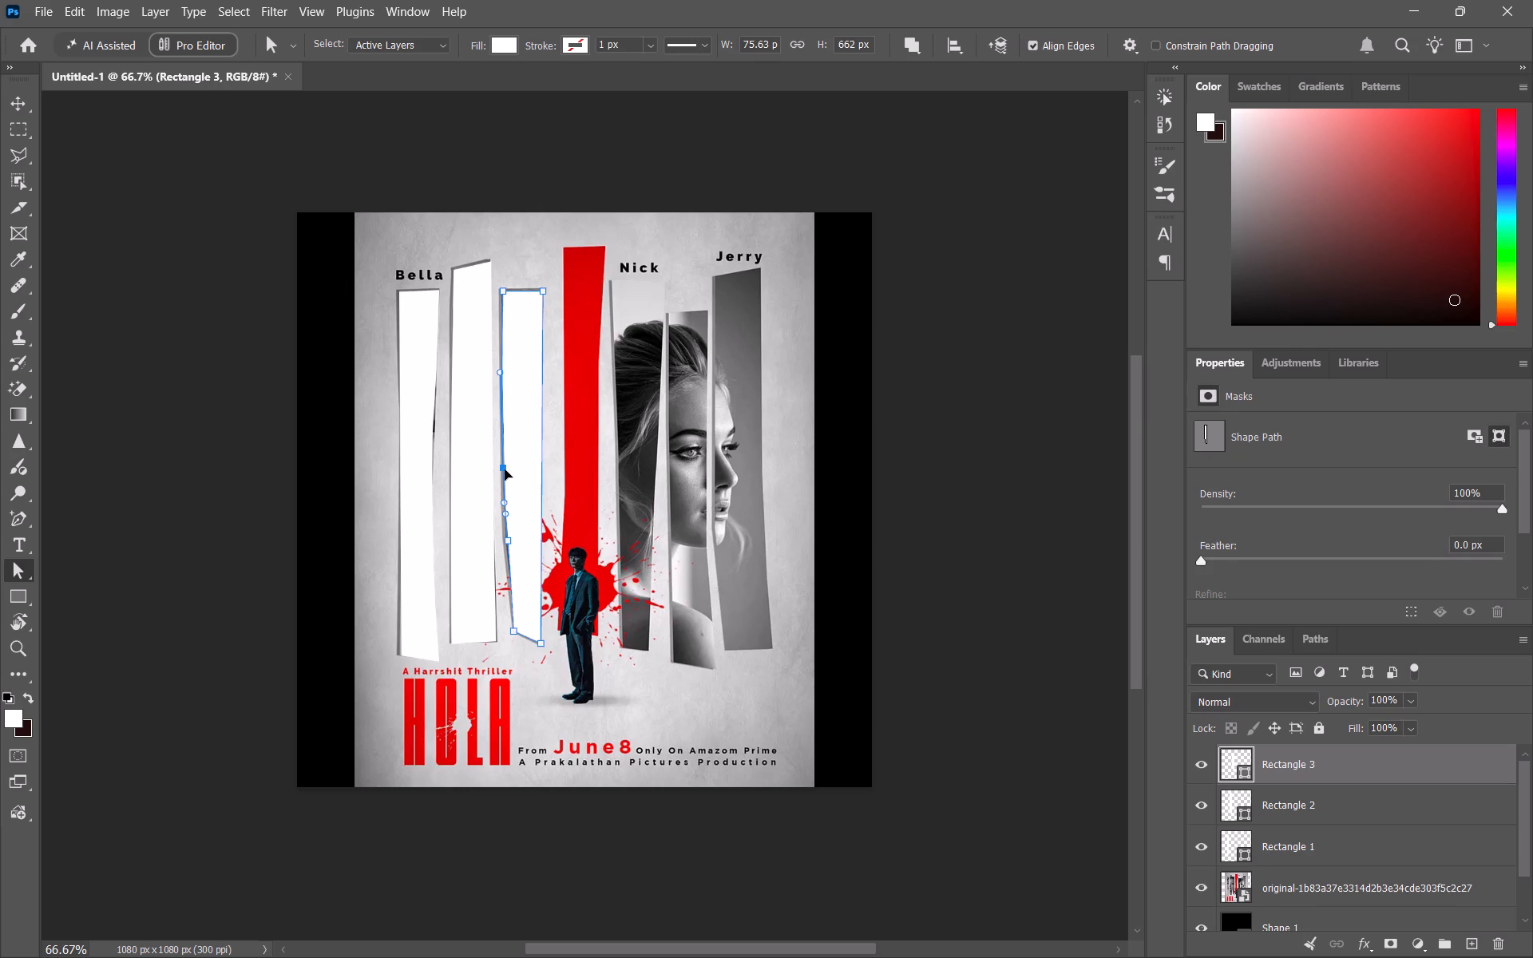
{"action": "left_click", "coordinate": [992, 422]}
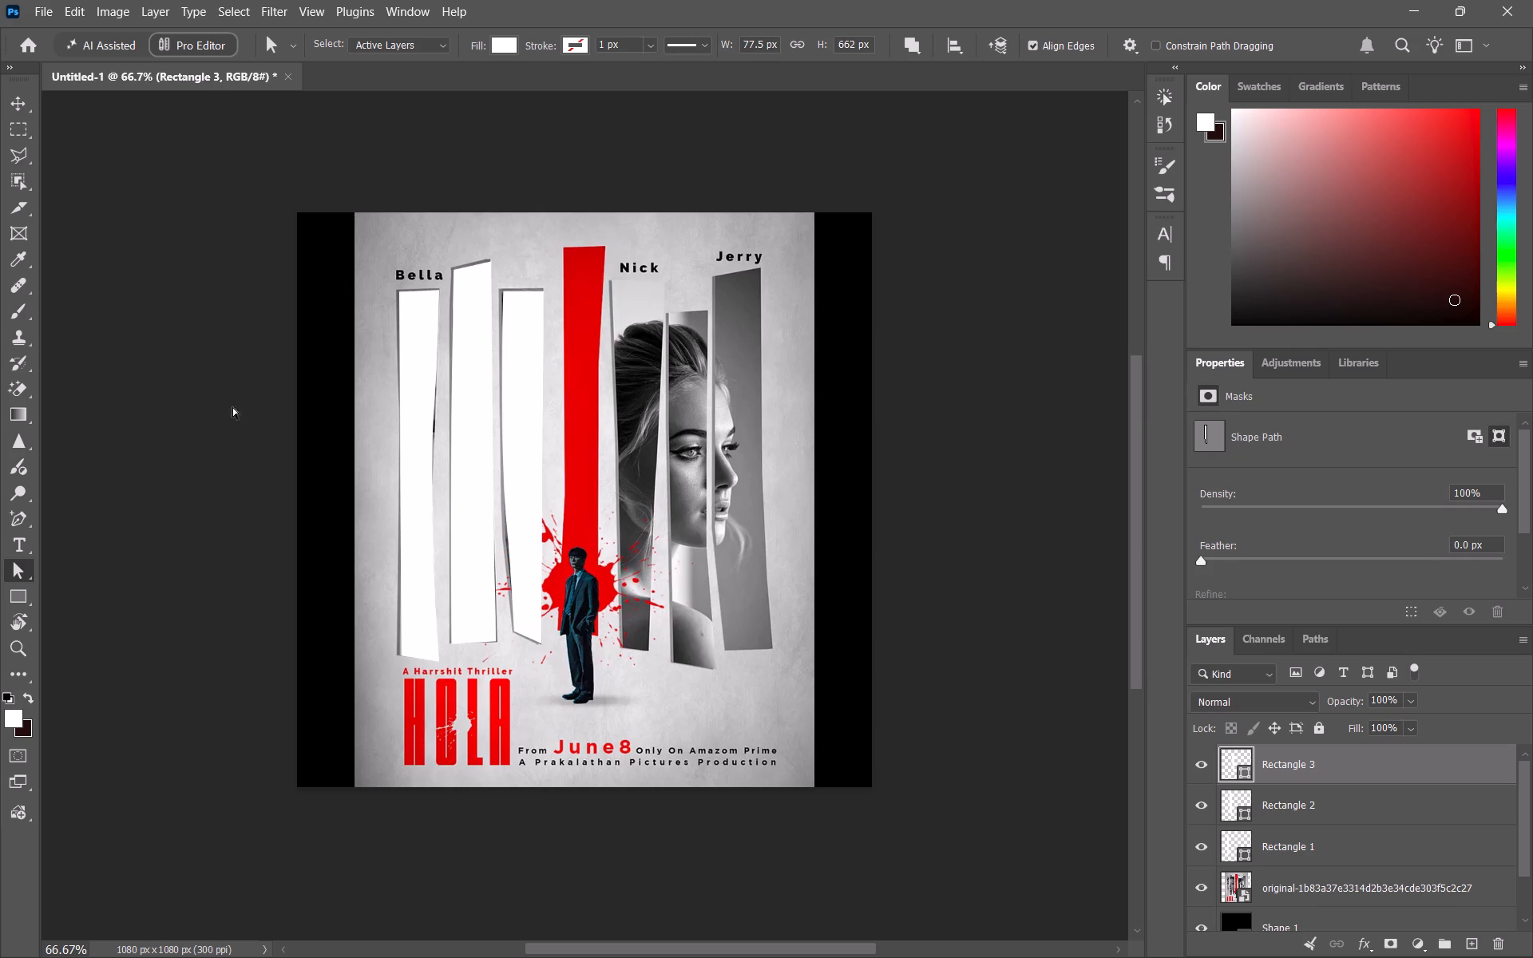
Draw a rectangle about 69 px wide and 728 px high over the poster's red strip.
{"action": "left_click", "coordinate": [19, 608]}
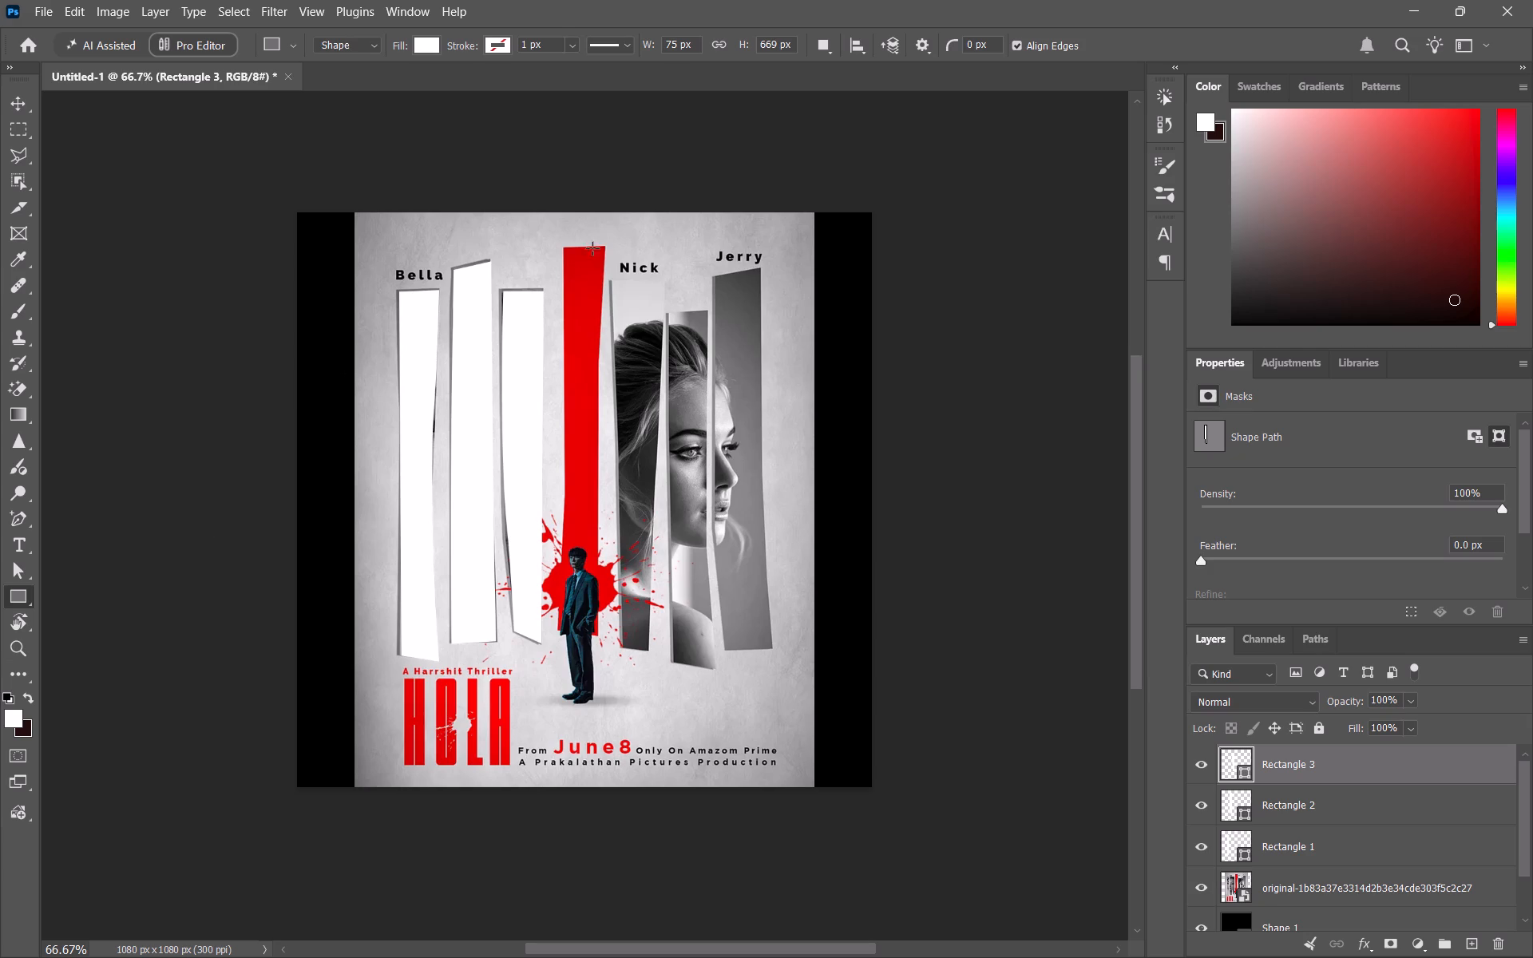
{"action": "left_click_drag", "start_coordinate": [561, 244], "coordinate": [590, 287]}
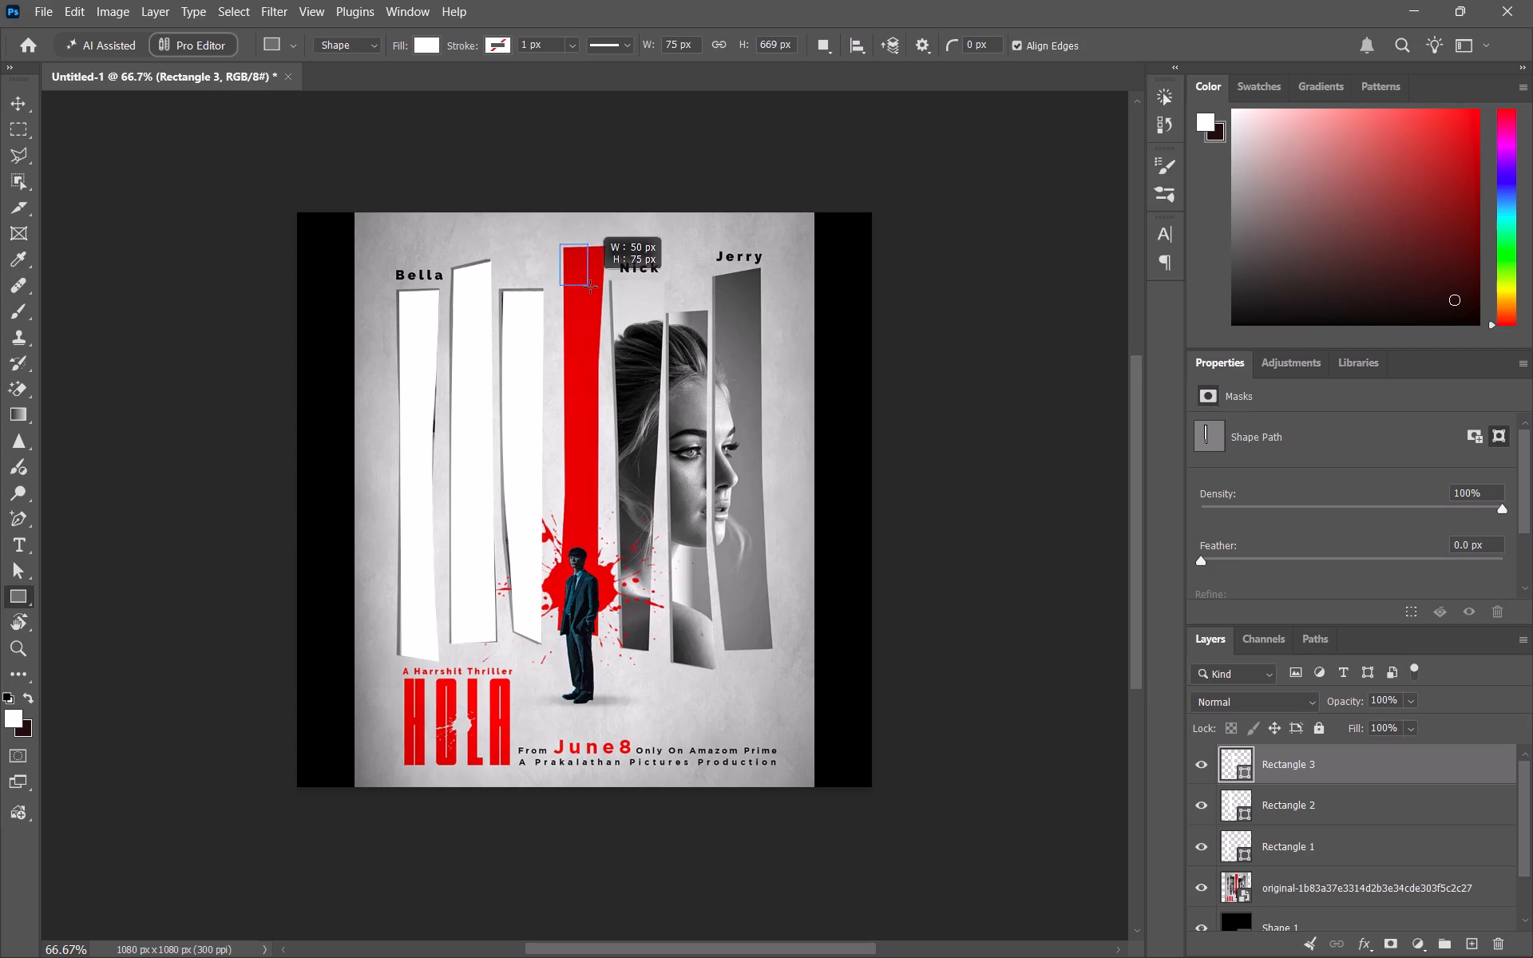
{"action": "left_click_drag", "start_coordinate": [590, 287], "coordinate": [596, 552]}
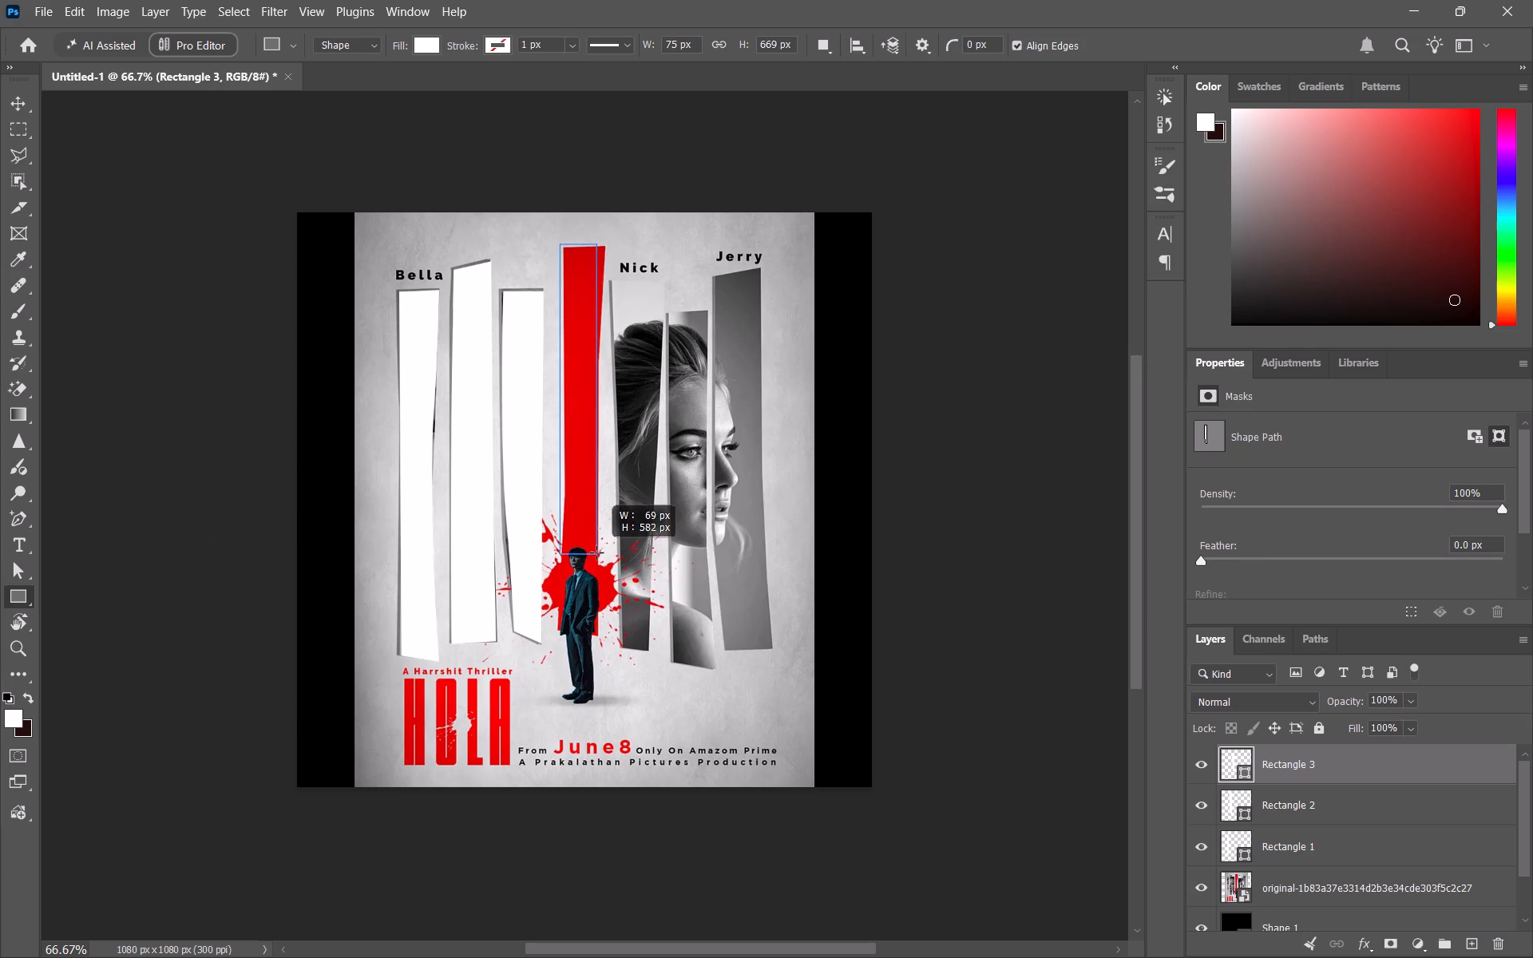
{"action": "left_click_drag", "start_coordinate": [596, 552], "coordinate": [599, 641]}
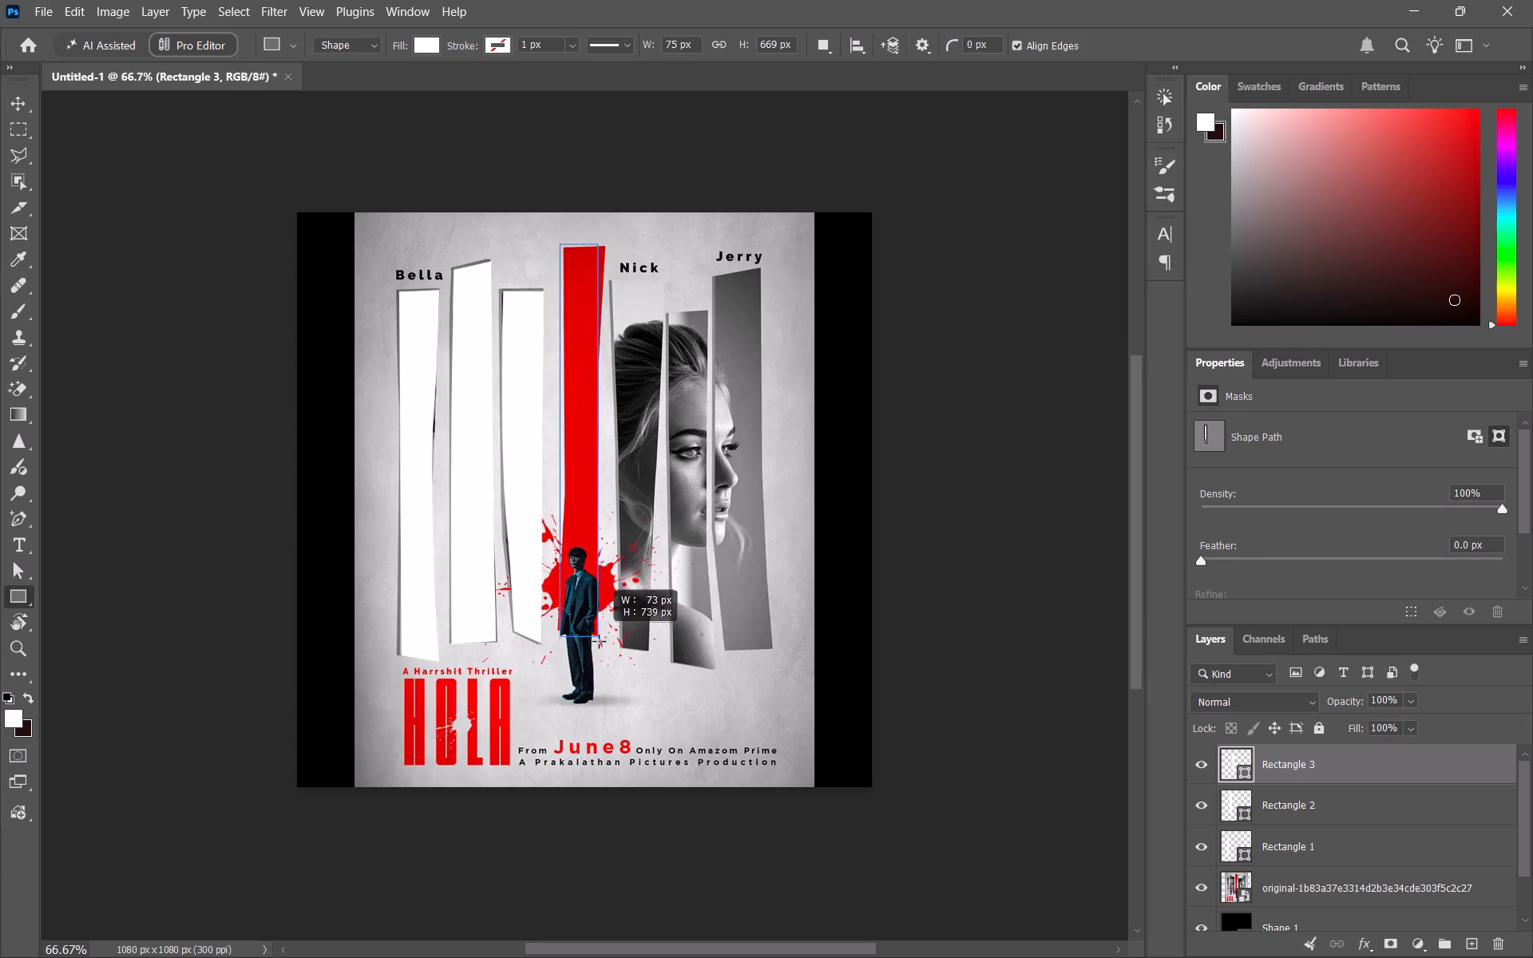
{"action": "left_click_drag", "start_coordinate": [599, 641], "coordinate": [596, 631]}
Set the new rectangle's fill to red ff0100.
{"action": "right_click", "coordinate": [17, 603]}
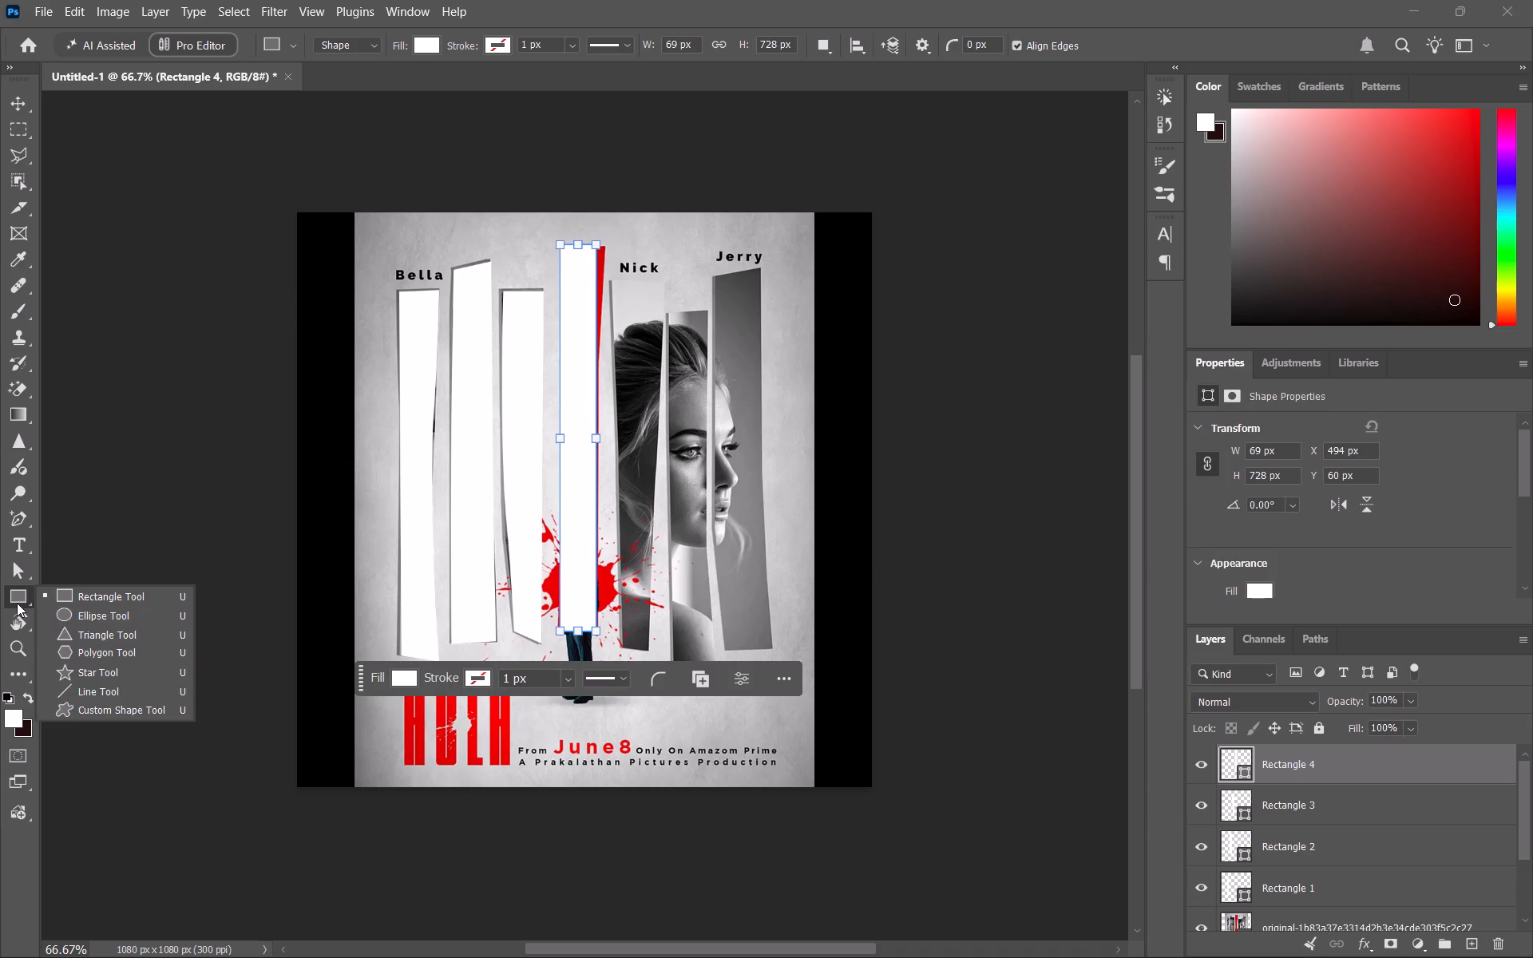
{"action": "left_click", "coordinate": [433, 46]}
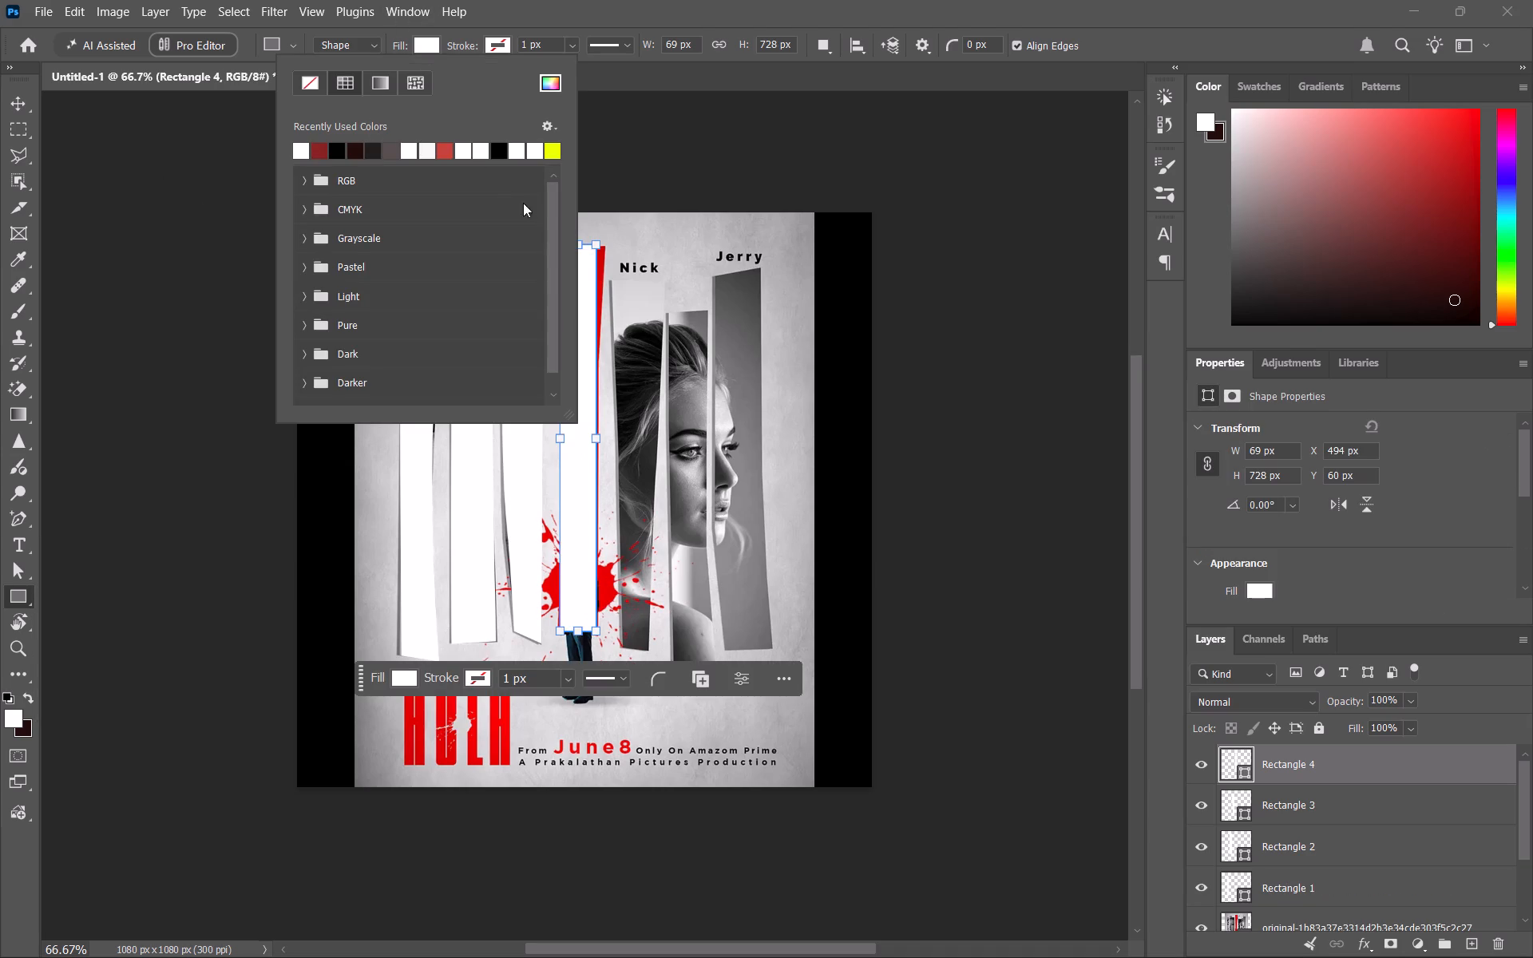
{"action": "left_click", "coordinate": [548, 81]}
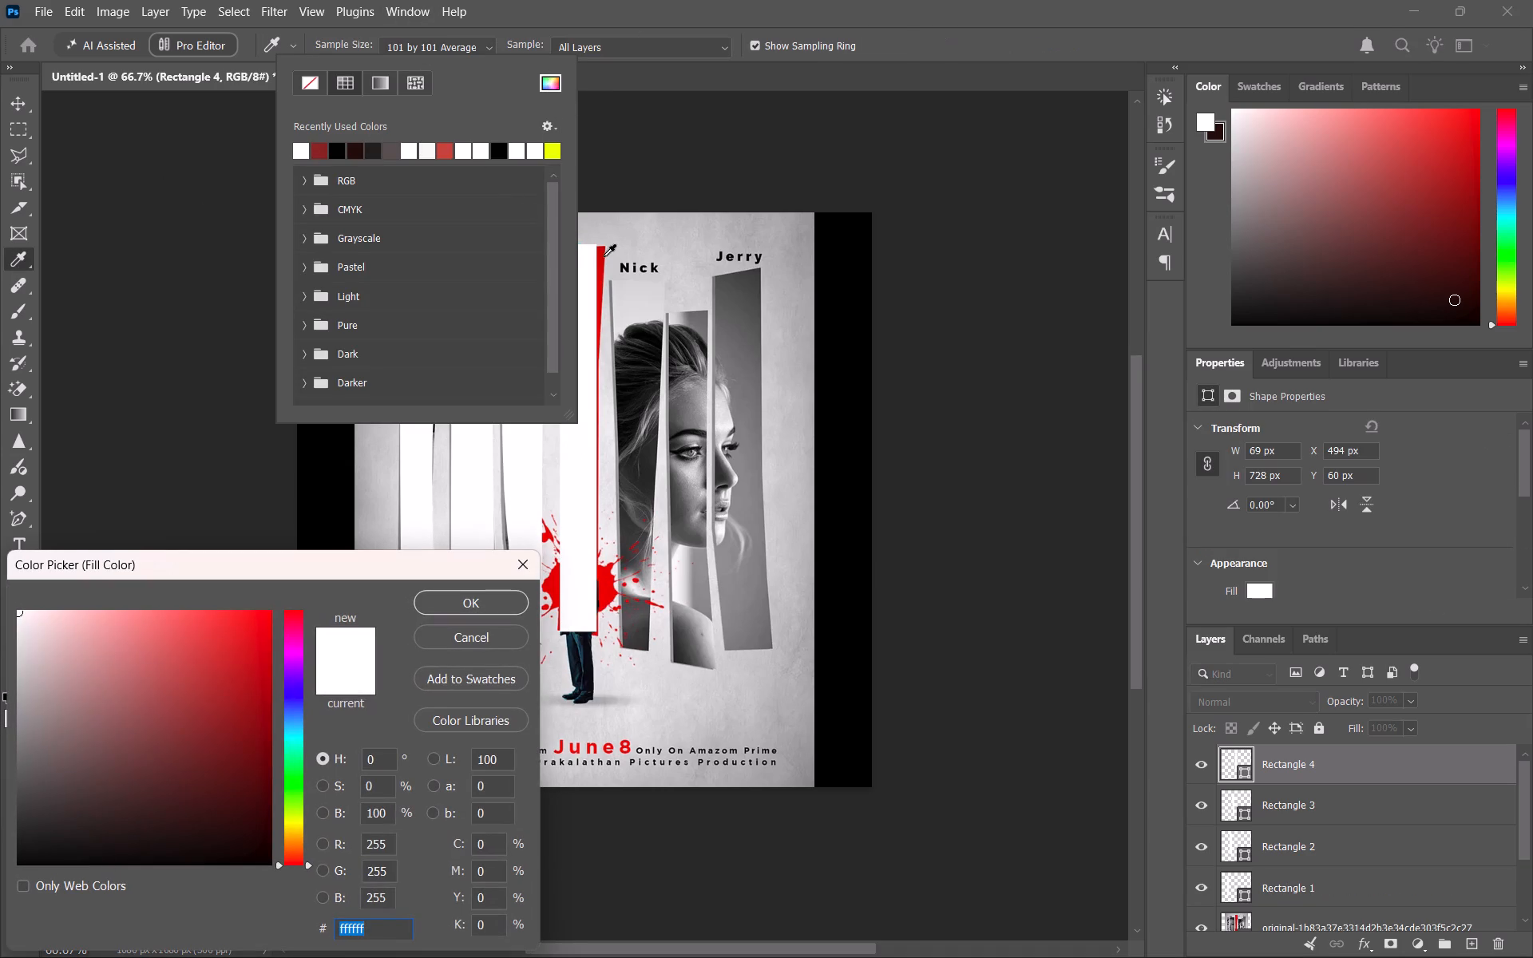
{"action": "left_click", "coordinate": [603, 256]}
{"action": "left_click", "coordinate": [601, 259]}
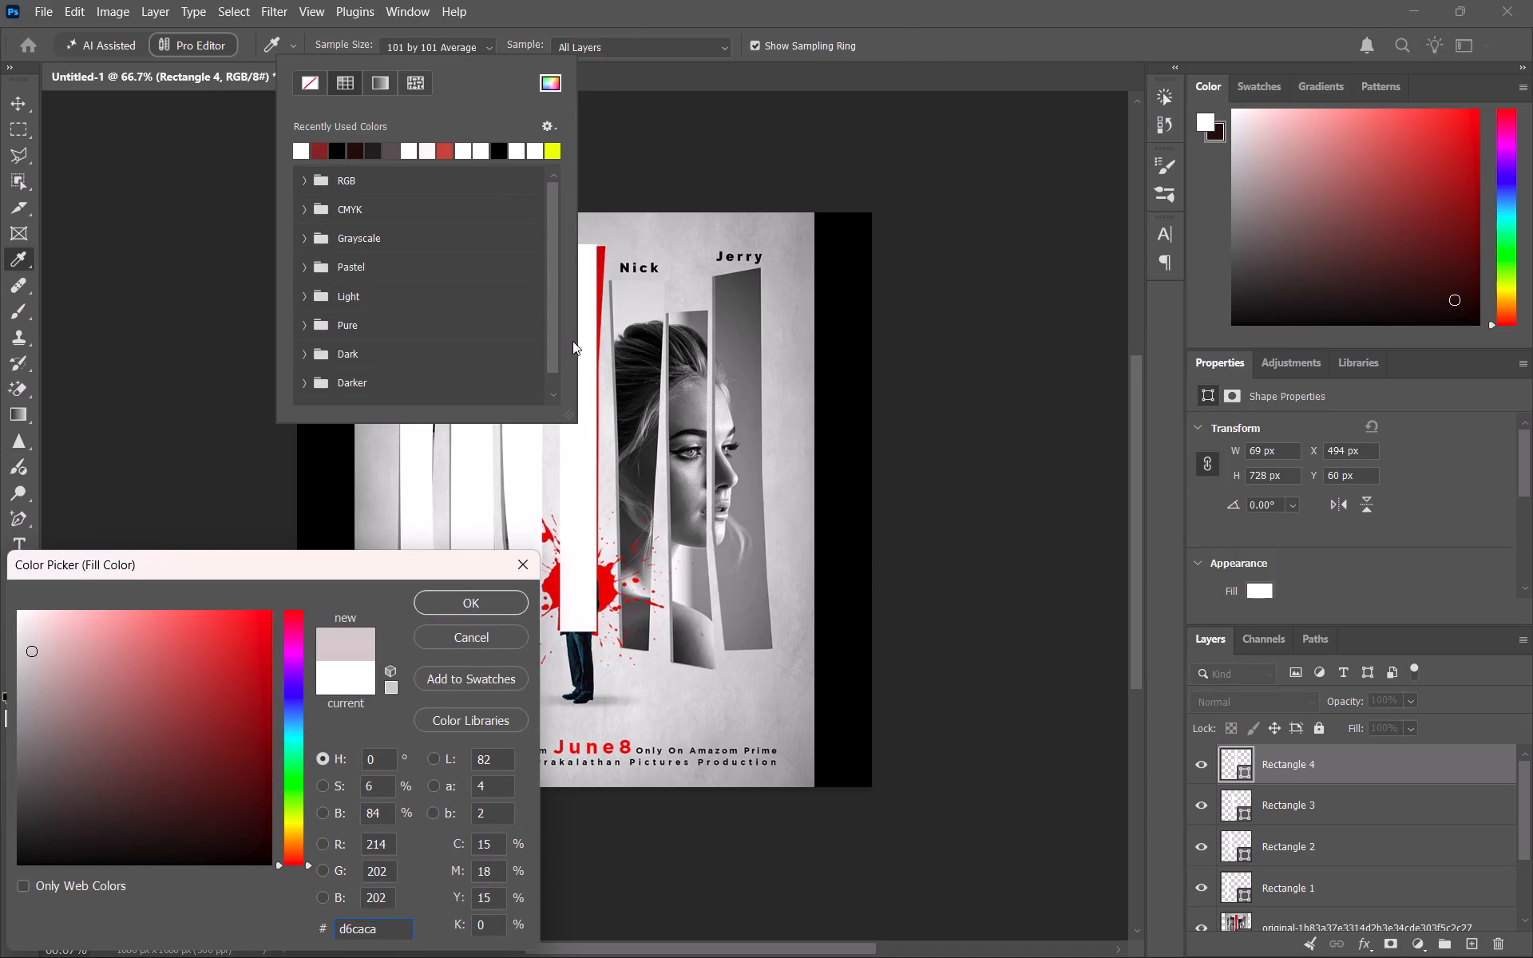
{"action": "left_click", "coordinate": [1207, 765]}
{"action": "left_click", "coordinate": [547, 125]}
{"action": "left_click", "coordinate": [549, 83]}
{"action": "left_click_drag", "start_coordinate": [218, 663], "coordinate": [361, 548]}
{"action": "left_click", "coordinate": [438, 596]}
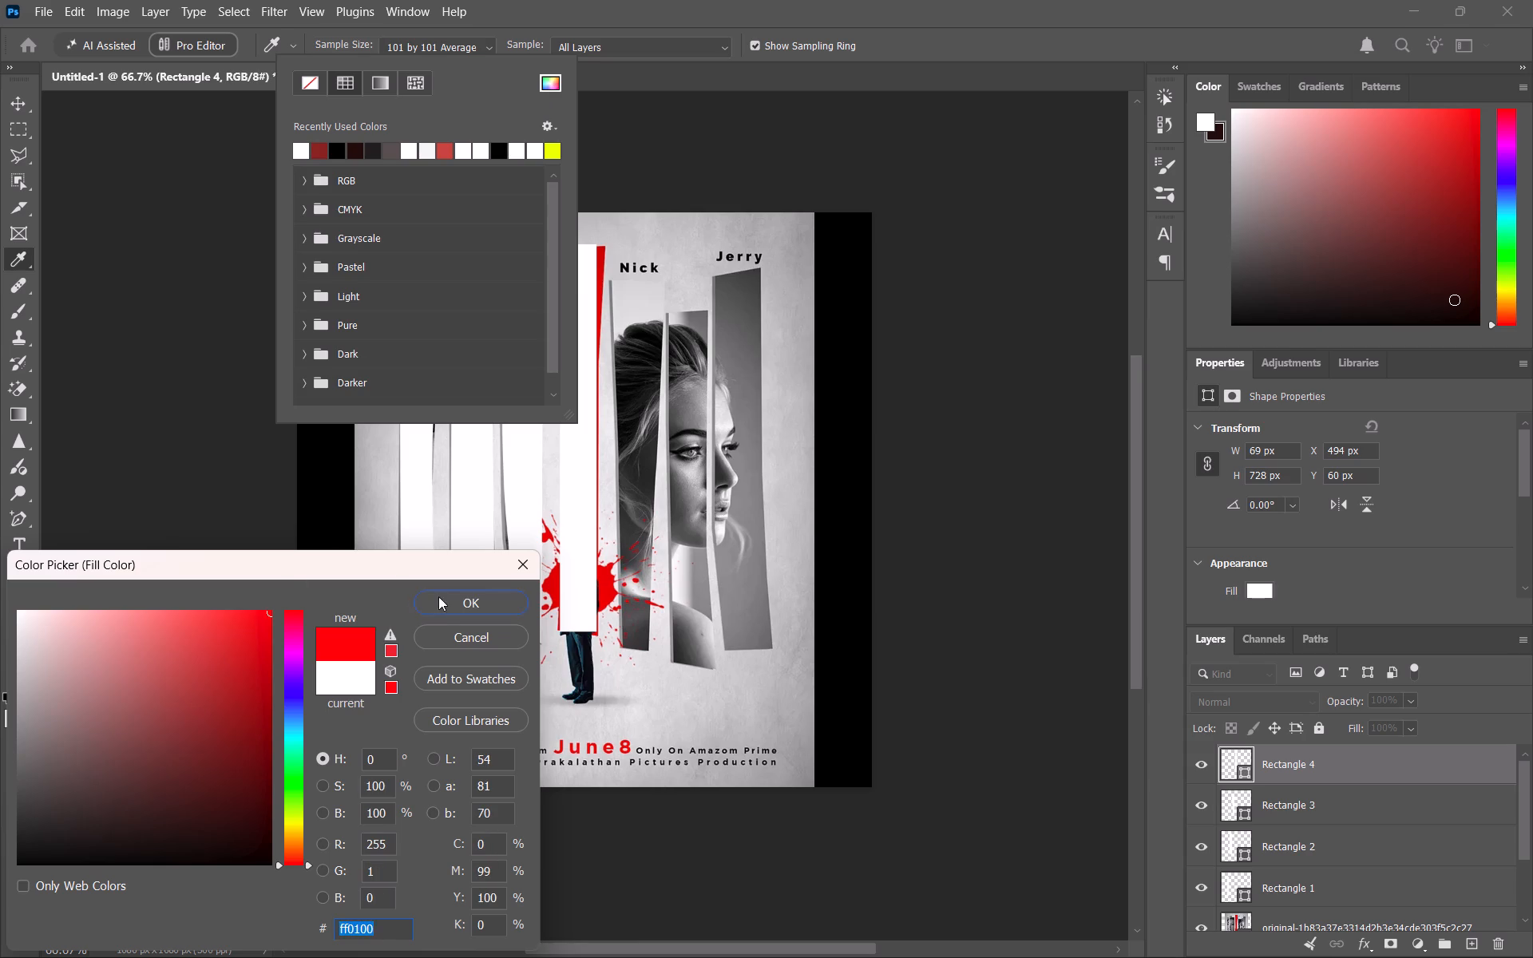
Convert the red rectangle to a regular path and move its two top corner points to match the poster's red strip.
{"action": "left_click", "coordinate": [22, 109]}
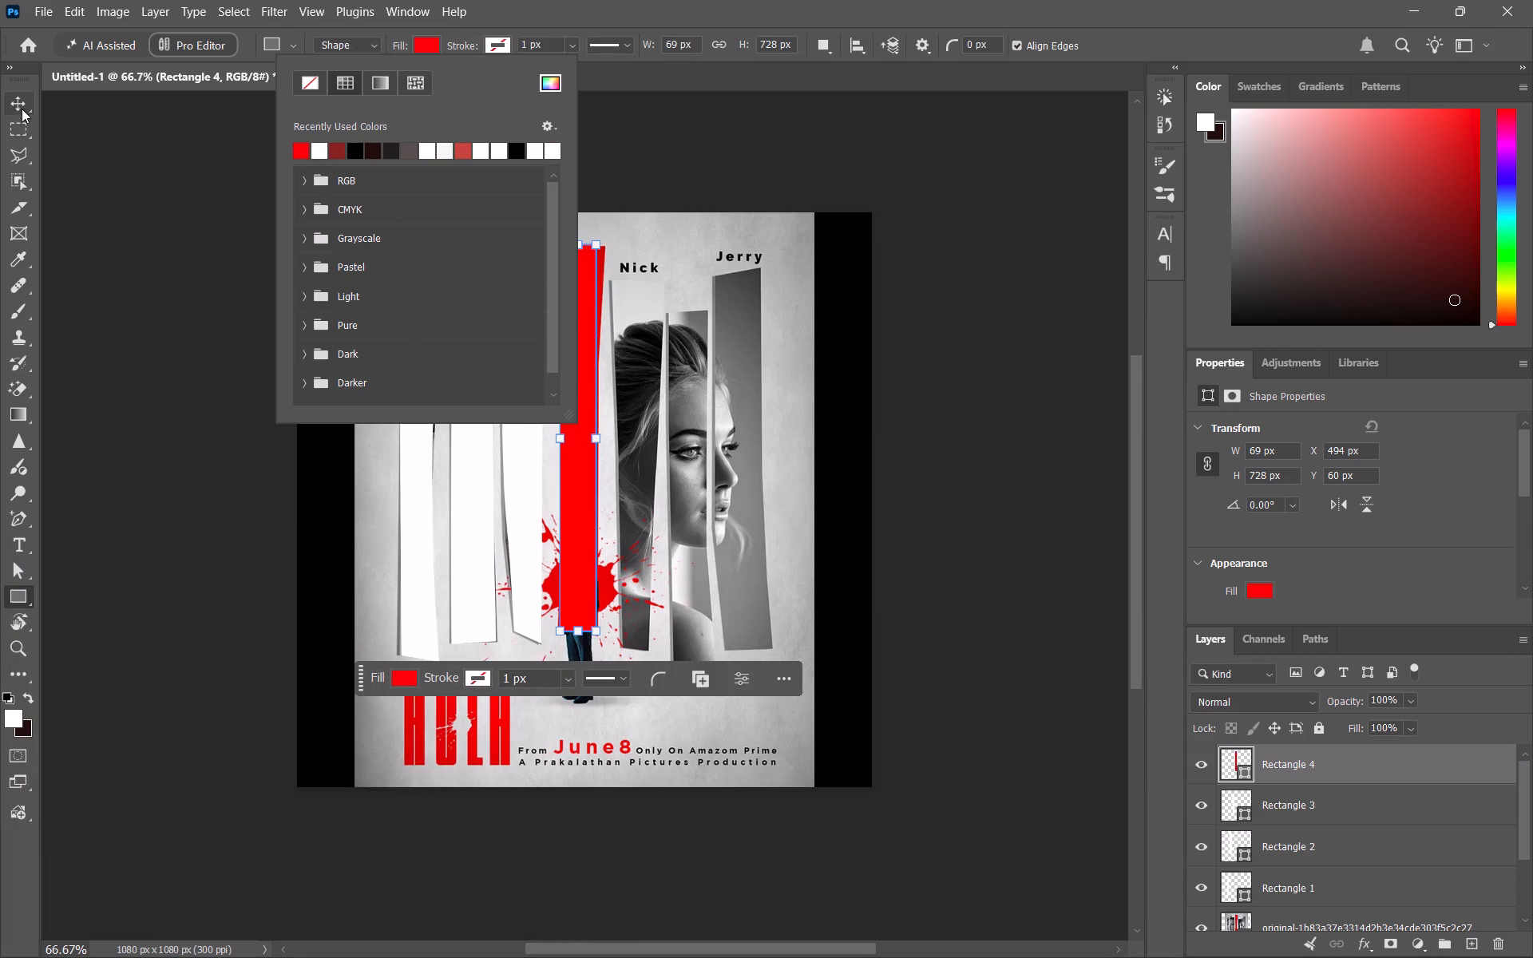
{"action": "left_click", "coordinate": [21, 517]}
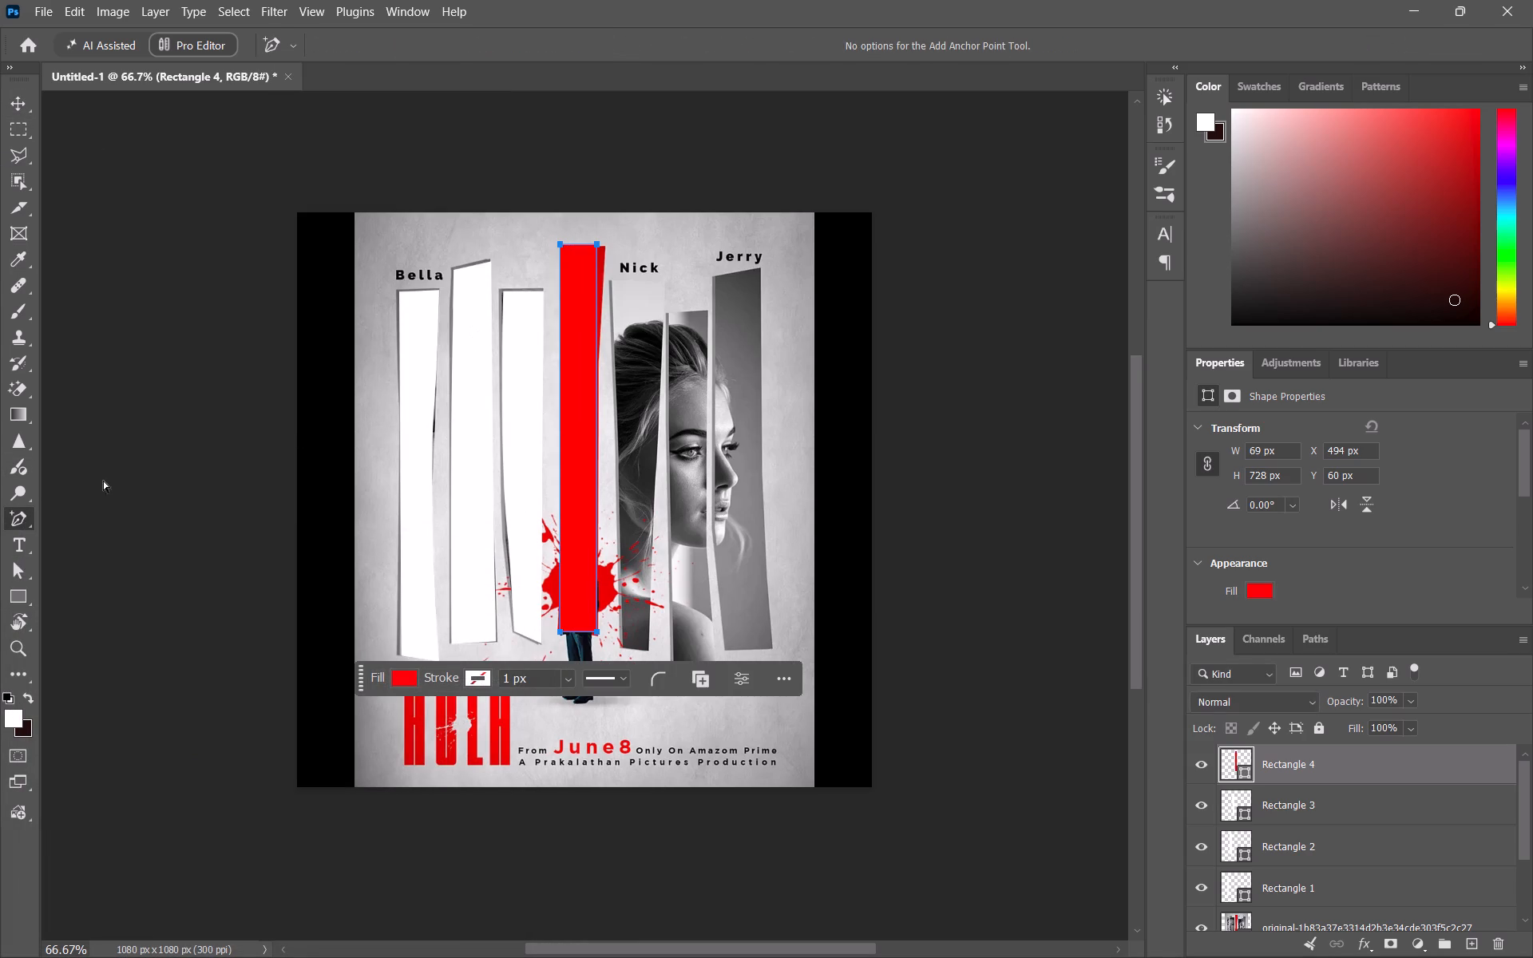
{"action": "left_click", "coordinate": [18, 568]}
{"action": "left_click_drag", "start_coordinate": [581, 225], "coordinate": [596, 265]}
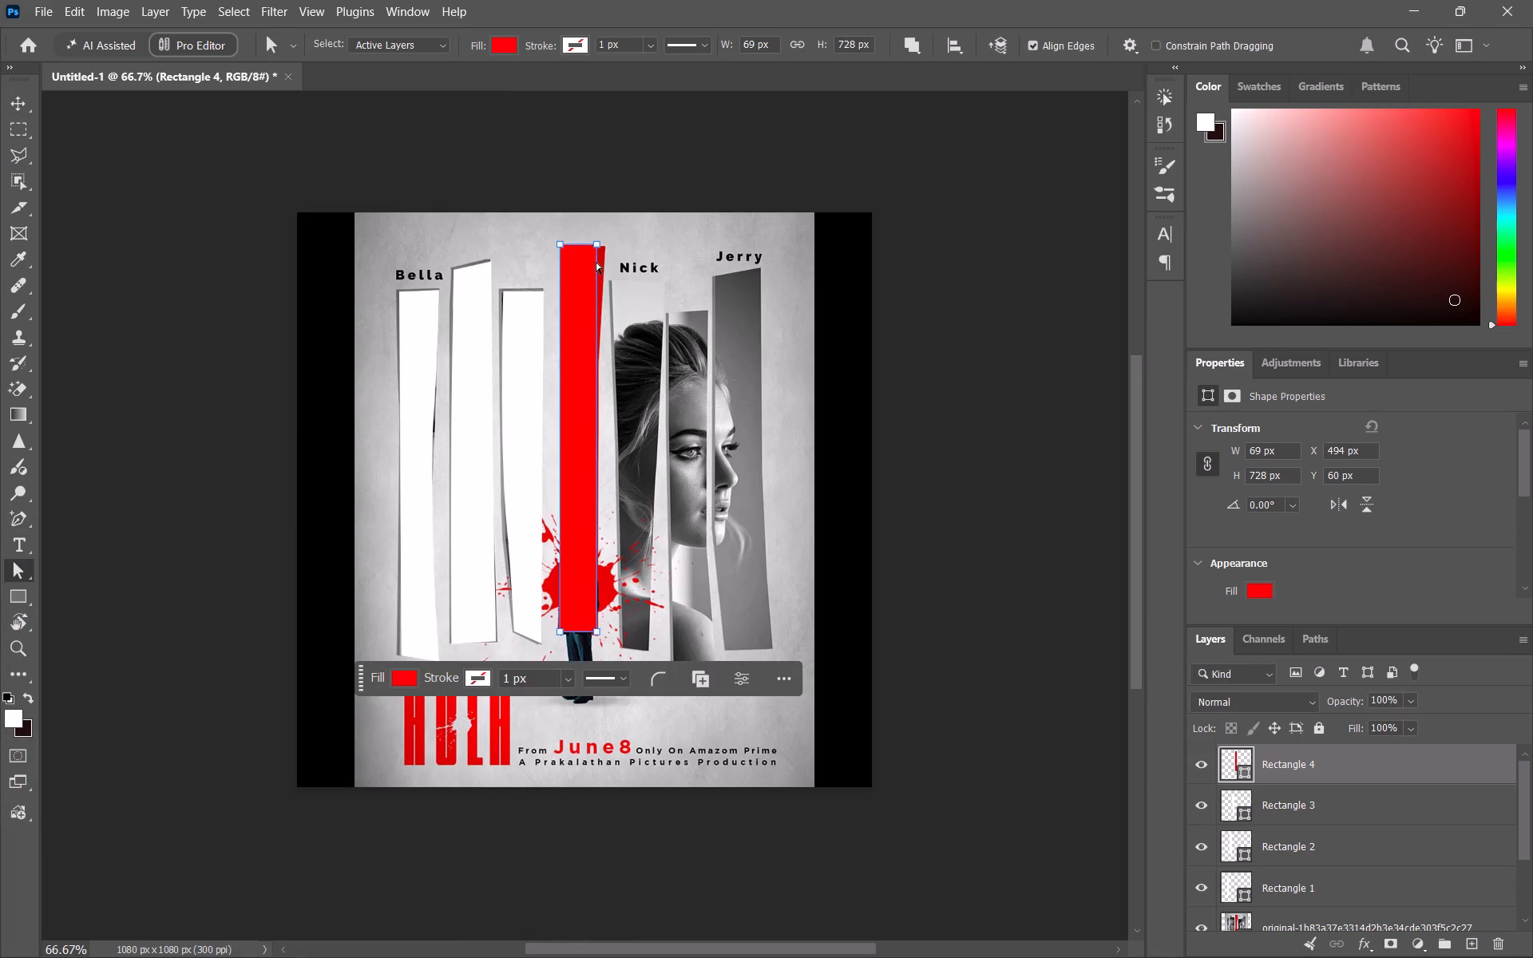
{"action": "left_click", "coordinate": [594, 248]}
{"action": "left_click_drag", "start_coordinate": [594, 243], "coordinate": [602, 245]}
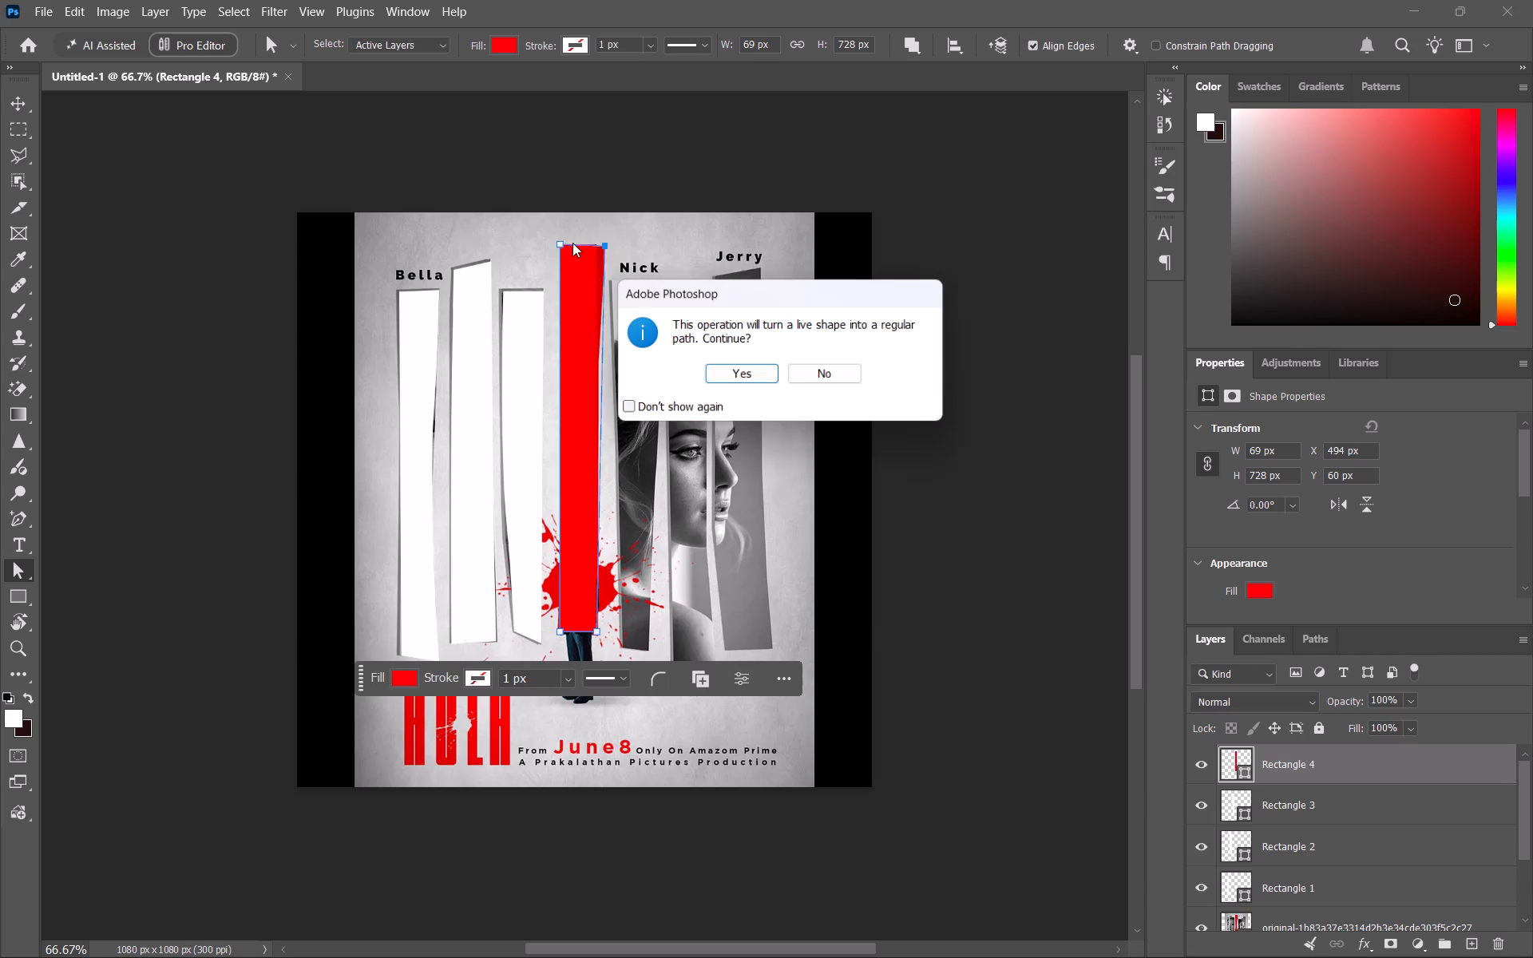
{"action": "key", "text": "space"}
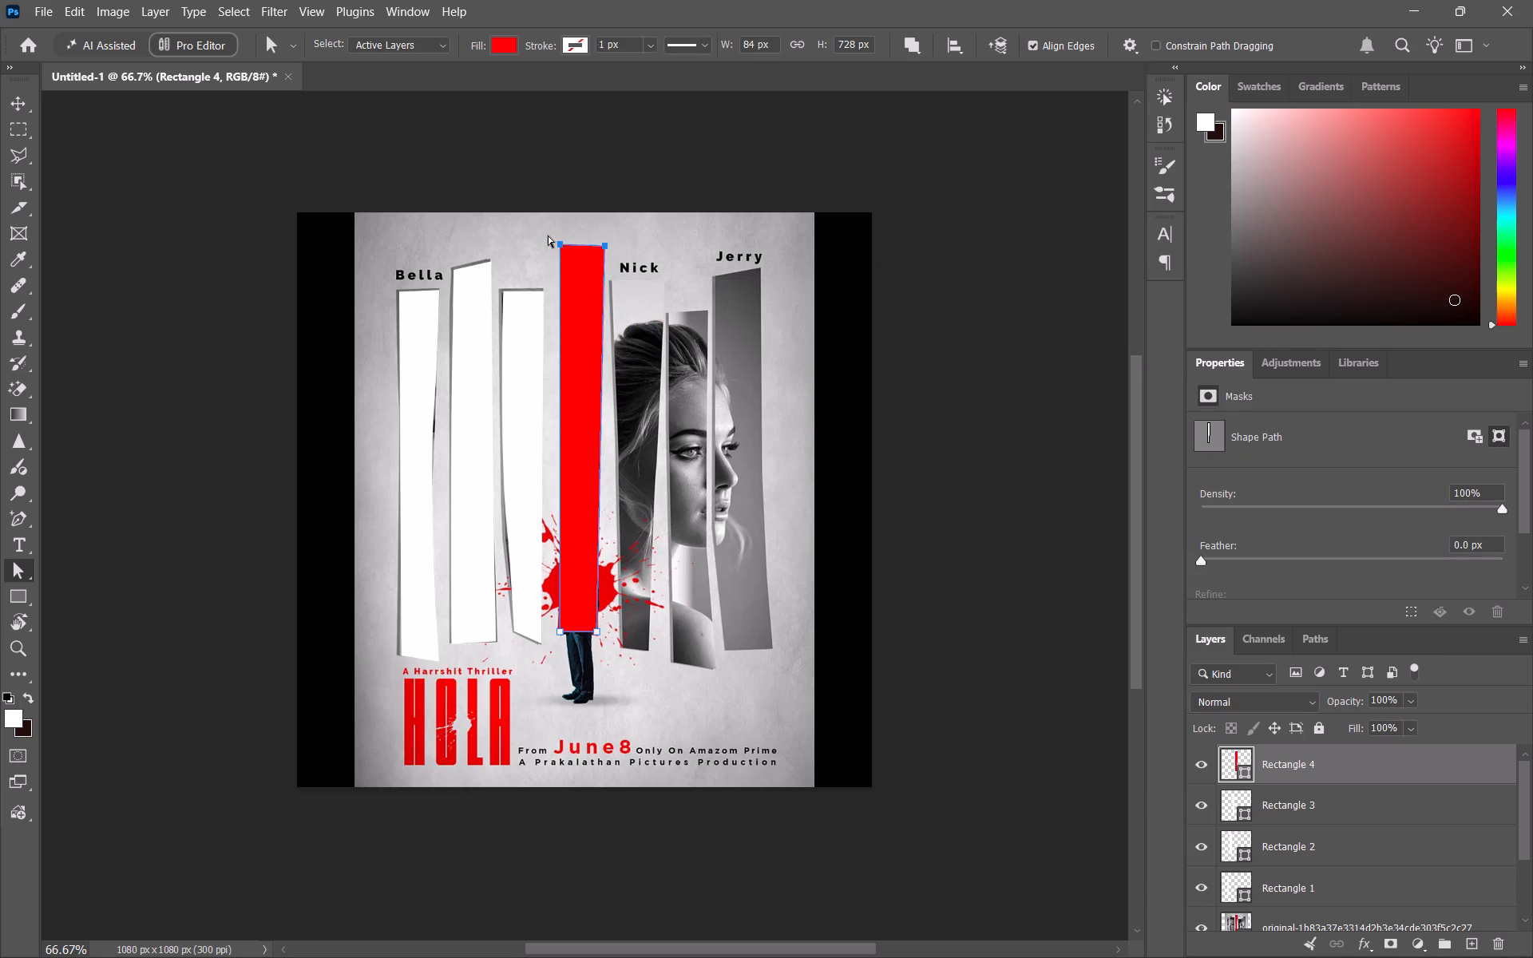
{"action": "left_click_drag", "start_coordinate": [548, 236], "coordinate": [568, 250]}
{"action": "left_click_drag", "start_coordinate": [561, 243], "coordinate": [566, 258]}
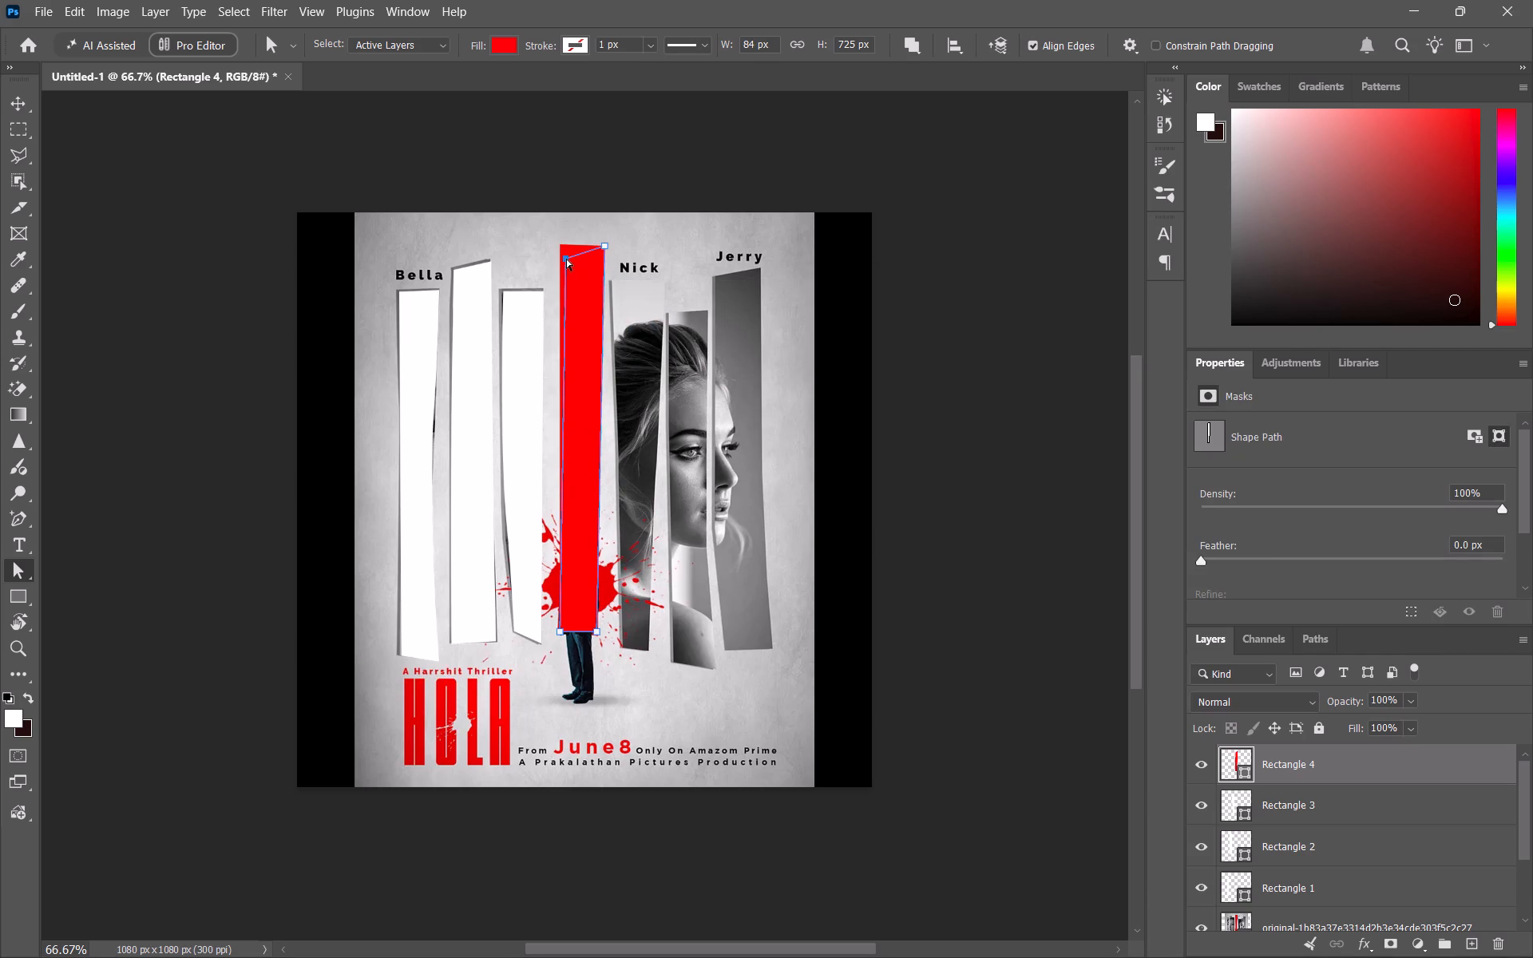
{"action": "left_click_drag", "start_coordinate": [566, 259], "coordinate": [565, 250]}
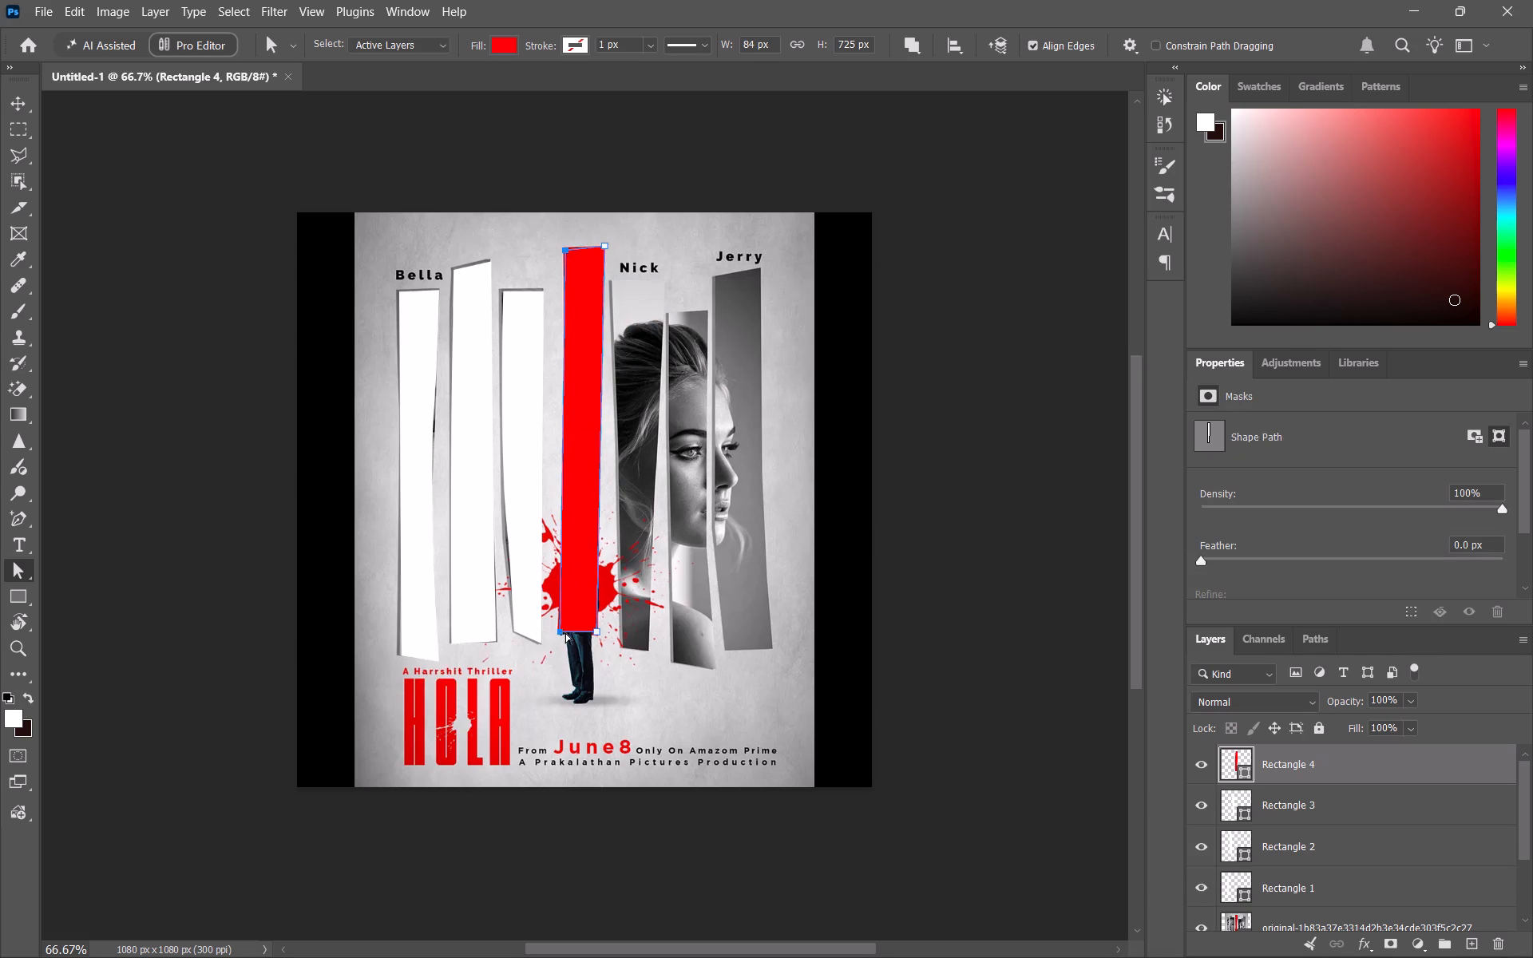
Toggle the Rectangle 4 layer's visibility to compare the red shape with the poster's red strip.
{"action": "left_click", "coordinate": [1196, 767]}
{"action": "left_click", "coordinate": [1196, 767]}
{"action": "left_click", "coordinate": [1196, 767]}
{"action": "left_click", "coordinate": [1198, 767]}
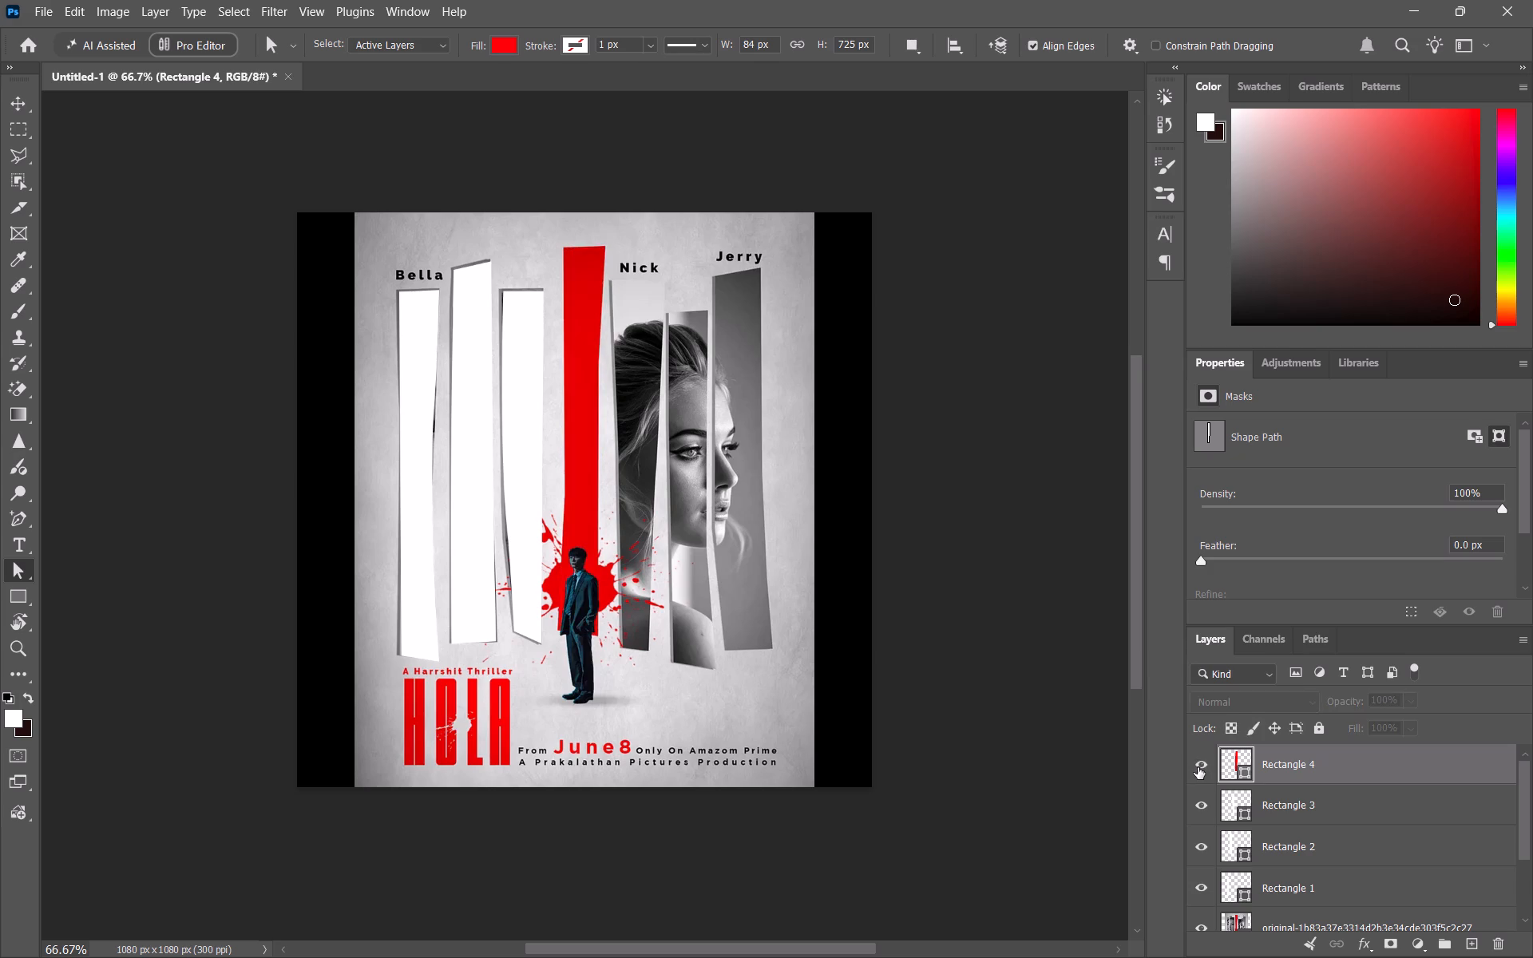
Add an anchor point on each long edge of the red Rectangle 4 shape near the splatter and nudge both inward to follow the poster's strip.
{"action": "left_click", "coordinate": [1198, 767]}
{"action": "left_click", "coordinate": [1198, 767]}
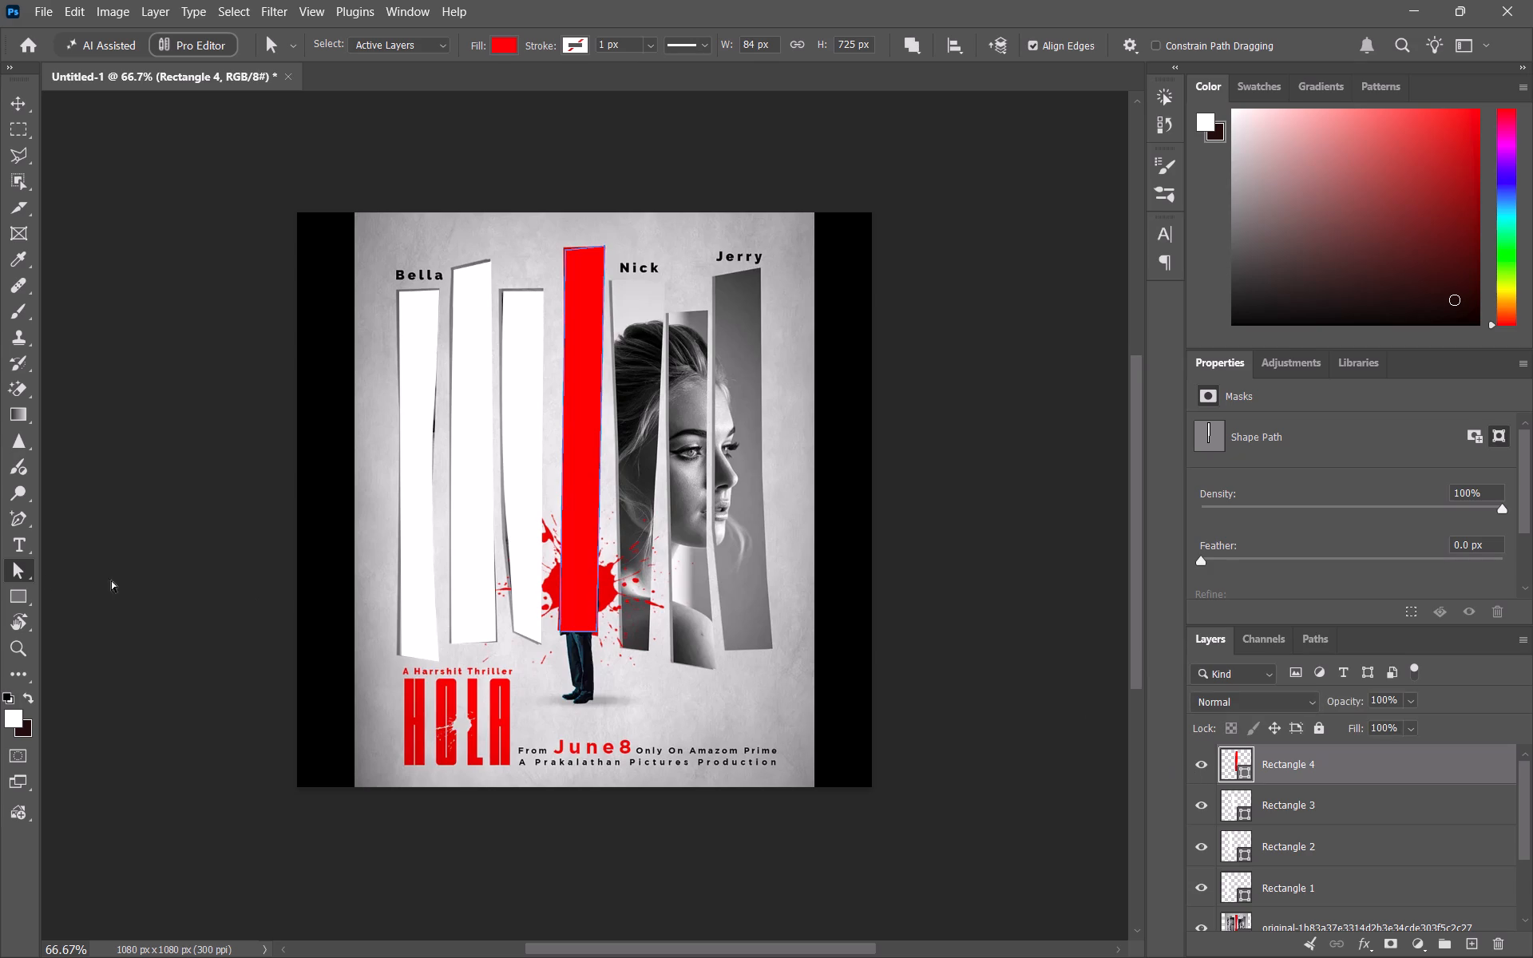
{"action": "left_click", "coordinate": [16, 517]}
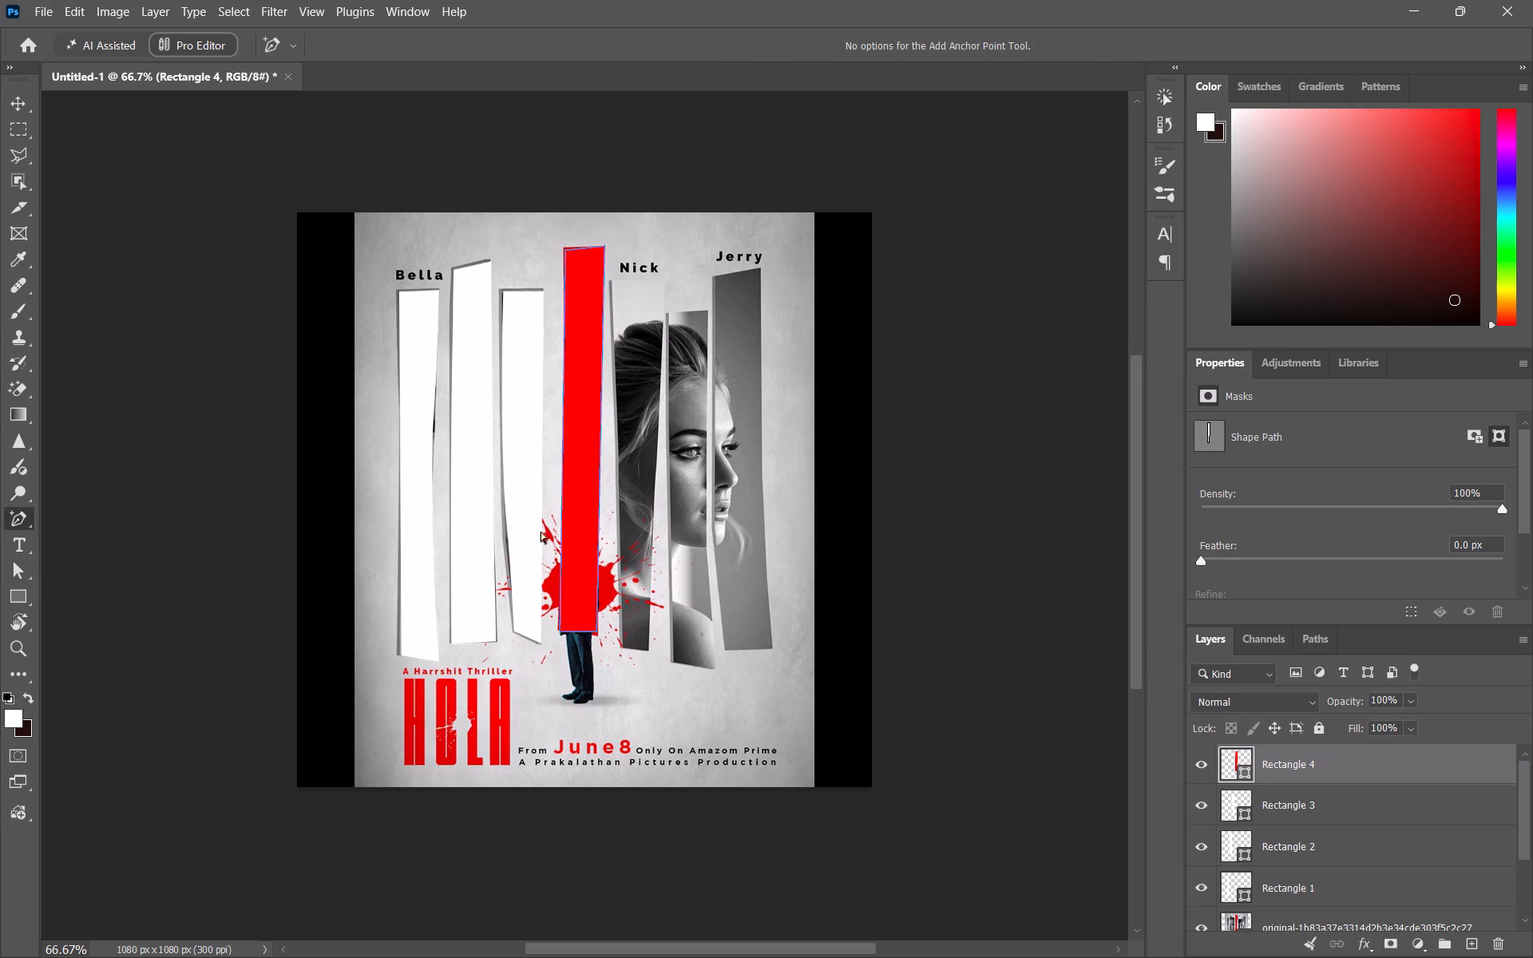
{"action": "left_click", "coordinate": [560, 537]}
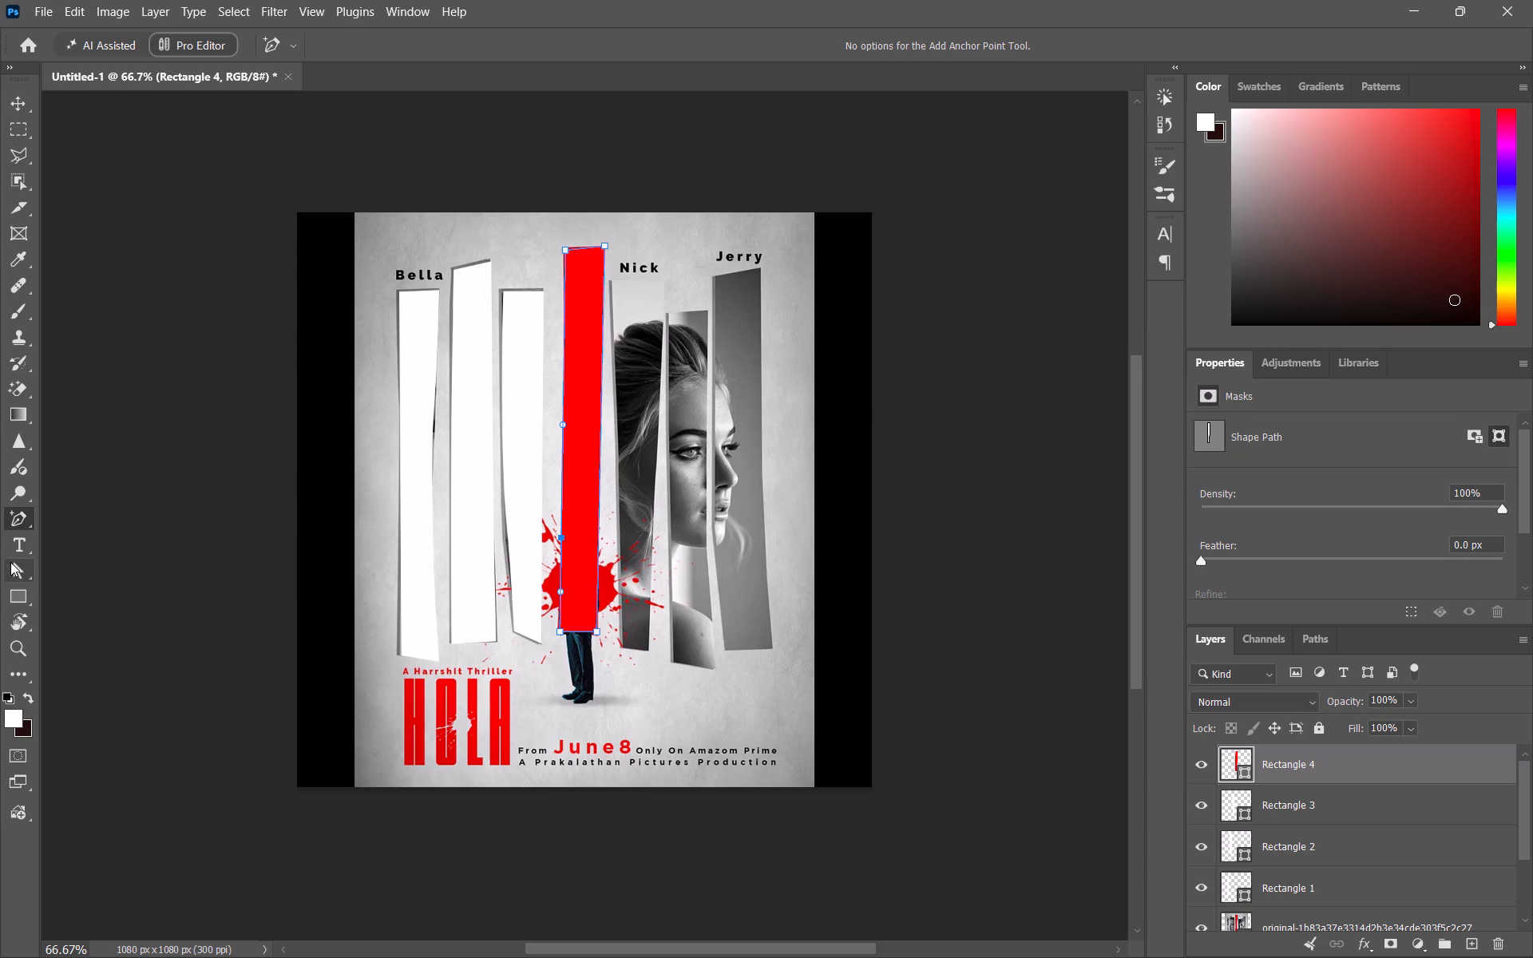
{"action": "left_click", "coordinate": [10, 562]}
{"action": "left_click", "coordinate": [561, 537]}
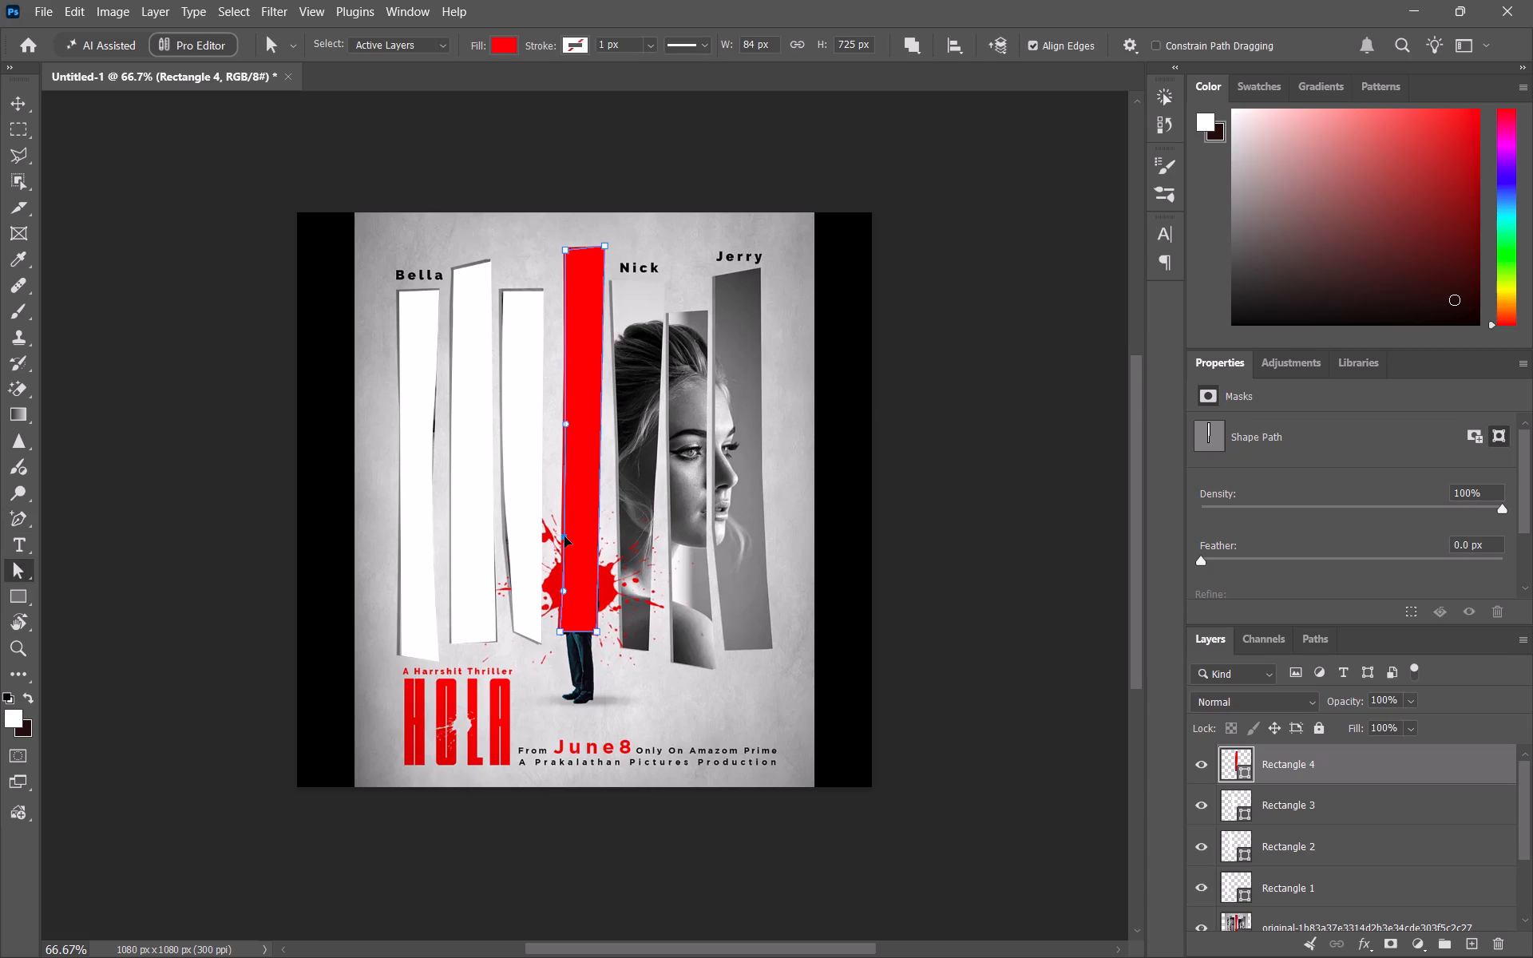
{"action": "left_click", "coordinate": [15, 525]}
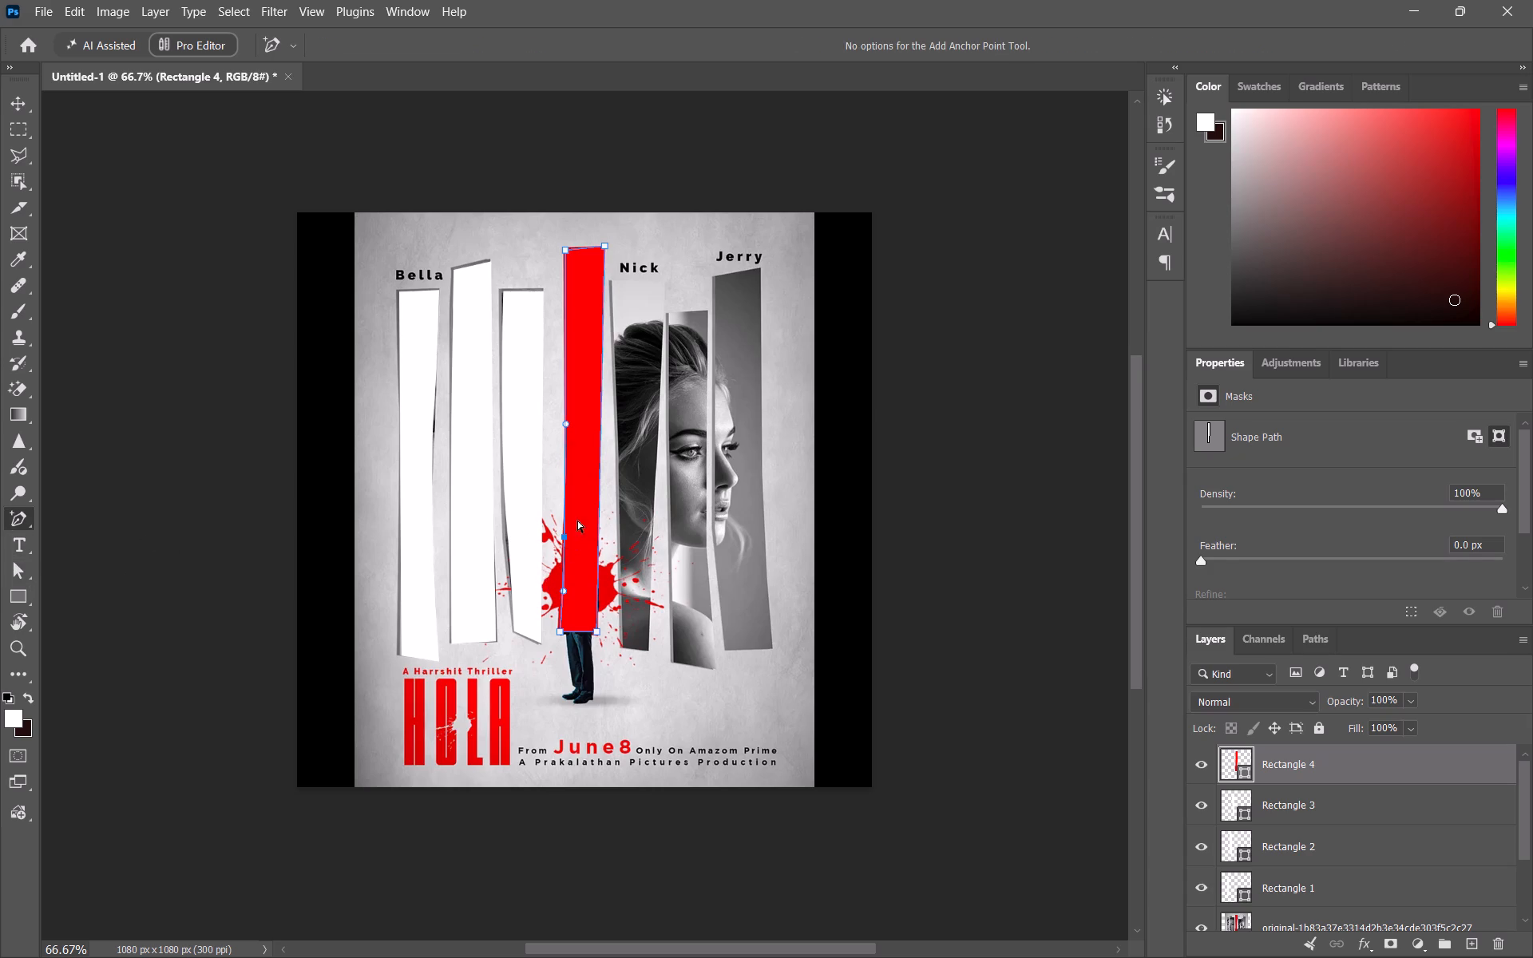
{"action": "left_click", "coordinate": [596, 536]}
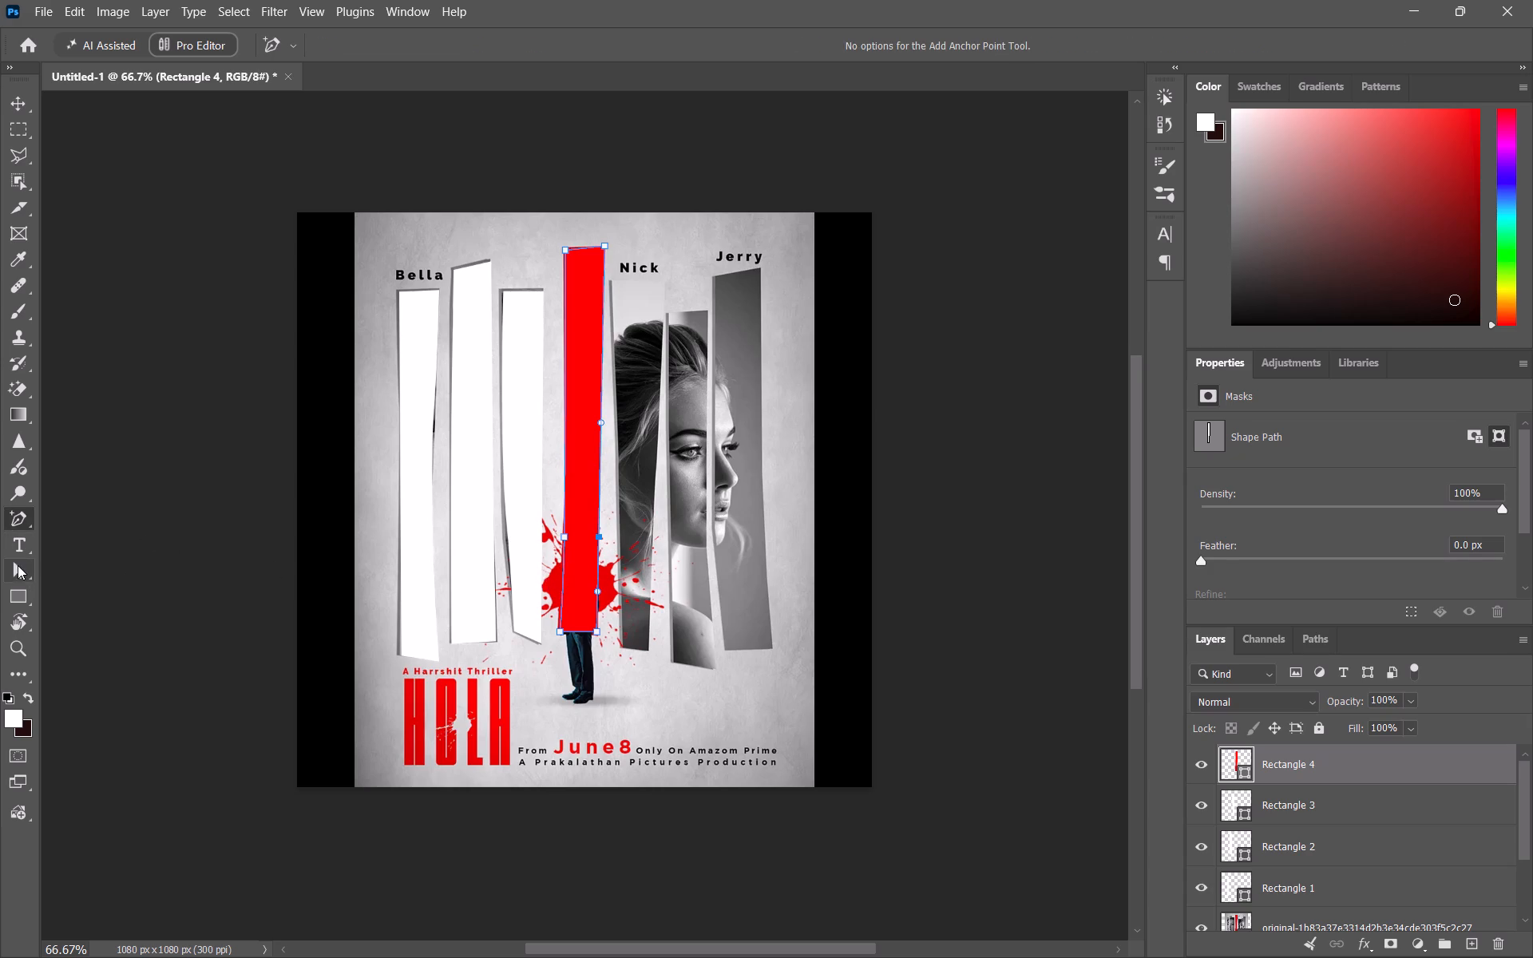
{"action": "left_click", "coordinate": [17, 576]}
{"action": "left_click", "coordinate": [598, 533]}
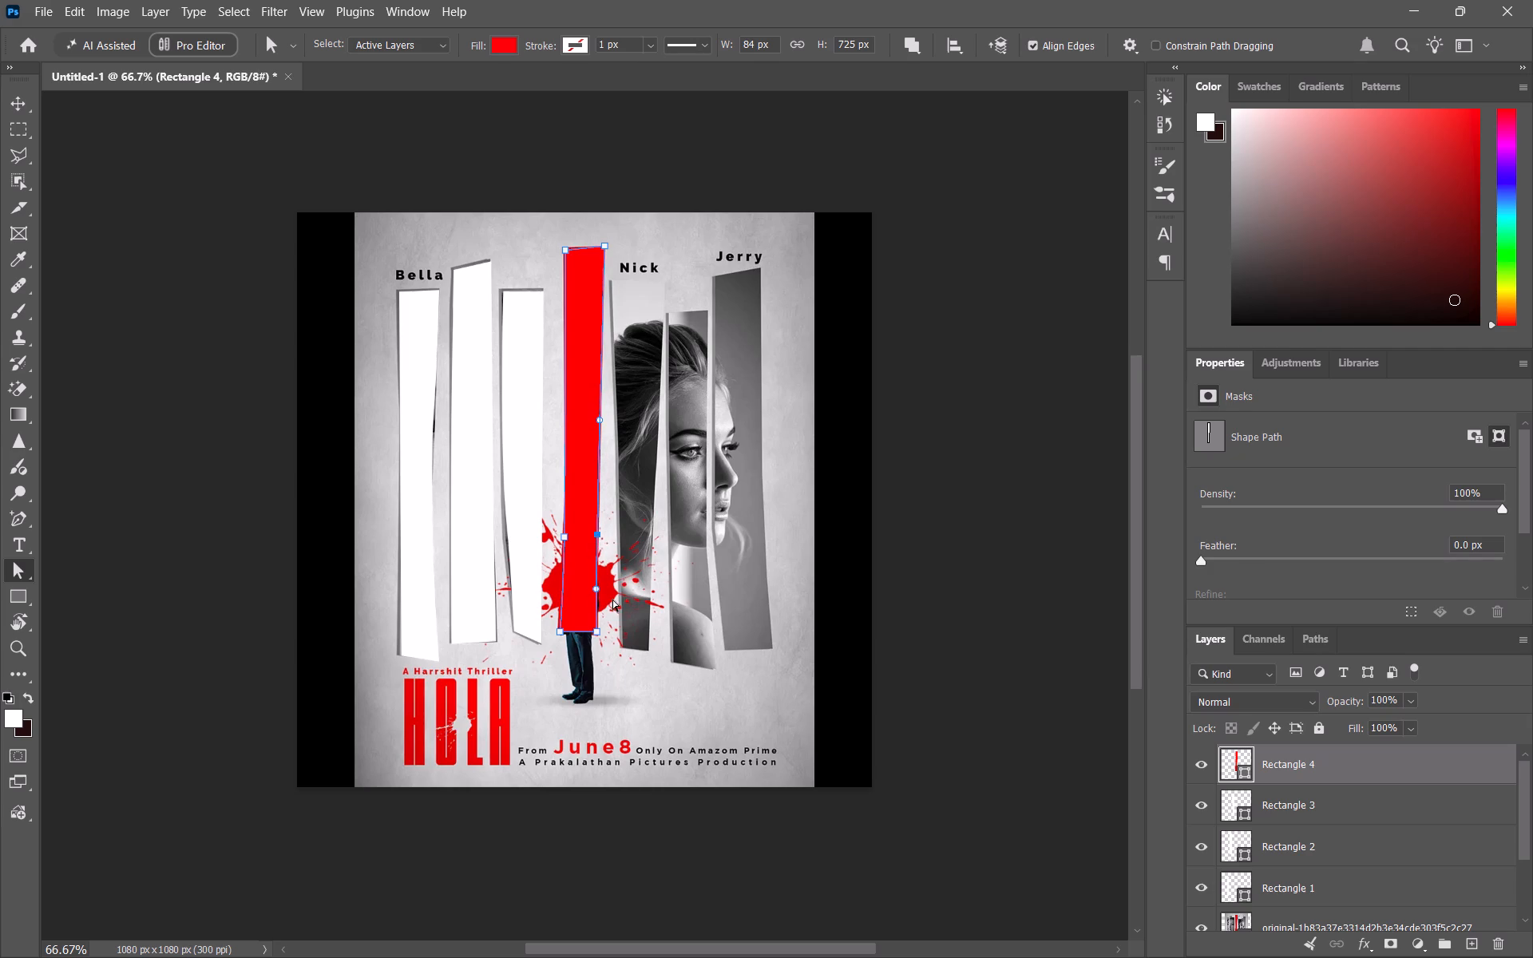
Toggle the Rectangle 4 layer's visibility to compare the adjusted red shape with the poster's red strip.
{"action": "left_click", "coordinate": [1201, 766]}
{"action": "left_click", "coordinate": [1201, 766]}
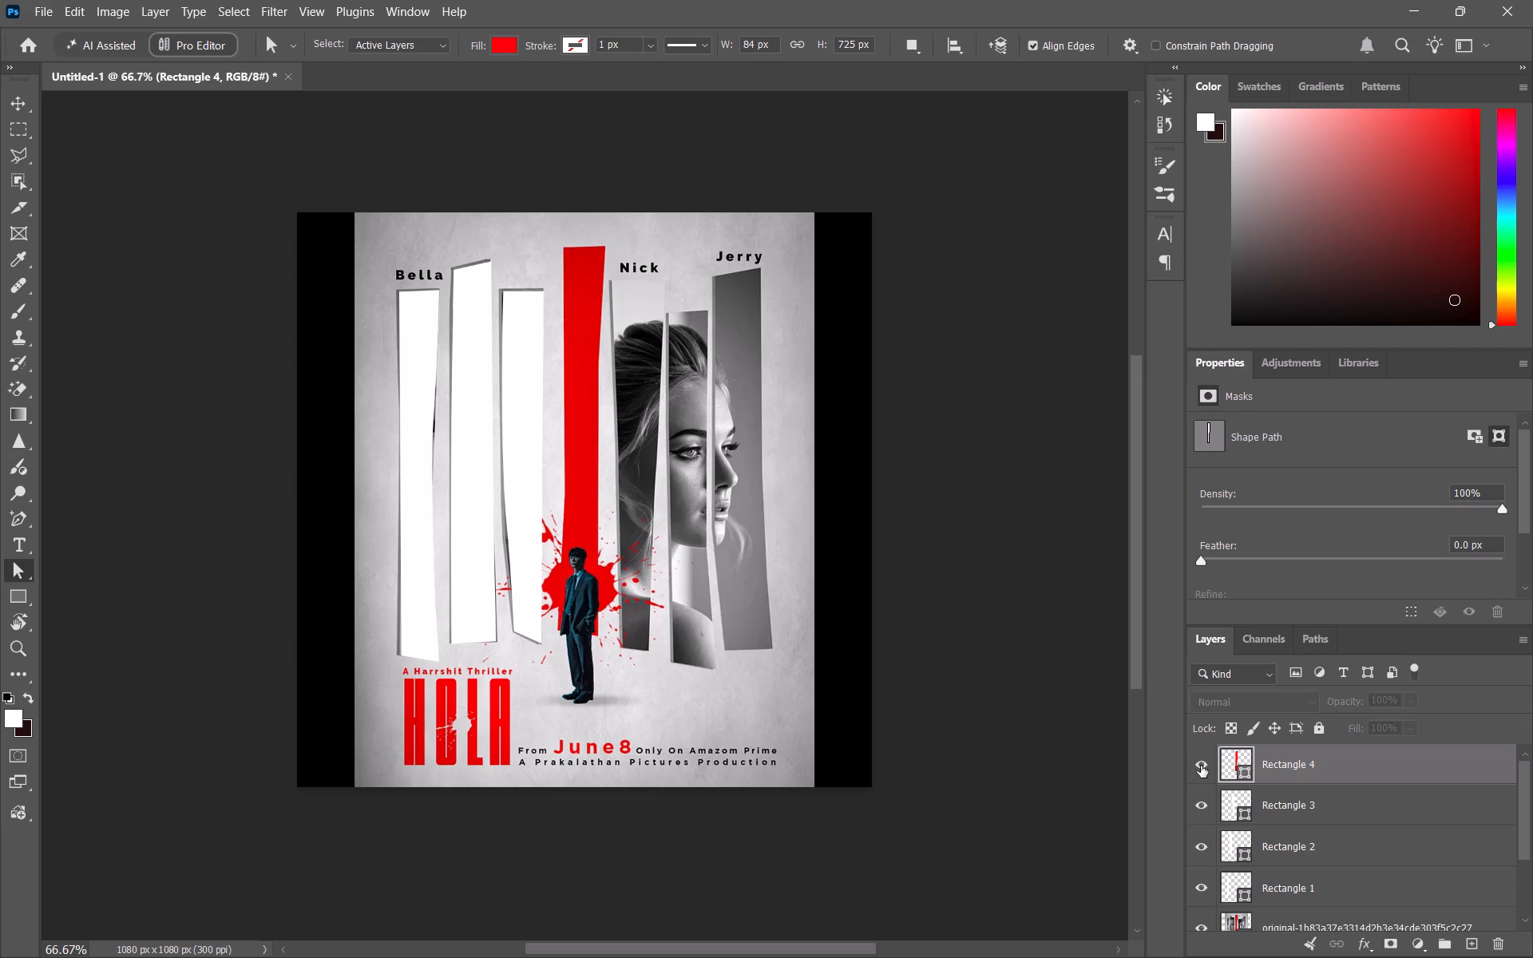
{"action": "left_click", "coordinate": [1201, 766]}
{"action": "left_click", "coordinate": [1201, 767]}
{"action": "left_click", "coordinate": [1201, 767]}
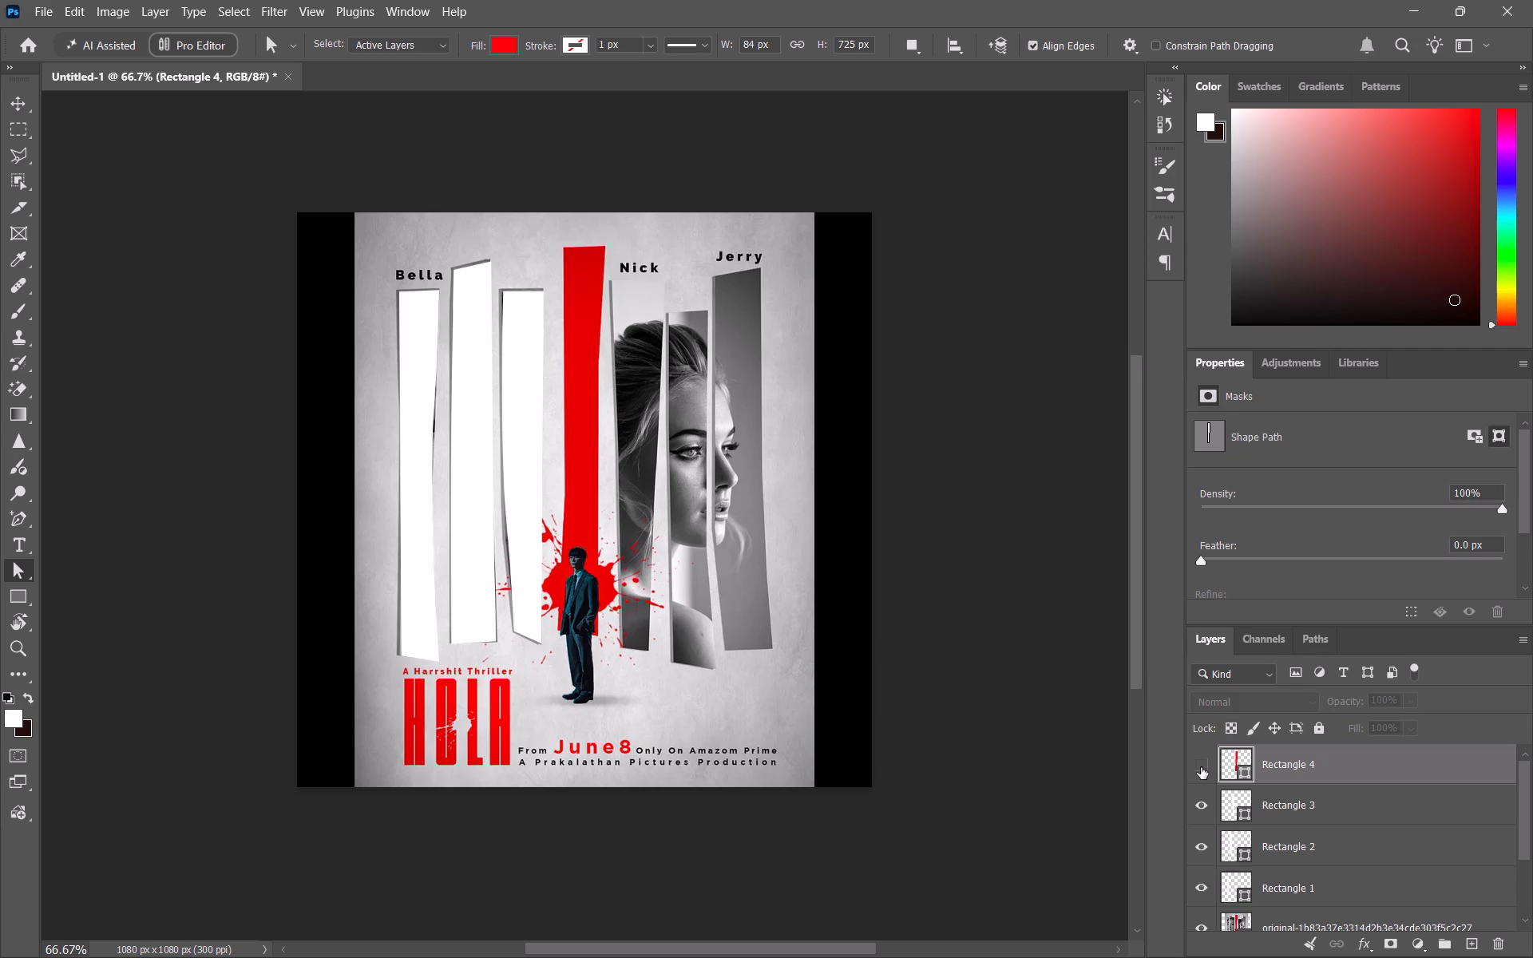
{"action": "left_click", "coordinate": [1201, 767]}
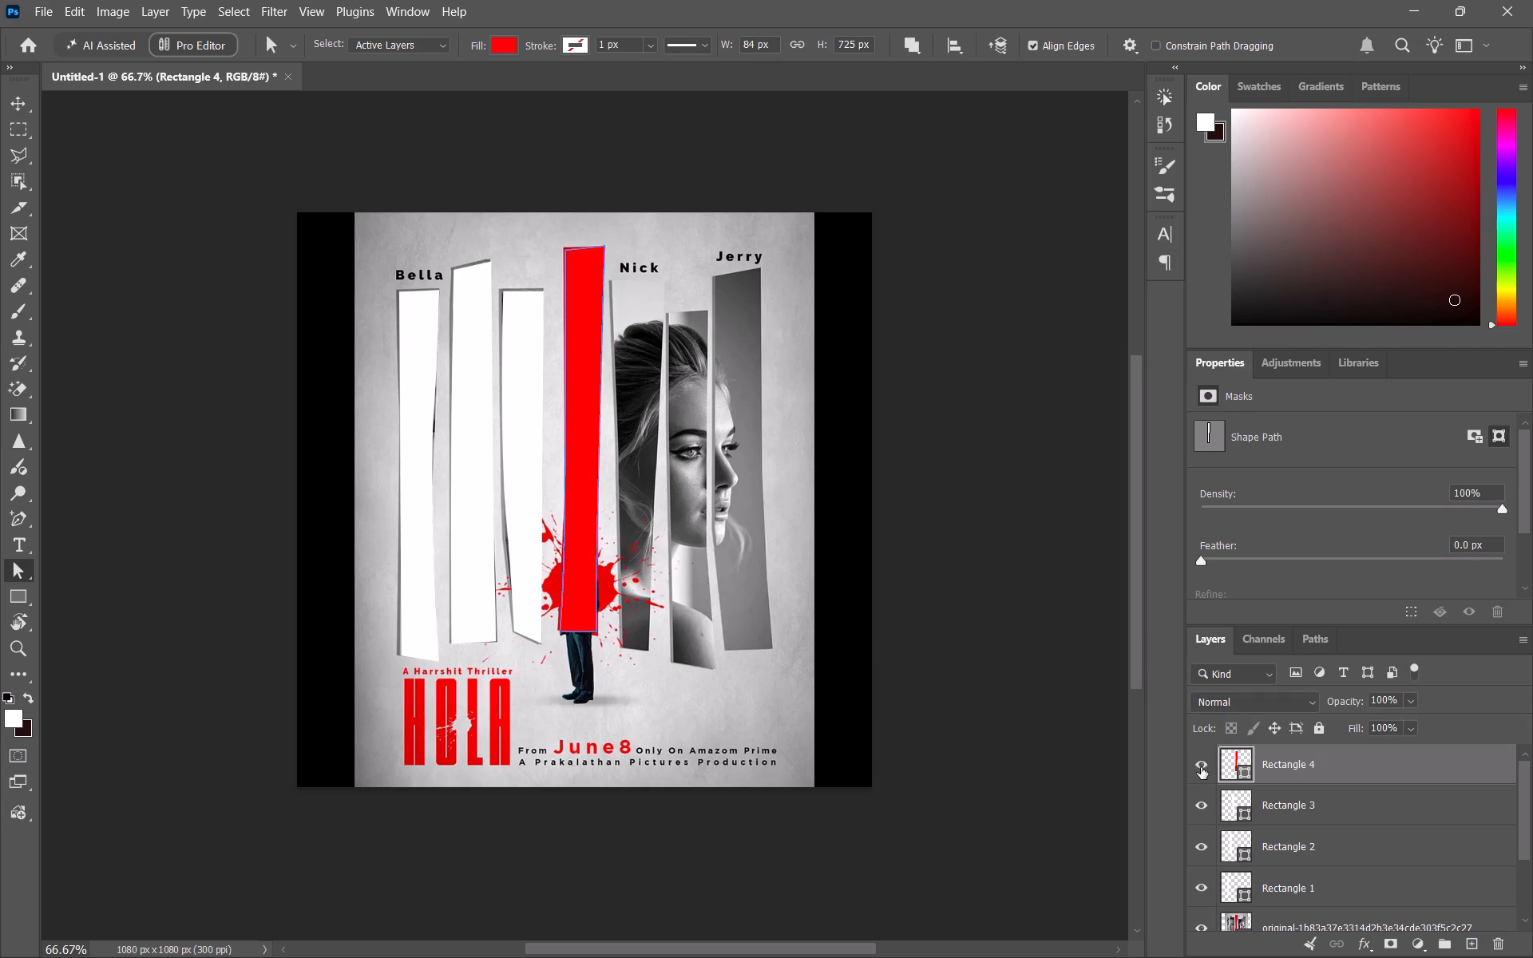
{"action": "left_click", "coordinate": [1201, 767]}
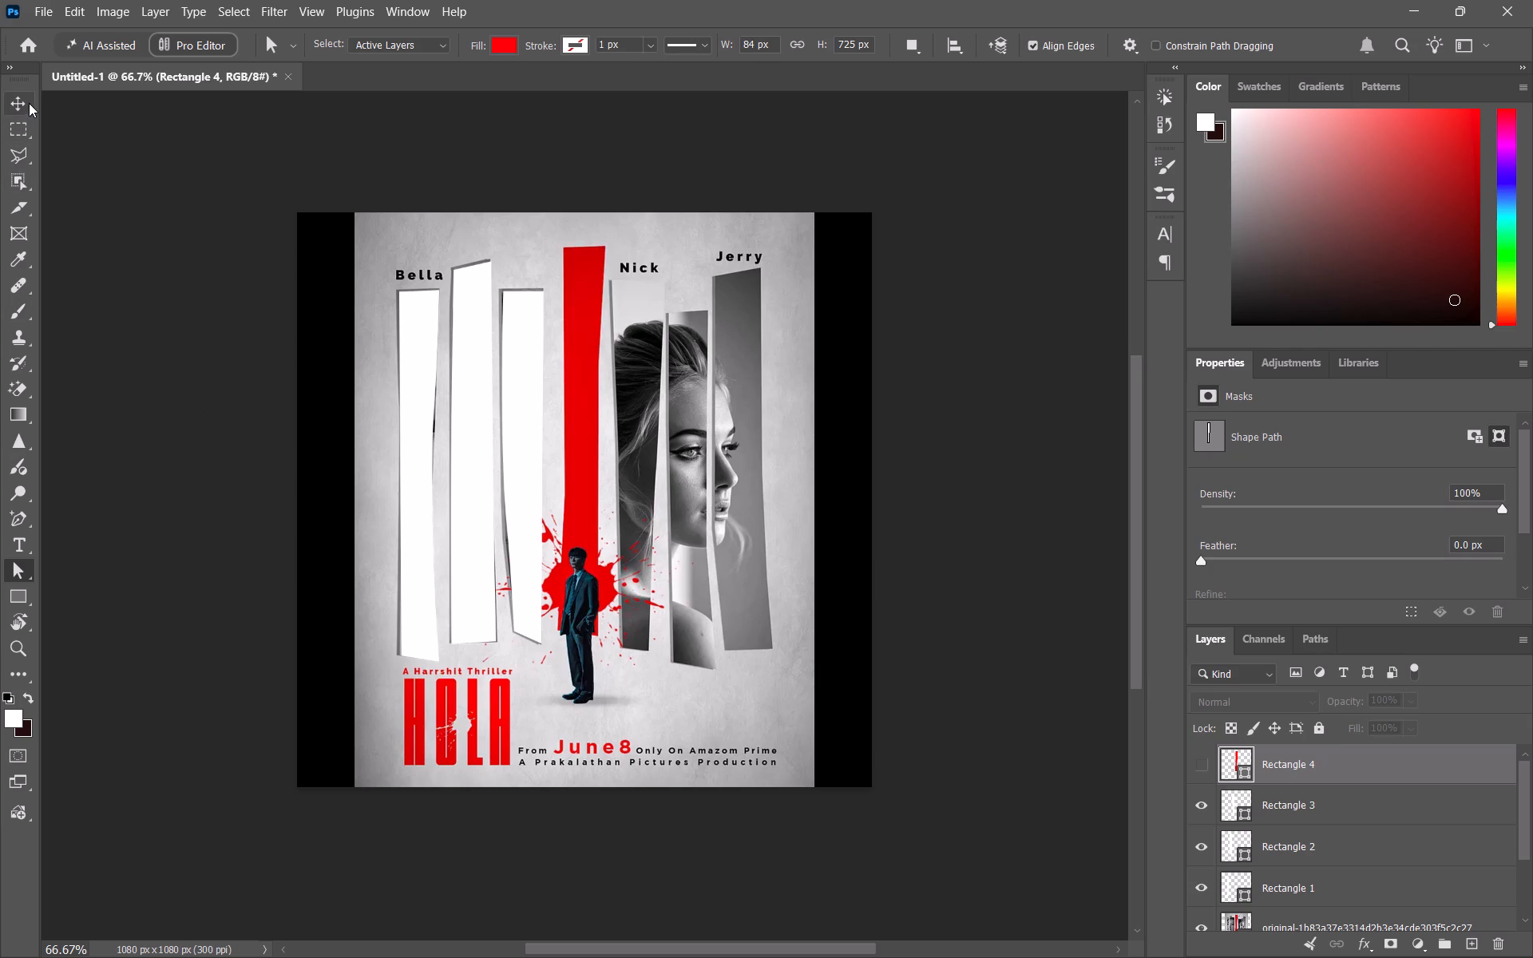
{"action": "left_click", "coordinate": [29, 103]}
{"action": "left_click", "coordinate": [1202, 768]}
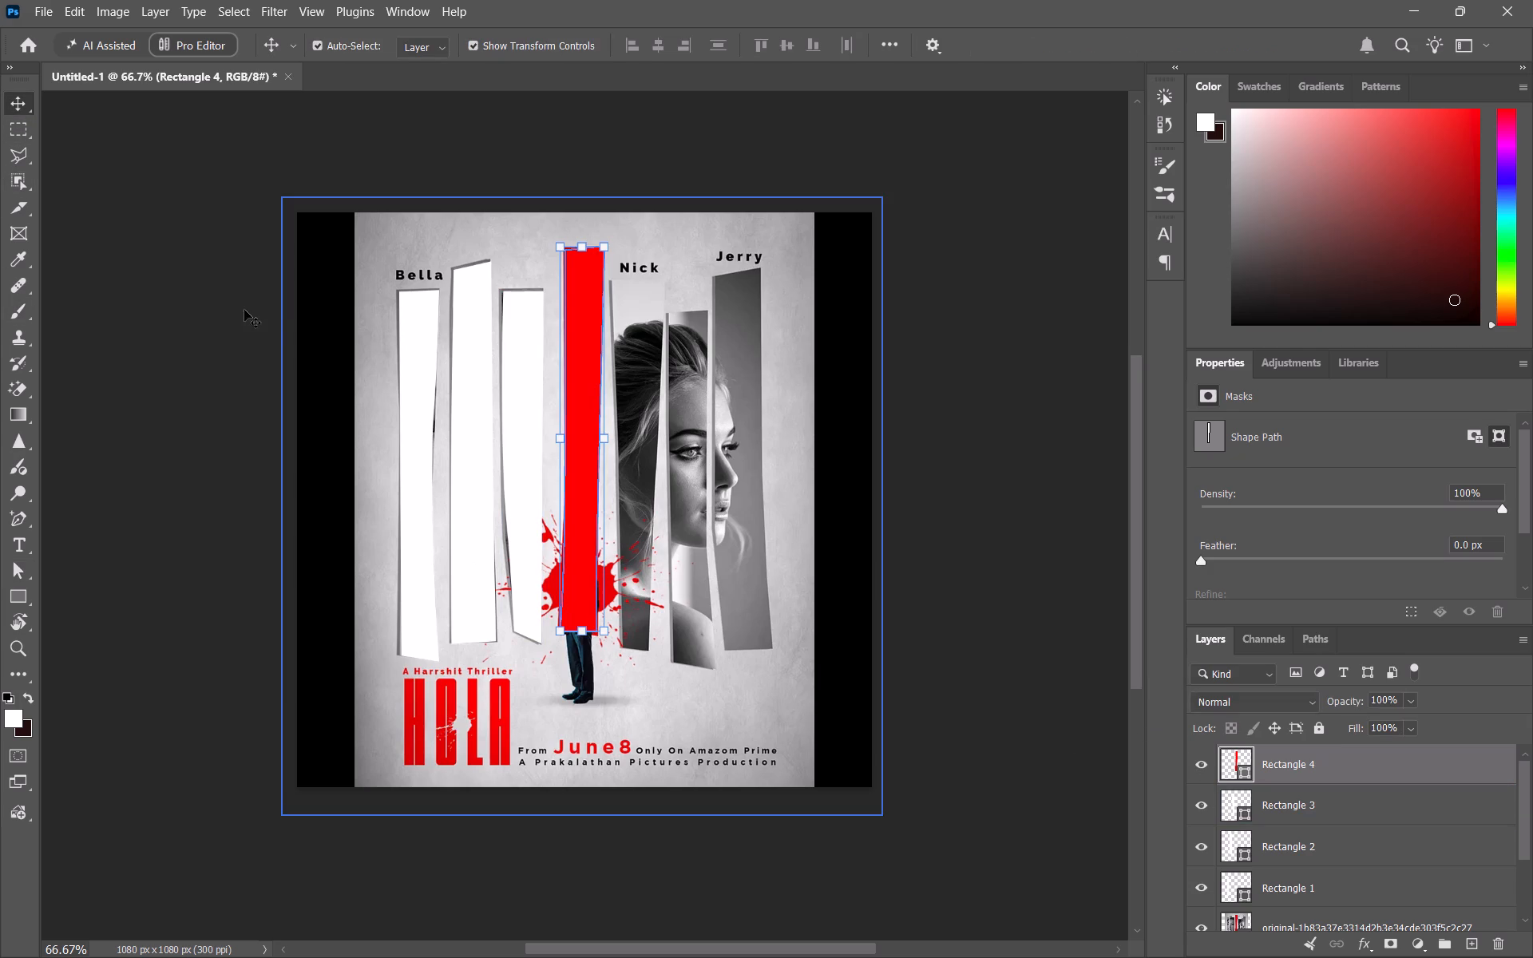
Draw a rectangle about 92 px wide and 704 px high over the poster's fifth strip, below the name Nick.
{"action": "left_click", "coordinate": [18, 582]}
{"action": "left_click", "coordinate": [18, 600]}
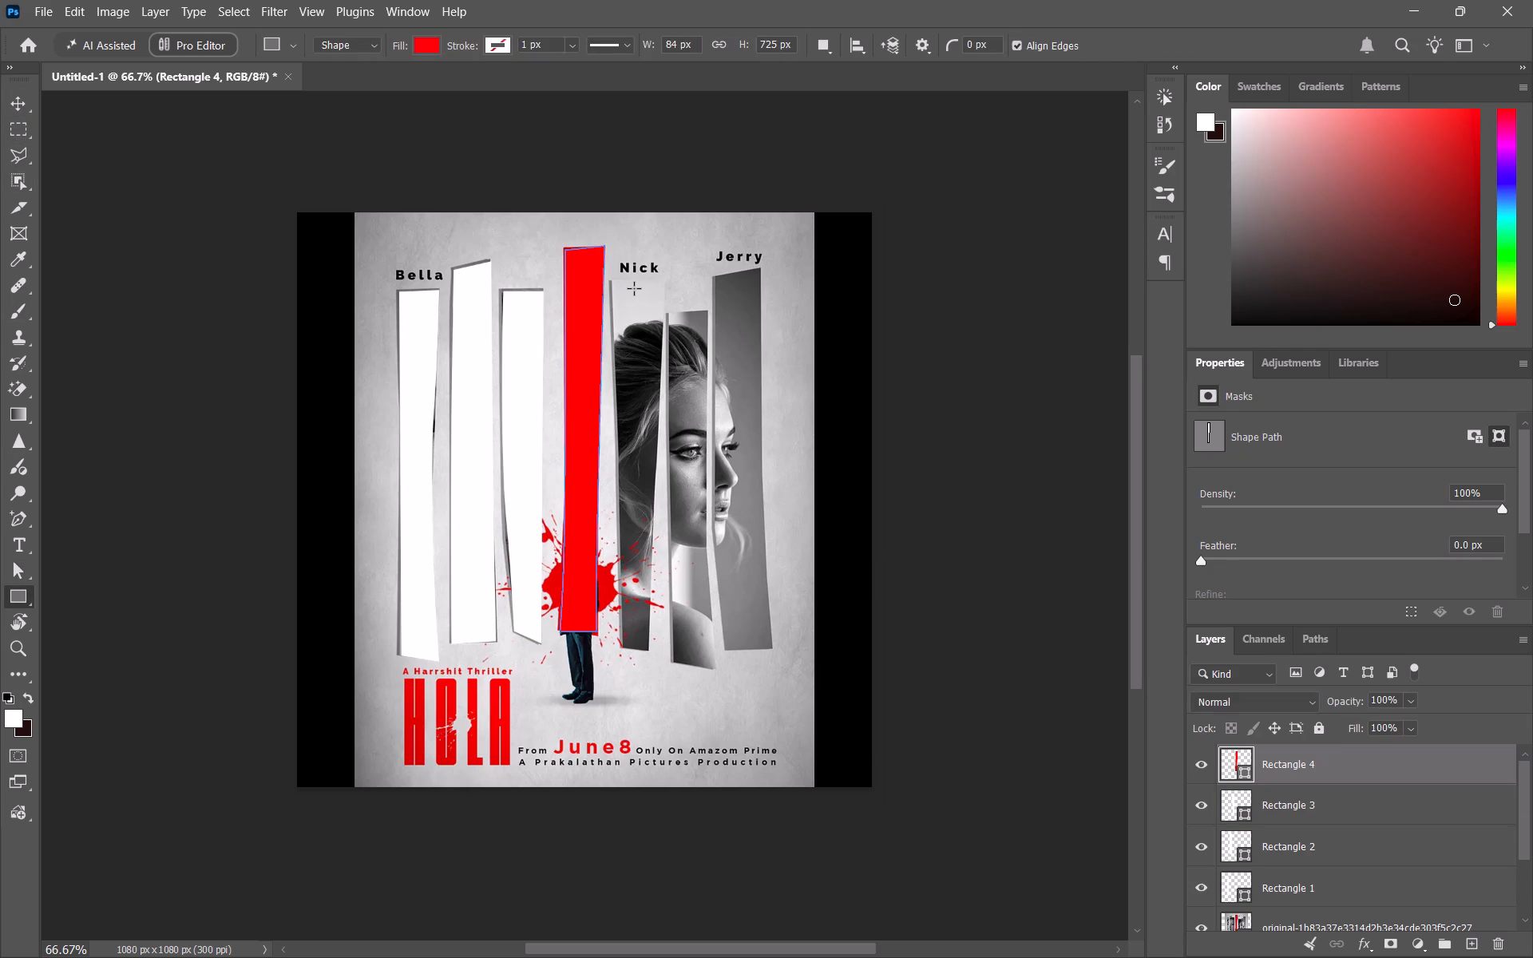
{"action": "left_click_drag", "start_coordinate": [613, 278], "coordinate": [656, 652]}
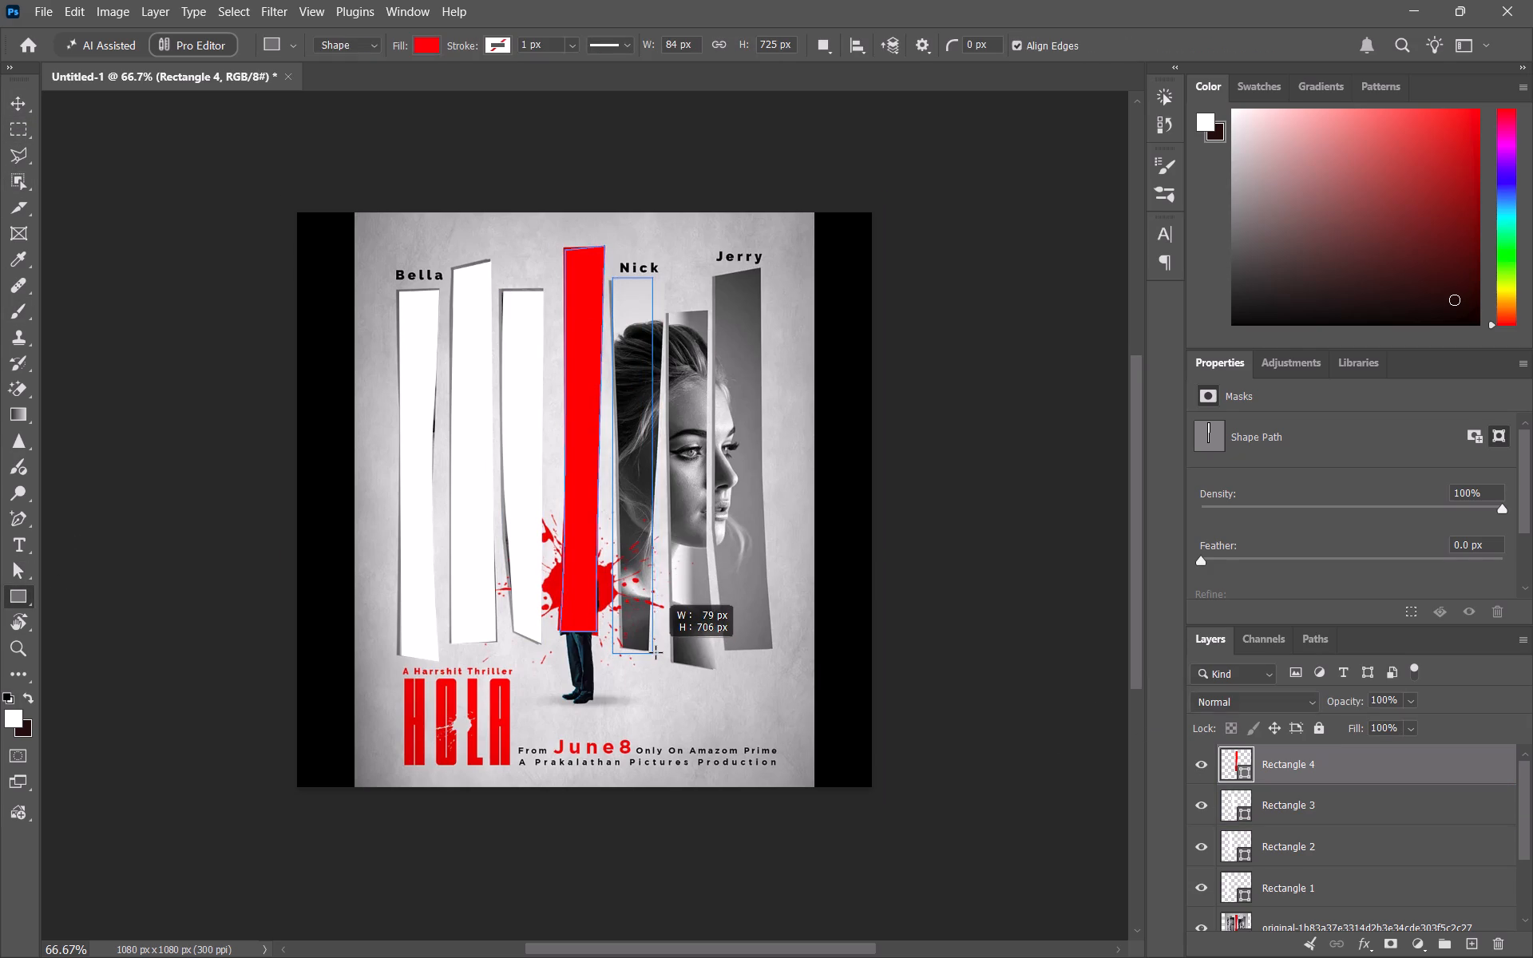
{"action": "left_click_drag", "start_coordinate": [656, 652], "coordinate": [661, 652]}
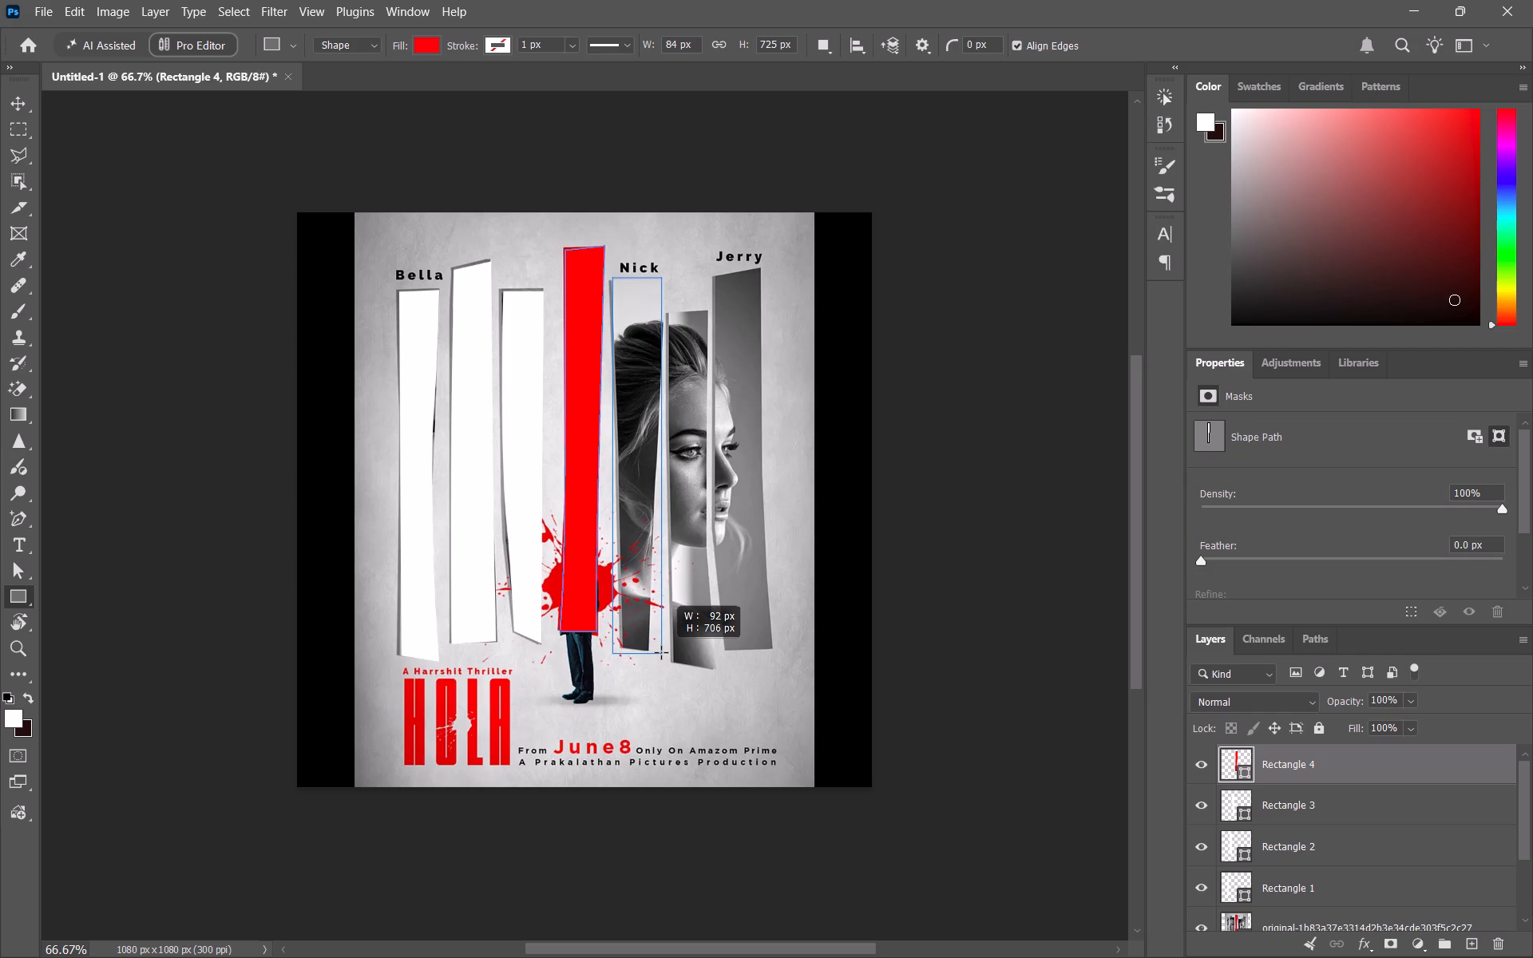
{"action": "left_click_drag", "start_coordinate": [661, 652], "coordinate": [661, 651]}
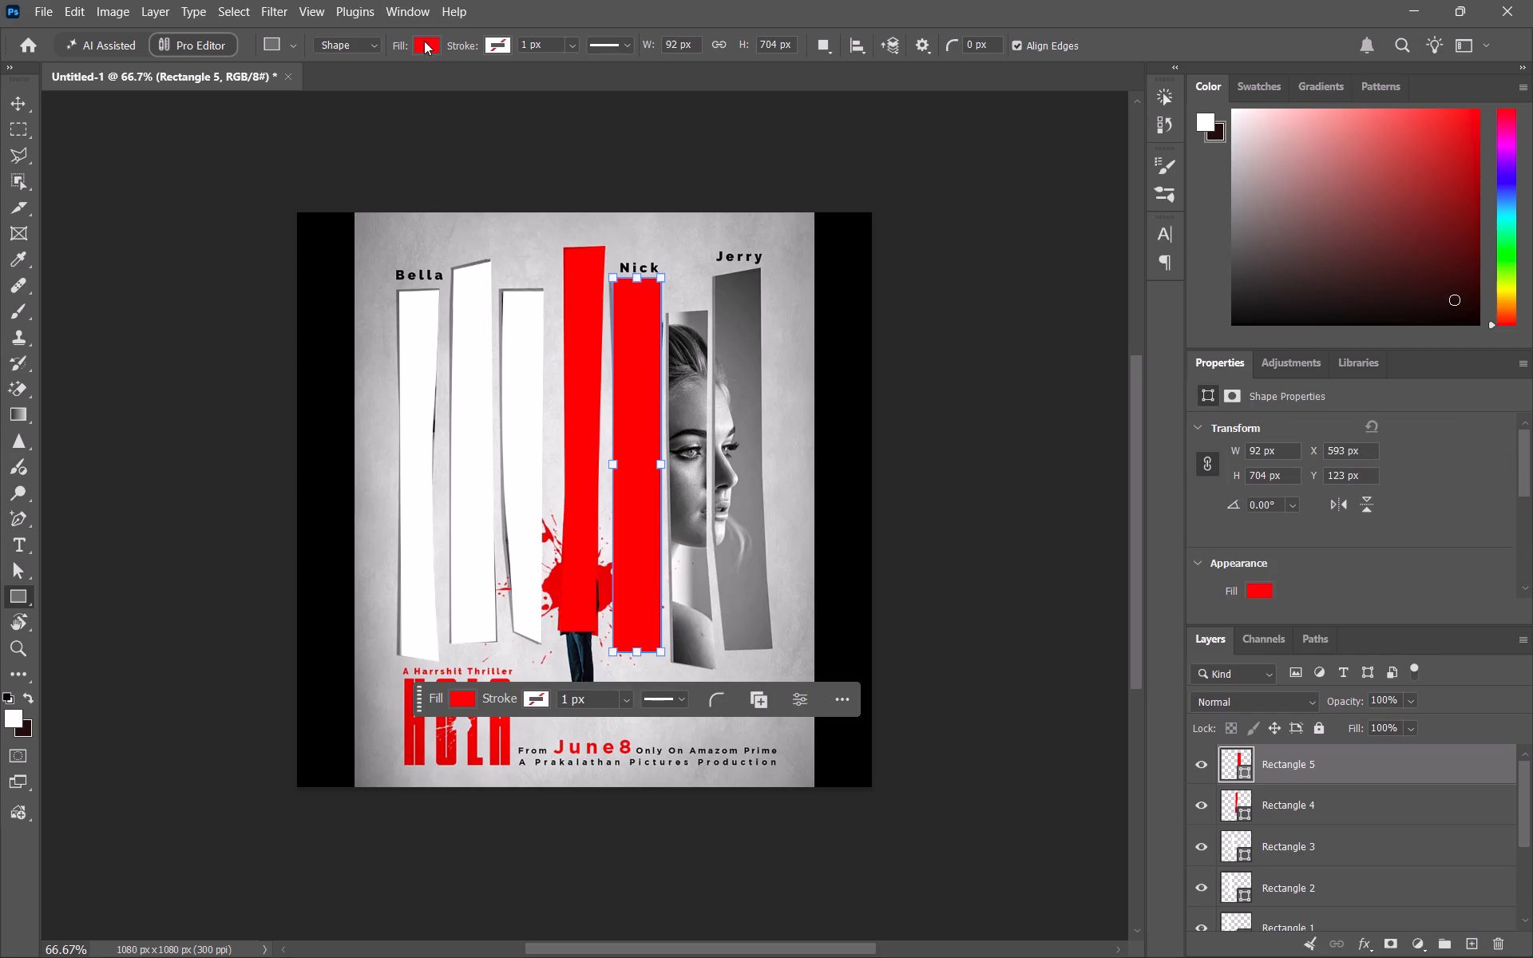
Set the fifth strip rectangle's fill to white.
{"action": "left_click", "coordinate": [424, 41]}
{"action": "left_click", "coordinate": [486, 151]}
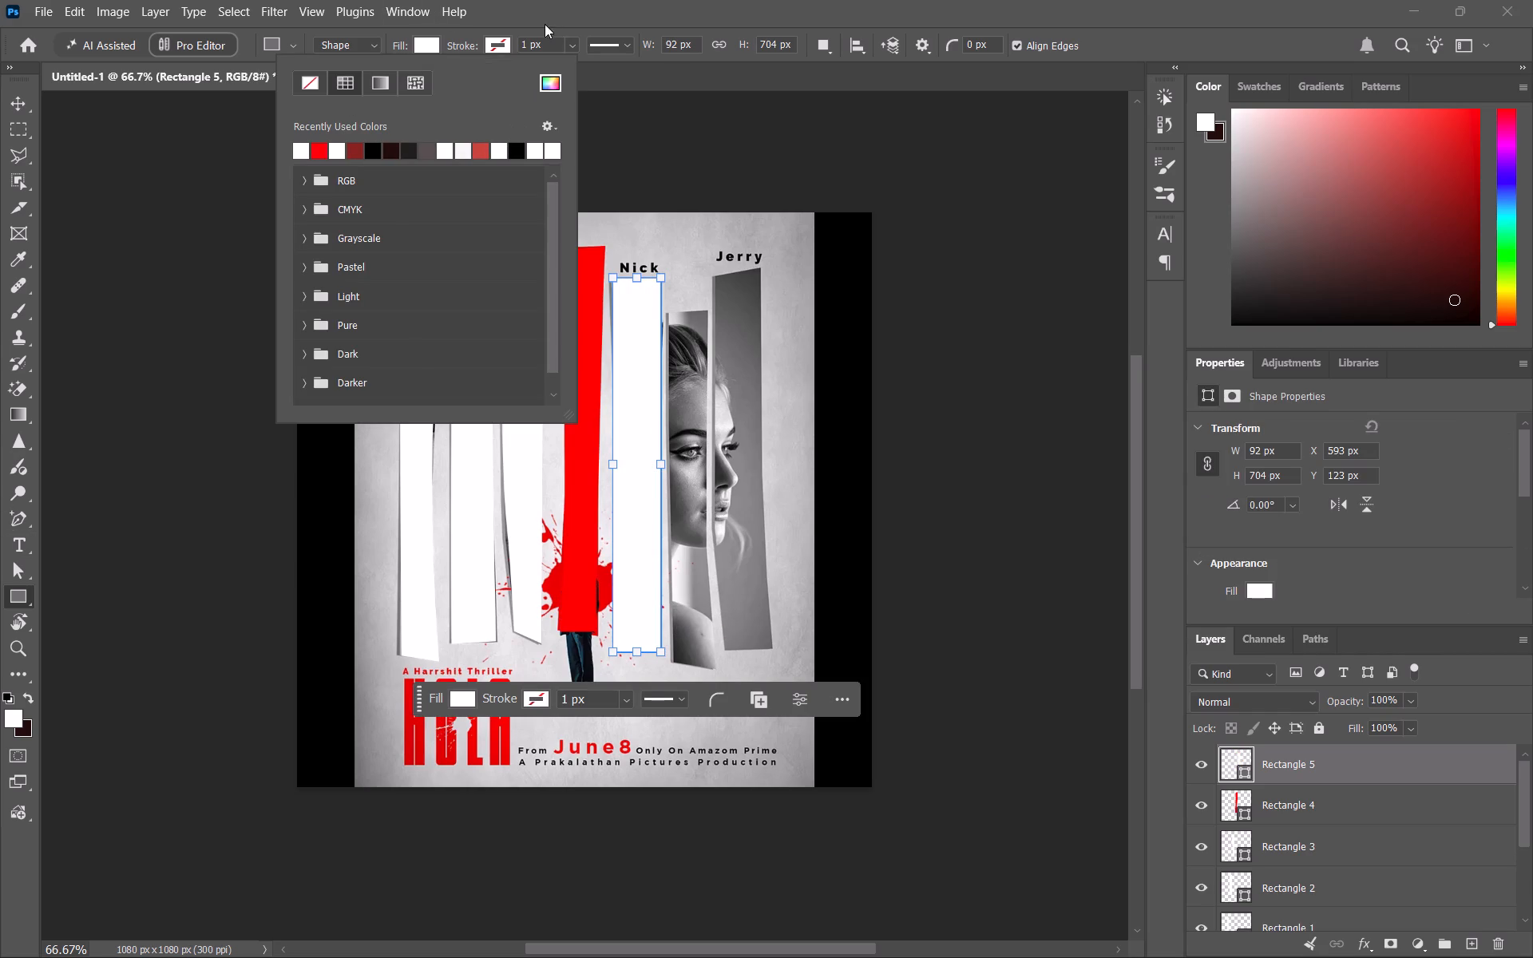
{"action": "left_click", "coordinate": [432, 44]}
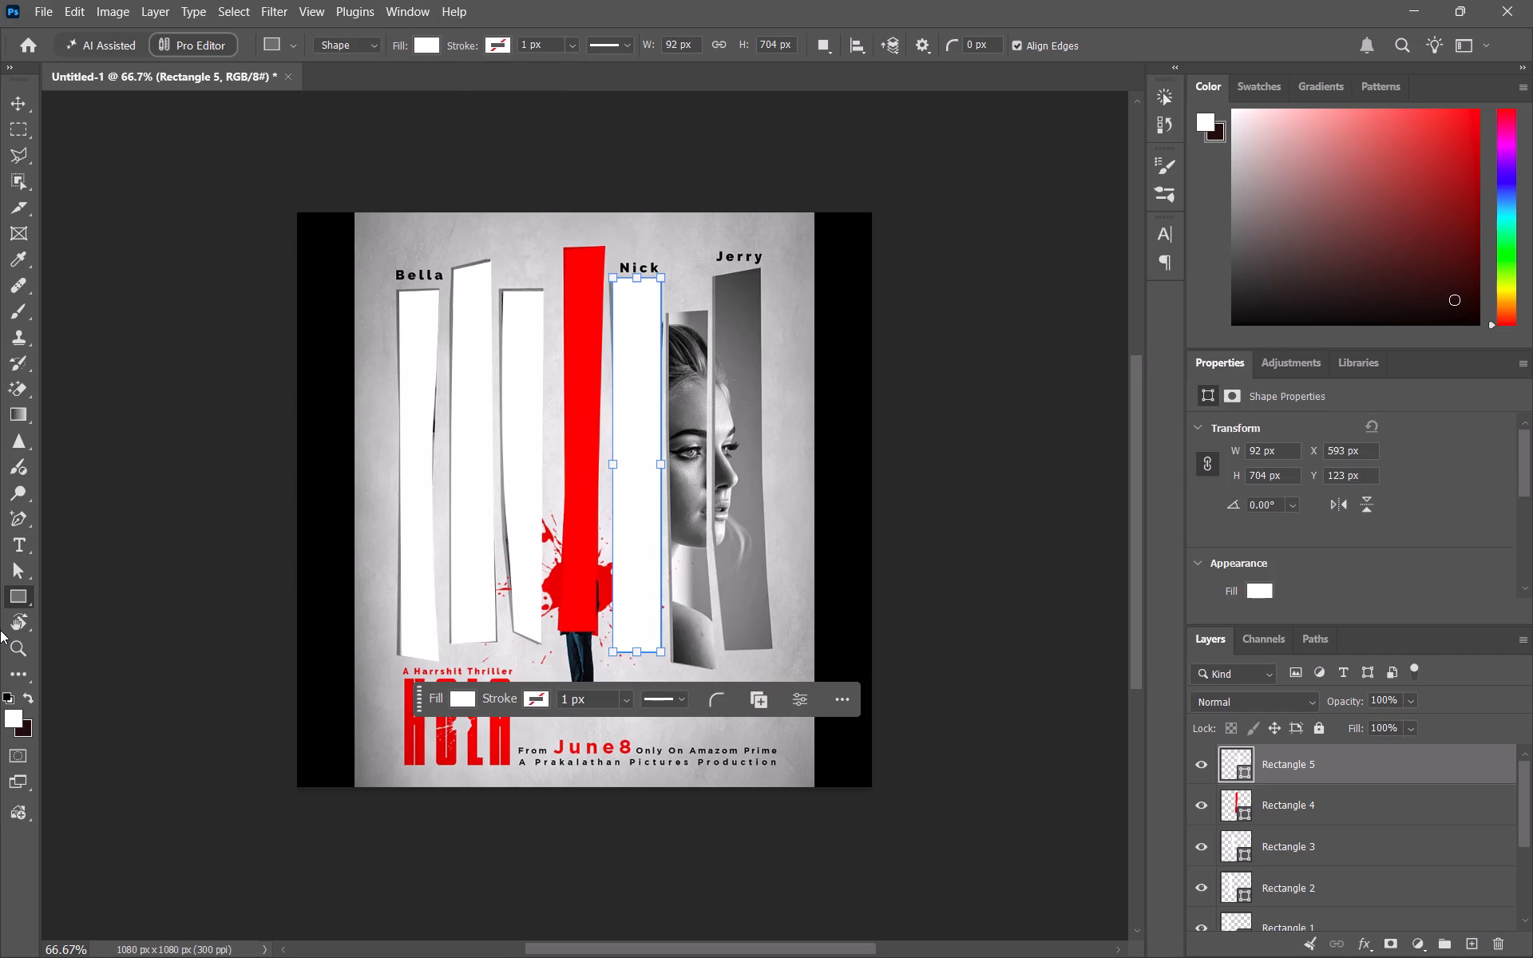
Convert the fifth rectangle to a regular path and move its two bottom corner points inward to match the strip's narrower lower end.
{"action": "left_click", "coordinate": [15, 572]}
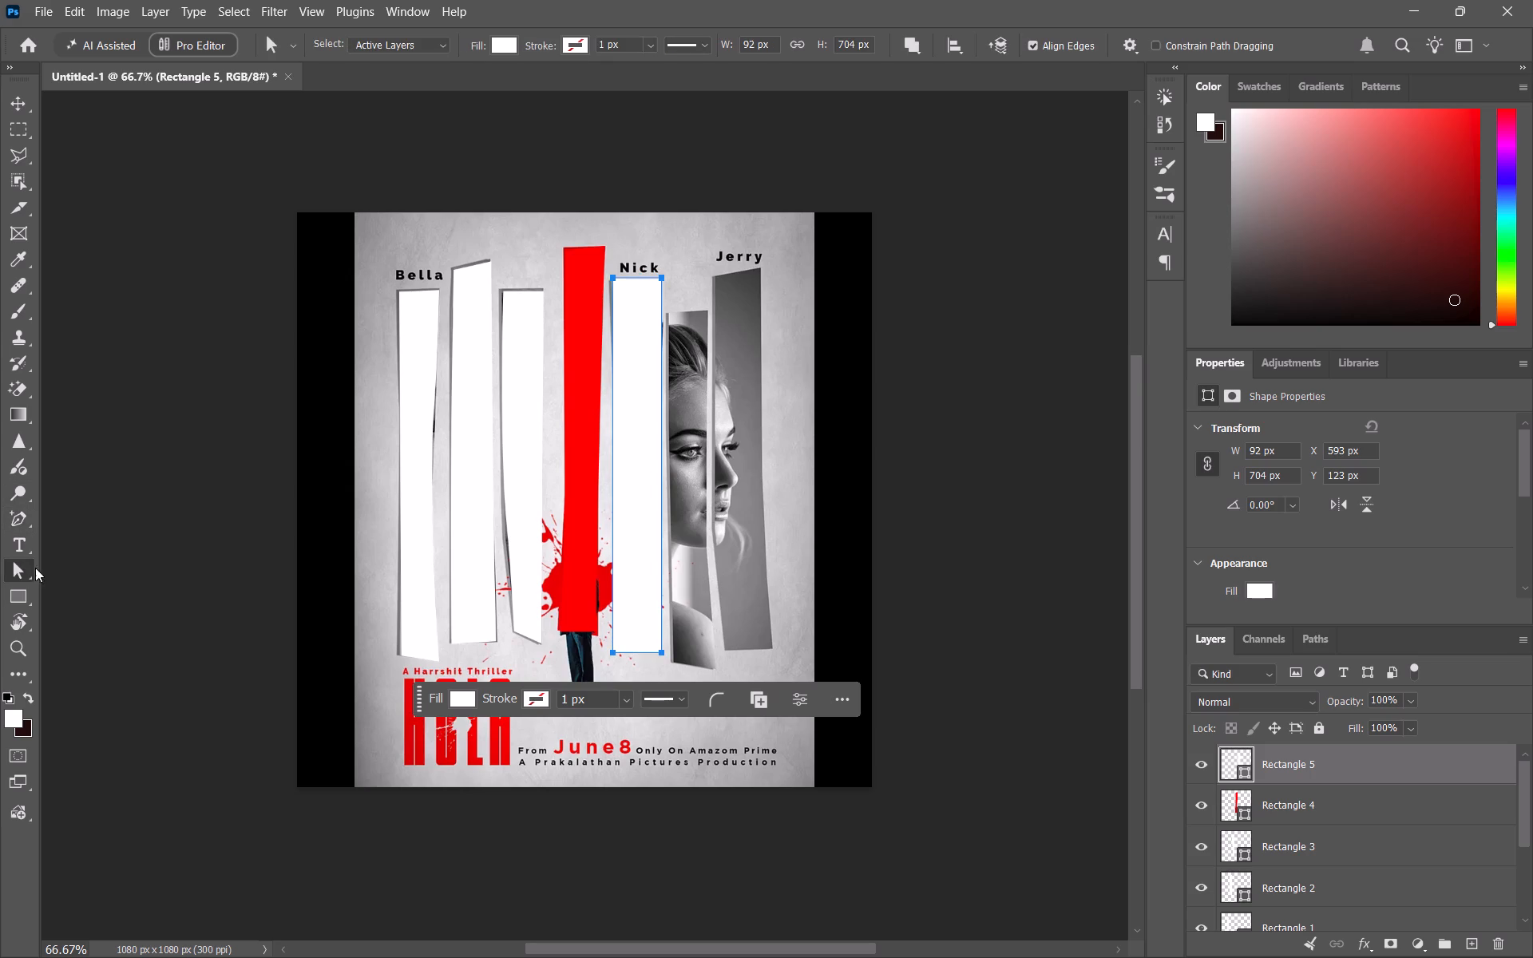
{"action": "left_click_drag", "start_coordinate": [662, 666], "coordinate": [653, 637]}
{"action": "left_click_drag", "start_coordinate": [663, 653], "coordinate": [654, 647]}
{"action": "key", "text": "space"}
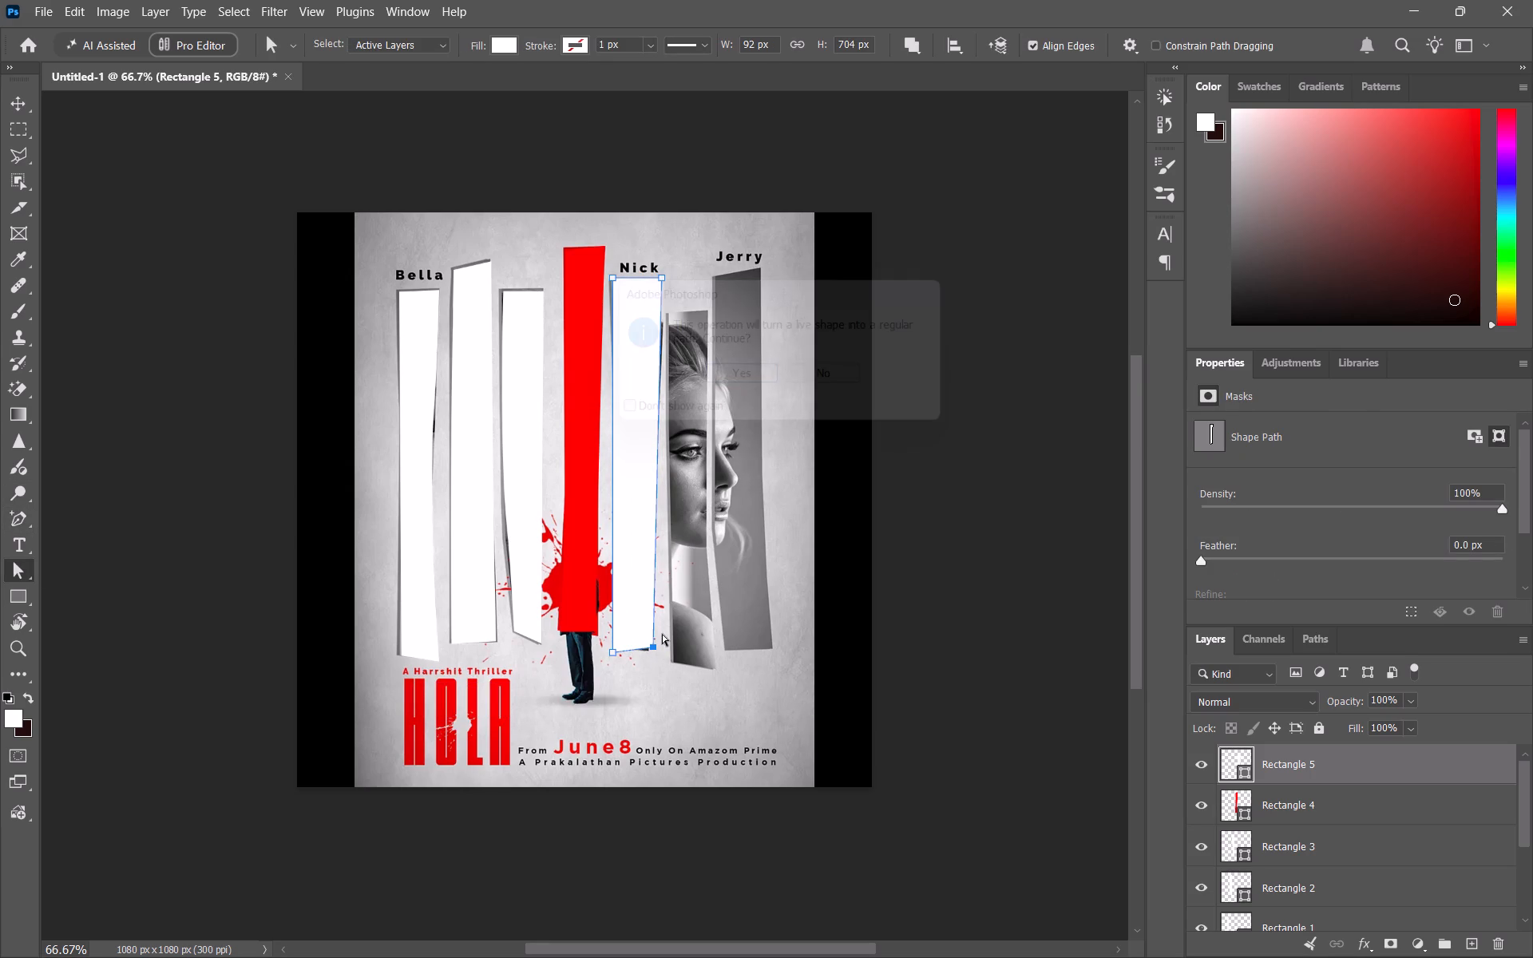
{"action": "left_click", "coordinate": [653, 645]}
{"action": "left_click_drag", "start_coordinate": [649, 644], "coordinate": [637, 644]}
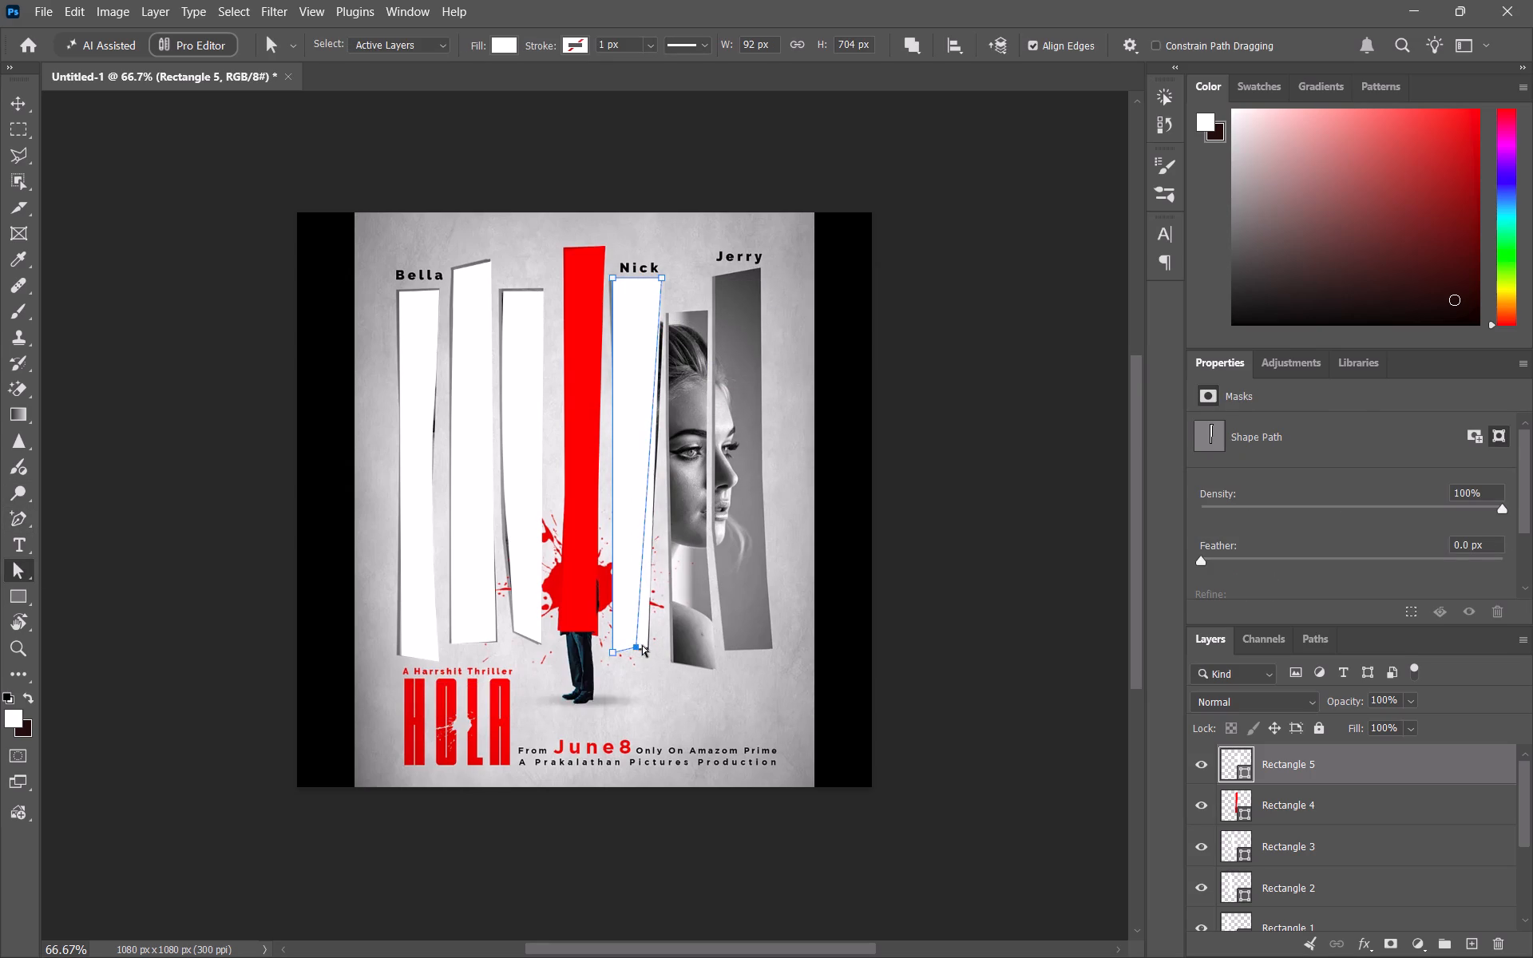
{"action": "left_click_drag", "start_coordinate": [636, 647], "coordinate": [650, 649]}
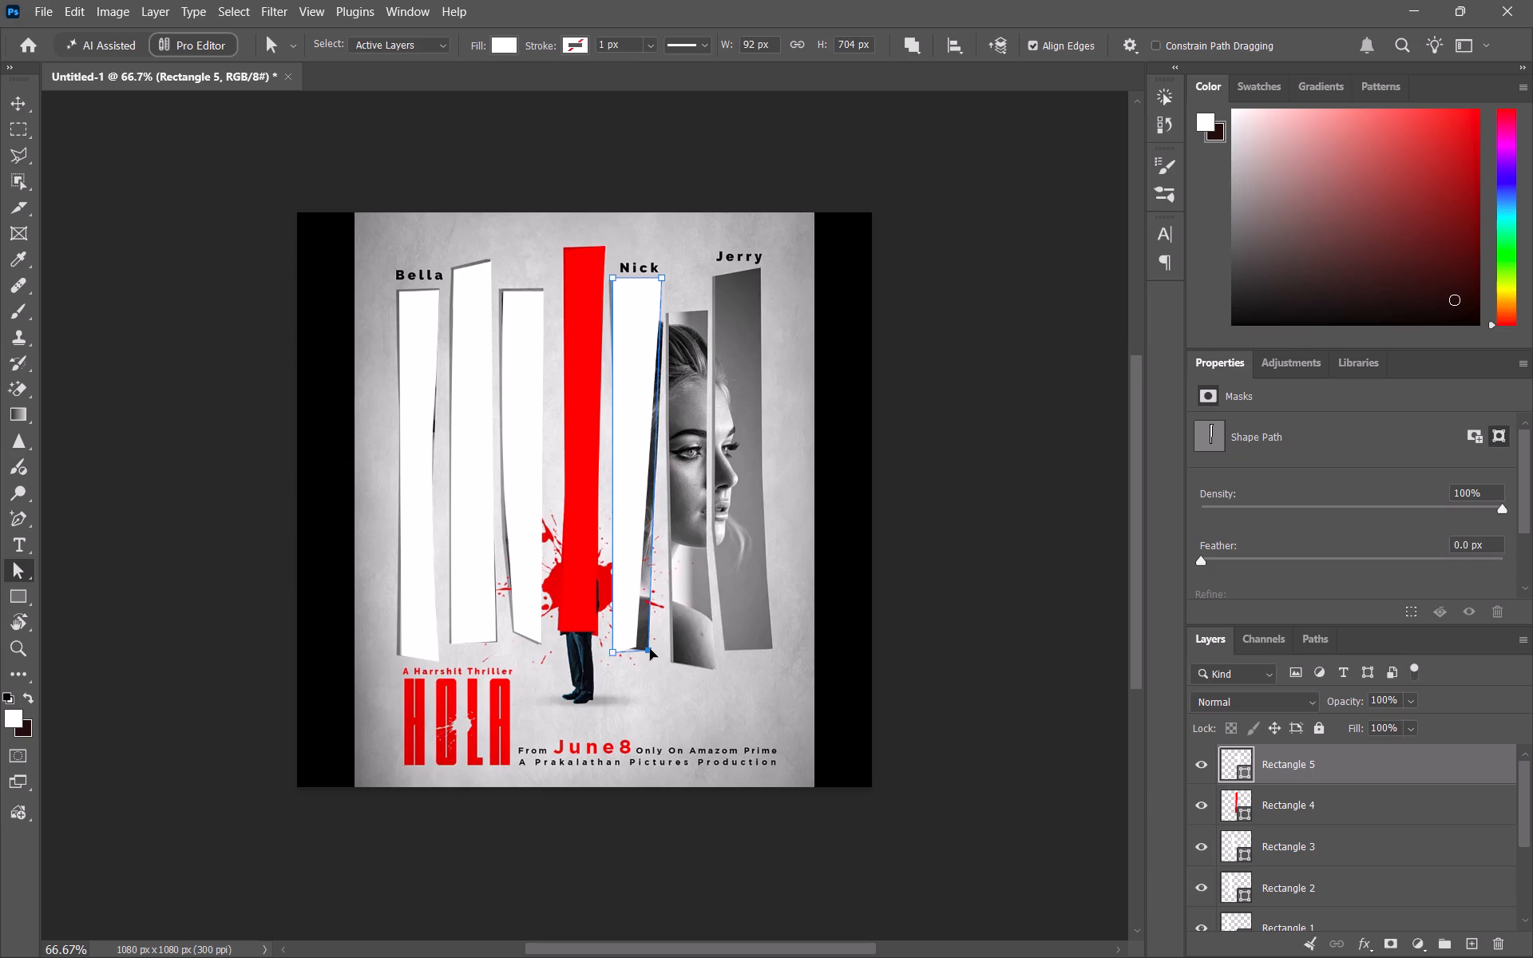
{"action": "left_click_drag", "start_coordinate": [650, 649], "coordinate": [649, 652]}
{"action": "left_click_drag", "start_coordinate": [613, 667], "coordinate": [611, 640]}
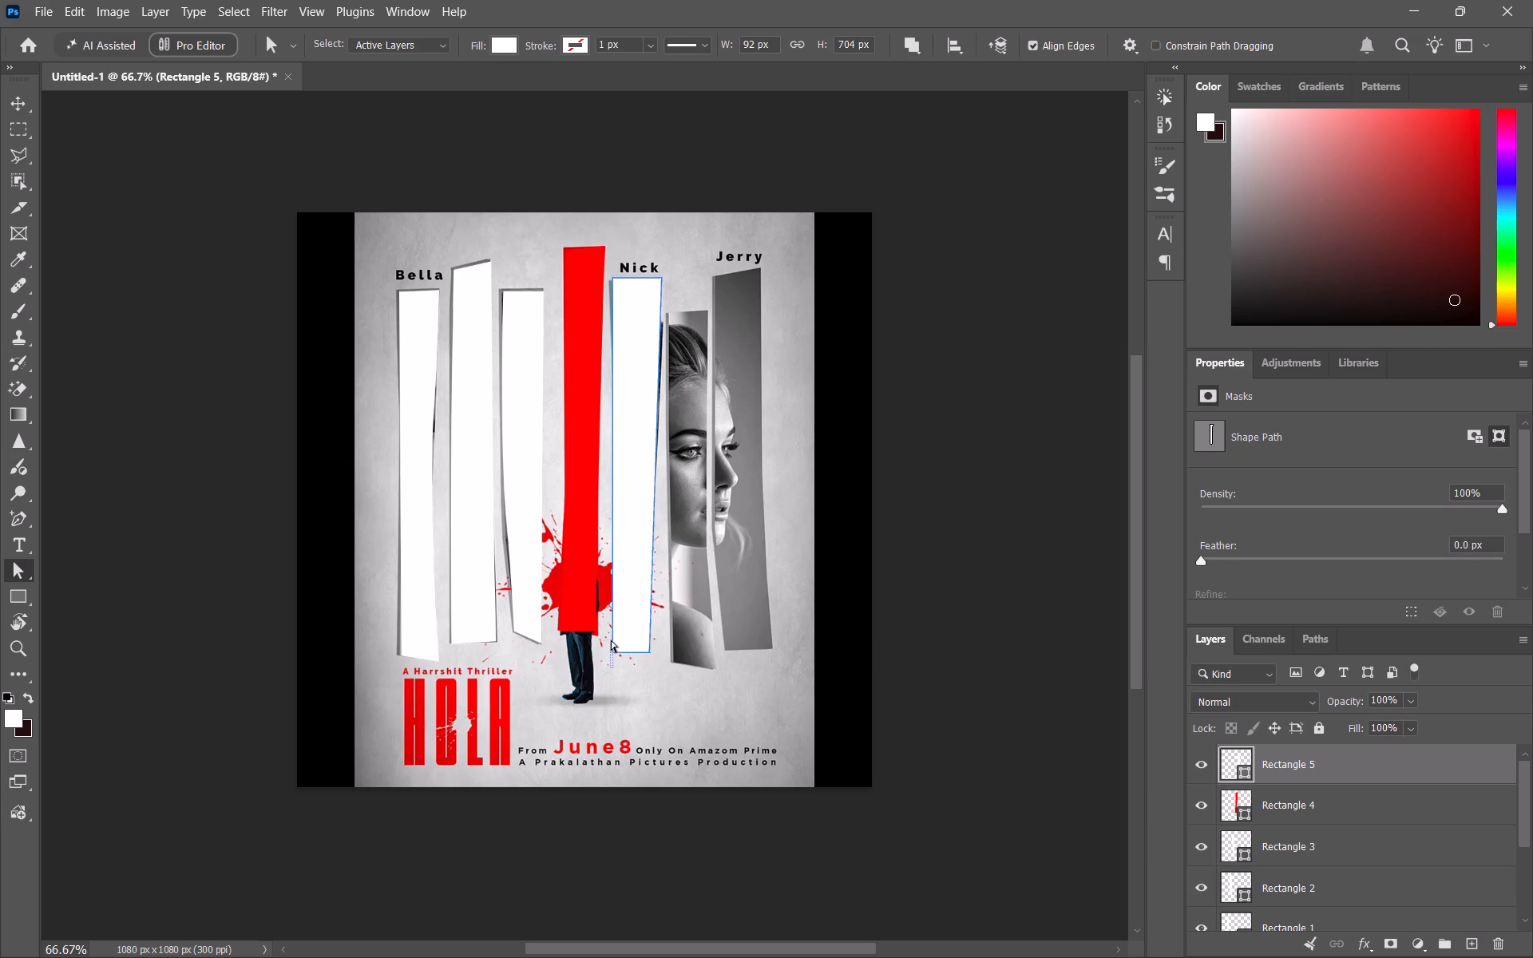
{"action": "left_click_drag", "start_coordinate": [611, 640], "coordinate": [611, 639]}
{"action": "left_click_drag", "start_coordinate": [615, 651], "coordinate": [616, 634]}
{"action": "left_click_drag", "start_coordinate": [617, 633], "coordinate": [616, 632]}
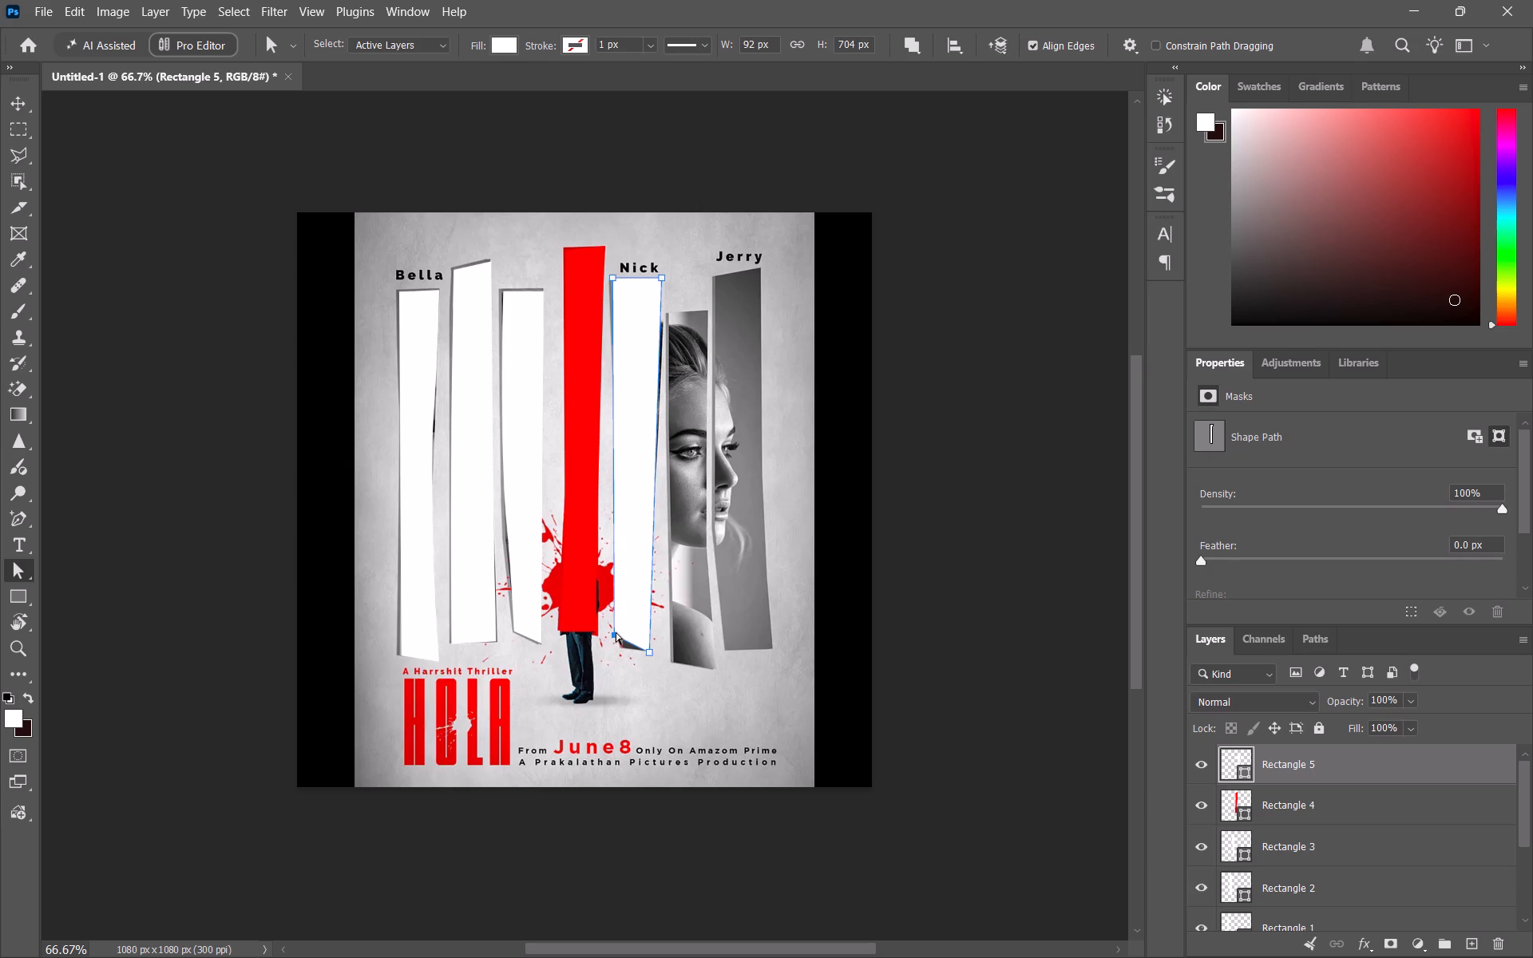
{"action": "left_click_drag", "start_coordinate": [616, 632], "coordinate": [627, 646]}
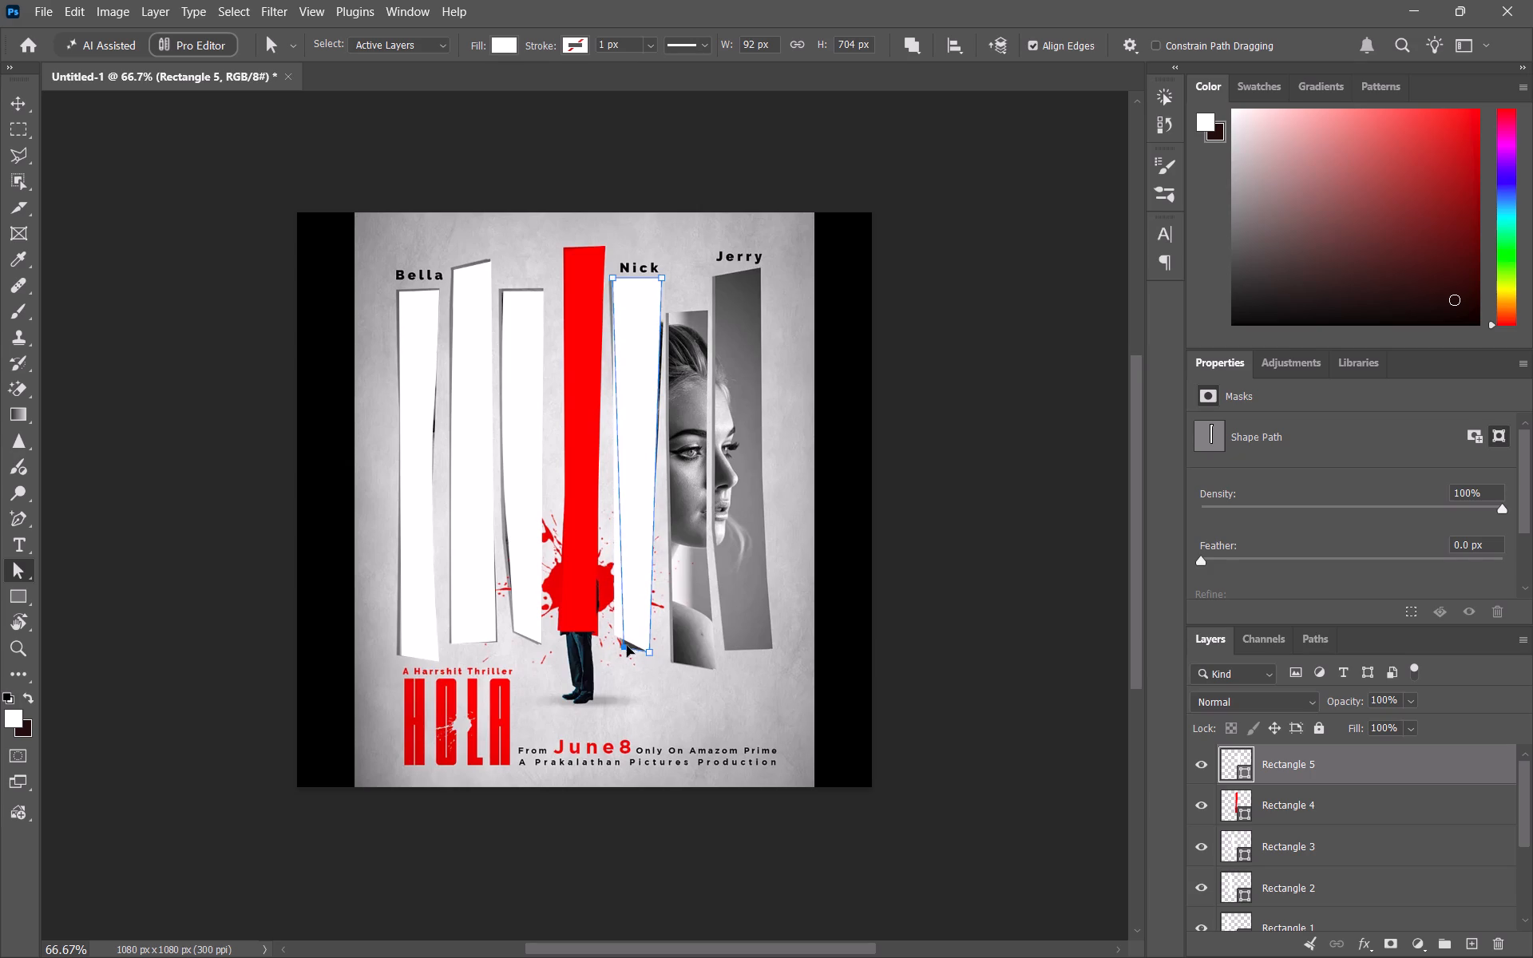
{"action": "left_click_drag", "start_coordinate": [627, 646], "coordinate": [627, 645]}
Move the two top corner points of the fifth strip shape to match the poster strip's upper edge.
{"action": "left_click_drag", "start_coordinate": [611, 276], "coordinate": [618, 296]}
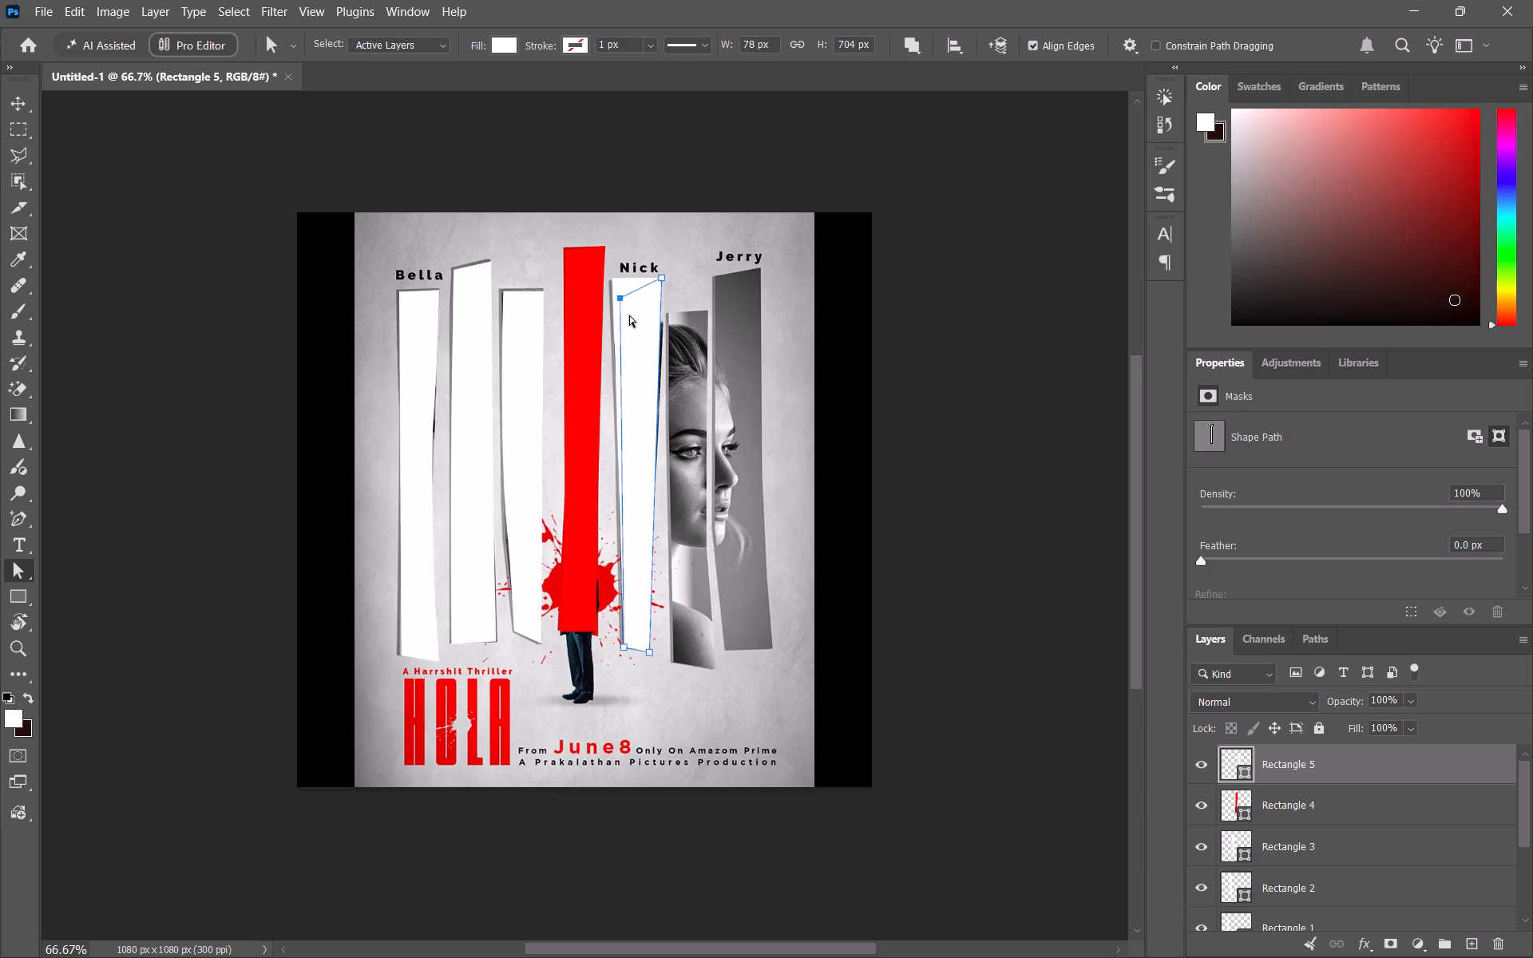
{"action": "left_click_drag", "start_coordinate": [620, 299], "coordinate": [613, 282]}
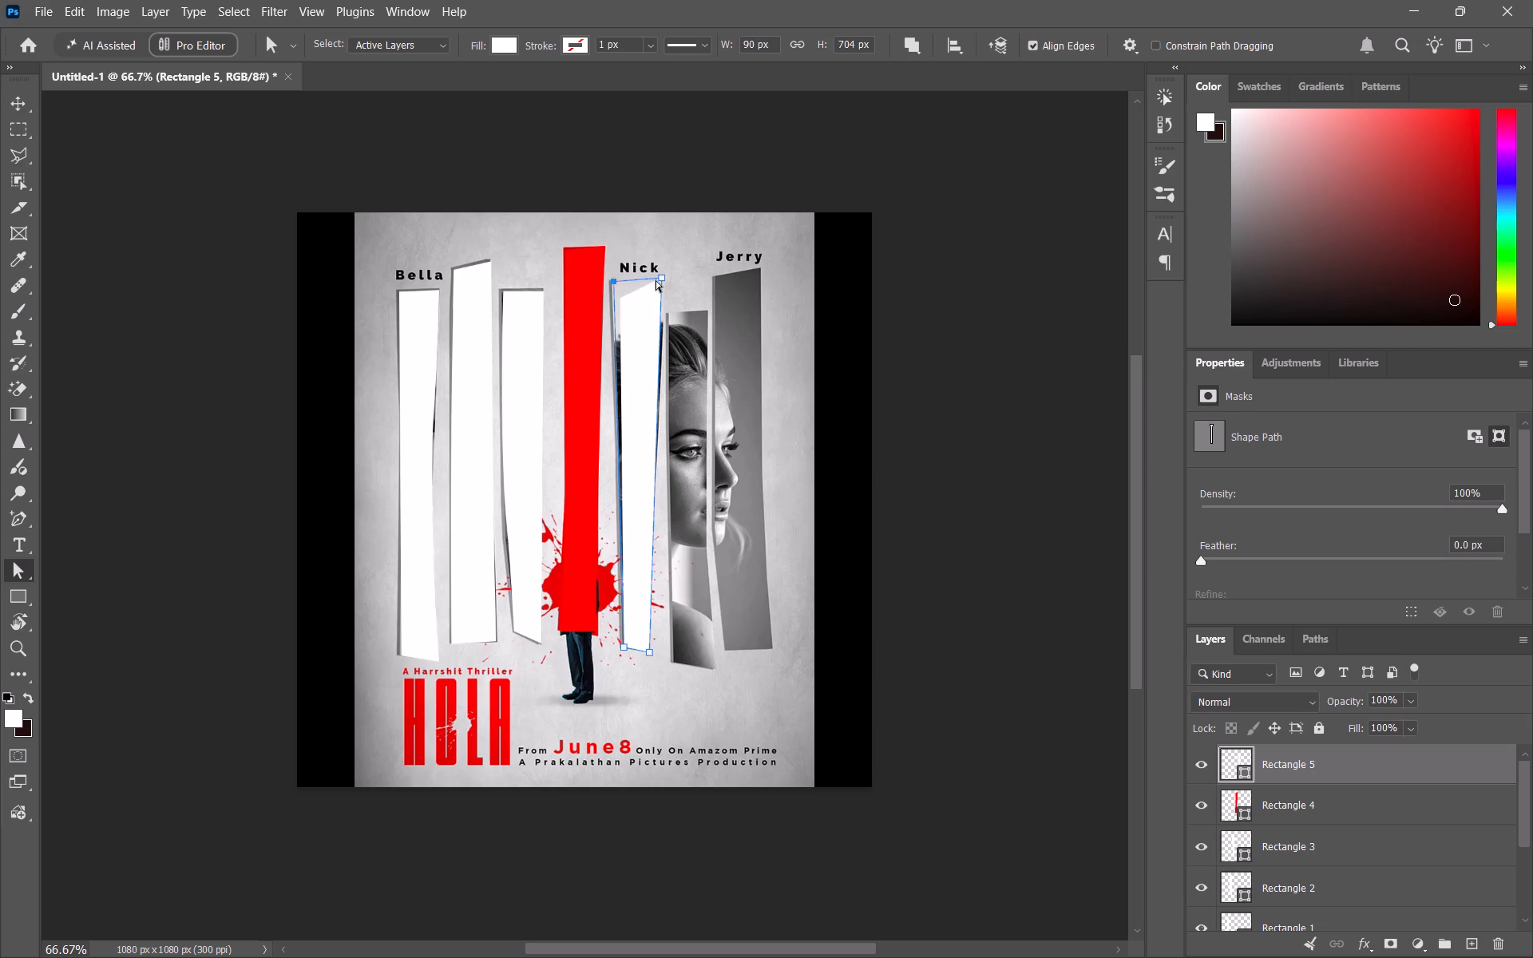
{"action": "left_click_drag", "start_coordinate": [662, 278], "coordinate": [655, 288]}
{"action": "left_click_drag", "start_coordinate": [656, 287], "coordinate": [661, 284]}
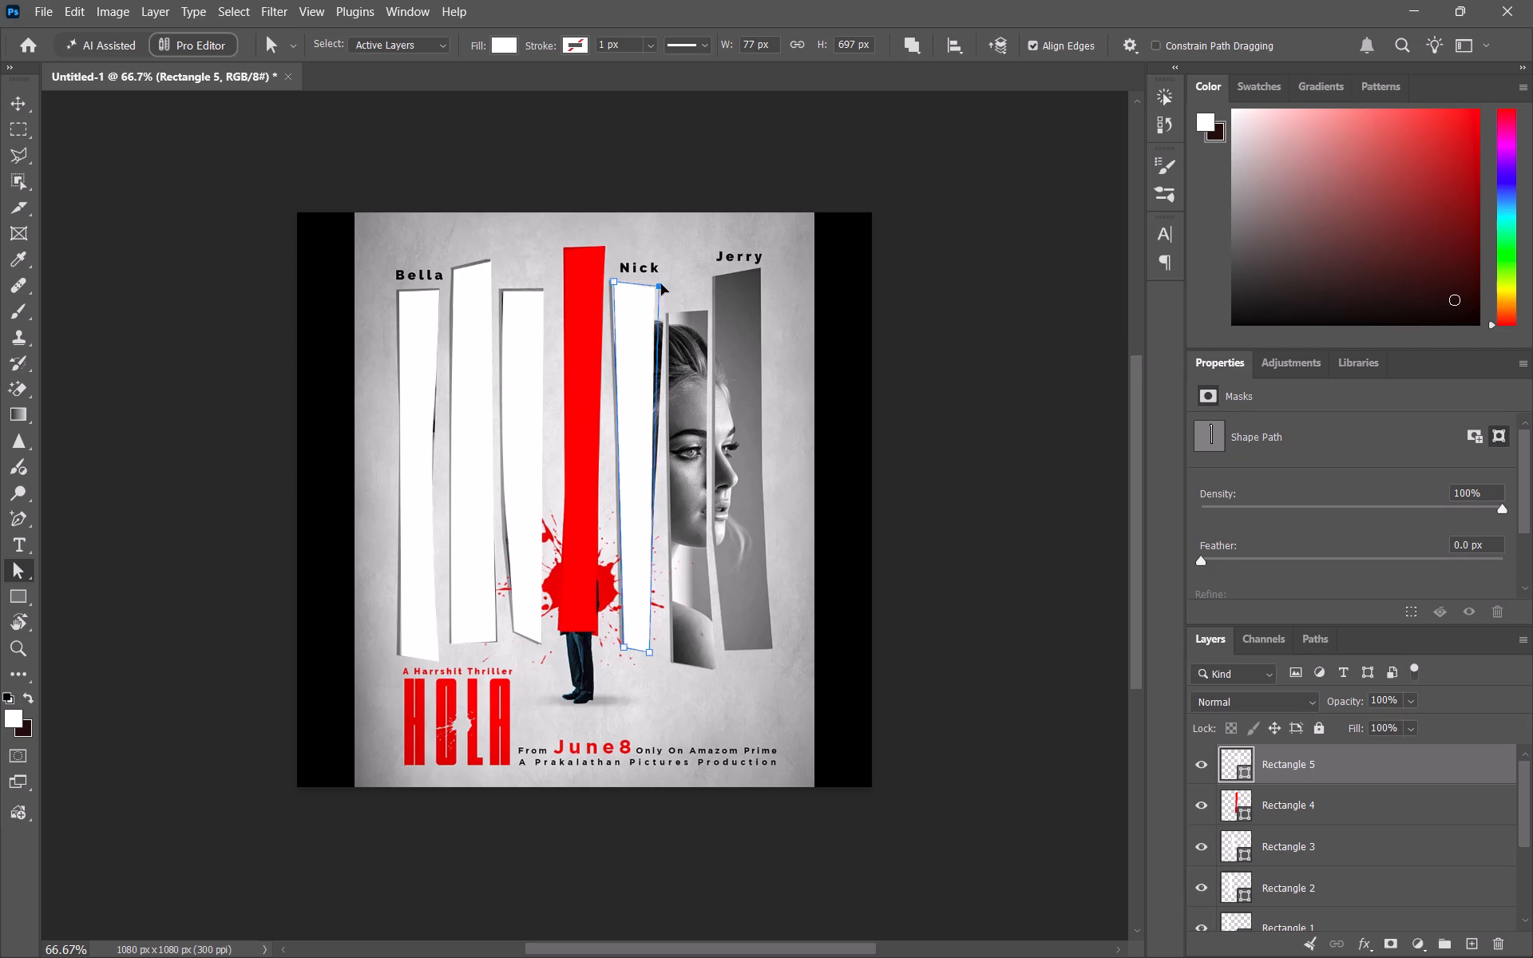
{"action": "left_click_drag", "start_coordinate": [661, 284], "coordinate": [667, 279]}
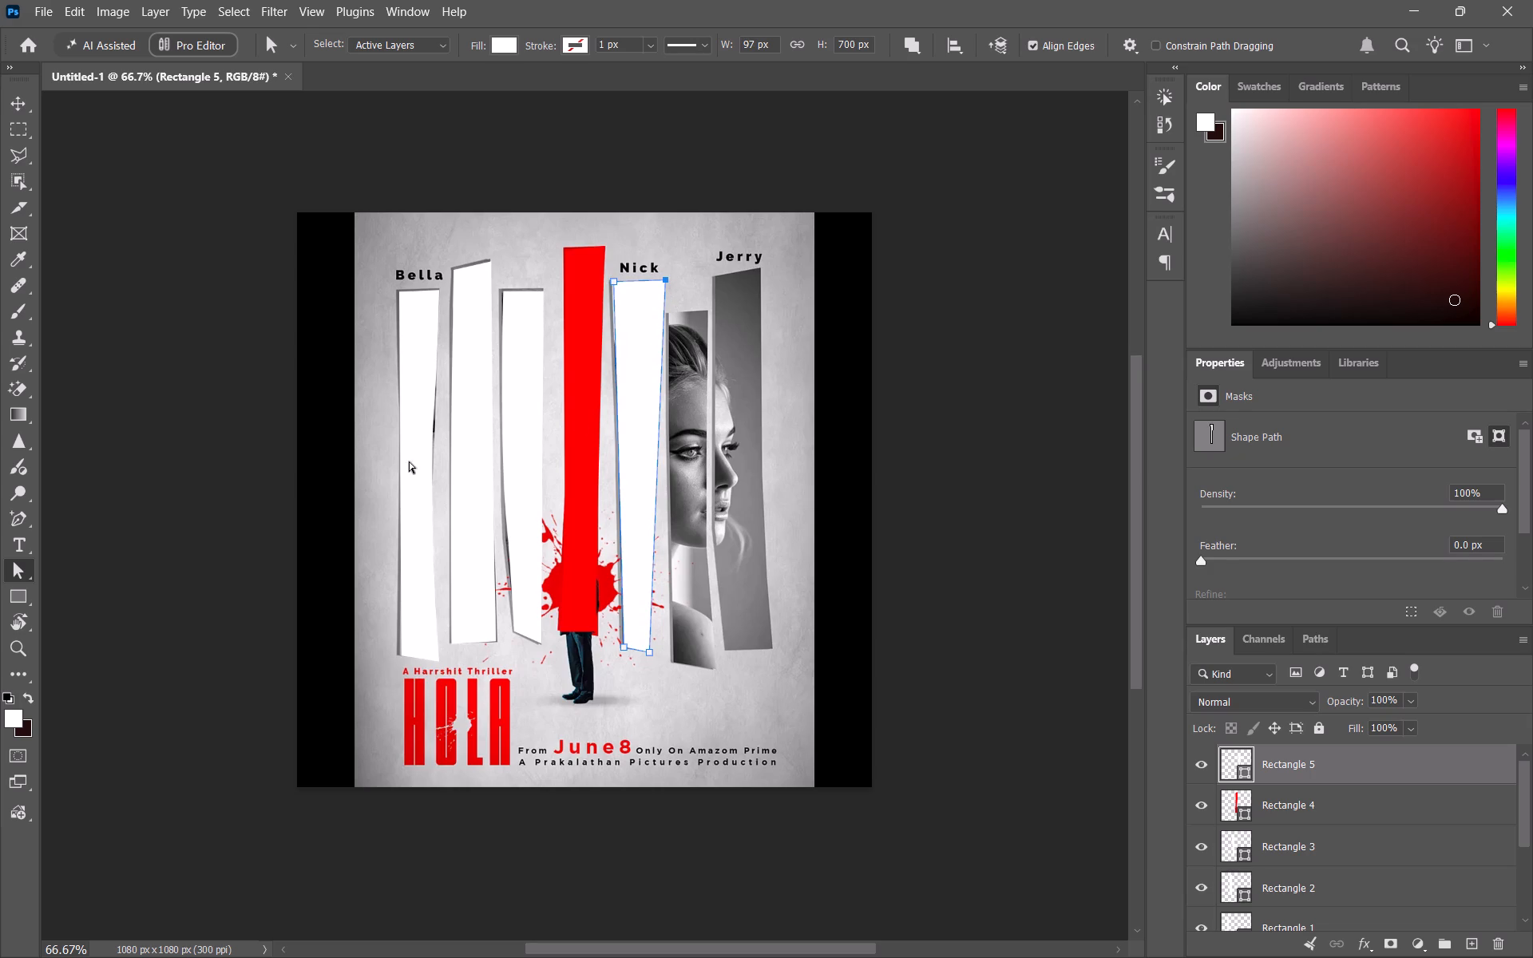
Add an anchor point midway along each long edge of the fifth strip shape and shift both slightly inward to follow the poster's strip.
{"action": "left_click", "coordinate": [18, 517]}
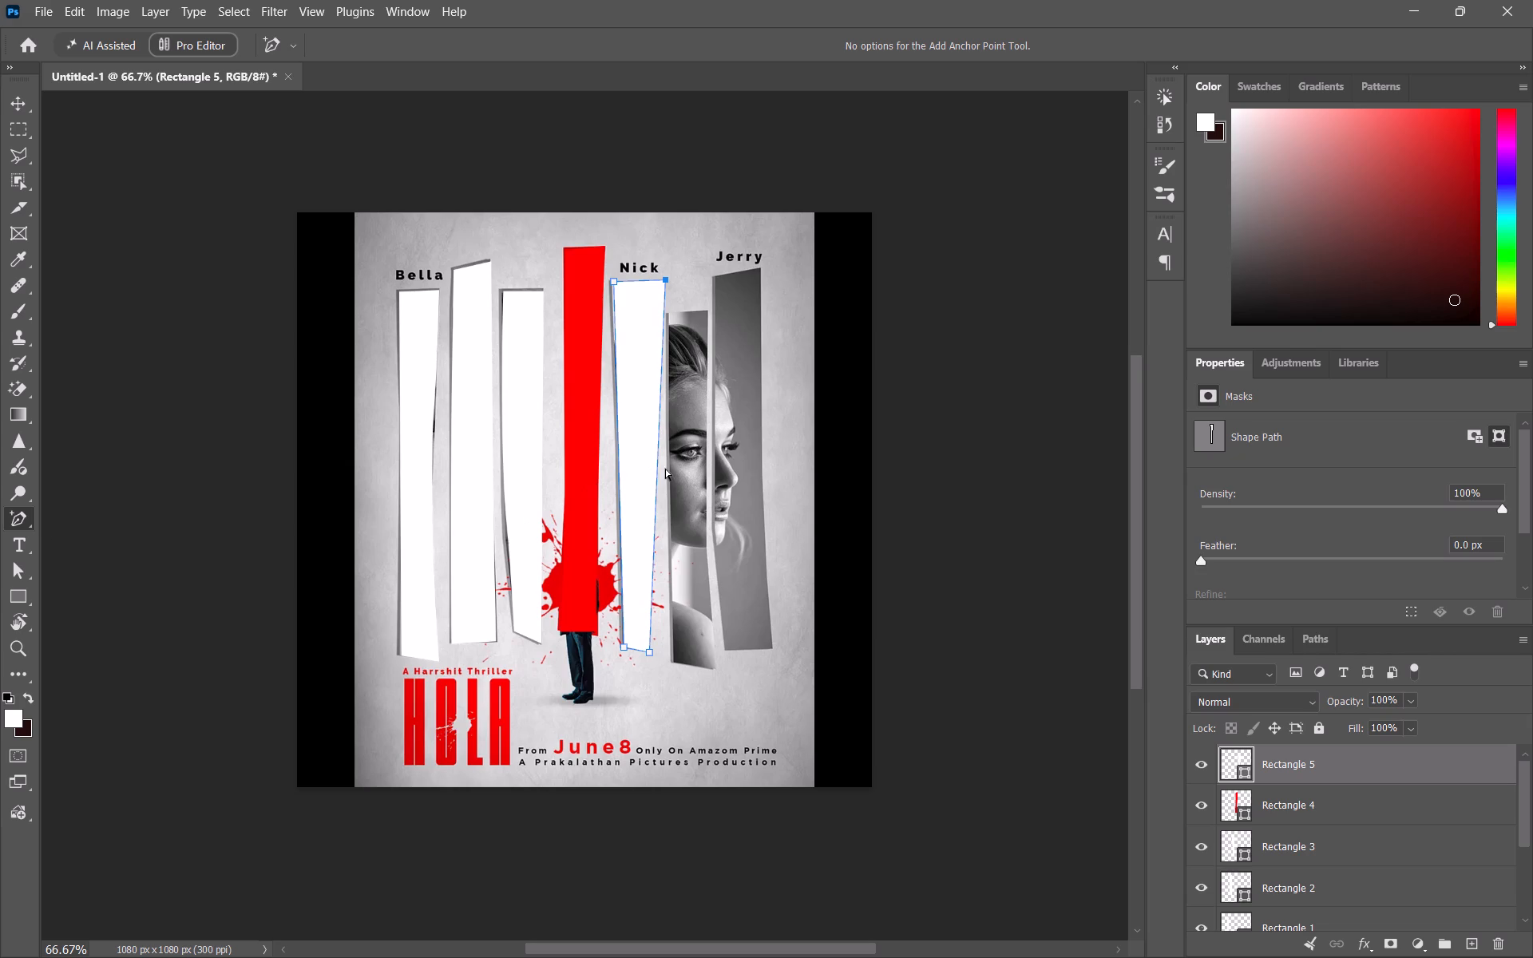
{"action": "left_click", "coordinate": [658, 472]}
{"action": "left_click", "coordinate": [619, 446]}
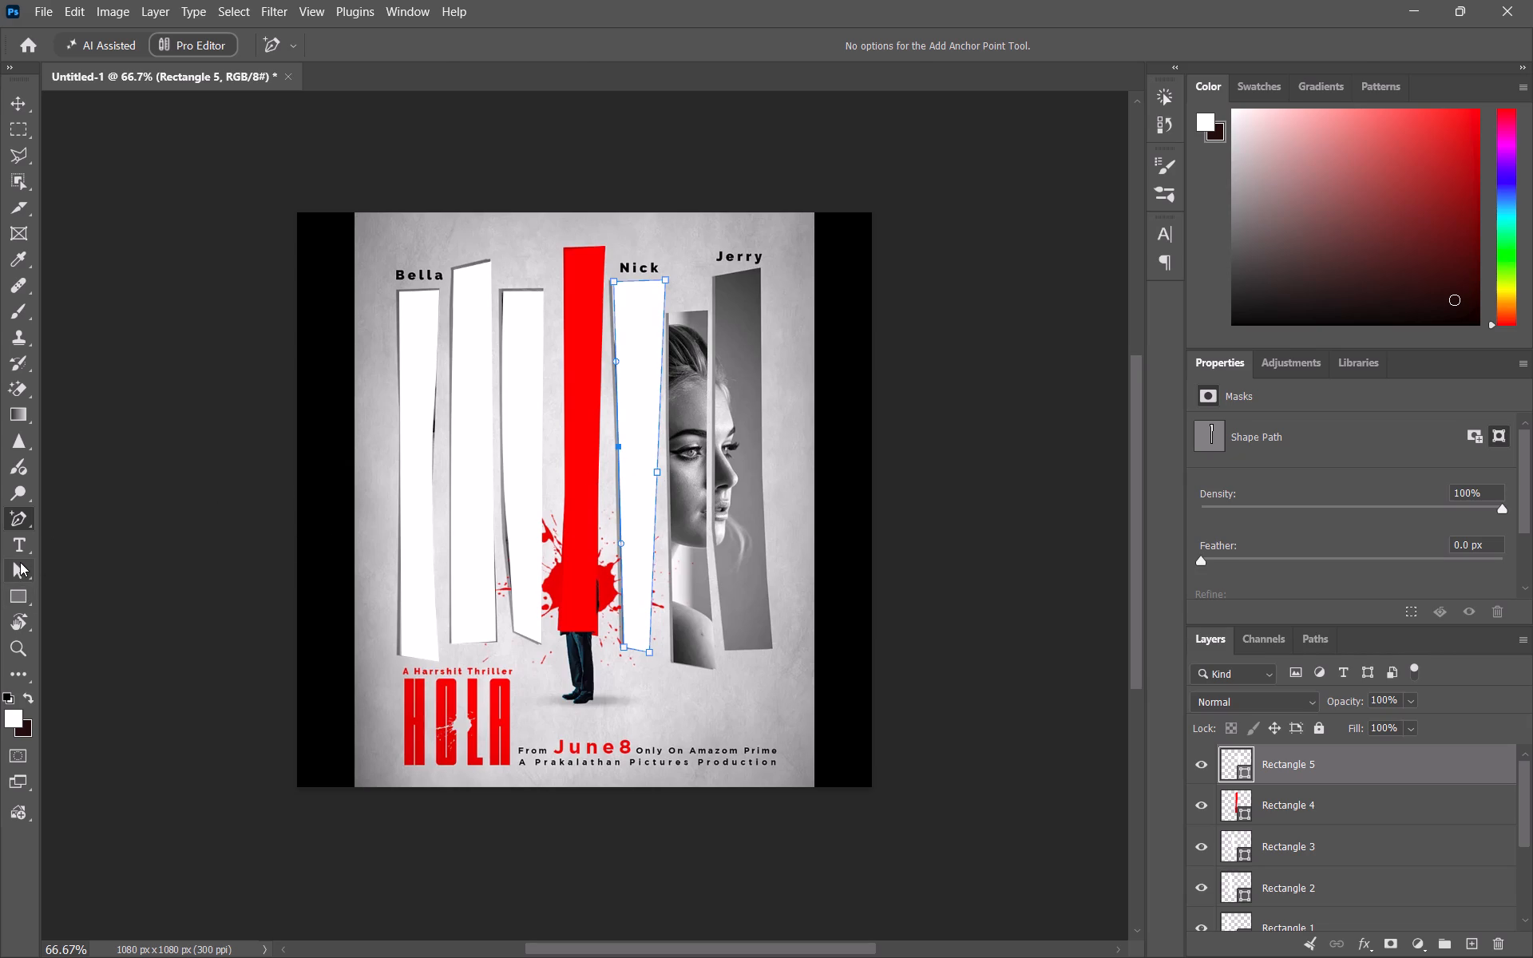
{"action": "left_click", "coordinate": [20, 562]}
{"action": "left_click_drag", "start_coordinate": [619, 447], "coordinate": [628, 447]}
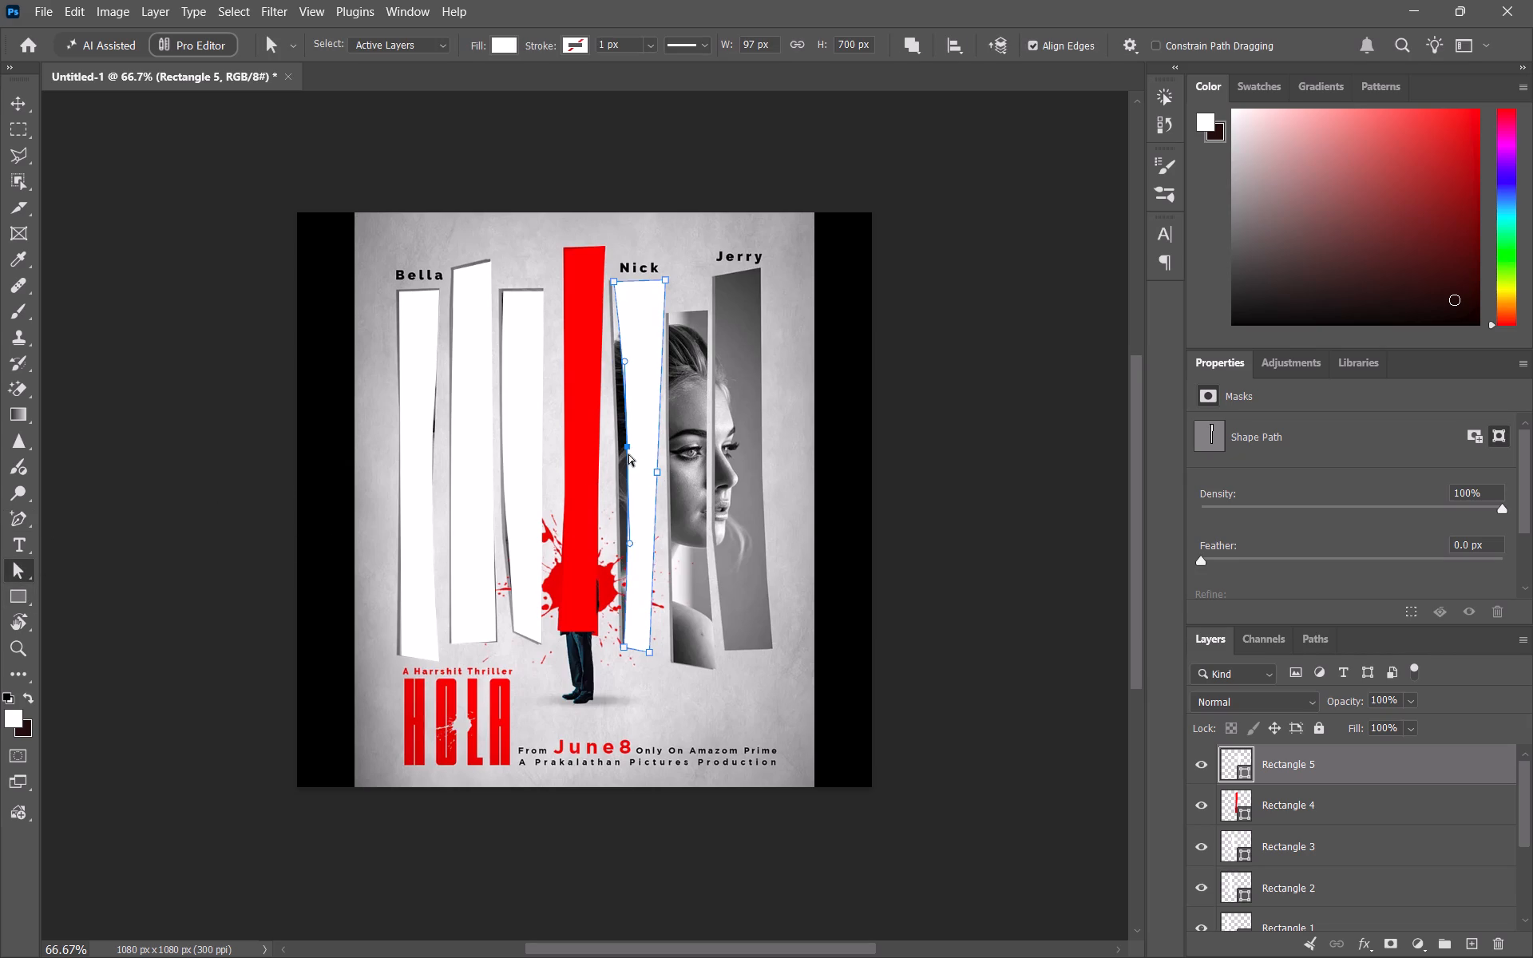
{"action": "left_click_drag", "start_coordinate": [628, 449], "coordinate": [620, 447]}
{"action": "left_click_drag", "start_coordinate": [656, 473], "coordinate": [649, 474]}
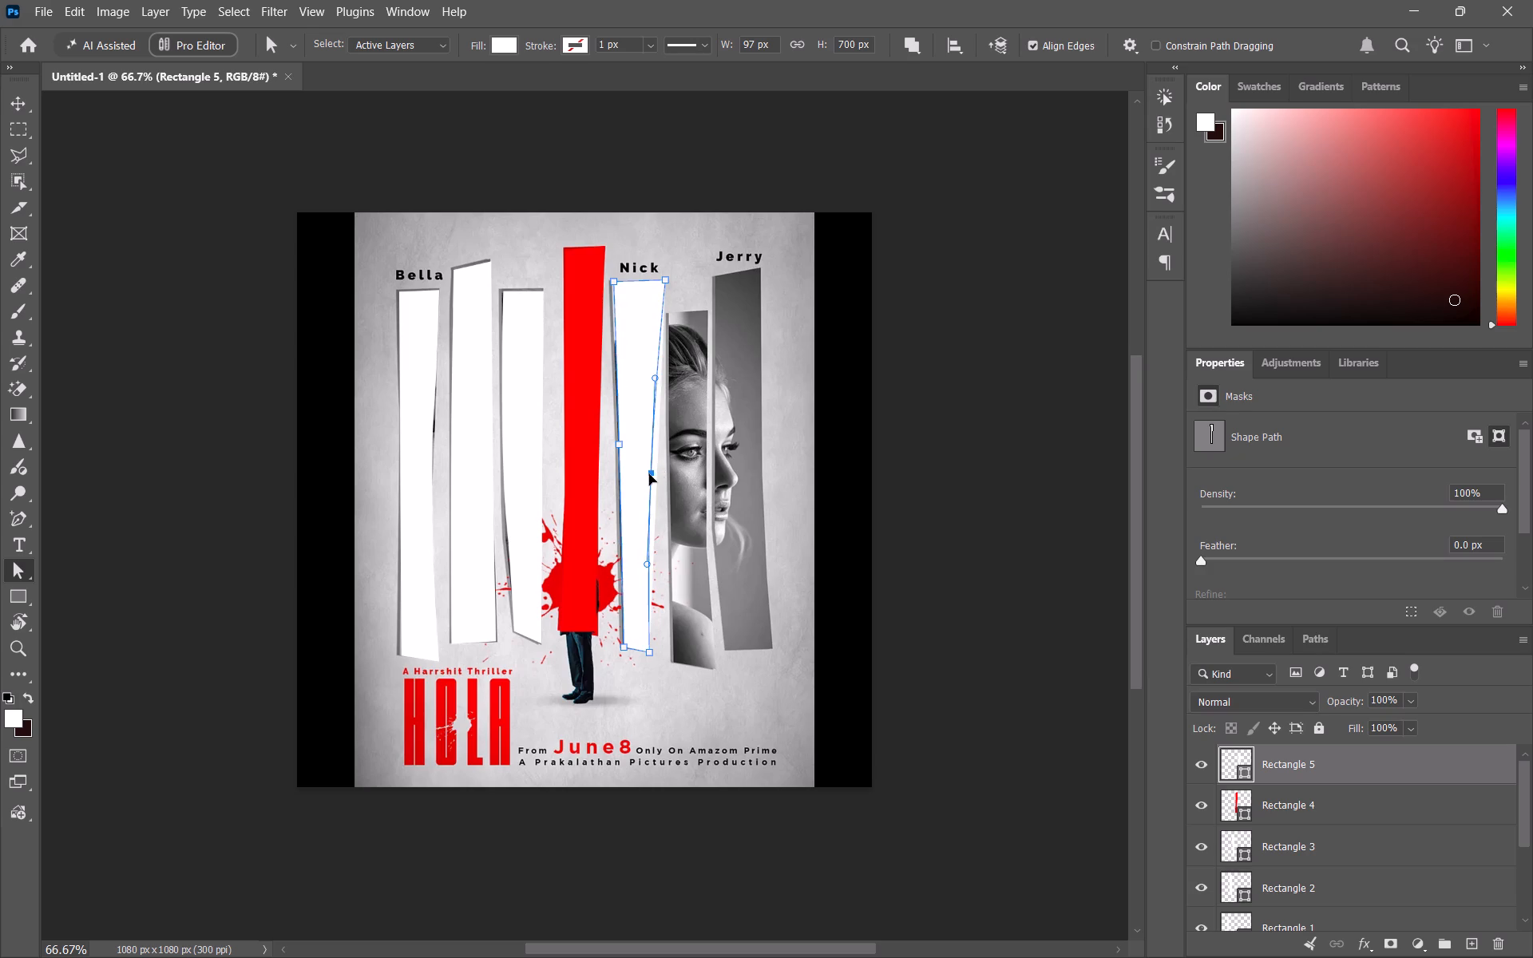
Fine-tune the midway anchor points on both long edges of the fifth strip shape to follow the poster strip's outline, and deselect the path.
{"action": "left_click_drag", "start_coordinate": [649, 474], "coordinate": [648, 475]}
{"action": "left_click_drag", "start_coordinate": [648, 477], "coordinate": [657, 447]}
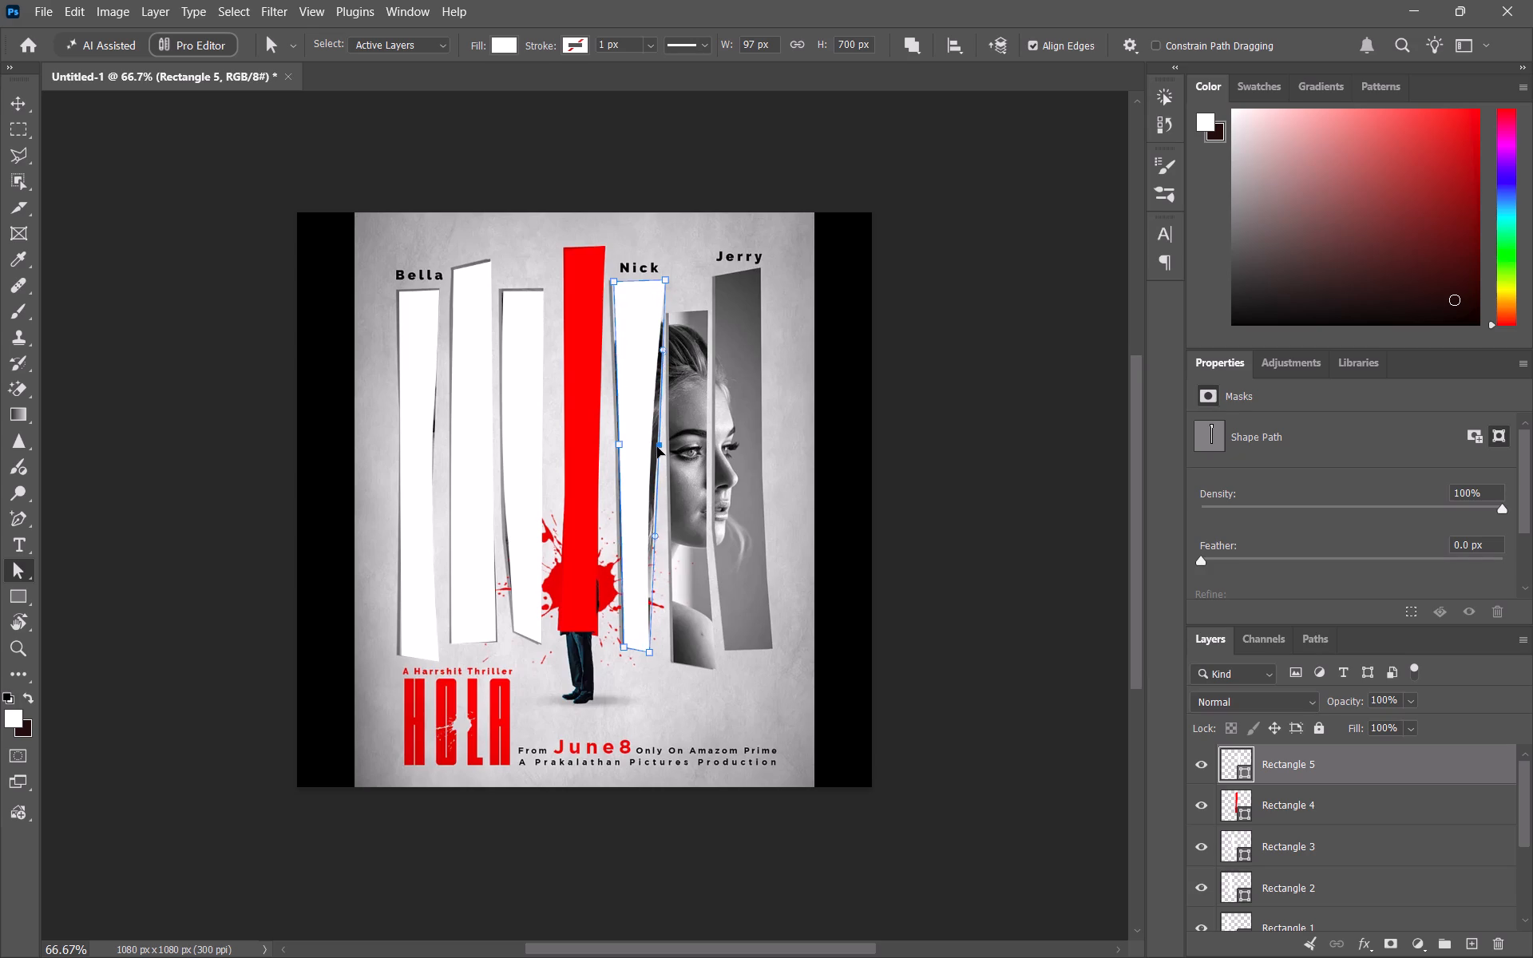
{"action": "left_click_drag", "start_coordinate": [657, 447], "coordinate": [655, 437]}
{"action": "left_click_drag", "start_coordinate": [618, 443], "coordinate": [618, 425]}
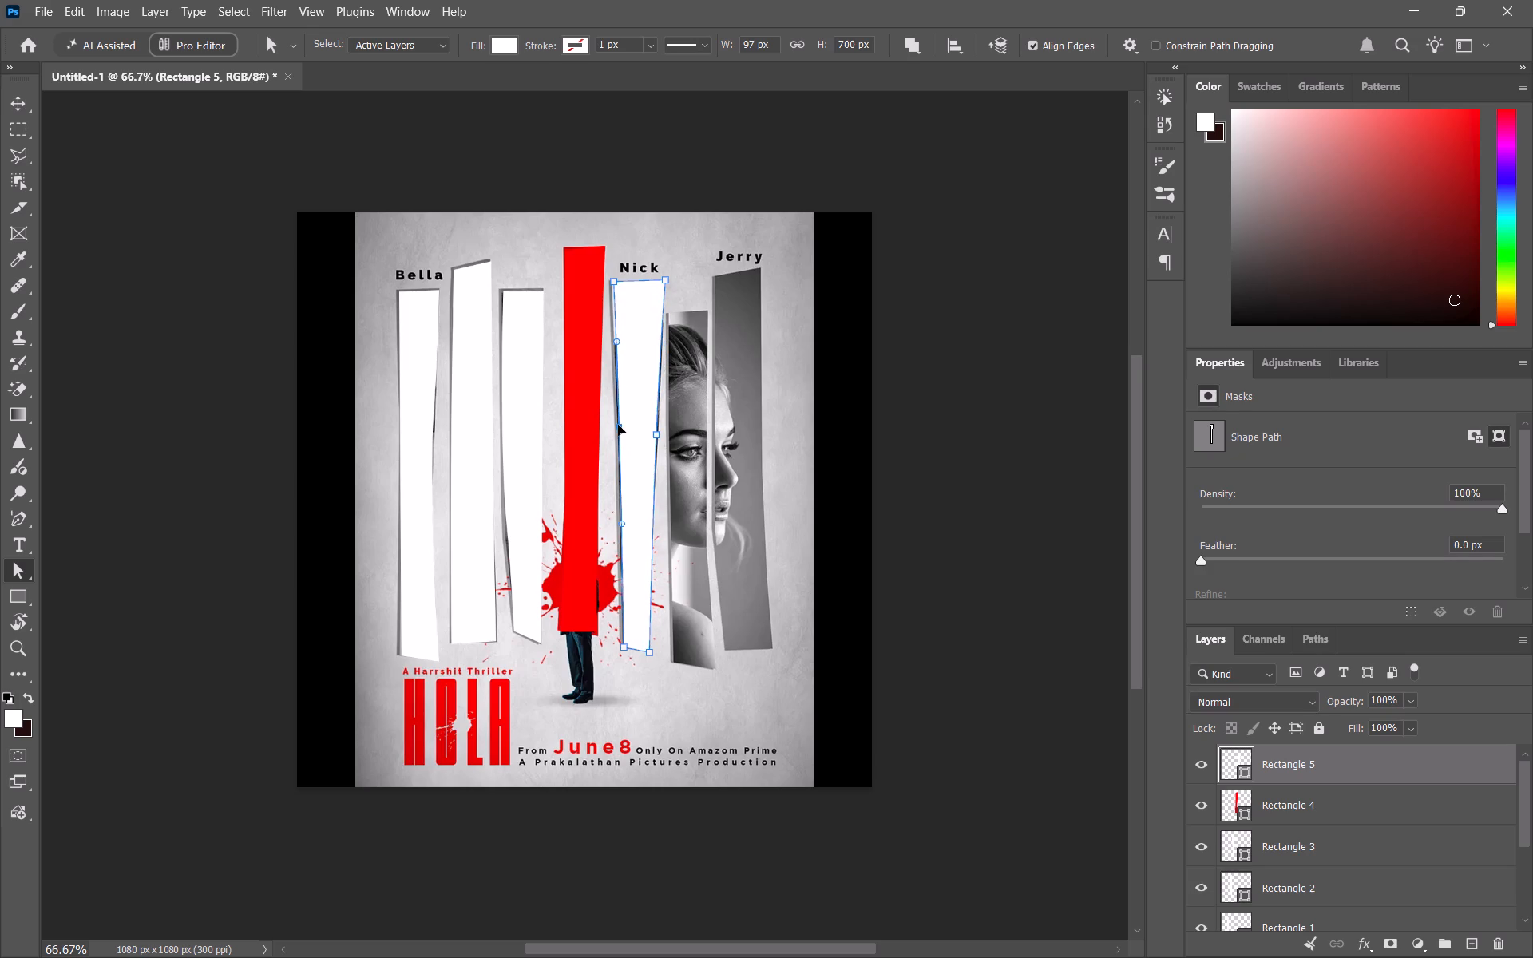
{"action": "left_click_drag", "start_coordinate": [618, 425], "coordinate": [630, 424]}
{"action": "left_click_drag", "start_coordinate": [632, 426], "coordinate": [622, 425]}
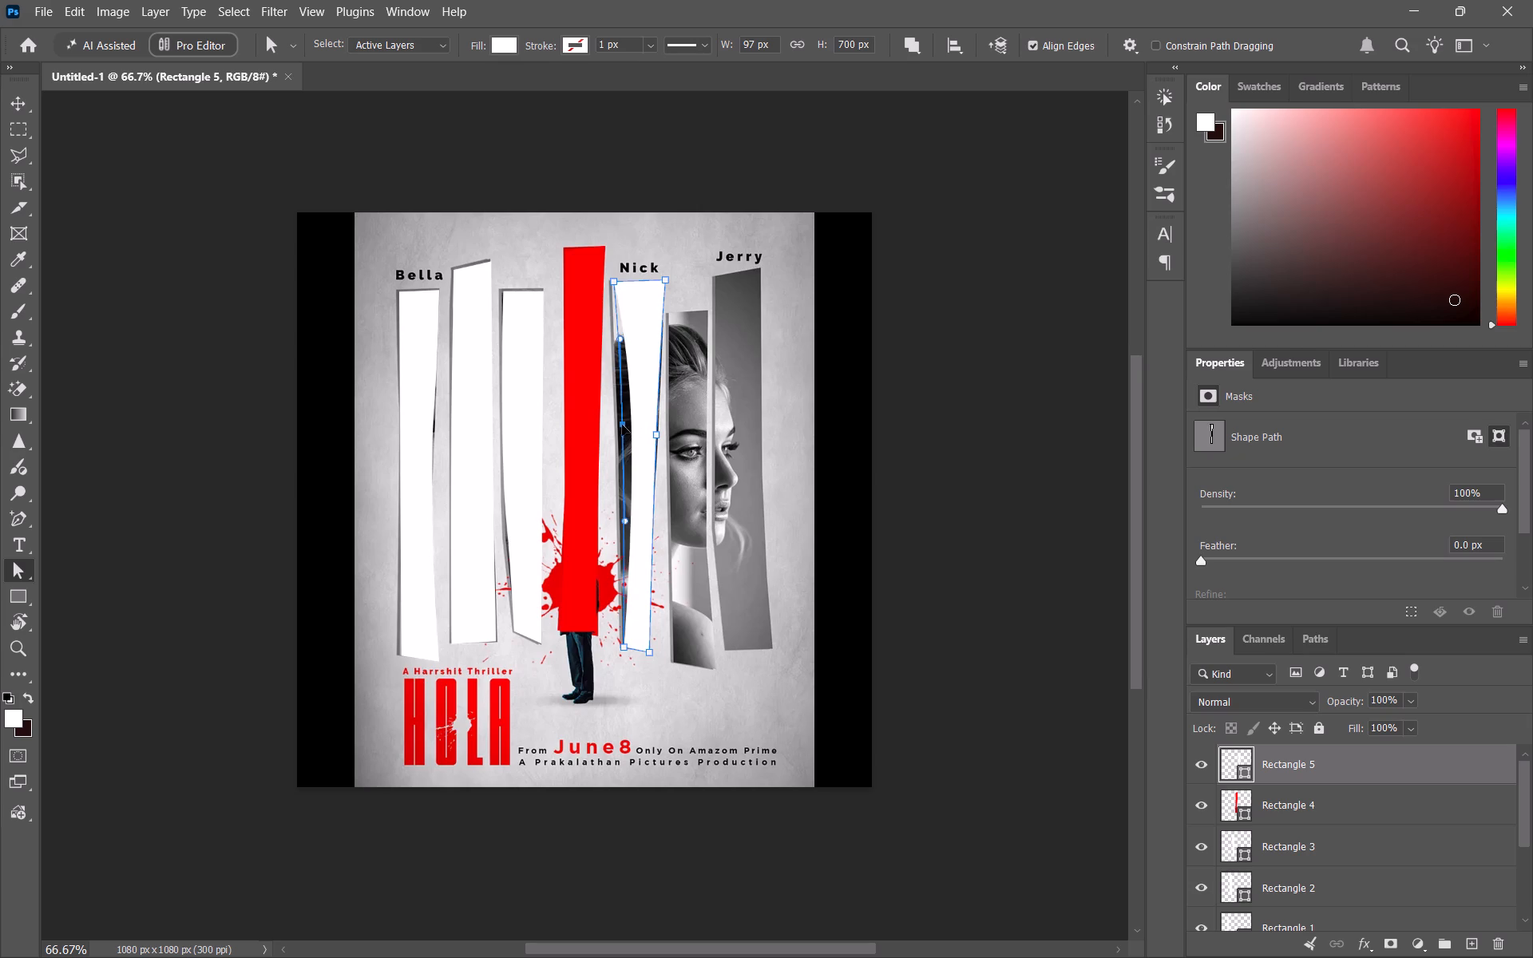
{"action": "left_click_drag", "start_coordinate": [622, 425], "coordinate": [616, 423]}
{"action": "left_click", "coordinate": [886, 405]}
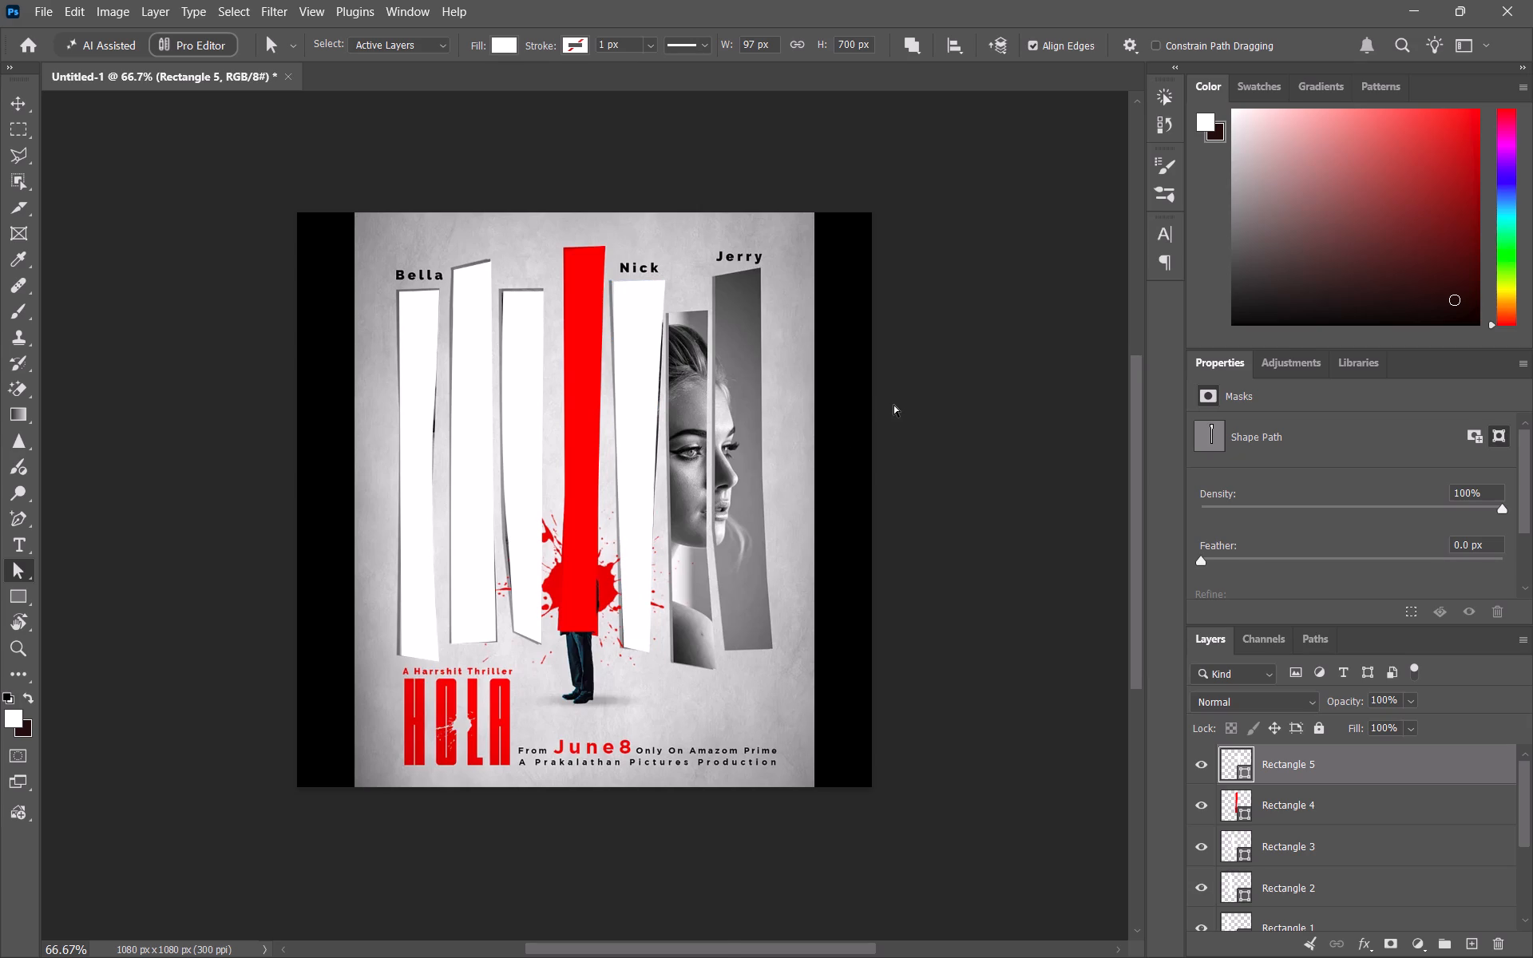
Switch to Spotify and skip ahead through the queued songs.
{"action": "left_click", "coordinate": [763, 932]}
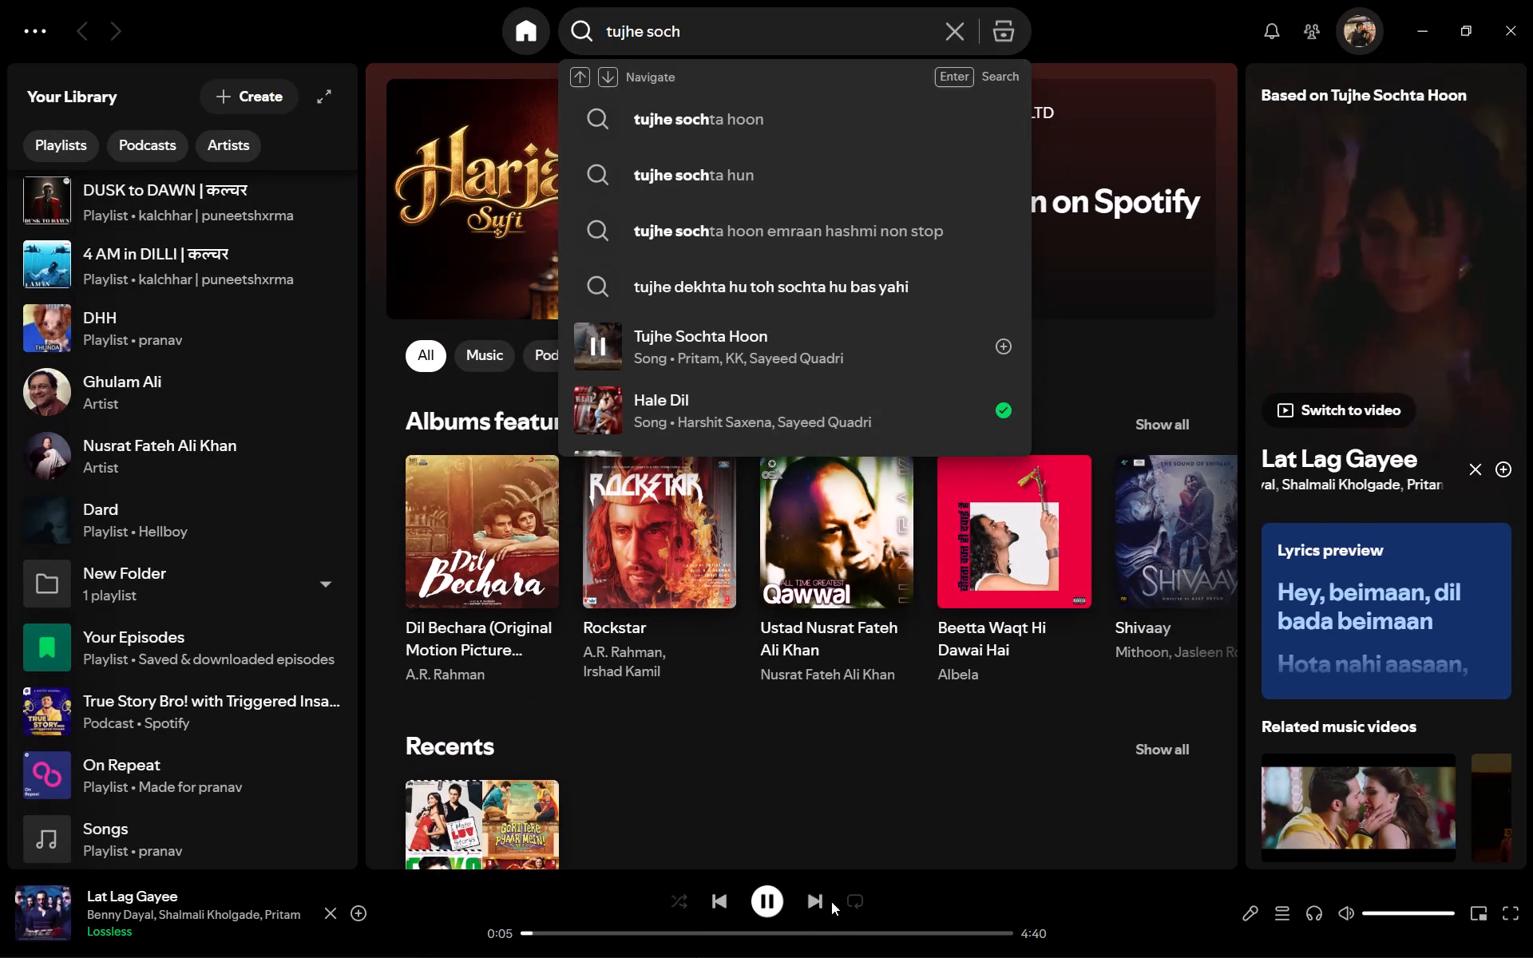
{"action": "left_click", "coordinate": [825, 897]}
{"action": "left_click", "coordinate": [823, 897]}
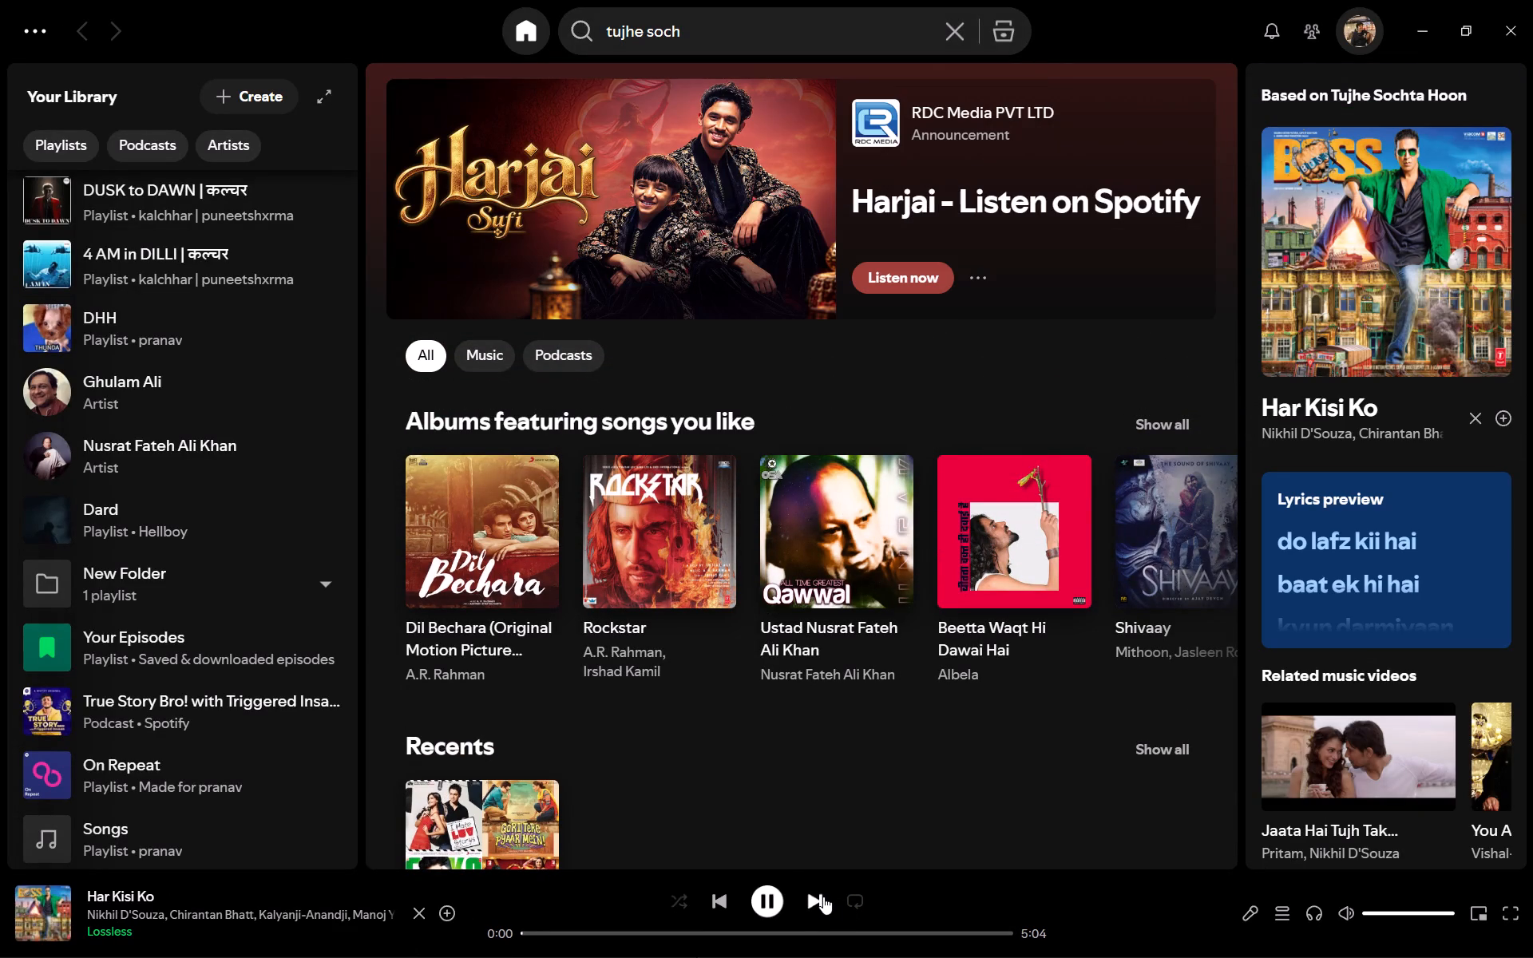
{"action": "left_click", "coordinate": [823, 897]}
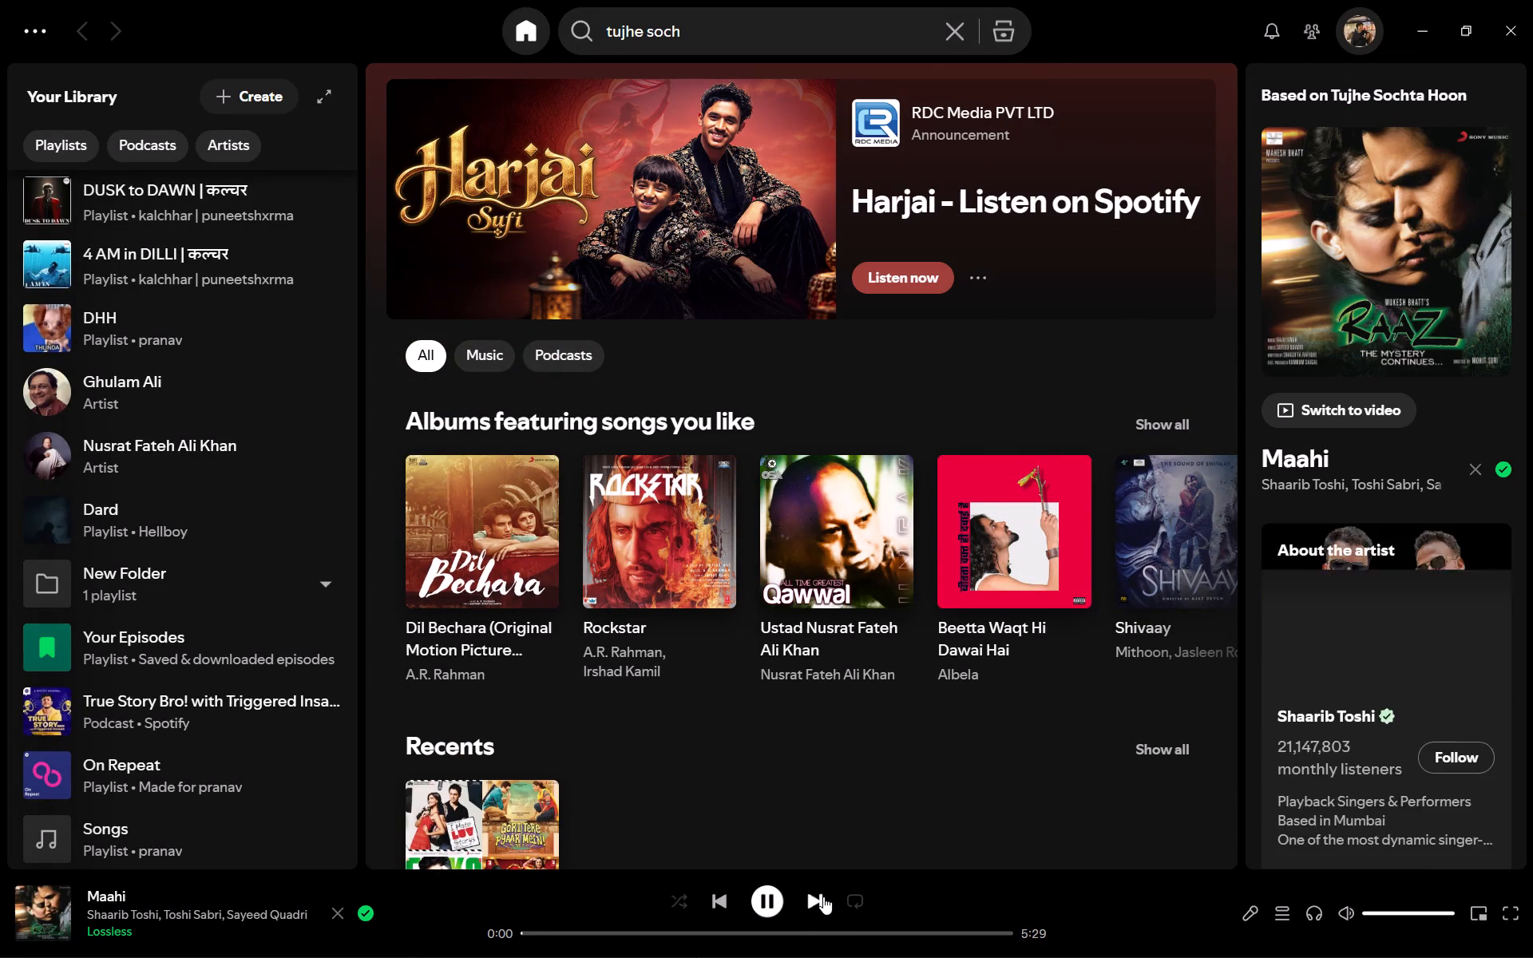
Search Spotify for "piya aaye", play the song Piya Aaye Na, and return to Photoshop.
{"action": "left_click_drag", "start_coordinate": [709, 40], "coordinate": [0, 111]}
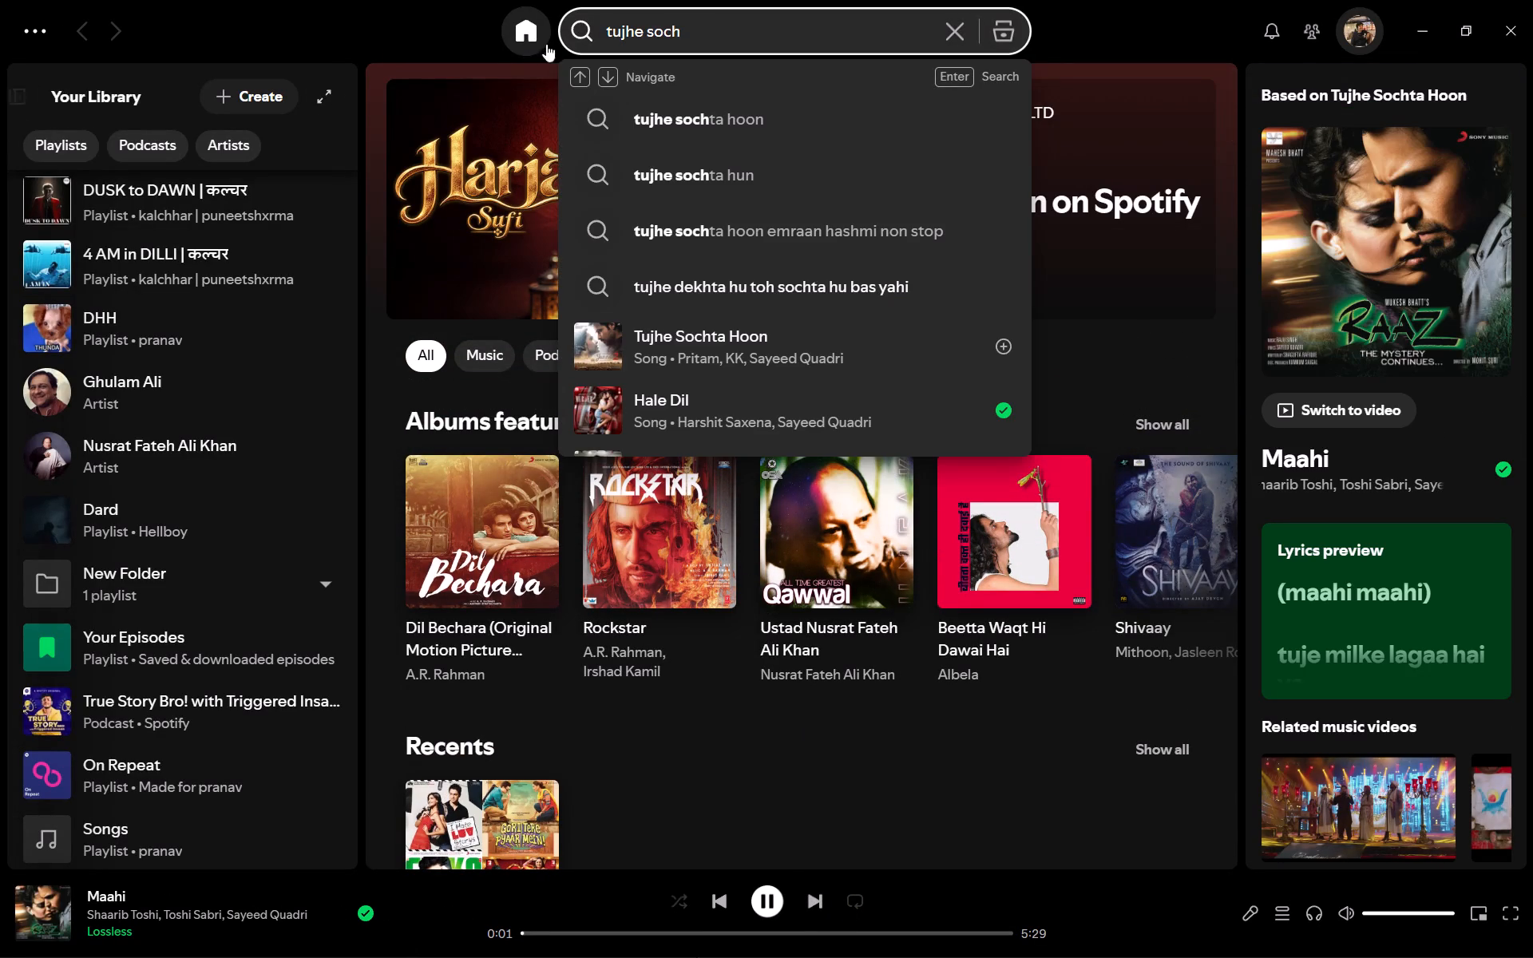
{"action": "left_click_drag", "start_coordinate": [710, 27], "coordinate": [76, 97]}
{"action": "type", "text": "piya aaye"}
{"action": "key", "text": "space"}
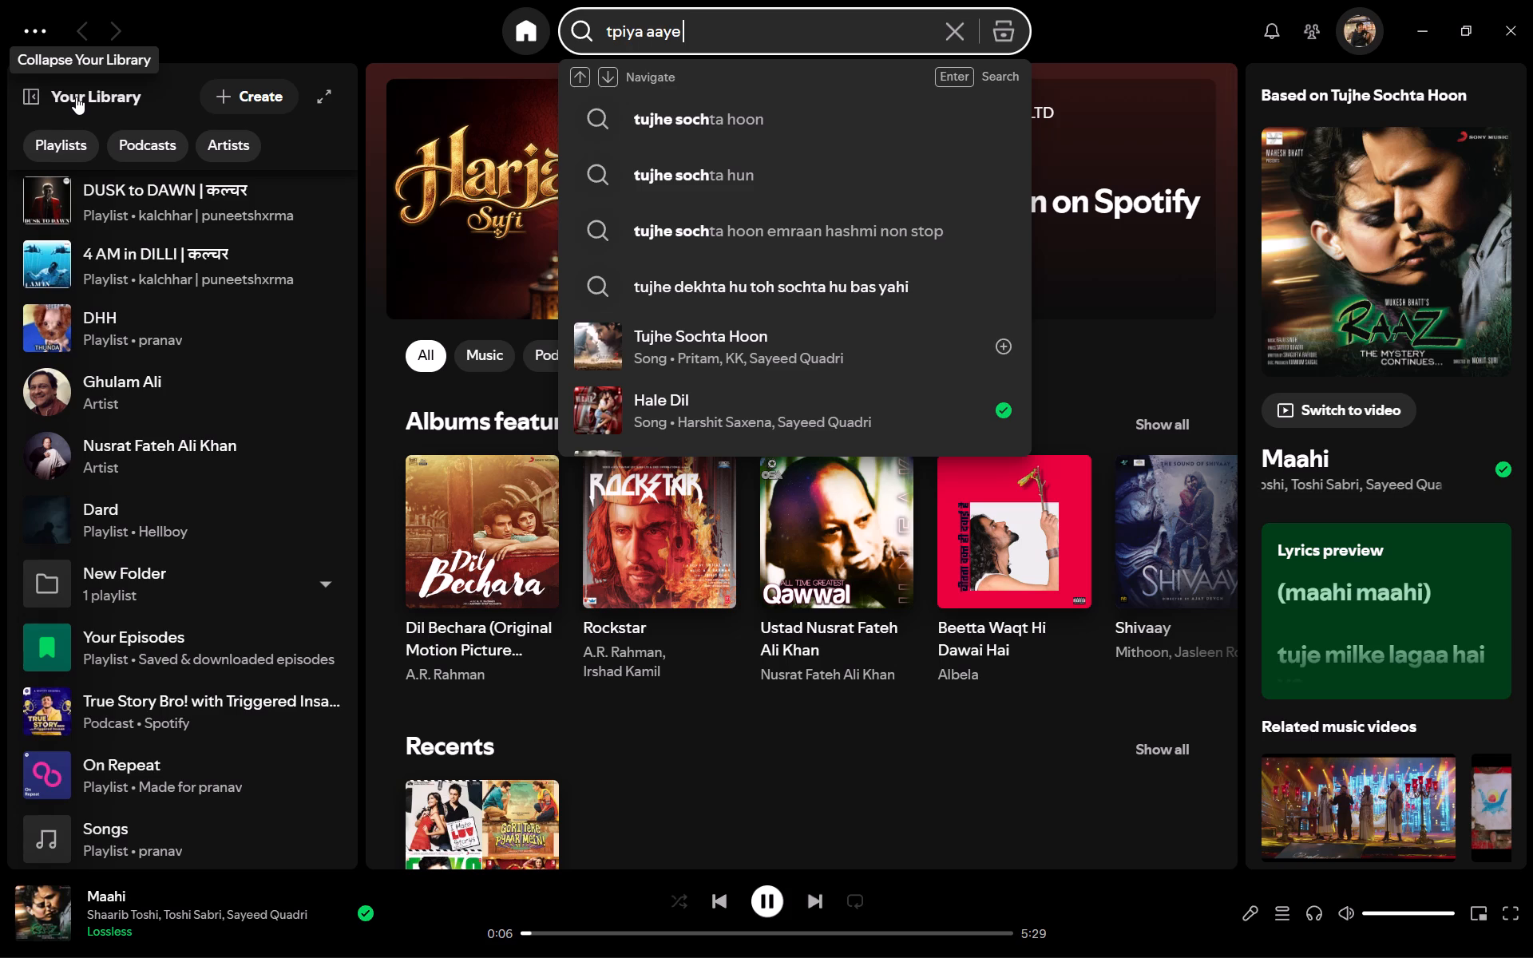
{"action": "left_click", "coordinate": [601, 336]}
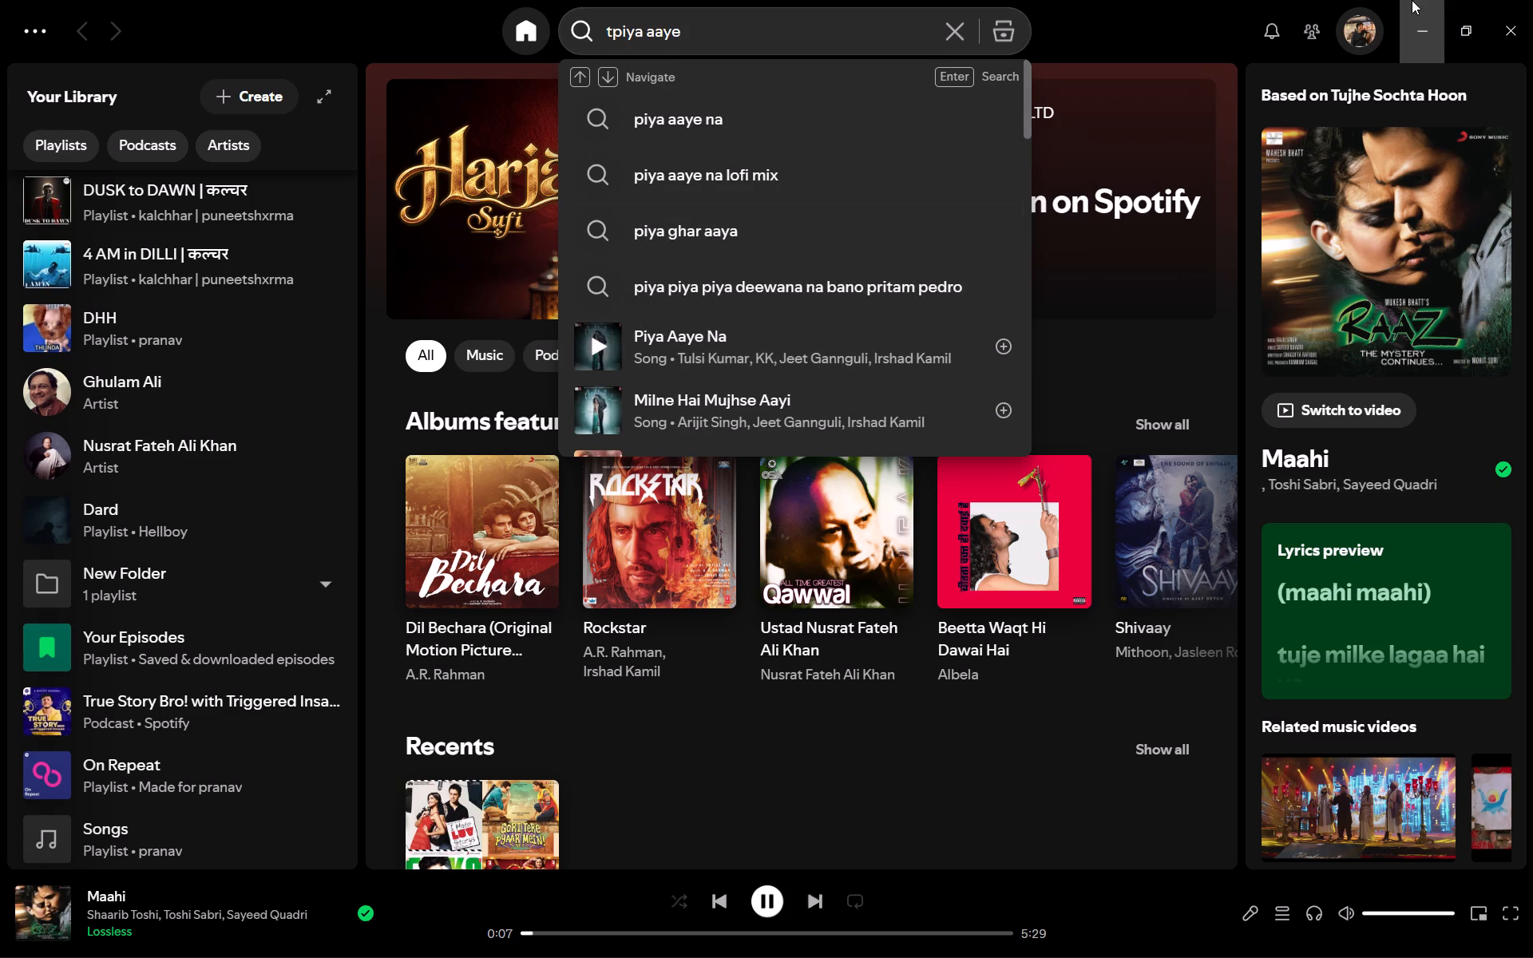
{"action": "left_click", "coordinate": [1411, 5]}
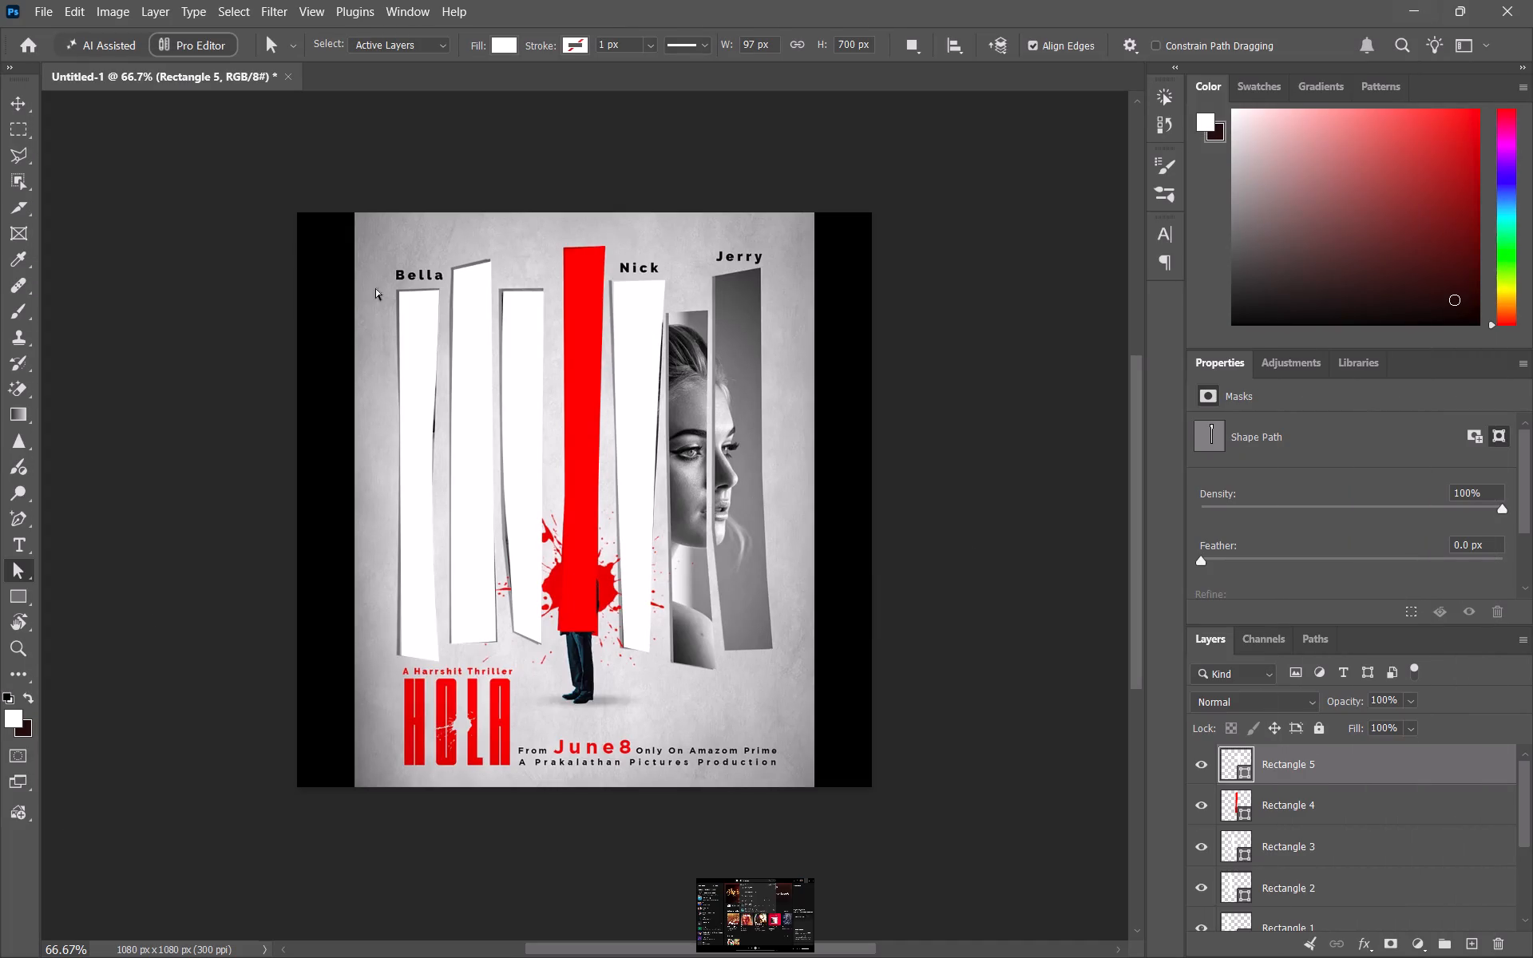
Draw a white rectangle about 87 × 667 px over the sixth strip, between the Nick and Jerry strips.
{"action": "left_click", "coordinate": [10, 109]}
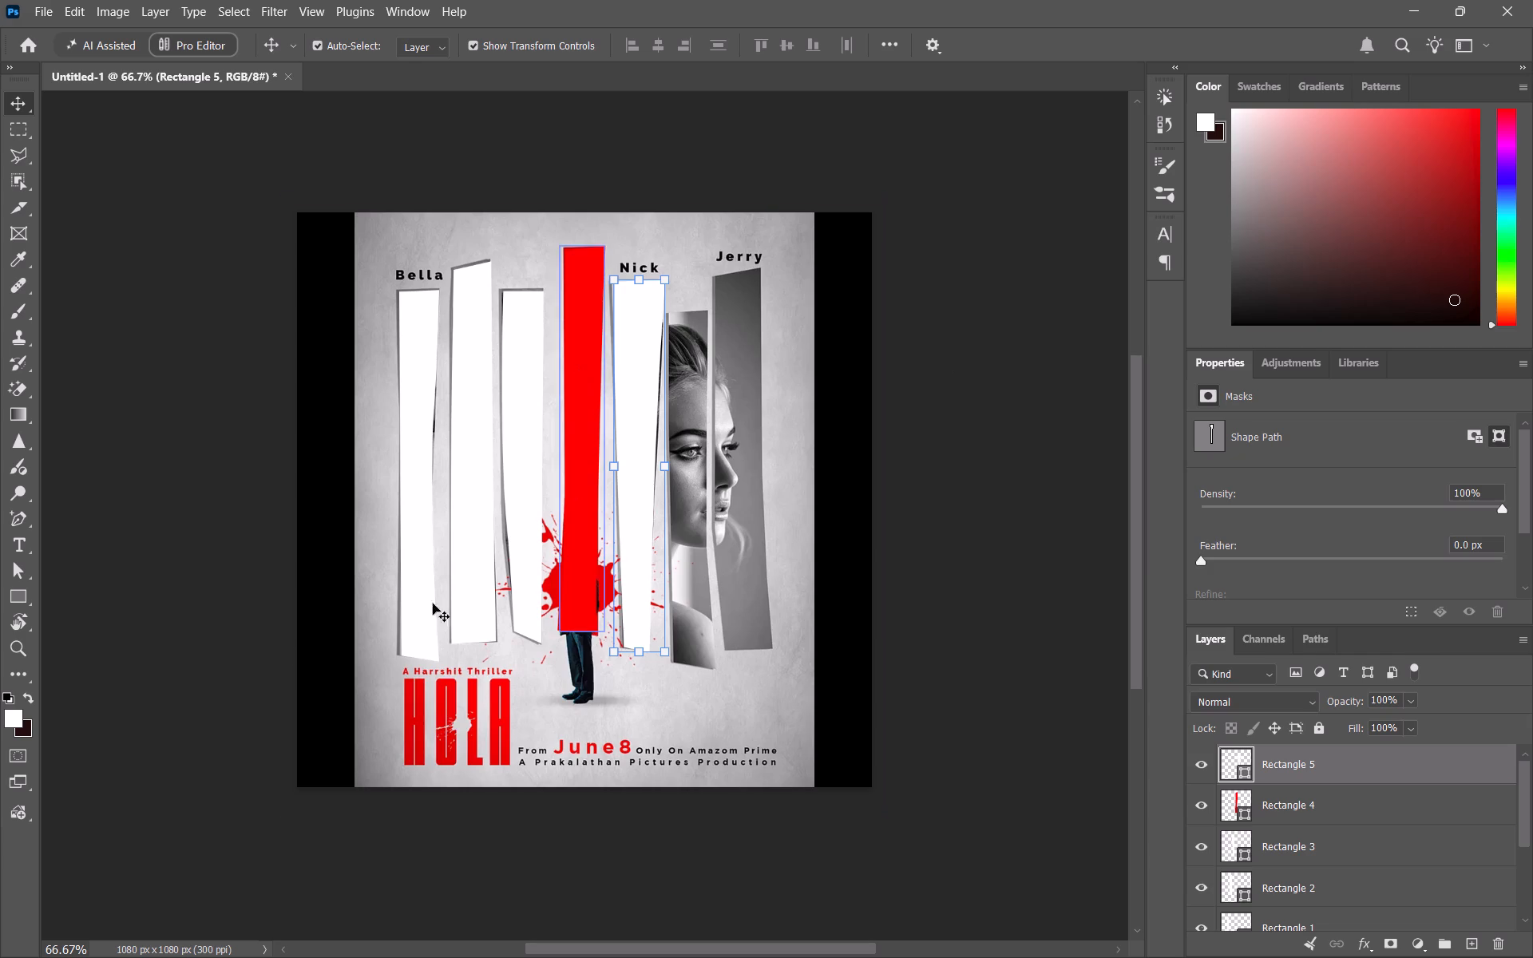
{"action": "left_click", "coordinate": [15, 592]}
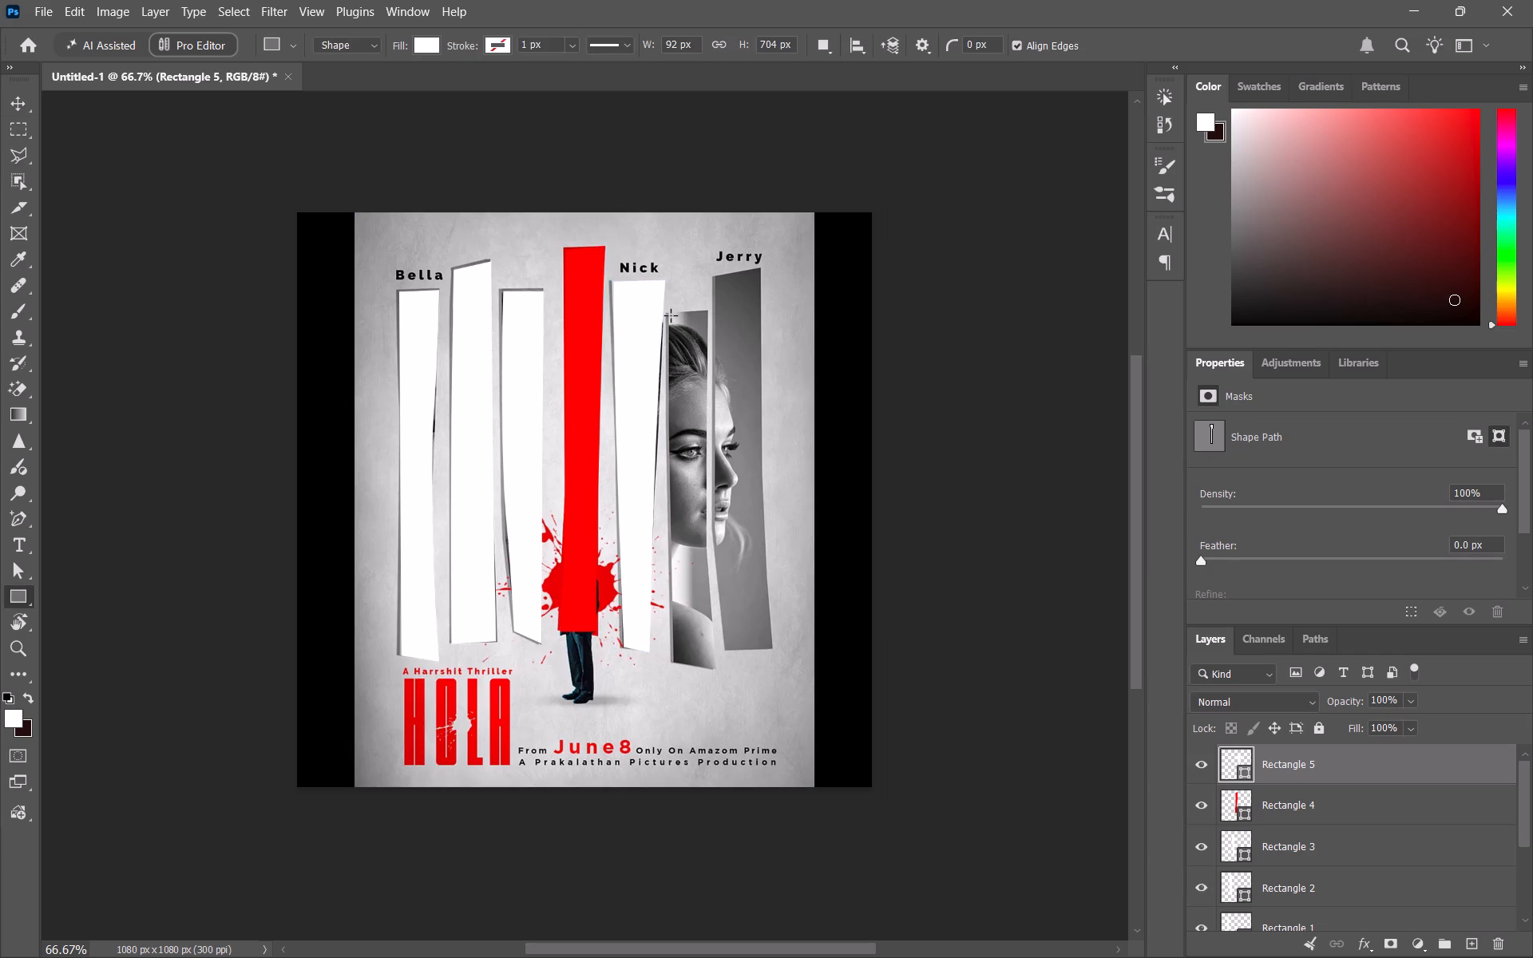
{"action": "left_click_drag", "start_coordinate": [670, 312], "coordinate": [723, 656]}
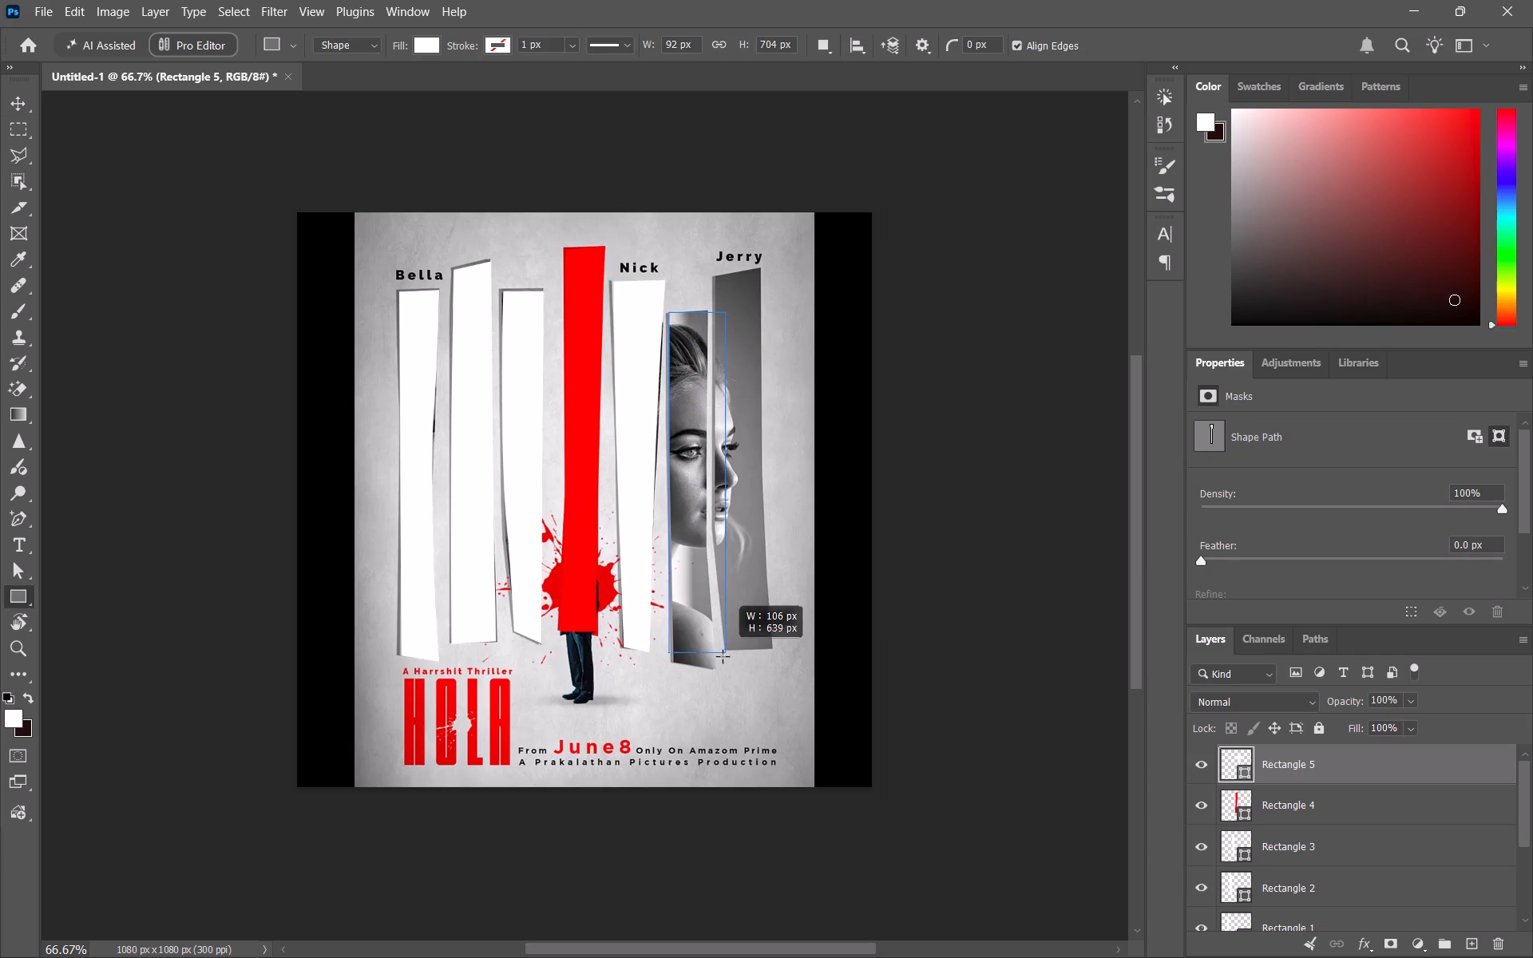
{"action": "left_click_drag", "start_coordinate": [723, 656], "coordinate": [706, 667]}
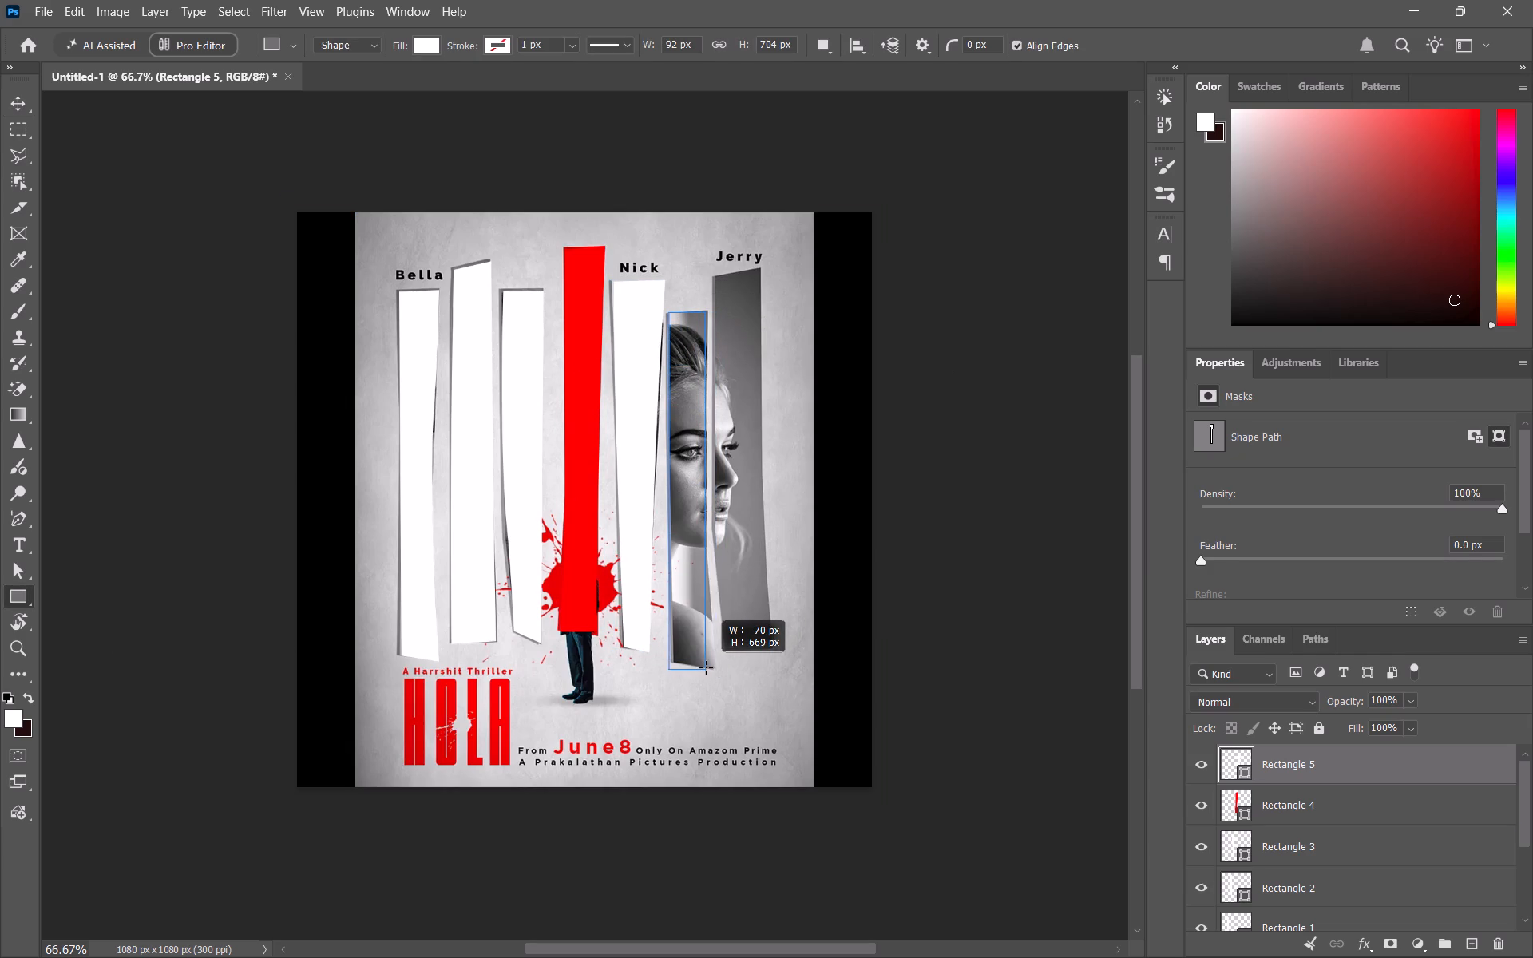
{"action": "left_click_drag", "start_coordinate": [706, 667], "coordinate": [707, 663]}
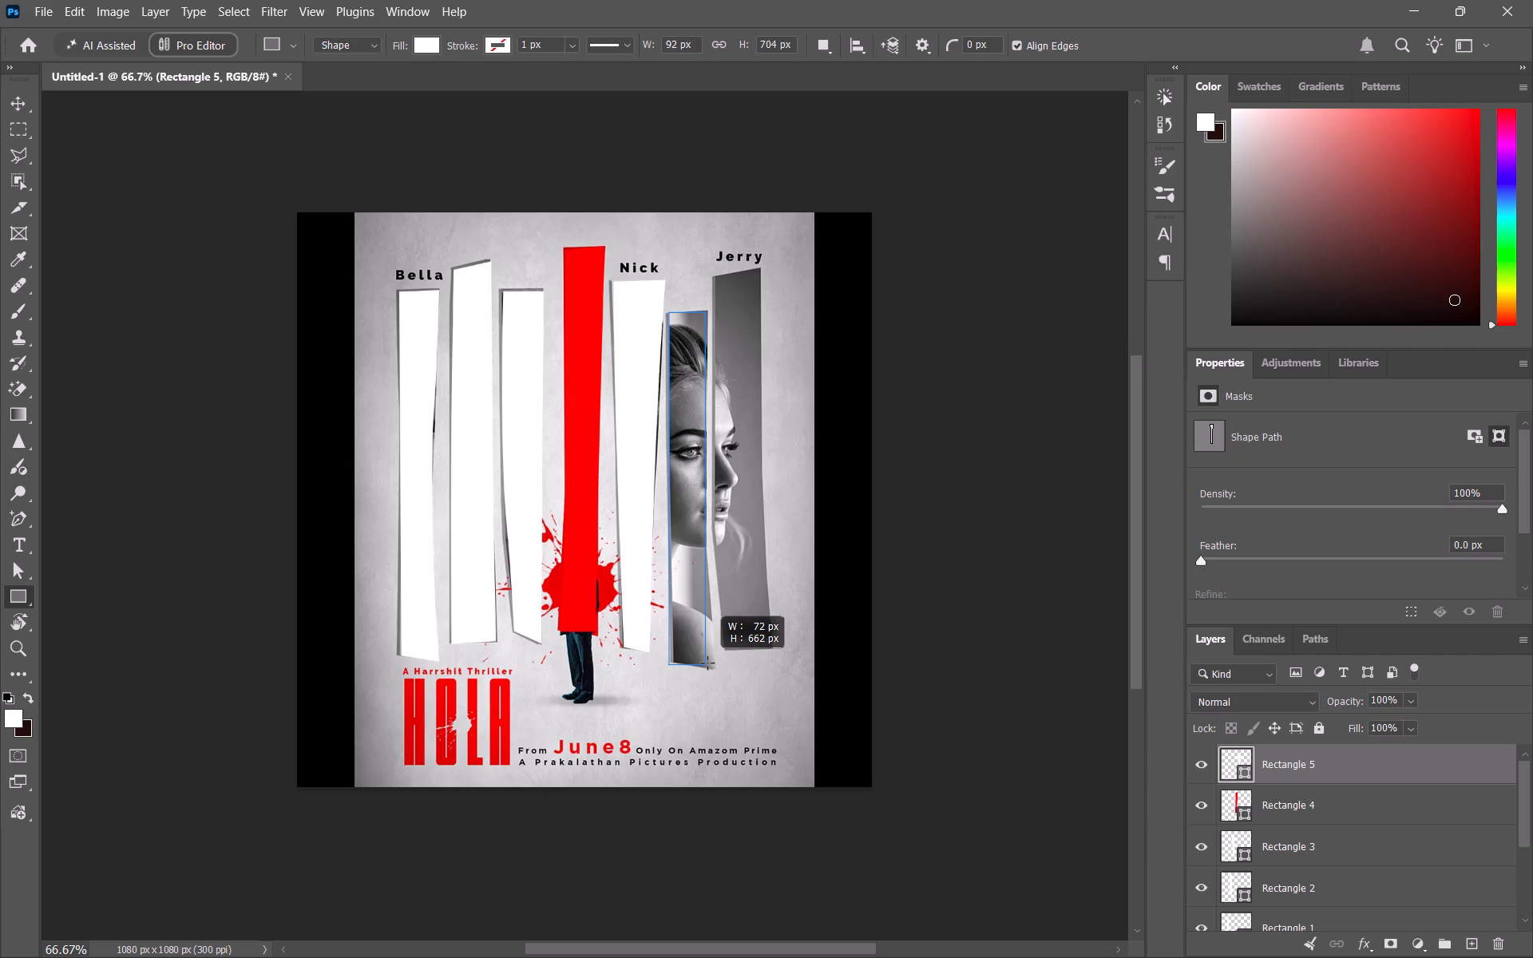
{"action": "left_click_drag", "start_coordinate": [707, 663], "coordinate": [715, 667]}
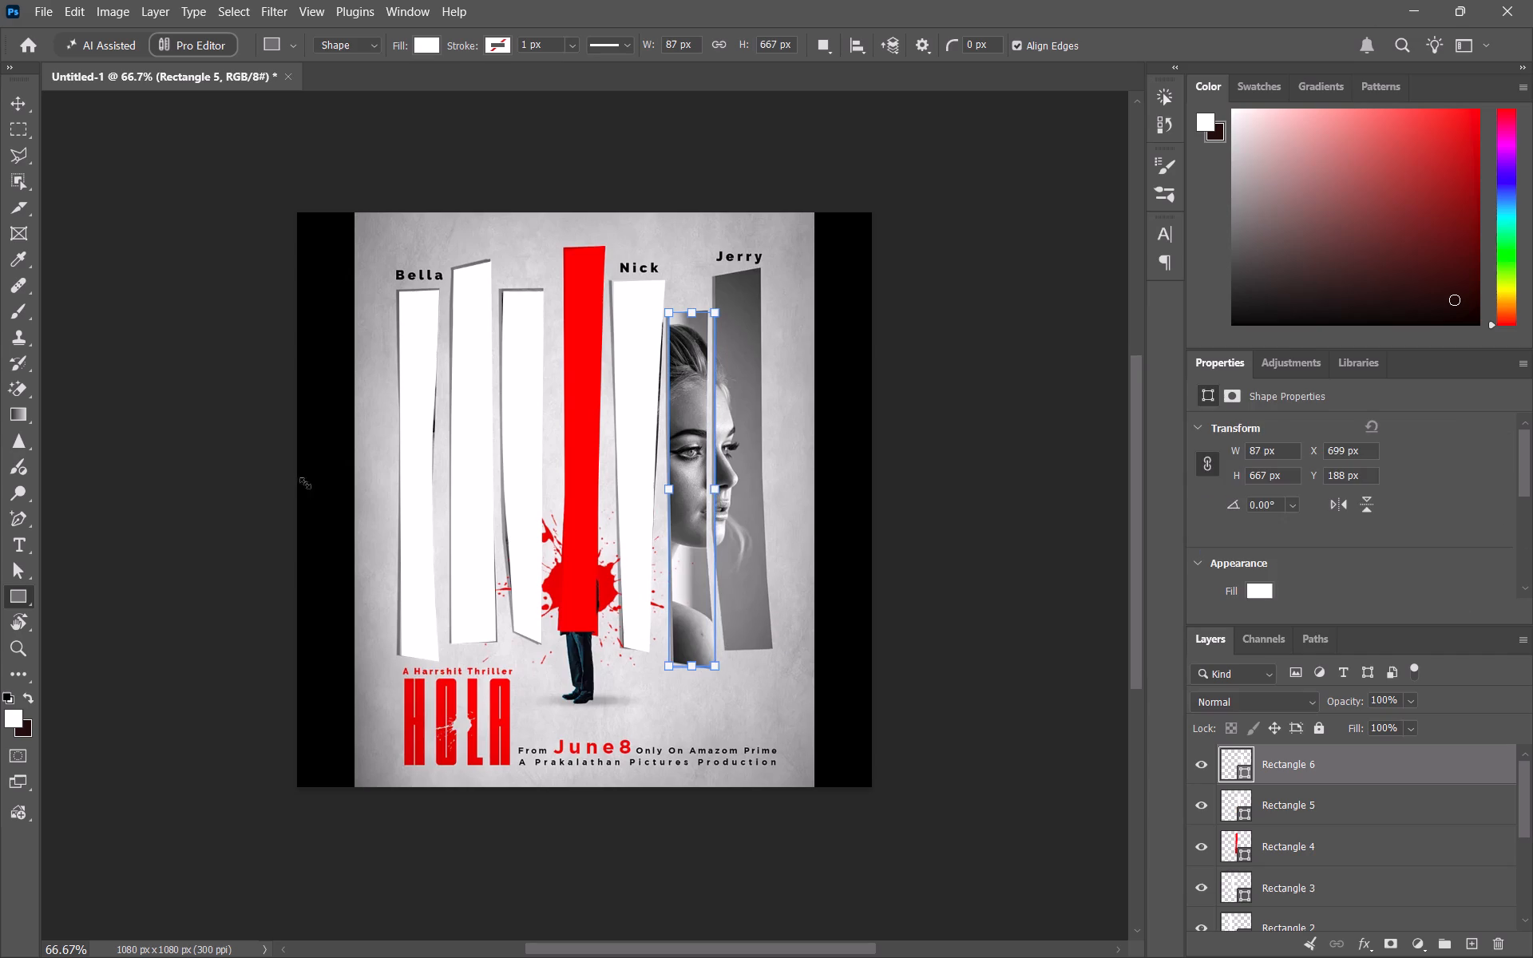
Convert the sixth rectangle to a regular path and adjust its two top corner points toward the poster strip's upper edge.
{"action": "left_click", "coordinate": [15, 569]}
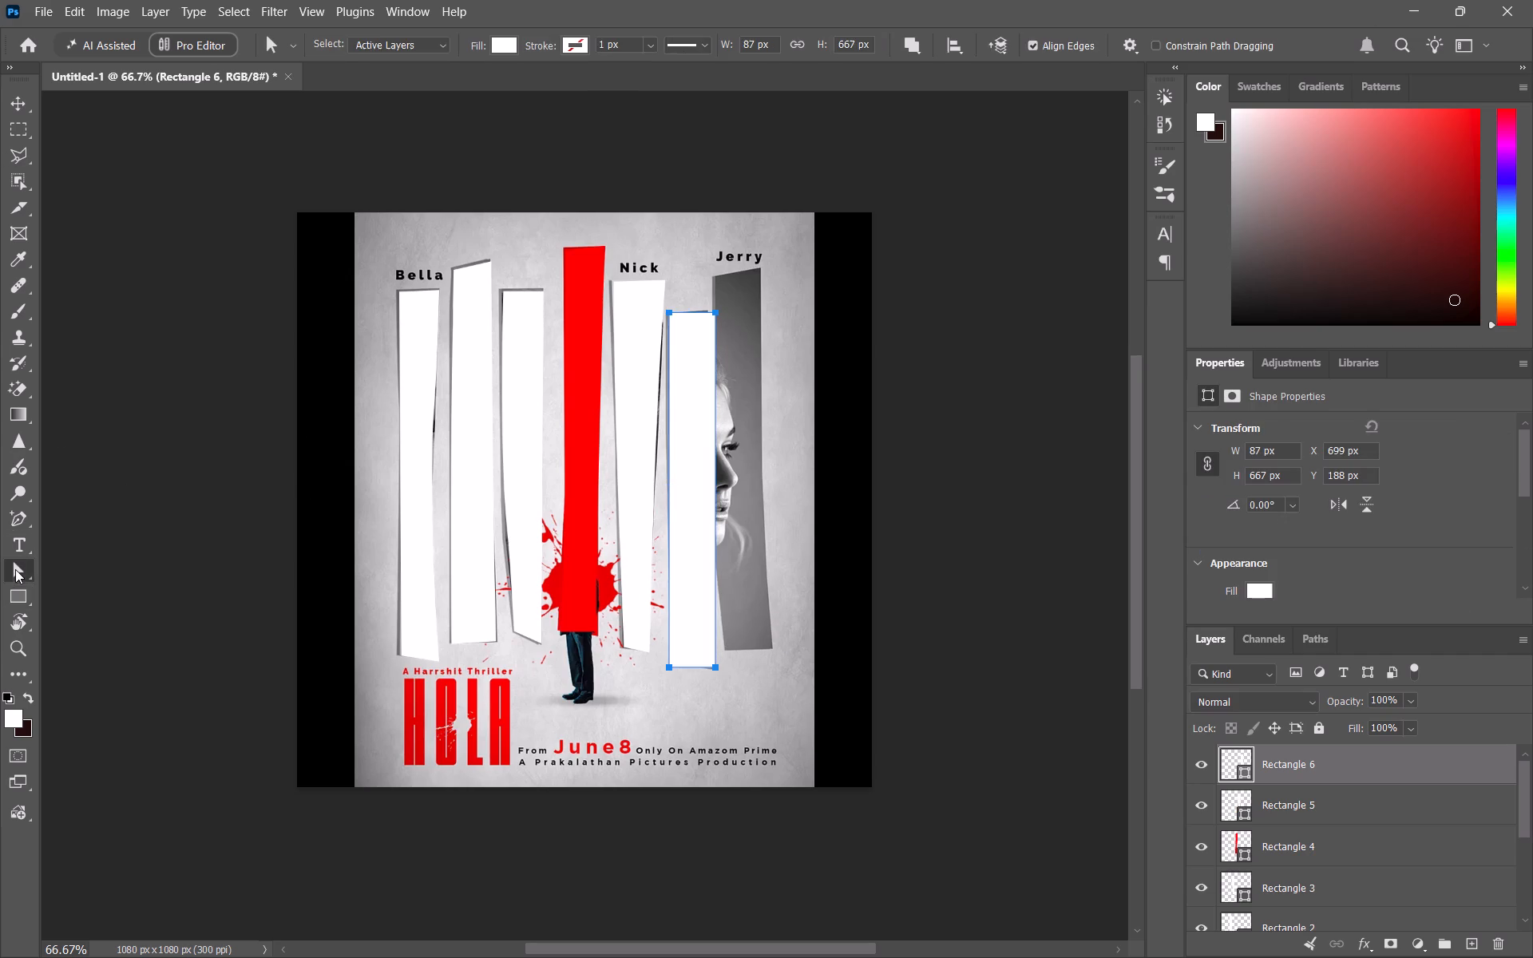
{"action": "left_click_drag", "start_coordinate": [703, 292], "coordinate": [727, 336]}
{"action": "left_click_drag", "start_coordinate": [716, 313], "coordinate": [705, 312]}
{"action": "left_click", "coordinate": [728, 378]}
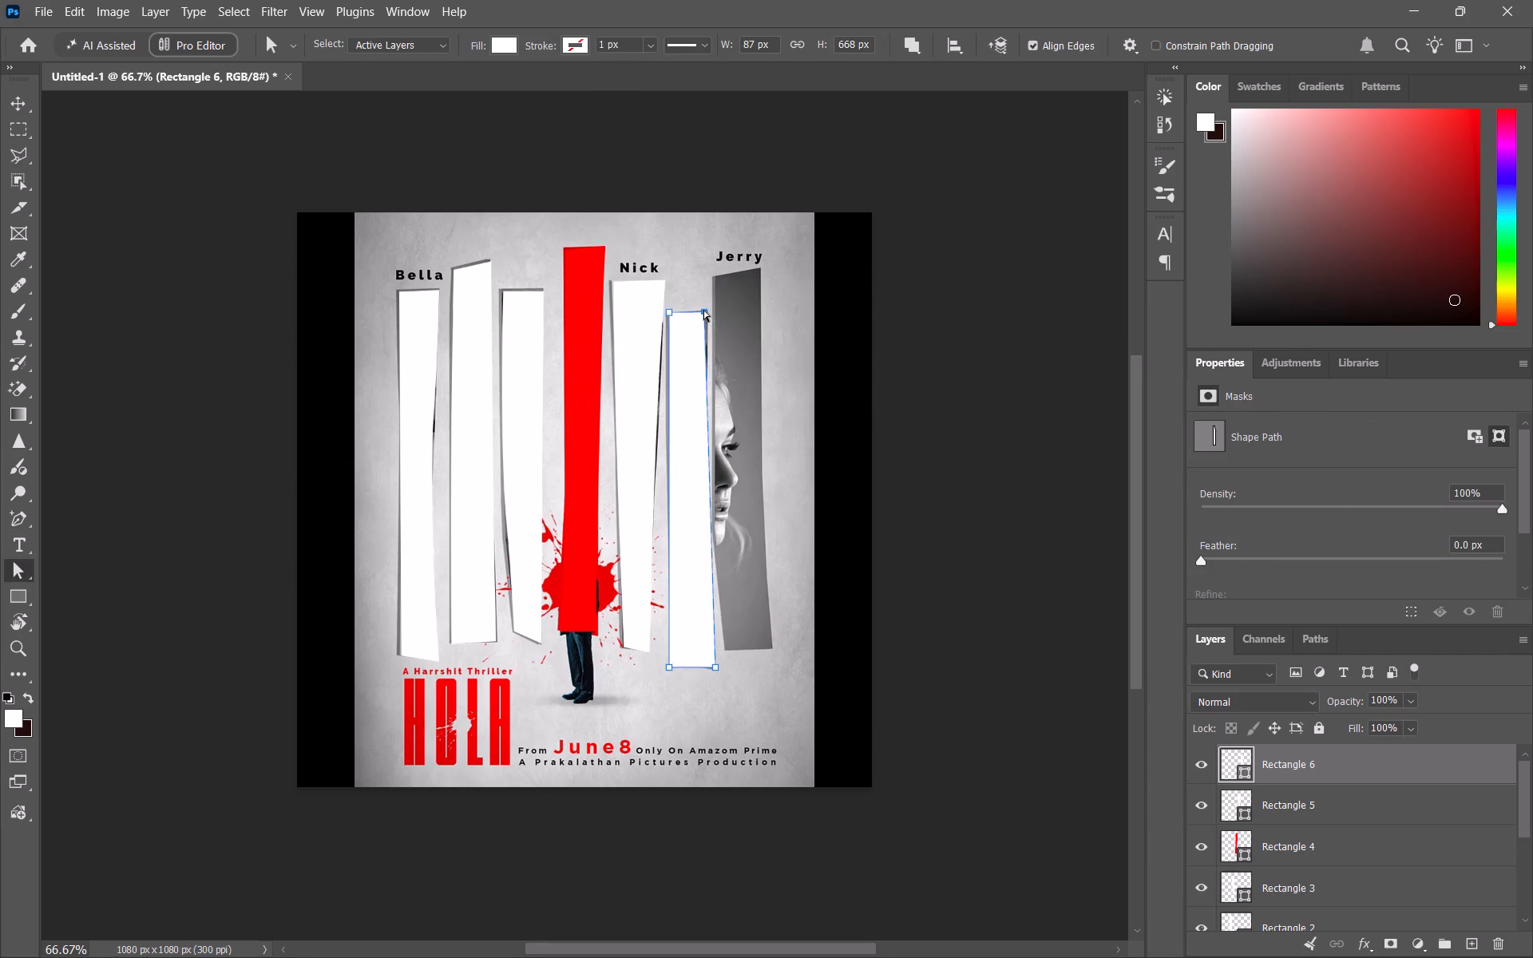
{"action": "left_click", "coordinate": [703, 310]}
{"action": "left_click_drag", "start_coordinate": [674, 295], "coordinate": [674, 319]}
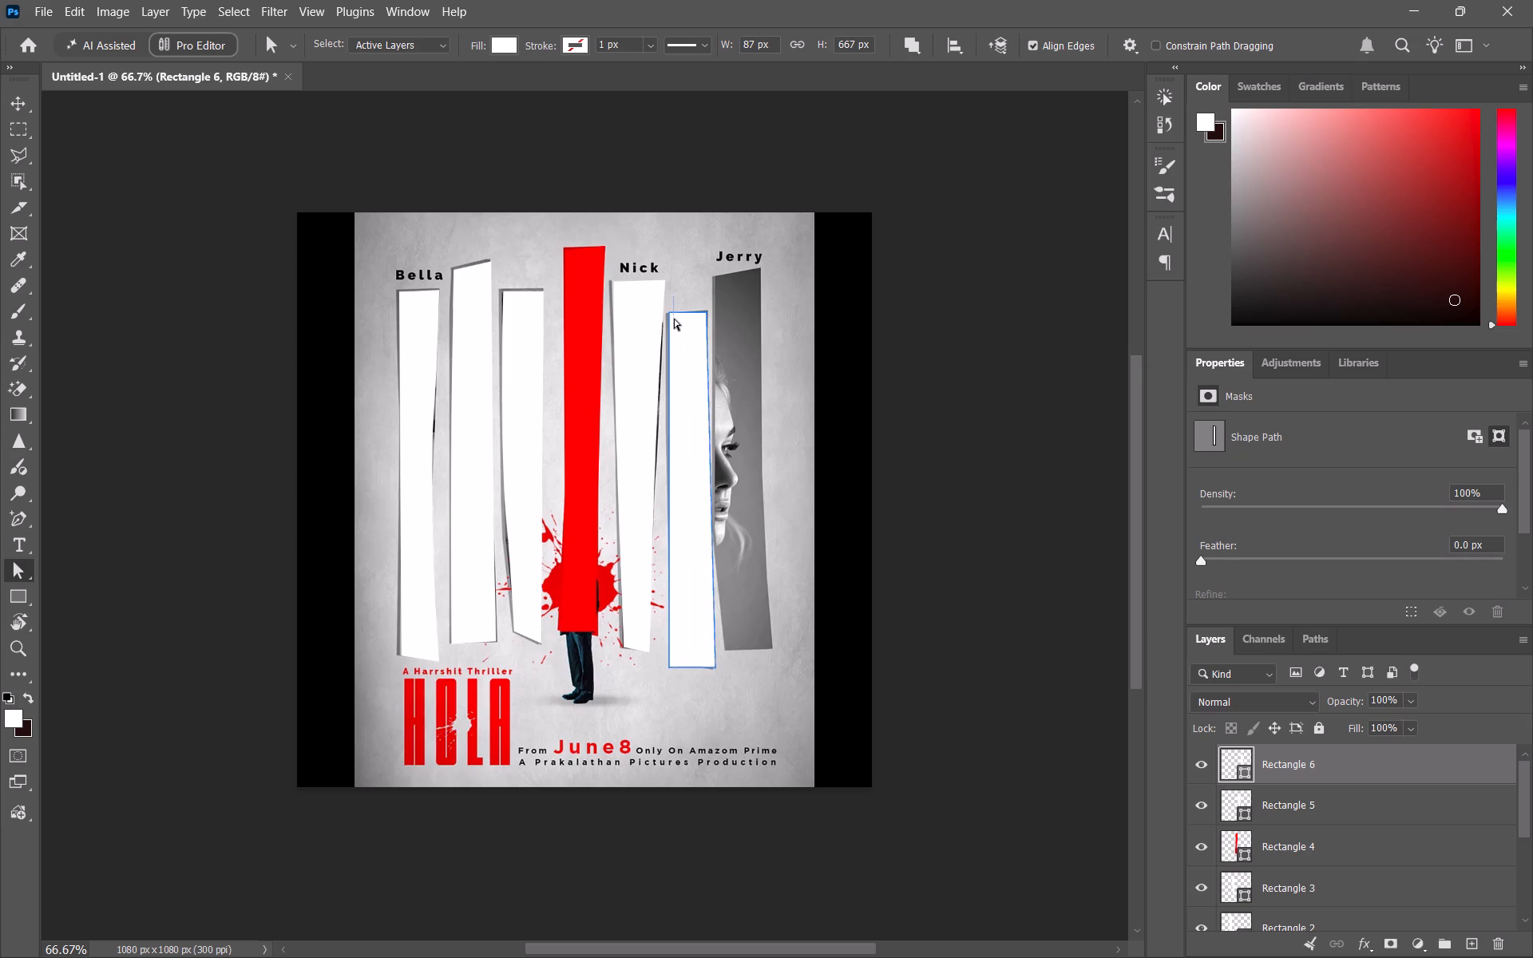
{"action": "left_click_drag", "start_coordinate": [674, 319], "coordinate": [671, 331]}
{"action": "left_click_drag", "start_coordinate": [665, 310], "coordinate": [672, 322]}
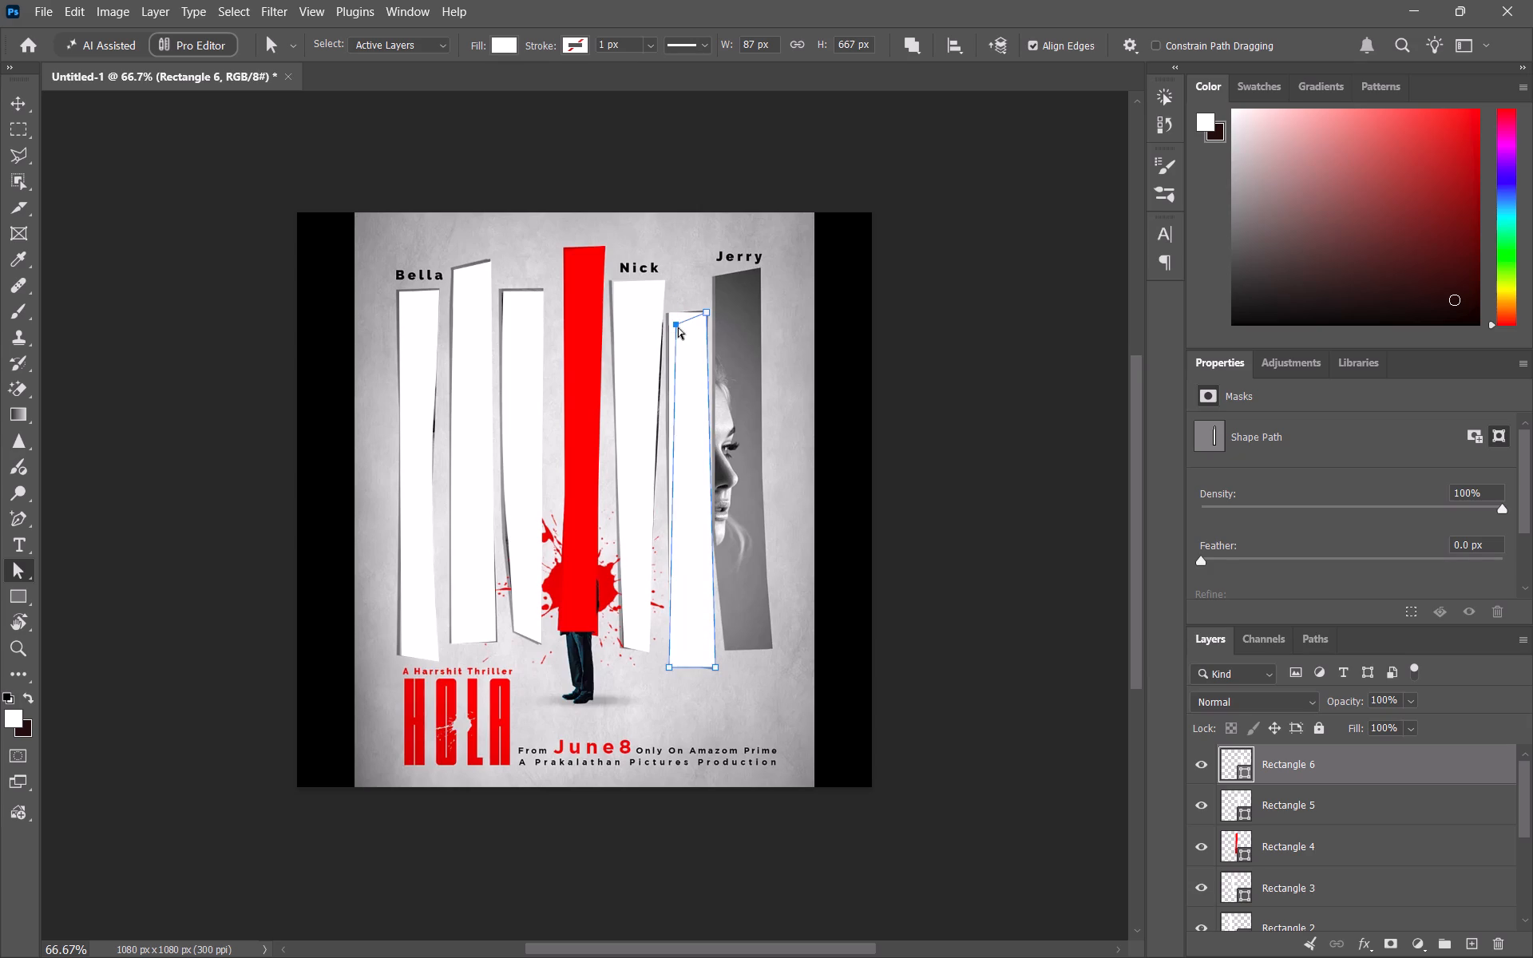
{"action": "left_click_drag", "start_coordinate": [675, 324], "coordinate": [669, 315]}
Move the two bottom corner points of the sixth strip shape to match the poster strip's slanted lower edge.
{"action": "left_click_drag", "start_coordinate": [675, 691], "coordinate": [667, 651]}
{"action": "left_click_drag", "start_coordinate": [666, 663], "coordinate": [668, 622]}
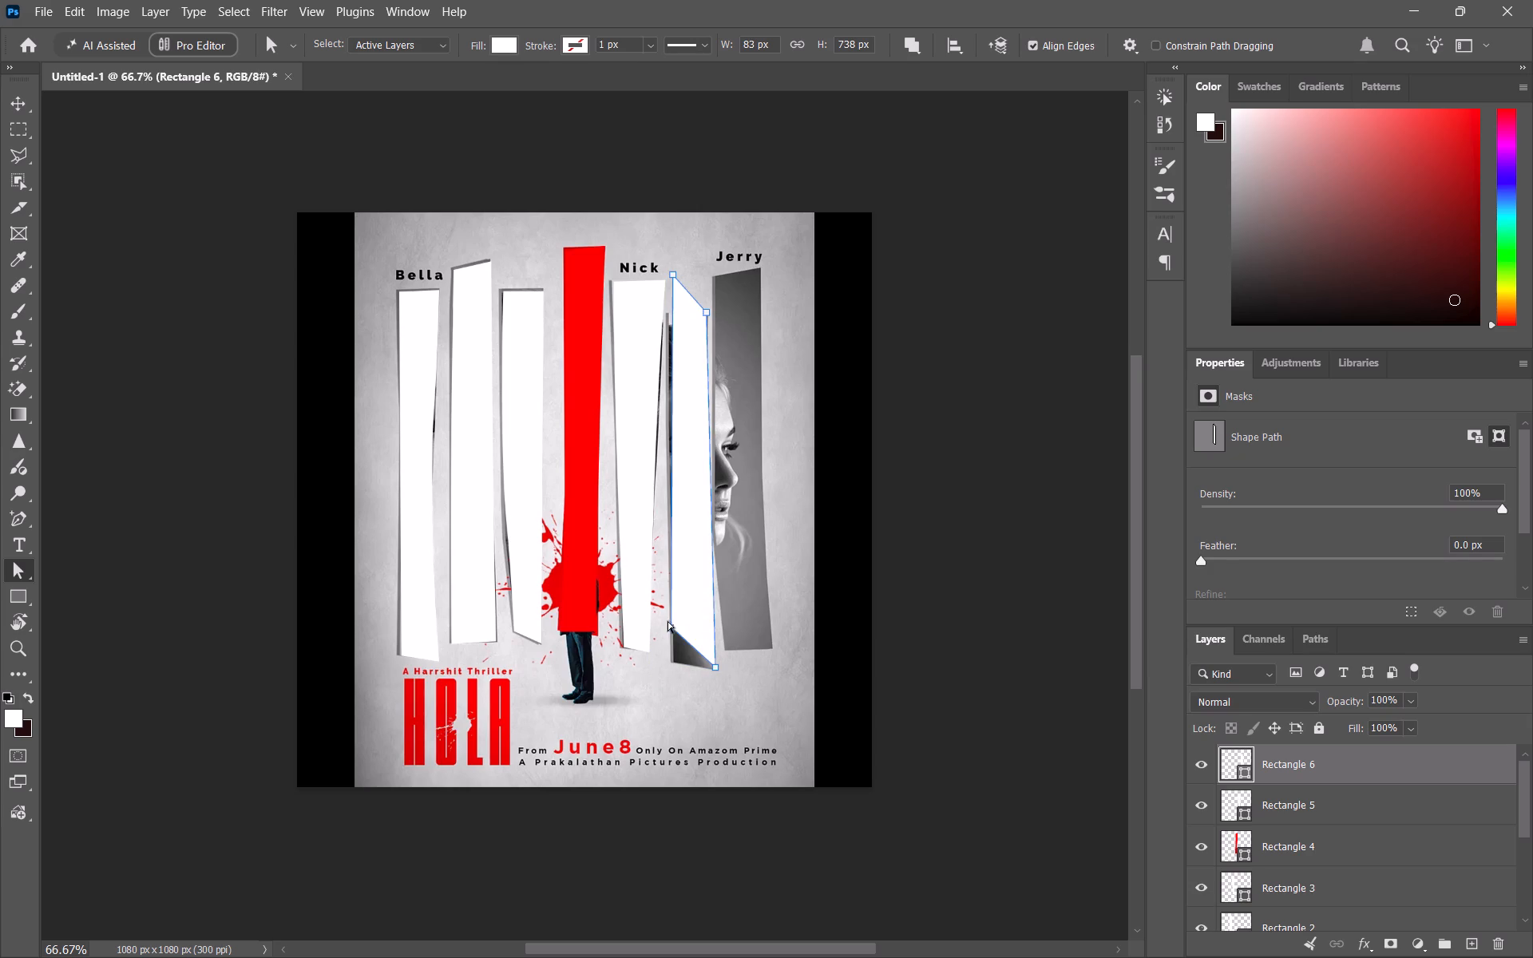
{"action": "left_click_drag", "start_coordinate": [669, 627], "coordinate": [675, 663]}
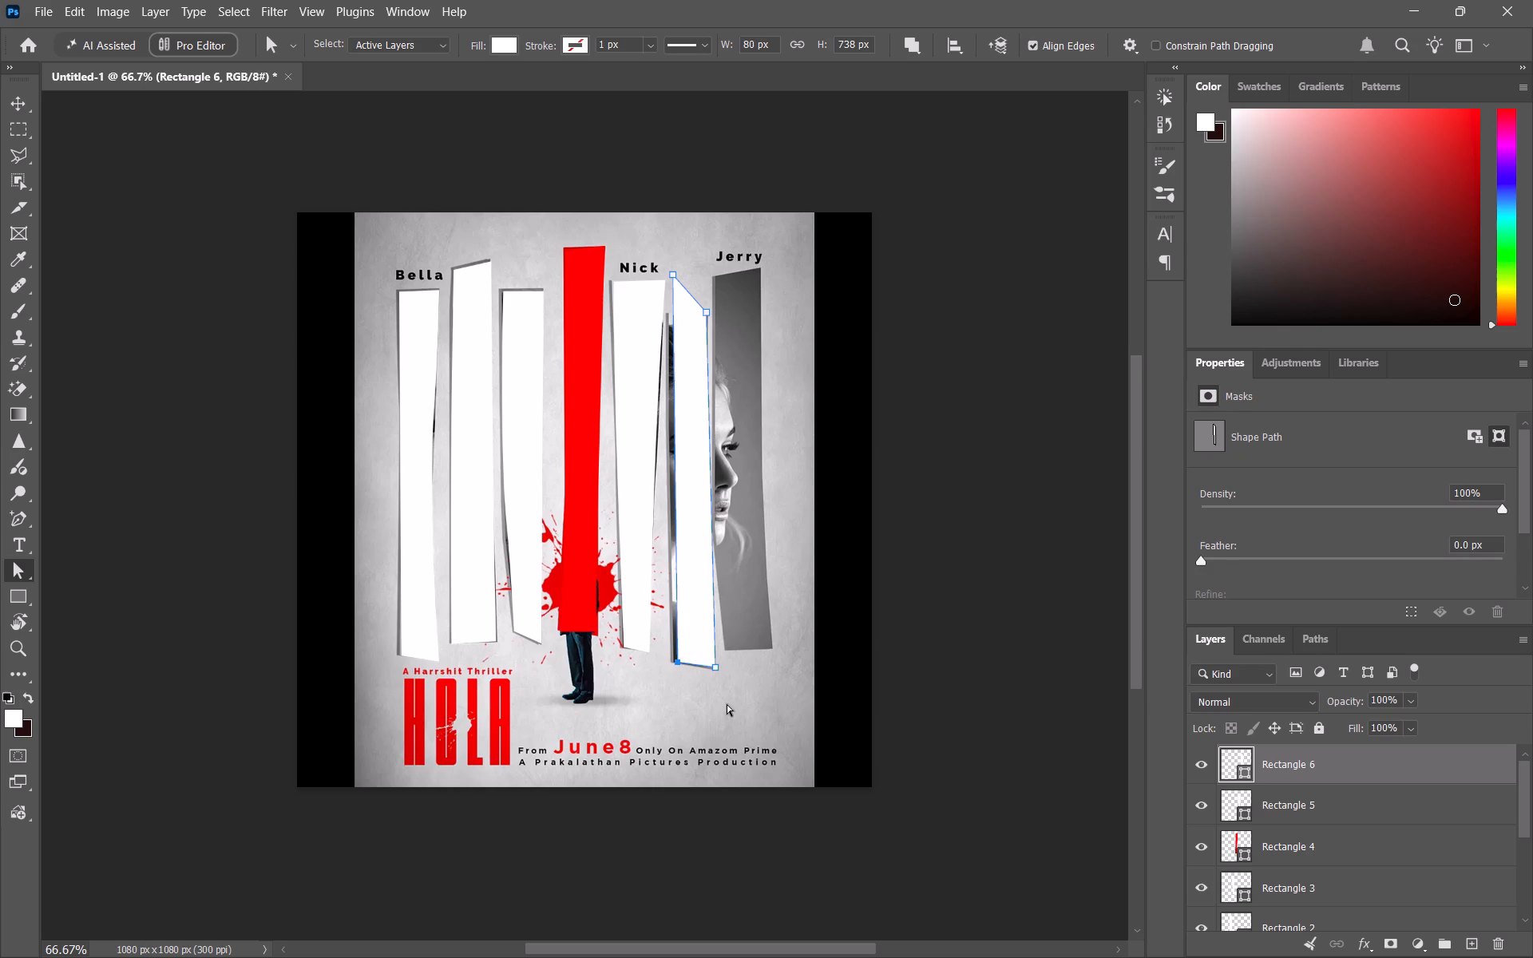
{"action": "left_click_drag", "start_coordinate": [727, 705], "coordinate": [711, 659]}
{"action": "left_click", "coordinate": [712, 665]}
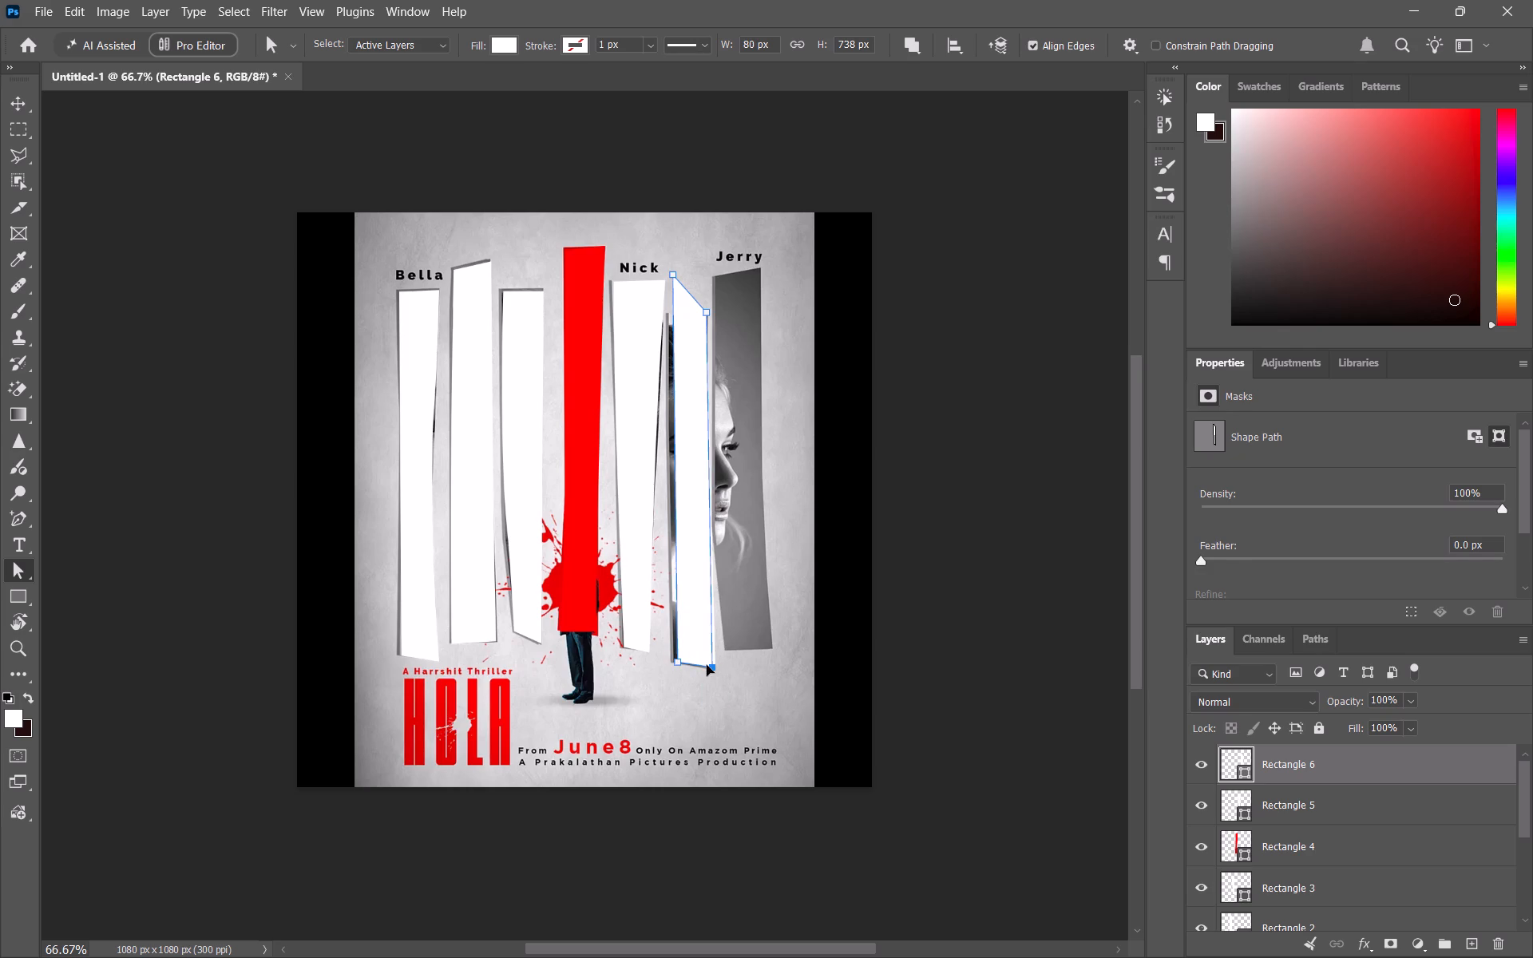
{"action": "left_click_drag", "start_coordinate": [708, 668], "coordinate": [715, 668]}
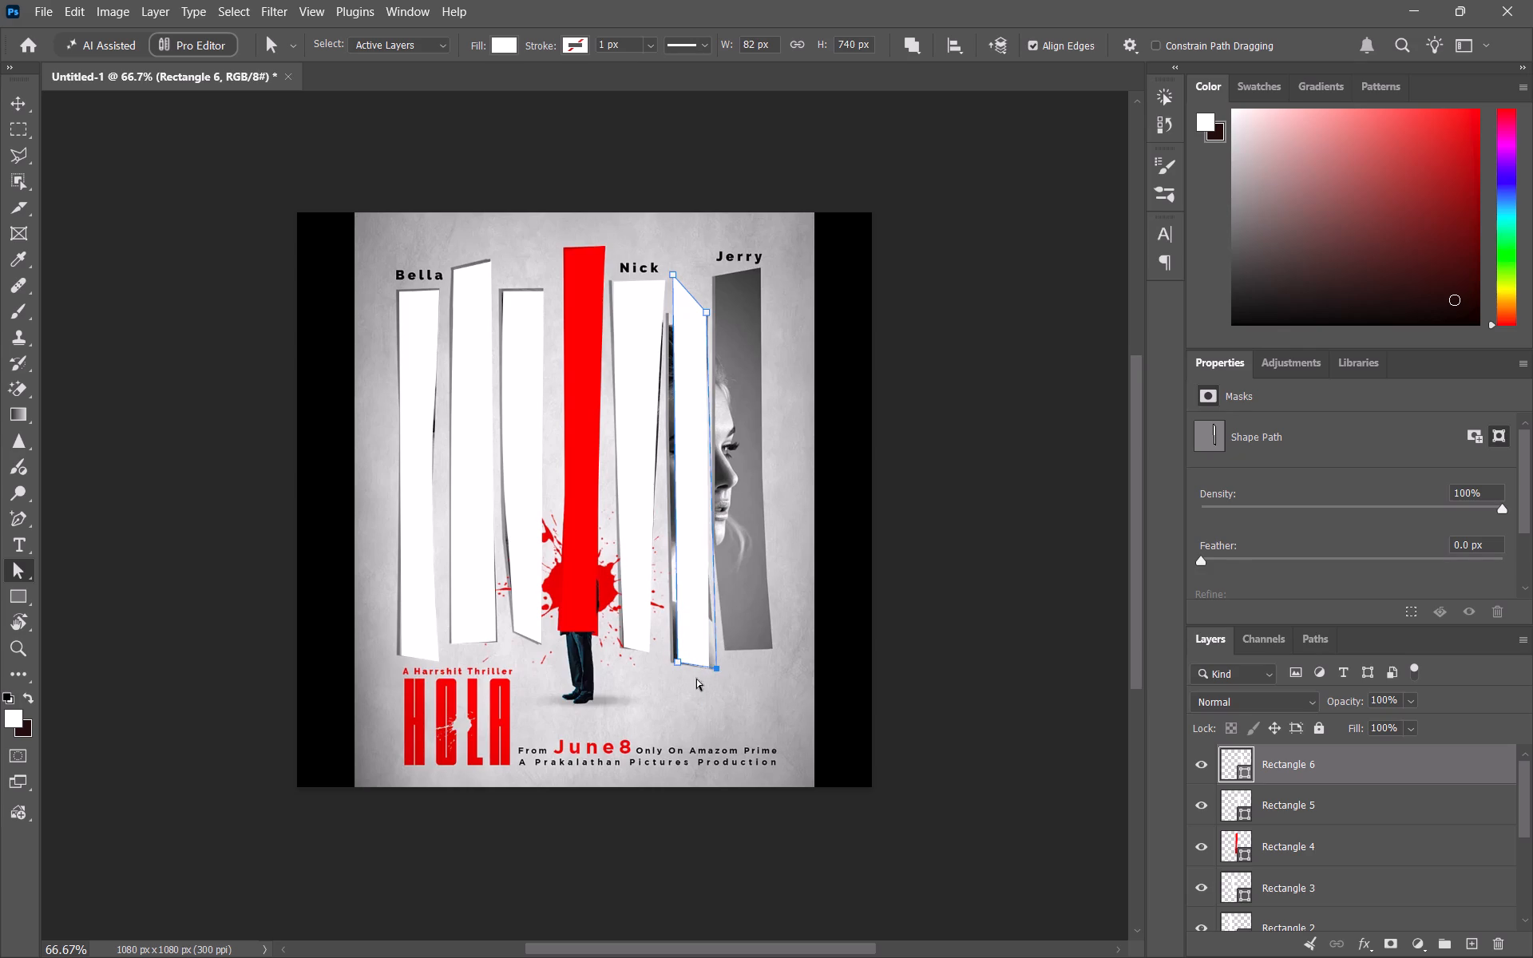
{"action": "left_click", "coordinate": [715, 668]}
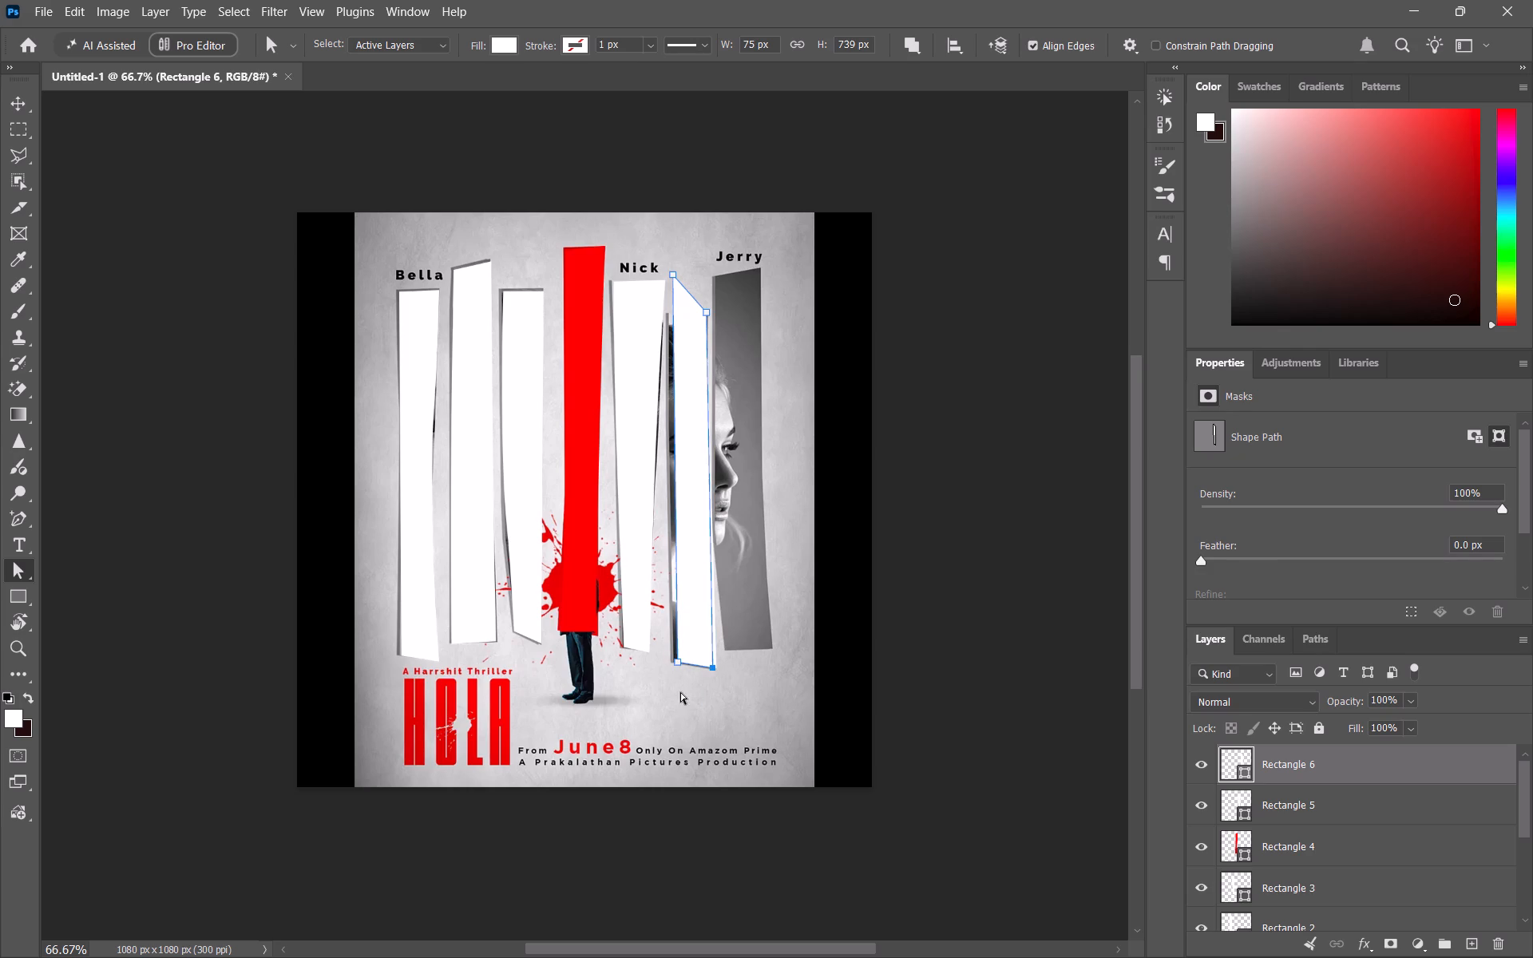
{"action": "left_click_drag", "start_coordinate": [680, 693], "coordinate": [675, 651]}
{"action": "left_click", "coordinate": [677, 663]}
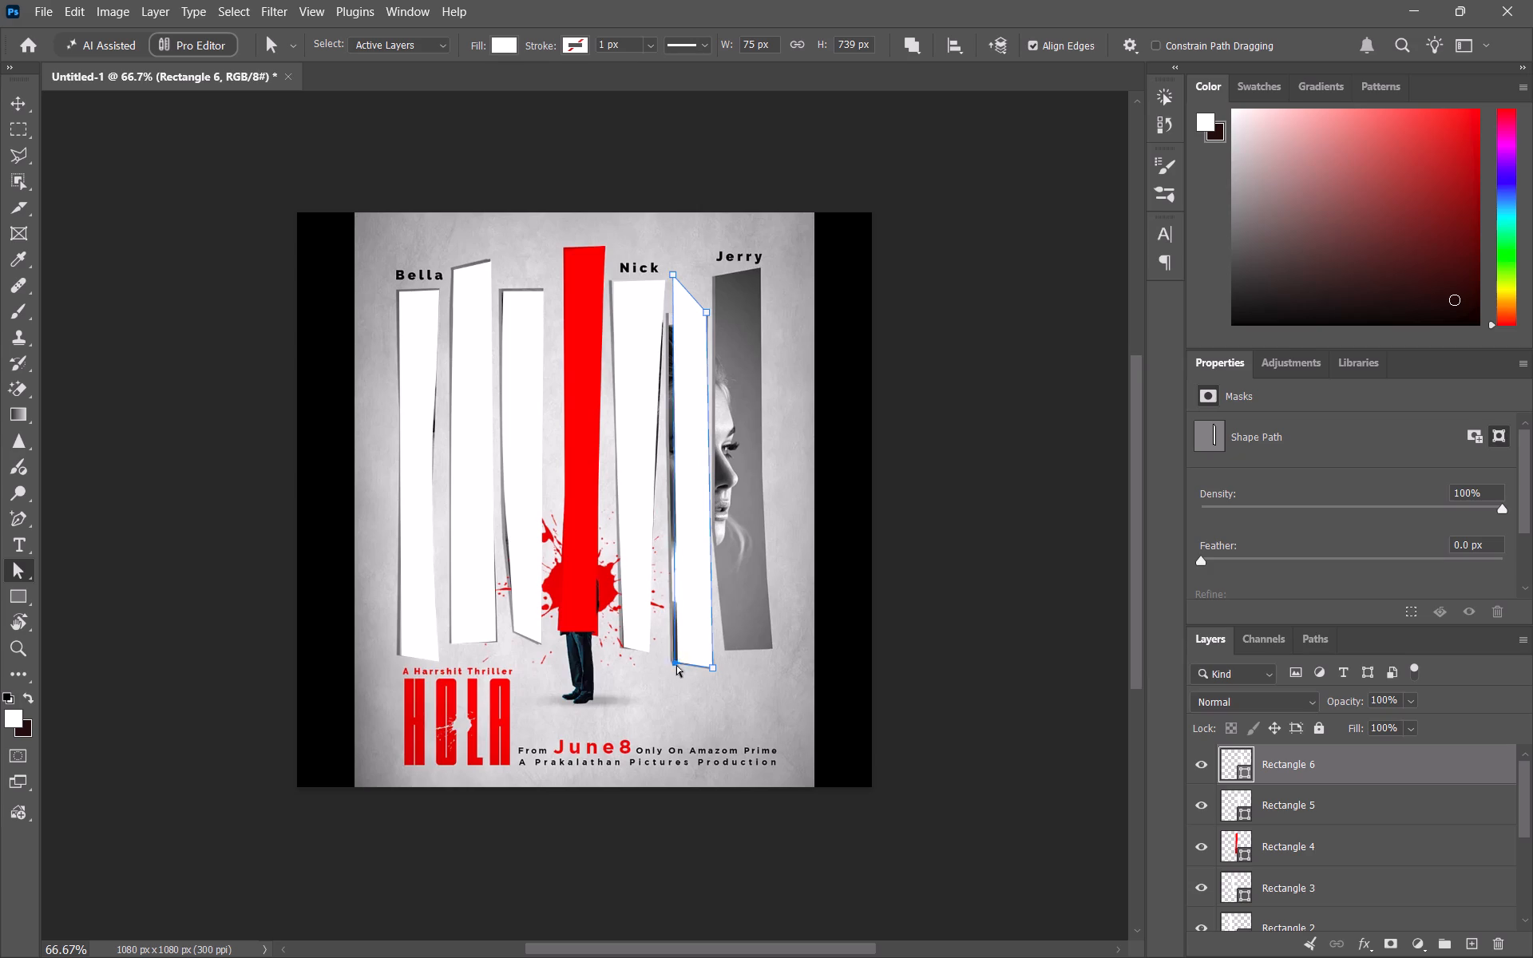
Add an anchor point about midway along each long edge of the sixth strip shape.
{"action": "left_click", "coordinate": [20, 513]}
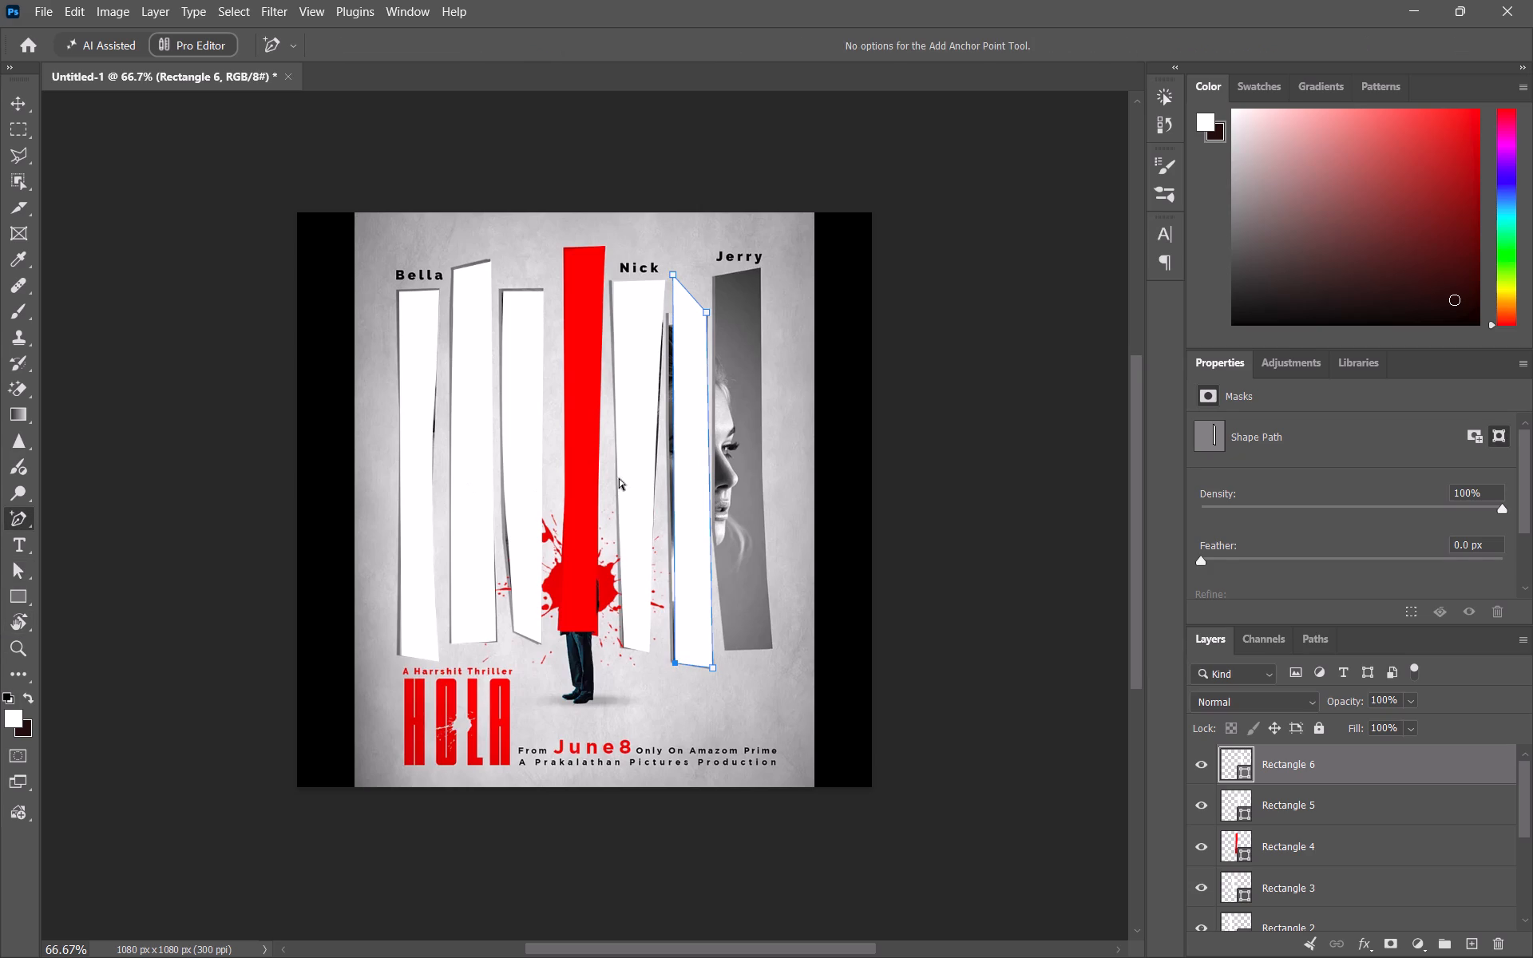
{"action": "left_click", "coordinate": [676, 498]}
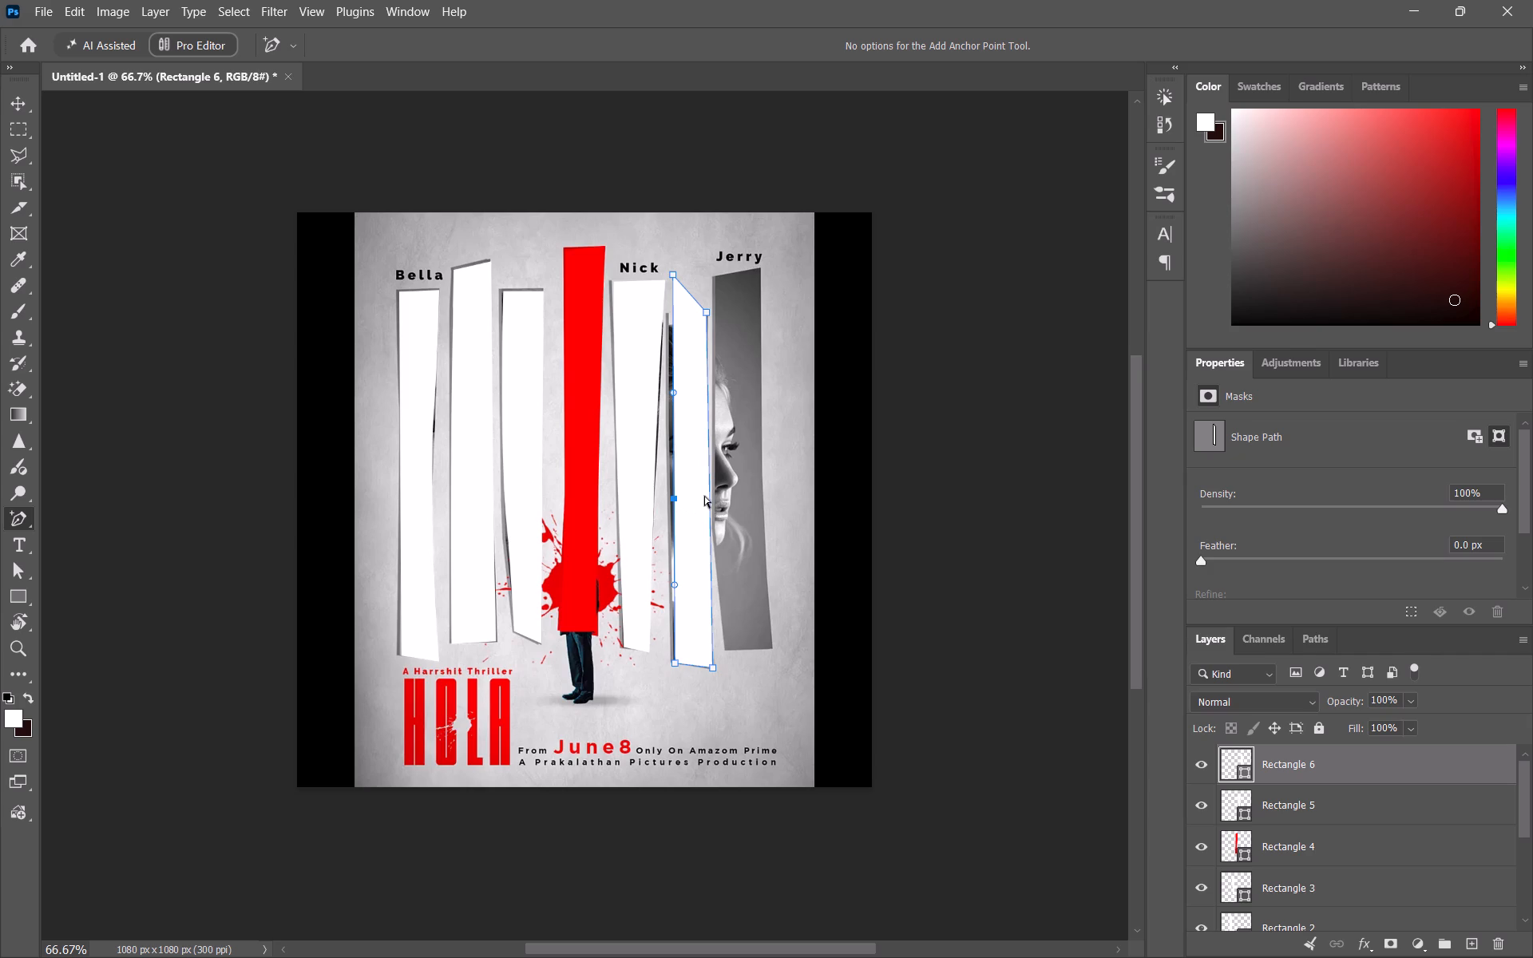
{"action": "left_click", "coordinate": [708, 497]}
Shift the sixth shape's left-edge midpoint outward to follow the left edge of the poster strip.
{"action": "left_click", "coordinate": [29, 556]}
{"action": "left_click", "coordinate": [23, 572]}
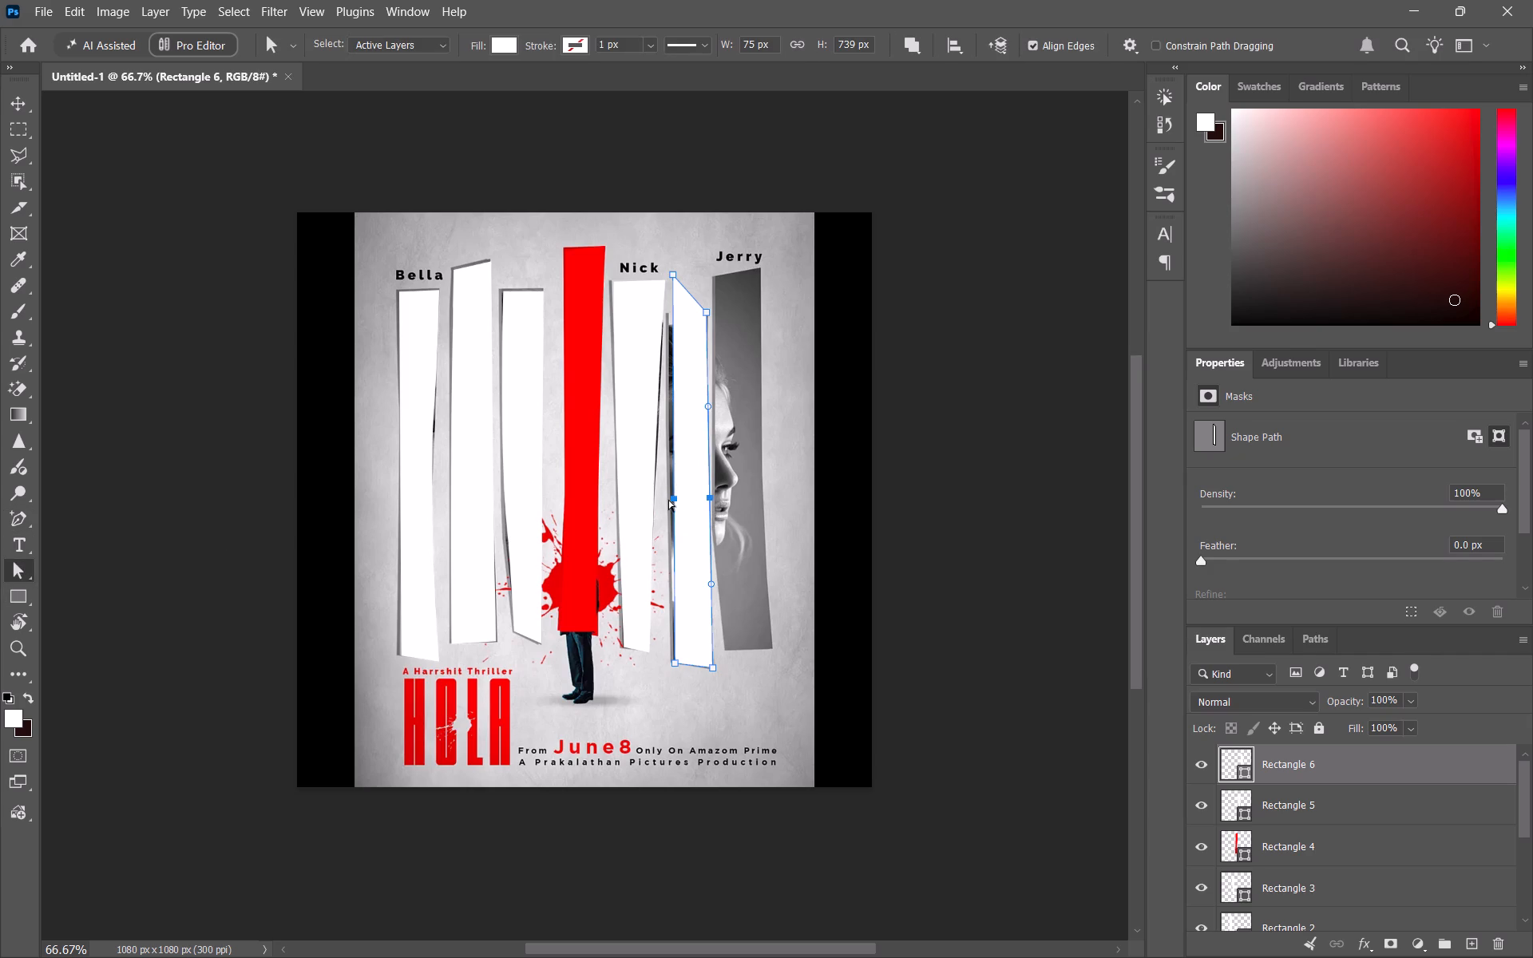
{"action": "left_click_drag", "start_coordinate": [673, 498], "coordinate": [684, 493]}
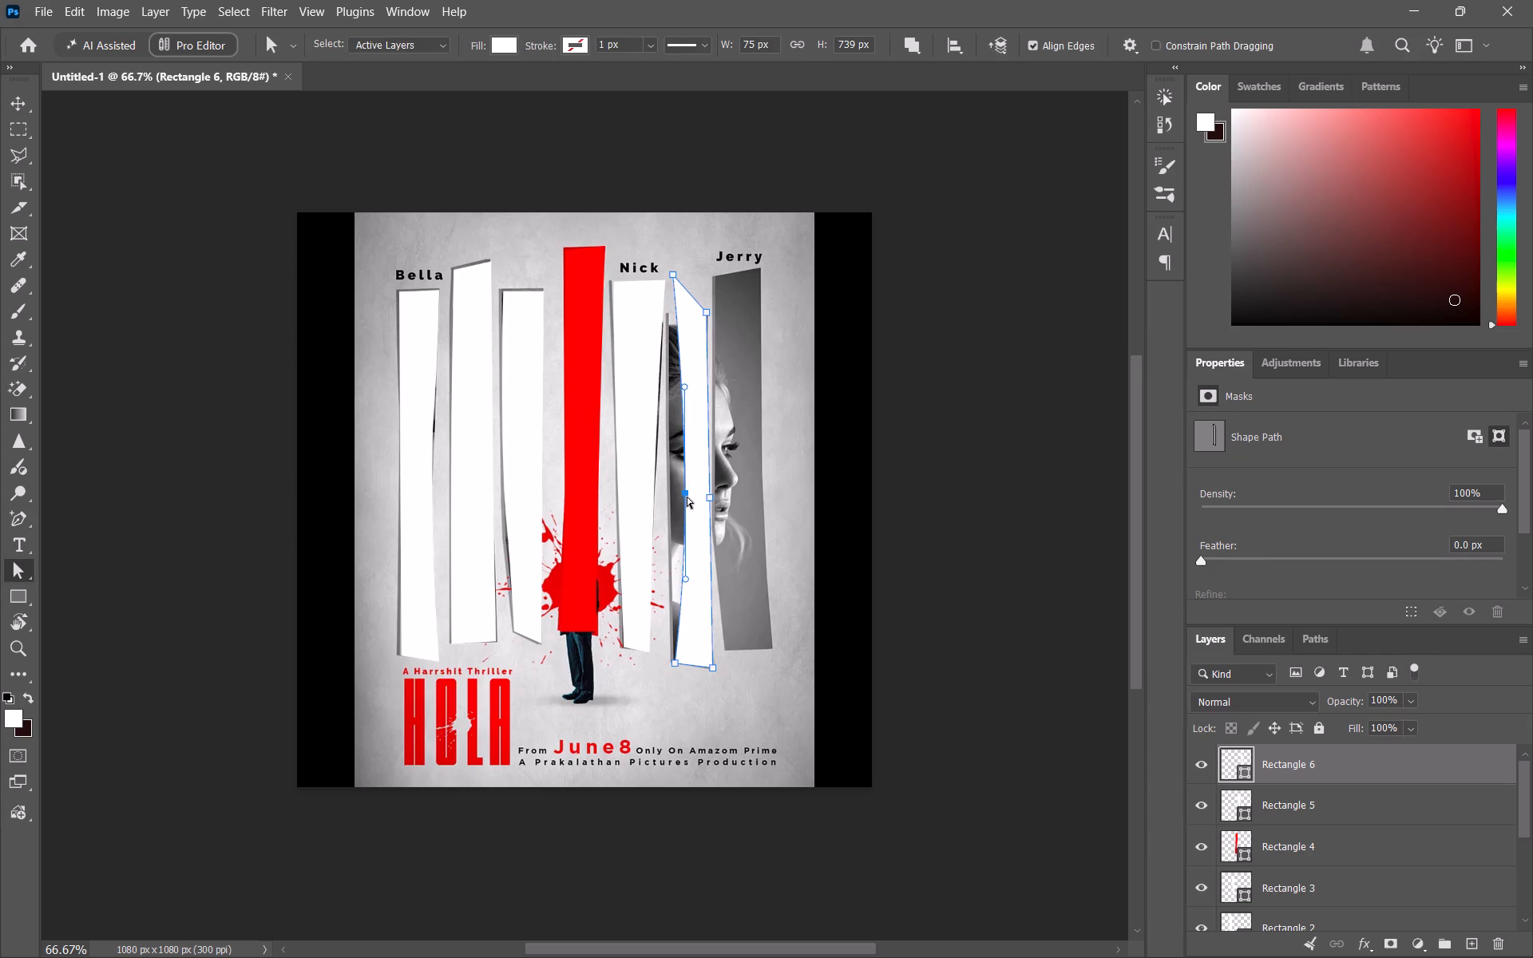
{"action": "left_click_drag", "start_coordinate": [685, 494], "coordinate": [670, 484]}
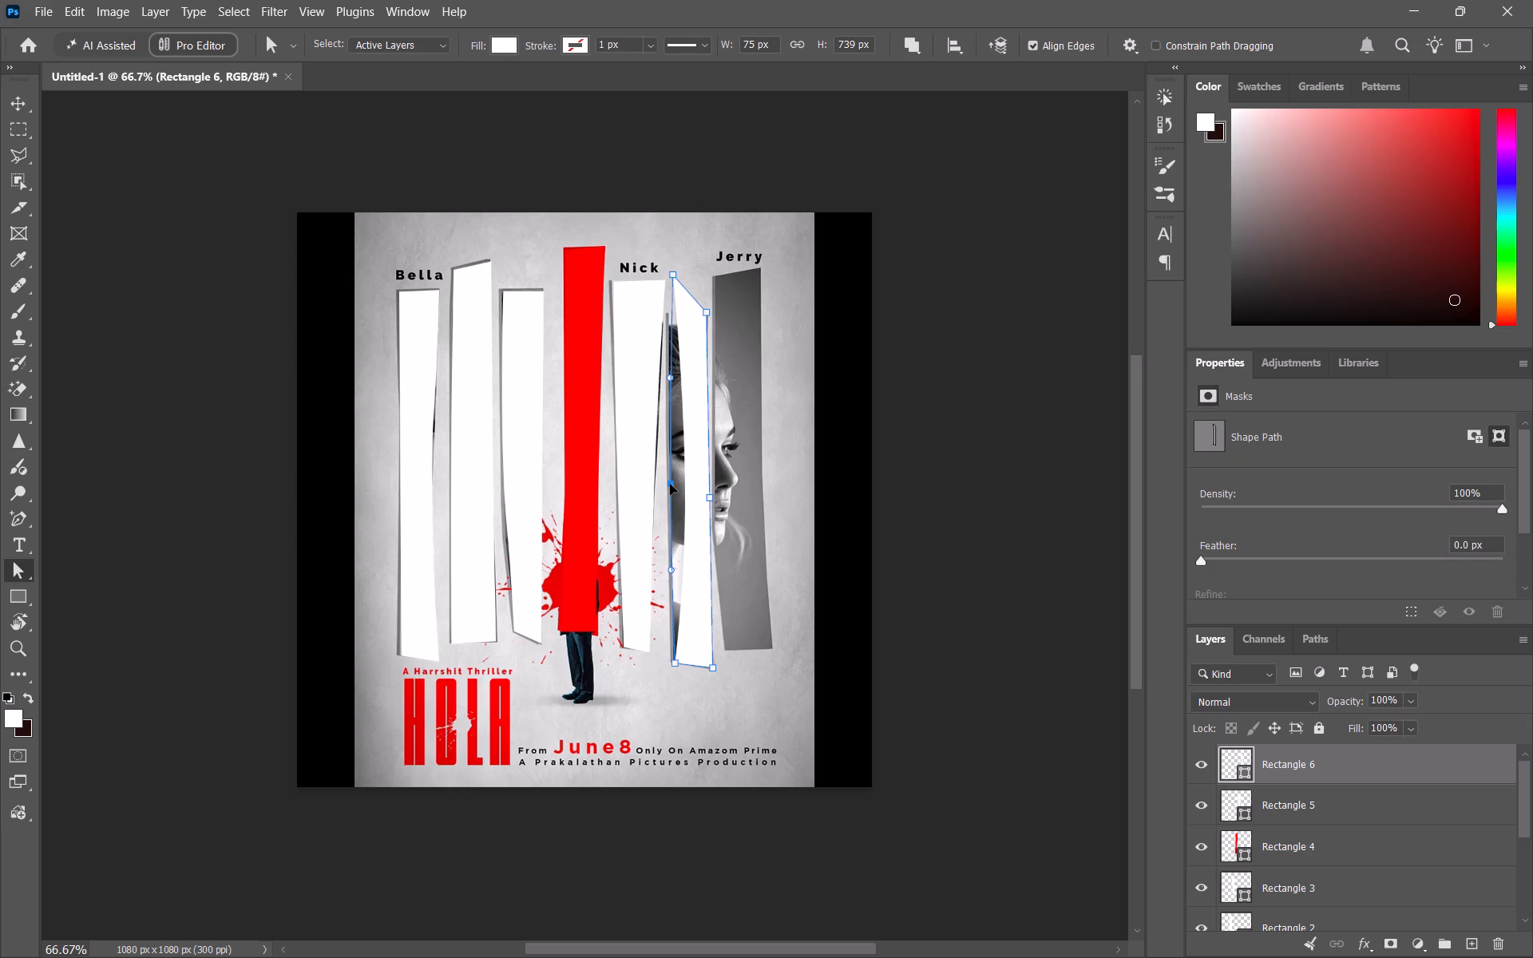
{"action": "left_click_drag", "start_coordinate": [670, 484], "coordinate": [669, 484]}
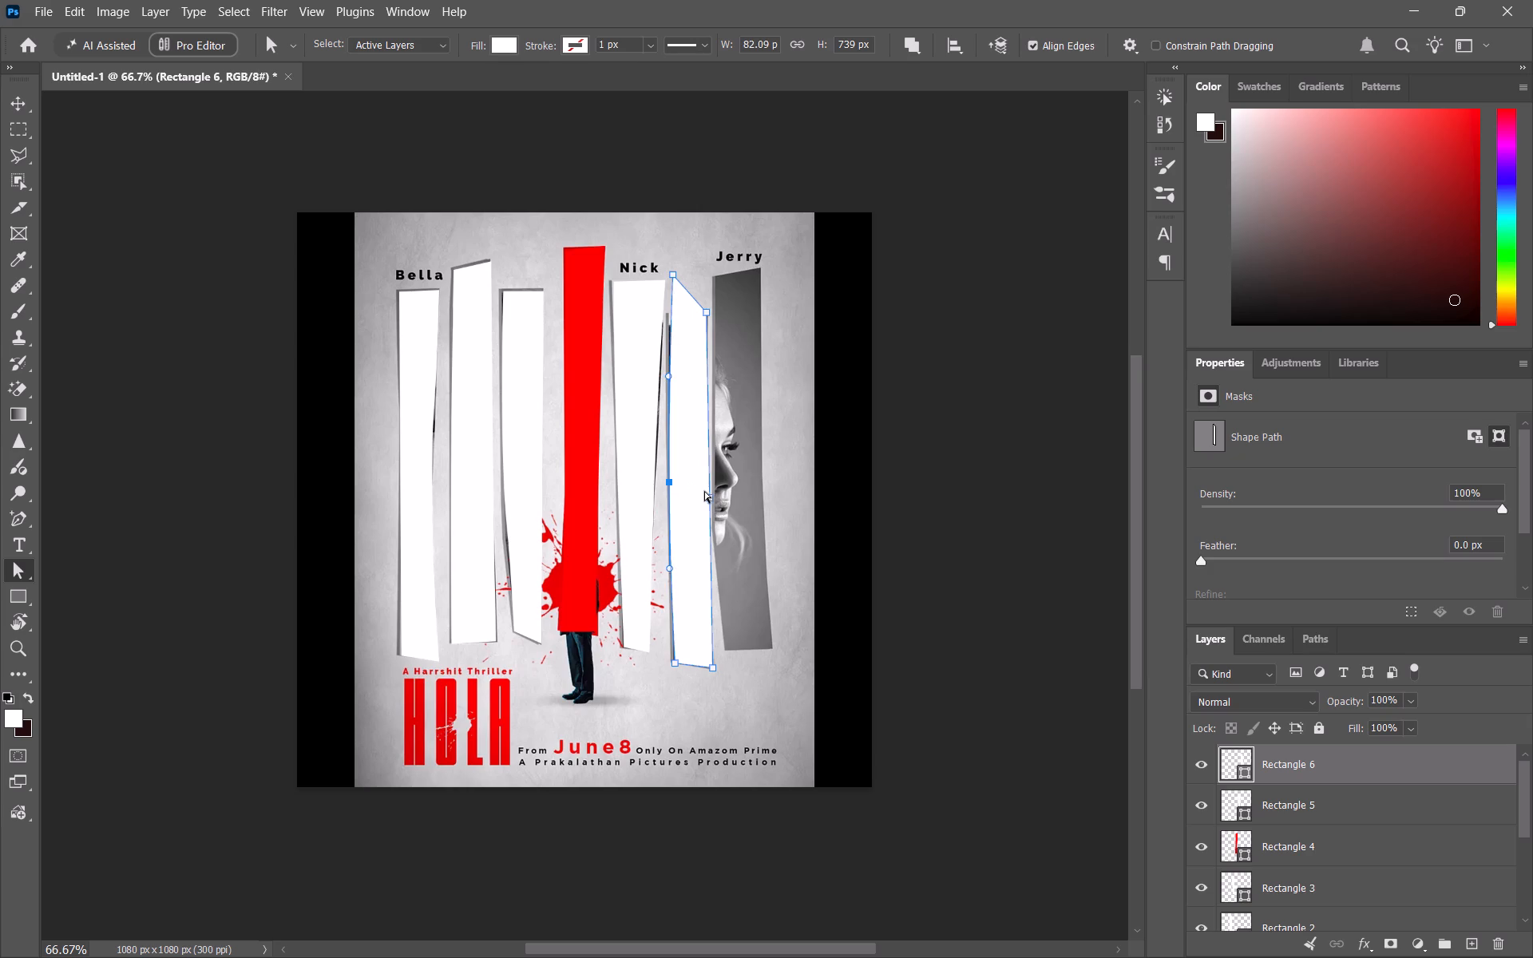
Adjust the sixth shape's right-edge midpoint and bottom-right corner to fit the poster strip's right edge, and deselect the shape.
{"action": "left_click_drag", "start_coordinate": [708, 497], "coordinate": [699, 489]}
{"action": "left_click_drag", "start_coordinate": [698, 488], "coordinate": [703, 487]}
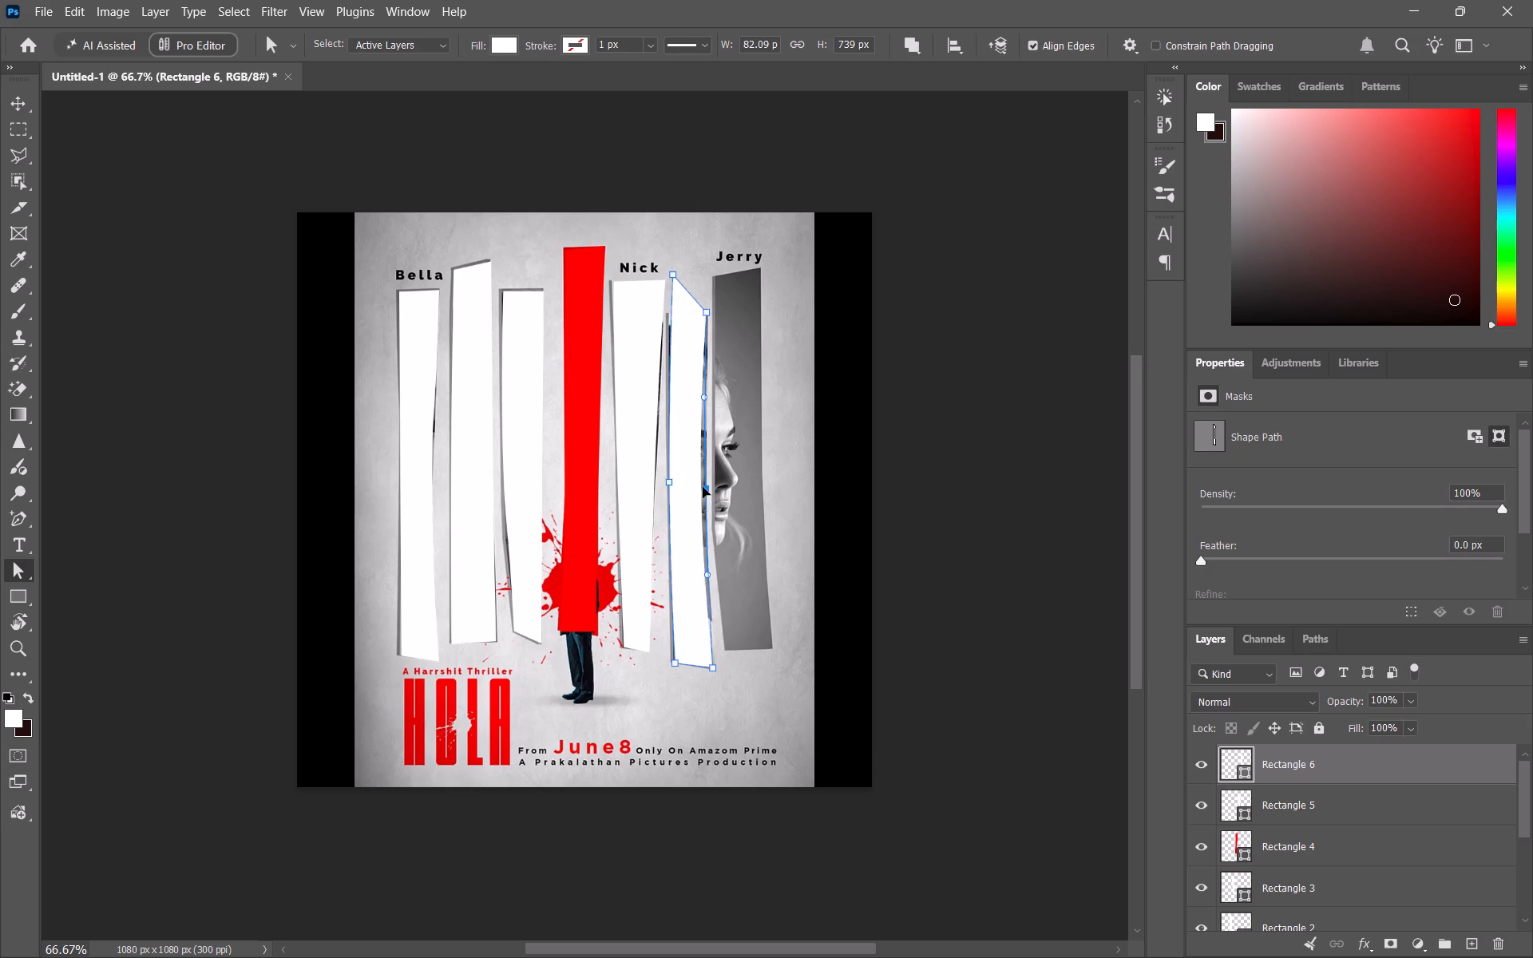
{"action": "left_click_drag", "start_coordinate": [703, 487], "coordinate": [683, 486]}
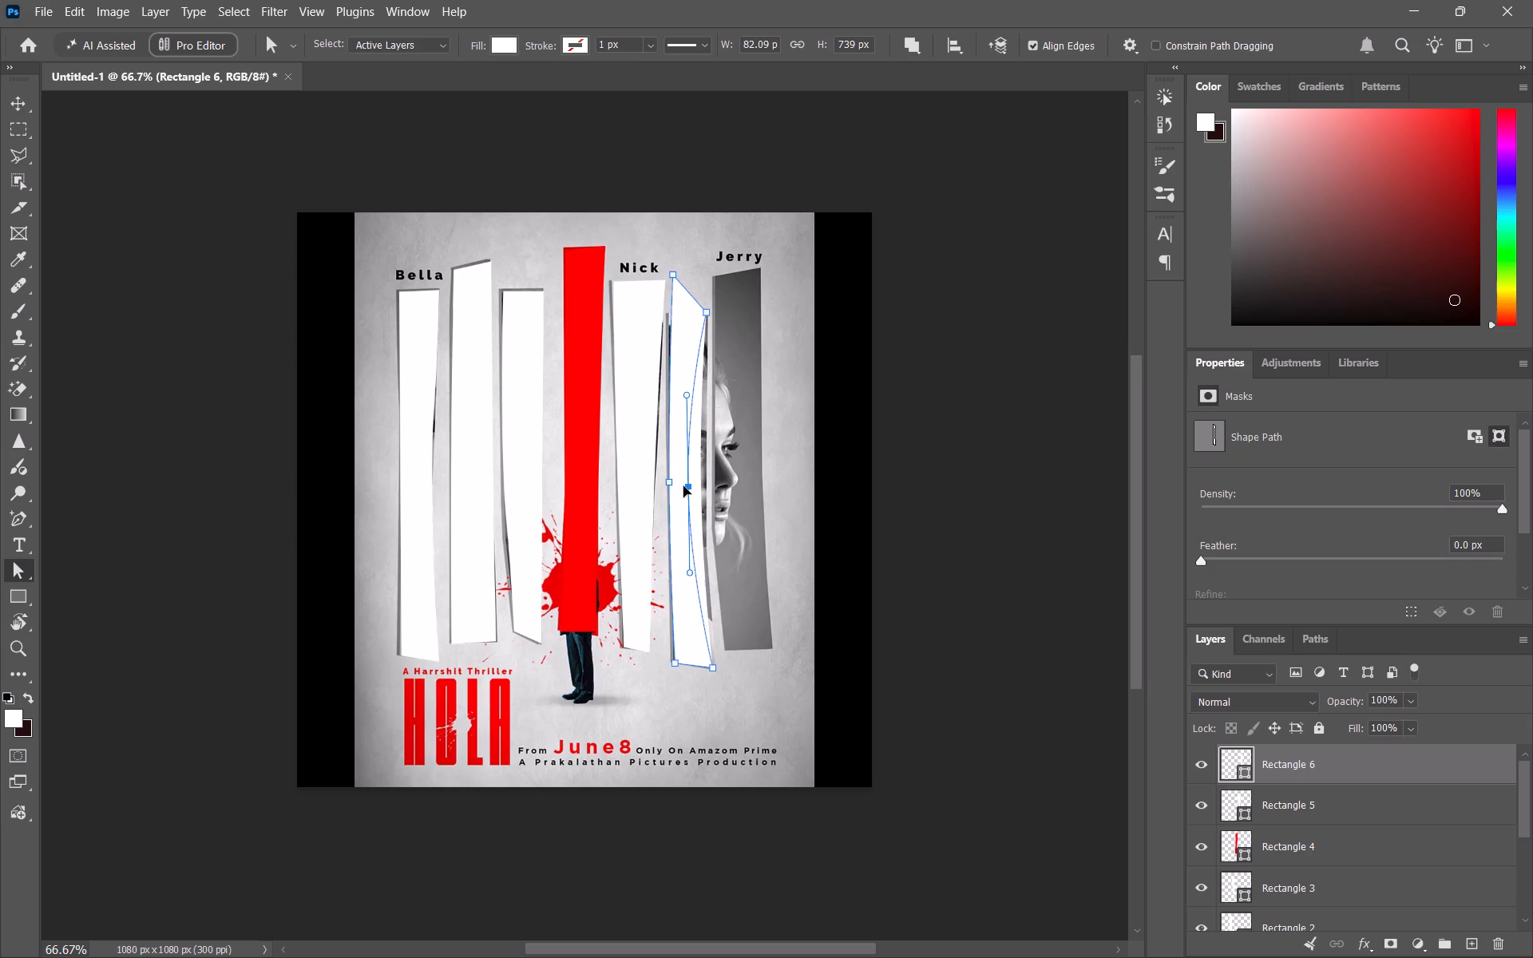
{"action": "left_click_drag", "start_coordinate": [683, 486], "coordinate": [685, 489]}
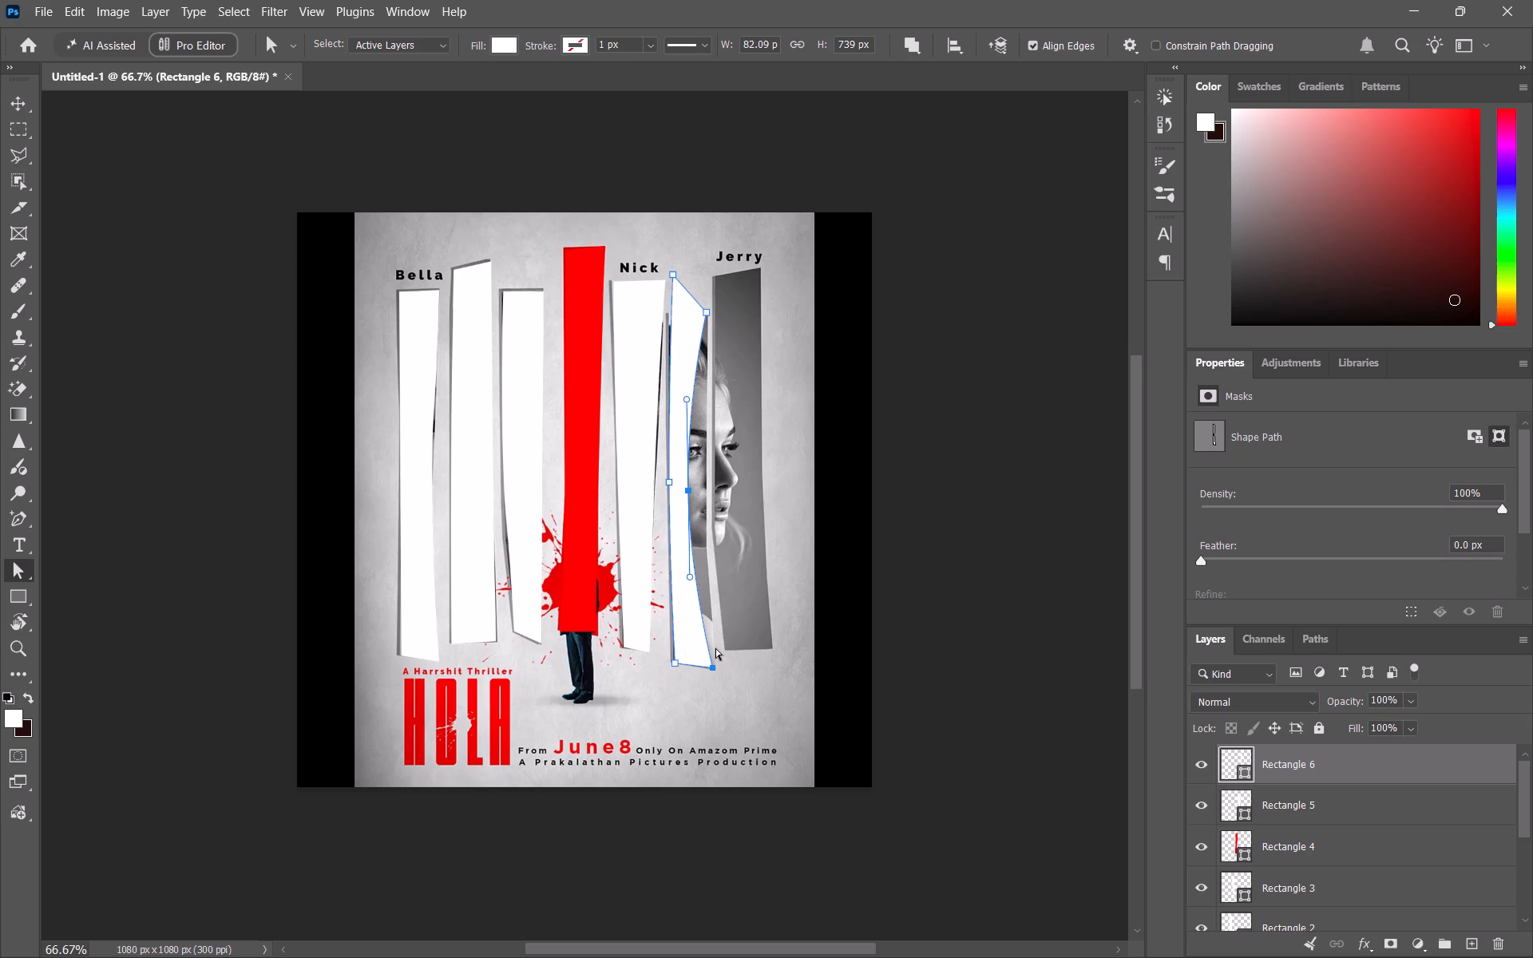
{"action": "left_click_drag", "start_coordinate": [710, 666], "coordinate": [695, 645]}
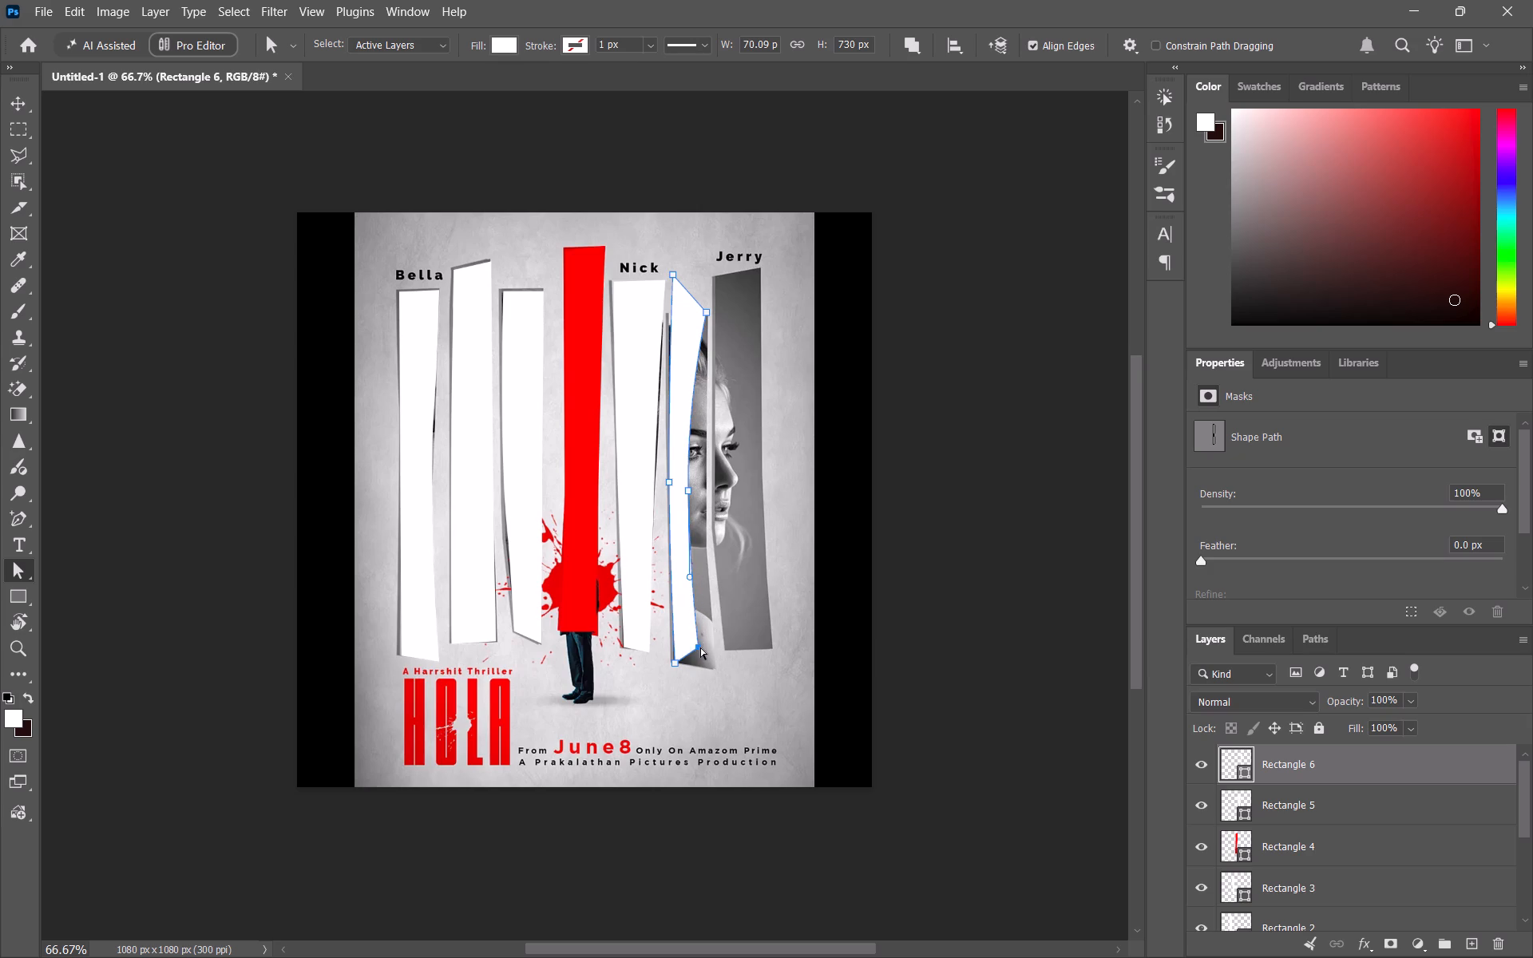
{"action": "left_click_drag", "start_coordinate": [698, 644], "coordinate": [715, 667]}
{"action": "left_click_drag", "start_coordinate": [715, 667], "coordinate": [717, 667]}
{"action": "left_click_drag", "start_coordinate": [688, 490], "coordinate": [695, 496]}
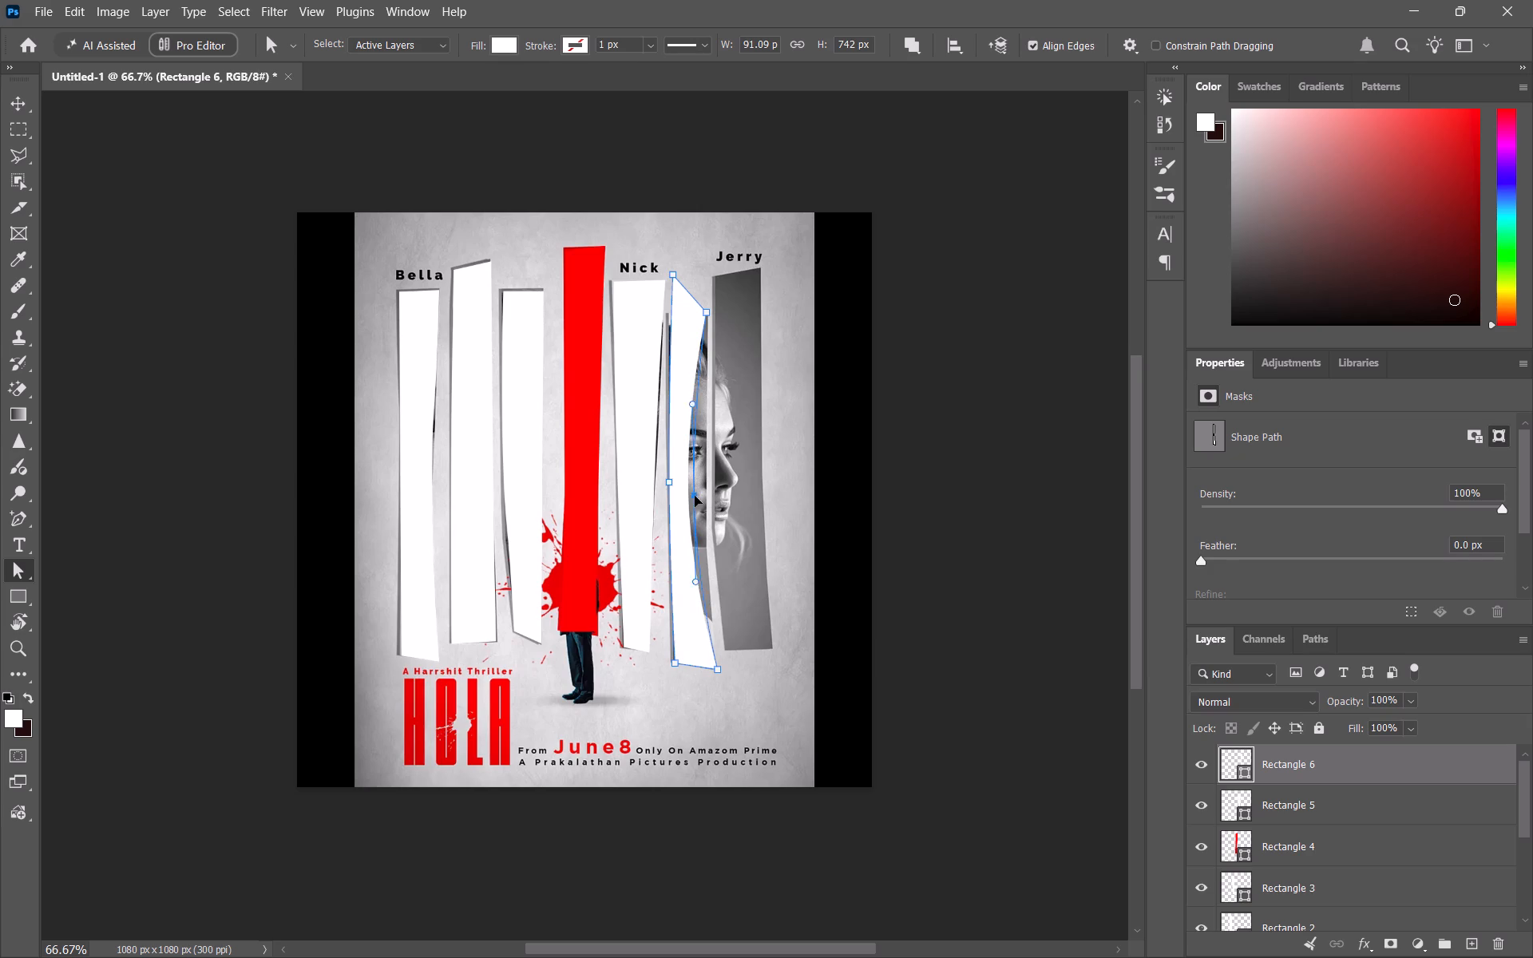
{"action": "left_click_drag", "start_coordinate": [695, 496], "coordinate": [709, 489]}
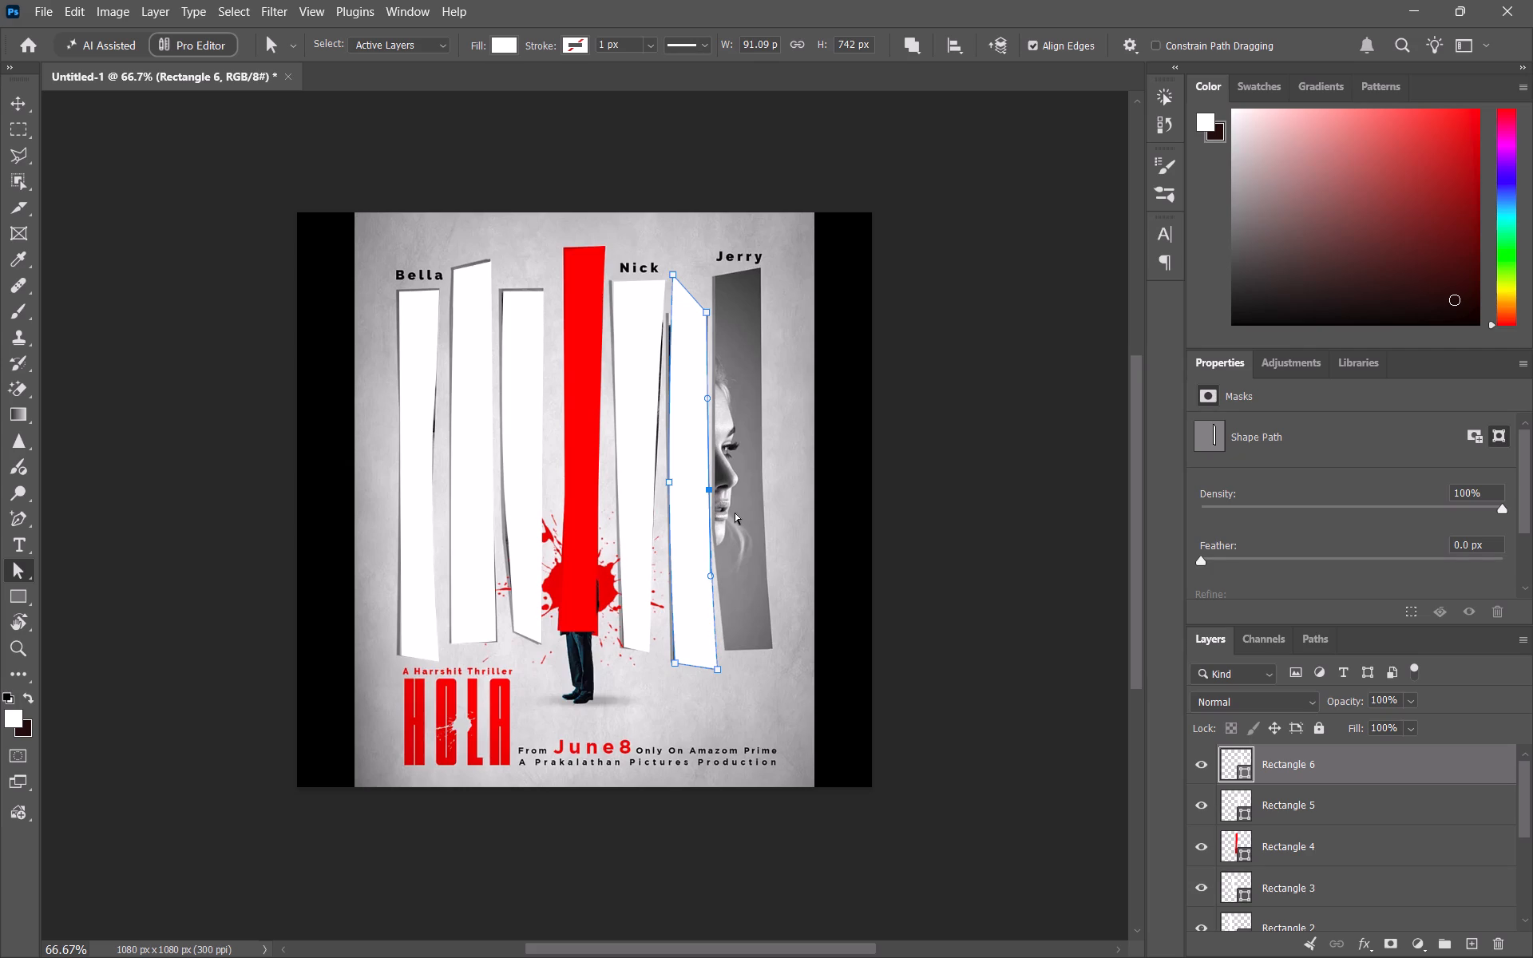
{"action": "left_click", "coordinate": [10, 101]}
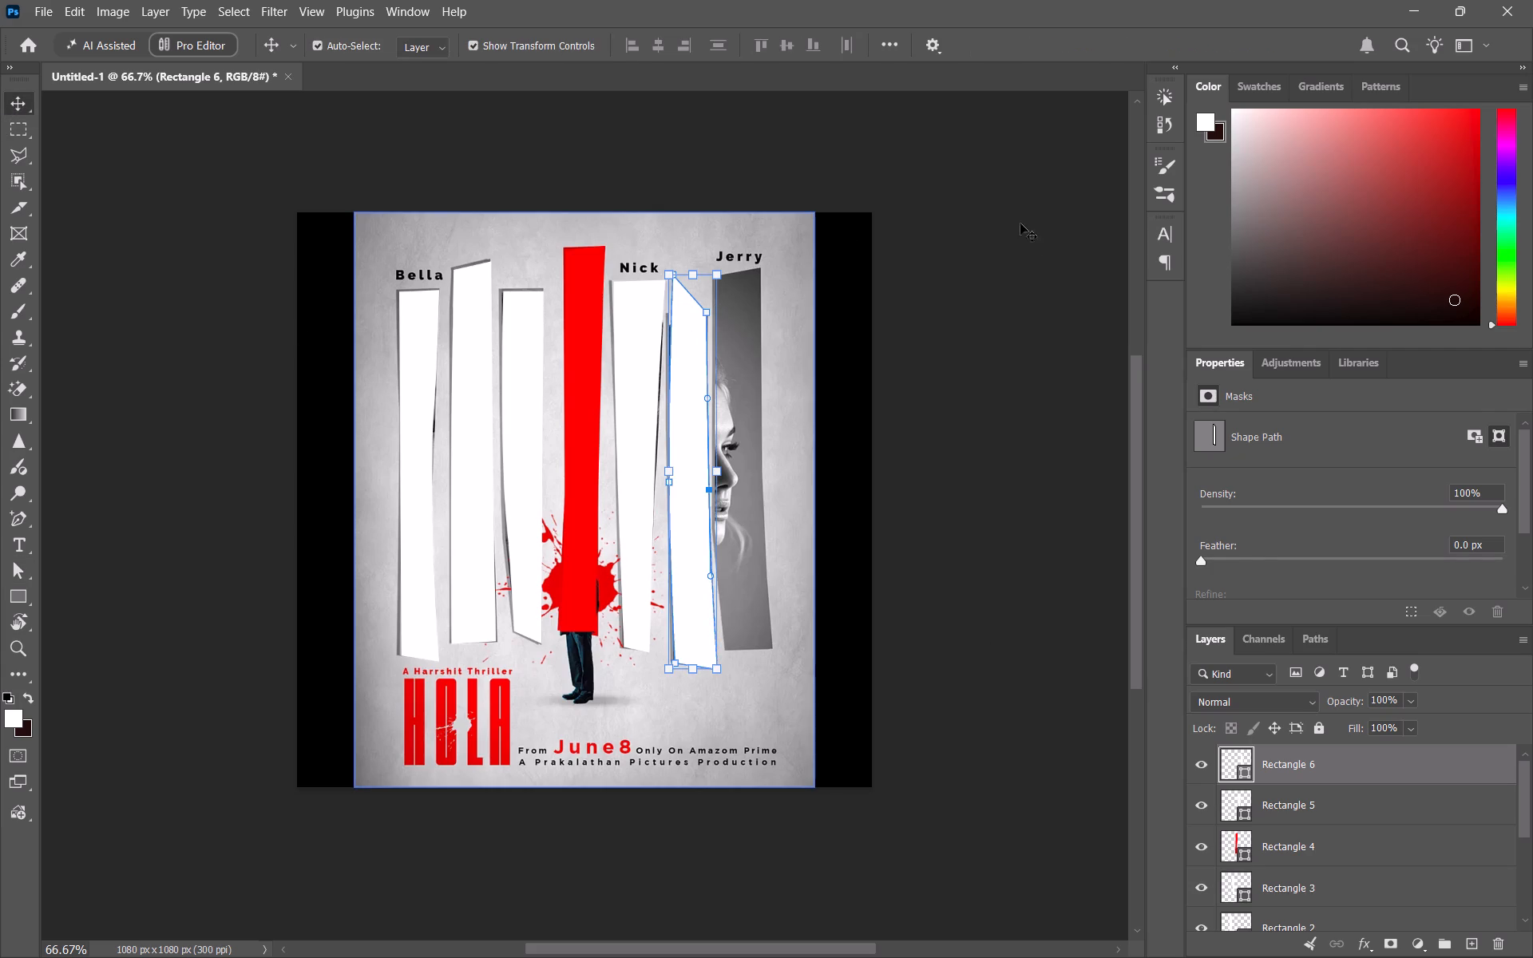
{"action": "left_click", "coordinate": [1028, 242]}
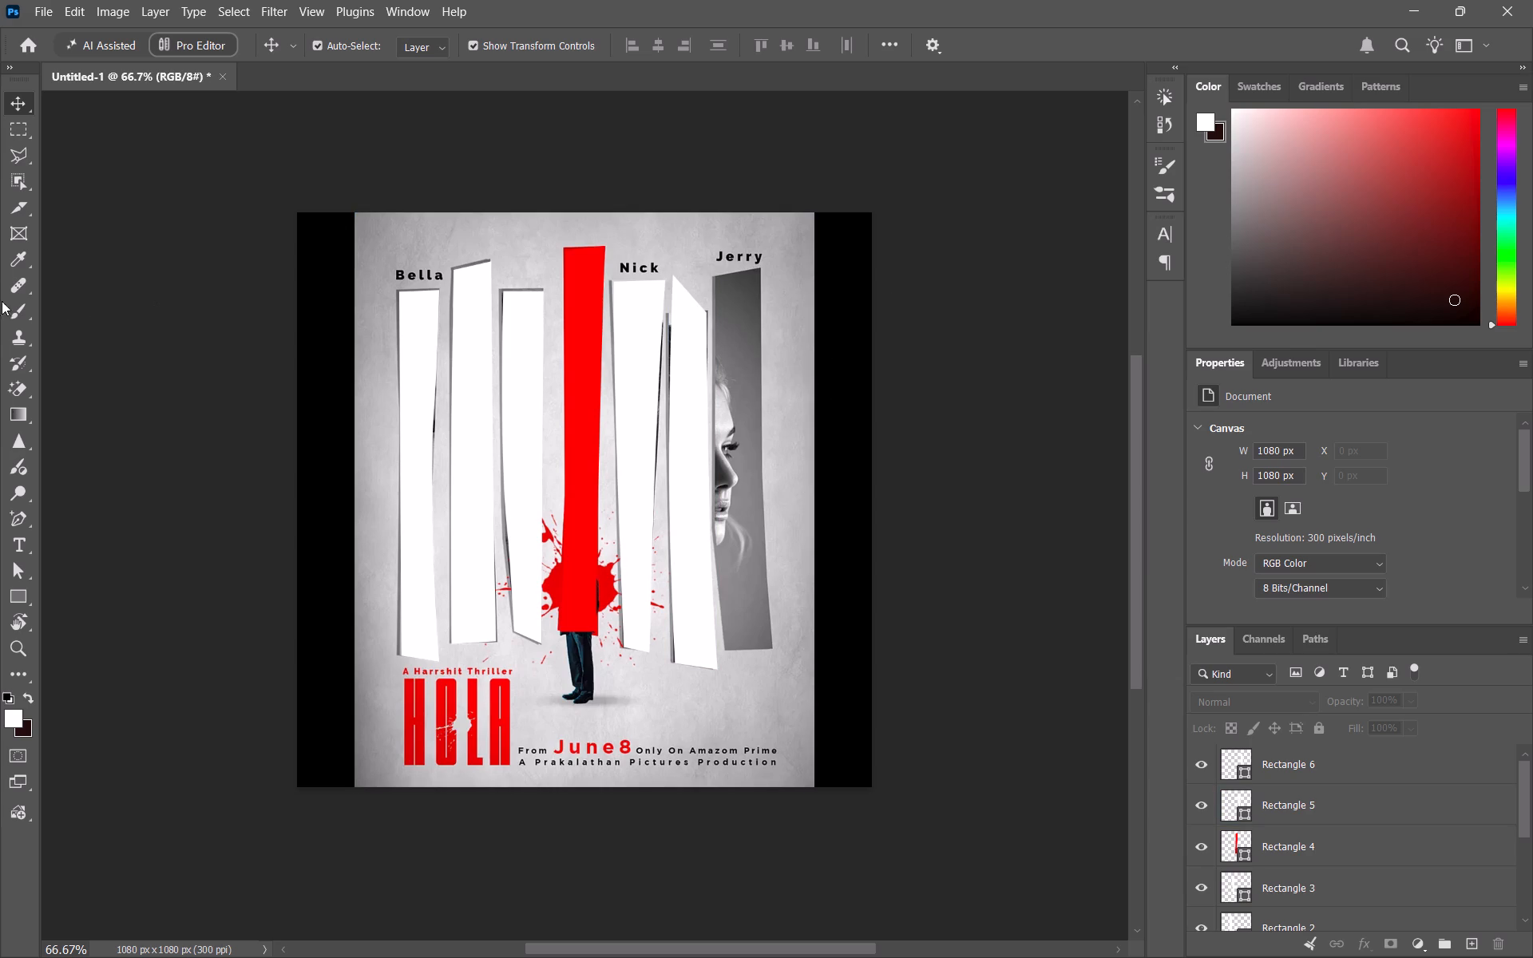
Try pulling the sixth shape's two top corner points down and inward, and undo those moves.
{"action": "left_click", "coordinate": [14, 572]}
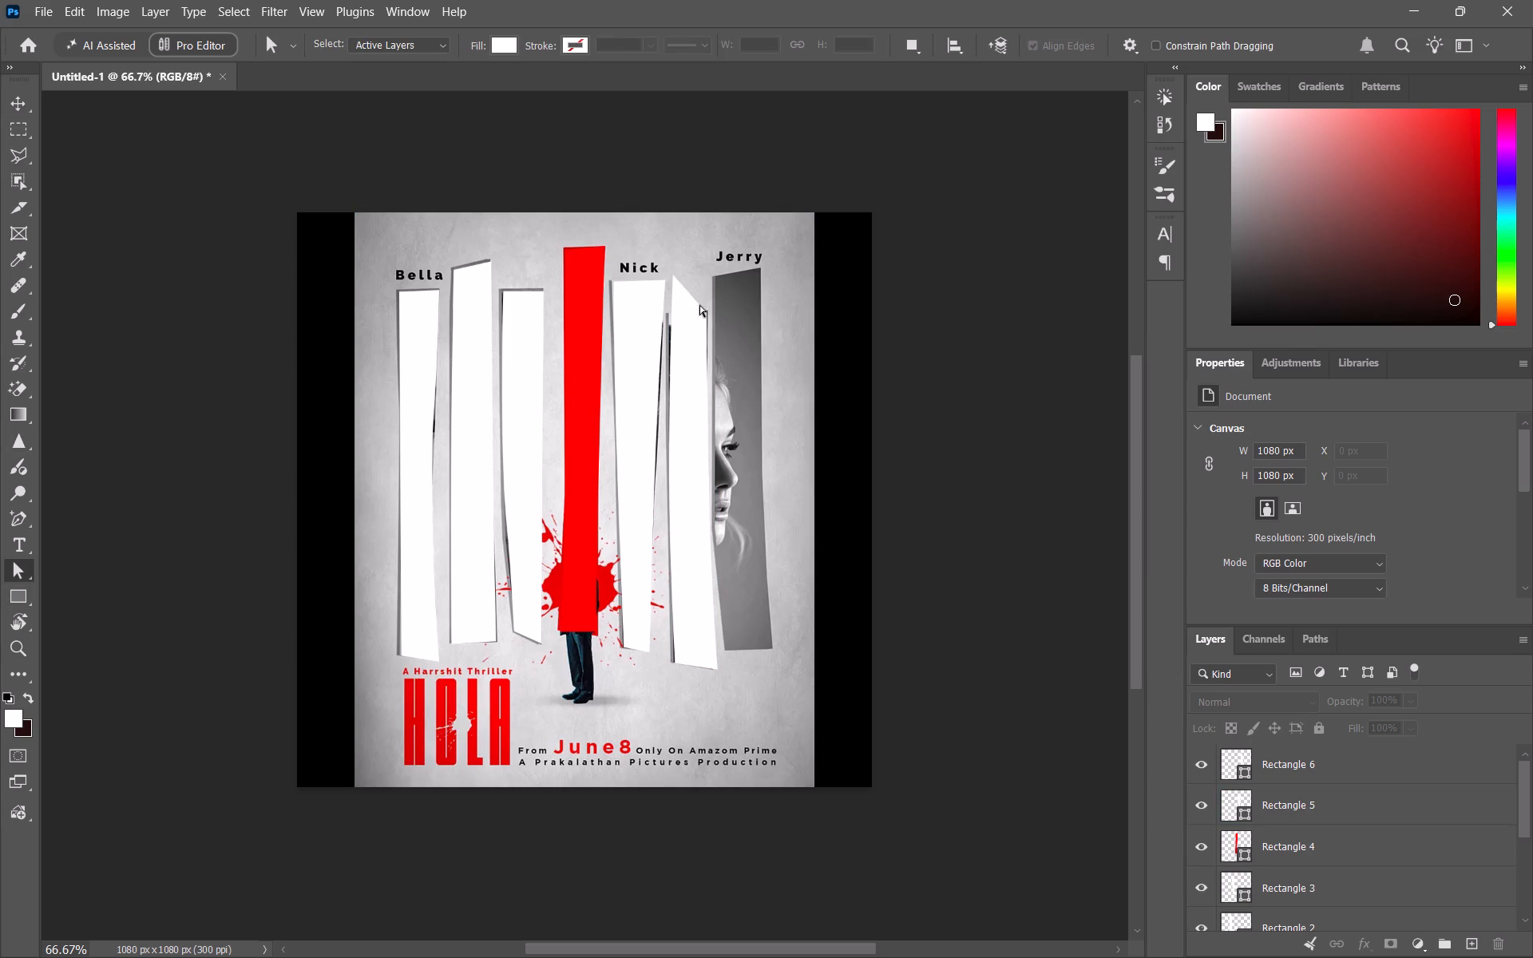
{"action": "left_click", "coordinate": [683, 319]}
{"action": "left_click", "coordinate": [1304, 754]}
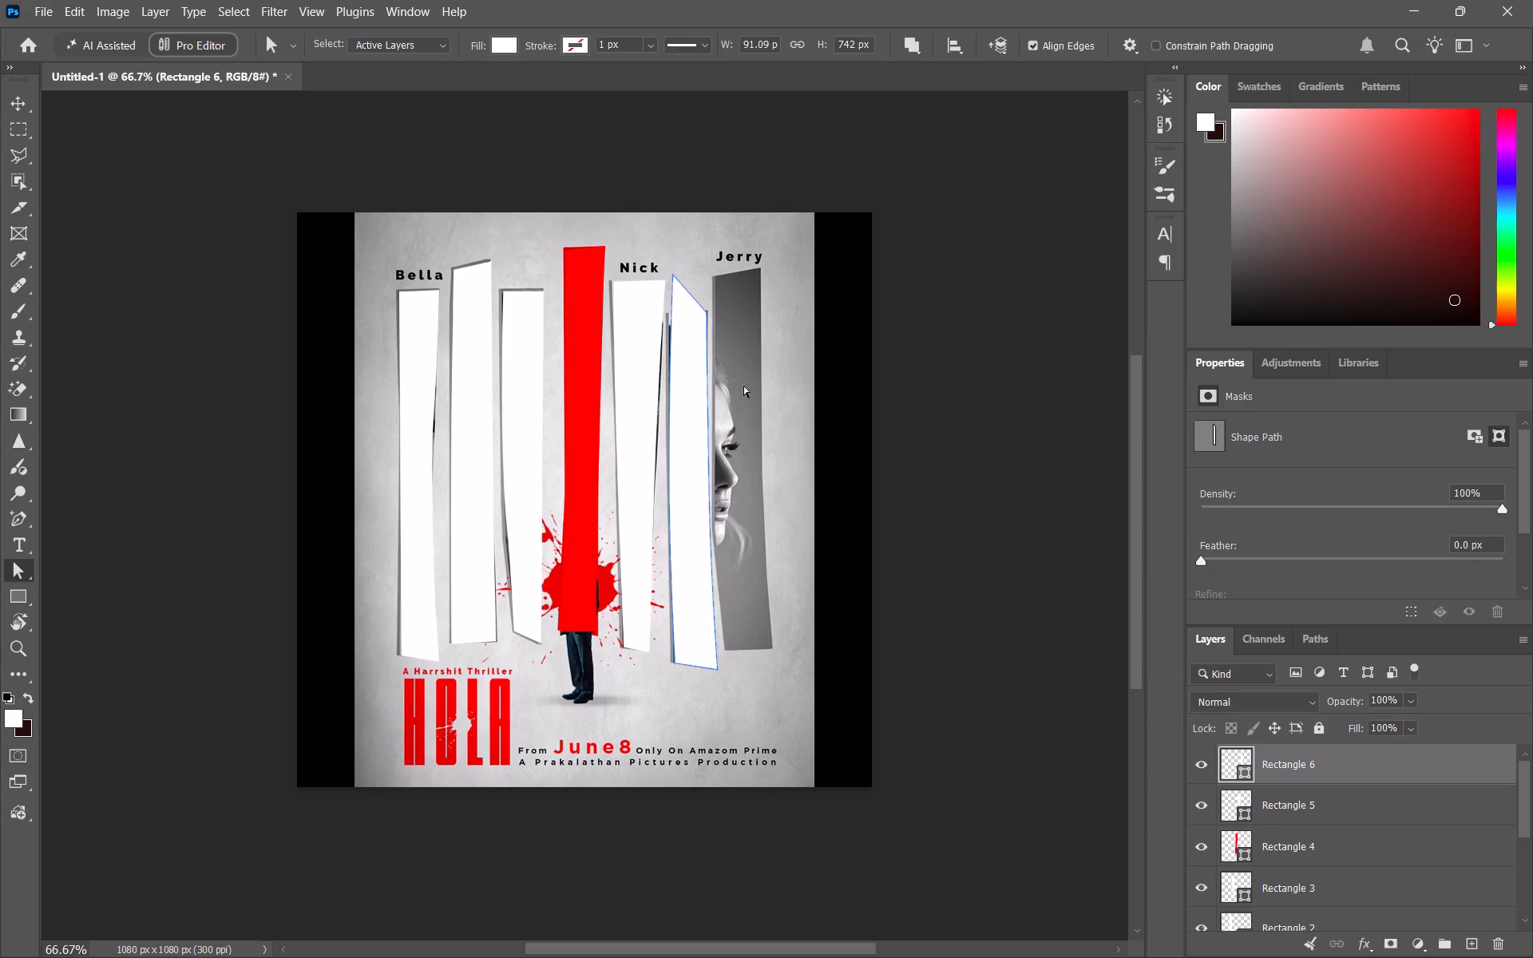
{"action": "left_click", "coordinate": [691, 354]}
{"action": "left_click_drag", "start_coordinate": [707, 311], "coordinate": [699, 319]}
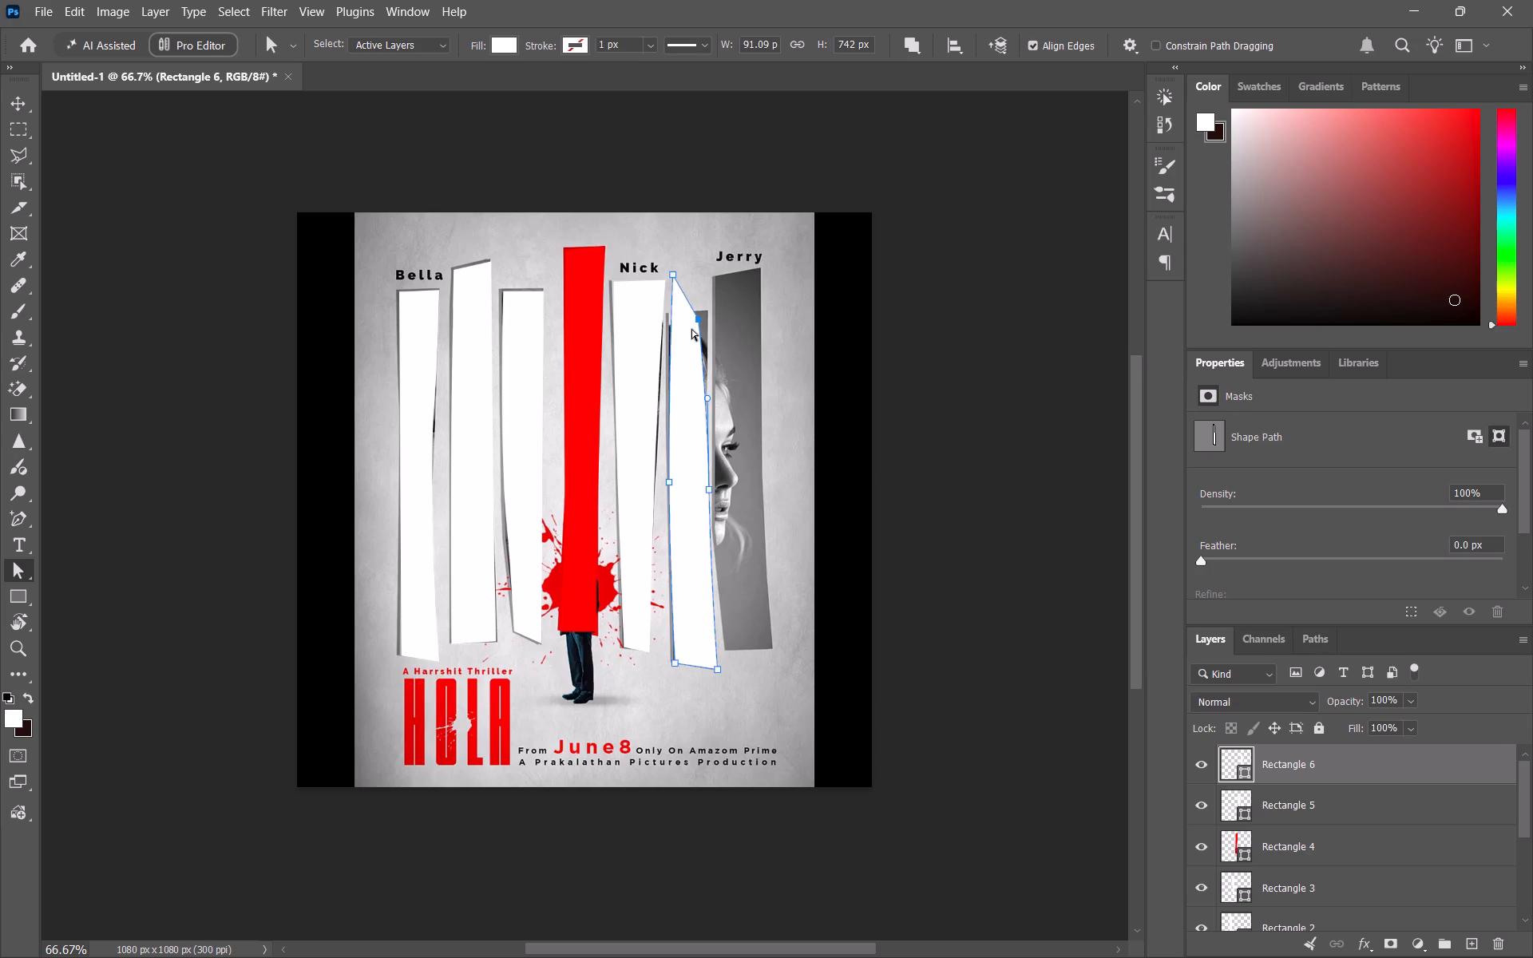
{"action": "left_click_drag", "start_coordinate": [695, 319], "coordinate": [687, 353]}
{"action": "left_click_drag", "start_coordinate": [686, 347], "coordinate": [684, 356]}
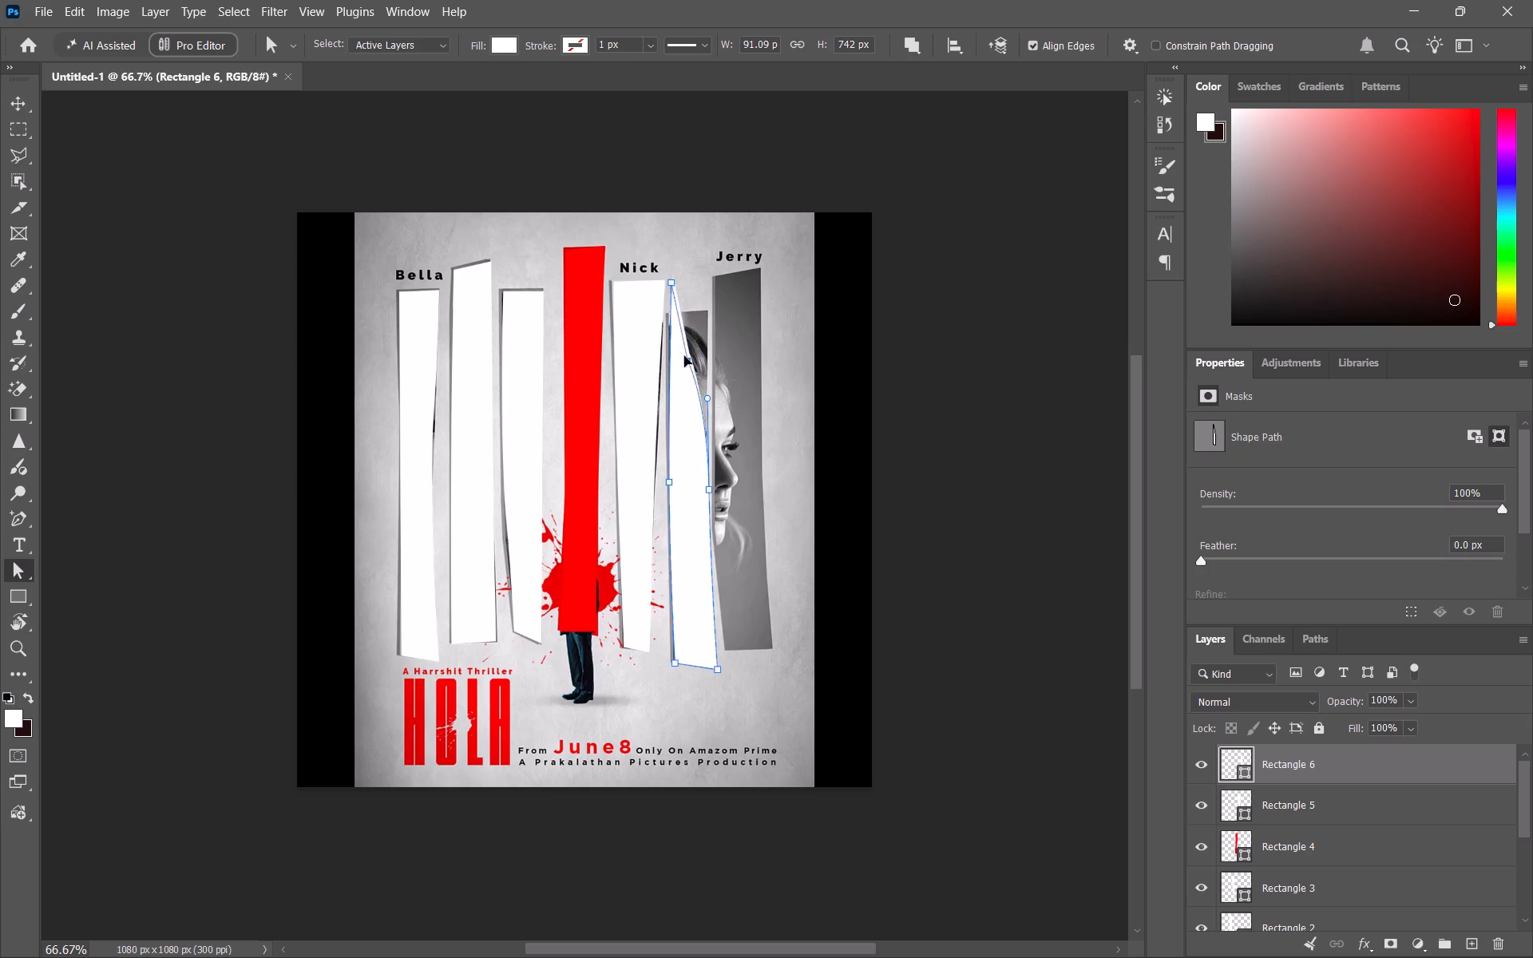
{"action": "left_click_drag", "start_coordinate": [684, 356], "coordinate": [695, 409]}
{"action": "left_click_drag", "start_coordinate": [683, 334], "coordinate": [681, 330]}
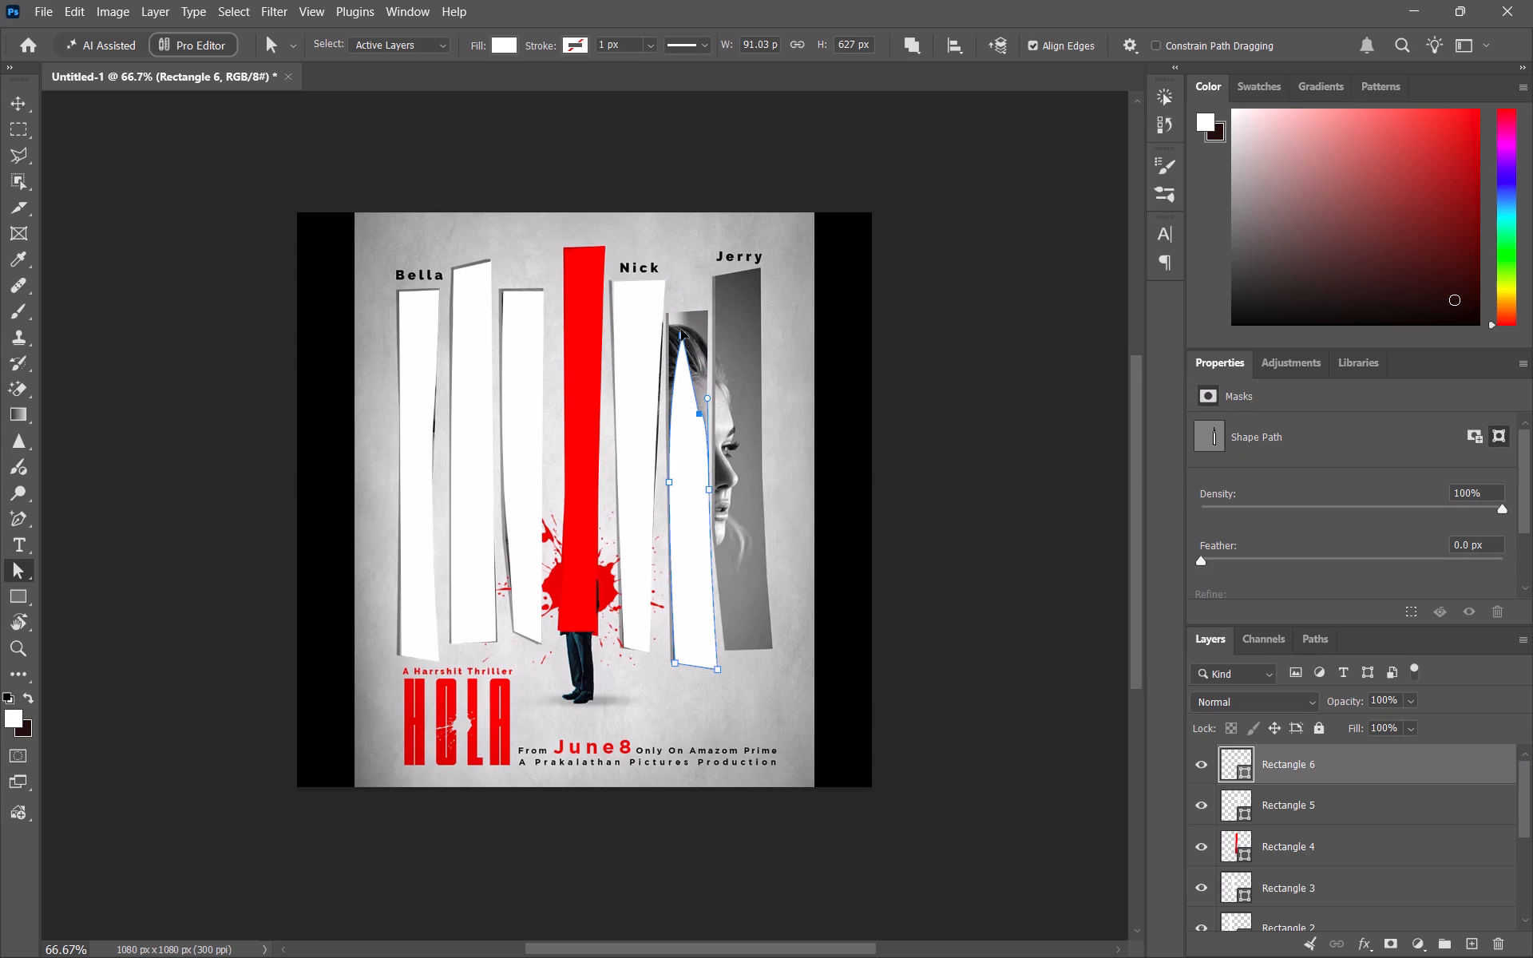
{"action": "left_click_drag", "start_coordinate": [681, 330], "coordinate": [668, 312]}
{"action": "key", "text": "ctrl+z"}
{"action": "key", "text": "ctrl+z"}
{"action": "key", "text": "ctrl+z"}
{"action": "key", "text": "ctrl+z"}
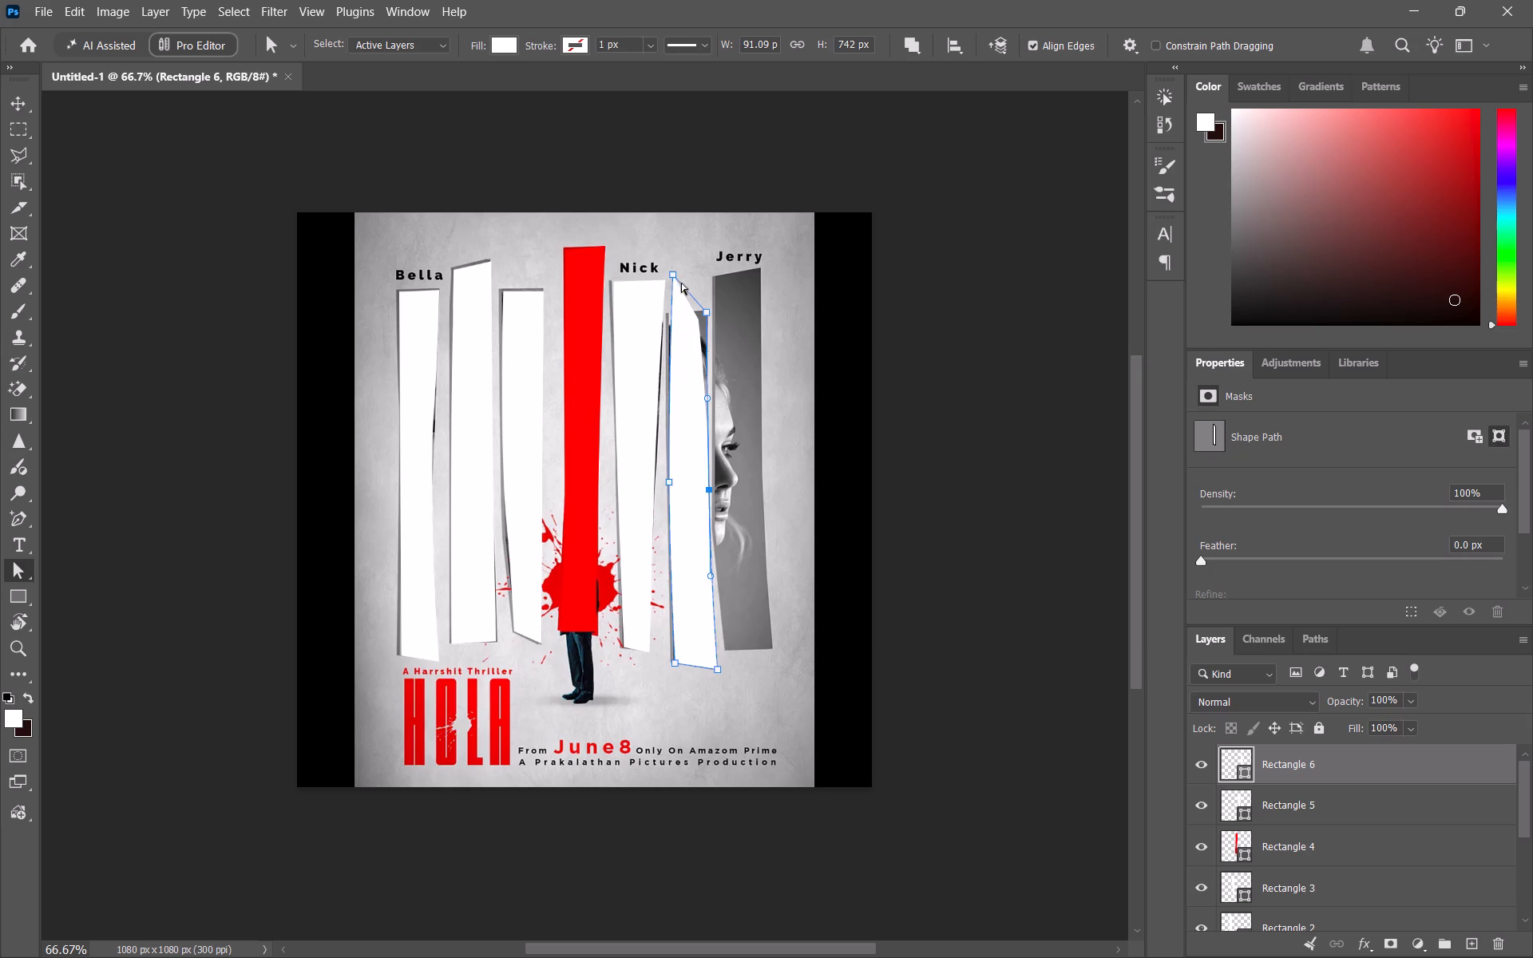
Move the sixth shape's top-left corner point down to the poster strip's upper-left corner.
{"action": "left_click_drag", "start_coordinate": [675, 272], "coordinate": [670, 314]}
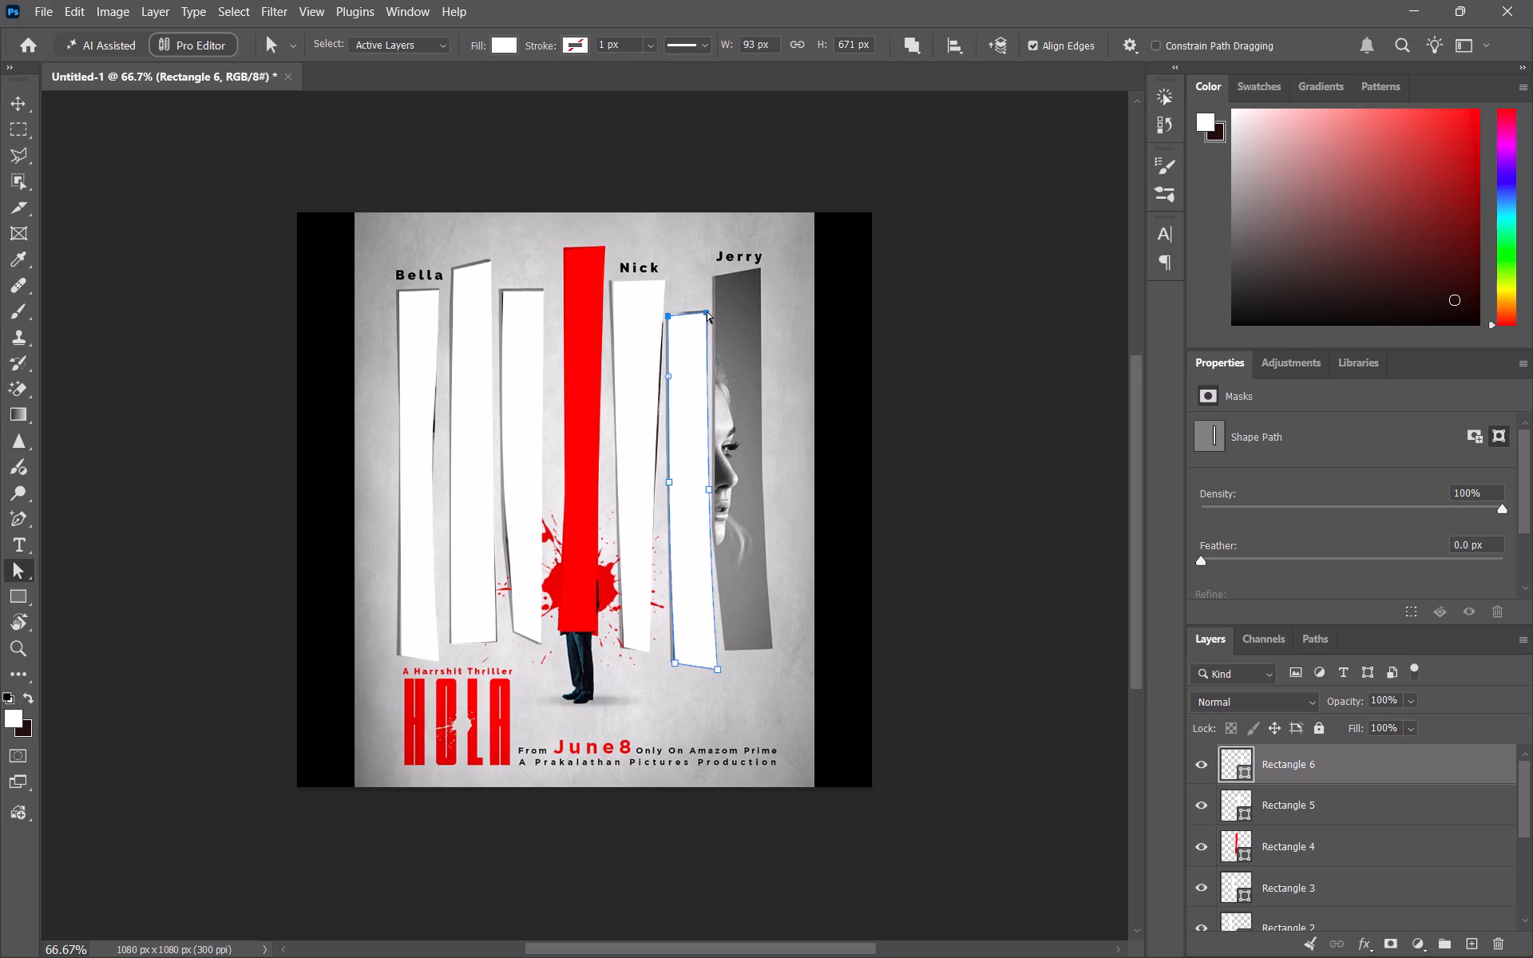
{"action": "left_click", "coordinate": [667, 316]}
Toggle the Rectangle 6 layer's visibility to compare the sixth shape with the poster strip beneath it.
{"action": "left_click", "coordinate": [20, 100]}
{"action": "left_click", "coordinate": [1198, 769]}
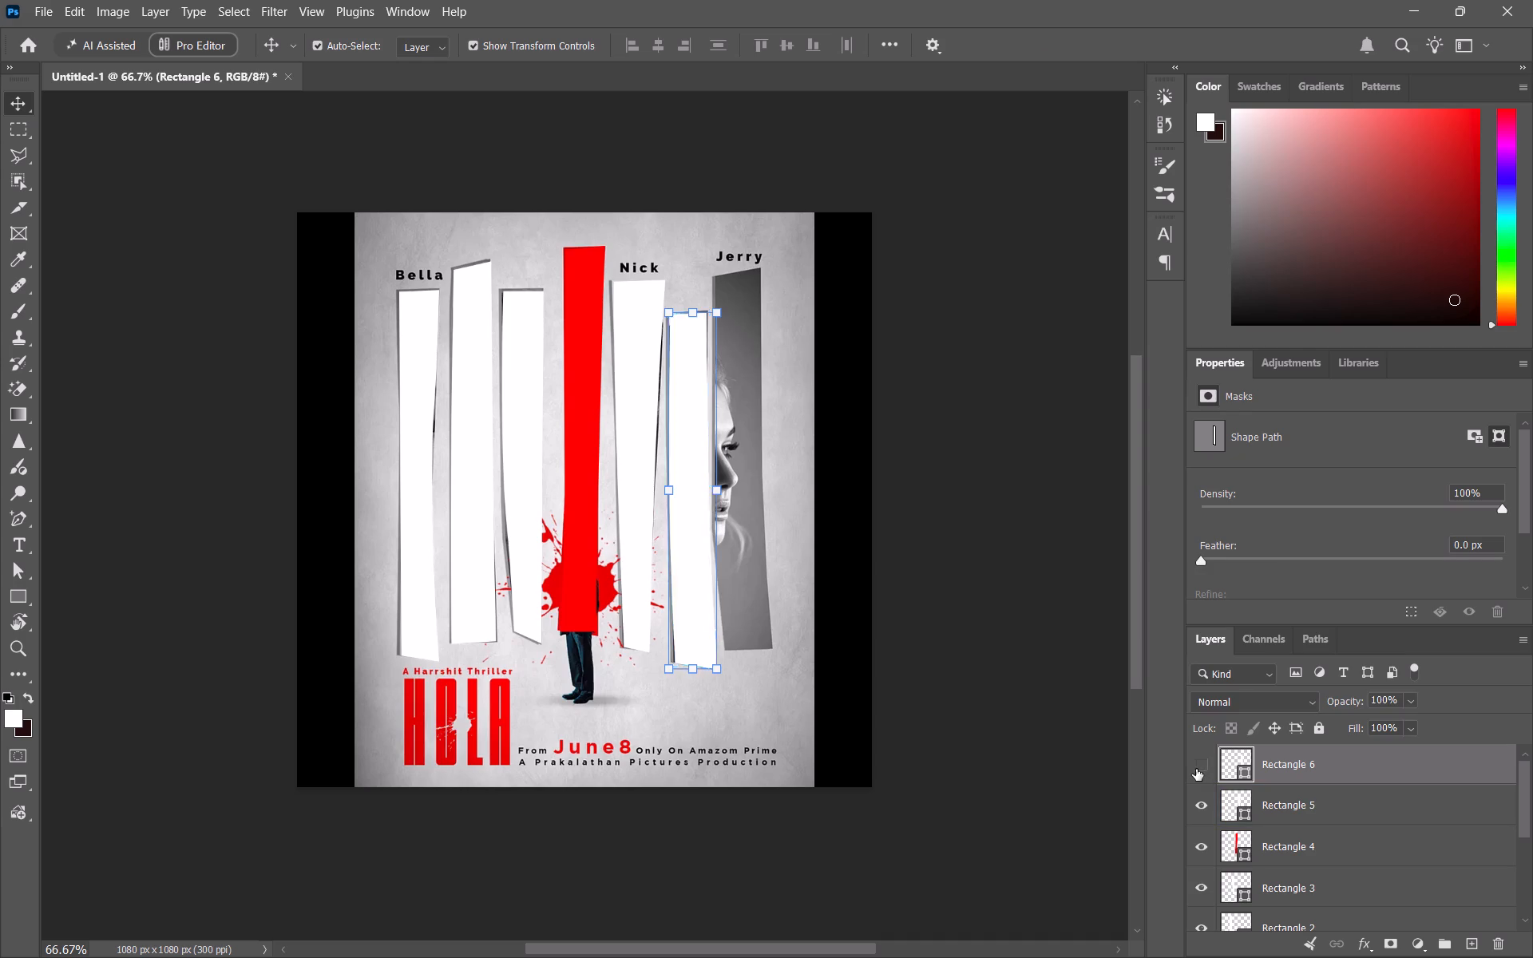
{"action": "left_click", "coordinate": [1196, 769]}
{"action": "left_click", "coordinate": [1196, 769]}
{"action": "left_click", "coordinate": [1196, 769]}
{"action": "left_click", "coordinate": [1198, 768]}
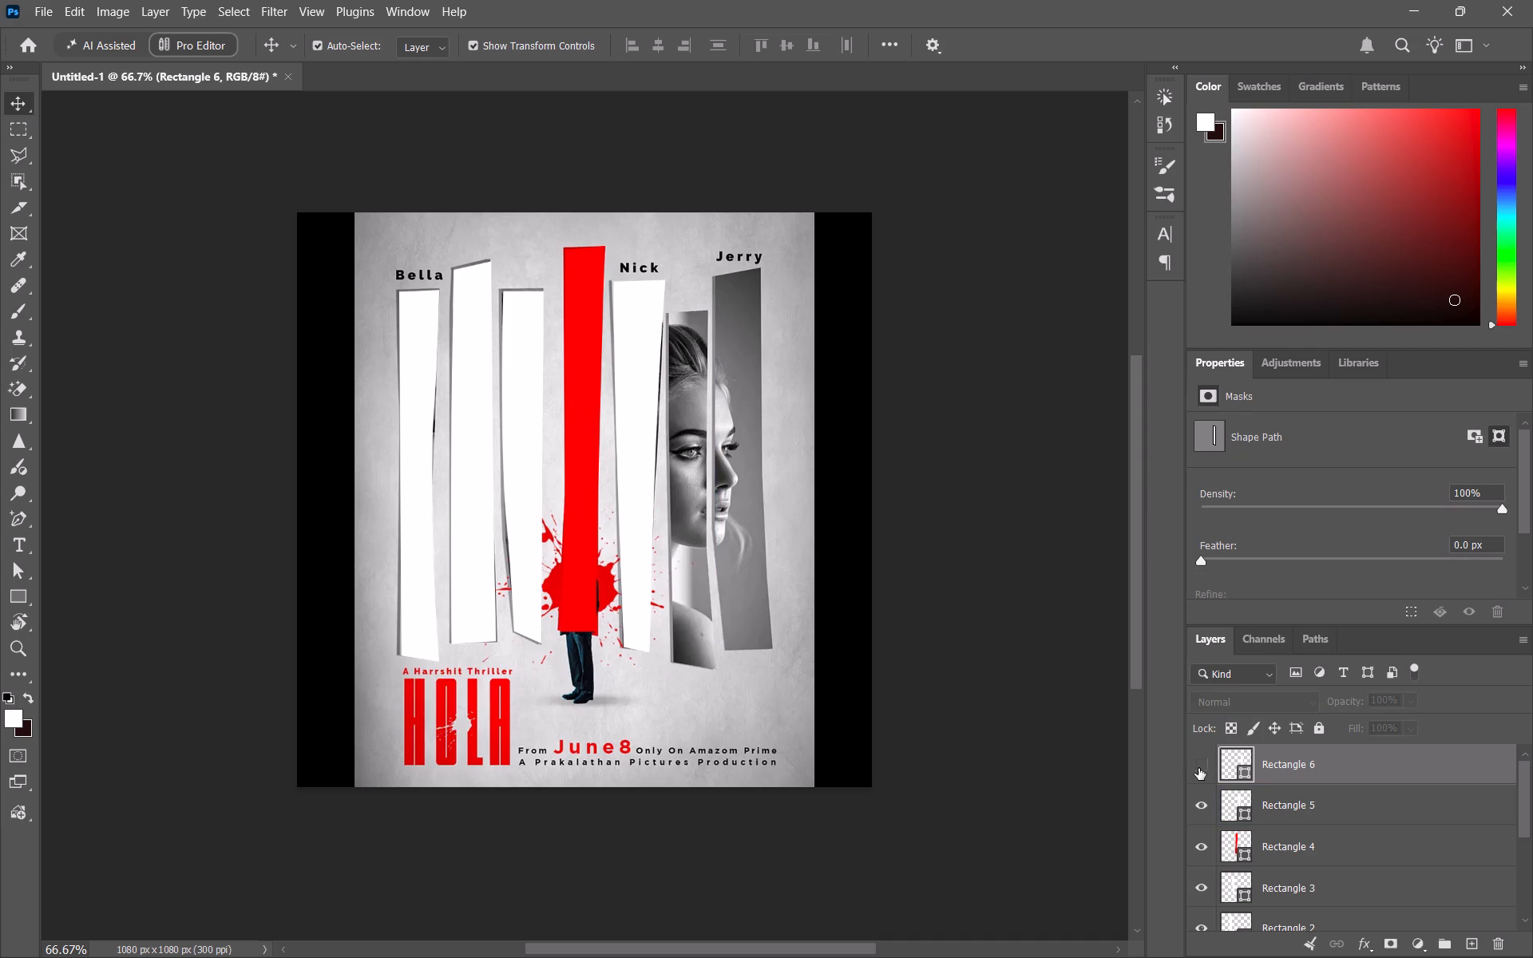
{"action": "left_click", "coordinate": [1198, 768]}
{"action": "left_click", "coordinate": [1041, 752]}
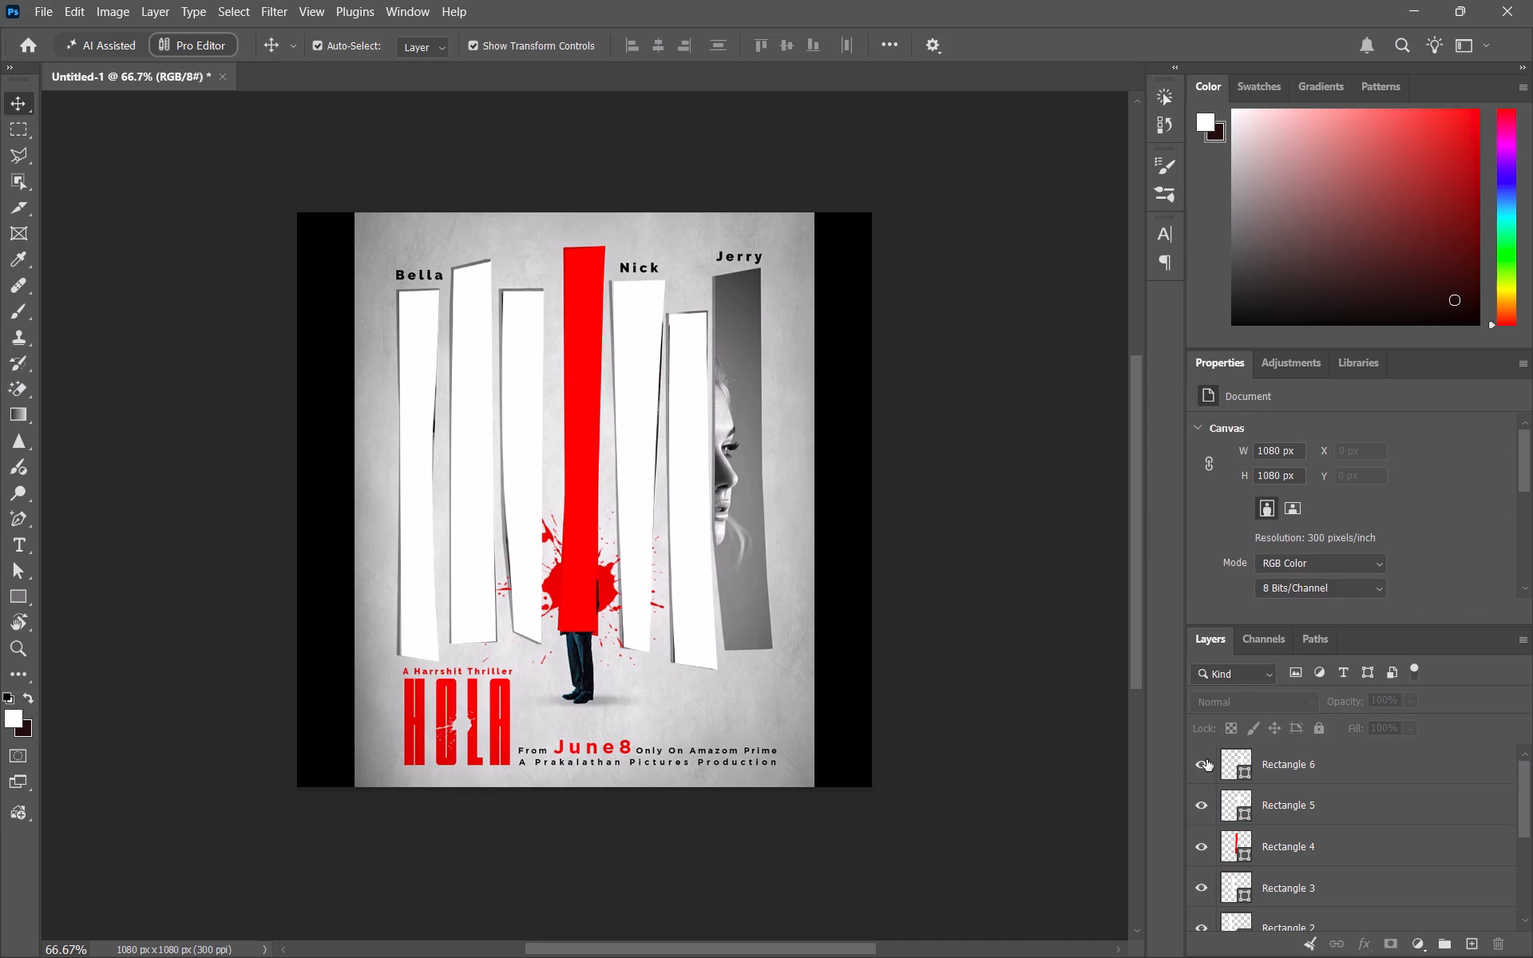
{"action": "left_click", "coordinate": [1207, 767]}
{"action": "left_click", "coordinate": [1207, 767]}
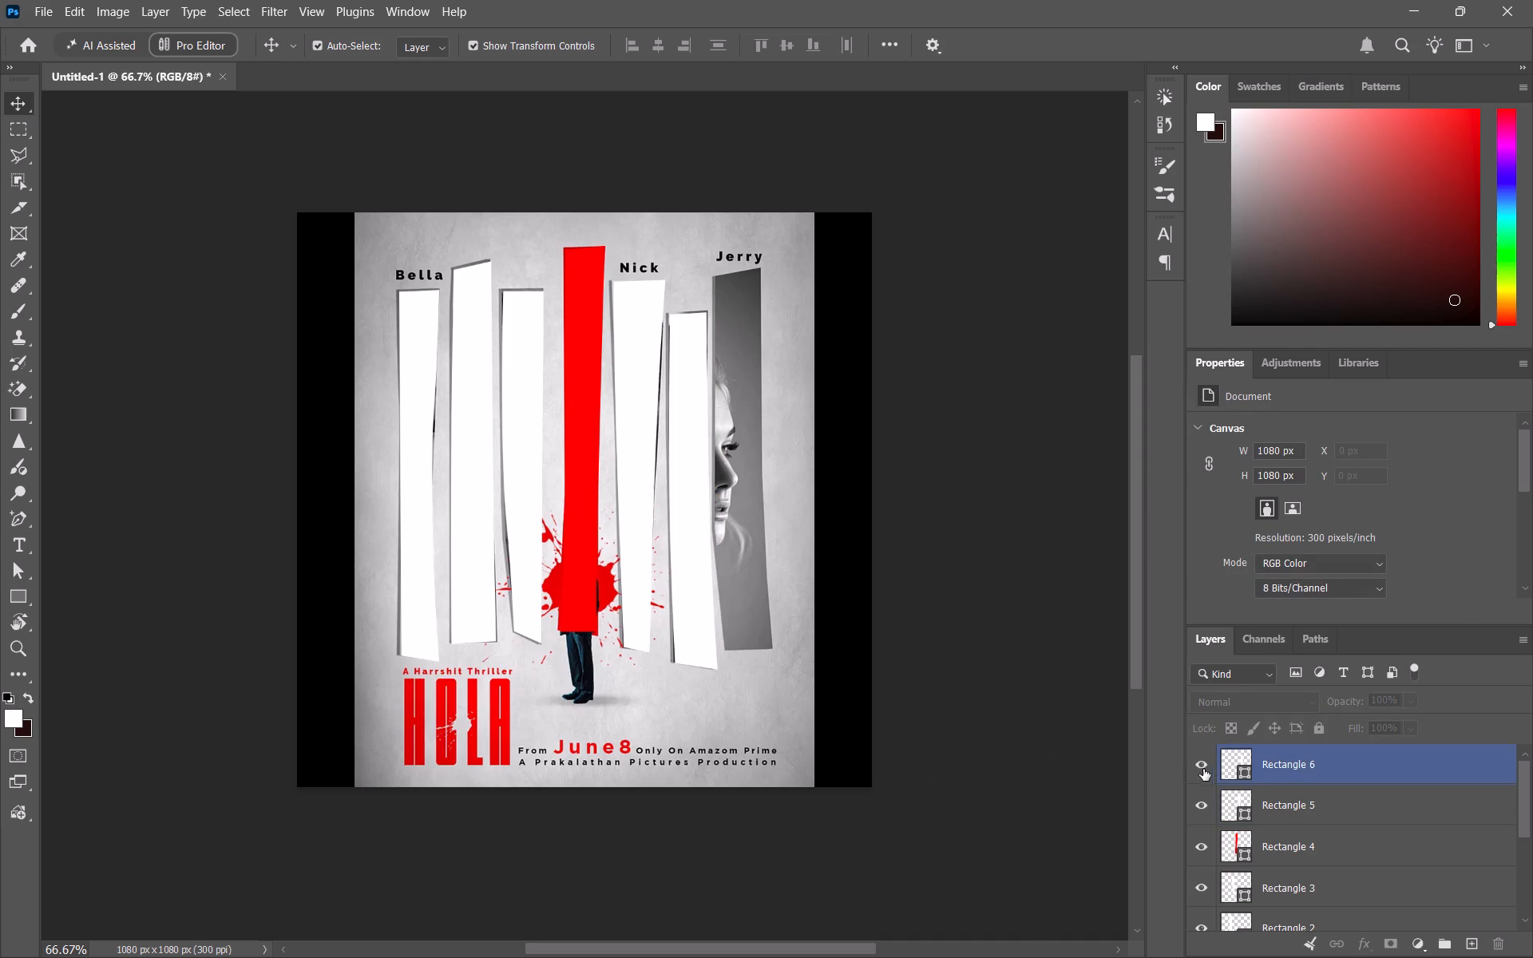
Reselect the Rectangle 6 shape and fine-tune its bottom-left corner point.
{"action": "left_click", "coordinate": [10, 572]}
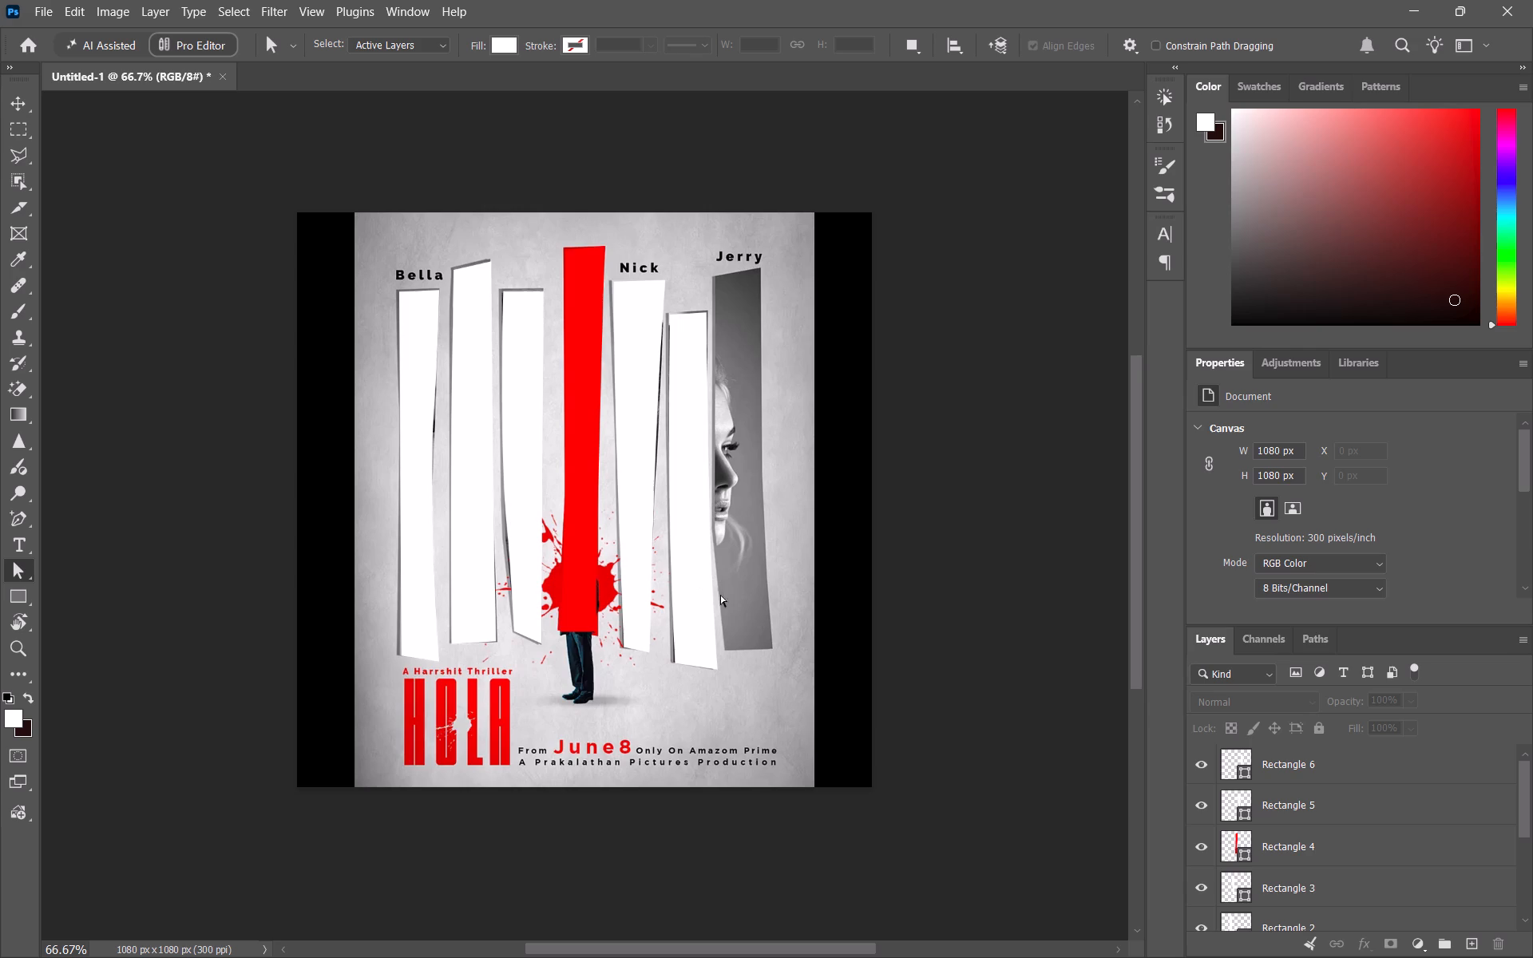
{"action": "left_click", "coordinate": [1301, 764]}
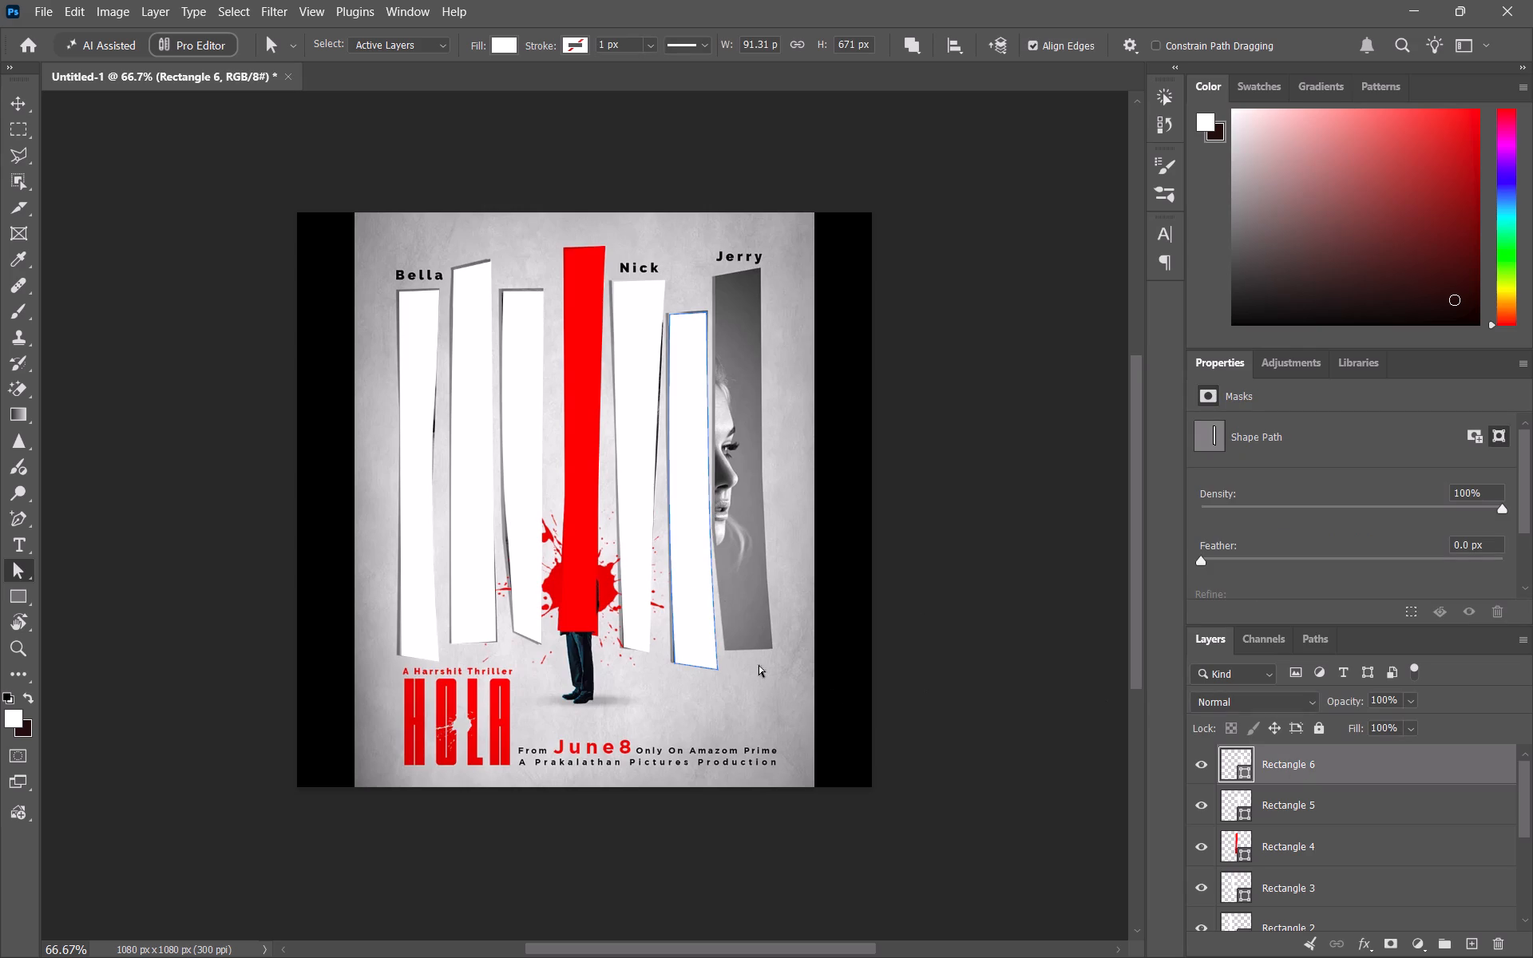
{"action": "left_click", "coordinate": [695, 633]}
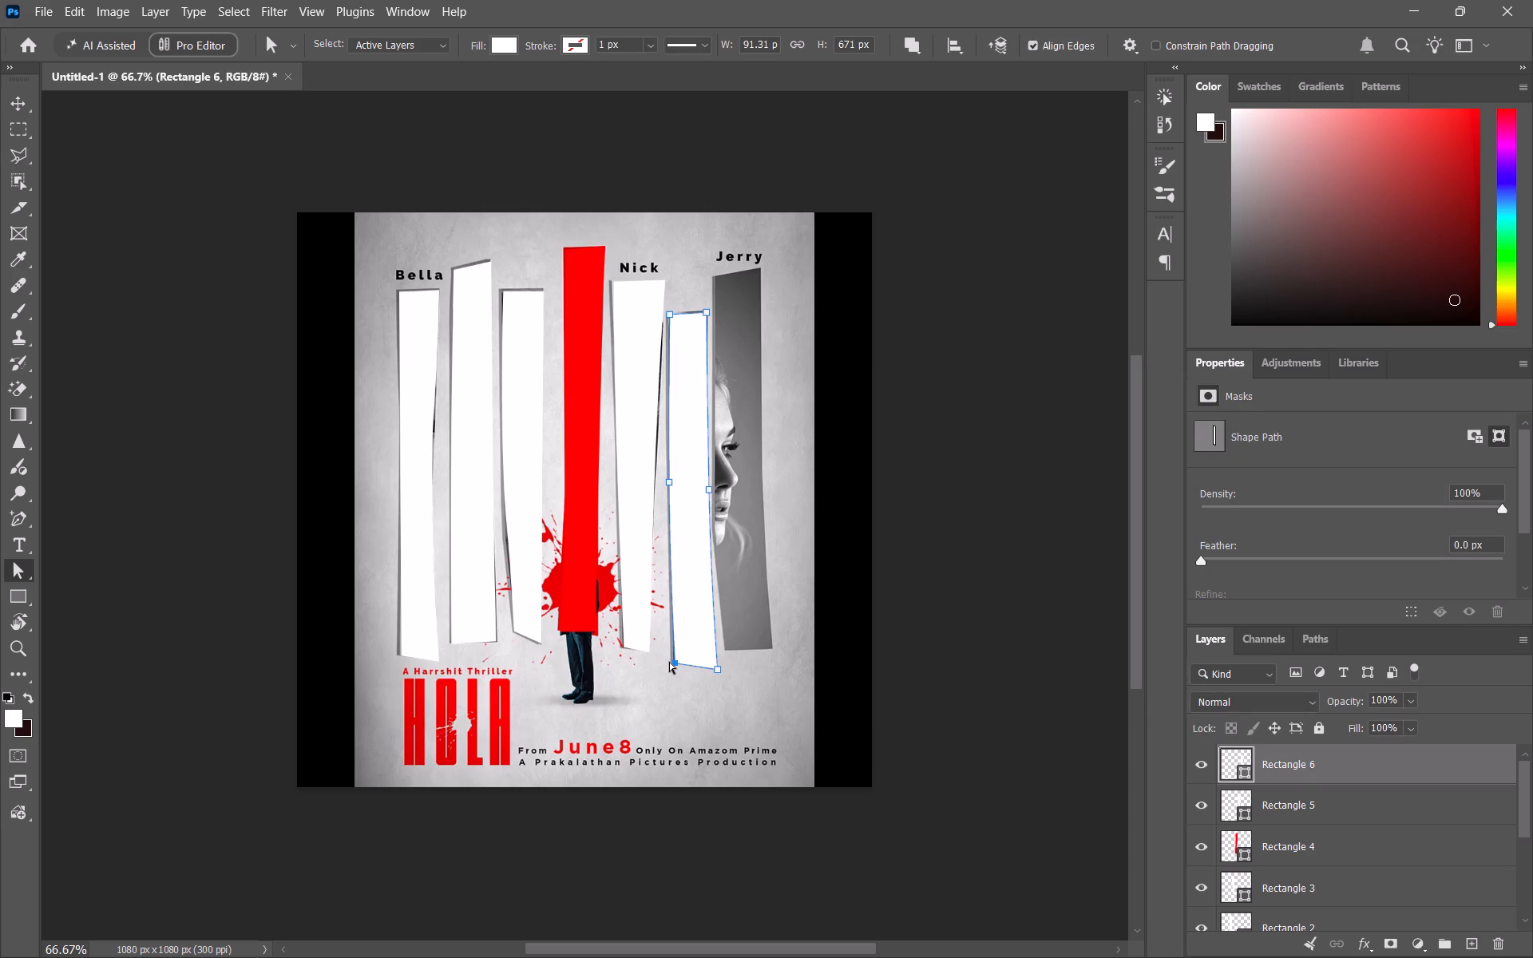
{"action": "left_click", "coordinate": [673, 661]}
Draw a white rectangle about 118 × 710 px over the seventh strip, below the Jerry label.
{"action": "left_click", "coordinate": [19, 605]}
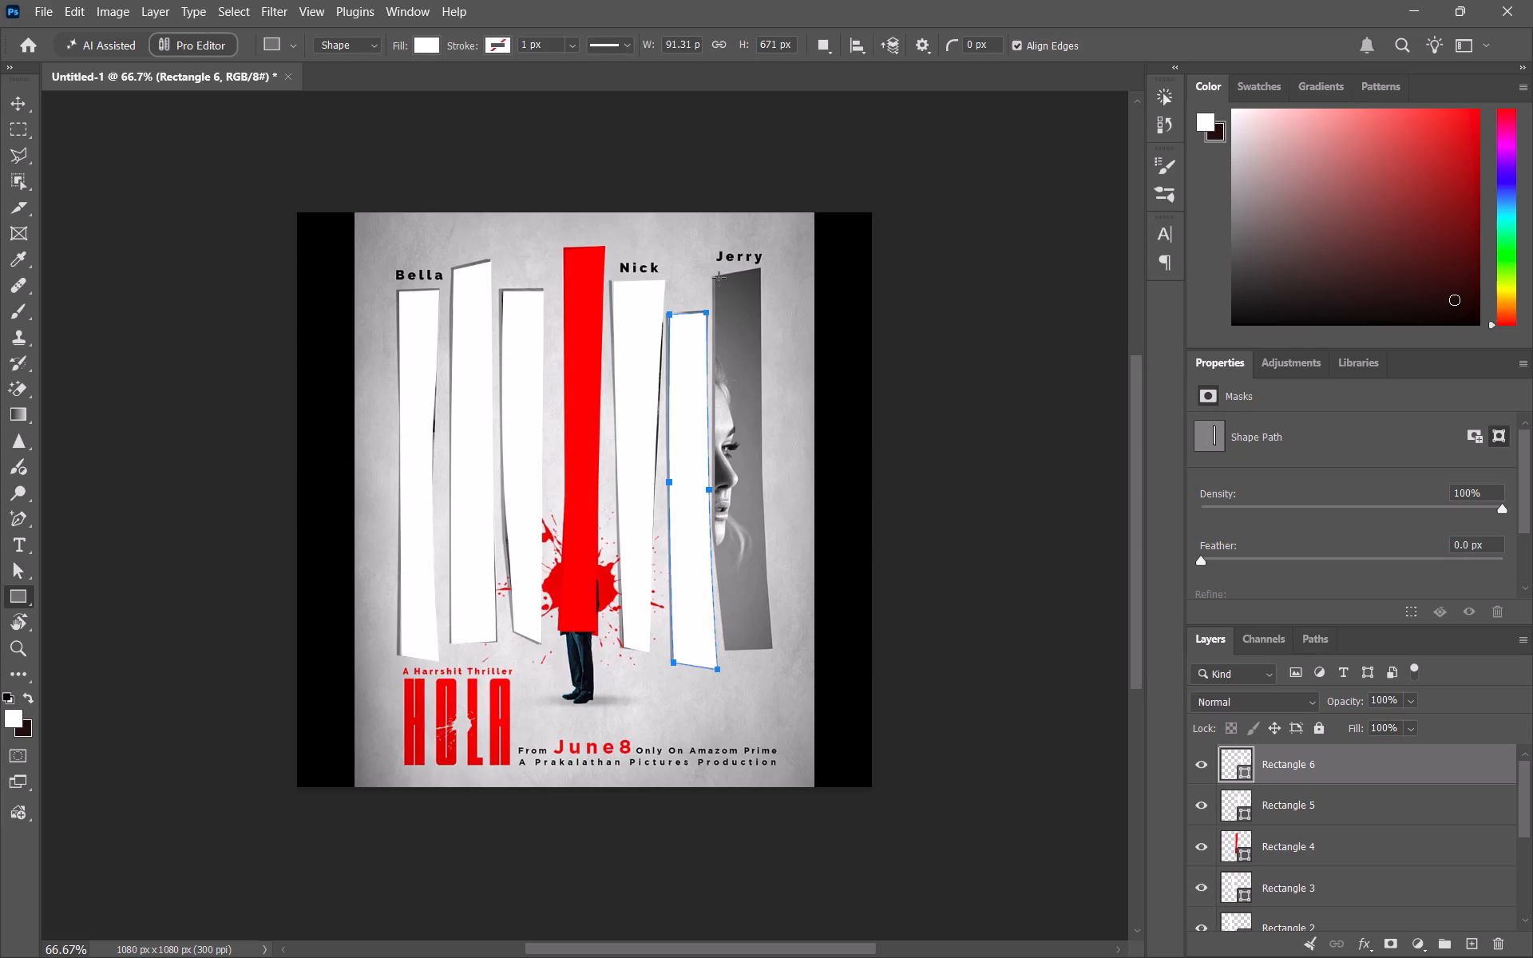
{"action": "left_click_drag", "start_coordinate": [716, 275], "coordinate": [778, 652]}
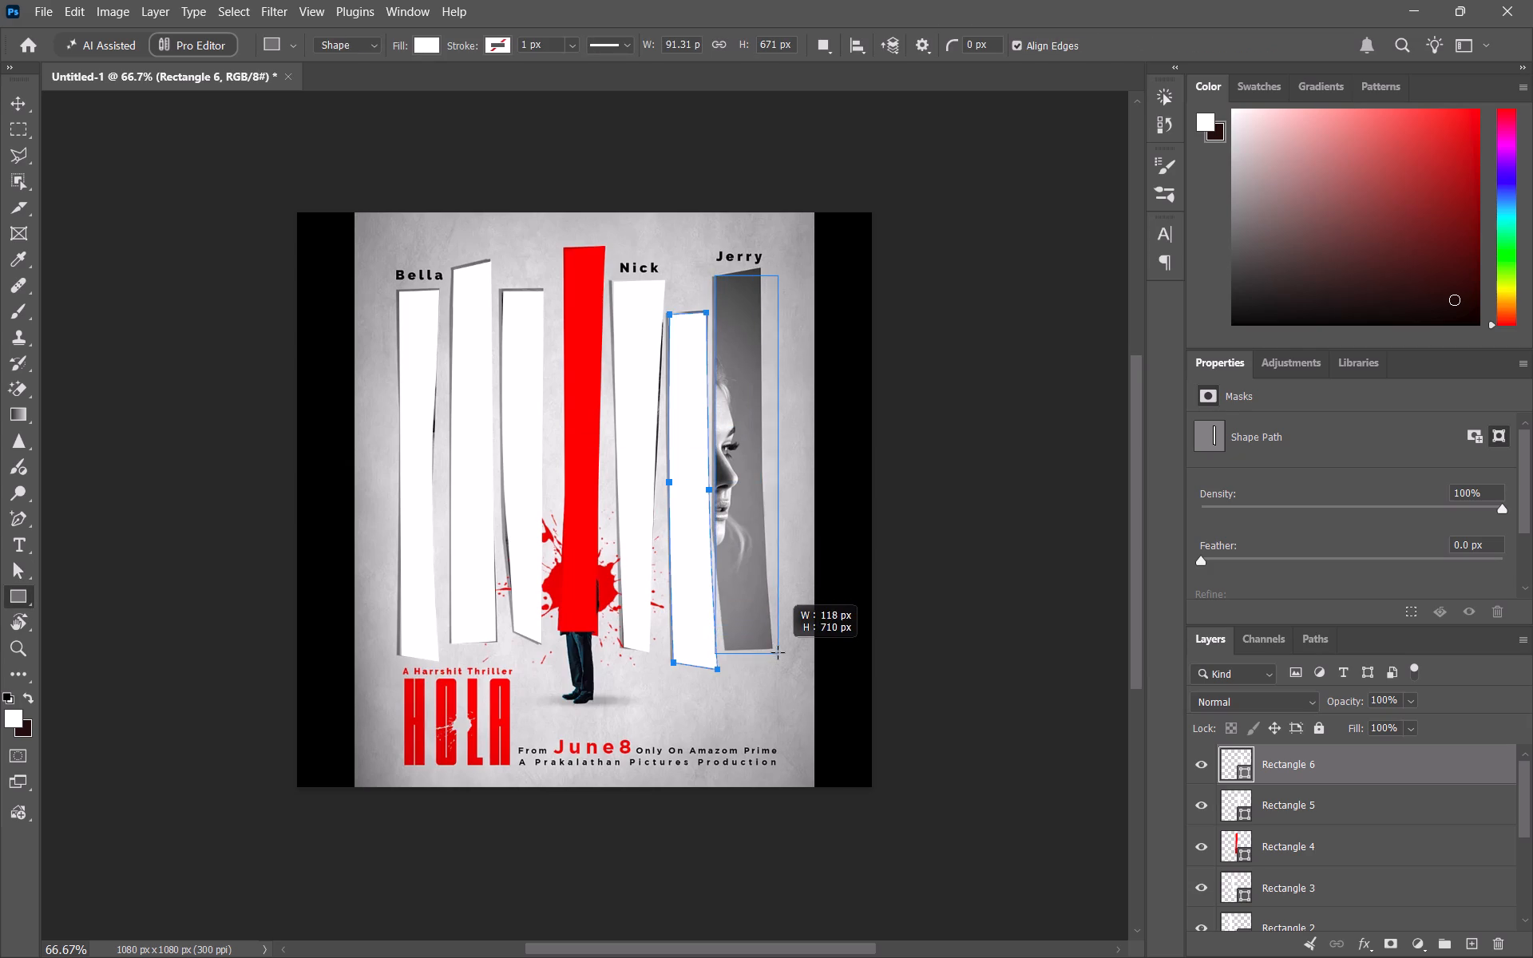
Finish the white rectangle over the seventh strip at about 126 × 699 px.
{"action": "left_click_drag", "start_coordinate": [778, 652], "coordinate": [782, 647]}
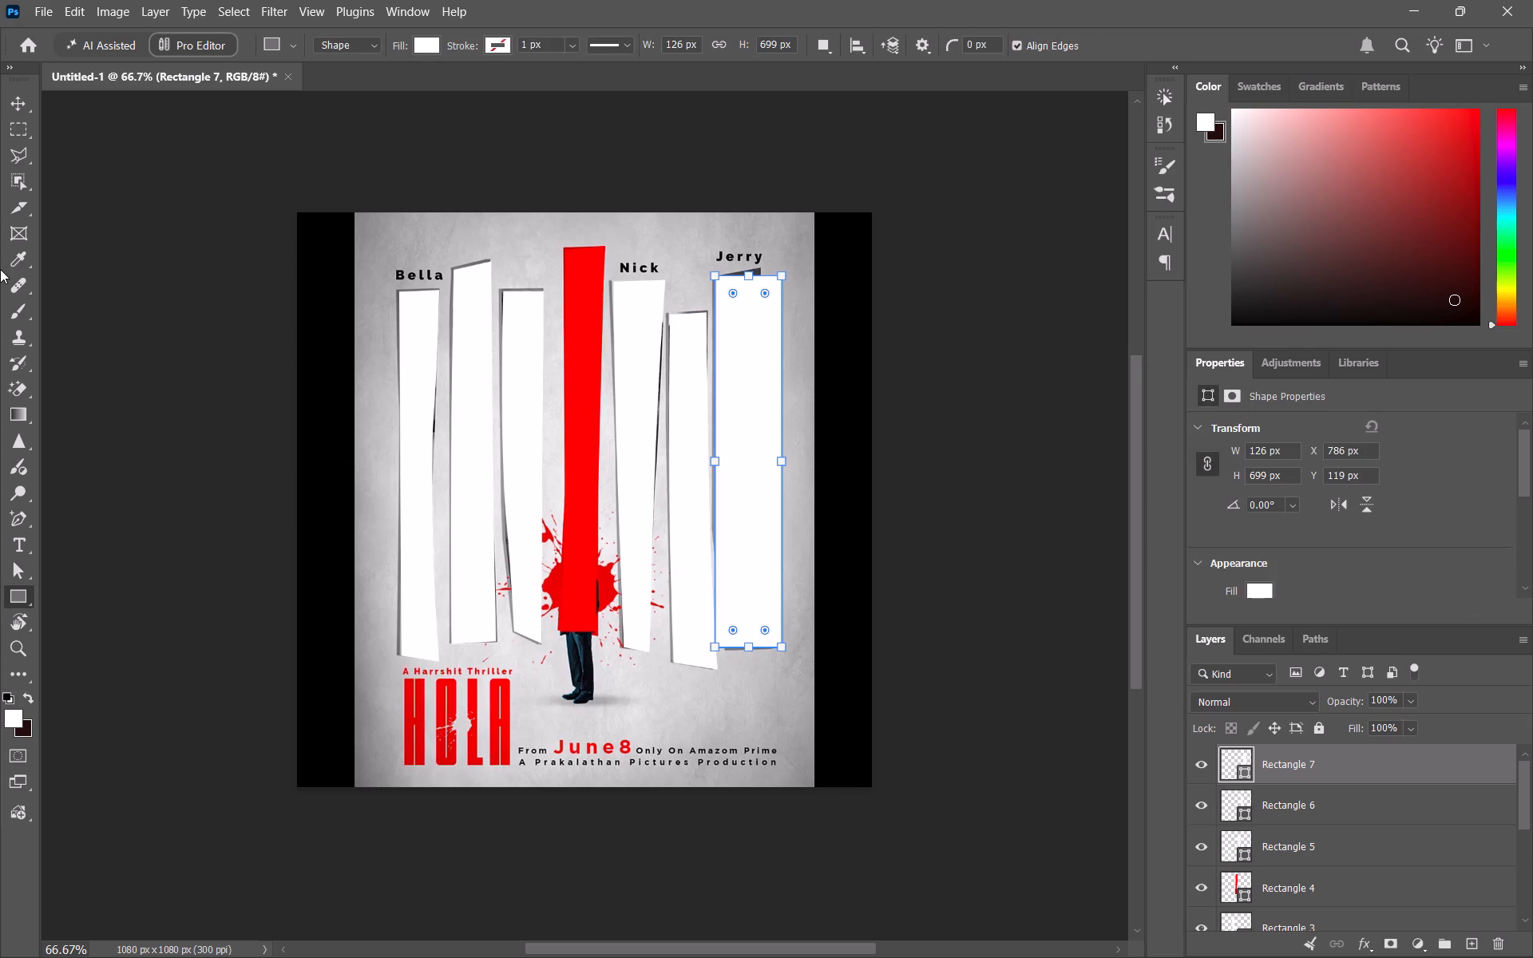
Move the seventh shape's top-right and top-left corner points onto the upper corners of the poster strip under Jerry.
{"action": "left_click", "coordinate": [23, 567]}
{"action": "left_click_drag", "start_coordinate": [763, 262], "coordinate": [800, 301]}
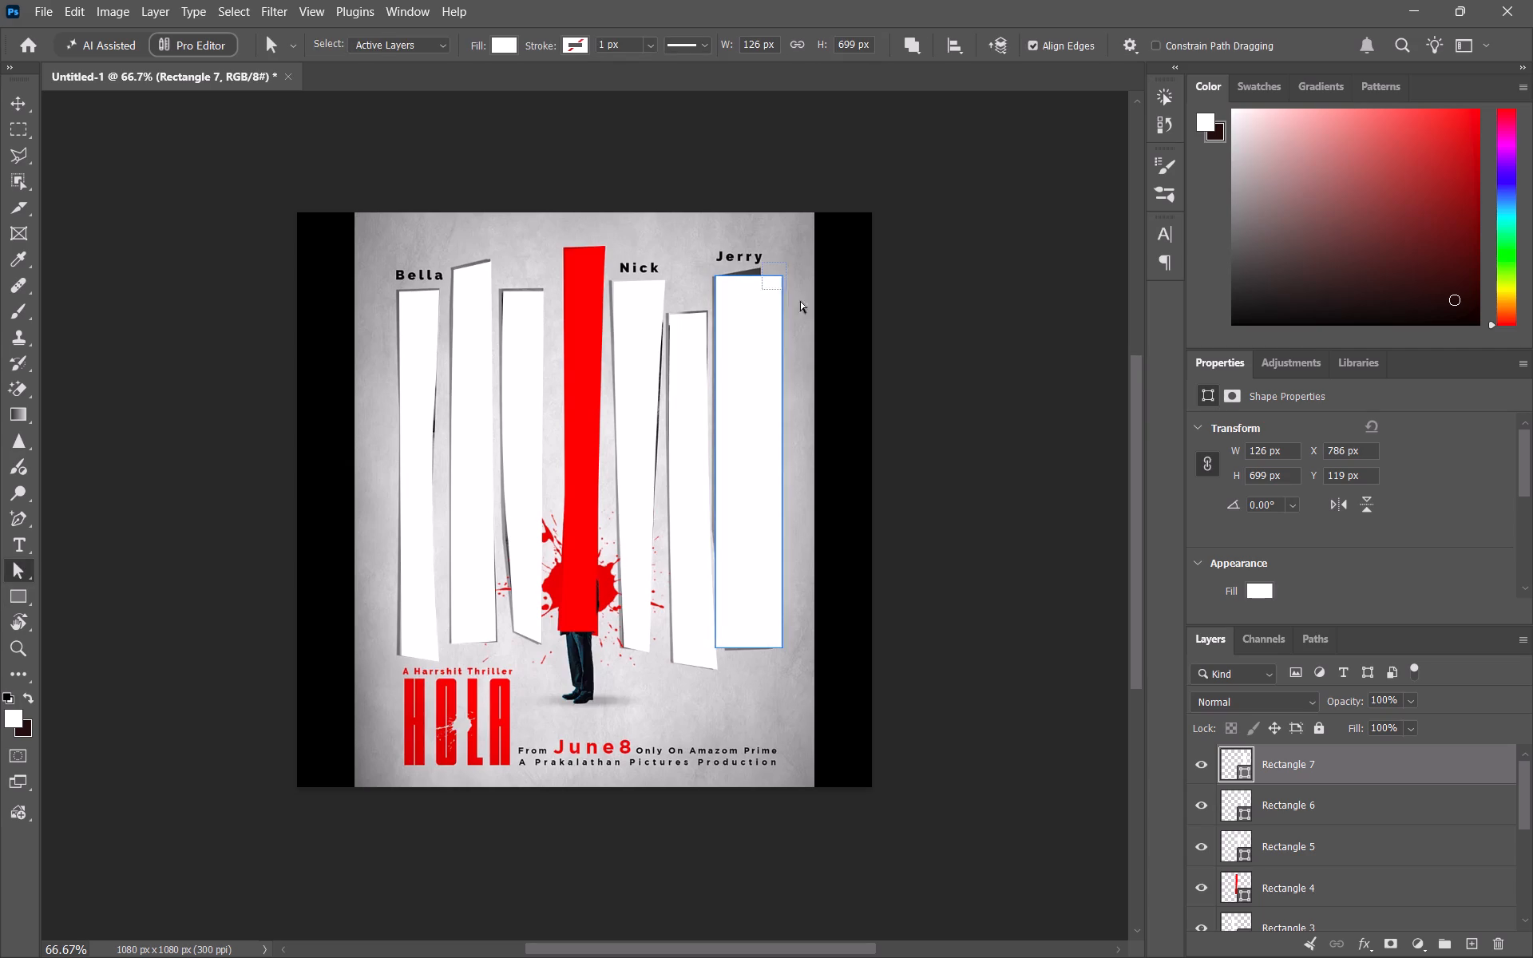
{"action": "left_click_drag", "start_coordinate": [800, 301], "coordinate": [805, 307]}
{"action": "left_click_drag", "start_coordinate": [782, 275], "coordinate": [759, 268]}
{"action": "left_click", "coordinate": [733, 373]}
{"action": "left_click_drag", "start_coordinate": [695, 266], "coordinate": [723, 279]}
{"action": "left_click_drag", "start_coordinate": [715, 278], "coordinate": [718, 294]}
{"action": "left_click_drag", "start_coordinate": [718, 291], "coordinate": [717, 278]}
Move the seventh shape's bottom-right corner point inward to the poster strip's lower-right corner.
{"action": "left_click_drag", "start_coordinate": [785, 689], "coordinate": [774, 628]}
{"action": "left_click_drag", "start_coordinate": [785, 648], "coordinate": [778, 643]}
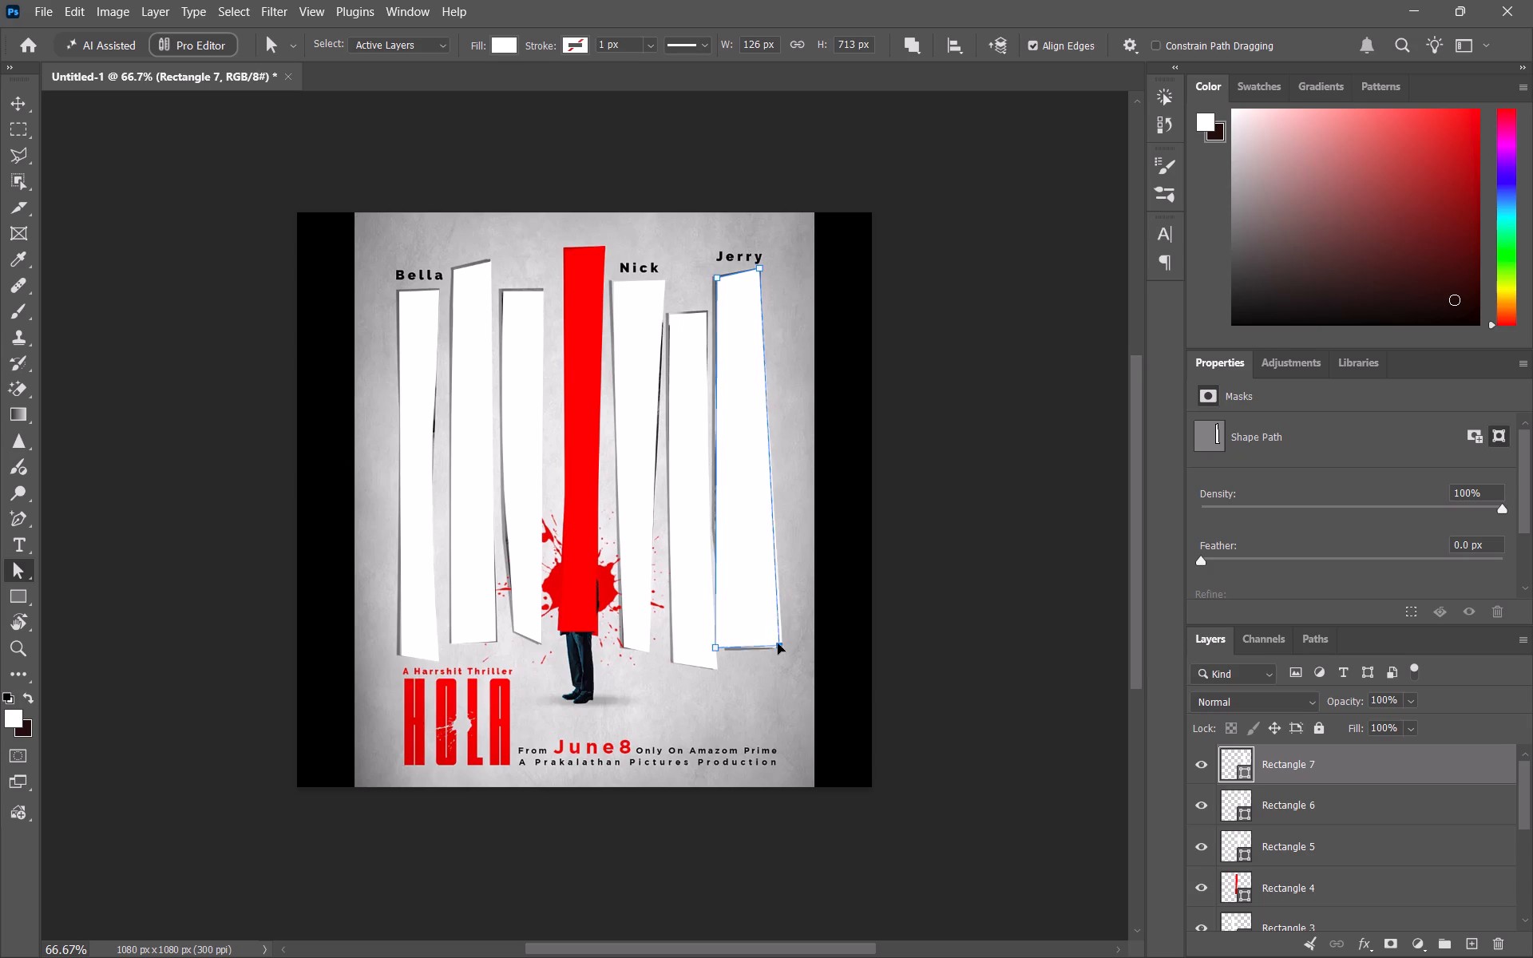
{"action": "left_click_drag", "start_coordinate": [778, 643], "coordinate": [774, 642]}
{"action": "left_click_drag", "start_coordinate": [774, 639], "coordinate": [771, 647]}
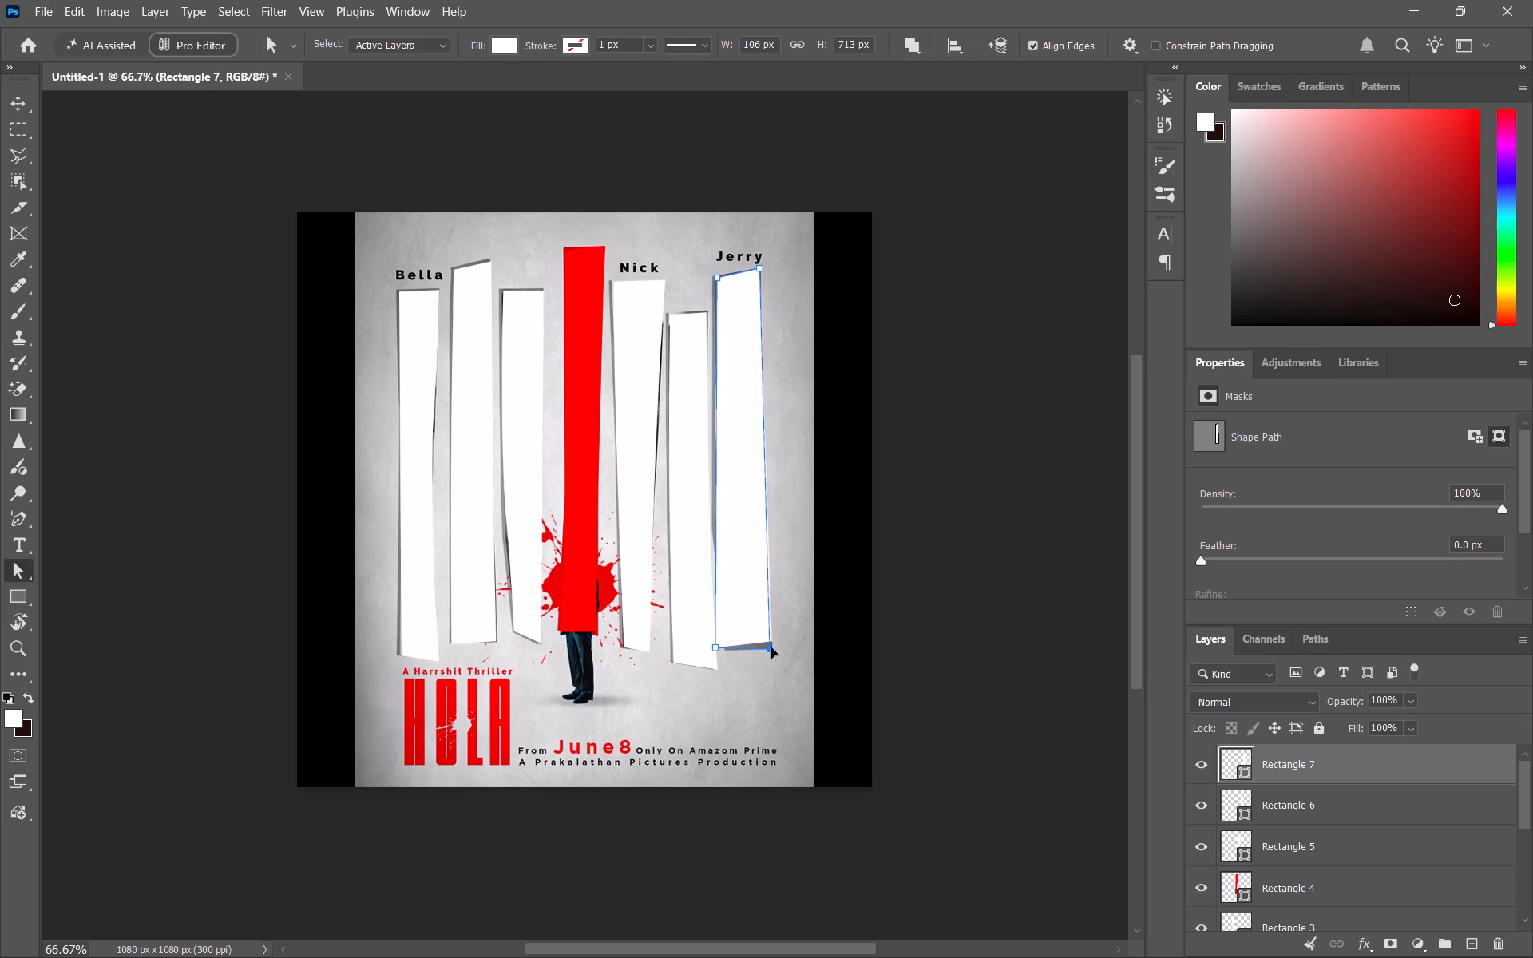
{"action": "left_click_drag", "start_coordinate": [771, 647], "coordinate": [774, 647]}
Move the seventh shape's bottom-left corner point inward to the poster strip's lower-left corner.
{"action": "left_click_drag", "start_coordinate": [764, 692], "coordinate": [706, 636]}
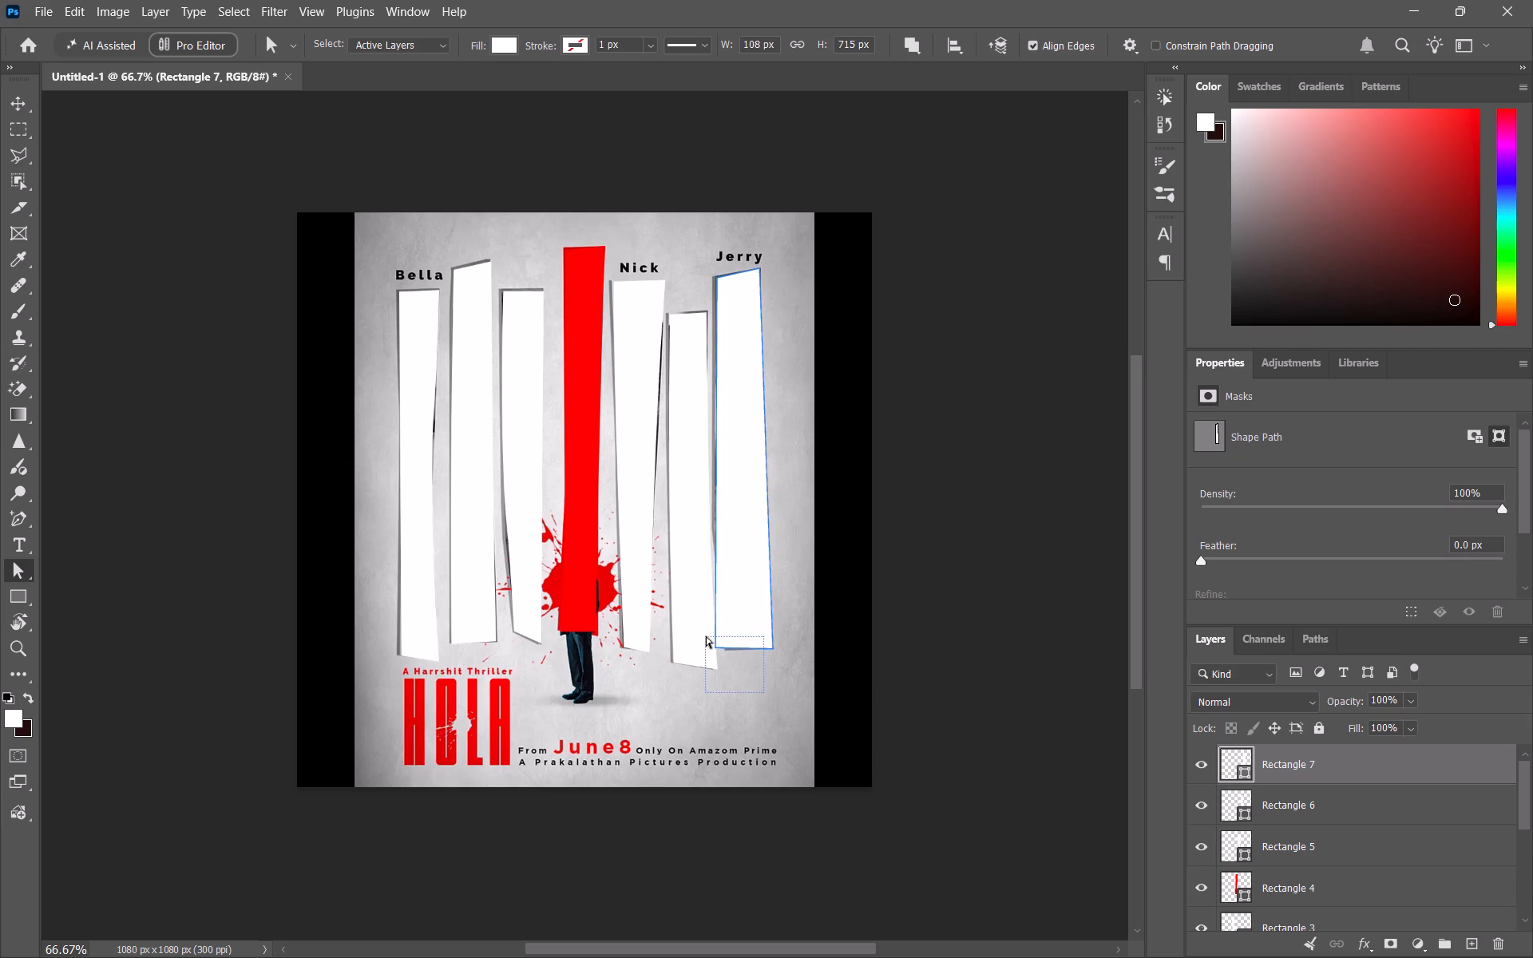
{"action": "left_click_drag", "start_coordinate": [706, 636], "coordinate": [707, 637]}
{"action": "left_click_drag", "start_coordinate": [743, 679], "coordinate": [712, 638]}
{"action": "left_click_drag", "start_coordinate": [715, 648], "coordinate": [729, 648]}
{"action": "left_click", "coordinate": [730, 646]}
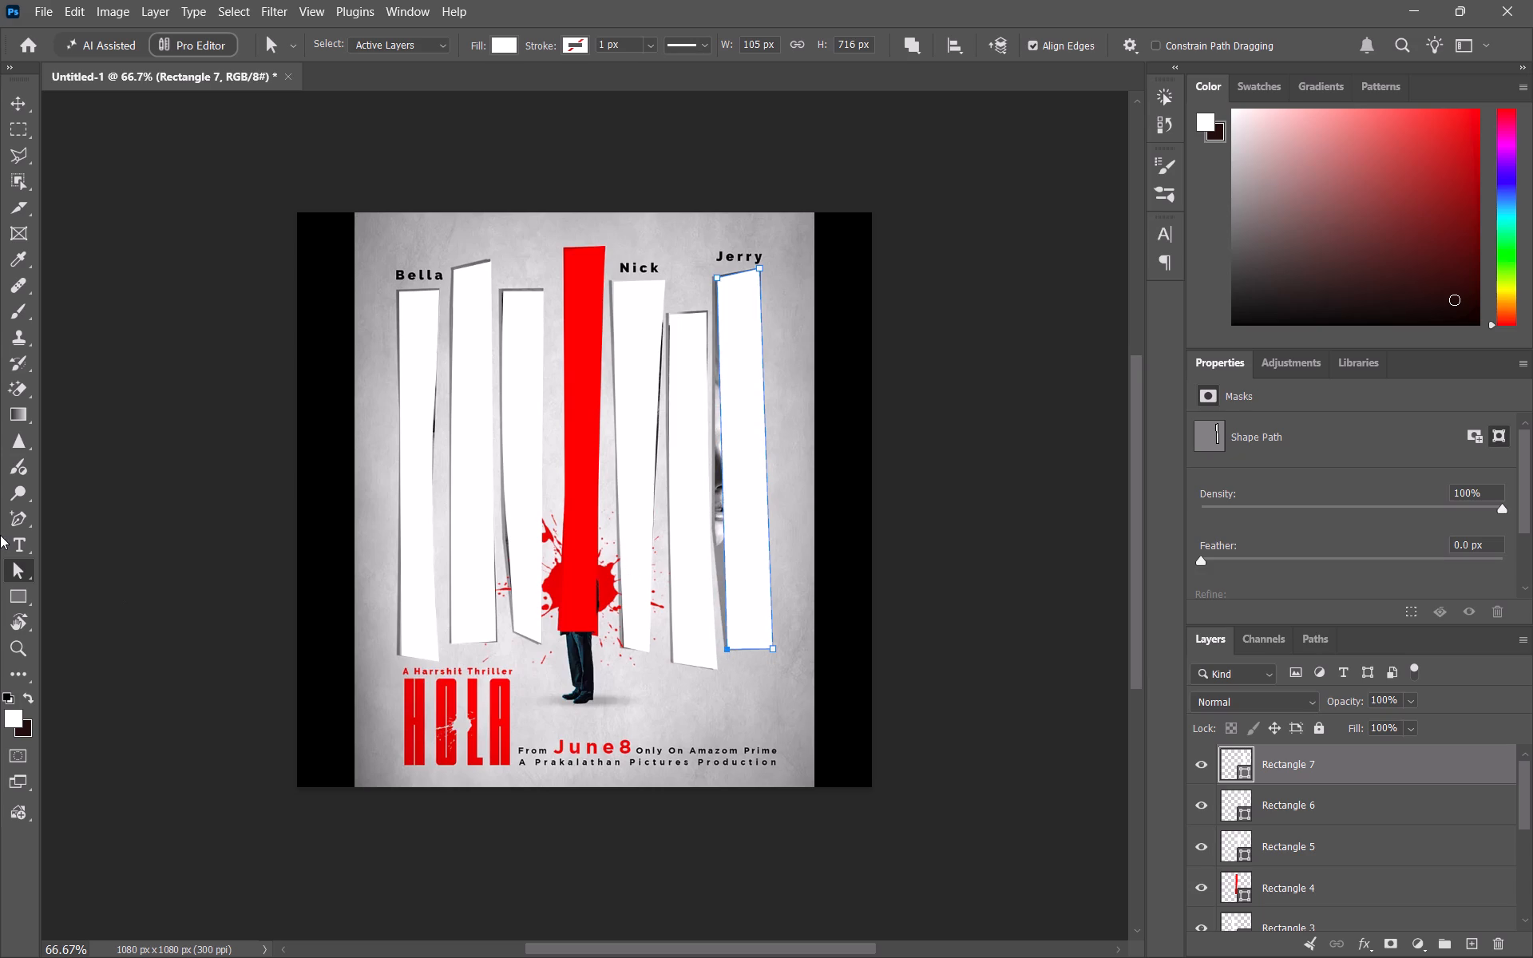
Add an anchor point near the middle of each long side of the seventh shape with the Pen tool.
{"action": "key", "text": "p"}
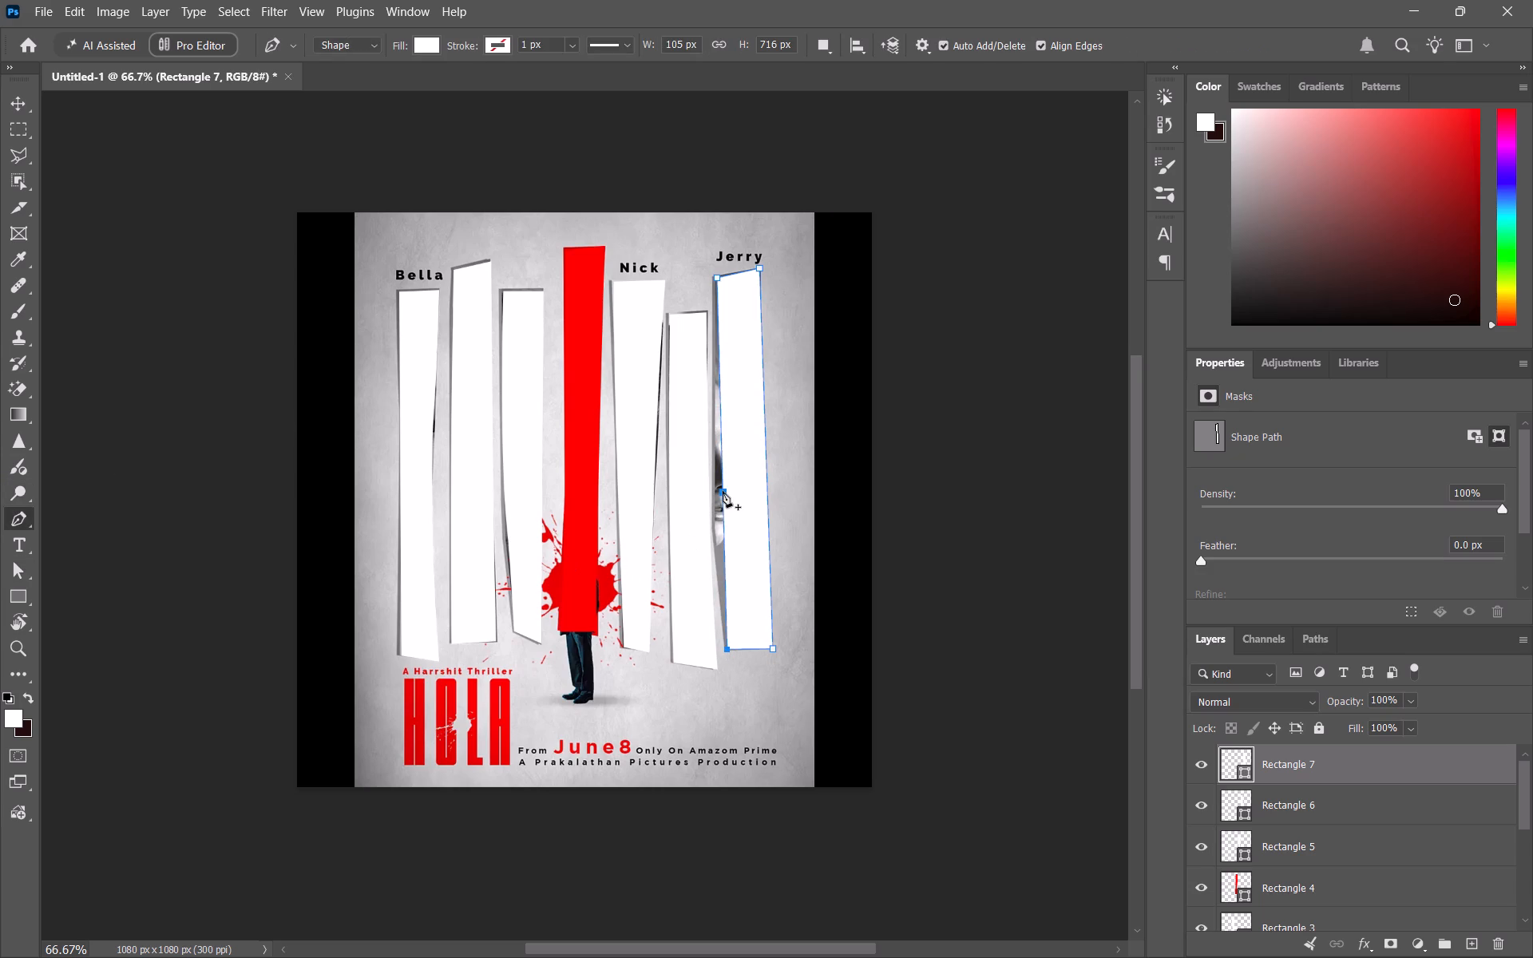
{"action": "left_click", "coordinate": [723, 491]}
{"action": "left_click", "coordinate": [766, 470]}
Shift the seventh shape's new left and right mid-side points so both long edges follow the poster strip's outline.
{"action": "left_click", "coordinate": [18, 572]}
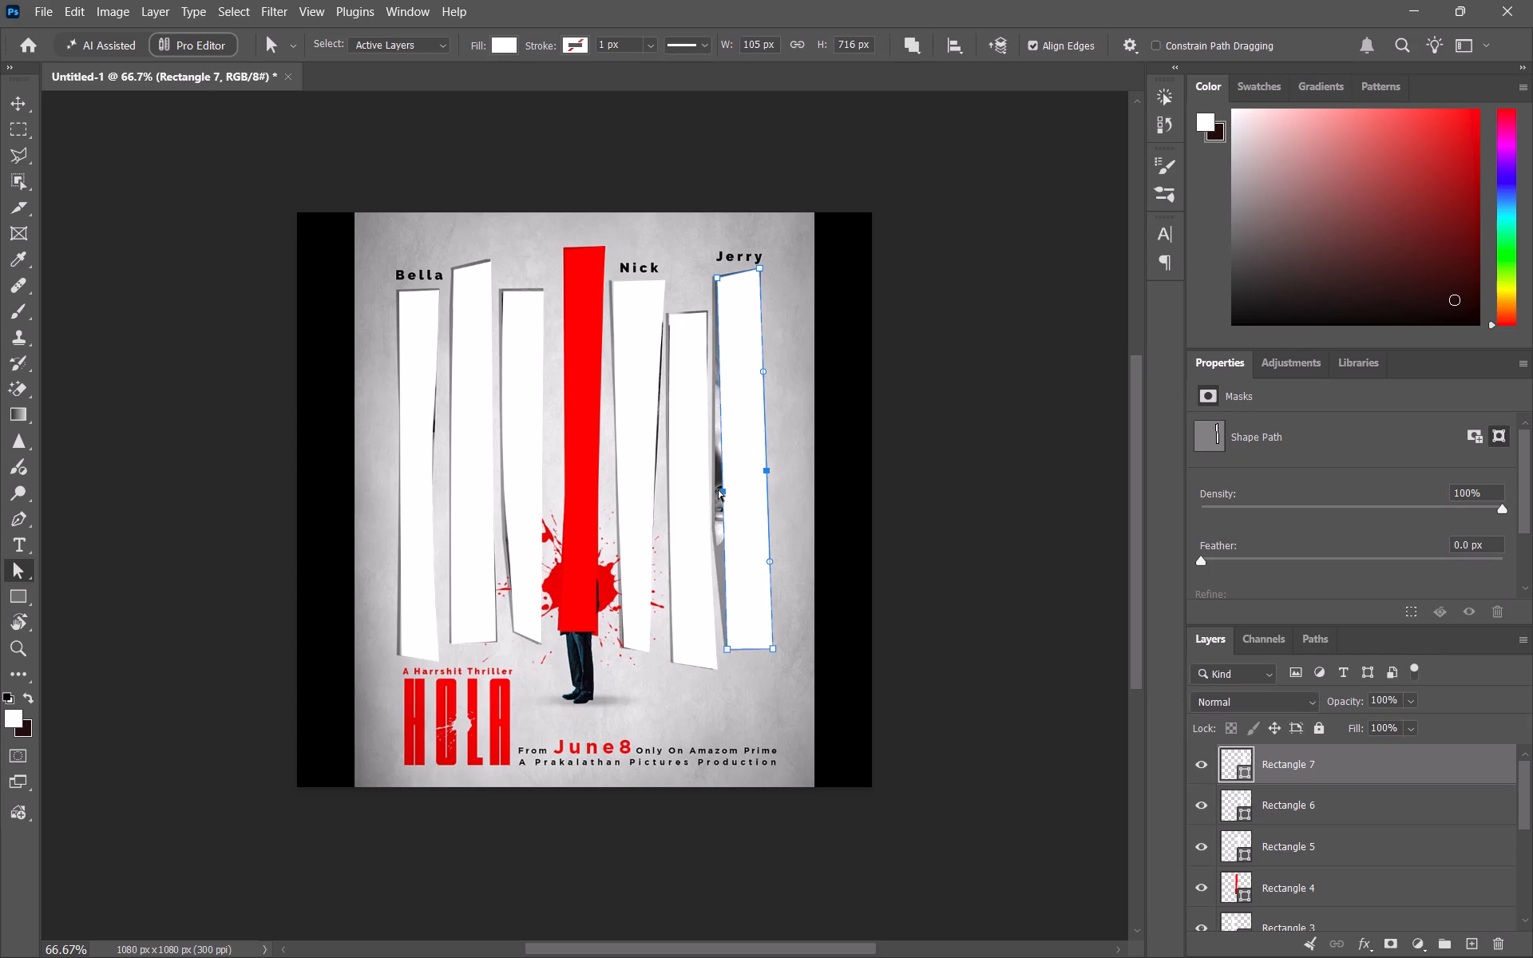
{"action": "left_click_drag", "start_coordinate": [720, 490], "coordinate": [730, 505]}
{"action": "left_click_drag", "start_coordinate": [731, 509], "coordinate": [729, 509]}
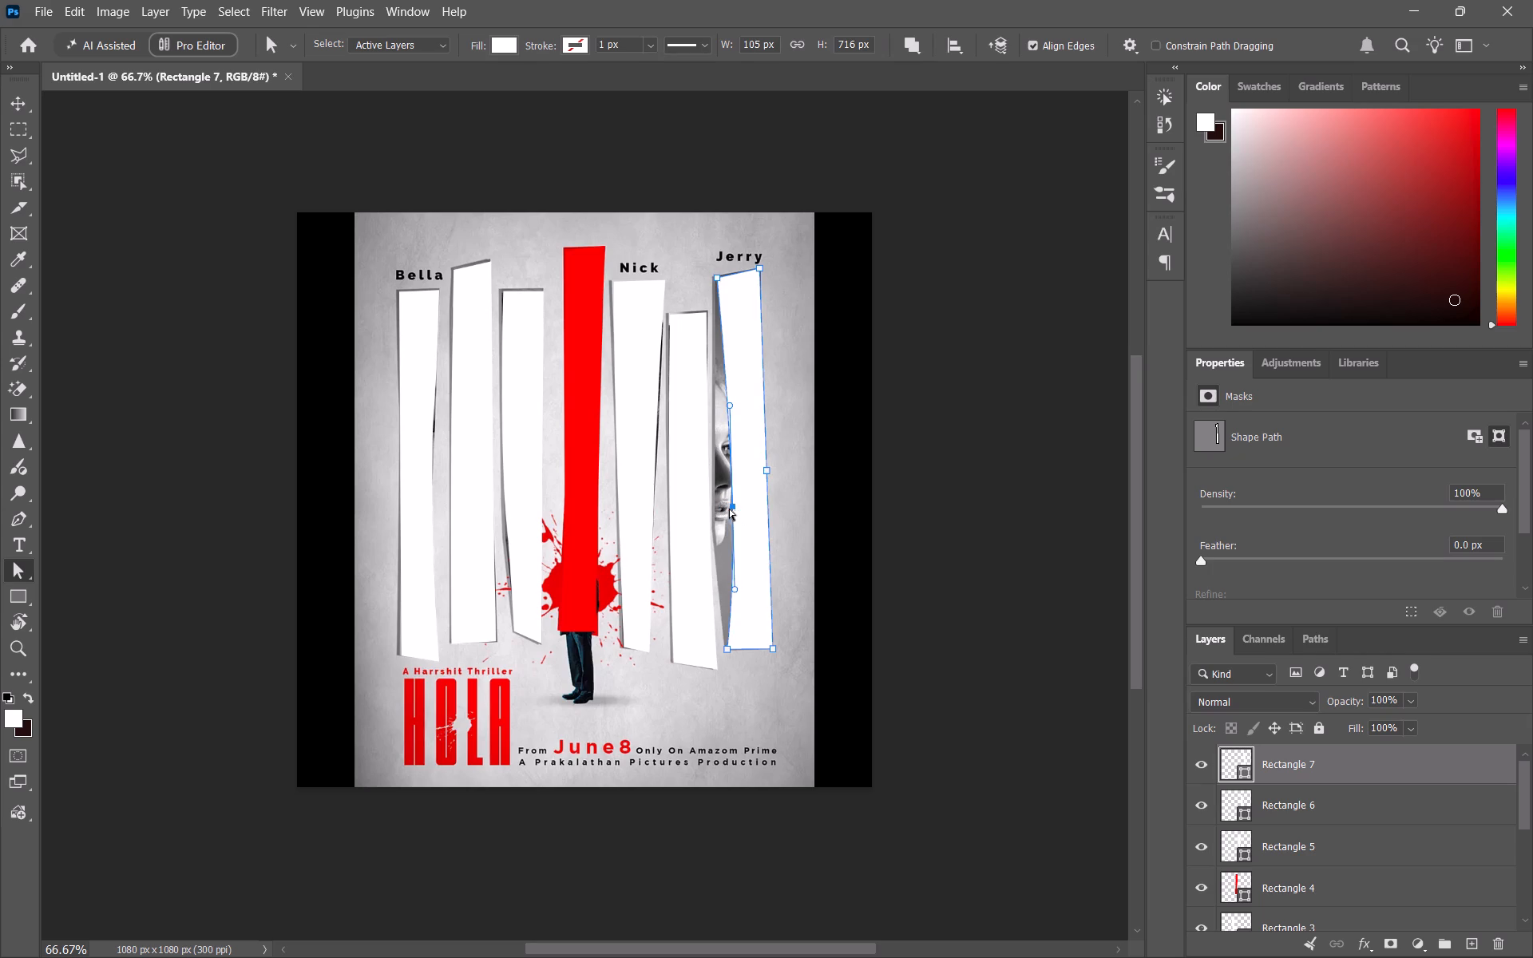
{"action": "left_click_drag", "start_coordinate": [729, 509], "coordinate": [713, 494]}
{"action": "left_click_drag", "start_coordinate": [764, 474], "coordinate": [750, 474]}
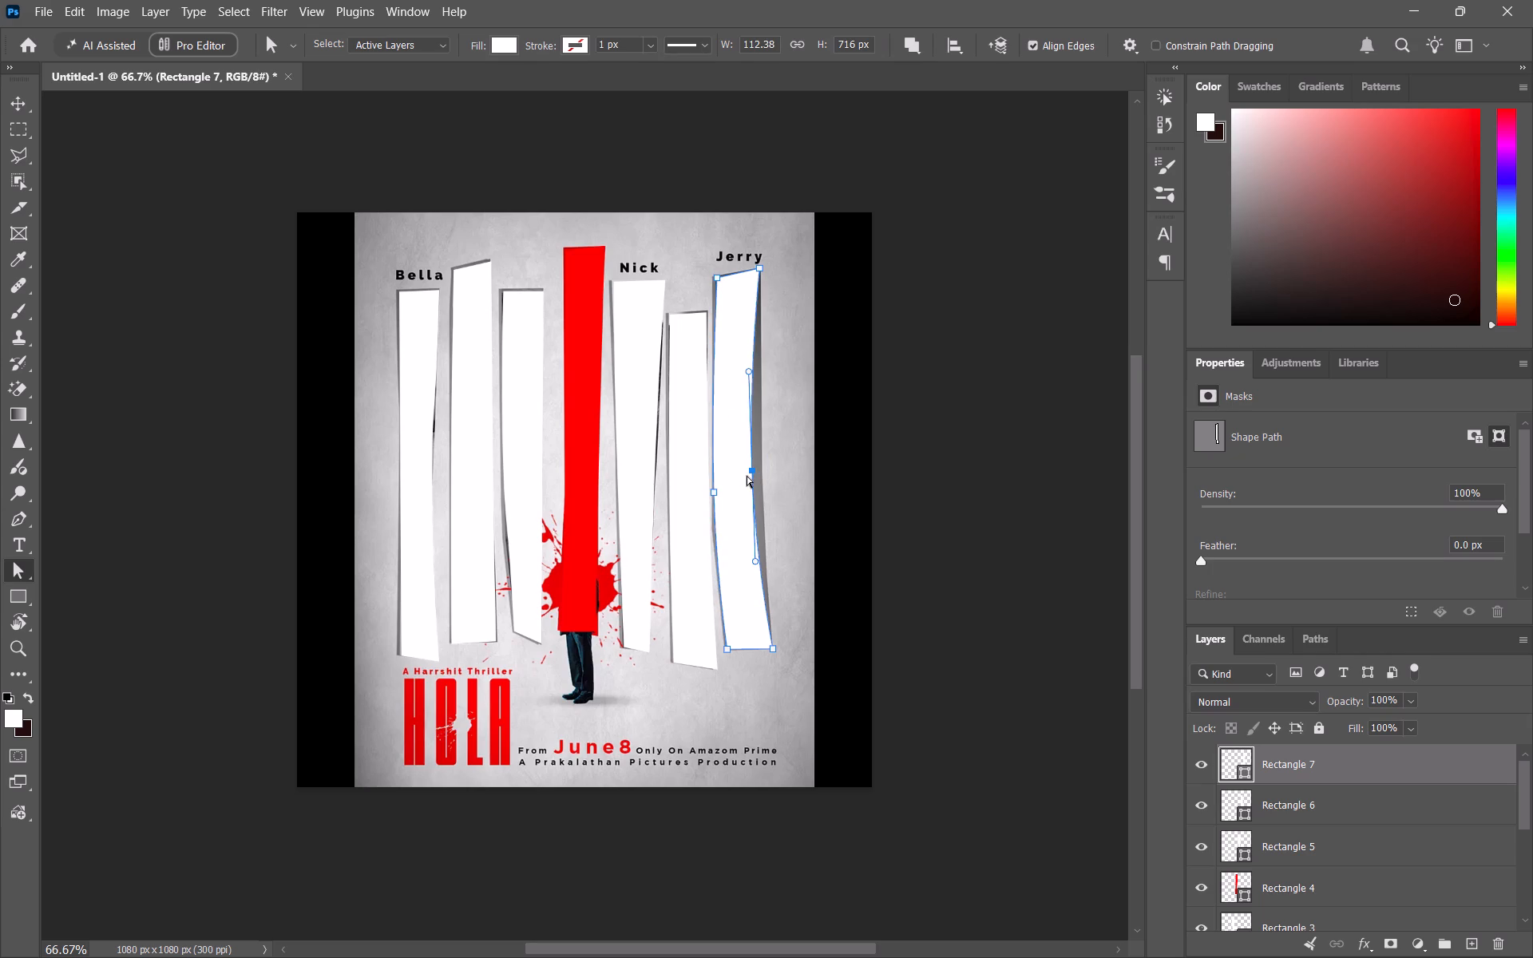
{"action": "left_click_drag", "start_coordinate": [752, 470], "coordinate": [763, 452]}
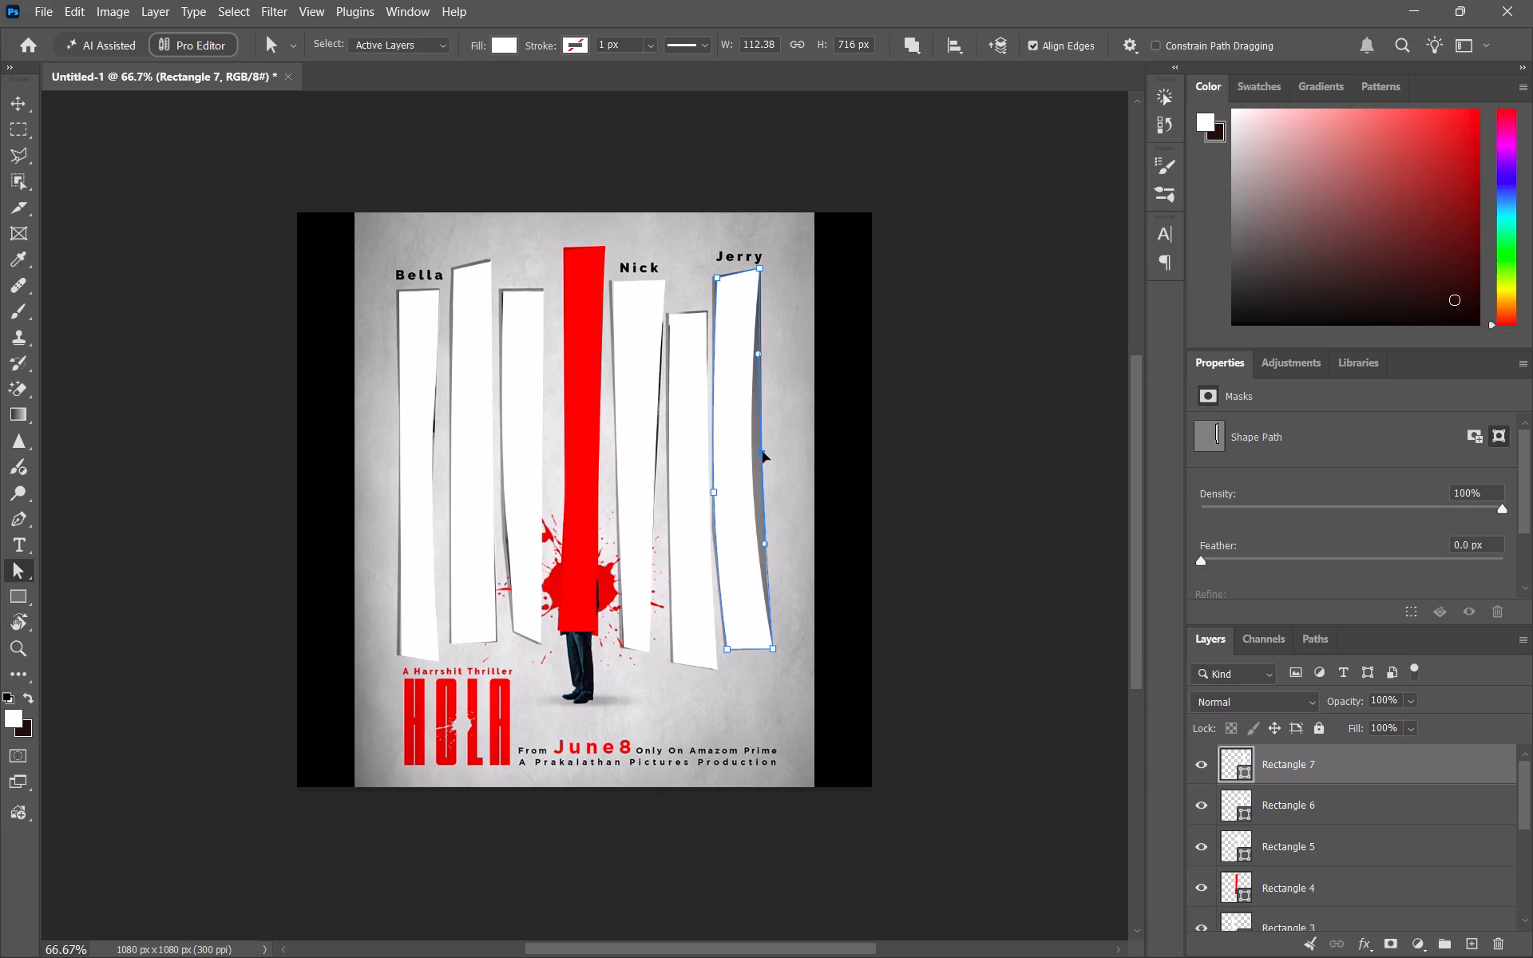
{"action": "left_click_drag", "start_coordinate": [763, 452], "coordinate": [763, 451]}
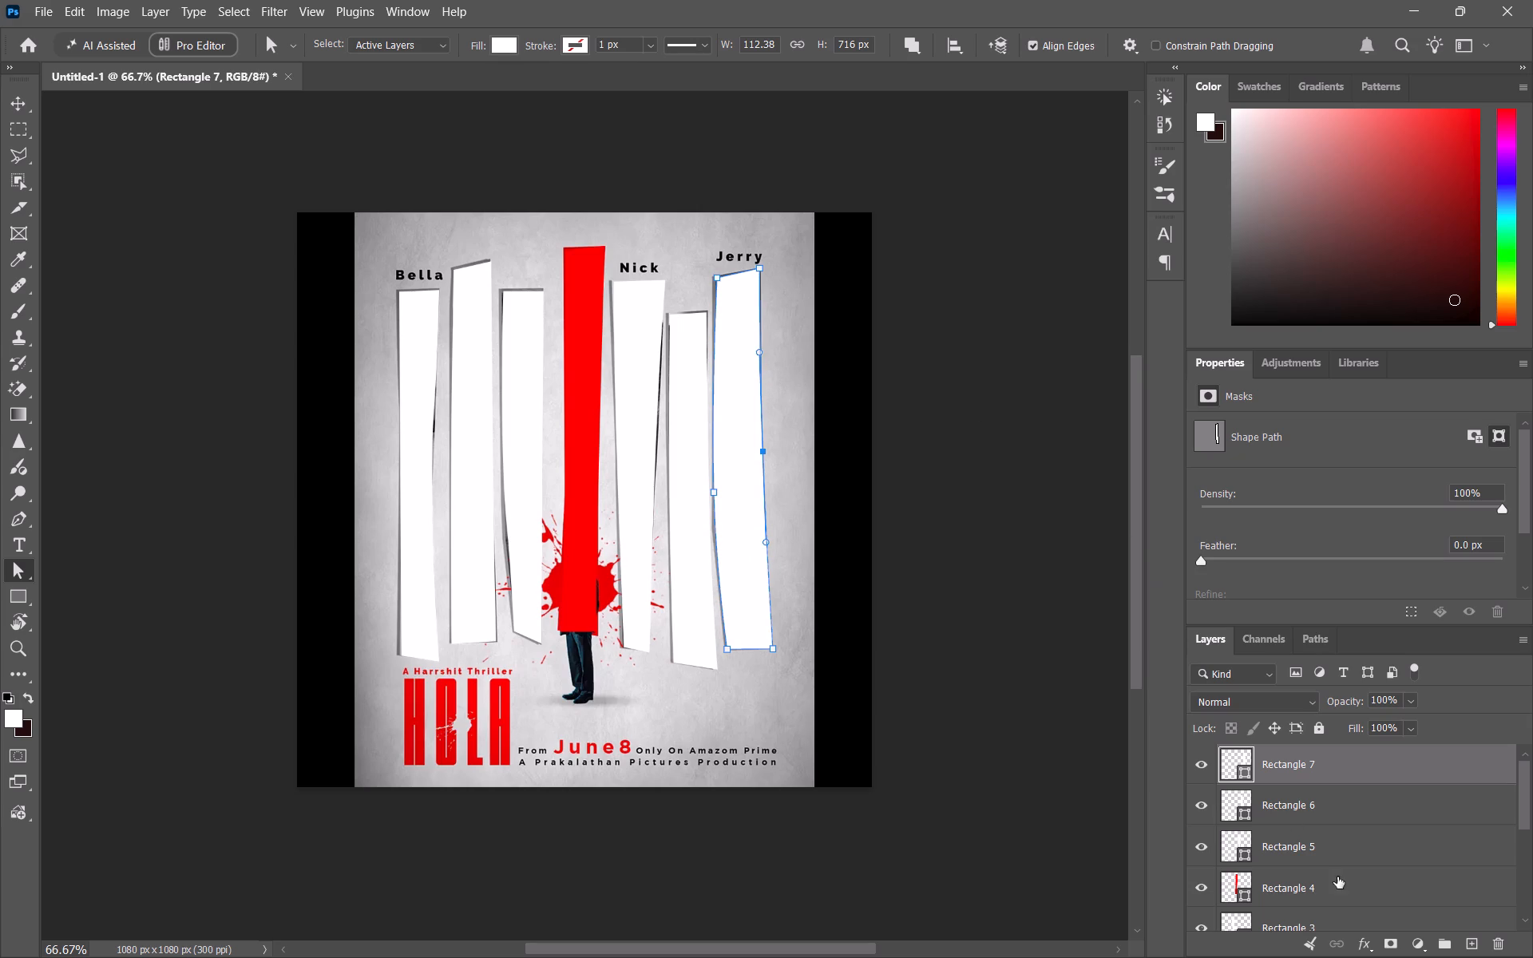
Deselect the seventh shape and select the original poster image layer beneath the rectangles.
{"action": "left_click", "coordinate": [26, 103]}
{"action": "left_click", "coordinate": [171, 245]}
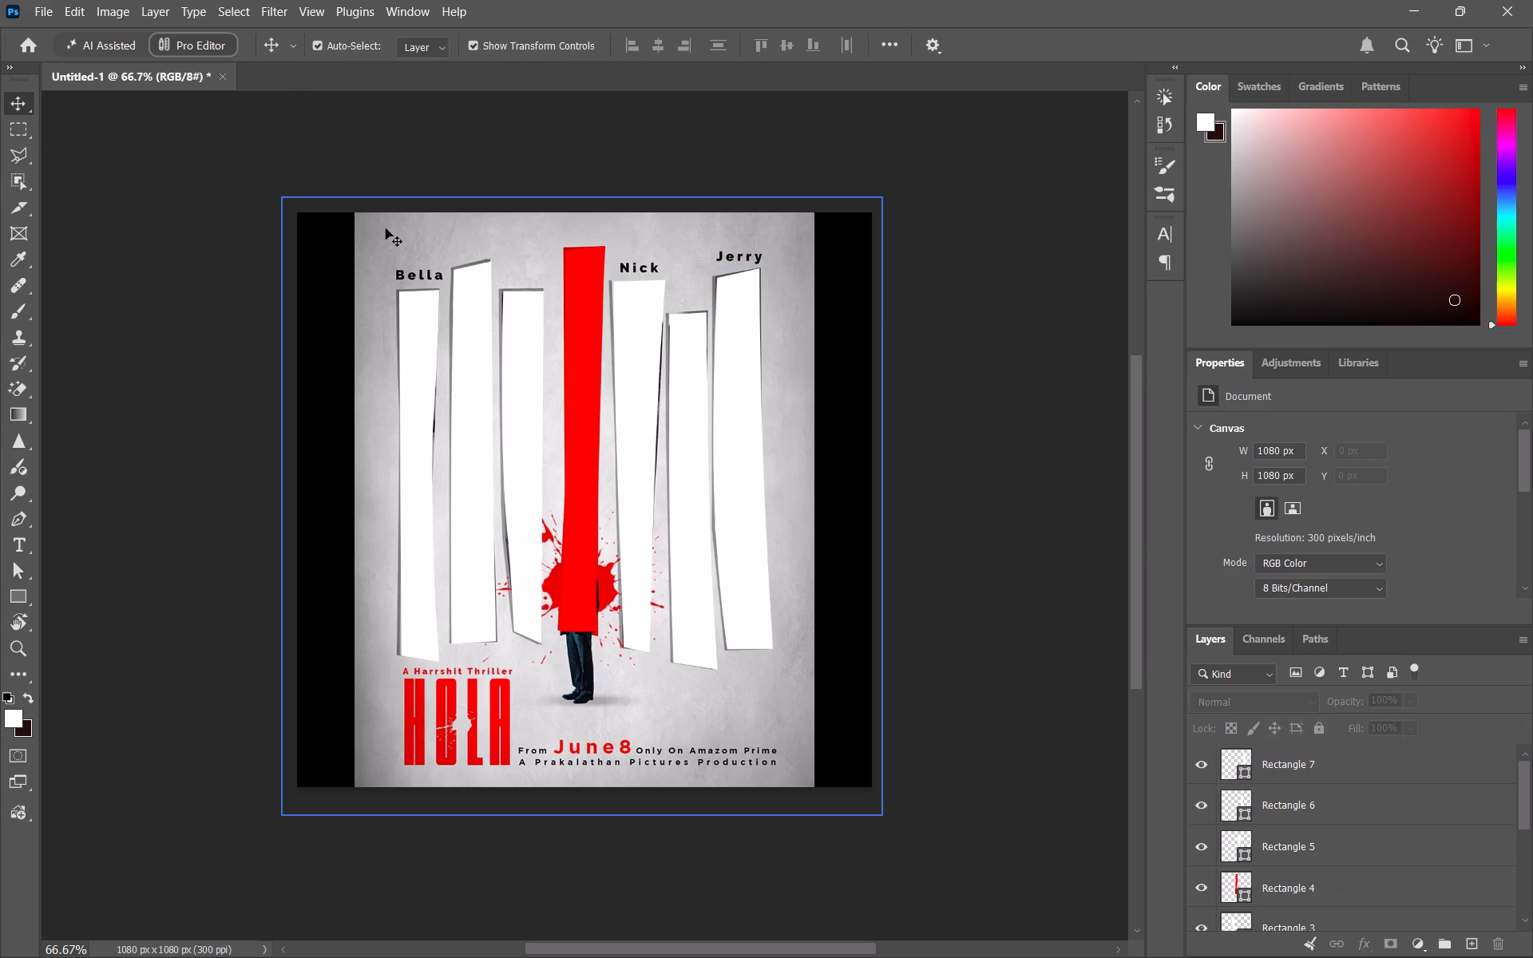
{"action": "left_click", "coordinate": [640, 714]}
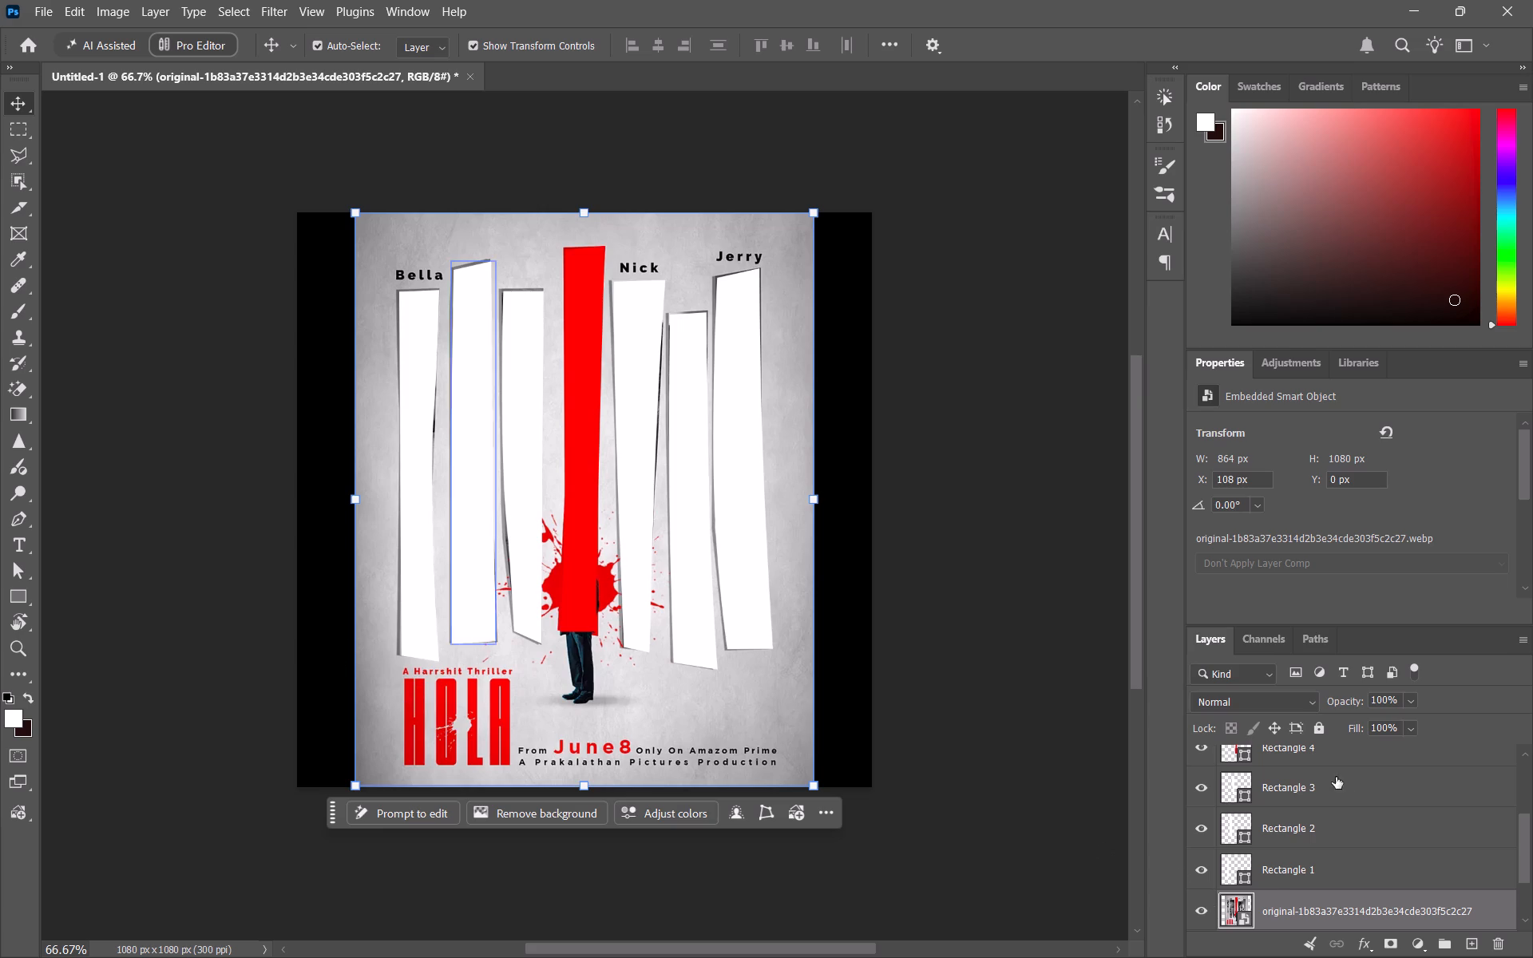
{"action": "scroll", "coordinate": [1341, 778], "scroll_direction": "down", "scroll_amount": 6}
{"action": "scroll", "coordinate": [1223, 856], "scroll_direction": "down", "scroll_amount": 3}
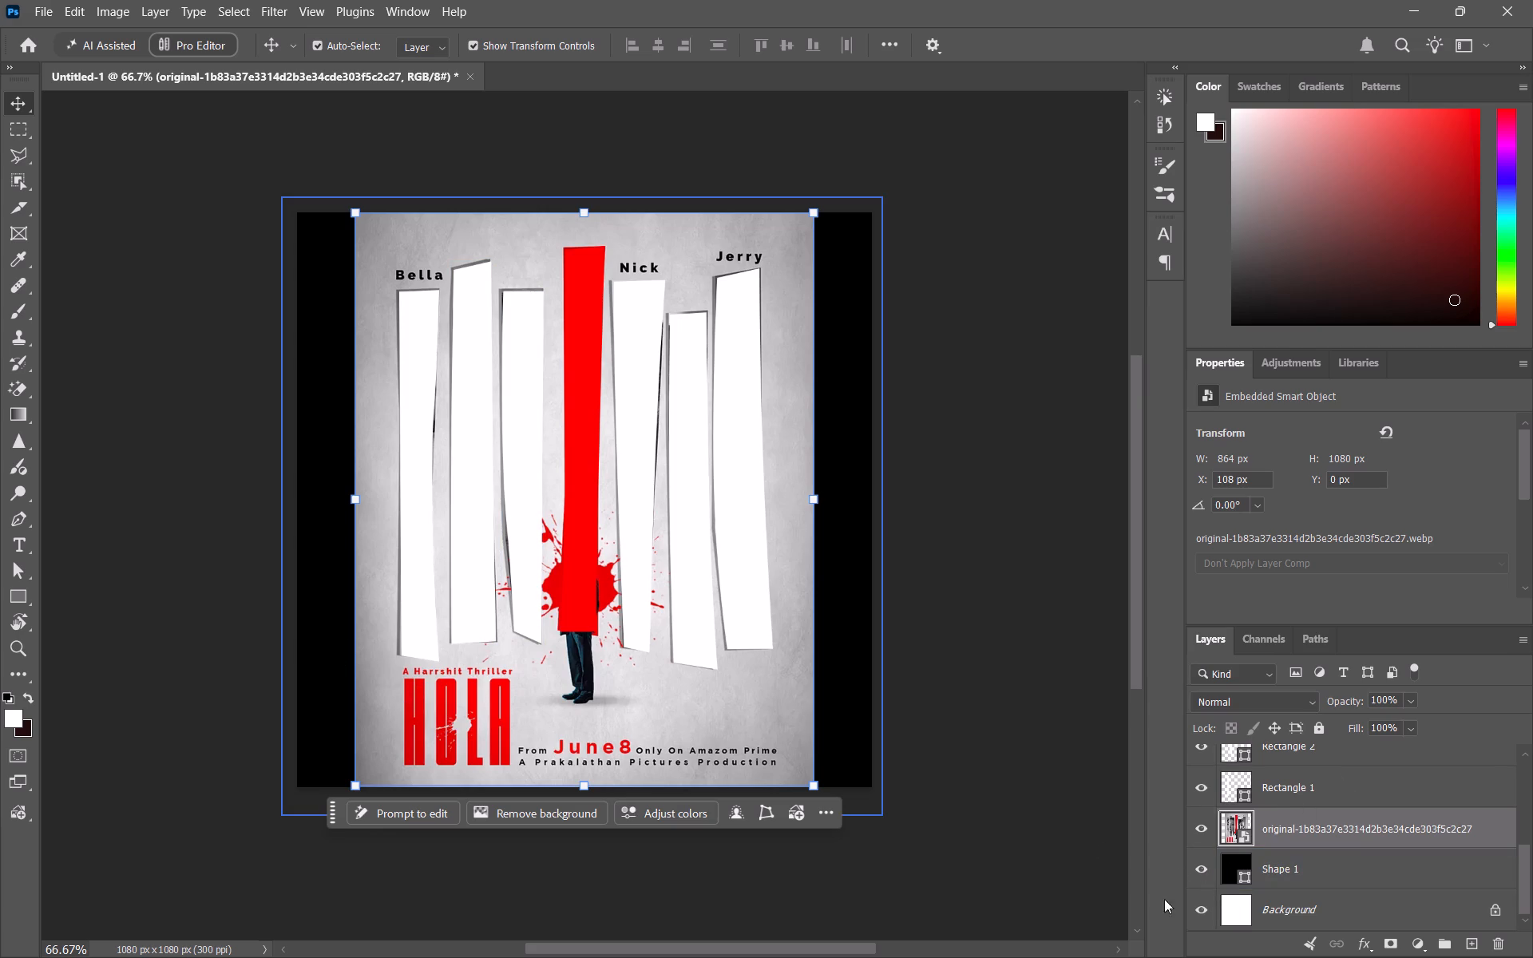
Switch to Chrome and look through the movie poster image results alongside the HOLA poster preview.
{"action": "left_click", "coordinate": [994, 944]}
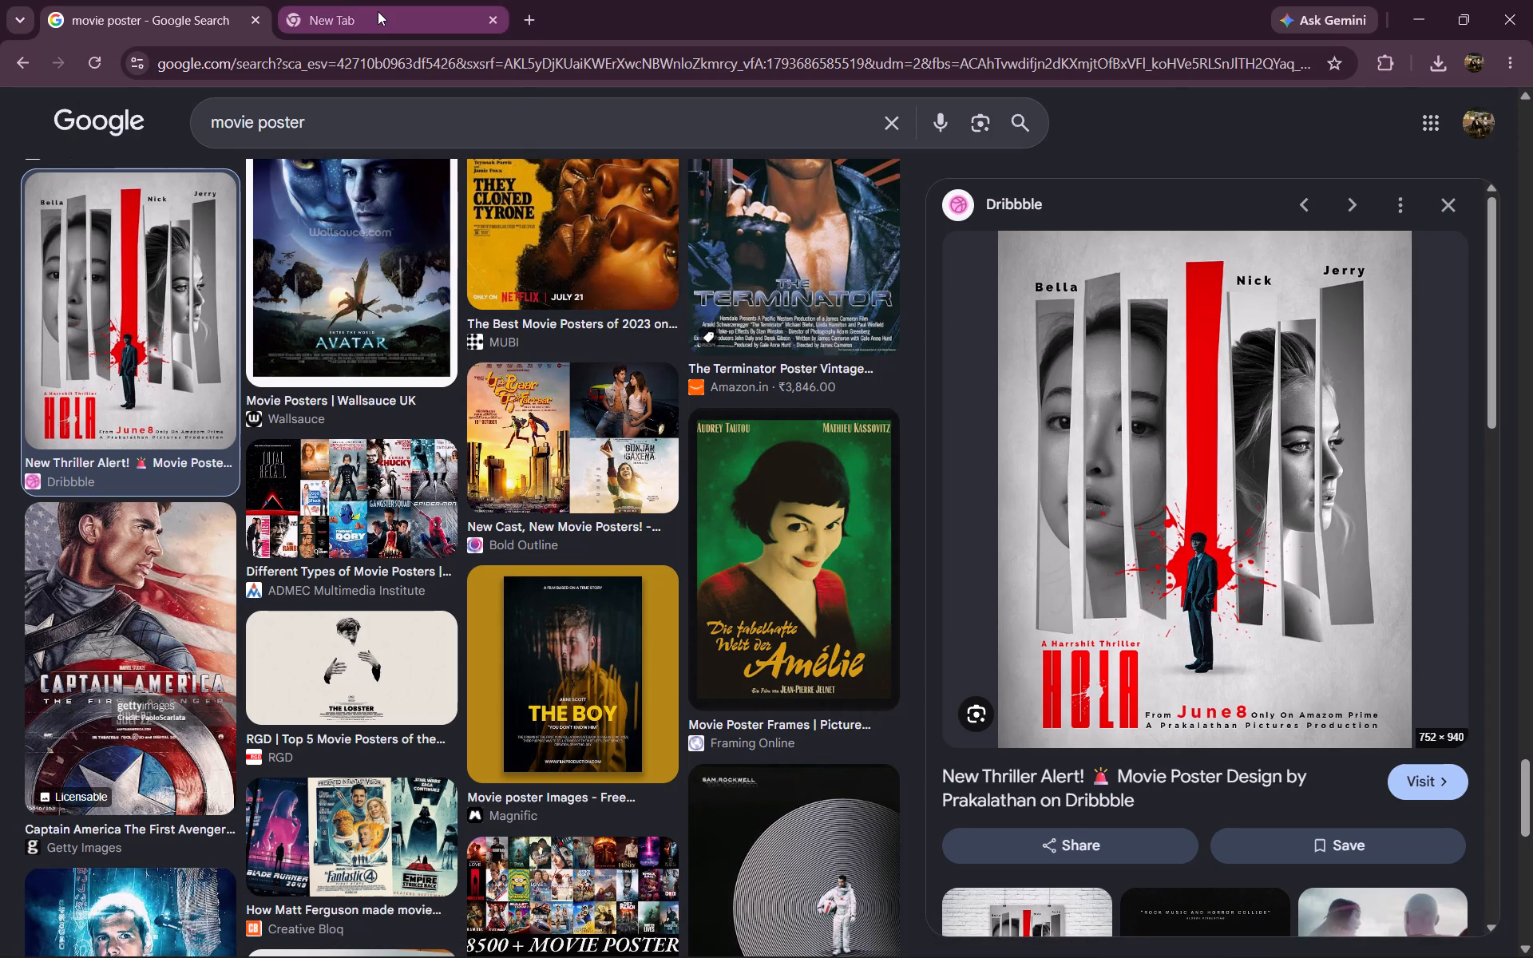
{"action": "scroll", "coordinate": [544, 563], "scroll_direction": "down", "scroll_amount": 8}
{"action": "scroll", "coordinate": [556, 582], "scroll_direction": "up", "scroll_amount": 2}
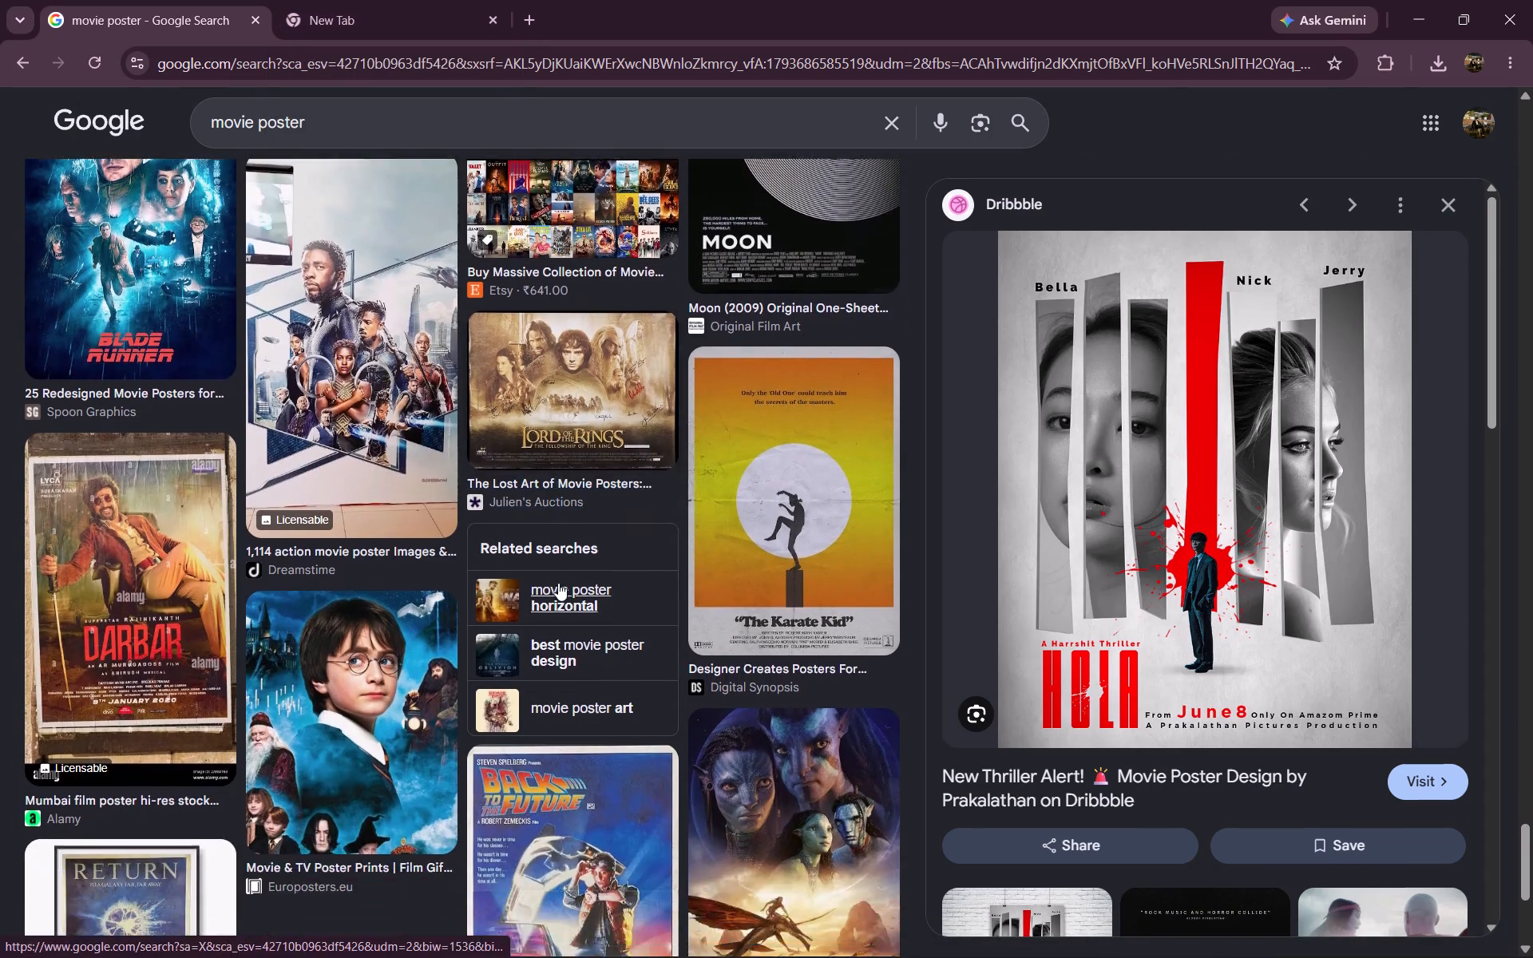
{"action": "scroll", "coordinate": [558, 583], "scroll_direction": "up", "scroll_amount": 9}
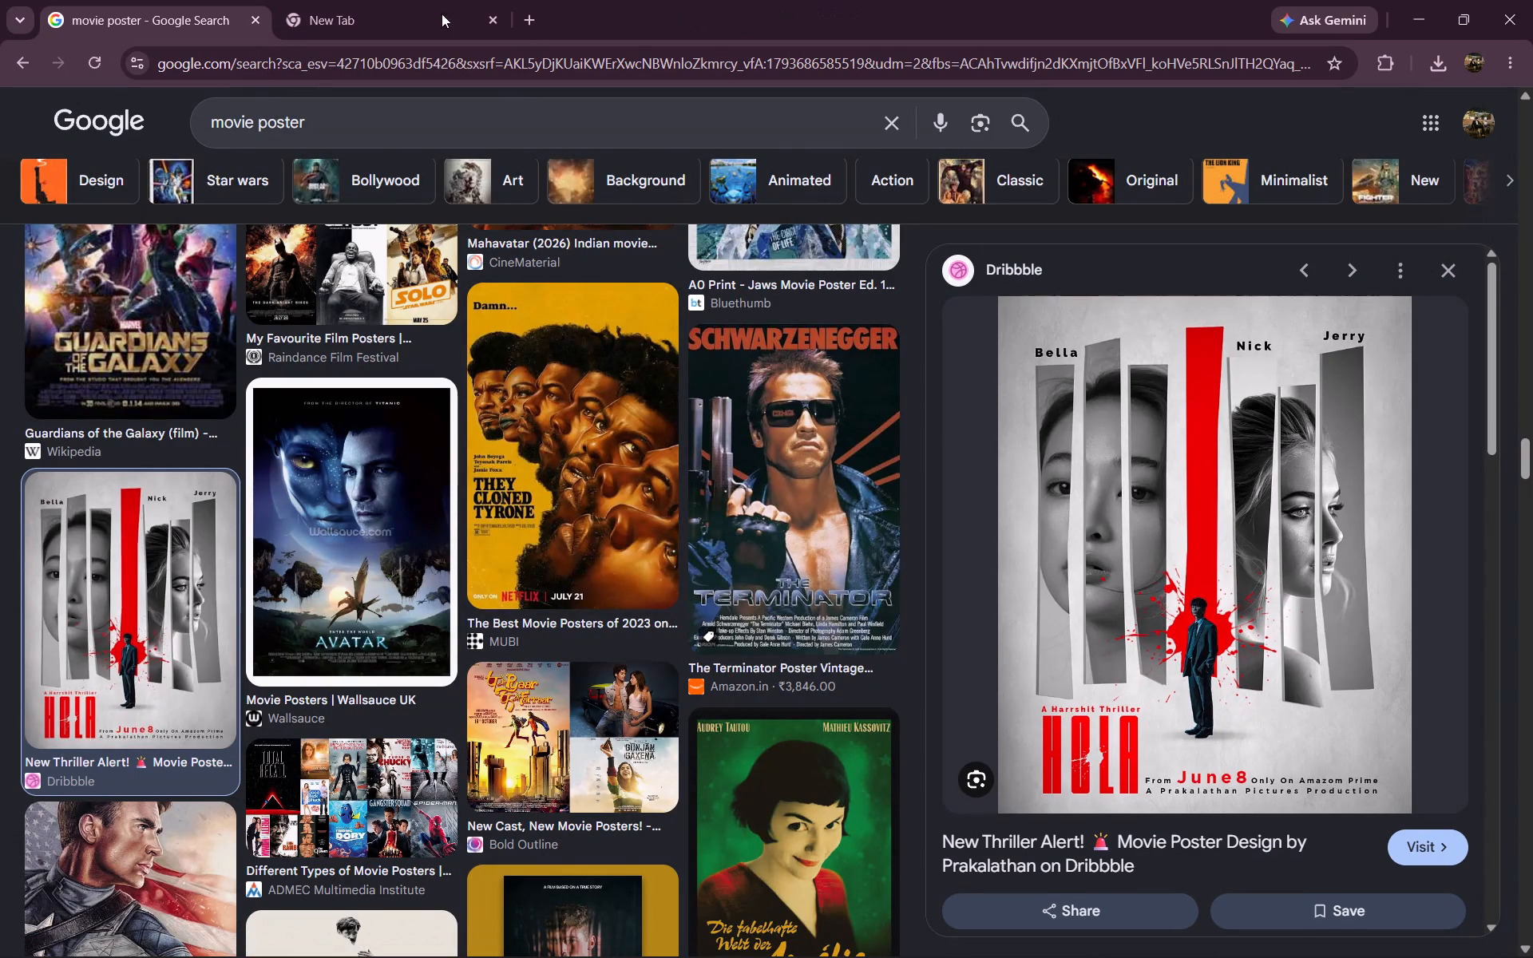
{"action": "left_click", "coordinate": [407, 3]}
{"action": "left_click", "coordinate": [104, 0]}
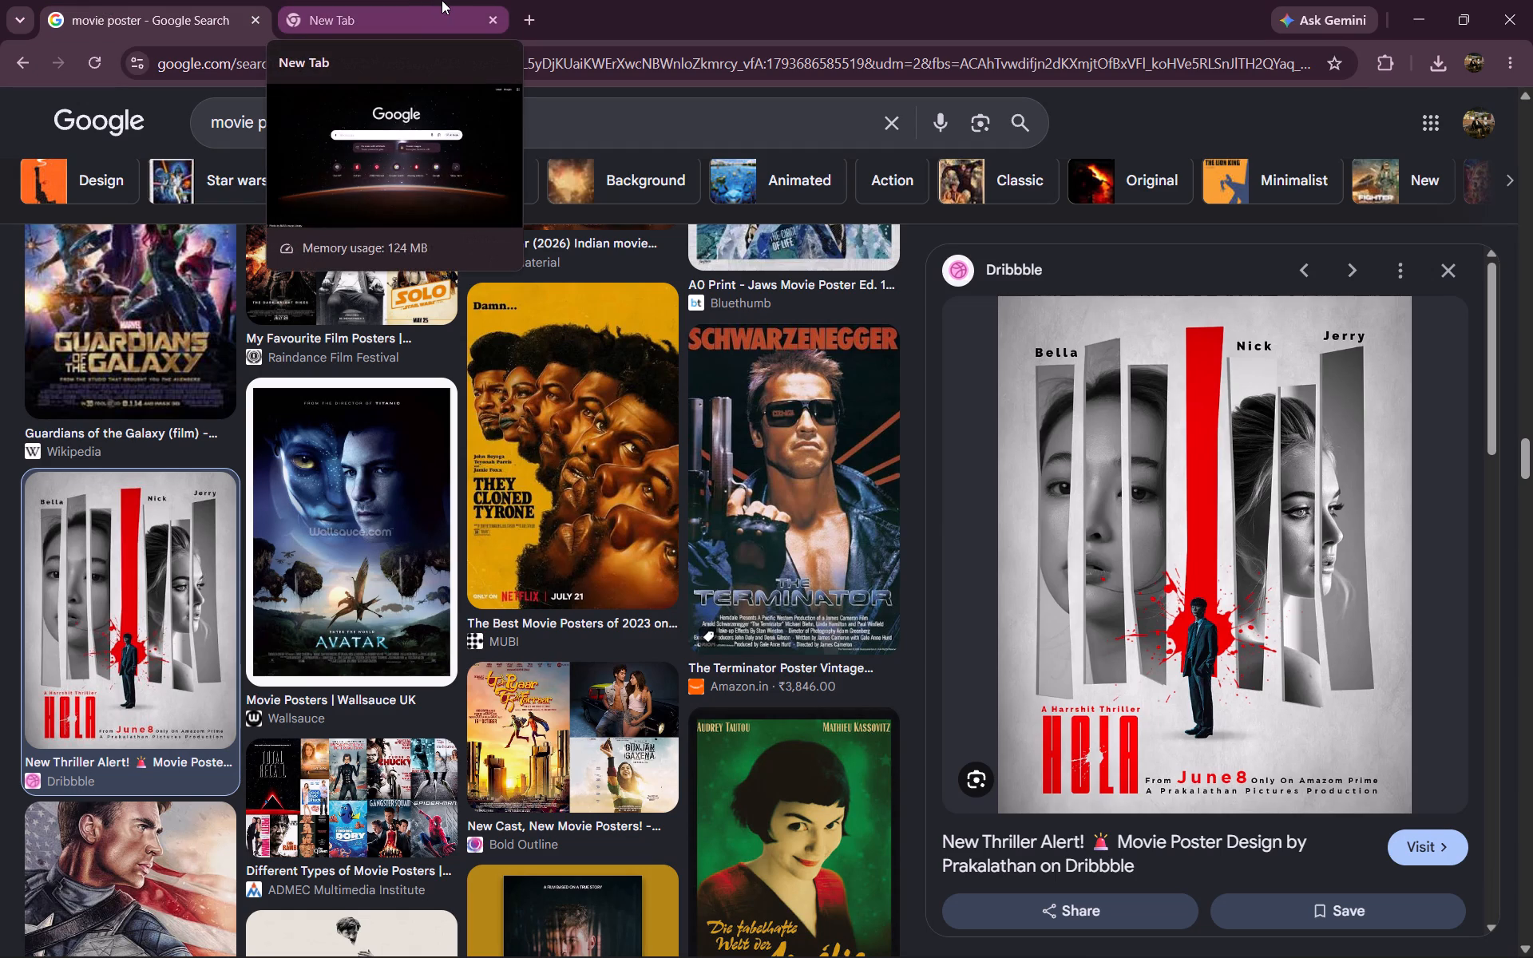
Search Google for "hola movie cast" in the empty new tab.
{"action": "left_click", "coordinate": [446, 0]}
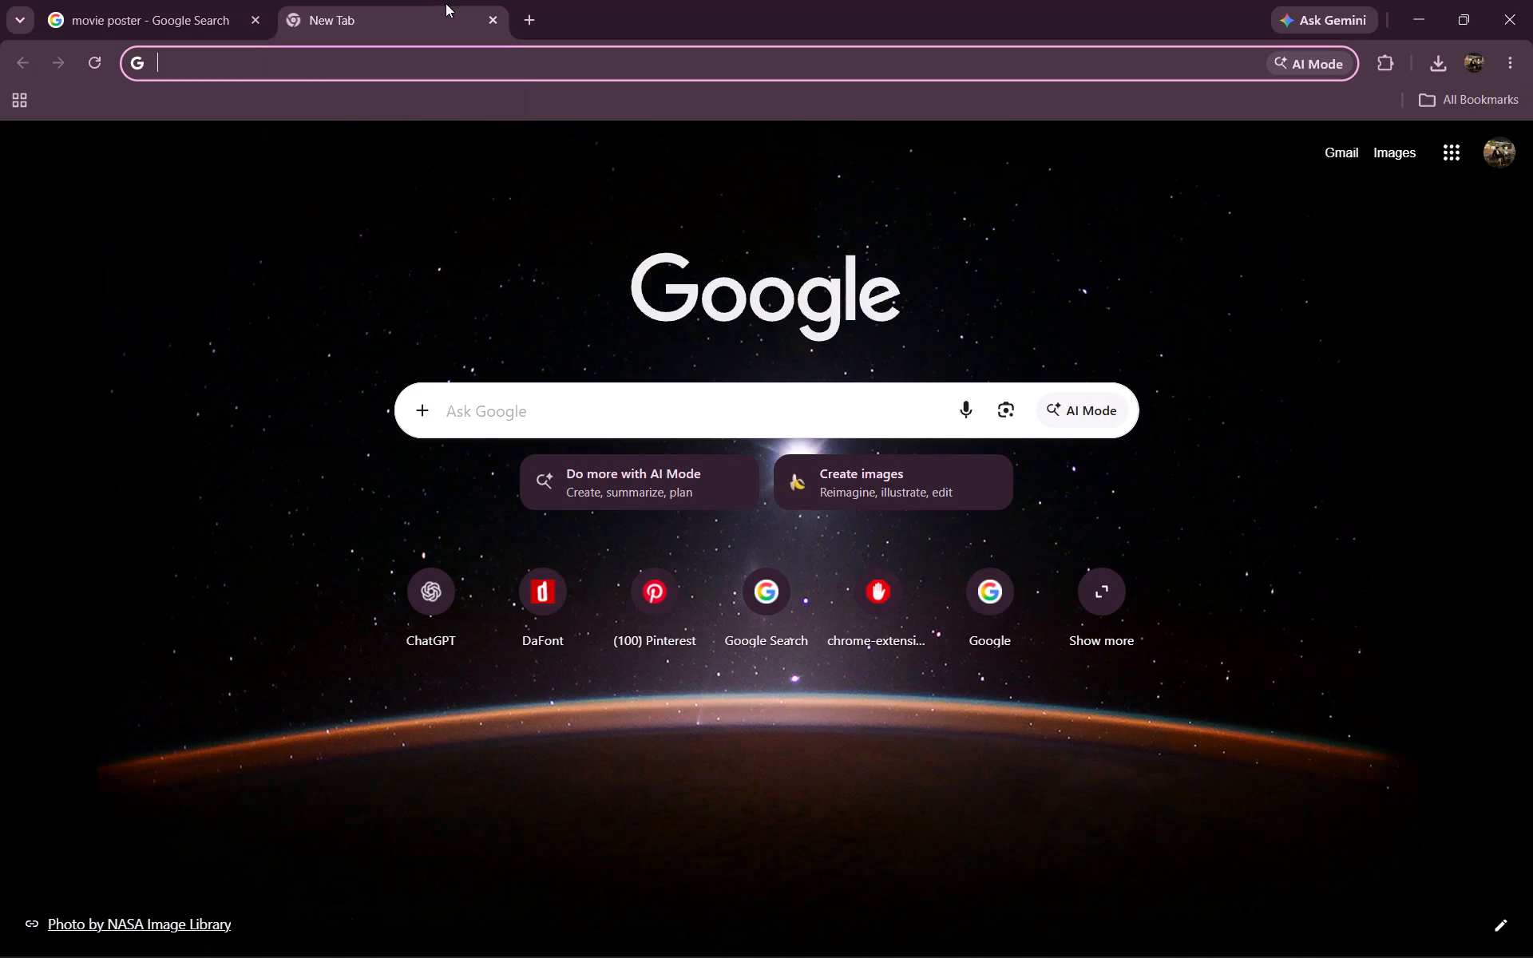
{"action": "type", "text": "ho"}
{"action": "type", "text": "la"}
{"action": "key", "text": "space"}
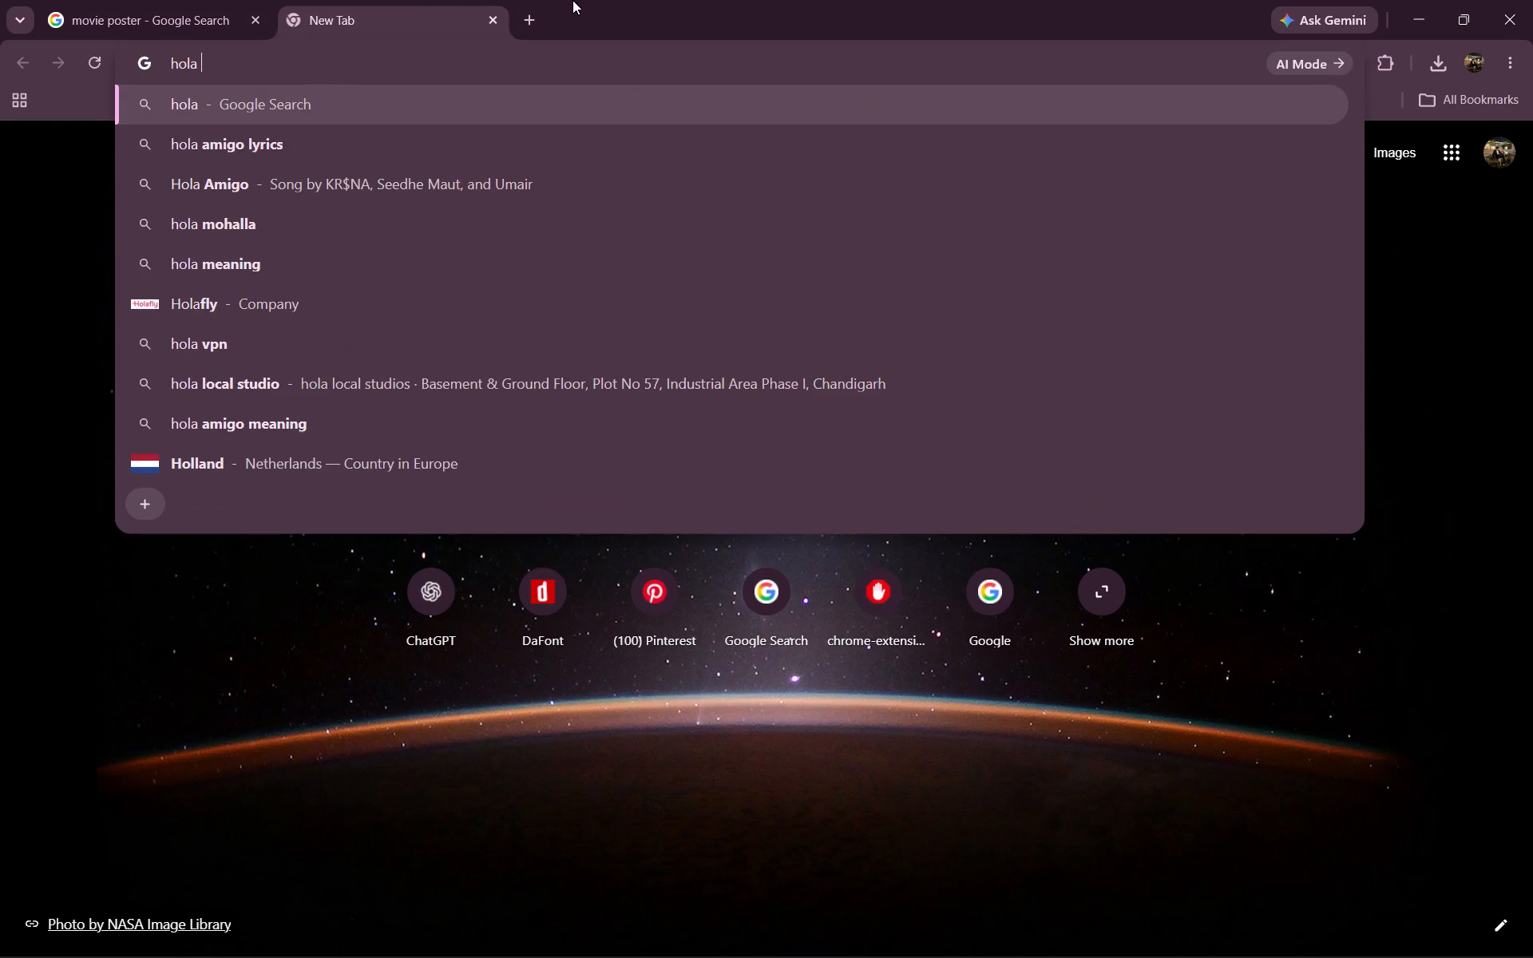
{"action": "key", "text": "comma"}
{"action": "key", "text": "BackSpace"}
{"action": "key", "text": "m"}
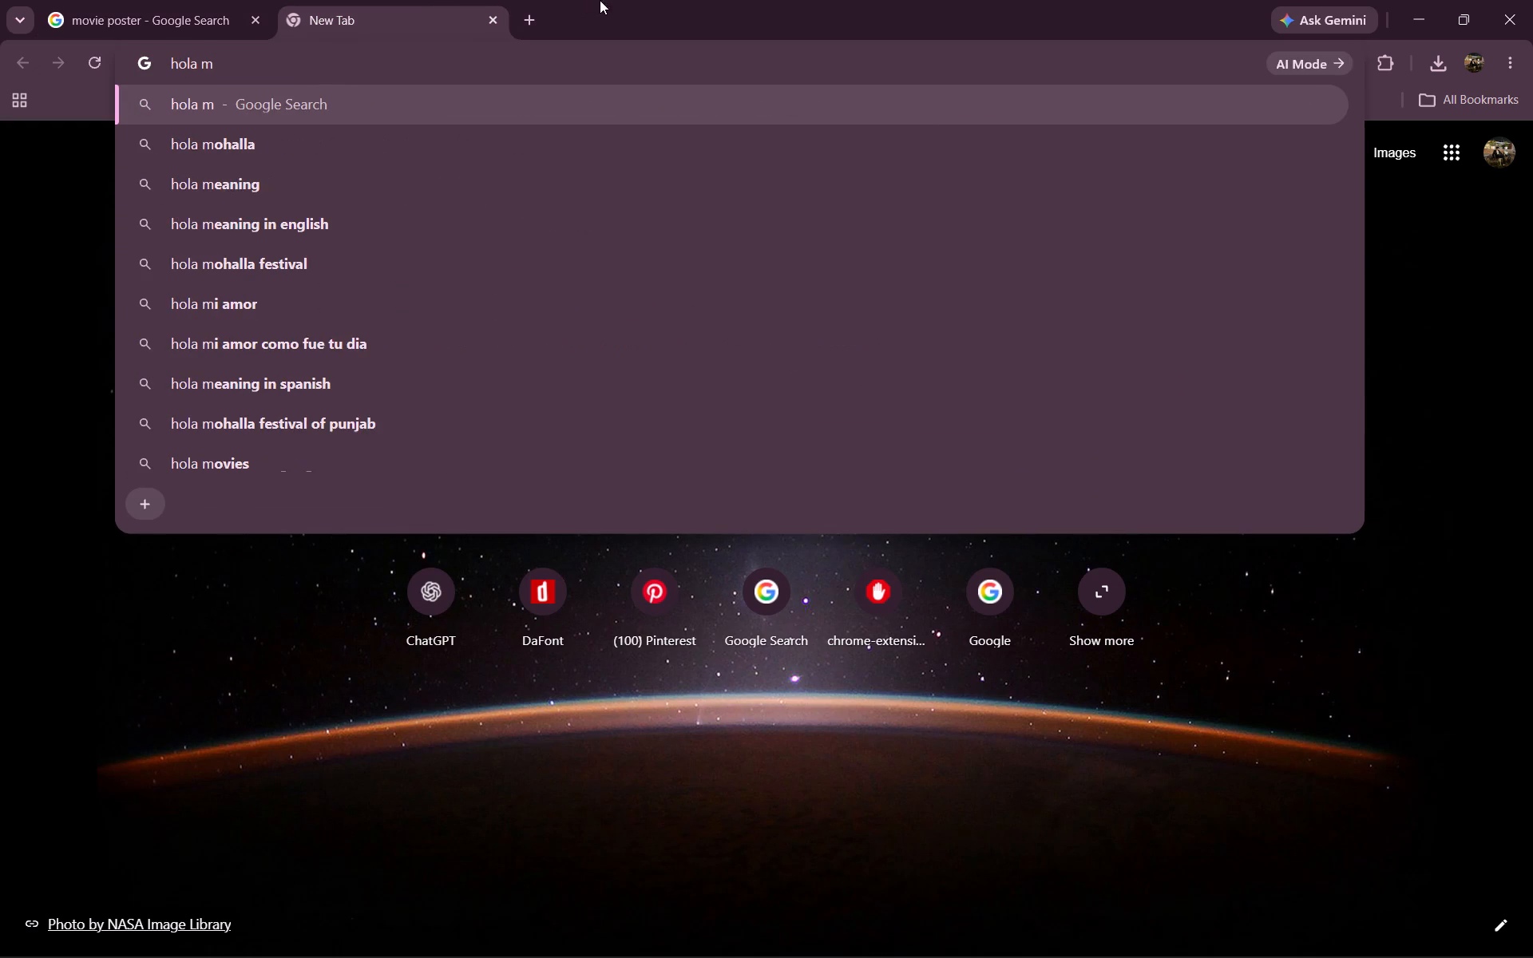
{"action": "key", "text": "o"}
{"action": "type", "text": "vie"}
{"action": "key", "text": "space"}
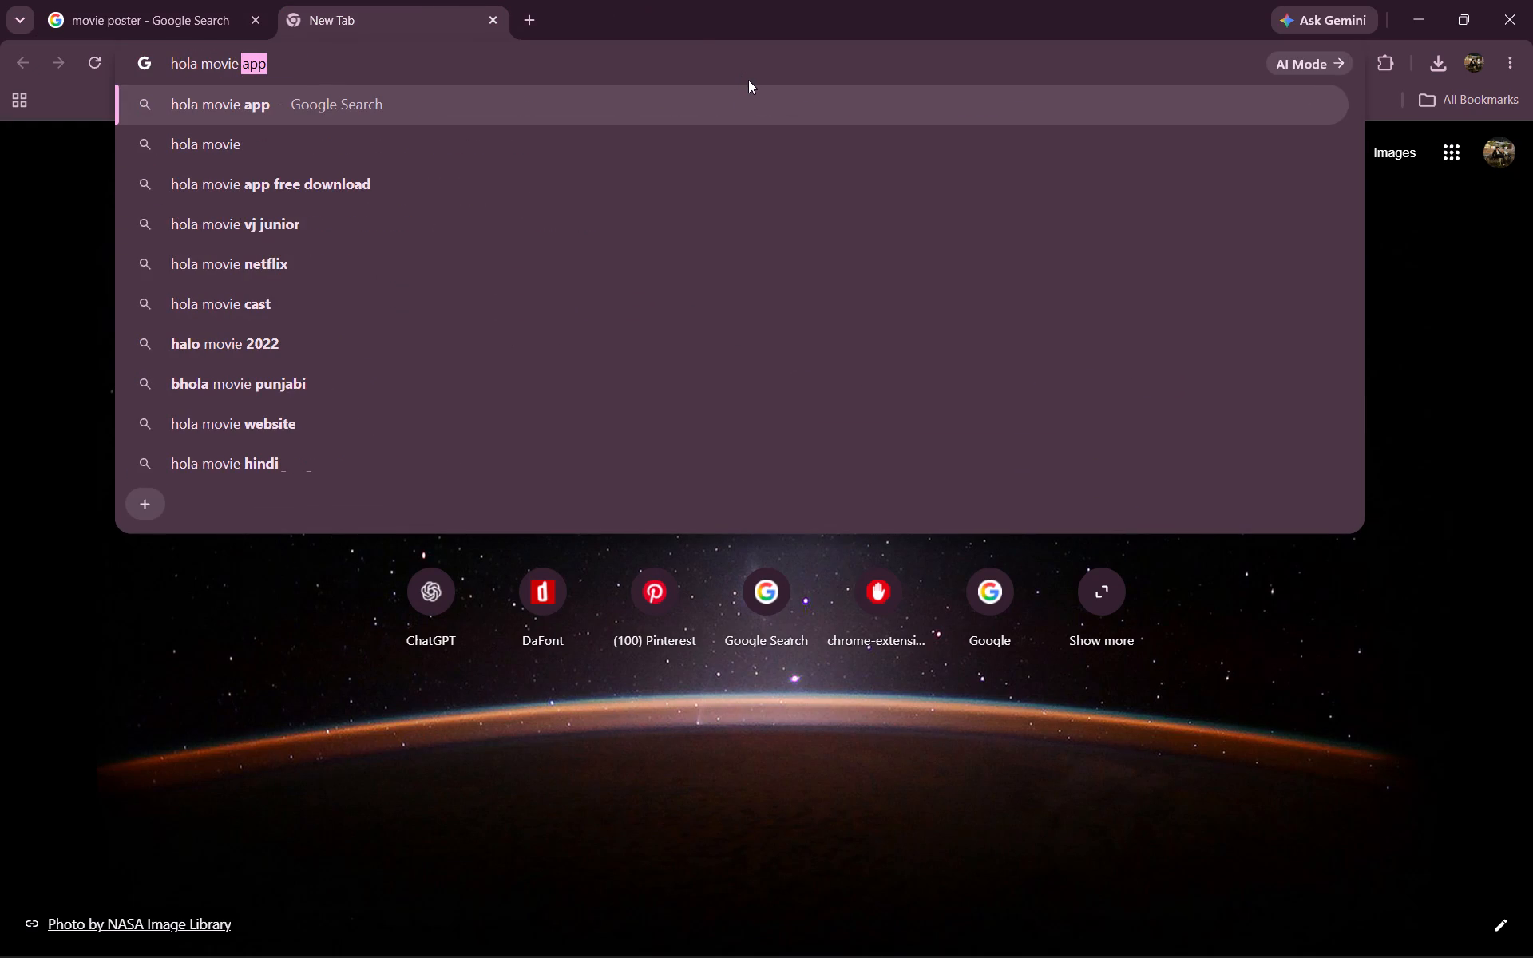
{"action": "key", "text": "Down"}
{"action": "key", "text": "Down"}
{"action": "key", "text": "Down"}
{"action": "key", "text": "Down"}
{"action": "key", "text": "Down"}
{"action": "key", "text": "Return"}
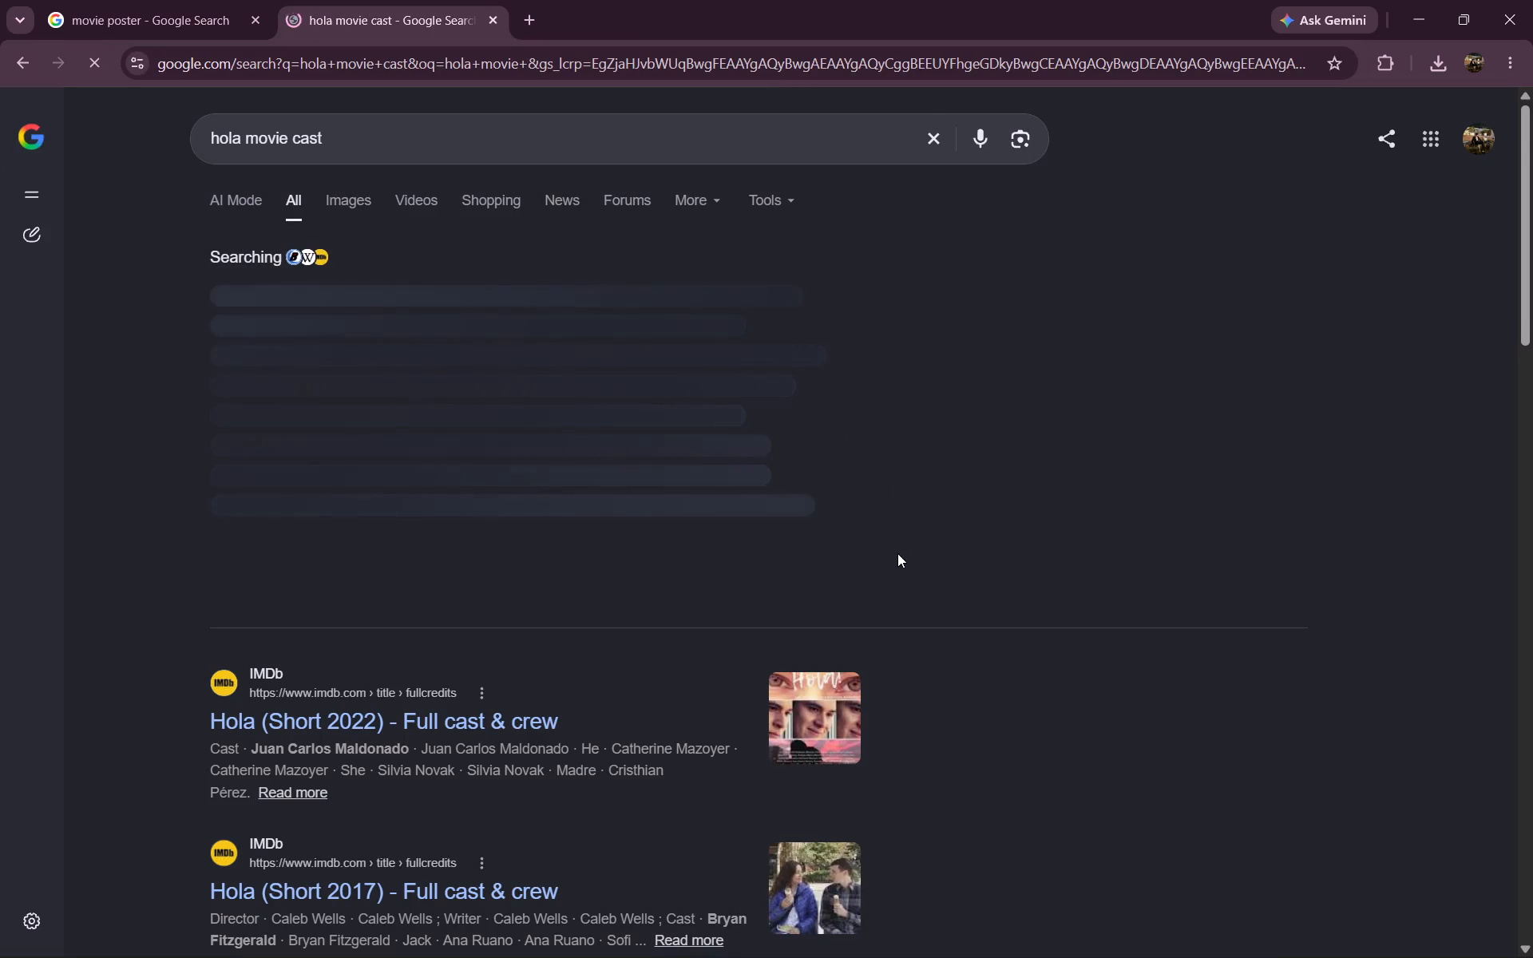
Go back to the movie poster results and look over the HOLA poster preview.
{"action": "left_click", "coordinate": [174, 0]}
{"action": "scroll", "coordinate": [1274, 591], "scroll_direction": "down", "scroll_amount": 1}
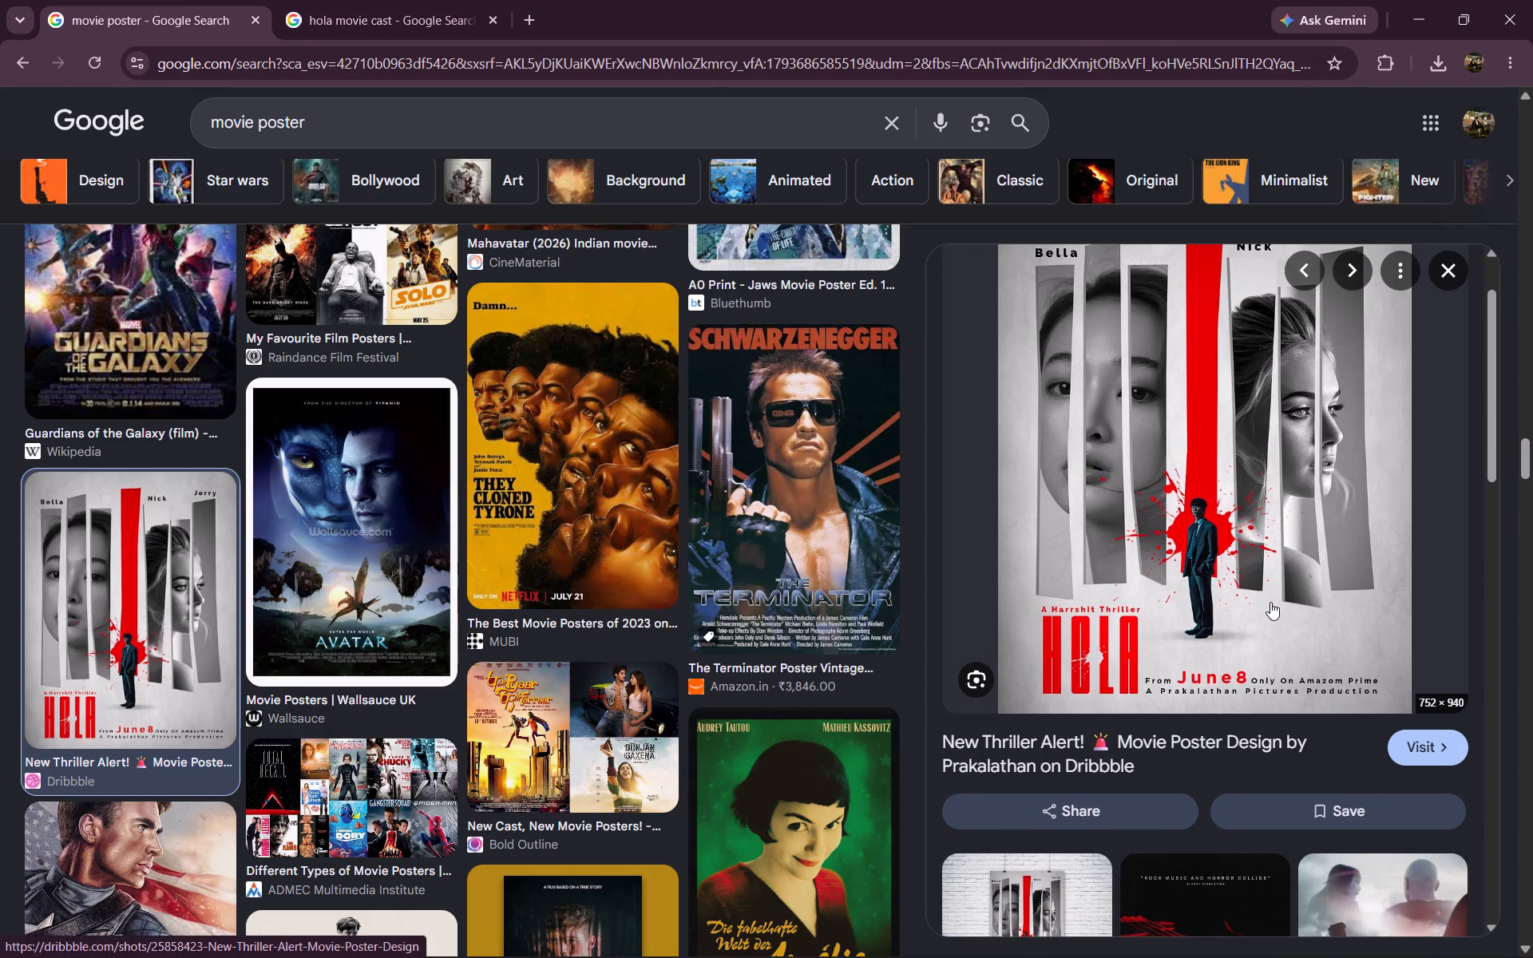
{"action": "scroll", "coordinate": [1278, 601], "scroll_direction": "up", "scroll_amount": 3}
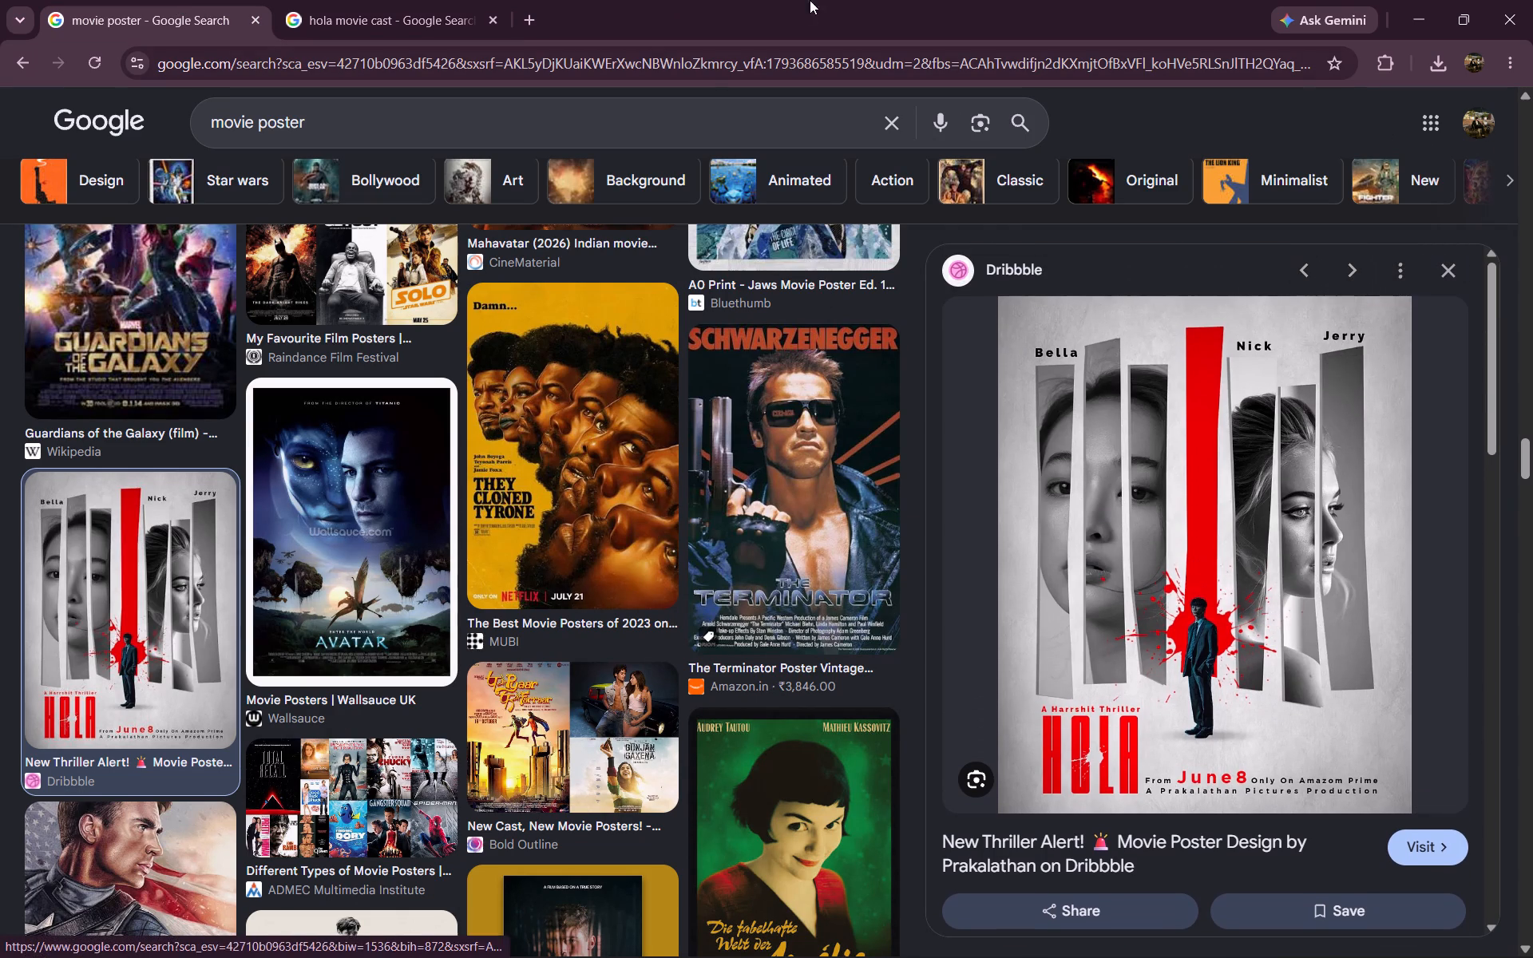
Browse the web results and then the image results for hola movie cast.
{"action": "left_click", "coordinate": [409, 0]}
{"action": "scroll", "coordinate": [517, 407], "scroll_direction": "down", "scroll_amount": 3}
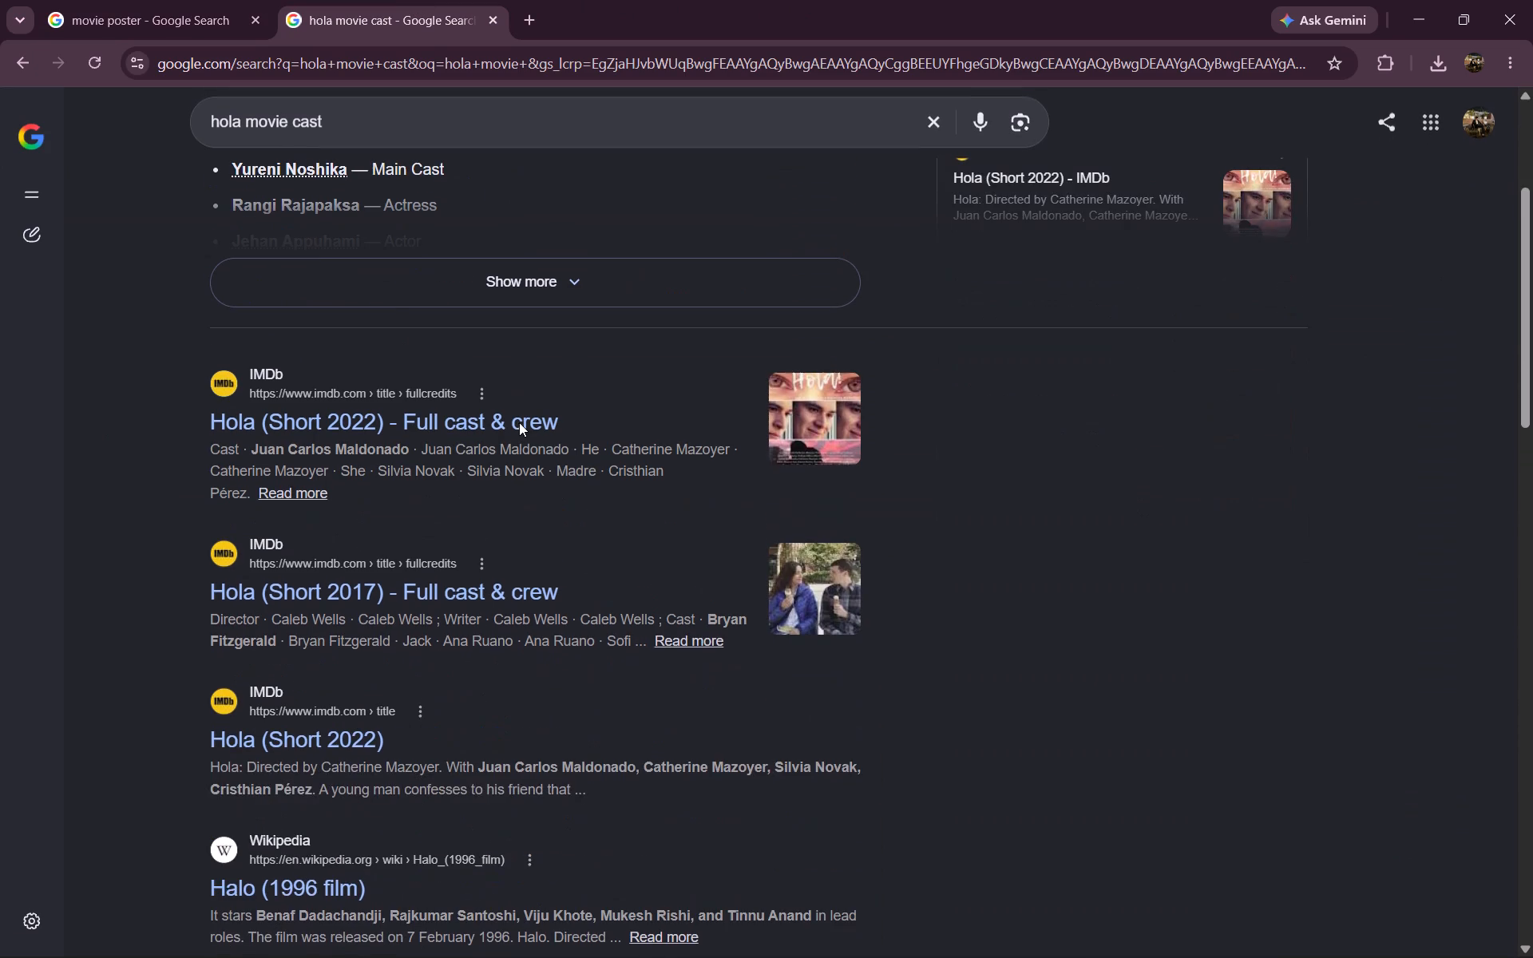
{"action": "scroll", "coordinate": [503, 430], "scroll_direction": "up", "scroll_amount": 4}
{"action": "left_click", "coordinate": [362, 201]}
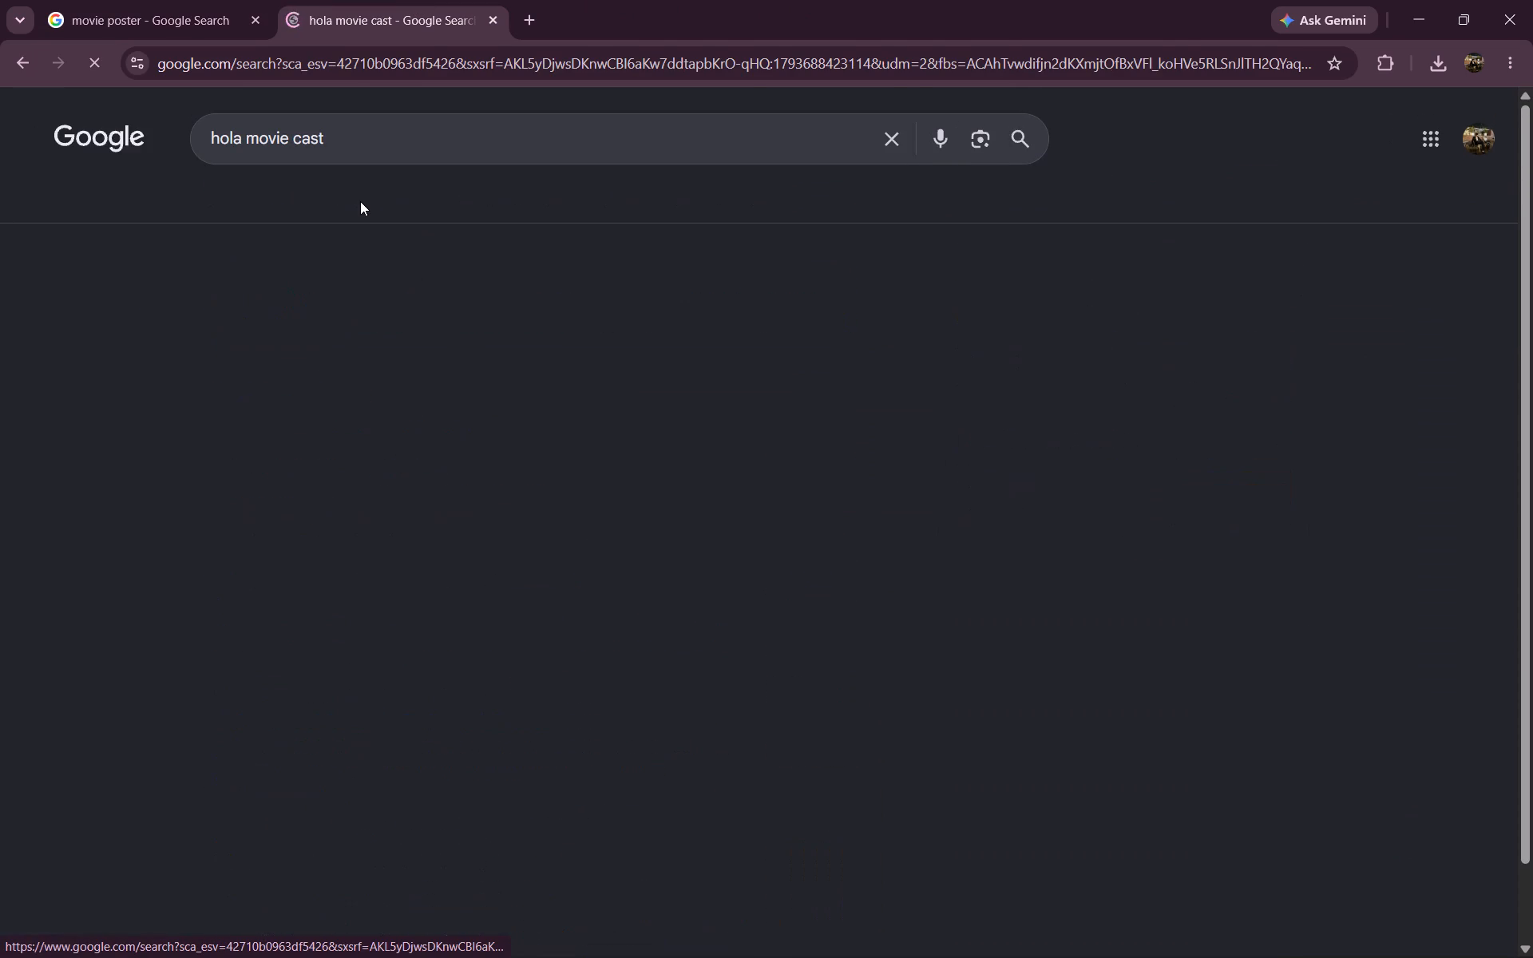
{"action": "scroll", "coordinate": [1054, 505], "scroll_direction": "down", "scroll_amount": 3}
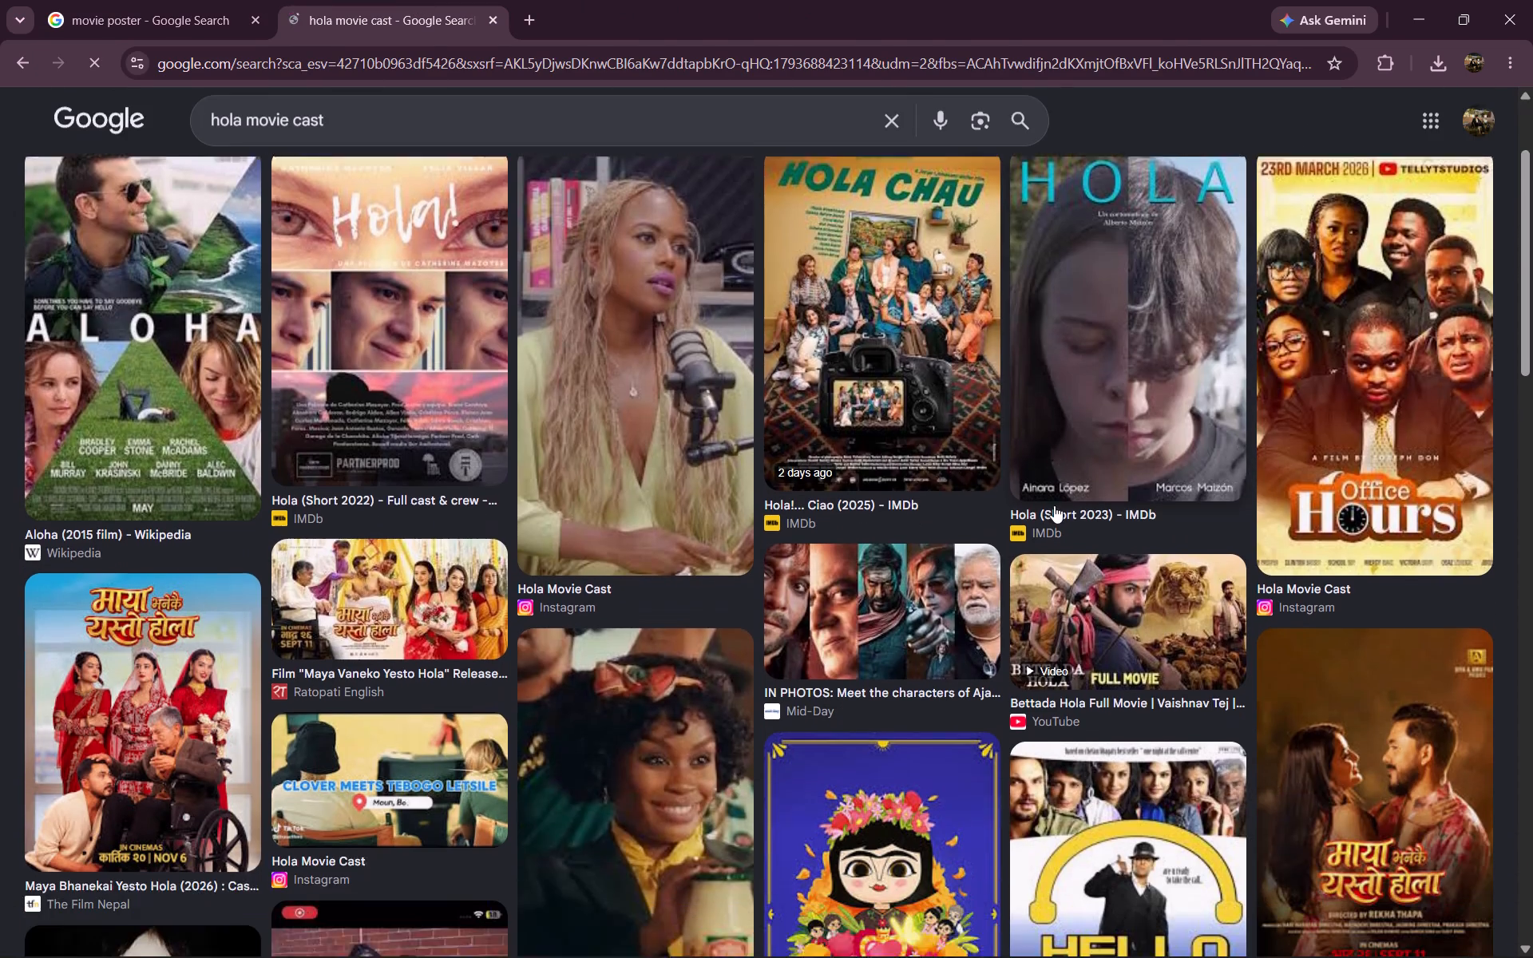
{"action": "scroll", "coordinate": [1045, 513], "scroll_direction": "down", "scroll_amount": 2}
Return to the movie poster results and browse the related images beneath the HOLA poster preview.
{"action": "left_click", "coordinate": [254, 0]}
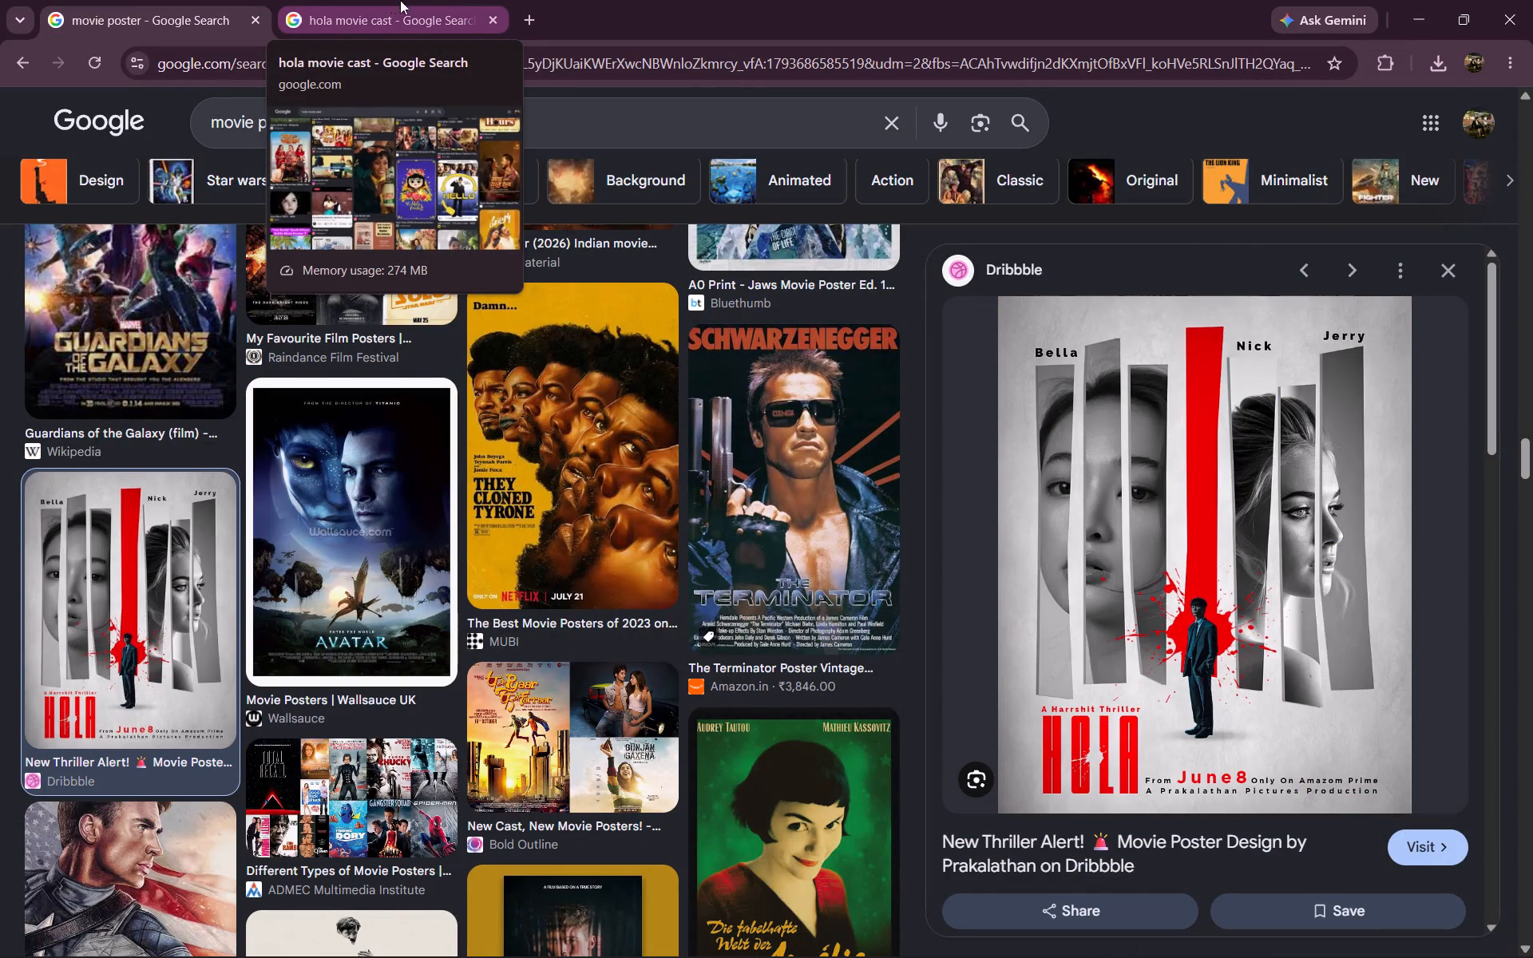
{"action": "left_click_drag", "start_coordinate": [1160, 868], "coordinate": [1080, 868]}
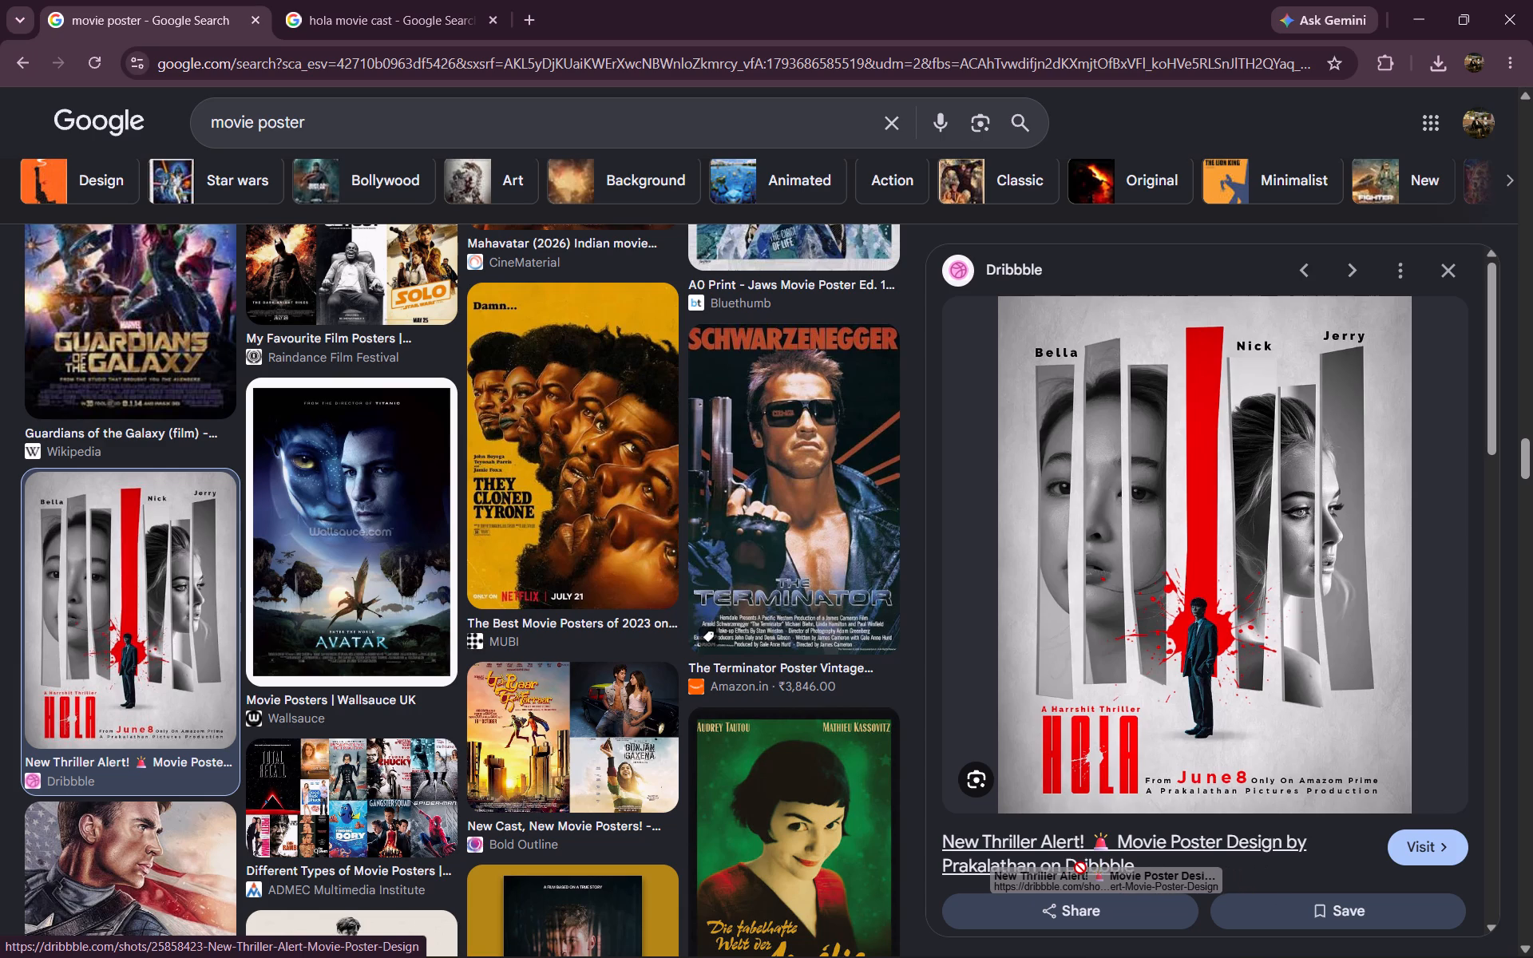
{"action": "left_click_drag", "start_coordinate": [1080, 868], "coordinate": [1089, 868]}
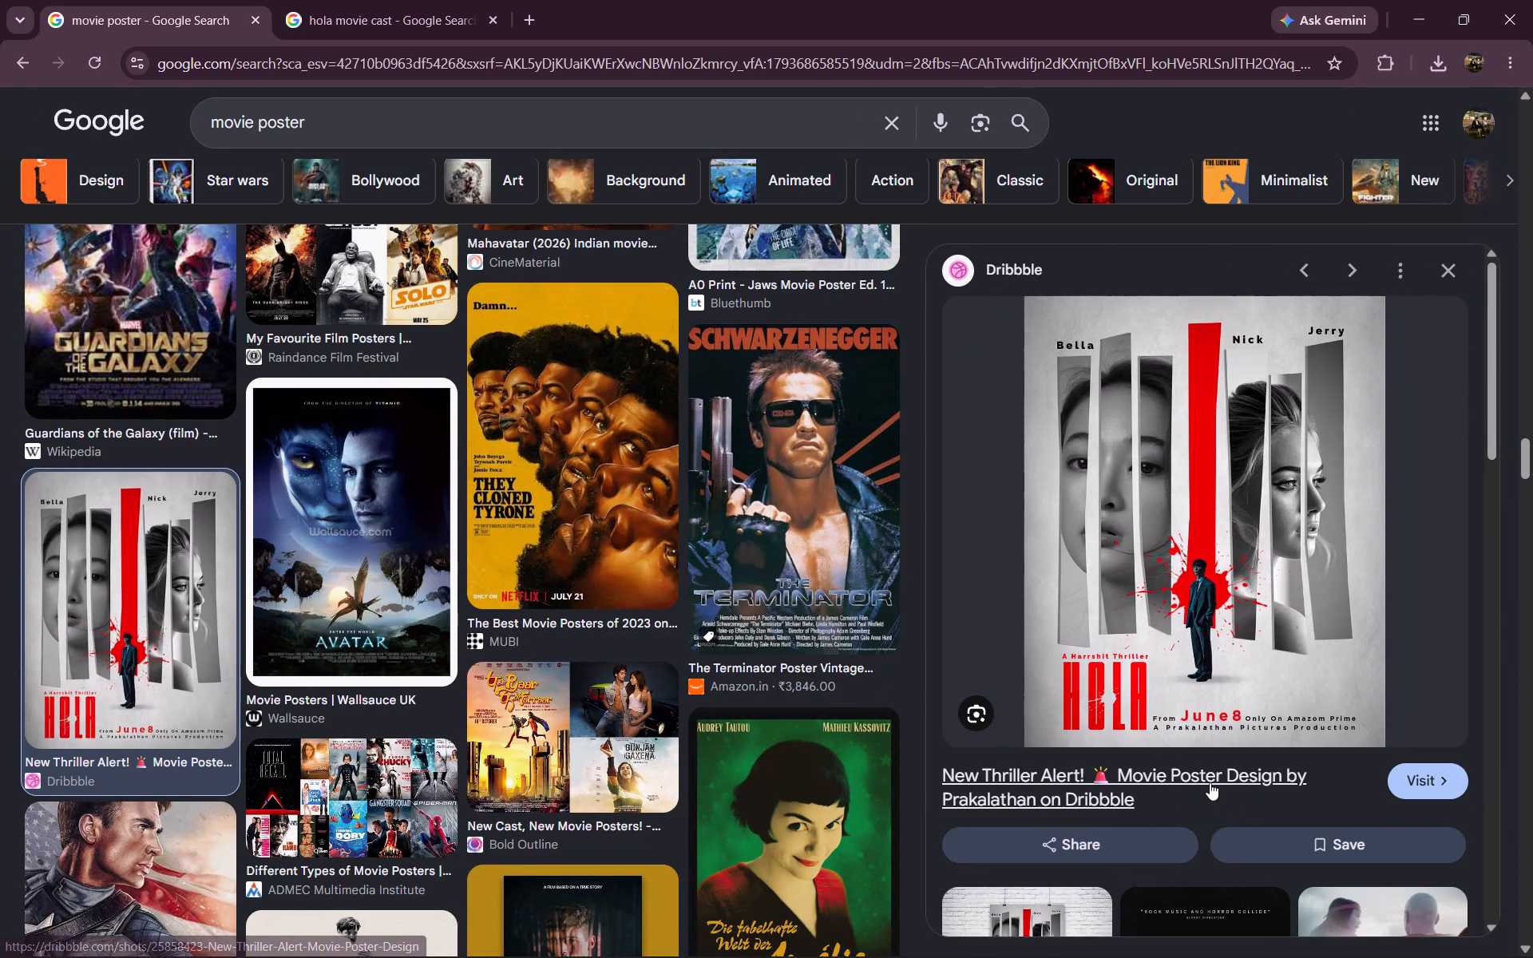
{"action": "scroll", "coordinate": [1093, 608], "scroll_direction": "down", "scroll_amount": 9}
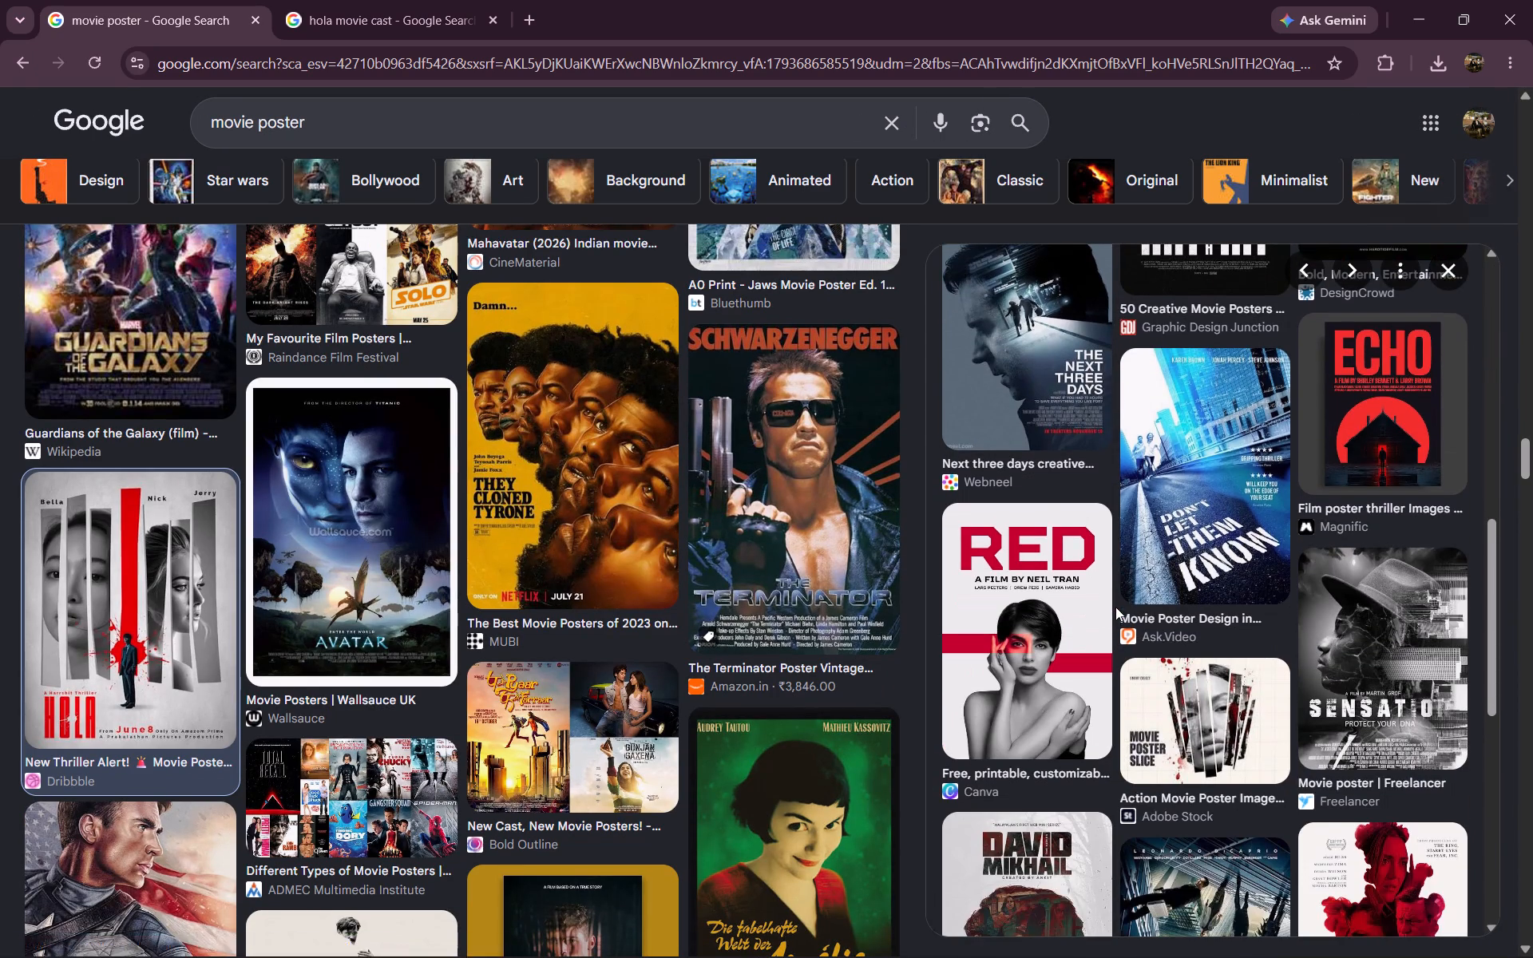
{"action": "scroll", "coordinate": [1103, 602], "scroll_direction": "up", "scroll_amount": 15}
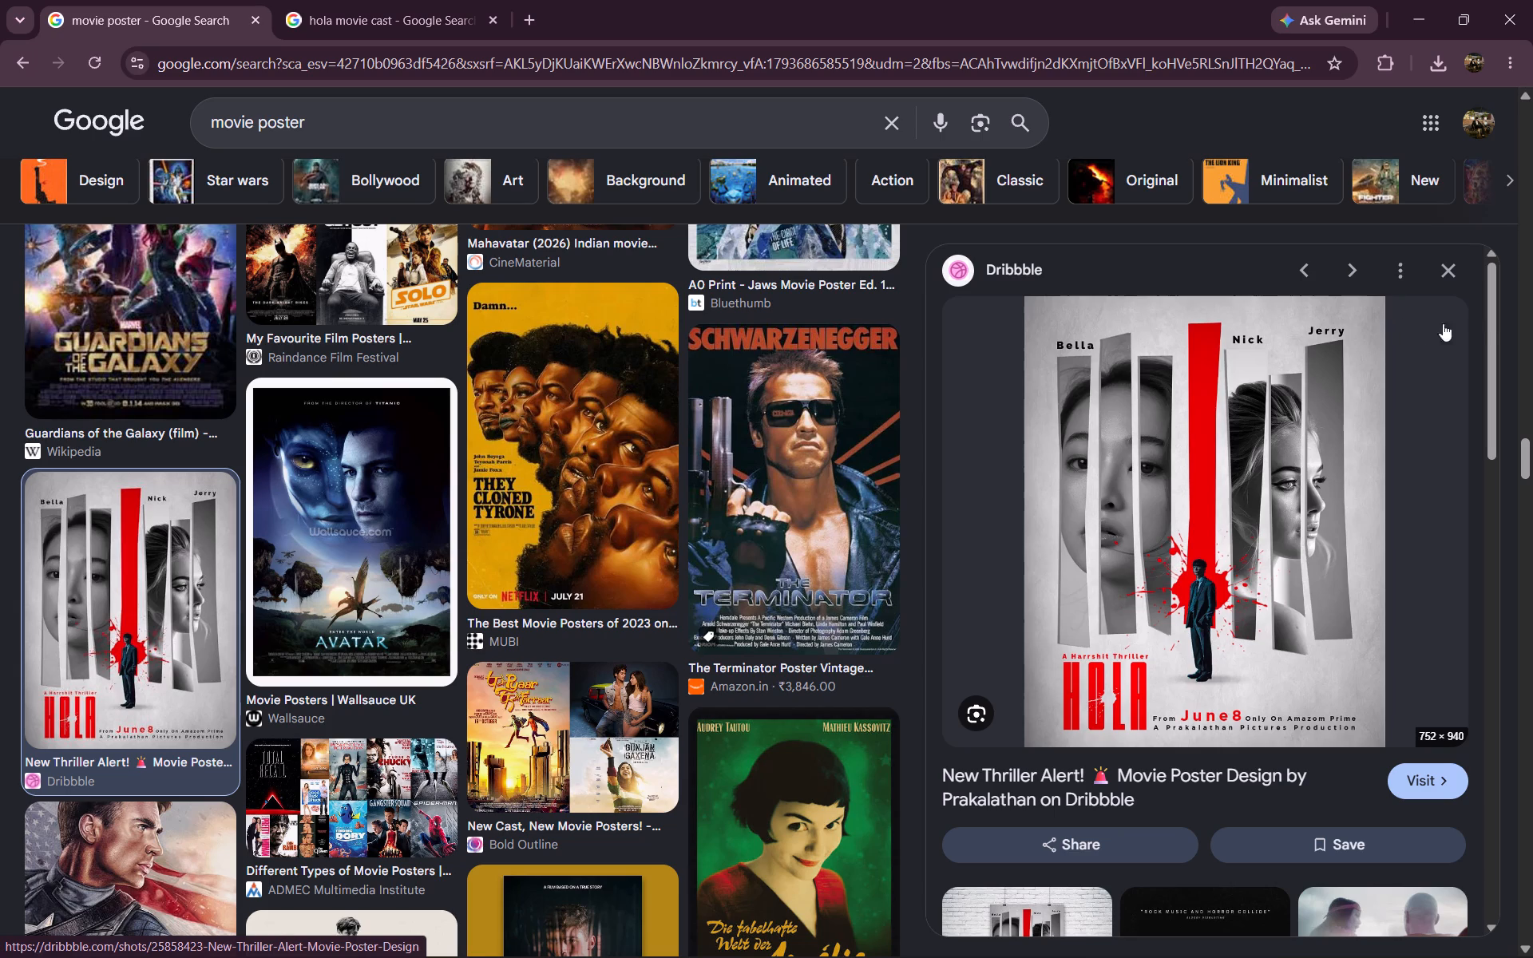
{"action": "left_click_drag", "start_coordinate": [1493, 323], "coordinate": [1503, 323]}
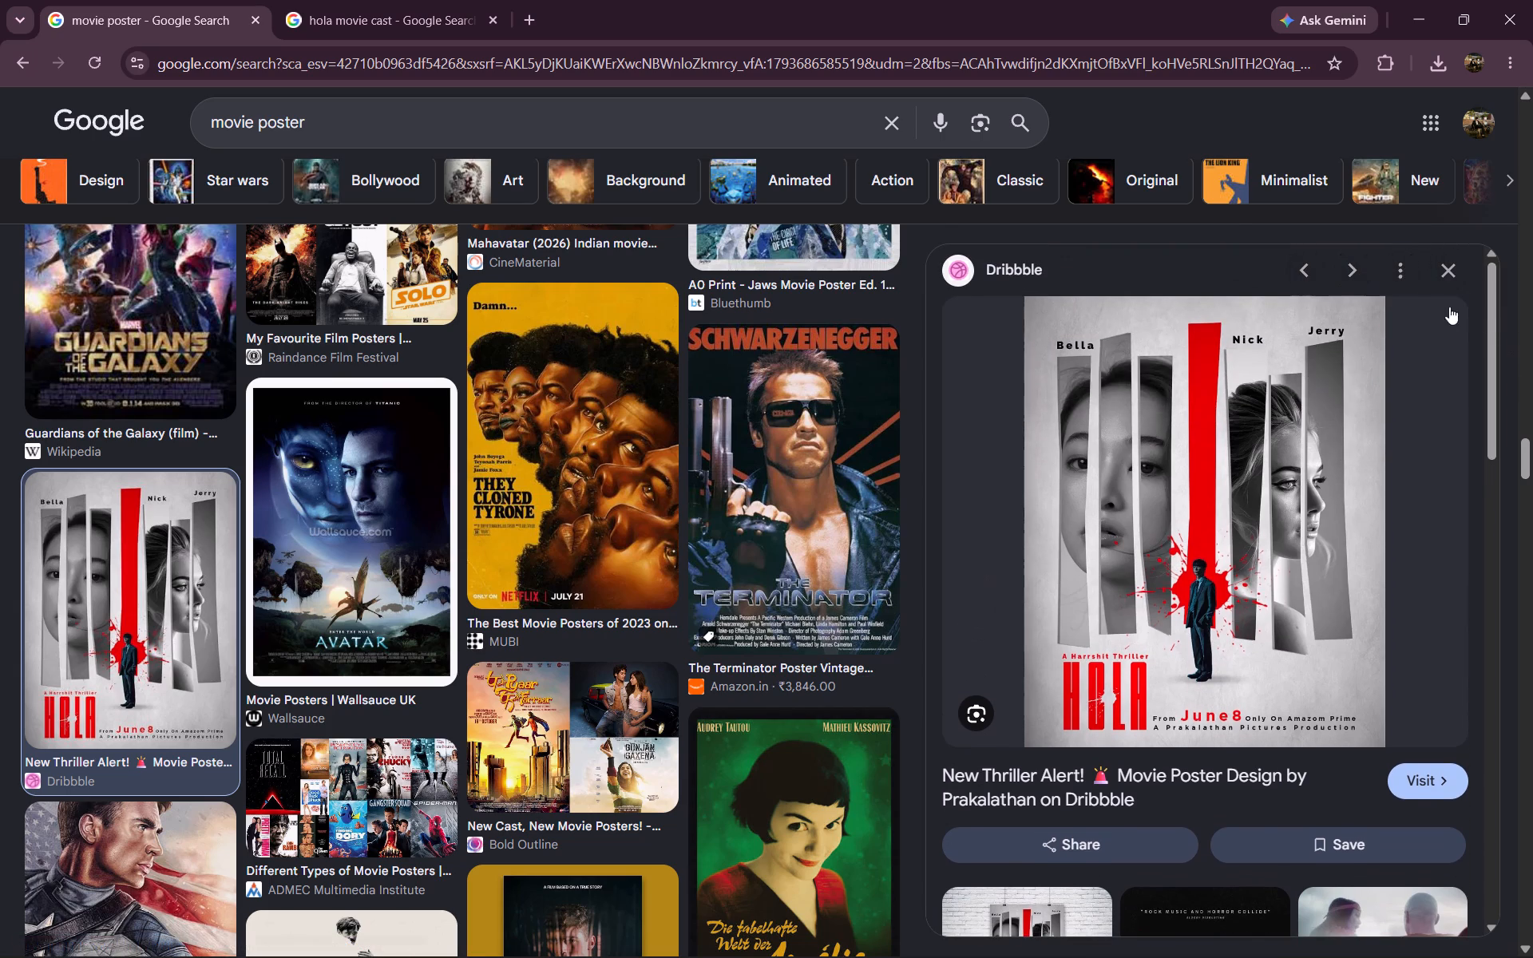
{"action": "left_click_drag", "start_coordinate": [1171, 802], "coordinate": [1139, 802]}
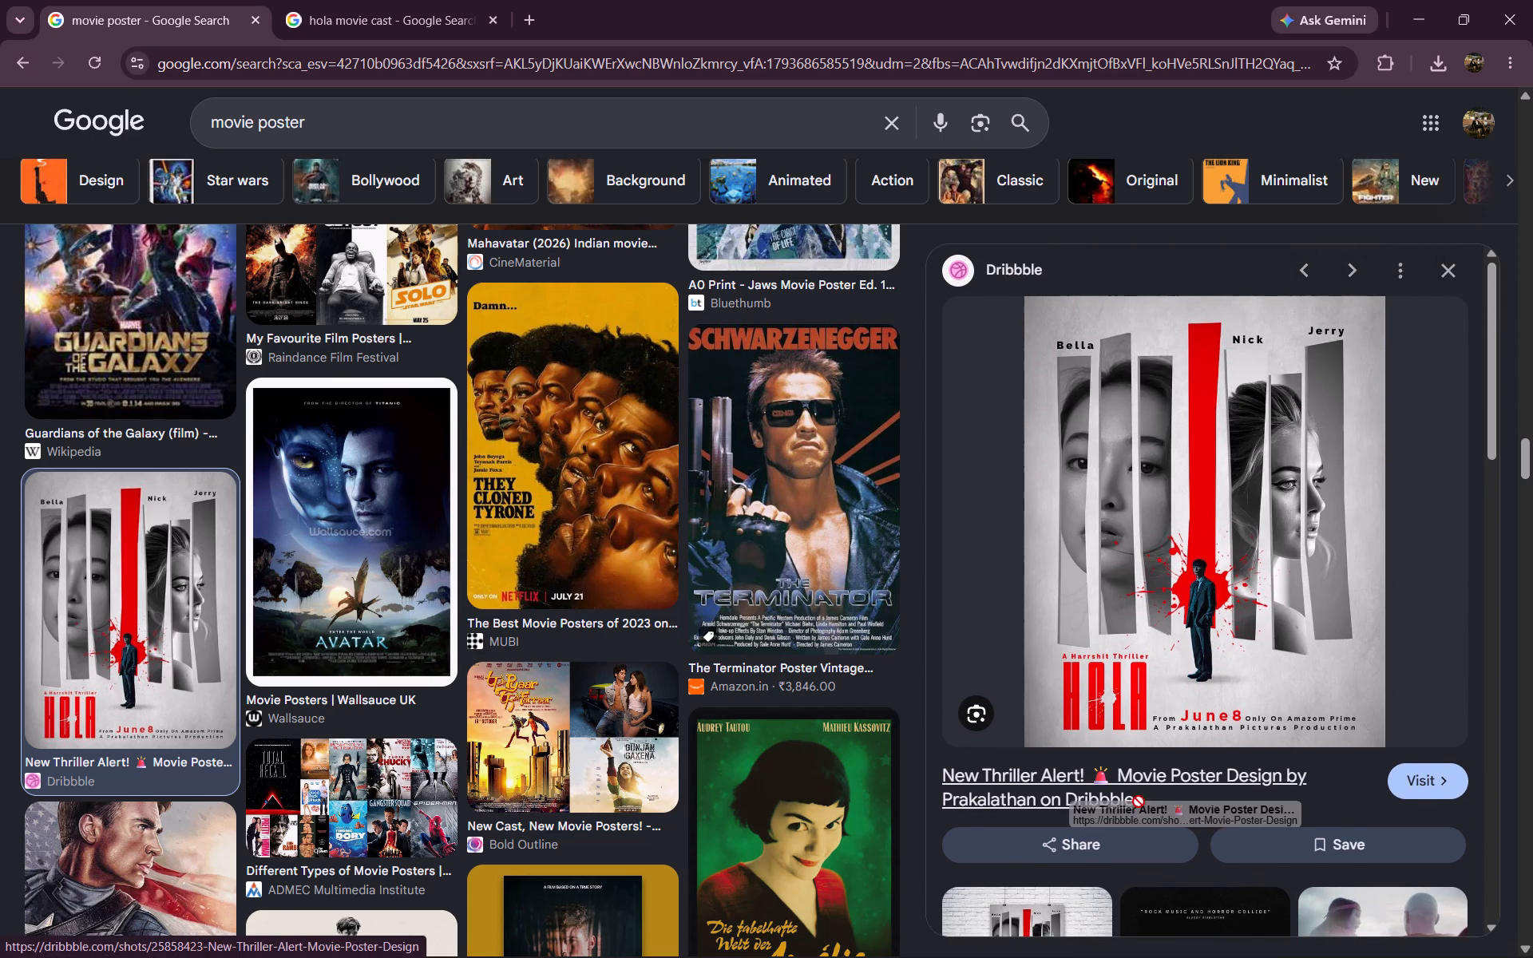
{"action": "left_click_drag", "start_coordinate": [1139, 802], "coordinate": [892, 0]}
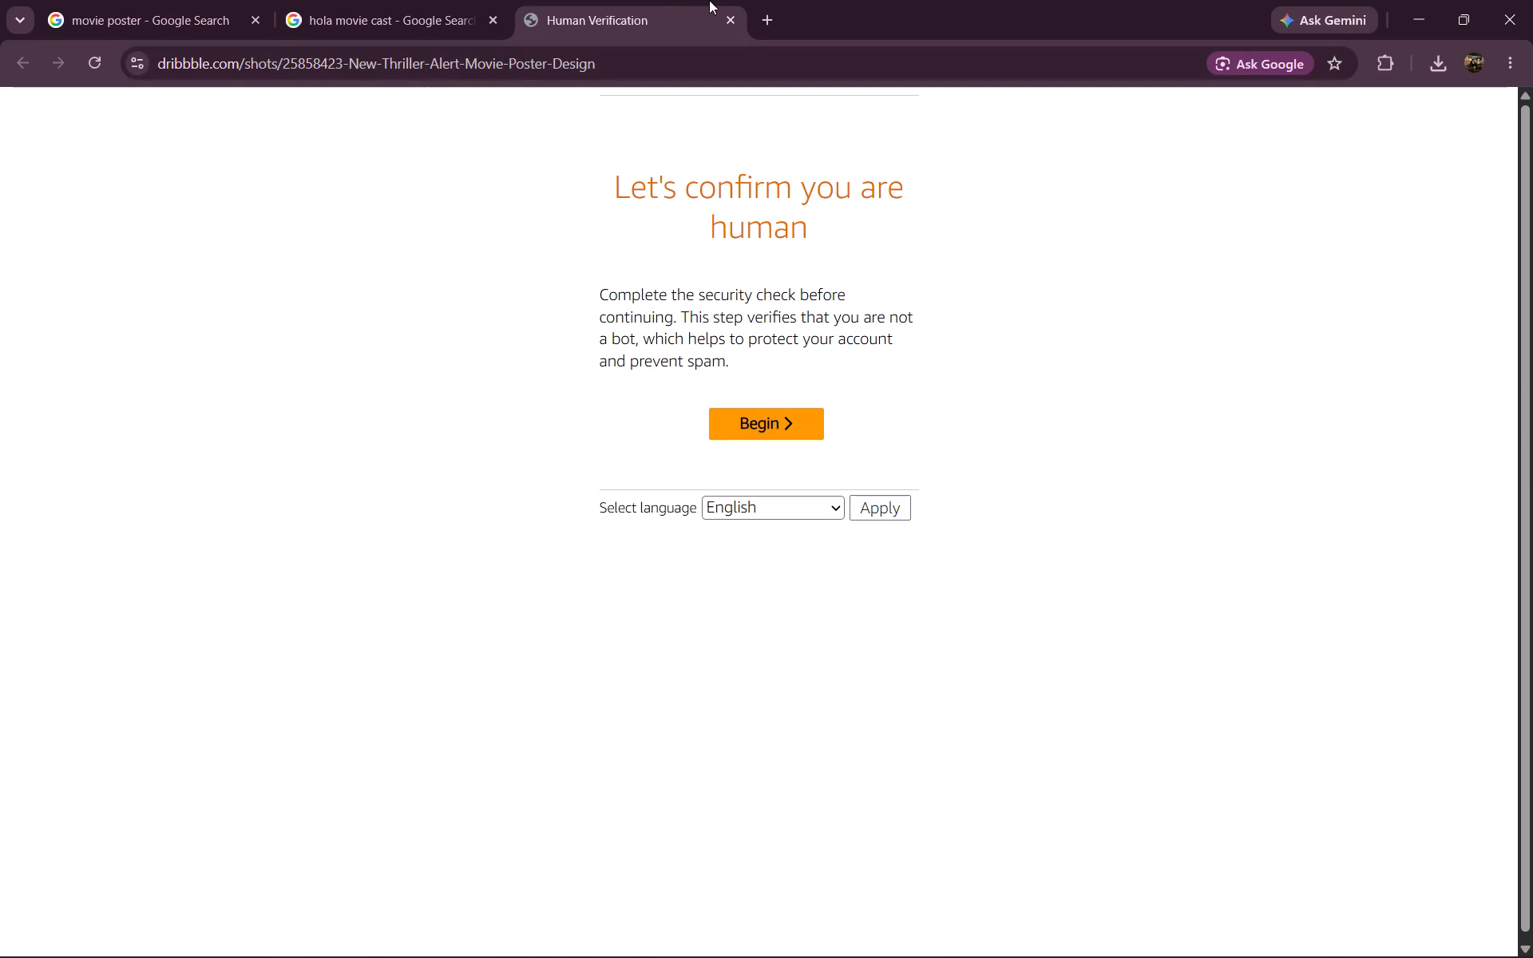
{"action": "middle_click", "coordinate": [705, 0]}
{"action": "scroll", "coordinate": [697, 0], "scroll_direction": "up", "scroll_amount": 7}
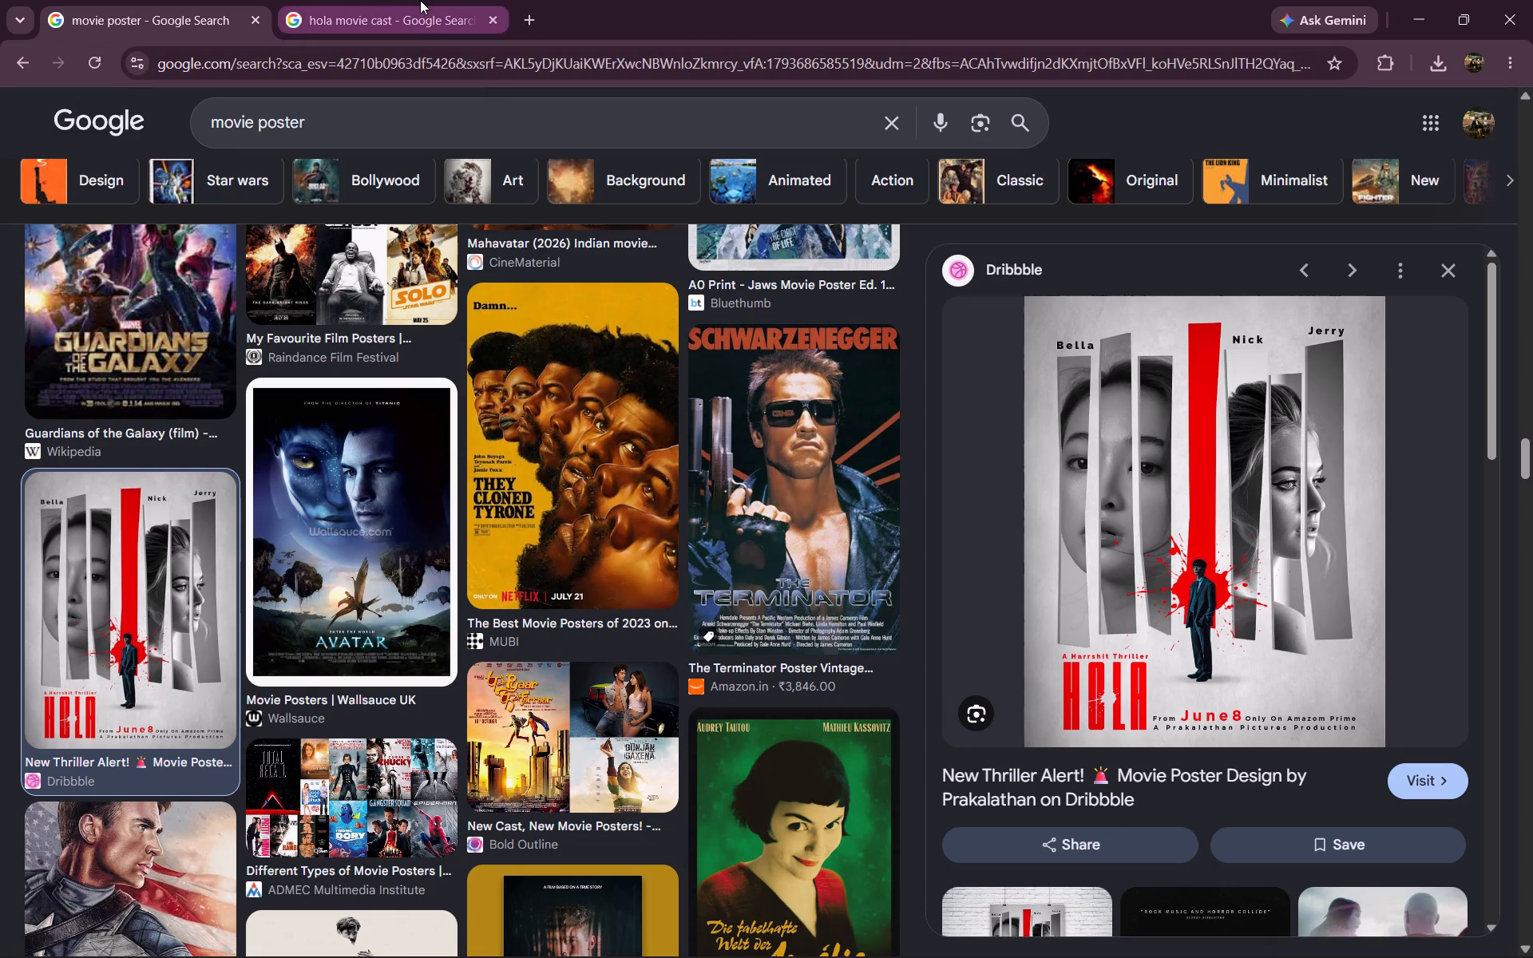
Return to the cast image search and shorten its query to "hola movie", checking the poster results in between.
{"action": "left_click_drag", "start_coordinate": [420, 0], "coordinate": [447, 0]}
{"action": "scroll", "coordinate": [479, 160], "scroll_direction": "up", "scroll_amount": 14}
{"action": "left_click", "coordinate": [466, 137]}
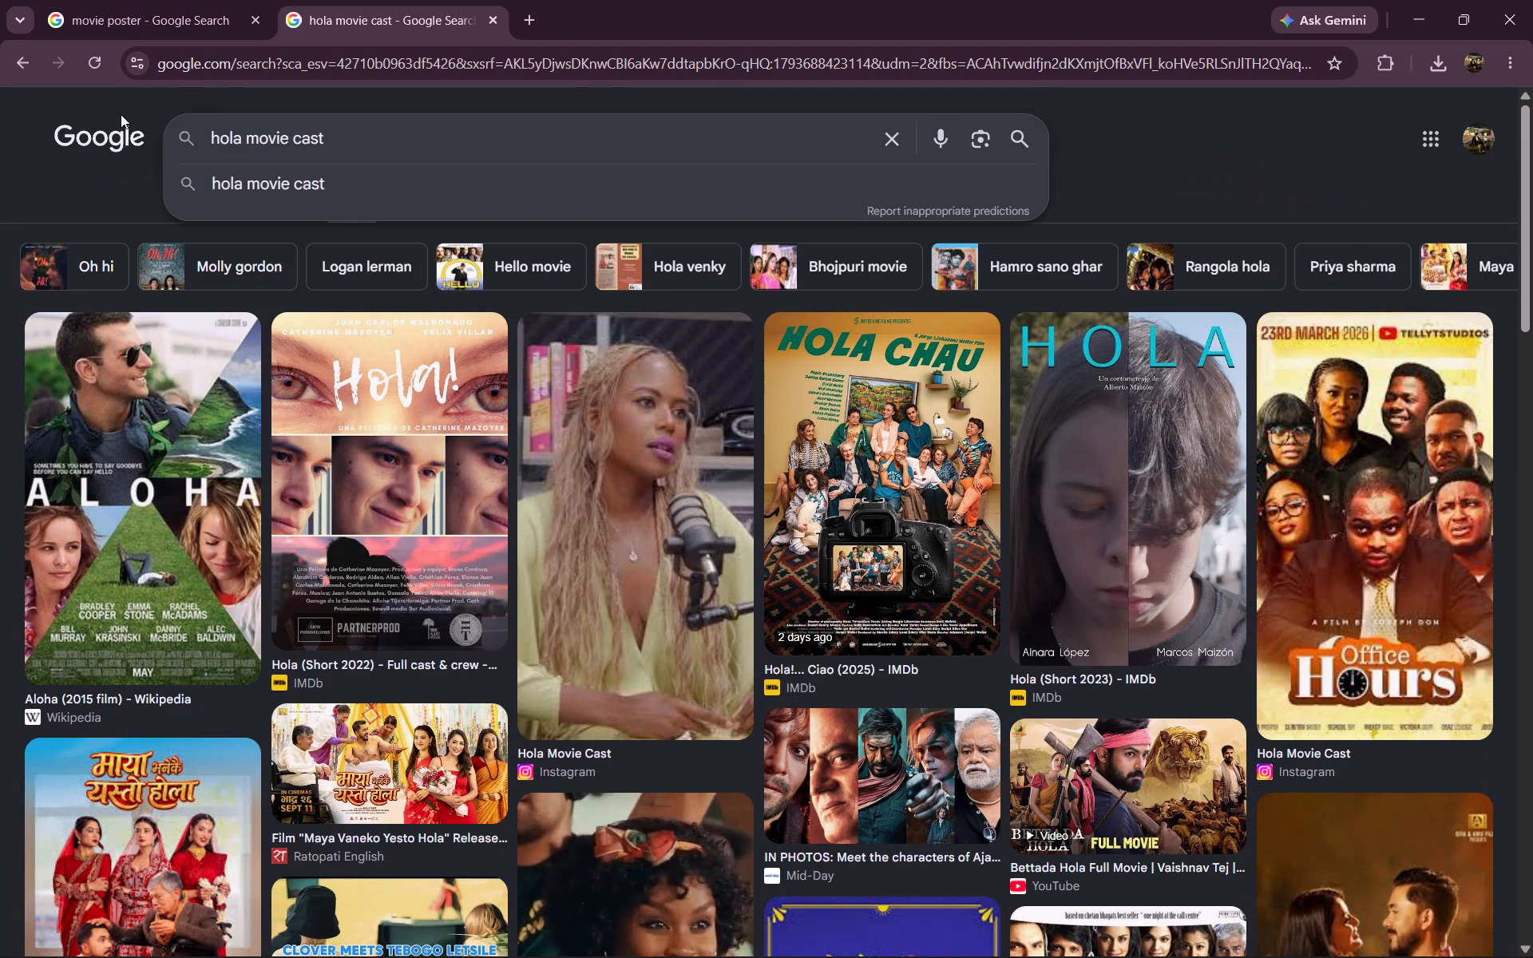
{"action": "left_click", "coordinate": [288, 144]}
{"action": "key", "text": "space"}
{"action": "type", "text": "2"}
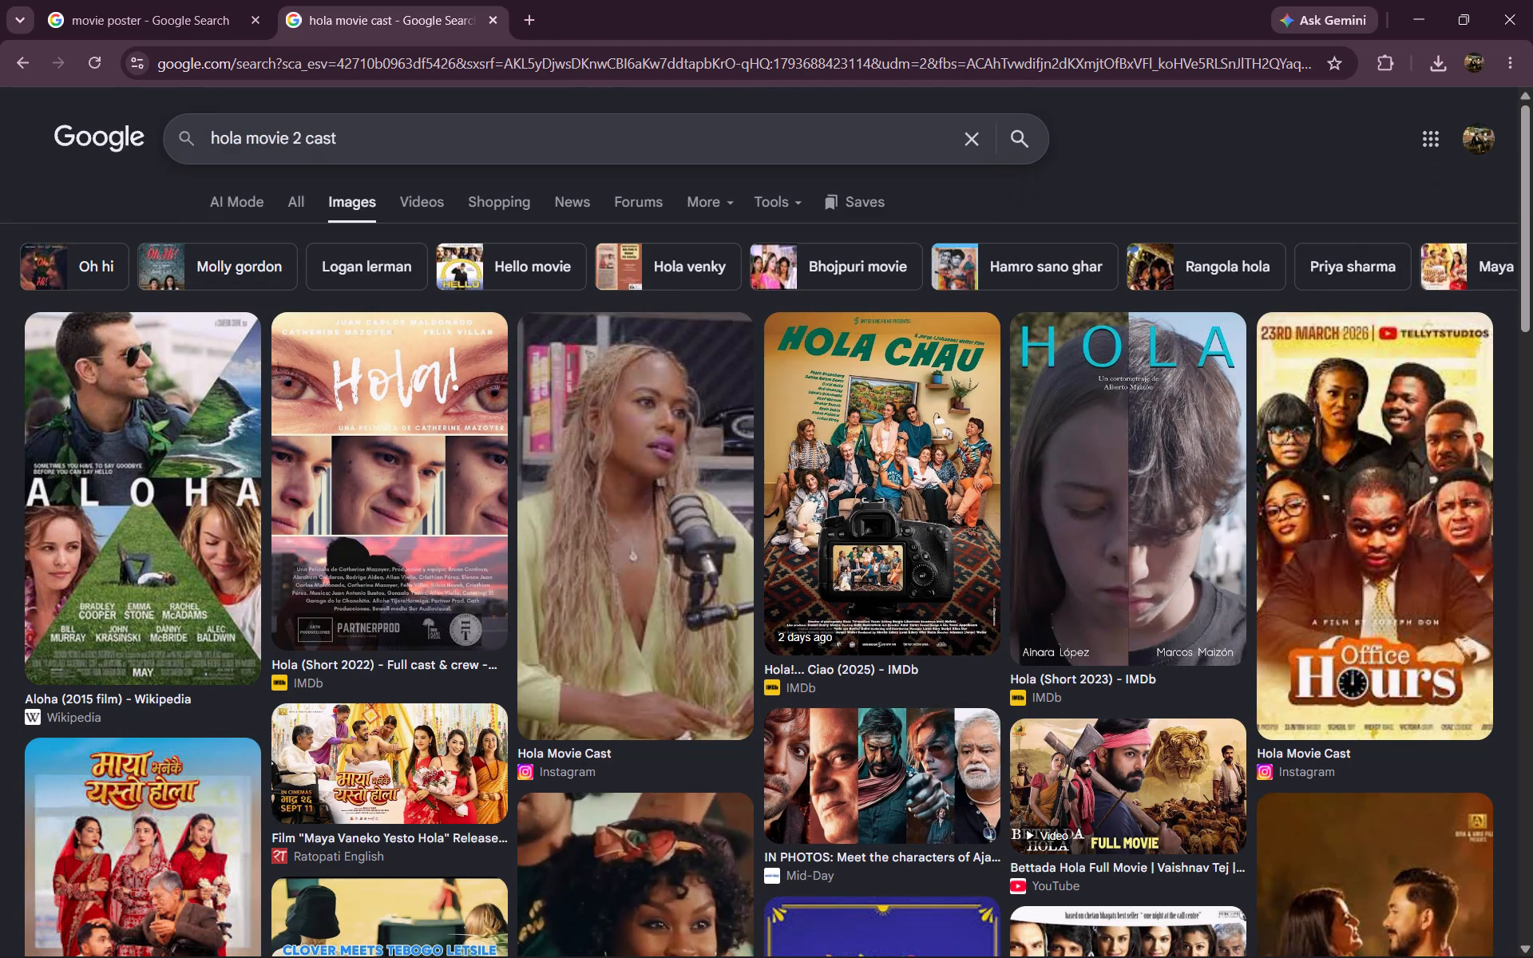
{"action": "key", "text": "BackSpace"}
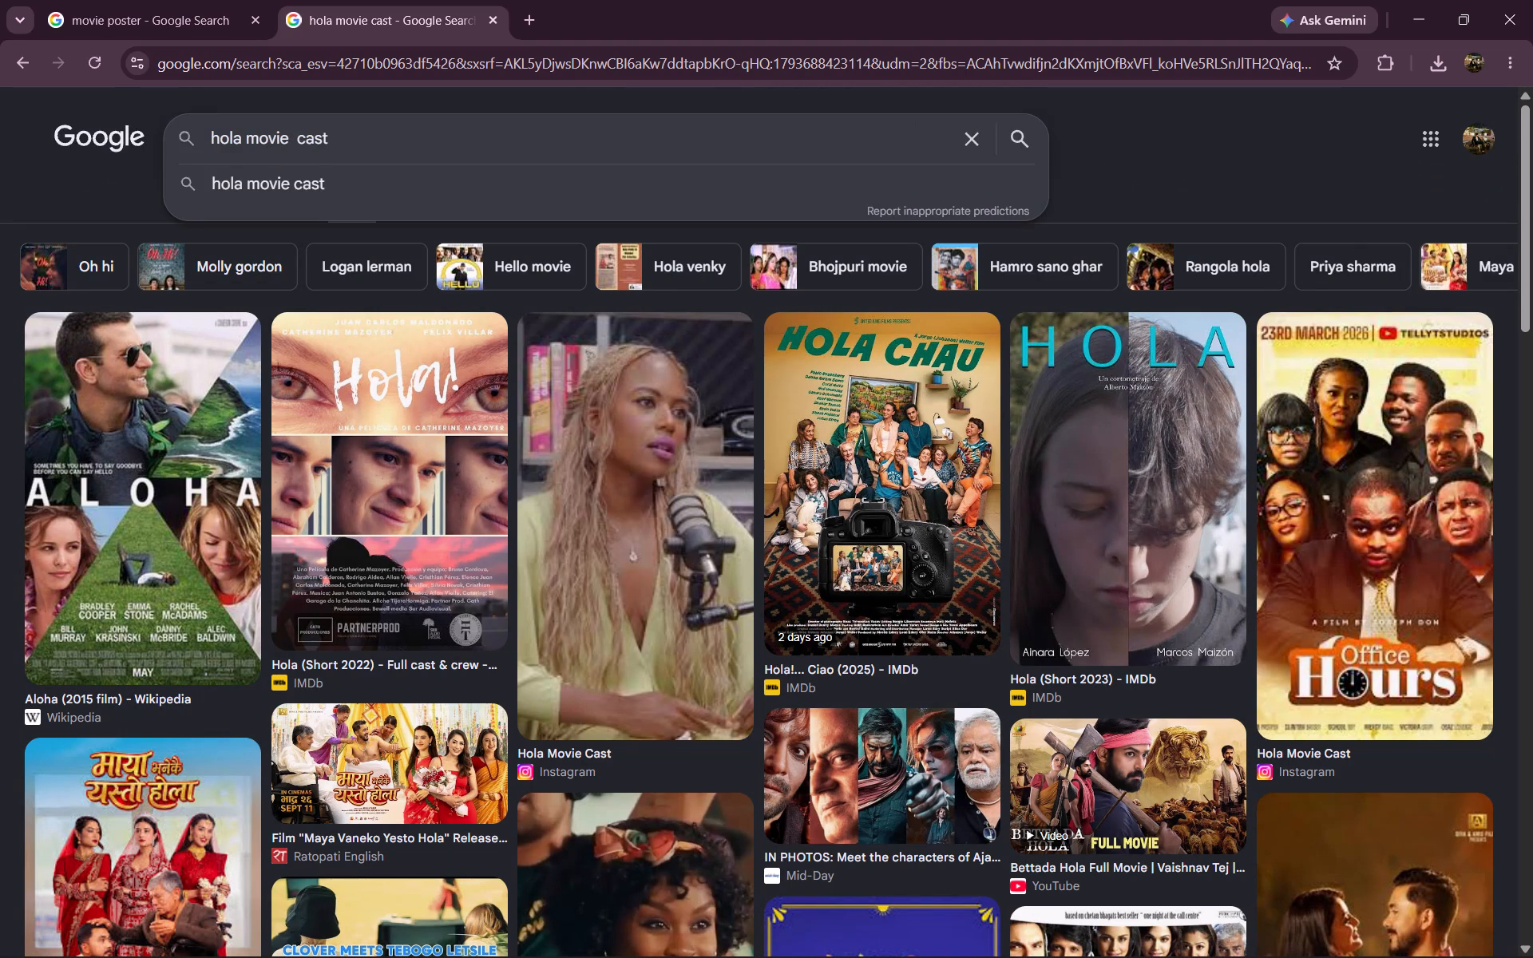
{"action": "left_click", "coordinate": [125, 0]}
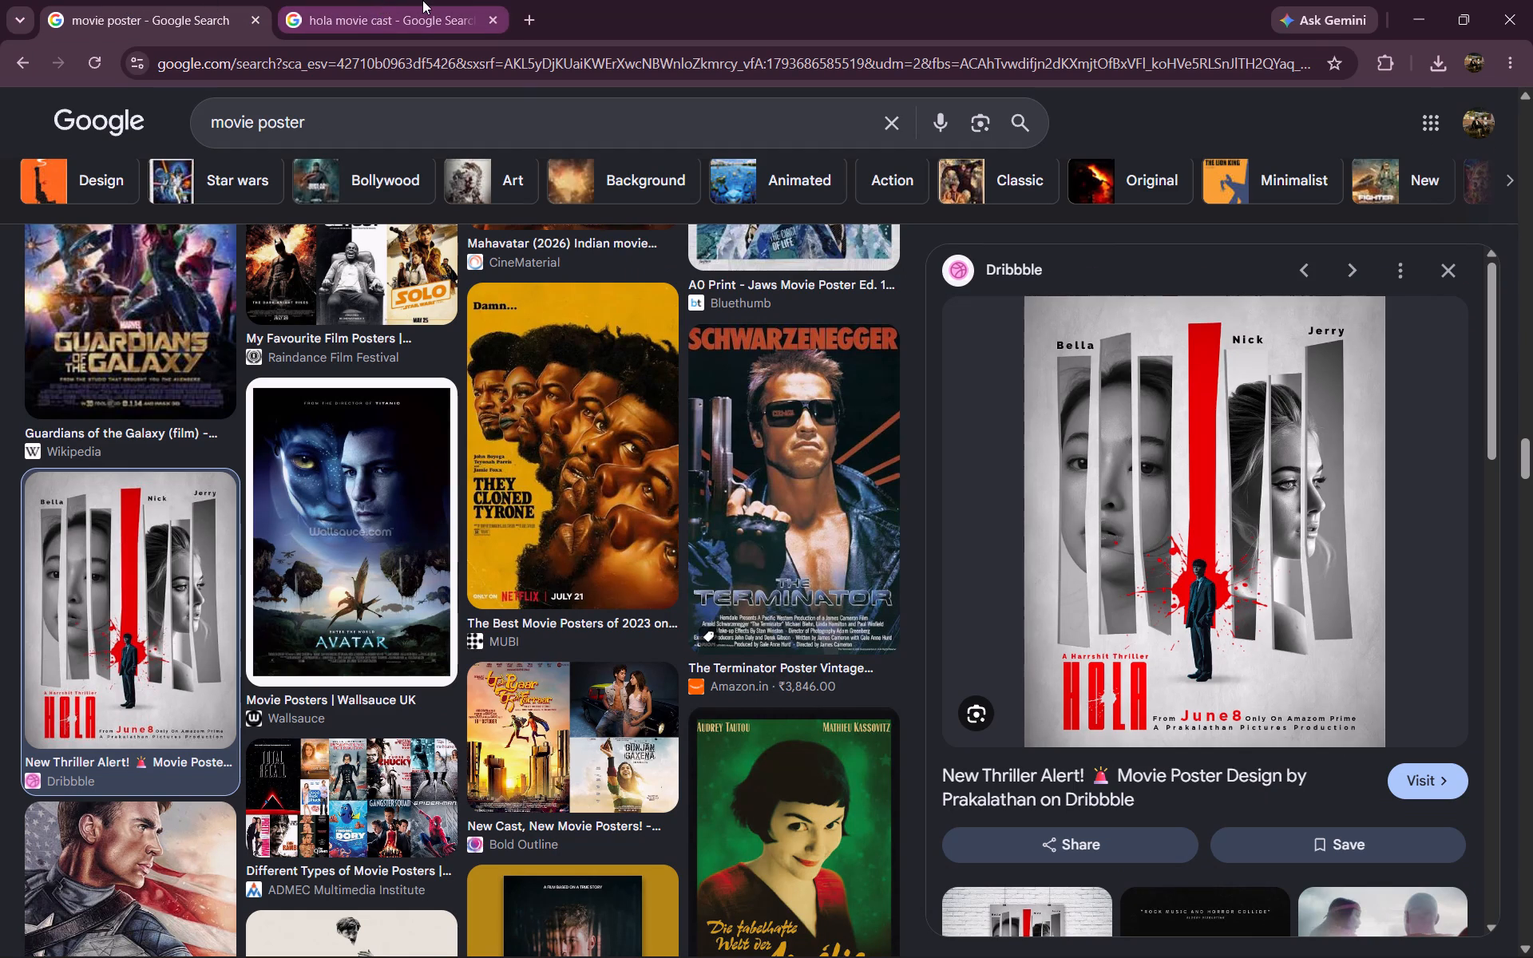
{"action": "left_click", "coordinate": [432, 0]}
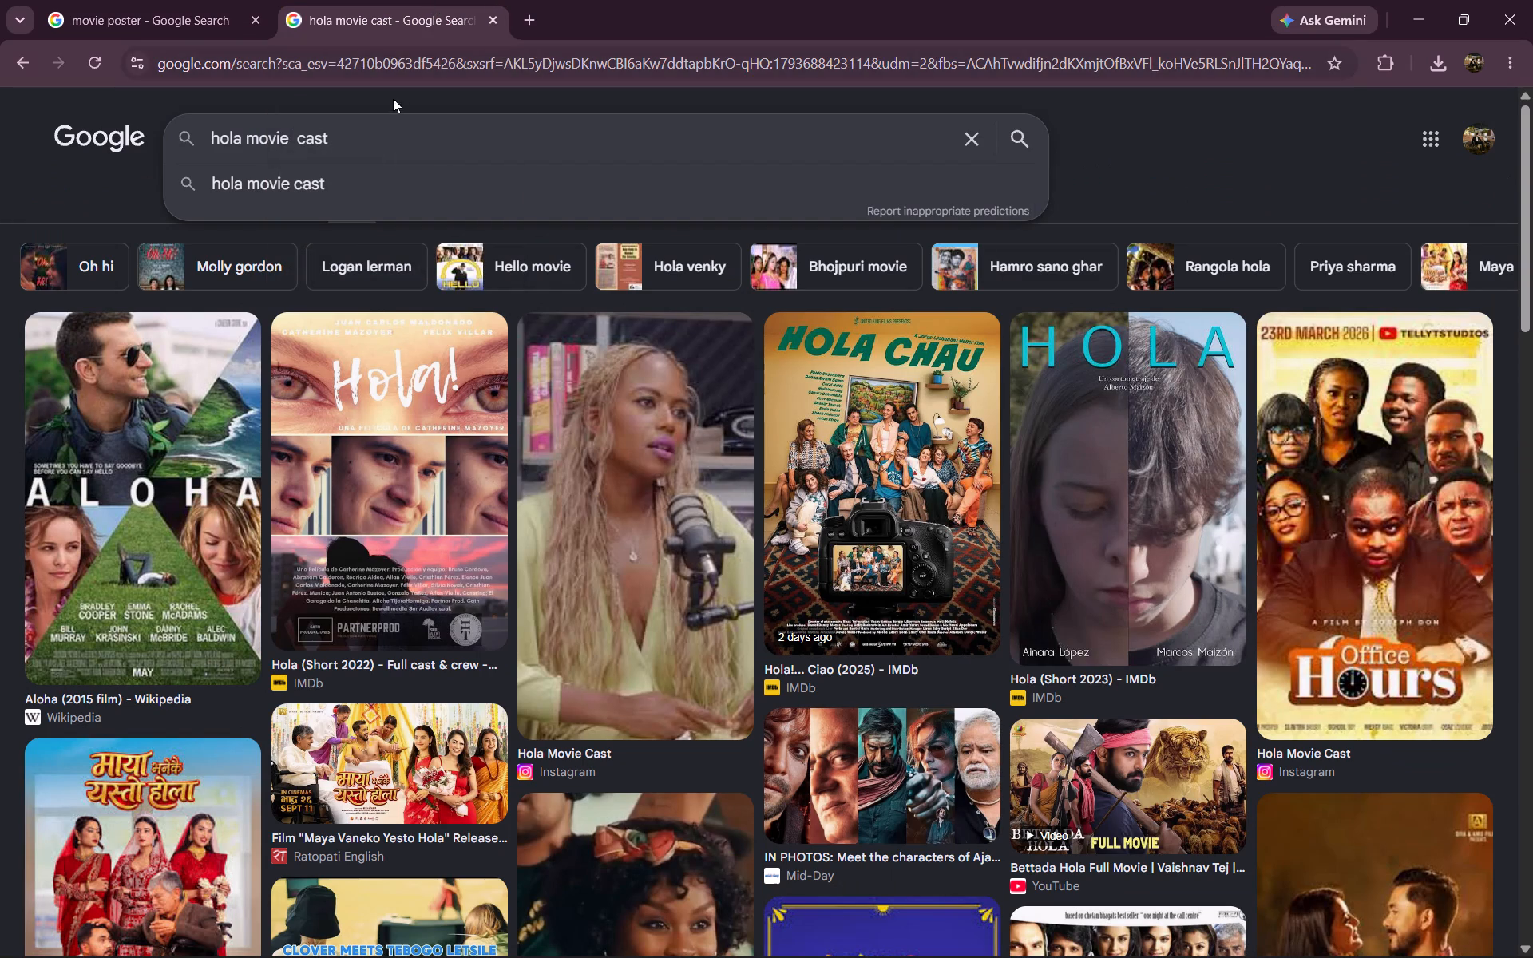
{"action": "left_click_drag", "start_coordinate": [386, 133], "coordinate": [298, 124]}
{"action": "key", "text": "BackSpace"}
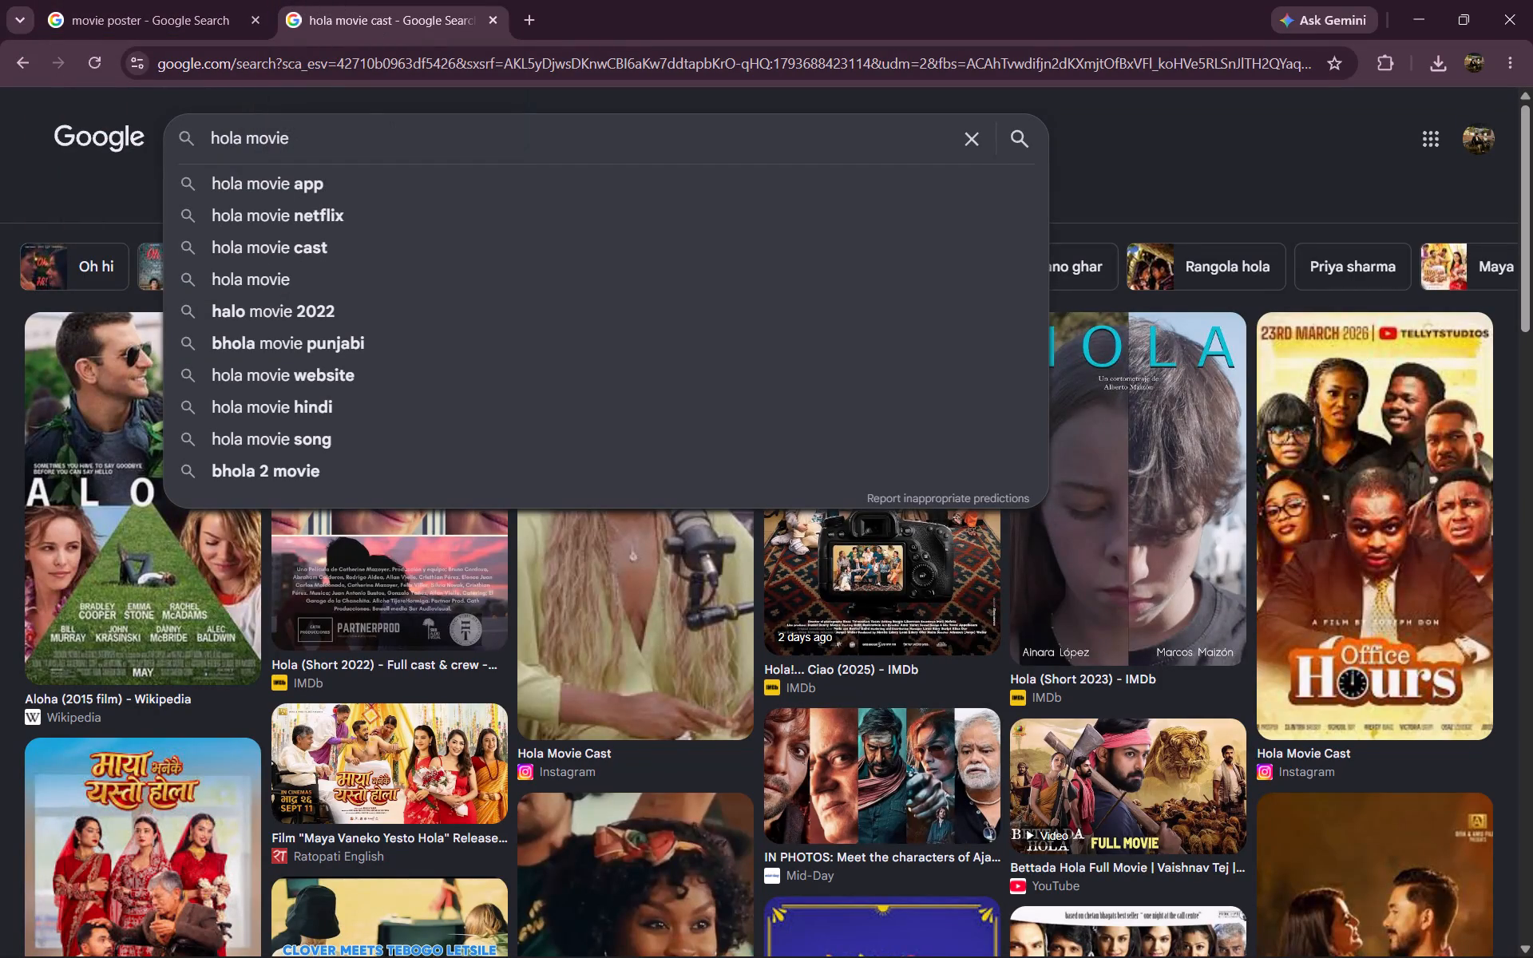
{"action": "left_click", "coordinate": [329, 144]}
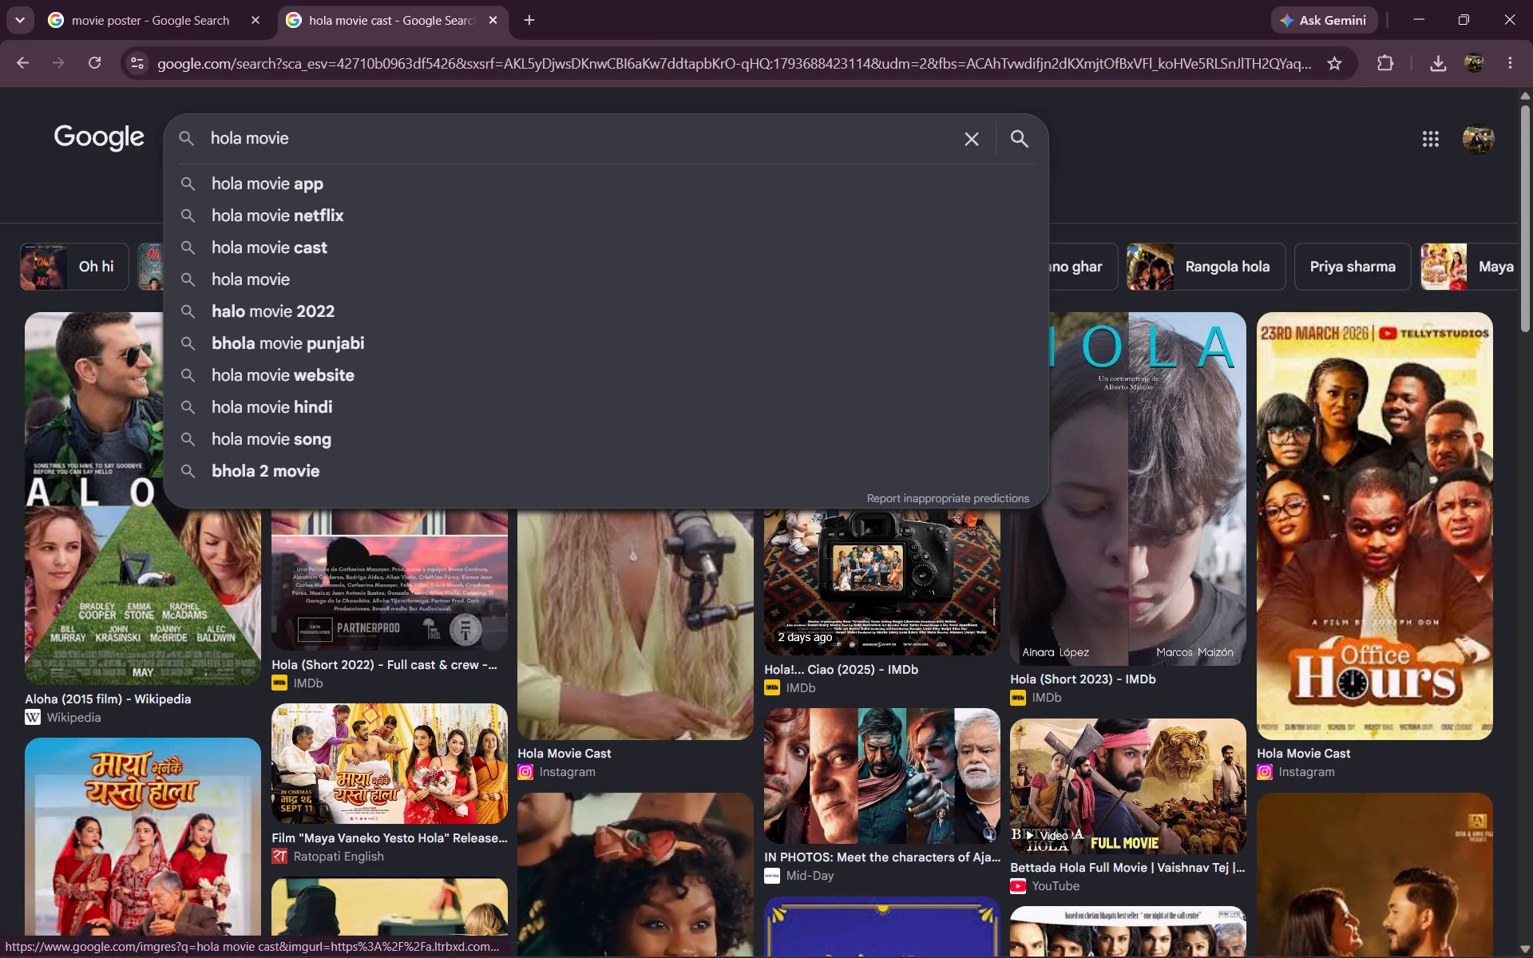
Switch to Photoshop, hide the original poster reference layer, and return to the browser.
{"action": "left_click", "coordinate": [1042, 936]}
{"action": "scroll", "coordinate": [1218, 875], "scroll_direction": "down", "scroll_amount": 4}
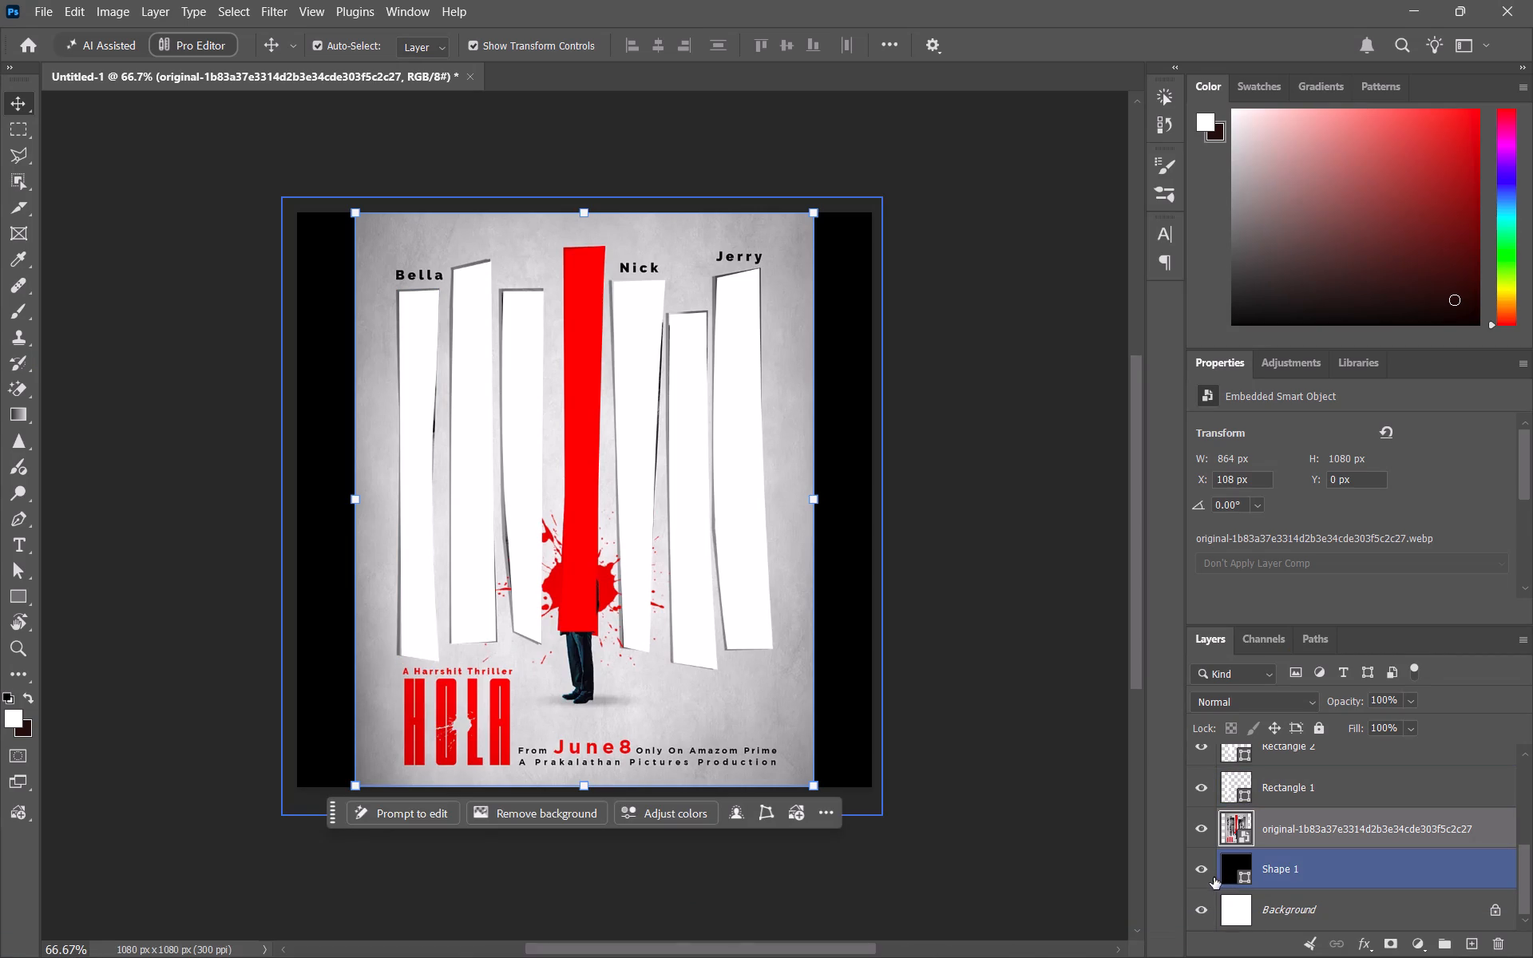
{"action": "left_click", "coordinate": [1210, 830]}
{"action": "left_click", "coordinate": [1423, 11]}
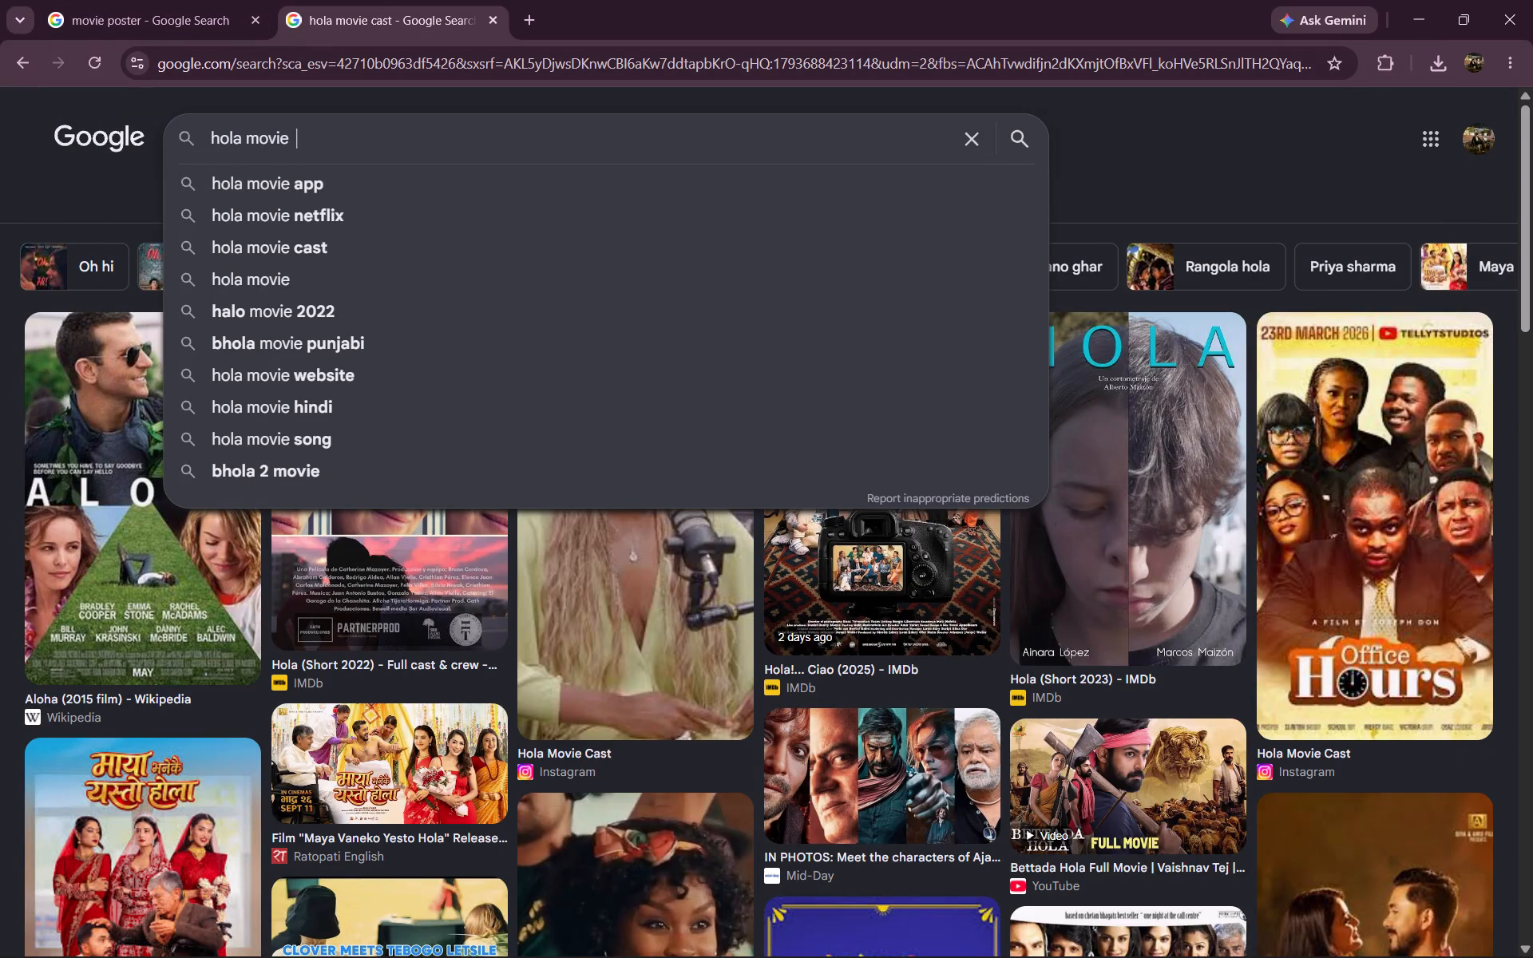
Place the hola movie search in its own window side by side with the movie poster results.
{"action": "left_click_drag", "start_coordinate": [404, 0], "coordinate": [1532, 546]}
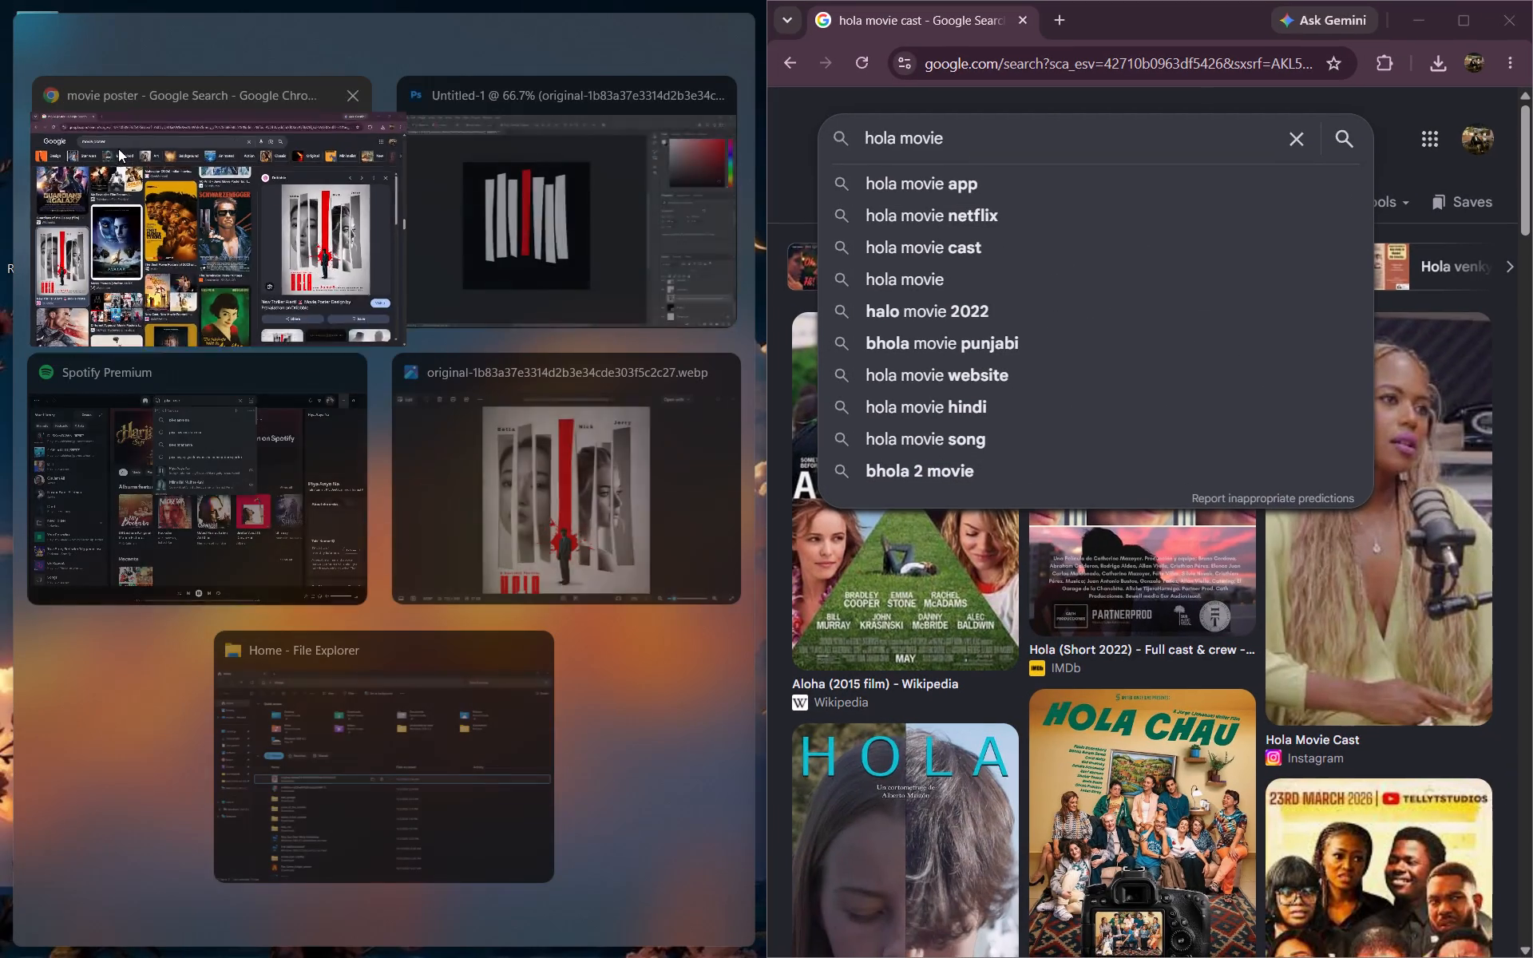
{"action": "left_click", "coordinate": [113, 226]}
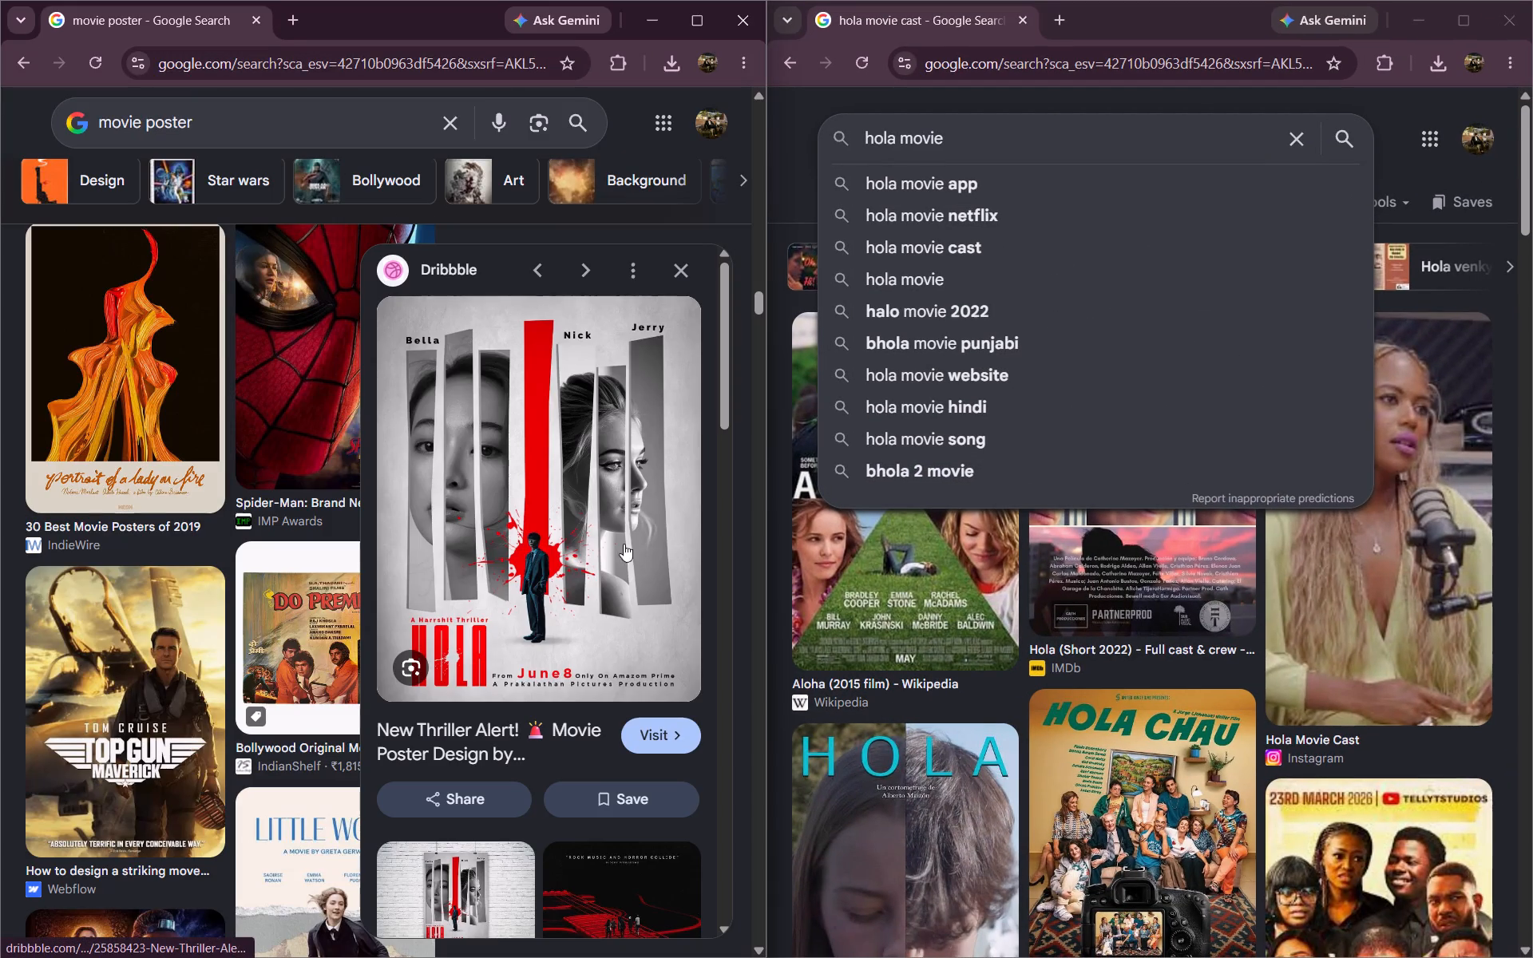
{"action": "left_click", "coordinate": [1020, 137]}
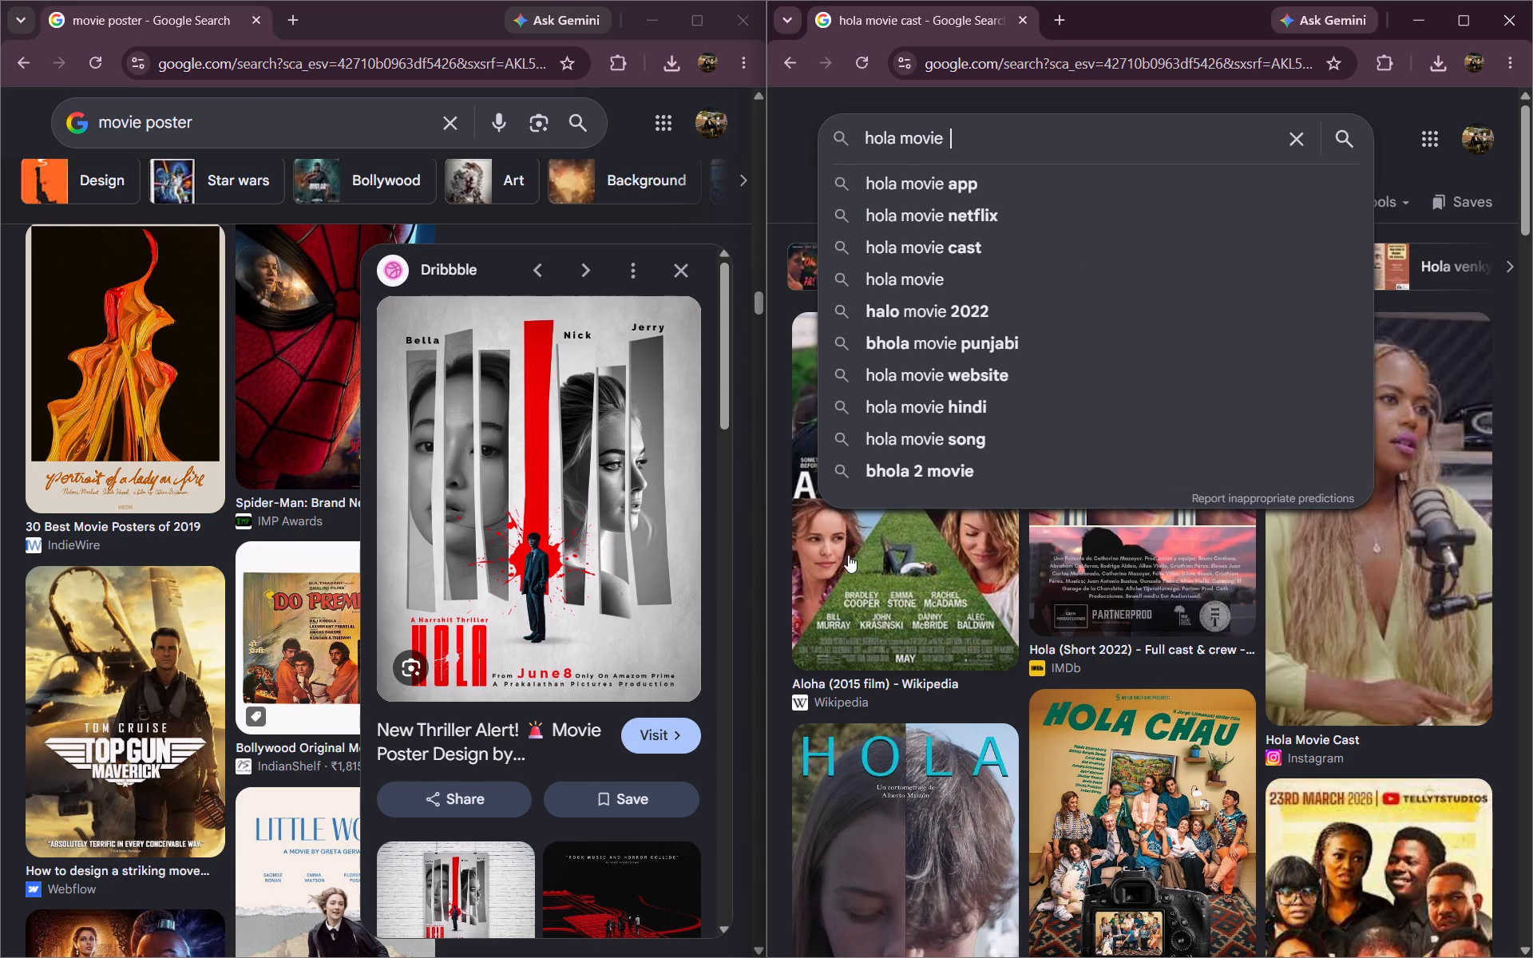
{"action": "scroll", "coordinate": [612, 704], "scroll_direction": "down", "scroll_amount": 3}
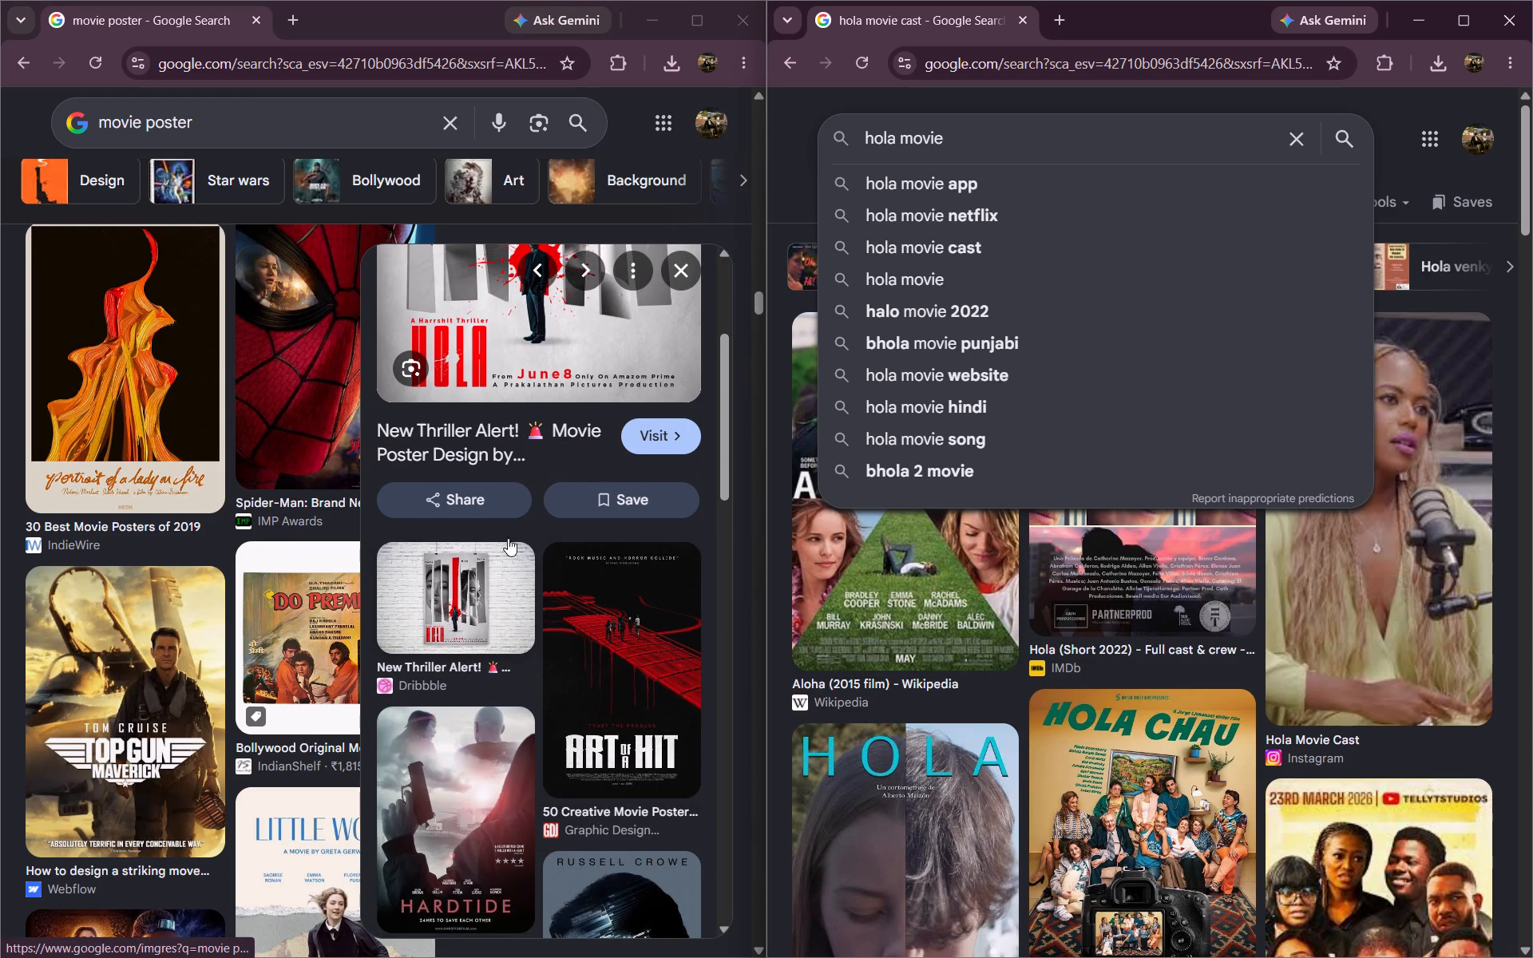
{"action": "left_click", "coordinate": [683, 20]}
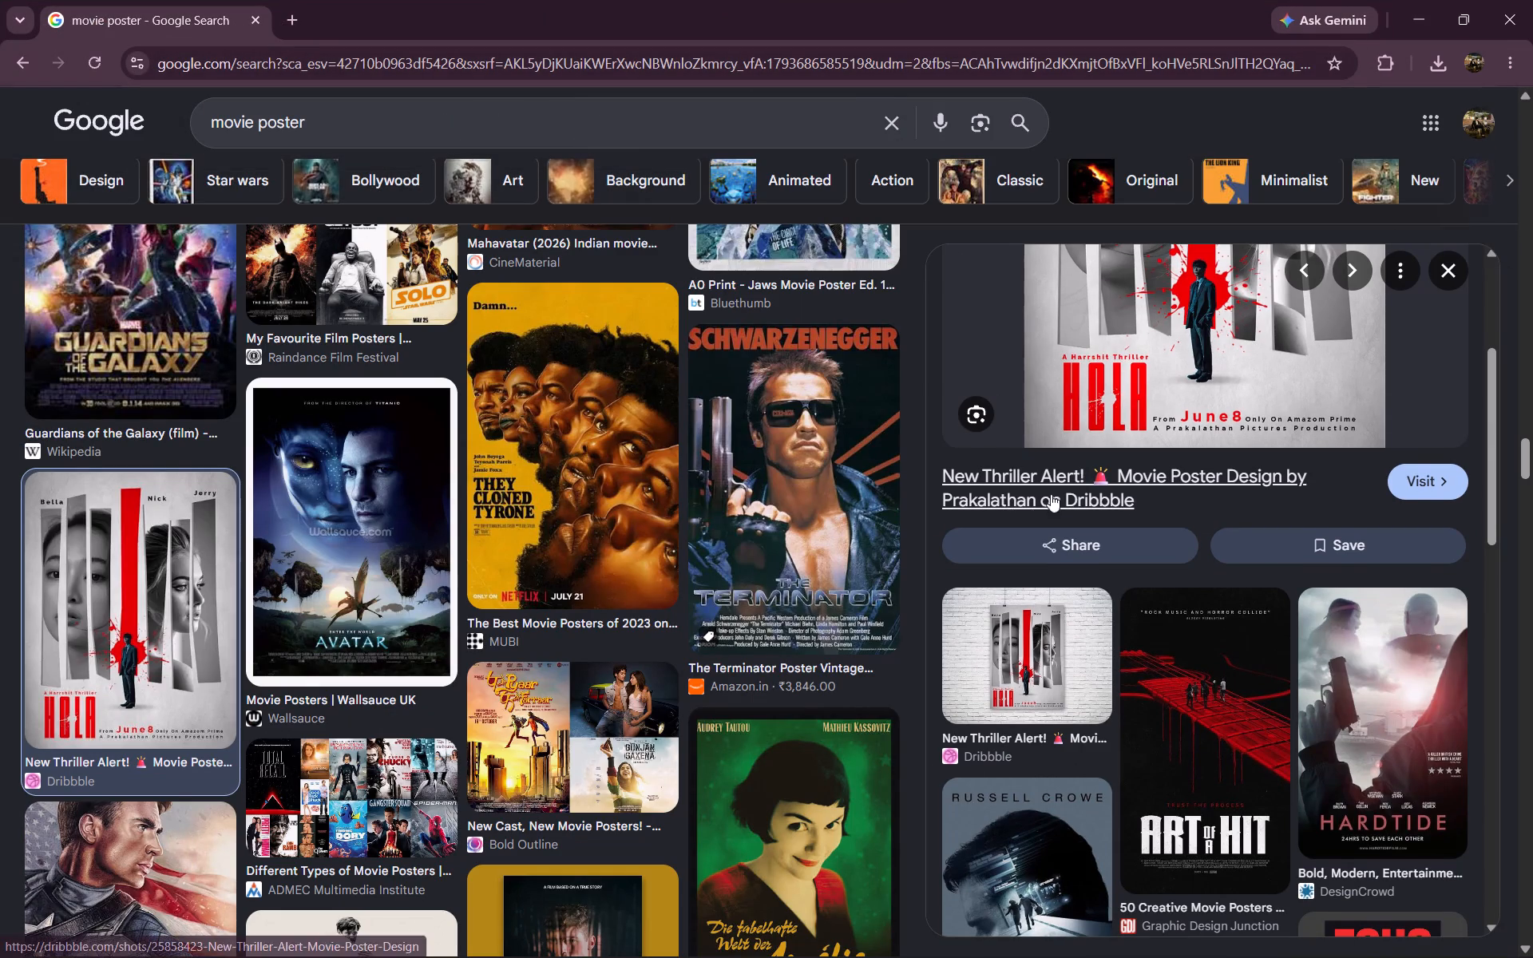
Open the Dribbble source page of the HOLA poster from its preview in the movie poster results.
{"action": "scroll", "coordinate": [1092, 551], "scroll_direction": "up", "scroll_amount": 5}
{"action": "scroll", "coordinate": [1119, 623], "scroll_direction": "up", "scroll_amount": 3}
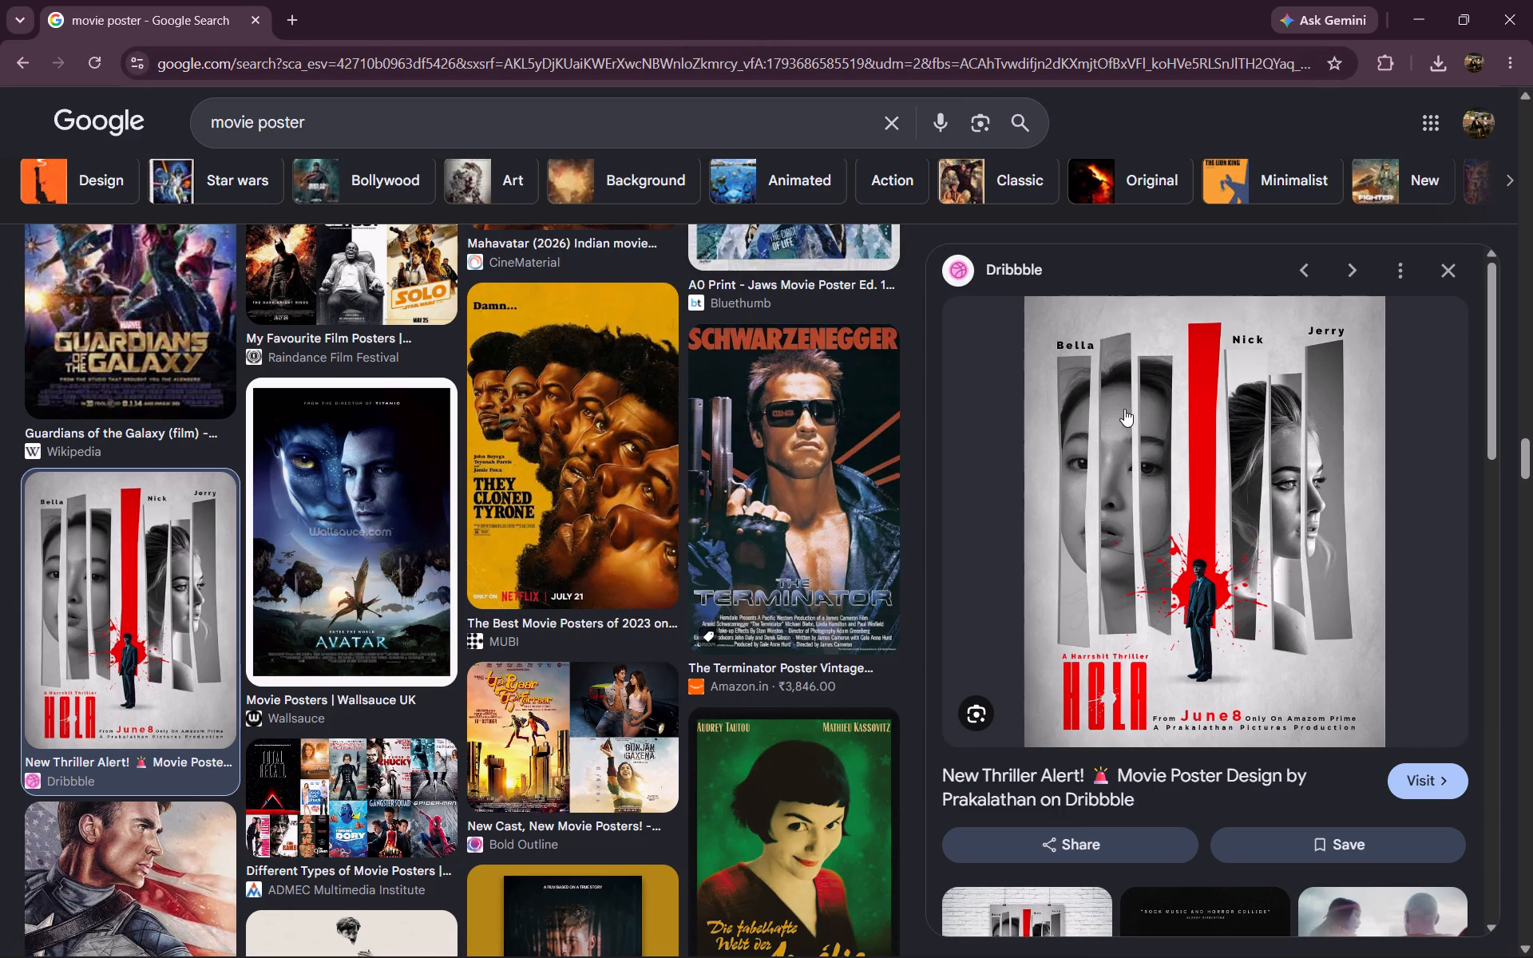
{"action": "left_click", "coordinate": [1167, 441]}
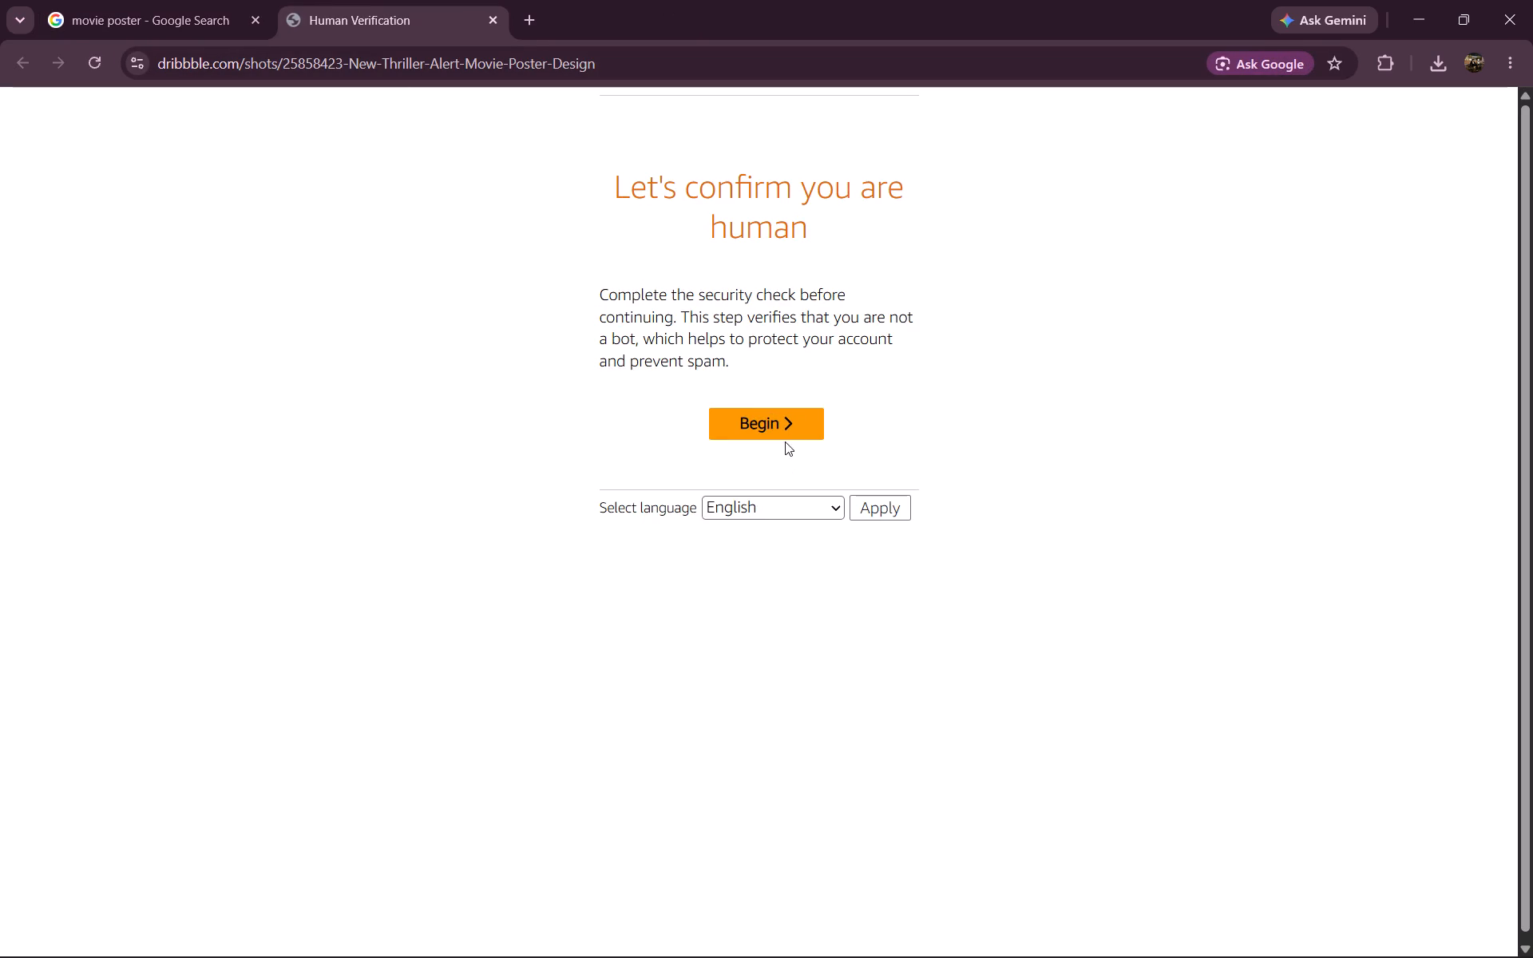
Complete the human verification by choosing all the clock images and submitting the answer.
{"action": "left_click", "coordinate": [786, 424]}
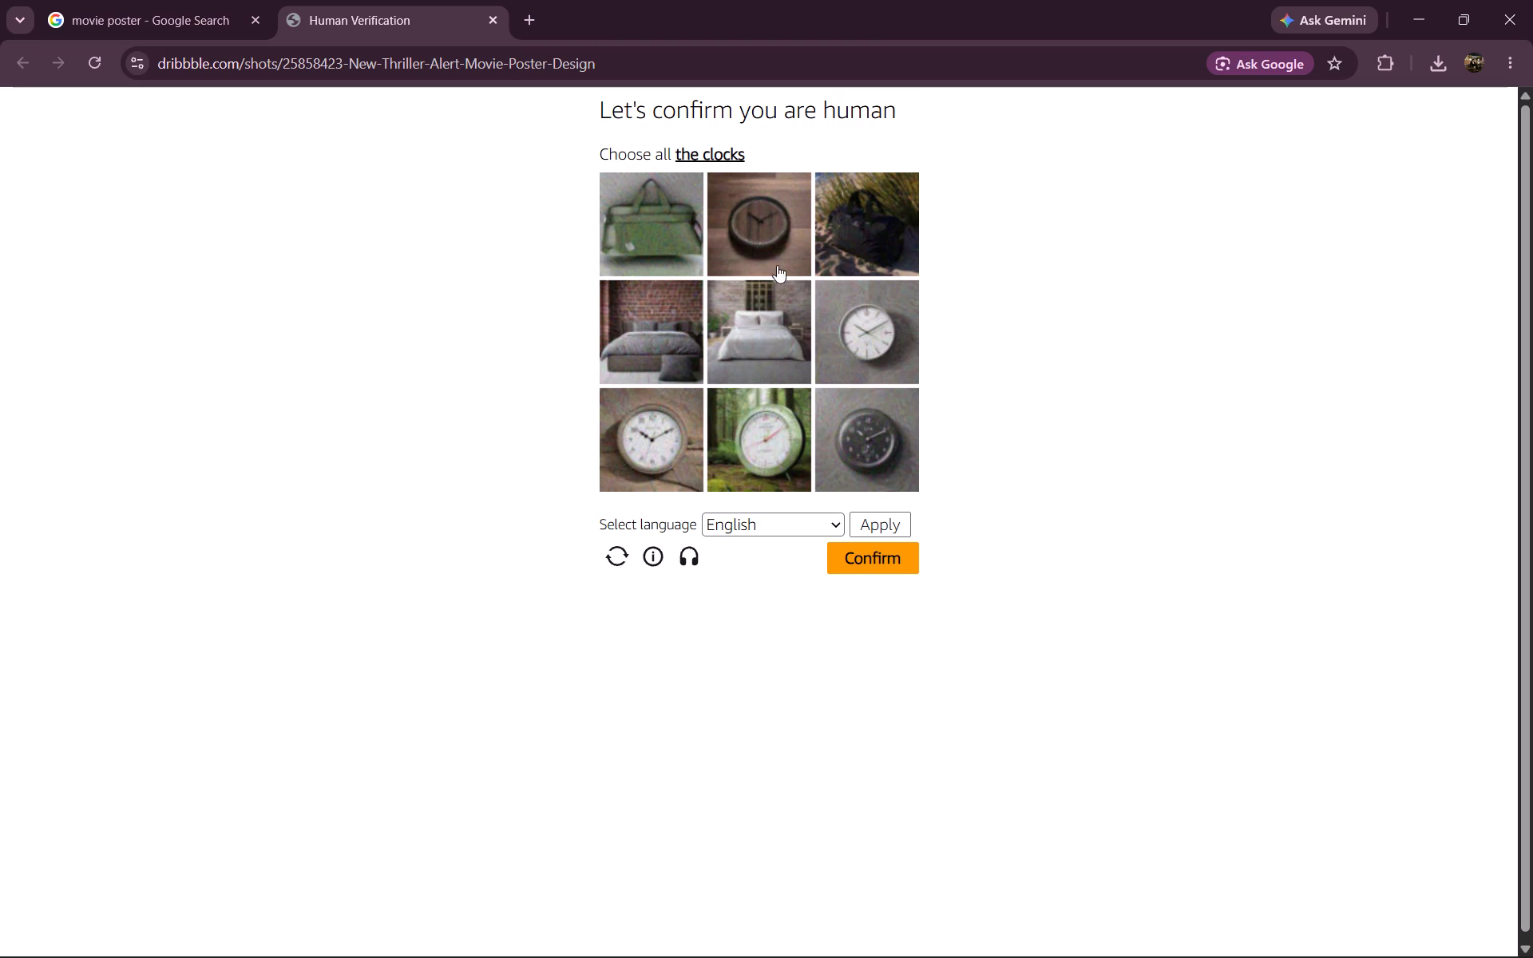
{"action": "left_click", "coordinate": [740, 218]}
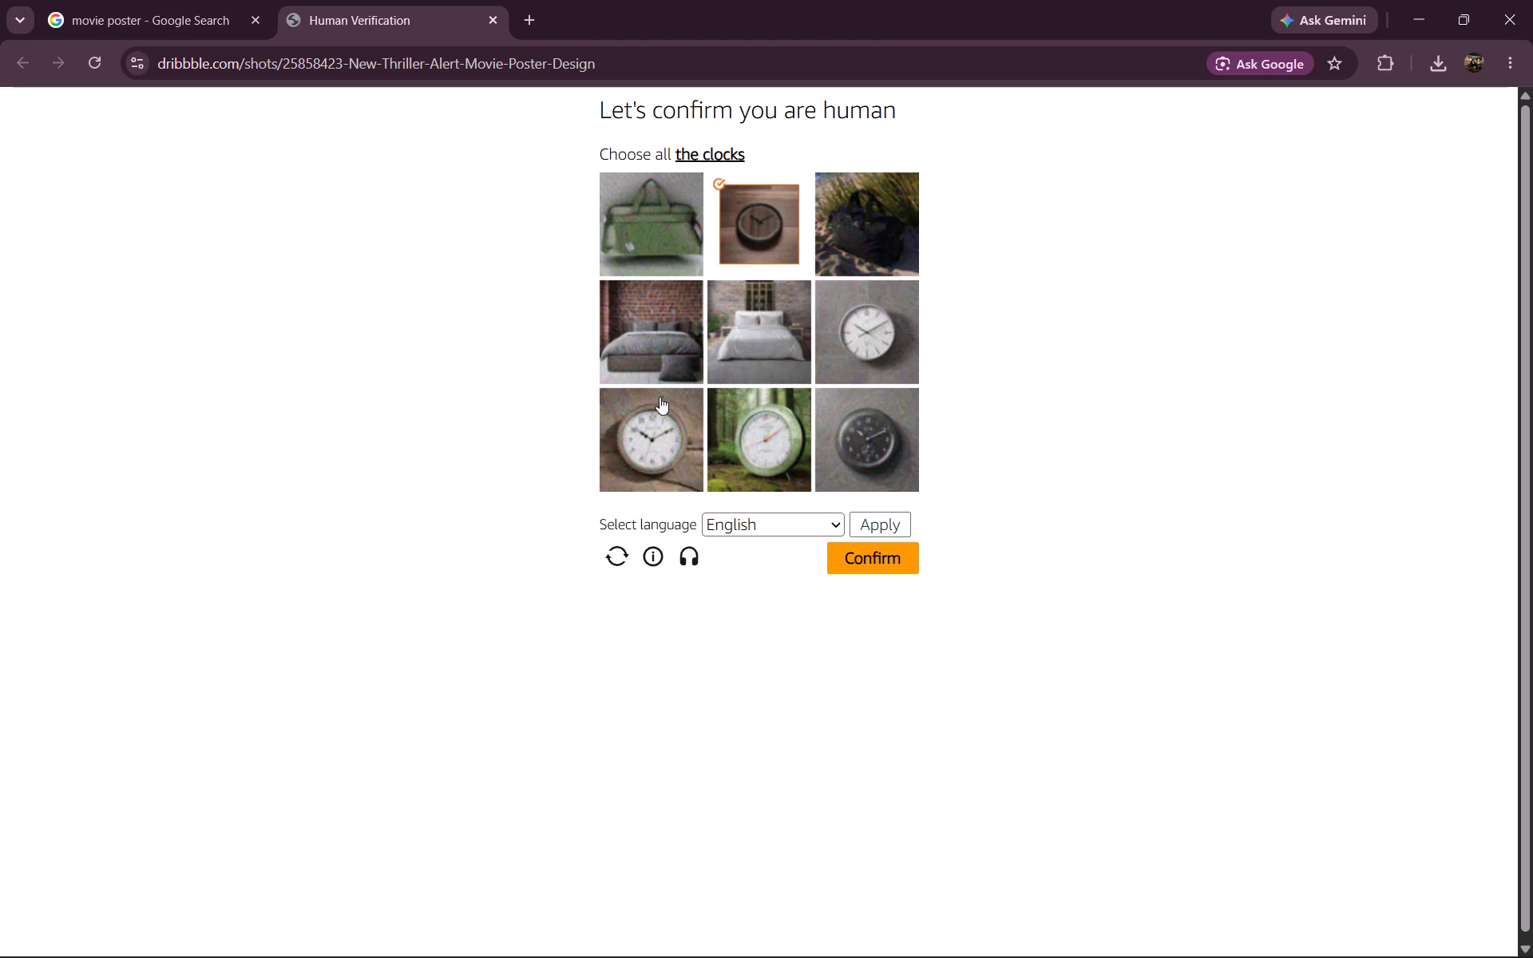
{"action": "left_click", "coordinate": [660, 397]}
{"action": "left_click", "coordinate": [734, 413]}
{"action": "left_click", "coordinate": [865, 431]}
{"action": "left_click", "coordinate": [860, 333]}
{"action": "left_click", "coordinate": [893, 569]}
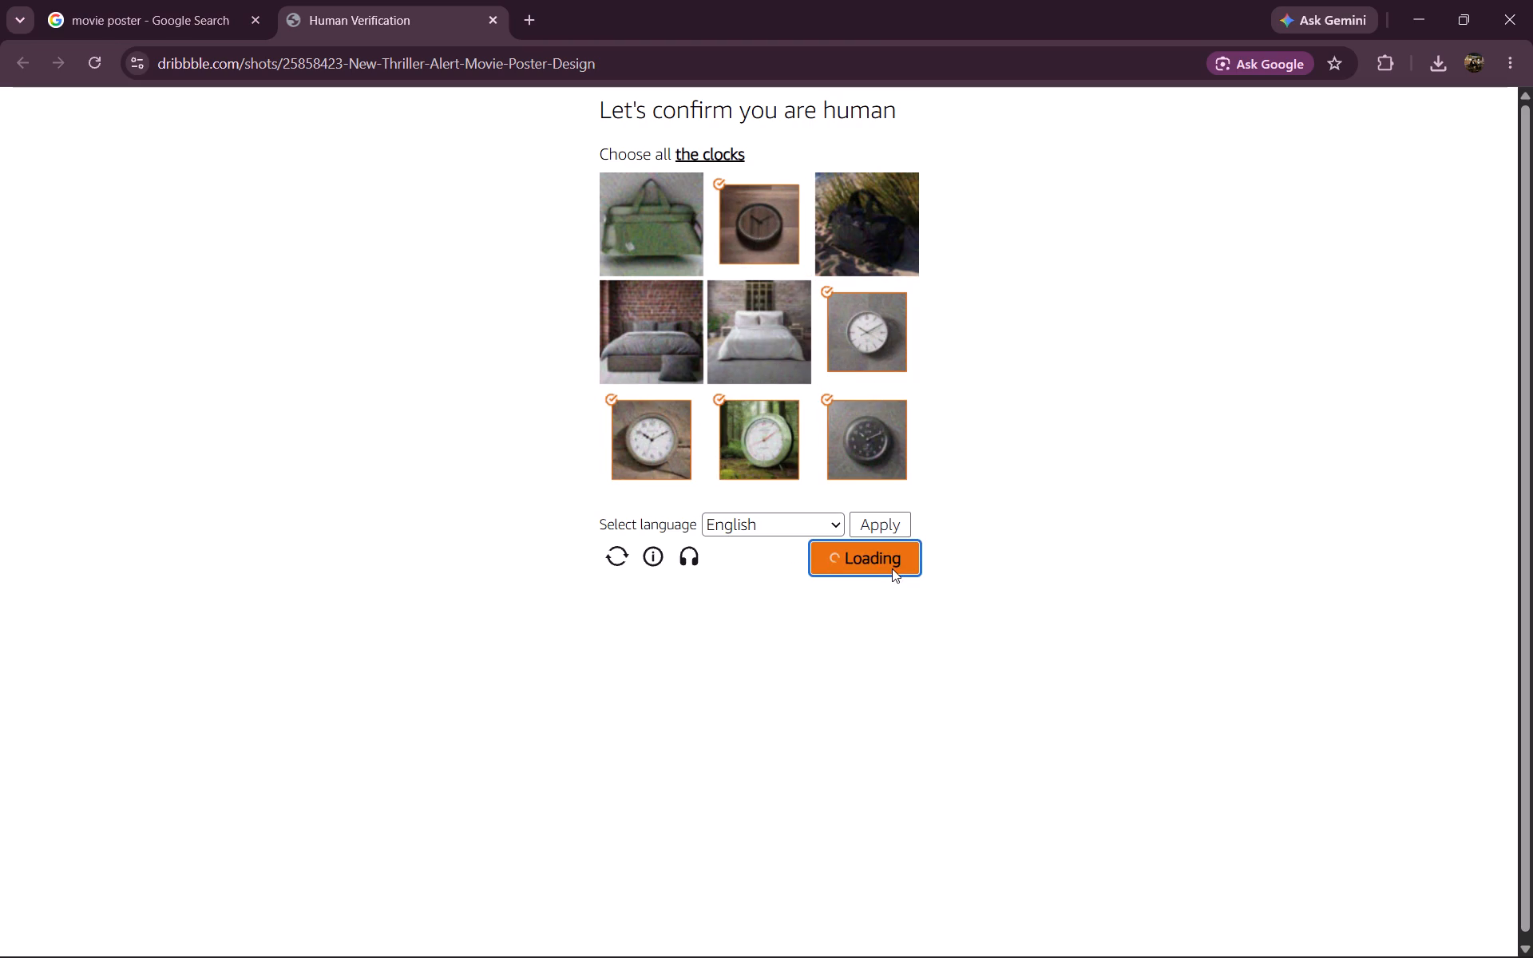
Browse the Dribbble poster page, including the full-size poster and the related work beneath it.
{"action": "scroll", "coordinate": [789, 391], "scroll_direction": "down", "scroll_amount": 2}
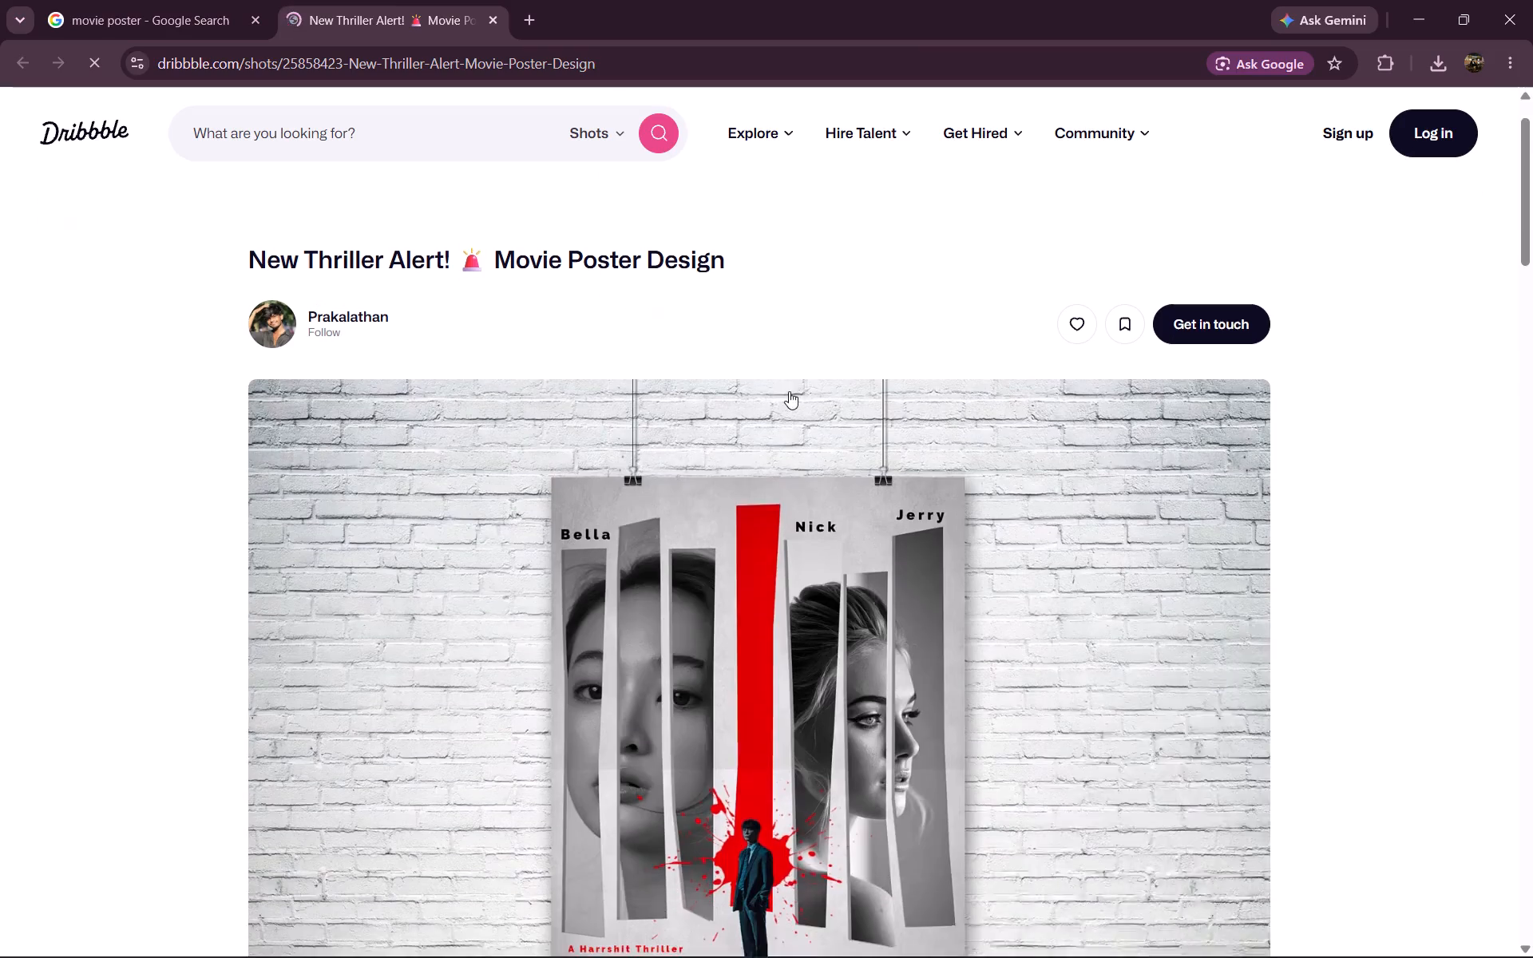
{"action": "scroll", "coordinate": [787, 388], "scroll_direction": "up", "scroll_amount": 3}
{"action": "scroll", "coordinate": [442, 401], "scroll_direction": "down", "scroll_amount": 1}
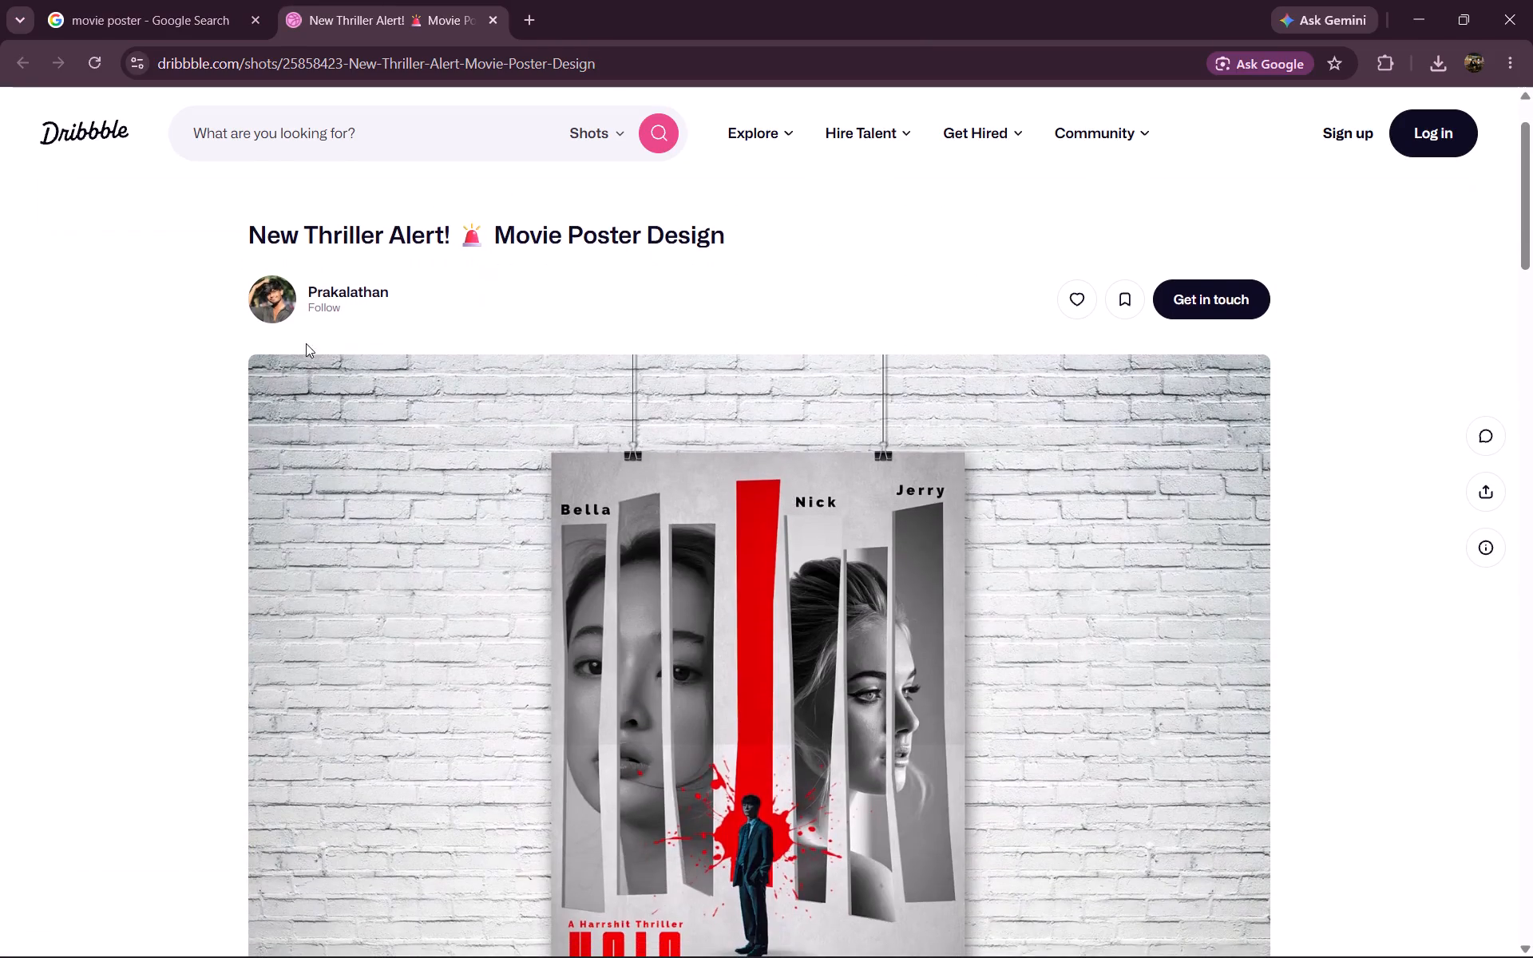
{"action": "scroll", "coordinate": [686, 426], "scroll_direction": "down", "scroll_amount": 16}
{"action": "scroll", "coordinate": [755, 445], "scroll_direction": "down", "scroll_amount": 10}
{"action": "scroll", "coordinate": [753, 435], "scroll_direction": "up", "scroll_amount": 1}
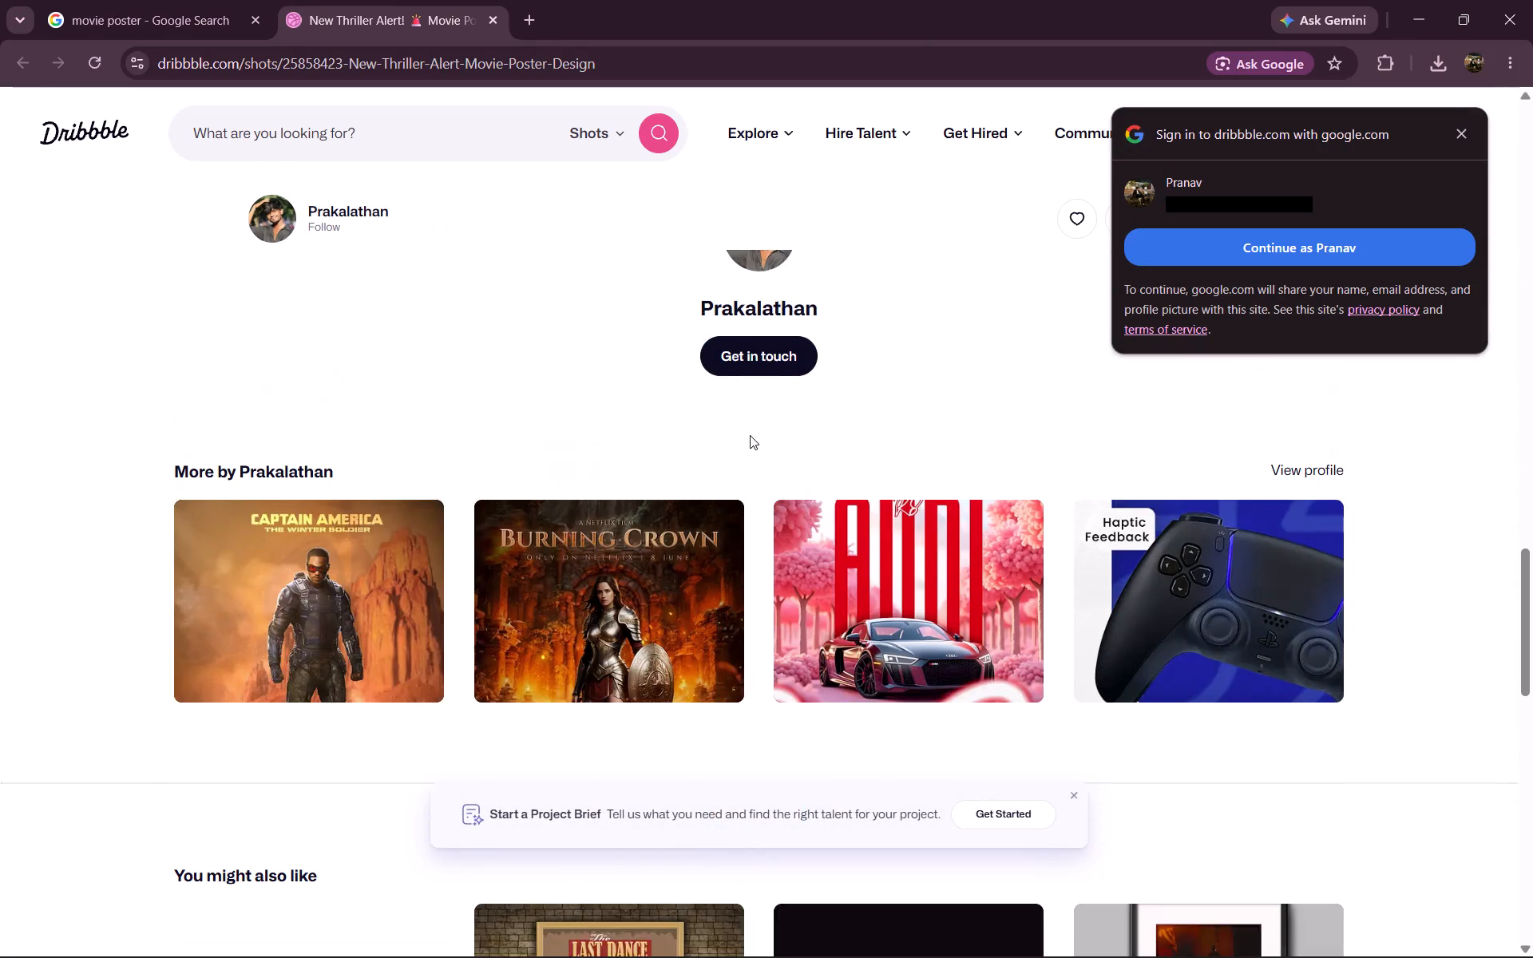
{"action": "scroll", "coordinate": [734, 481], "scroll_direction": "down", "scroll_amount": 2}
{"action": "scroll", "coordinate": [740, 480], "scroll_direction": "up", "scroll_amount": 10}
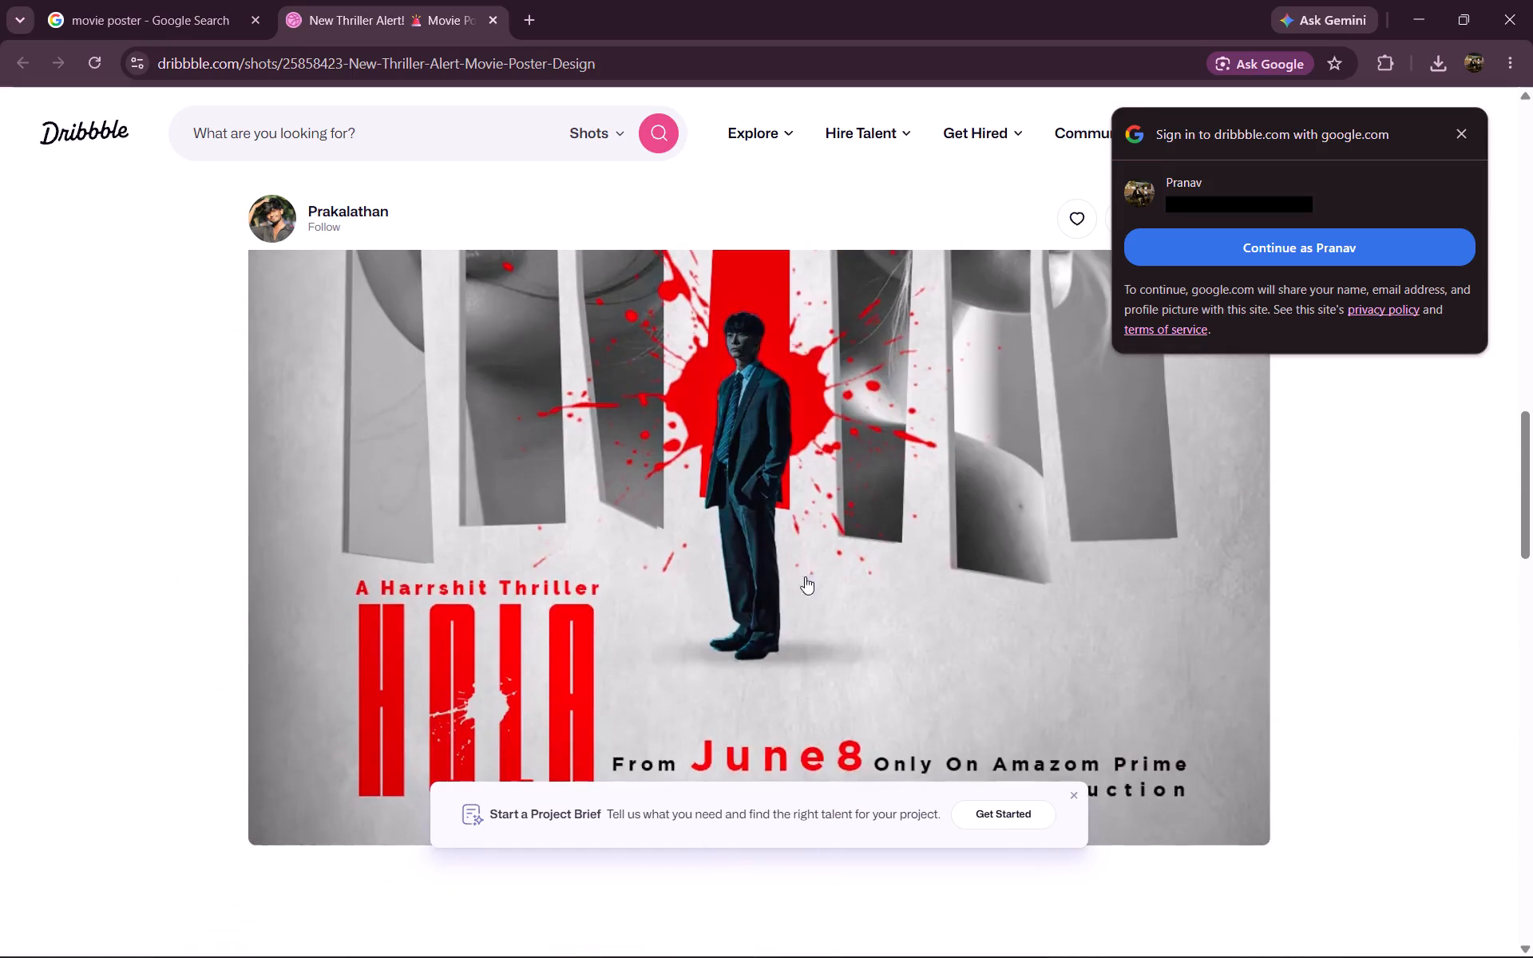
{"action": "scroll", "coordinate": [810, 595], "scroll_direction": "up", "scroll_amount": 1}
{"action": "scroll", "coordinate": [810, 596], "scroll_direction": "down", "scroll_amount": 9}
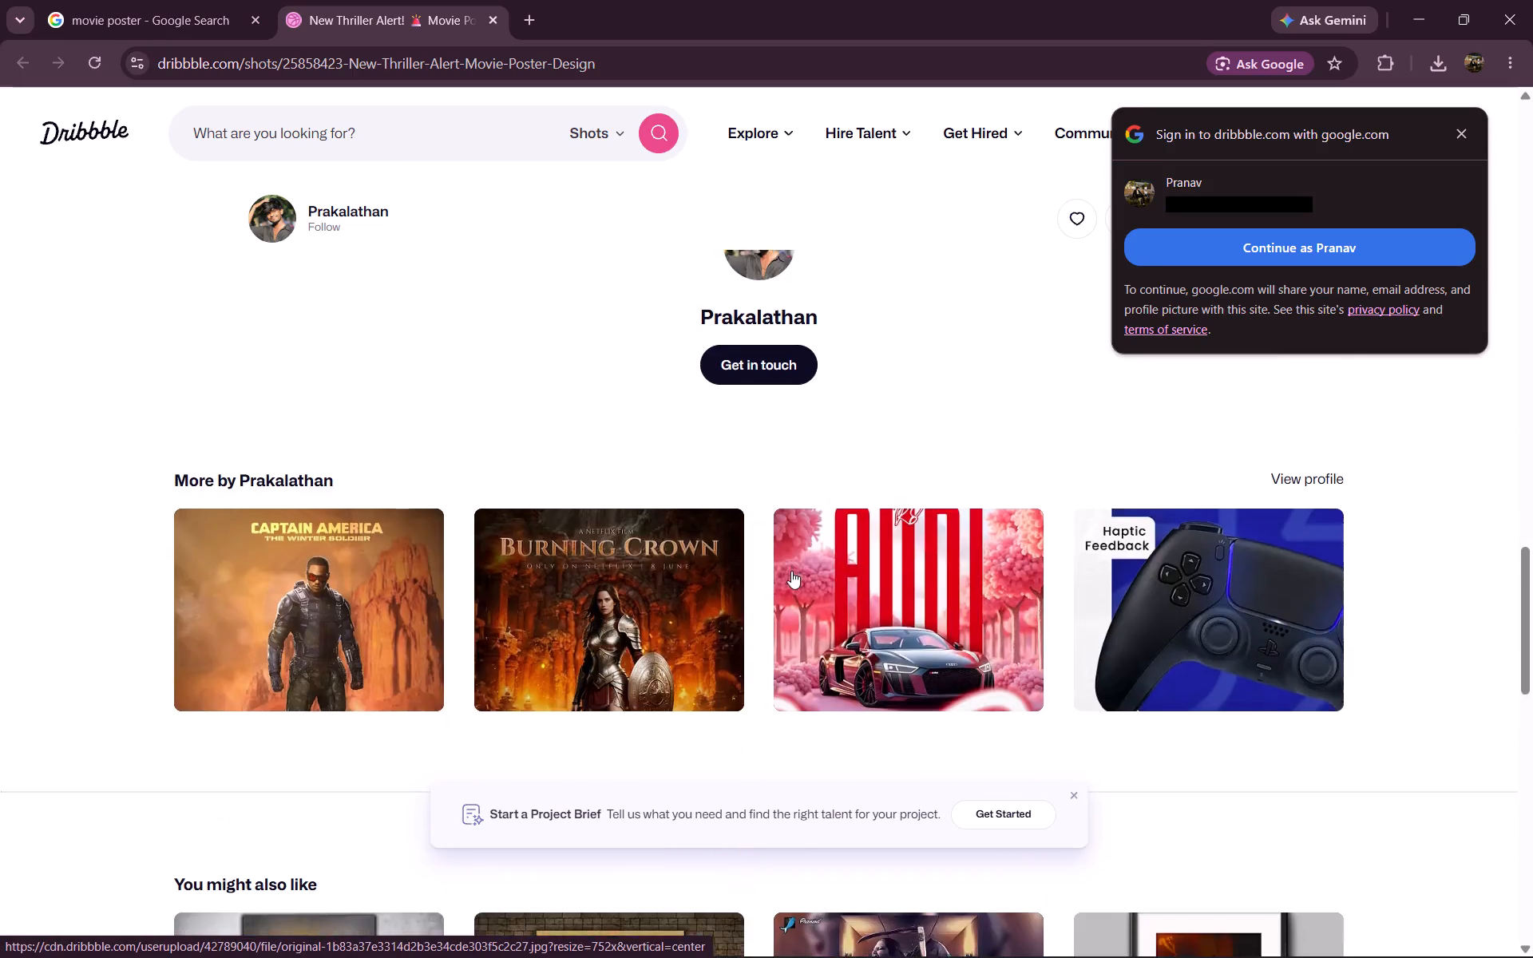
{"action": "scroll", "coordinate": [791, 571], "scroll_direction": "down", "scroll_amount": 17}
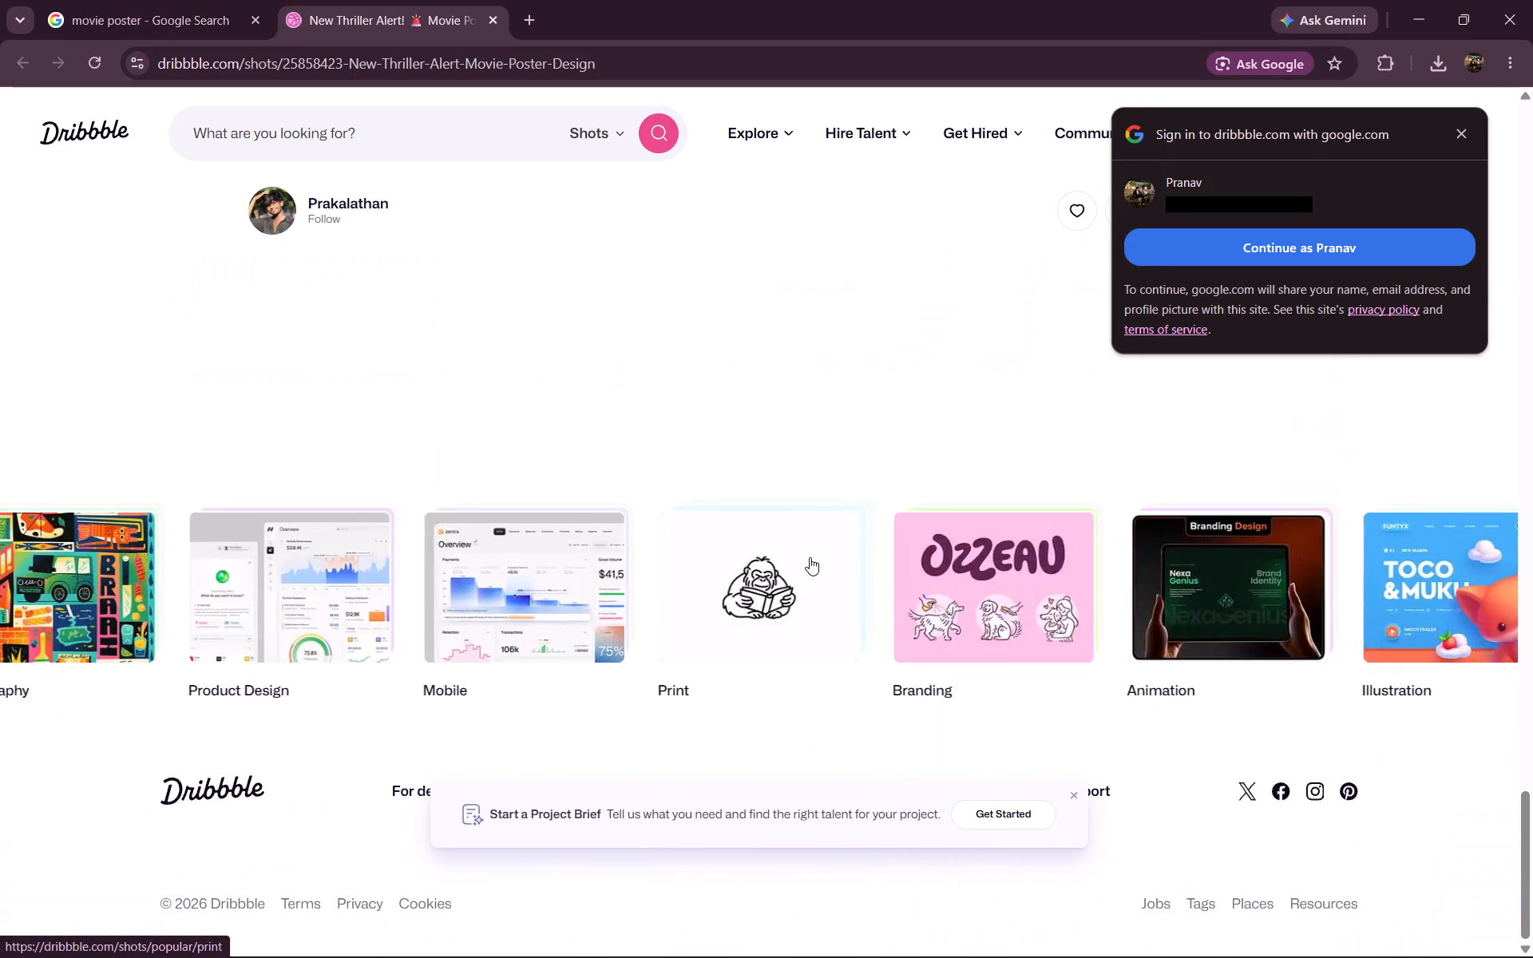
{"action": "scroll", "coordinate": [812, 557], "scroll_direction": "up", "scroll_amount": 20}
{"action": "scroll", "coordinate": [812, 557], "scroll_direction": "up", "scroll_amount": 2}
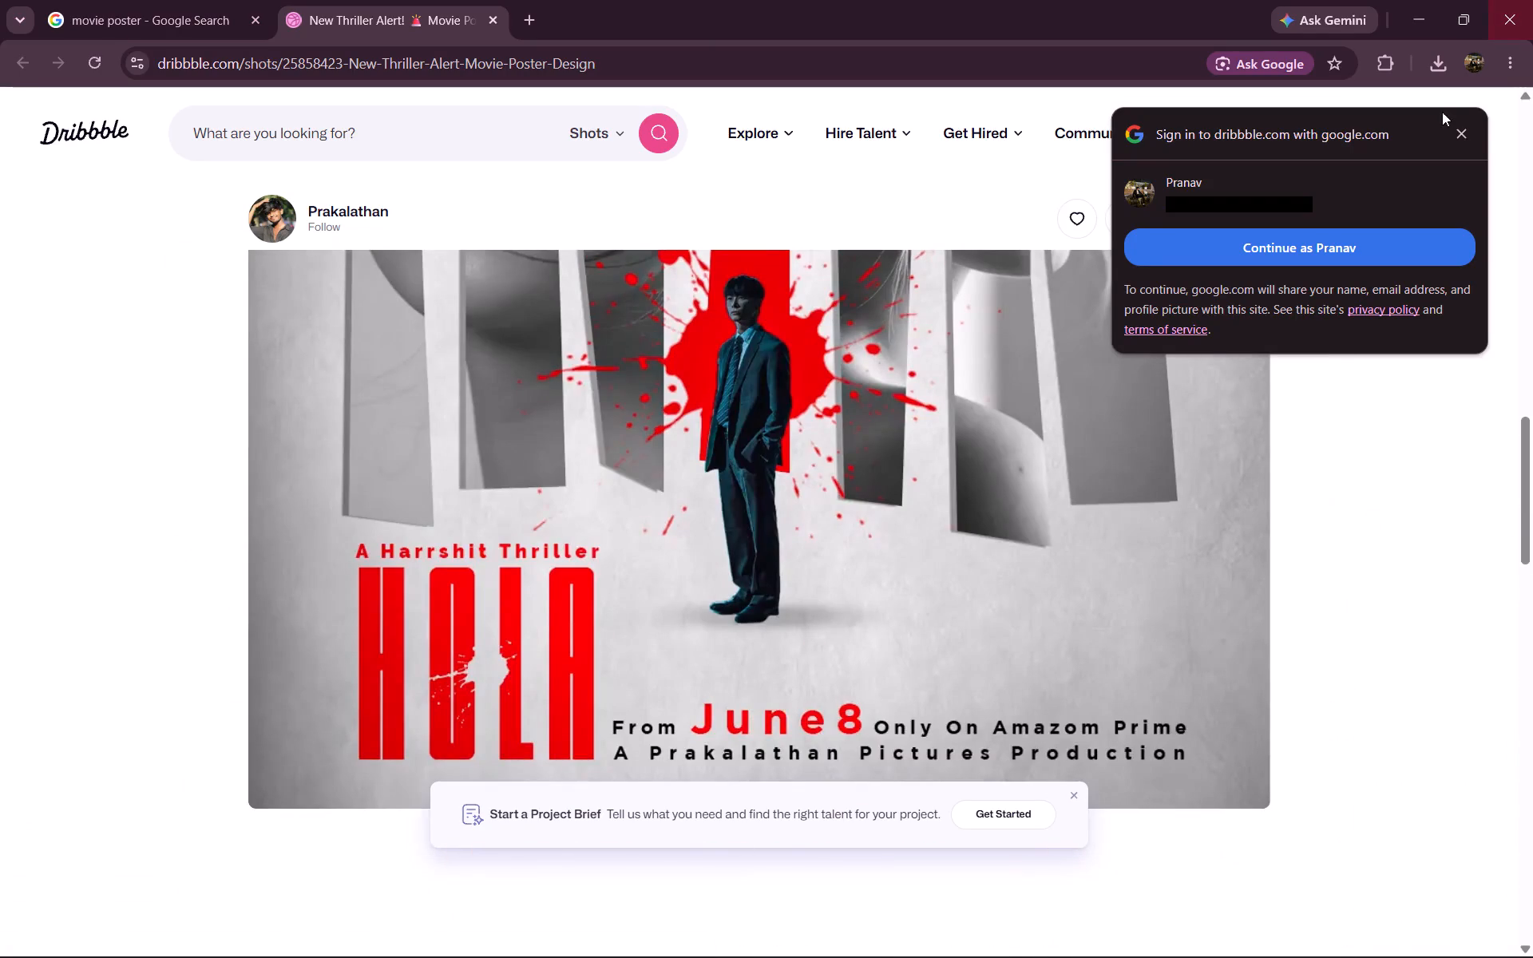
Dismiss the Google sign-in prompt and examine the enlarged HOLA poster and the wall mockup above it.
{"action": "left_click", "coordinate": [1457, 138]}
{"action": "scroll", "coordinate": [929, 498], "scroll_direction": "up", "scroll_amount": 5}
{"action": "left_click_drag", "start_coordinate": [600, 596], "coordinate": [862, 498]}
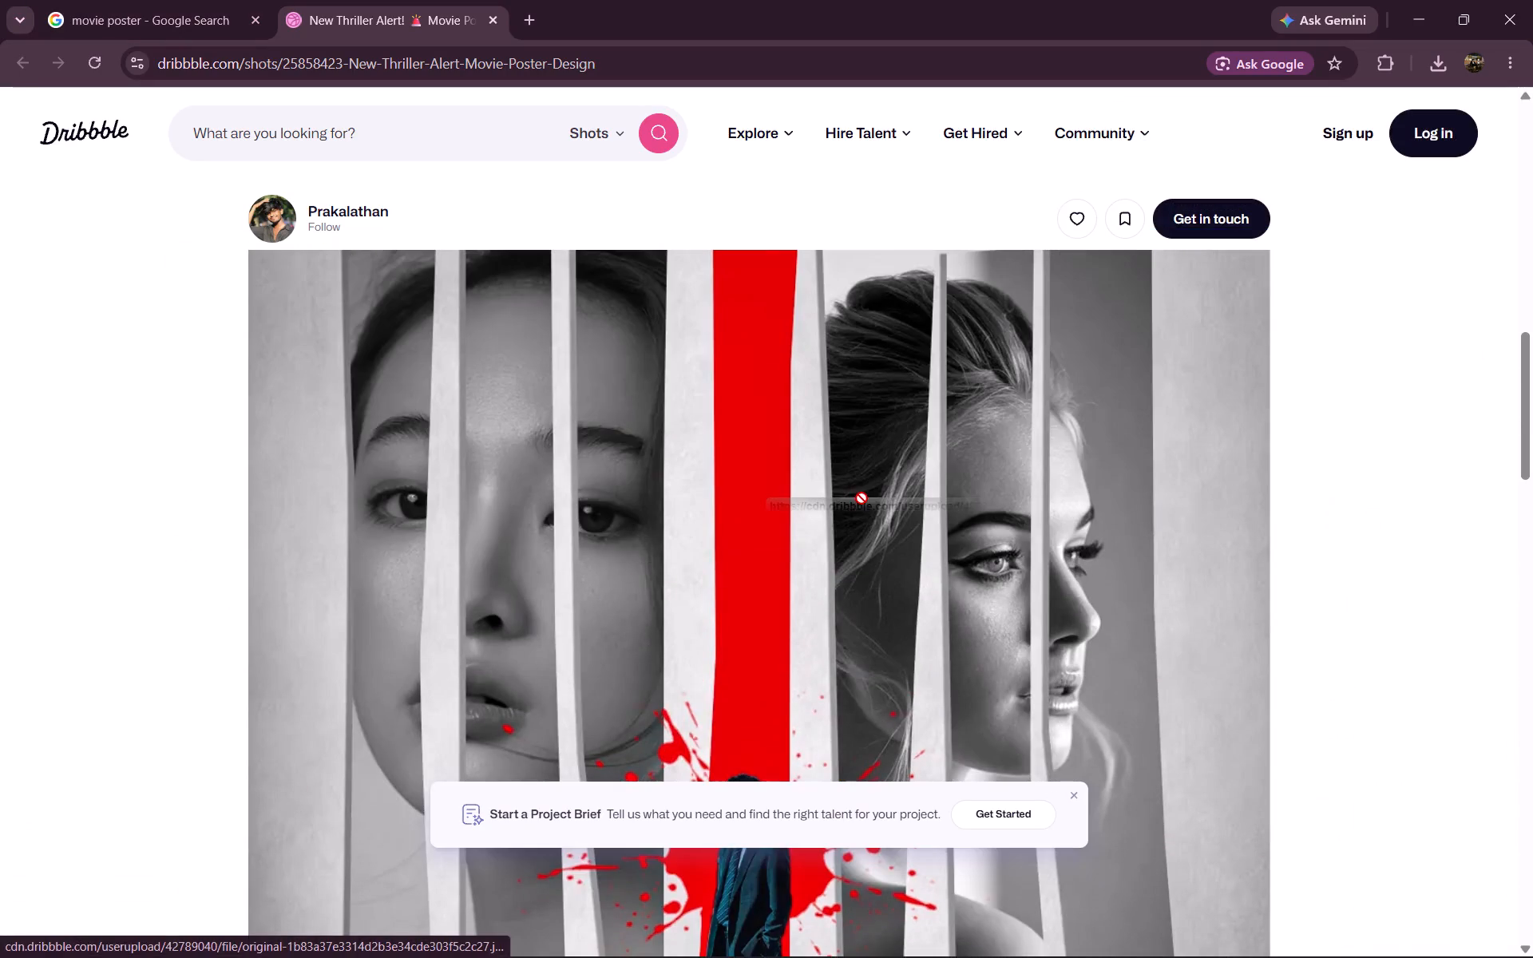
{"action": "left_click_drag", "start_coordinate": [862, 498], "coordinate": [858, 515]}
{"action": "scroll", "coordinate": [858, 551], "scroll_direction": "up", "scroll_amount": 6}
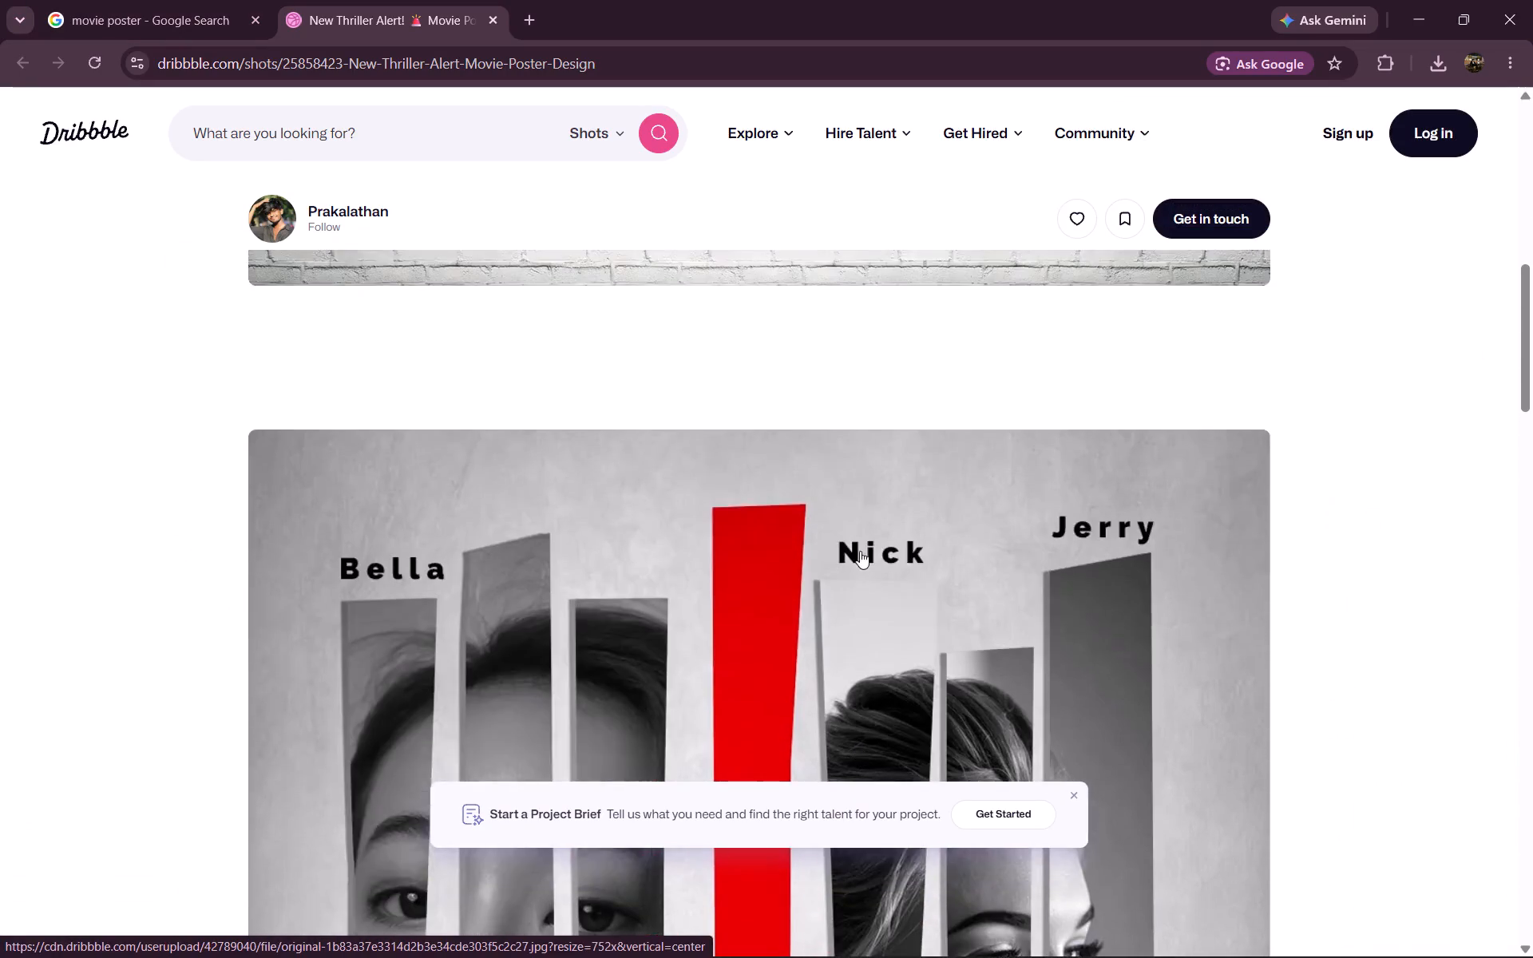
{"action": "scroll", "coordinate": [860, 551], "scroll_direction": "up", "scroll_amount": 6}
{"action": "scroll", "coordinate": [619, 454], "scroll_direction": "up", "scroll_amount": 3}
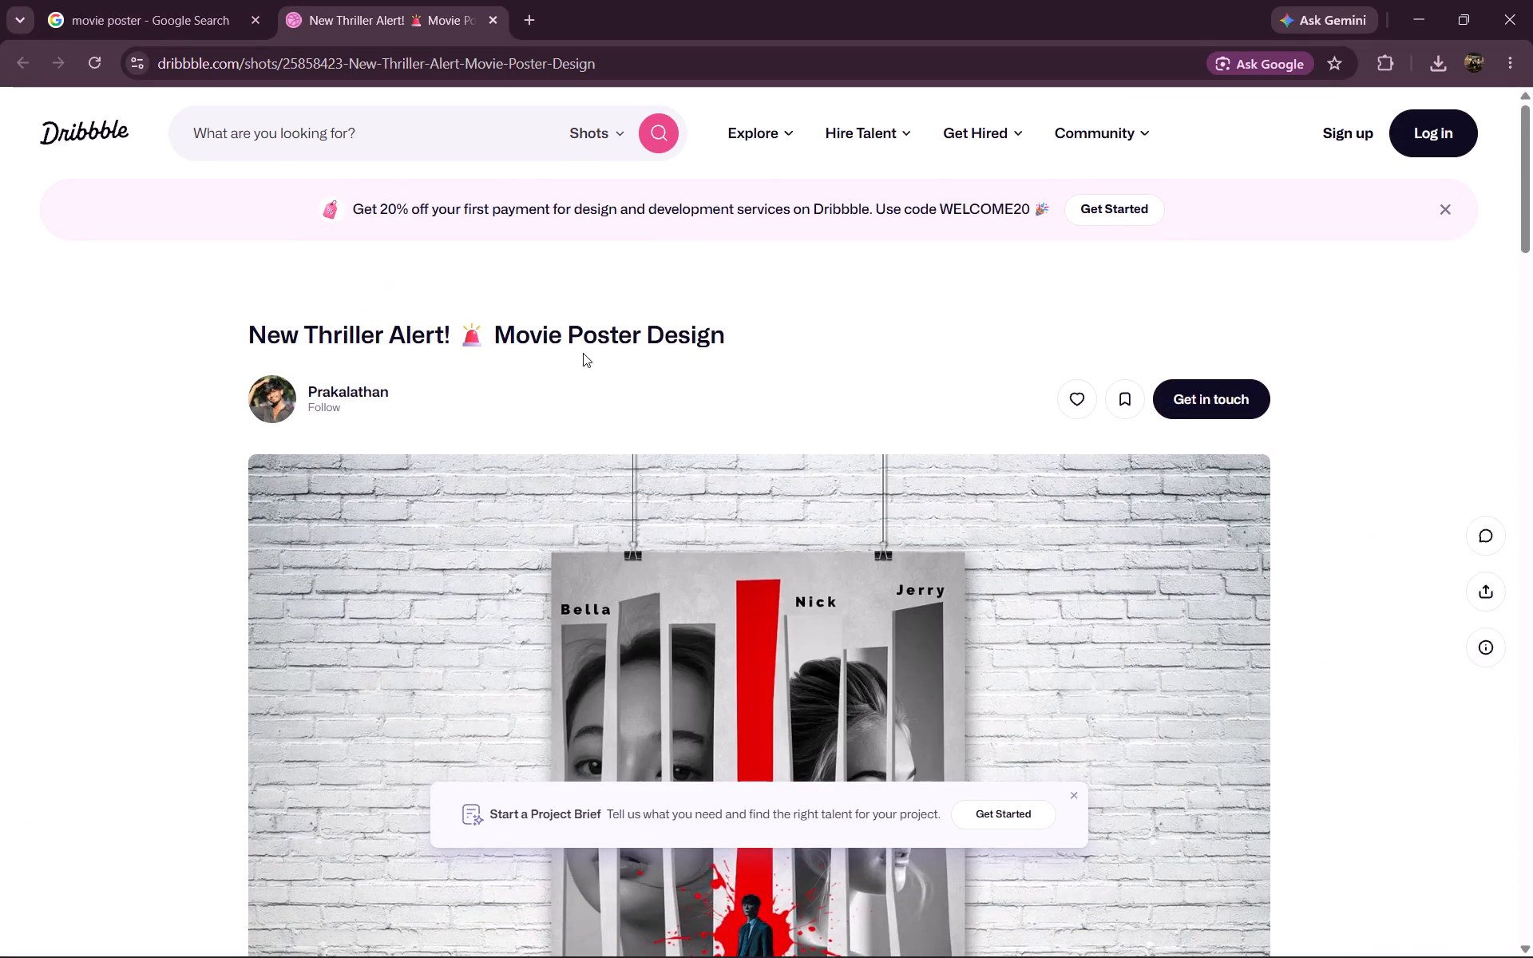
{"action": "scroll", "coordinate": [605, 355], "scroll_direction": "up", "scroll_amount": 4}
{"action": "scroll", "coordinate": [708, 391], "scroll_direction": "down", "scroll_amount": 2}
{"action": "scroll", "coordinate": [708, 391], "scroll_direction": "up", "scroll_amount": 5}
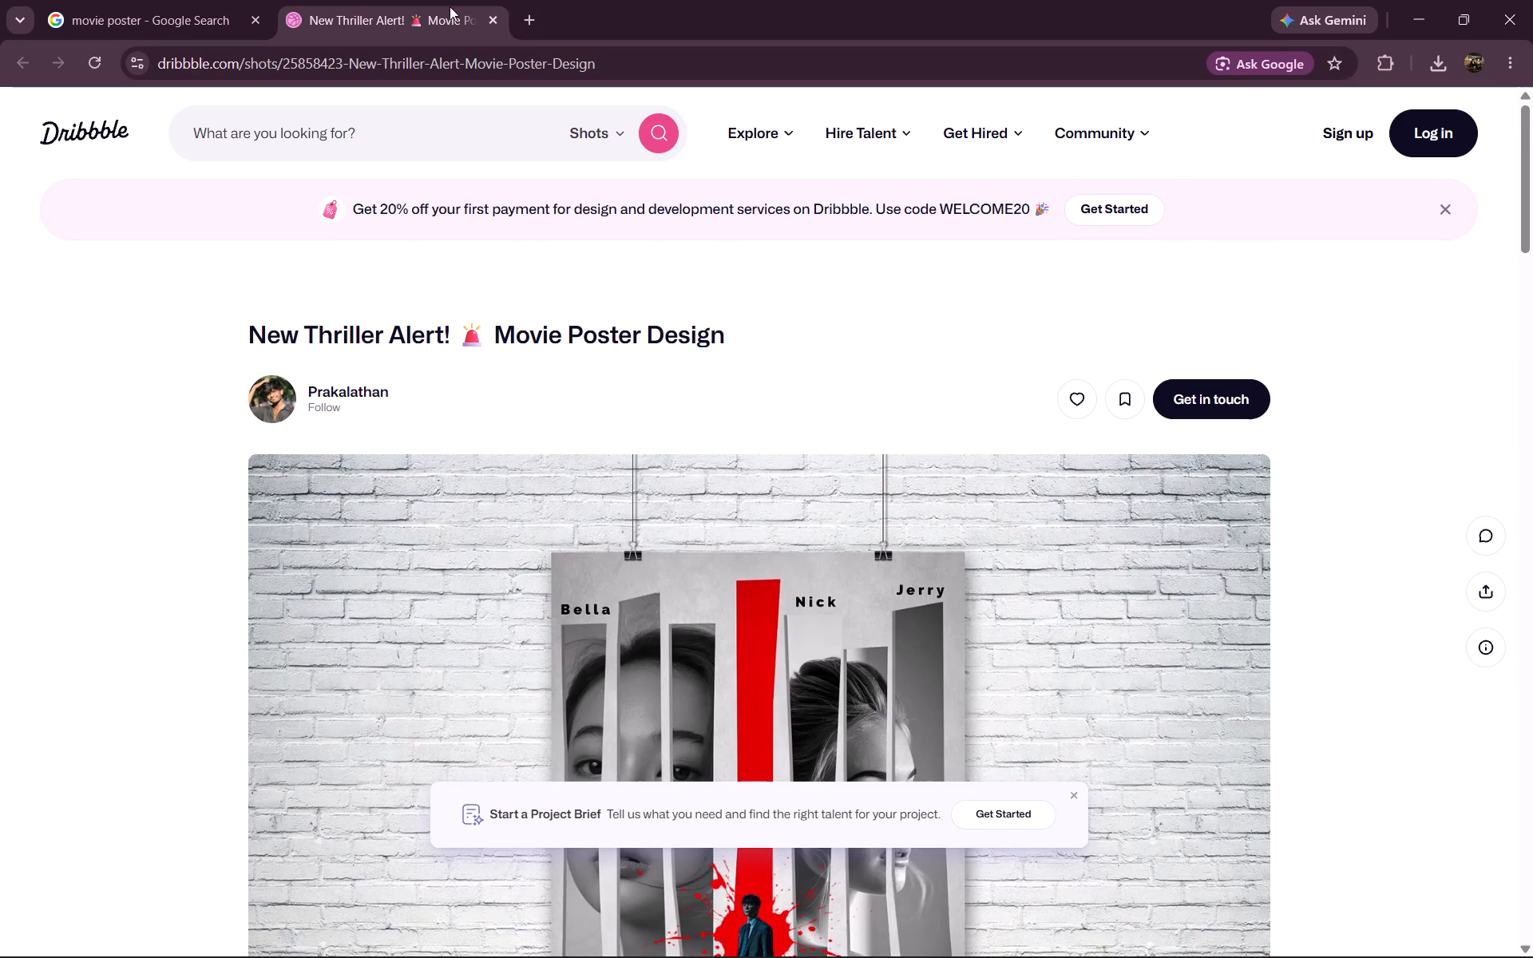
Arrange the Dribbble poster page and the HOLA cast search as two overlapping windows so both can be consulted.
{"action": "scroll", "coordinate": [1069, 471], "scroll_direction": "down", "scroll_amount": 4}
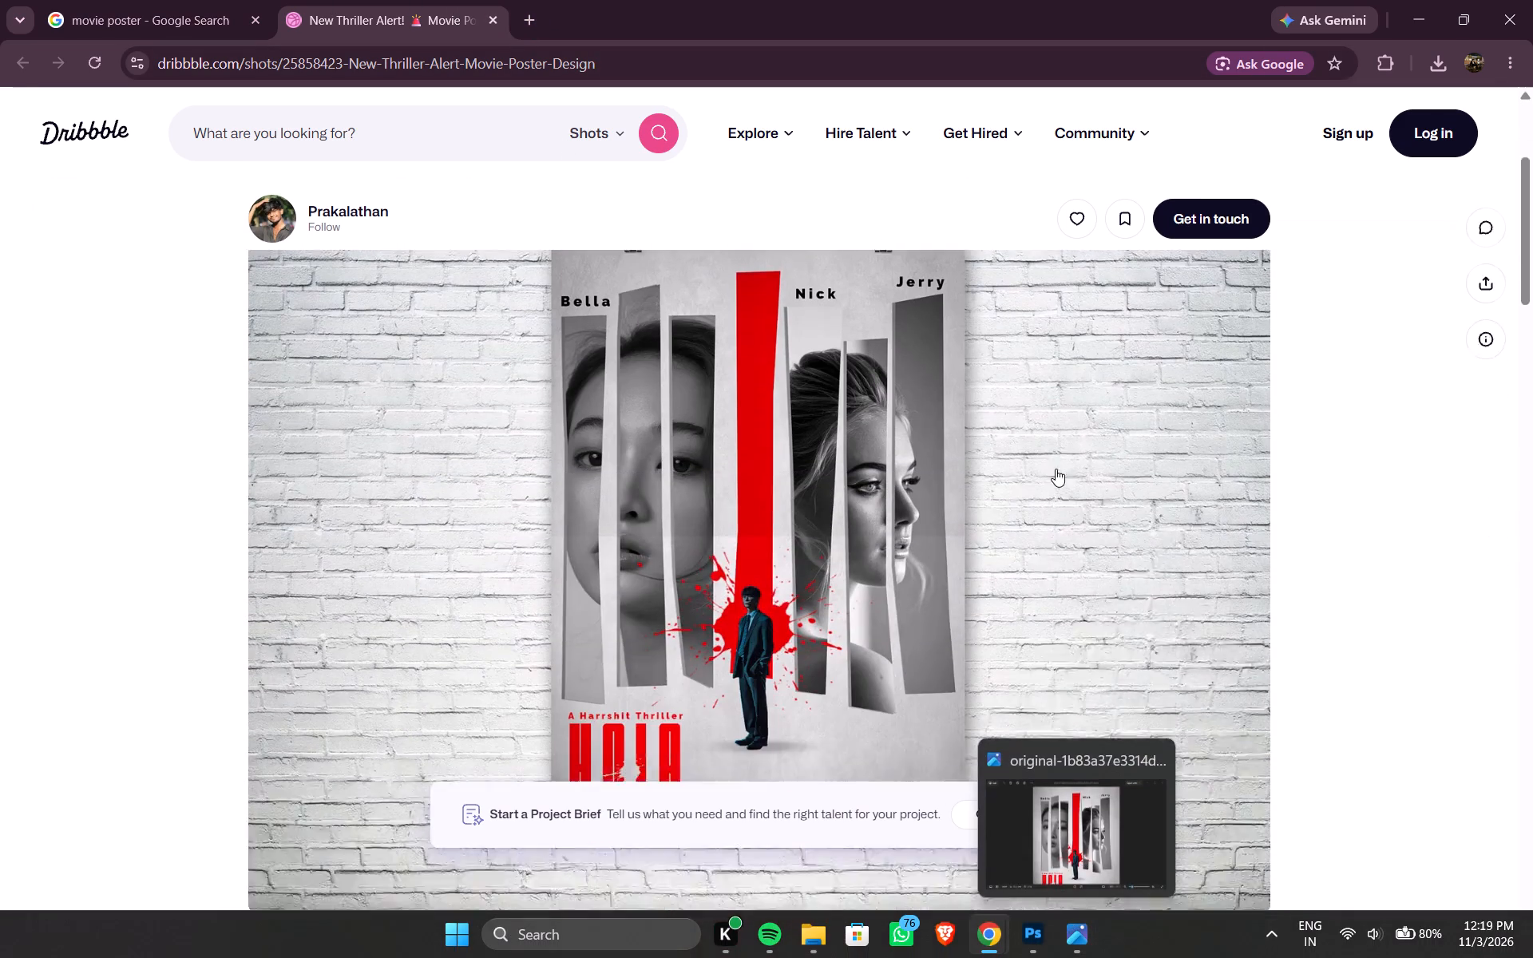
{"action": "left_click_drag", "start_coordinate": [998, 5], "coordinate": [0, 441]}
{"action": "double_click", "coordinate": [1190, 11]}
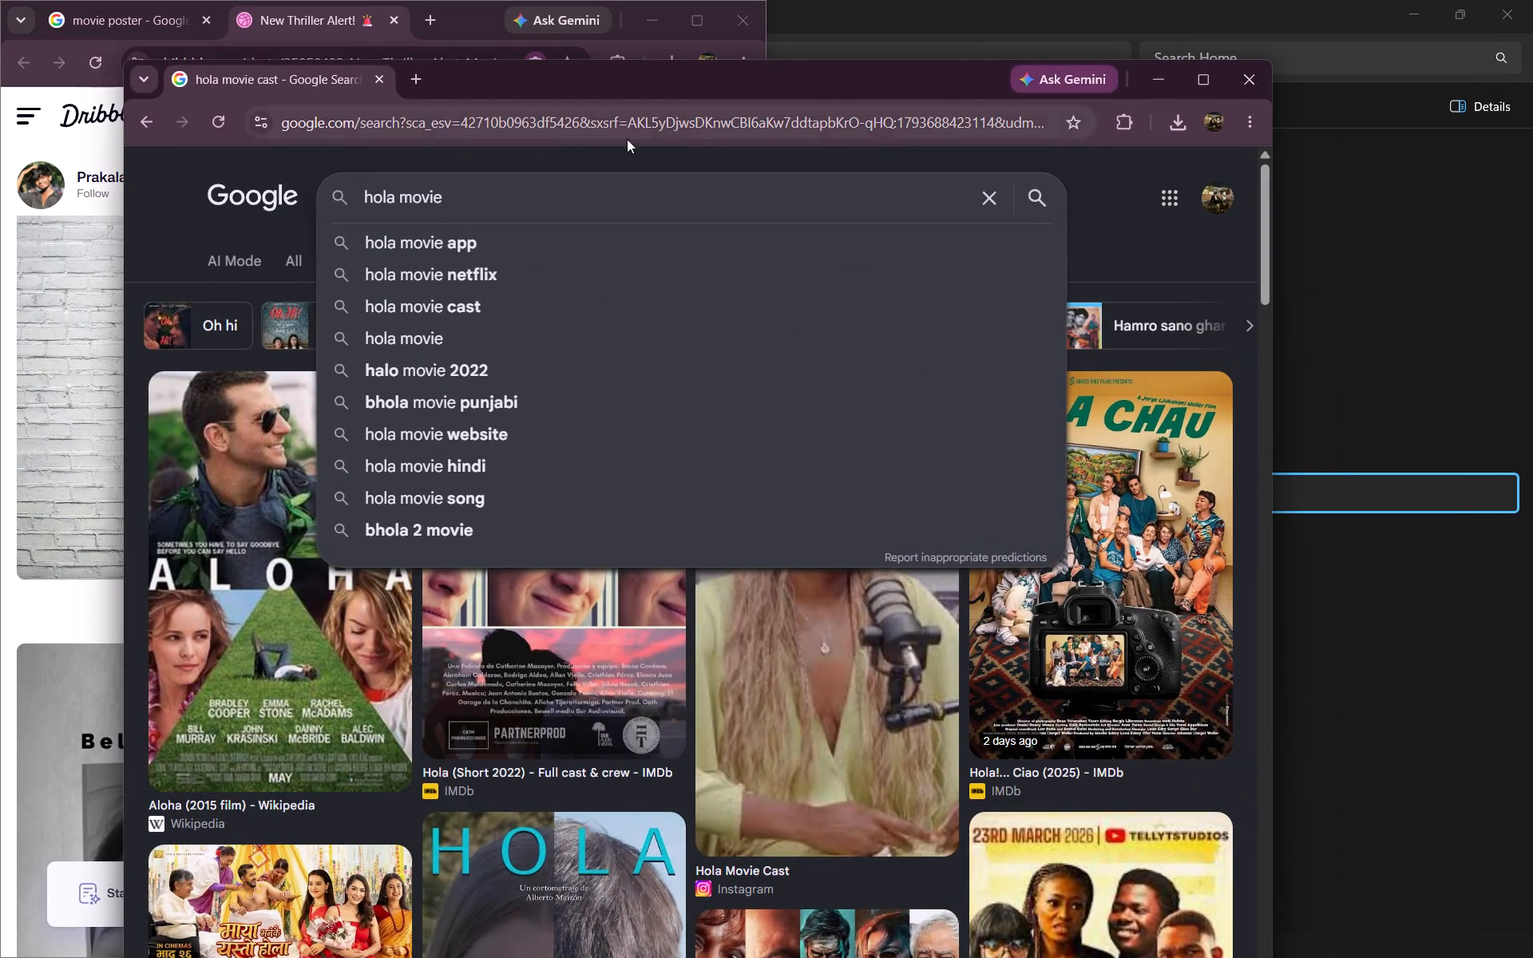
{"action": "left_click_drag", "start_coordinate": [683, 65], "coordinate": [911, 72]}
Search for "hola movie on prime video" and switch from the image results to all results.
{"action": "key", "text": "BackSpace"}
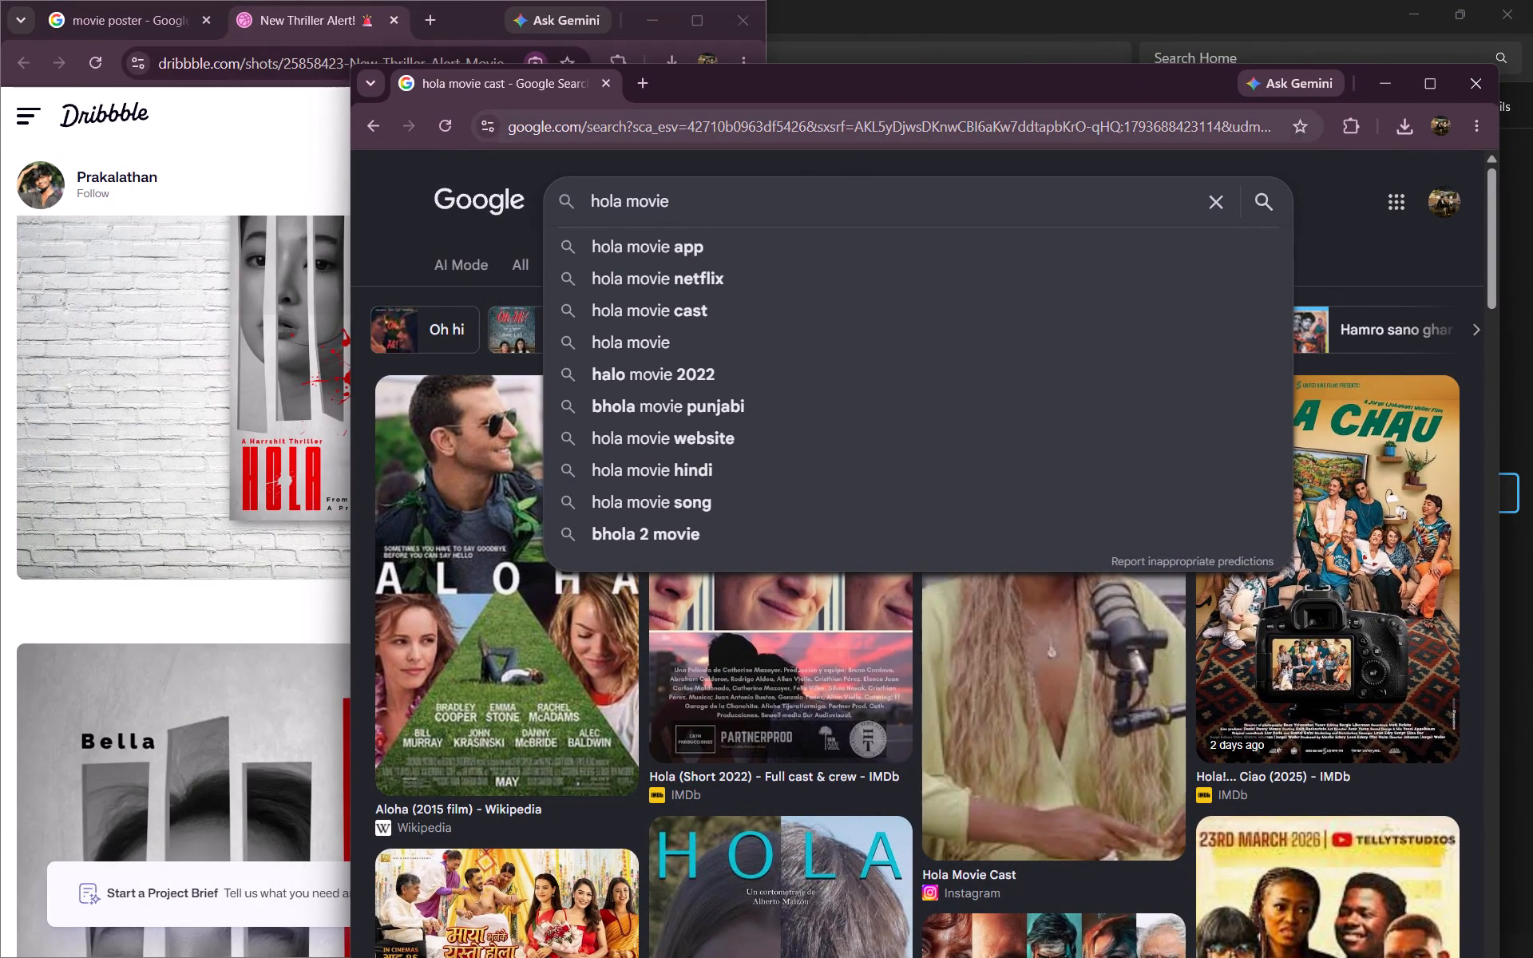
{"action": "key", "text": "BackSpace"}
{"action": "key", "text": "BackSpace"}
{"action": "key", "text": "BackSpace"}
{"action": "key", "text": "BackSpace"}
{"action": "key", "text": "BackSpace"}
{"action": "key", "text": "BackSpace"}
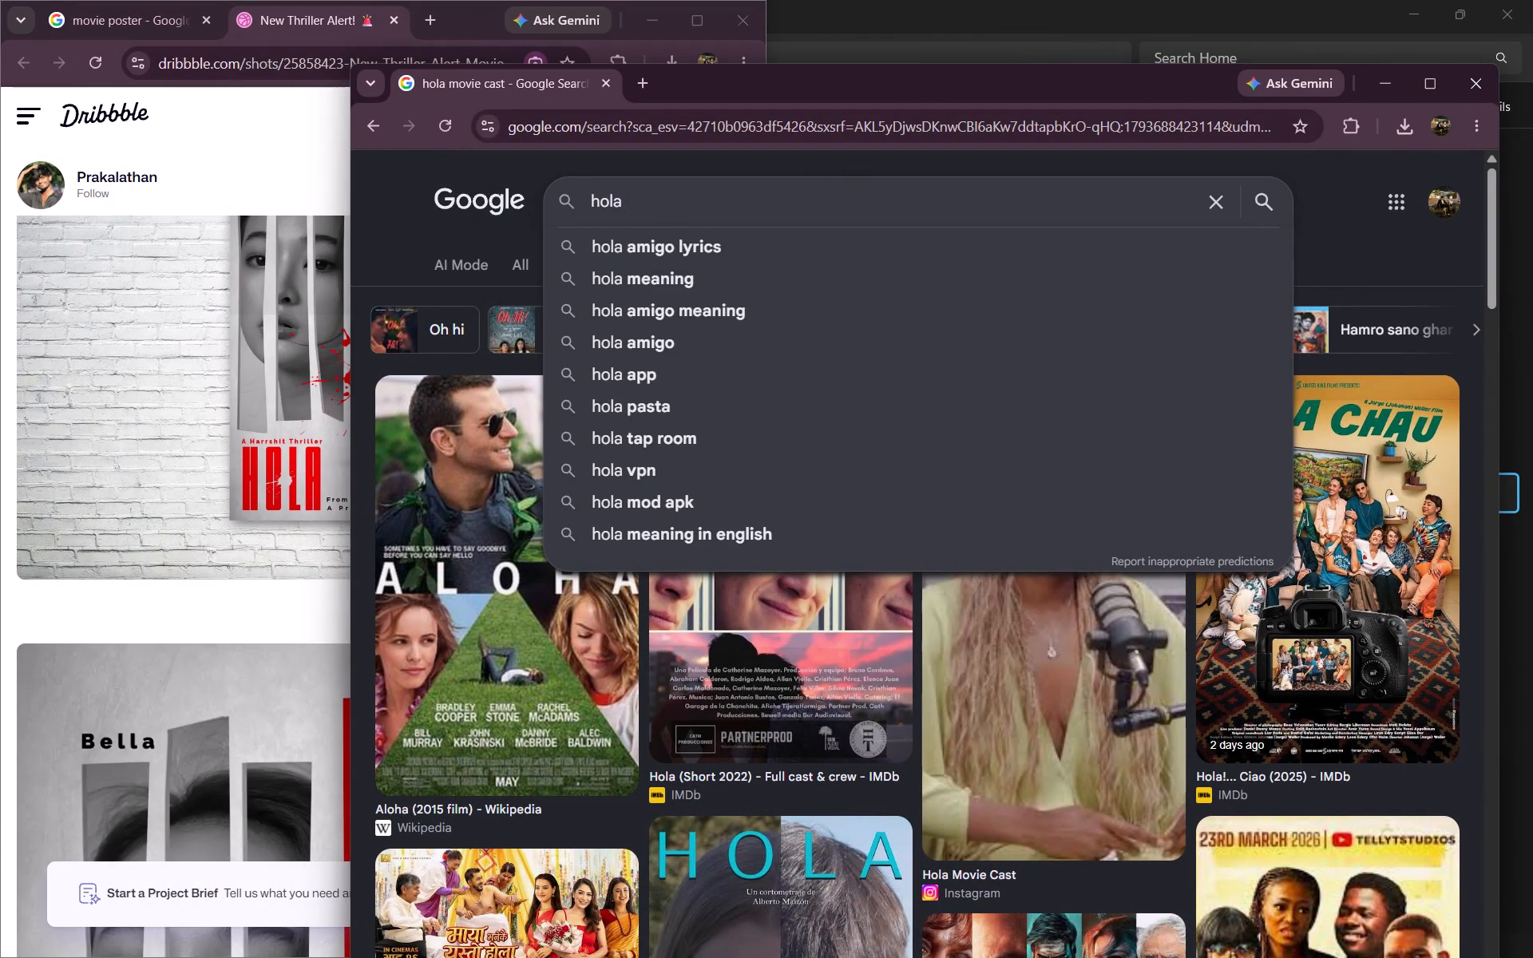
{"action": "type", "text": "movie"}
{"action": "key", "text": "space"}
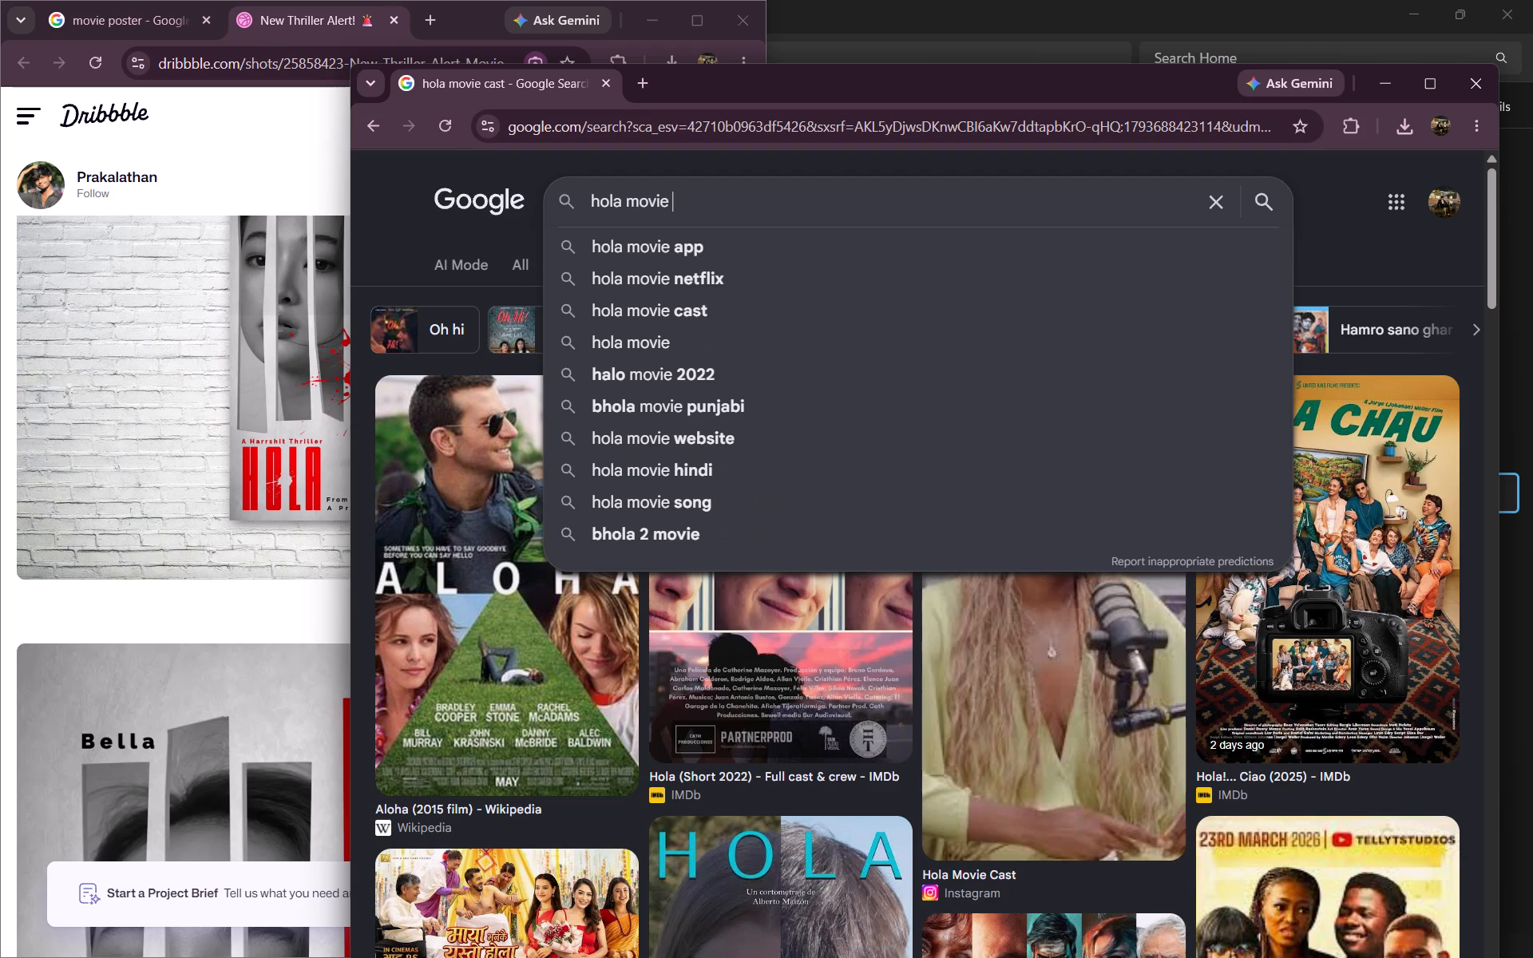
{"action": "type", "text": "on prime videpo 7"}
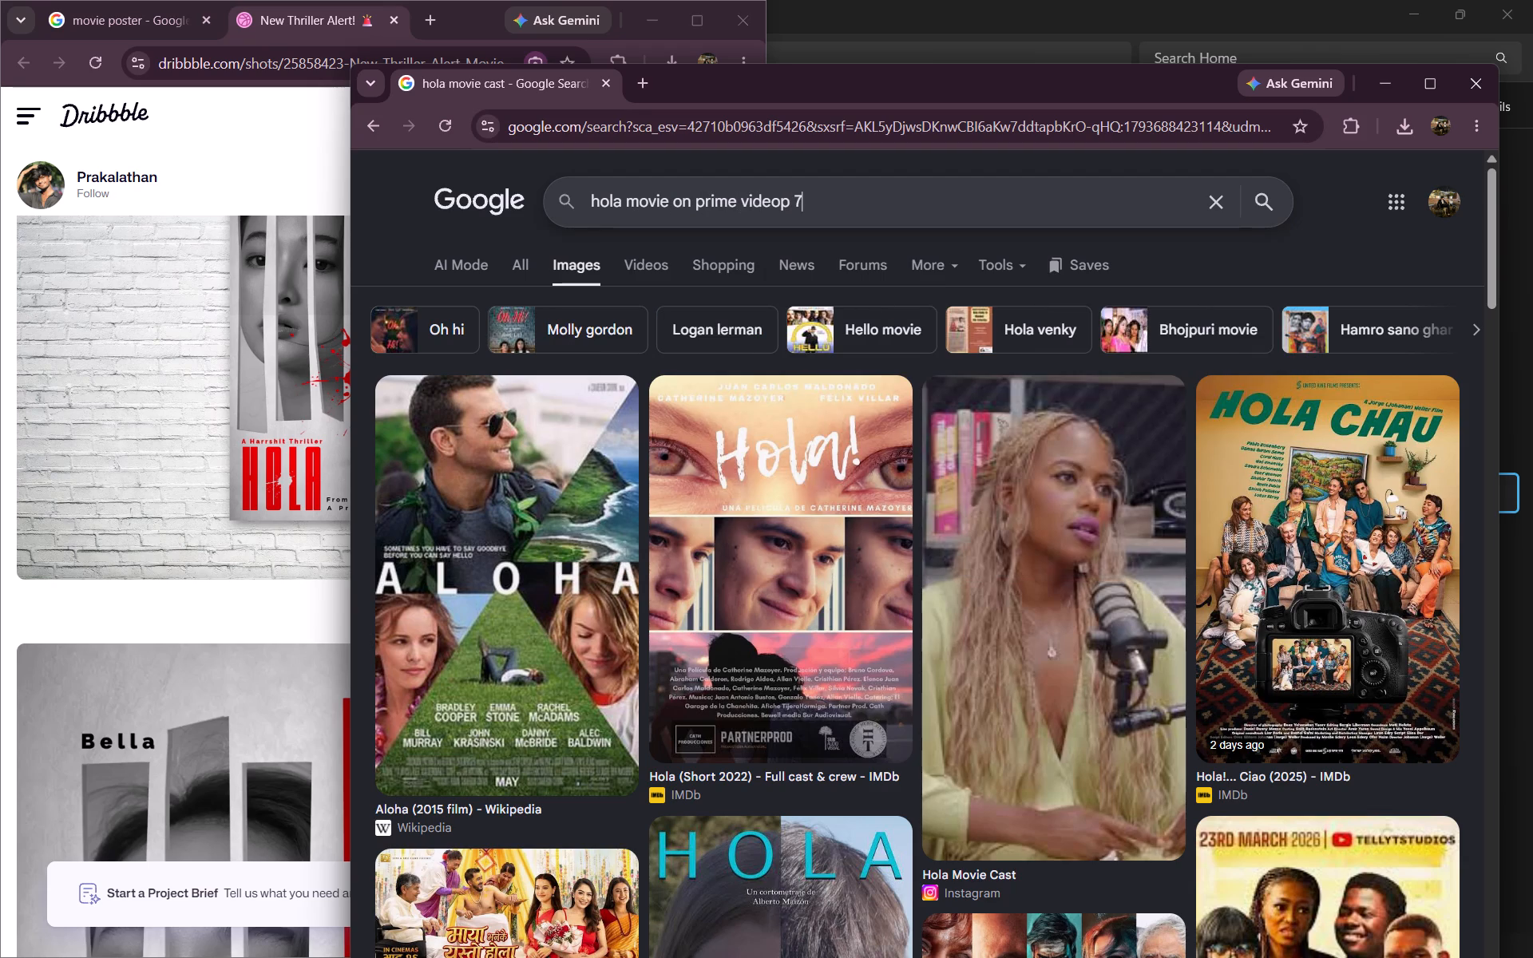
{"action": "key", "text": "BackSpace"}
{"action": "key", "text": "backslash"}
{"action": "key", "text": "BackSpace"}
{"action": "key", "text": "BackSpace"}
{"action": "key", "text": "BackSpace"}
{"action": "key", "text": "space"}
{"action": "key", "text": "Return"}
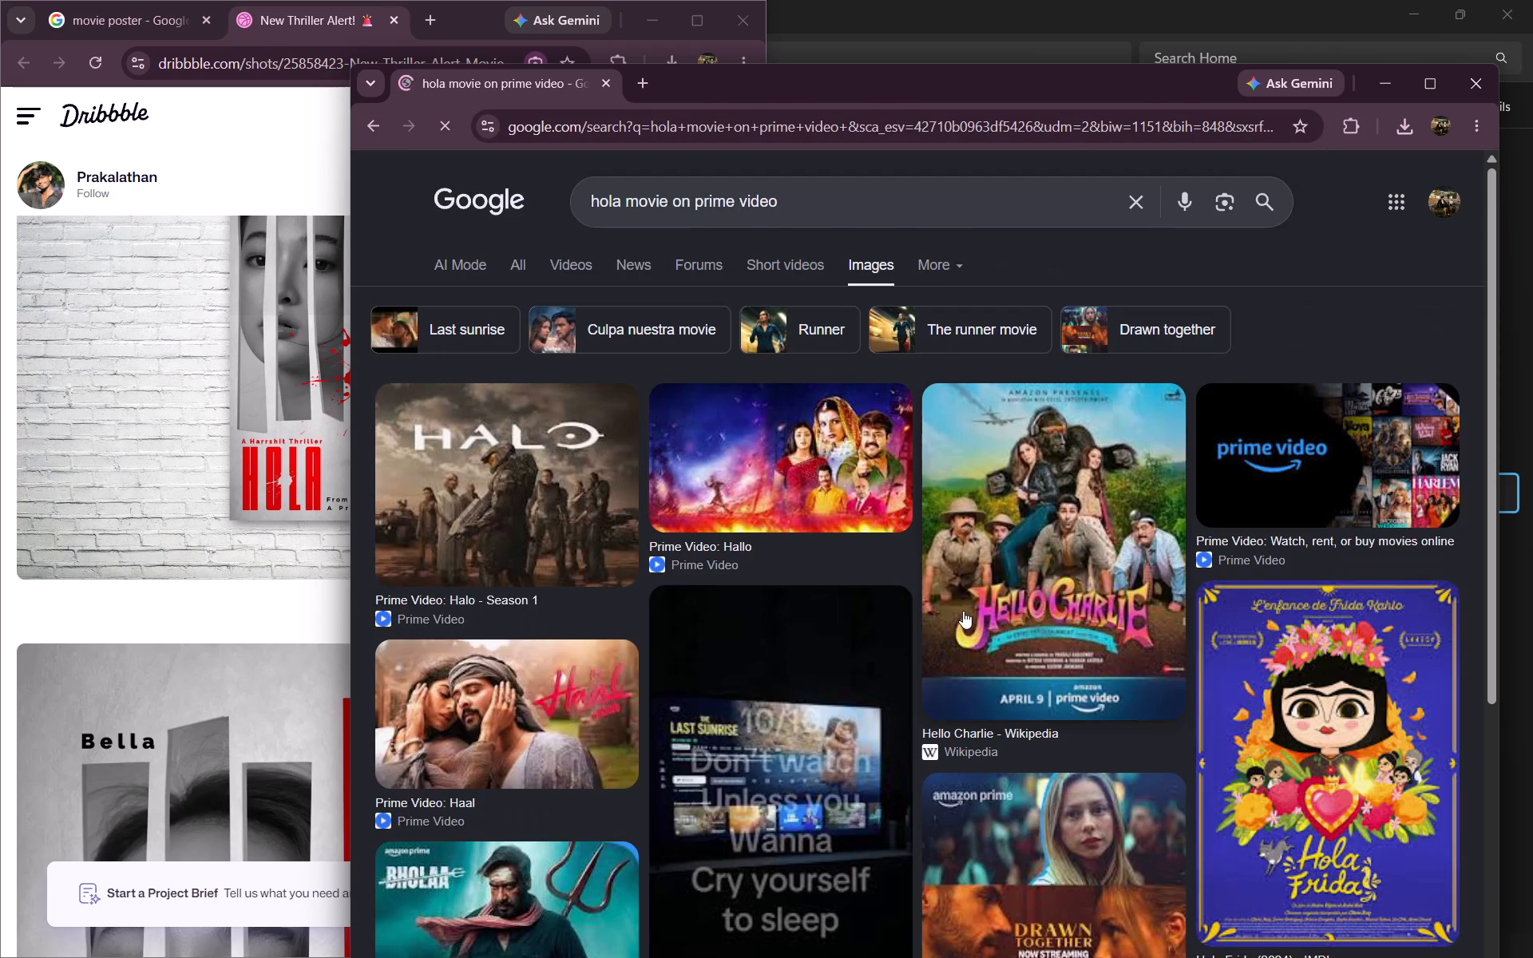
{"action": "left_click", "coordinate": [574, 263]}
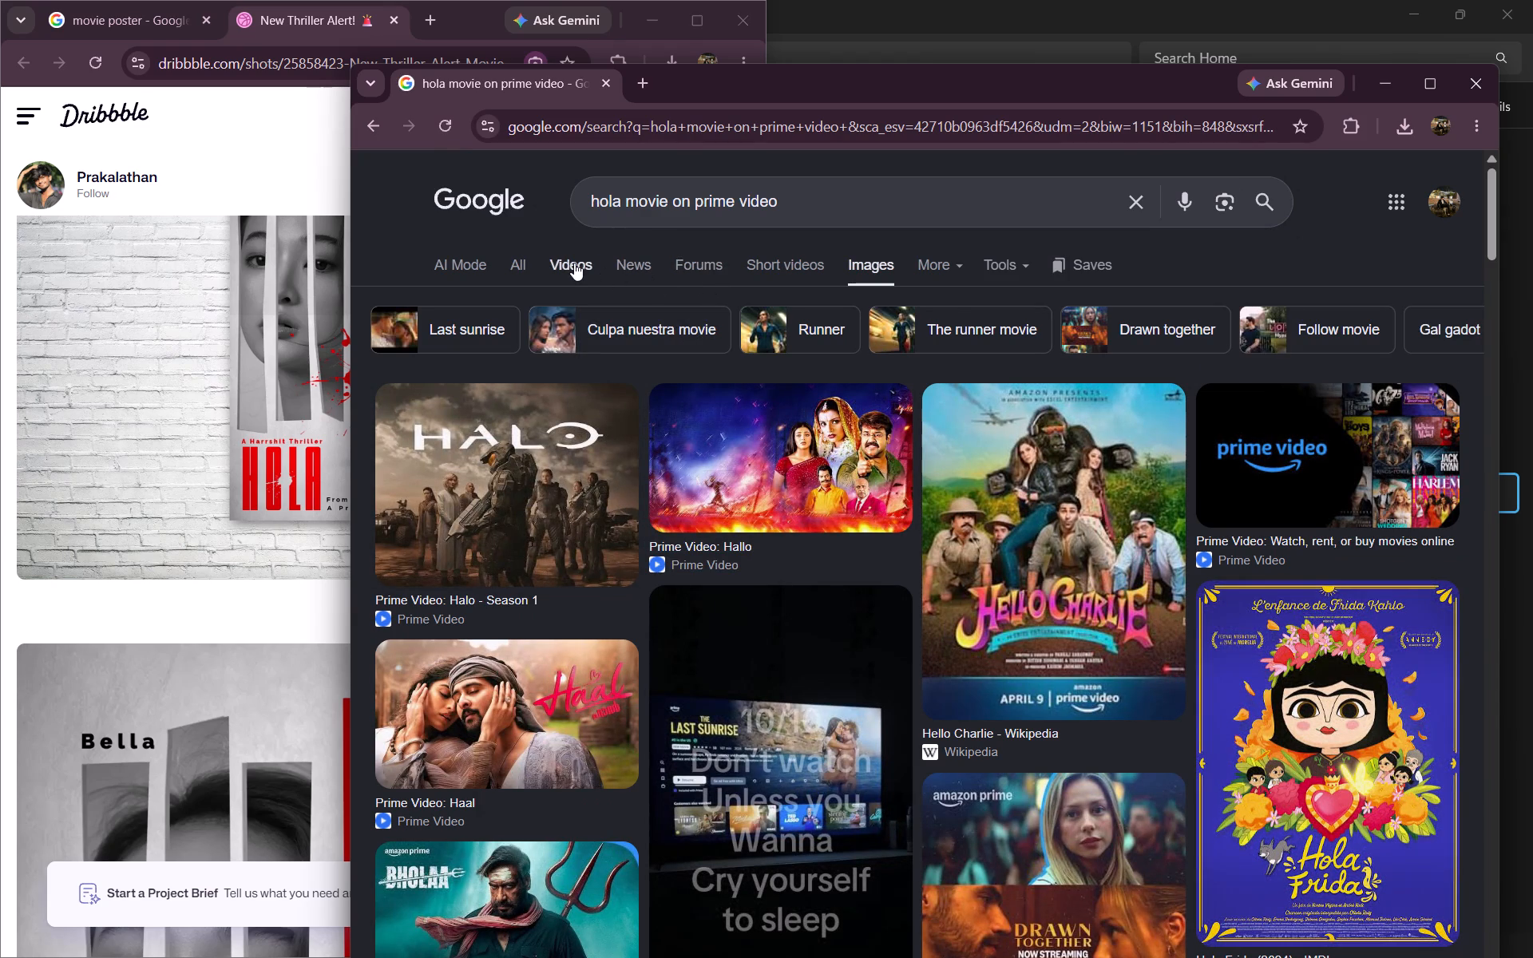
{"action": "left_click", "coordinate": [526, 269]}
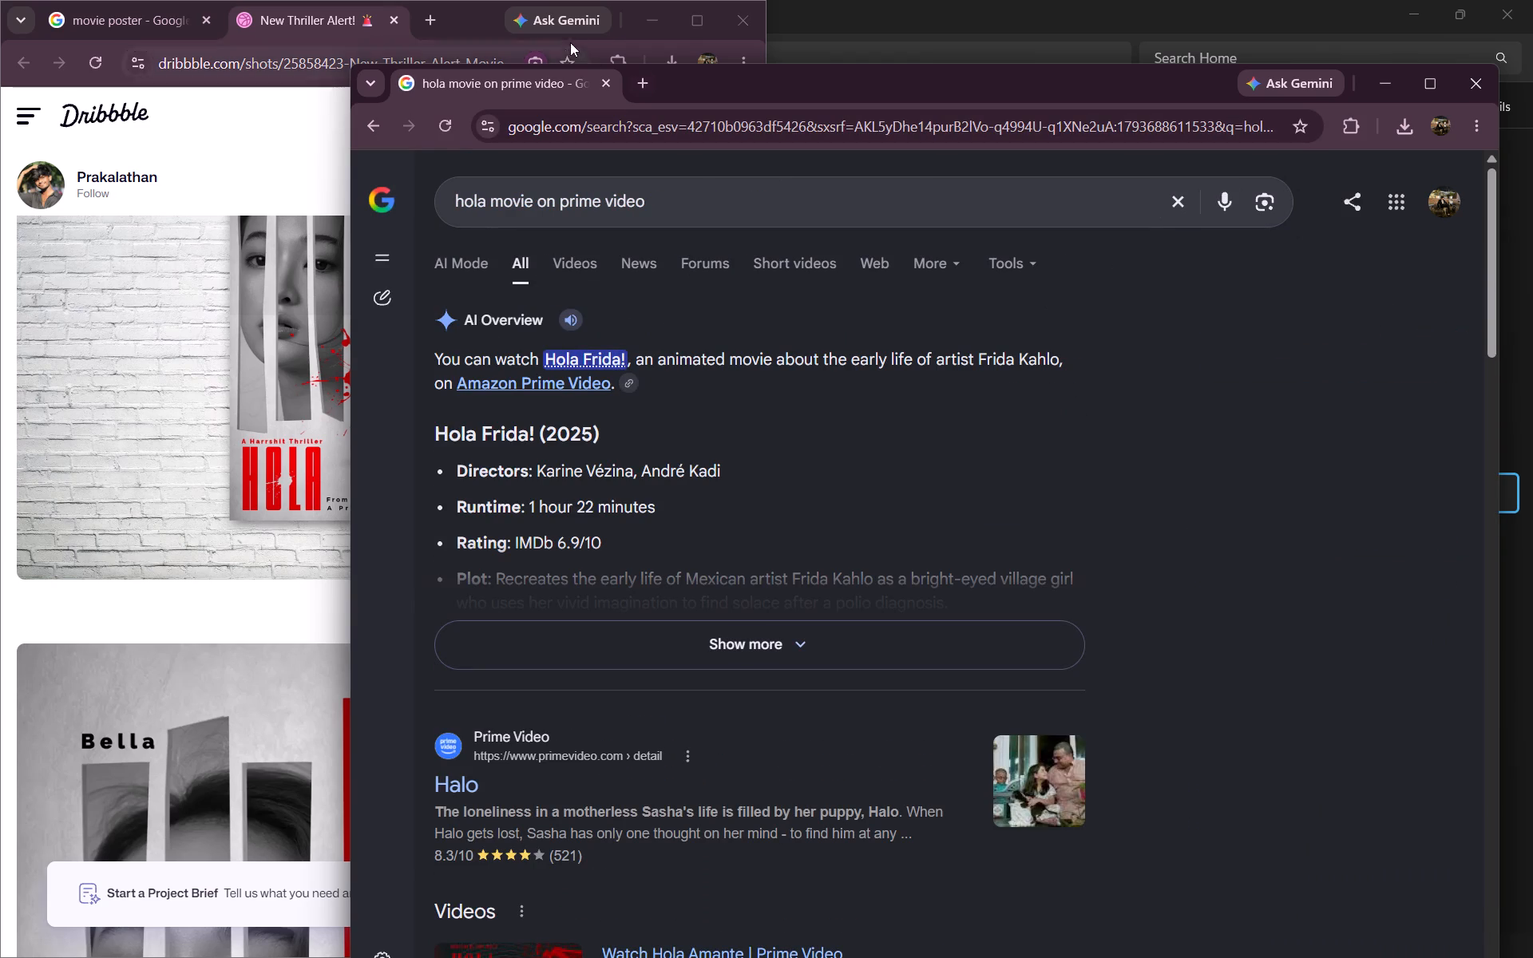
Examine the full-size HOLA poster on the Dribbble page, including its title and release credits.
{"action": "left_click", "coordinate": [461, 13]}
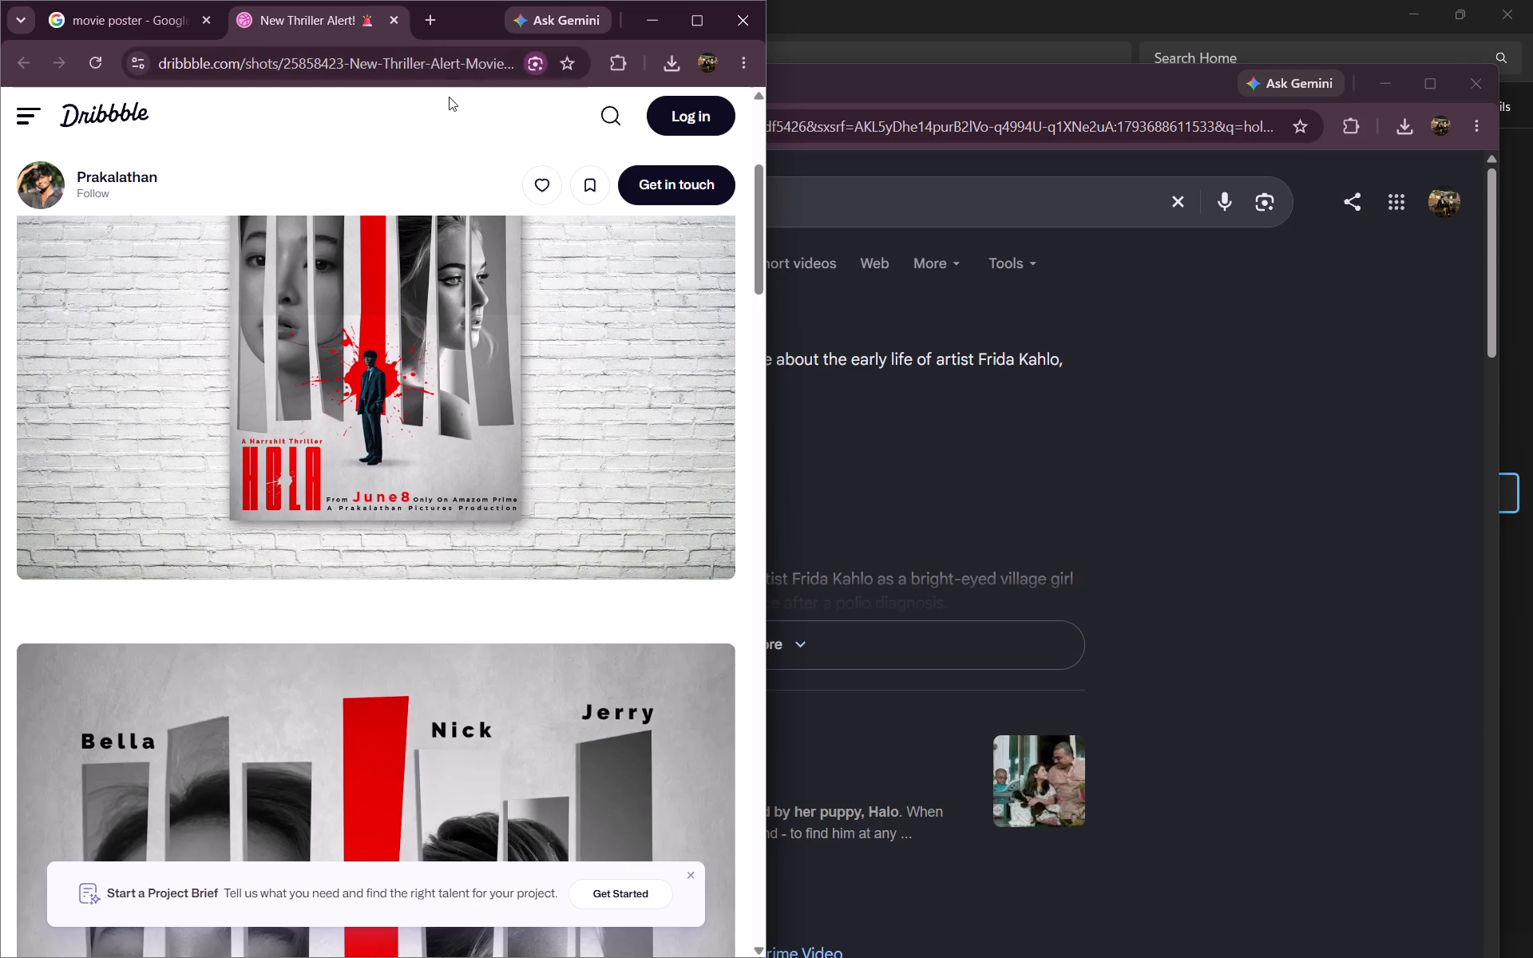
{"action": "scroll", "coordinate": [196, 93], "scroll_direction": "down", "scroll_amount": 3}
{"action": "scroll", "coordinate": [427, 319], "scroll_direction": "down", "scroll_amount": 4}
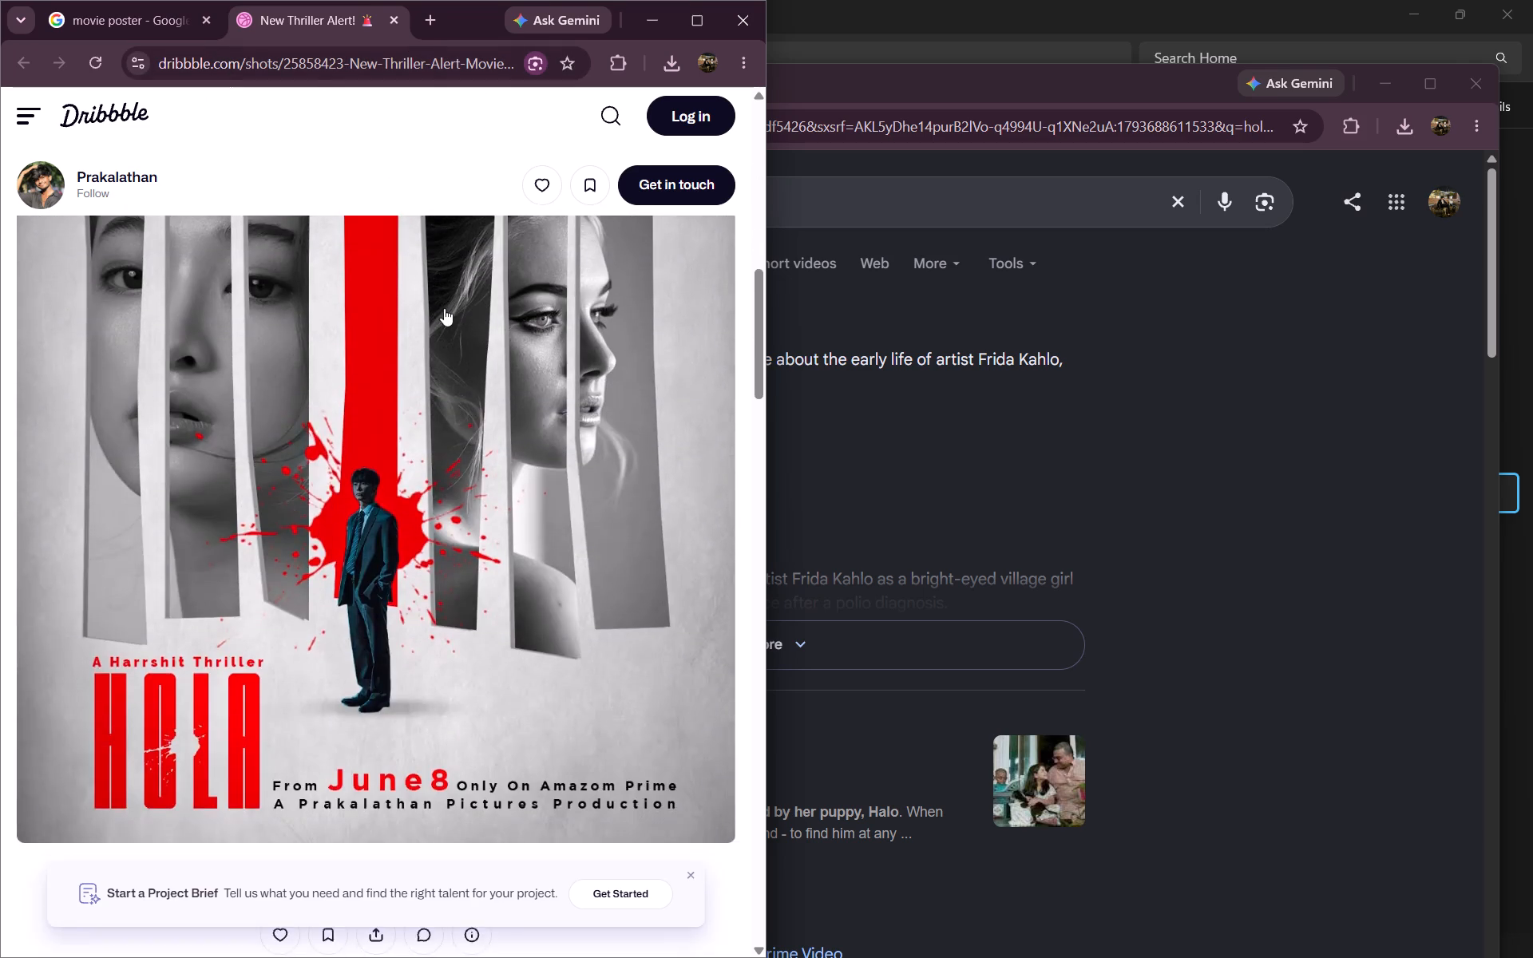
{"action": "scroll", "coordinate": [447, 313], "scroll_direction": "down", "scroll_amount": 6}
{"action": "scroll", "coordinate": [482, 313], "scroll_direction": "up", "scroll_amount": 1}
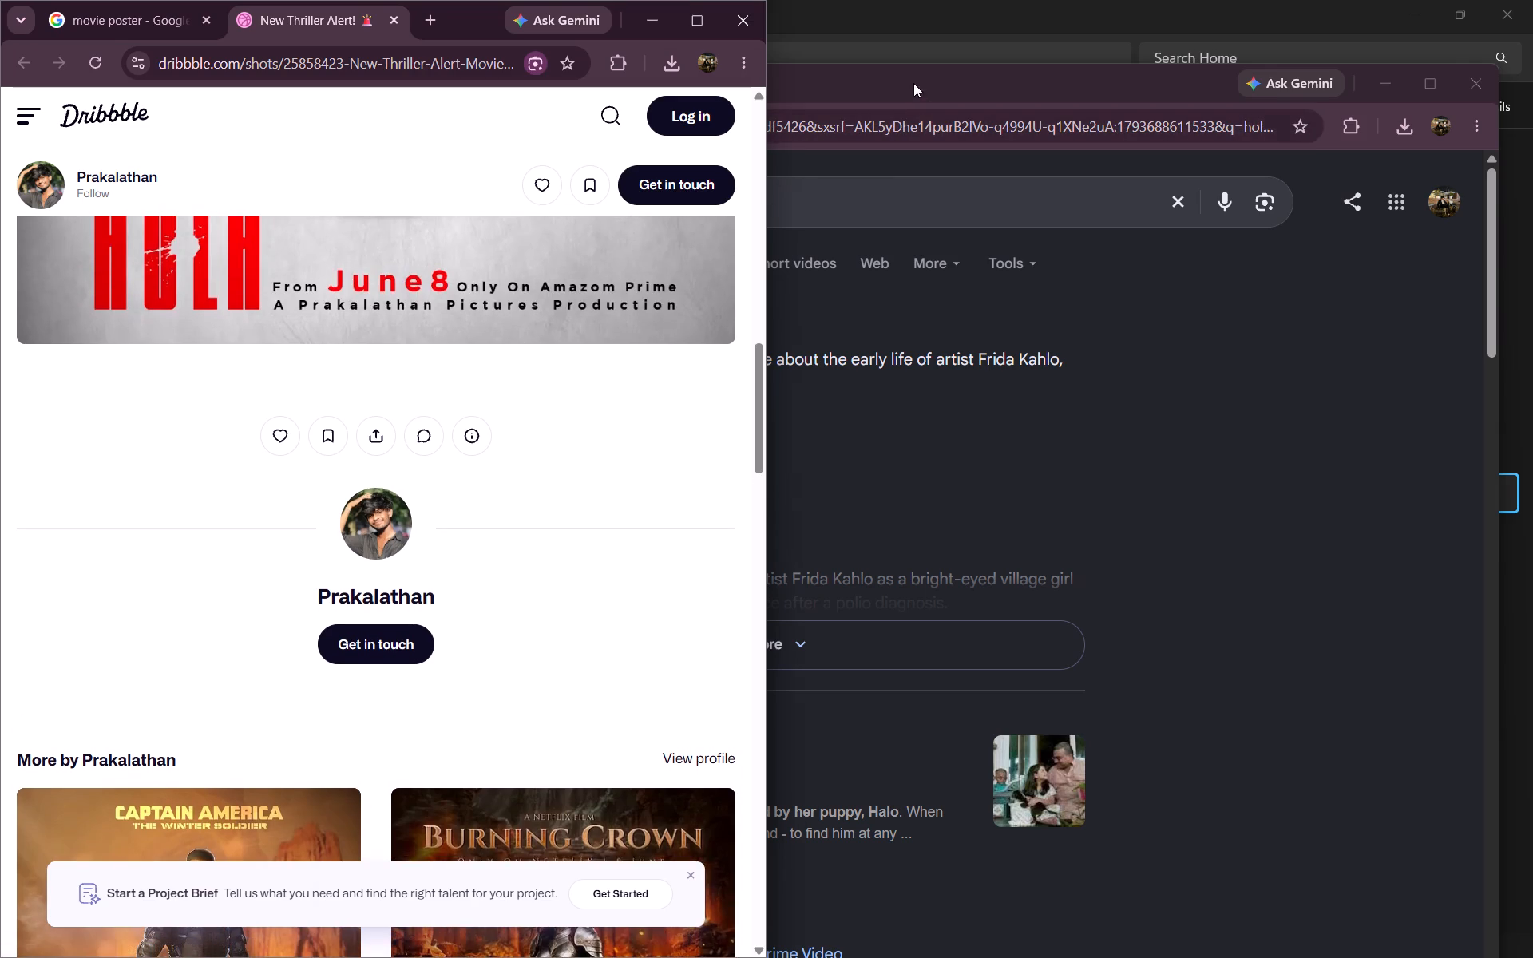
{"action": "left_click", "coordinate": [913, 83]}
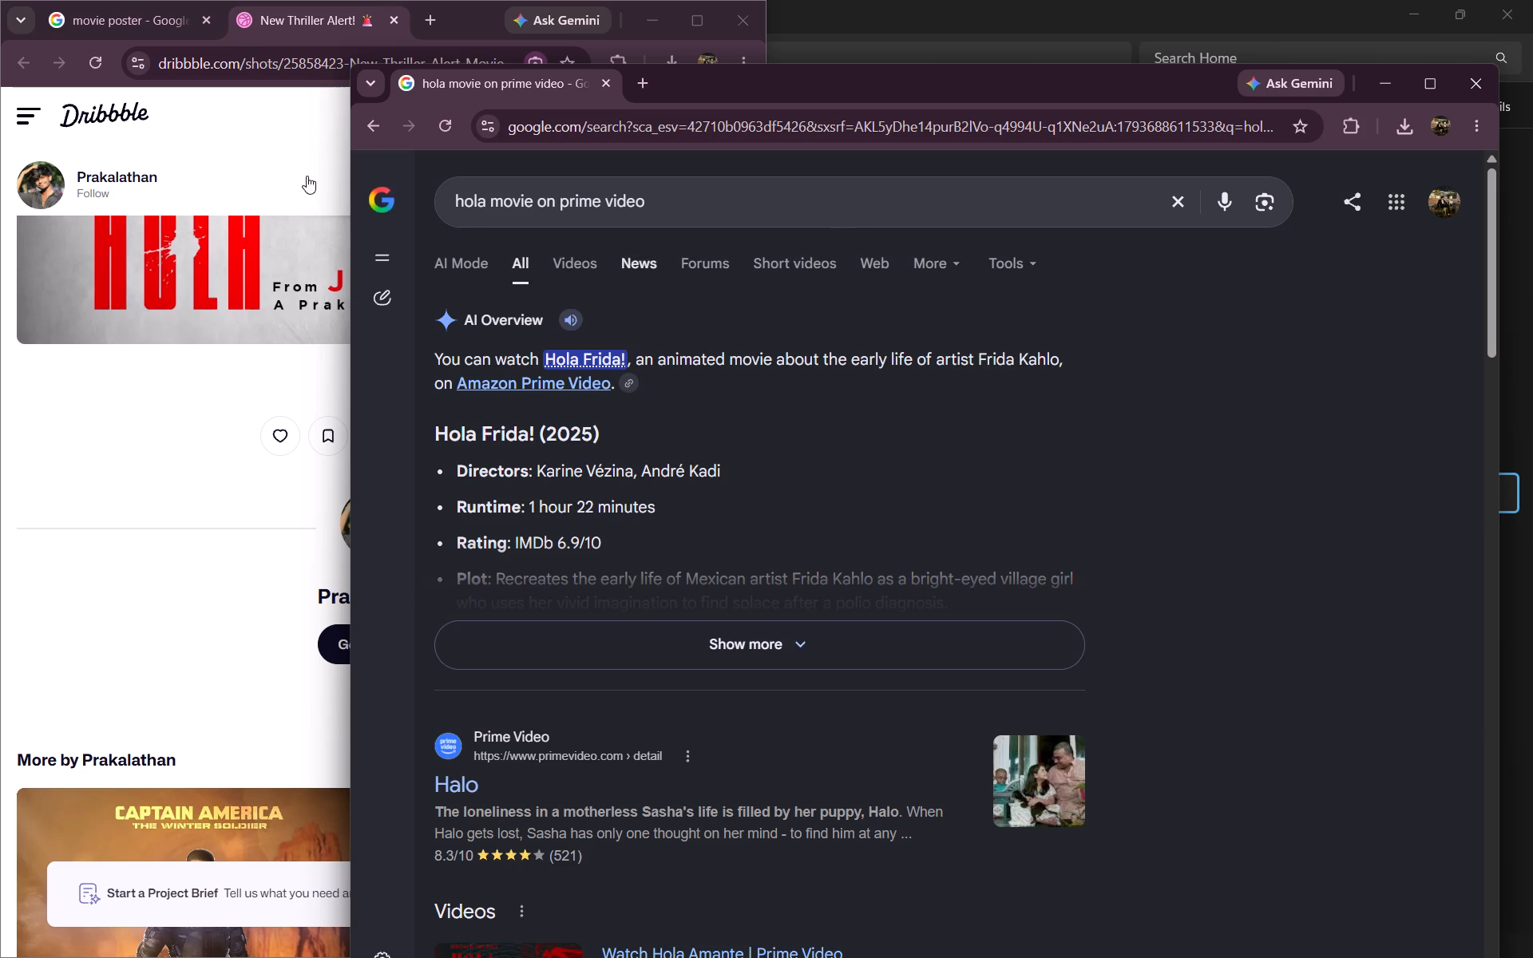
{"action": "left_click", "coordinate": [149, 430]}
{"action": "scroll", "coordinate": [179, 378], "scroll_direction": "up", "scroll_amount": 4}
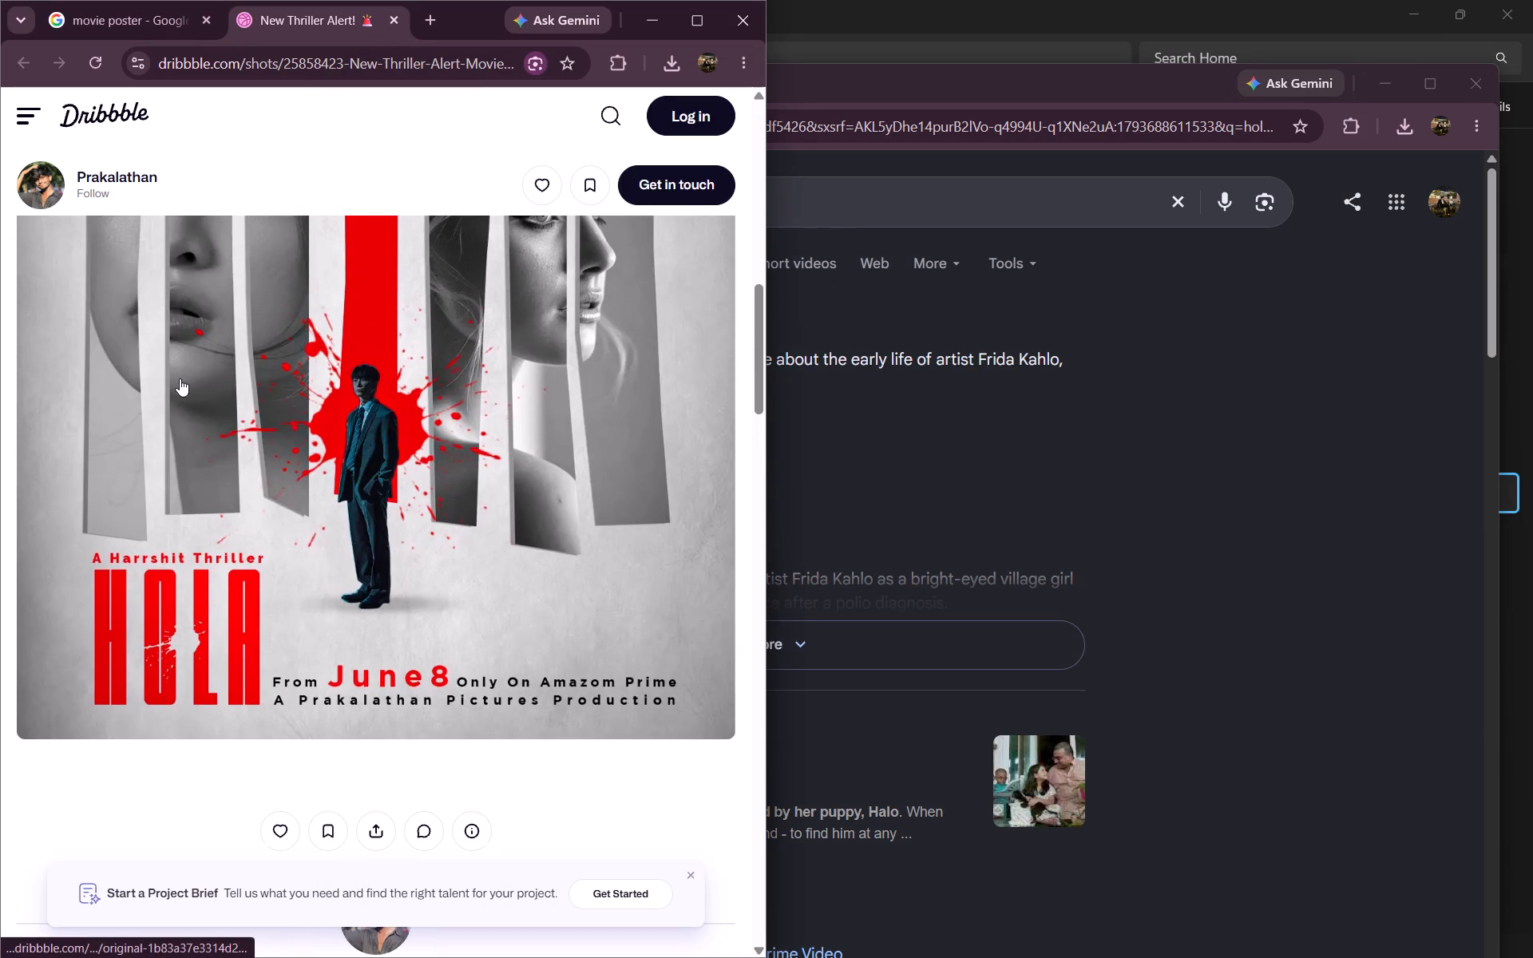
Replace the search query with "hola a harrshit thriller", using the poster's tagline, and run it.
{"action": "left_click", "coordinate": [822, 216]}
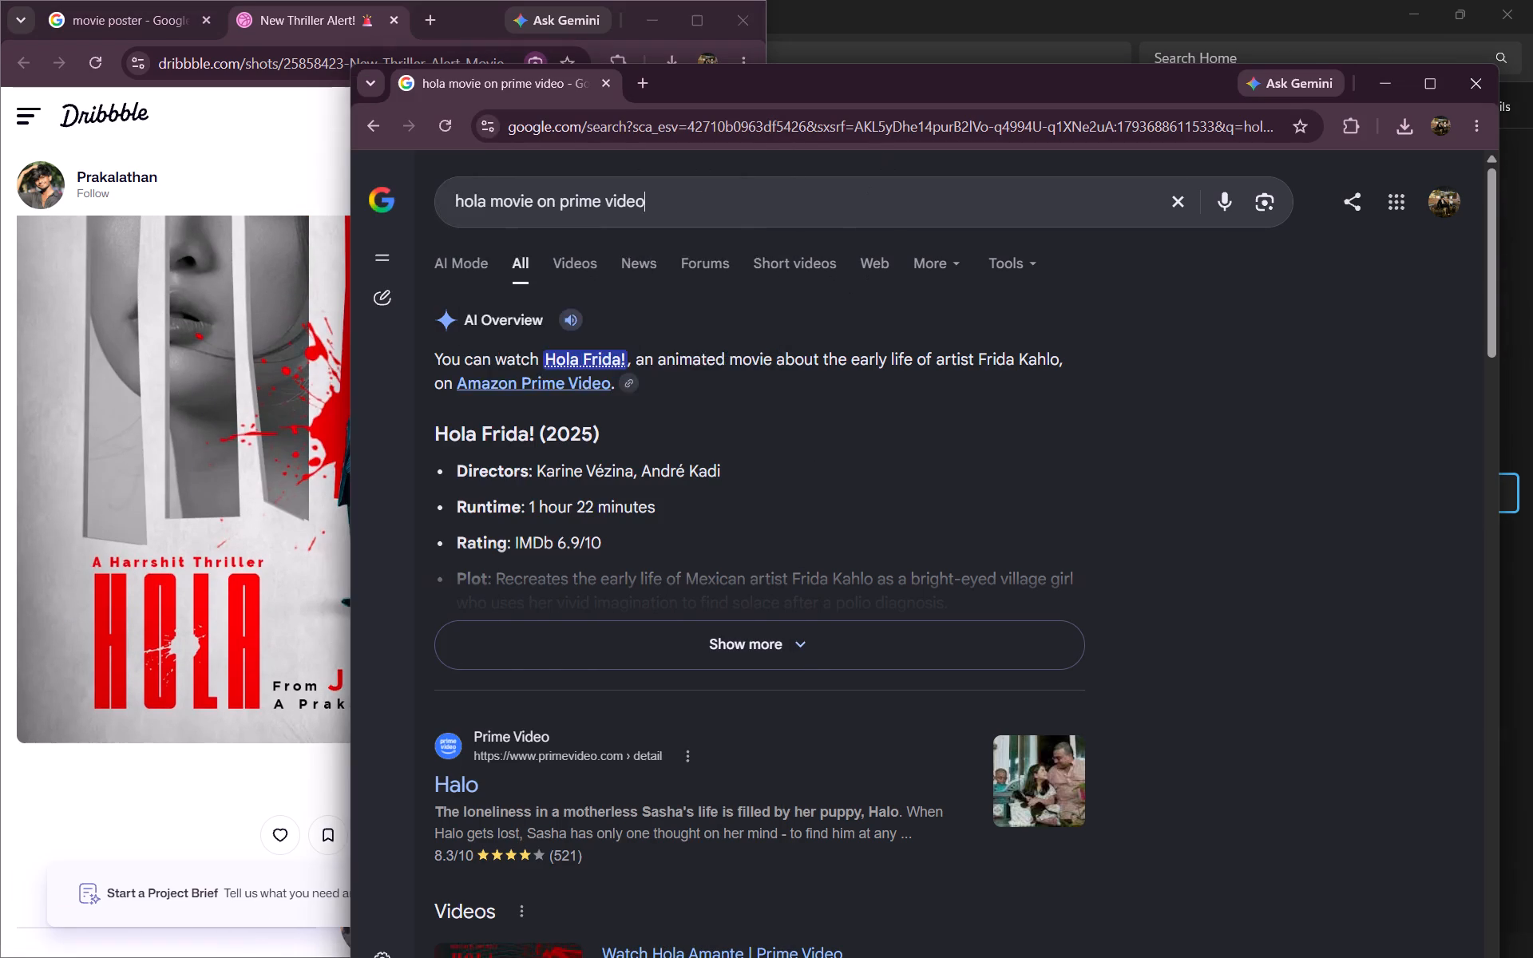
{"action": "left_click", "coordinate": [558, 203]}
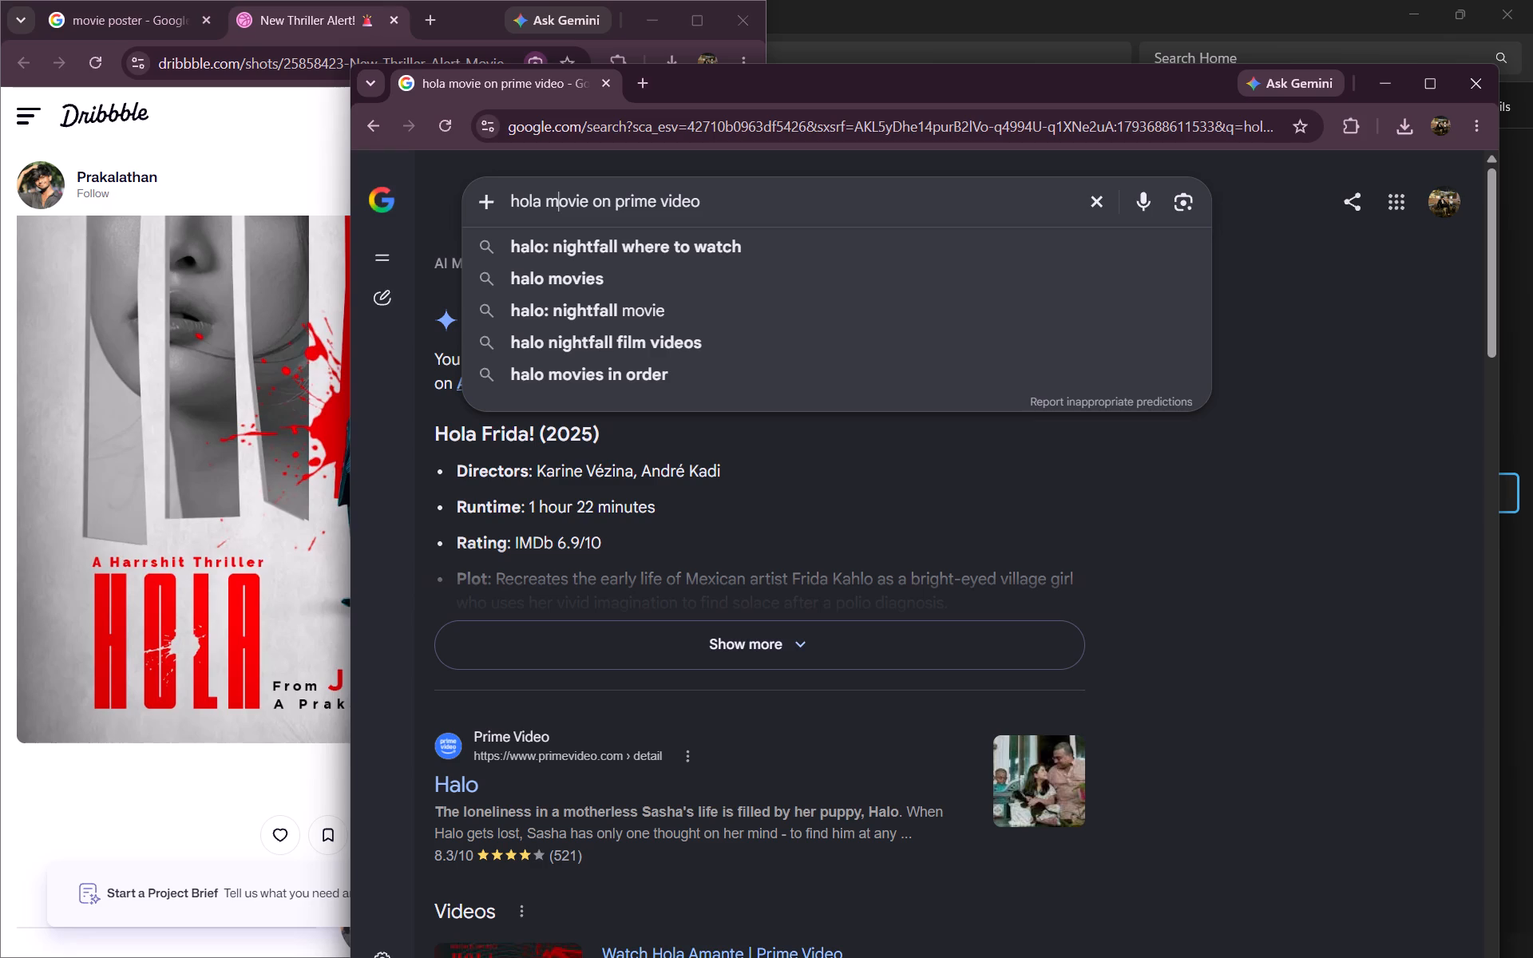
{"action": "left_click_drag", "start_coordinate": [548, 200], "coordinate": [869, 200]}
{"action": "type", "text": "a har"}
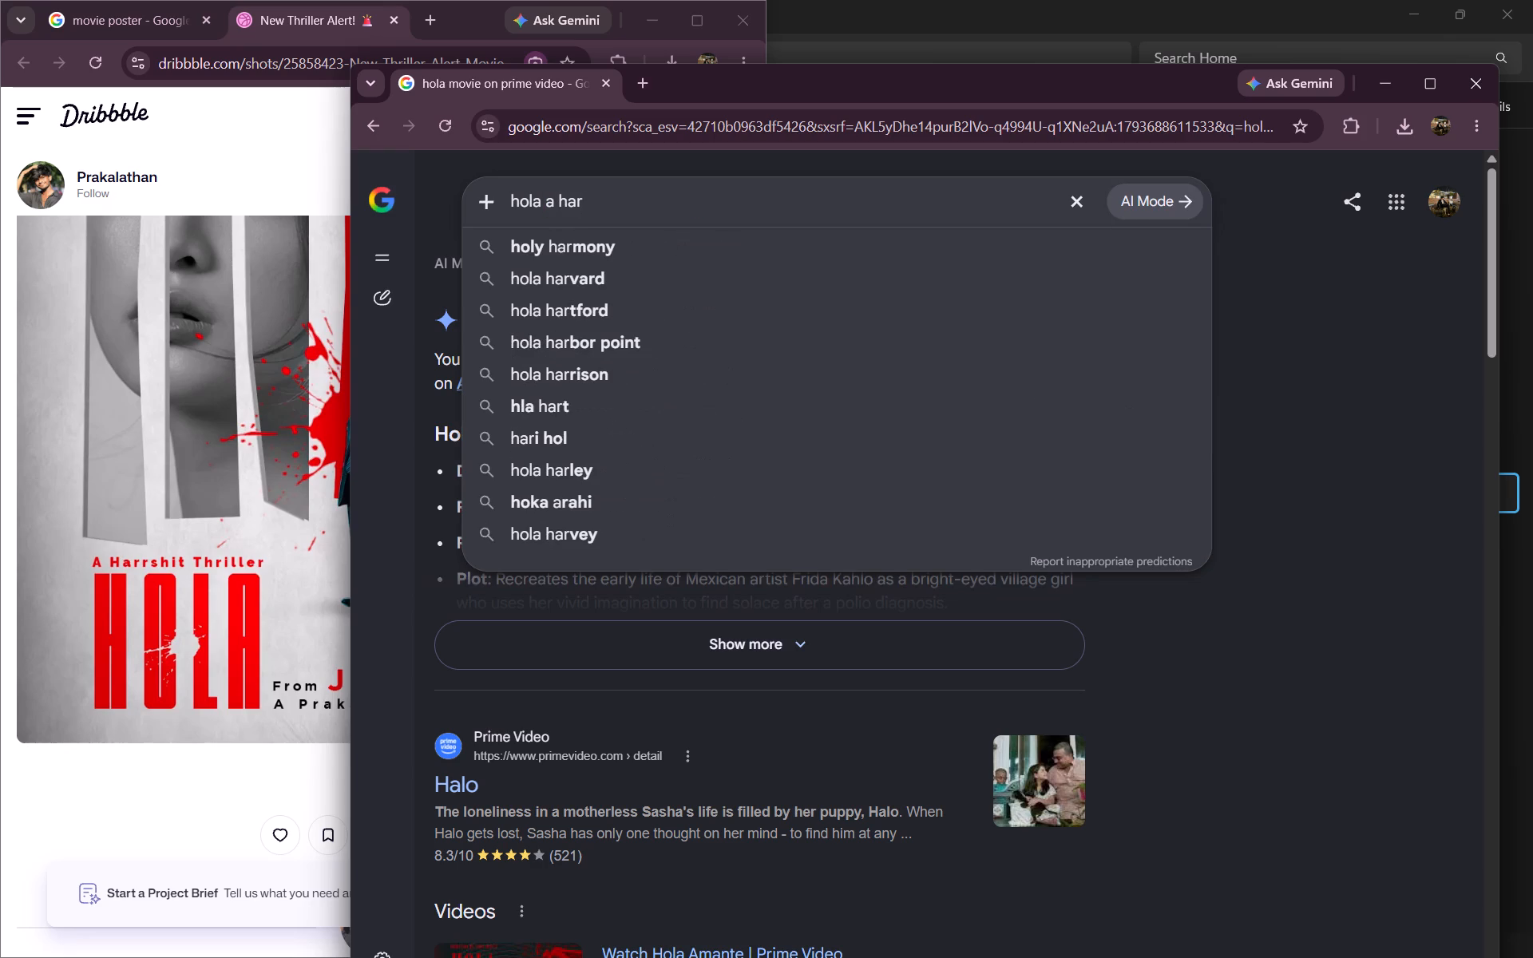
{"action": "type", "text": "rshi"}
{"action": "type", "text": "yn"}
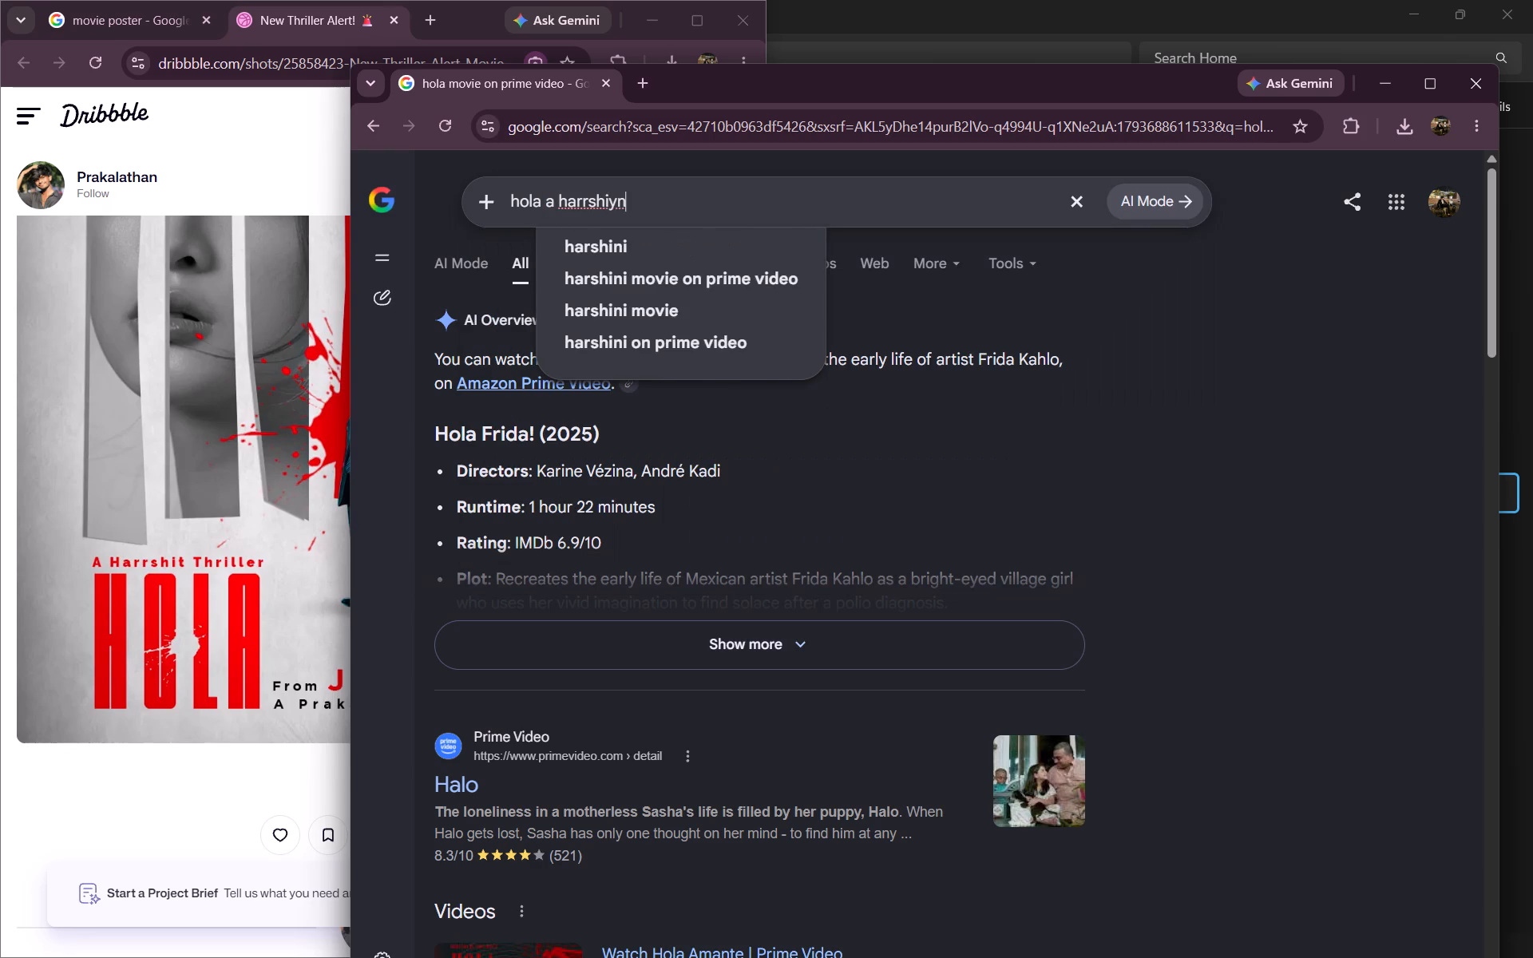
{"action": "key", "text": "BackSpace"}
{"action": "key", "text": "BackSpace"}
{"action": "type", "text": "ty"}
{"action": "key", "text": "BackSpace"}
{"action": "key", "text": "BackSpace"}
{"action": "key", "text": "t"}
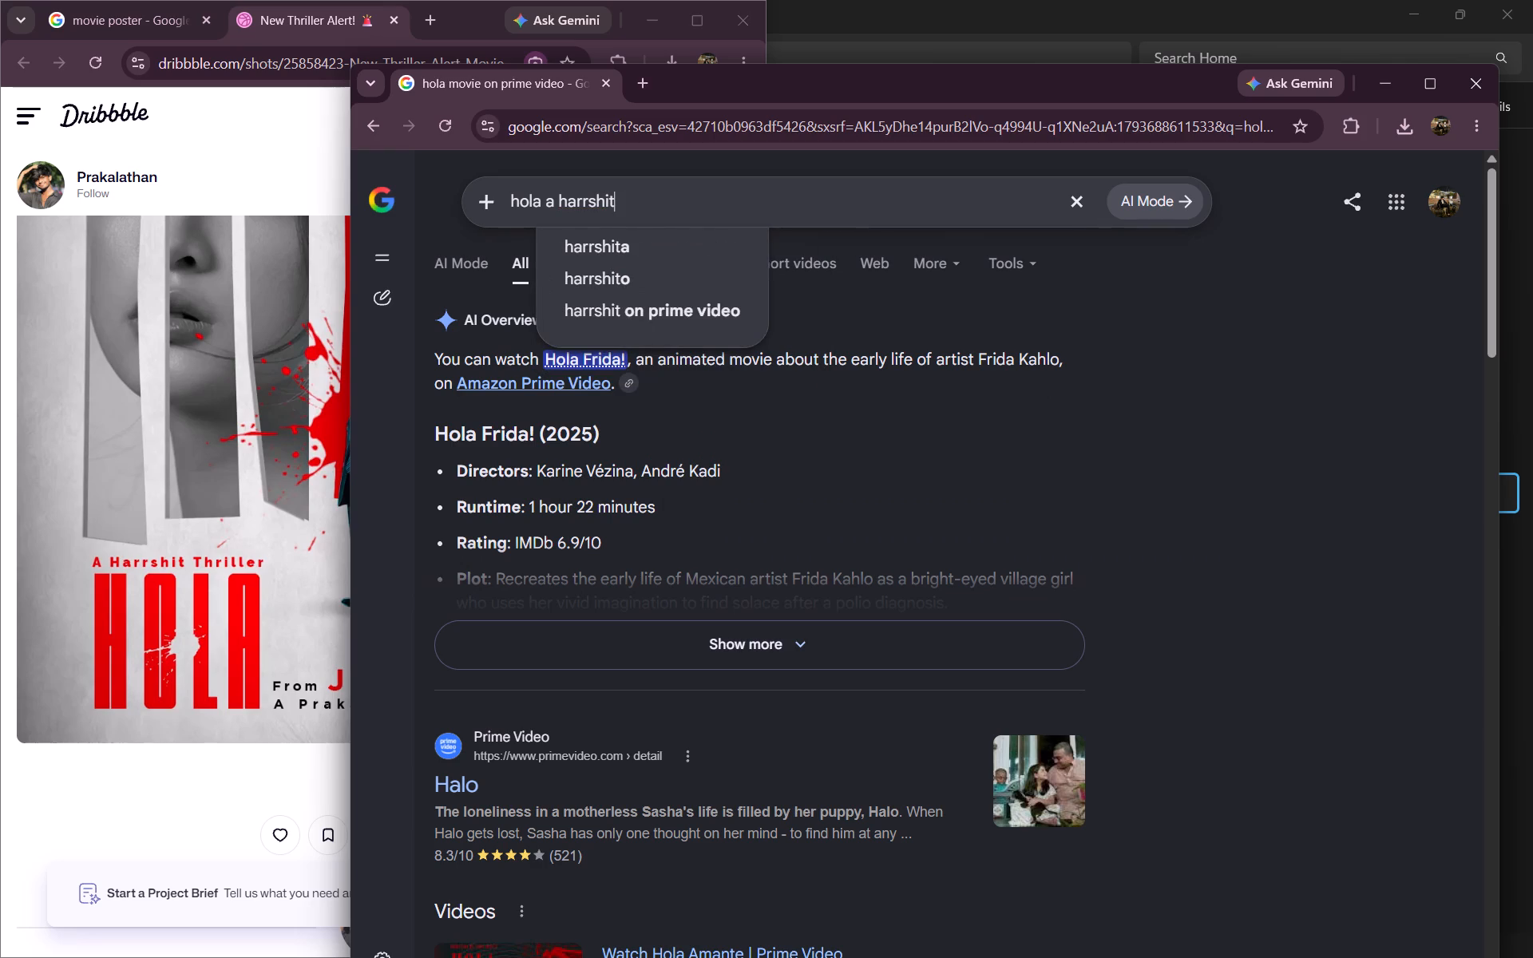
{"action": "key", "text": "space"}
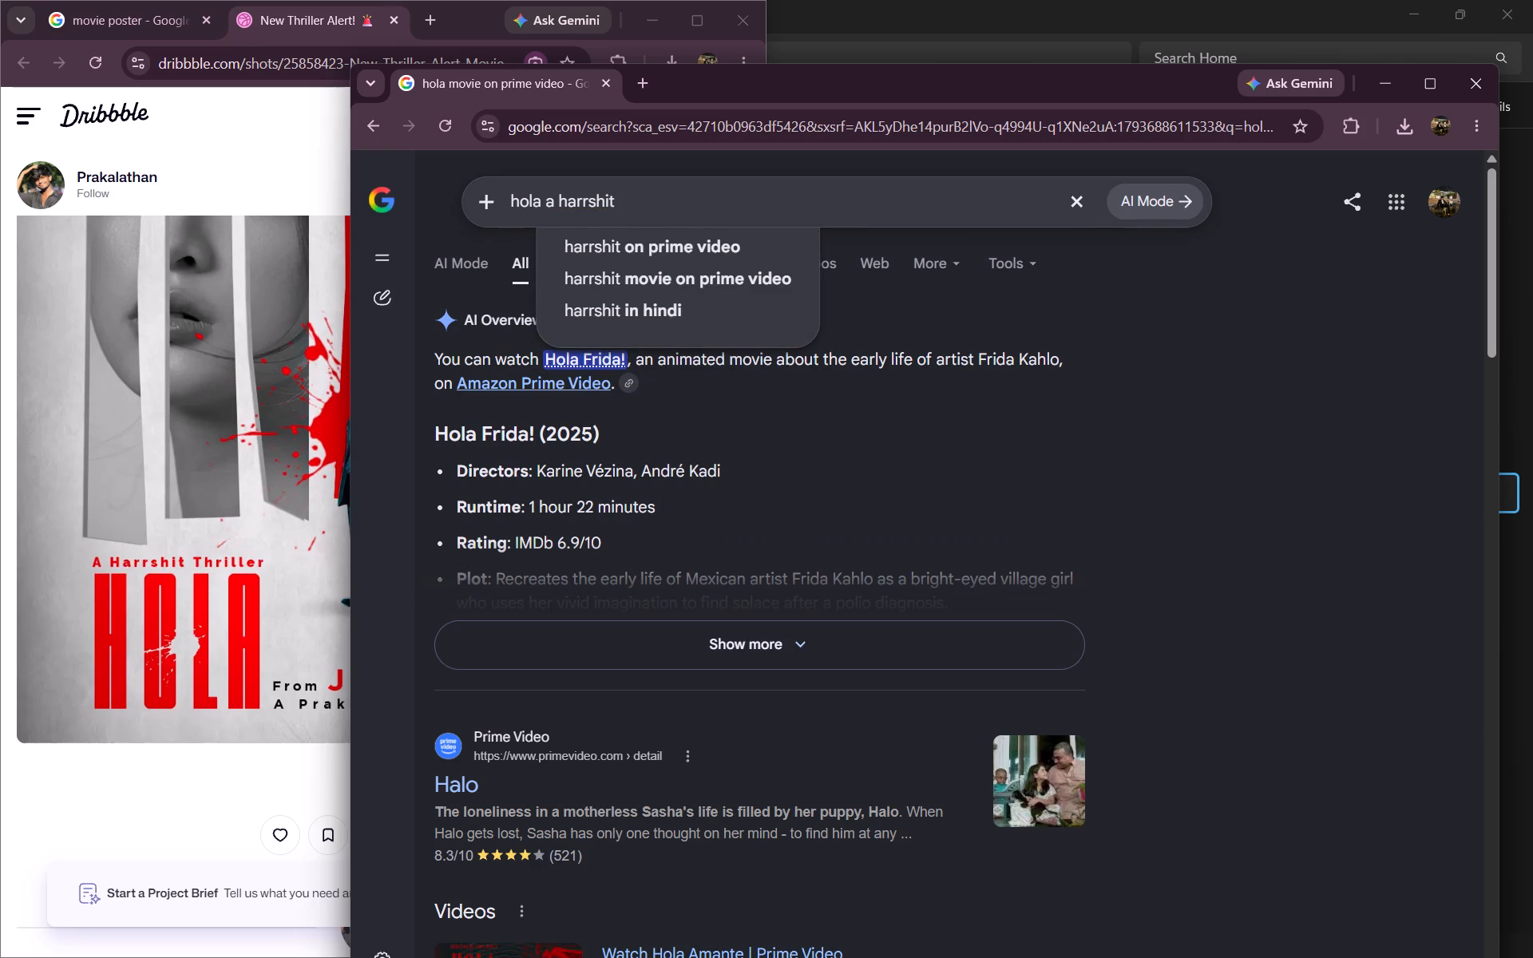
{"action": "key", "text": "t"}
{"action": "type", "text": "hri"}
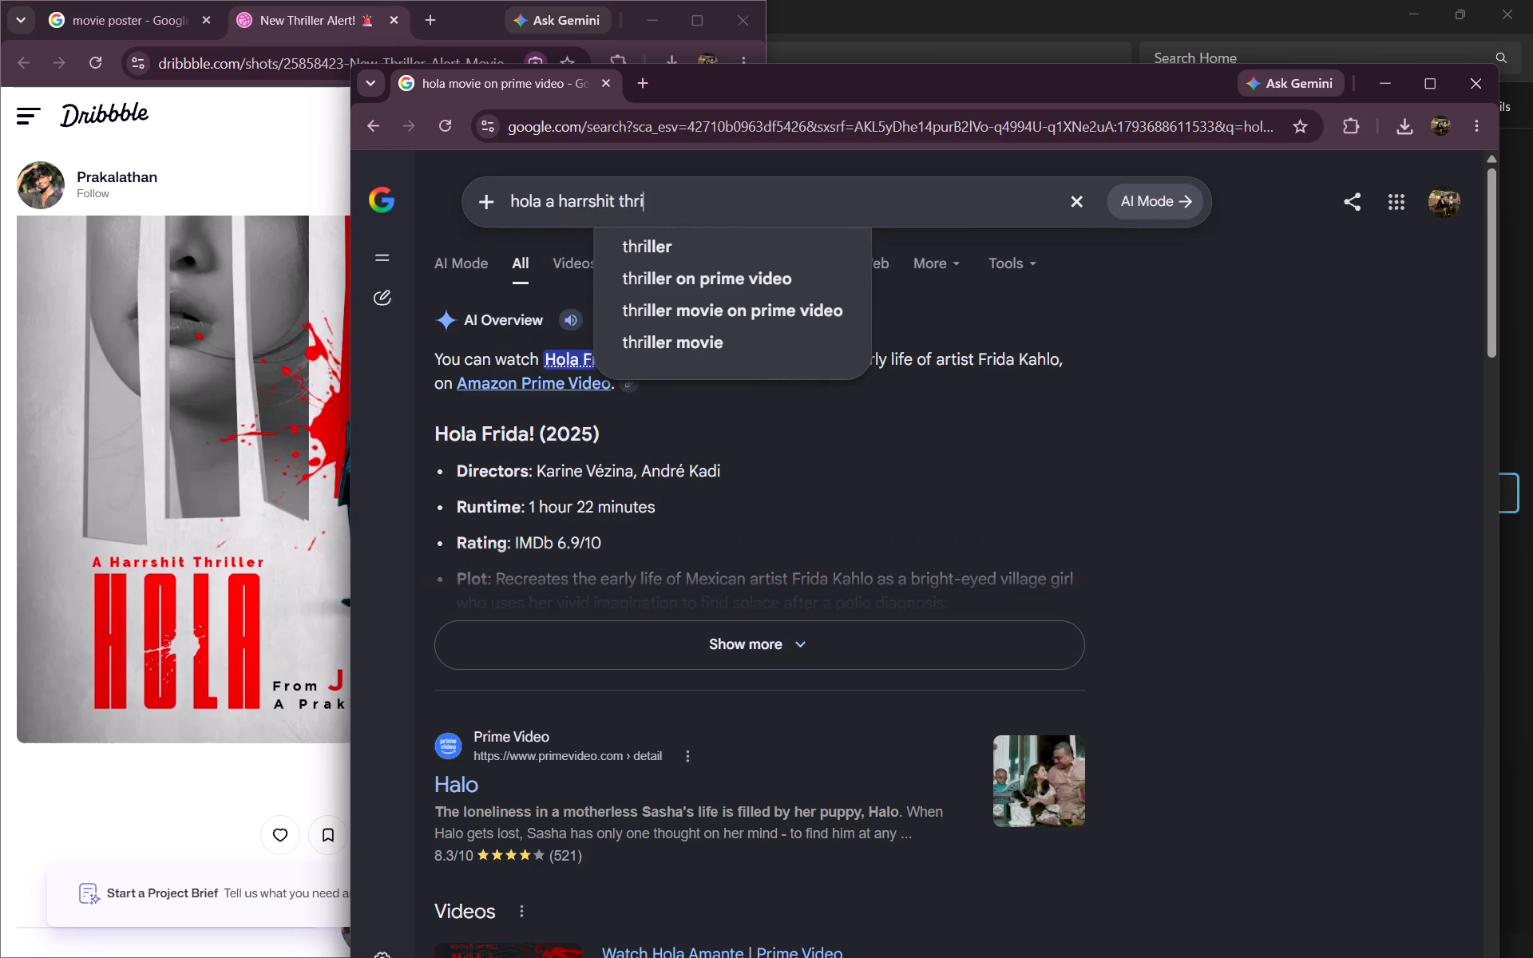
{"action": "type", "text": "ller"}
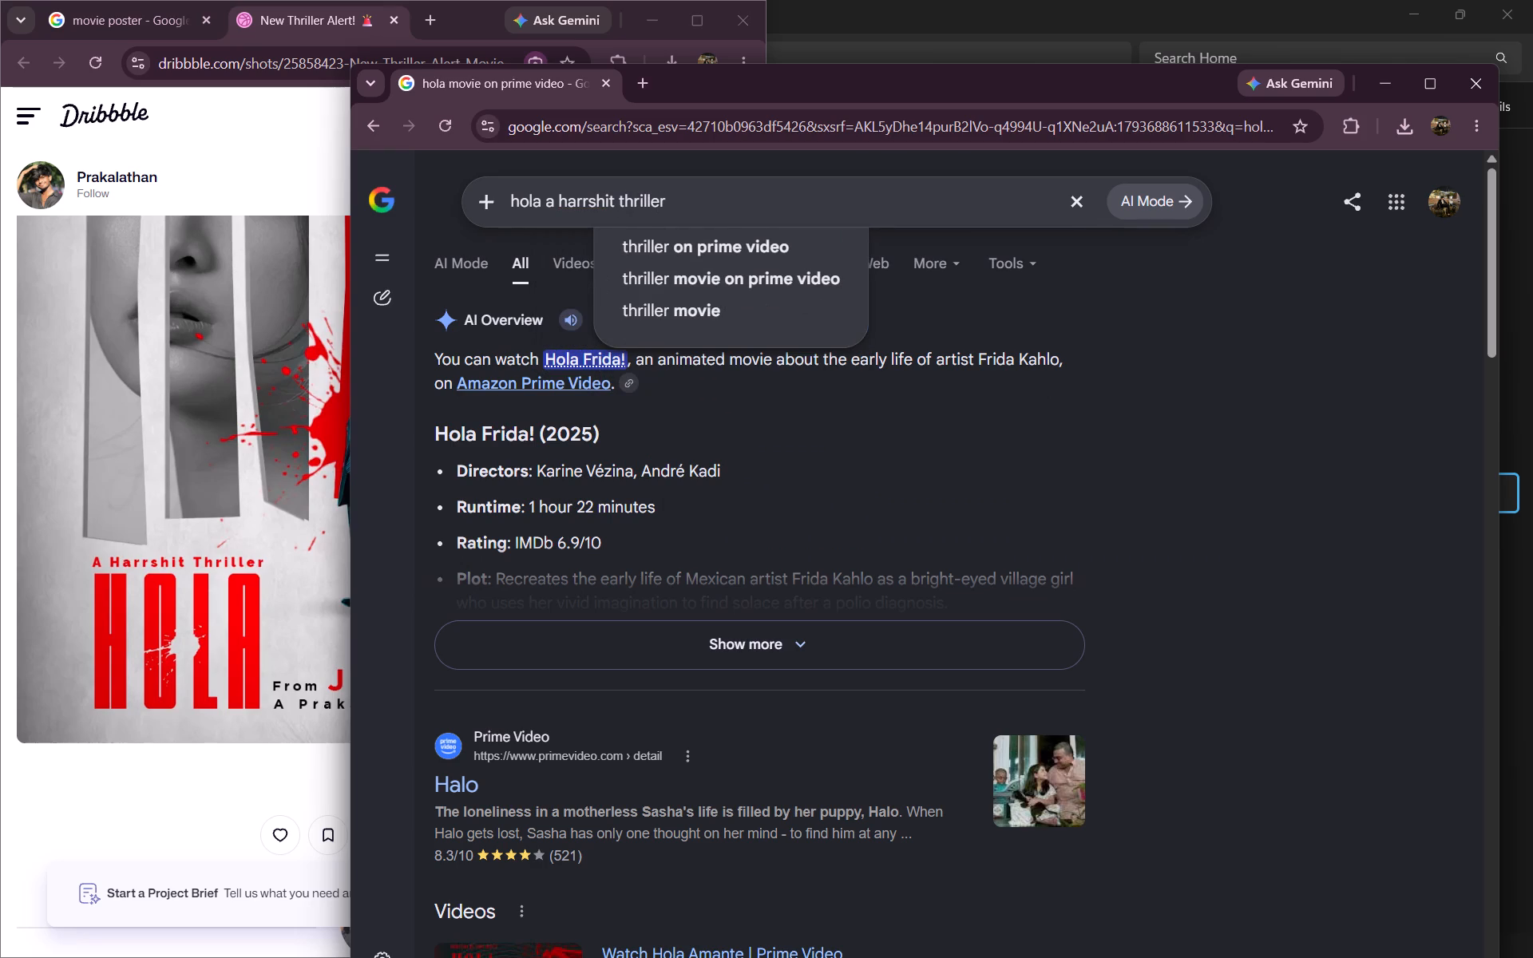
{"action": "key", "text": "Return"}
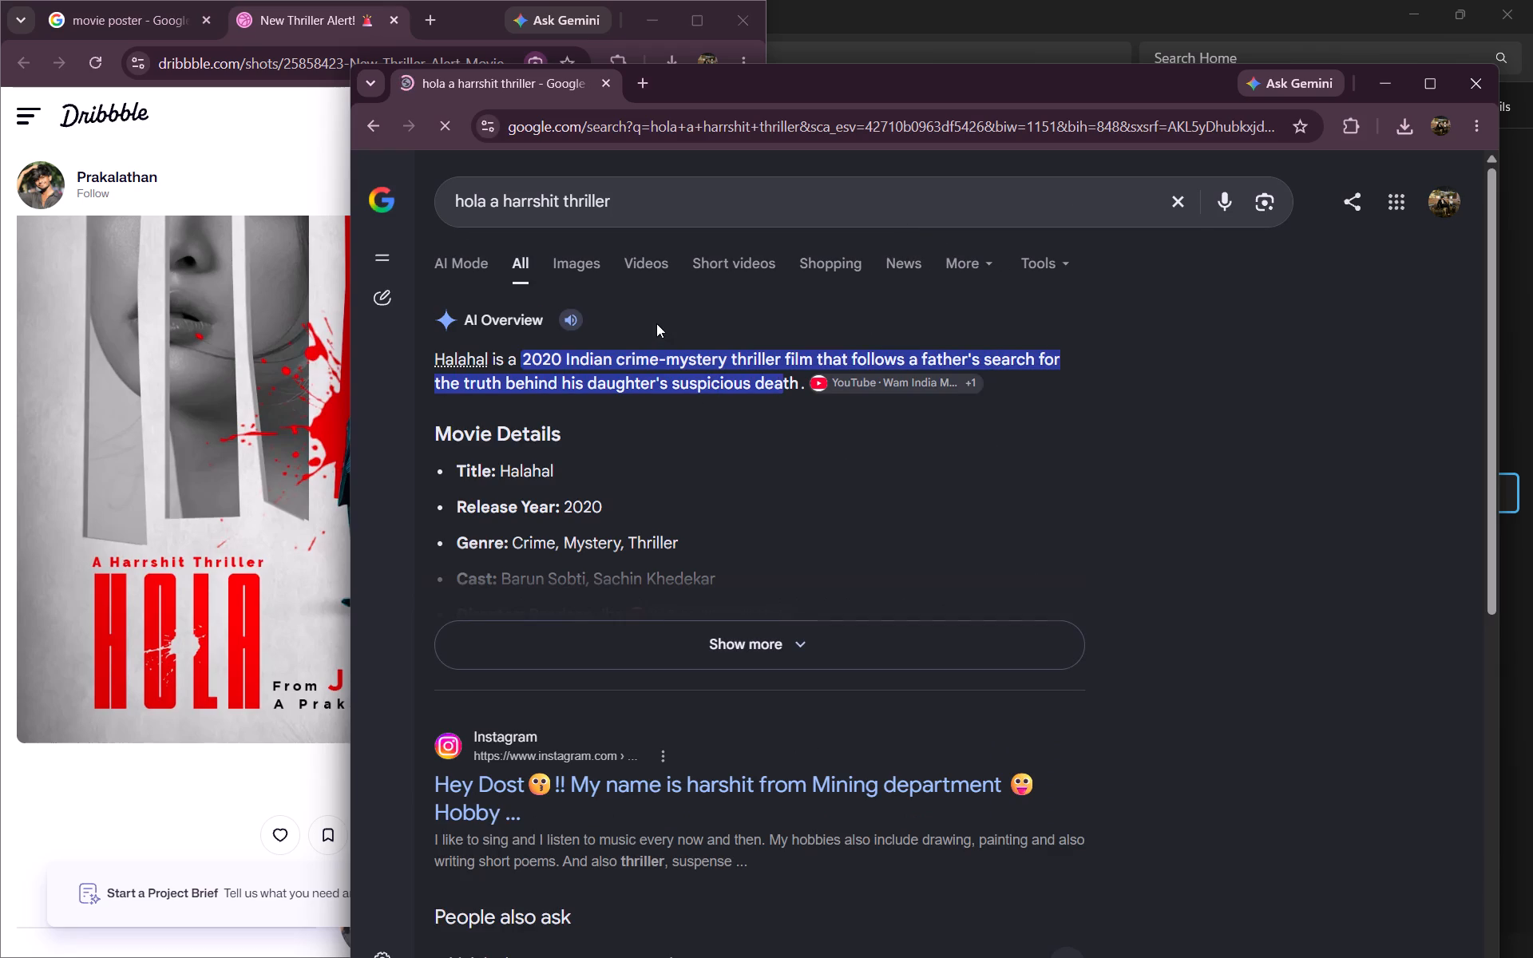
Browse the image results for the "hola a harrshit thriller" search.
{"action": "left_click", "coordinate": [598, 260]}
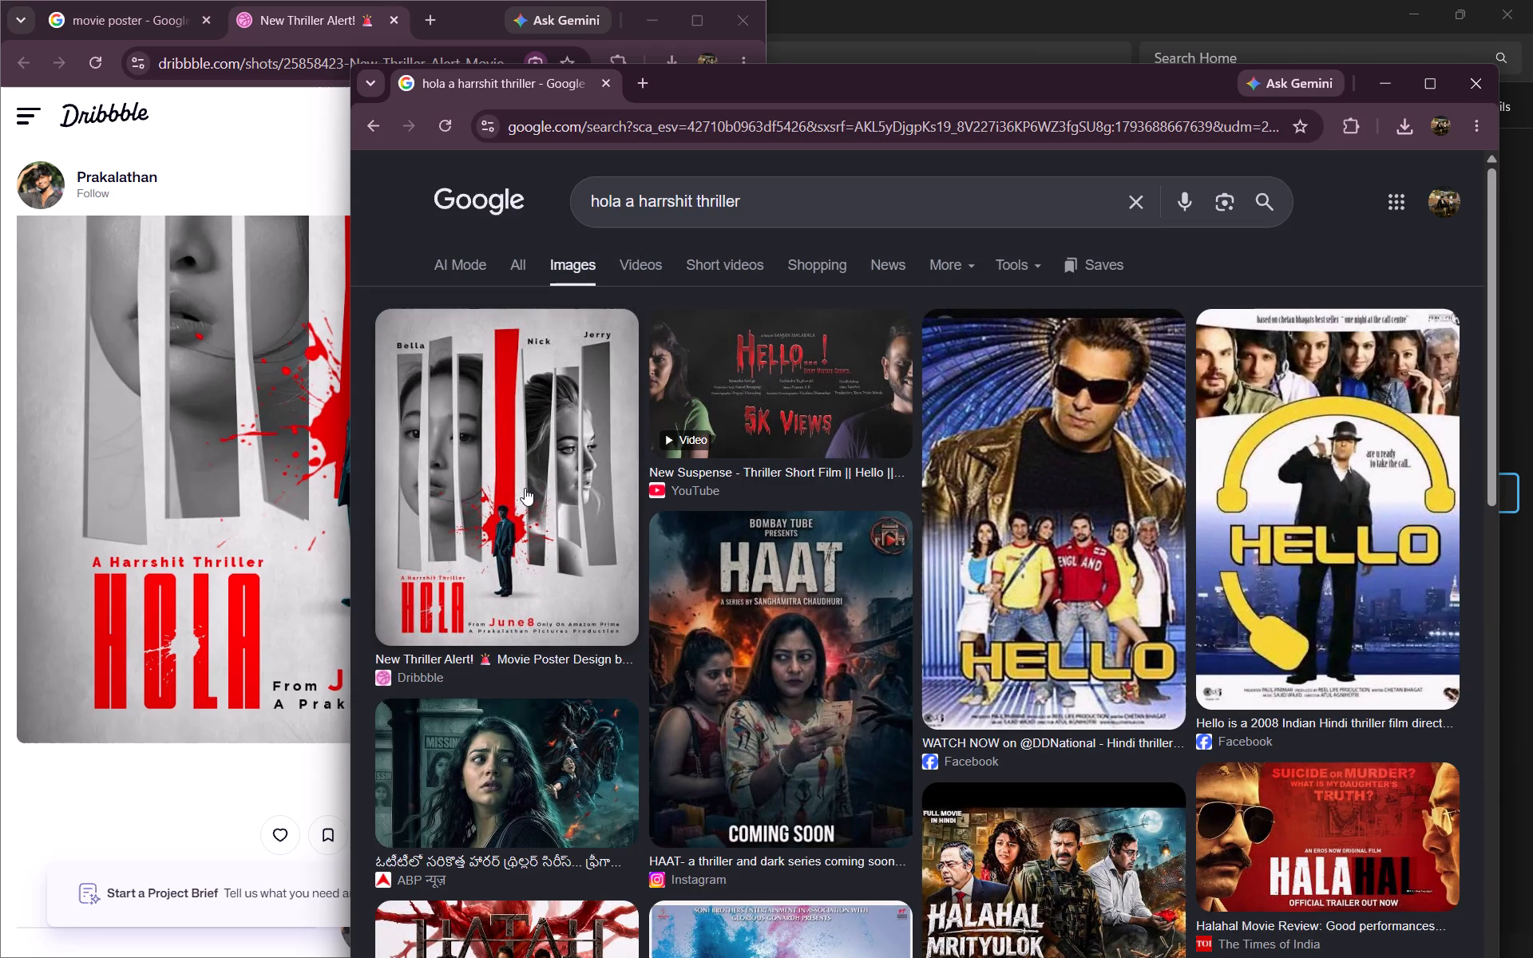
{"action": "scroll", "coordinate": [506, 530], "scroll_direction": "down", "scroll_amount": 4}
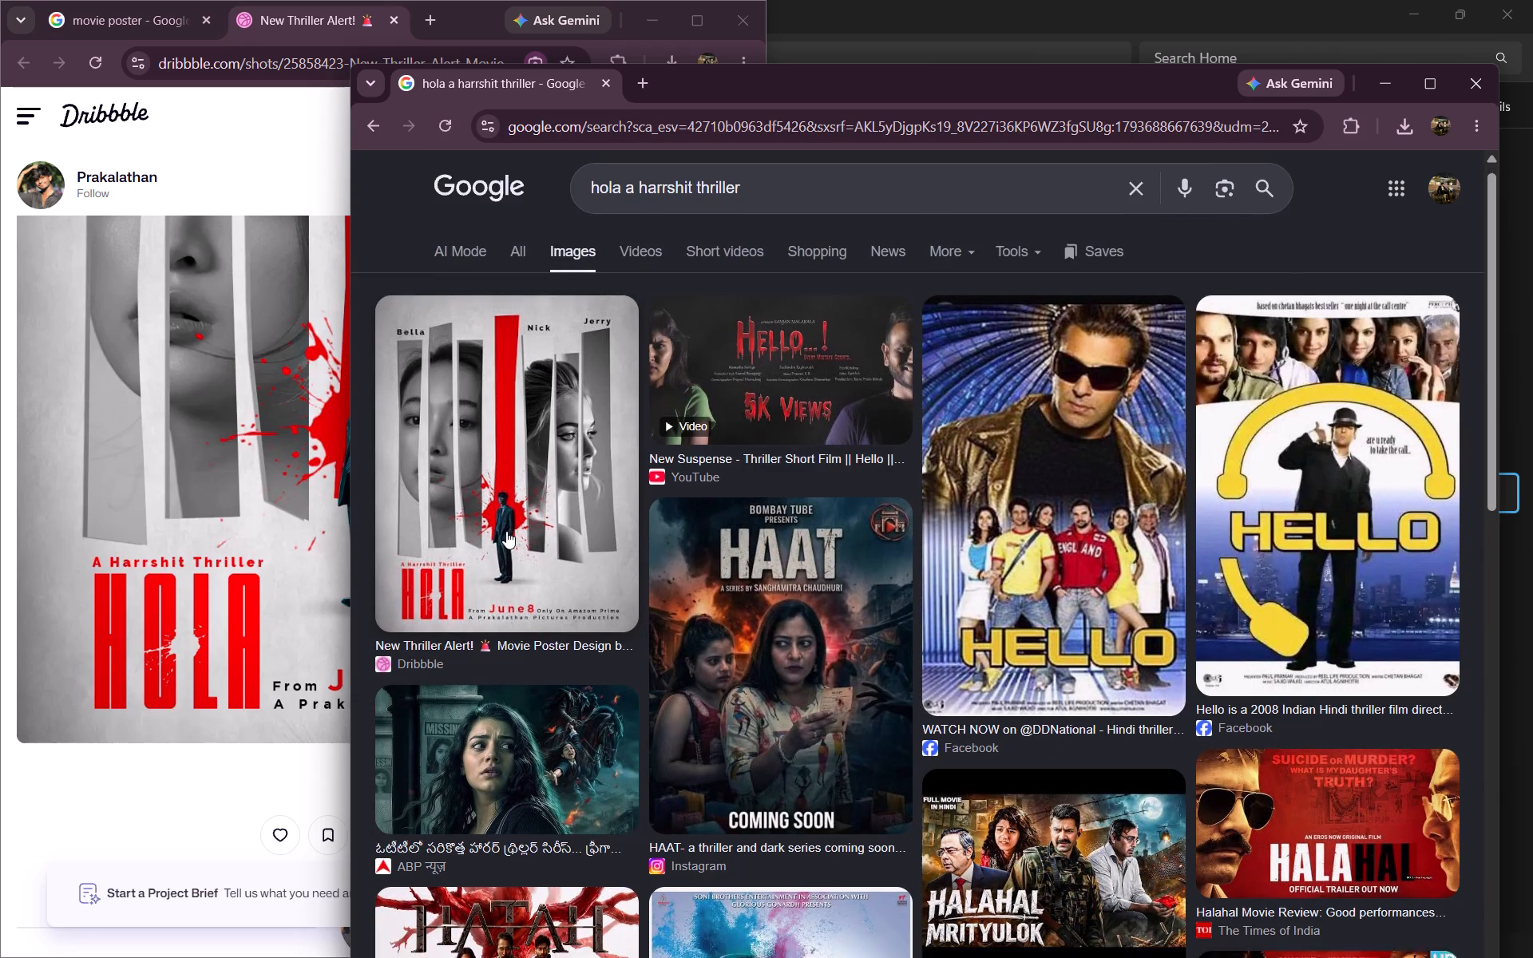
{"action": "scroll", "coordinate": [506, 531], "scroll_direction": "down", "scroll_amount": 2}
{"action": "scroll", "coordinate": [508, 532], "scroll_direction": "up", "scroll_amount": 7}
{"action": "scroll", "coordinate": [537, 461], "scroll_direction": "up", "scroll_amount": 7}
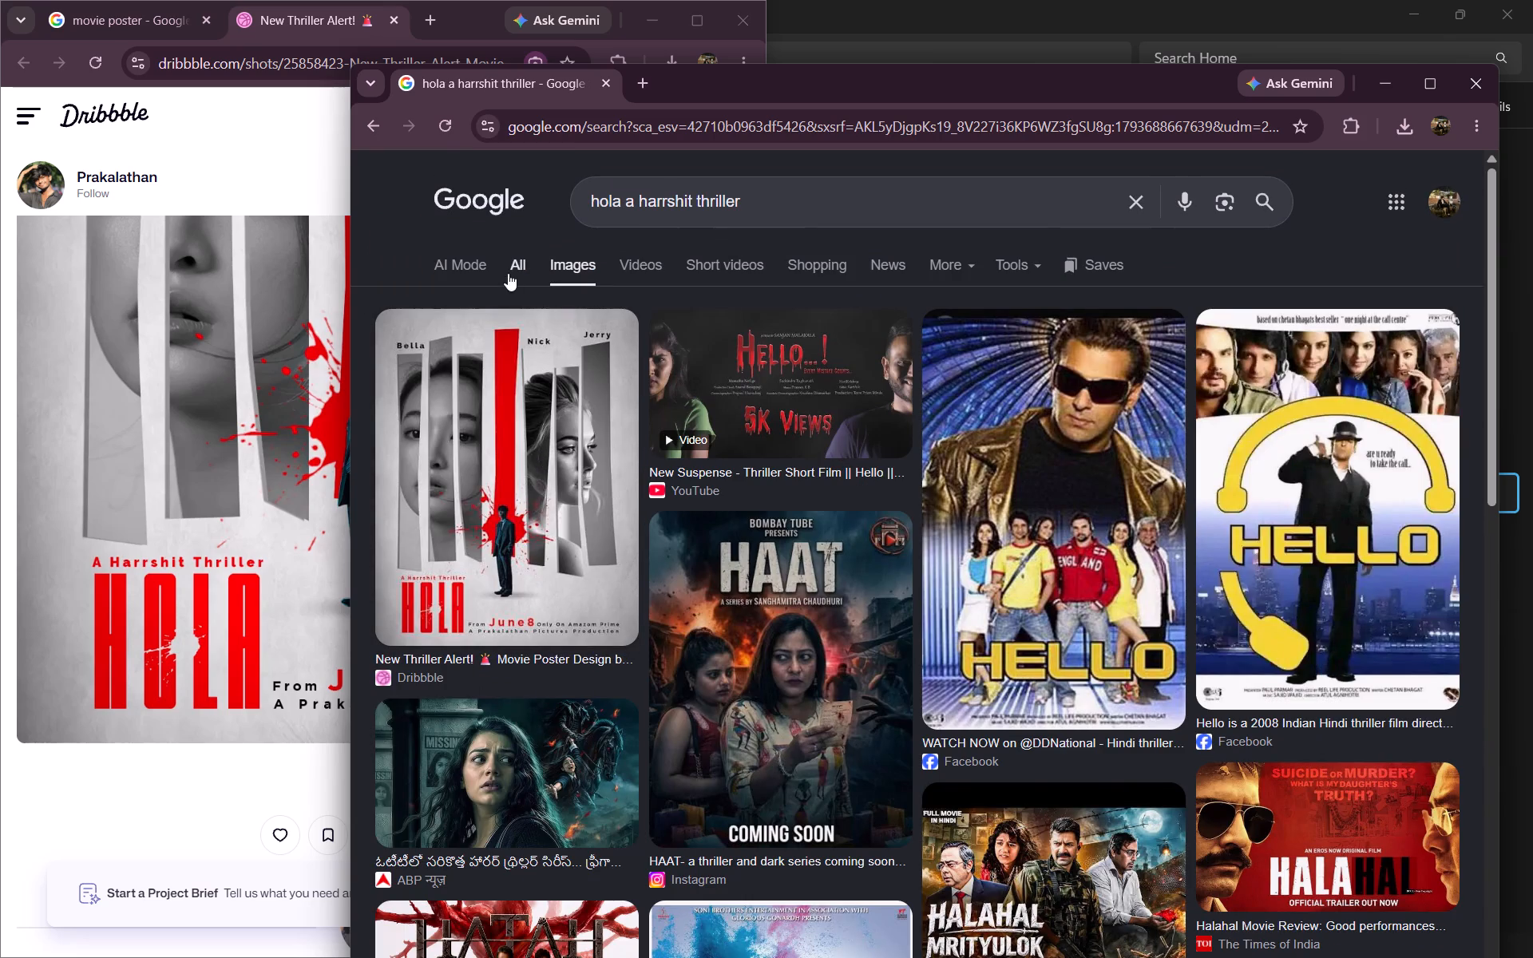
Review all results for the "hola a harrshit thriller" search, including the expanded AI Overview, and close that search window.
{"action": "left_click", "coordinate": [517, 270]}
{"action": "scroll", "coordinate": [584, 541], "scroll_direction": "down", "scroll_amount": 18}
{"action": "scroll", "coordinate": [582, 576], "scroll_direction": "up", "scroll_amount": 2}
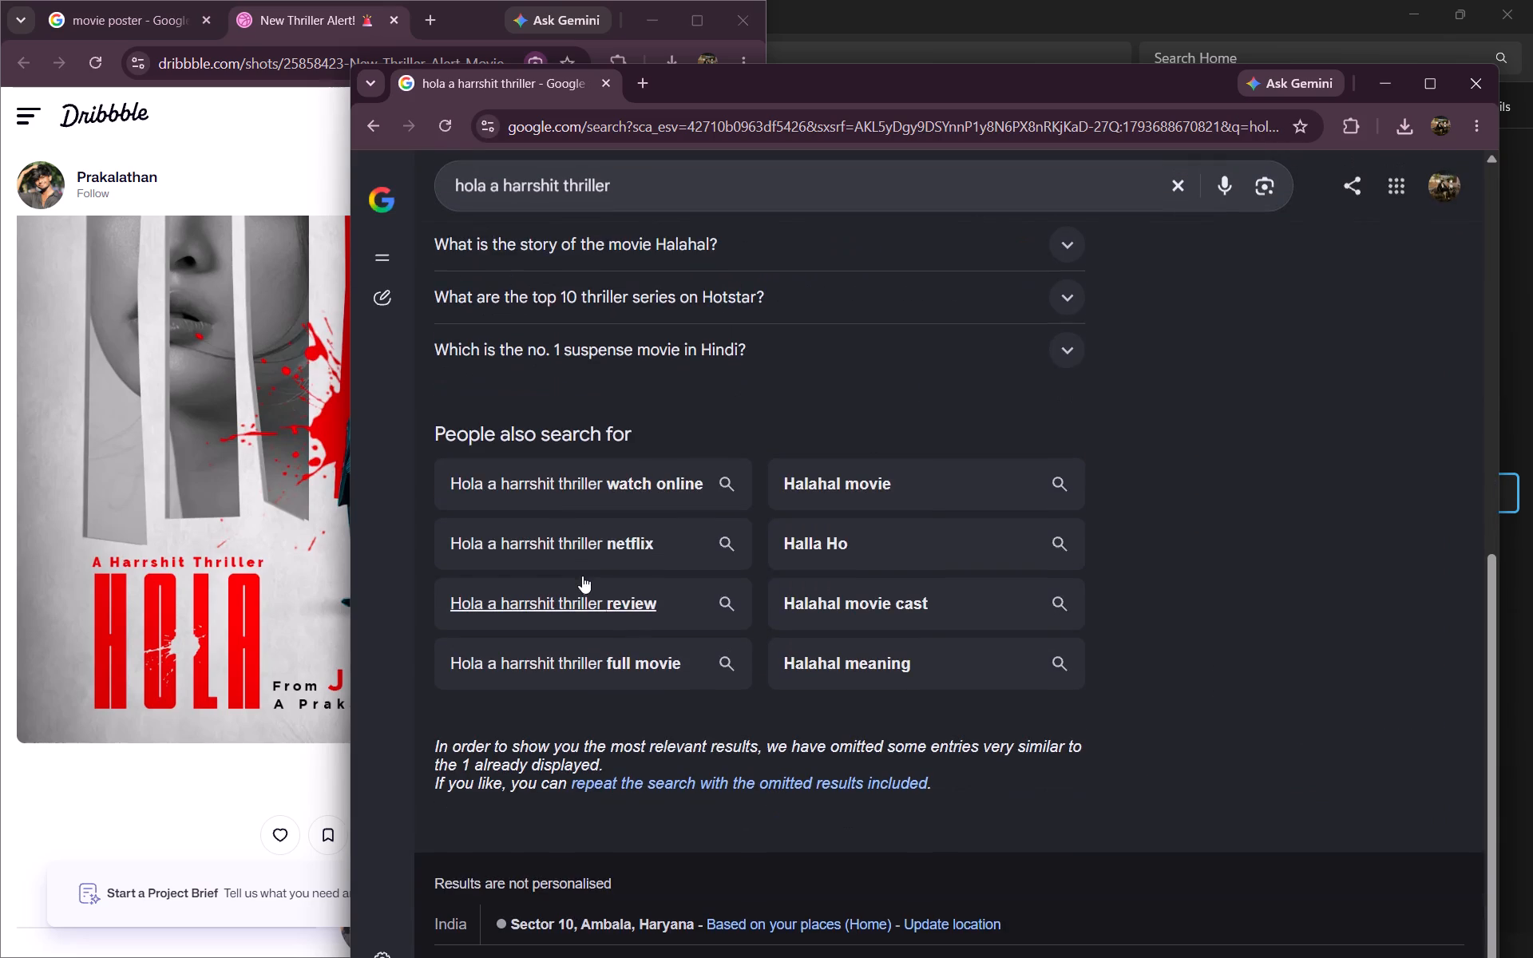
{"action": "scroll", "coordinate": [582, 576], "scroll_direction": "up", "scroll_amount": 12}
{"action": "left_click", "coordinate": [576, 627]}
{"action": "scroll", "coordinate": [588, 625], "scroll_direction": "down", "scroll_amount": 8}
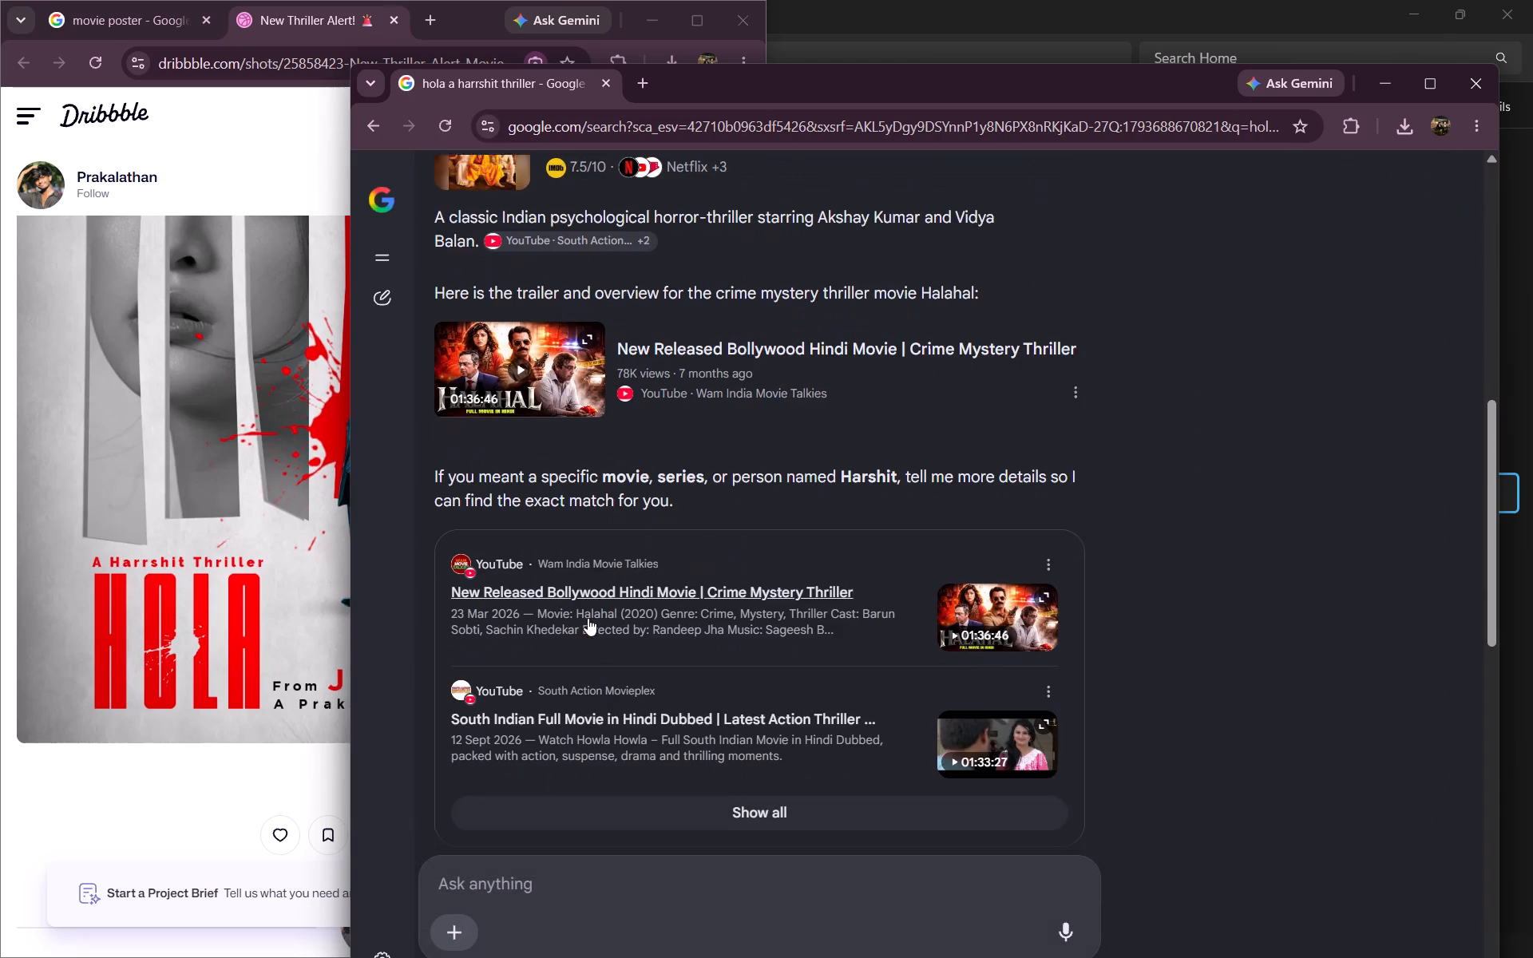
{"action": "scroll", "coordinate": [588, 617], "scroll_direction": "down", "scroll_amount": 7}
{"action": "scroll", "coordinate": [590, 610], "scroll_direction": "up", "scroll_amount": 8}
{"action": "left_click", "coordinate": [1446, 89]}
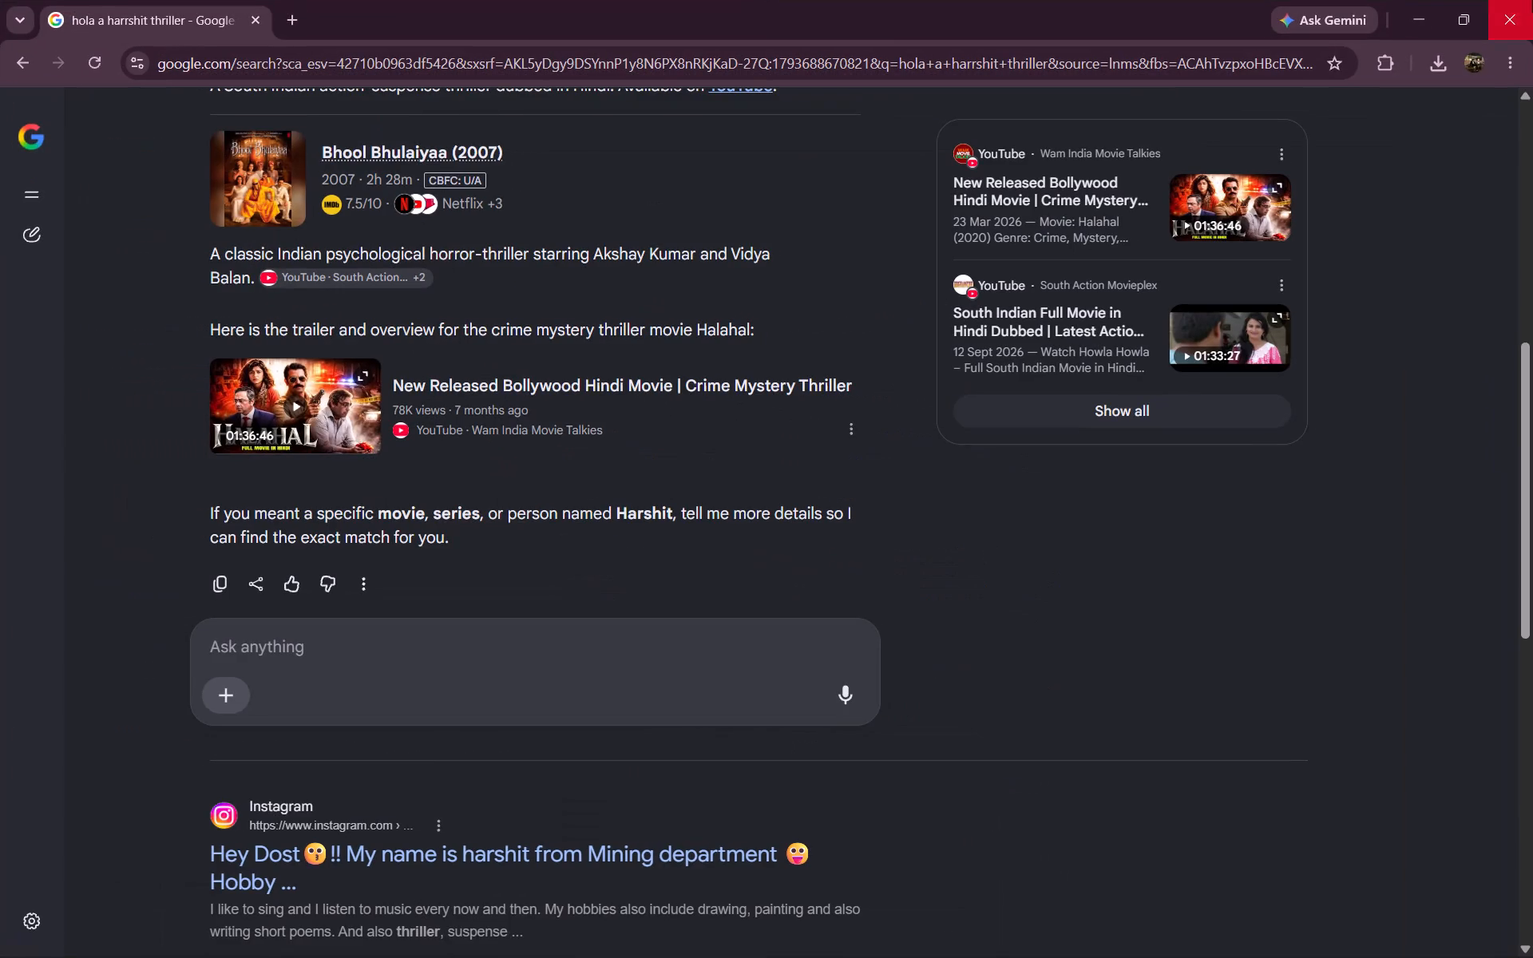
{"action": "left_click", "coordinate": [1515, 14]}
Maximize the Dribbble poster window, close the Dribbble page and return to the movie poster image results.
{"action": "scroll", "coordinate": [364, 449], "scroll_direction": "up", "scroll_amount": 7}
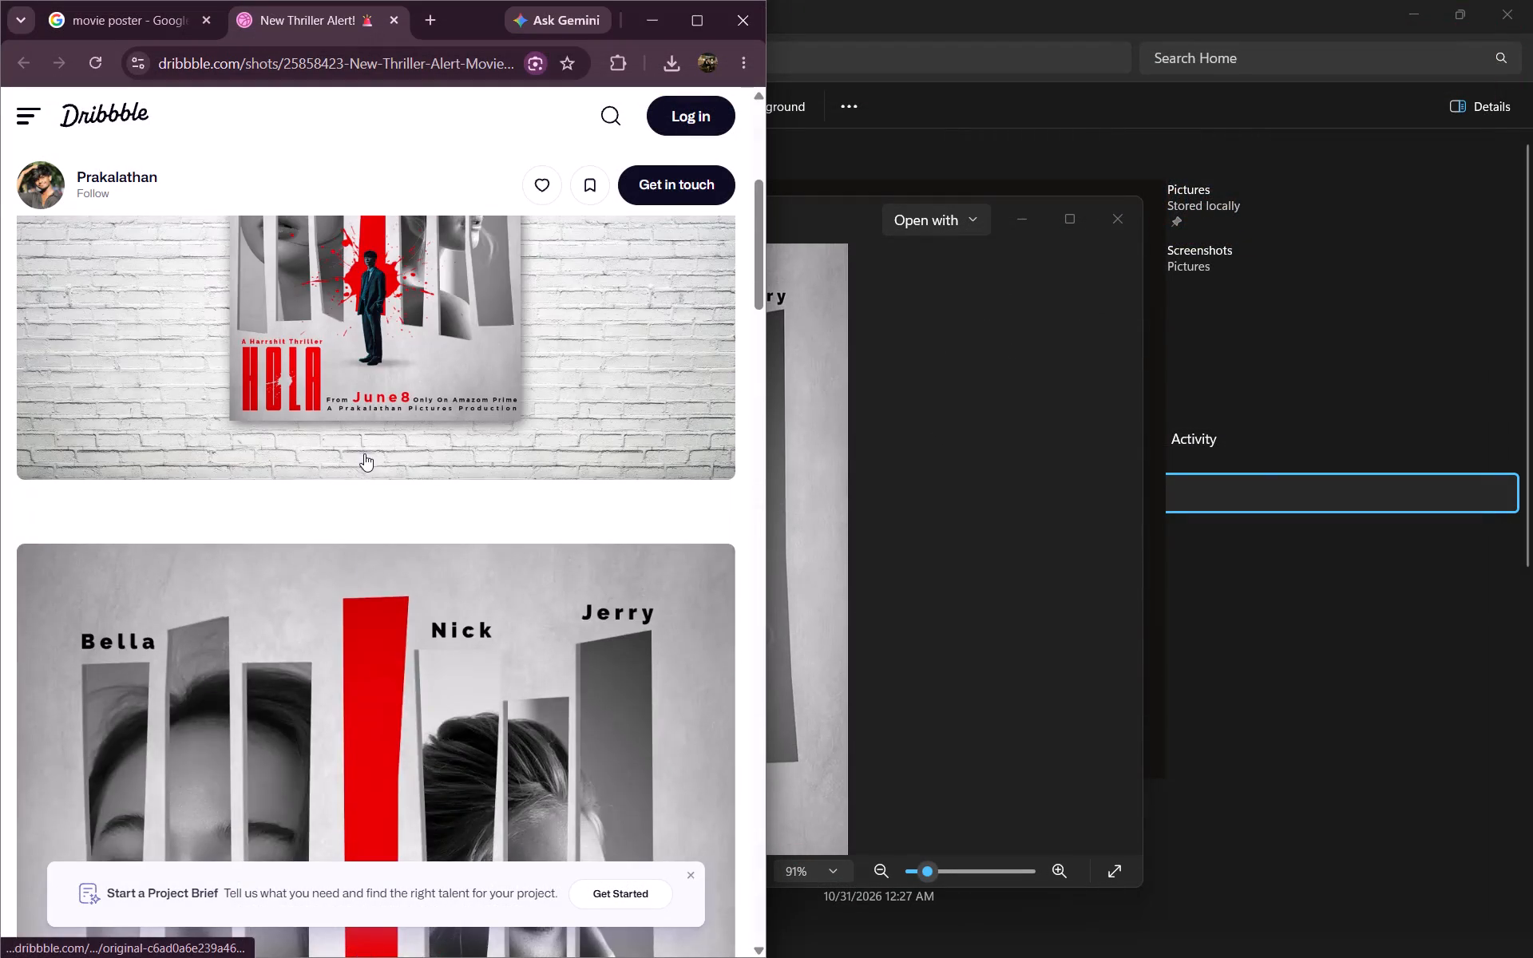
{"action": "scroll", "coordinate": [290, 533], "scroll_direction": "up", "scroll_amount": 4}
{"action": "left_click", "coordinate": [715, 22]}
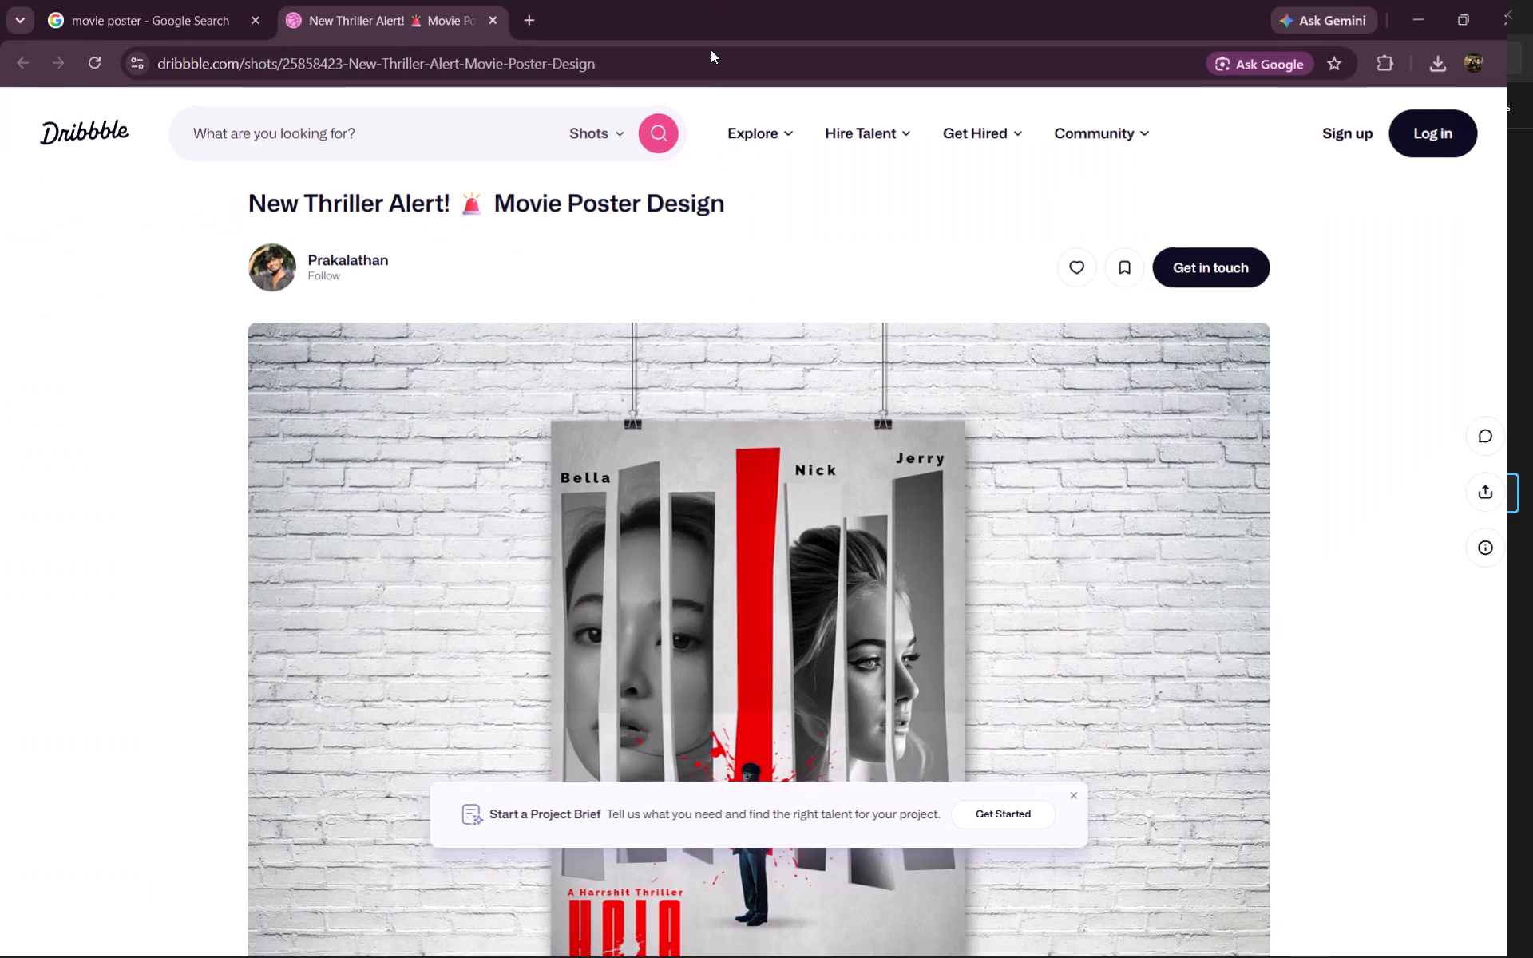
{"action": "scroll", "coordinate": [673, 332], "scroll_direction": "up", "scroll_amount": 11}
{"action": "left_click", "coordinate": [141, 22]}
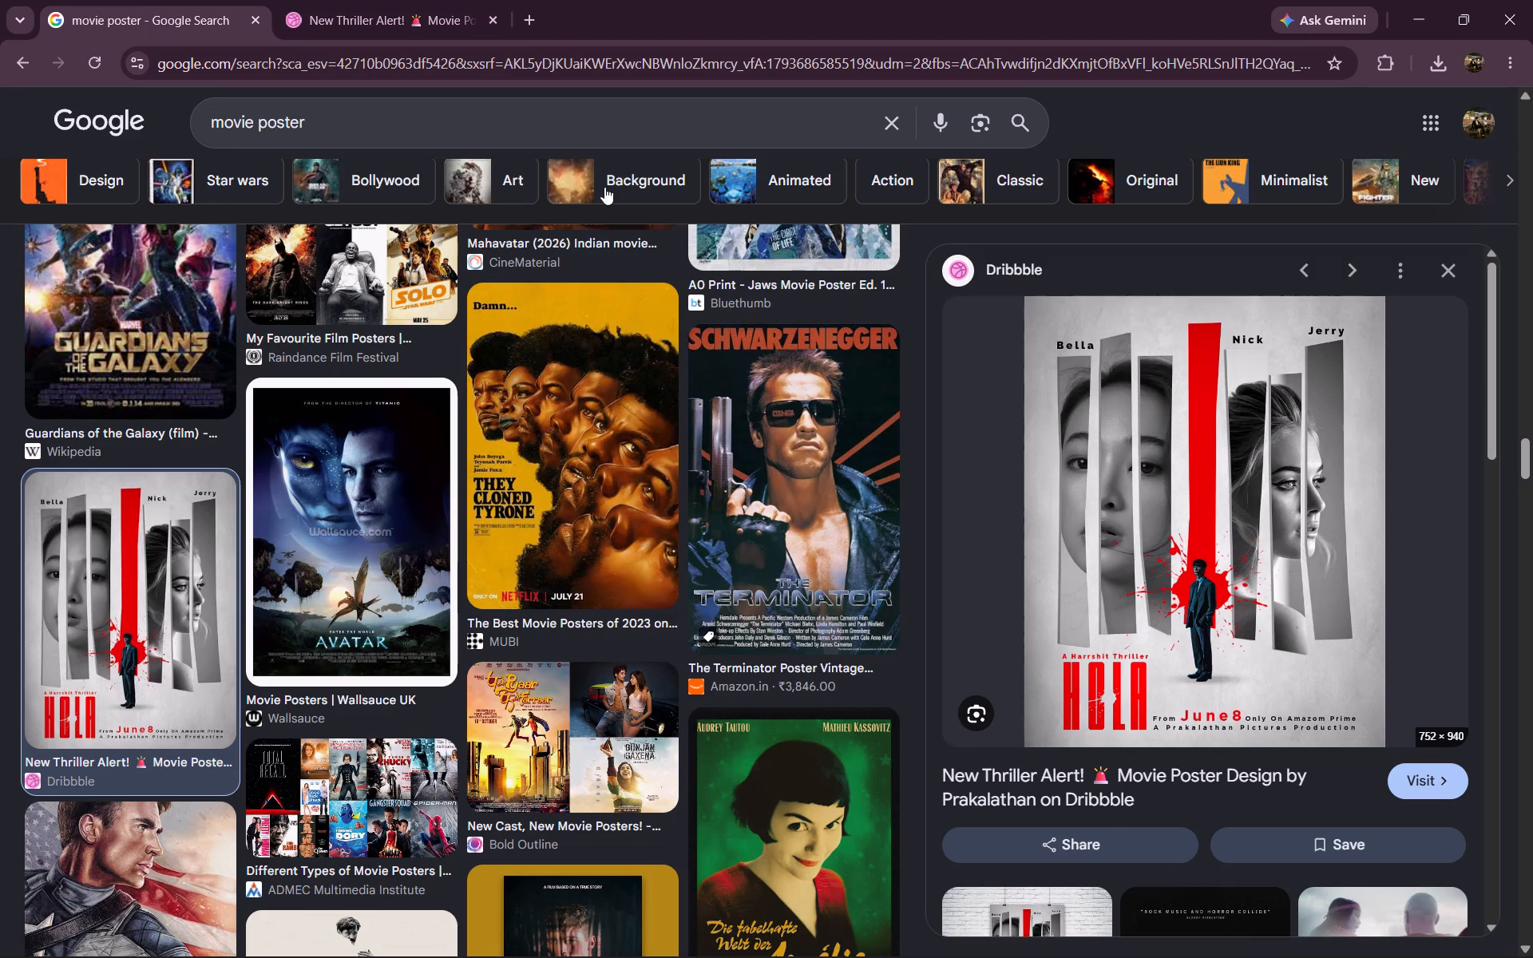
{"action": "middle_click", "coordinate": [447, 6]}
{"action": "scroll", "coordinate": [448, 6], "scroll_direction": "up", "scroll_amount": 2}
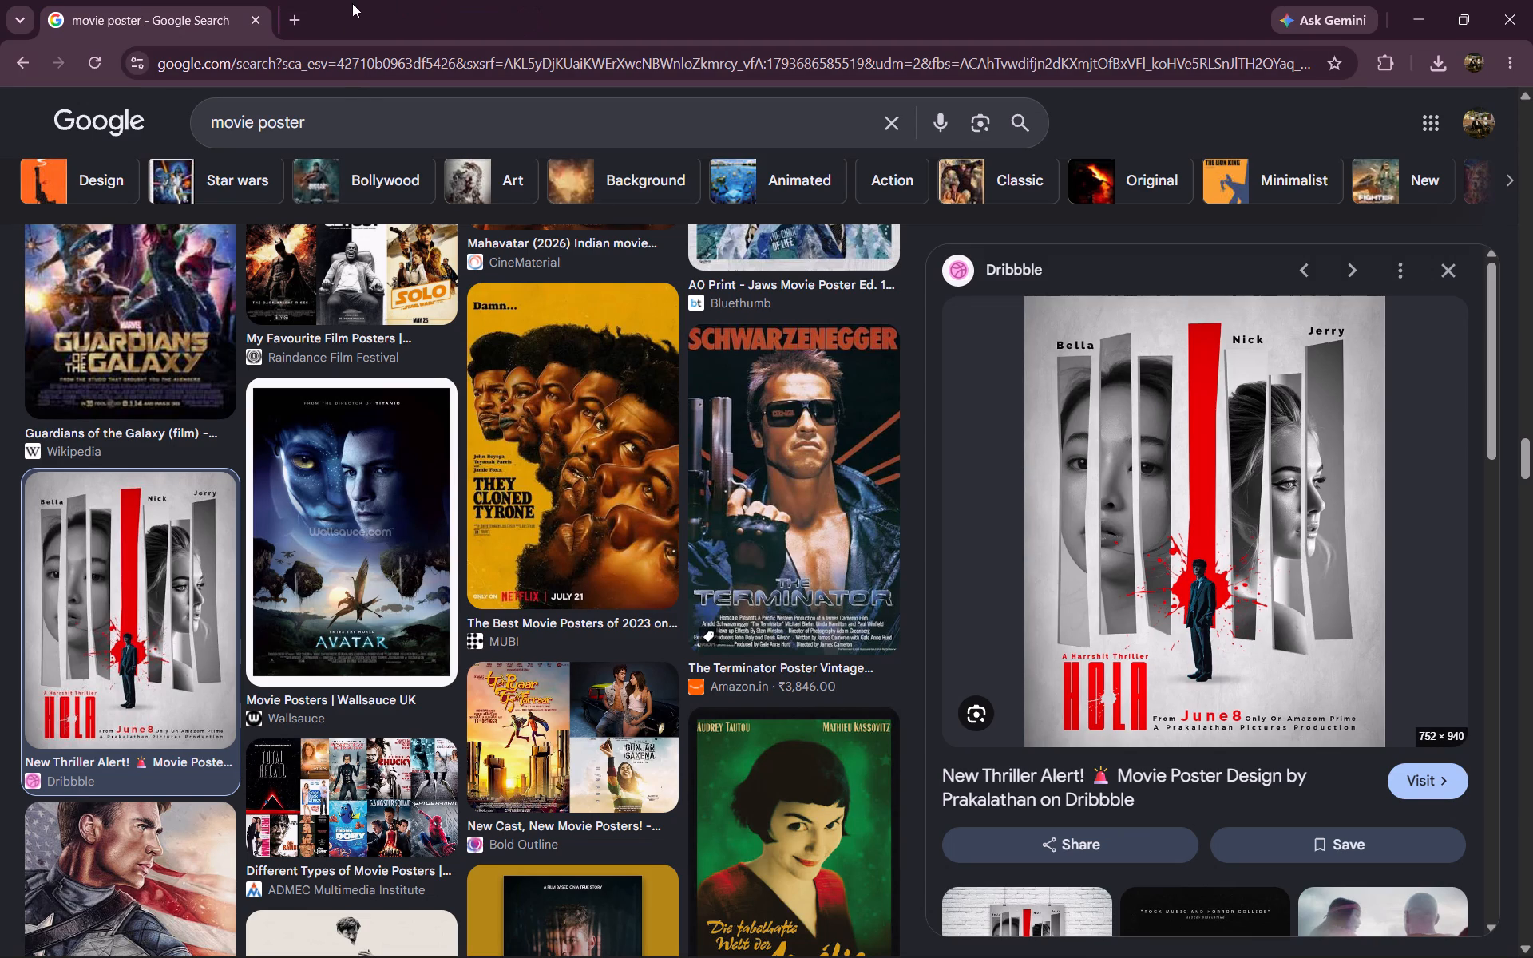
Search the web for "hola bella cast" in a new tab, look through the results and close that tab.
{"action": "left_click", "coordinate": [299, 16]}
{"action": "left_click", "coordinate": [311, 57]}
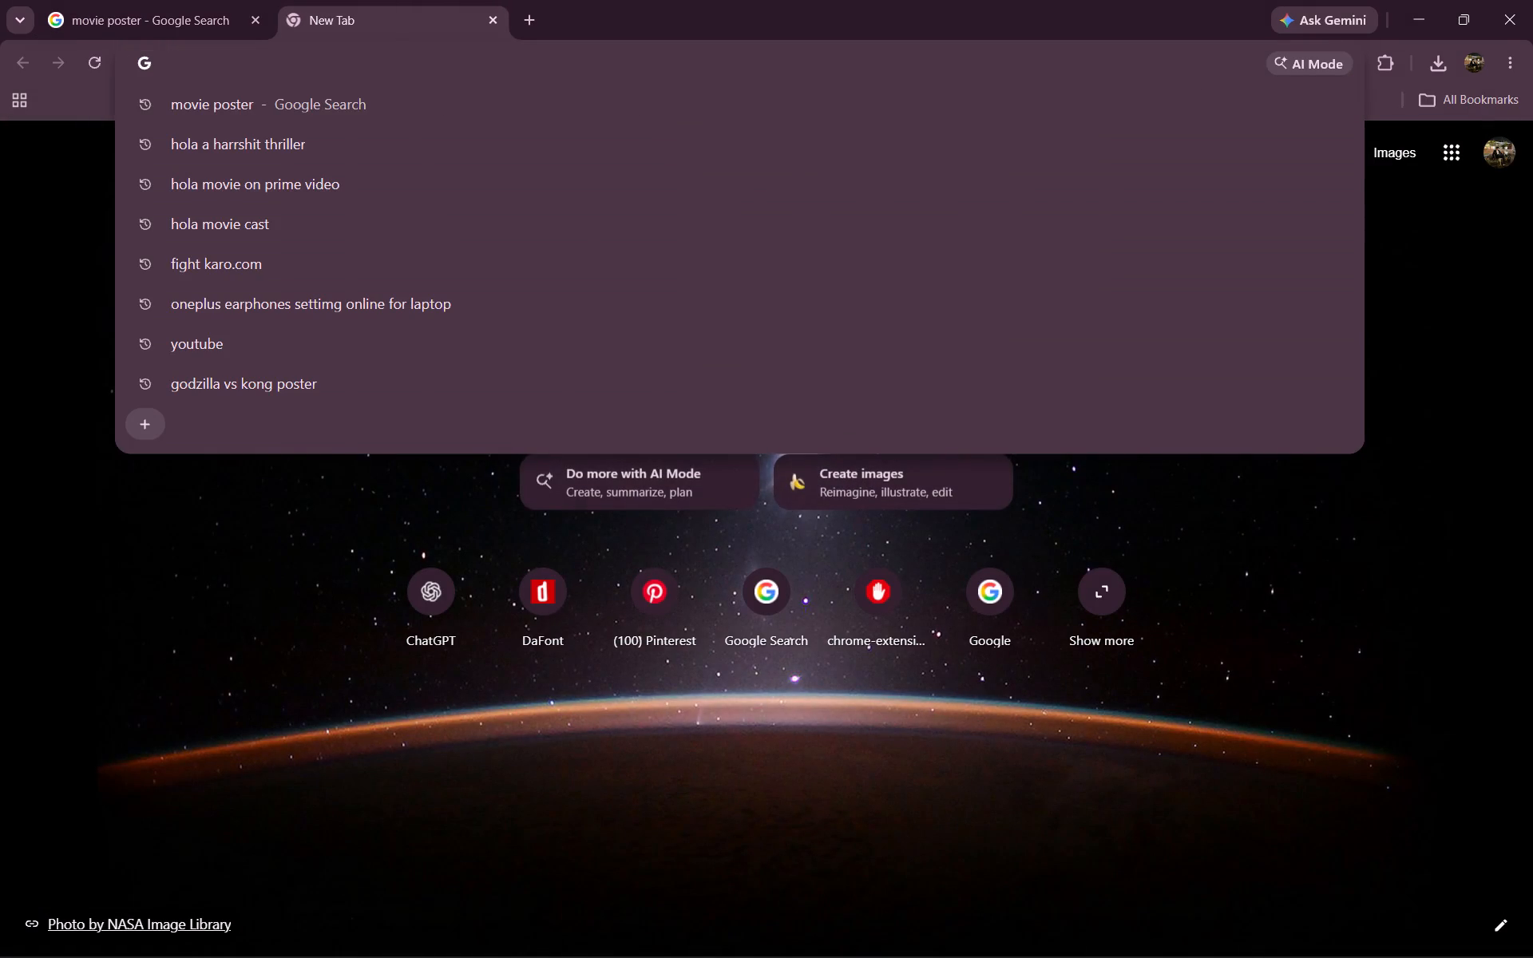
{"action": "type", "text": "hola"}
{"action": "key", "text": "space"}
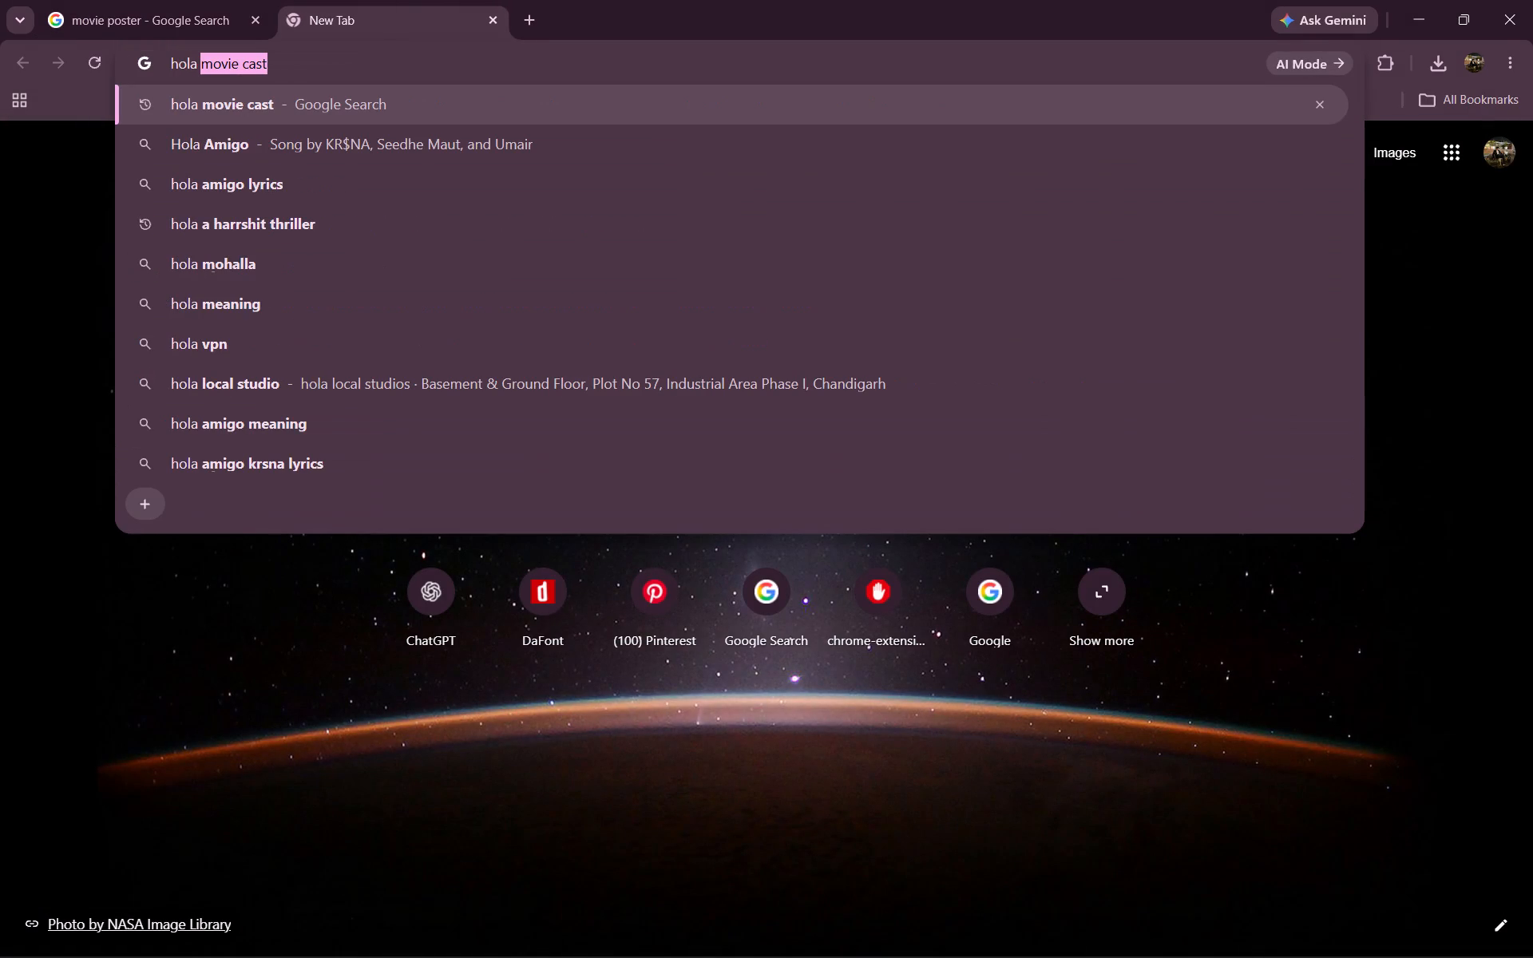
{"action": "type", "text": "bella"}
{"action": "key", "text": "space"}
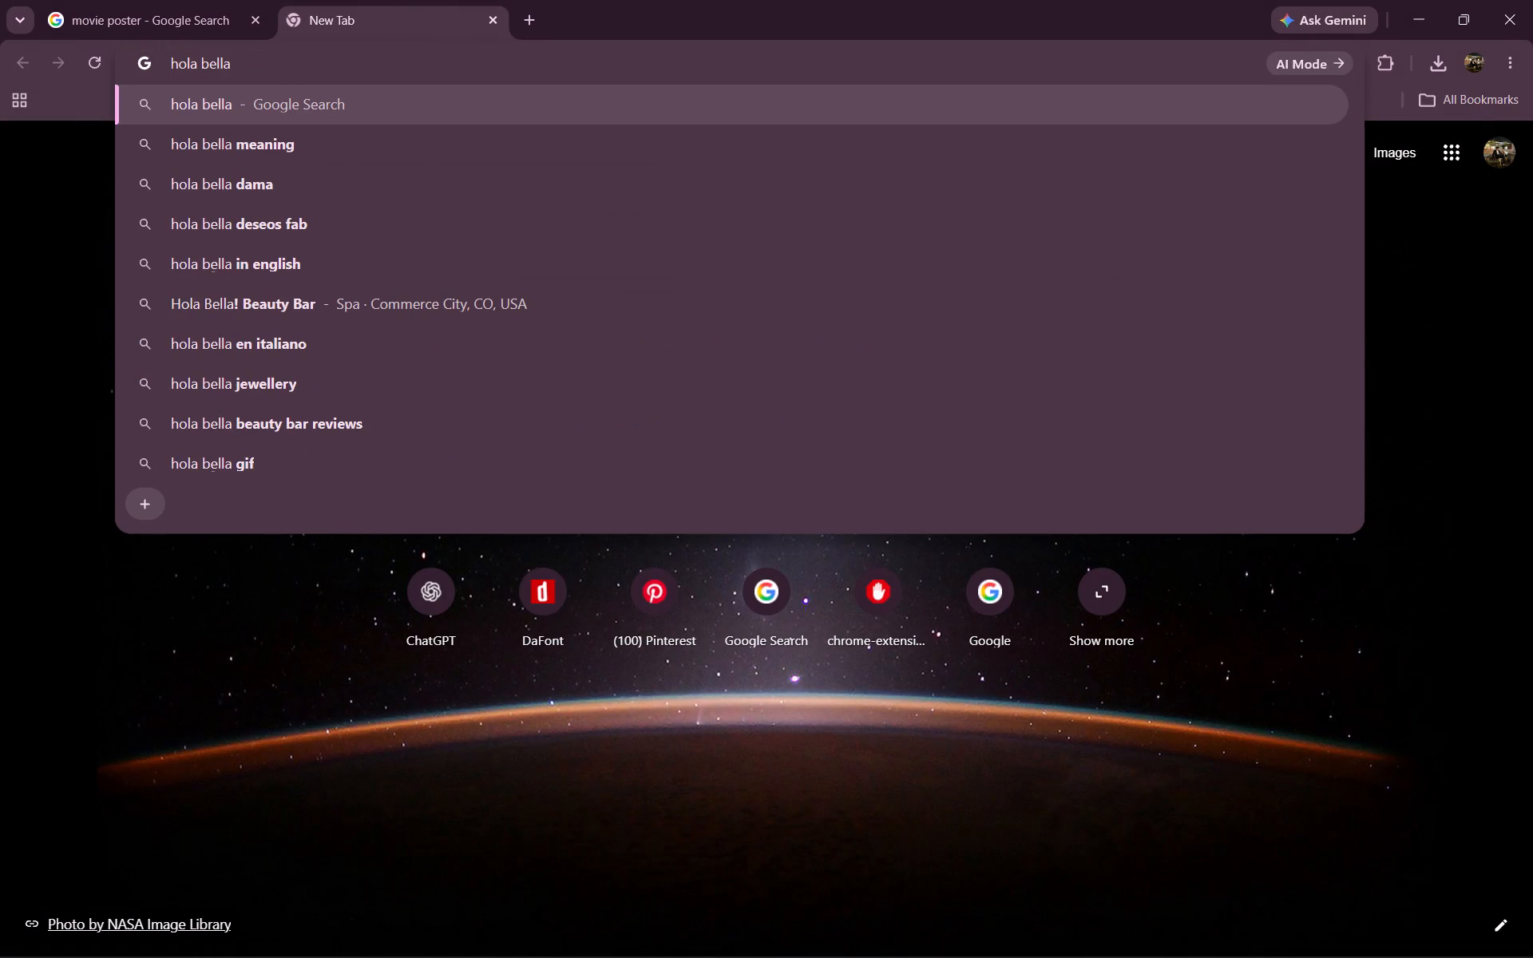
{"action": "type", "text": "cast"}
{"action": "key", "text": "Return"}
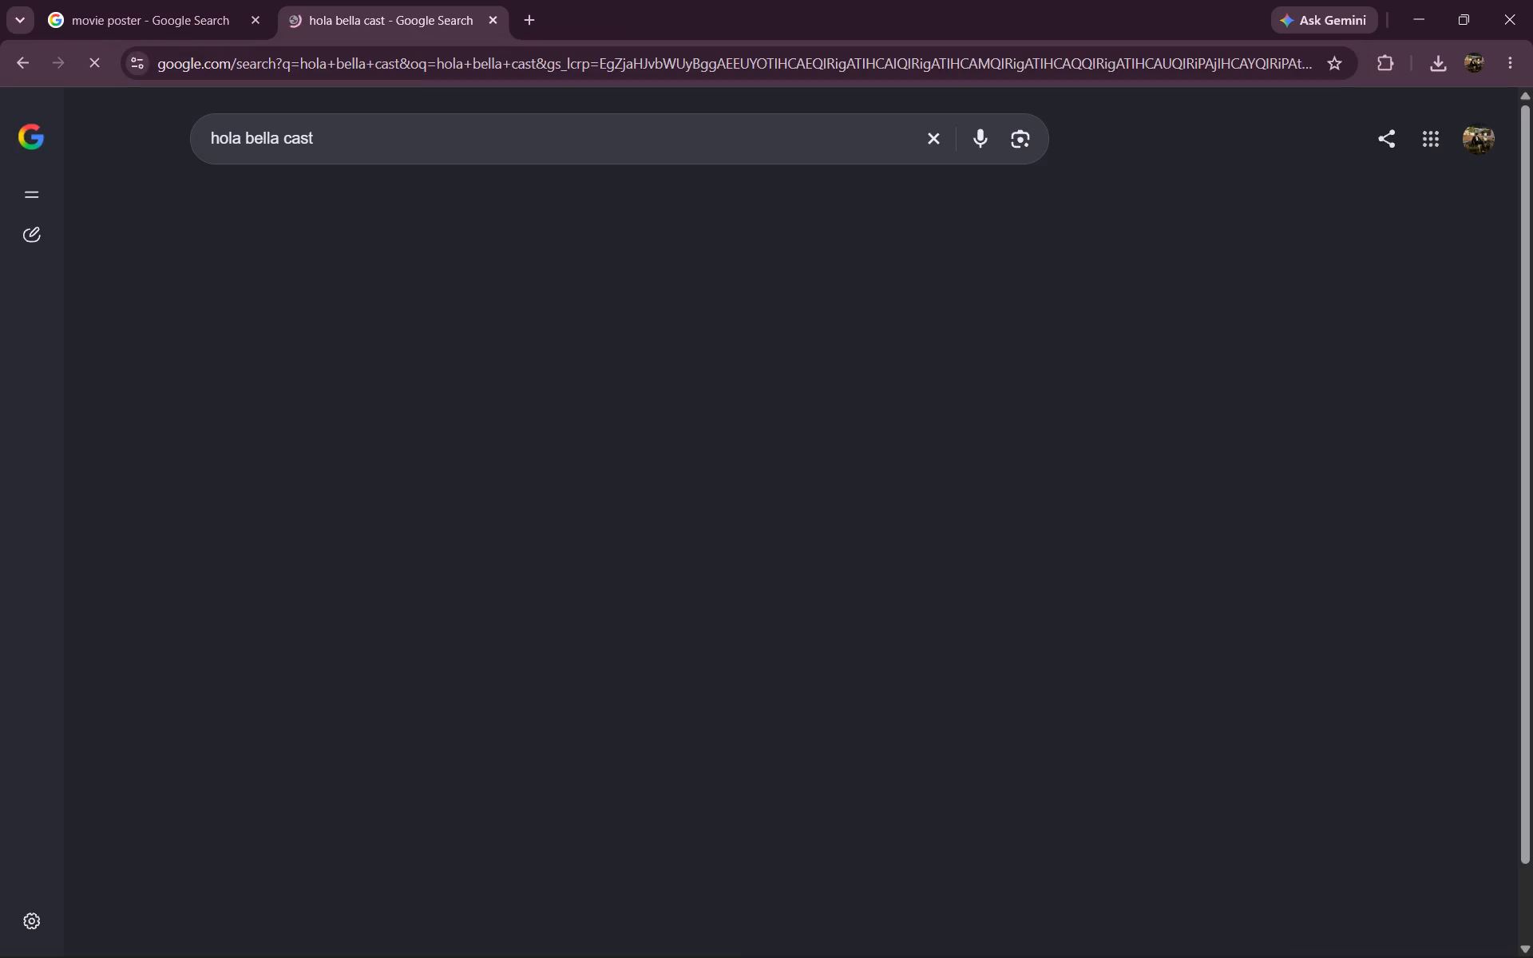
{"action": "scroll", "coordinate": [540, 735], "scroll_direction": "down", "scroll_amount": 4}
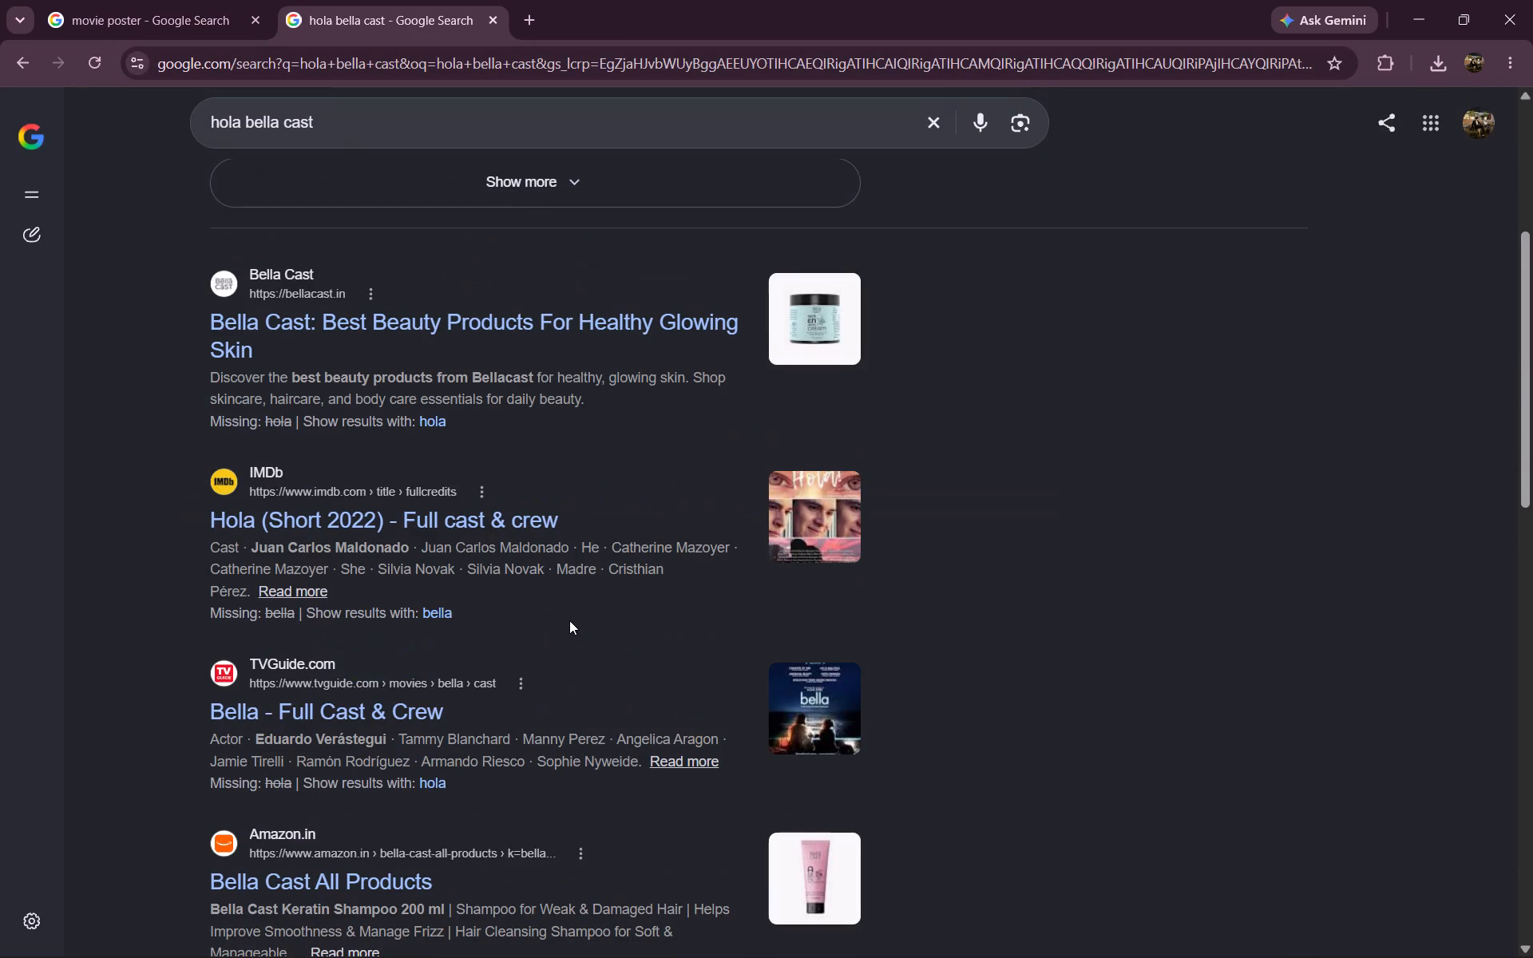
{"action": "scroll", "coordinate": [568, 620], "scroll_direction": "down", "scroll_amount": 7}
{"action": "middle_click", "coordinate": [340, 31]}
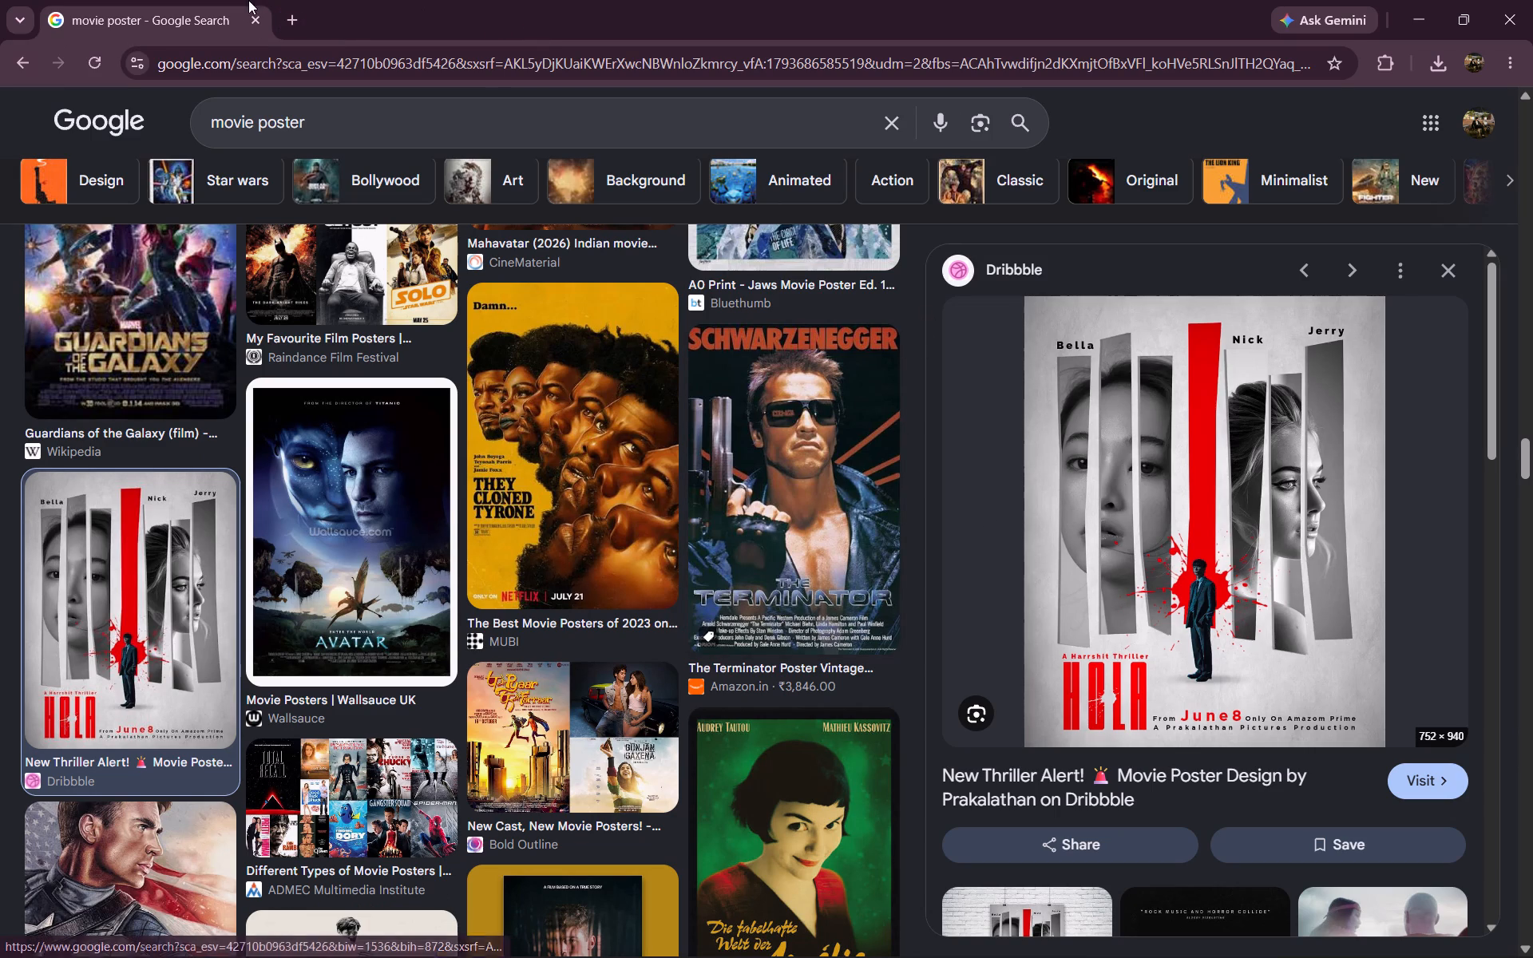
Open a new browser tab ready for entering another web search.
{"action": "left_click", "coordinate": [299, 6]}
{"action": "left_click", "coordinate": [402, 45]}
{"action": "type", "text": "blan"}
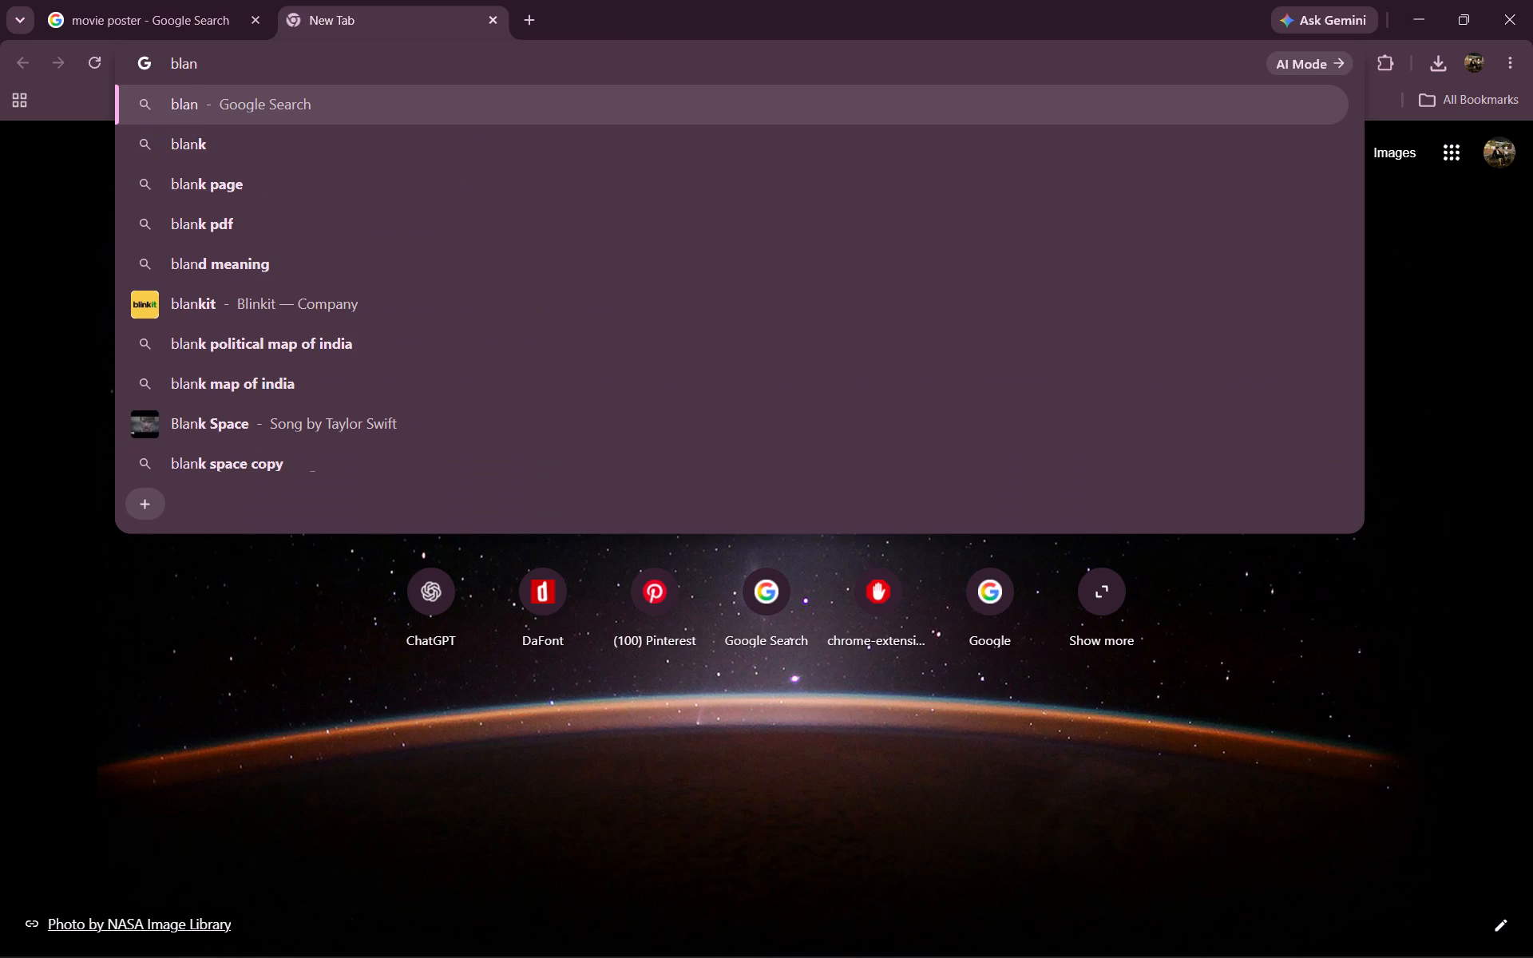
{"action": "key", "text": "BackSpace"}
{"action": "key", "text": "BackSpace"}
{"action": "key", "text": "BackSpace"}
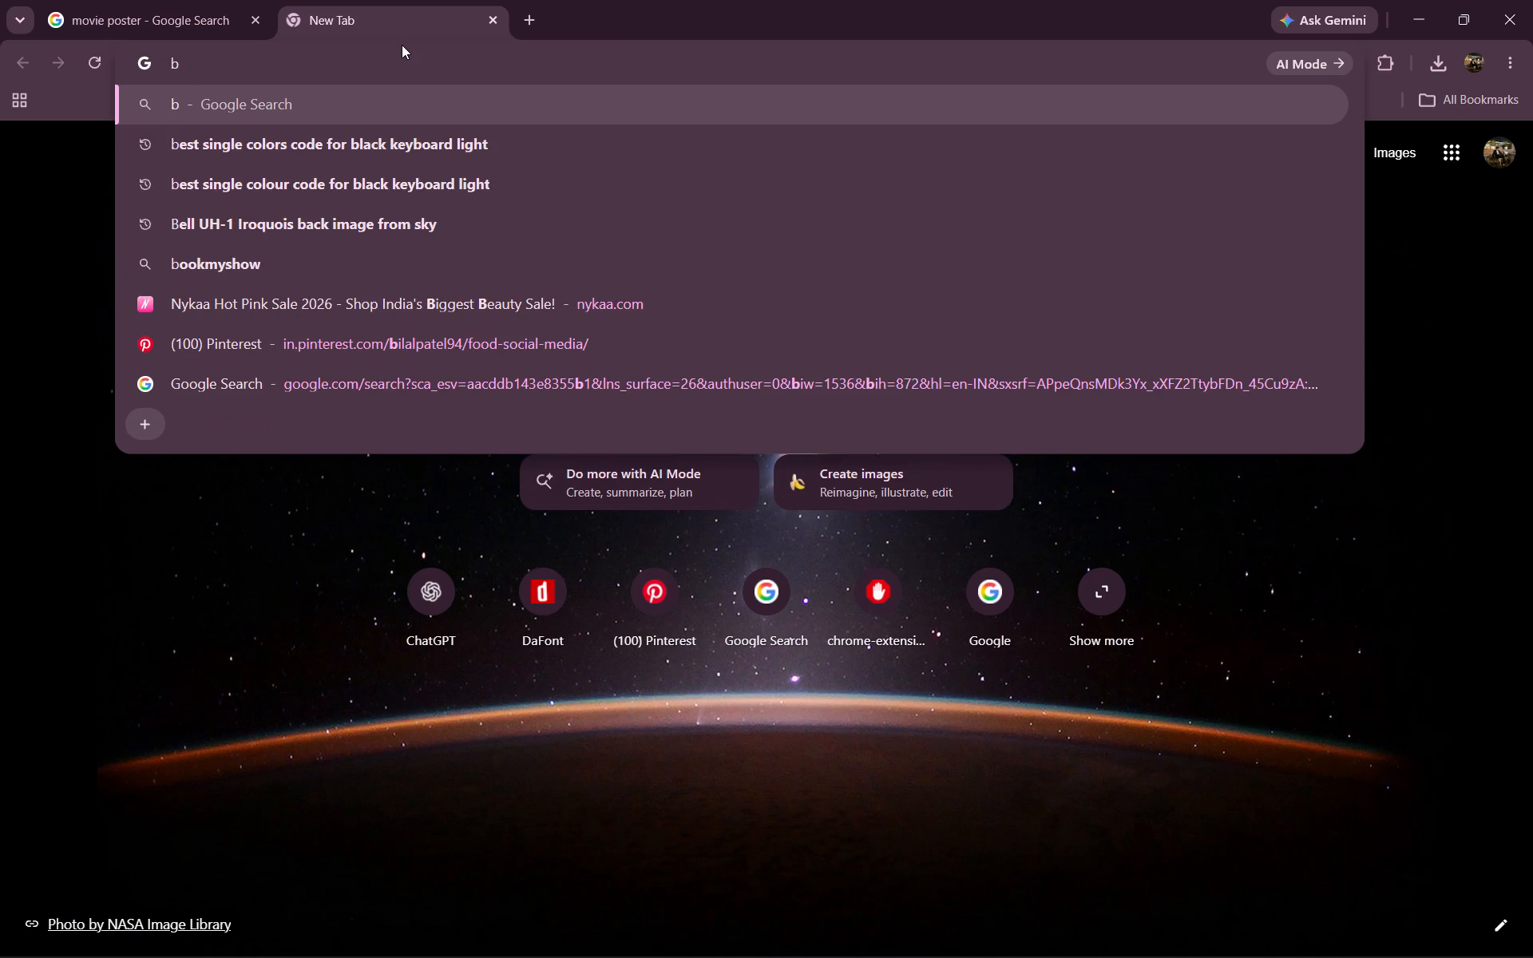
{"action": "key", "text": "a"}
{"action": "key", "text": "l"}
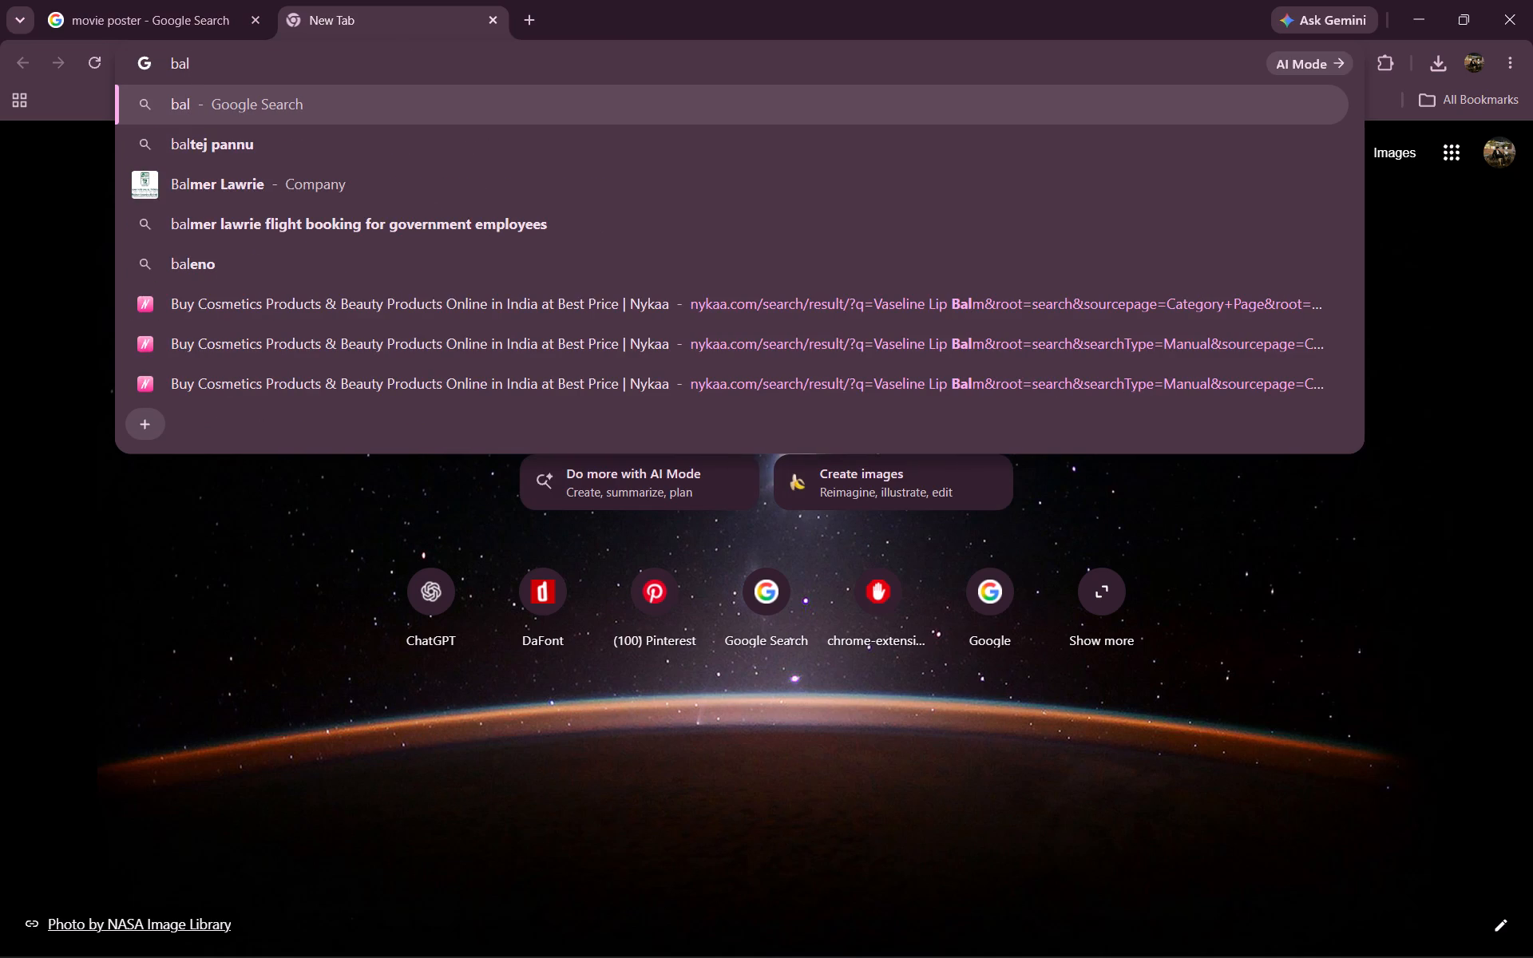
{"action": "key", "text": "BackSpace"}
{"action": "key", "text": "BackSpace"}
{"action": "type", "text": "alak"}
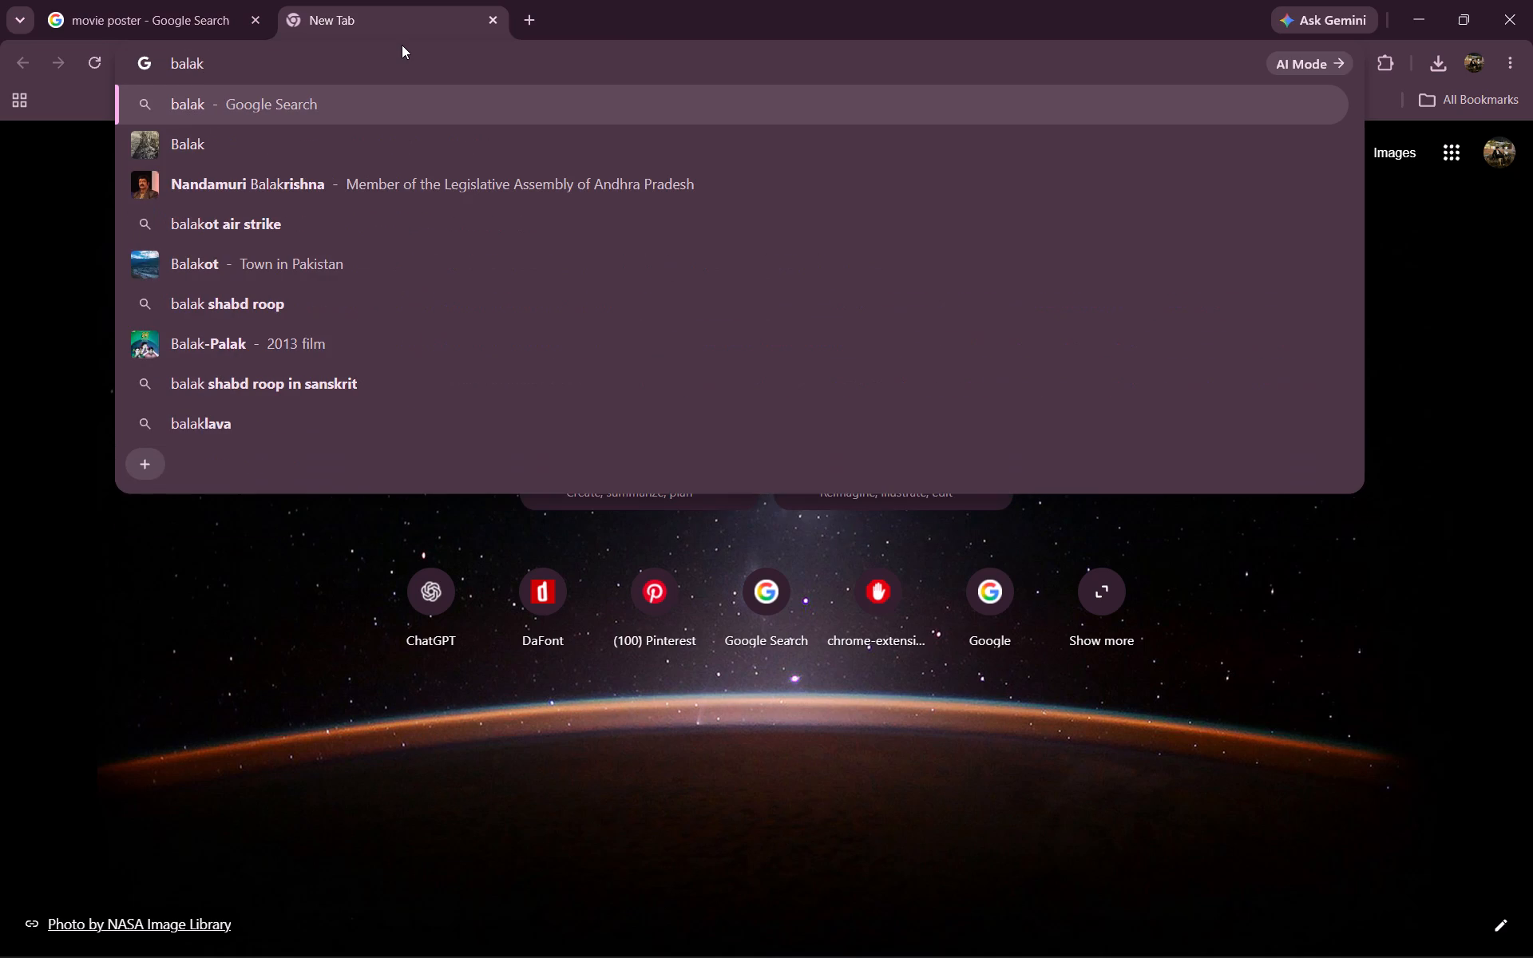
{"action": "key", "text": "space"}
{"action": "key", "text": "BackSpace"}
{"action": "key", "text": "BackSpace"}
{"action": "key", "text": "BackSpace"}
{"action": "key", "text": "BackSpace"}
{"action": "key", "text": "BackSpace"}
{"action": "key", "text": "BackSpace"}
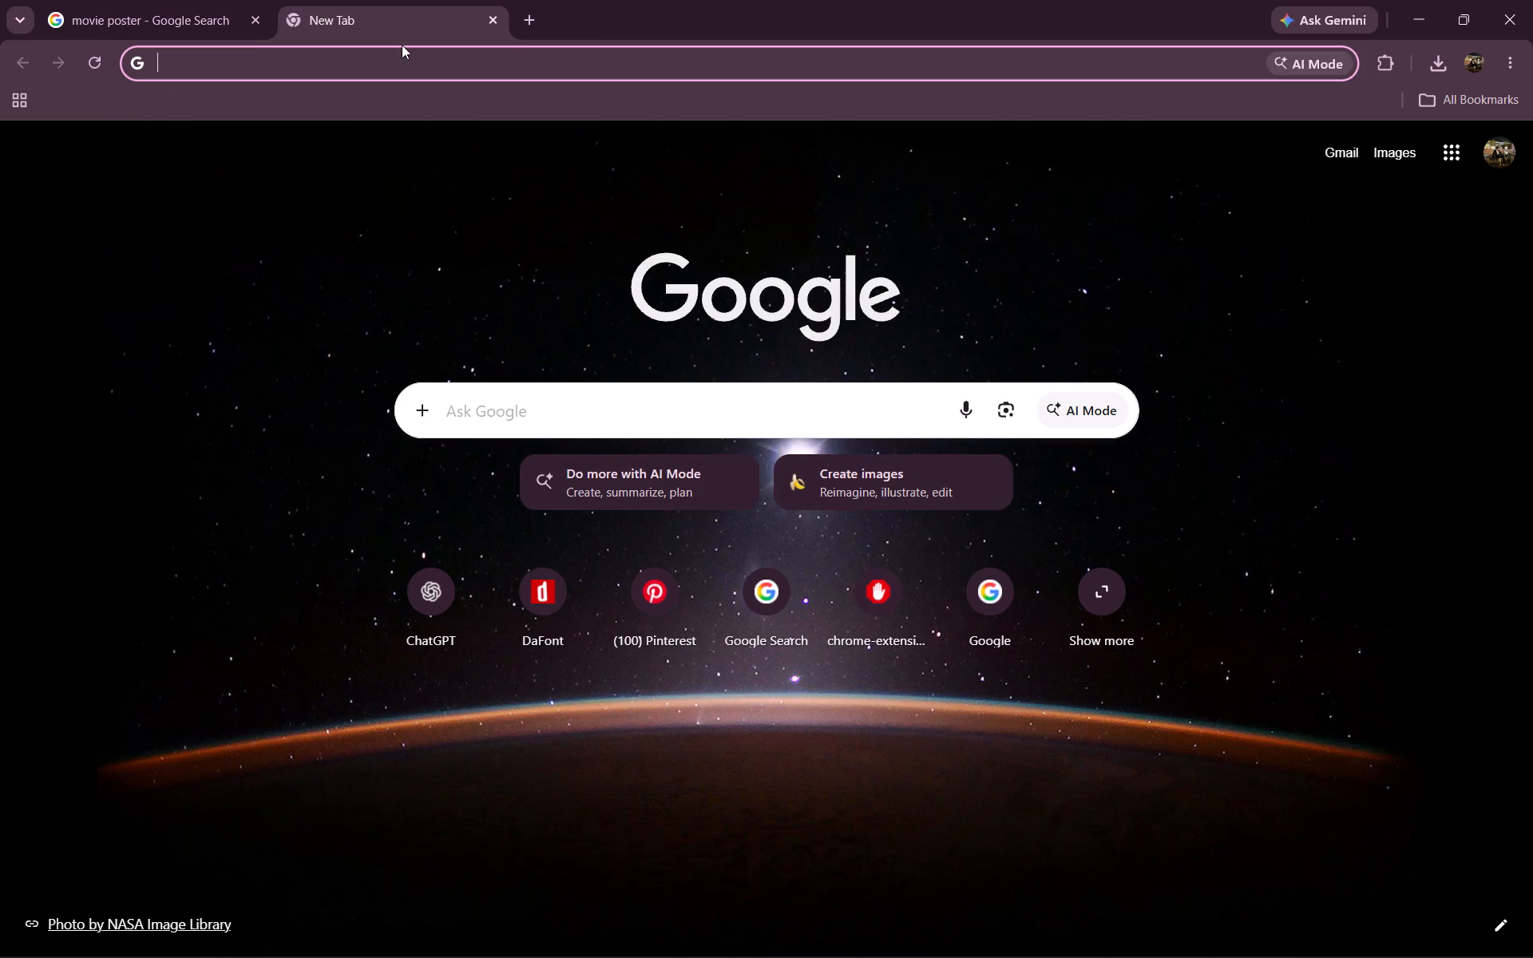
Search the web for "black and white girl photo".
{"action": "type", "text": "blacka="}
{"action": "key", "text": "BackSpace"}
{"action": "key", "text": "BackSpace"}
{"action": "key", "text": "space"}
{"action": "type", "text": "and white"}
{"action": "key", "text": "space"}
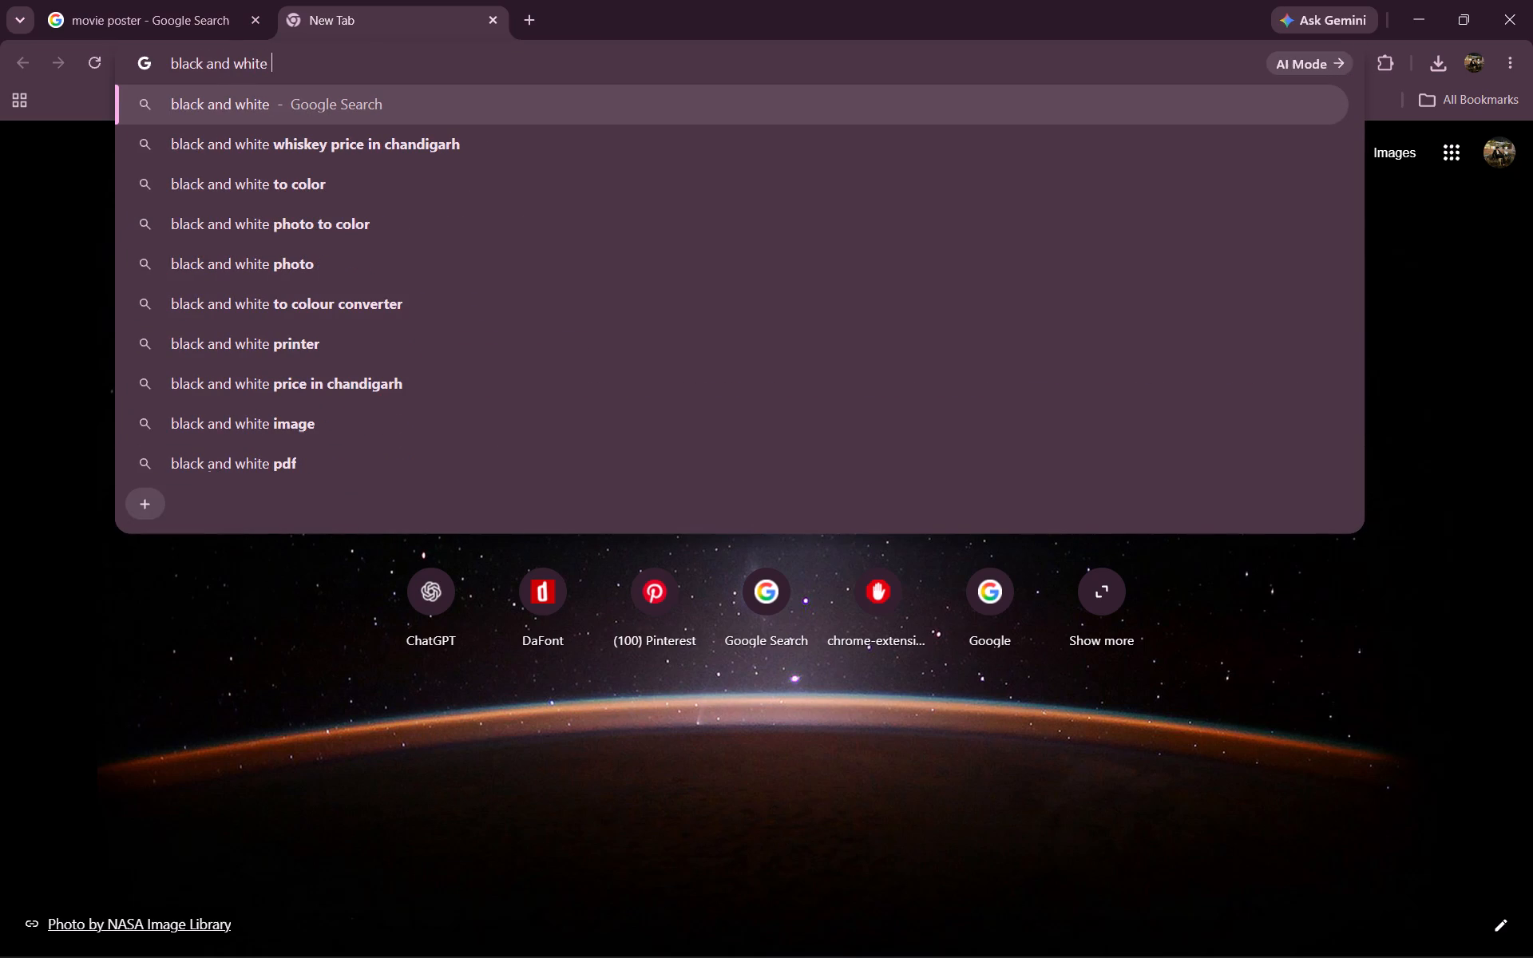
{"action": "type", "text": "girl pg"}
{"action": "key", "text": "BackSpace"}
{"action": "type", "text": "hoto"}
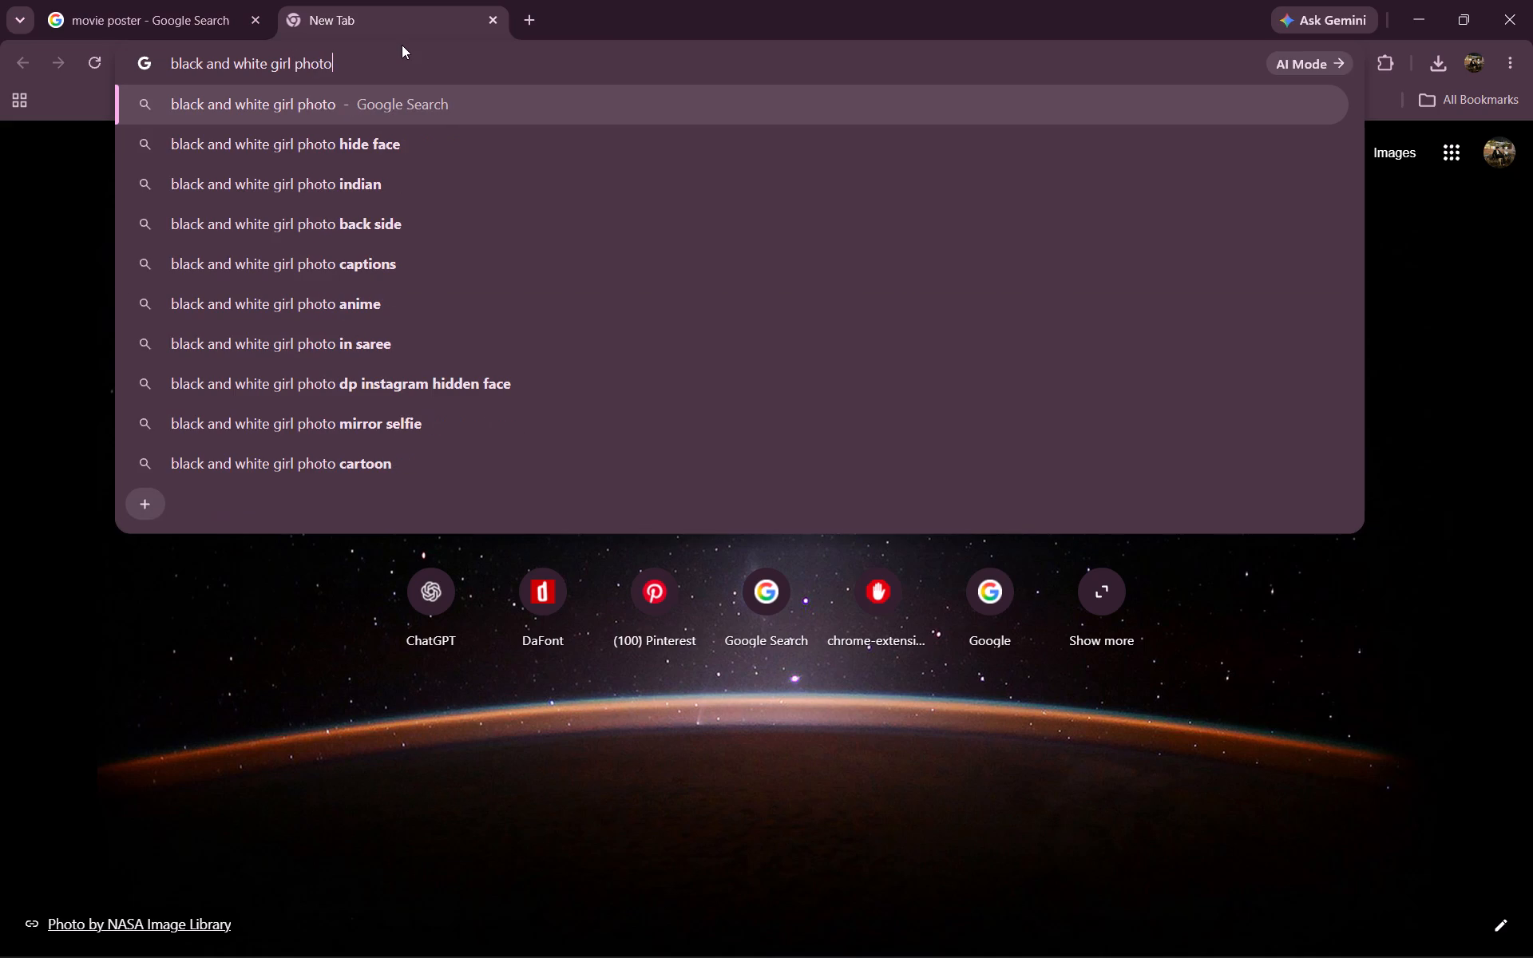
{"action": "key", "text": "Return"}
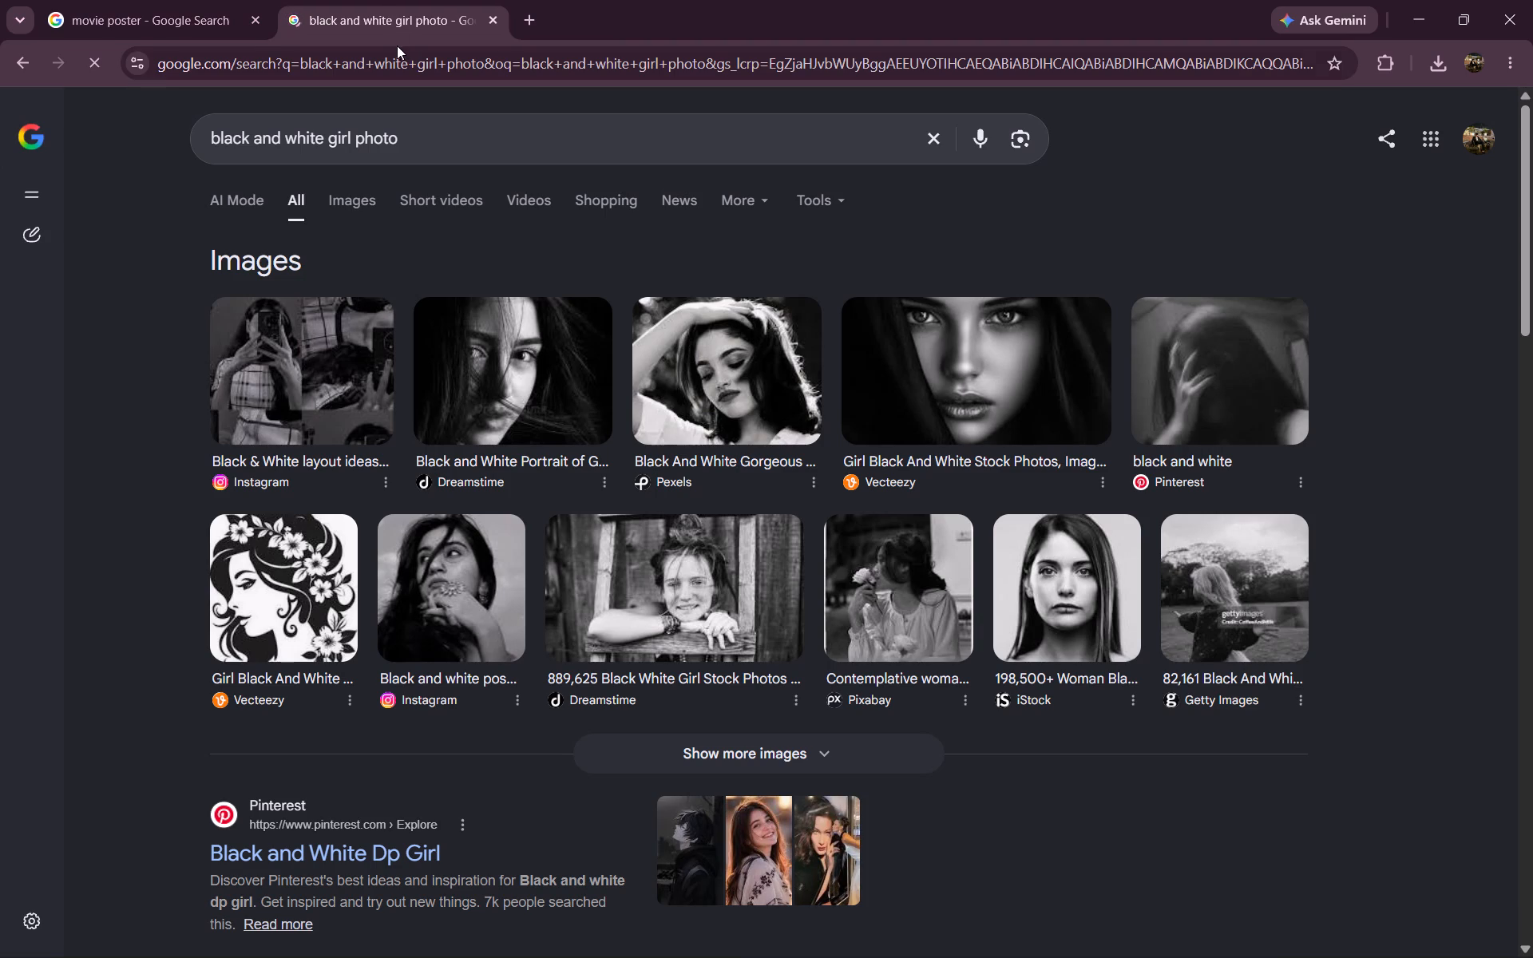
Clear the query and run a Google Lens image search with the most recently downloaded .webp poster file.
{"action": "left_click_drag", "start_coordinate": [441, 144], "coordinate": [1, 117]}
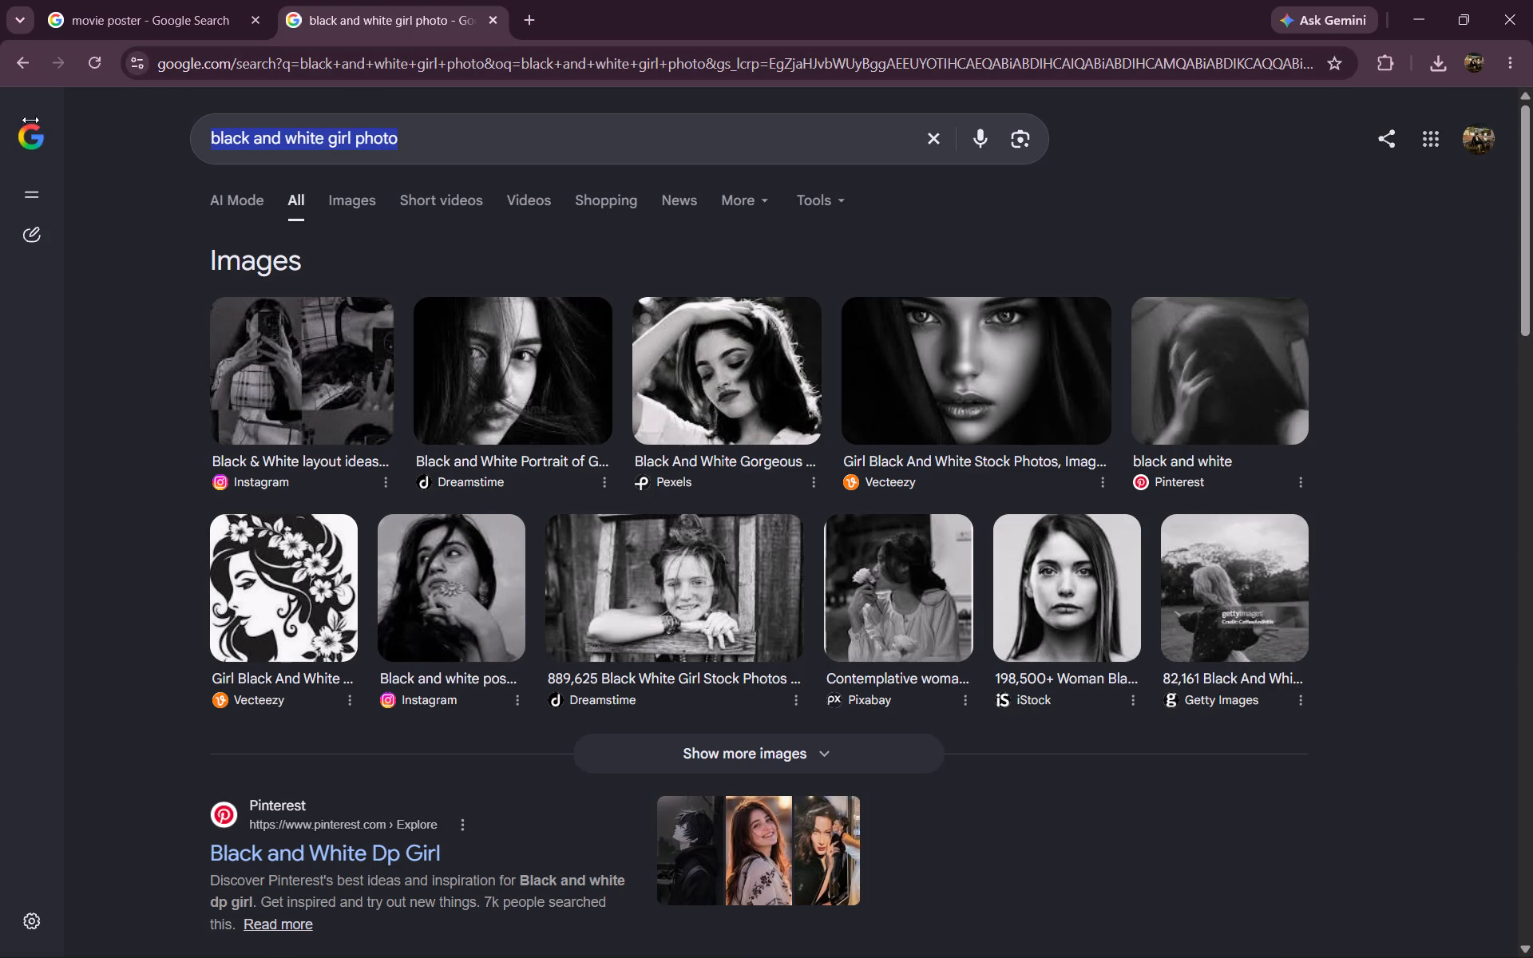
{"action": "key", "text": "BackSpace"}
{"action": "left_click", "coordinate": [1300, 132]}
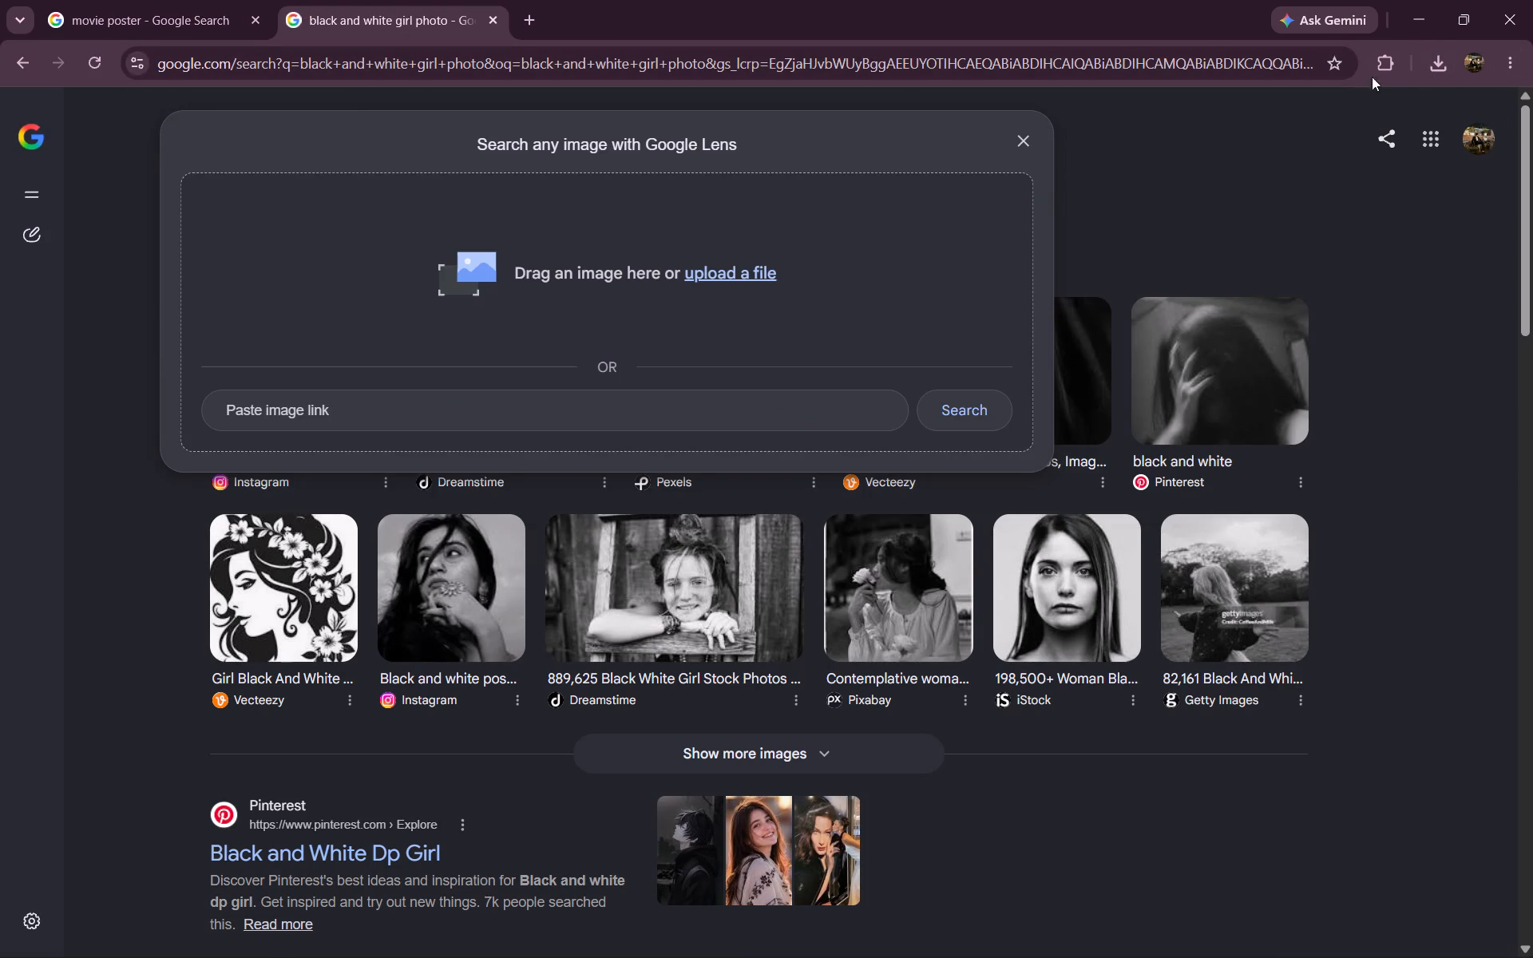
{"action": "left_click", "coordinate": [1429, 65]}
{"action": "left_click_drag", "start_coordinate": [1332, 138], "coordinate": [585, 184]}
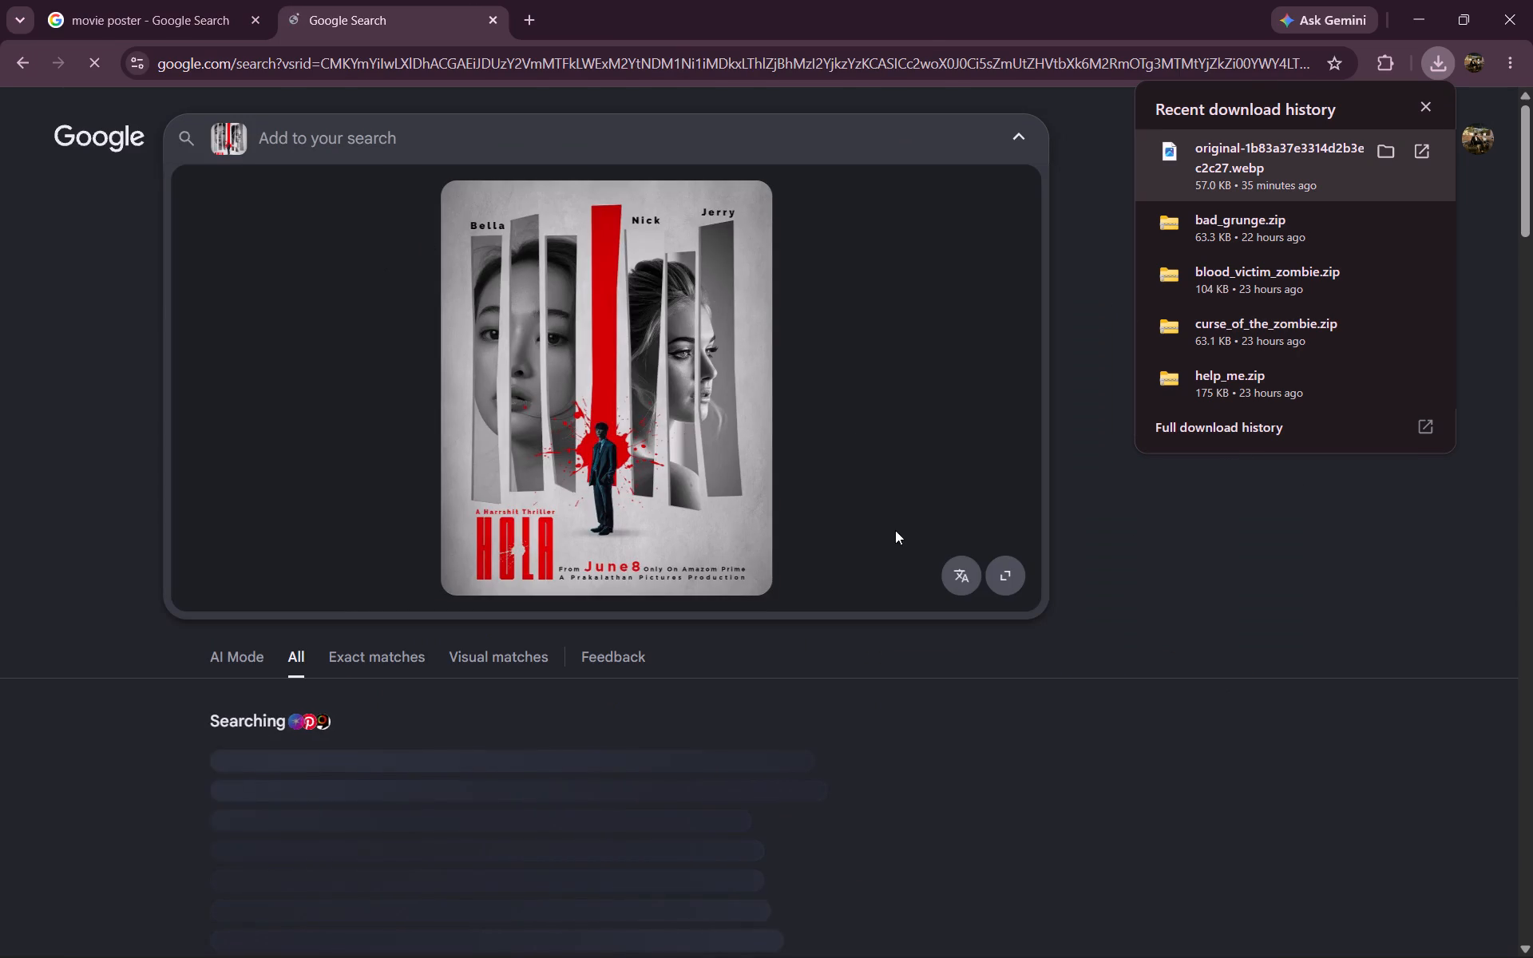
Narrow the Lens selection on the poster to the sliced portrait strips beneath the name Bella.
{"action": "left_click_drag", "start_coordinate": [451, 213], "coordinate": [516, 307]}
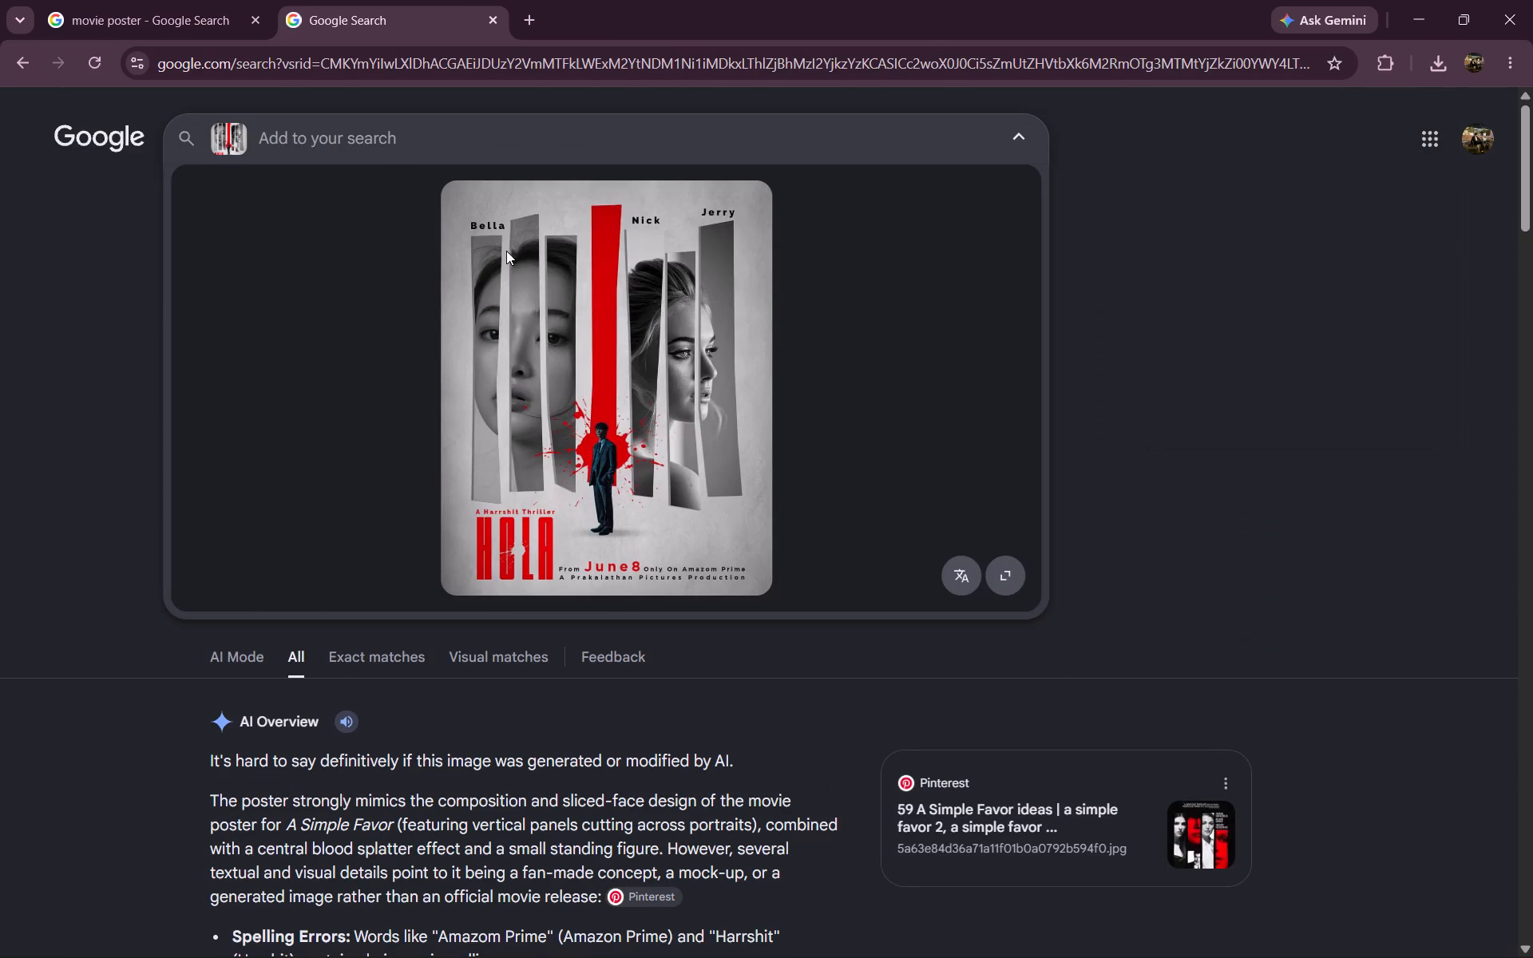
{"action": "left_click", "coordinate": [496, 248]}
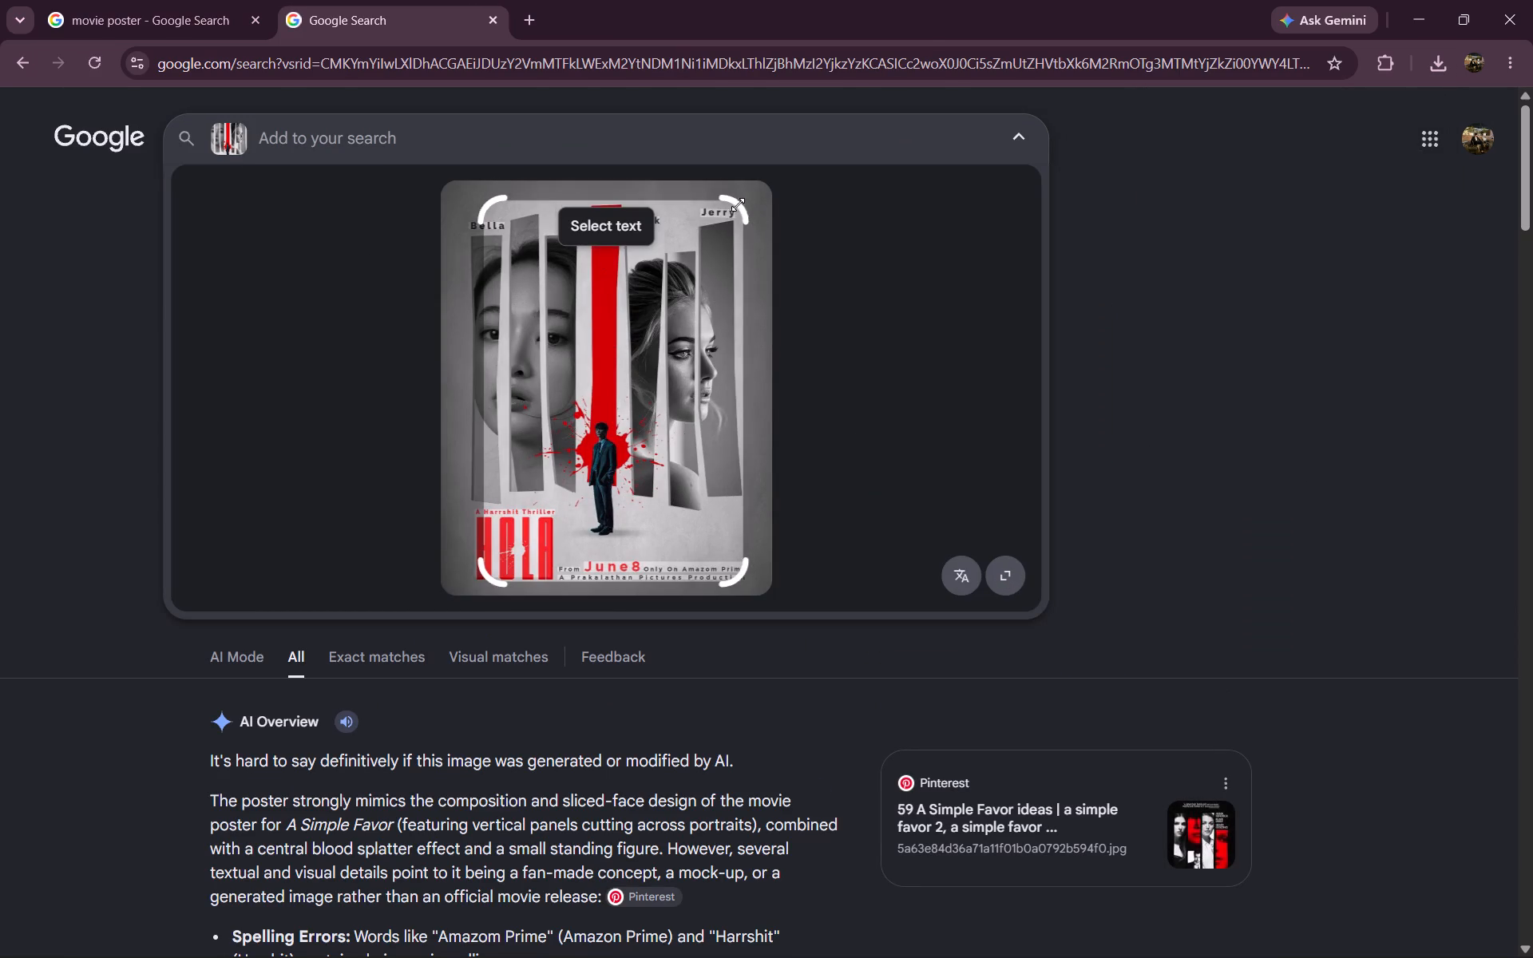
{"action": "left_click_drag", "start_coordinate": [733, 205], "coordinate": [569, 214]}
{"action": "left_click_drag", "start_coordinate": [575, 580], "coordinate": [570, 509]}
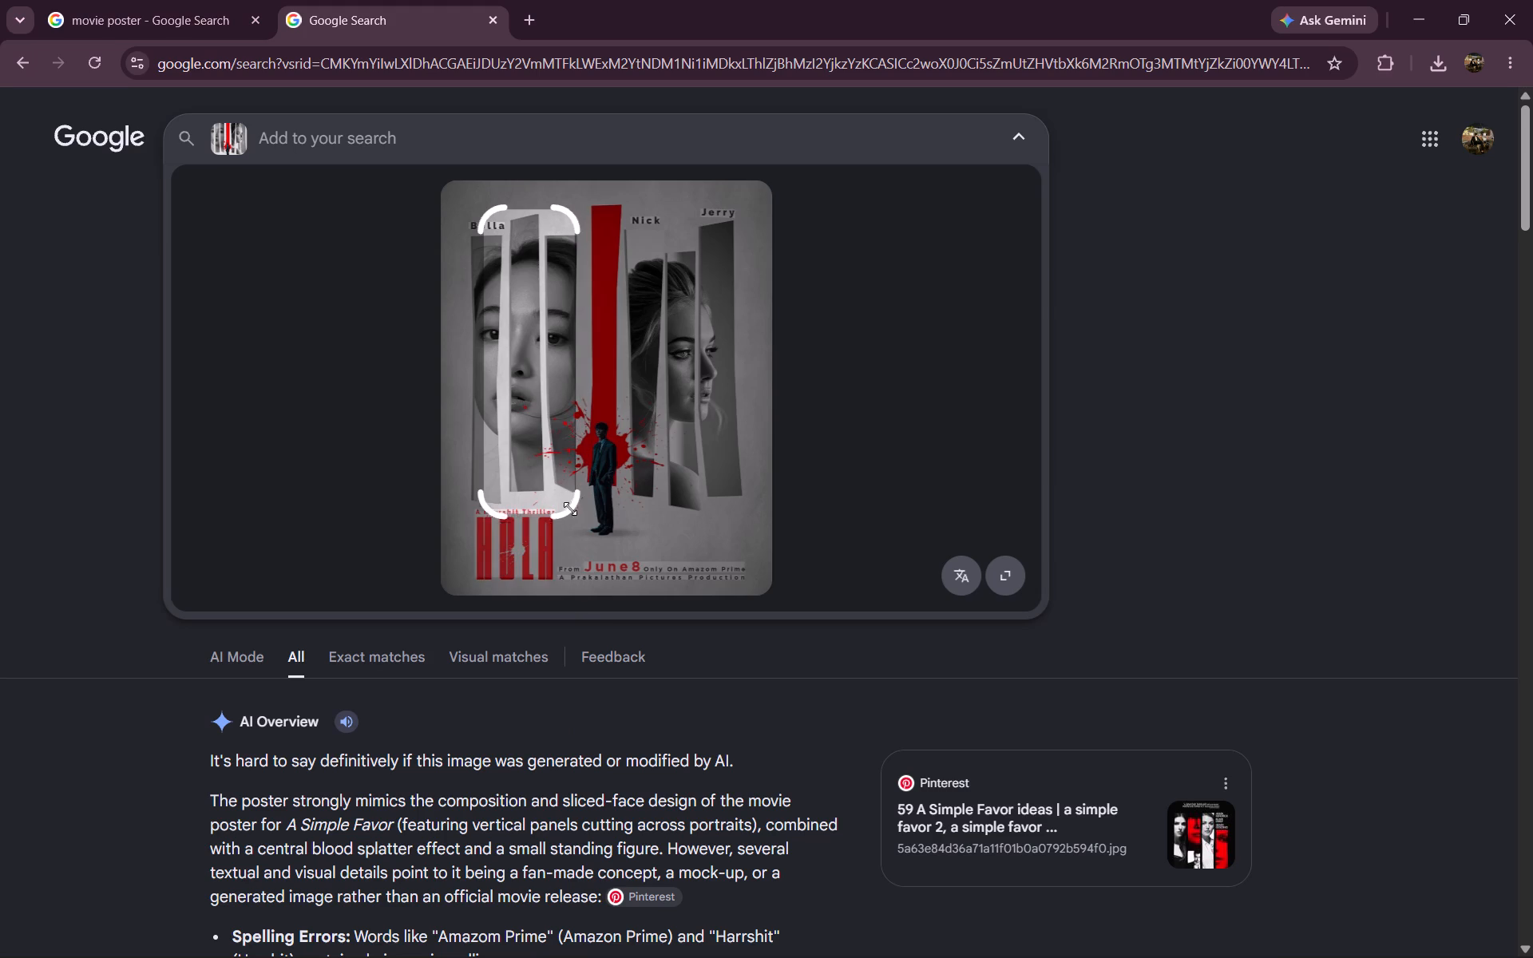
{"action": "left_click_drag", "start_coordinate": [570, 509], "coordinate": [560, 498]}
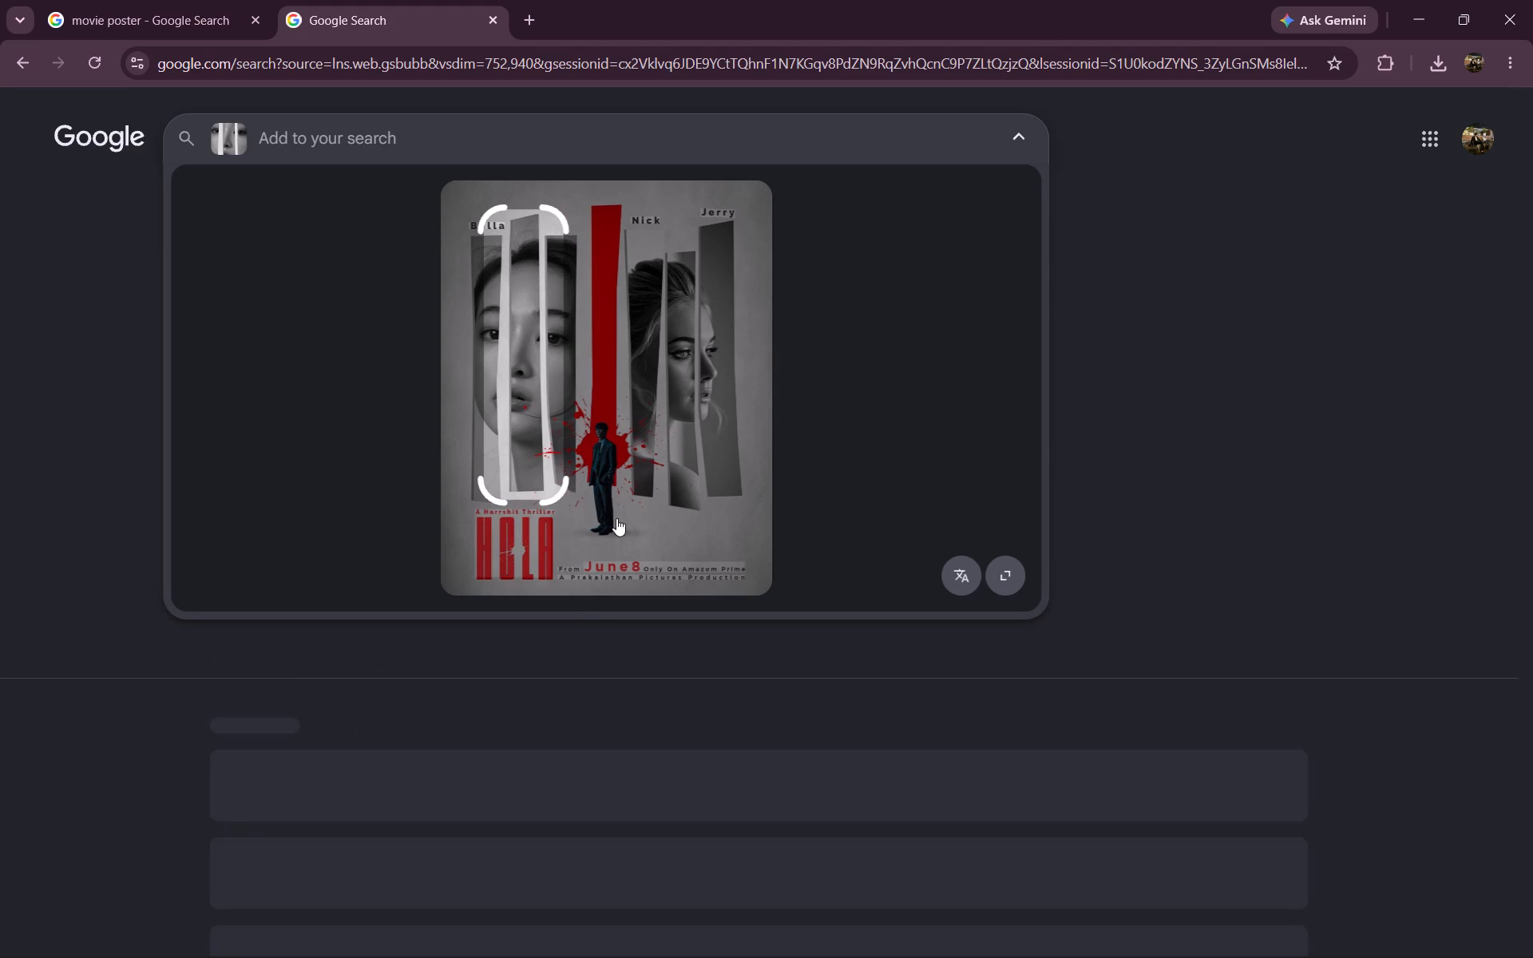
Browse the visual matches for the Bella portrait, looking for the original source photo.
{"action": "scroll", "coordinate": [366, 277], "scroll_direction": "down", "scroll_amount": 3}
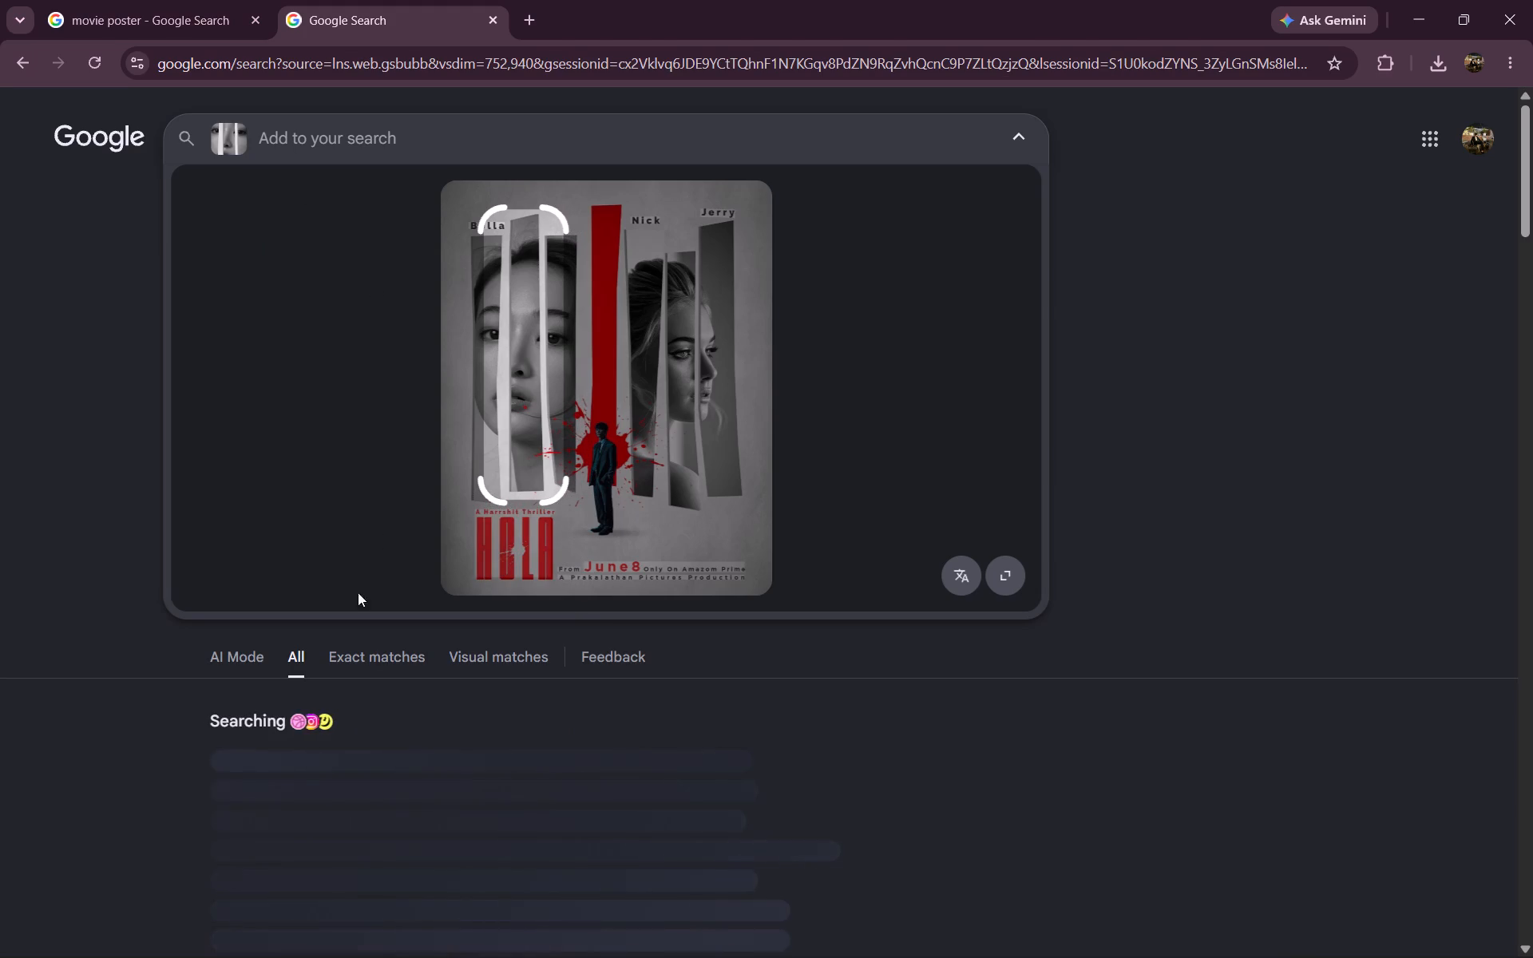
{"action": "scroll", "coordinate": [318, 730], "scroll_direction": "down", "scroll_amount": 3}
{"action": "scroll", "coordinate": [337, 689], "scroll_direction": "up", "scroll_amount": 2}
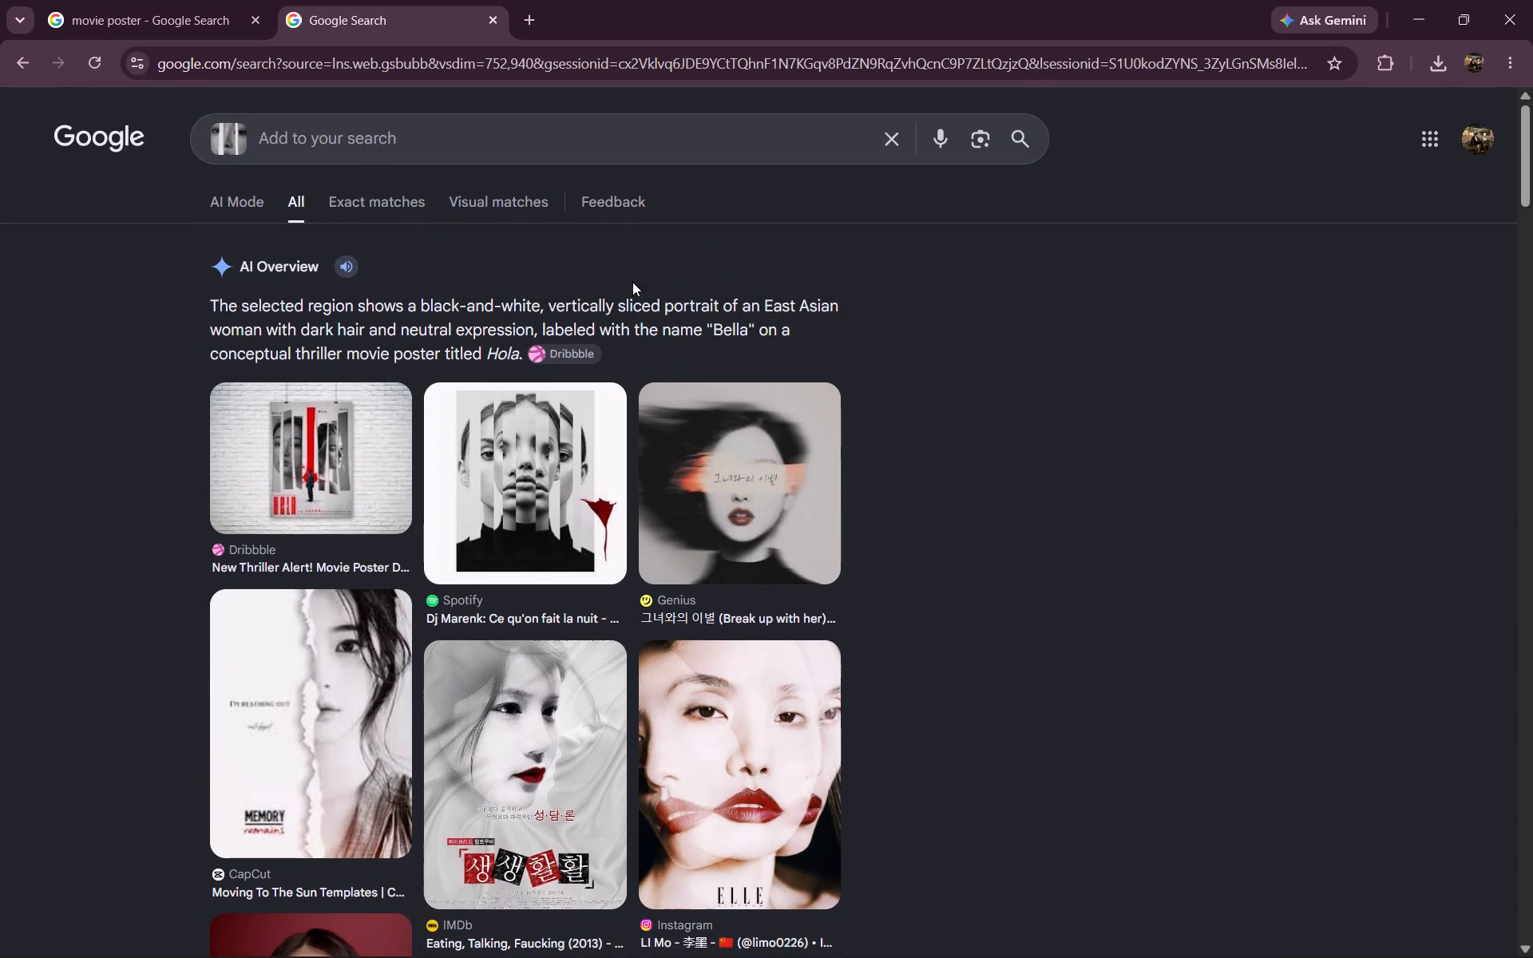
{"action": "scroll", "coordinate": [689, 383], "scroll_direction": "down", "scroll_amount": 13}
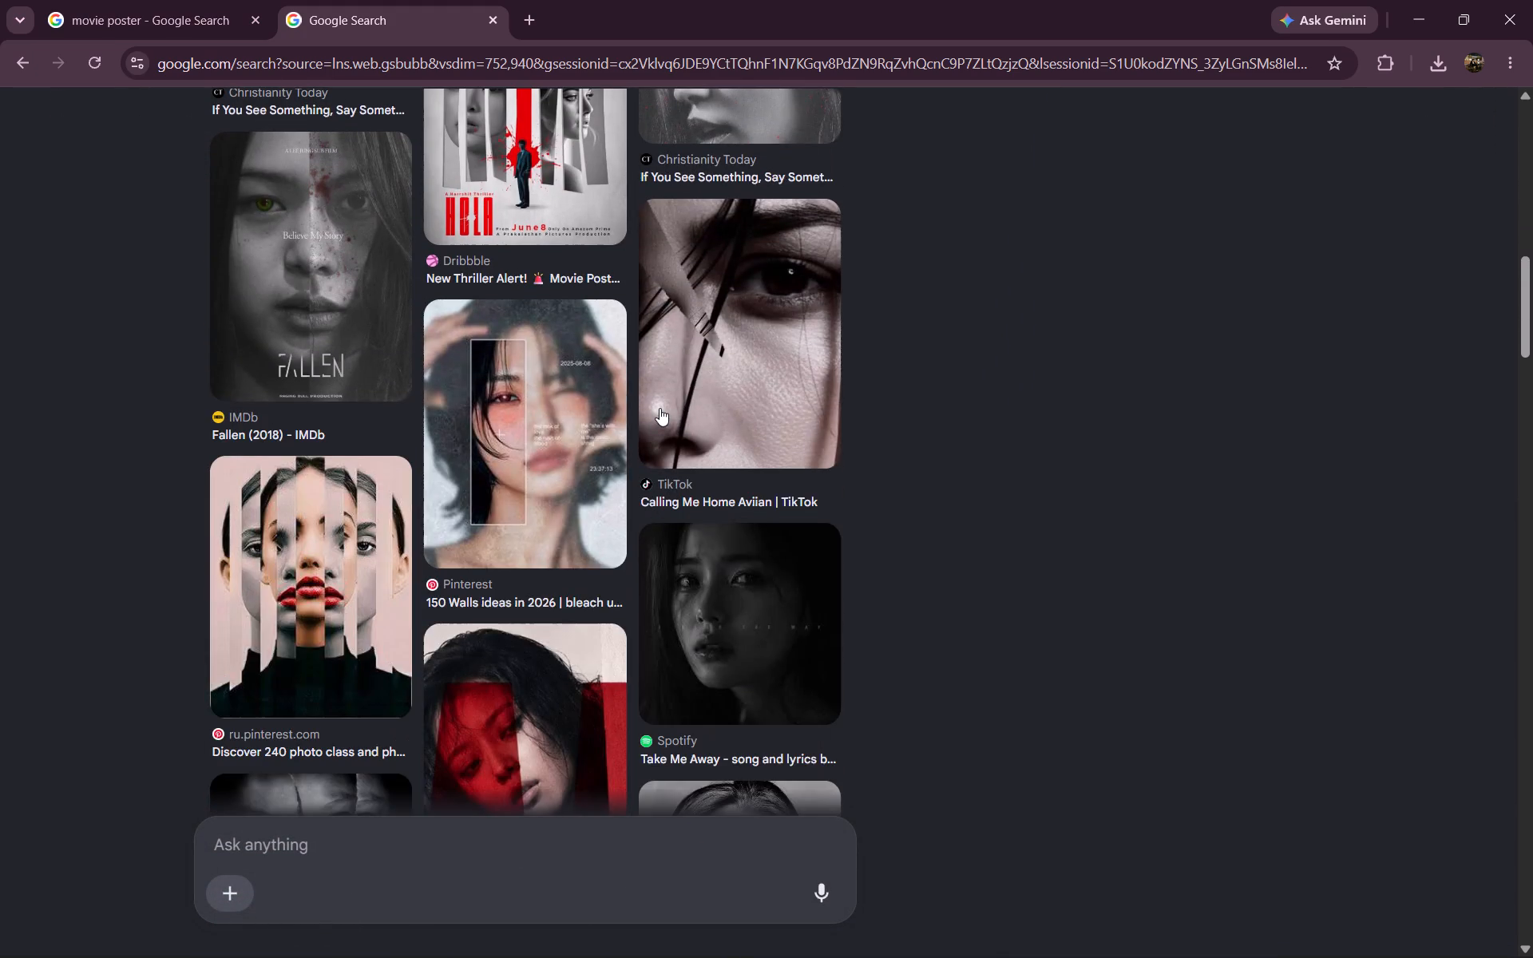
{"action": "scroll", "coordinate": [660, 408], "scroll_direction": "up", "scroll_amount": 7}
{"action": "scroll", "coordinate": [410, 195], "scroll_direction": "up", "scroll_amount": 14}
Add "same photo" to the Bella portrait image search, run it and check the results.
{"action": "left_click", "coordinate": [398, 143]}
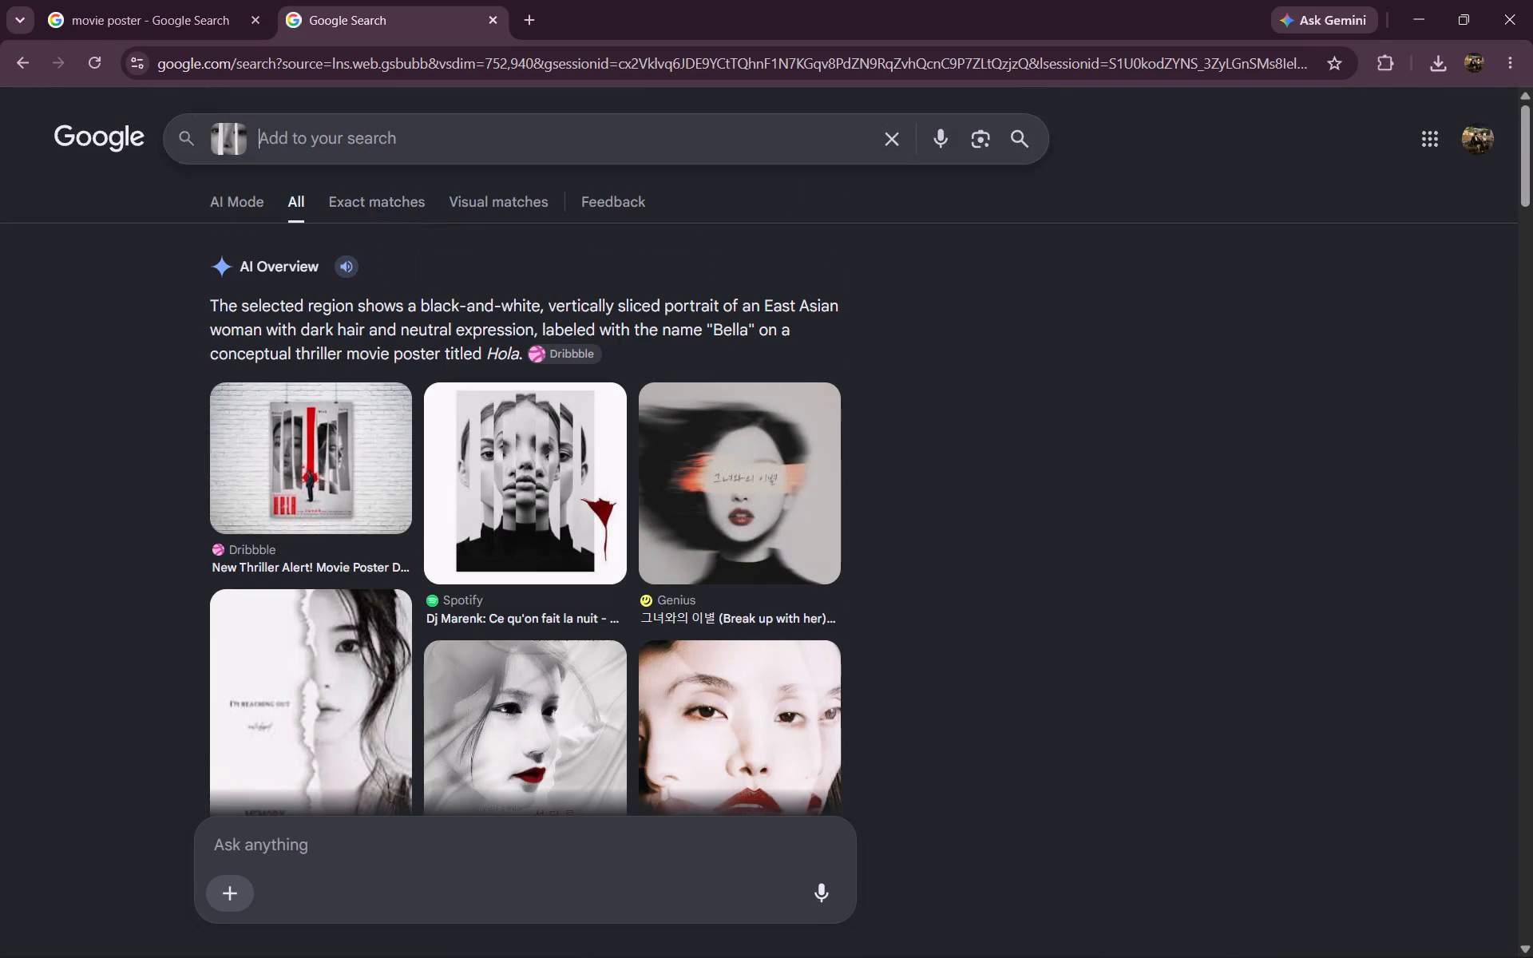
{"action": "type", "text": "same"}
{"action": "key", "text": "space"}
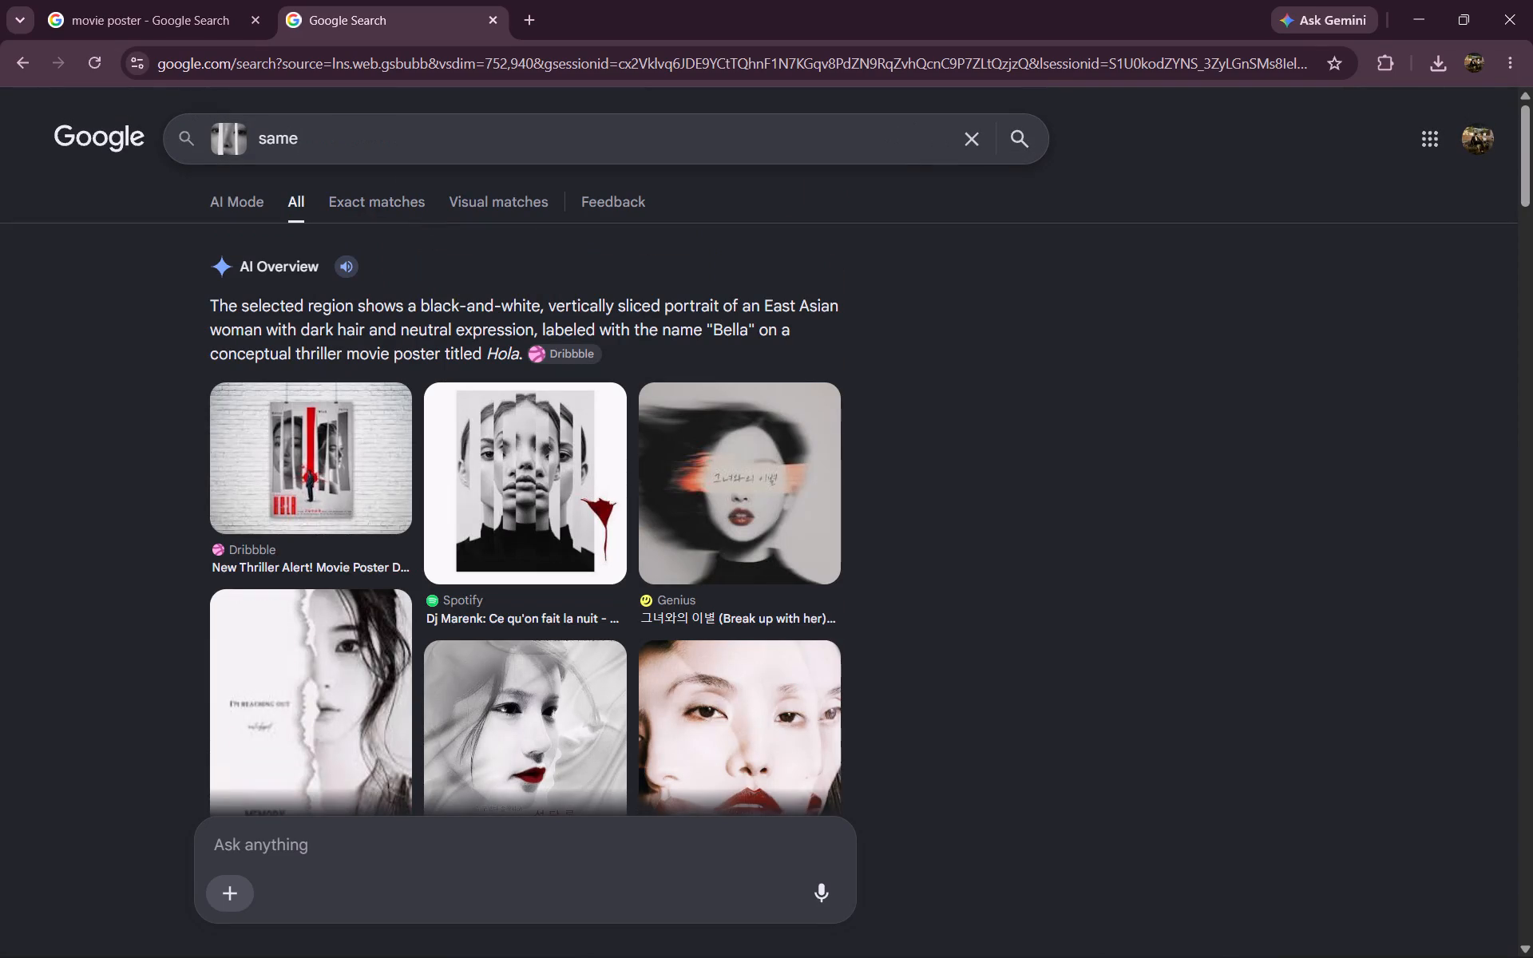
{"action": "type", "text": "photo"}
{"action": "key", "text": "Return"}
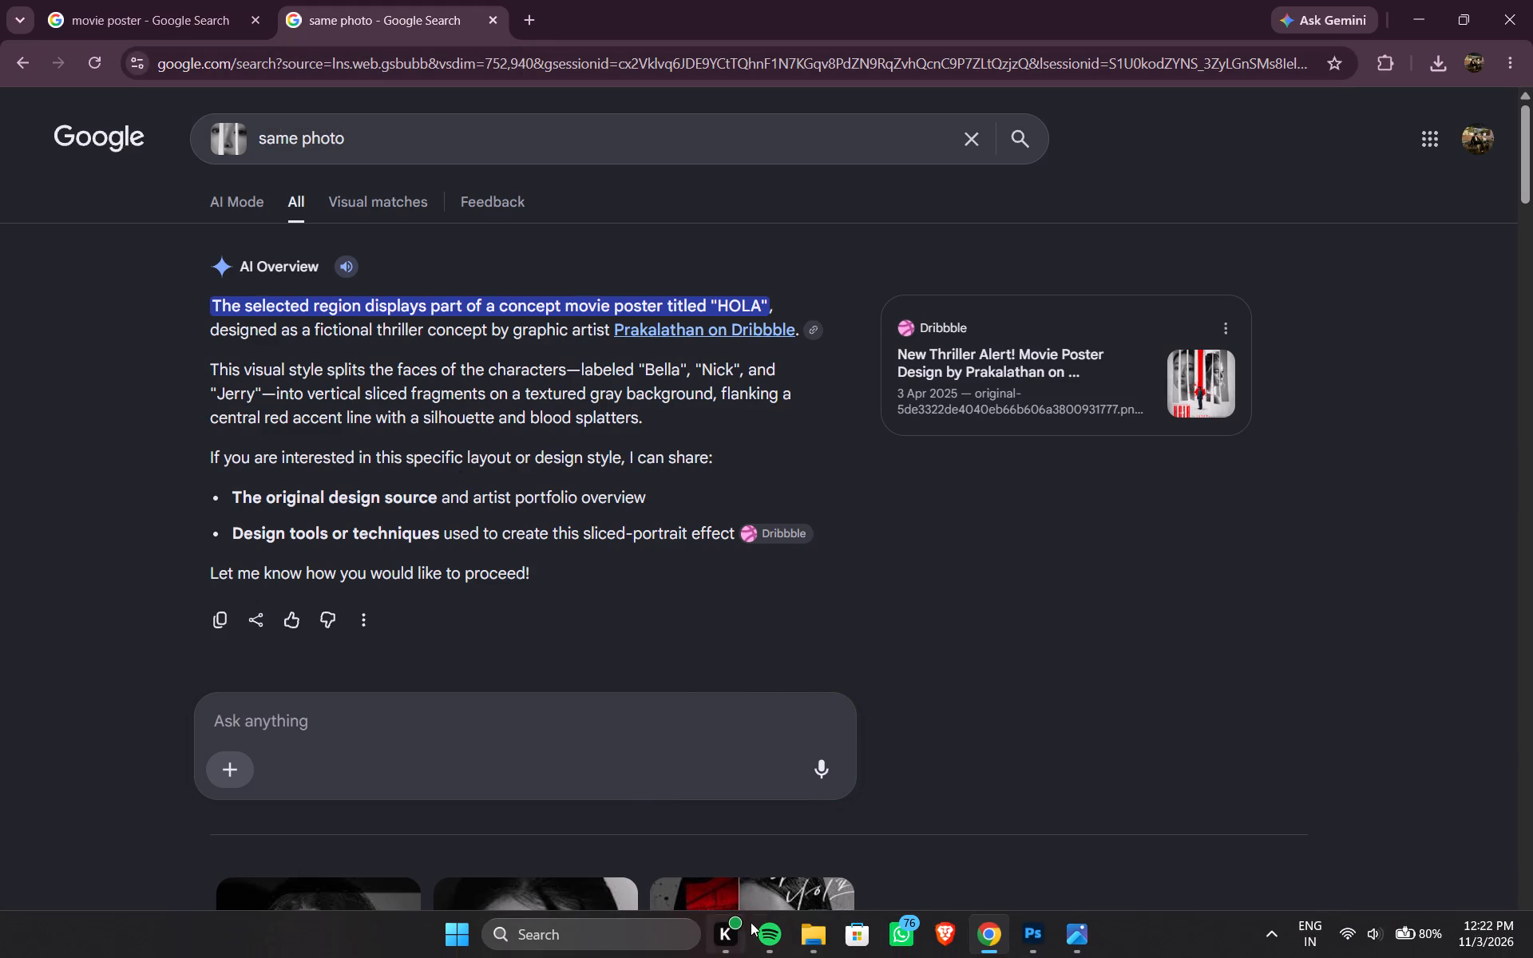
{"action": "scroll", "coordinate": [382, 663], "scroll_direction": "down", "scroll_amount": 4}
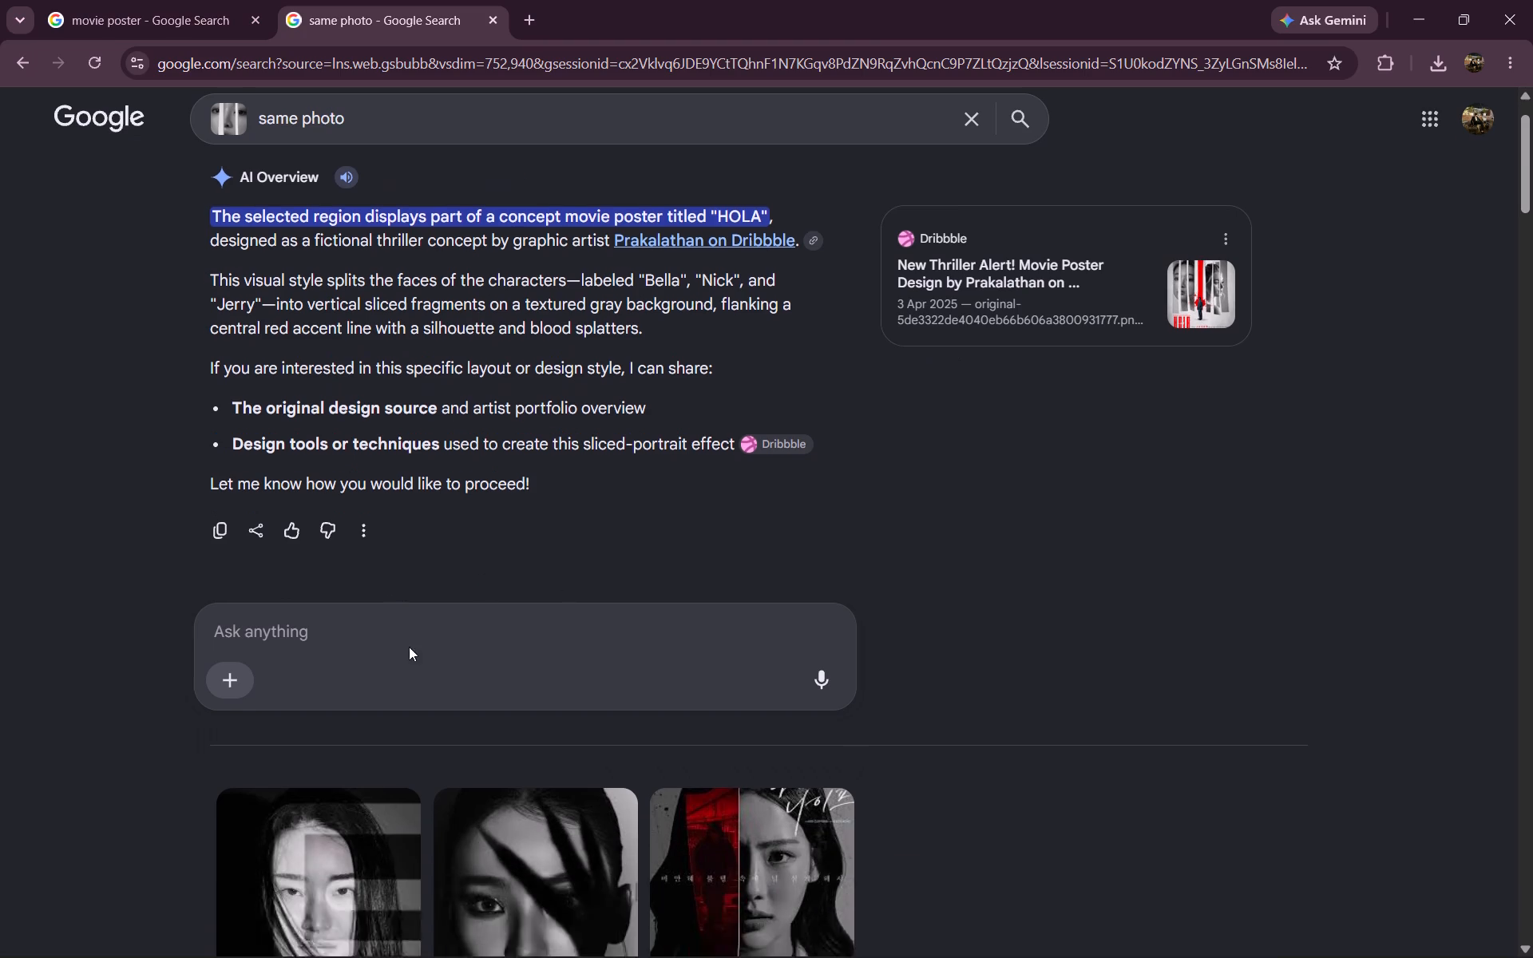
{"action": "scroll", "coordinate": [424, 659], "scroll_direction": "up", "scroll_amount": 11}
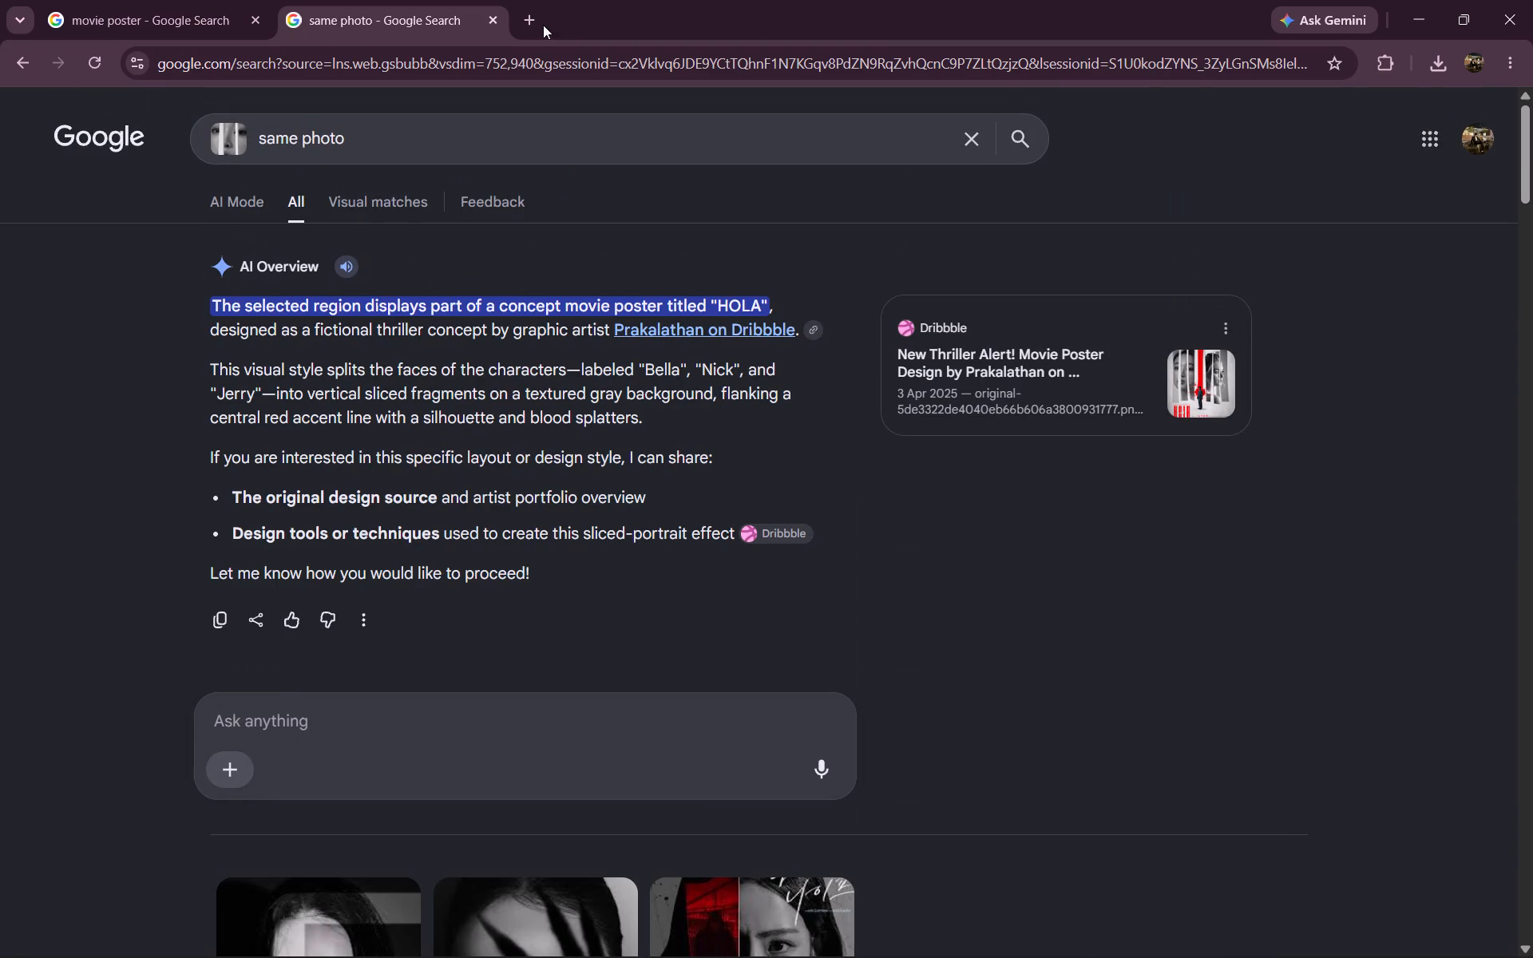
Search the web for "girl photo" in a new tab.
{"action": "left_click", "coordinate": [525, 17]}
{"action": "left_click", "coordinate": [442, 57]}
{"action": "type", "text": "girl"}
{"action": "key", "text": "space"}
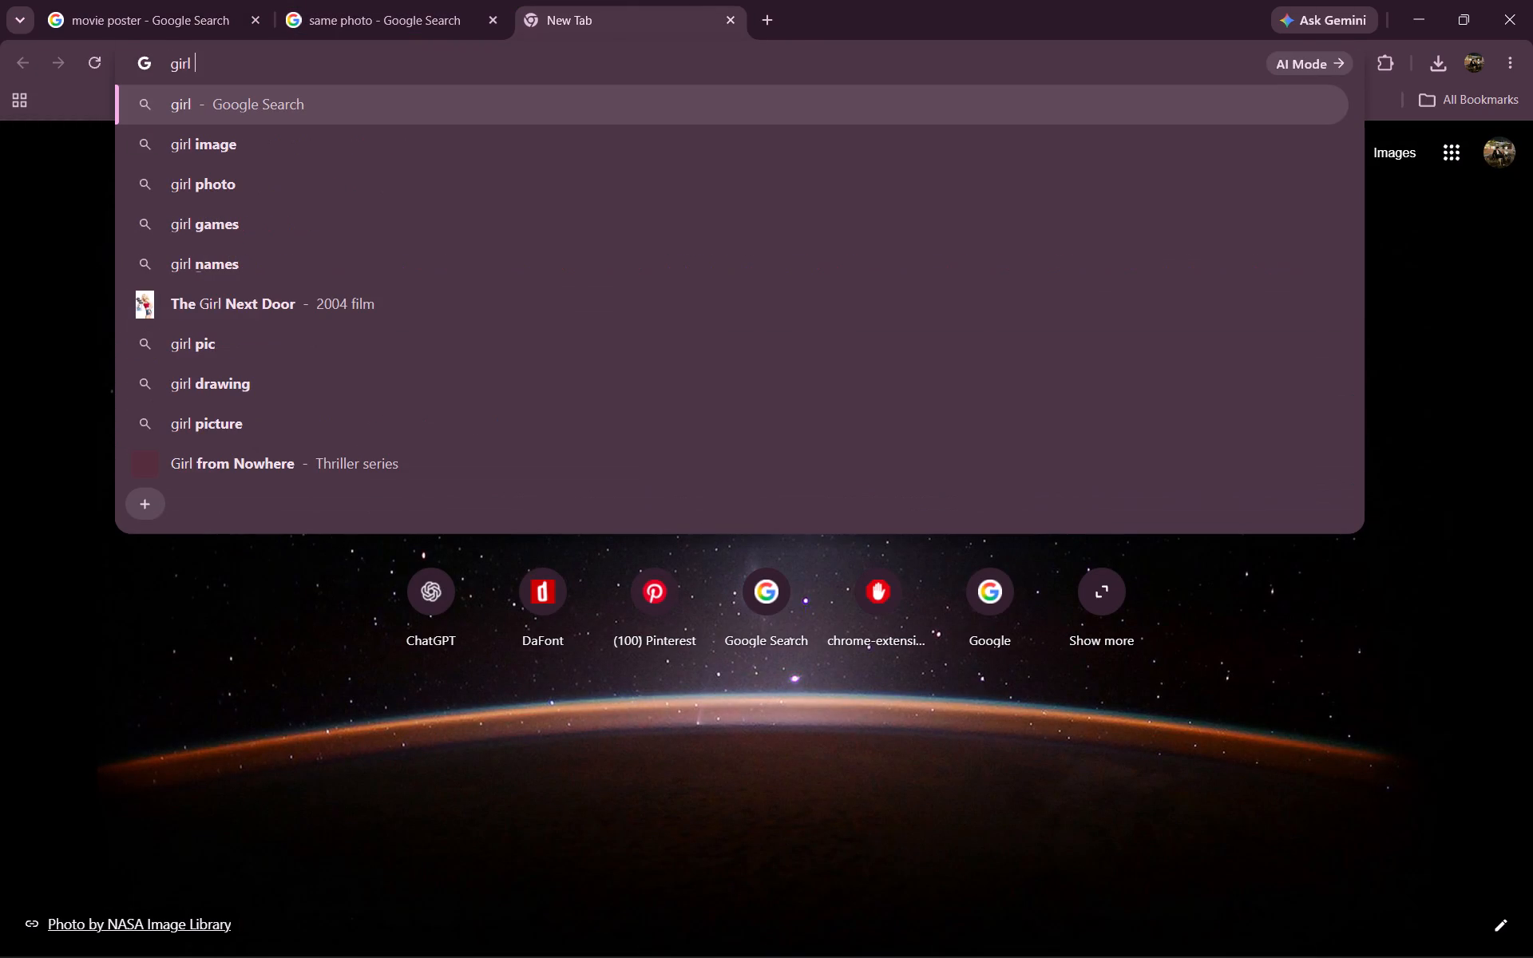
{"action": "type", "text": "photo"}
{"action": "key", "text": "Return"}
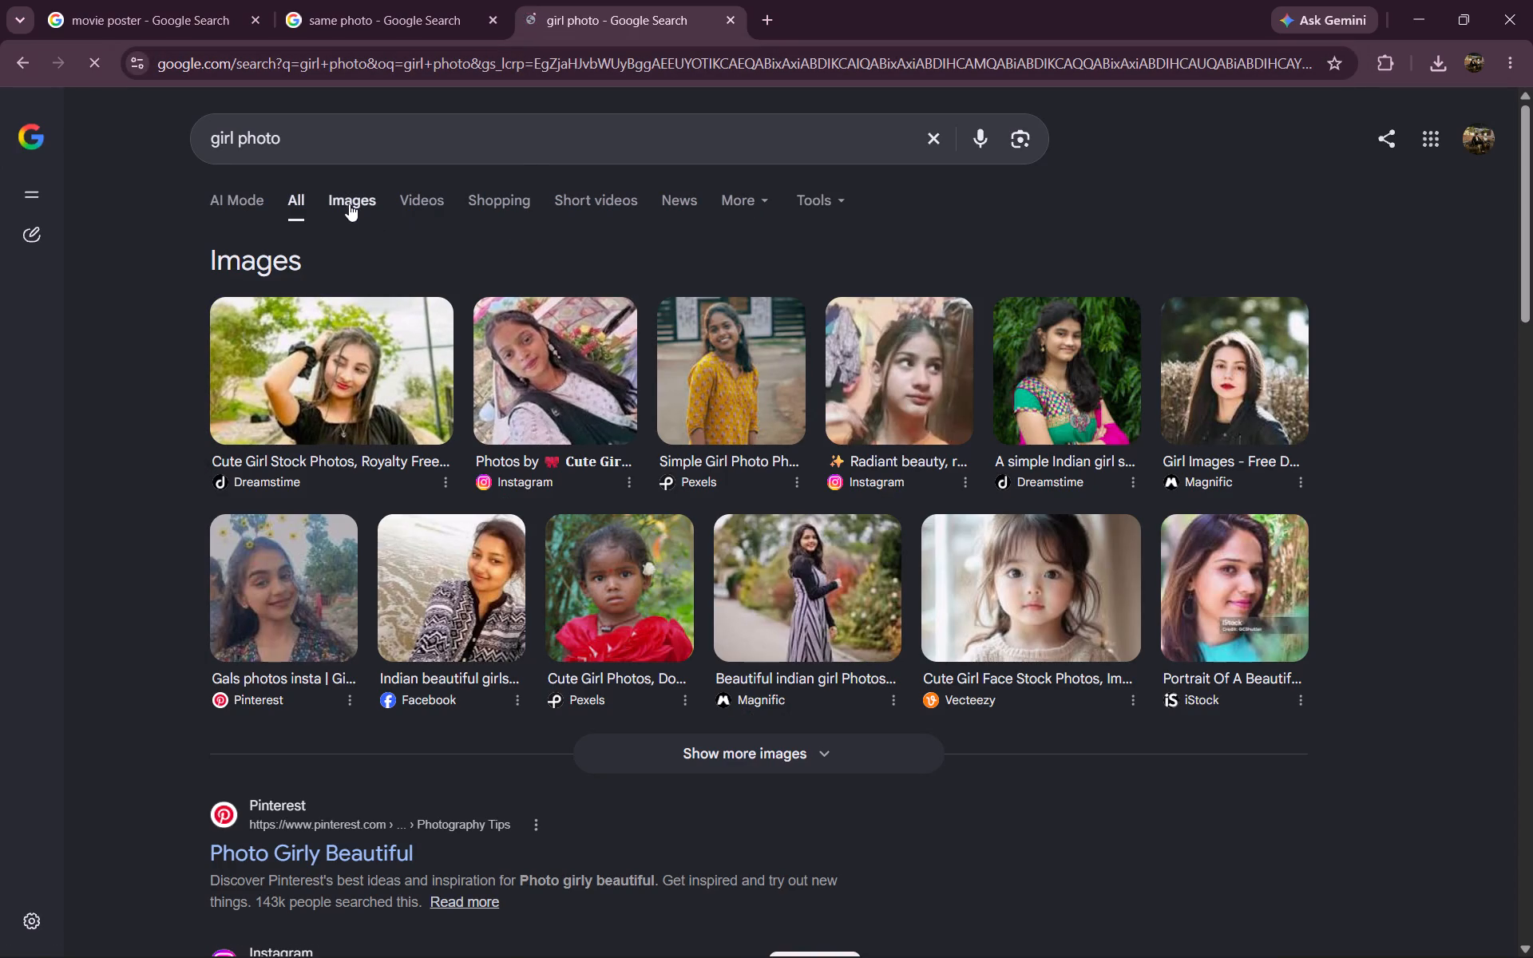
Open the Pinterest result "Photo Girly Beautiful", browse its pins for a suitable portrait, and close that tab.
{"action": "left_click", "coordinate": [235, 840]}
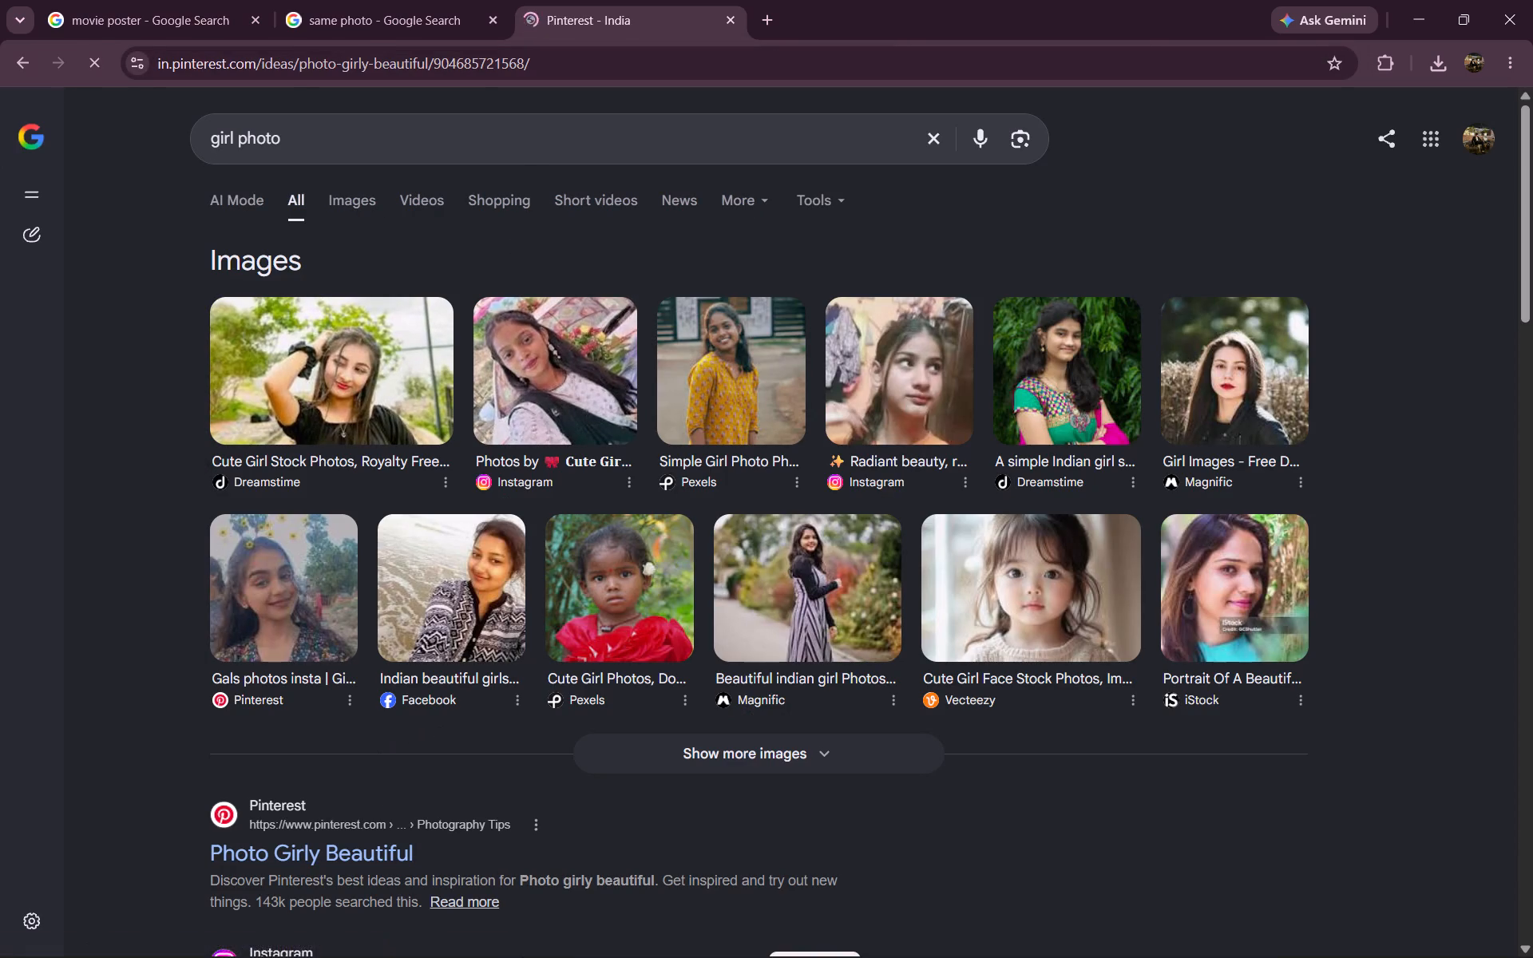
{"action": "scroll", "coordinate": [473, 620], "scroll_direction": "down", "scroll_amount": 12}
{"action": "scroll", "coordinate": [824, 581], "scroll_direction": "down", "scroll_amount": 9}
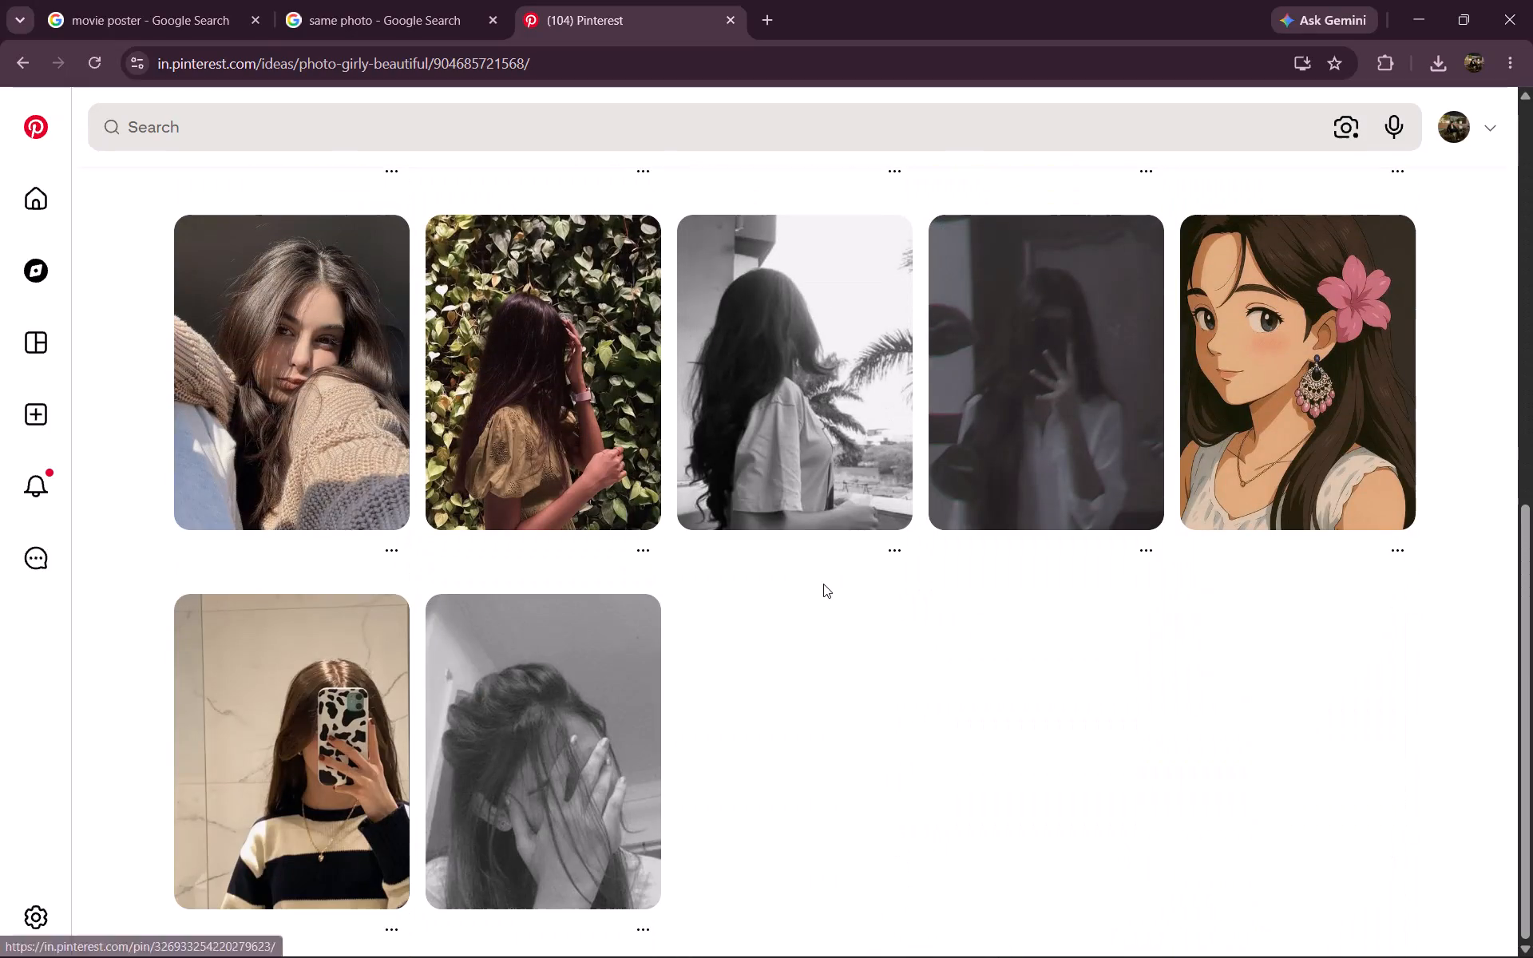
{"action": "scroll", "coordinate": [823, 584], "scroll_direction": "down", "scroll_amount": 5}
{"action": "scroll", "coordinate": [820, 583], "scroll_direction": "up", "scroll_amount": 1}
{"action": "scroll", "coordinate": [802, 582], "scroll_direction": "down", "scroll_amount": 16}
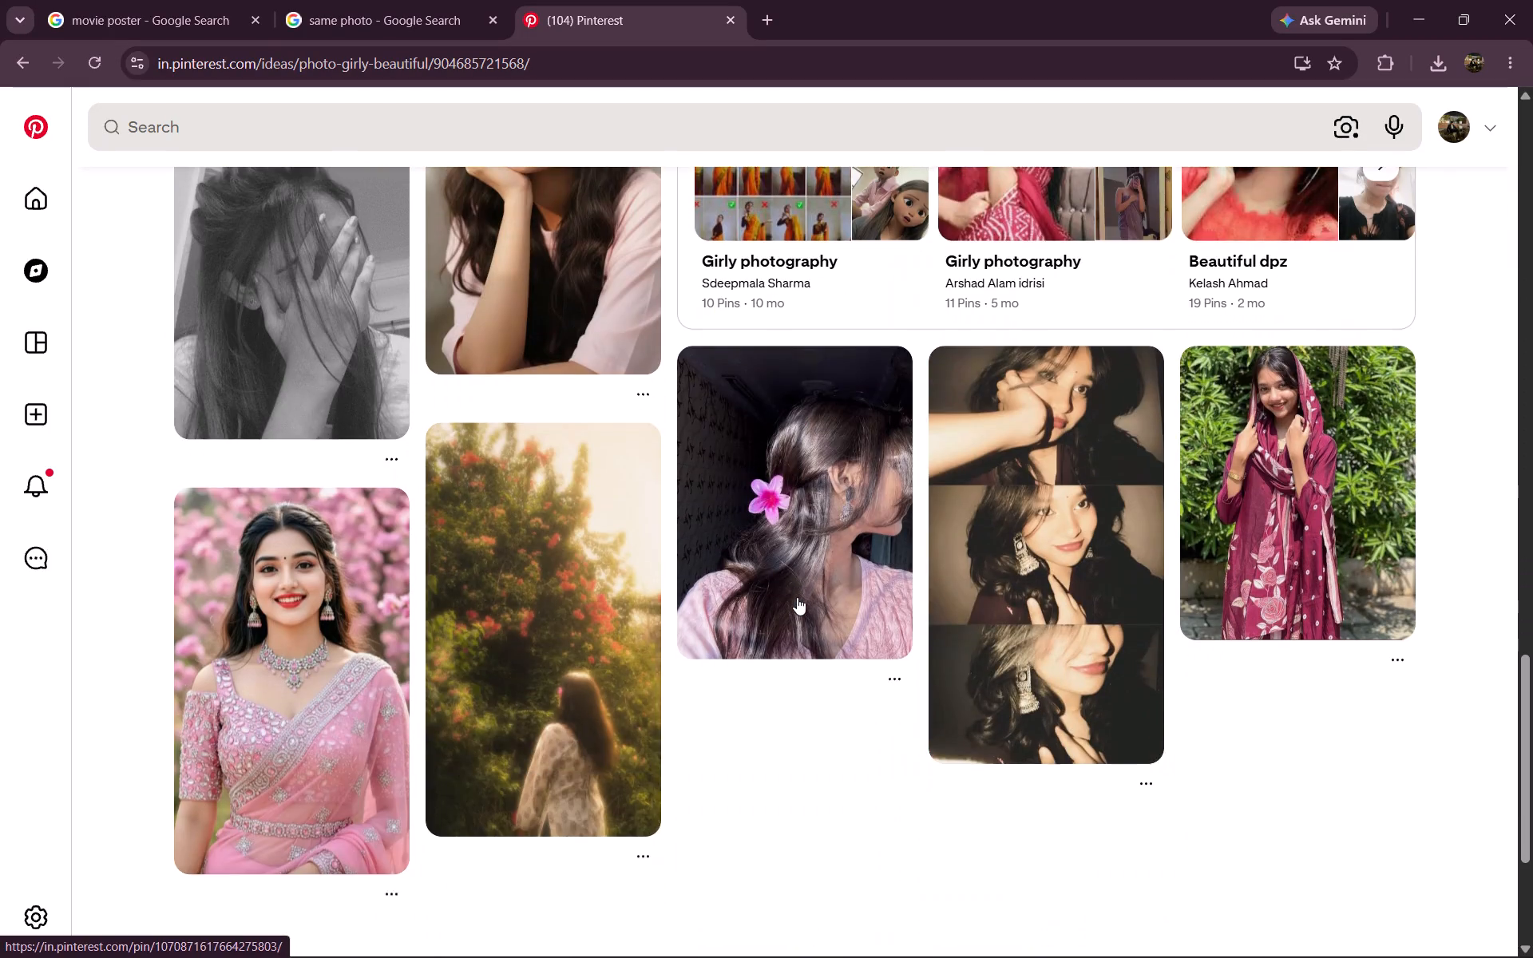
{"action": "scroll", "coordinate": [797, 597], "scroll_direction": "down", "scroll_amount": 7}
{"action": "scroll", "coordinate": [576, 168], "scroll_direction": "up", "scroll_amount": 2}
{"action": "middle_click", "coordinate": [572, 4]}
{"action": "scroll", "coordinate": [574, 5], "scroll_direction": "up", "scroll_amount": 1}
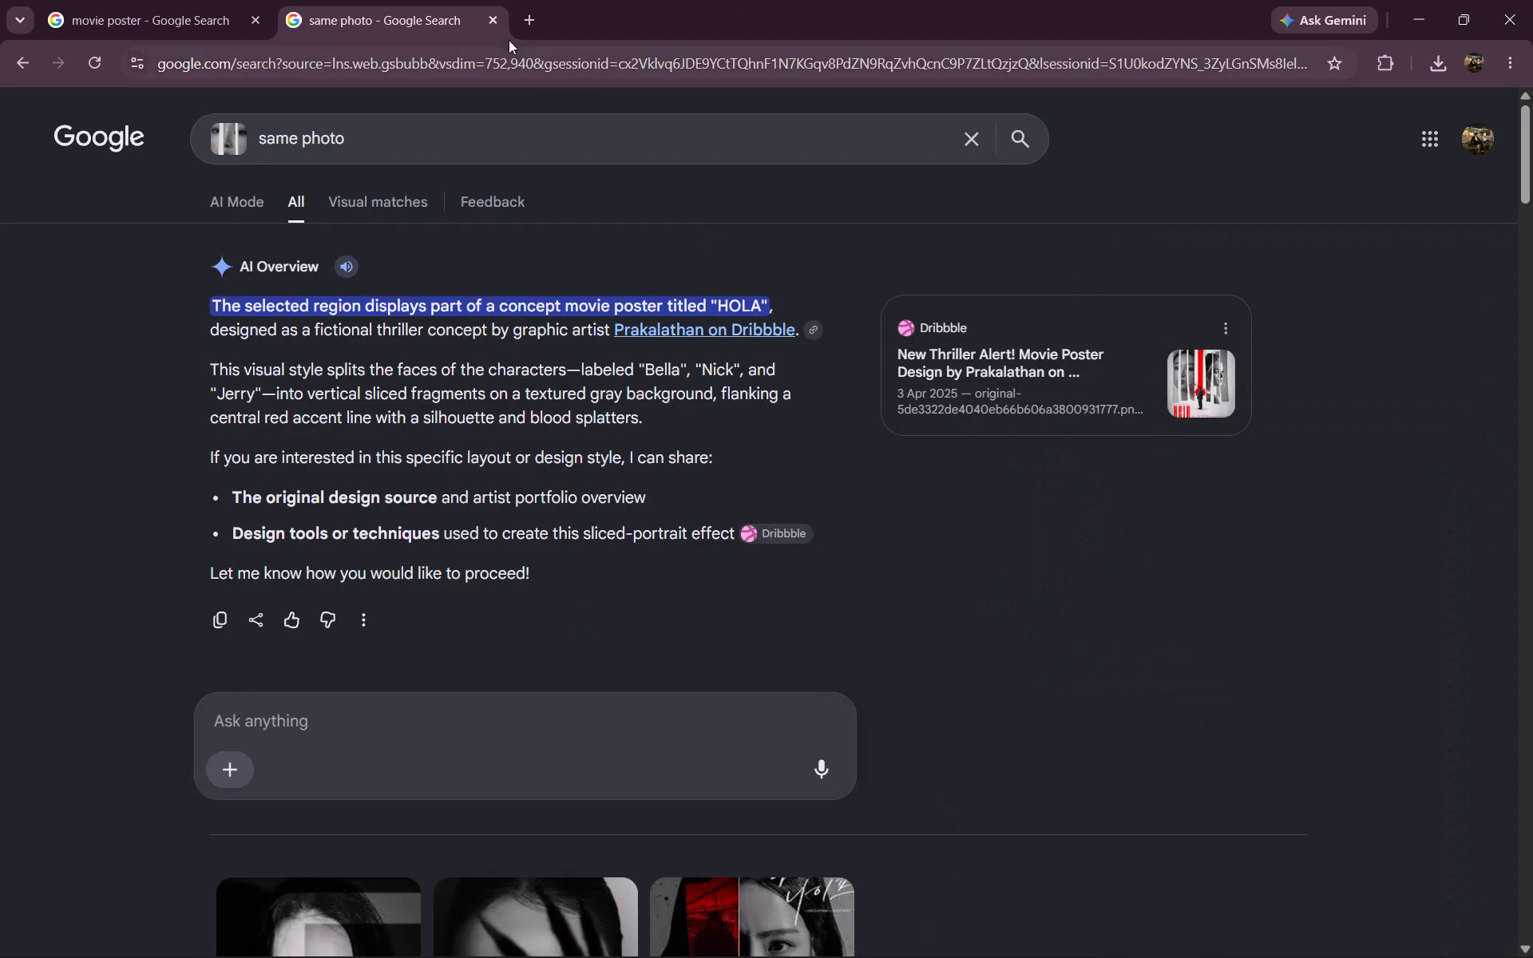
Search the web for "foreigner girl pic" in a new tab.
{"action": "scroll", "coordinate": [434, 555], "scroll_direction": "down", "scroll_amount": 6}
{"action": "scroll", "coordinate": [429, 466], "scroll_direction": "up", "scroll_amount": 7}
{"action": "left_click", "coordinate": [531, 23]}
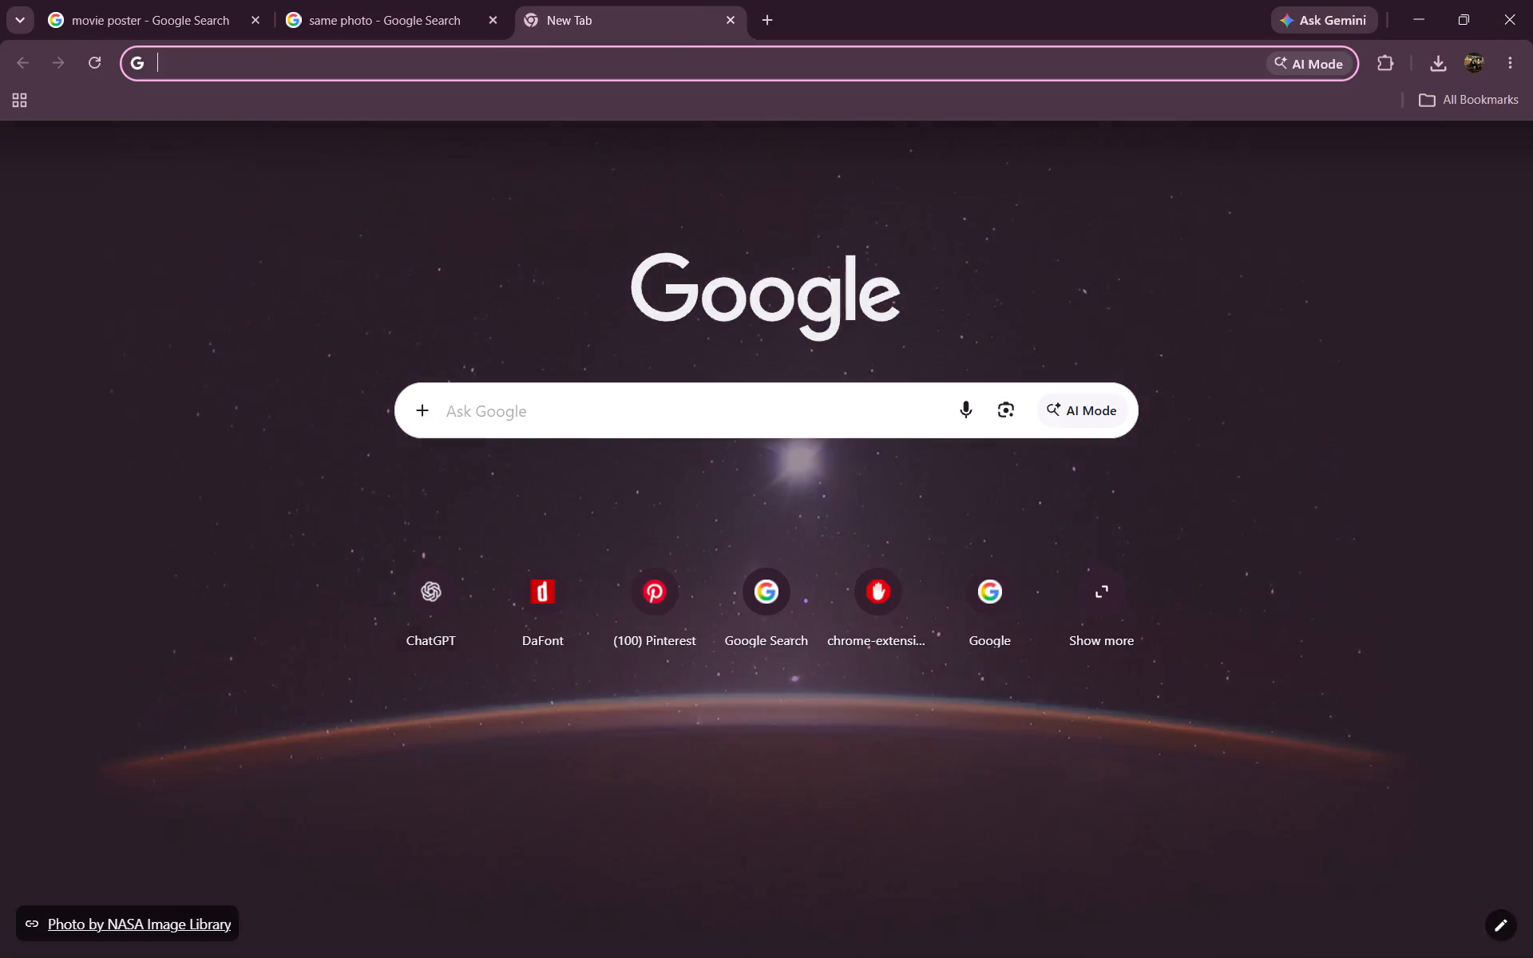
{"action": "left_click", "coordinate": [525, 61]}
{"action": "key", "text": "b"}
{"action": "key", "text": "BackSpace"}
{"action": "key", "text": "space"}
{"action": "key", "text": "BackSpace"}
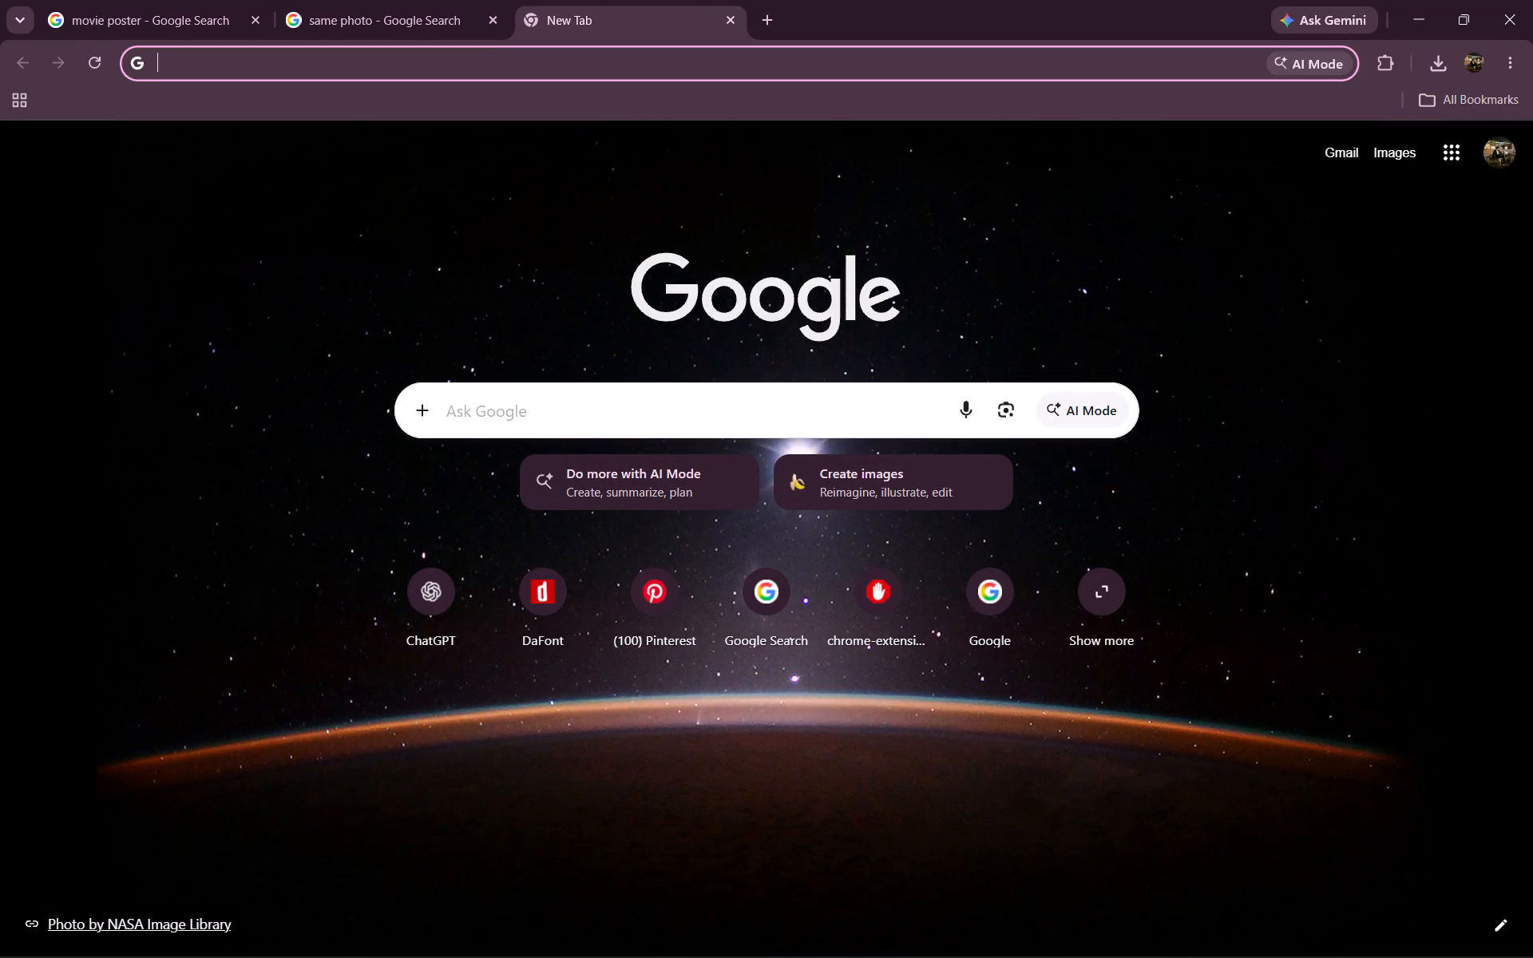
{"action": "key", "text": "BackSpace"}
{"action": "type", "text": "fi"}
{"action": "key", "text": "BackSpace"}
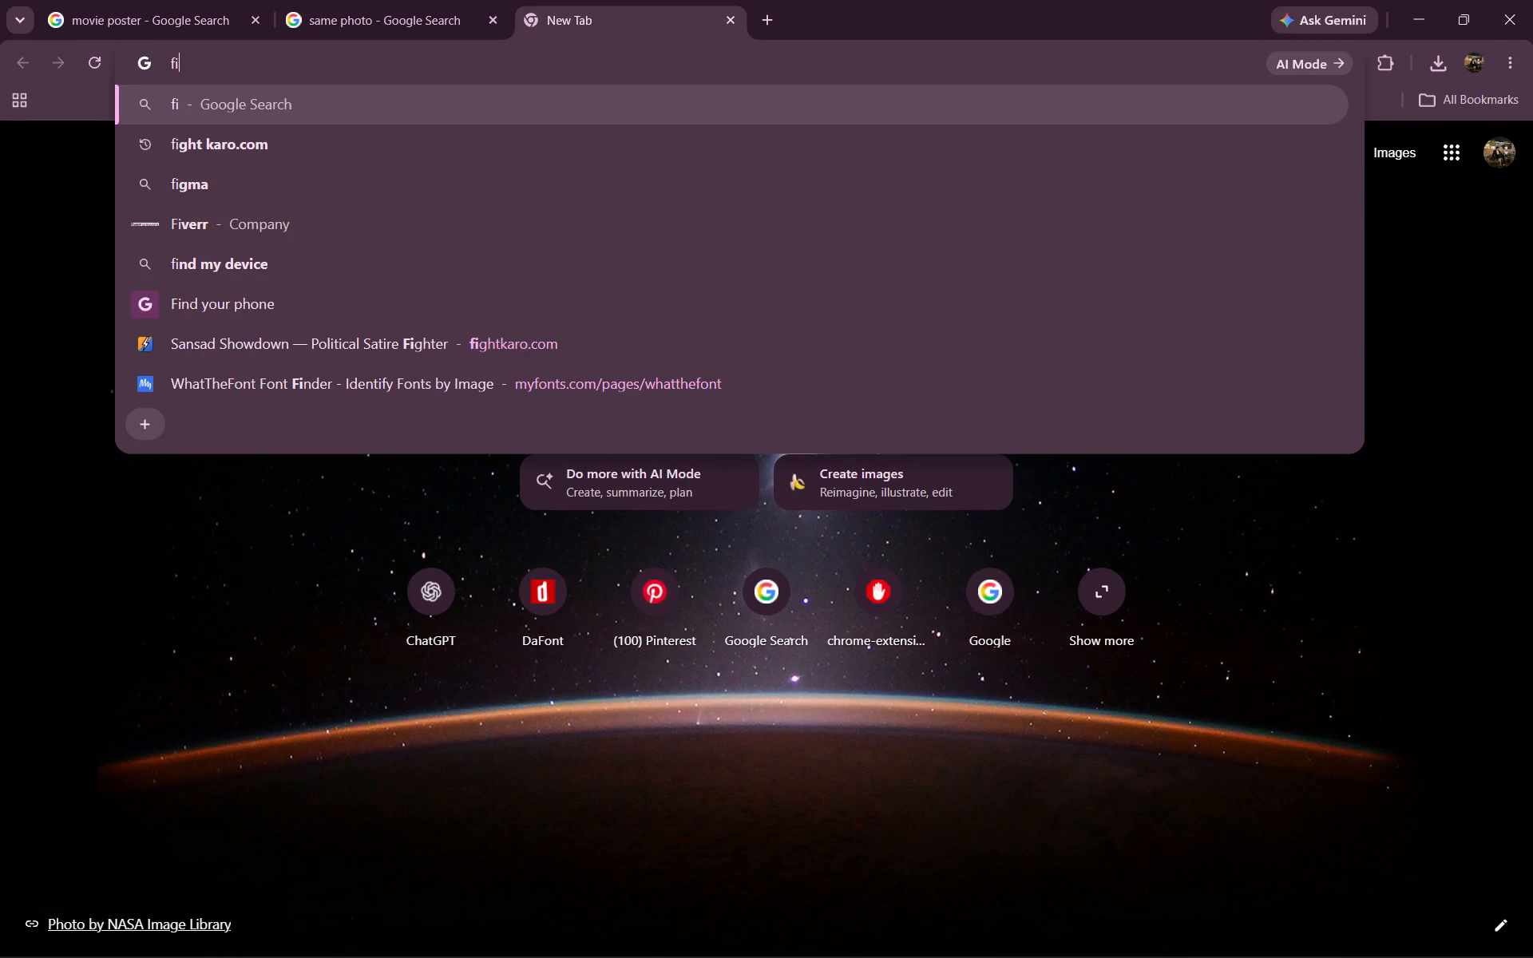
{"action": "key", "text": "BackSpace"}
{"action": "key", "text": "BackSpace"}
{"action": "type", "text": "for"}
{"action": "type", "text": "ner"}
{"action": "key", "text": "space"}
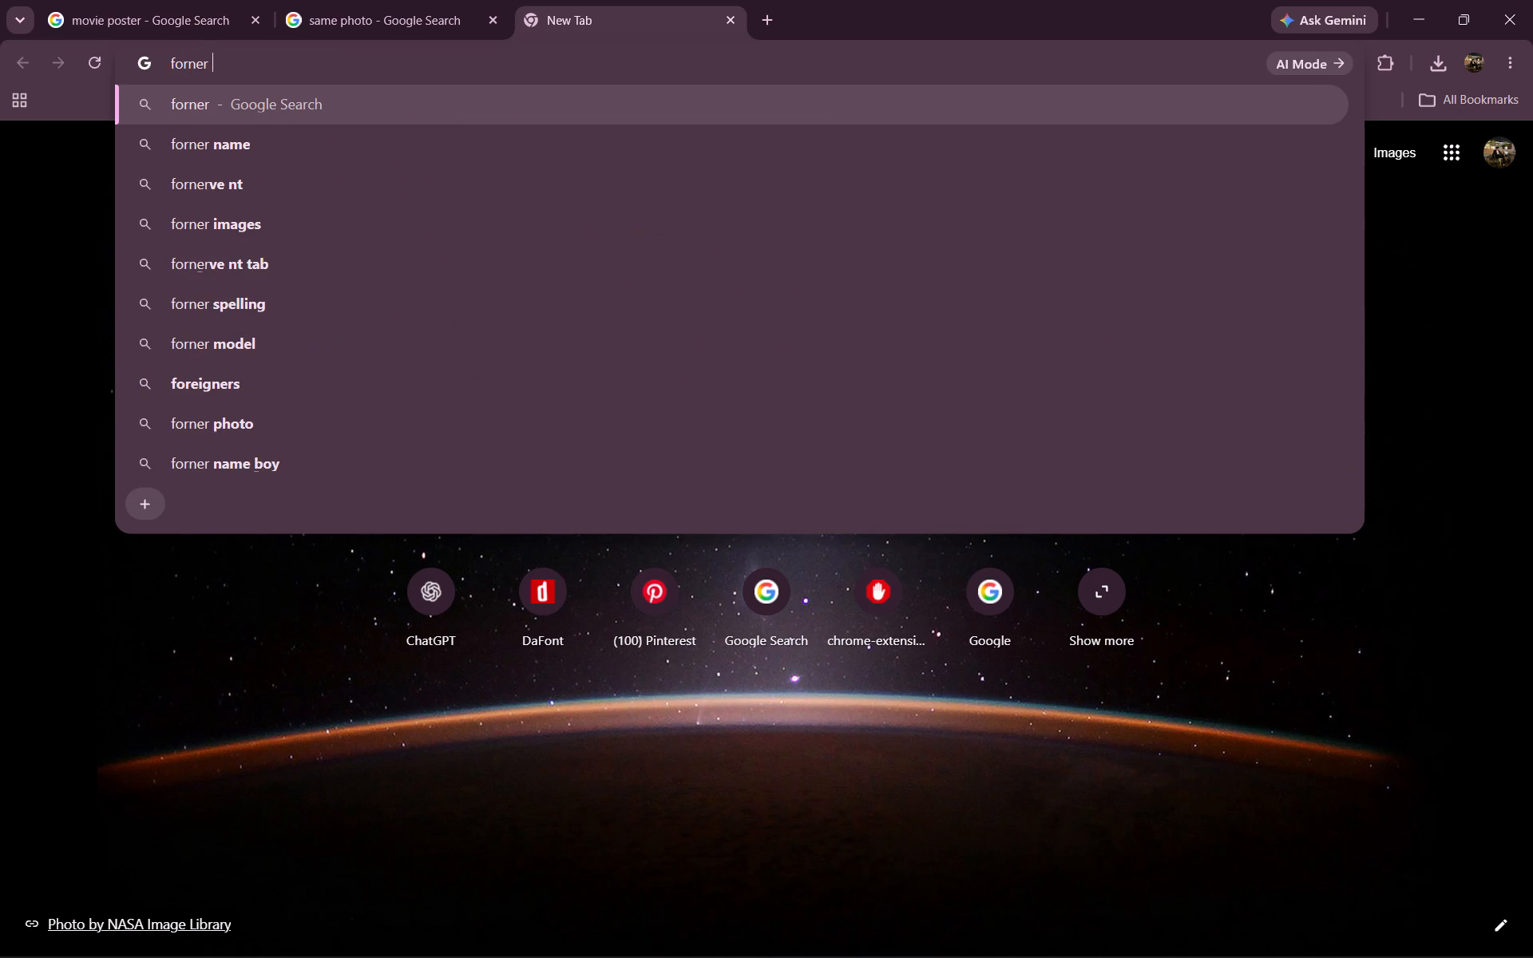
{"action": "type", "text": "gir"}
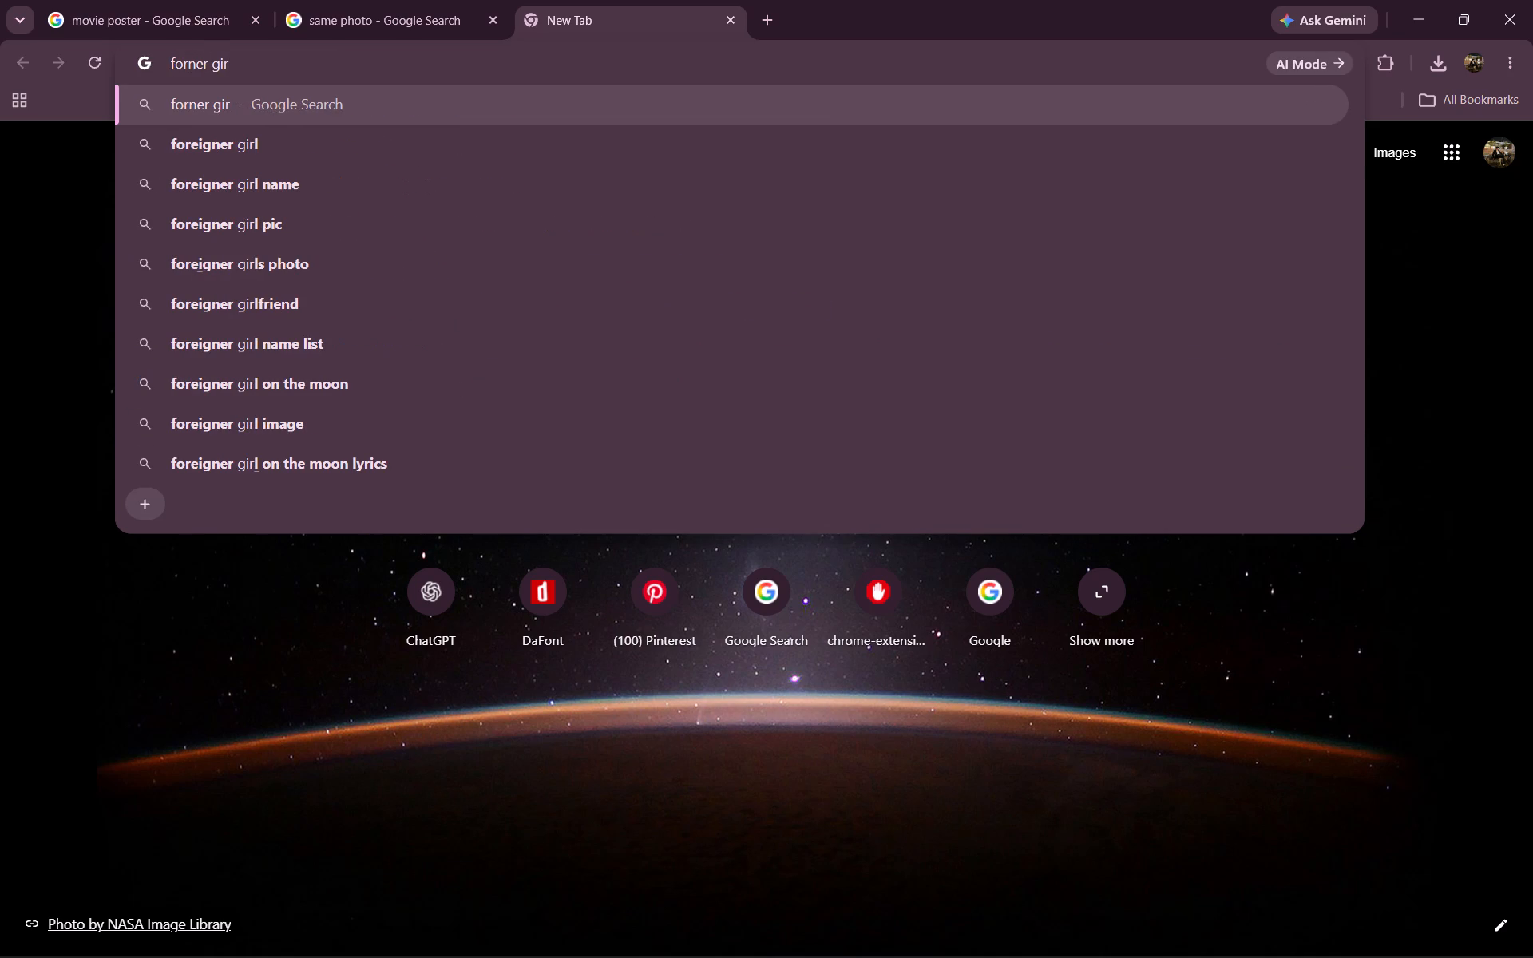
{"action": "left_click", "coordinate": [315, 233]}
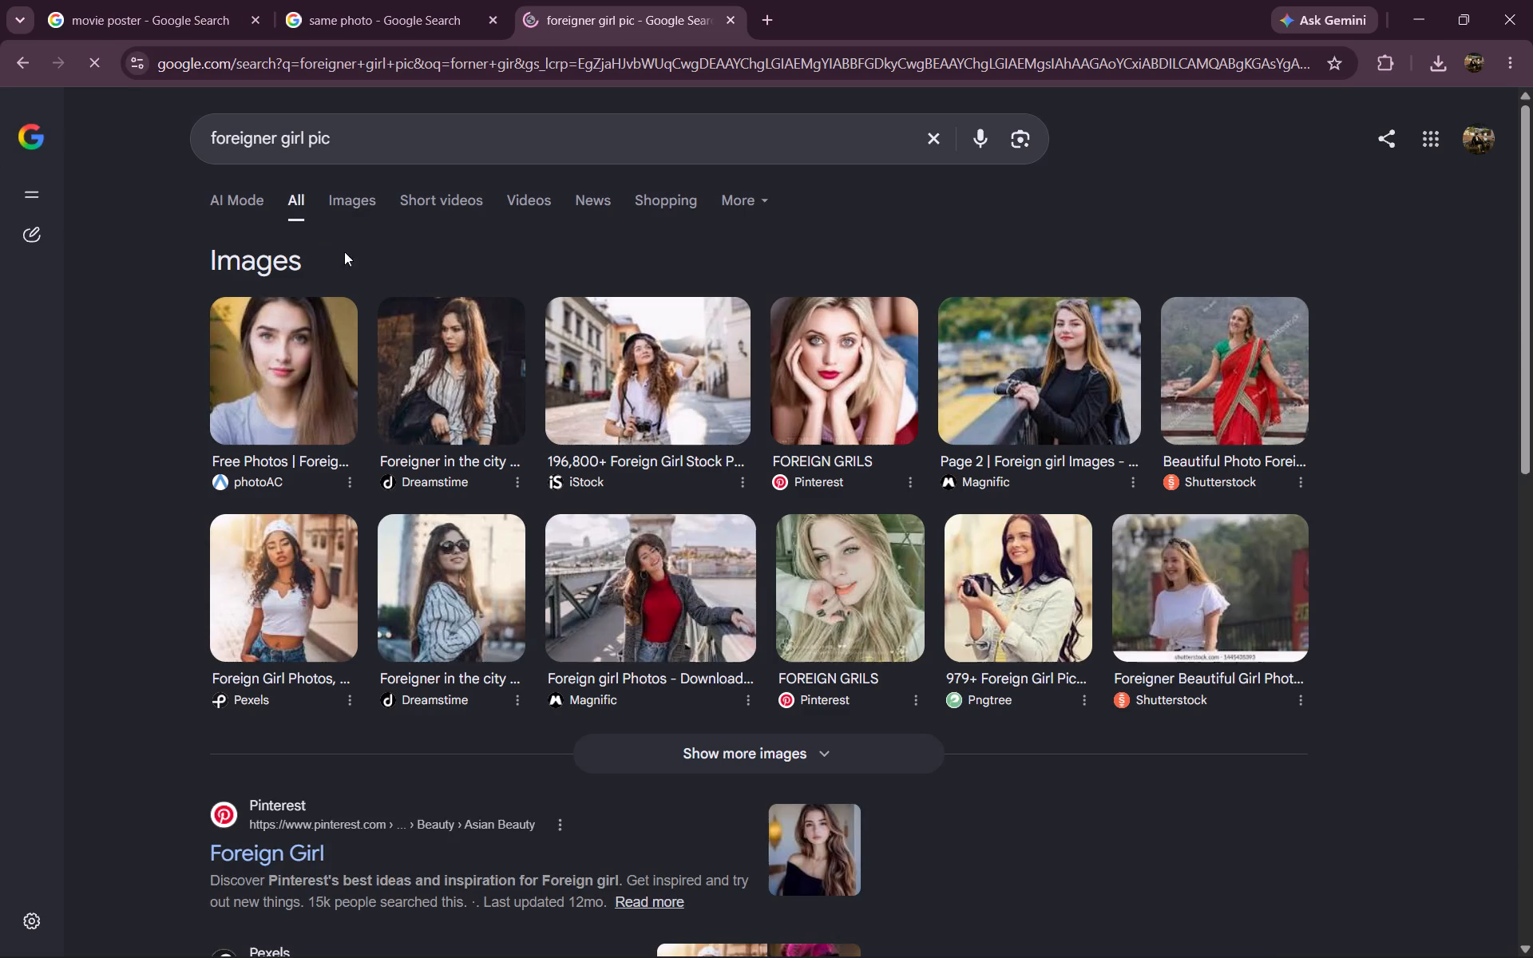
Preview the photoAC image "Foreign woman looking at camera", compare it with the reference poster, and save the image to Downloads.
{"action": "left_click", "coordinate": [317, 358]}
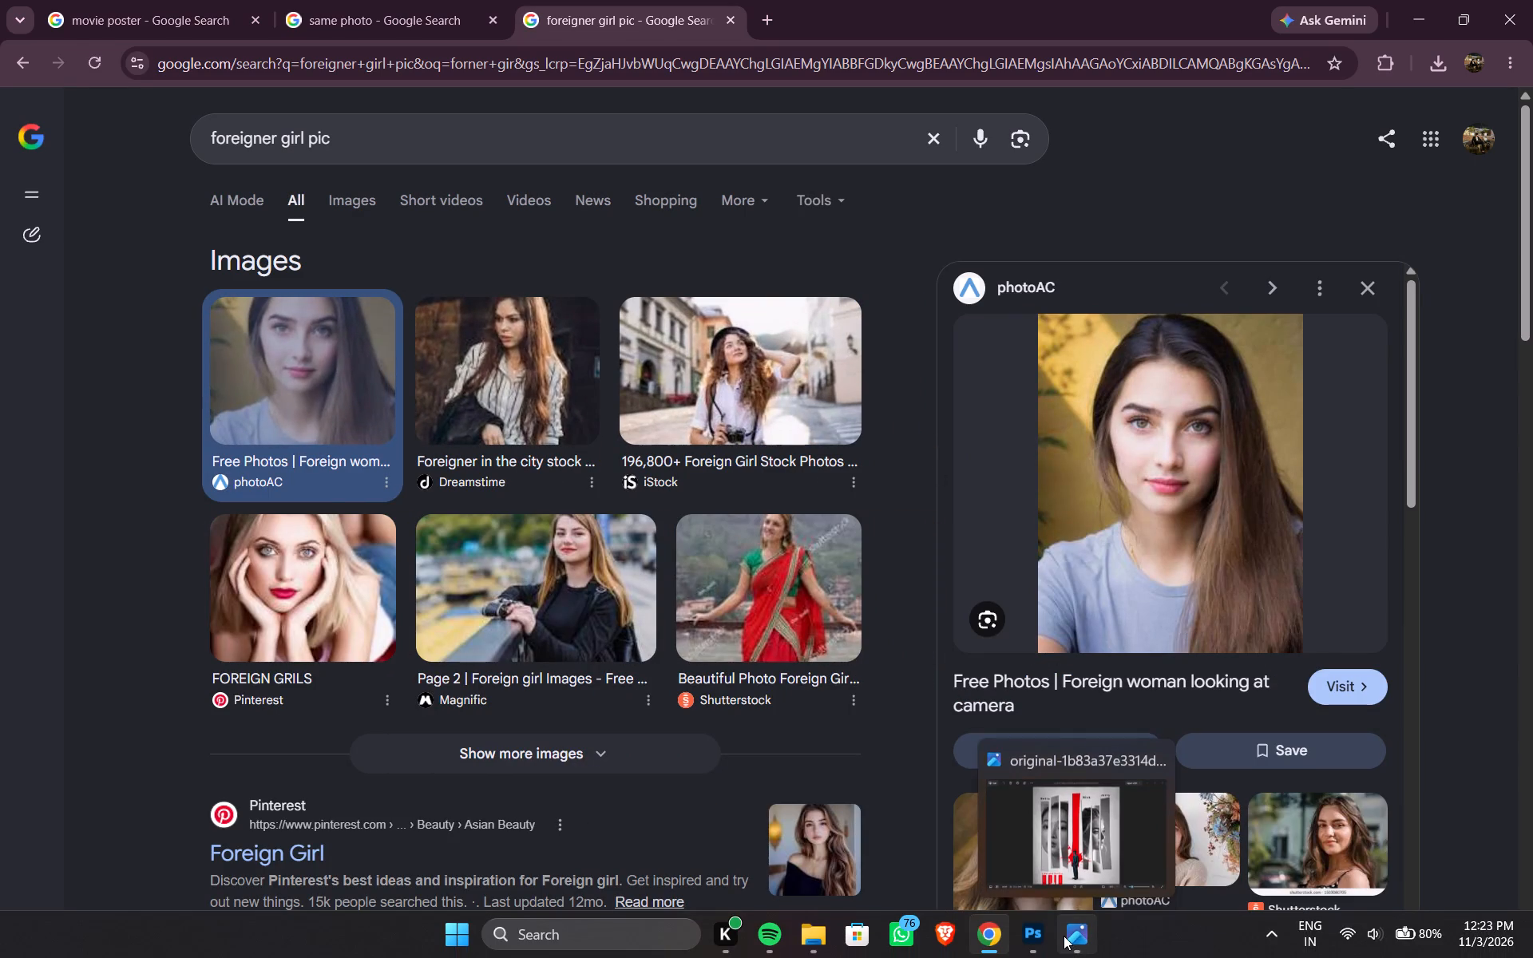
{"action": "left_click", "coordinate": [1064, 936]}
{"action": "left_click", "coordinate": [1064, 936]}
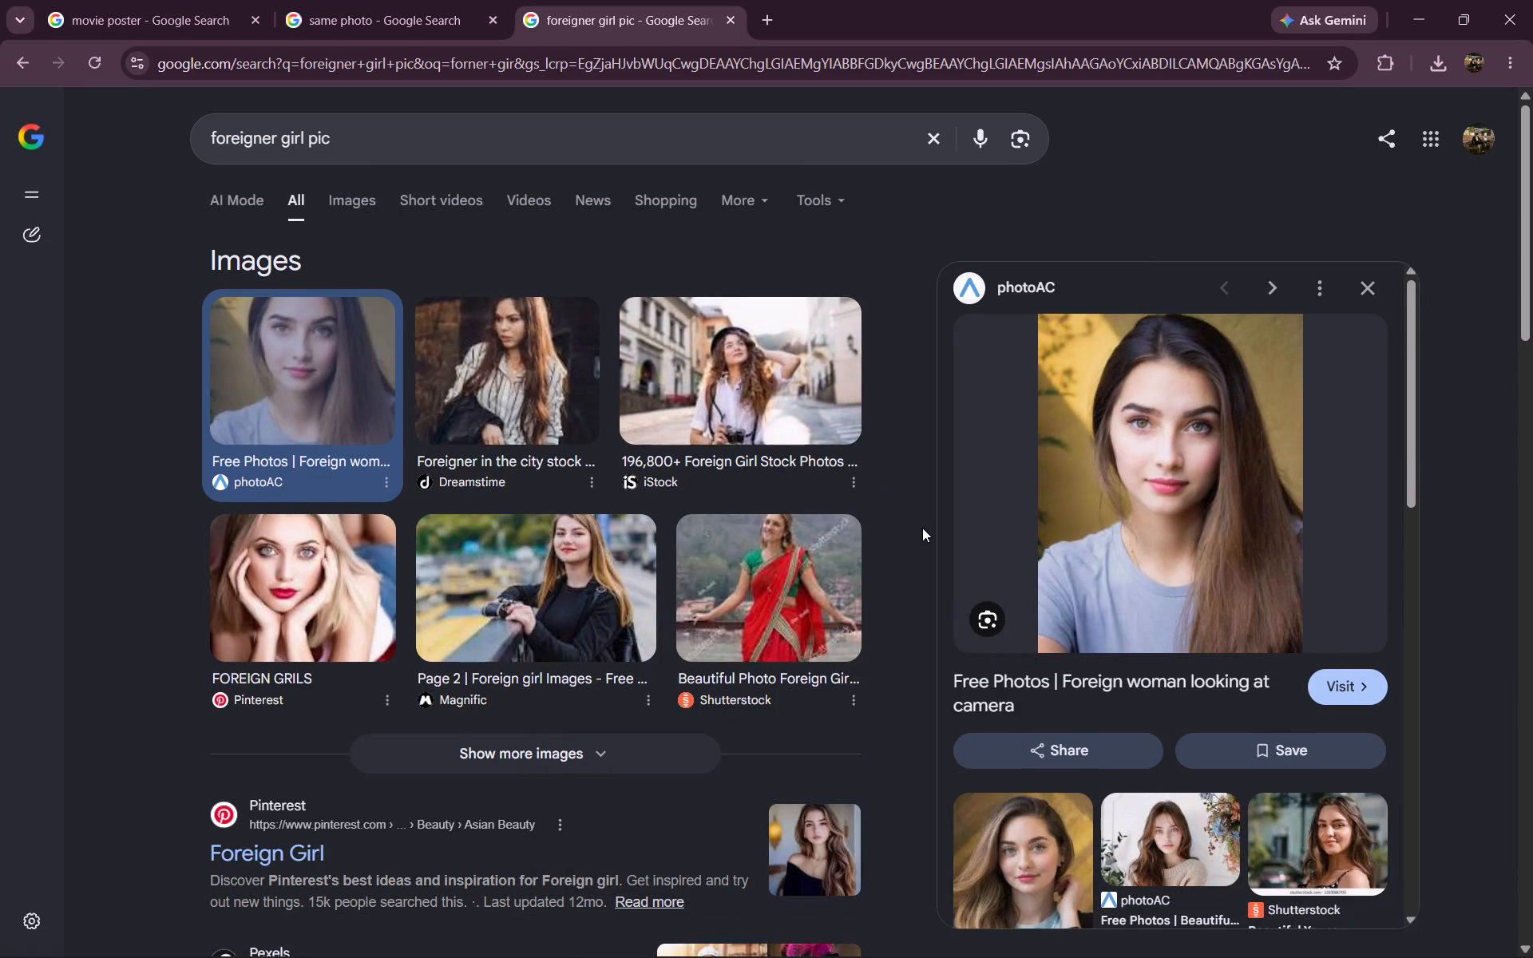
{"action": "scroll", "coordinate": [922, 528], "scroll_direction": "down", "scroll_amount": 3}
{"action": "scroll", "coordinate": [922, 528], "scroll_direction": "up", "scroll_amount": 4}
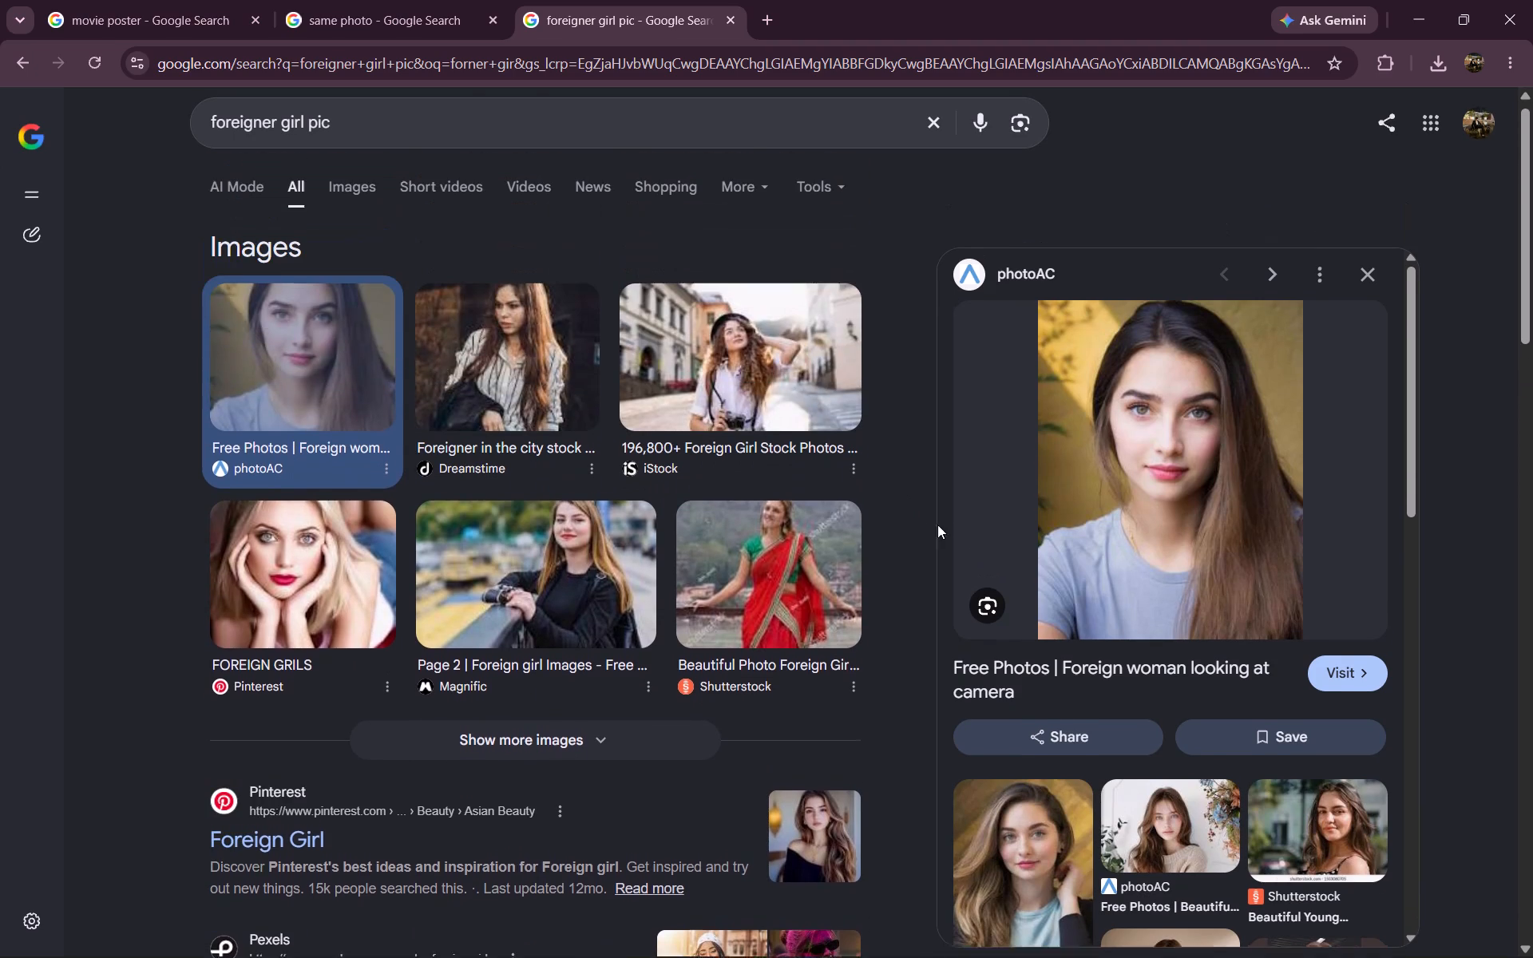
{"action": "right_click", "coordinate": [1094, 436]}
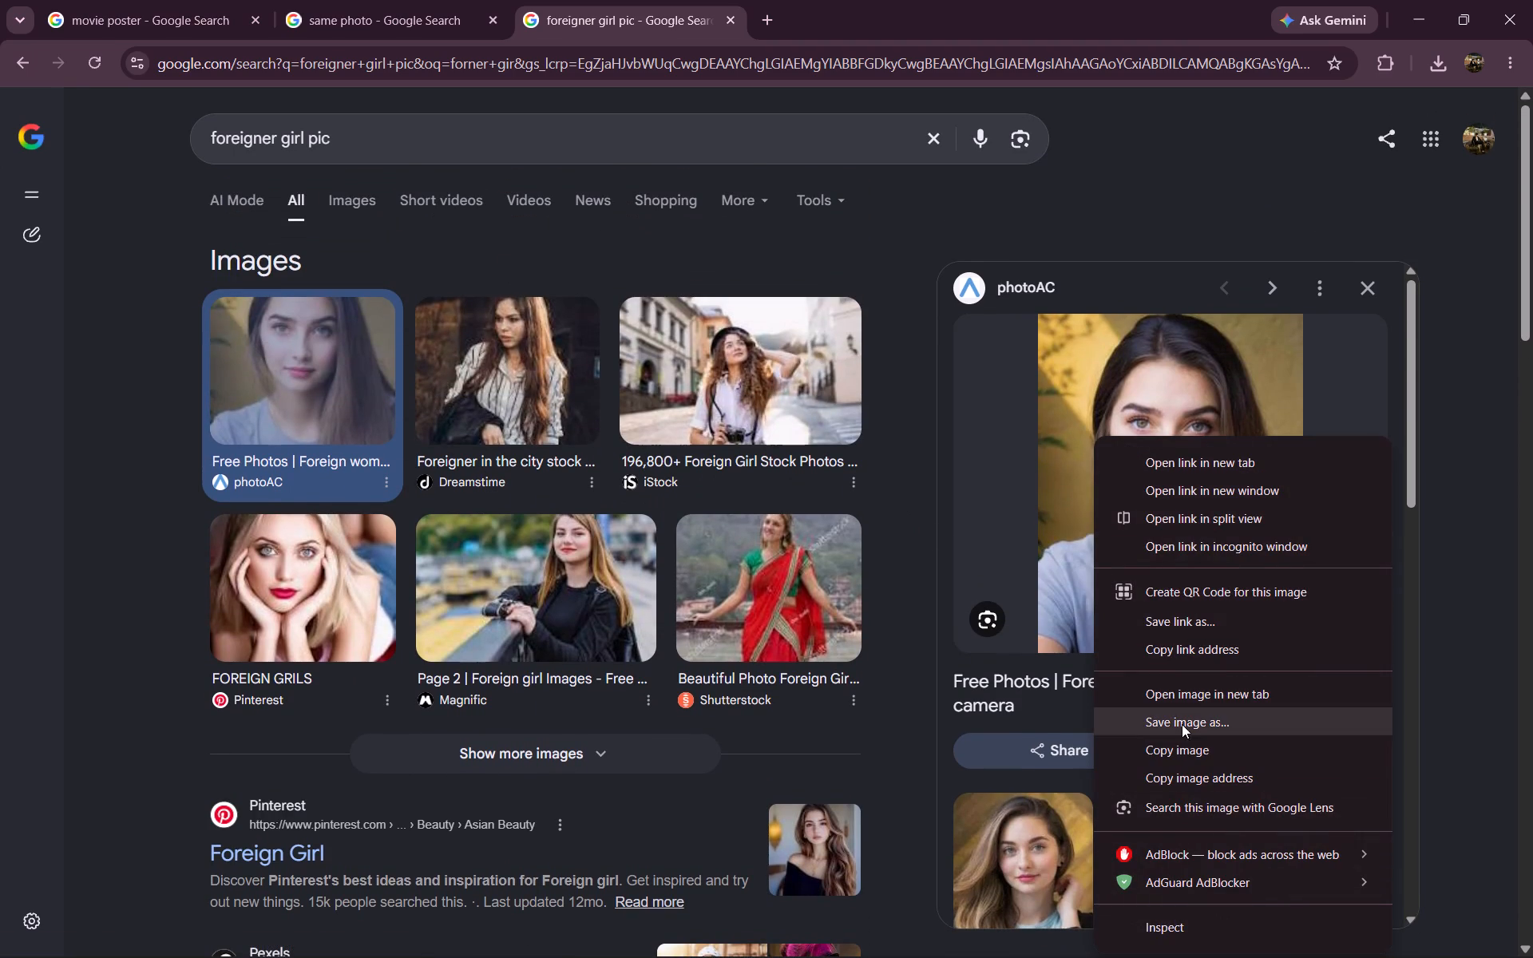
{"action": "left_click", "coordinate": [1185, 730]}
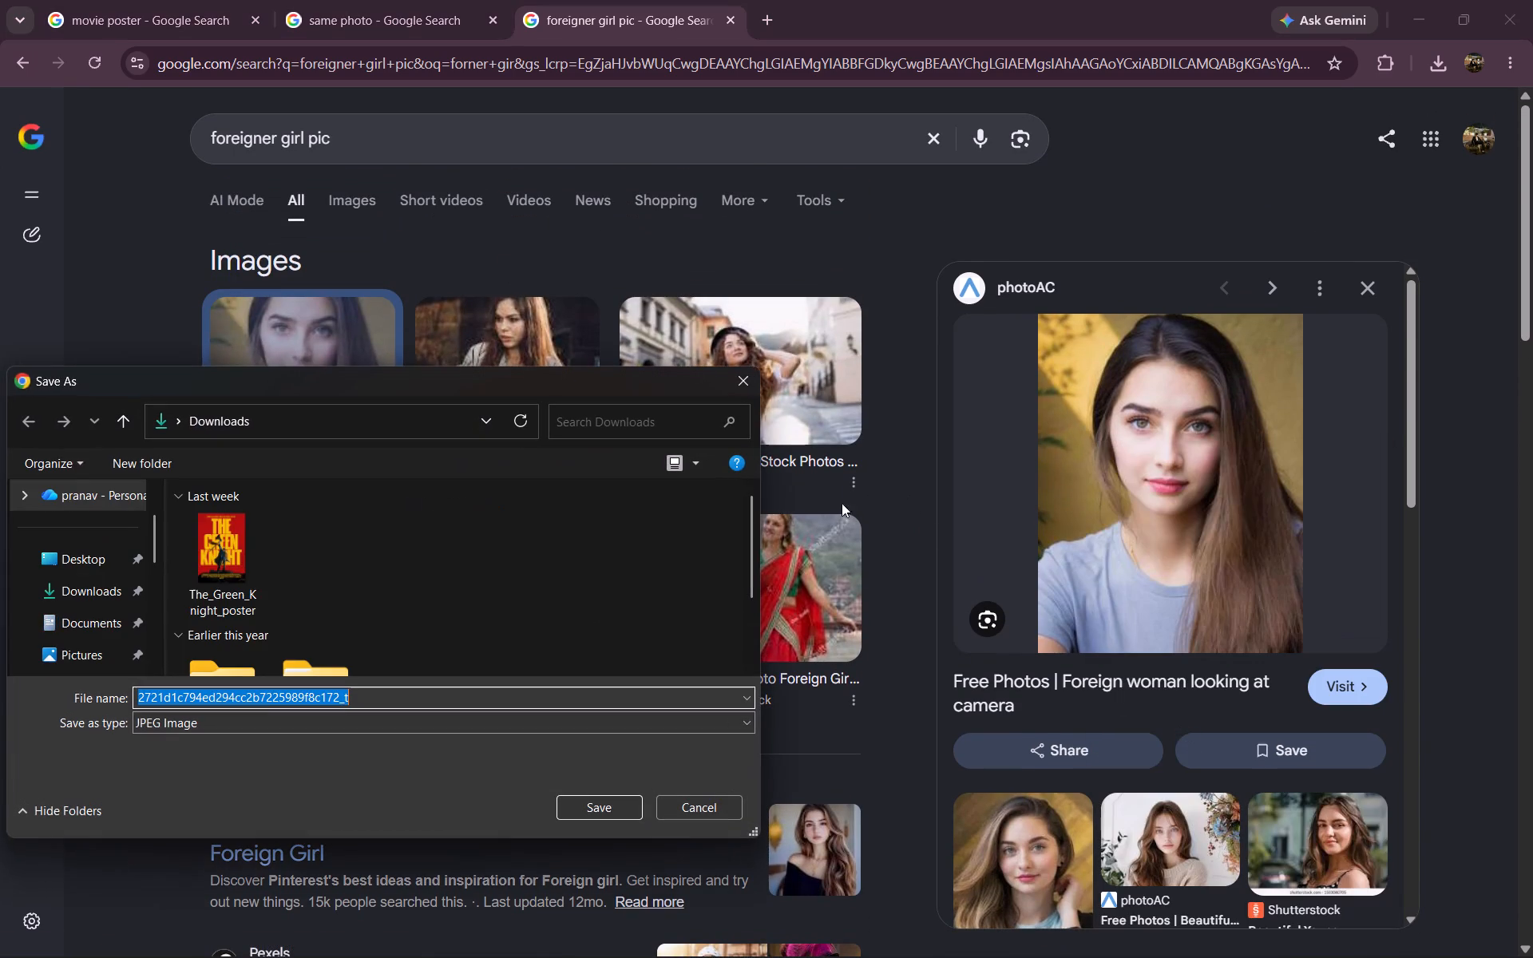
{"action": "left_click", "coordinate": [614, 814]}
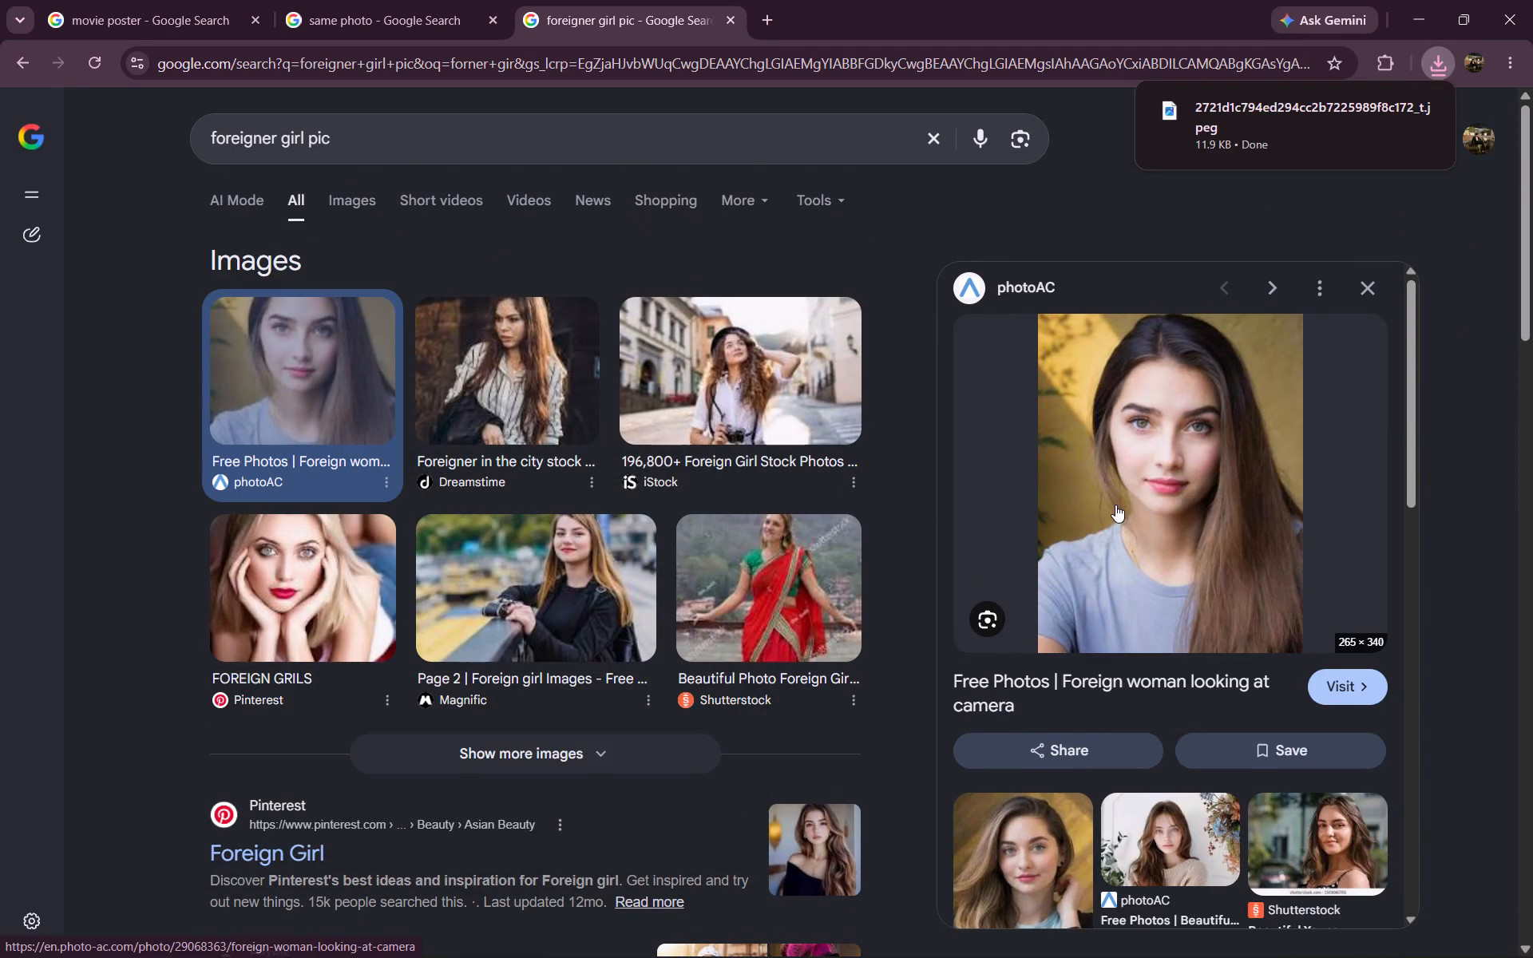
Change the search to "foreigner girl from back pic", expand the image results and browse them for a rear-view photo.
{"action": "left_click_drag", "start_coordinate": [401, 130], "coordinate": [0, 141]}
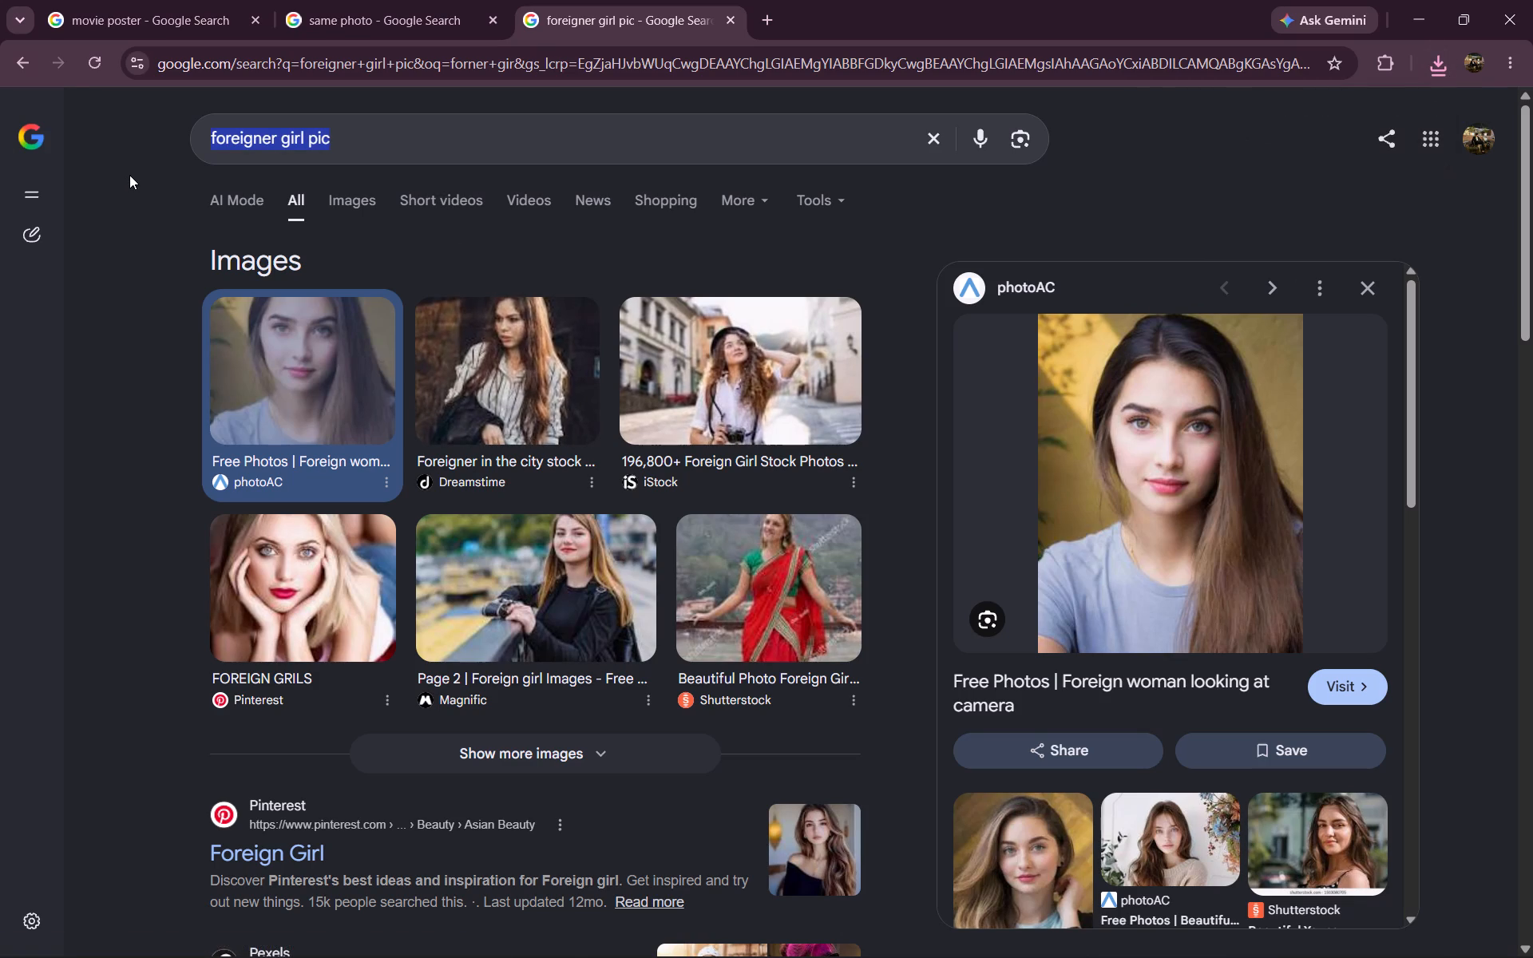
{"action": "left_click", "coordinate": [347, 135]}
{"action": "left_click", "coordinate": [305, 133]}
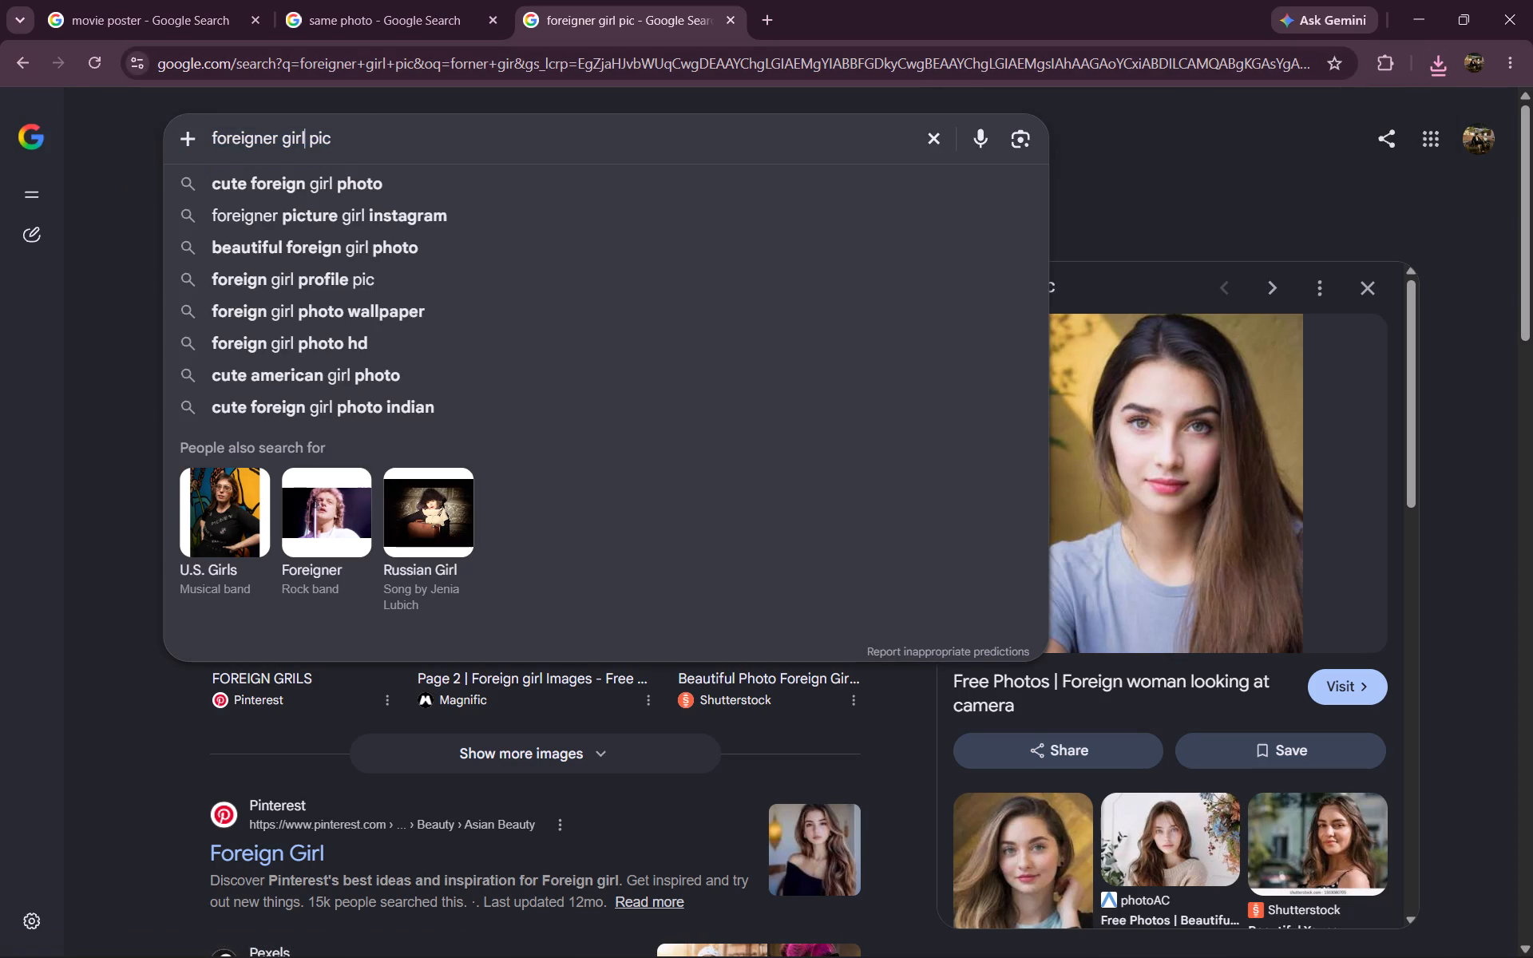
{"action": "key", "text": "space"}
{"action": "type", "text": "from back"}
{"action": "key", "text": "Return"}
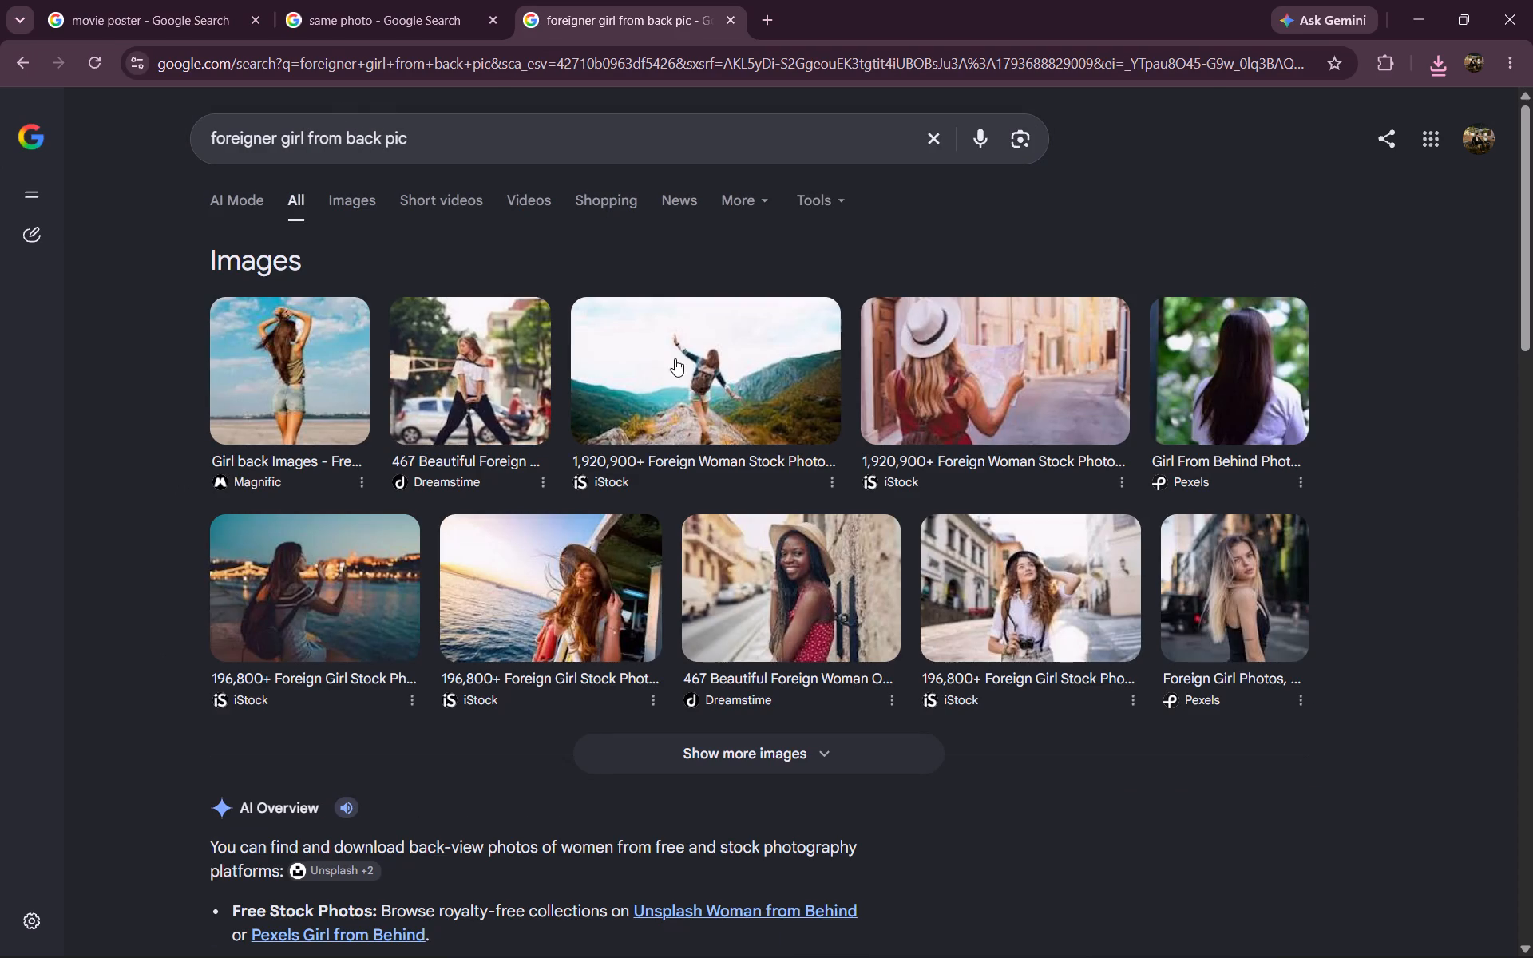
{"action": "left_click", "coordinate": [697, 749]}
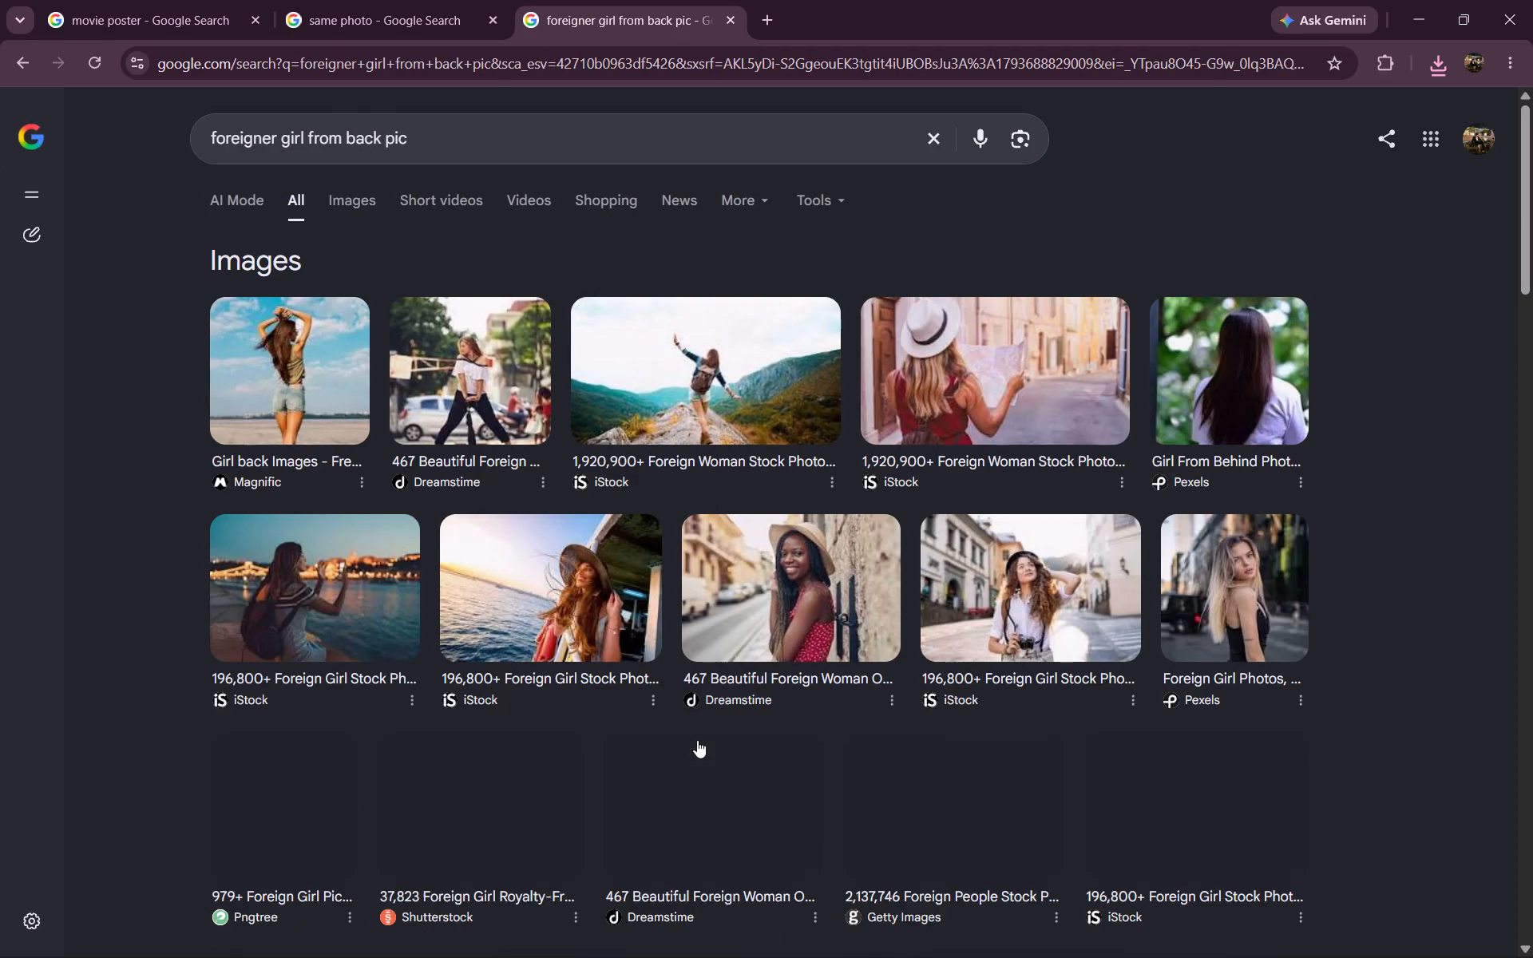
{"action": "scroll", "coordinate": [697, 628], "scroll_direction": "down", "scroll_amount": 5}
{"action": "scroll", "coordinate": [660, 576], "scroll_direction": "down", "scroll_amount": 3}
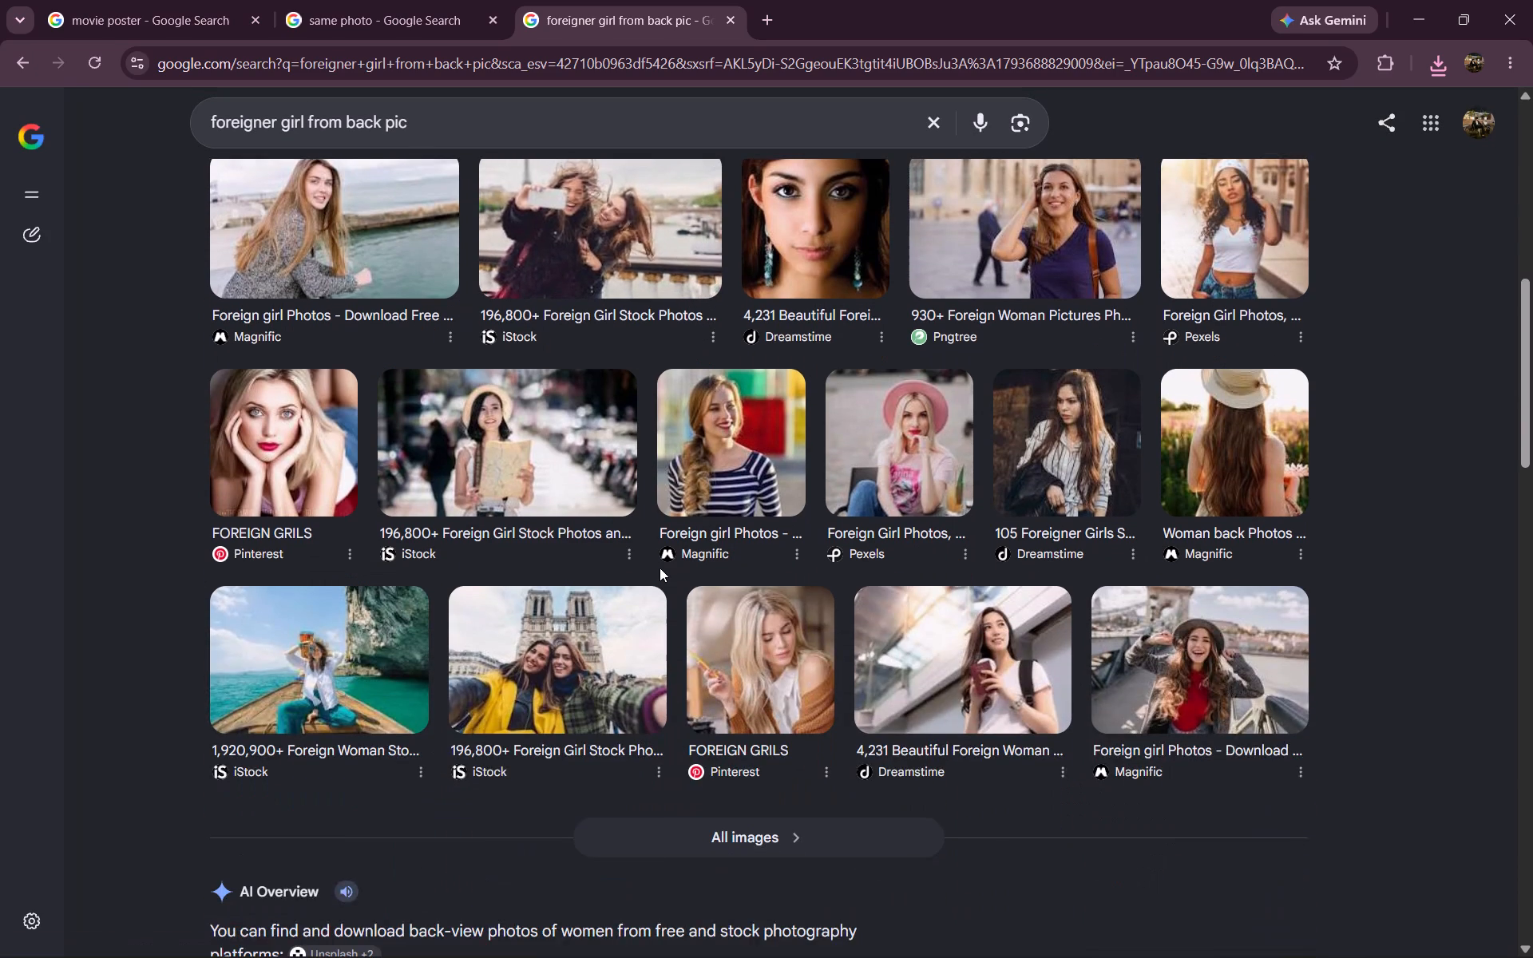
{"action": "scroll", "coordinate": [660, 568], "scroll_direction": "down", "scroll_amount": 2}
Shorten the search to "girl from back pic", browse the results and open the second results page.
{"action": "left_click_drag", "start_coordinate": [283, 122], "coordinate": [0, 124]}
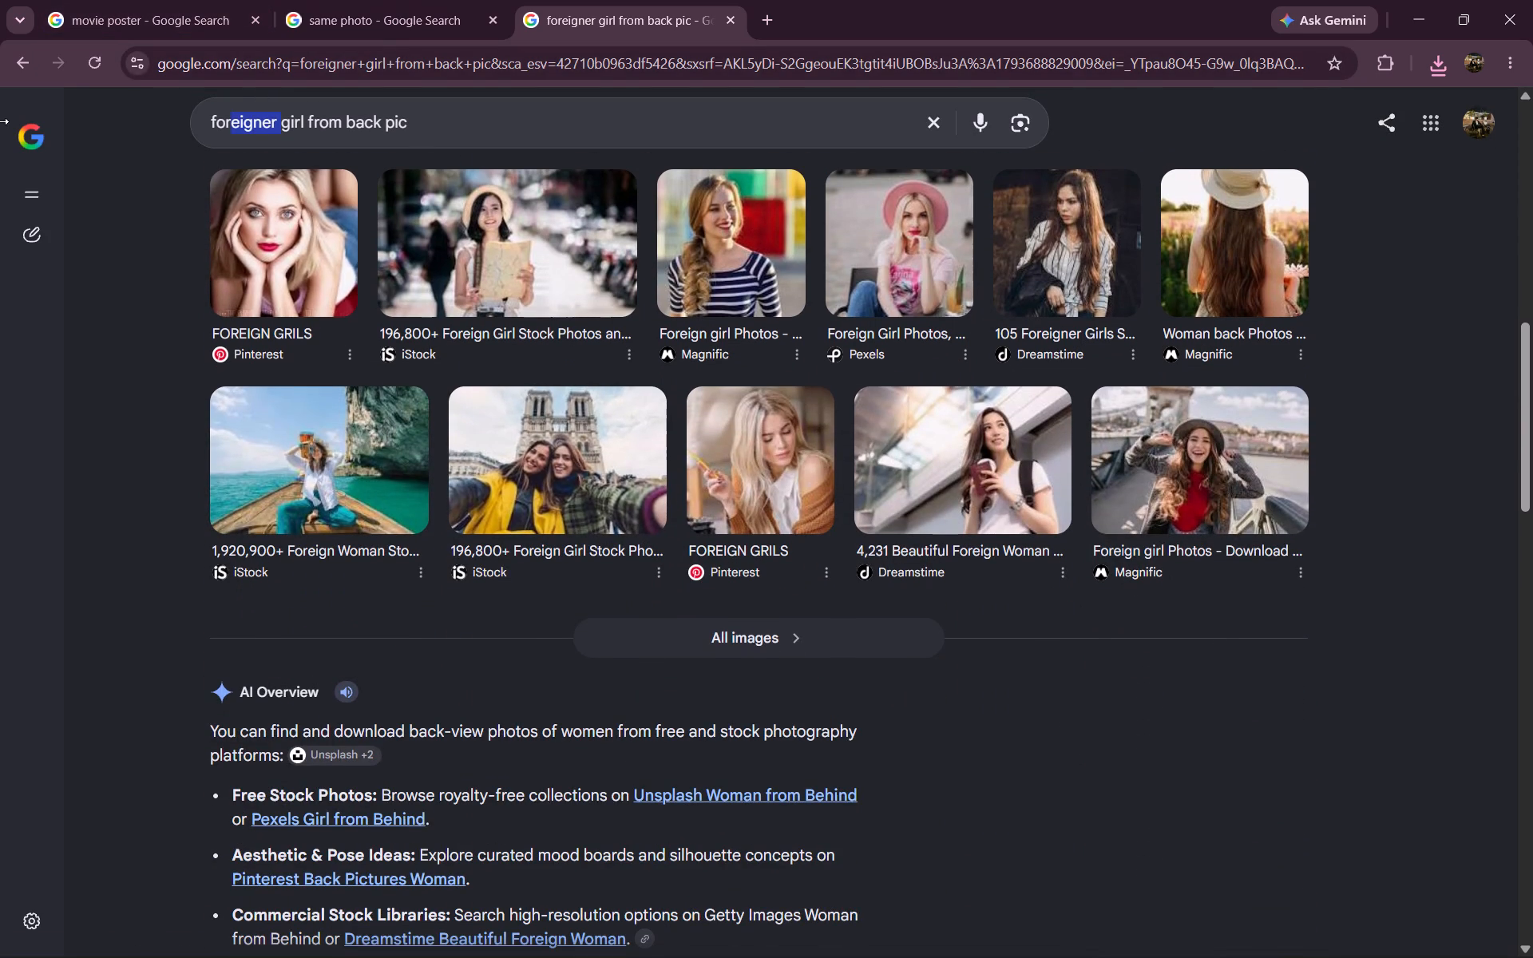
{"action": "key", "text": "BackSpace"}
{"action": "key", "text": "Return"}
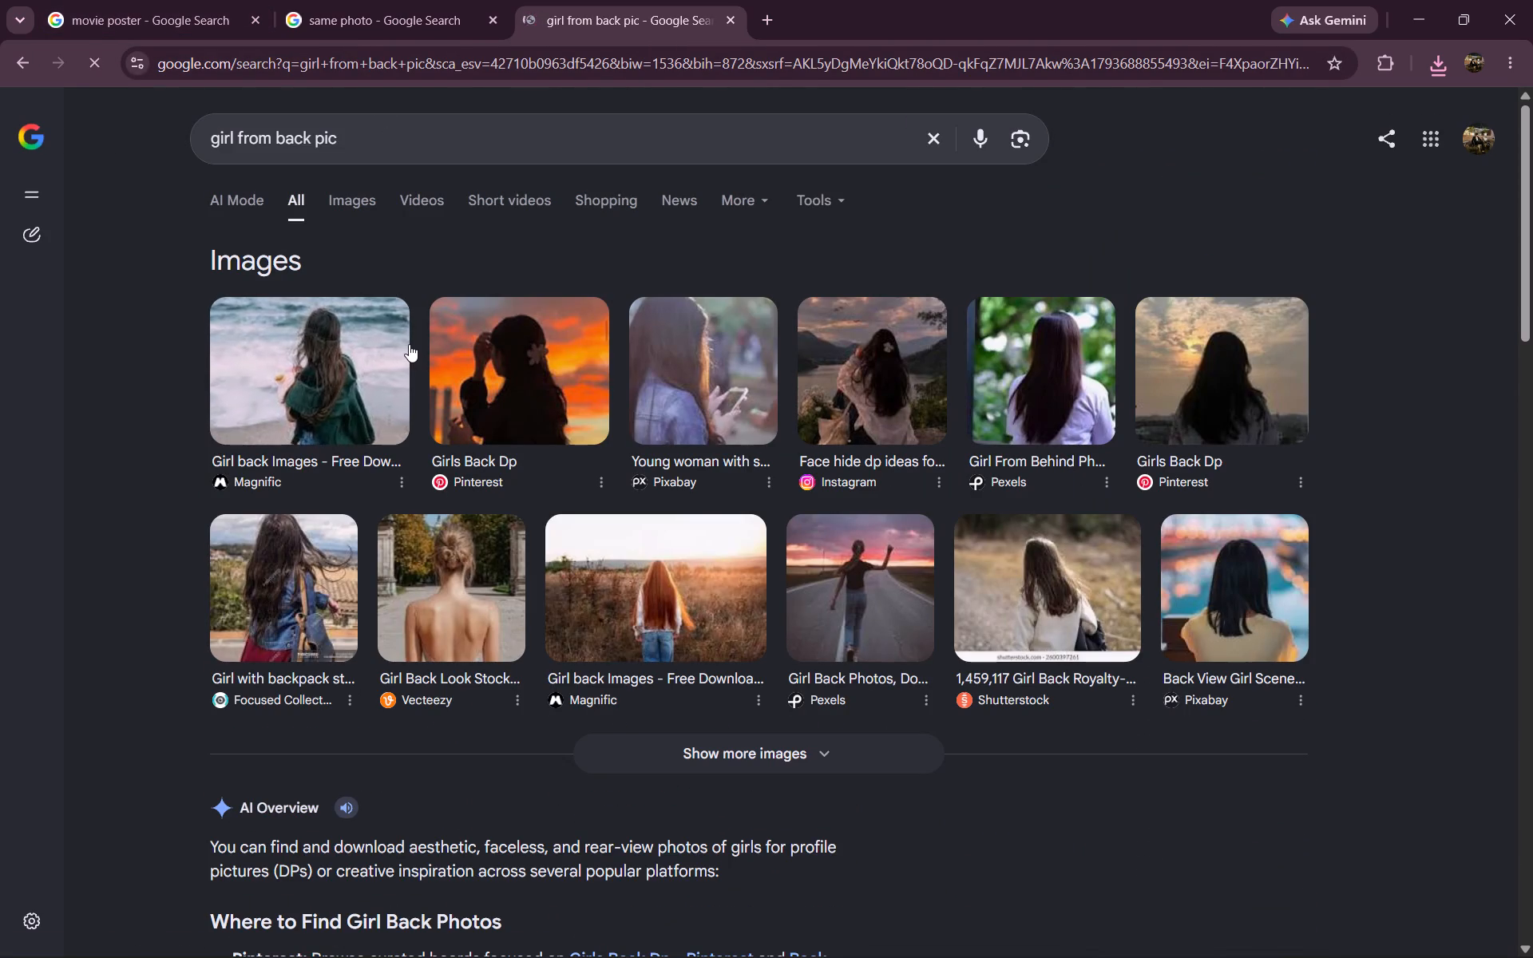
{"action": "scroll", "coordinate": [422, 346], "scroll_direction": "down", "scroll_amount": 8}
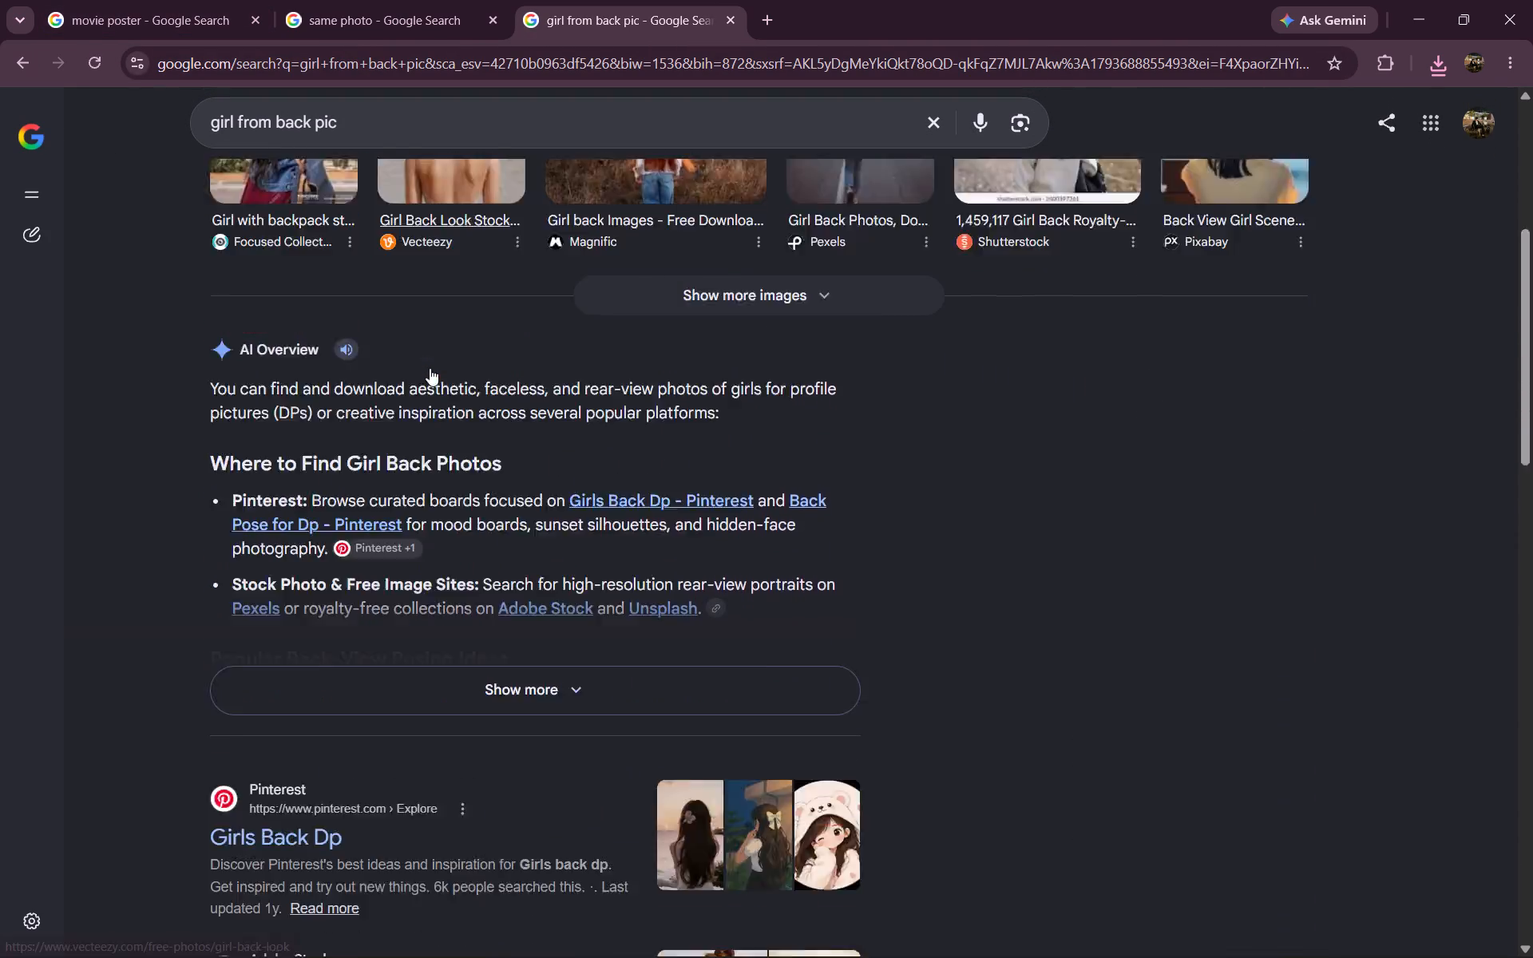
{"action": "scroll", "coordinate": [430, 371], "scroll_direction": "down", "scroll_amount": 14}
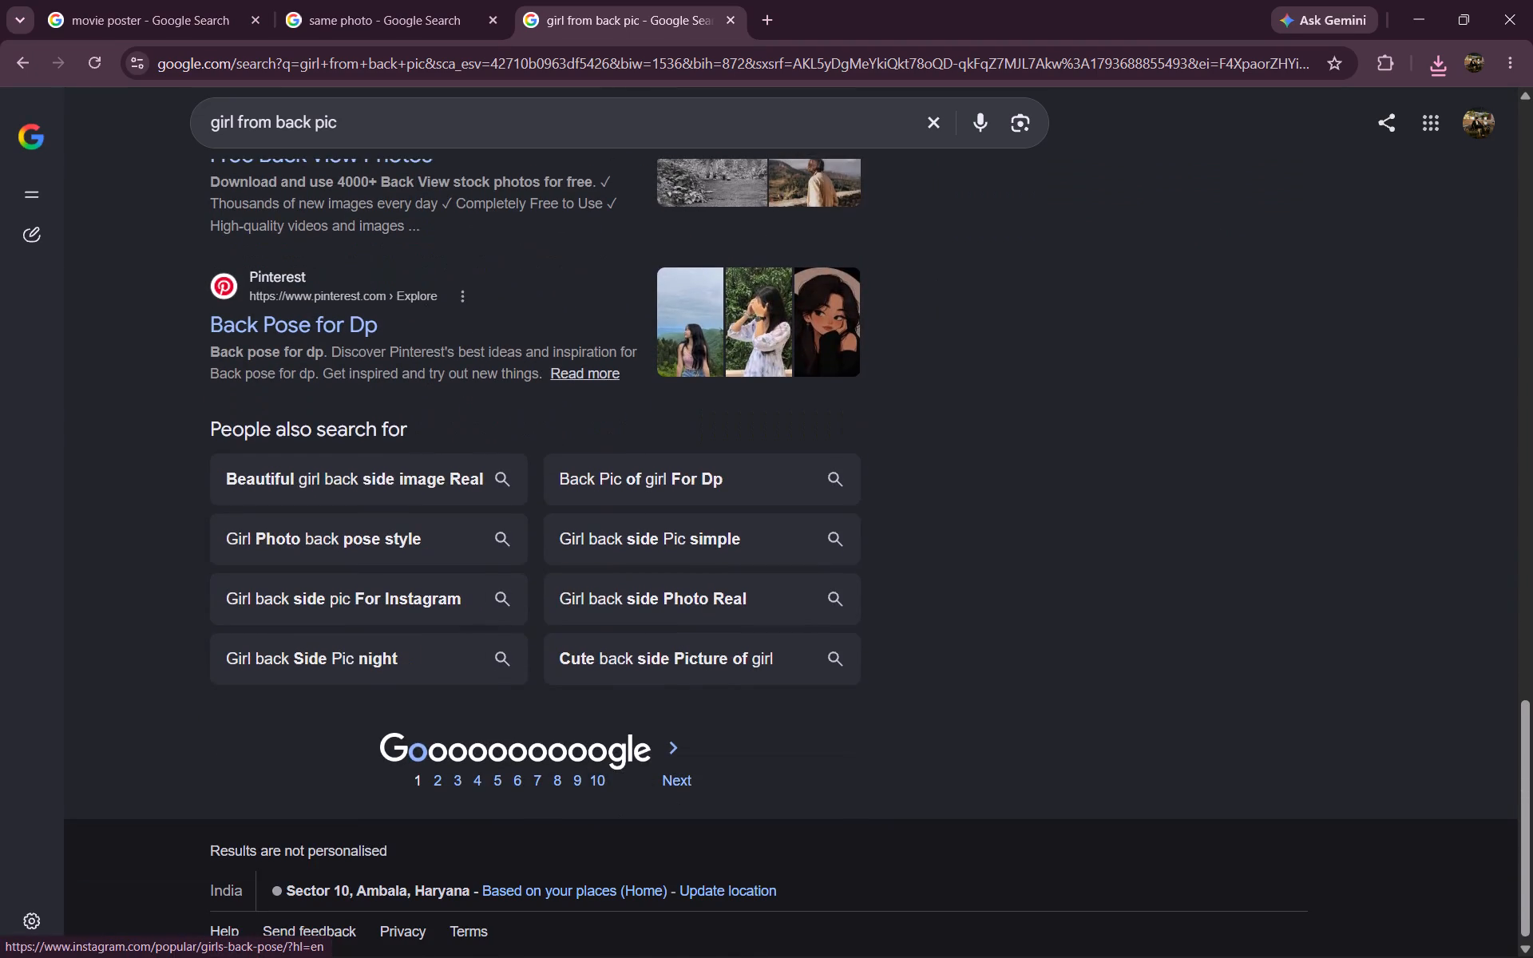
{"action": "scroll", "coordinate": [425, 375], "scroll_direction": "down", "scroll_amount": 5}
{"action": "left_click", "coordinate": [433, 762]}
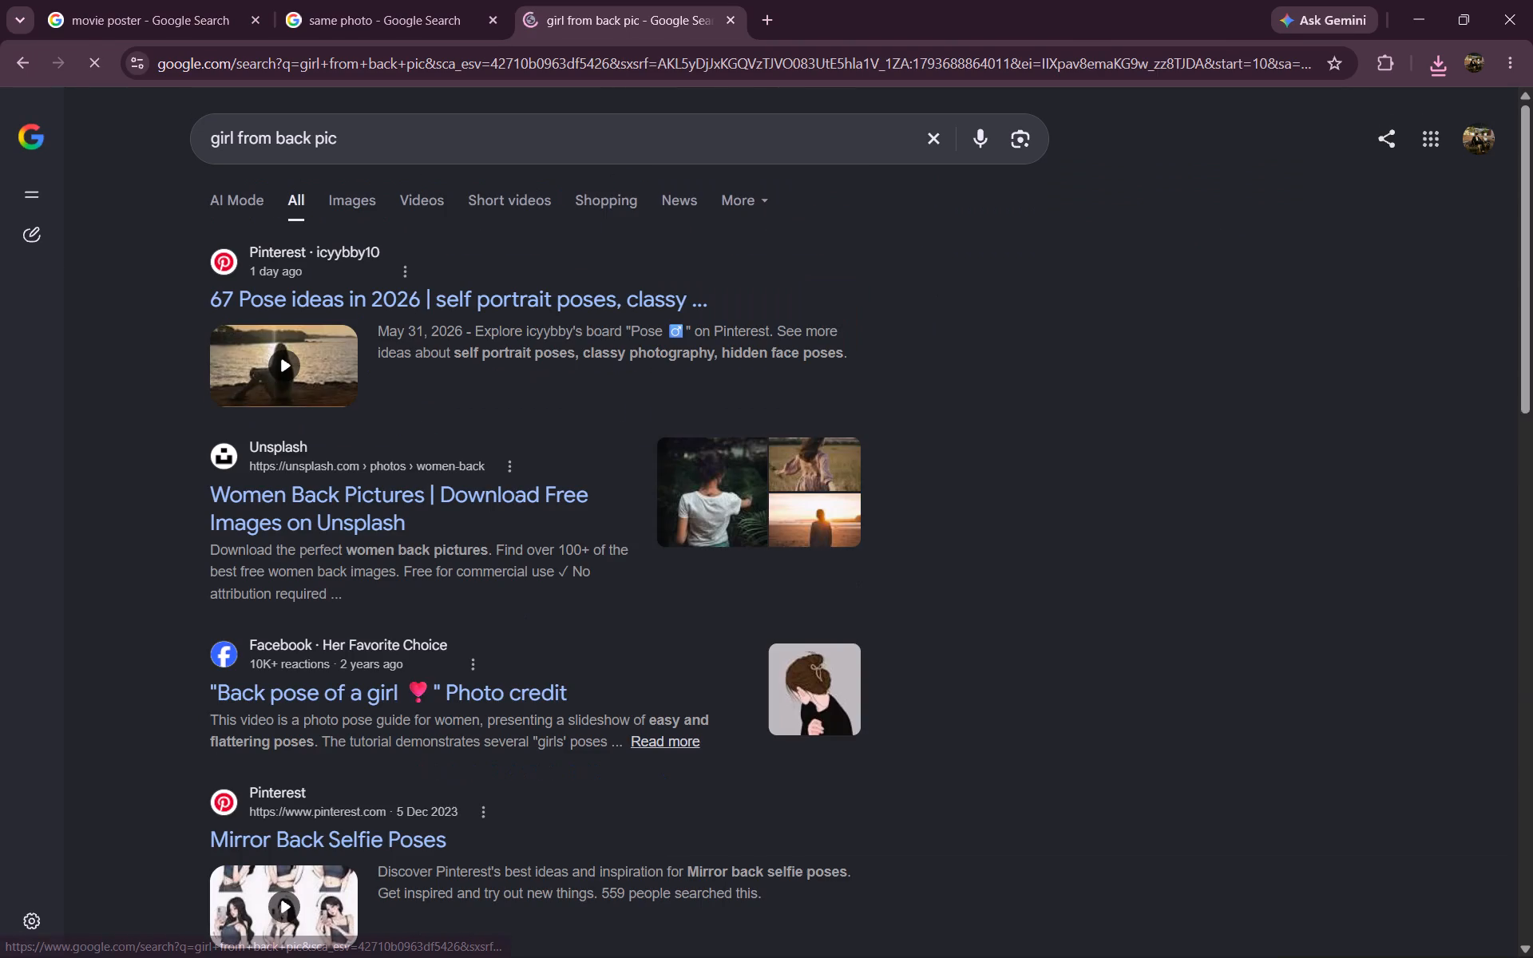
Change the search to "girl from back side pic" and browse the results.
{"action": "left_click", "coordinate": [313, 137]}
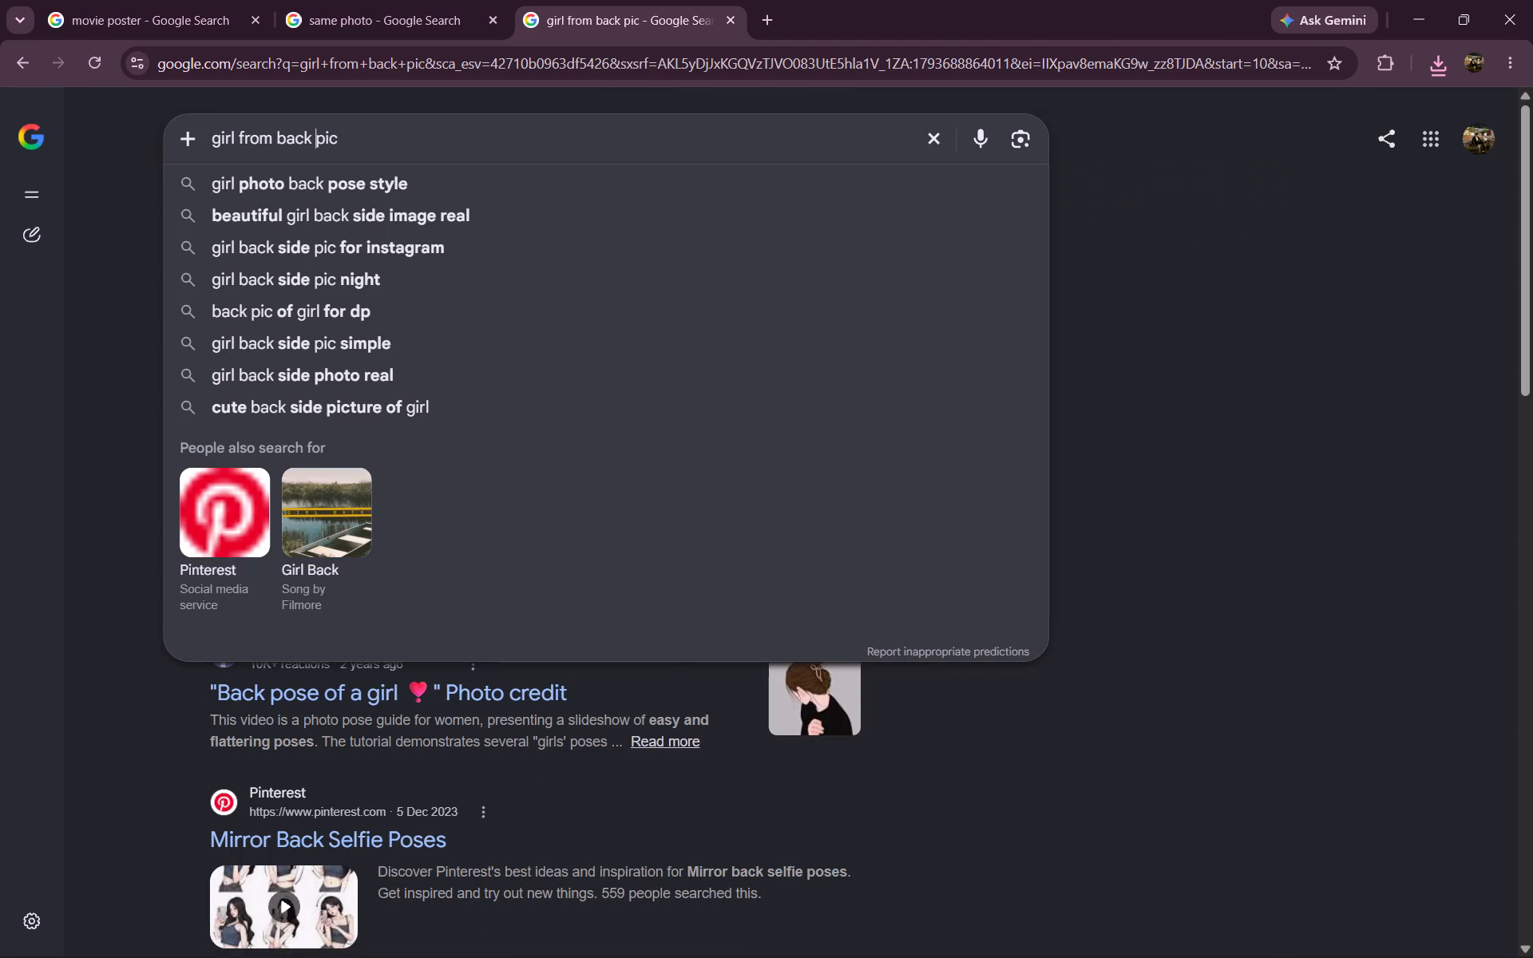
{"action": "type", "text": "sid e"}
{"action": "key", "text": "BackSpace"}
{"action": "key", "text": "e"}
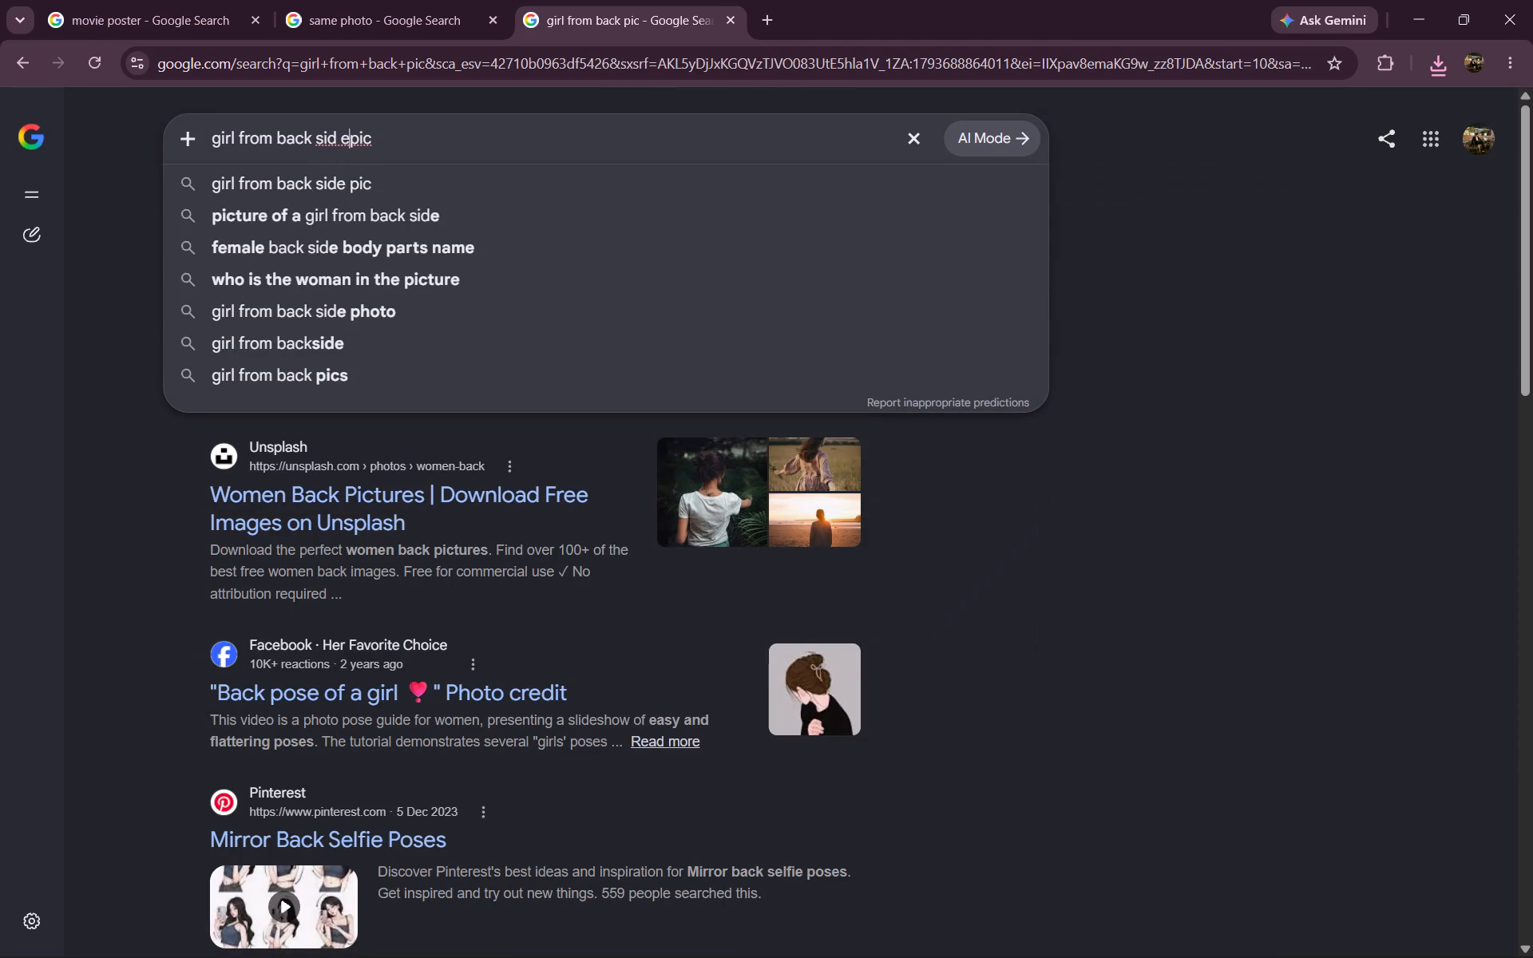
{"action": "key", "text": "BackSpace"}
{"action": "key", "text": "BackSpace"}
{"action": "type", "text": "e"}
{"action": "key", "text": "space"}
{"action": "key", "text": "Return"}
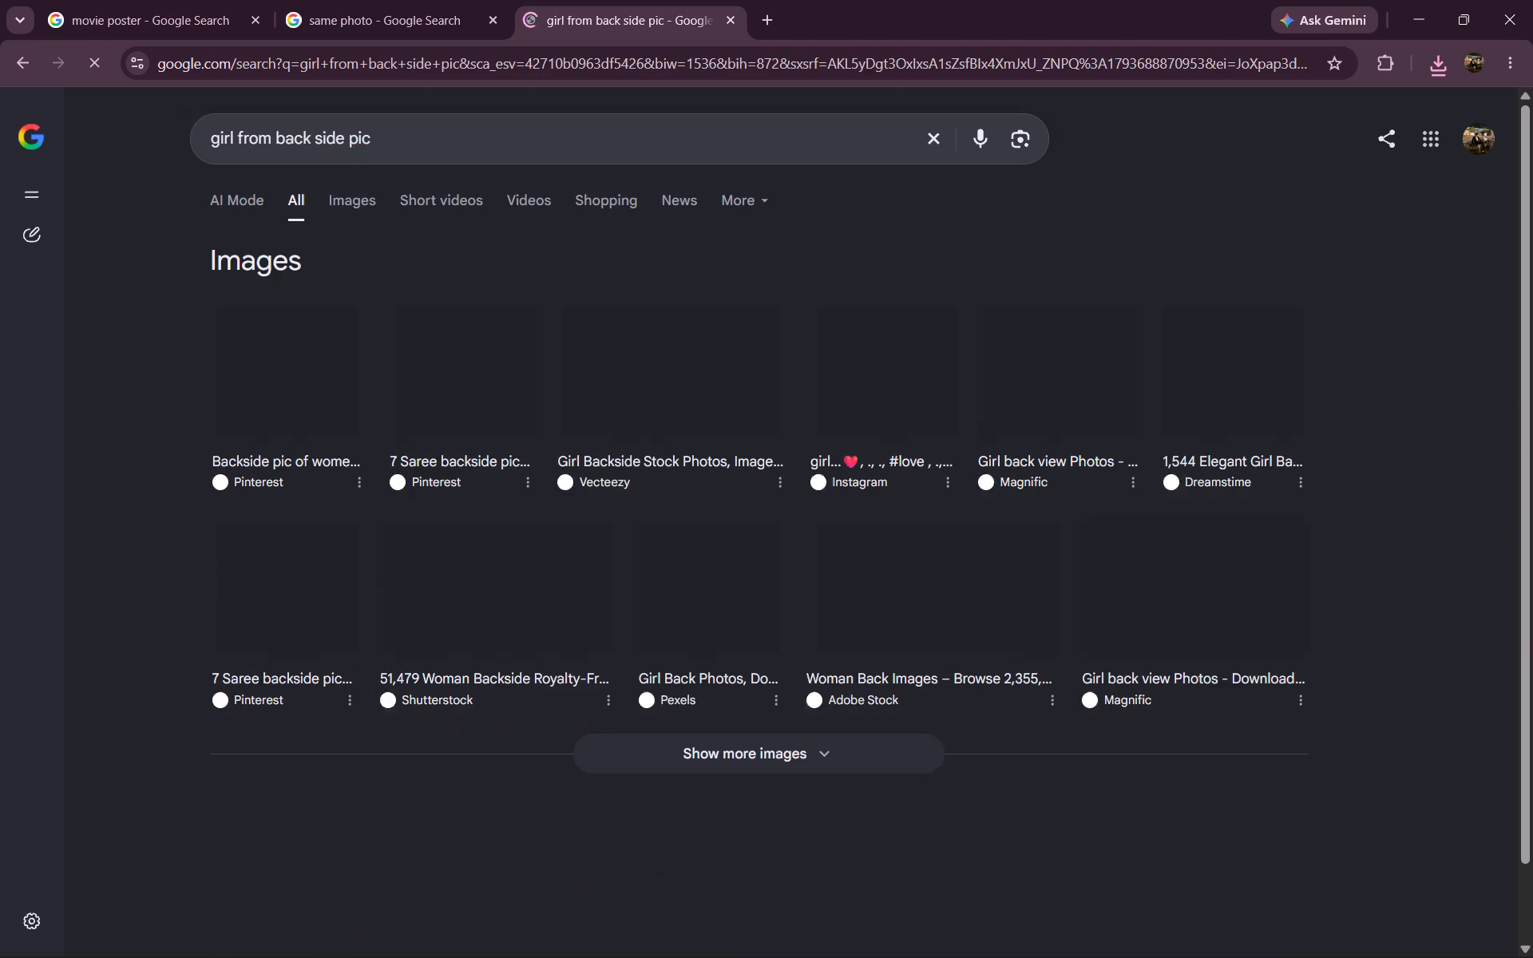
{"action": "scroll", "coordinate": [572, 356], "scroll_direction": "down", "scroll_amount": 6}
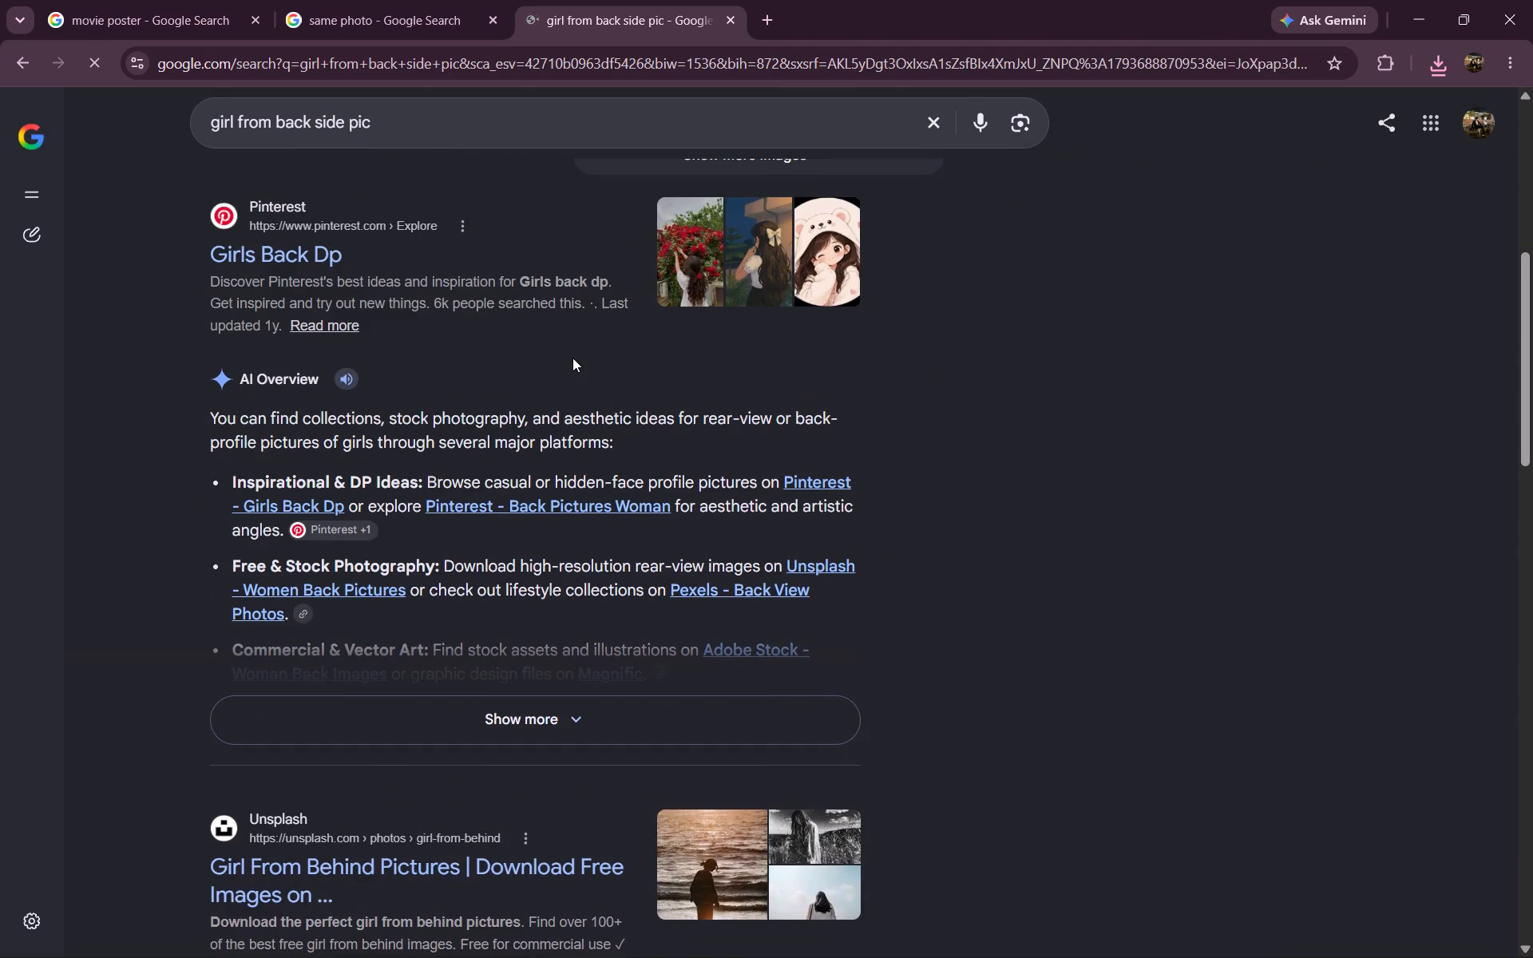
{"action": "scroll", "coordinate": [572, 359], "scroll_direction": "down", "scroll_amount": 9}
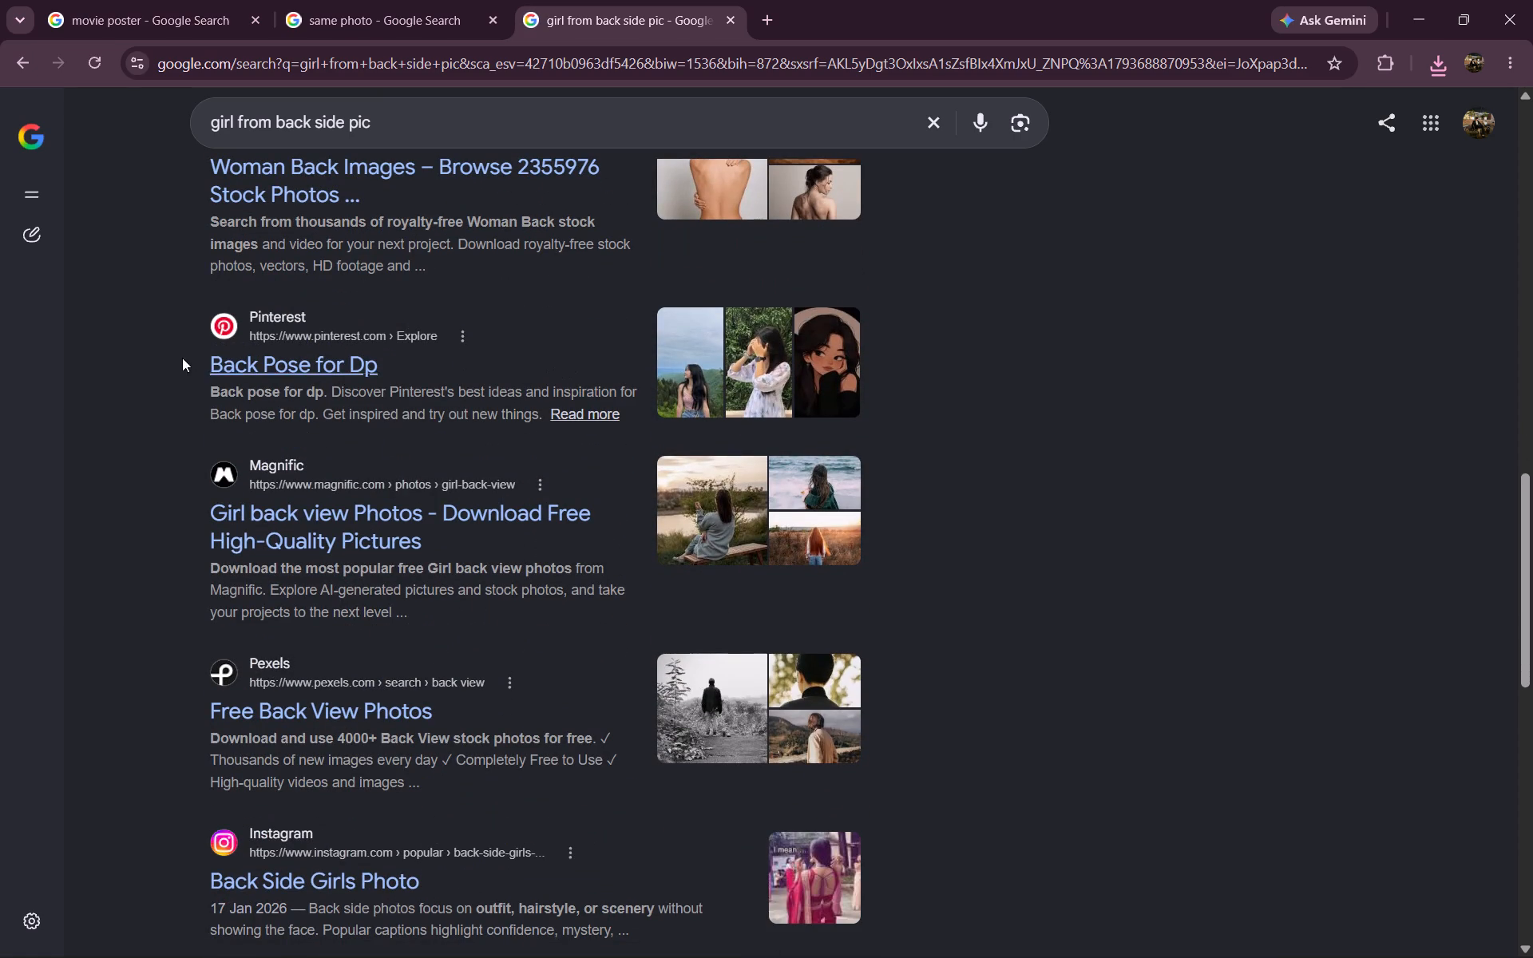
Open the Pinterest result "Back Pose for Dp", browse its pins for a suitable photo, and close that tab.
{"action": "left_click", "coordinate": [244, 372]}
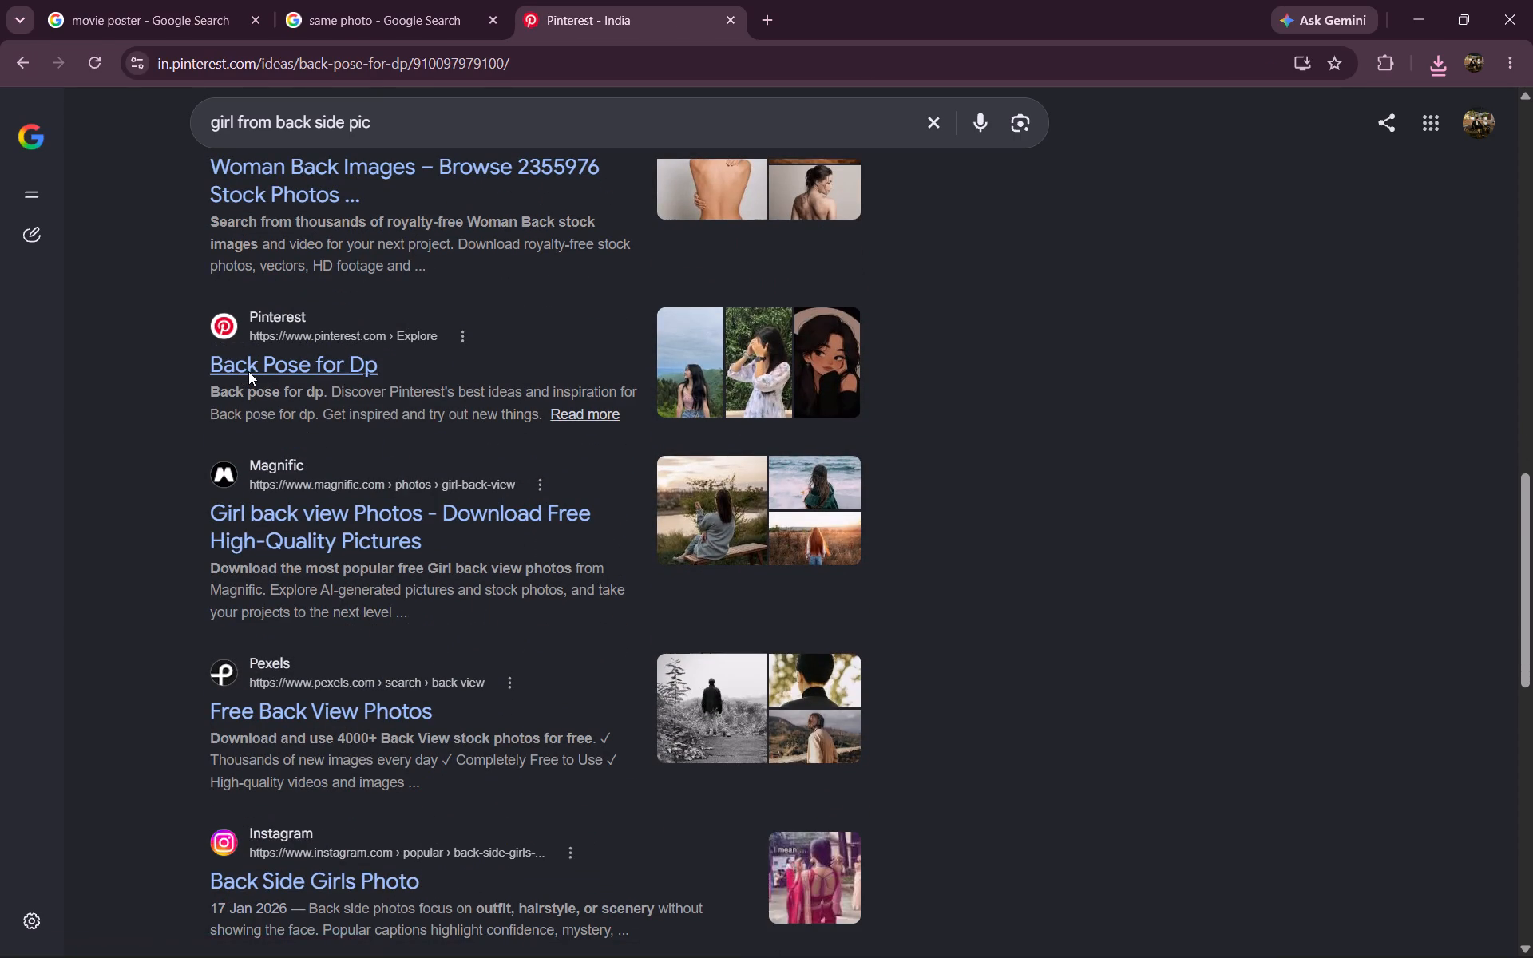
{"action": "scroll", "coordinate": [362, 378], "scroll_direction": "down", "scroll_amount": 6}
{"action": "scroll", "coordinate": [406, 399], "scroll_direction": "down", "scroll_amount": 17}
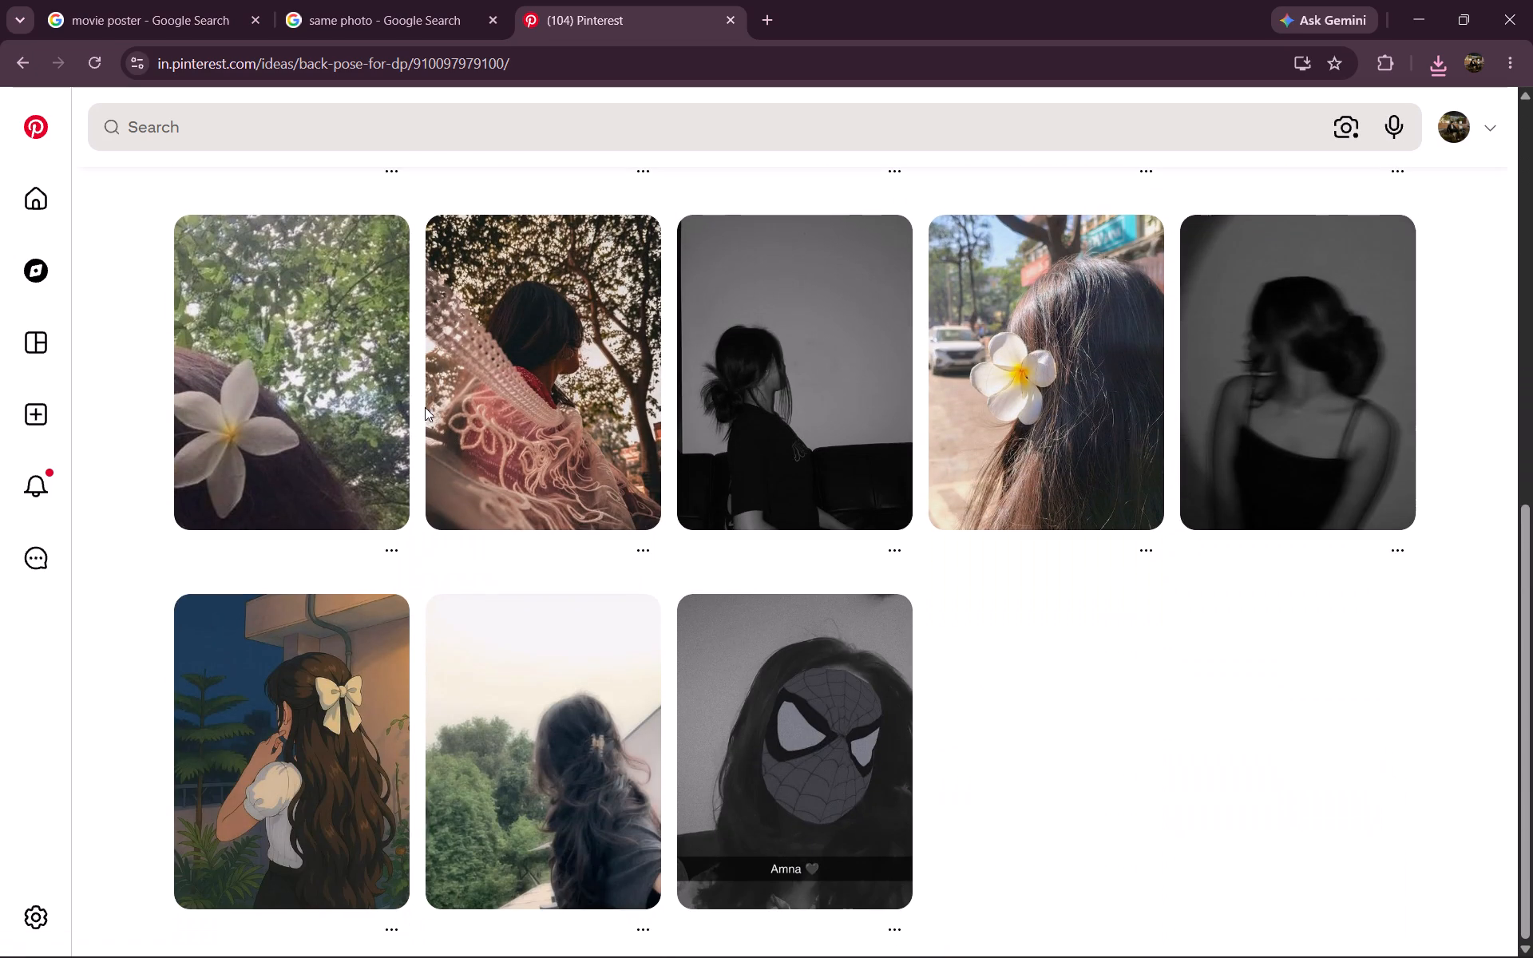
{"action": "middle_click", "coordinate": [562, 0]}
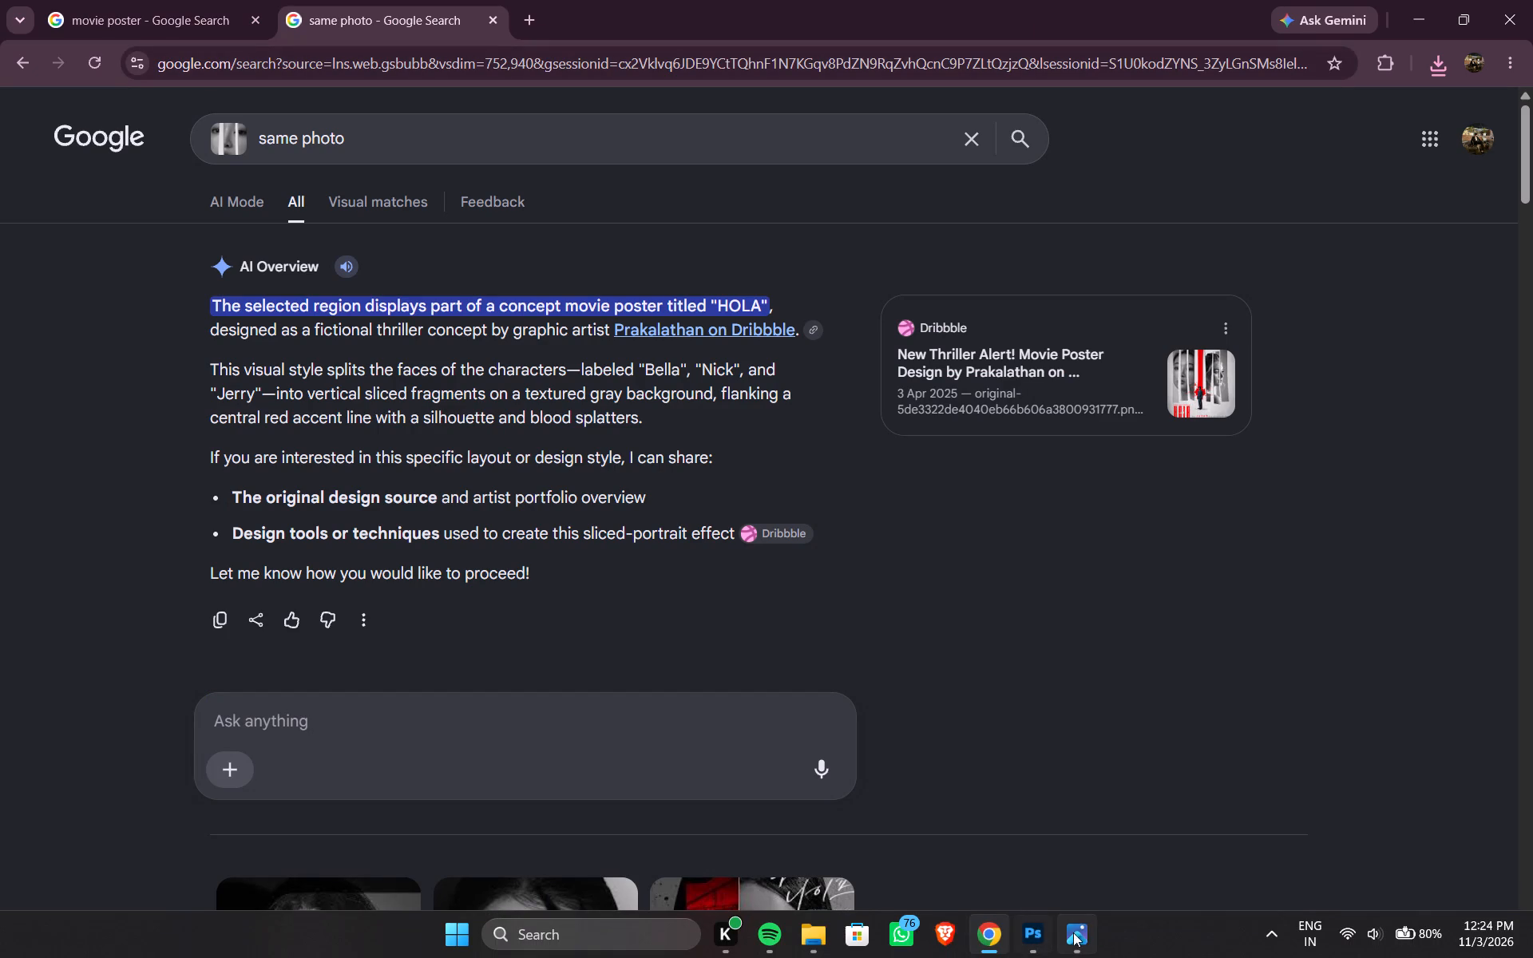
Switch to Photoshop and toggle the Shape 1 layer's visibility off and back on to check the background.
{"action": "left_click", "coordinate": [1048, 932]}
{"action": "left_click", "coordinate": [1037, 932]}
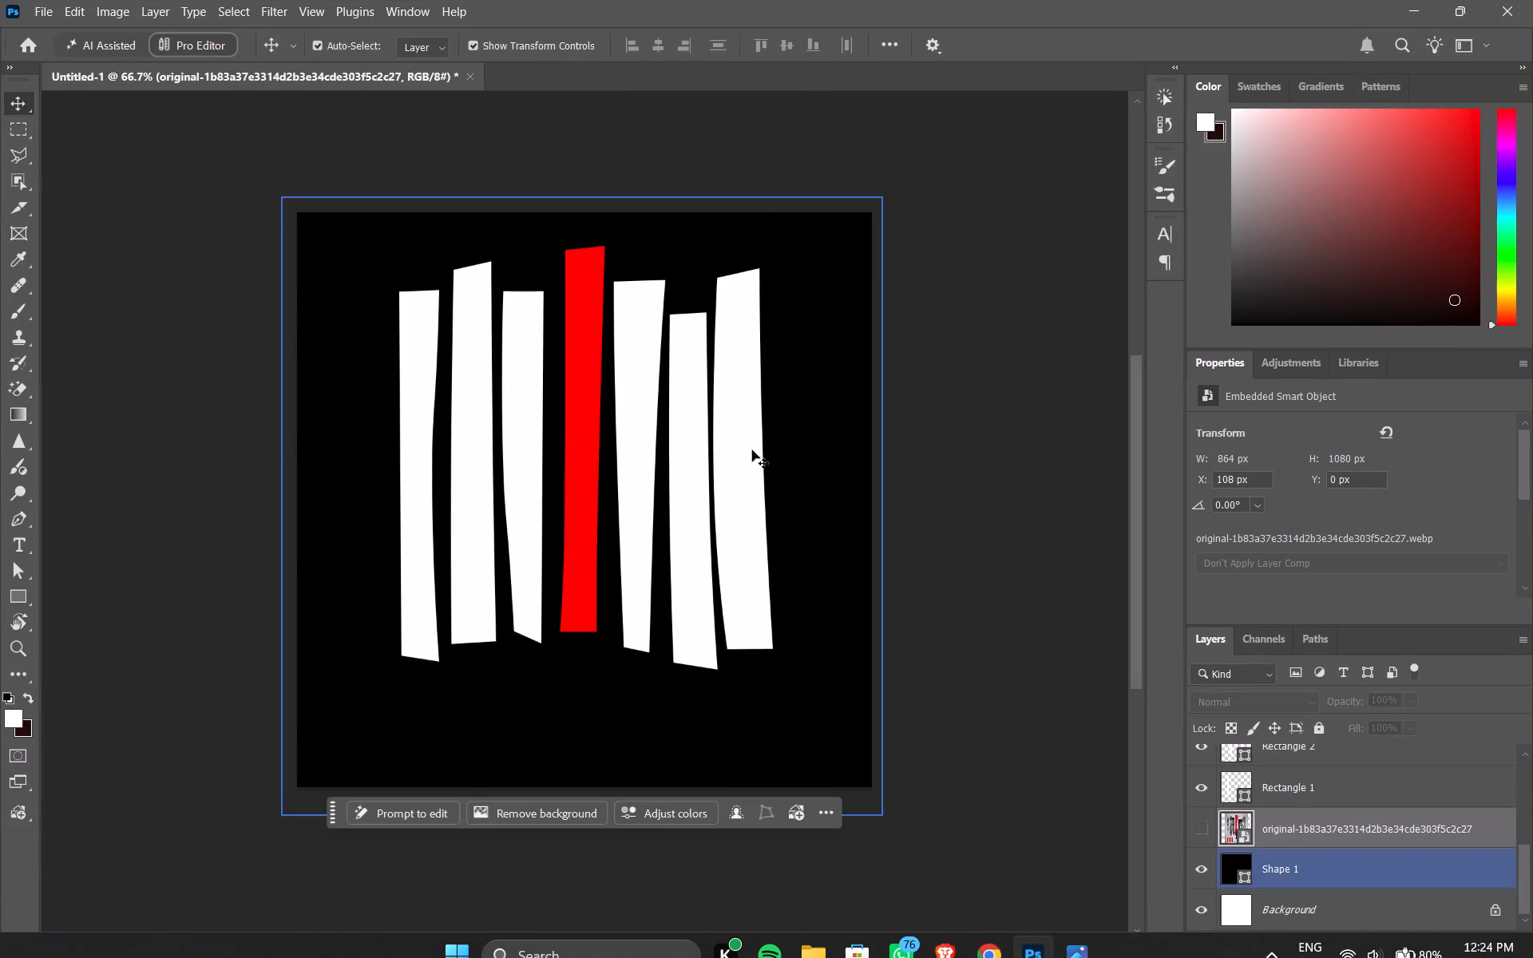
{"action": "left_click", "coordinate": [1206, 869]}
{"action": "left_click", "coordinate": [1210, 874]}
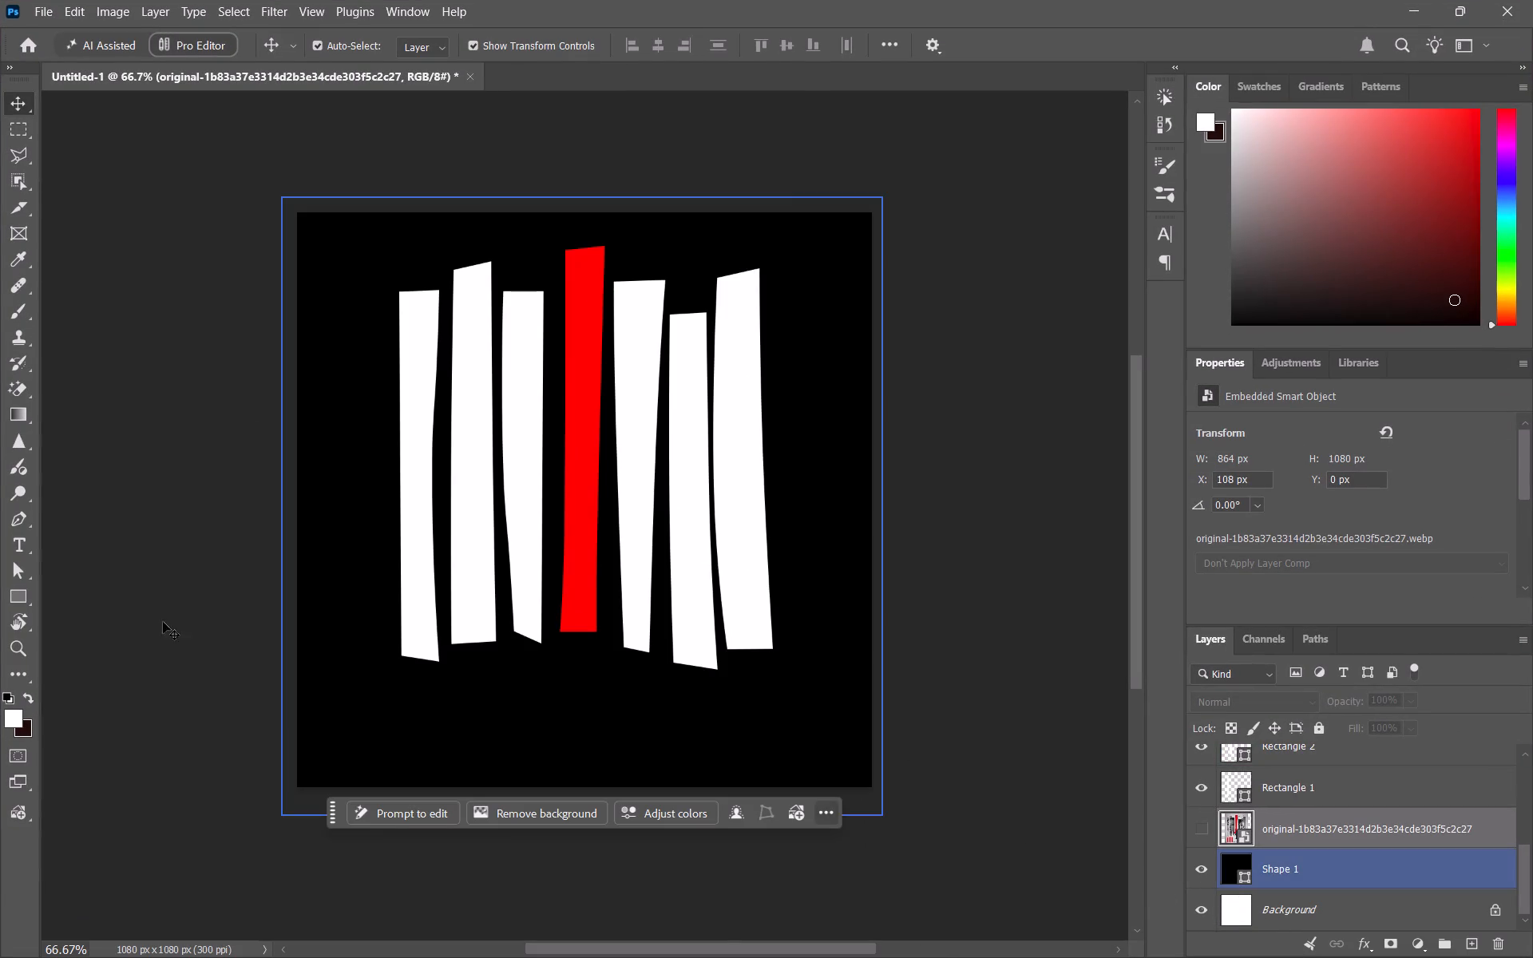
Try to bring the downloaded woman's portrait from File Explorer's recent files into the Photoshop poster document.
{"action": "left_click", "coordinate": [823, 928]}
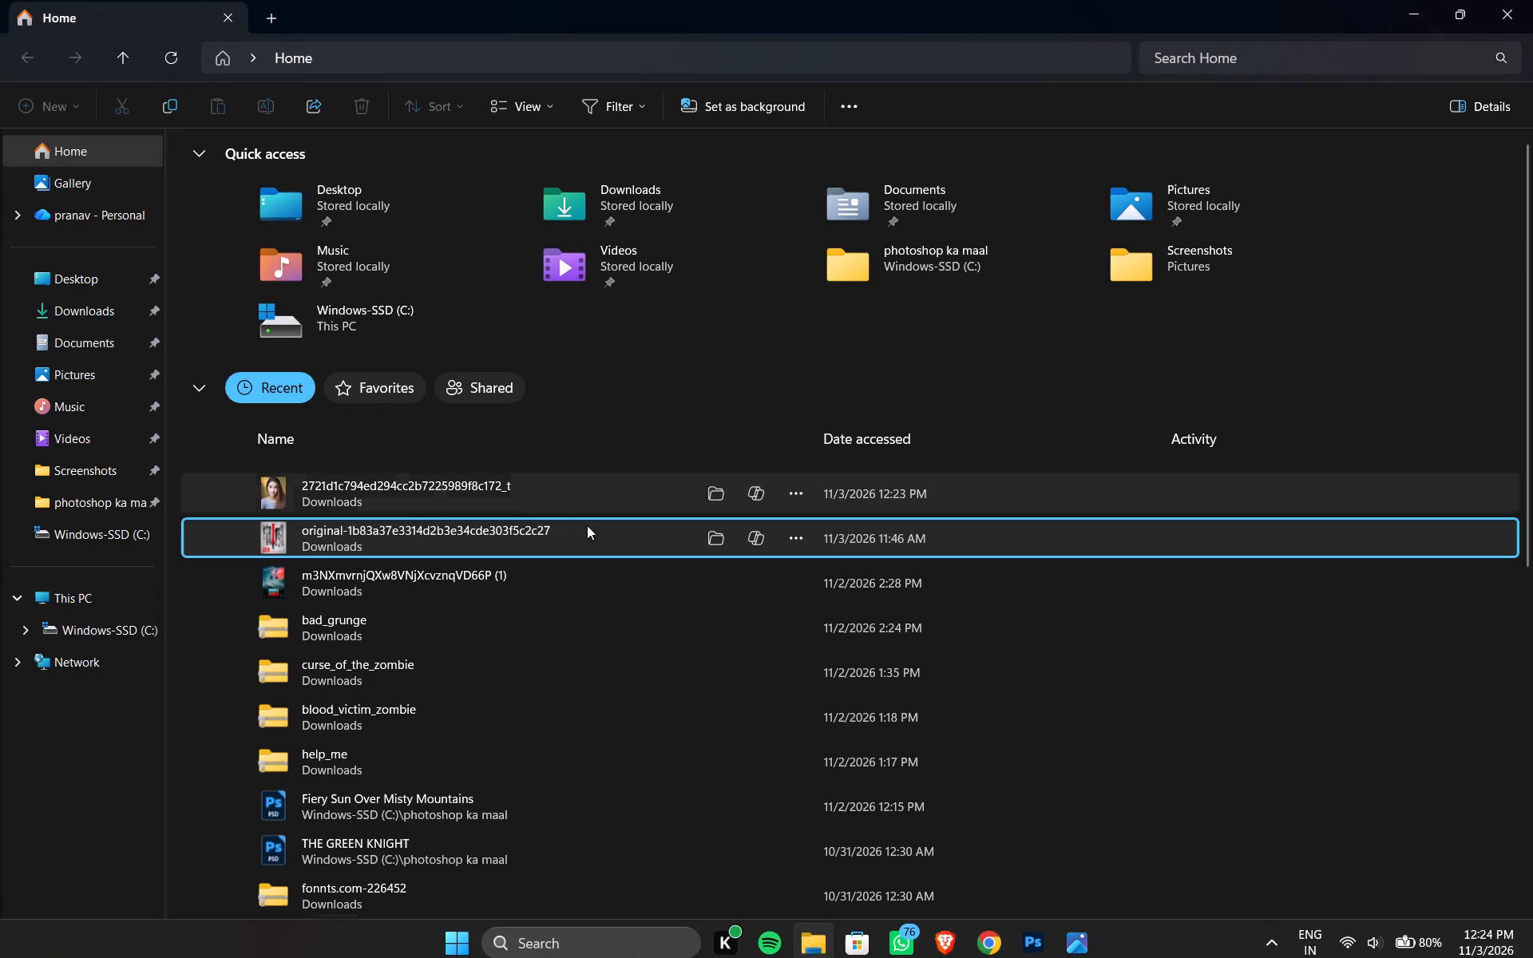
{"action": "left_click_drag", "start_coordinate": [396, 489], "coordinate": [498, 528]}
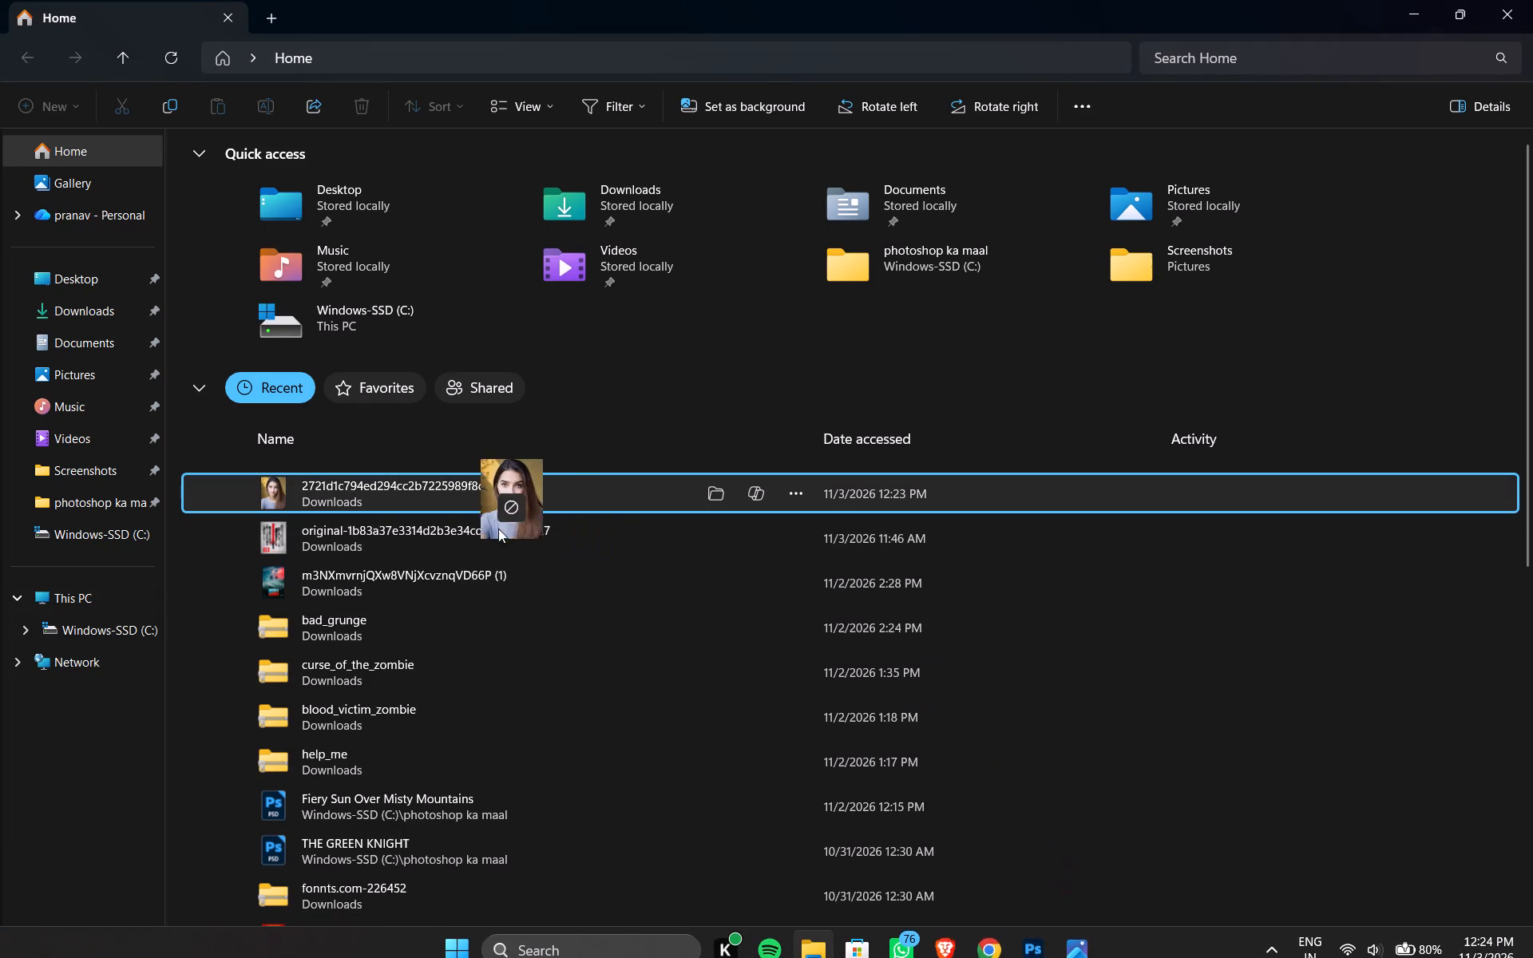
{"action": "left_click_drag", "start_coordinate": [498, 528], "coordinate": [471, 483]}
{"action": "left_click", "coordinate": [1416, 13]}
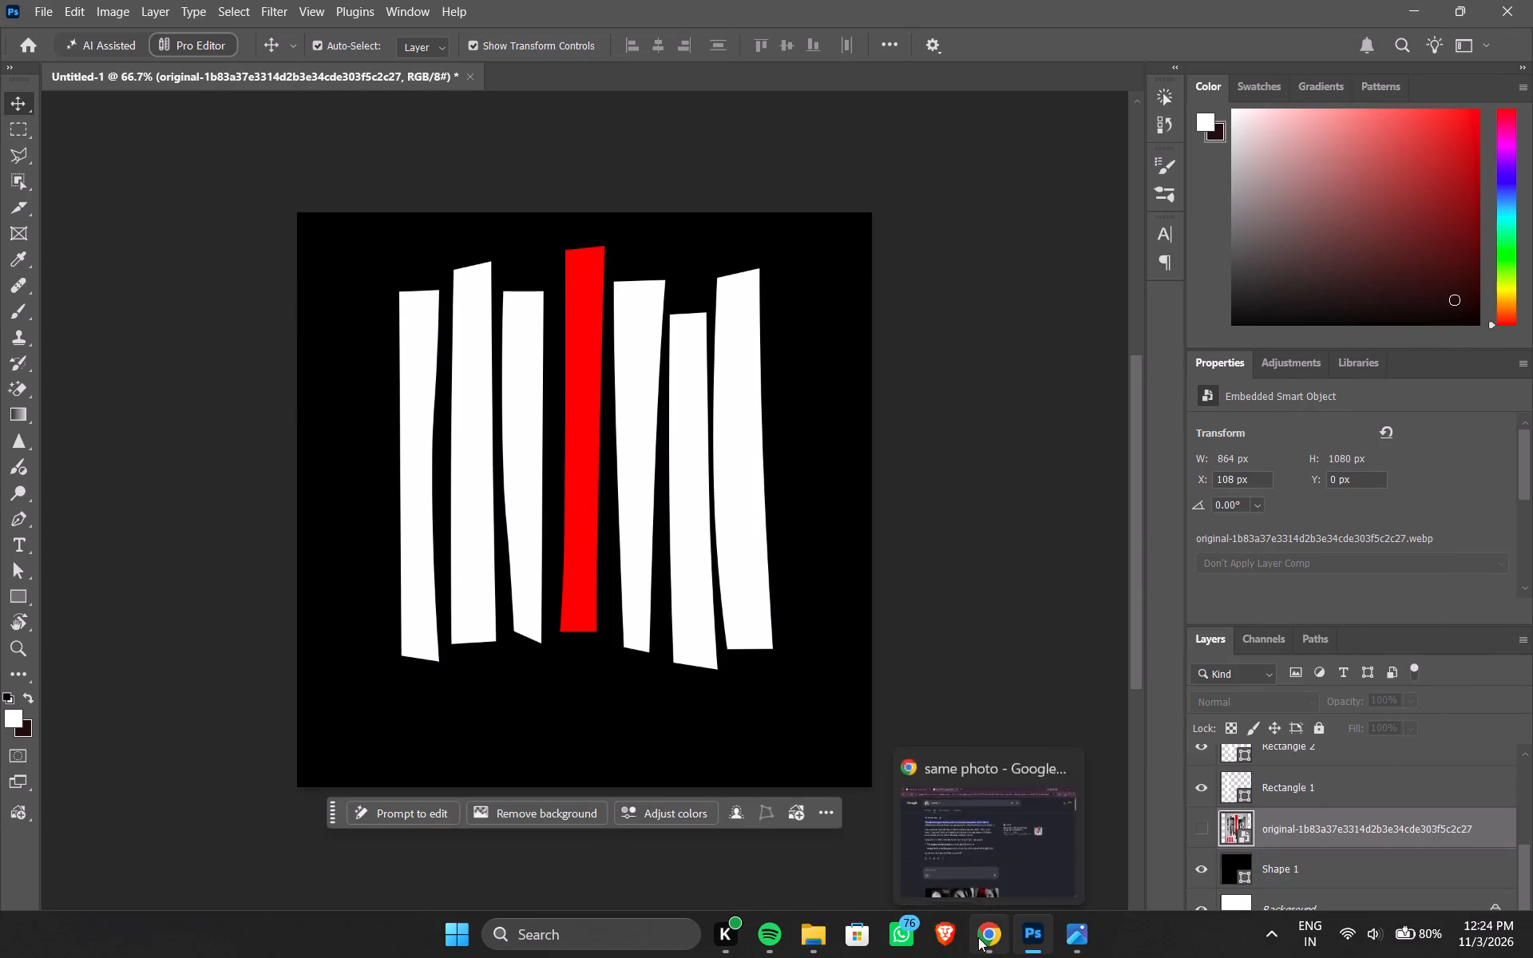
In Chrome, search for "black and white photo" and open PhotoAiD's Free Black and White Photo Editor.
{"action": "left_click", "coordinate": [978, 937]}
{"action": "left_click", "coordinate": [519, 17]}
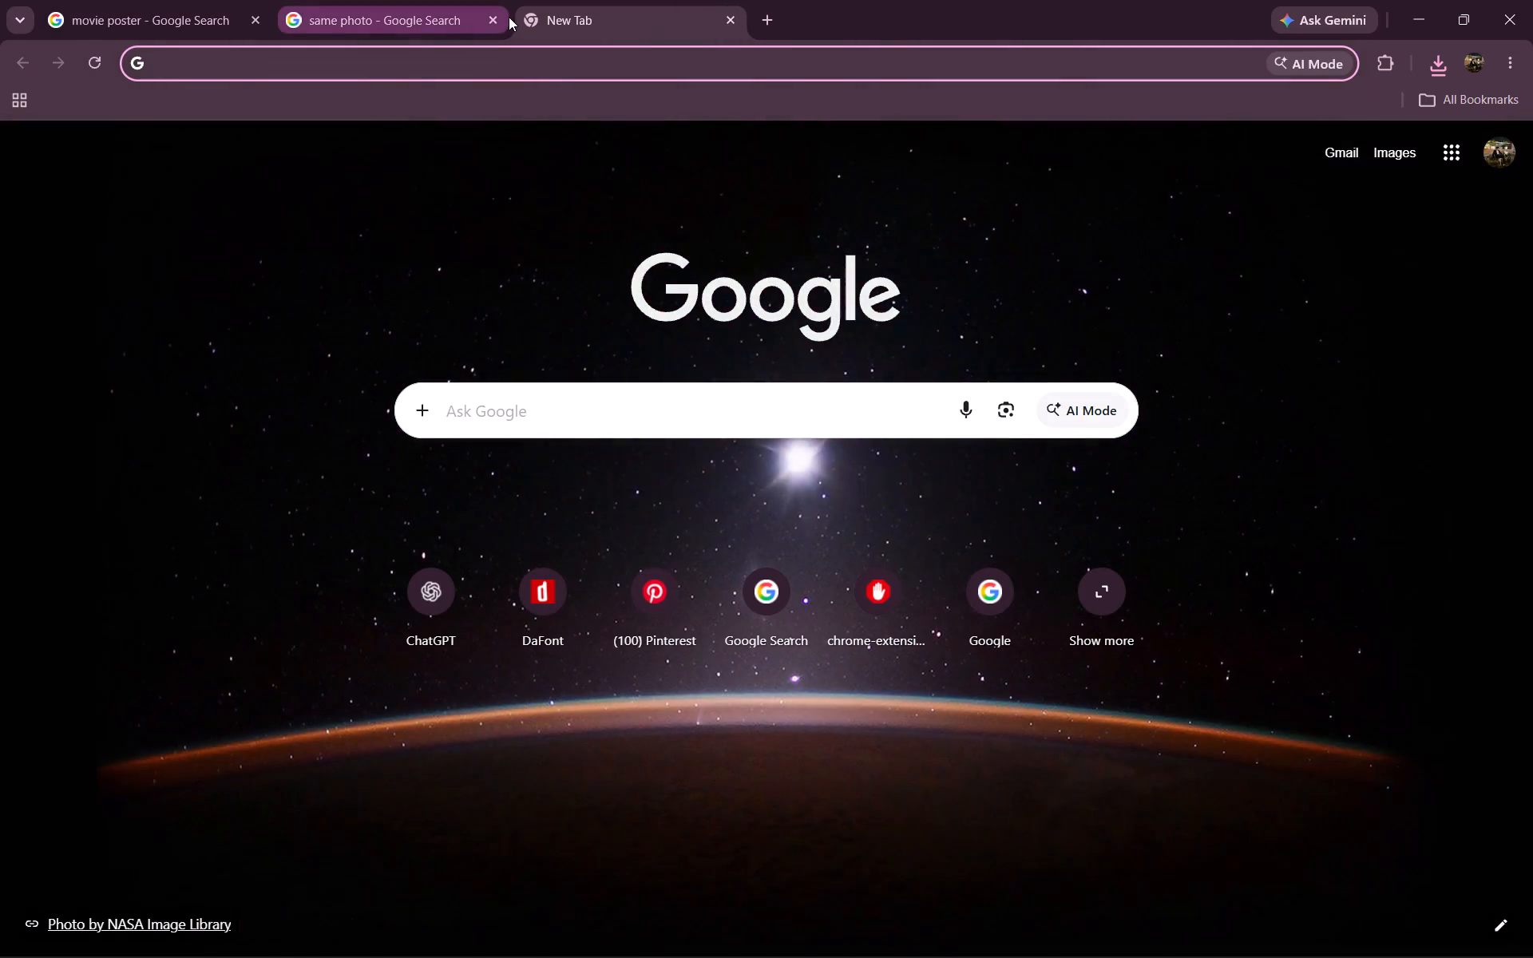
{"action": "type", "text": "black and"}
{"action": "key", "text": "space"}
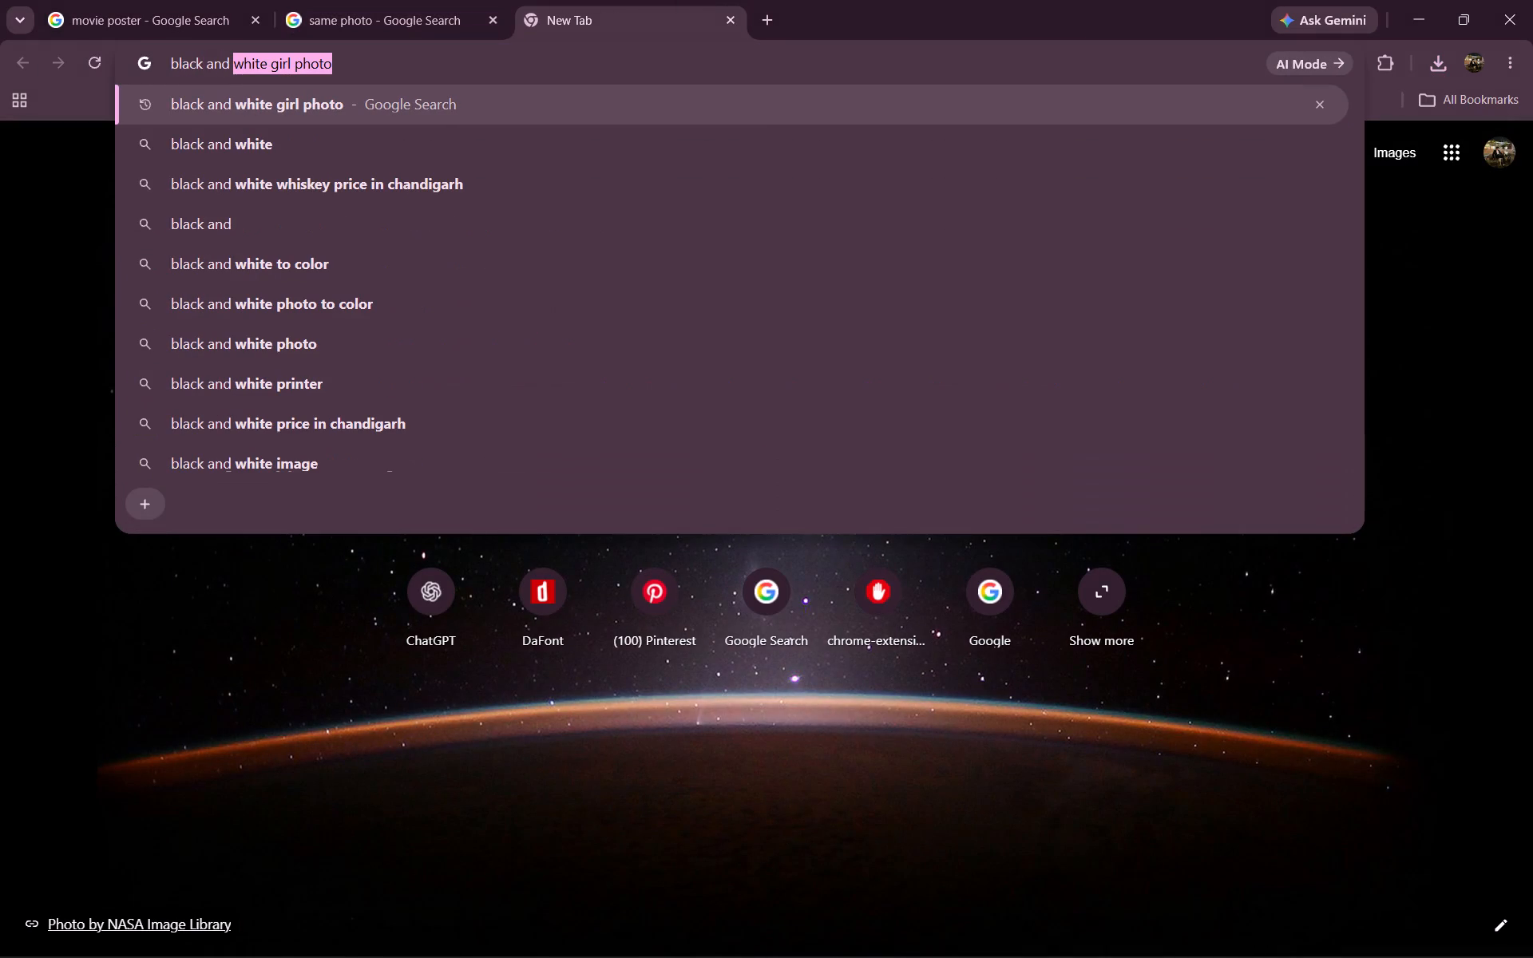
{"action": "type", "text": "white photo"}
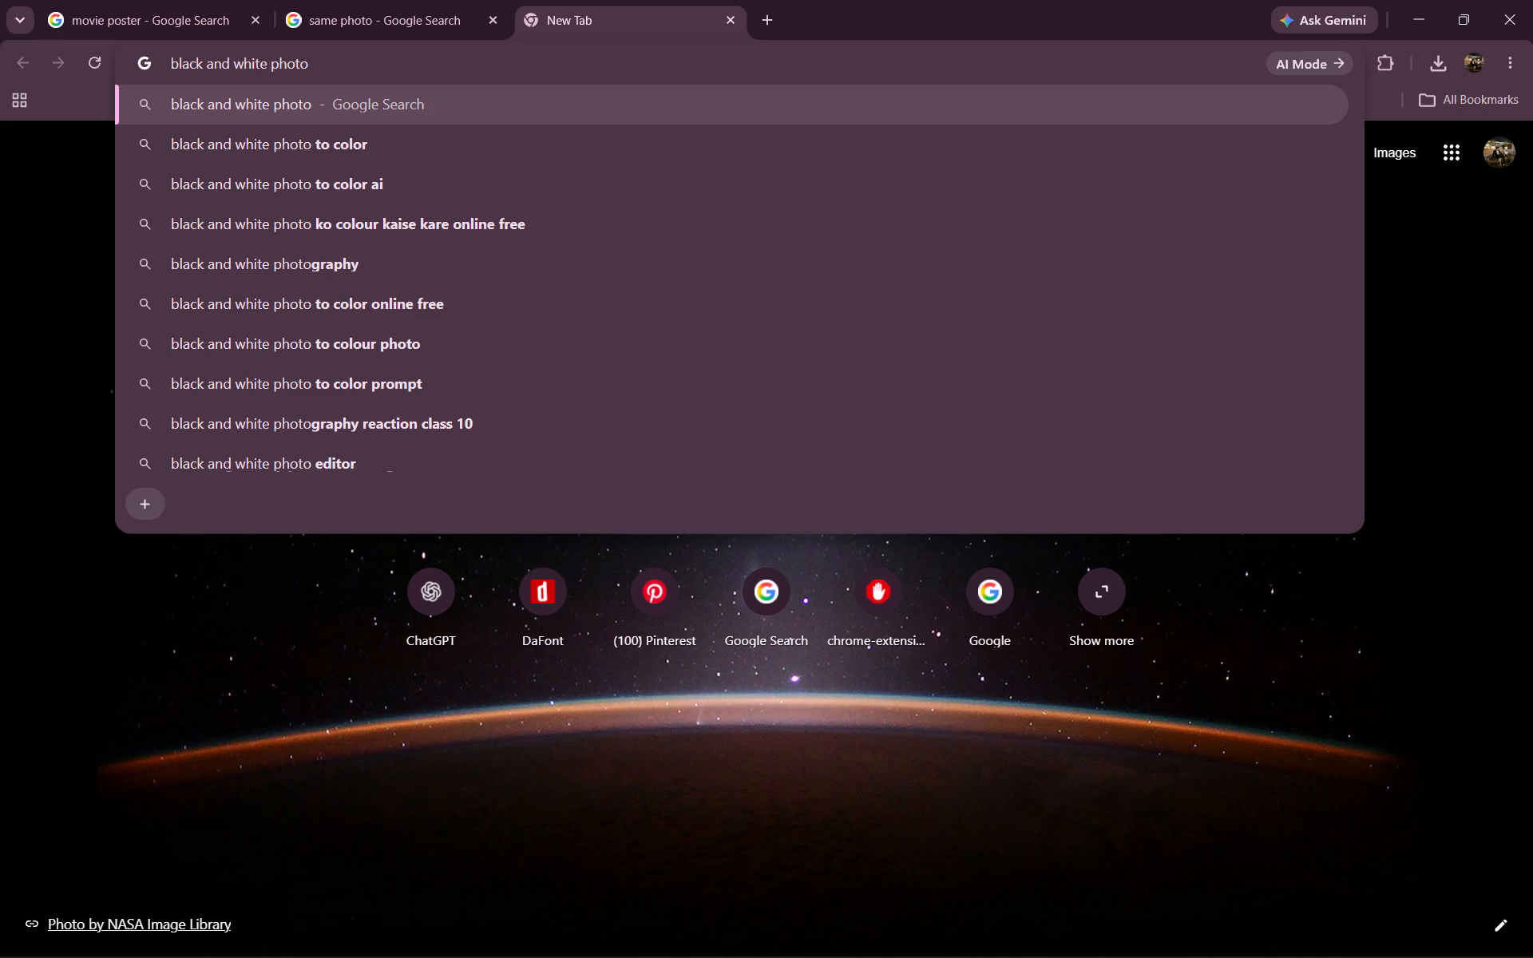
{"action": "key", "text": "Return"}
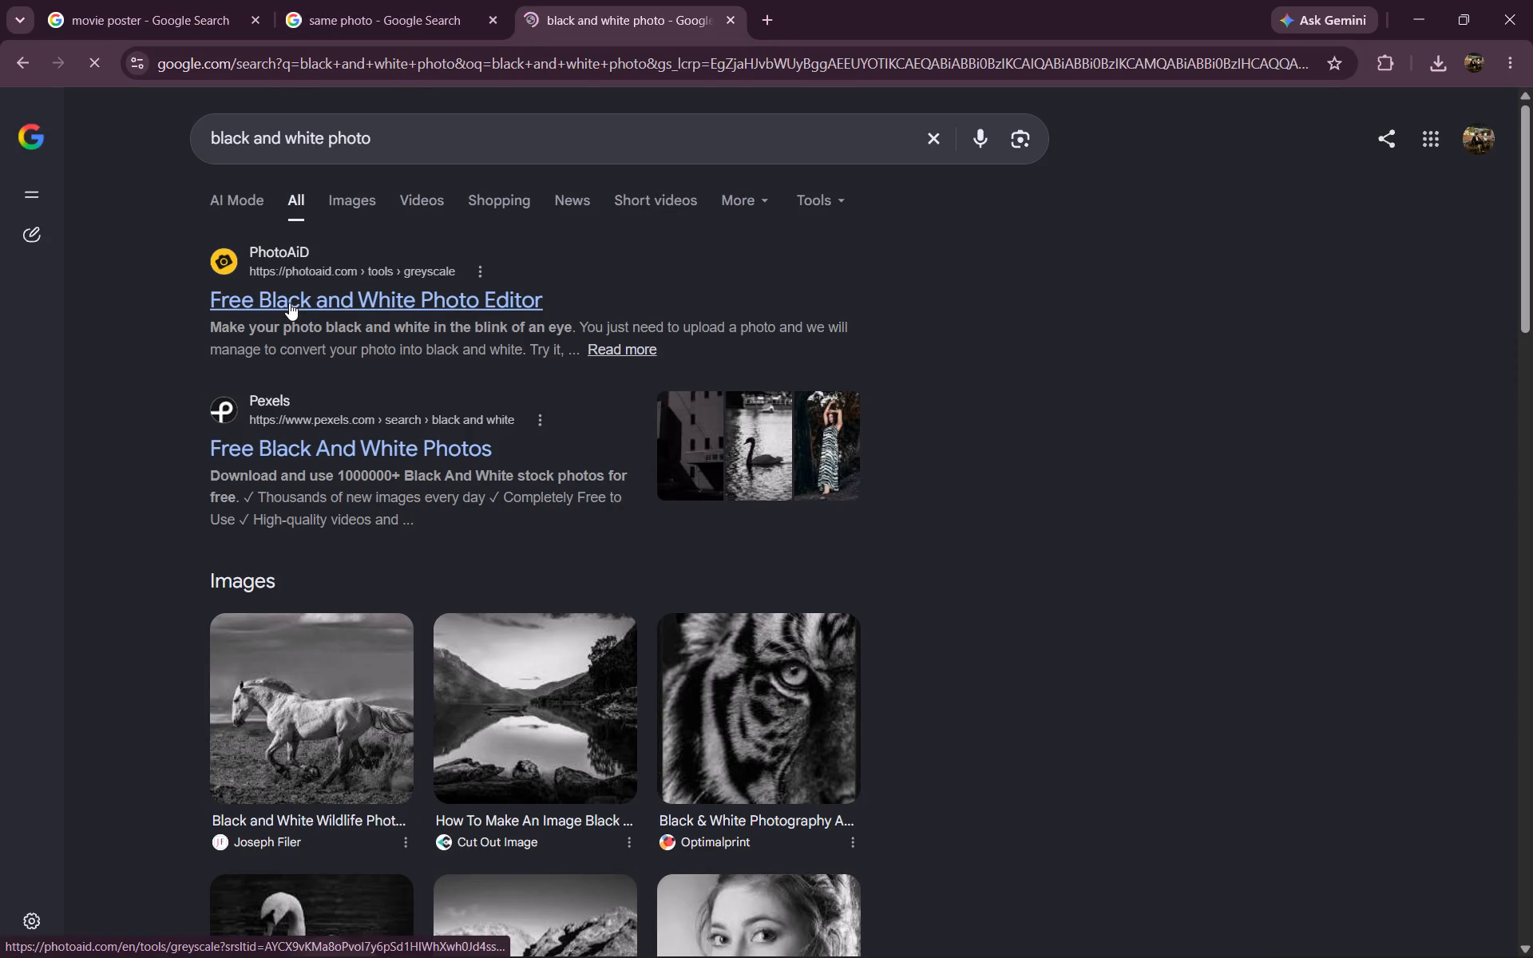
{"action": "left_click", "coordinate": [291, 300]}
Upload the woman's portrait to the black-and-white converter and download the greyscale version.
{"action": "left_click", "coordinate": [574, 430]}
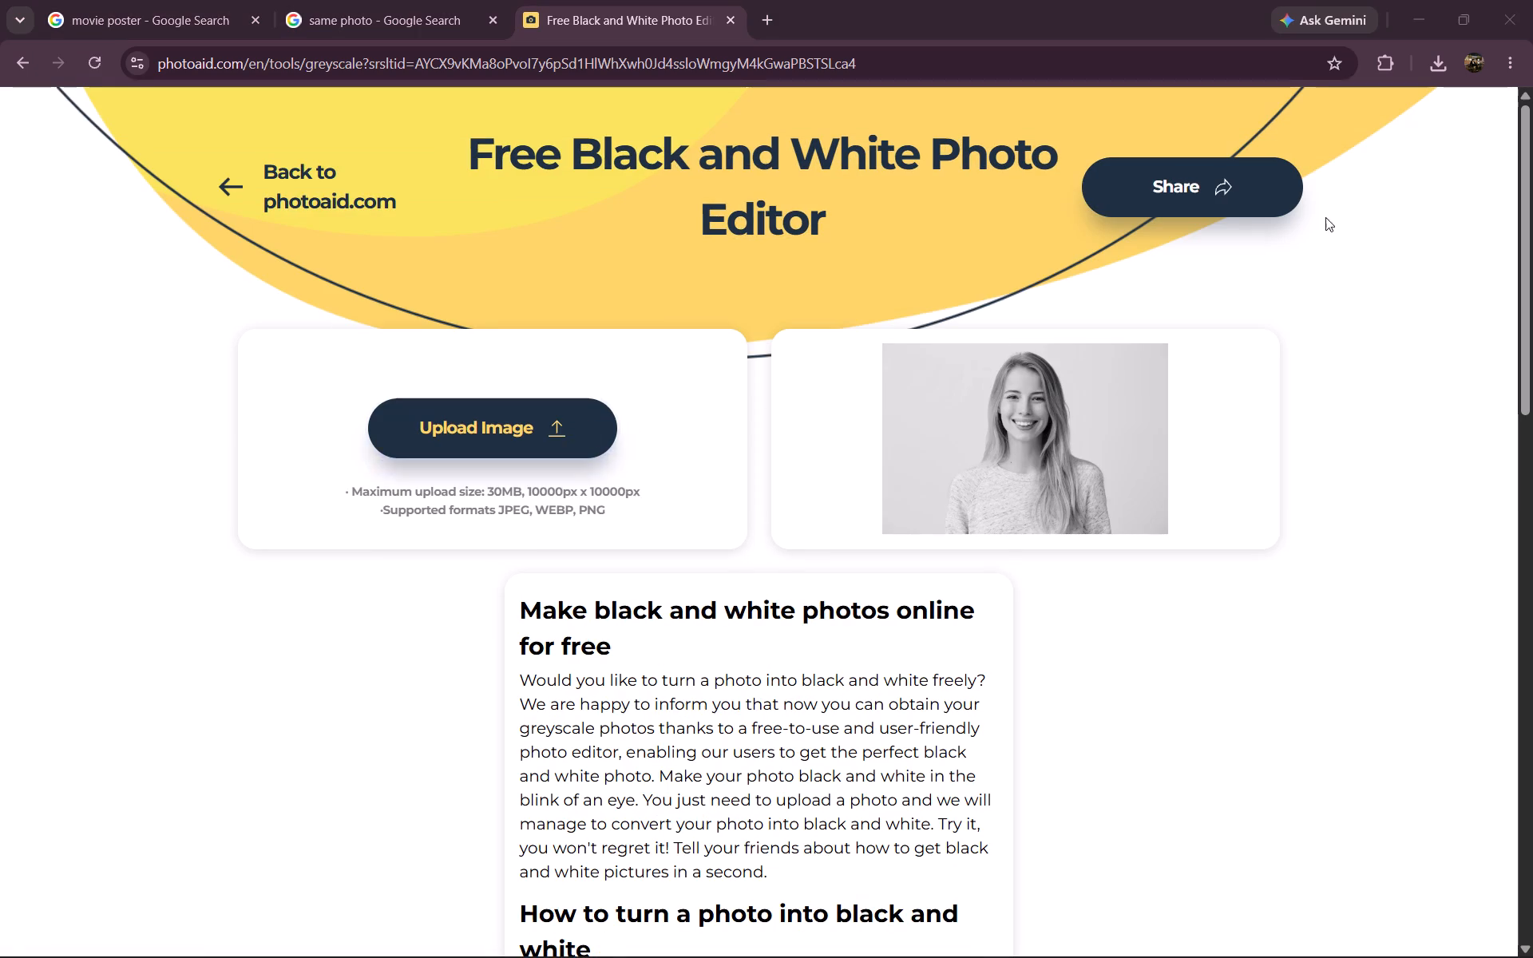
{"action": "left_click", "coordinate": [262, 523]}
{"action": "left_click", "coordinate": [613, 804]}
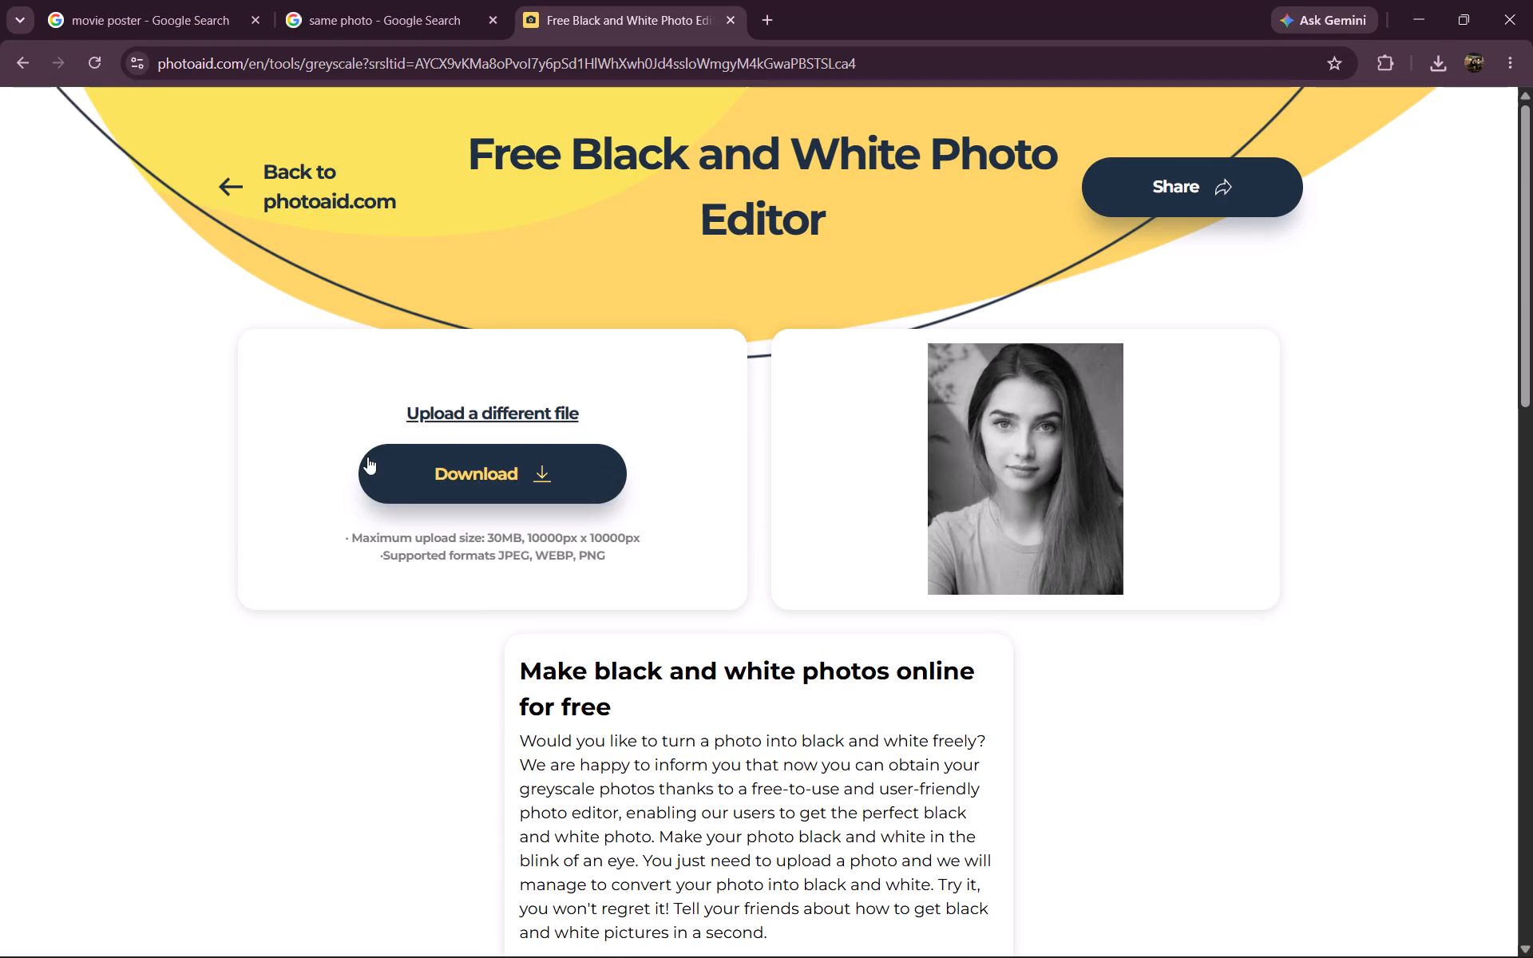
{"action": "left_click", "coordinate": [426, 466]}
Bring the downloaded greyscale portrait into the Photoshop poster document as a placed image.
{"action": "left_click_drag", "start_coordinate": [1266, 132], "coordinate": [1098, 957]}
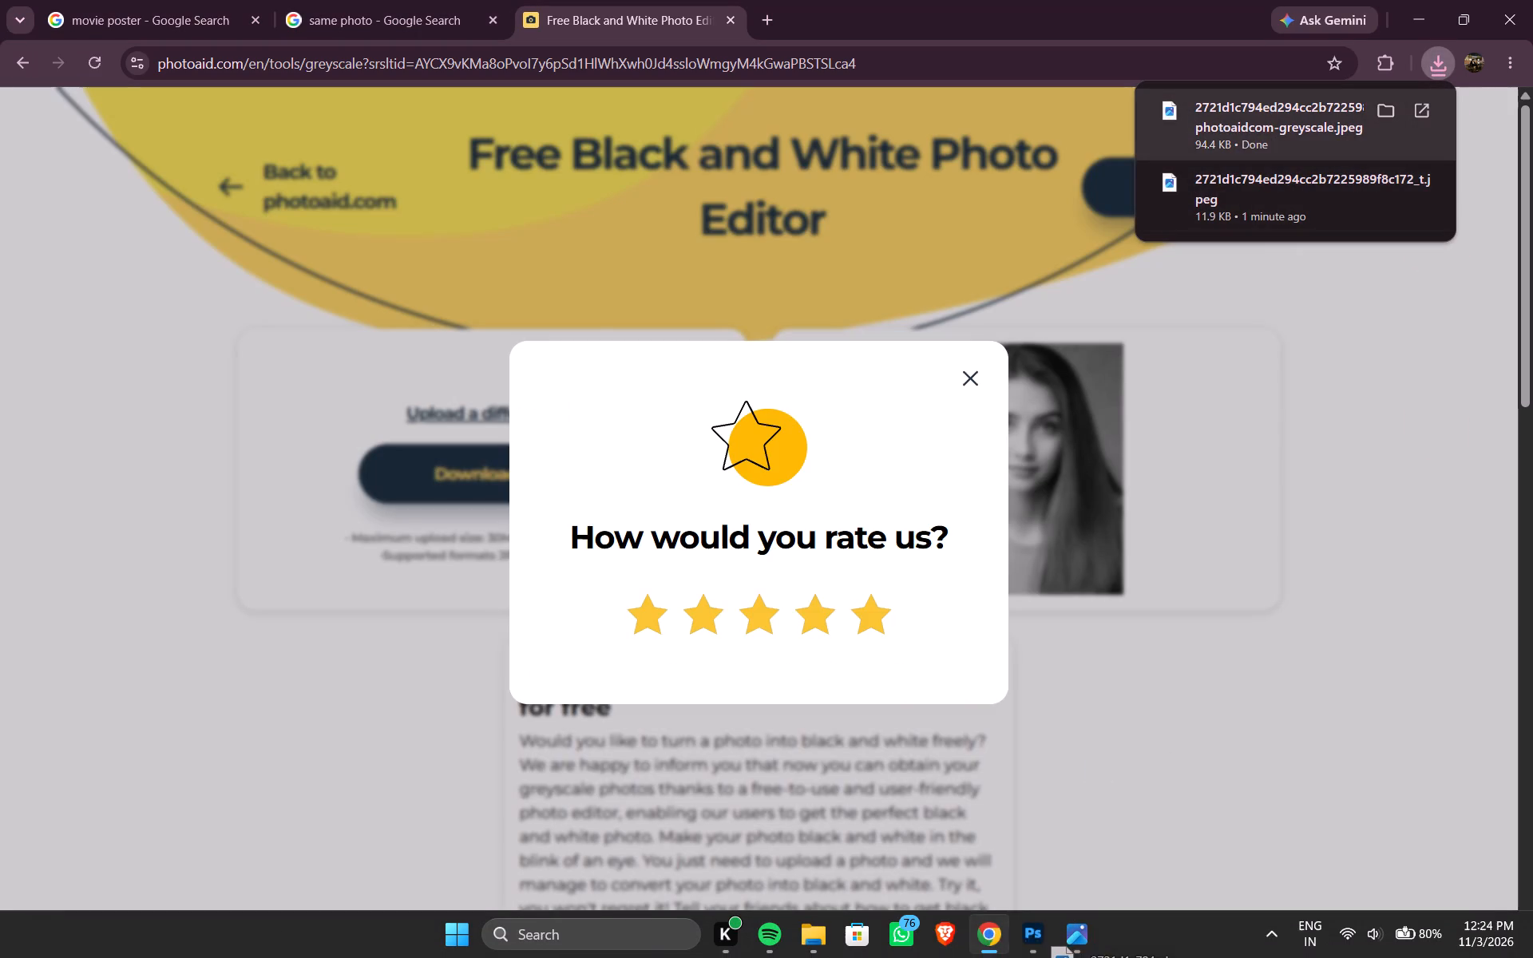
{"action": "left_click_drag", "start_coordinate": [1098, 957], "coordinate": [1037, 932]}
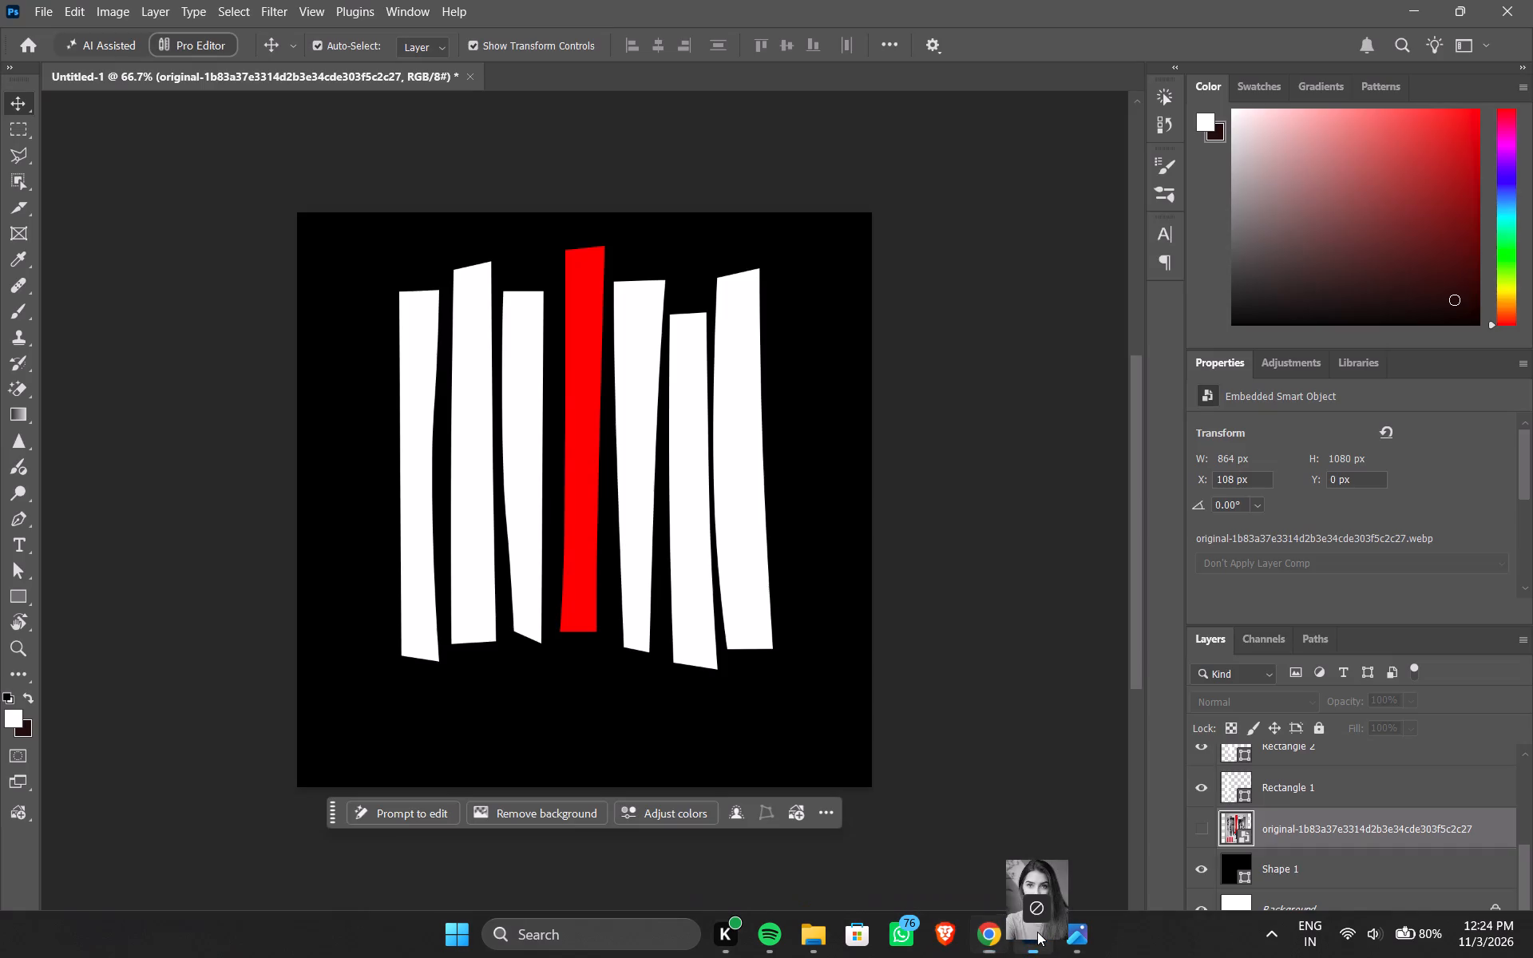
{"action": "left_click_drag", "start_coordinate": [1037, 932], "coordinate": [374, 512]}
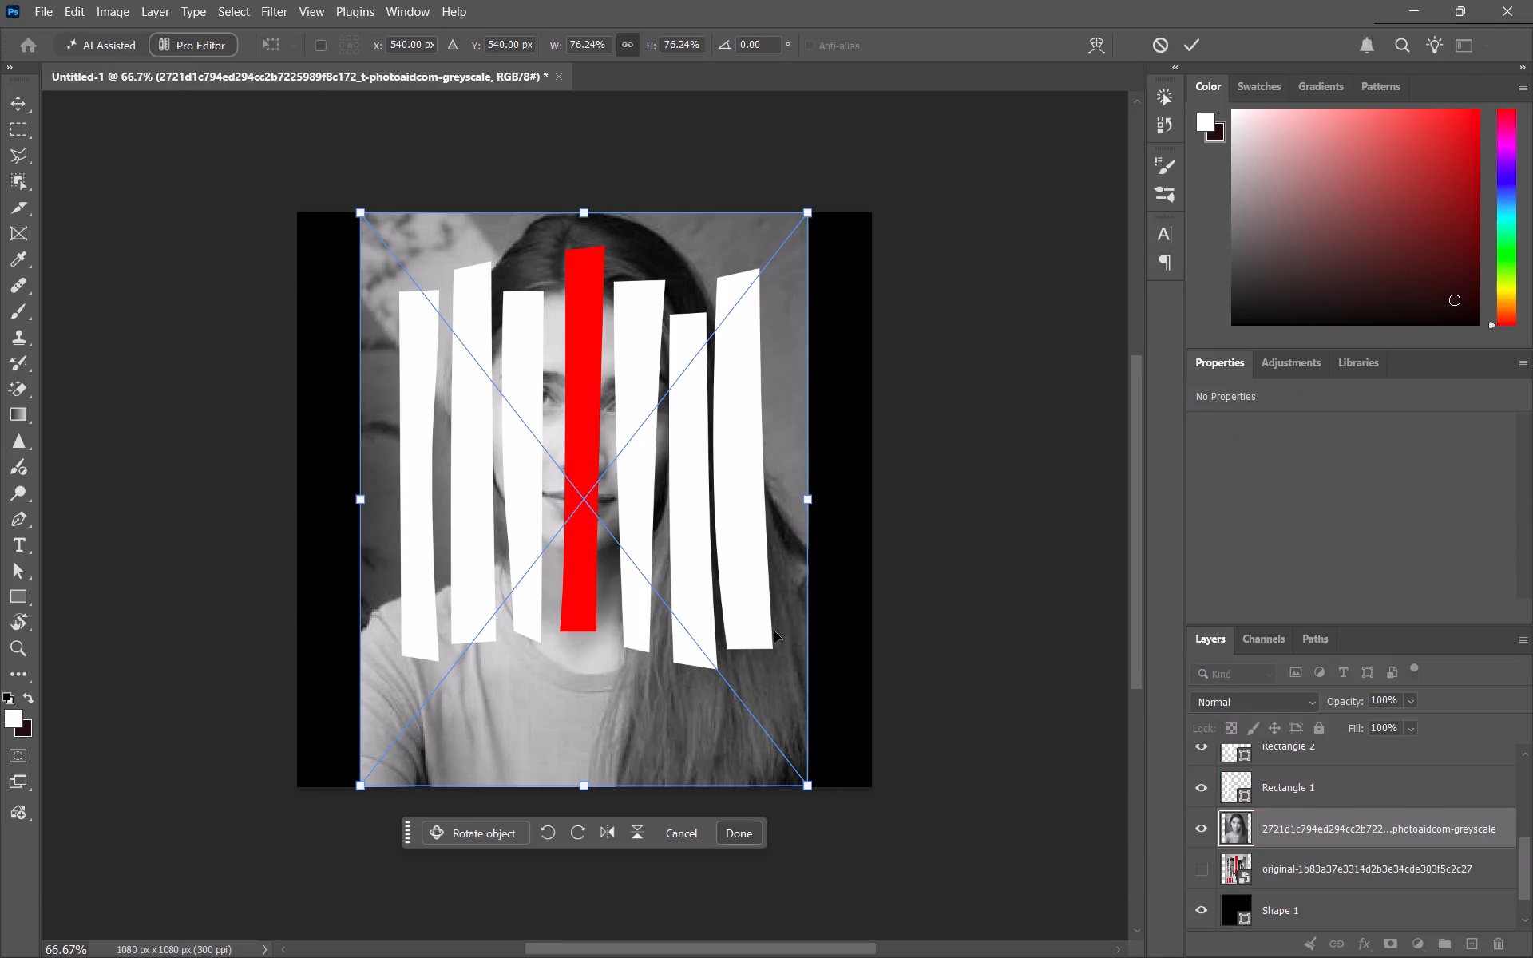
Commit the placed portrait and group the Rectangle 1, Rectangle 2 and Rectangle 3 strip layers together.
{"action": "scroll", "coordinate": [1270, 865], "scroll_direction": "down", "scroll_amount": 2}
{"action": "scroll", "coordinate": [1270, 861], "scroll_direction": "up", "scroll_amount": 3}
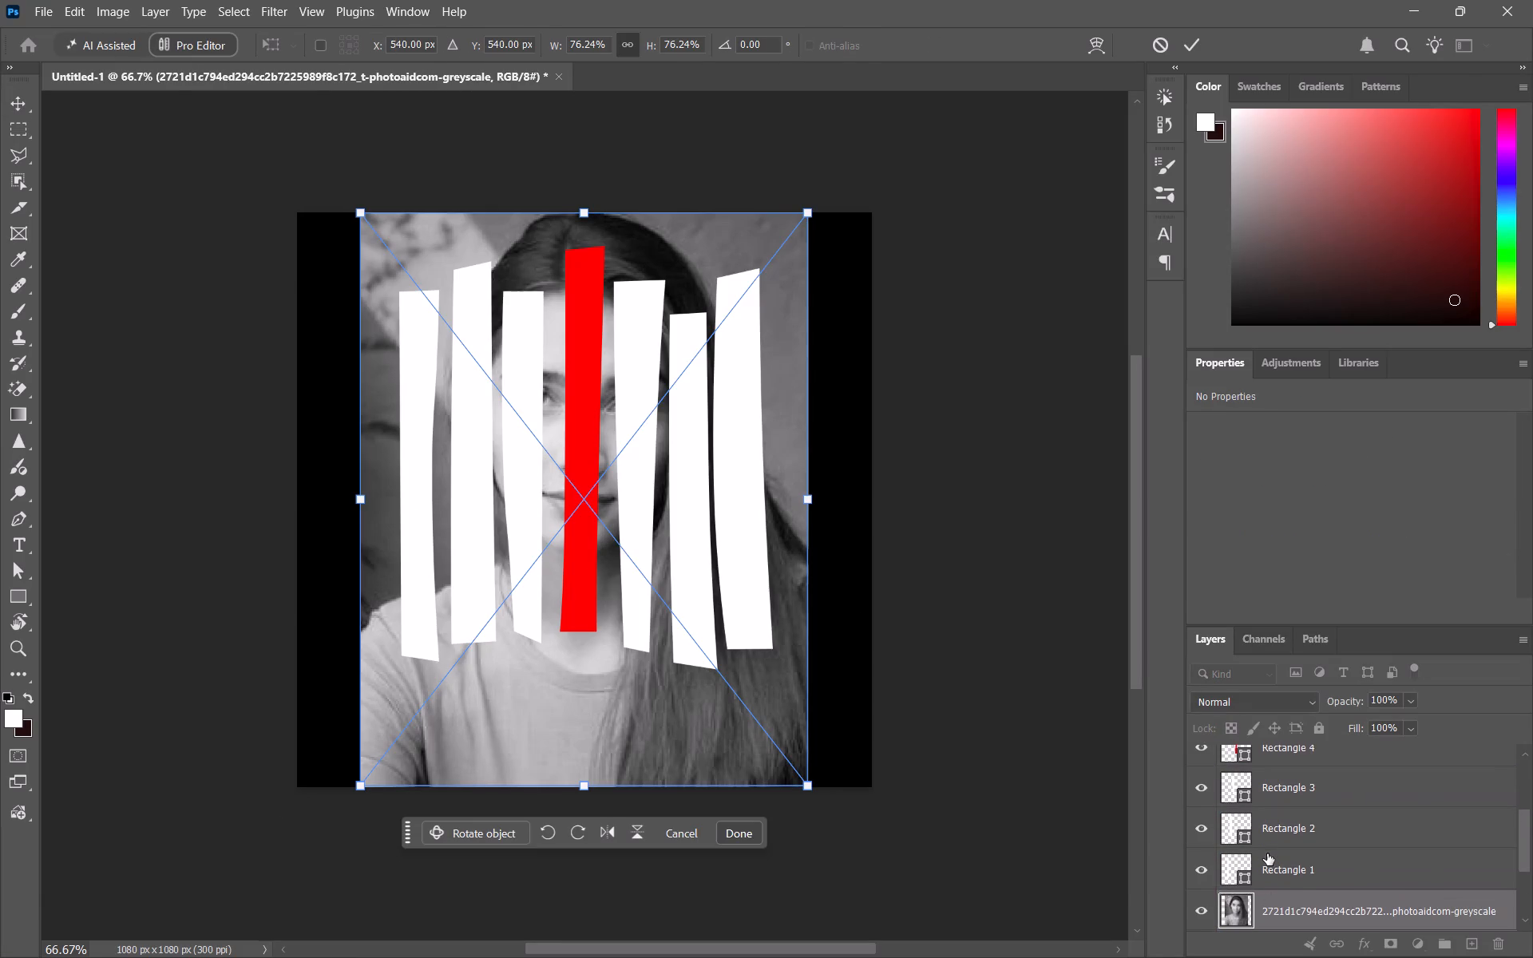
{"action": "left_click", "coordinate": [1267, 853]}
{"action": "left_click", "coordinate": [1268, 834]}
{"action": "left_click", "coordinate": [1274, 810]}
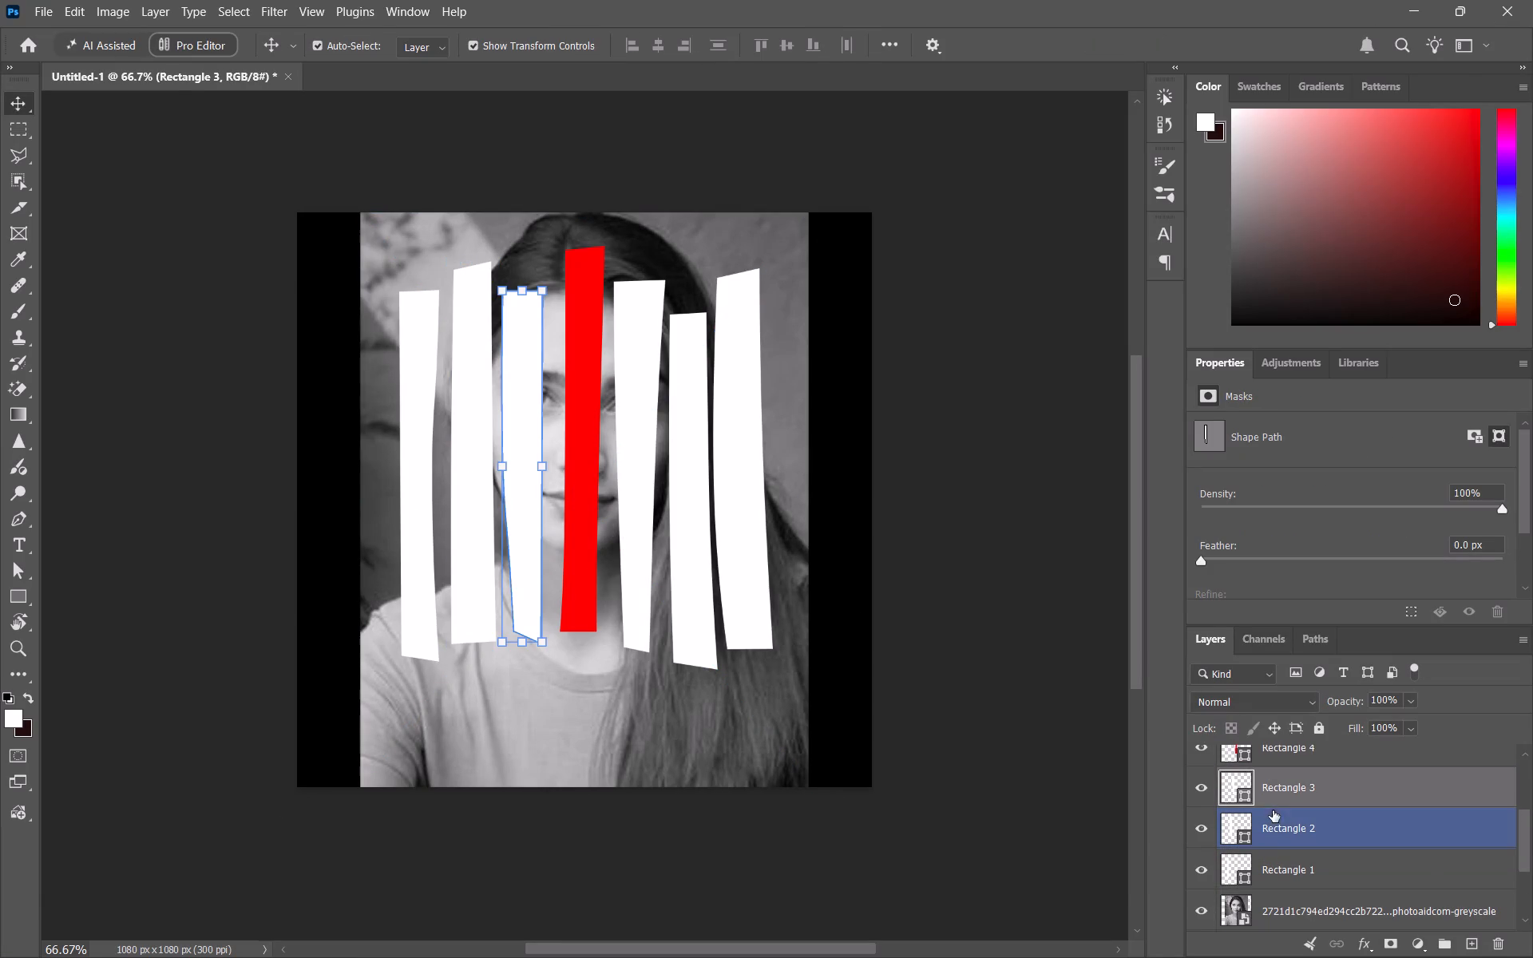
{"action": "left_click", "coordinate": [1295, 870]}
{"action": "key", "text": "ctrl+g"}
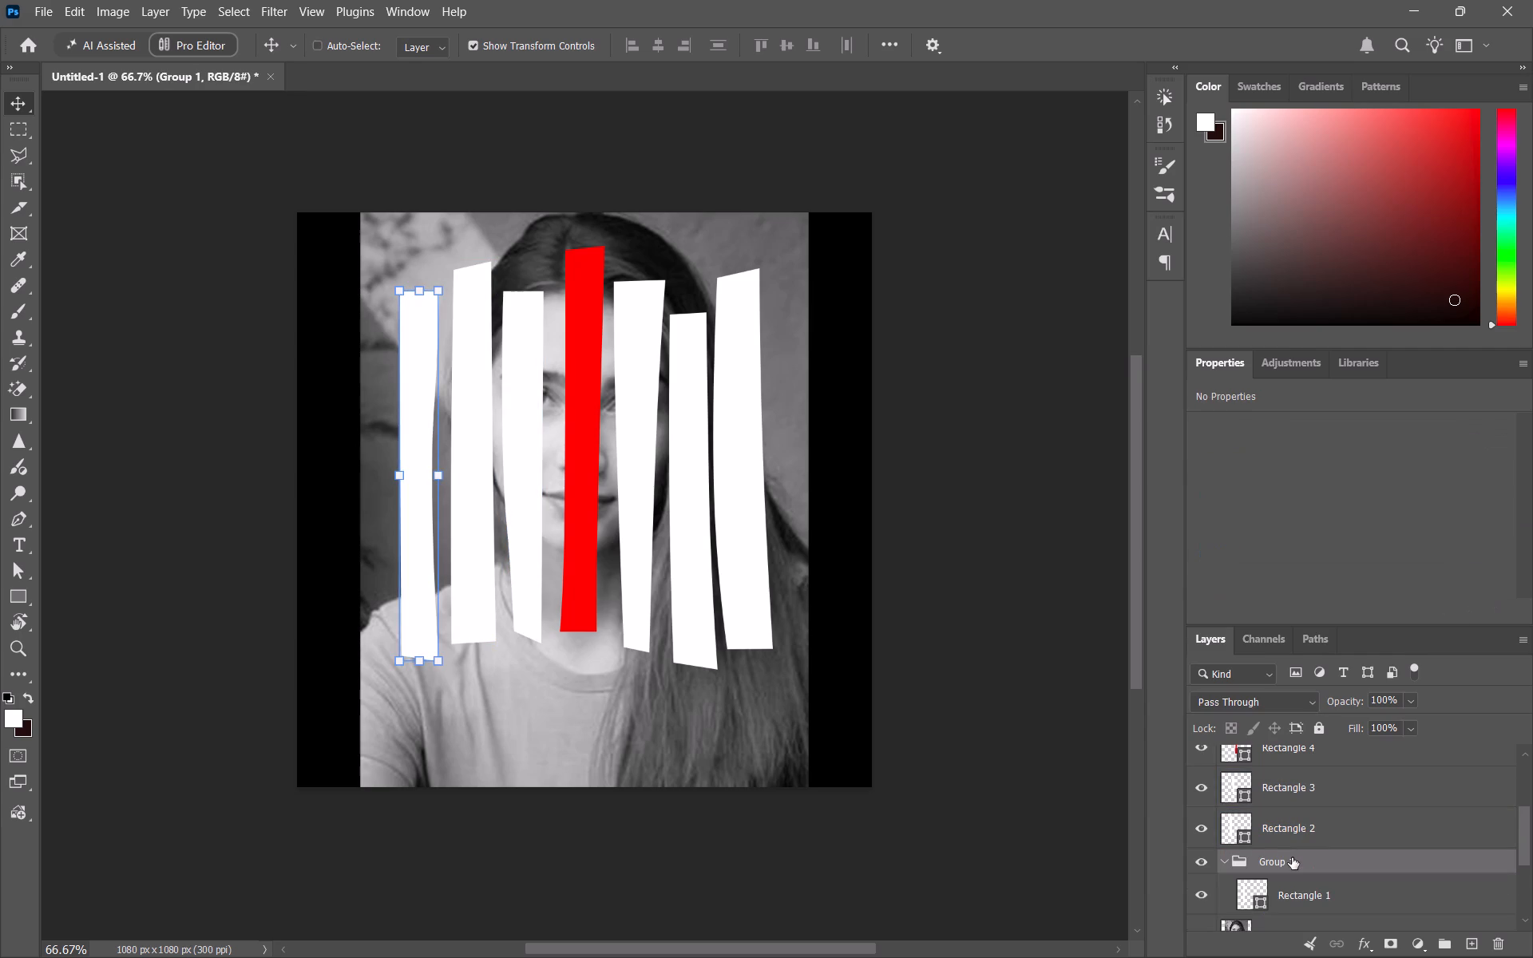
{"action": "left_click_drag", "start_coordinate": [1302, 827], "coordinate": [1301, 865]}
{"action": "left_click_drag", "start_coordinate": [1301, 794], "coordinate": [1297, 856]}
Move the greyscale portrait layer directly above Group 1 and clip it to the group's three strips.
{"action": "scroll", "coordinate": [1301, 826], "scroll_direction": "up", "scroll_amount": 2}
{"action": "scroll", "coordinate": [1301, 832], "scroll_direction": "down", "scroll_amount": 4}
{"action": "left_click_drag", "start_coordinate": [1289, 852], "coordinate": [1289, 763]}
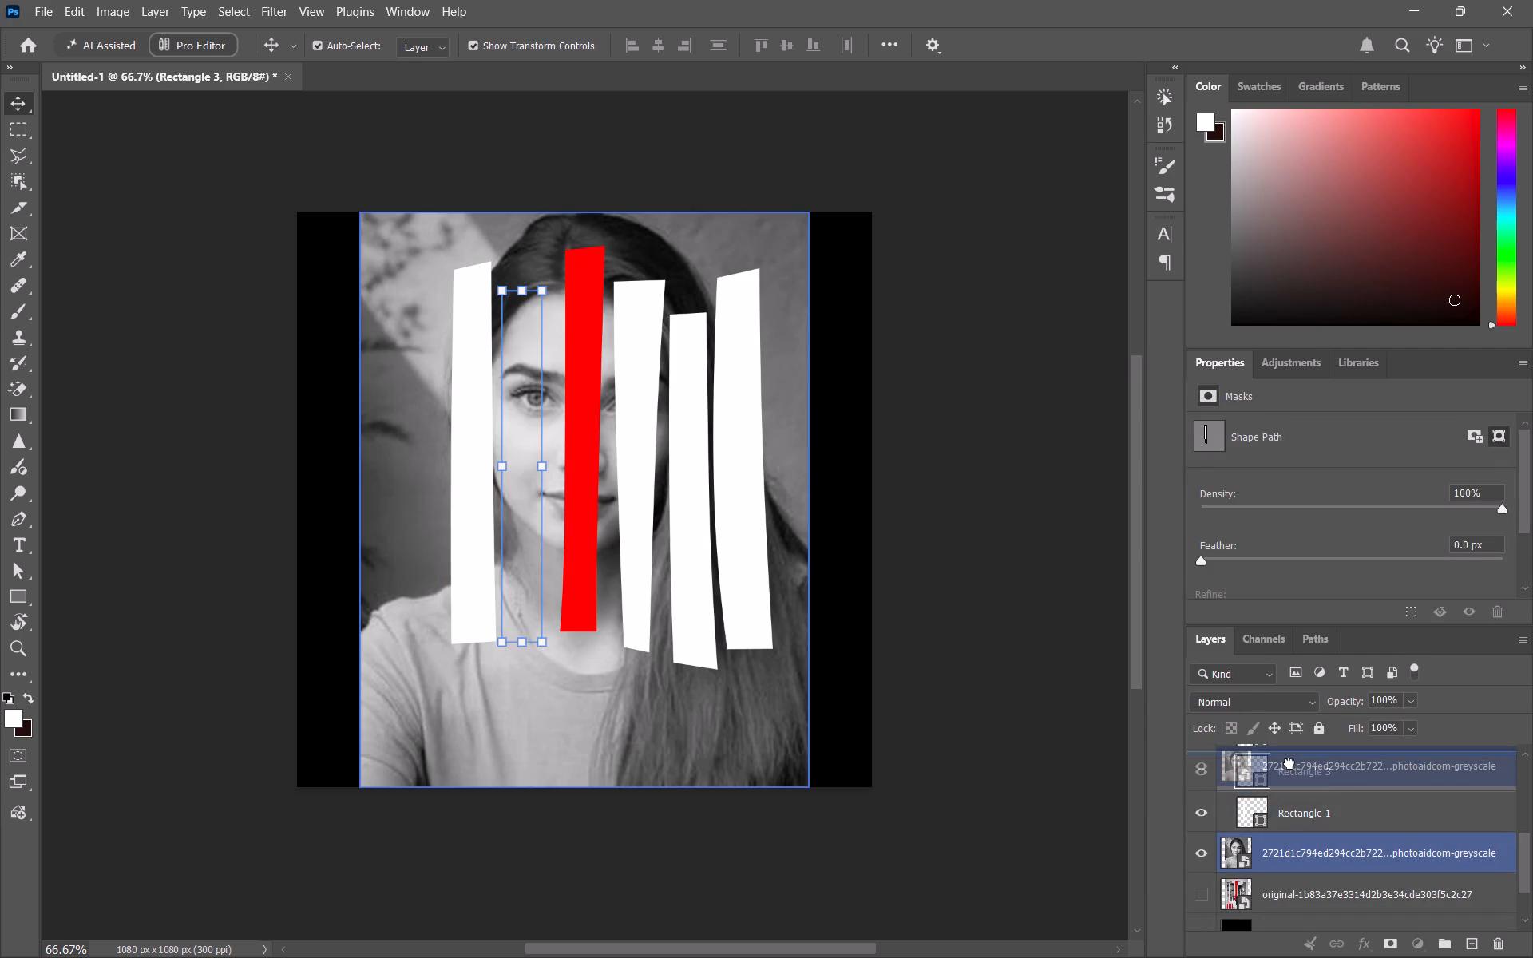
{"action": "left_click_drag", "start_coordinate": [1289, 763], "coordinate": [1294, 745]}
{"action": "scroll", "coordinate": [1302, 807], "scroll_direction": "up", "scroll_amount": 2}
{"action": "left_click_drag", "start_coordinate": [1309, 852], "coordinate": [1303, 778]}
{"action": "left_click_drag", "start_coordinate": [1303, 796], "coordinate": [1306, 756]}
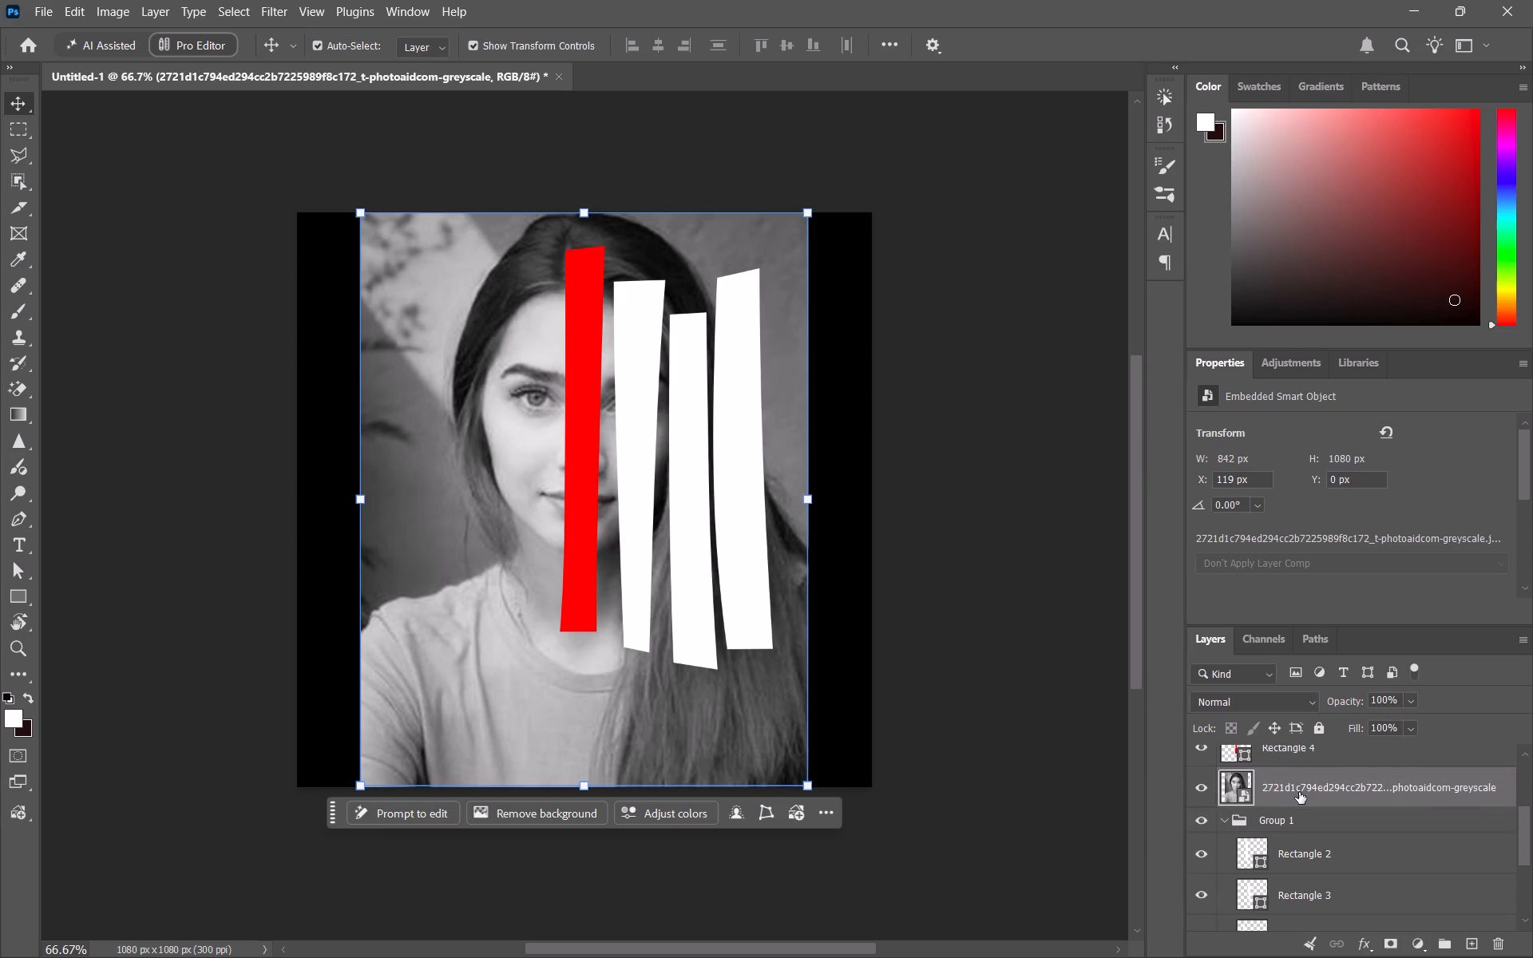
{"action": "right_click", "coordinate": [1299, 793]}
{"action": "left_click", "coordinate": [1336, 746]}
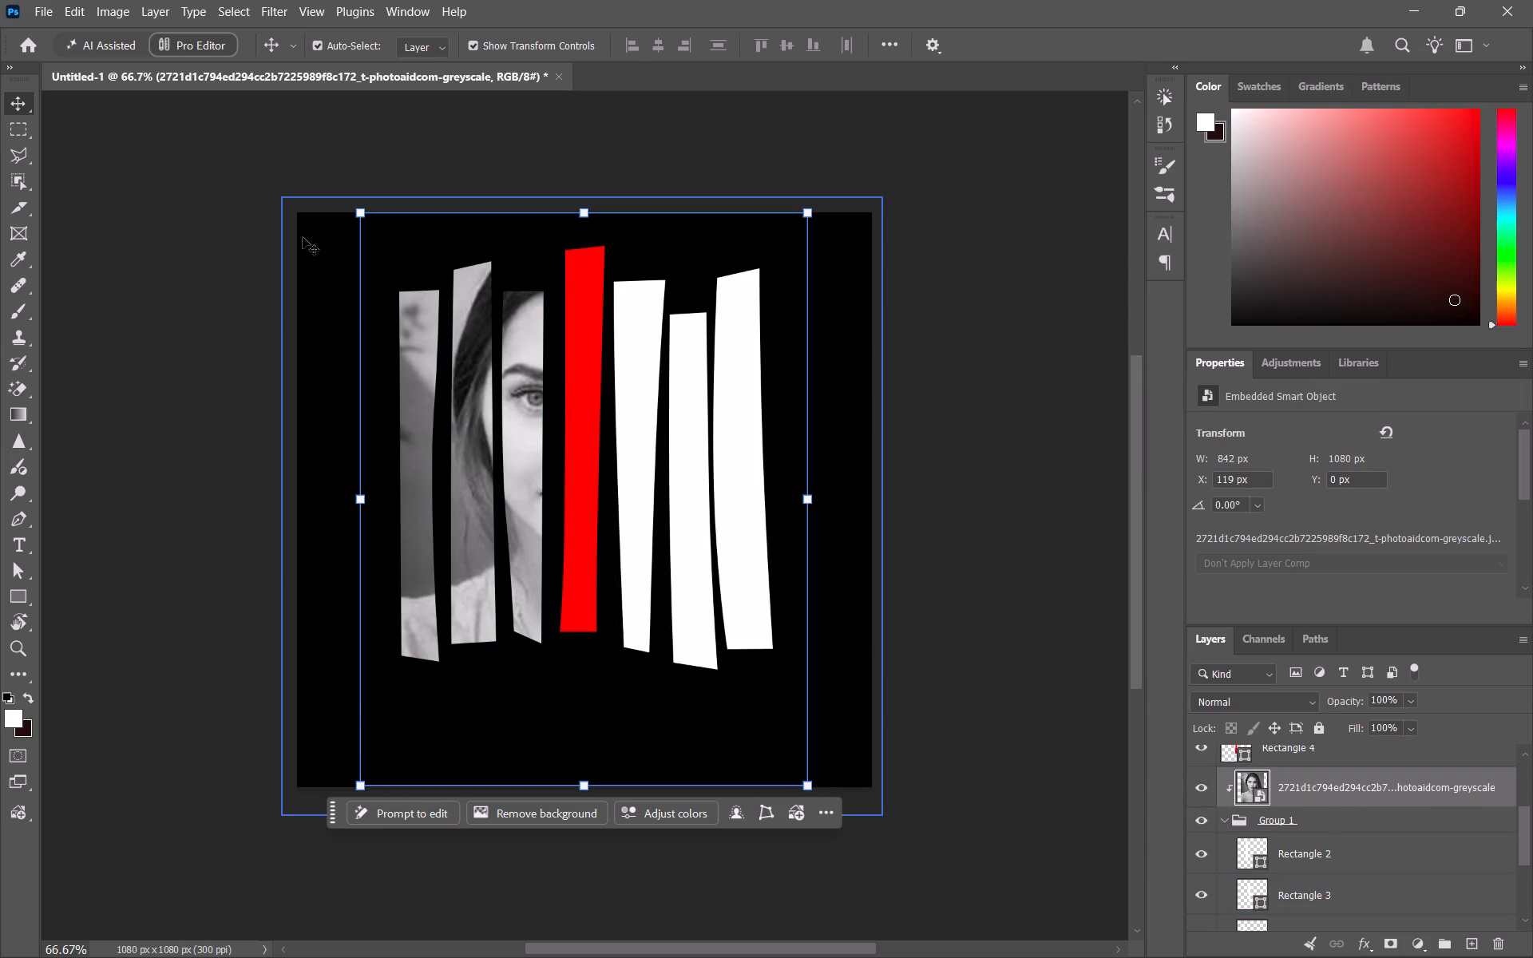
Scale the clipped portrait to 38.12% and position it over the three grouped strips at X 115 px, Y 105 px.
{"action": "left_click_drag", "start_coordinate": [811, 502], "coordinate": [590, 470]}
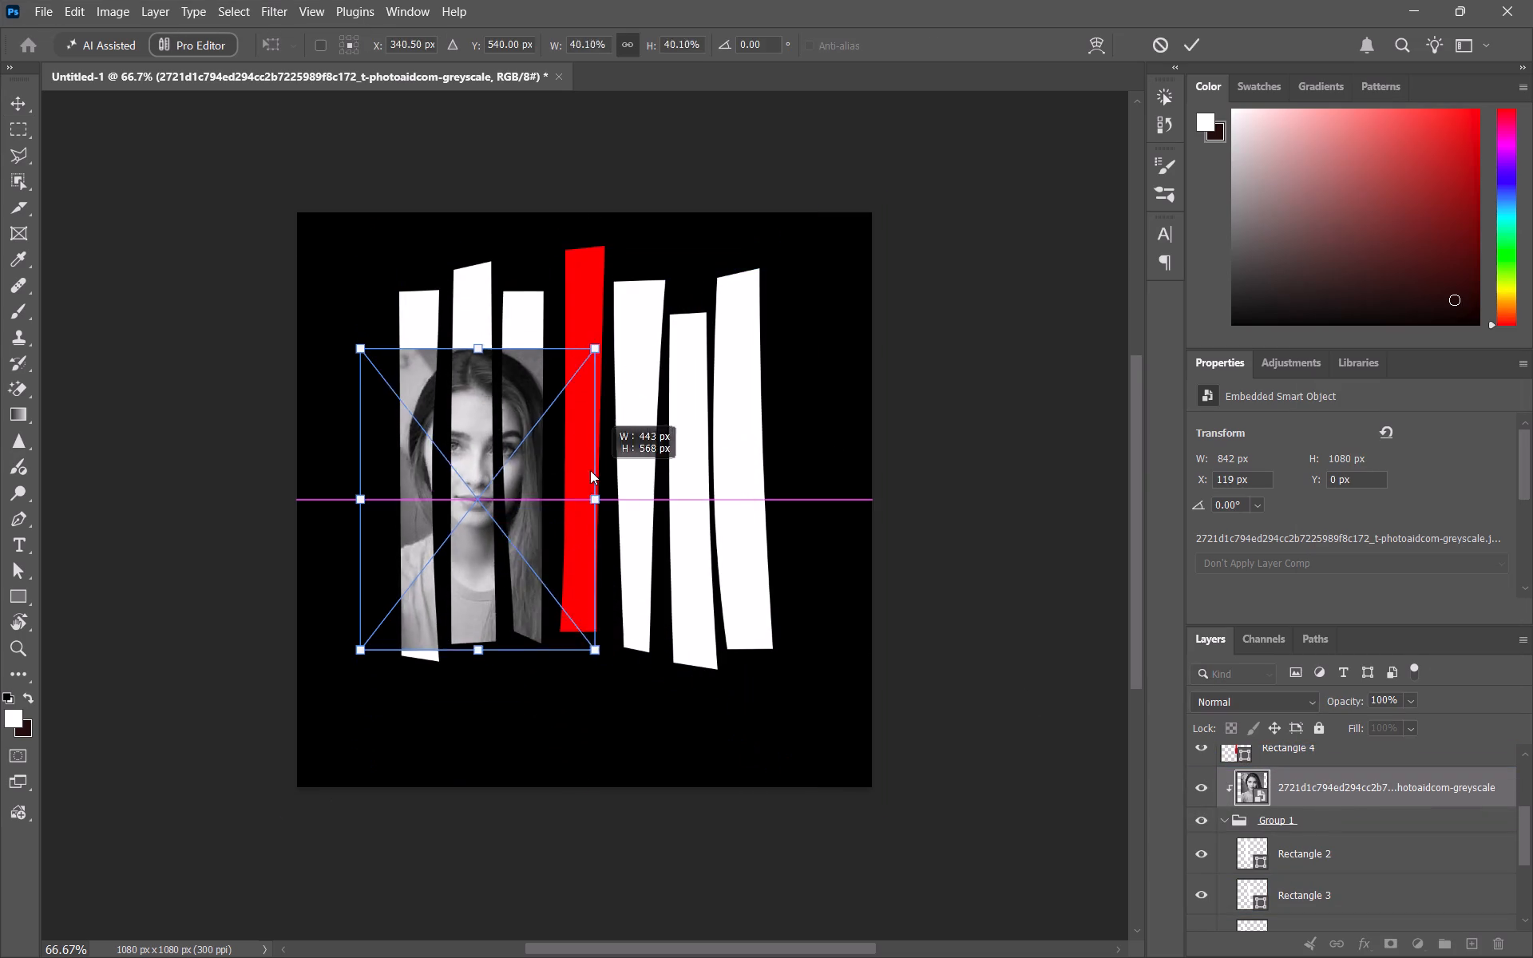
{"action": "left_click_drag", "start_coordinate": [590, 470], "coordinate": [589, 465]}
{"action": "left_click_drag", "start_coordinate": [504, 439], "coordinate": [502, 357]}
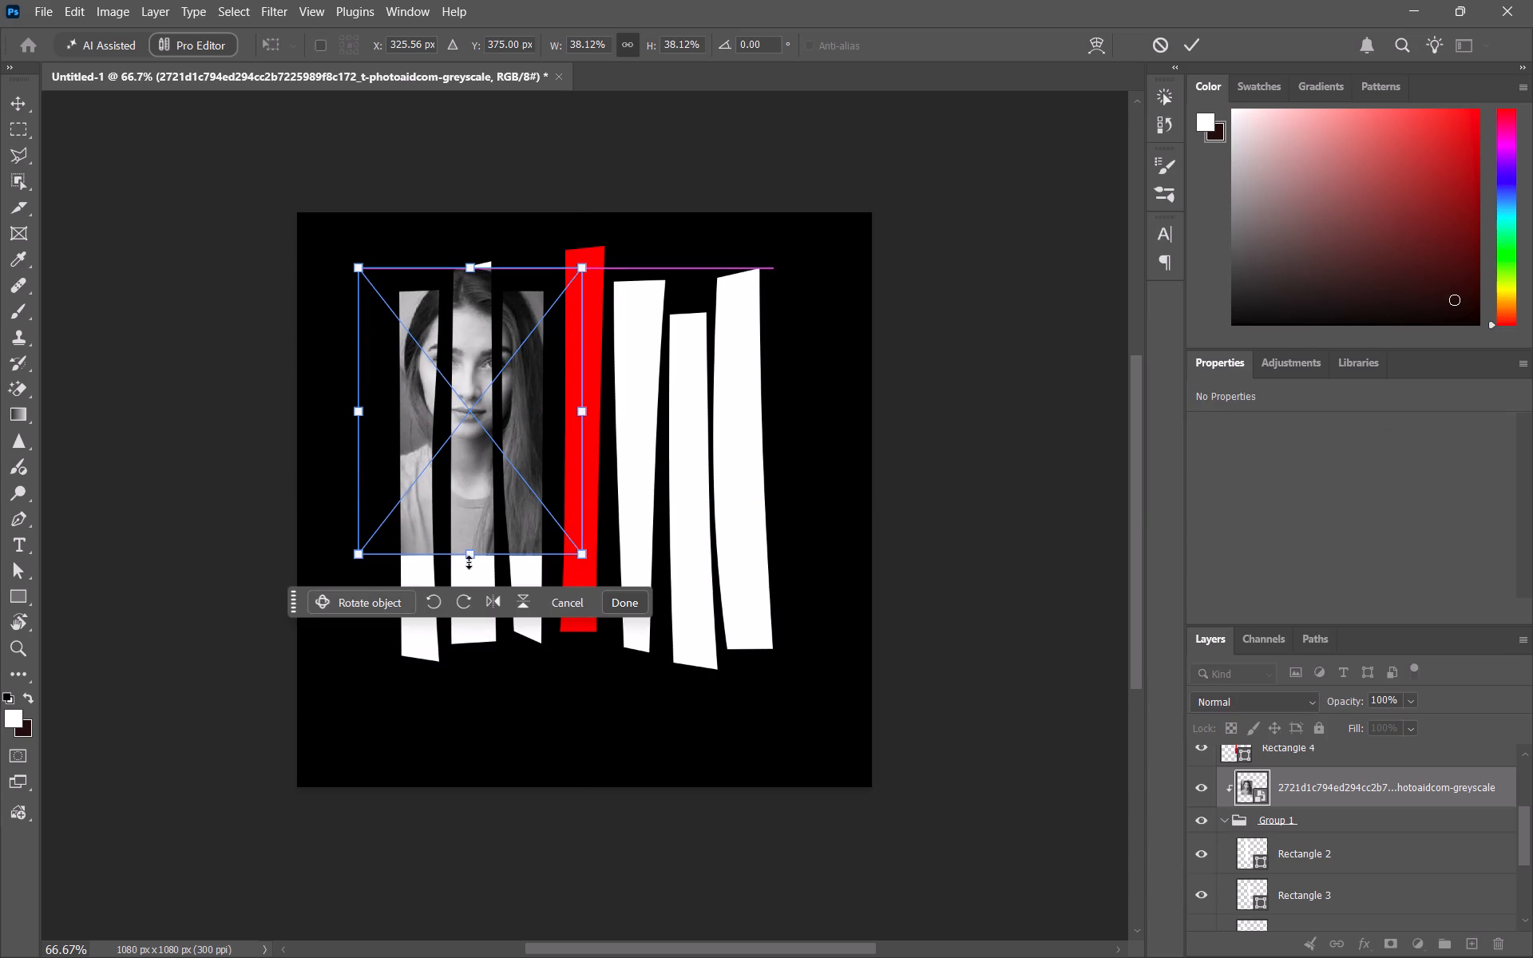
{"action": "right_click", "coordinate": [489, 468]}
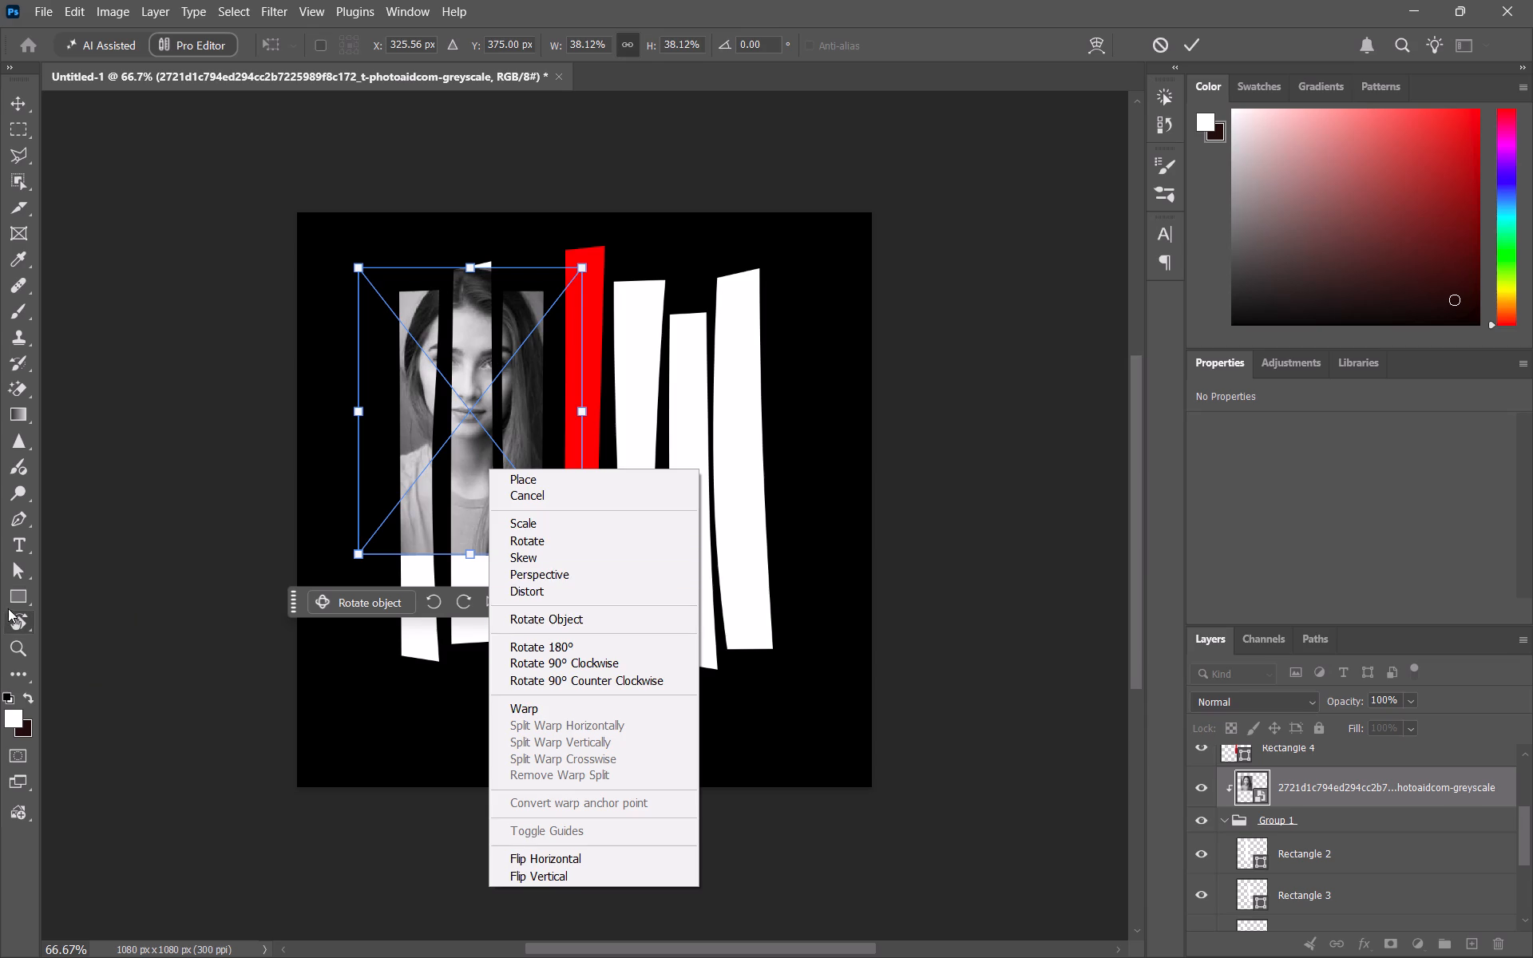
{"action": "left_click", "coordinate": [8, 574]}
{"action": "left_click", "coordinate": [12, 572]}
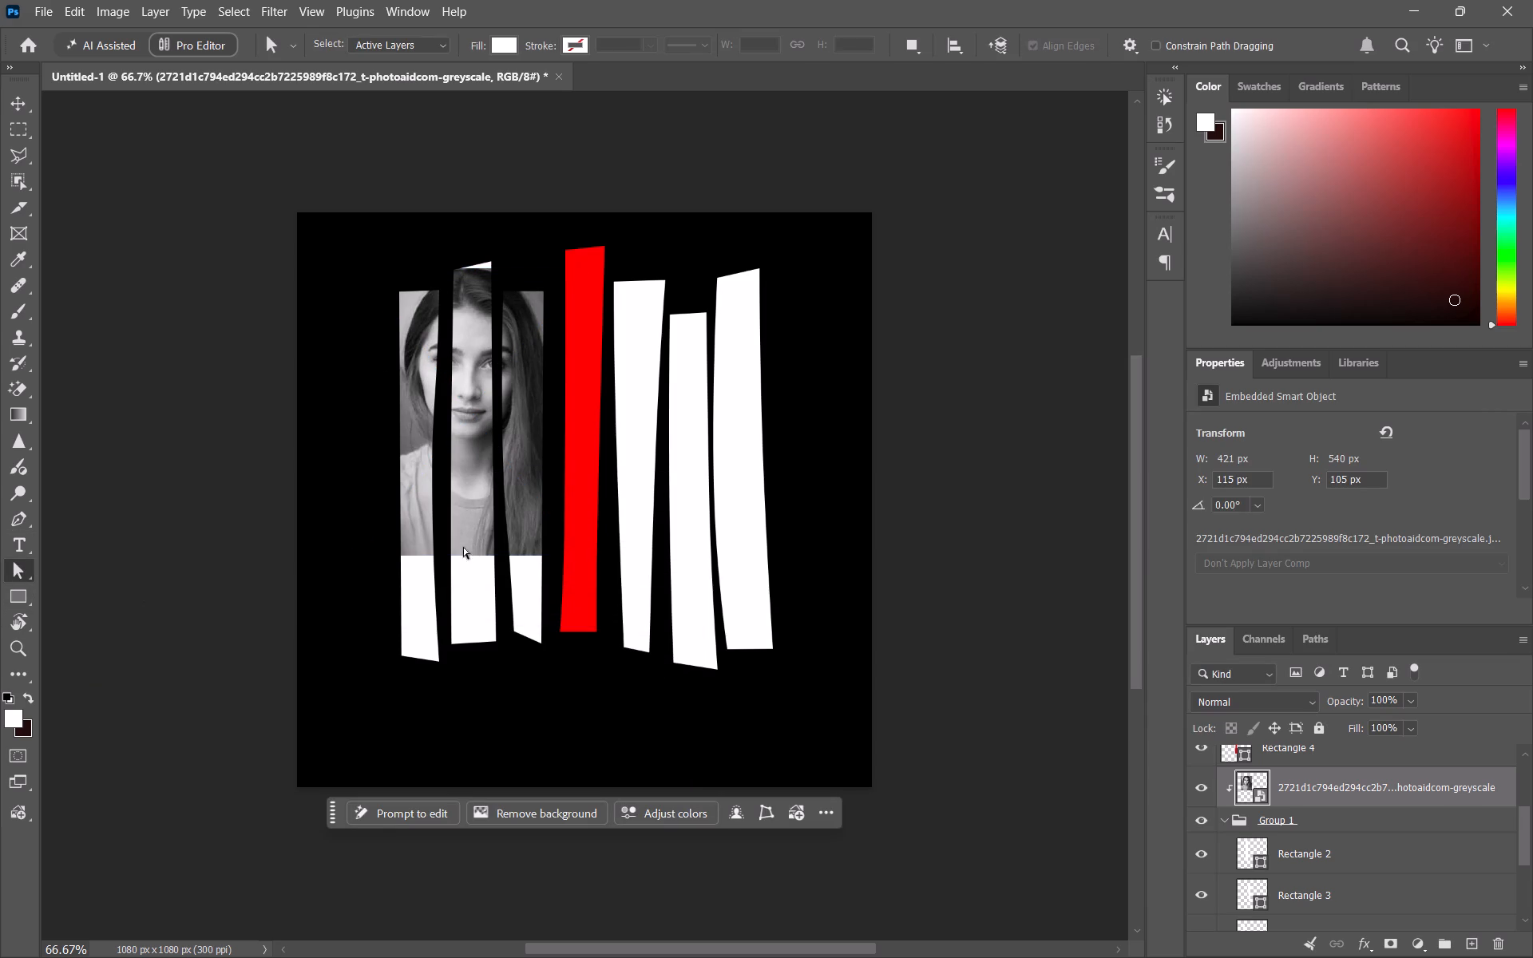
Release the portrait's clipping mask so the whole photo shows above Group 1.
{"action": "left_click", "coordinate": [1292, 785]}
{"action": "right_click", "coordinate": [1301, 787]}
{"action": "left_click", "coordinate": [1337, 745]}
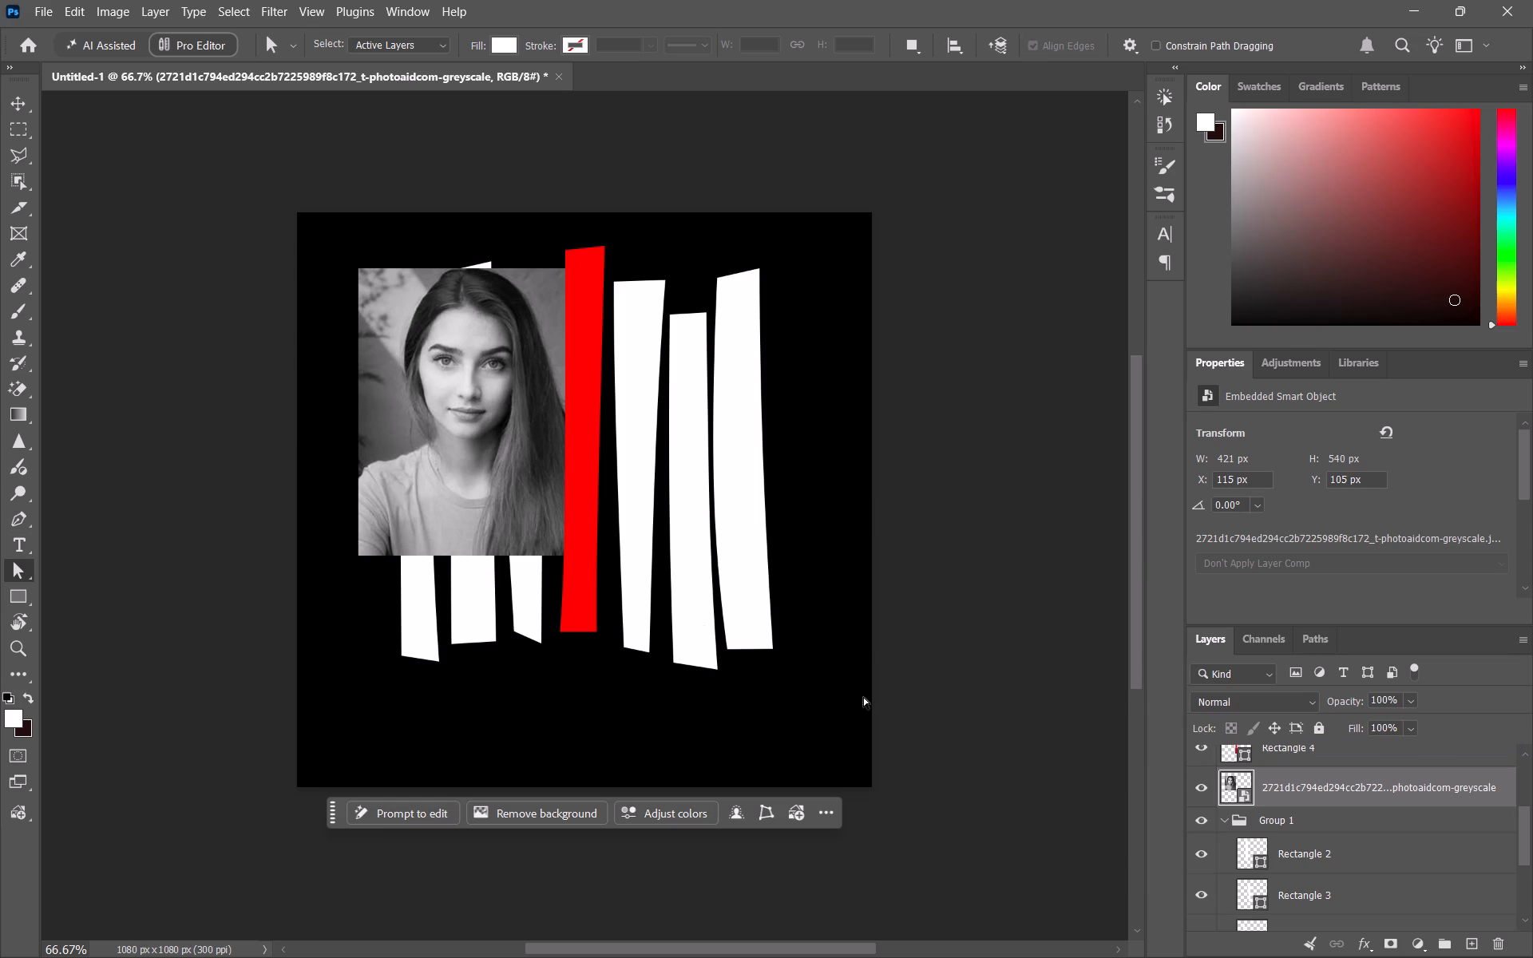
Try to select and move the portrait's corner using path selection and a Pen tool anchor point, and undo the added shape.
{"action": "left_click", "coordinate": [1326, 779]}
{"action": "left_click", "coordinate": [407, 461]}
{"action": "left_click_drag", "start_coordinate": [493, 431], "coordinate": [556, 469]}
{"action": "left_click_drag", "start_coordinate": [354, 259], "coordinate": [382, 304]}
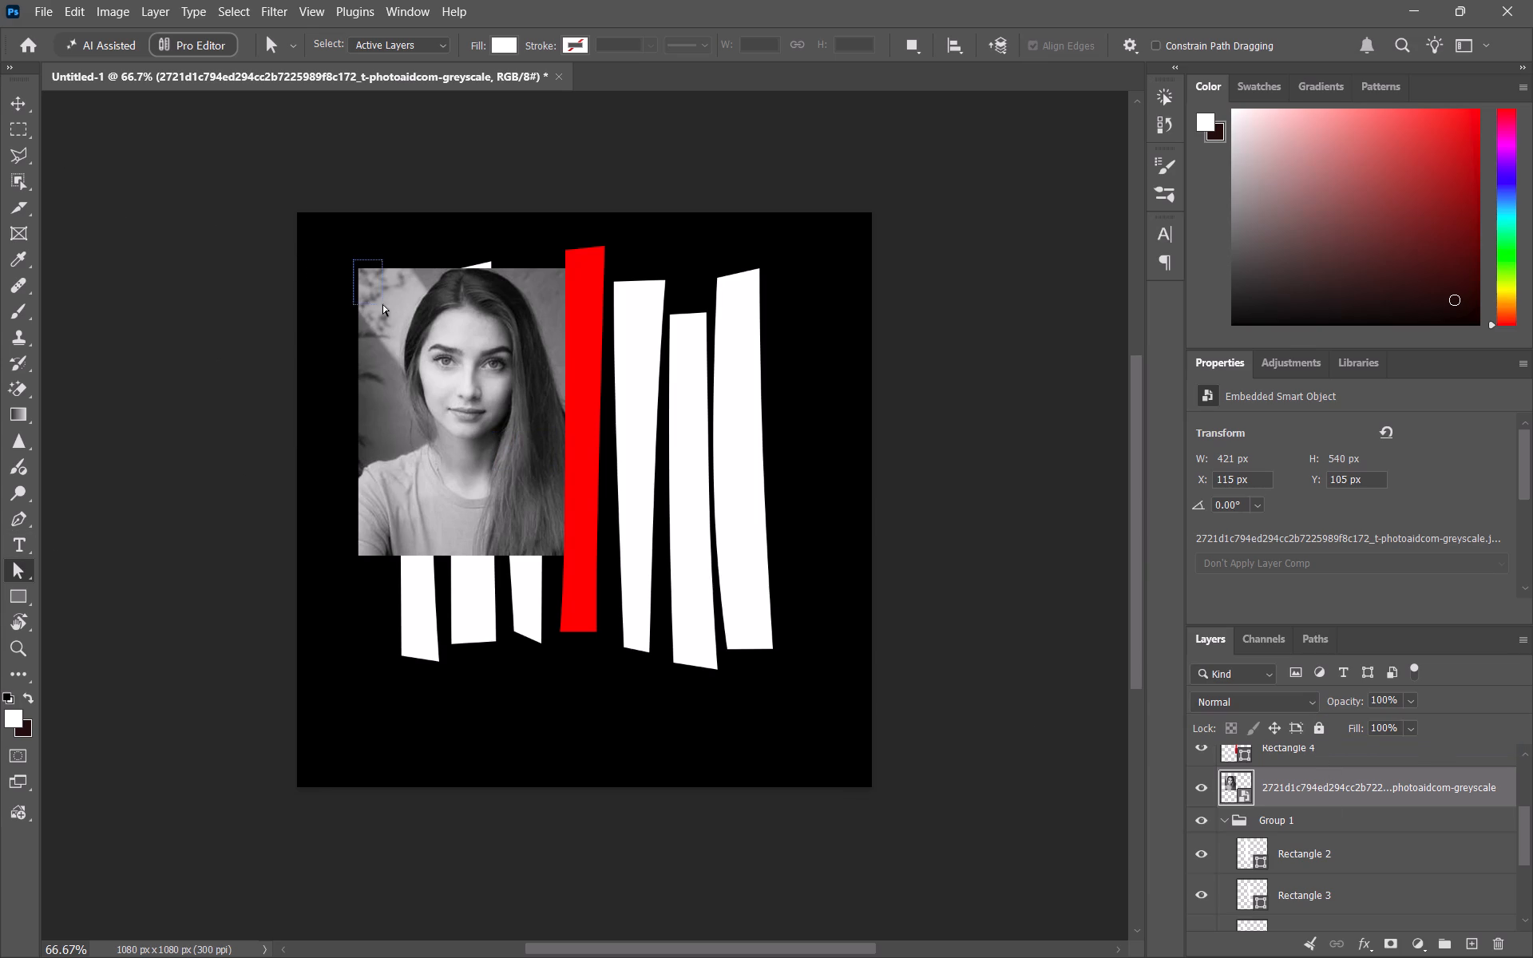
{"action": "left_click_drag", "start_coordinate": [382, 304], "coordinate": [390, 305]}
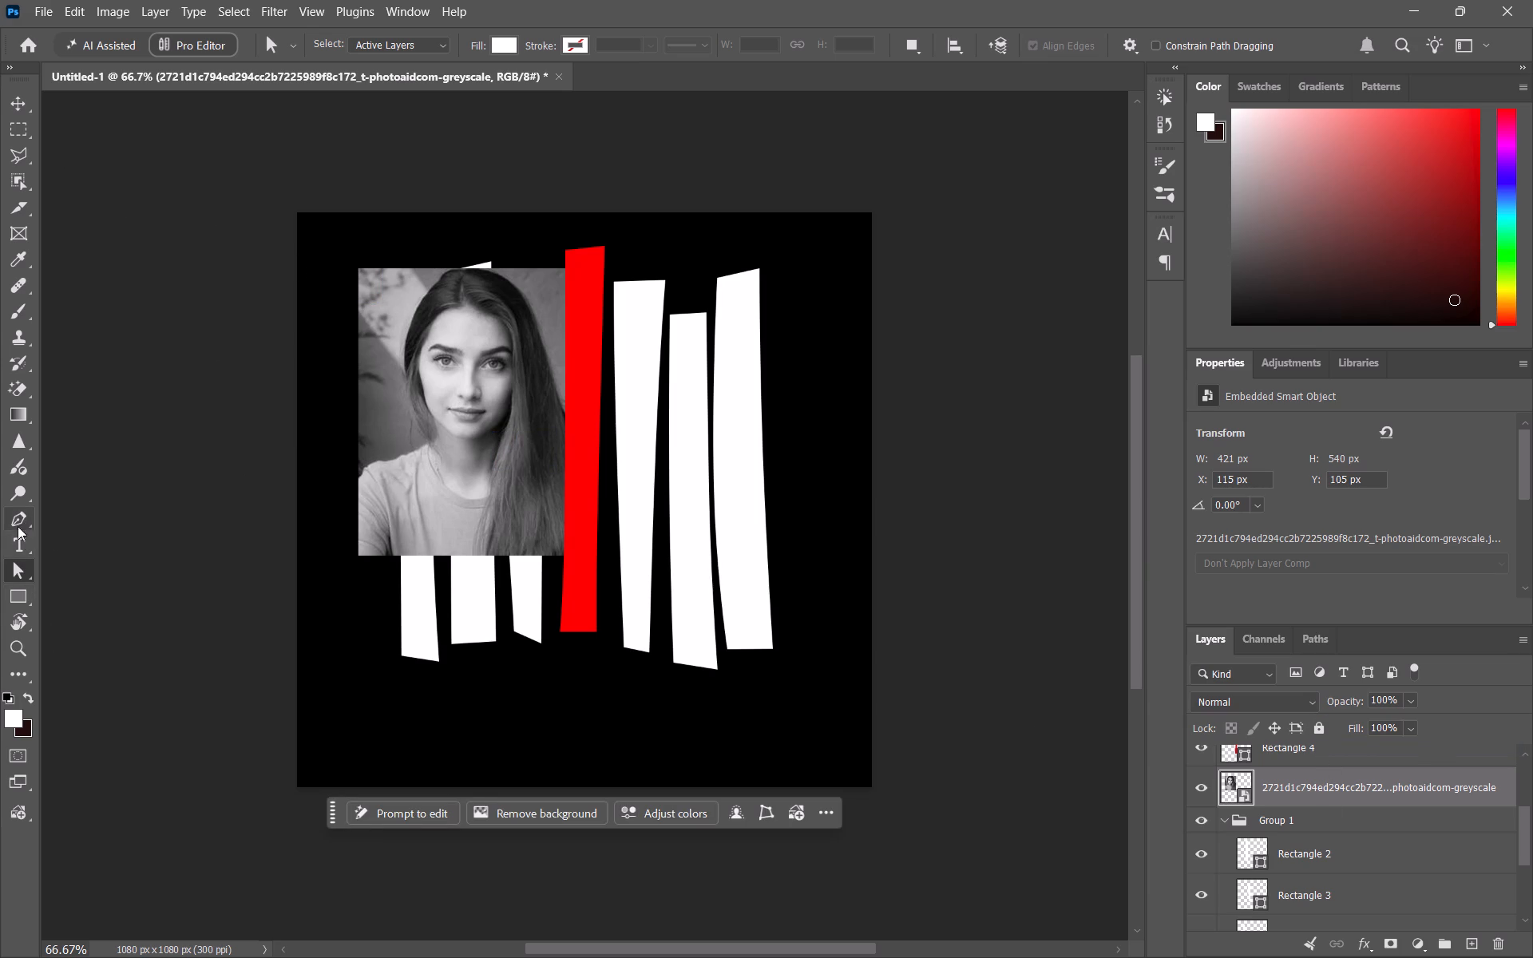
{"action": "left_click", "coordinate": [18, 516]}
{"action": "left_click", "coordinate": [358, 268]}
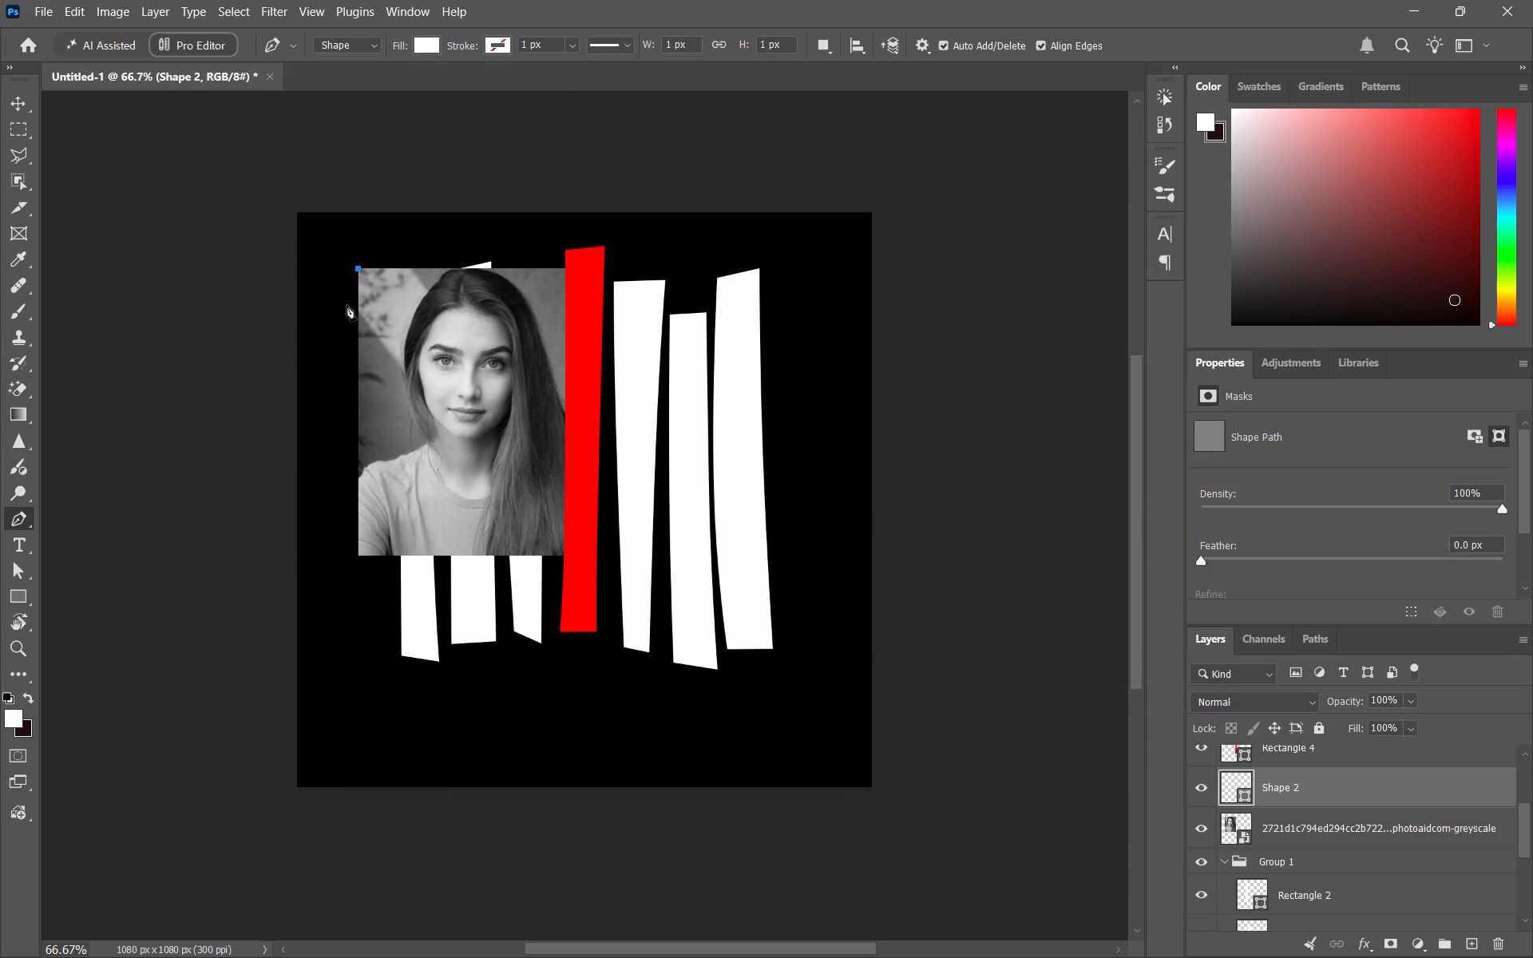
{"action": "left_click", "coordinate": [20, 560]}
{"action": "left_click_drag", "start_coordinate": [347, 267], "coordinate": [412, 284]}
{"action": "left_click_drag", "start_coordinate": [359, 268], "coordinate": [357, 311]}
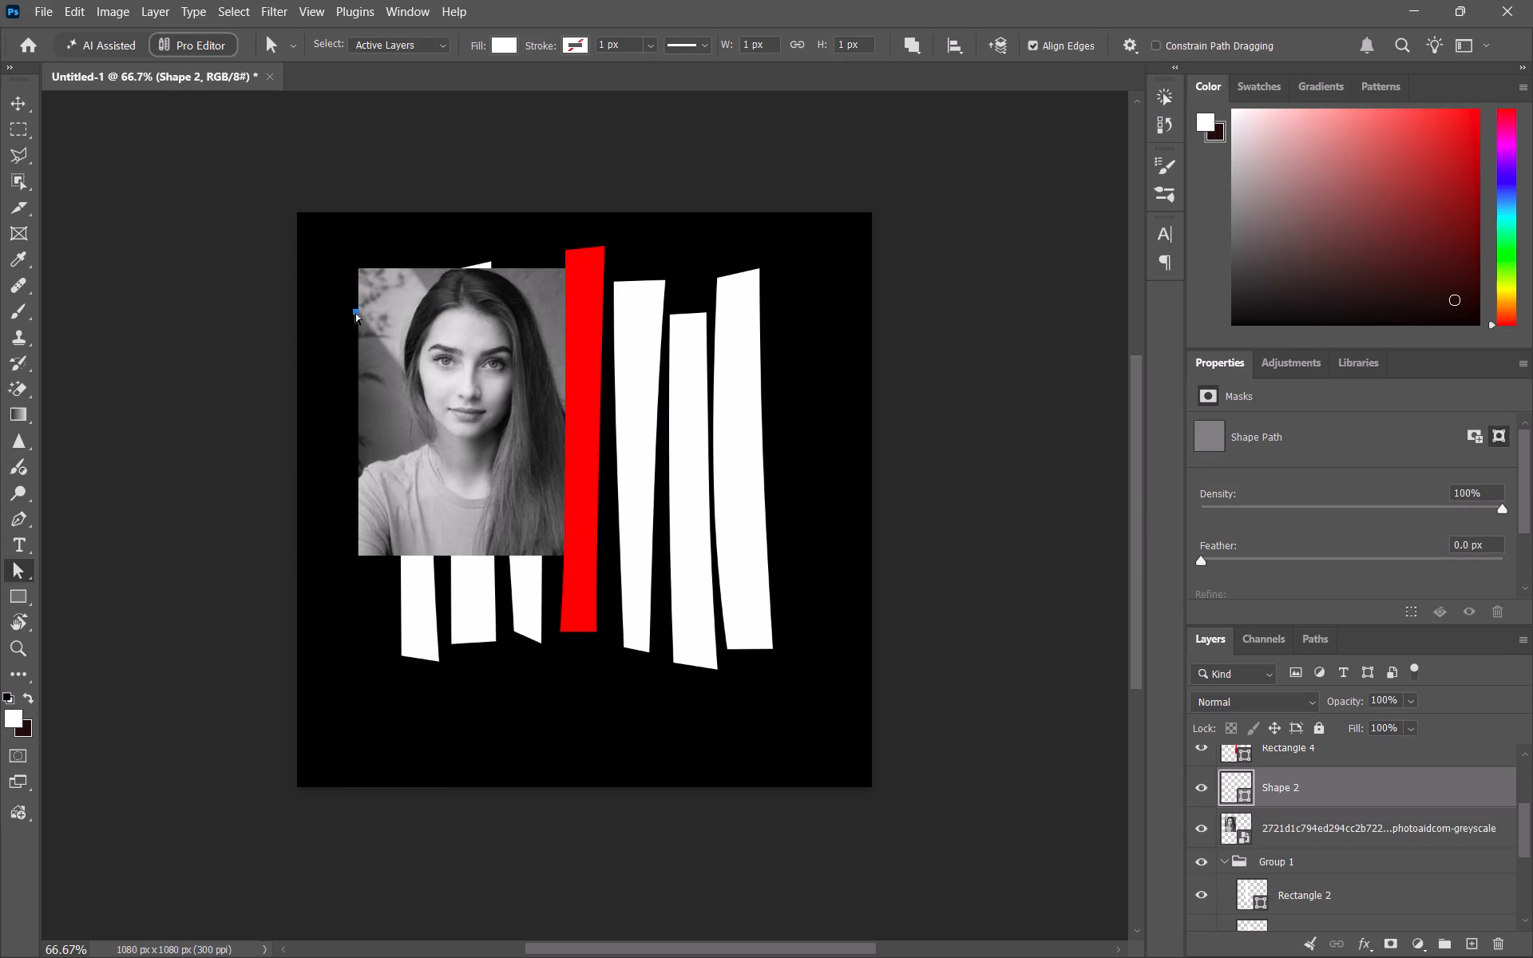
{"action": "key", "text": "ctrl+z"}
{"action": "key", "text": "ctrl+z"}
Rasterize the greyscale portrait layer and try selecting its outline on the canvas.
{"action": "left_click", "coordinate": [1265, 787]}
{"action": "right_click", "coordinate": [1268, 783]}
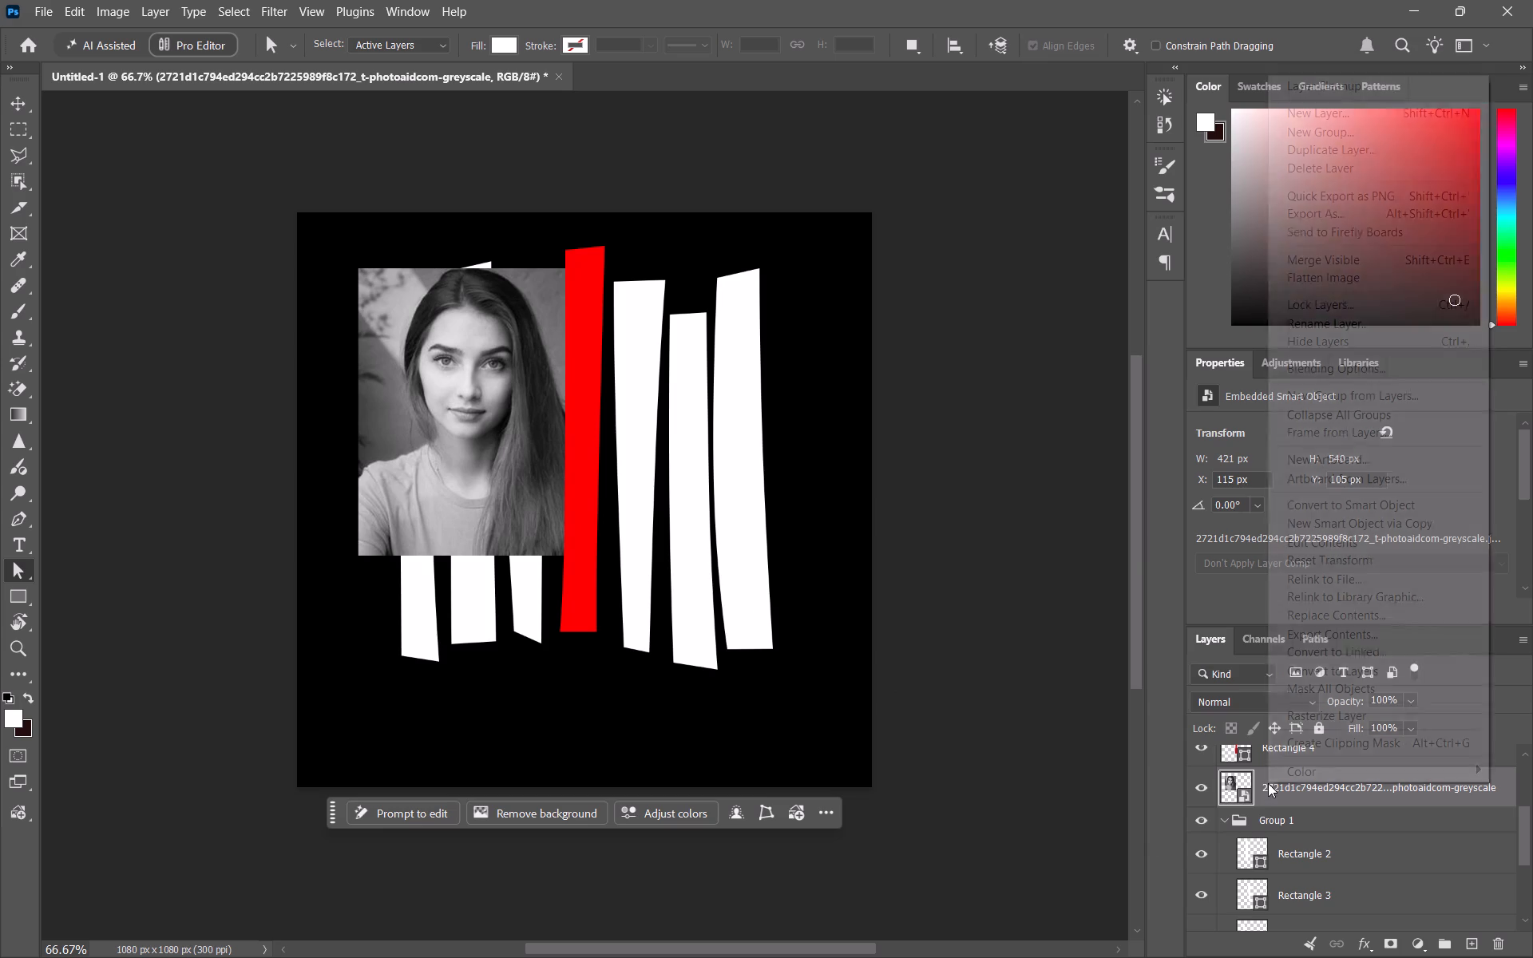
{"action": "left_click", "coordinate": [1308, 713]}
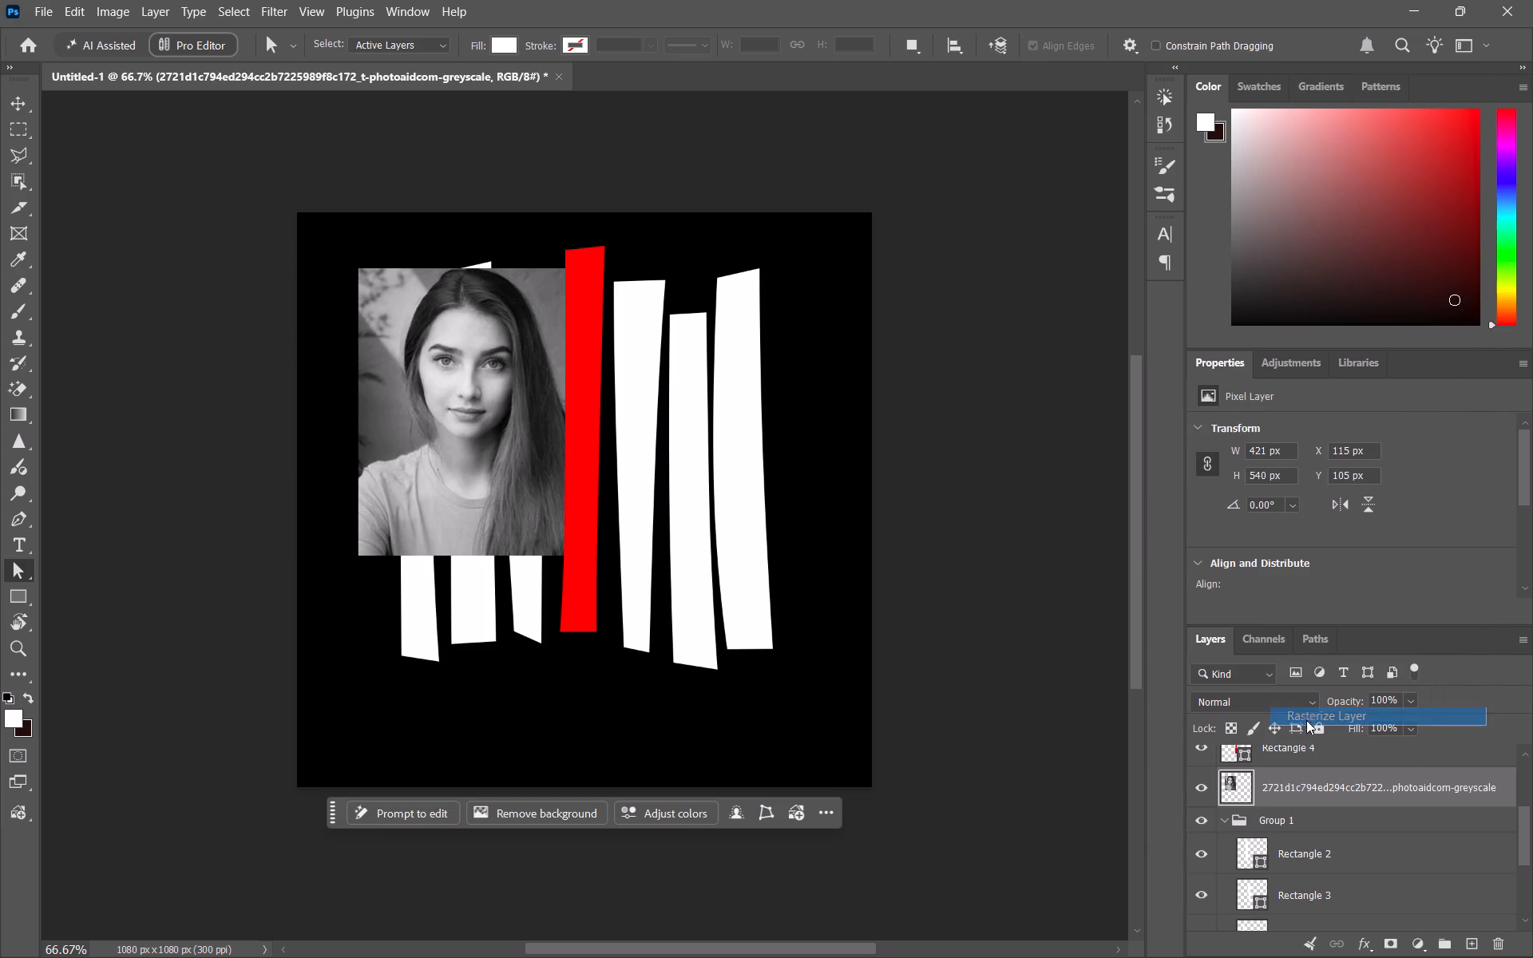
{"action": "left_click", "coordinate": [397, 441]}
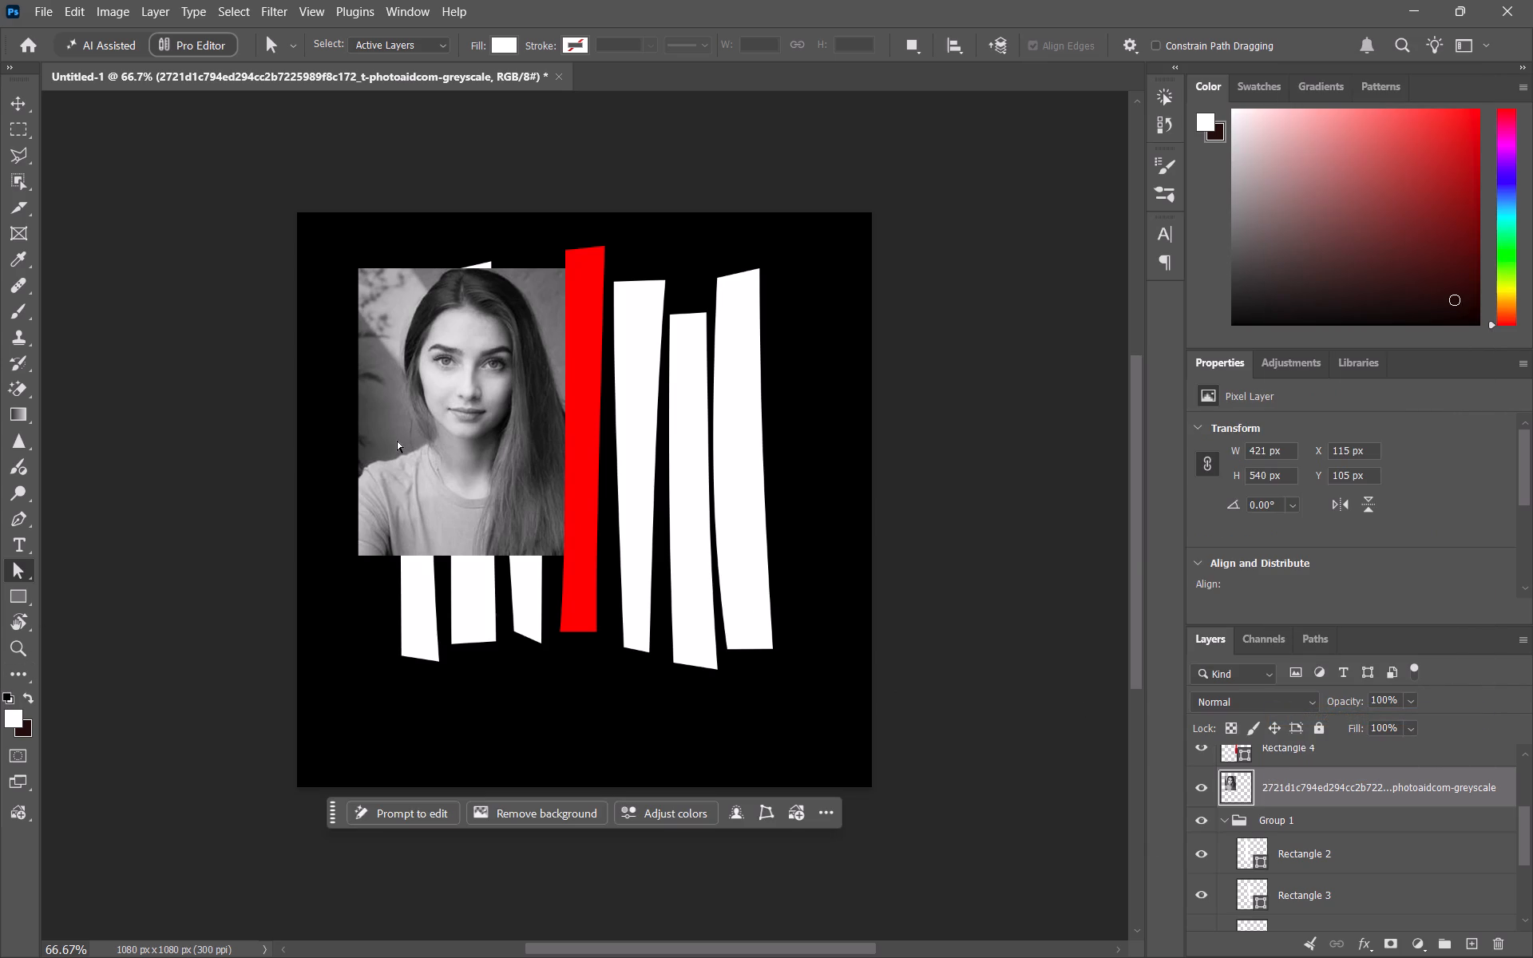
{"action": "left_click", "coordinate": [1305, 842]}
{"action": "left_click", "coordinate": [1317, 784]}
Reposition the rasterized portrait over the three grouped strips at X 73 px, Y 105 px.
{"action": "left_click", "coordinate": [10, 108]}
{"action": "left_click_drag", "start_coordinate": [410, 396], "coordinate": [381, 489]}
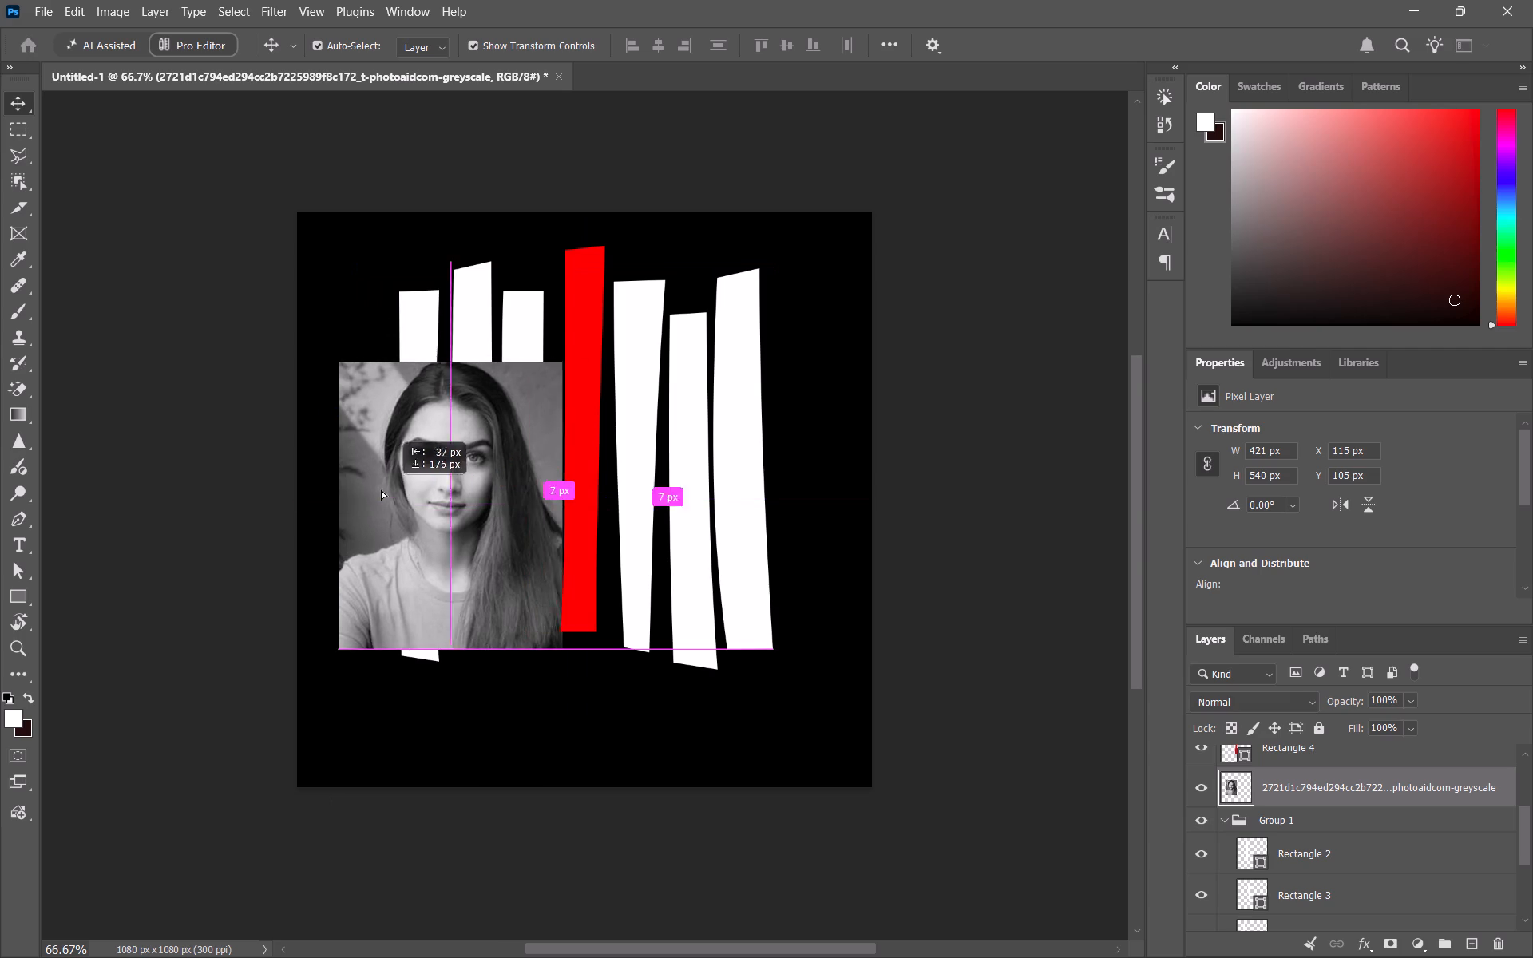
{"action": "left_click_drag", "start_coordinate": [381, 489], "coordinate": [388, 473]}
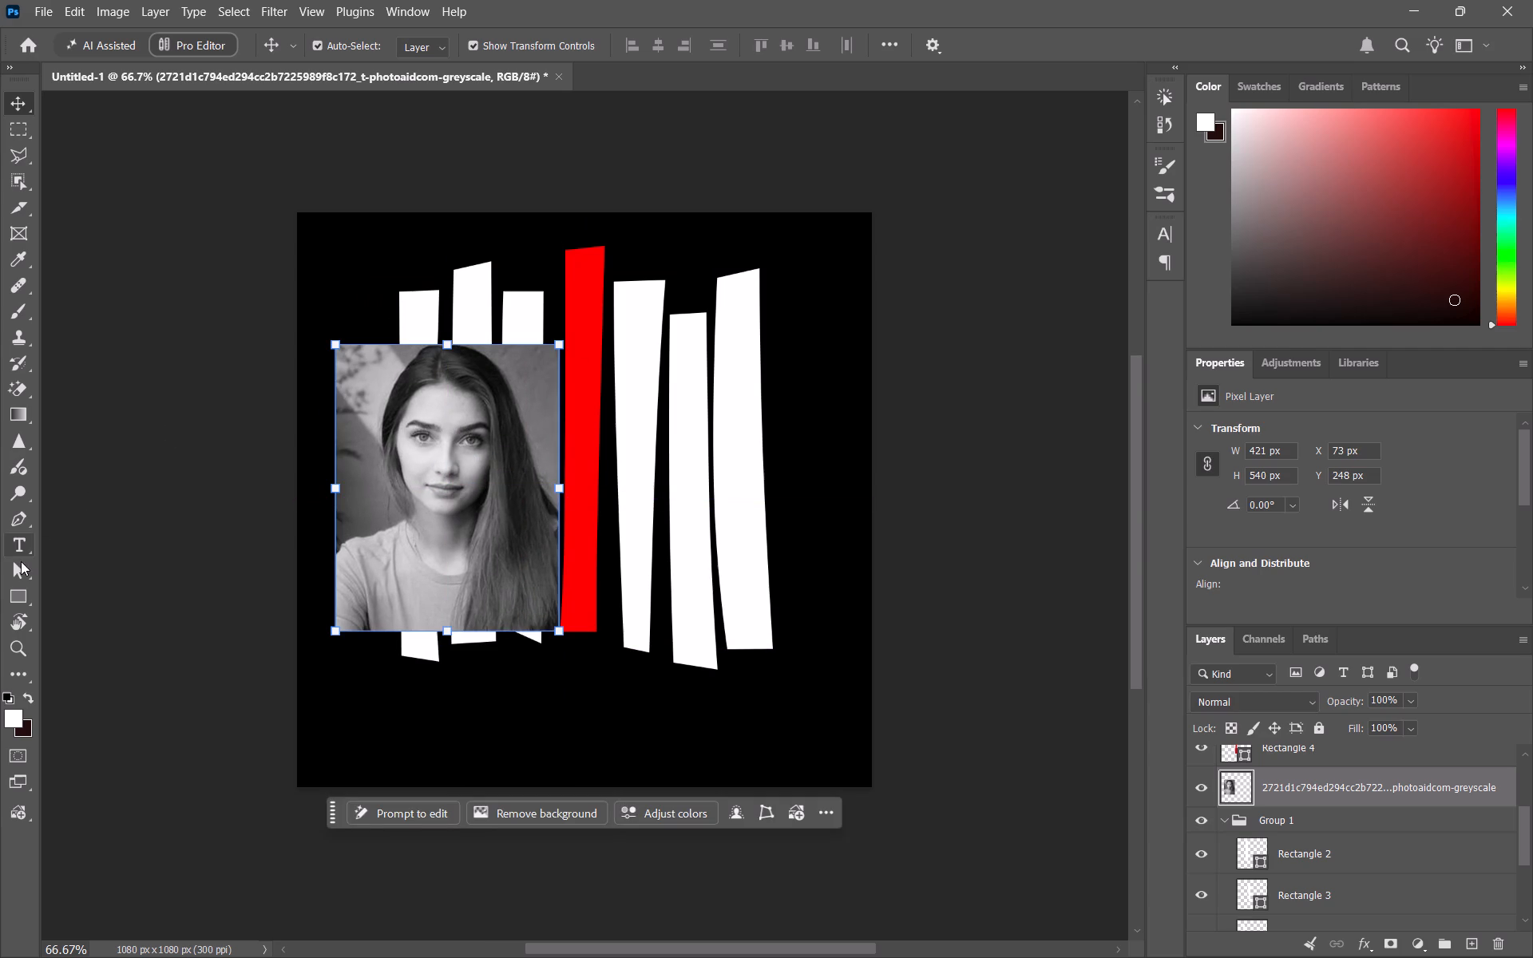
{"action": "left_click", "coordinate": [13, 579]}
{"action": "left_click", "coordinate": [432, 445]}
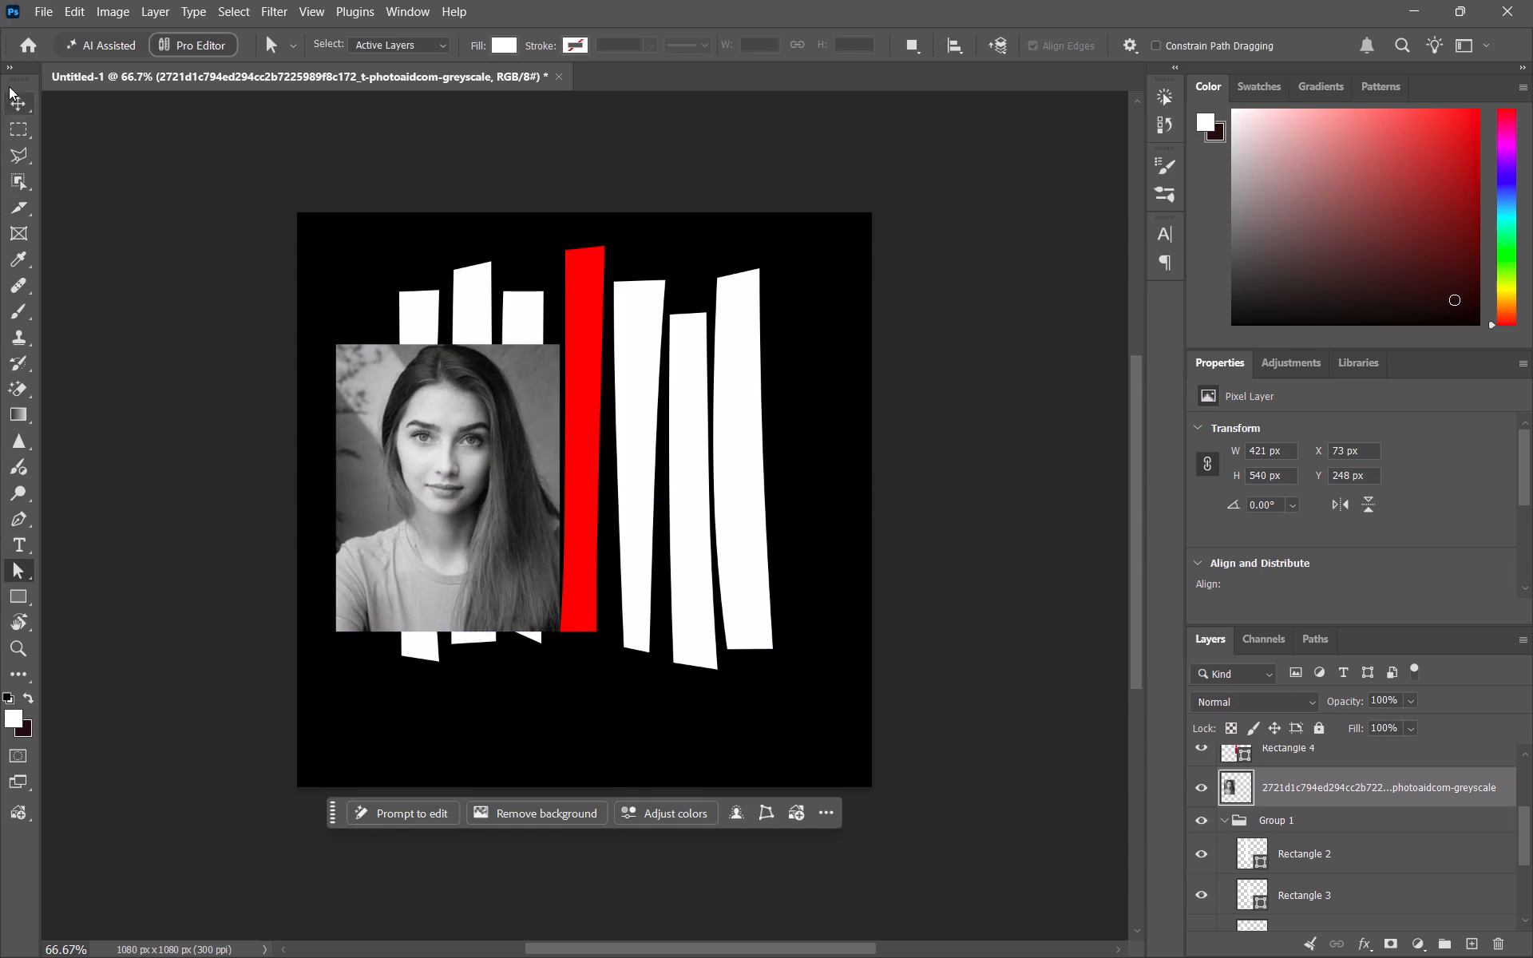
{"action": "left_click", "coordinate": [11, 103]}
{"action": "left_click_drag", "start_coordinate": [430, 498], "coordinate": [429, 428]}
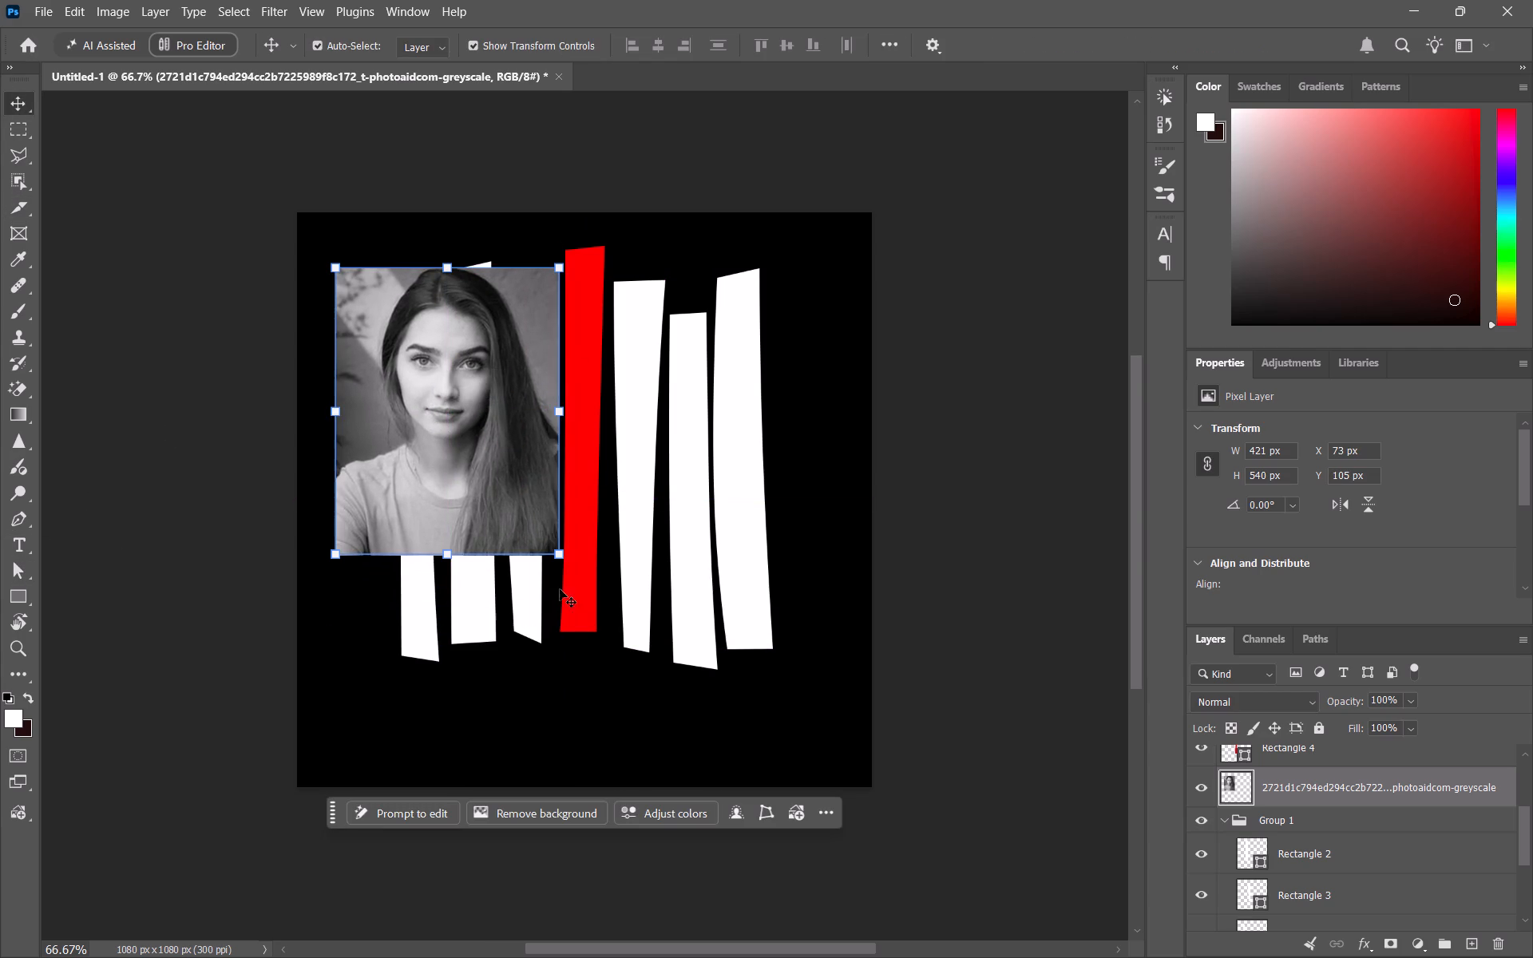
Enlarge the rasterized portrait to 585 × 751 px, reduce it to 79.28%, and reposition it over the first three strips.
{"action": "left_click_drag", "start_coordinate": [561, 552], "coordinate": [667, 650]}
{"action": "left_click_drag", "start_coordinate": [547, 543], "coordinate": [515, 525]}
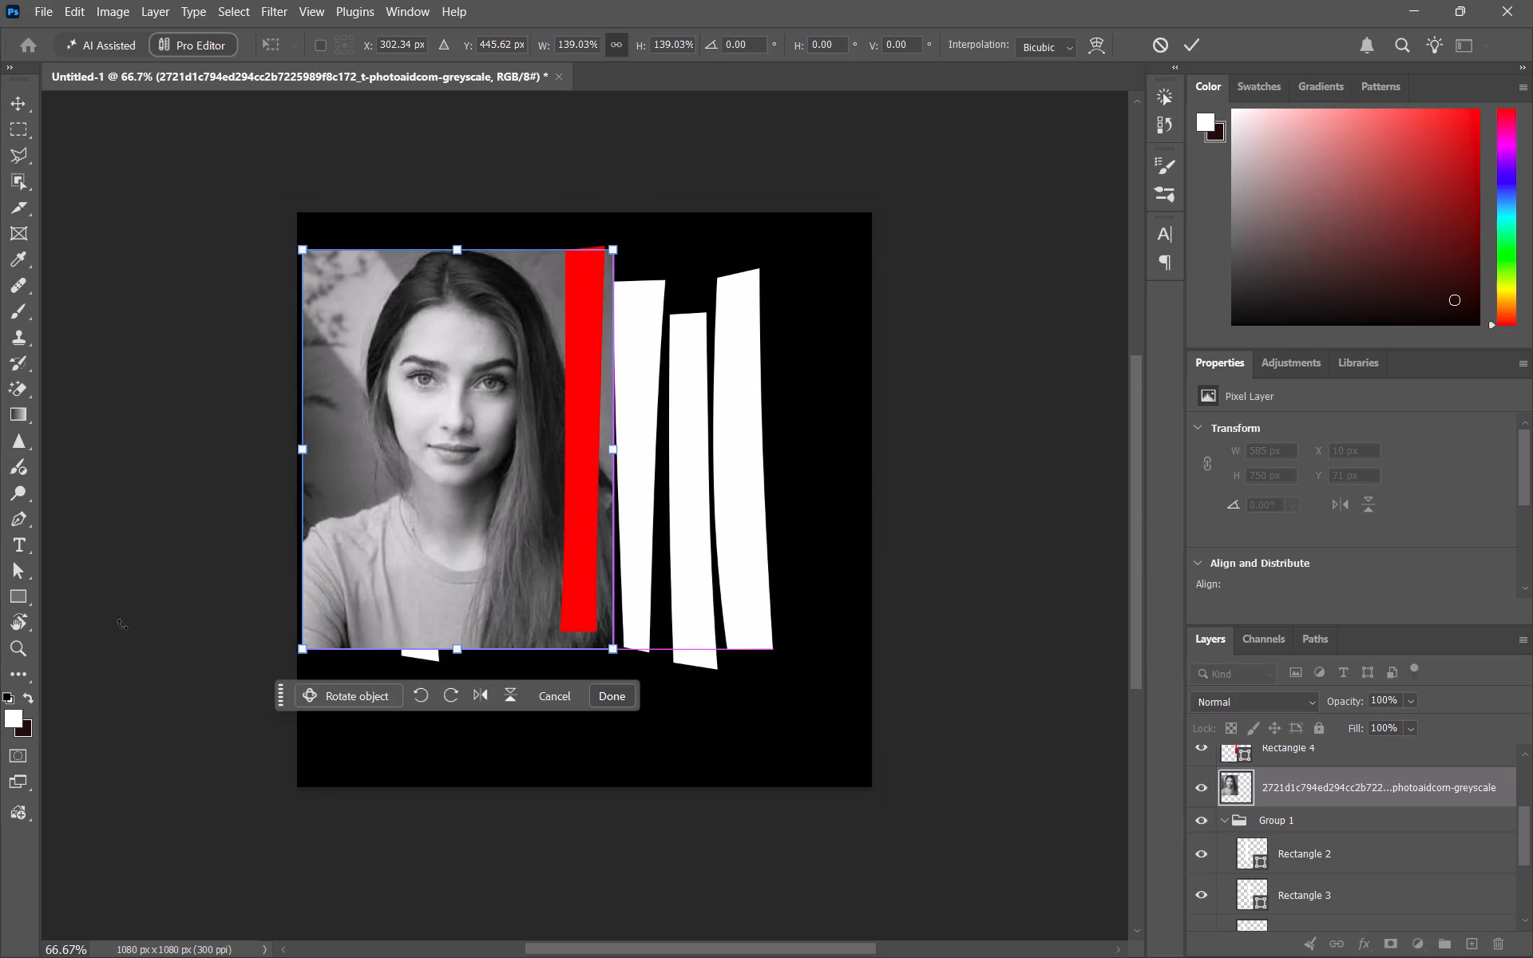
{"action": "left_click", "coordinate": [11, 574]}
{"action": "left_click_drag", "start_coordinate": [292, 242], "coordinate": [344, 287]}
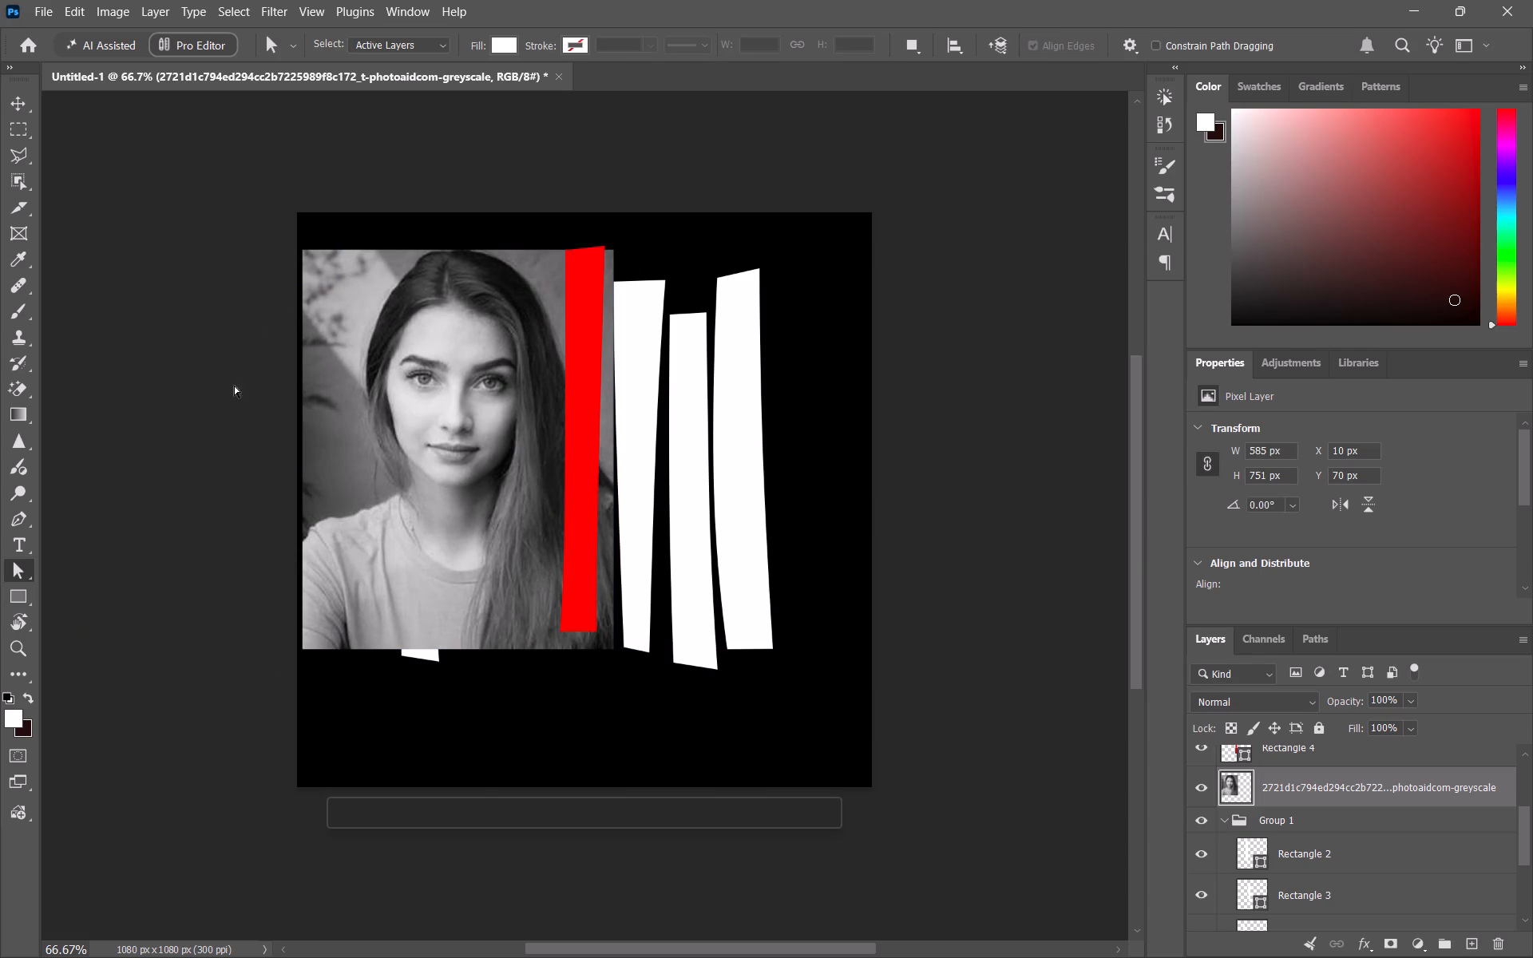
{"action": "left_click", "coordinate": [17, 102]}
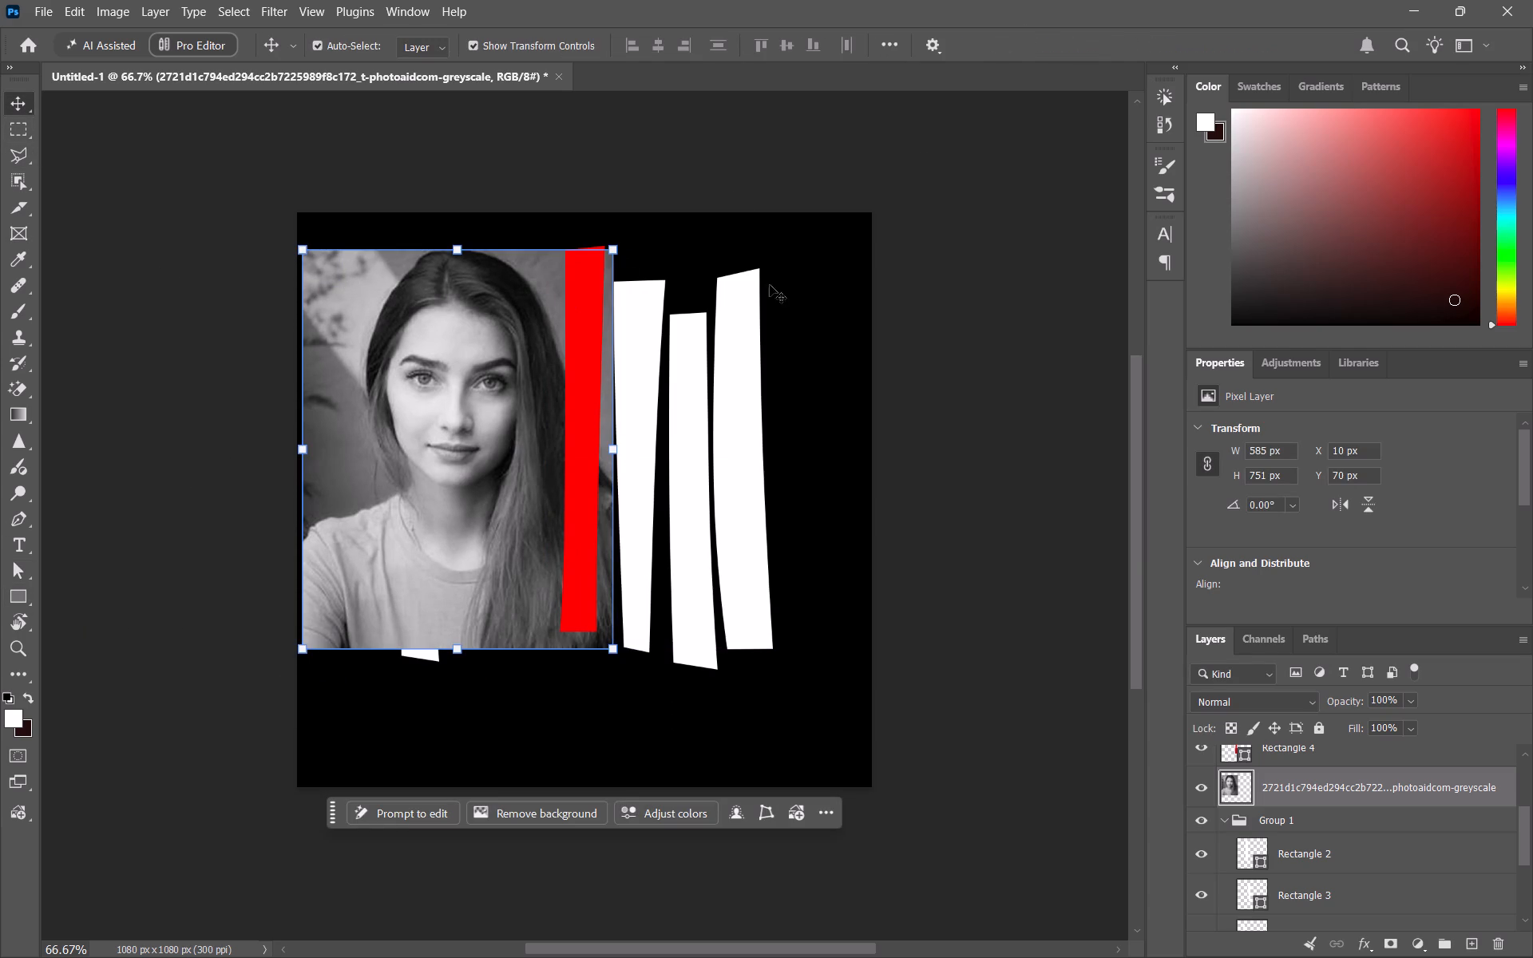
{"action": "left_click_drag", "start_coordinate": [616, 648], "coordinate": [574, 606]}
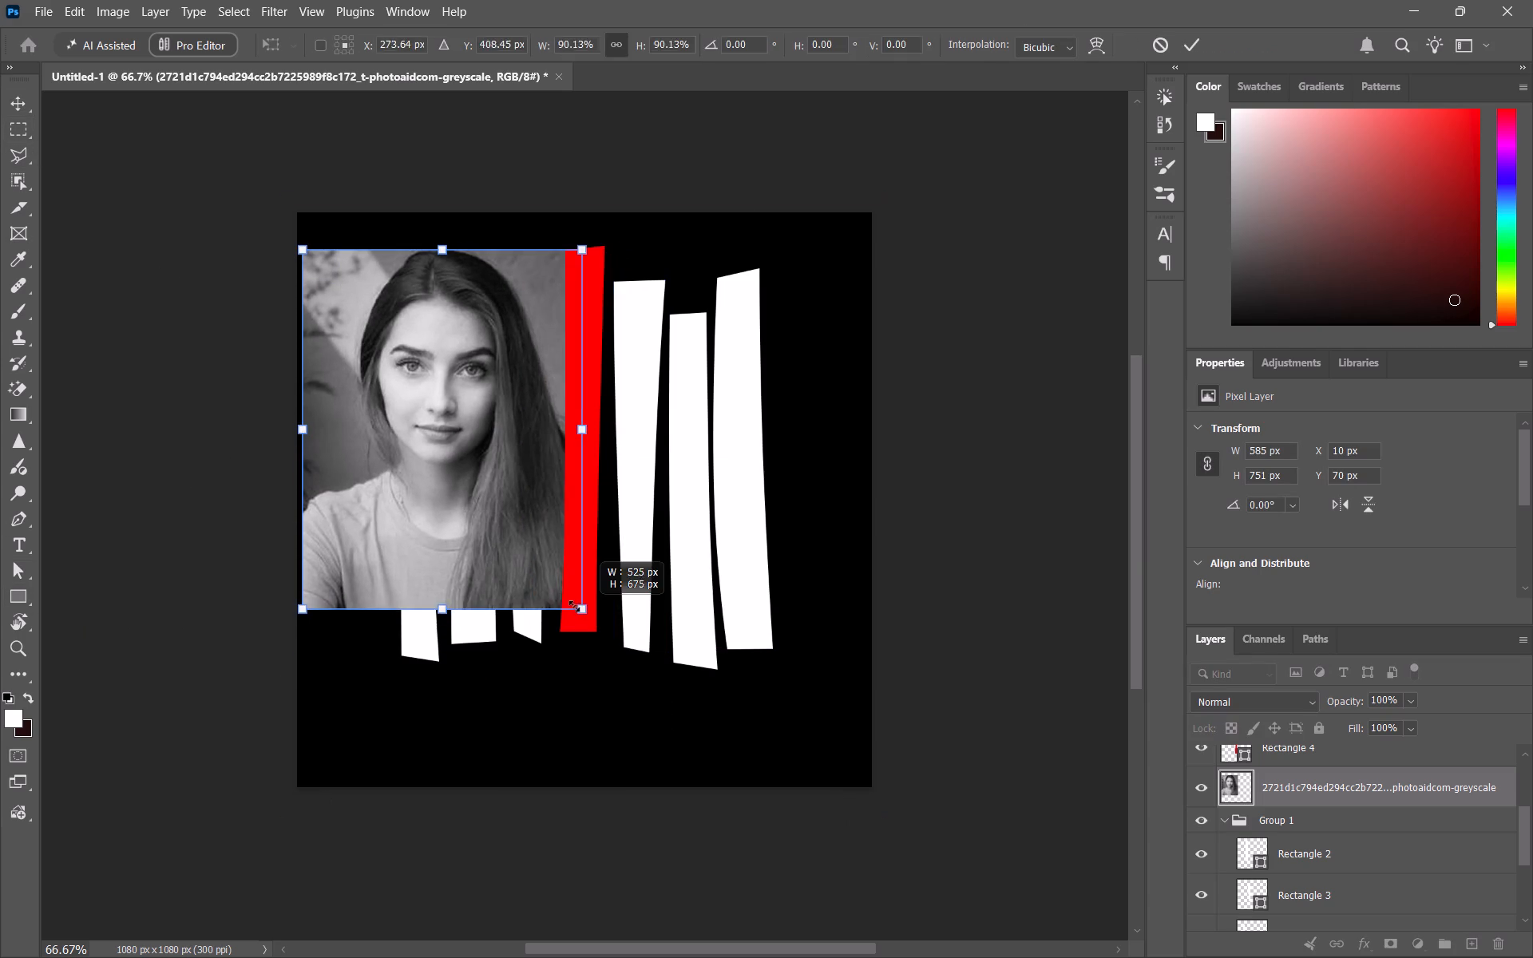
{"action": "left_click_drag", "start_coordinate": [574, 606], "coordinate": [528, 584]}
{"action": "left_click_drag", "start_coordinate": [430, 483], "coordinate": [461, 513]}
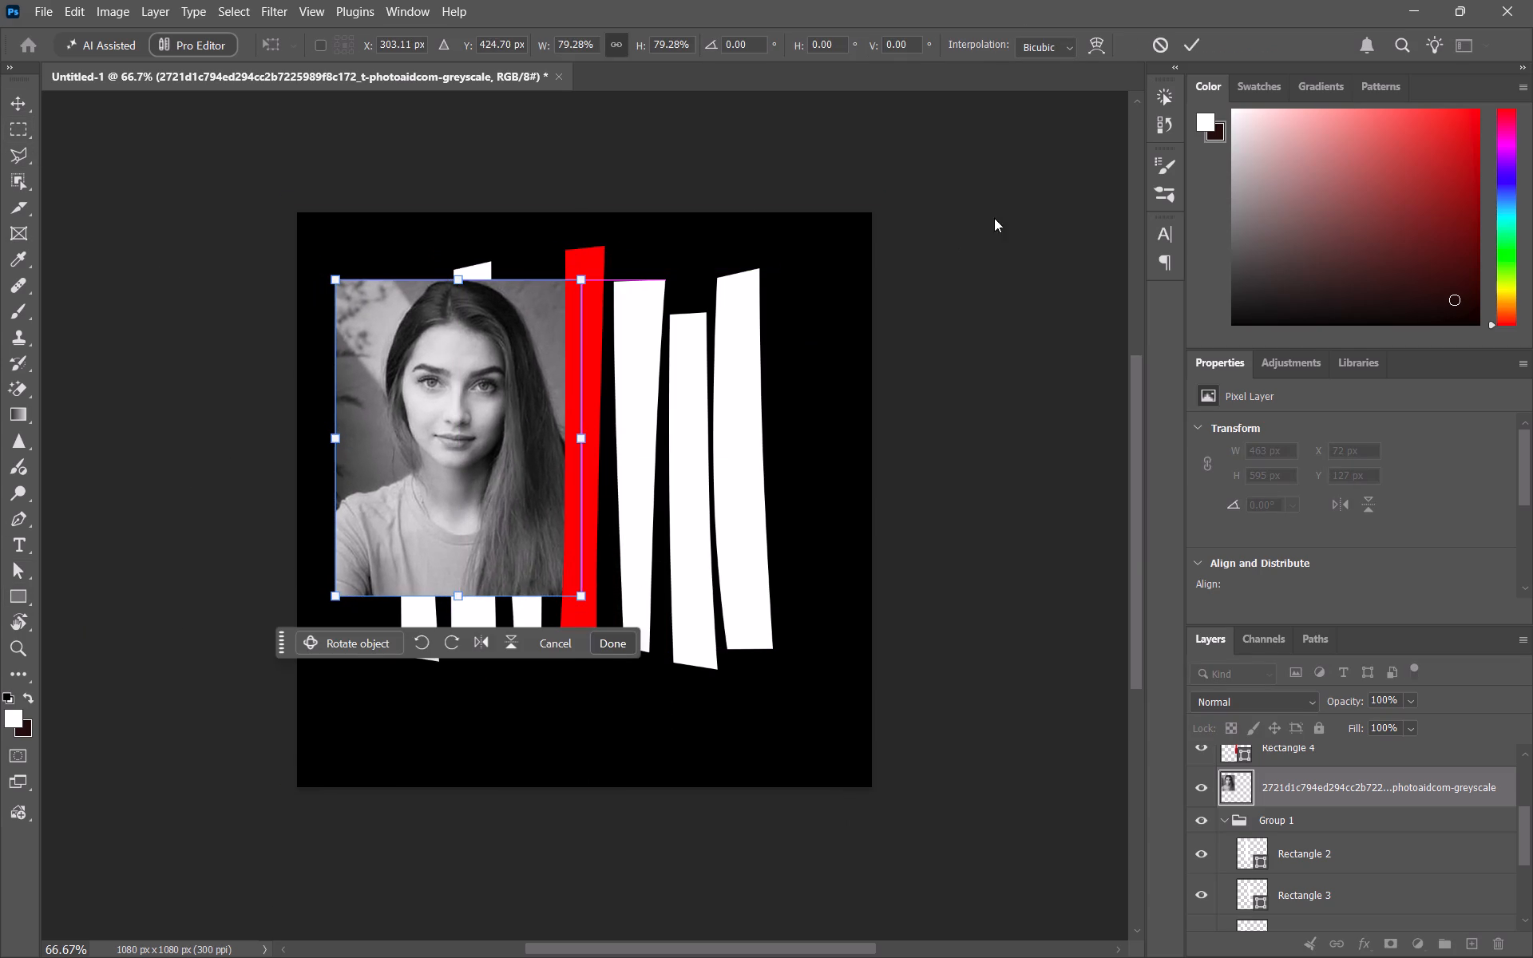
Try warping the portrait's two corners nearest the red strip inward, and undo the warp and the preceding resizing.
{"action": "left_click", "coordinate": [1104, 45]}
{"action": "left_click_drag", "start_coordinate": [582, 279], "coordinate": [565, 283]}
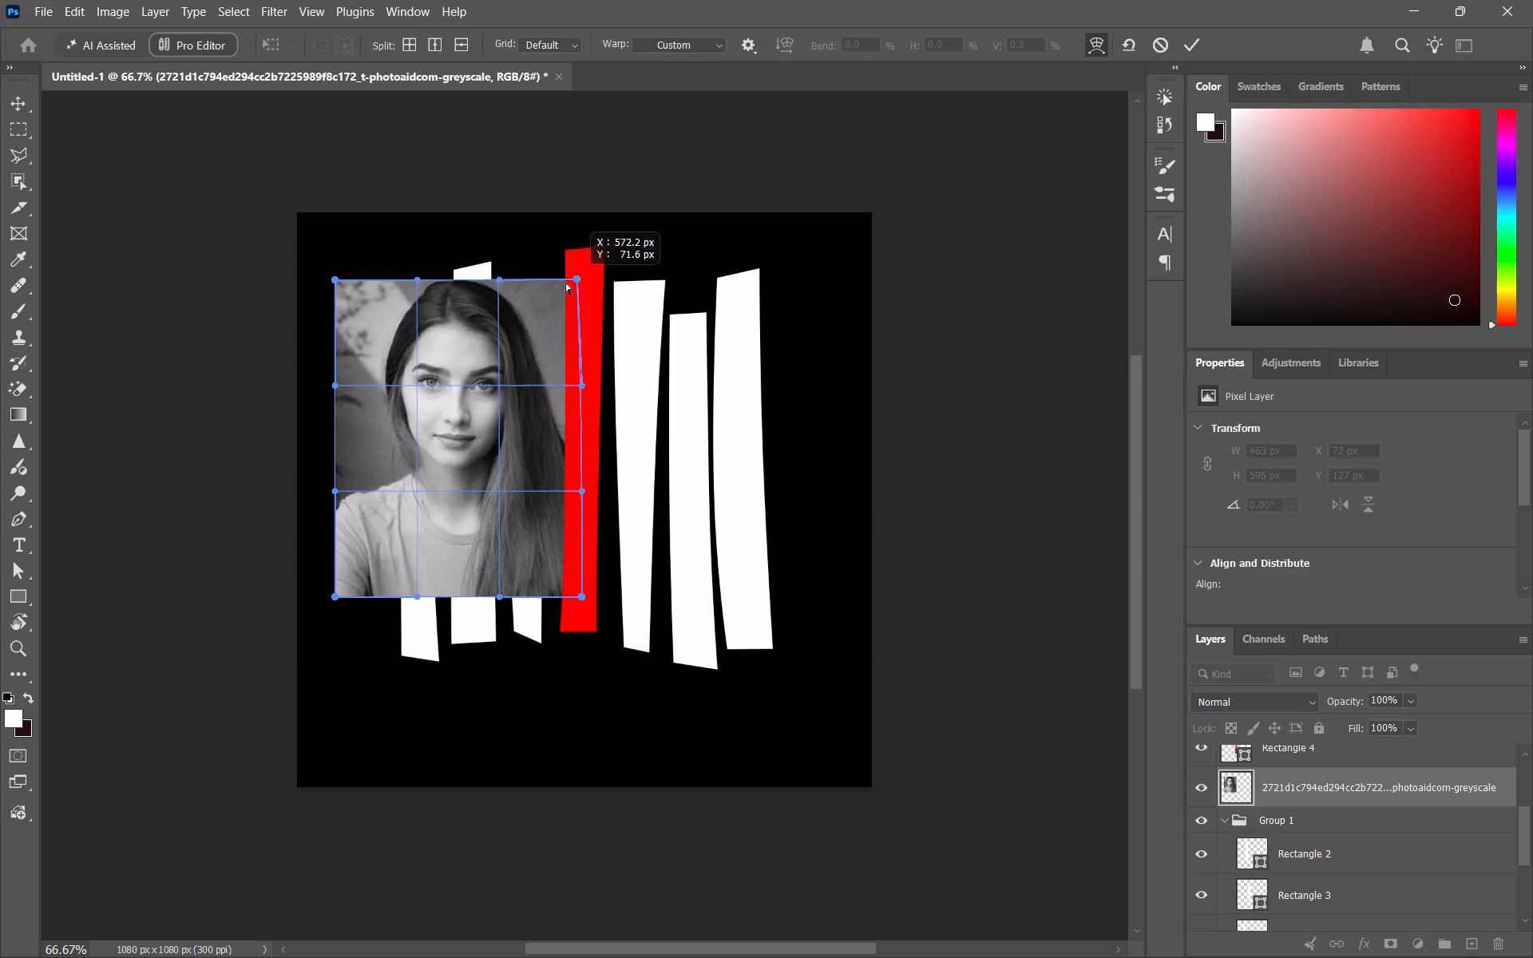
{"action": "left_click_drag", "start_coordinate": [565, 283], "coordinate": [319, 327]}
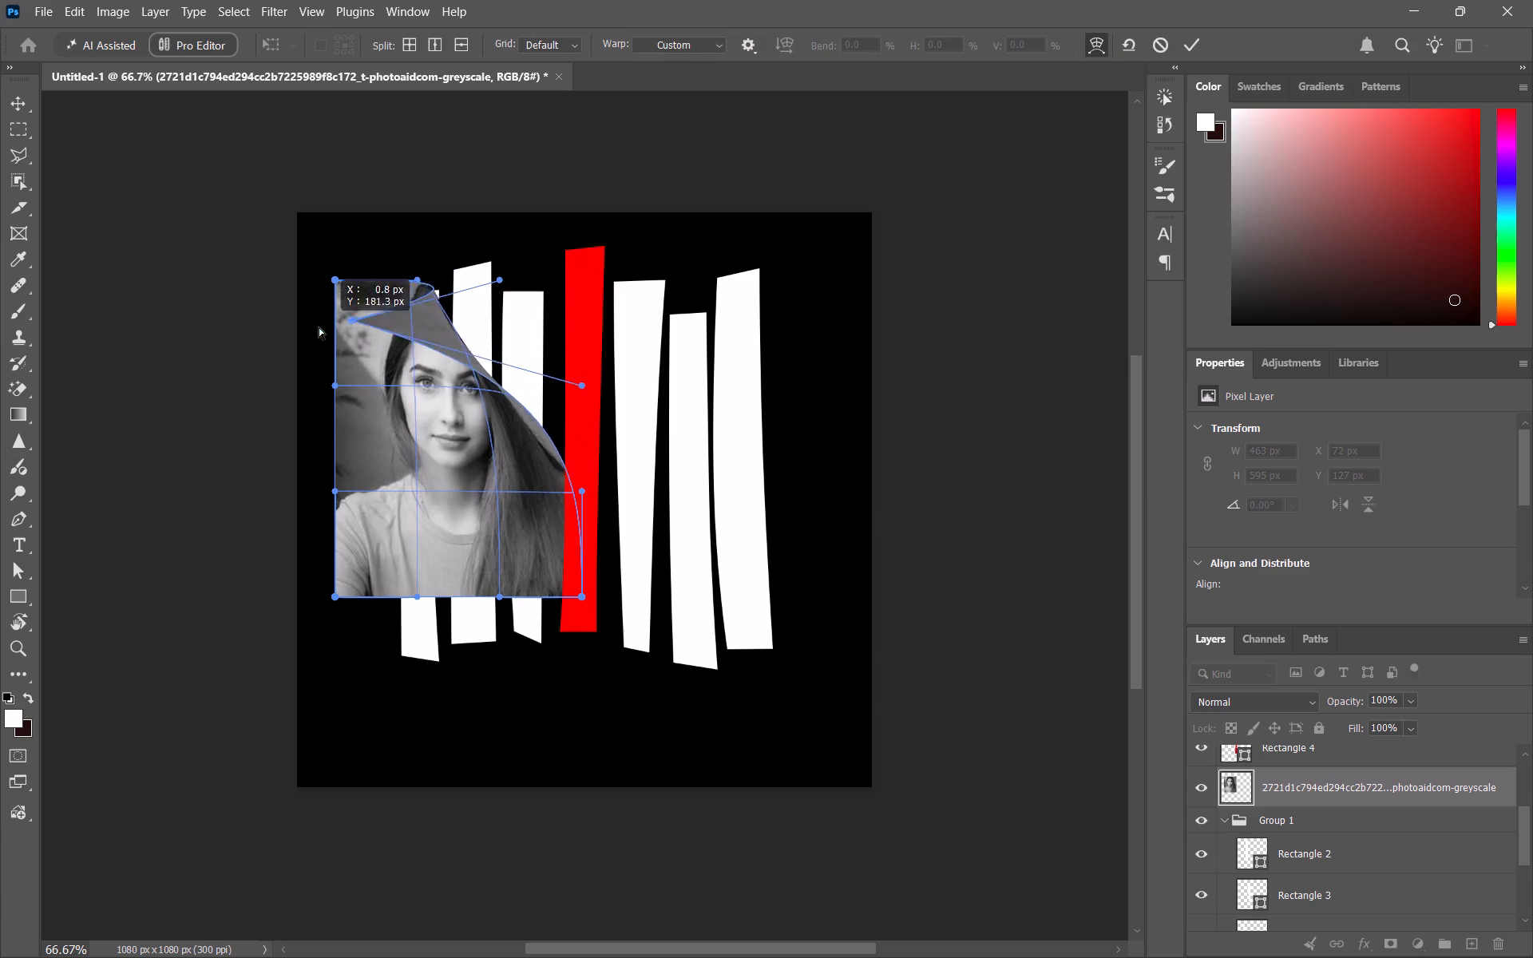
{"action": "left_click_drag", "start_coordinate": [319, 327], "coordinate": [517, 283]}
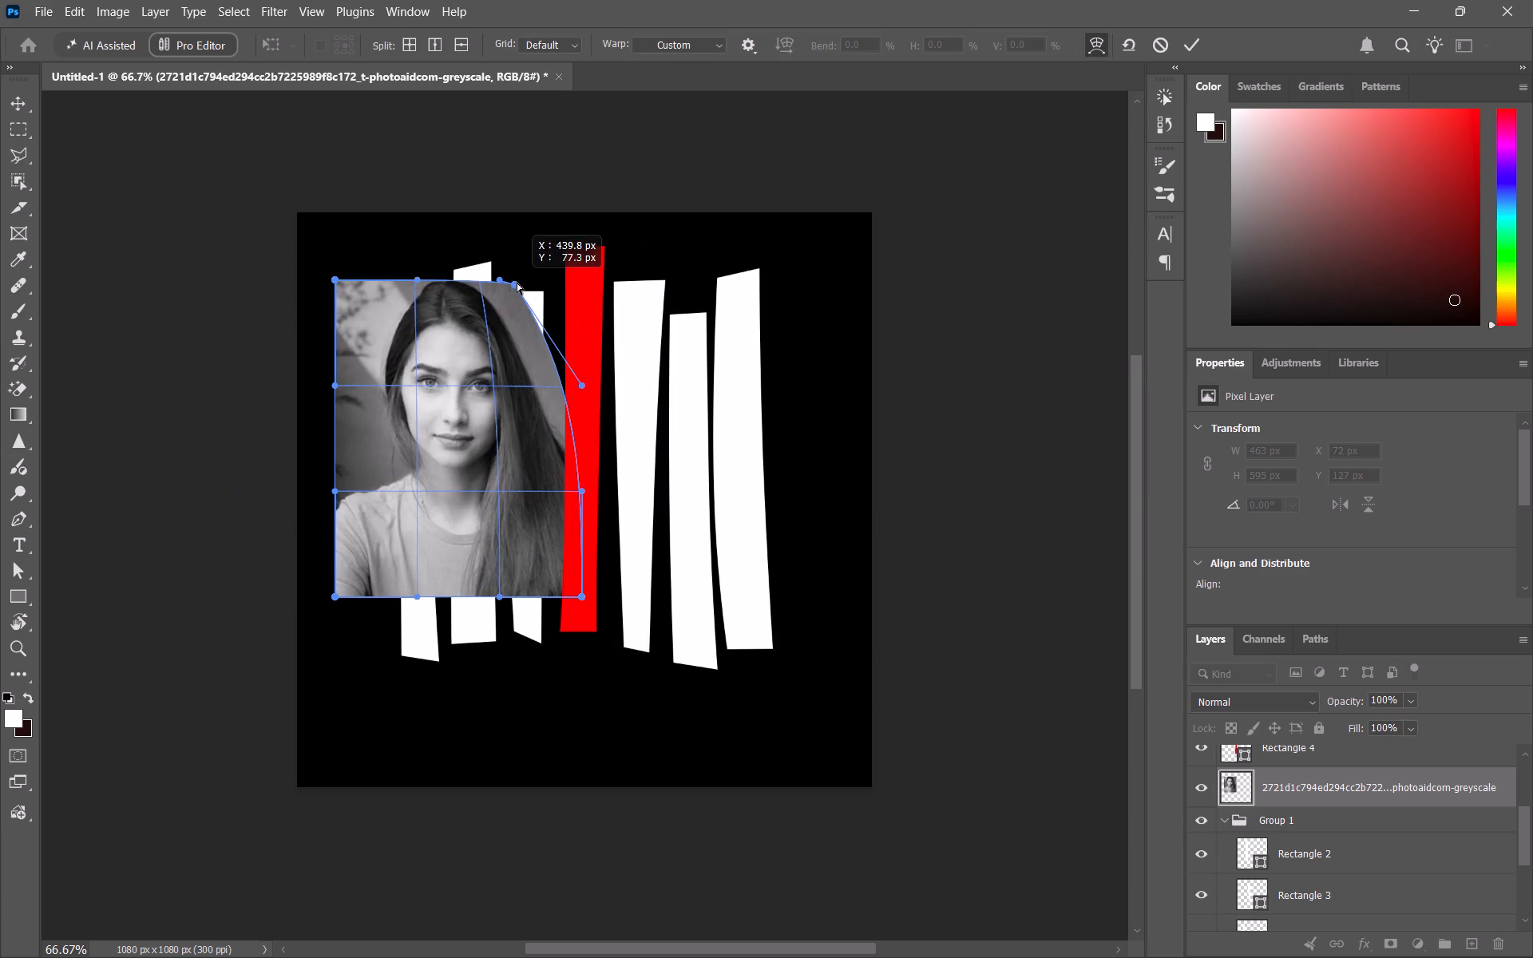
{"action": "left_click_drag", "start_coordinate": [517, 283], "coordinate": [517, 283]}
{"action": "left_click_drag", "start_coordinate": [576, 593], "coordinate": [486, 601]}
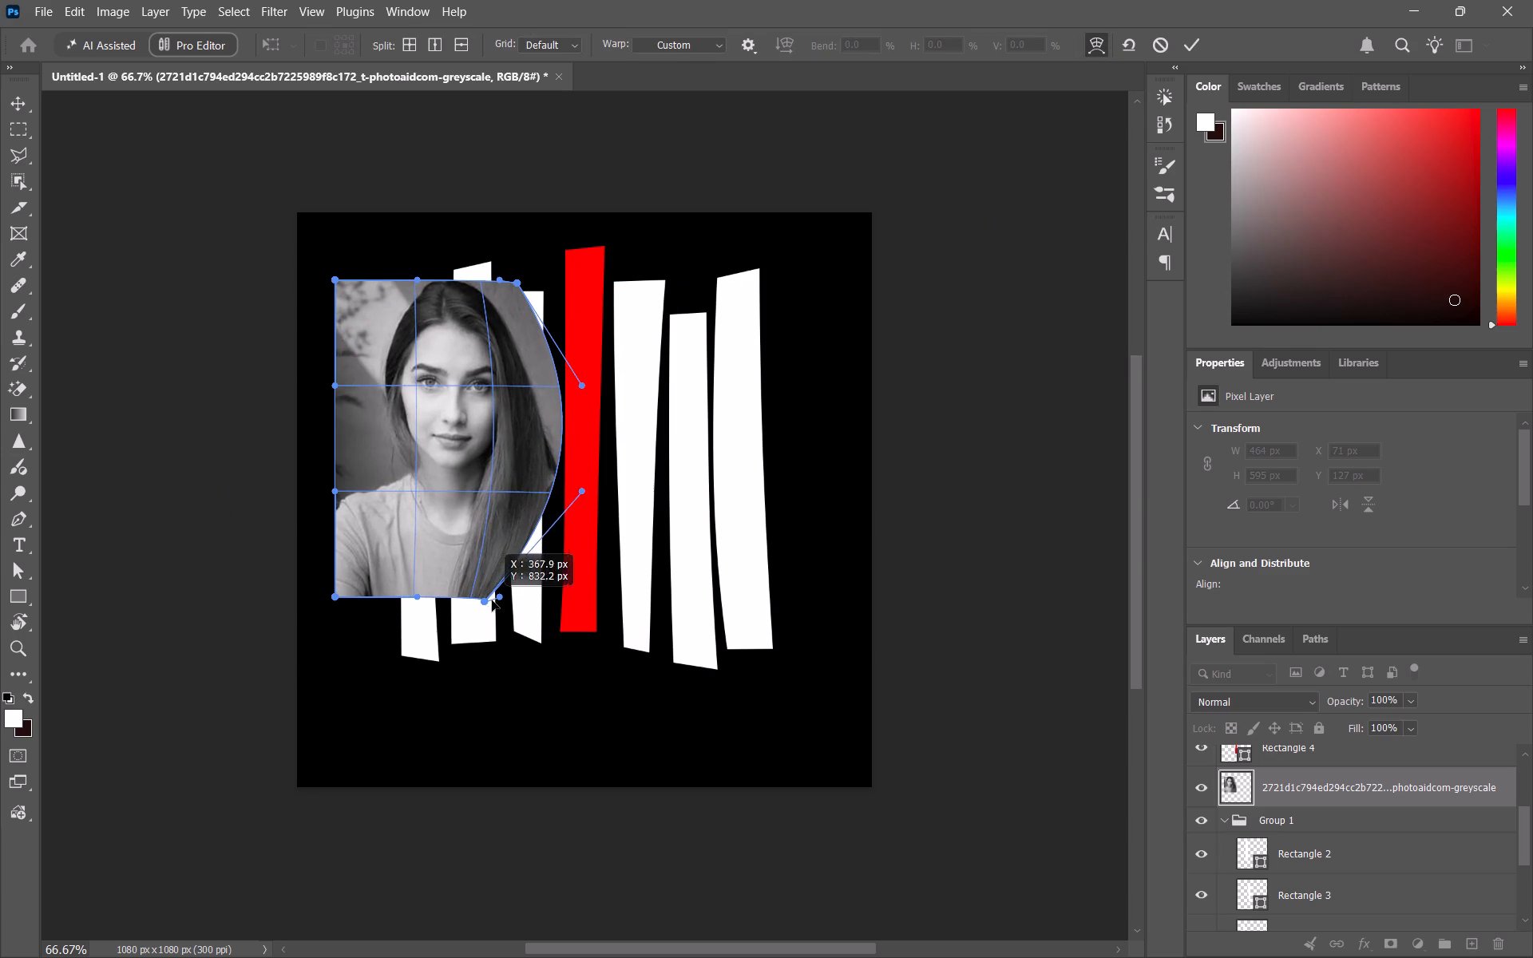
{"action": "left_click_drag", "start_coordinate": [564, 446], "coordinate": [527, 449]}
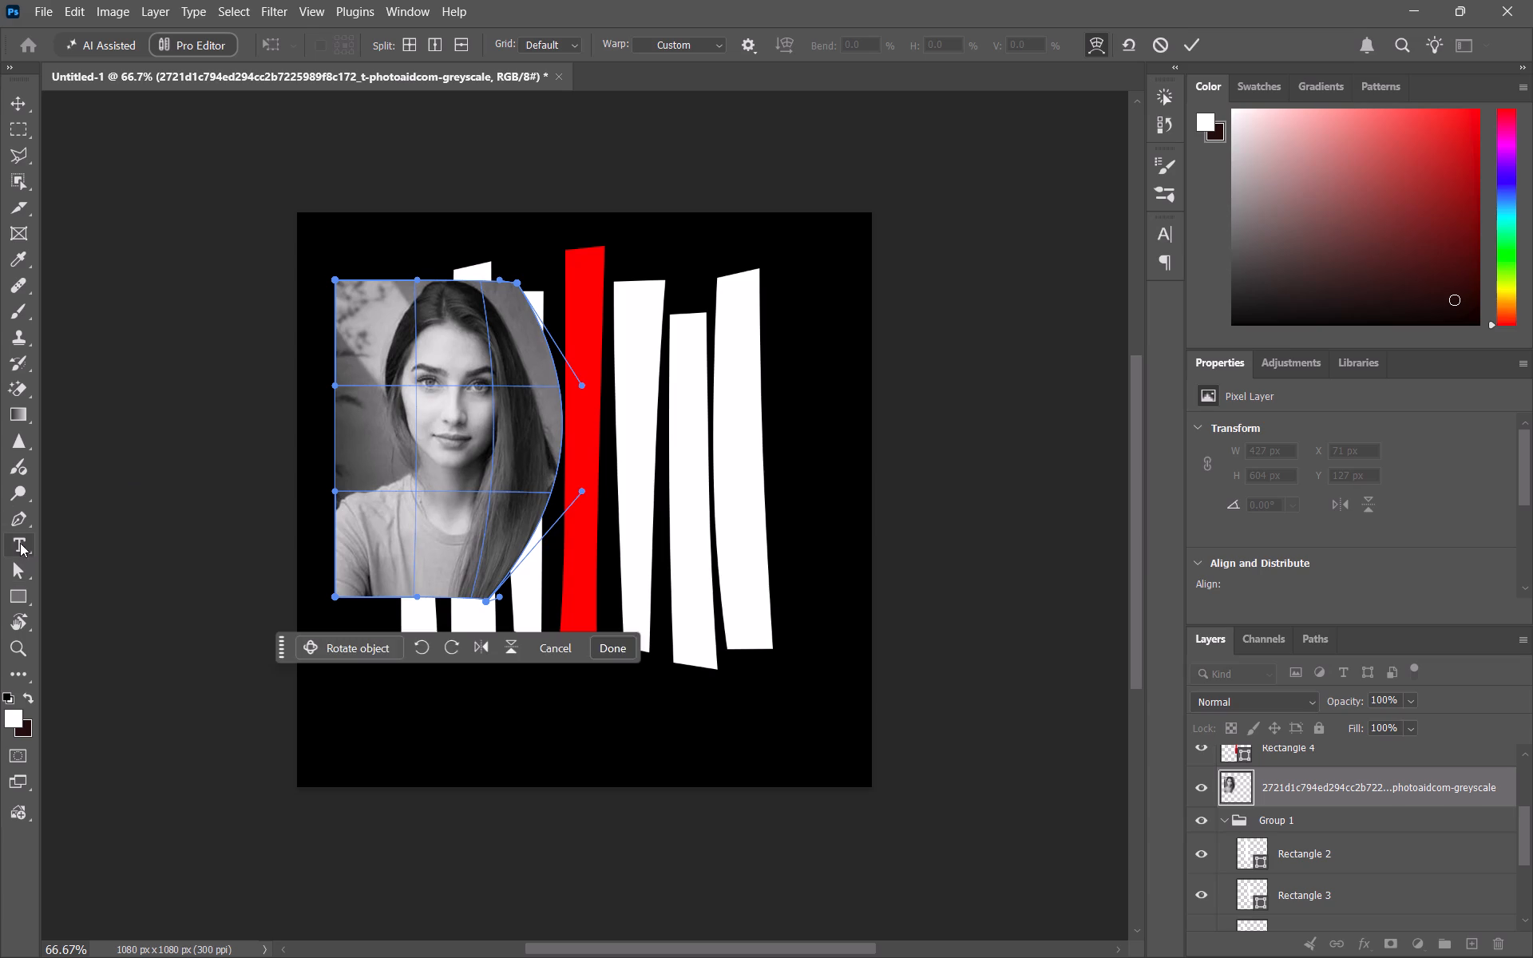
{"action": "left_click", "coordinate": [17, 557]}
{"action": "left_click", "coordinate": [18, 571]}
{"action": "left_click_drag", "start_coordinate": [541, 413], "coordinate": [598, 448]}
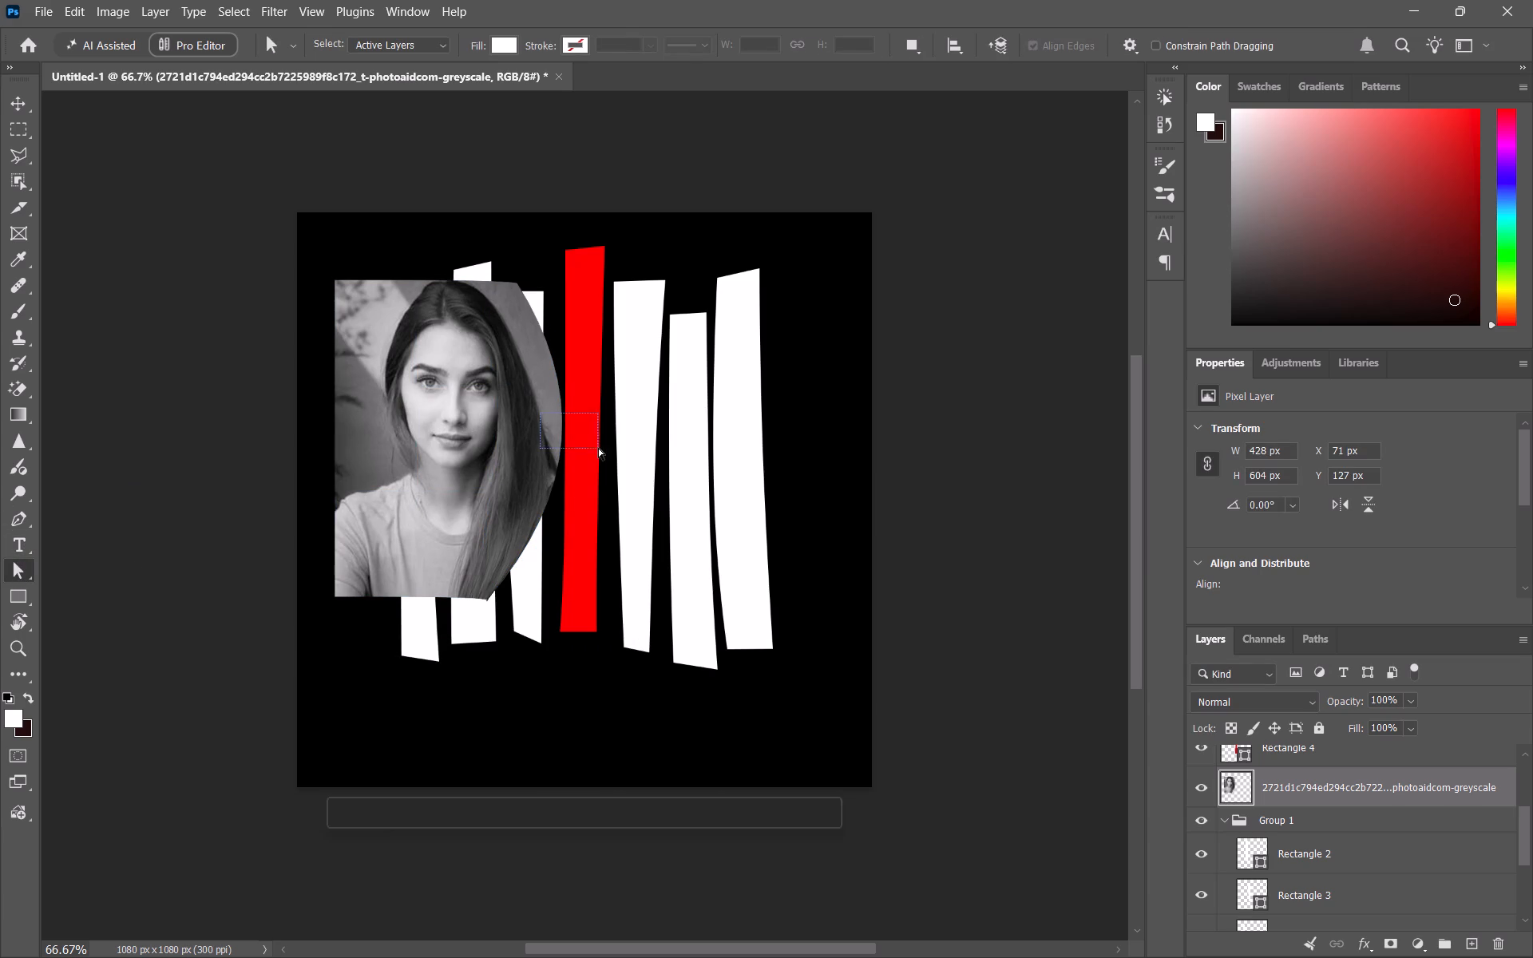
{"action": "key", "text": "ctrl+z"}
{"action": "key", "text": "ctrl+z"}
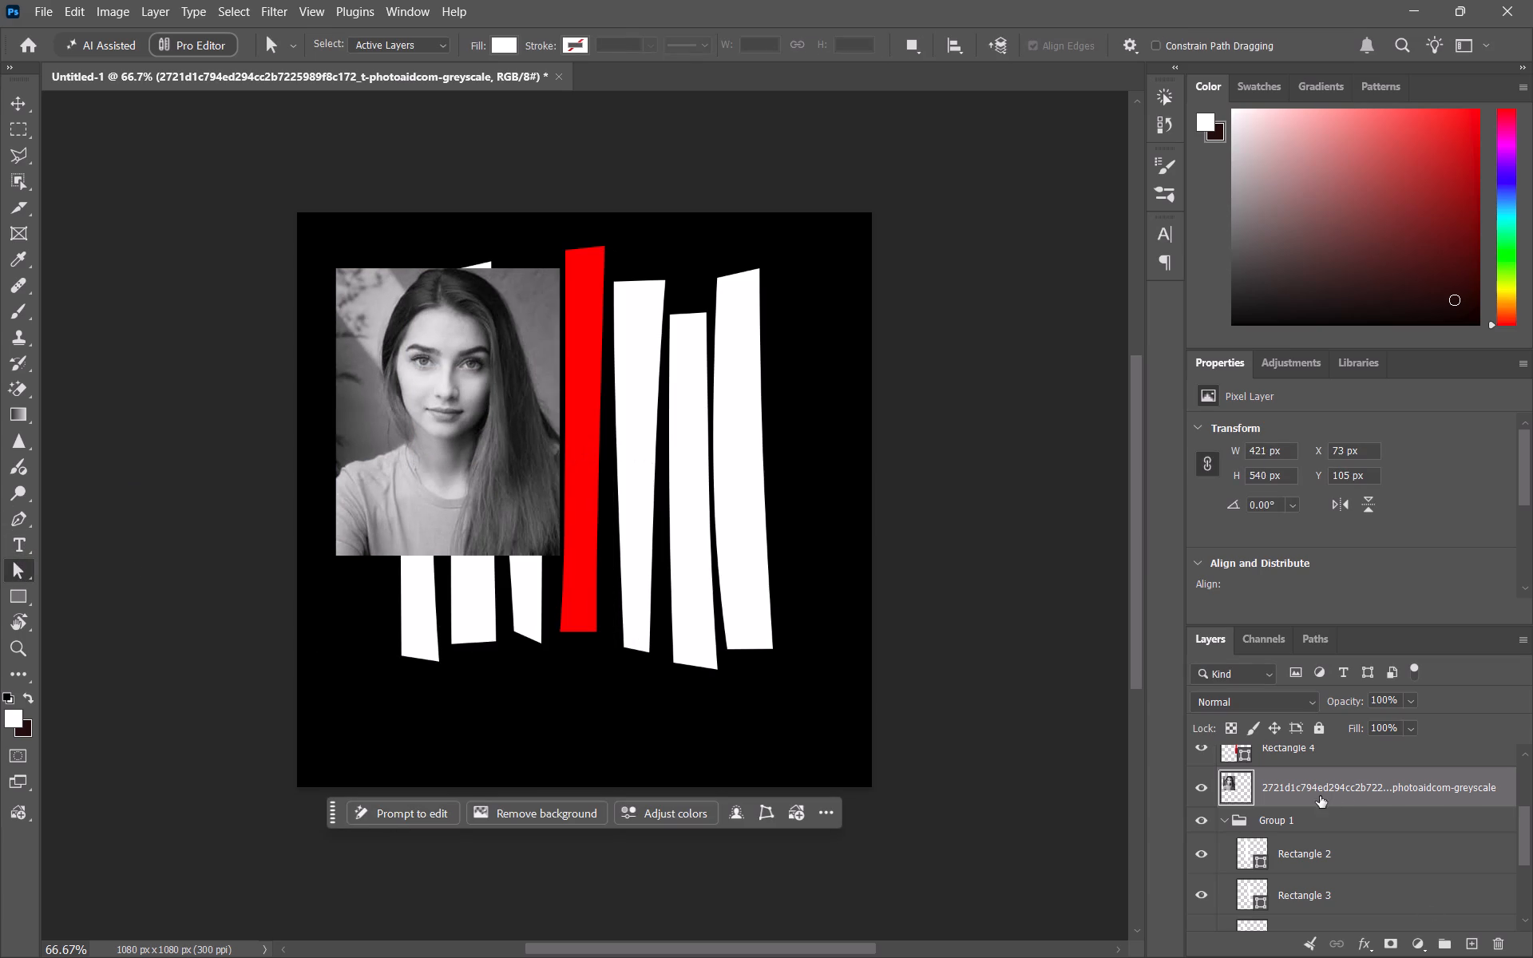
Clip the greyscale portrait layer to Group 1 with a clipping mask.
{"action": "right_click", "coordinate": [1317, 790]}
{"action": "left_click", "coordinate": [1366, 708]}
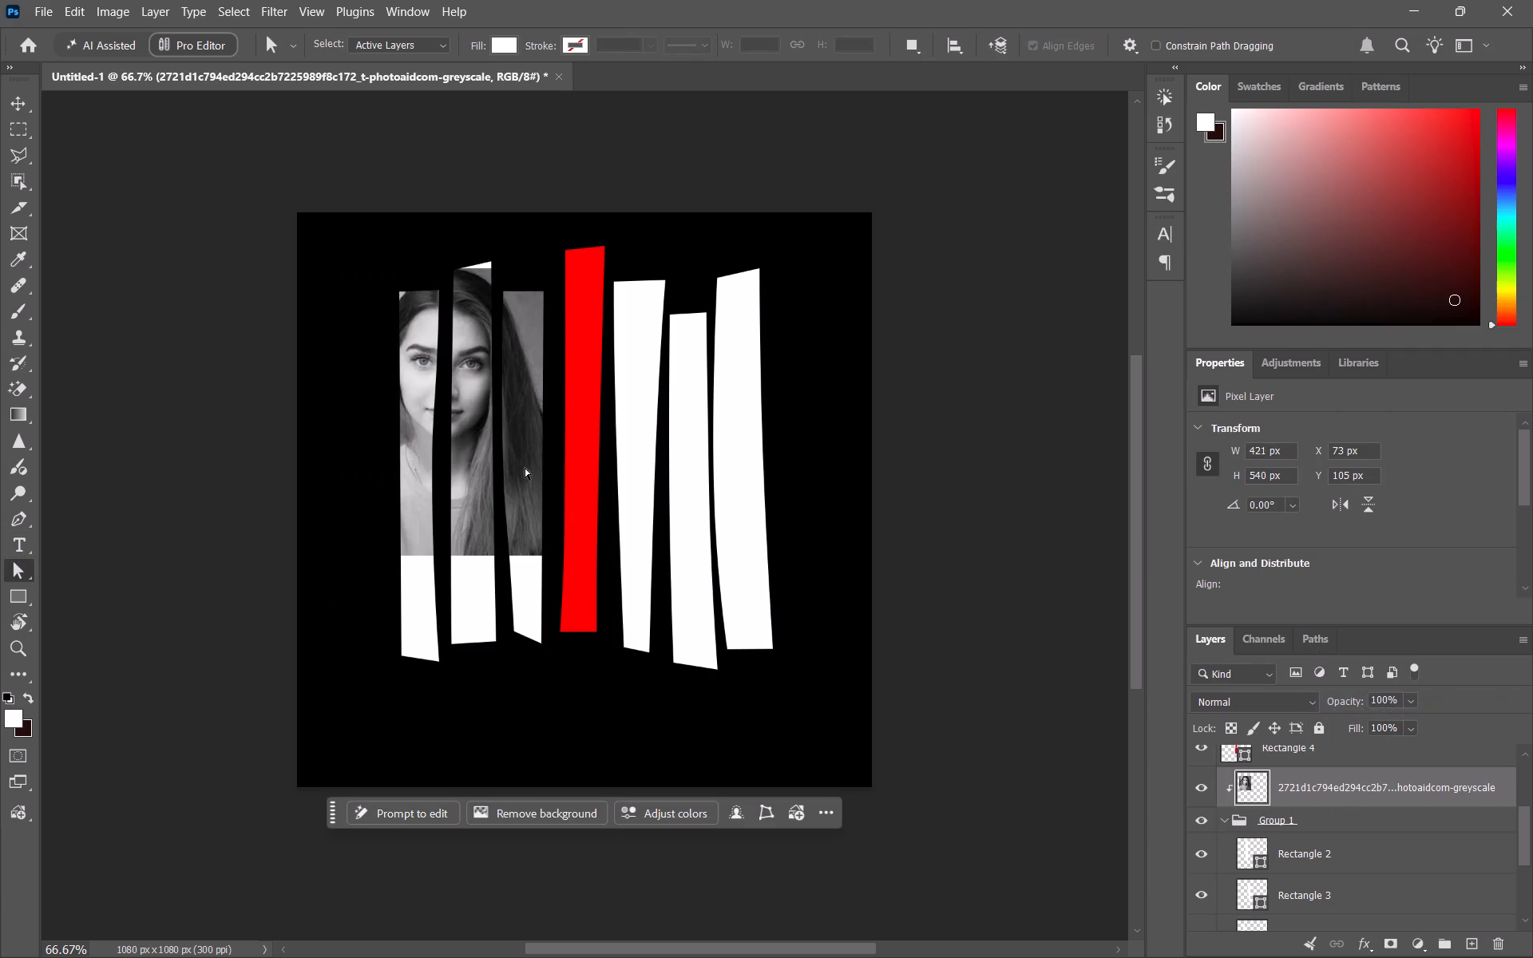
Scale the clipped portrait to 136.11% and move it to X 3 px, Y 86 px over the three strips.
{"action": "left_click_drag", "start_coordinate": [490, 457], "coordinate": [496, 489]}
{"action": "left_click", "coordinate": [18, 105]}
{"action": "left_click_drag", "start_coordinate": [454, 428], "coordinate": [484, 497]}
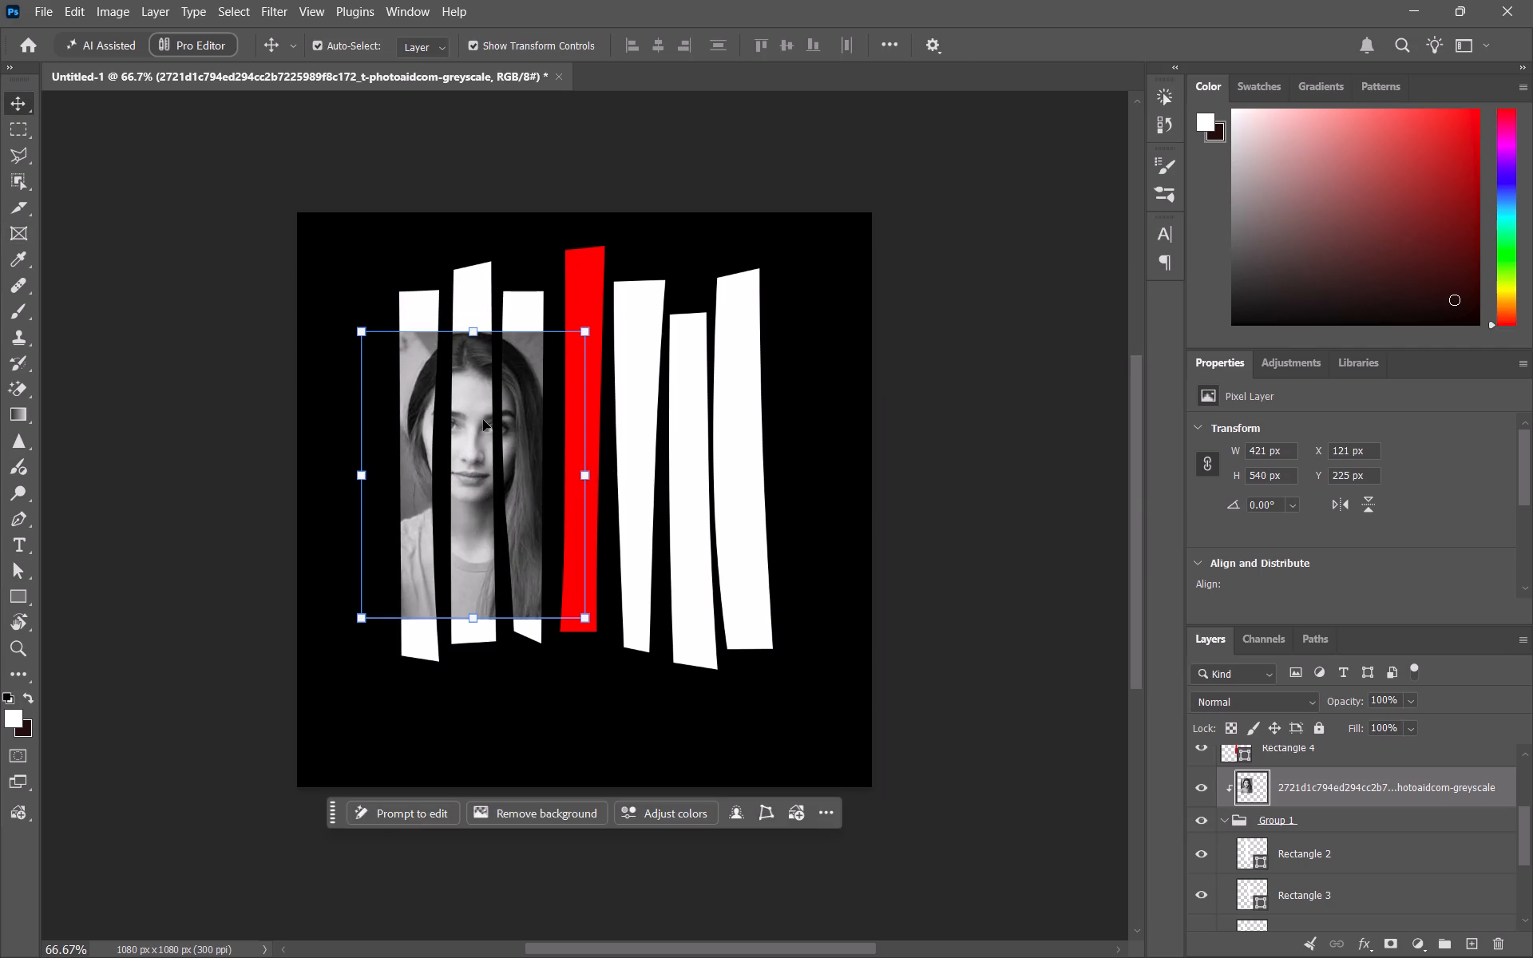
{"action": "left_click_drag", "start_coordinate": [479, 332], "coordinate": [482, 263]}
{"action": "left_click", "coordinate": [487, 390]}
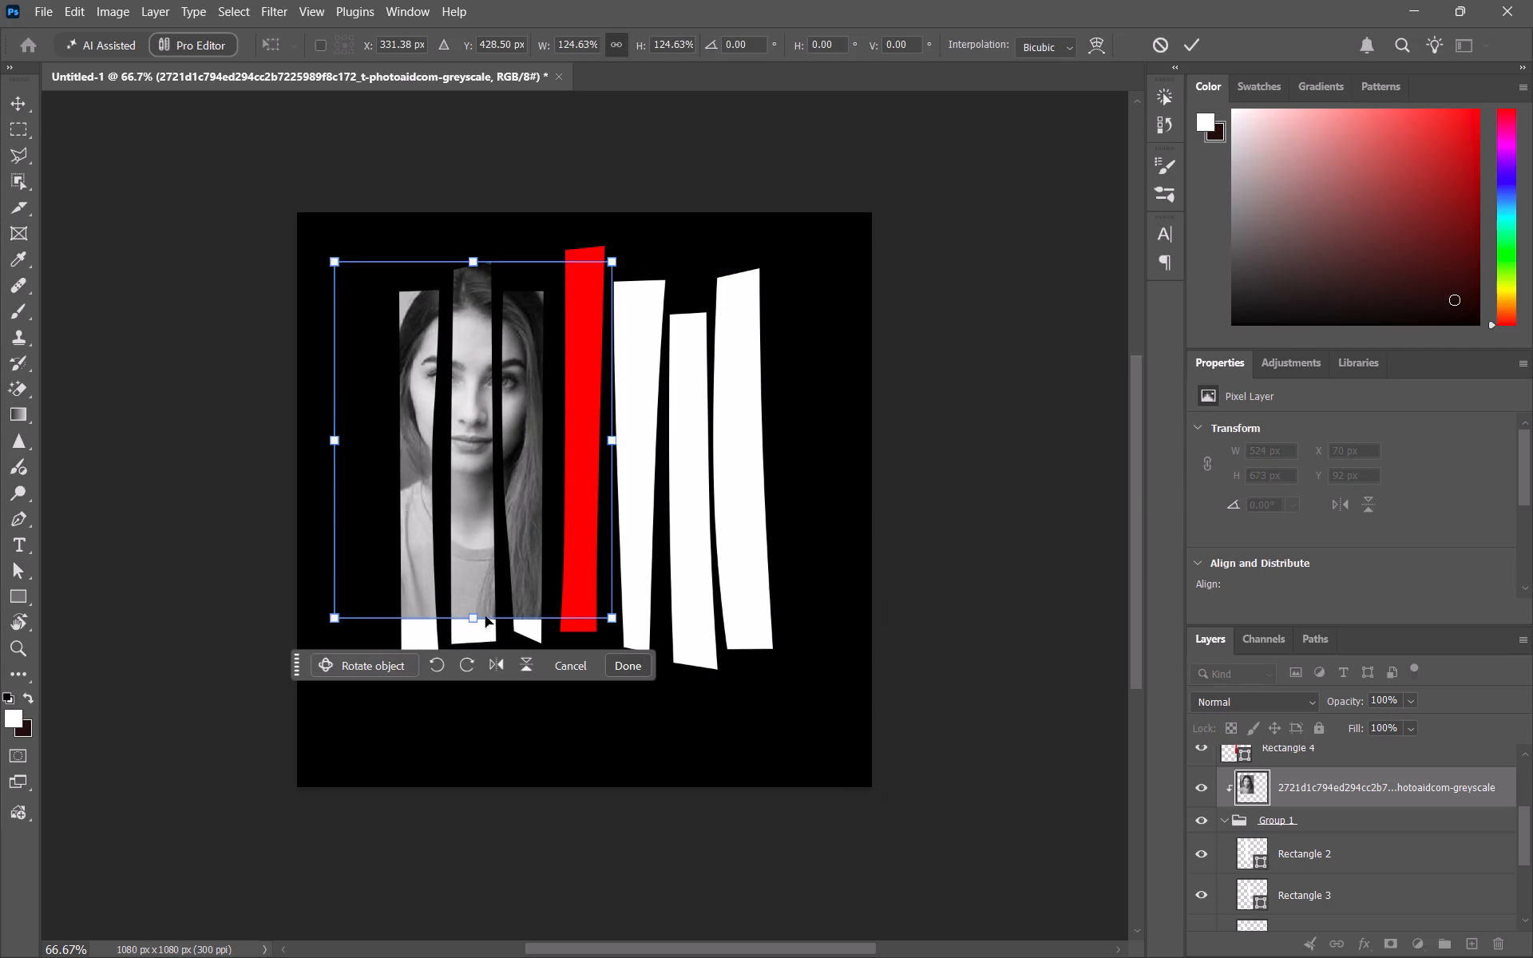
{"action": "left_click_drag", "start_coordinate": [480, 614], "coordinate": [482, 650]}
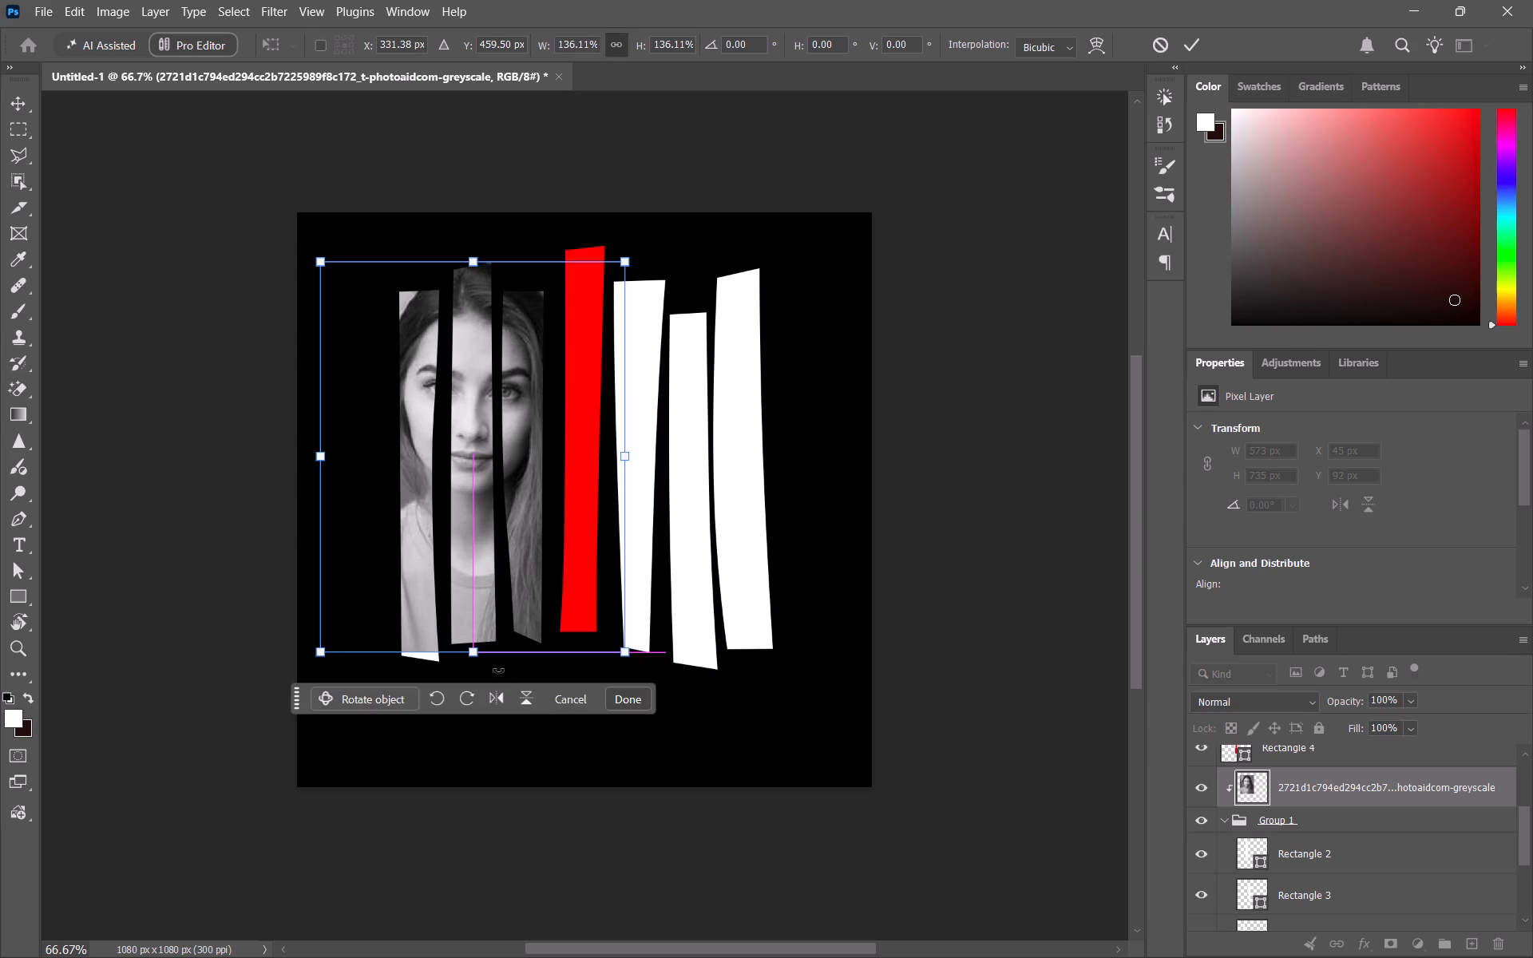
{"action": "left_click_drag", "start_coordinate": [486, 522], "coordinate": [464, 520]}
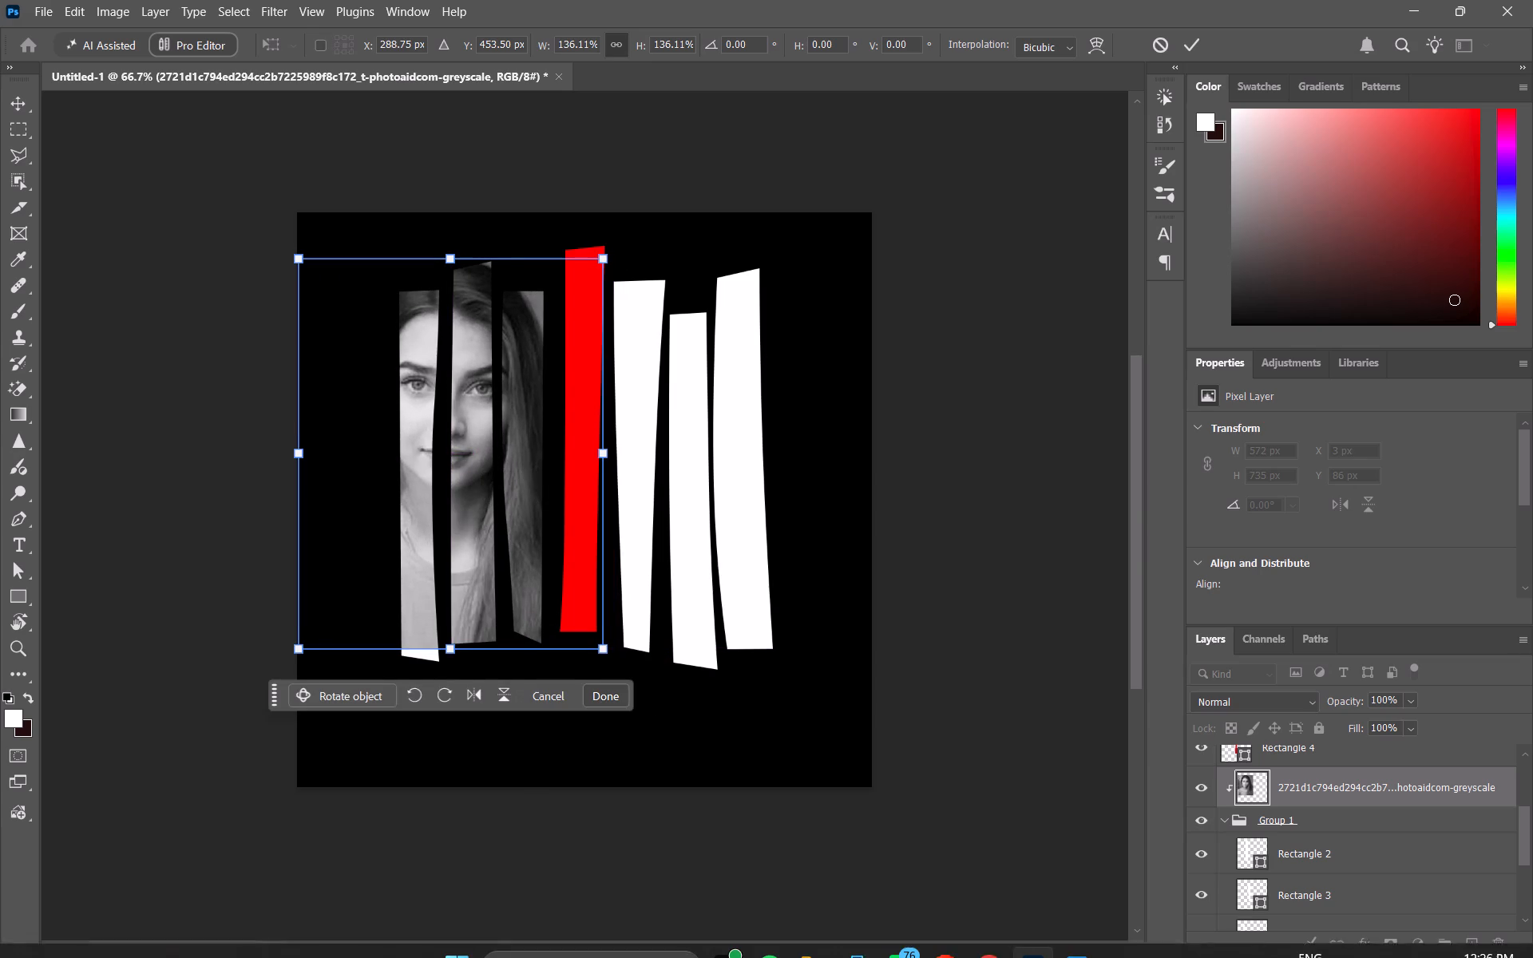
Check the portraits' framing in the reference HOLA poster in Photos.
{"action": "left_click", "coordinate": [1064, 939]}
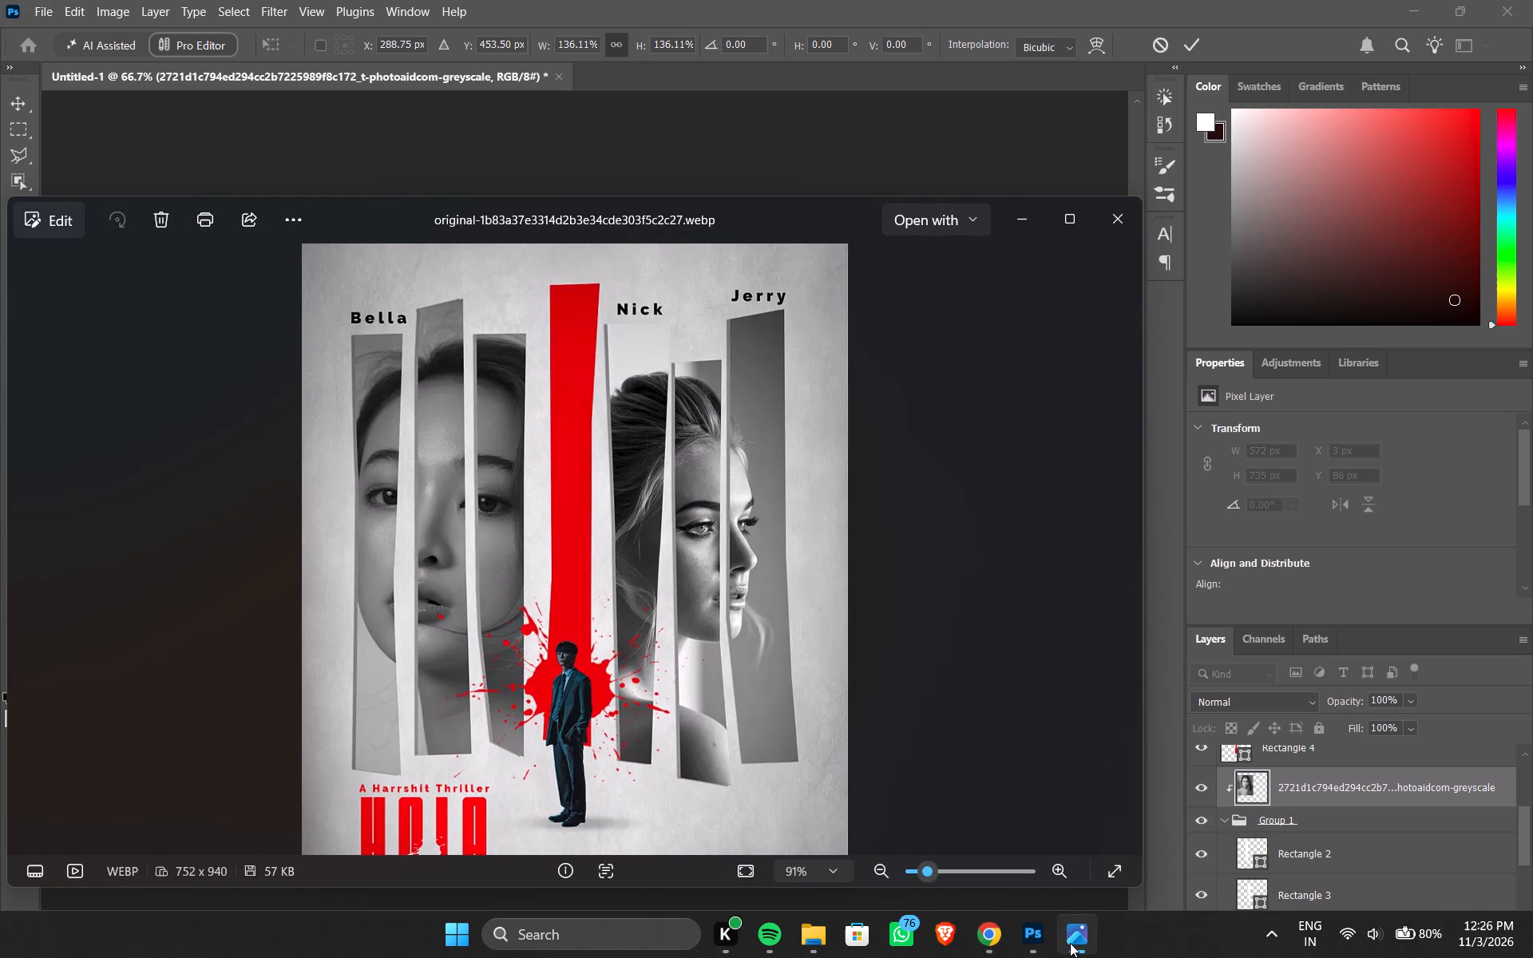
{"action": "left_click", "coordinate": [1070, 943]}
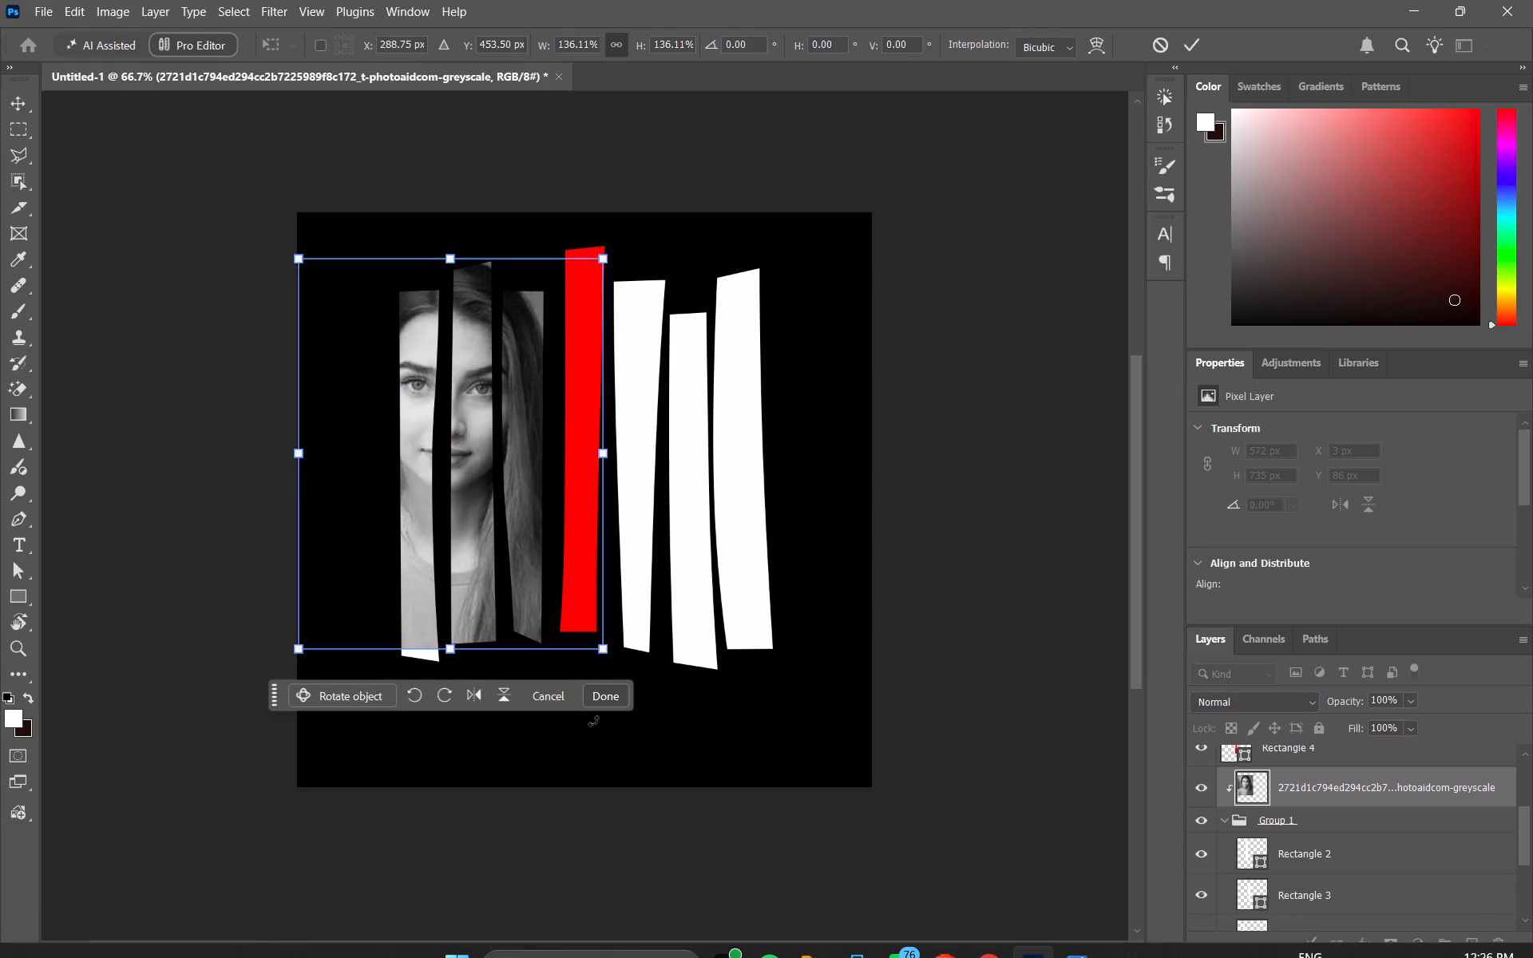
Switch to Chrome, close the greyscale converter page, search Google for "girl face photo black and white" and browse the results.
{"action": "left_click", "coordinate": [984, 940]}
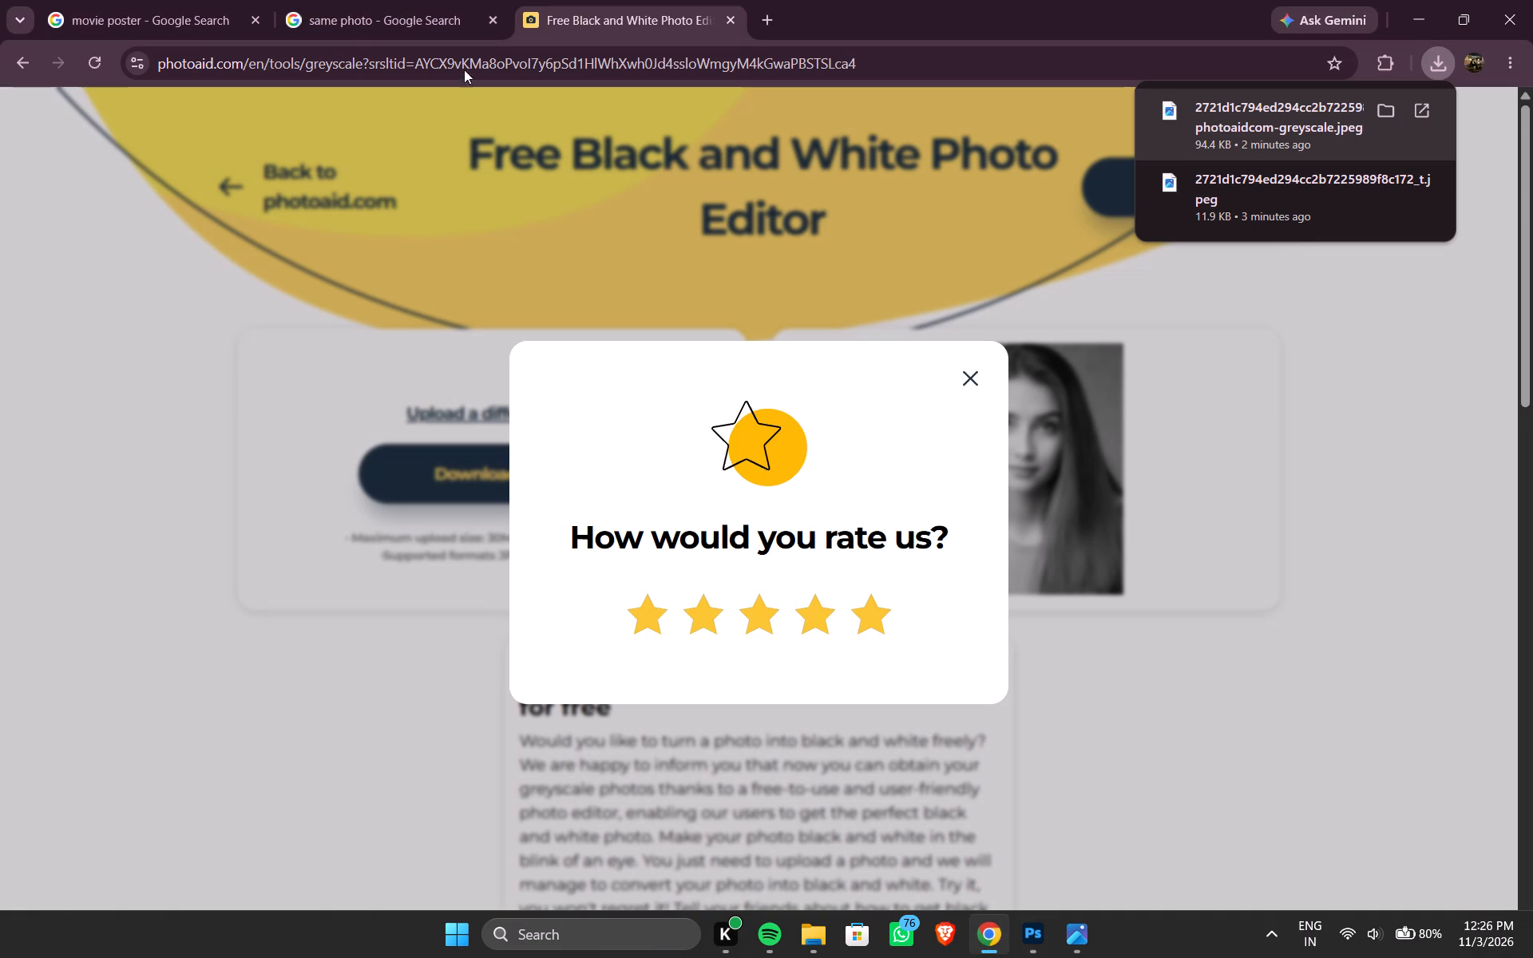
{"action": "left_click", "coordinate": [434, 0]}
{"action": "middle_click", "coordinate": [608, 0]}
{"action": "scroll", "coordinate": [608, 0], "scroll_direction": "up", "scroll_amount": 3}
{"action": "left_click", "coordinate": [527, 7]}
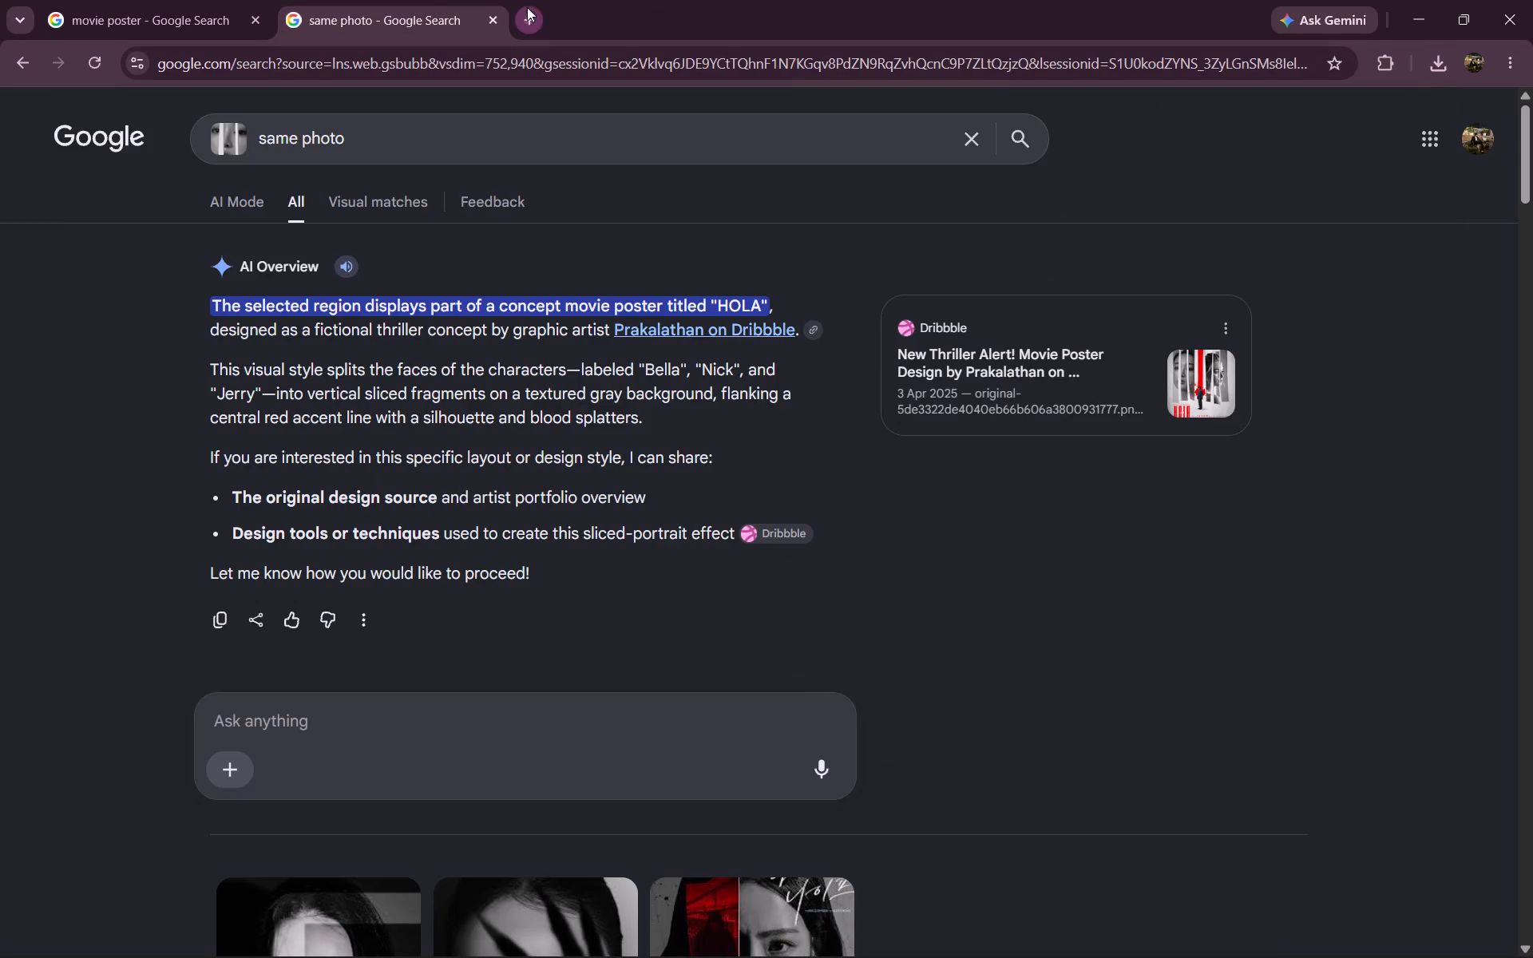
{"action": "type", "text": "girl"}
{"action": "key", "text": "space"}
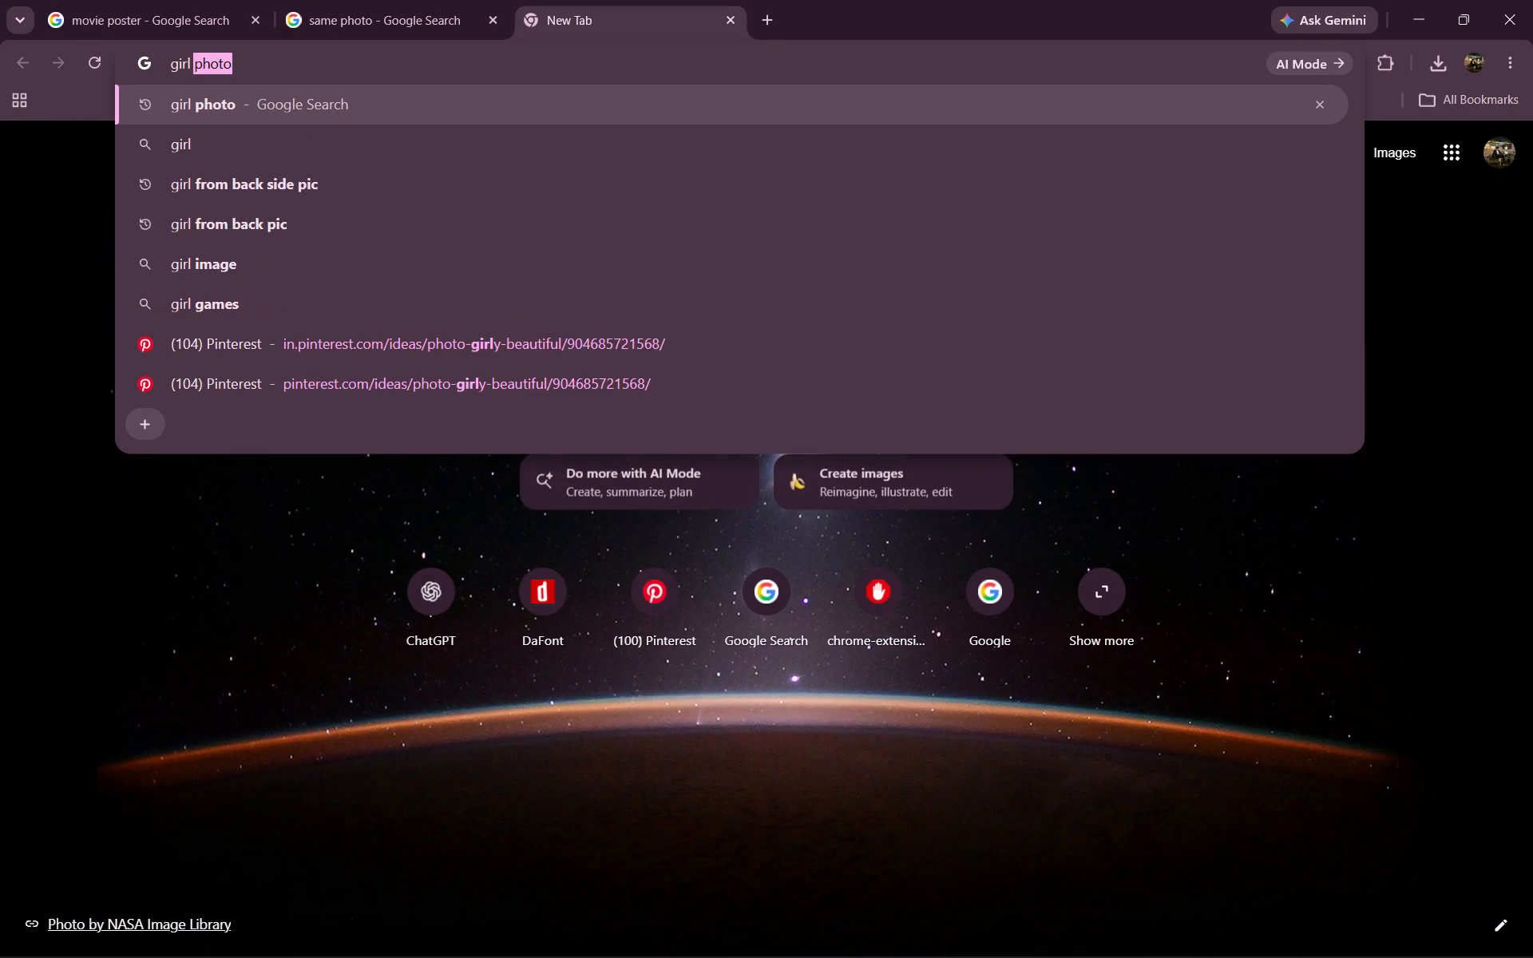
{"action": "type", "text": "face"}
{"action": "key", "text": "space"}
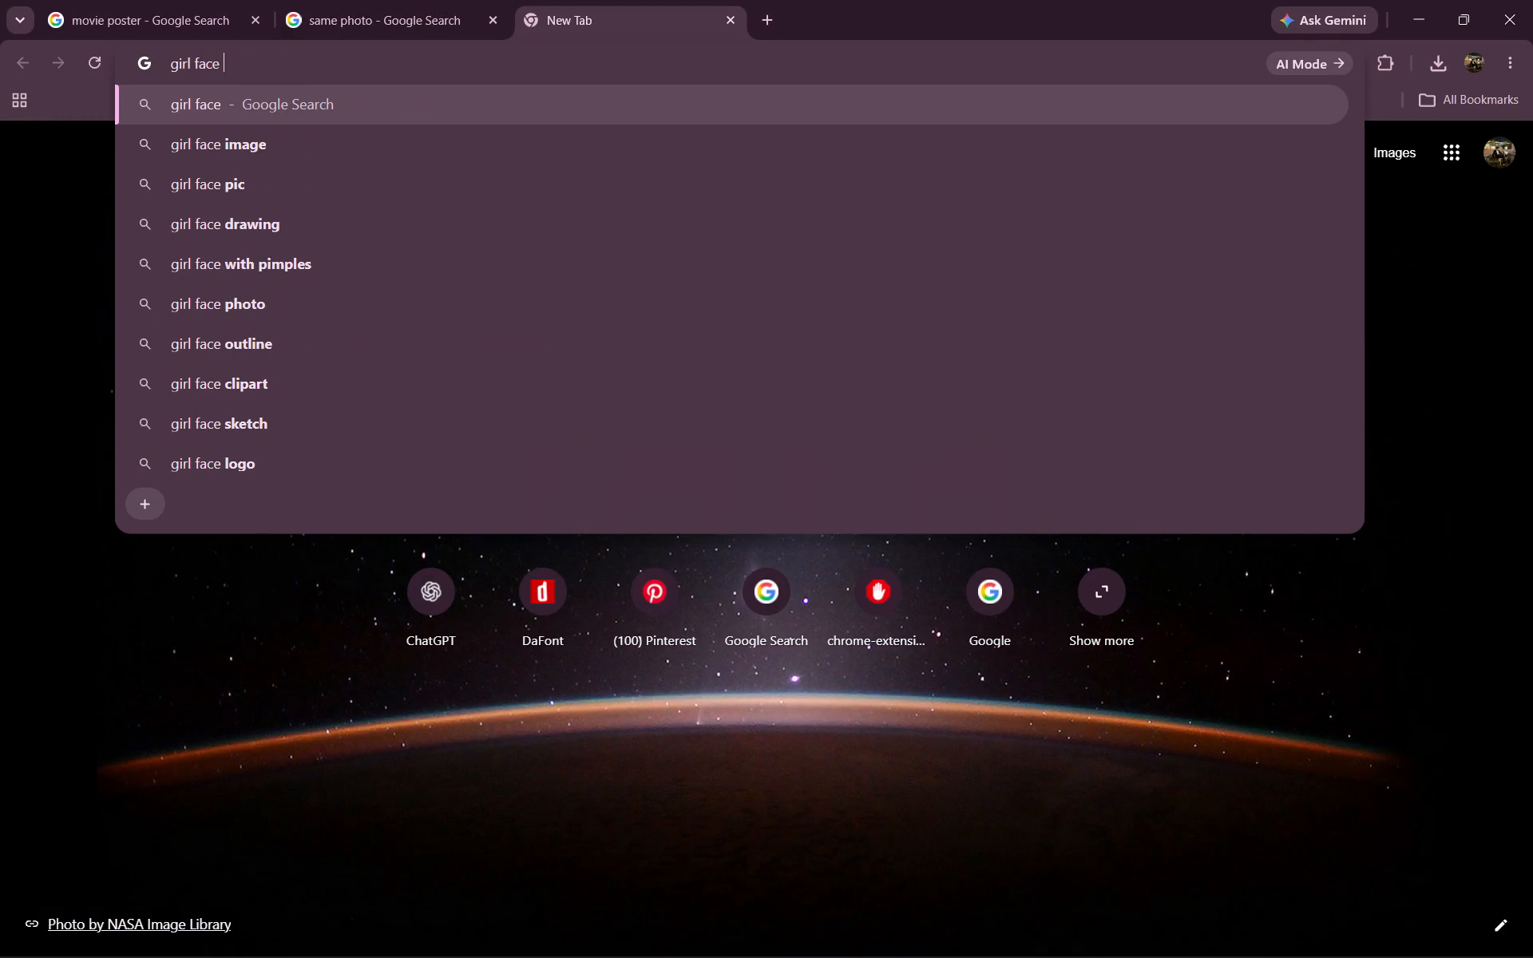
{"action": "type", "text": "photyo"}
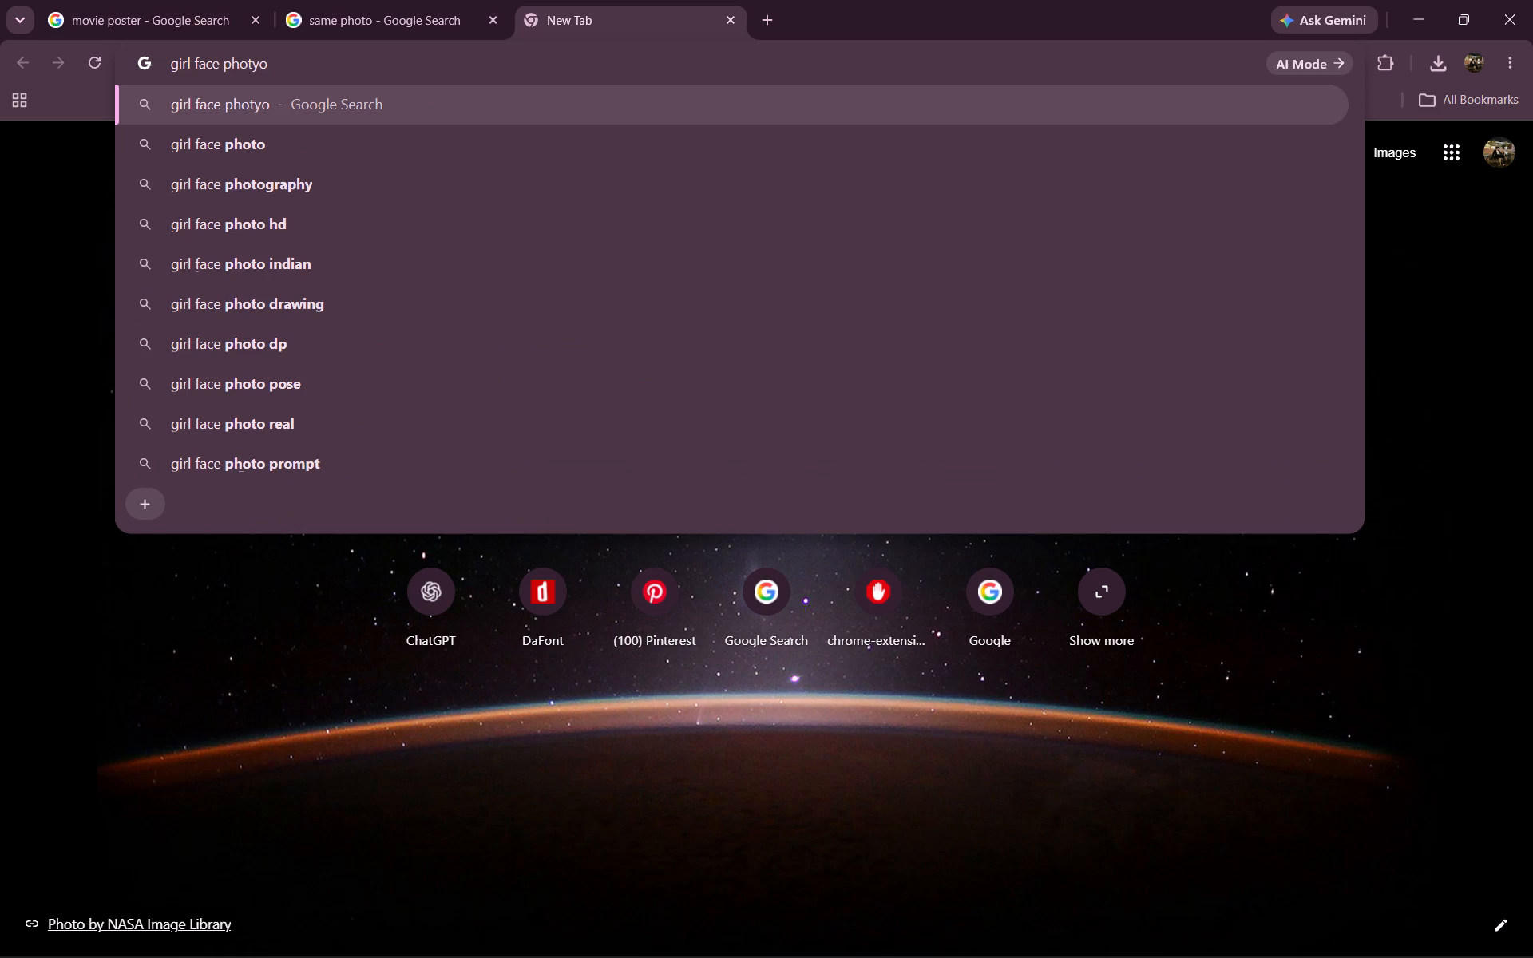
{"action": "key", "text": "BackSpace"}
{"action": "key", "text": "BackSpace"}
{"action": "type", "text": "o black and white"}
{"action": "key", "text": "space"}
{"action": "key", "text": "Return"}
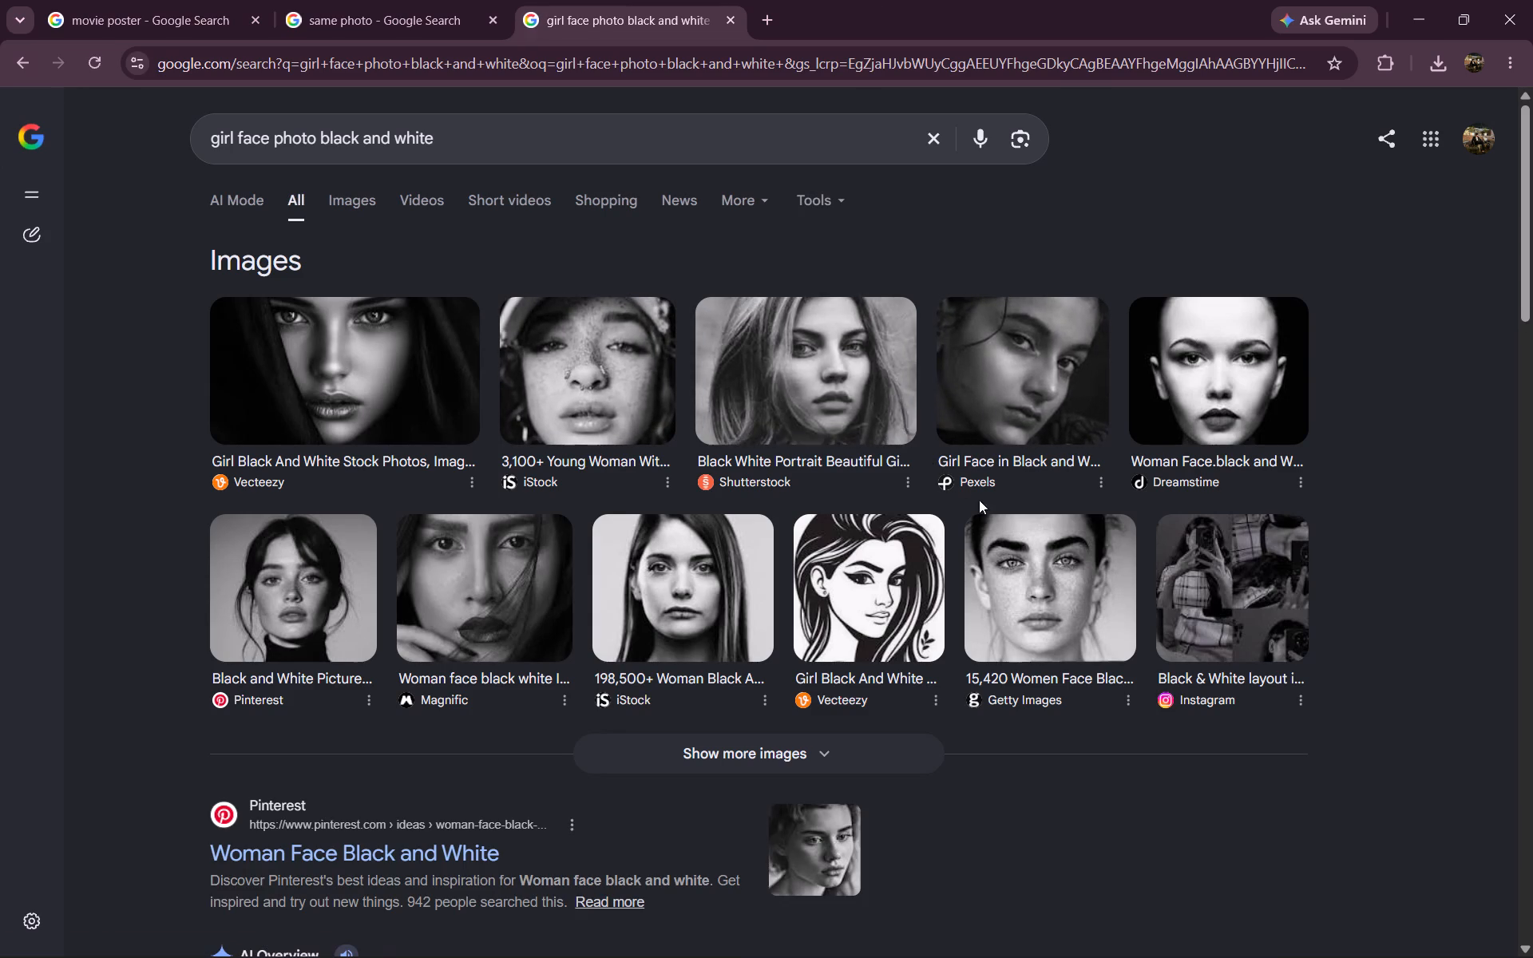
{"action": "scroll", "coordinate": [852, 386], "scroll_direction": "down", "scroll_amount": 3}
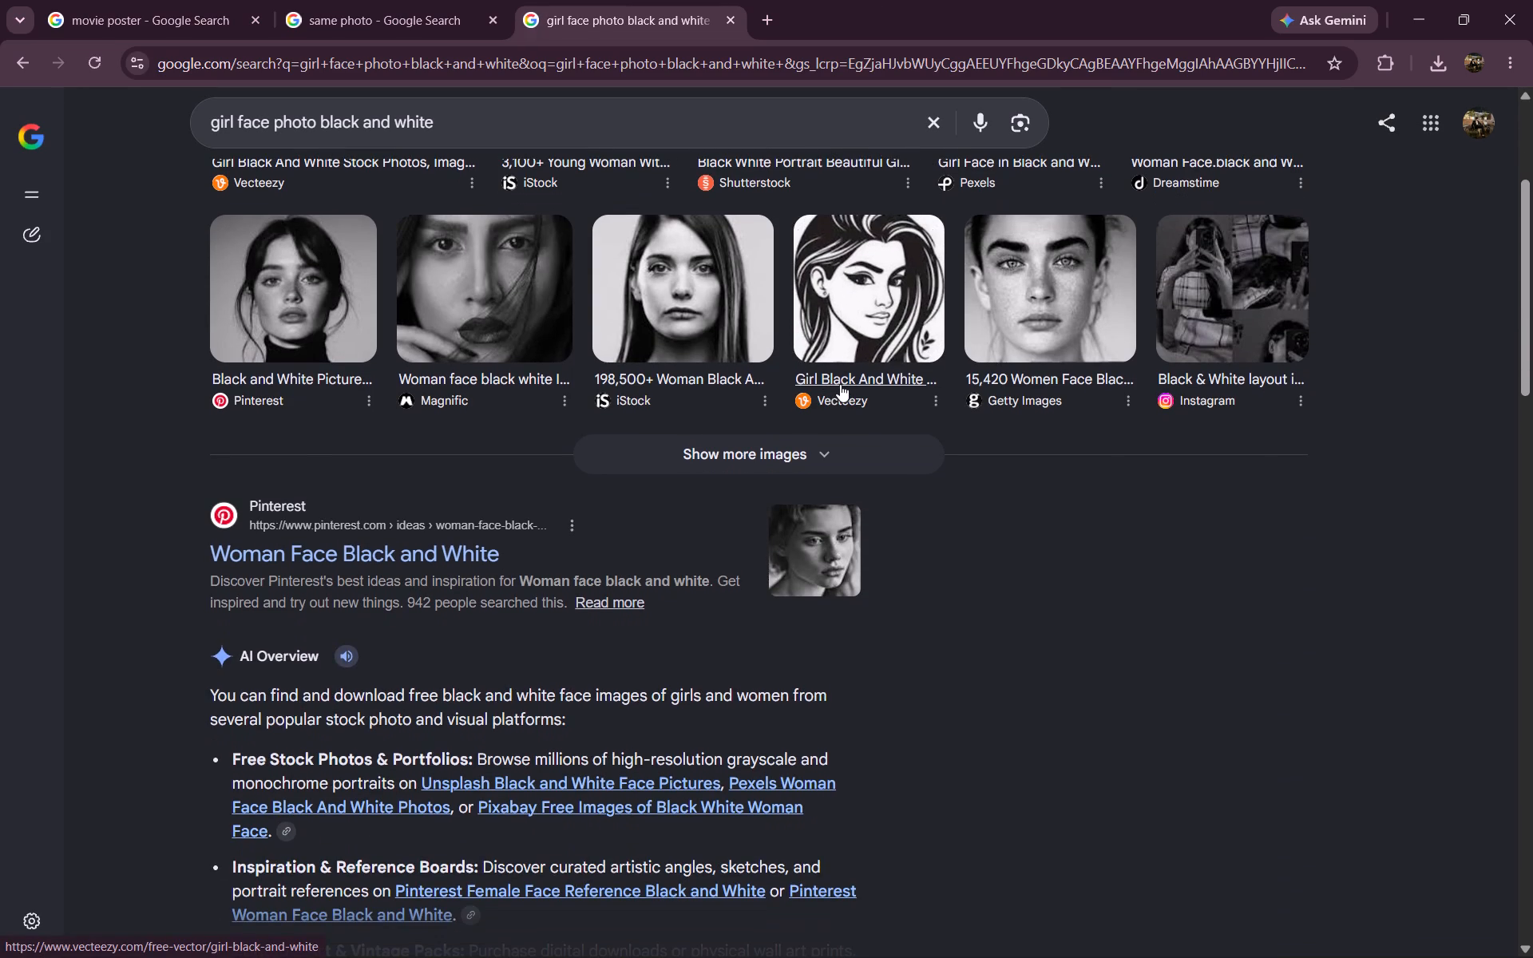
Refine the Google search to "girl right face photo black and white" and browse the results.
{"action": "left_click", "coordinate": [238, 122]}
{"action": "type", "text": "right"}
{"action": "key", "text": "space"}
{"action": "key", "text": "Return"}
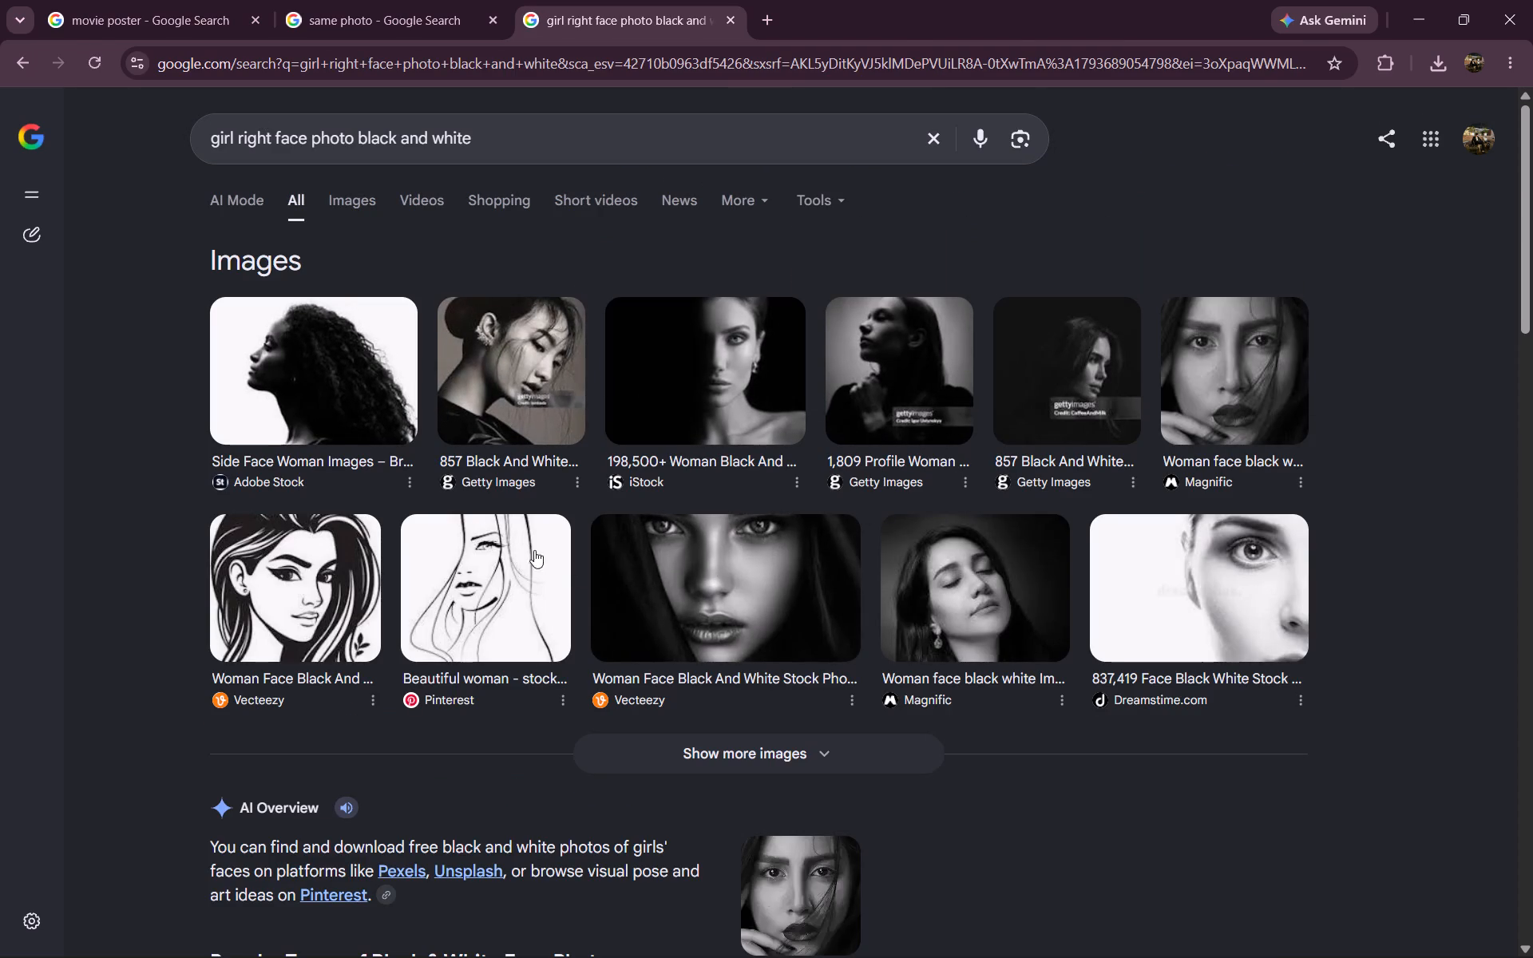
{"action": "scroll", "coordinate": [498, 374], "scroll_direction": "down", "scroll_amount": 6}
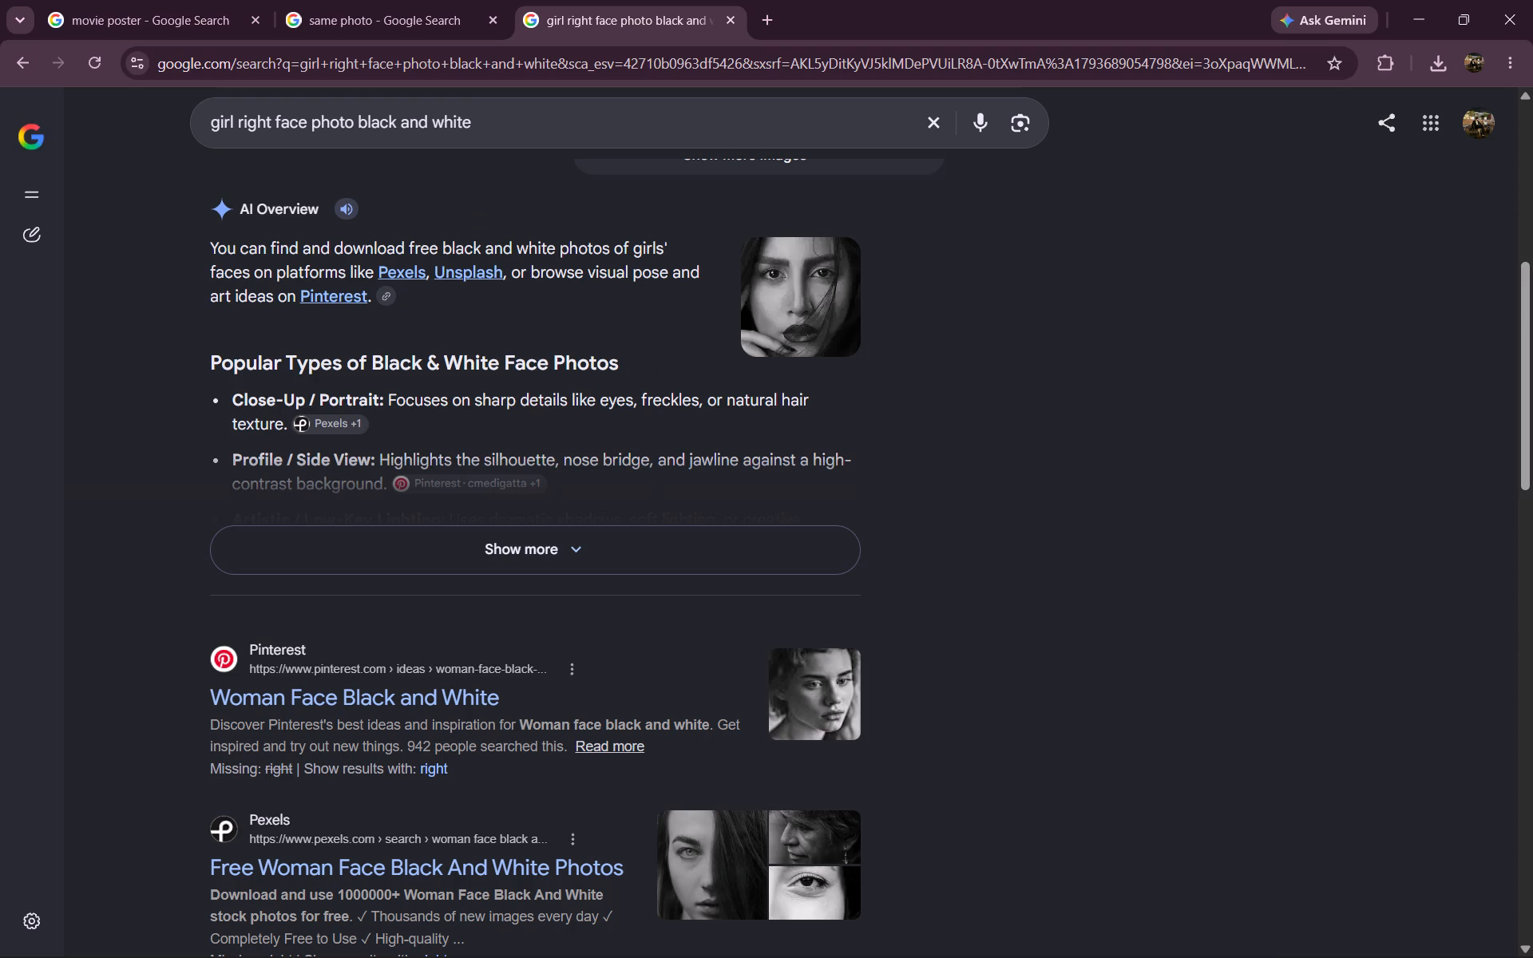
Shorten the Google search to "girl right face photo" and browse the results for a side profile.
{"action": "left_click_drag", "start_coordinate": [481, 121], "coordinate": [358, 120]}
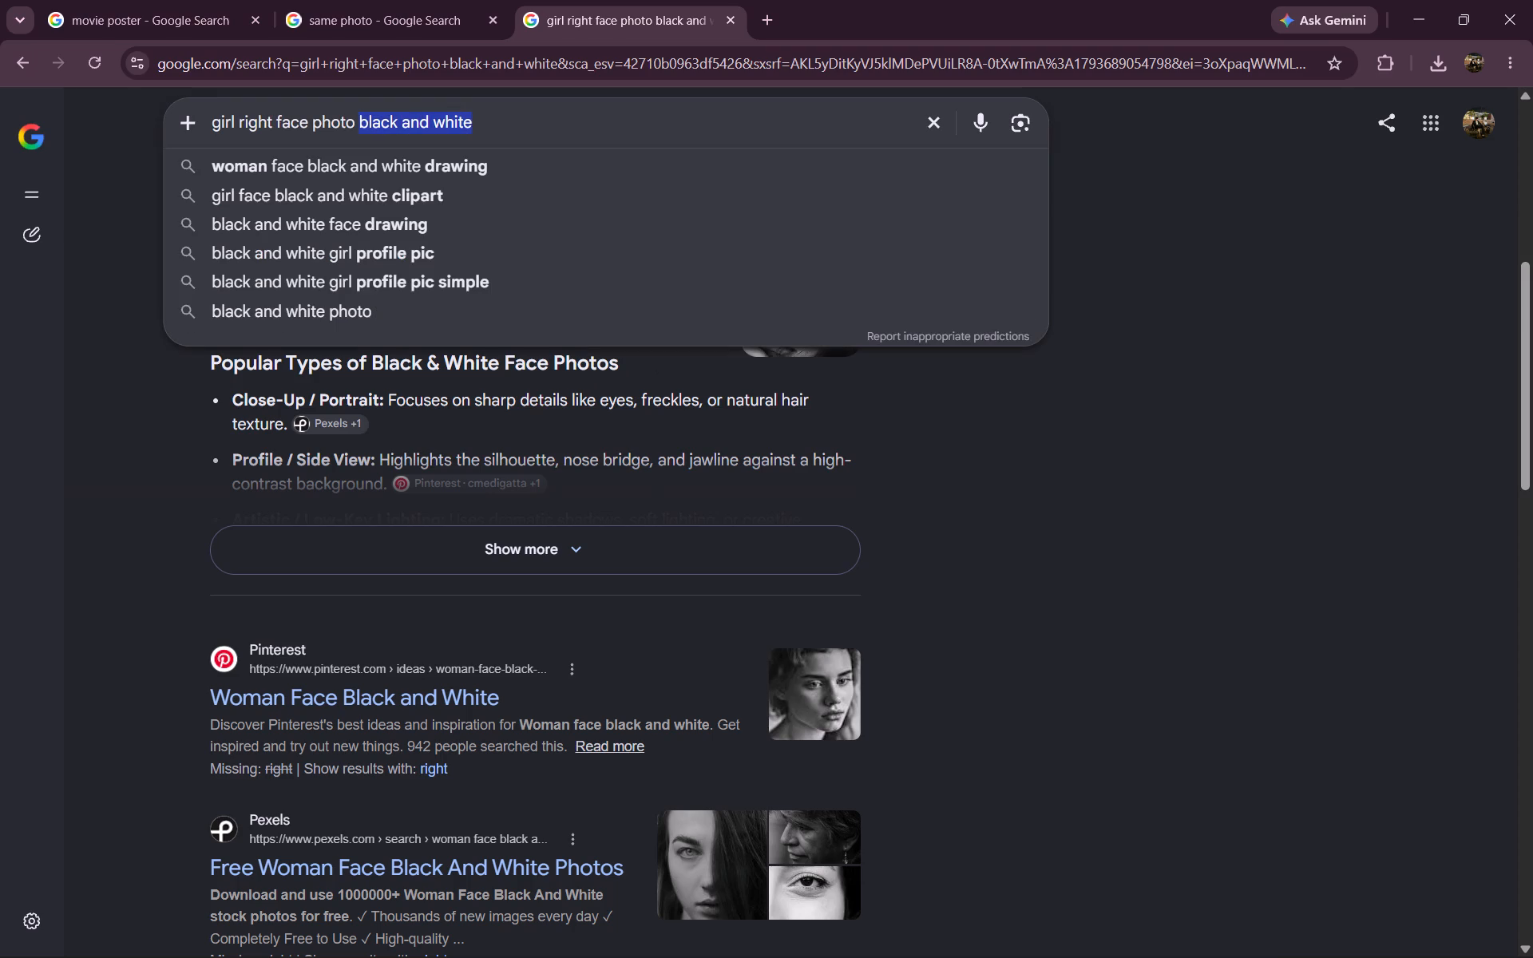
{"action": "key", "text": "BackSpace"}
{"action": "key", "text": "Return"}
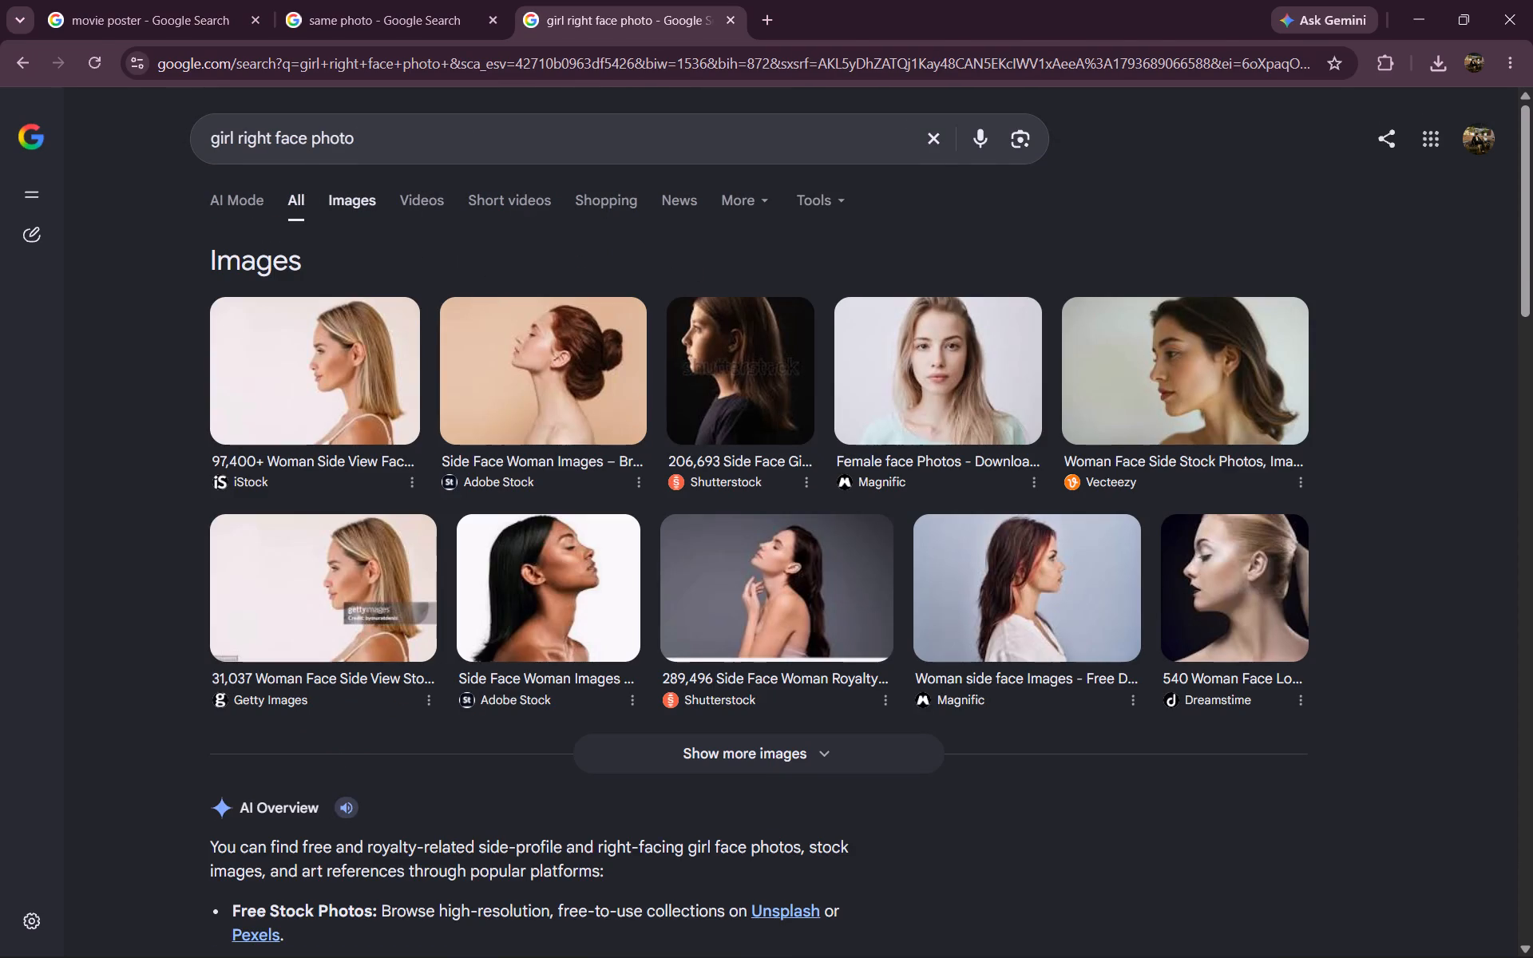
{"action": "scroll", "coordinate": [400, 307], "scroll_direction": "down", "scroll_amount": 12}
{"action": "scroll", "coordinate": [401, 323], "scroll_direction": "up", "scroll_amount": 3}
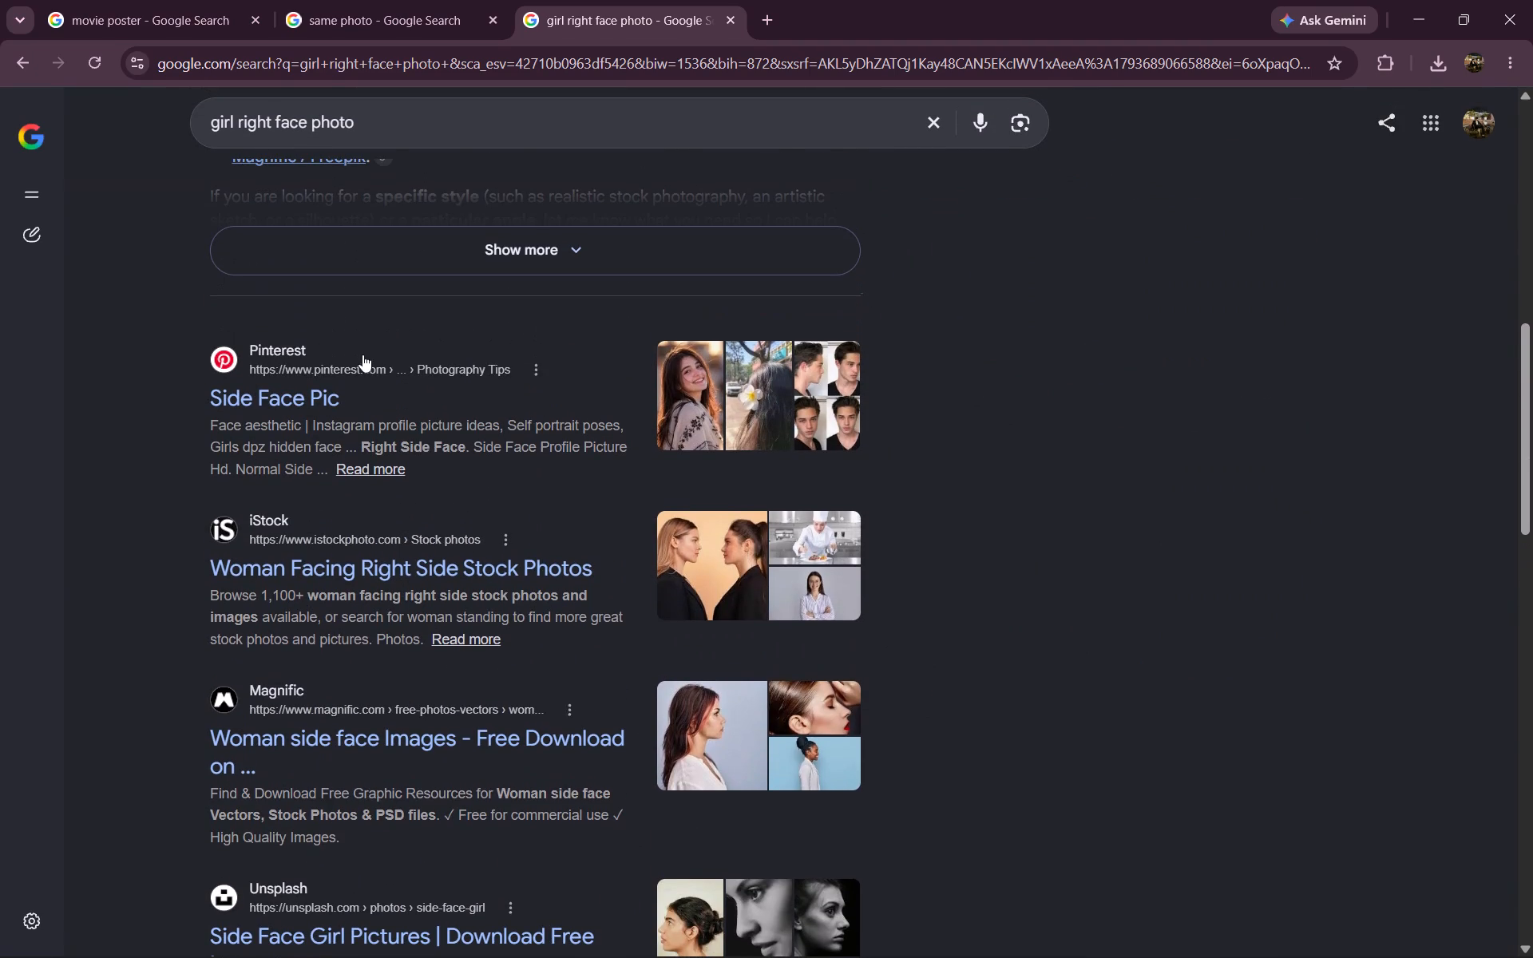
Open the Pinterest "Side Face Pic" result and browse its pins for a woman's side-profile photo.
{"action": "left_click", "coordinate": [318, 380]}
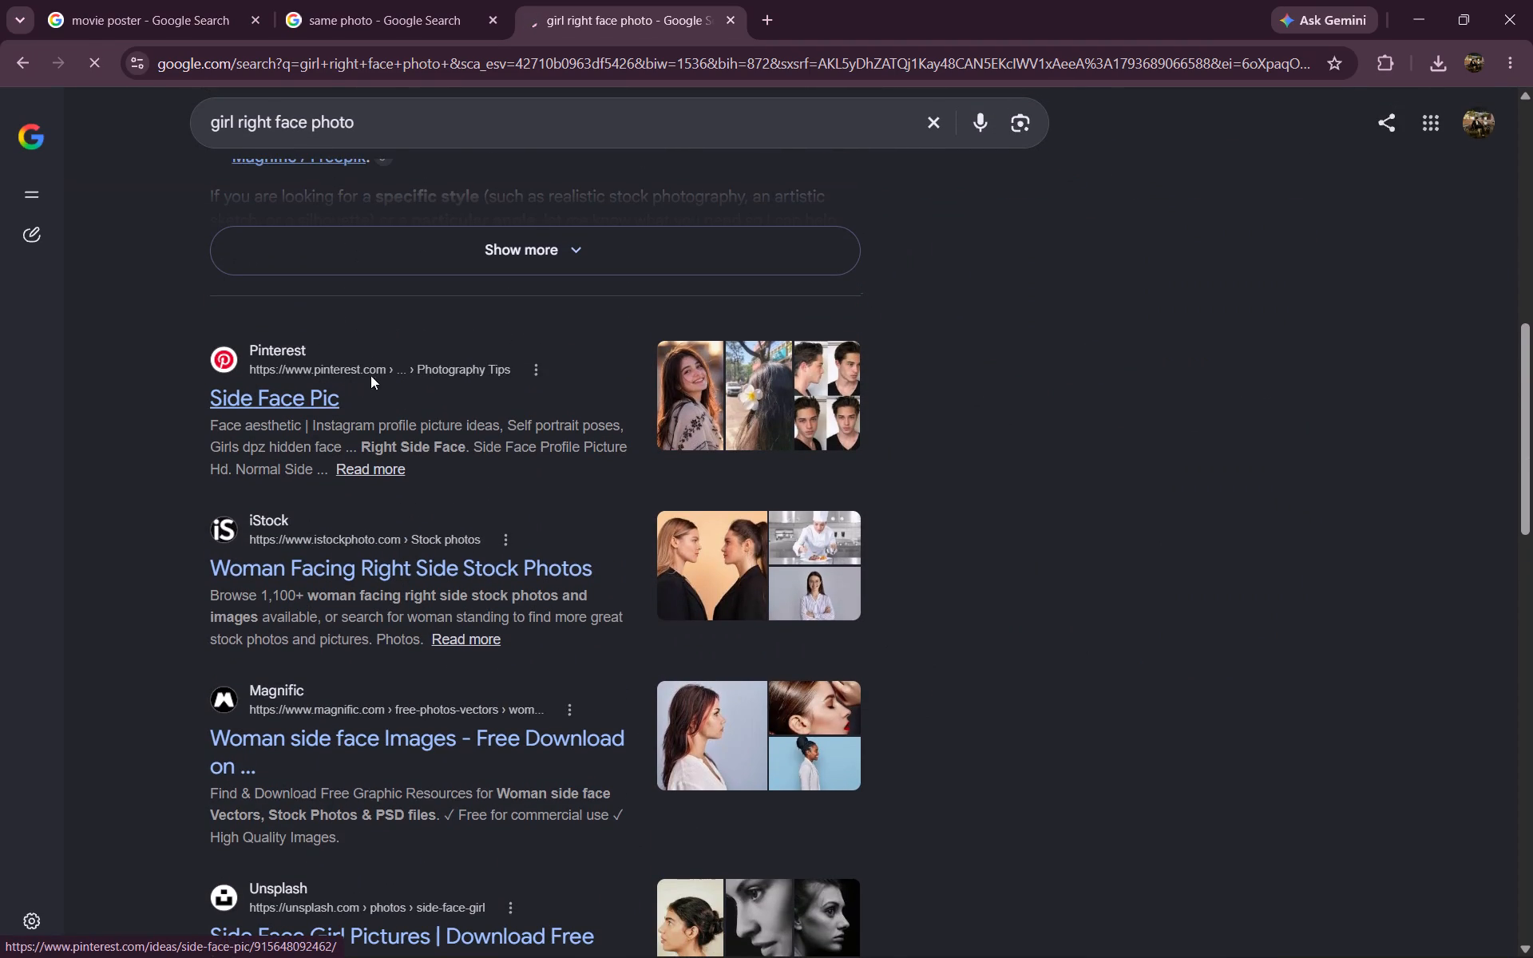
{"action": "scroll", "coordinate": [714, 453], "scroll_direction": "down", "scroll_amount": 7}
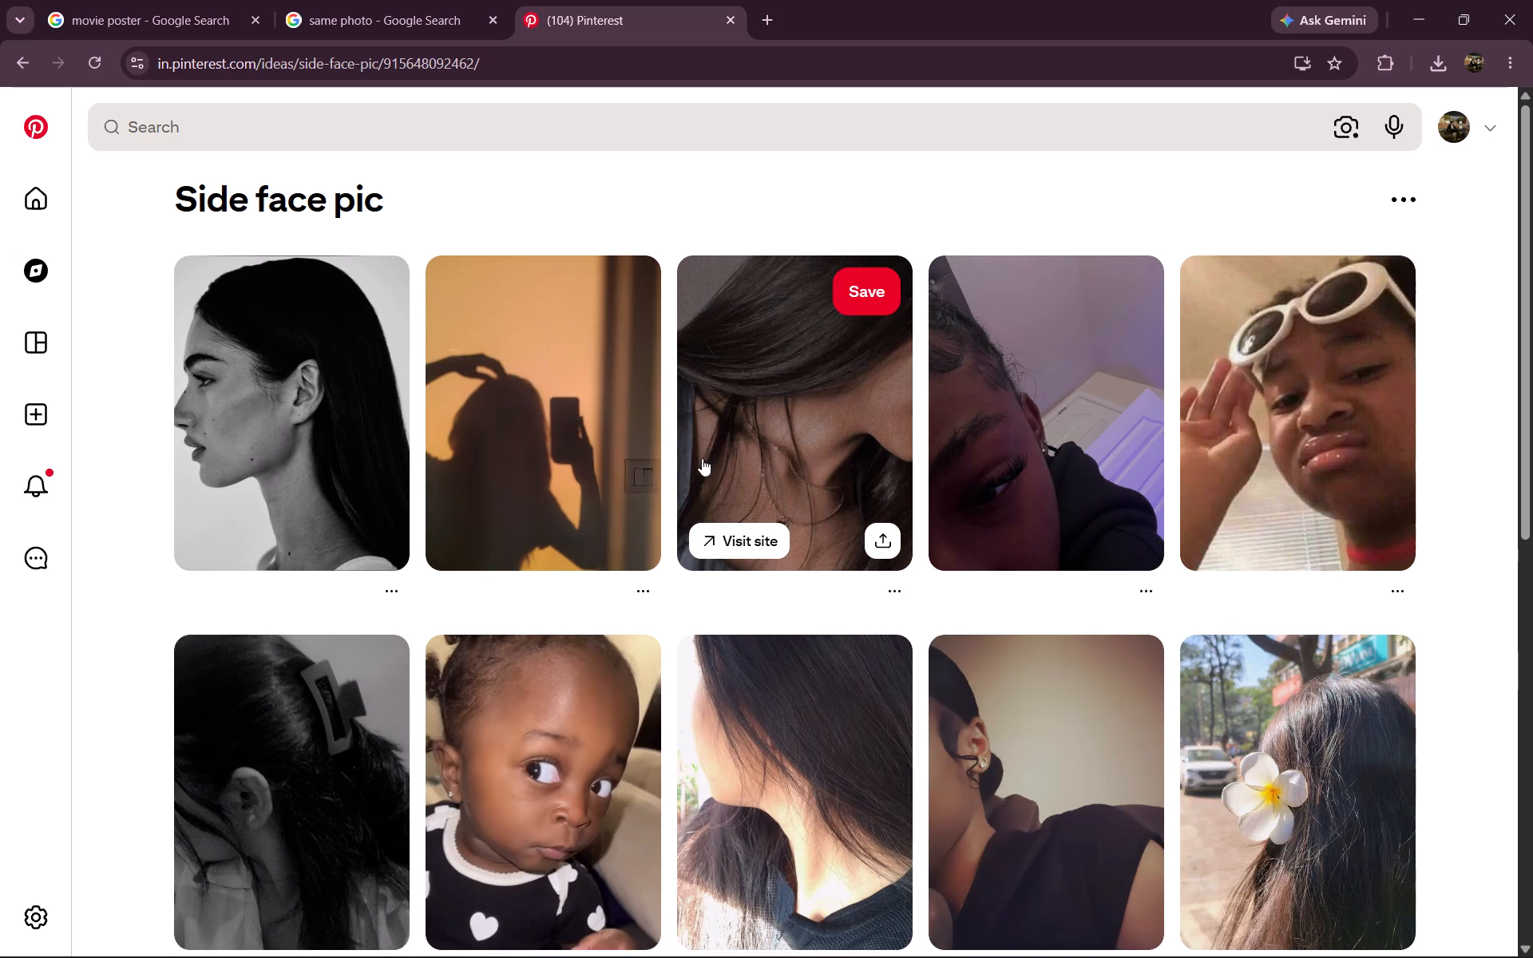
{"action": "scroll", "coordinate": [697, 436], "scroll_direction": "up", "scroll_amount": 2}
{"action": "scroll", "coordinate": [687, 392], "scroll_direction": "down", "scroll_amount": 16}
{"action": "scroll", "coordinate": [697, 457], "scroll_direction": "down", "scroll_amount": 5}
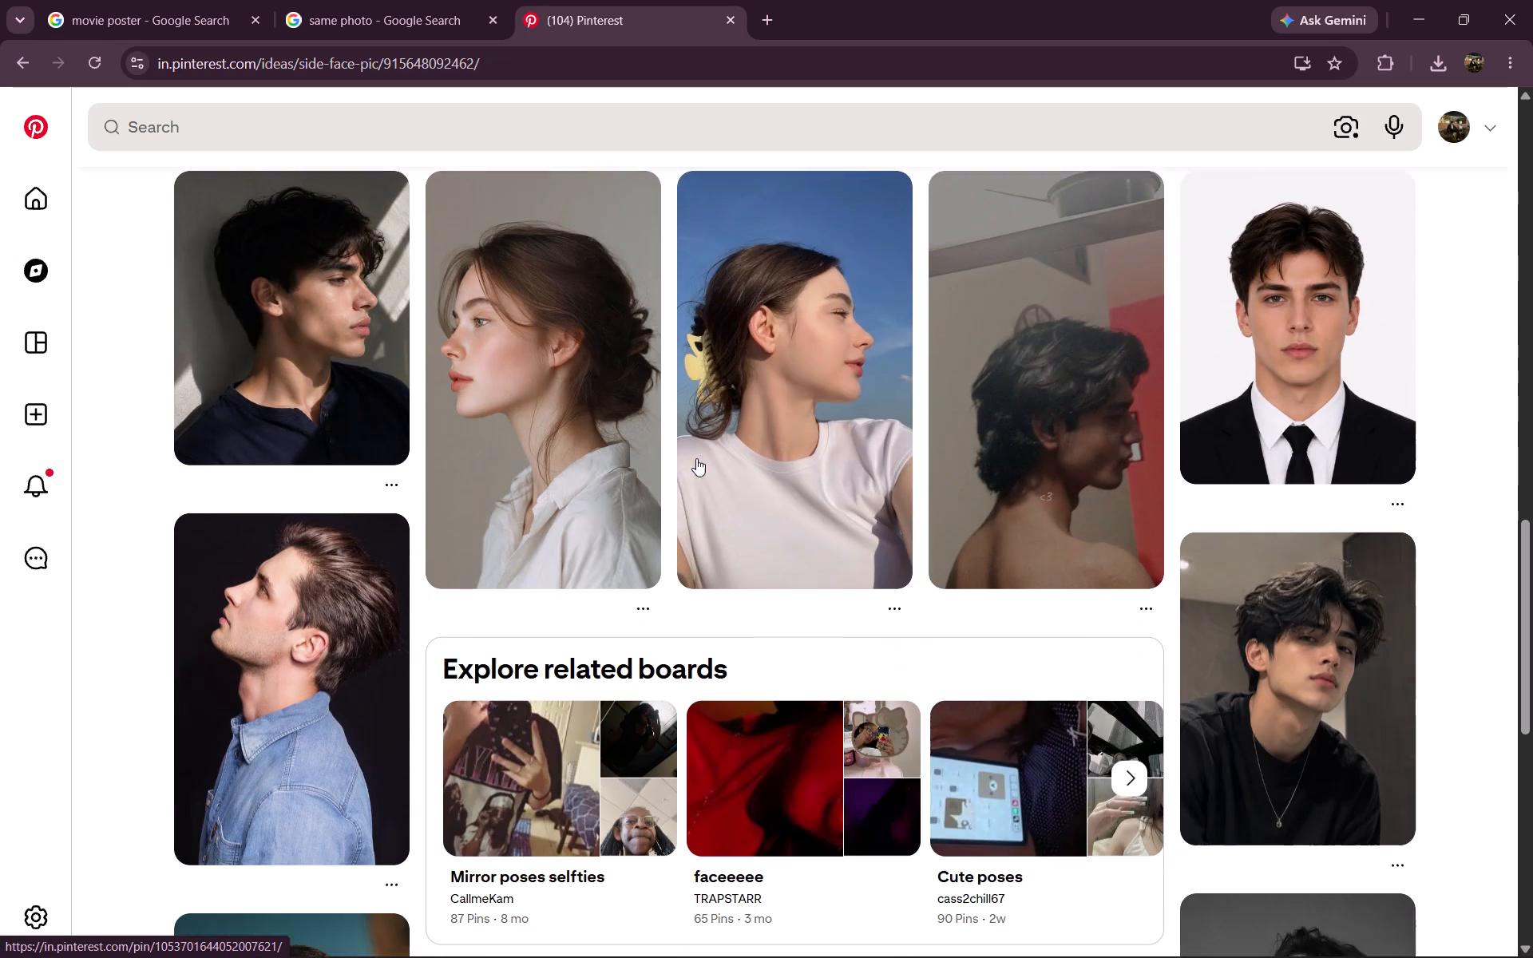
{"action": "scroll", "coordinate": [607, 412], "scroll_direction": "down", "scroll_amount": 6}
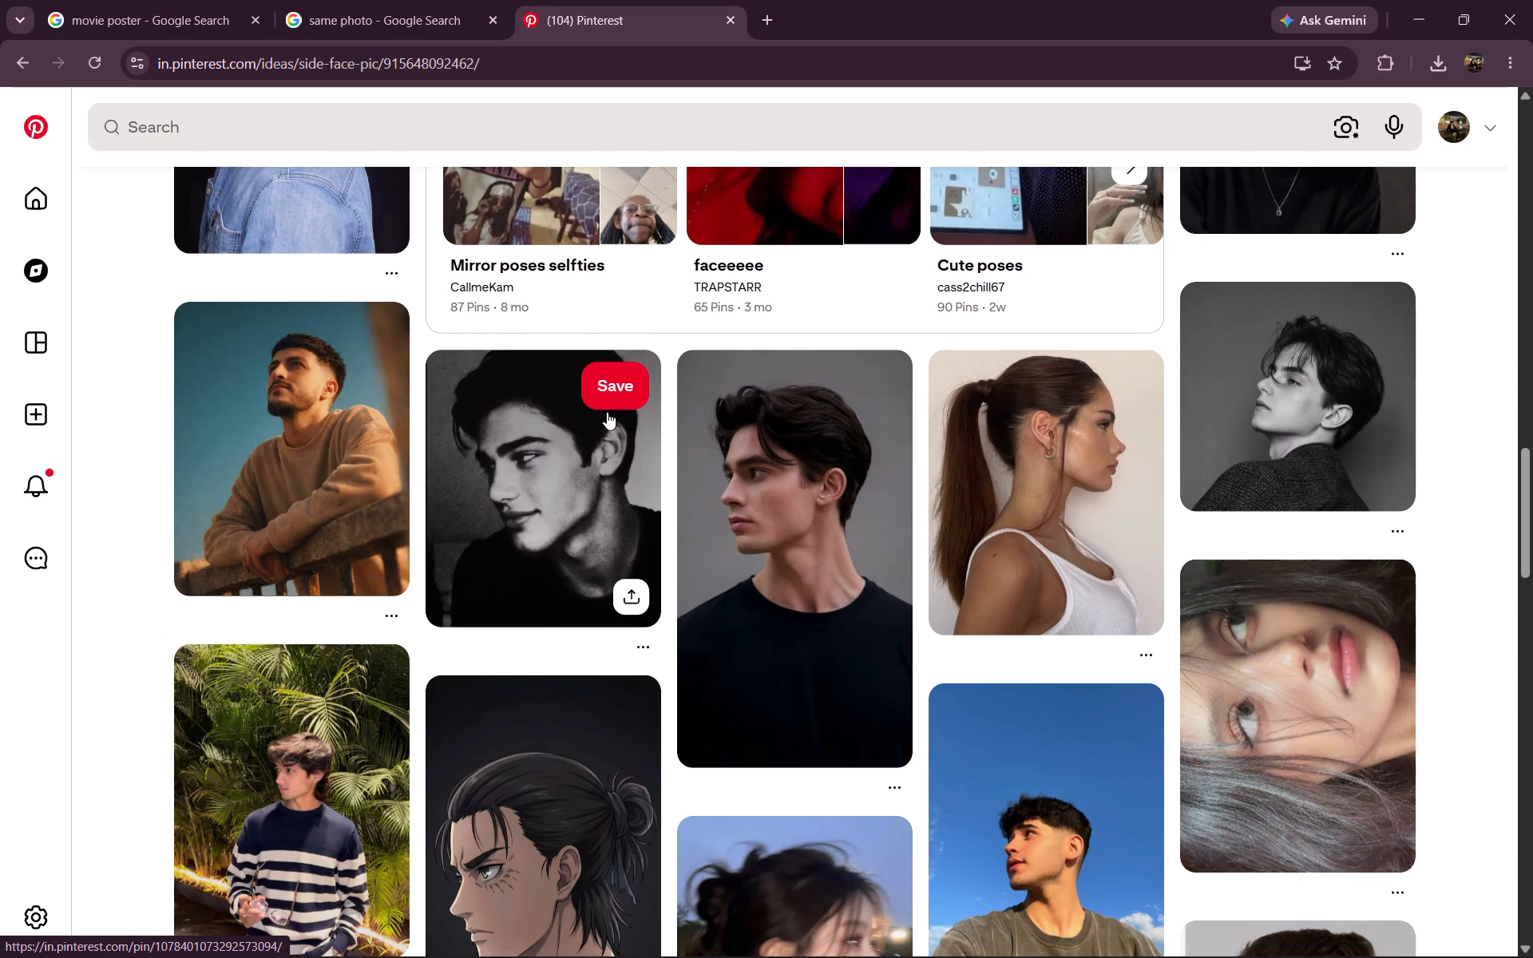
{"action": "scroll", "coordinate": [608, 413], "scroll_direction": "down", "scroll_amount": 2}
{"action": "scroll", "coordinate": [691, 420], "scroll_direction": "down", "scroll_amount": 7}
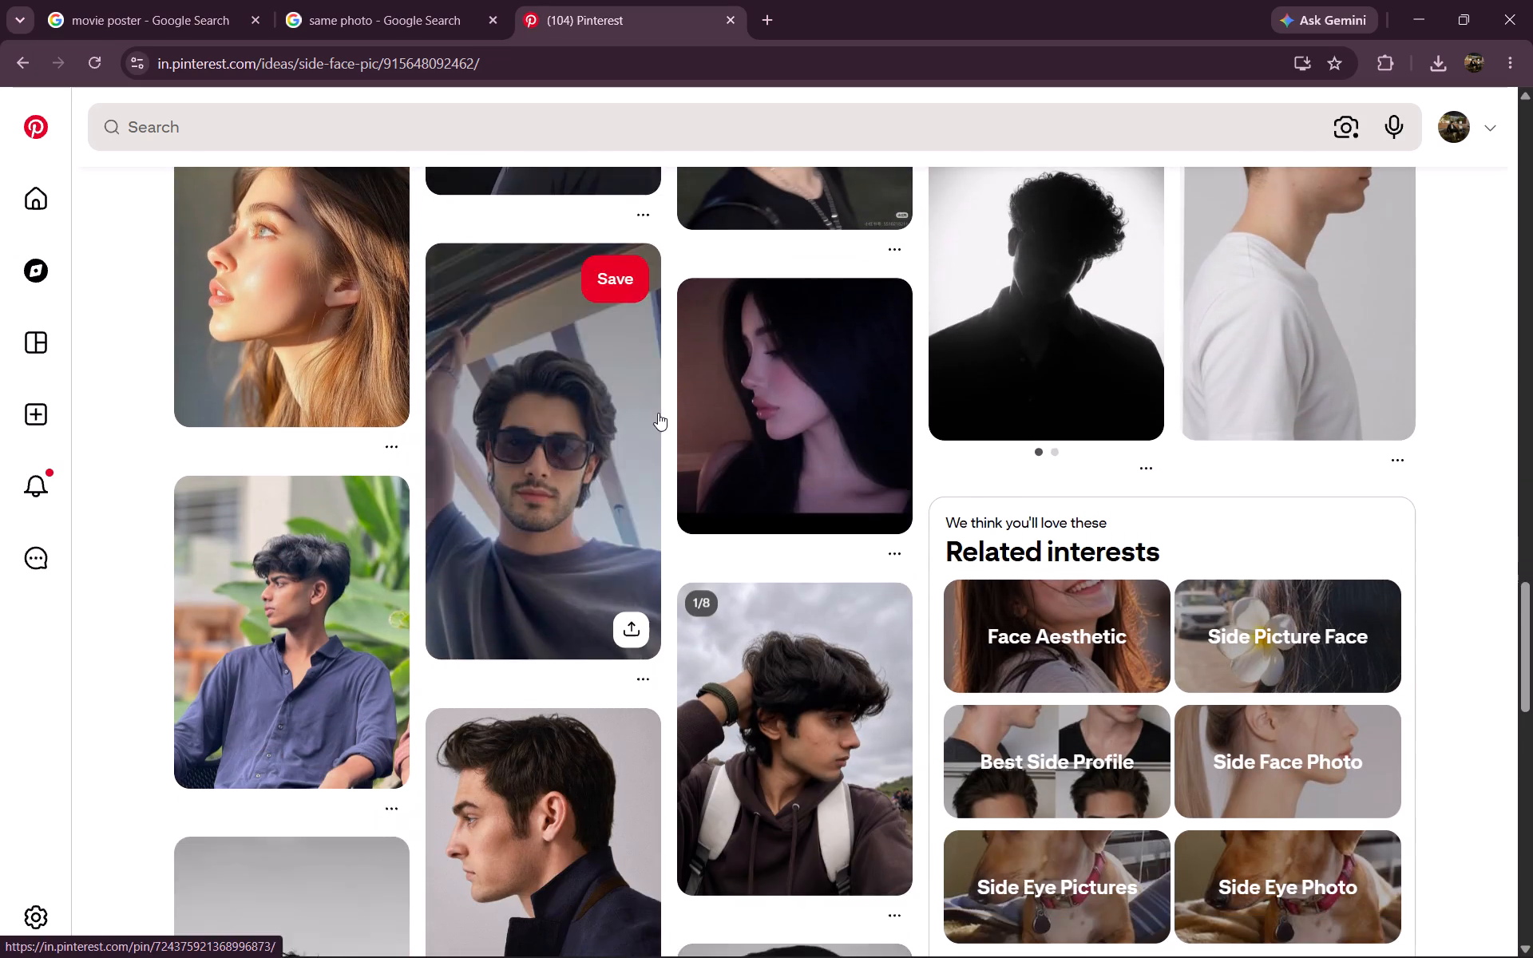
{"action": "scroll", "coordinate": [657, 413], "scroll_direction": "down", "scroll_amount": 2}
{"action": "scroll", "coordinate": [596, 403], "scroll_direction": "up", "scroll_amount": 3}
Open the pin of the long-haired woman looking upward in profile, "Sculpted Jawline Dreams", and download its image.
{"action": "left_click", "coordinate": [251, 342]}
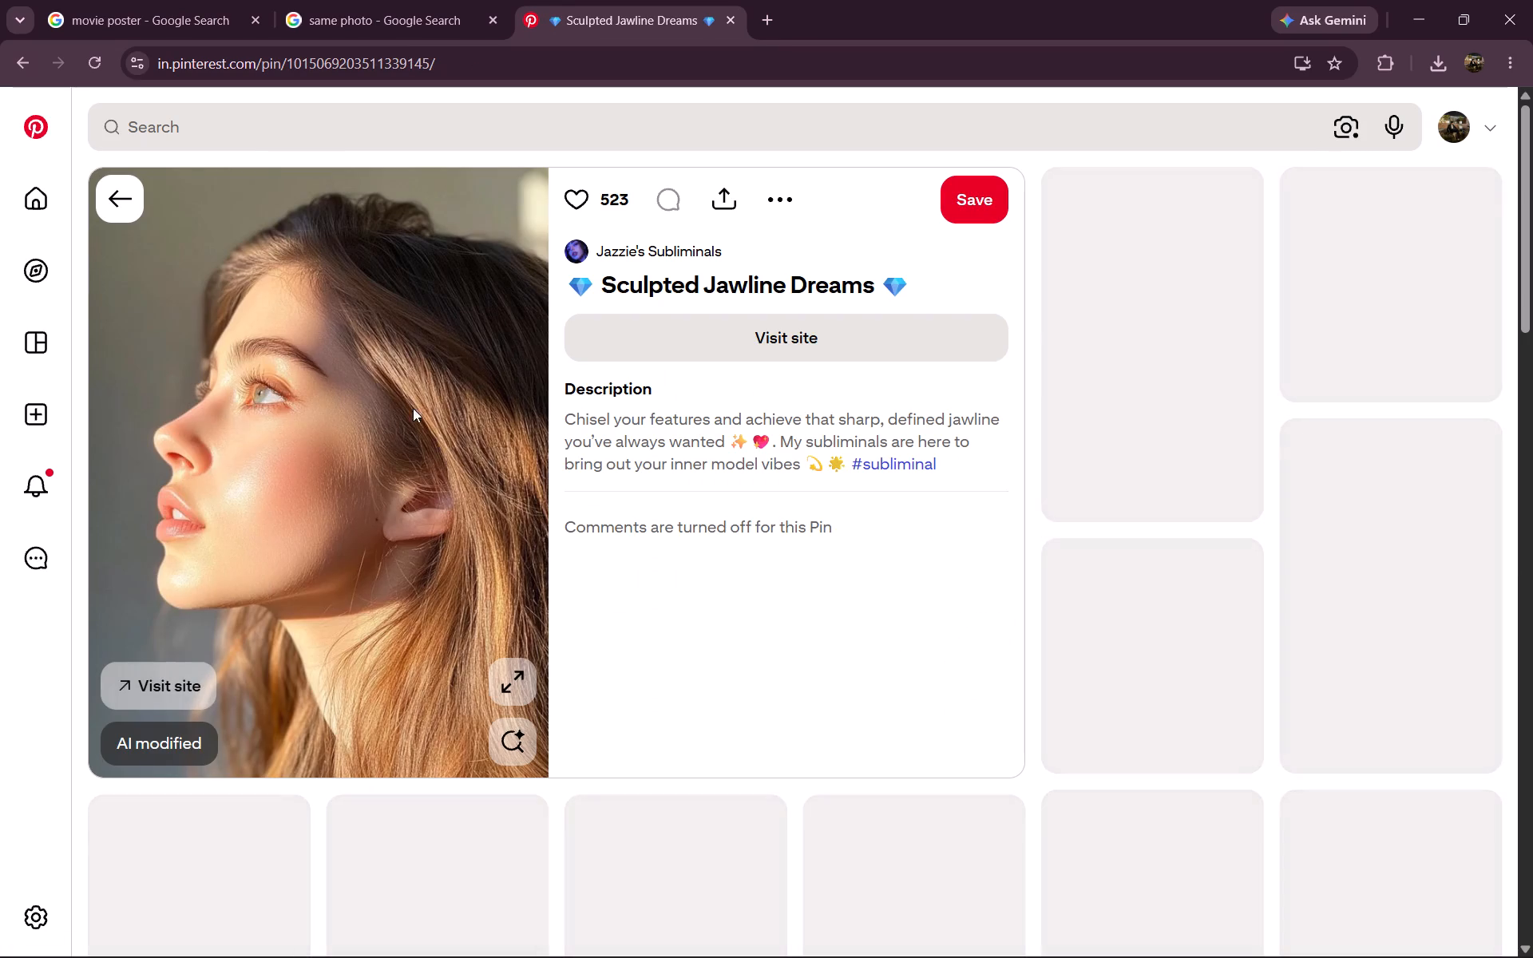
{"action": "left_click", "coordinate": [767, 202]}
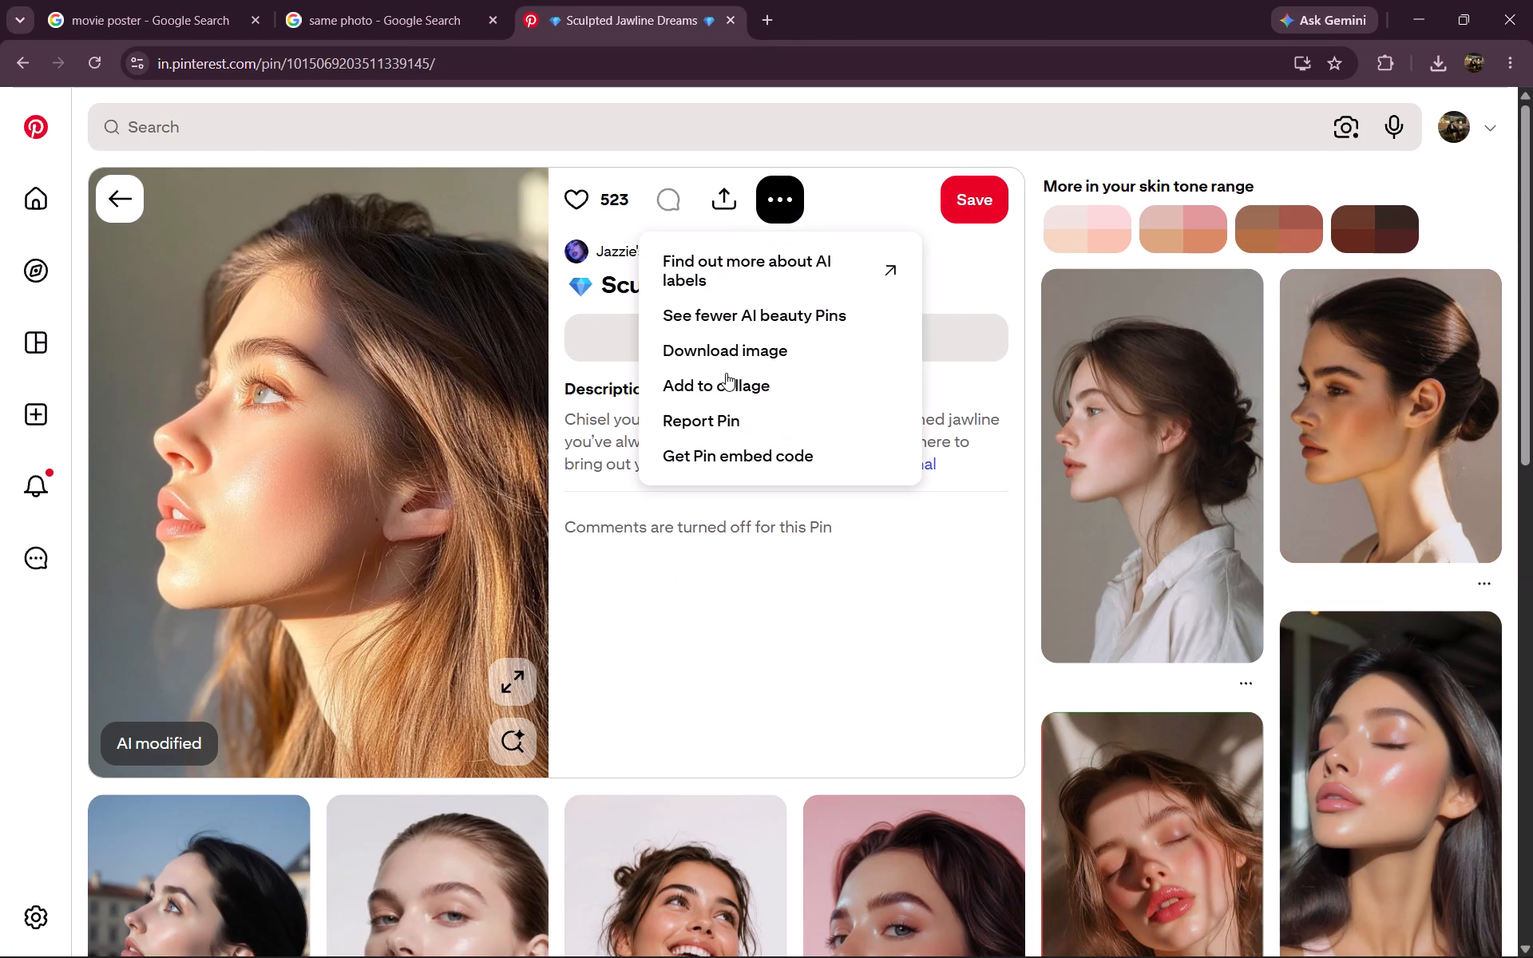
{"action": "left_click", "coordinate": [726, 350]}
From the related pins, open "Clean Girl Aesthetic Skincare Routine" and download its closed-eyes portrait.
{"action": "scroll", "coordinate": [255, 301], "scroll_direction": "down", "scroll_amount": 6}
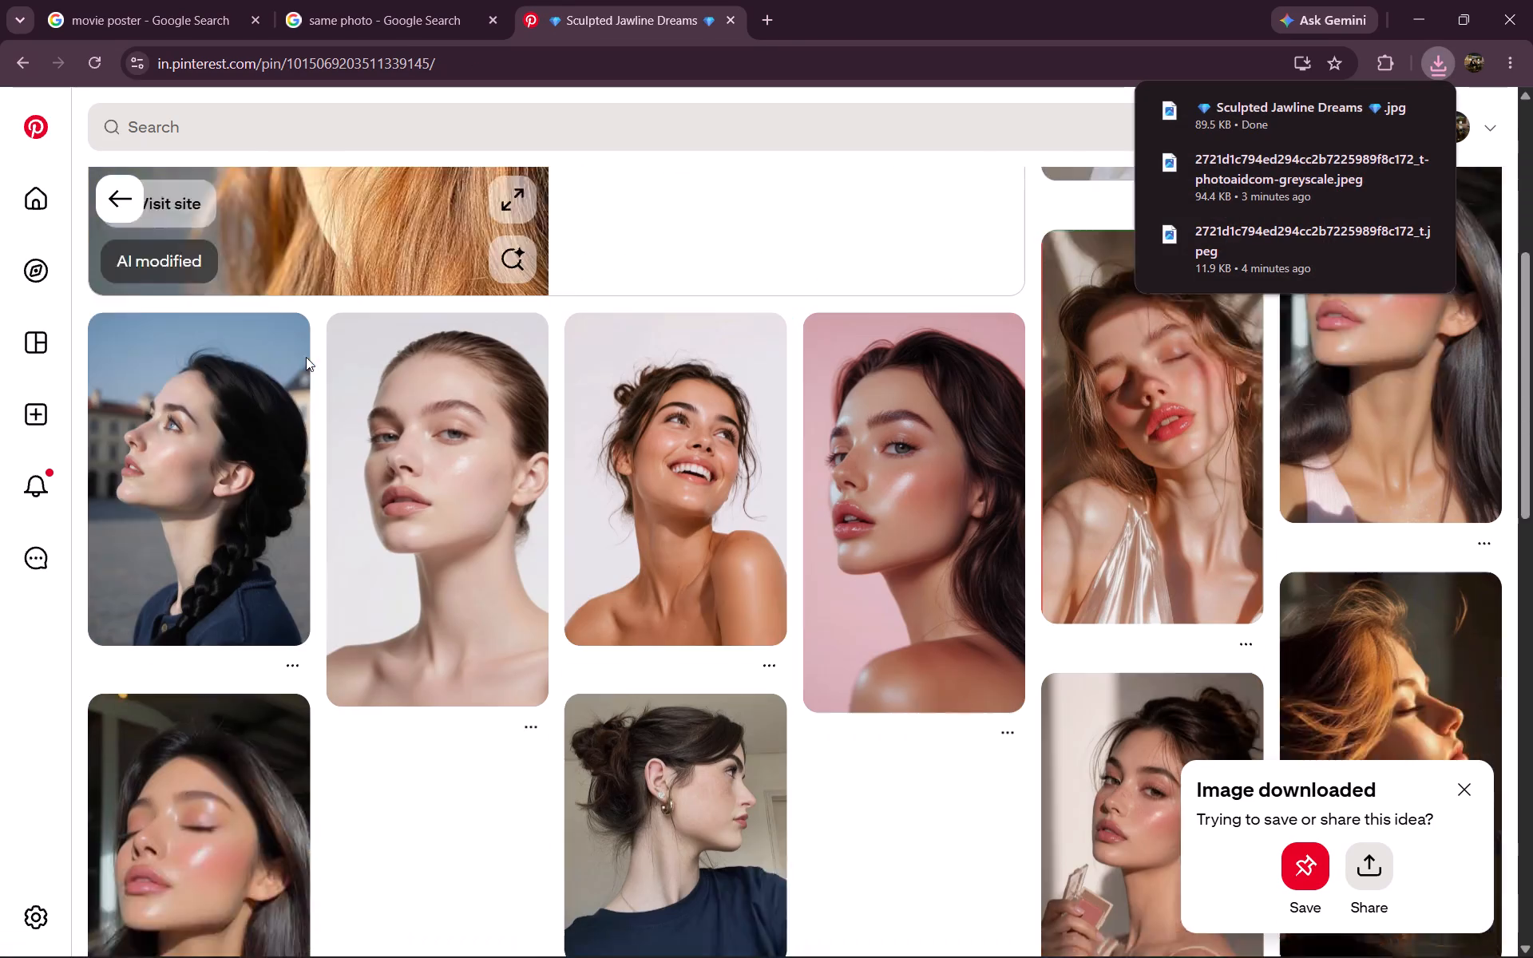
{"action": "left_click", "coordinate": [382, 750]}
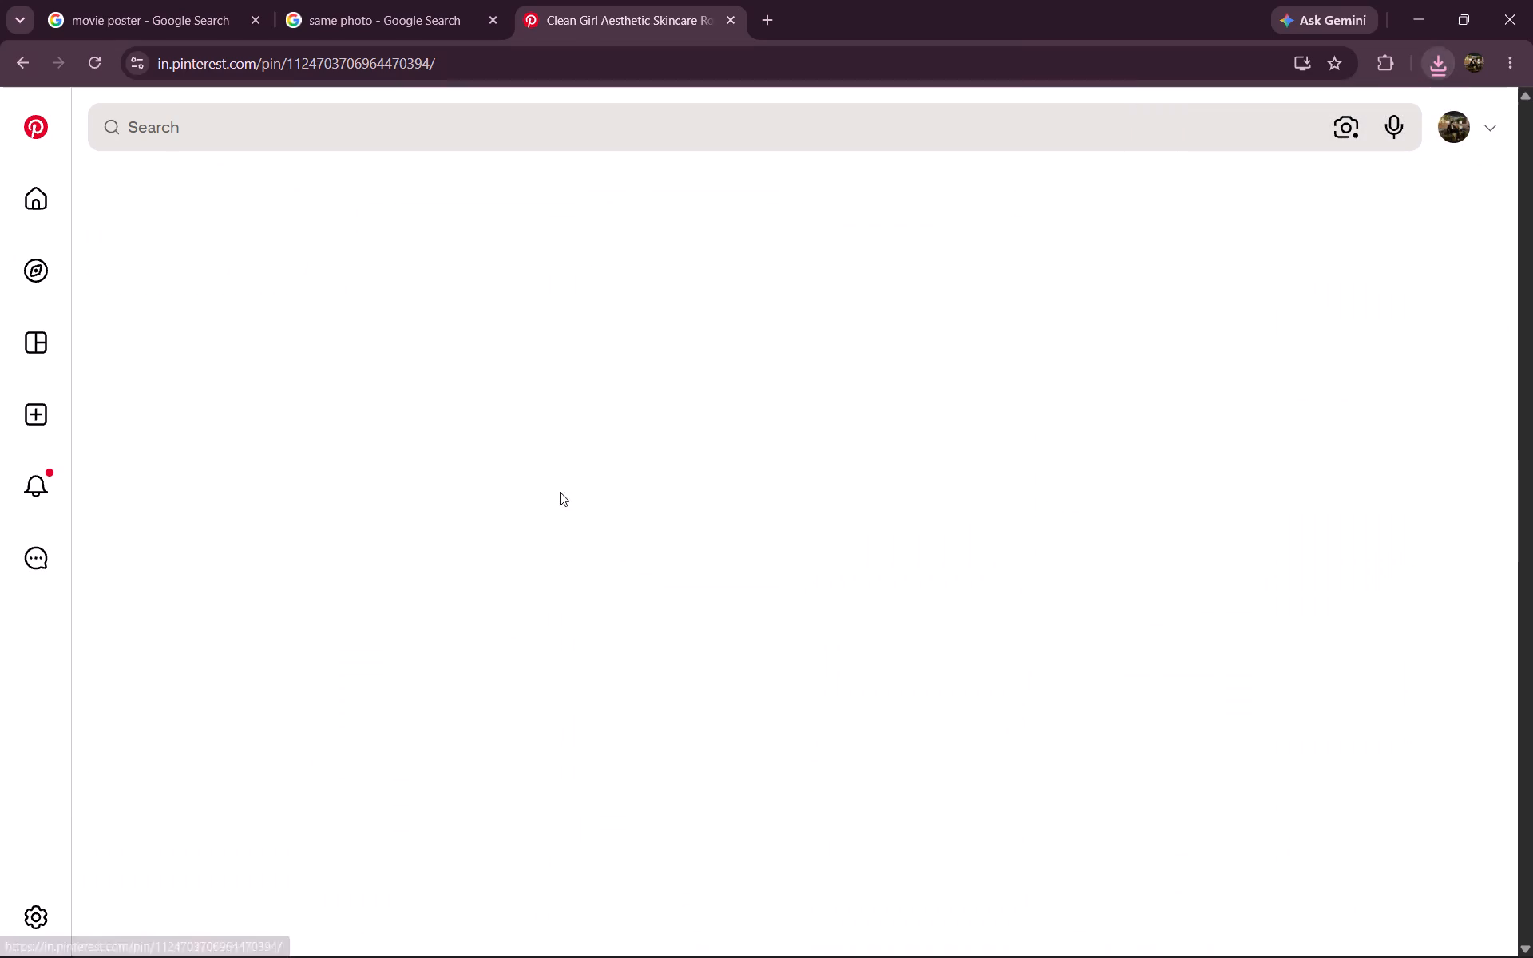
{"action": "left_click", "coordinate": [753, 203]}
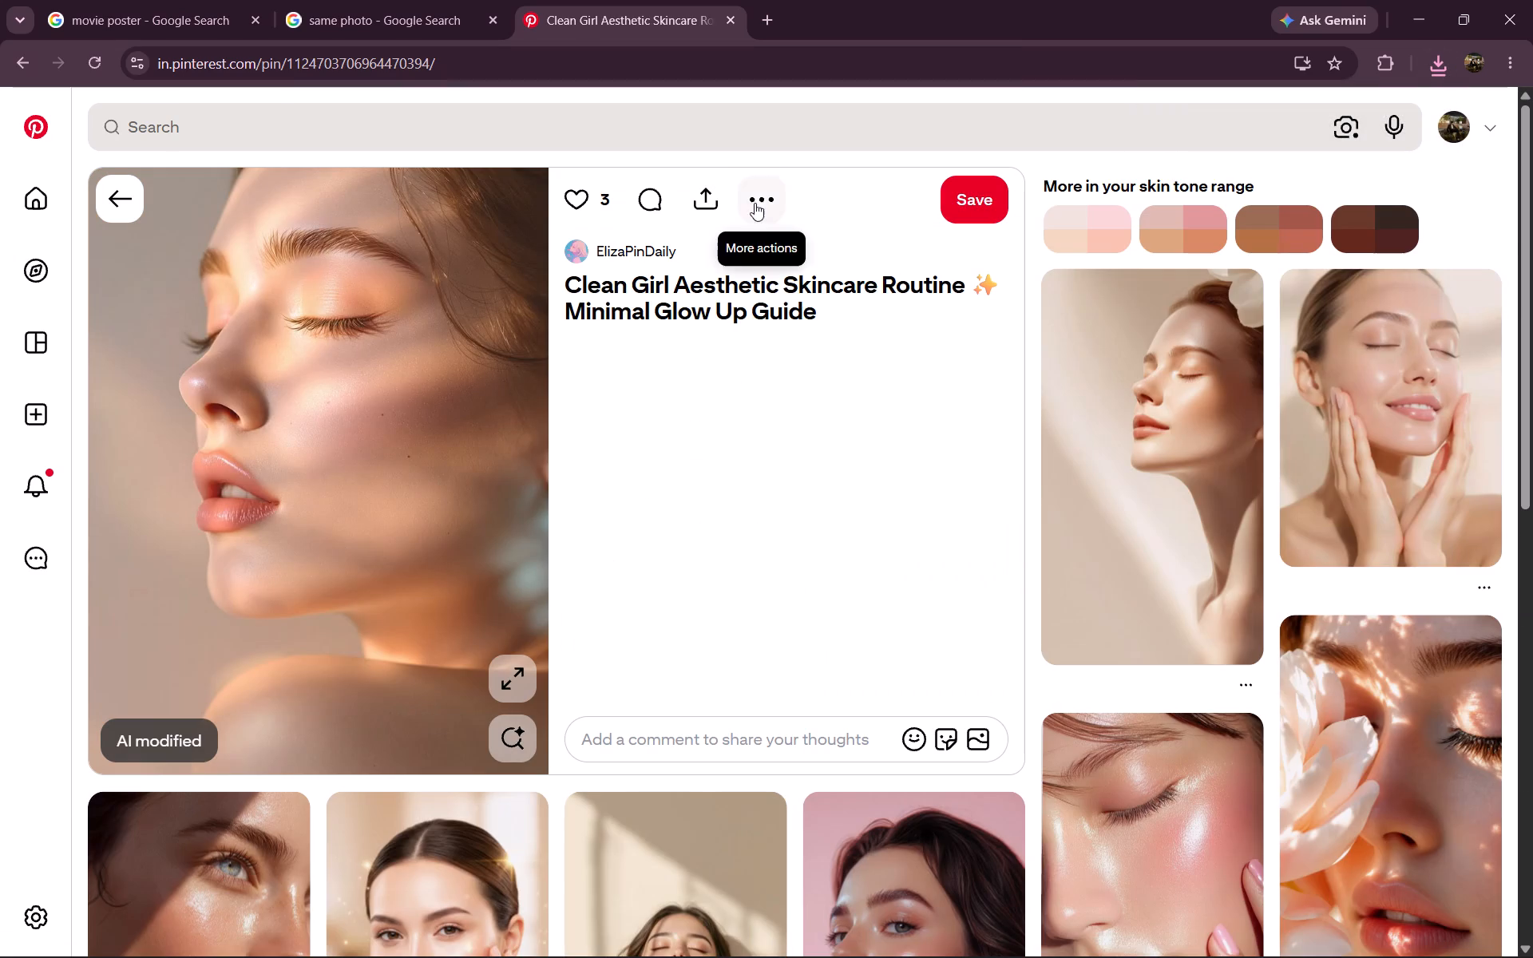
{"action": "left_click", "coordinate": [755, 203]}
{"action": "left_click", "coordinate": [708, 354]}
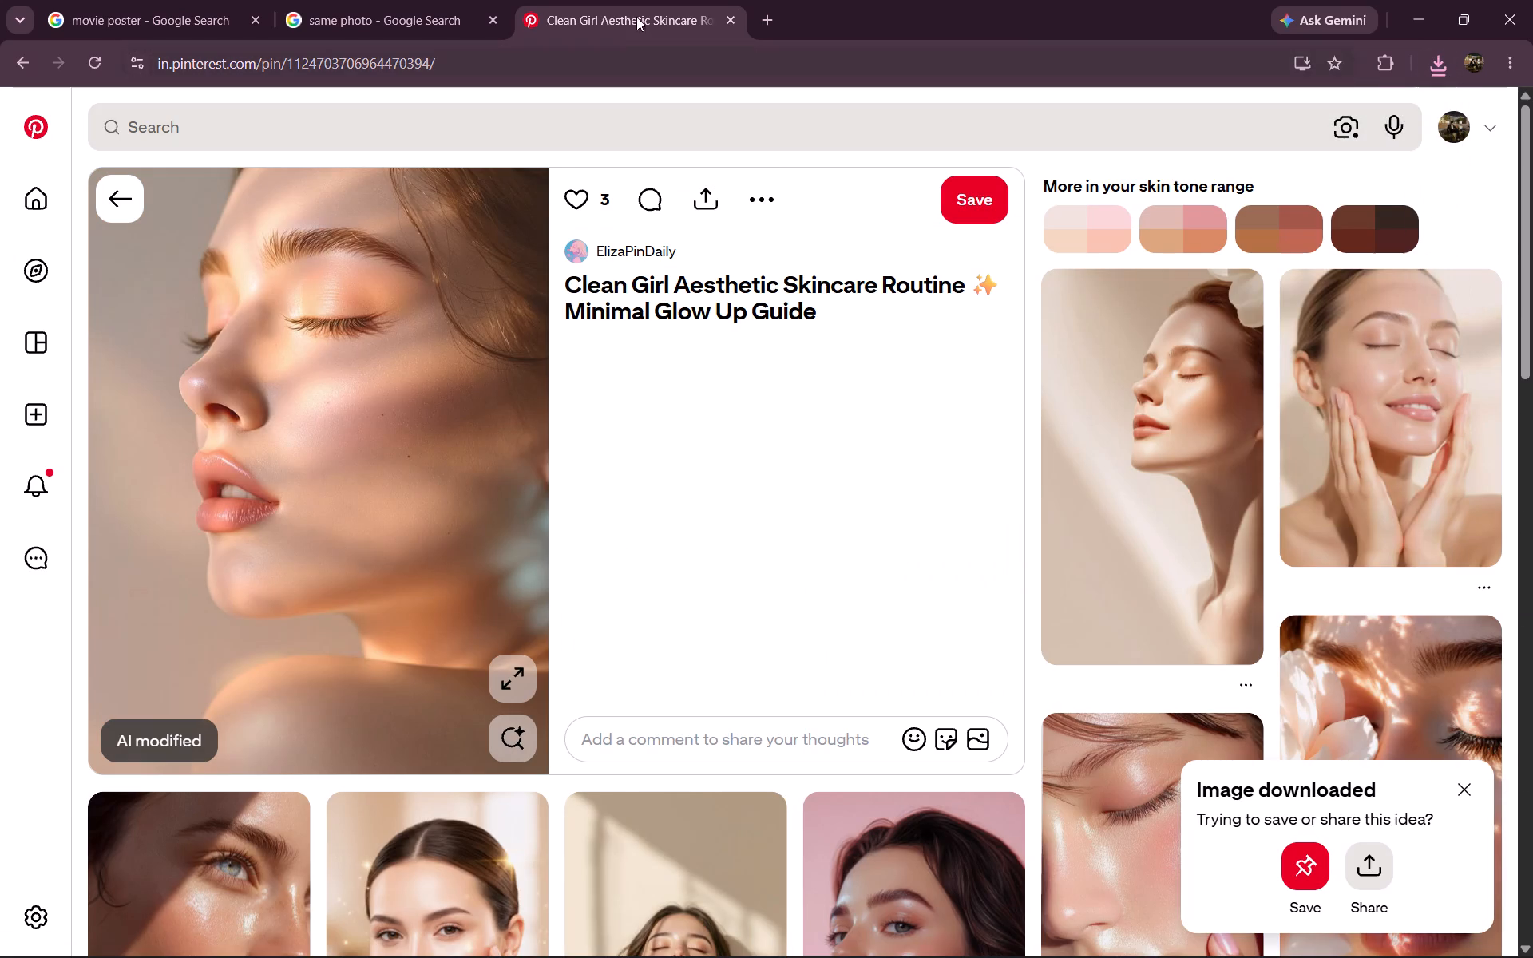
Close the Pinterest page, search Google for "black and white photo" and open PhotoAiD's Free Black and White Photo Editor.
{"action": "middle_click", "coordinate": [635, 15]}
{"action": "left_click", "coordinate": [534, 21]}
{"action": "type", "text": "black and"}
{"action": "key", "text": "space"}
{"action": "key", "text": "Return"}
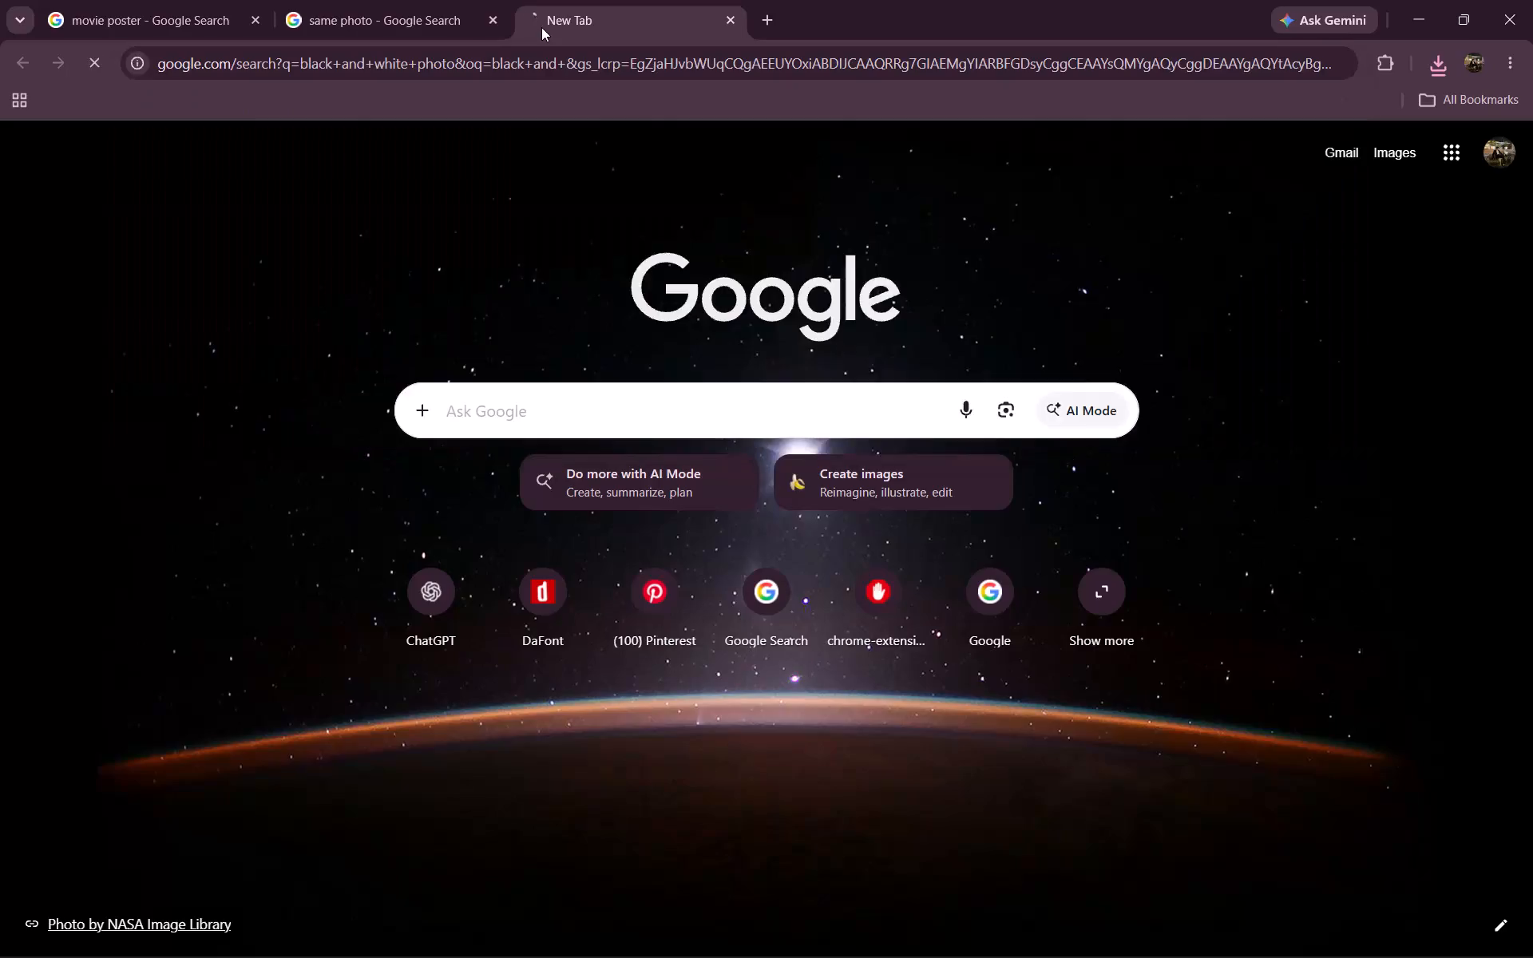
{"action": "left_click", "coordinate": [378, 301]}
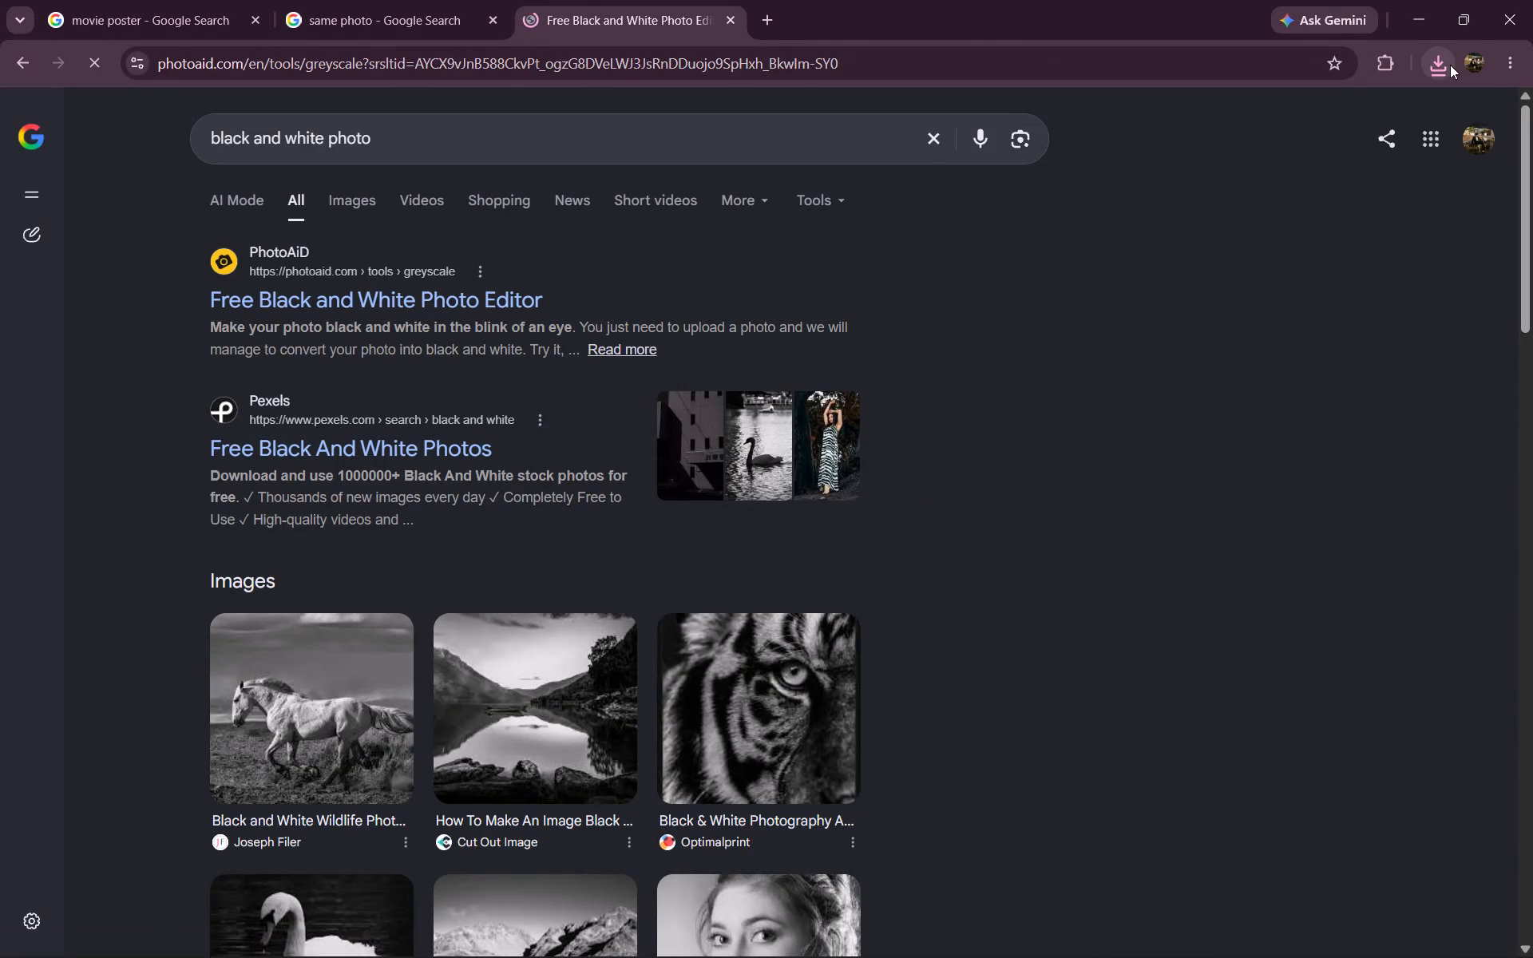
Convert the downloaded Clean Girl Aesthetic portrait to greyscale, download the result and dismiss the rating request.
{"action": "left_click", "coordinate": [1450, 65]}
{"action": "left_click_drag", "start_coordinate": [1279, 163], "coordinate": [460, 469]}
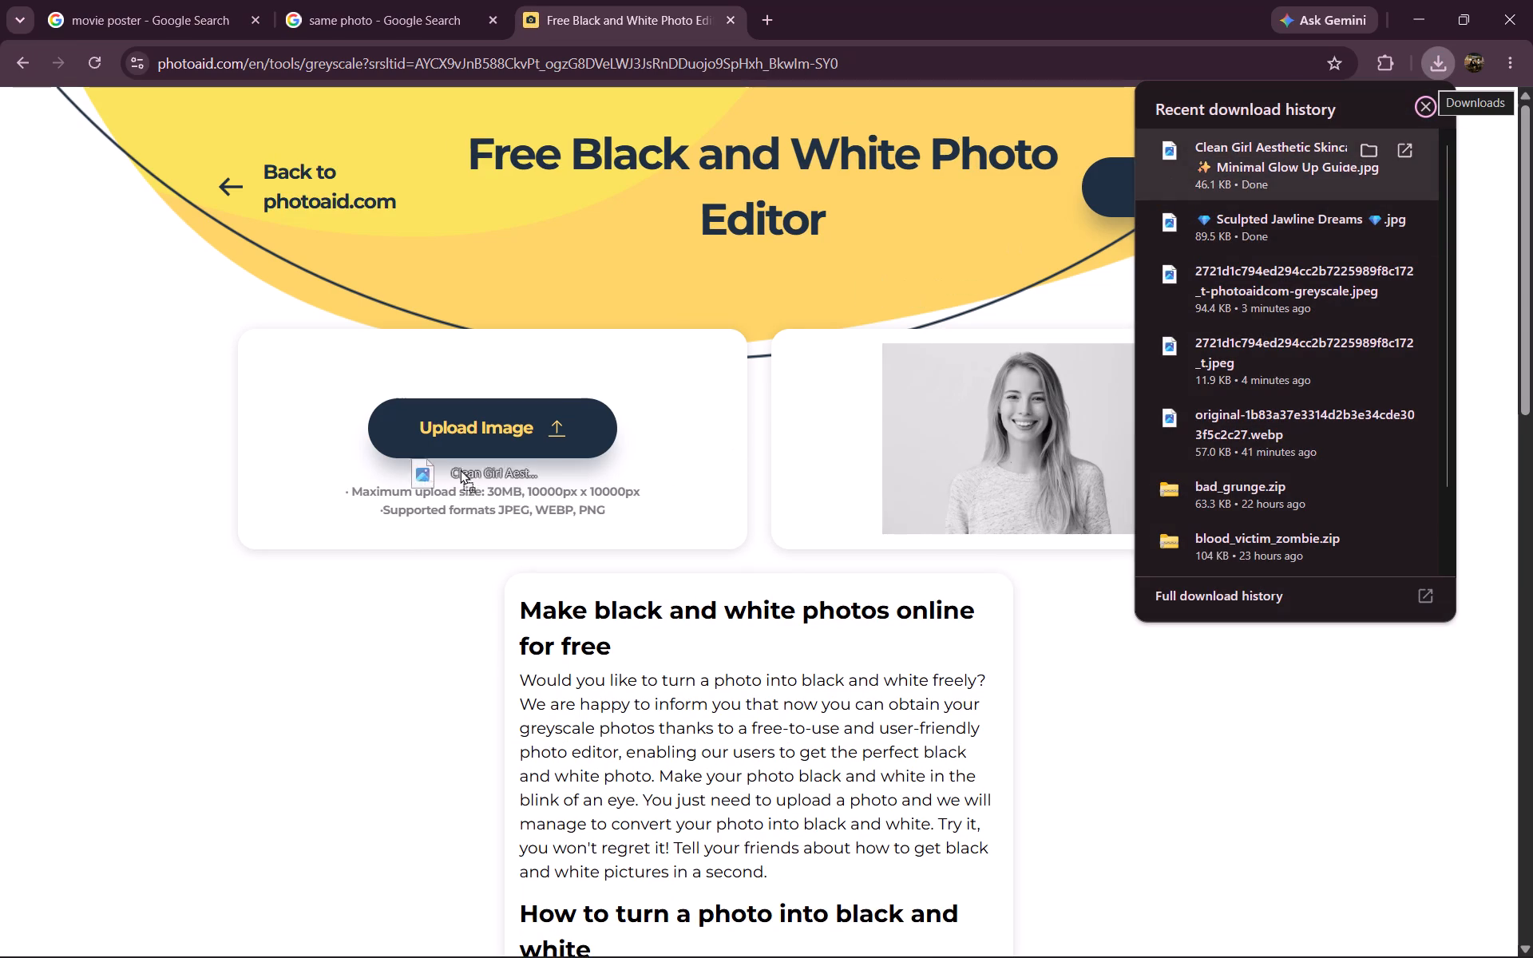
{"action": "left_click_drag", "start_coordinate": [460, 469], "coordinate": [489, 422]}
{"action": "left_click", "coordinate": [473, 467]}
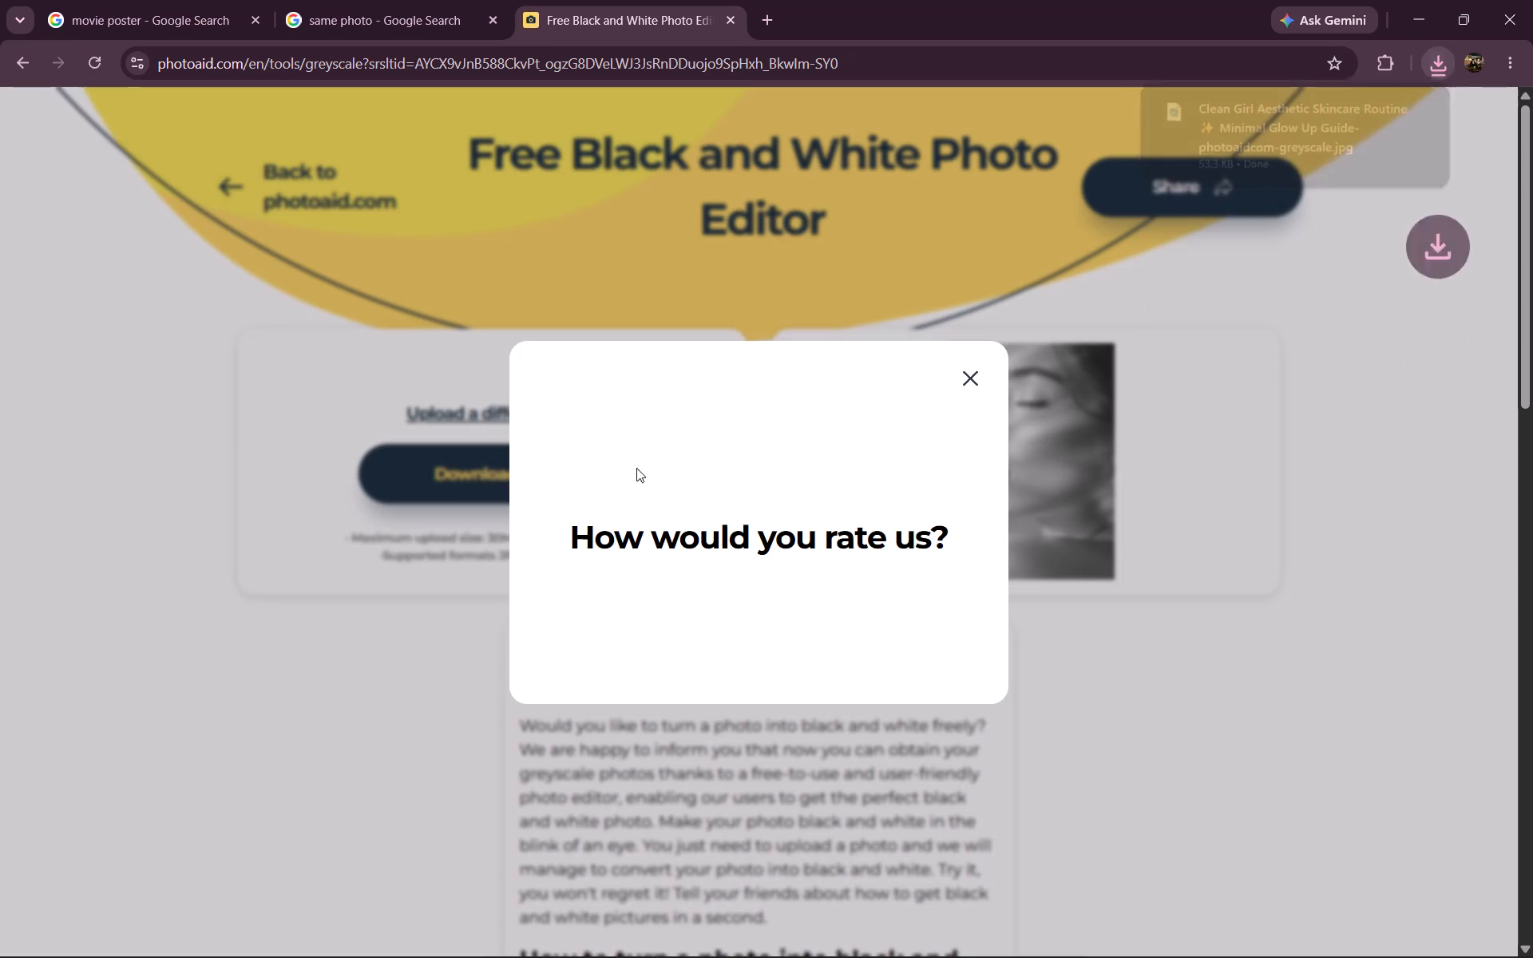
{"action": "left_click", "coordinate": [962, 384]}
Upload the Sculpted Jawline Dreams image from Downloads as a different file, convert it to greyscale and download the result.
{"action": "left_click", "coordinate": [1446, 67]}
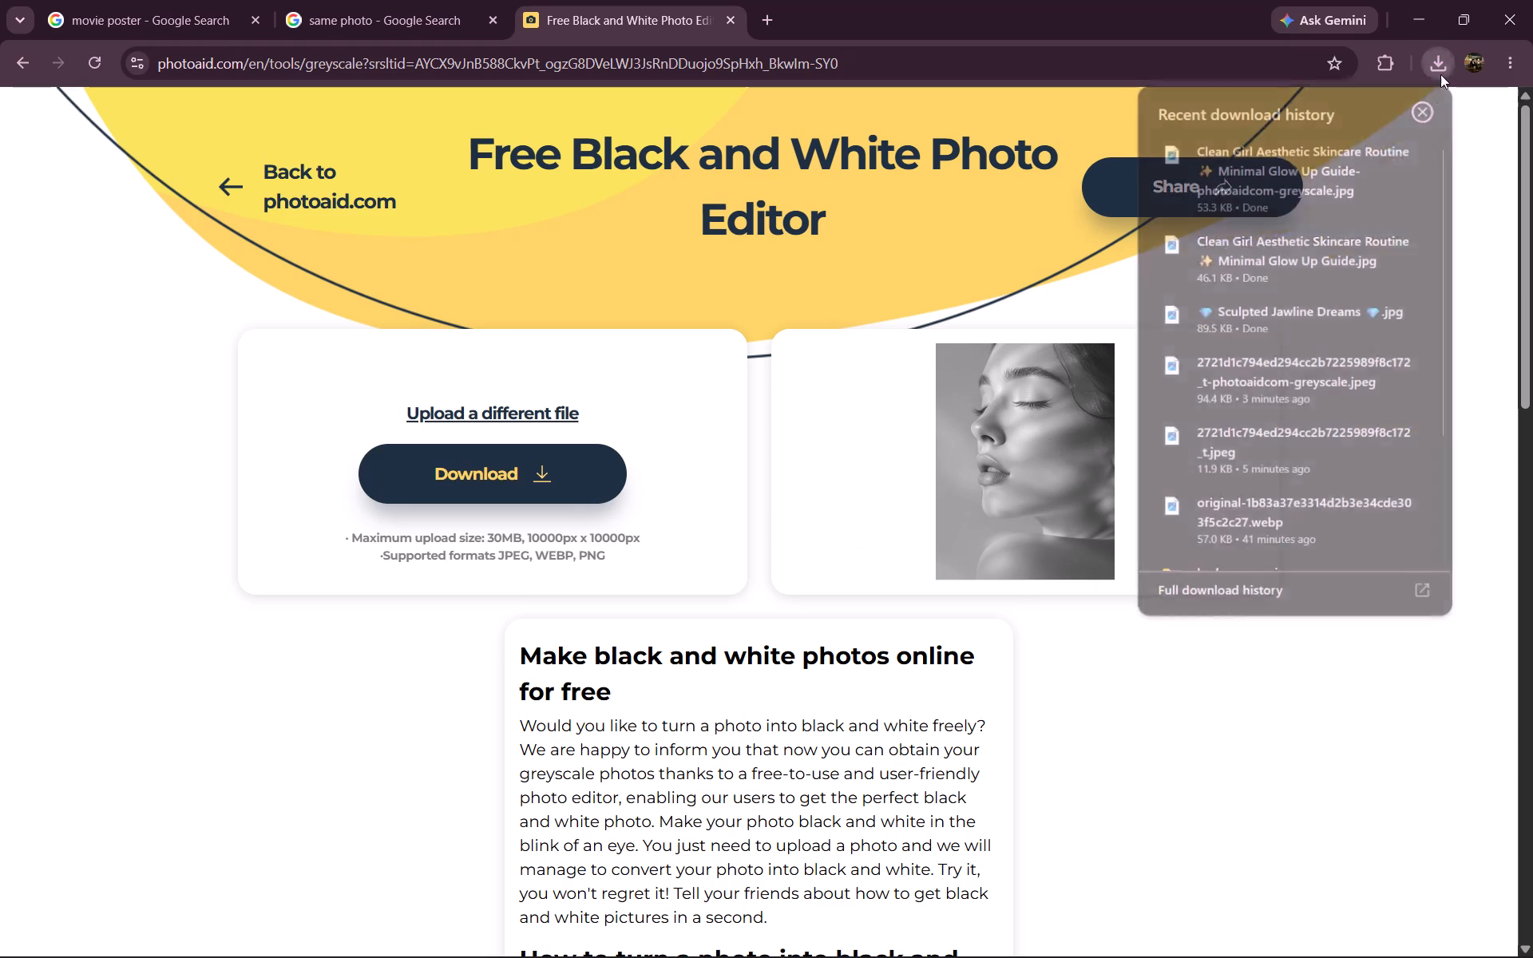
{"action": "left_click_drag", "start_coordinate": [1271, 314], "coordinate": [455, 469]}
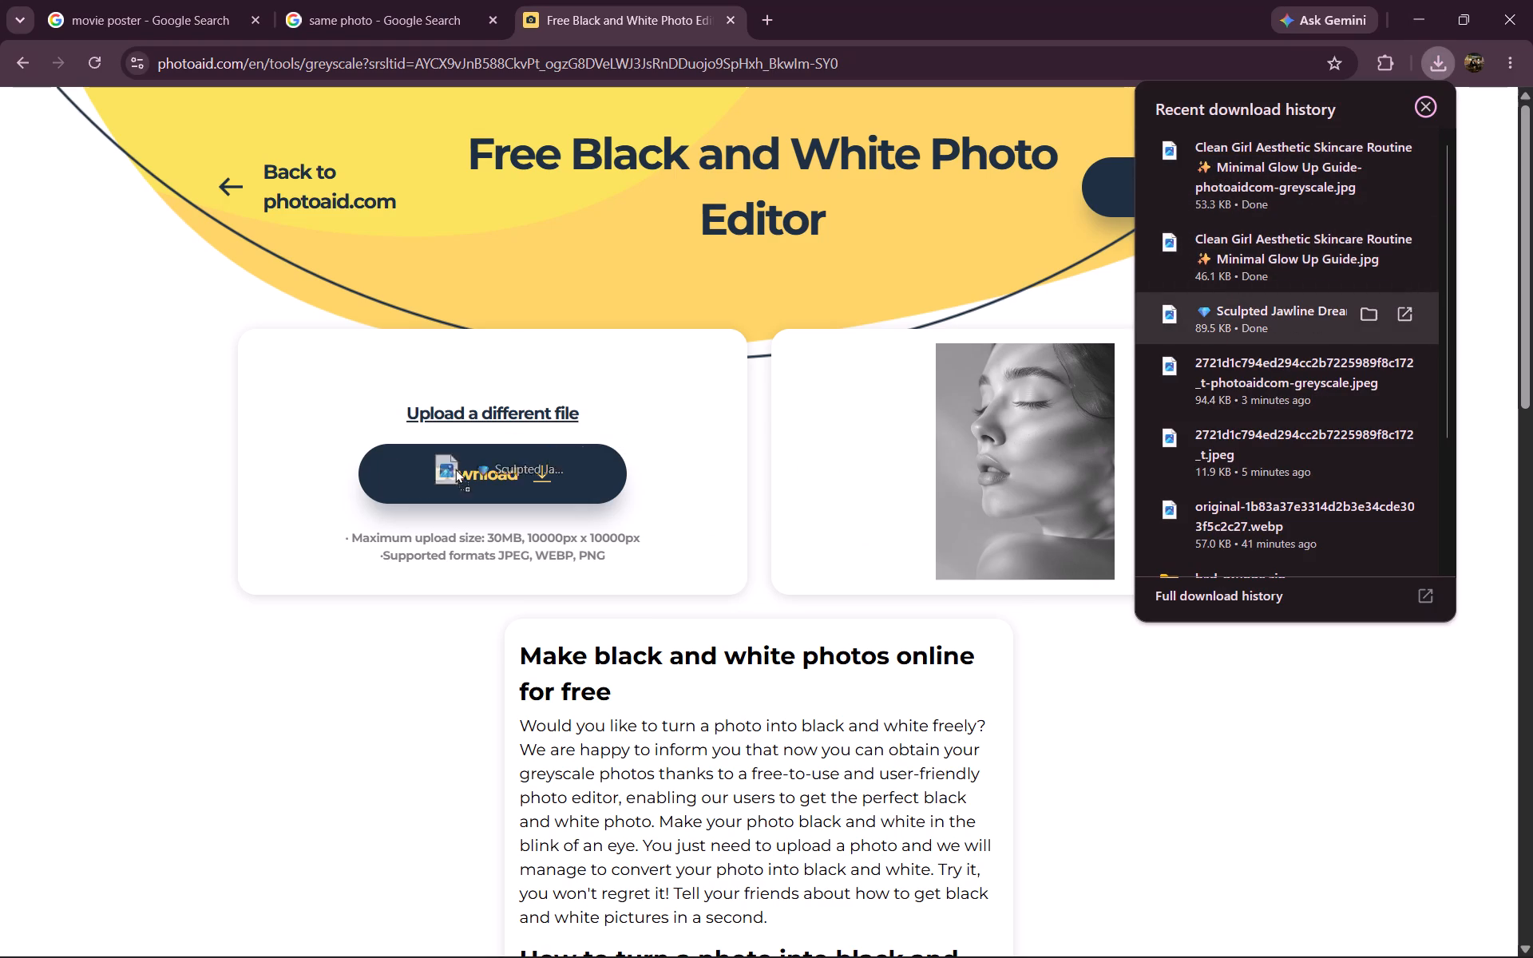
{"action": "left_click_drag", "start_coordinate": [455, 469], "coordinate": [418, 474]}
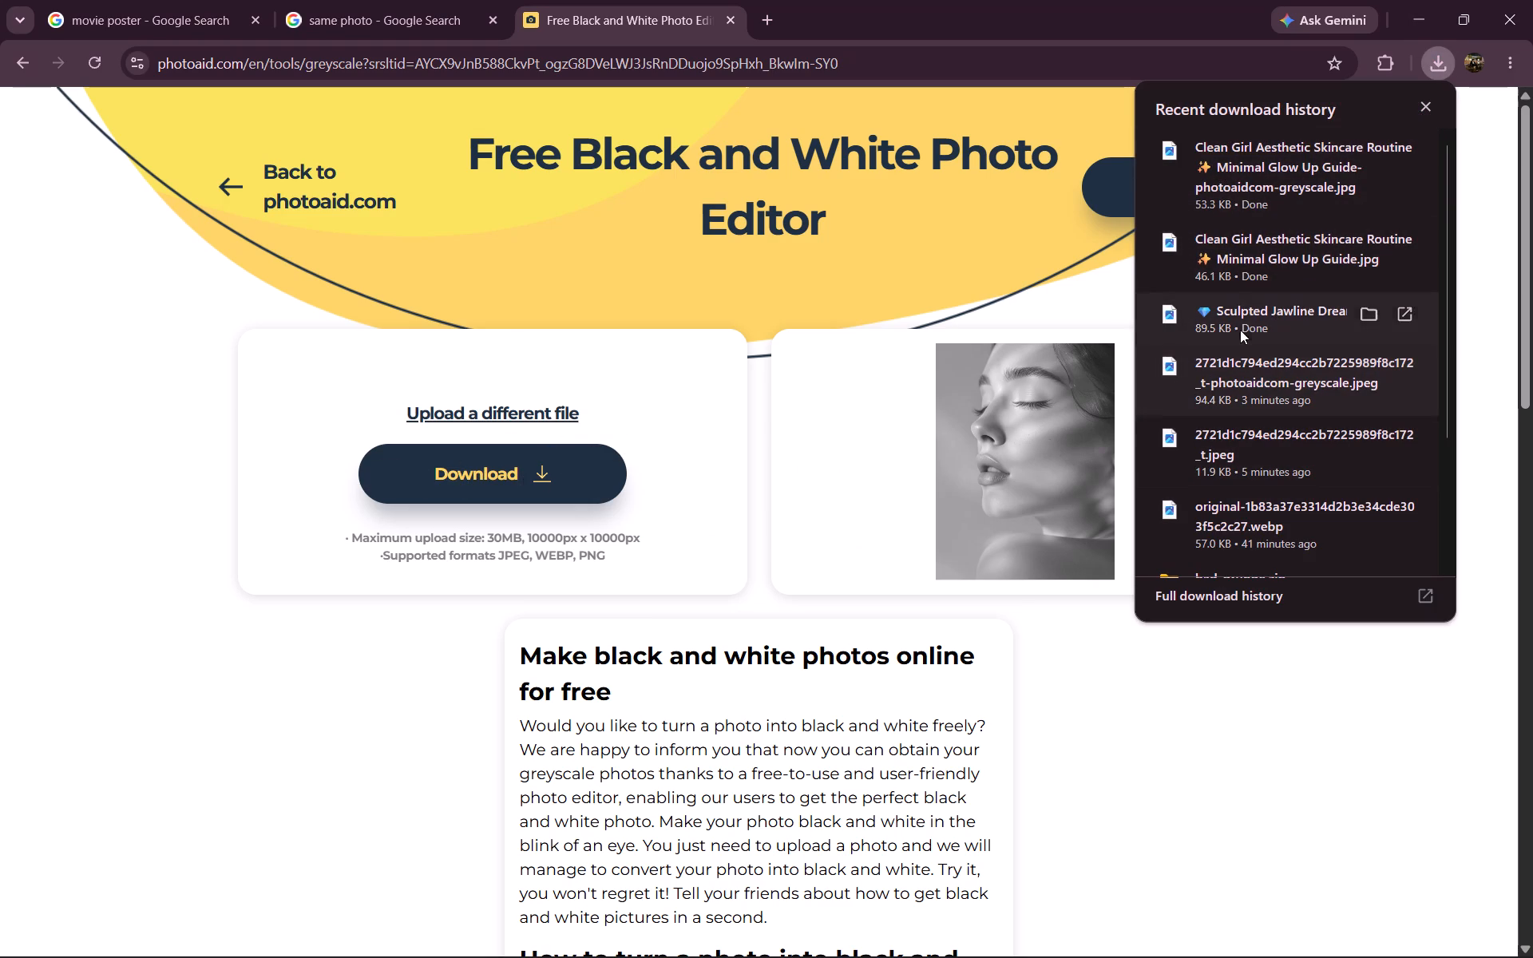
{"action": "left_click_drag", "start_coordinate": [1240, 330], "coordinate": [476, 410]}
{"action": "middle_click", "coordinate": [913, 0]}
{"action": "scroll", "coordinate": [913, 0], "scroll_direction": "up", "scroll_amount": 1}
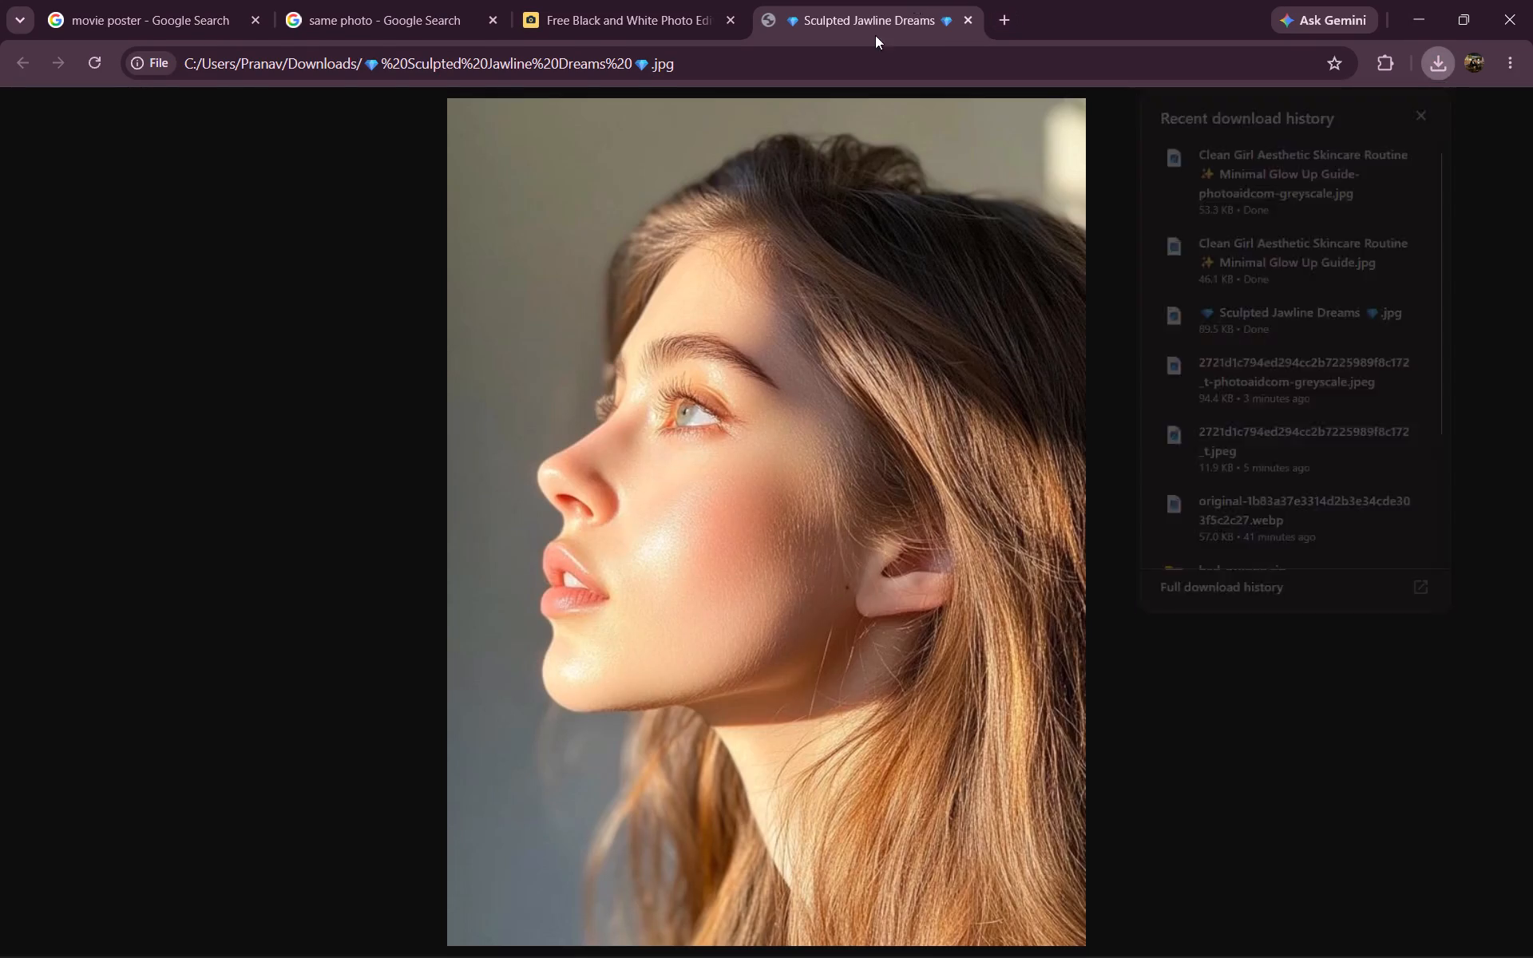
{"action": "left_click", "coordinate": [516, 418]}
{"action": "left_click", "coordinate": [1434, 50]}
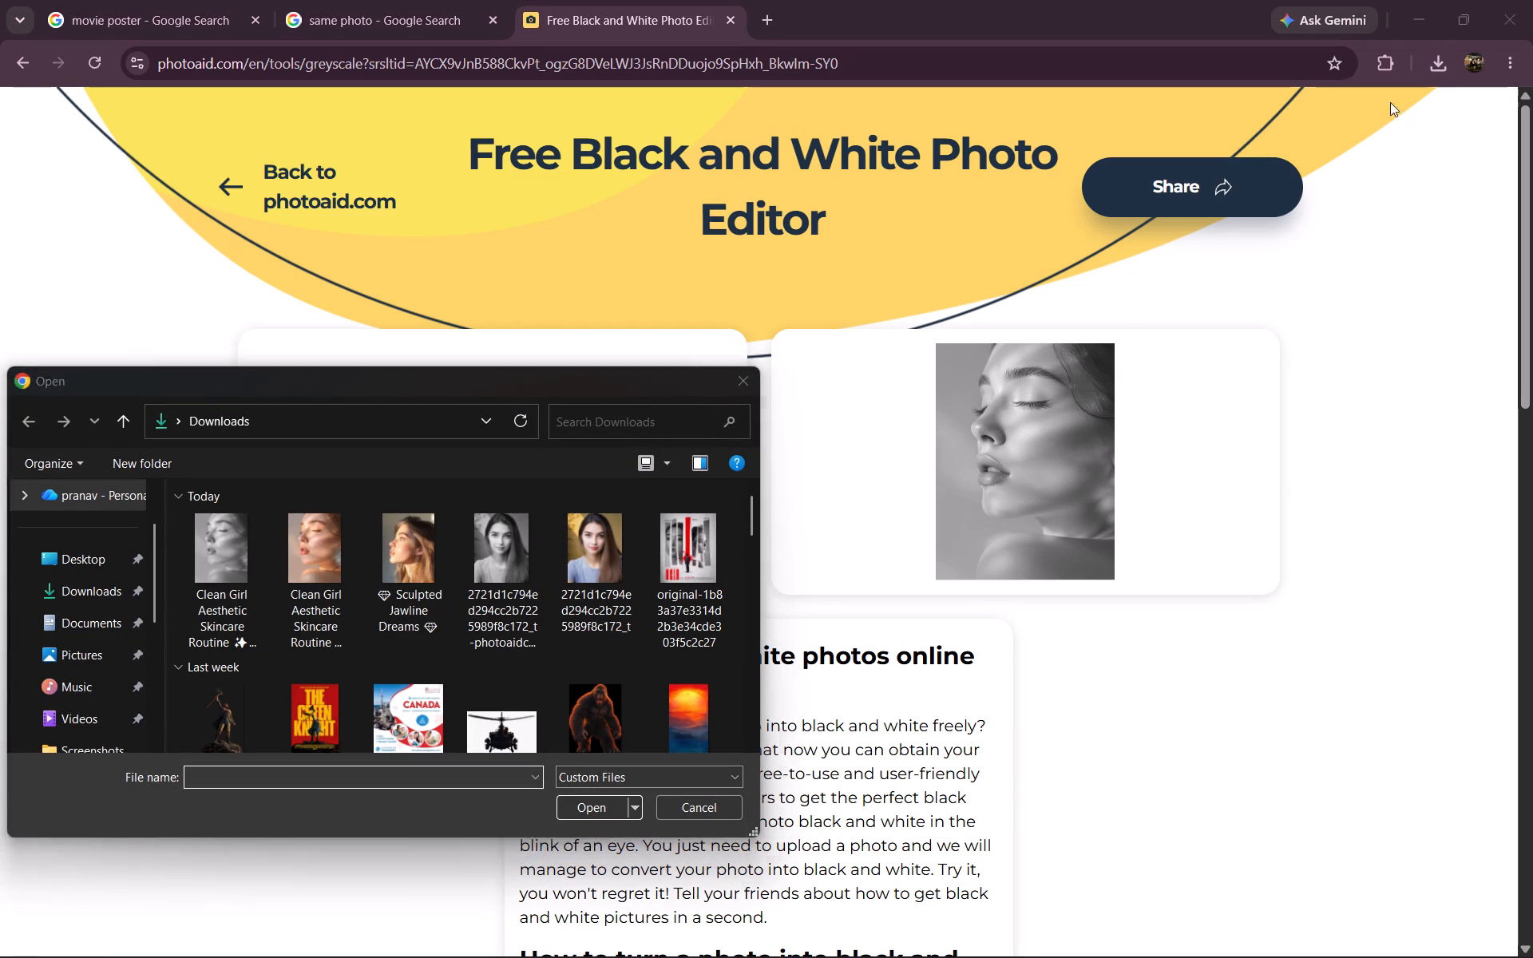
{"action": "left_click", "coordinate": [426, 565]}
{"action": "left_click", "coordinate": [576, 813]}
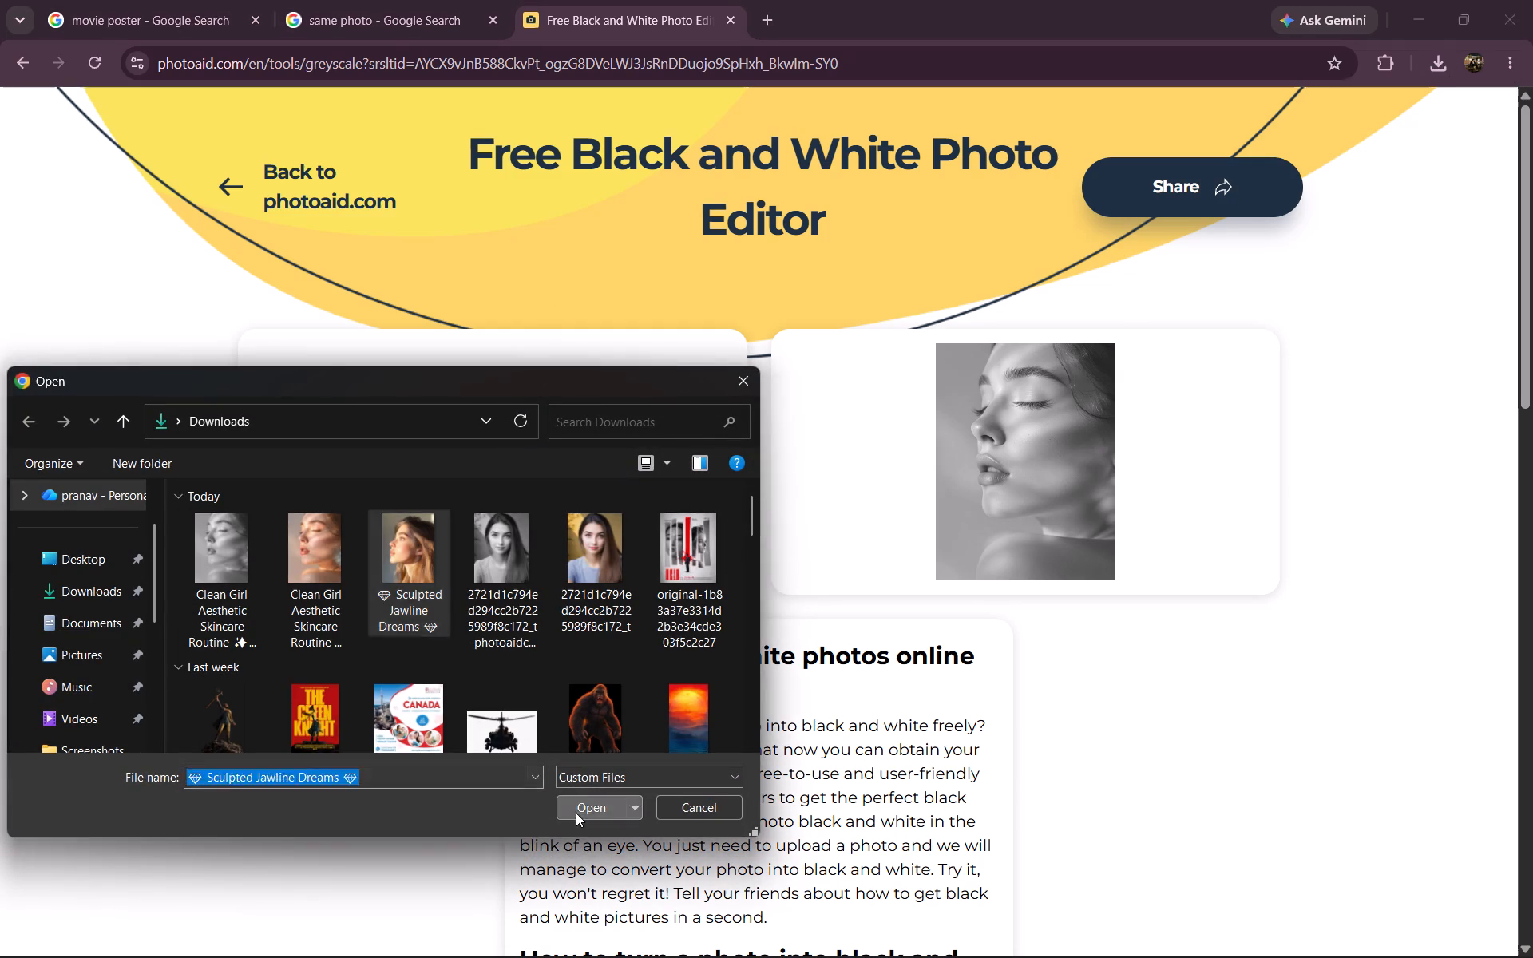
{"action": "left_click", "coordinate": [545, 485]}
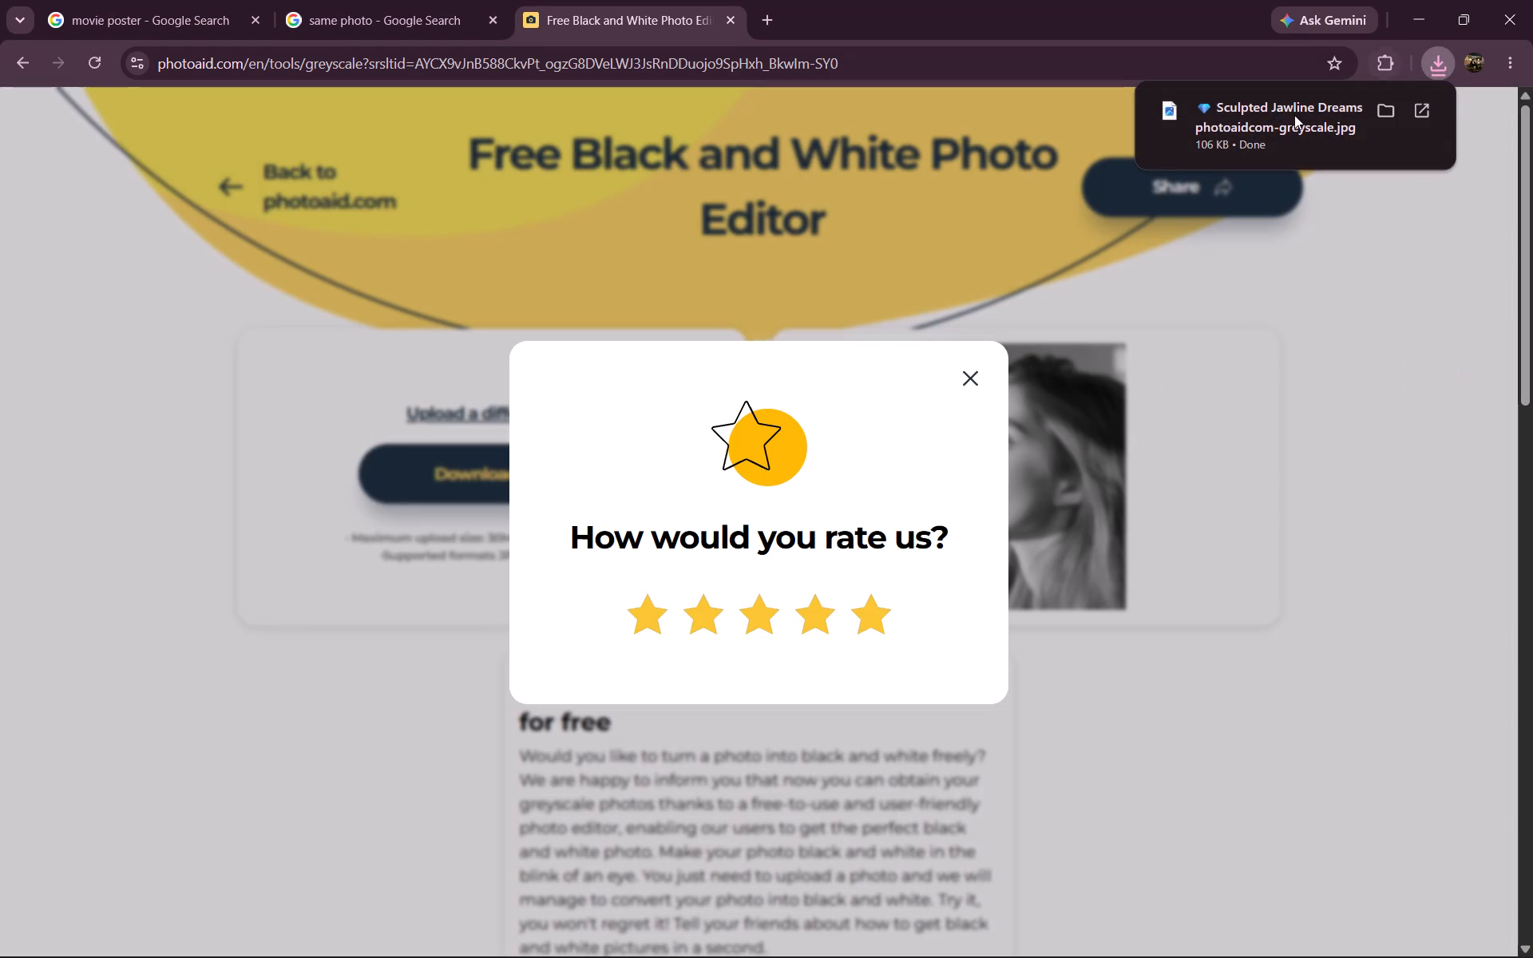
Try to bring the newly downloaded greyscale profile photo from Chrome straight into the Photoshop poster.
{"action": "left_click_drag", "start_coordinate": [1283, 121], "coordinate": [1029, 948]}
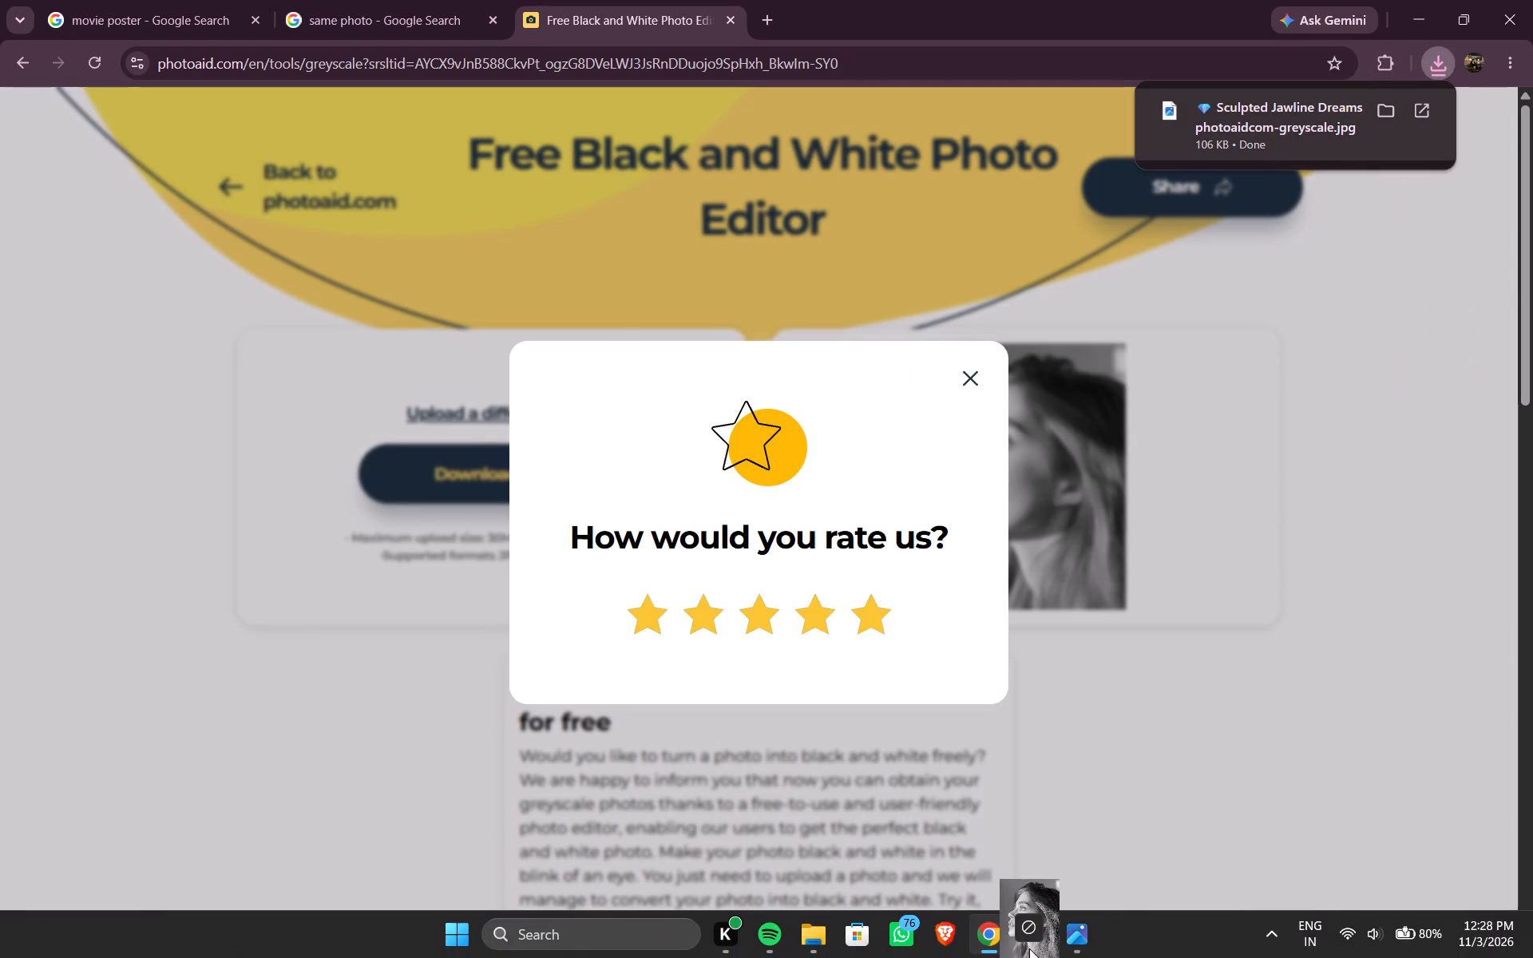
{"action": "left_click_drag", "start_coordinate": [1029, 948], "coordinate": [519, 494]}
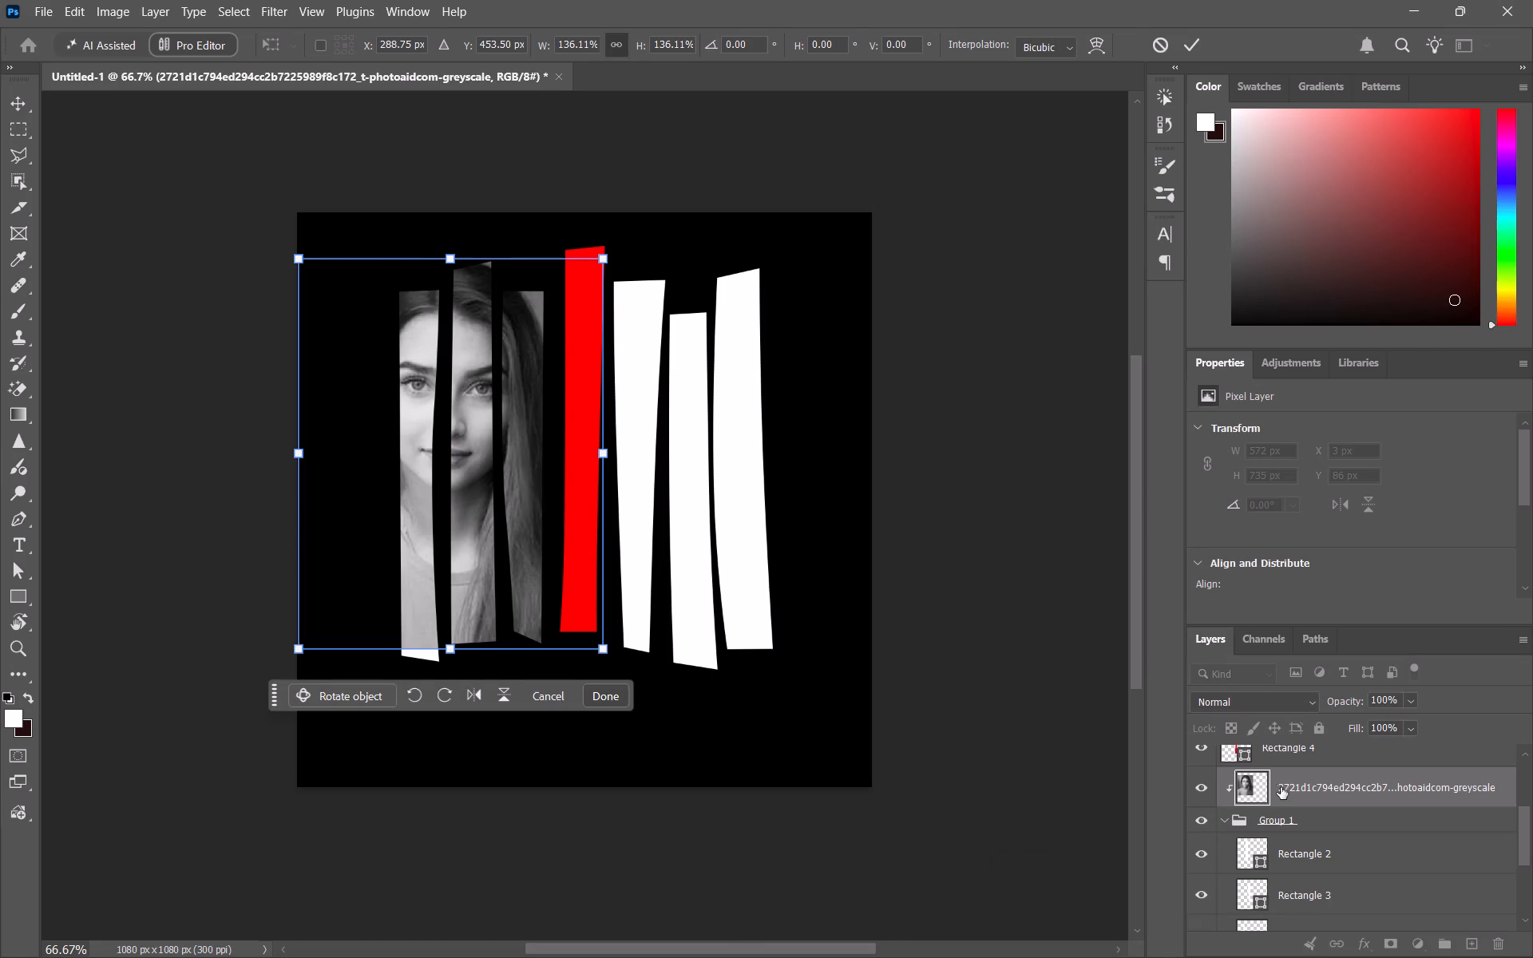
Delete the front-facing greyscale portrait layer clipped to Group 1.
{"action": "left_click", "coordinate": [1281, 790]}
{"action": "key", "text": "Delete"}
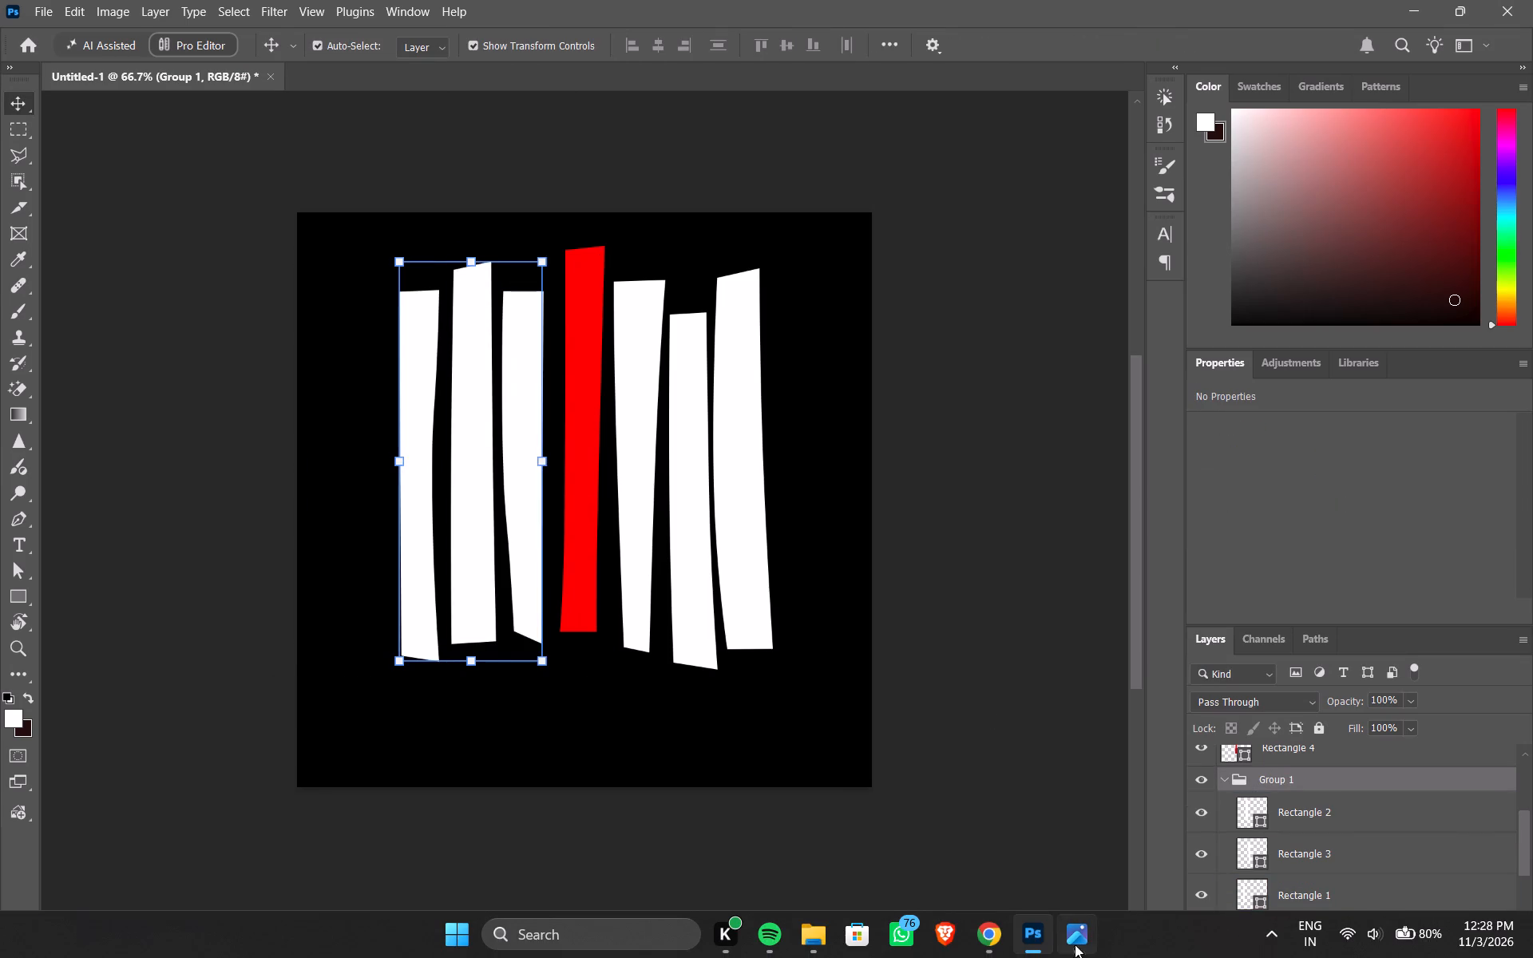
Place the greyscale Sculpted Jawline Dreams photo from the Downloads folder into the poster directly above Group 1.
{"action": "left_click", "coordinate": [822, 932]}
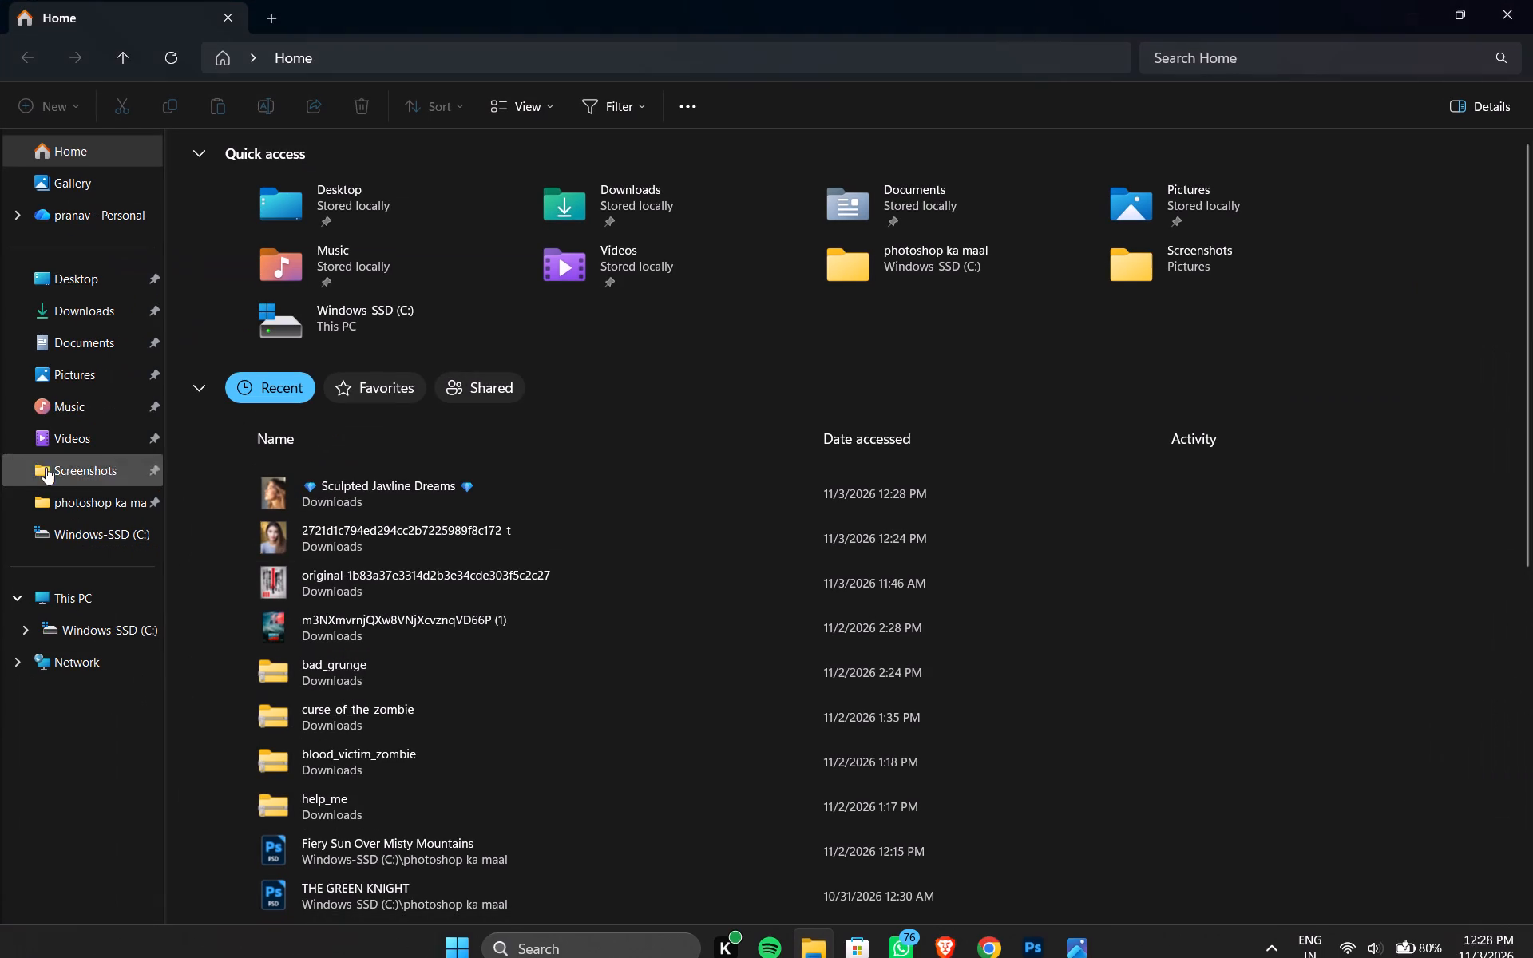
{"action": "left_click", "coordinate": [55, 323]}
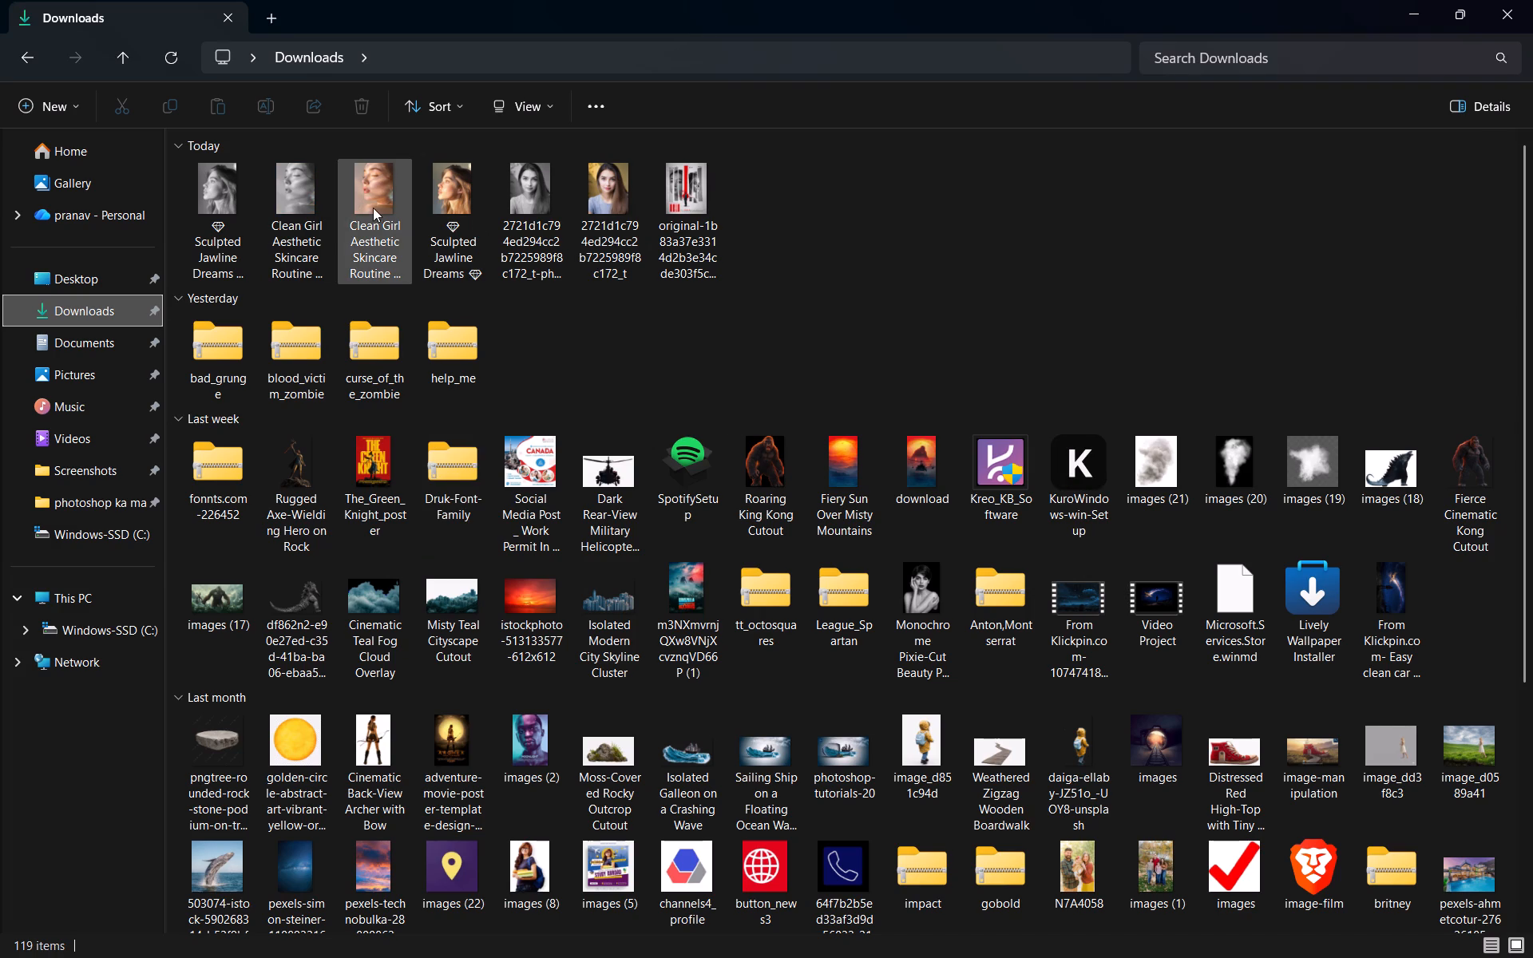
{"action": "left_click_drag", "start_coordinate": [212, 204], "coordinate": [835, 948]}
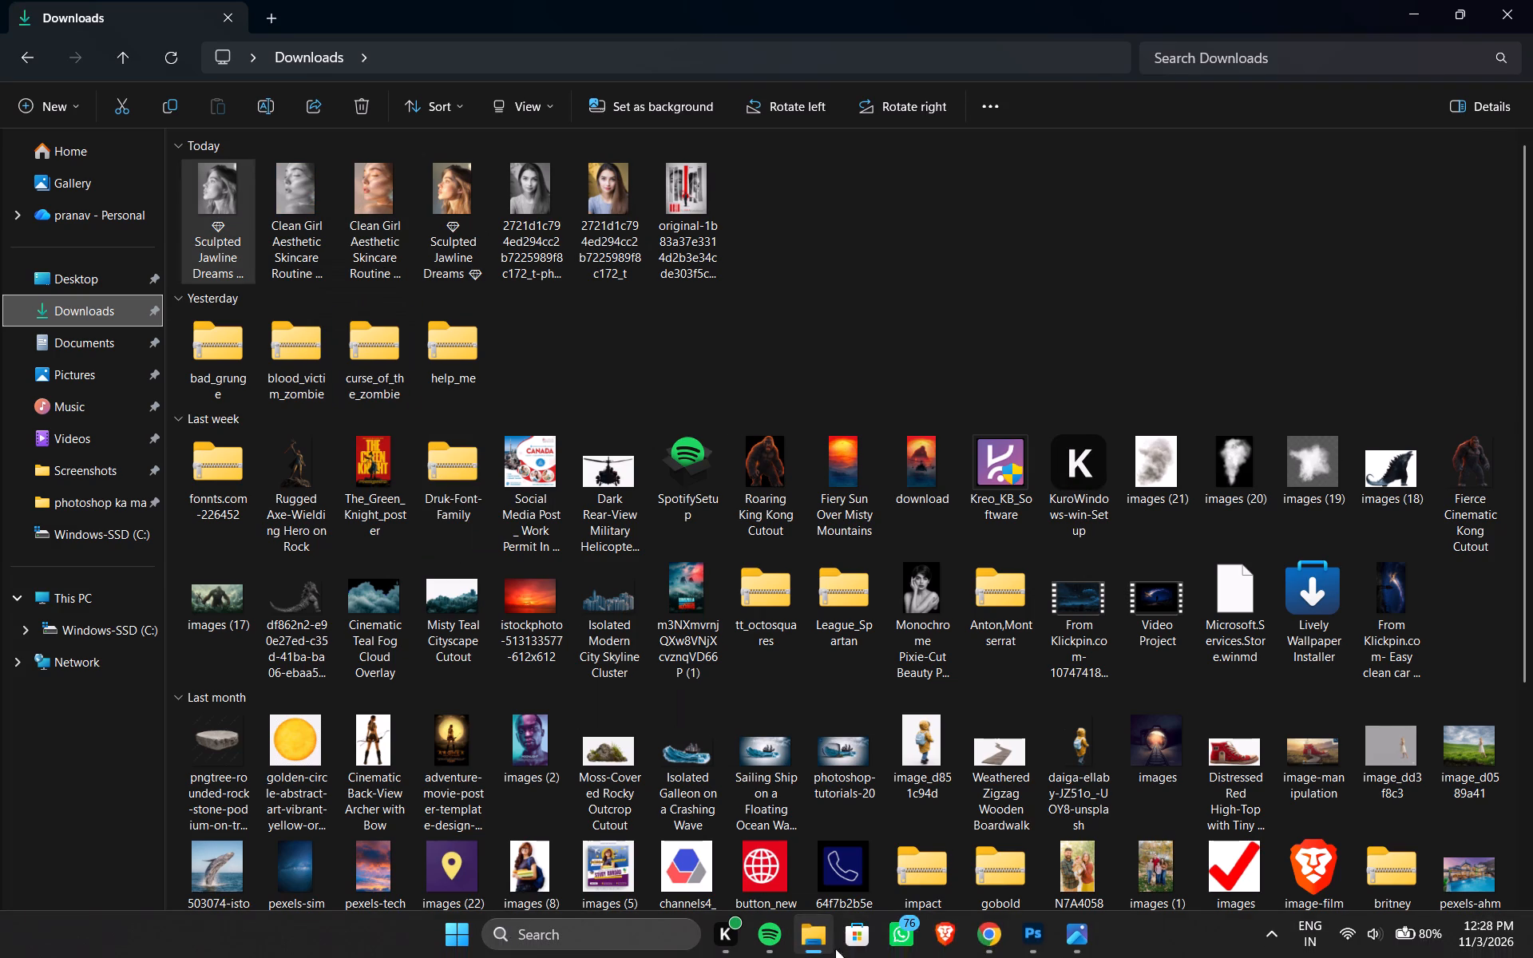
{"action": "left_click_drag", "start_coordinate": [835, 948], "coordinate": [422, 470]}
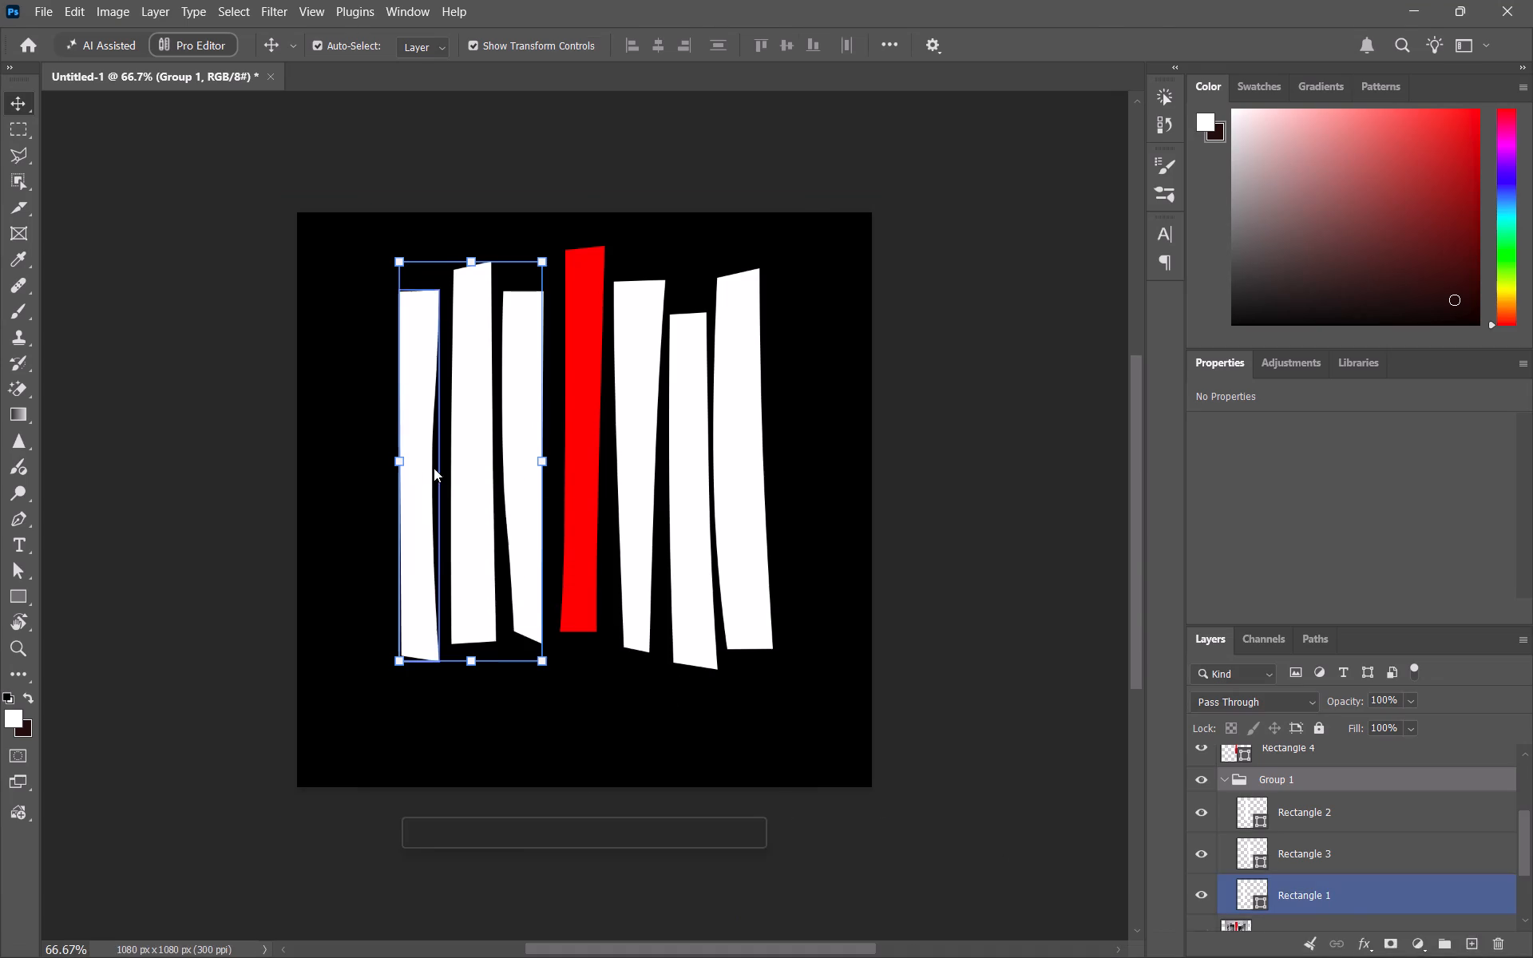
{"action": "right_click", "coordinate": [1300, 782]}
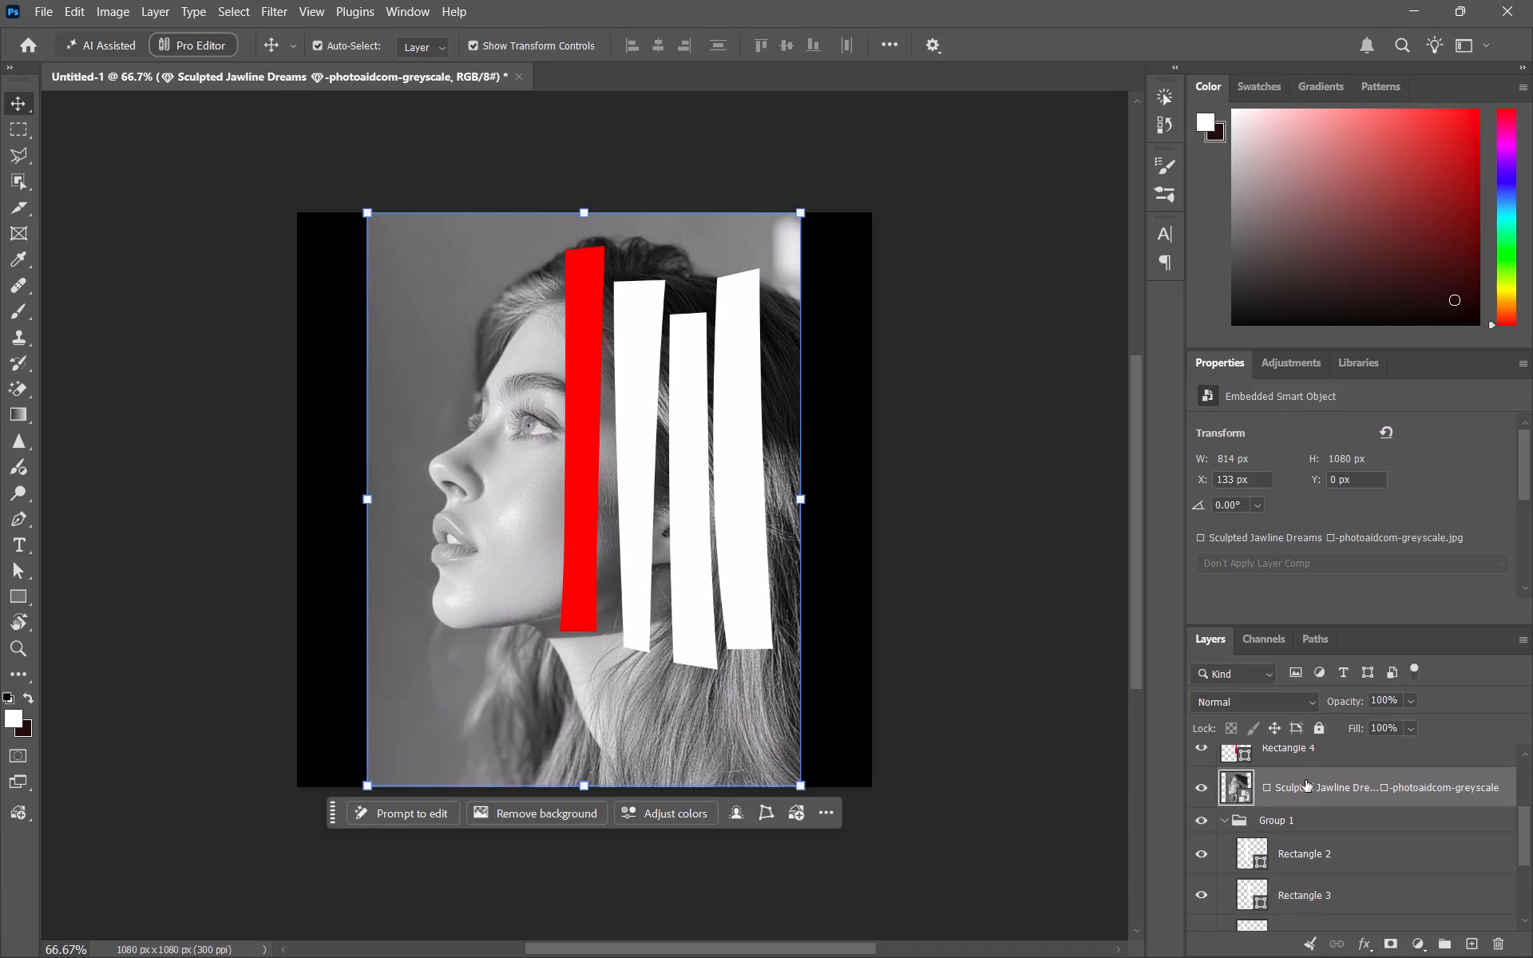
Rasterize the placed profile photo layer and clip it to the three strips in Group 1.
{"action": "right_click", "coordinate": [1306, 780]}
{"action": "left_click", "coordinate": [1343, 717]}
{"action": "right_click", "coordinate": [1281, 791]}
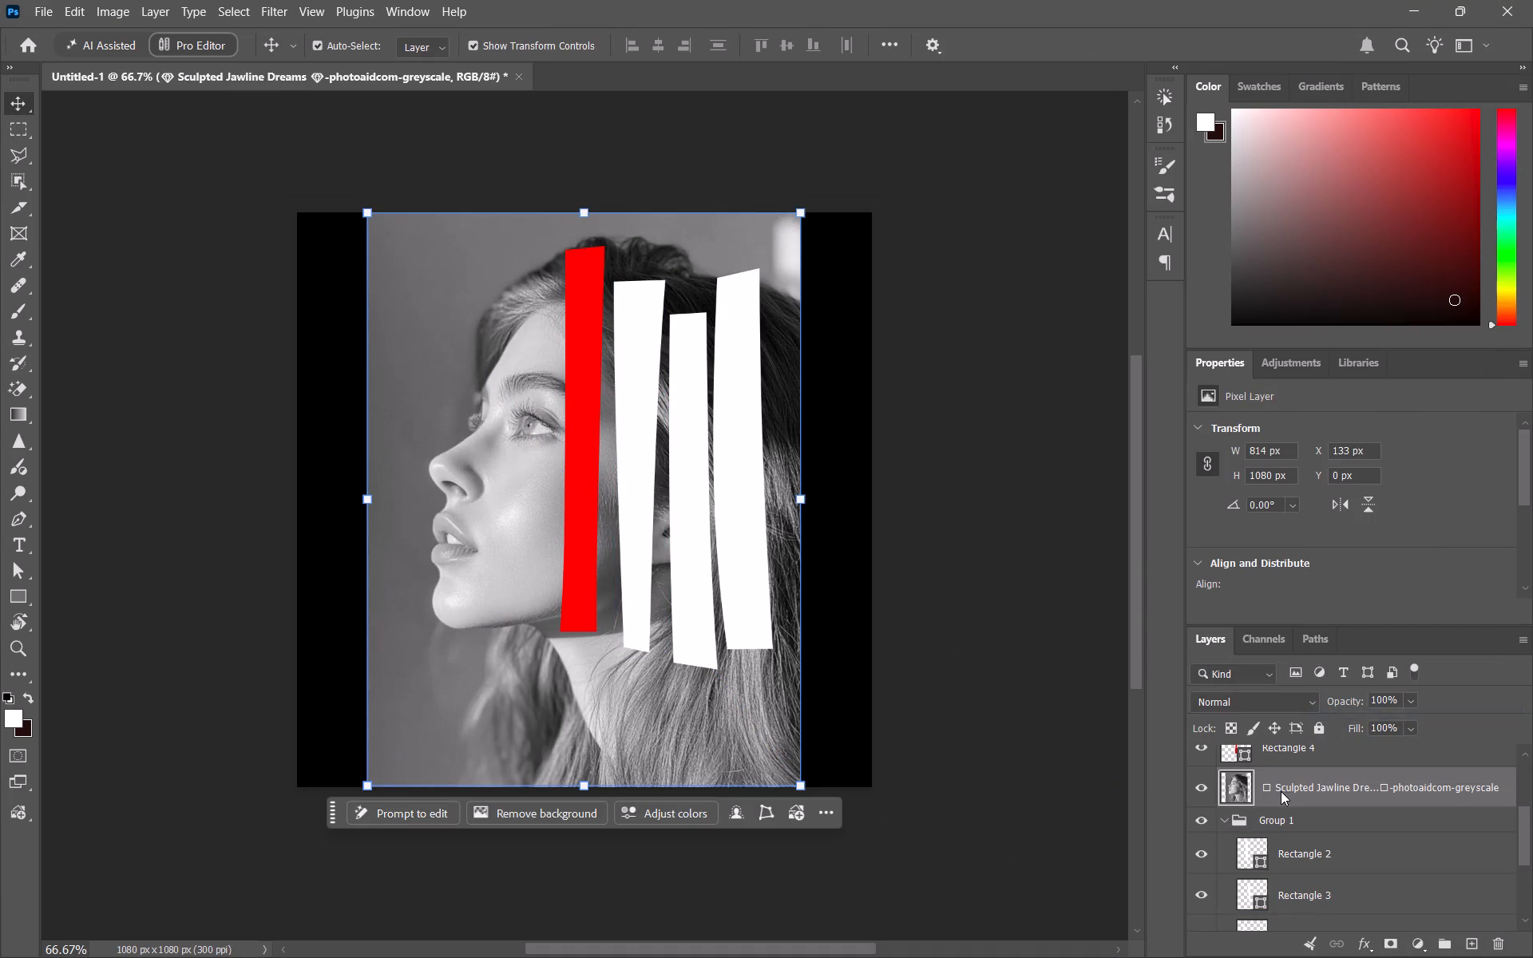
{"action": "left_click", "coordinate": [1329, 704]}
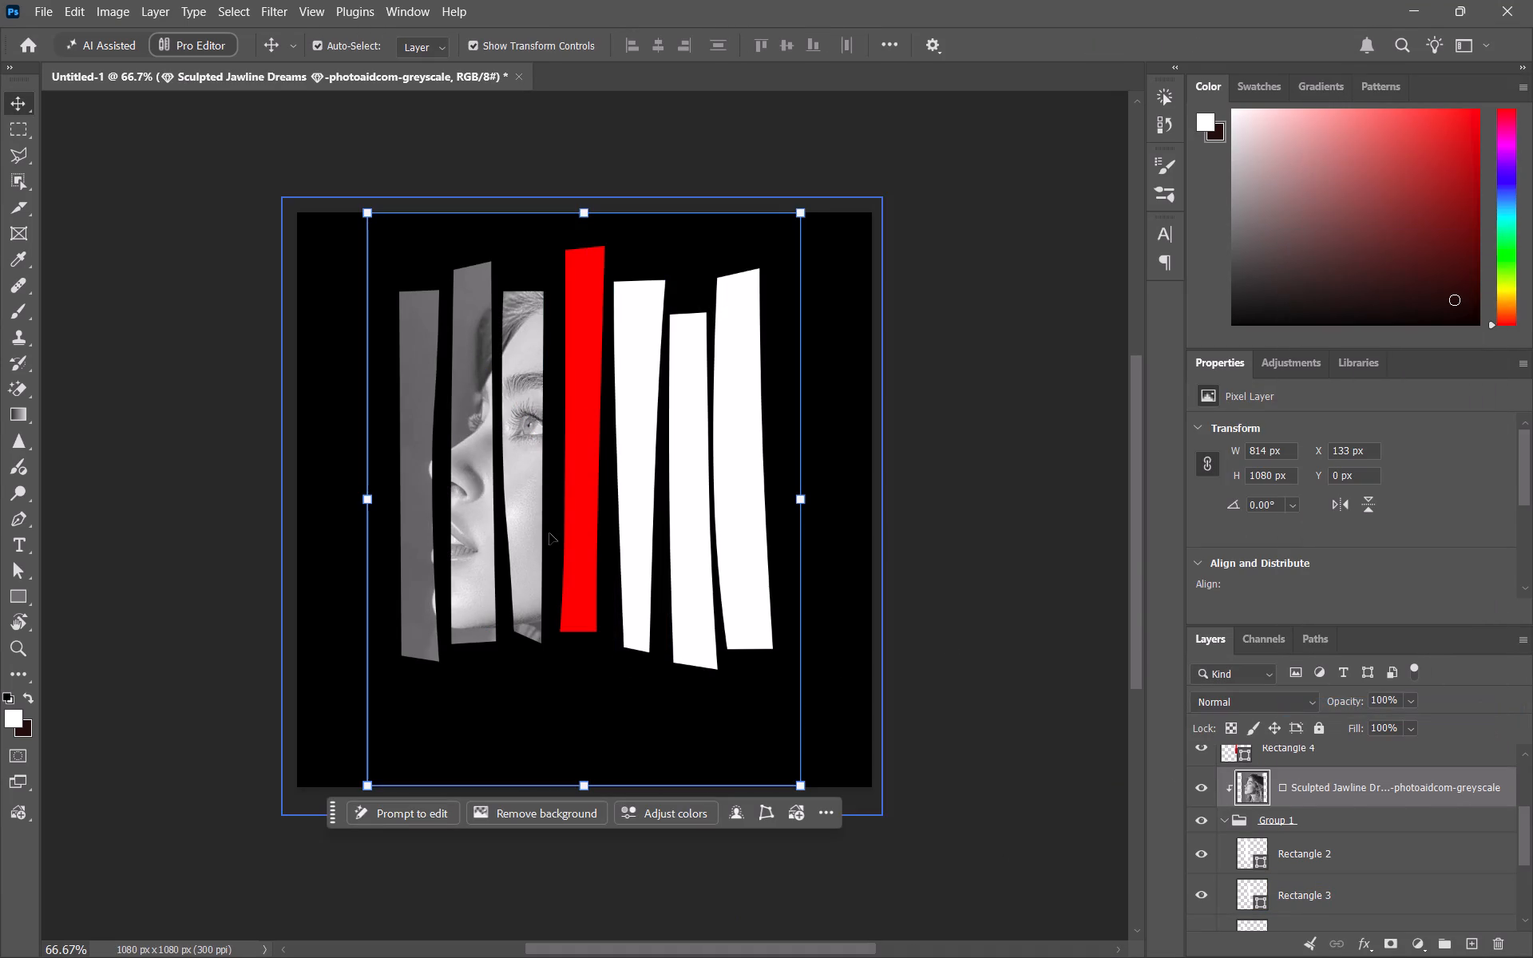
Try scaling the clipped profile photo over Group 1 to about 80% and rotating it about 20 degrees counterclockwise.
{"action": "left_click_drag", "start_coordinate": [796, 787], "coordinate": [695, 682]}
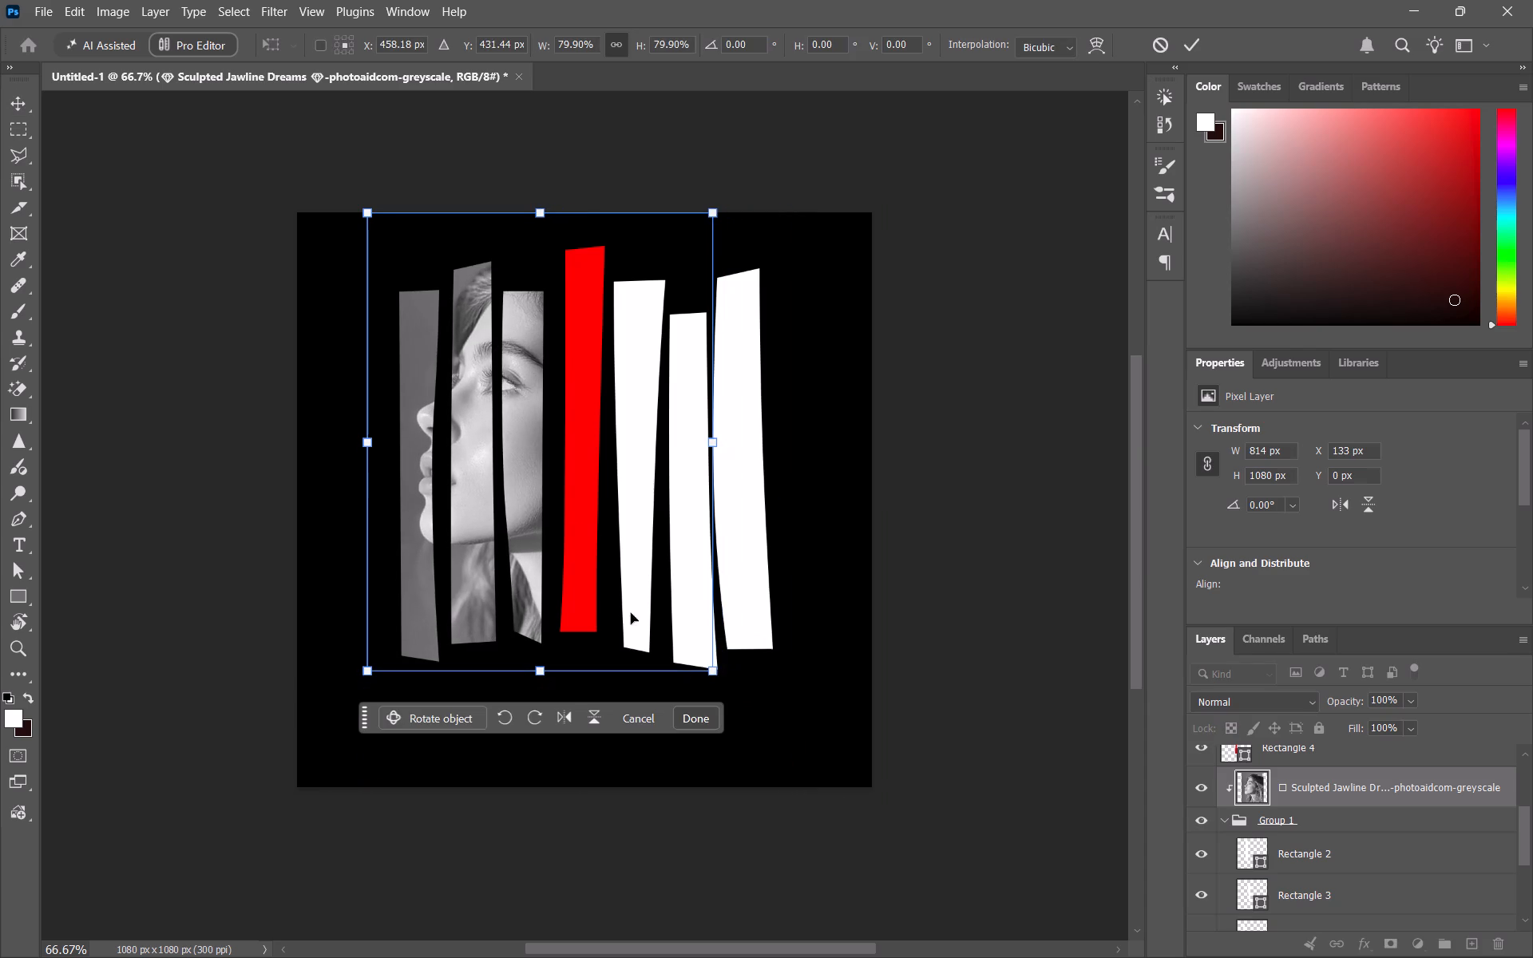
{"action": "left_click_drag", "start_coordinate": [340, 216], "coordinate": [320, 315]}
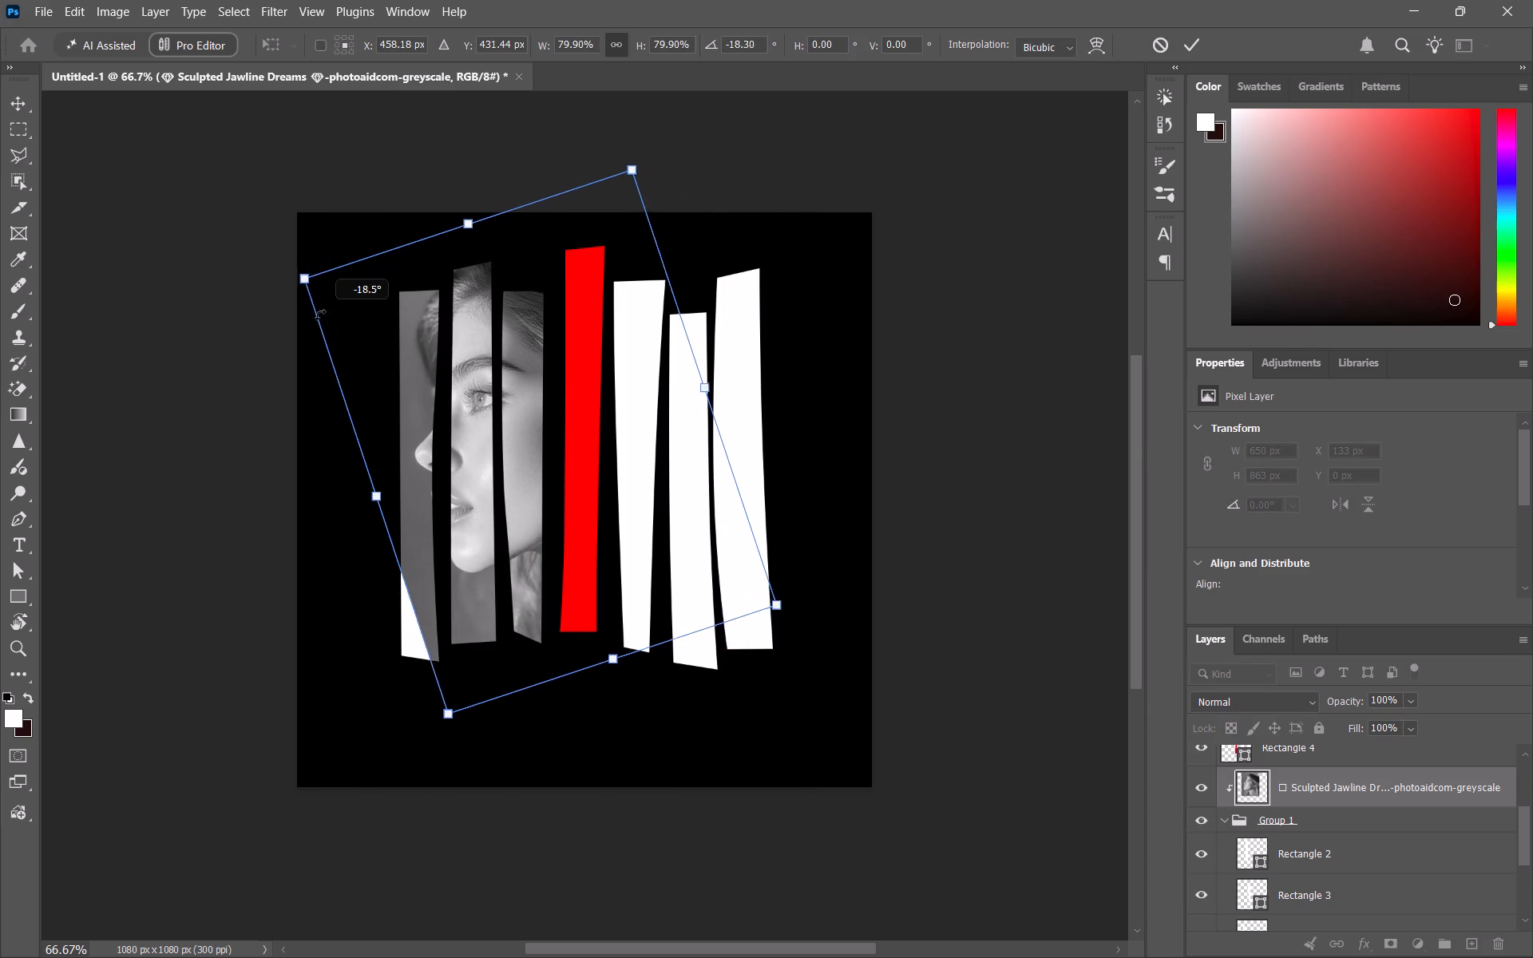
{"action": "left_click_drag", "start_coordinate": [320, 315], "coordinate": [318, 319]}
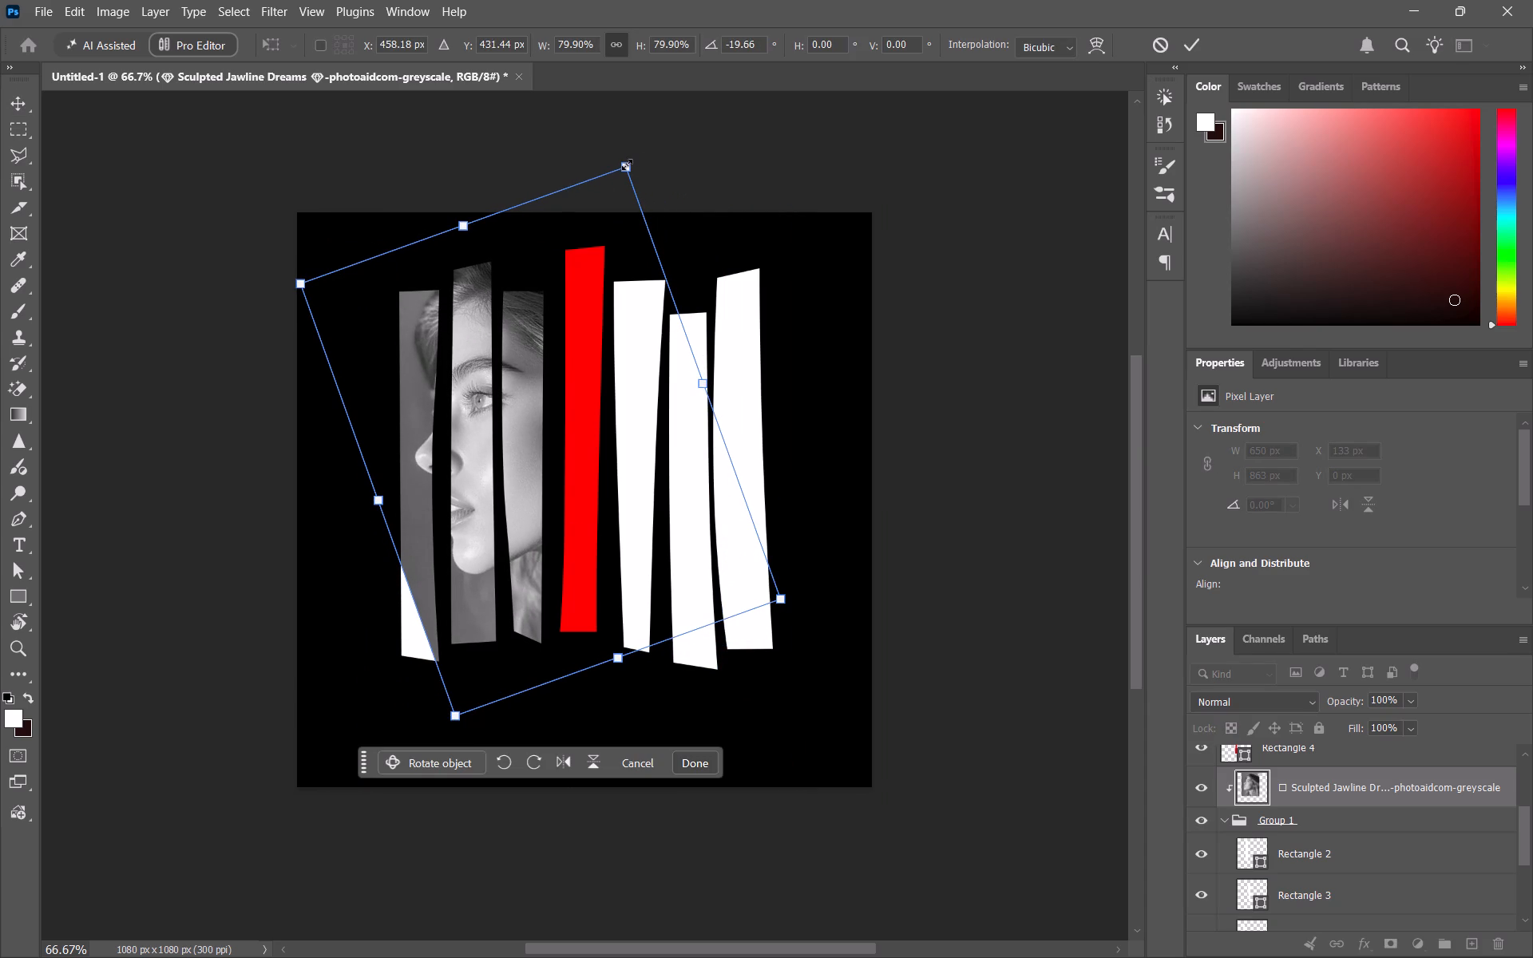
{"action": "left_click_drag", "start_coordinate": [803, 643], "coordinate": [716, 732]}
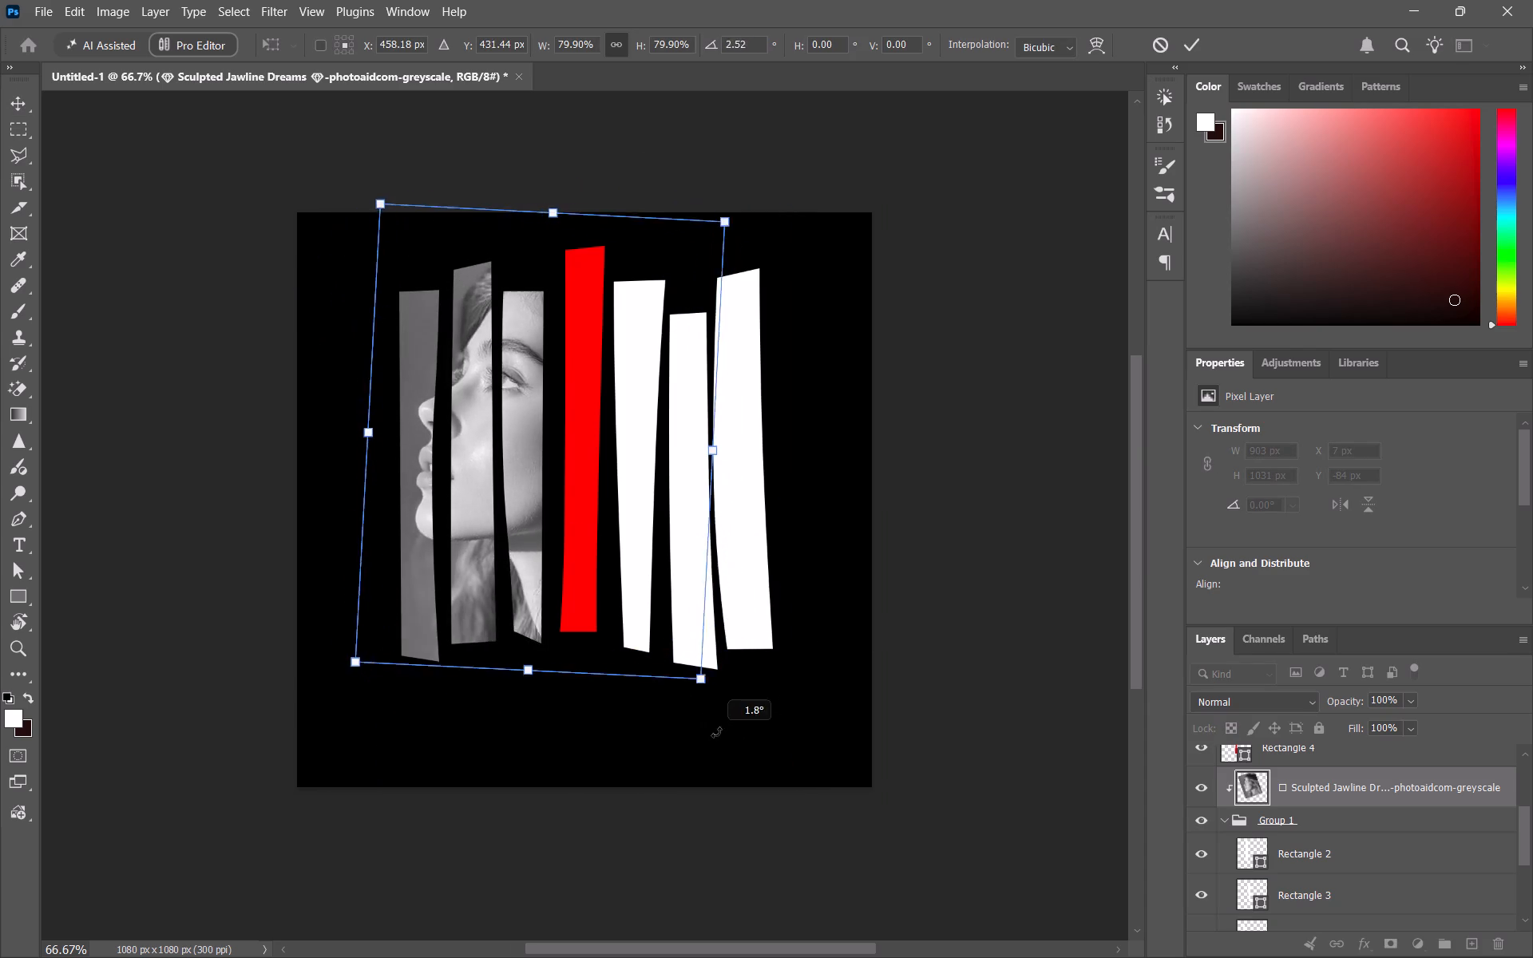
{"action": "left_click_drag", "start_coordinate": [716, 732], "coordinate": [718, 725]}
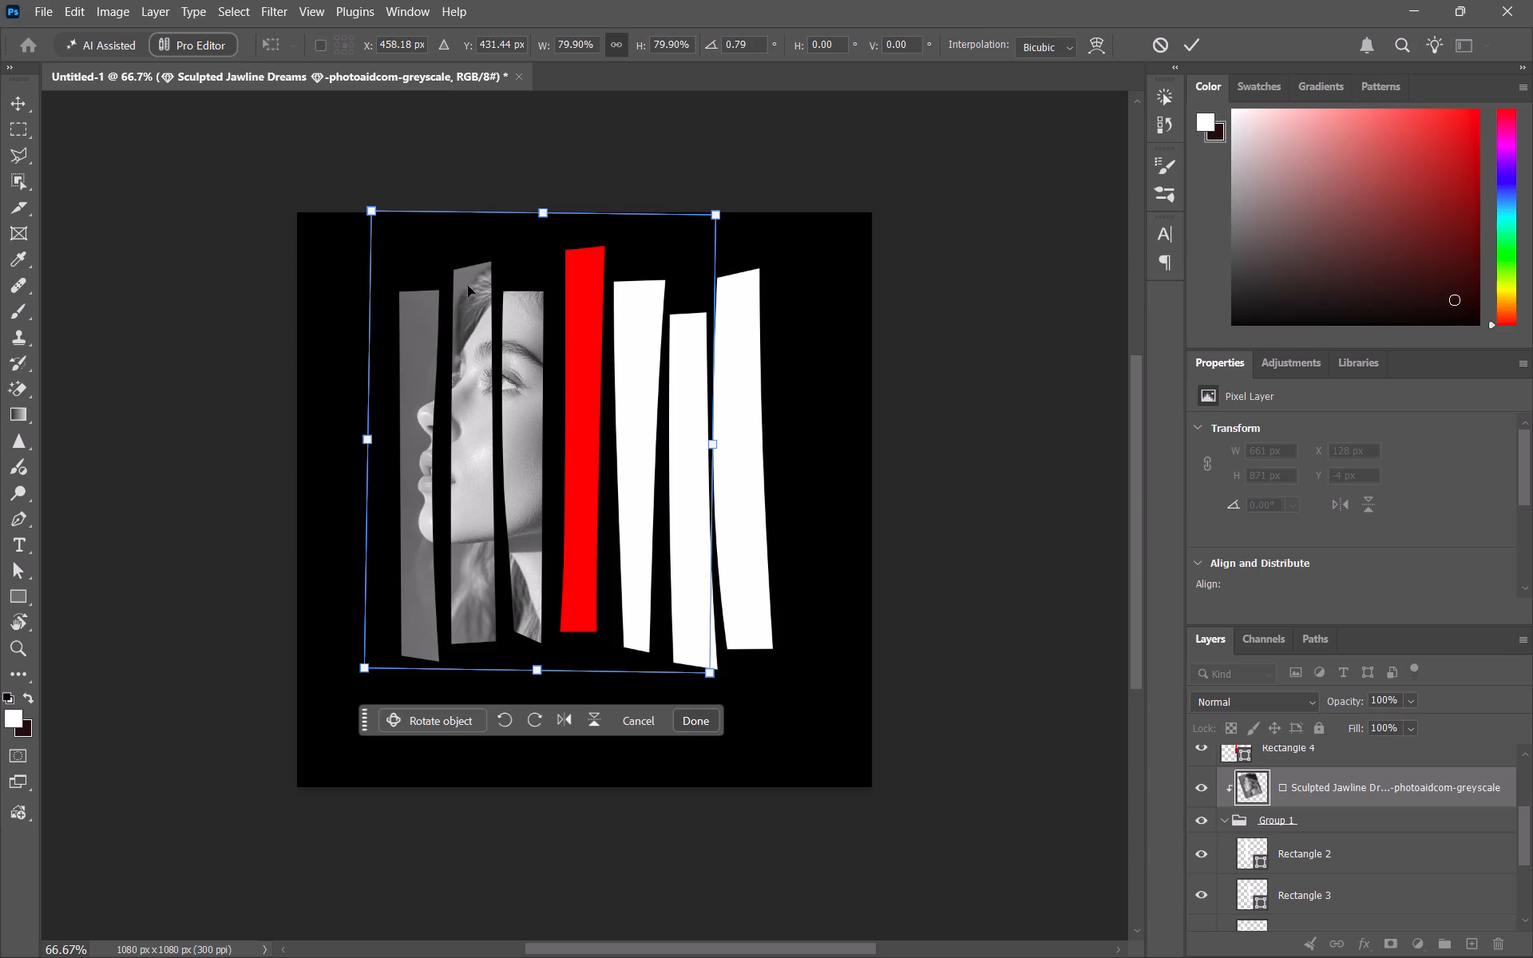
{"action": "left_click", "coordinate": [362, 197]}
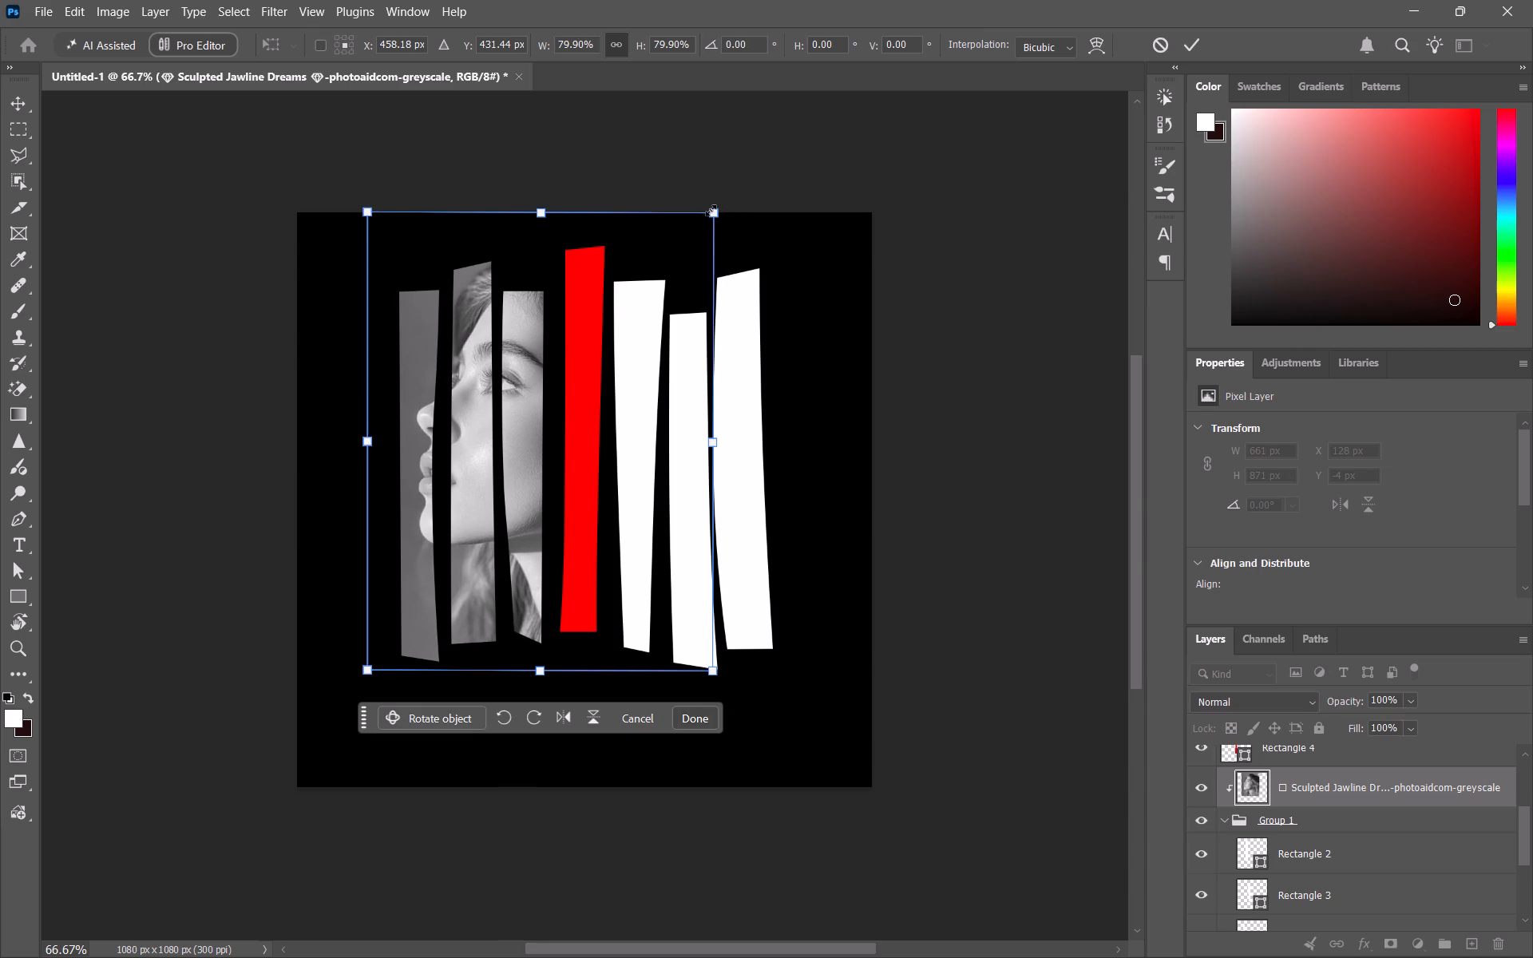
Scale the clipped profile photo to about 75% and position it so the profile fills Group 1's three strips.
{"action": "left_click_drag", "start_coordinate": [711, 210], "coordinate": [597, 261]}
{"action": "left_click_drag", "start_coordinate": [519, 392], "coordinate": [514, 347]}
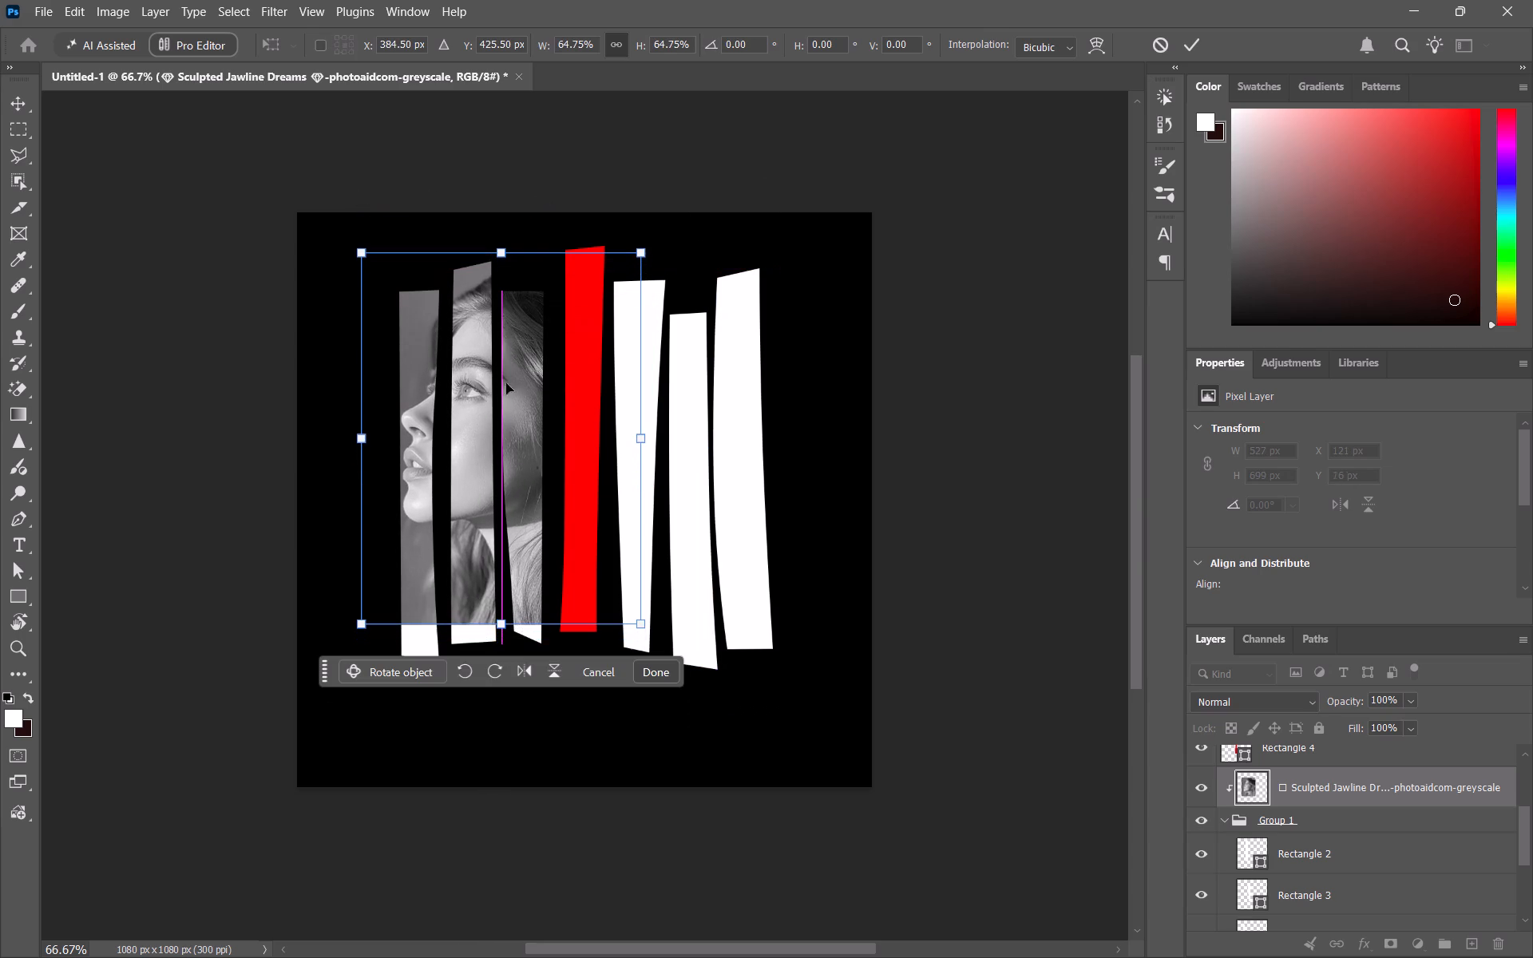
{"action": "left_click_drag", "start_coordinate": [500, 620], "coordinate": [496, 679]}
{"action": "left_click_drag", "start_coordinate": [491, 582], "coordinate": [506, 580]}
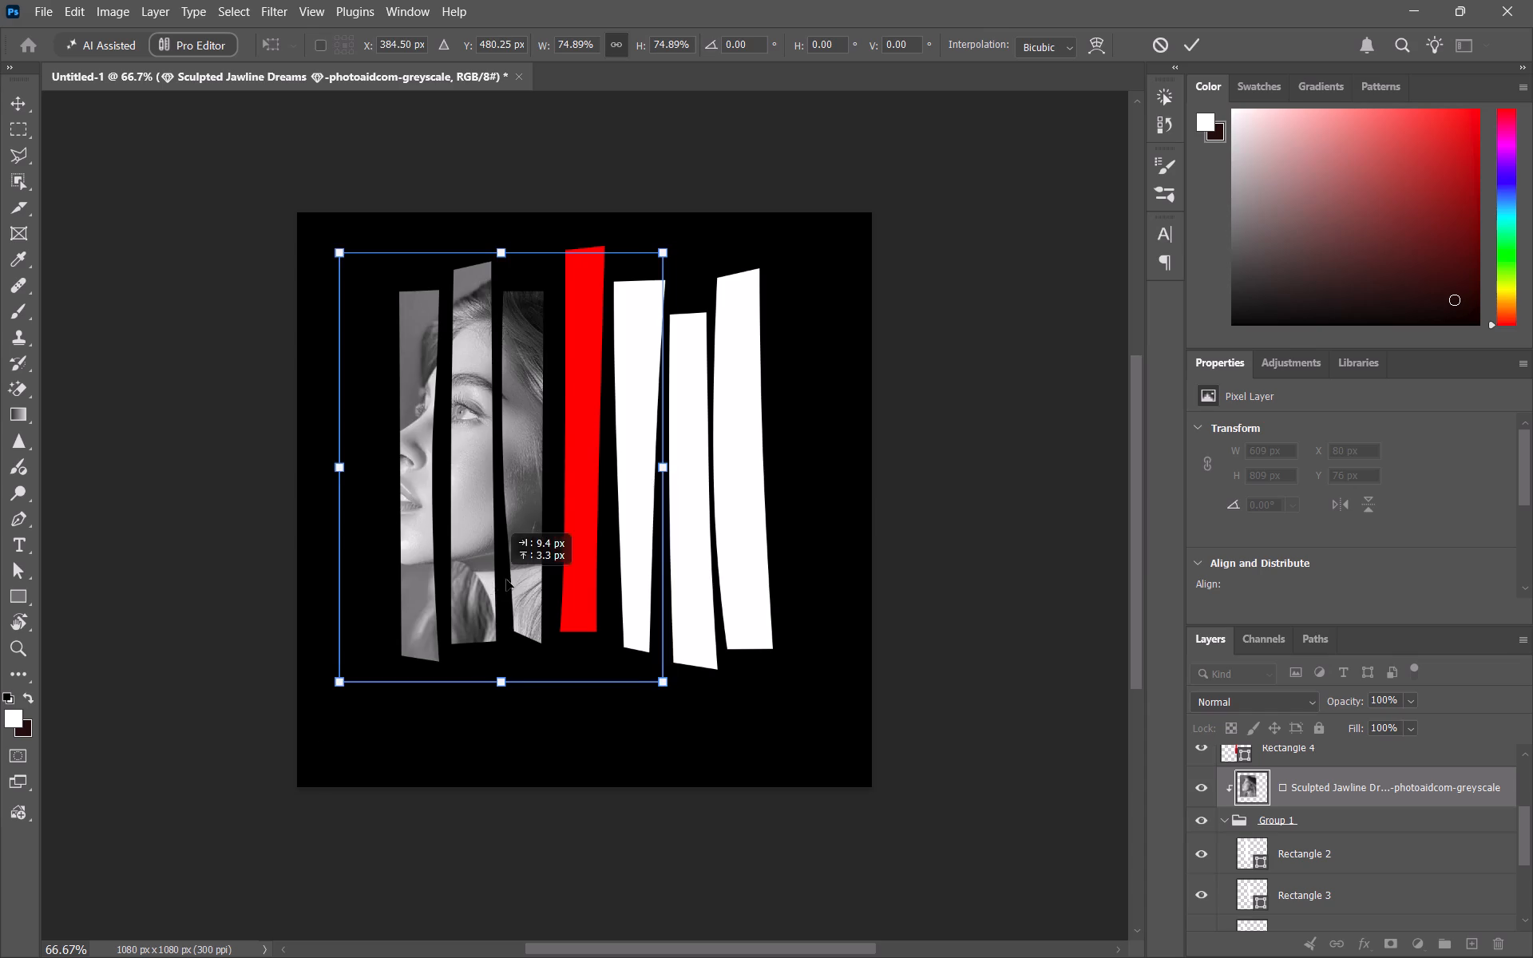
{"action": "left_click_drag", "start_coordinate": [506, 580], "coordinate": [512, 598]}
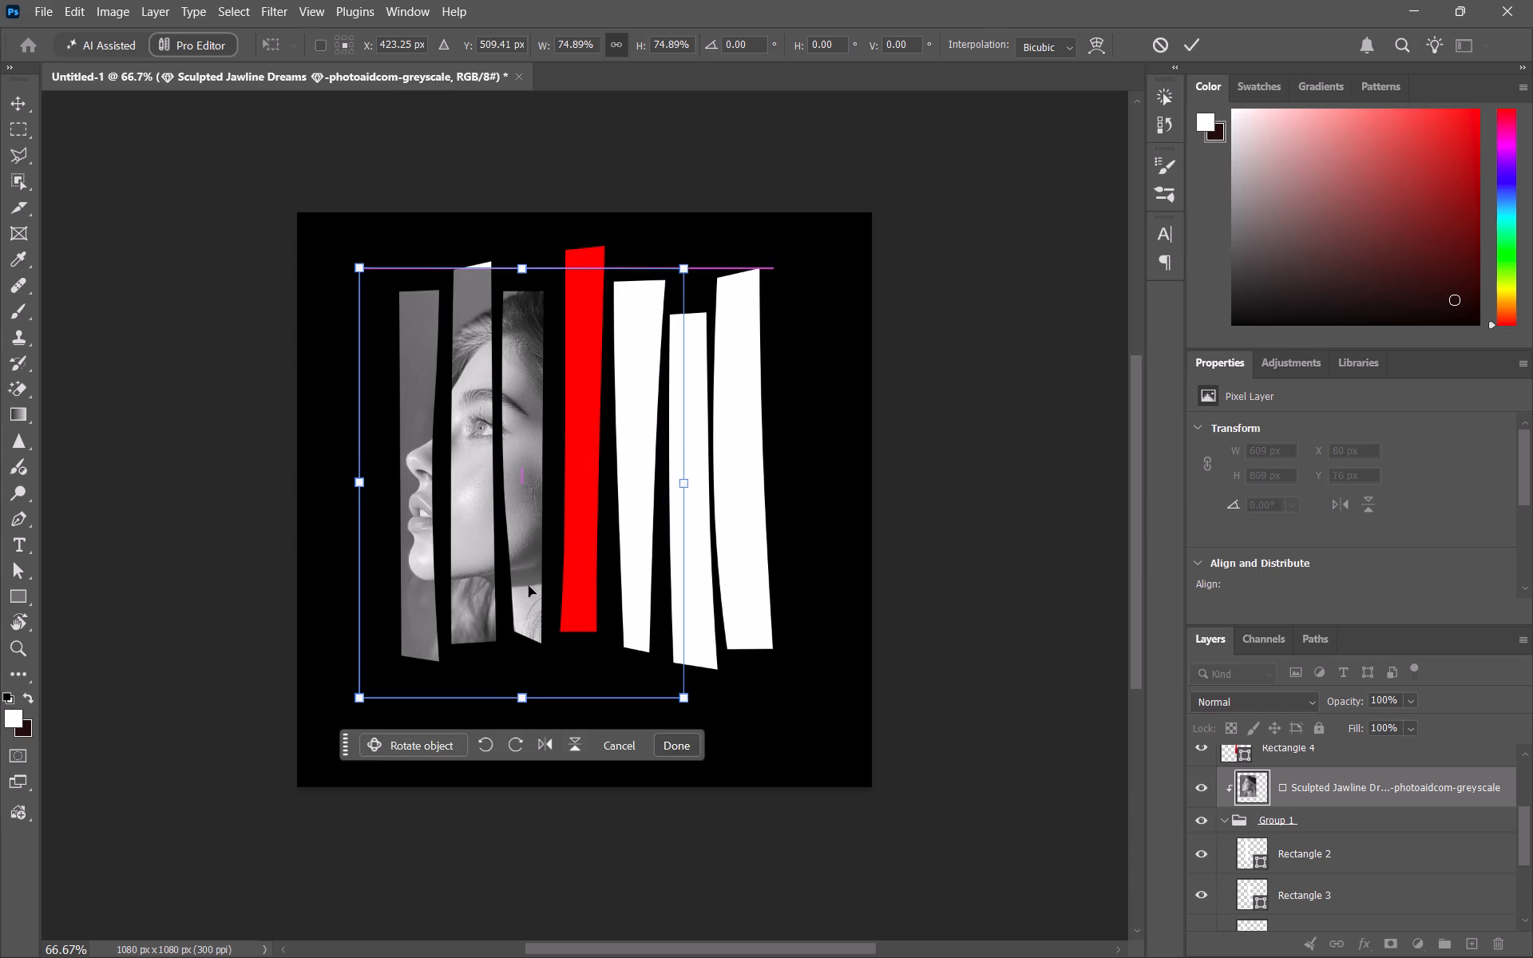
{"action": "left_click_drag", "start_coordinate": [533, 497], "coordinate": [530, 486]}
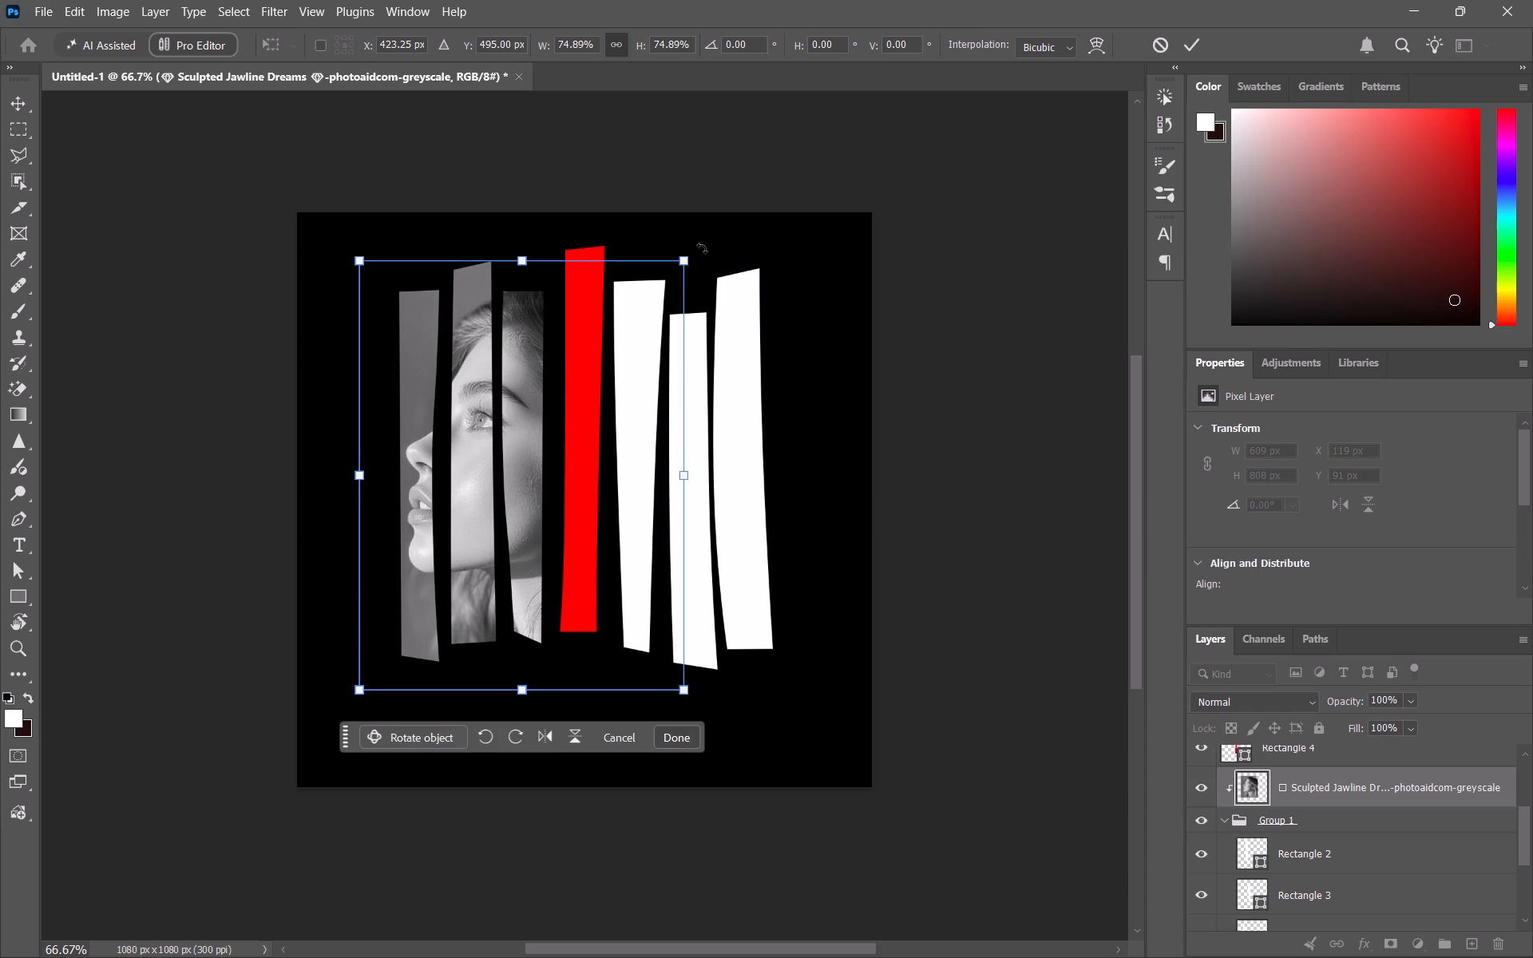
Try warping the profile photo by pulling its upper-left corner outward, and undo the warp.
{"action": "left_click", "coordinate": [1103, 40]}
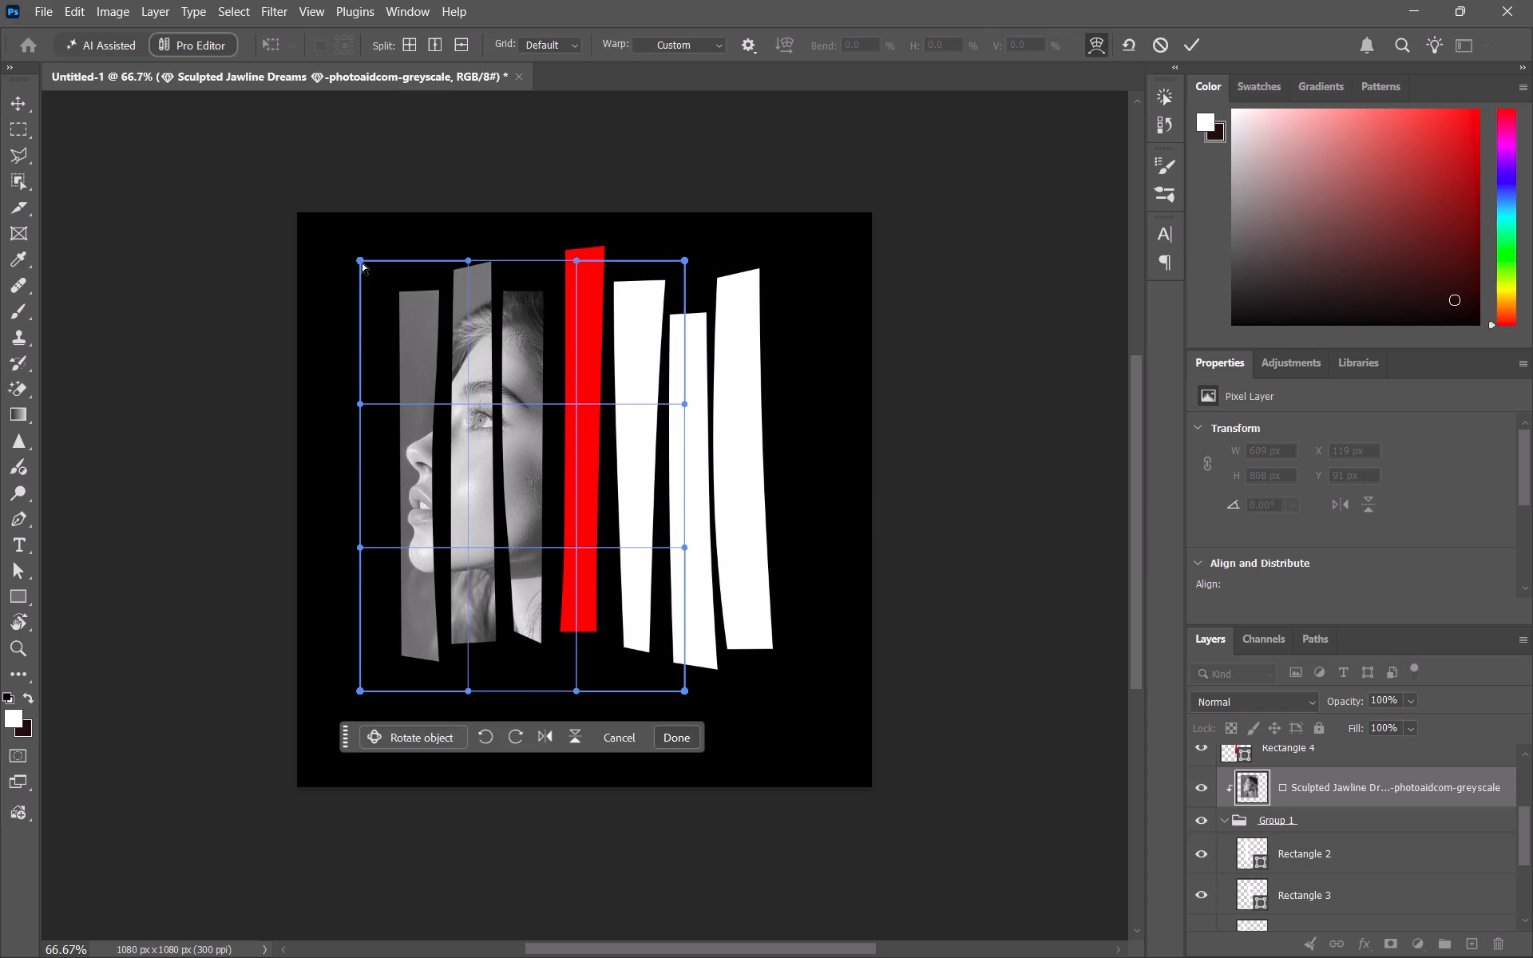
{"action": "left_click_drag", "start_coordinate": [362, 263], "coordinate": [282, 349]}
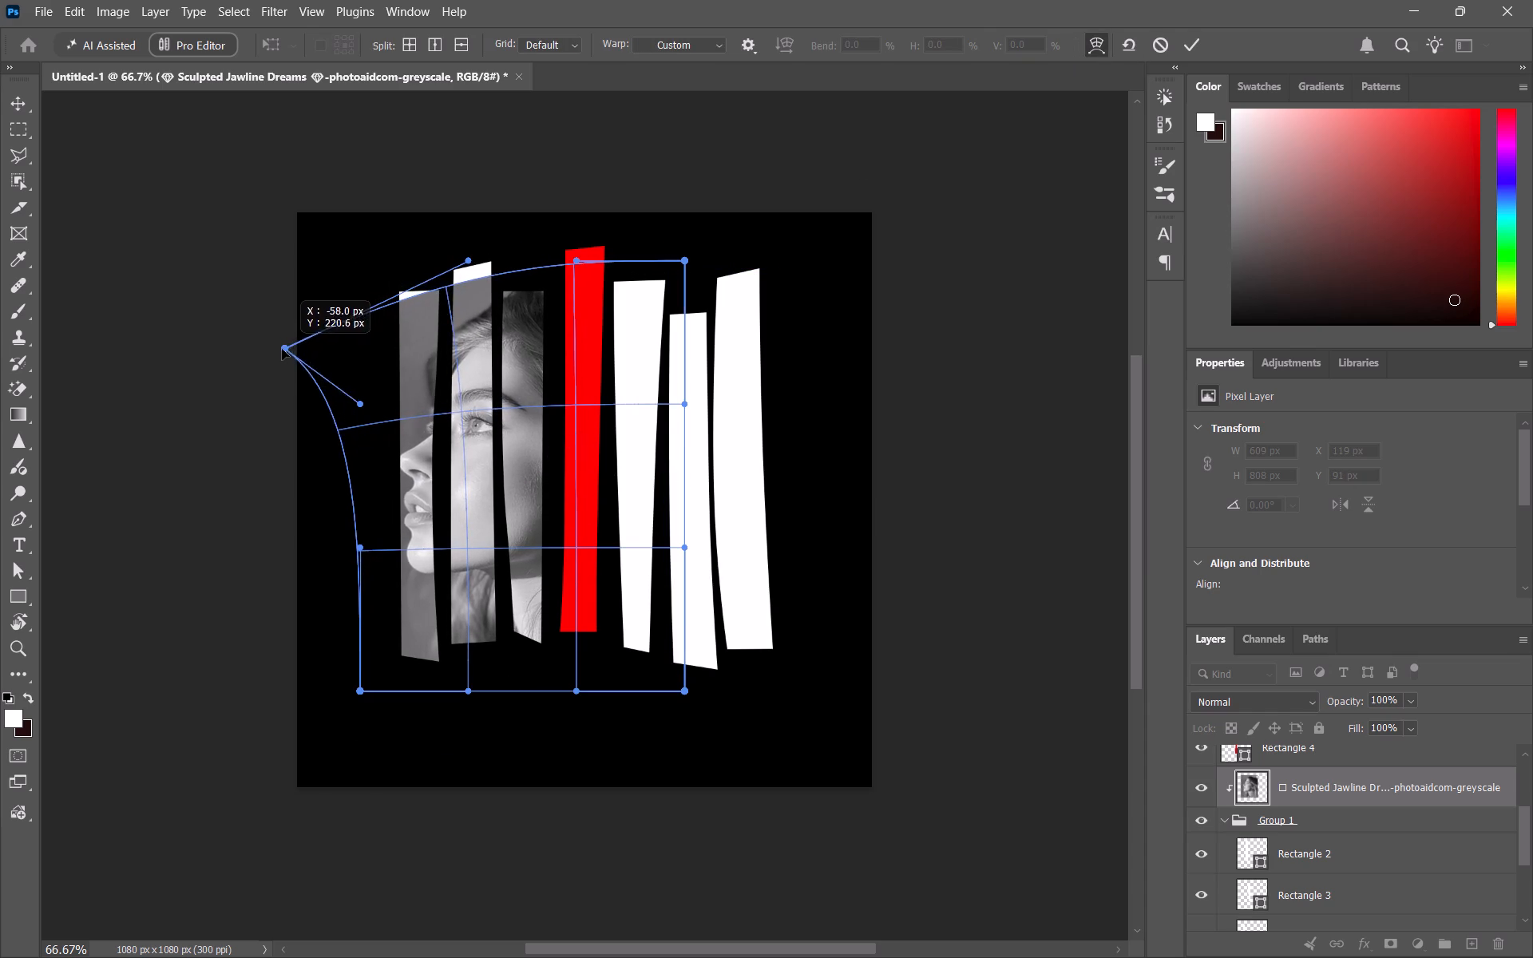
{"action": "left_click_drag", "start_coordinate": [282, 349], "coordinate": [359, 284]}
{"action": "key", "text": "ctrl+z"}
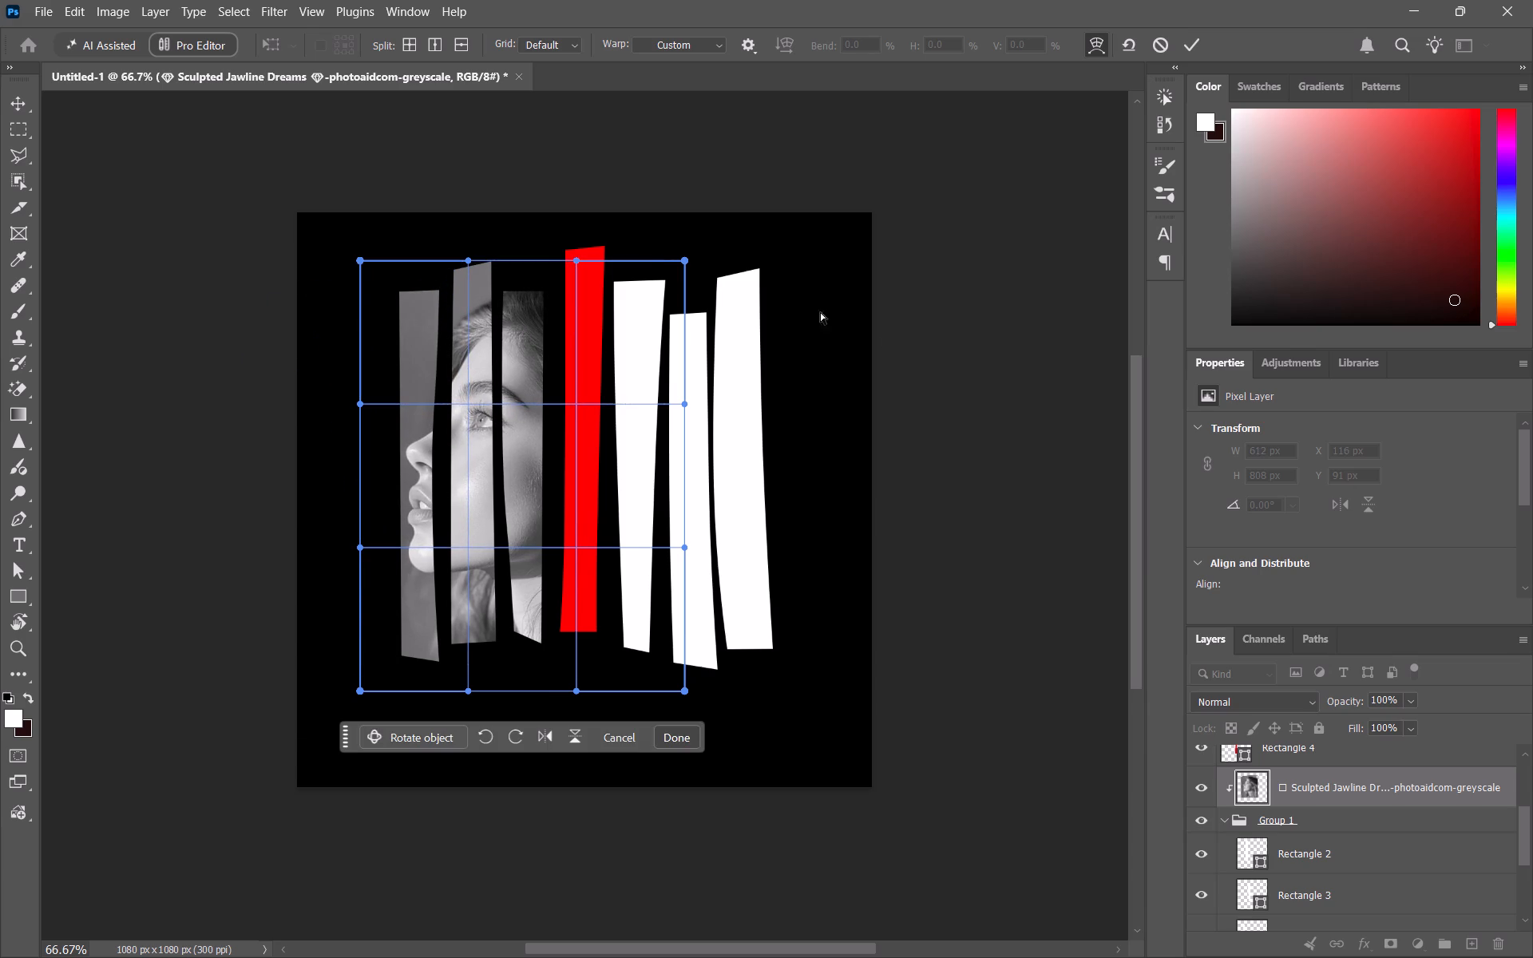
Apply the profile photo's transform and deselect its layer.
{"action": "left_click", "coordinate": [927, 369]}
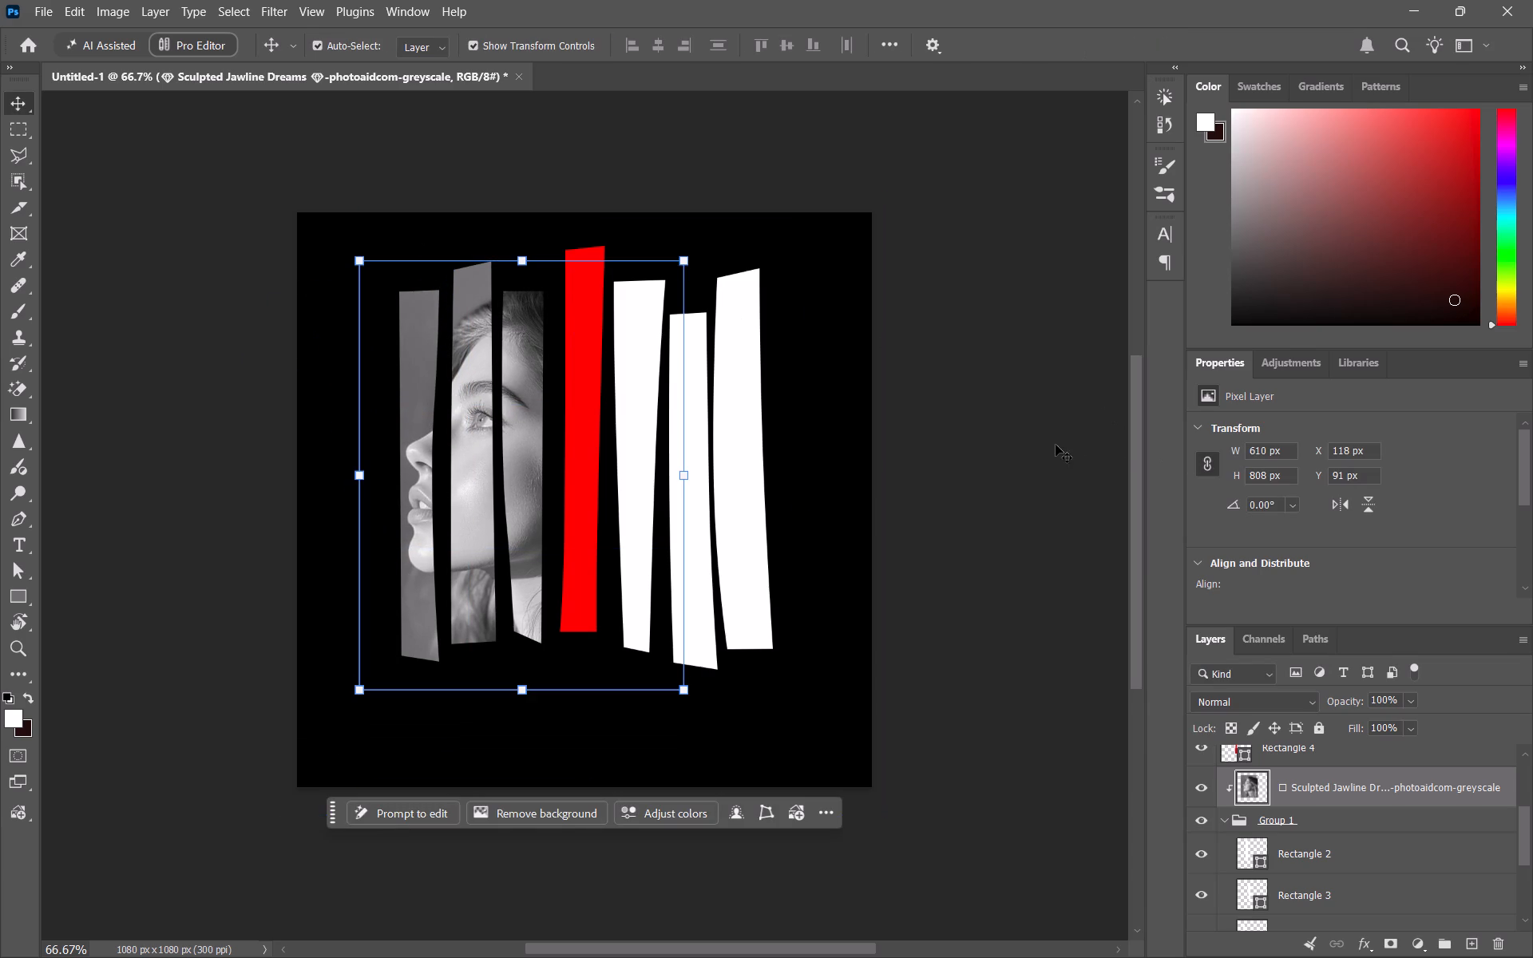
{"action": "left_click", "coordinate": [1055, 445]}
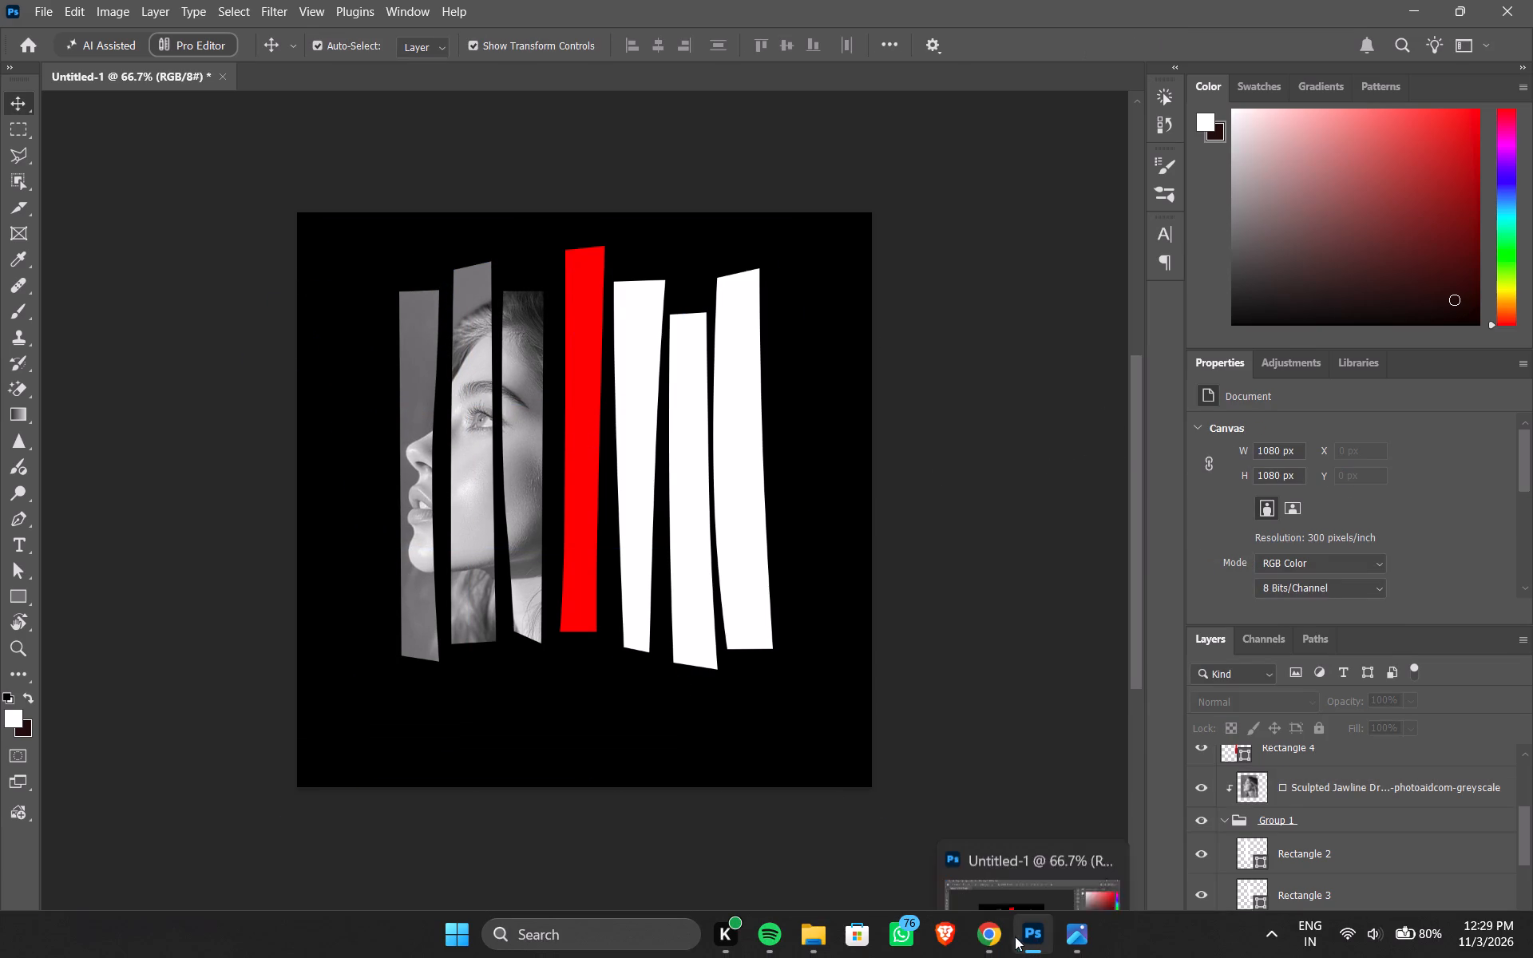
Place the greyscale Clean Girl Aesthetic Skincare Routine photo from the Downloads folder into the poster.
{"action": "left_click", "coordinate": [810, 935]}
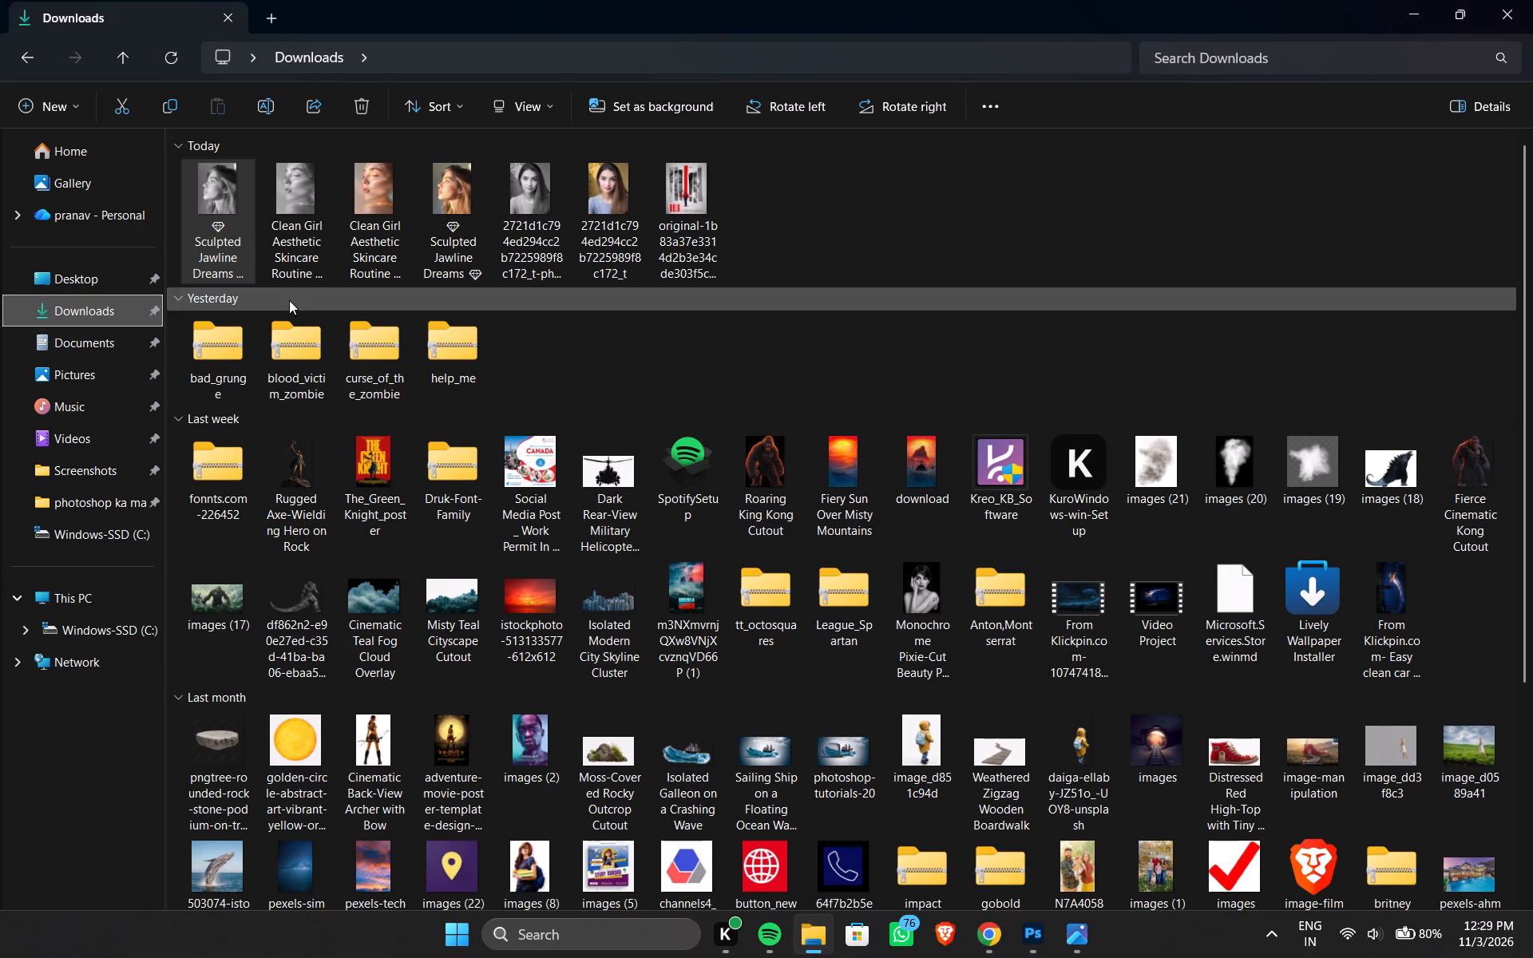
{"action": "left_click_drag", "start_coordinate": [378, 212], "coordinate": [393, 236]}
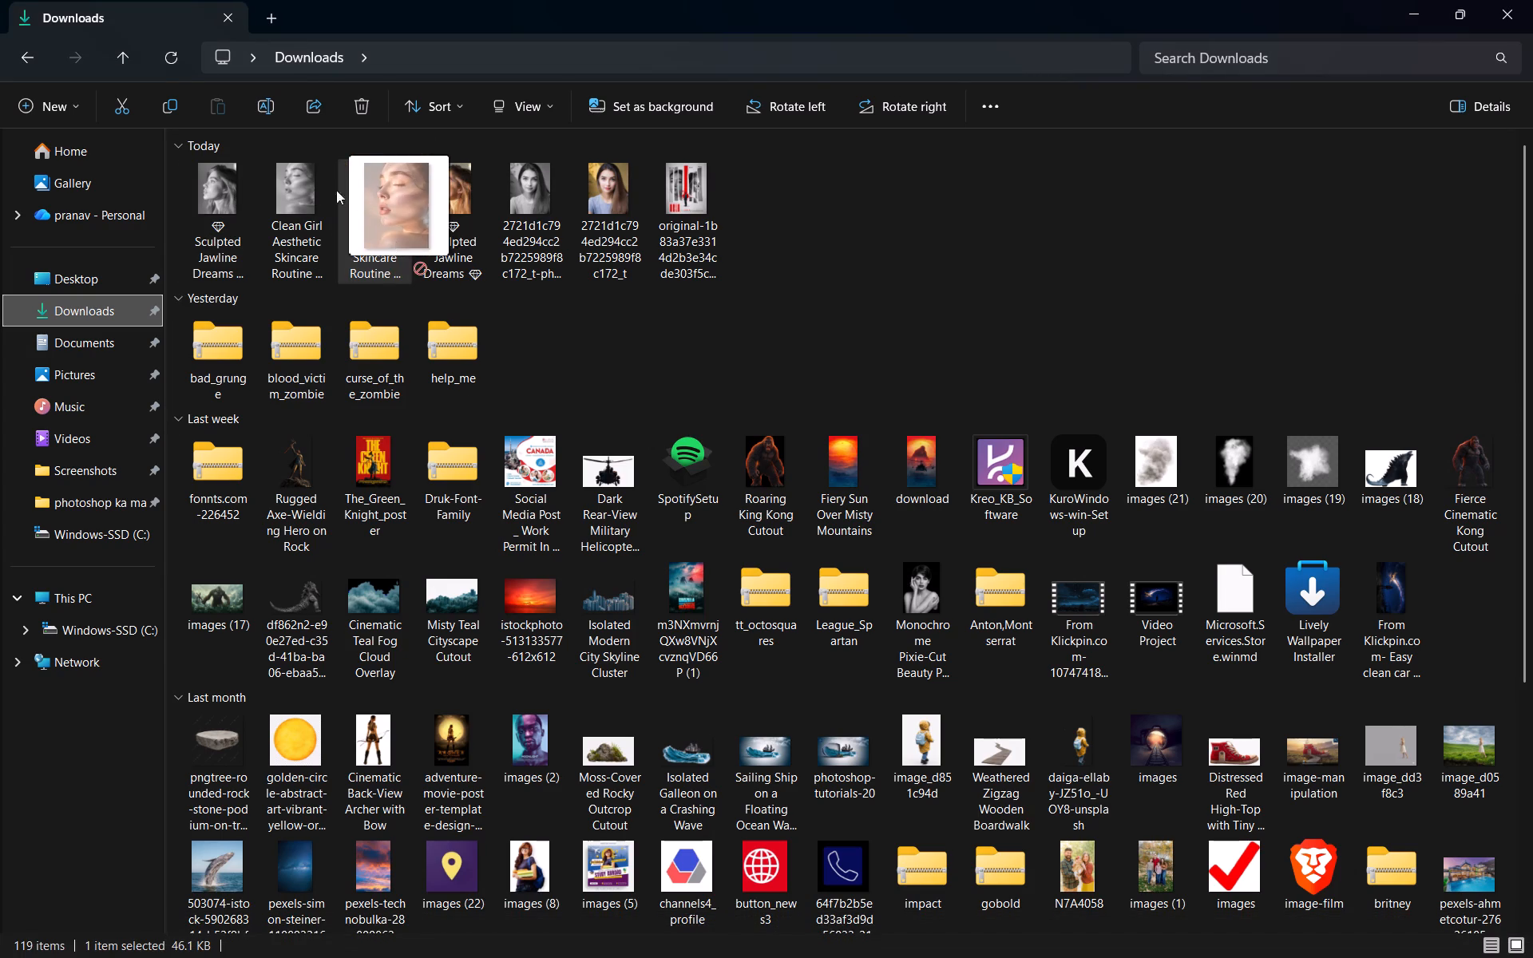
{"action": "left_click_drag", "start_coordinate": [316, 187], "coordinate": [1040, 928]}
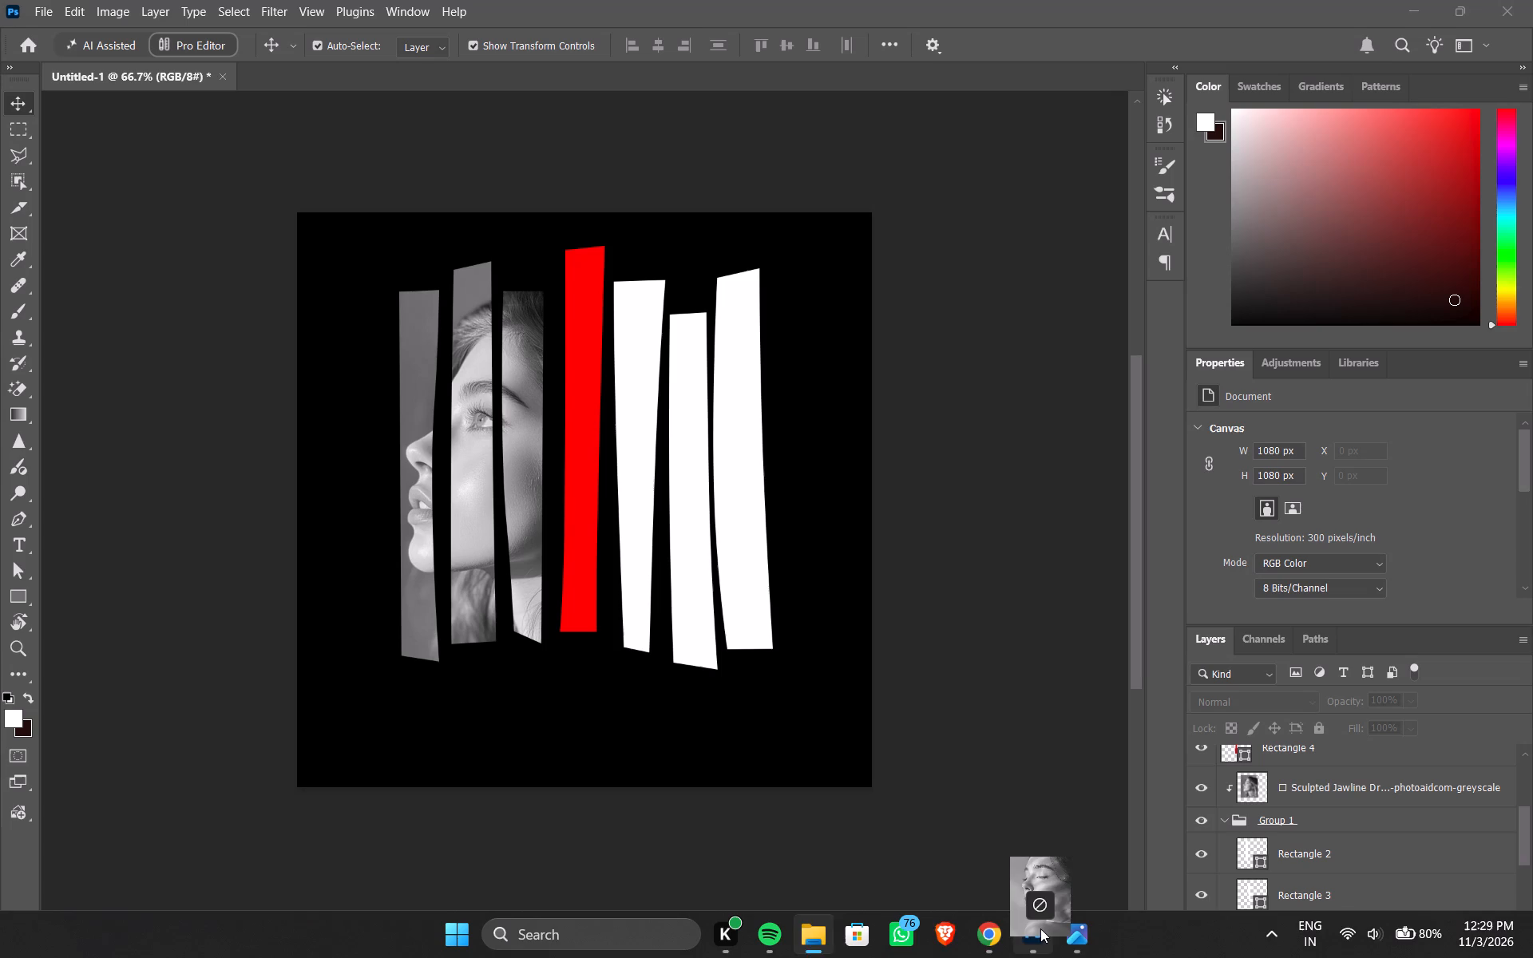
{"action": "left_click_drag", "start_coordinate": [1040, 928], "coordinate": [798, 481]}
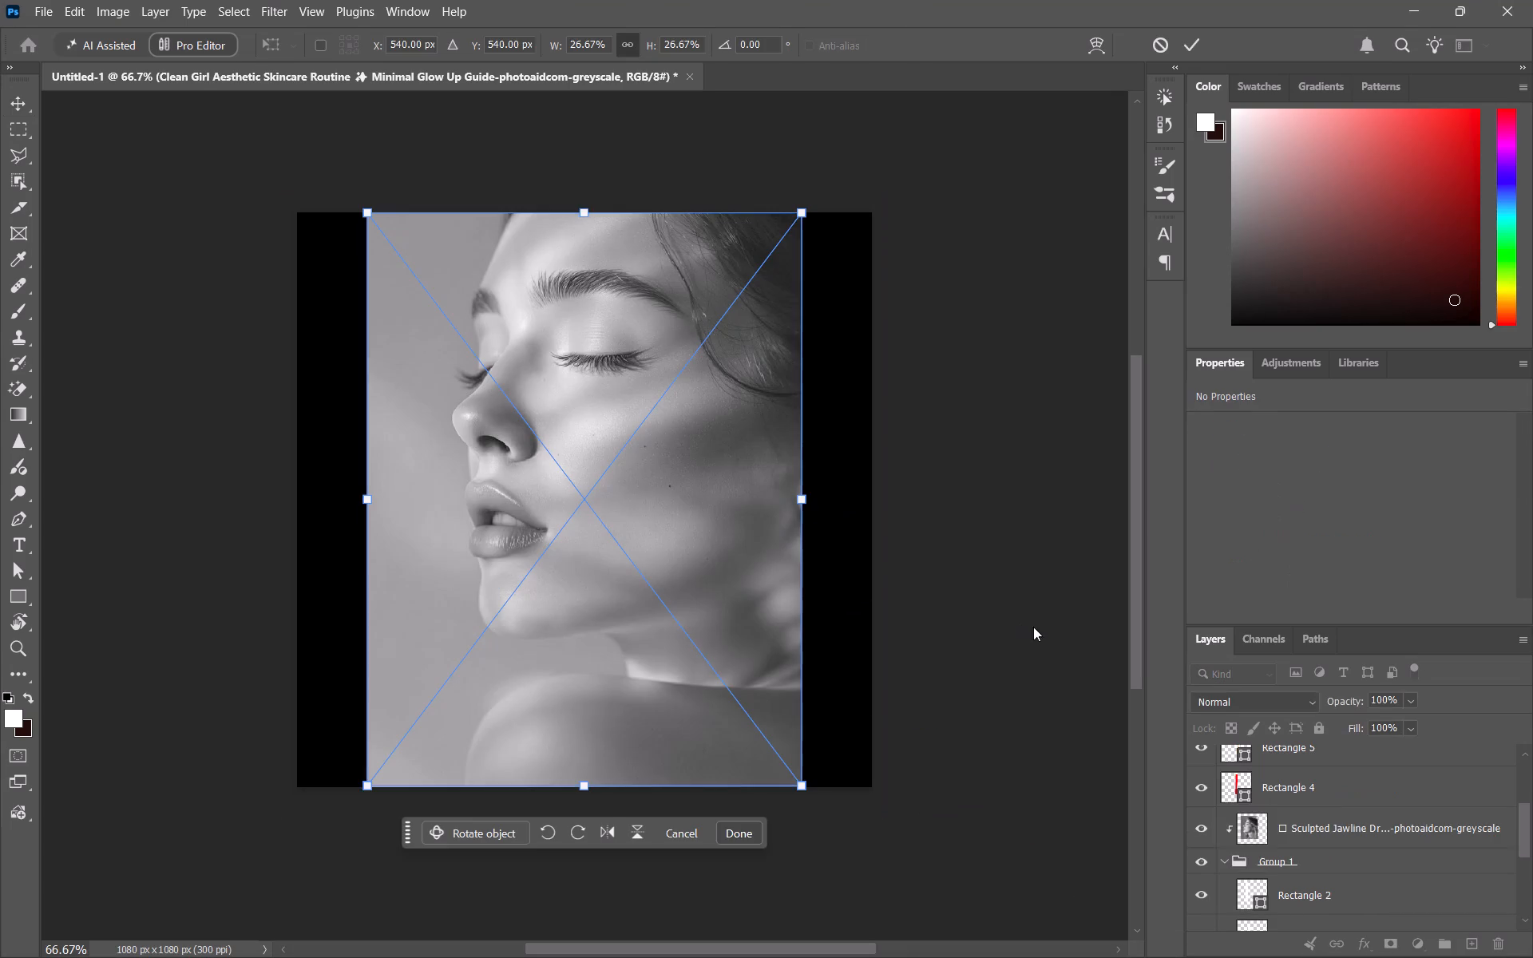
Gather the three white strips Rectangle 7, Rectangle 6 and Rectangle 5, in that order, into a new group below the placed photo.
{"action": "scroll", "coordinate": [1340, 868], "scroll_direction": "up", "scroll_amount": 3}
{"action": "left_click", "coordinate": [1313, 915]}
{"action": "left_click", "coordinate": [1307, 867]}
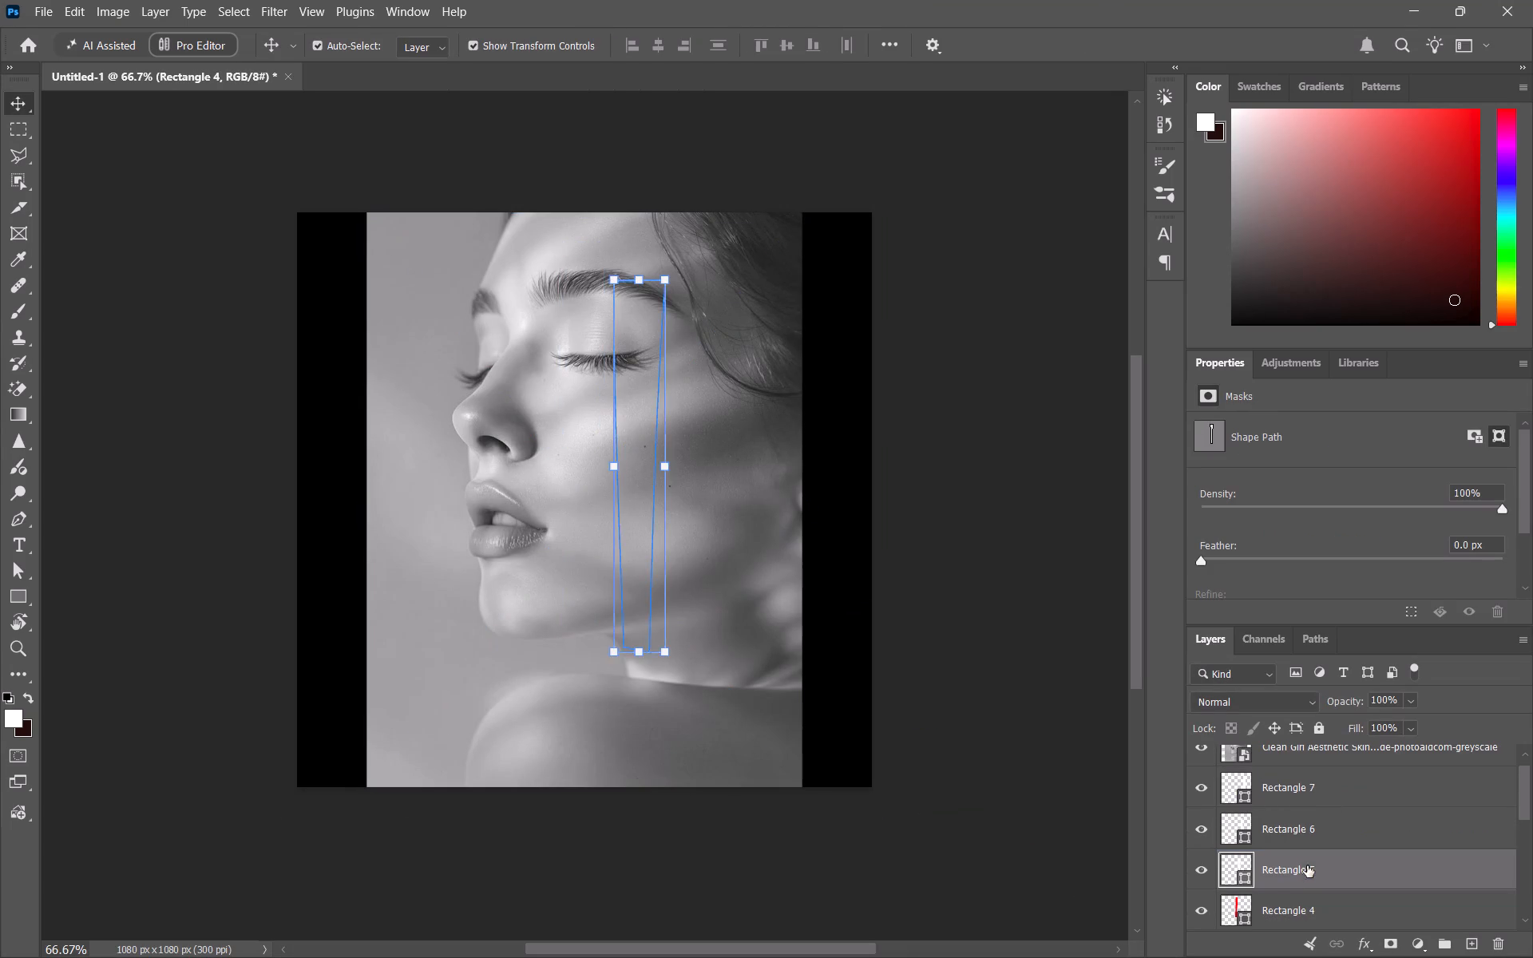
{"action": "left_click", "coordinate": [1304, 834]}
{"action": "left_click", "coordinate": [1301, 780]}
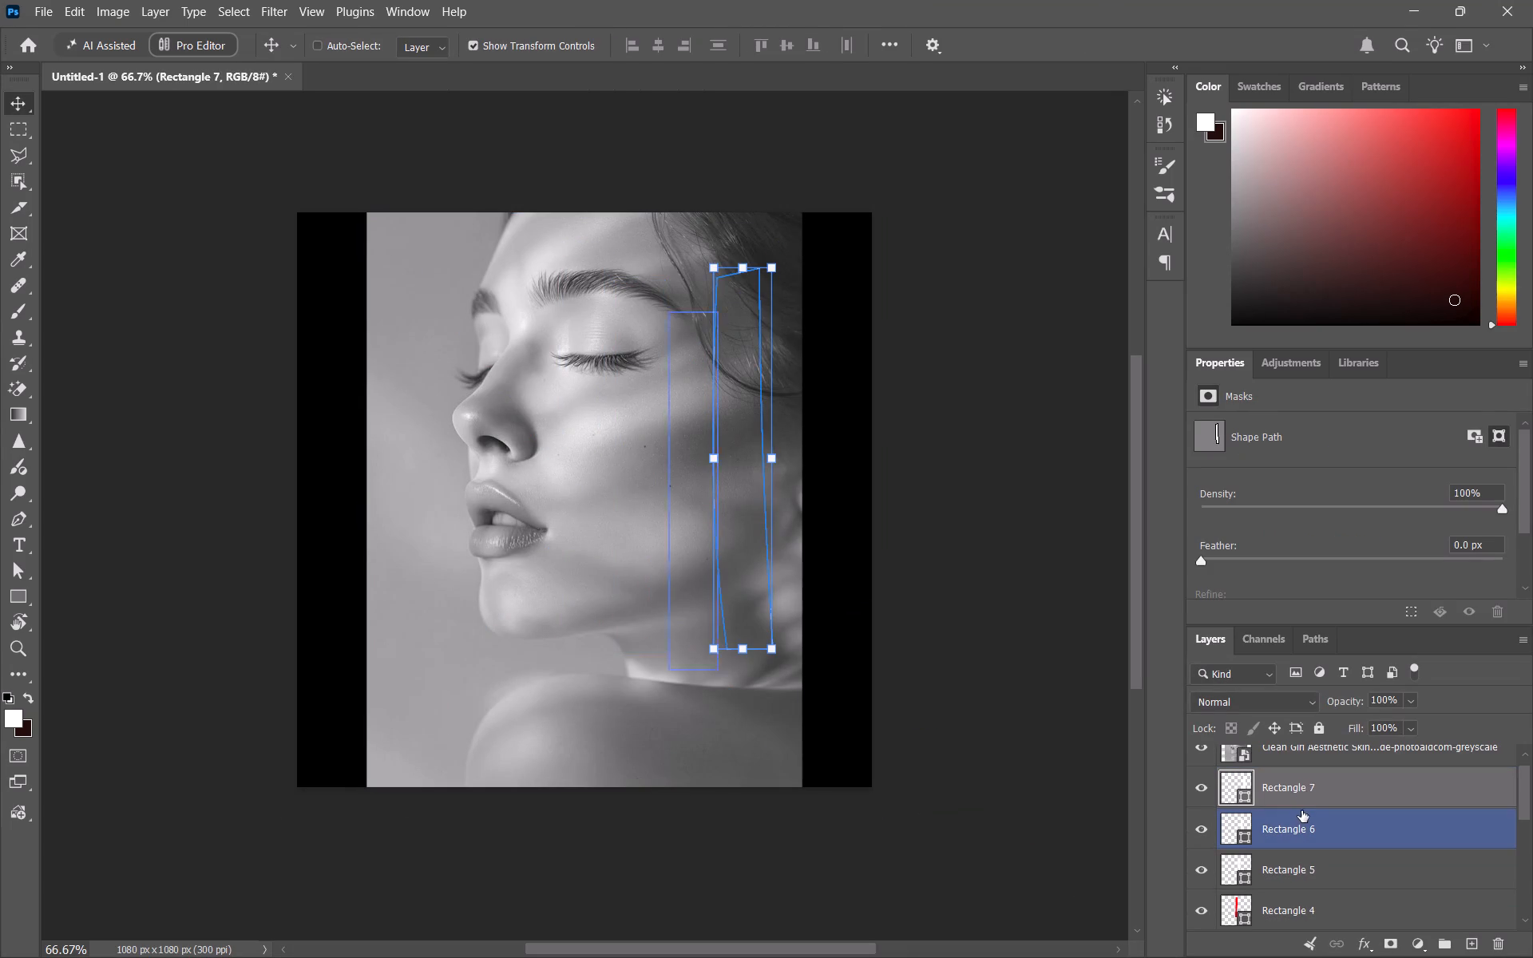
{"action": "key", "text": "ctrl+g"}
{"action": "key", "text": "ctrl+k"}
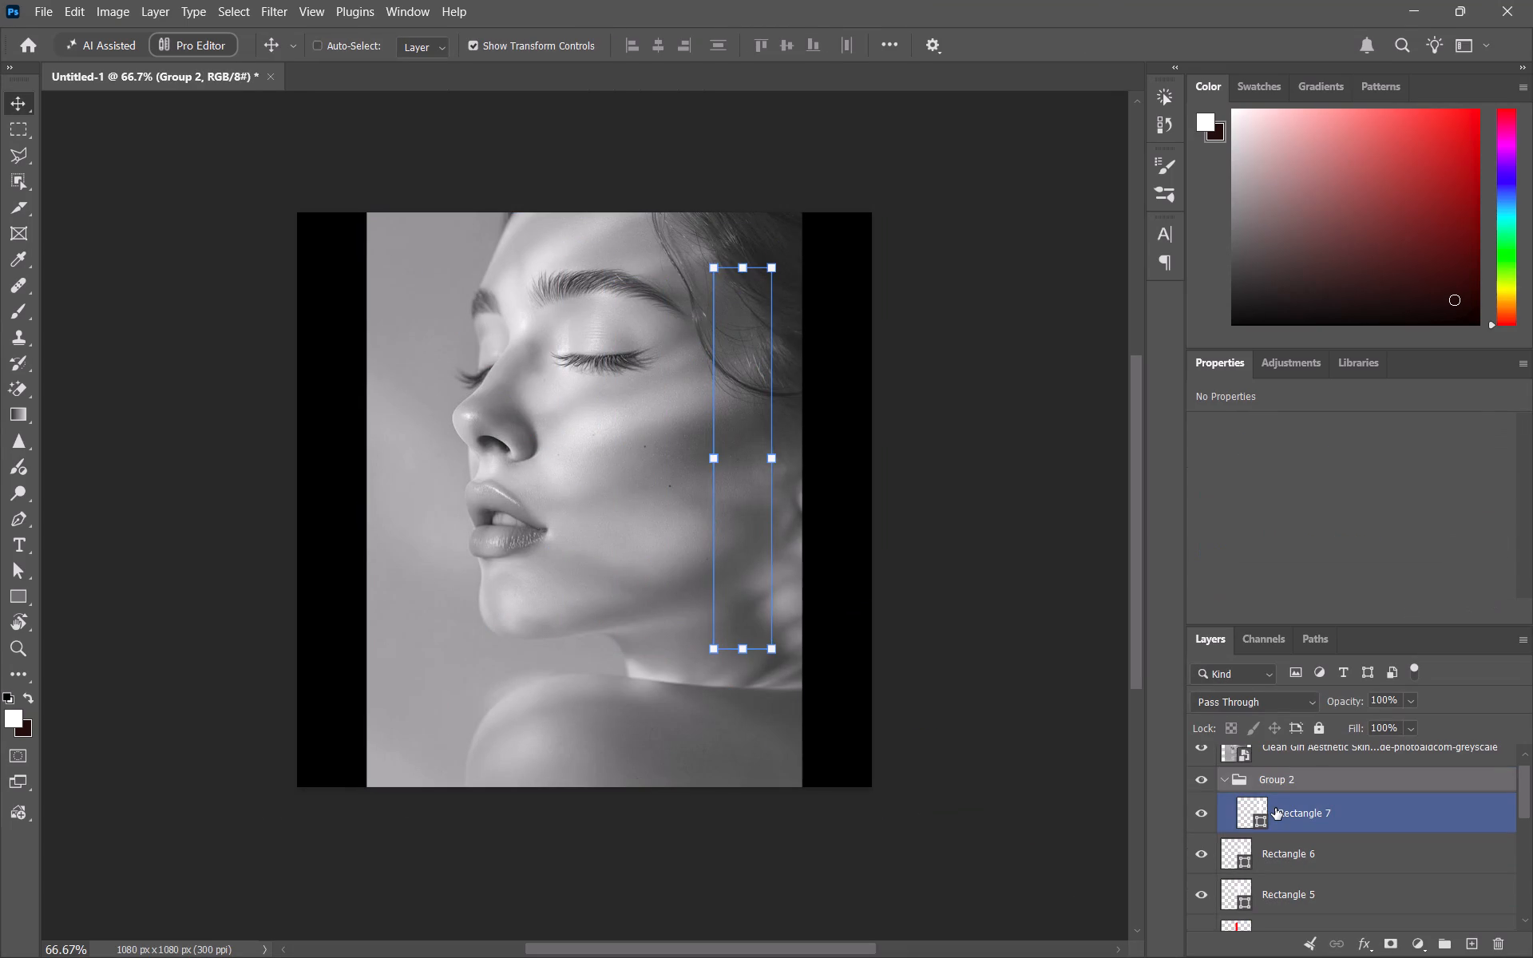
{"action": "left_click", "coordinate": [1266, 100]}
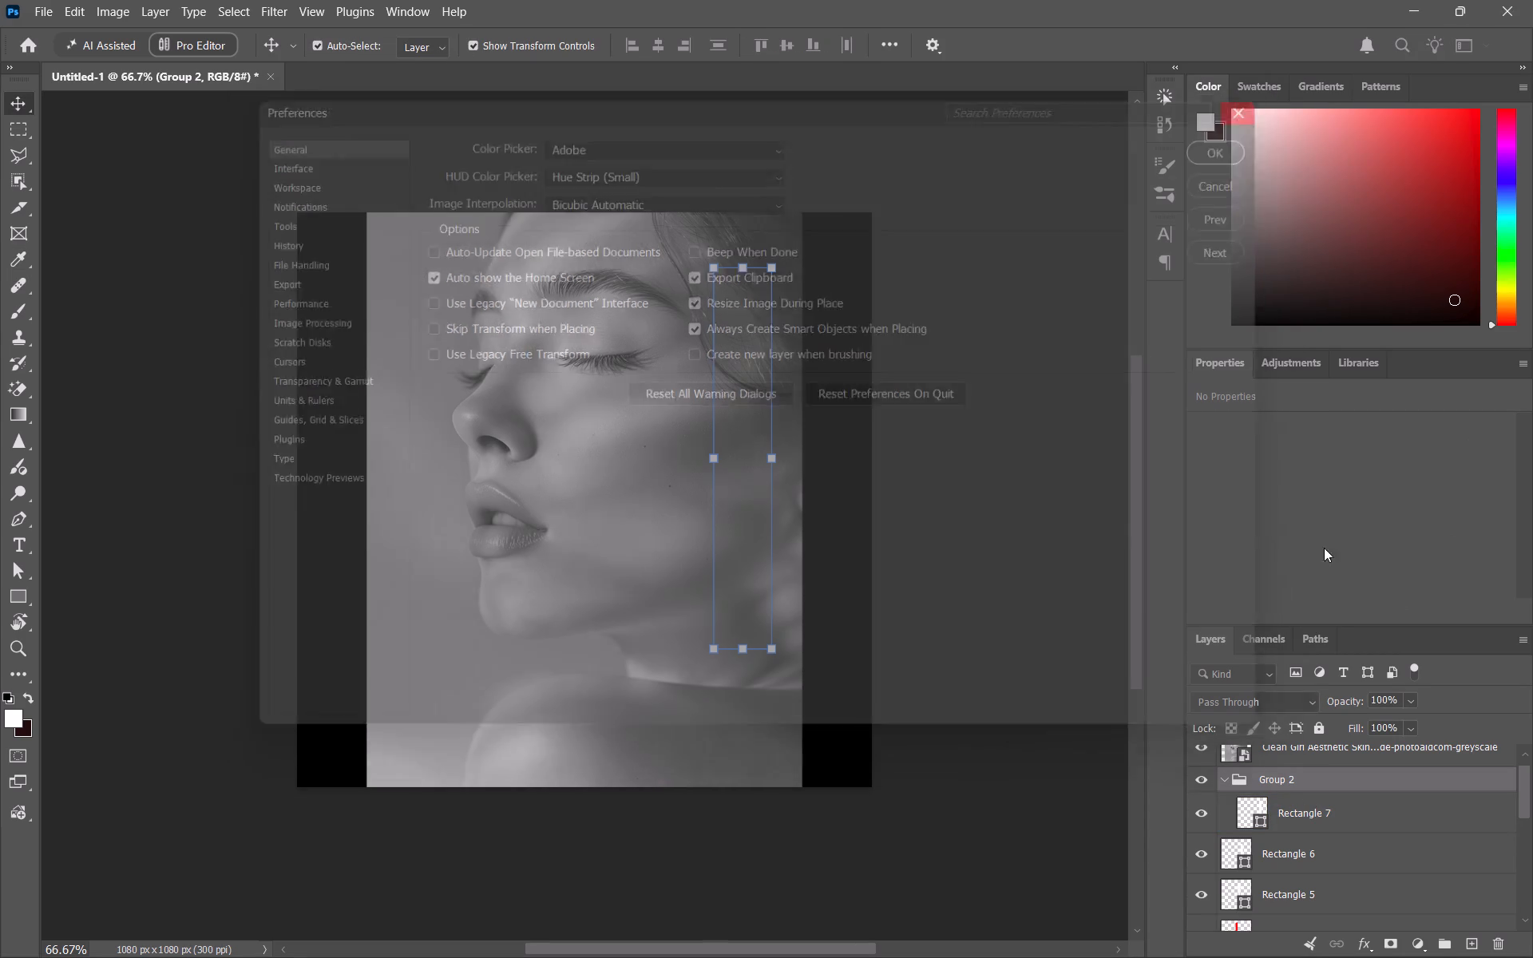
{"action": "left_click_drag", "start_coordinate": [1284, 866], "coordinate": [1291, 825]}
{"action": "left_click_drag", "start_coordinate": [1289, 891], "coordinate": [1290, 841]}
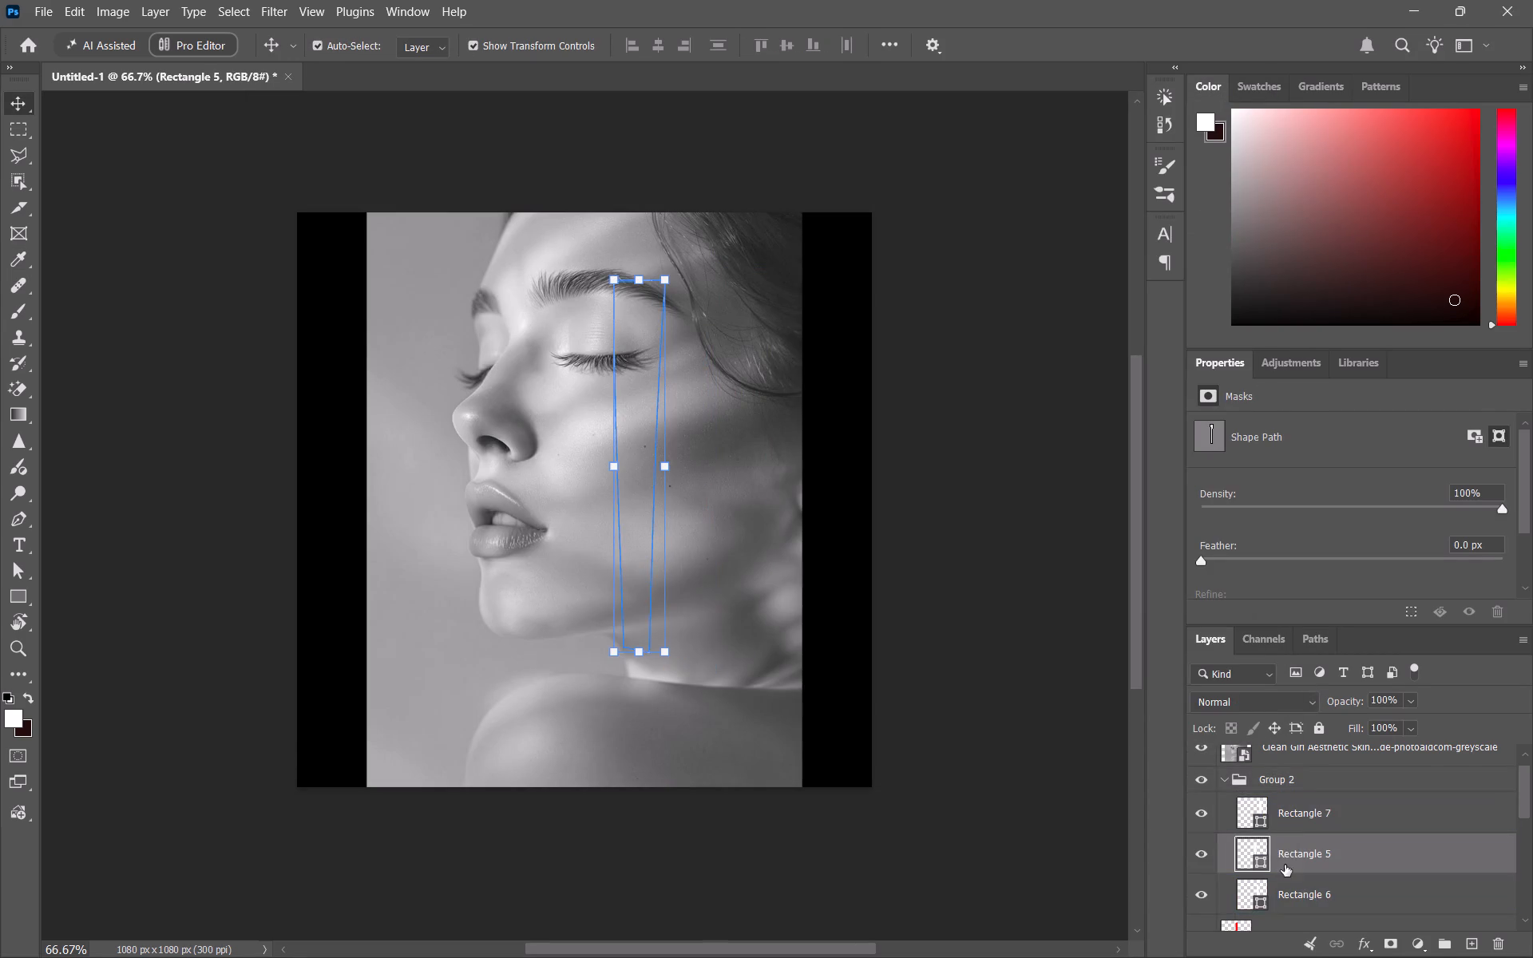
{"action": "scroll", "coordinate": [1288, 844], "scroll_direction": "down", "scroll_amount": 1}
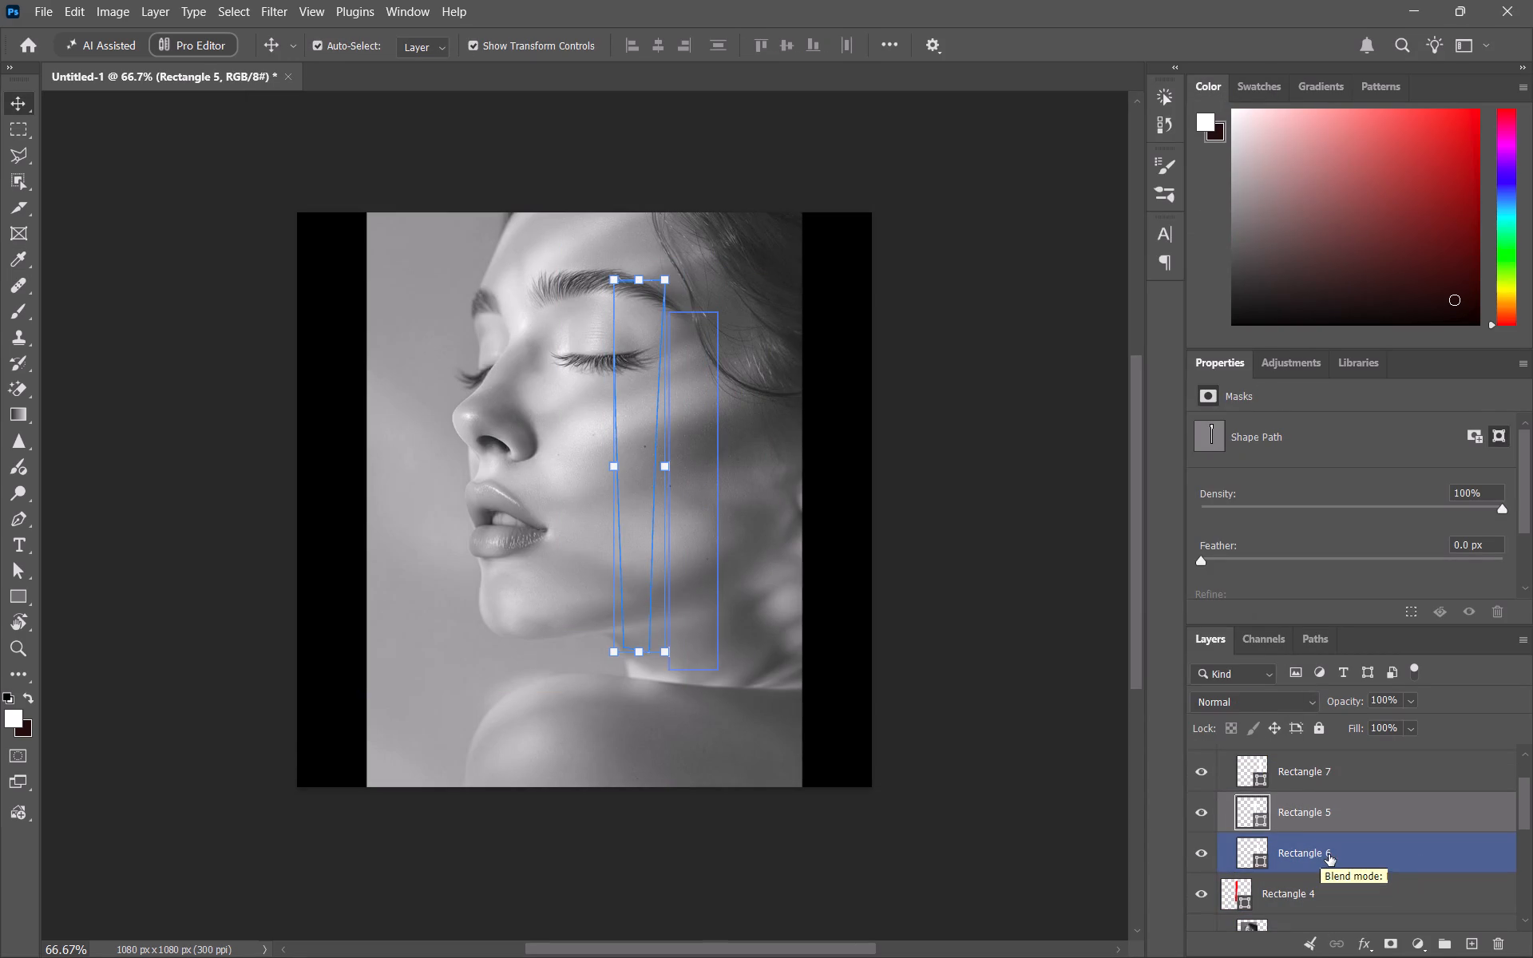
{"action": "left_click_drag", "start_coordinate": [1329, 854], "coordinate": [1329, 798]}
Review the layer stack, comparing the new strip group's contents with Group 1.
{"action": "scroll", "coordinate": [1317, 809], "scroll_direction": "down", "scroll_amount": 3}
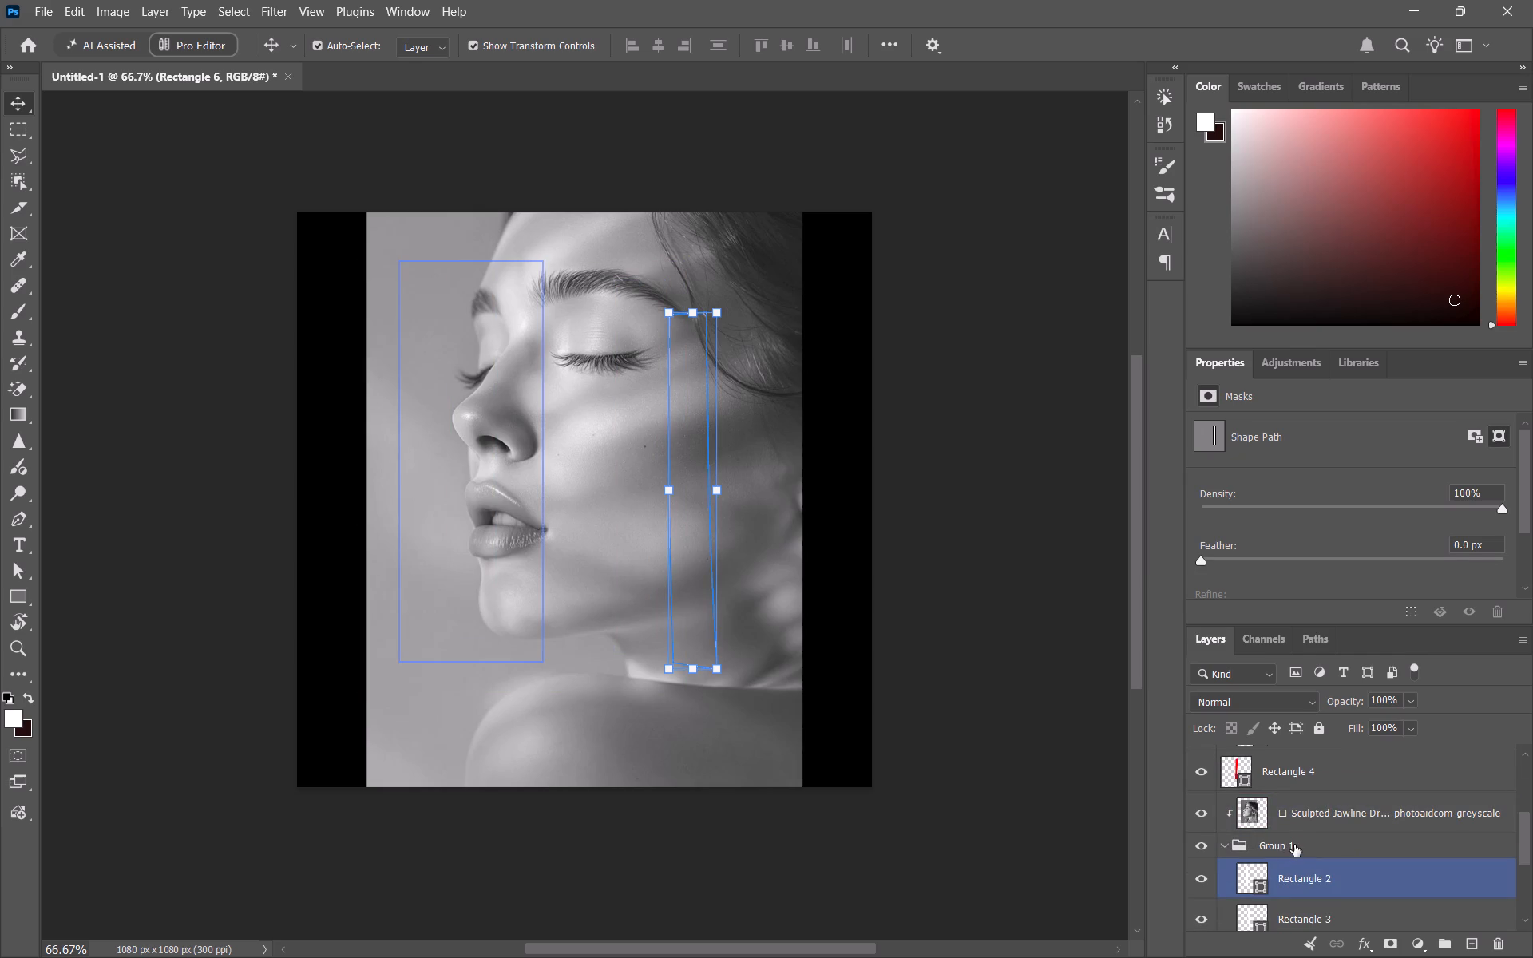
{"action": "scroll", "coordinate": [1298, 845], "scroll_direction": "down", "scroll_amount": 7}
{"action": "scroll", "coordinate": [1298, 845], "scroll_direction": "up", "scroll_amount": 8}
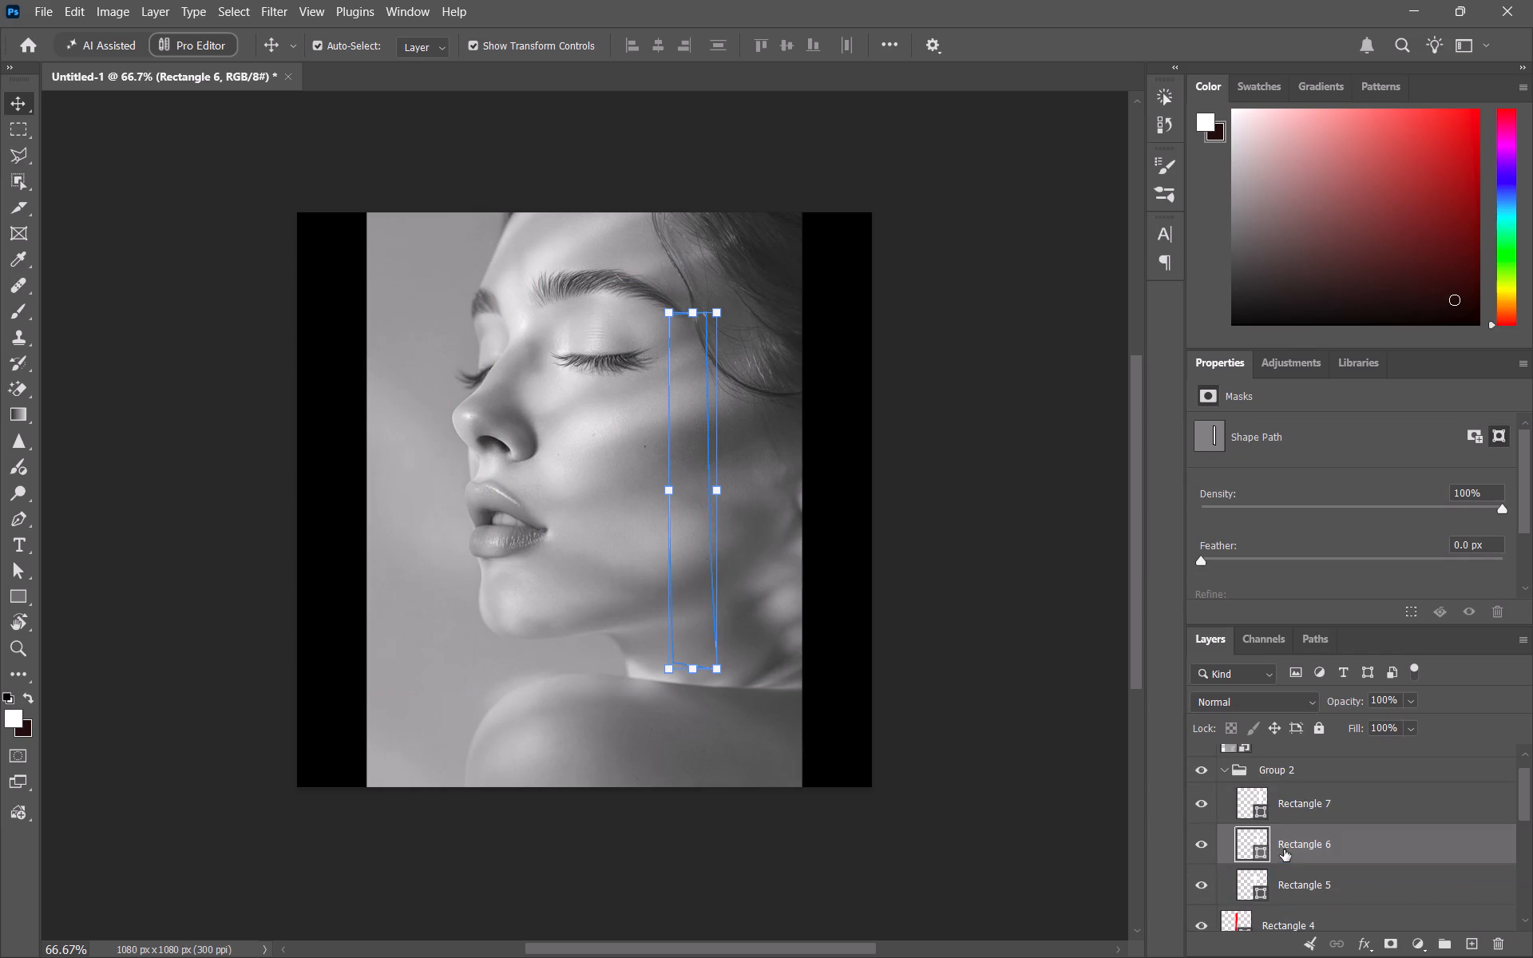
{"action": "scroll", "coordinate": [1305, 870], "scroll_direction": "down", "scroll_amount": 2}
{"action": "scroll", "coordinate": [1297, 857], "scroll_direction": "up", "scroll_amount": 1}
{"action": "scroll", "coordinate": [1200, 809], "scroll_direction": "up", "scroll_amount": 2}
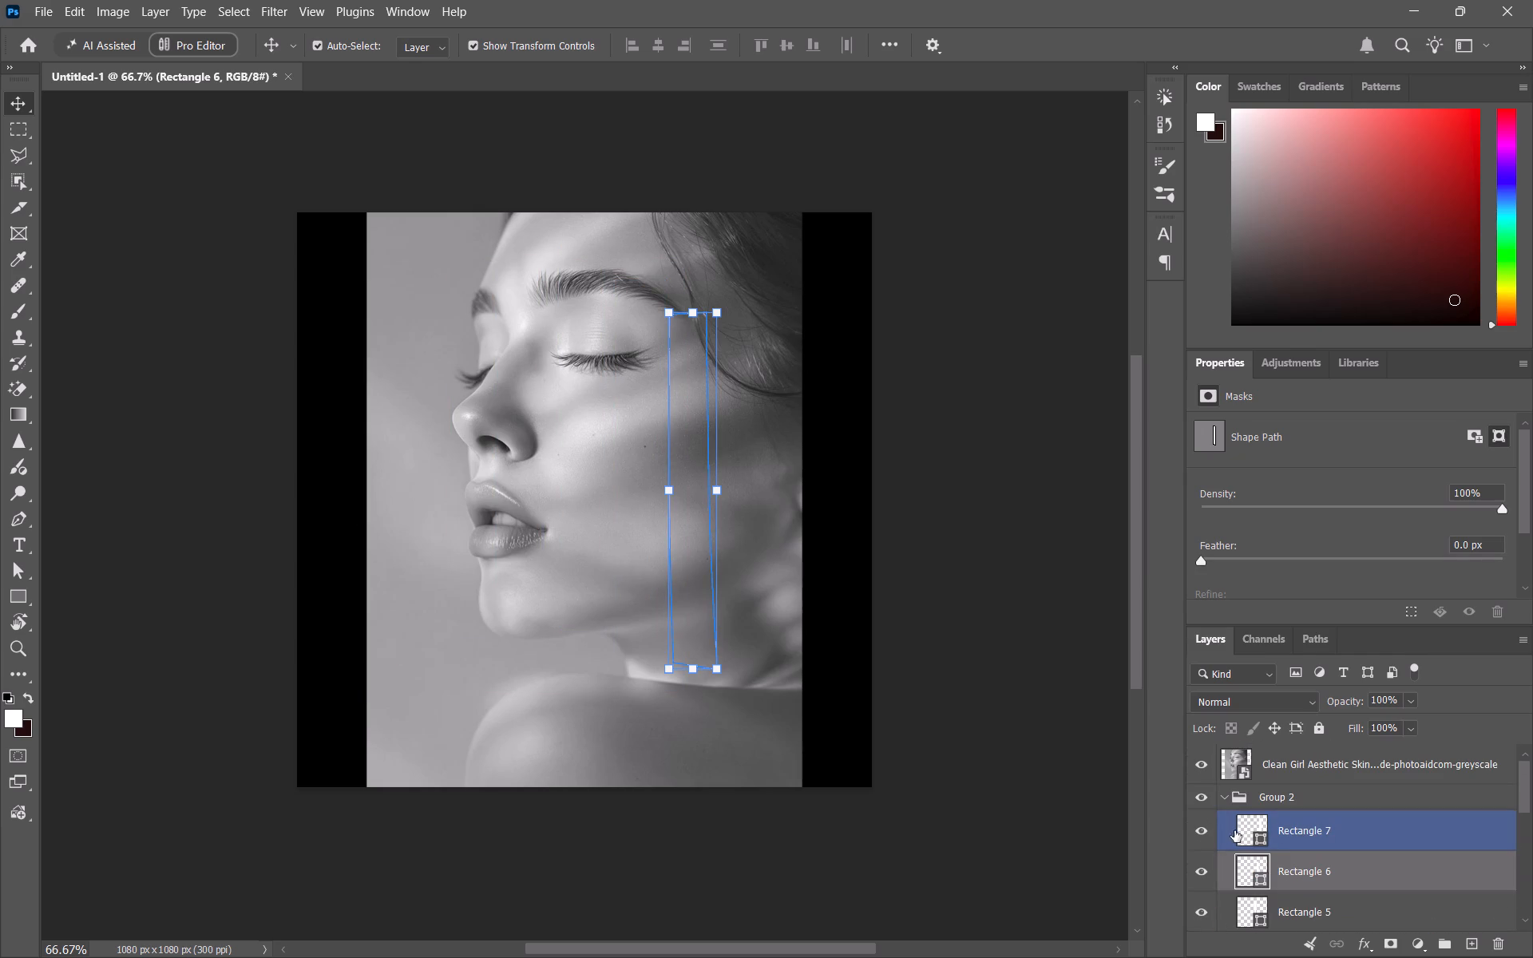
{"action": "left_click", "coordinate": [1226, 799]}
{"action": "left_click", "coordinate": [1226, 798]}
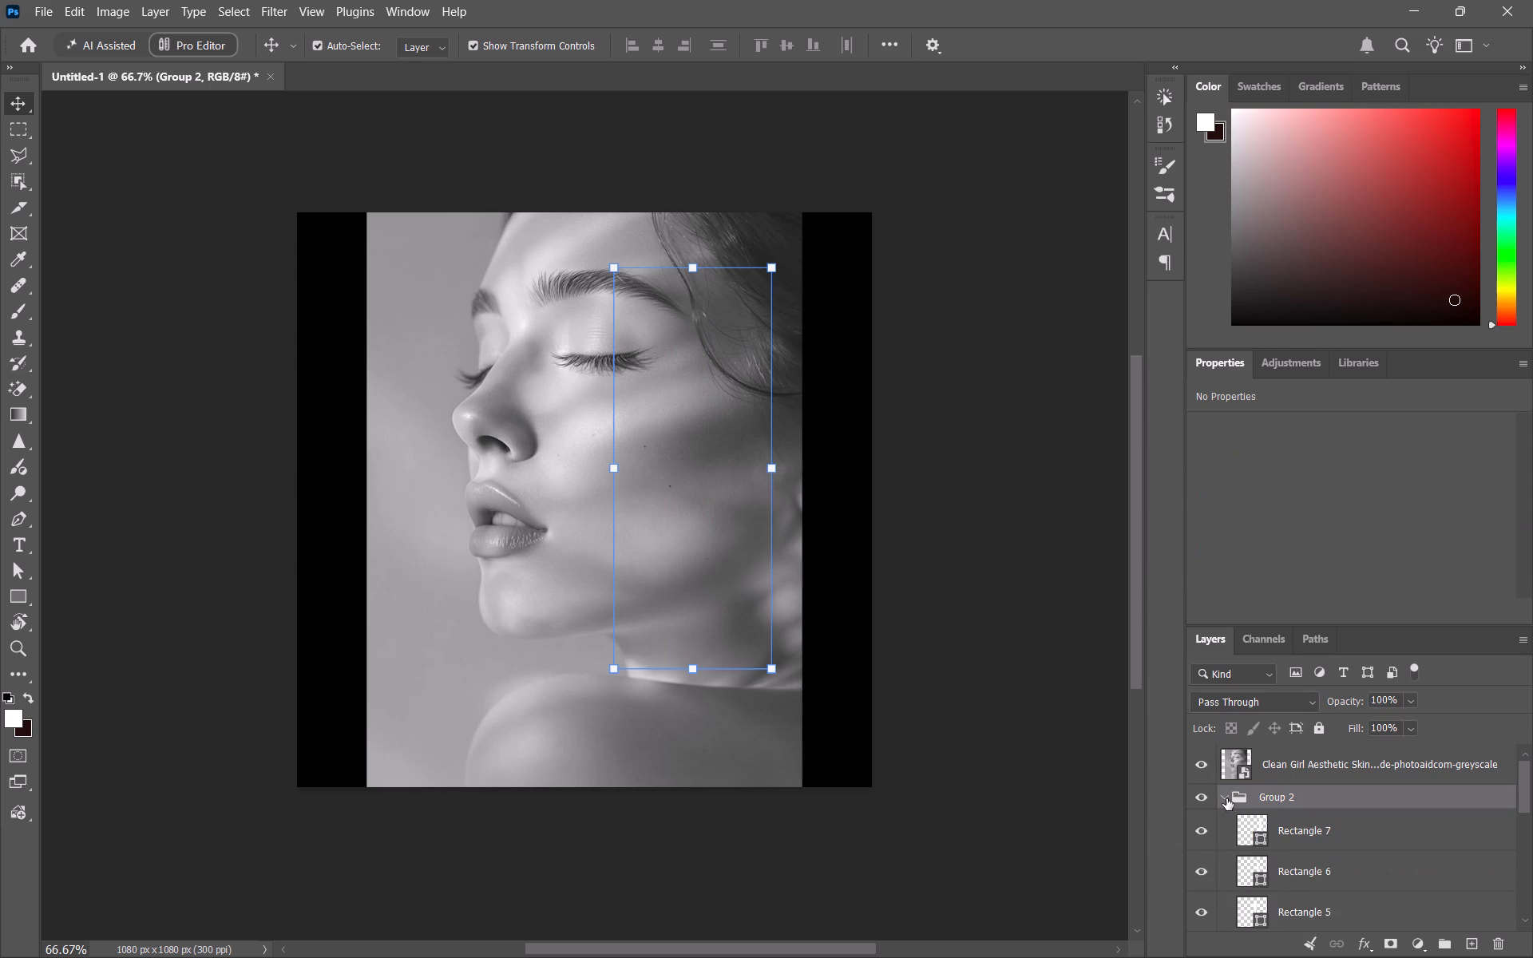
{"action": "left_click", "coordinate": [1262, 799]}
Rasterize the placed Clean Girl photo layer and clip it to the three strips in Group 2.
{"action": "right_click", "coordinate": [1282, 770]}
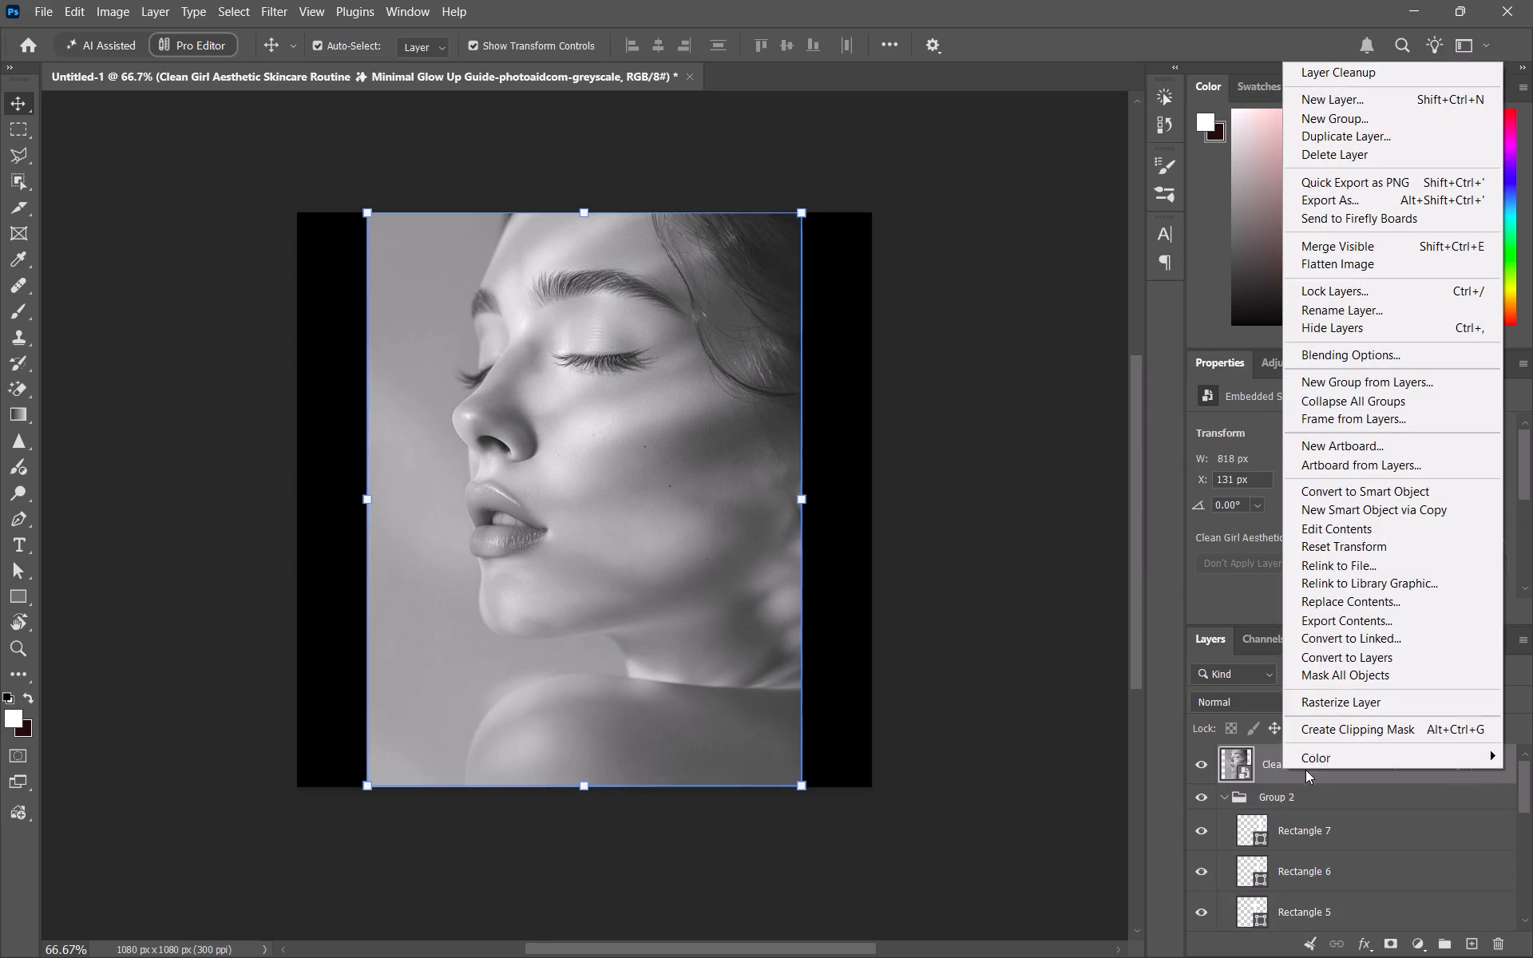
{"action": "left_click", "coordinate": [1325, 711]}
{"action": "right_click", "coordinate": [1281, 774]}
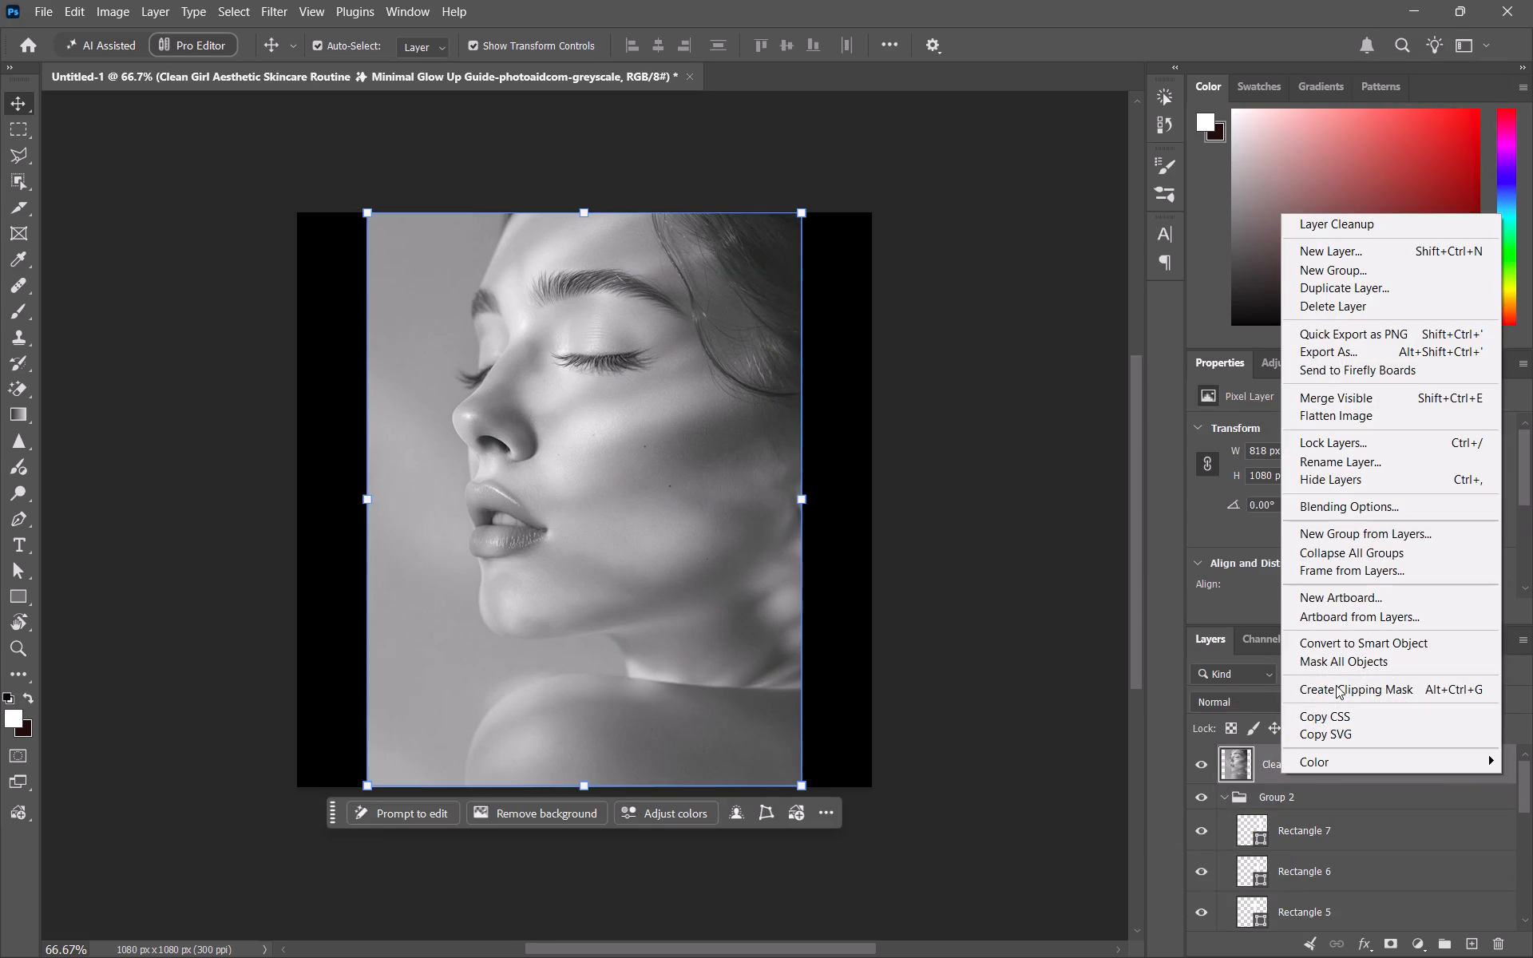
{"action": "left_click", "coordinate": [1336, 685]}
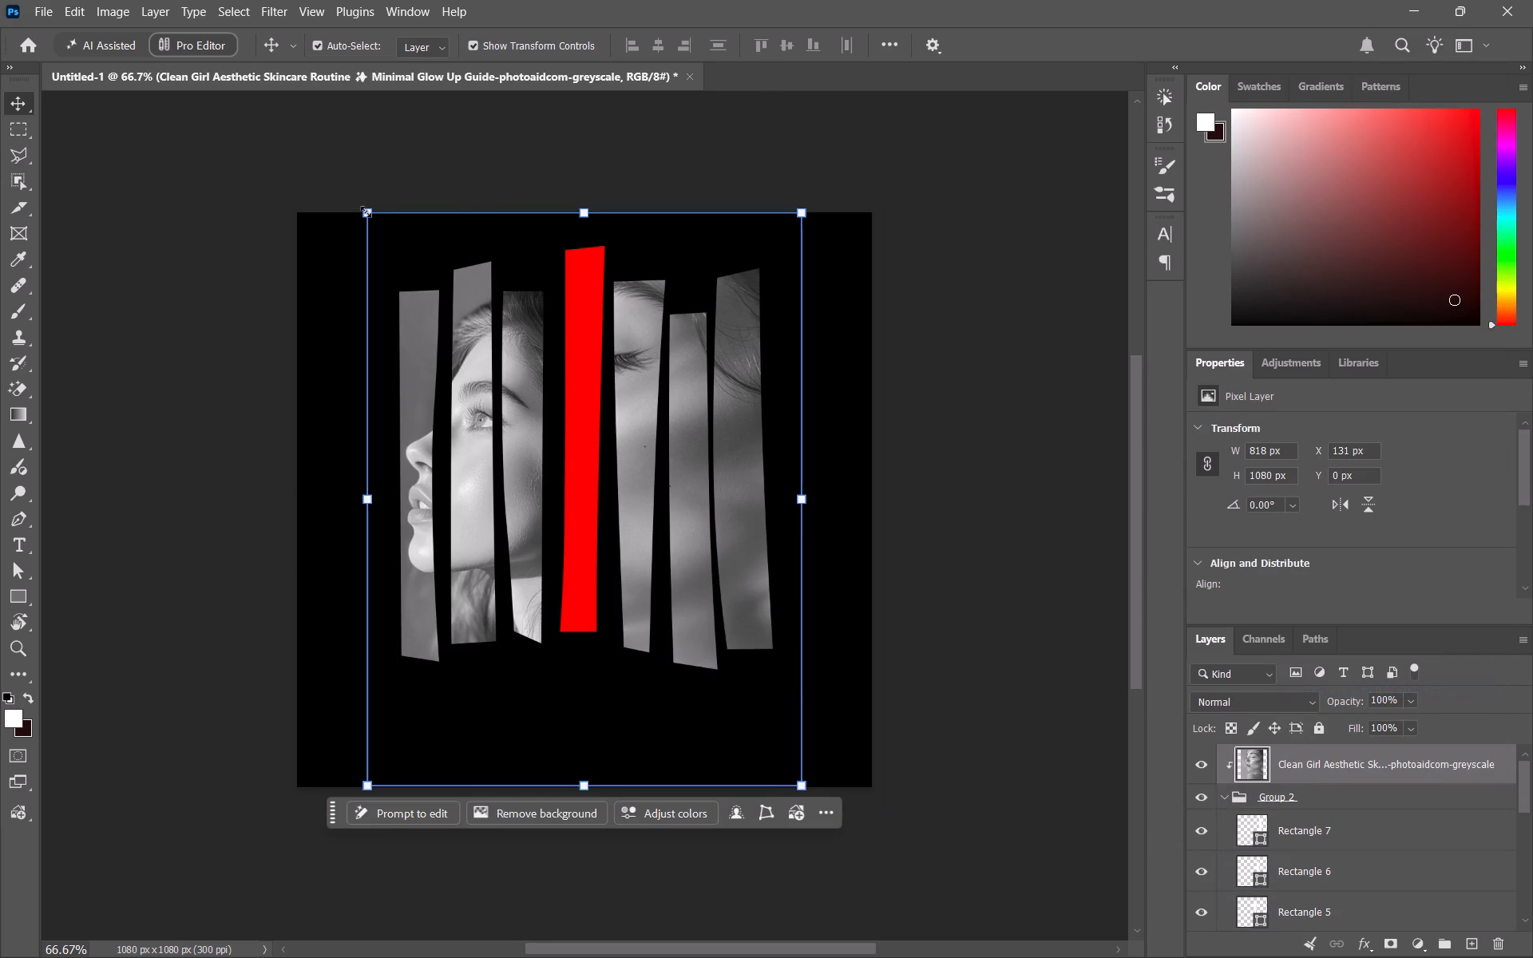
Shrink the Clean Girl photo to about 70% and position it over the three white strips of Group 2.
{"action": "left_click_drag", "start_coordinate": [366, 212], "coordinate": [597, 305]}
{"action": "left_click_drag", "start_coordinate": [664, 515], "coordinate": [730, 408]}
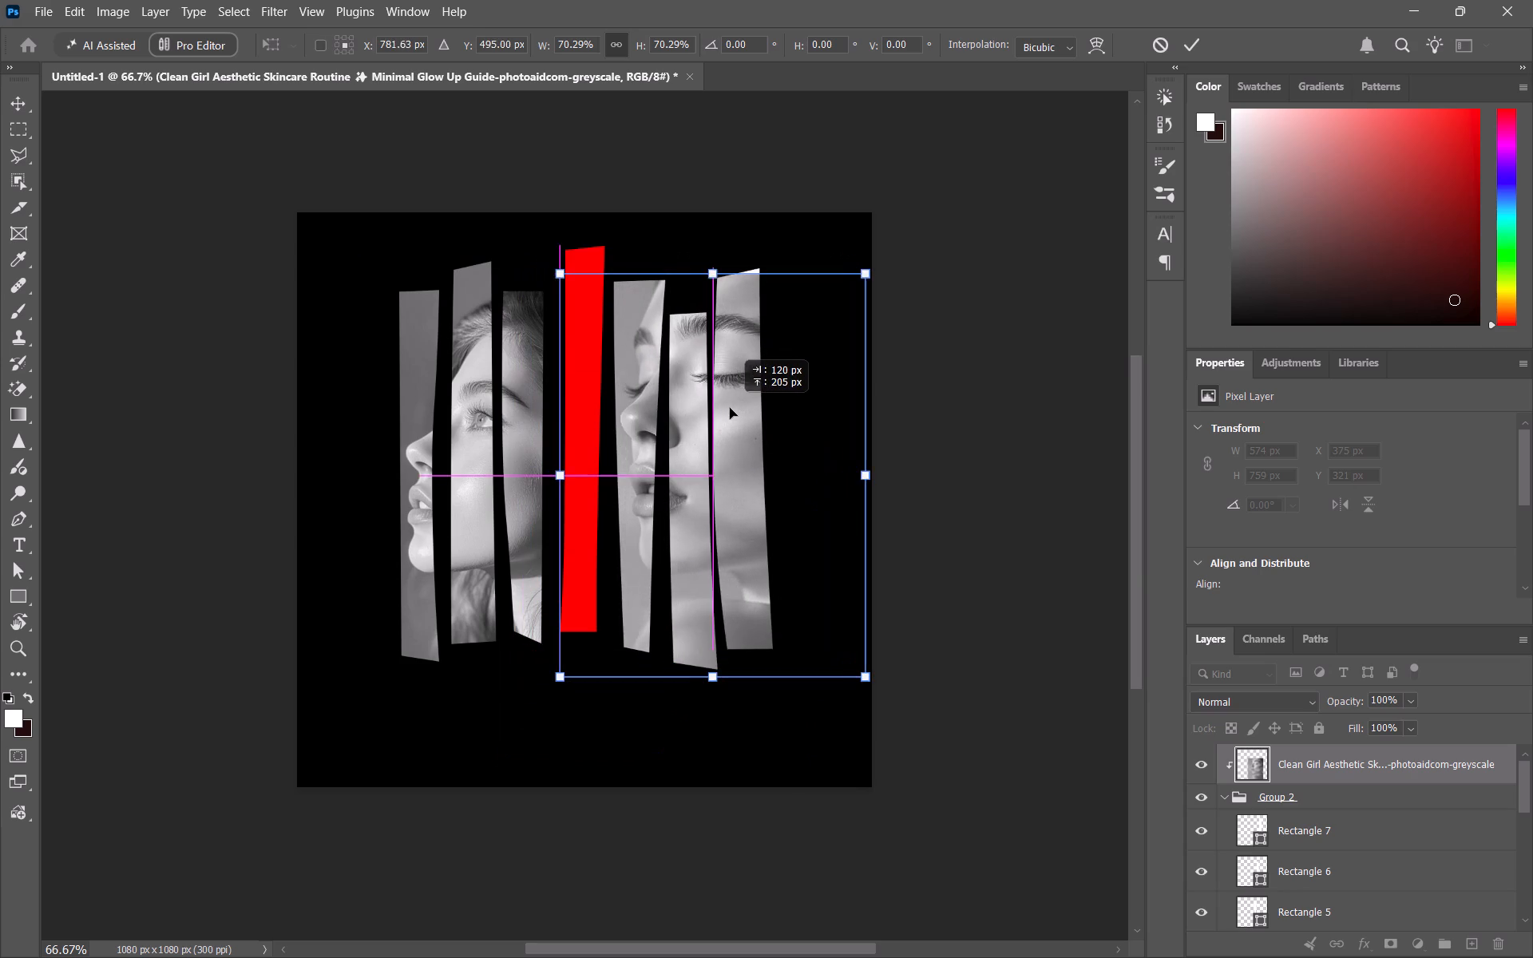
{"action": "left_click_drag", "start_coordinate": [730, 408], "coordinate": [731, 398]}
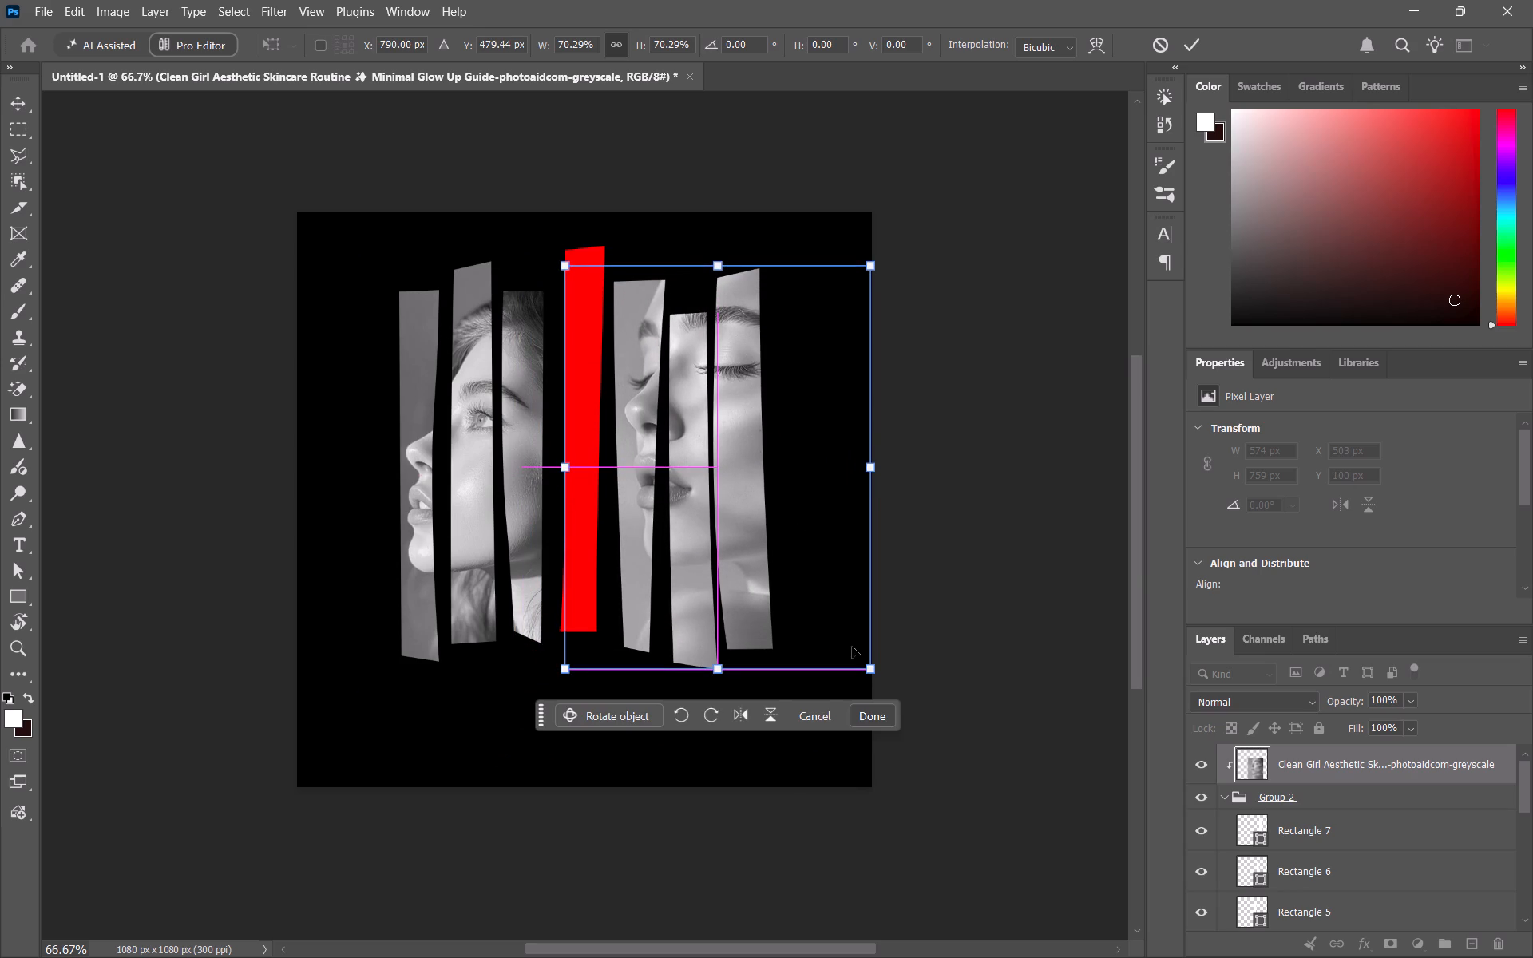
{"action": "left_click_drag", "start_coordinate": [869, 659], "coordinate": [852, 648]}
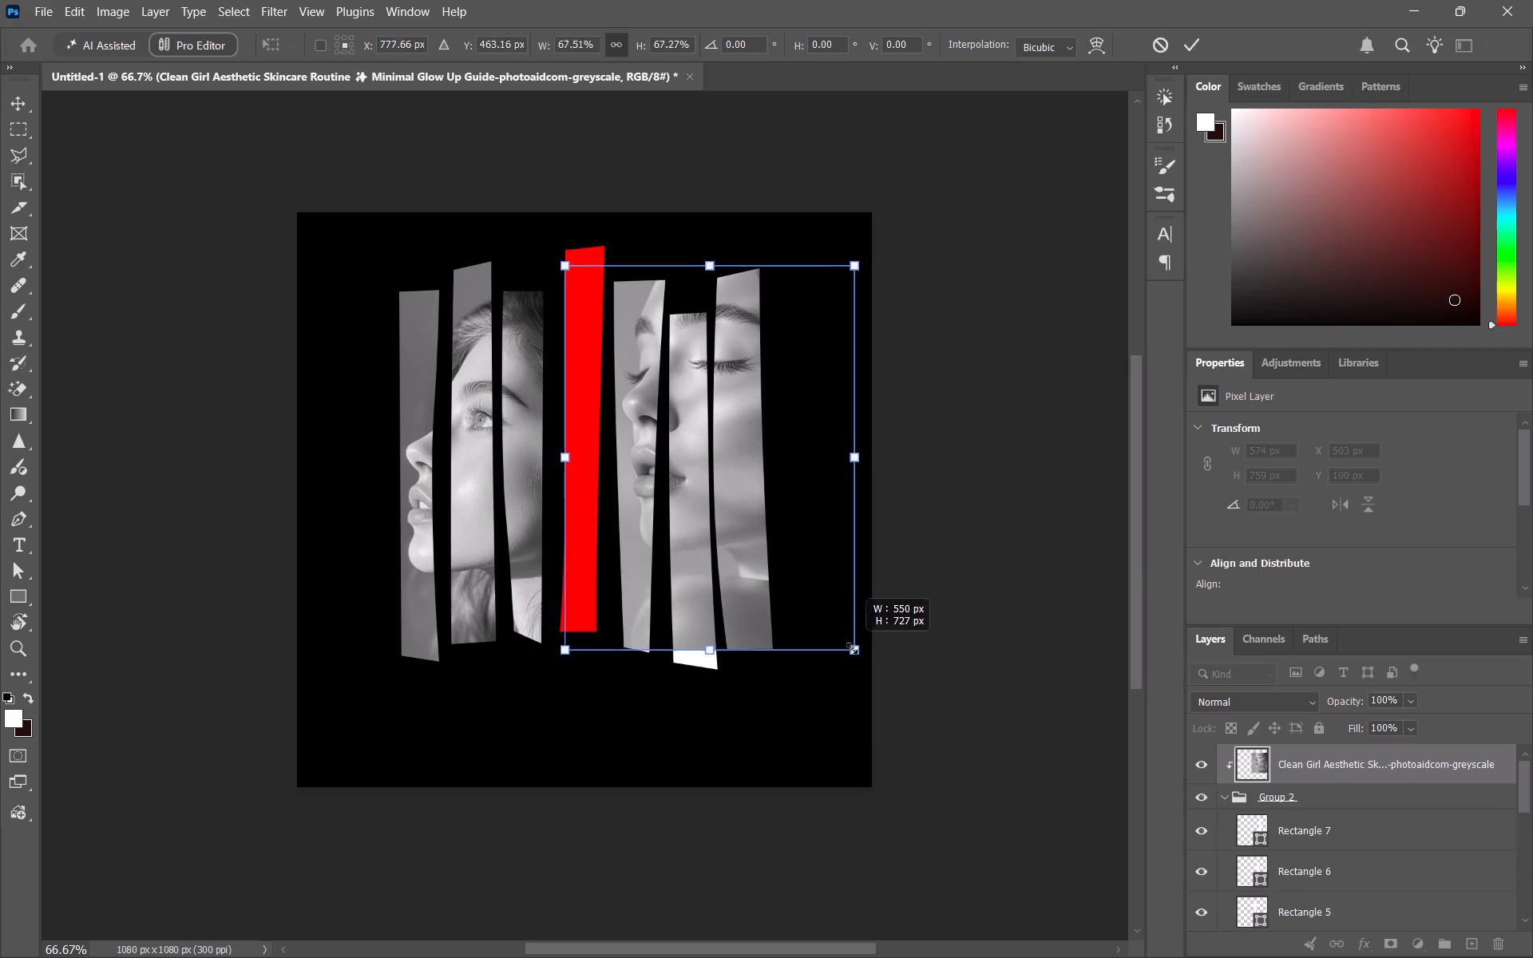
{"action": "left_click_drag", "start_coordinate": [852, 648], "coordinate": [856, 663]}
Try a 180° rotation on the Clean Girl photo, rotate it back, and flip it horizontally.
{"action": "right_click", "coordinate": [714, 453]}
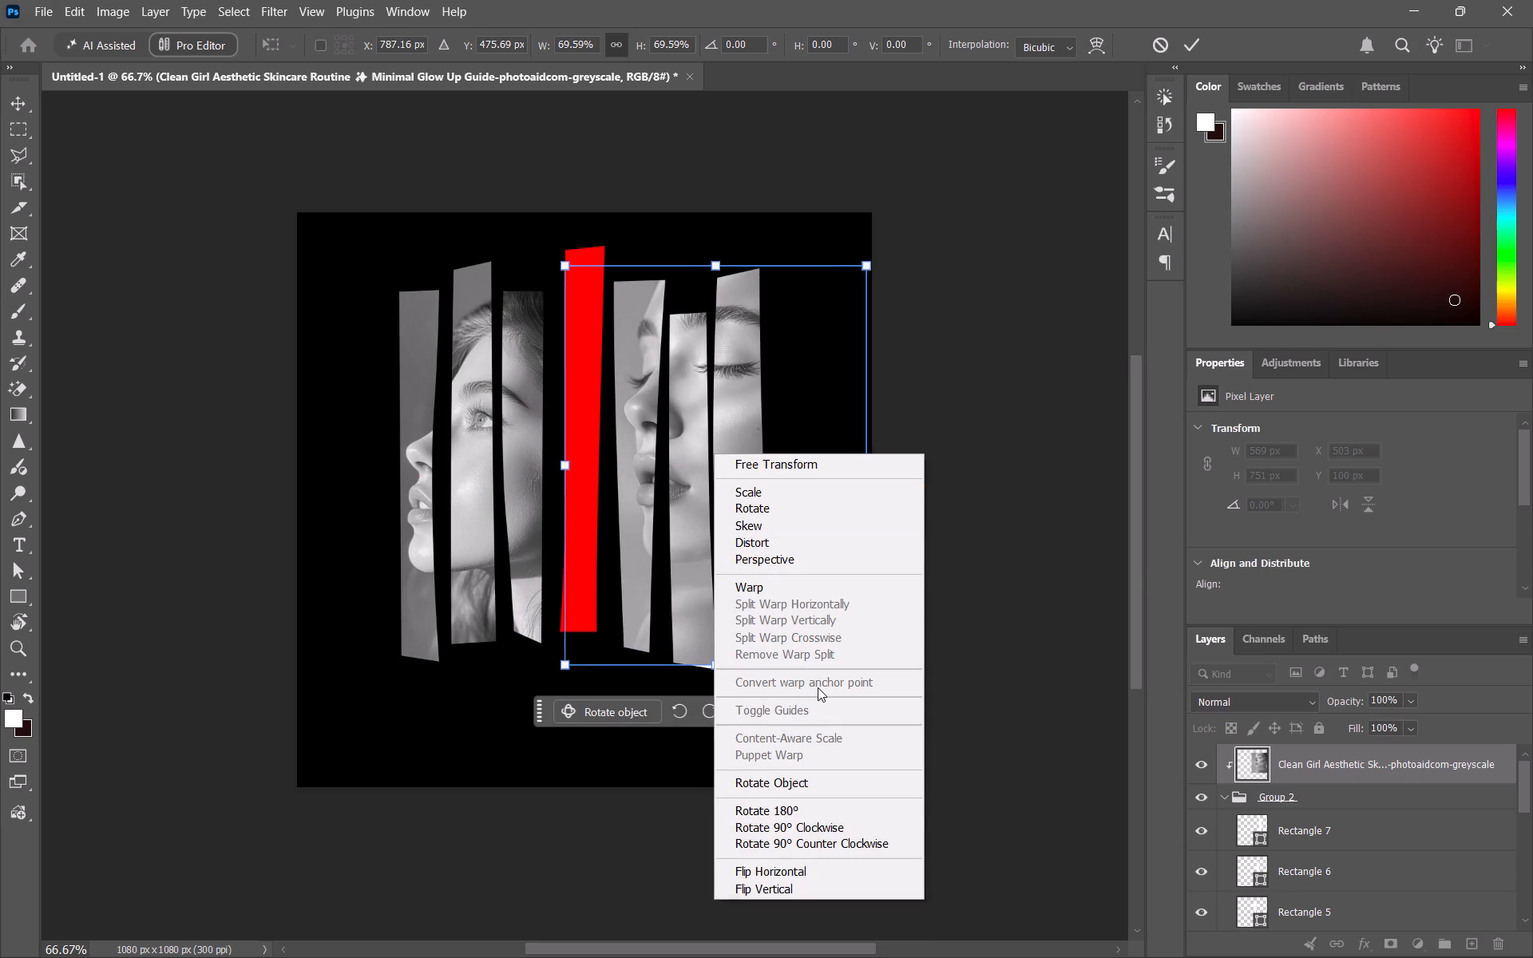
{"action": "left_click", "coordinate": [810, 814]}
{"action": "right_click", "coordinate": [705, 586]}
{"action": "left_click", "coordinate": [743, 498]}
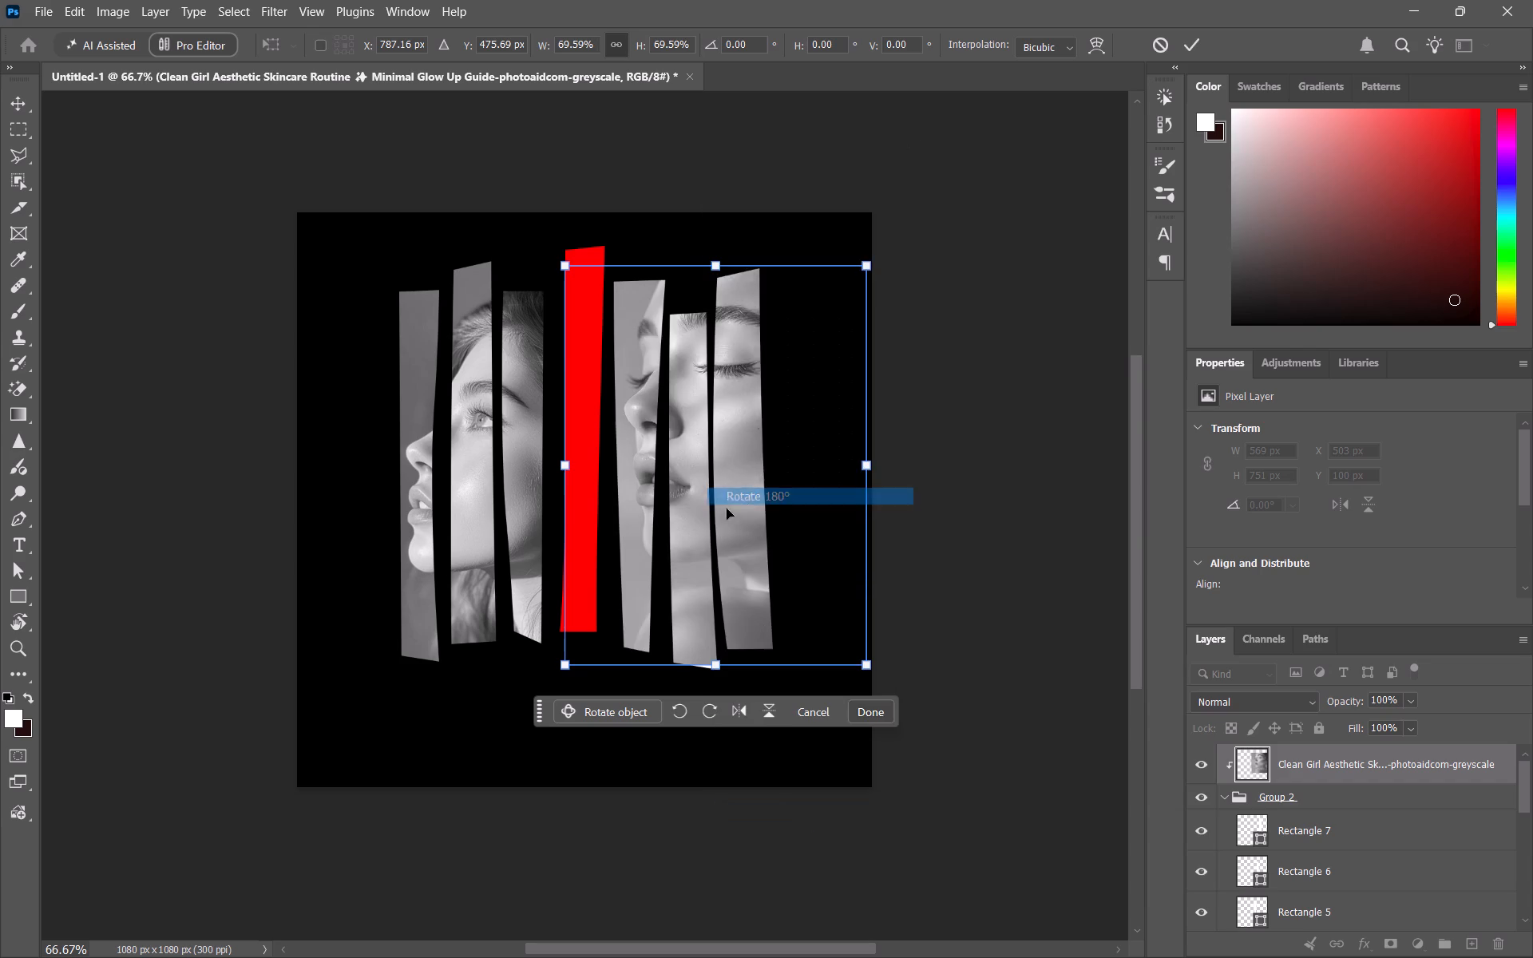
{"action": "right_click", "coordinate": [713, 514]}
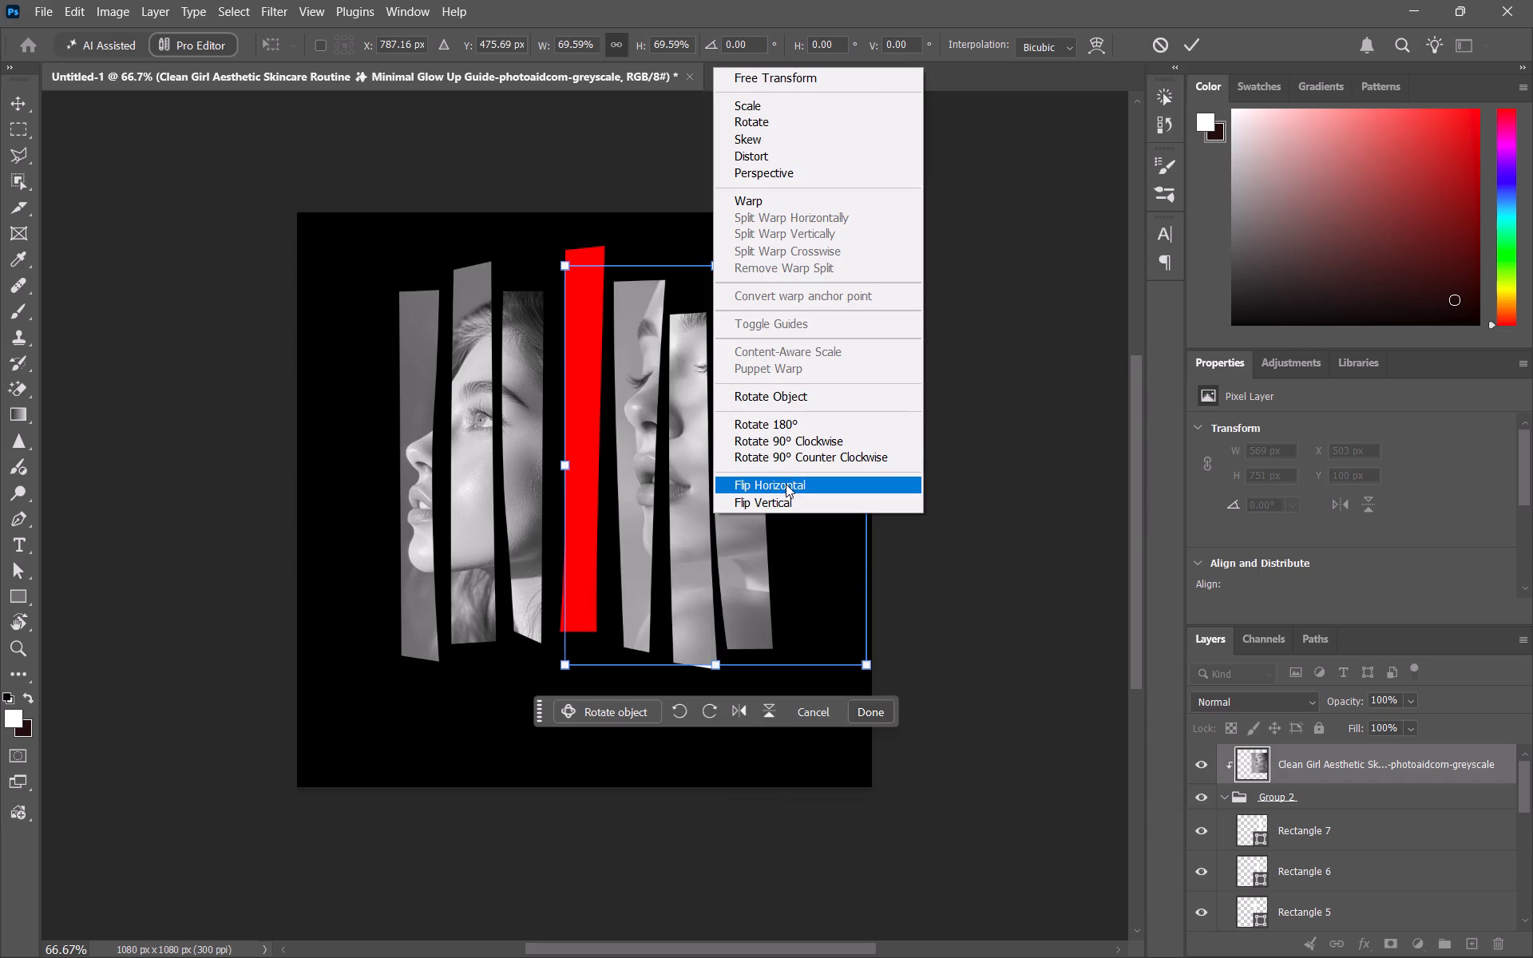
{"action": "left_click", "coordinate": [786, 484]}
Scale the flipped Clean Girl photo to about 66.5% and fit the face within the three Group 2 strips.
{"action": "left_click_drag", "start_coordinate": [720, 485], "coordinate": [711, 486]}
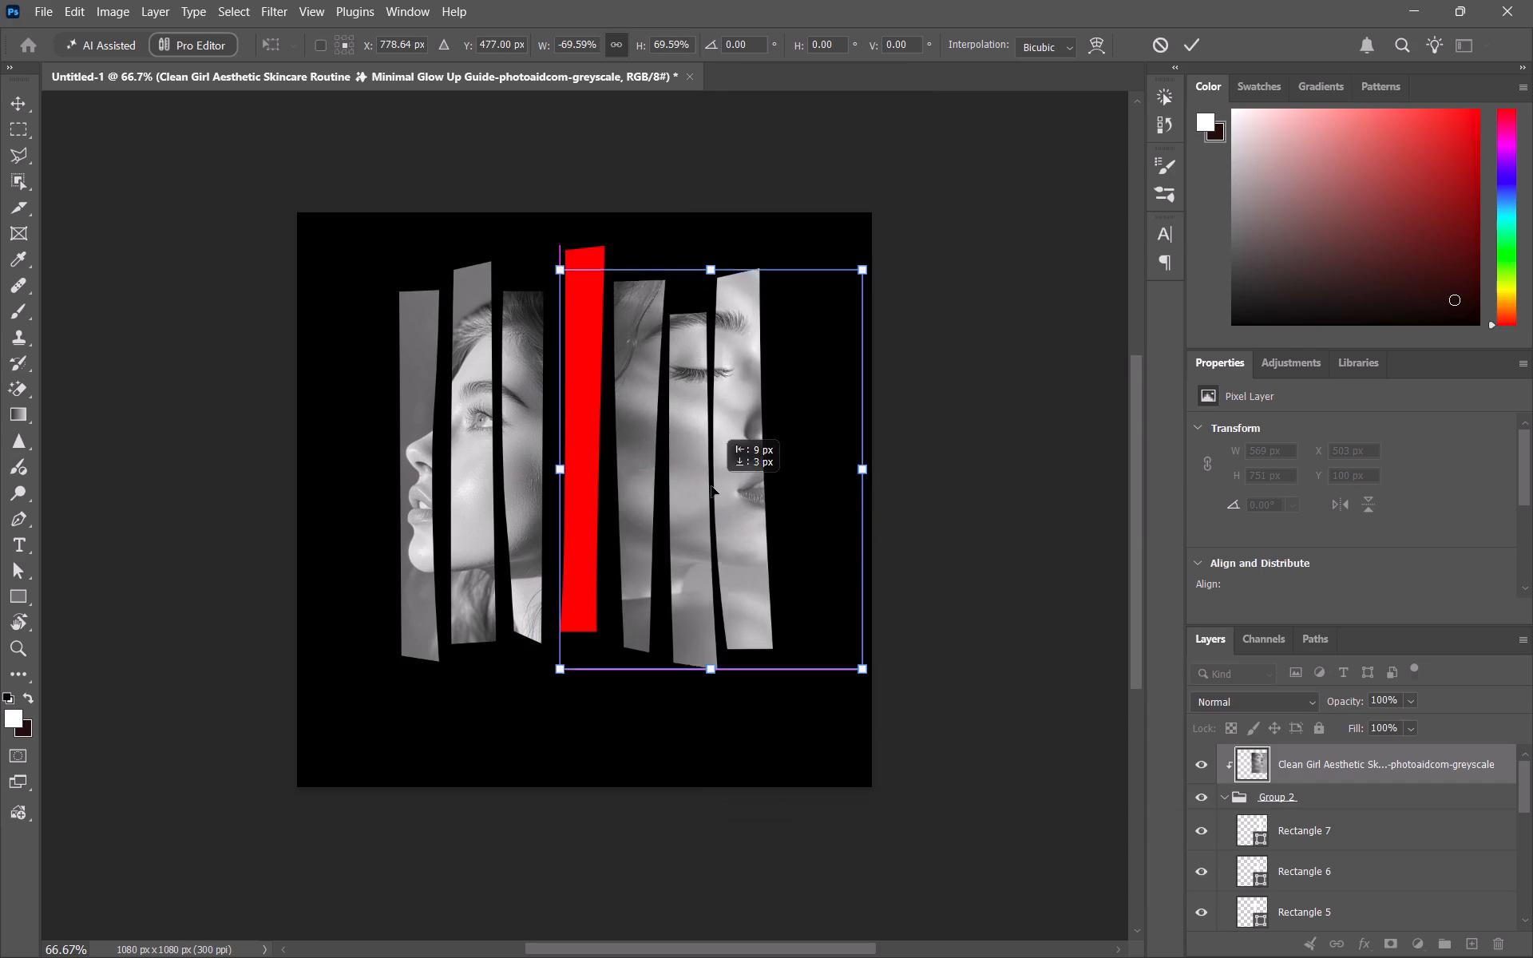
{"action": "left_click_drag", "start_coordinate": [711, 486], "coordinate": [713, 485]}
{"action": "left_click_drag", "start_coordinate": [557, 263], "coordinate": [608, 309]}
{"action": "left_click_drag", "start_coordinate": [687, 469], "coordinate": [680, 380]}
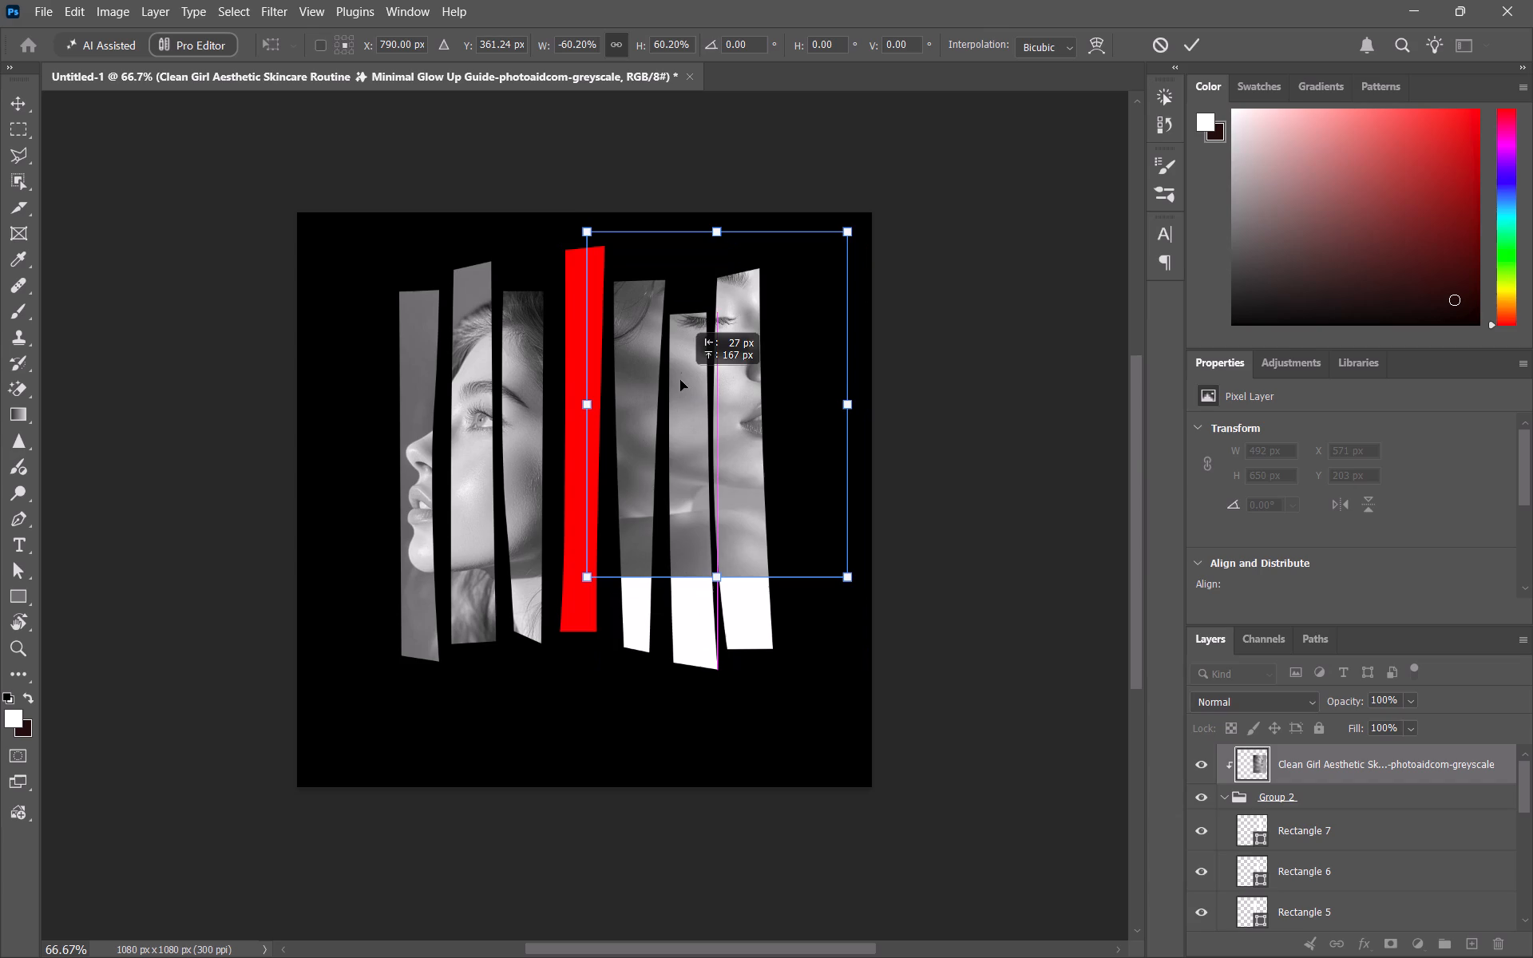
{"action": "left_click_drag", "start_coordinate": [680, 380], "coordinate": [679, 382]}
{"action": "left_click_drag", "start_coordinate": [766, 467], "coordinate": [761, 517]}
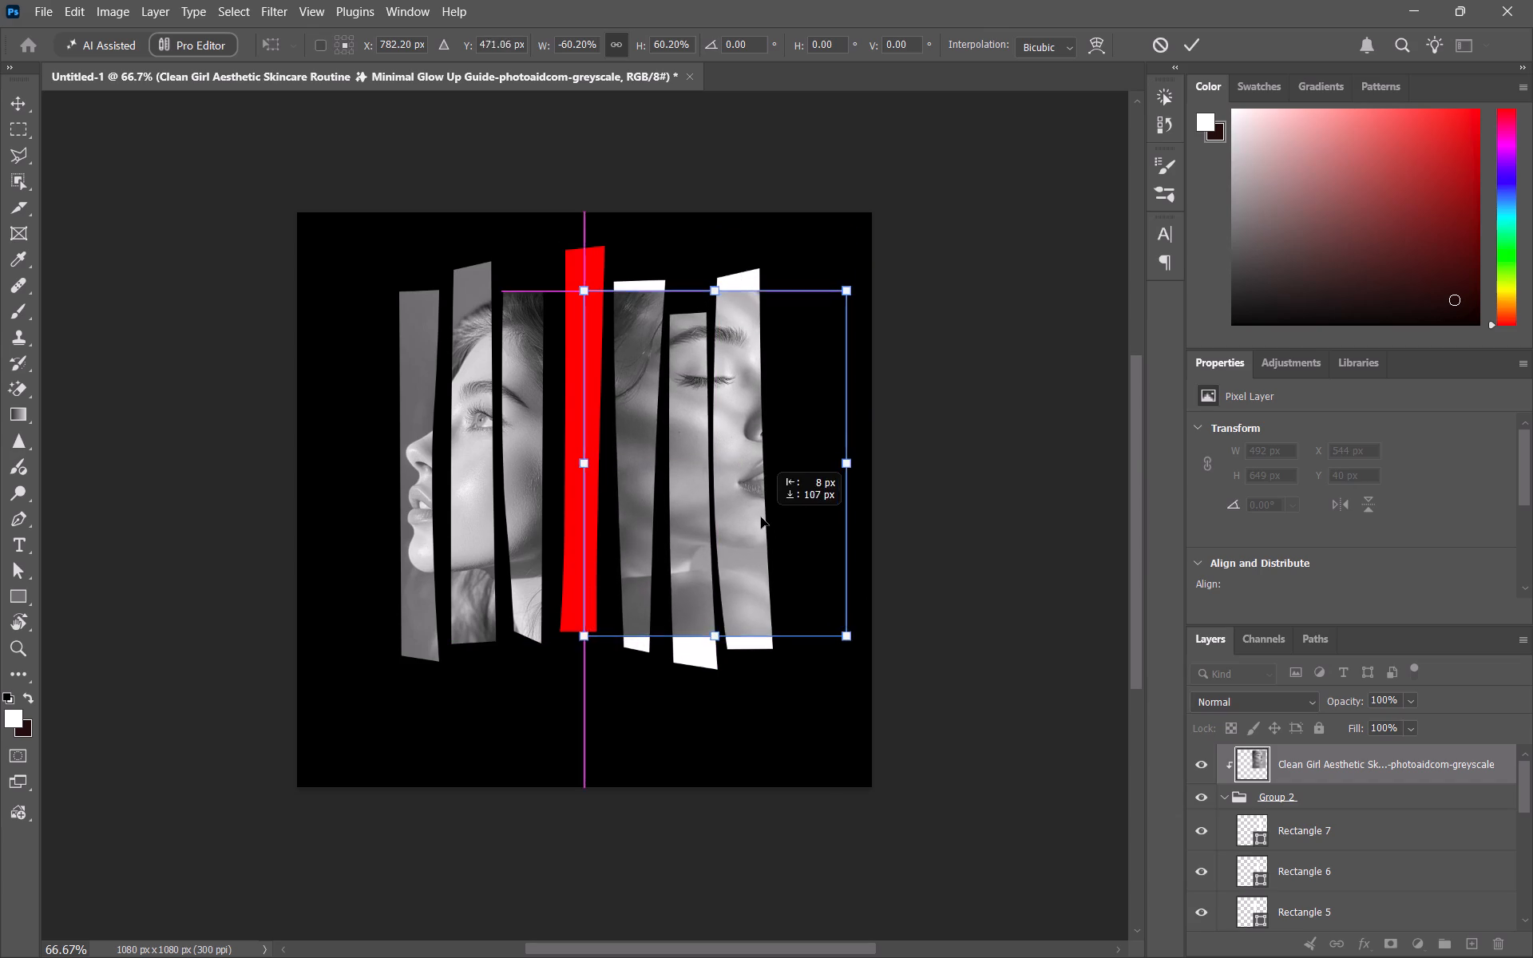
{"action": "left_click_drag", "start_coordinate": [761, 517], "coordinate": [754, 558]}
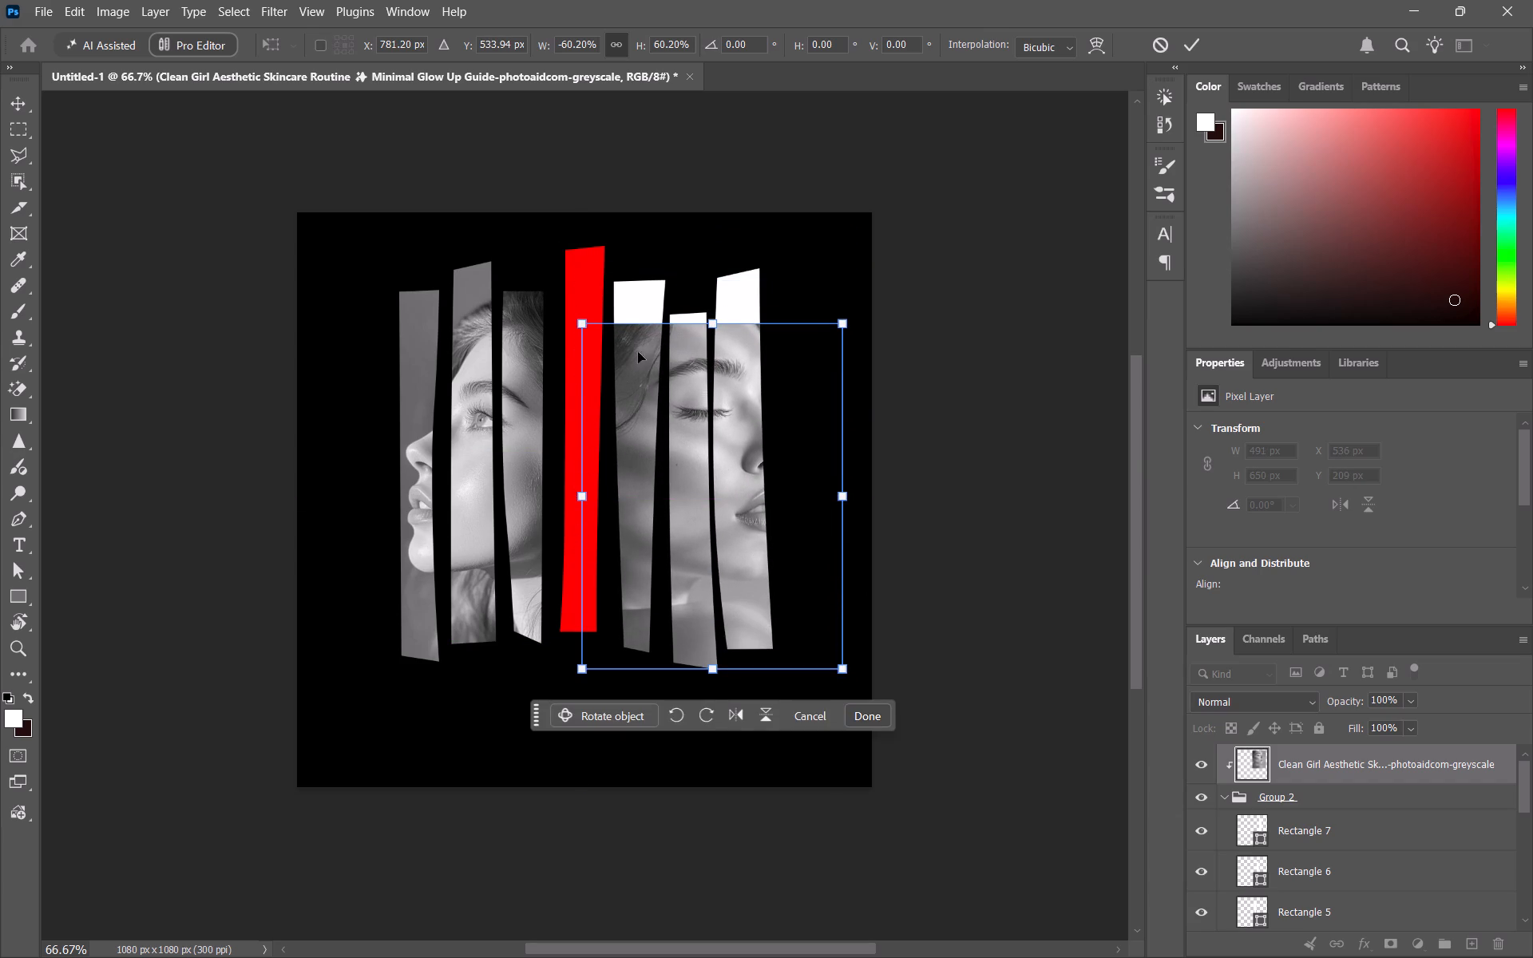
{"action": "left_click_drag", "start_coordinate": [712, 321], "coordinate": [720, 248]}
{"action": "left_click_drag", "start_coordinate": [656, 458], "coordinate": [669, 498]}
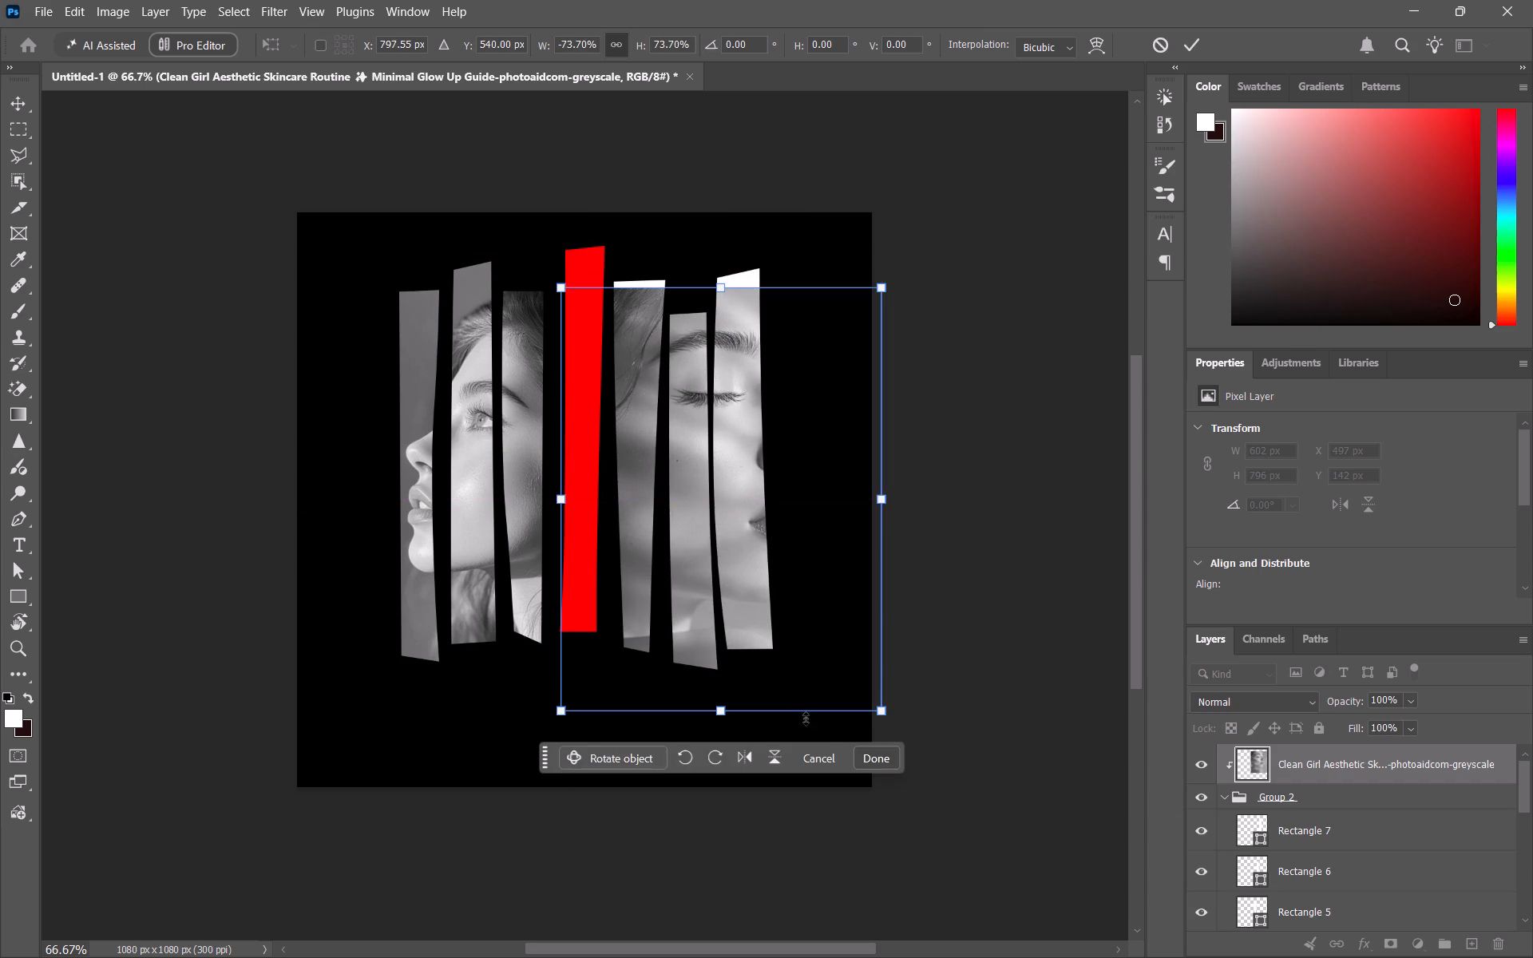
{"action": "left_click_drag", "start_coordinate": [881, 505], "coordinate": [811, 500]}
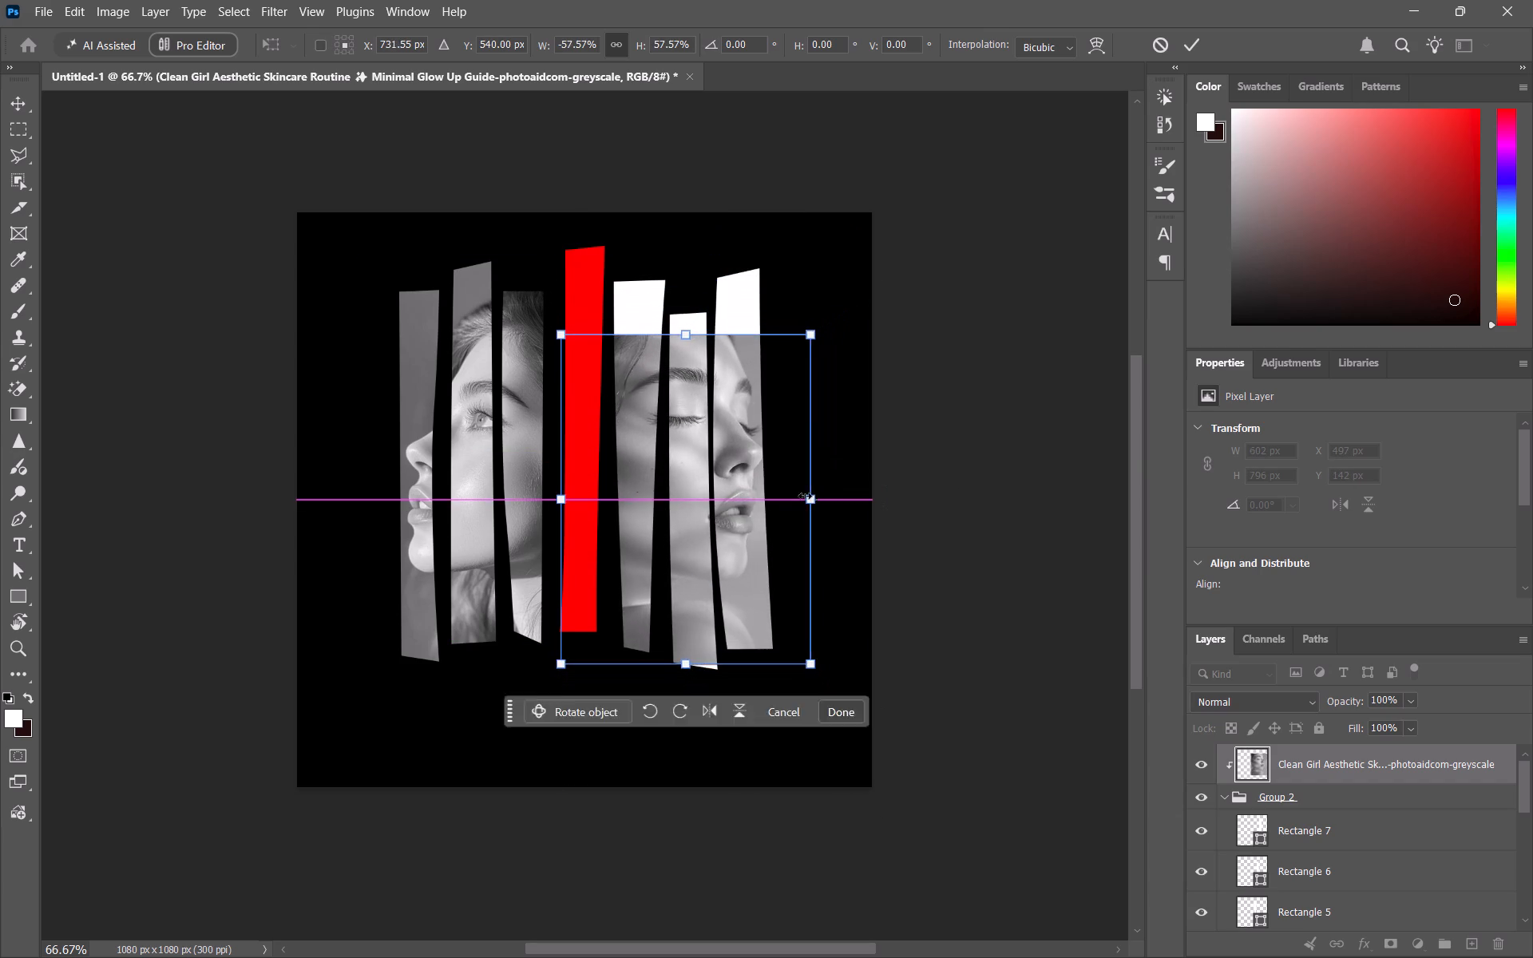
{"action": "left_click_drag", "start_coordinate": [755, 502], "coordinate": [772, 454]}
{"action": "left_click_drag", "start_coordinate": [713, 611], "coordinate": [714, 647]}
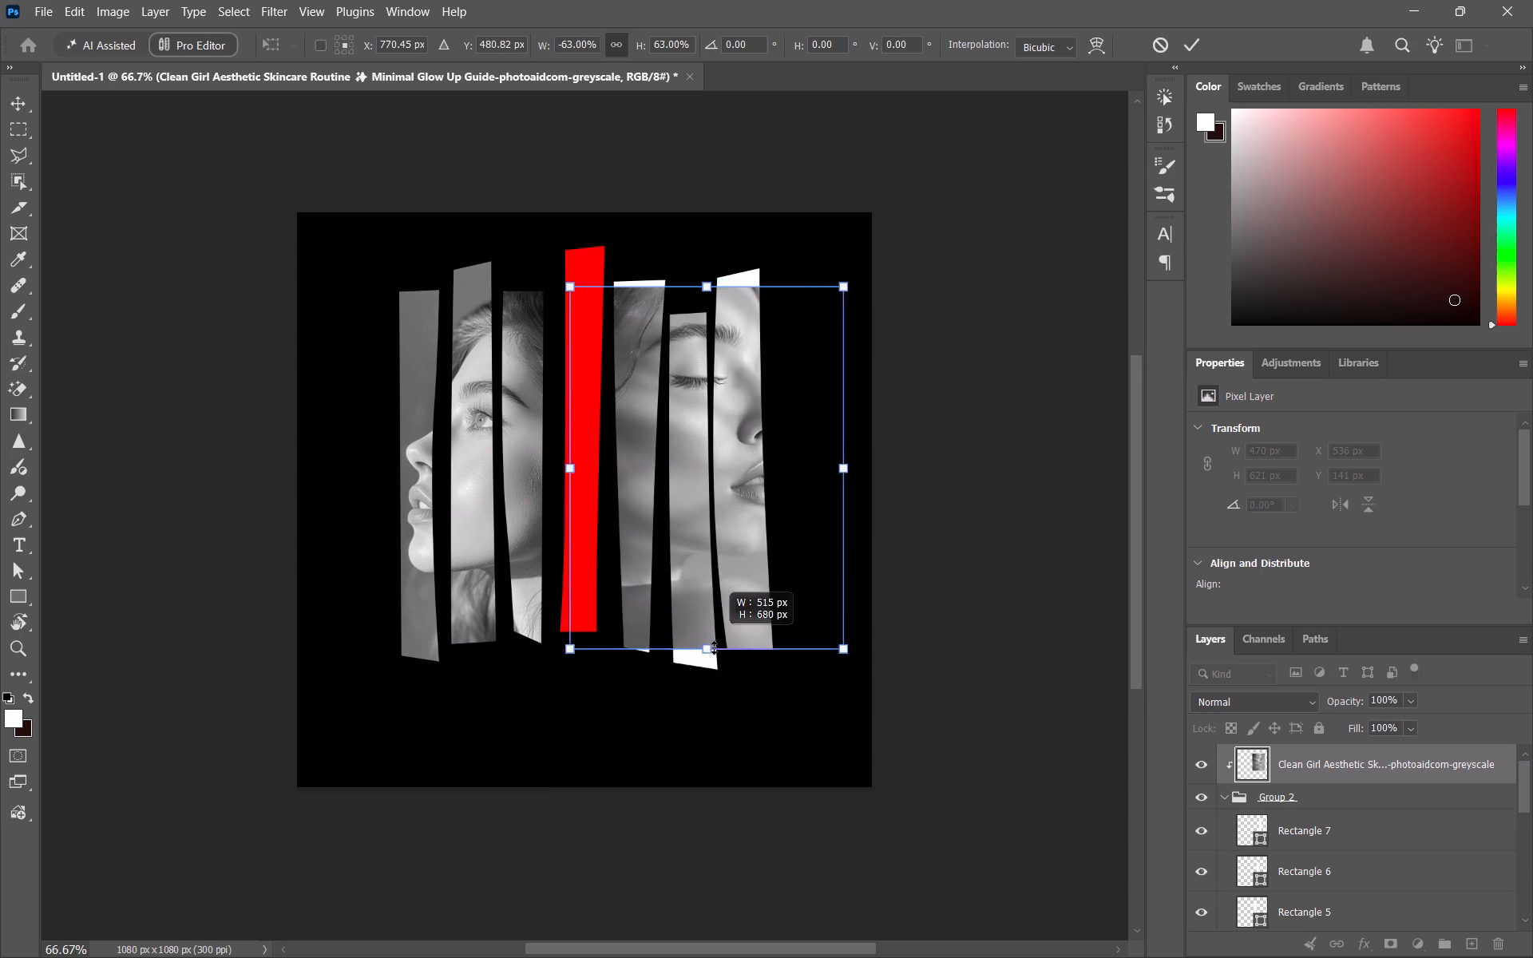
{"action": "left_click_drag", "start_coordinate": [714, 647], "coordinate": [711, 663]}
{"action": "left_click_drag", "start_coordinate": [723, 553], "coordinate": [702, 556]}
Permanently delete the six portrait photos, colour and greyscale, from the Downloads folder, keeping the original poster image.
{"action": "left_click", "coordinate": [810, 936]}
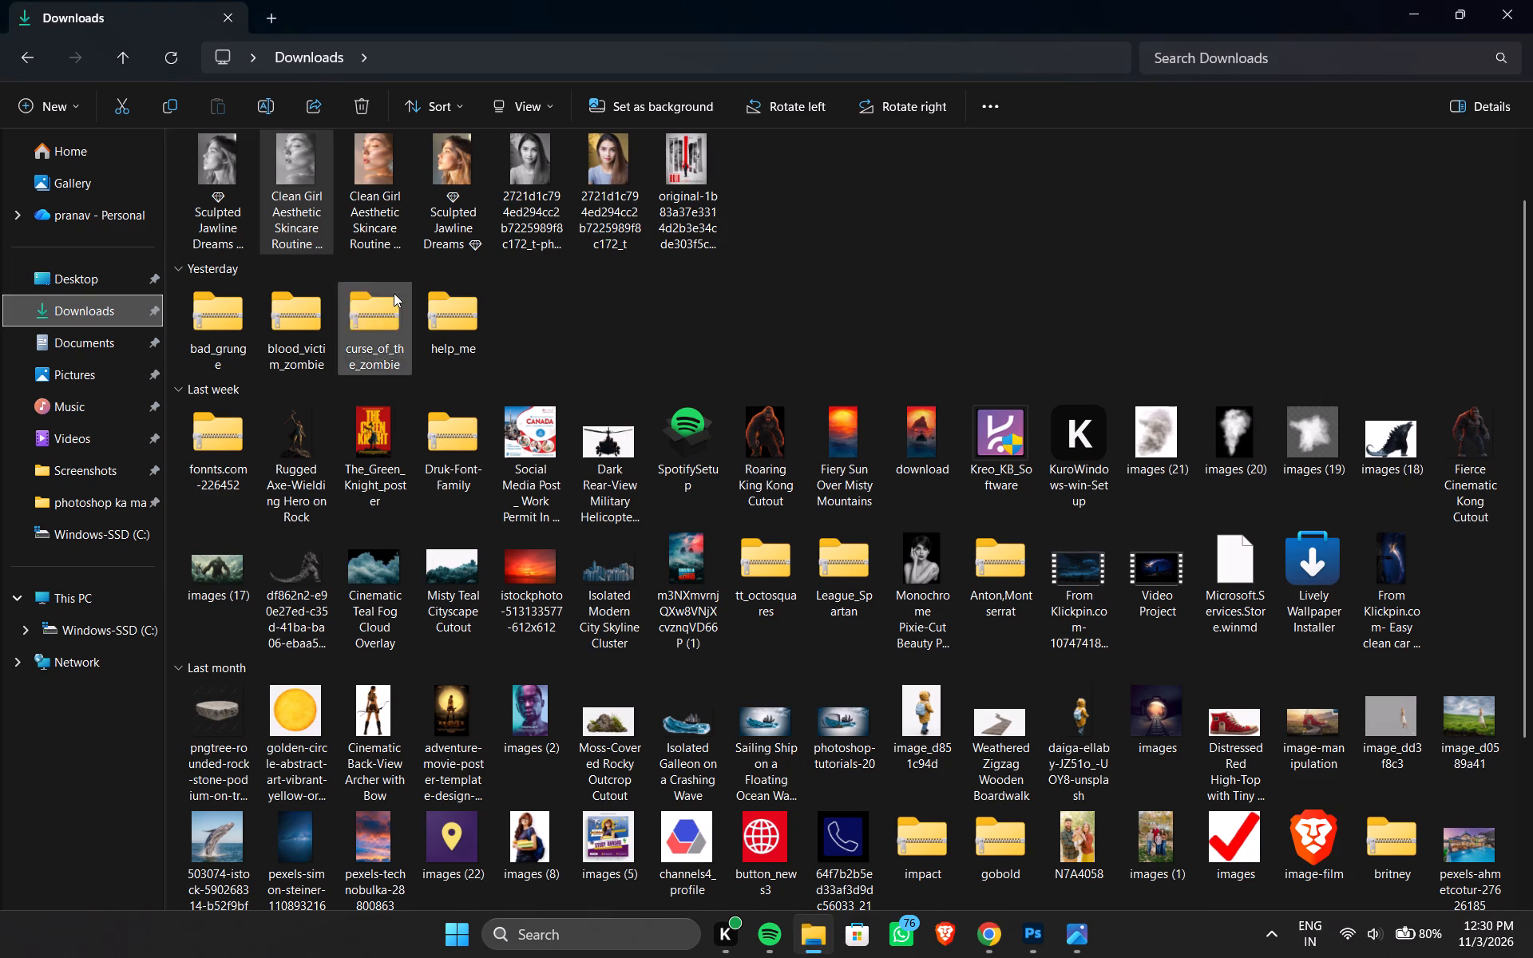
{"action": "left_click_drag", "start_coordinate": [759, 209], "coordinate": [0, 209]}
{"action": "left_click_drag", "start_coordinate": [882, 205], "coordinate": [873, 205]}
{"action": "left_click_drag", "start_coordinate": [644, 286], "coordinate": [608, 258]}
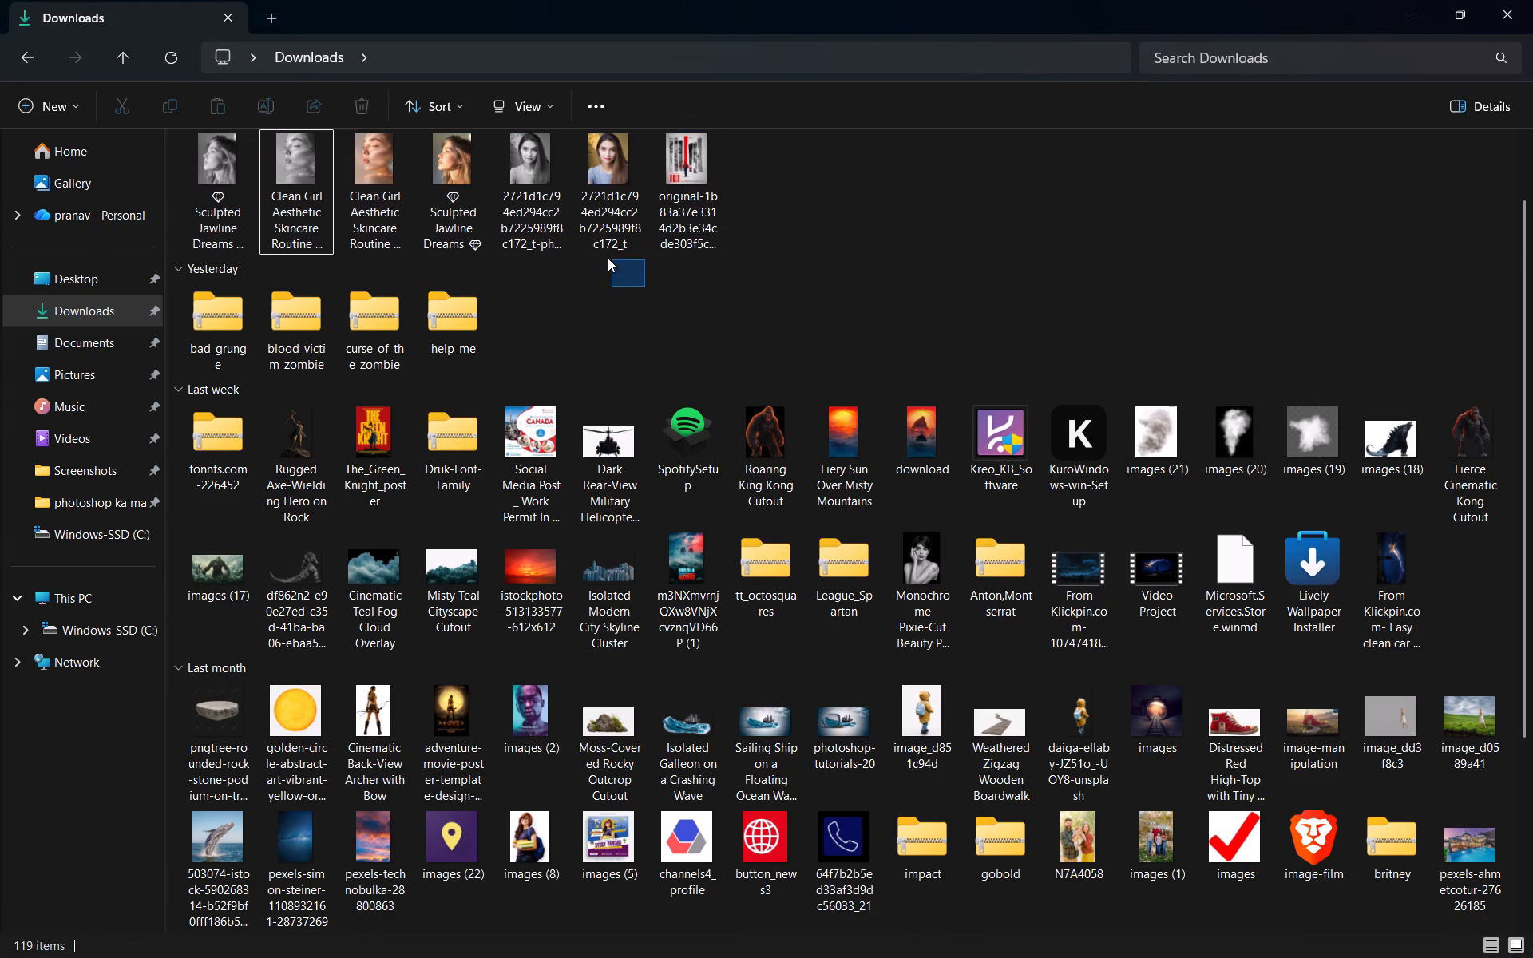
{"action": "left_click_drag", "start_coordinate": [608, 258], "coordinate": [214, 172]}
{"action": "left_click", "coordinate": [584, 330]}
{"action": "left_click", "coordinate": [202, 199]}
{"action": "left_click", "coordinate": [613, 215], "text": "shift"}
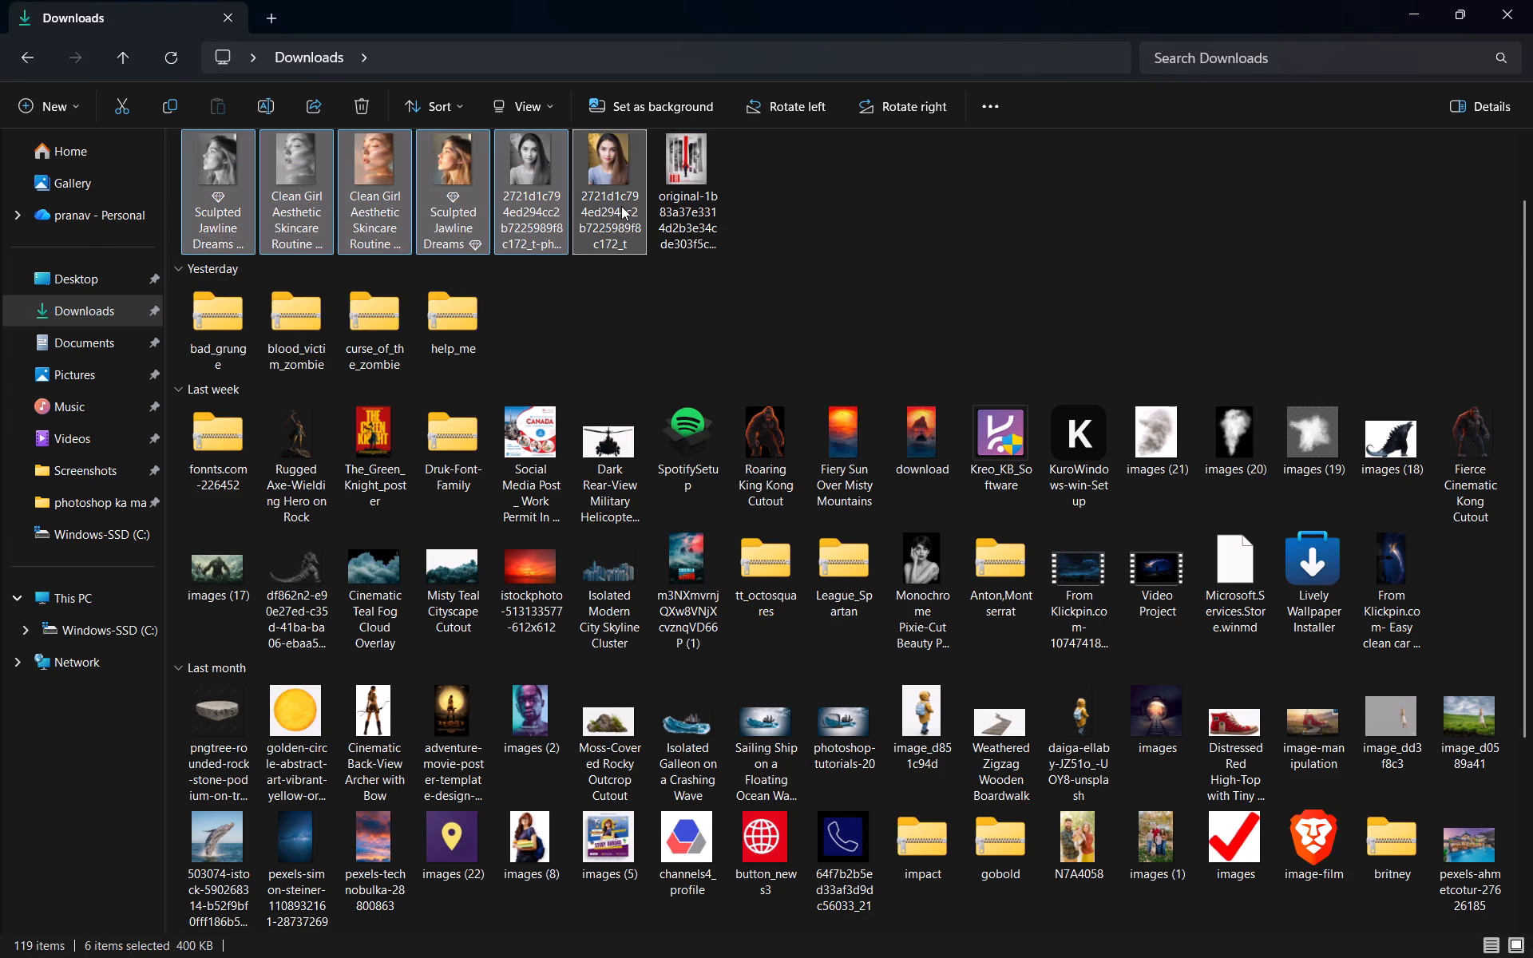
{"action": "key", "text": "shift+Delete"}
{"action": "key", "text": "Return"}
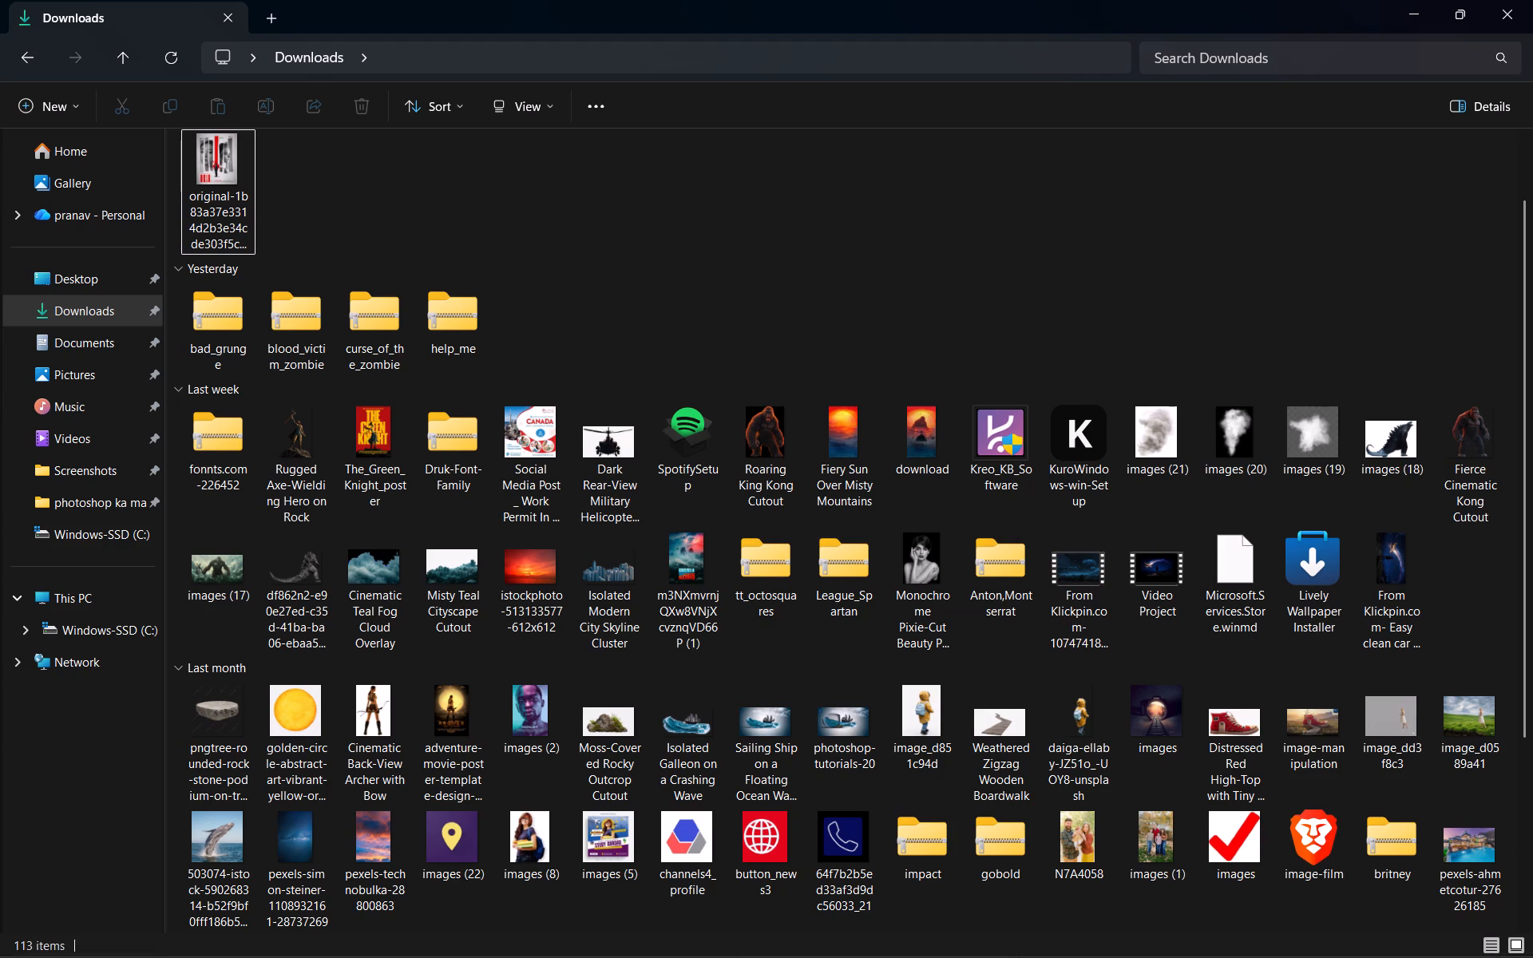
Return to Photoshop and delete the clipped Clean Girl photo layer above Group 2.
{"action": "left_click", "coordinate": [1035, 934]}
{"action": "left_click", "coordinate": [716, 449]}
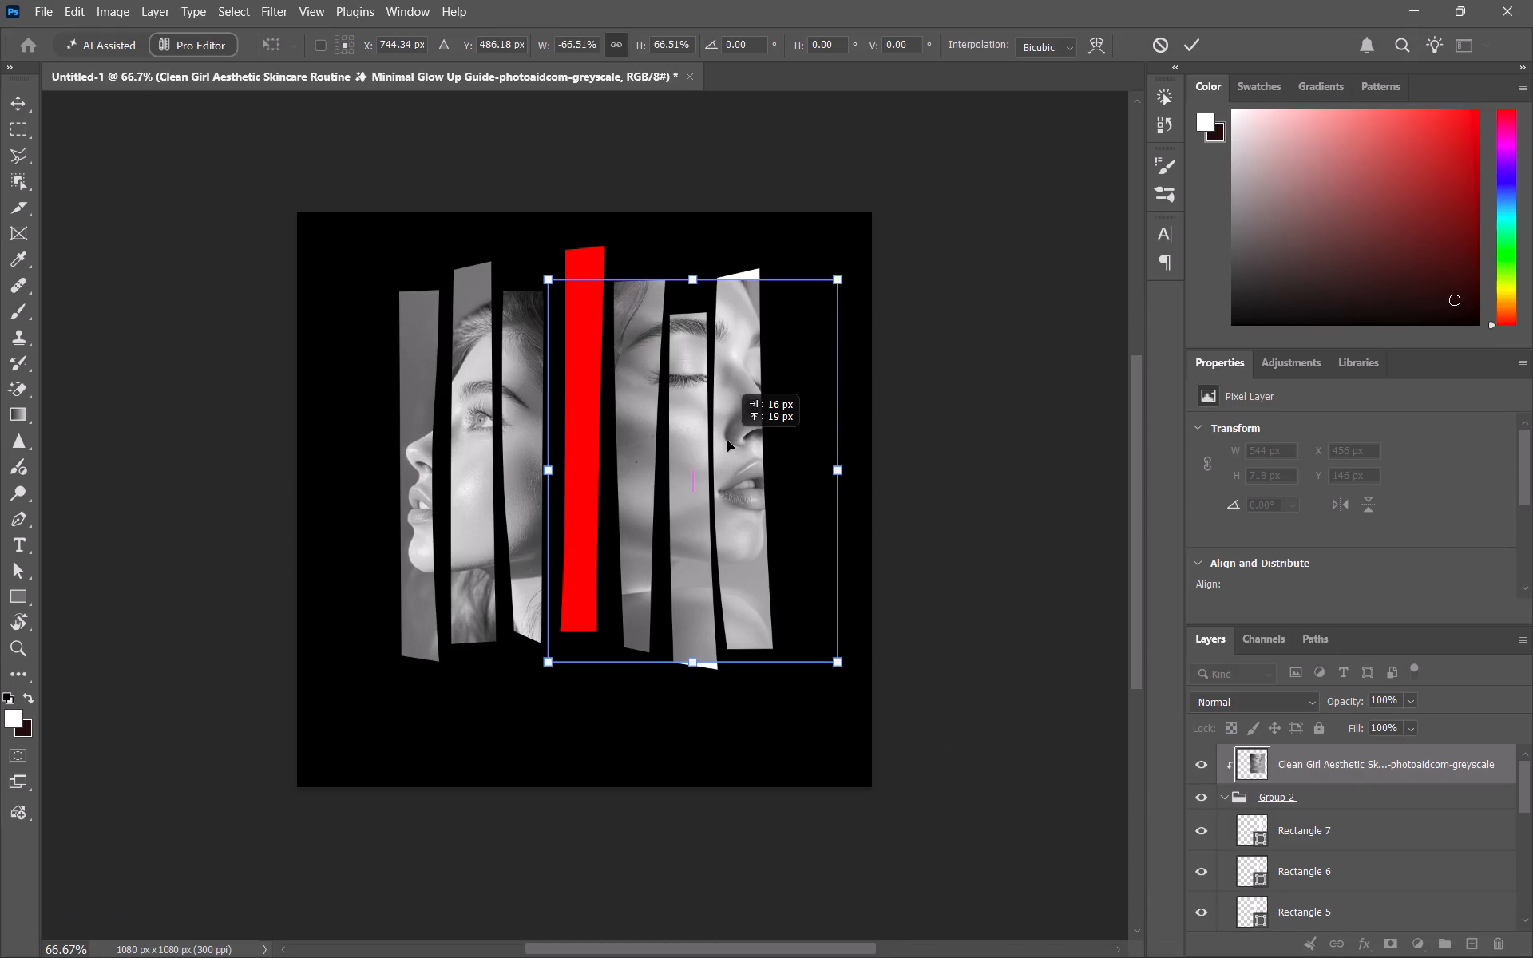
{"action": "left_click", "coordinate": [1338, 761]}
{"action": "key", "text": "Delete"}
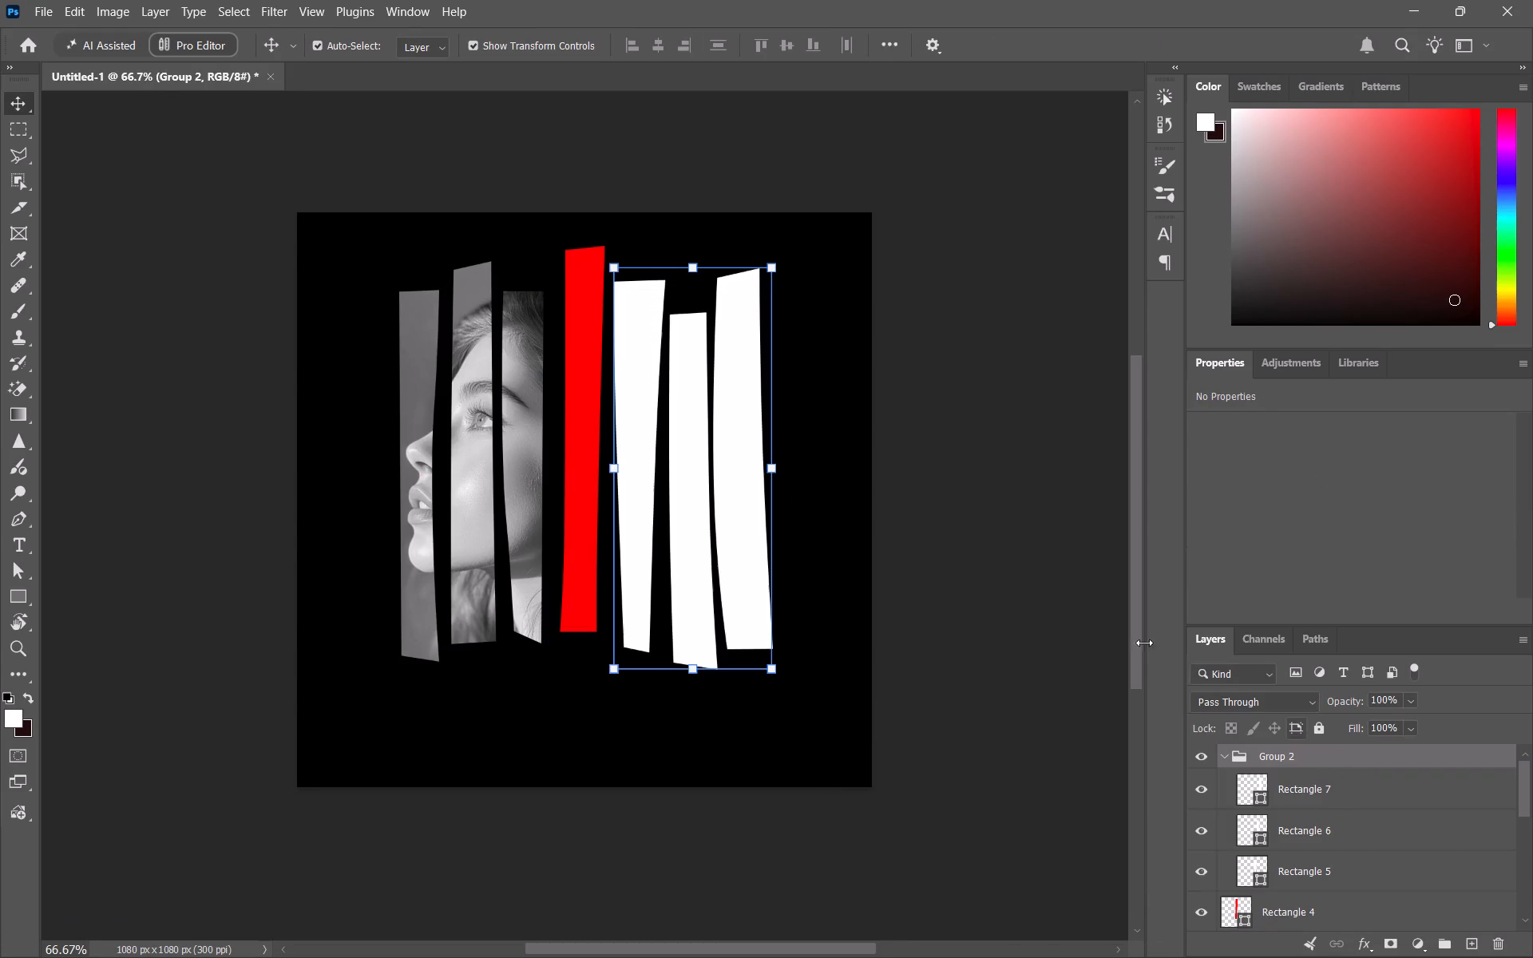
Check the clipped Sculpted Jawline photo above Group 1 by switching its visibility off and back on.
{"action": "scroll", "coordinate": [1371, 886], "scroll_direction": "down", "scroll_amount": 6}
{"action": "left_click", "coordinate": [1201, 807]}
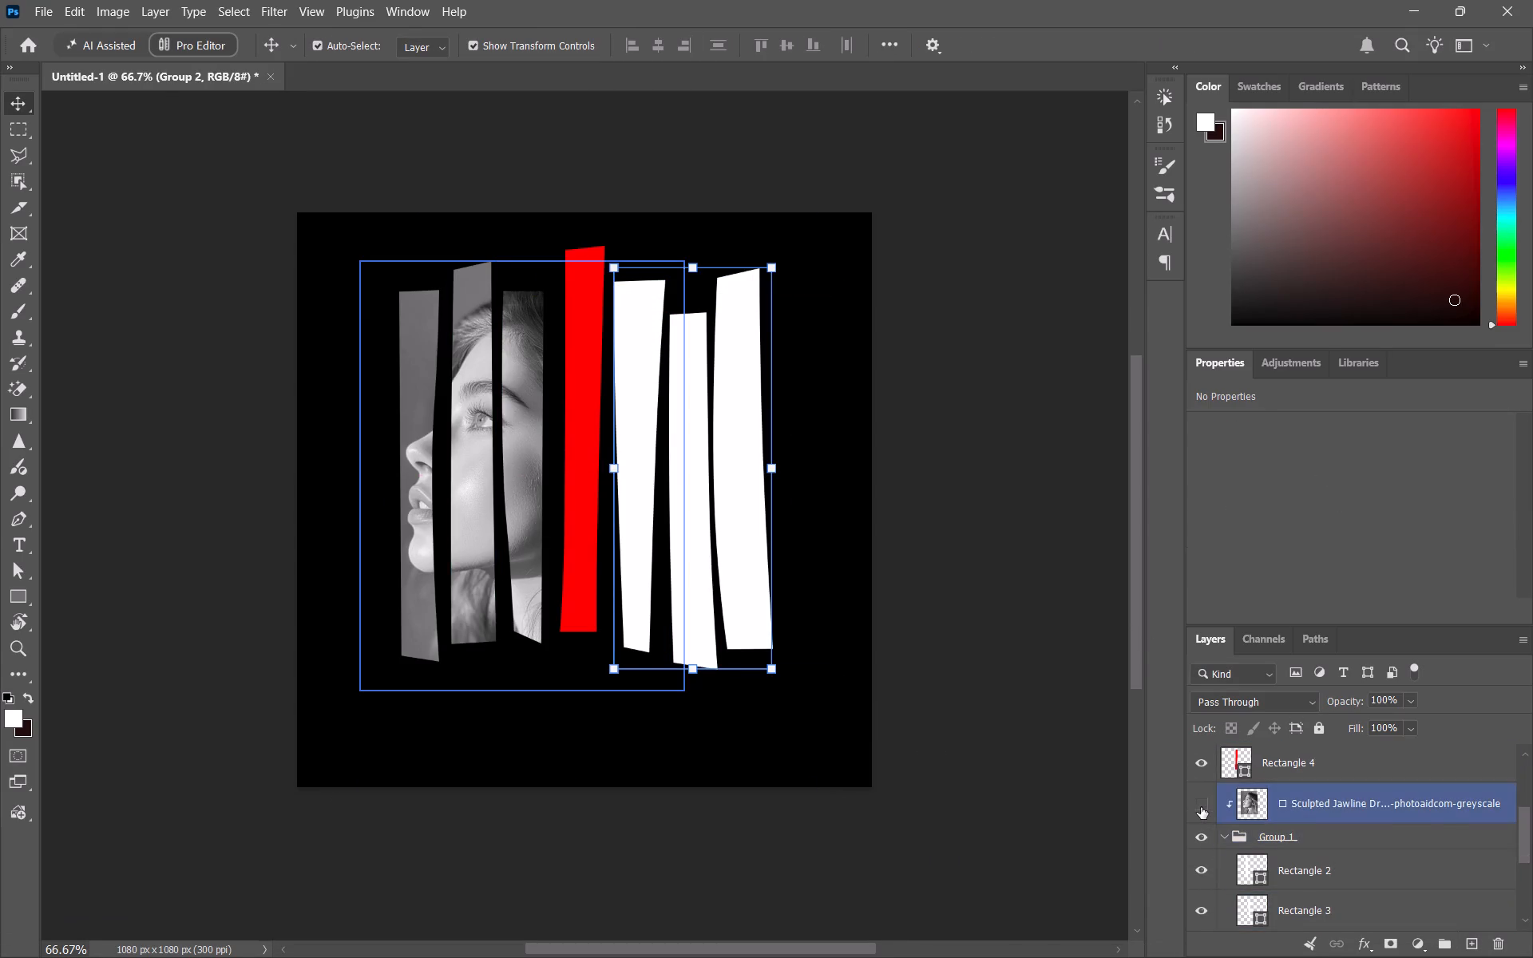
{"action": "left_click", "coordinate": [1201, 807]}
Delete the hidden original poster reference layer above Shape 1.
{"action": "scroll", "coordinate": [1238, 827], "scroll_direction": "down", "scroll_amount": 6}
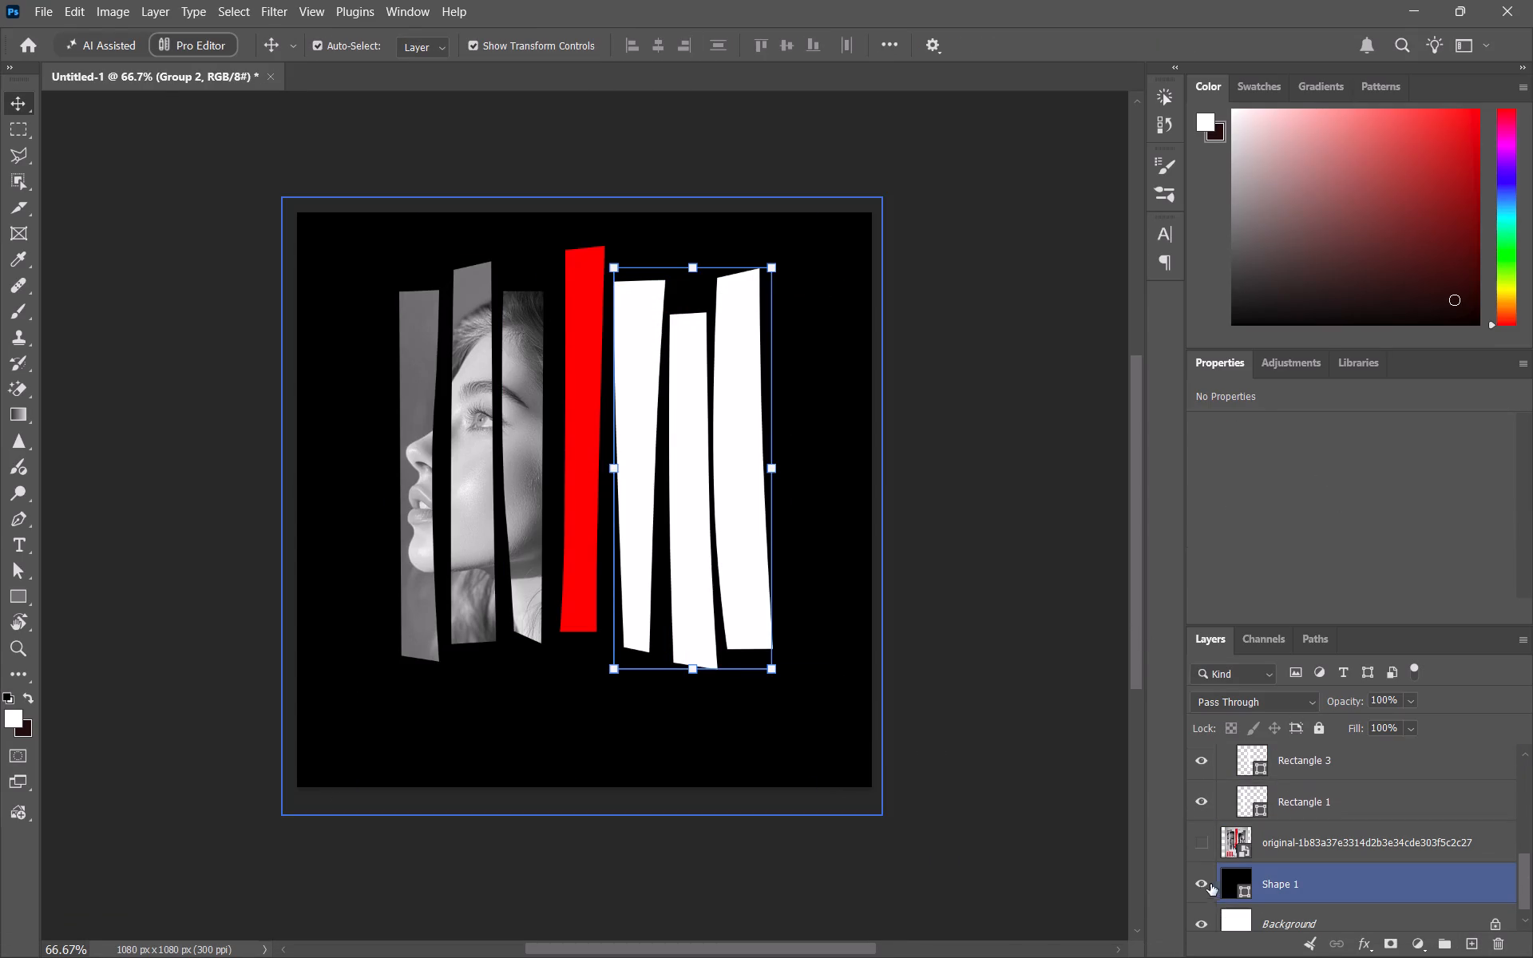
{"action": "left_click", "coordinate": [1262, 841]}
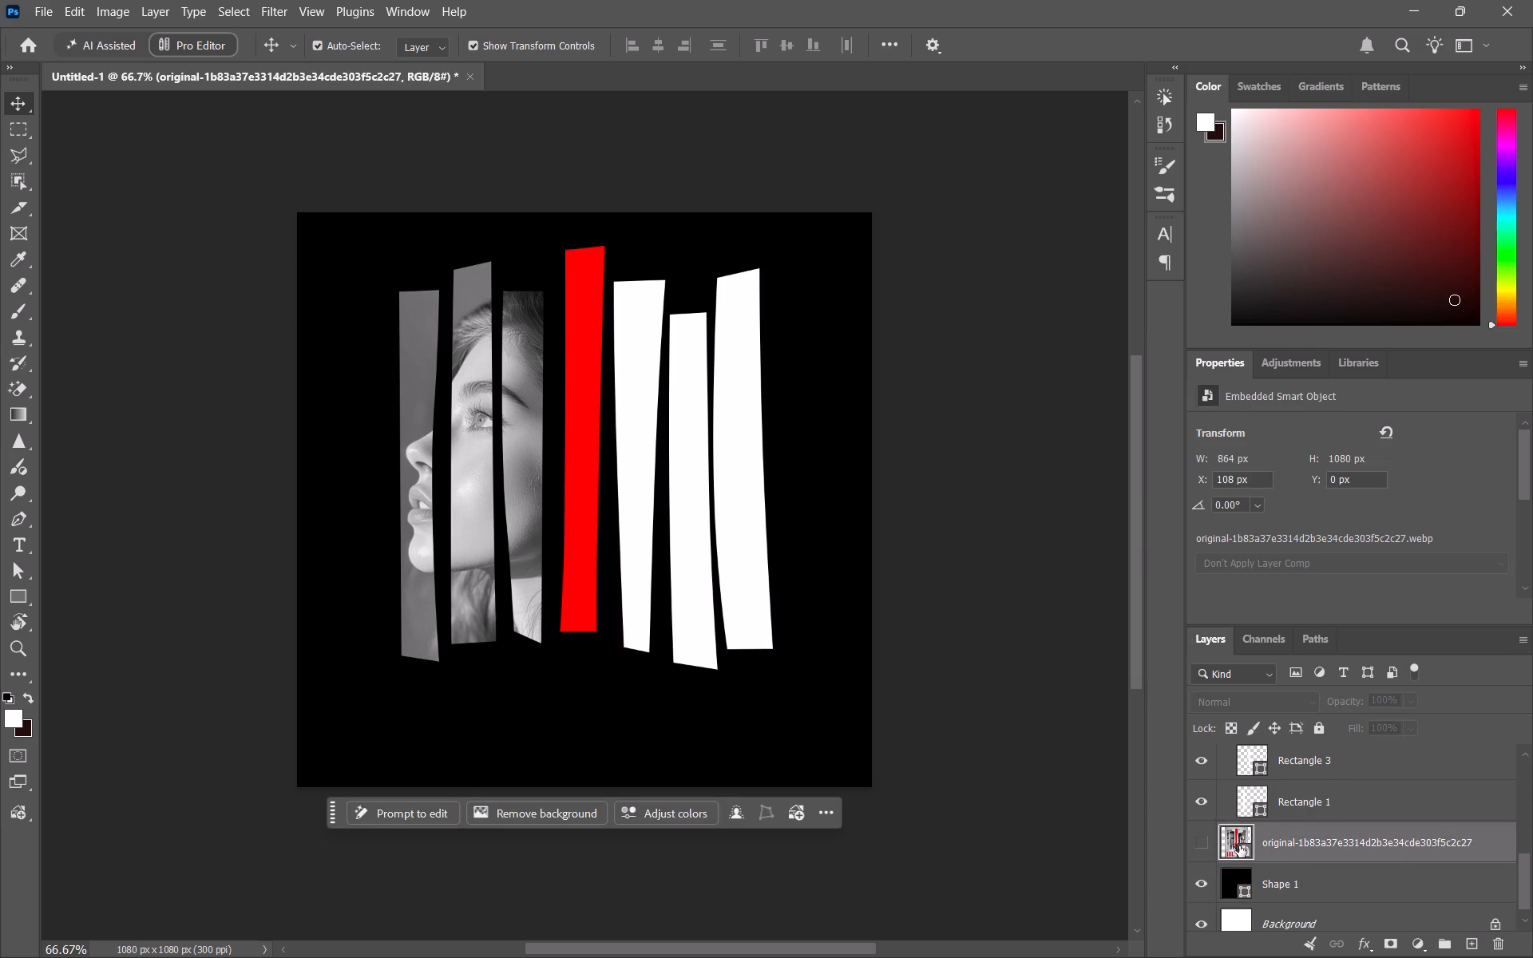
Hide the black Shape 1 background layer.
{"action": "left_click", "coordinate": [1194, 869]}
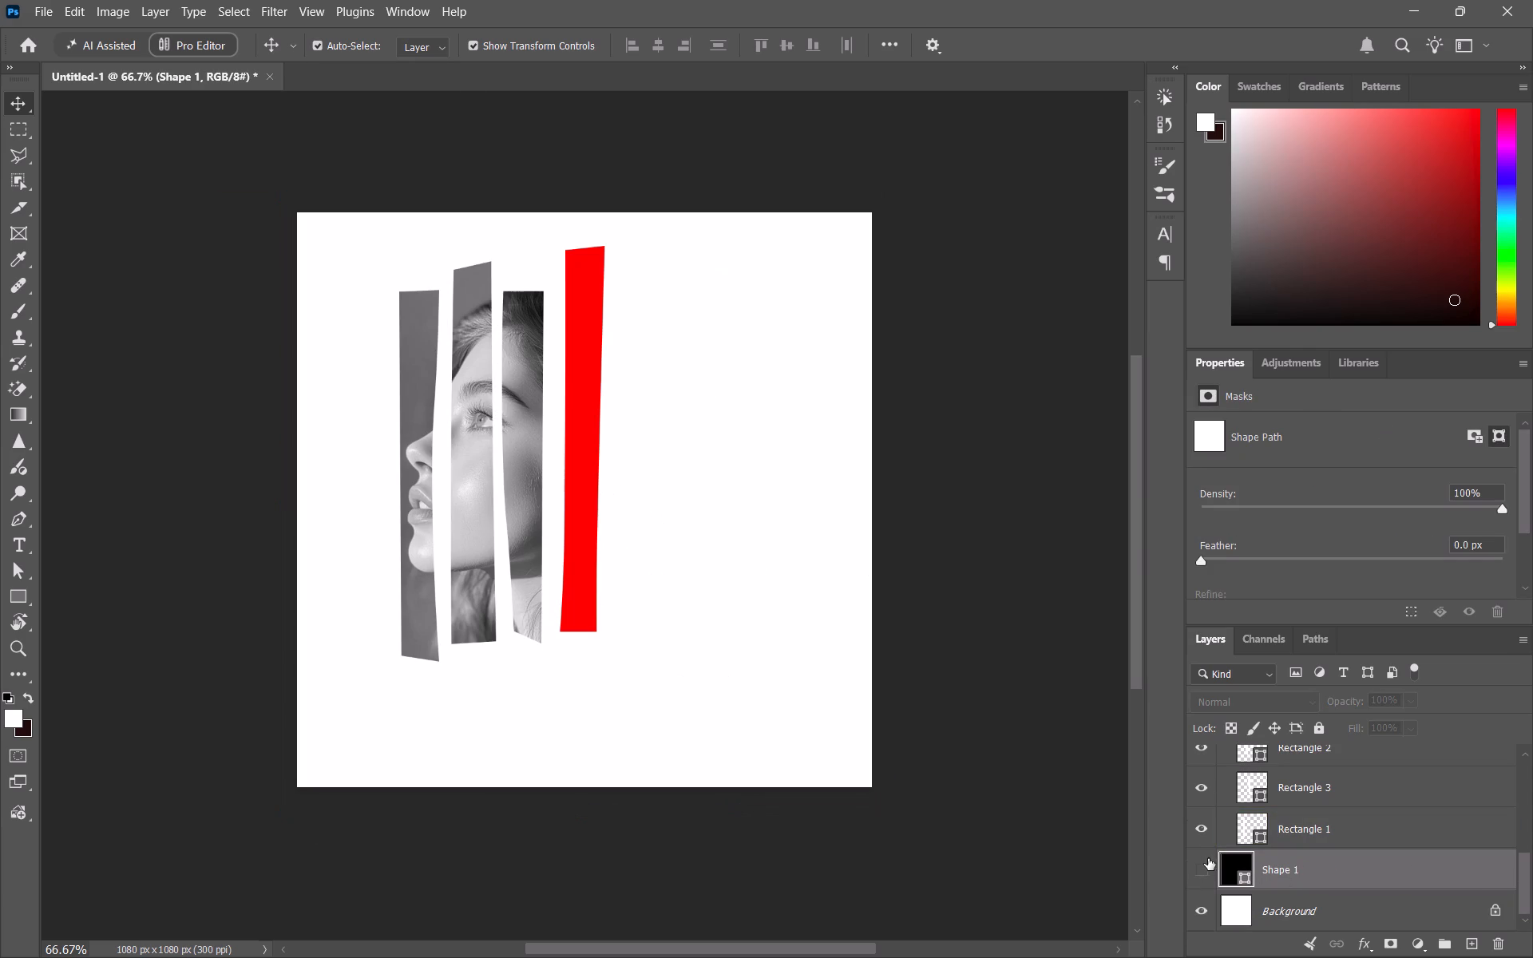
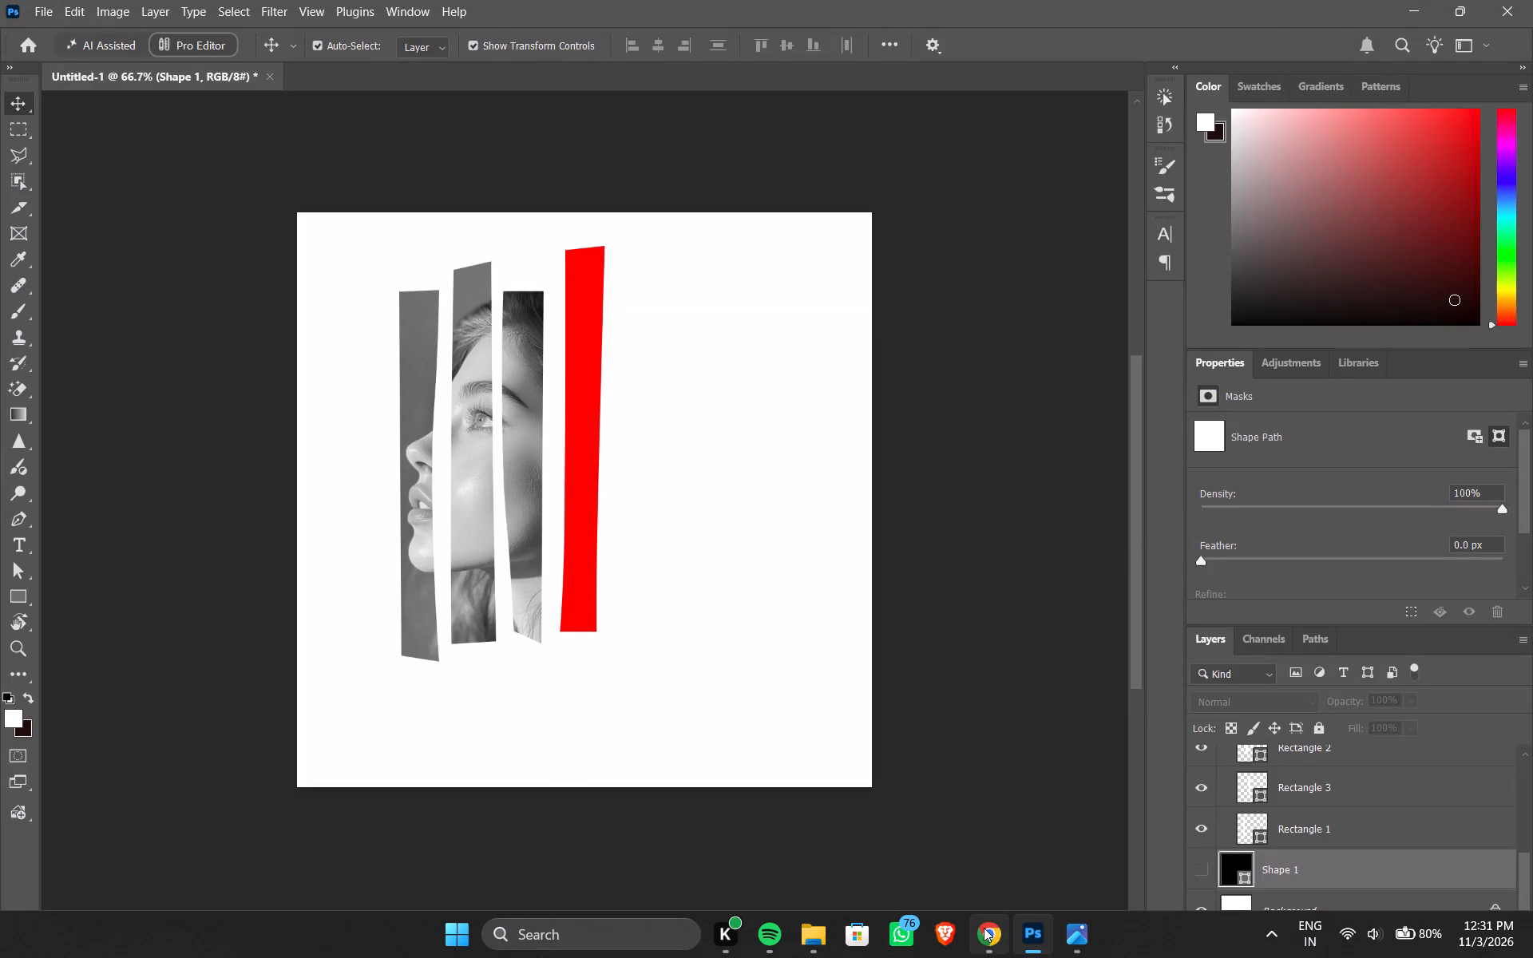
Switch to Chrome and reframe the poster image search around the blonde woman's profile strips beside the red bar.
{"action": "left_click", "coordinate": [984, 928]}
{"action": "middle_click", "coordinate": [638, 0]}
{"action": "scroll", "coordinate": [638, 0], "scroll_direction": "up", "scroll_amount": 2}
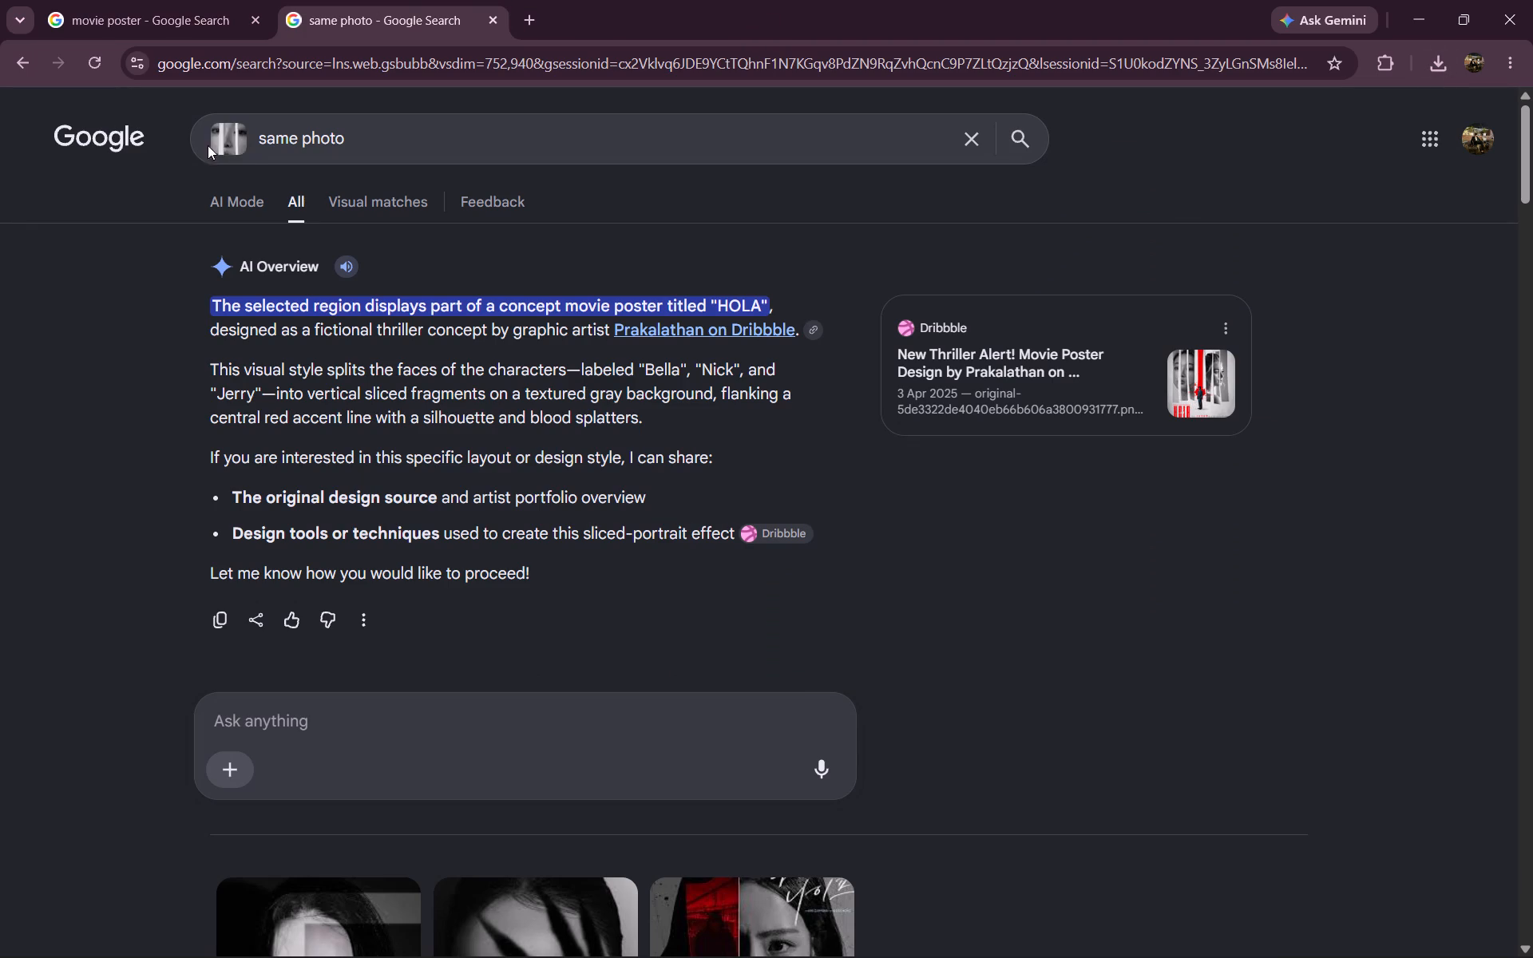
{"action": "left_click", "coordinate": [217, 141]}
{"action": "left_click_drag", "start_coordinate": [523, 284], "coordinate": [704, 300]}
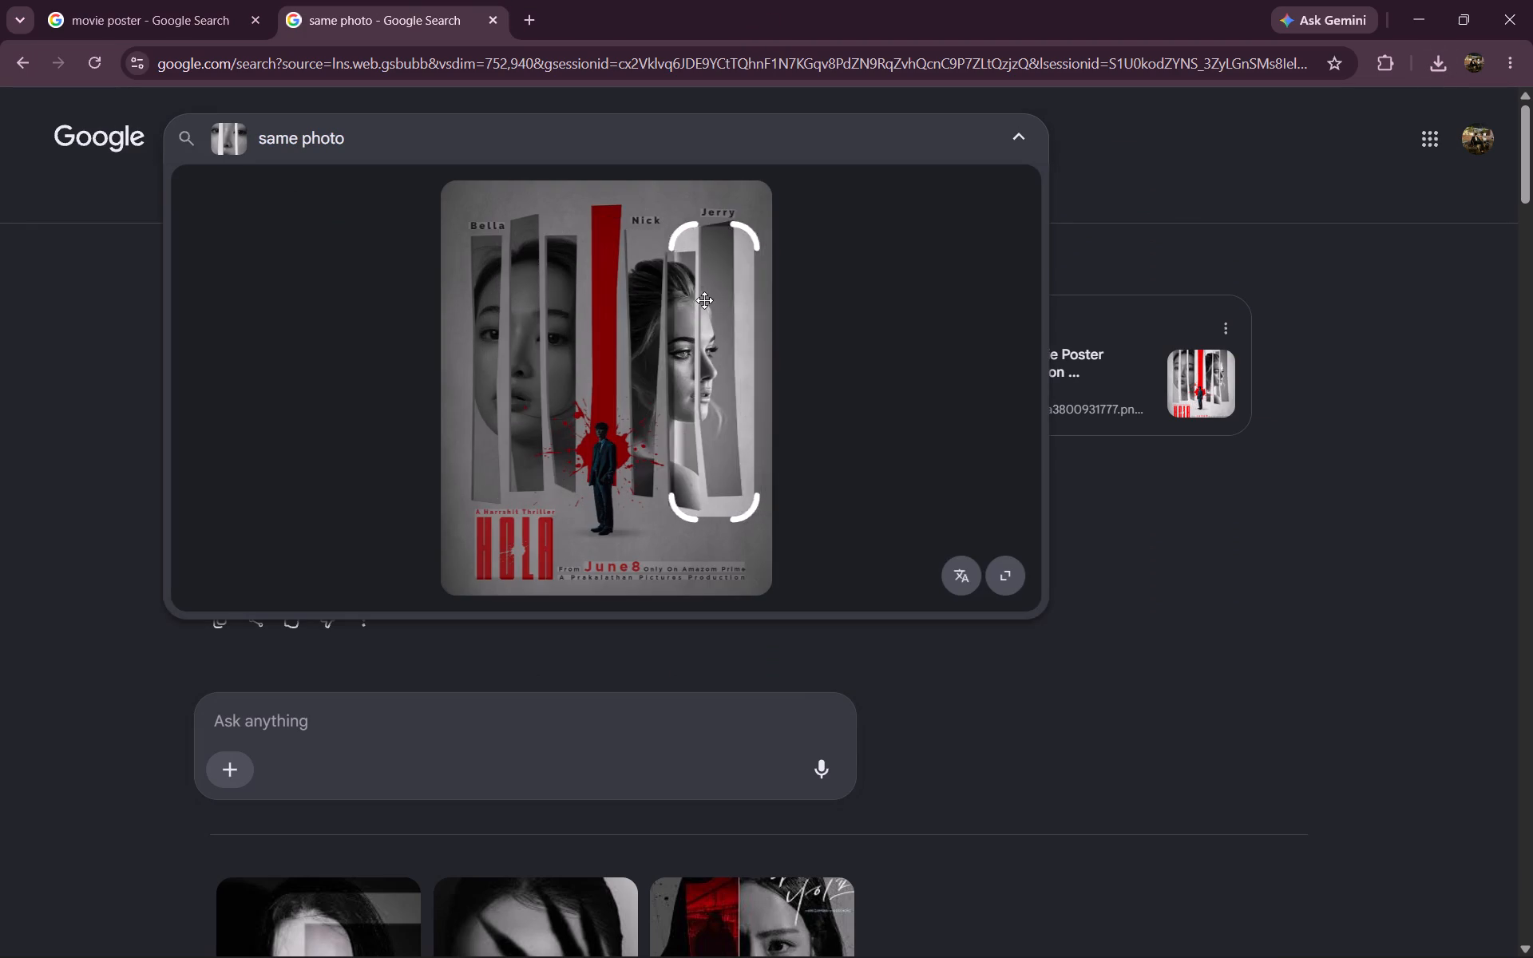
{"action": "left_click_drag", "start_coordinate": [704, 300], "coordinate": [684, 294]}
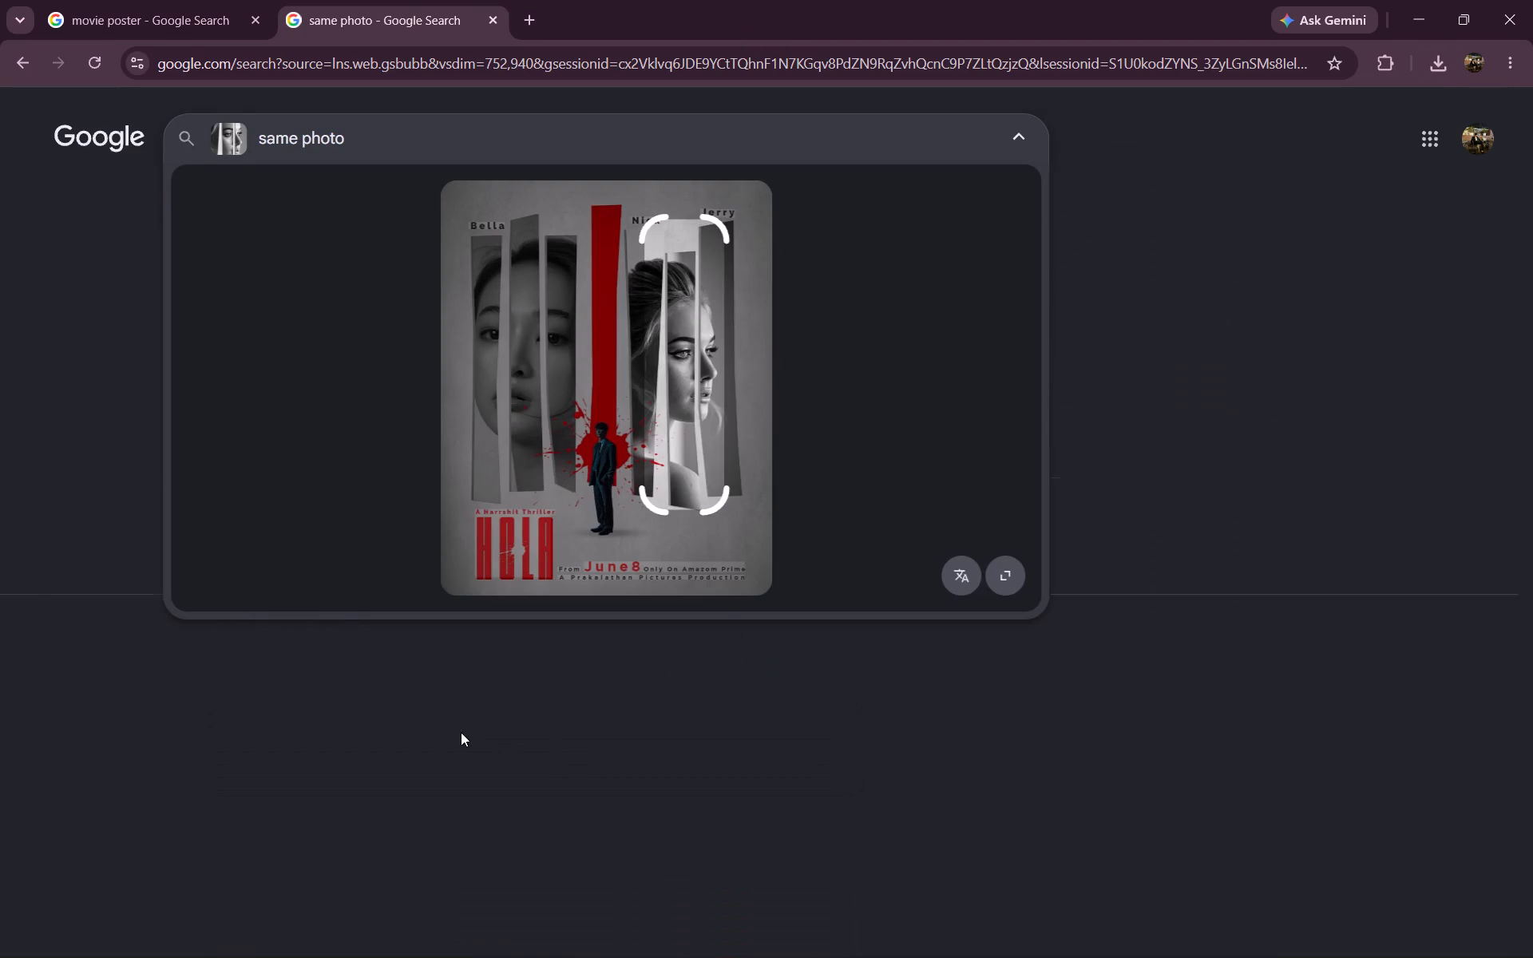
Refine the image search query to "same girl photo" and run it.
{"action": "left_click", "coordinate": [360, 131]}
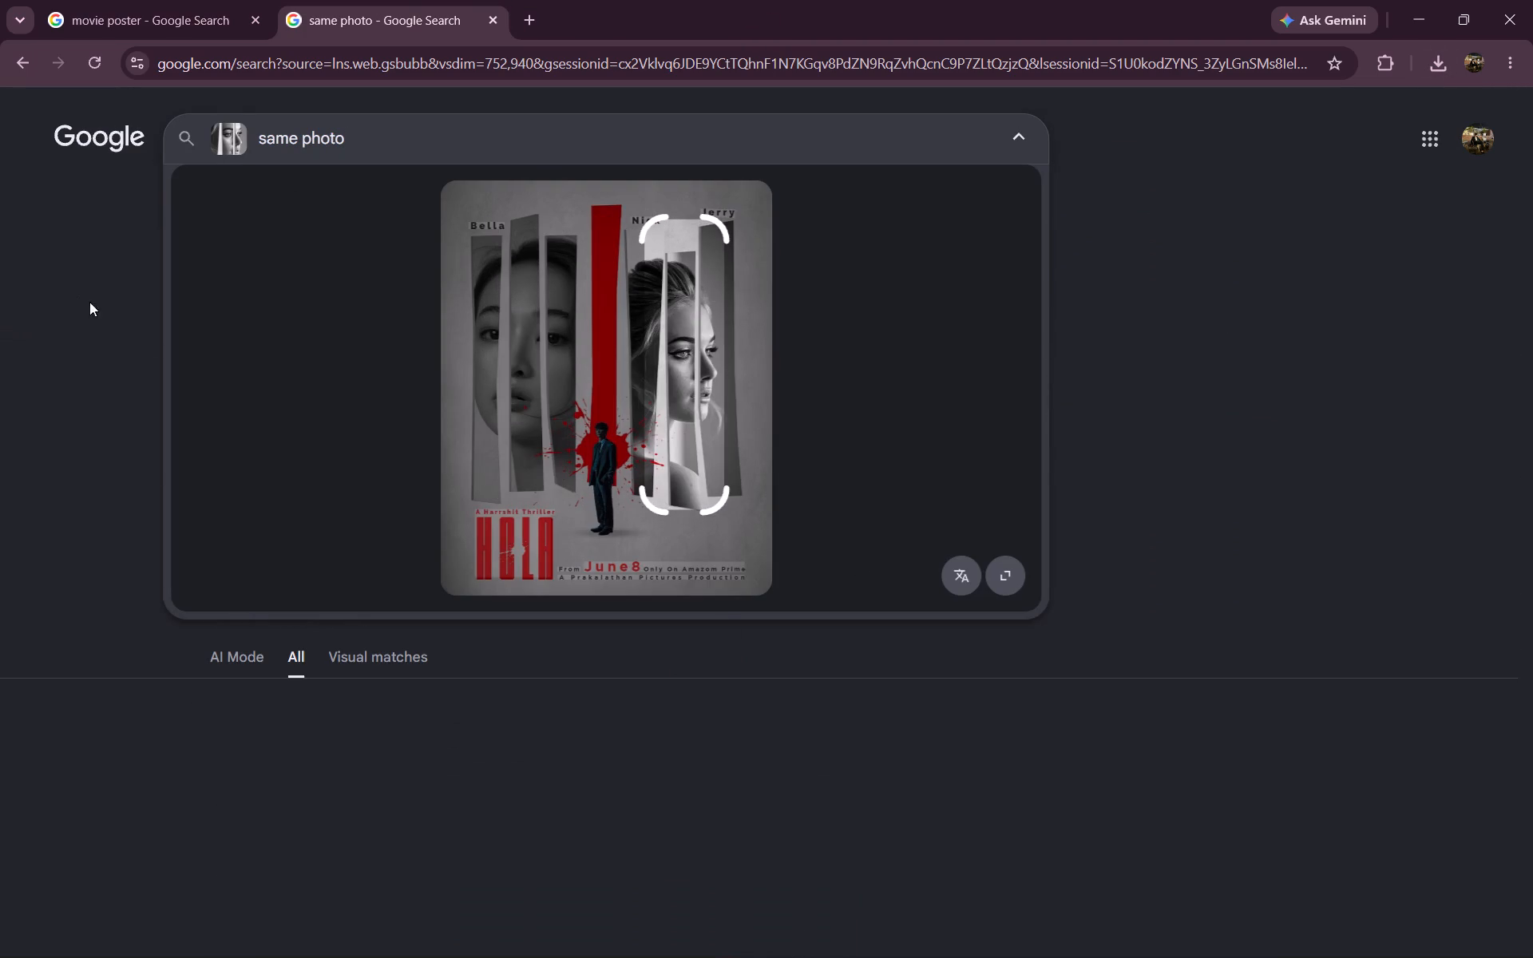
{"action": "left_click", "coordinate": [298, 129]}
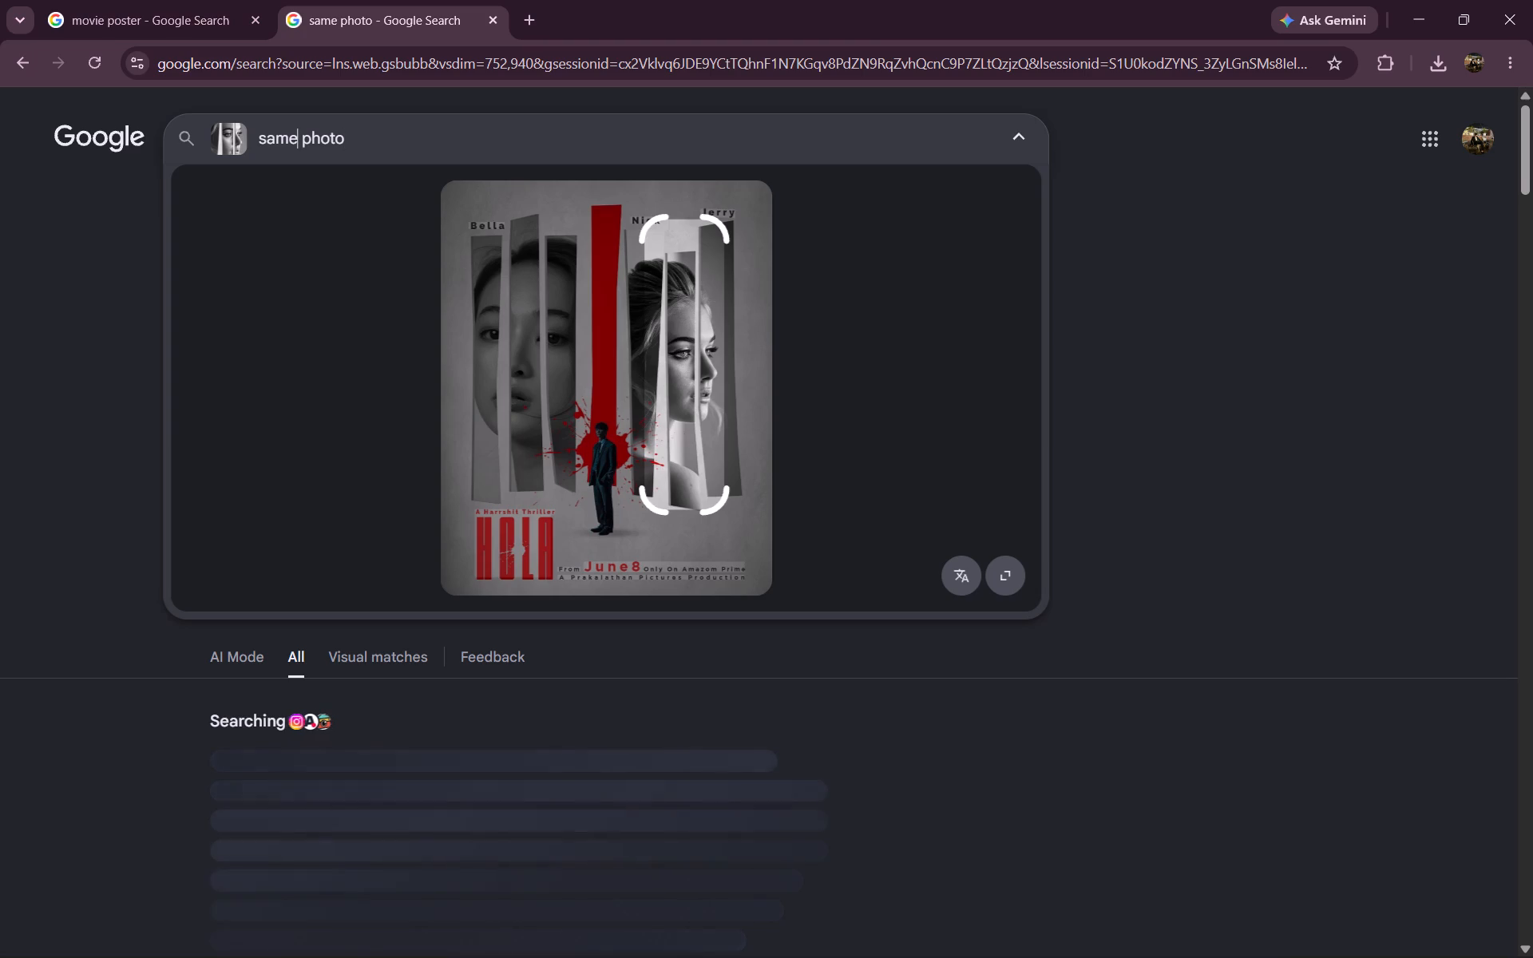
{"action": "key", "text": "space"}
{"action": "type", "text": "giurl"}
{"action": "key", "text": "space"}
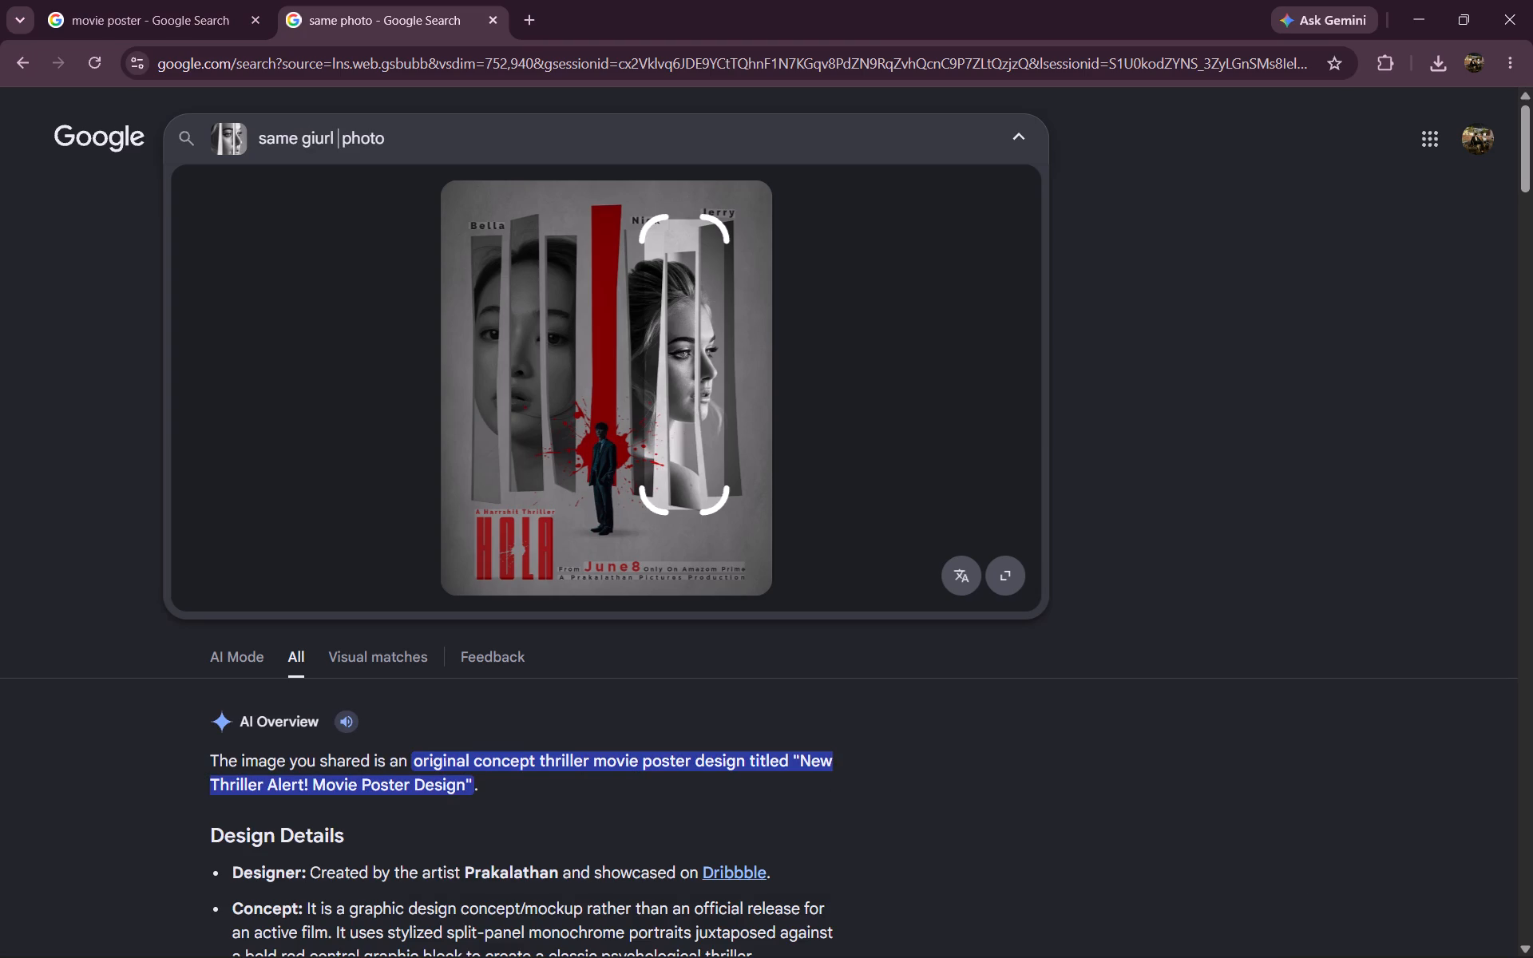
{"action": "key", "text": "BackSpace"}
{"action": "key", "text": "BackSpace"}
{"action": "key", "text": "BackSpace"}
{"action": "key", "text": "BackSpace"}
{"action": "type", "text": "rl"}
{"action": "key", "text": "Return"}
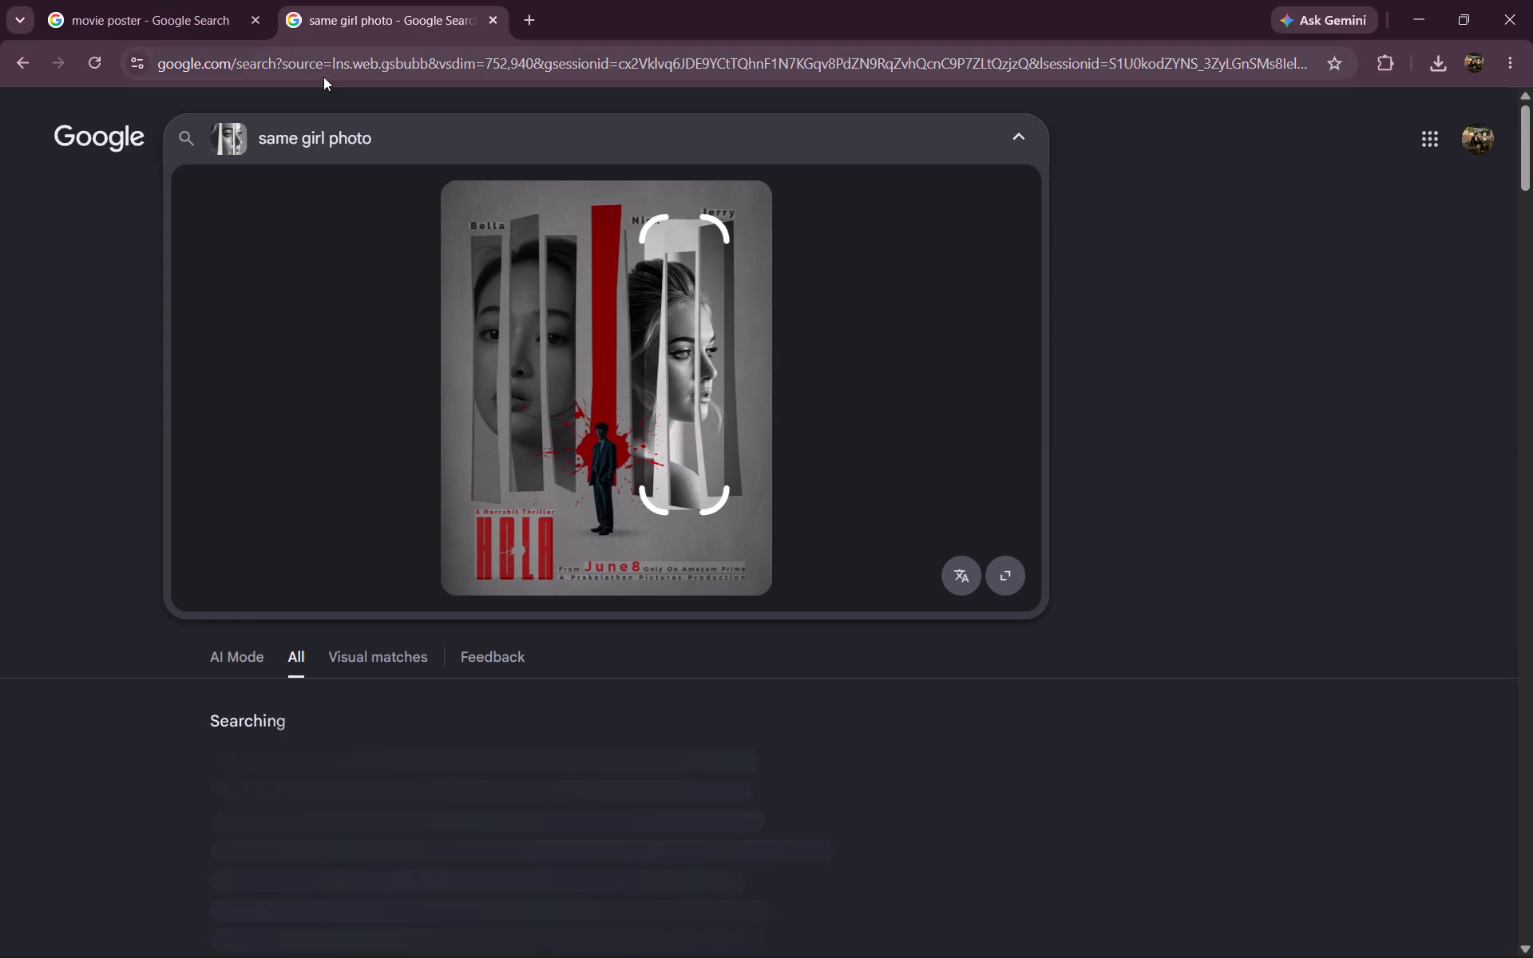
Browse the visually similar portraits and open the Vecteezy image of the blonde woman with long flowing hair.
{"action": "scroll", "coordinate": [291, 604], "scroll_direction": "down", "scroll_amount": 2}
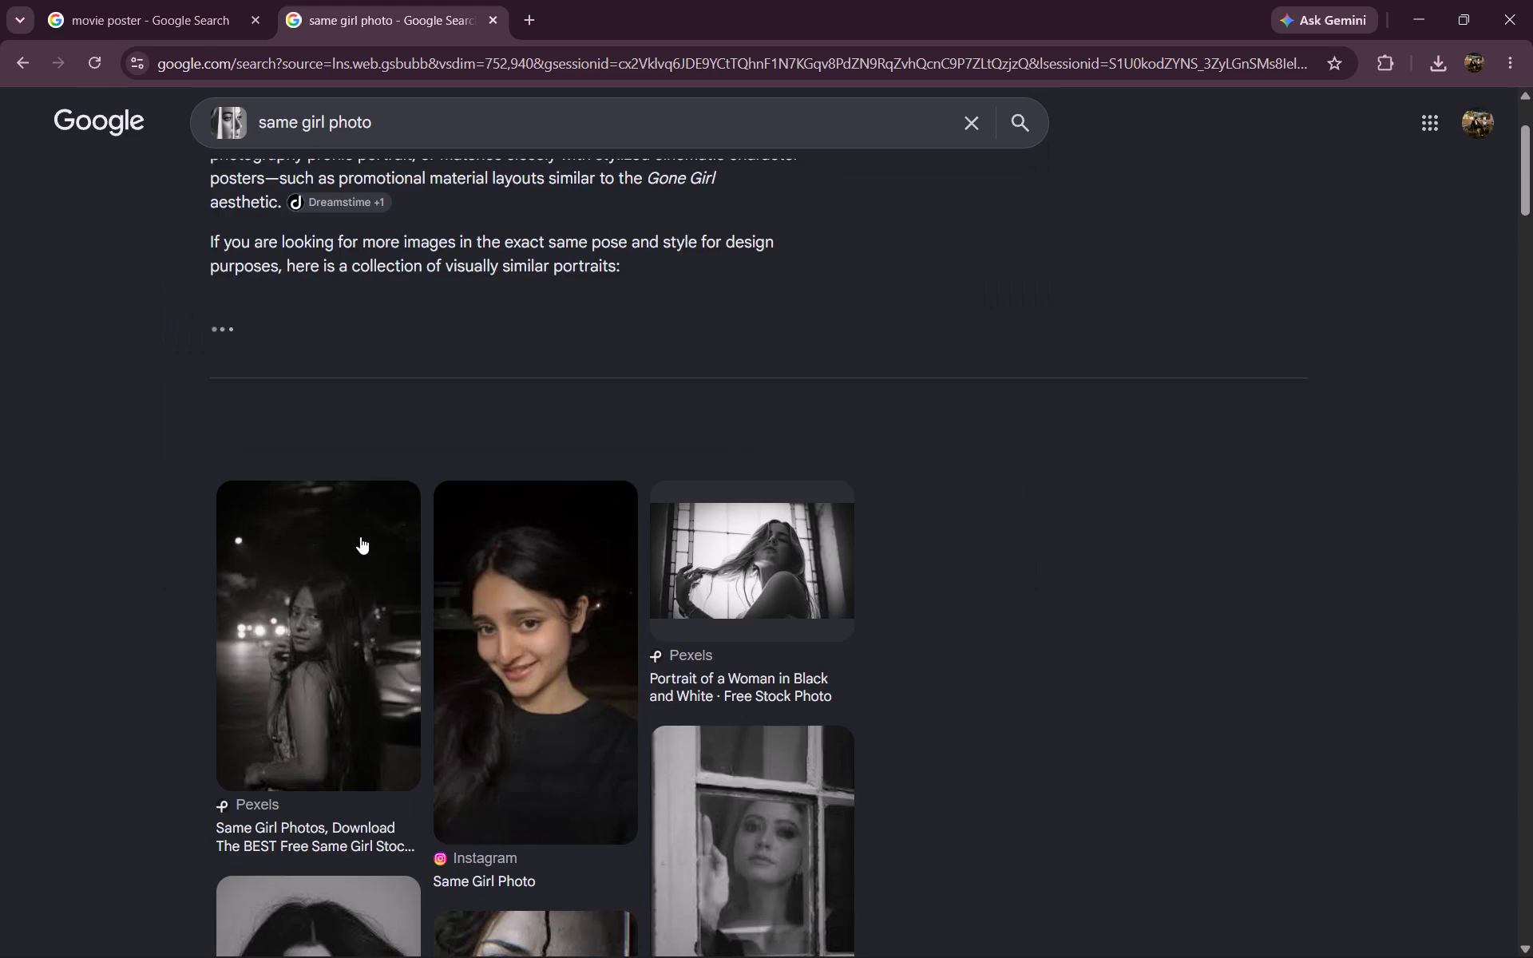
{"action": "scroll", "coordinate": [375, 528], "scroll_direction": "down", "scroll_amount": 2}
{"action": "scroll", "coordinate": [371, 528], "scroll_direction": "up", "scroll_amount": 3}
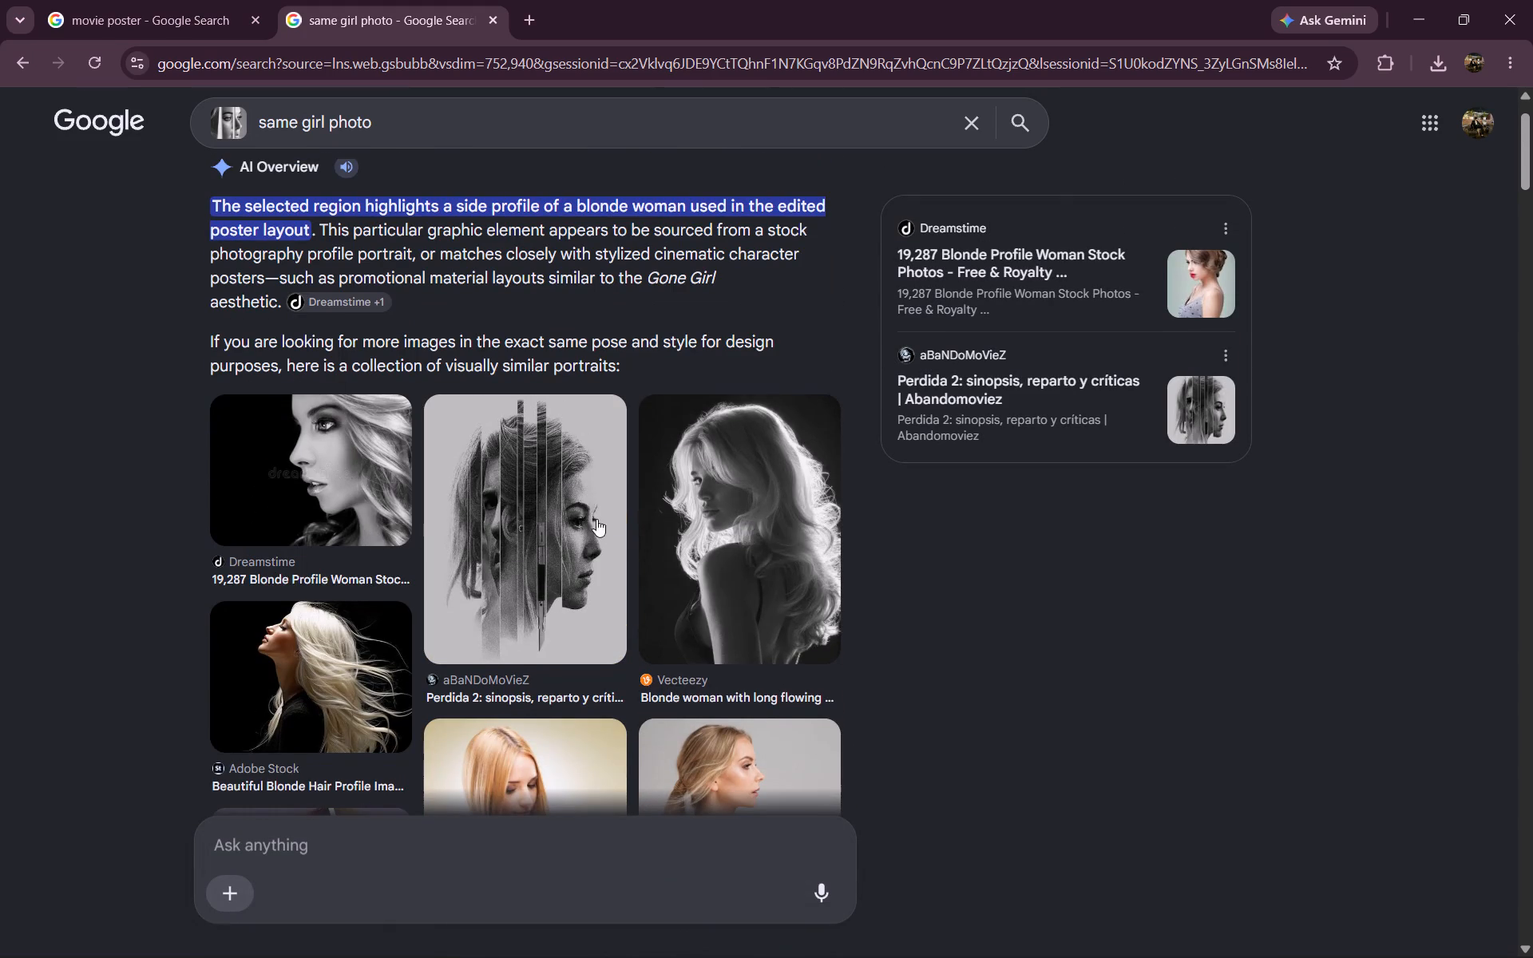
{"action": "scroll", "coordinate": [633, 531], "scroll_direction": "up", "scroll_amount": 5}
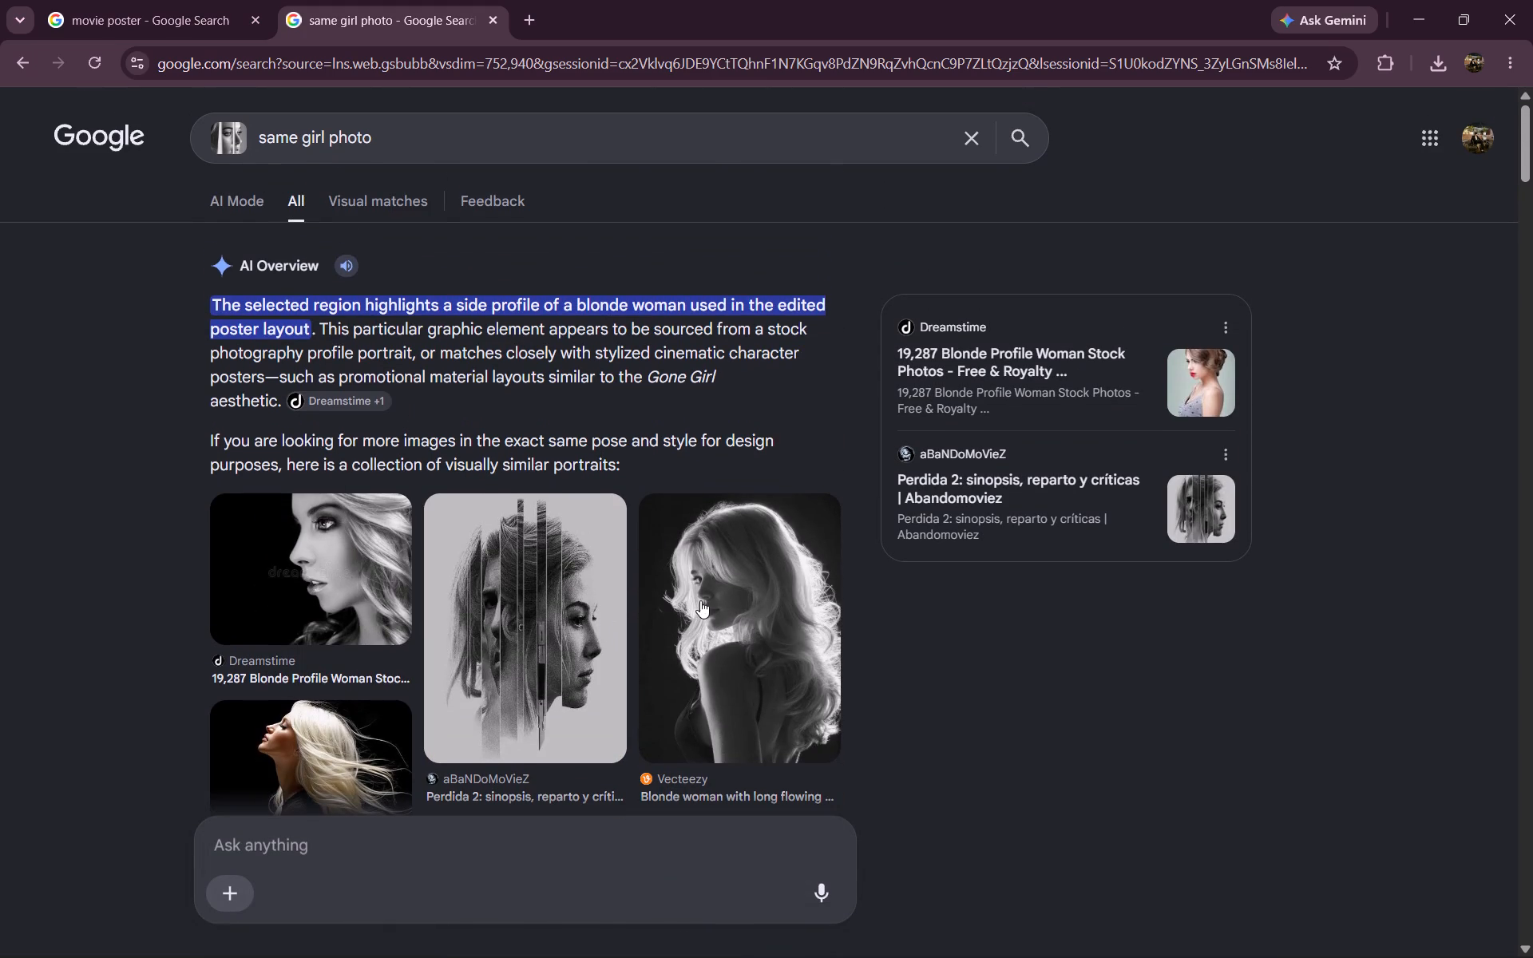
{"action": "left_click", "coordinate": [713, 579]}
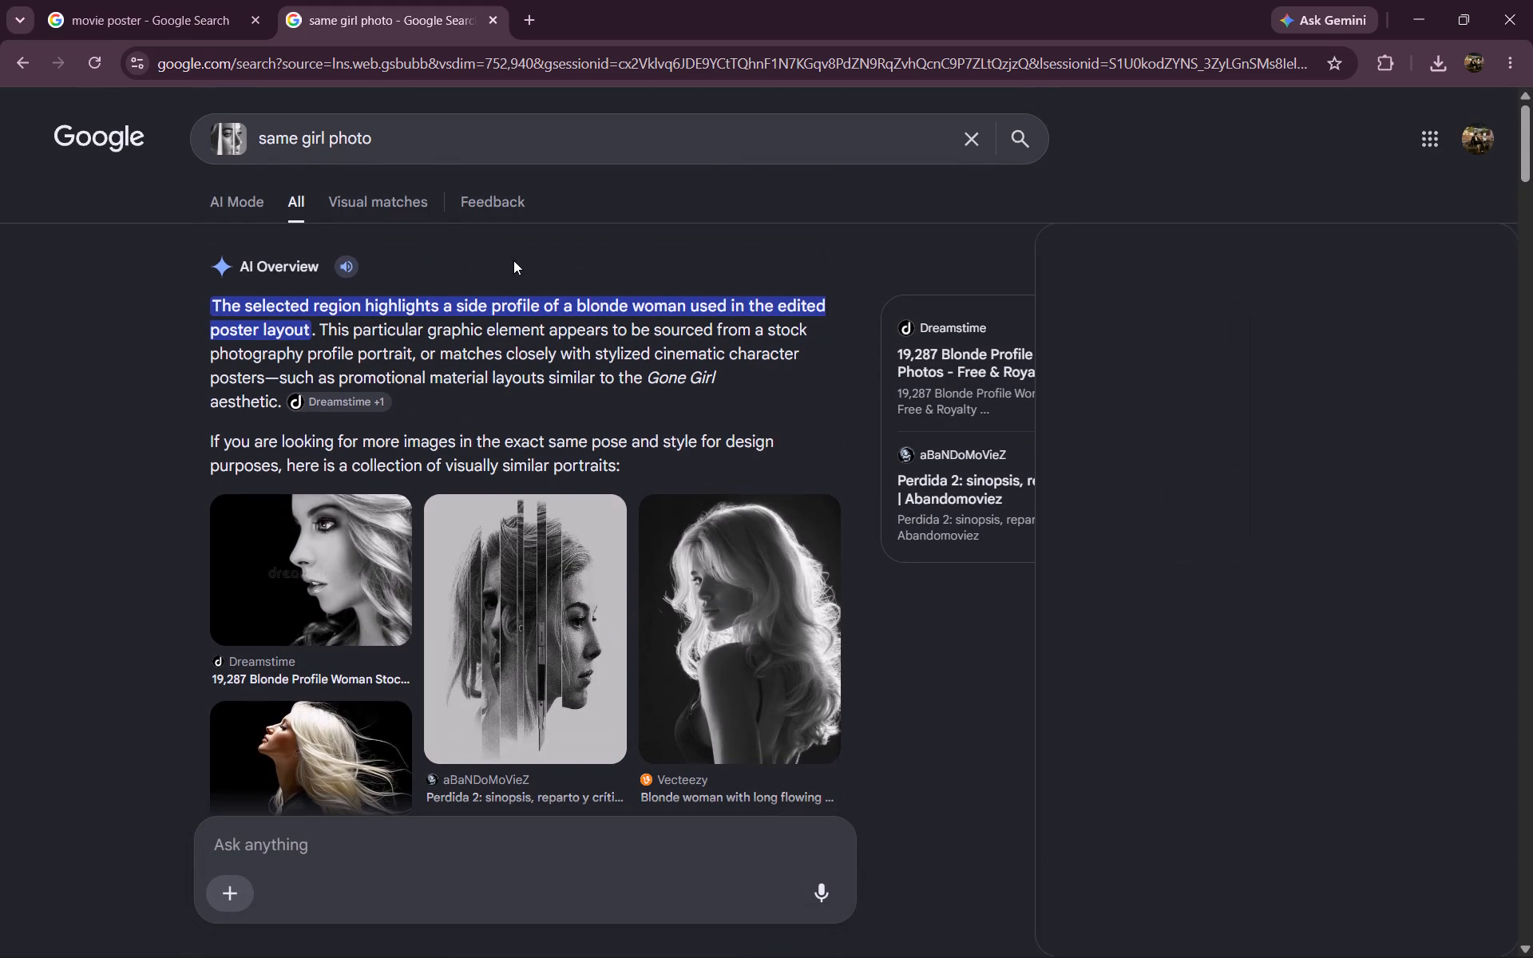
{"action": "scroll", "coordinate": [519, 271], "scroll_direction": "up", "scroll_amount": 2}
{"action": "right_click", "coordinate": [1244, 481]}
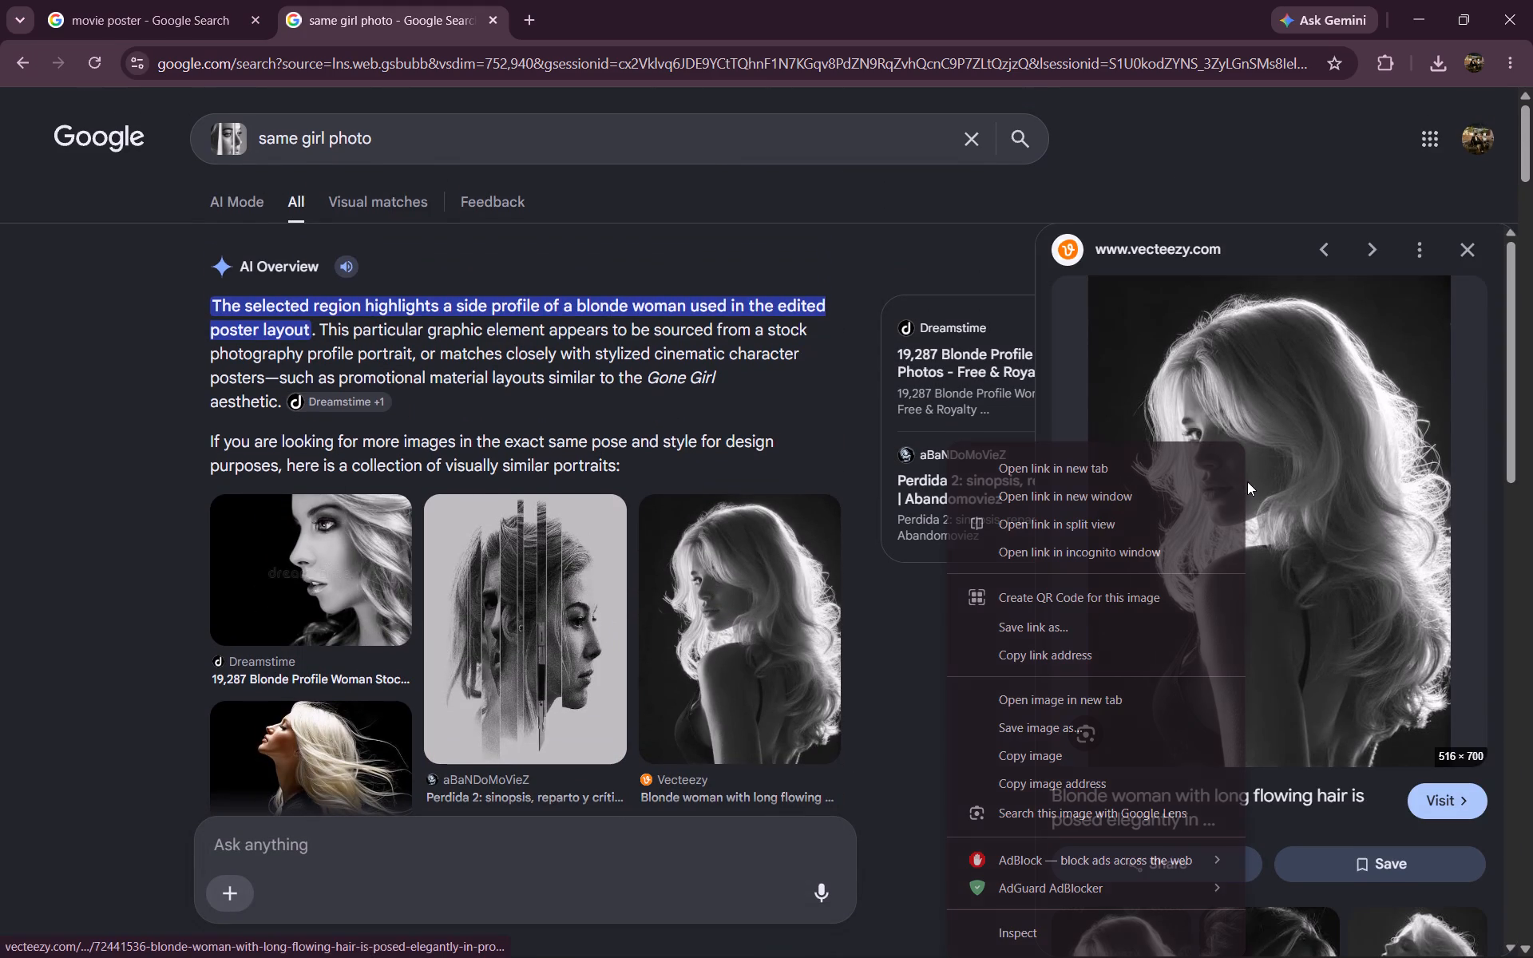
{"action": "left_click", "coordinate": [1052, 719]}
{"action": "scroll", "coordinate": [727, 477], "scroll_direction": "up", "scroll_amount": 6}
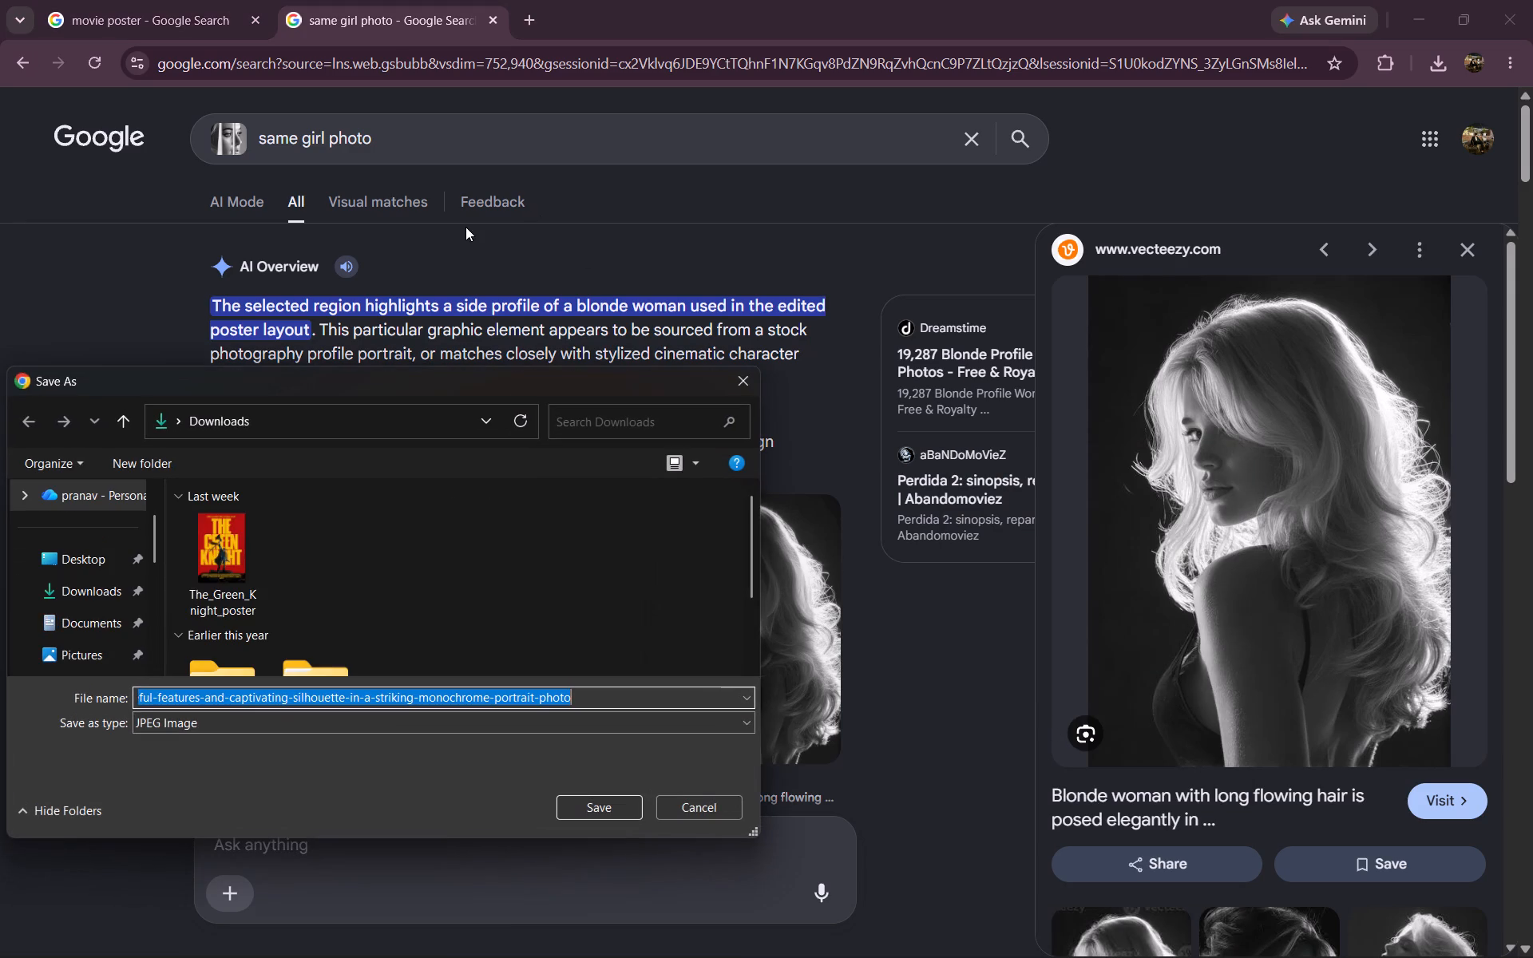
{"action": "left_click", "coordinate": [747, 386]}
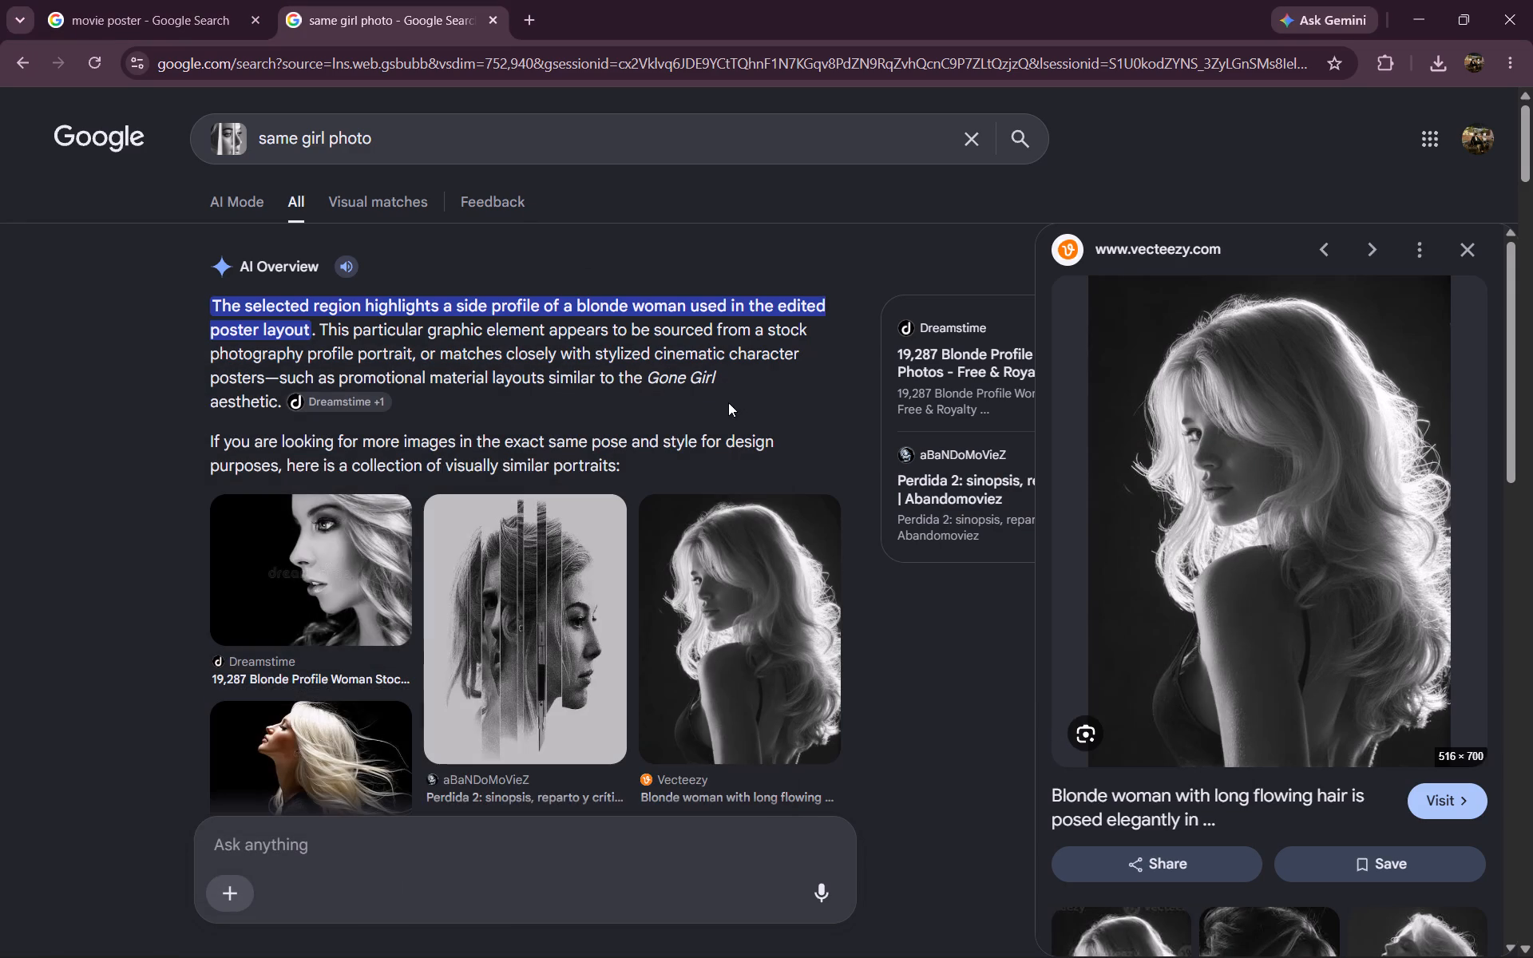
Save the Vecteezy blonde woman portrait as a JPEG in Downloads under its suggested file name.
{"action": "right_click", "coordinate": [1141, 525]}
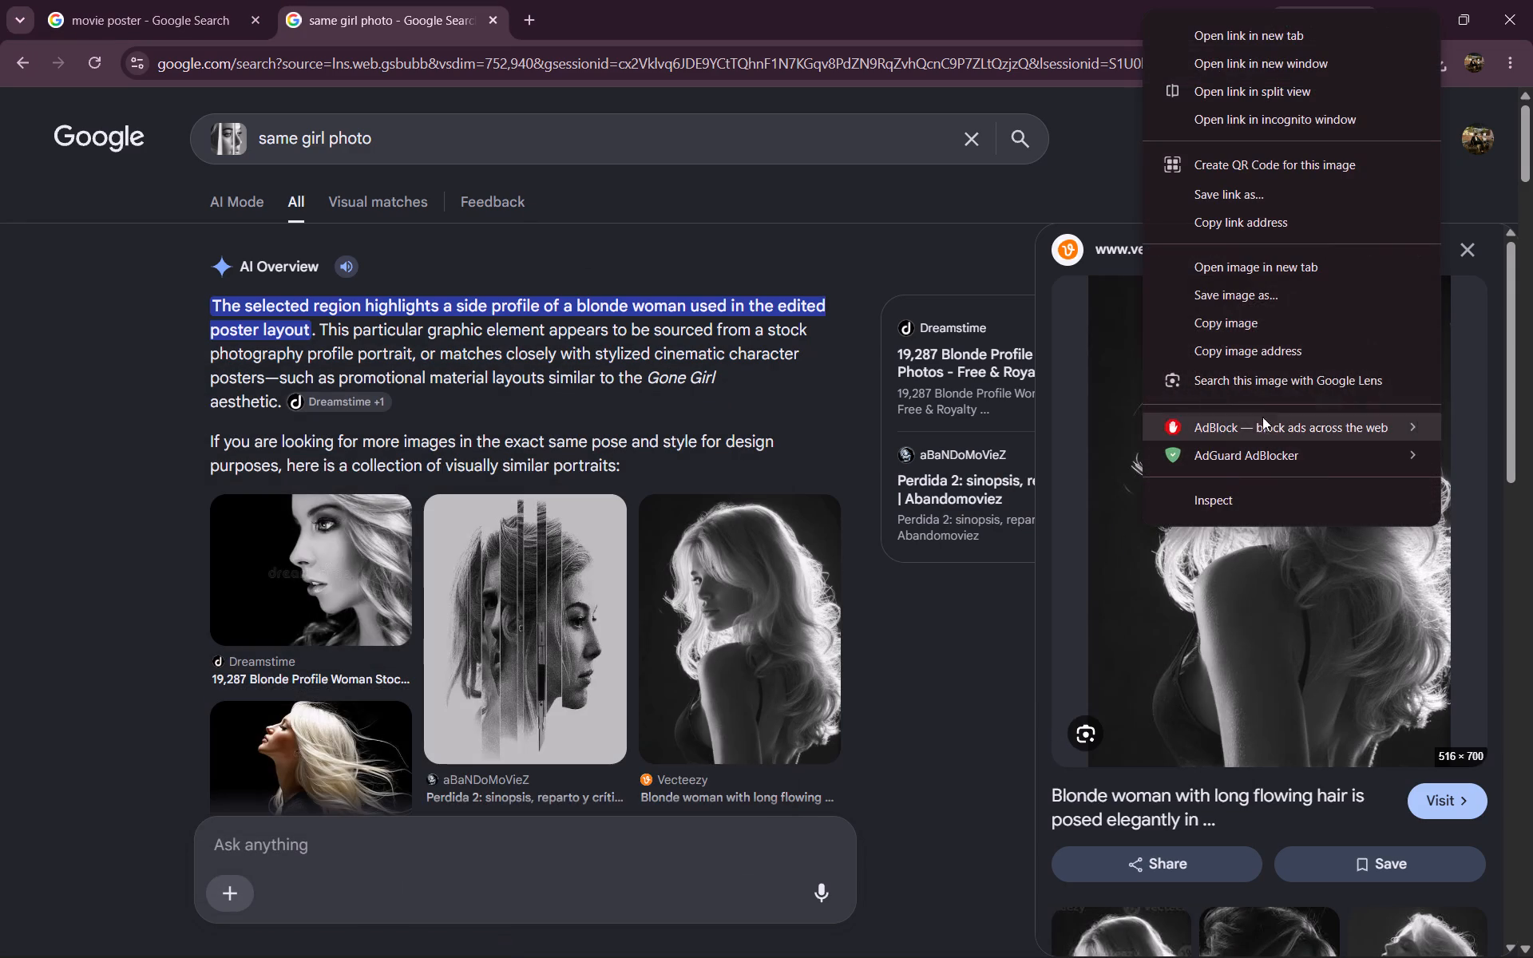
{"action": "left_click", "coordinate": [1234, 299]}
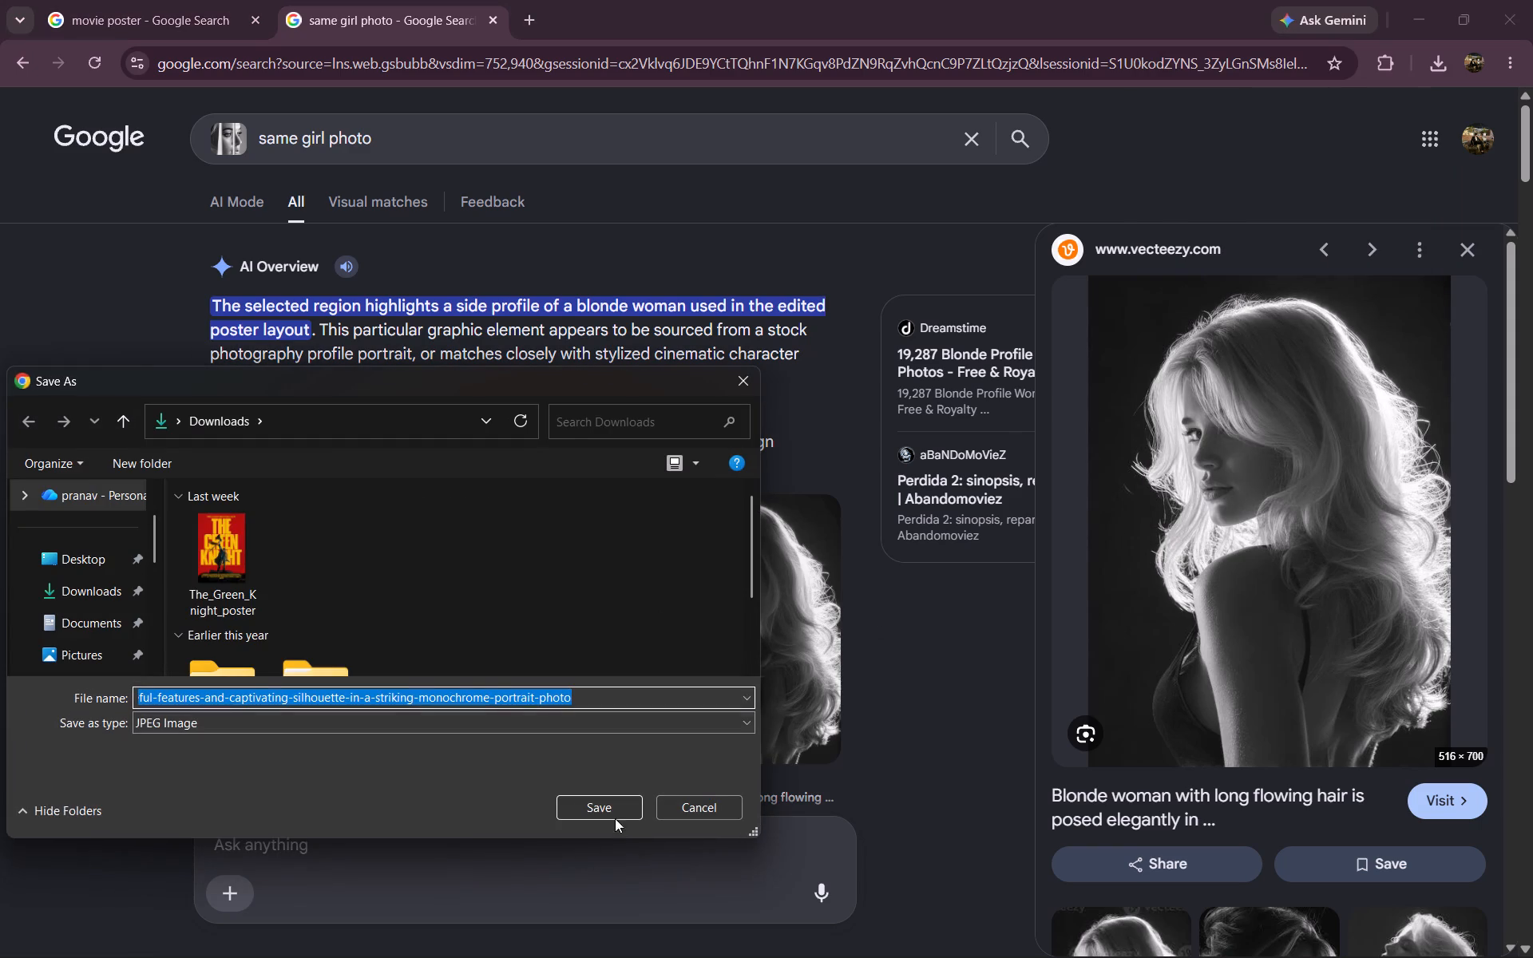
{"action": "left_click", "coordinate": [612, 808]}
Place the downloaded blonde woman portrait into the poster document in Photoshop.
{"action": "left_click_drag", "start_coordinate": [1305, 136], "coordinate": [1020, 954]}
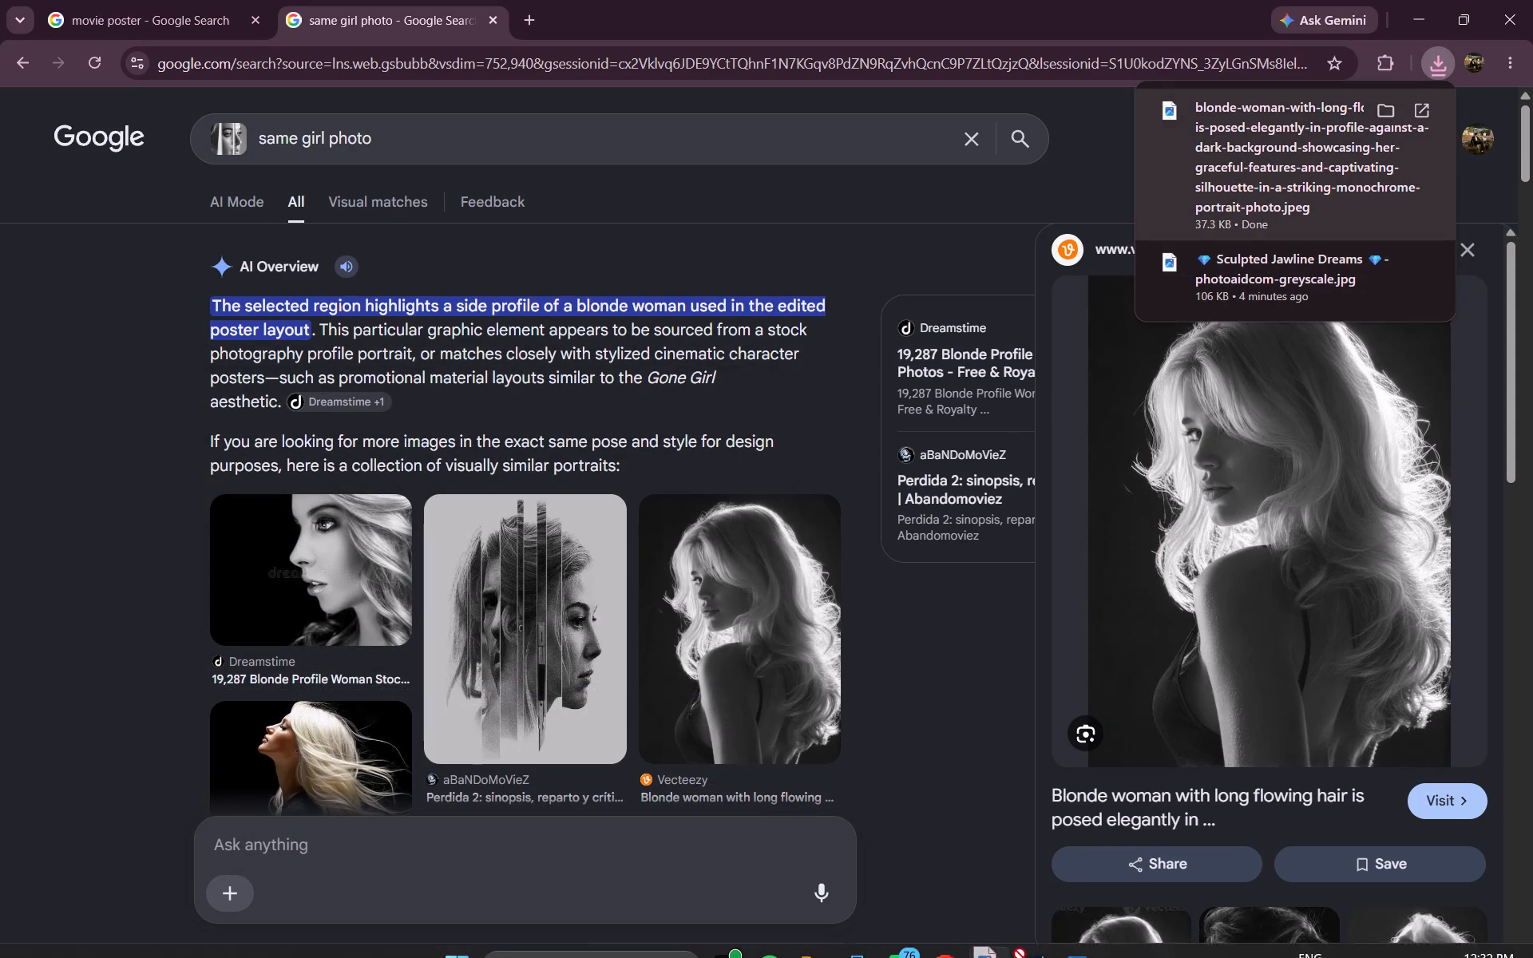
{"action": "left_click_drag", "start_coordinate": [1020, 954], "coordinate": [769, 533]}
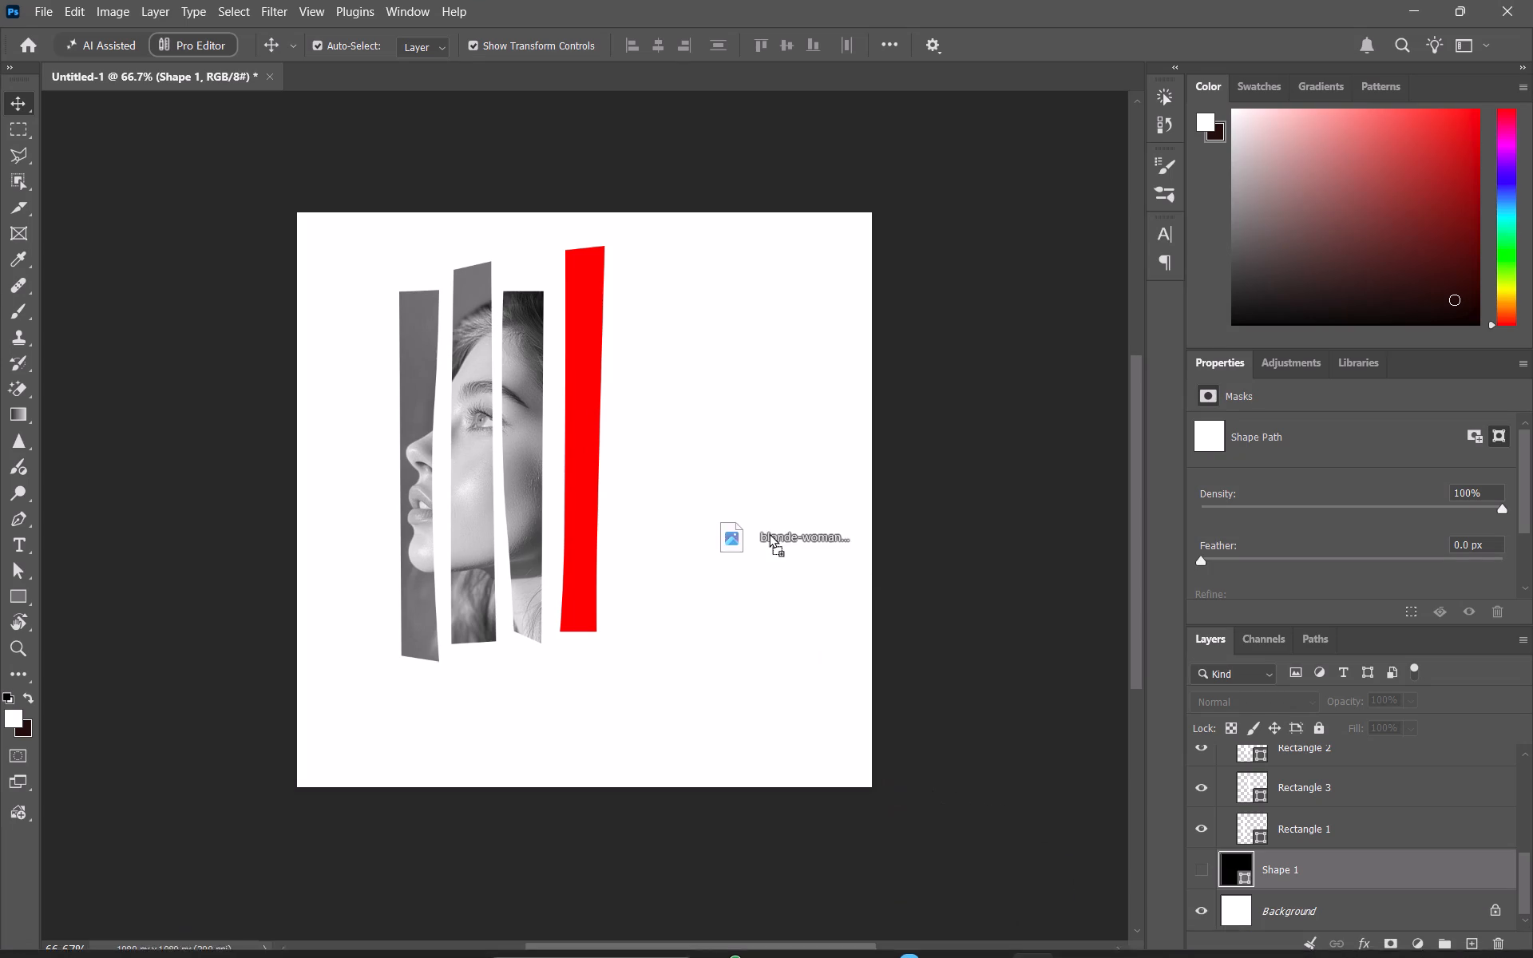
{"action": "left_click_drag", "start_coordinate": [769, 533], "coordinate": [695, 465]}
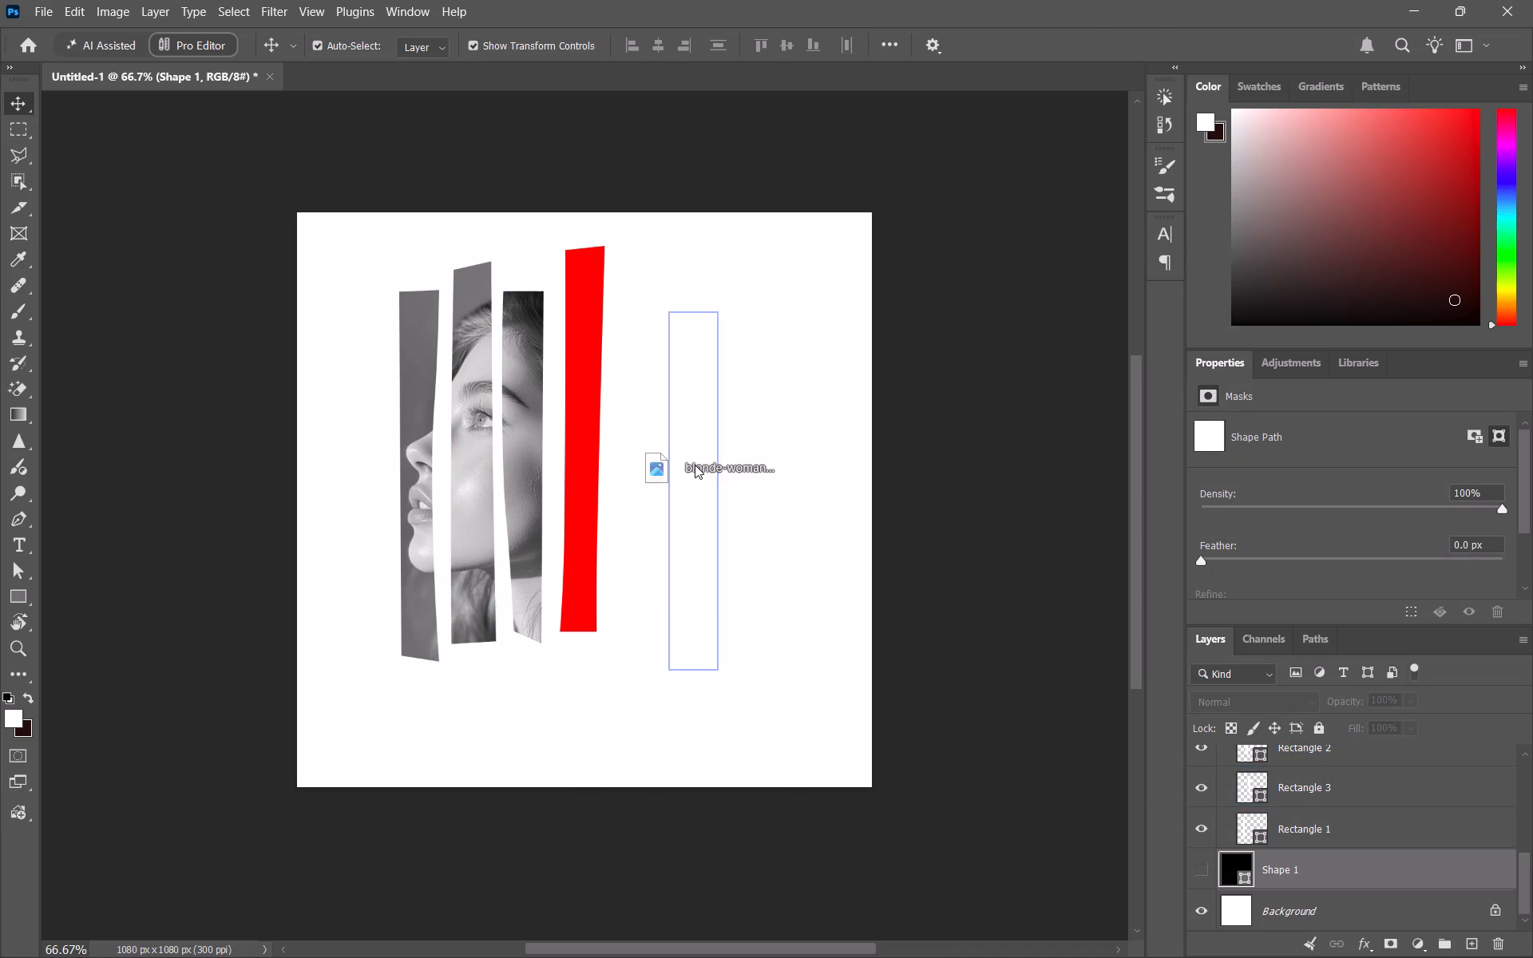
{"action": "left_click_drag", "start_coordinate": [695, 465], "coordinate": [694, 464]}
Move the placed blonde woman photo layer to the top of the layer stack, directly above Group 2.
{"action": "scroll", "coordinate": [1308, 840], "scroll_direction": "up", "scroll_amount": 5}
{"action": "scroll", "coordinate": [1317, 840], "scroll_direction": "down", "scroll_amount": 7}
{"action": "left_click_drag", "start_coordinate": [1313, 831], "coordinate": [1290, 694]}
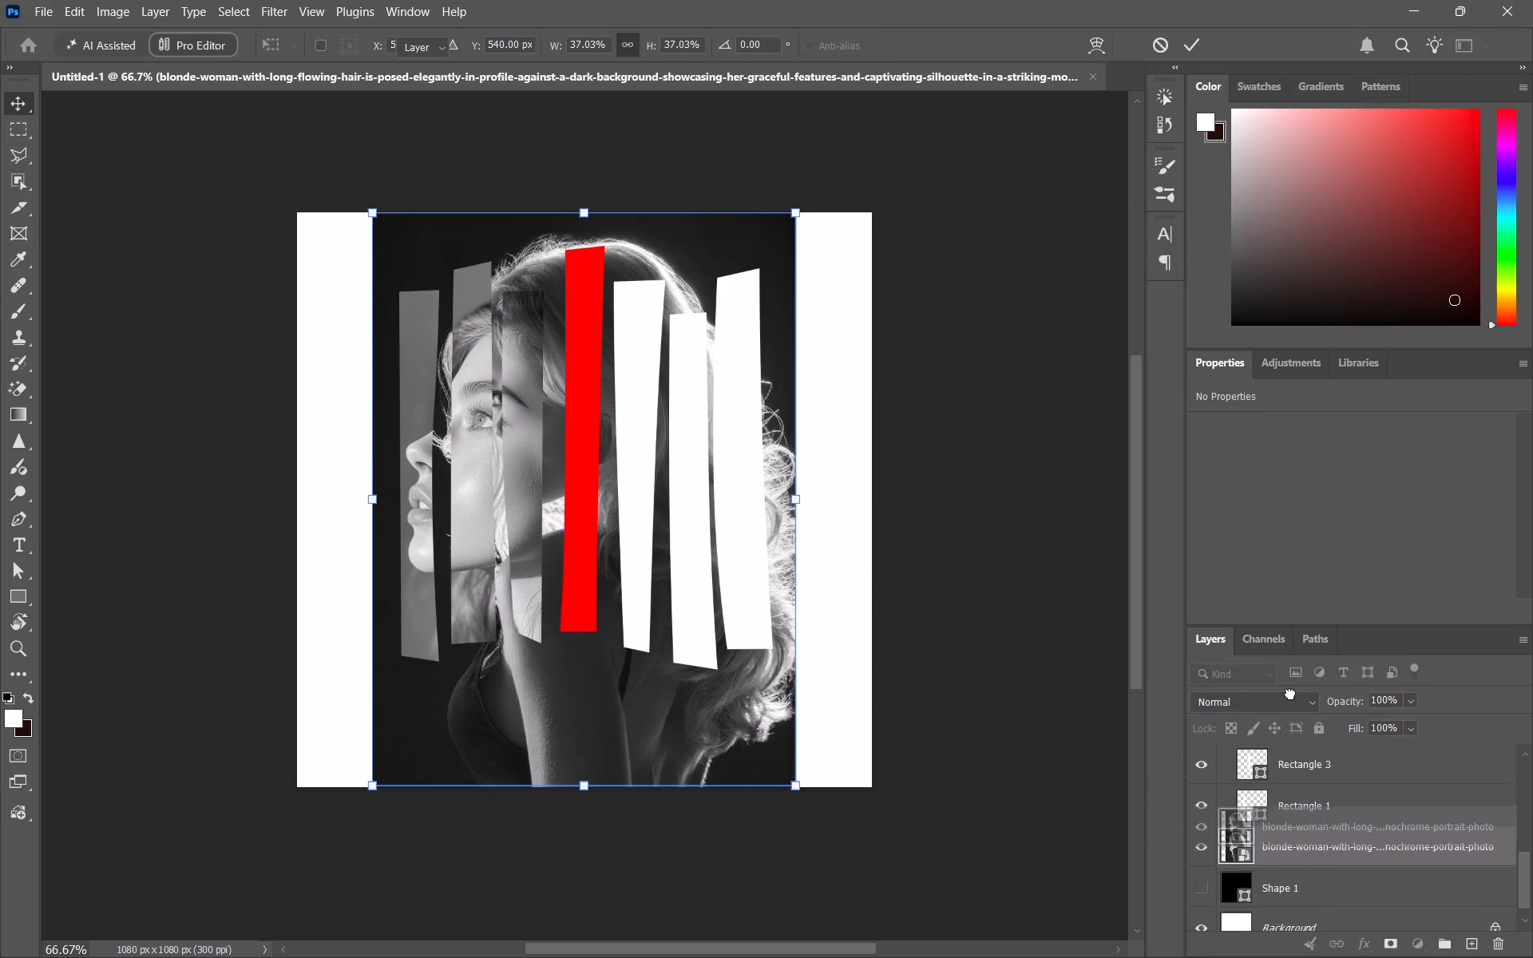
{"action": "left_click_drag", "start_coordinate": [1290, 694], "coordinate": [1307, 742]}
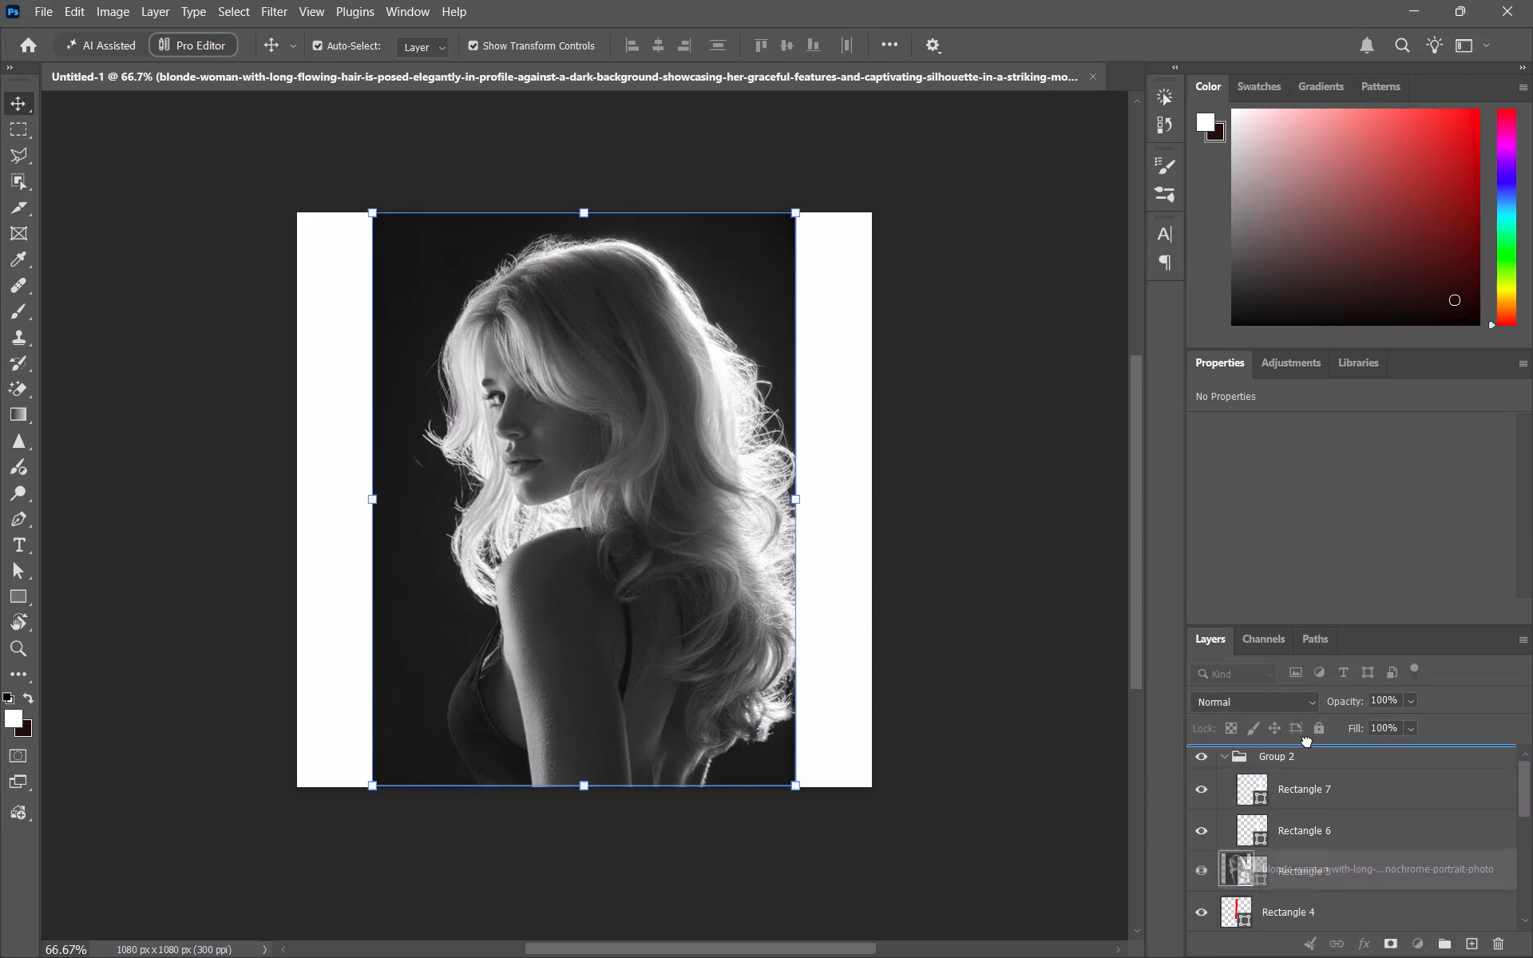
{"action": "left_click_drag", "start_coordinate": [1307, 742], "coordinate": [1303, 742]}
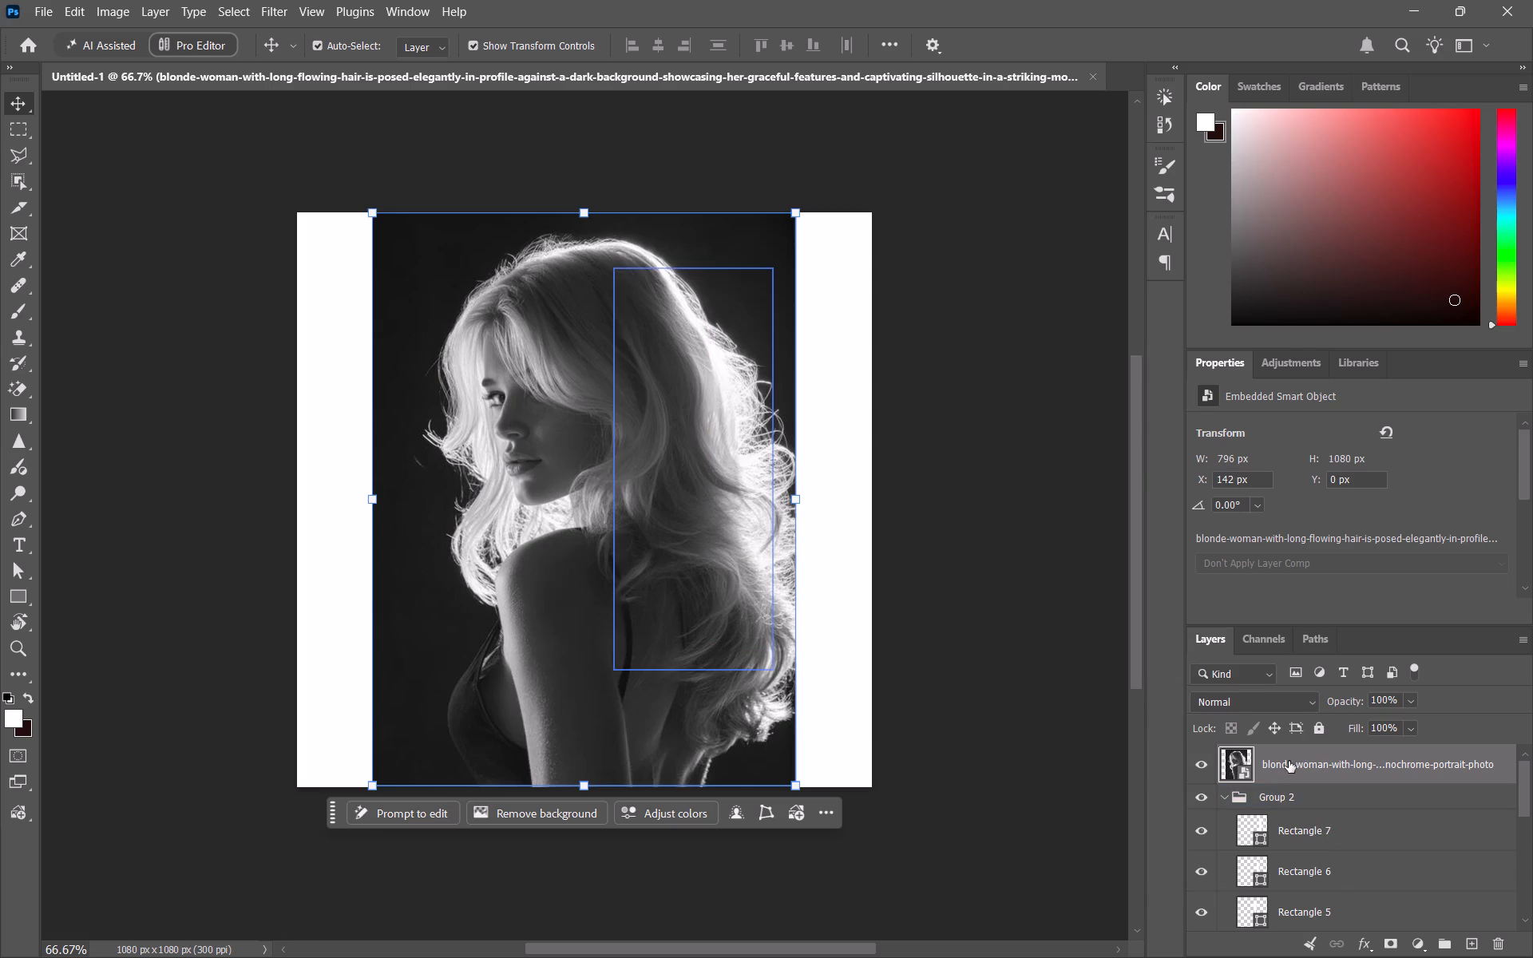
Rasterize the blonde woman photo layer.
{"action": "right_click", "coordinate": [1289, 761]}
{"action": "left_click", "coordinate": [1333, 696]}
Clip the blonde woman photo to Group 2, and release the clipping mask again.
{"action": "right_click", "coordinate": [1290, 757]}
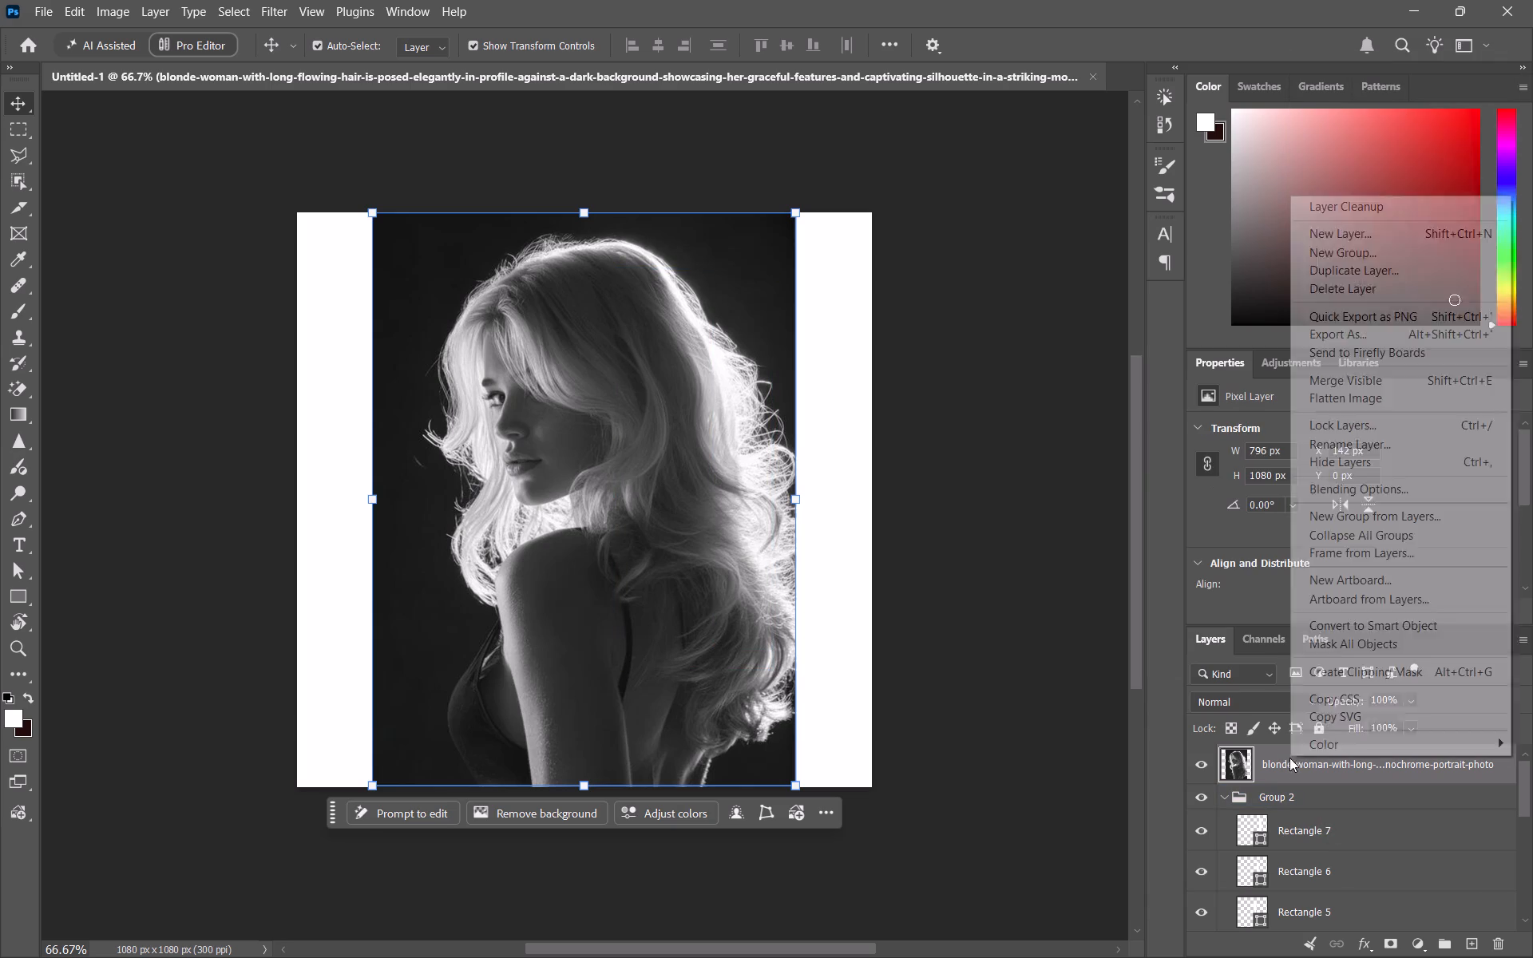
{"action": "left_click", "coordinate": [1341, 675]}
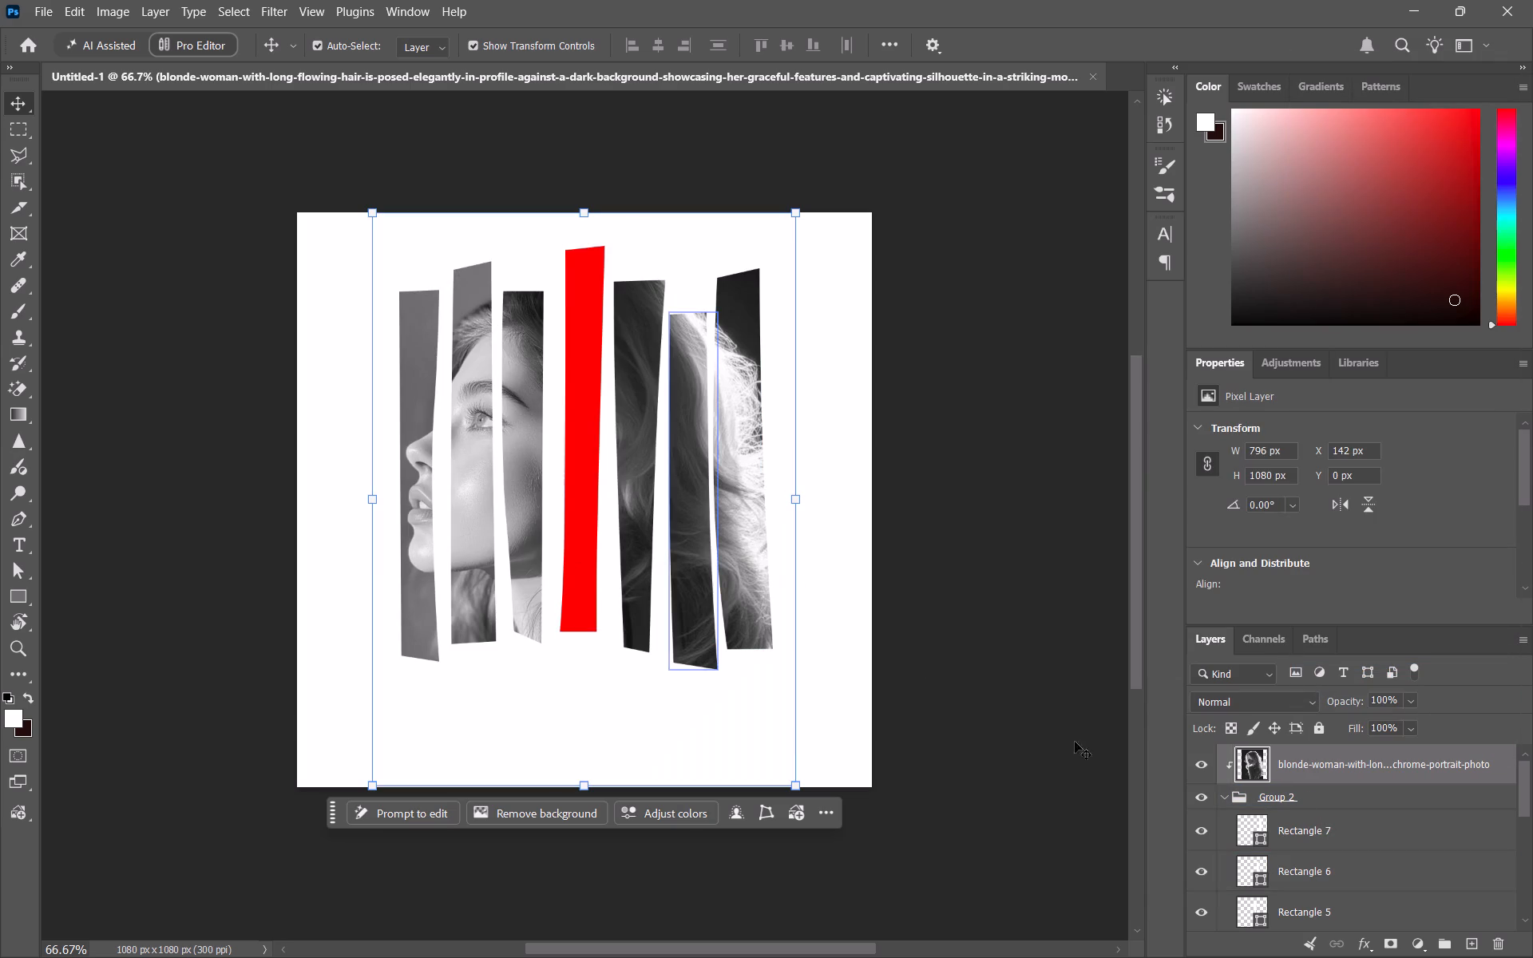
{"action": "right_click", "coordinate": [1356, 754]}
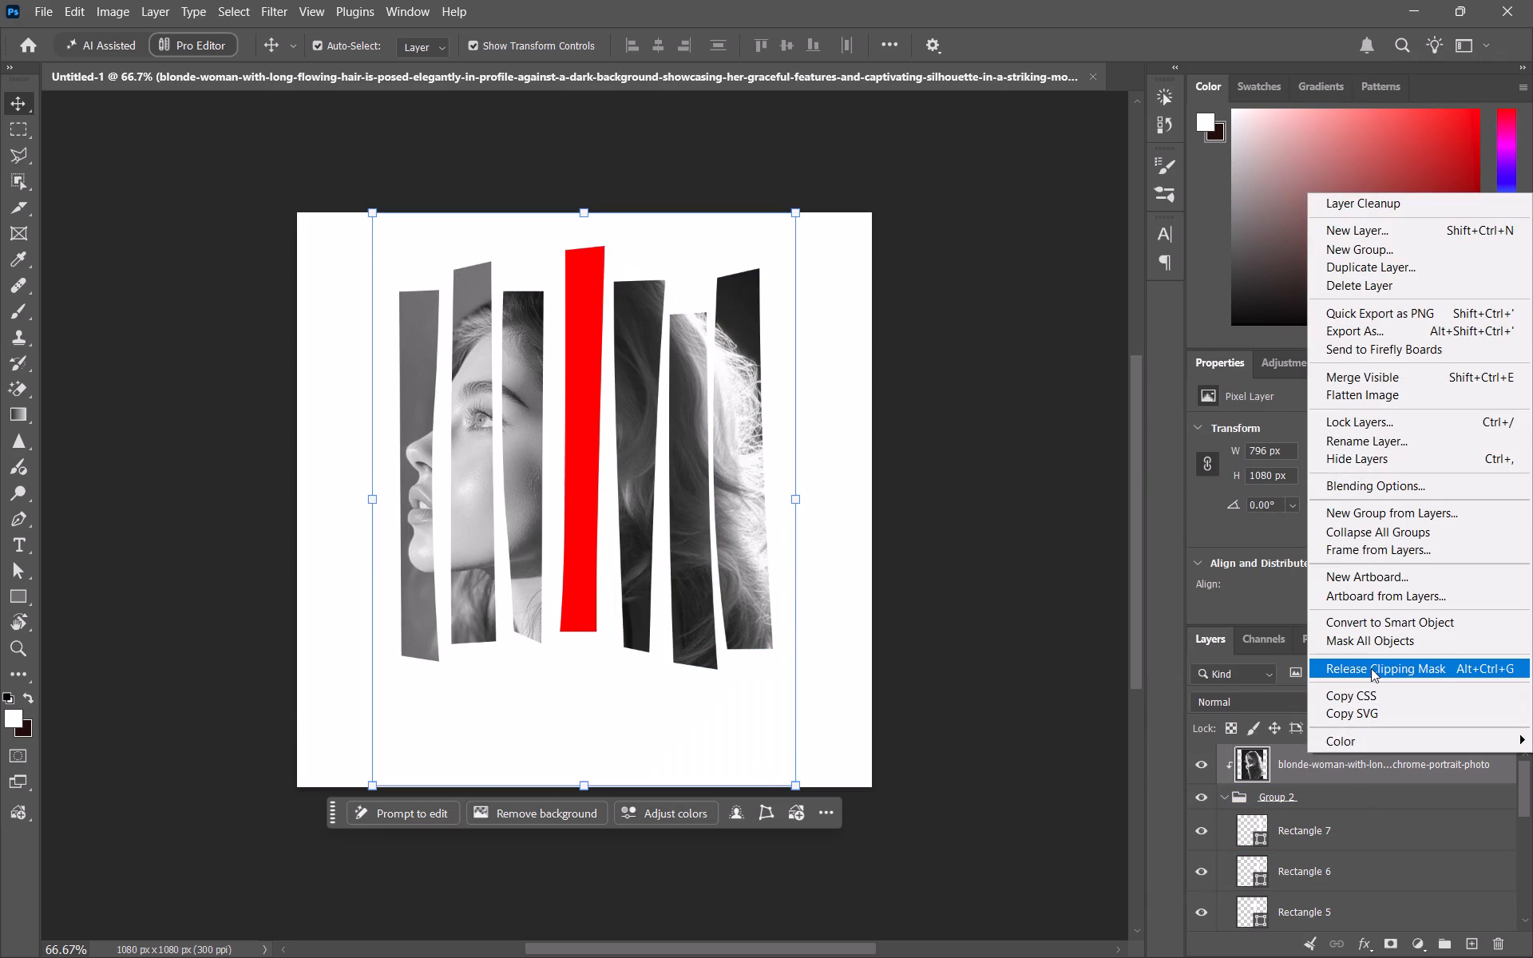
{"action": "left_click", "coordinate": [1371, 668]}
Flip the blonde woman photo horizontally and move it to about X 246 px, Y -16 px.
{"action": "right_click", "coordinate": [604, 564]}
{"action": "right_click", "coordinate": [583, 465]}
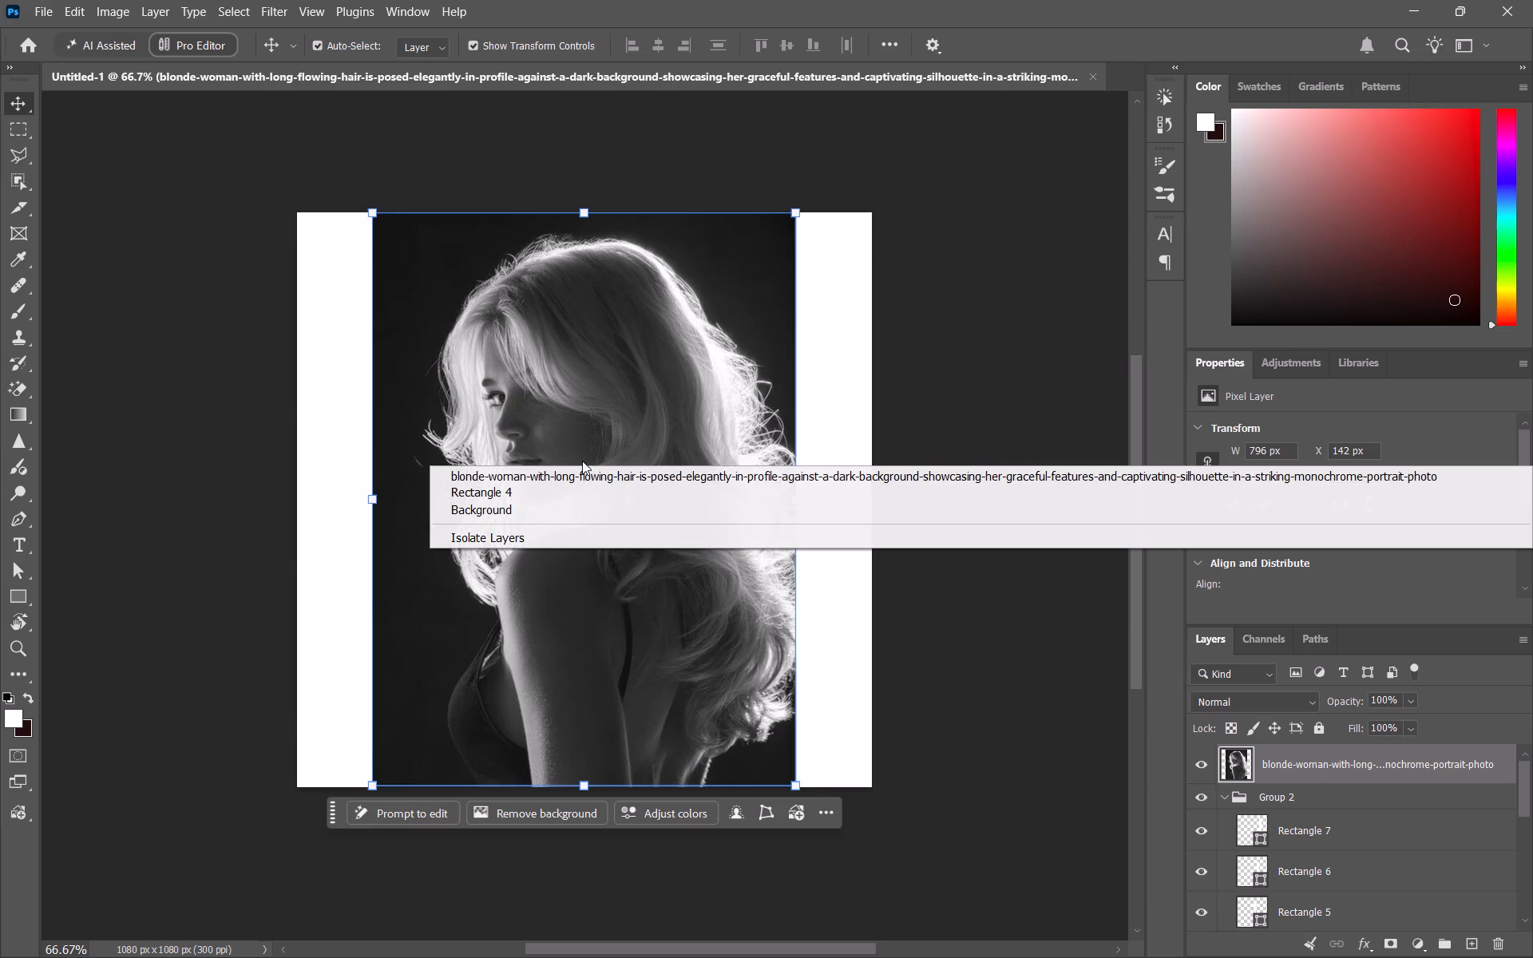
{"action": "left_click", "coordinate": [582, 461]}
{"action": "key", "text": "ctrl+t"}
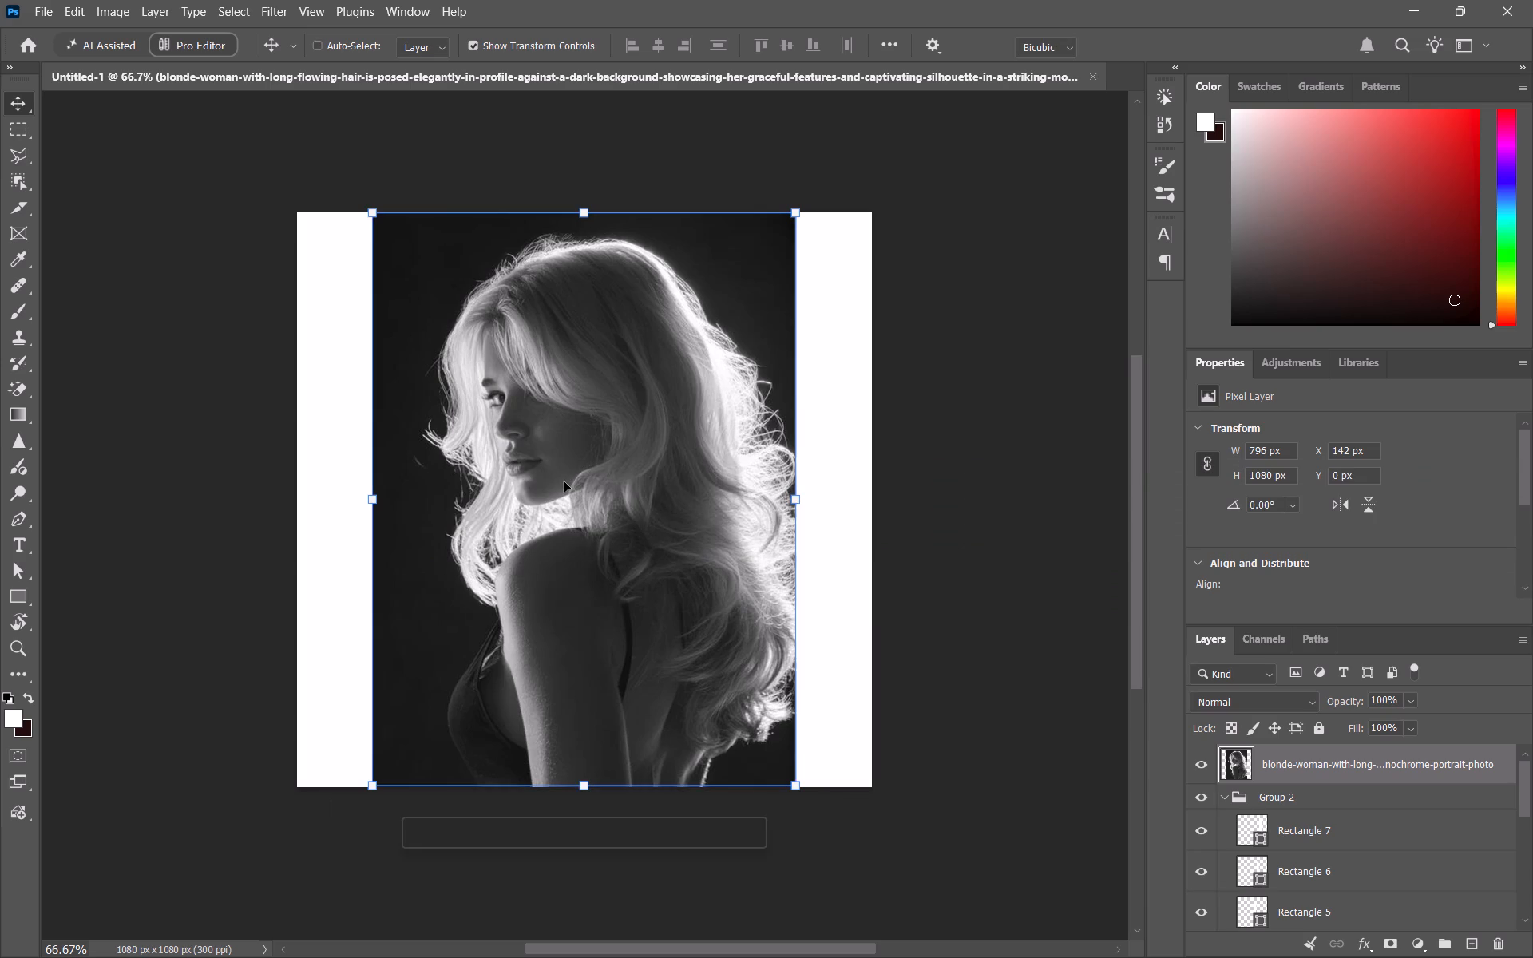
{"action": "right_click", "coordinate": [564, 481]}
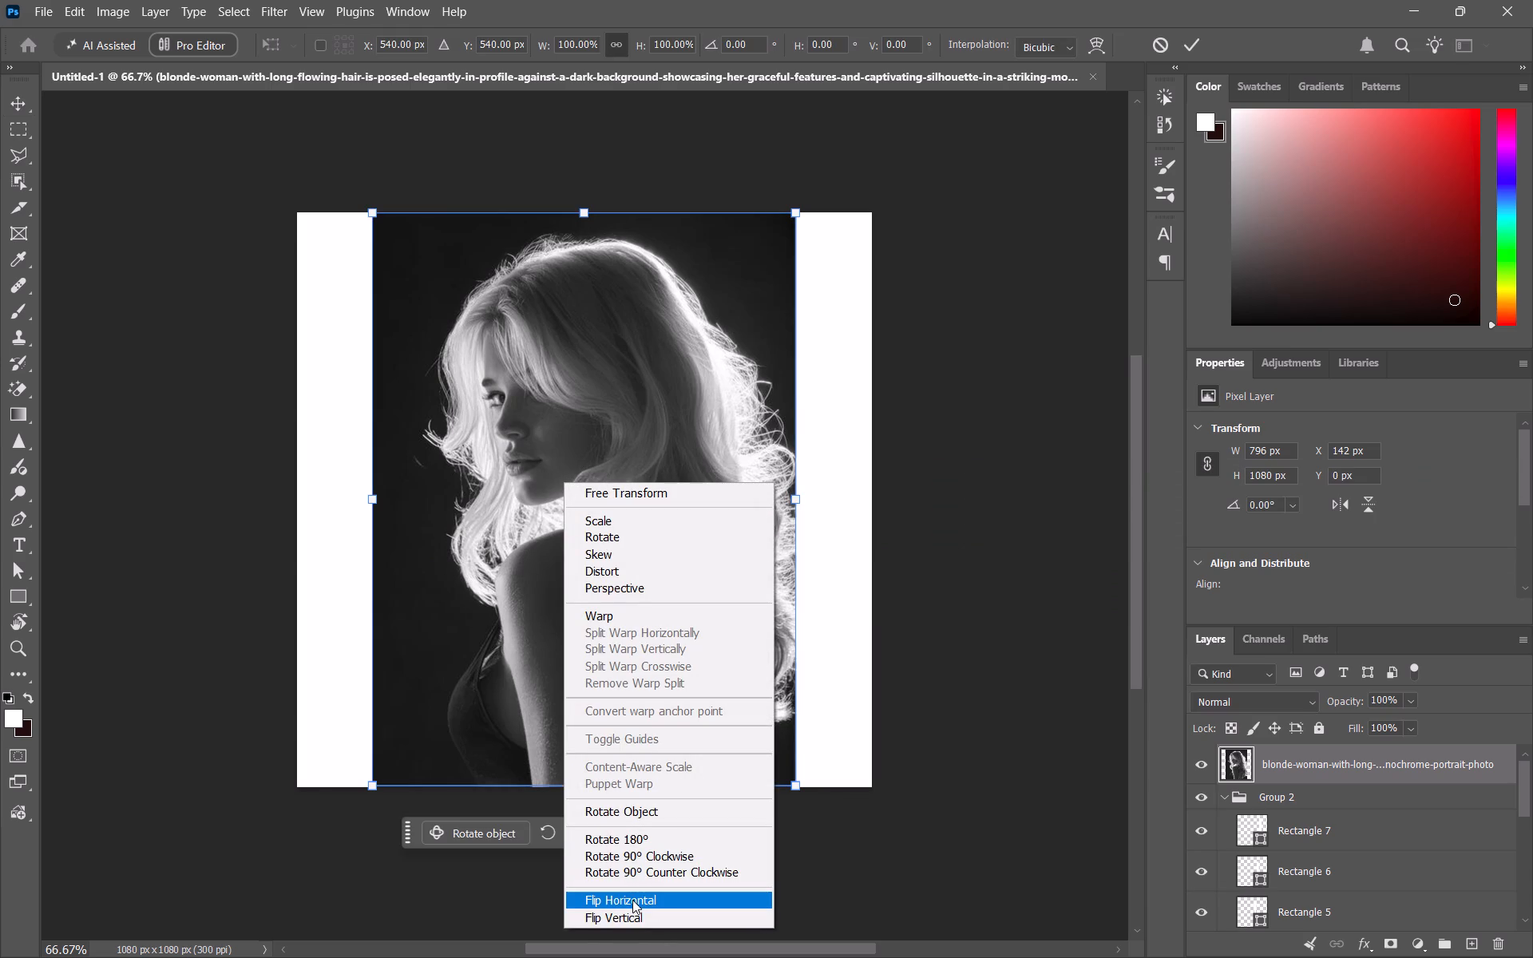
{"action": "left_click", "coordinate": [630, 909]}
{"action": "right_click", "coordinate": [580, 639]}
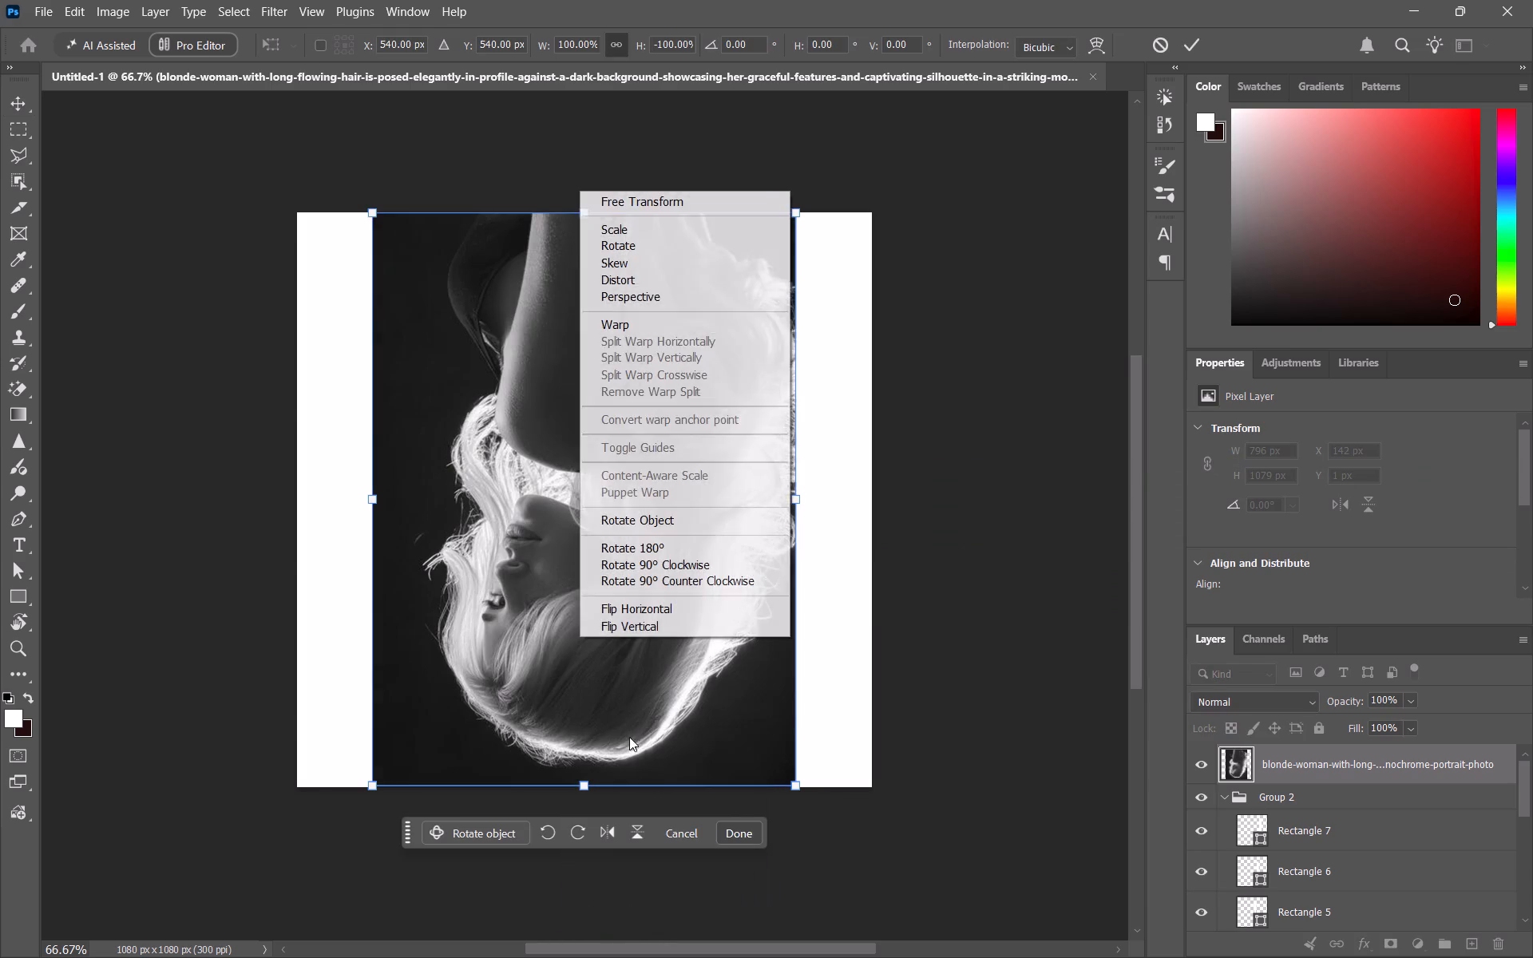
{"action": "left_click", "coordinate": [639, 630]}
{"action": "right_click", "coordinate": [639, 629]}
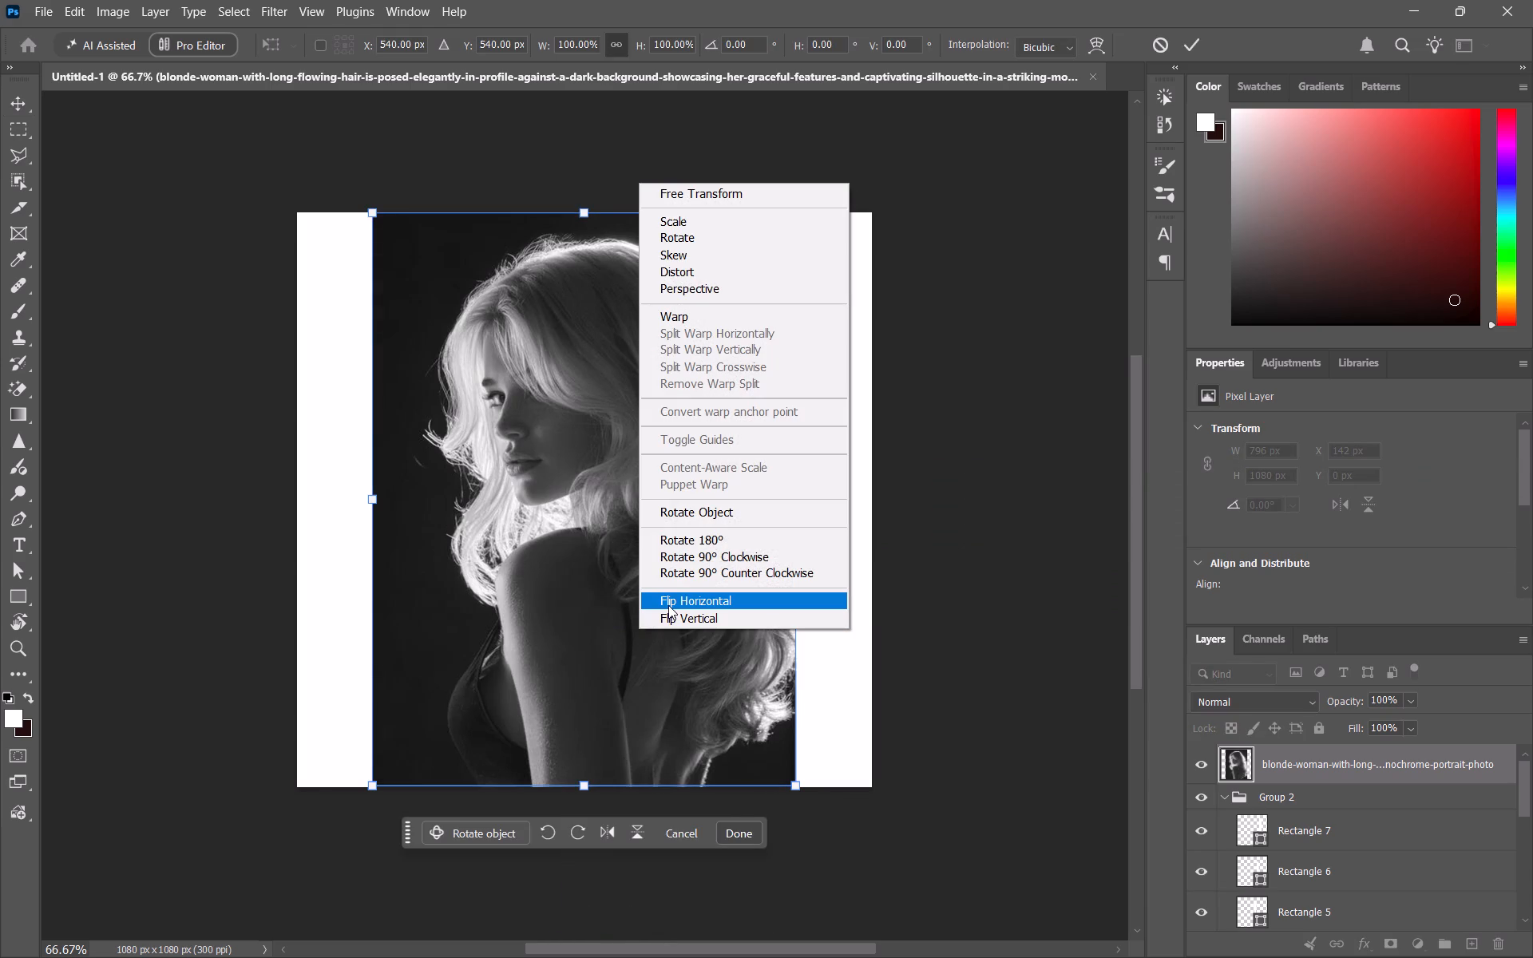
{"action": "left_click", "coordinate": [681, 607]}
{"action": "left_click_drag", "start_coordinate": [656, 597], "coordinate": [707, 585]}
Create a clipping mask so the flipped blonde woman photo shows only within the Group 2 strips.
{"action": "right_click", "coordinate": [1322, 754]}
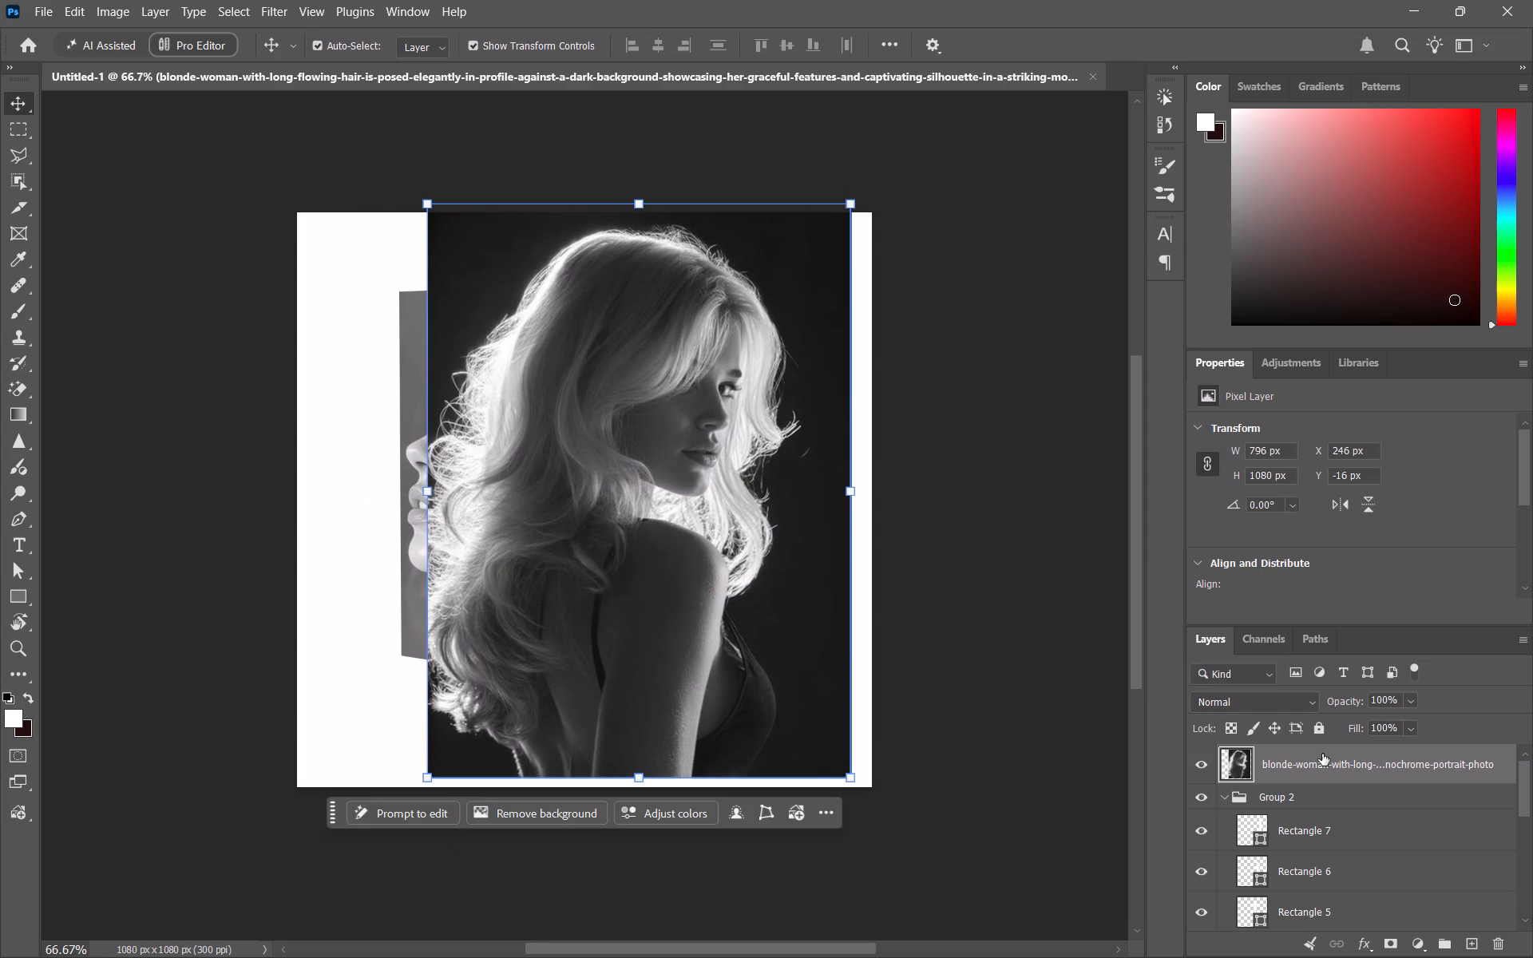
{"action": "right_click", "coordinate": [1330, 754]}
{"action": "left_click", "coordinate": [1346, 667]}
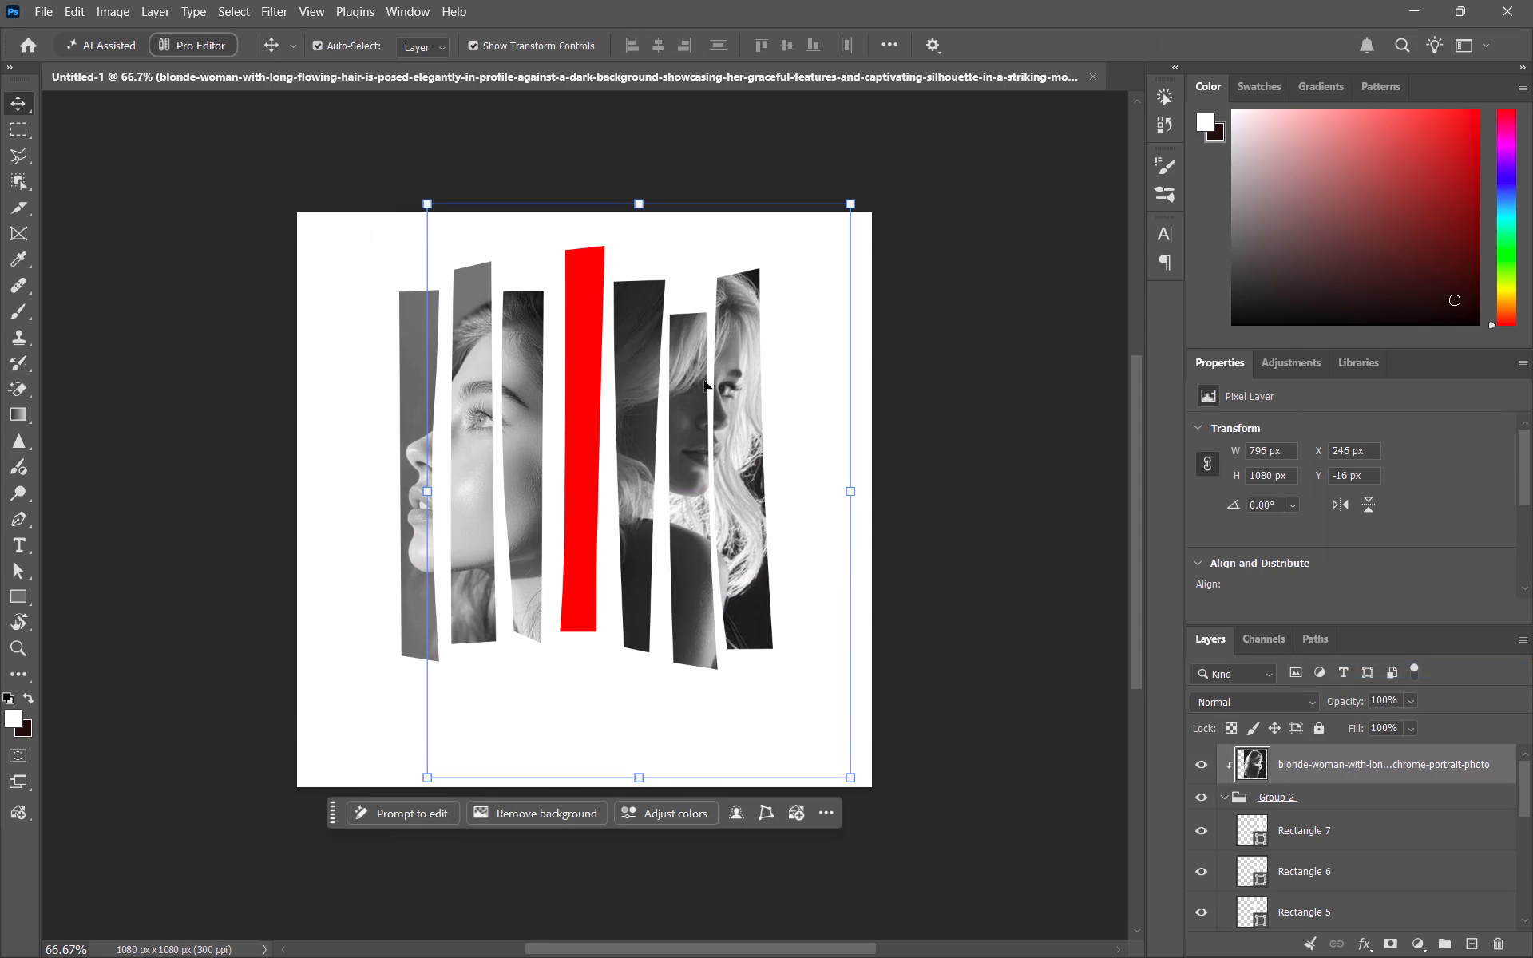
Scale the blonde woman photo to about 673 × 914 px and move it to about X 289 px, Y 63 px behind the Group 2 strips.
{"action": "left_click_drag", "start_coordinate": [723, 418], "coordinate": [746, 470]}
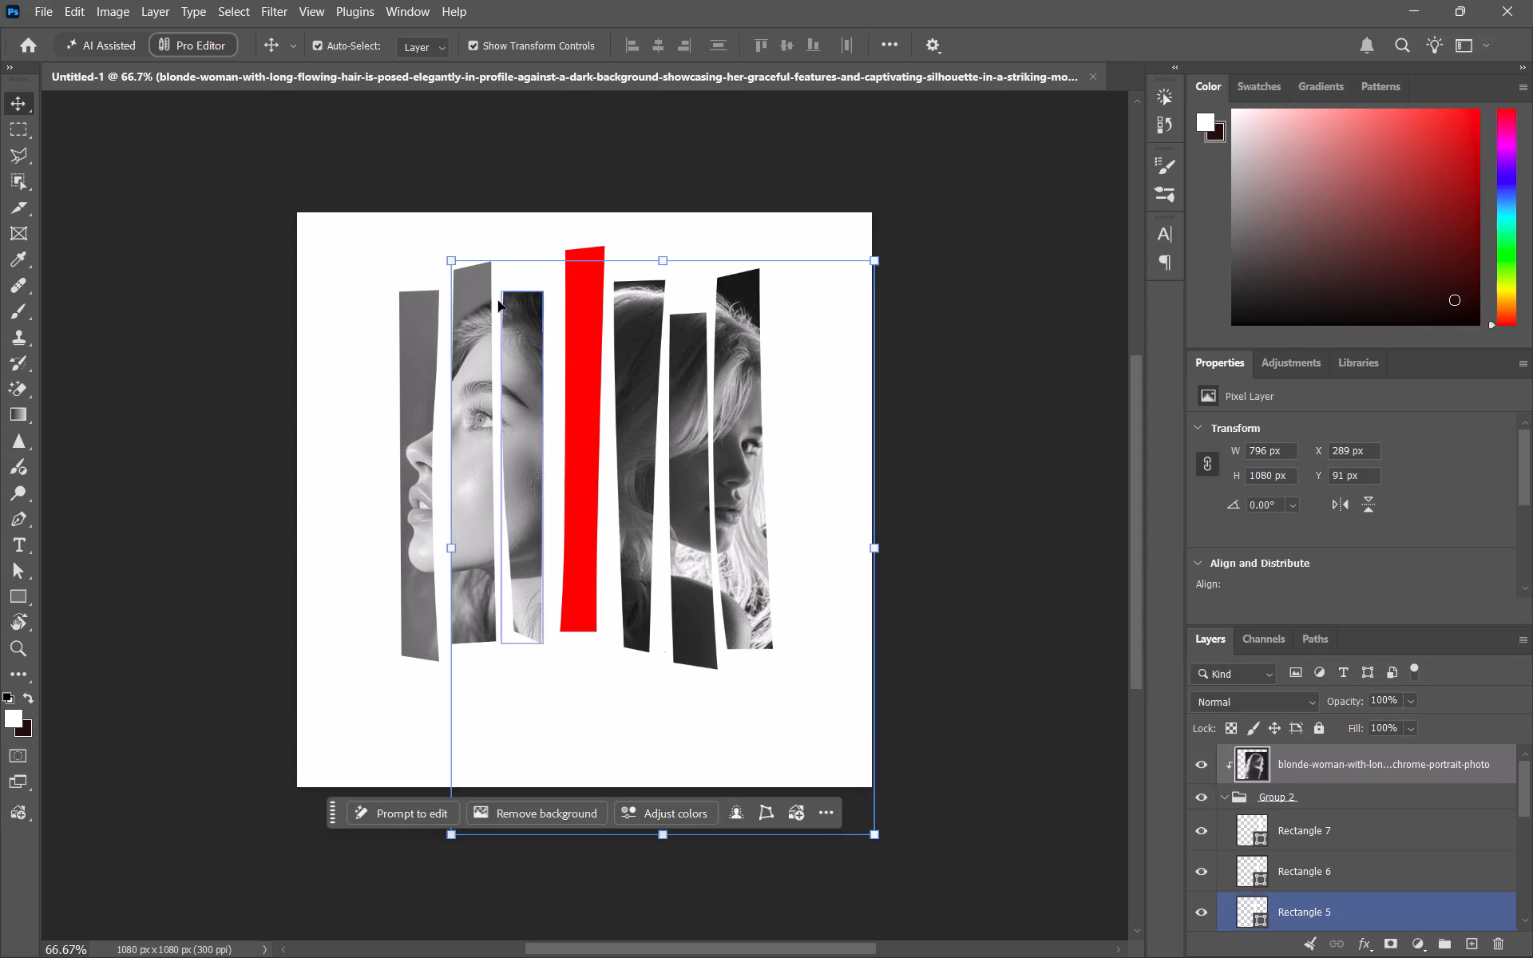
{"action": "left_click_drag", "start_coordinate": [450, 254], "coordinate": [489, 280]}
{"action": "left_click_drag", "start_coordinate": [827, 487], "coordinate": [818, 454]}
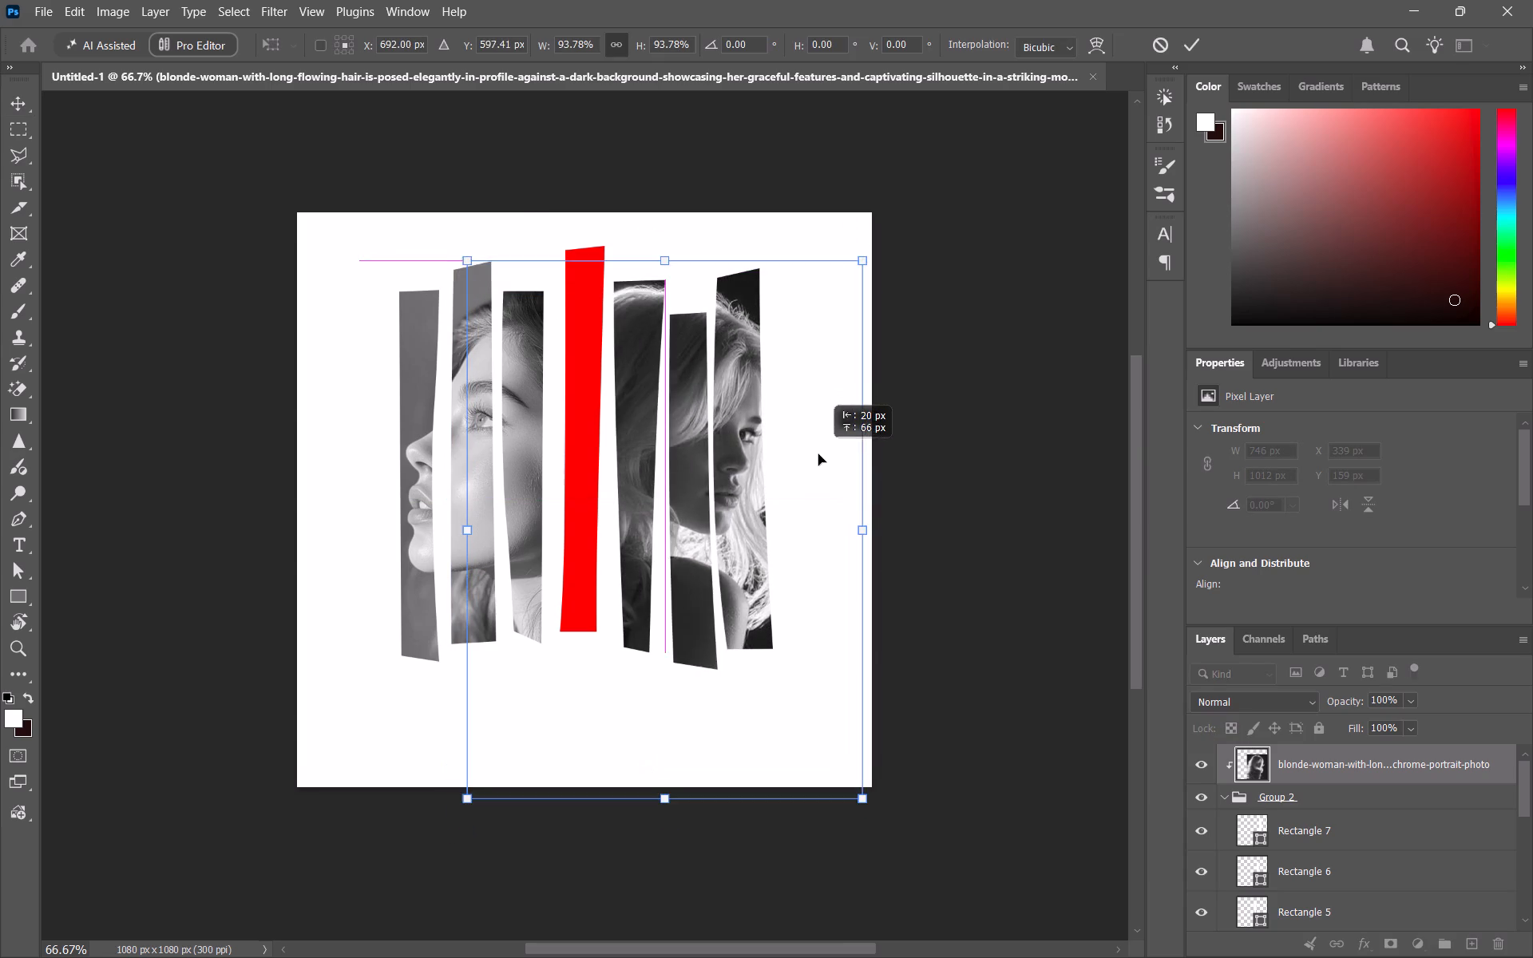
{"action": "left_click_drag", "start_coordinate": [818, 454], "coordinate": [775, 444]}
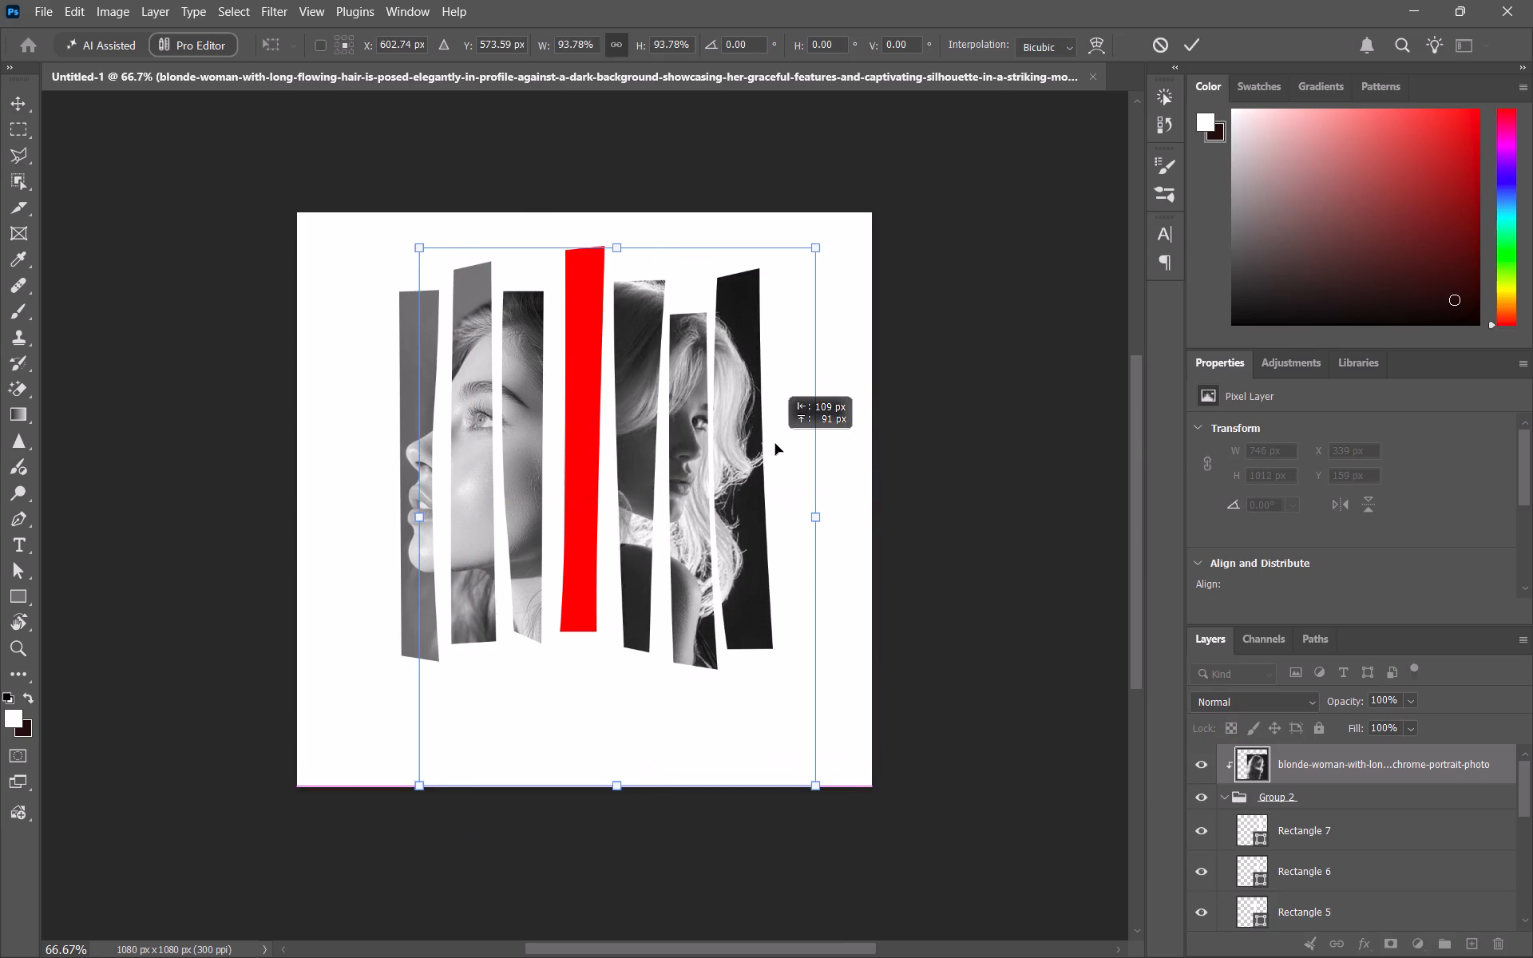
{"action": "left_click_drag", "start_coordinate": [775, 444], "coordinate": [777, 443]}
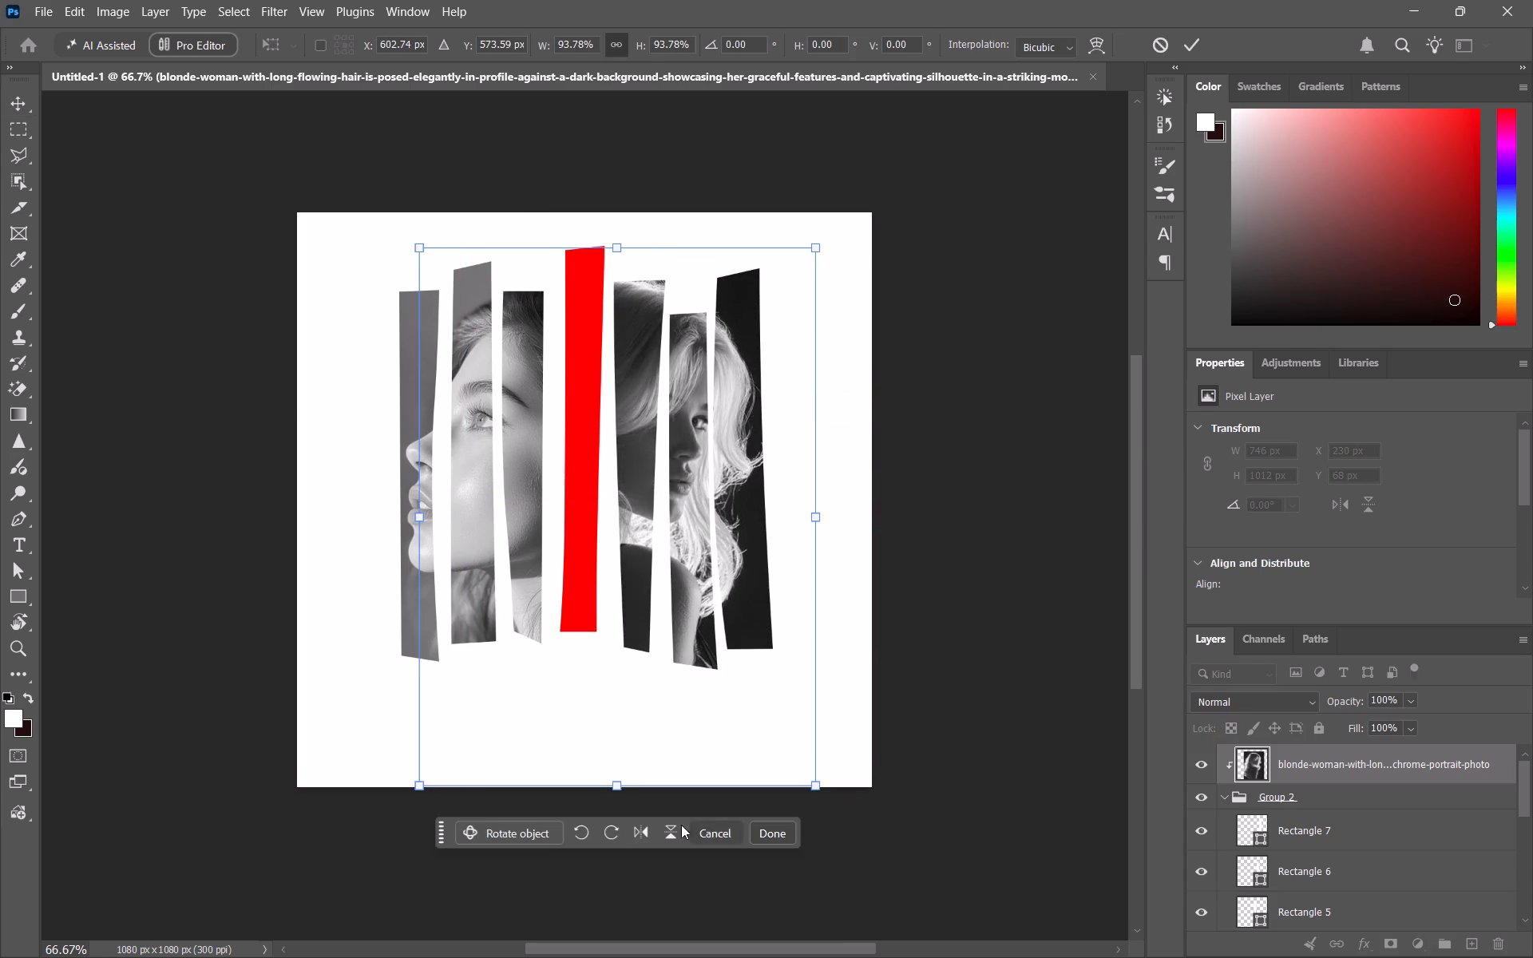
{"action": "left_click_drag", "start_coordinate": [618, 783], "coordinate": [636, 730]}
{"action": "left_click_drag", "start_coordinate": [675, 620], "coordinate": [683, 618]}
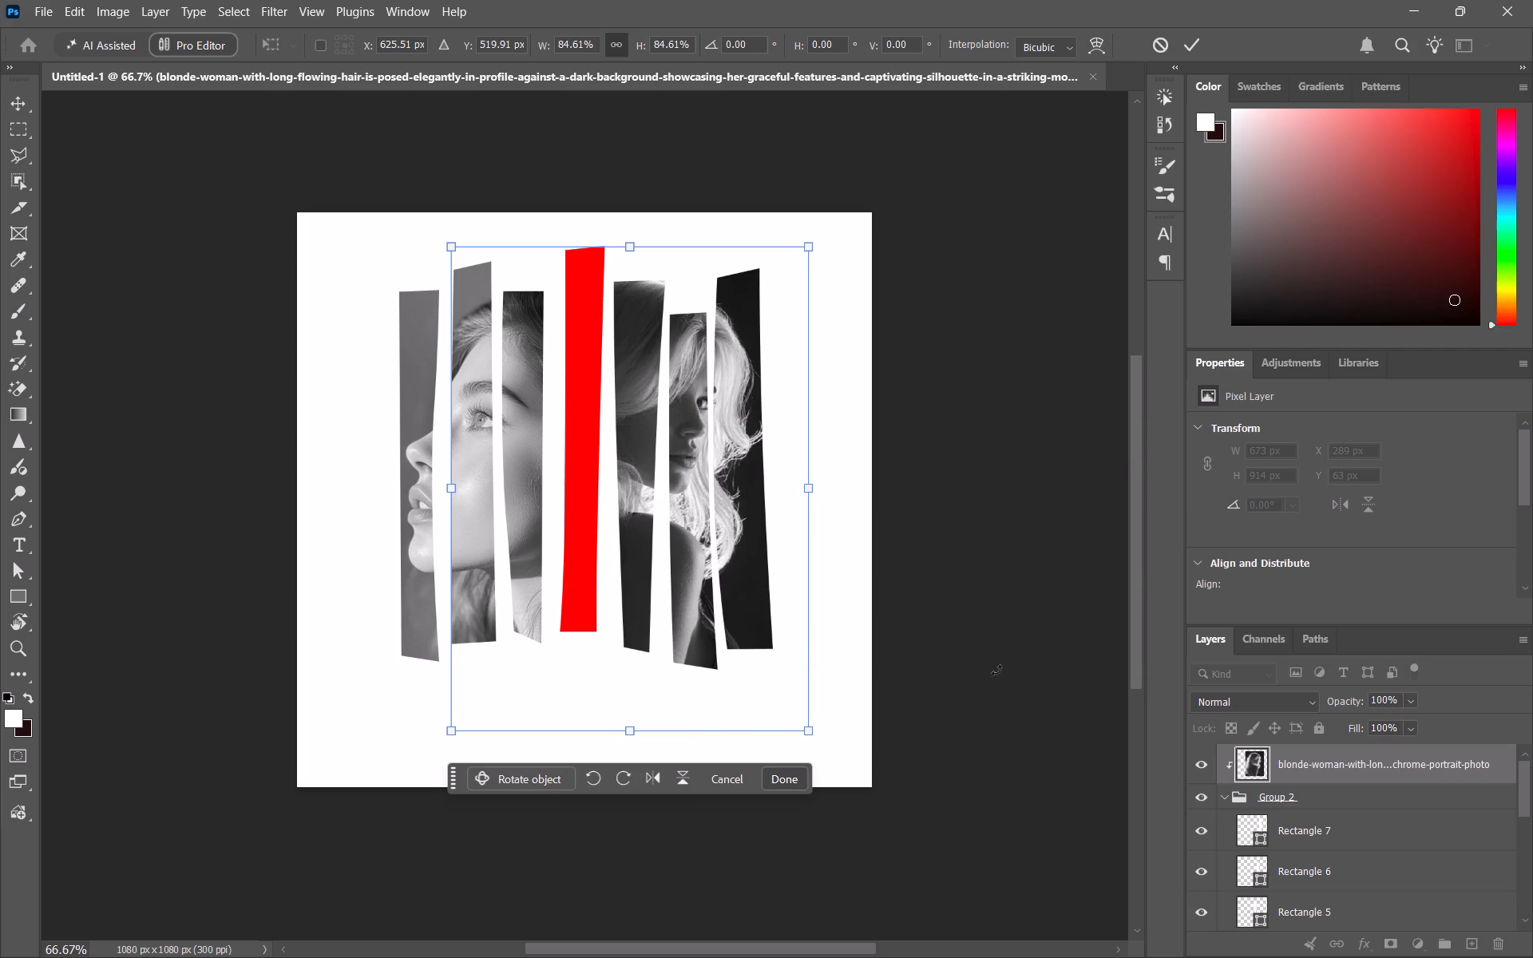
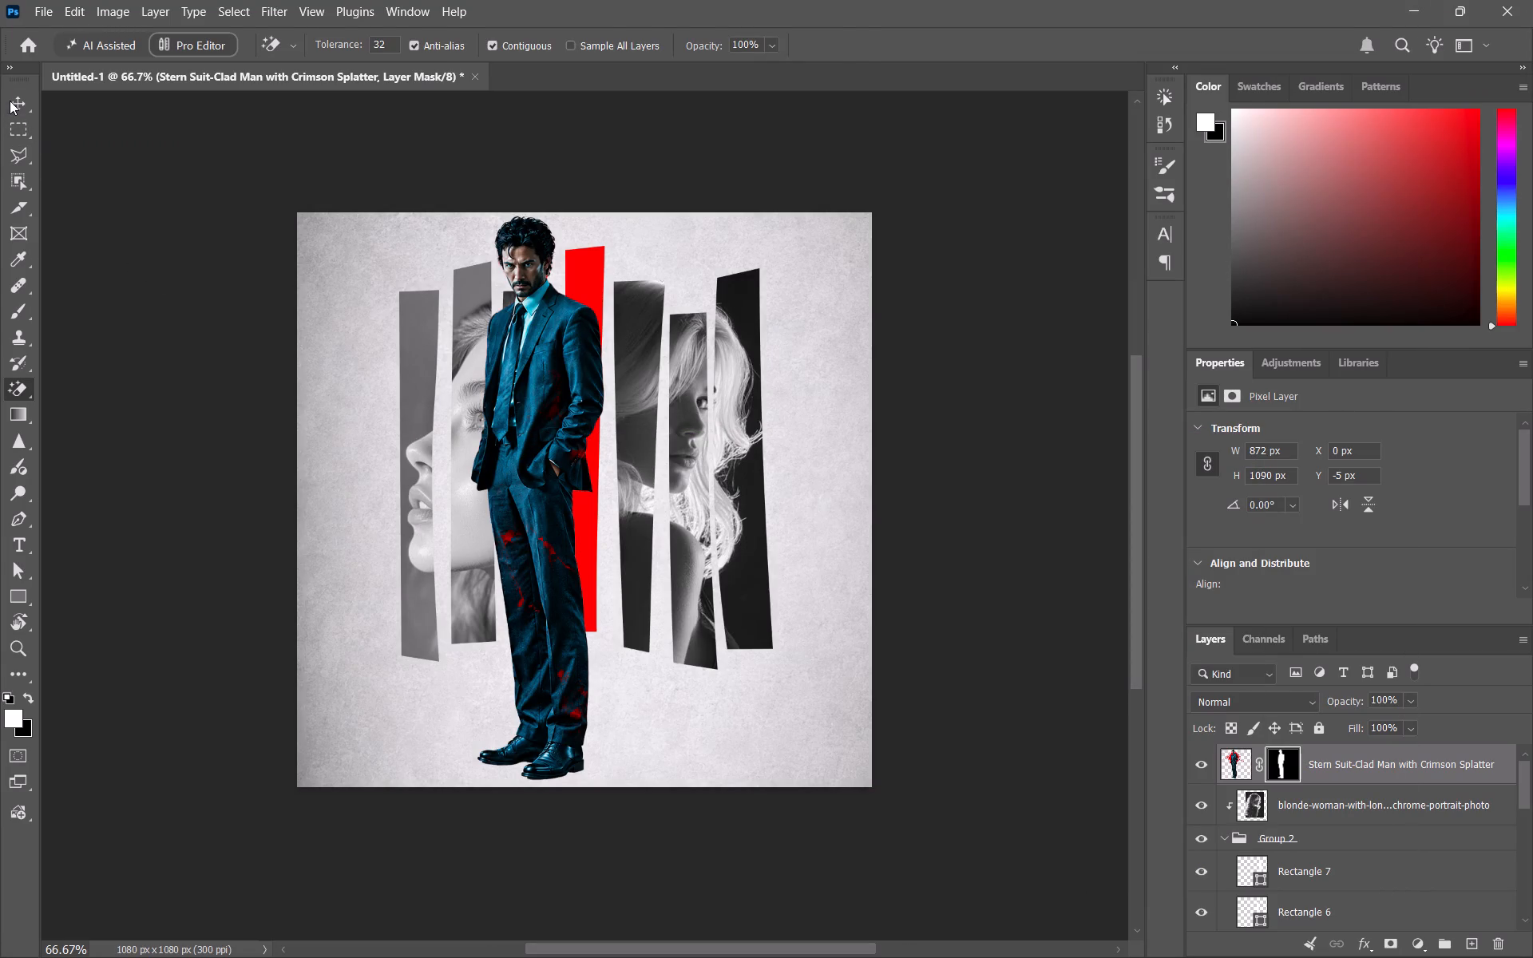
Move the suited man in the Photoshop poster to the lower centre over the red bar's base, scaled to about 34.26%.
{"action": "left_click", "coordinate": [10, 101]}
{"action": "left_click_drag", "start_coordinate": [523, 413], "coordinate": [579, 493]}
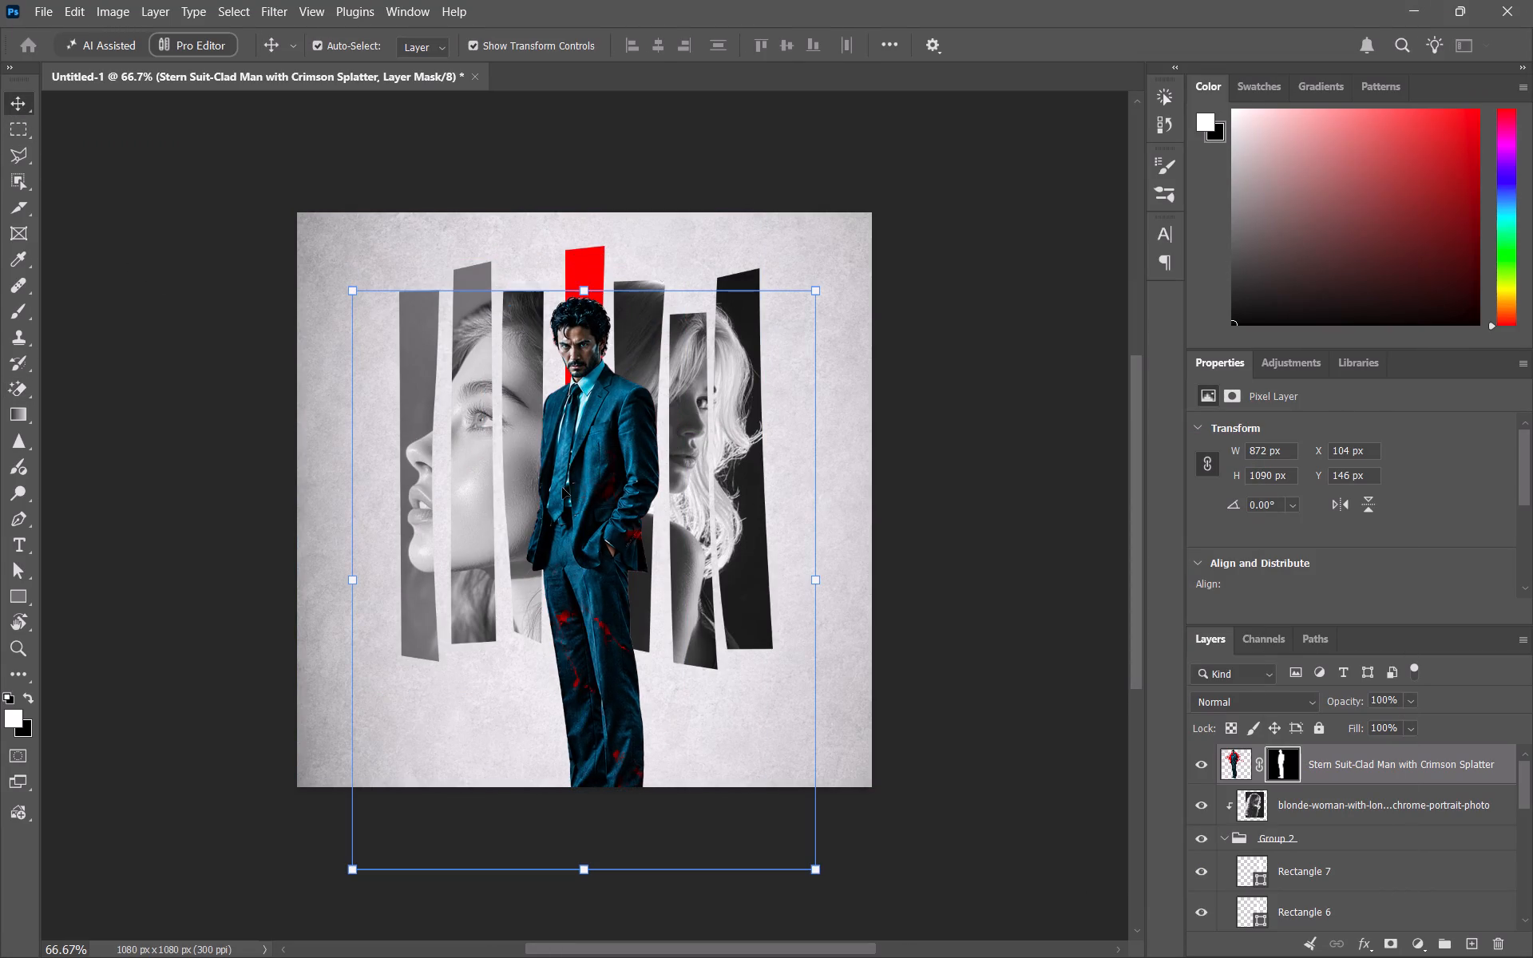
{"action": "left_click_drag", "start_coordinate": [353, 288], "coordinate": [671, 615]}
{"action": "left_click_drag", "start_coordinate": [751, 712], "coordinate": [602, 590]}
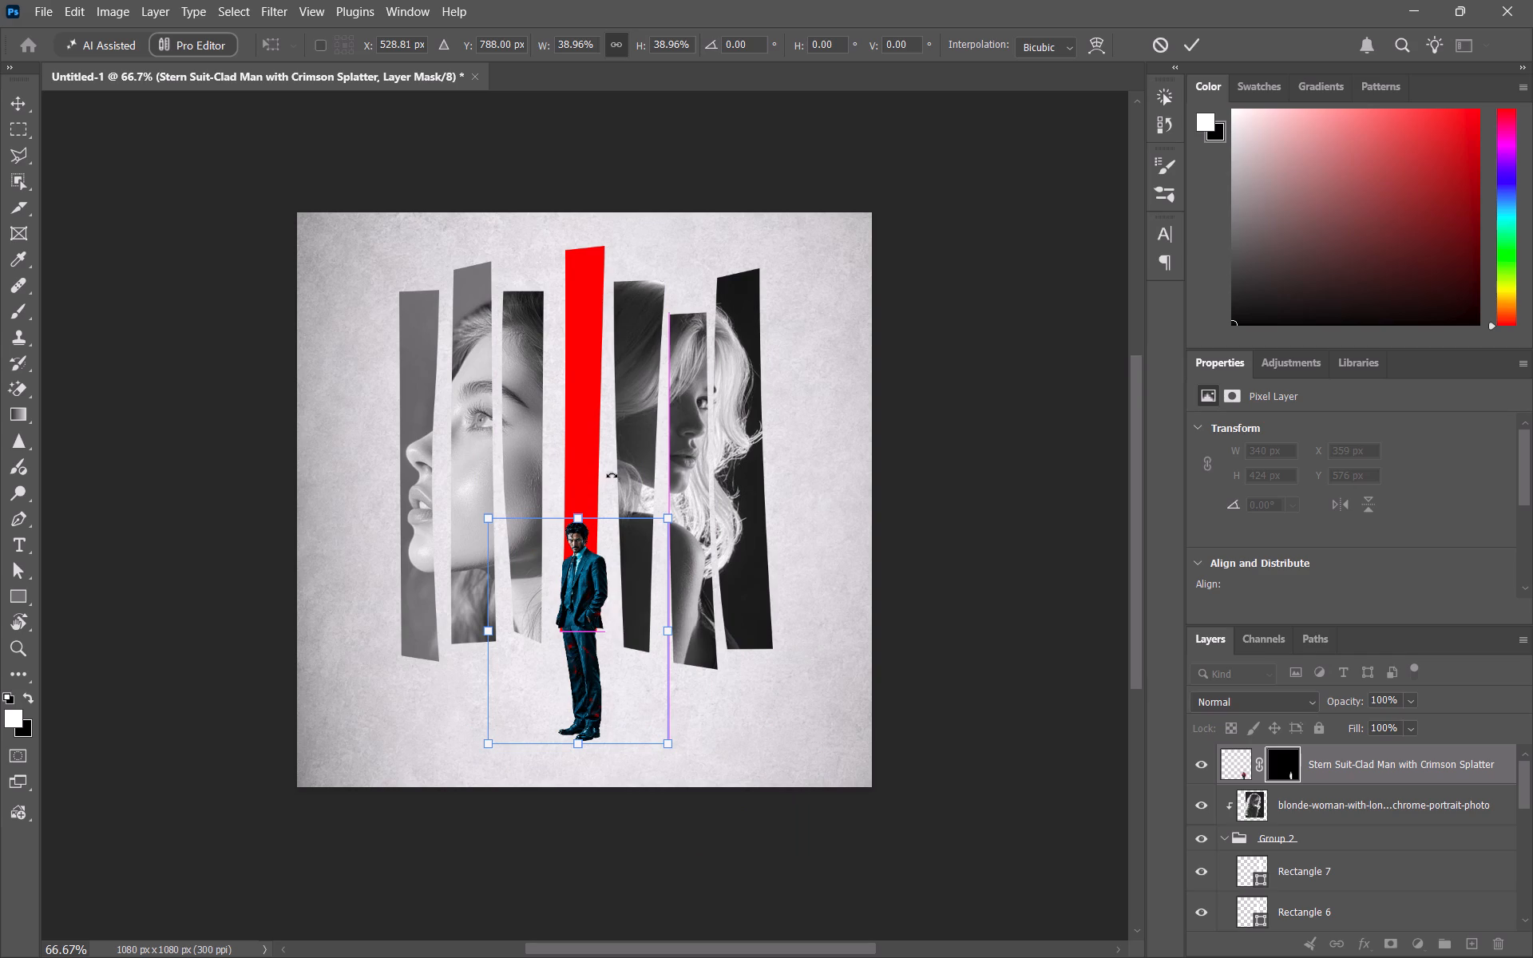
{"action": "left_click_drag", "start_coordinate": [669, 515], "coordinate": [645, 540]}
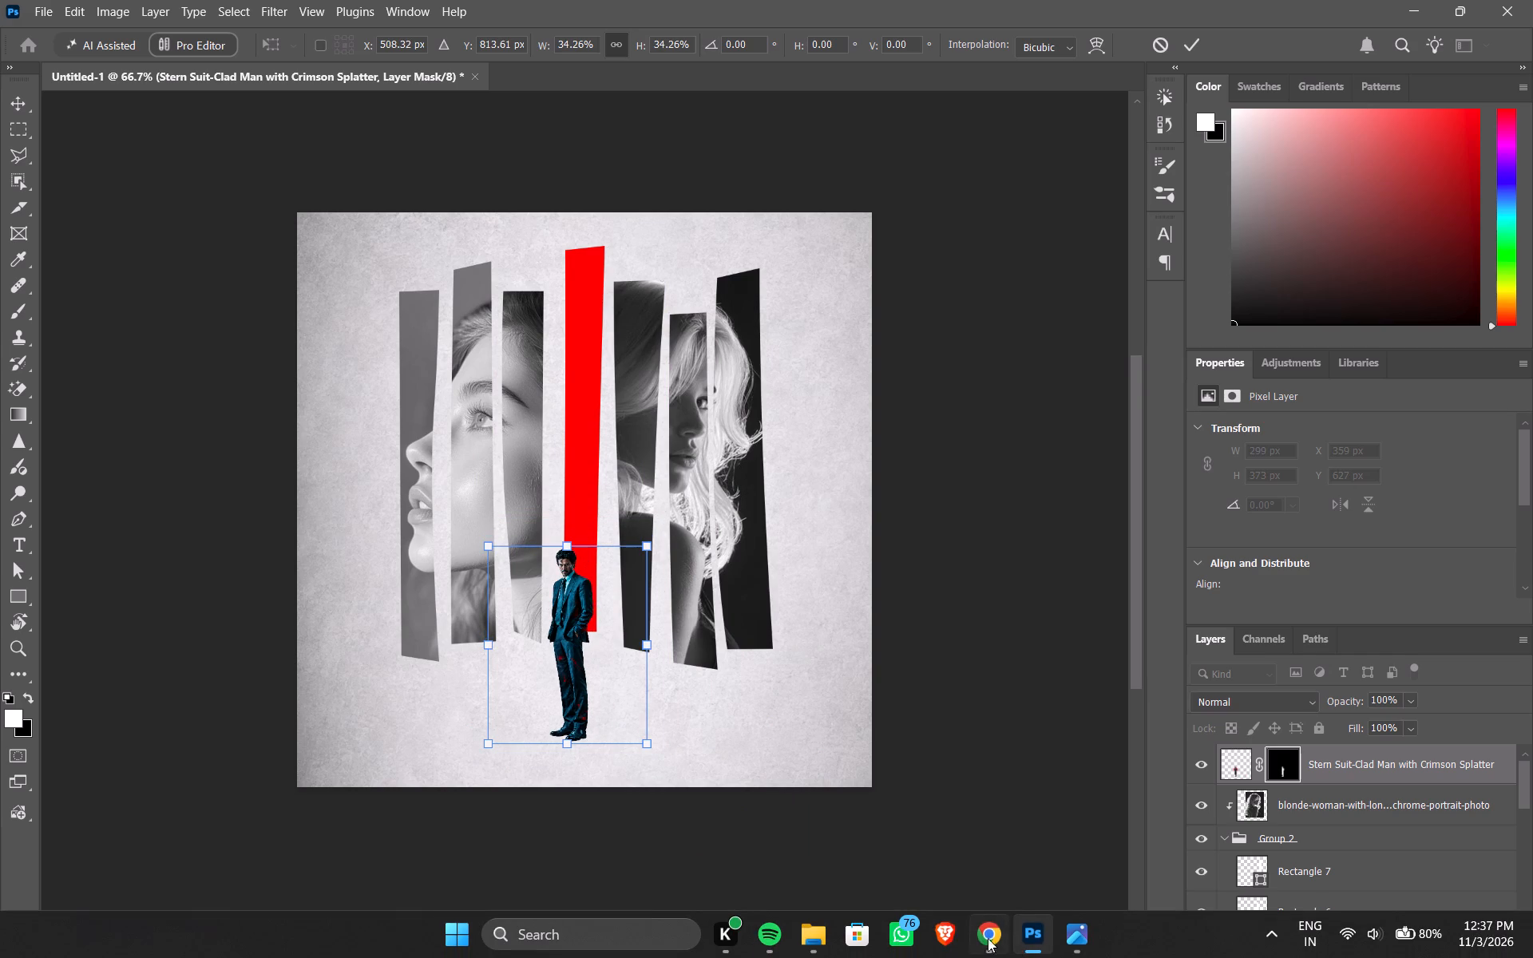
Look through the Downloads folder for the reference poster image.
{"action": "left_click", "coordinate": [826, 934]}
{"action": "left_click", "coordinate": [452, 149]}
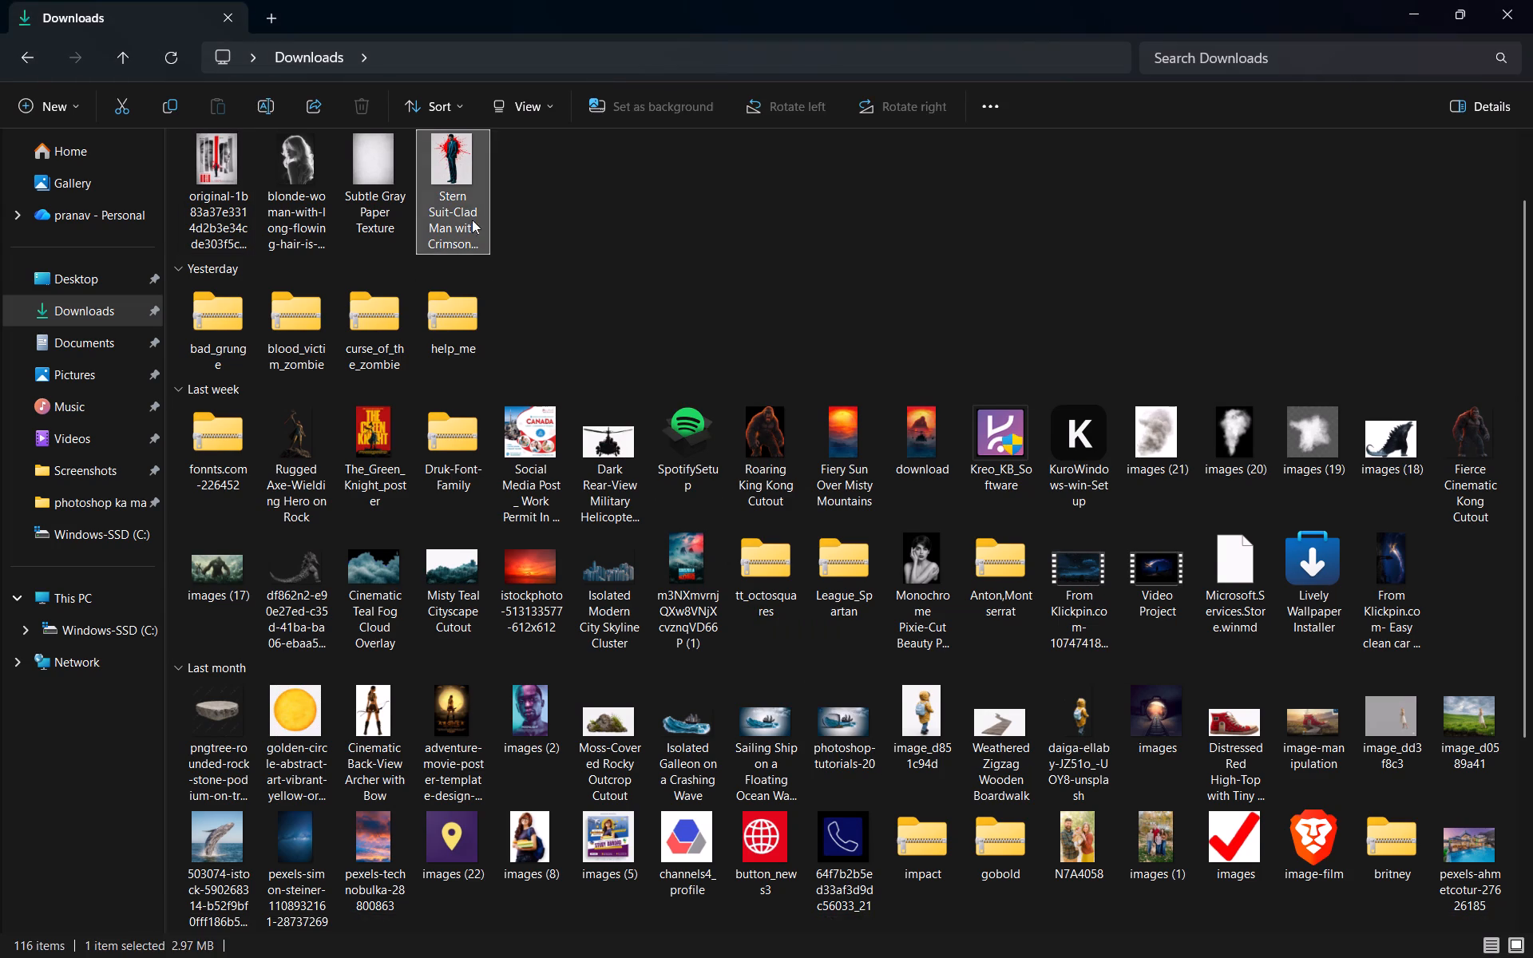
{"action": "scroll", "coordinate": [572, 279], "scroll_direction": "up", "scroll_amount": 7}
{"action": "left_click", "coordinate": [607, 388]}
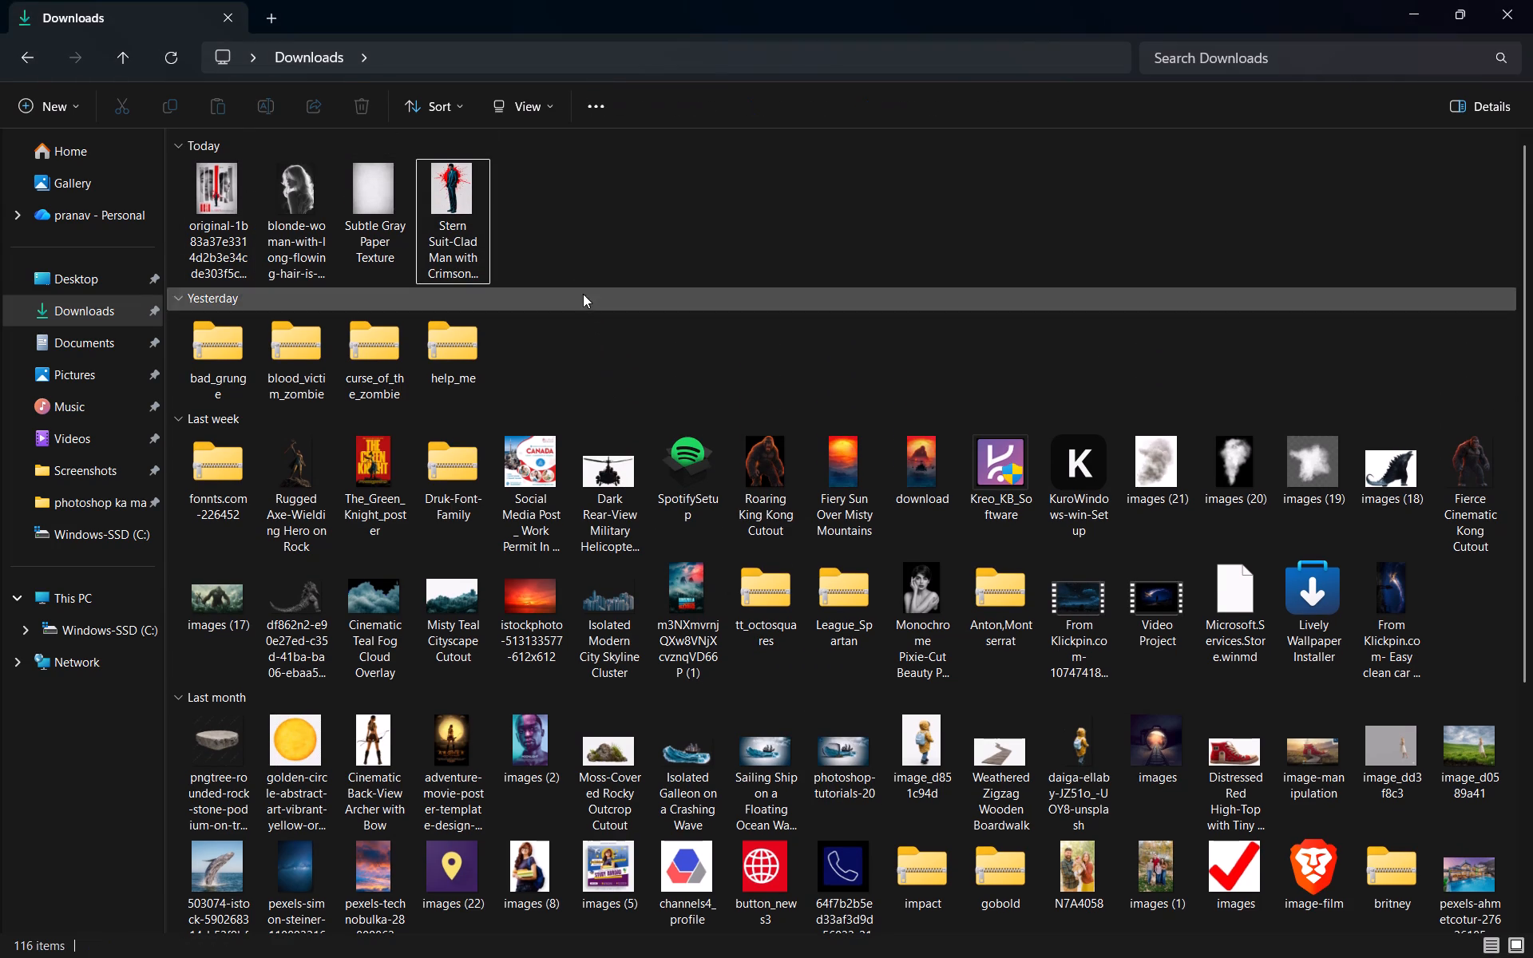
{"action": "scroll", "coordinate": [518, 254], "scroll_direction": "up", "scroll_amount": 9}
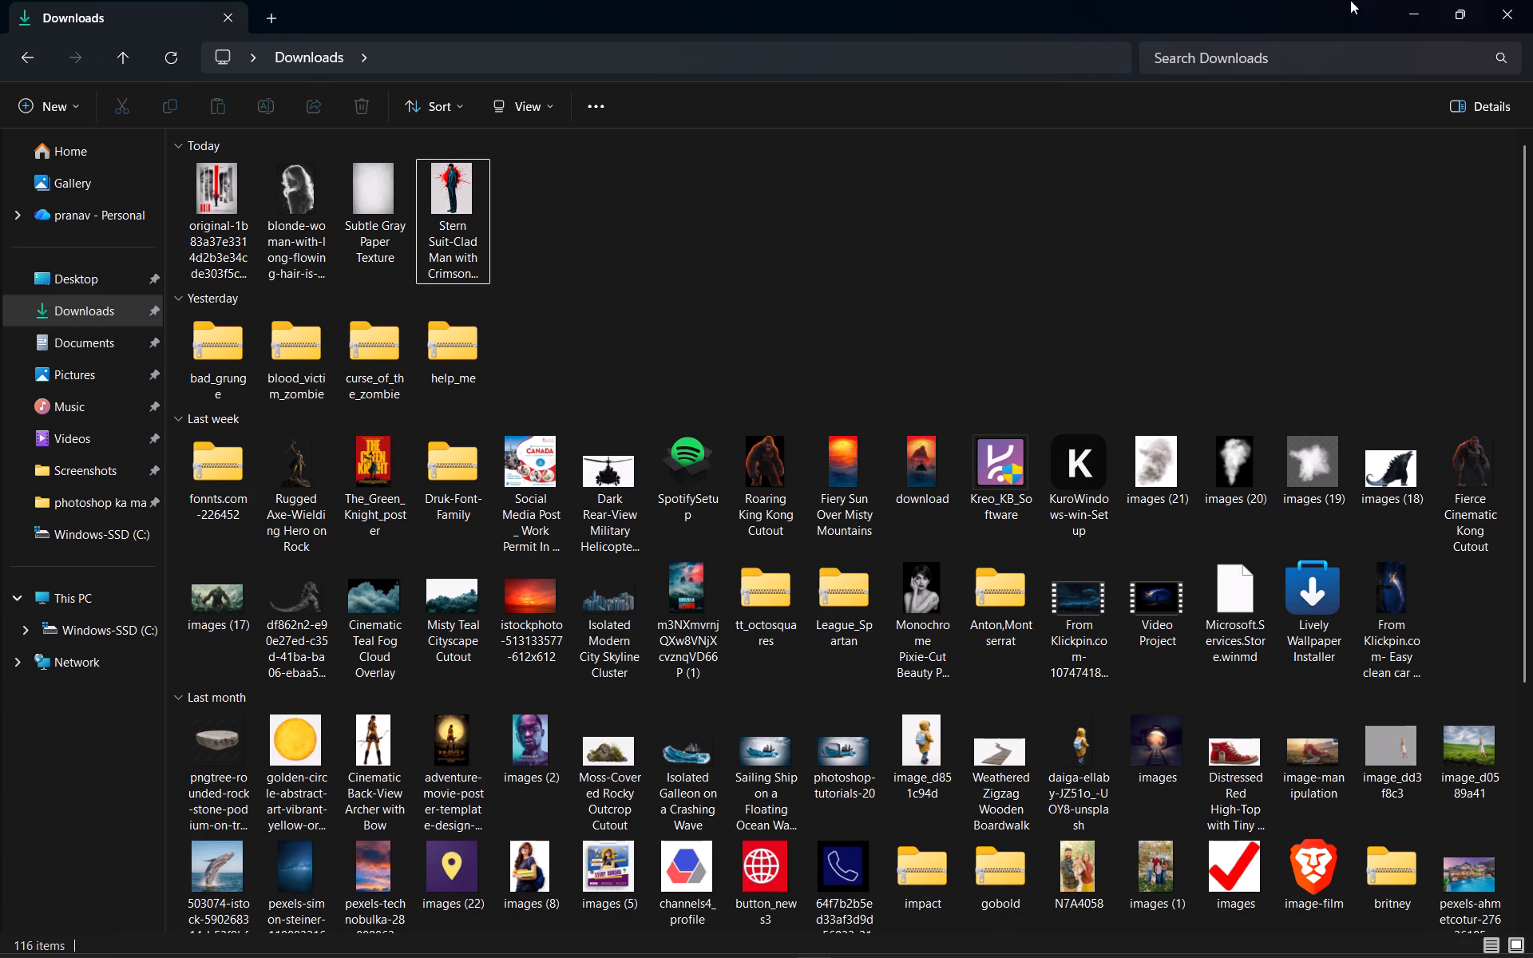
Open the Recycle Bin and review its deleted files sorted by date deleted.
{"action": "left_click", "coordinate": [624, 932]}
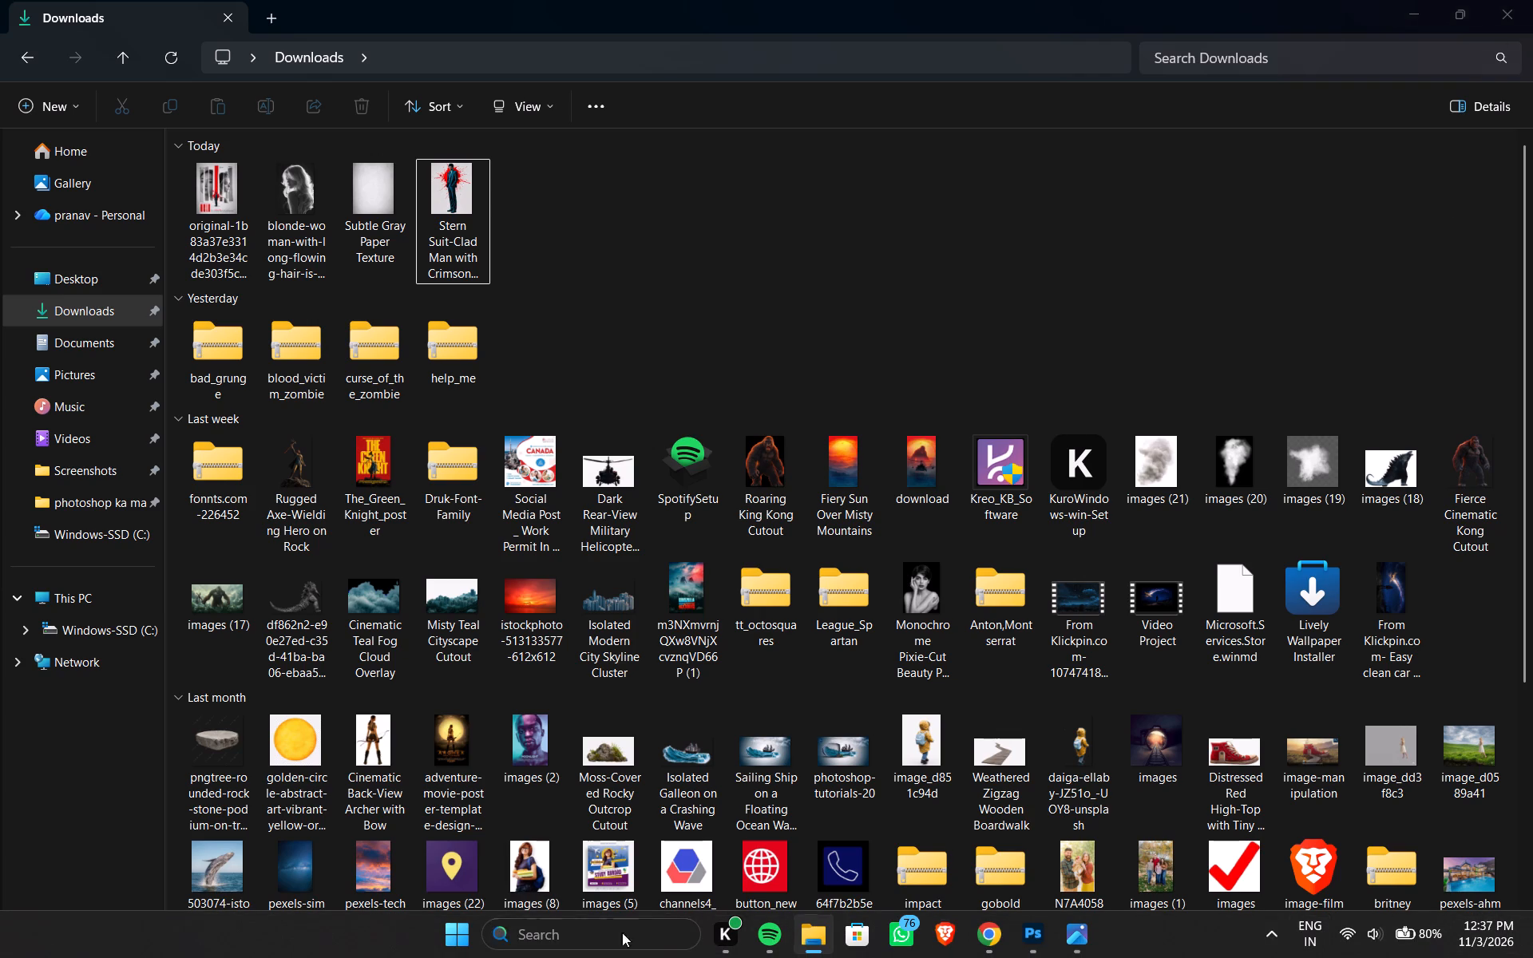
{"action": "type", "text": "re"}
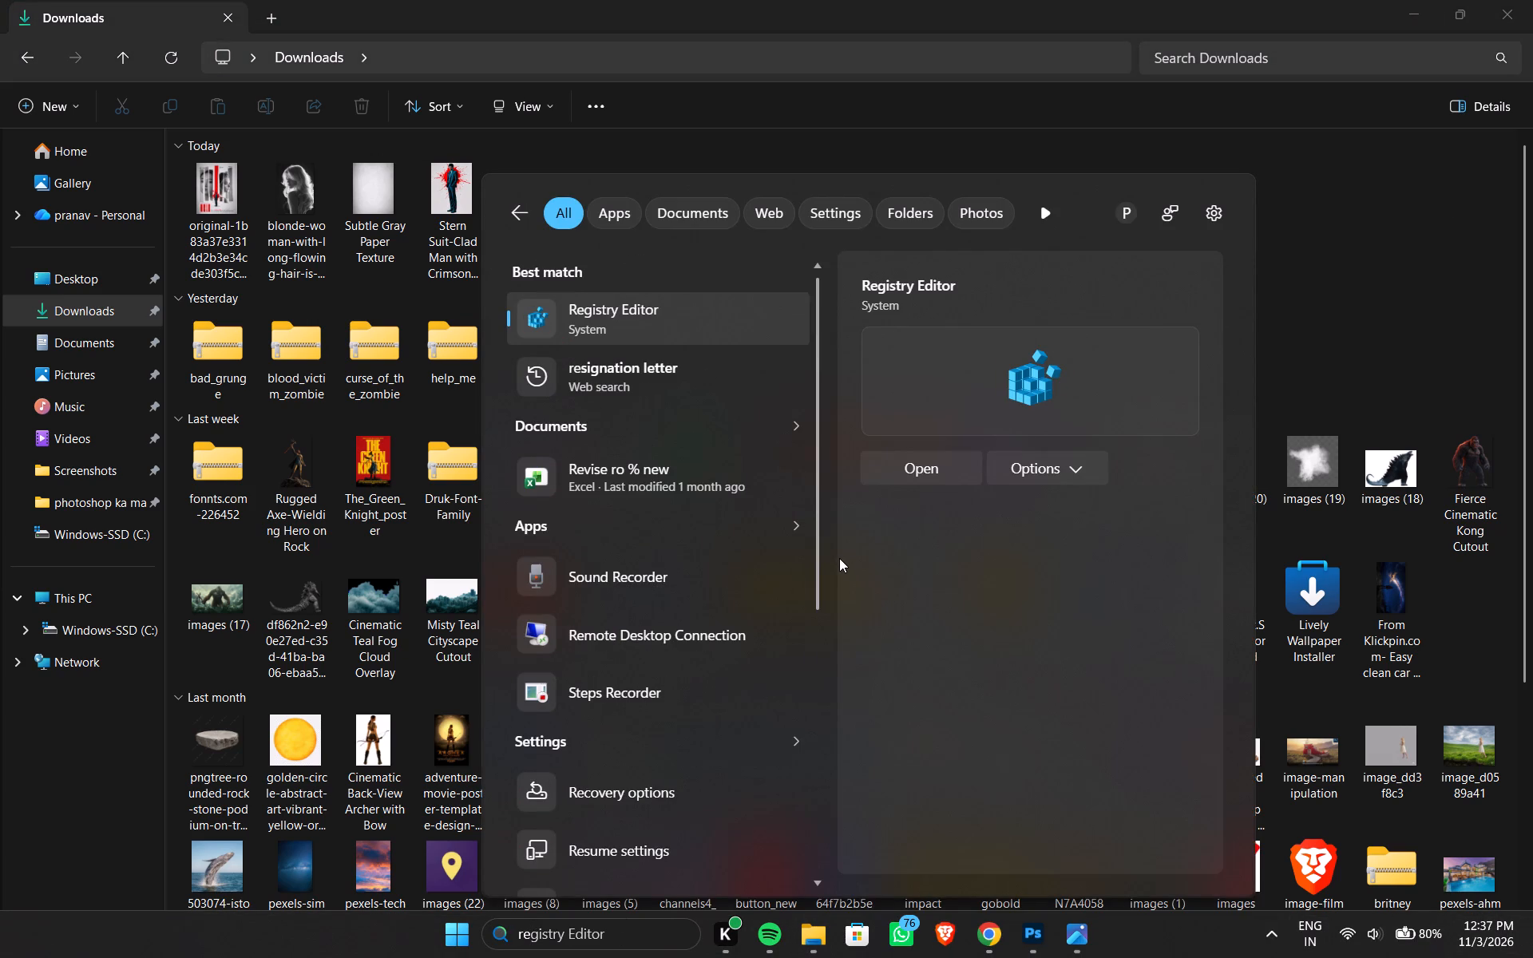
{"action": "key", "text": "c"}
{"action": "key", "text": "y"}
{"action": "left_click", "coordinate": [906, 470]}
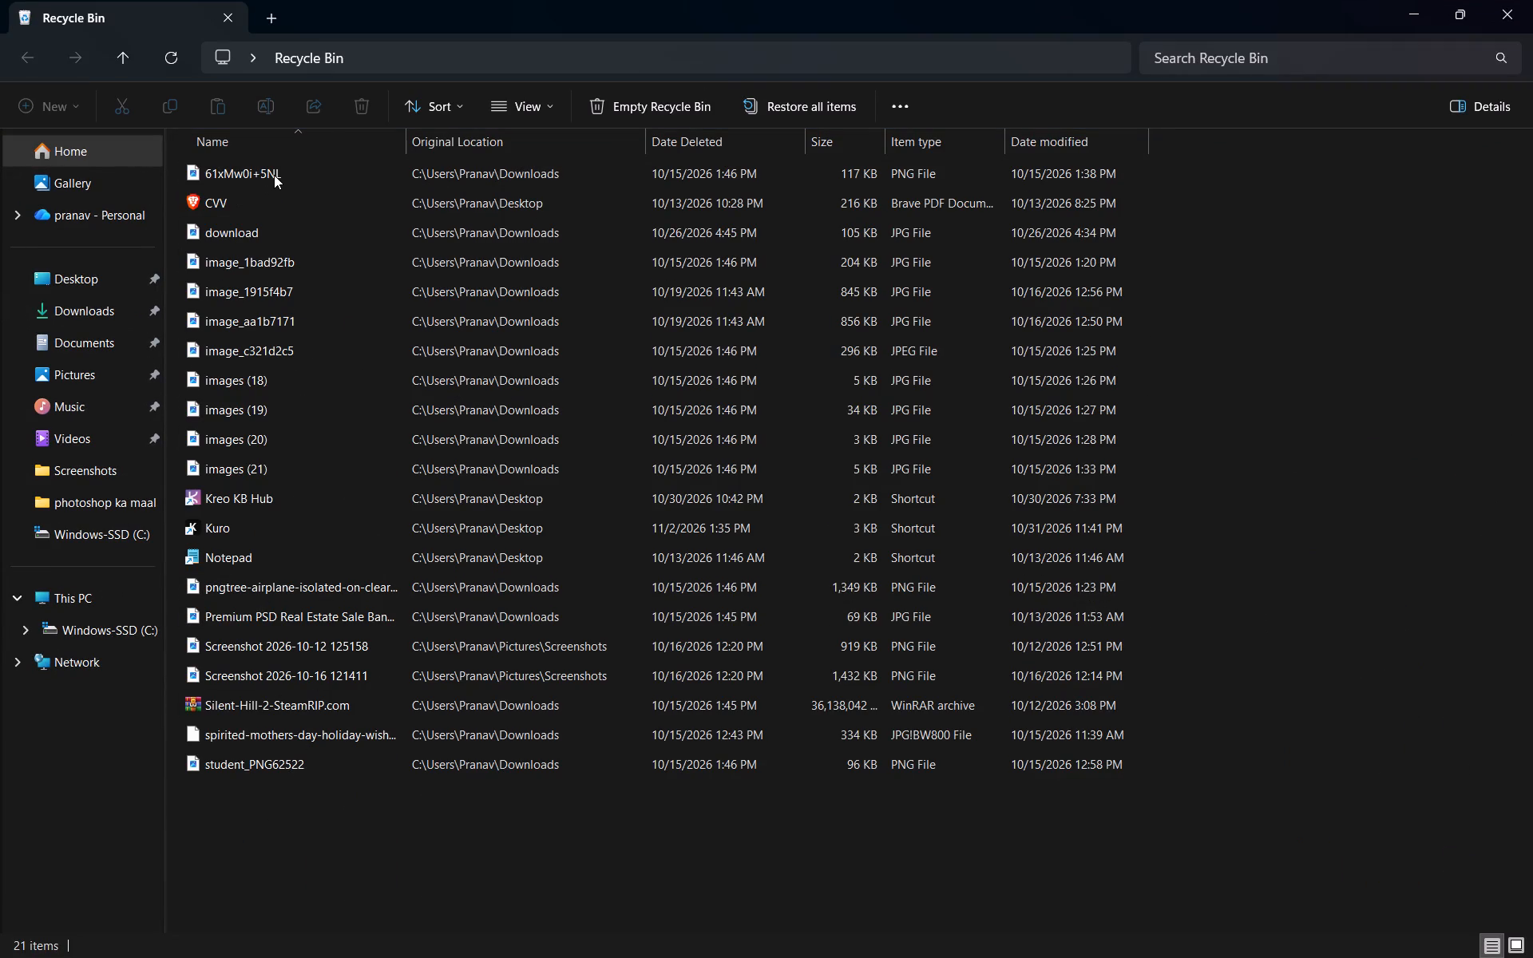
{"action": "left_click", "coordinate": [417, 114]}
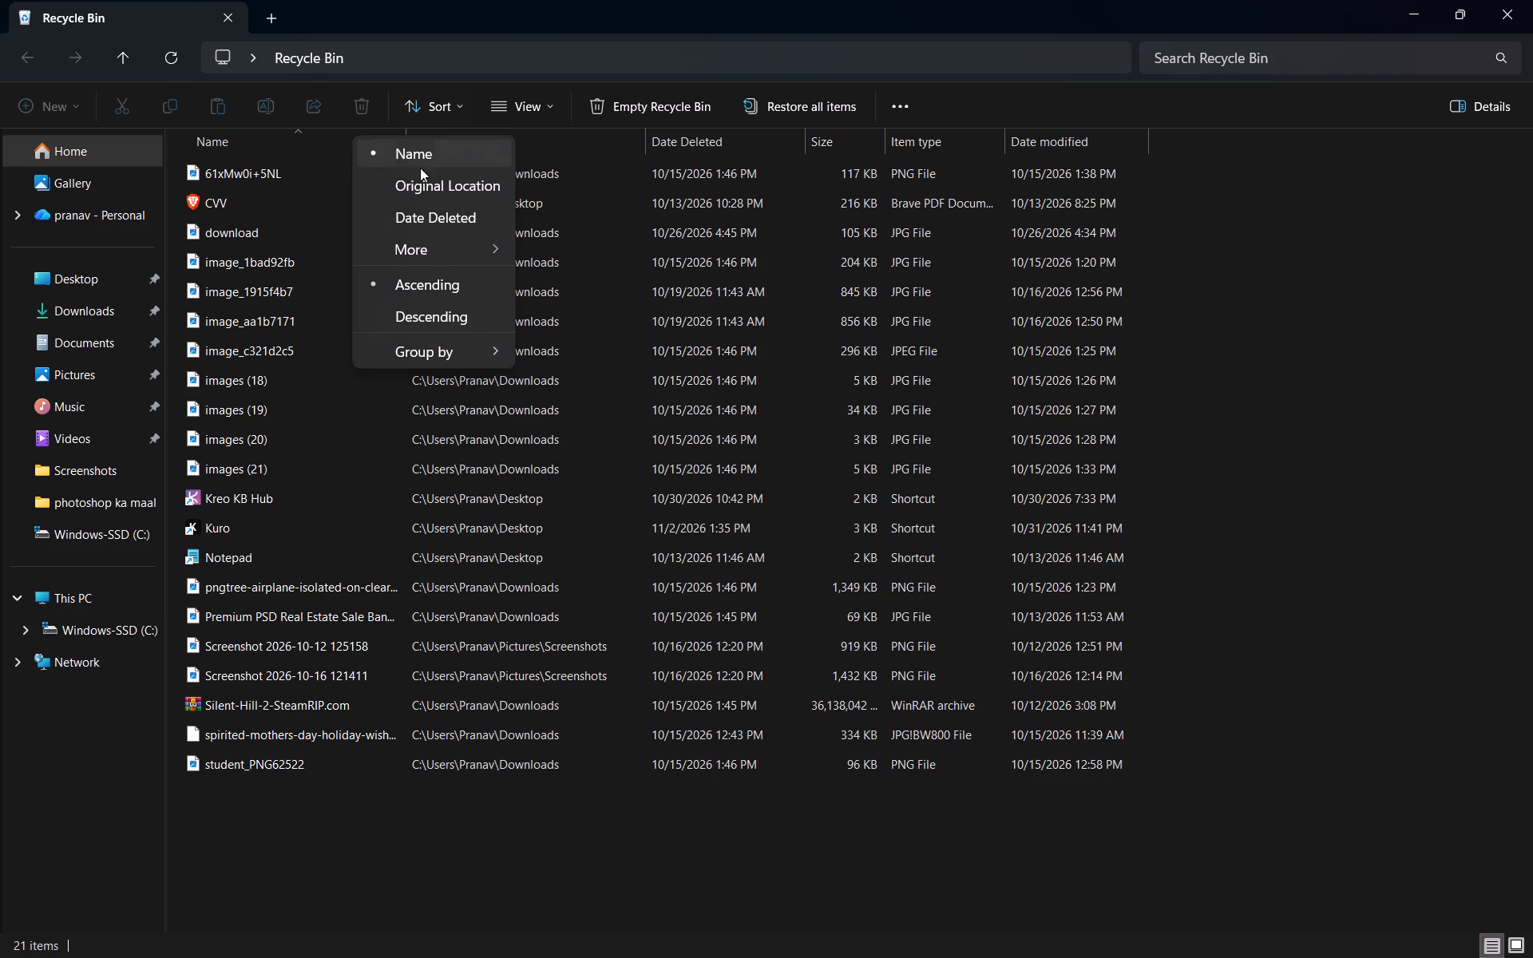
{"action": "left_click", "coordinate": [416, 219]}
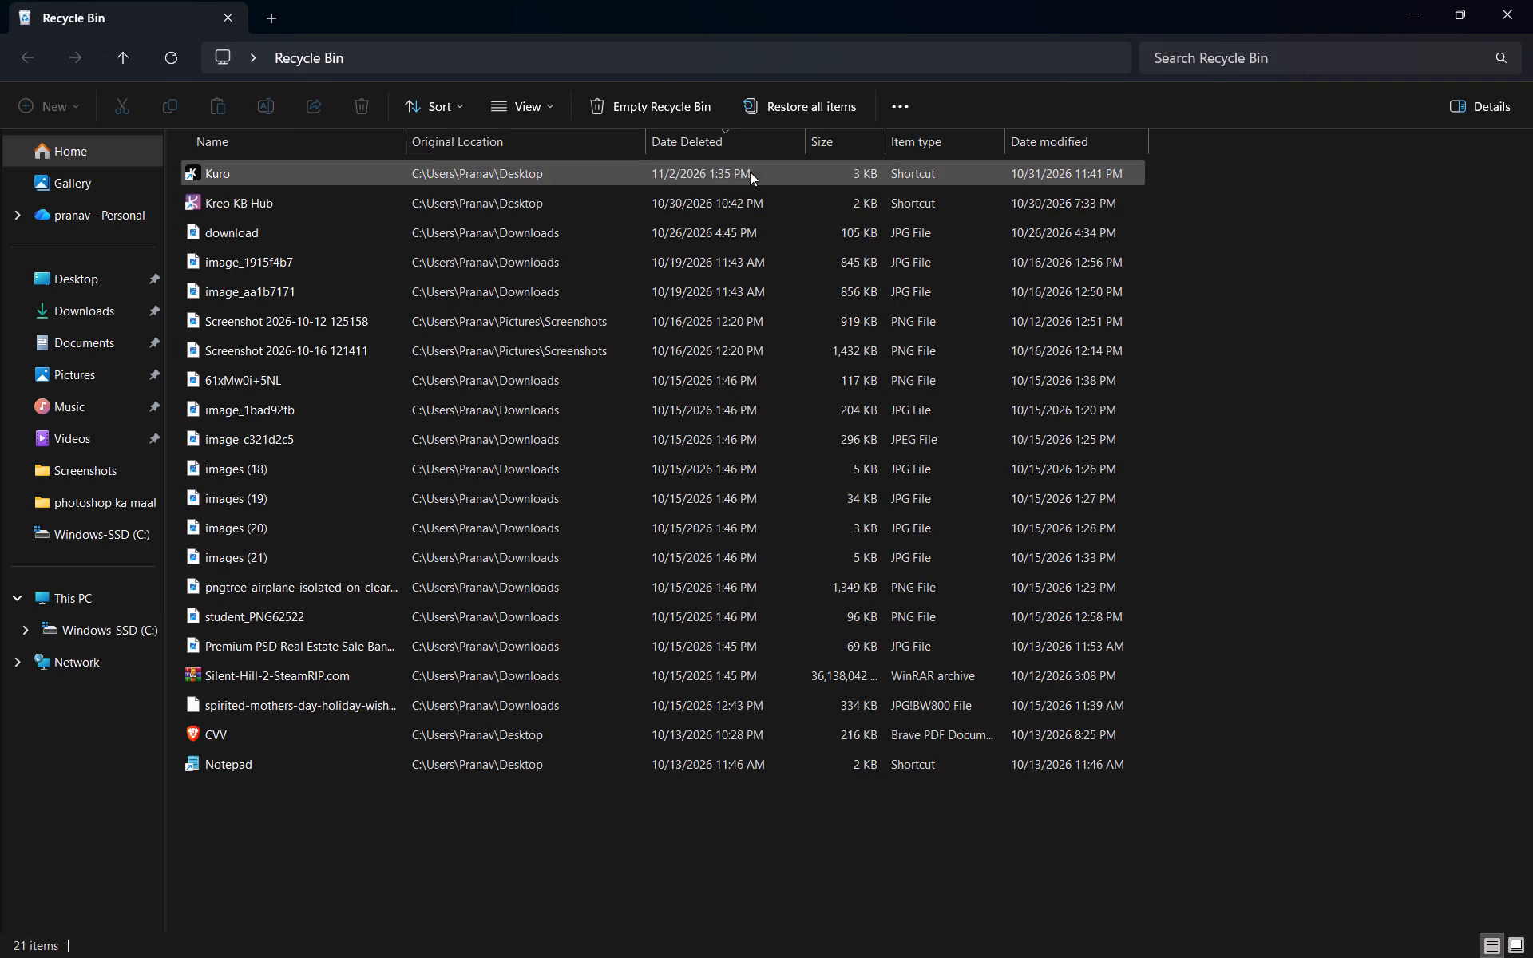
{"action": "scroll", "coordinate": [572, 233], "scroll_direction": "up", "scroll_amount": 6}
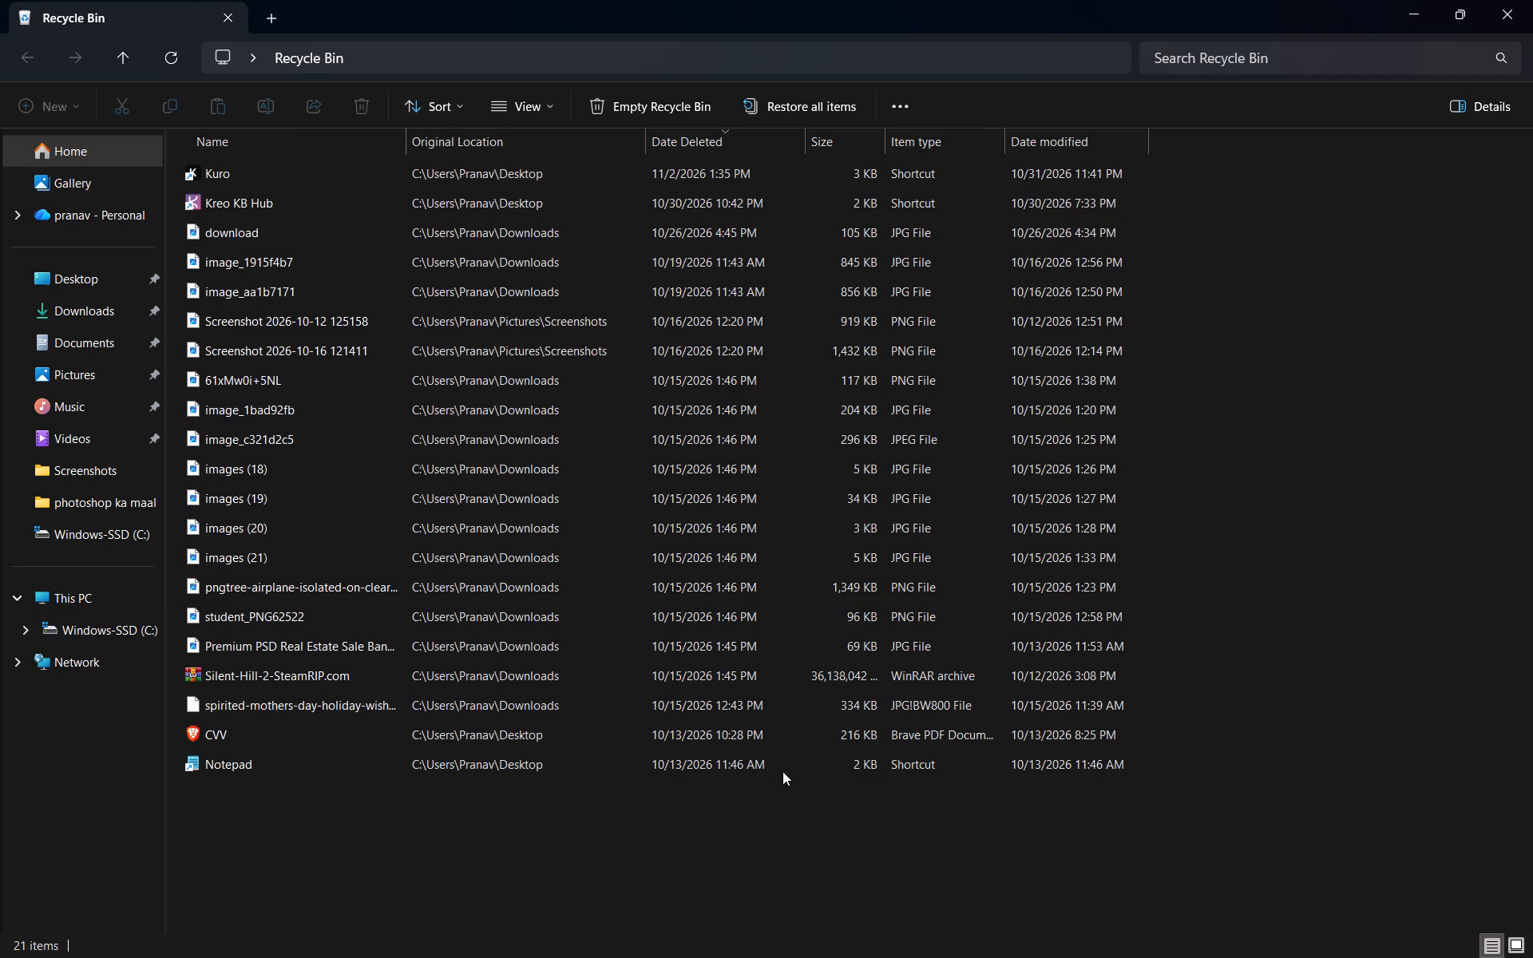
{"action": "left_click", "coordinate": [1532, 0]}
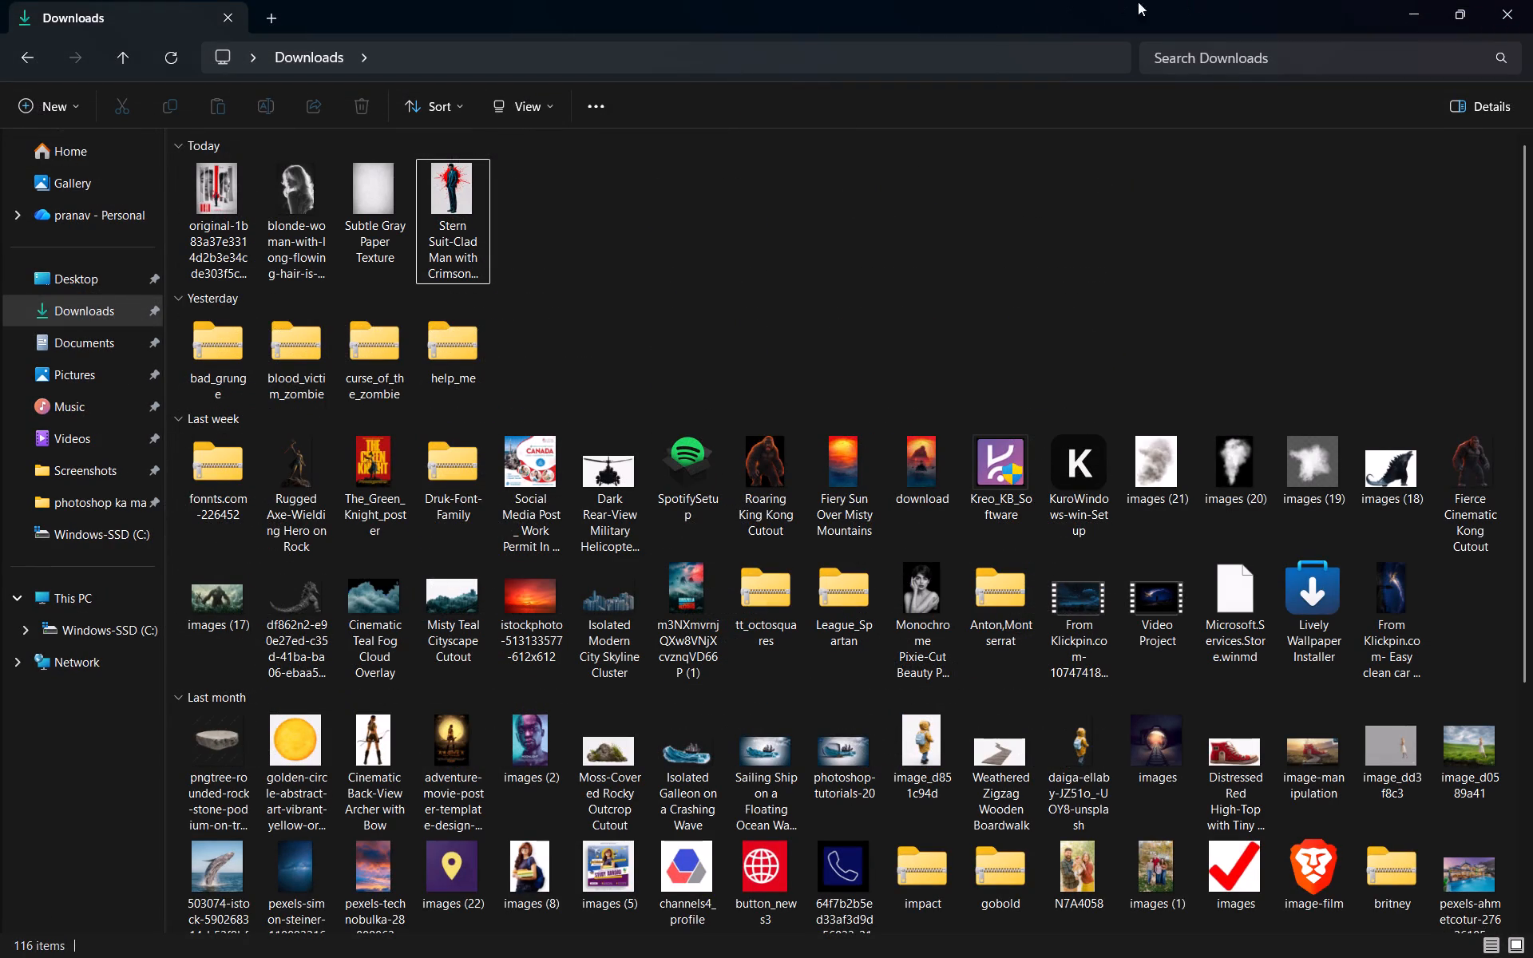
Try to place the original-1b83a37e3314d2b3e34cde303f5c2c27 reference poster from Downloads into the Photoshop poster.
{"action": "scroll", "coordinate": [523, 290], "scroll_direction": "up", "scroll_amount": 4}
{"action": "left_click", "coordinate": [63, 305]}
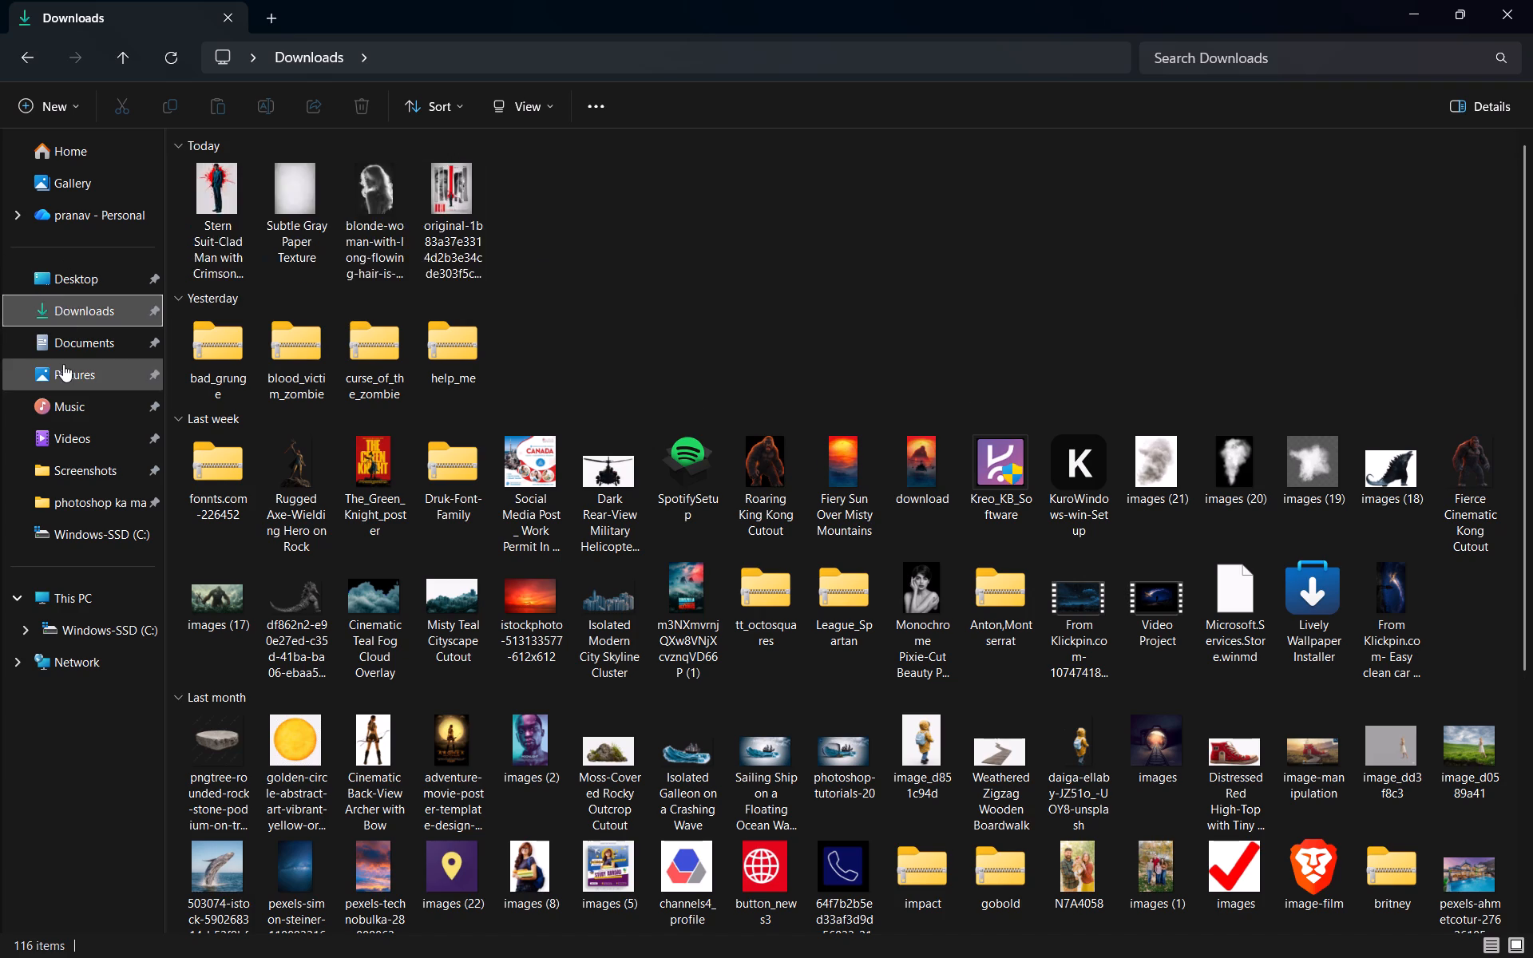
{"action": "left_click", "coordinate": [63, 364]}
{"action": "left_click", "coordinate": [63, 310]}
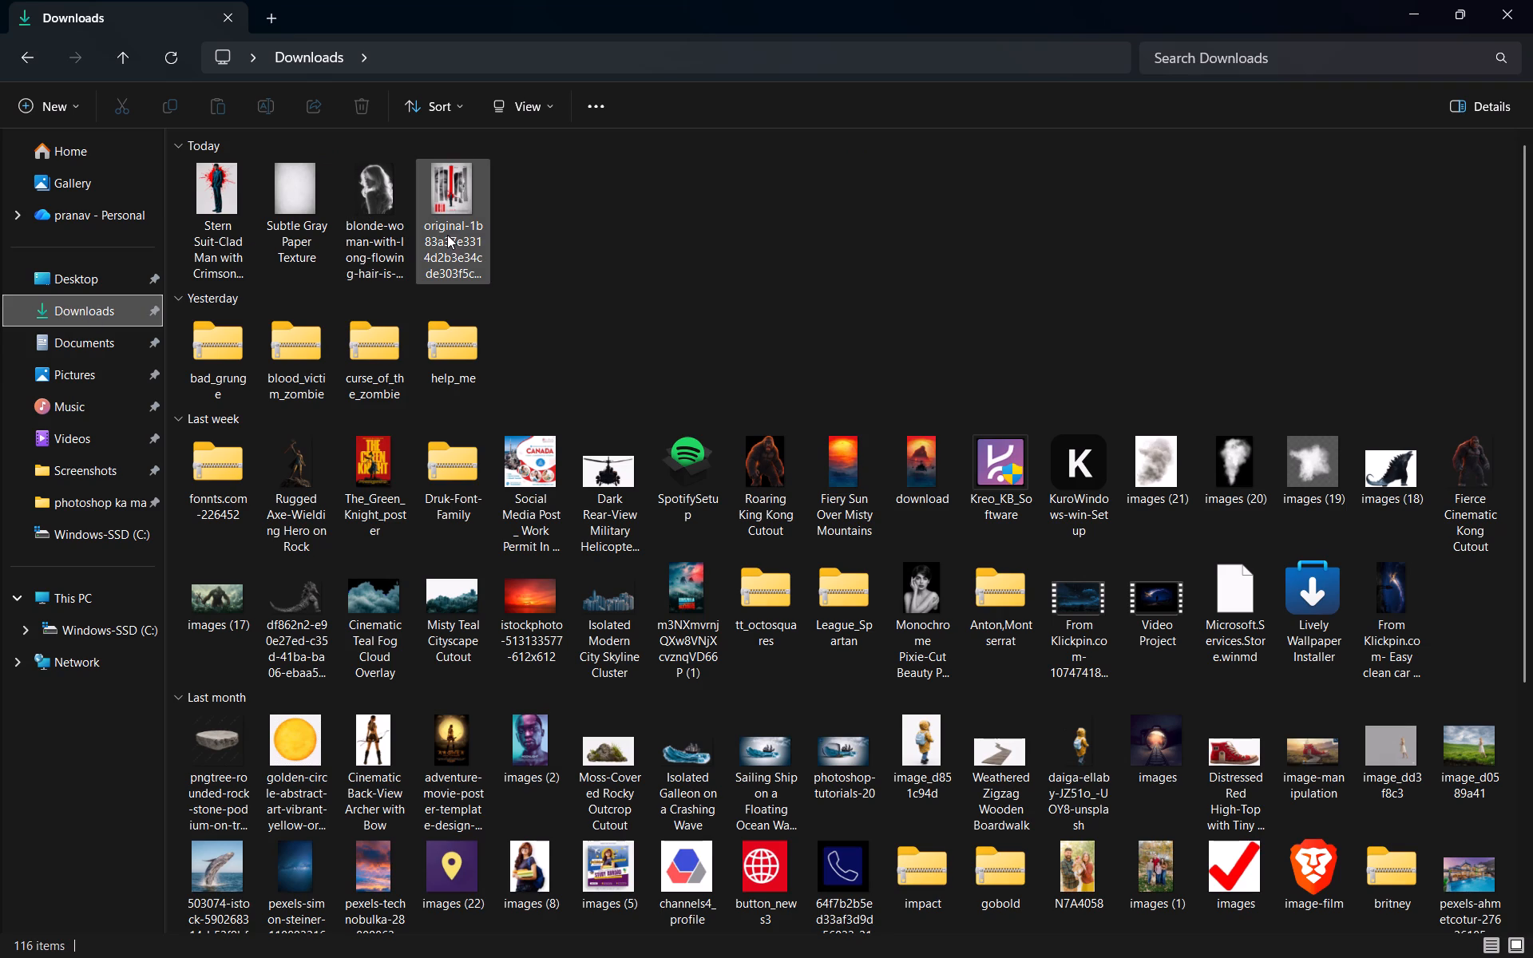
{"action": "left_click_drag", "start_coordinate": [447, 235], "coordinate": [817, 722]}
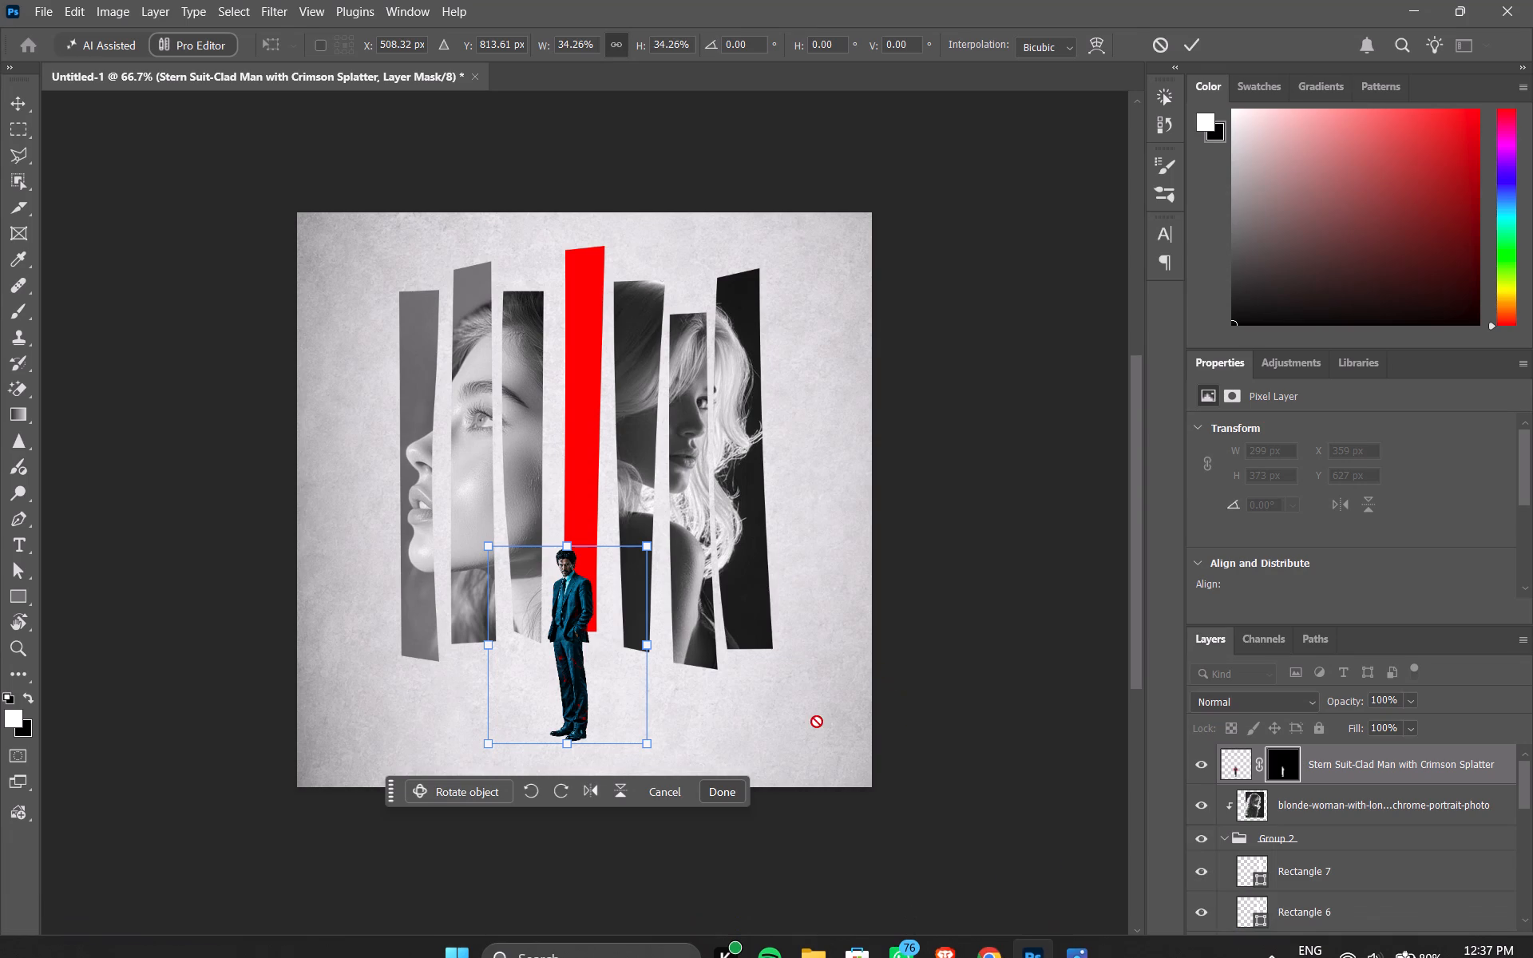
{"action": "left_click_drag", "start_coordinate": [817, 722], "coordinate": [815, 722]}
Place the original-1b83a37e3314d2b3e34cde303f5c2c27 reference poster directly above the Subtle Gray Paper Texture layer, centred at 27.57% scale.
{"action": "left_click", "coordinate": [1329, 826]}
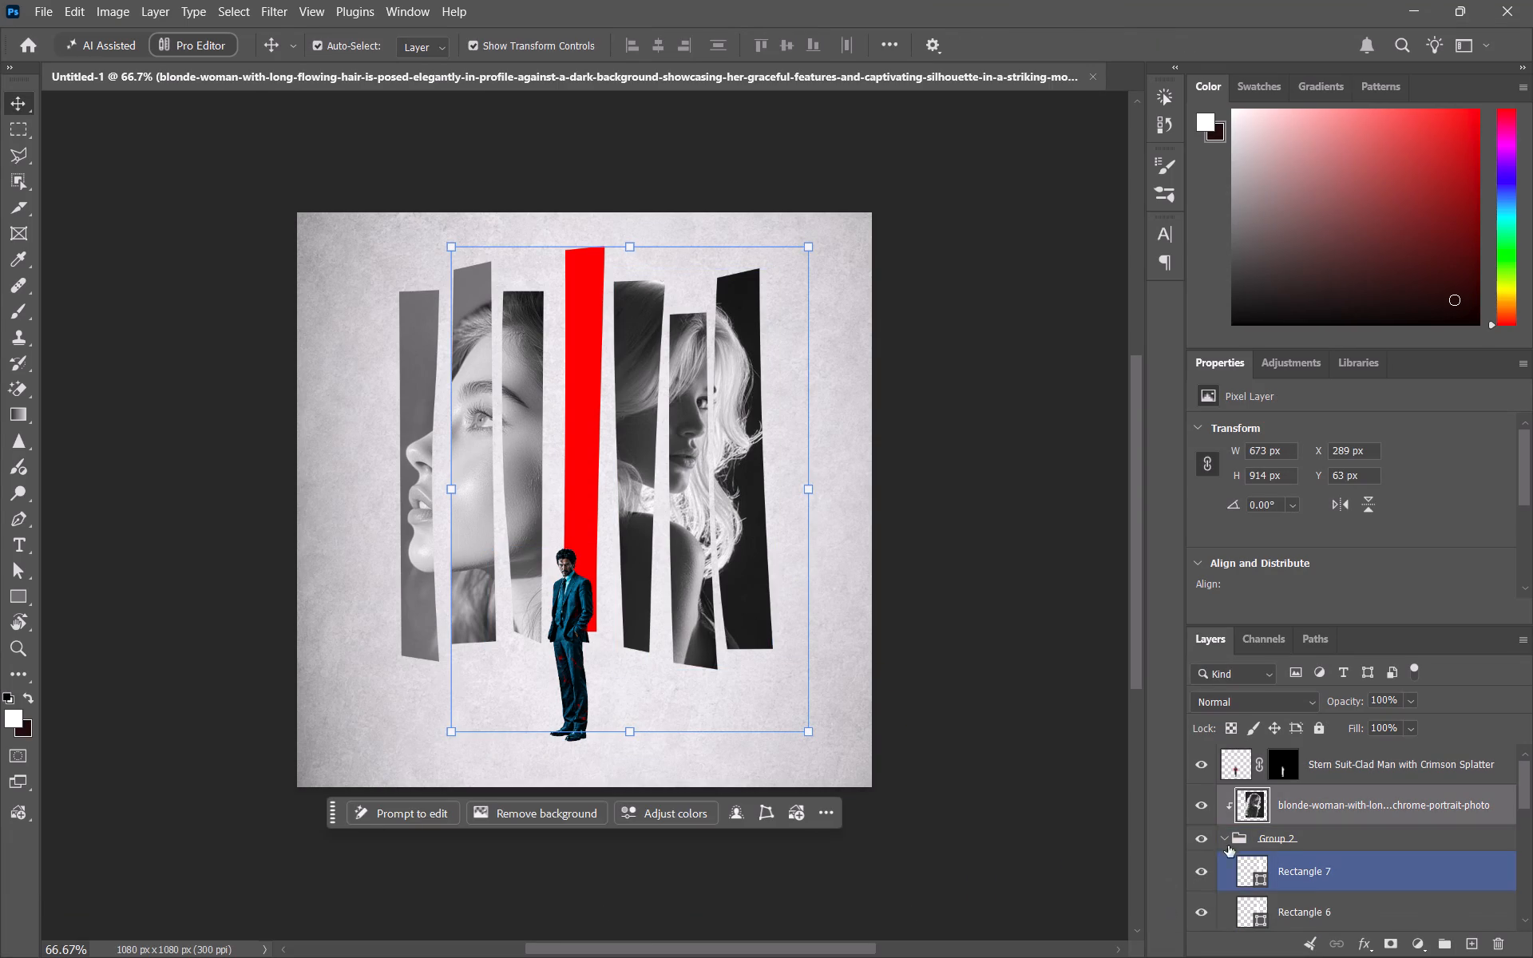
{"action": "scroll", "coordinate": [1307, 880], "scroll_direction": "down", "scroll_amount": 14}
{"action": "left_click", "coordinate": [1301, 879]}
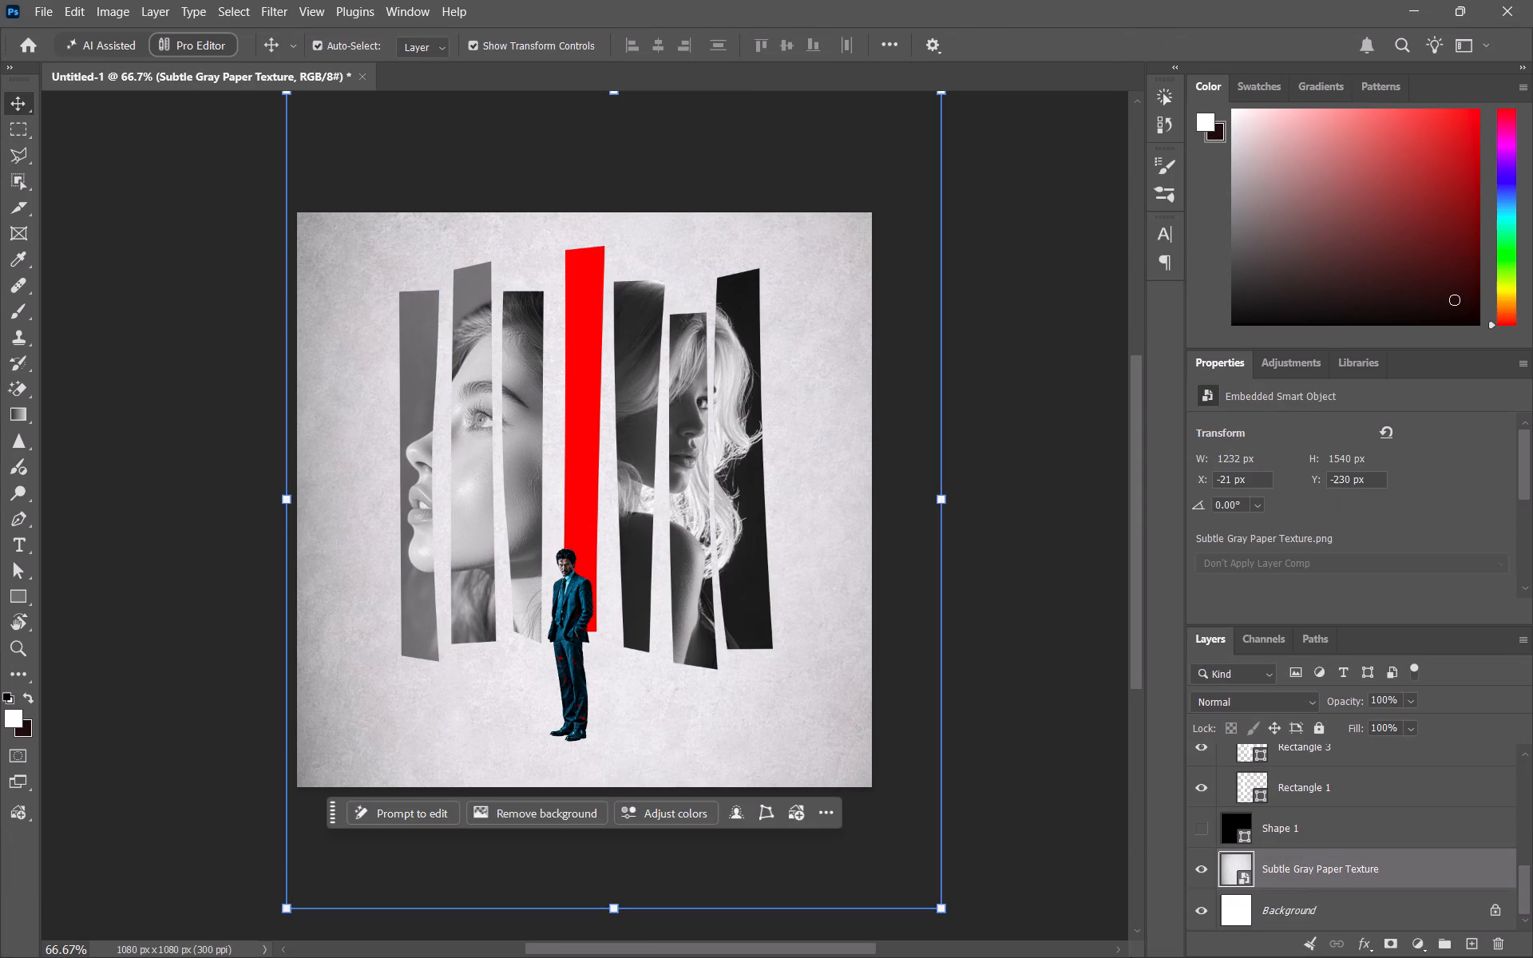
{"action": "left_click", "coordinate": [822, 940]}
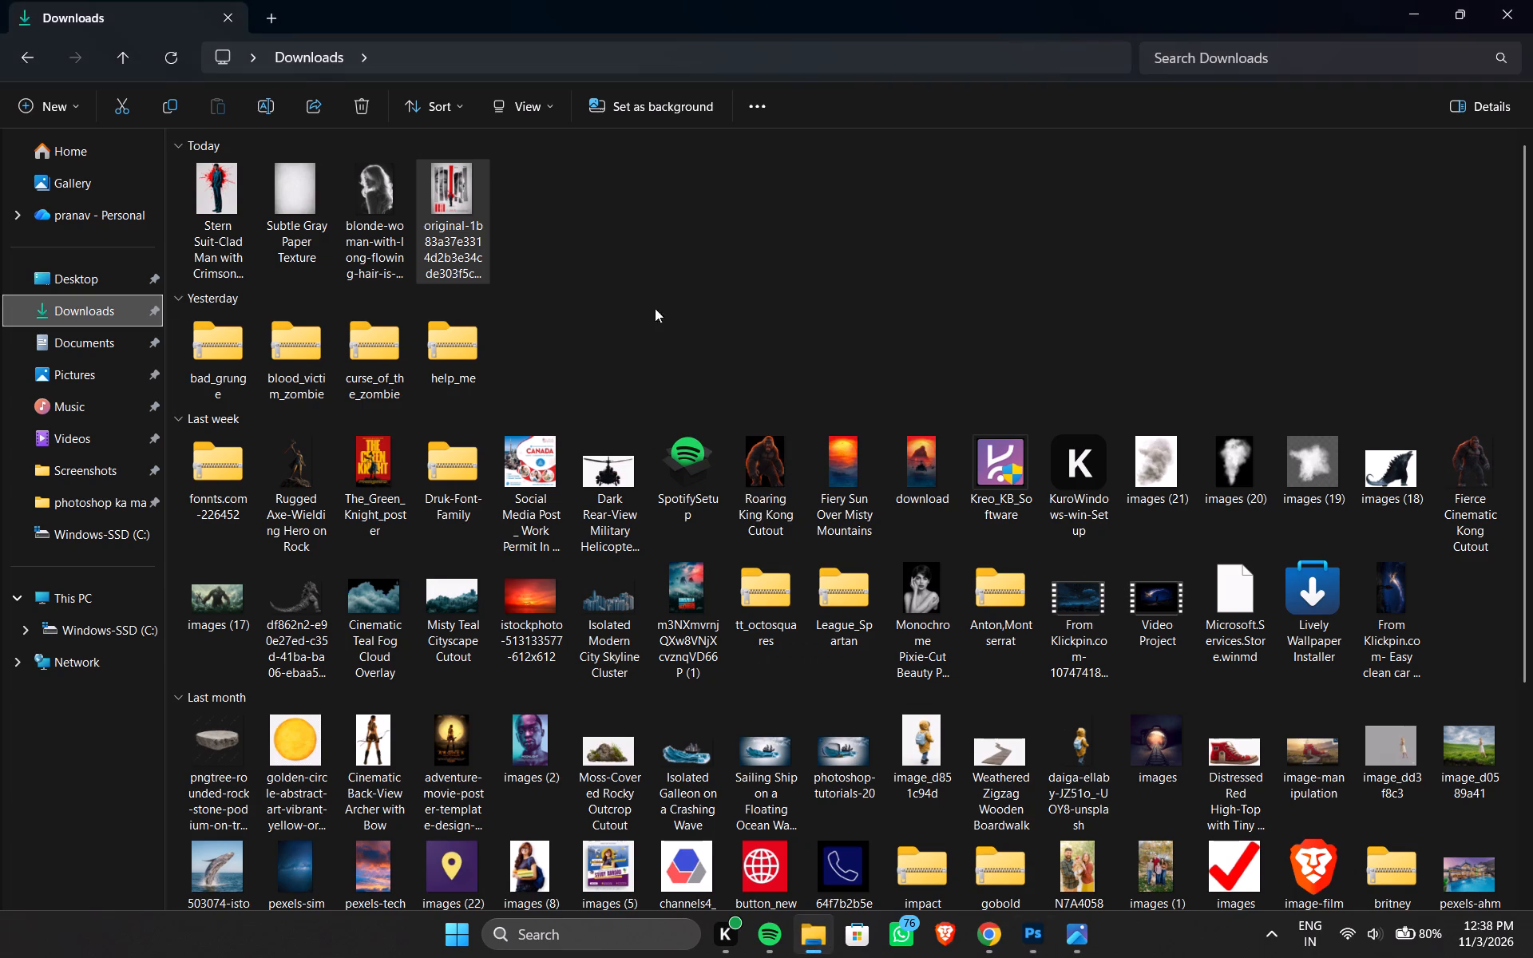
{"action": "left_click_drag", "start_coordinate": [462, 214], "coordinate": [826, 647]}
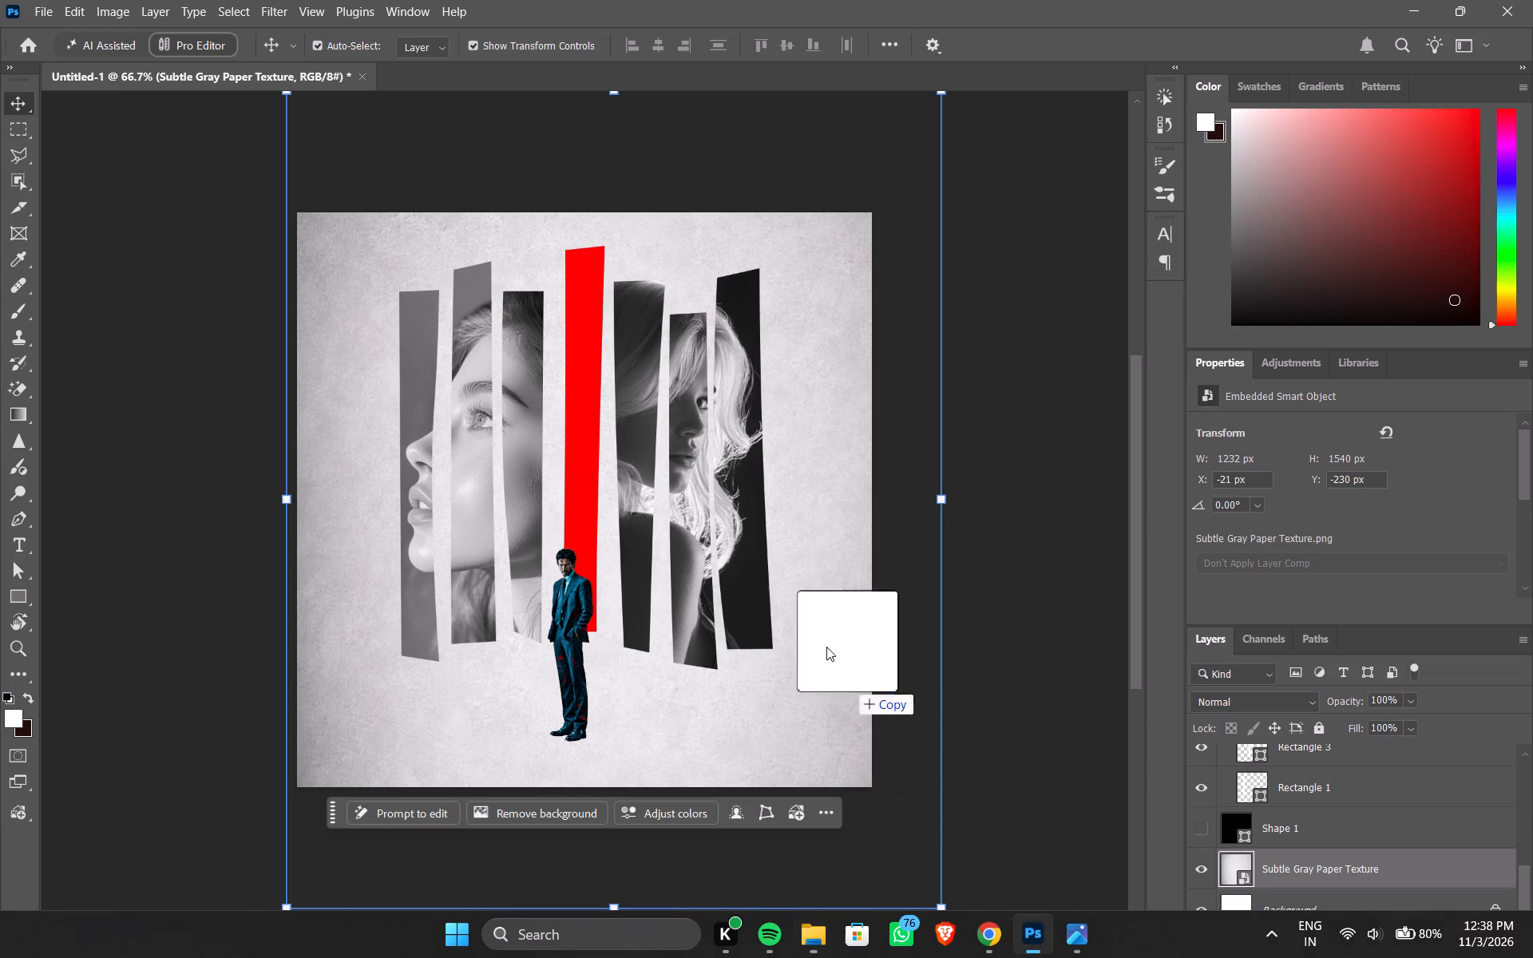
{"action": "left_click_drag", "start_coordinate": [826, 647], "coordinate": [776, 610]}
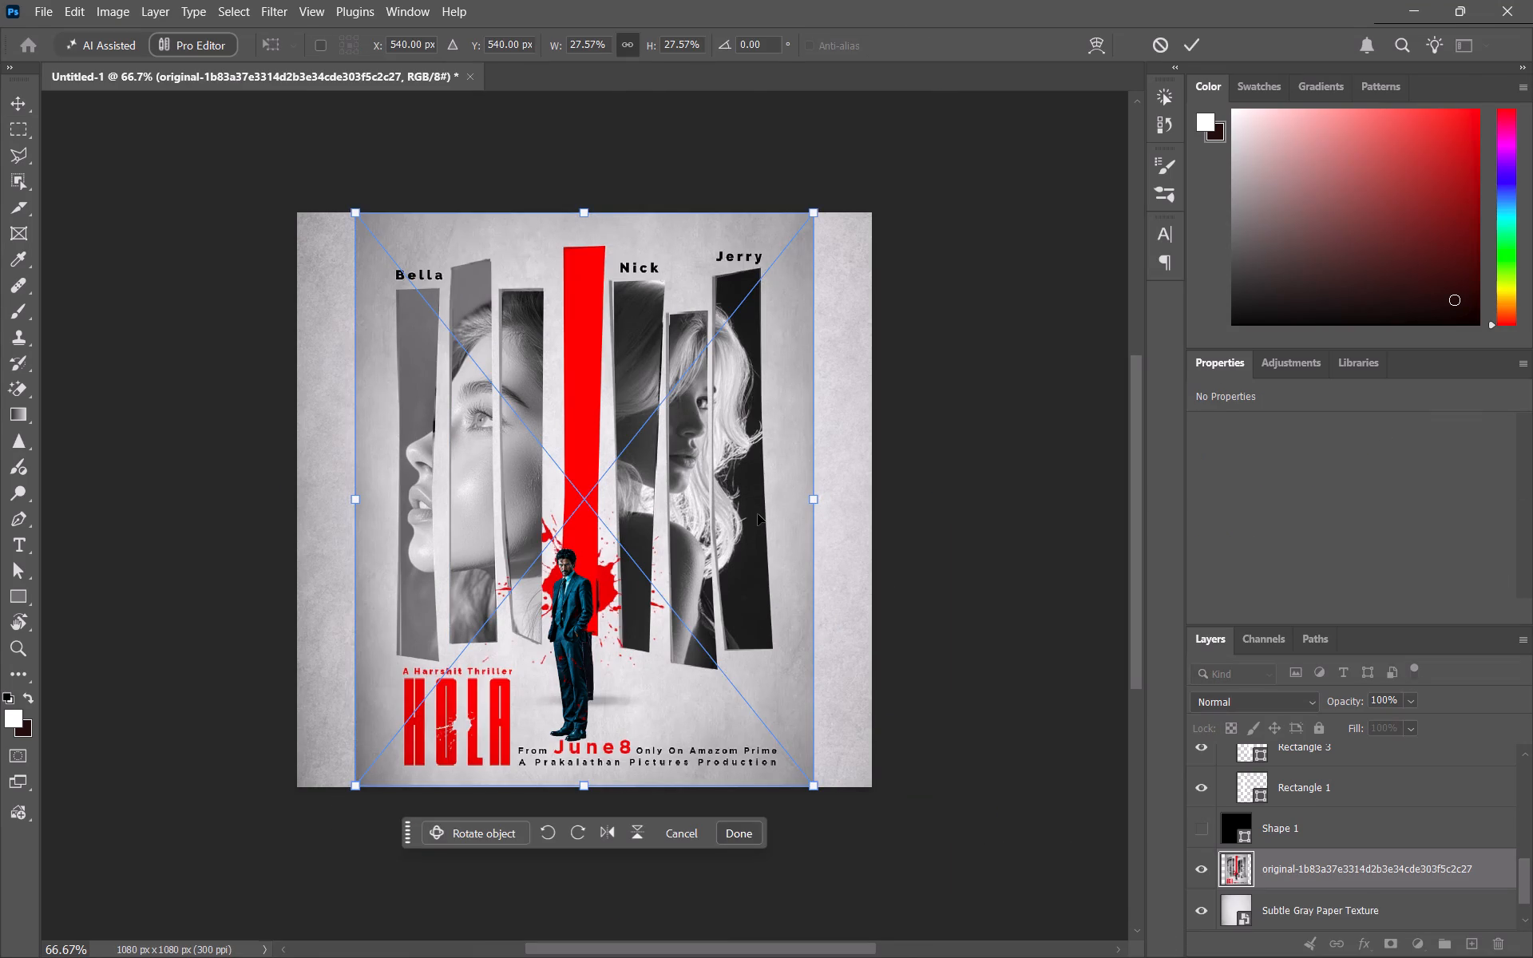
{"action": "left_click", "coordinate": [17, 99]}
Move the suited man over the reference poster's standing figure and red splatter, to about X 378 px, Y 624 px.
{"action": "left_click_drag", "start_coordinate": [564, 647], "coordinate": [598, 821]}
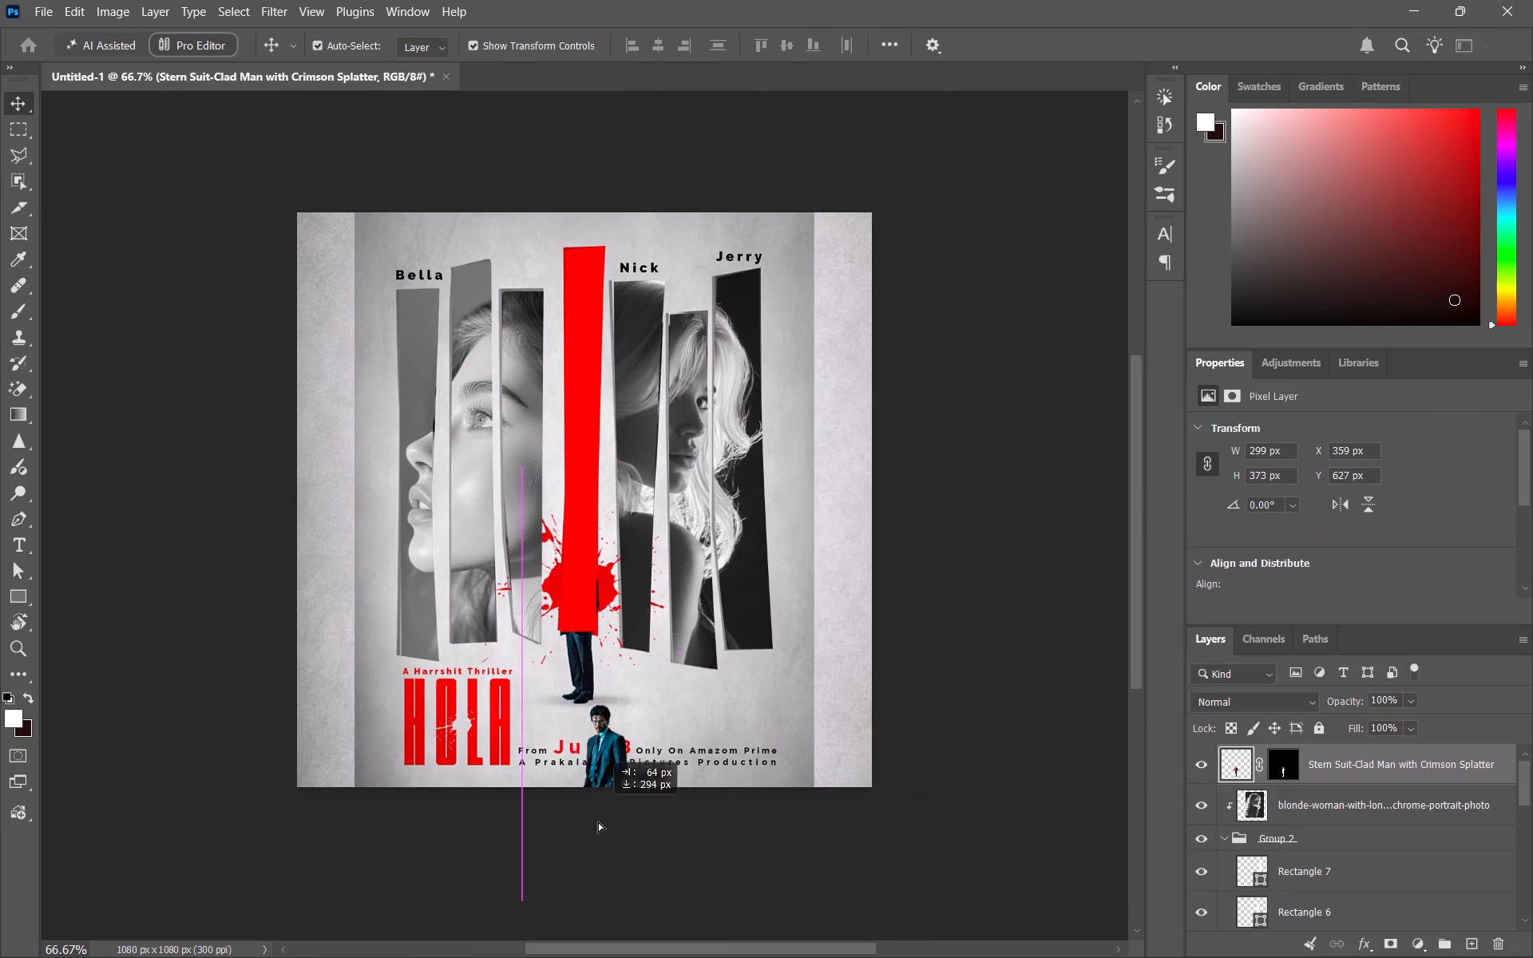
{"action": "left_click_drag", "start_coordinate": [598, 821], "coordinate": [573, 641]}
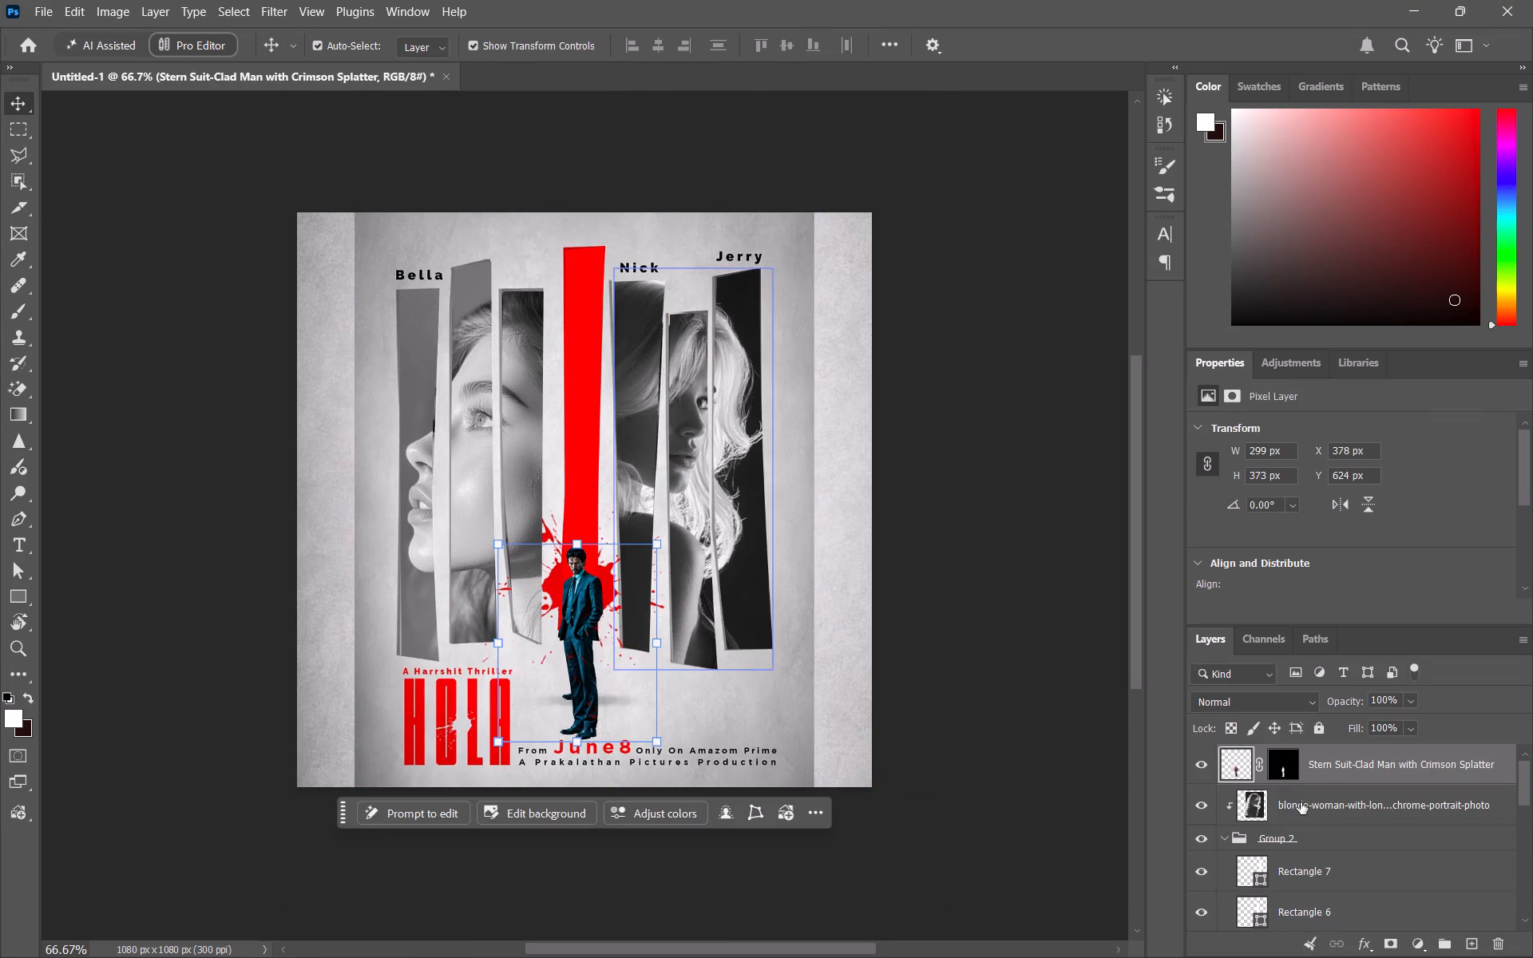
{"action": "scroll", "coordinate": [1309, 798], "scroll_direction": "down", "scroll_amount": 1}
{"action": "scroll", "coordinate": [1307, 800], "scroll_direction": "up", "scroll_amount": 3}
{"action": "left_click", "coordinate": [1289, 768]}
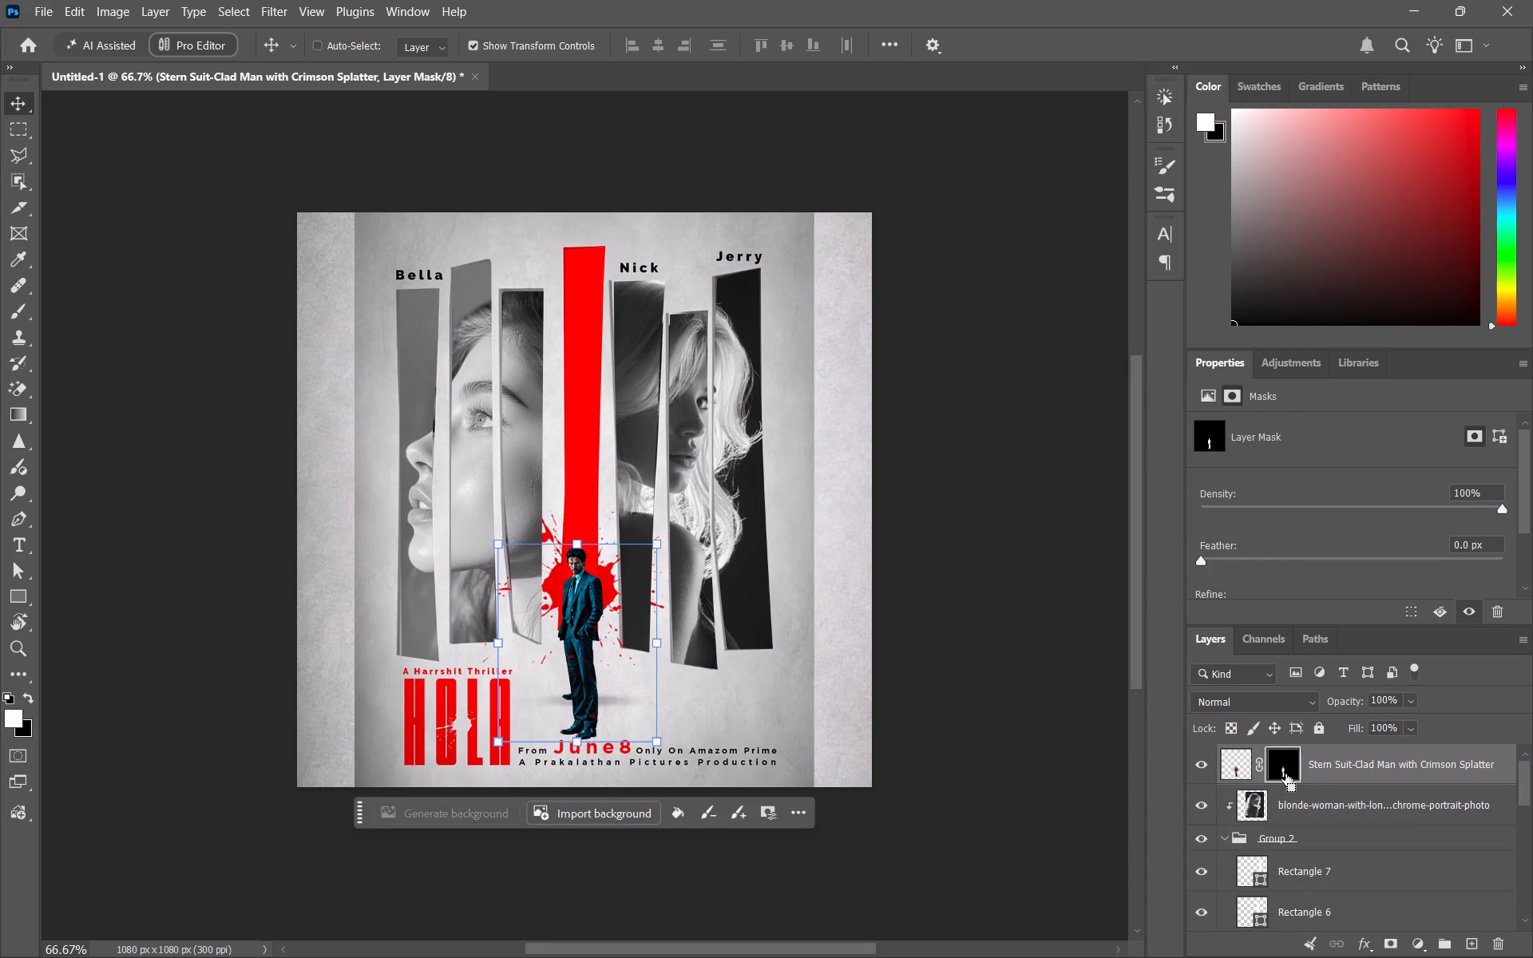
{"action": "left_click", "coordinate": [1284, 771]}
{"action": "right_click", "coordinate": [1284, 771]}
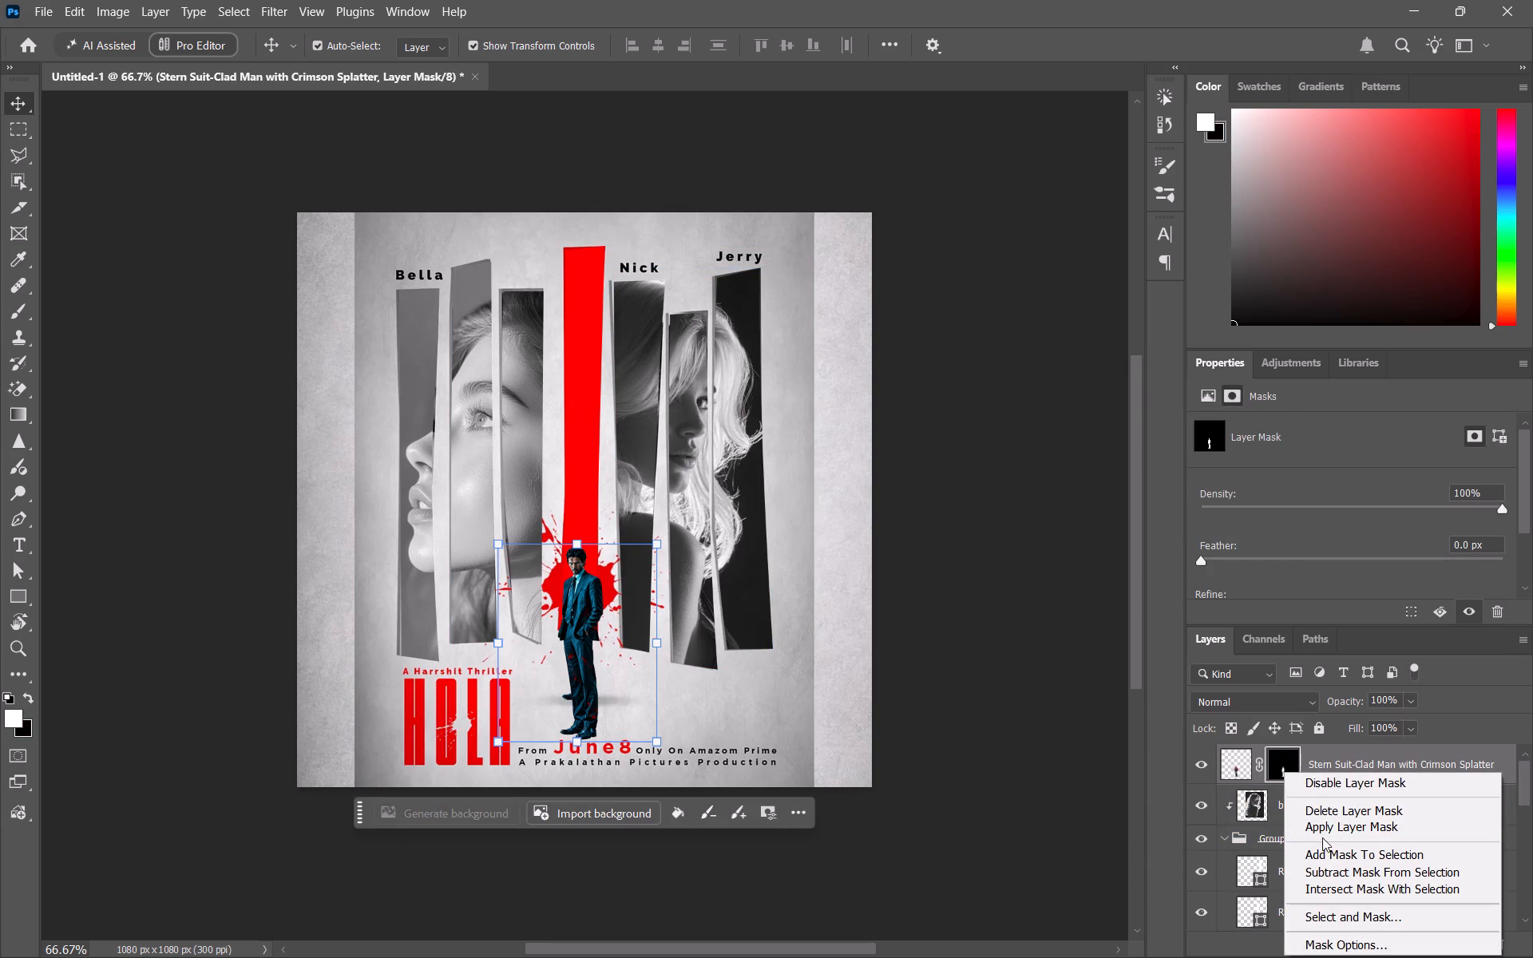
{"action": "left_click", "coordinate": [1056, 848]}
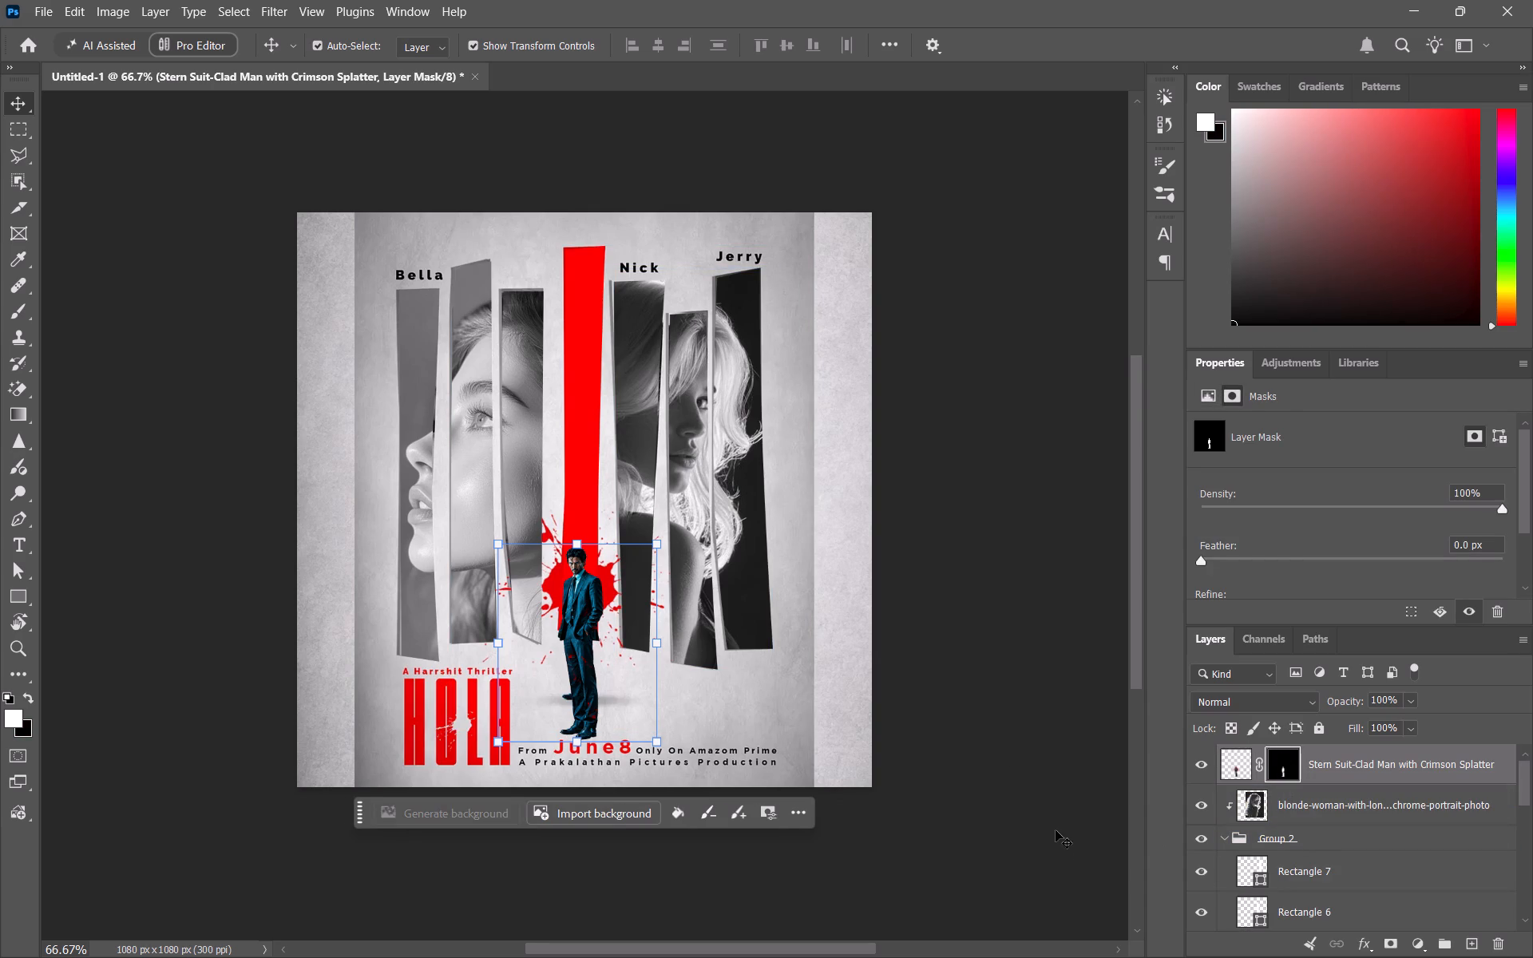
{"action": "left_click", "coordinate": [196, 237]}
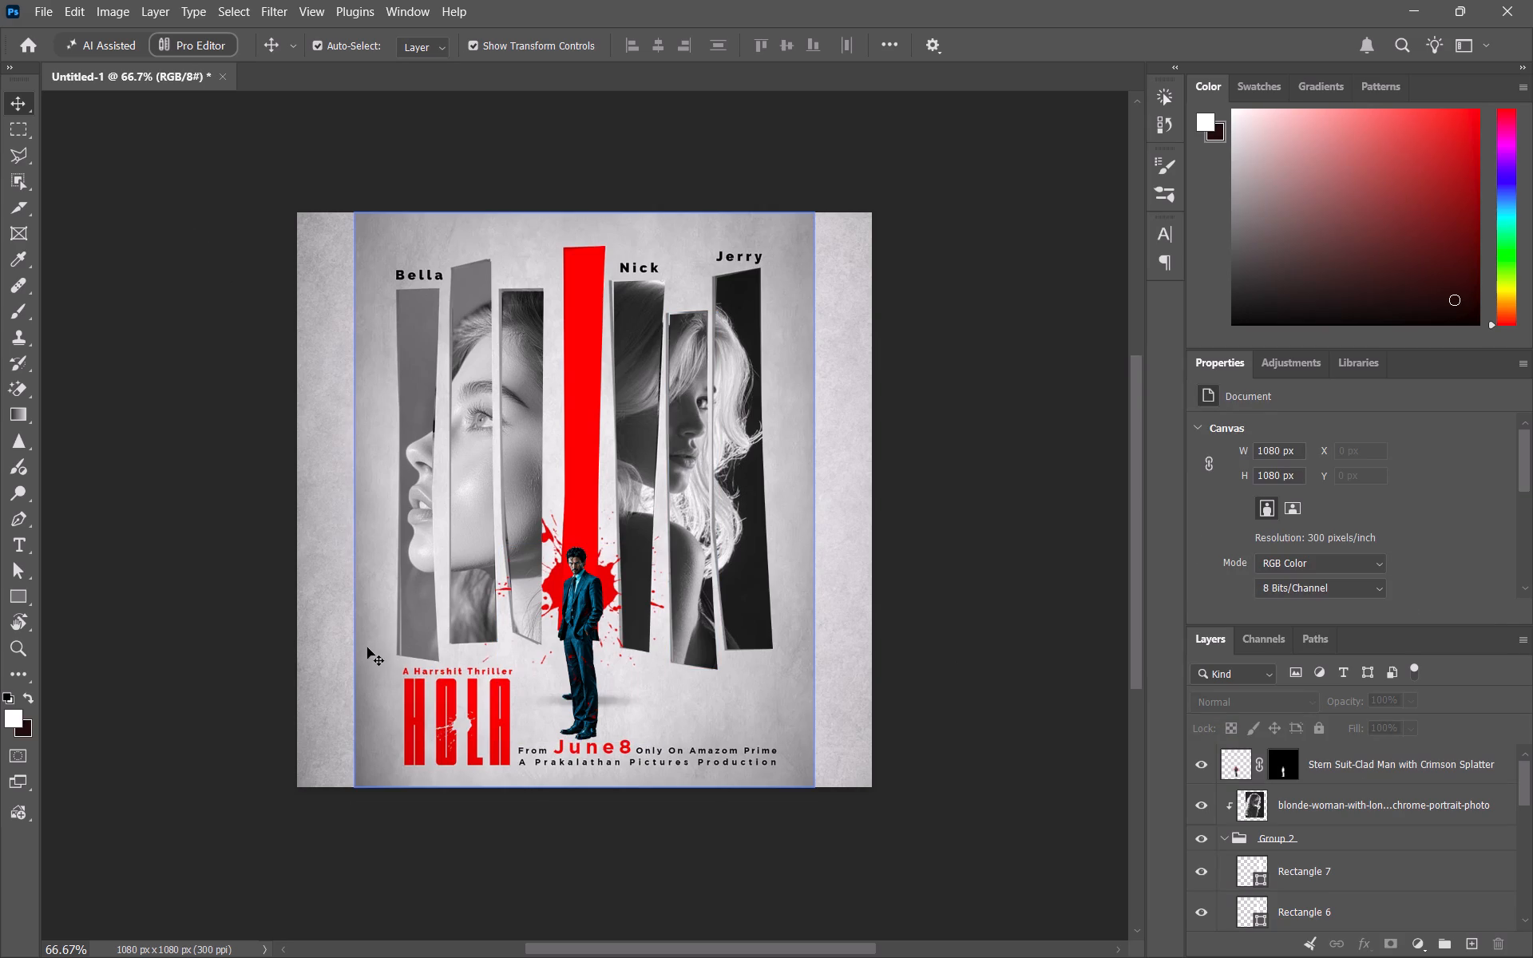
Compare the recreated poster with the reference by toggling the visibility of the reference poster layer.
{"action": "scroll", "coordinate": [1242, 829], "scroll_direction": "down", "scroll_amount": 20}
{"action": "scroll", "coordinate": [1242, 829], "scroll_direction": "down", "scroll_amount": 1}
{"action": "left_click", "coordinate": [1205, 833]}
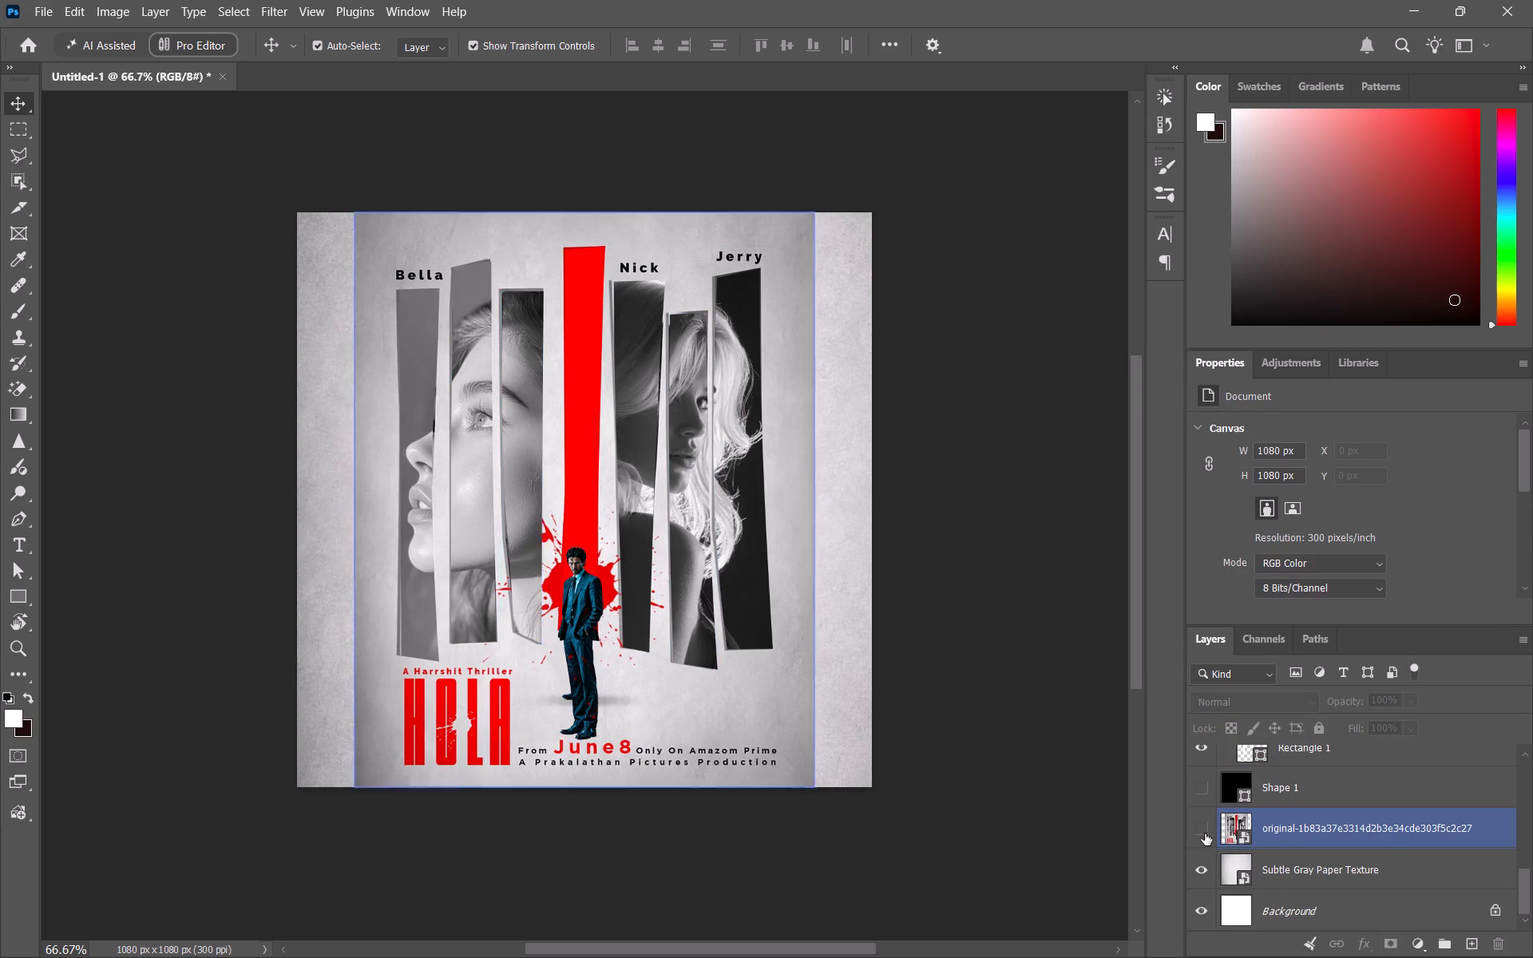
{"action": "left_click", "coordinate": [1205, 833]}
{"action": "left_click", "coordinate": [1205, 833]}
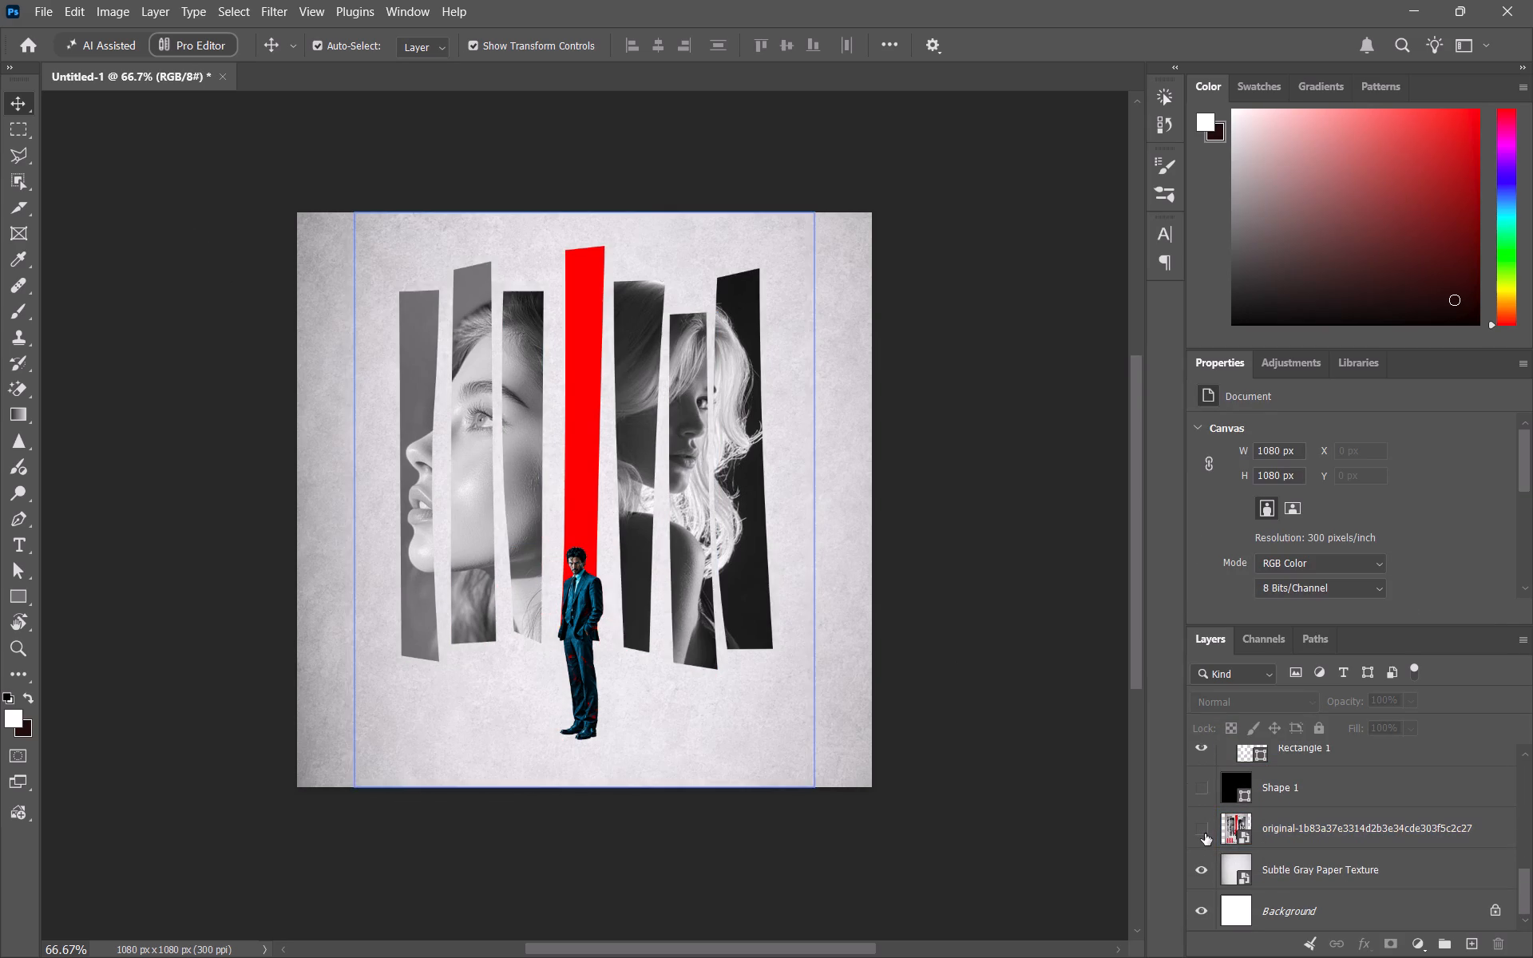
{"action": "left_click", "coordinate": [1205, 833]}
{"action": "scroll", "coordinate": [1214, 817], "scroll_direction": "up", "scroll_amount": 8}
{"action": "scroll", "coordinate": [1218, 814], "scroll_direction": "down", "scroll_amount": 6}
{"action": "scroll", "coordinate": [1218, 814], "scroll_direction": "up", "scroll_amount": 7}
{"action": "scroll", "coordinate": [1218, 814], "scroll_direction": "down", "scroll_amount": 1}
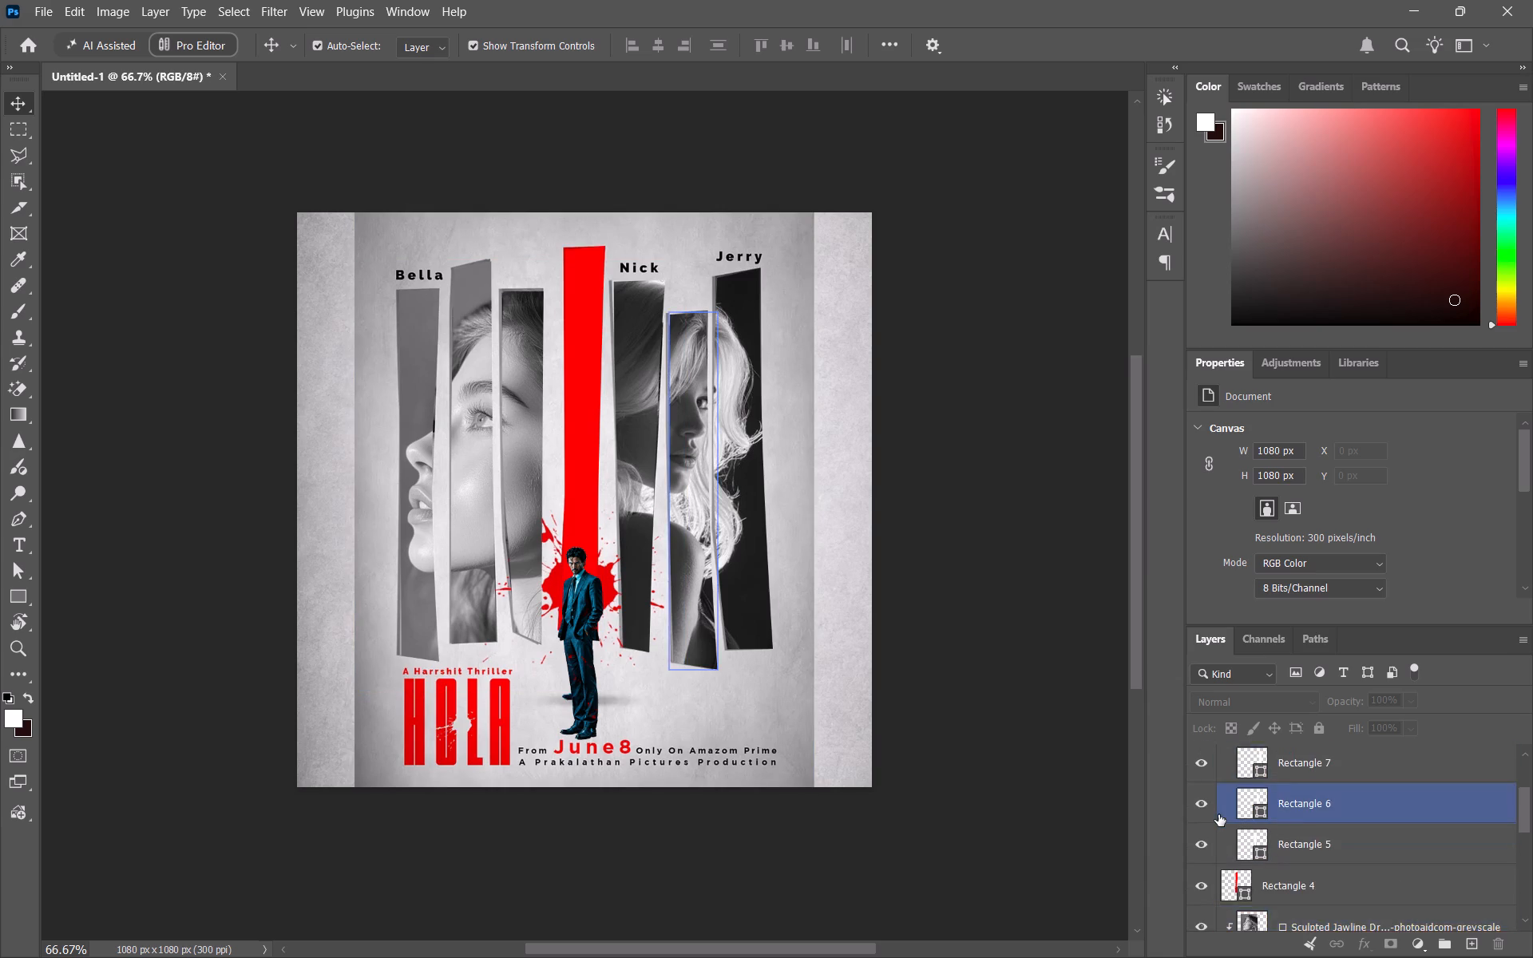
Hide the Rectangle 4 layer holding the recreated red bar.
{"action": "scroll", "coordinate": [1218, 814], "scroll_direction": "down", "scroll_amount": 1}
{"action": "left_click", "coordinate": [1198, 848]}
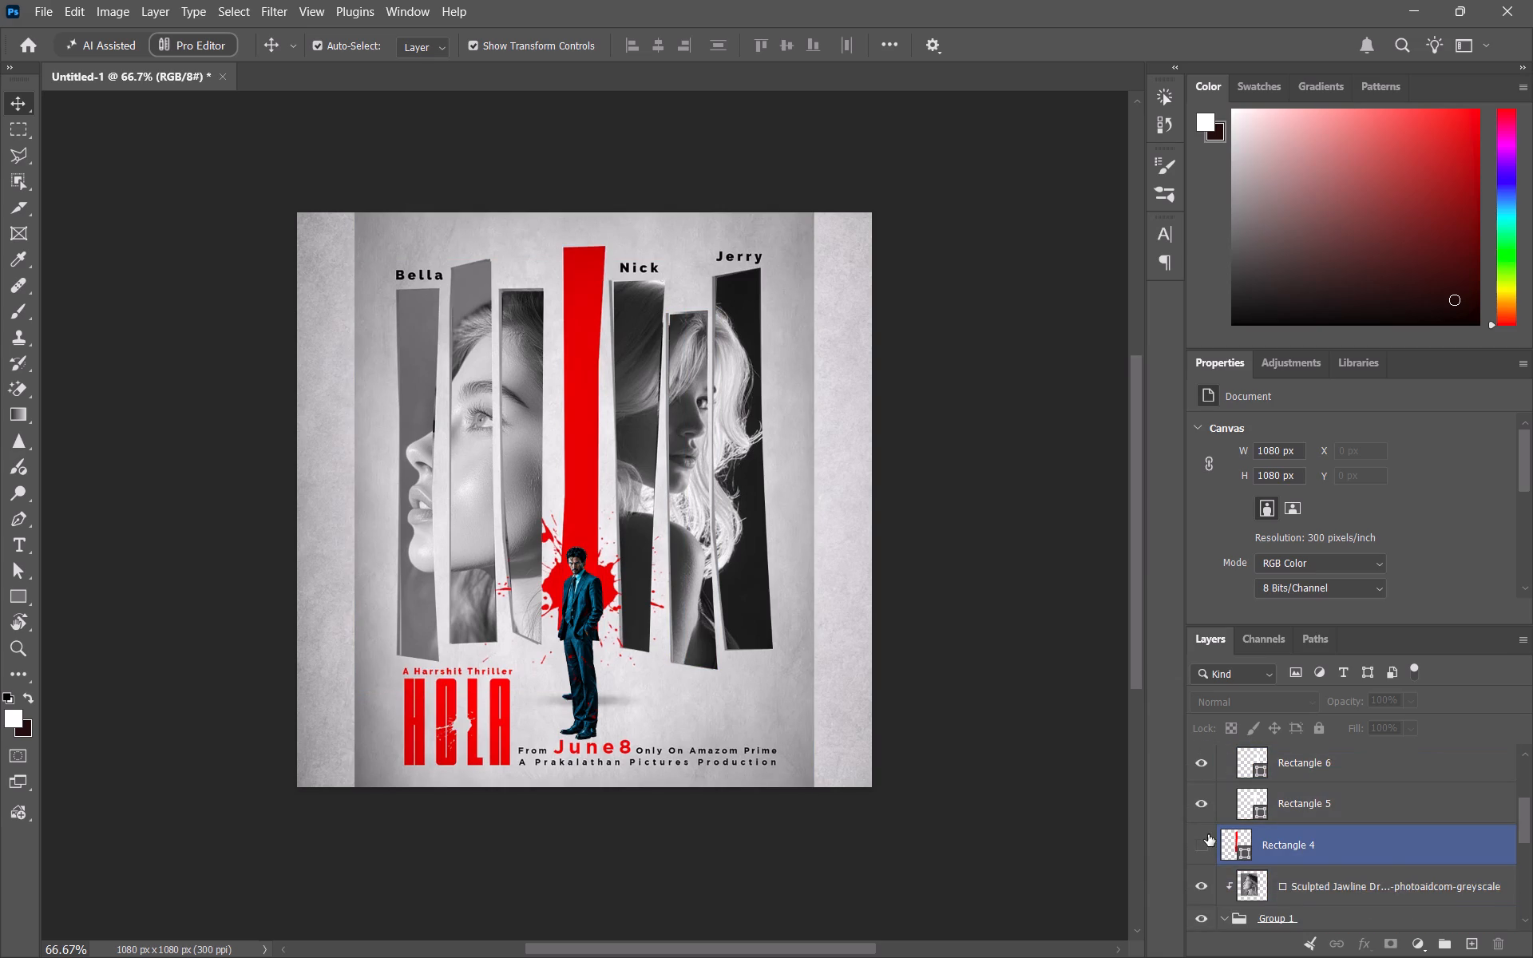
{"action": "scroll", "coordinate": [1208, 834], "scroll_direction": "down", "scroll_amount": 2}
{"action": "scroll", "coordinate": [1208, 834], "scroll_direction": "up", "scroll_amount": 1}
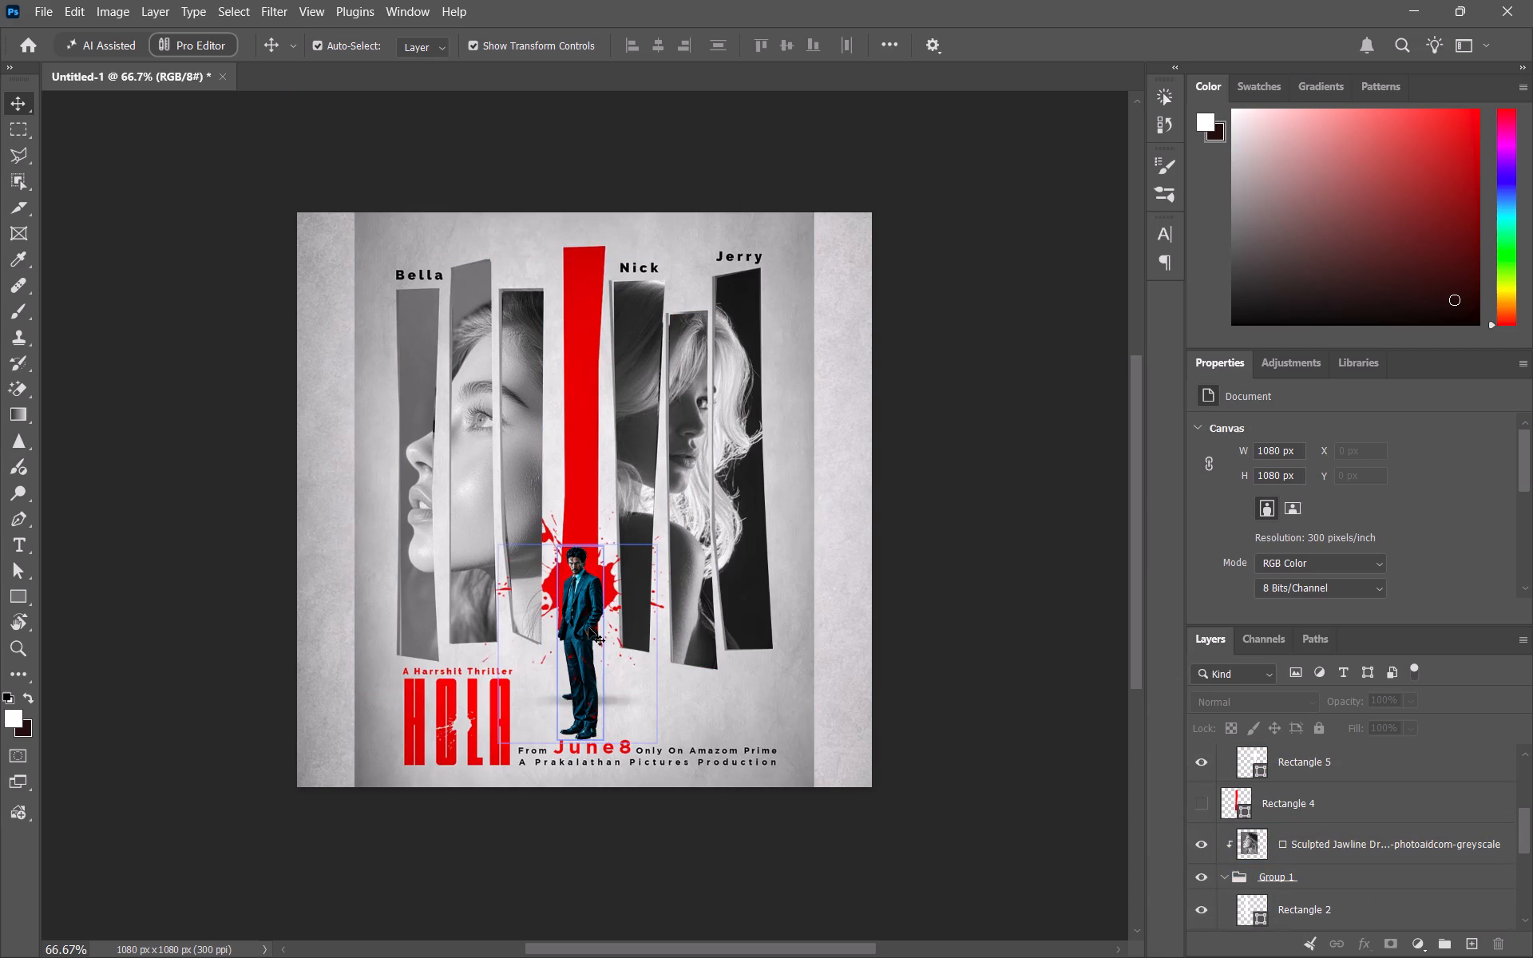
Scale the suited man to 85.92% and move him over the reference poster's standing figure, to X 528 px, Y 777.75 px.
{"action": "left_click_drag", "start_coordinate": [588, 627], "coordinate": [620, 632]}
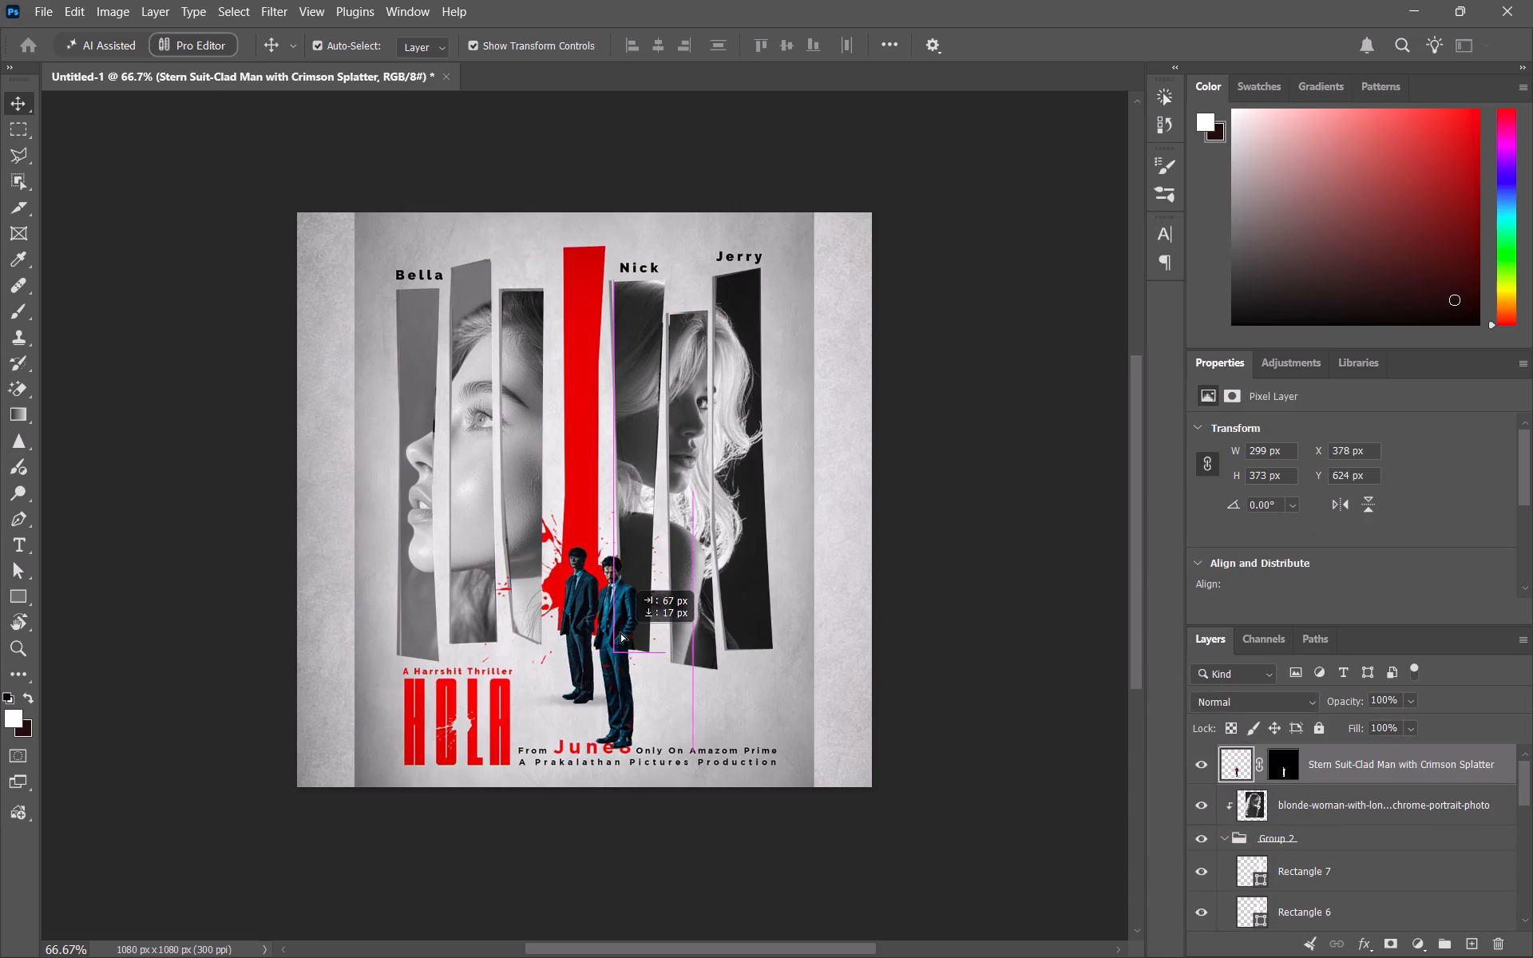
{"action": "left_click_drag", "start_coordinate": [620, 632], "coordinate": [621, 615]}
{"action": "left_click_drag", "start_coordinate": [614, 532], "coordinate": [612, 560]}
{"action": "left_click_drag", "start_coordinate": [609, 614], "coordinate": [589, 594]}
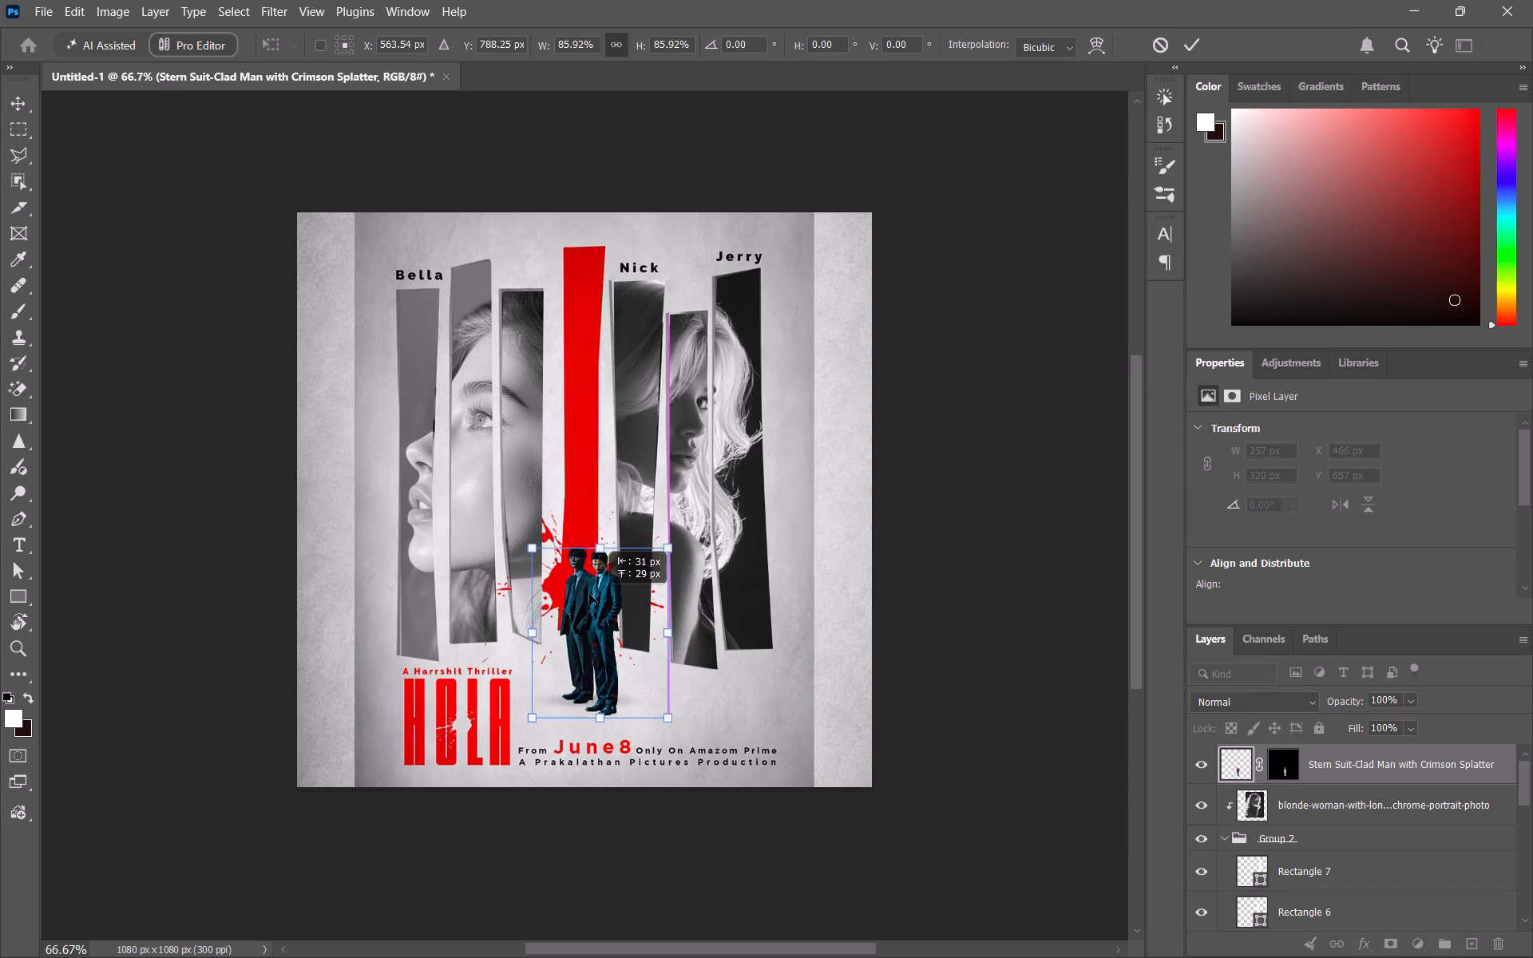
{"action": "left_click_drag", "start_coordinate": [589, 594], "coordinate": [575, 596]}
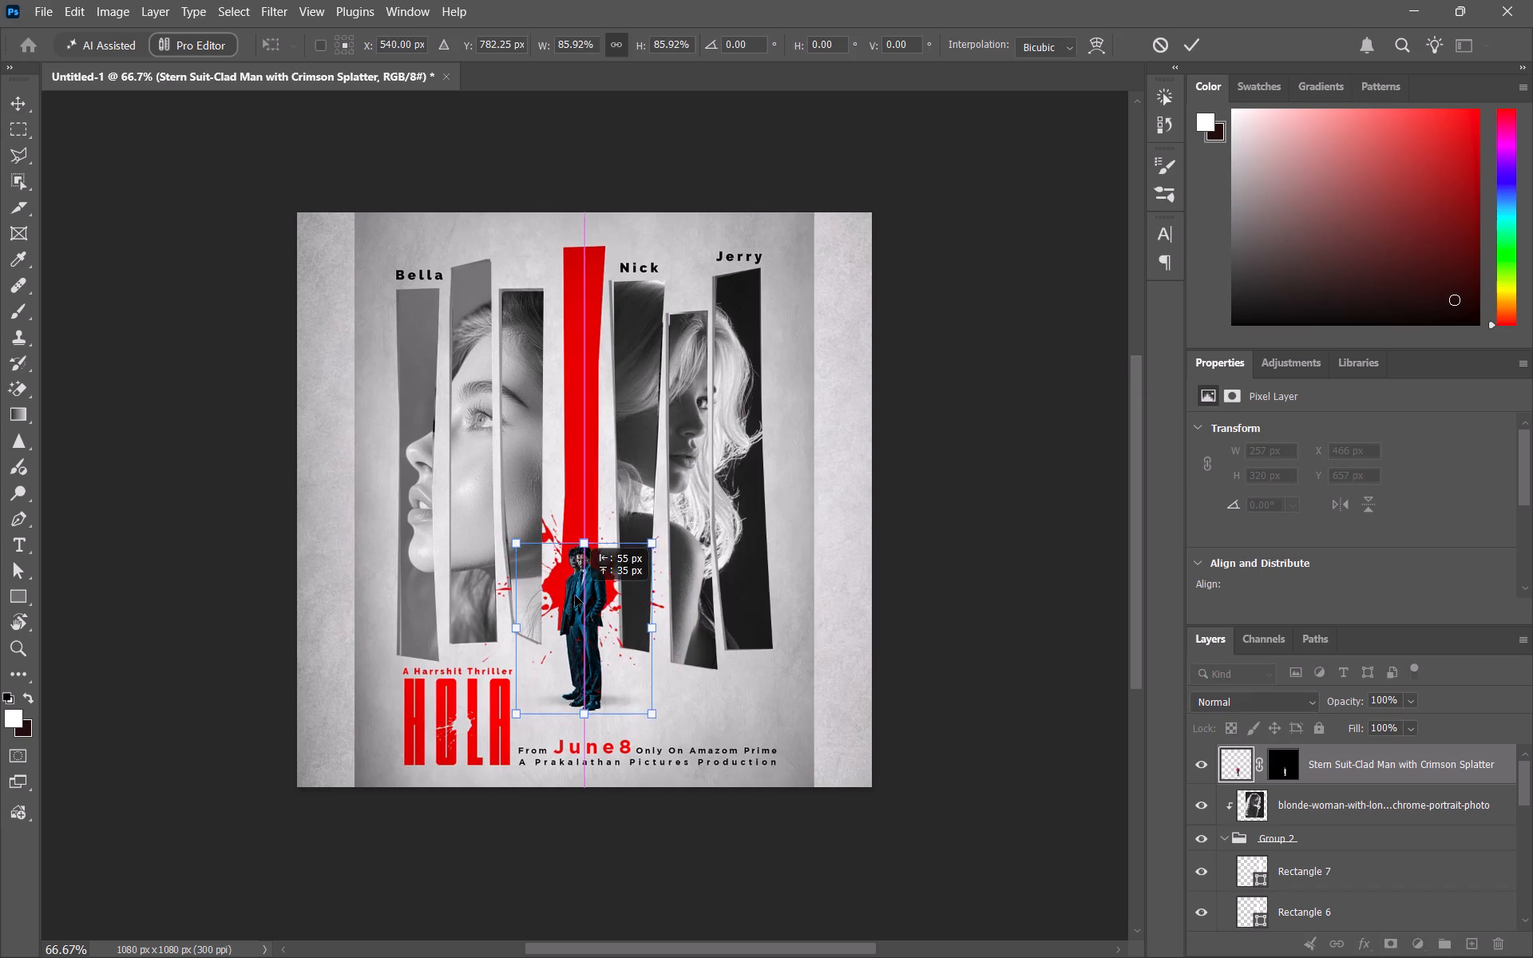
{"action": "left_click_drag", "start_coordinate": [575, 596], "coordinate": [571, 598]}
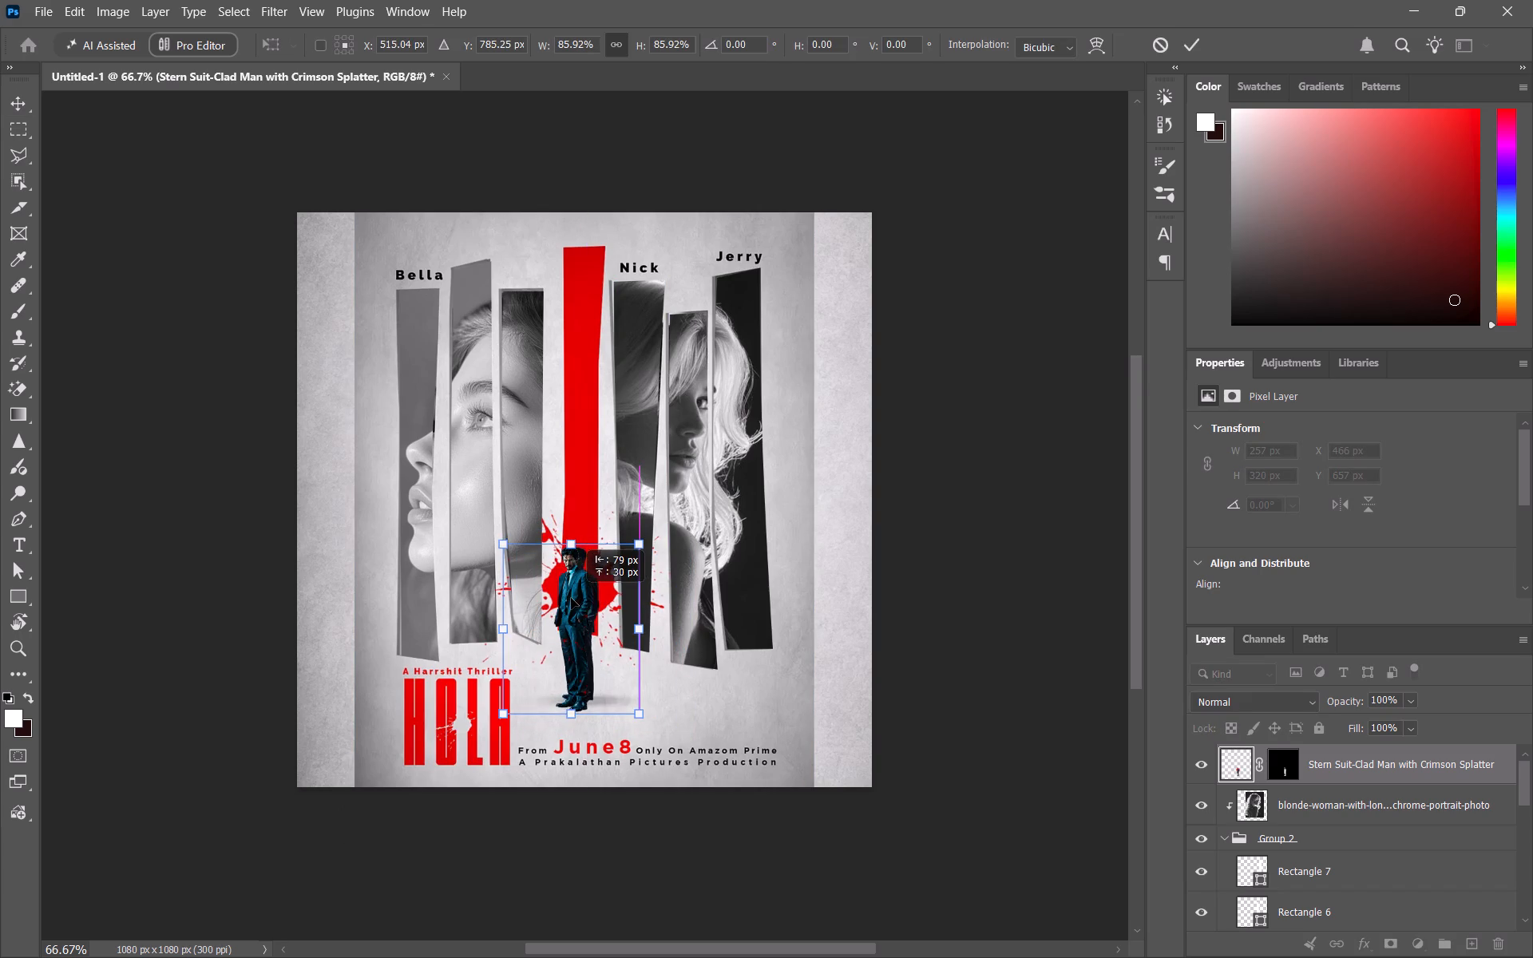
{"action": "left_click_drag", "start_coordinate": [571, 598], "coordinate": [579, 596]}
{"action": "key", "text": "Left"}
{"action": "key", "text": "Left"}
{"action": "key", "text": "Left"}
{"action": "key", "text": "Left"}
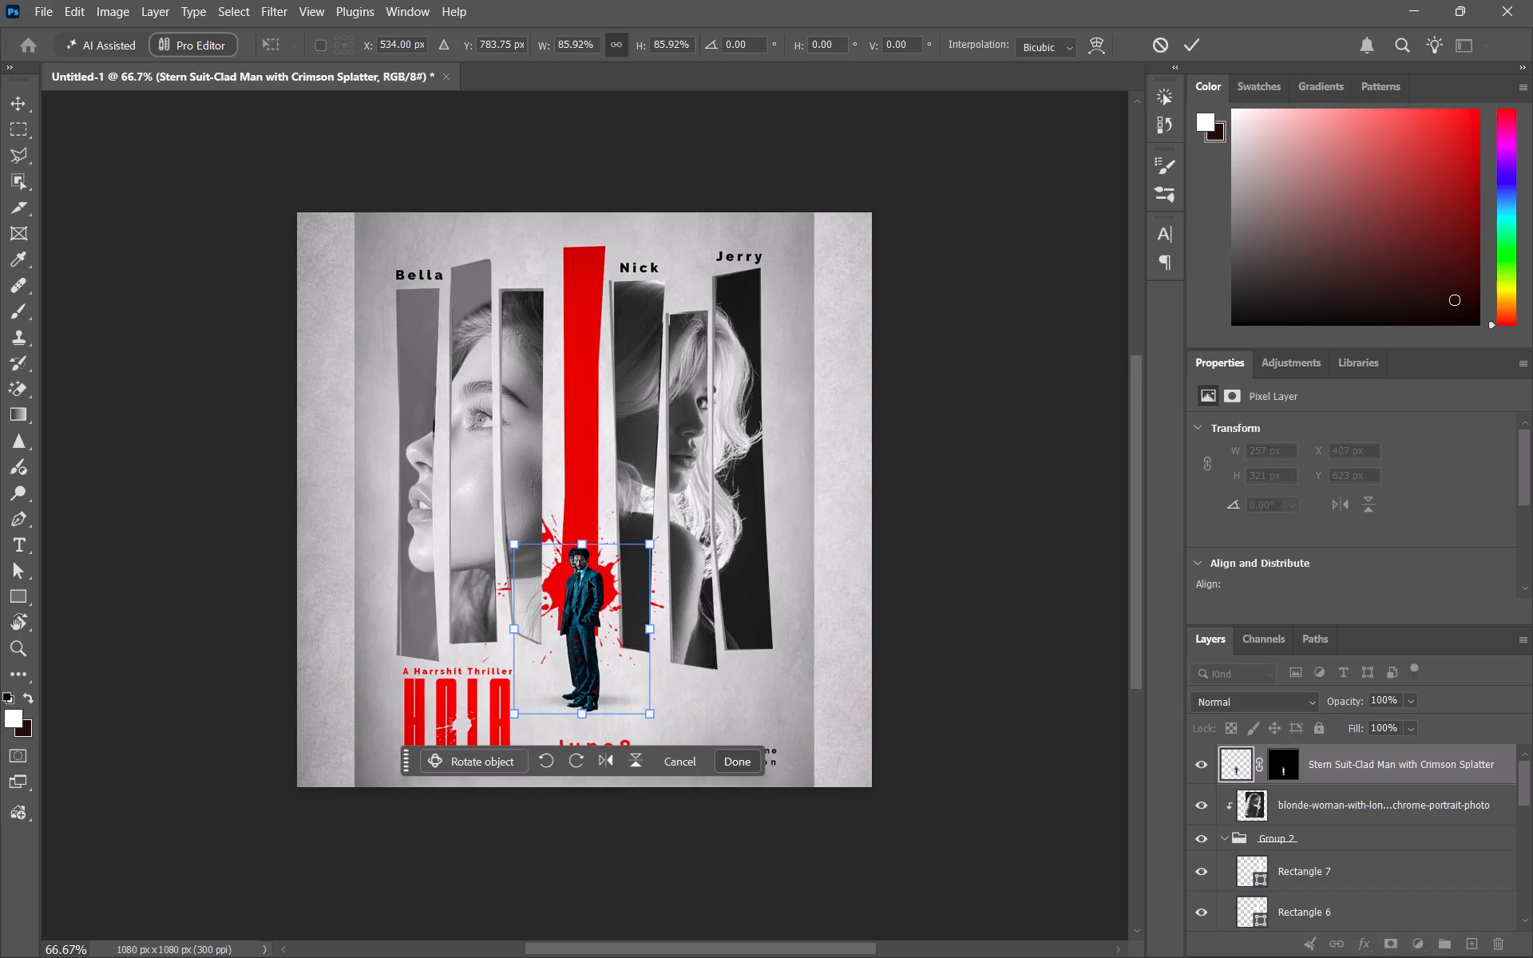
{"action": "key", "text": "Left"}
{"action": "key", "text": "Left"}
{"action": "key", "text": "Left"}
{"action": "key", "text": "Left"}
{"action": "key", "text": "Up"}
{"action": "key", "text": "Up"}
{"action": "key", "text": "Up"}
{"action": "key", "text": "Up"}
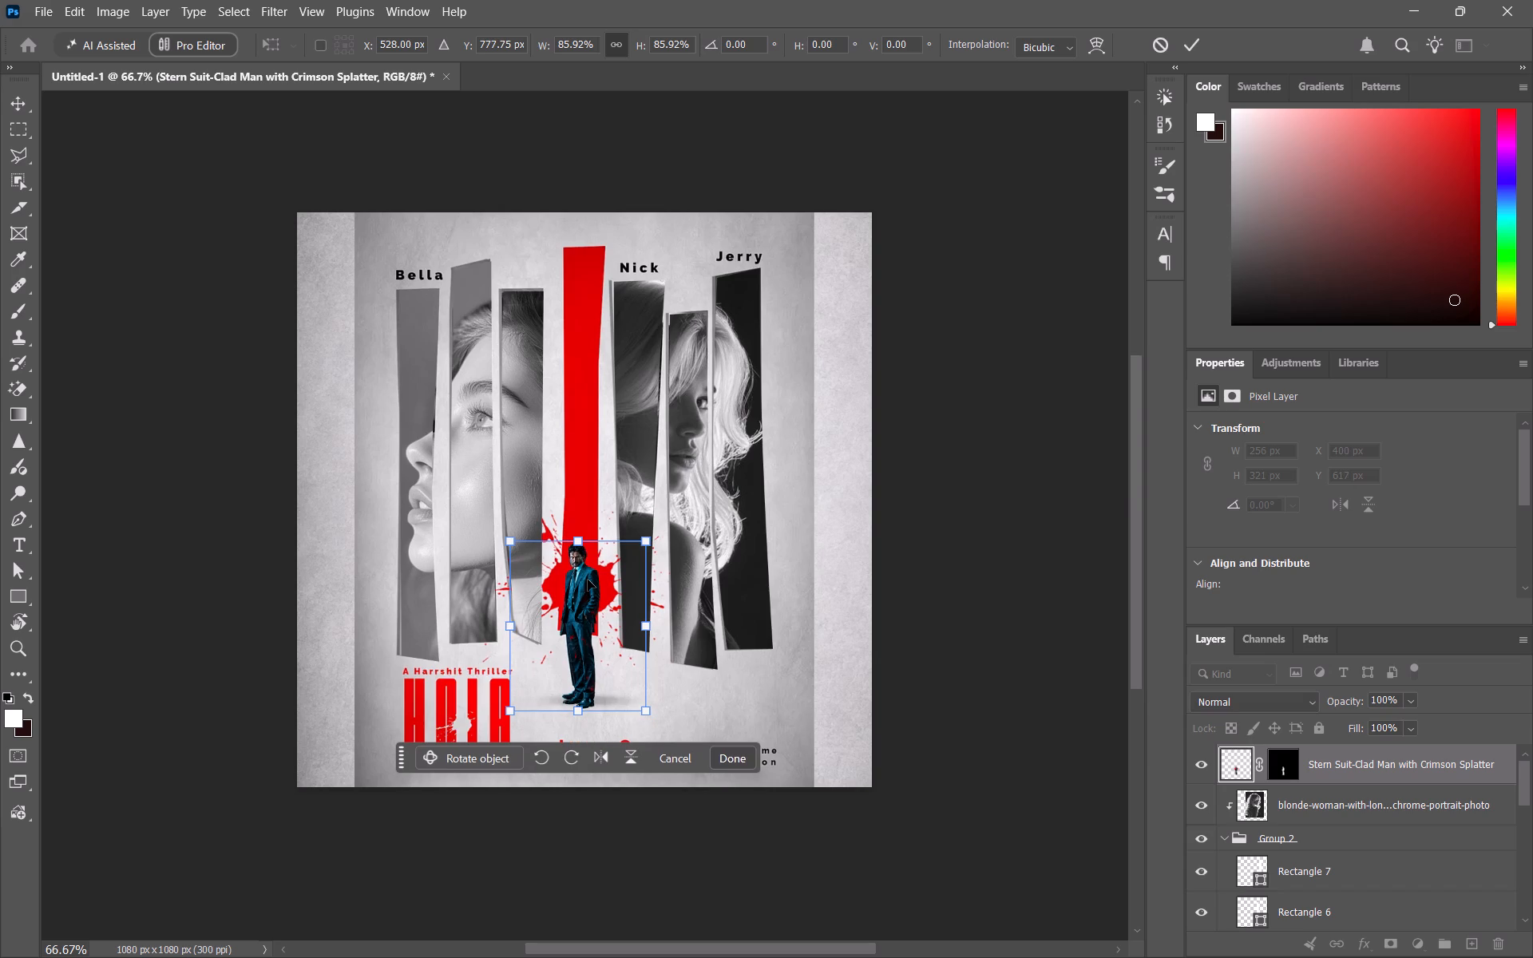
Shrink the suited man to 79.89% and align him with the reference figure at X 526.5 px, Y 772.5 px.
{"action": "left_click_drag", "start_coordinate": [576, 532], "coordinate": [576, 544]}
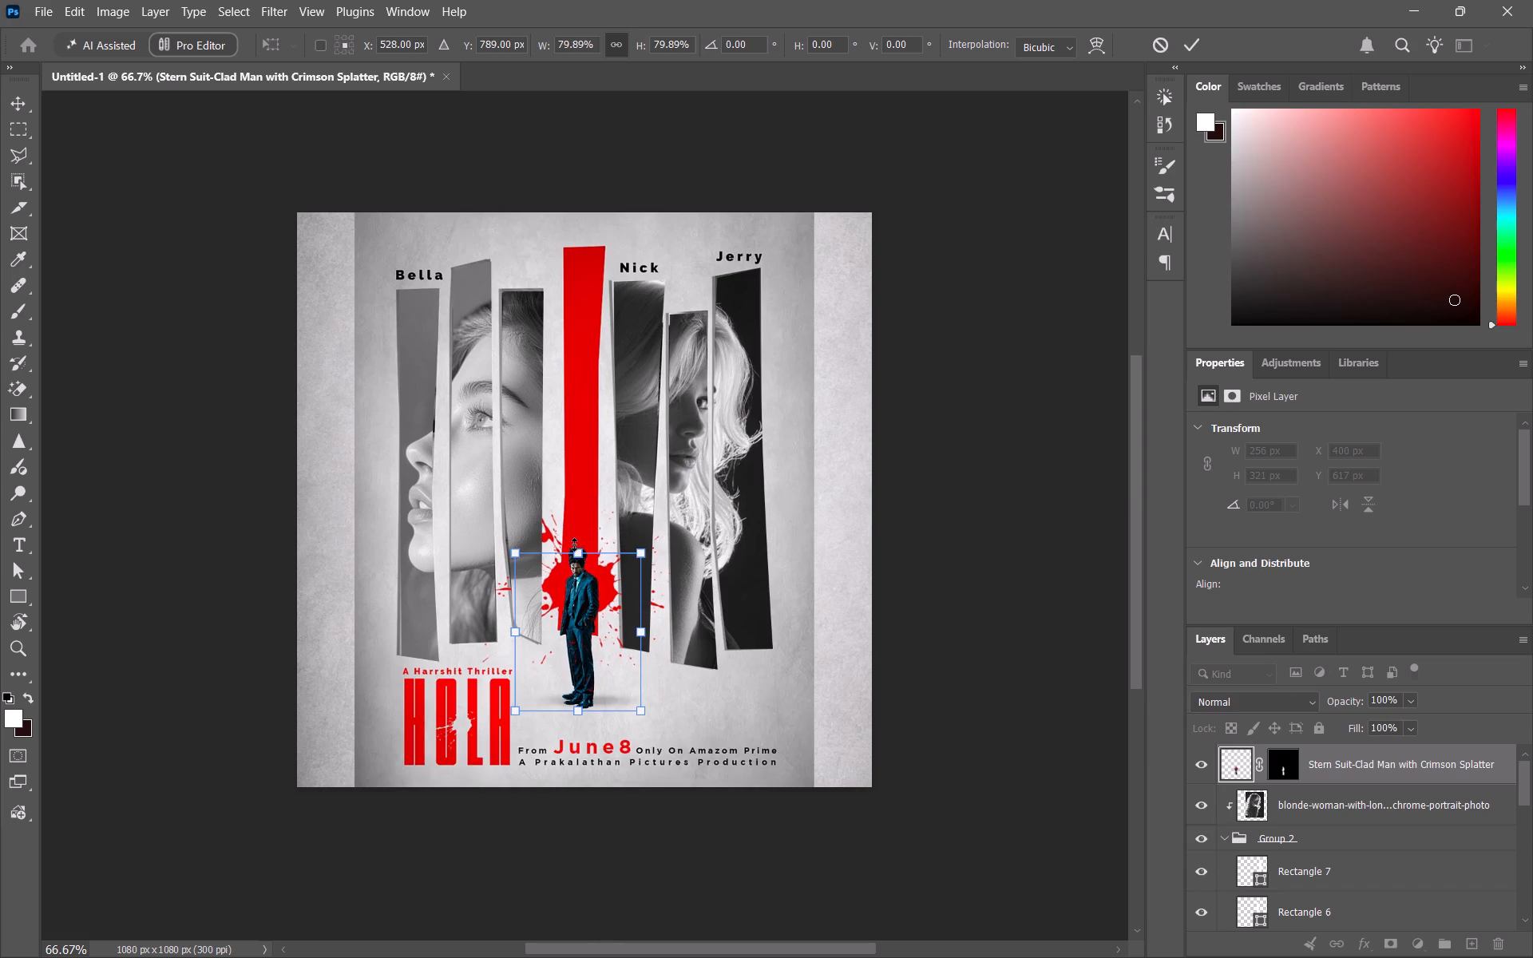
{"action": "left_click", "coordinate": [573, 594]}
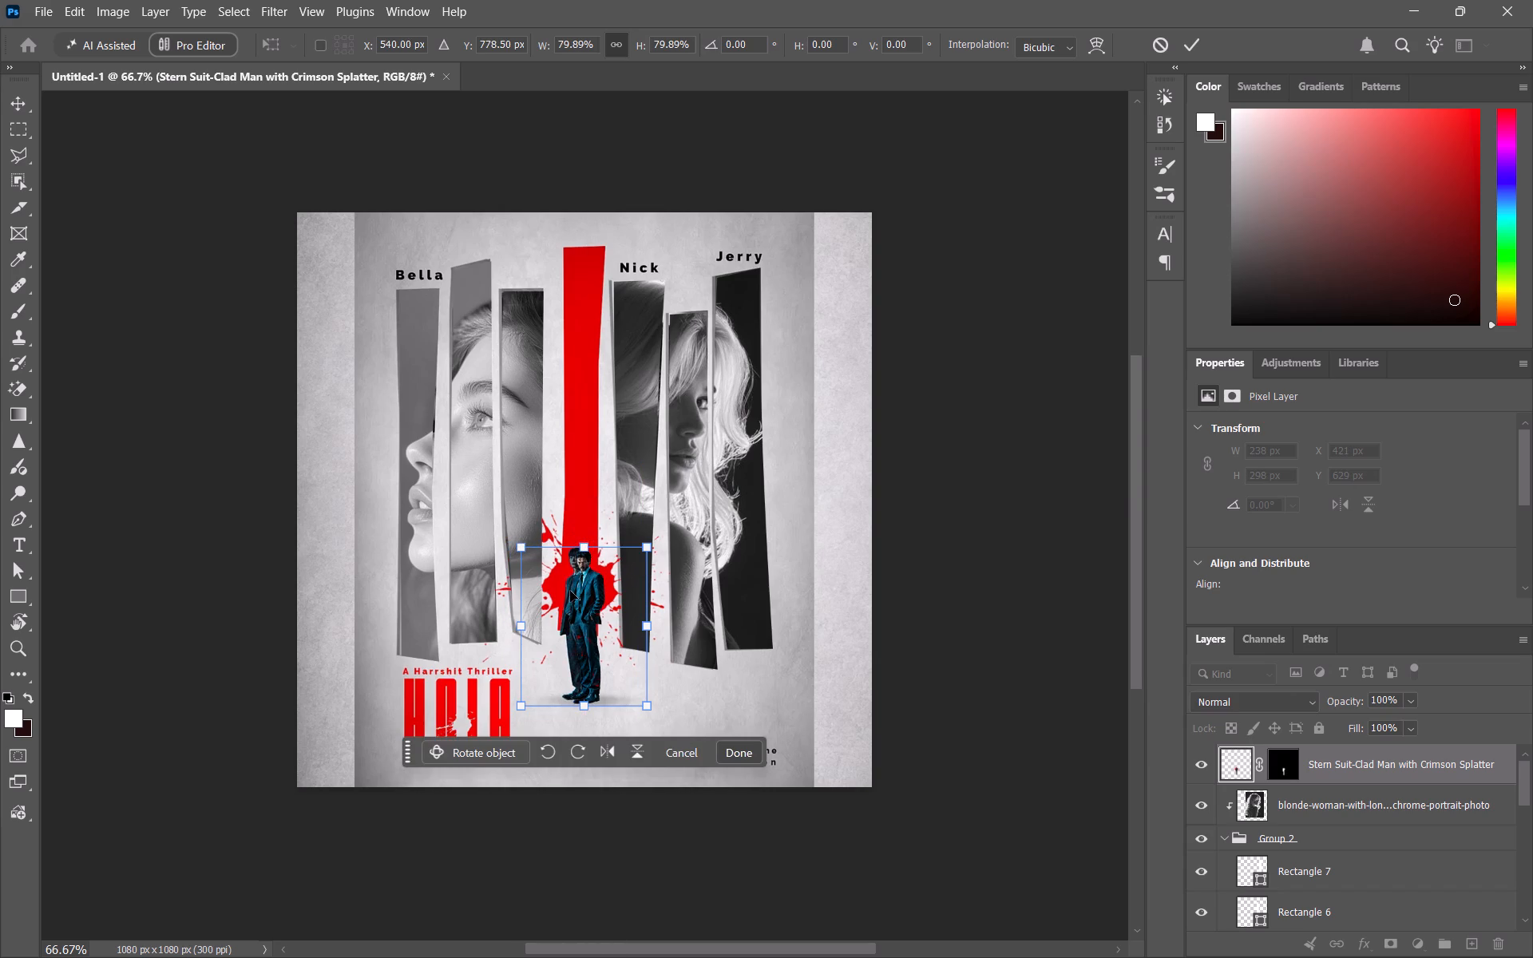
{"action": "key", "text": "Up"}
{"action": "key", "text": "Up"}
{"action": "key", "text": "Up"}
{"action": "key", "text": "Up"}
{"action": "key", "text": "Left"}
{"action": "key", "text": "Left"}
{"action": "key", "text": "Left"}
{"action": "key", "text": "Left"}
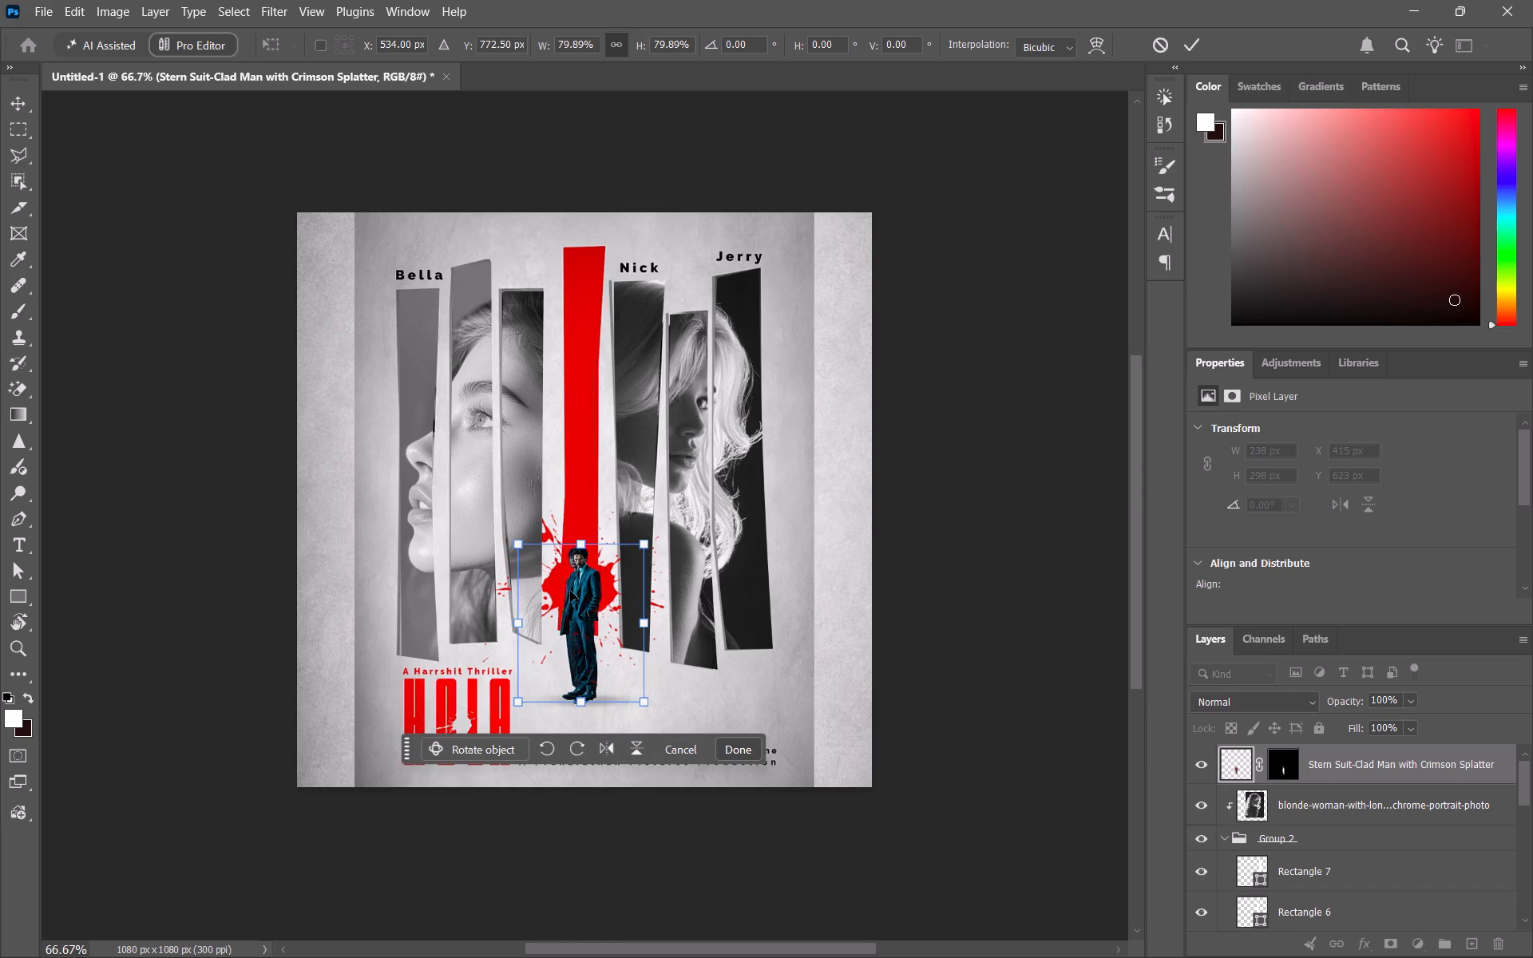
{"action": "key", "text": "Left"}
{"action": "key", "text": "Left"}
{"action": "key", "text": "Left"}
{"action": "key", "text": "Left"}
{"action": "key", "text": "Left"}
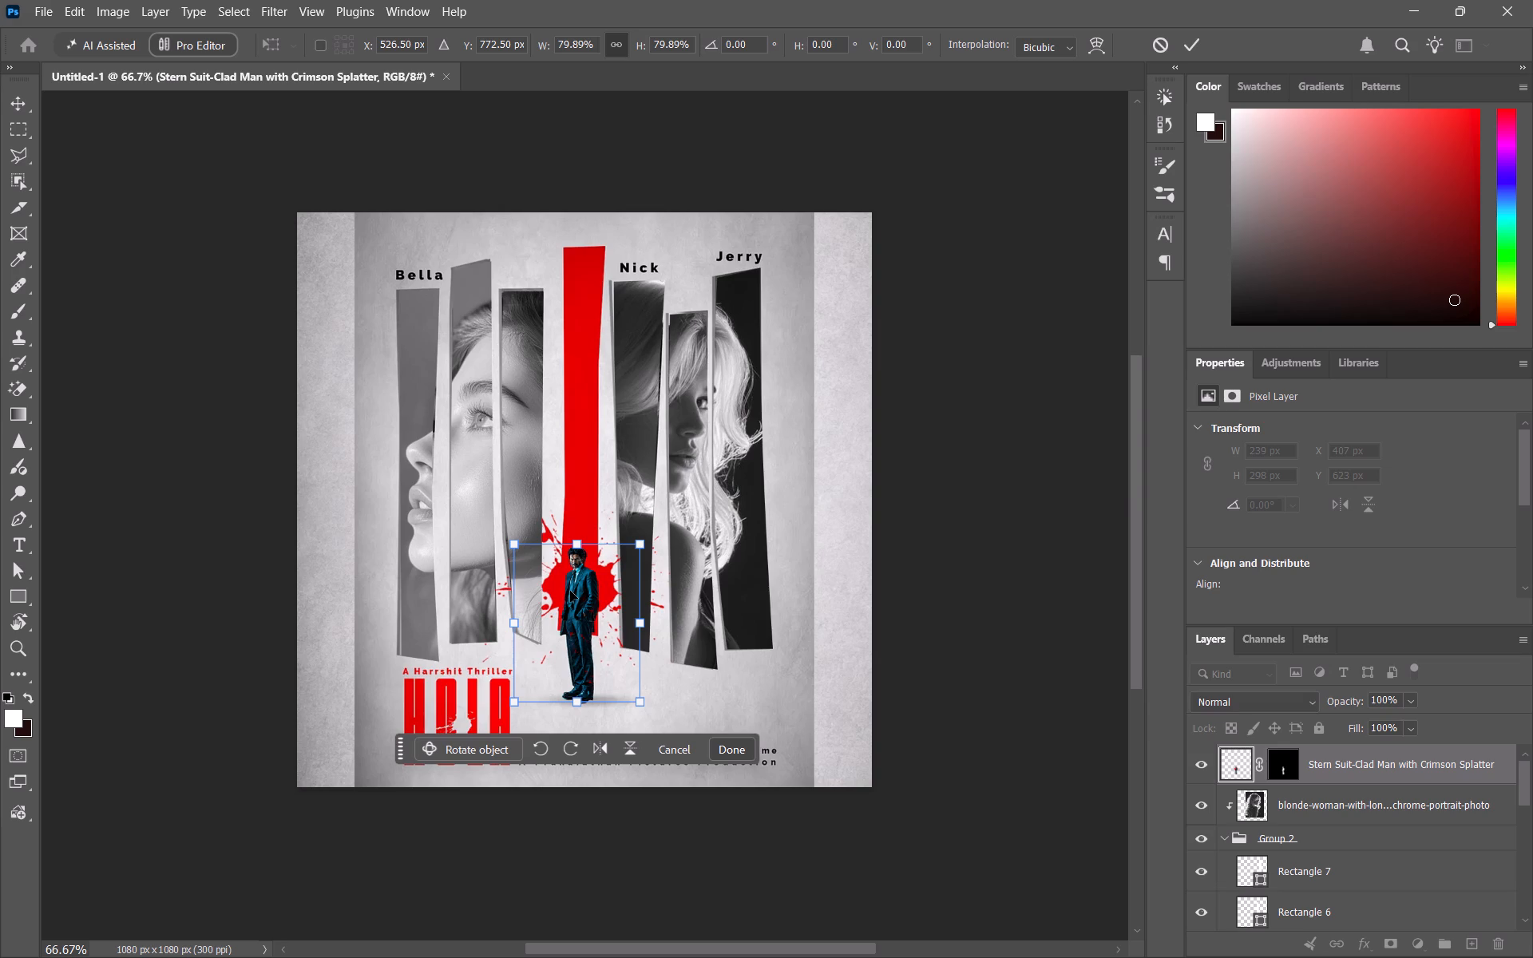
{"action": "scroll", "coordinate": [1226, 826], "scroll_direction": "down", "scroll_amount": 10}
{"action": "scroll", "coordinate": [1227, 845], "scroll_direction": "up", "scroll_amount": 5}
{"action": "left_click", "coordinate": [1206, 785]}
{"action": "scroll", "coordinate": [1230, 824], "scroll_direction": "down", "scroll_amount": 3}
{"action": "scroll", "coordinate": [1258, 885], "scroll_direction": "down", "scroll_amount": 5}
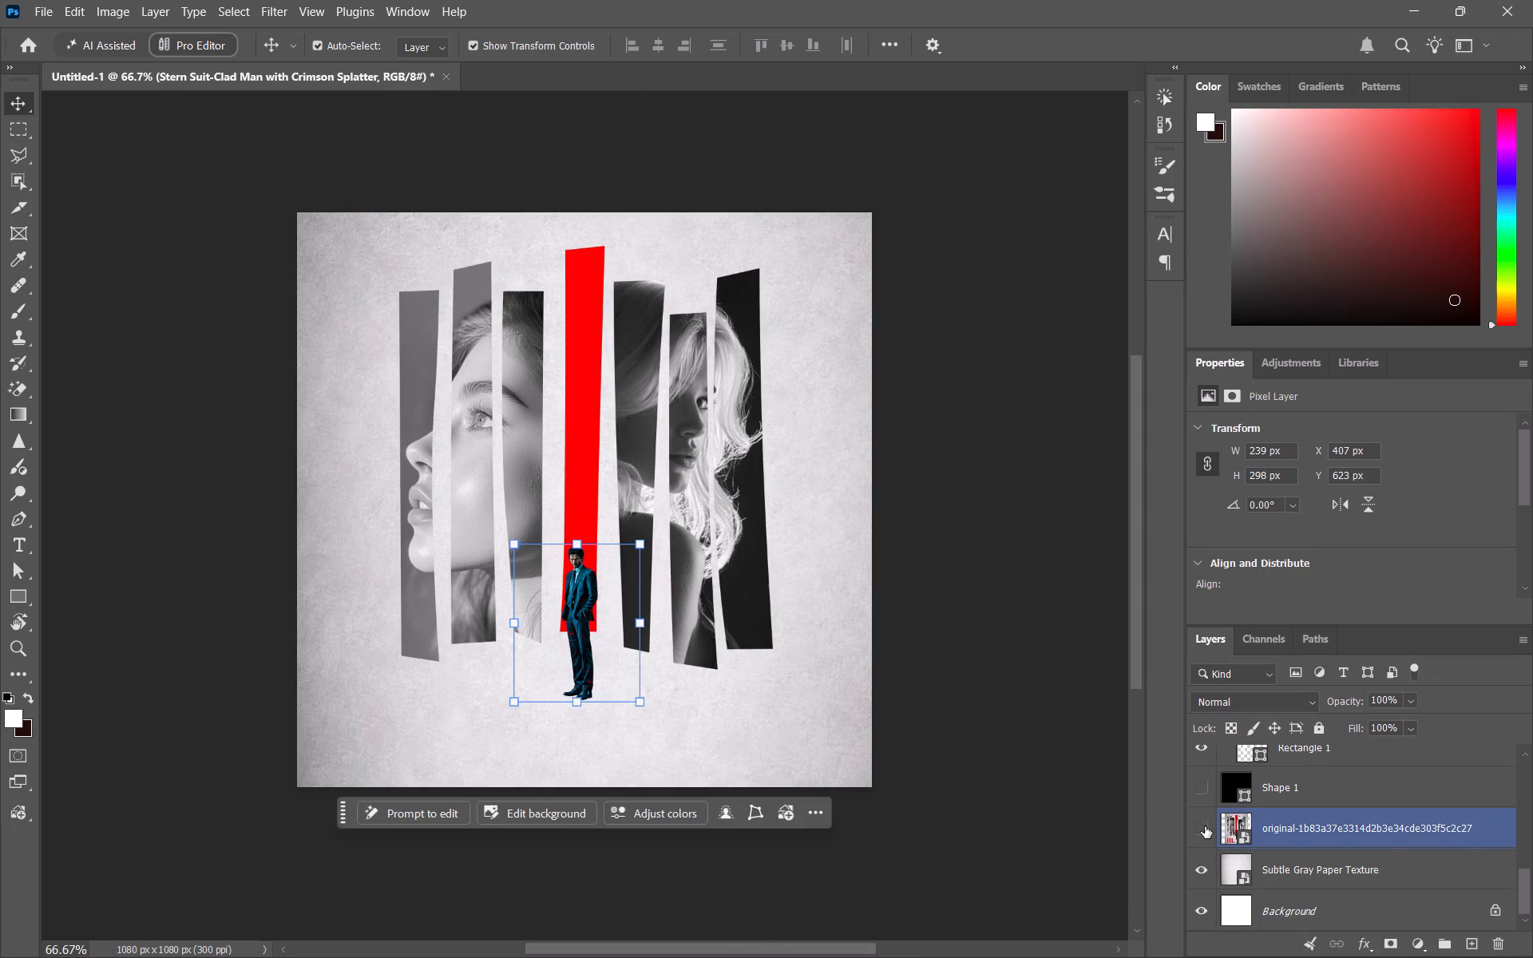
{"action": "left_click", "coordinate": [1205, 826]}
{"action": "left_click", "coordinate": [1205, 826]}
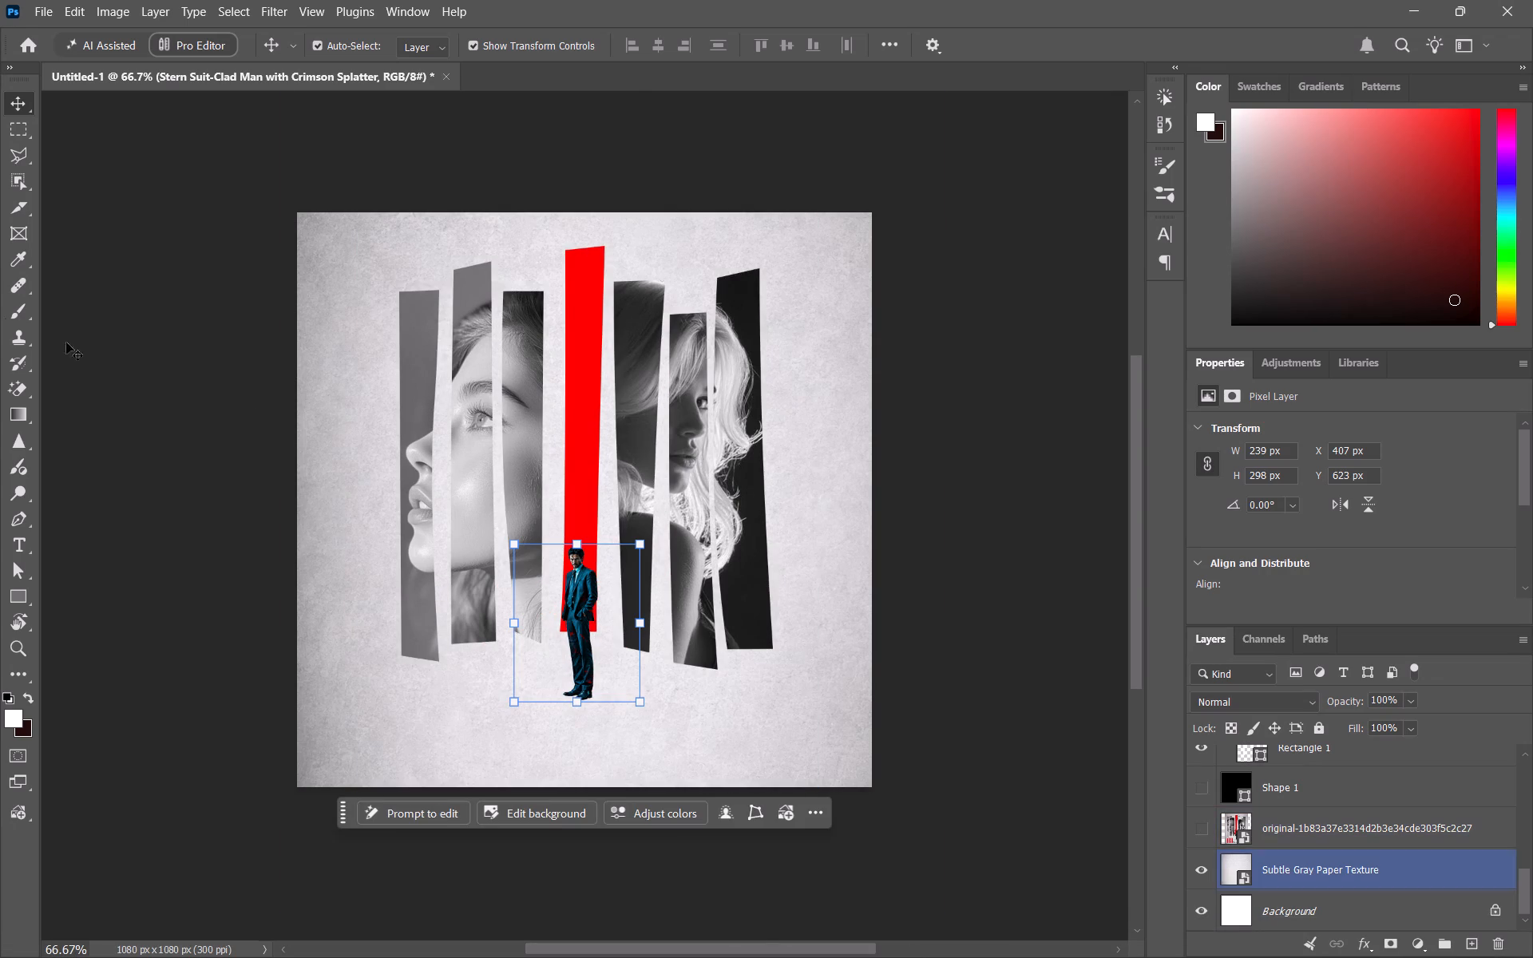
Add the text "bella" just above the first portrait strip of the left face.
{"action": "key", "text": "t"}
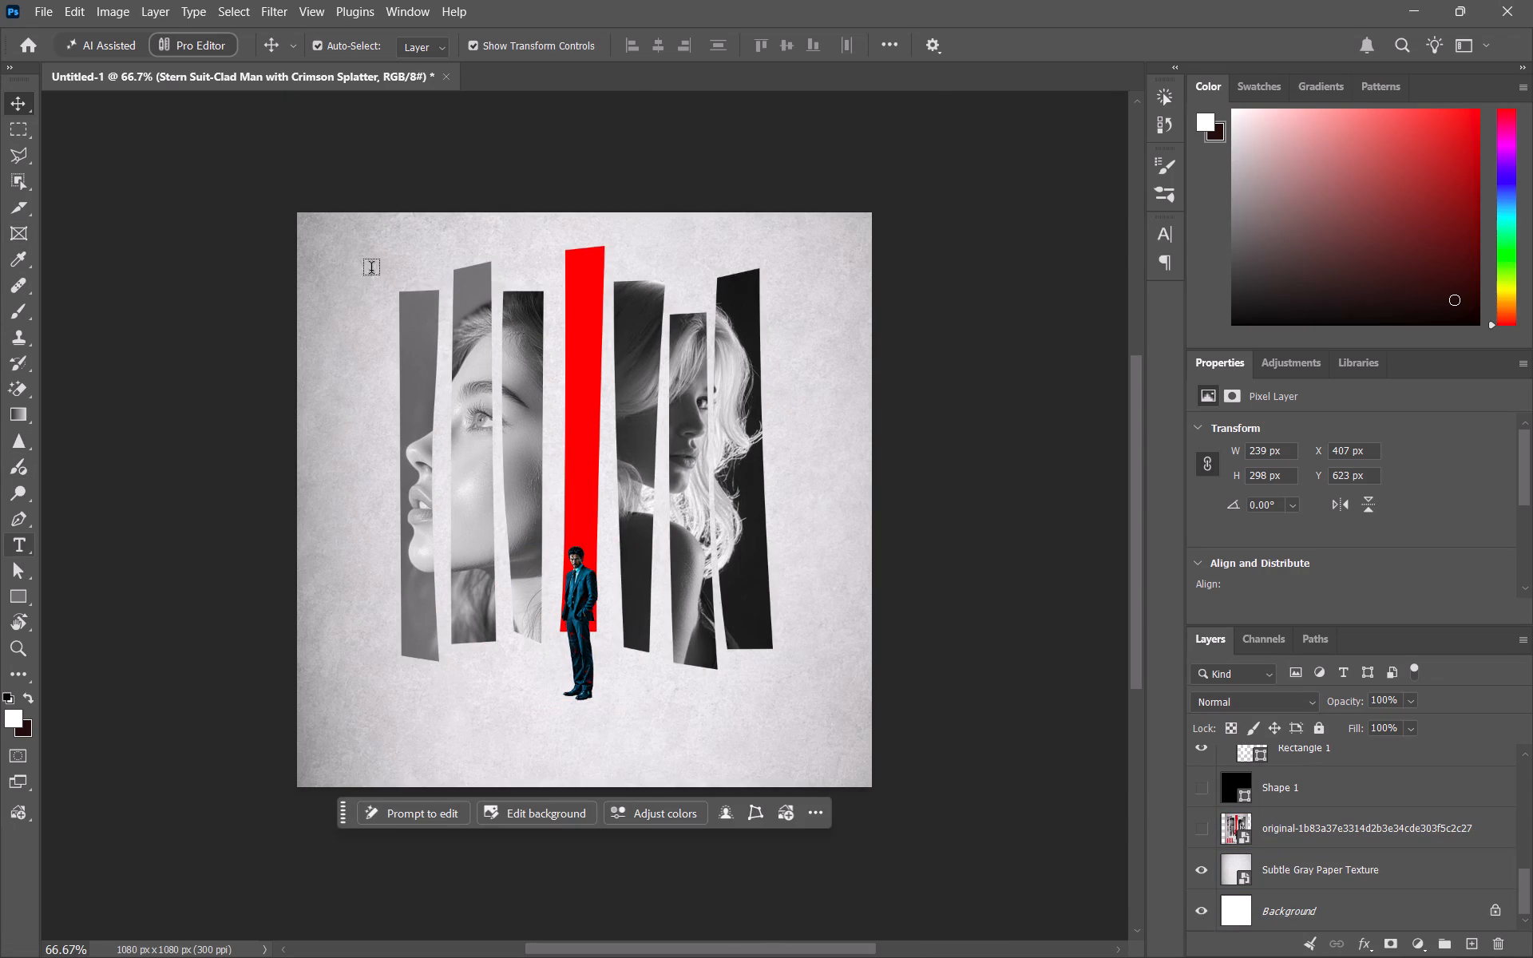
{"action": "left_click", "coordinate": [402, 286]}
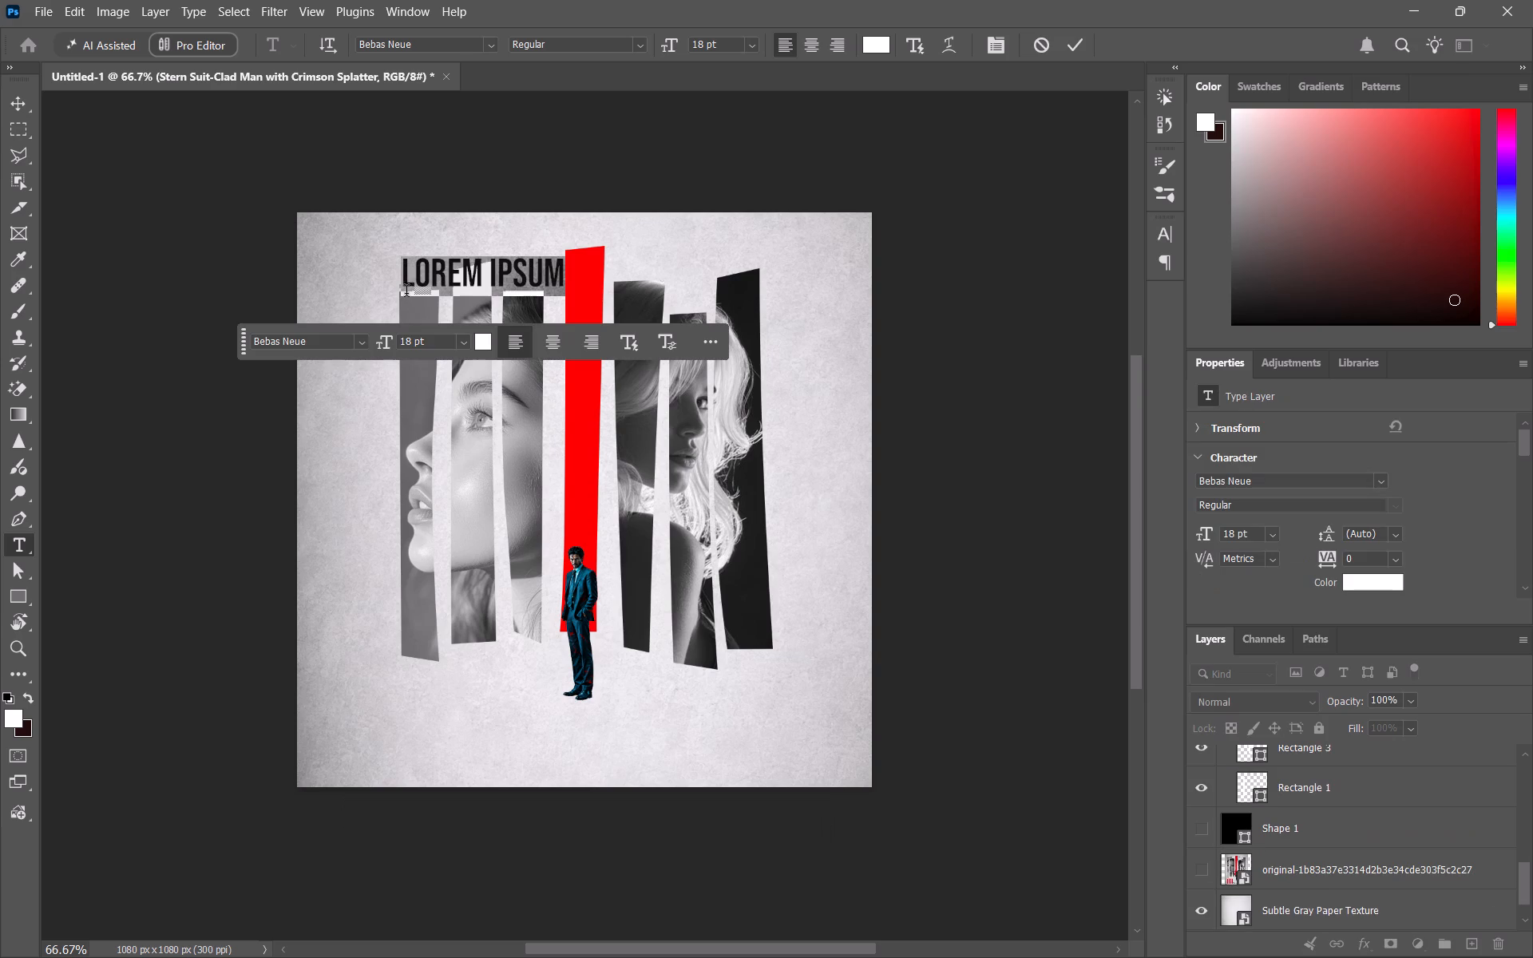
{"action": "type", "text": "be"}
{"action": "type", "text": "lla"}
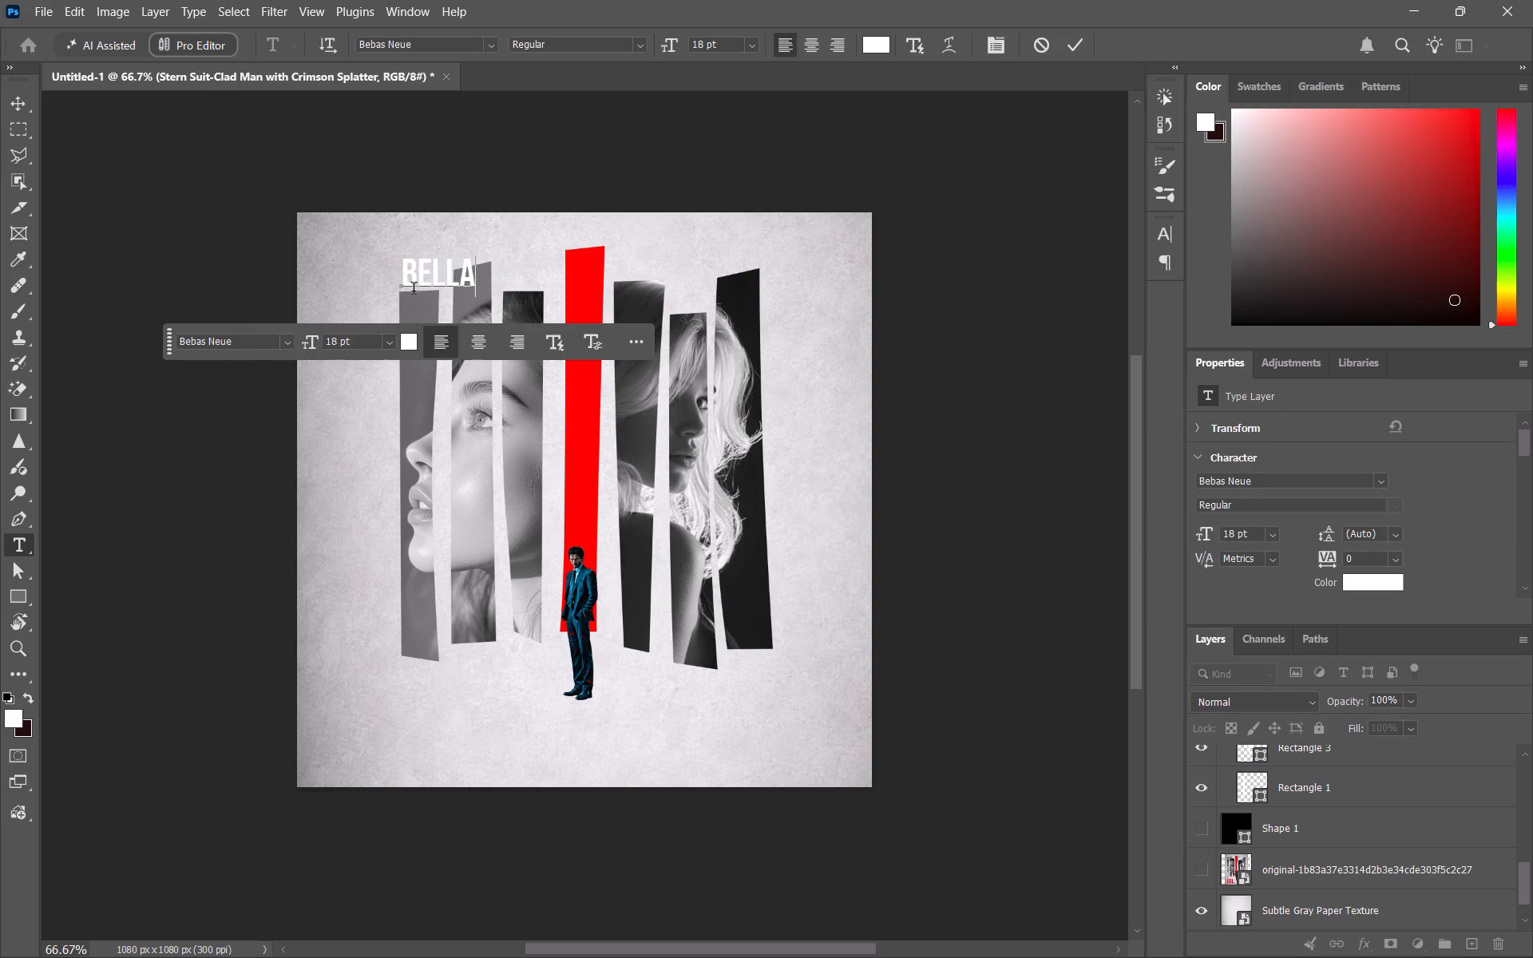
Set the colour of the whole bella text to black.
{"action": "key", "text": "ctrl+a"}
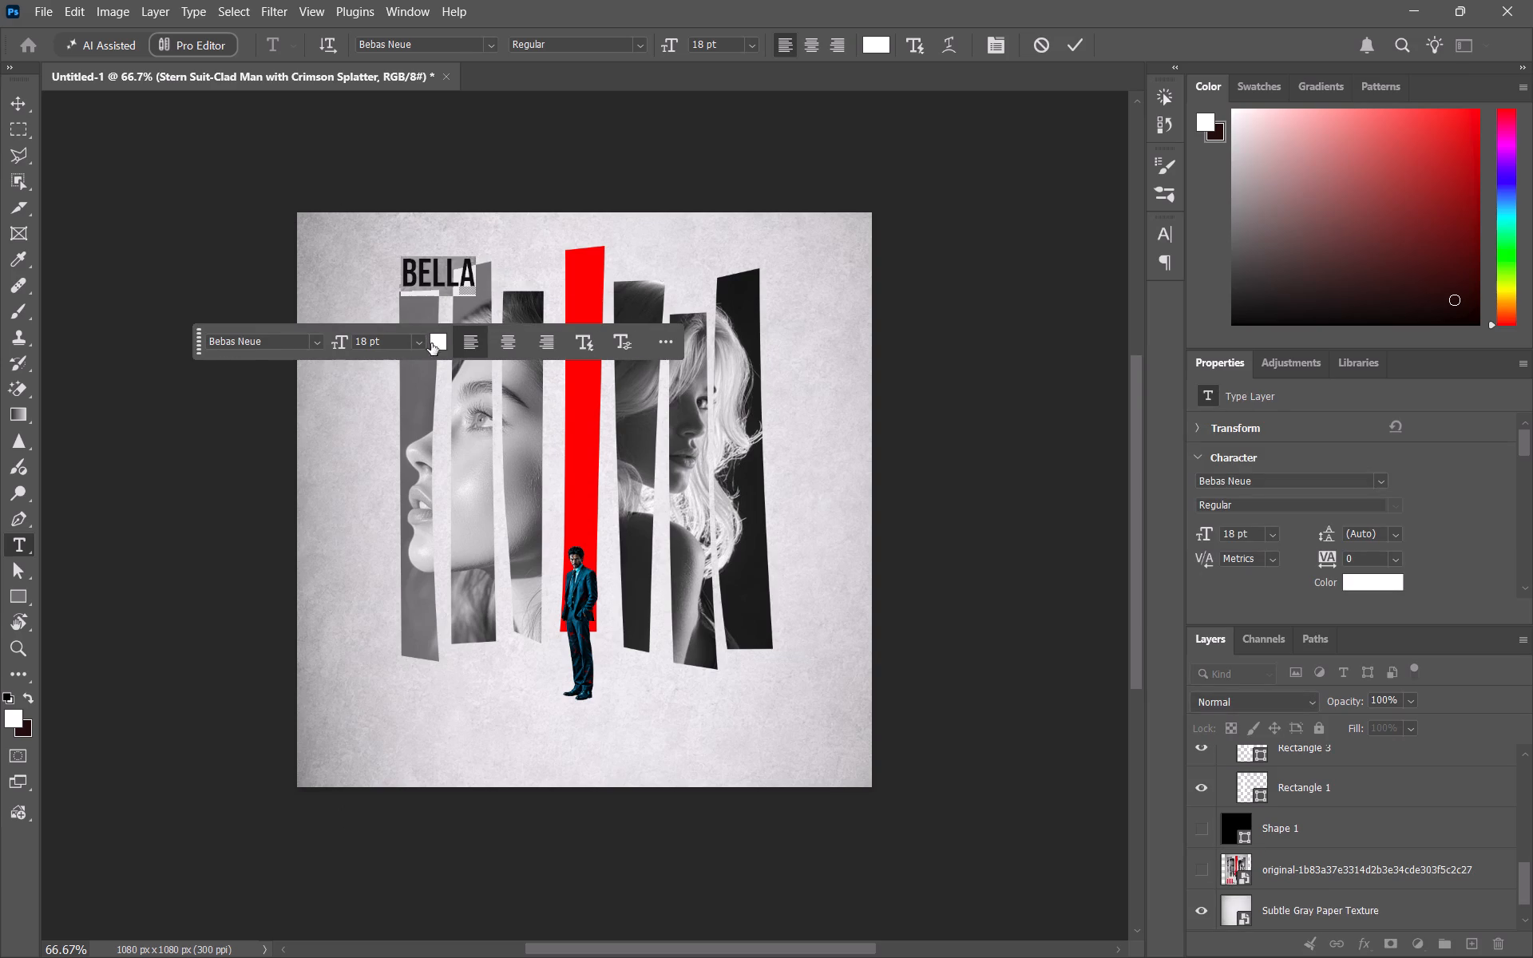
{"action": "left_click", "coordinate": [435, 338]}
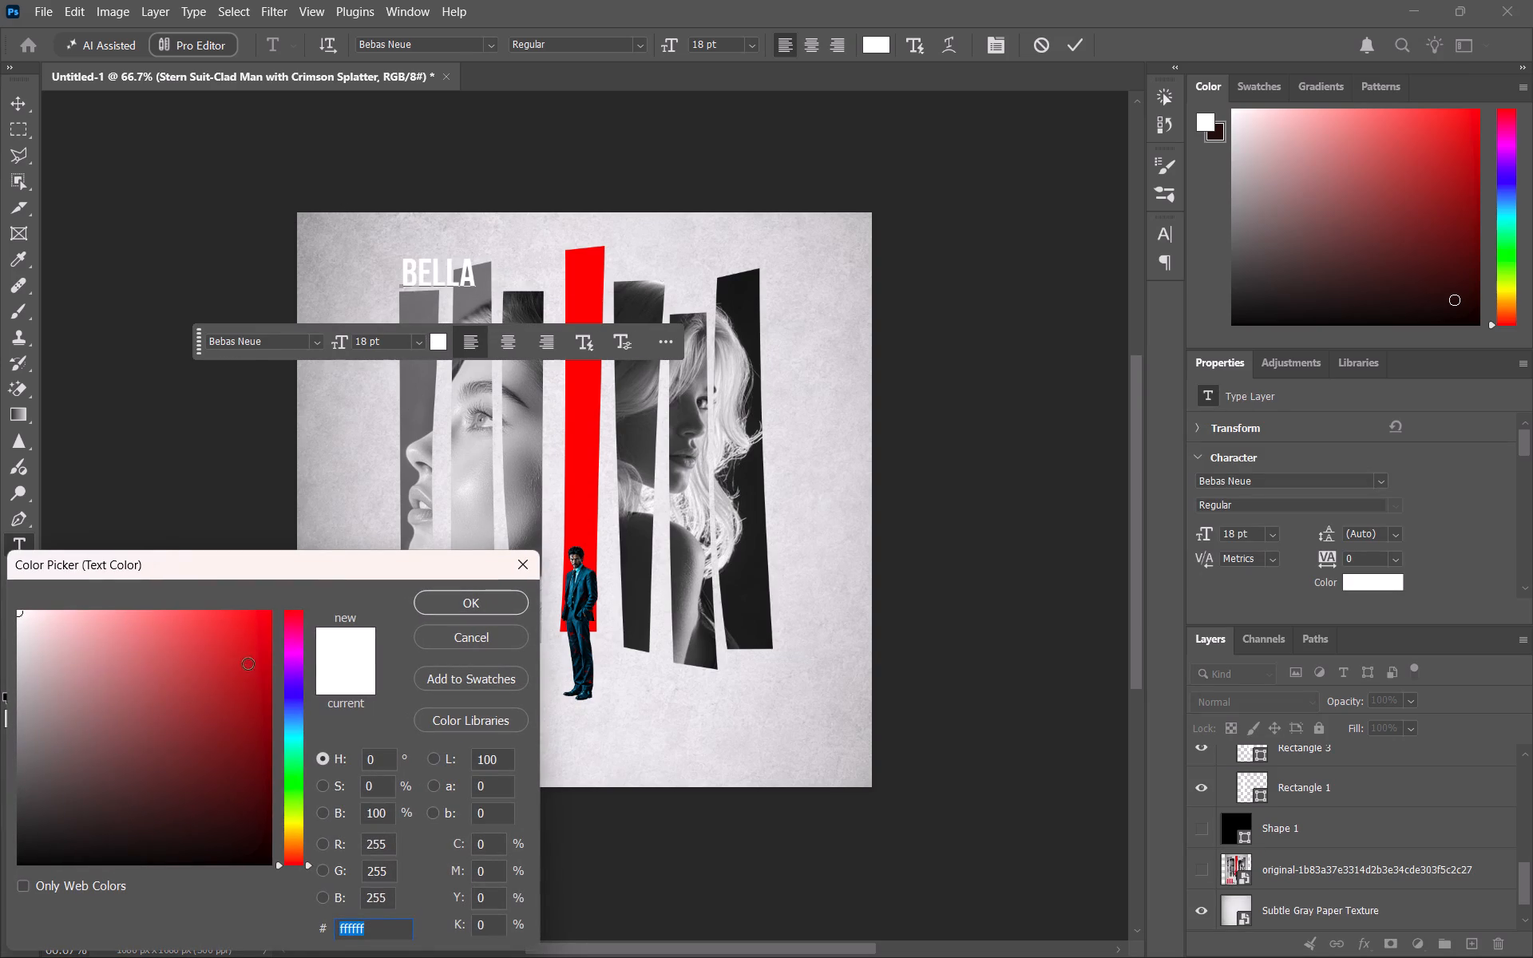
{"action": "left_click_drag", "start_coordinate": [248, 667], "coordinate": [303, 947]}
{"action": "left_click", "coordinate": [458, 603]}
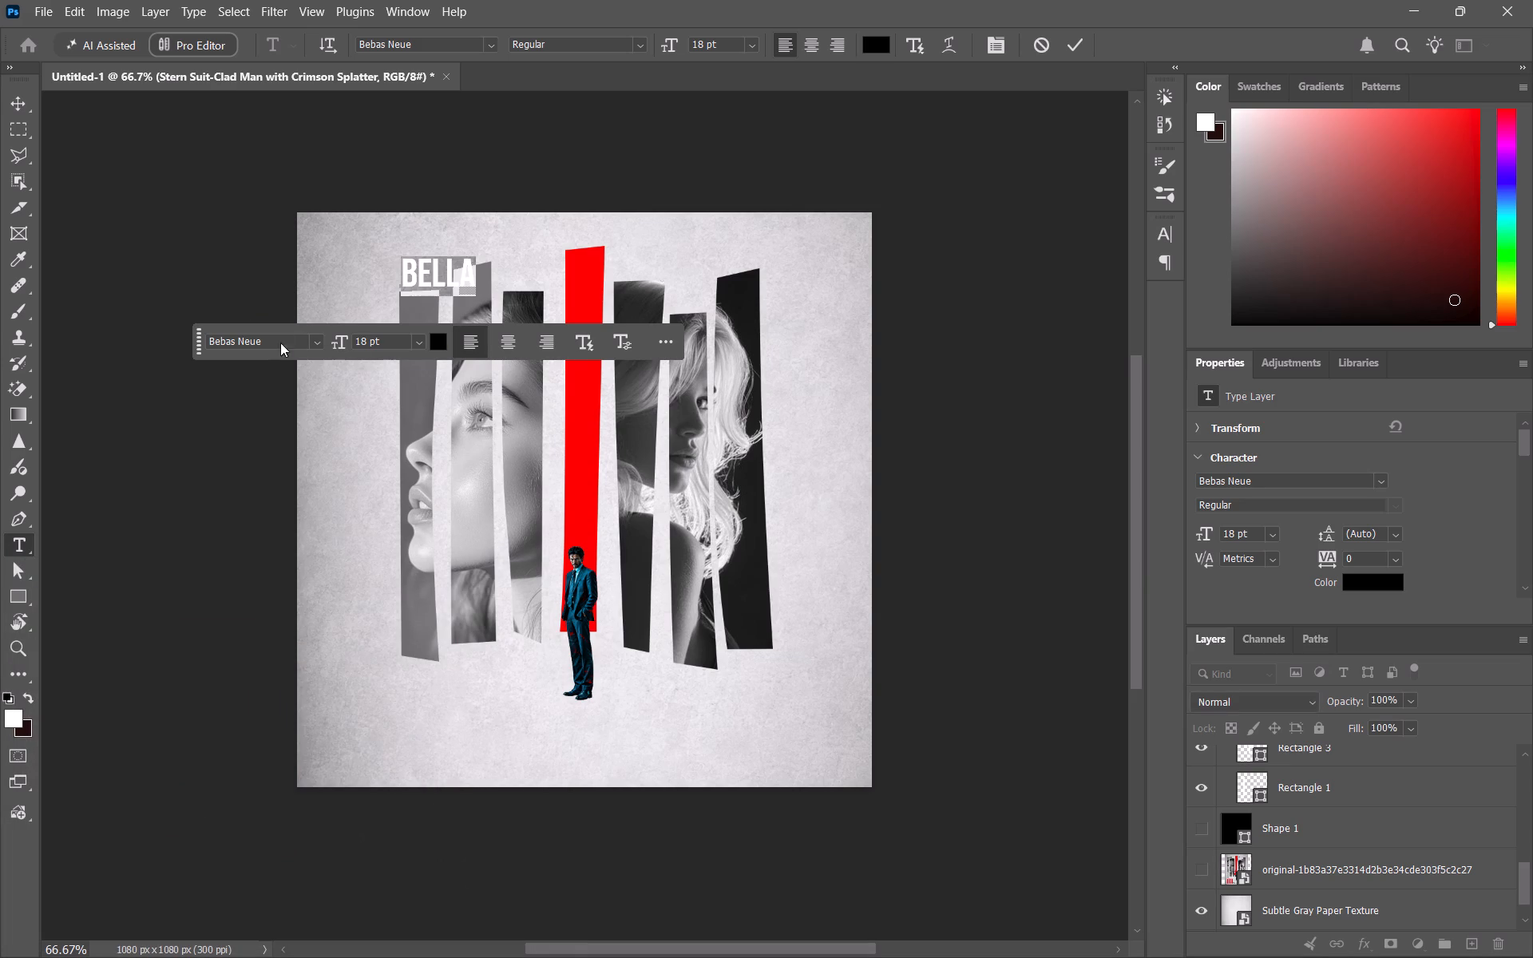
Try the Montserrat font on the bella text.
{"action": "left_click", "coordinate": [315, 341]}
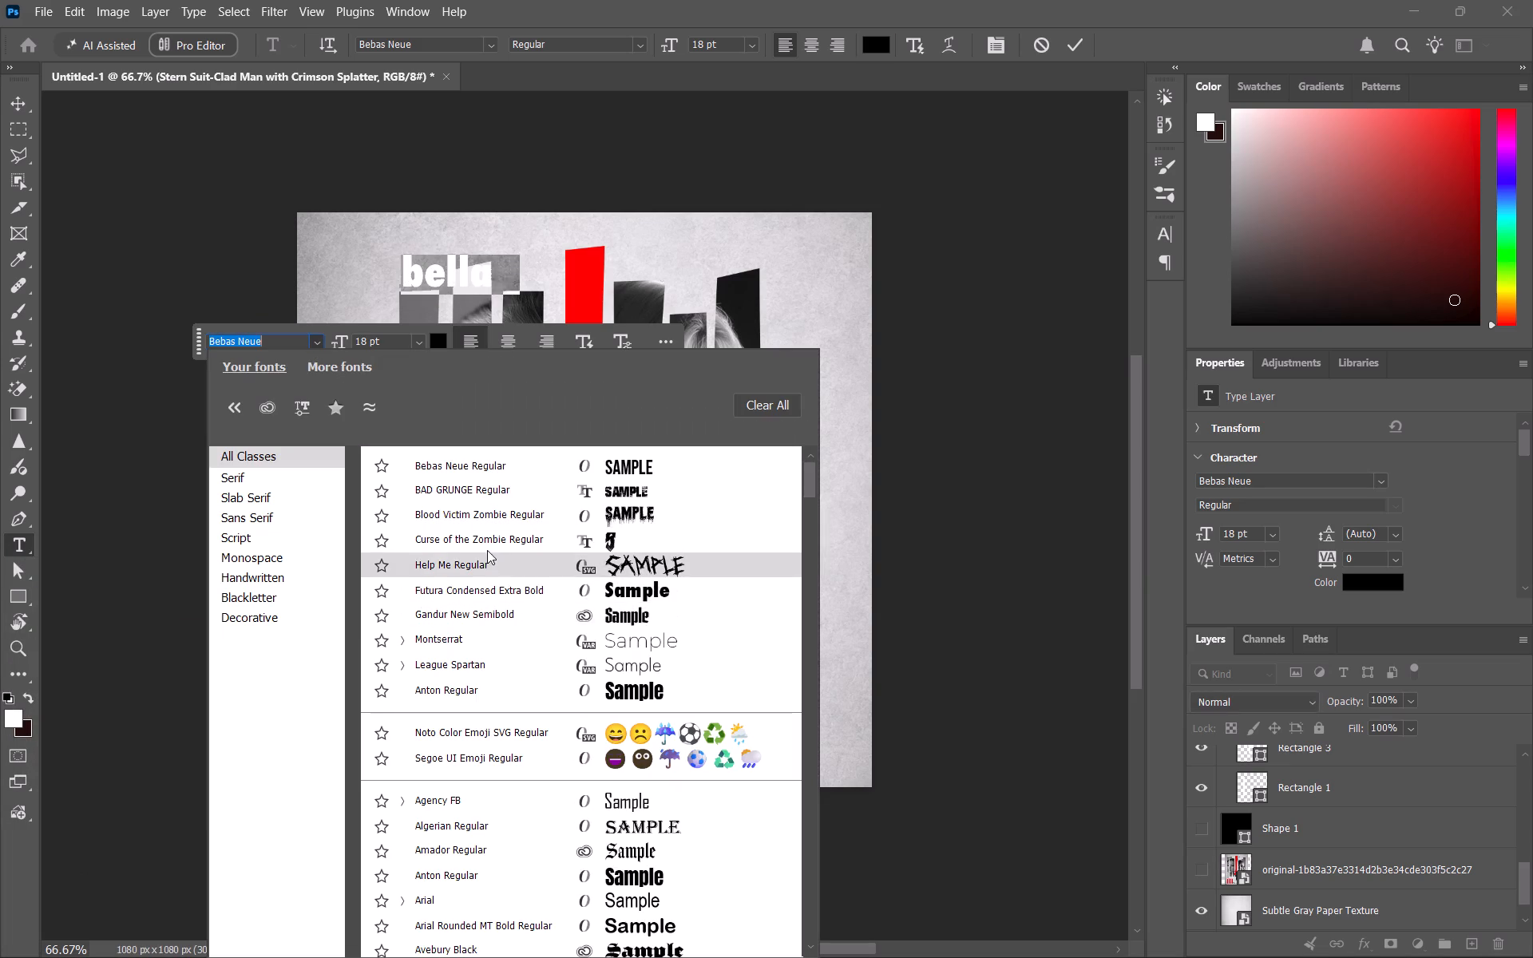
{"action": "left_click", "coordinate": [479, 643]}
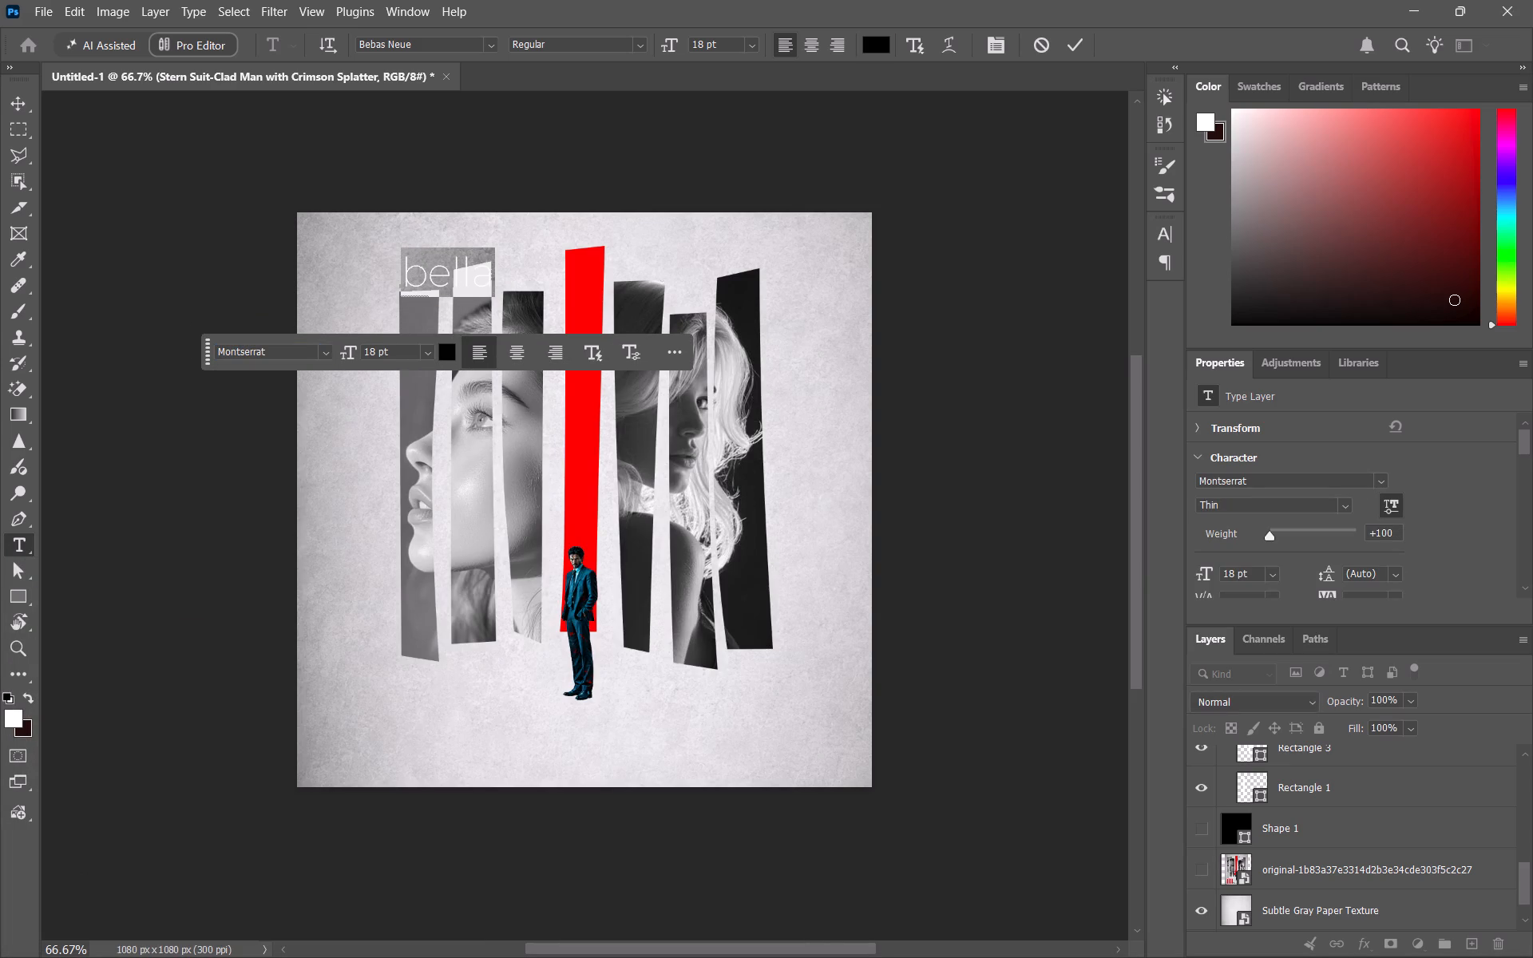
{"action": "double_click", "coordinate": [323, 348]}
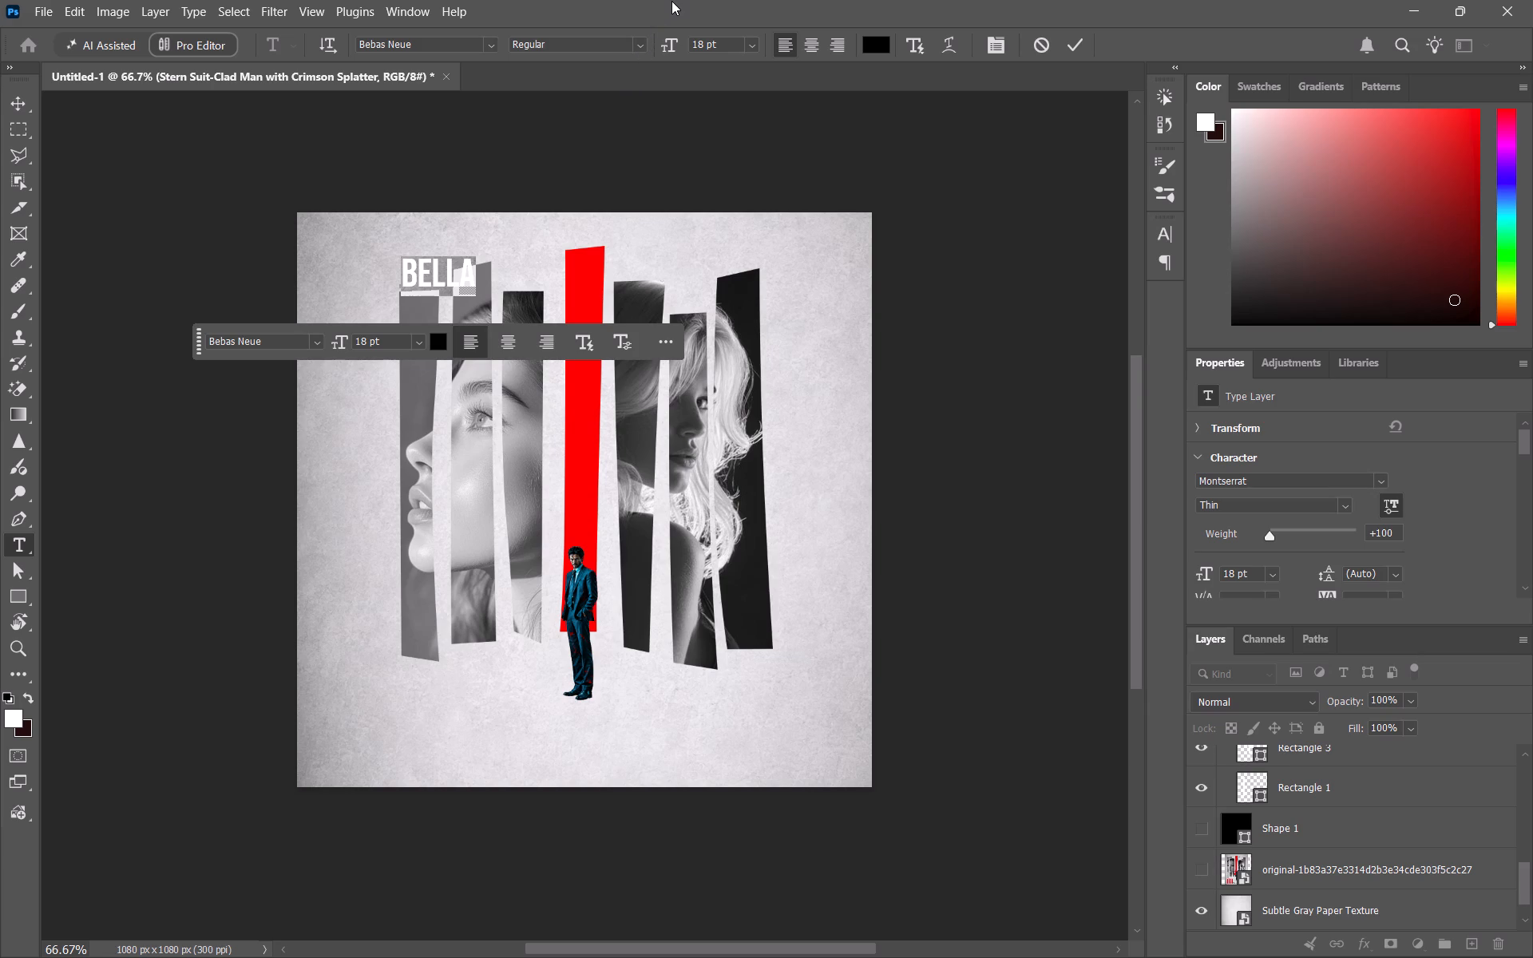
Set the bella text size to 11 pt, after trying 48 pt.
{"action": "left_click", "coordinate": [749, 42]}
{"action": "left_click", "coordinate": [735, 286]}
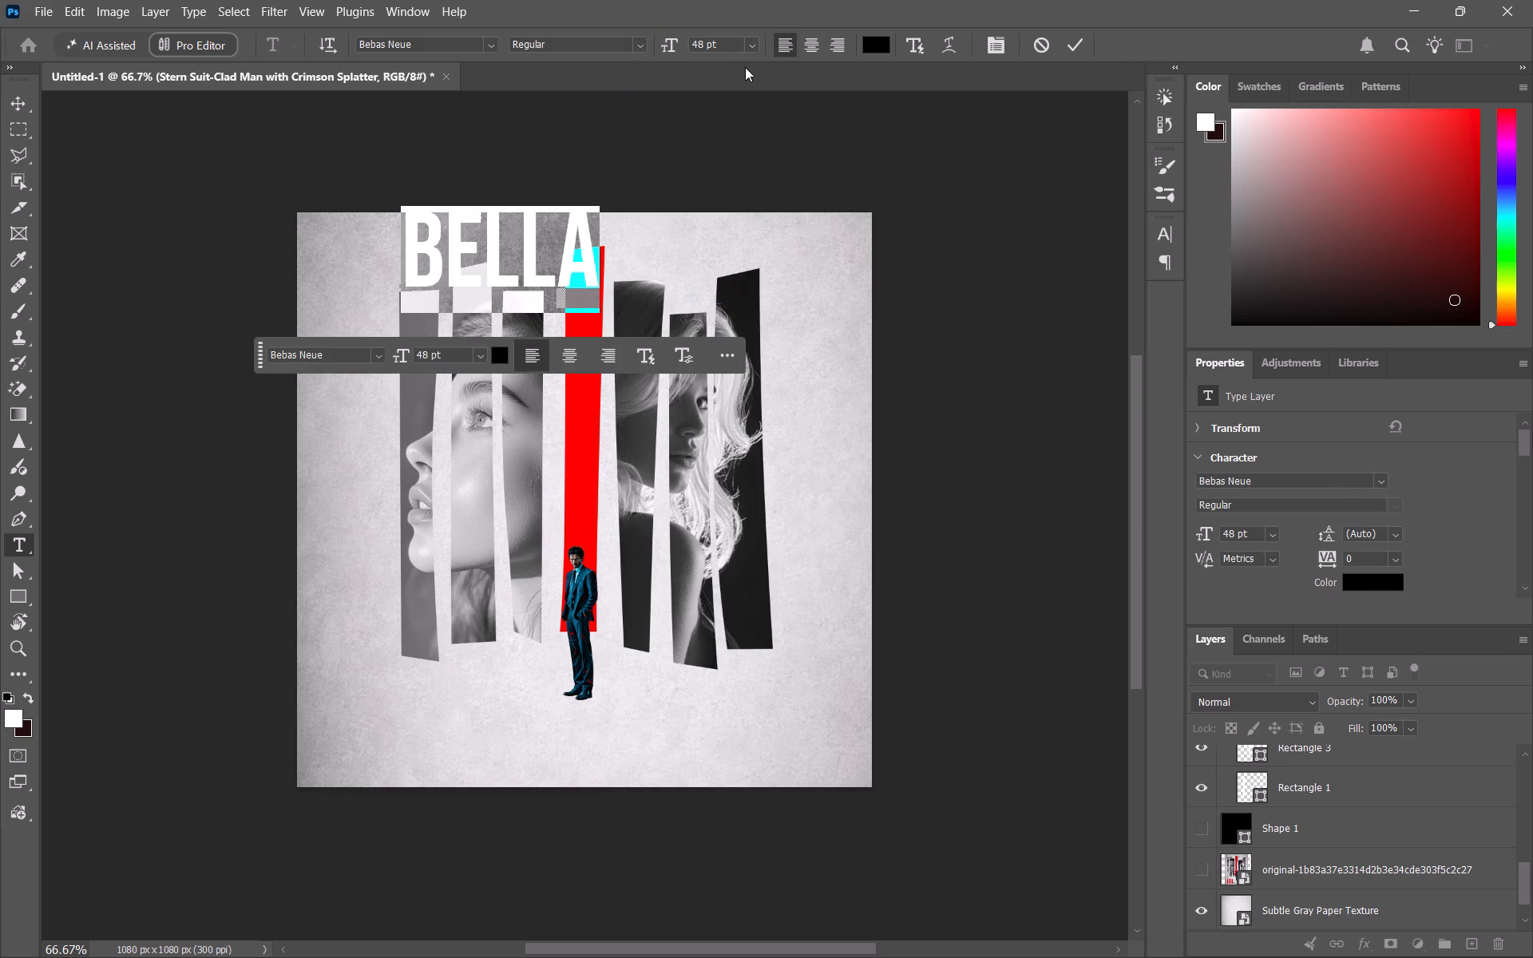
{"action": "left_click", "coordinate": [755, 43]}
{"action": "left_click", "coordinate": [731, 156]}
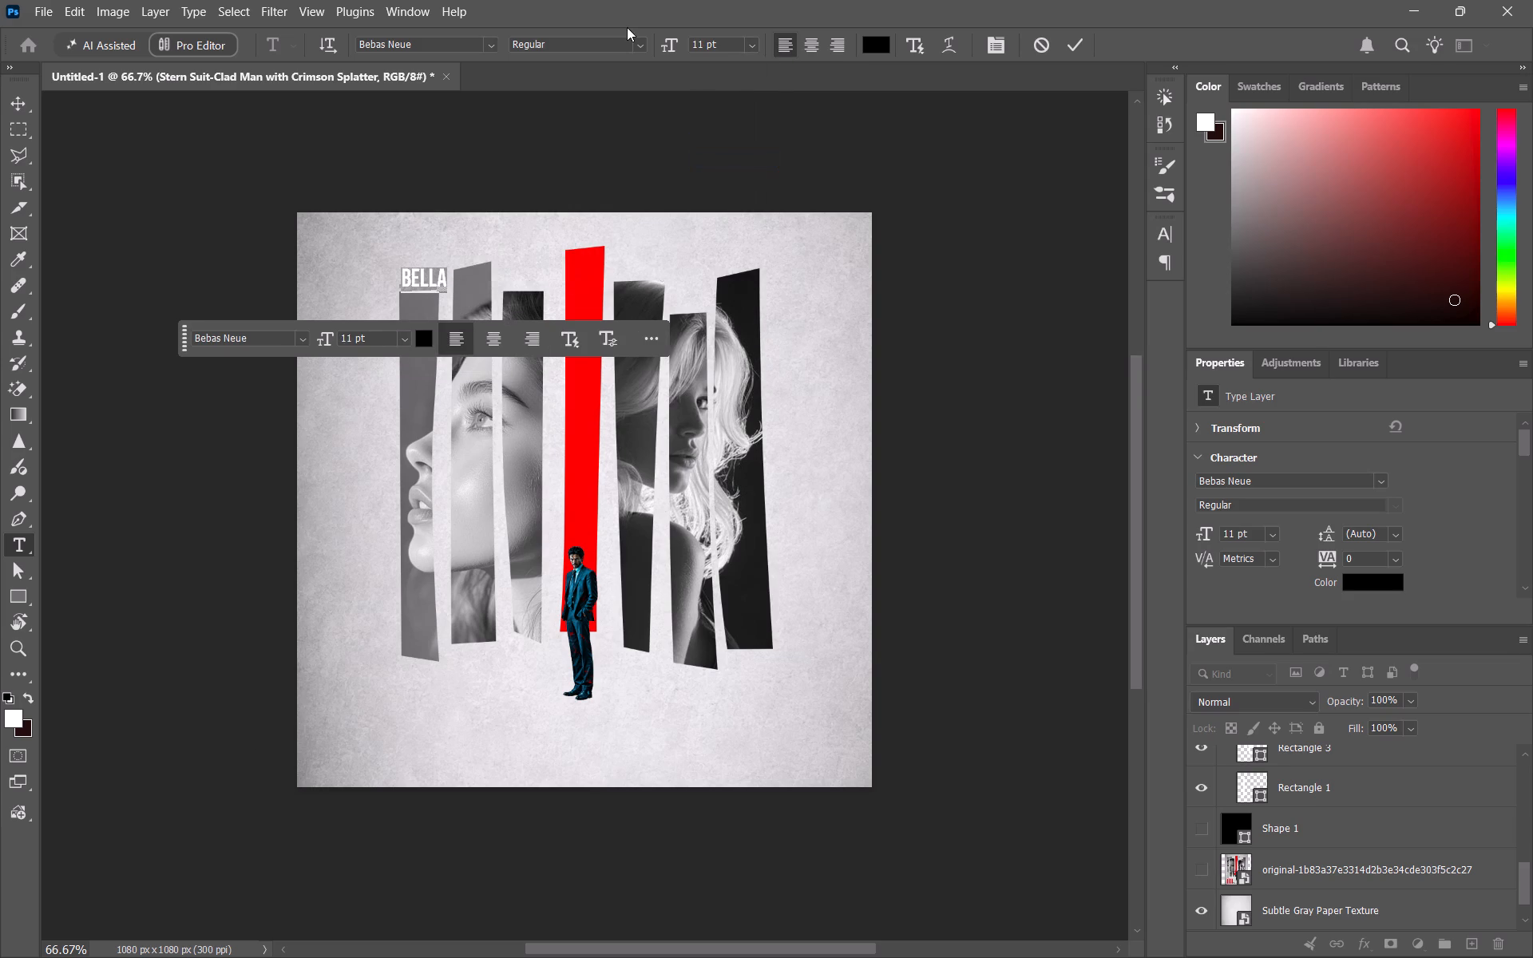
Set the bella text's font to Montserrat in the Bold style.
{"action": "left_click", "coordinate": [640, 42]}
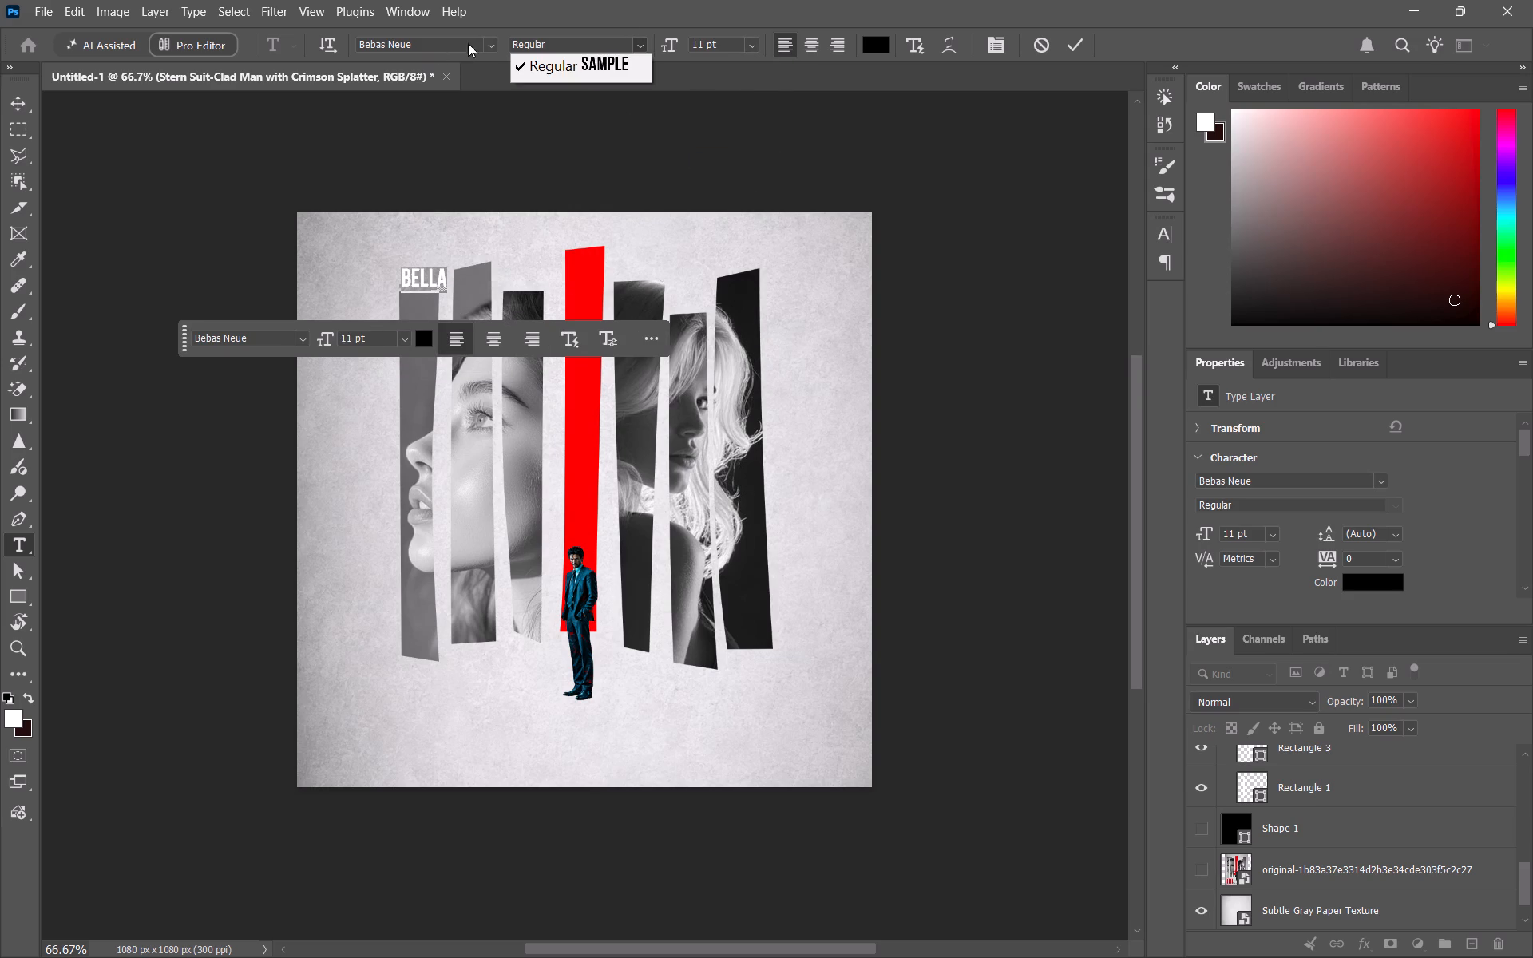
{"action": "left_click", "coordinate": [495, 42]}
{"action": "left_click", "coordinate": [491, 46]}
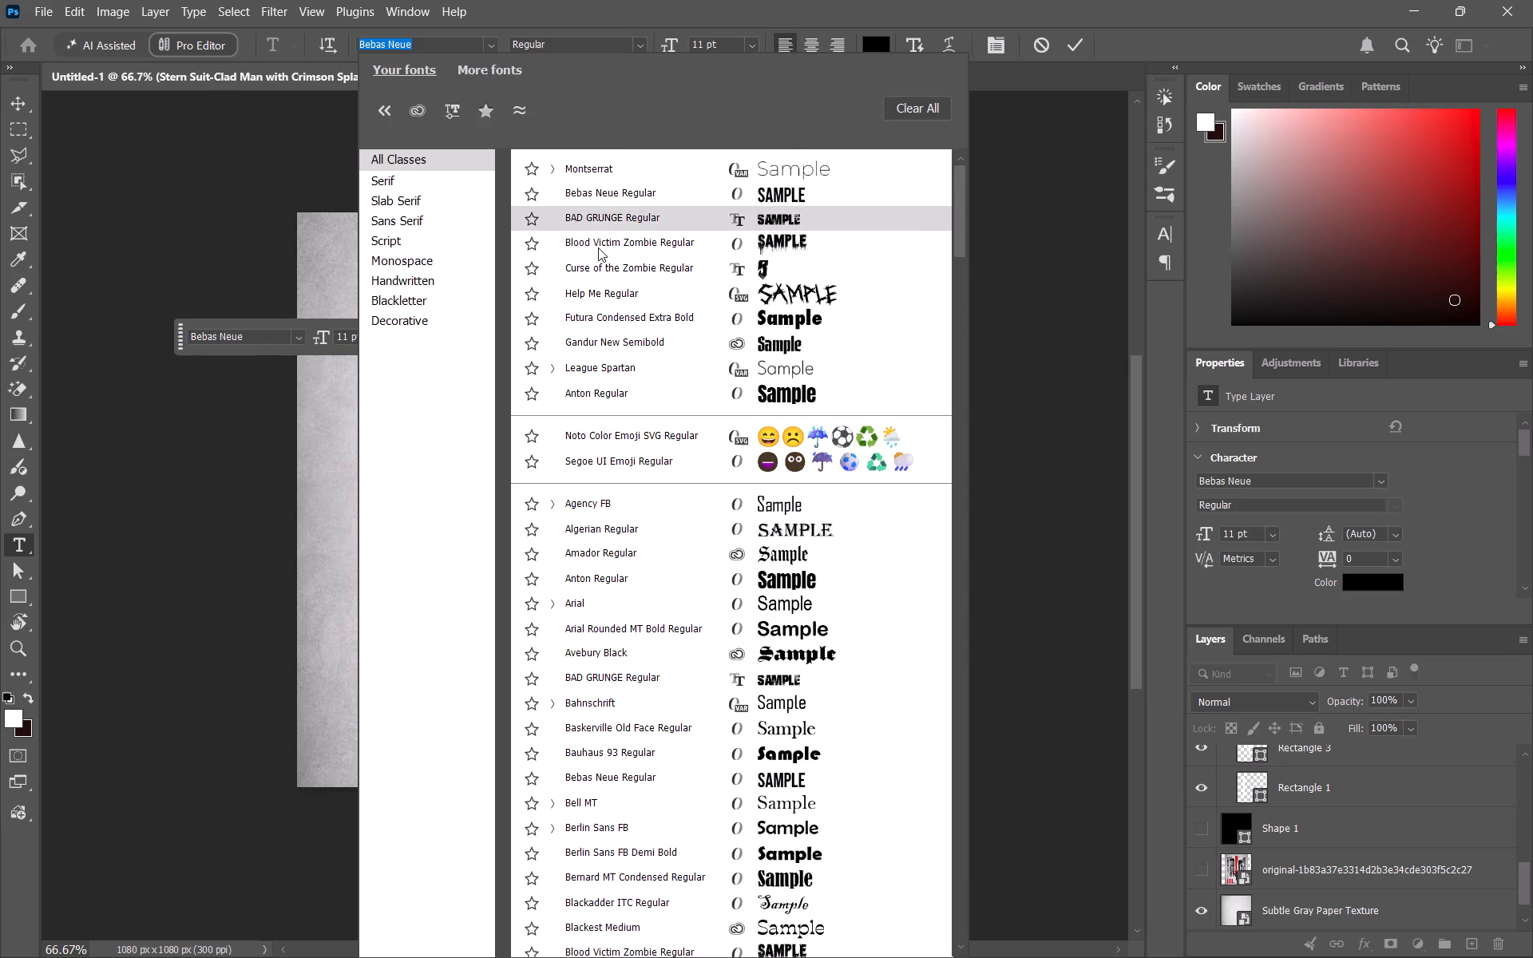
{"action": "scroll", "coordinate": [588, 355], "scroll_direction": "down", "scroll_amount": 4}
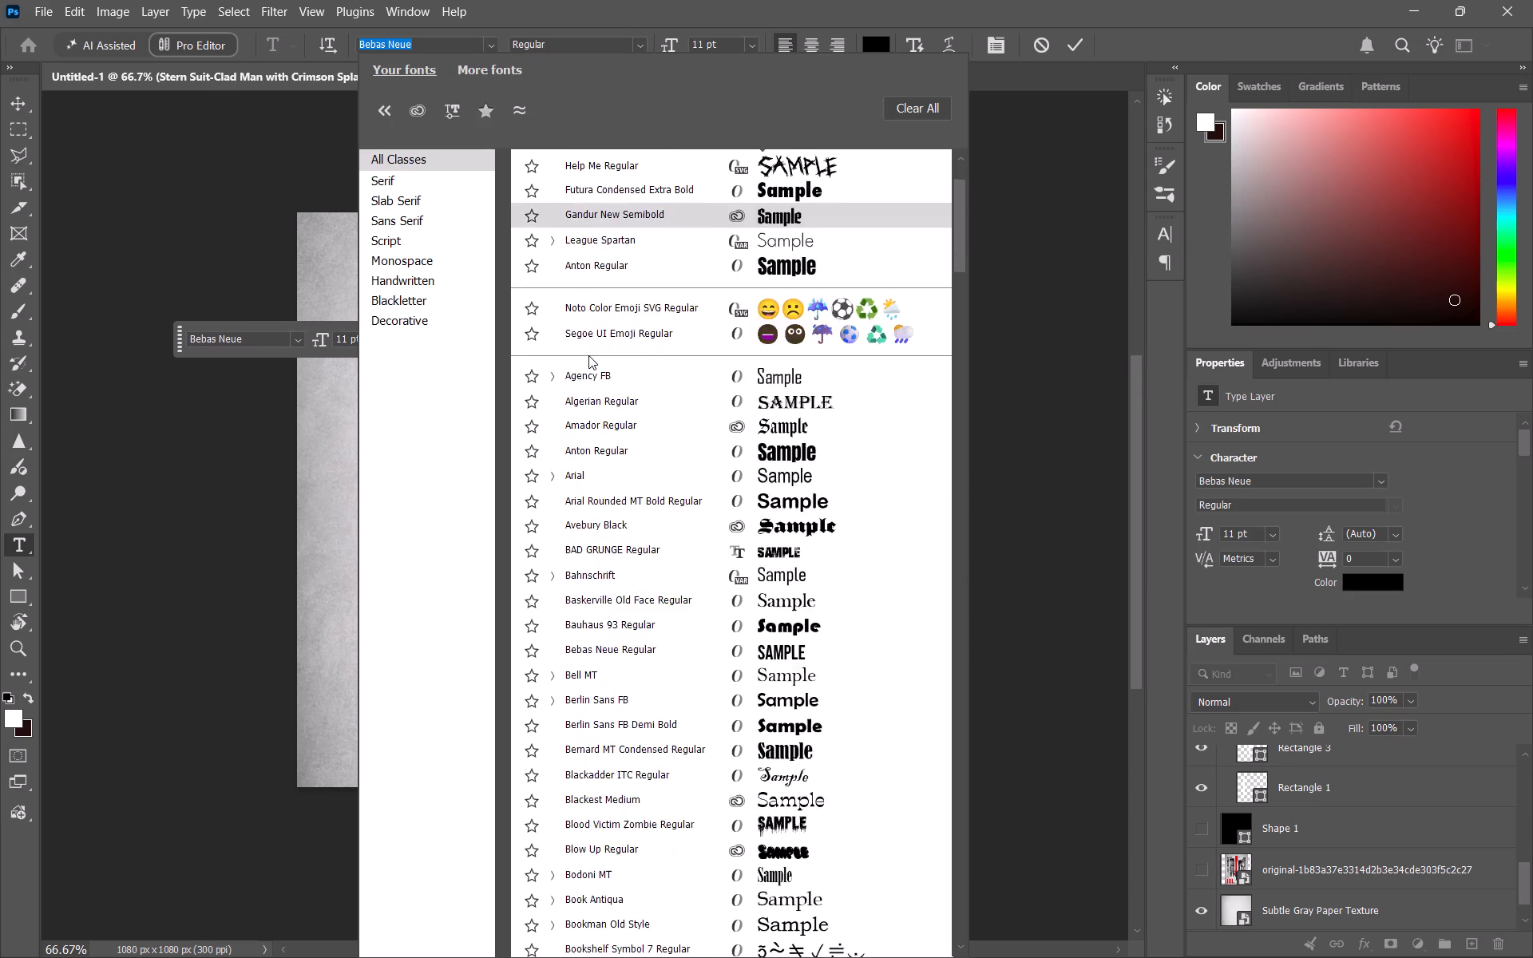
{"action": "scroll", "coordinate": [588, 355], "scroll_direction": "up", "scroll_amount": 11}
{"action": "left_click", "coordinate": [599, 164]}
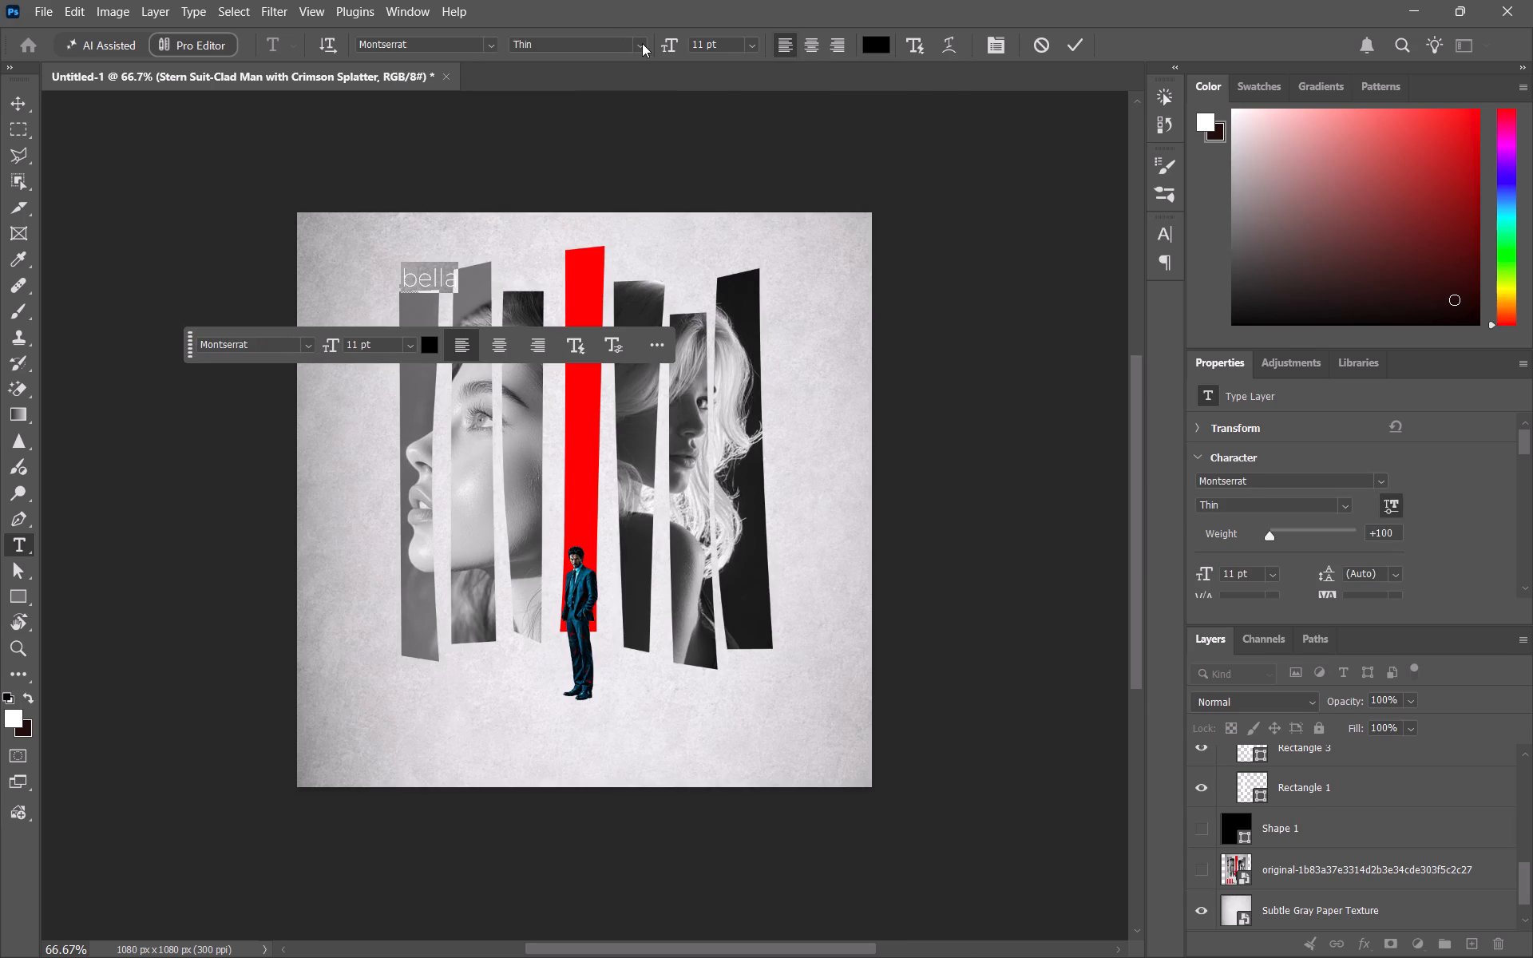
{"action": "left_click", "coordinate": [643, 43]}
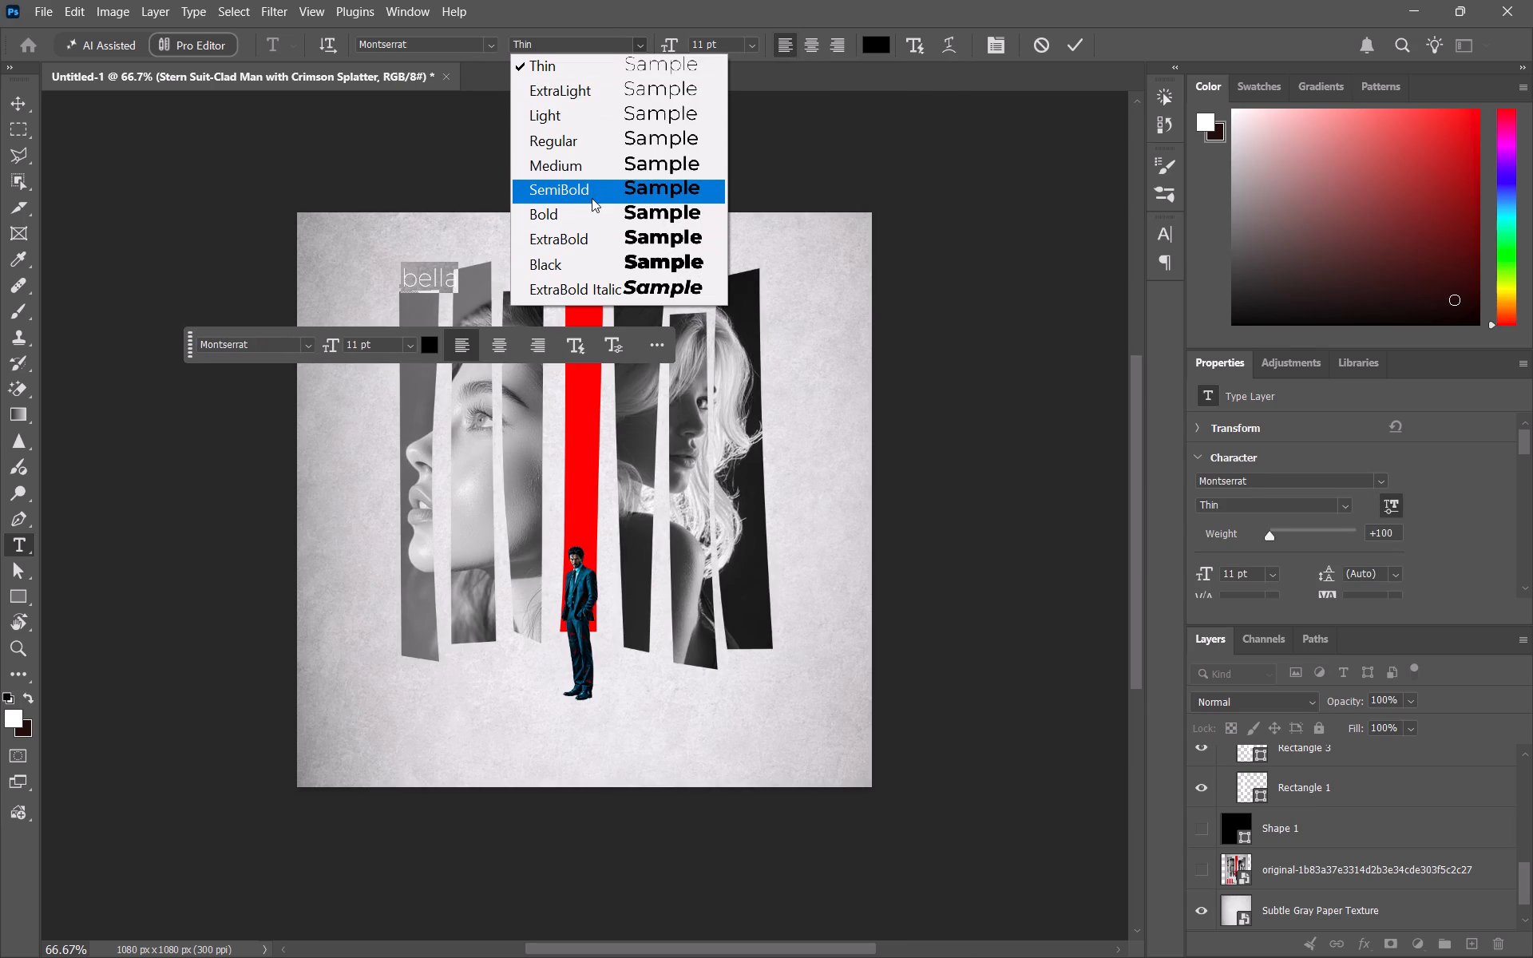
{"action": "left_click", "coordinate": [589, 216]}
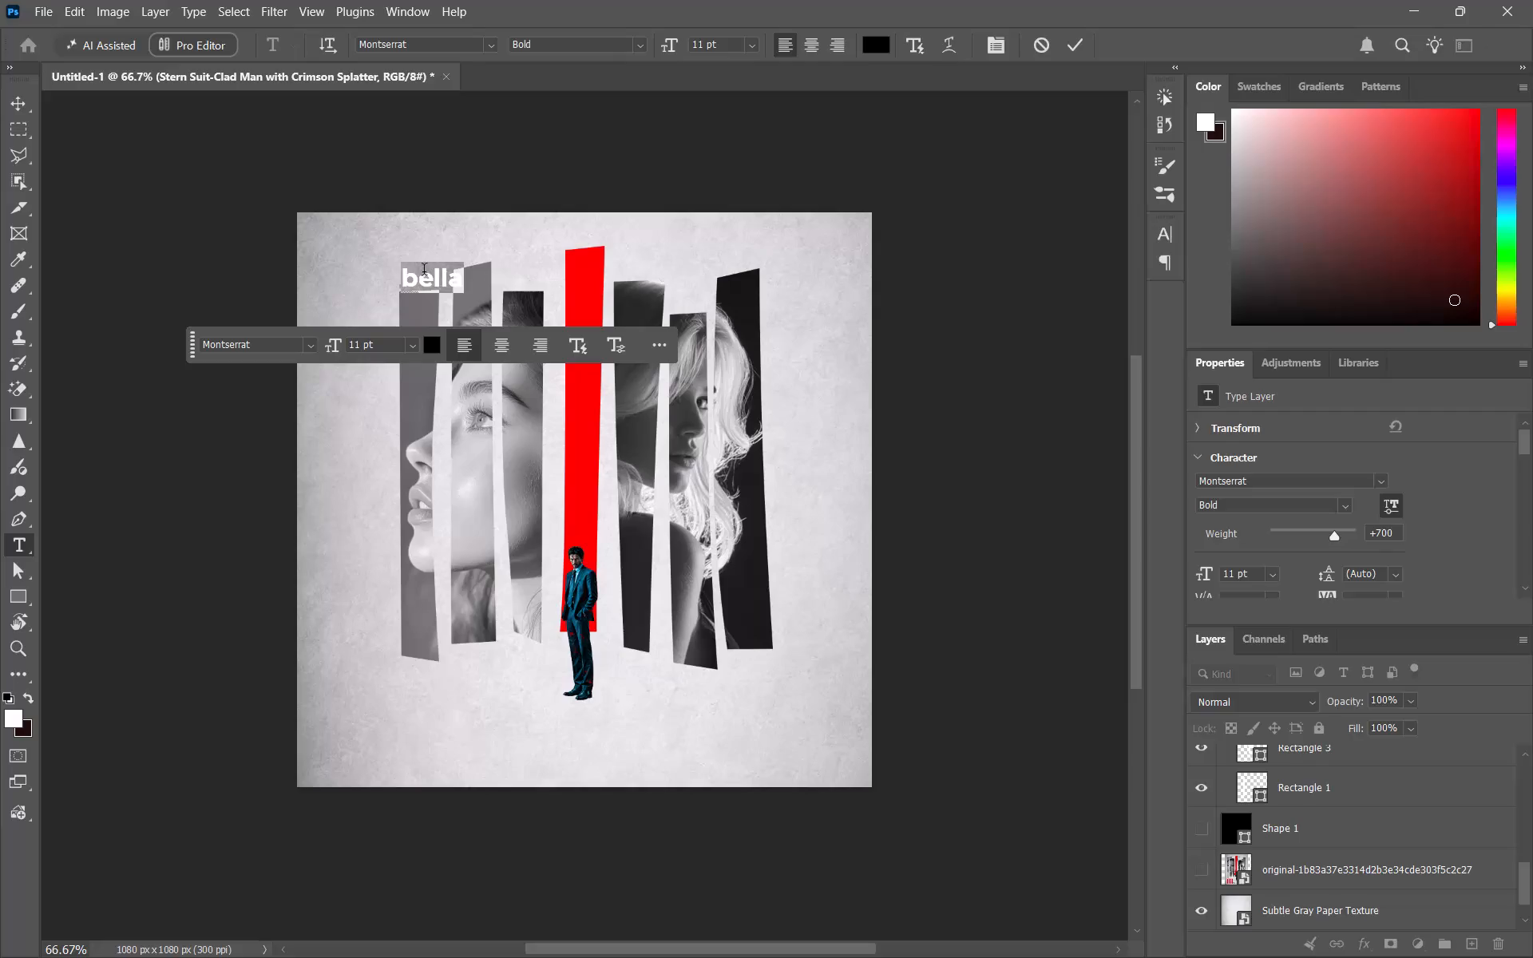
Capitalise the first letter of the caption so it reads "Bella".
{"action": "left_click", "coordinate": [412, 279]}
{"action": "key", "text": "BackSpace"}
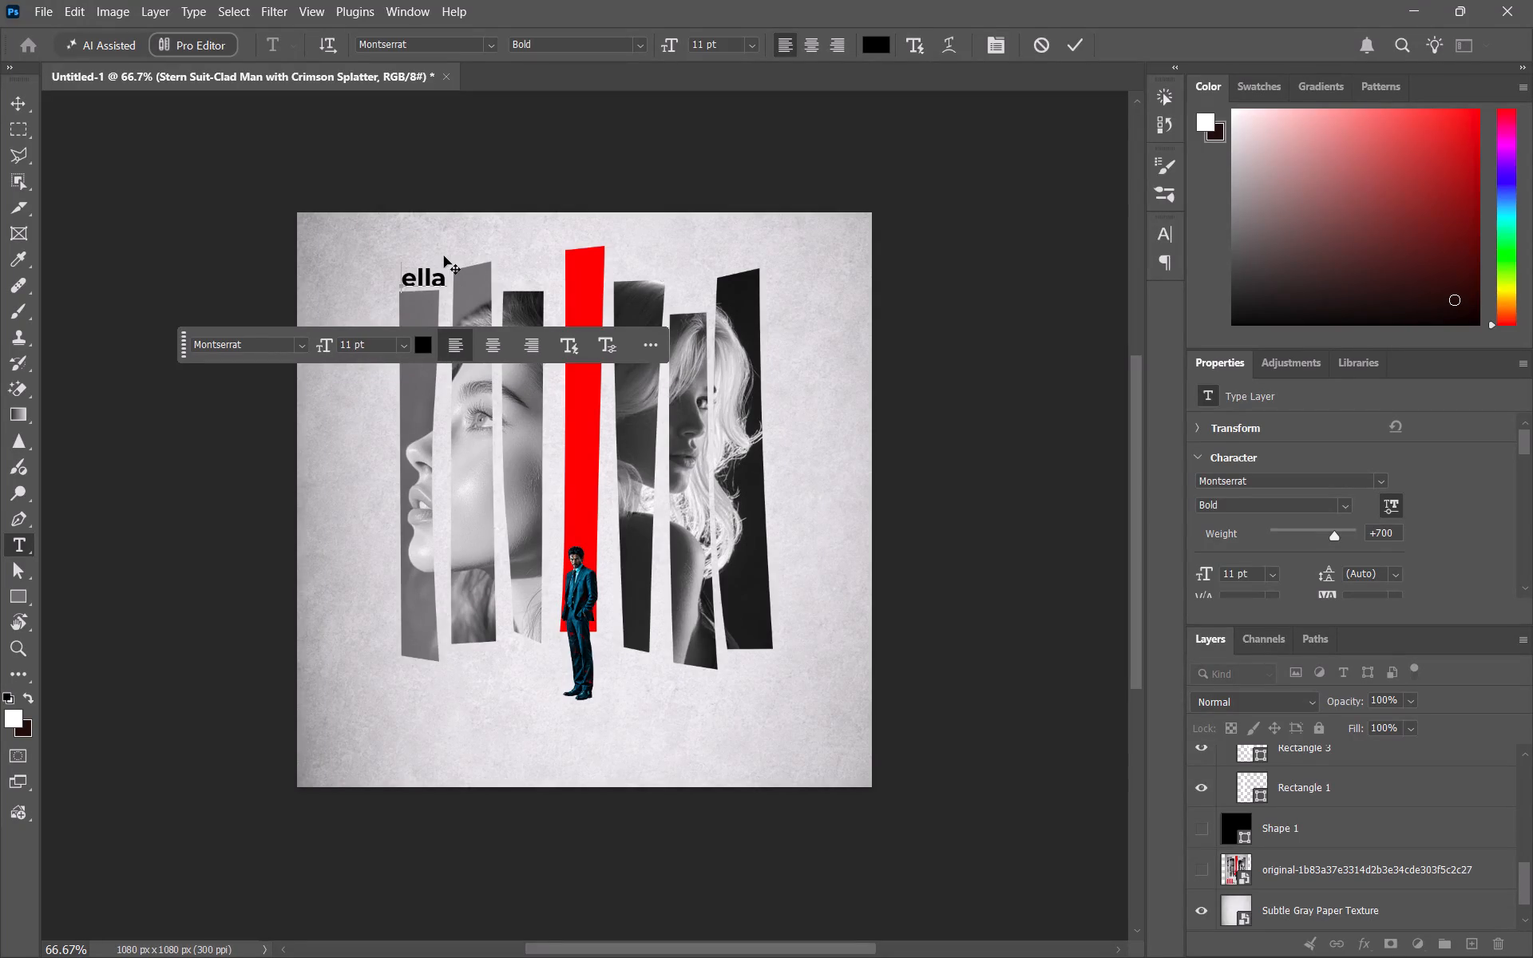
{"action": "key", "text": "shift+b"}
{"action": "left_click", "coordinate": [17, 109]}
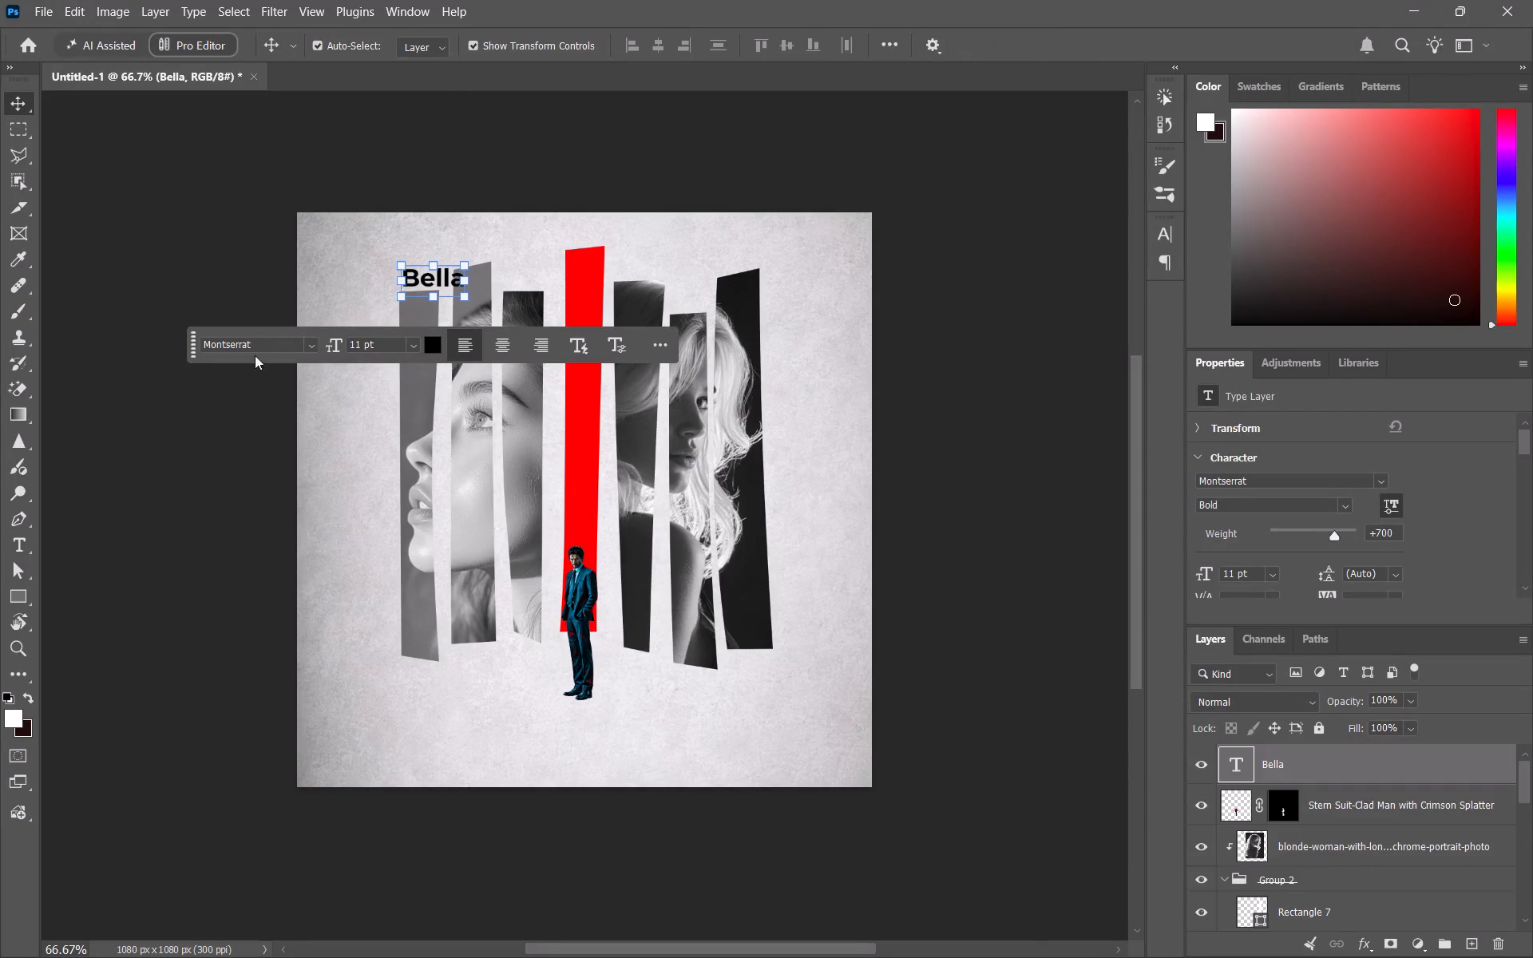
Scale the Bella caption down to about 8 pt and move it just outside the first portrait strip, comparing it with the reference poster.
{"action": "scroll", "coordinate": [1218, 854], "scroll_direction": "down", "scroll_amount": 19}
{"action": "left_click", "coordinate": [1206, 834]}
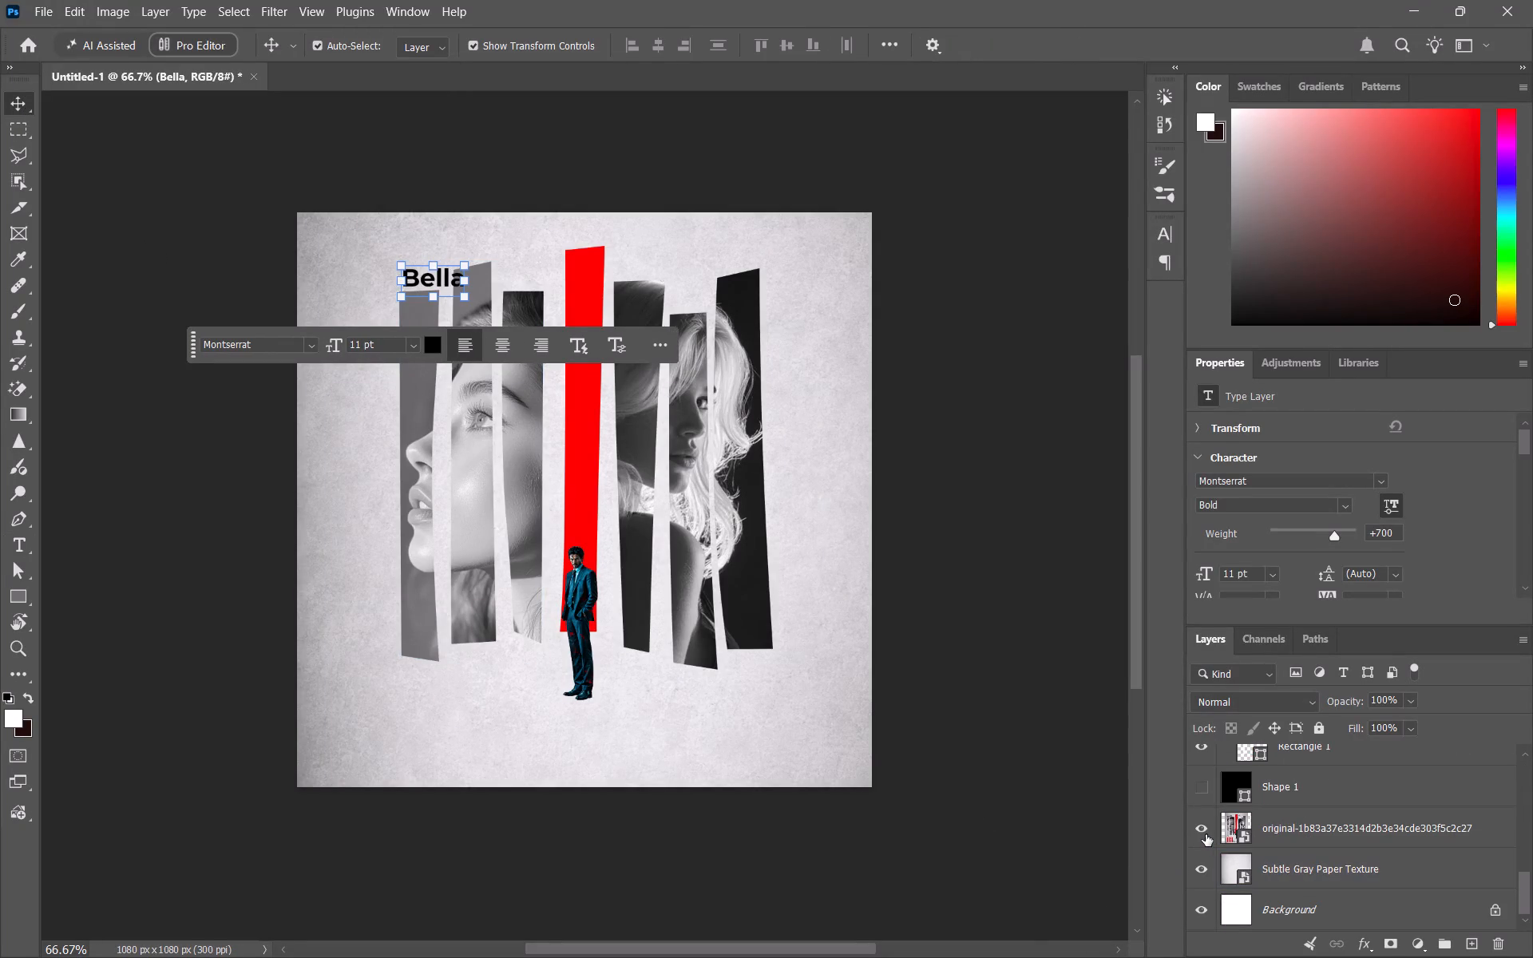
{"action": "left_click", "coordinate": [1206, 834]}
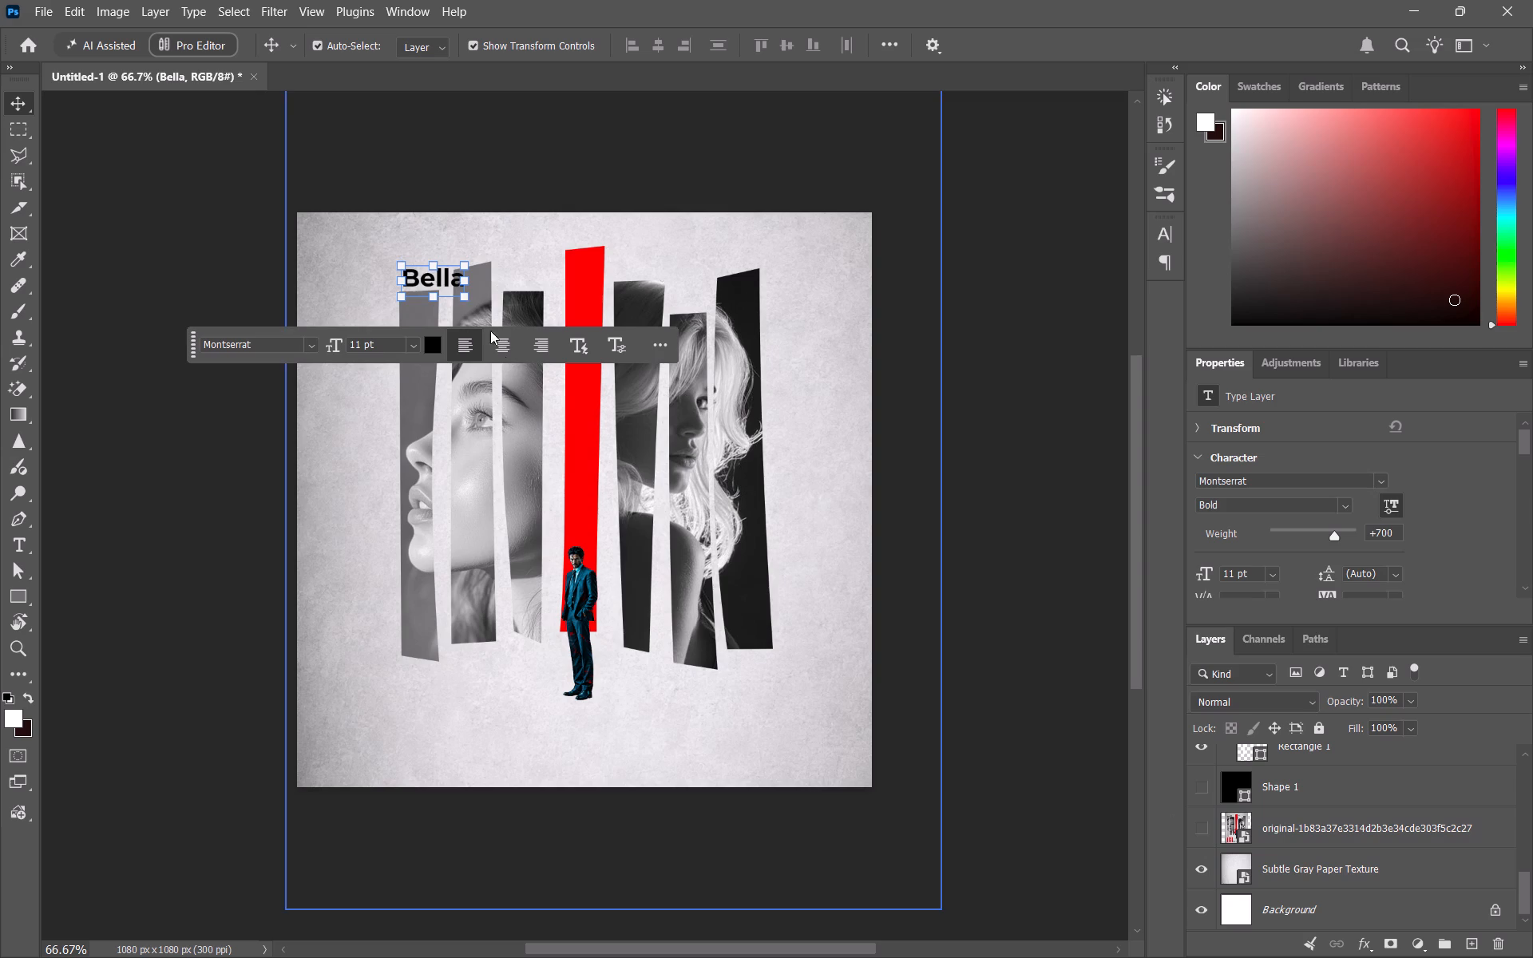
{"action": "left_click_drag", "start_coordinate": [428, 283], "coordinate": [416, 280]}
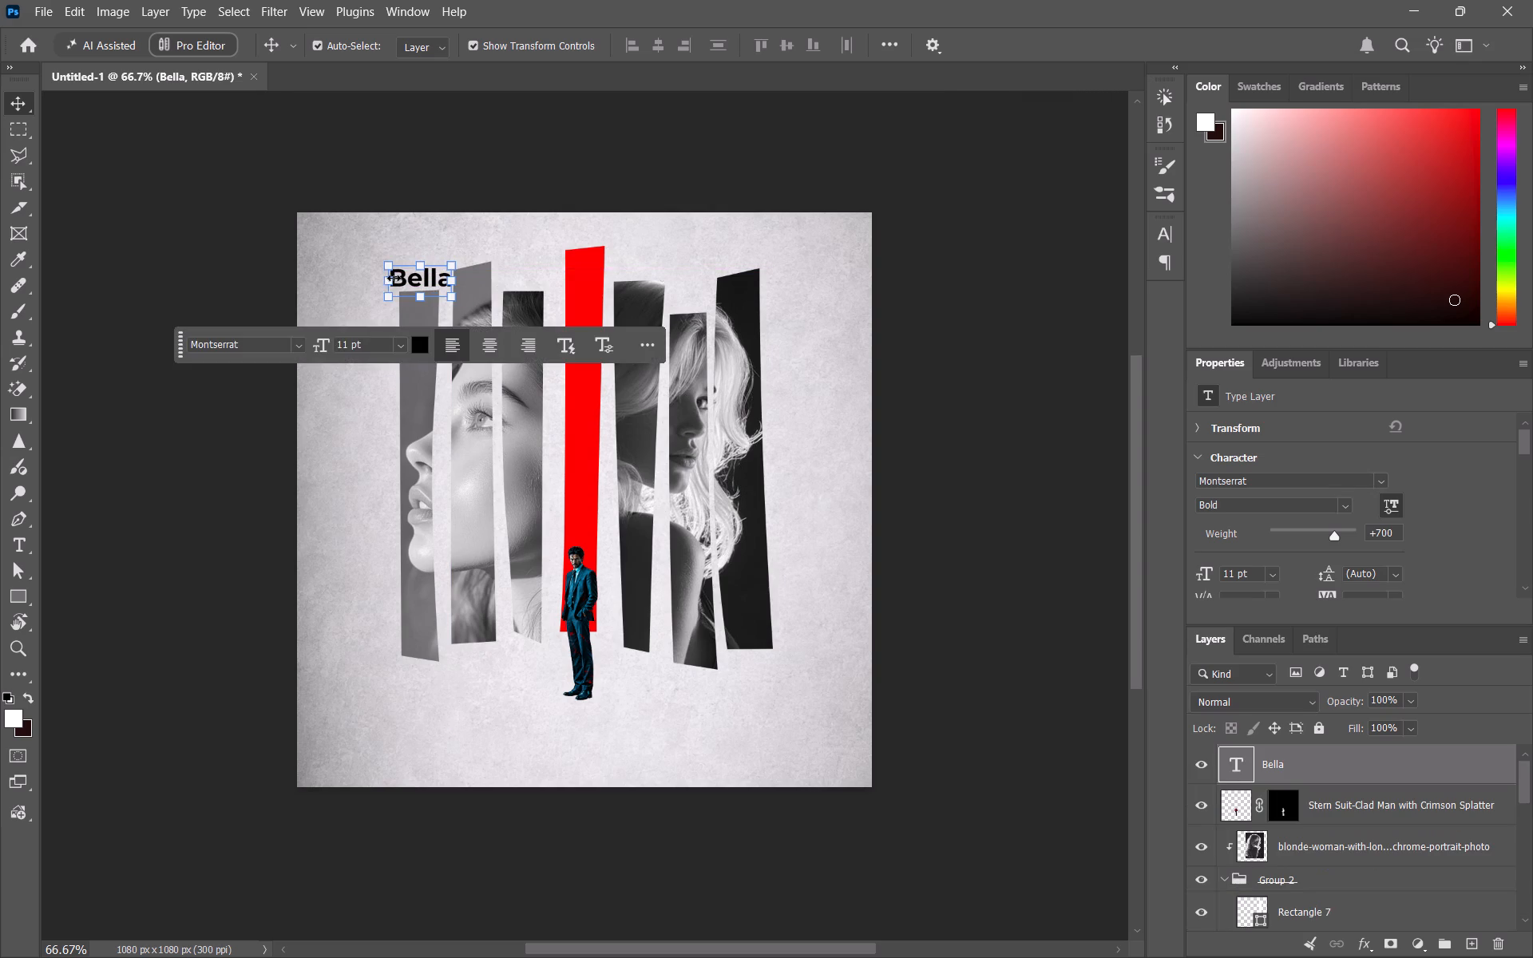
{"action": "left_click_drag", "start_coordinate": [393, 278], "coordinate": [405, 279]}
{"action": "left_click", "coordinate": [421, 280]}
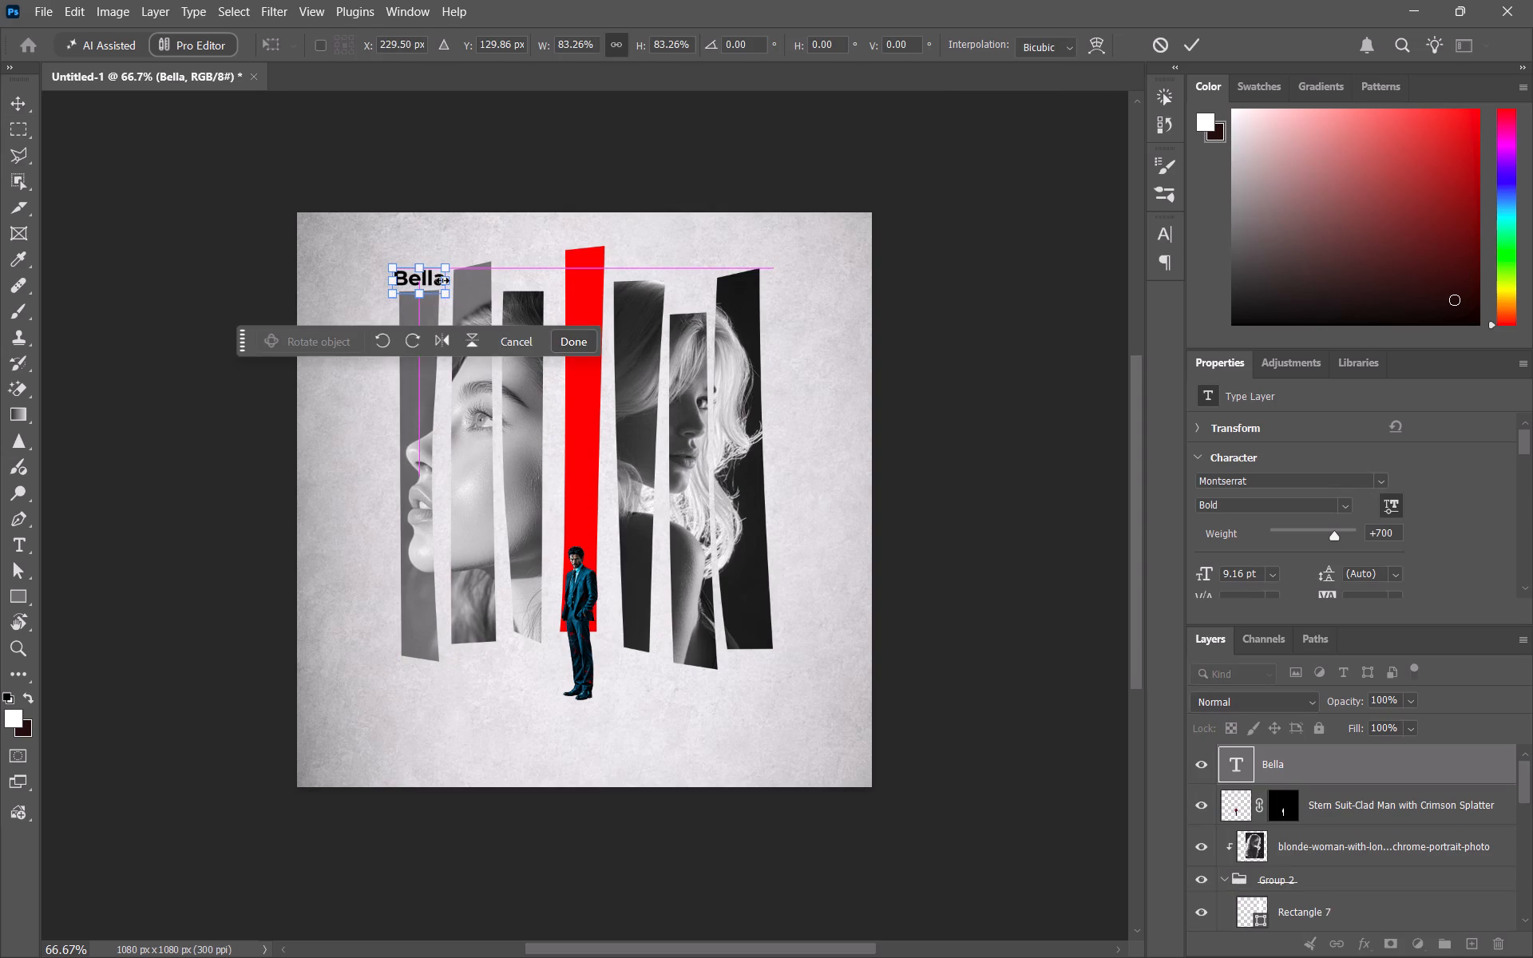
{"action": "left_click", "coordinate": [442, 280]}
{"action": "left_click_drag", "start_coordinate": [422, 280], "coordinate": [381, 275]}
{"action": "scroll", "coordinate": [1206, 898], "scroll_direction": "down", "scroll_amount": 4}
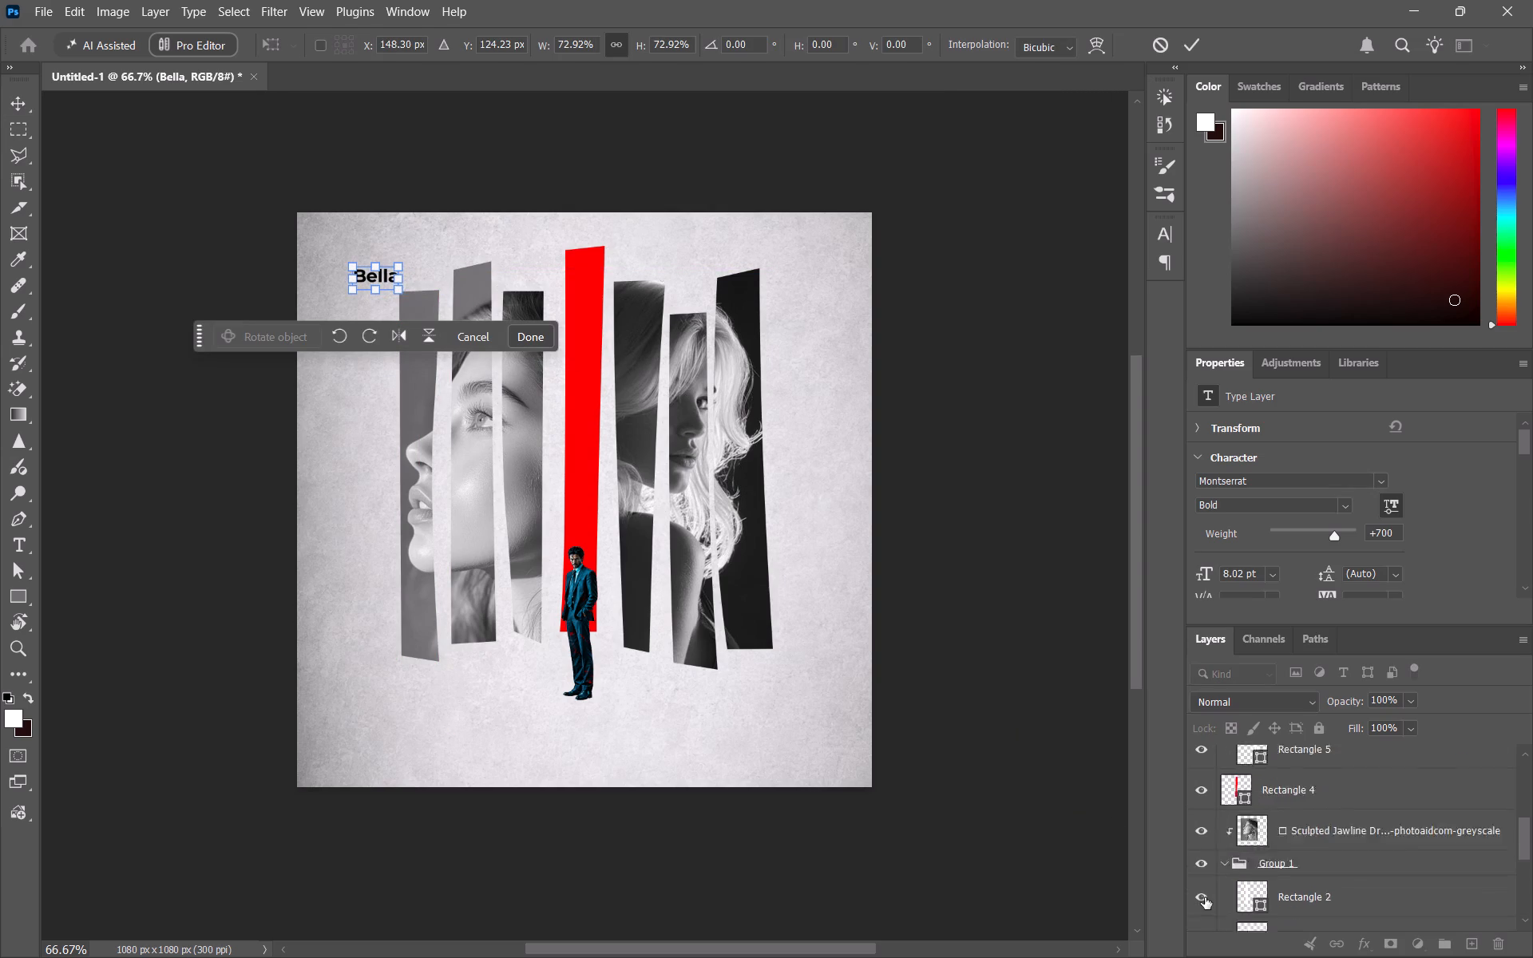
{"action": "scroll", "coordinate": [1205, 897], "scroll_direction": "down", "scroll_amount": 13}
{"action": "left_click", "coordinate": [1202, 830]}
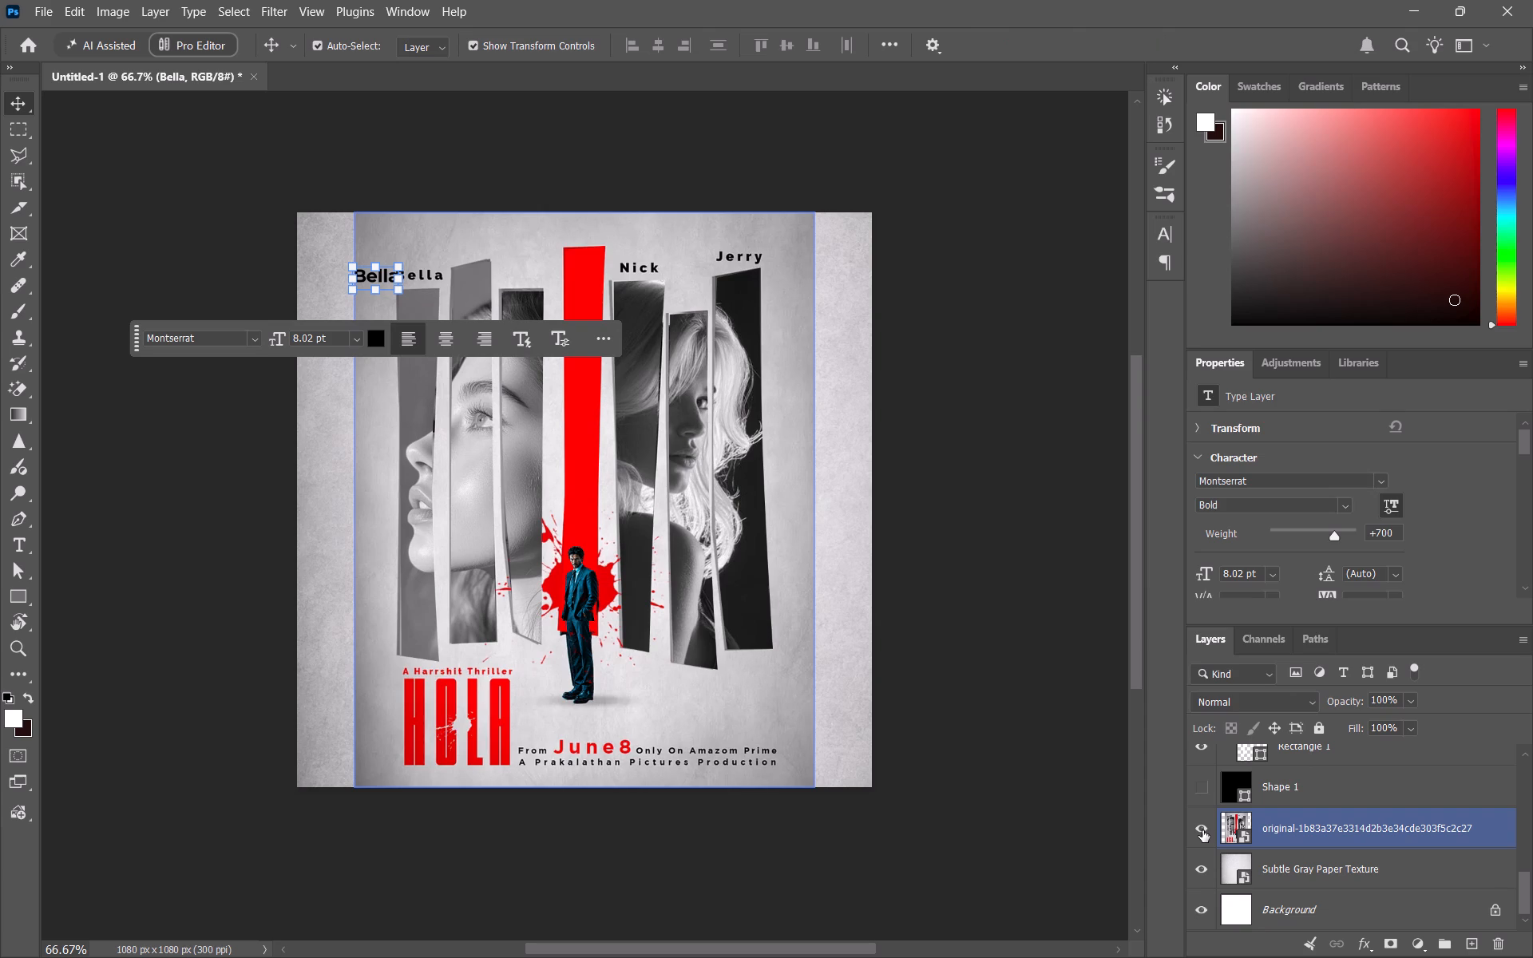
{"action": "left_click", "coordinate": [1202, 830]}
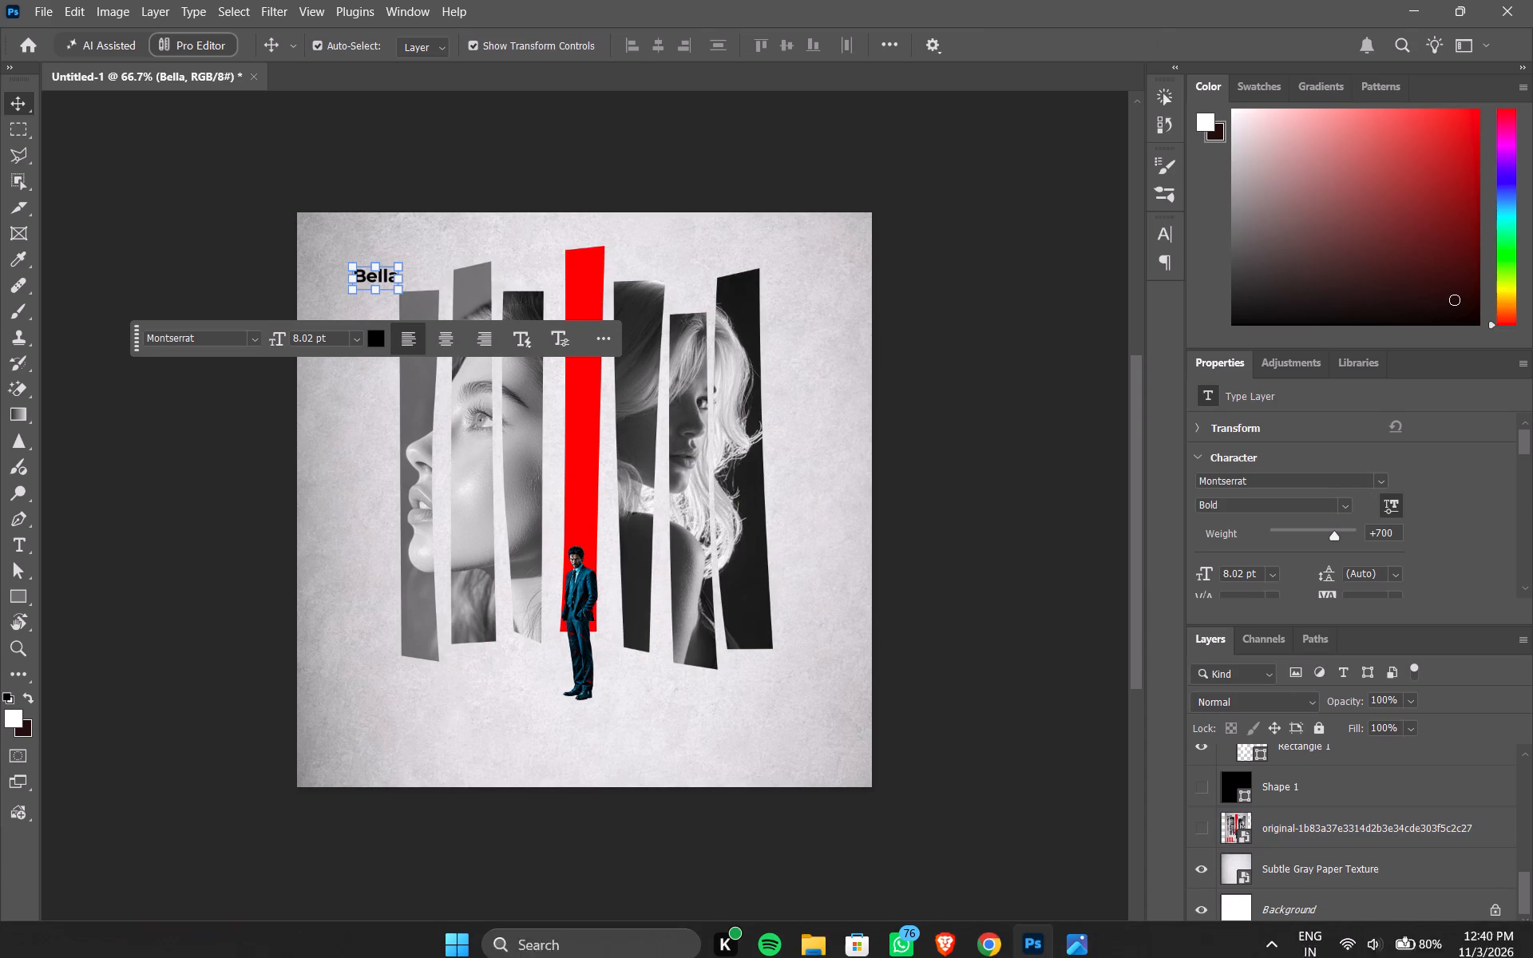
Switch to Chrome and run a Google image search for "font name" on the poster area covering all three name captions.
{"action": "left_click", "coordinate": [976, 938]}
{"action": "left_click", "coordinate": [327, 0]}
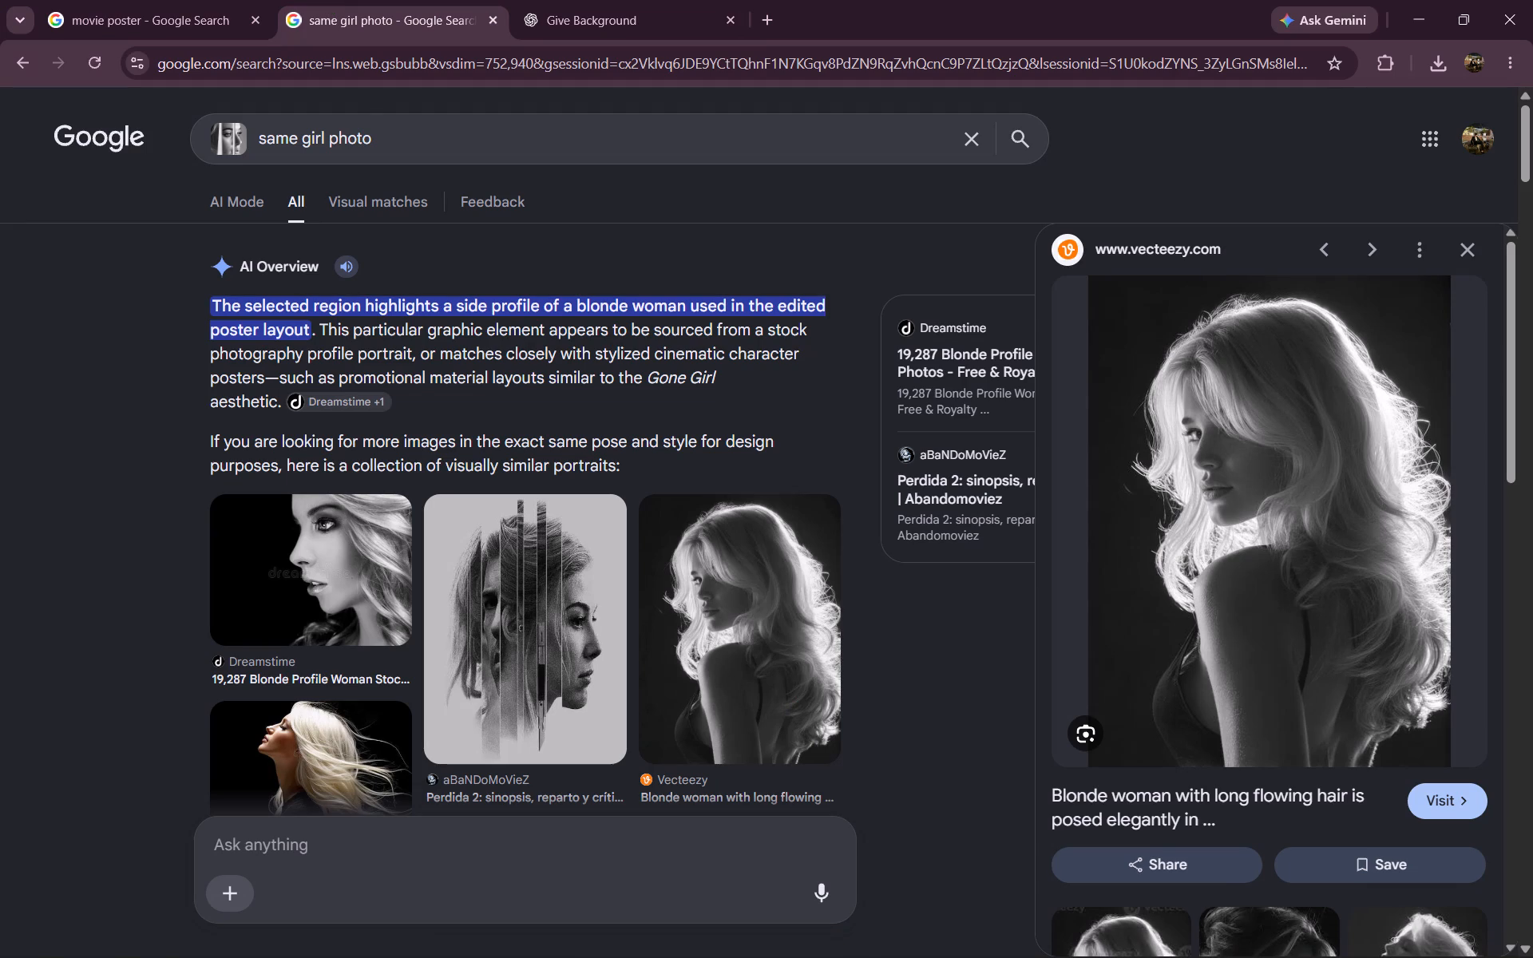
{"action": "left_click_drag", "start_coordinate": [393, 137], "coordinate": [241, 137]}
{"action": "left_click", "coordinate": [227, 137]}
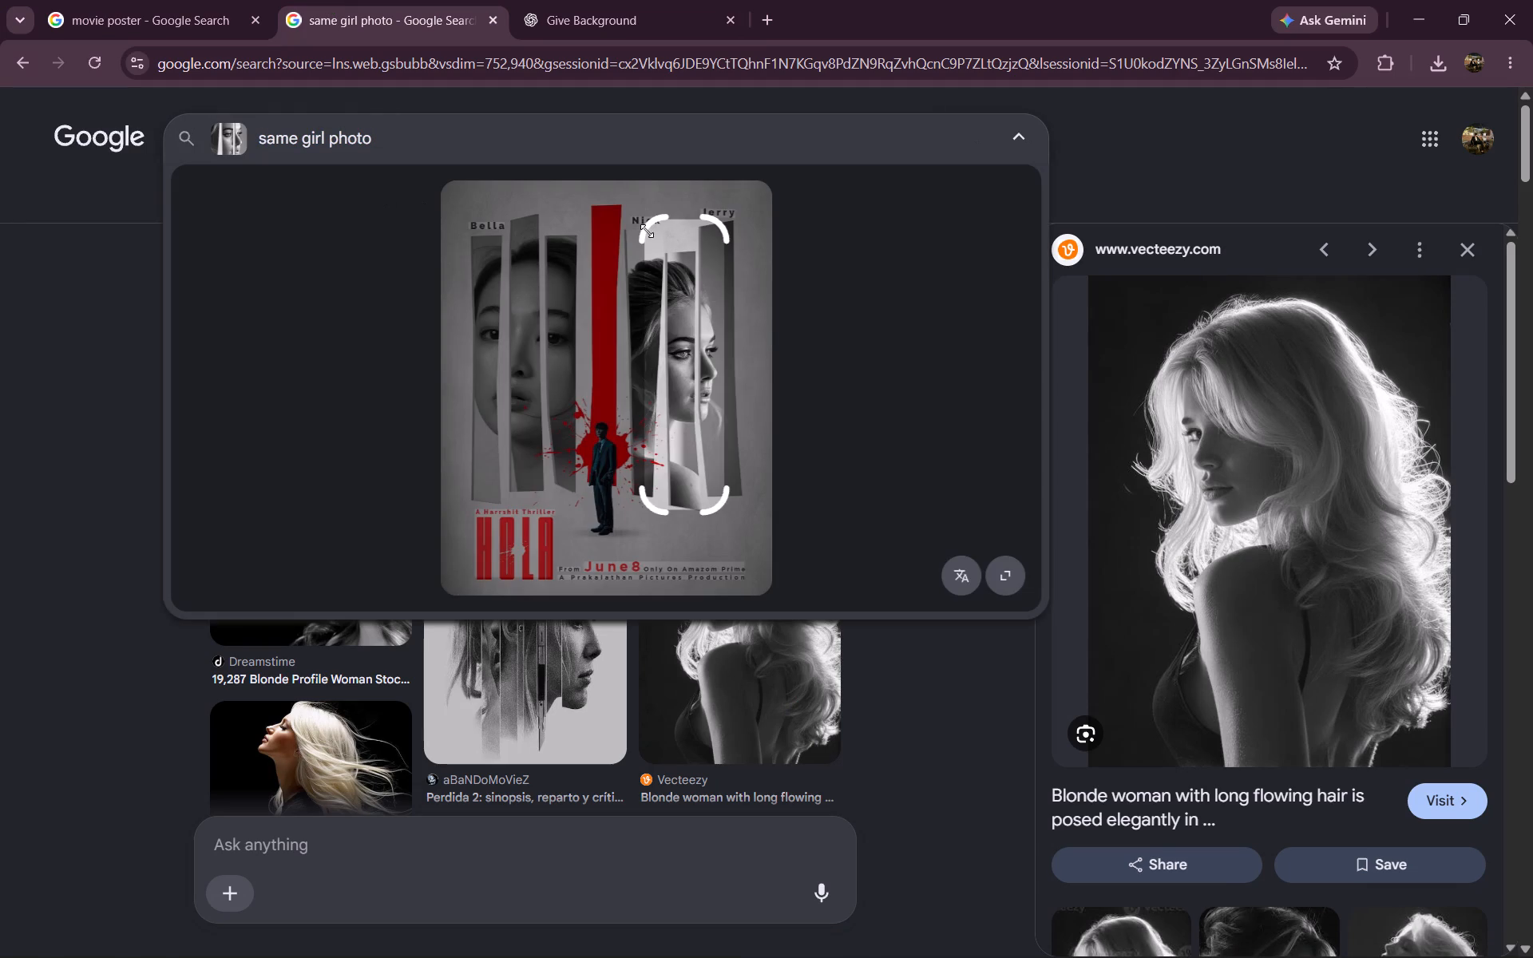
{"action": "left_click_drag", "start_coordinate": [647, 231], "coordinate": [195, 193]}
{"action": "left_click_drag", "start_coordinate": [725, 194], "coordinate": [743, 192]}
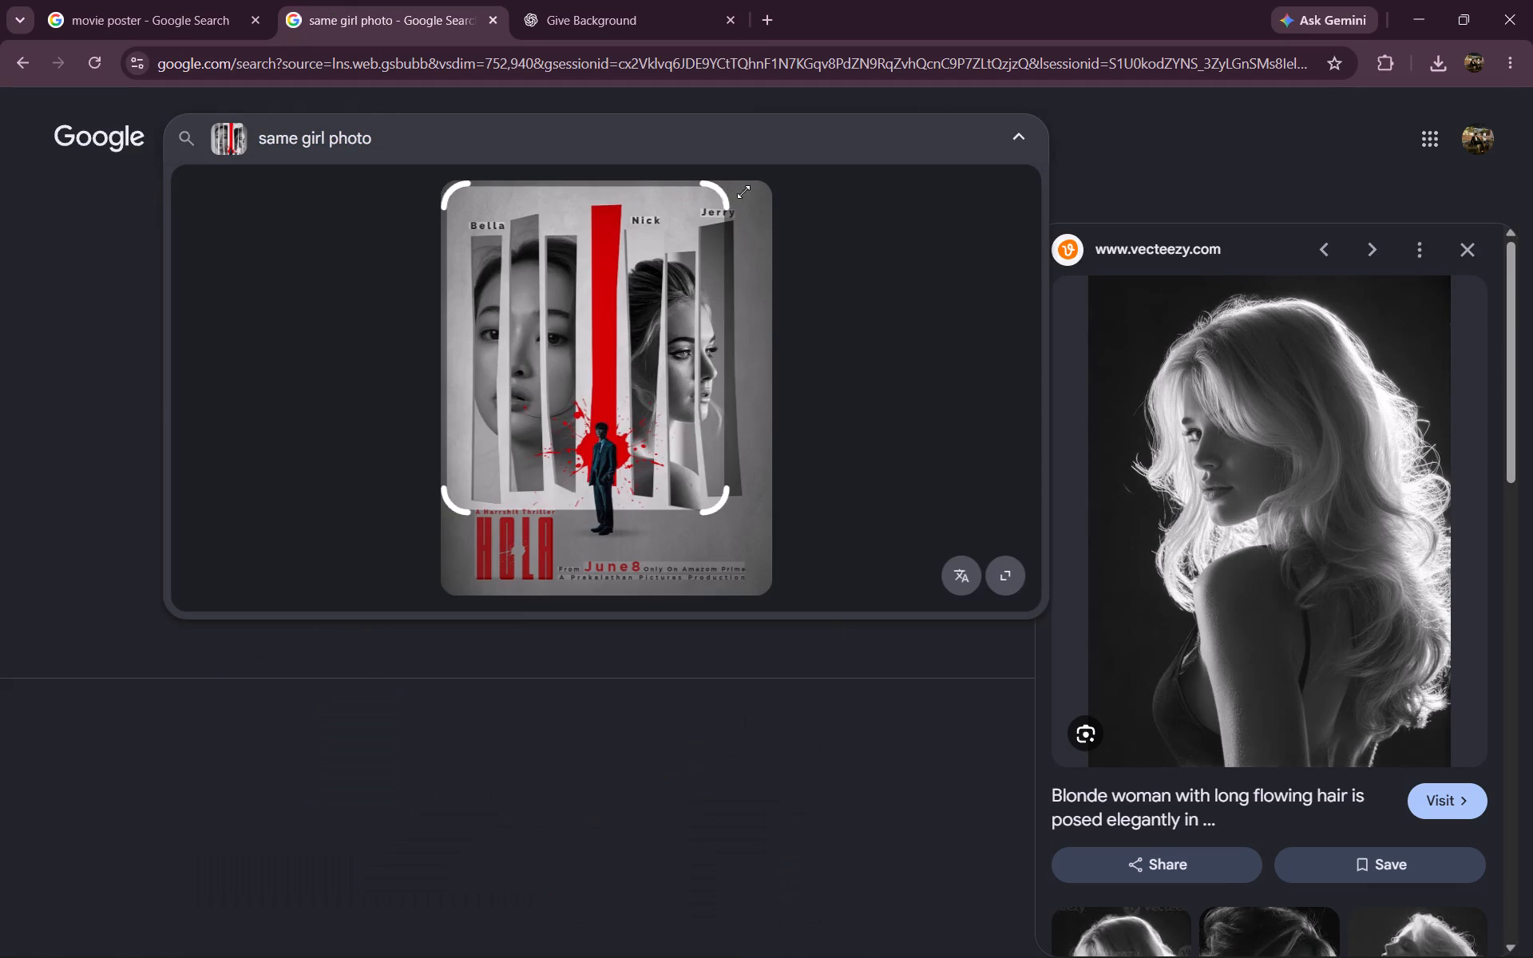
{"action": "left_click_drag", "start_coordinate": [743, 192], "coordinate": [796, 169]}
{"action": "left_click_drag", "start_coordinate": [464, 144], "coordinate": [0, 142]}
{"action": "key", "text": "space"}
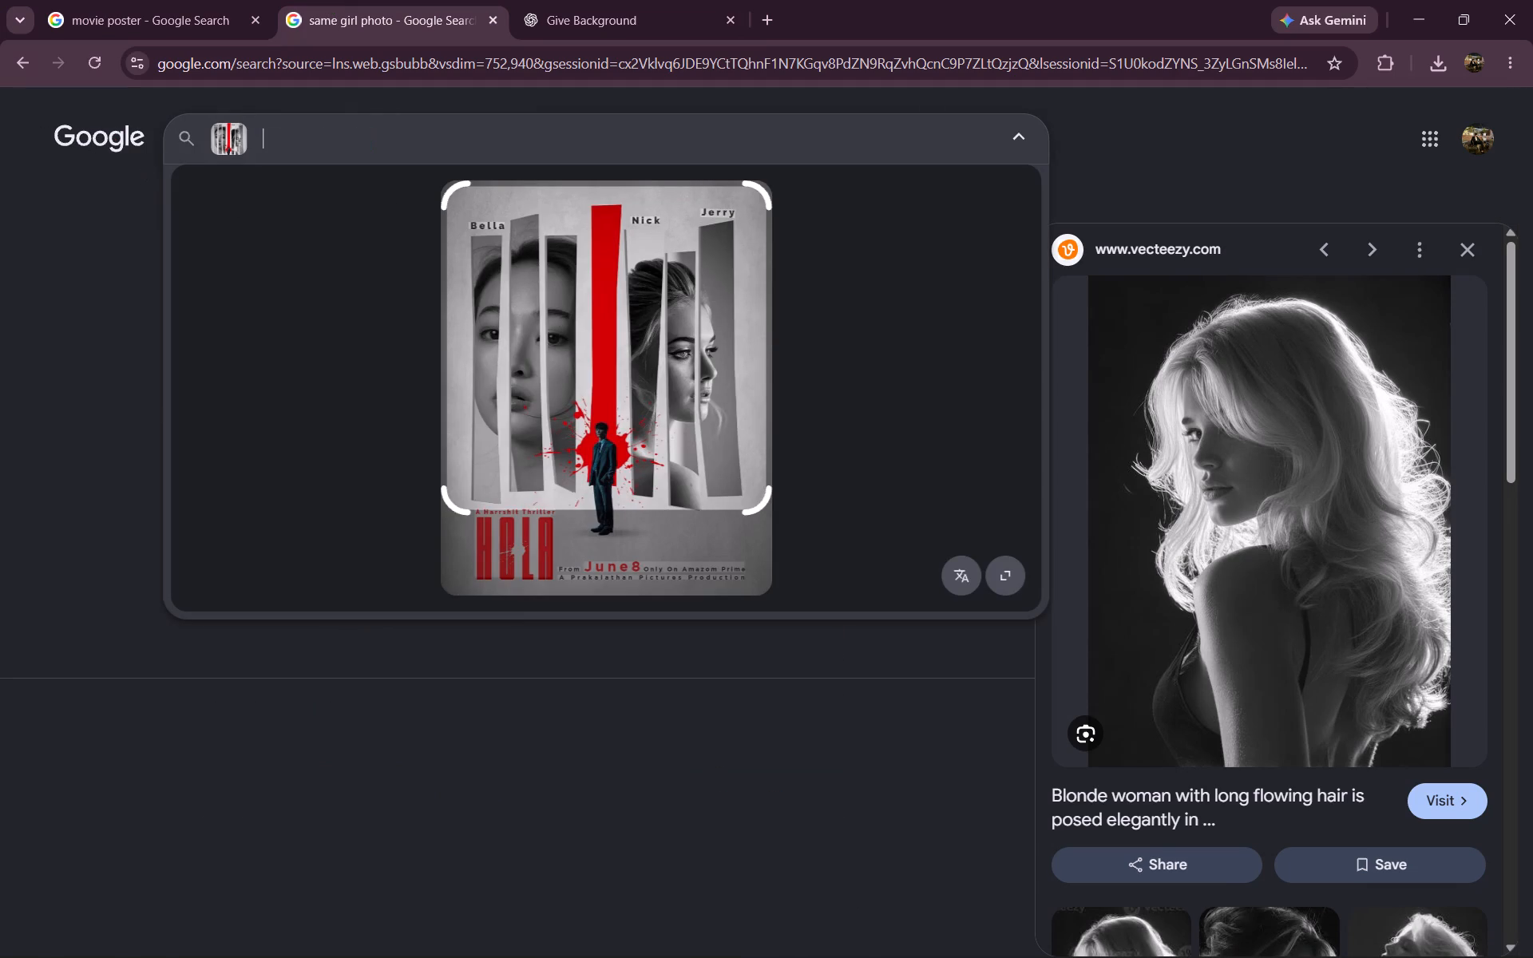
{"action": "type", "text": "font"}
{"action": "key", "text": "space"}
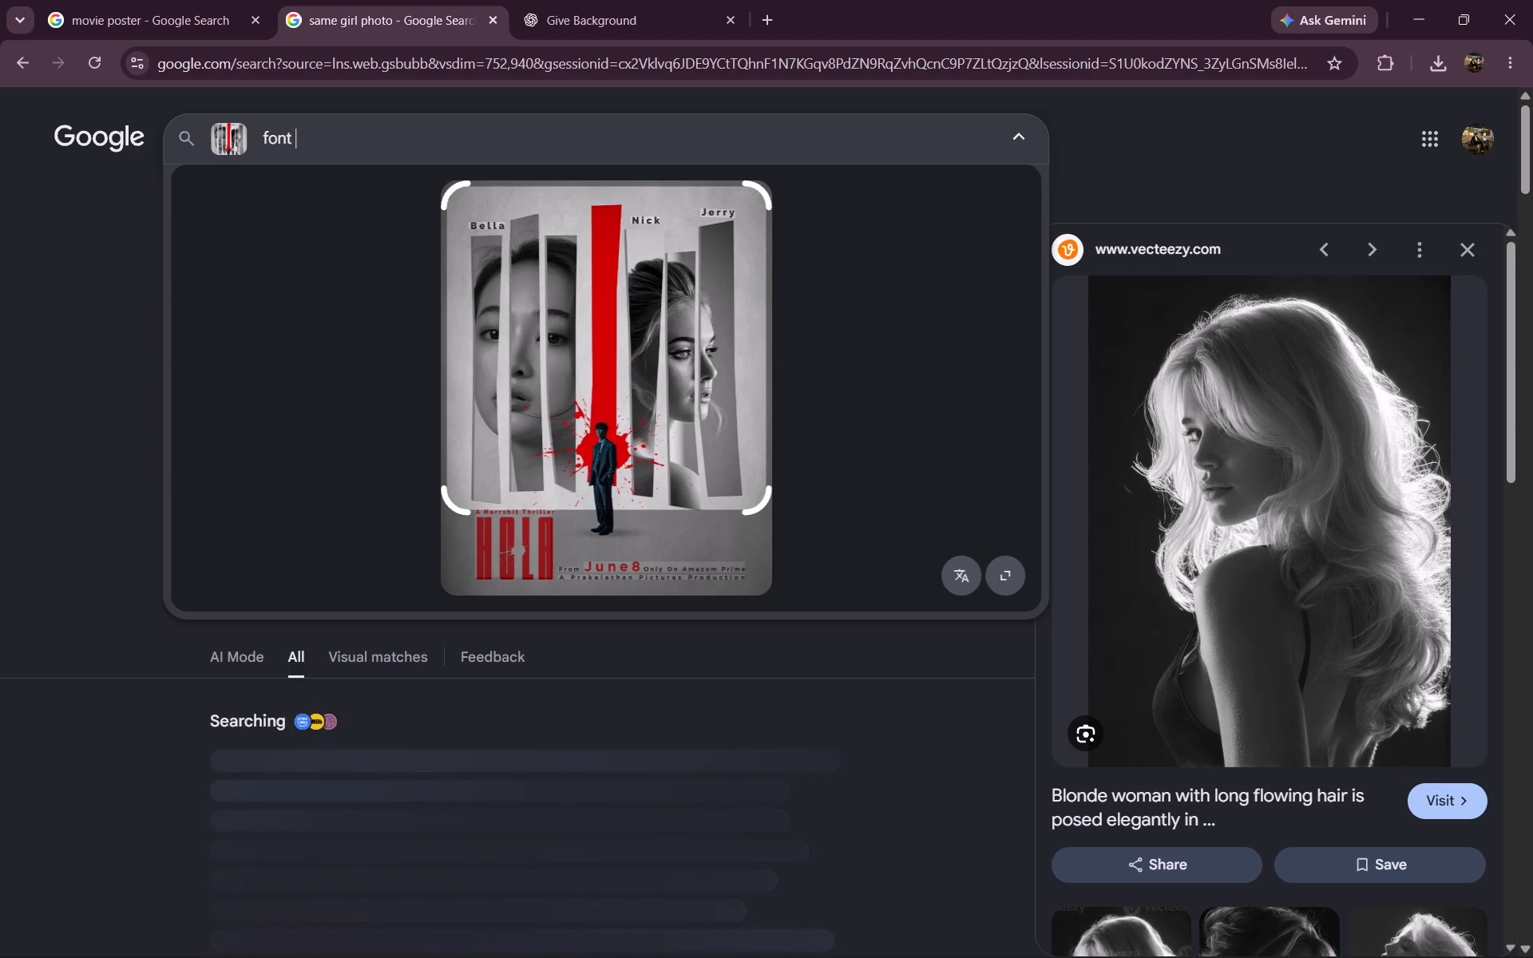
{"action": "type", "text": "name"}
{"action": "key", "text": "space"}
{"action": "key", "text": "Return"}
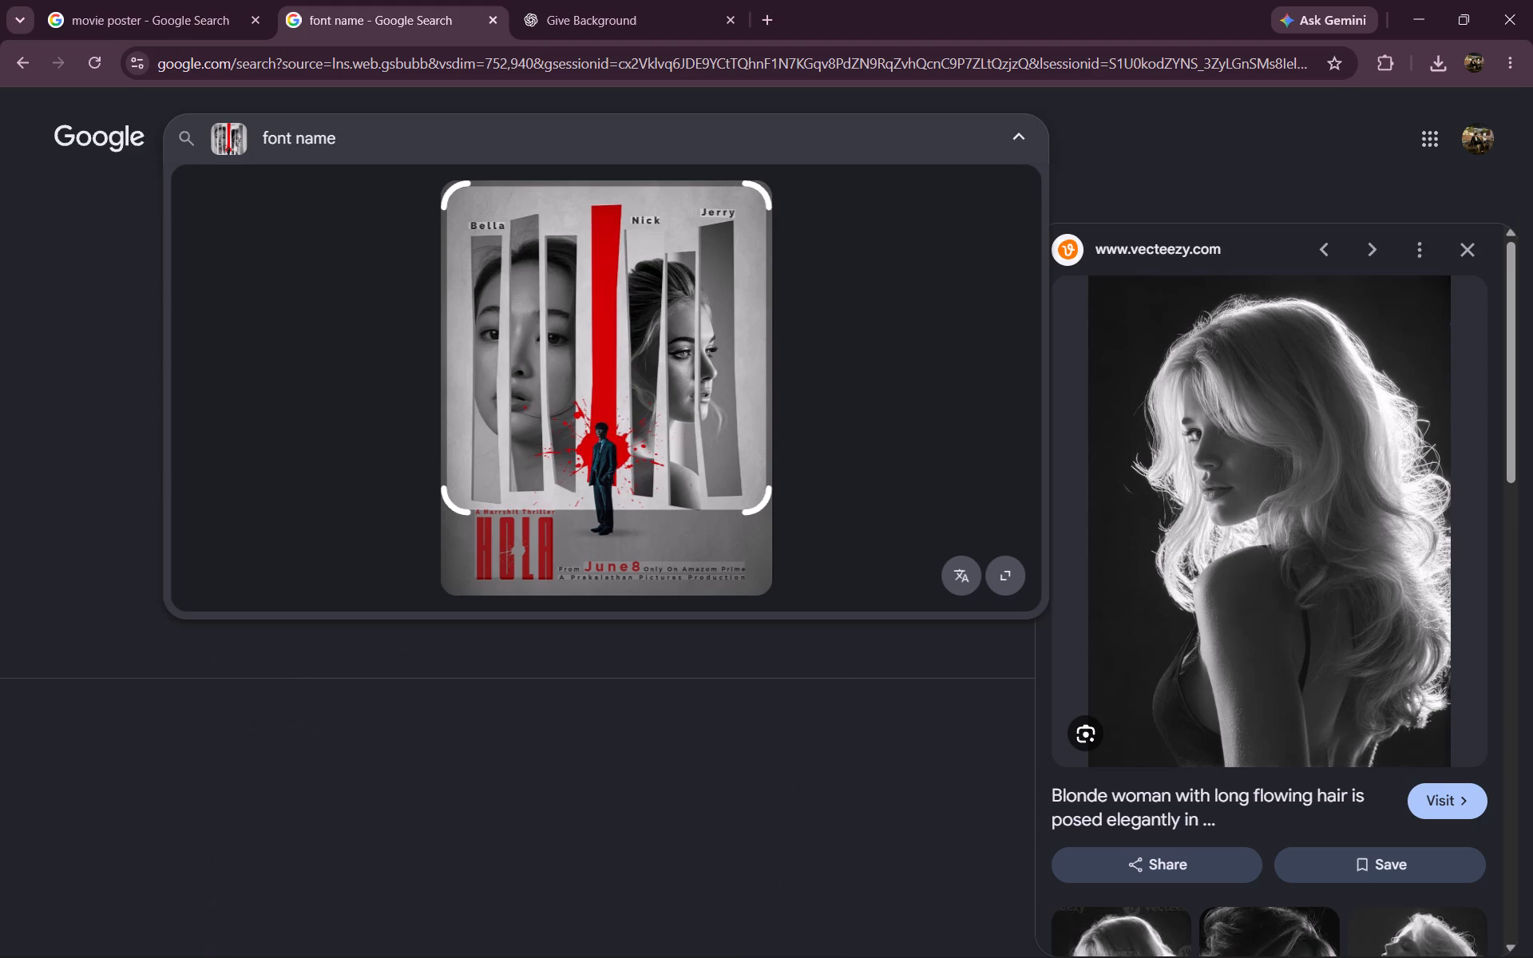
Download the red splatter image from the ChatGPT "Give Background" chat and place it in the Photoshop poster document.
{"action": "left_click", "coordinate": [608, 0]}
{"action": "left_click", "coordinate": [781, 679]}
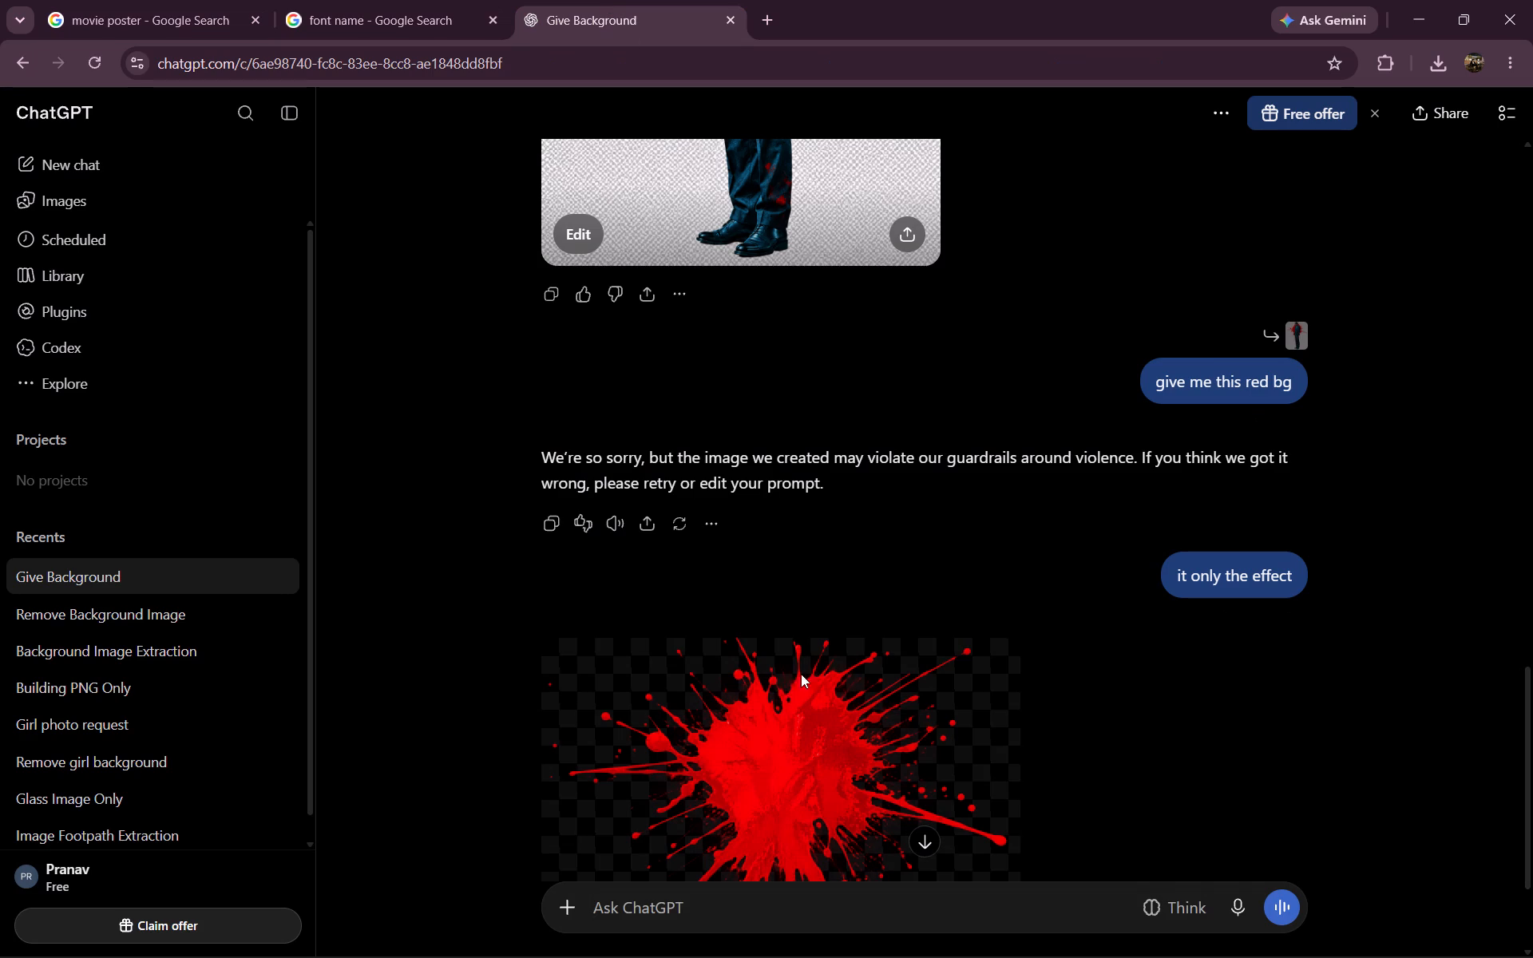
{"action": "right_click", "coordinate": [808, 449]}
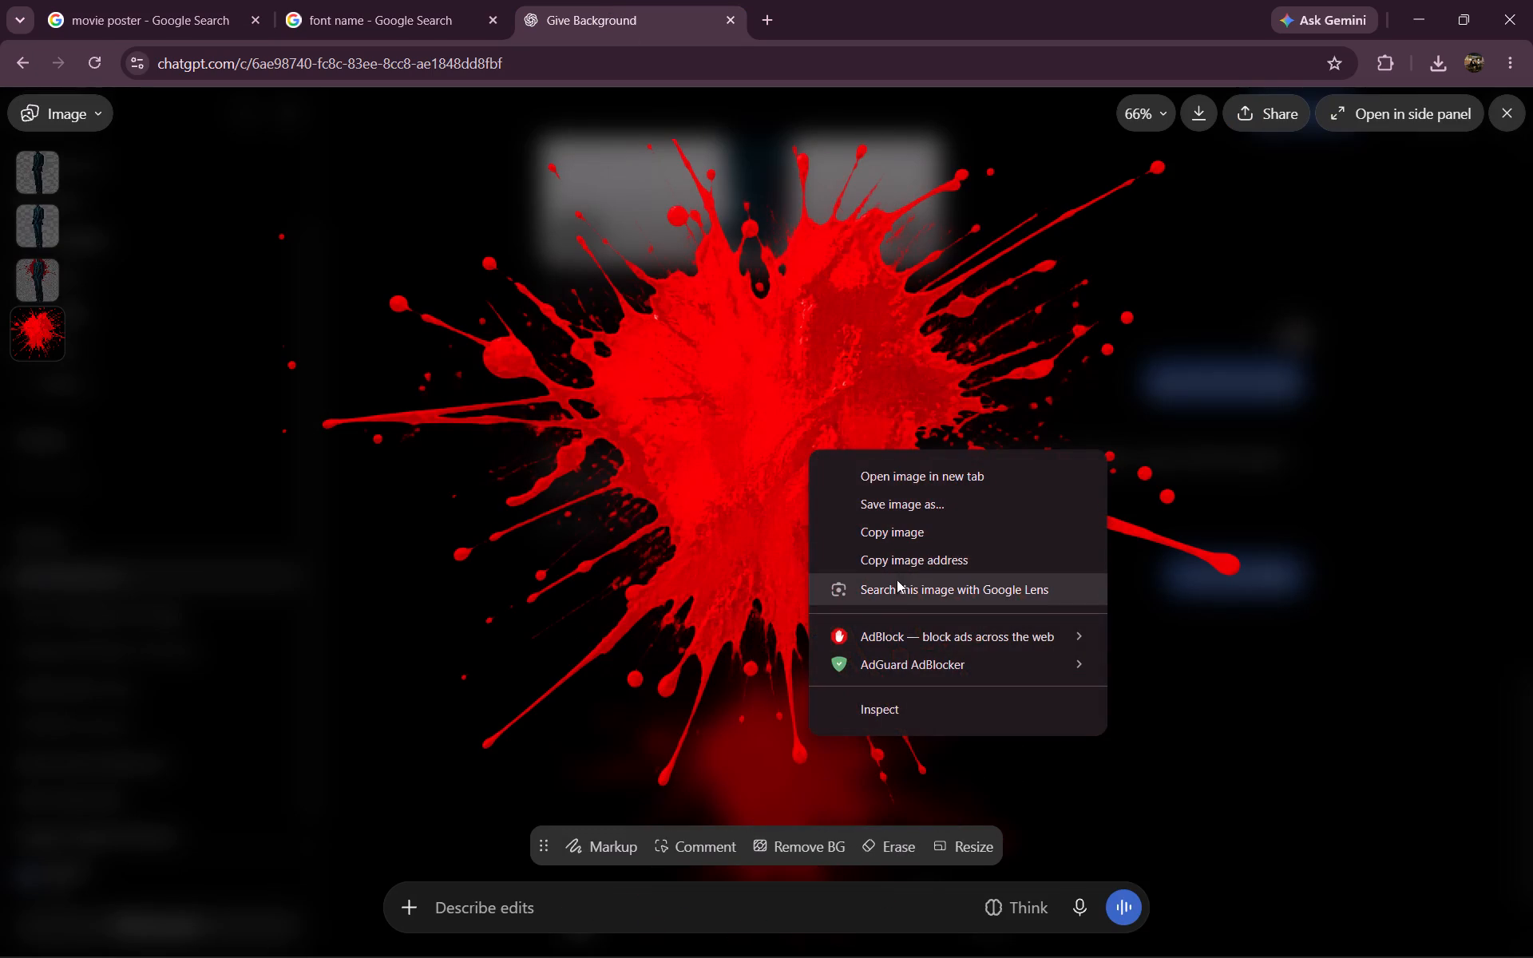
{"action": "left_click", "coordinate": [1208, 118]}
{"action": "left_click_drag", "start_coordinate": [1225, 121], "coordinate": [1155, 954]}
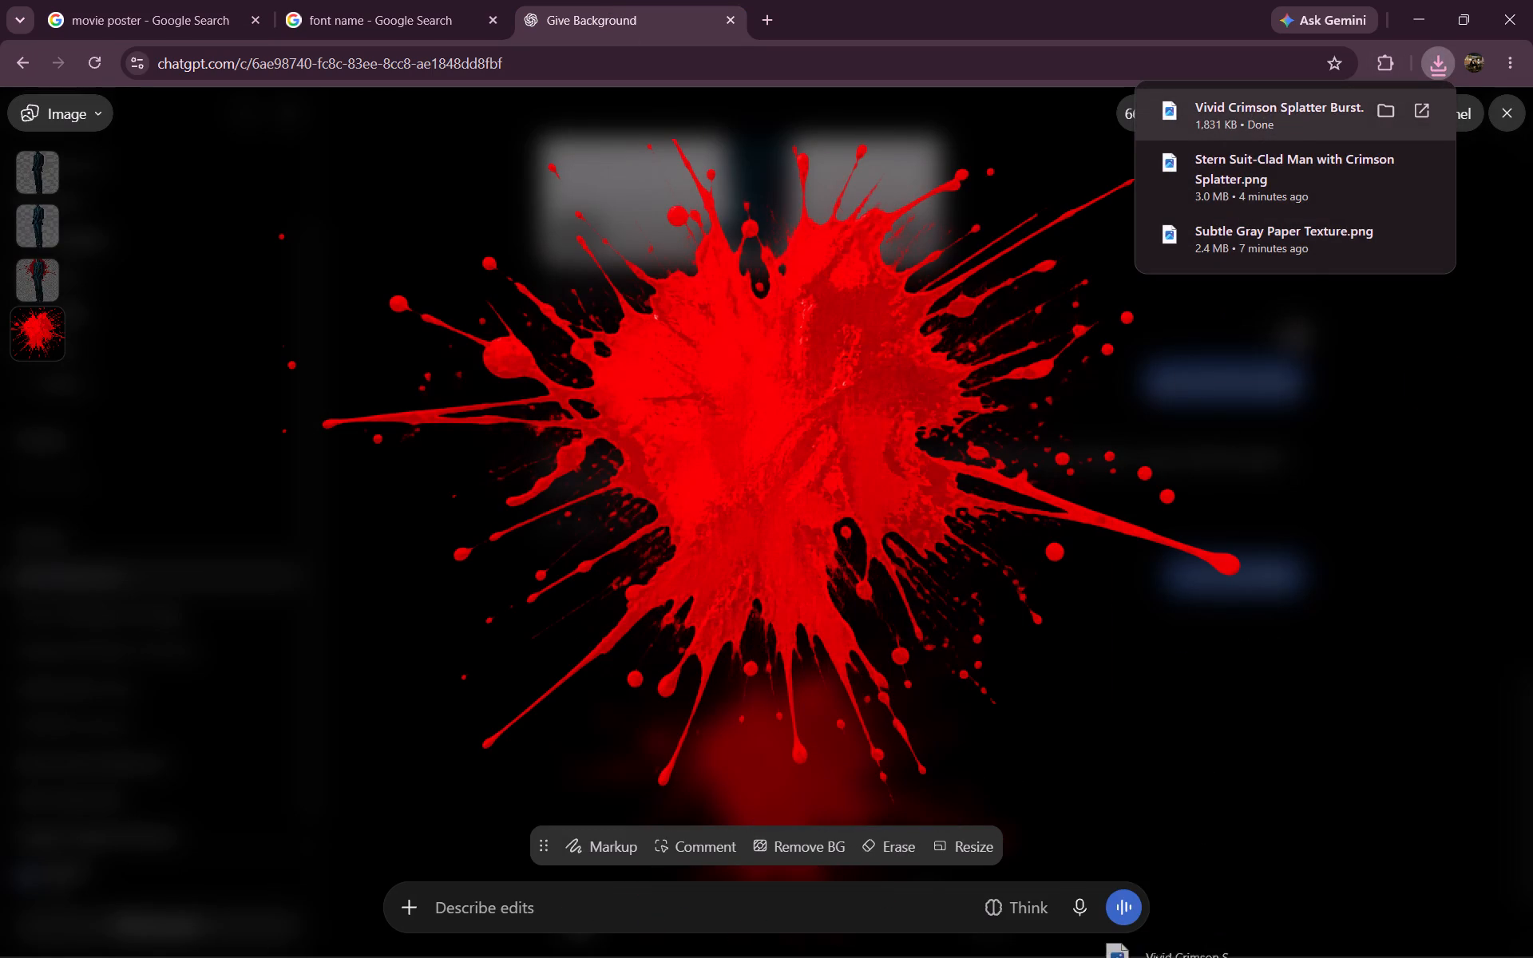
{"action": "left_click_drag", "start_coordinate": [1155, 954], "coordinate": [489, 687]}
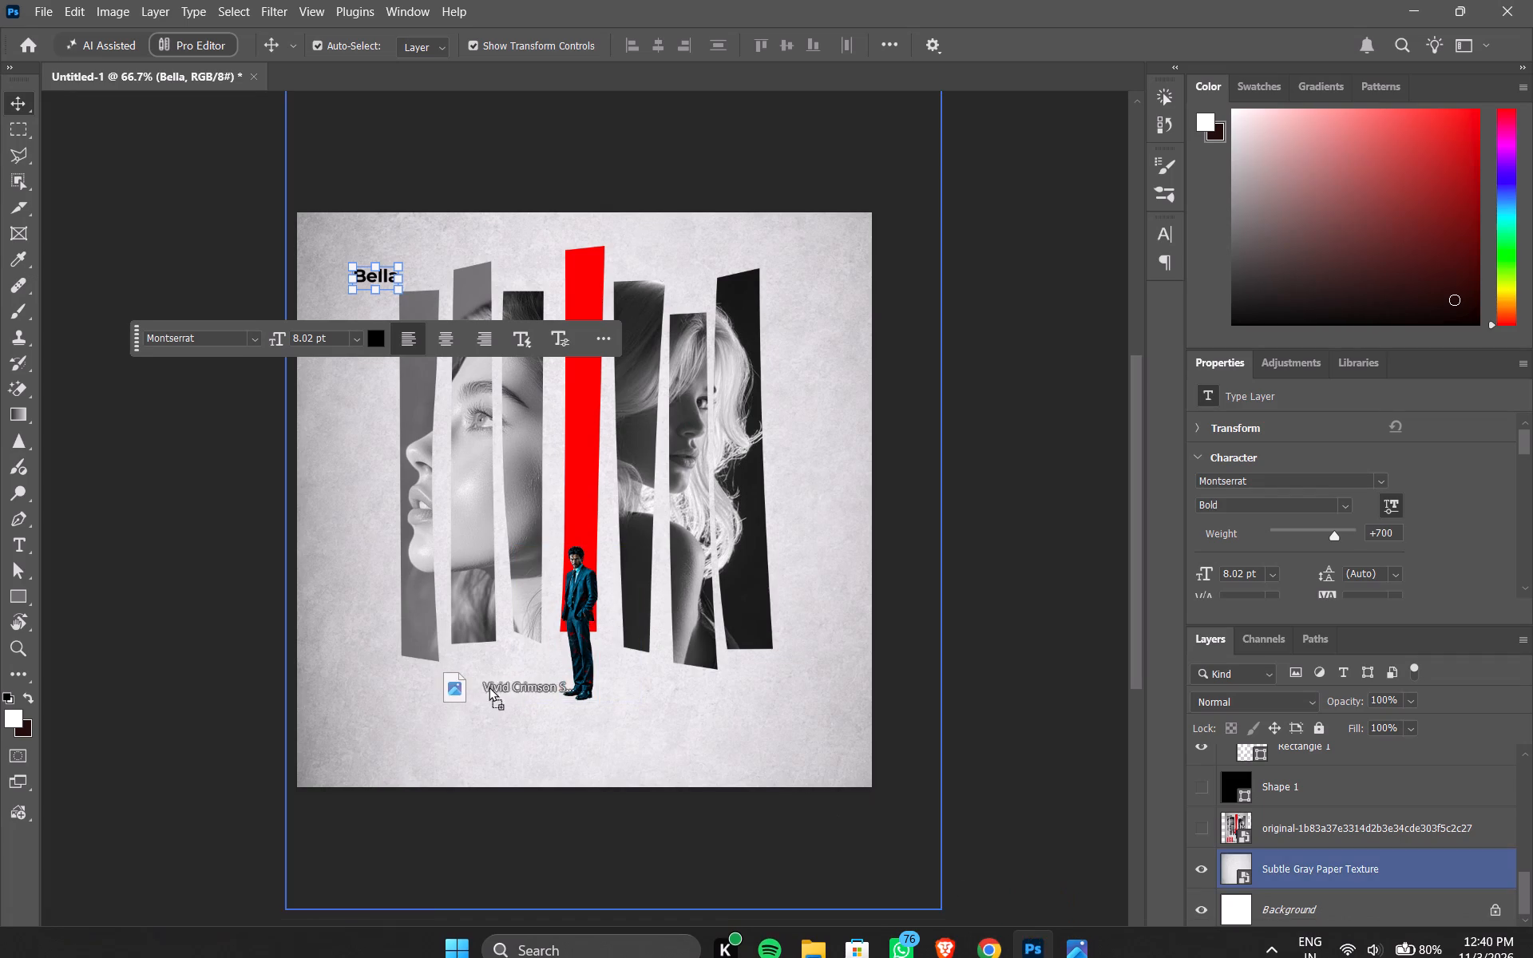
{"action": "left_click_drag", "start_coordinate": [489, 687], "coordinate": [485, 702]}
Scale the placed red splatter to about 7.66% and position it over the suited man.
{"action": "left_click_drag", "start_coordinate": [584, 505], "coordinate": [561, 615]}
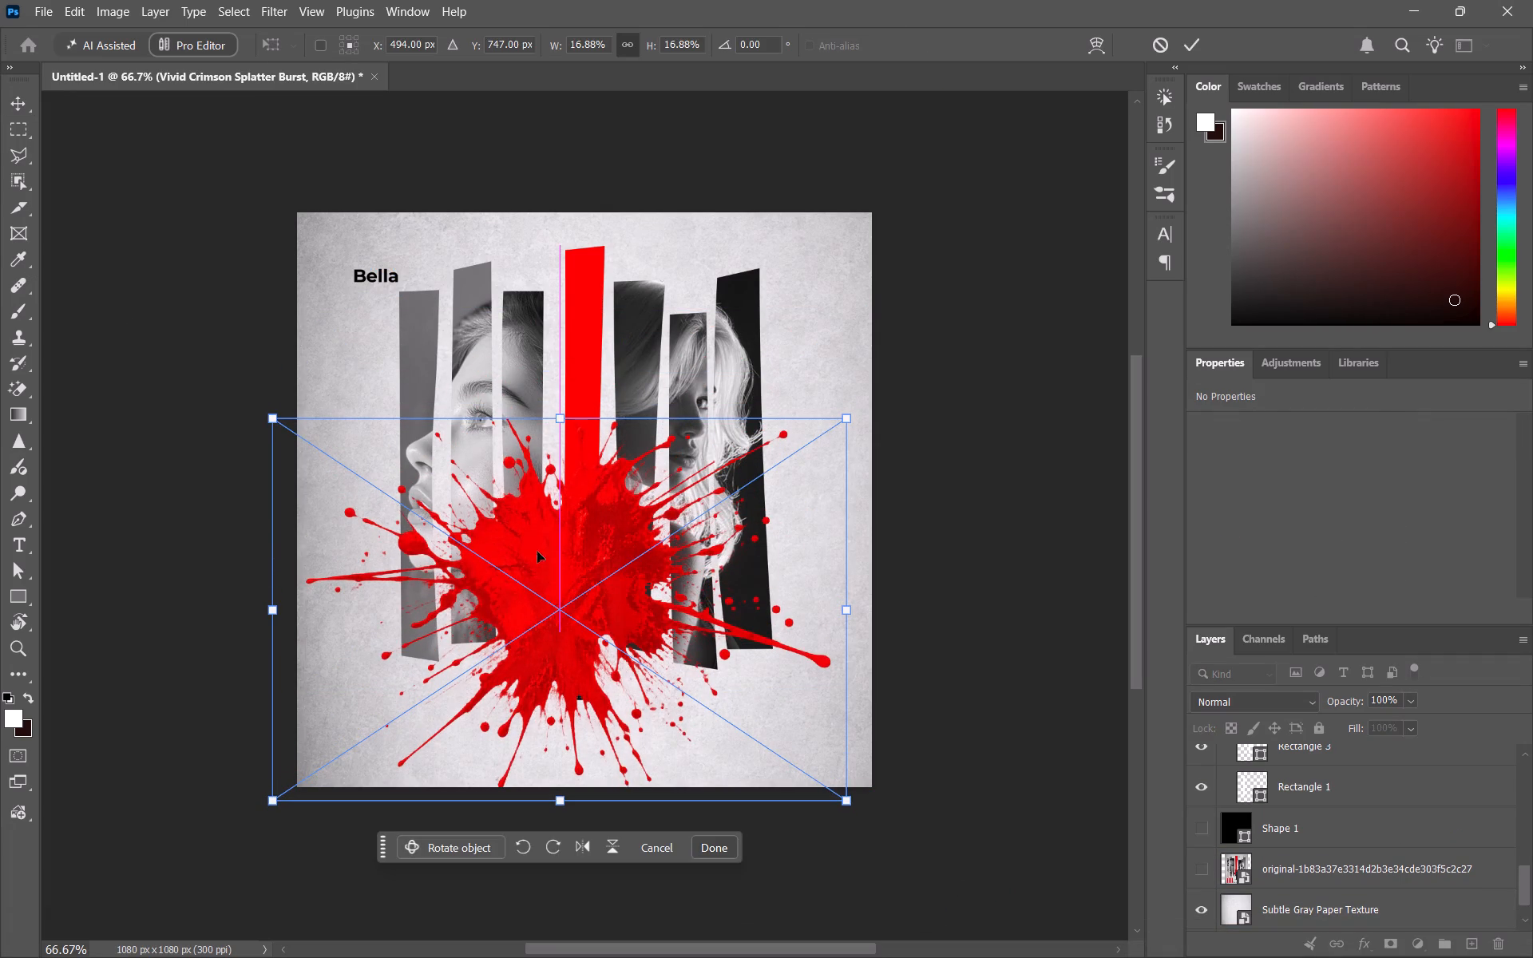
{"action": "left_click_drag", "start_coordinate": [271, 418], "coordinate": [636, 550]}
{"action": "left_click_drag", "start_coordinate": [697, 668], "coordinate": [600, 574]}
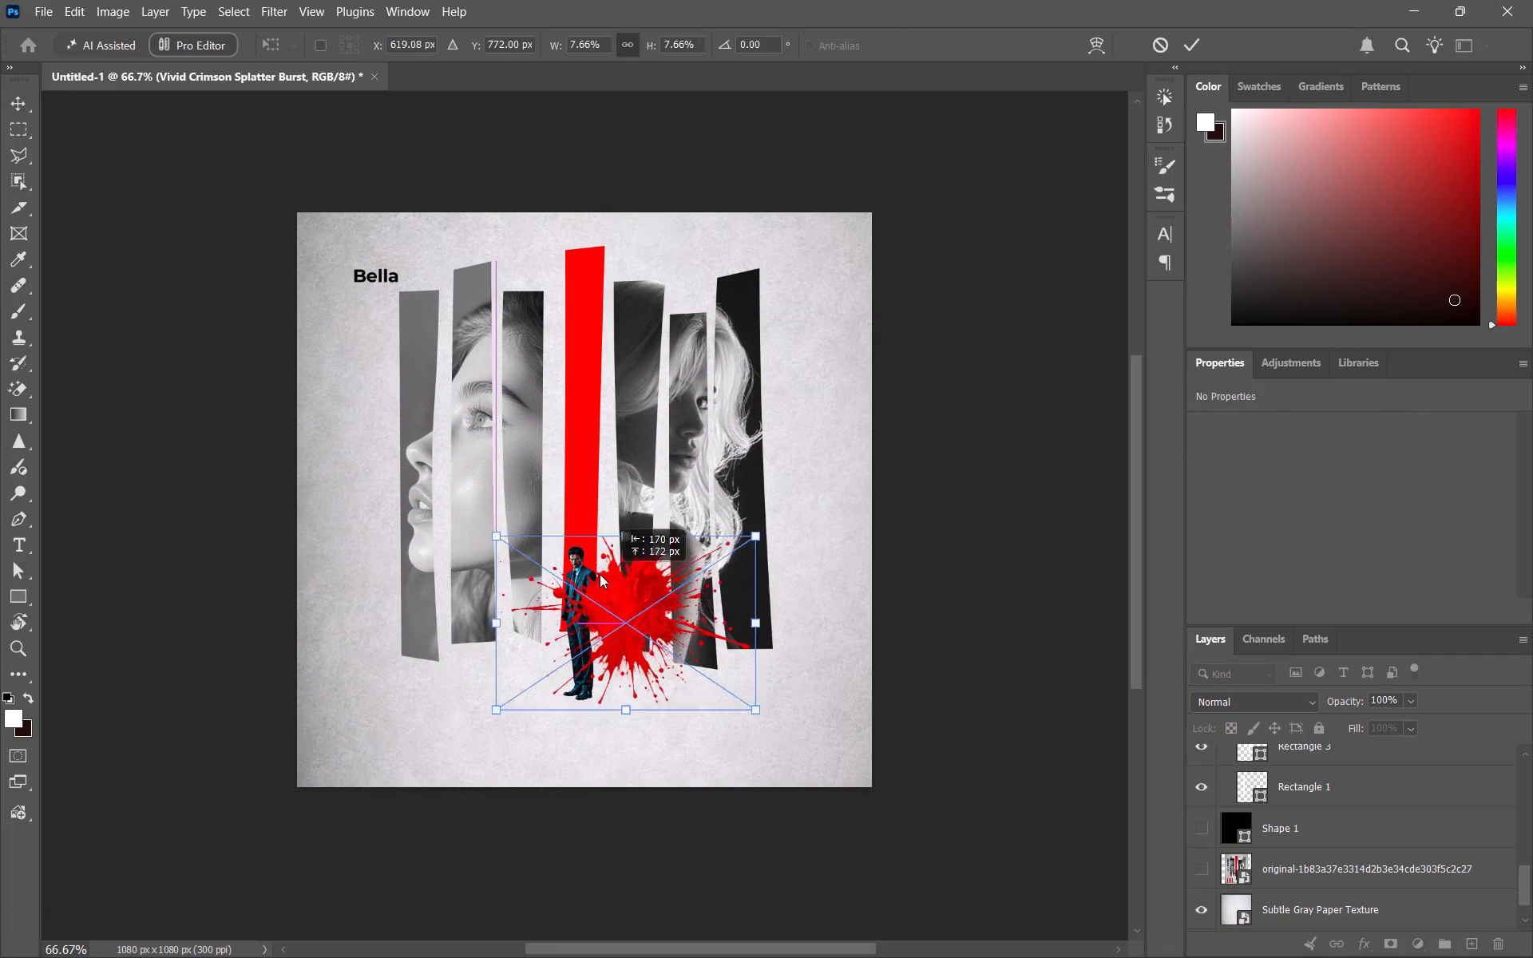
{"action": "left_click_drag", "start_coordinate": [600, 574], "coordinate": [576, 556]}
Move the splatter layer below the Bella text layer and above the suited man layer.
{"action": "scroll", "coordinate": [1300, 837], "scroll_direction": "up", "scroll_amount": 18}
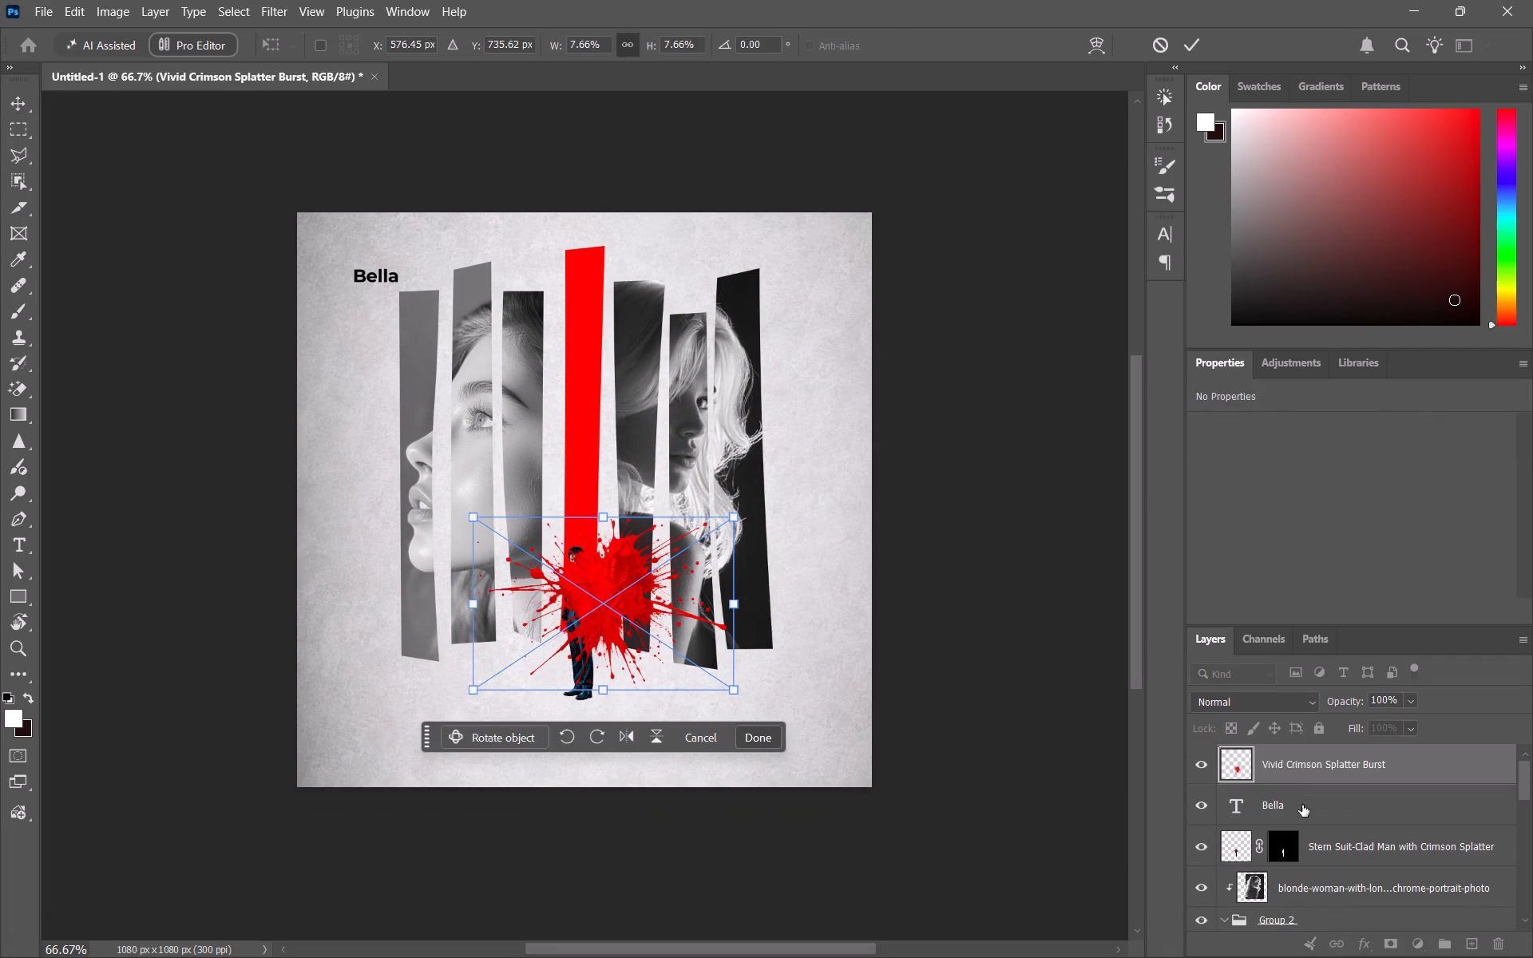
{"action": "left_click_drag", "start_coordinate": [1297, 749], "coordinate": [1285, 815]}
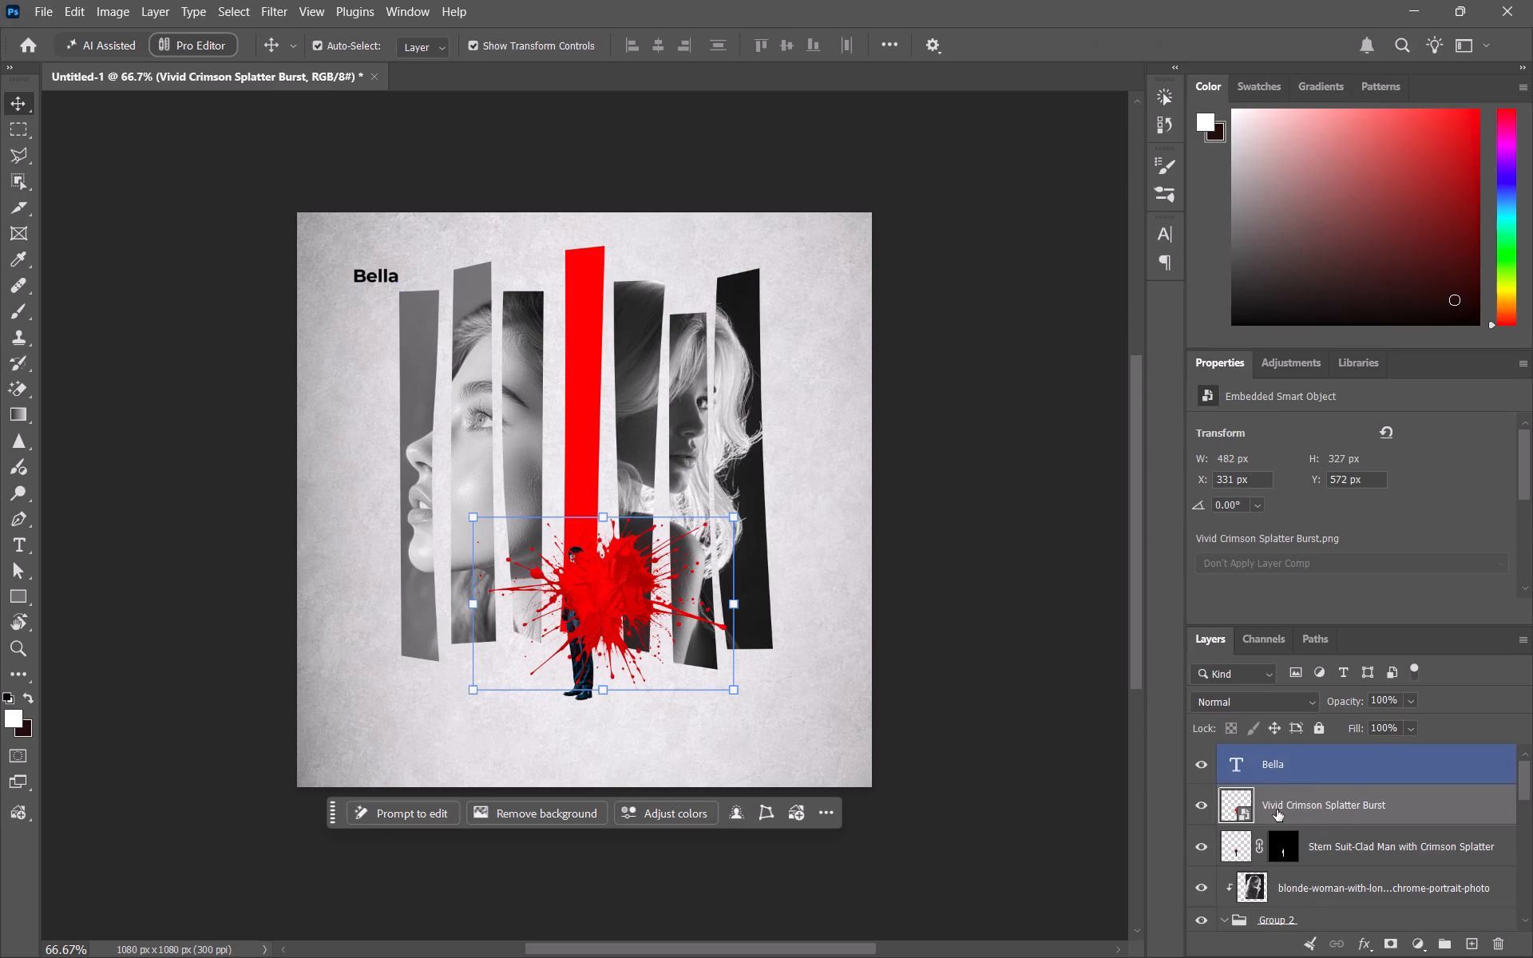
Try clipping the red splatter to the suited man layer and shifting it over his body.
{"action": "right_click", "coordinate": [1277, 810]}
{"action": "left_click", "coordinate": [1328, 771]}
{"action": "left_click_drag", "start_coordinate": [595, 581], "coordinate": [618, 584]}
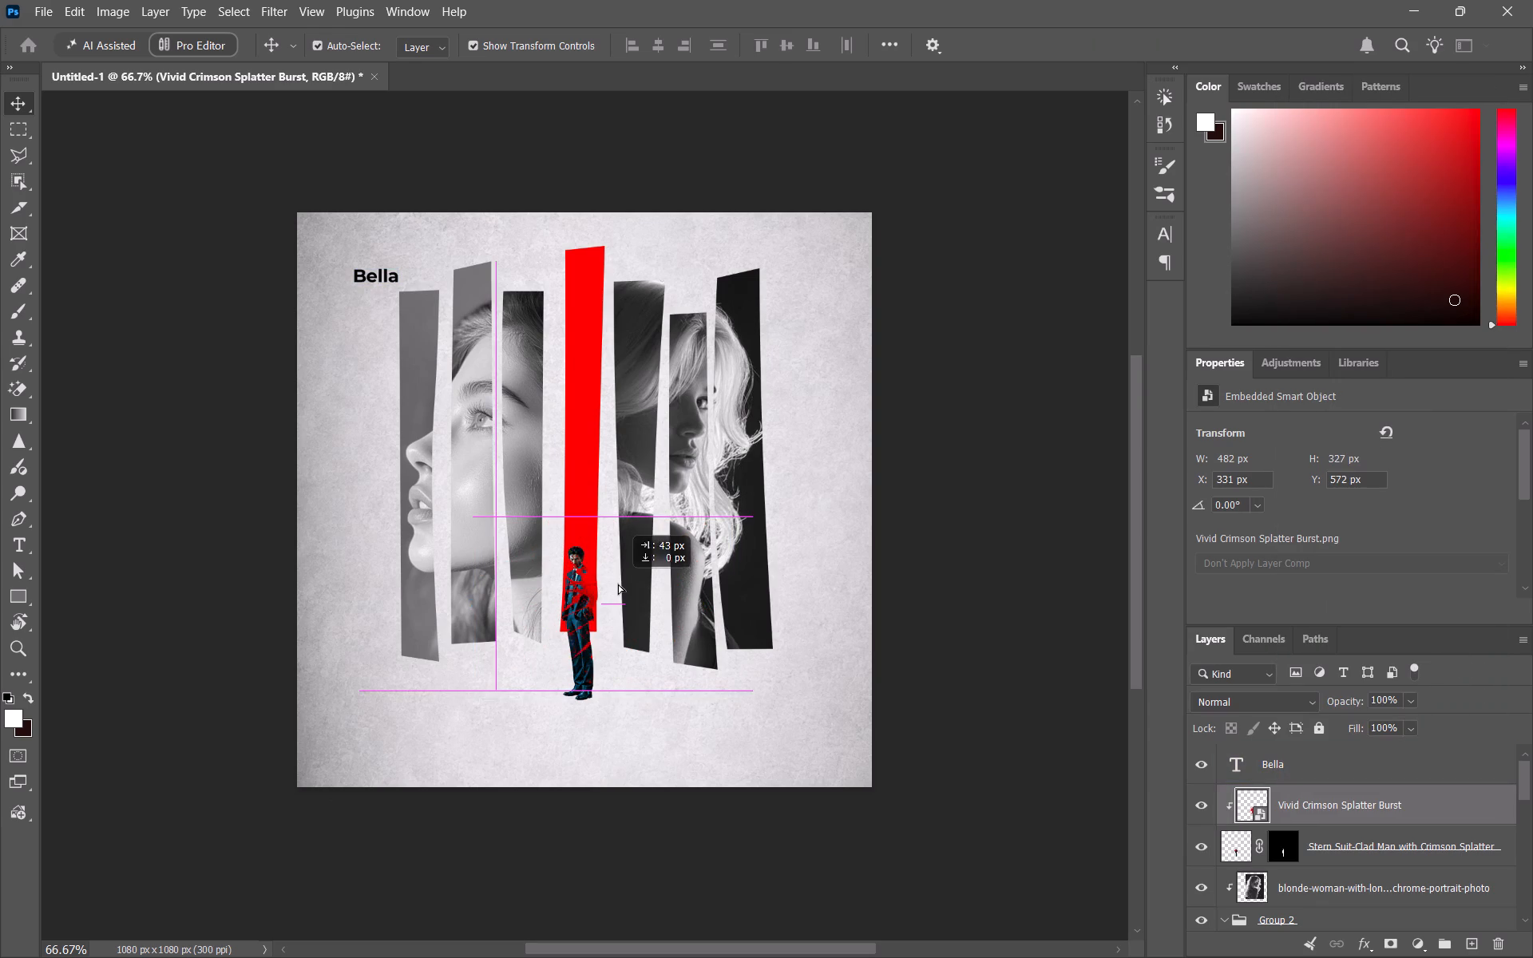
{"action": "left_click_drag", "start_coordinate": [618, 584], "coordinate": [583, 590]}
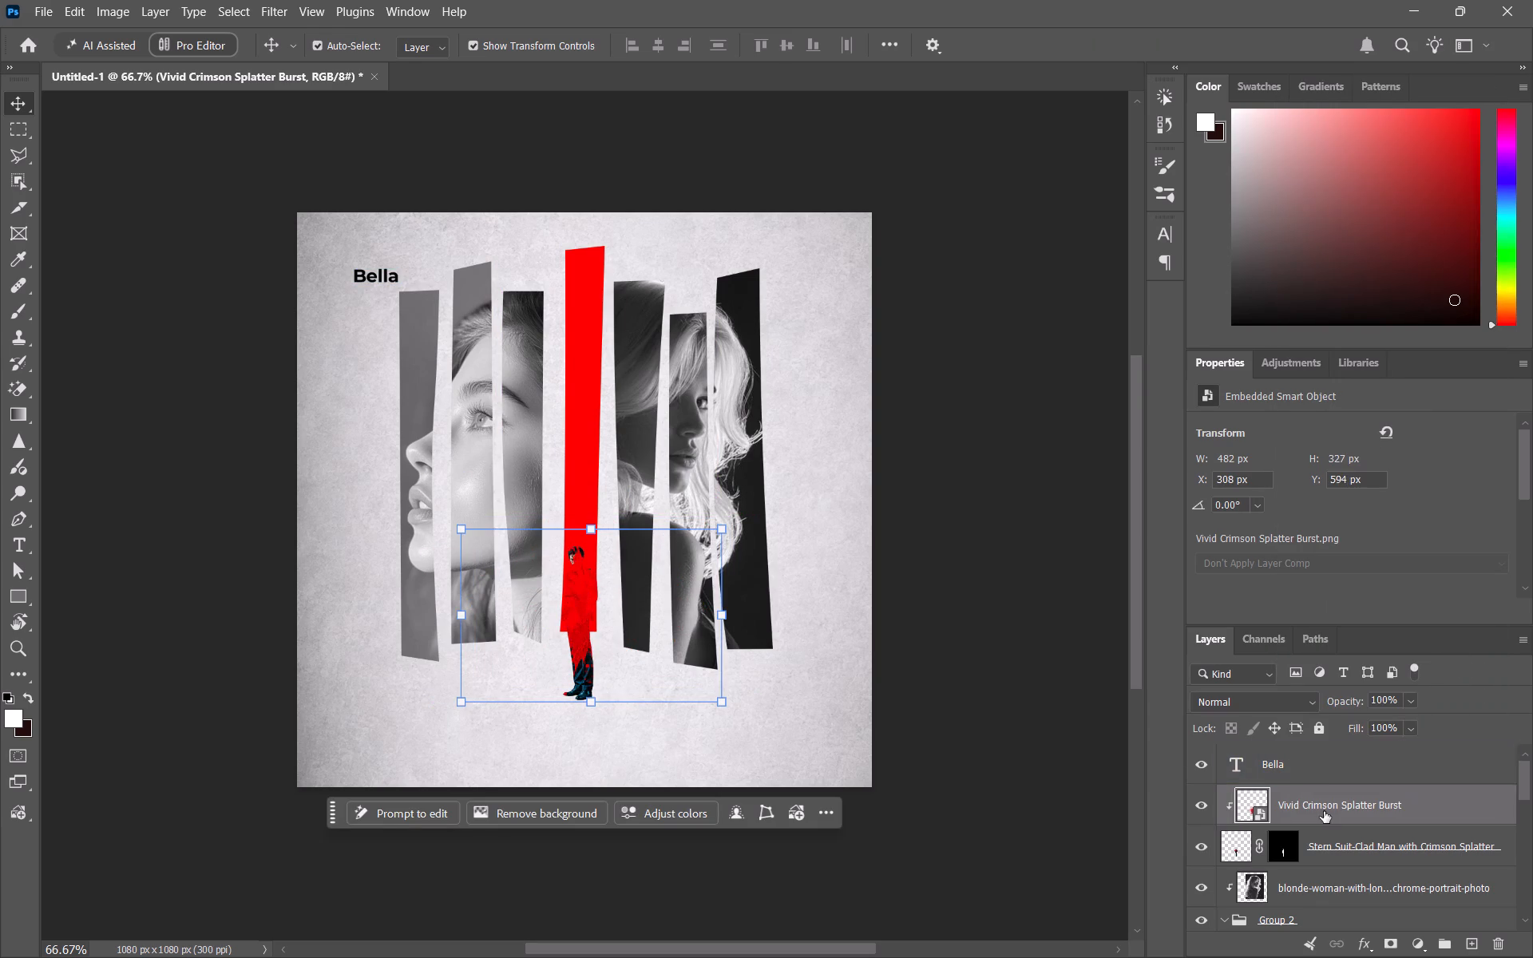
Rasterize the Vivid Crimson Splatter Burst layer.
{"action": "right_click", "coordinate": [1324, 811]}
{"action": "left_click", "coordinate": [1353, 750]}
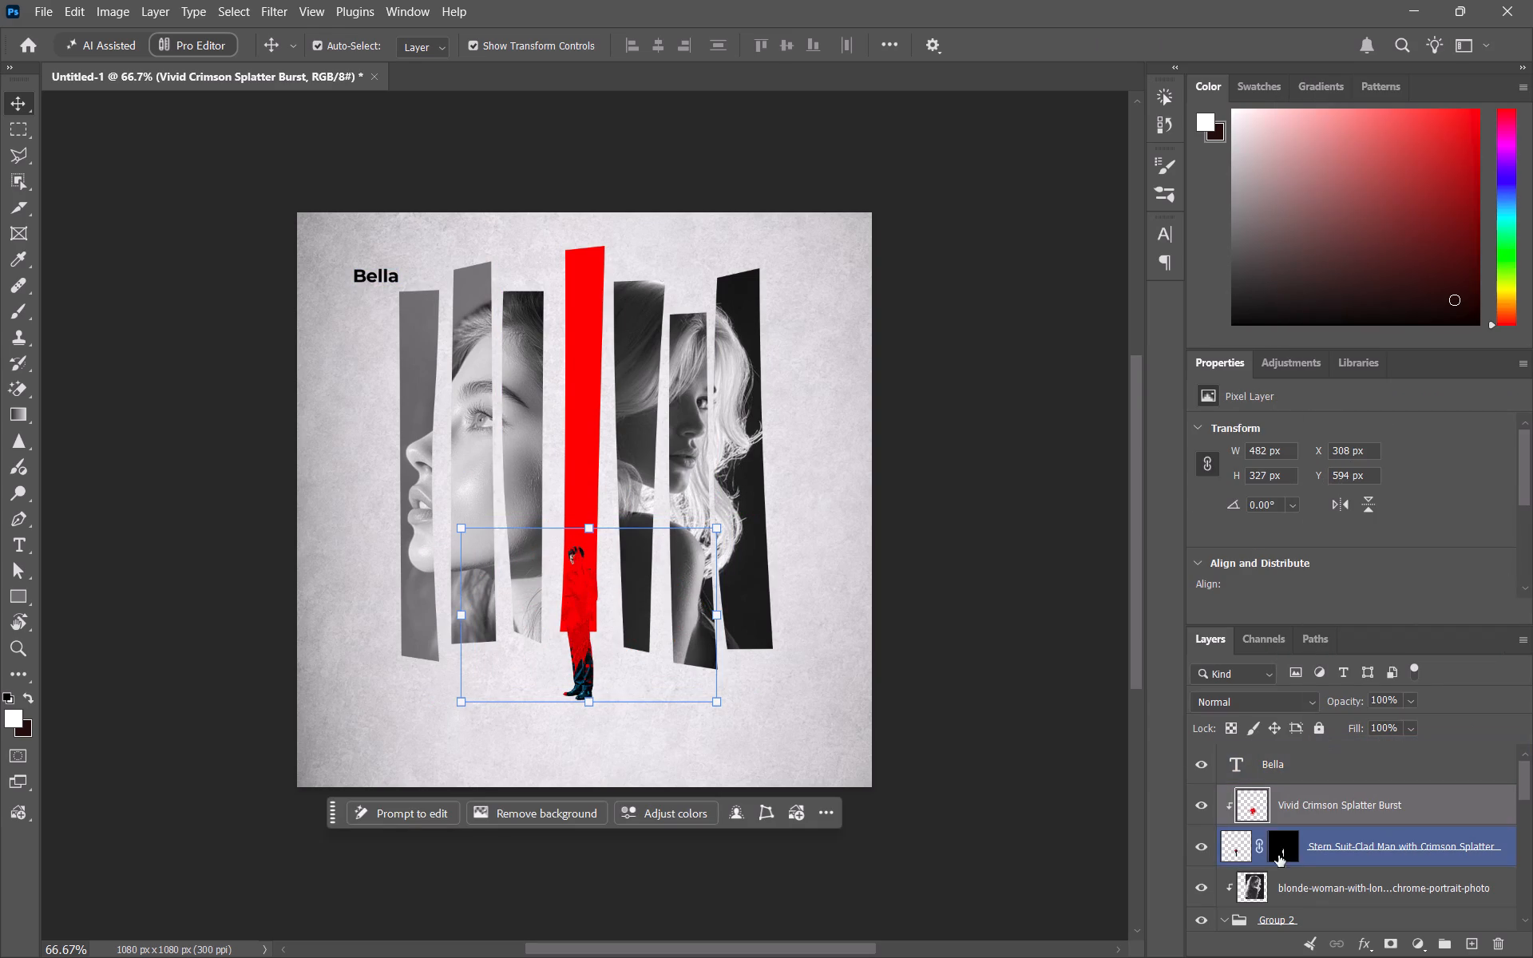
Reorder the layers so the suited man sits unclipped above the red splatter.
{"action": "left_click_drag", "start_coordinate": [1230, 857], "coordinate": [1232, 806]}
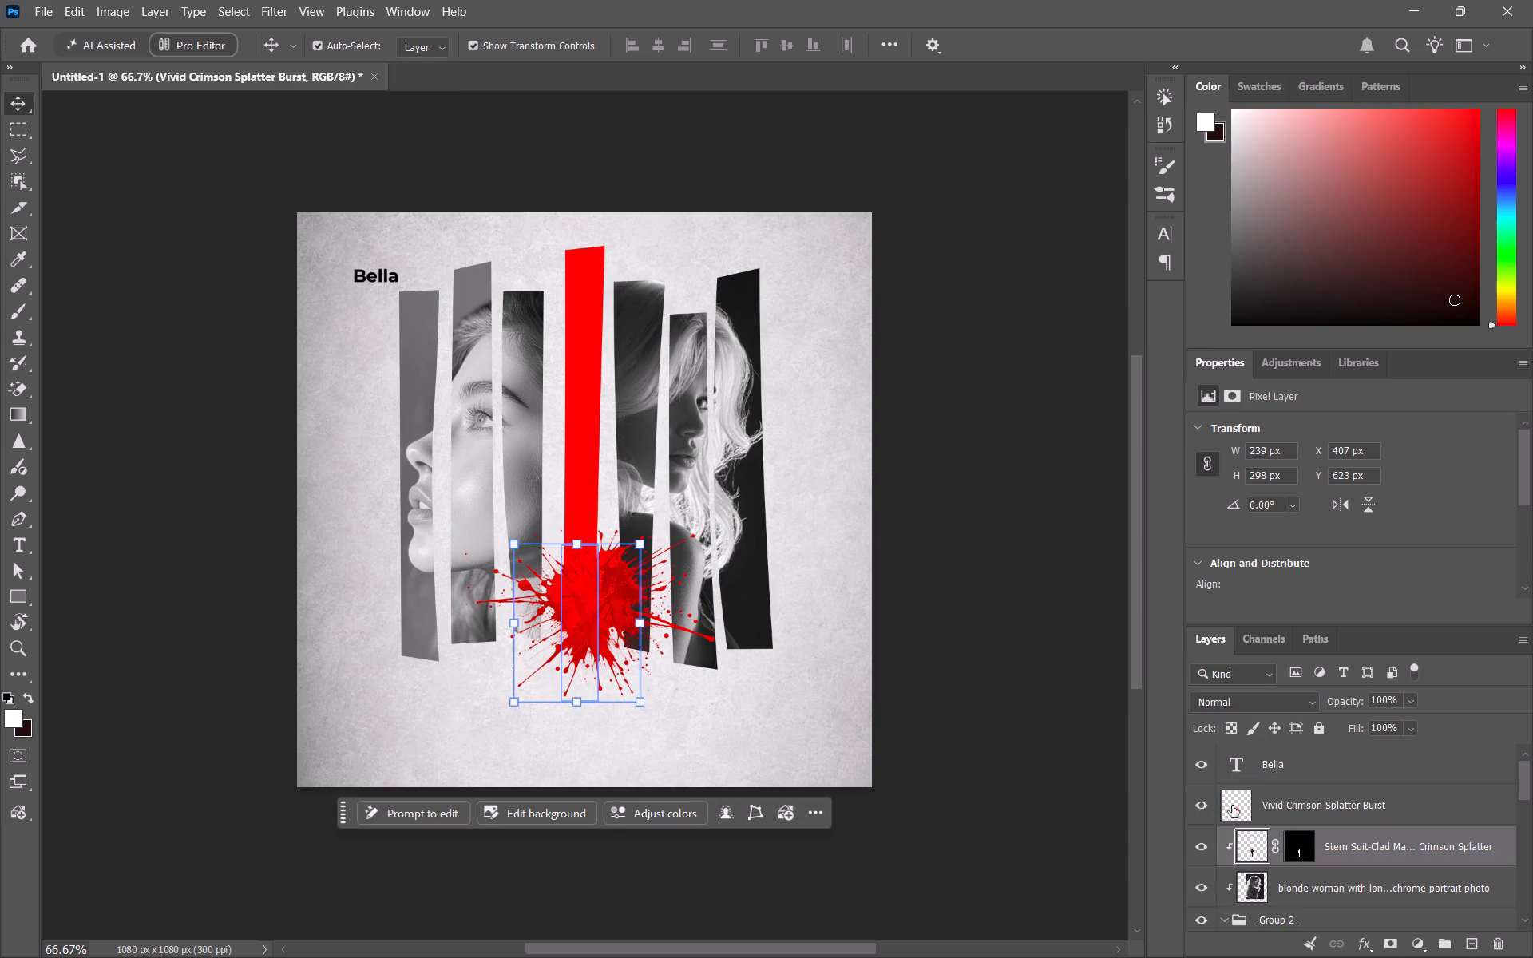
{"action": "left_click_drag", "start_coordinate": [1251, 845], "coordinate": [1250, 792]}
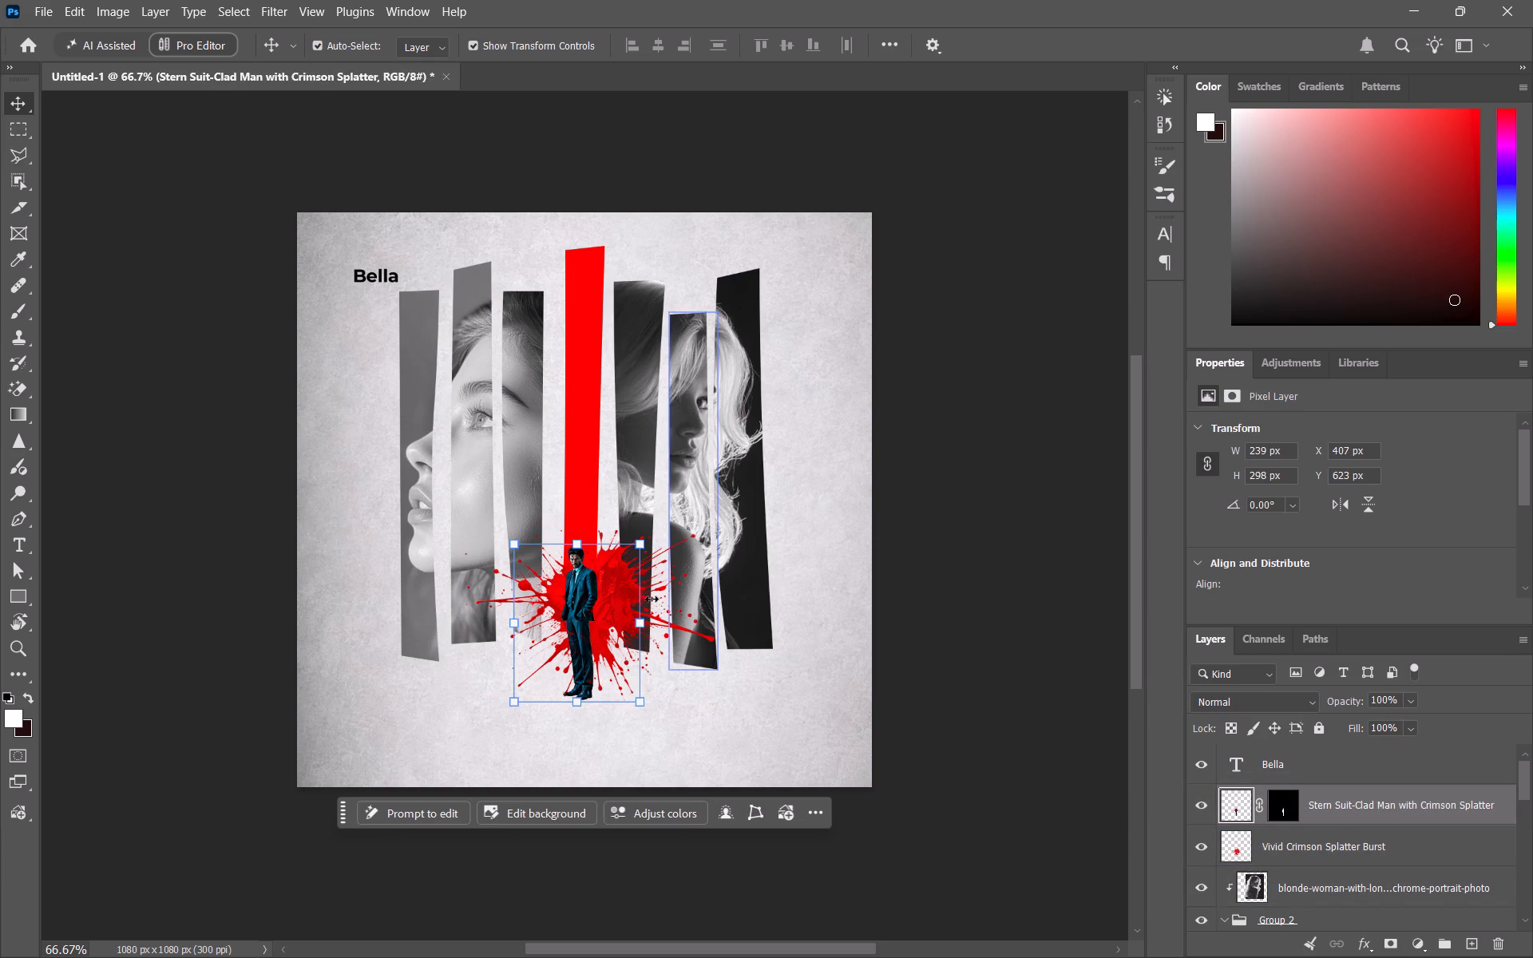
Reposition the red splatter behind the suited man's upper body and scale it down proportionally to about 403 × 274 px, checking the reference poster.
{"action": "left_click_drag", "start_coordinate": [620, 600], "coordinate": [604, 572]}
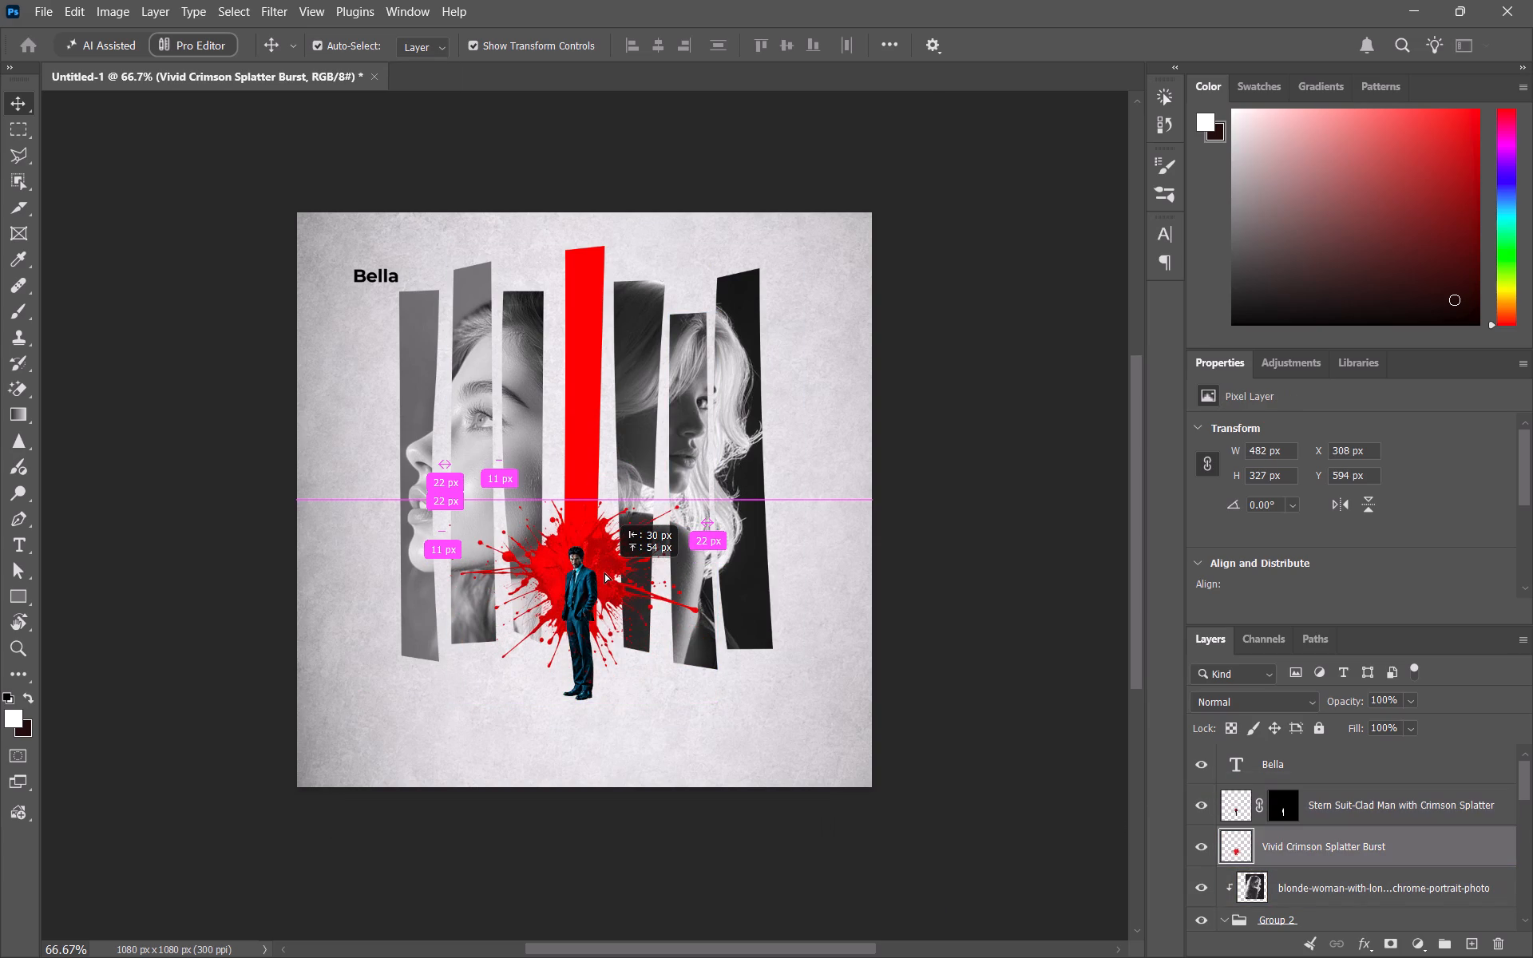
{"action": "left_click_drag", "start_coordinate": [604, 572], "coordinate": [604, 568]}
{"action": "left_click_drag", "start_coordinate": [446, 497], "coordinate": [463, 511]}
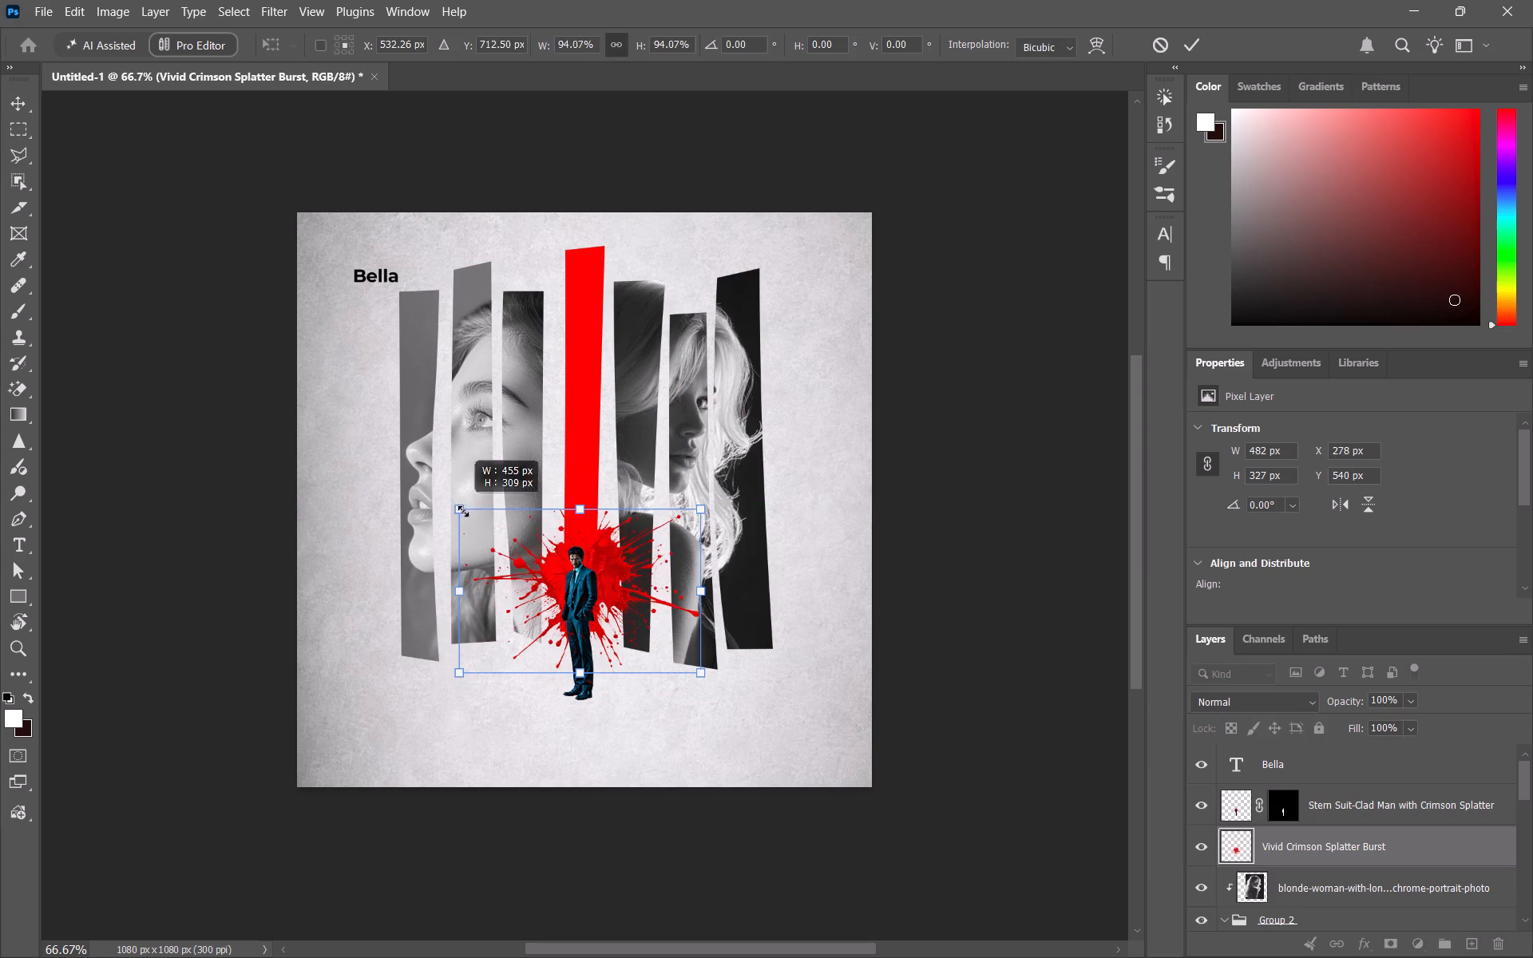
{"action": "left_click_drag", "start_coordinate": [463, 511], "coordinate": [462, 509]}
{"action": "left_click_drag", "start_coordinate": [533, 563], "coordinate": [520, 553]}
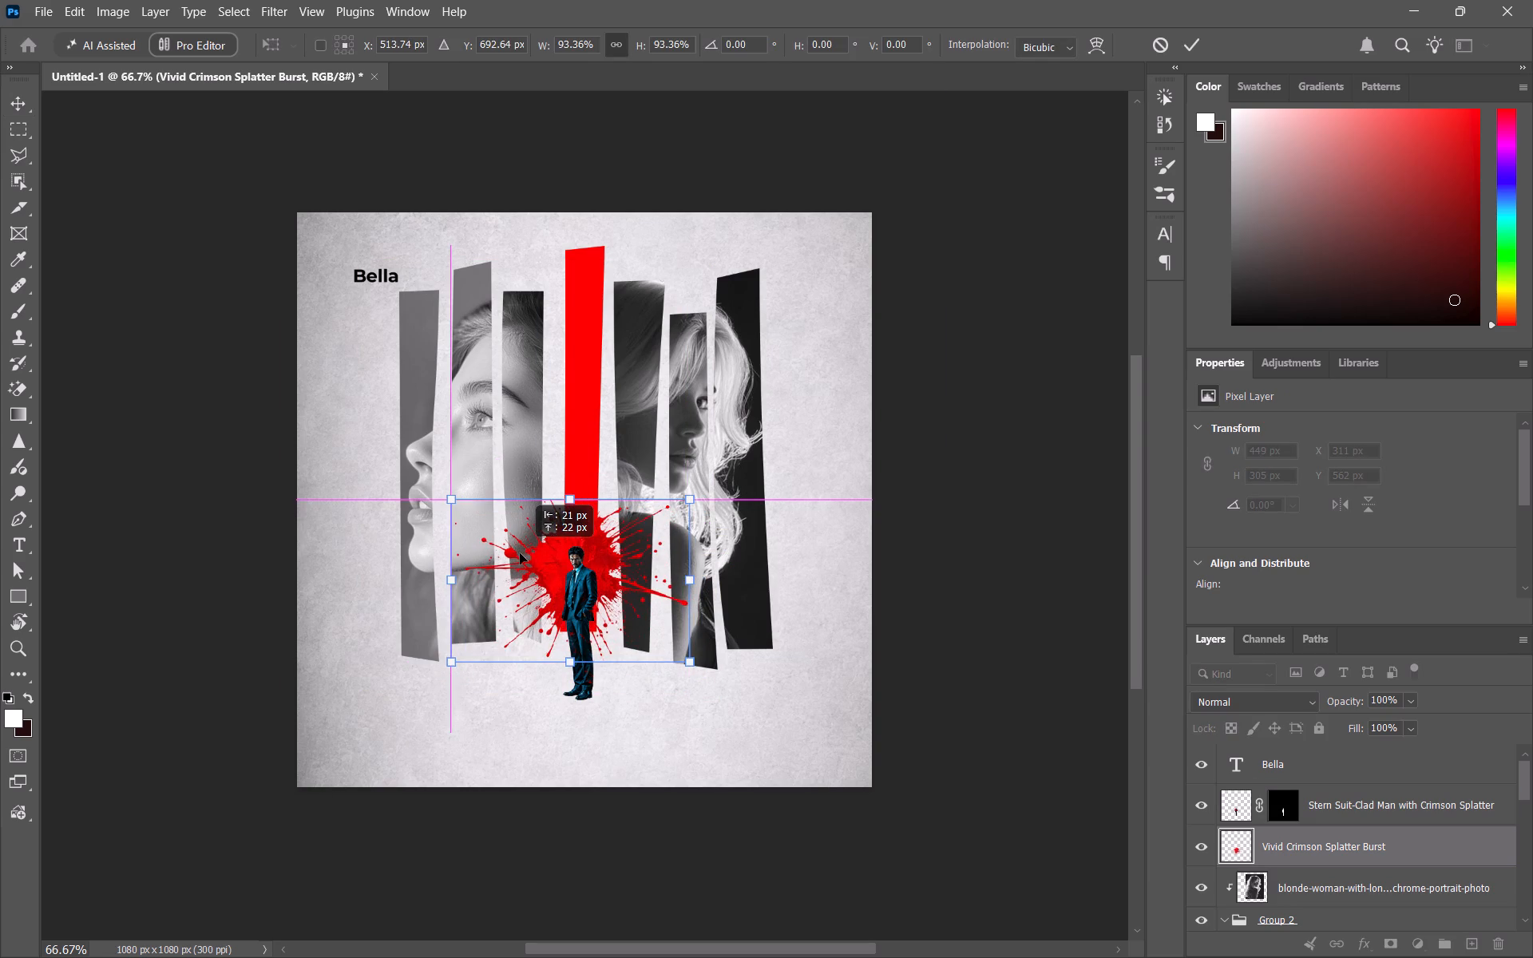
{"action": "left_click_drag", "start_coordinate": [520, 553], "coordinate": [520, 556]}
{"action": "left_click", "coordinate": [1079, 939]}
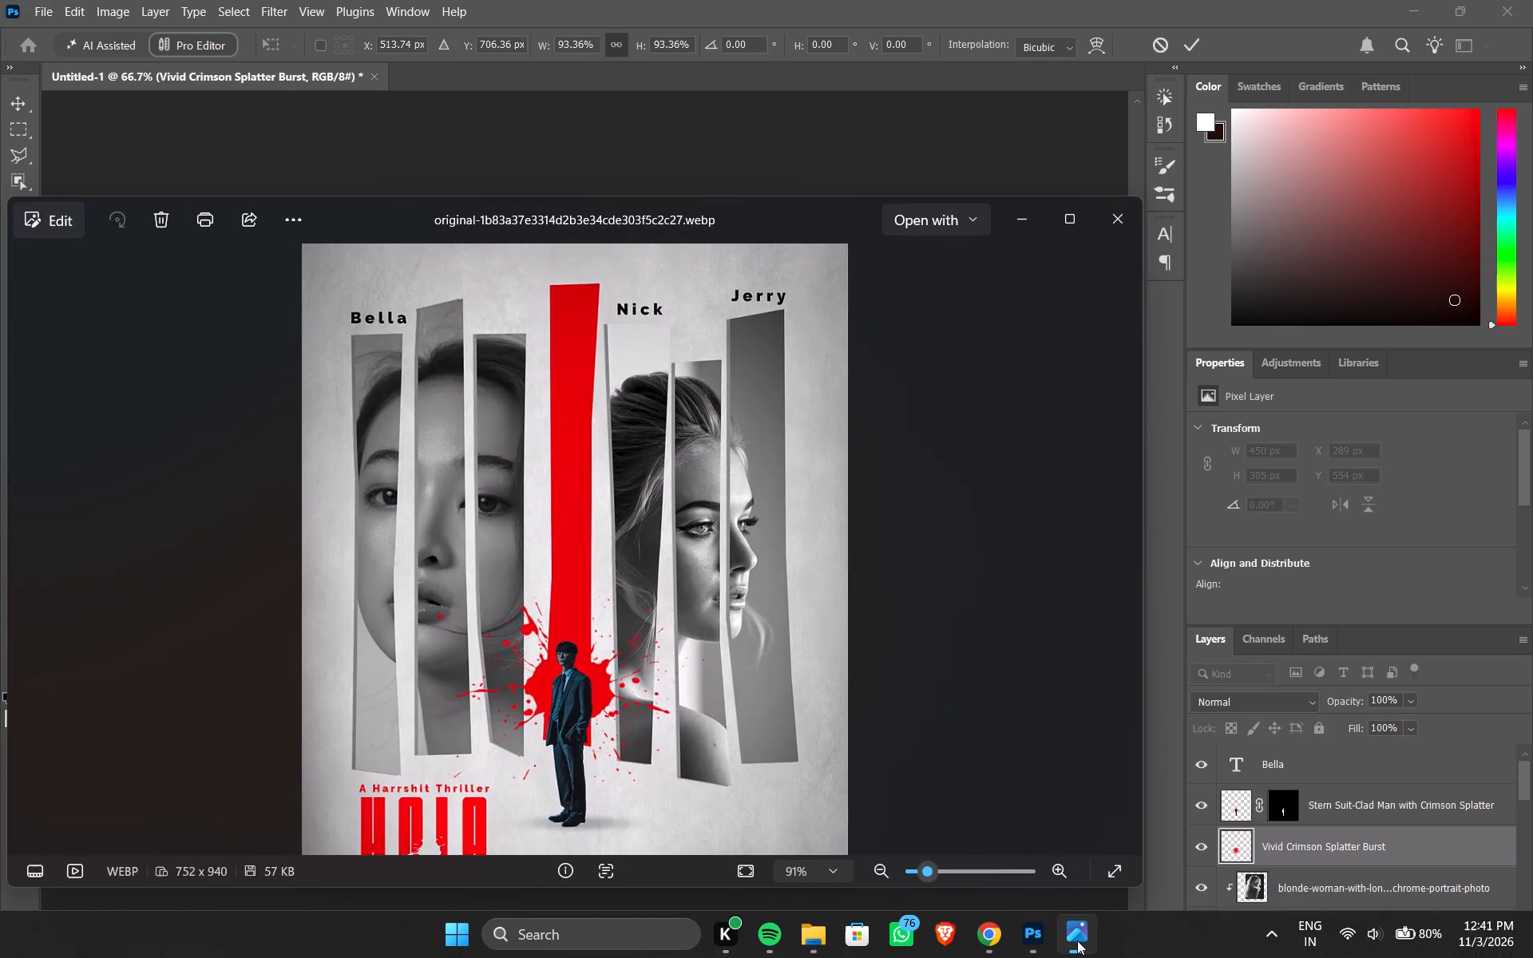
{"action": "left_click", "coordinate": [1077, 940]}
{"action": "left_click_drag", "start_coordinate": [687, 589], "coordinate": [656, 589]}
{"action": "left_click_drag", "start_coordinate": [561, 571], "coordinate": [580, 564]}
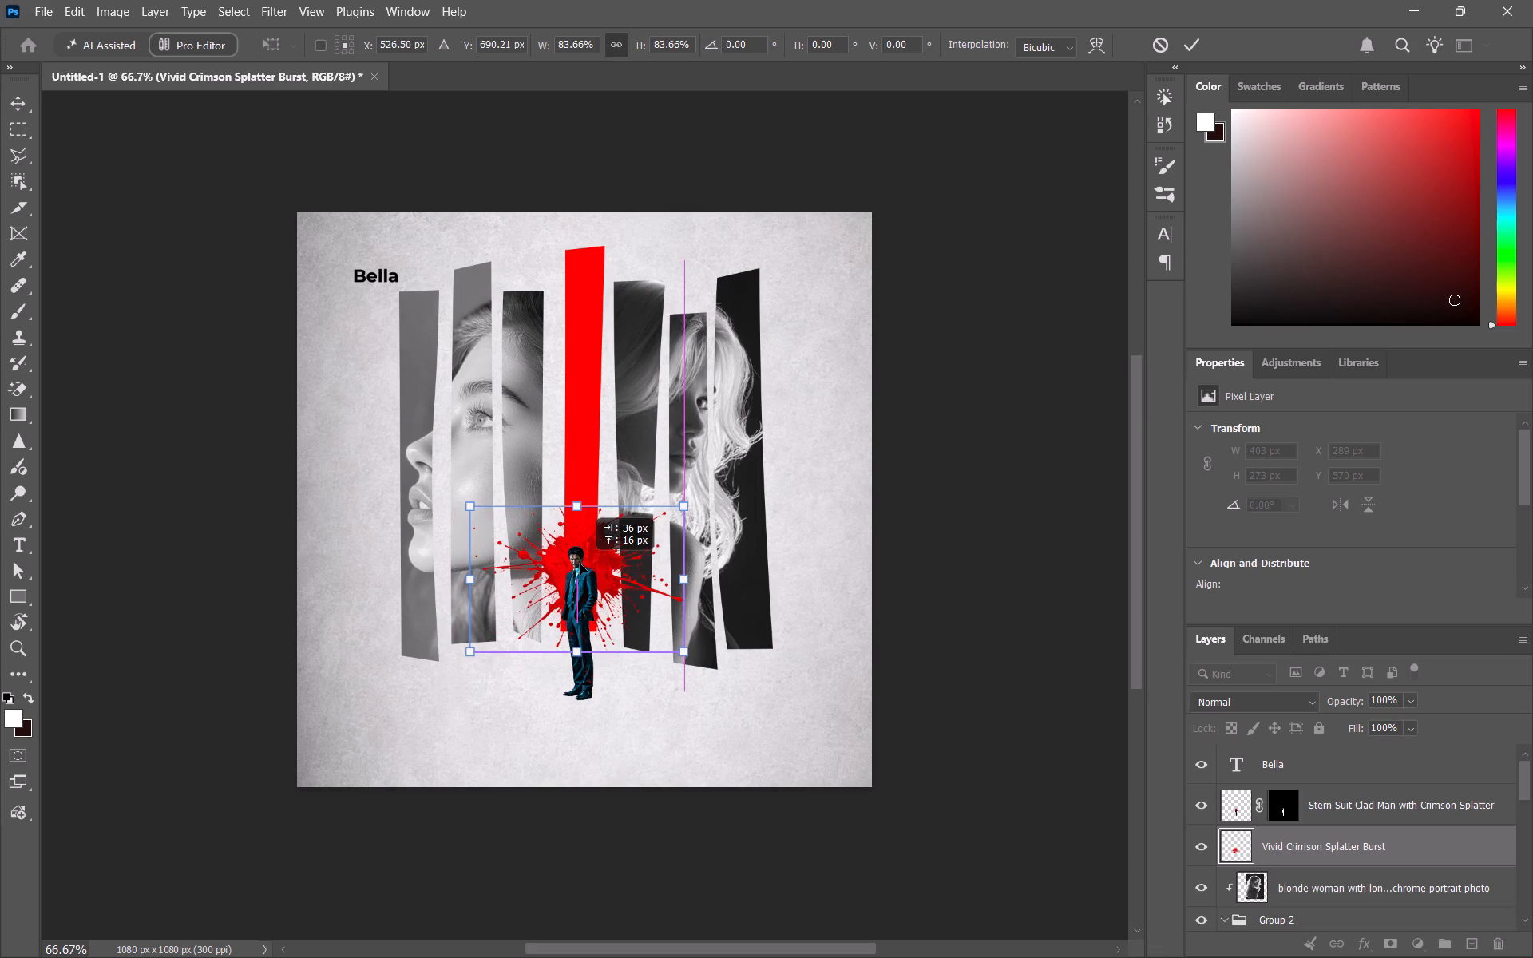
{"action": "left_click_drag", "start_coordinate": [580, 564], "coordinate": [580, 565]}
{"action": "left_click_drag", "start_coordinate": [580, 567], "coordinate": [580, 577]}
{"action": "left_click", "coordinate": [154, 245]}
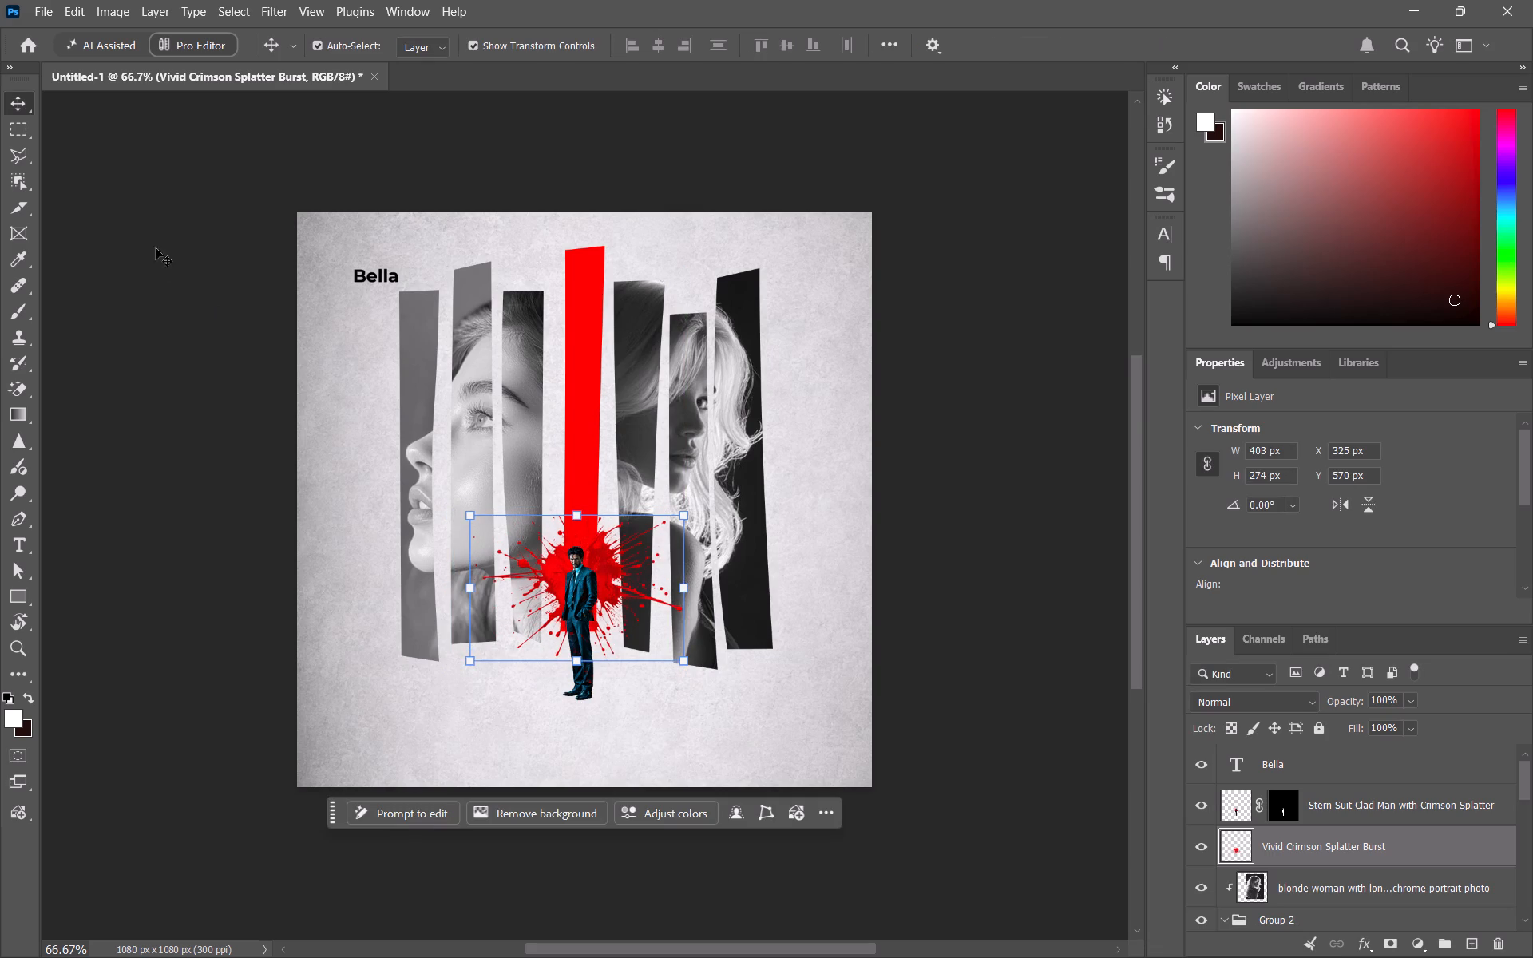
In Chrome, extend the visual search area down over the poster's HOLA title and rerun the font name search.
{"action": "scroll", "coordinate": [1275, 828], "scroll_direction": "up", "scroll_amount": 5}
{"action": "left_click", "coordinate": [1270, 766]}
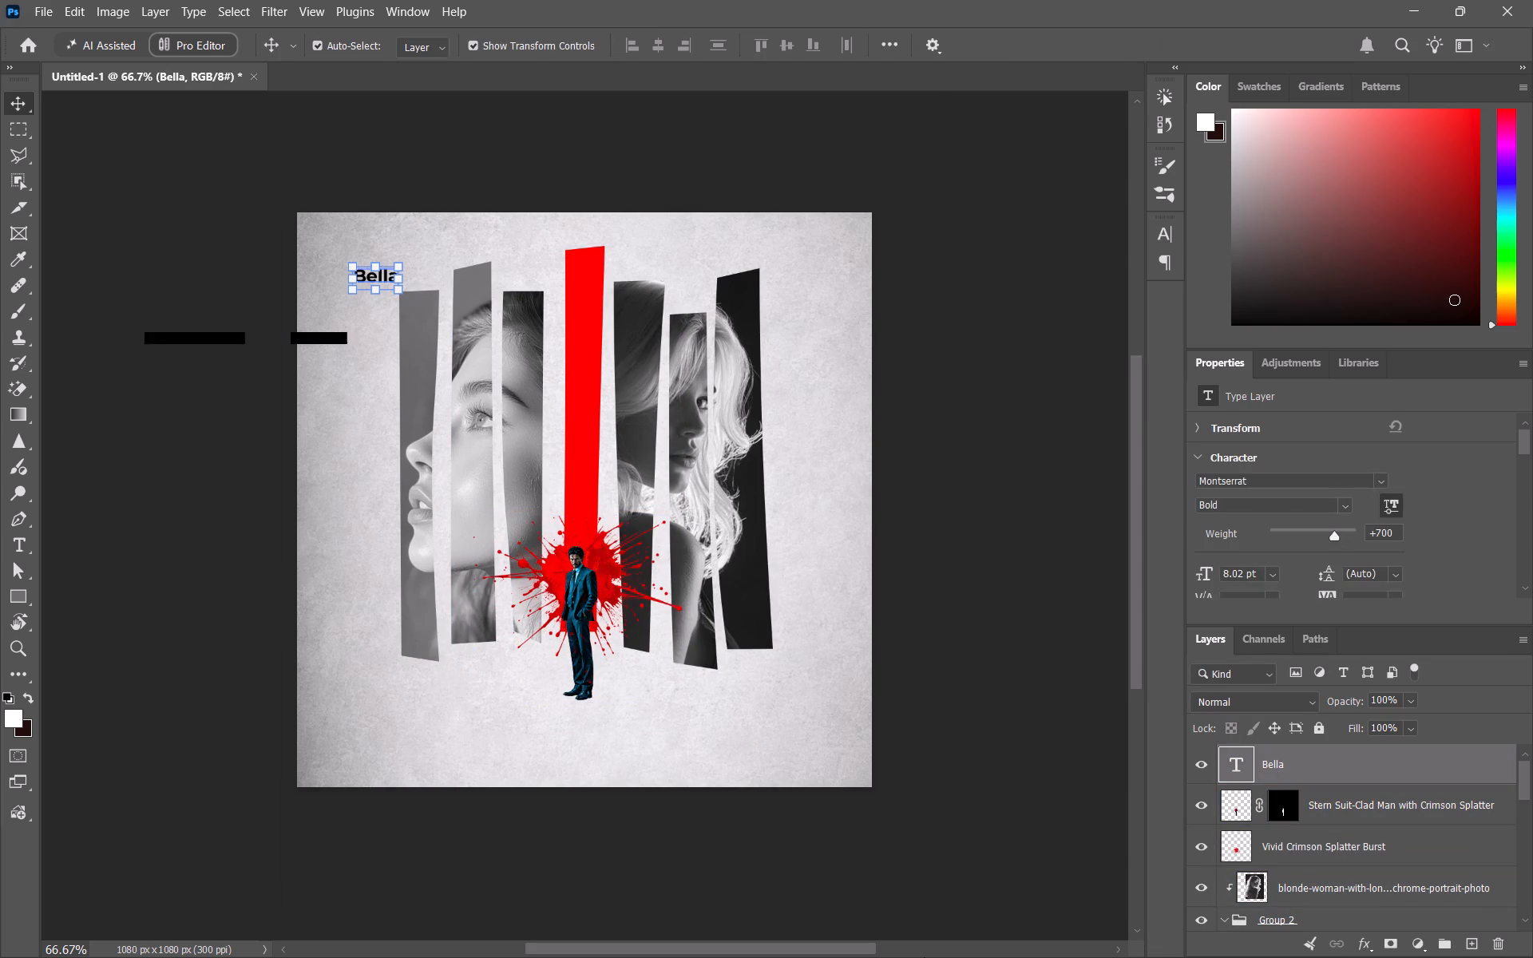
{"action": "left_click", "coordinate": [993, 922]}
{"action": "left_click", "coordinate": [401, 0]}
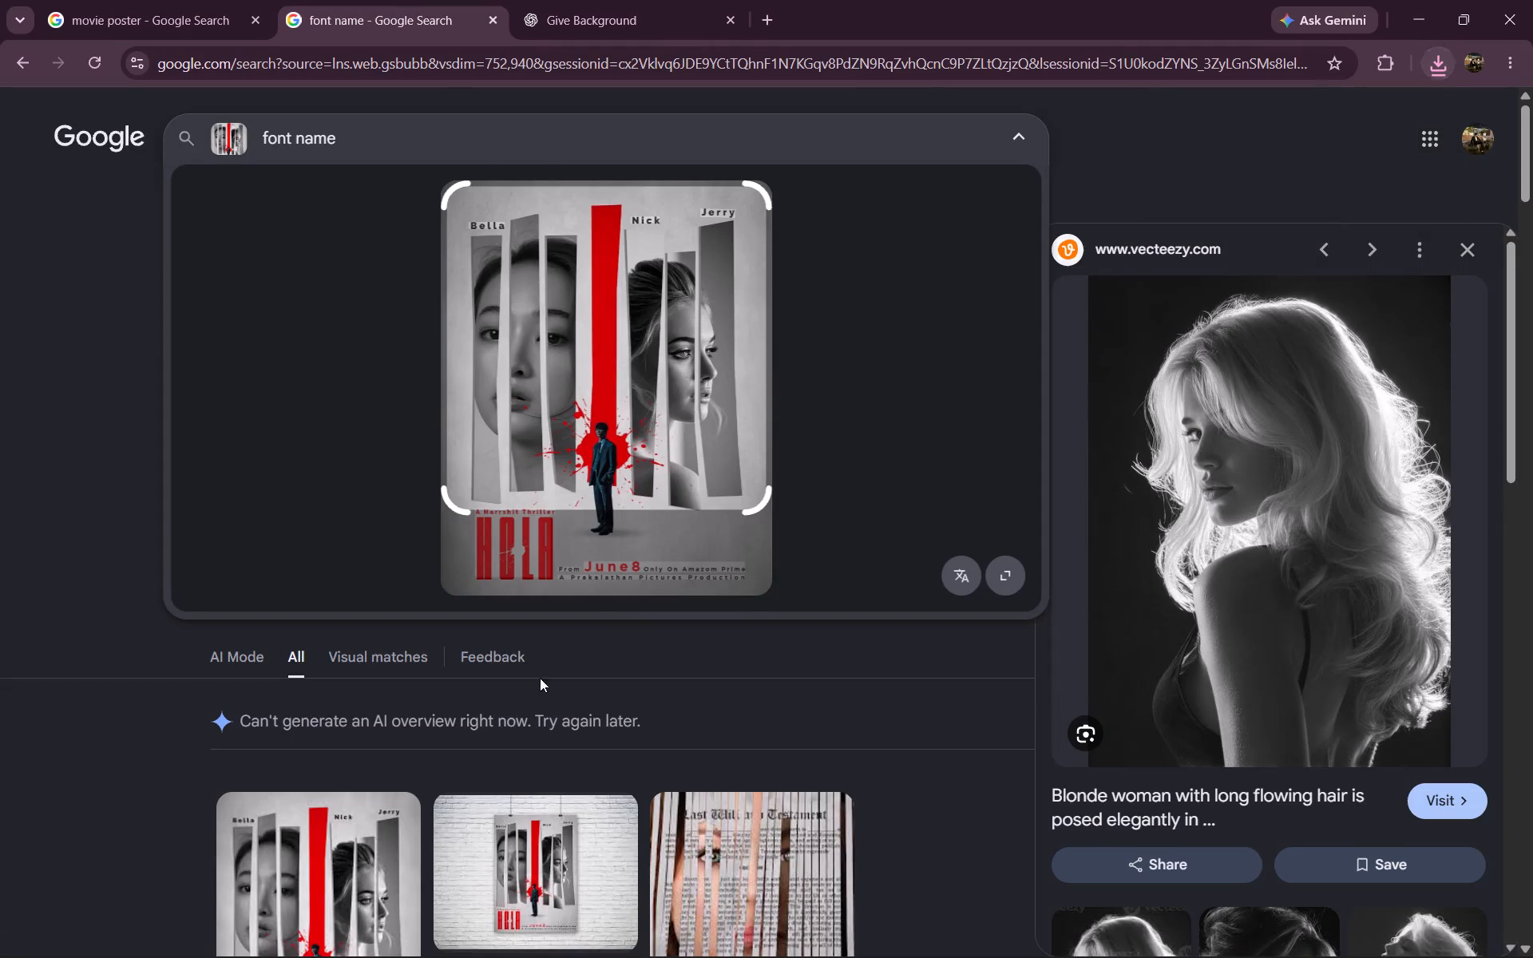
{"action": "scroll", "coordinate": [510, 711], "scroll_direction": "down", "scroll_amount": 7}
{"action": "scroll", "coordinate": [513, 695], "scroll_direction": "up", "scroll_amount": 12}
{"action": "scroll", "coordinate": [384, 176], "scroll_direction": "up", "scroll_amount": 4}
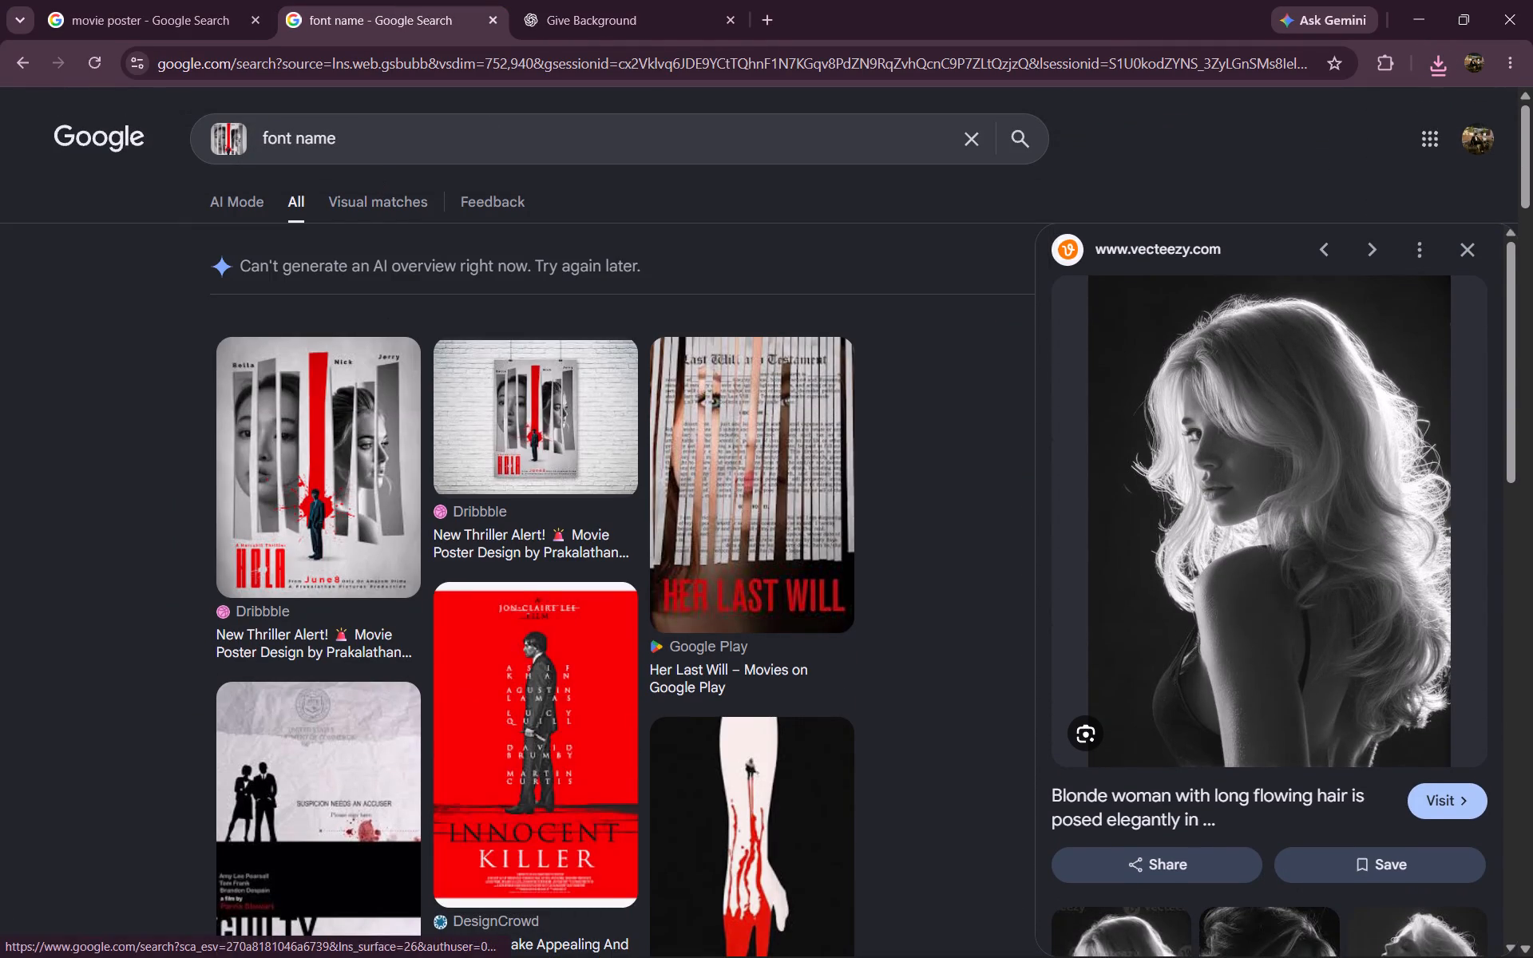
{"action": "left_click", "coordinate": [369, 154]}
{"action": "key", "text": "Return"}
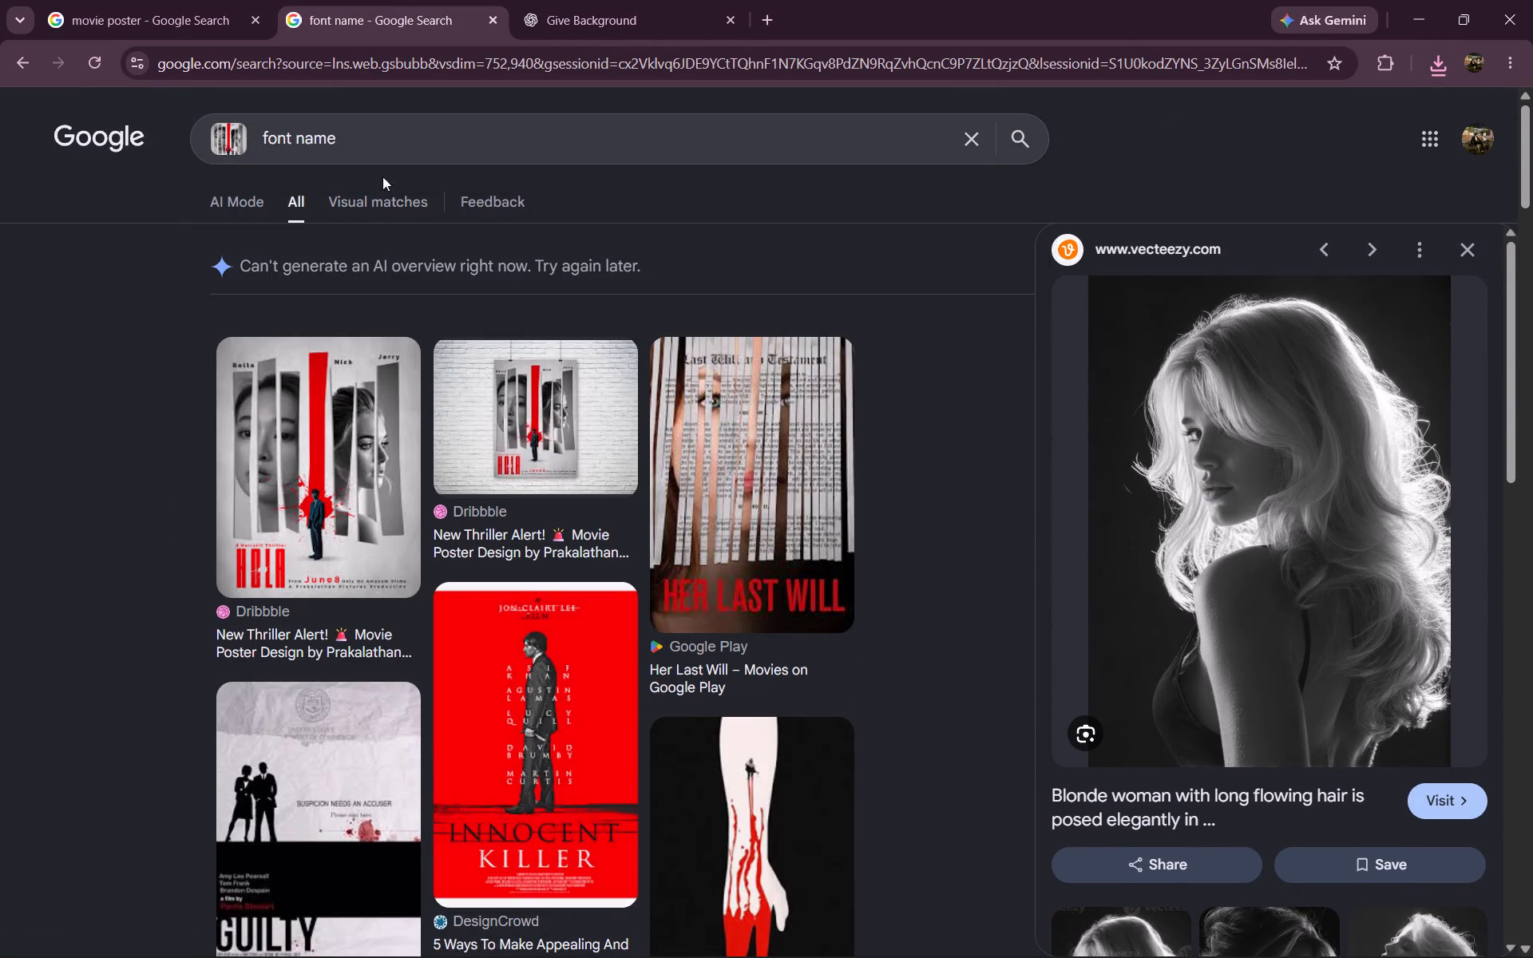
{"action": "left_click", "coordinate": [242, 140]}
{"action": "left_click_drag", "start_coordinate": [759, 501], "coordinate": [842, 718]}
{"action": "left_click", "coordinate": [418, 142]}
{"action": "key", "text": "Return"}
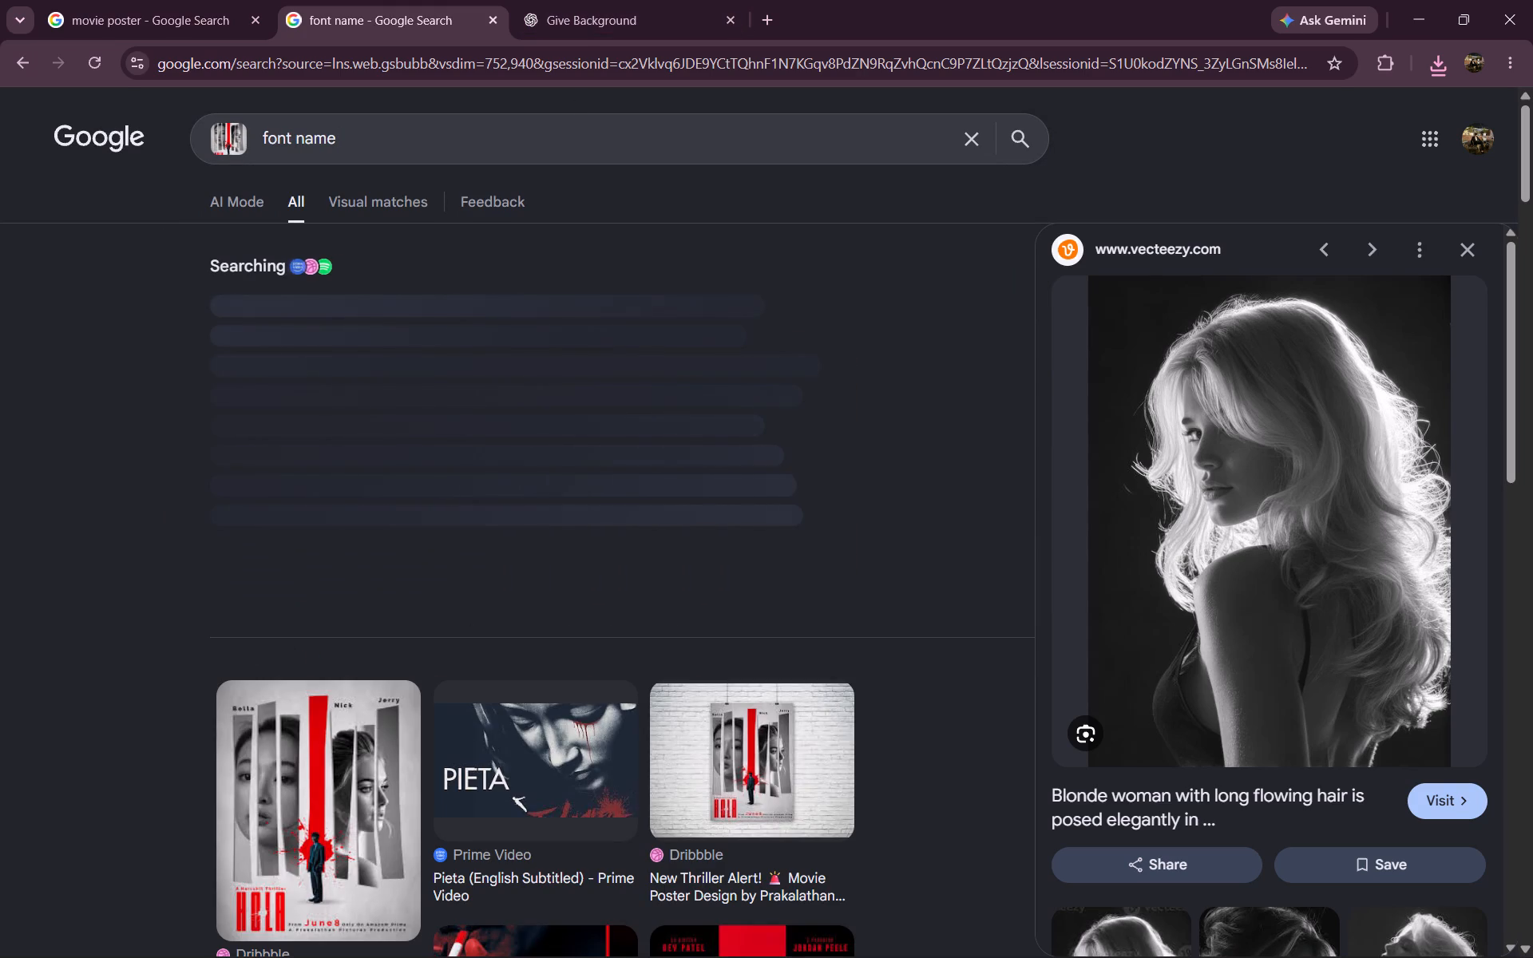
{"action": "left_click", "coordinate": [1464, 251]}
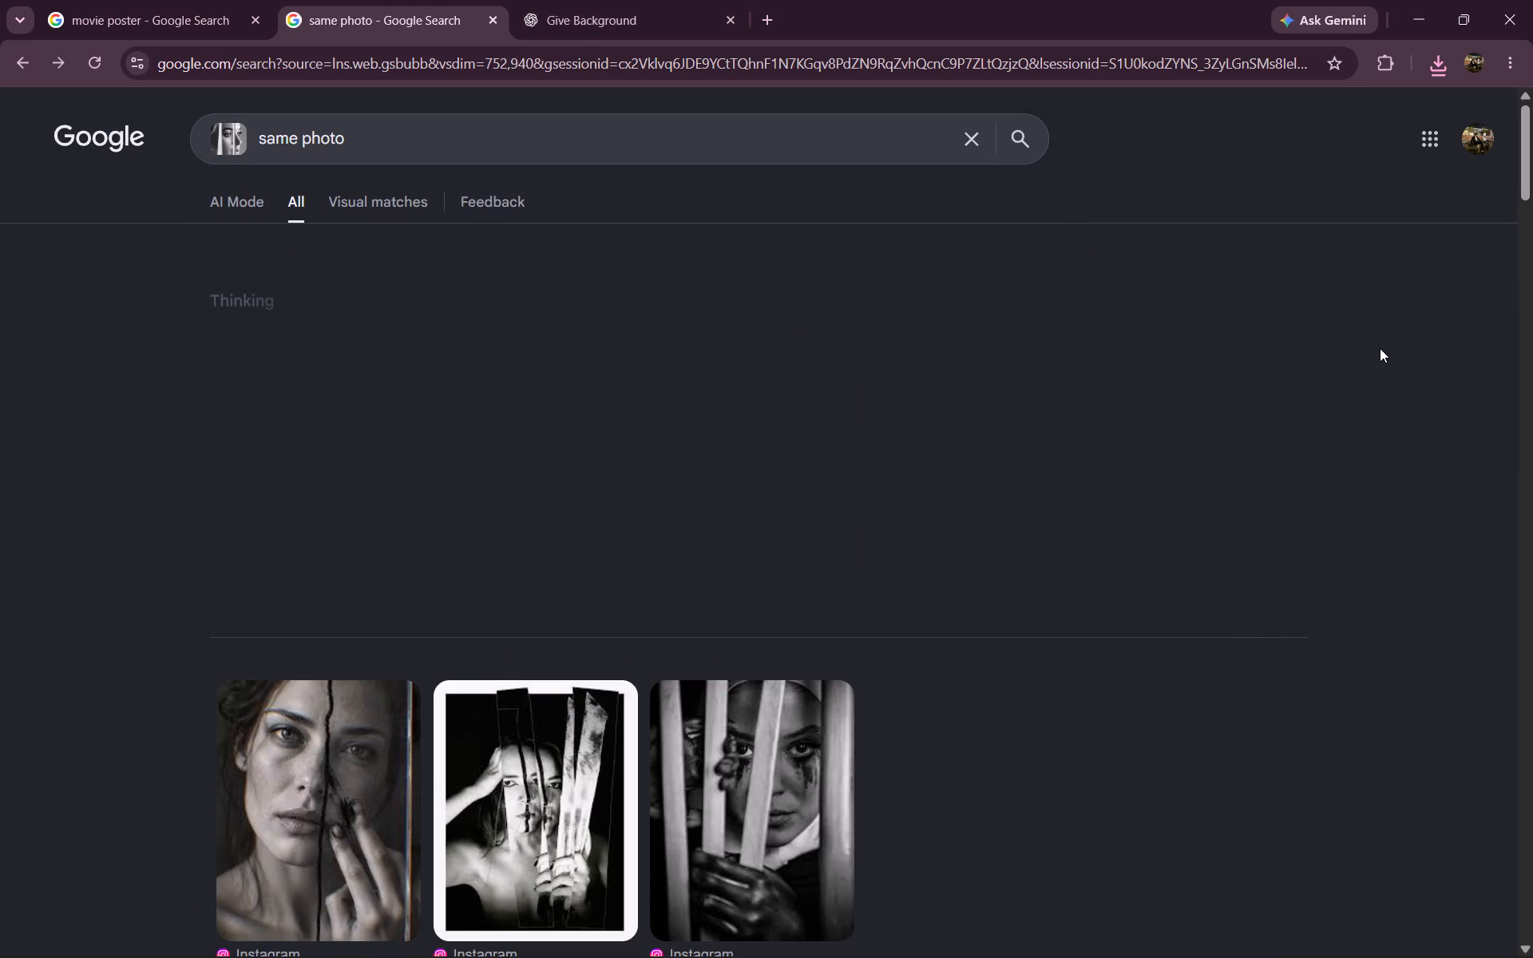
{"action": "left_click", "coordinate": [268, 200]}
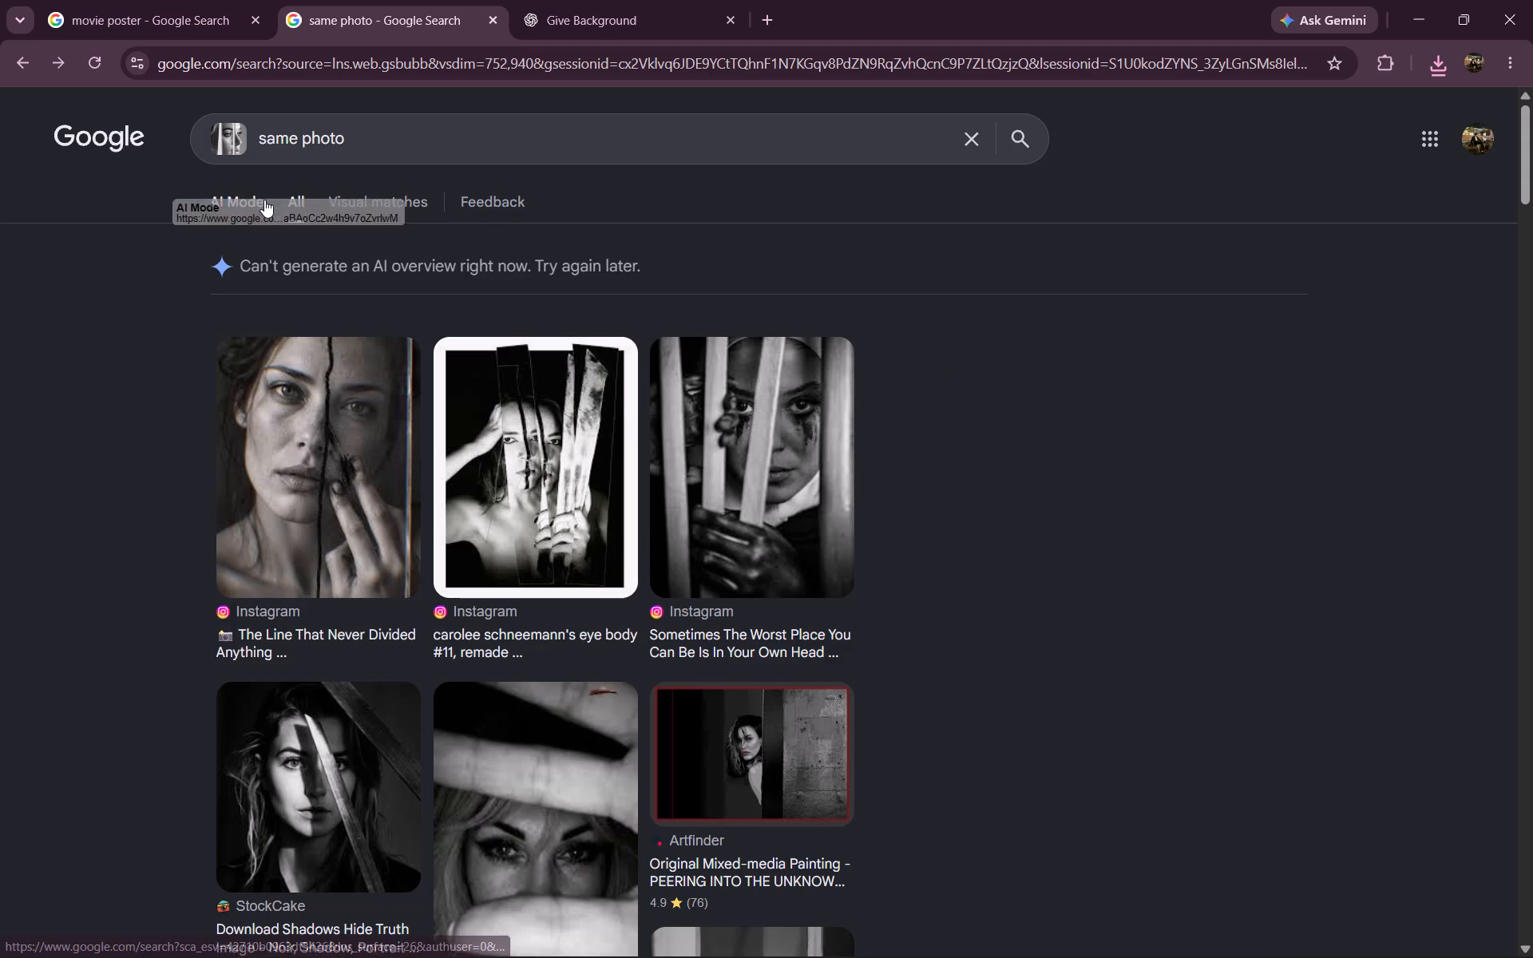
Expand the visual search crop to the whole poster and search it for "font name", reading the suggested typefaces.
{"action": "left_click_drag", "start_coordinate": [369, 135], "coordinate": [257, 132]}
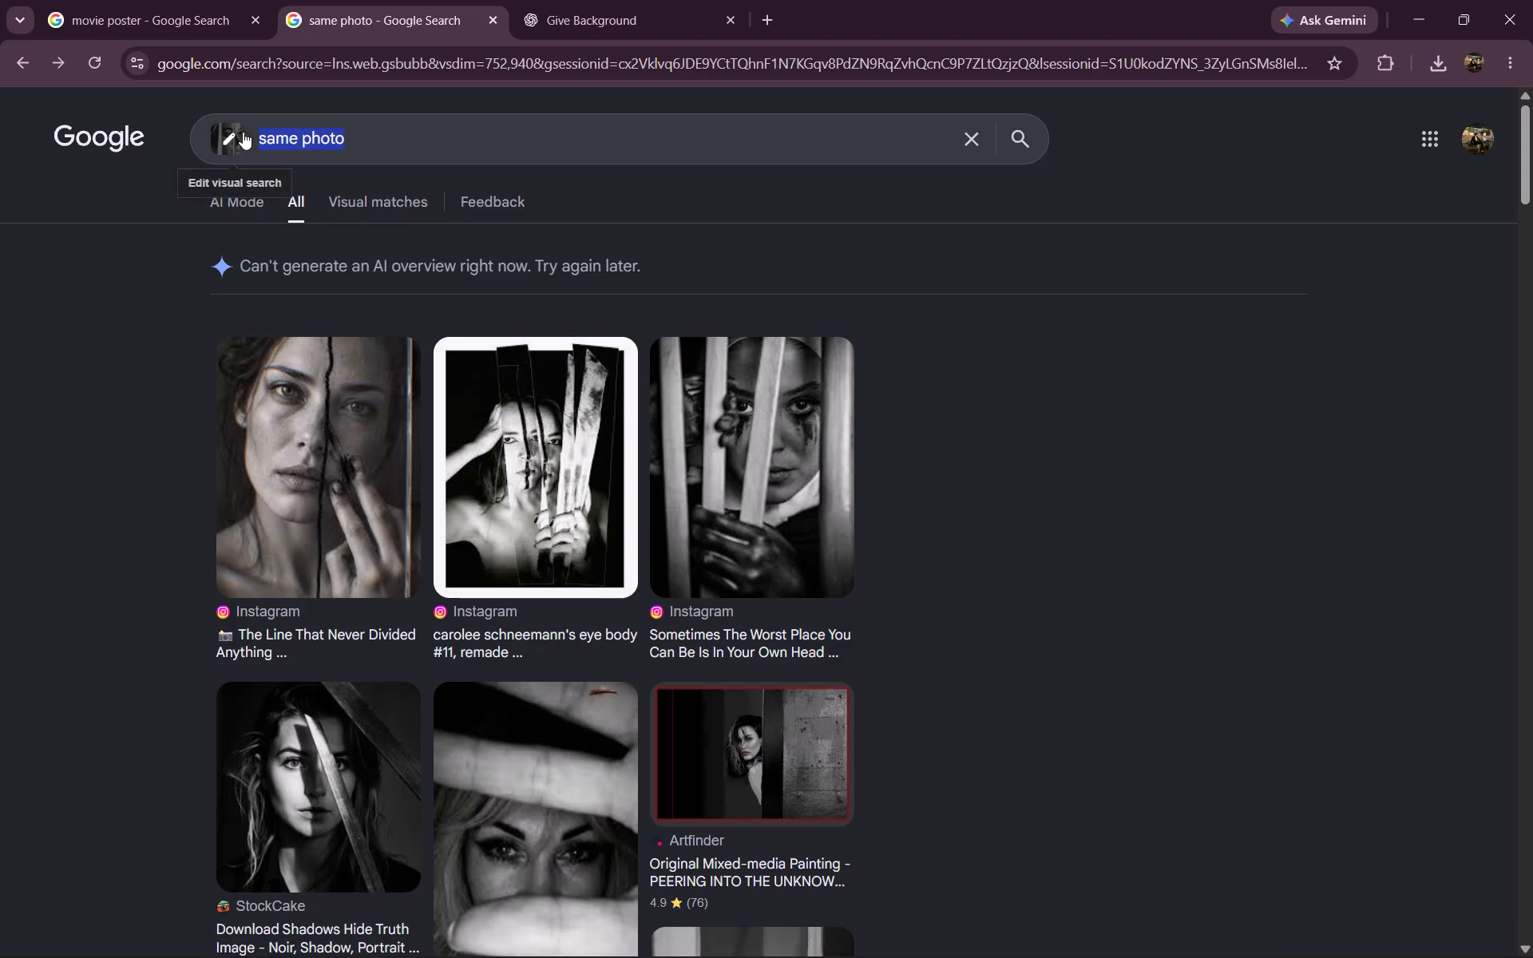
{"action": "left_click", "coordinate": [233, 133]}
{"action": "left_click_drag", "start_coordinate": [641, 347], "coordinate": [337, 413]}
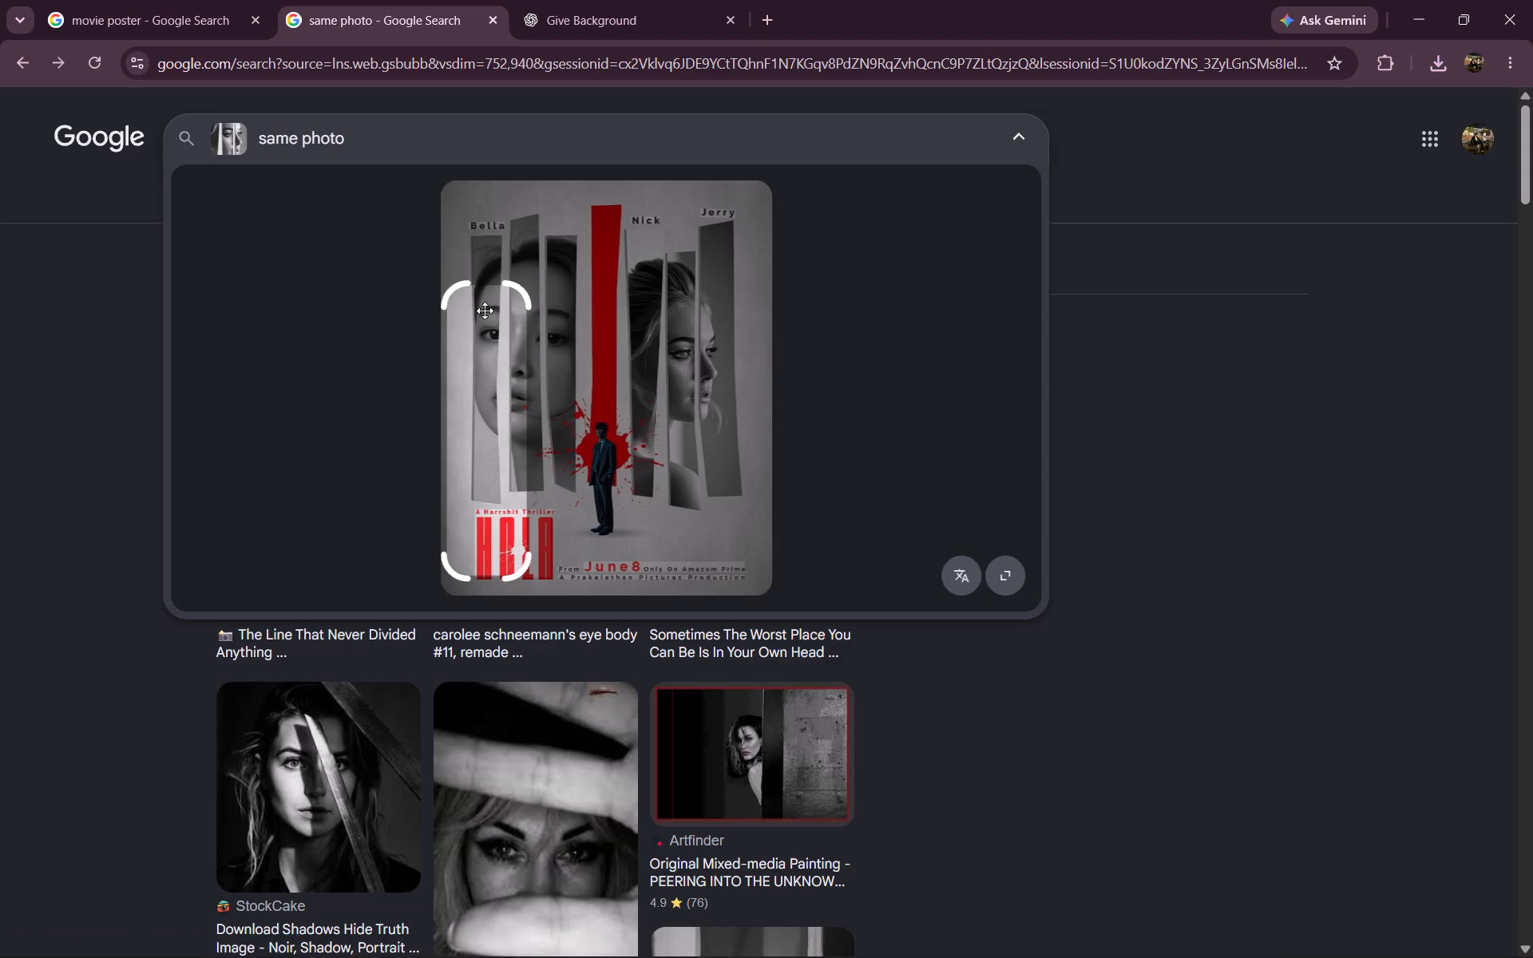
{"action": "left_click_drag", "start_coordinate": [513, 297], "coordinate": [1004, 70]}
{"action": "left_click_drag", "start_coordinate": [435, 143], "coordinate": [388, 143]}
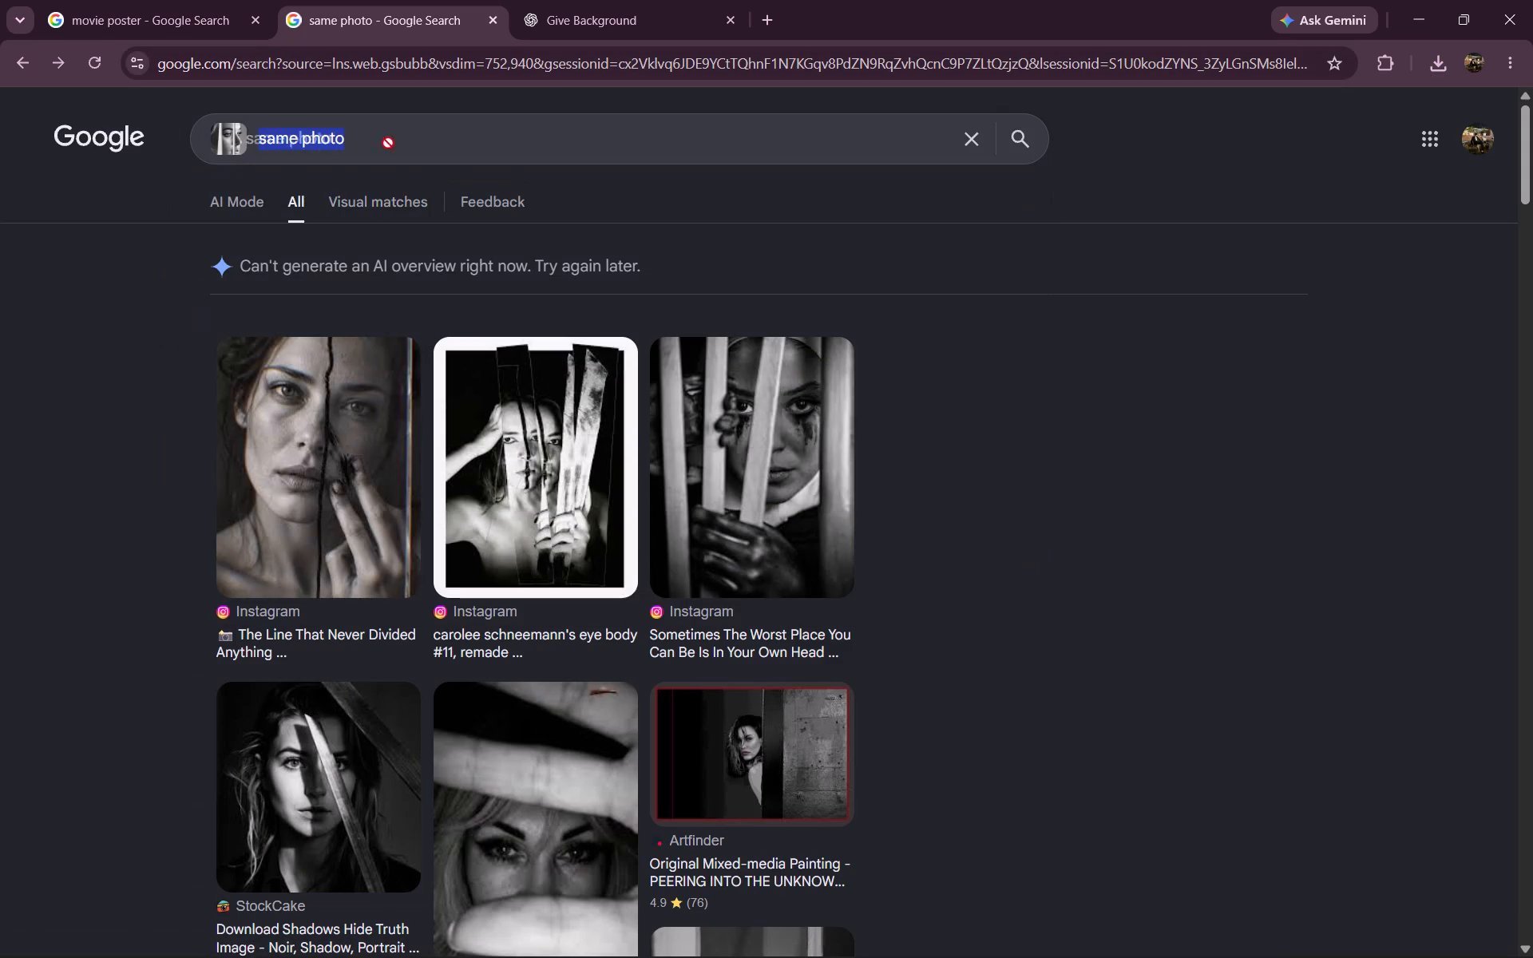
{"action": "left_click_drag", "start_coordinate": [388, 143], "coordinate": [154, 143]}
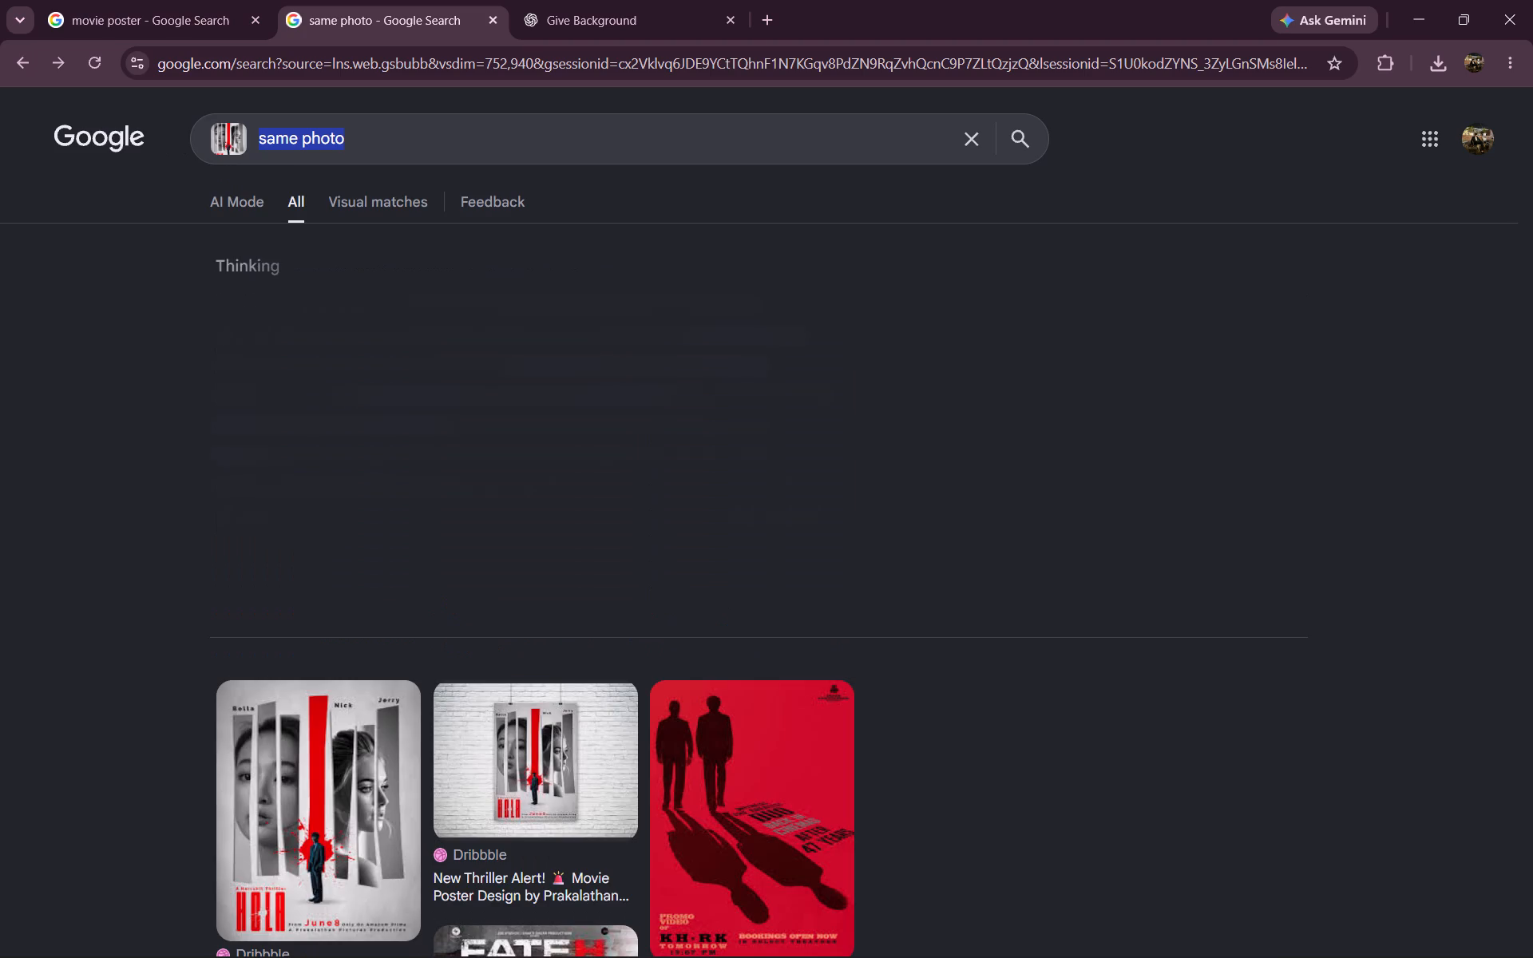
{"action": "type", "text": "font name"}
{"action": "key", "text": "space"}
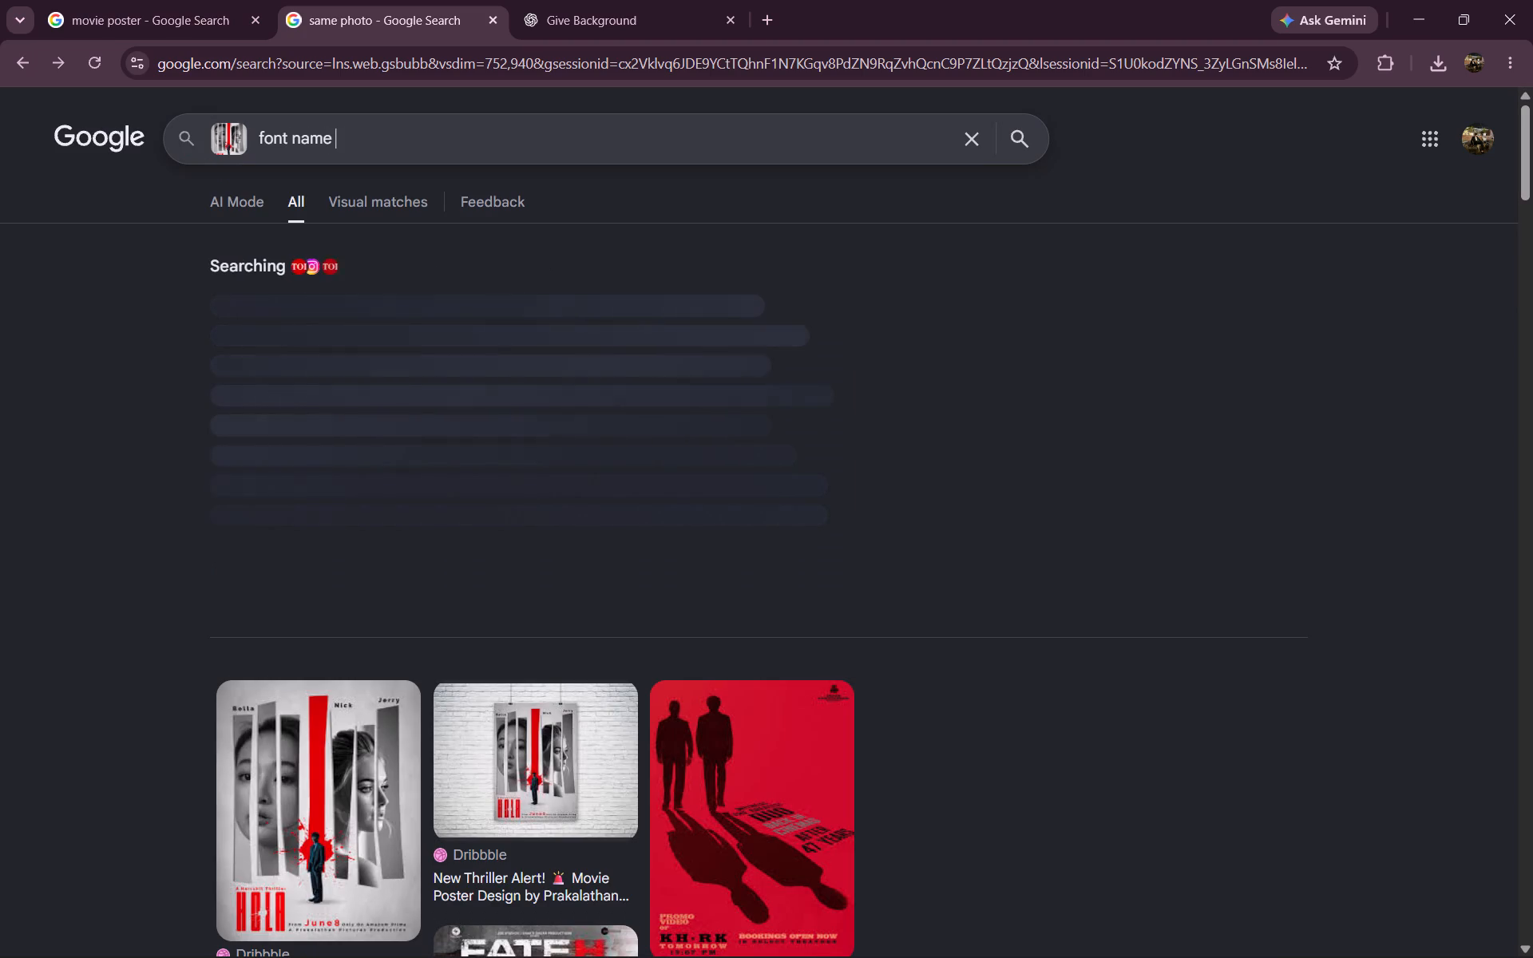
{"action": "key", "text": "Return"}
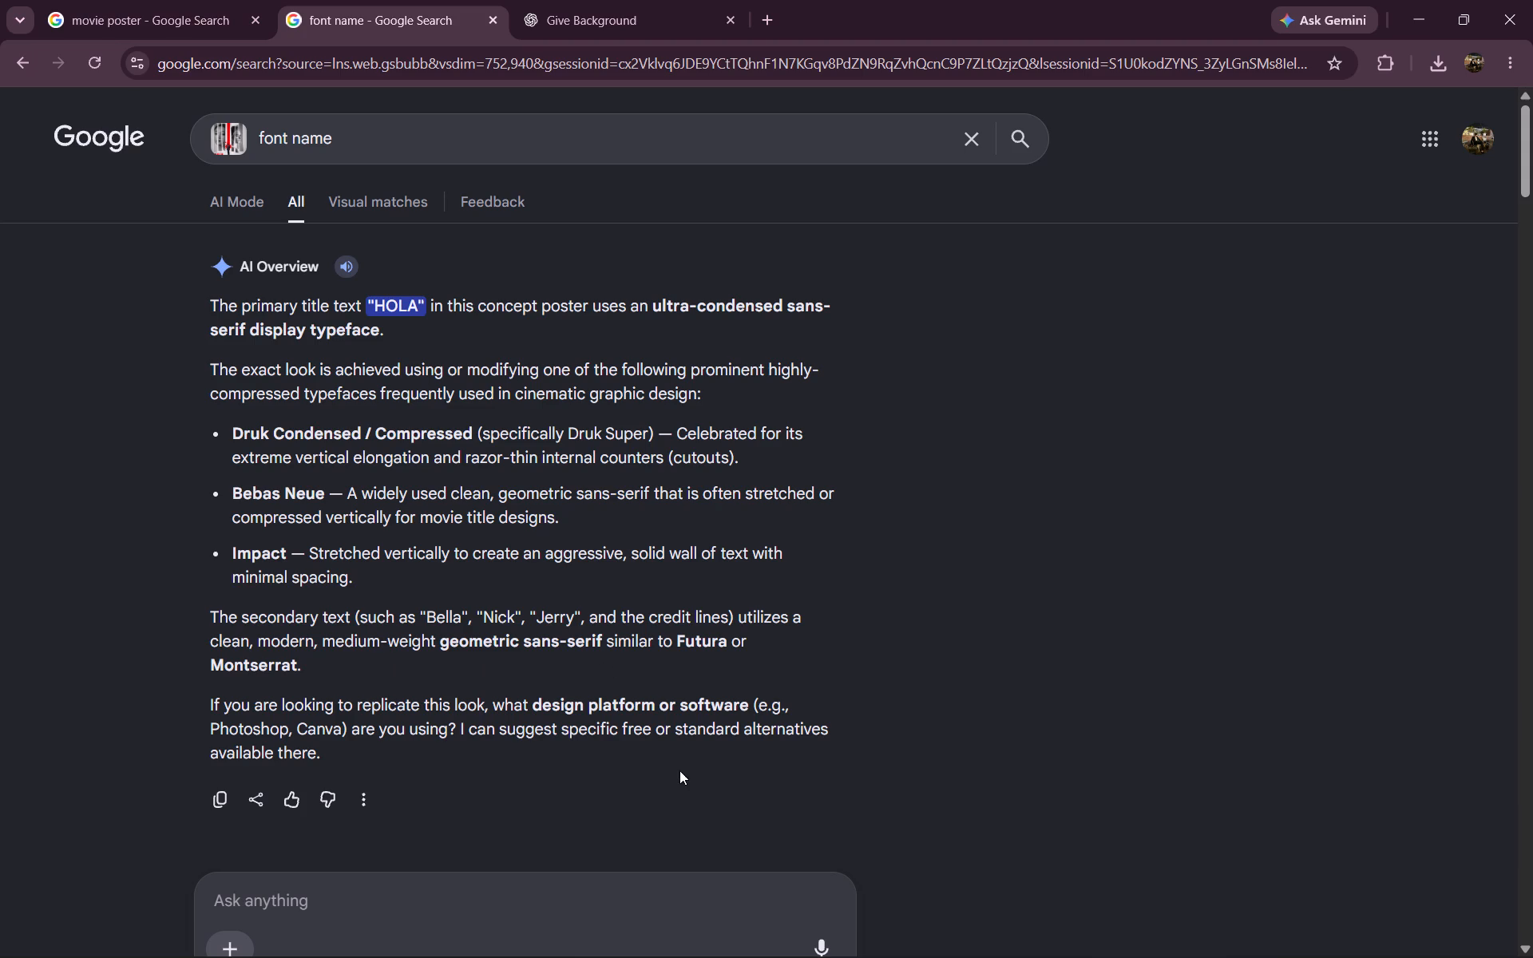
Back in Photoshop, change the Bella caption's font to Futura Condensed Extra Bold.
{"action": "left_click", "coordinate": [1024, 944]}
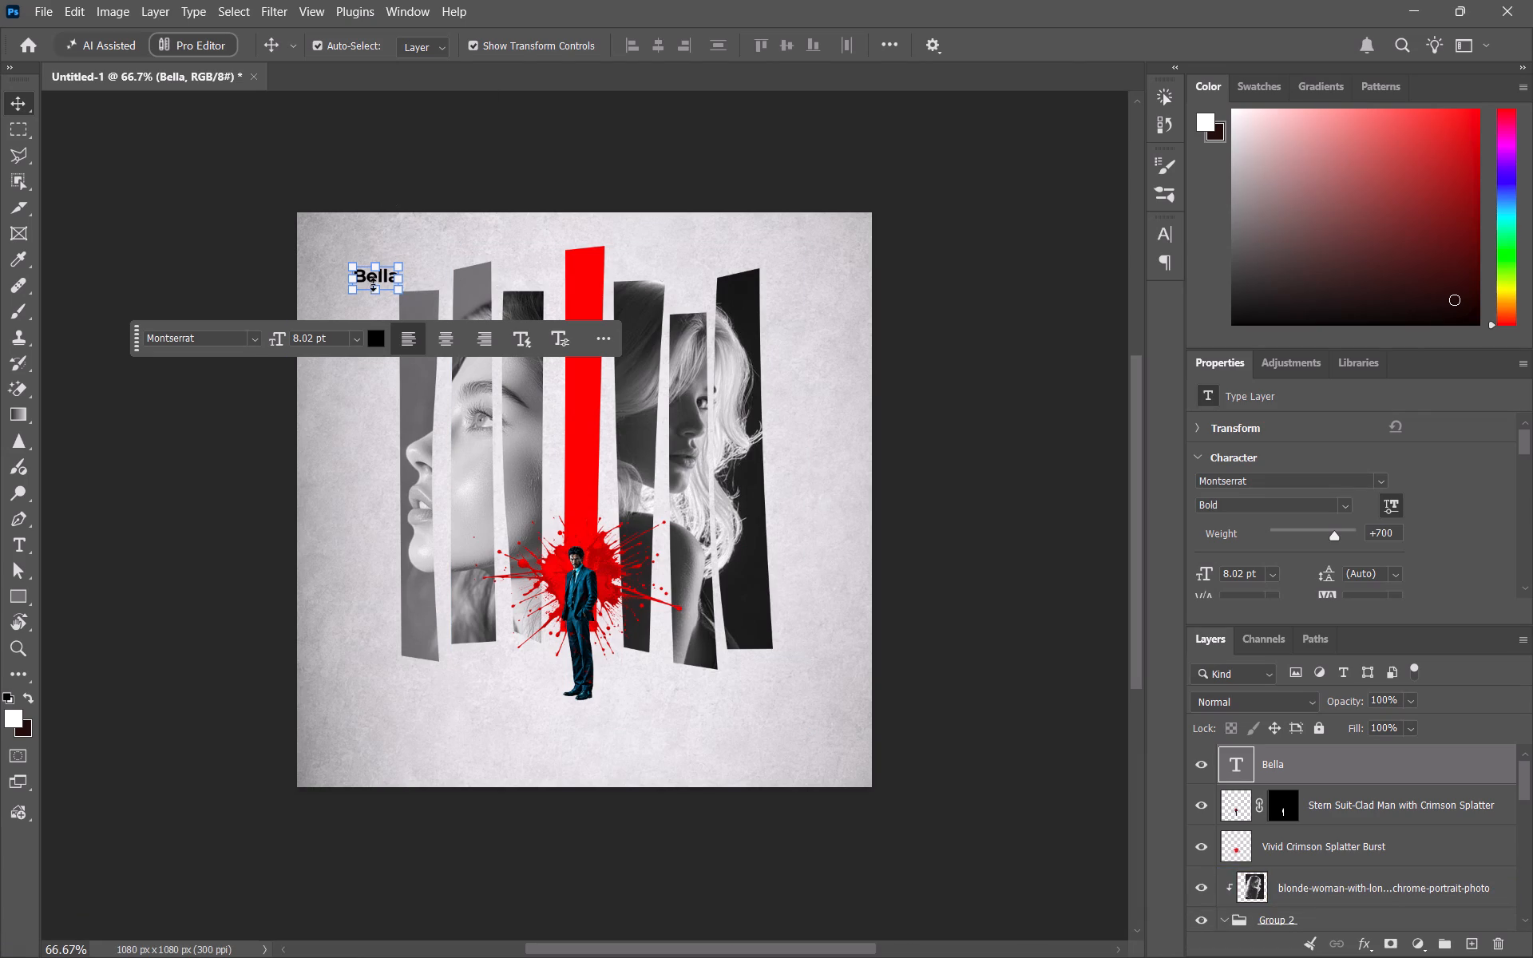
{"action": "double_click", "coordinate": [373, 275]}
{"action": "double_click", "coordinate": [374, 275]}
{"action": "triple_click", "coordinate": [366, 280]}
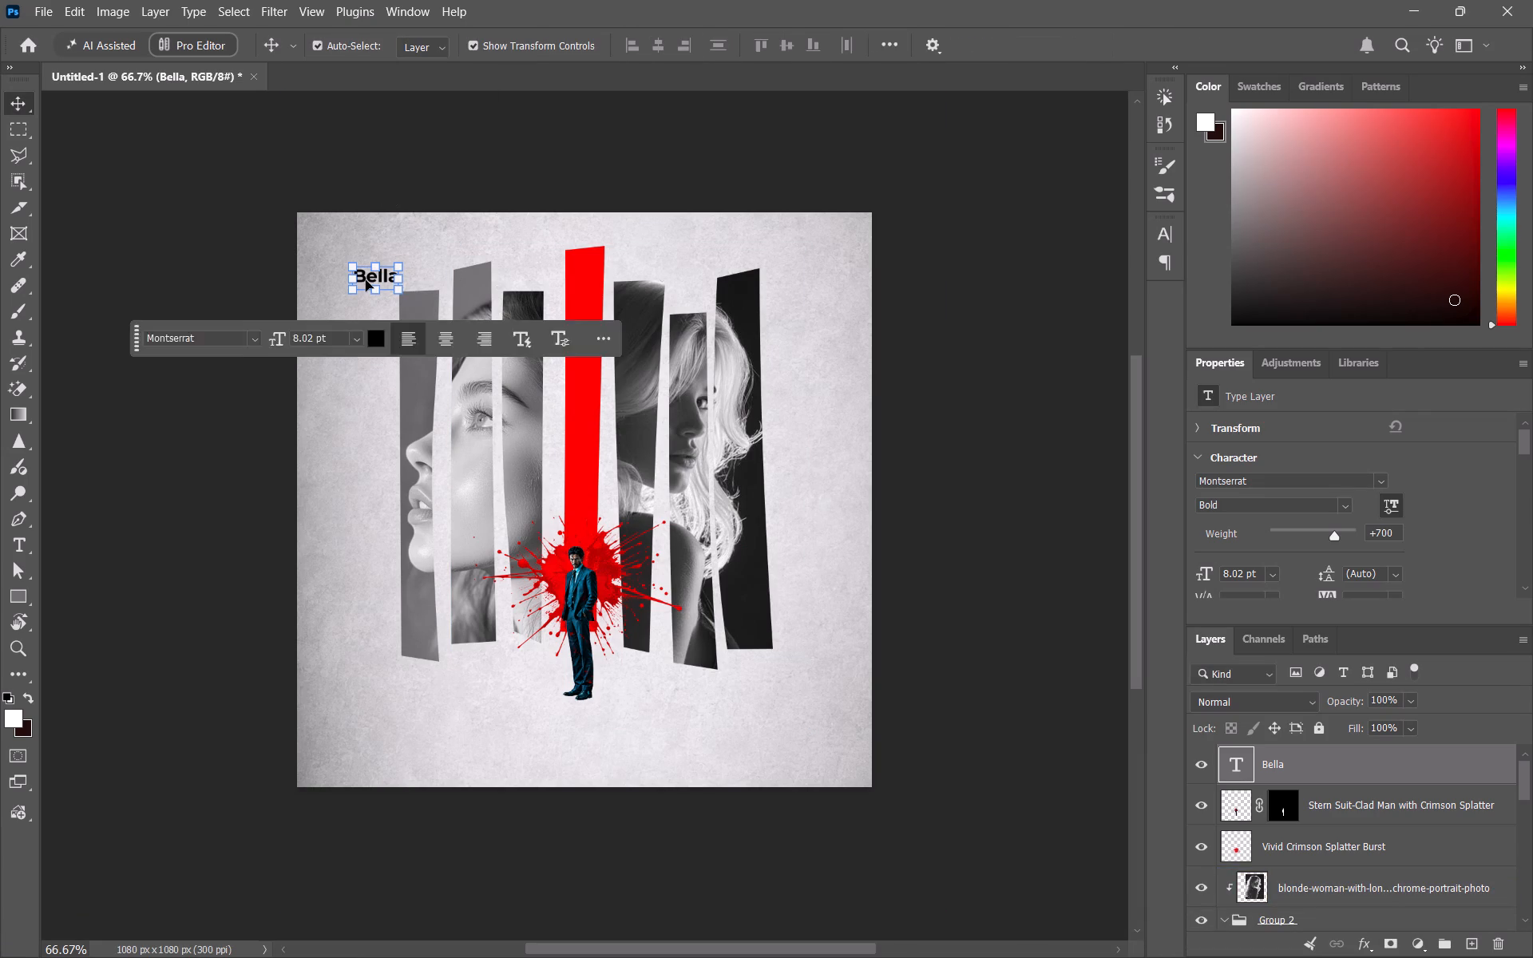
{"action": "left_click", "coordinate": [364, 280]}
{"action": "double_click", "coordinate": [369, 278]}
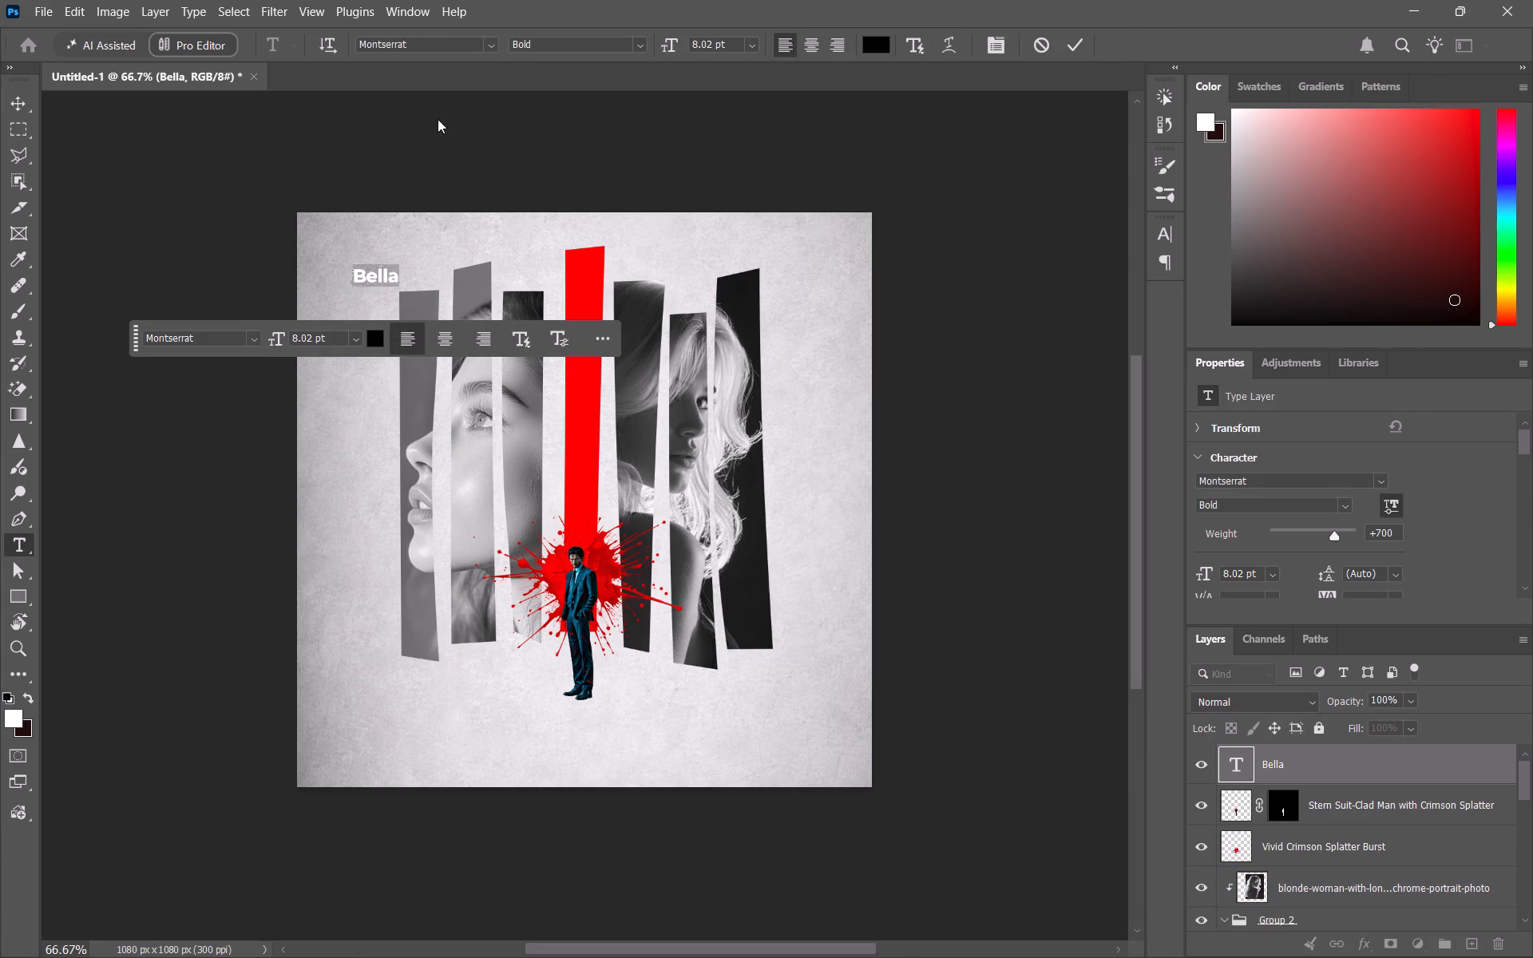
{"action": "left_click", "coordinate": [489, 44]}
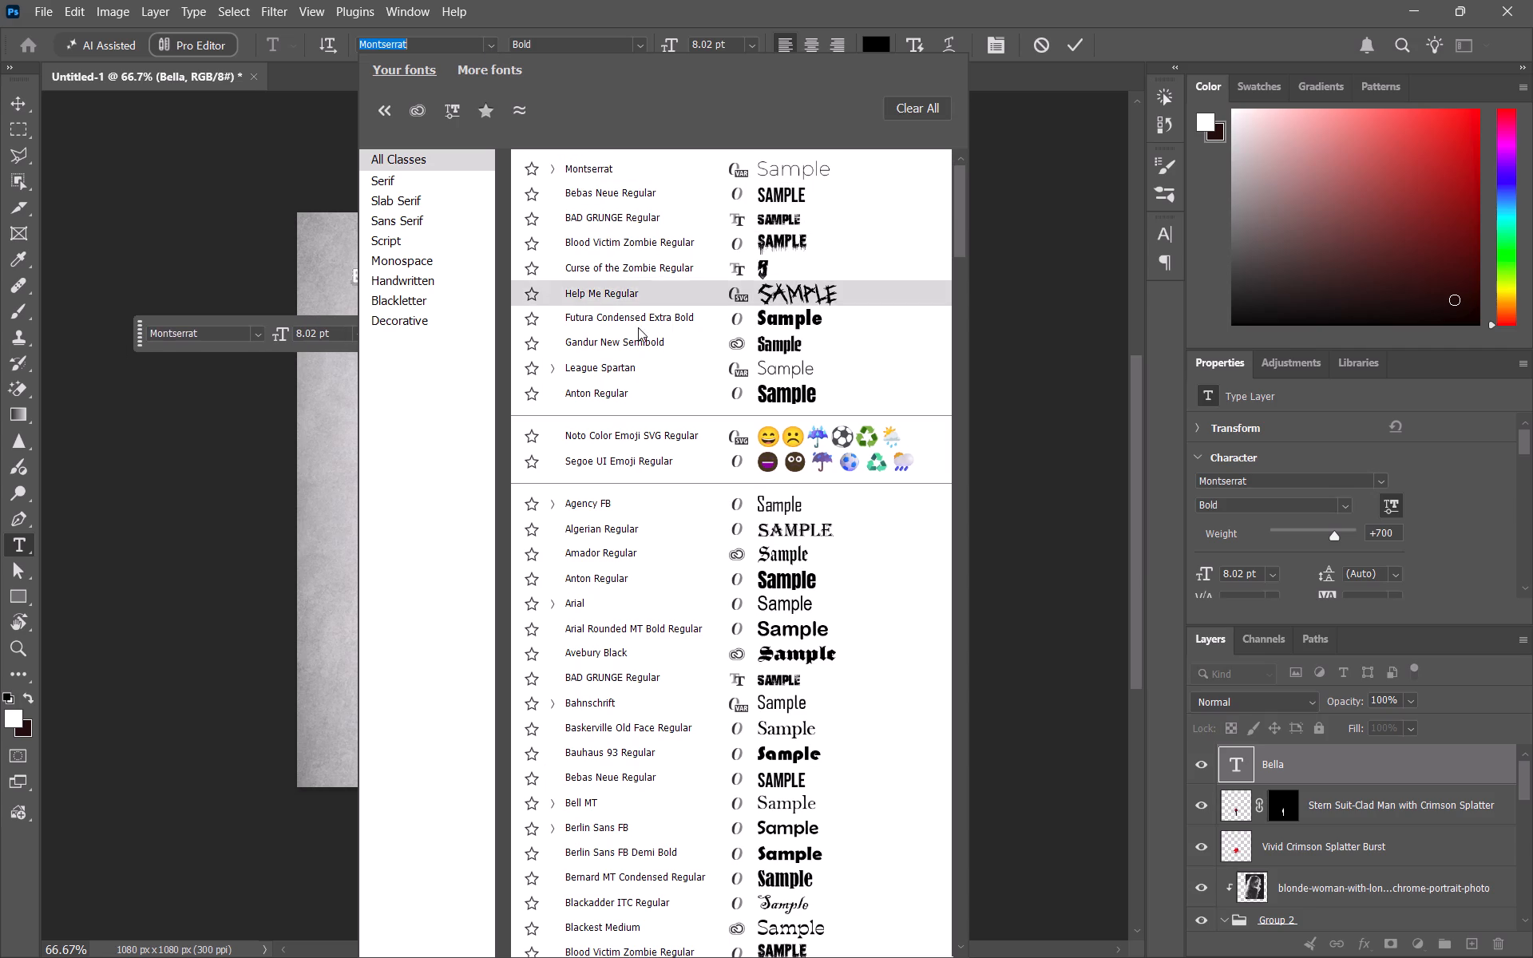
{"action": "left_click", "coordinate": [636, 321]}
{"action": "left_click", "coordinate": [400, 266]}
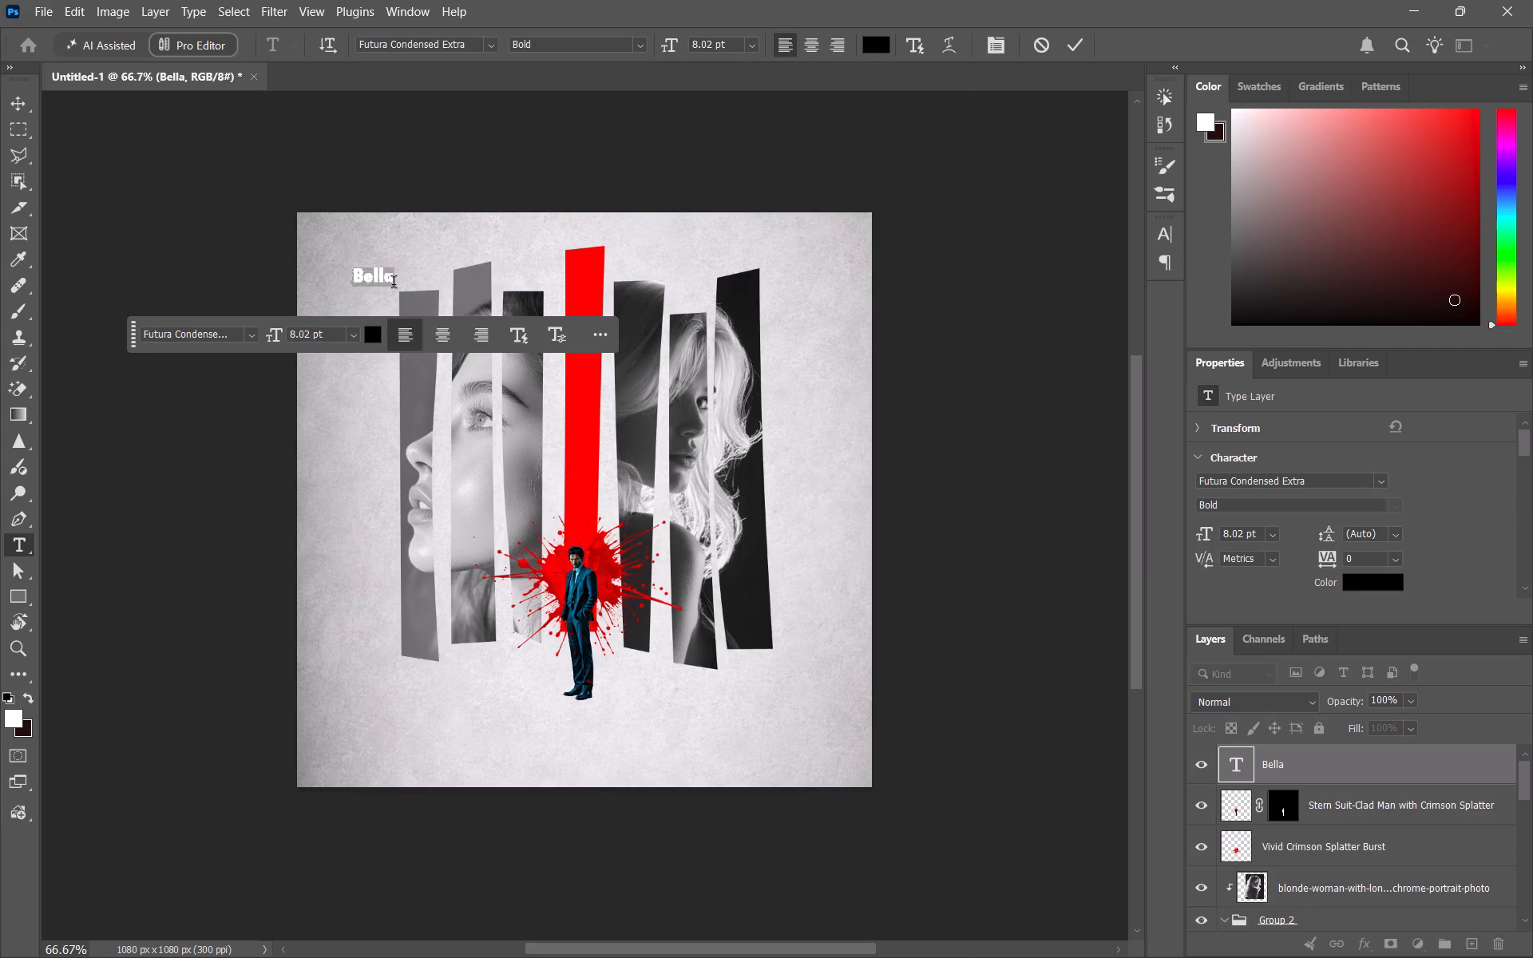
Set the Bella caption's tracking to 80.
{"action": "key", "text": "ctrl+t"}
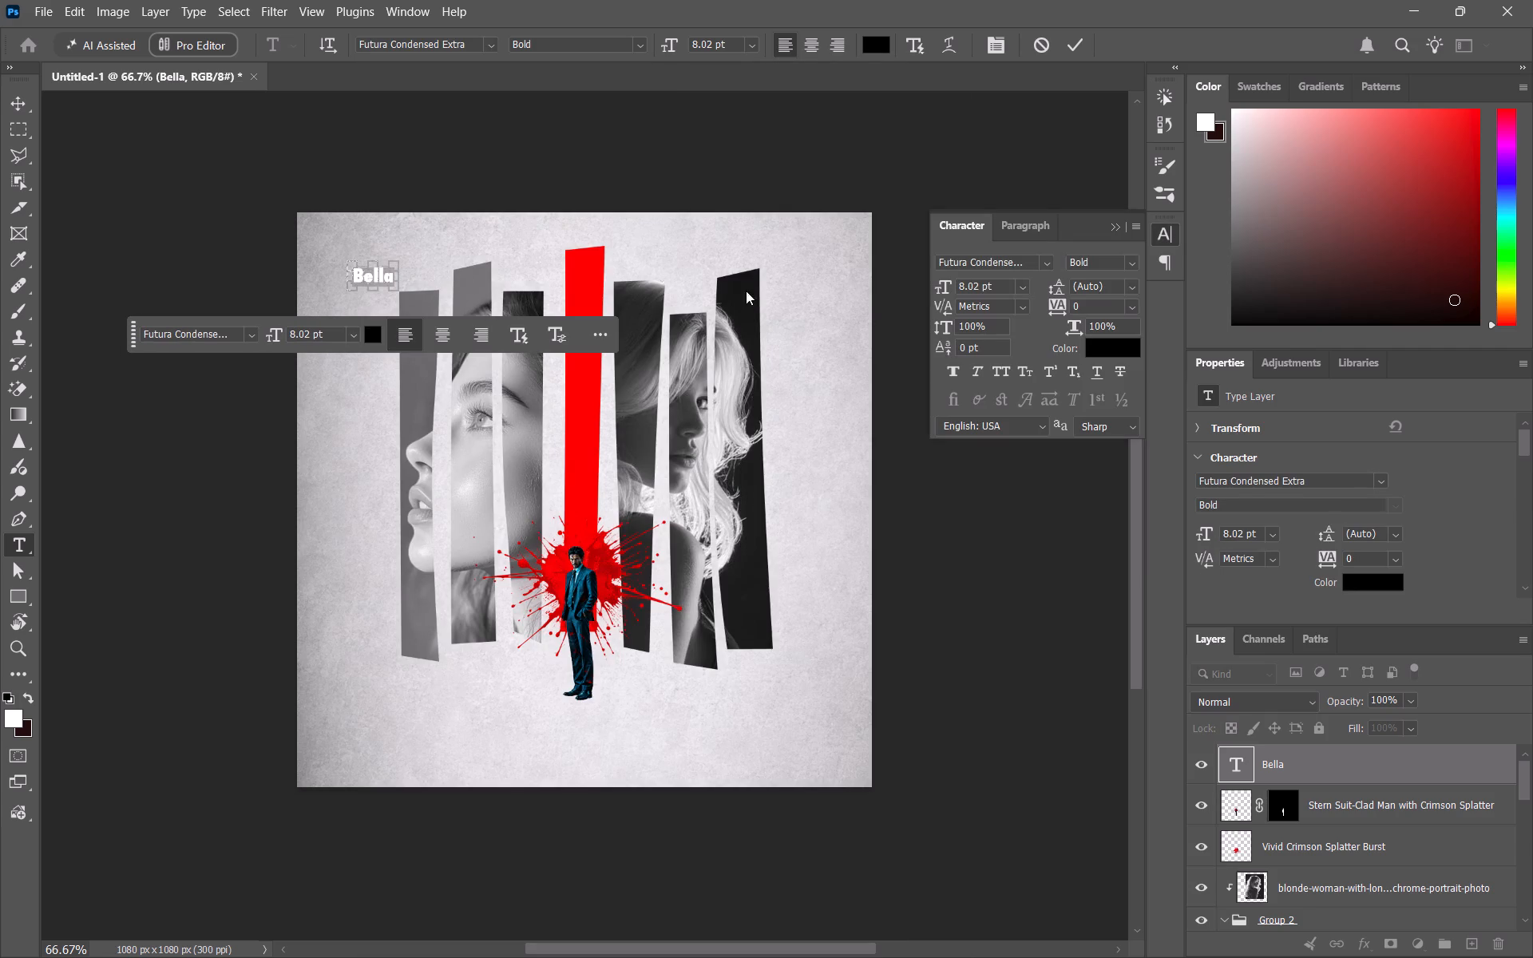
{"action": "left_click", "coordinate": [1054, 308]}
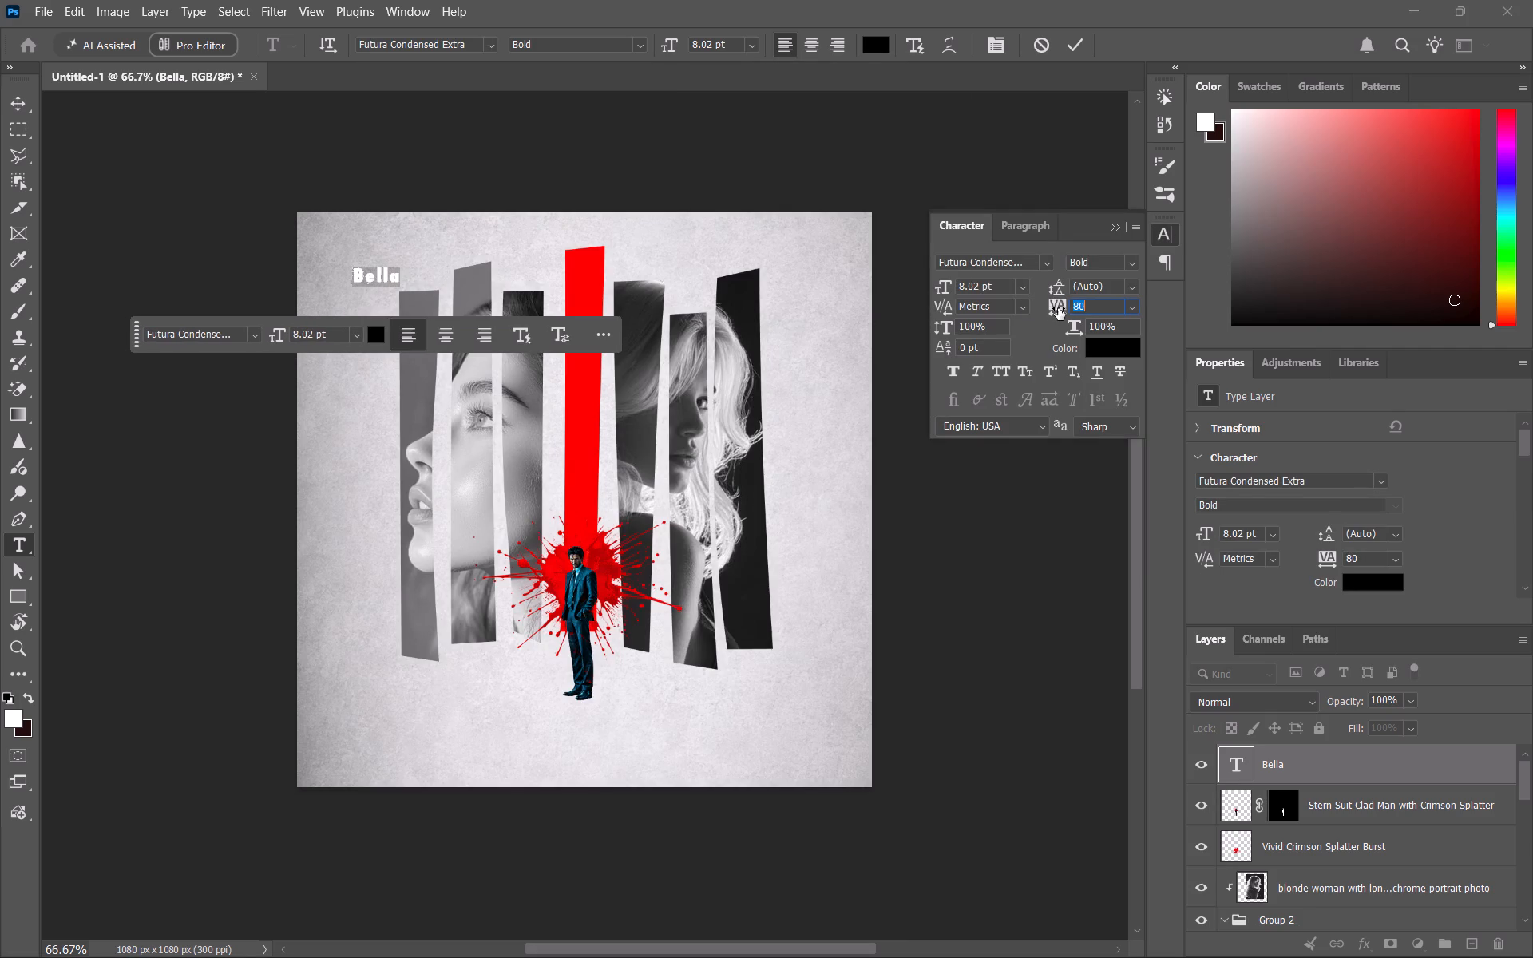
{"action": "left_click", "coordinate": [244, 216]}
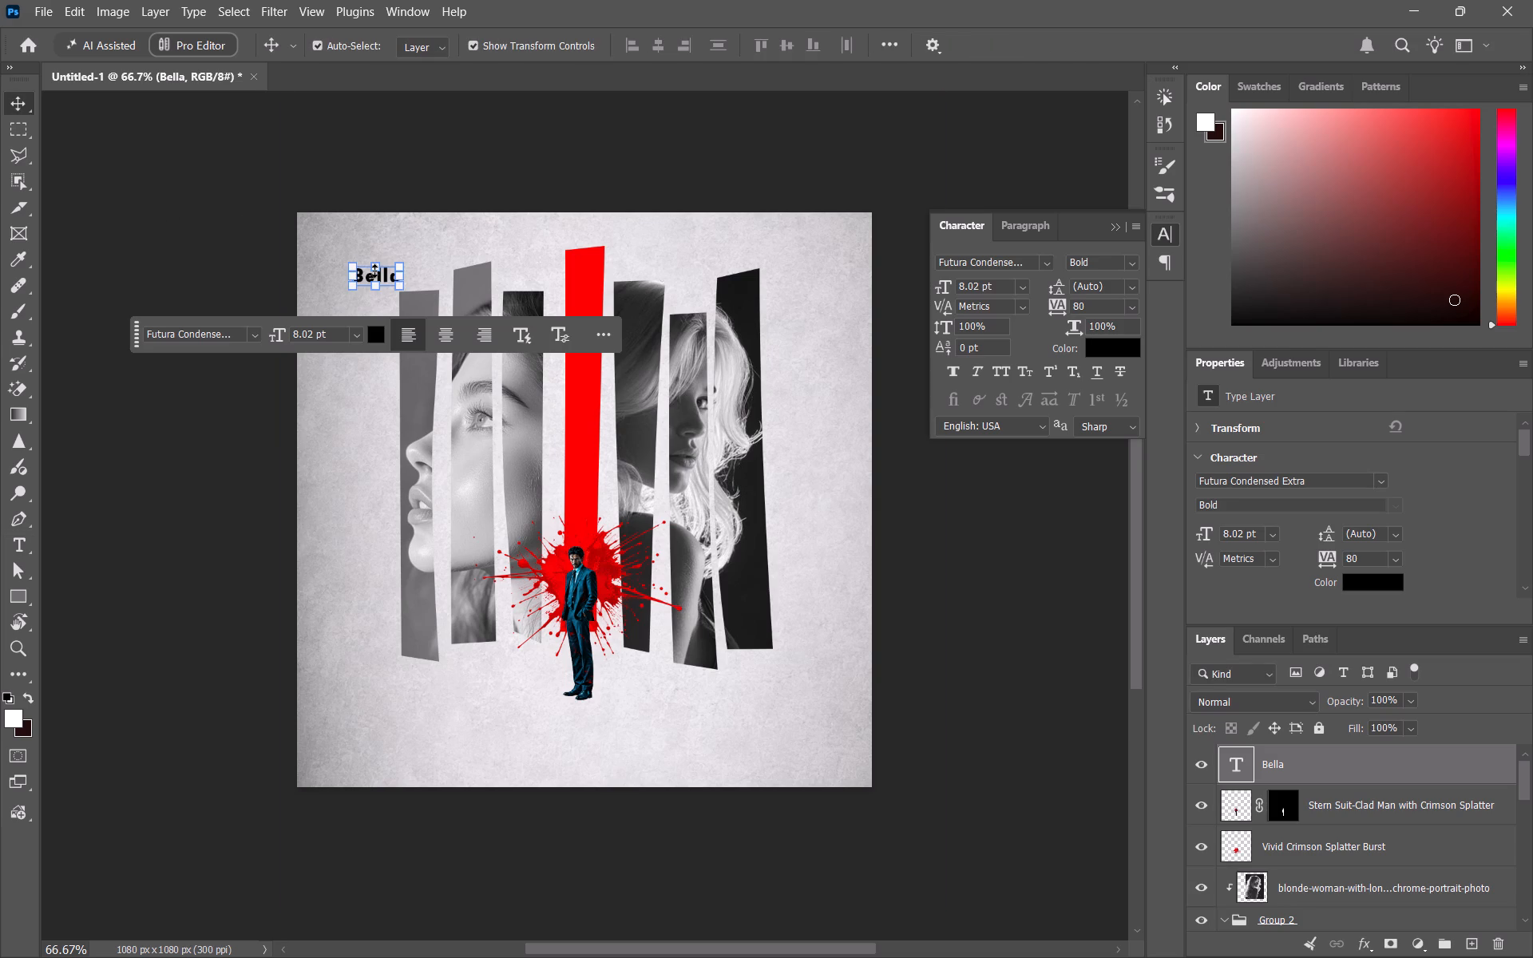
Move the Bella caption above the leftmost portrait strip, aligning it over the temporarily shown reference poster's Bella, and hide the reference again.
{"action": "left_click_drag", "start_coordinate": [368, 276], "coordinate": [414, 283]}
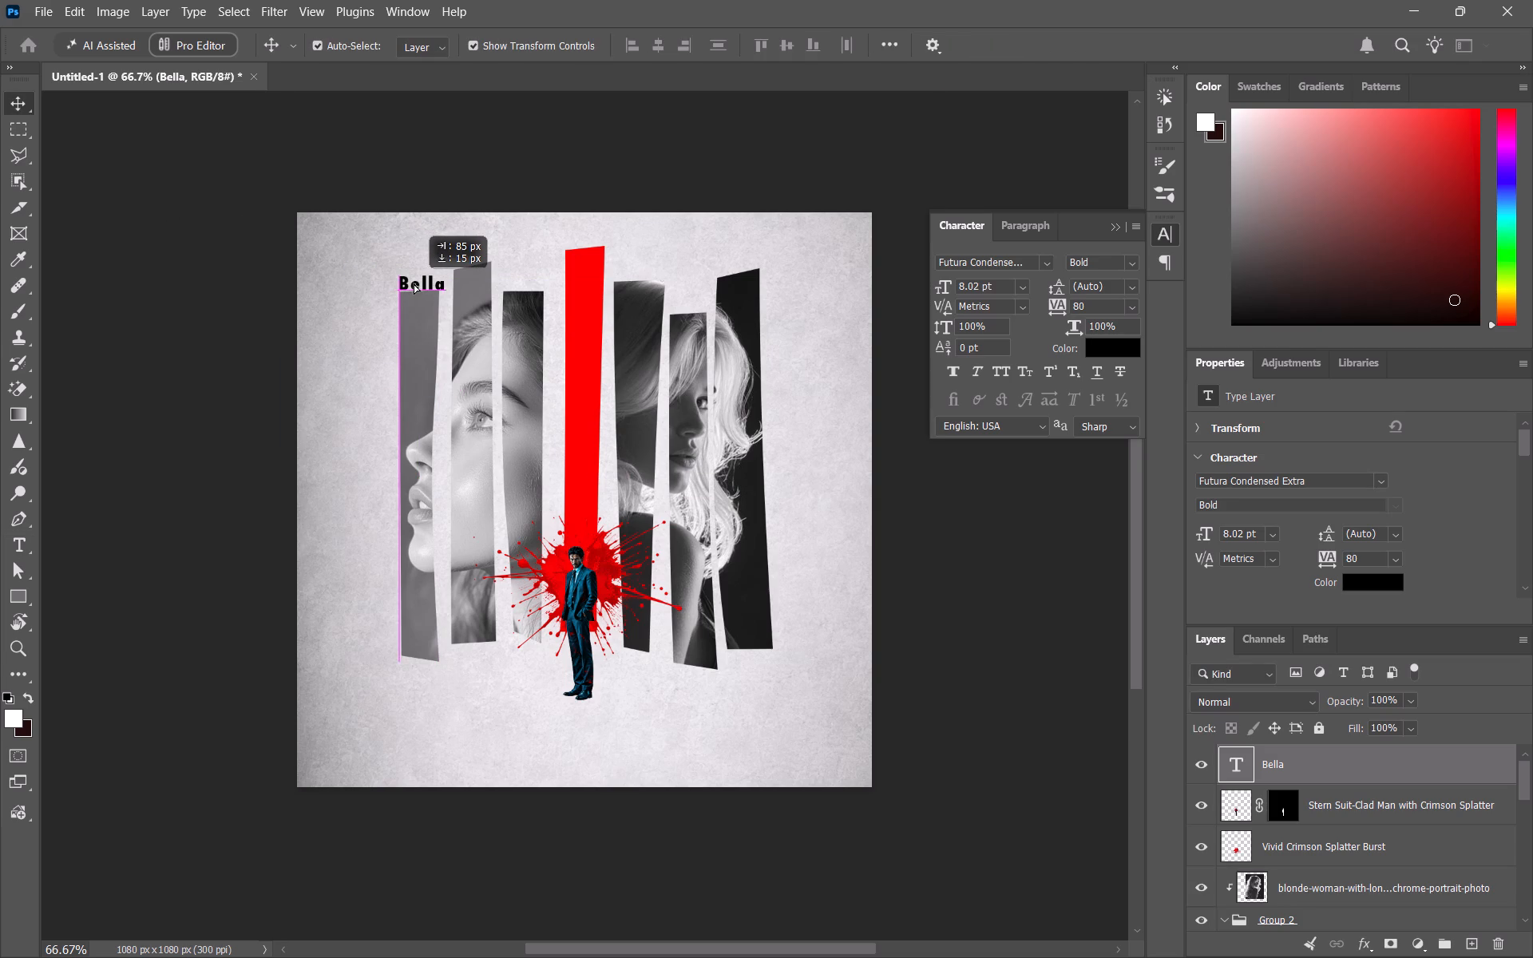
{"action": "left_click_drag", "start_coordinate": [414, 283], "coordinate": [413, 283]}
{"action": "scroll", "coordinate": [1228, 798], "scroll_direction": "down", "scroll_amount": 19}
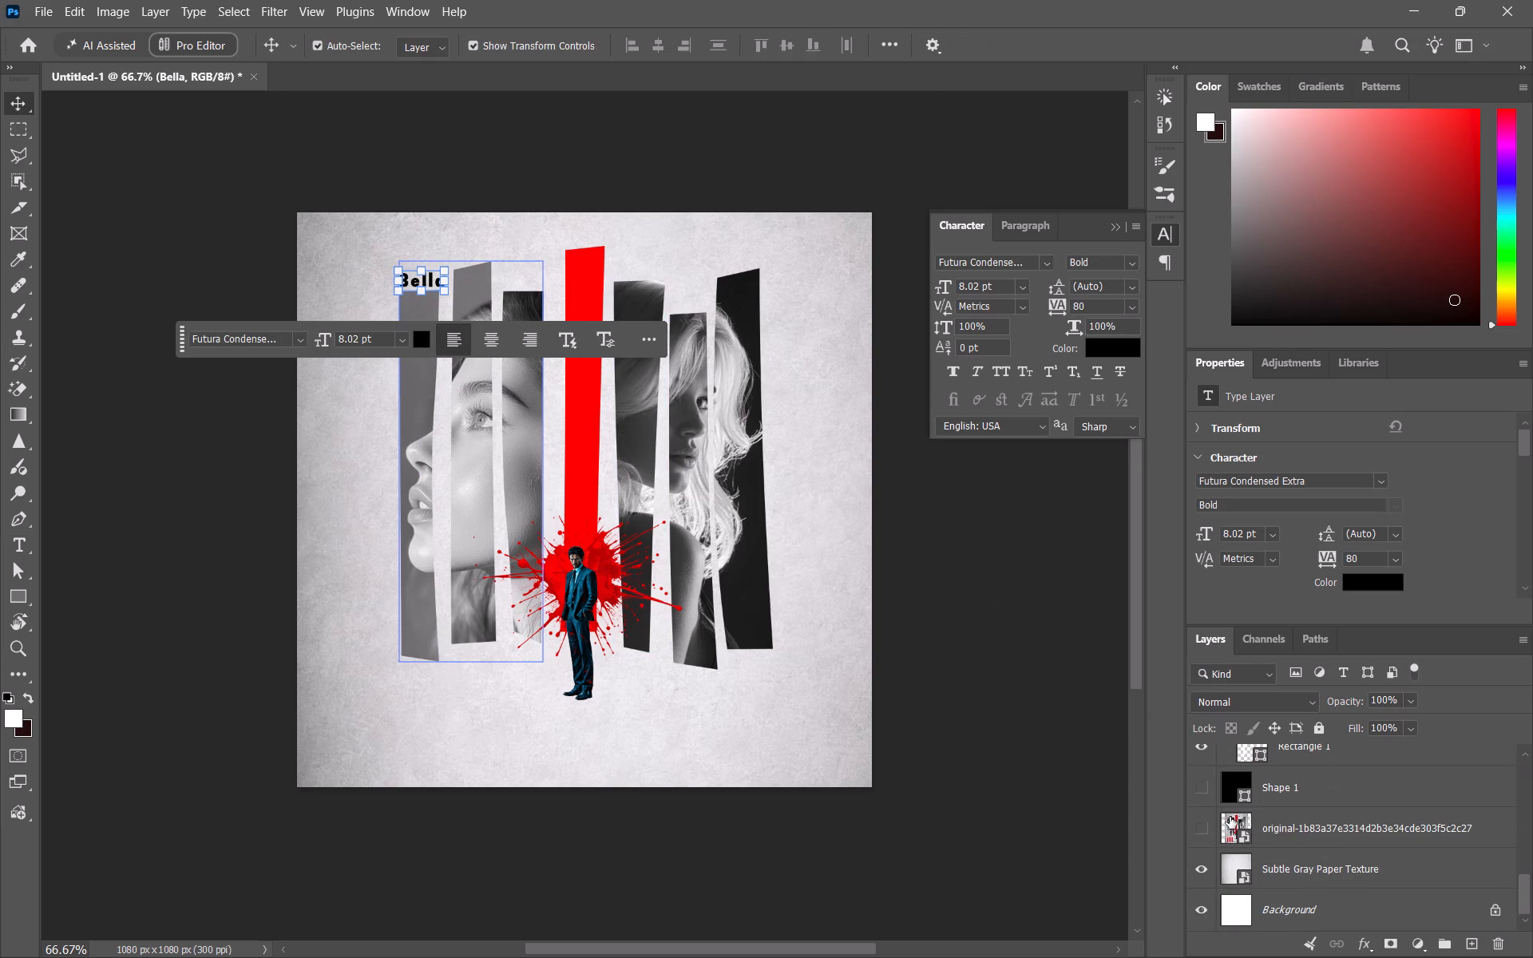
{"action": "left_click", "coordinate": [1206, 822]}
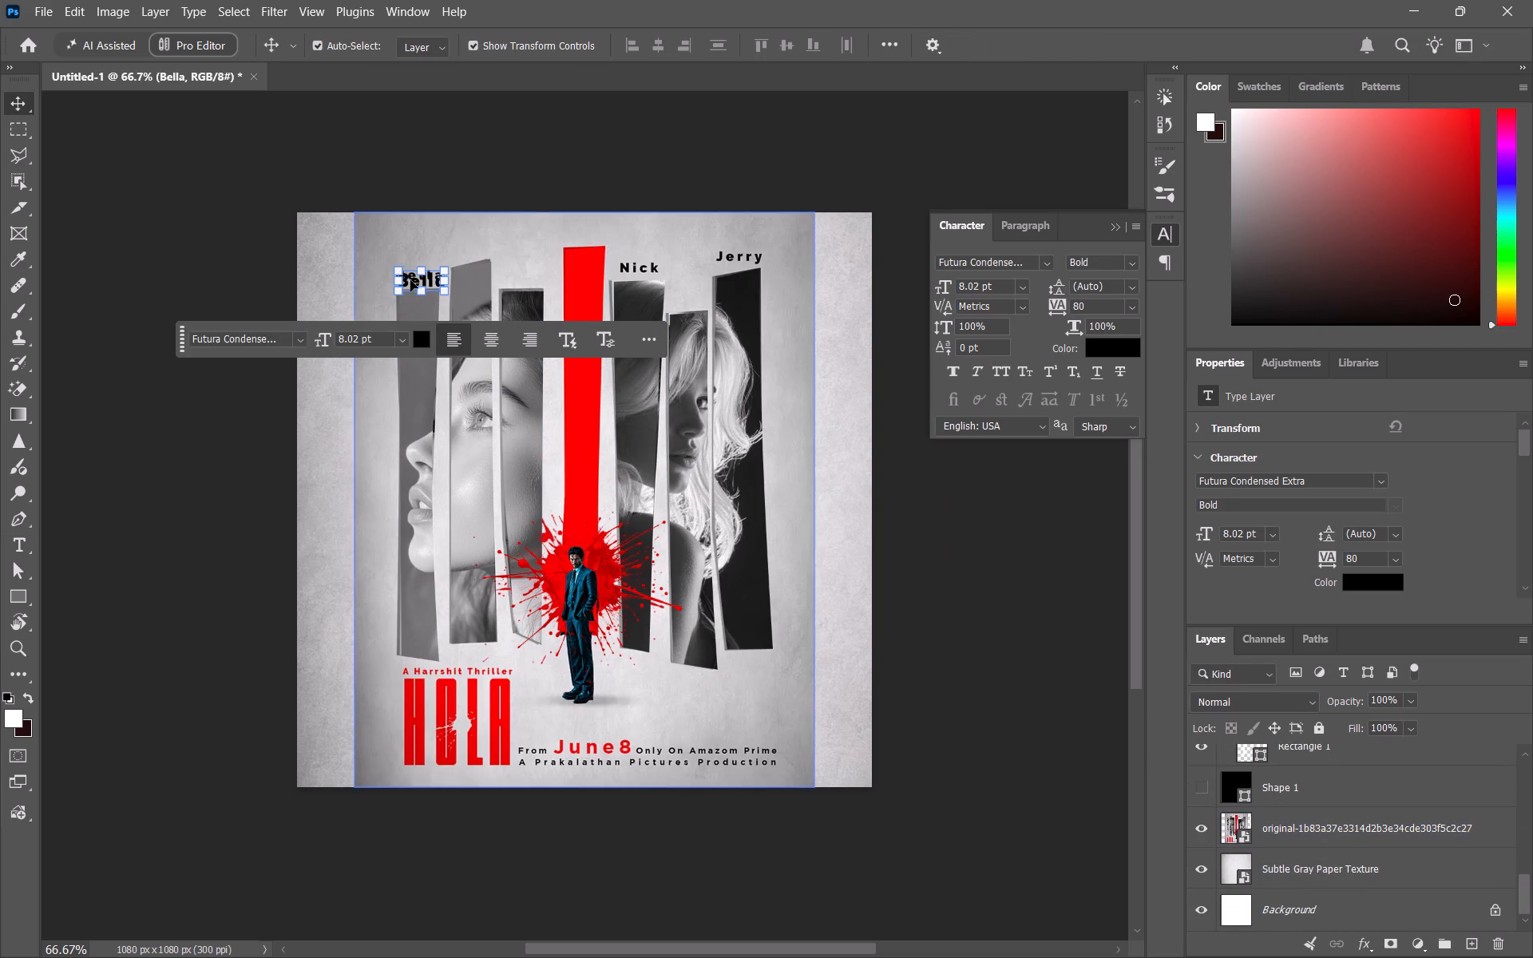
{"action": "left_click_drag", "start_coordinate": [410, 277], "coordinate": [406, 268]}
{"action": "left_click", "coordinate": [406, 268]}
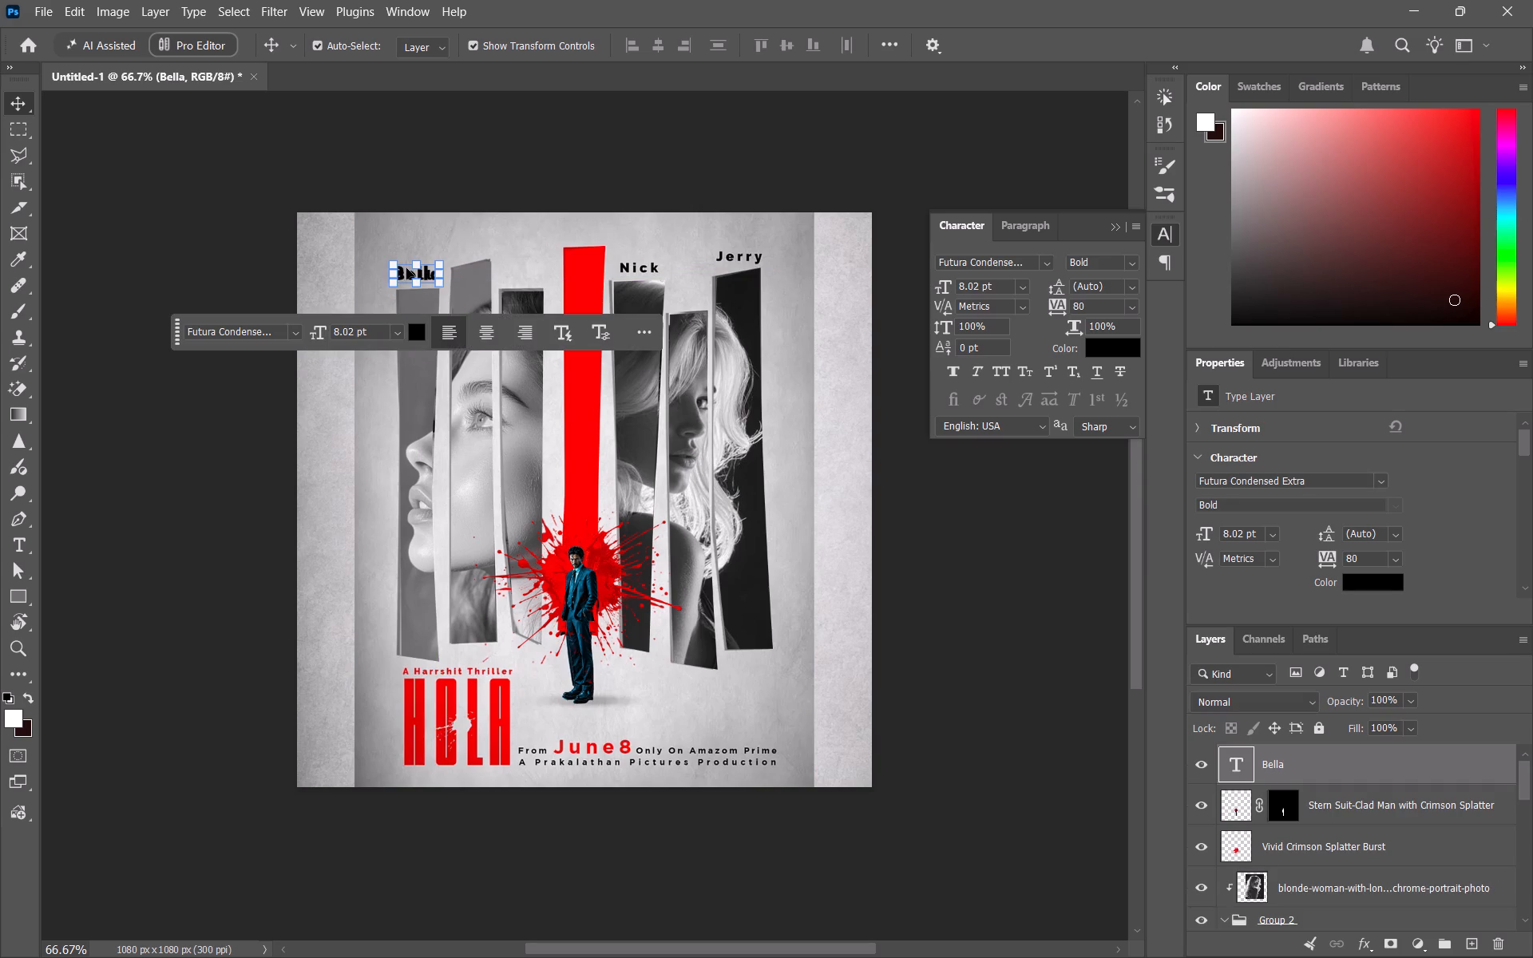
{"action": "scroll", "coordinate": [1209, 838], "scroll_direction": "down", "scroll_amount": 16}
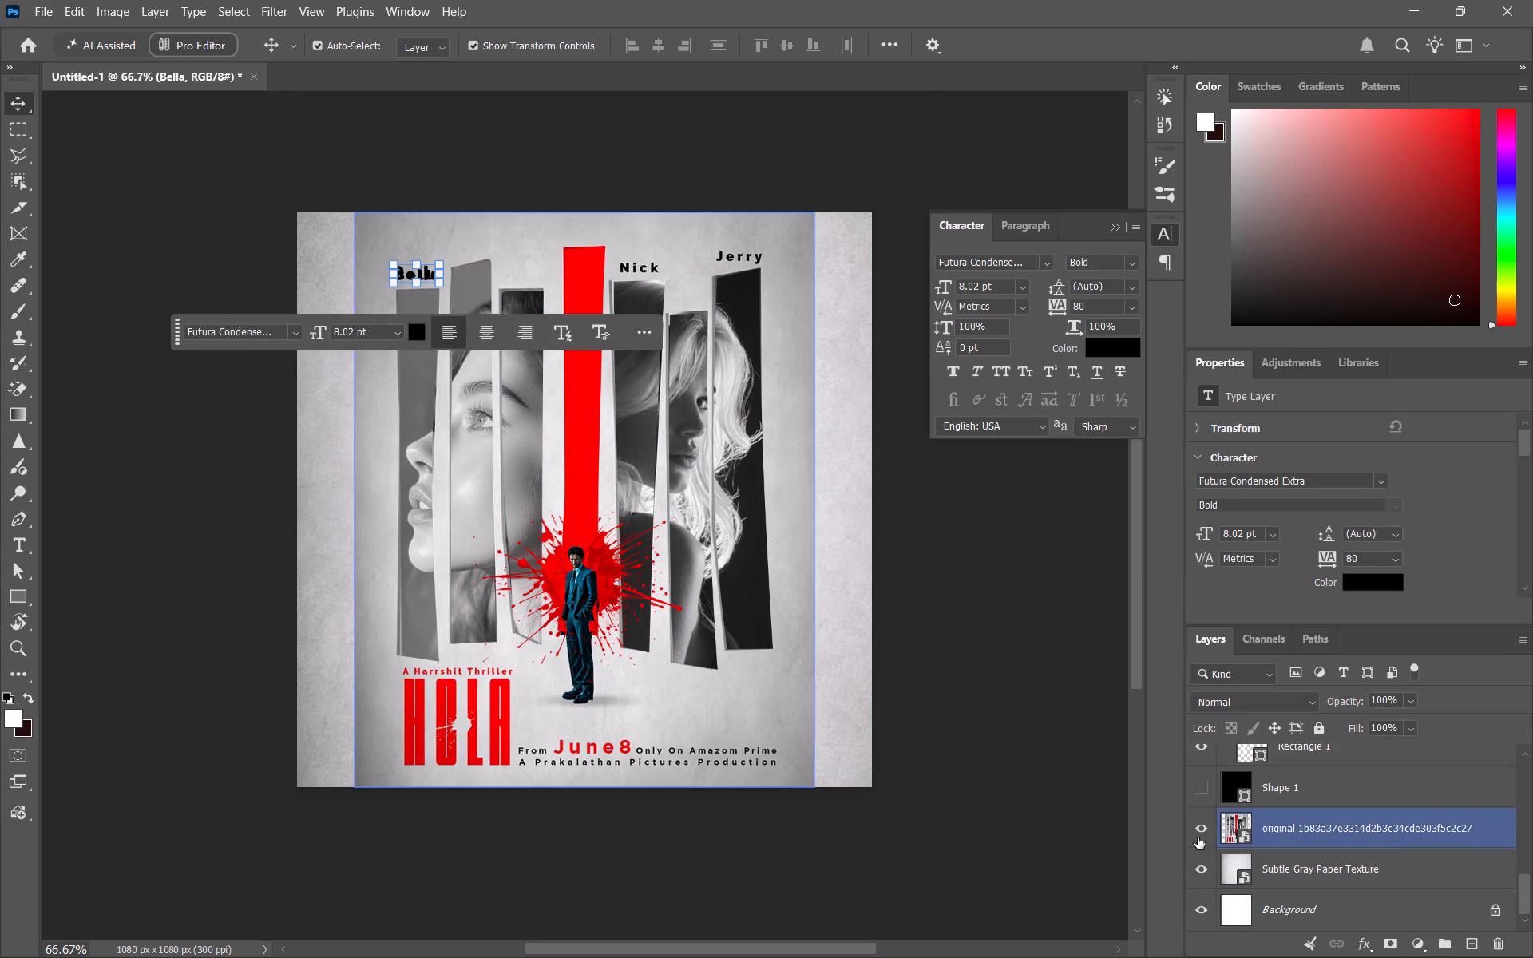
{"action": "left_click", "coordinate": [1201, 833]}
{"action": "left_click", "coordinate": [142, 552]}
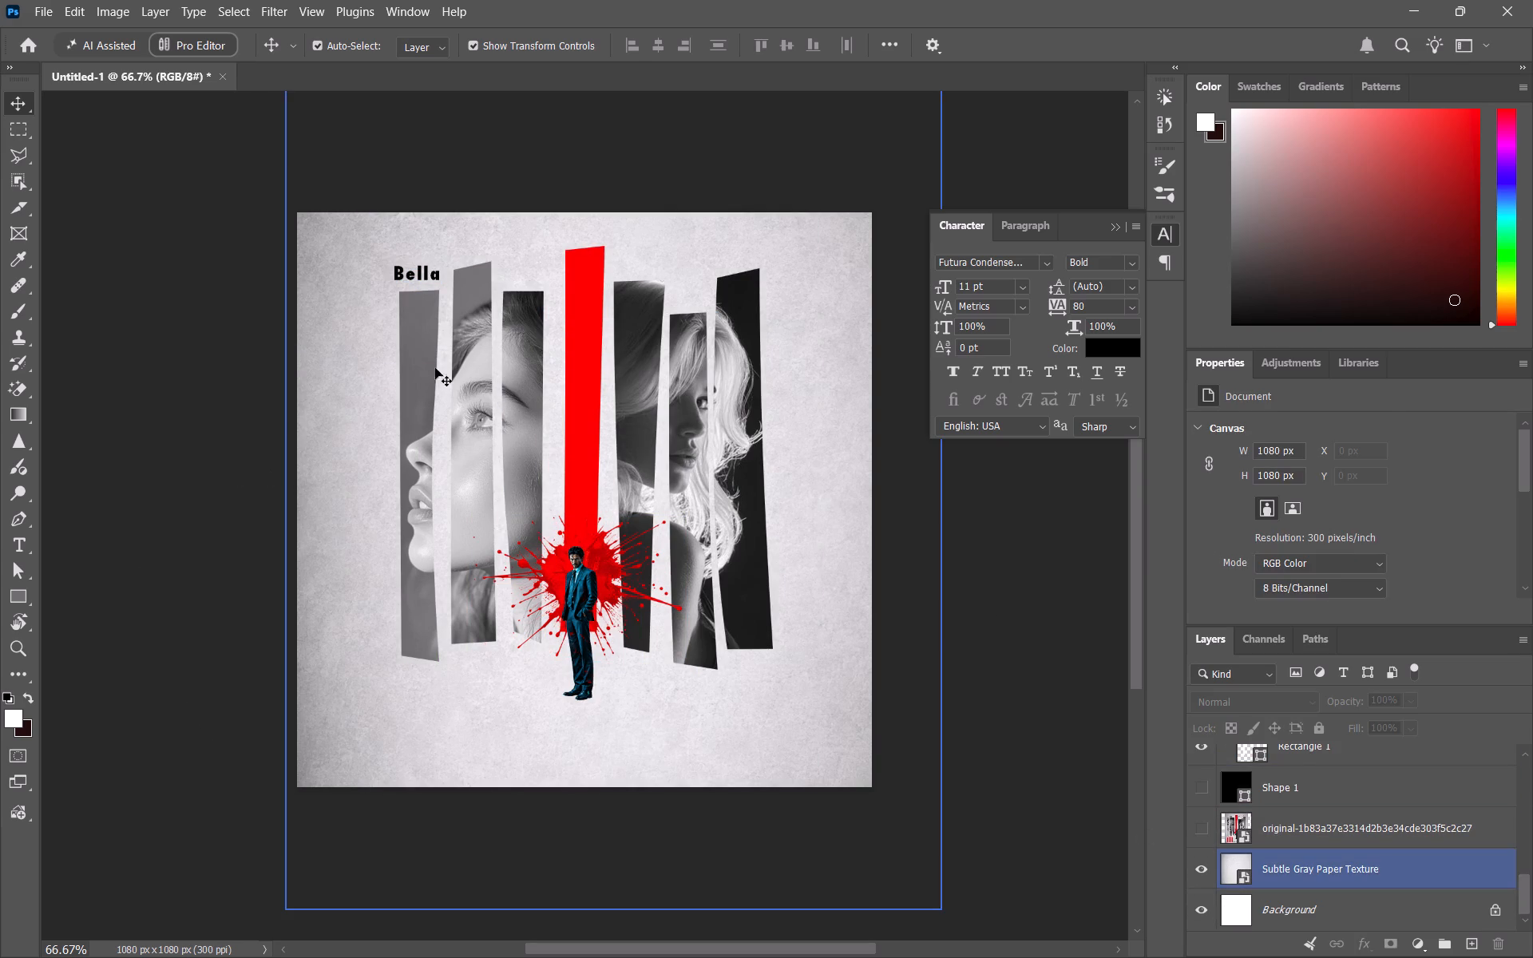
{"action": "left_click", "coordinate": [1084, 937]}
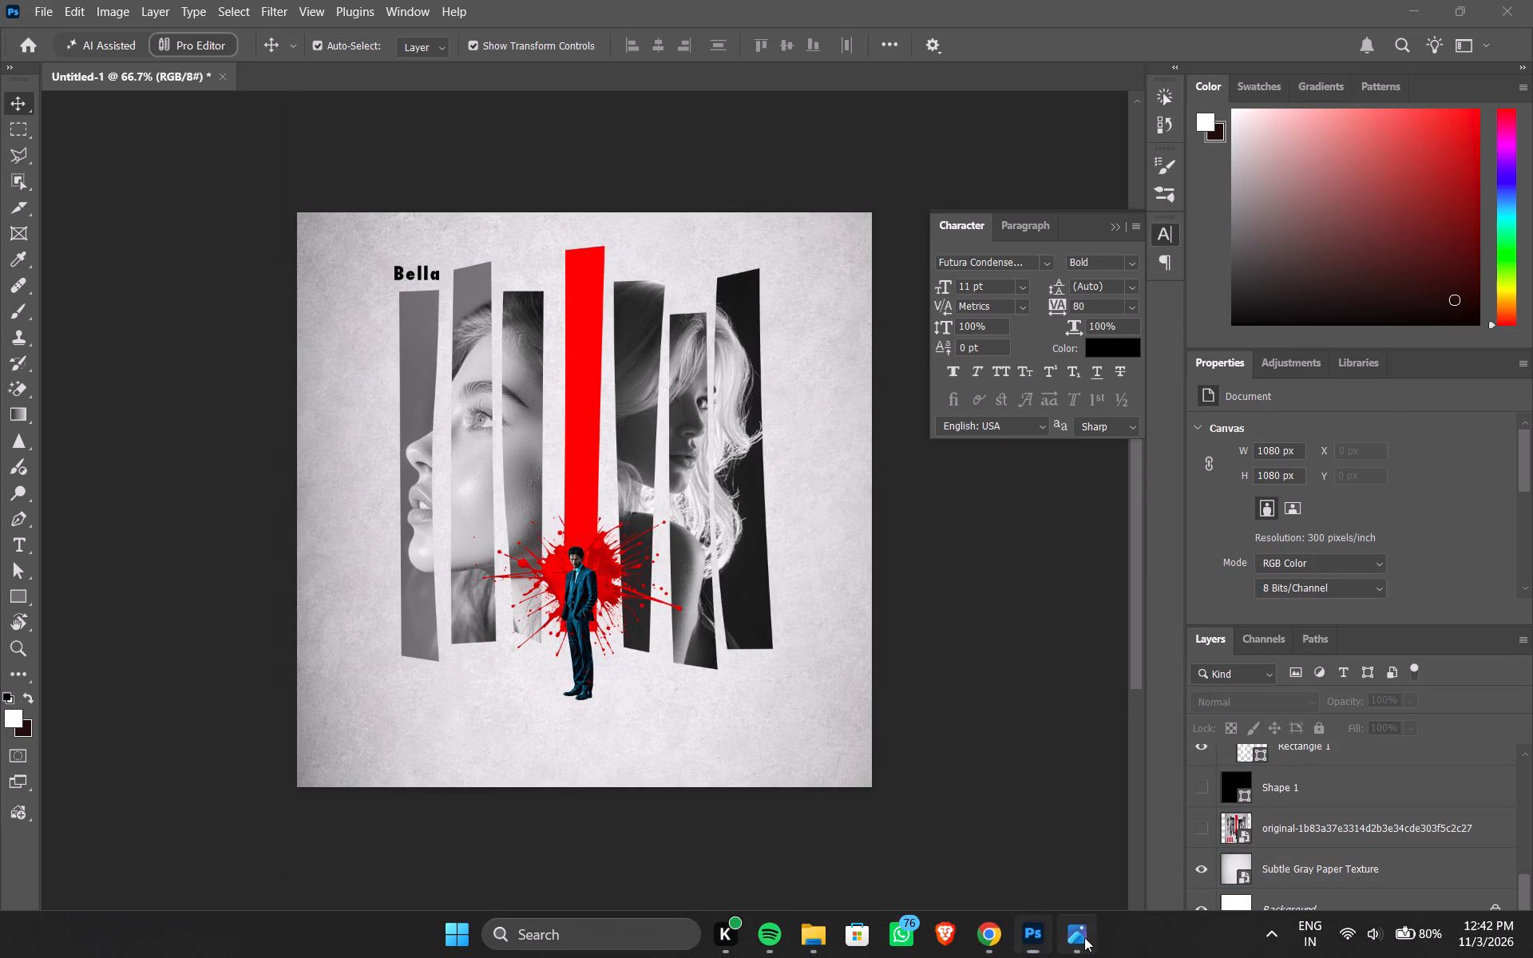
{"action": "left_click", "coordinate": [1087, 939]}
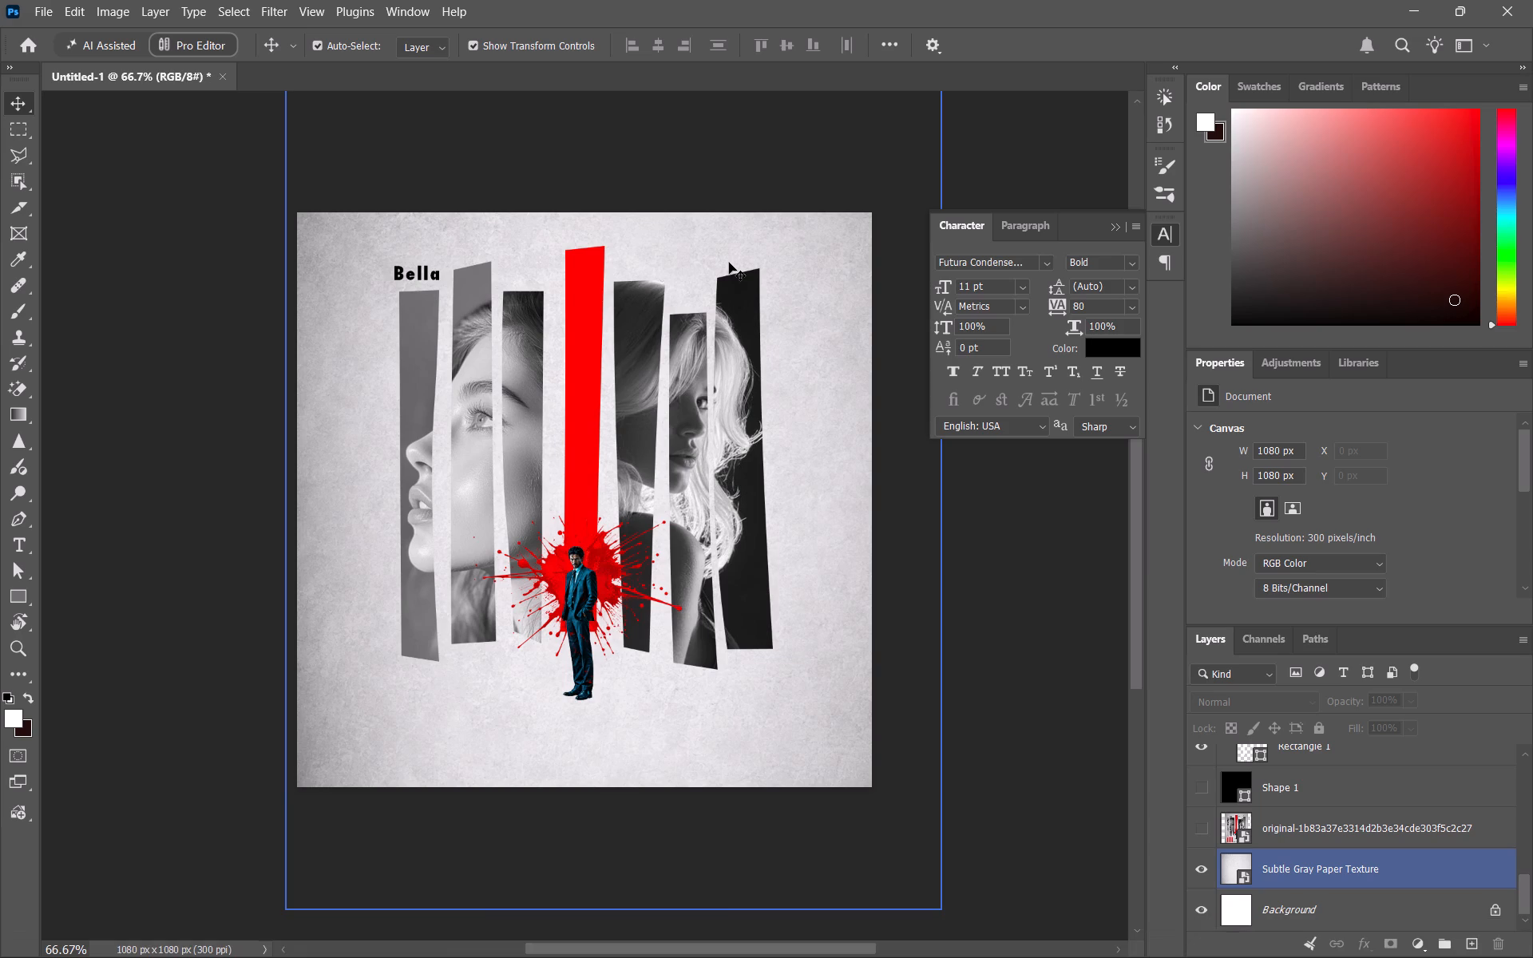
Add a text caption reading "Nick" above the portrait strip just right of the red bar.
{"action": "key", "text": "t"}
{"action": "left_click", "coordinate": [628, 267]}
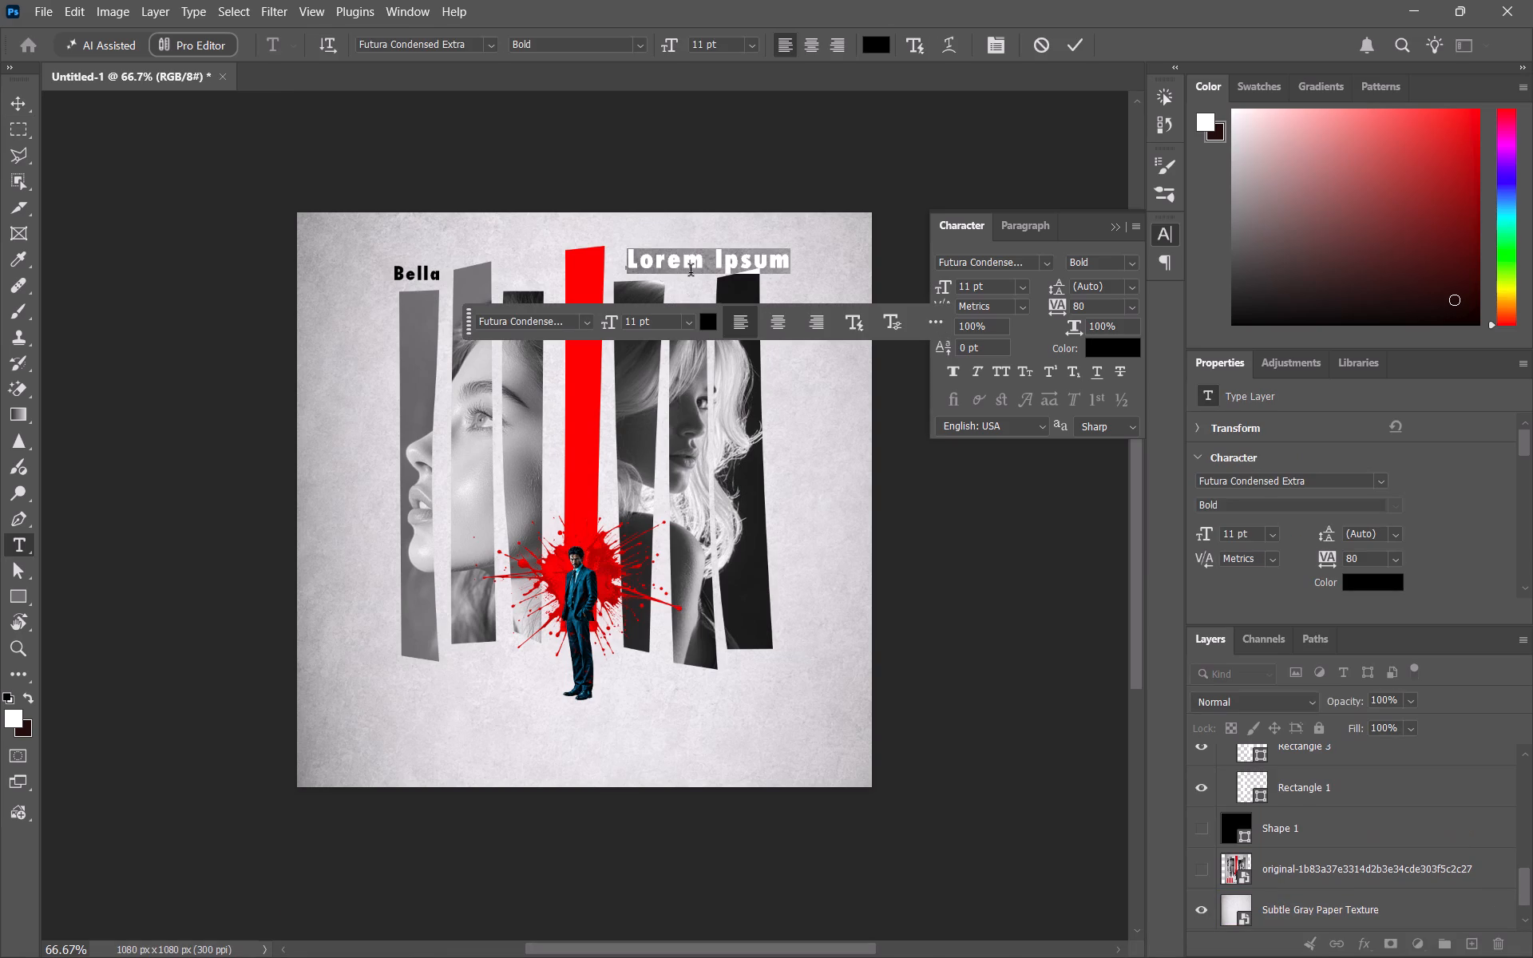
{"action": "type", "text": "ick"}
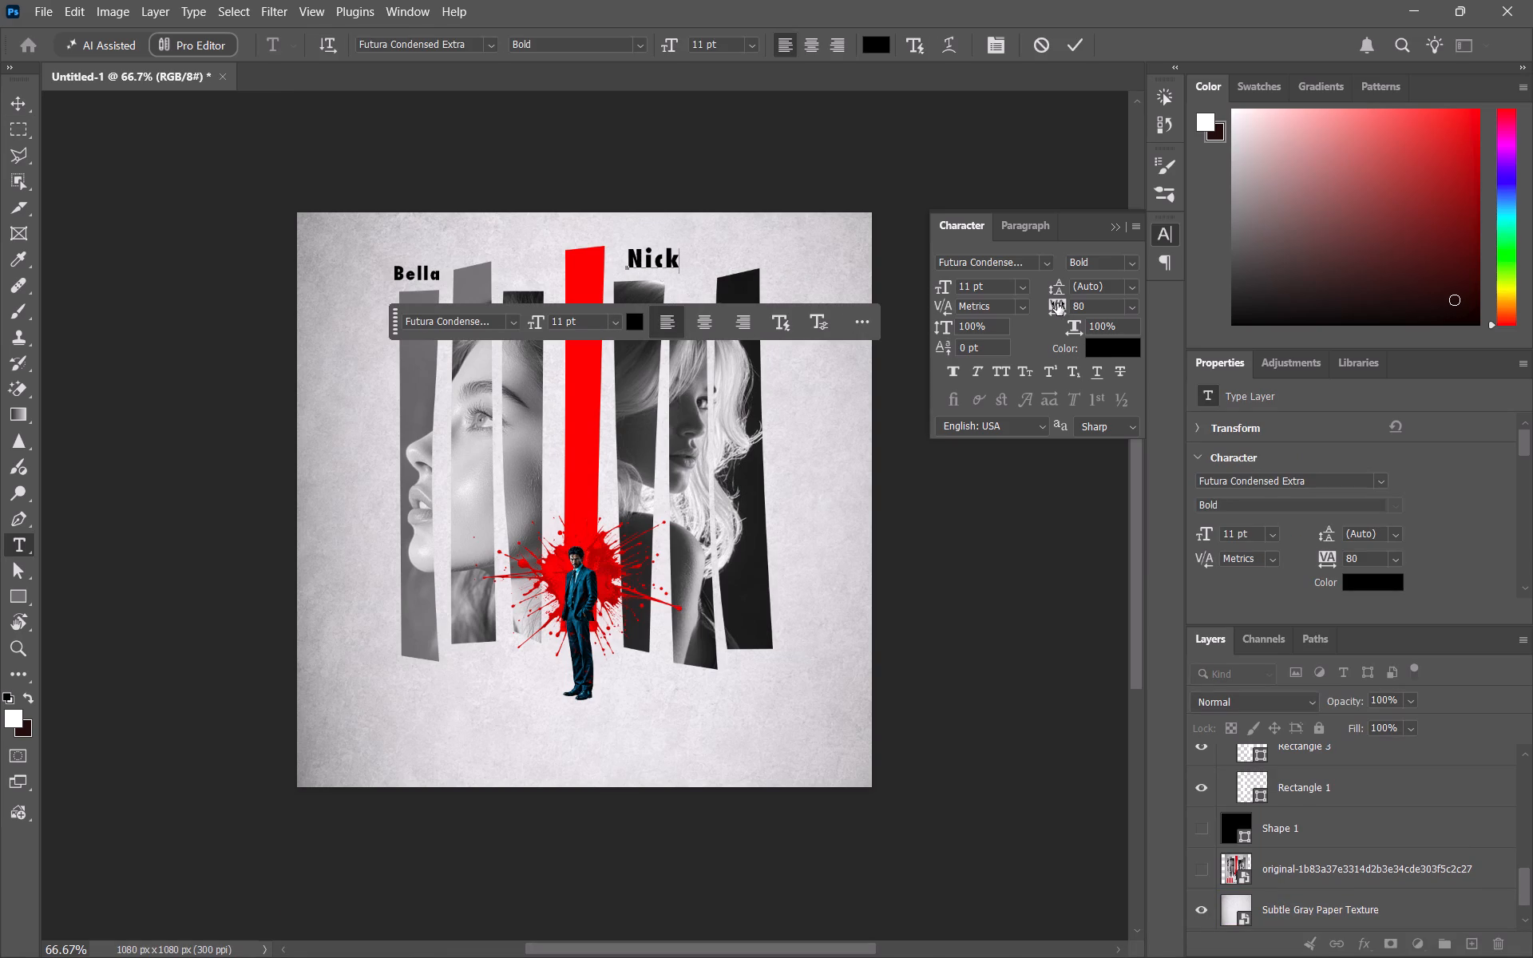
{"action": "left_click", "coordinate": [12, 99]}
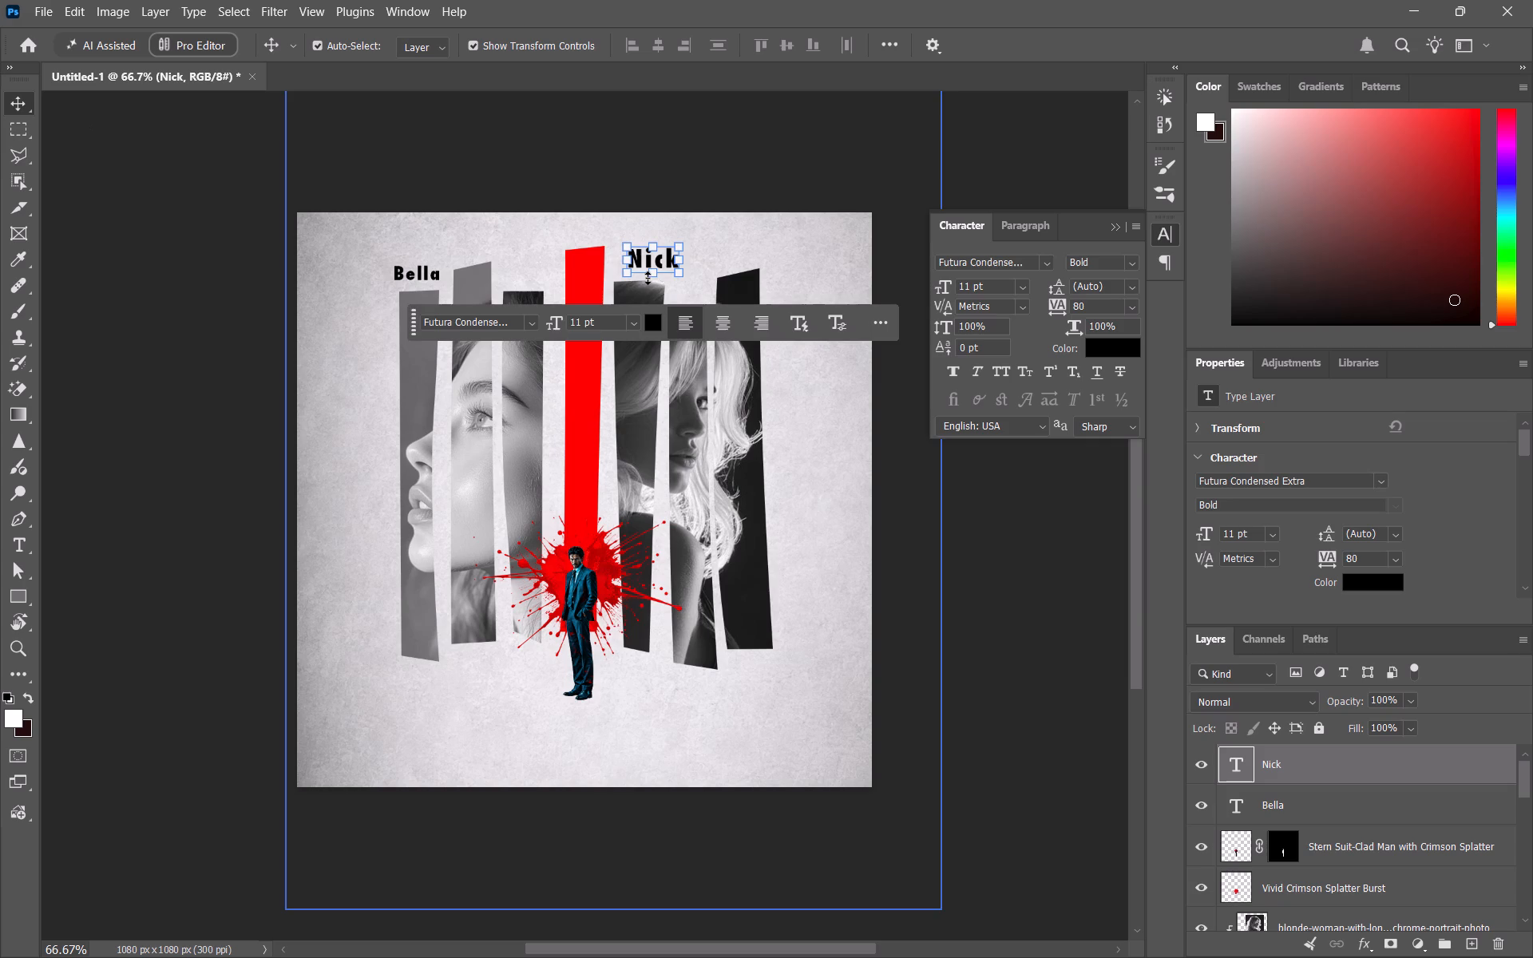
{"action": "triple_click", "coordinate": [650, 260]}
{"action": "left_click", "coordinate": [341, 152]}
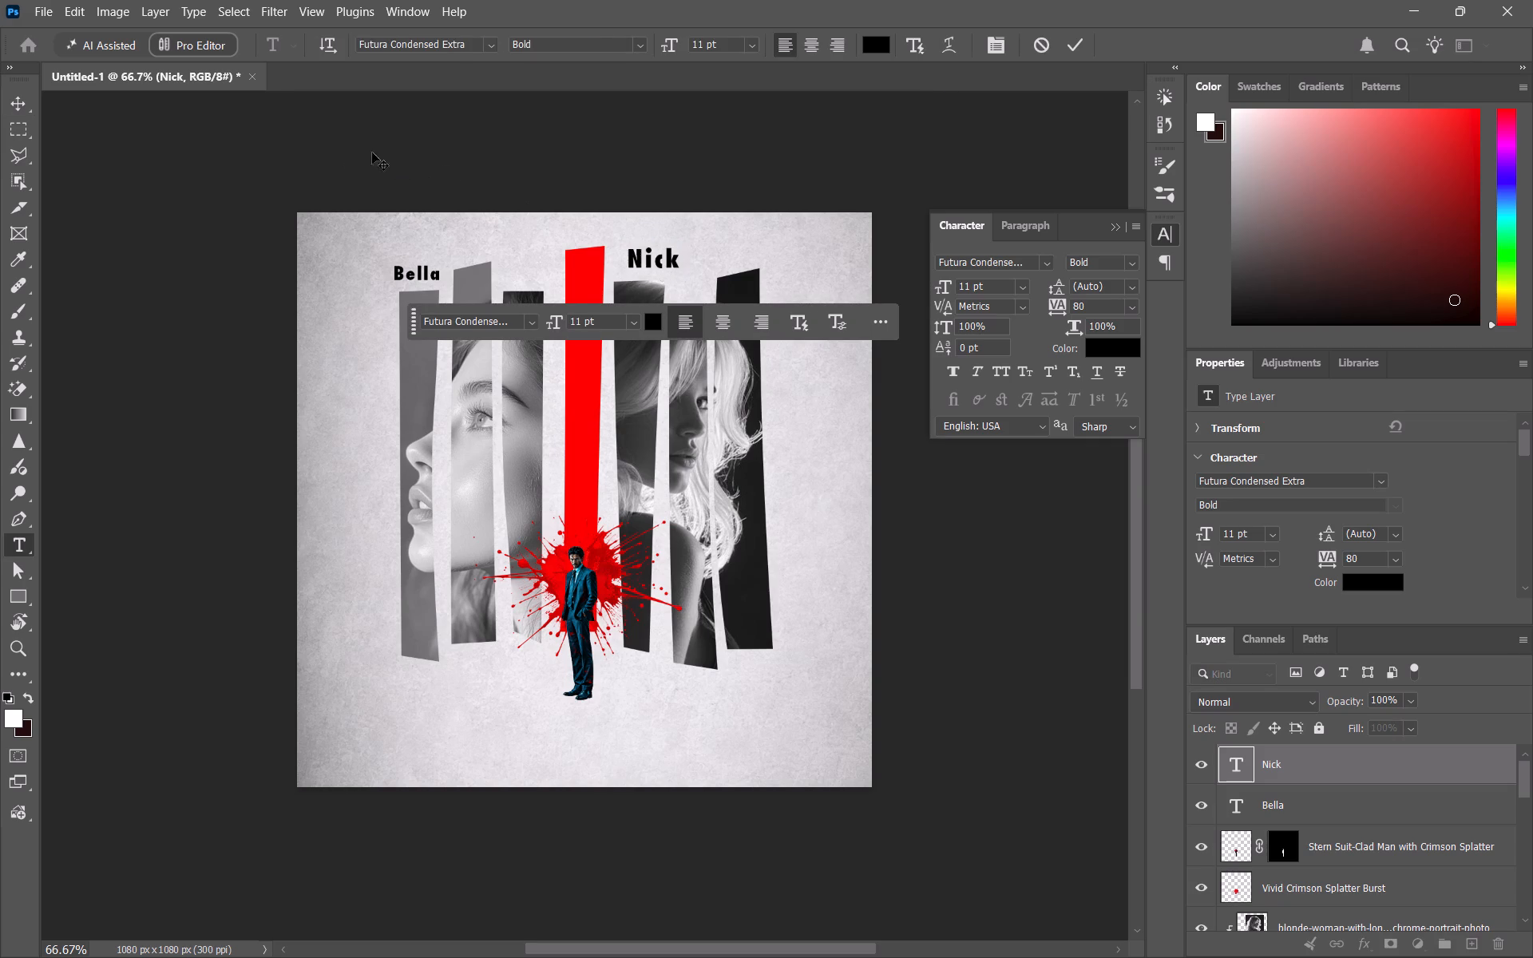
Move the Nick caption down and left over its strip and scale it down to about 7.87 pt.
{"action": "left_click_drag", "start_coordinate": [653, 261], "coordinate": [641, 270]}
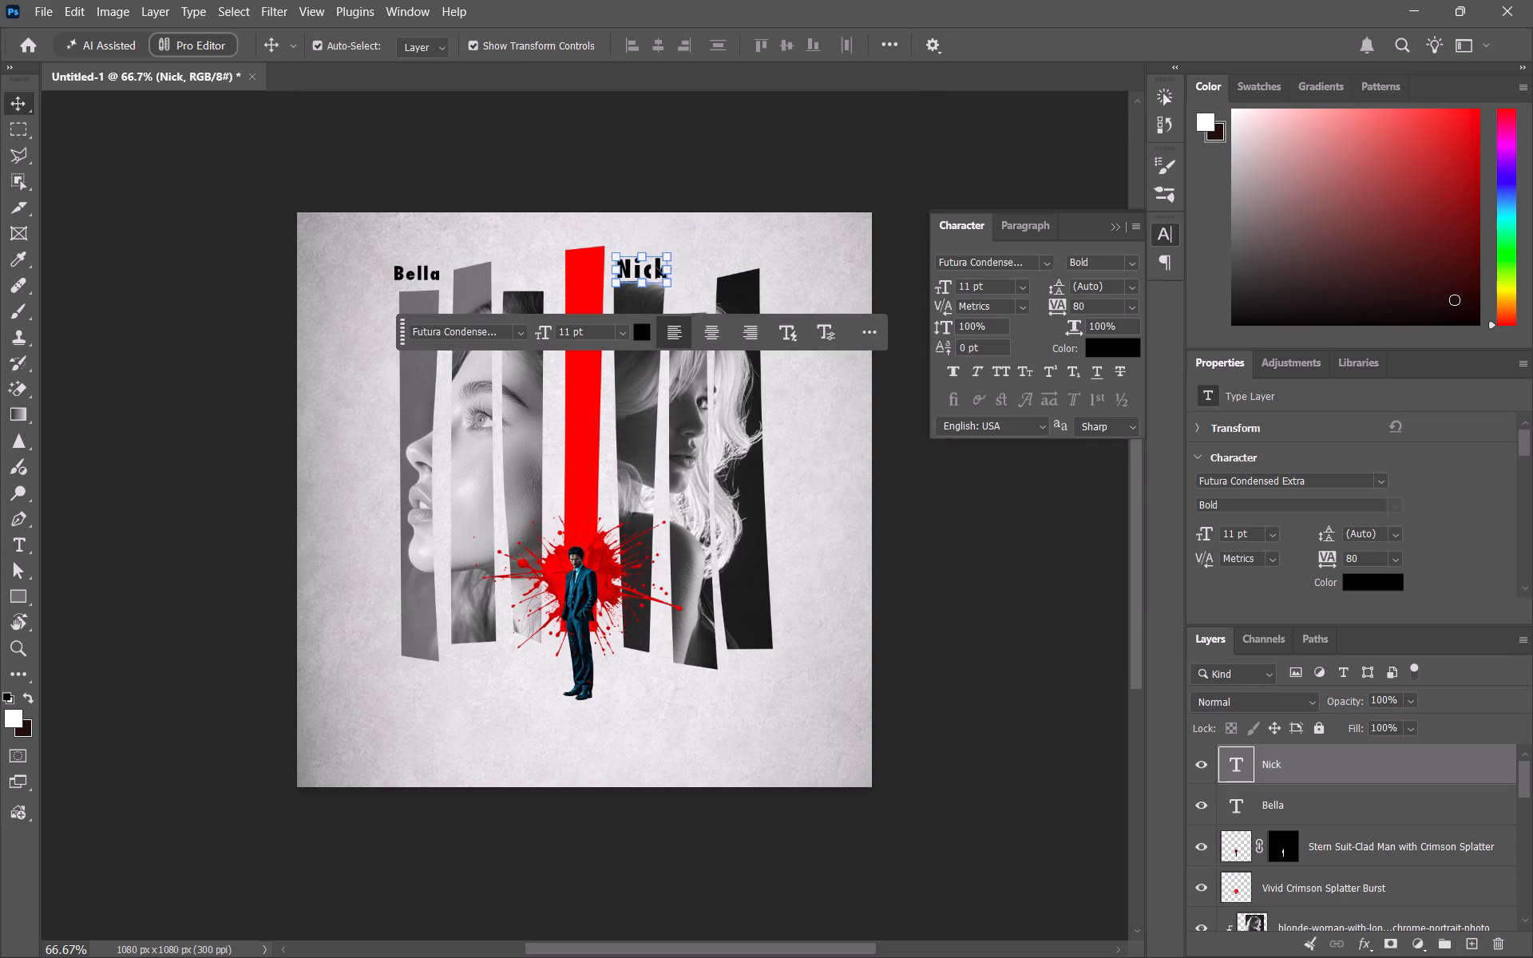
{"action": "left_click_drag", "start_coordinate": [670, 265], "coordinate": [653, 268]}
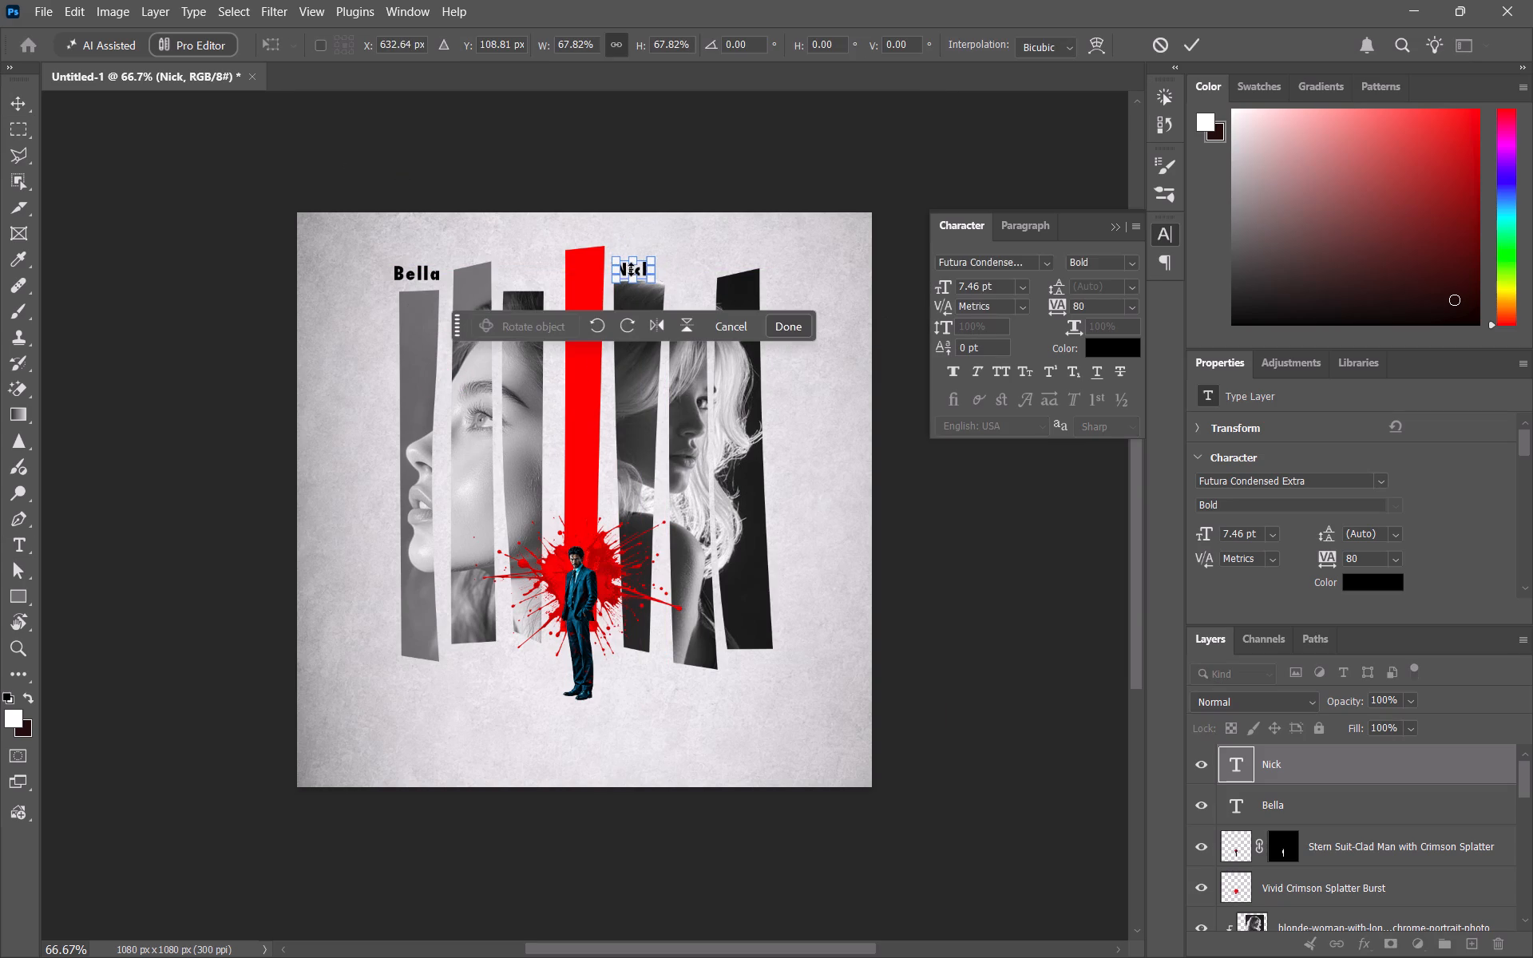
{"action": "left_click_drag", "start_coordinate": [650, 267], "coordinate": [657, 267]}
{"action": "left_click_drag", "start_coordinate": [666, 267], "coordinate": [660, 267]}
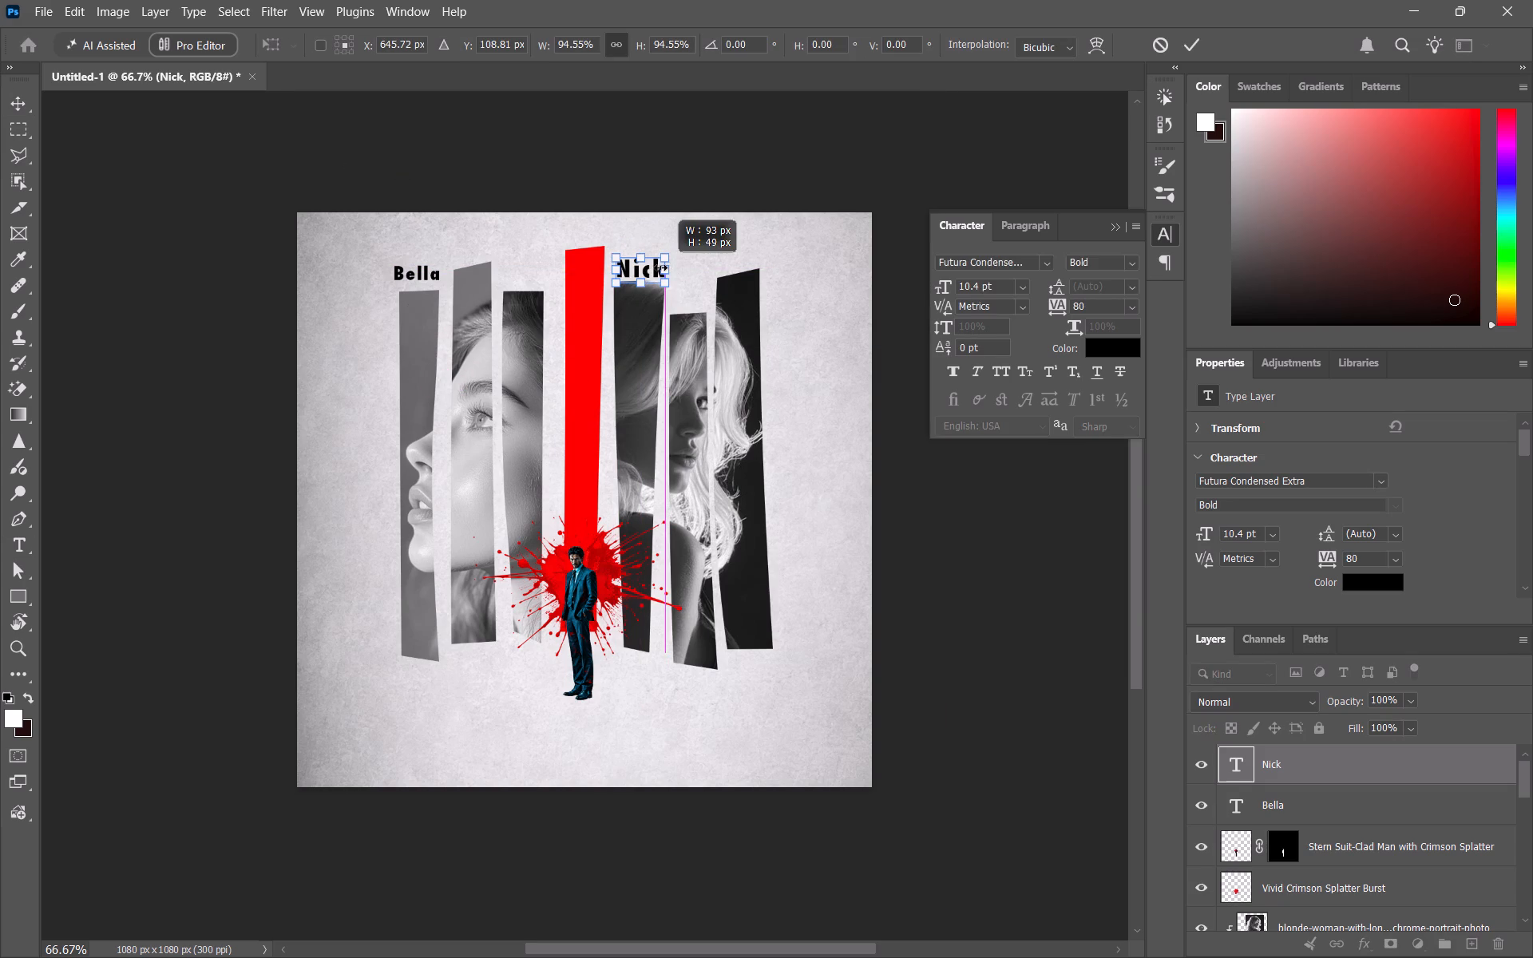
{"action": "left_click_drag", "start_coordinate": [660, 267], "coordinate": [654, 267]}
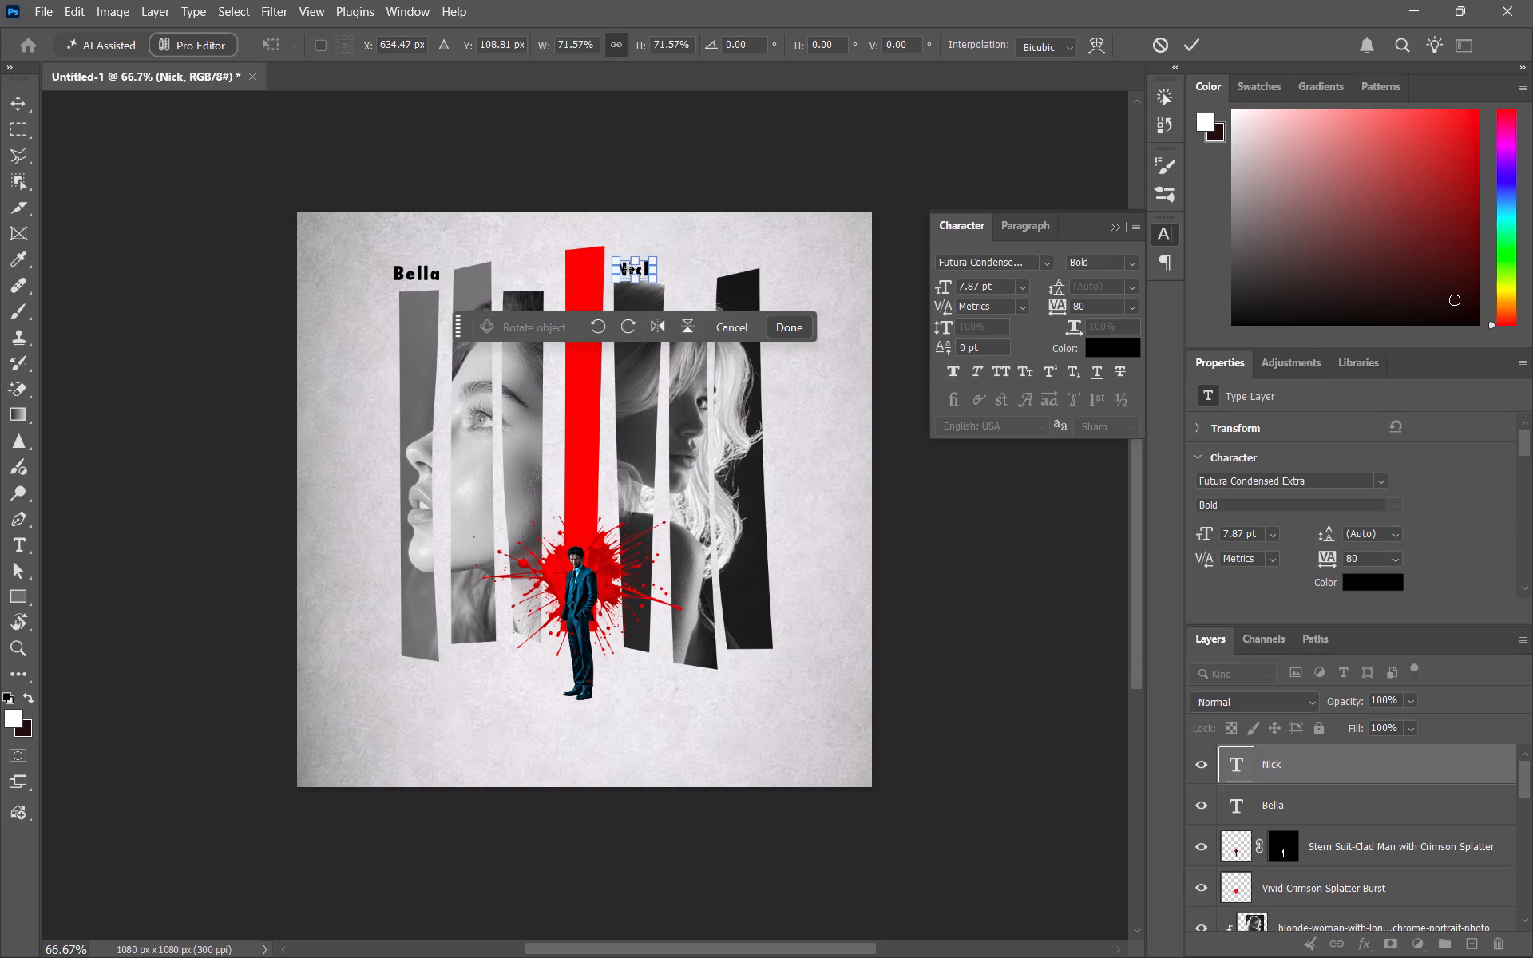
Check the Bella caption's font size for comparison with Nick's.
{"action": "double_click", "coordinate": [415, 276]}
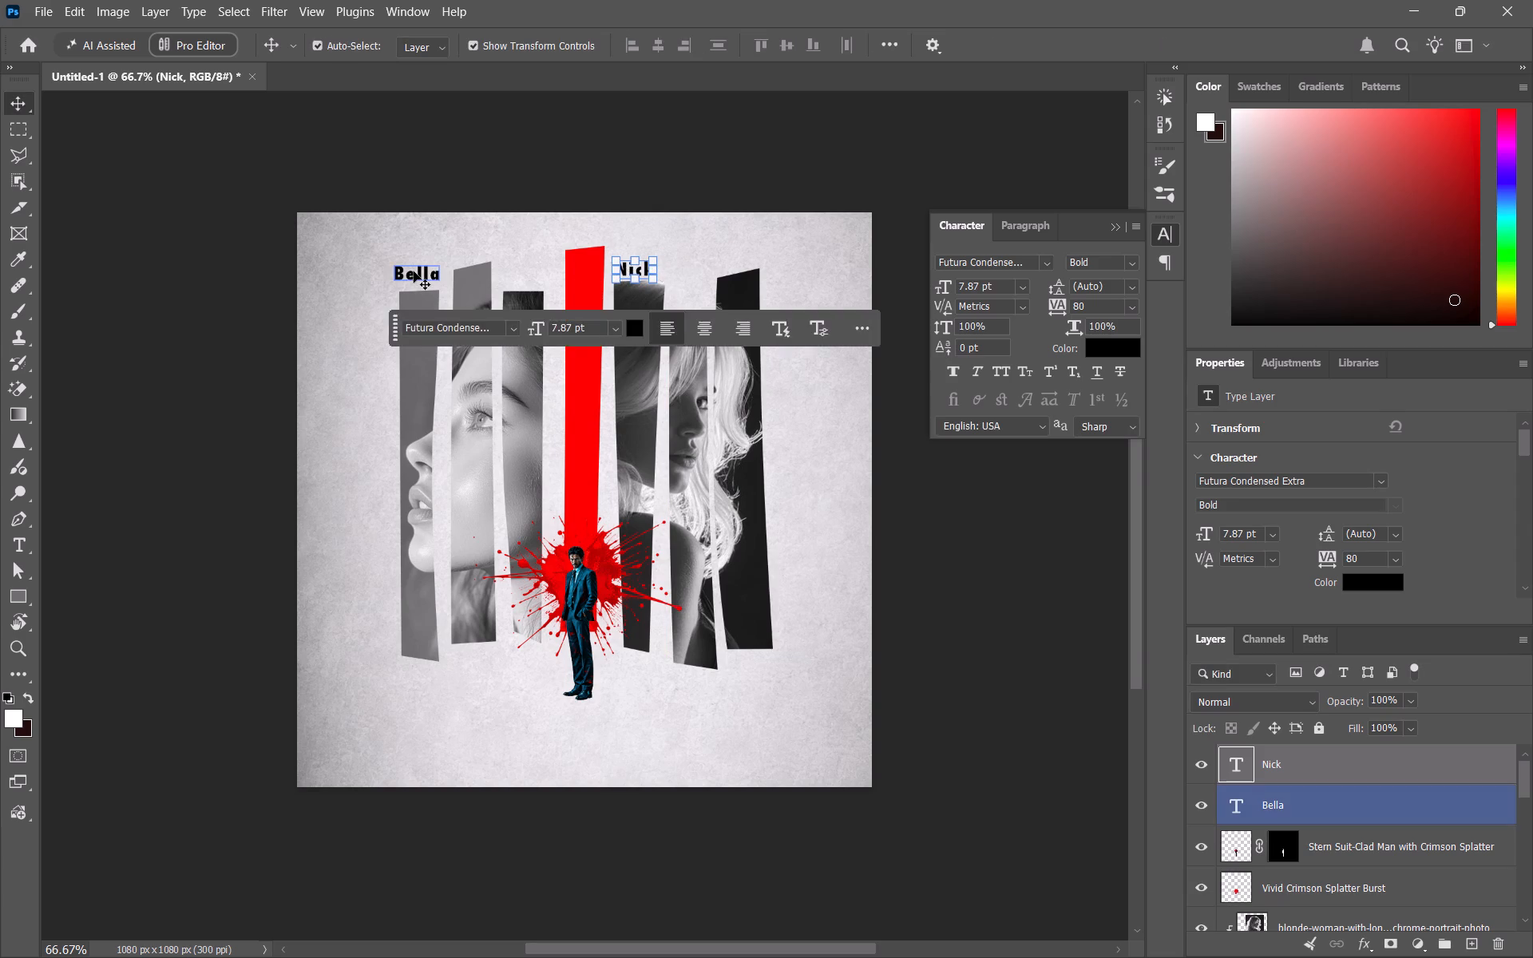
{"action": "double_click", "coordinate": [414, 271]}
{"action": "double_click", "coordinate": [414, 271]}
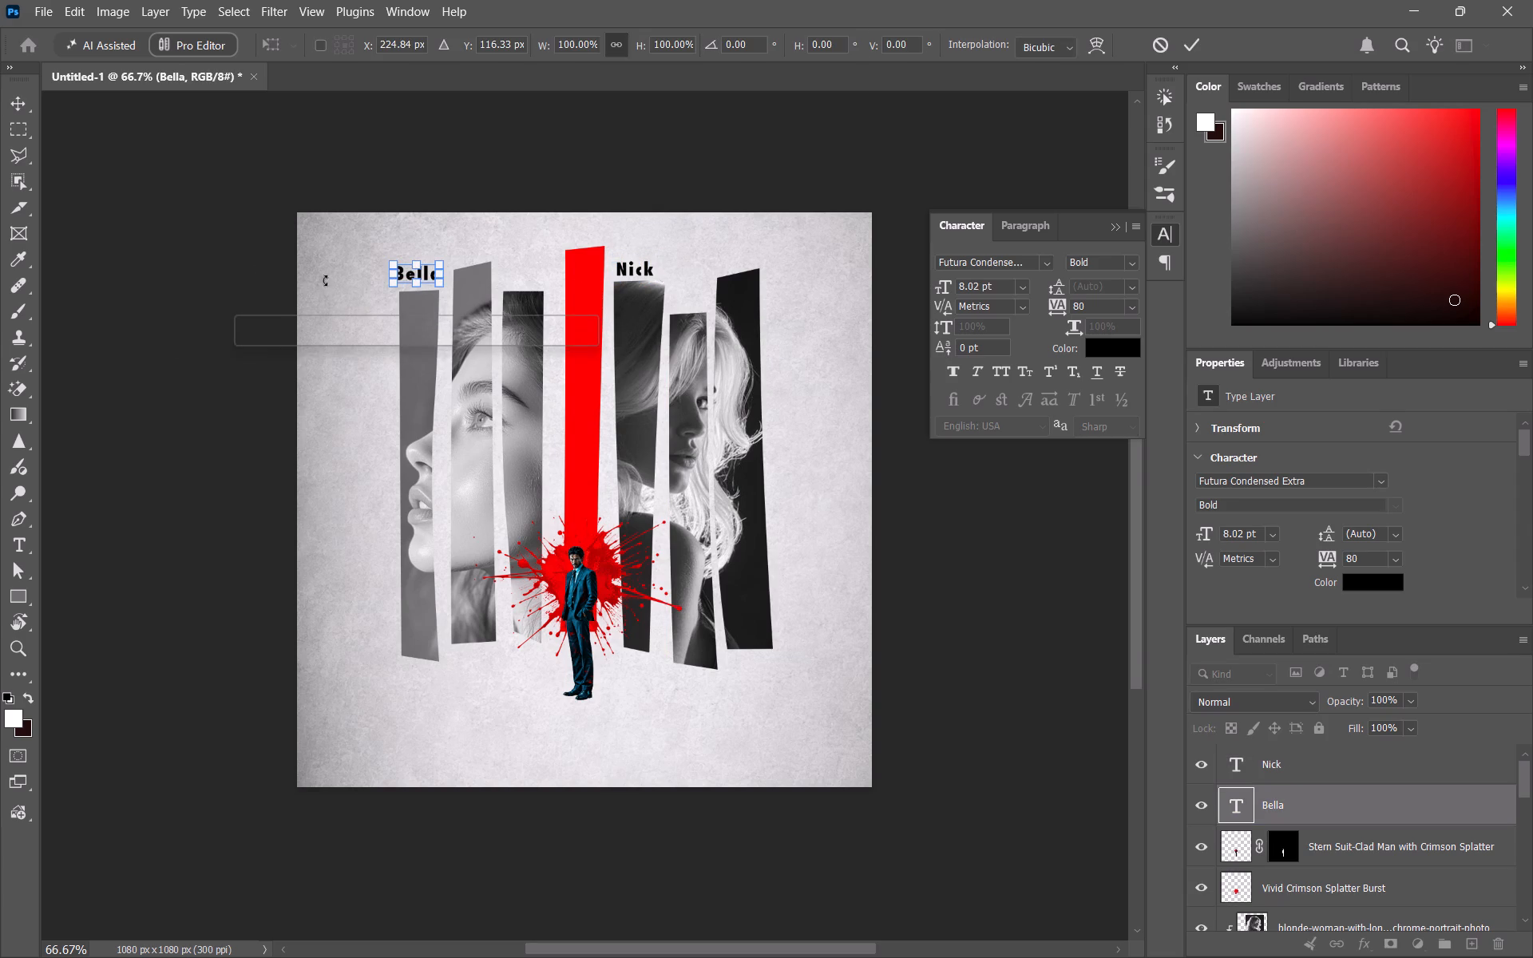
{"action": "left_click", "coordinate": [220, 266]}
{"action": "left_click", "coordinate": [224, 277]}
{"action": "left_click", "coordinate": [17, 105]}
{"action": "left_click", "coordinate": [96, 205]}
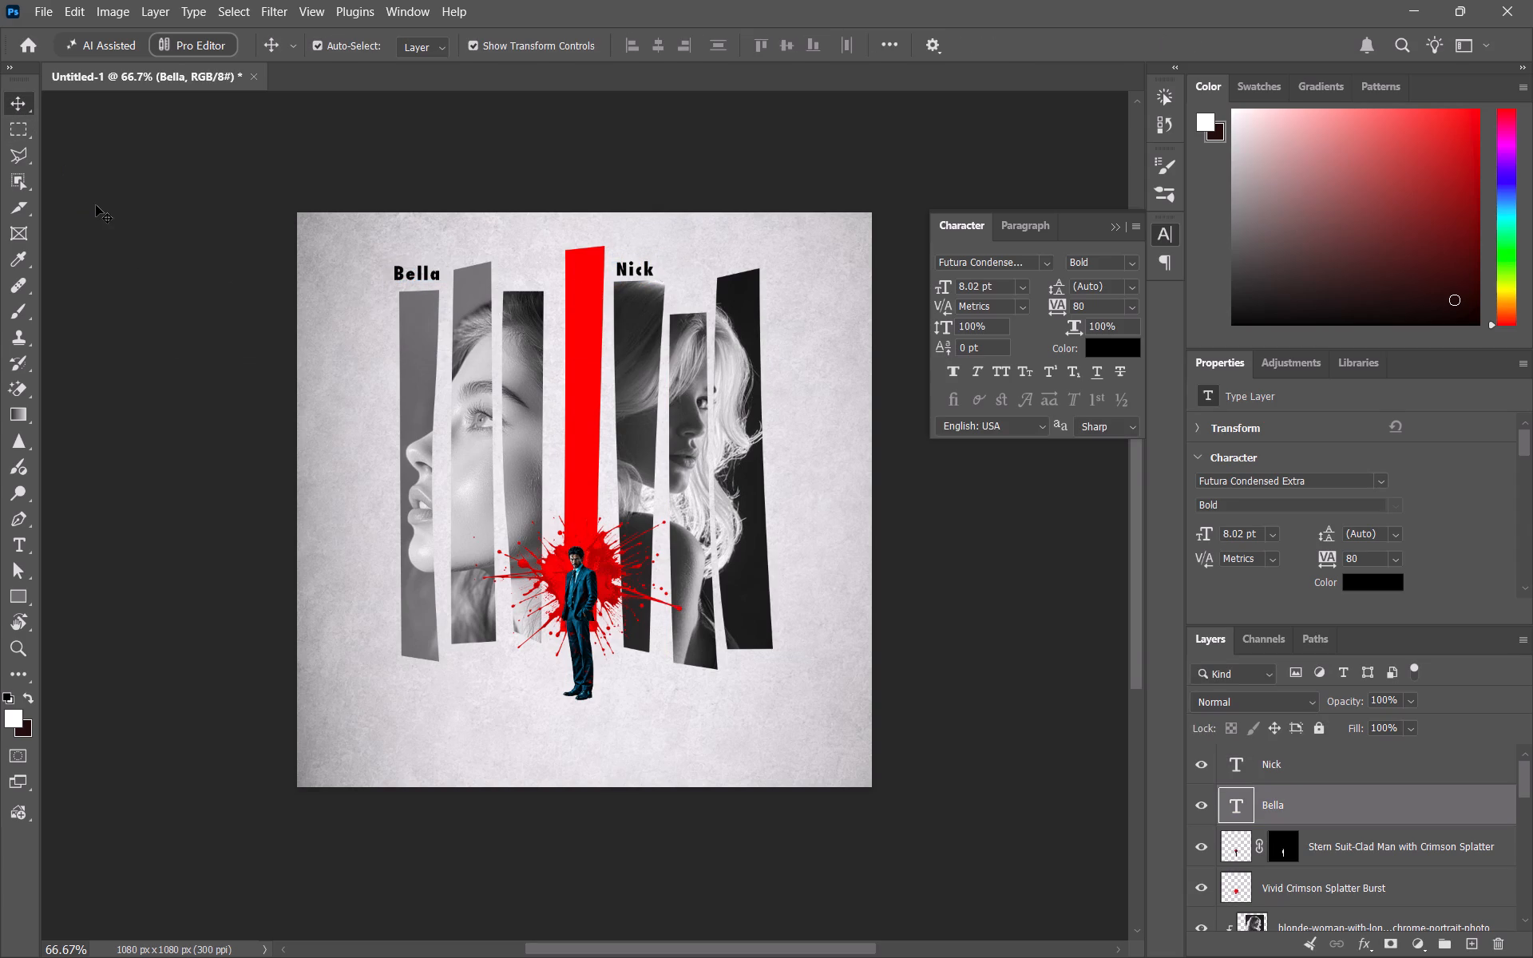
{"action": "left_click", "coordinate": [403, 267]}
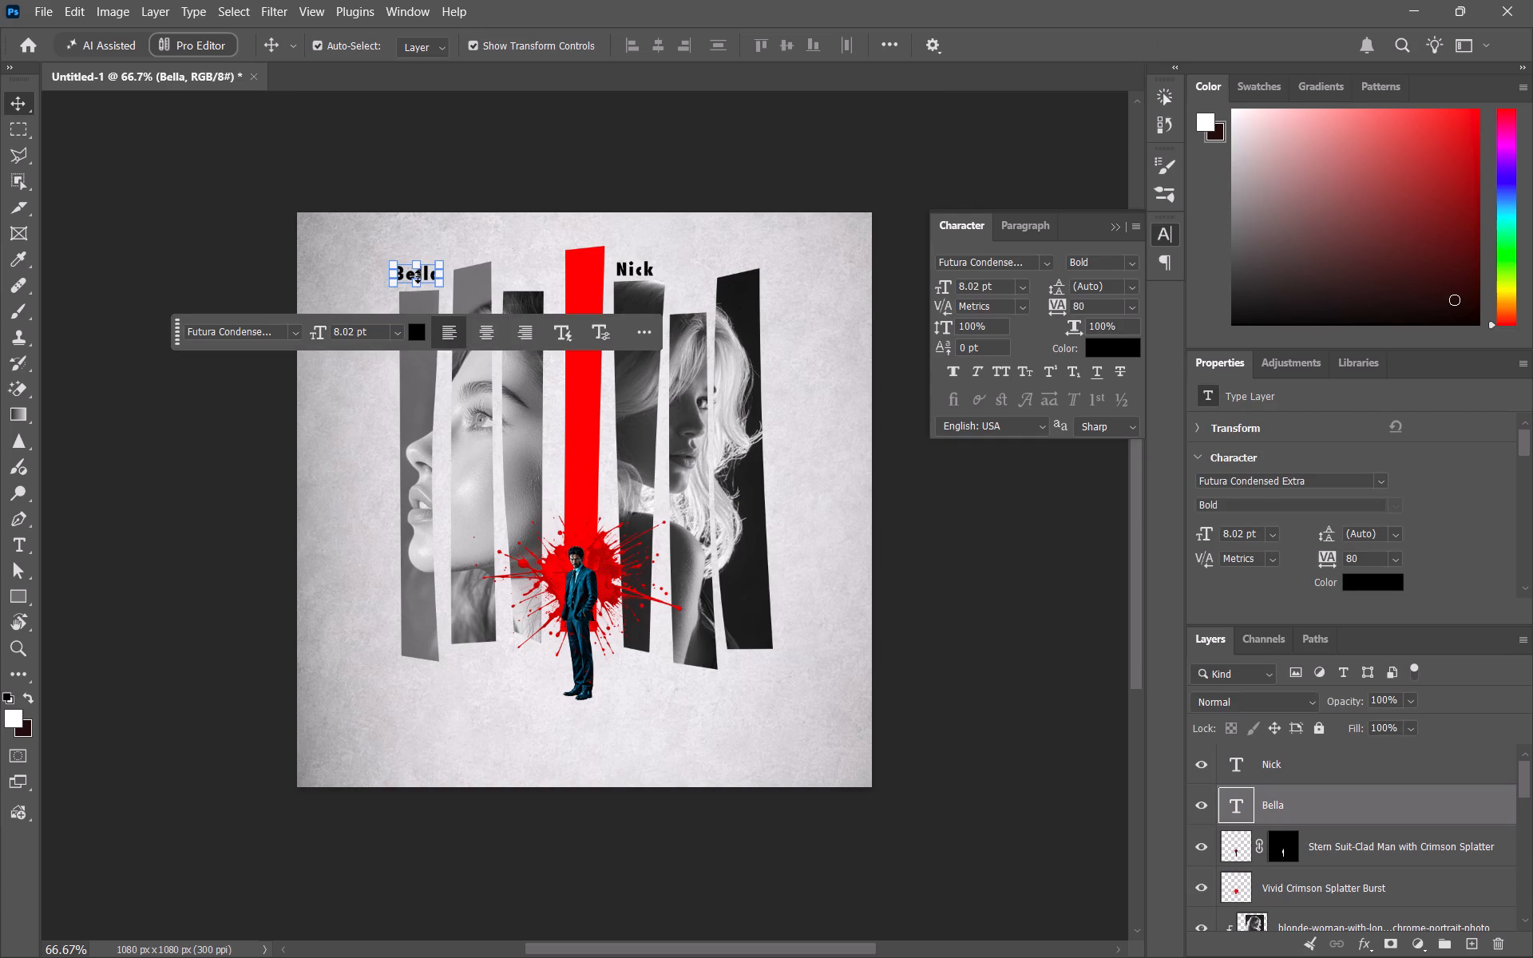
Set the Nick caption's font size to 8.02 pt.
{"action": "left_click", "coordinate": [628, 271]}
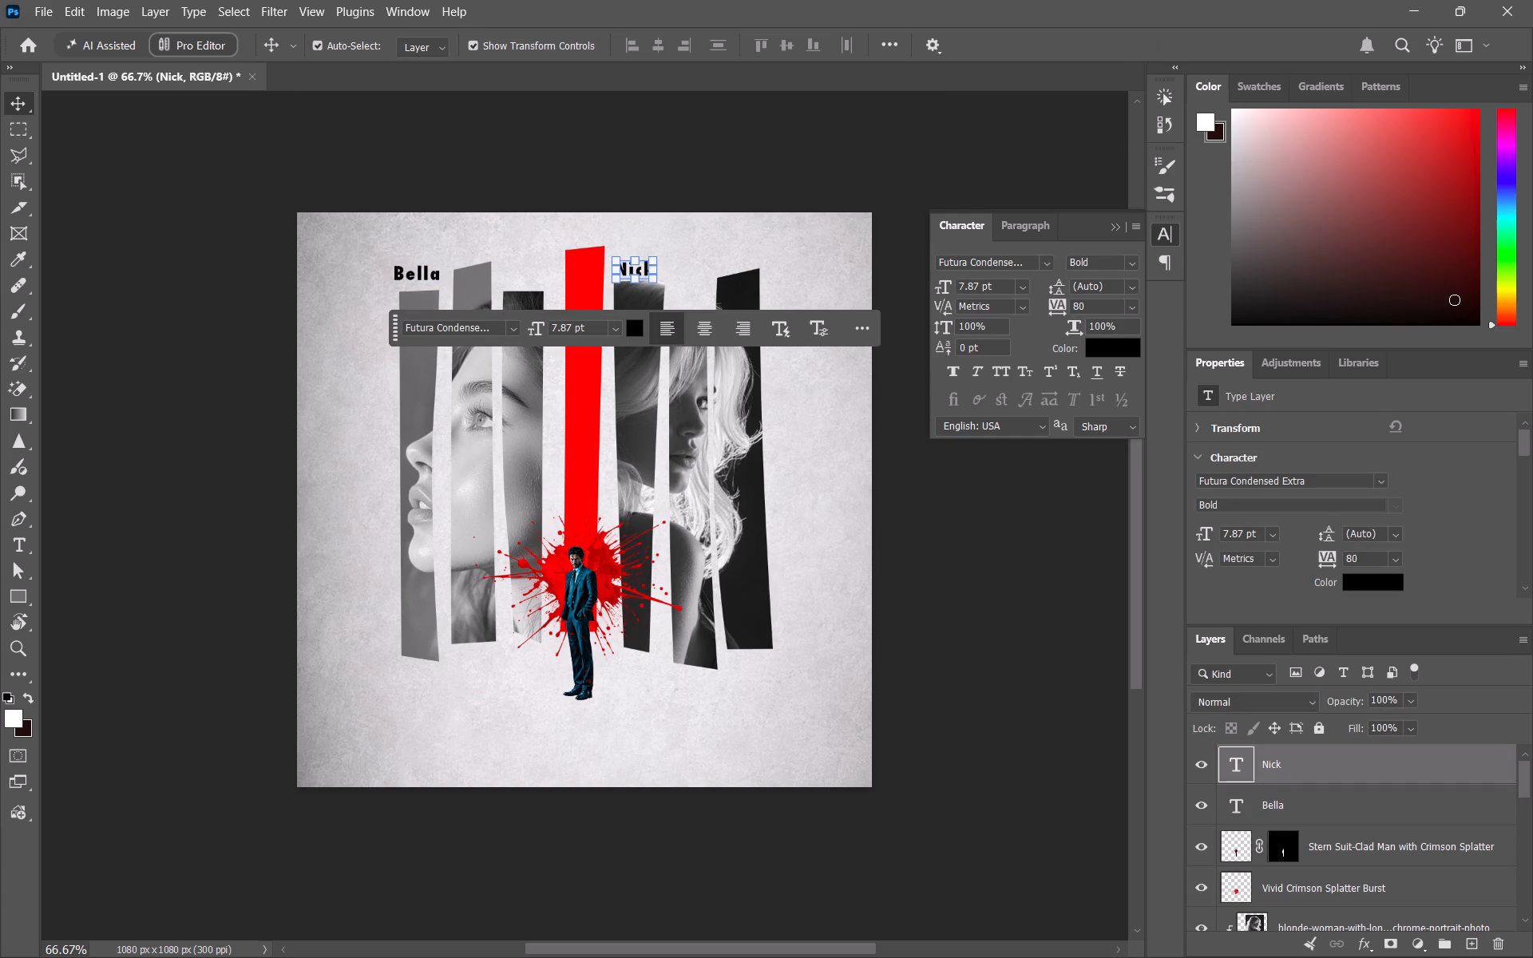
{"action": "left_click_drag", "start_coordinate": [995, 284], "coordinate": [588, 303]}
{"action": "key", "text": "Up"}
{"action": "key", "text": "Insert"}
{"action": "key", "text": "Delete"}
{"action": "key", "text": "Down"}
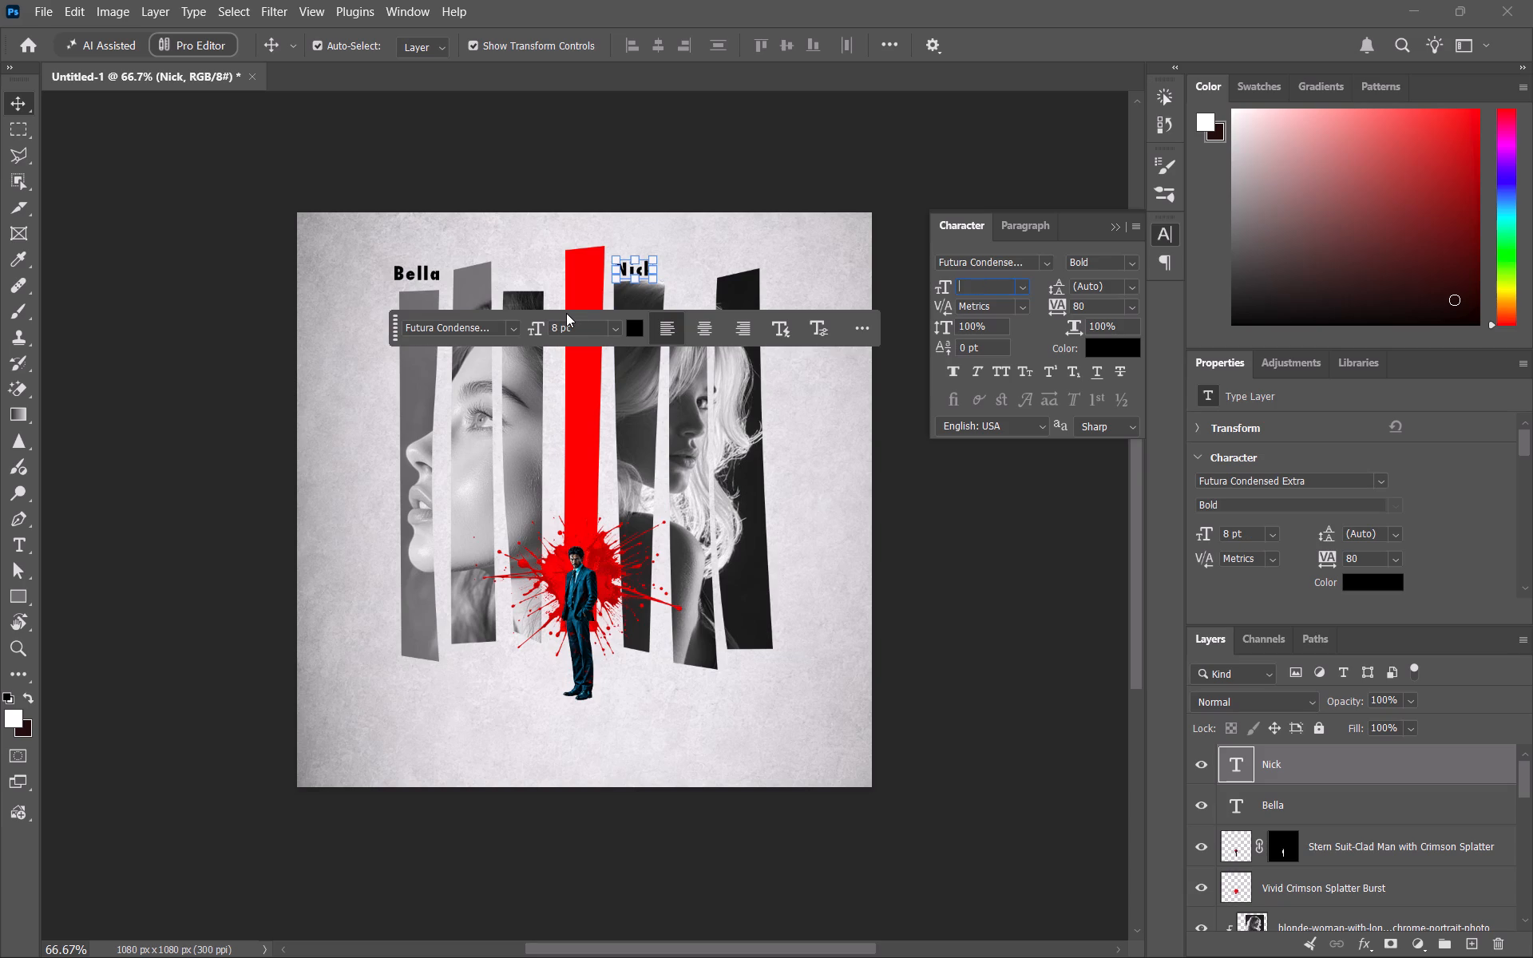
{"action": "key", "text": "Return"}
{"action": "left_click", "coordinate": [969, 287]}
{"action": "type", "text": "0."}
{"action": "key", "text": "BackSpace"}
{"action": "key", "text": "BackSpace"}
{"action": "key", "text": "BackSpace"}
{"action": "type", "text": ".02"}
{"action": "key", "text": "Return"}
Nudge the Nick caption slightly to the right above its strip and deselect it.
{"action": "key", "text": "Right"}
{"action": "key", "text": "Right"}
{"action": "key", "text": "Right"}
{"action": "key", "text": "Right"}
{"action": "key", "text": "Right"}
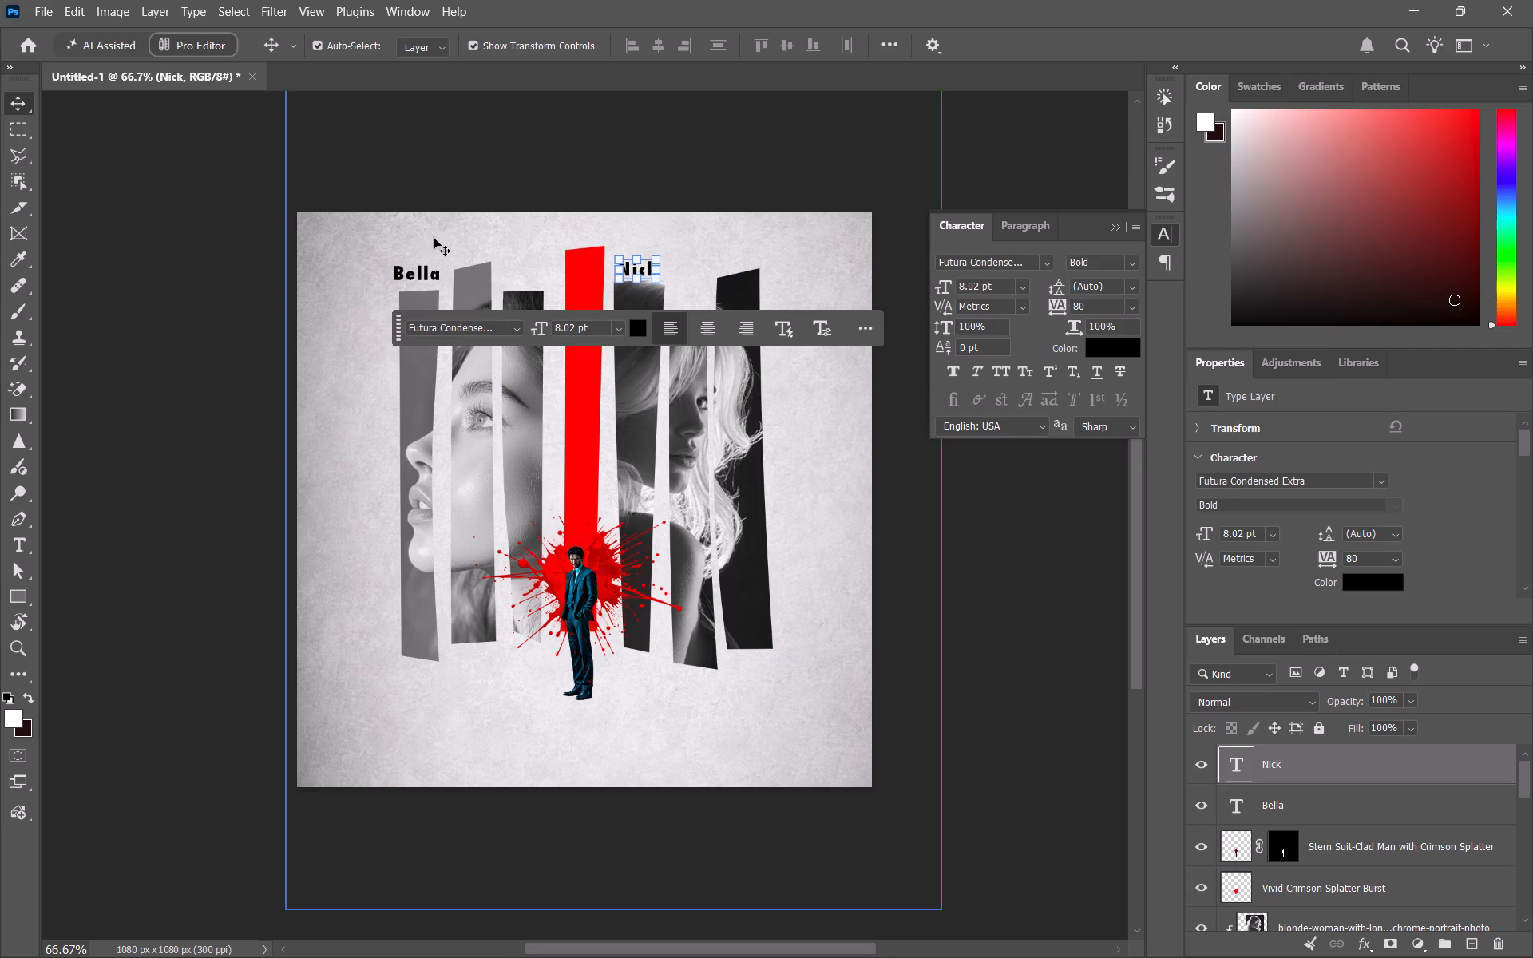
{"action": "left_click", "coordinate": [189, 208]}
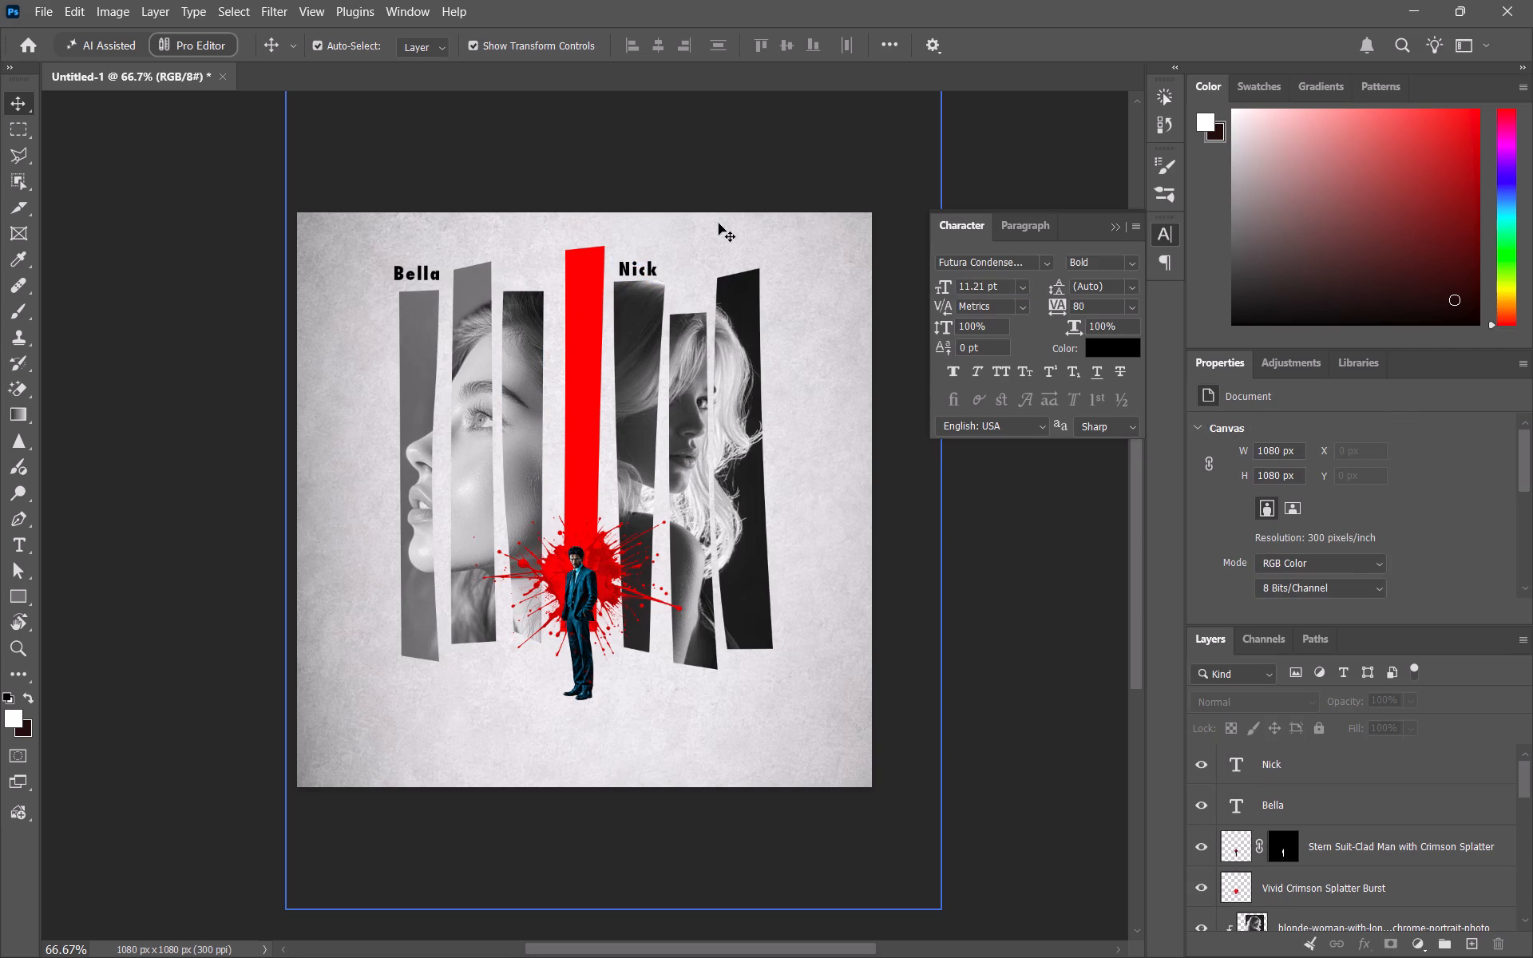
Add a text caption reading "Jerry" above the rightmost portrait strip, glancing at the reference image for the name.
{"action": "key", "text": "t"}
{"action": "left_click", "coordinate": [720, 270]}
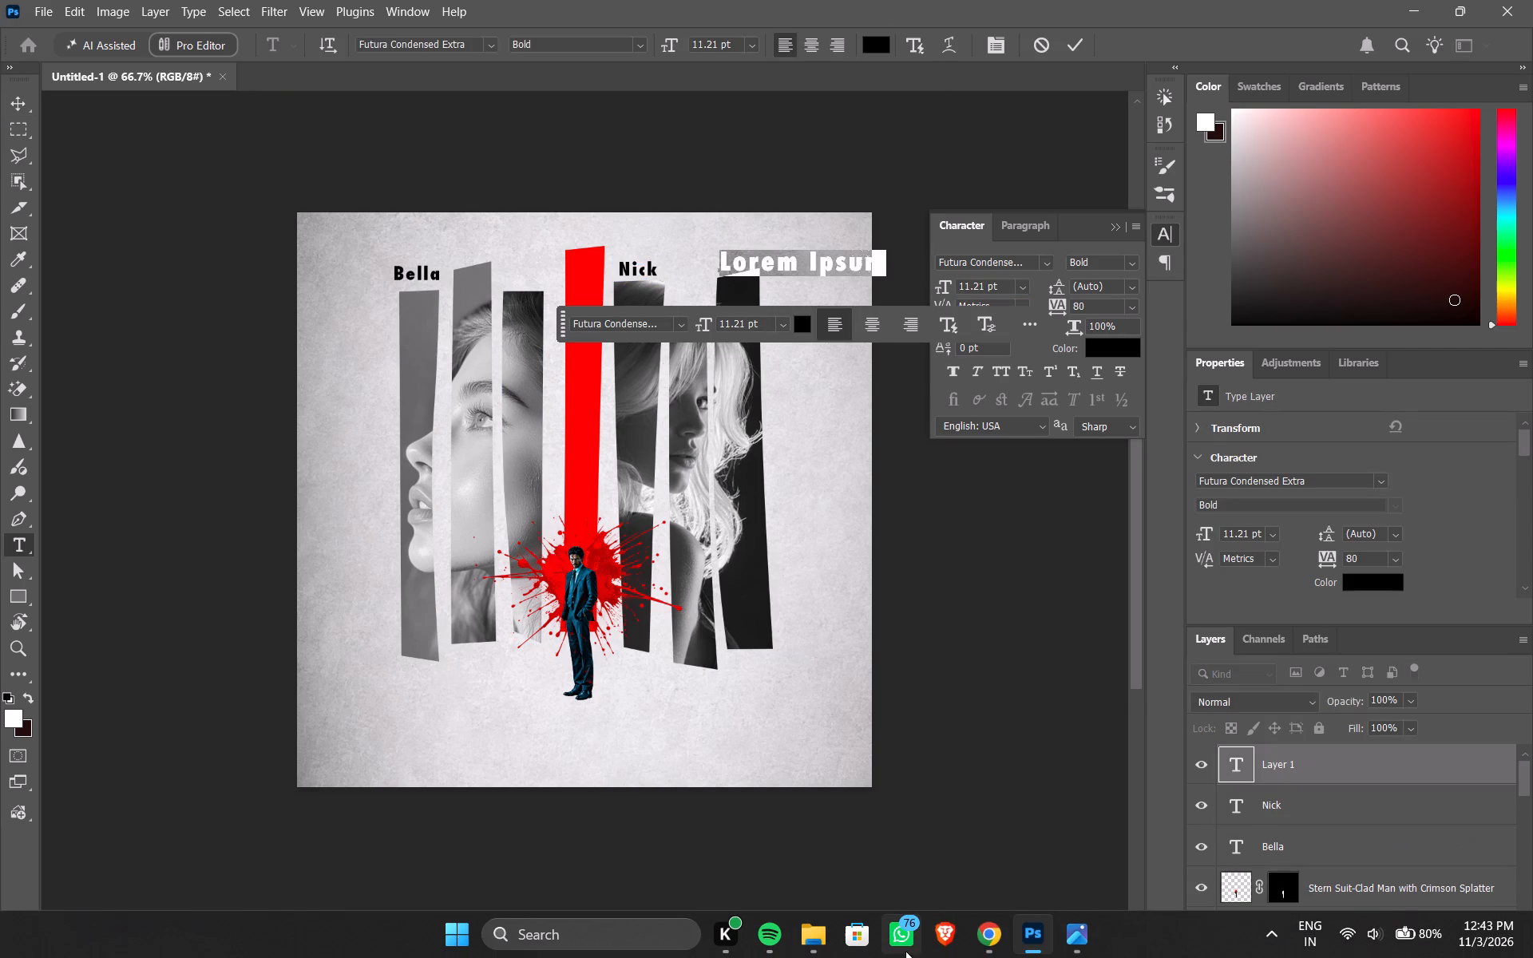
{"action": "left_click", "coordinate": [1064, 940]}
{"action": "left_click", "coordinate": [1064, 940]}
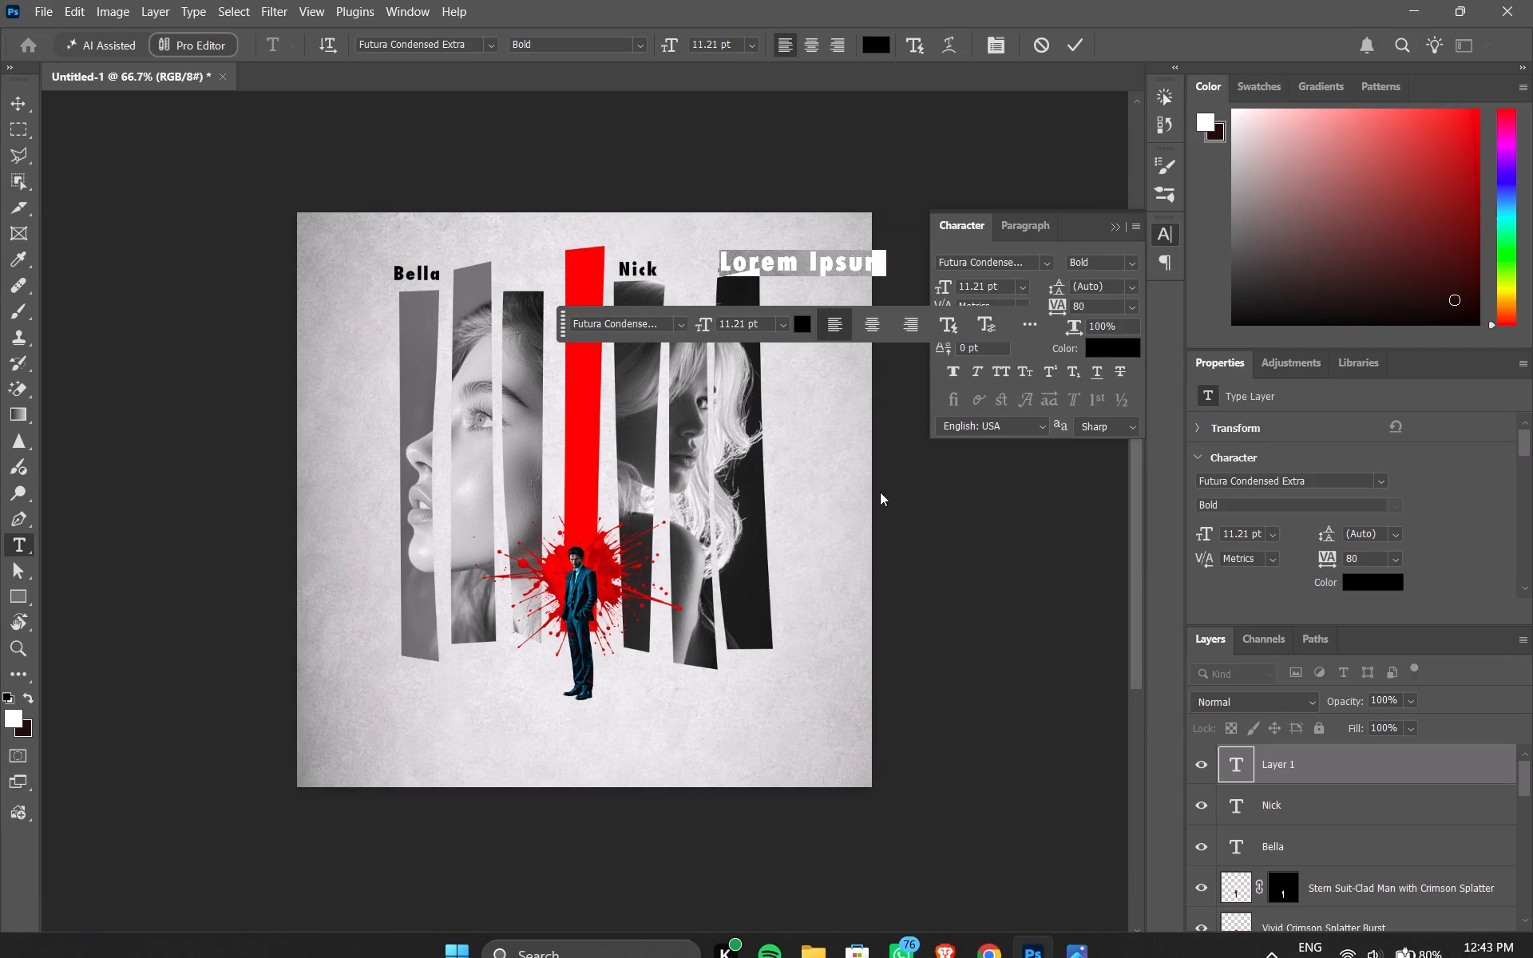
{"action": "type", "text": "jer"}
{"action": "key", "text": "BackSpace"}
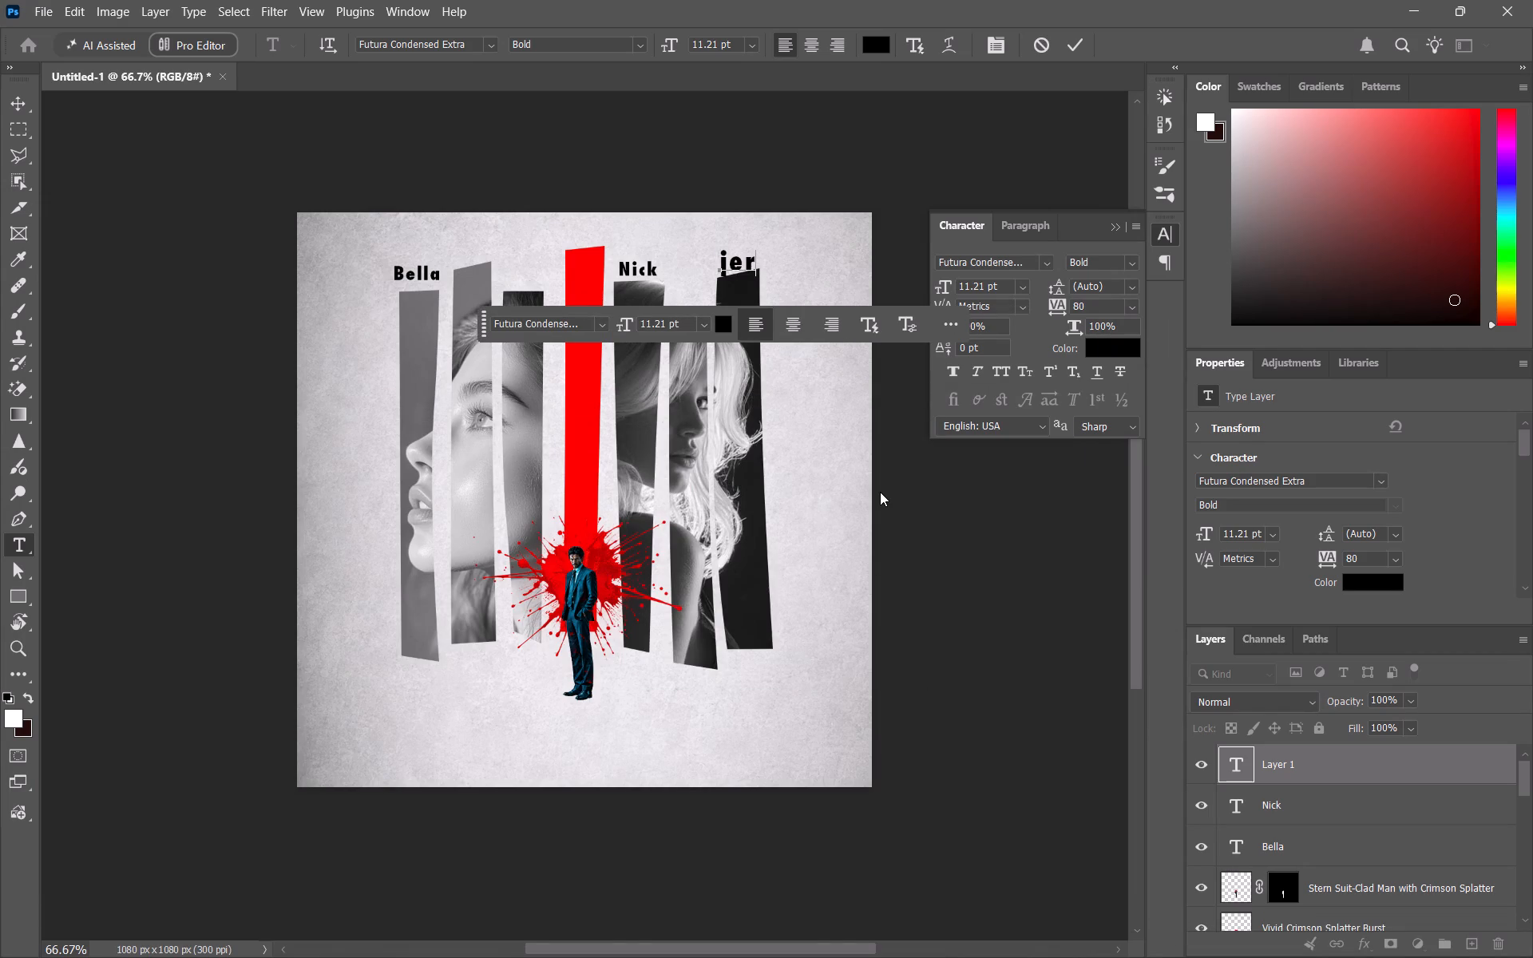
{"action": "key", "text": "BackSpace"}
{"action": "key", "text": "BackSpace"}
{"action": "key", "text": "j"}
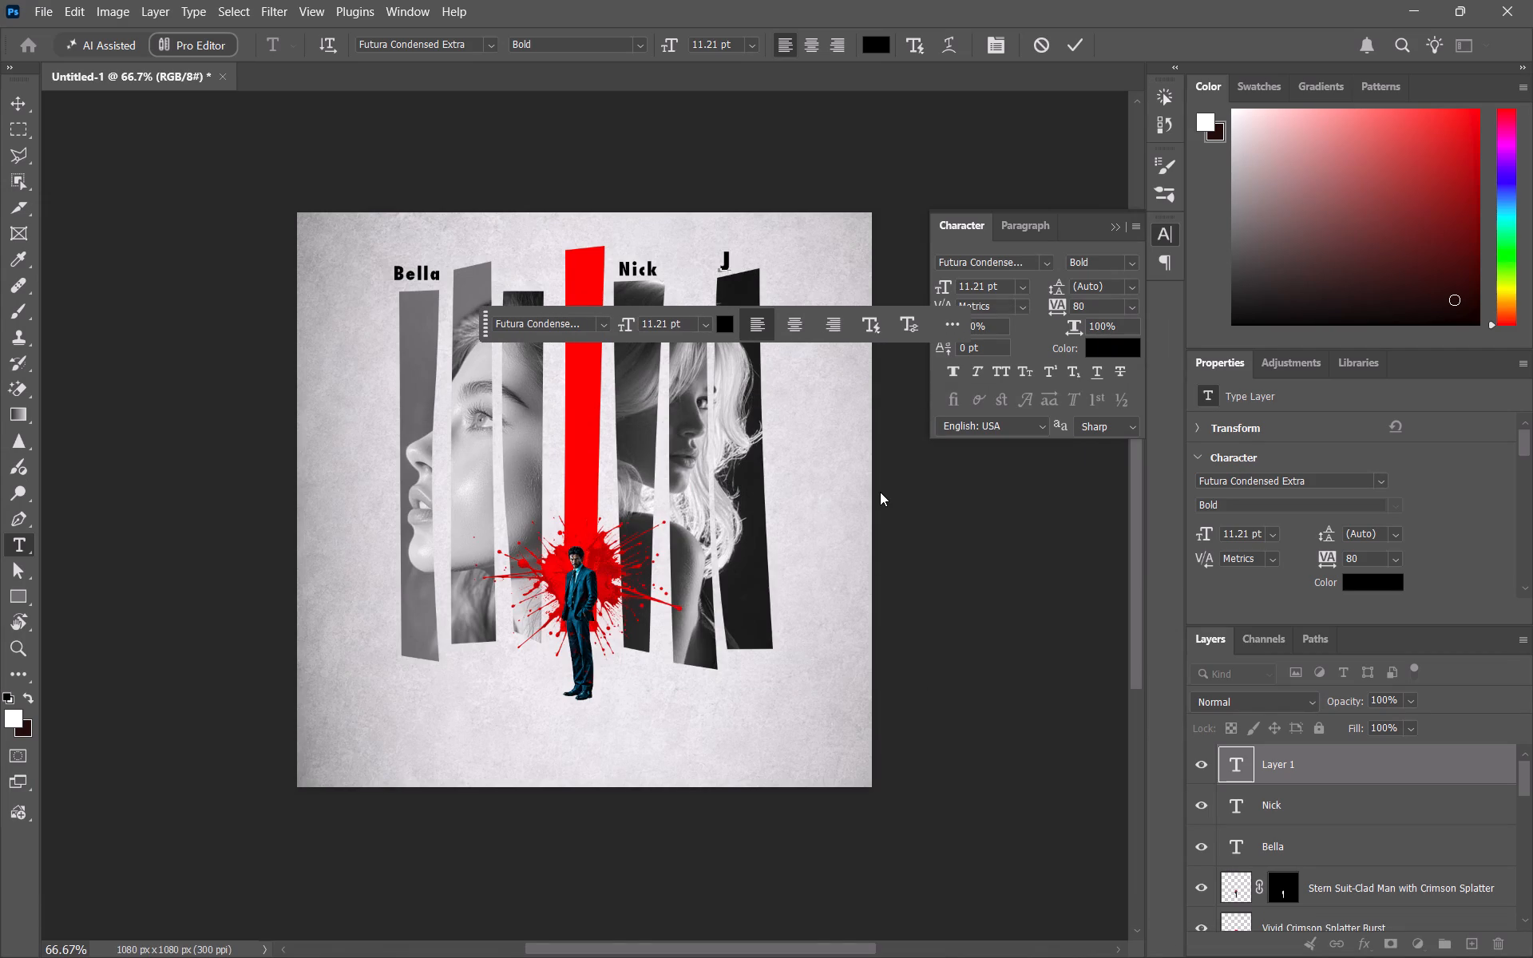
{"action": "type", "text": "erry"}
{"action": "left_click", "coordinate": [21, 93]}
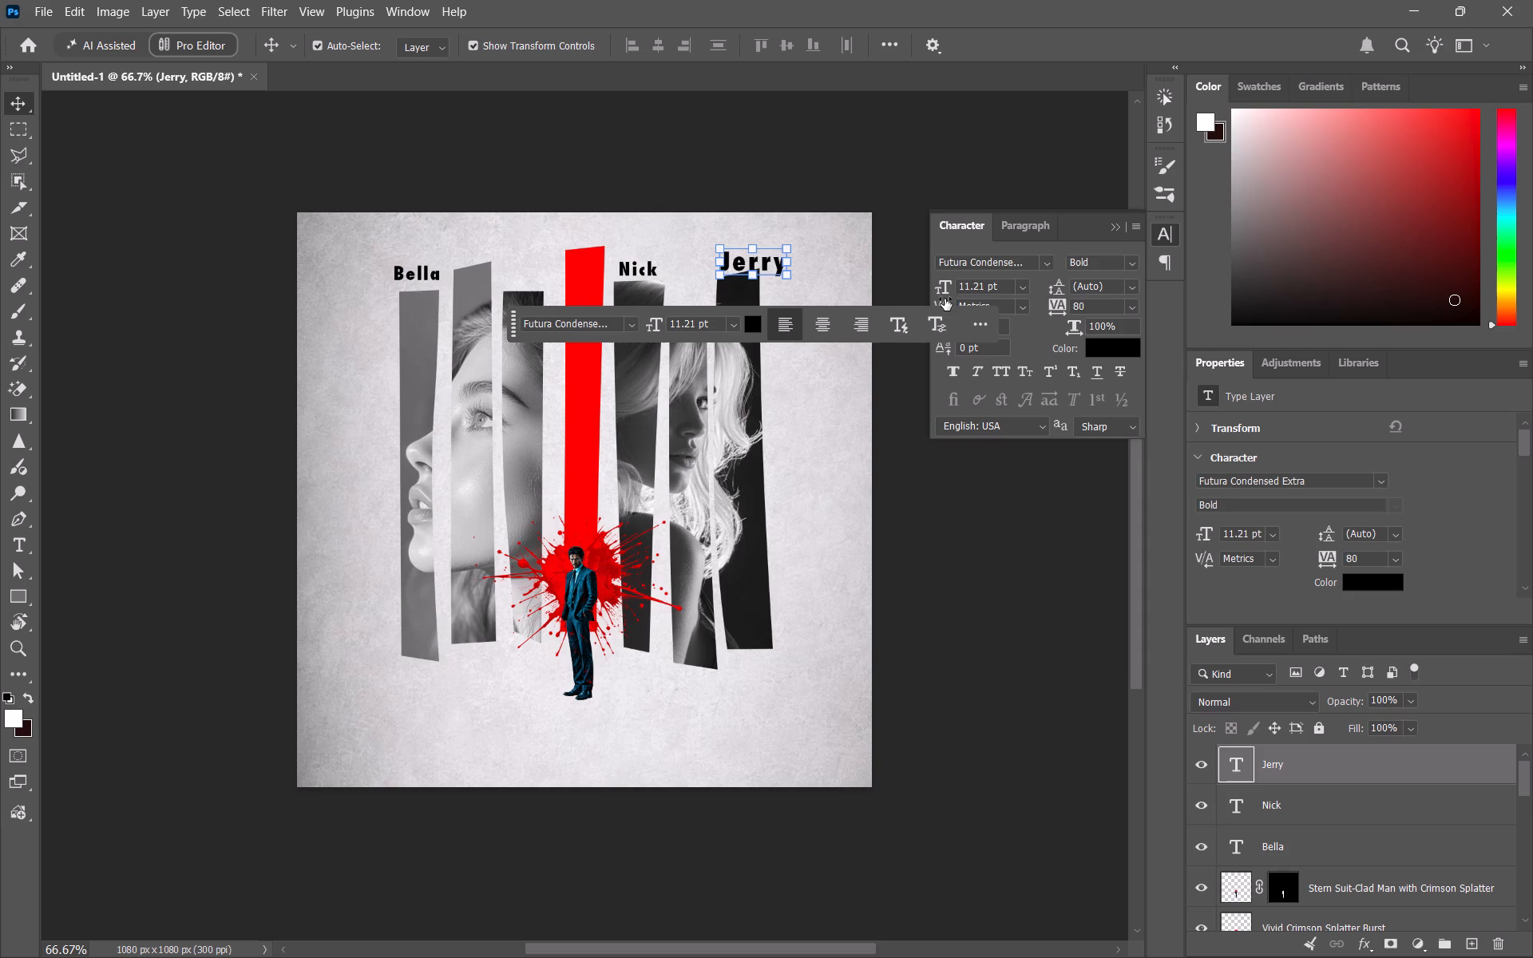
Set the Jerry caption's font size to 8.02 pt.
{"action": "left_click_drag", "start_coordinate": [1001, 288], "coordinate": [881, 287]}
{"action": "type", "text": "8.02"}
{"action": "key", "text": "Return"}
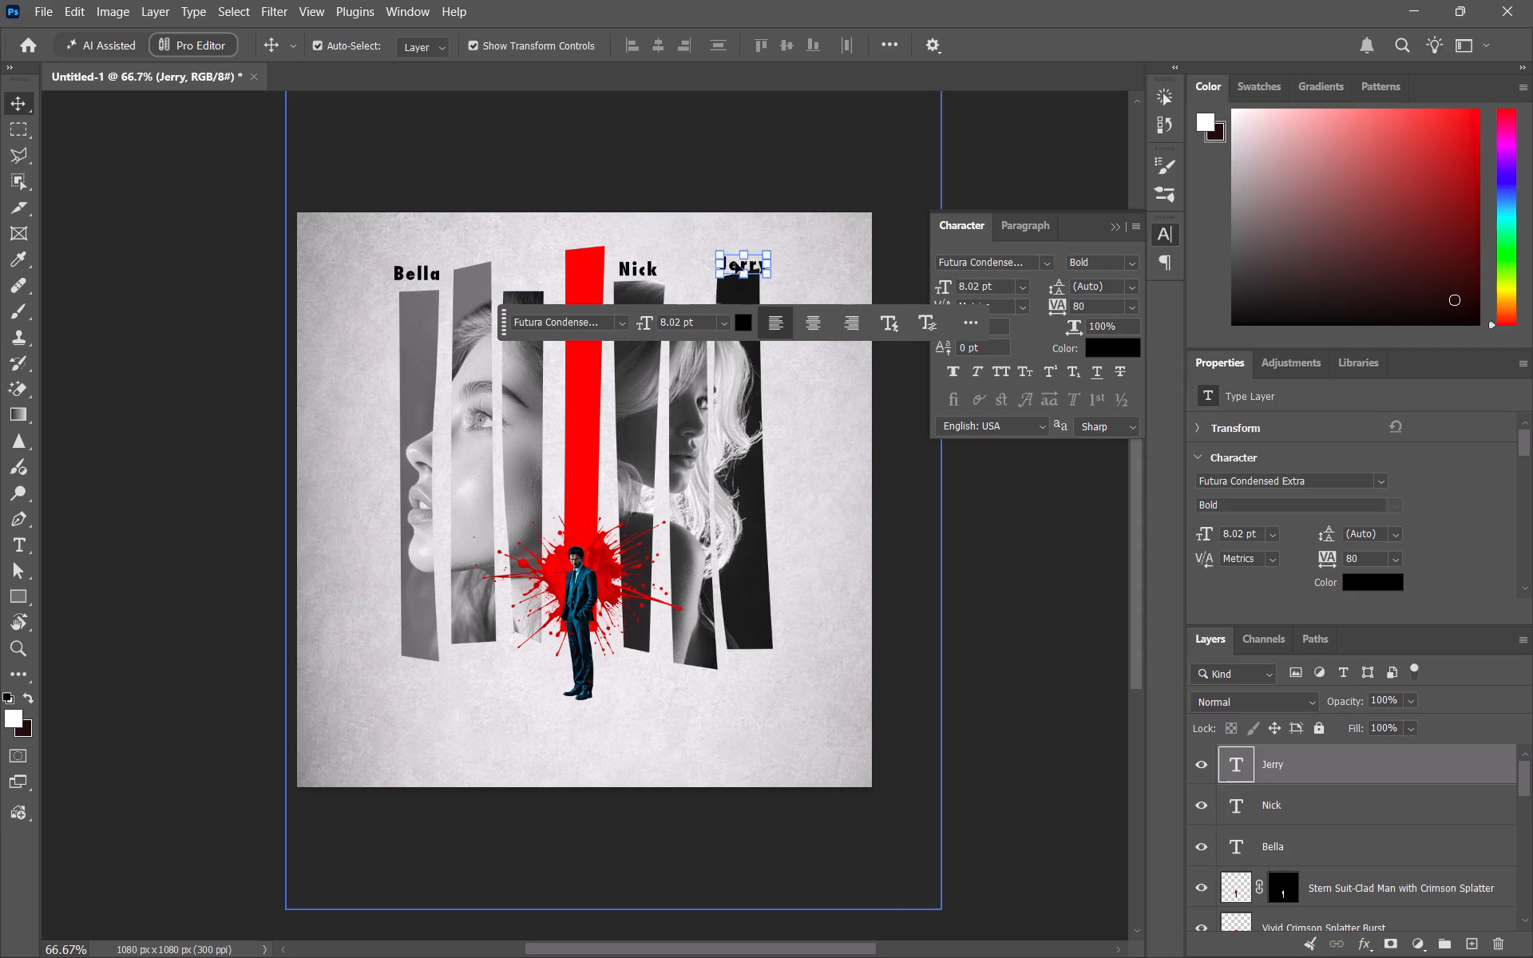
Nudge the Jerry caption slightly up and left so it sits just above the rightmost strip.
{"action": "key", "text": "Up"}
{"action": "key", "text": "Up"}
{"action": "key", "text": "Up"}
{"action": "key", "text": "Up"}
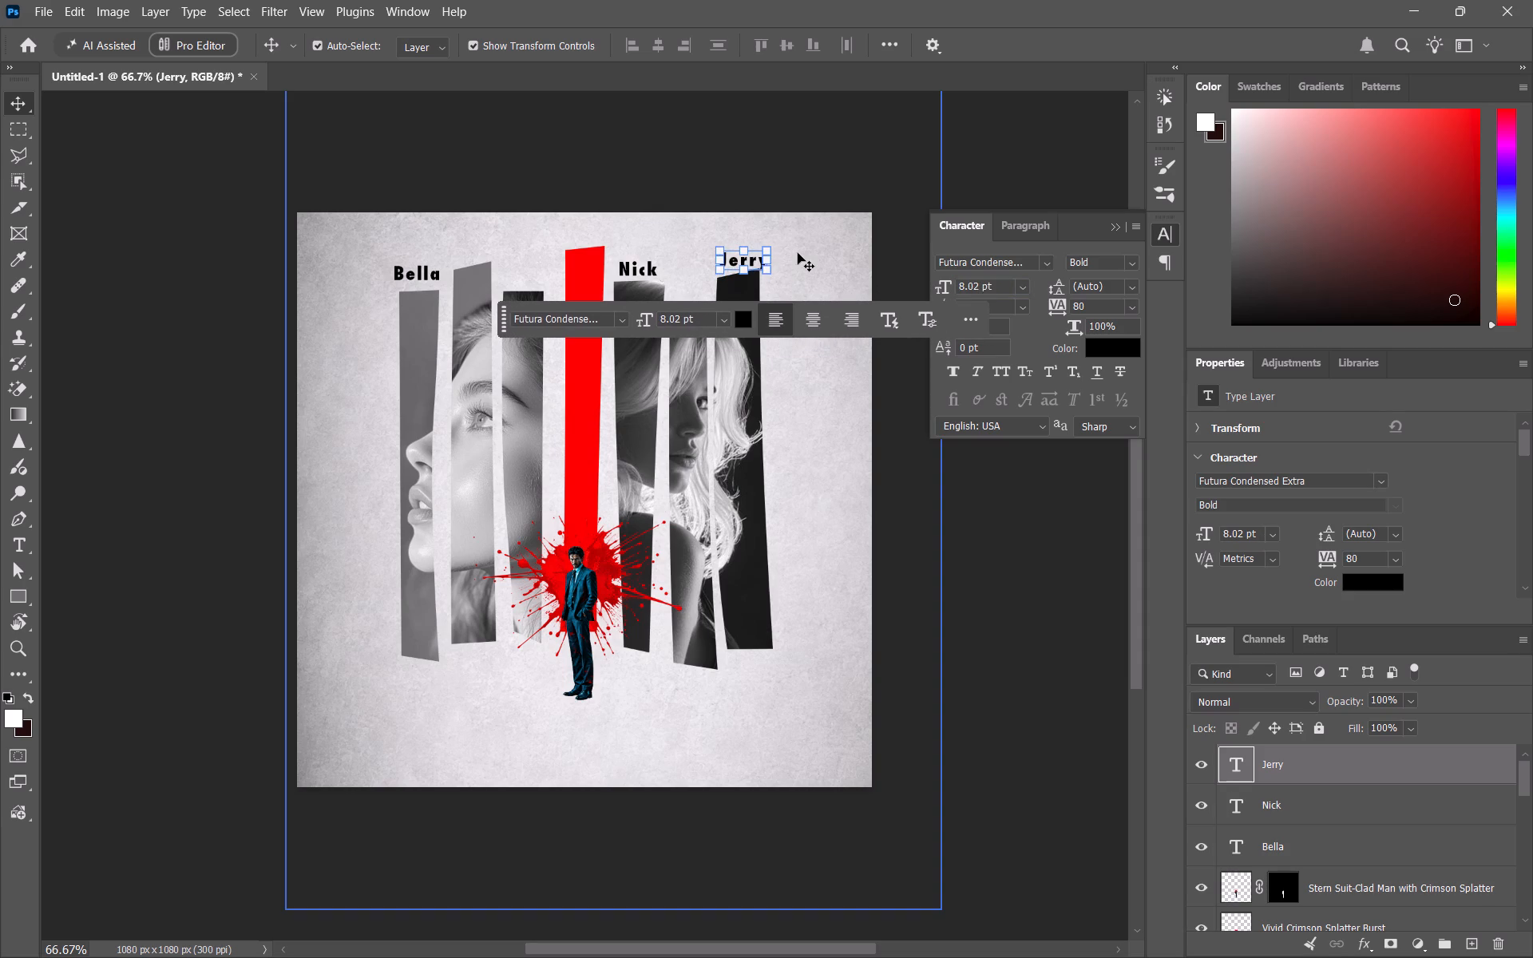
{"action": "key", "text": "Up"}
{"action": "key", "text": "Left"}
{"action": "key", "text": "Left"}
{"action": "key", "text": "Left"}
{"action": "key", "text": "Down"}
{"action": "key", "text": "Down"}
{"action": "key", "text": "Down"}
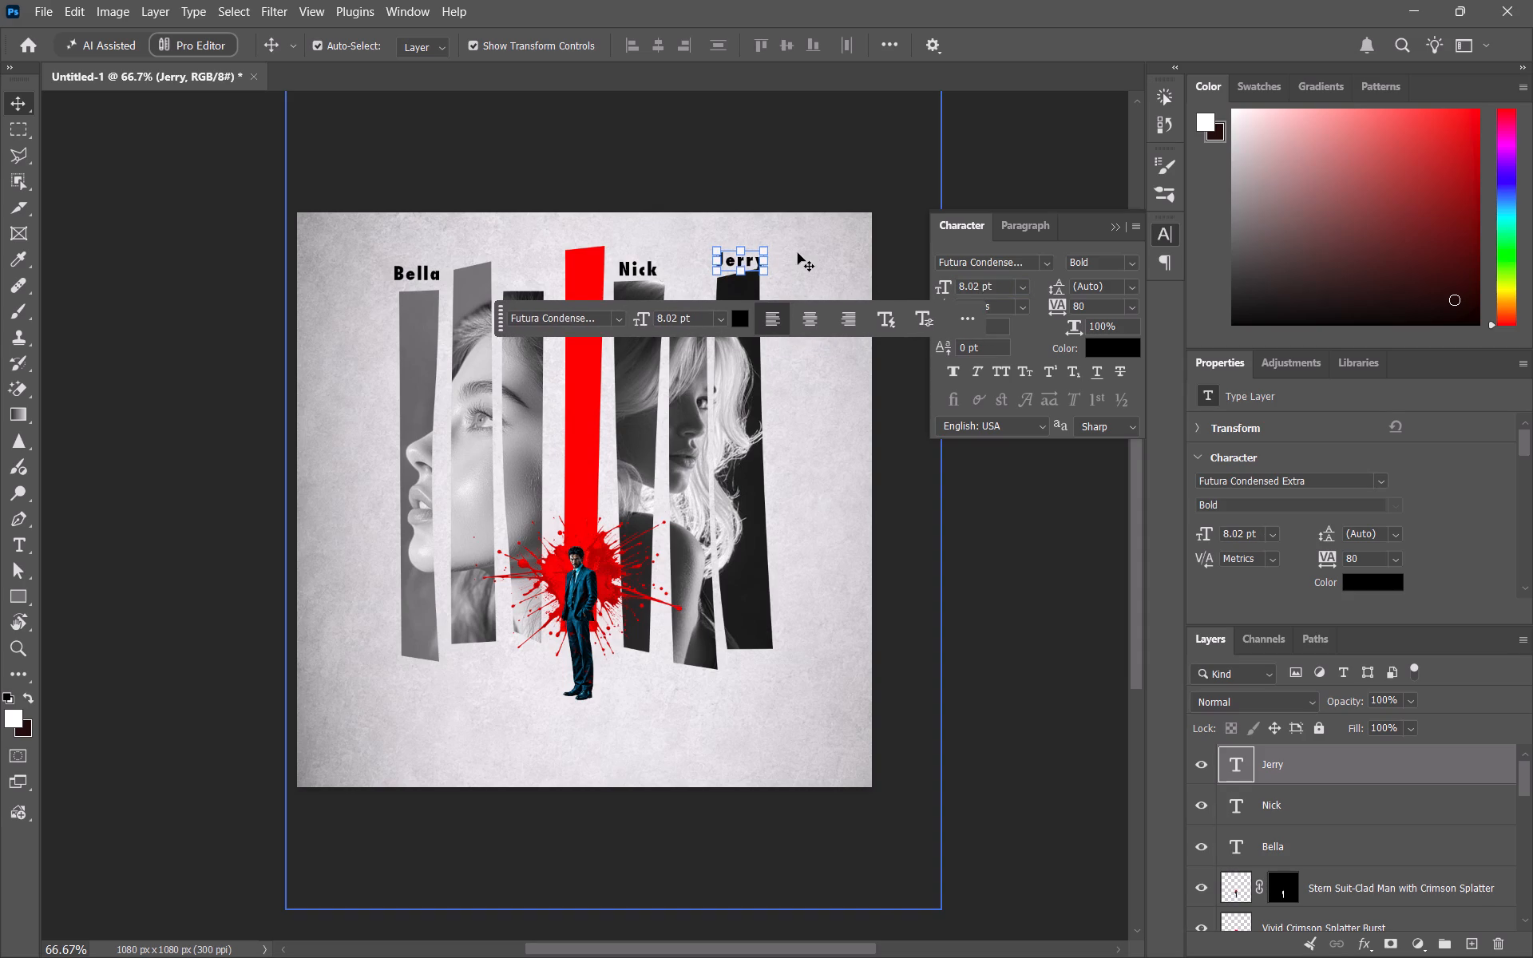
{"action": "key", "text": "Down"}
Show the reference poster layer and nudge the Jerry caption up to align with the reference's Jerry.
{"action": "scroll", "coordinate": [1224, 853], "scroll_direction": "down", "scroll_amount": 10}
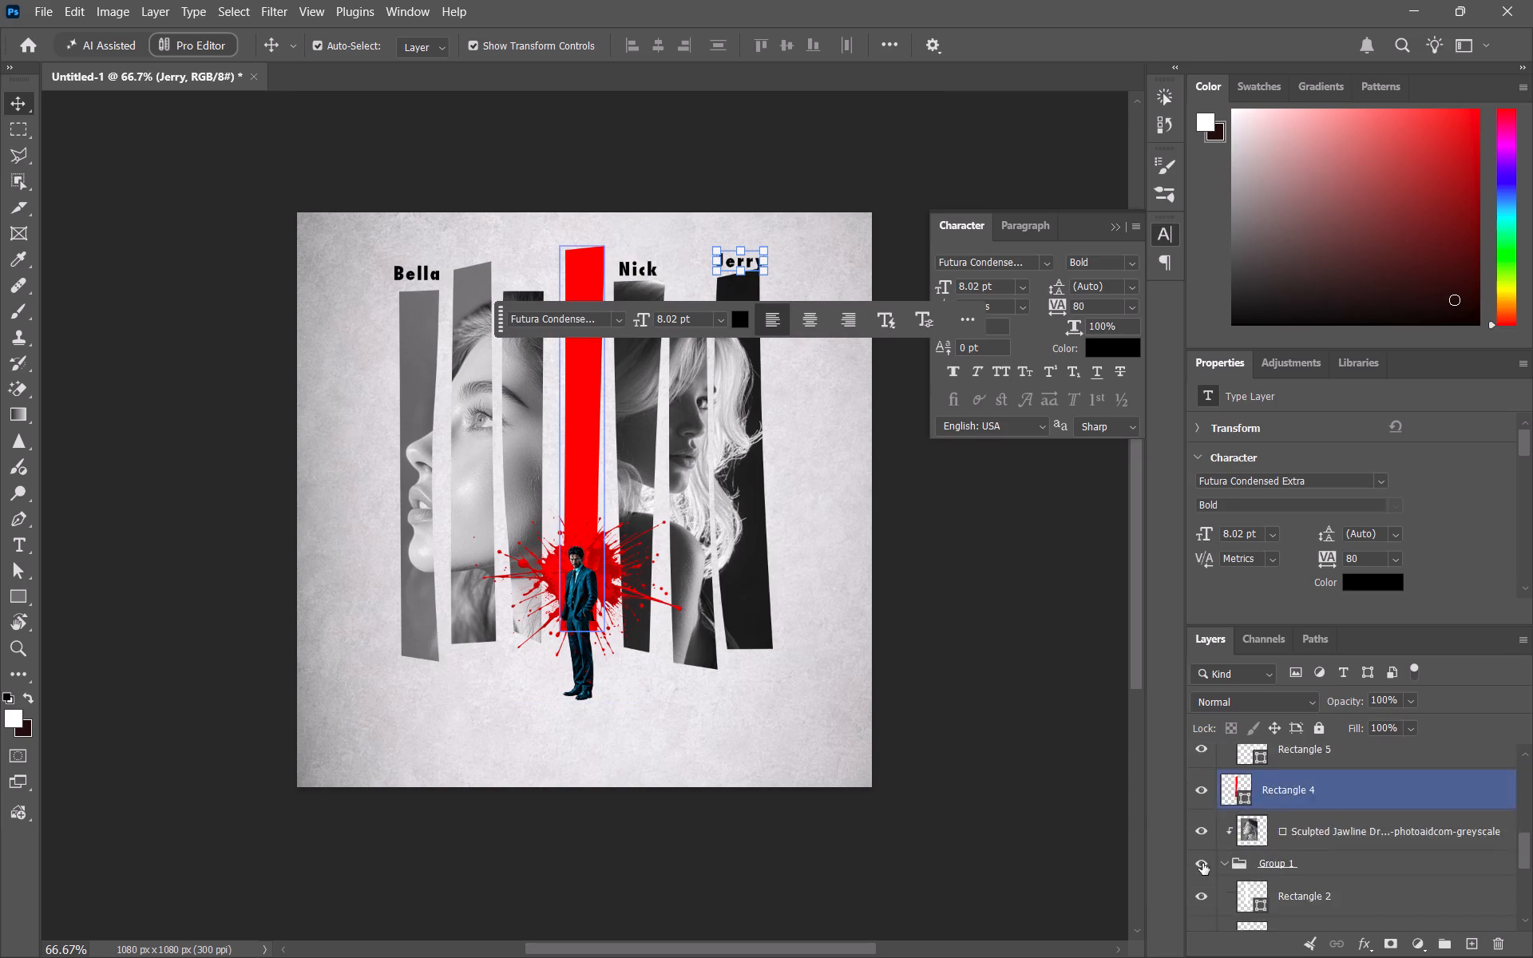
{"action": "scroll", "coordinate": [1202, 863], "scroll_direction": "down", "scroll_amount": 10}
{"action": "left_click", "coordinate": [1201, 835]}
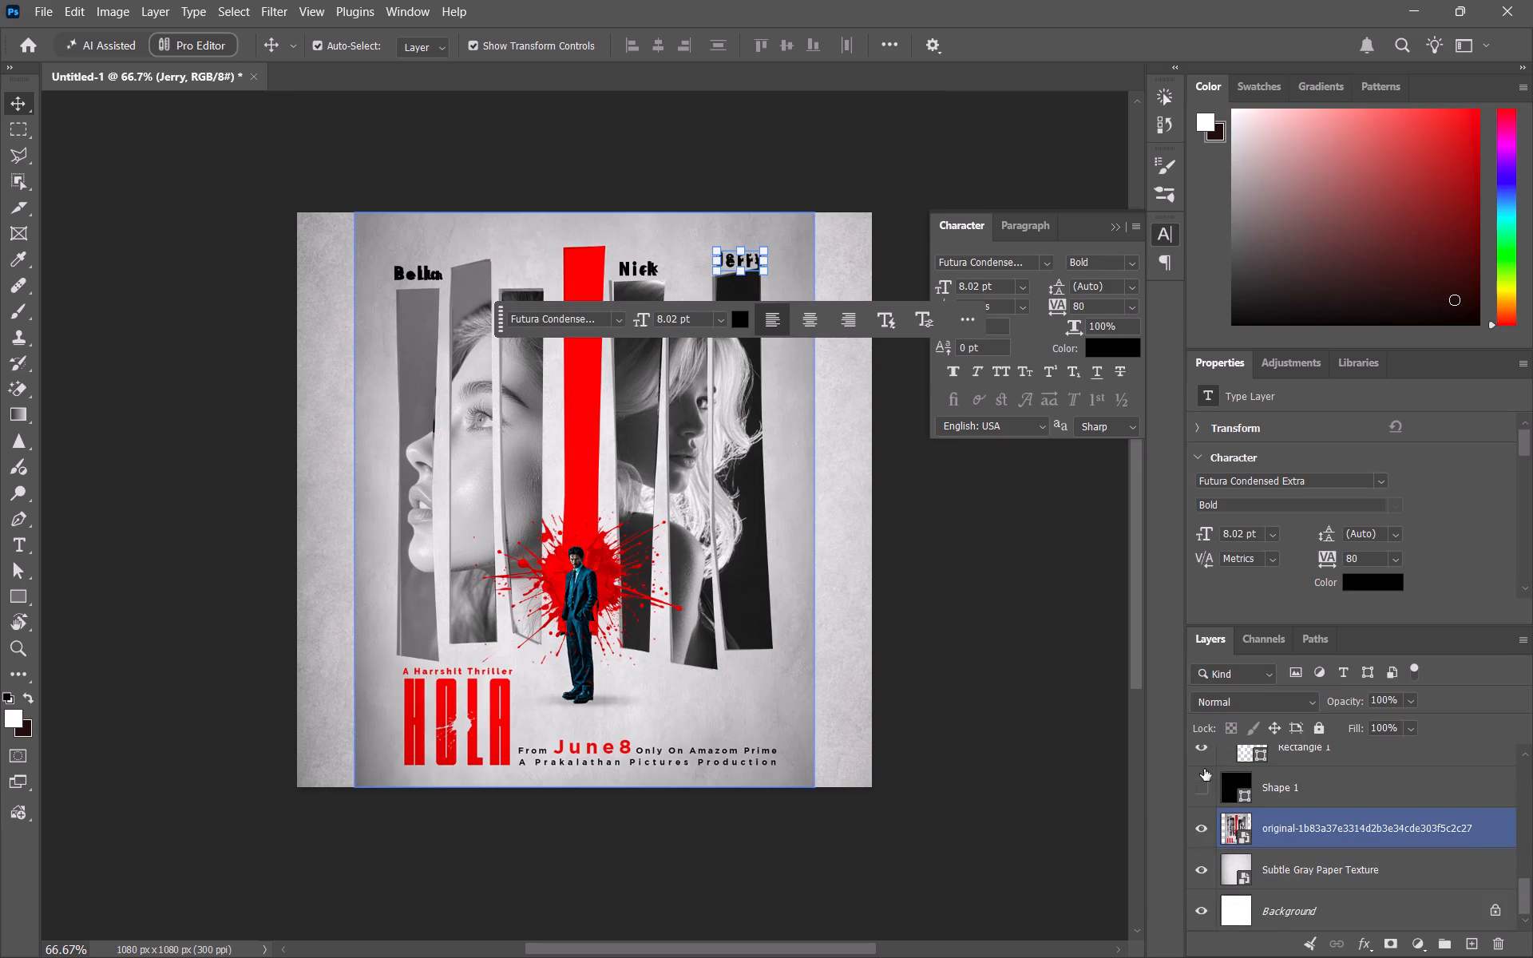
{"action": "key", "text": "Up"}
{"action": "key", "text": "Up"}
{"action": "key", "text": "Up"}
{"action": "key", "text": "Up"}
{"action": "key", "text": "Down"}
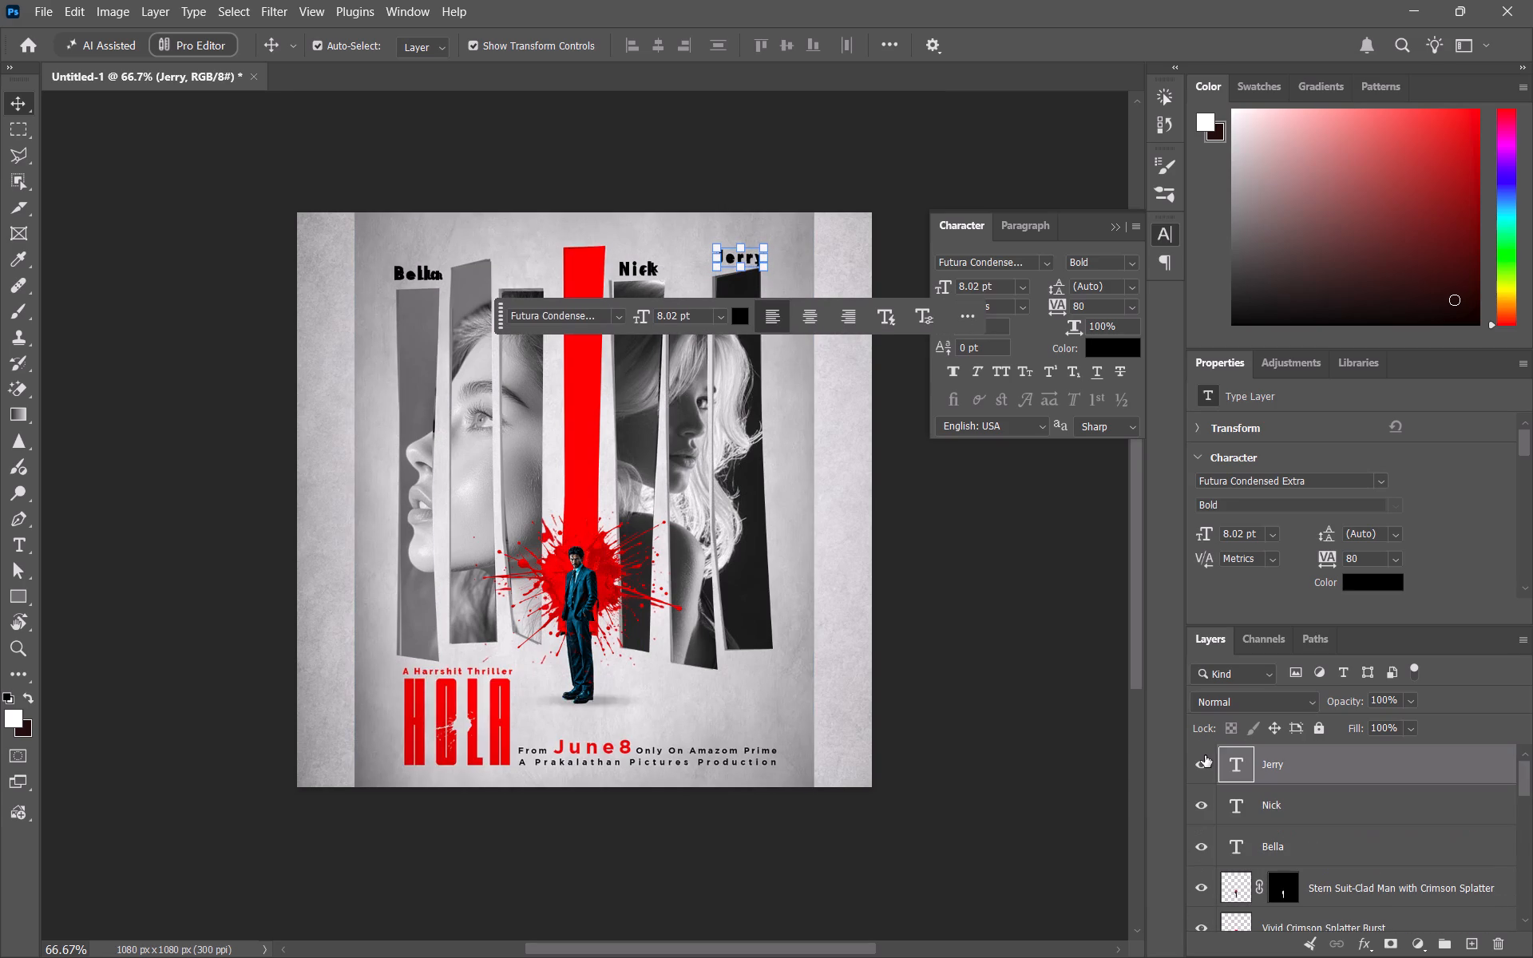
Nudge the Nick caption vertically until it lines up with the Nick lettering on the reference poster.
{"action": "left_click", "coordinate": [1273, 806]}
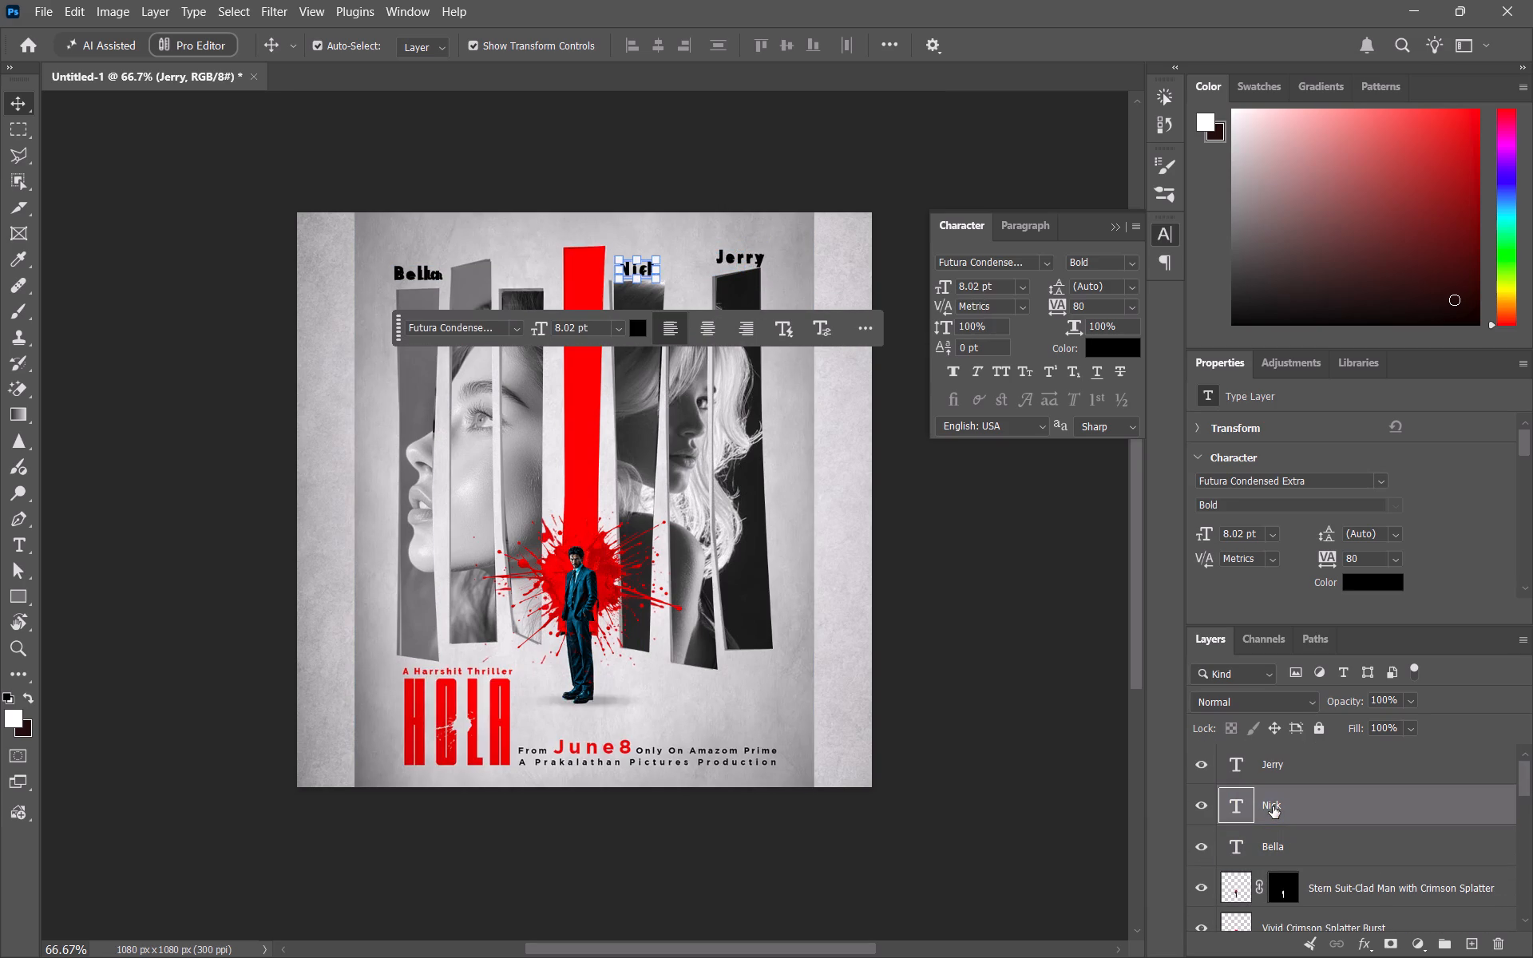
{"action": "key", "text": "Up"}
{"action": "key", "text": "Up"}
{"action": "key", "text": "Down"}
{"action": "key", "text": "Down"}
{"action": "key", "text": "Down"}
{"action": "key", "text": "Down"}
{"action": "key", "text": "Down"}
{"action": "key", "text": "Down"}
{"action": "key", "text": "Down"}
{"action": "key", "text": "Down"}
{"action": "key", "text": "Down"}
{"action": "key", "text": "Down"}
{"action": "key", "text": "Down"}
{"action": "key", "text": "Down"}
{"action": "key", "text": "Down"}
{"action": "key", "text": "Down"}
{"action": "key", "text": "Down"}
{"action": "key", "text": "Down"}
{"action": "key", "text": "Down"}
{"action": "key", "text": "Down"}
{"action": "key", "text": "Down"}
{"action": "key", "text": "Down"}
{"action": "key", "text": "Down"}
{"action": "key", "text": "Down"}
{"action": "key", "text": "Down"}
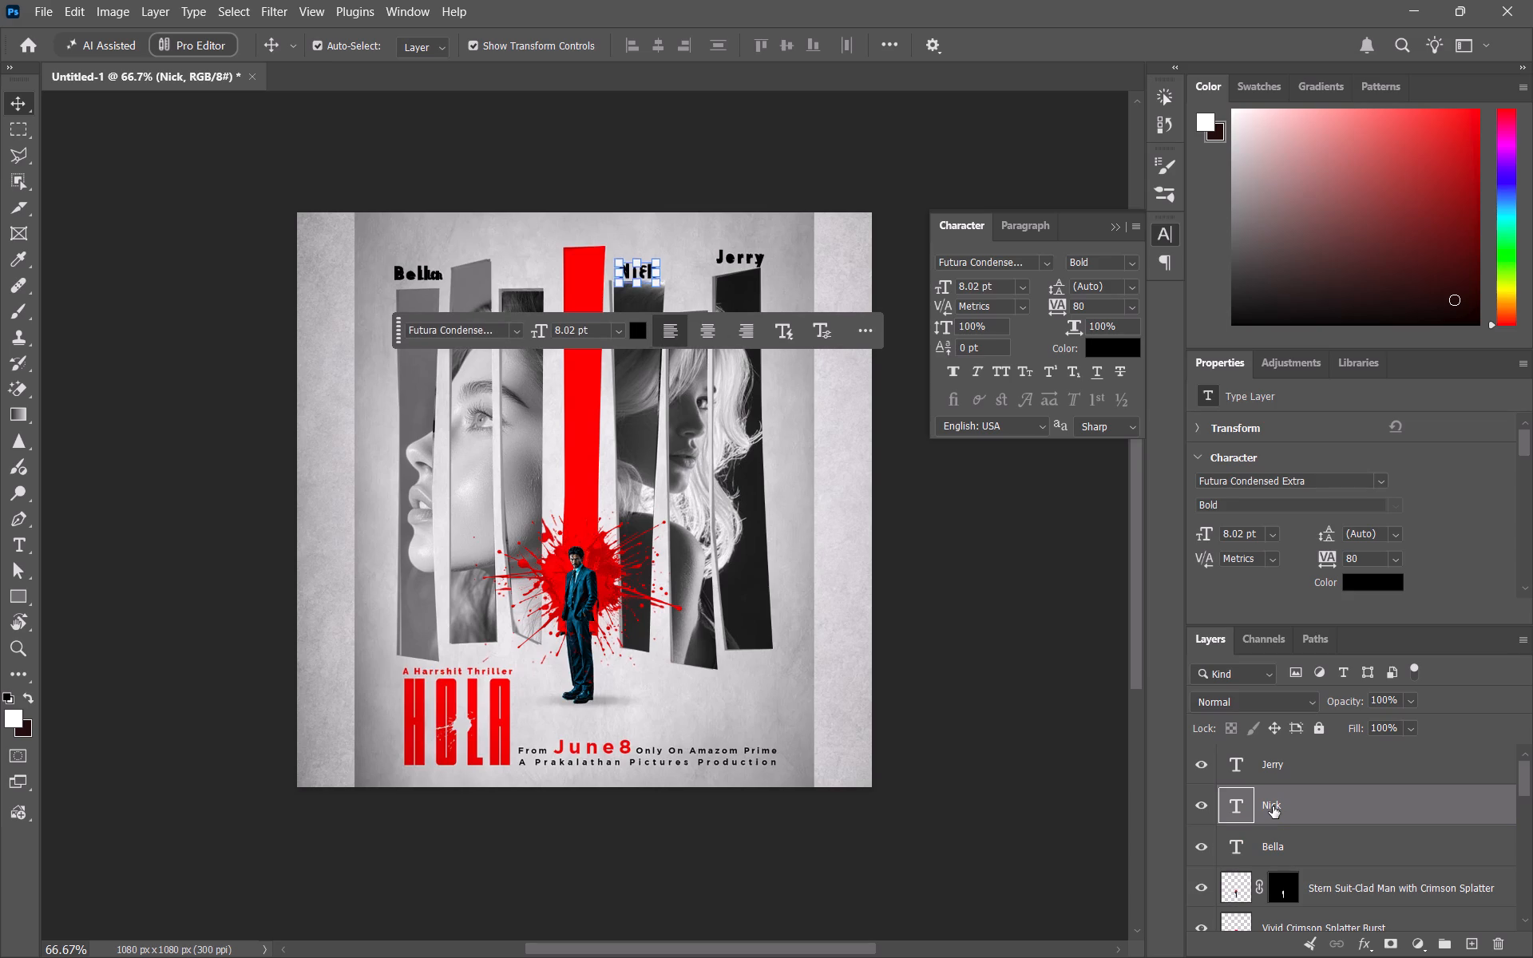
{"action": "key", "text": "Down"}
{"action": "key", "text": "Up"}
{"action": "key", "text": "Up"}
{"action": "key", "text": "Down"}
{"action": "key", "text": "Down"}
{"action": "key", "text": "Down"}
{"action": "key", "text": "Down"}
{"action": "key", "text": "Down"}
{"action": "key", "text": "Down"}
{"action": "key", "text": "Down"}
{"action": "key", "text": "Down"}
{"action": "key", "text": "Down"}
{"action": "key", "text": "Down"}
{"action": "key", "text": "Down"}
{"action": "key", "text": "Down"}
{"action": "key", "text": "Down"}
{"action": "key", "text": "Down"}
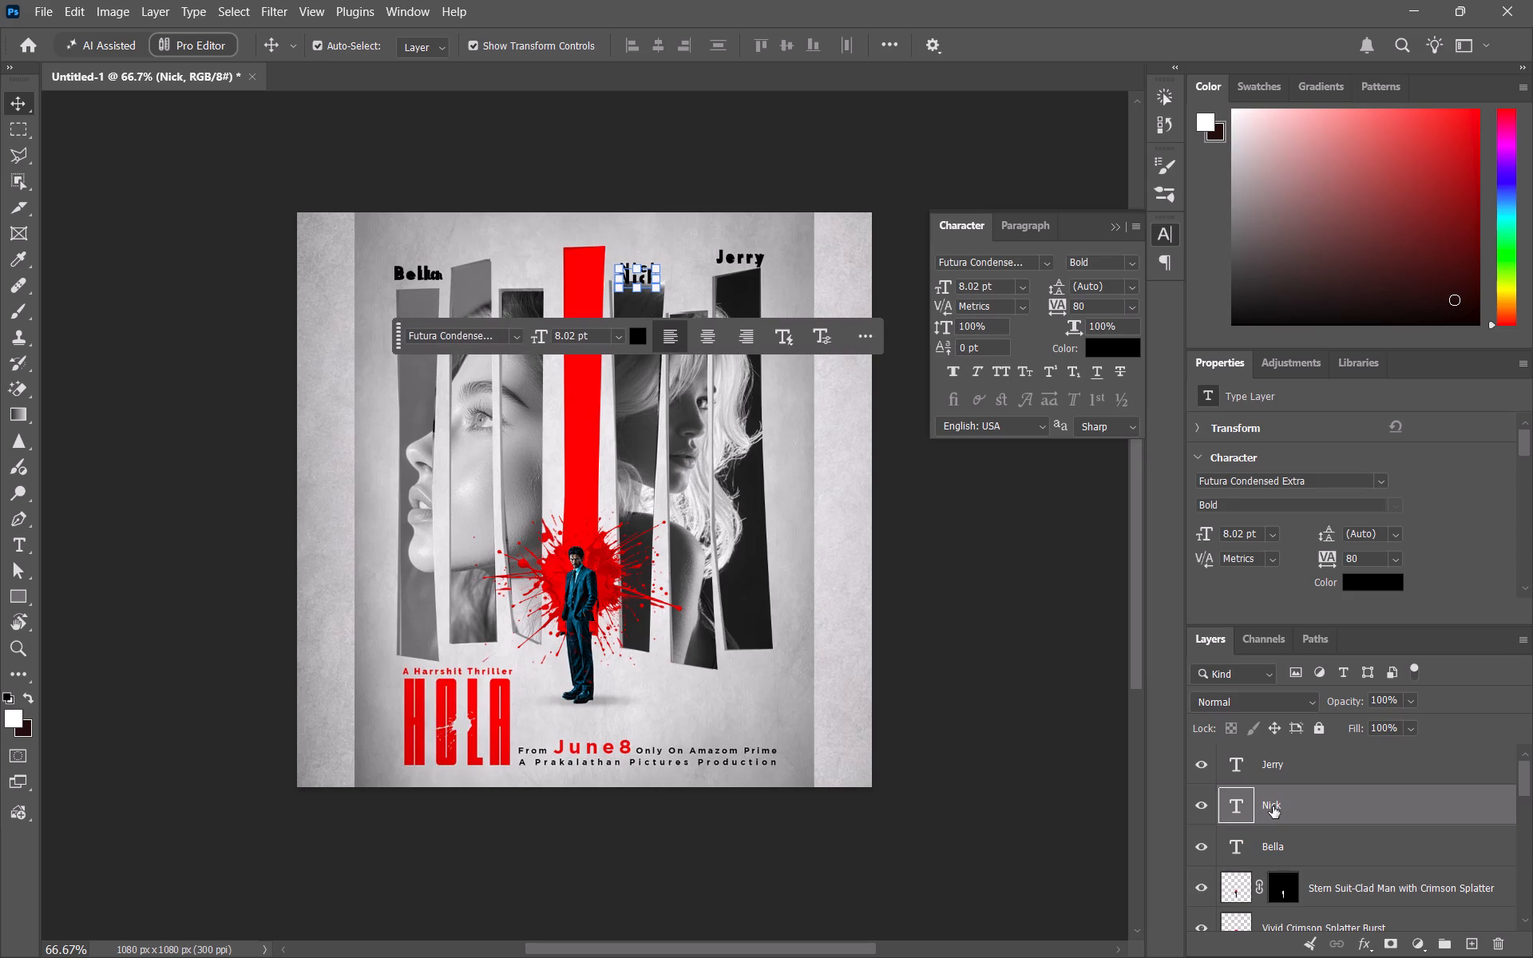
{"action": "key", "text": "Up"}
{"action": "key", "text": "Up"}
{"action": "key", "text": "Up"}
{"action": "key", "text": "Up"}
{"action": "key", "text": "Up"}
{"action": "key", "text": "Up"}
{"action": "key", "text": "Up"}
{"action": "key", "text": "Up"}
{"action": "key", "text": "Up"}
{"action": "key", "text": "Up"}
{"action": "key", "text": "Up"}
{"action": "key", "text": "Up"}
{"action": "key", "text": "Up"}
{"action": "key", "text": "Up"}
{"action": "key", "text": "Up"}
{"action": "key", "text": "Up"}
{"action": "key", "text": "Up"}
{"action": "key", "text": "Up"}
{"action": "key", "text": "Up"}
{"action": "key", "text": "Up"}
{"action": "key", "text": "Up"}
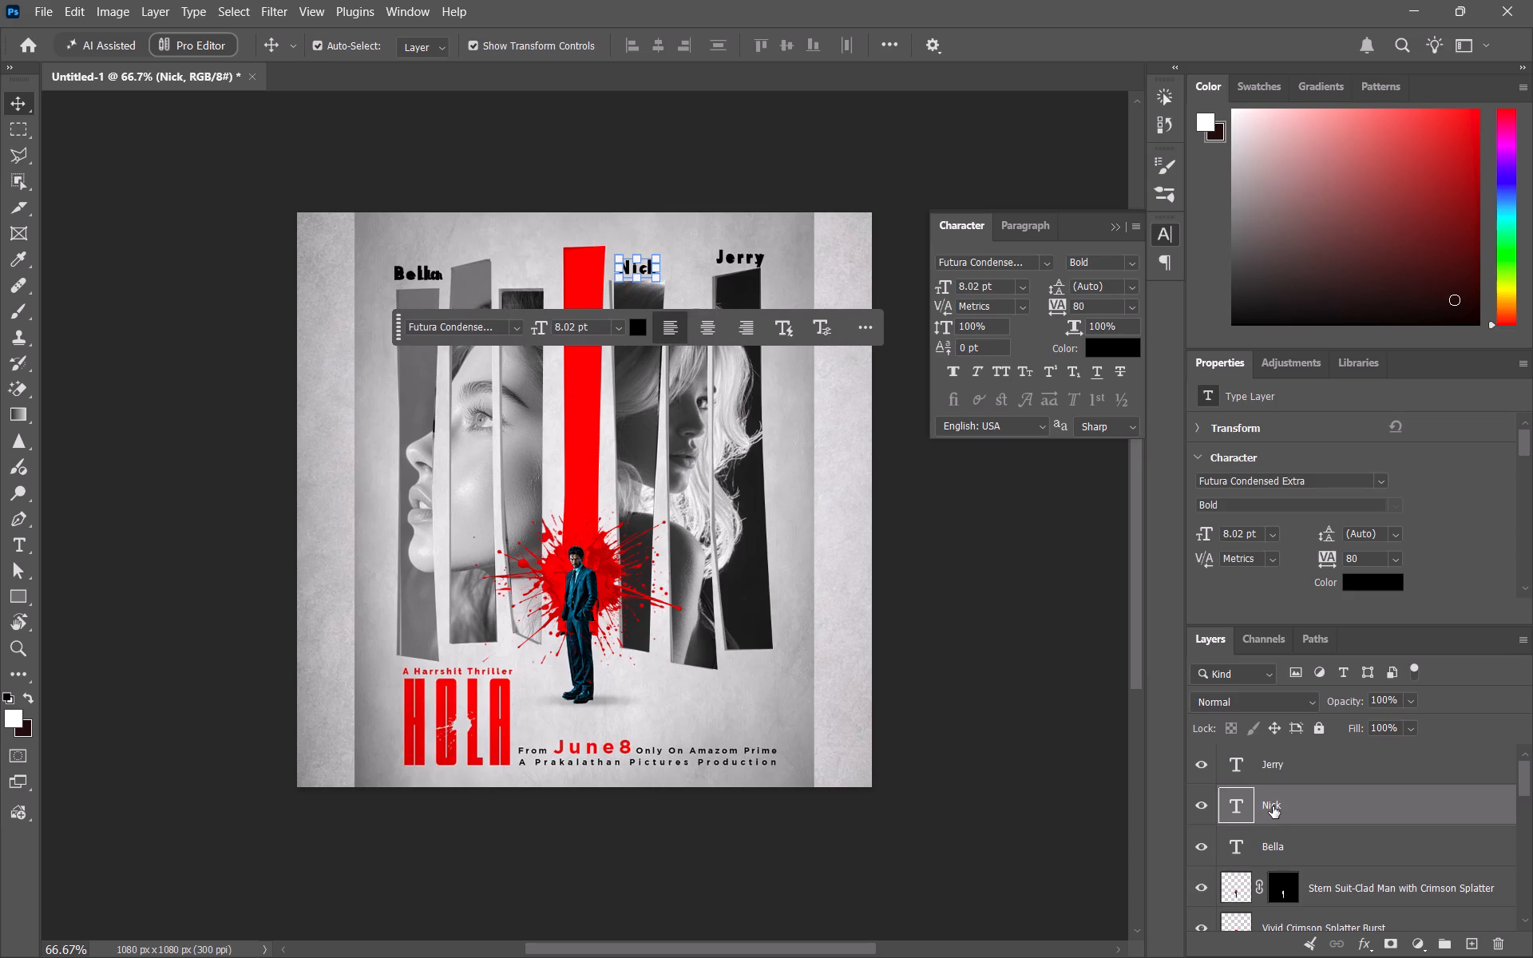
Hide the reference poster layer, comparing the captions with and without it, and deselect everything.
{"action": "scroll", "coordinate": [1160, 738], "scroll_direction": "down", "scroll_amount": 17}
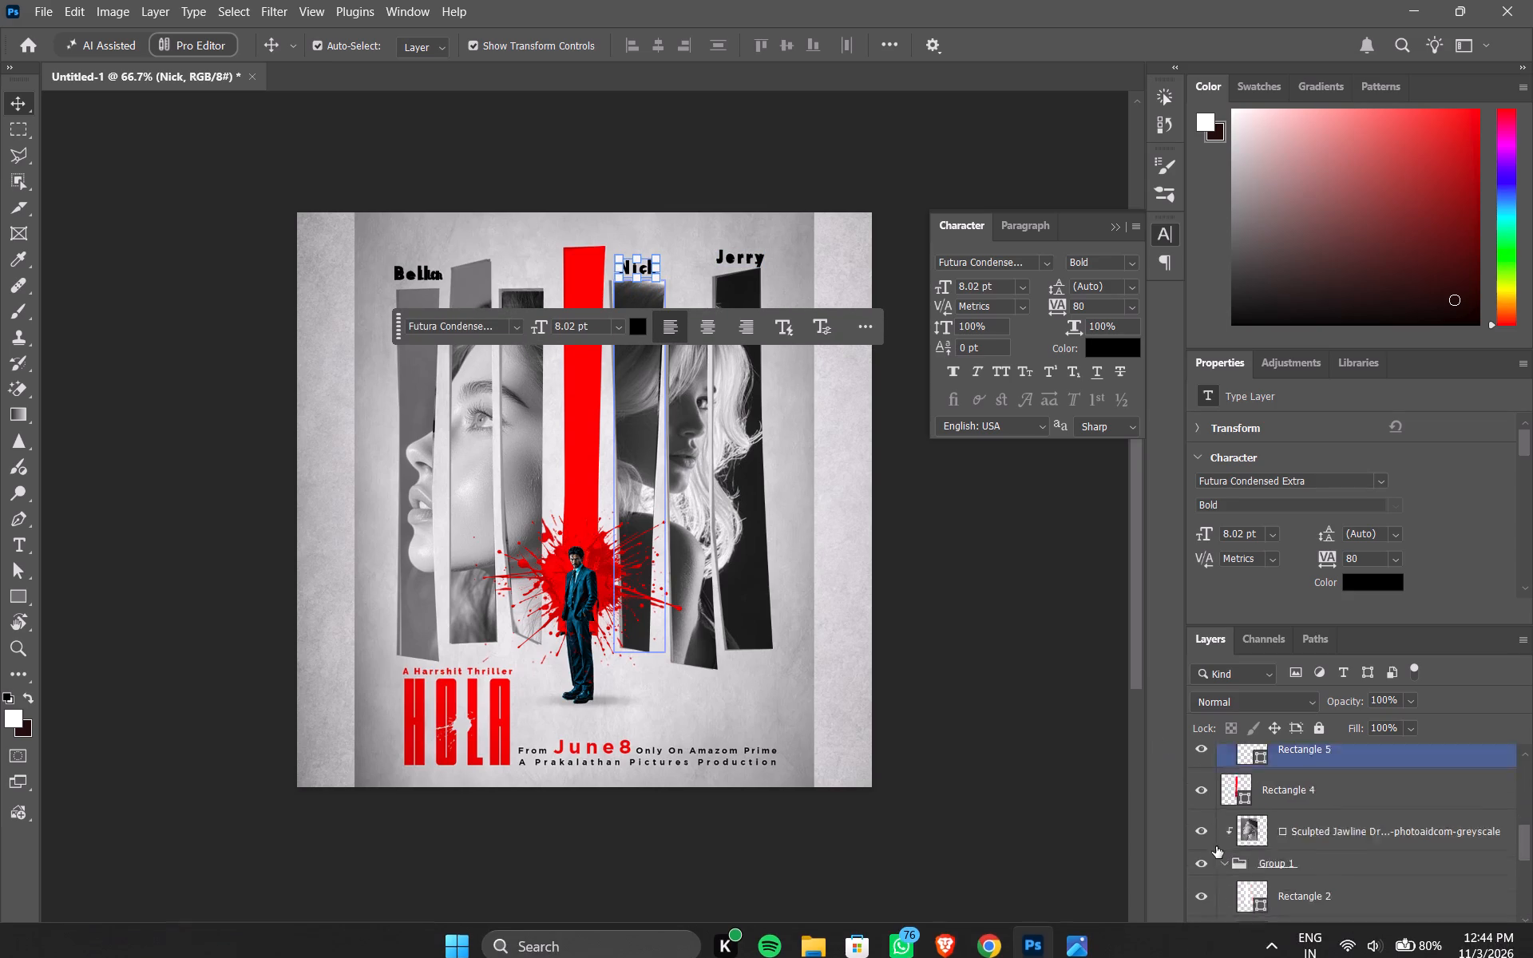
{"action": "scroll", "coordinate": [1216, 846], "scroll_direction": "down", "scroll_amount": 10}
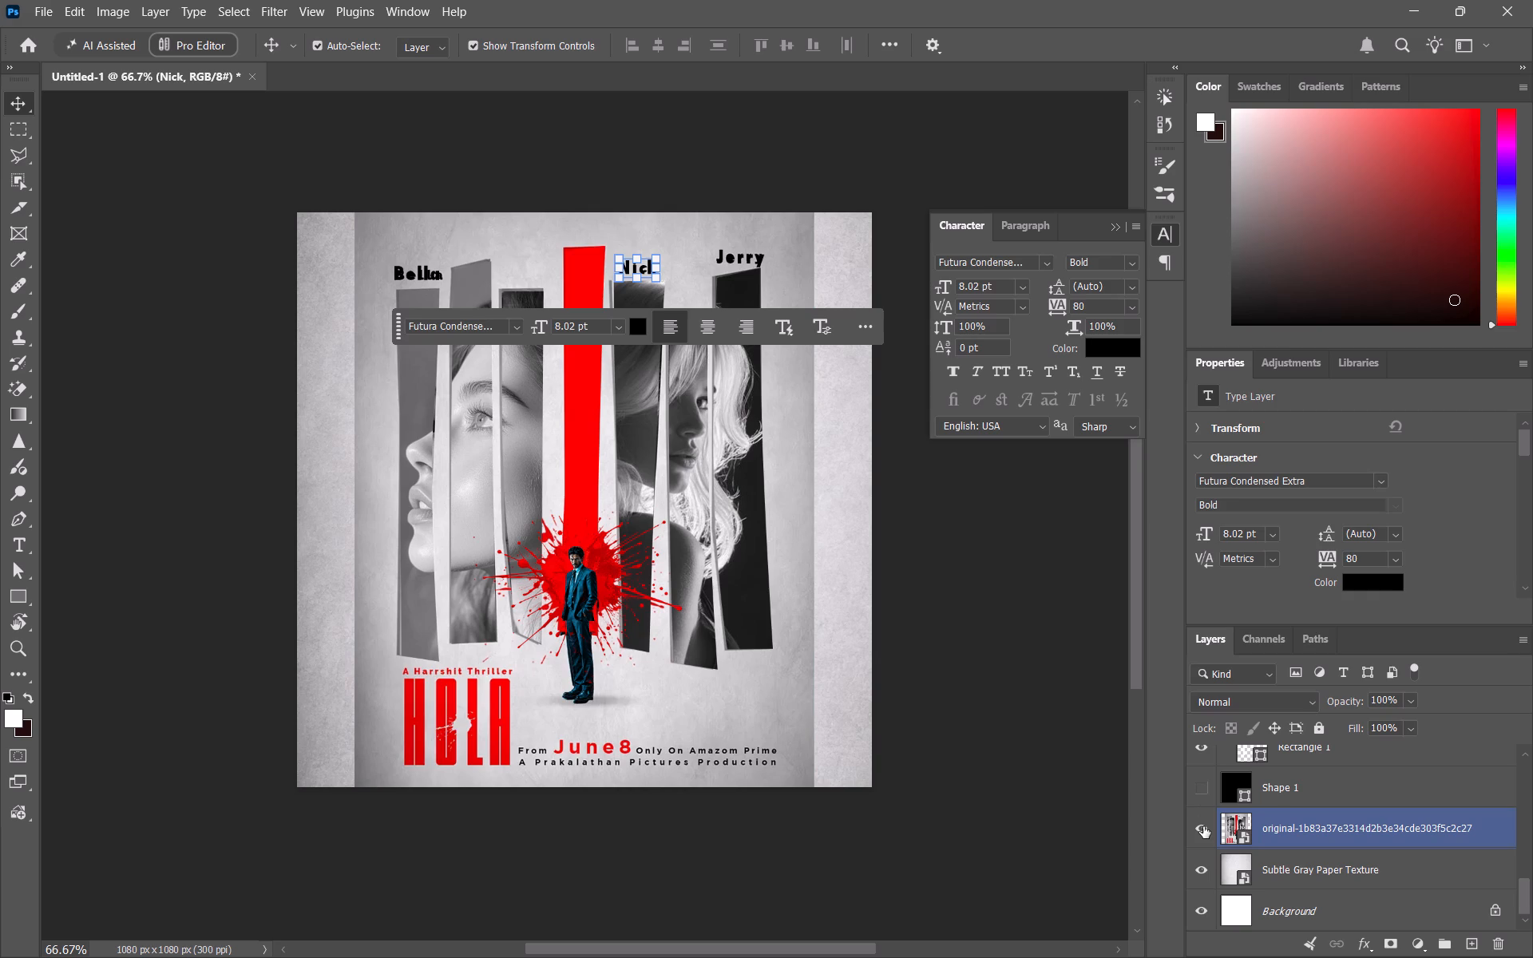
{"action": "left_click", "coordinate": [1203, 826]}
{"action": "left_click", "coordinate": [1203, 827]}
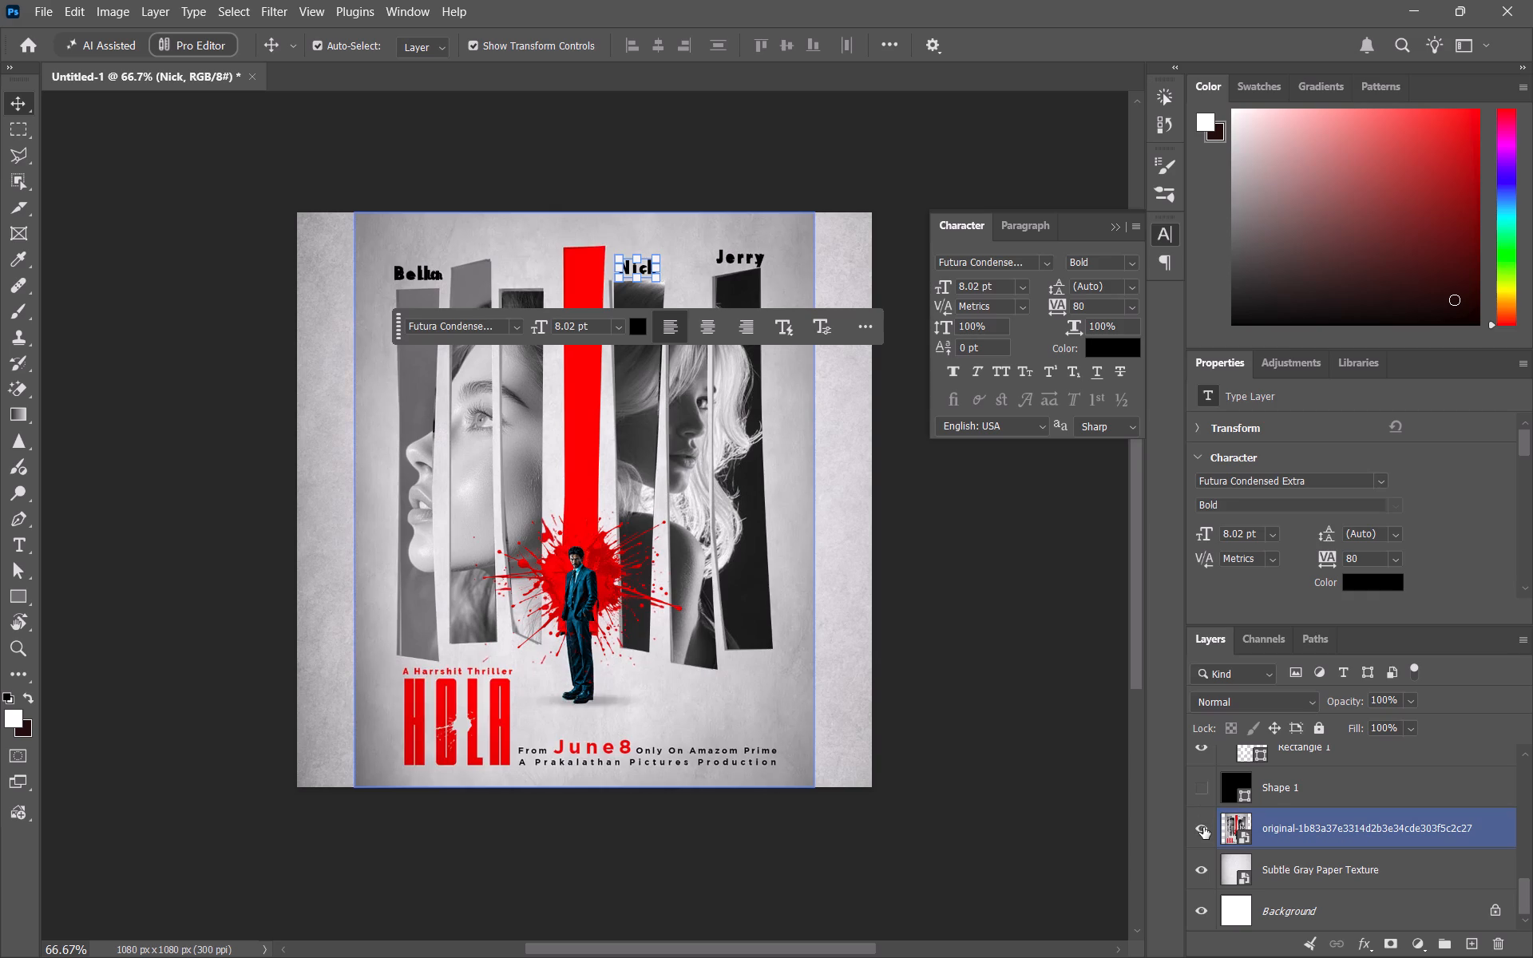
{"action": "left_click", "coordinate": [1203, 827]}
{"action": "left_click", "coordinate": [208, 563]}
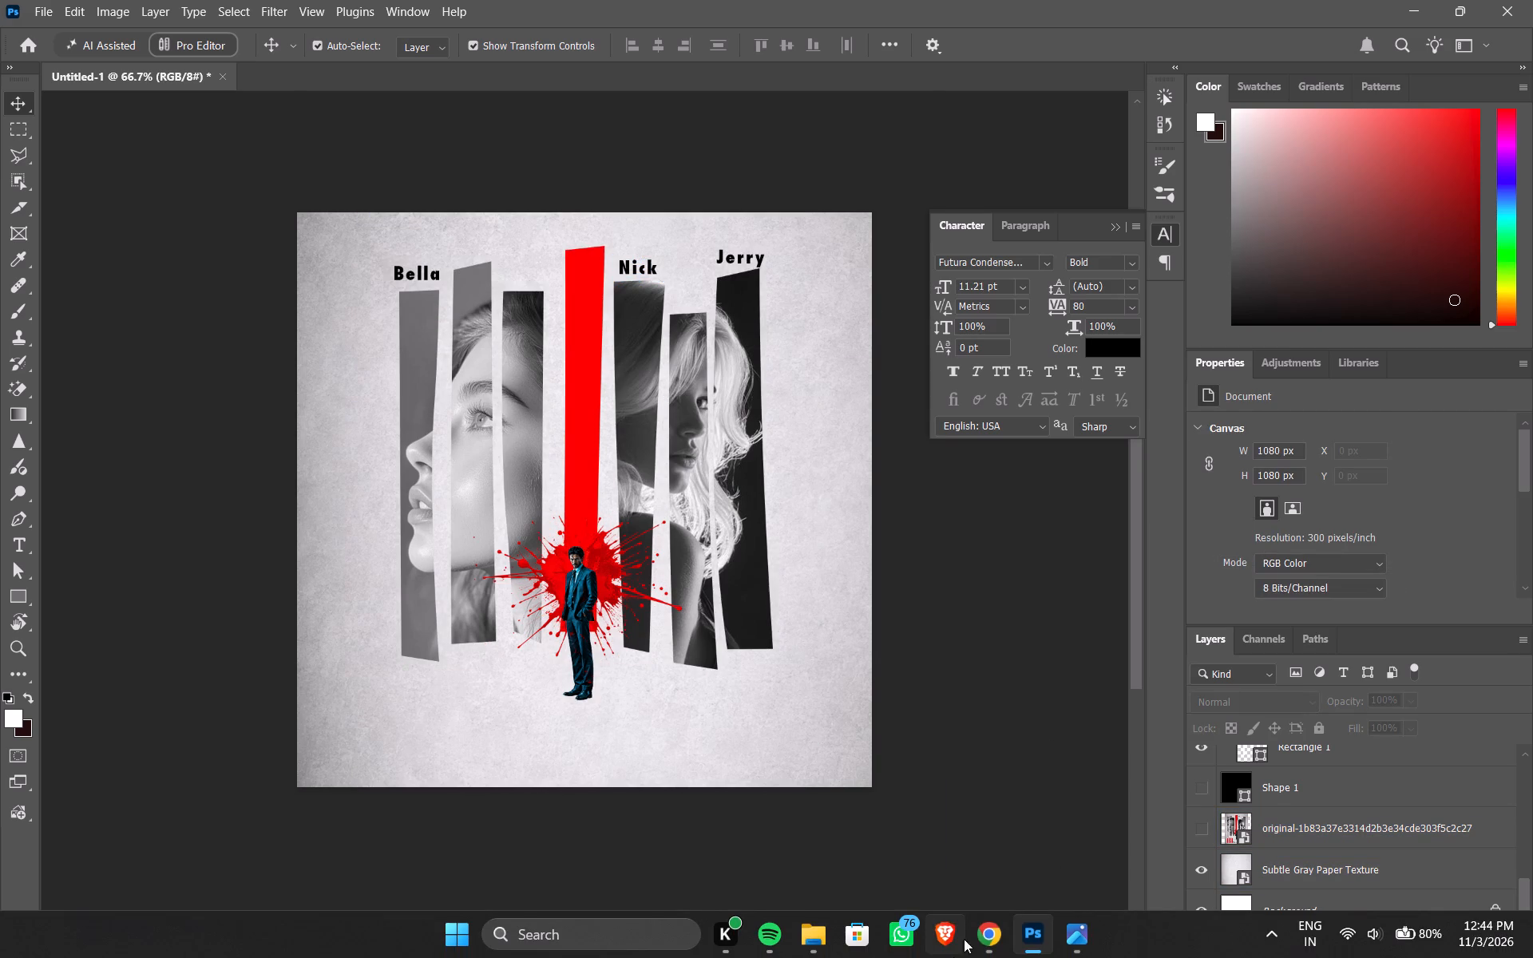
In Chrome, search for "ultra-condensed sans-serif fonts" using the copied font description, and download Ultra Condensed Sans Serif from DaFont.
{"action": "left_click", "coordinate": [977, 935]}
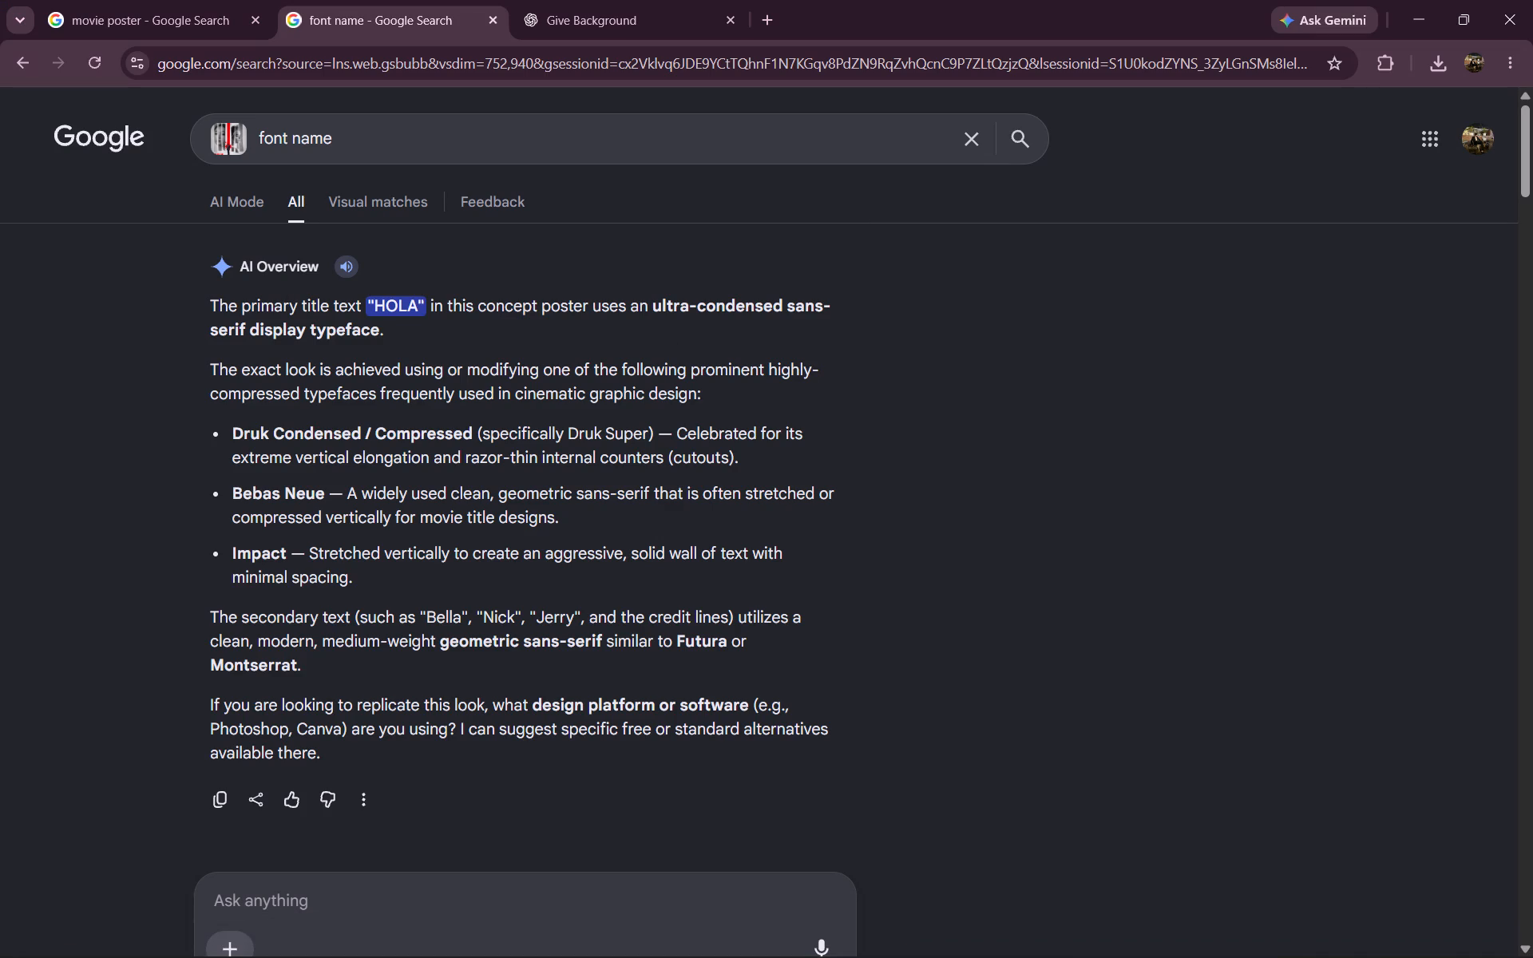
{"action": "left_click_drag", "start_coordinate": [656, 304], "coordinate": [274, 342]}
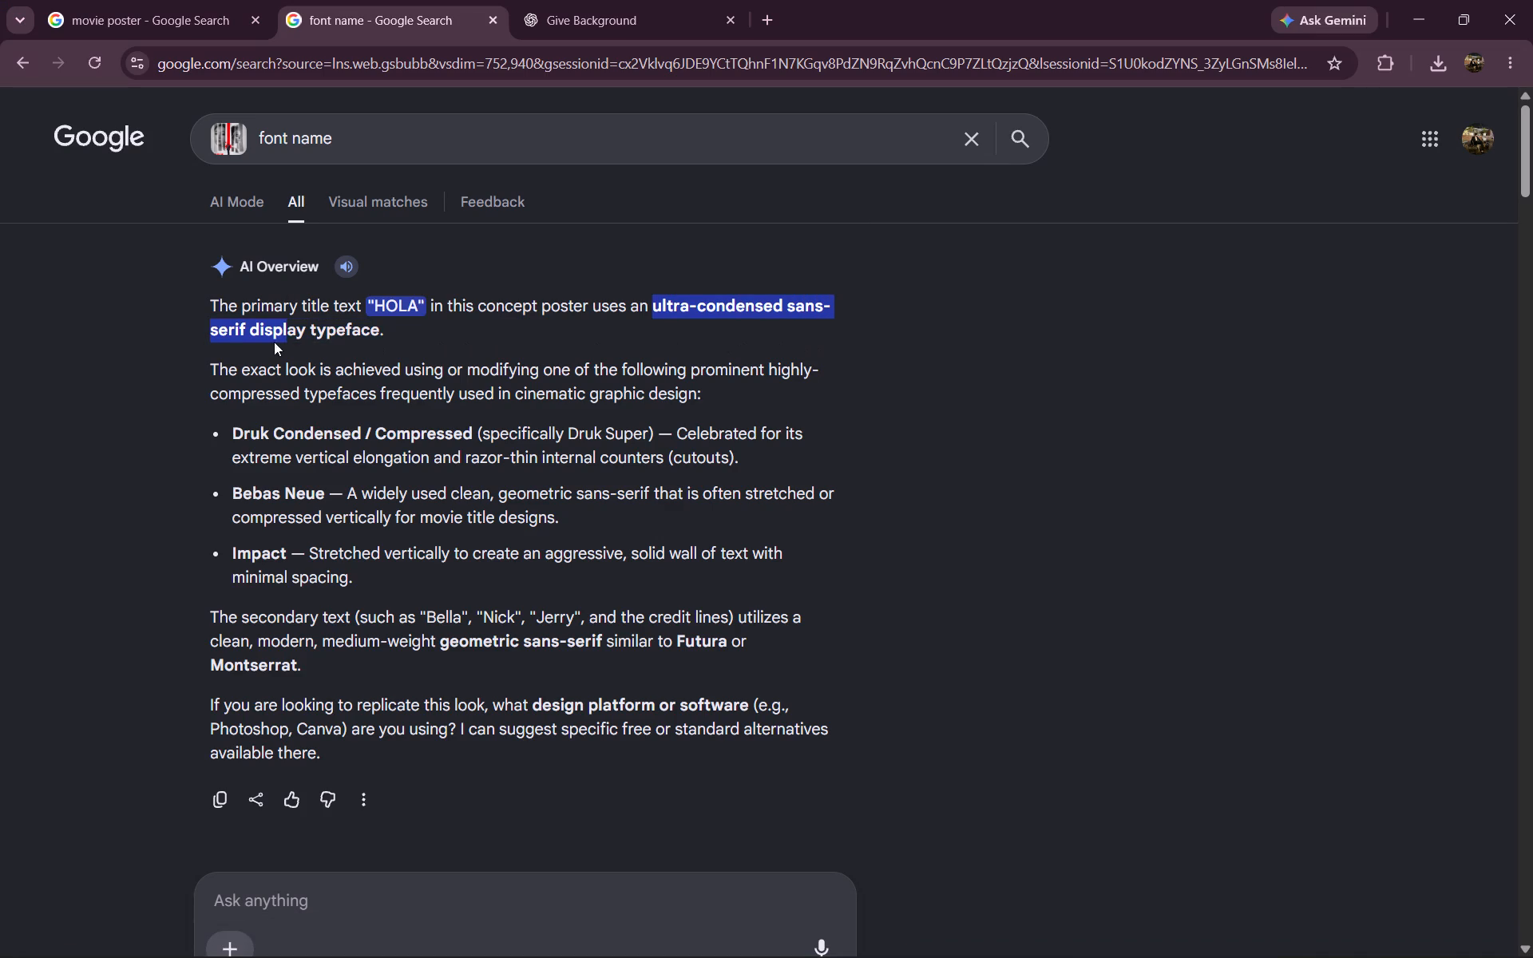
{"action": "left_click_drag", "start_coordinate": [274, 342], "coordinate": [246, 331]}
{"action": "key", "text": "ctrl+c"}
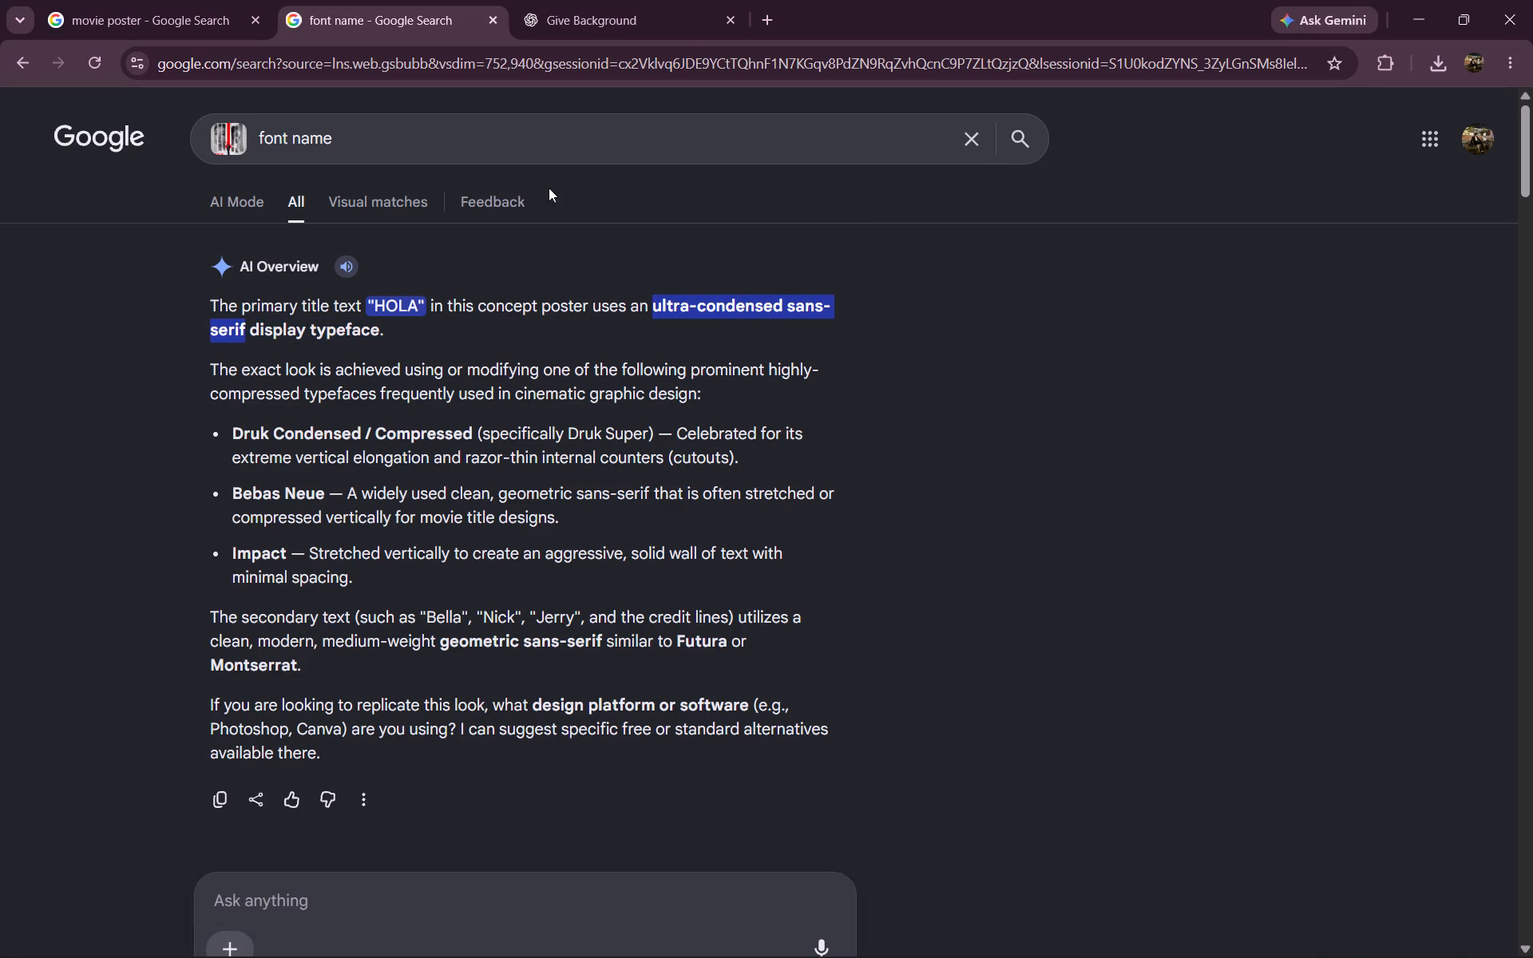
{"action": "middle_click", "coordinate": [637, 0]}
{"action": "left_click", "coordinate": [523, 16]}
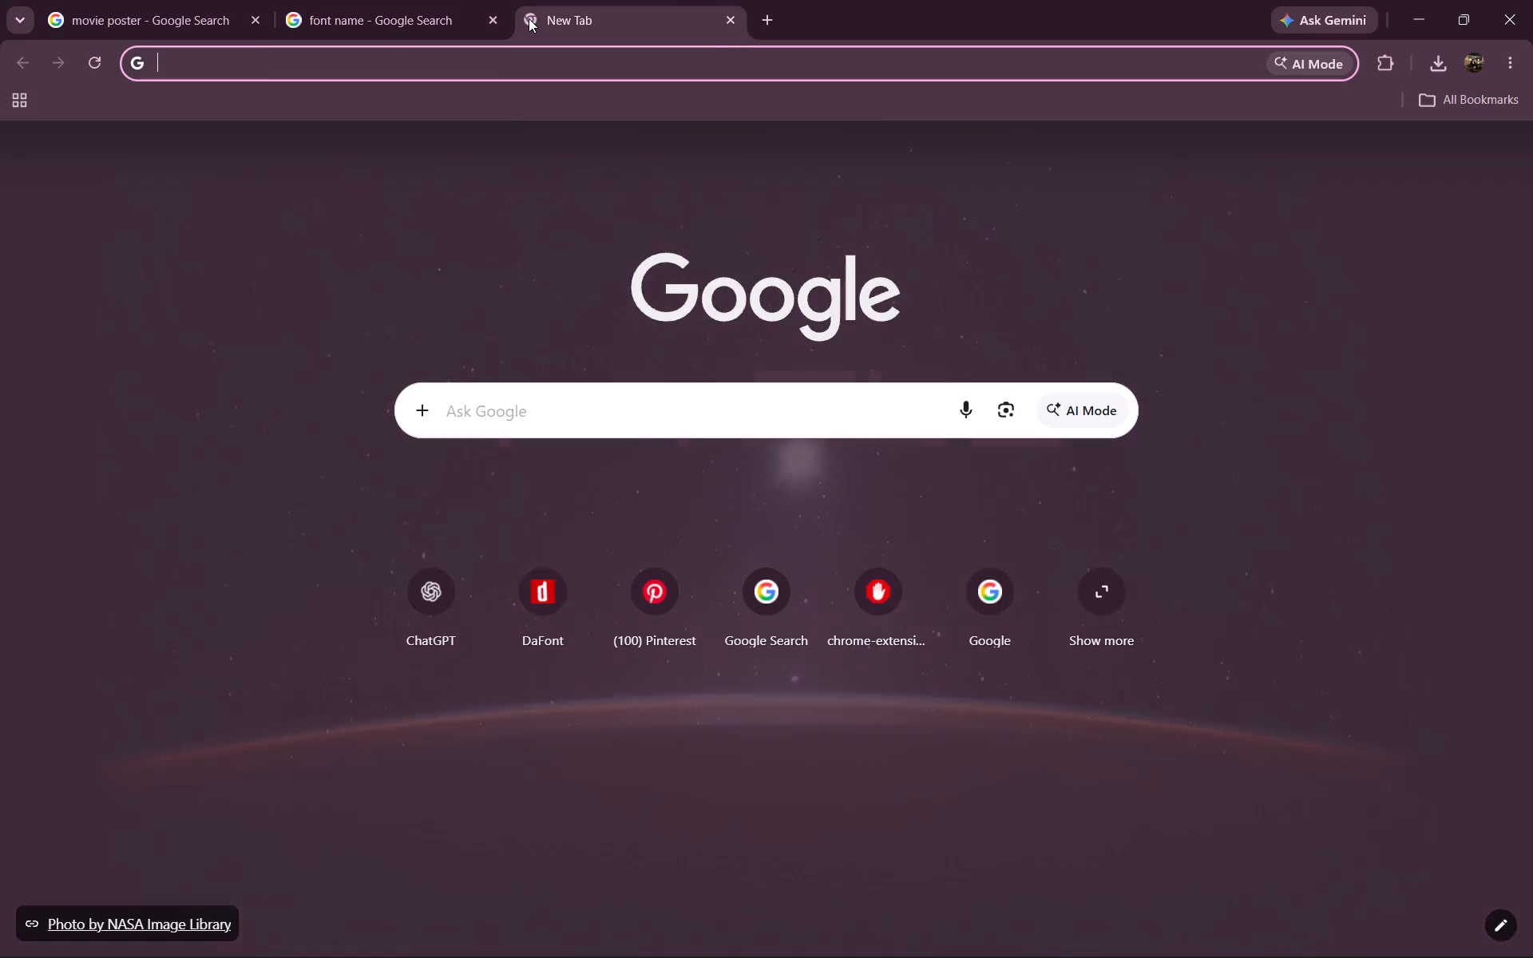
{"action": "key", "text": "ctrl+v"}
{"action": "key", "text": "space"}
{"action": "left_click", "coordinate": [489, 132]}
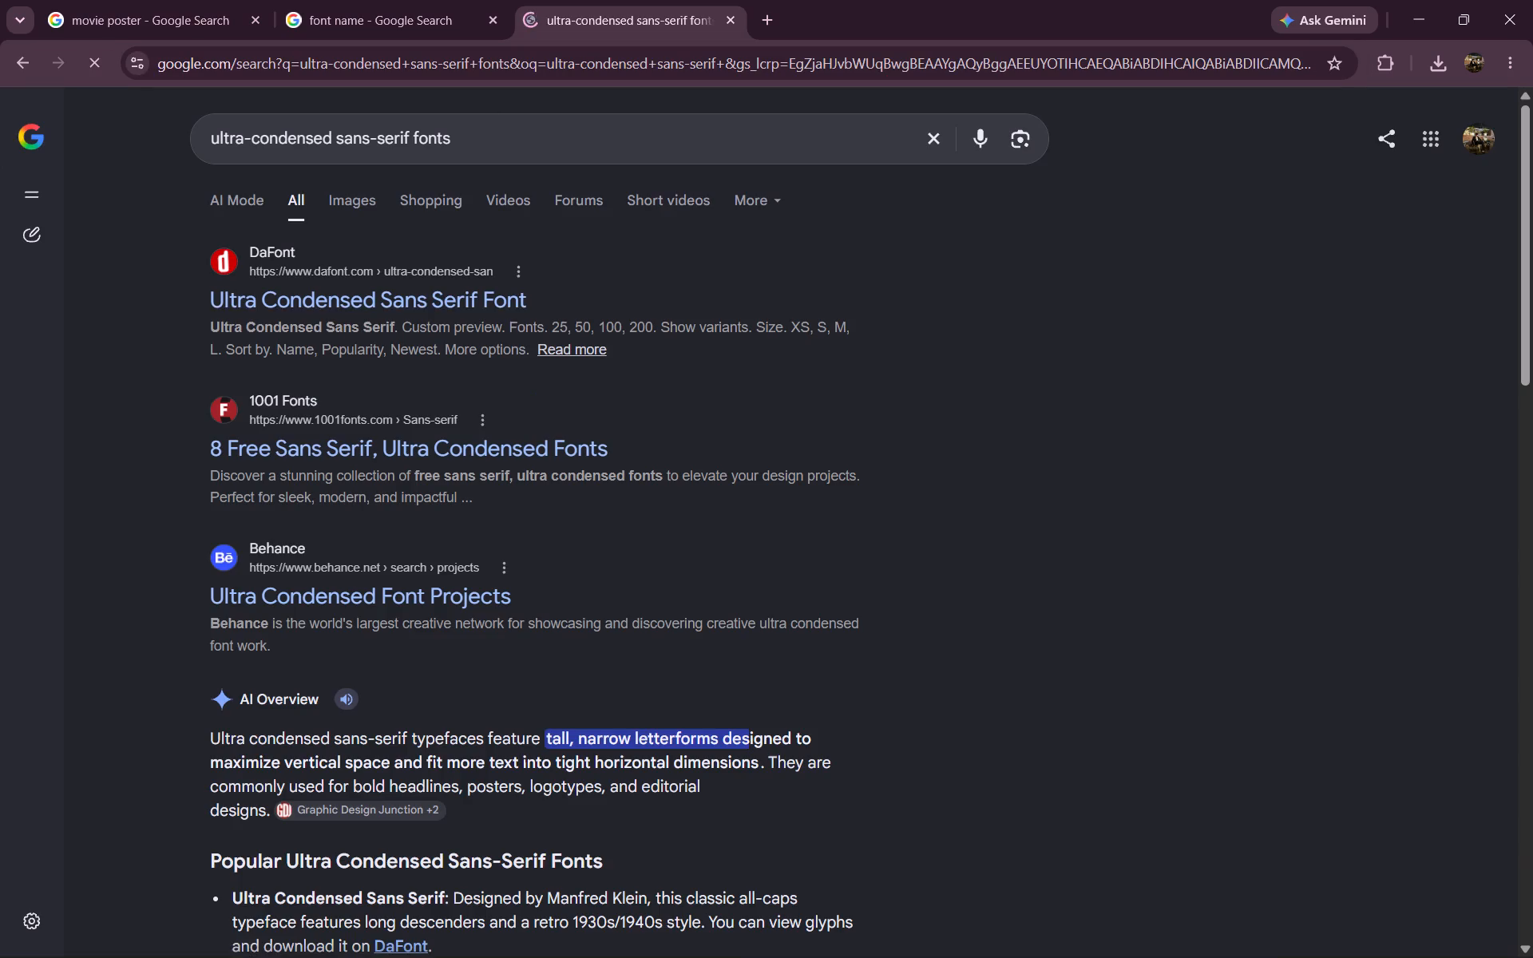
{"action": "left_click", "coordinate": [425, 295]}
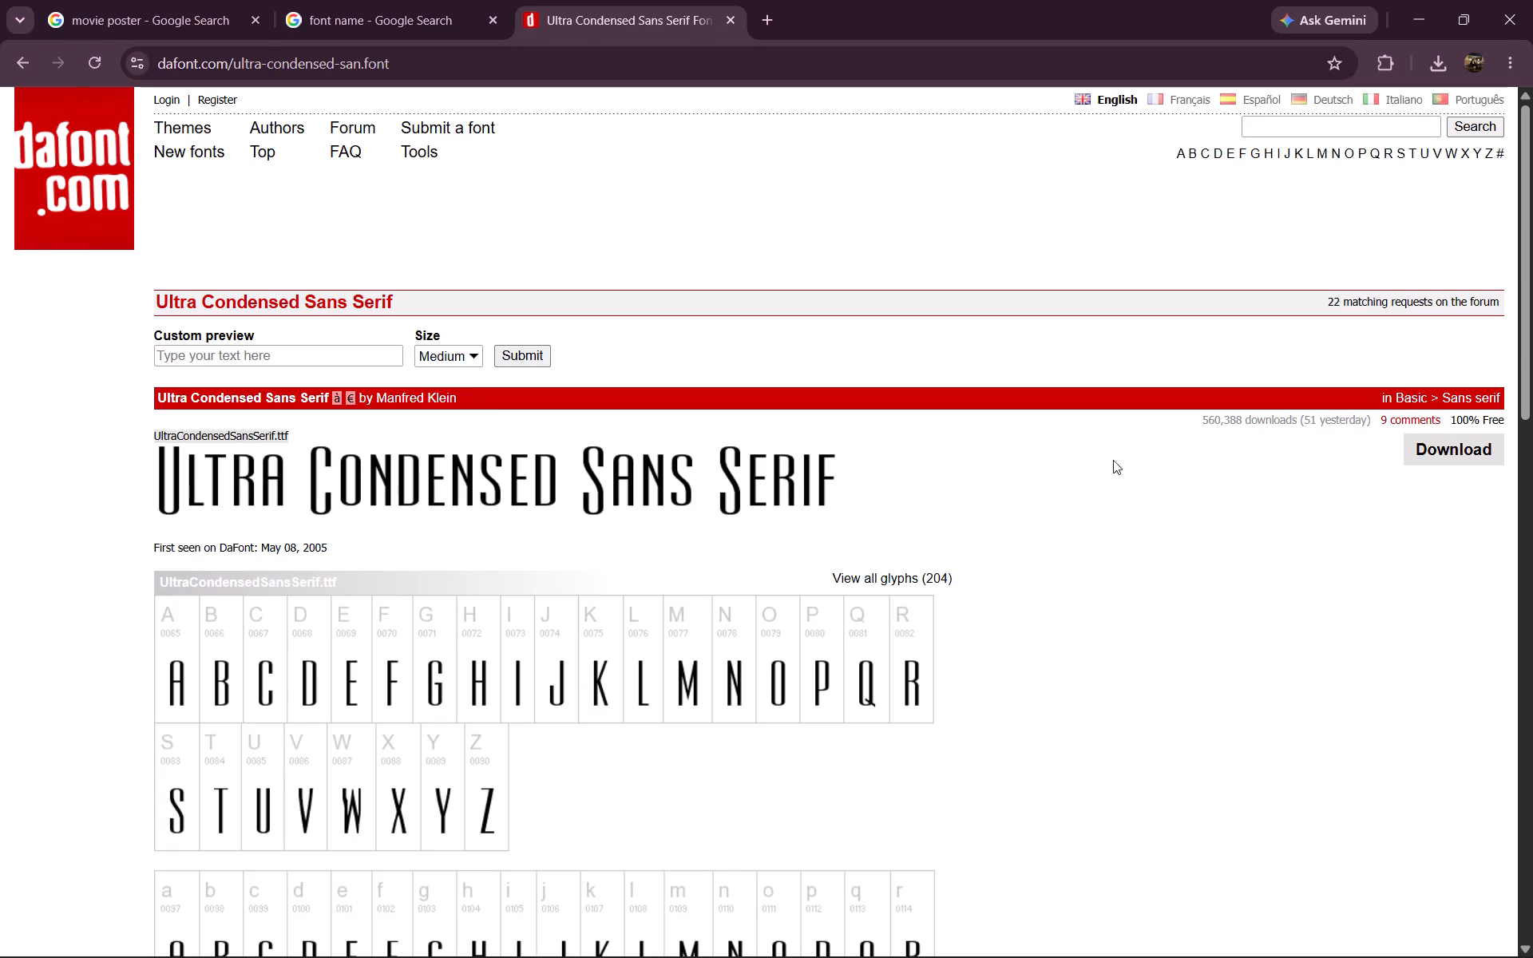
{"action": "left_click", "coordinate": [1496, 453]}
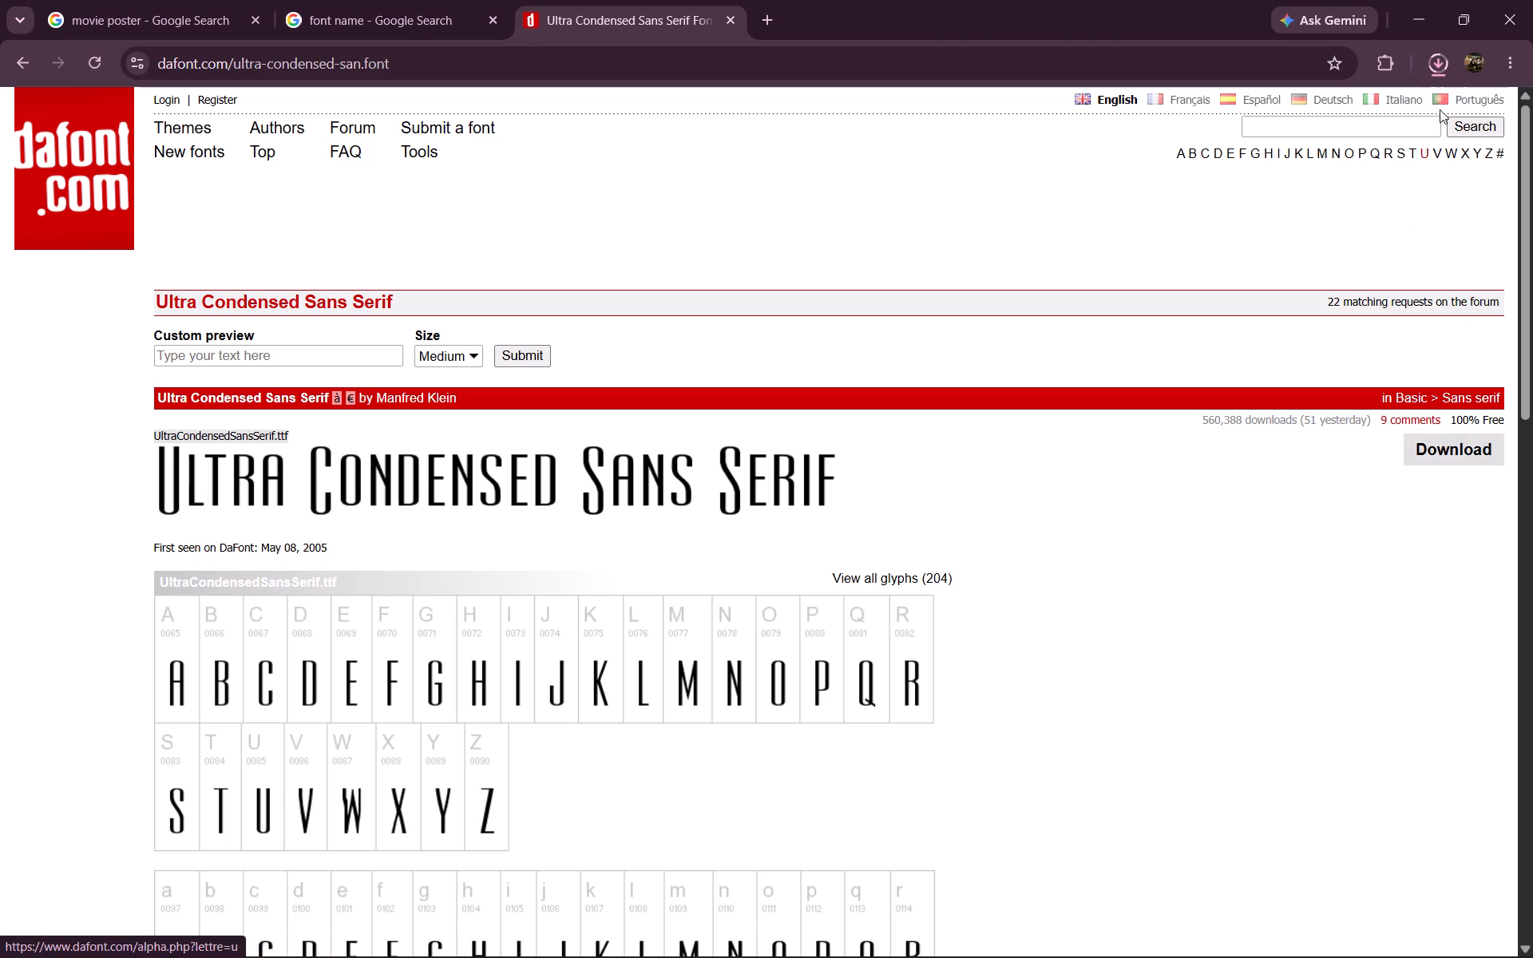
Install the UltraCondensedSansSerif font from the downloaded ultra_condensed_san.zip and close the font preview and archive windows.
{"action": "left_click", "coordinate": [1429, 66]}
{"action": "left_click", "coordinate": [568, 234]}
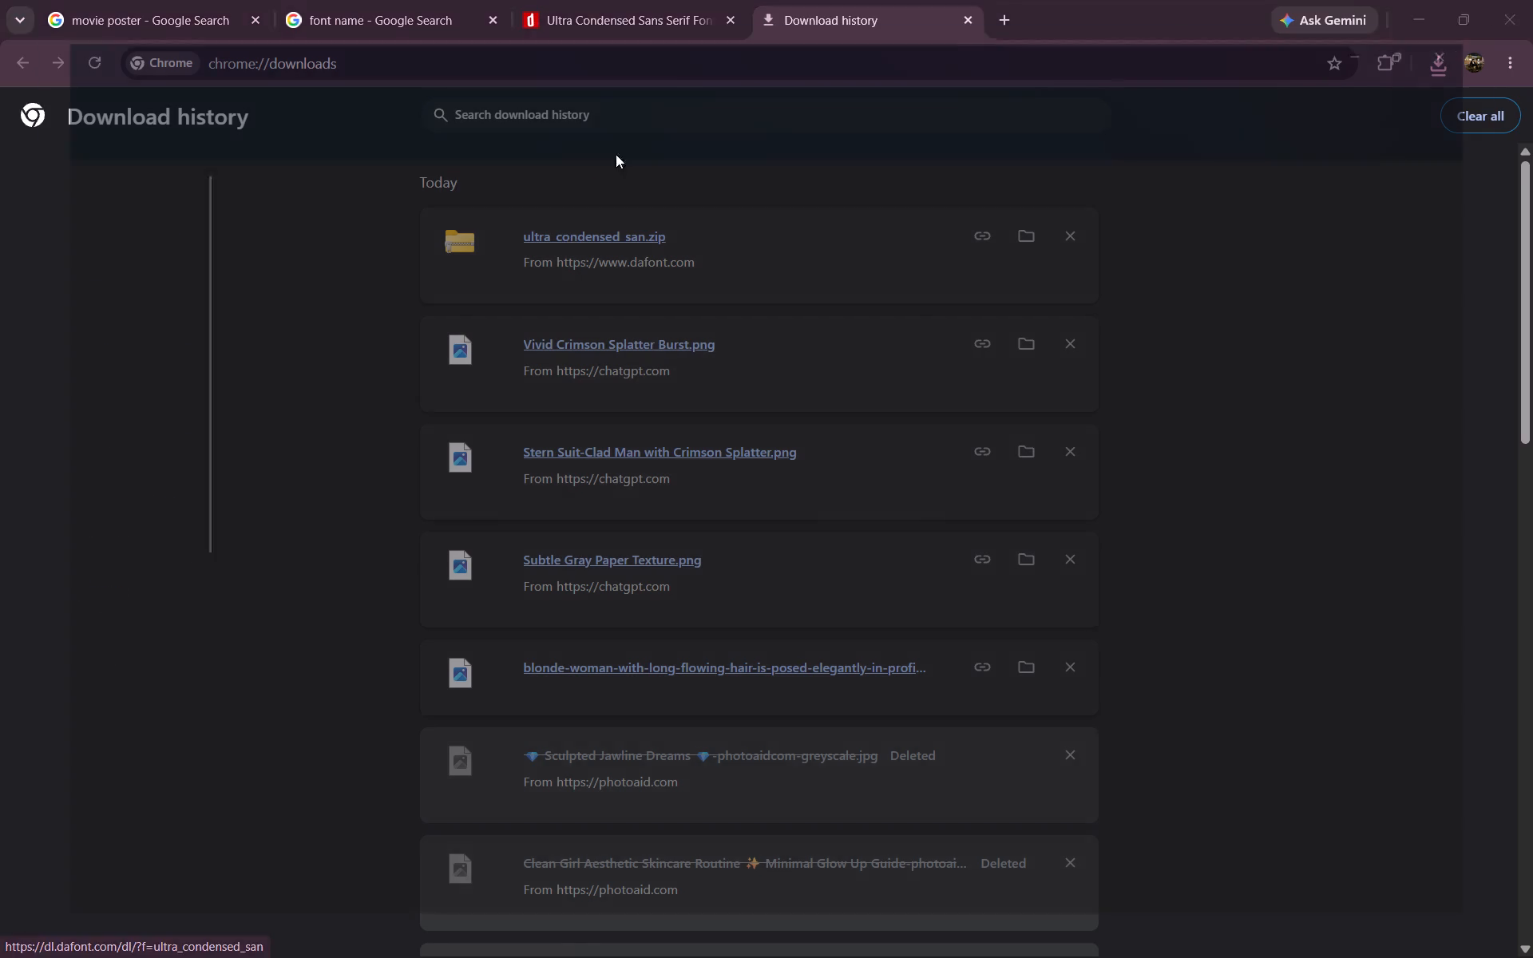
{"action": "double_click", "coordinate": [311, 178]}
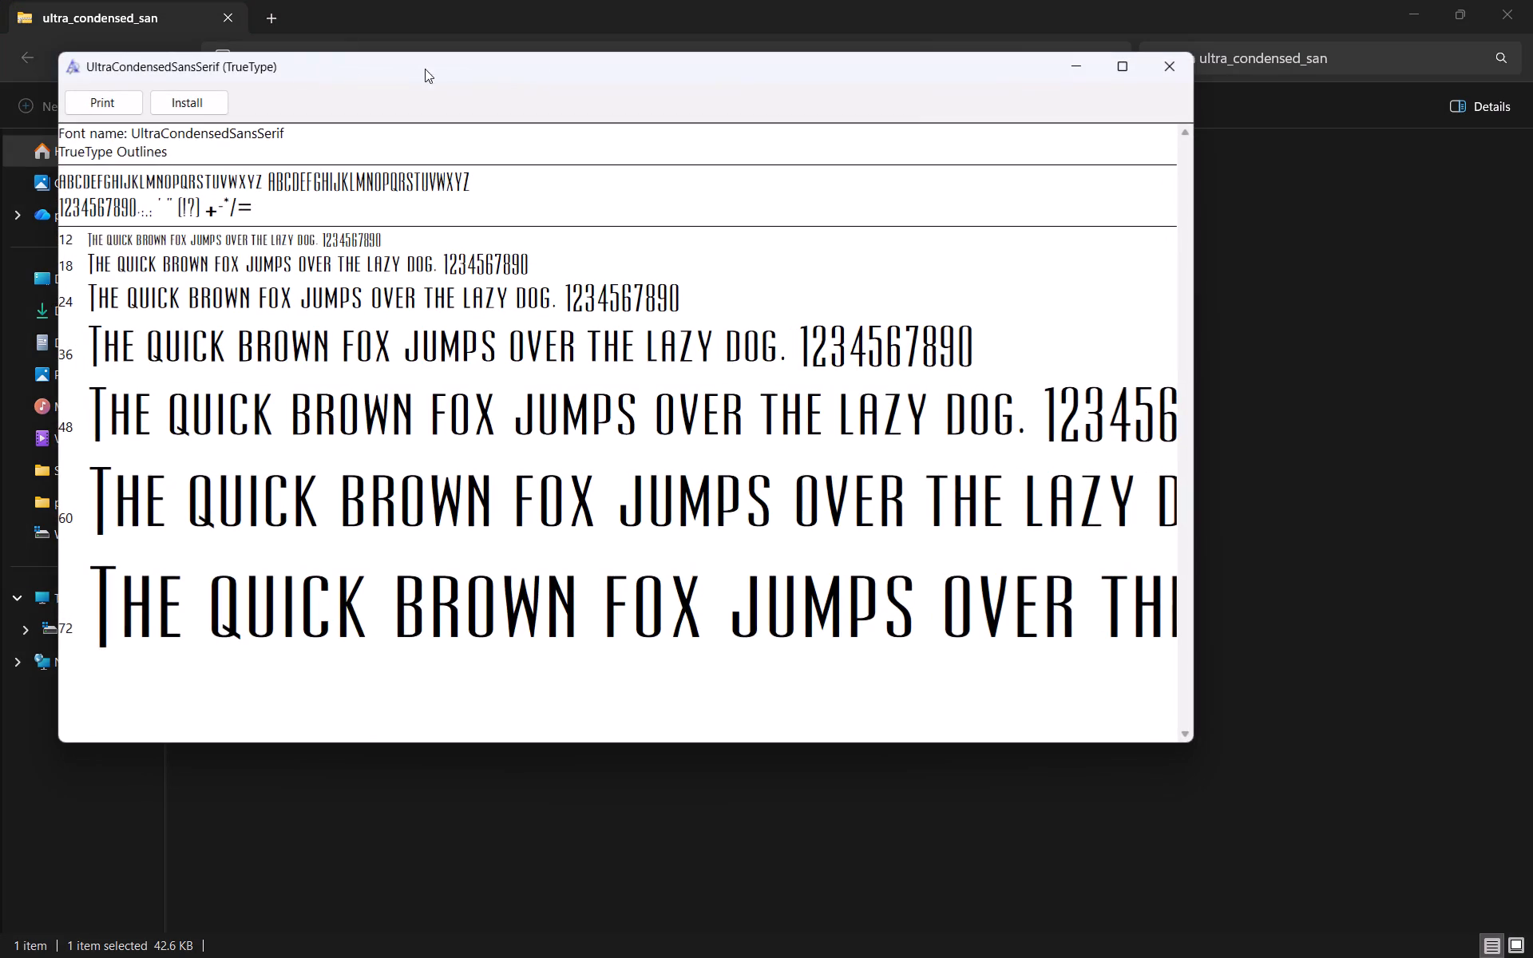
{"action": "left_click", "coordinate": [170, 101]}
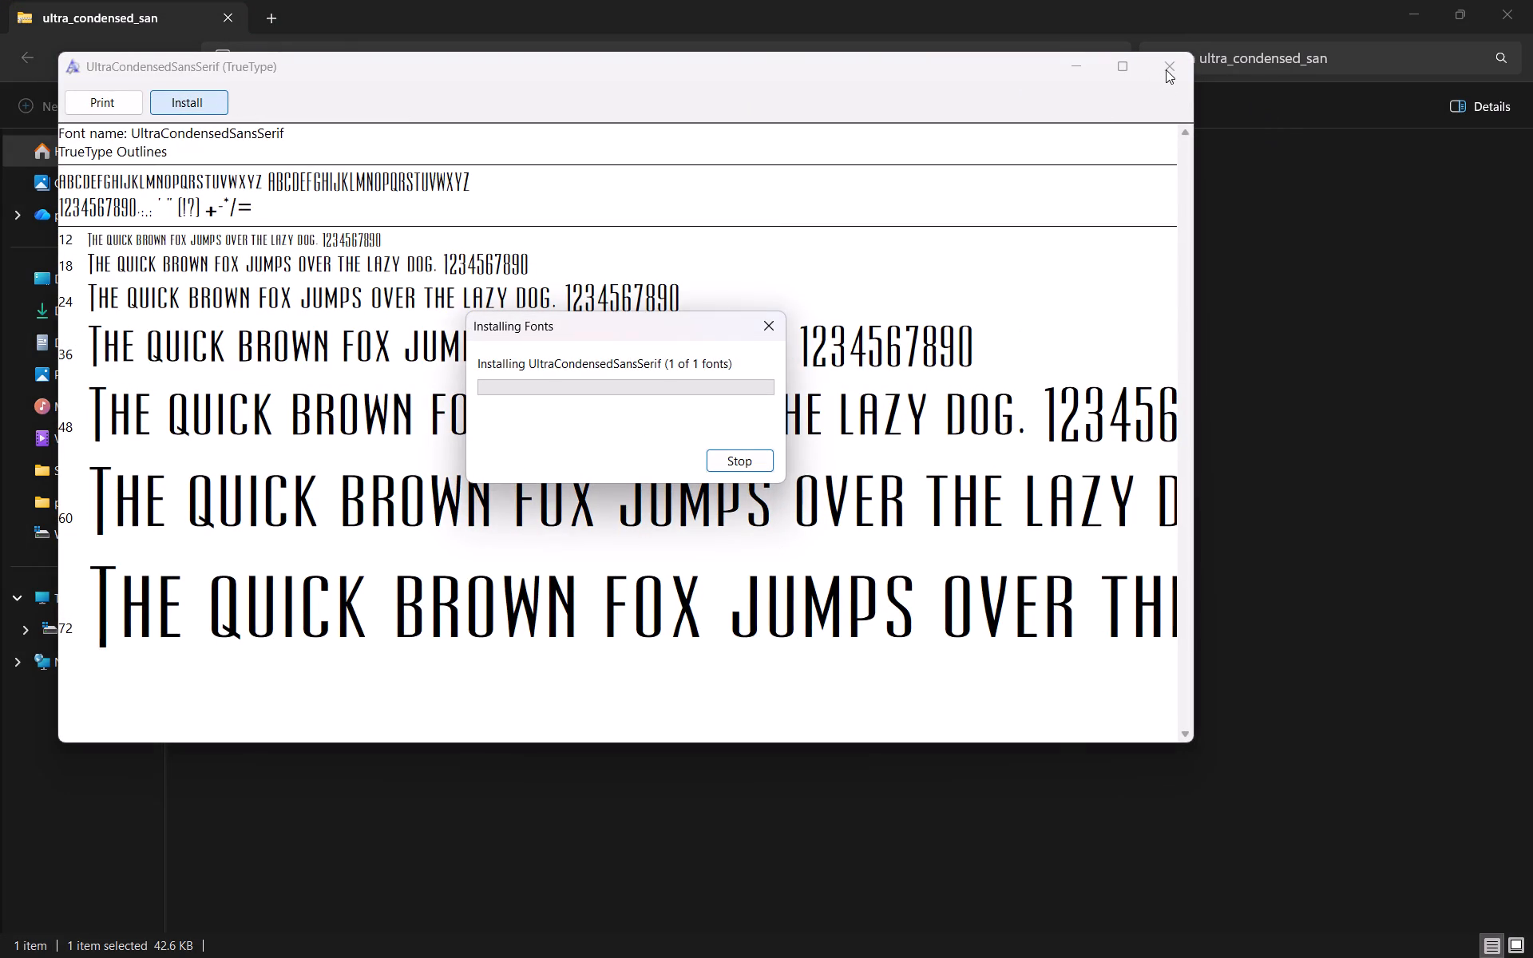
{"action": "left_click", "coordinate": [1166, 69]}
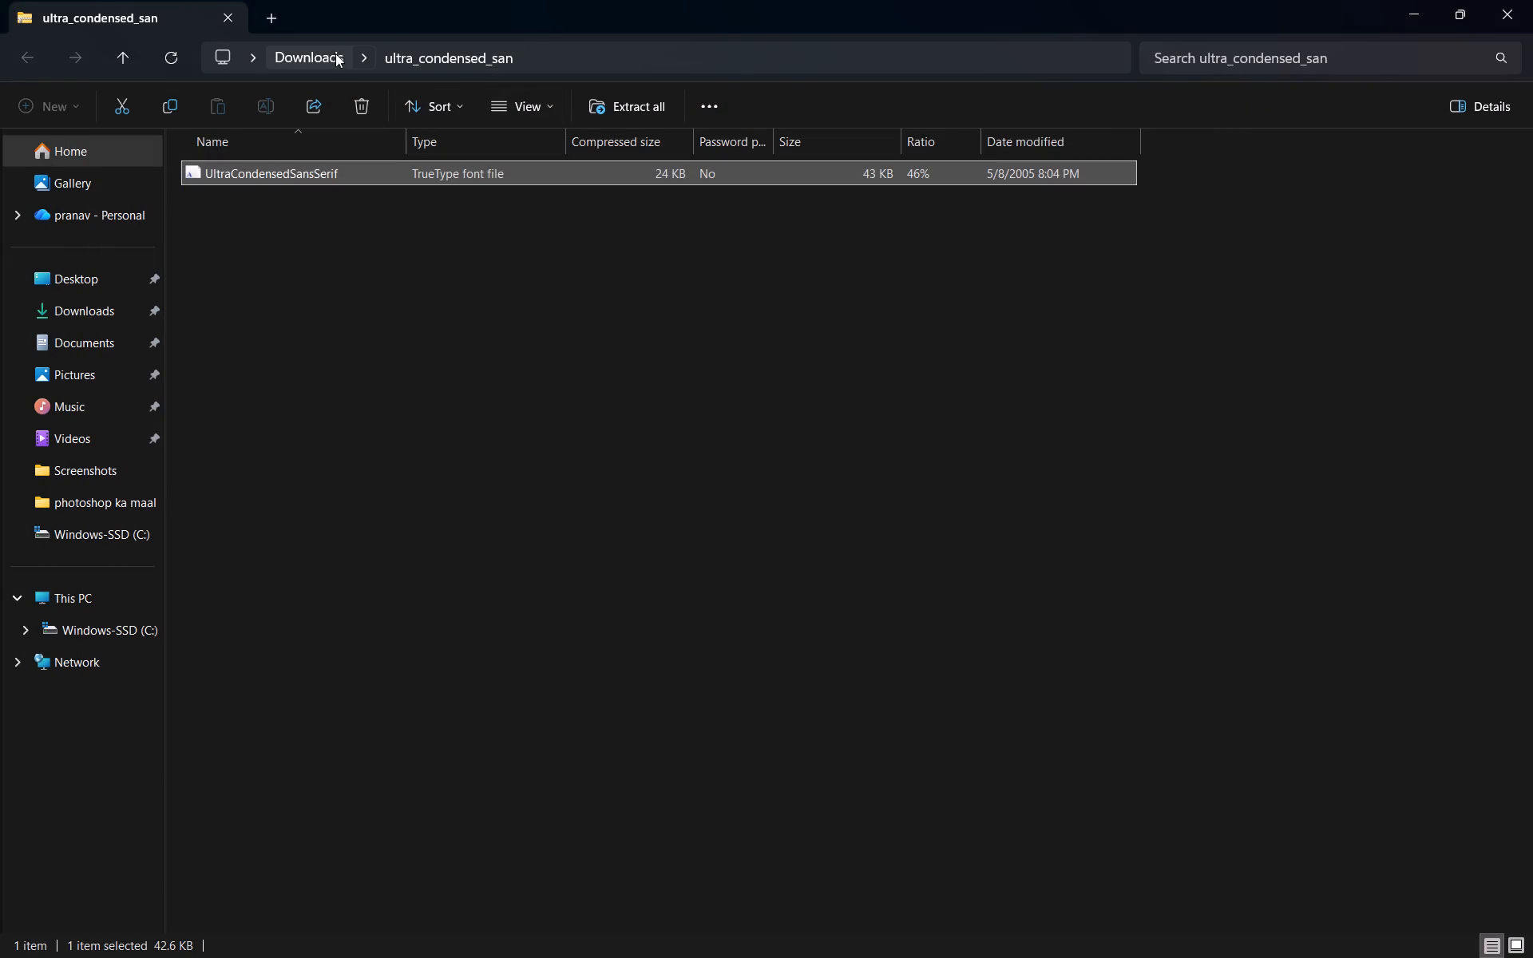
{"action": "left_click", "coordinate": [335, 52]}
{"action": "left_click", "coordinate": [1532, 0]}
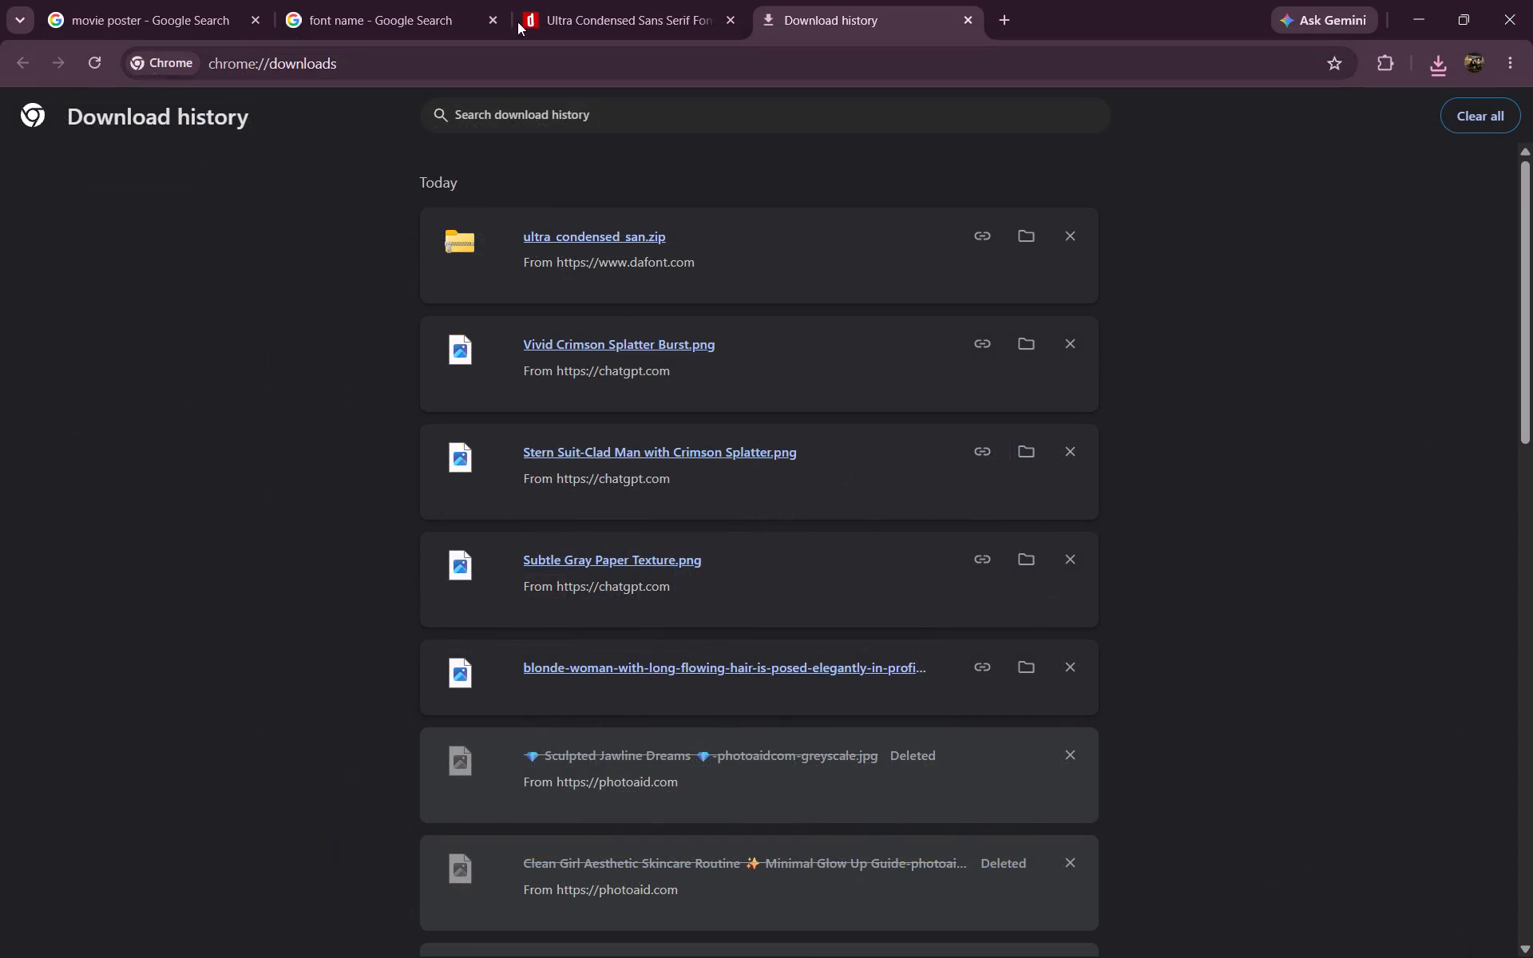
Examine the lettering in the reference poster image in Photos alongside the font-name search answer.
{"action": "left_click", "coordinate": [560, 0]}
{"action": "left_click", "coordinate": [421, 0]}
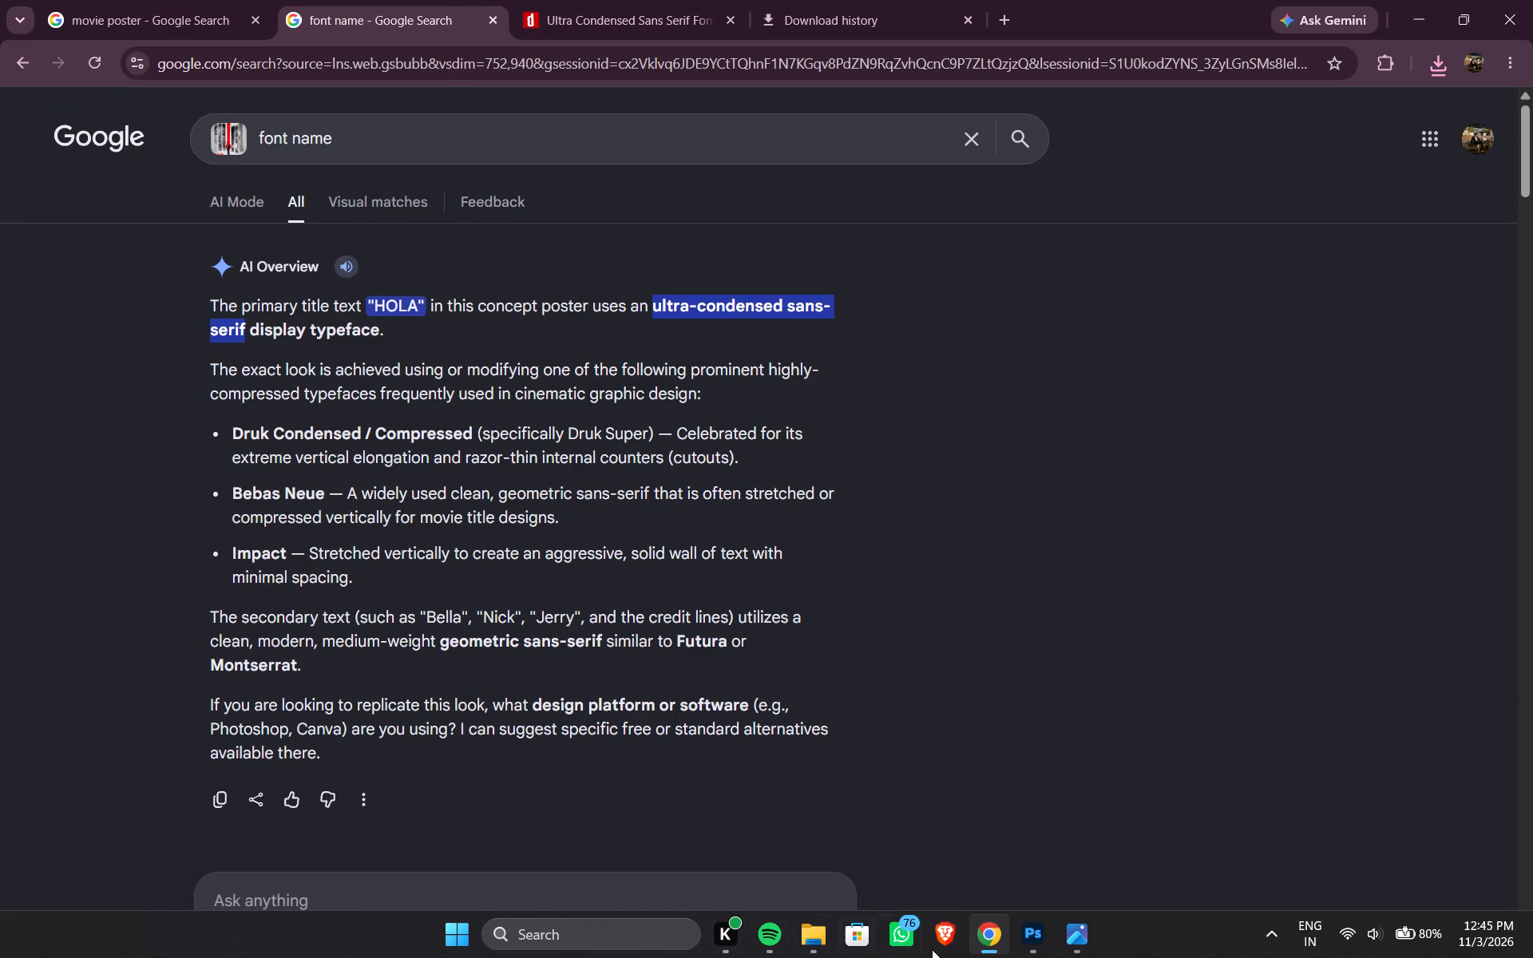
{"action": "left_click", "coordinate": [1035, 938]}
{"action": "left_click", "coordinate": [1052, 937]}
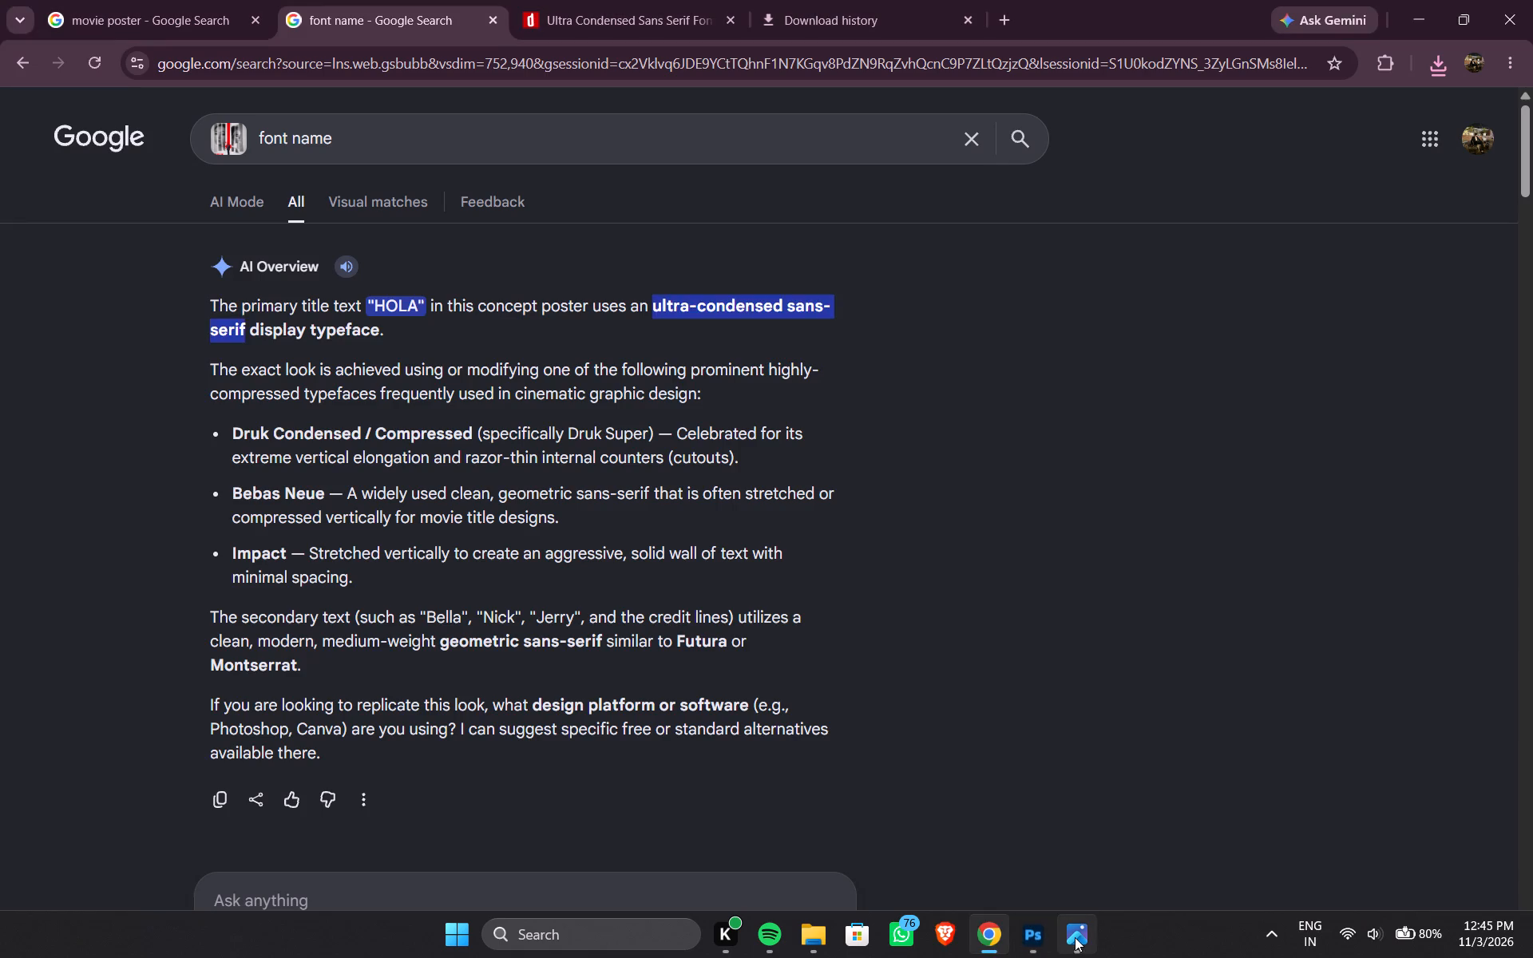
{"action": "left_click", "coordinate": [1075, 937]}
{"action": "scroll", "coordinate": [744, 492], "scroll_direction": "down", "scroll_amount": 7}
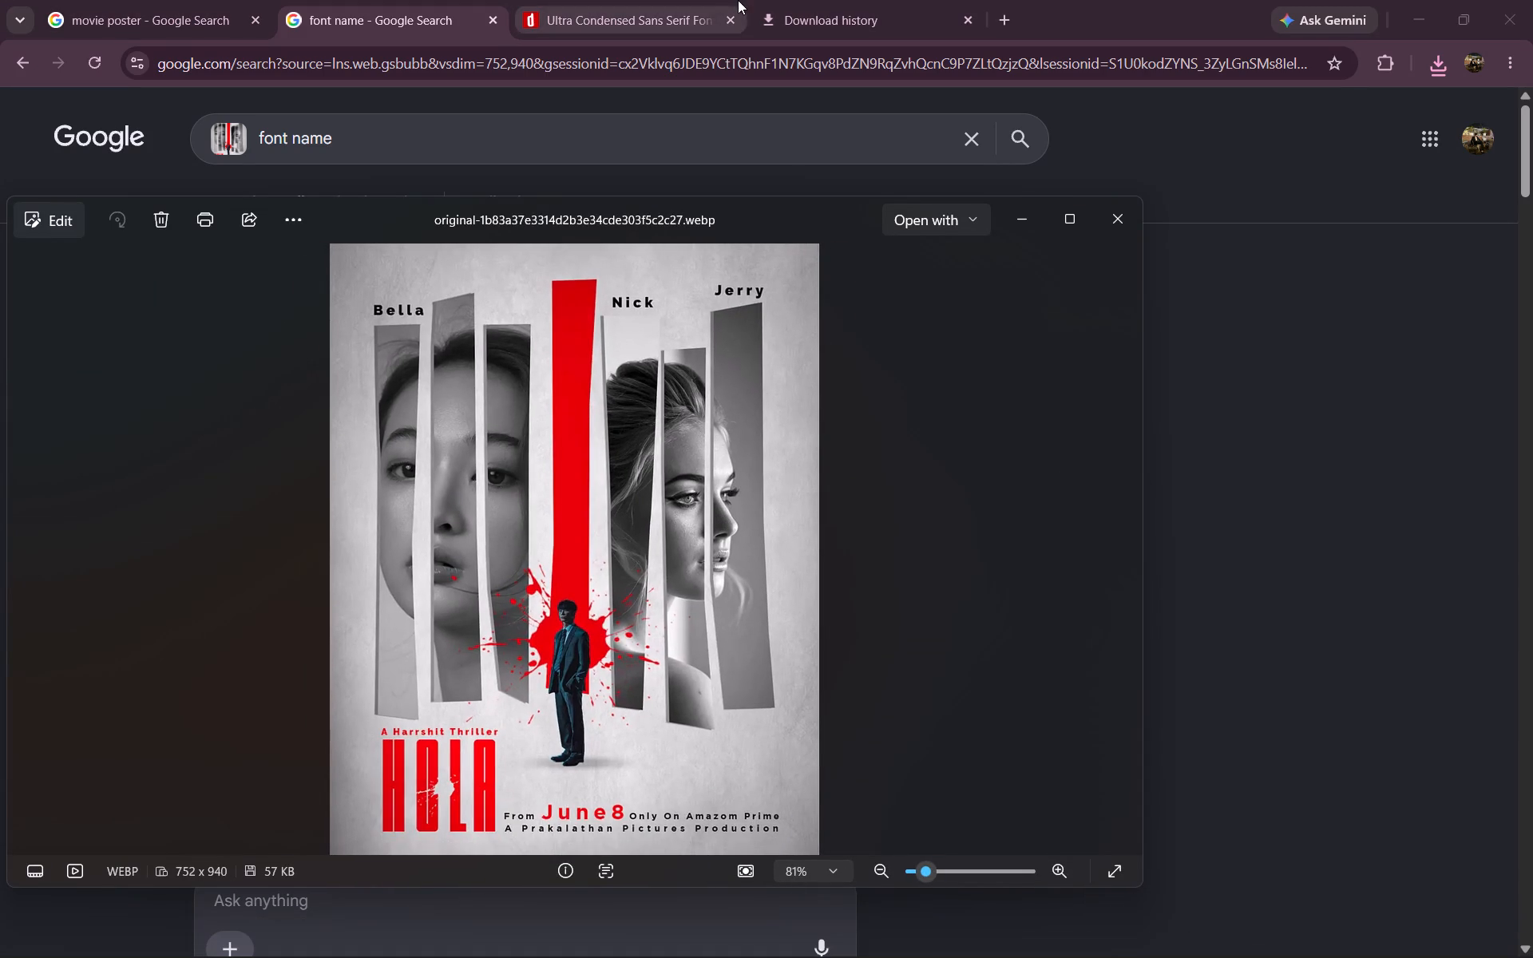
{"action": "left_click", "coordinate": [1088, 0]}
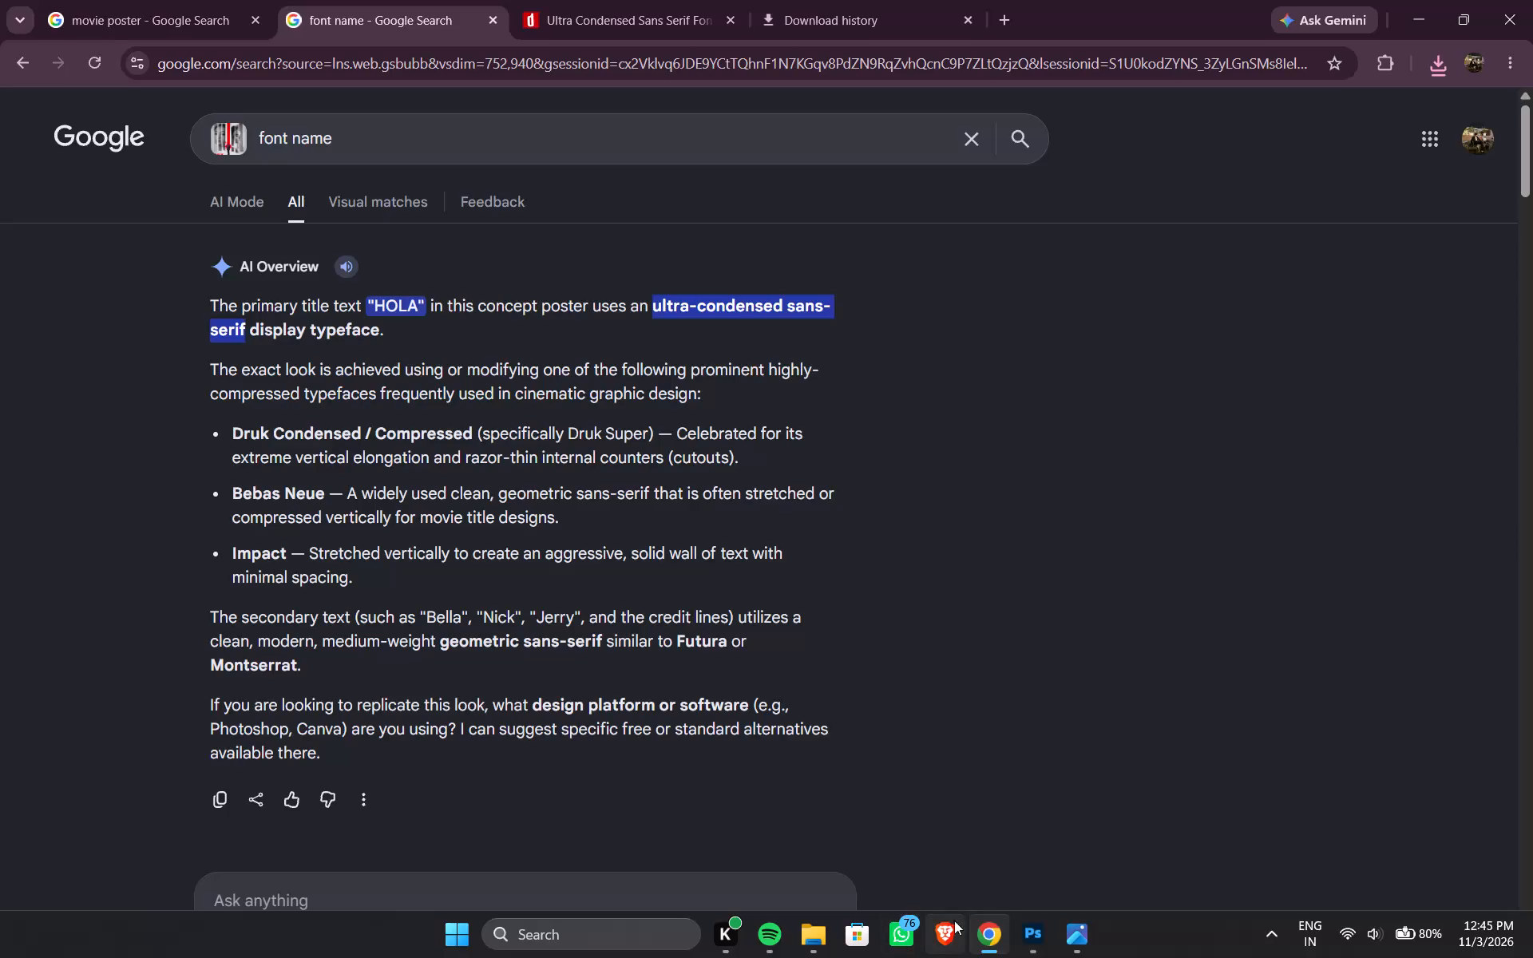
{"action": "left_click", "coordinate": [1058, 929]}
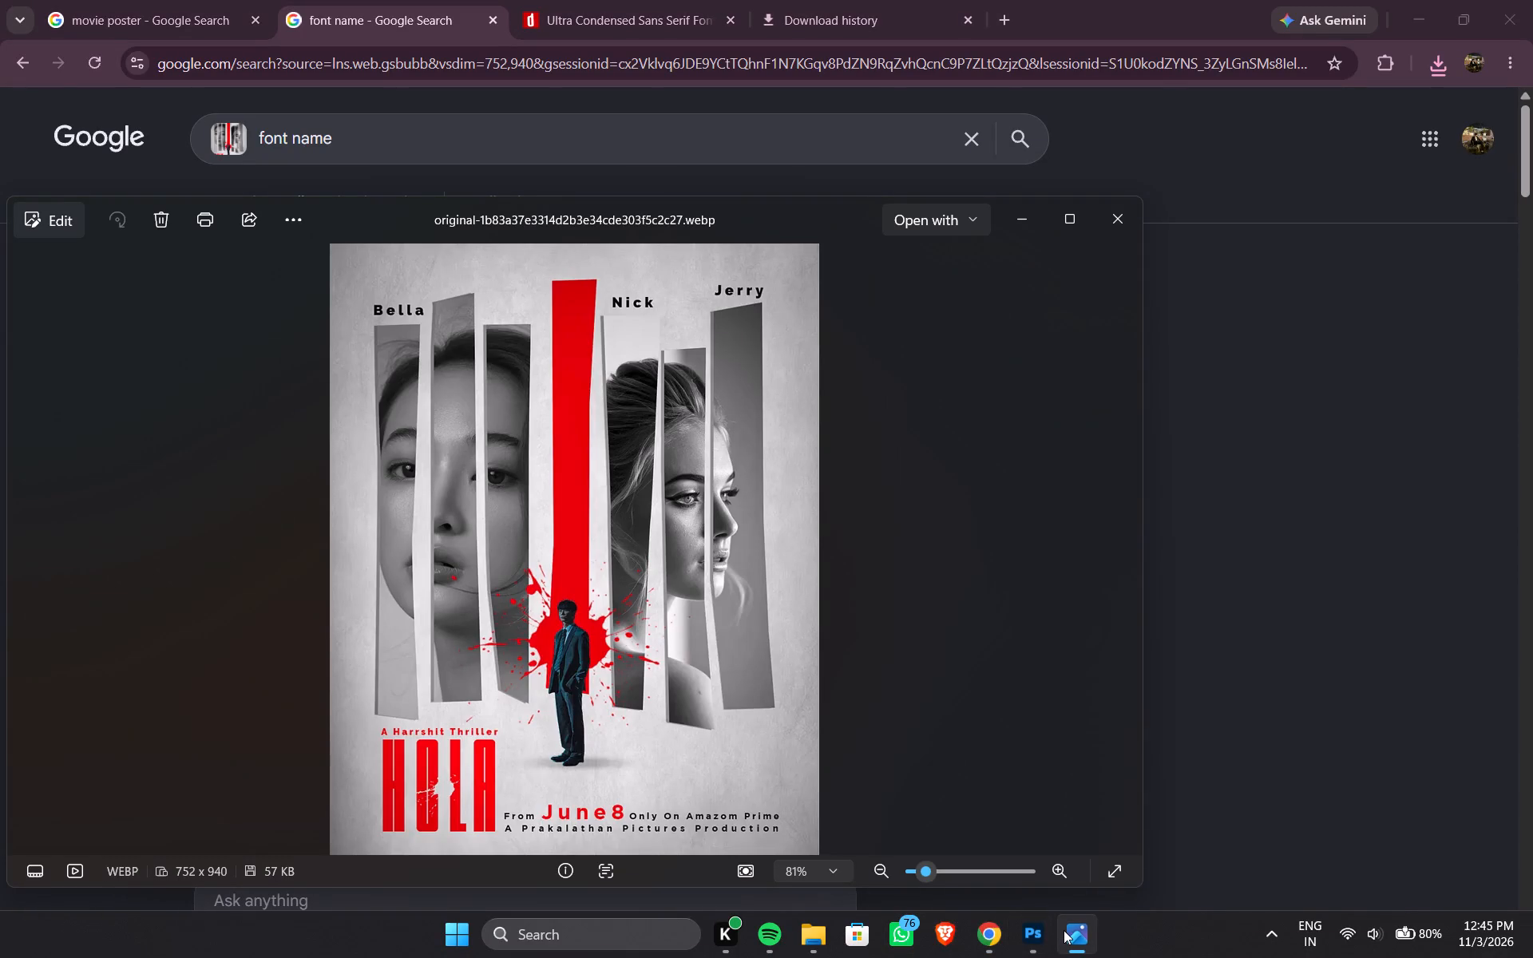
{"action": "left_click", "coordinate": [1064, 930]}
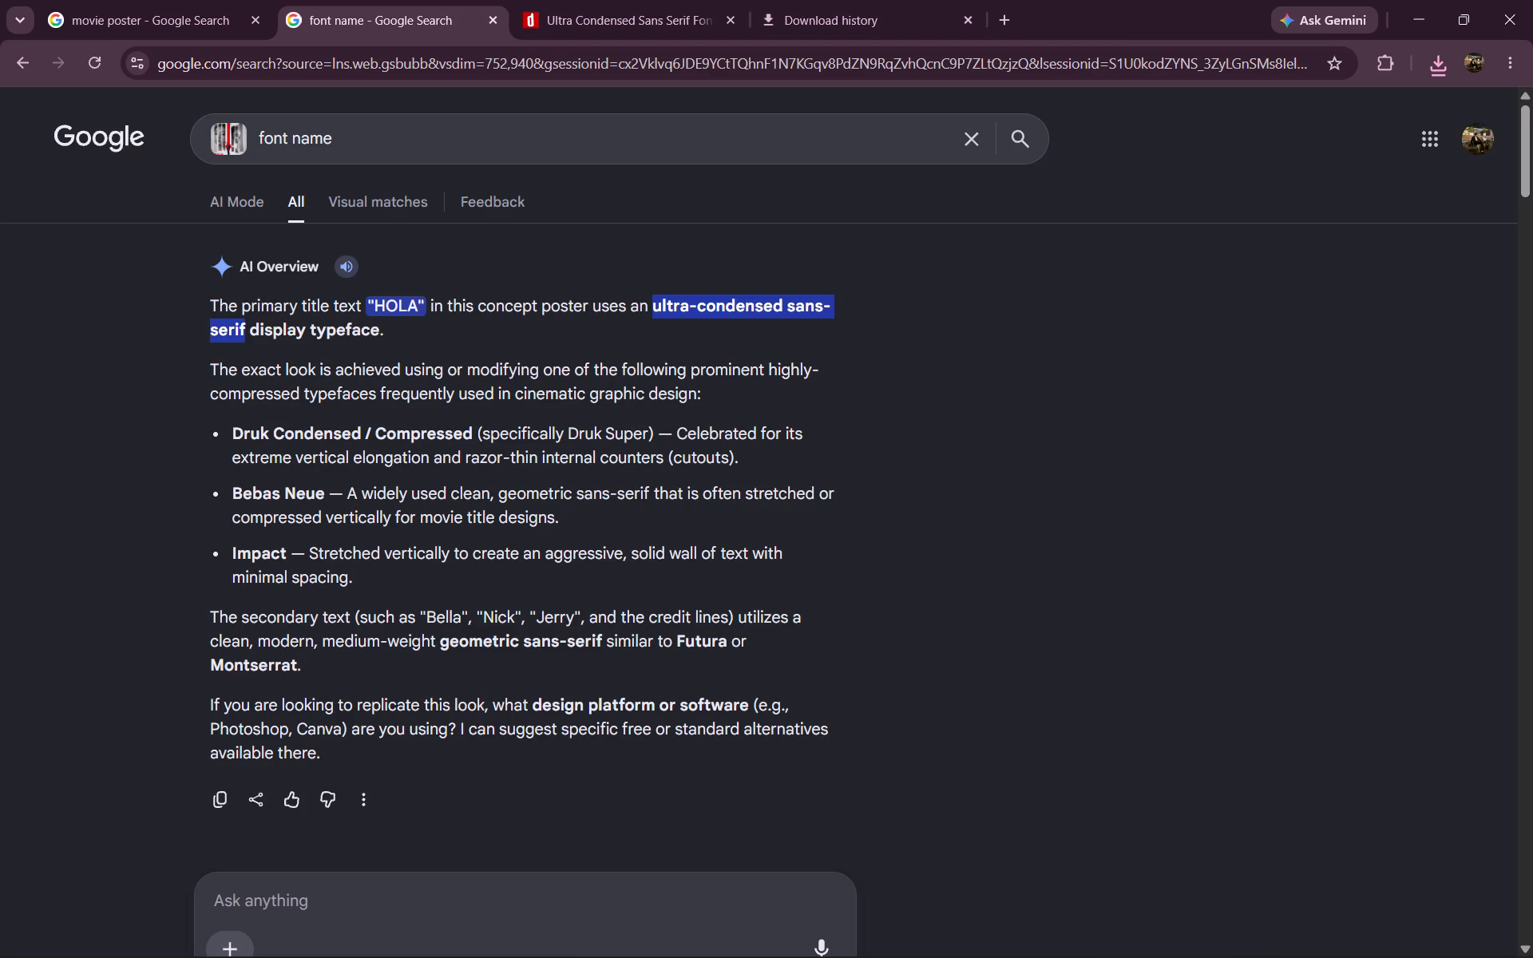
Ask the follow-up "for all the words" in the font-name search, and close the download history and DaFont tabs.
{"action": "scroll", "coordinate": [331, 481], "scroll_direction": "down", "scroll_amount": 1}
{"action": "left_click", "coordinate": [315, 793]}
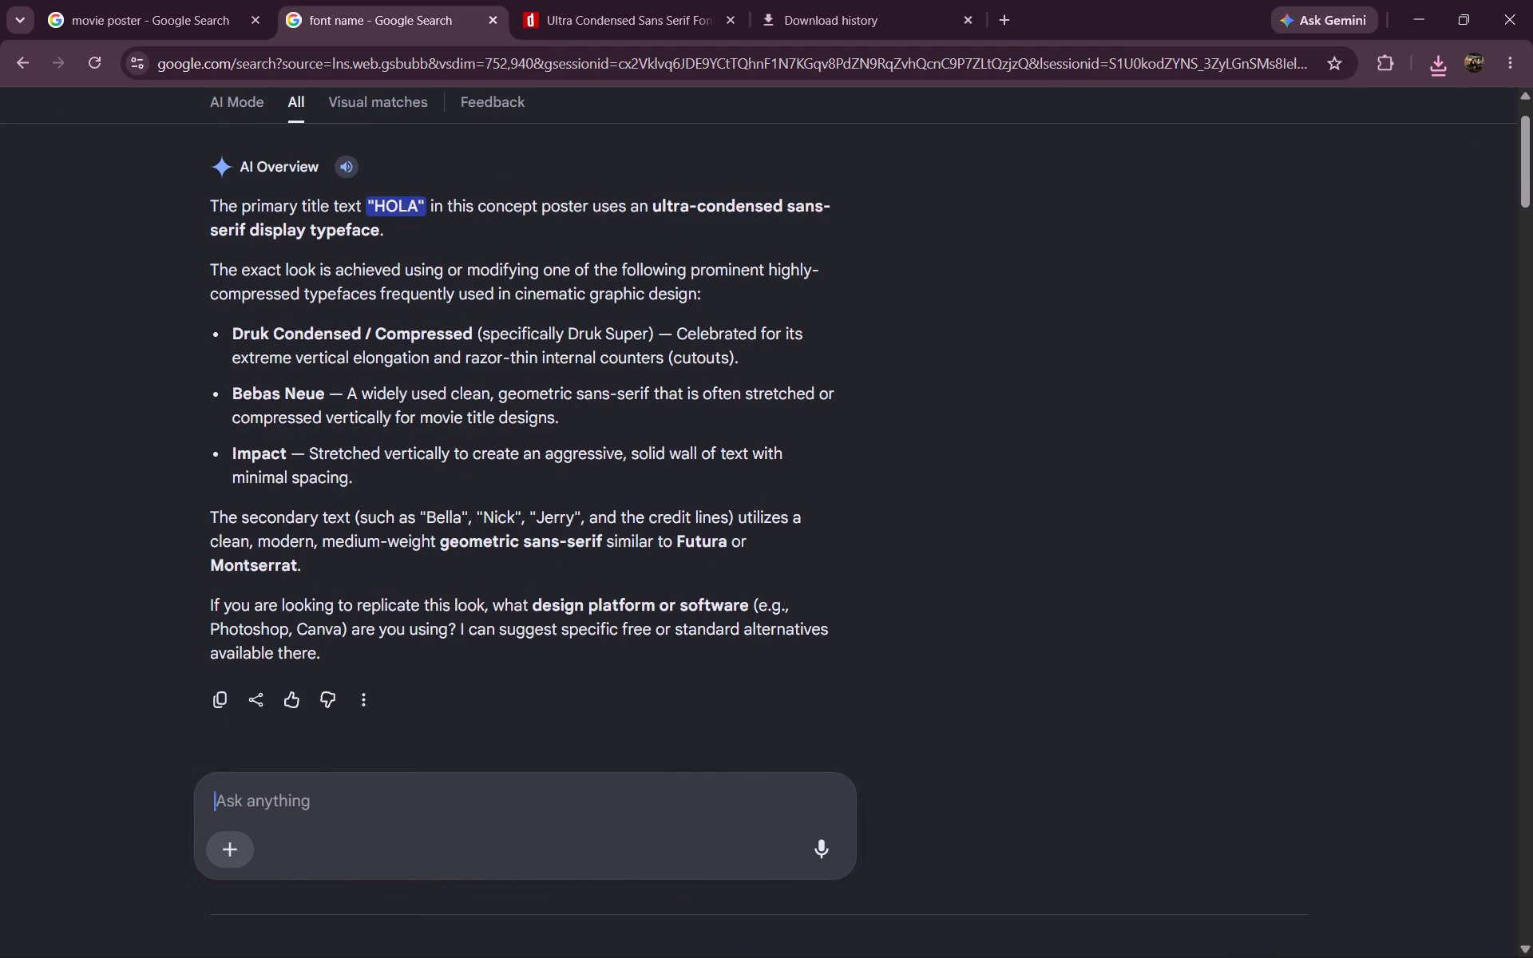
{"action": "type", "text": "for all the words"}
{"action": "key", "text": "space"}
{"action": "key", "text": "Return"}
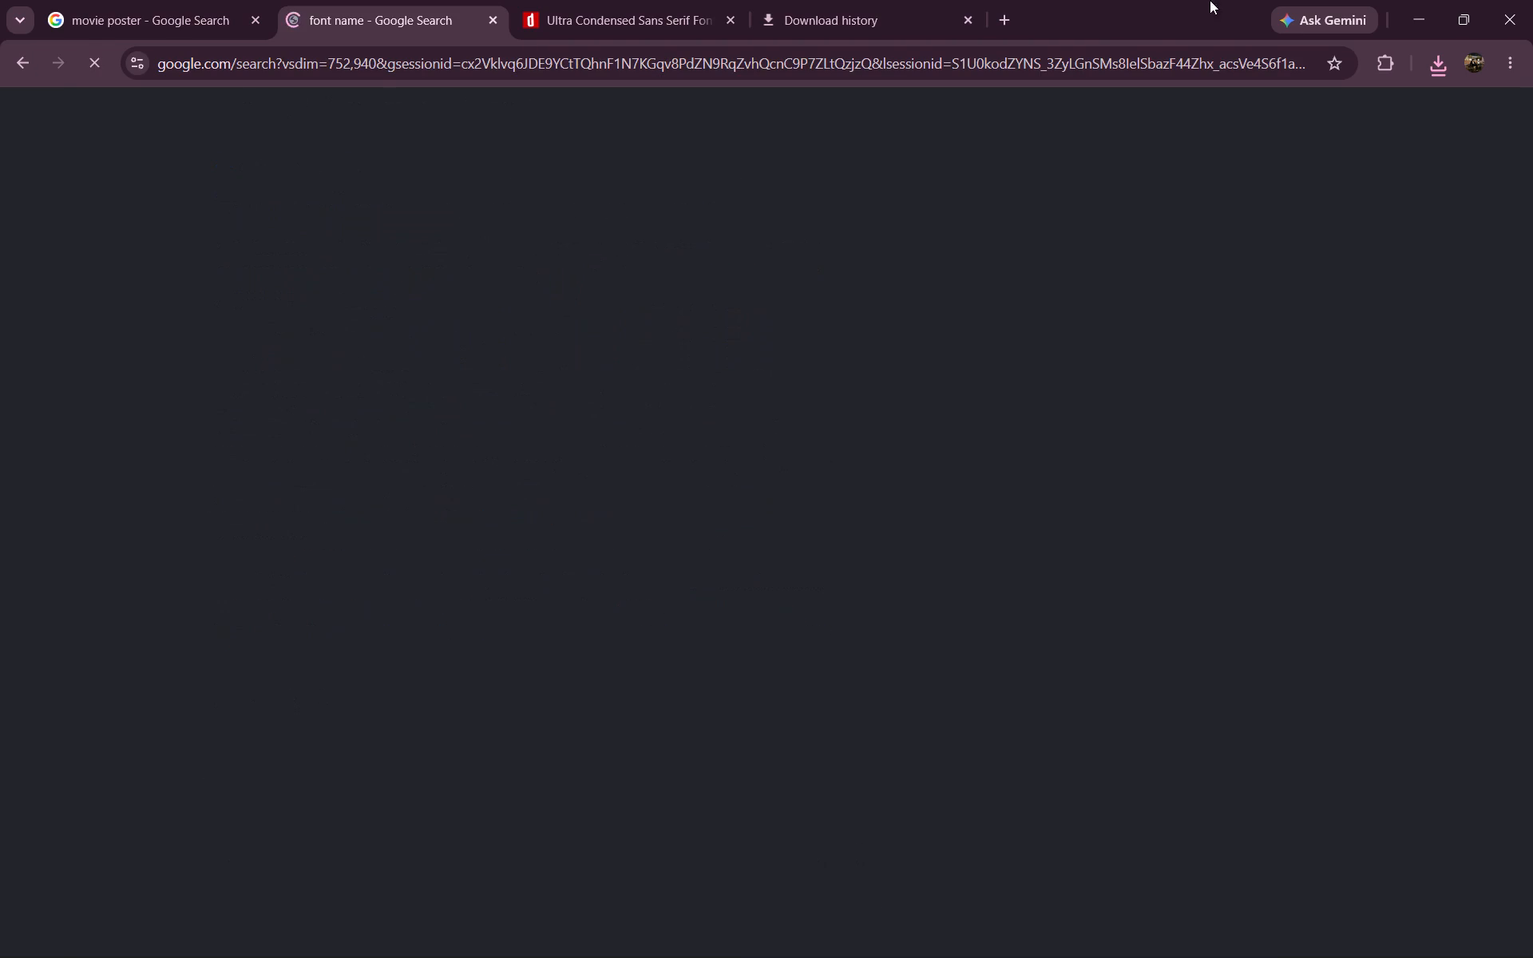
{"action": "middle_click", "coordinate": [806, 0]}
{"action": "scroll", "coordinate": [804, 0], "scroll_direction": "up", "scroll_amount": 9}
{"action": "middle_click", "coordinate": [670, 6]}
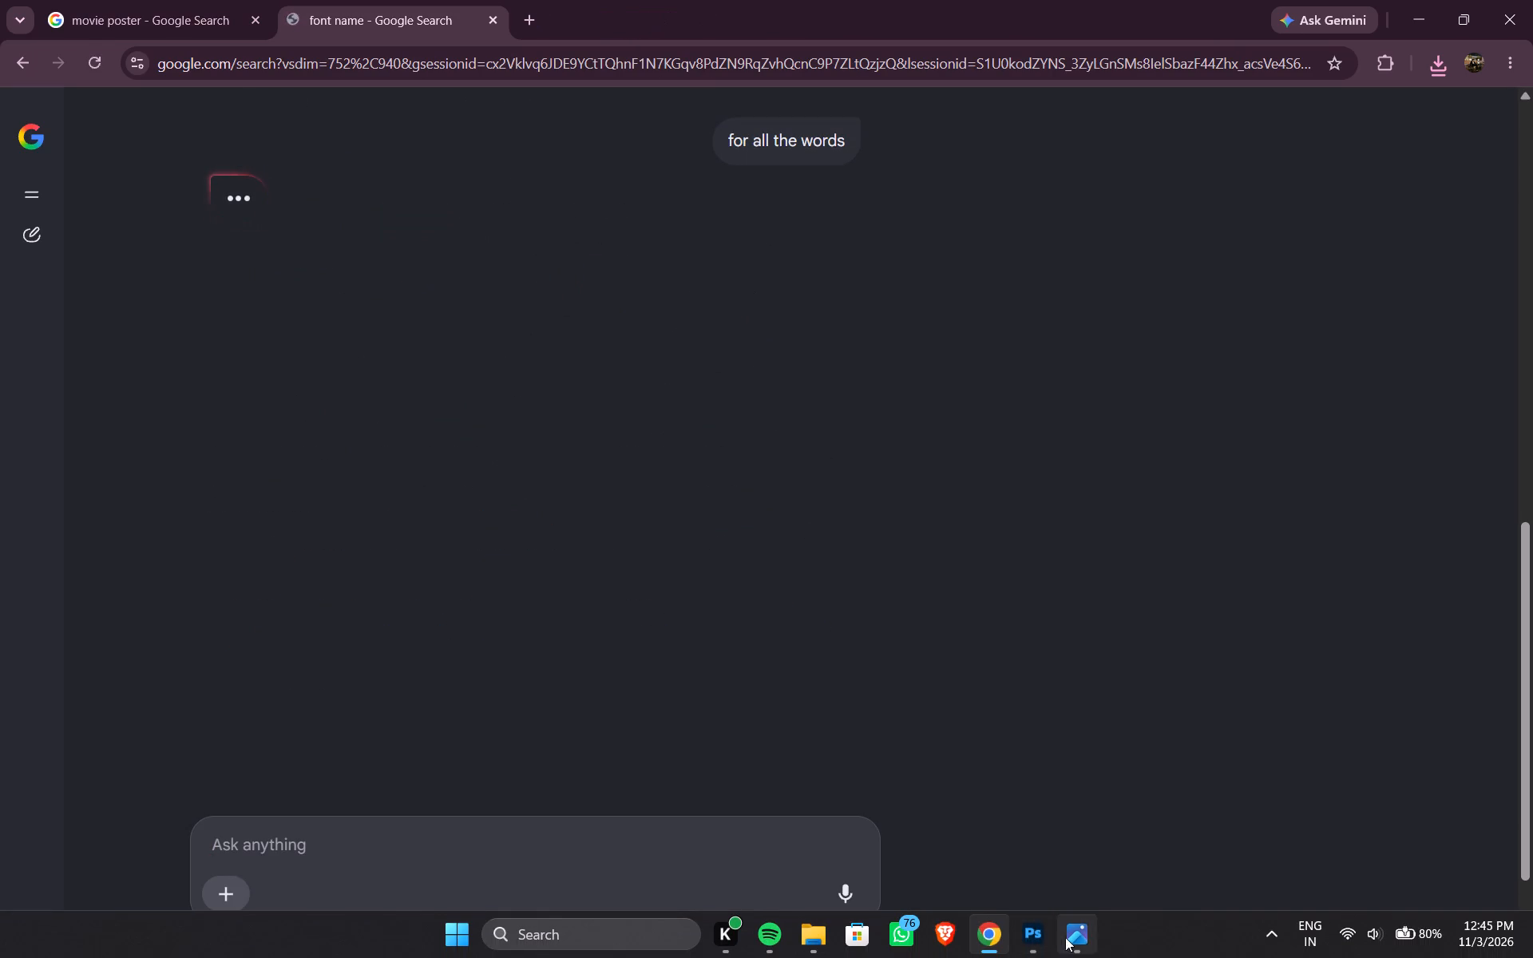
In Photoshop, try to save the poster document as a PSD named "hola movie" on the Windows-SSD (C:) drive.
{"action": "left_click", "coordinate": [1051, 940]}
{"action": "left_click", "coordinate": [973, 590]}
{"action": "key", "text": "ctrl+s"}
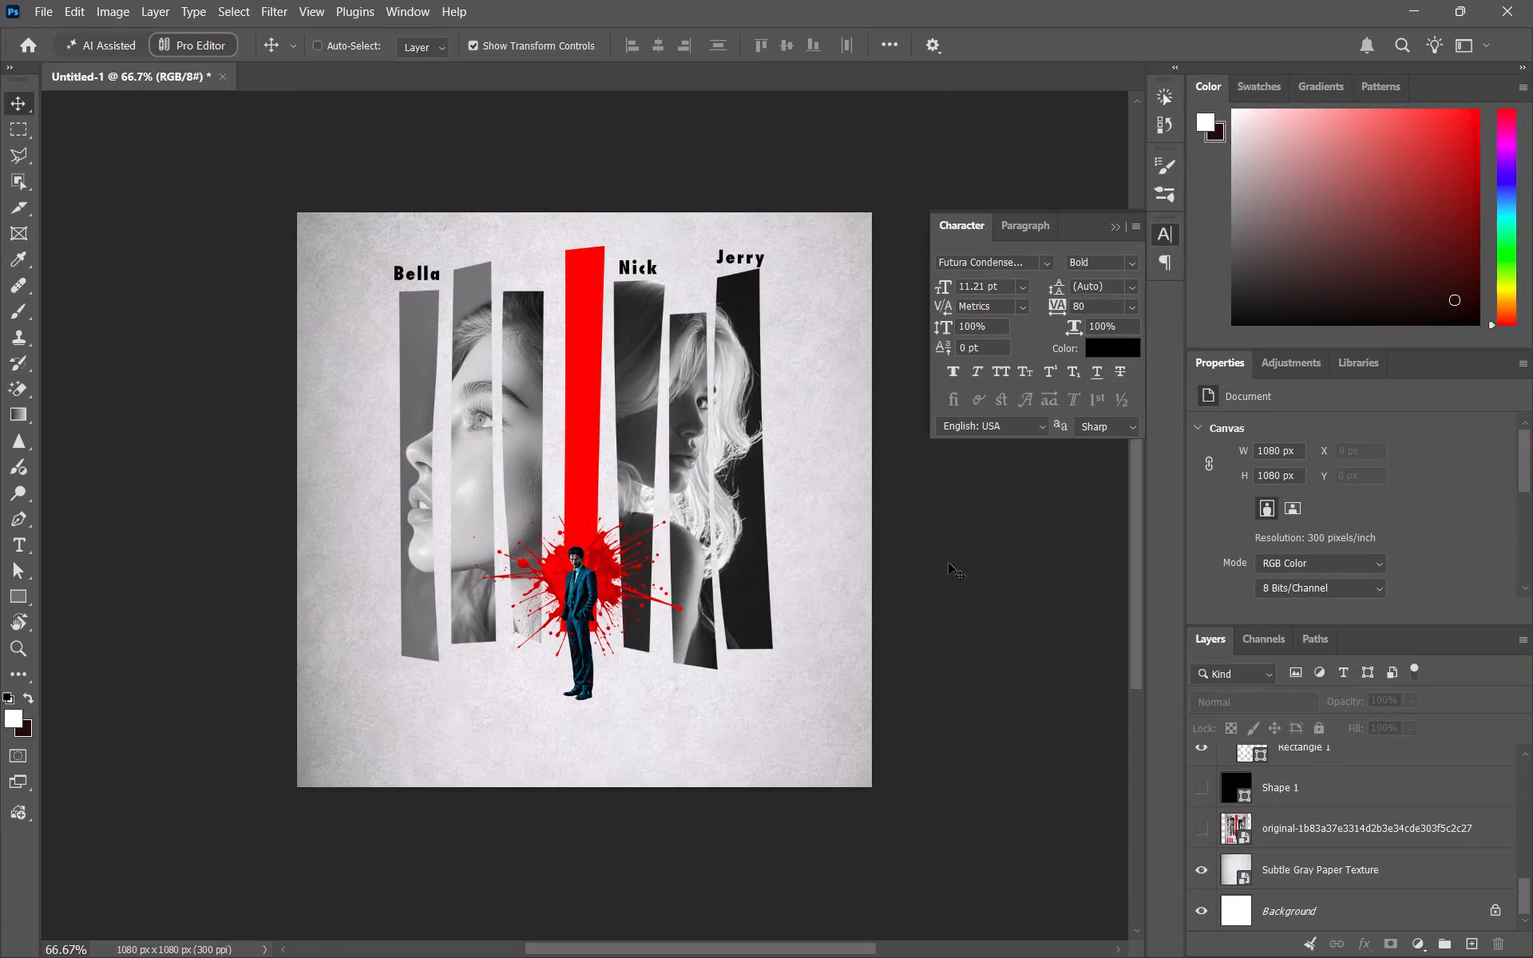
{"action": "scroll", "coordinate": [162, 473], "scroll_direction": "down", "scroll_amount": 3}
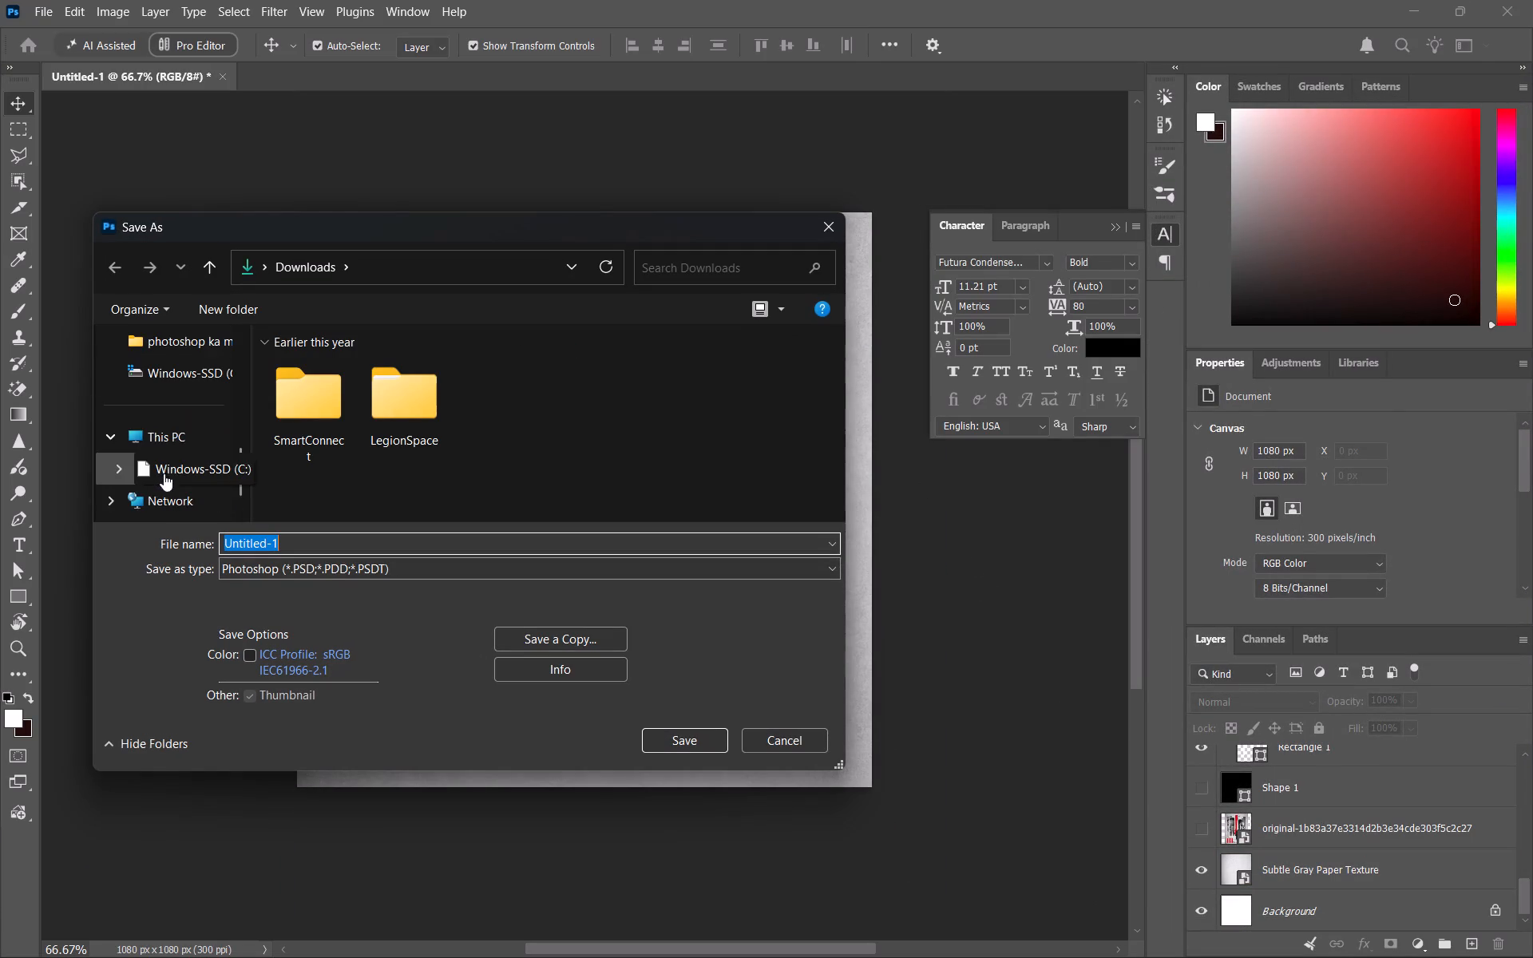
{"action": "scroll", "coordinate": [170, 453], "scroll_direction": "up", "scroll_amount": 2}
{"action": "scroll", "coordinate": [170, 453], "scroll_direction": "down", "scroll_amount": 5}
{"action": "left_click", "coordinate": [176, 432]}
{"action": "scroll", "coordinate": [363, 439], "scroll_direction": "down", "scroll_amount": 5}
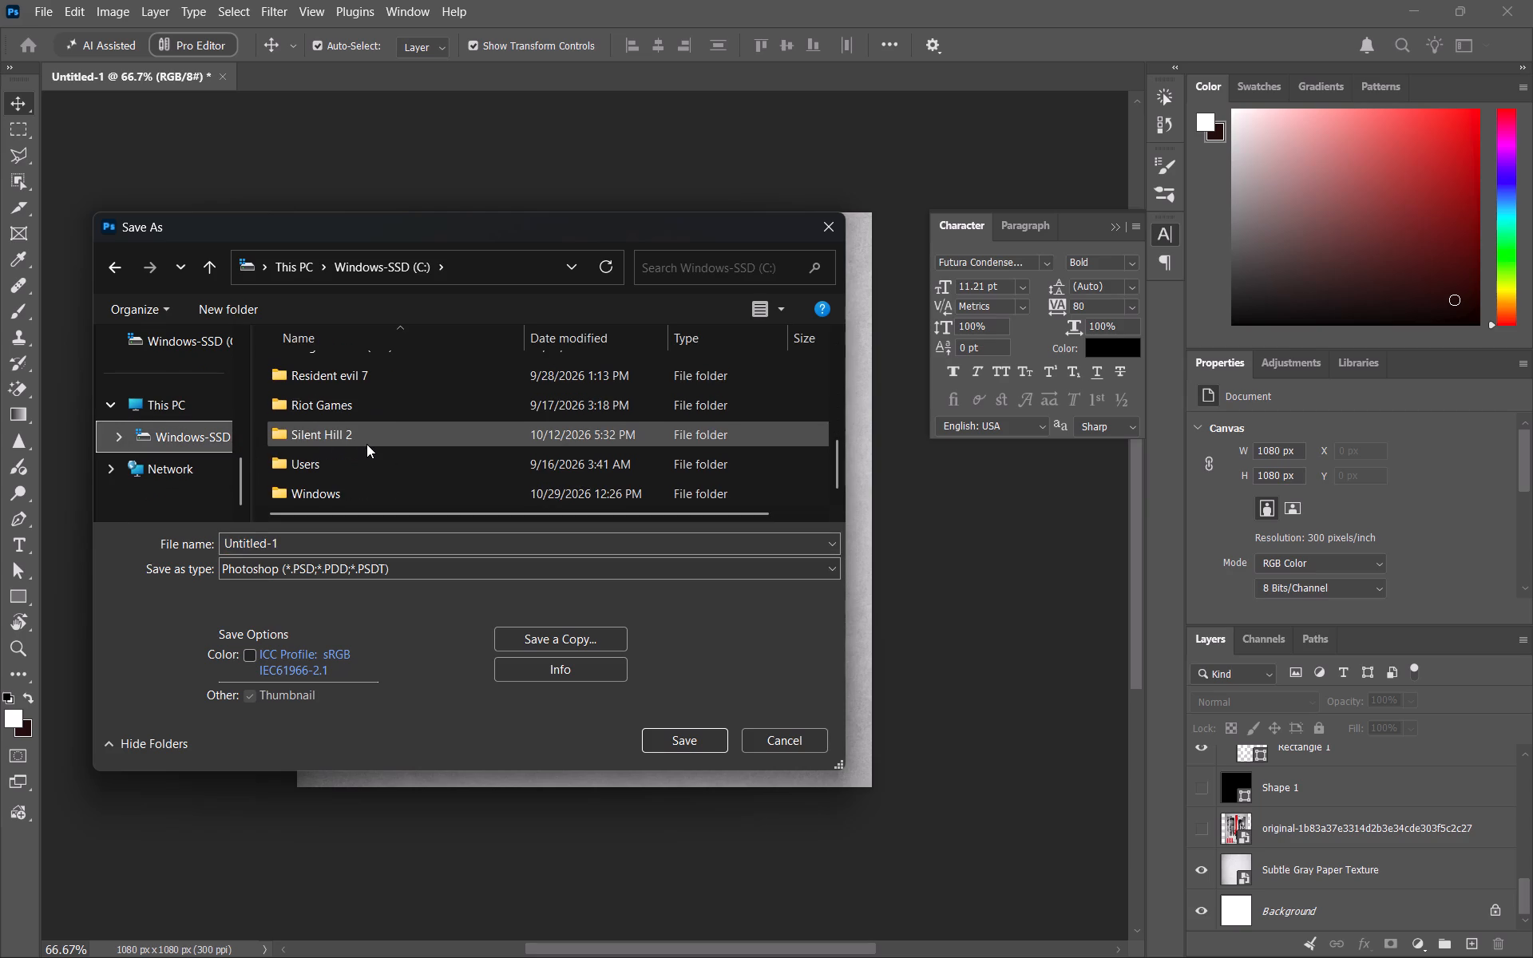
{"action": "scroll", "coordinate": [366, 444], "scroll_direction": "down", "scroll_amount": 2}
{"action": "scroll", "coordinate": [366, 444], "scroll_direction": "up", "scroll_amount": 2}
{"action": "left_click", "coordinate": [366, 448]}
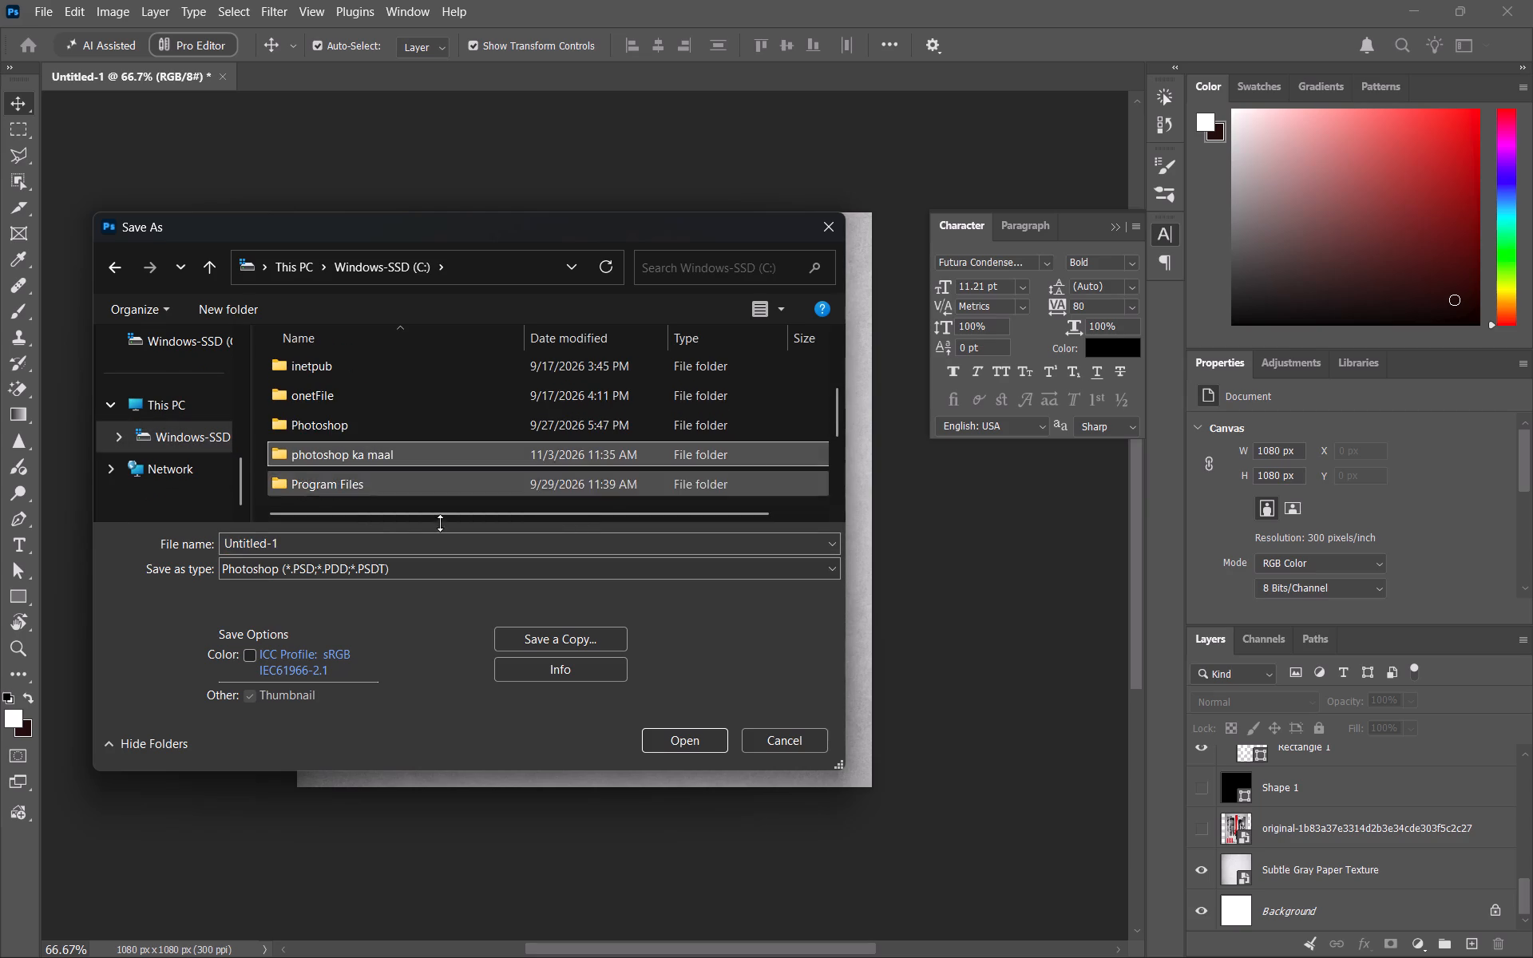
{"action": "left_click_drag", "start_coordinate": [389, 536], "coordinate": [0, 538]}
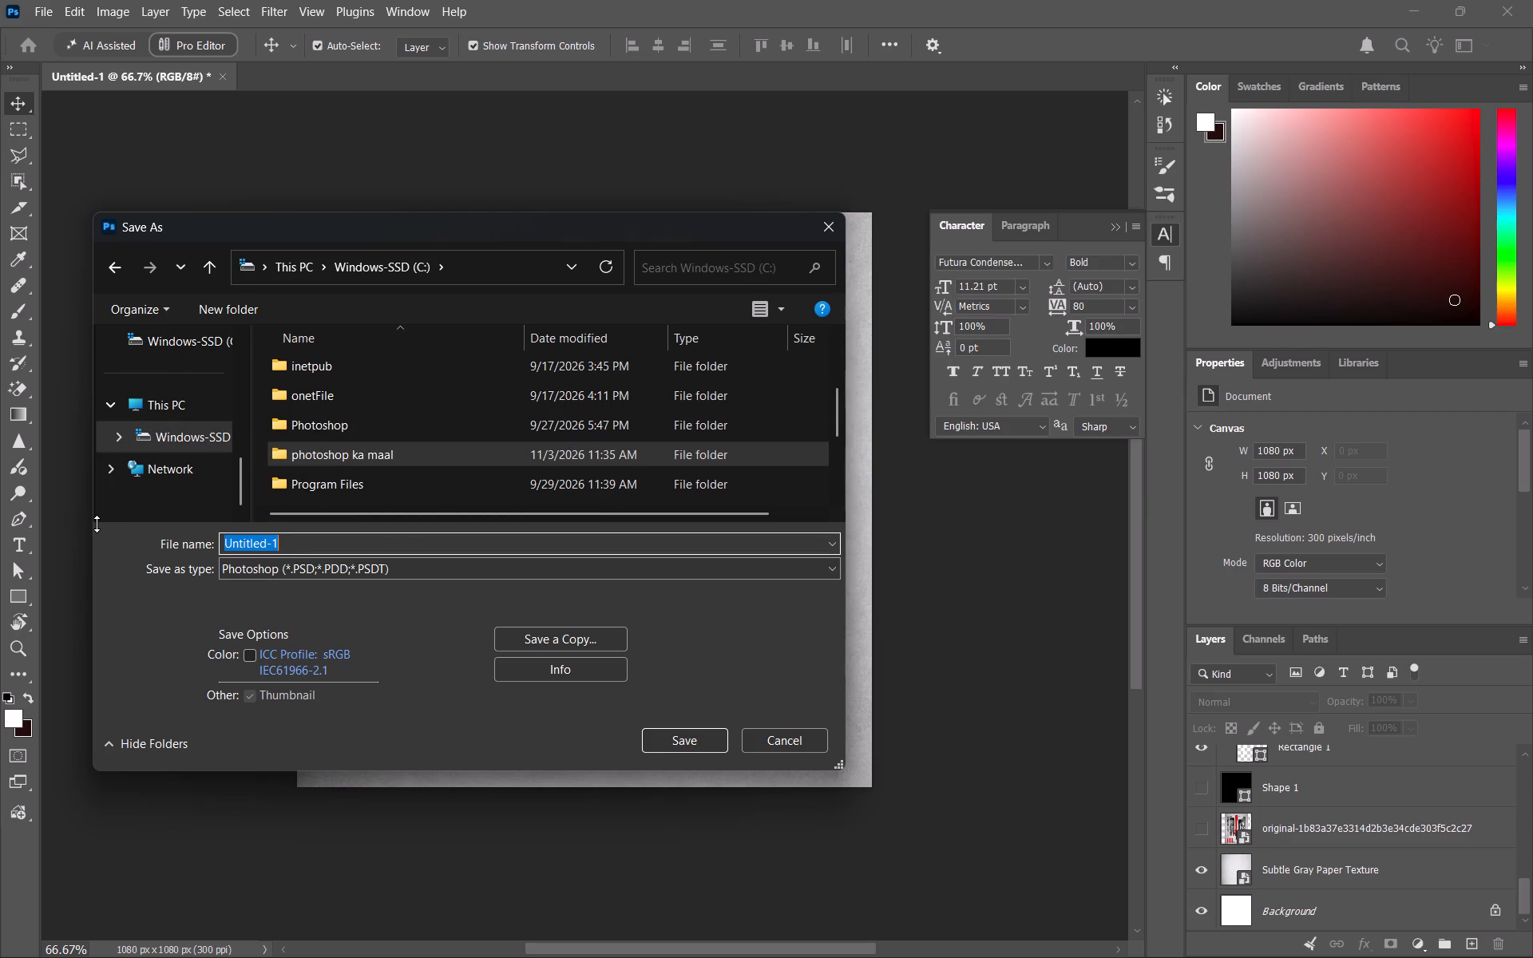
{"action": "type", "text": "hola movie"}
{"action": "key", "text": "space"}
{"action": "key", "text": "Return"}
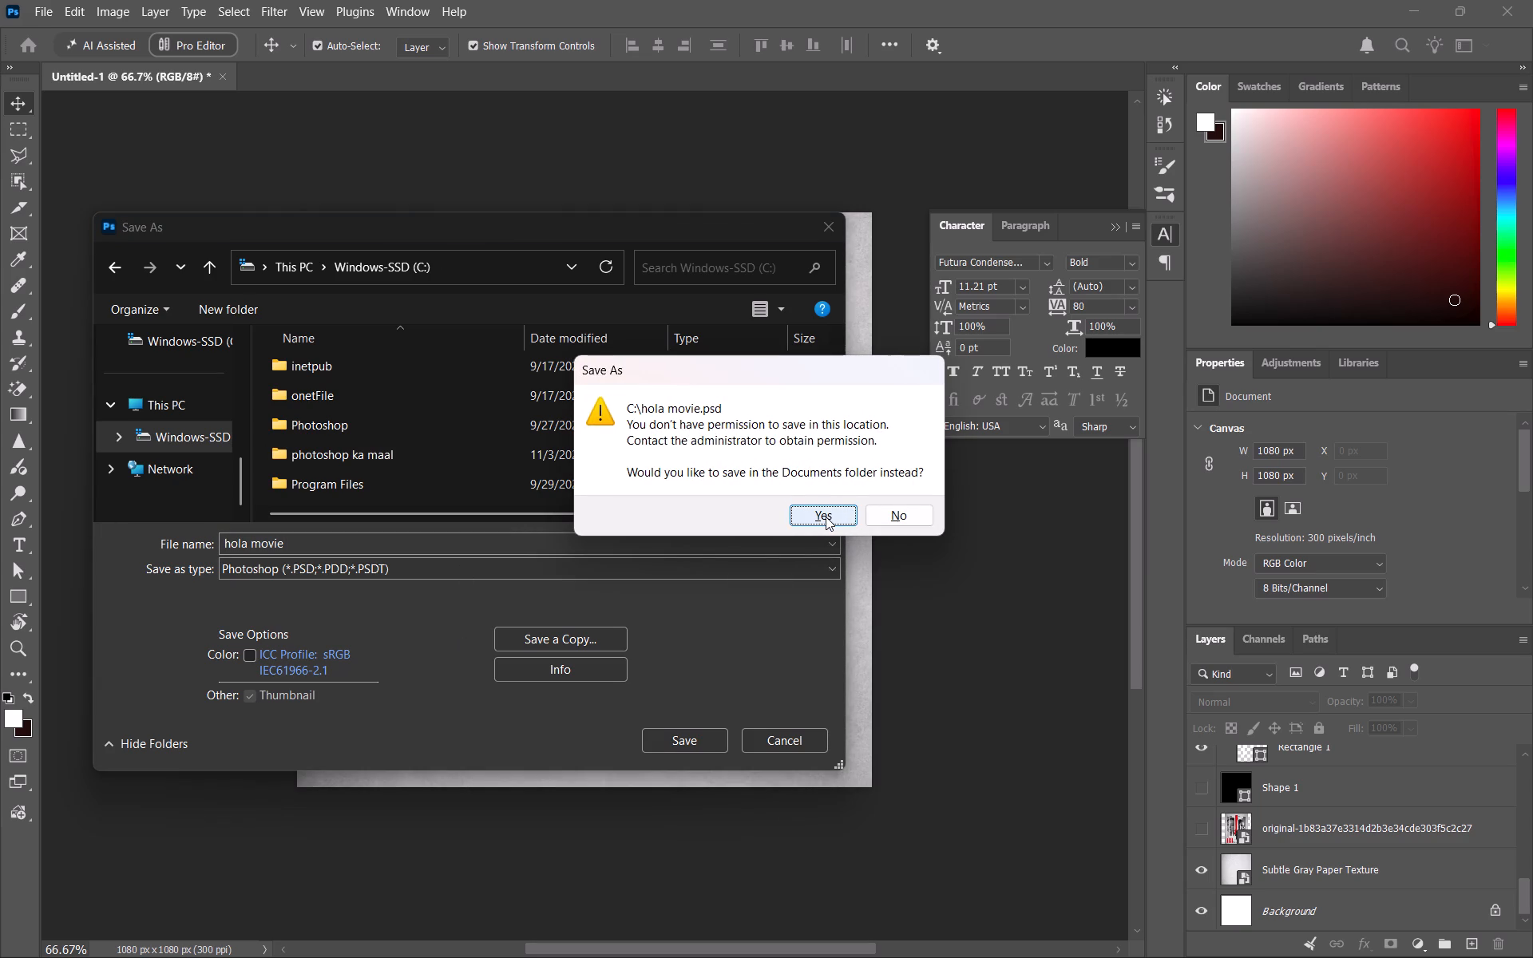
{"action": "left_click_drag", "start_coordinate": [869, 514], "coordinate": [881, 516]}
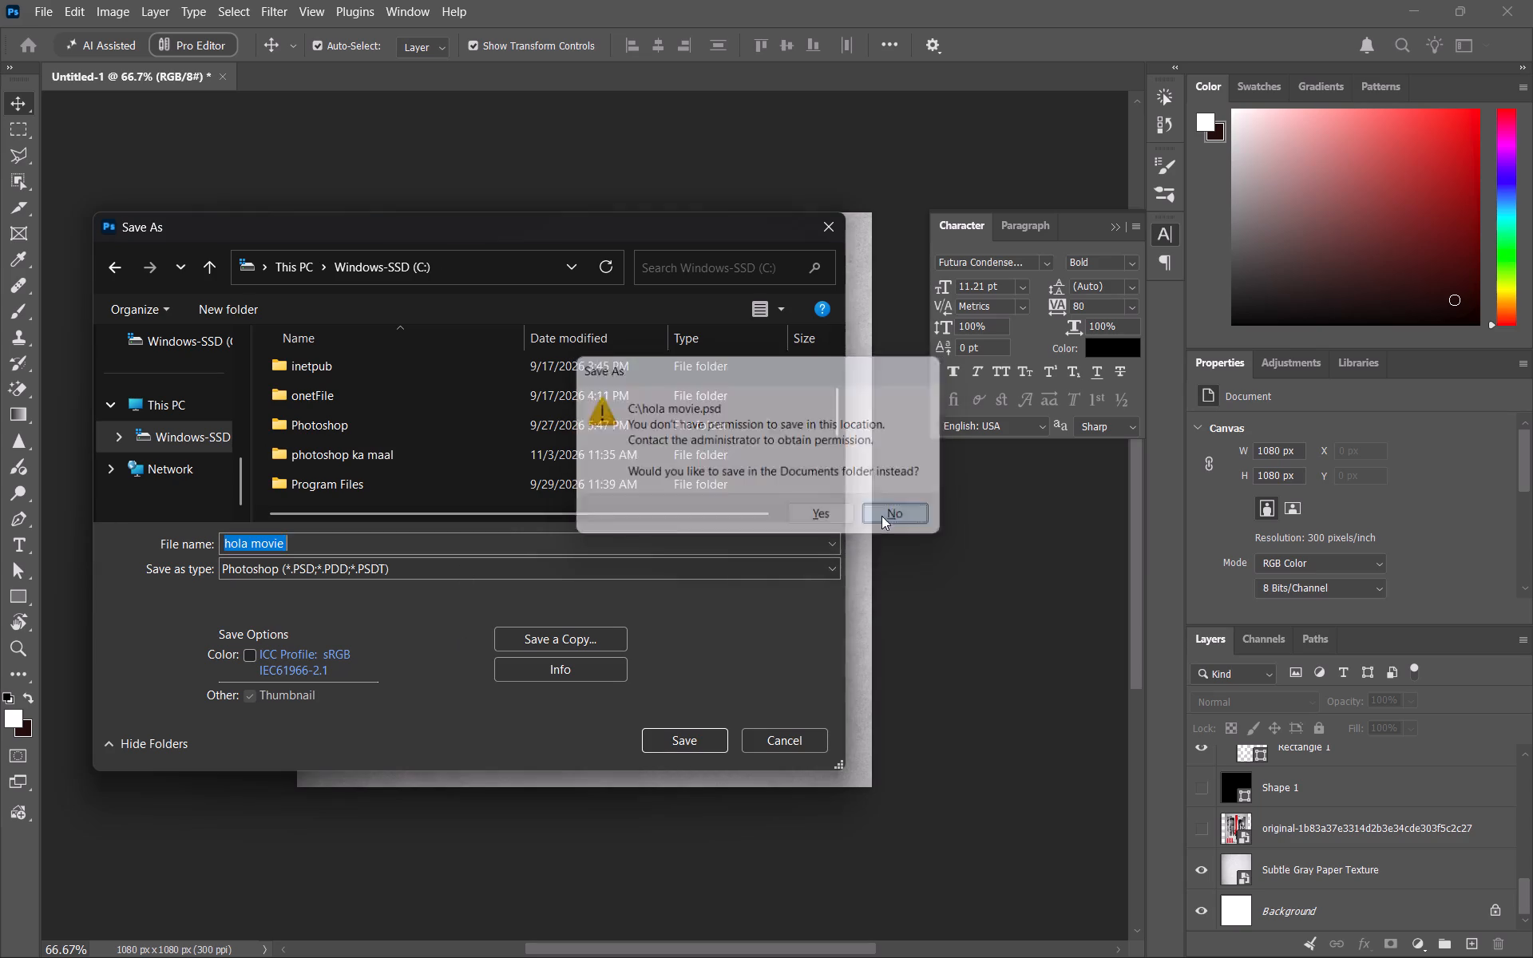
Save the "hola movie" PSD in the Downloads folder with Maximize Compatibility on.
{"action": "scroll", "coordinate": [192, 389], "scroll_direction": "up", "scroll_amount": 5}
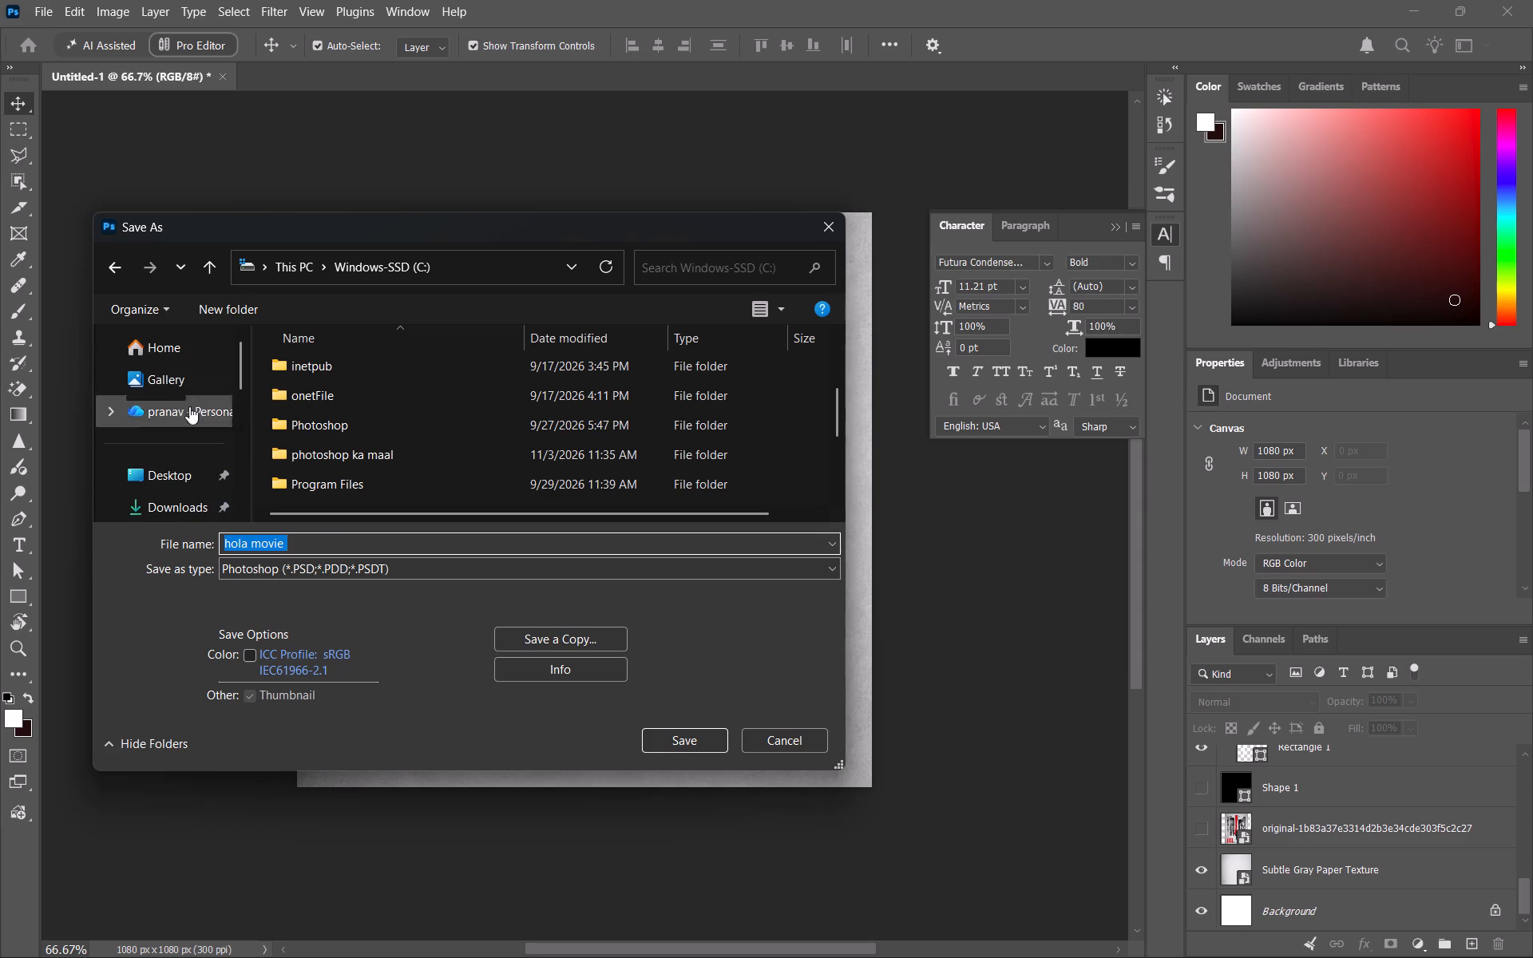
{"action": "left_click", "coordinate": [166, 505]}
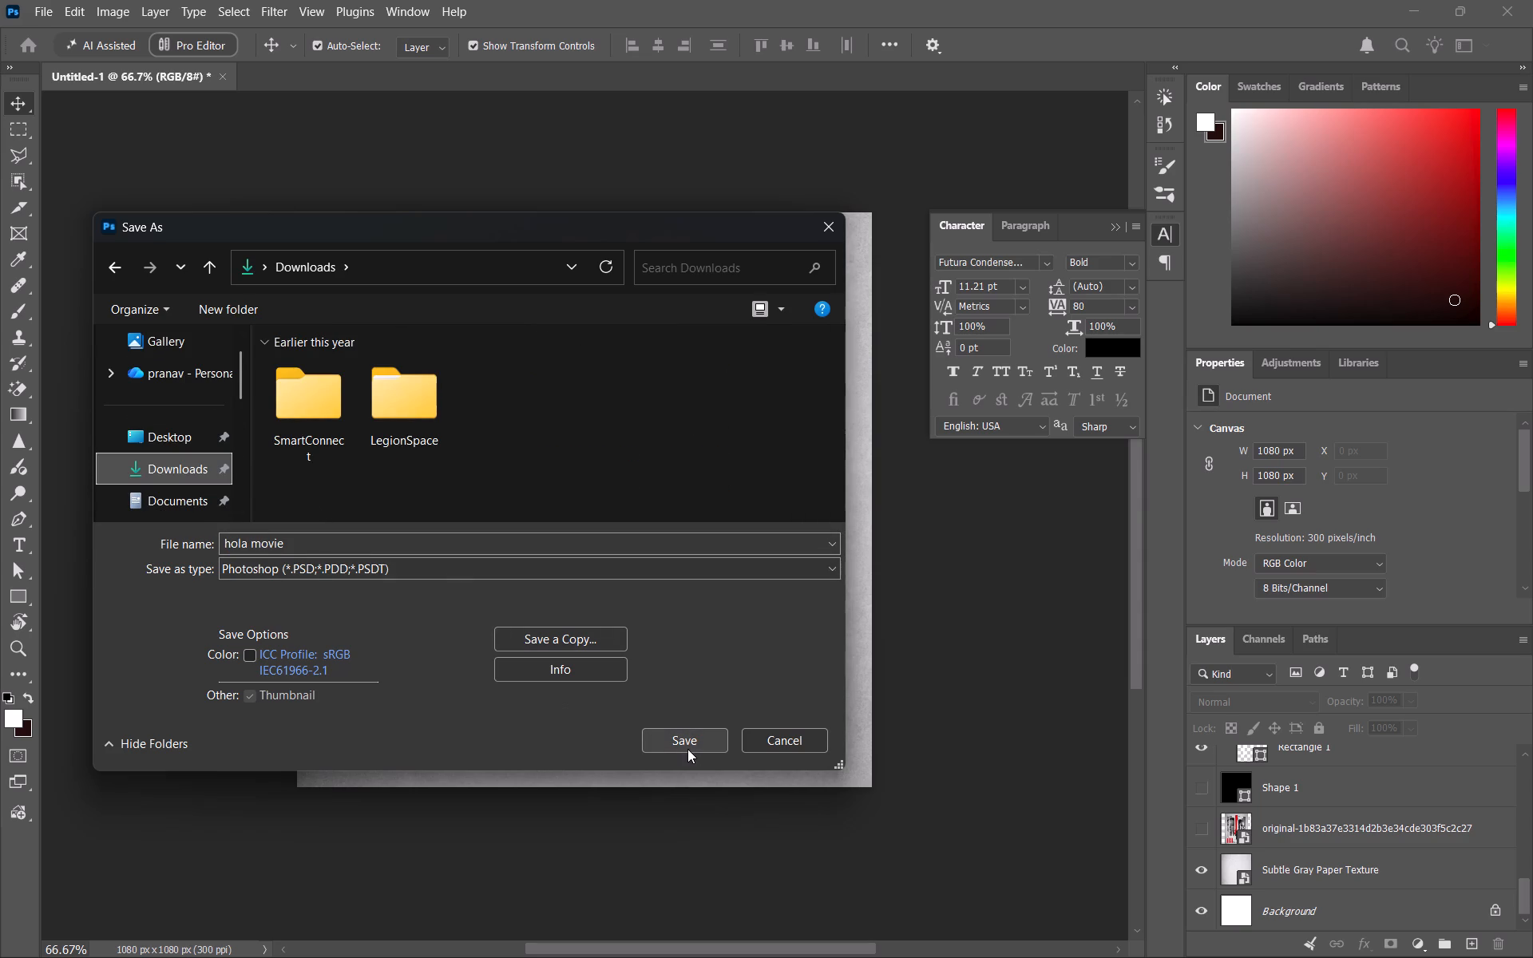
{"action": "left_click_drag", "start_coordinate": [695, 749], "coordinate": [696, 758]}
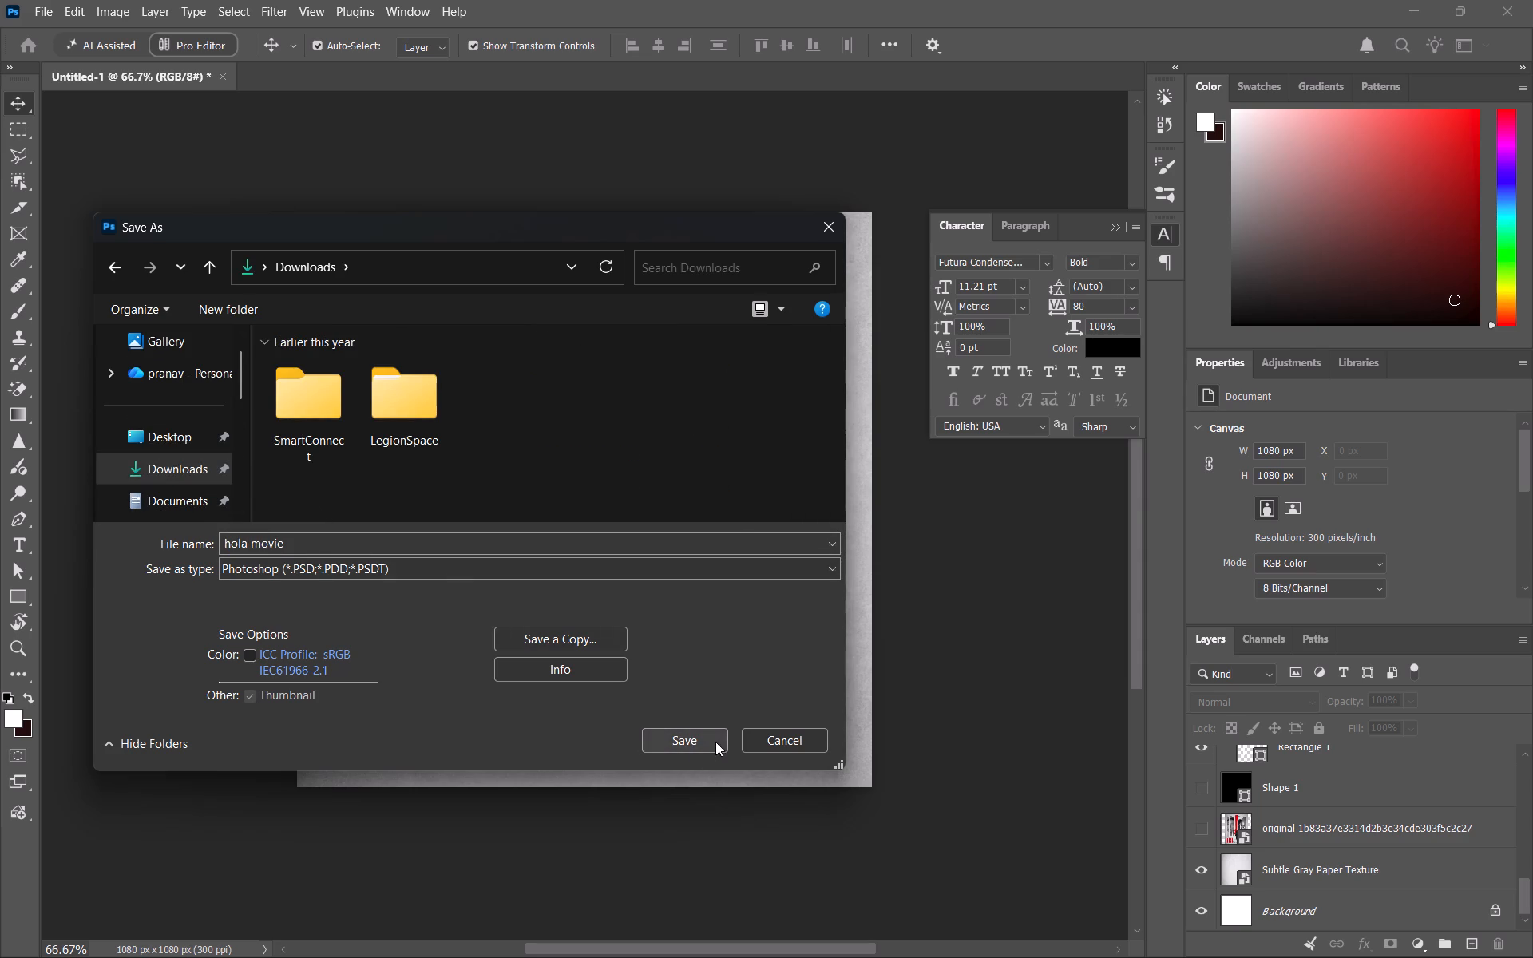
{"action": "left_click", "coordinate": [715, 742]}
{"action": "left_click", "coordinate": [998, 270]}
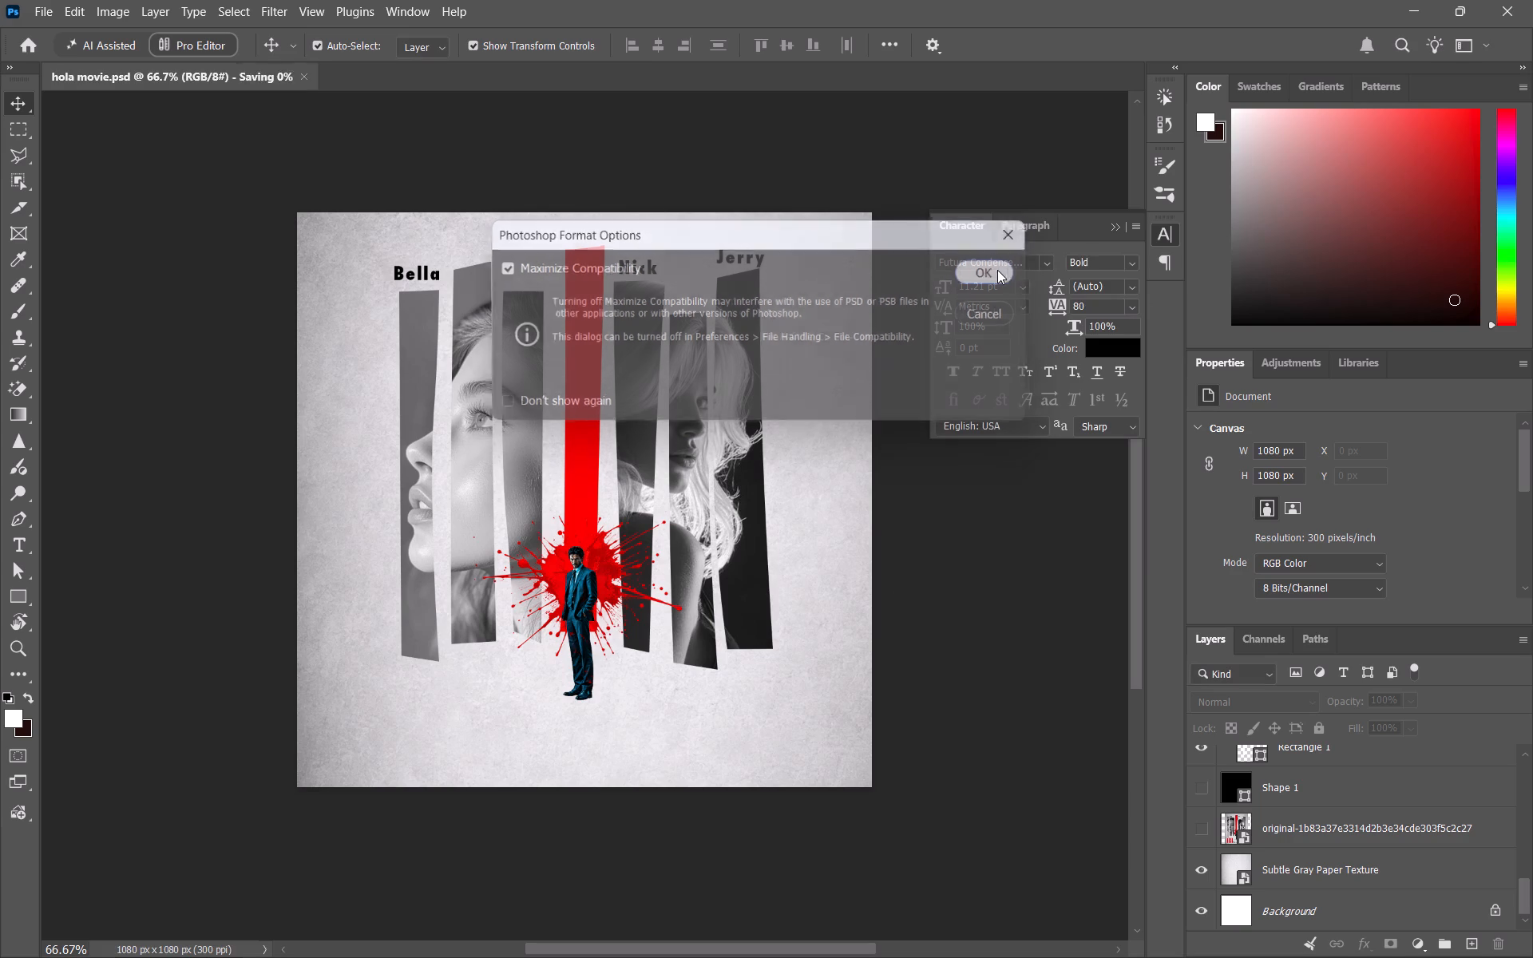
Close Photoshop and relaunch it.
{"action": "left_click", "coordinate": [1515, 7]}
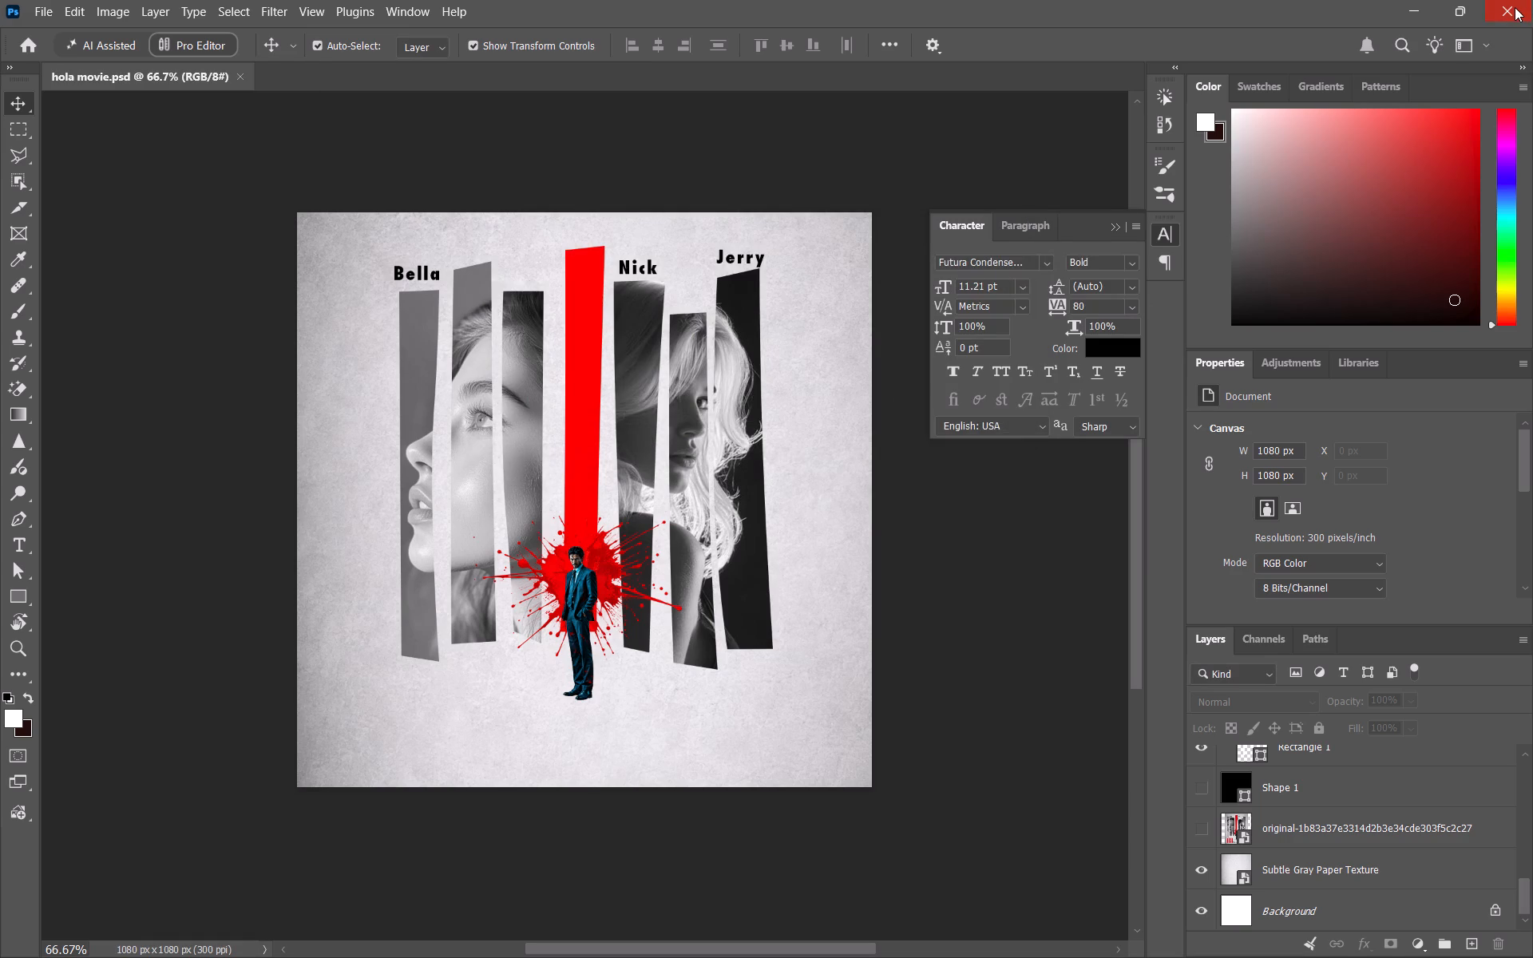
{"action": "left_click", "coordinate": [529, 936]}
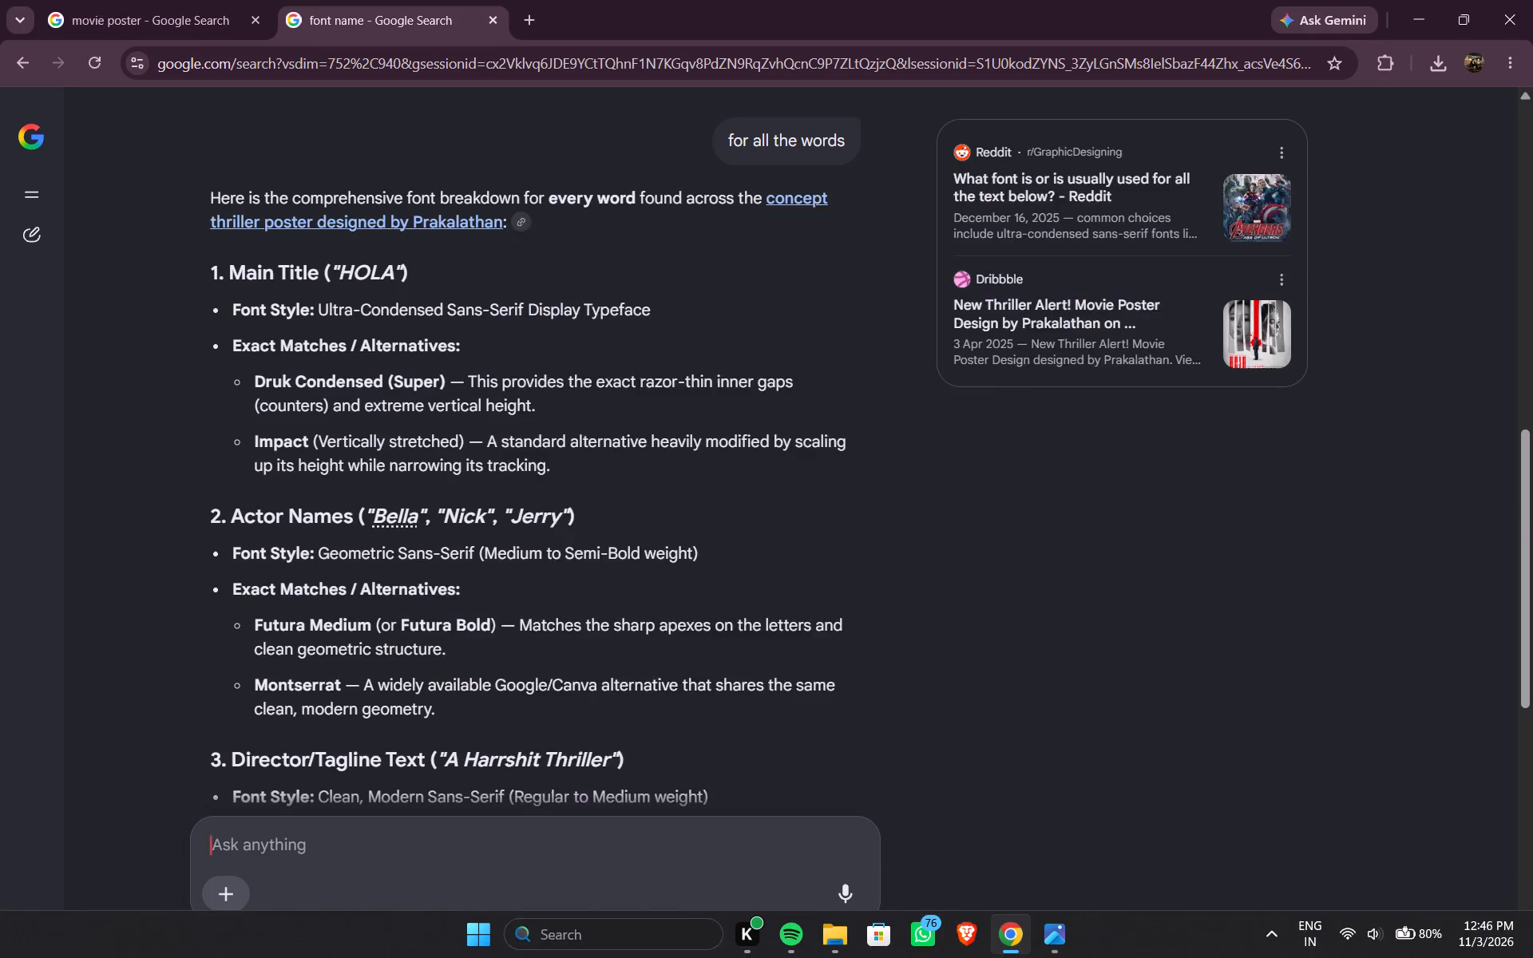
{"action": "left_click", "coordinate": [616, 431]}
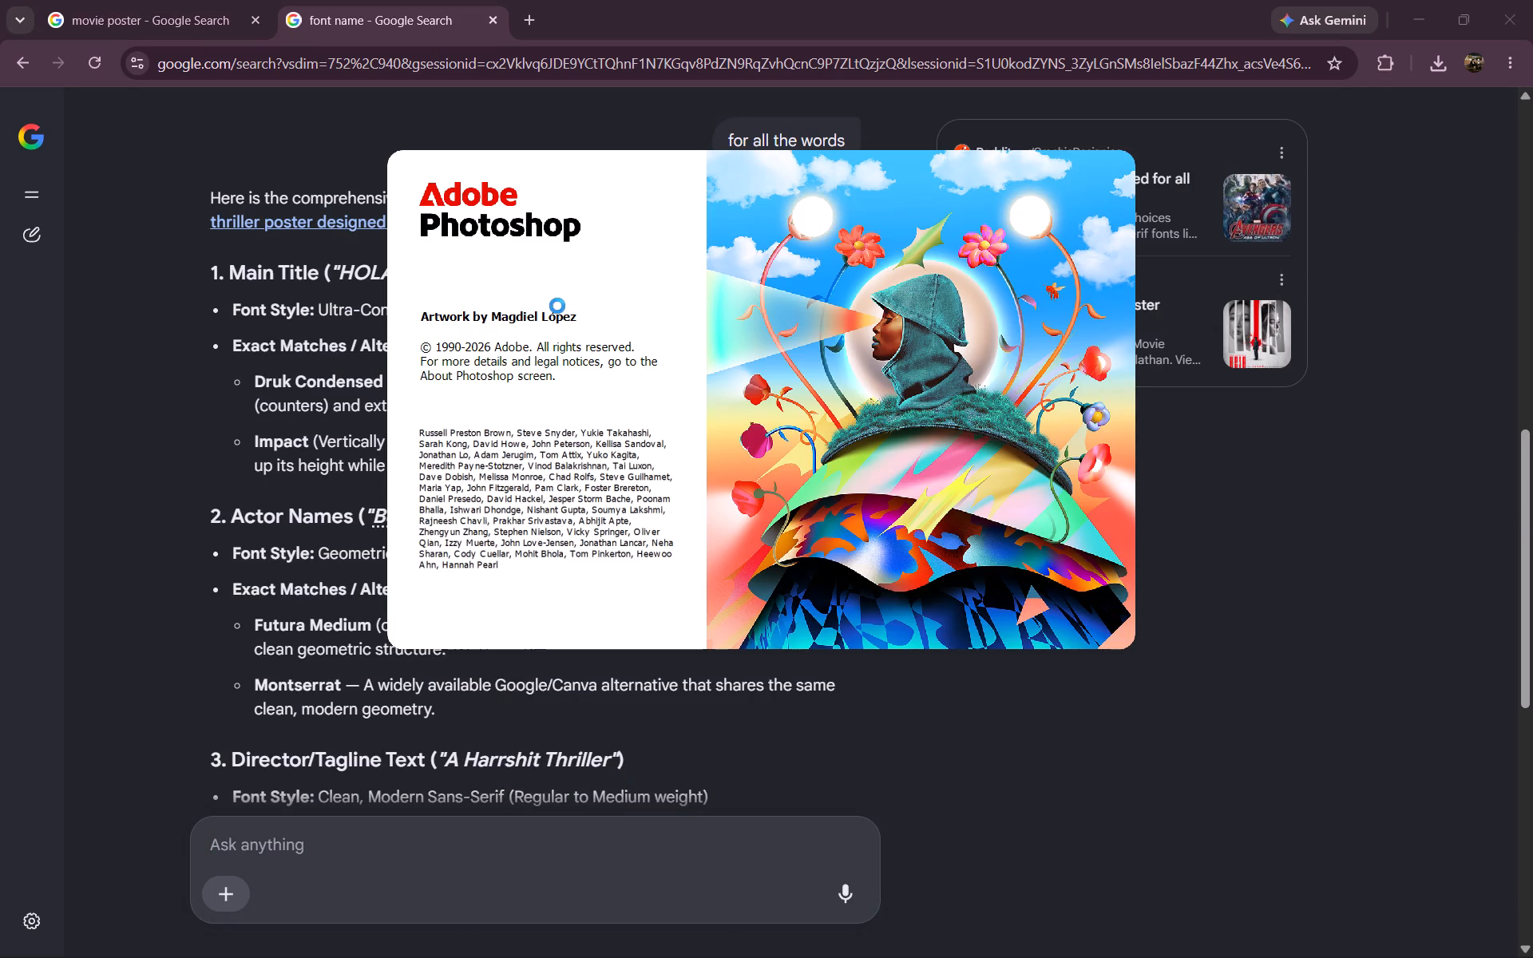
{"action": "left_click", "coordinate": [638, 38]}
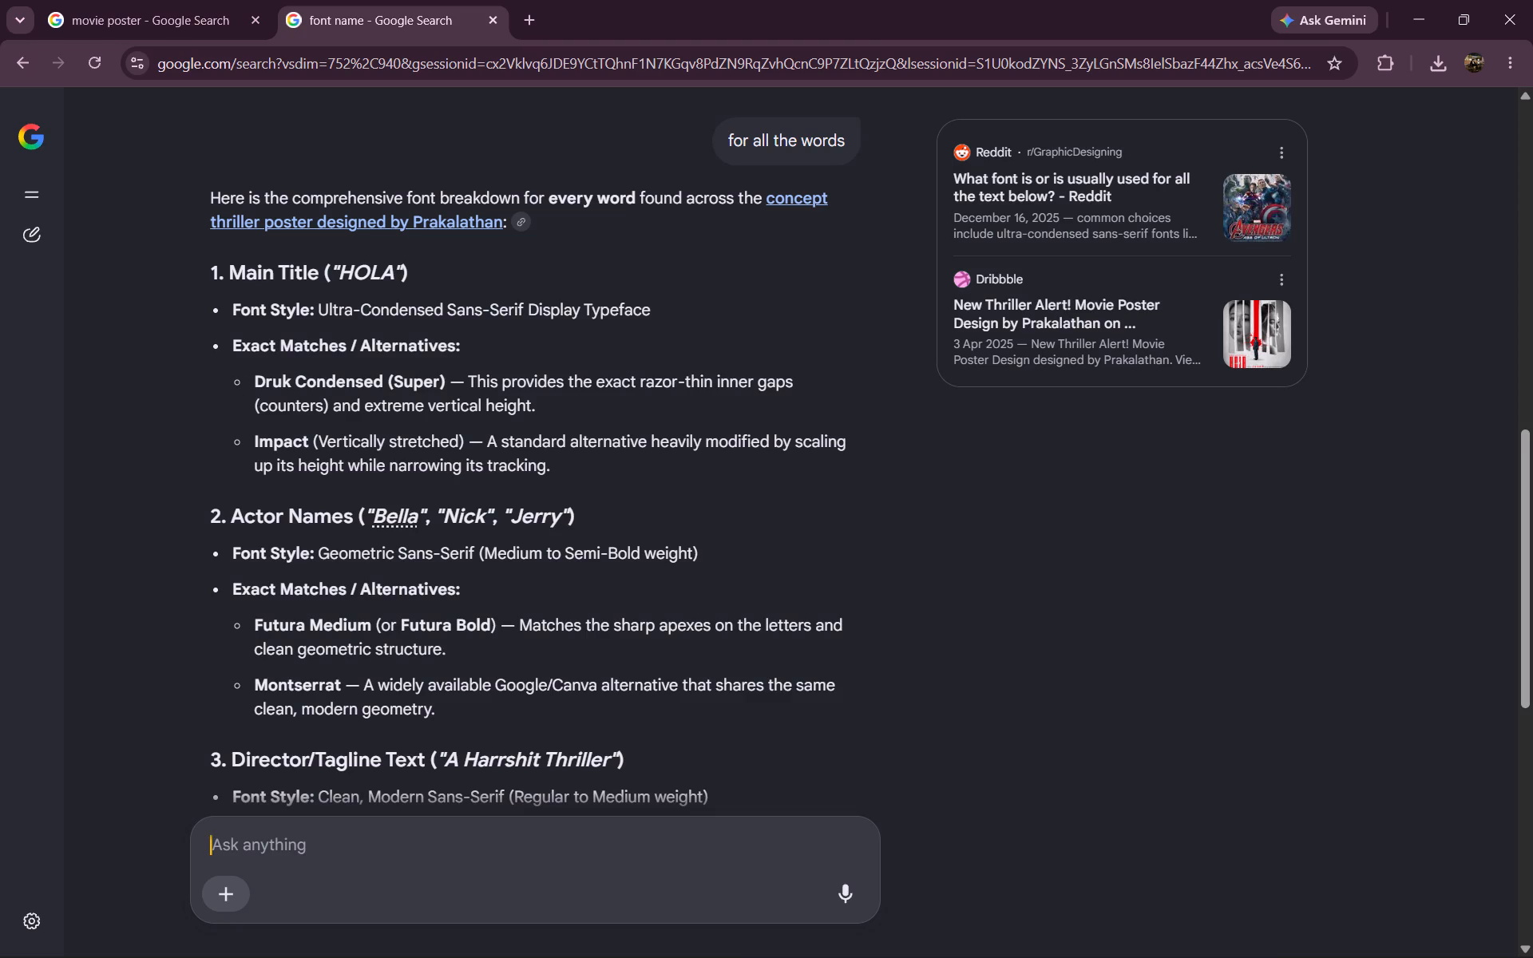
In Chrome, copy "Druk Condensed (Super)" from the font-name answer and search for "druk condensed super font" in a new tab.
{"action": "left_click_drag", "start_coordinate": [254, 374], "coordinate": [387, 382]}
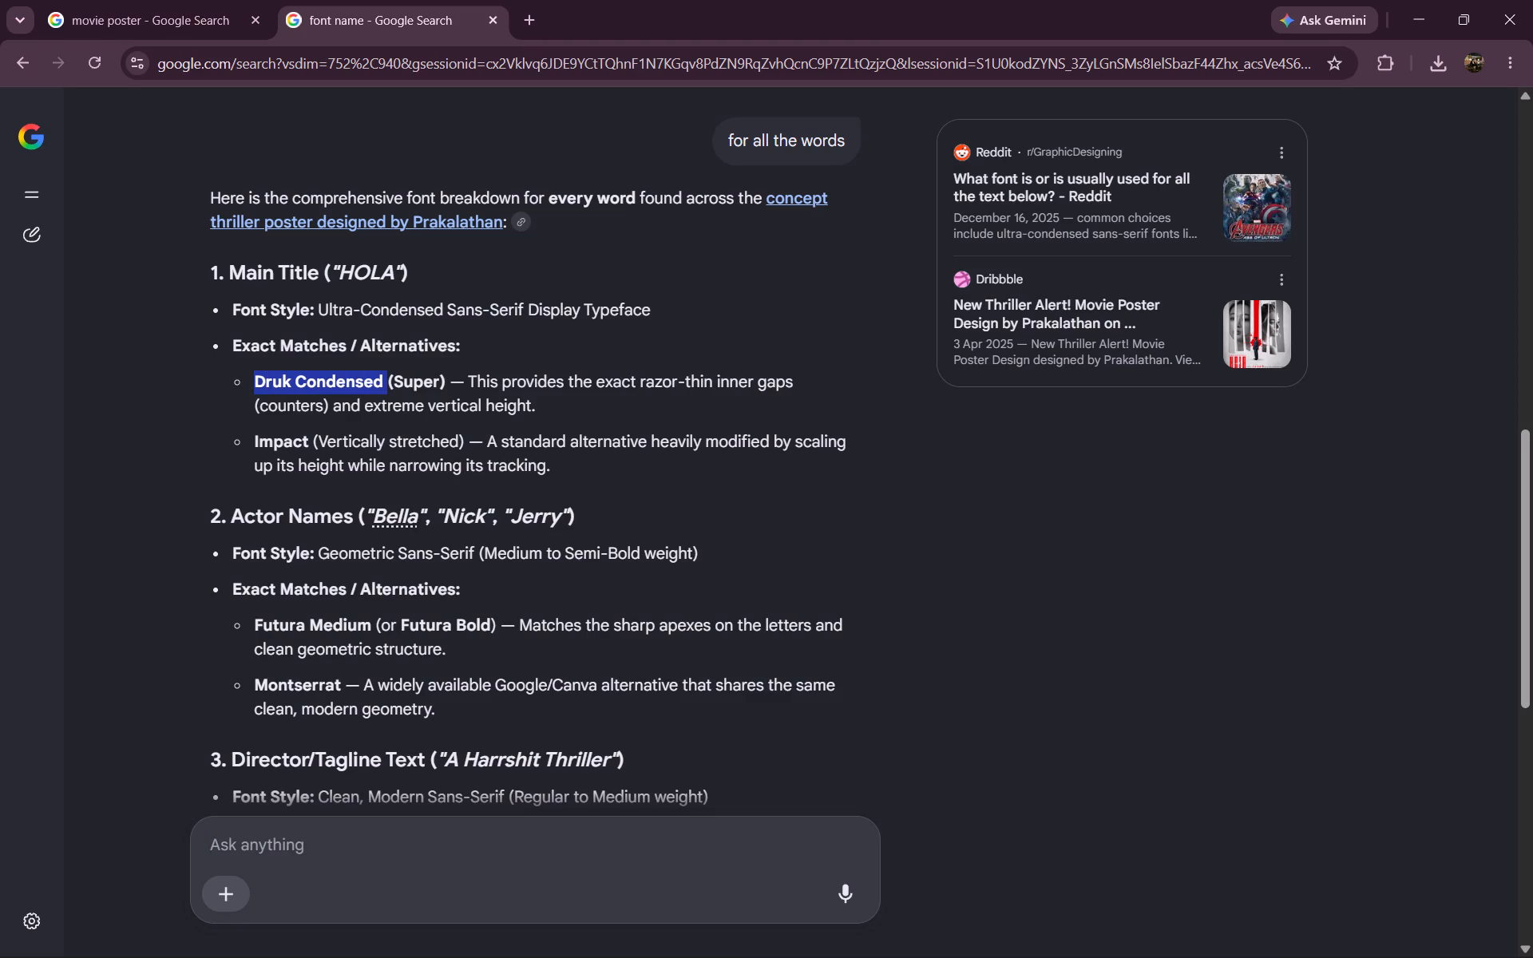
{"action": "left_click_drag", "start_coordinate": [387, 382], "coordinate": [386, 385]}
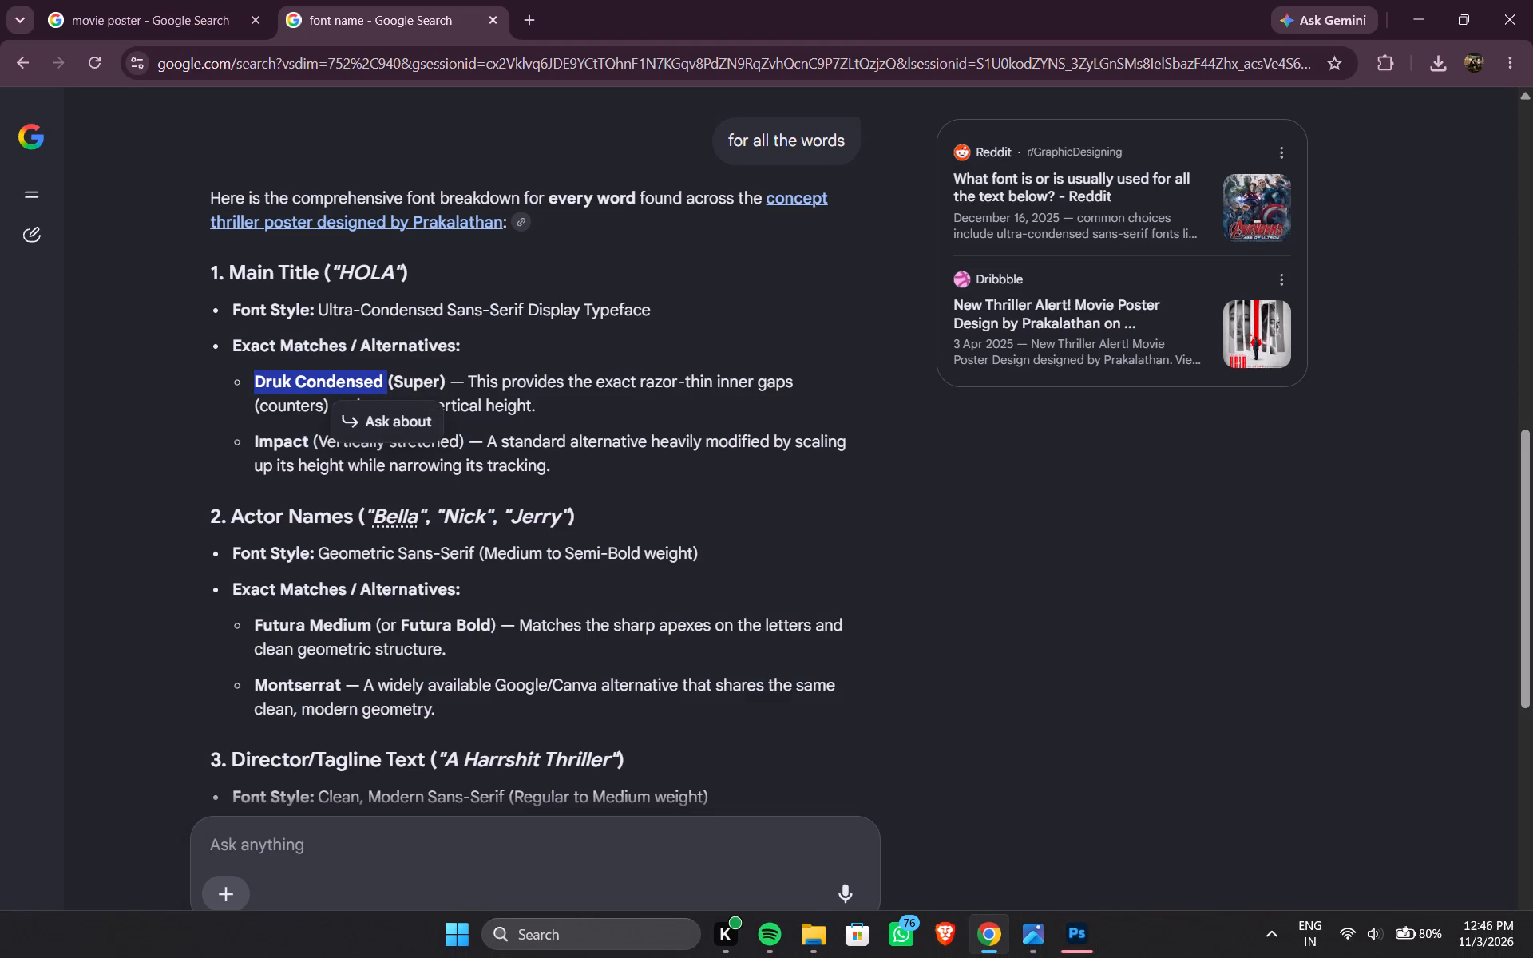
{"action": "left_click_drag", "start_coordinate": [445, 378], "coordinate": [243, 382]}
{"action": "key", "text": "ctrl+c"}
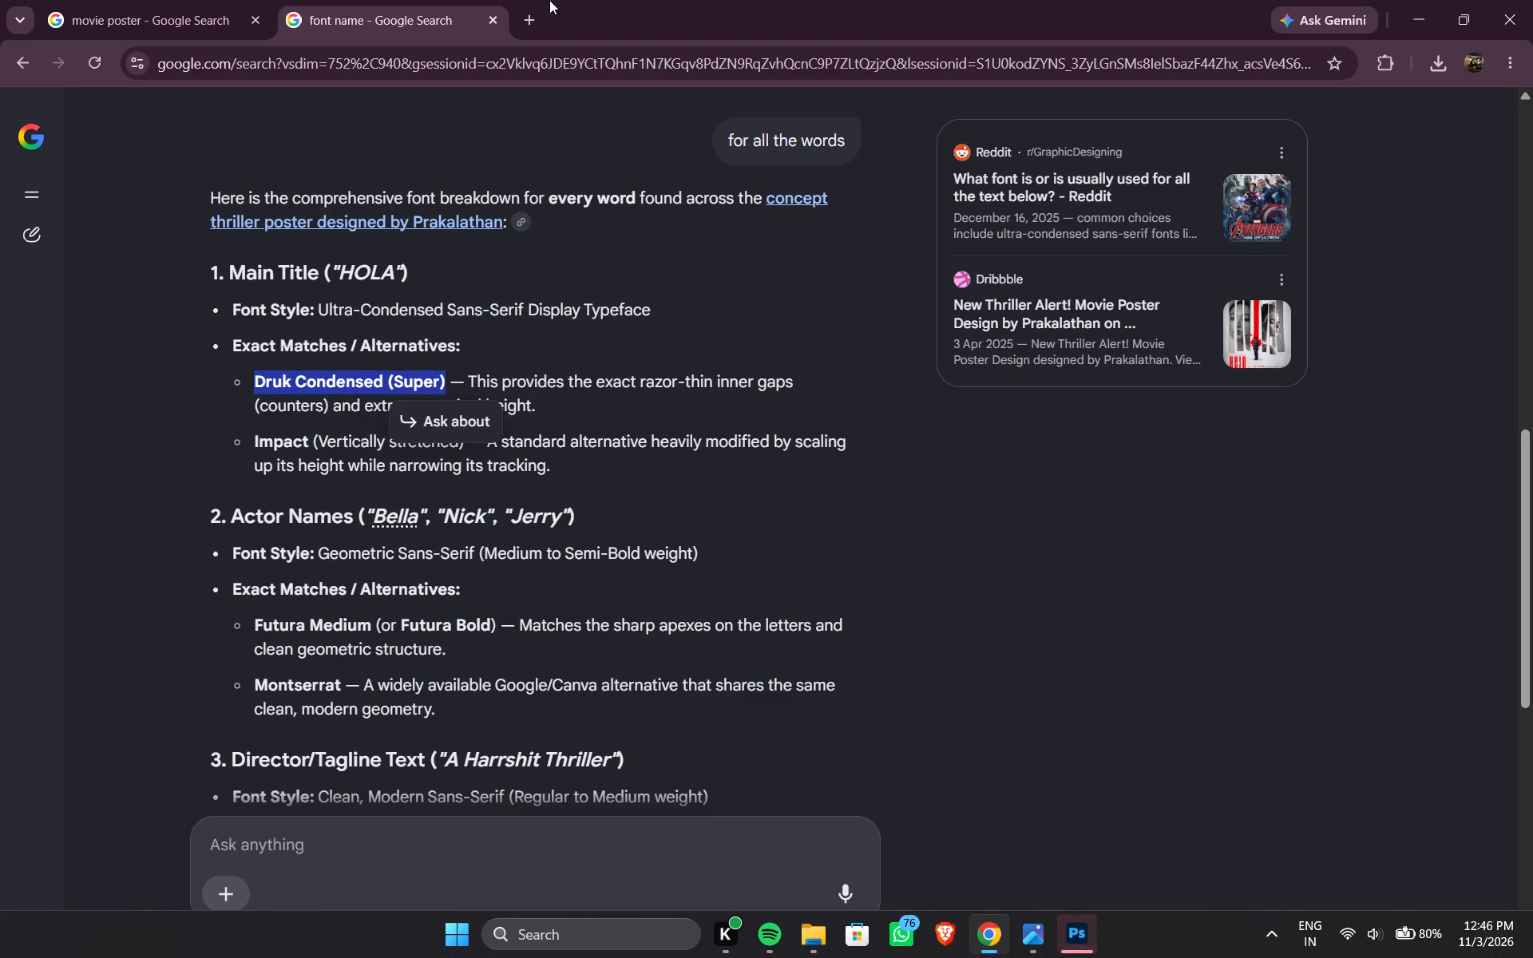
{"action": "left_click", "coordinate": [535, 23]}
{"action": "key", "text": "ctrl+v"}
{"action": "key", "text": "space"}
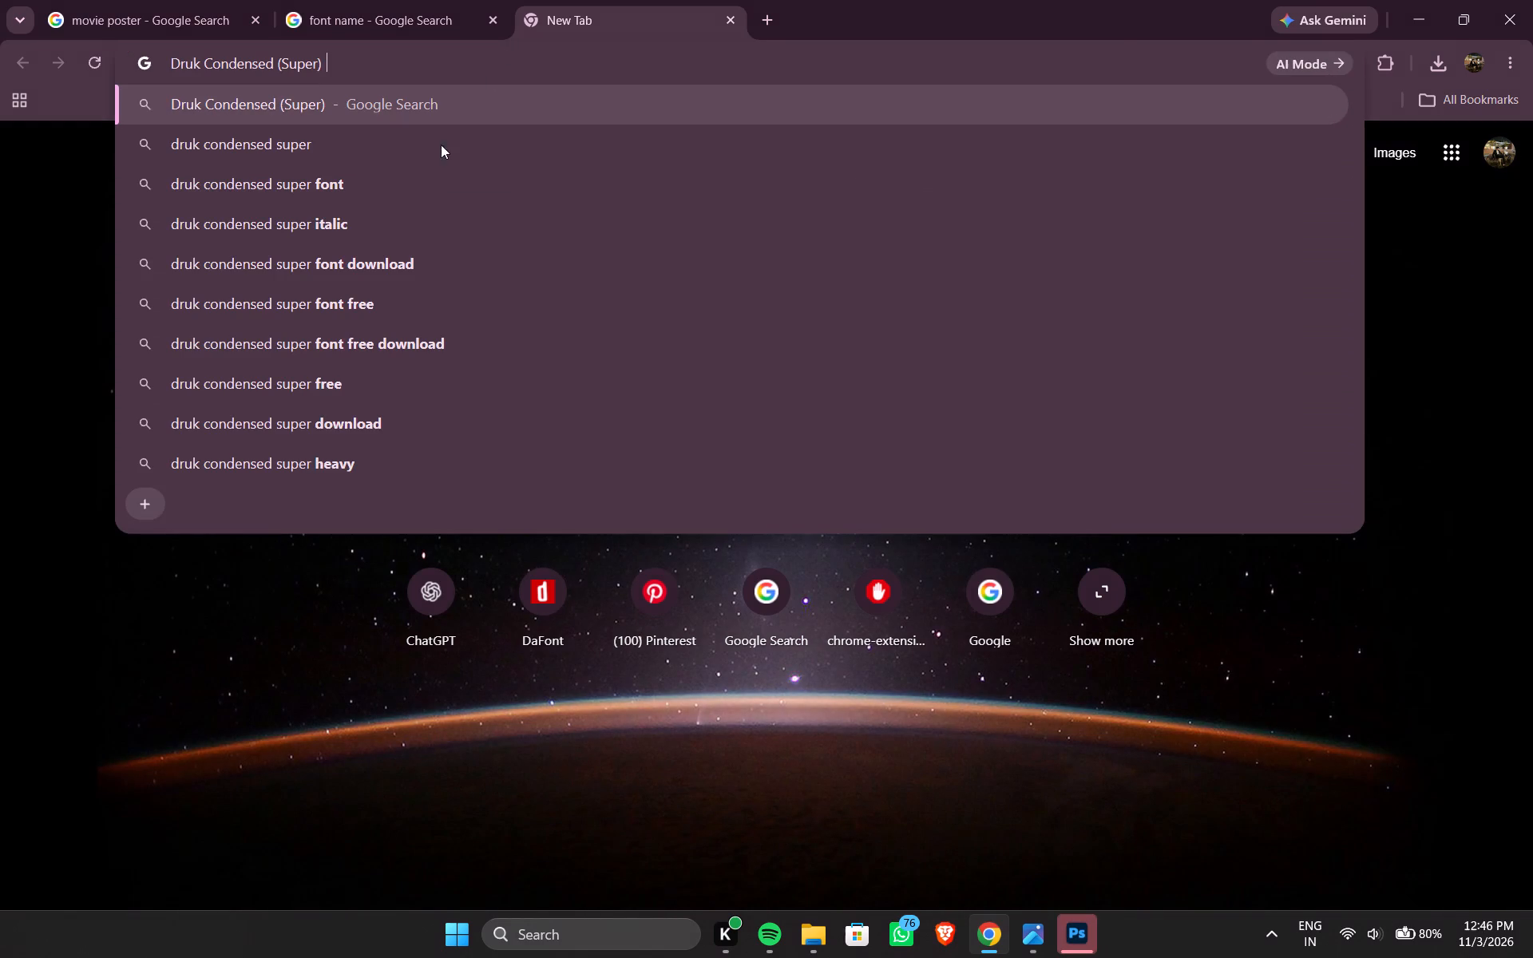
{"action": "left_click", "coordinate": [414, 169]}
Copy "Helvetica Neue" from the answer's Director/Tagline Text section and search for "helvetica neue font family" in a new tab.
{"action": "left_click", "coordinate": [394, 0]}
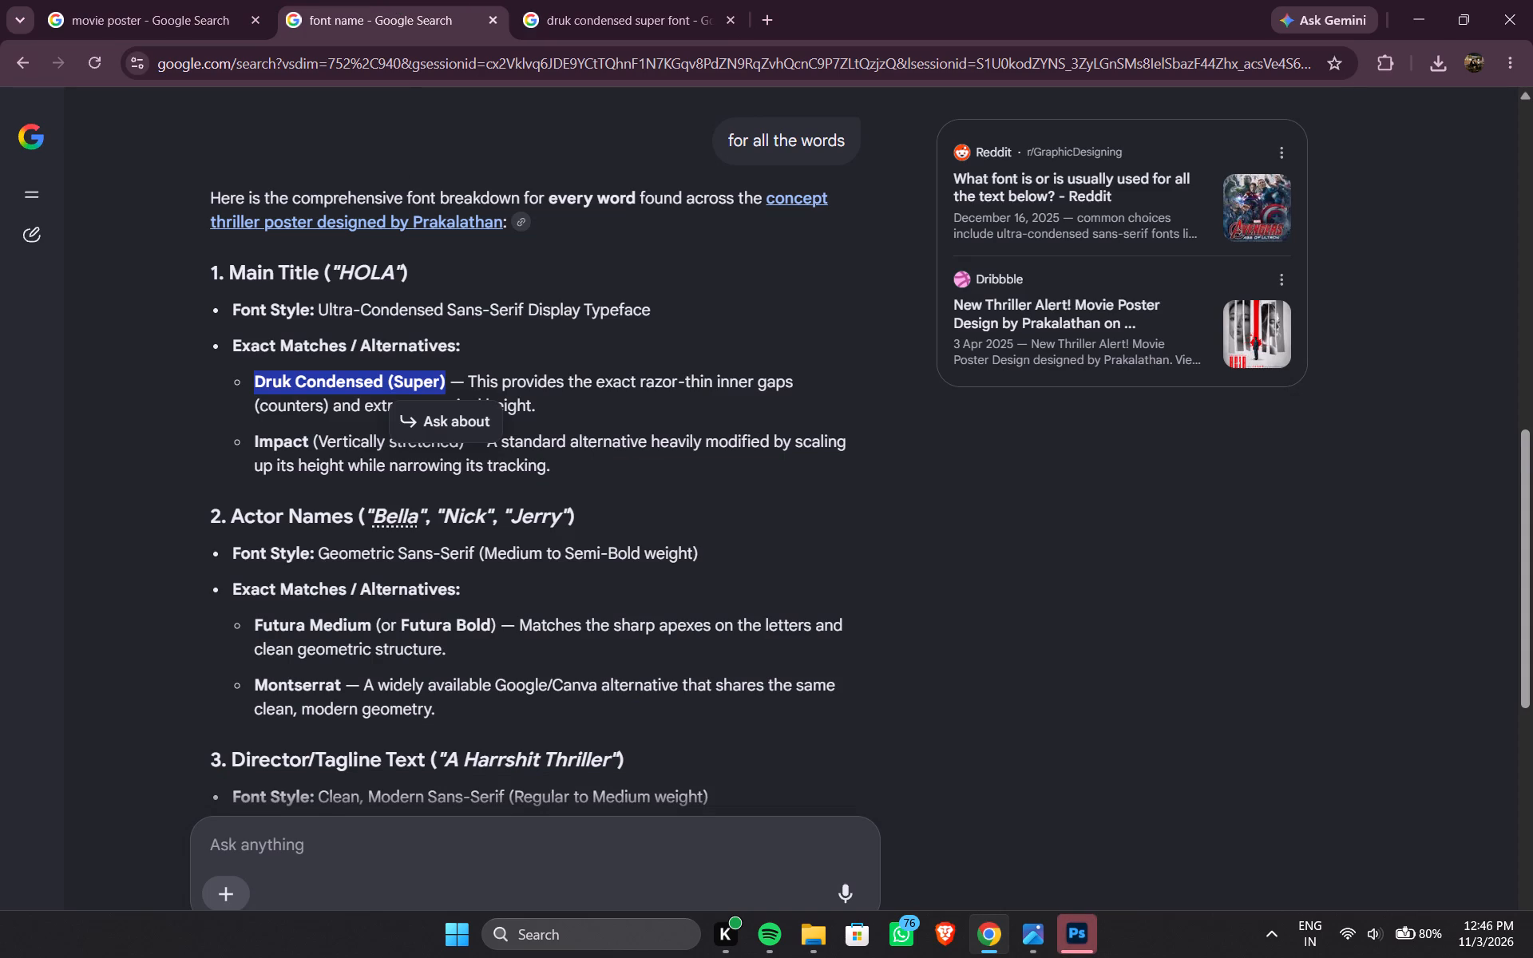
{"action": "scroll", "coordinate": [422, 386], "scroll_direction": "down", "scroll_amount": 2}
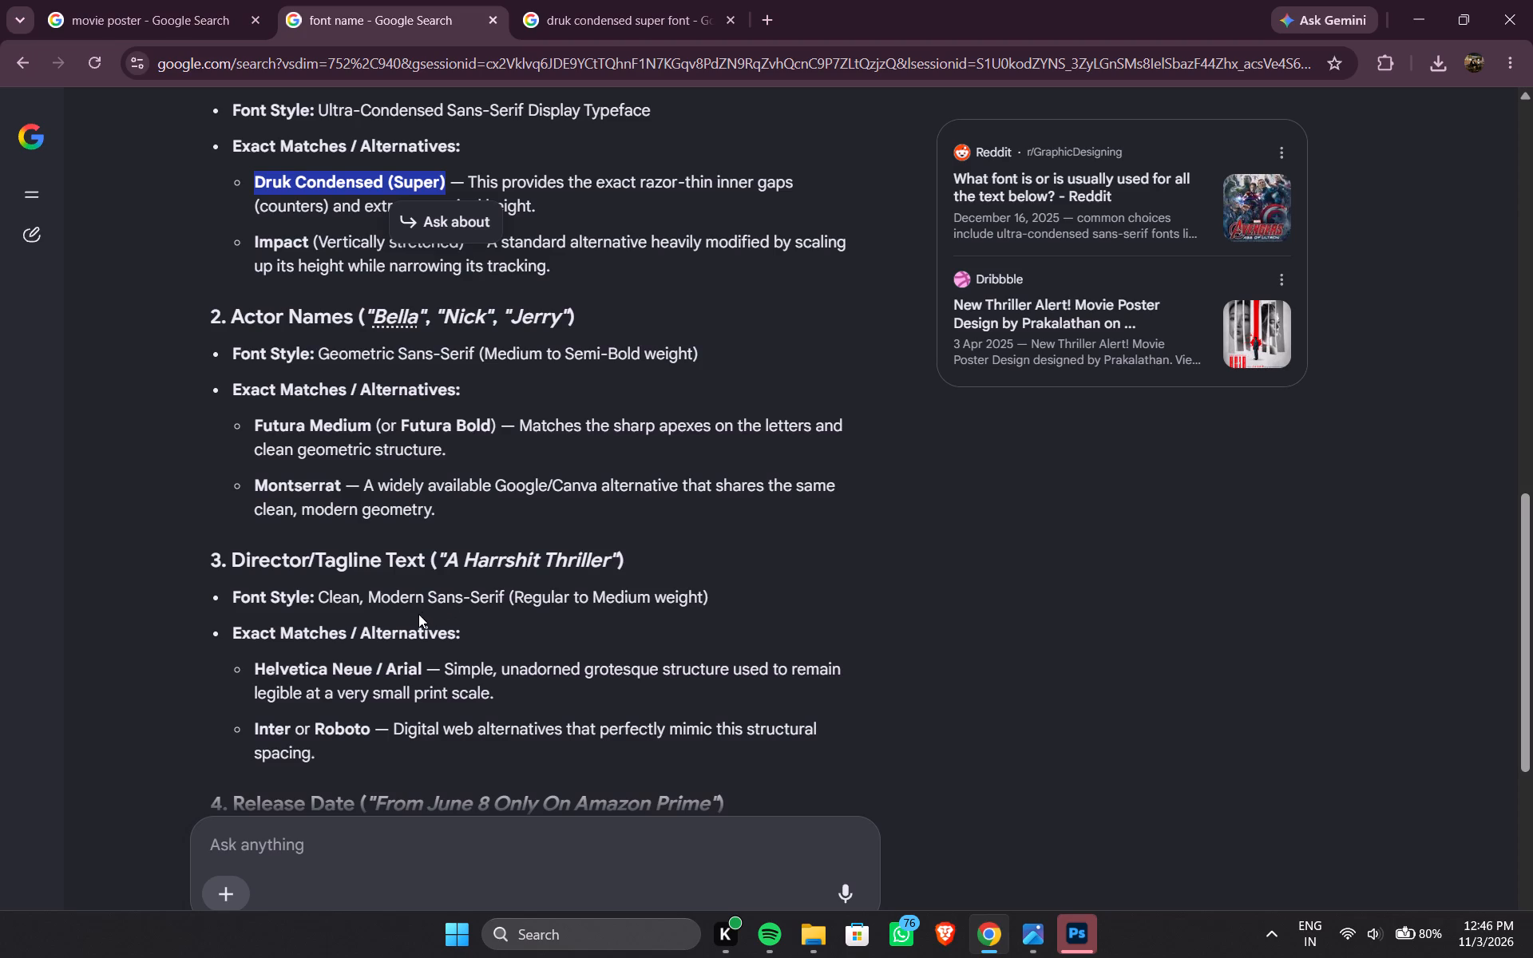
{"action": "left_click_drag", "start_coordinate": [258, 664], "coordinate": [310, 667]}
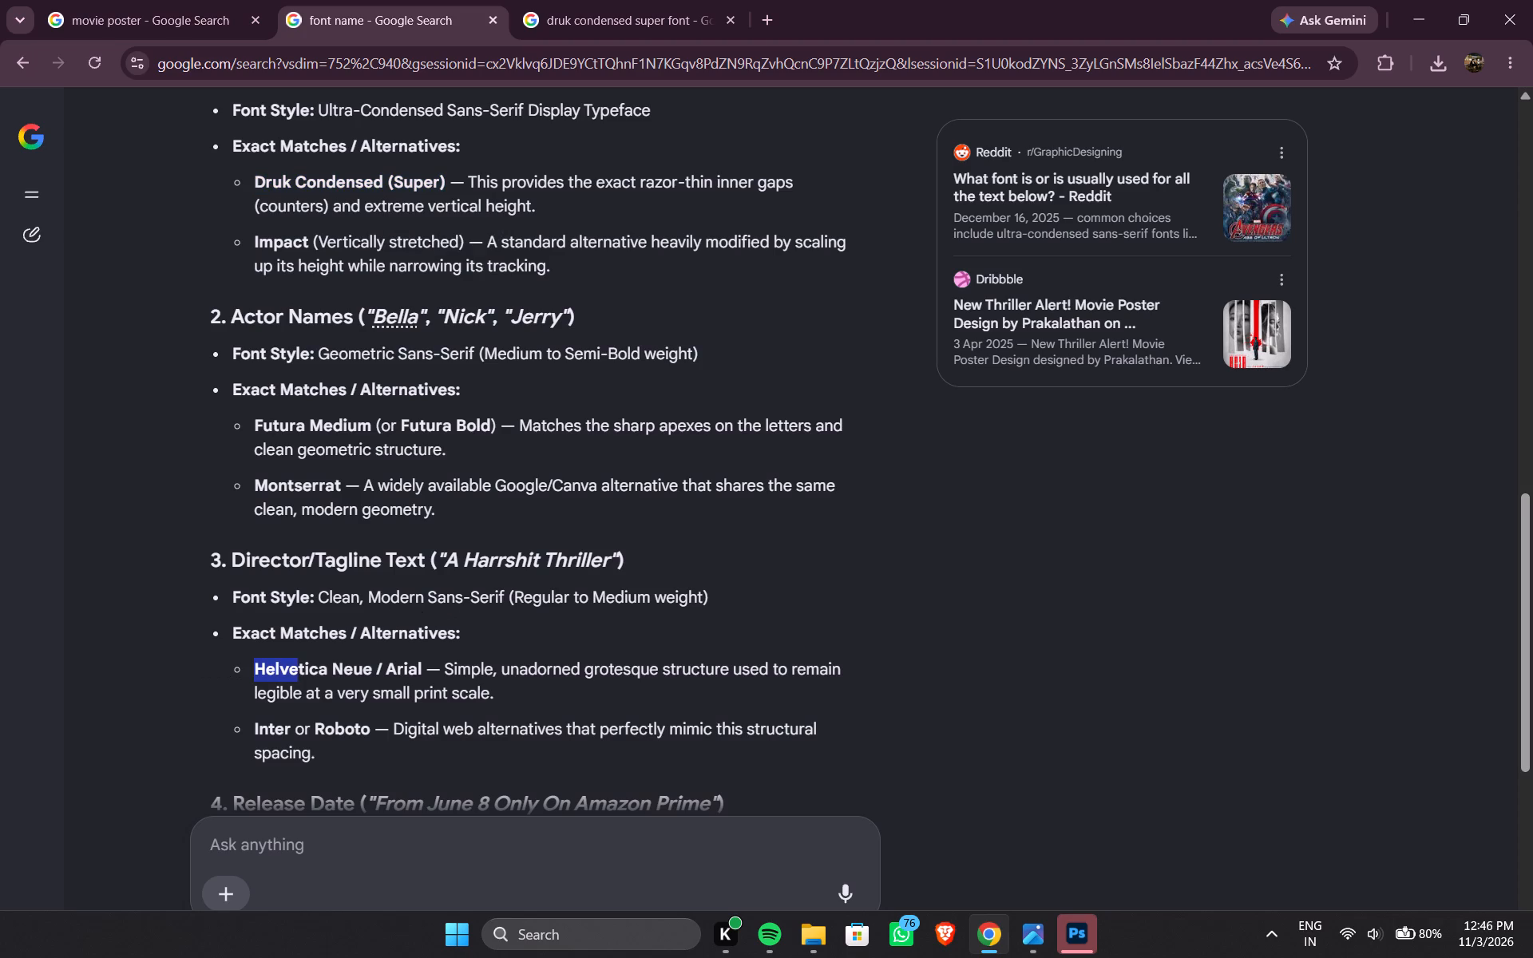
{"action": "left_click_drag", "start_coordinate": [310, 667], "coordinate": [374, 665]}
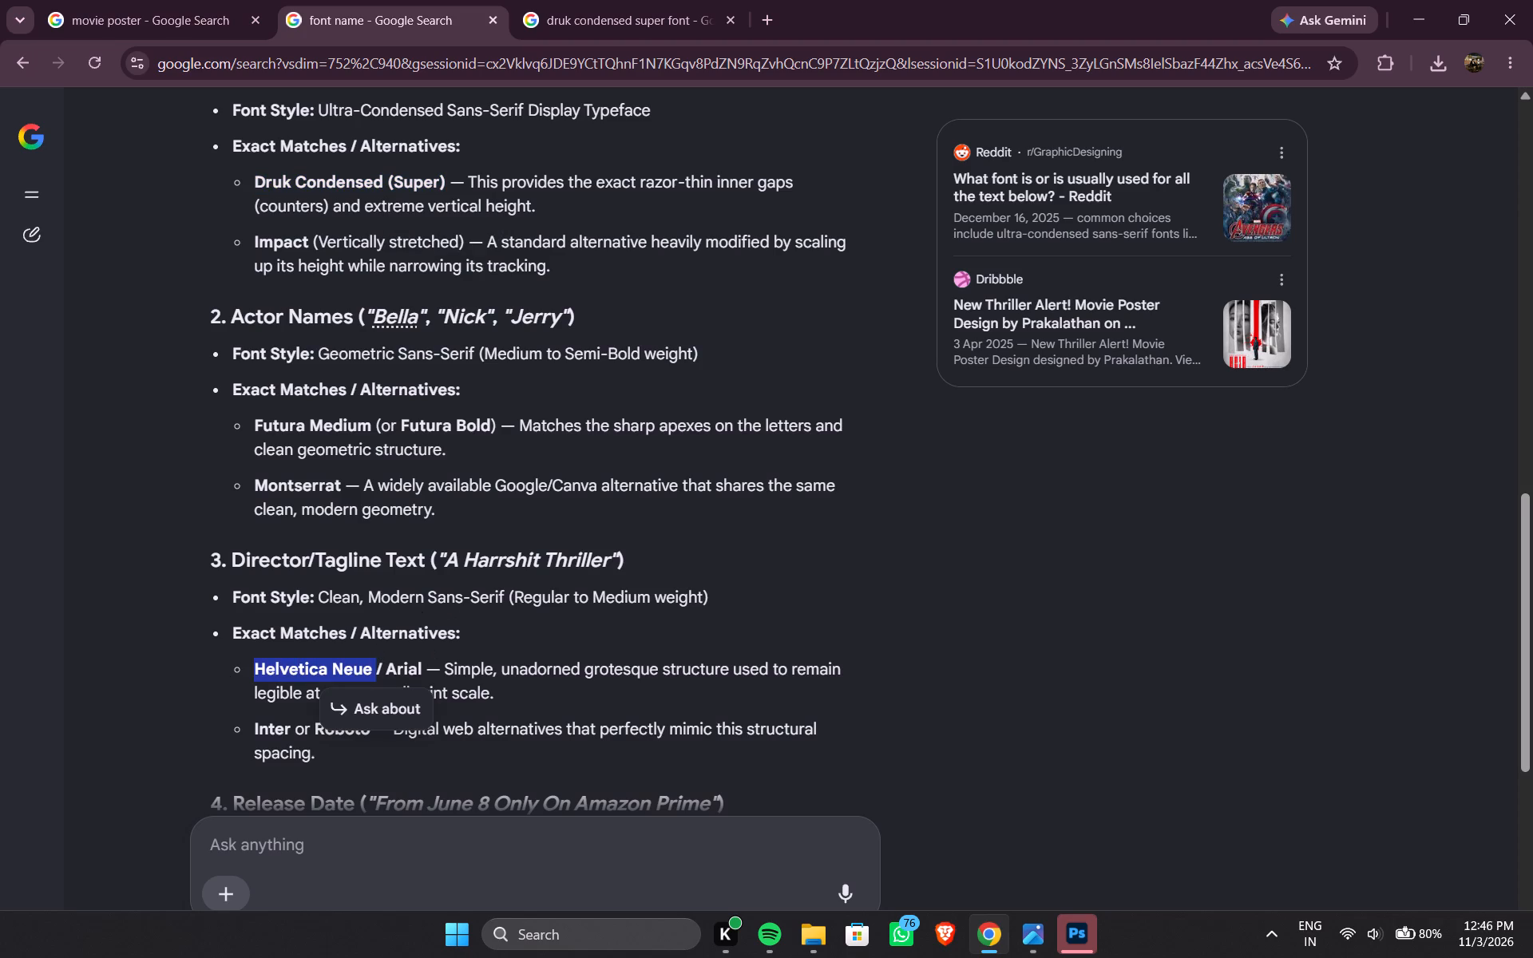
{"action": "key", "text": "ctrl+c"}
{"action": "left_click", "coordinate": [766, 14]}
{"action": "key", "text": "ctrl+v"}
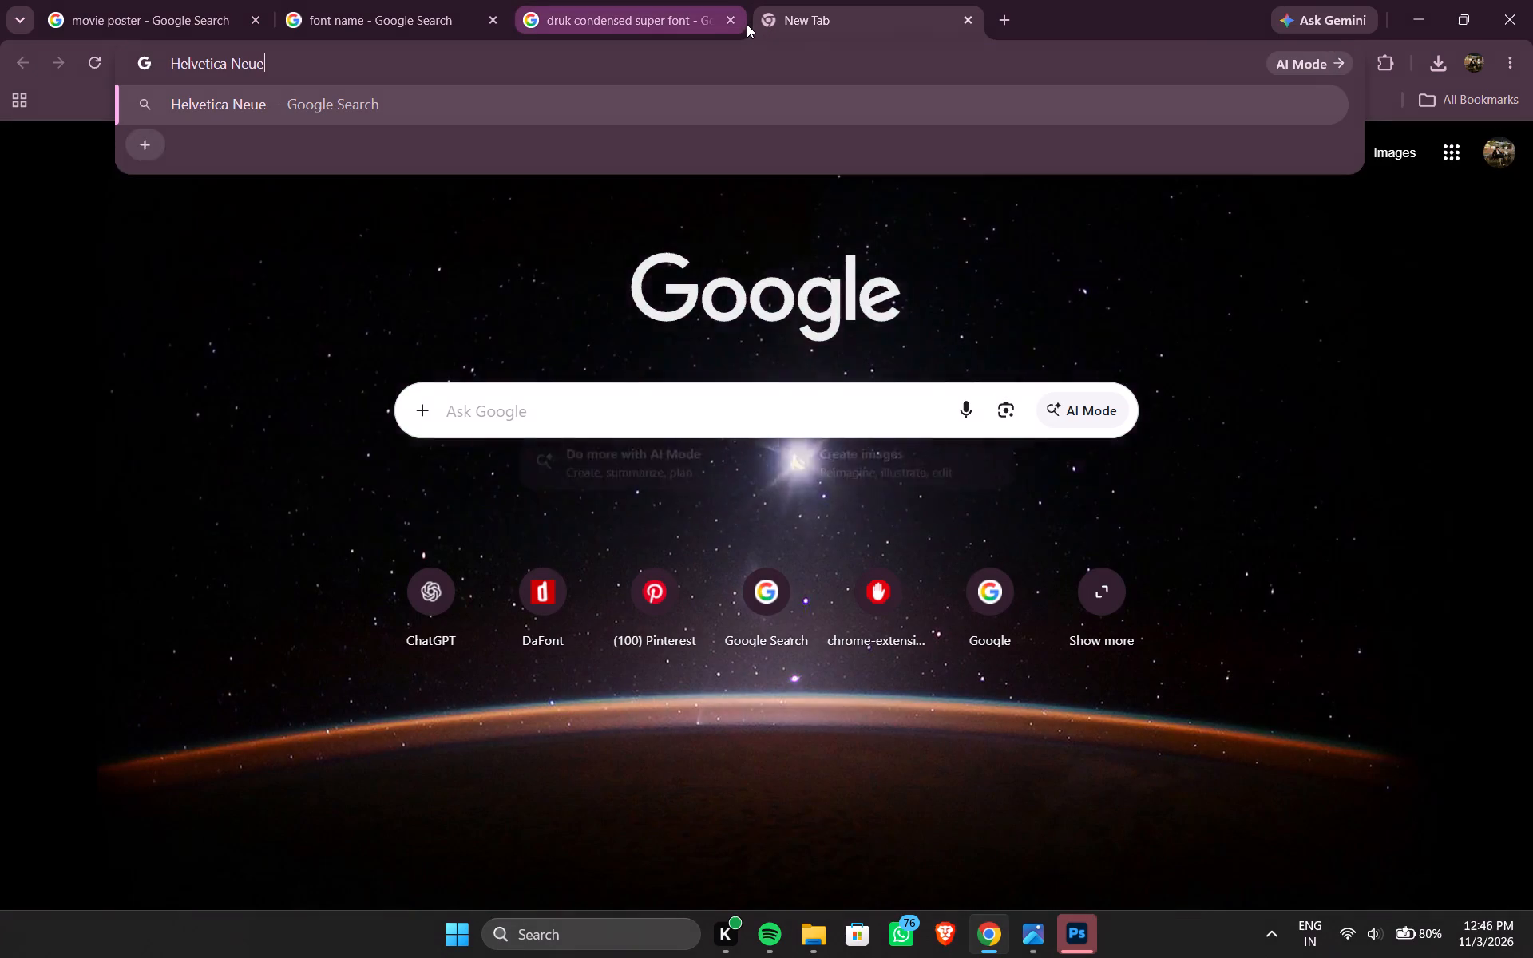
{"action": "left_click", "coordinate": [434, 164]}
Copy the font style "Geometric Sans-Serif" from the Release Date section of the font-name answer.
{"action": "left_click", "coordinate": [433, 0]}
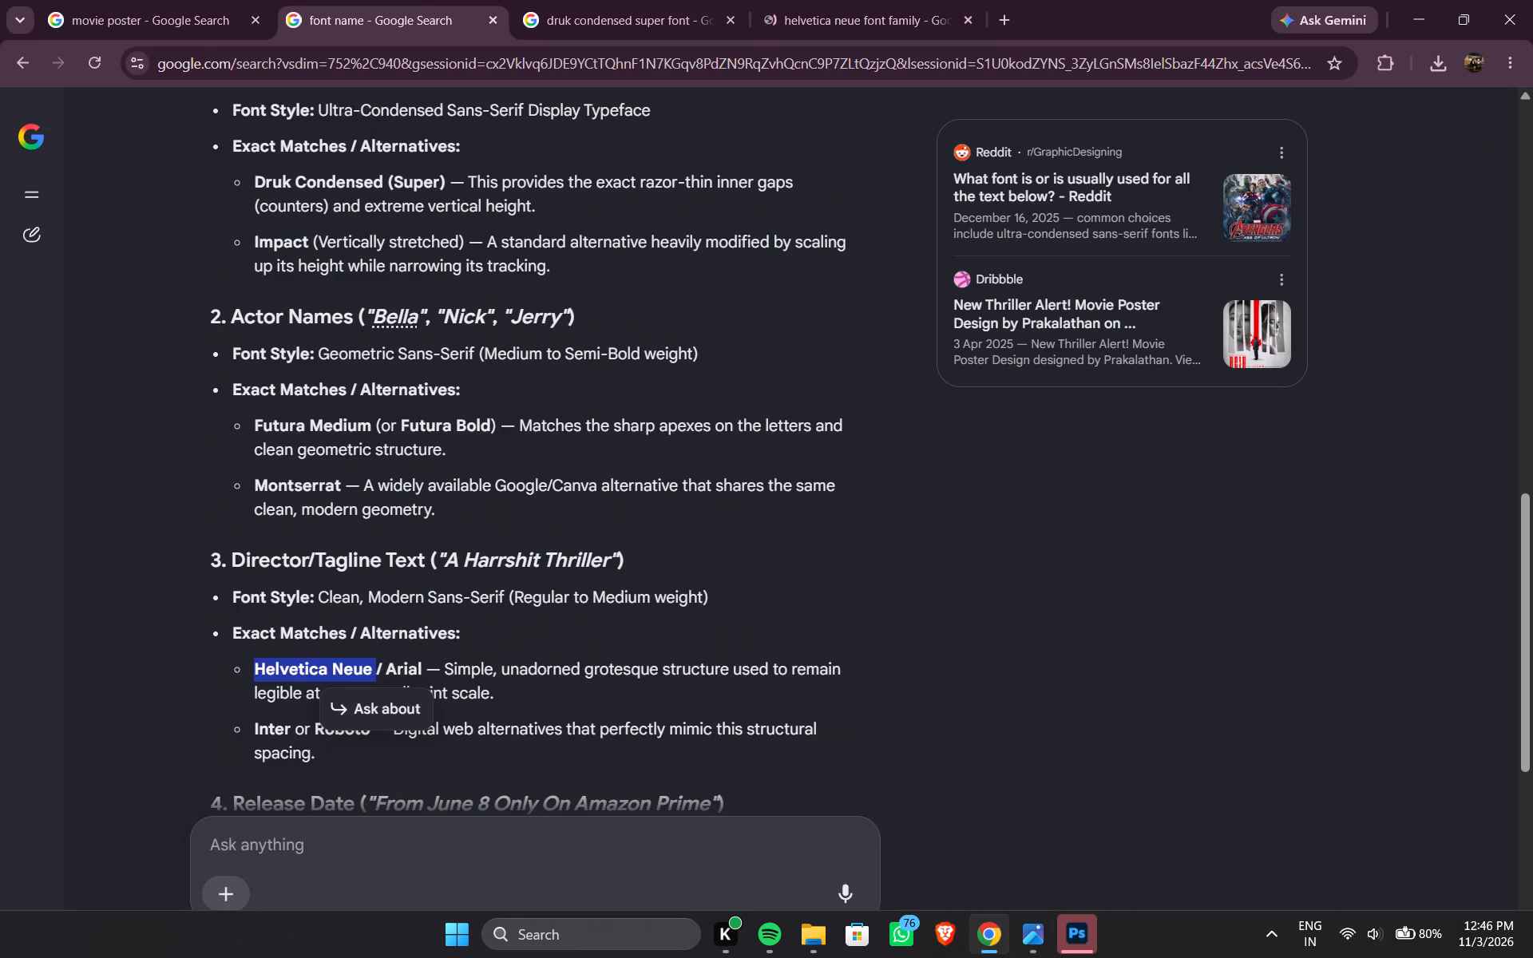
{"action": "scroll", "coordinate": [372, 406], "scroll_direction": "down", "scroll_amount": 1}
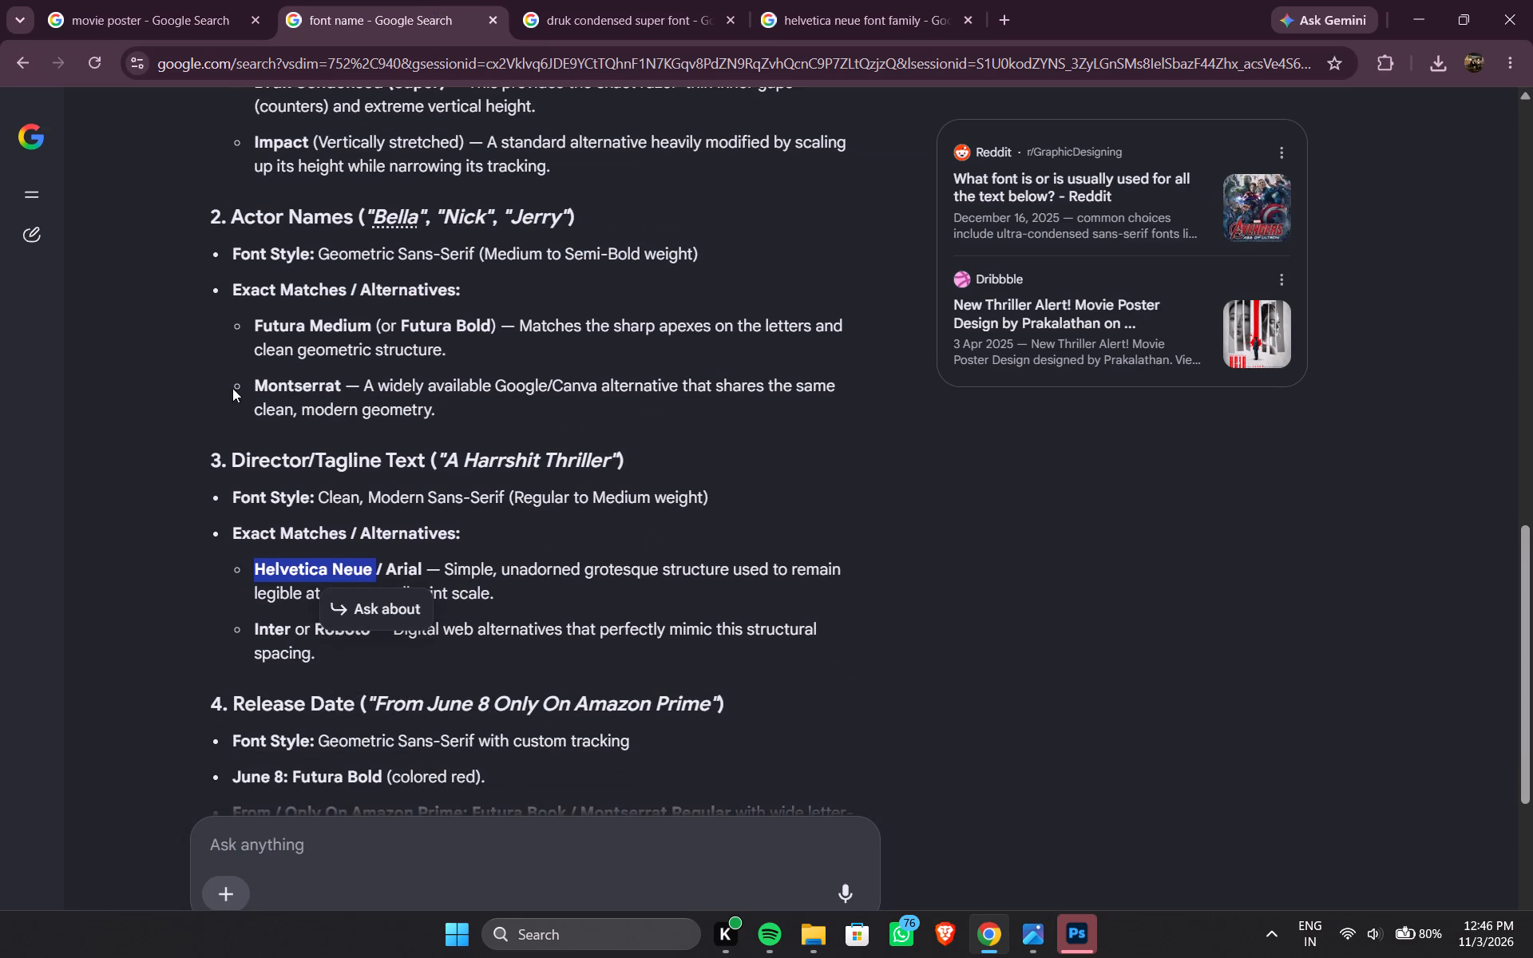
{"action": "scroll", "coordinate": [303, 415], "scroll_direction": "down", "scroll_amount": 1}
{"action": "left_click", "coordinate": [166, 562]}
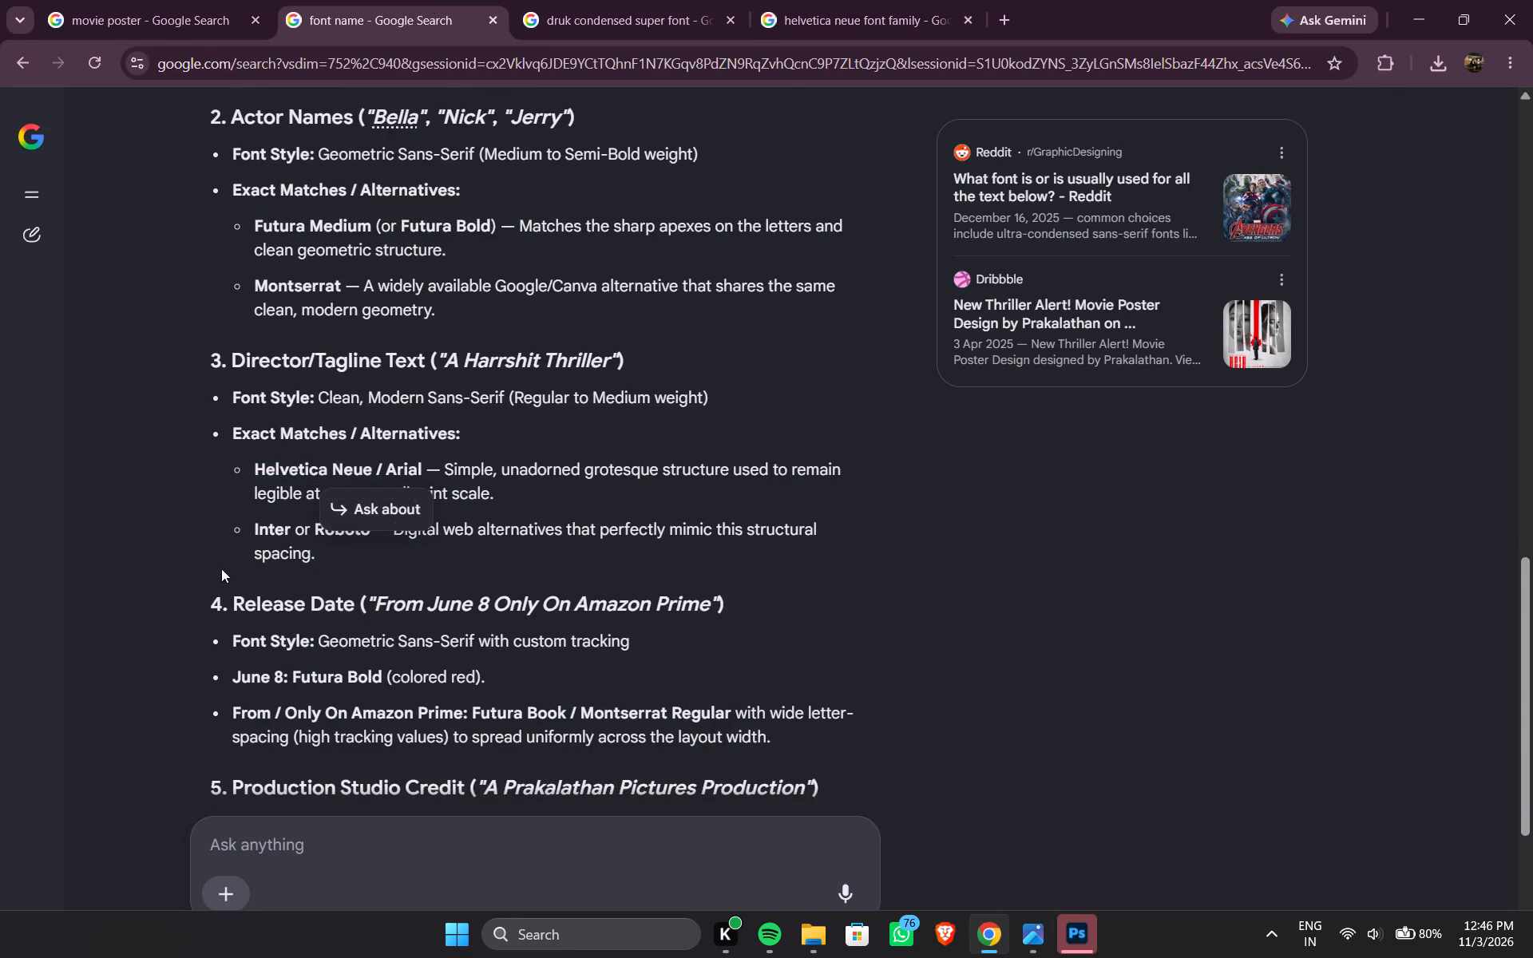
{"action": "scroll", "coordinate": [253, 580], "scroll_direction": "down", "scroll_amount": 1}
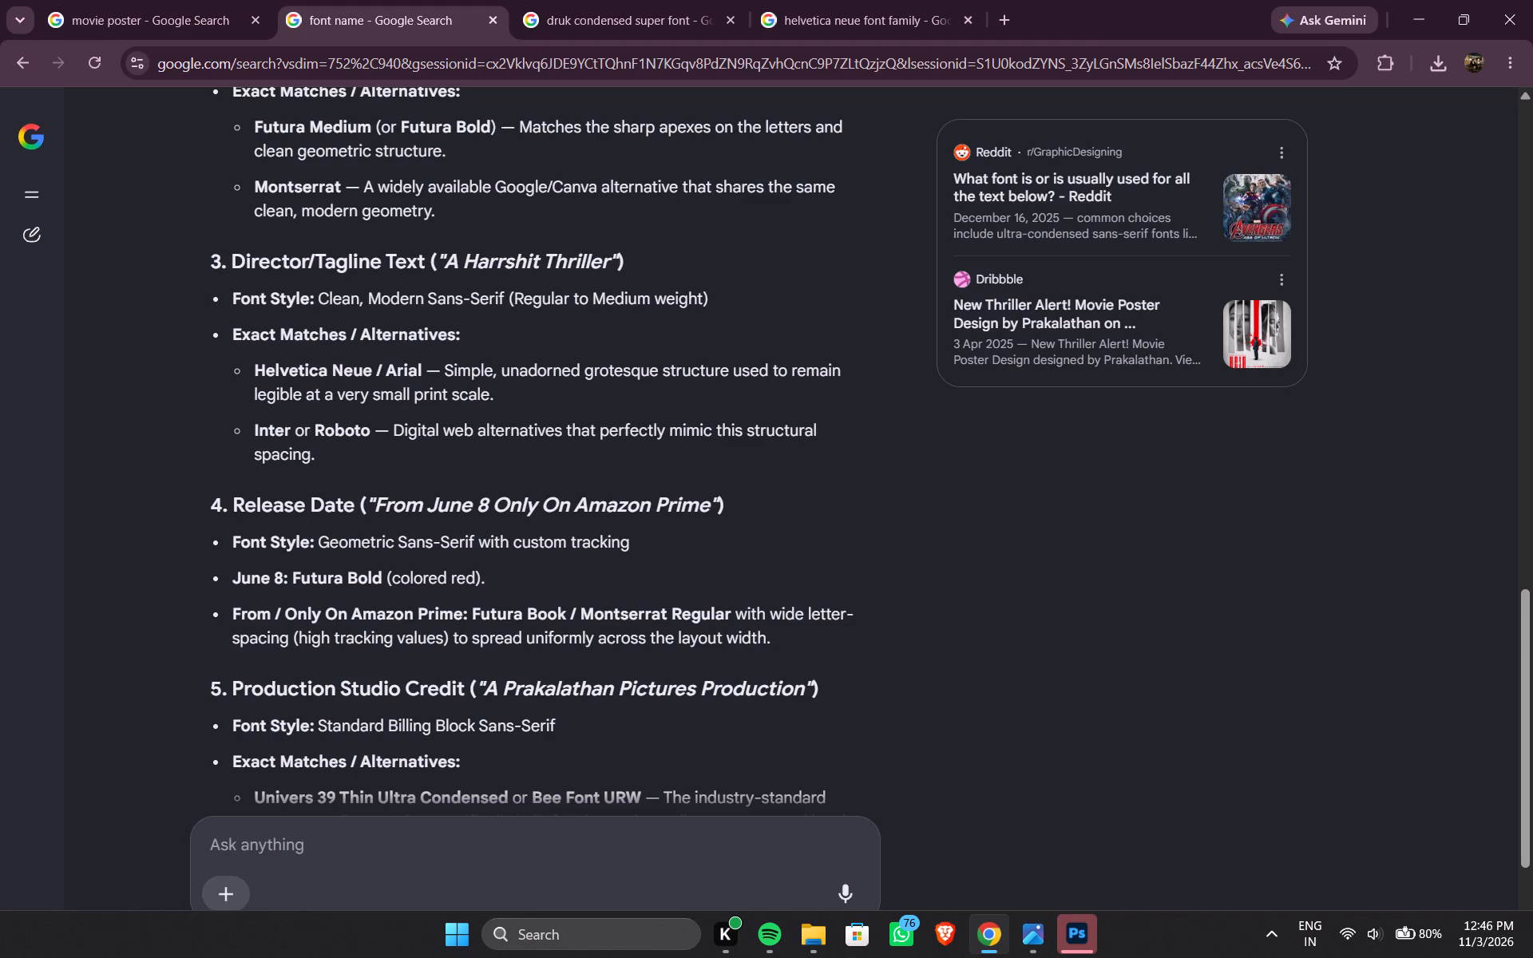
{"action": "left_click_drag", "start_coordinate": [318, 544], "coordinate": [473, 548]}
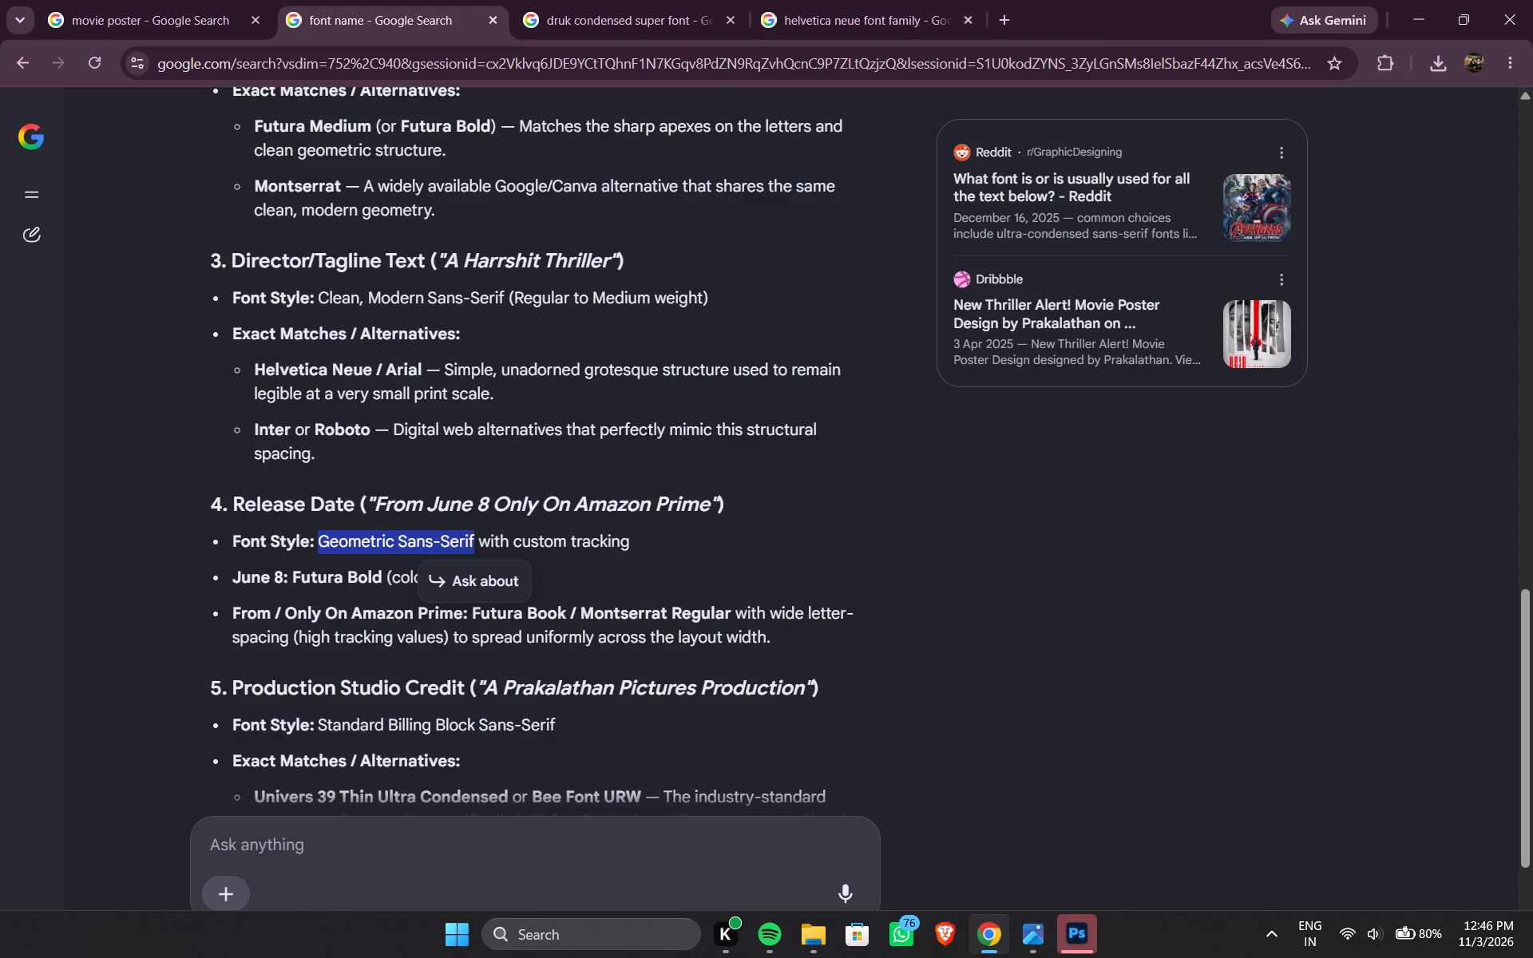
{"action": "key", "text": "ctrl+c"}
Copy "Univers 39 Thin Ultra Condensed" from the Production Studio Credit section and search for that font in a new tab.
{"action": "scroll", "coordinate": [469, 553], "scroll_direction": "down", "scroll_amount": 1}
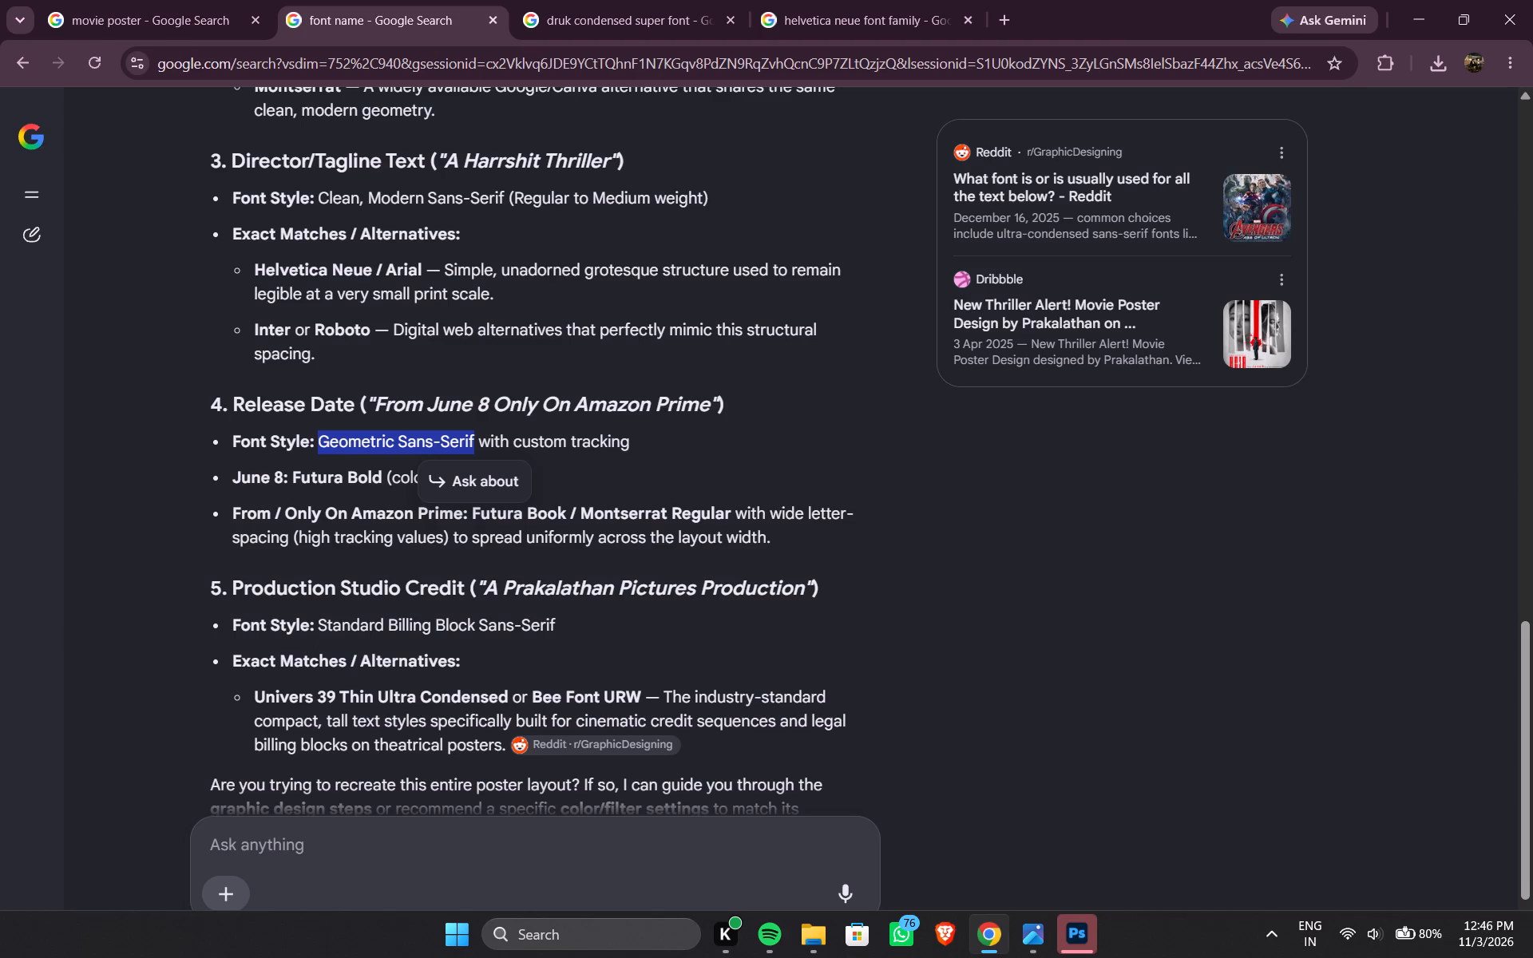
{"action": "left_click_drag", "start_coordinate": [259, 689], "coordinate": [489, 688]}
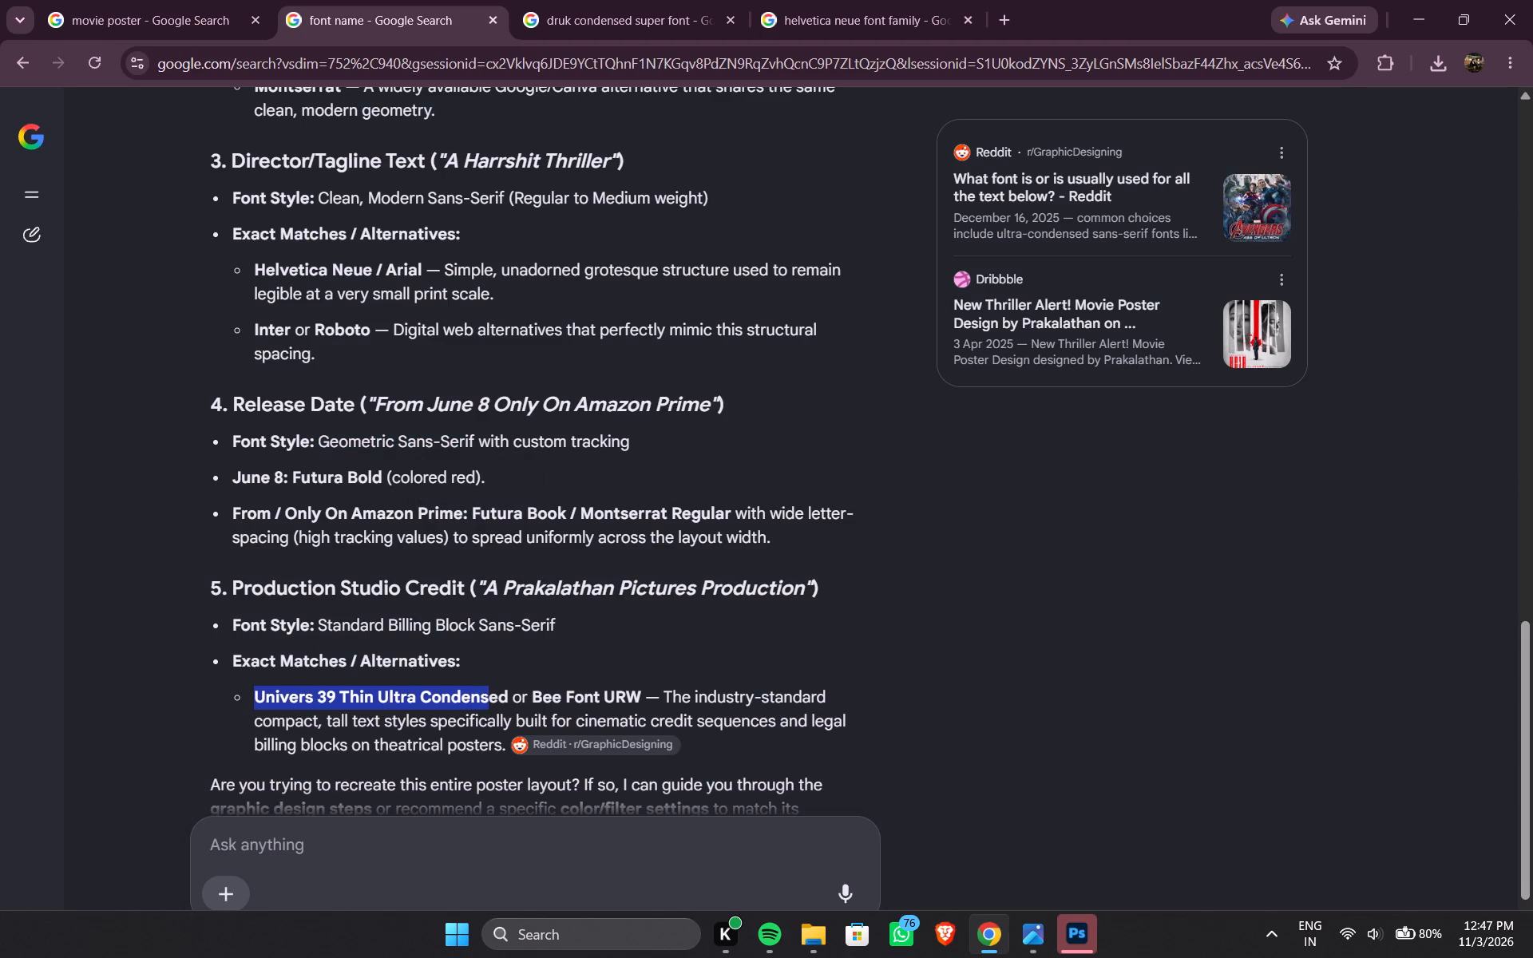
{"action": "left_click_drag", "start_coordinate": [489, 688], "coordinate": [509, 692]}
{"action": "key", "text": "ctrl+c"}
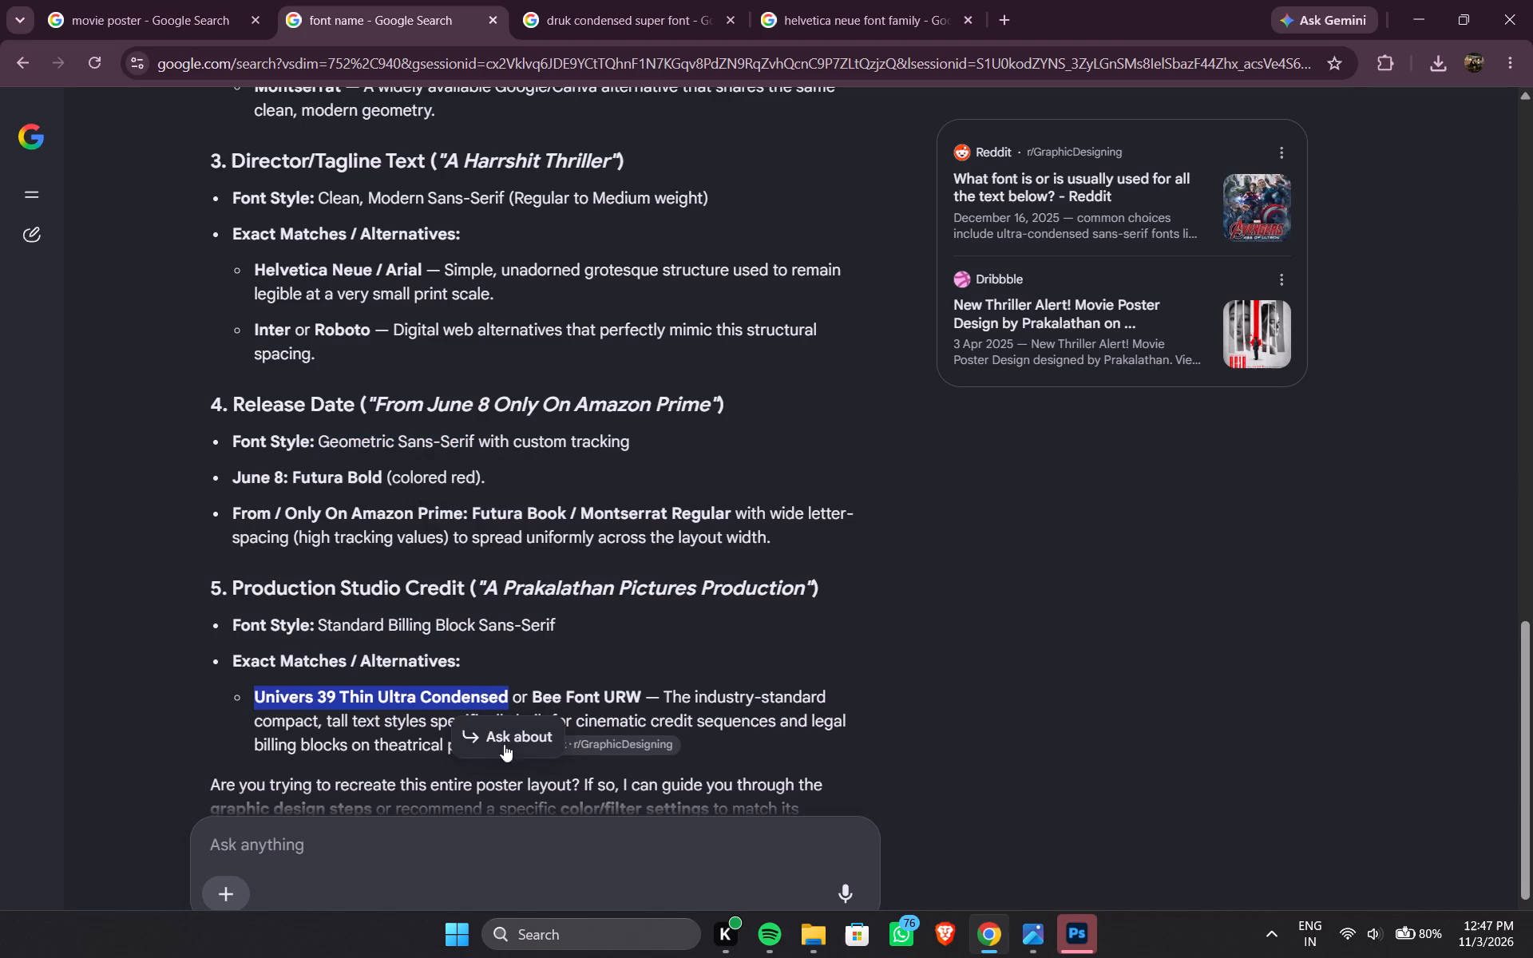
{"action": "left_click", "coordinate": [1000, 7]}
{"action": "key", "text": "ctrl+v"}
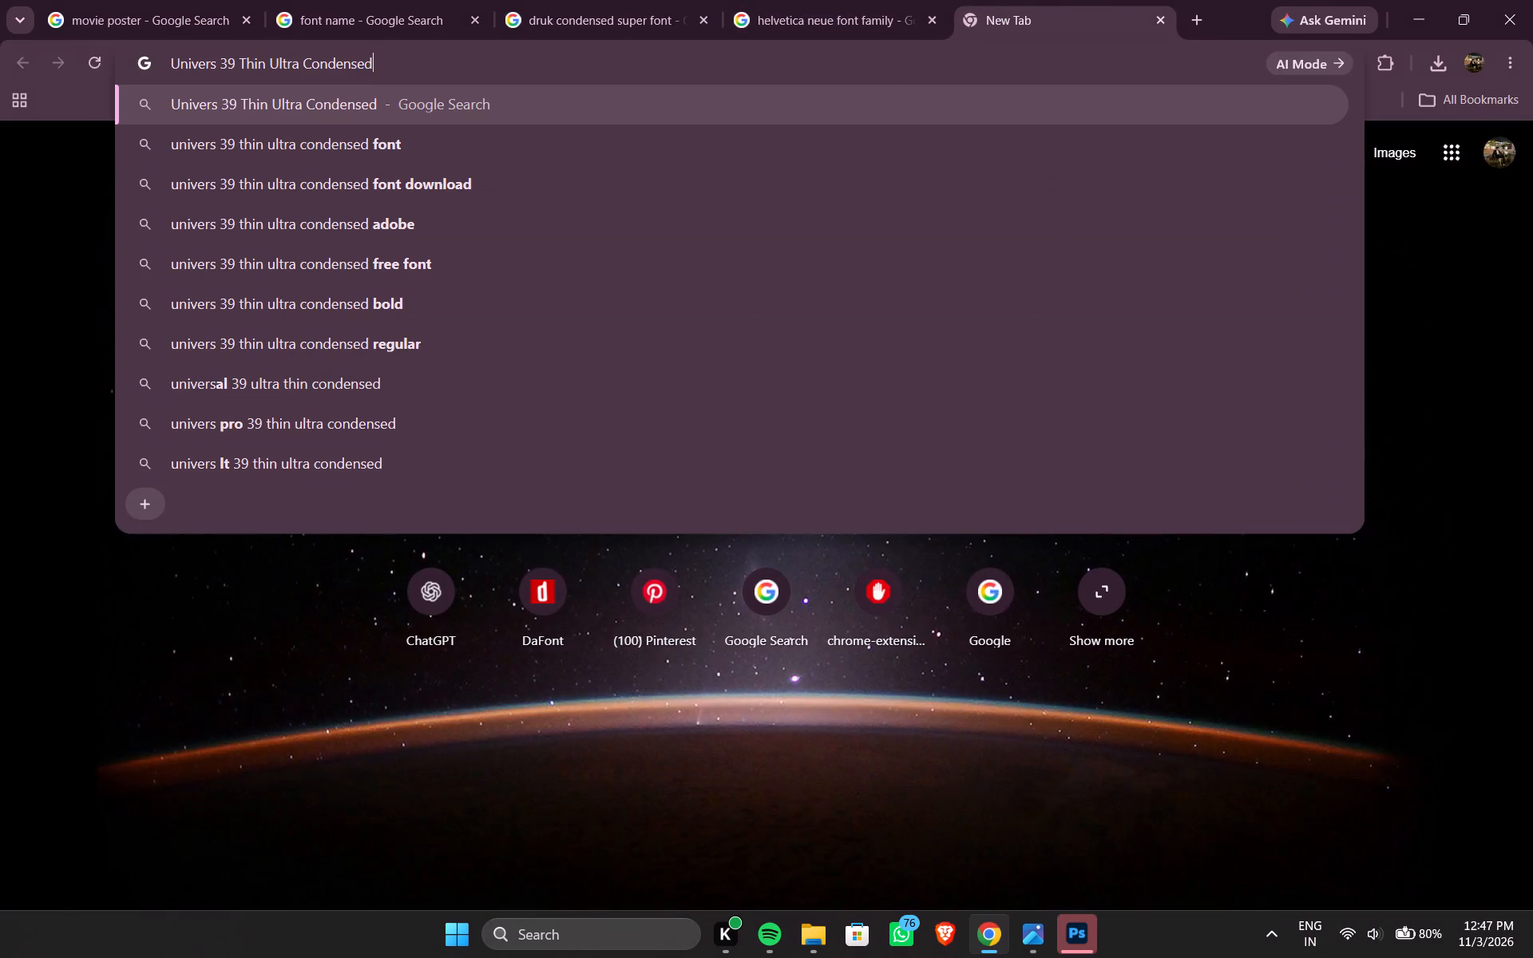
{"action": "key", "text": "space"}
{"action": "left_click", "coordinate": [558, 129]}
Open the Befonts "Druk Font Family" result and the font.download "Helvetica Neue Font Family Download" result in their search tabs.
{"action": "left_click", "coordinate": [715, 0]}
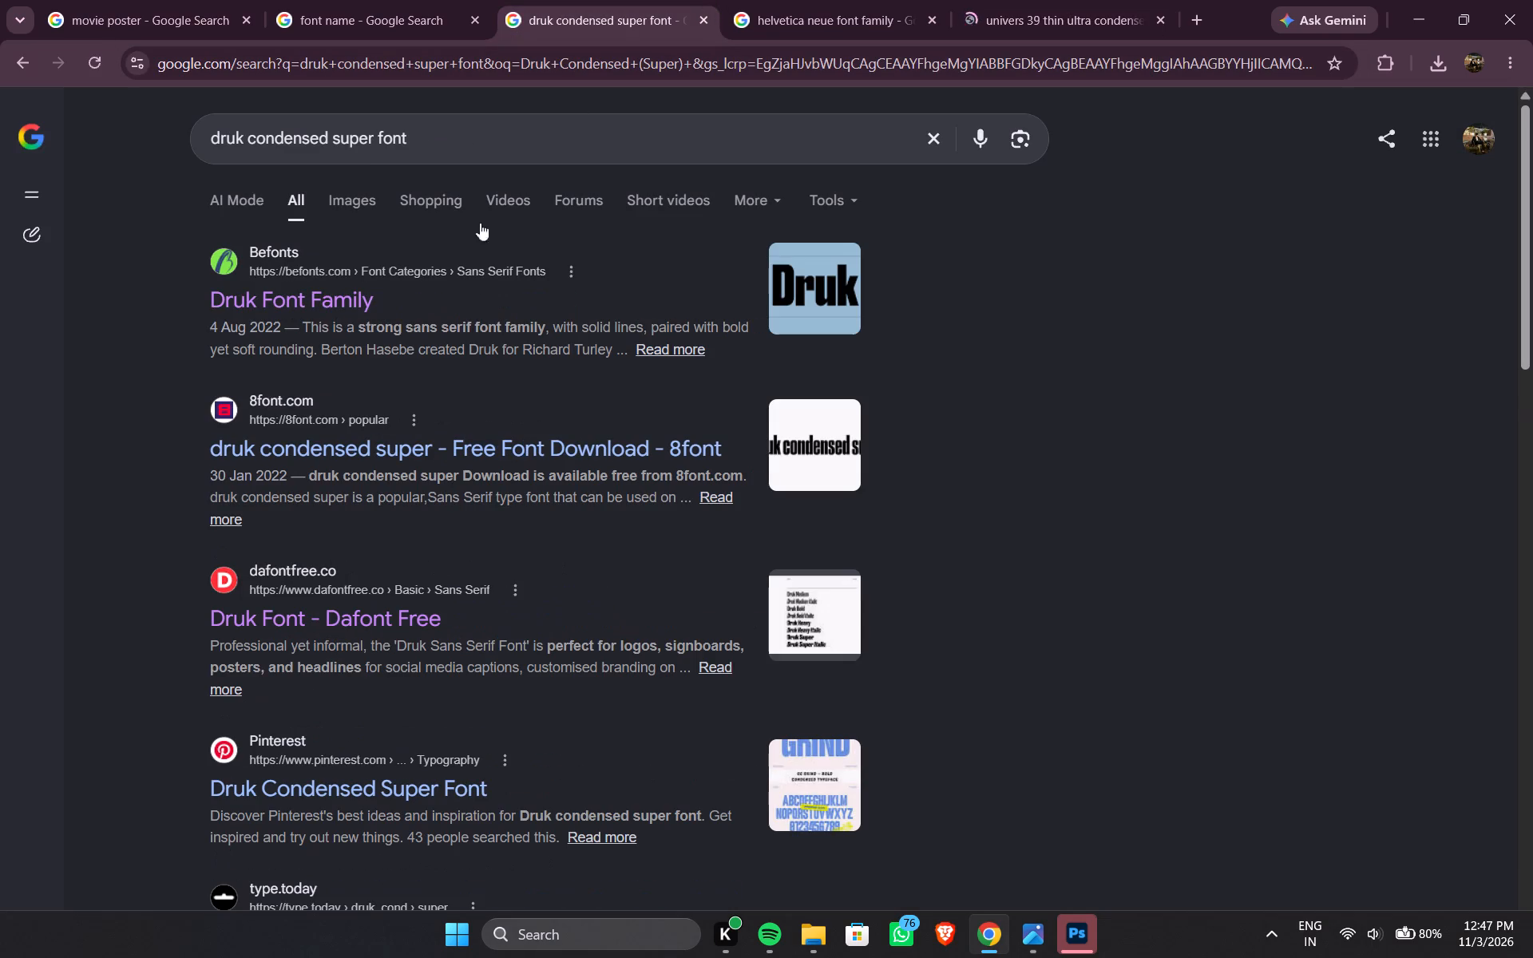
{"action": "left_click", "coordinate": [323, 289]}
{"action": "left_click", "coordinate": [836, 0]}
{"action": "left_click", "coordinate": [265, 300]}
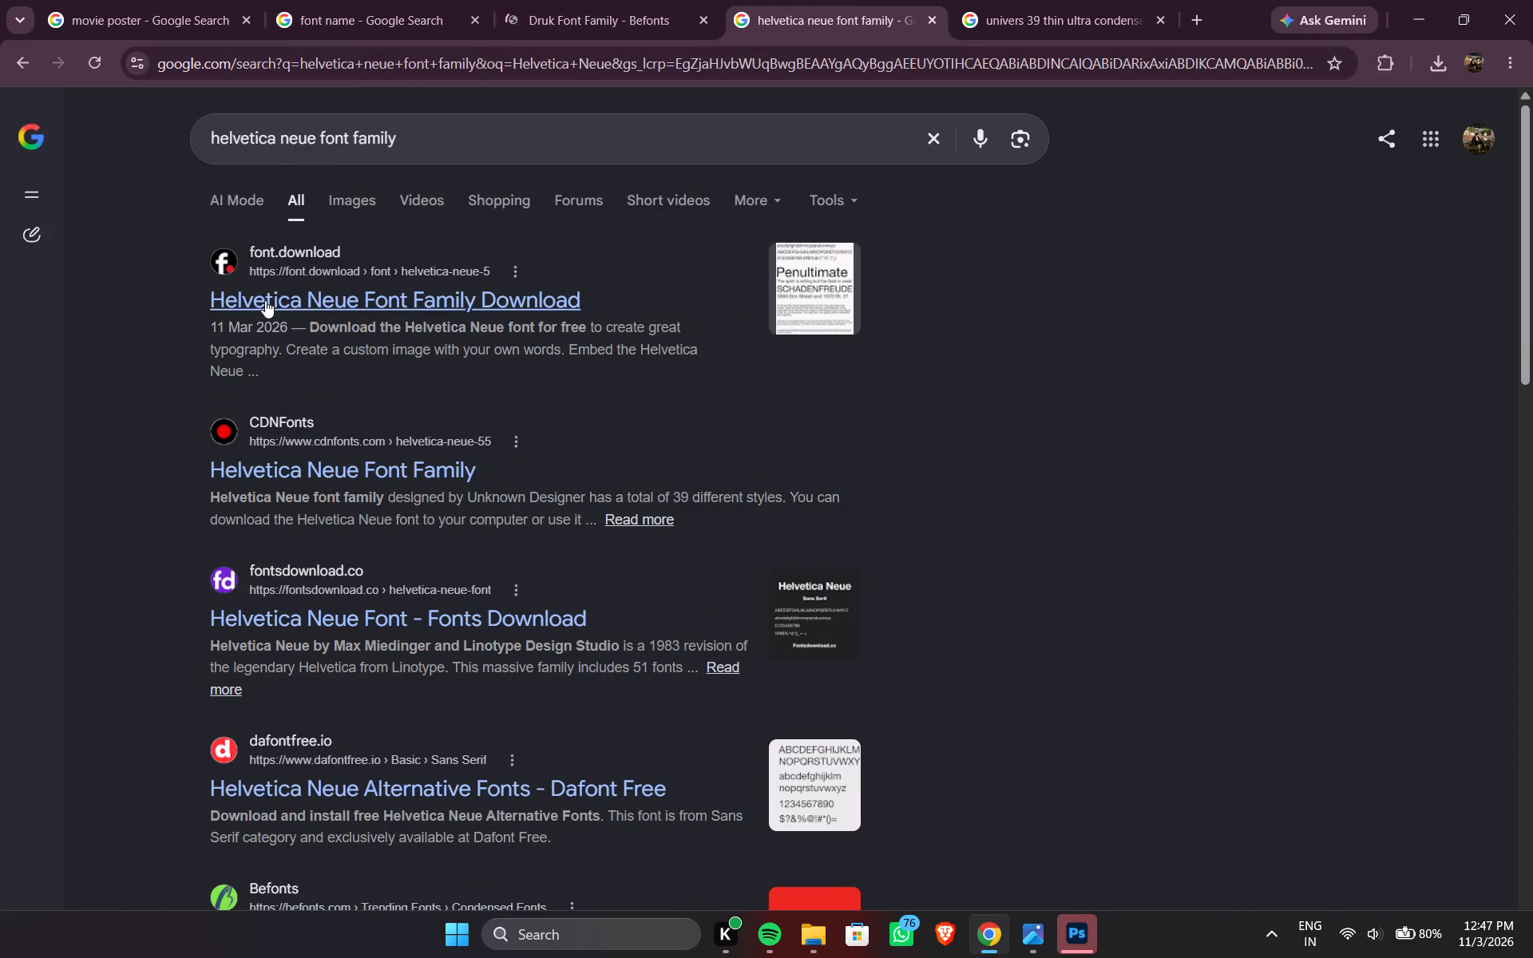
Download the Druk font family ZIP from its Befonts page.
{"action": "left_click", "coordinate": [517, 0]}
{"action": "scroll", "coordinate": [356, 364], "scroll_direction": "down", "scroll_amount": 7}
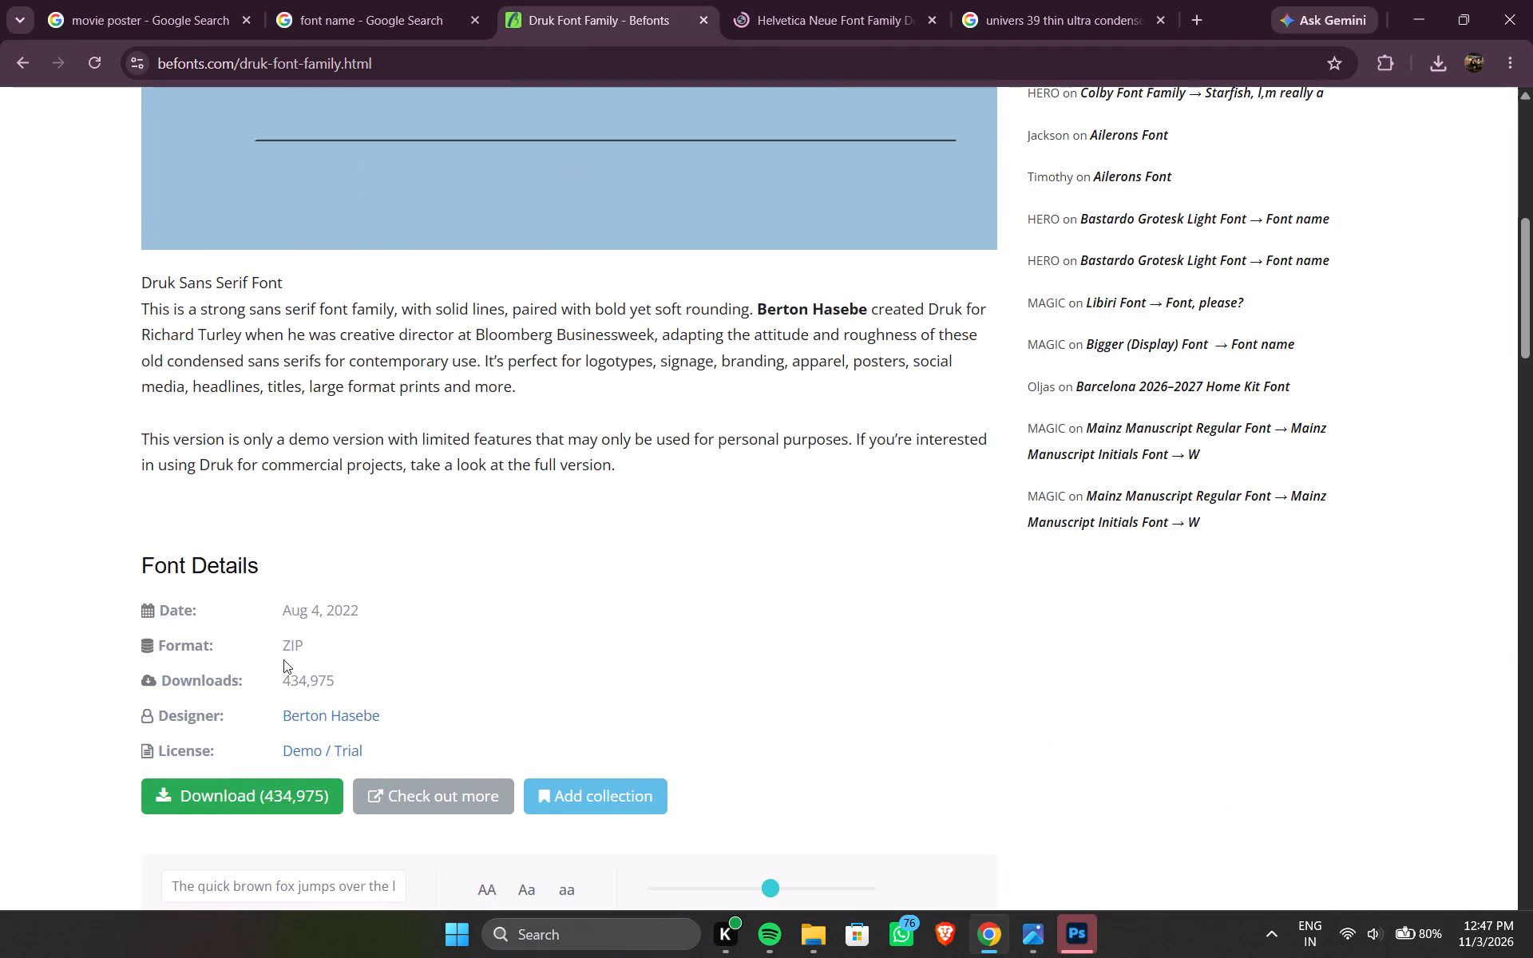
{"action": "left_click", "coordinate": [261, 807]}
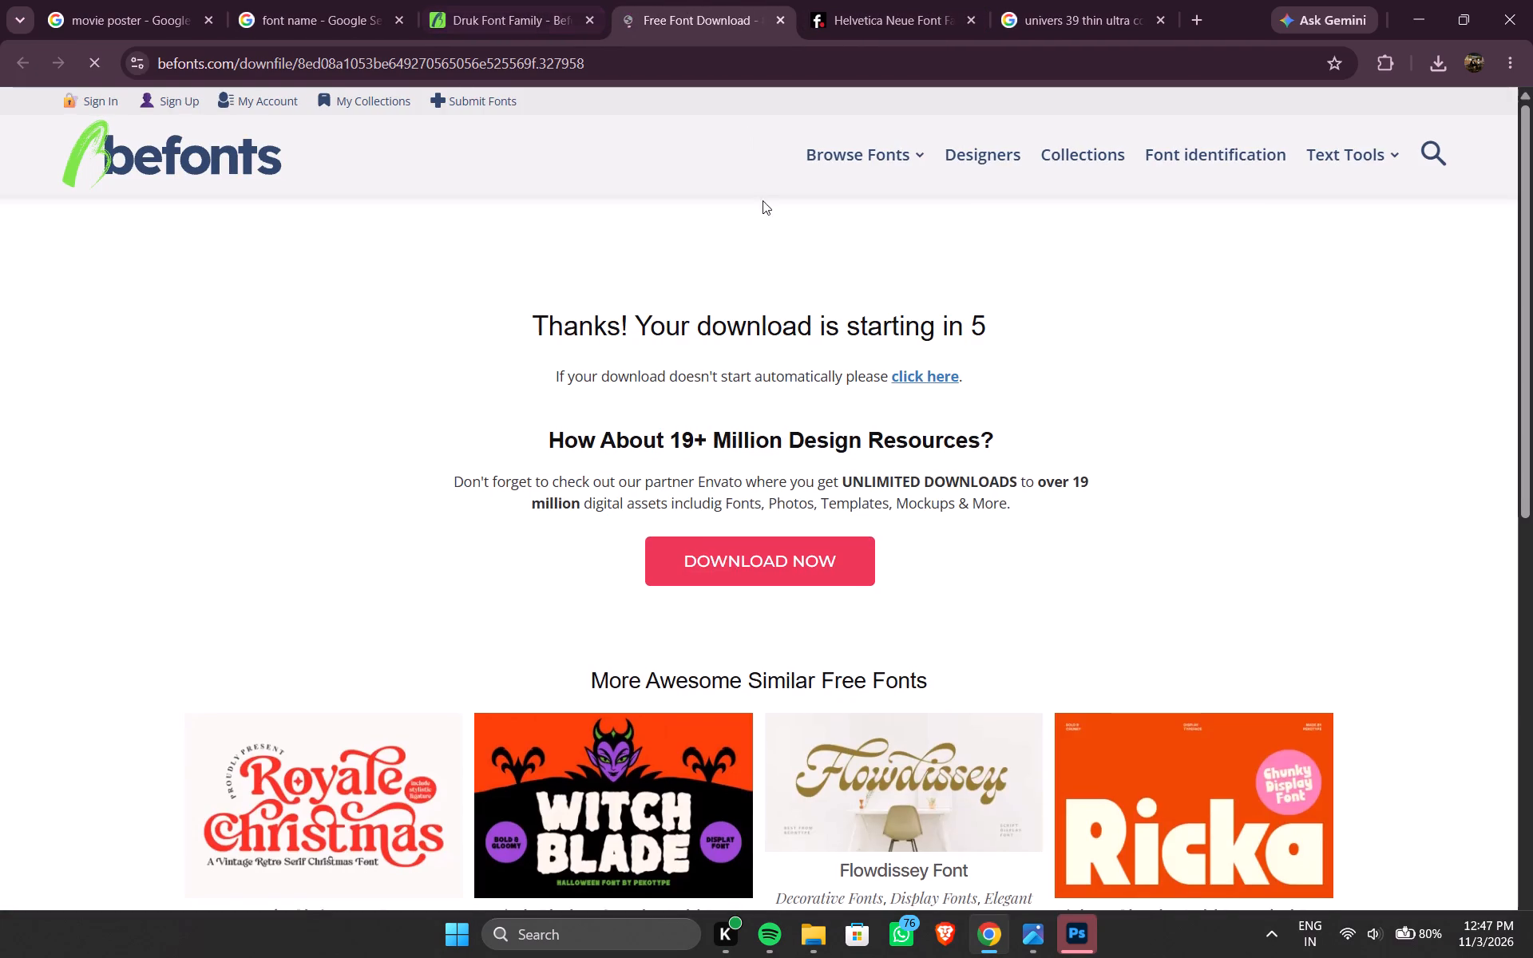
{"action": "left_click", "coordinate": [703, 552]}
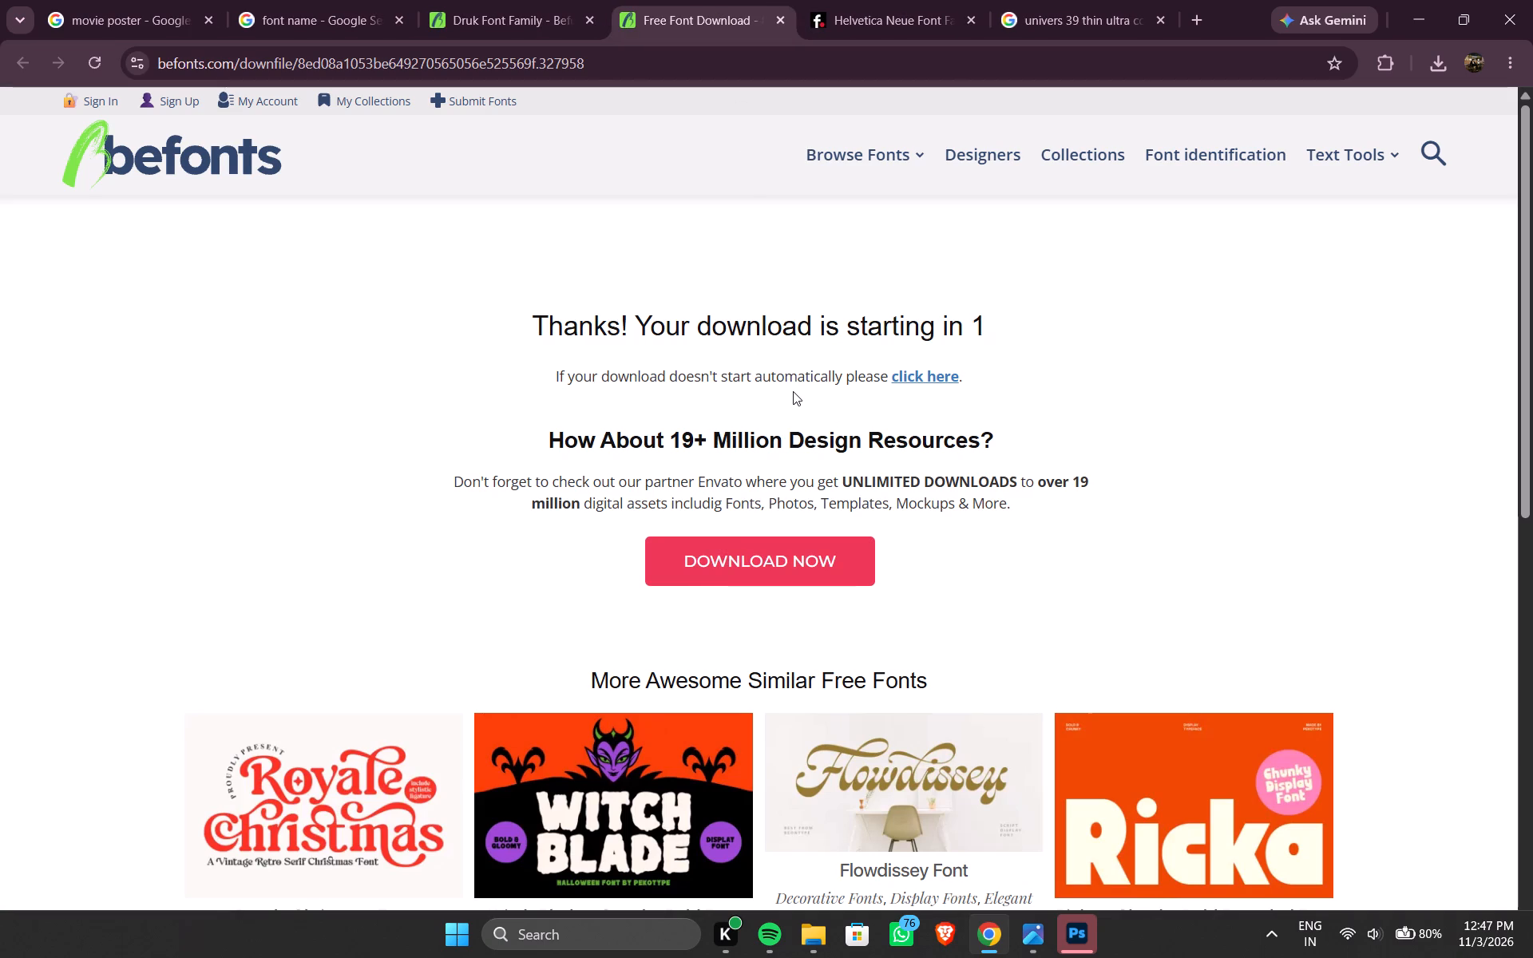
{"action": "left_click", "coordinate": [1439, 72]}
{"action": "left_click", "coordinate": [1439, 72]}
Download the free Helvetica Neue font family from its font.download page.
{"action": "left_click", "coordinate": [863, 0]}
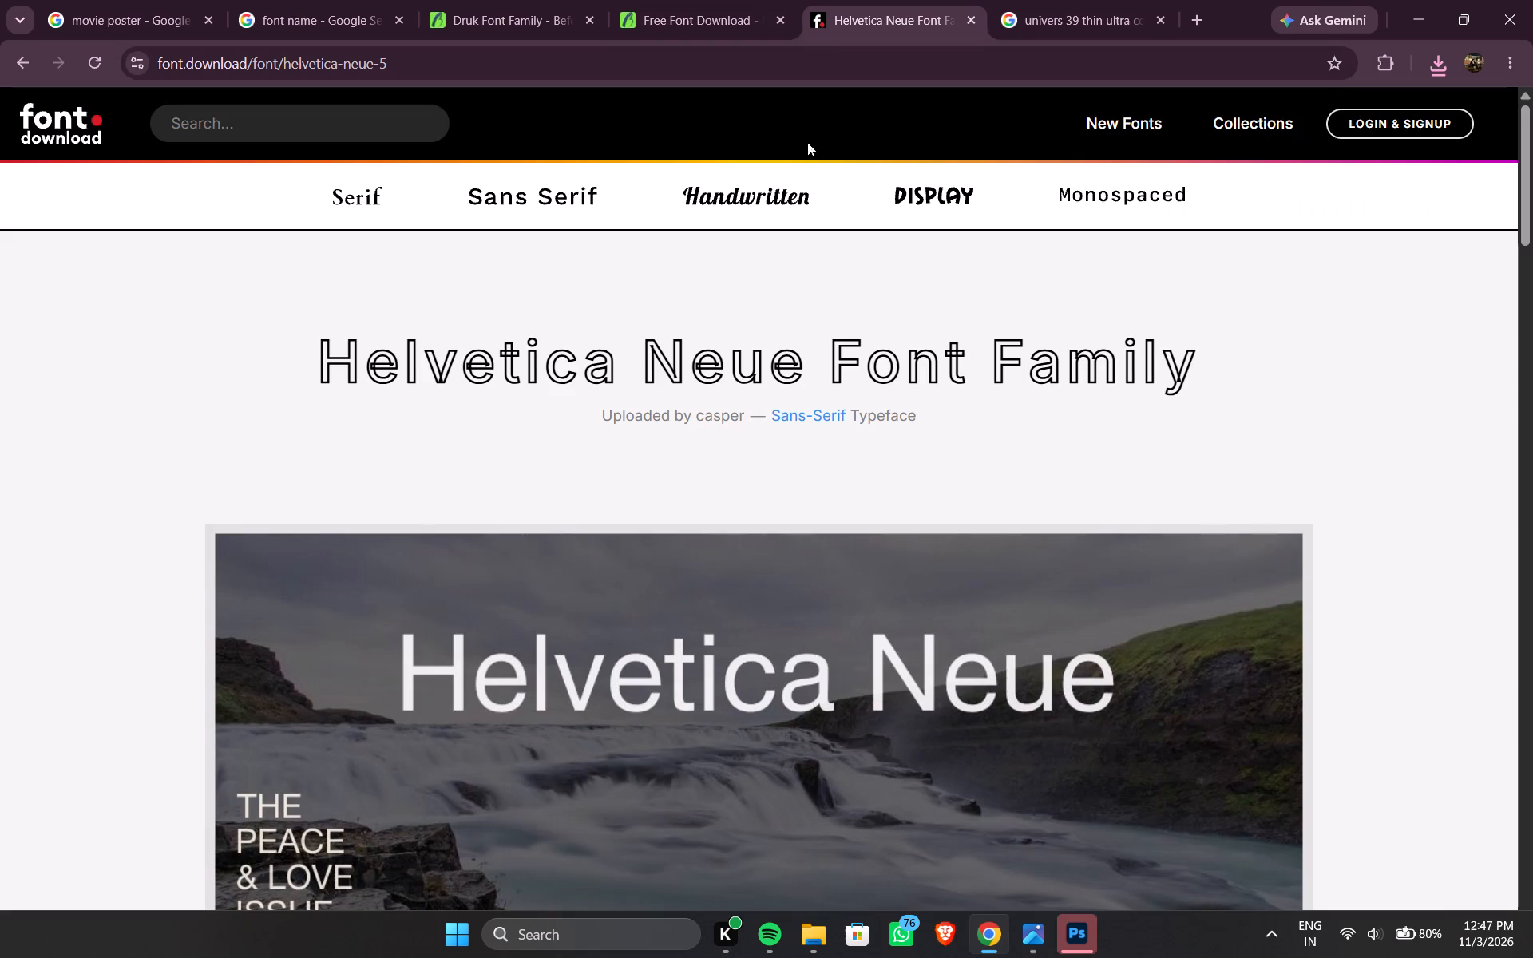
{"action": "scroll", "coordinate": [719, 458], "scroll_direction": "down", "scroll_amount": 9}
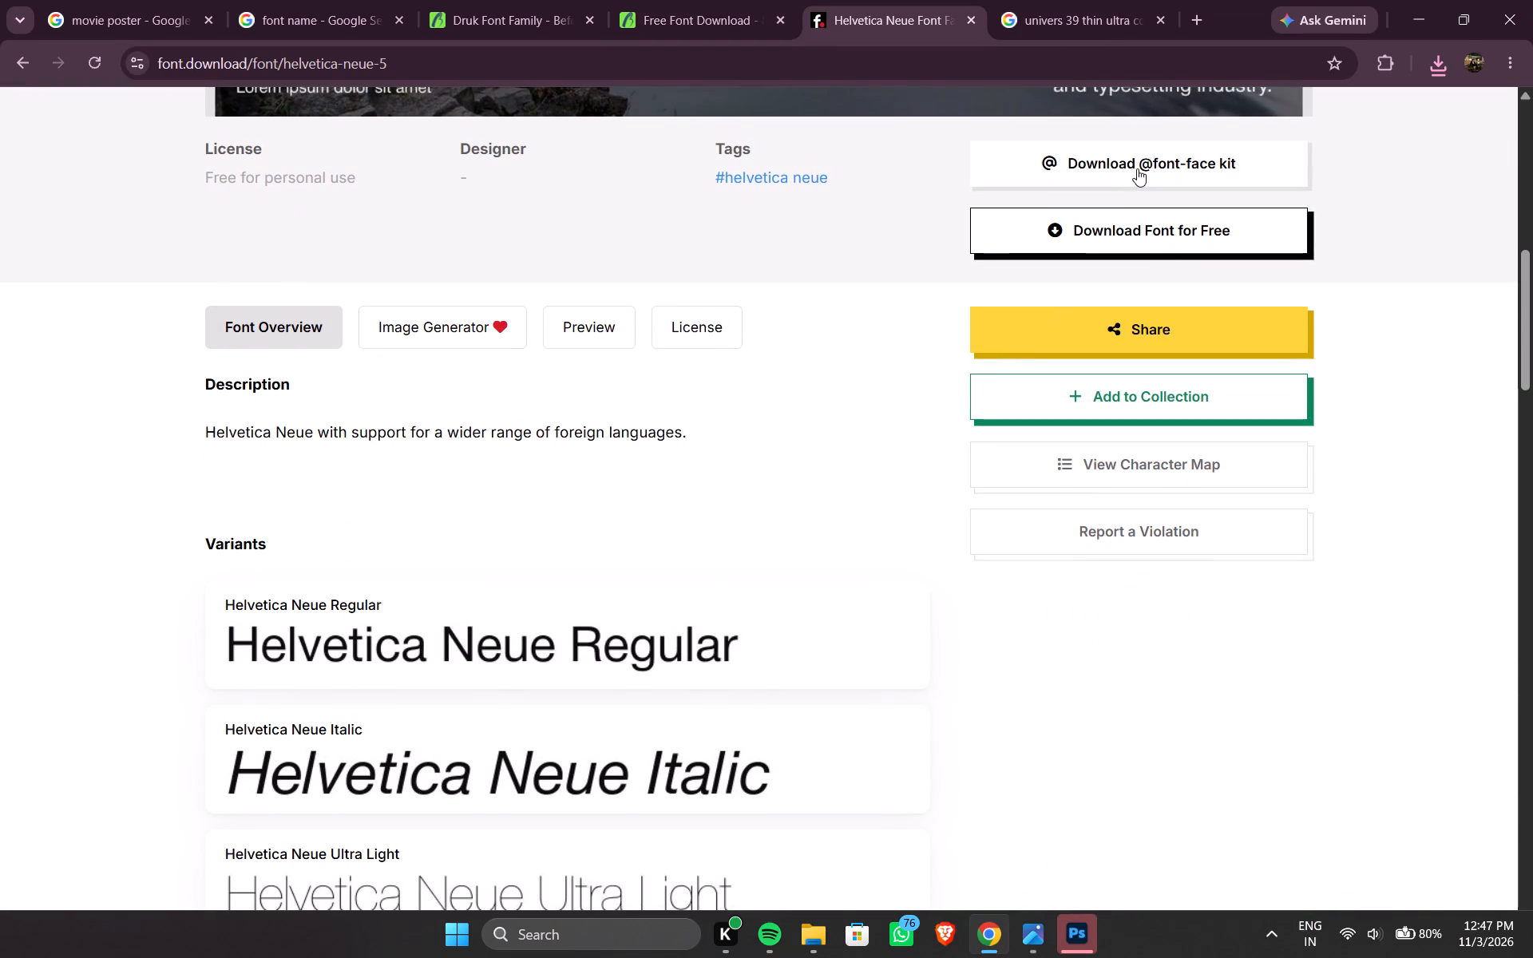
{"action": "left_click", "coordinate": [1140, 228]}
Download the Univers 39 Thin Ultra Condensed ZIP from Fonts Geek and close the tabs of the font download pages.
{"action": "left_click", "coordinate": [1035, 0]}
{"action": "left_click", "coordinate": [391, 304]}
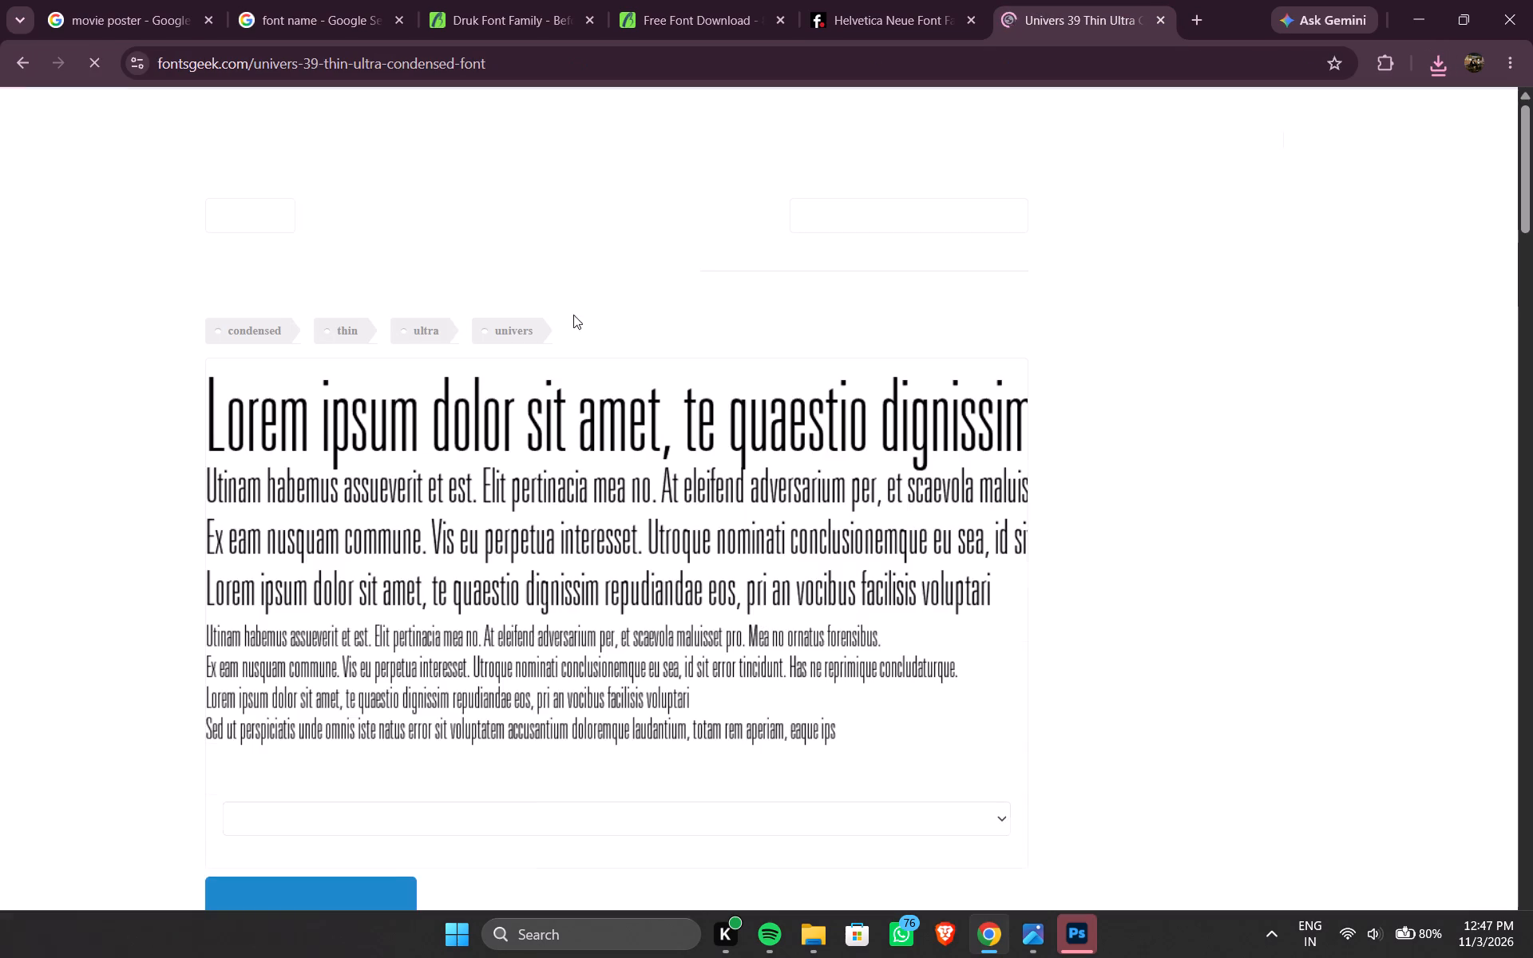
{"action": "scroll", "coordinate": [410, 431], "scroll_direction": "down", "scroll_amount": 3}
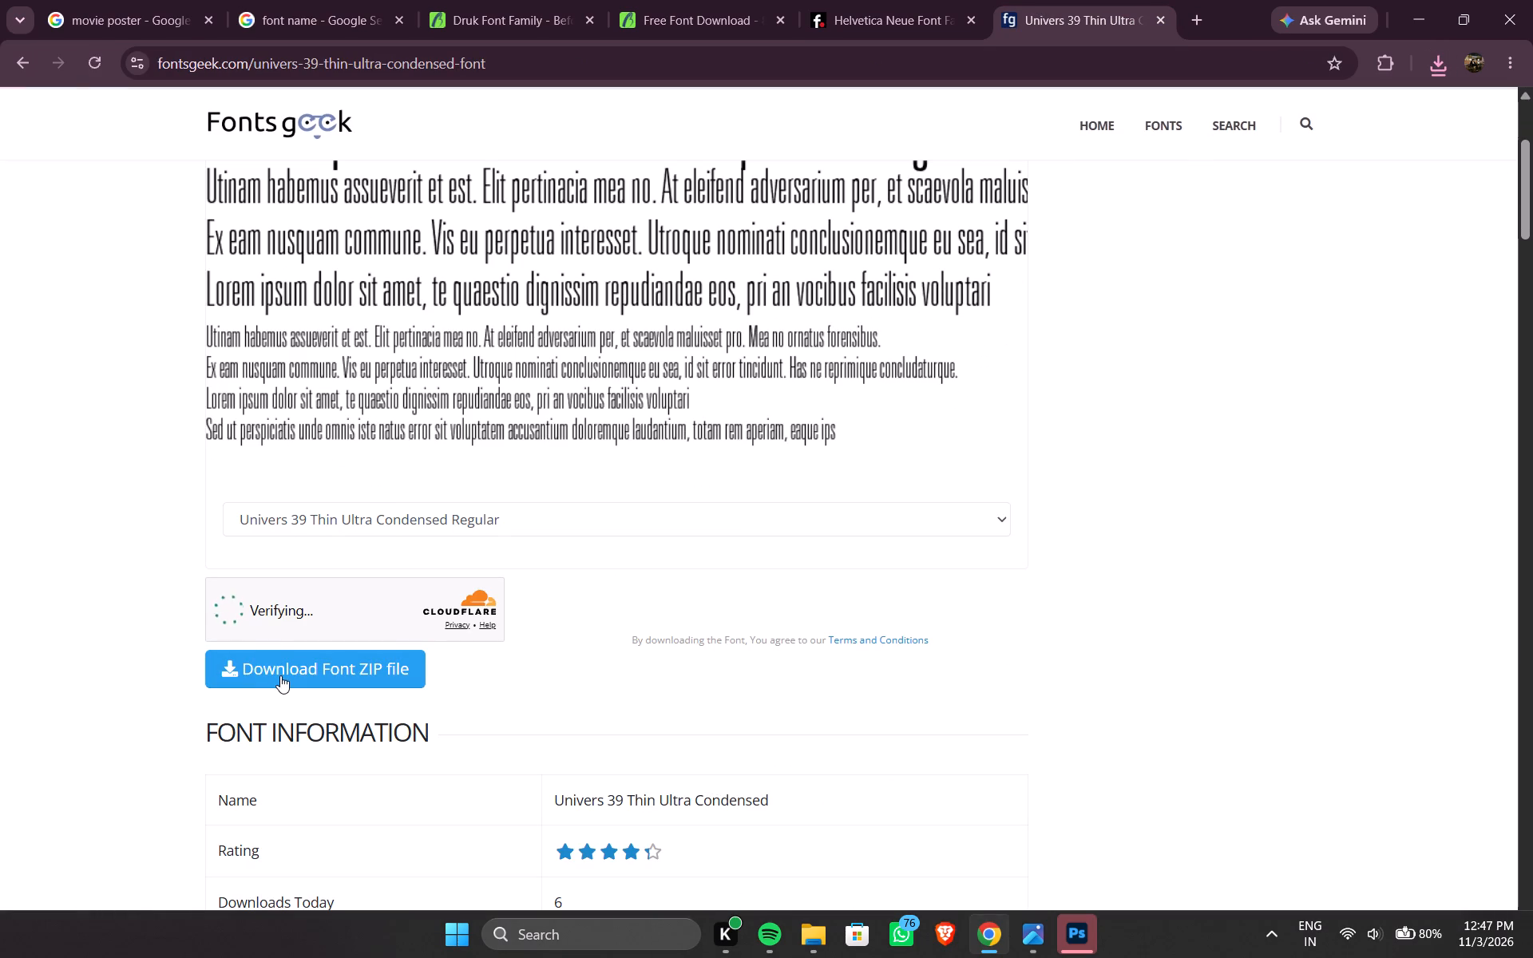
{"action": "left_click", "coordinate": [280, 675]}
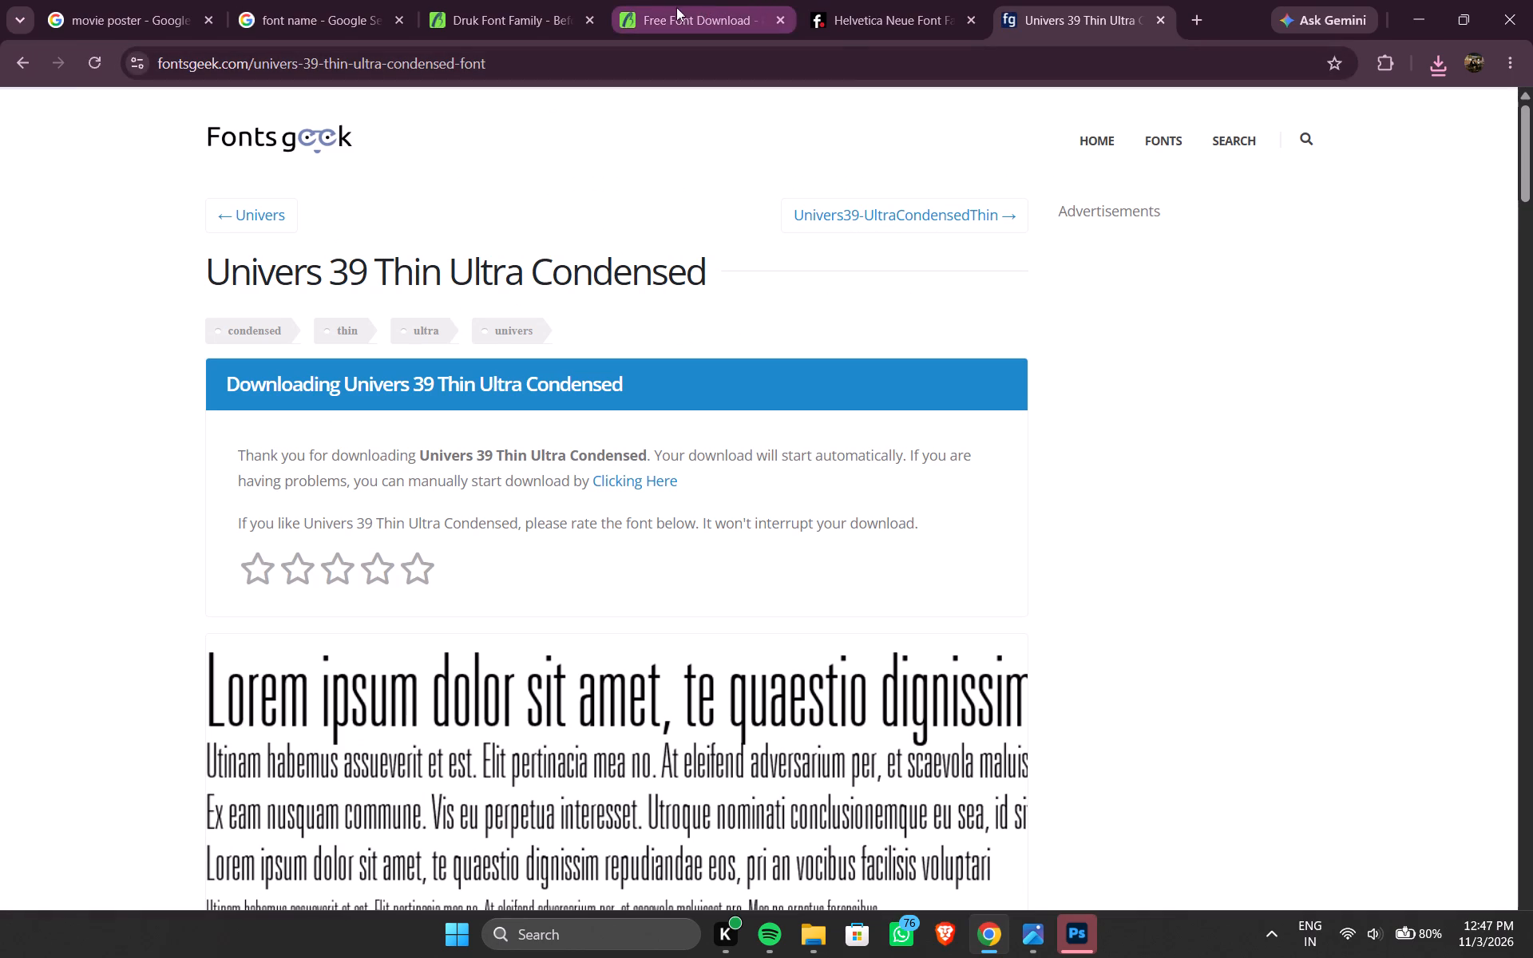
{"action": "middle_click", "coordinate": [497, 0]}
{"action": "middle_click", "coordinate": [497, 0]}
{"action": "middle_click", "coordinate": [497, 0]}
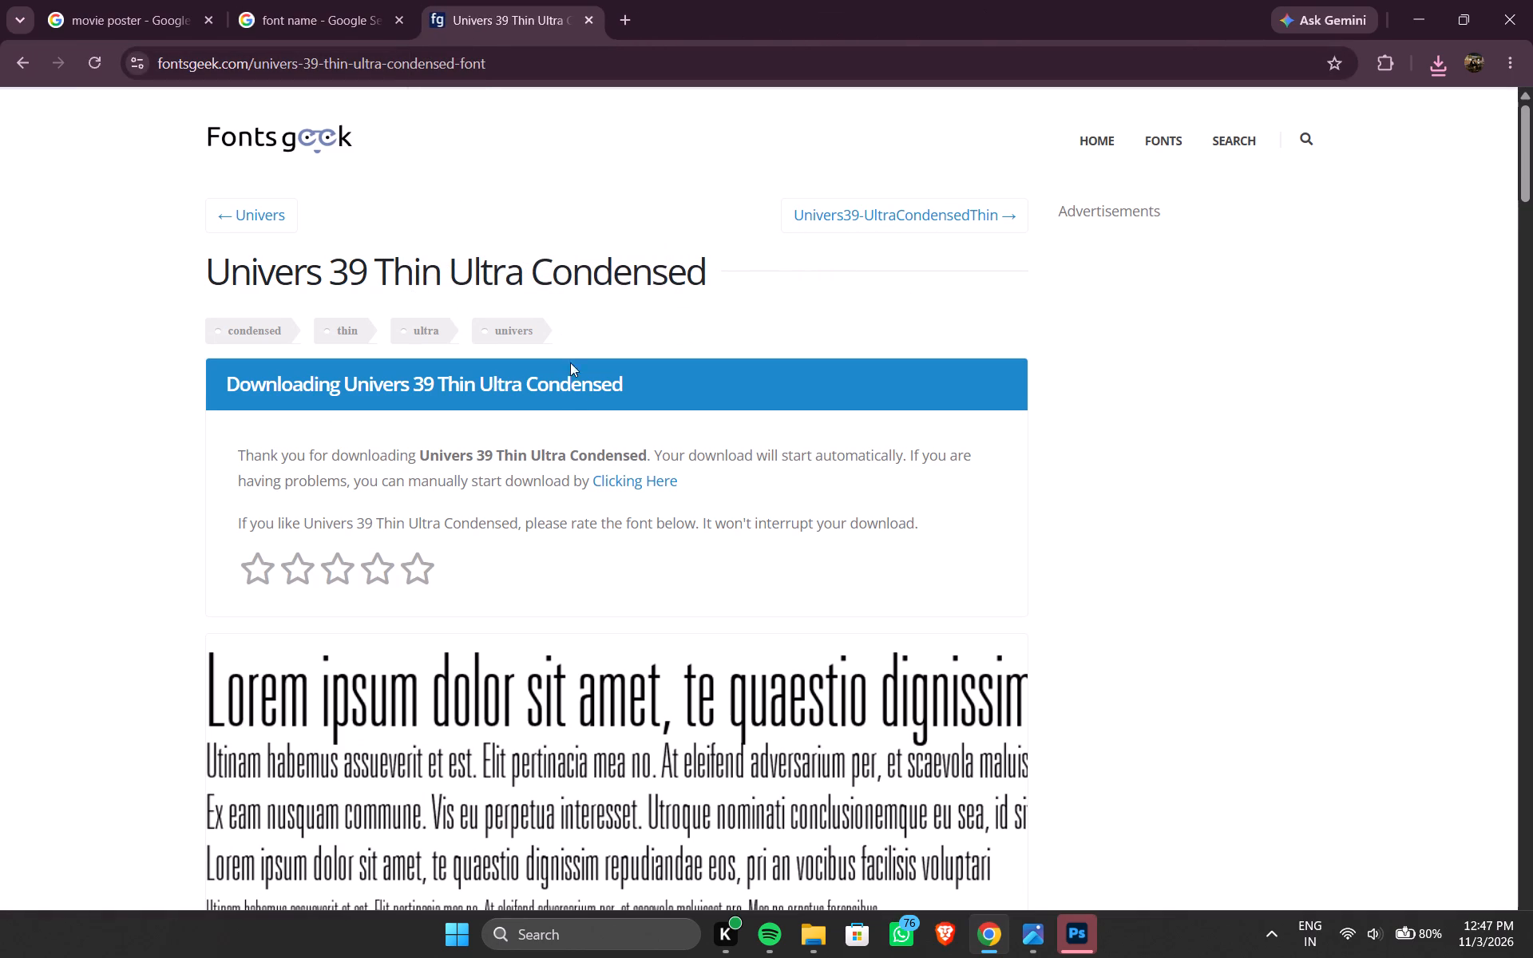
{"action": "scroll", "coordinate": [411, 383], "scroll_direction": "down", "scroll_amount": 6}
{"action": "left_click", "coordinate": [370, 651]}
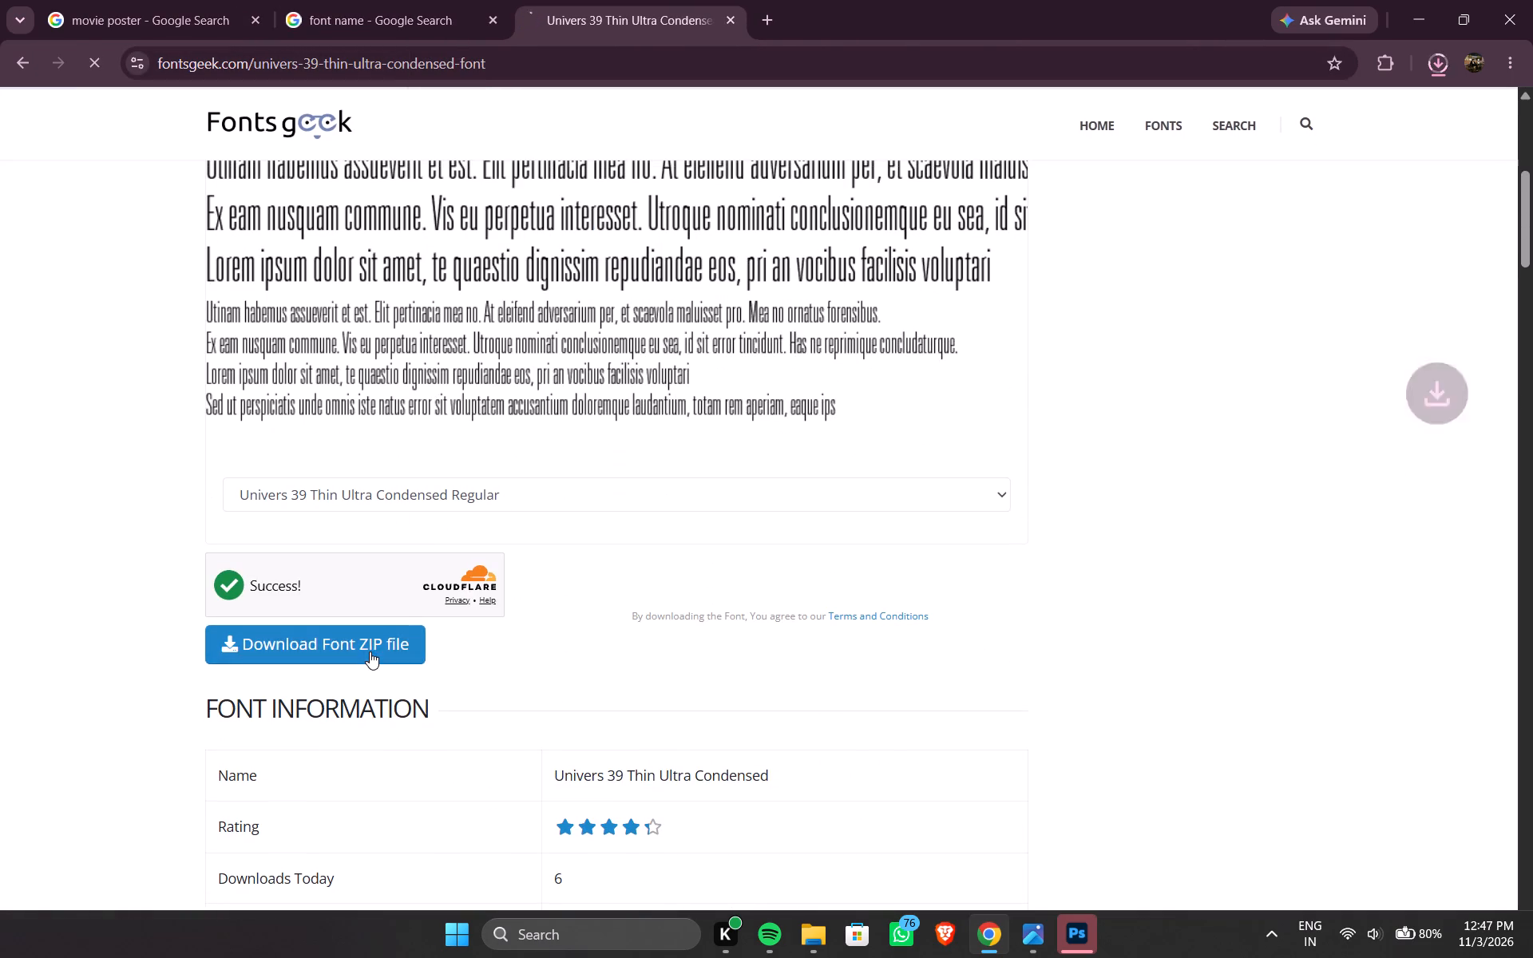
{"action": "left_click", "coordinate": [1440, 56]}
{"action": "middle_click", "coordinate": [653, 0]}
Open the downloaded univers-39-thin-ultra-condensed.zip and install the Univers 39 Thin Ultra Condensed Regular font from its nested folders.
{"action": "scroll", "coordinate": [658, 0], "scroll_direction": "up", "scroll_amount": 1}
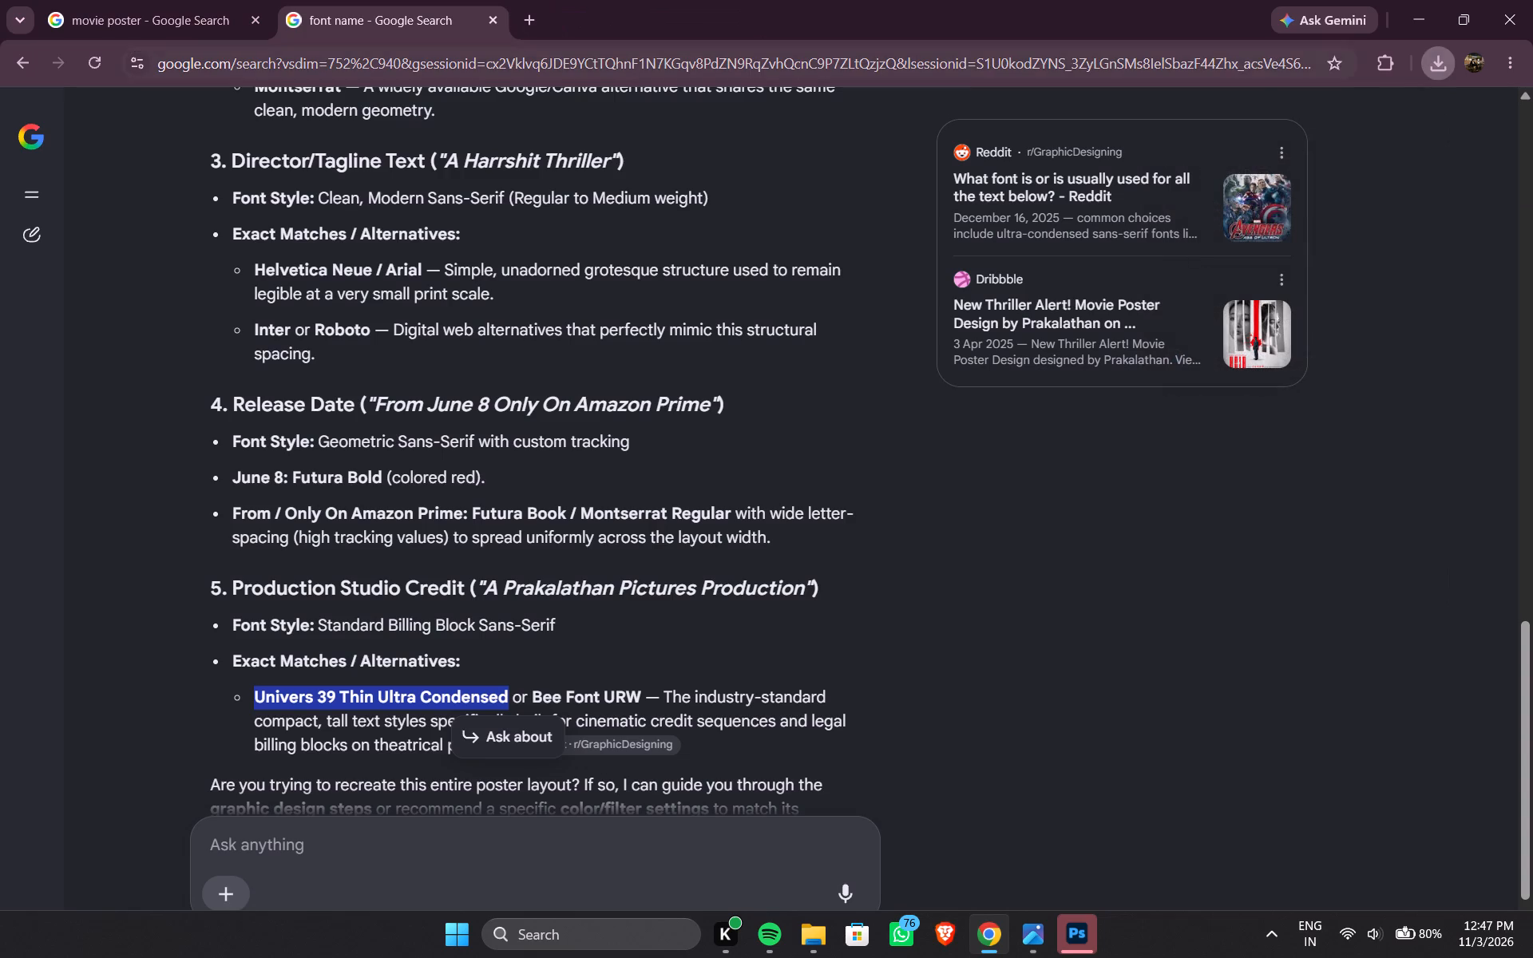
{"action": "left_click", "coordinate": [1433, 57]}
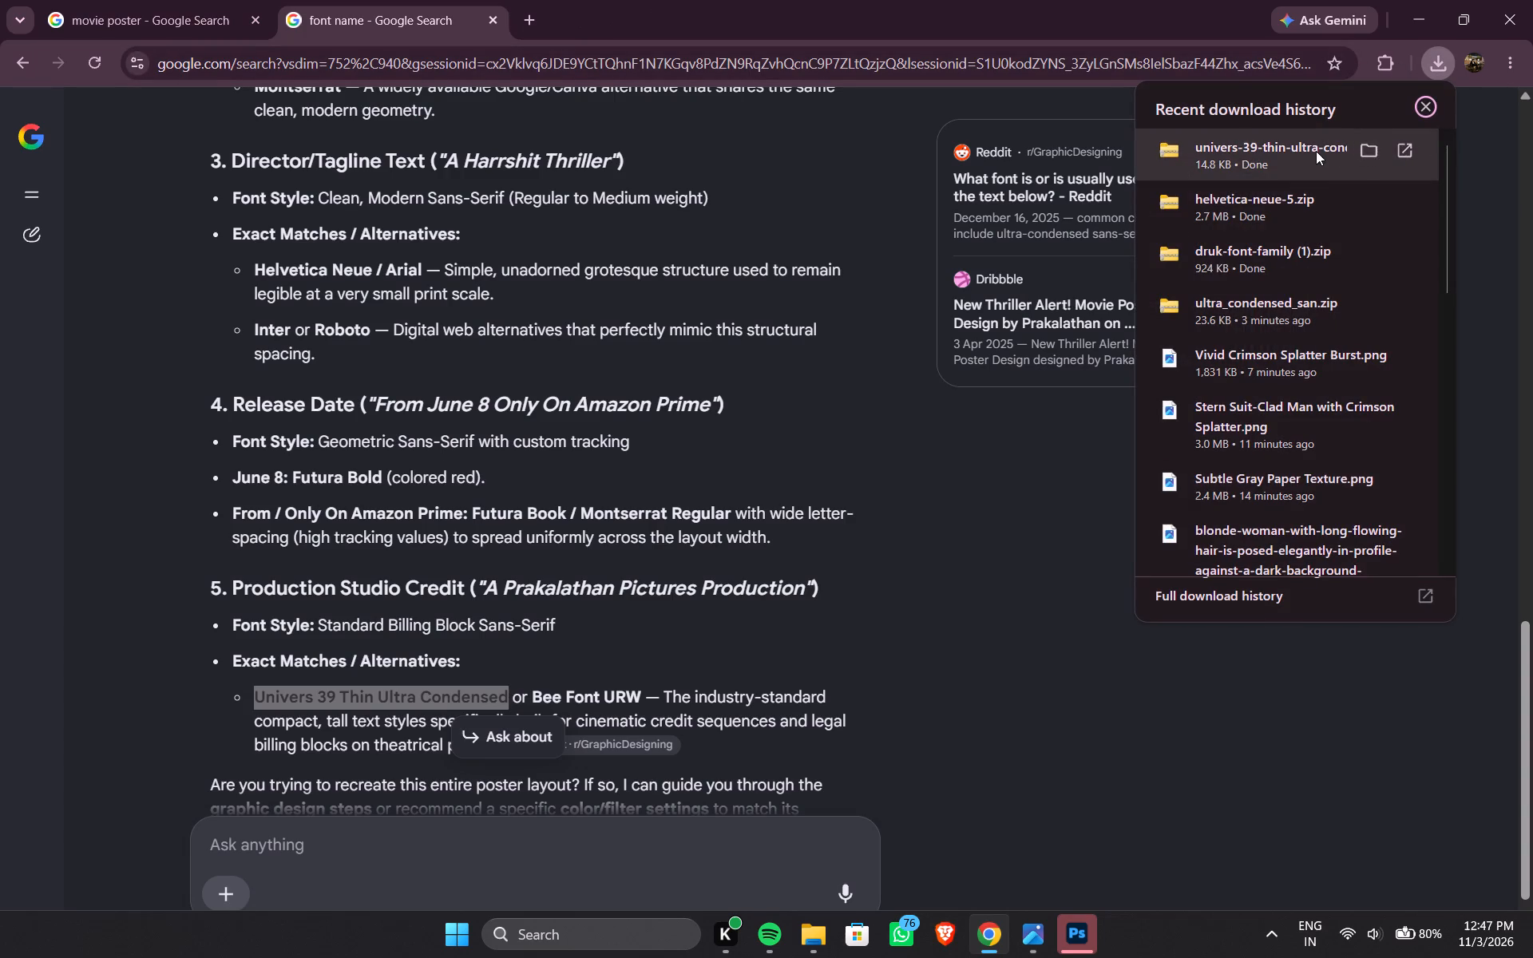
{"action": "left_click", "coordinate": [1316, 151]}
{"action": "double_click", "coordinate": [591, 180]}
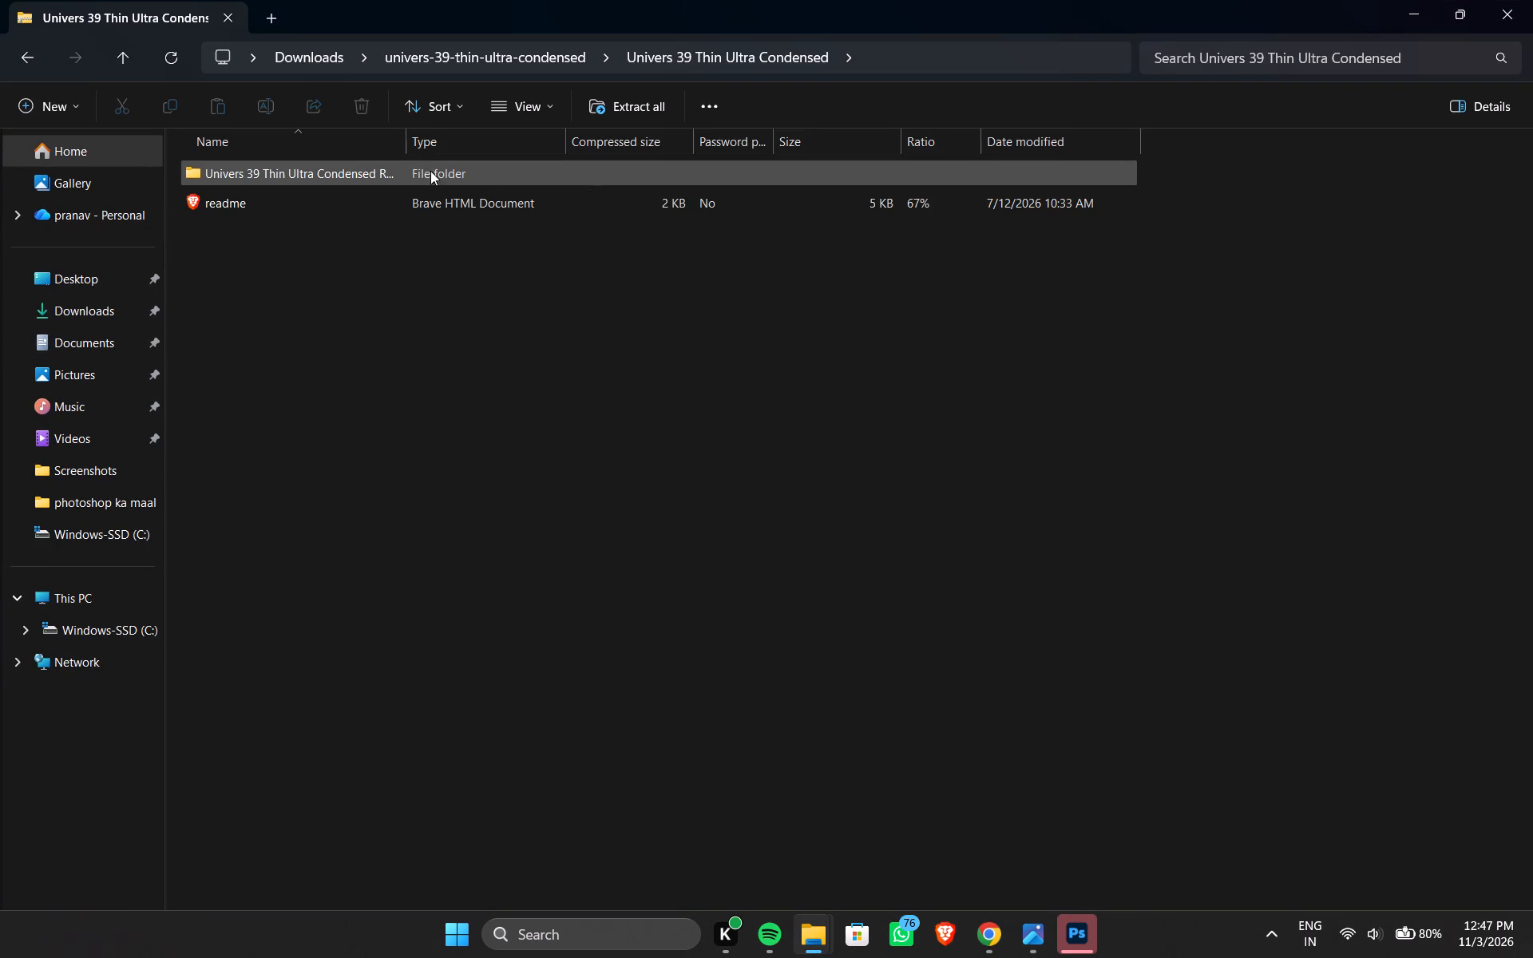
{"action": "double_click", "coordinate": [427, 175]}
{"action": "double_click", "coordinate": [421, 176]}
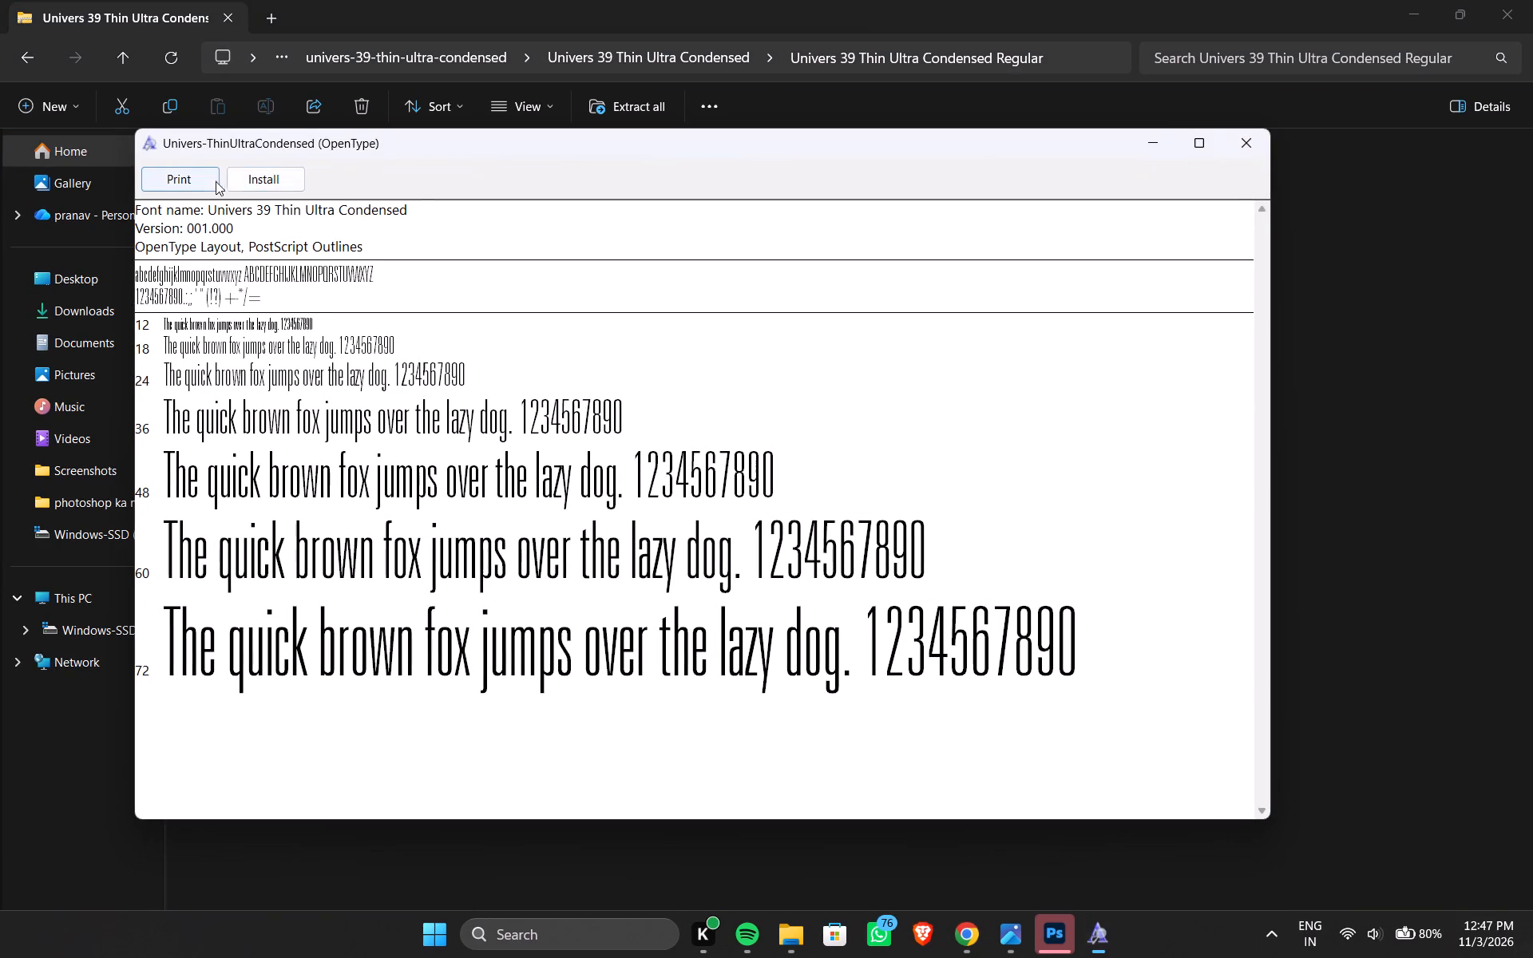
{"action": "left_click", "coordinate": [259, 183]}
{"action": "left_click", "coordinate": [1428, 0]}
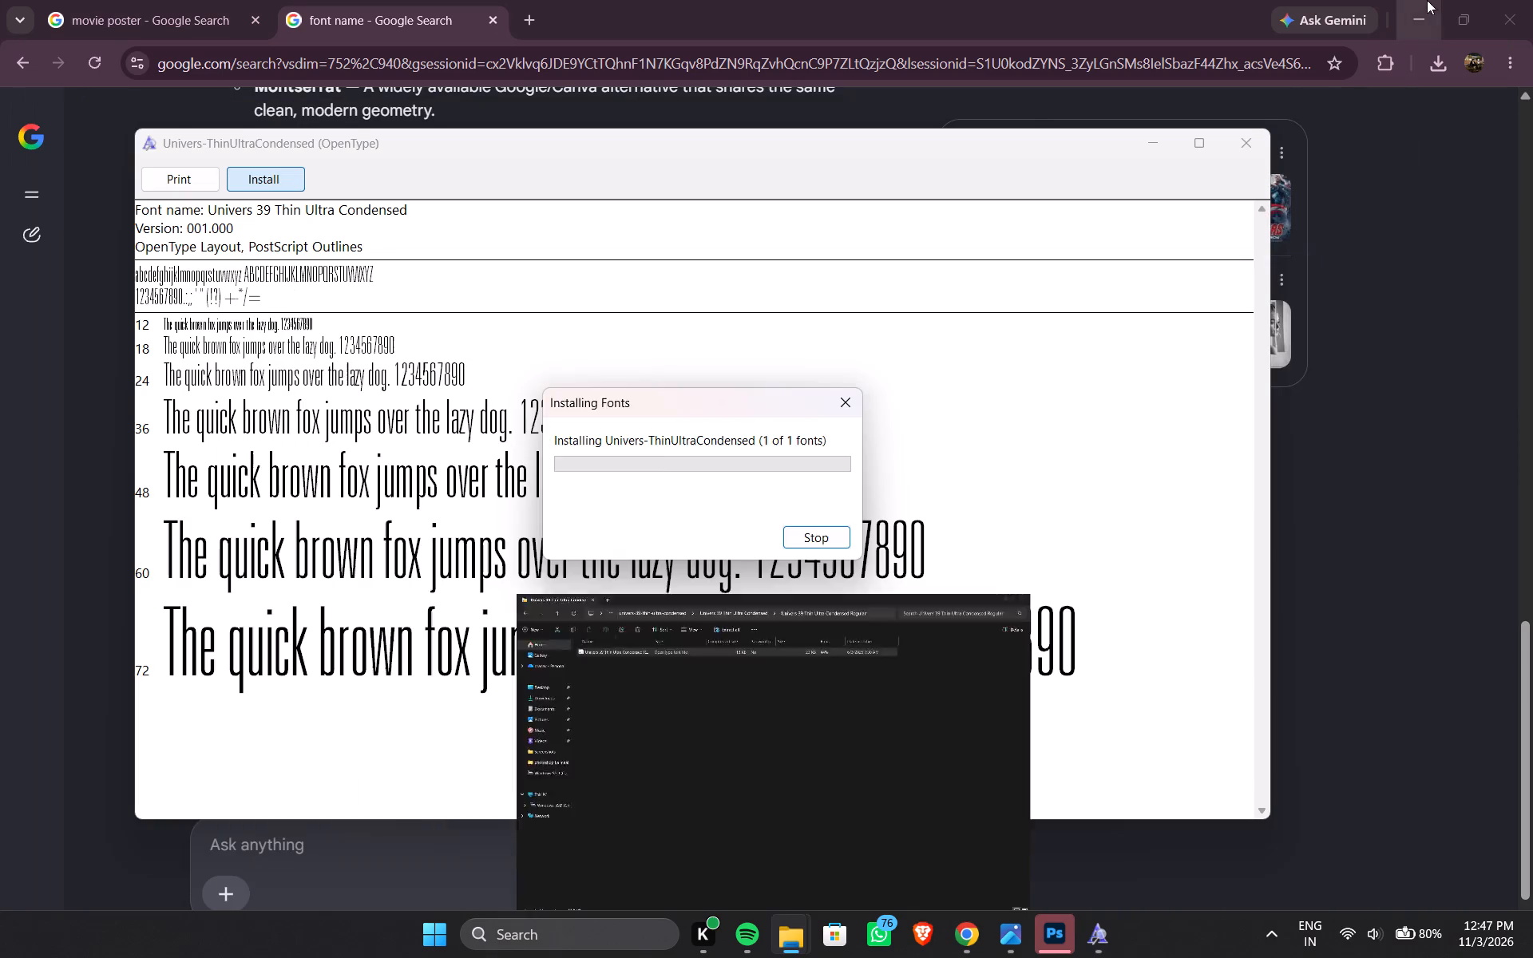
Open the downloaded helvetica-neue-5.zip and install the HelveticaNeueBlack font.
{"action": "left_click", "coordinate": [1427, 60]}
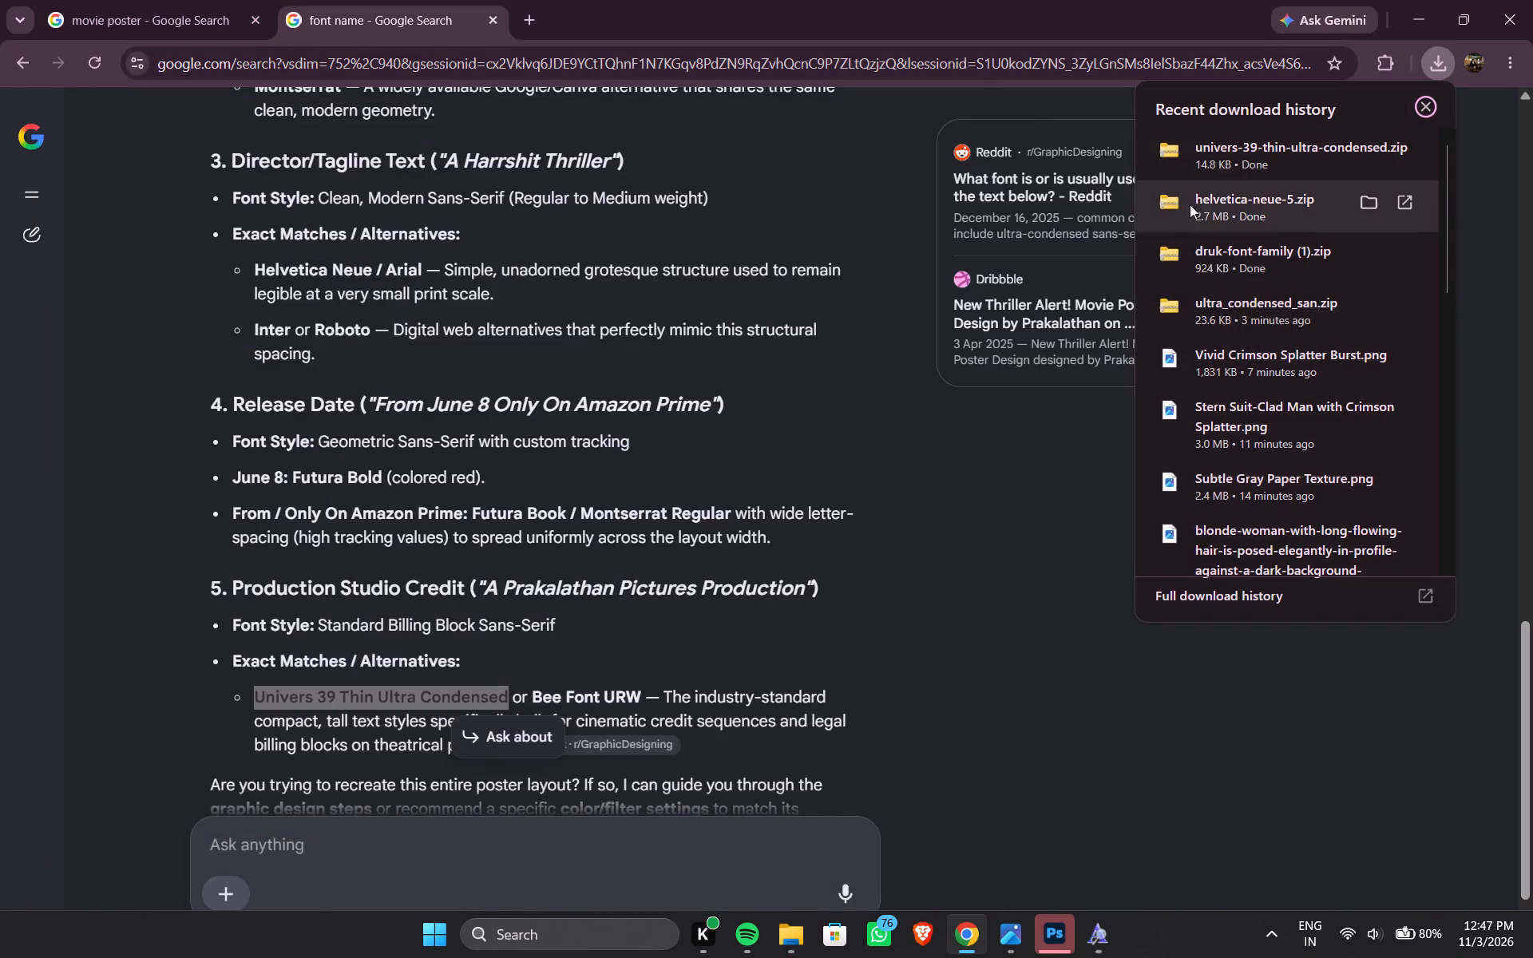
{"action": "left_click", "coordinate": [1221, 204]}
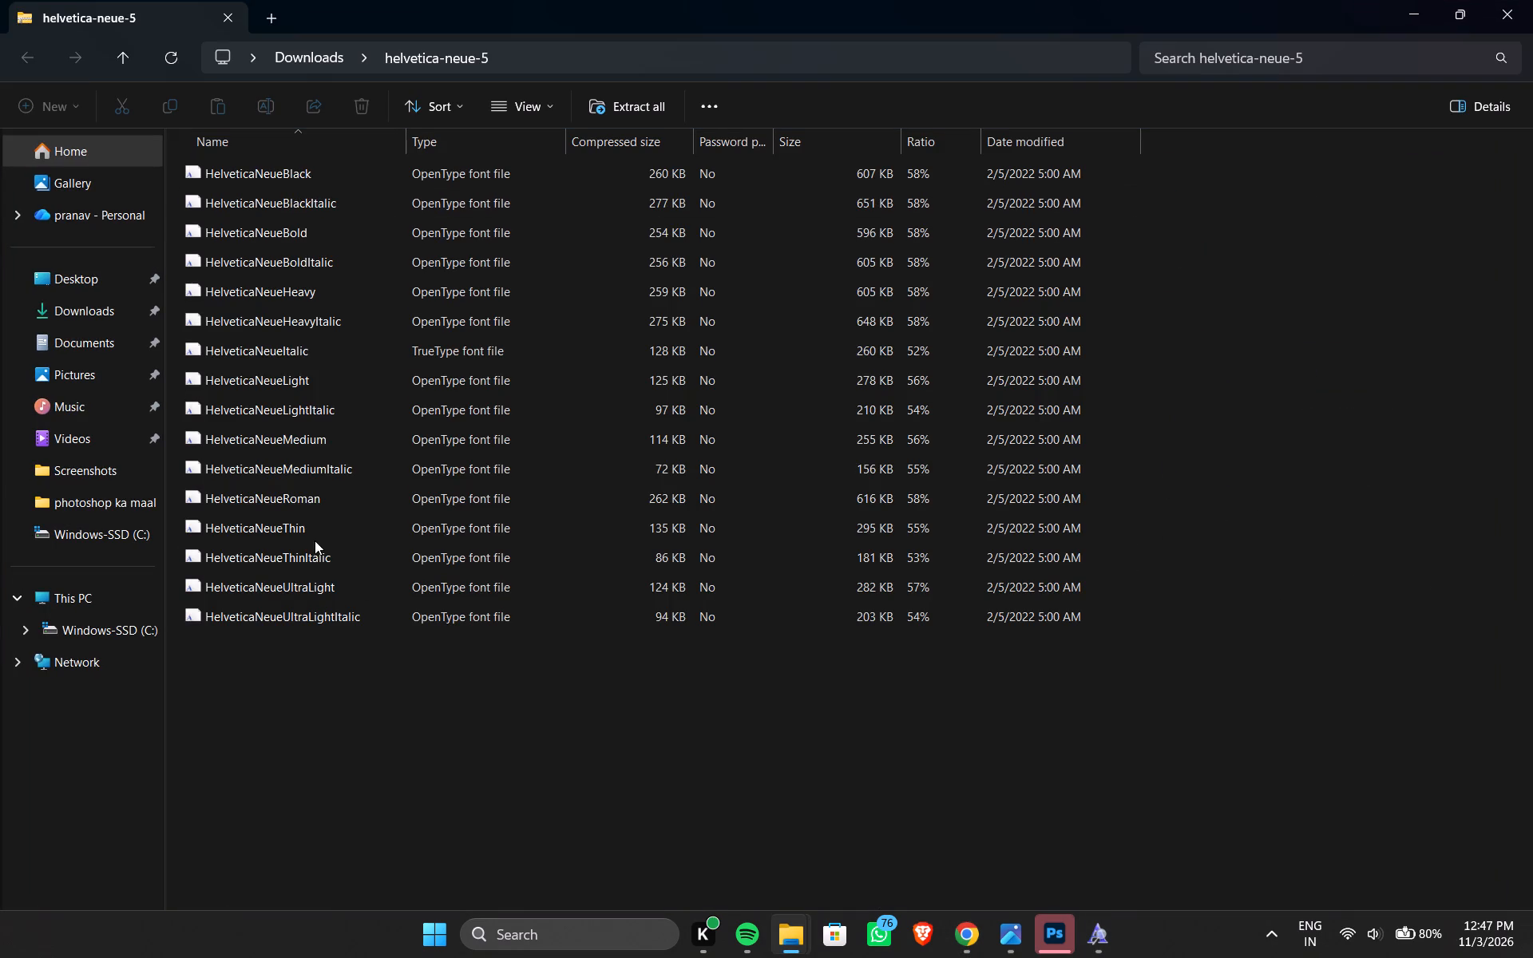
{"action": "double_click", "coordinate": [321, 180]}
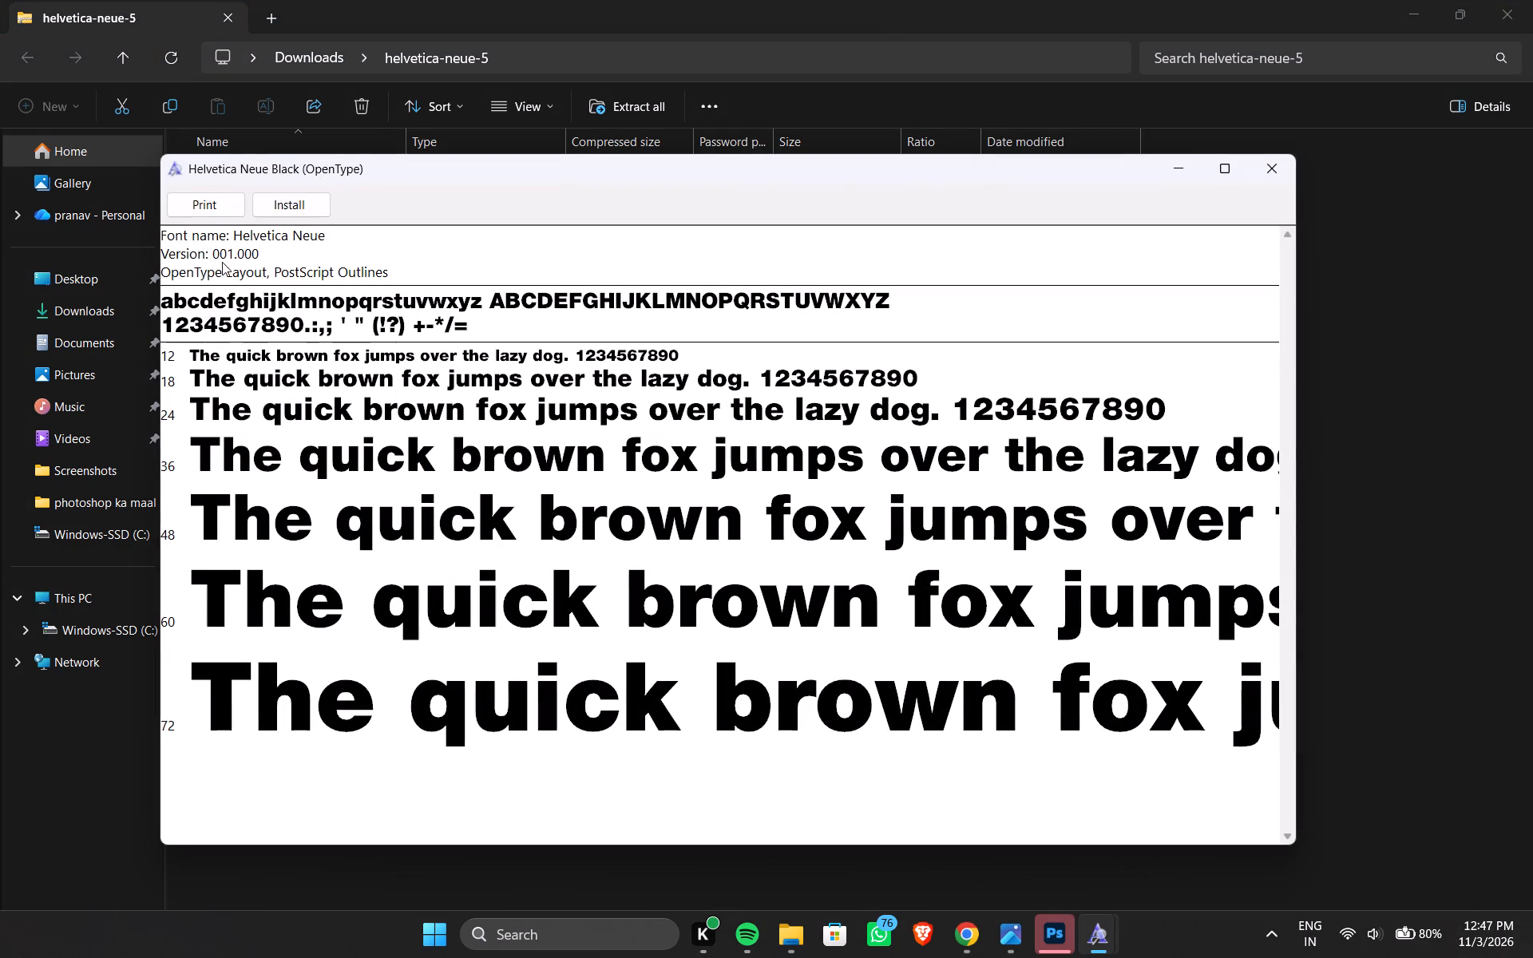
{"action": "left_click", "coordinate": [283, 203]}
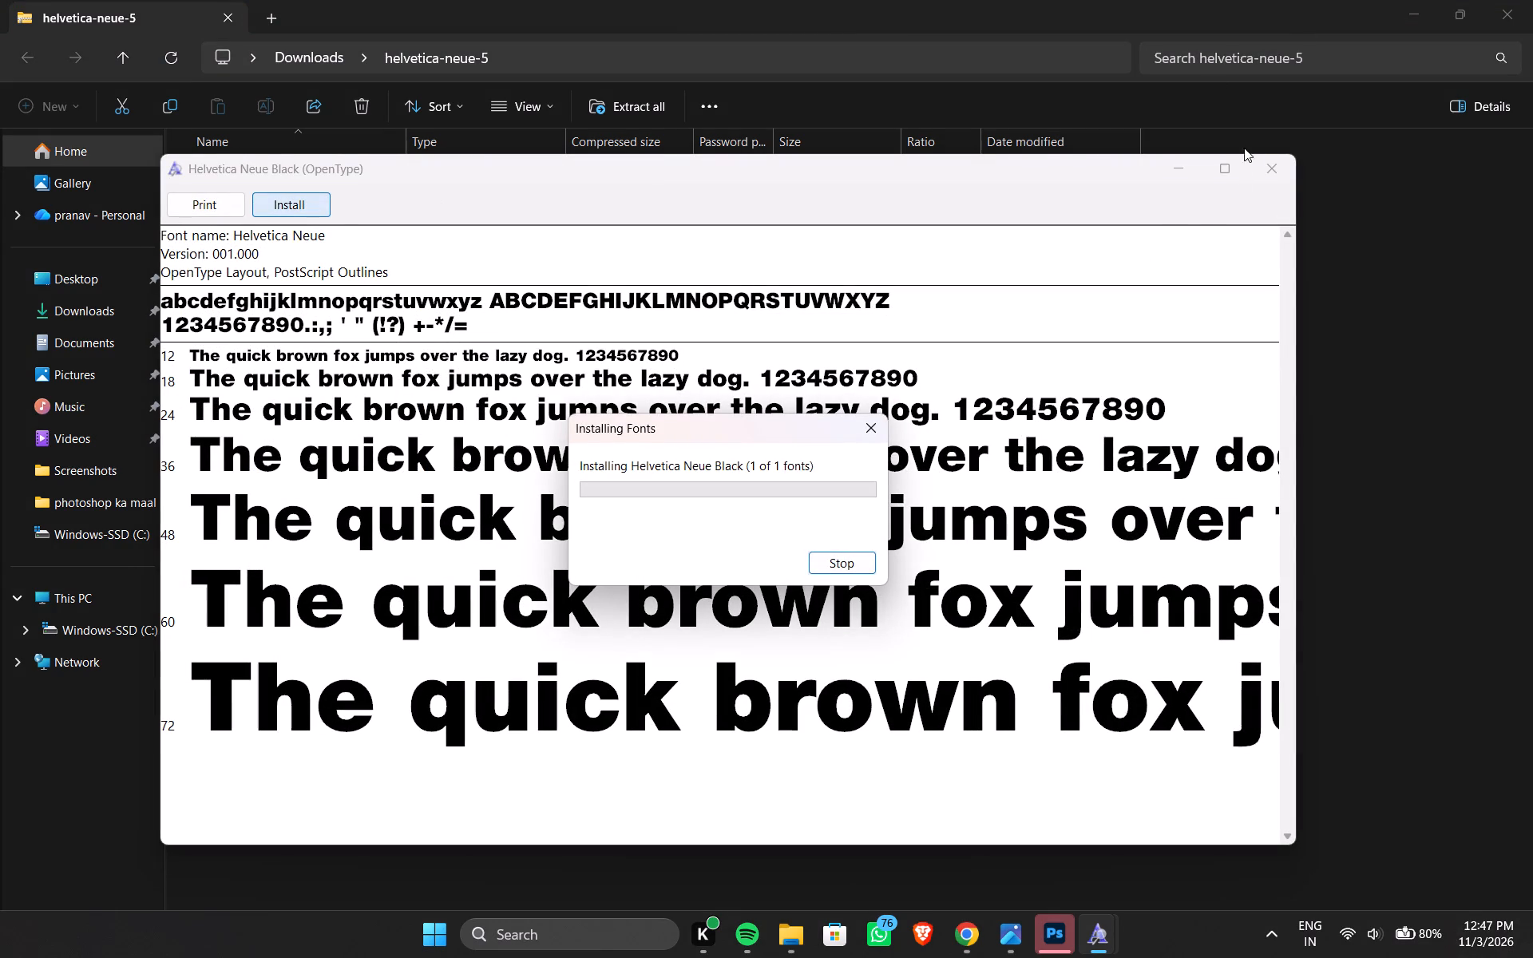
{"action": "left_click", "coordinate": [1269, 163]}
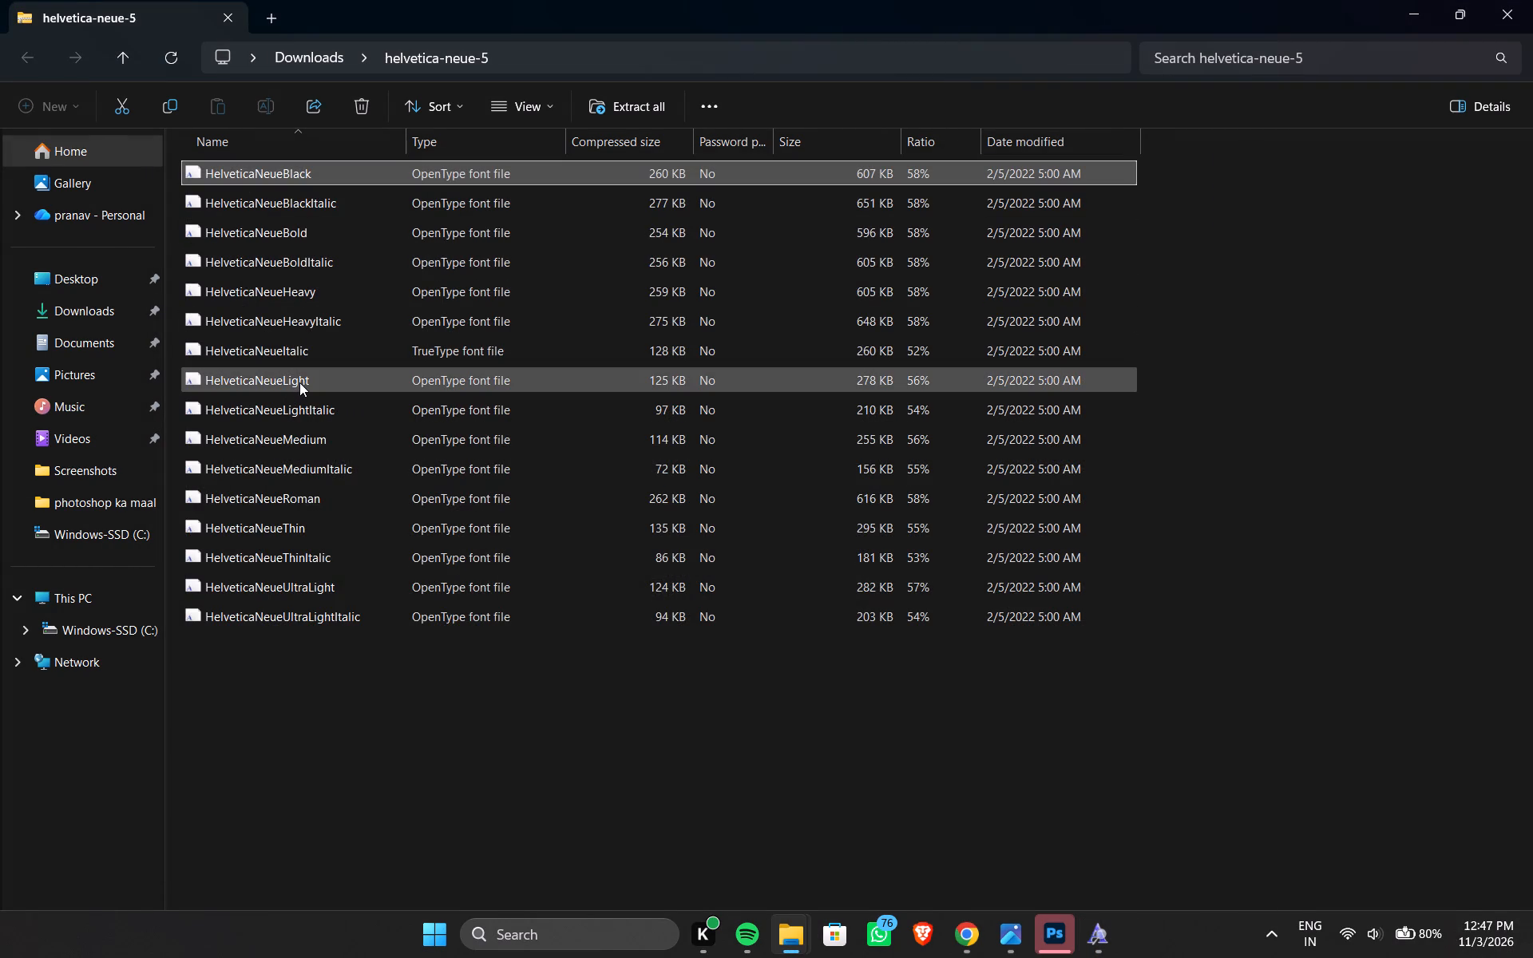
Install the HelveticaNeueBold and HelveticaNeueMedium fonts from the same archive.
{"action": "double_click", "coordinate": [335, 241]}
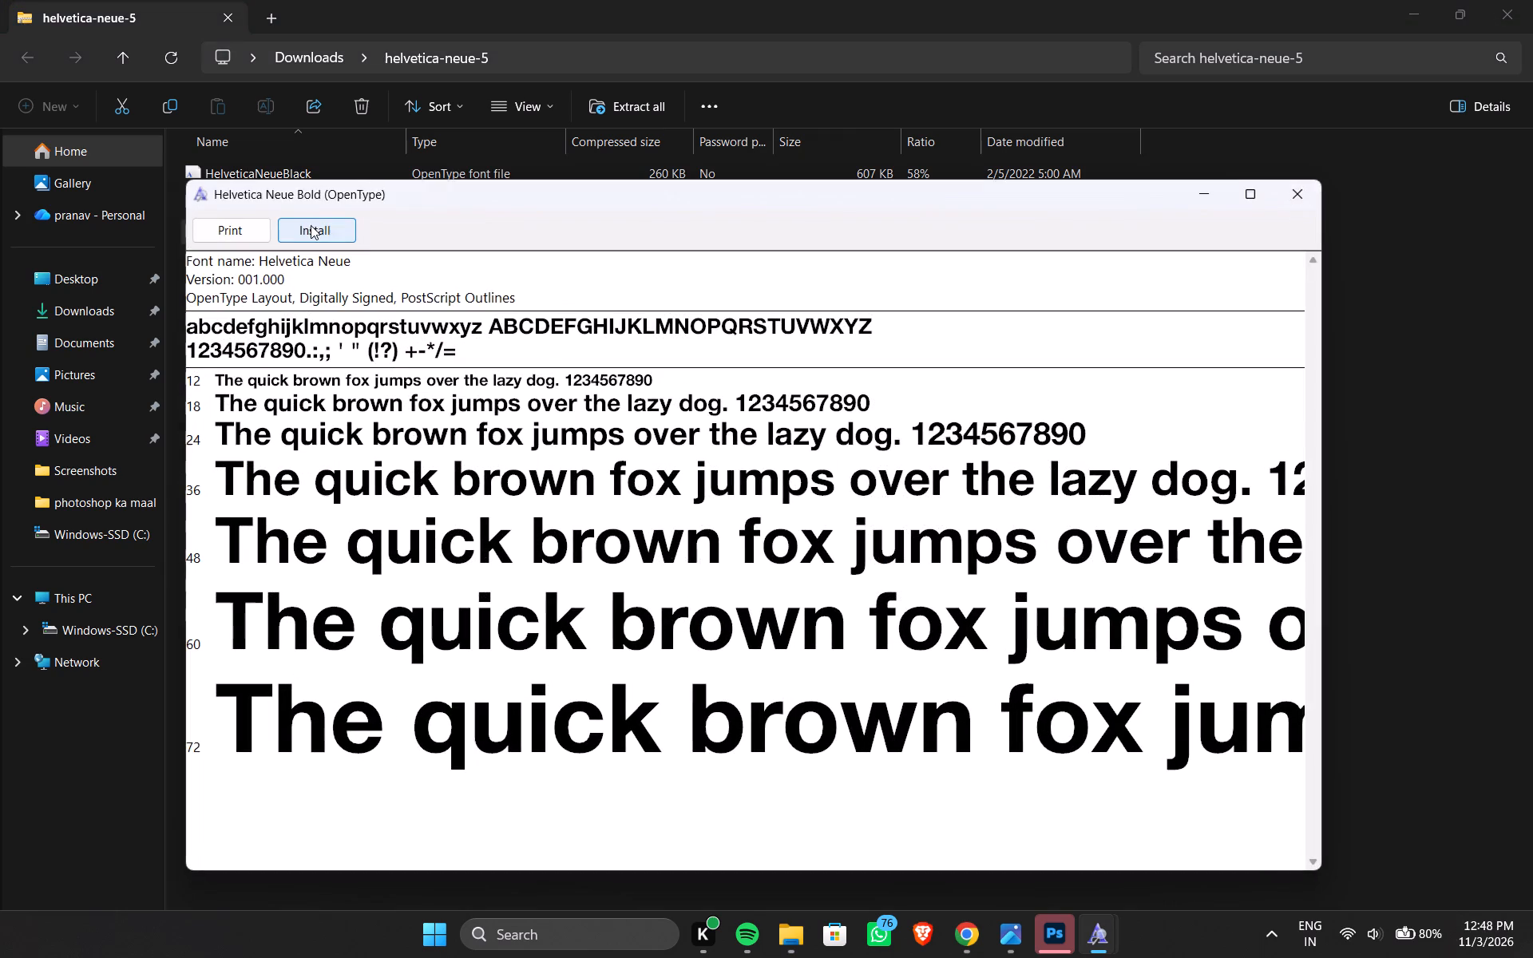
{"action": "left_click", "coordinate": [305, 230]}
{"action": "left_click", "coordinate": [1012, 0]}
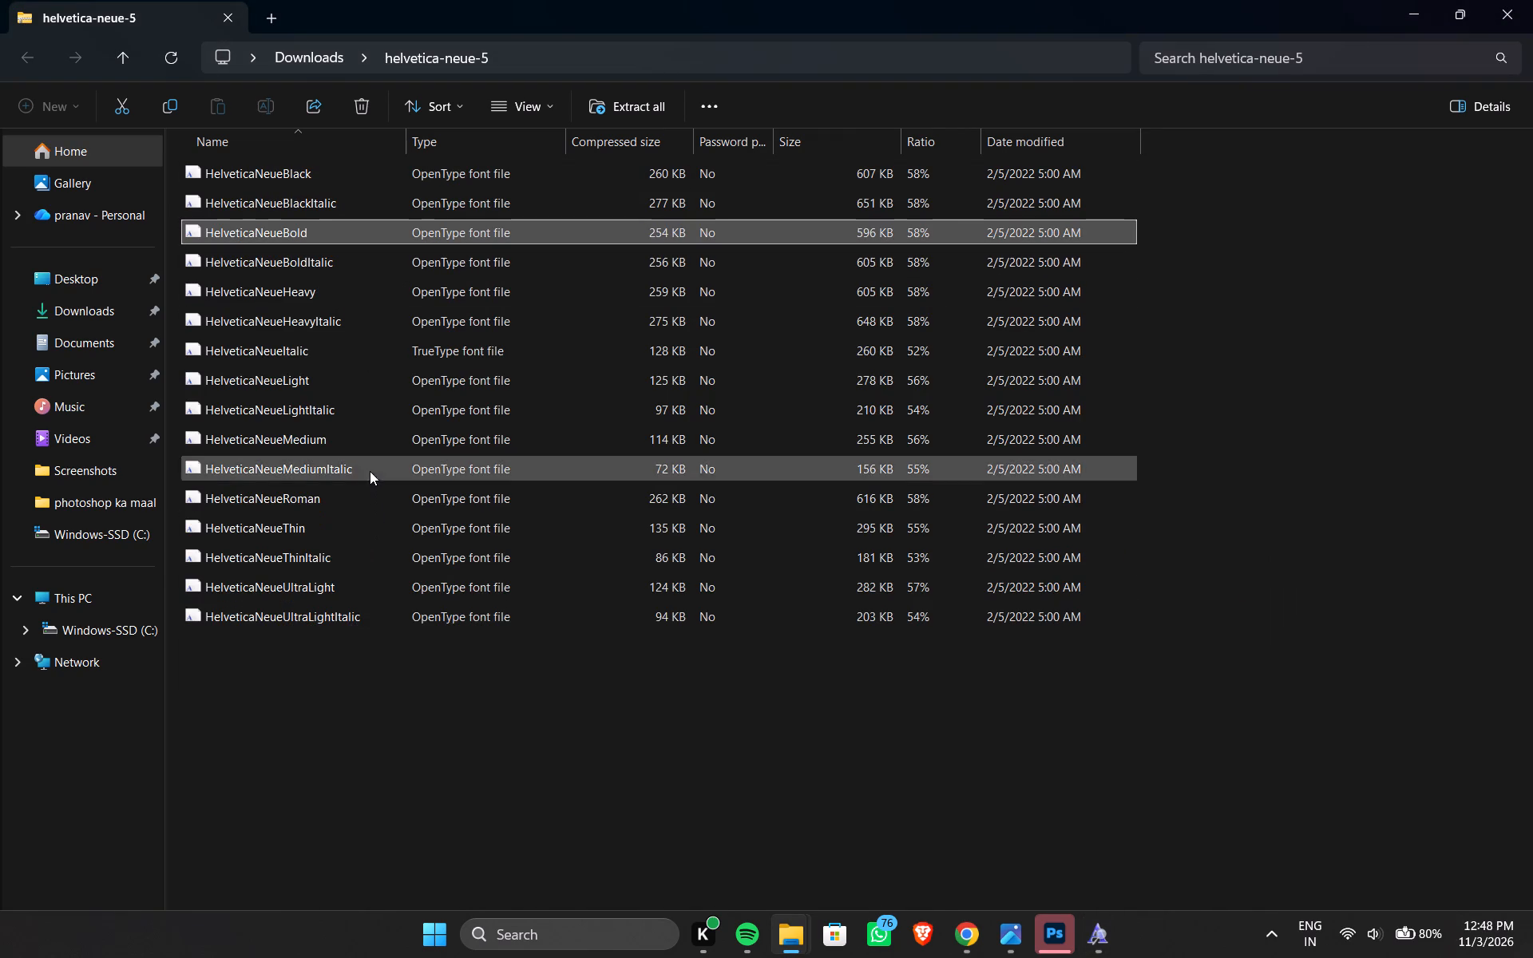
{"action": "double_click", "coordinate": [339, 439]}
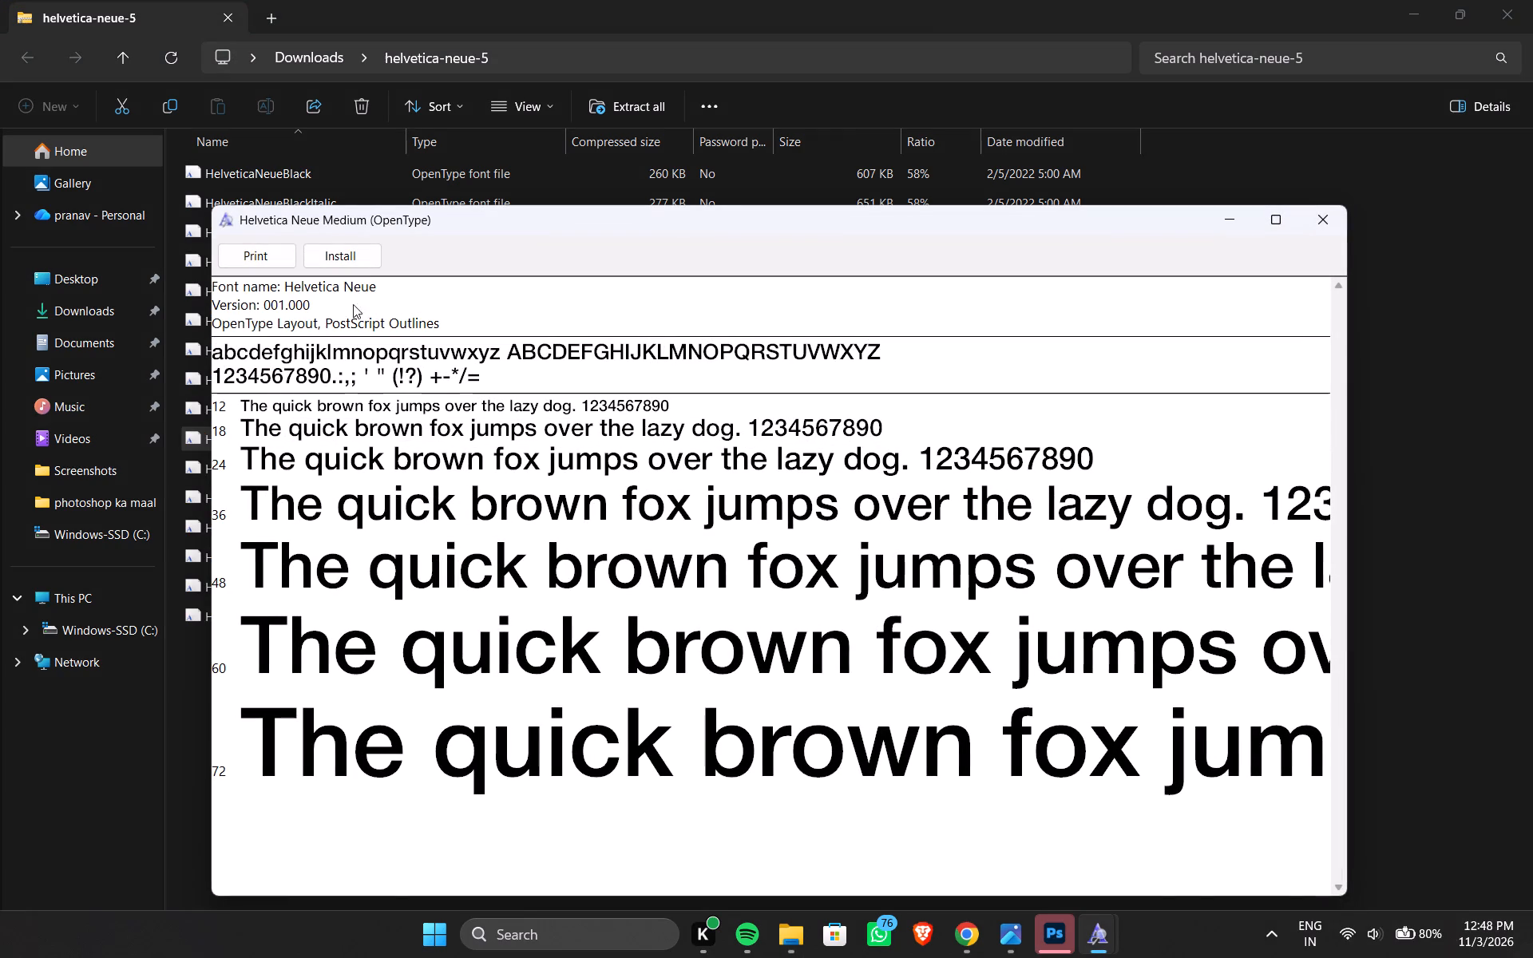
{"action": "left_click", "coordinate": [358, 253]}
{"action": "left_click", "coordinate": [1432, 0]}
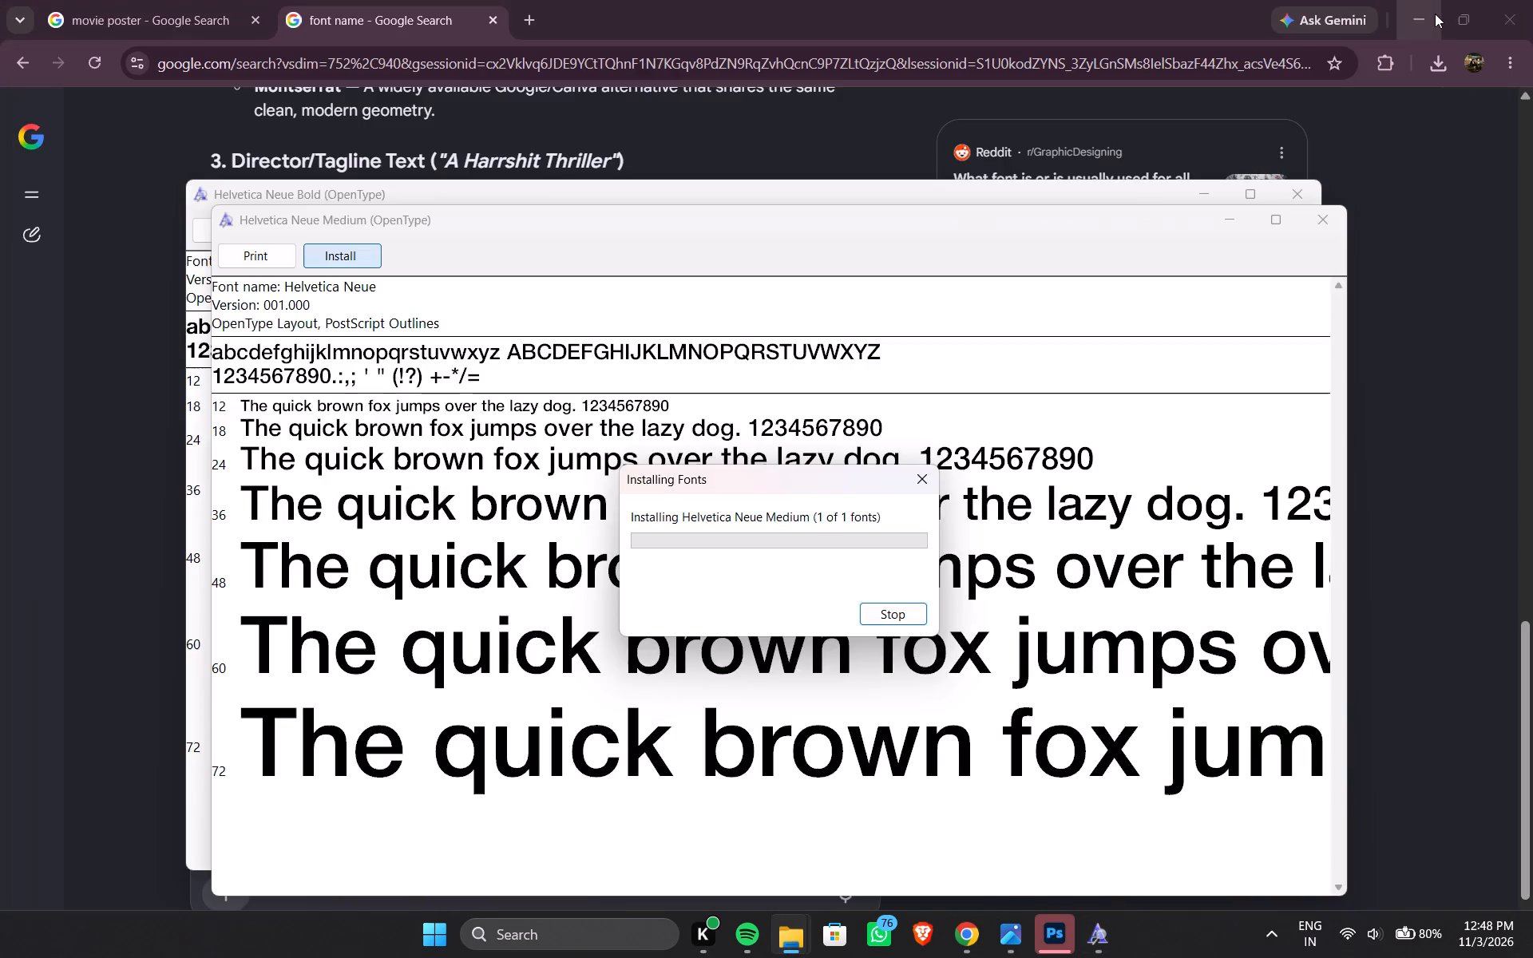
Open the downloaded druk-font-family (1).zip and install the DrukTextWide-Bold-Trial font.
{"action": "left_click", "coordinate": [1440, 48]}
{"action": "double_click", "coordinate": [1289, 262]}
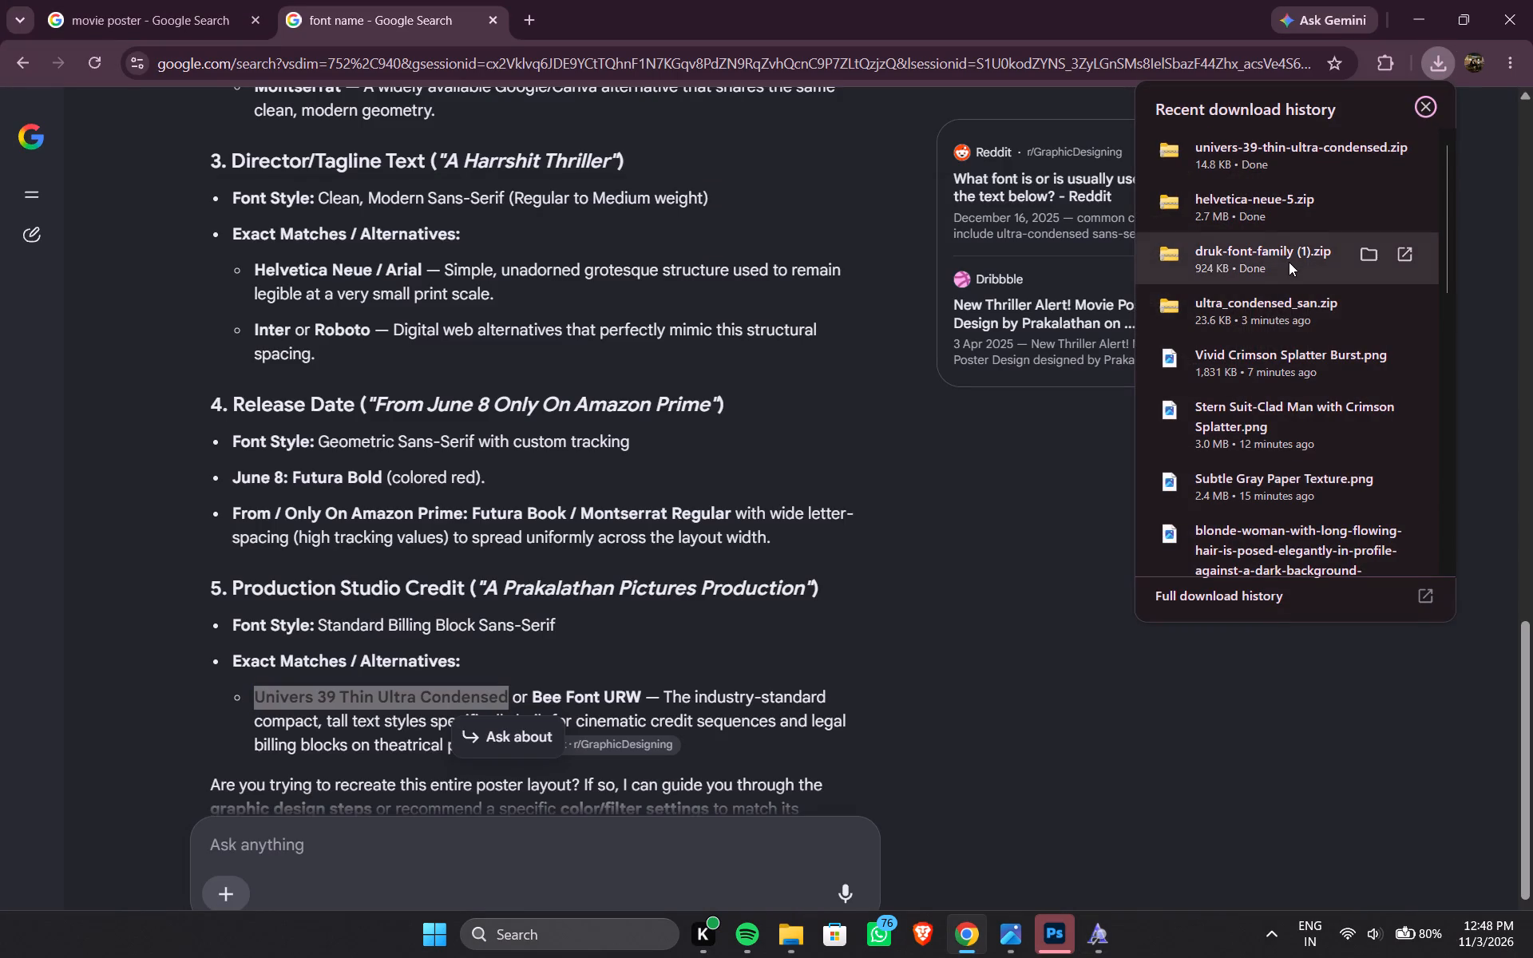
{"action": "left_click", "coordinate": [1441, 57]}
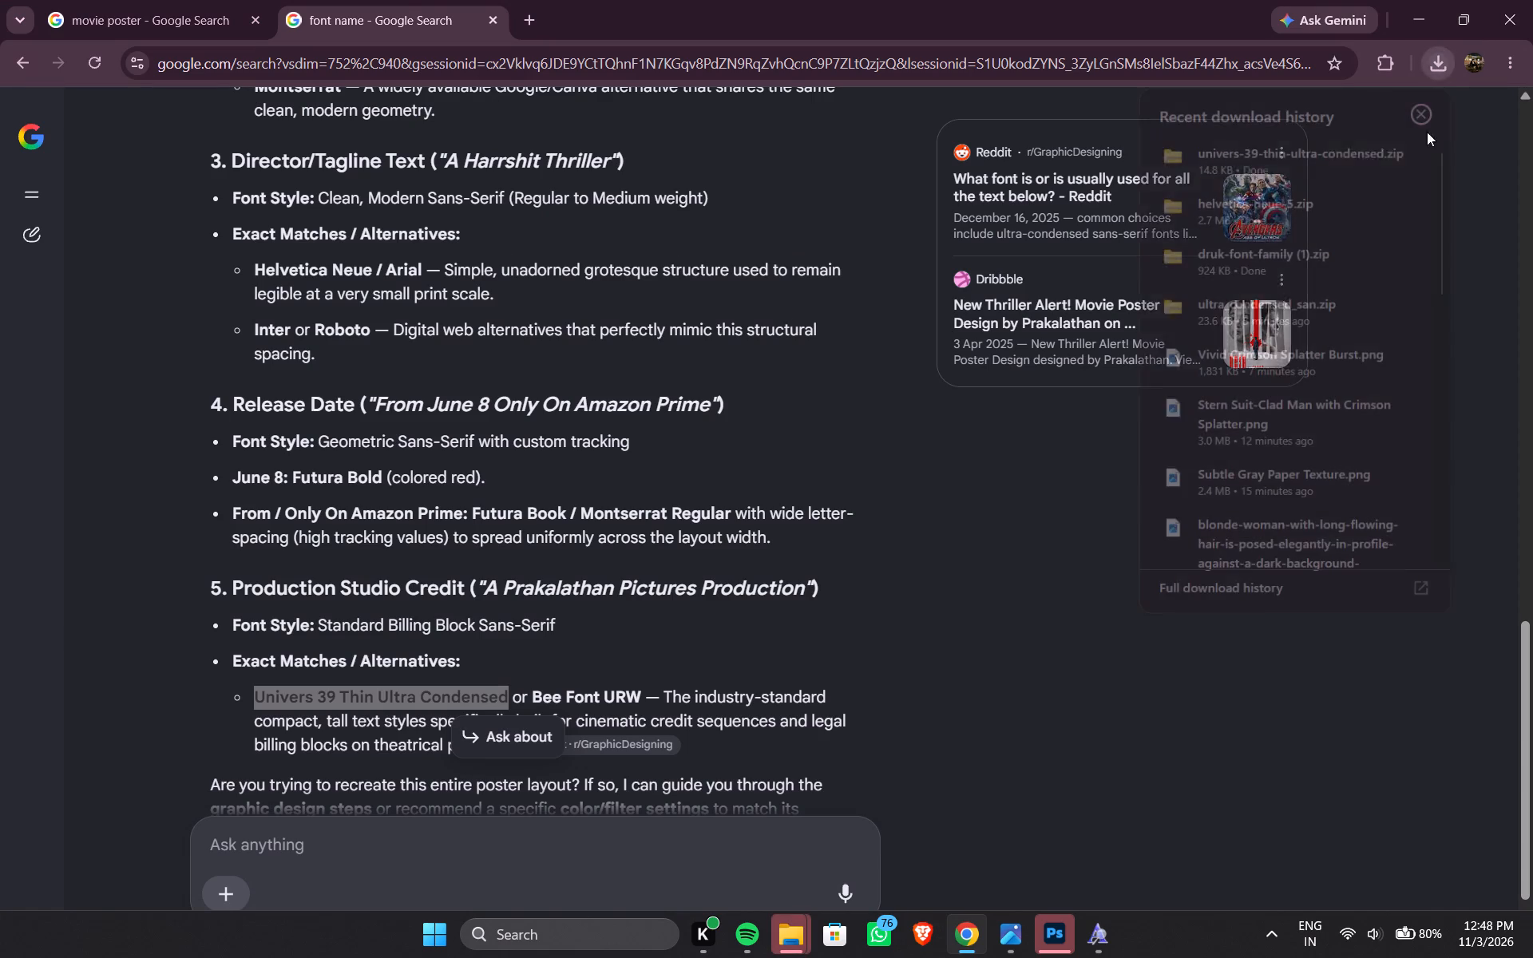
{"action": "left_click", "coordinate": [1249, 259]}
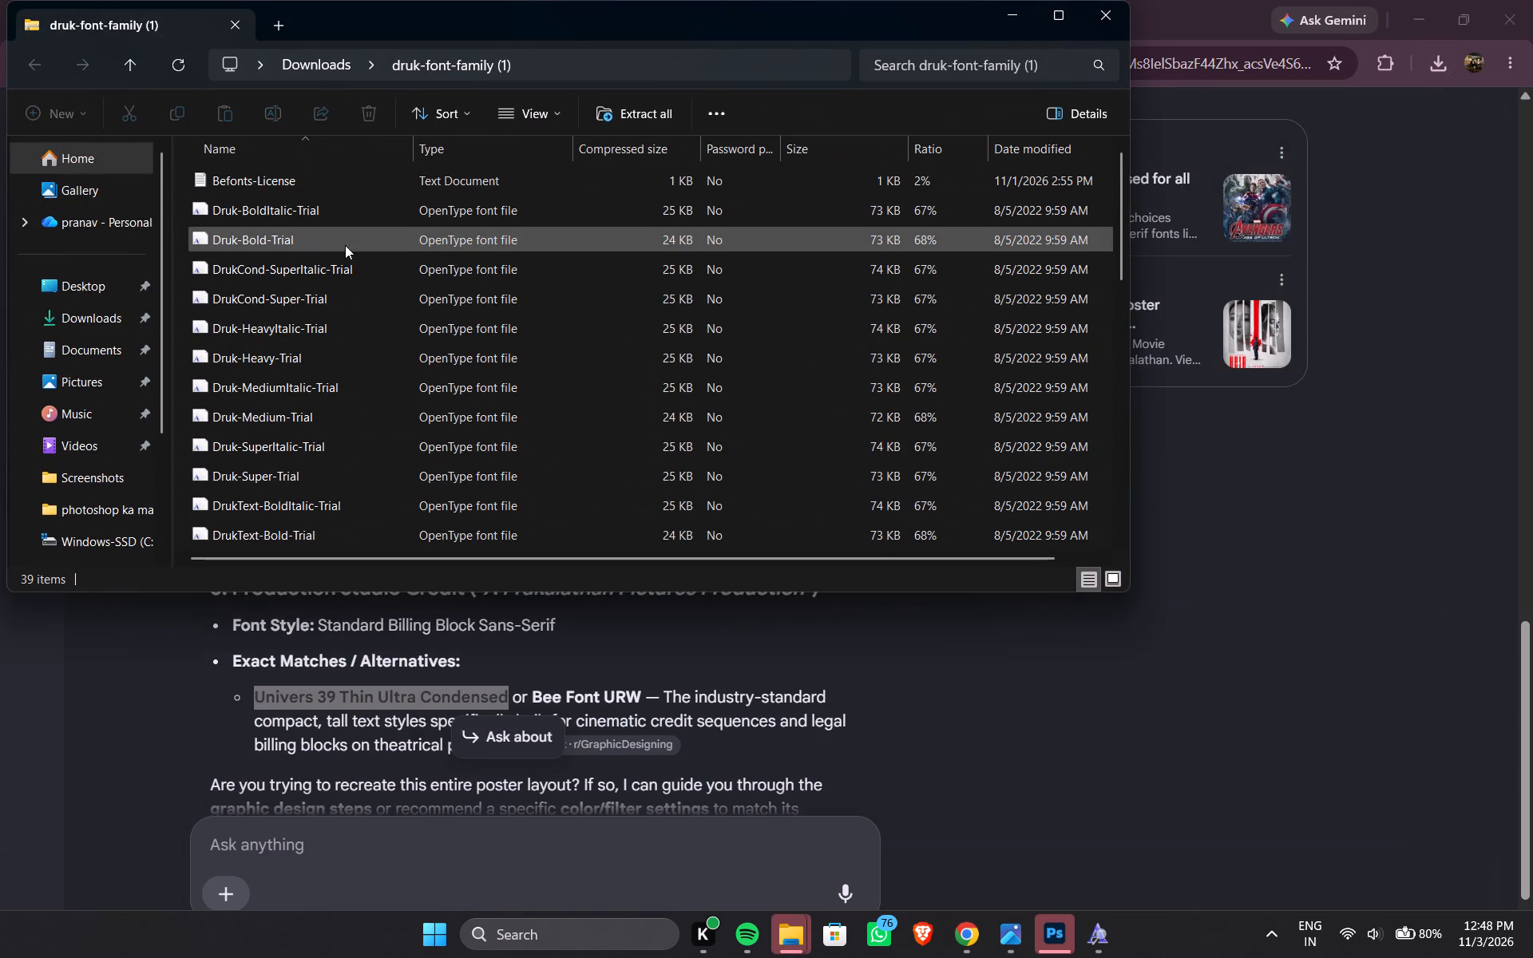
{"action": "scroll", "coordinate": [305, 240], "scroll_direction": "down", "scroll_amount": 1}
{"action": "scroll", "coordinate": [305, 240], "scroll_direction": "up", "scroll_amount": 2}
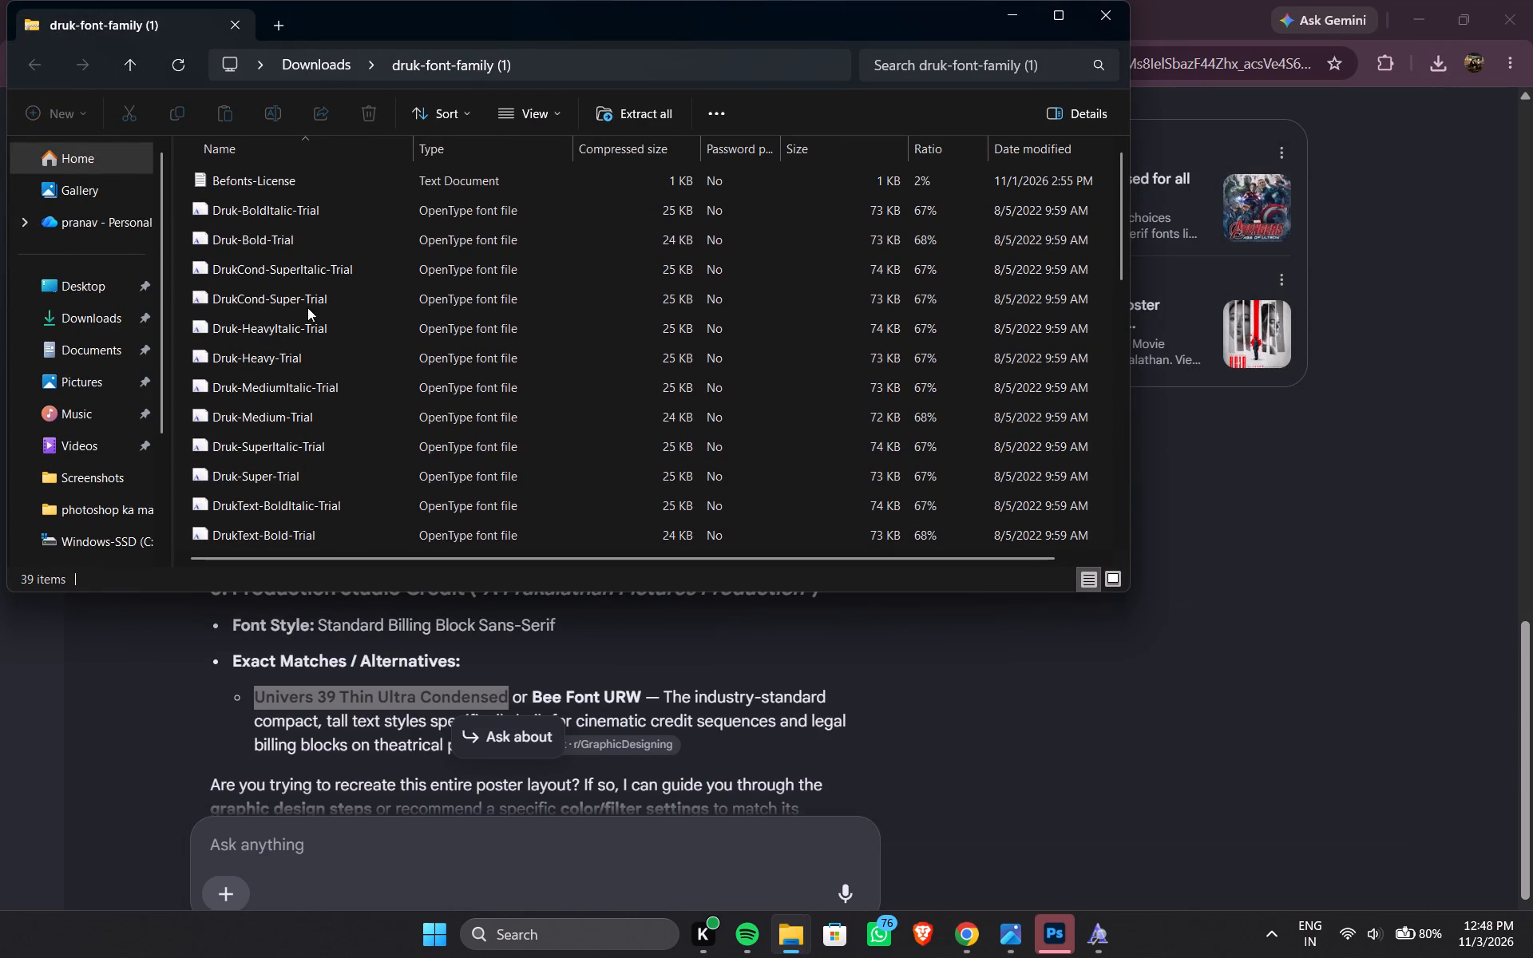
{"action": "scroll", "coordinate": [312, 386], "scroll_direction": "down", "scroll_amount": 15}
{"action": "scroll", "coordinate": [317, 365], "scroll_direction": "up", "scroll_amount": 2}
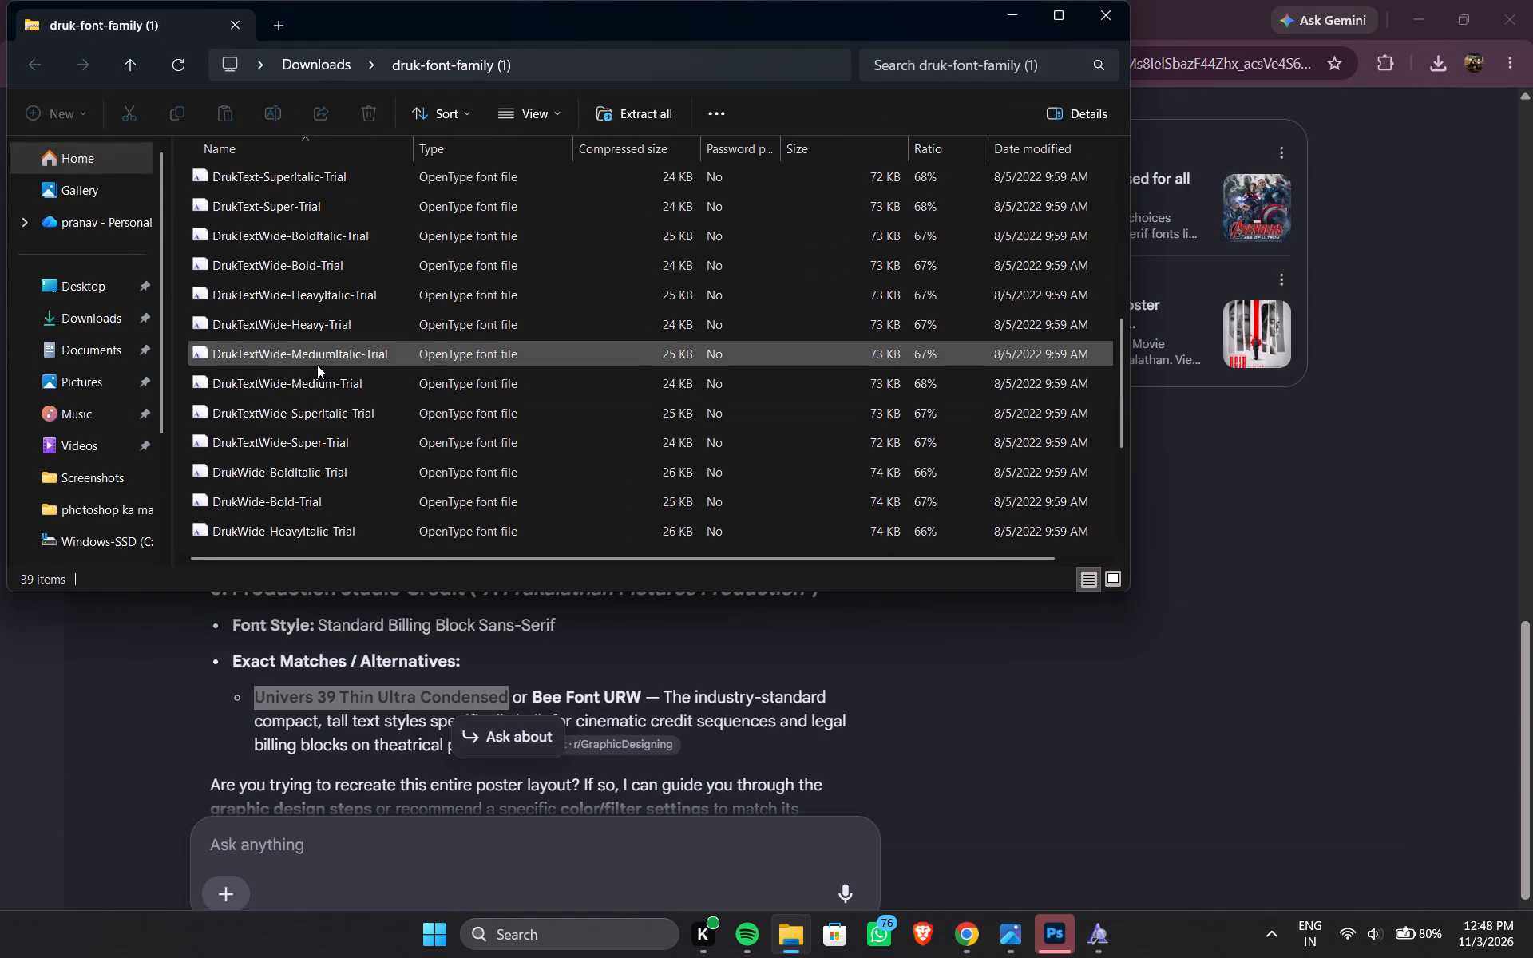
{"action": "scroll", "coordinate": [317, 365], "scroll_direction": "up", "scroll_amount": 2}
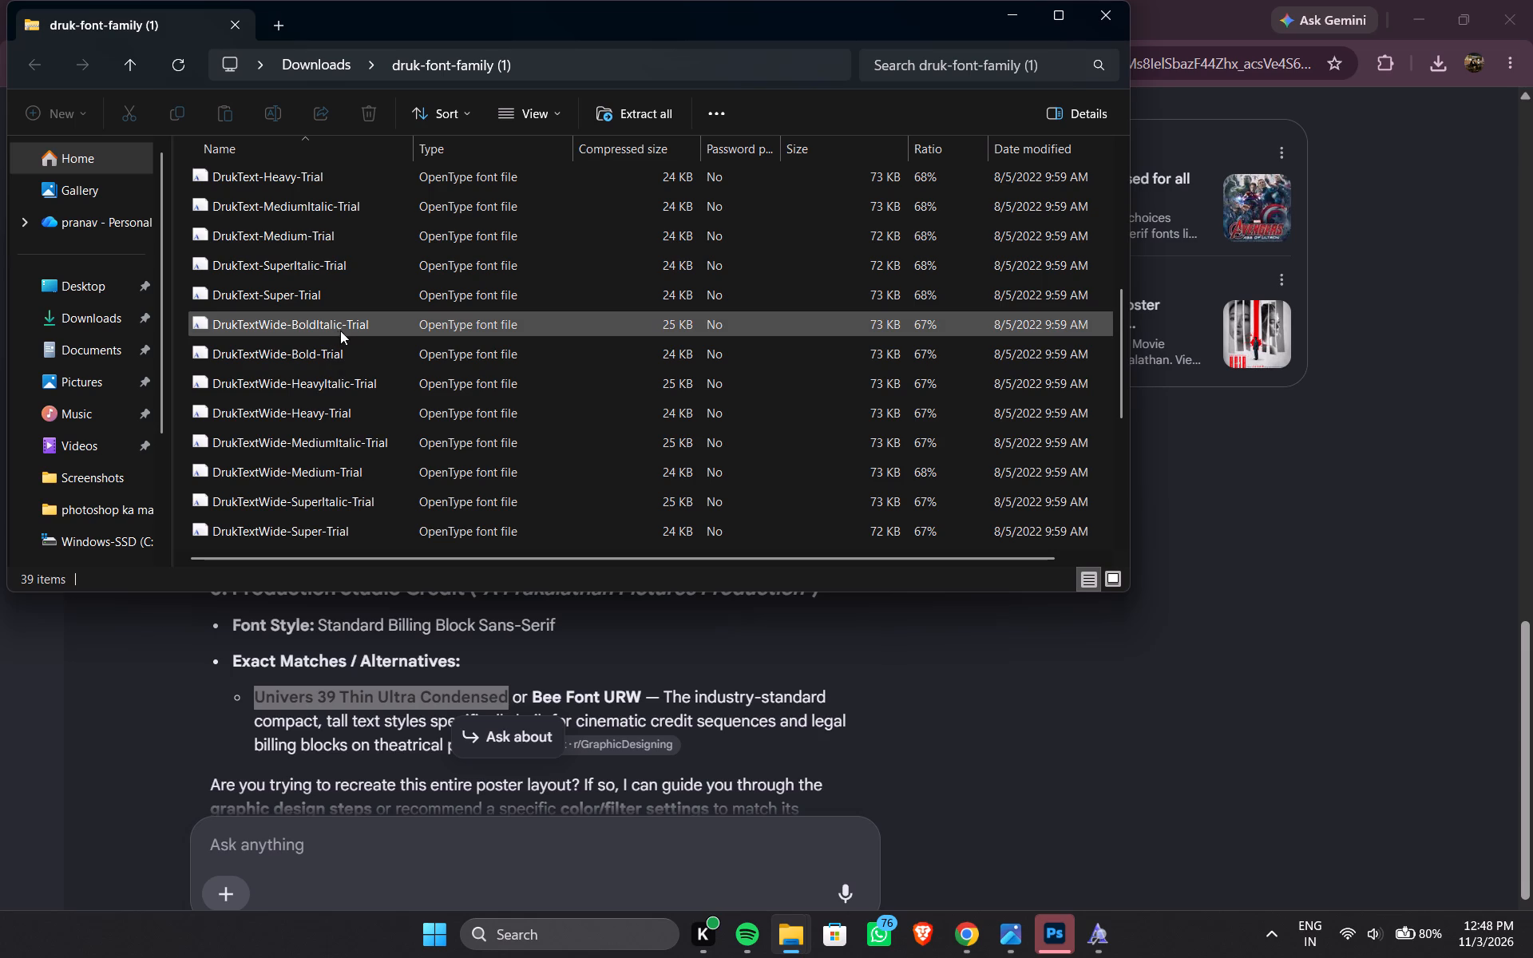
{"action": "double_click", "coordinate": [347, 347]}
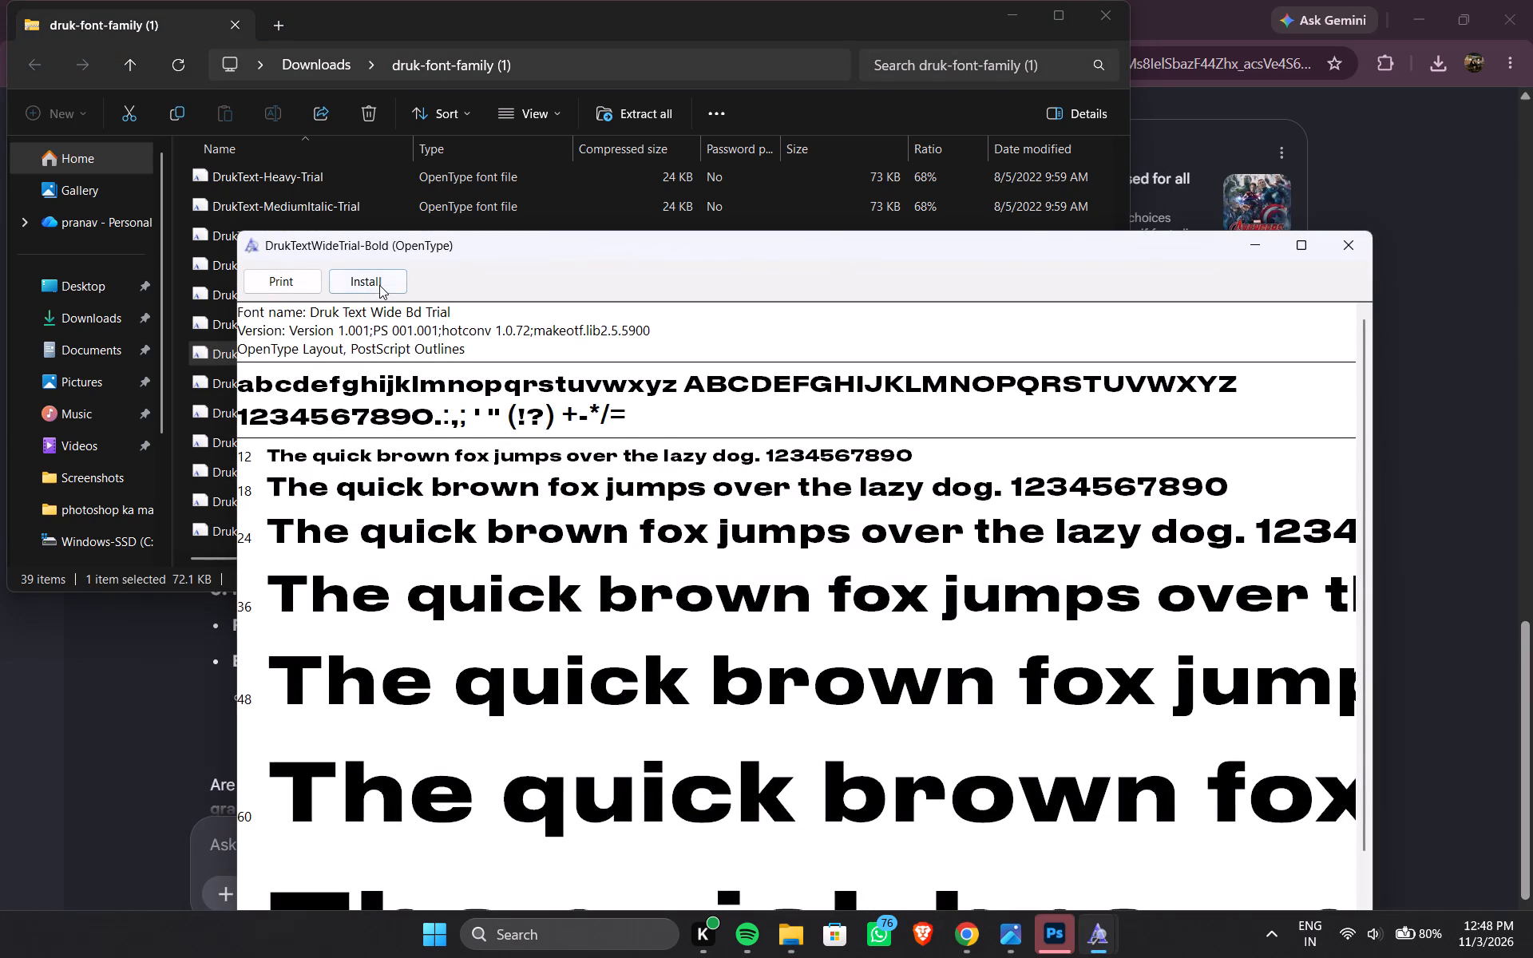
{"action": "left_click", "coordinate": [379, 285]}
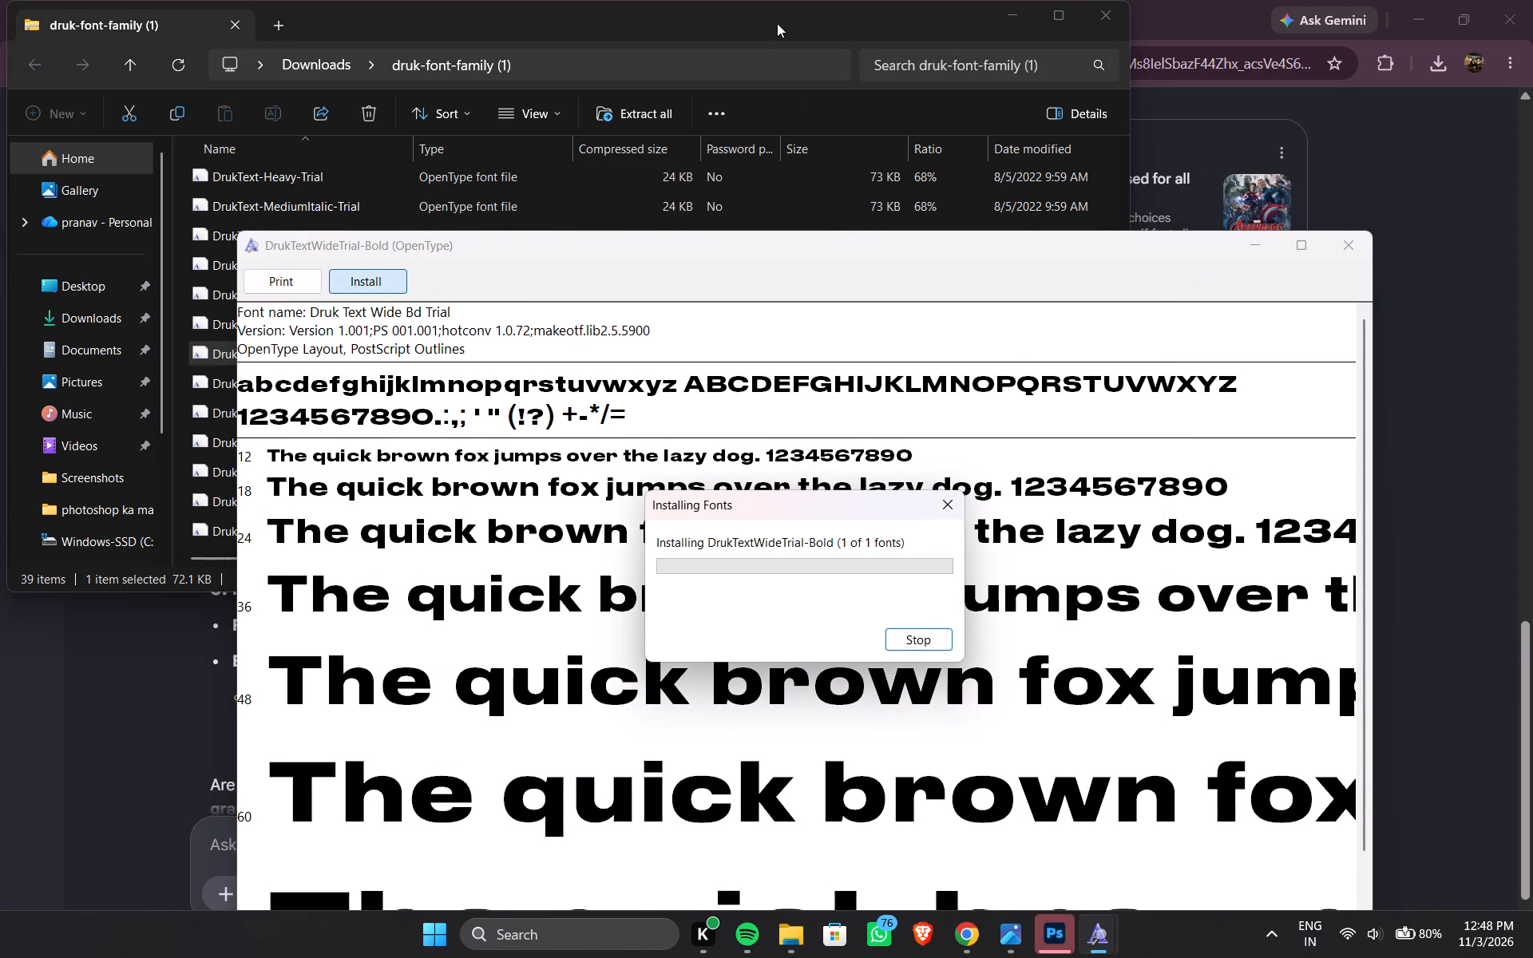
Install the DrukTextWide-Medium-Trial font from the druk-font-family (1) archive.
{"action": "left_click", "coordinate": [777, 23]}
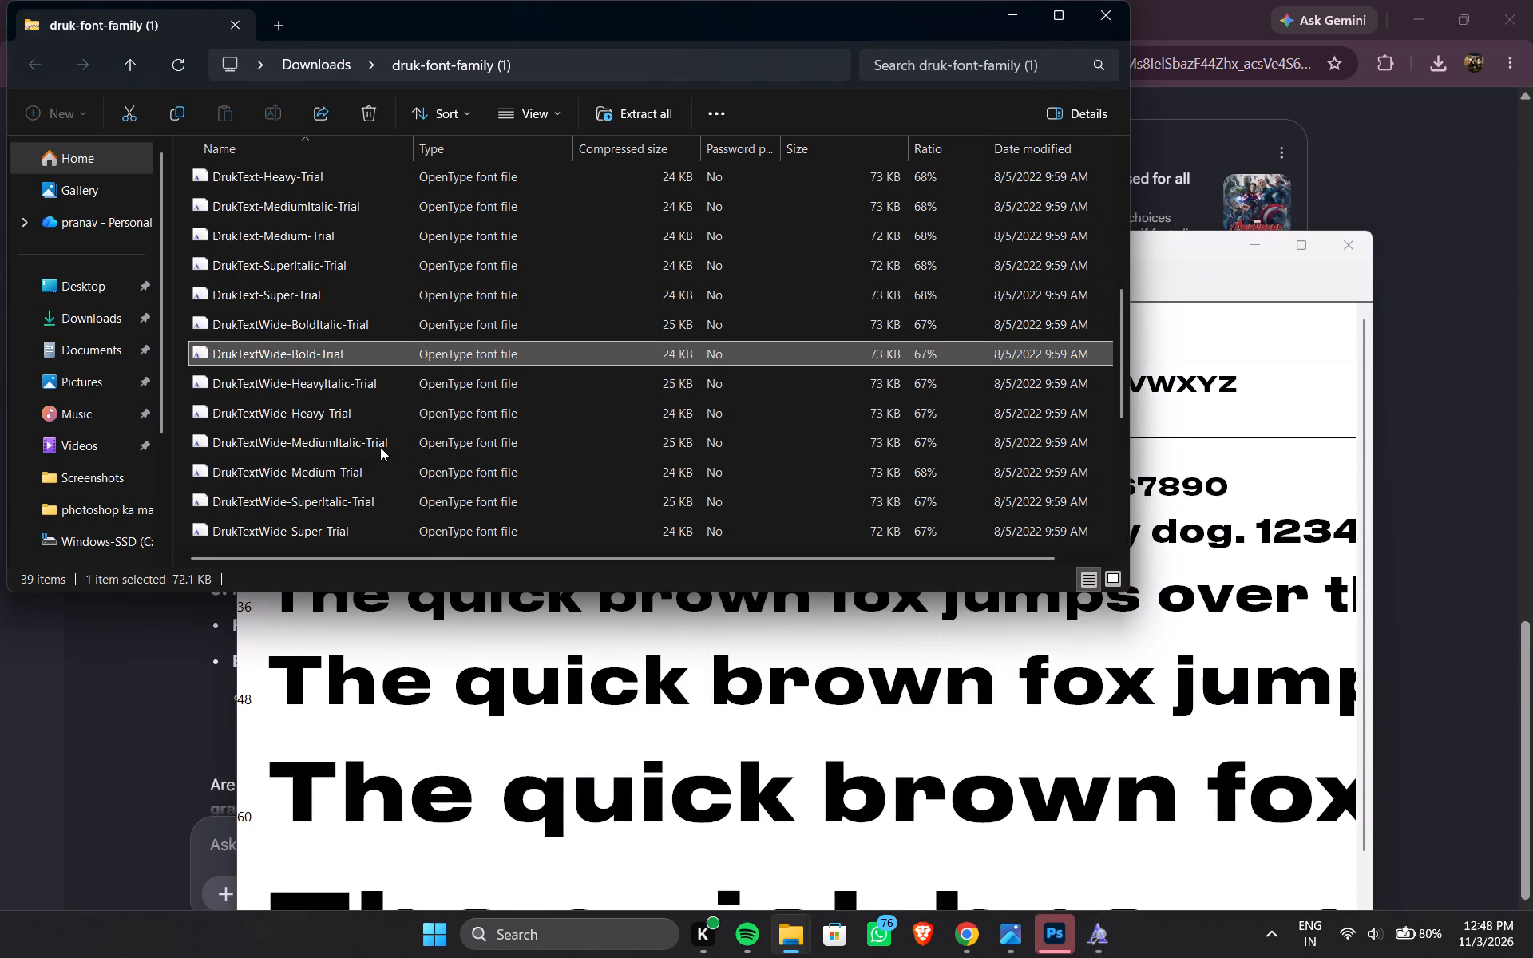
{"action": "double_click", "coordinate": [363, 466]}
{"action": "left_click", "coordinate": [179, 67]}
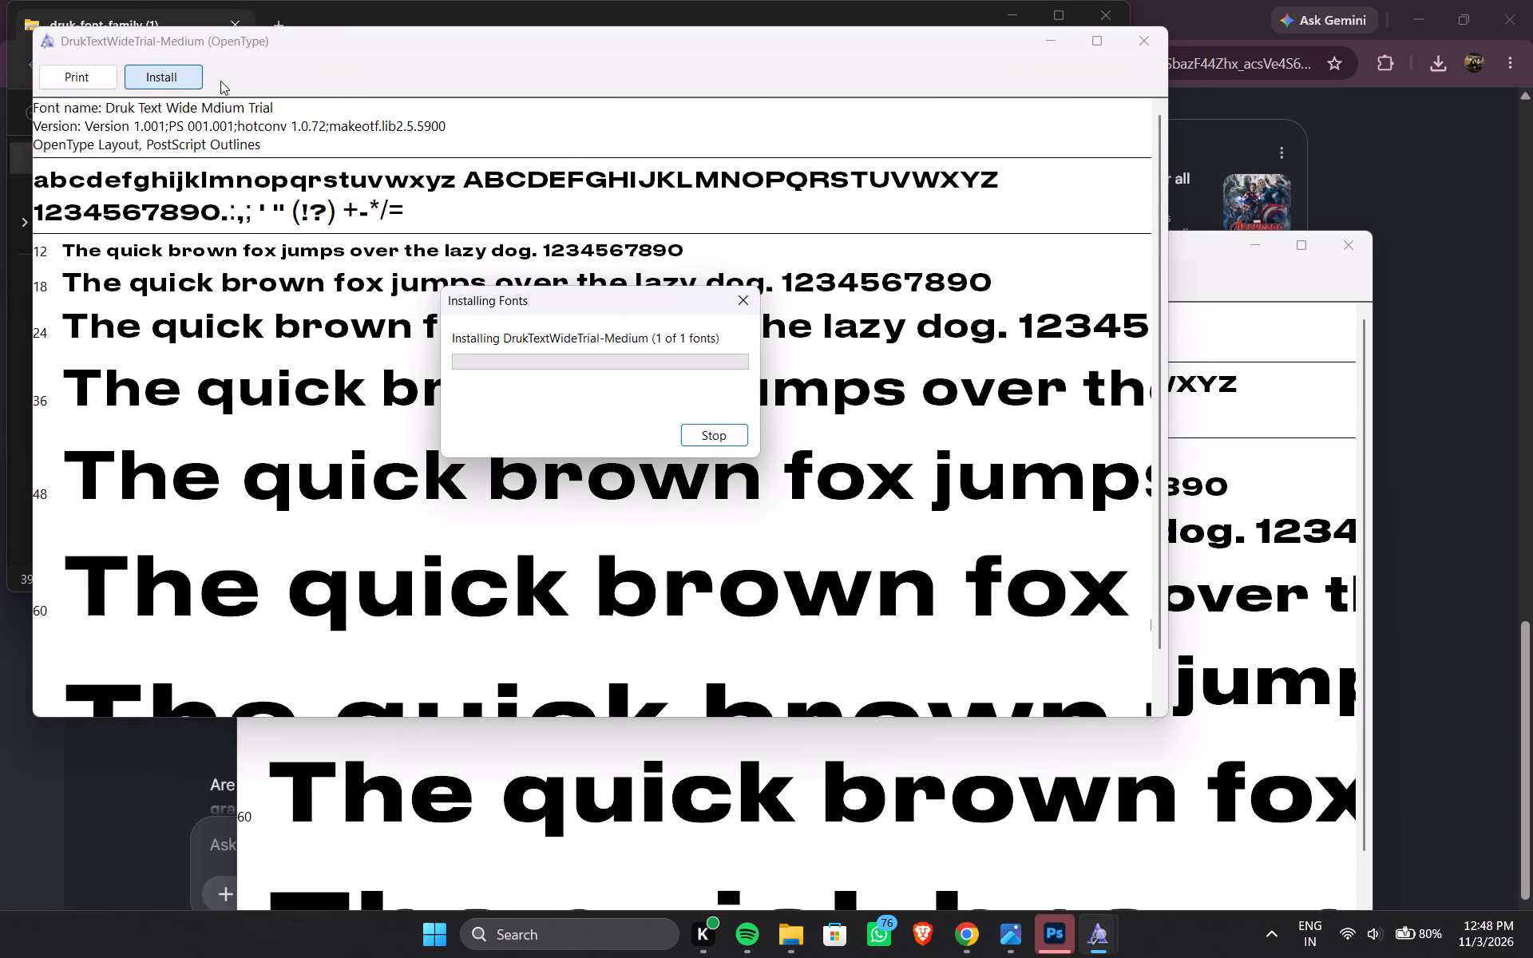
Open the downloaded ultra_condensed_san.zip from the browser's recent downloads to view its contents.
{"action": "left_click", "coordinate": [1440, 68]}
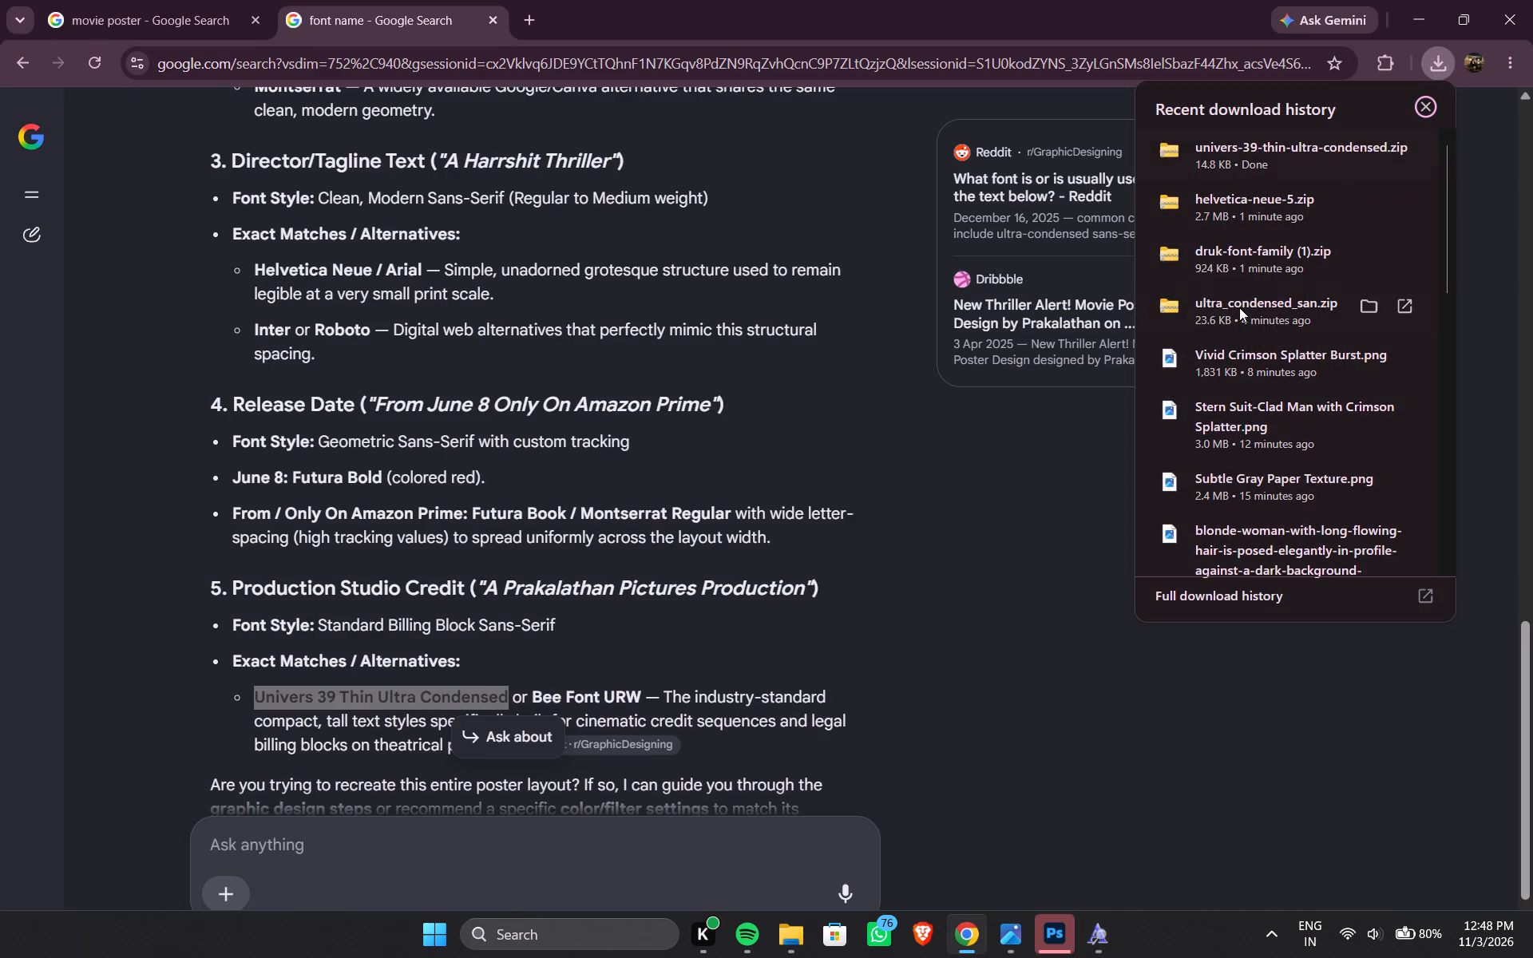
{"action": "left_click", "coordinate": [1238, 307]}
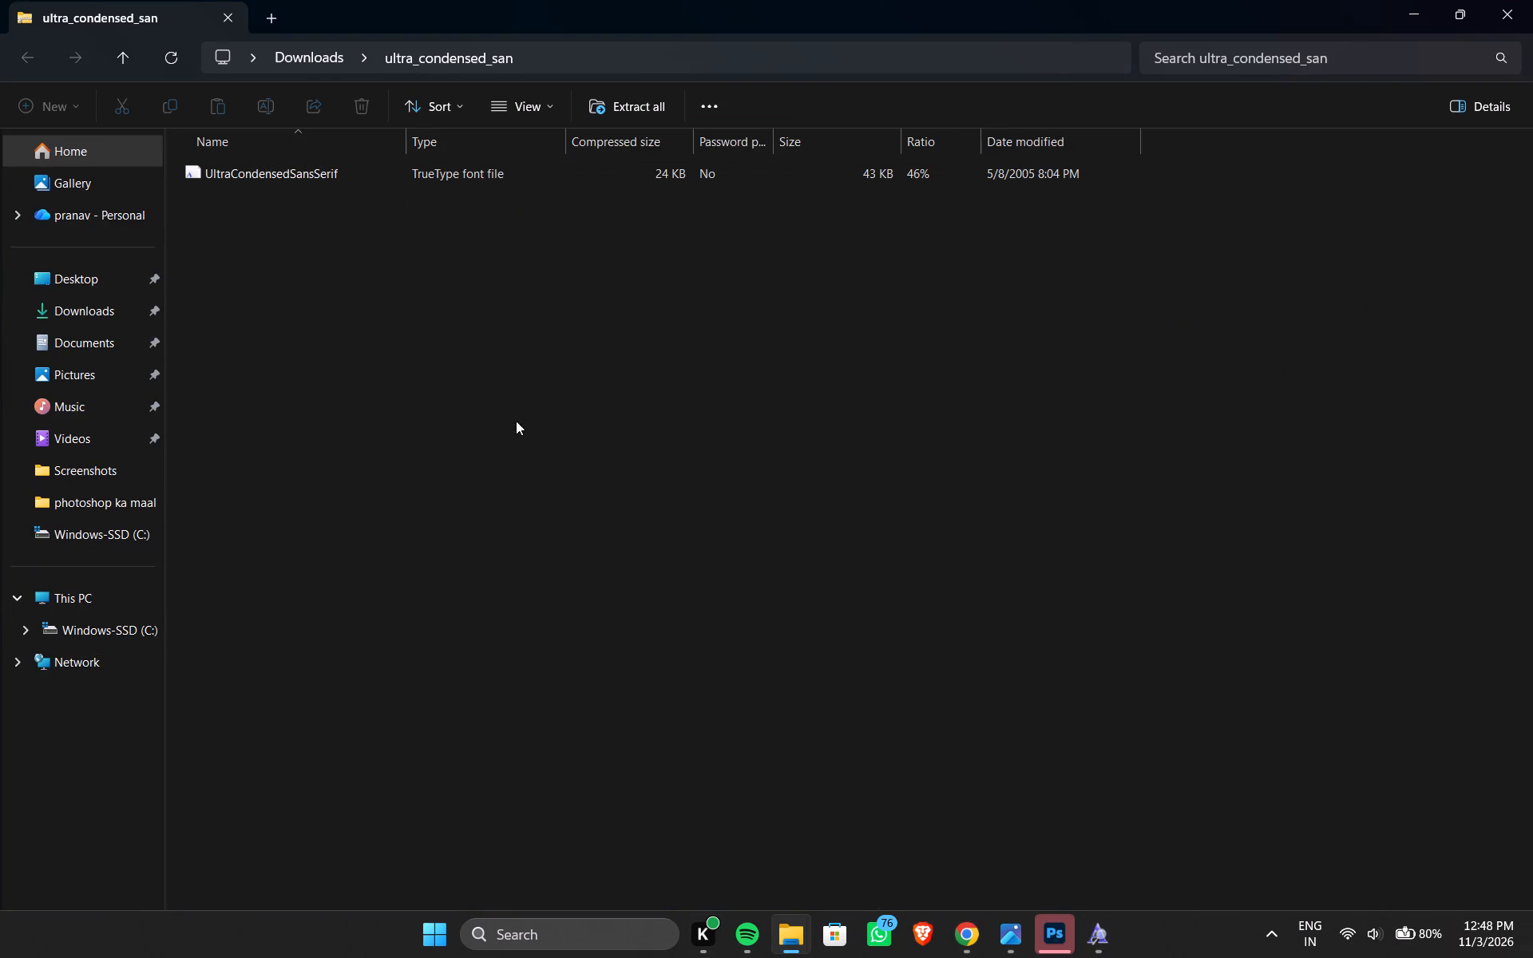
Close Photoshop and relaunch Adobe Photoshop 2026 to load the newly installed fonts.
{"action": "left_click", "coordinate": [1058, 930]}
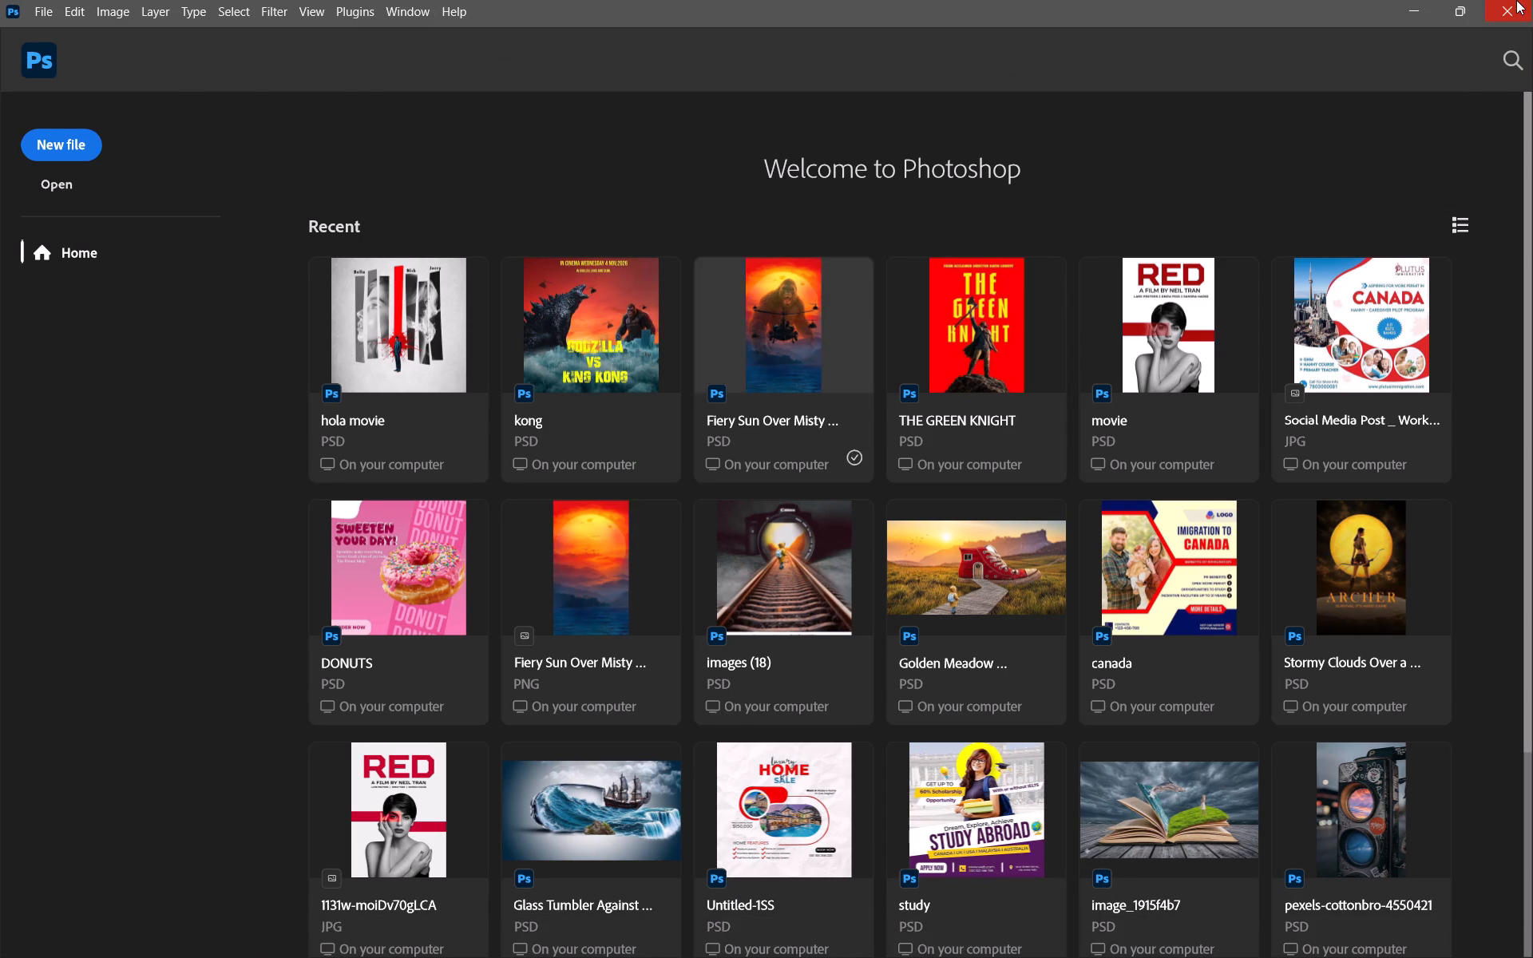
{"action": "left_click", "coordinate": [1516, 0]}
{"action": "left_click", "coordinate": [588, 921]}
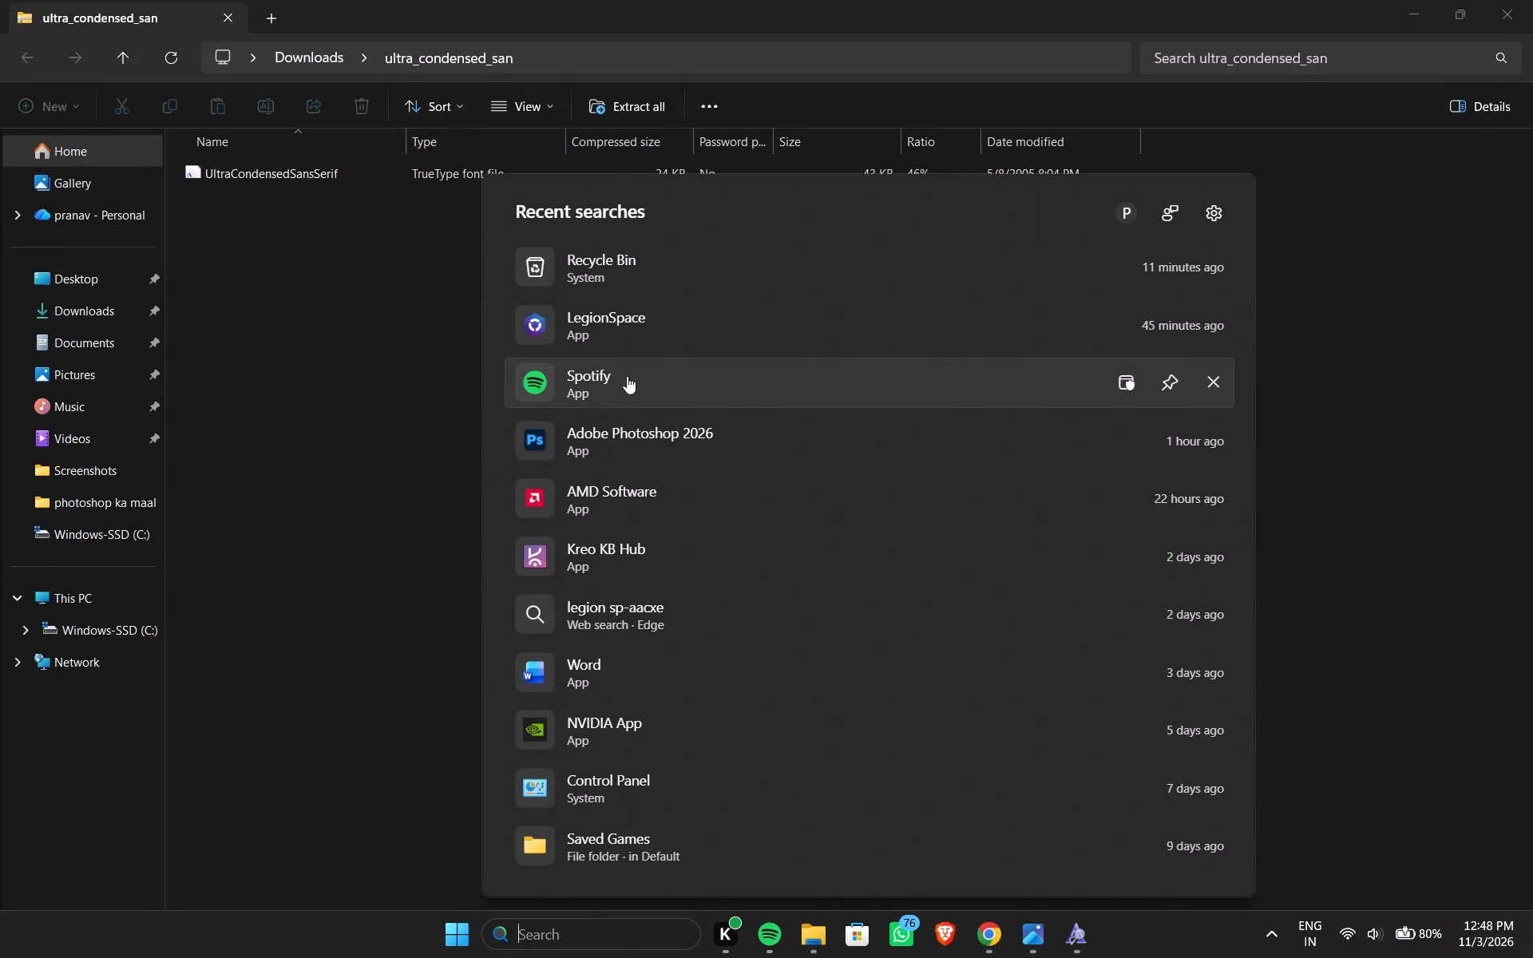
{"action": "left_click", "coordinate": [612, 425]}
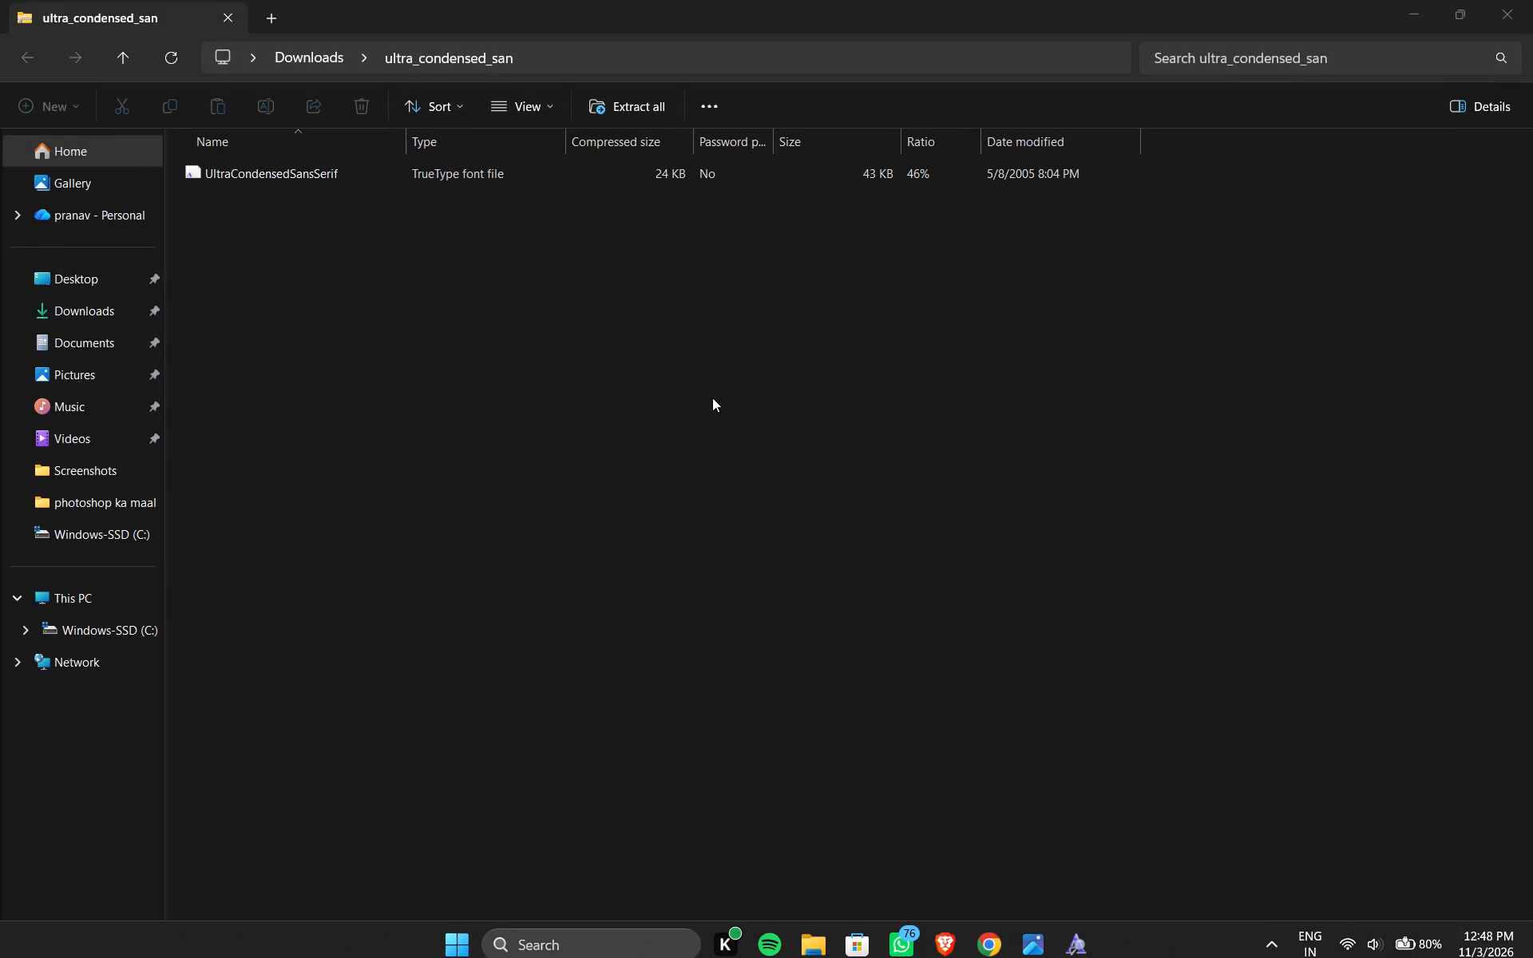
Close the leftover Univers, Helvetica Neue and Druk font preview windows.
{"action": "left_click", "coordinate": [1056, 939]}
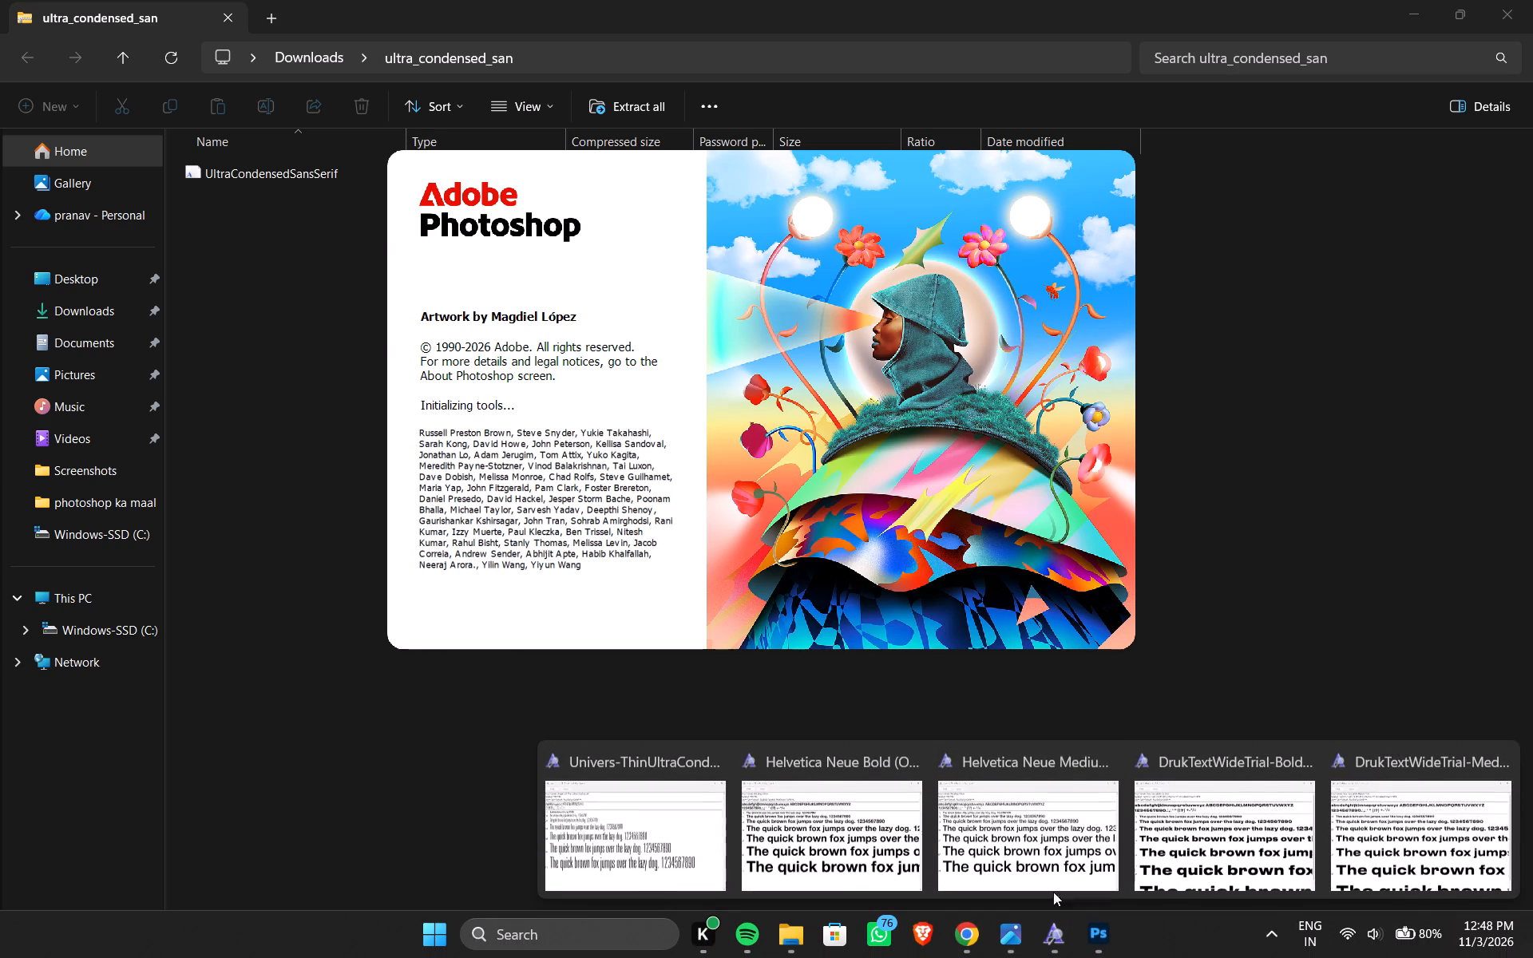
{"action": "middle_click", "coordinate": [648, 778]}
{"action": "scroll", "coordinate": [648, 780], "scroll_direction": "up", "scroll_amount": 1}
{"action": "scroll", "coordinate": [649, 782], "scroll_direction": "down", "scroll_amount": 1}
{"action": "middle_click_drag", "start_coordinate": [667, 786], "coordinate": [703, 794]}
{"action": "scroll", "coordinate": [734, 798], "scroll_direction": "up", "scroll_amount": 1}
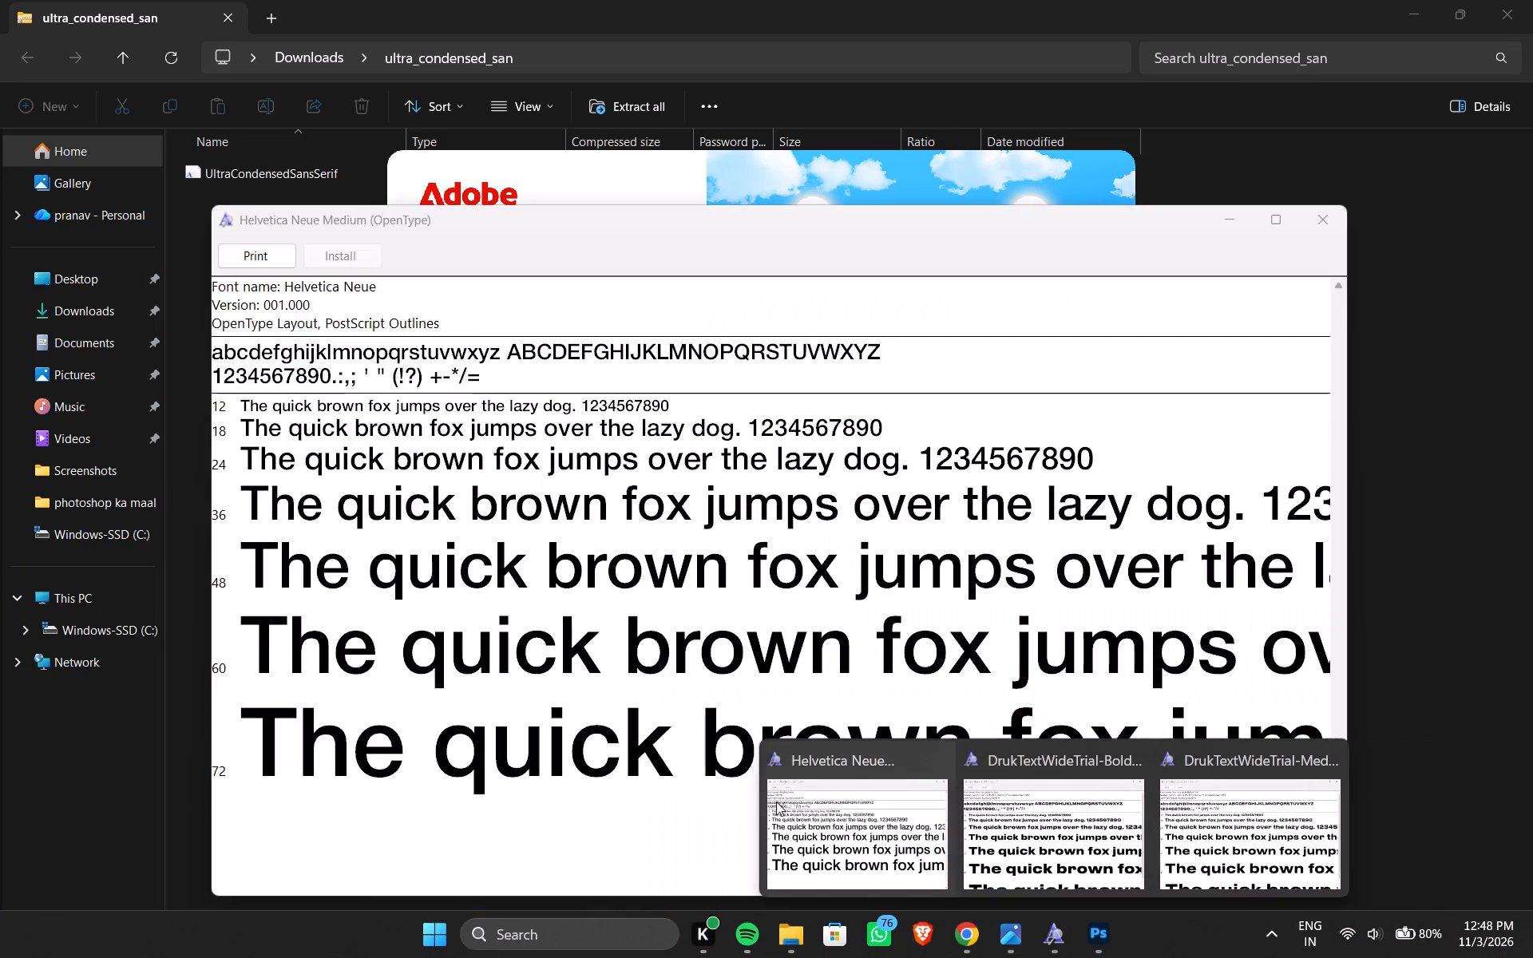
{"action": "middle_click_drag", "start_coordinate": [934, 803], "coordinate": [931, 813]}
{"action": "scroll", "coordinate": [931, 813], "scroll_direction": "up", "scroll_amount": 1}
{"action": "middle_click", "coordinate": [931, 814]}
{"action": "middle_click", "coordinate": [1027, 822]}
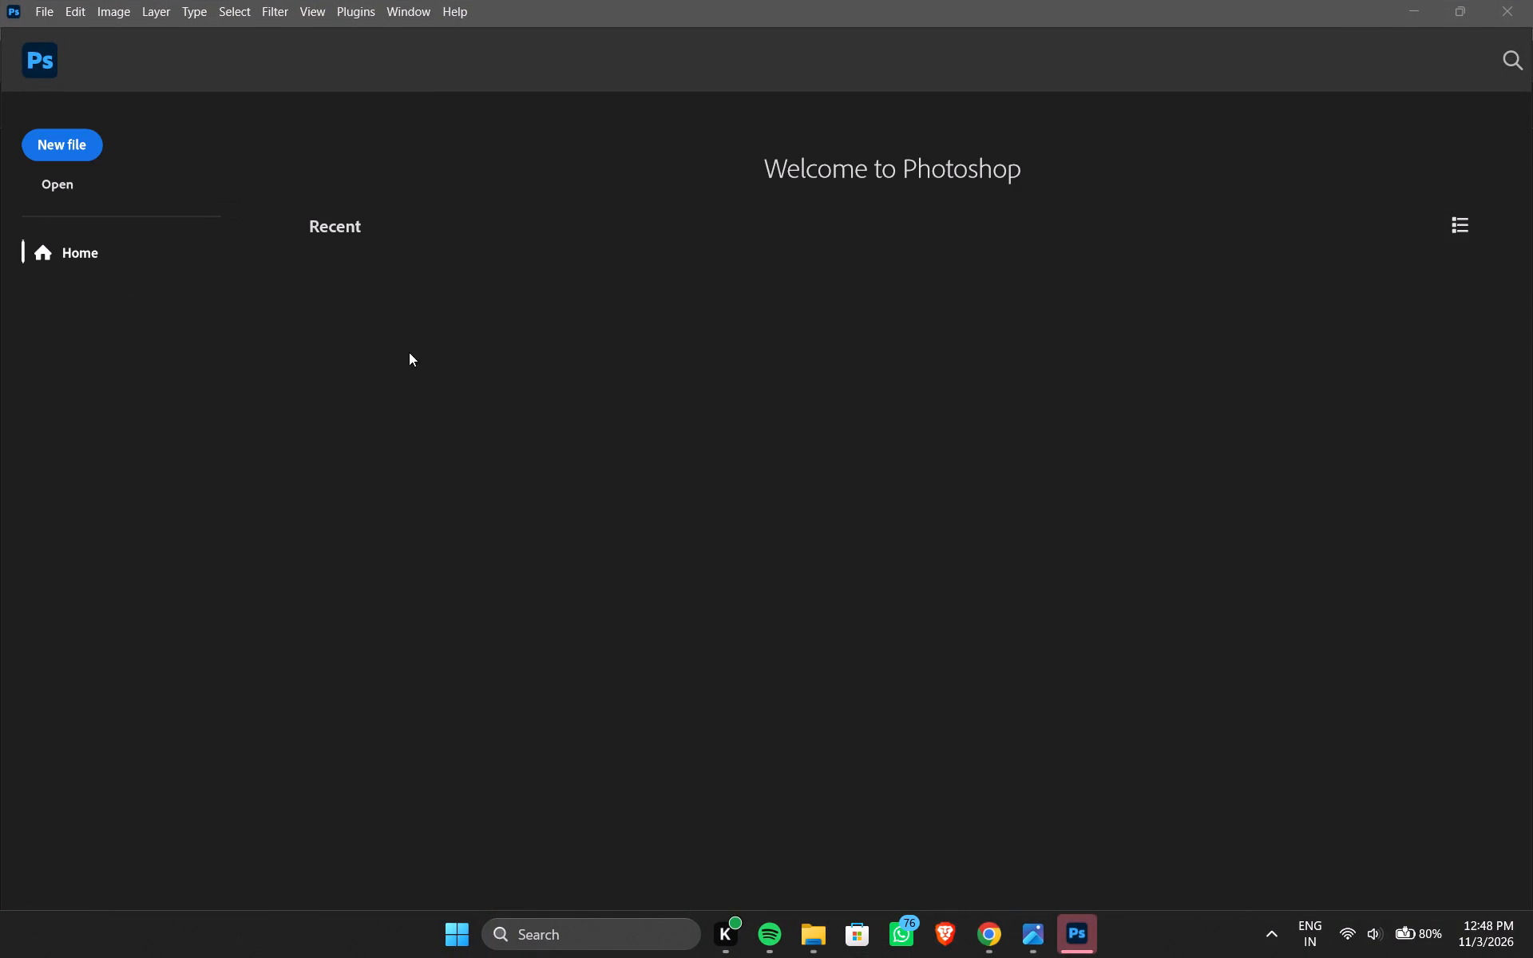
Reopen the hola movie PSD from the recent files.
{"action": "left_click", "coordinate": [415, 361]}
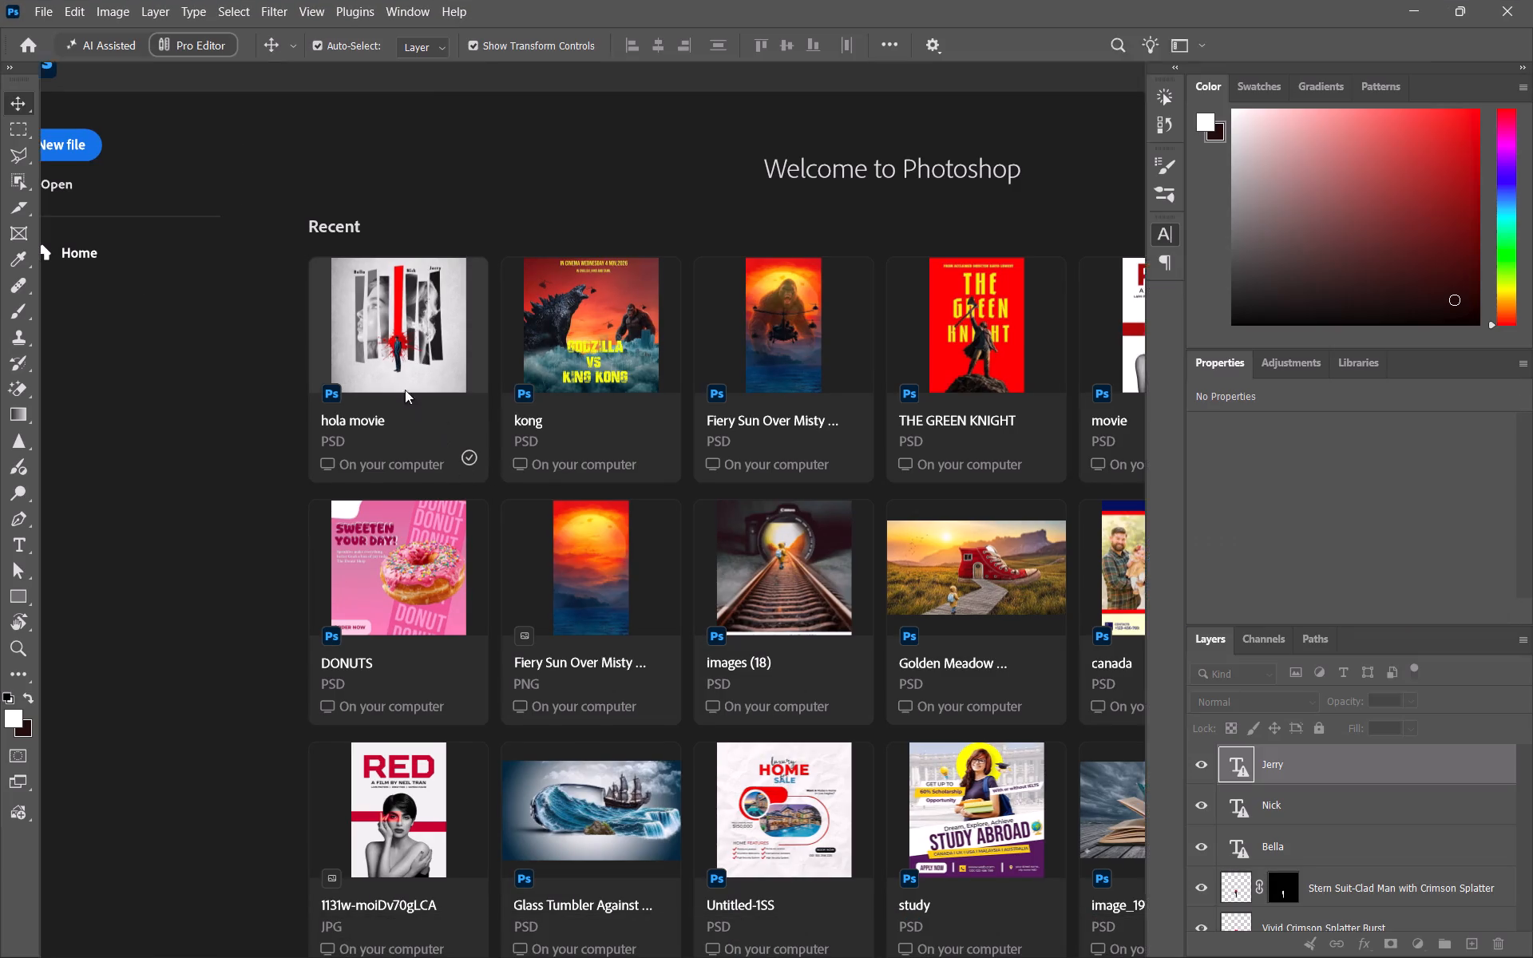
{"action": "left_click", "coordinate": [216, 569]}
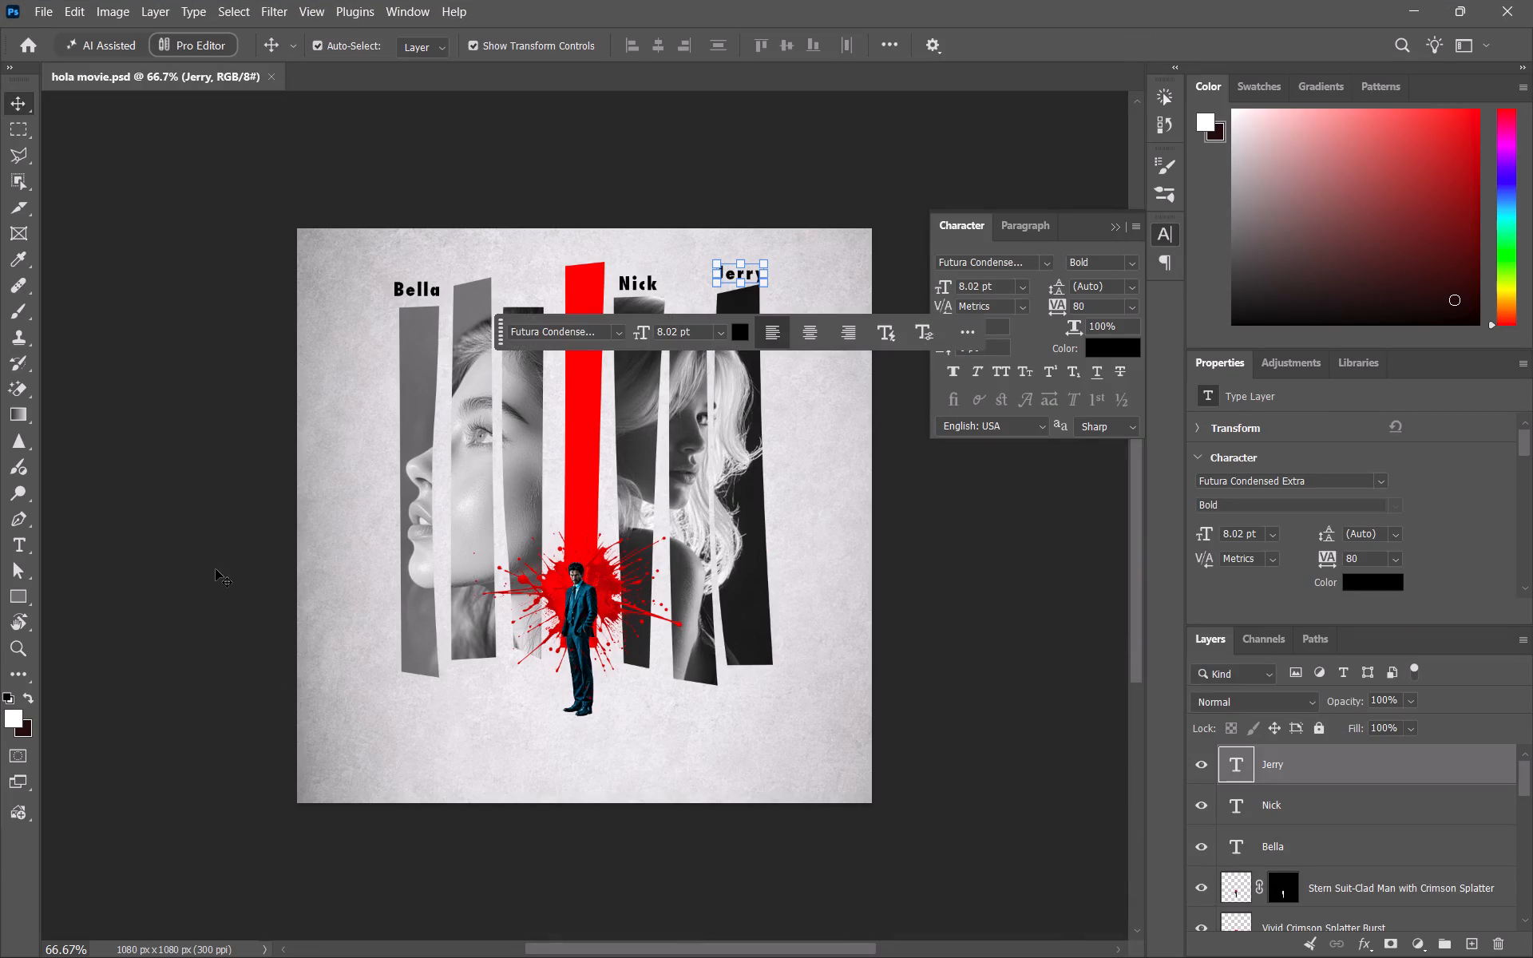
Briefly show and hide the original reference poster layer to check its text.
{"action": "scroll", "coordinate": [1316, 841], "scroll_direction": "down", "scroll_amount": 12}
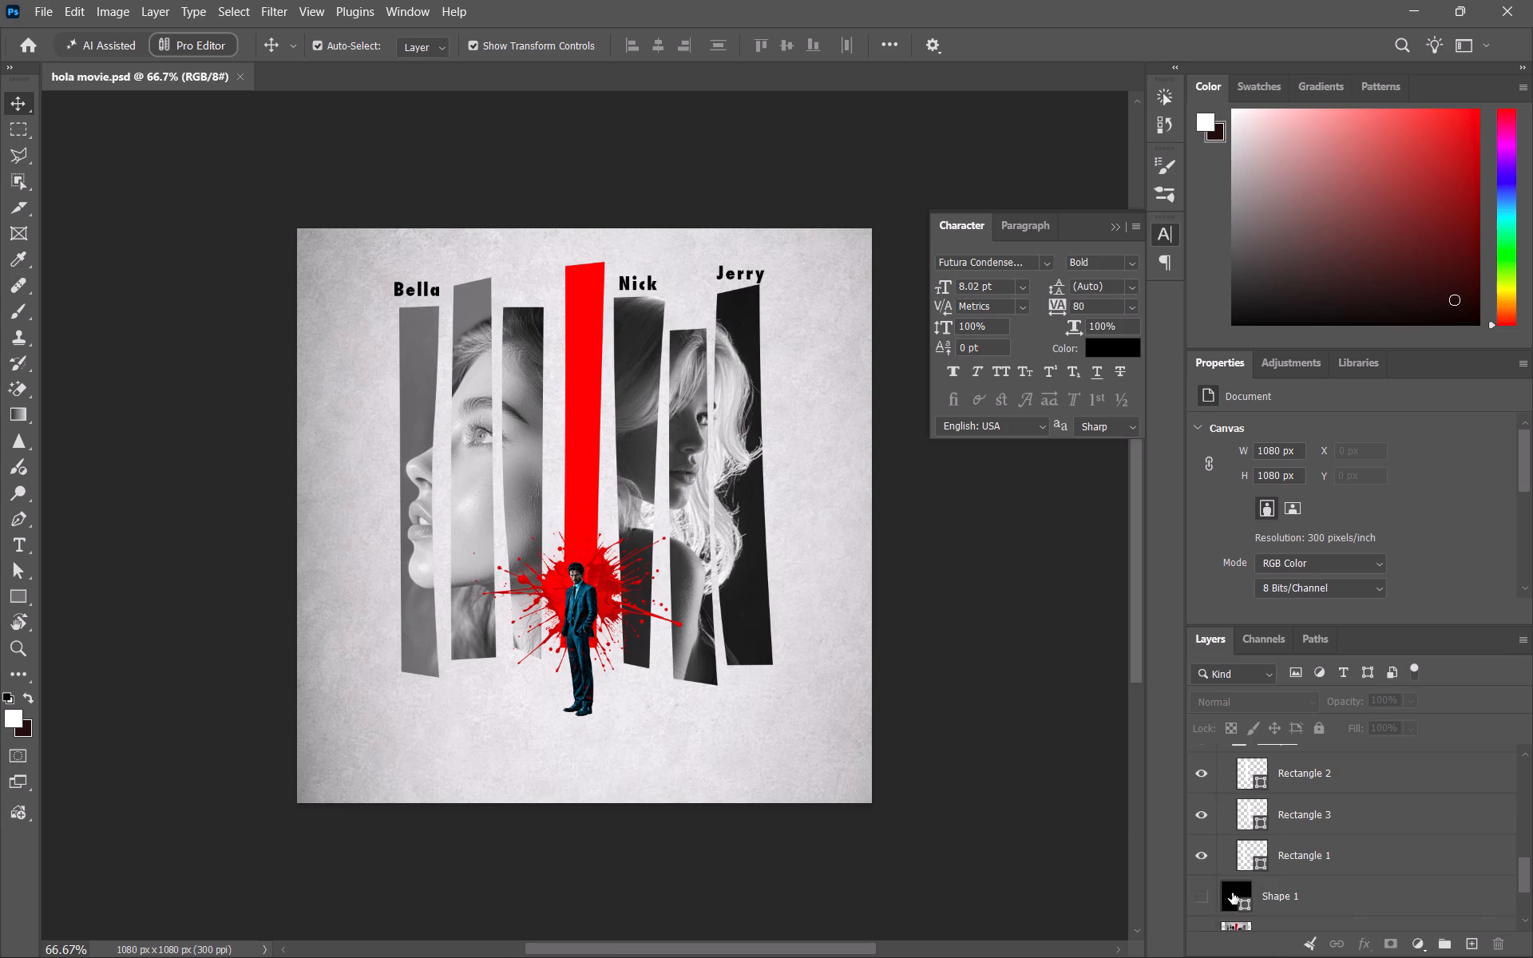
{"action": "scroll", "coordinate": [1231, 891], "scroll_direction": "down", "scroll_amount": 3}
{"action": "left_click", "coordinate": [1202, 829]}
{"action": "left_click", "coordinate": [1202, 829]}
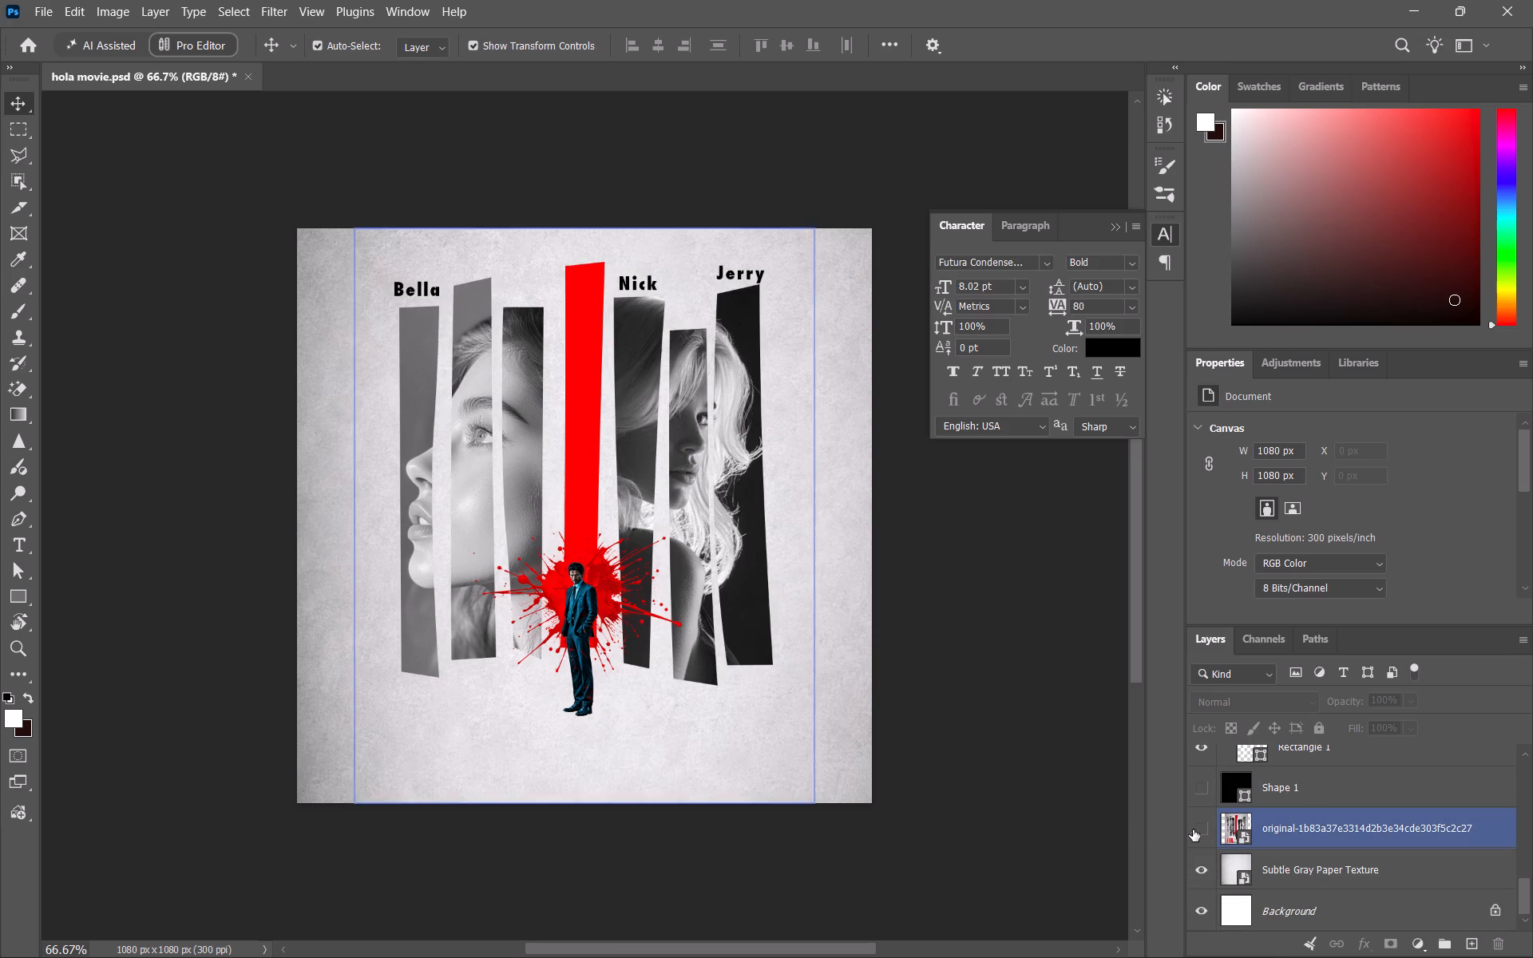
Start a text line below the leftmost strip, check the tagline font suggestions in Chrome, and set the font to Helvetica Neue Medium.
{"action": "key", "text": "t"}
{"action": "left_click", "coordinate": [384, 702]}
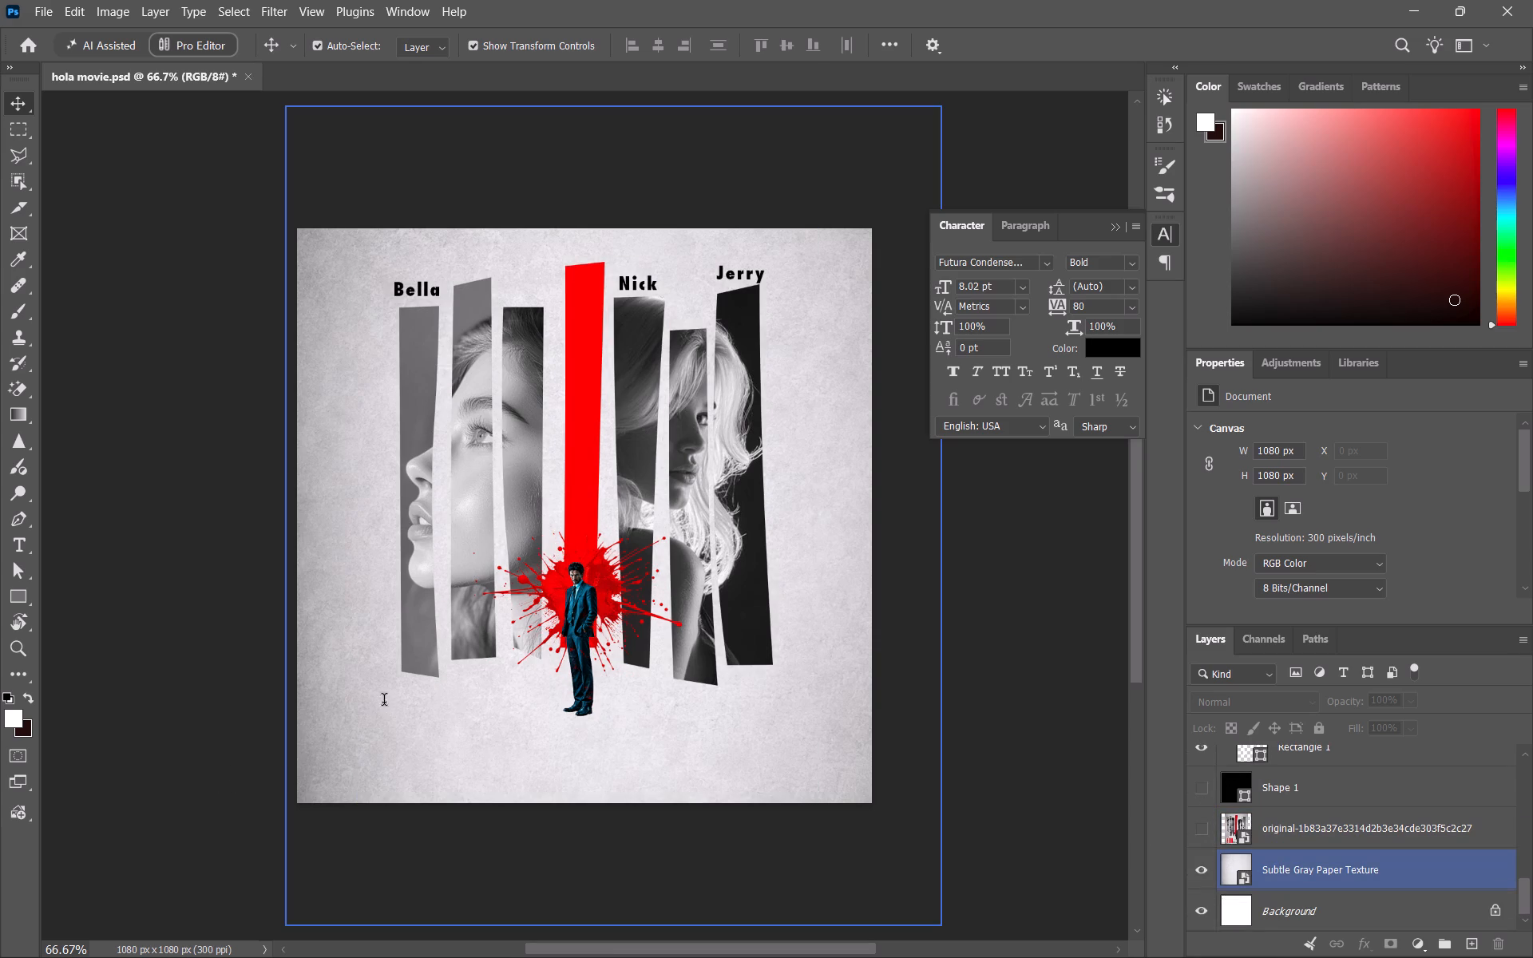
{"action": "key", "text": "a"}
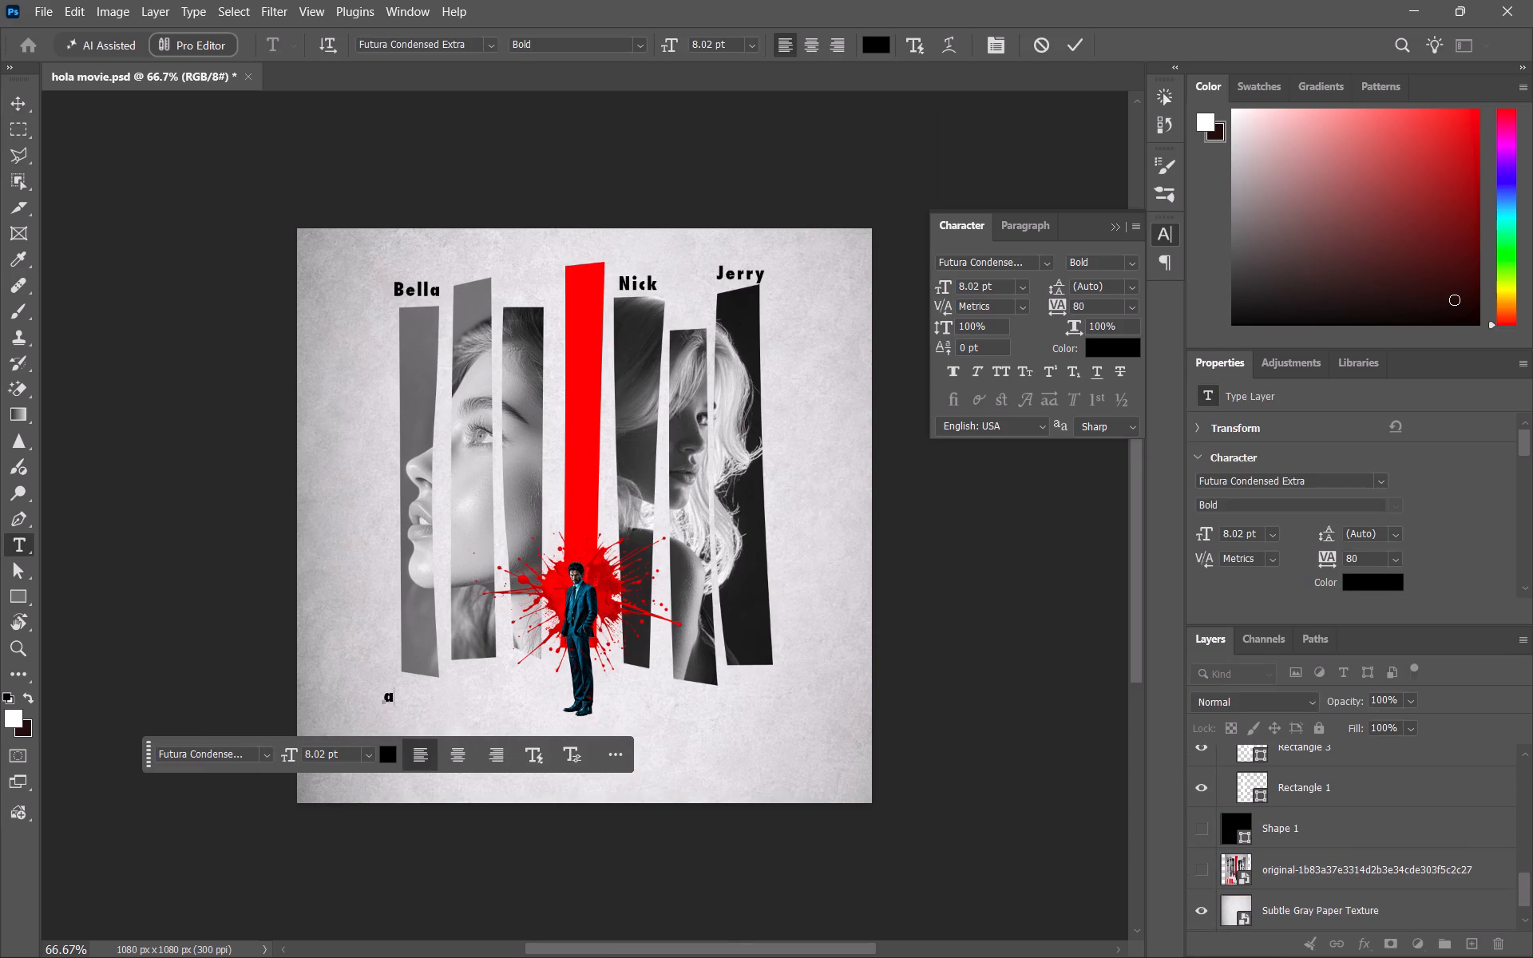
{"action": "left_click", "coordinate": [973, 941]}
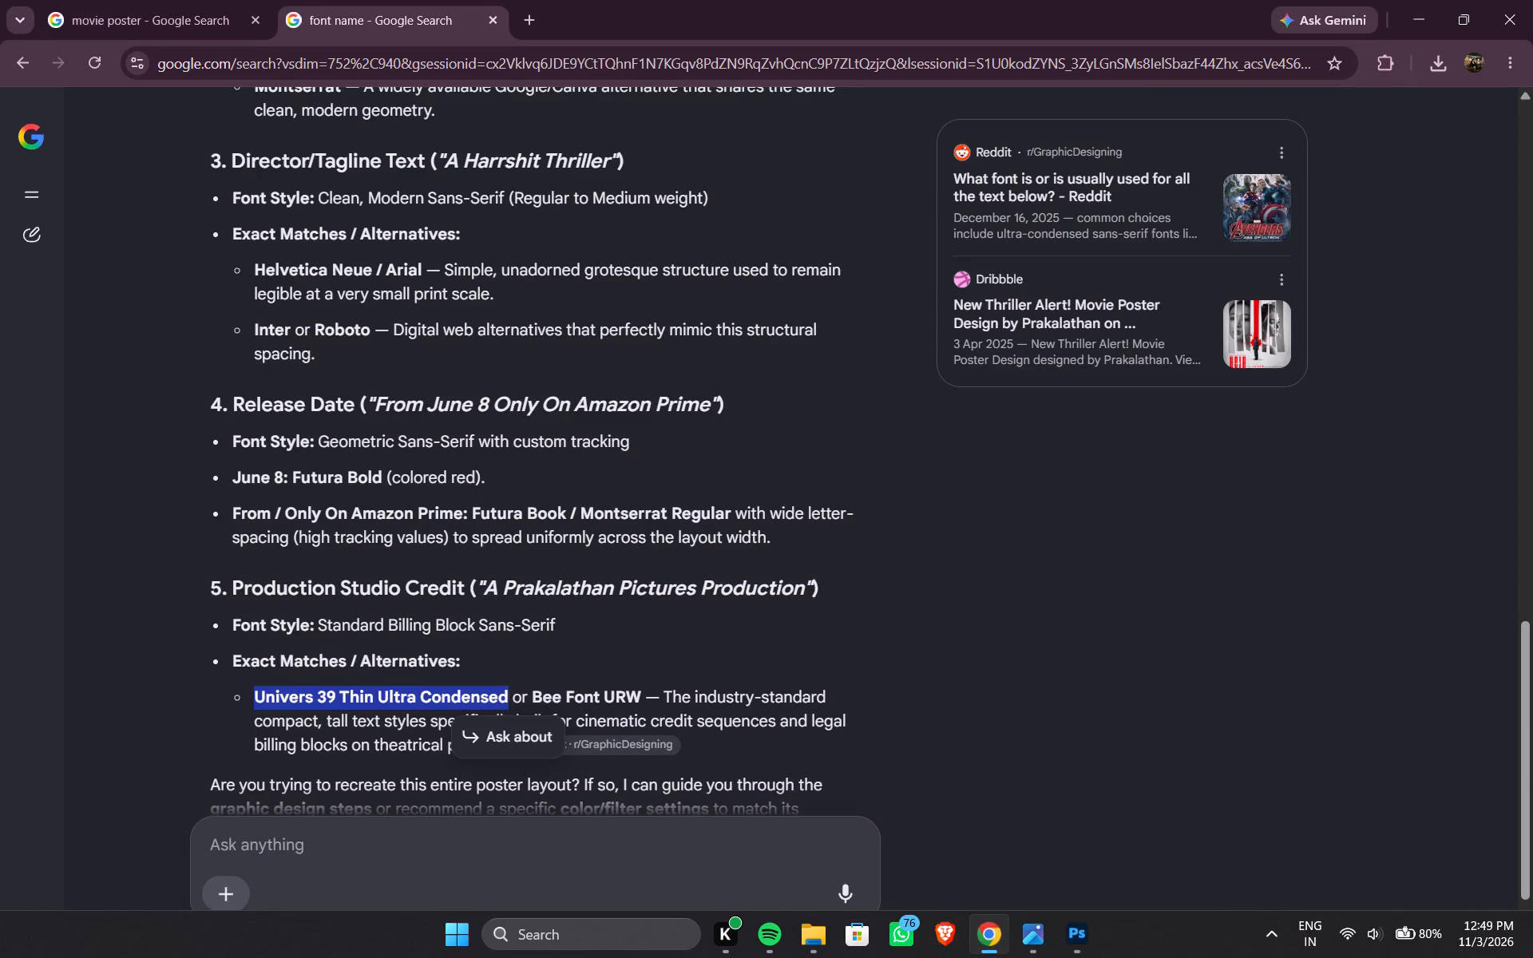
{"action": "scroll", "coordinate": [473, 520], "scroll_direction": "down", "scroll_amount": 4}
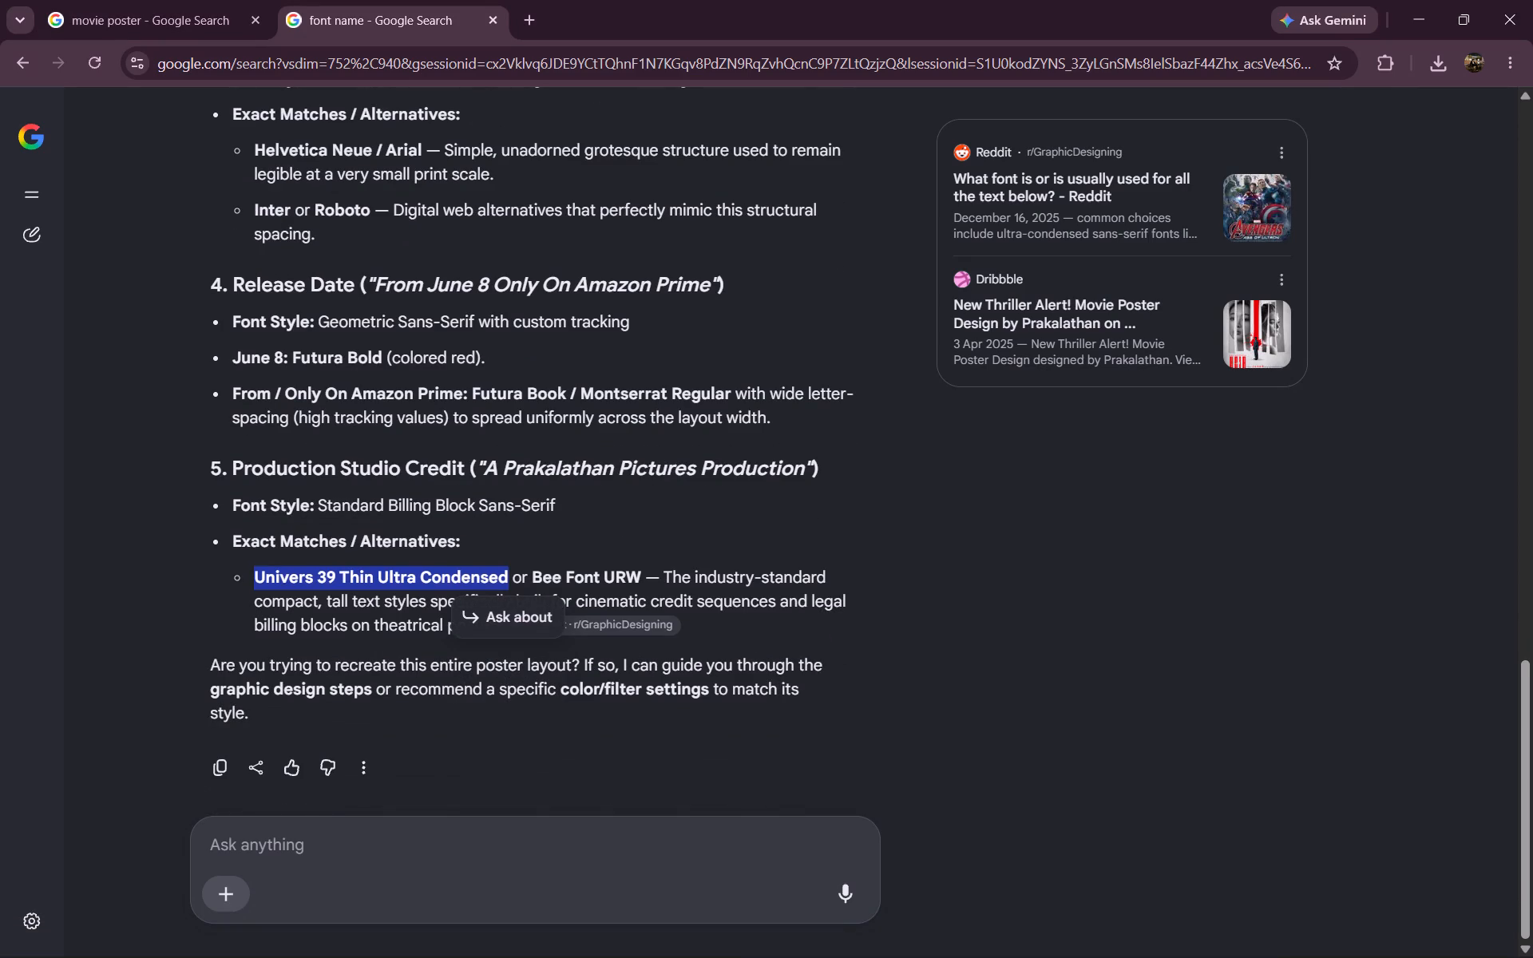
{"action": "scroll", "coordinate": [398, 337], "scroll_direction": "up", "scroll_amount": 2}
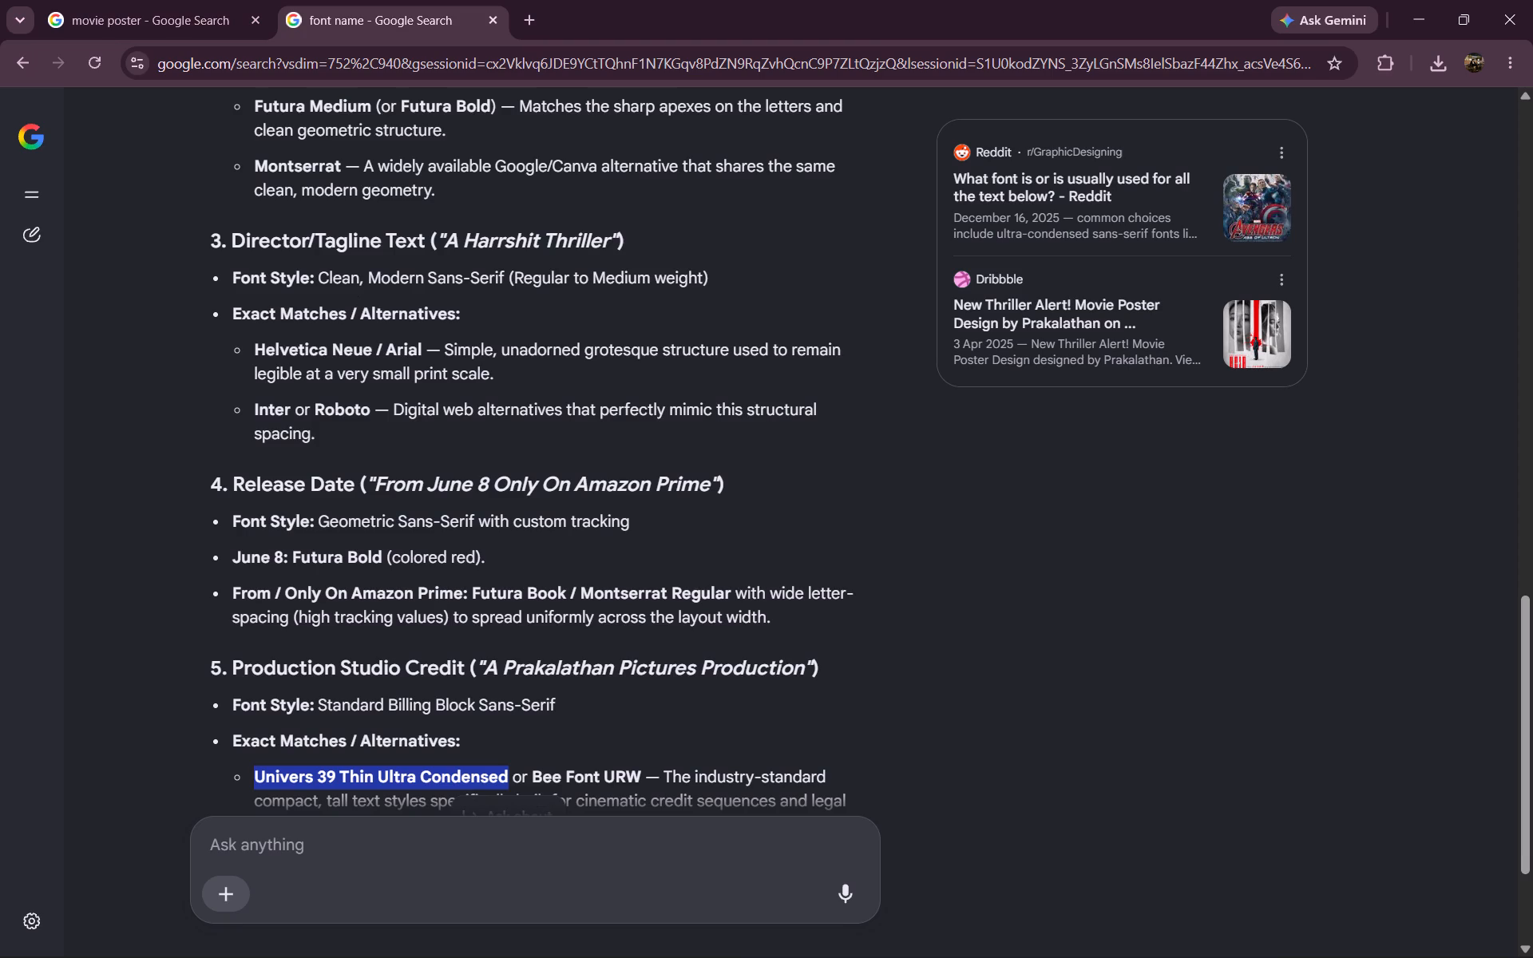
{"action": "left_click", "coordinate": [1412, 14]}
{"action": "key", "text": "BackSpace"}
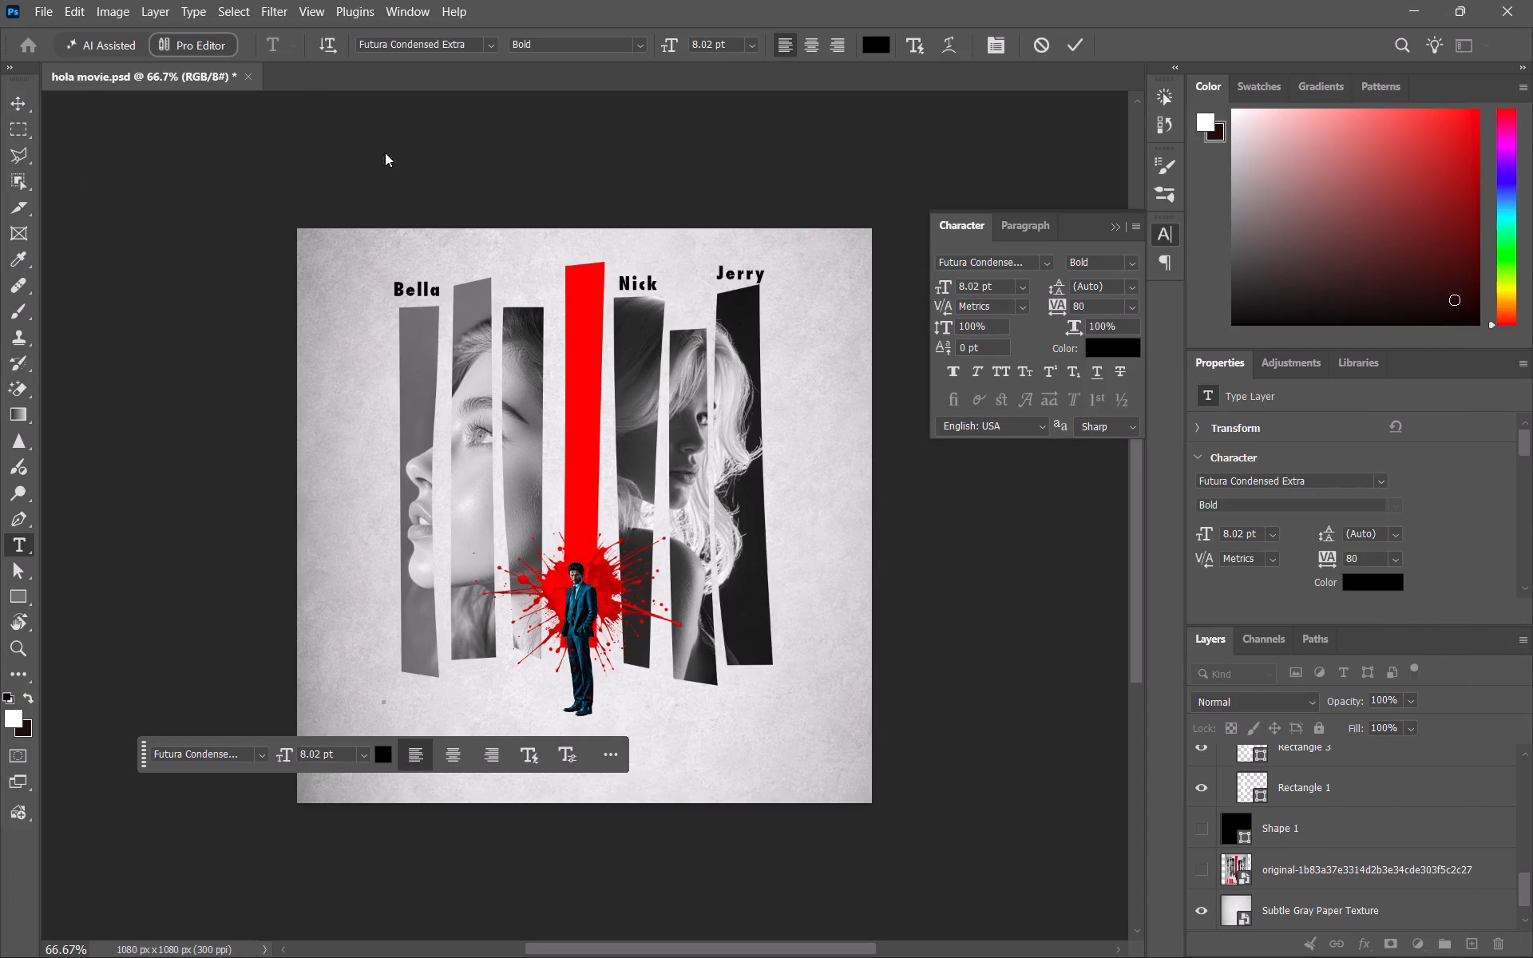
{"action": "left_click", "coordinate": [498, 42]}
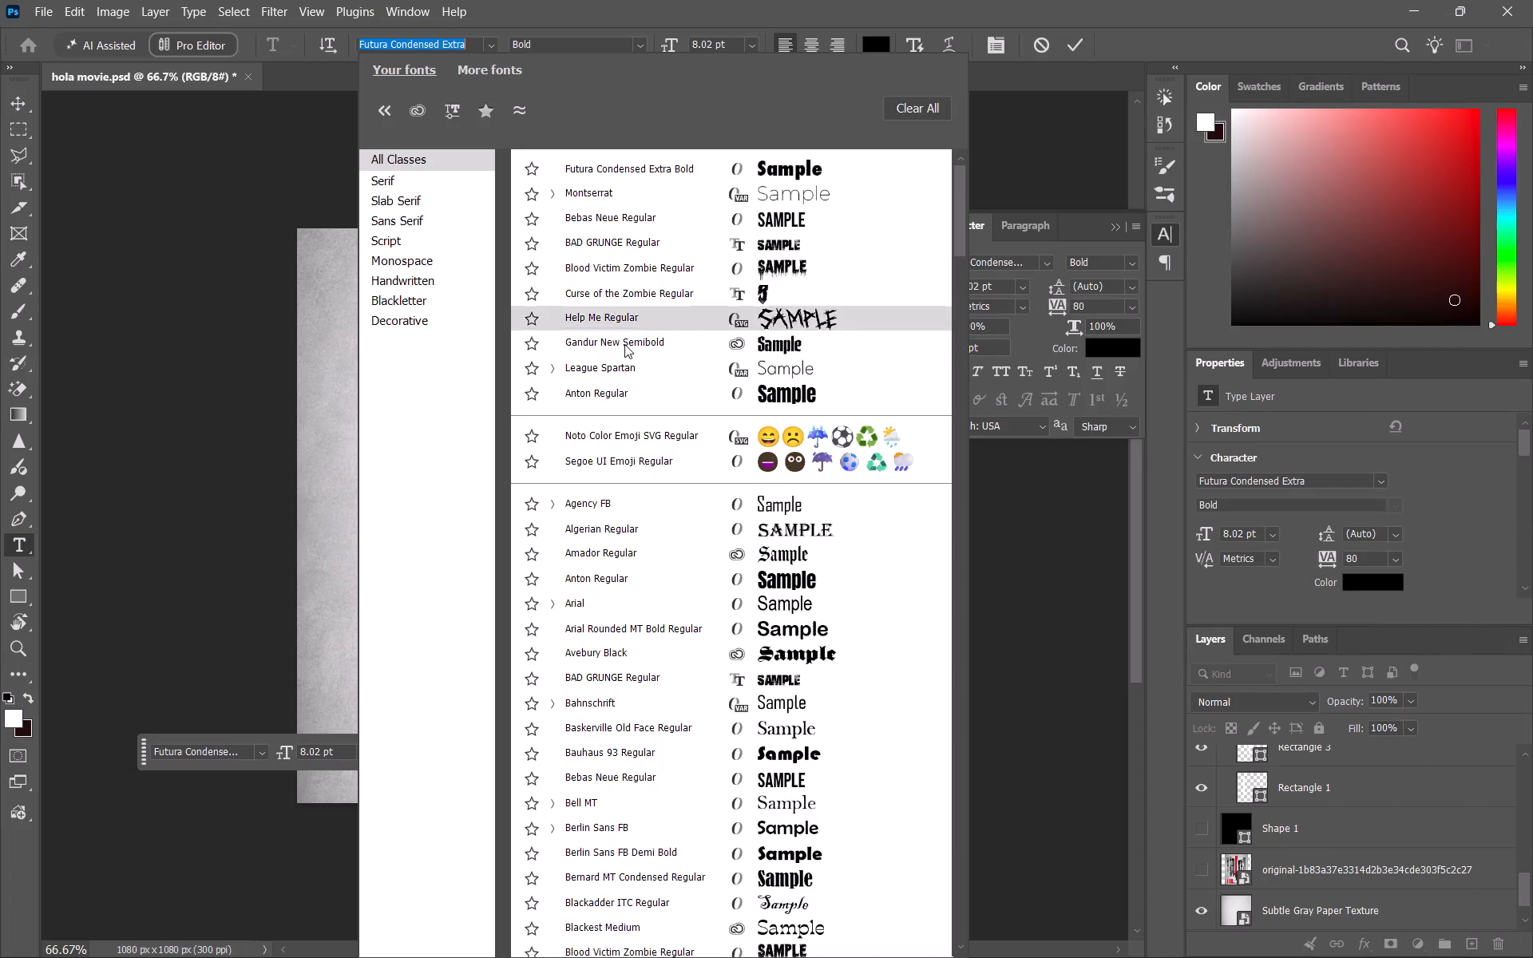
{"action": "scroll", "coordinate": [624, 368], "scroll_direction": "down", "scroll_amount": 20}
{"action": "scroll", "coordinate": [624, 368], "scroll_direction": "down", "scroll_amount": 20}
{"action": "scroll", "coordinate": [624, 368], "scroll_direction": "down", "scroll_amount": 17}
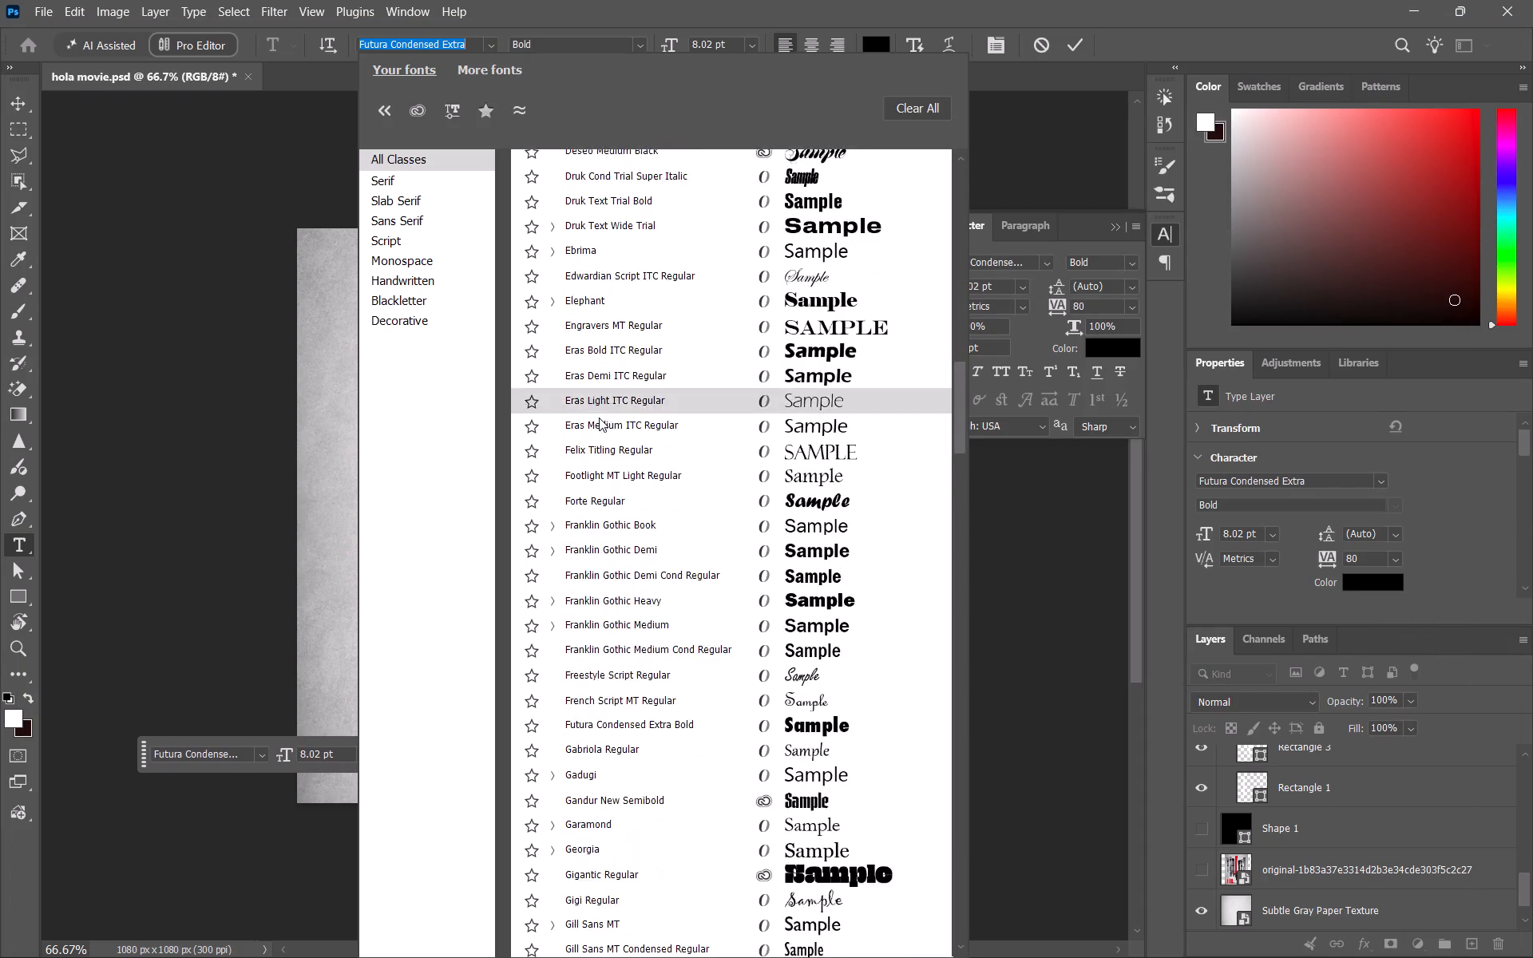
{"action": "scroll", "coordinate": [599, 418], "scroll_direction": "down", "scroll_amount": 6}
{"action": "scroll", "coordinate": [580, 495], "scroll_direction": "down", "scroll_amount": 7}
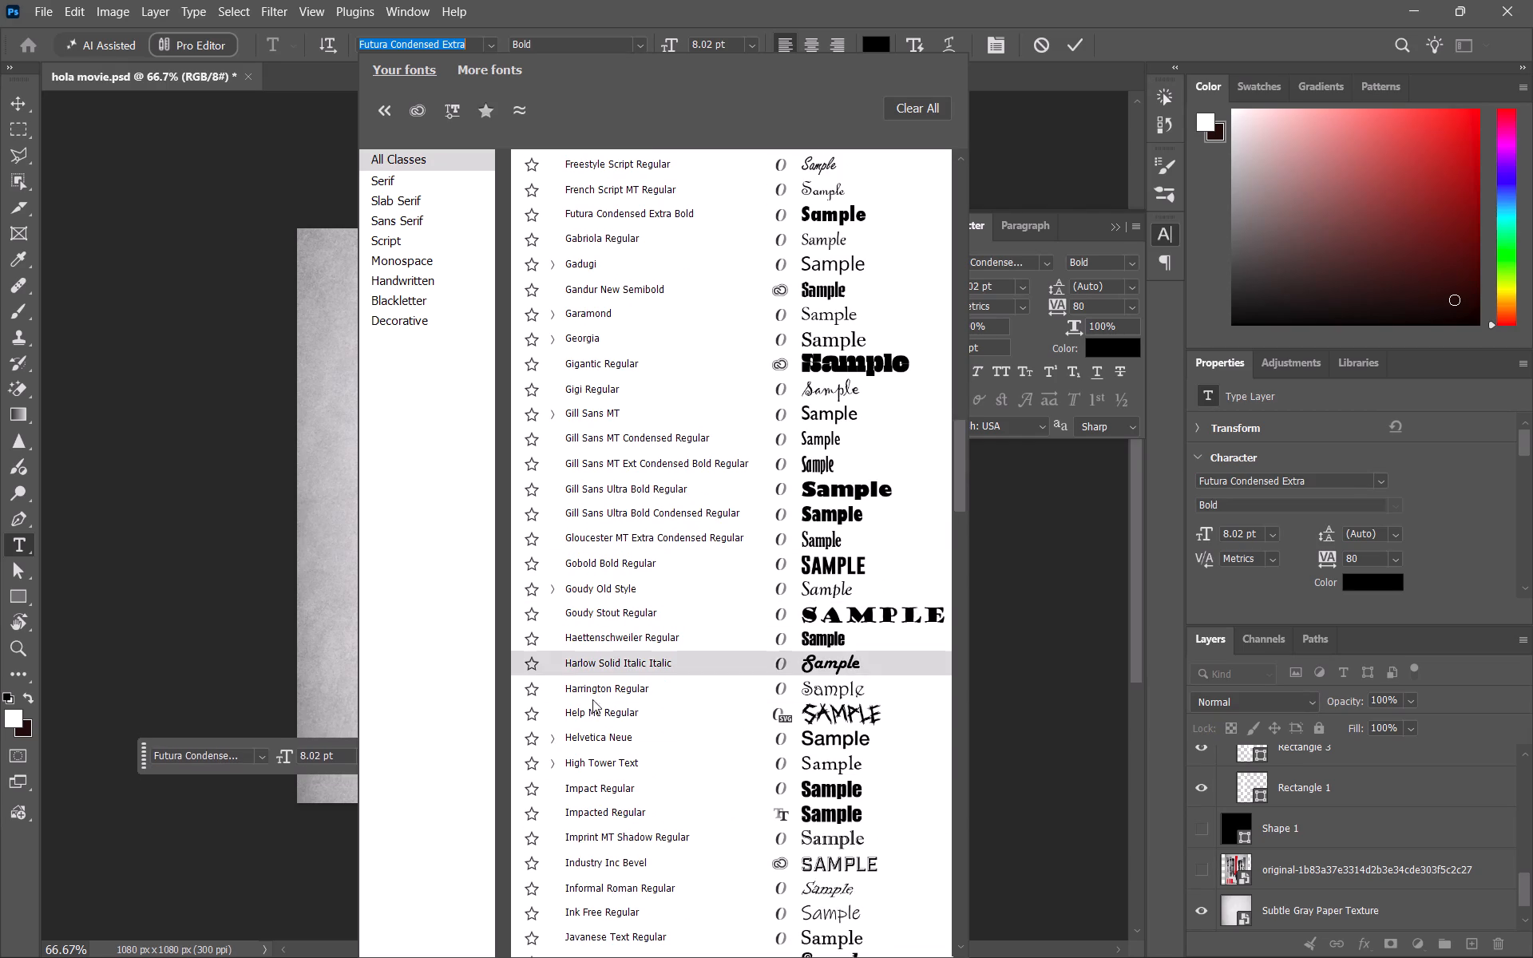
{"action": "left_click", "coordinate": [556, 741]}
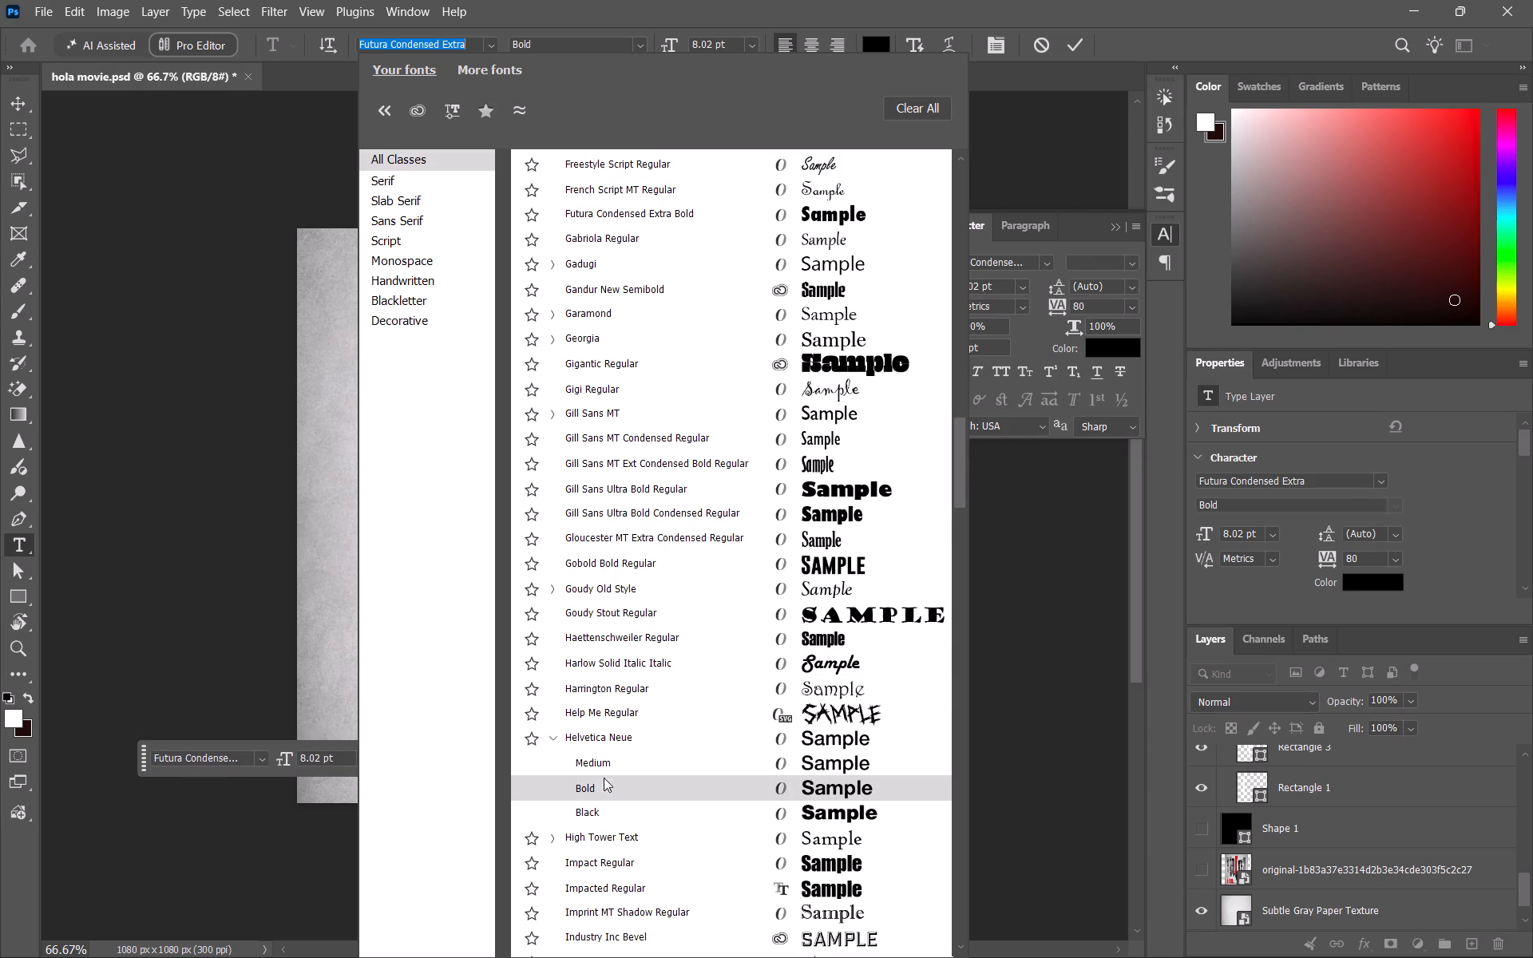
{"action": "left_click", "coordinate": [601, 766]}
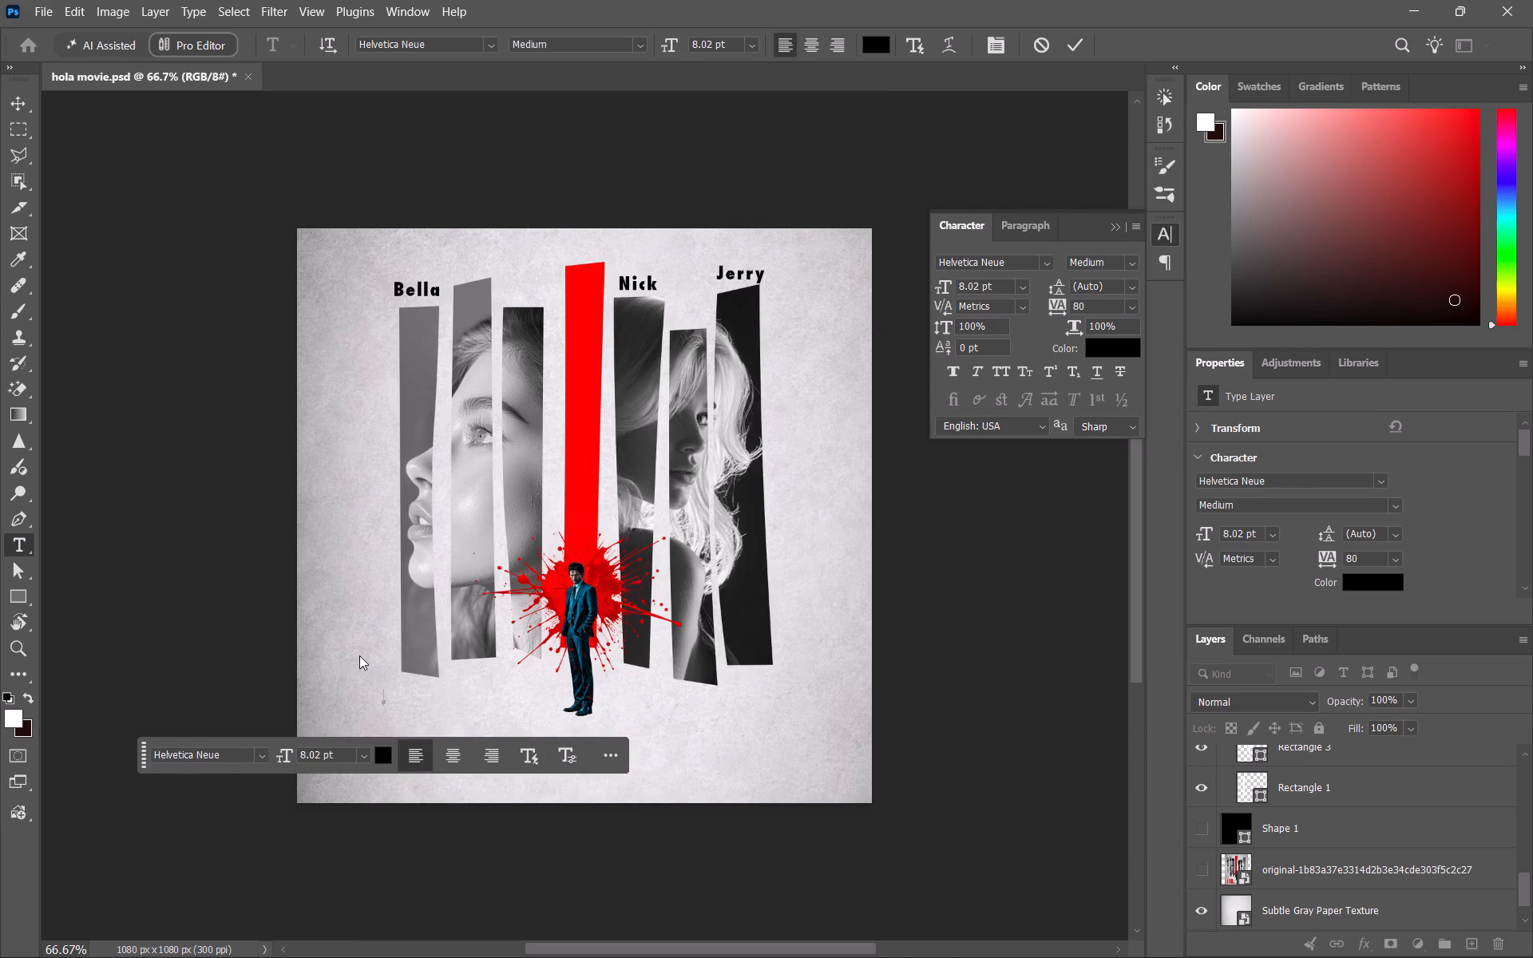
Enter the tagline "A HARSHIT THRILLER" in the new text line.
{"action": "key", "text": "a"}
{"action": "key", "text": "BackSpace"}
{"action": "type", "text": "A"}
{"action": "key", "text": "space"}
{"action": "type", "text": "HARSHITY"}
{"action": "key", "text": "space"}
{"action": "key", "text": "BackSpace"}
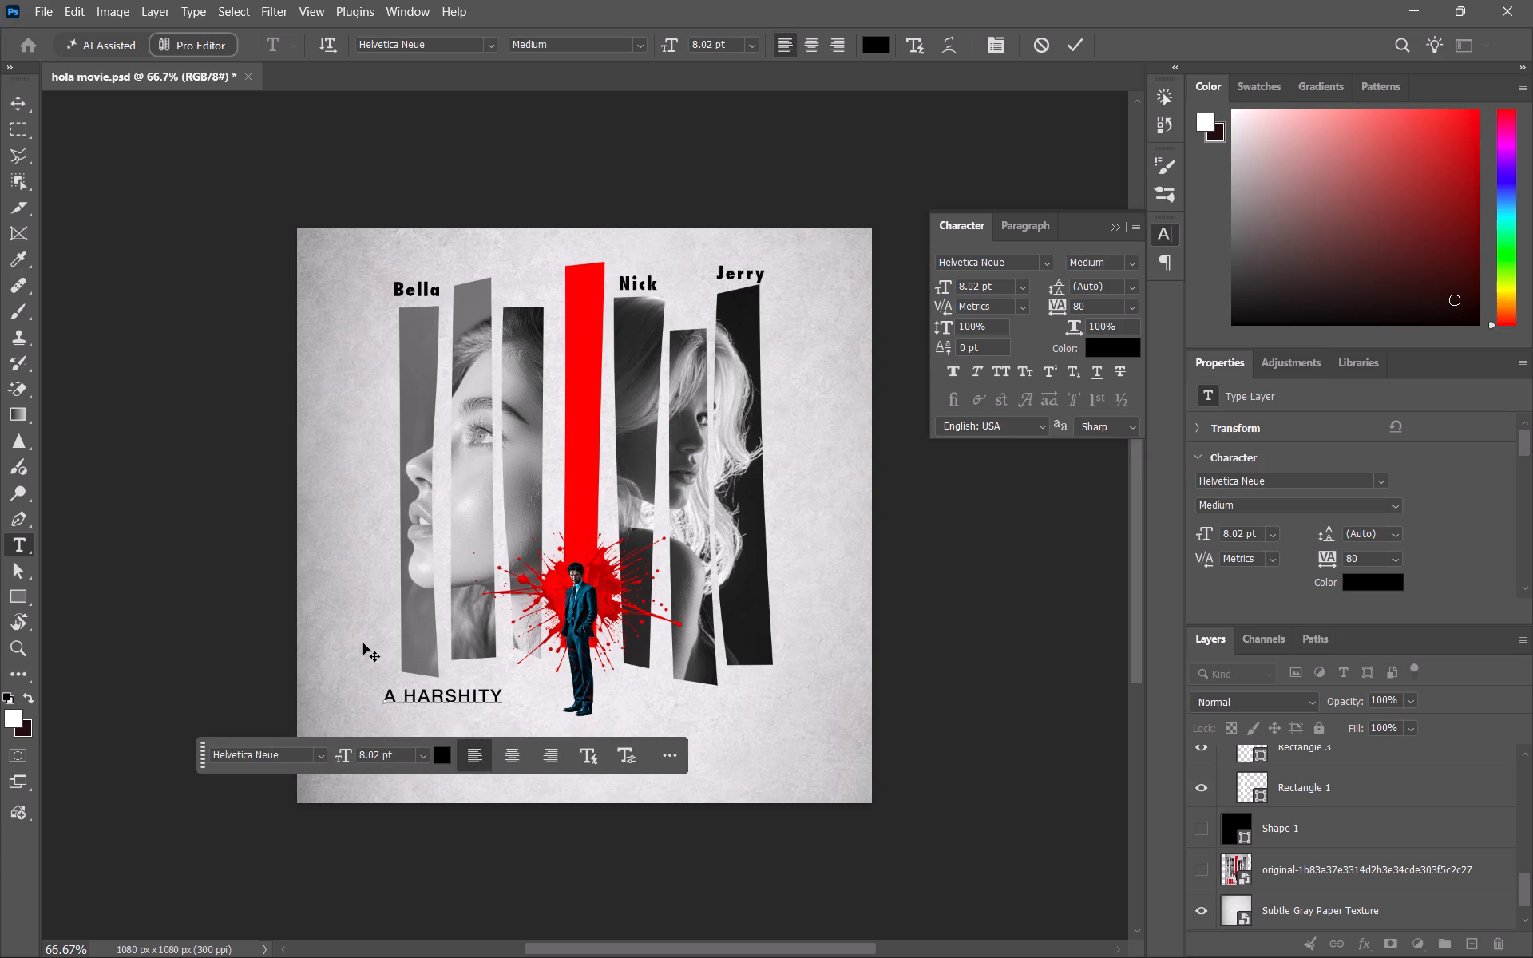
{"action": "key", "text": "BackSpace"}
{"action": "key", "text": "space"}
{"action": "type", "text": "THRILLER"}
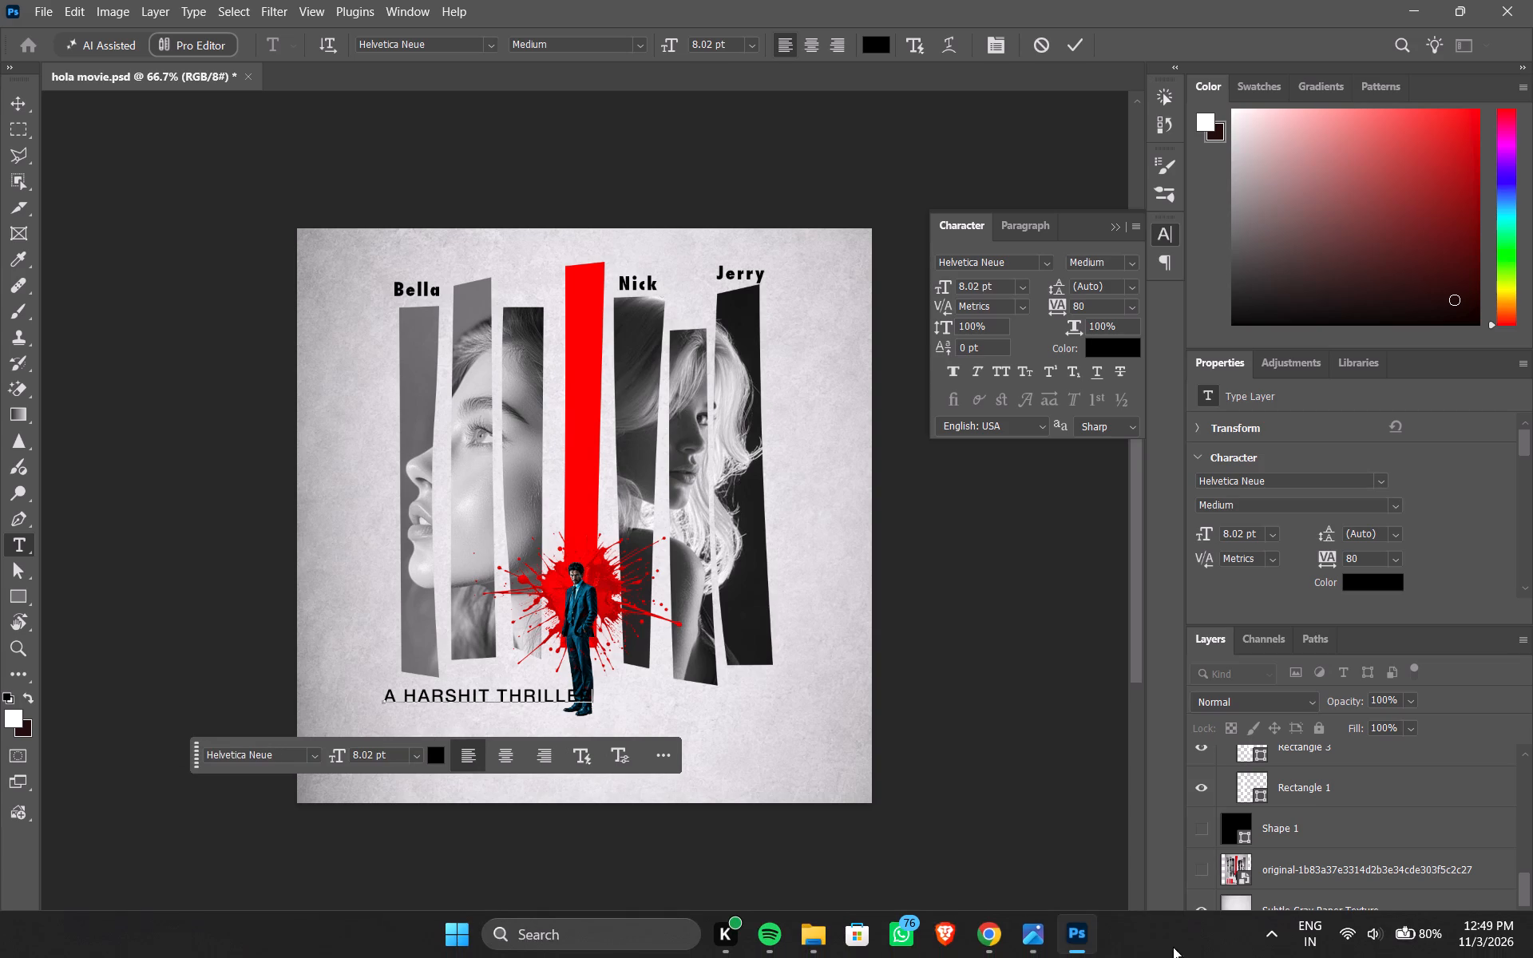
Examine the tagline and title text in the reference poster in Photos, comparing it with the Photoshop canvas.
{"action": "left_click", "coordinate": [1056, 930]}
{"action": "left_click", "coordinate": [1037, 933]}
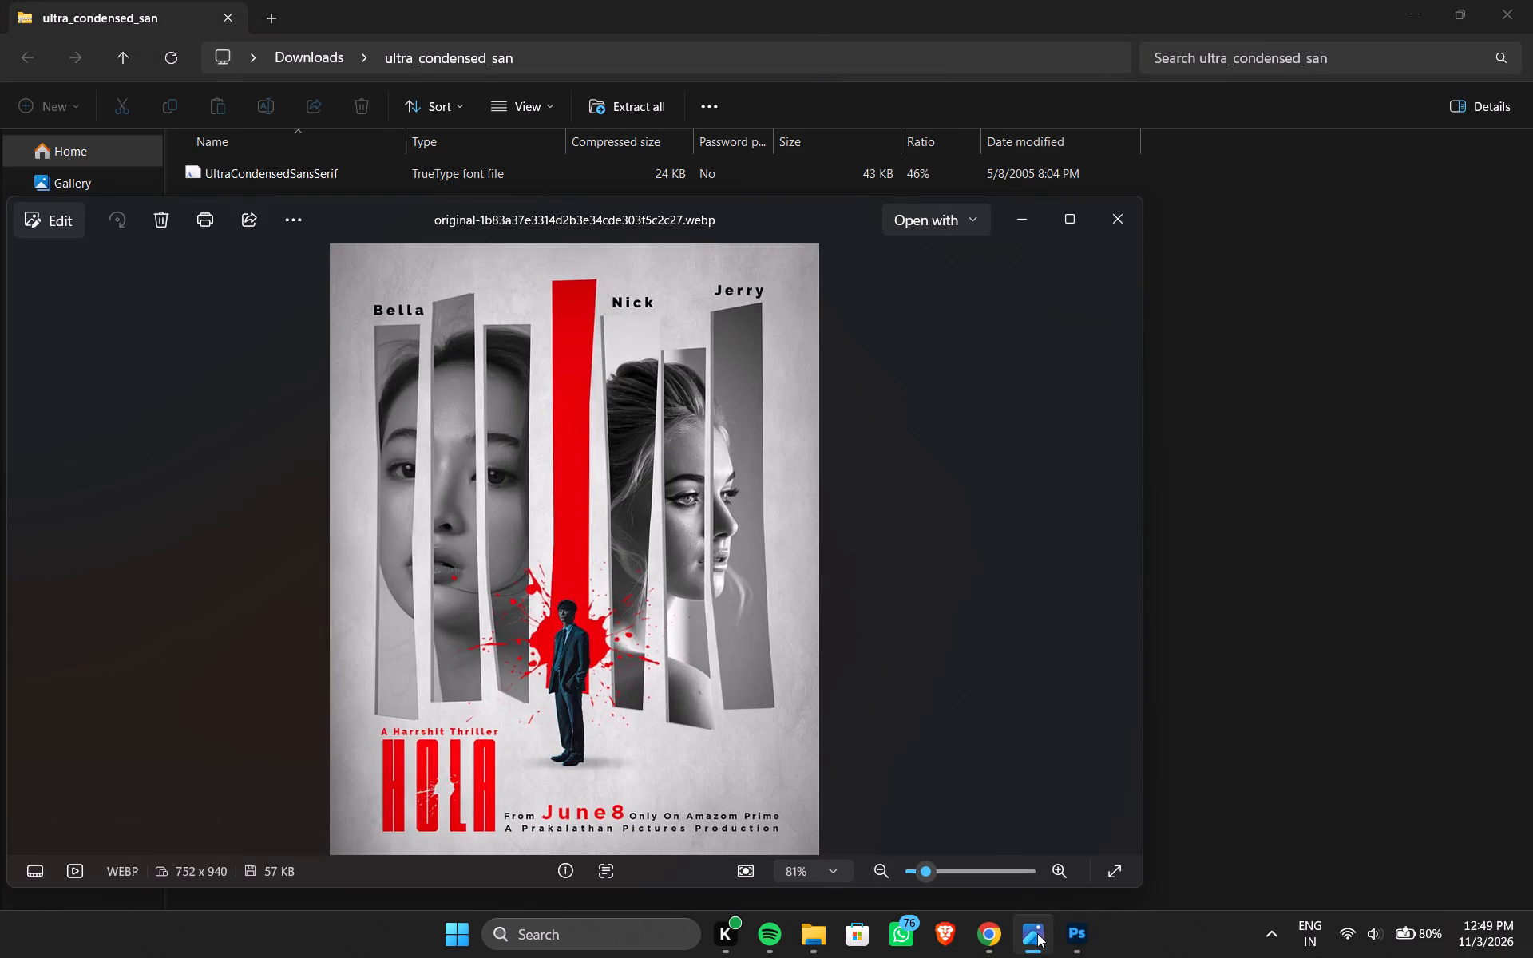
{"action": "left_click", "coordinate": [1037, 933]}
{"action": "left_click", "coordinate": [1081, 939]}
{"action": "left_click", "coordinate": [1044, 936]}
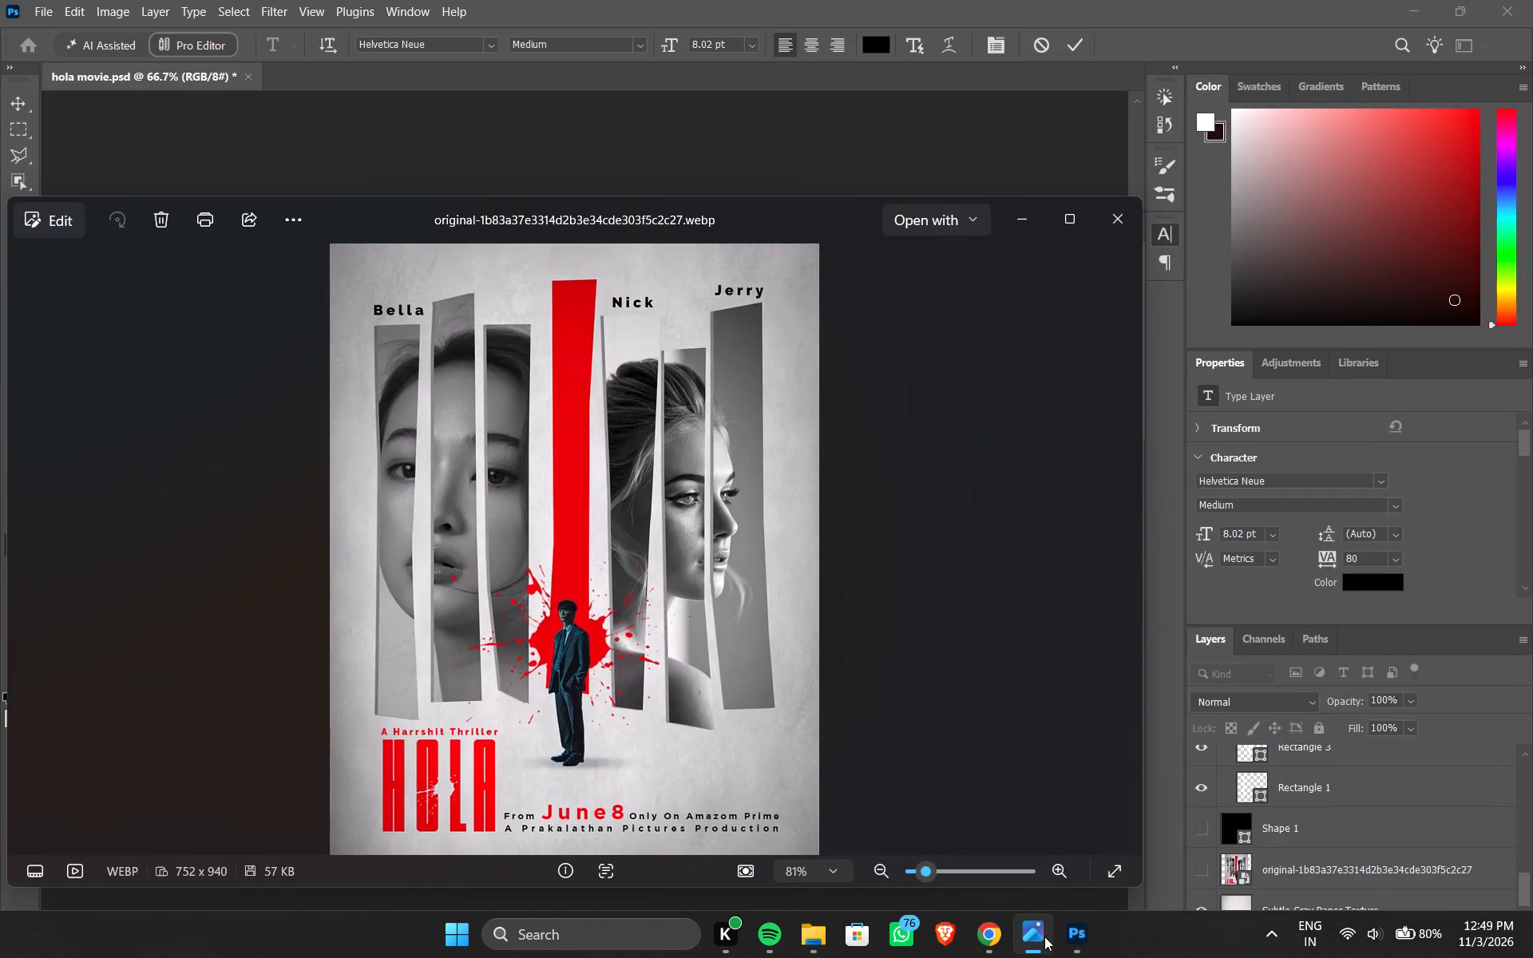
{"action": "left_click_drag", "start_coordinate": [777, 212], "coordinate": [1022, 759]}
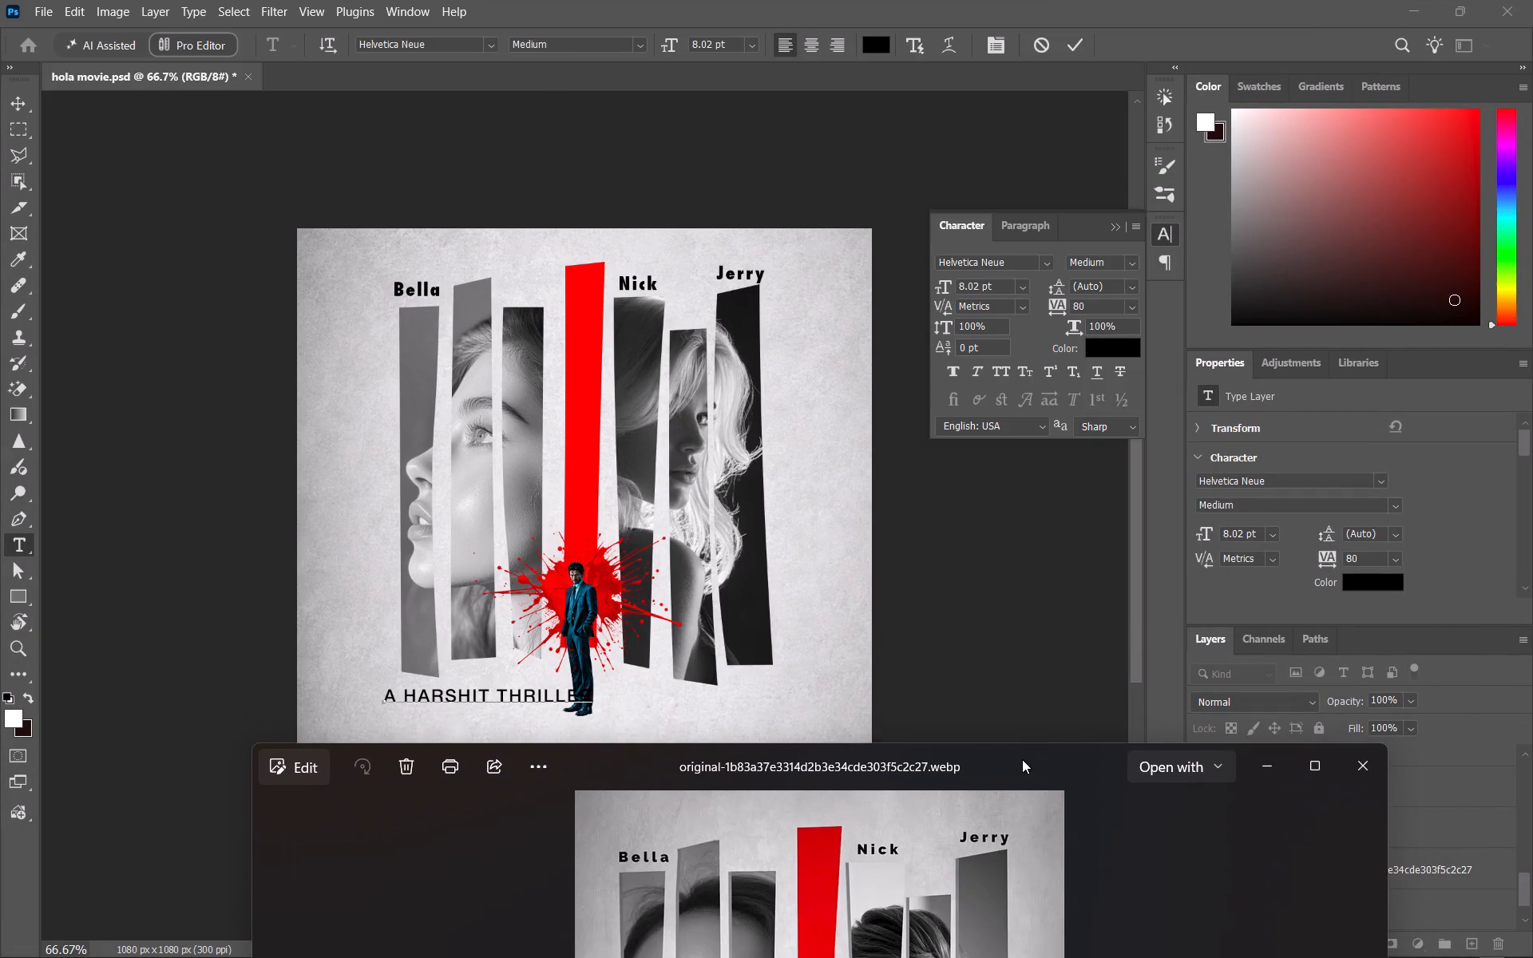
{"action": "left_click_drag", "start_coordinate": [1022, 759], "coordinate": [957, 754]}
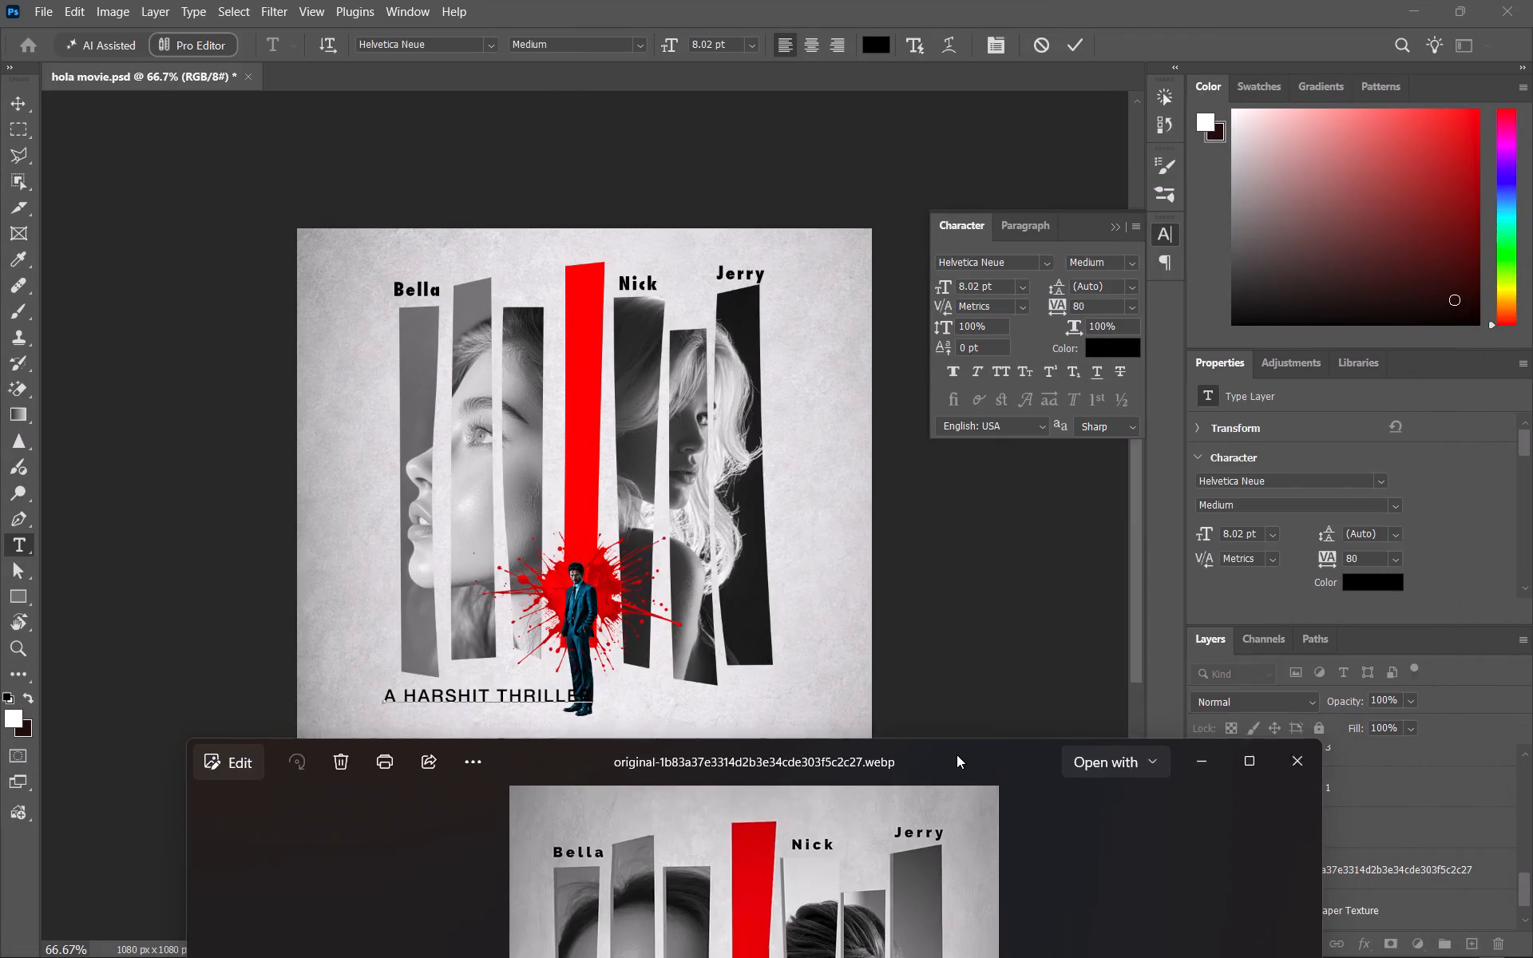
{"action": "left_click_drag", "start_coordinate": [957, 754], "coordinate": [809, 927]}
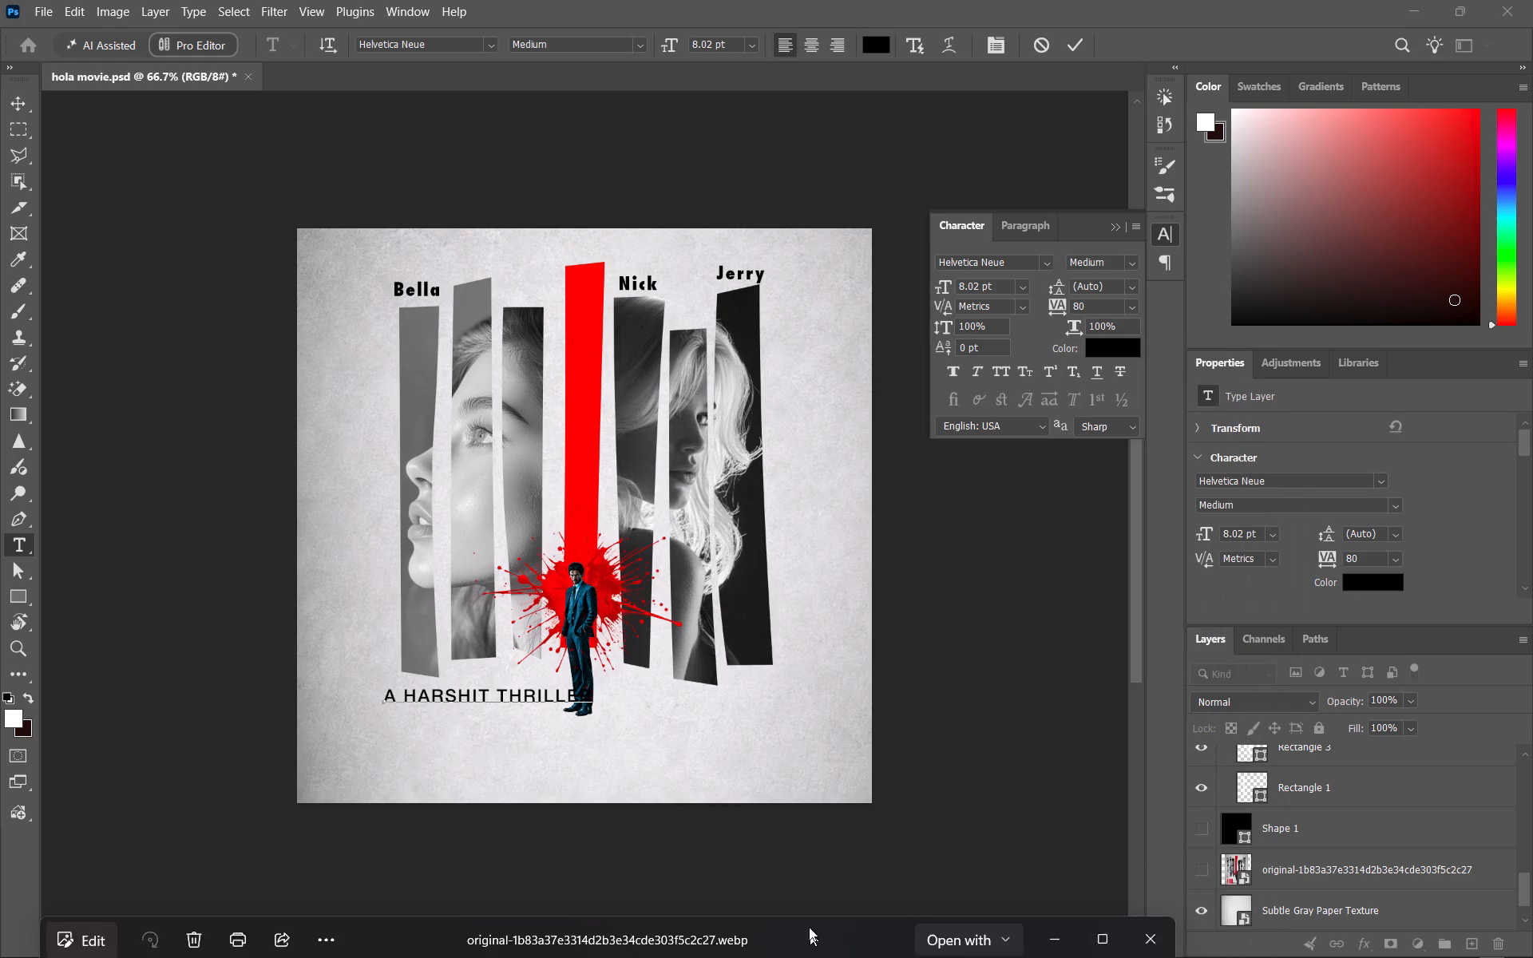
{"action": "left_click_drag", "start_coordinate": [809, 927], "coordinate": [823, 394]}
{"action": "left_click", "coordinate": [1026, 0]}
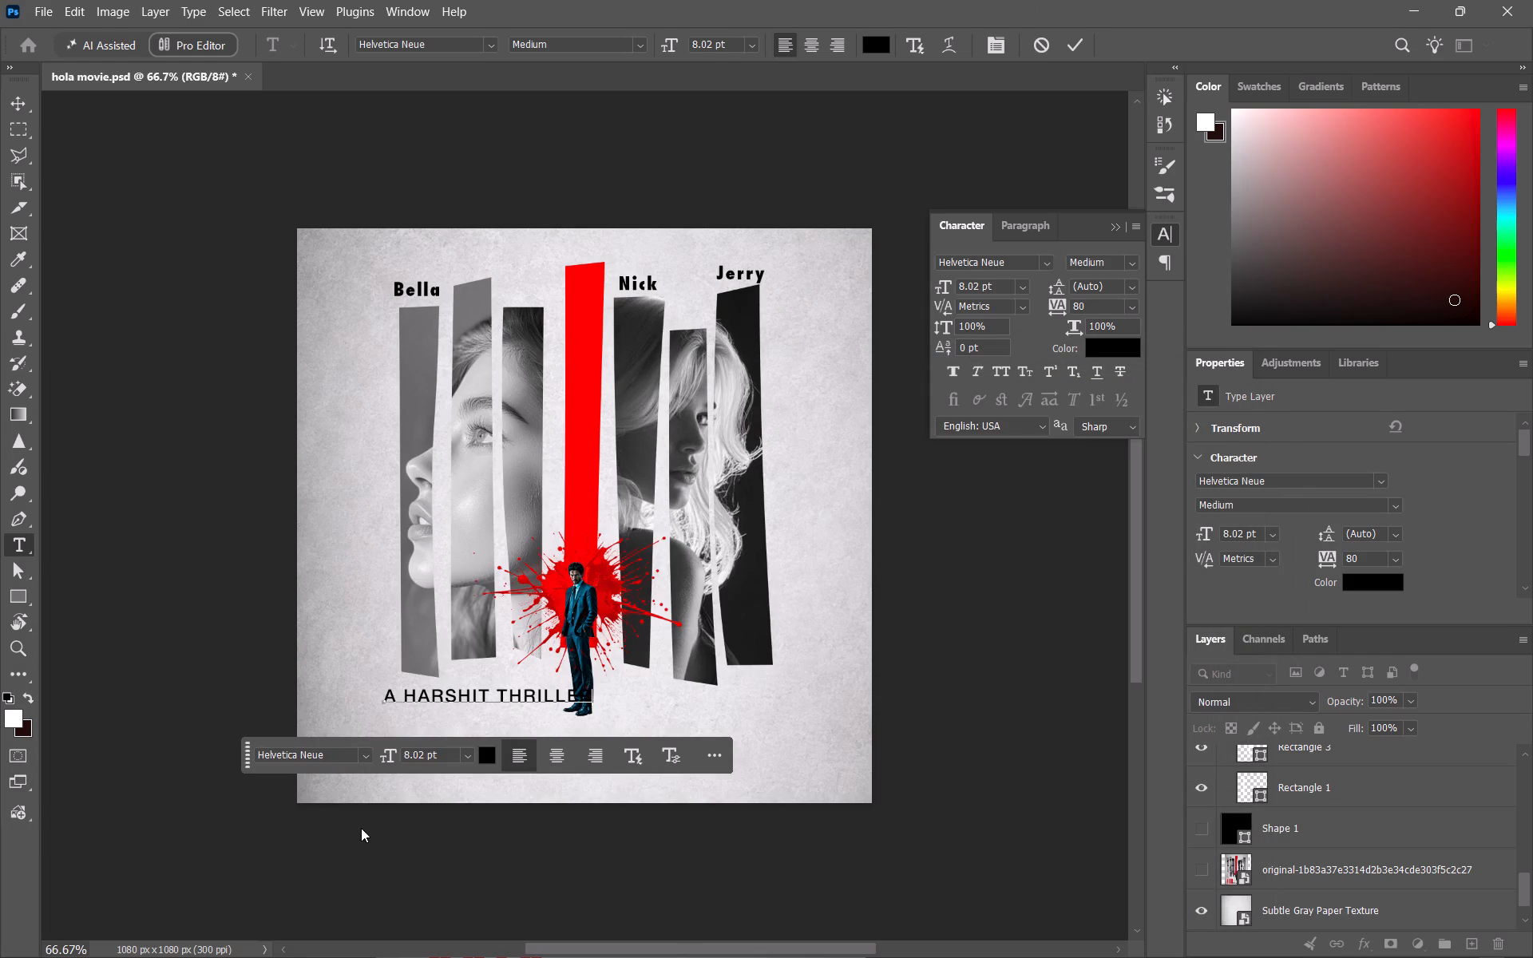
Rewrite the capitalised middle word of the tagline as "Harshit".
{"action": "double_click", "coordinate": [426, 699]}
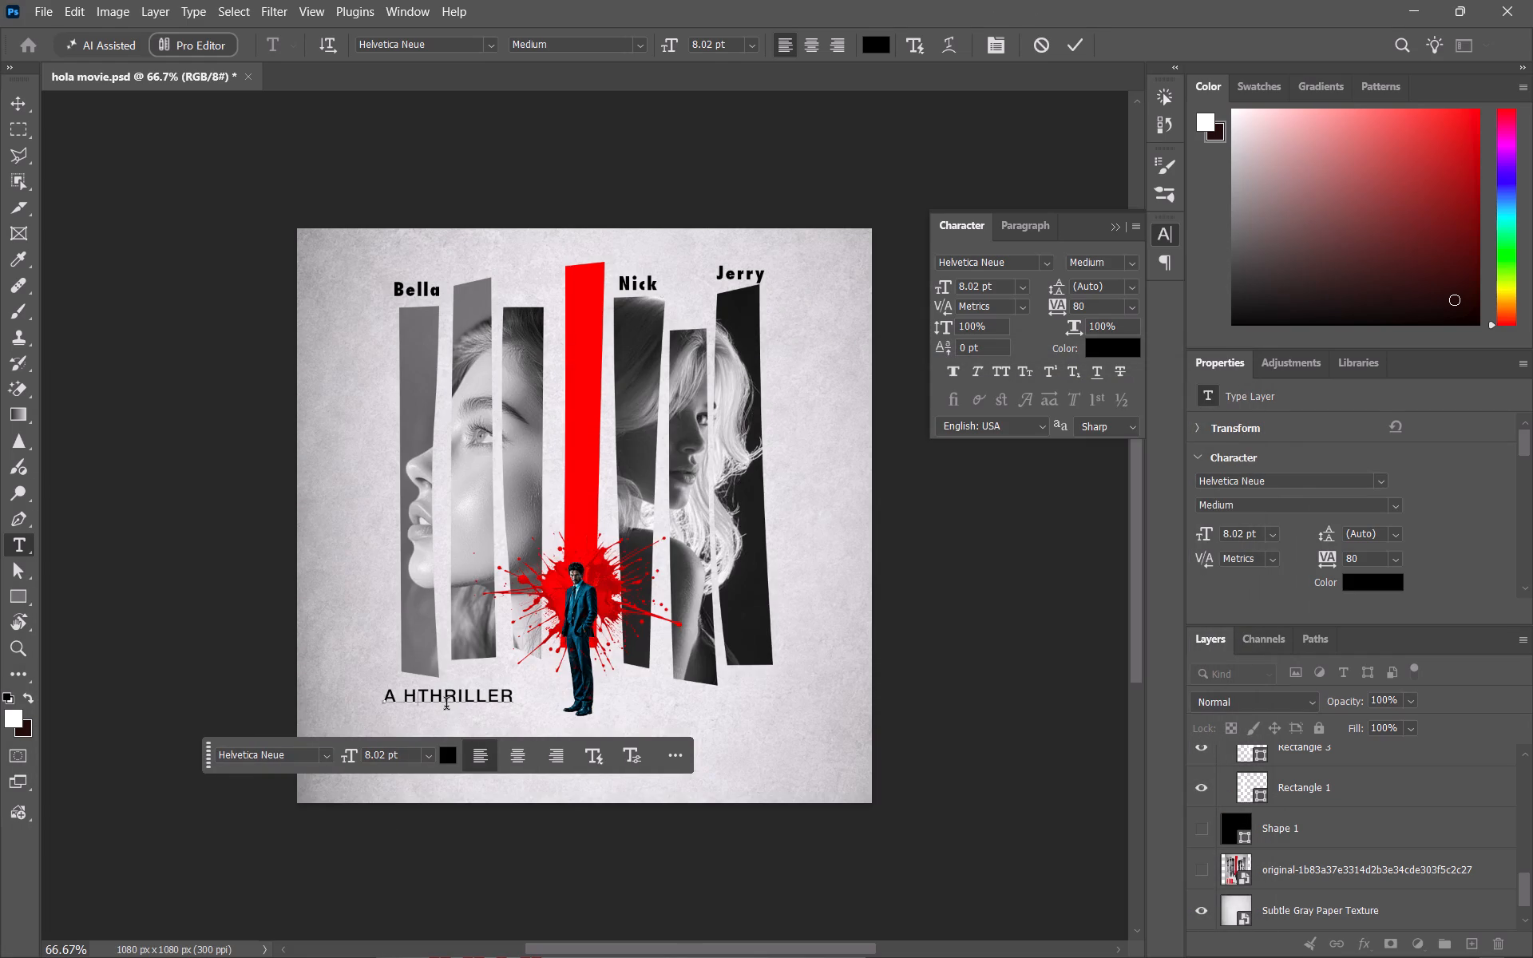
{"action": "type", "text": "arshit"}
{"action": "key", "text": "space"}
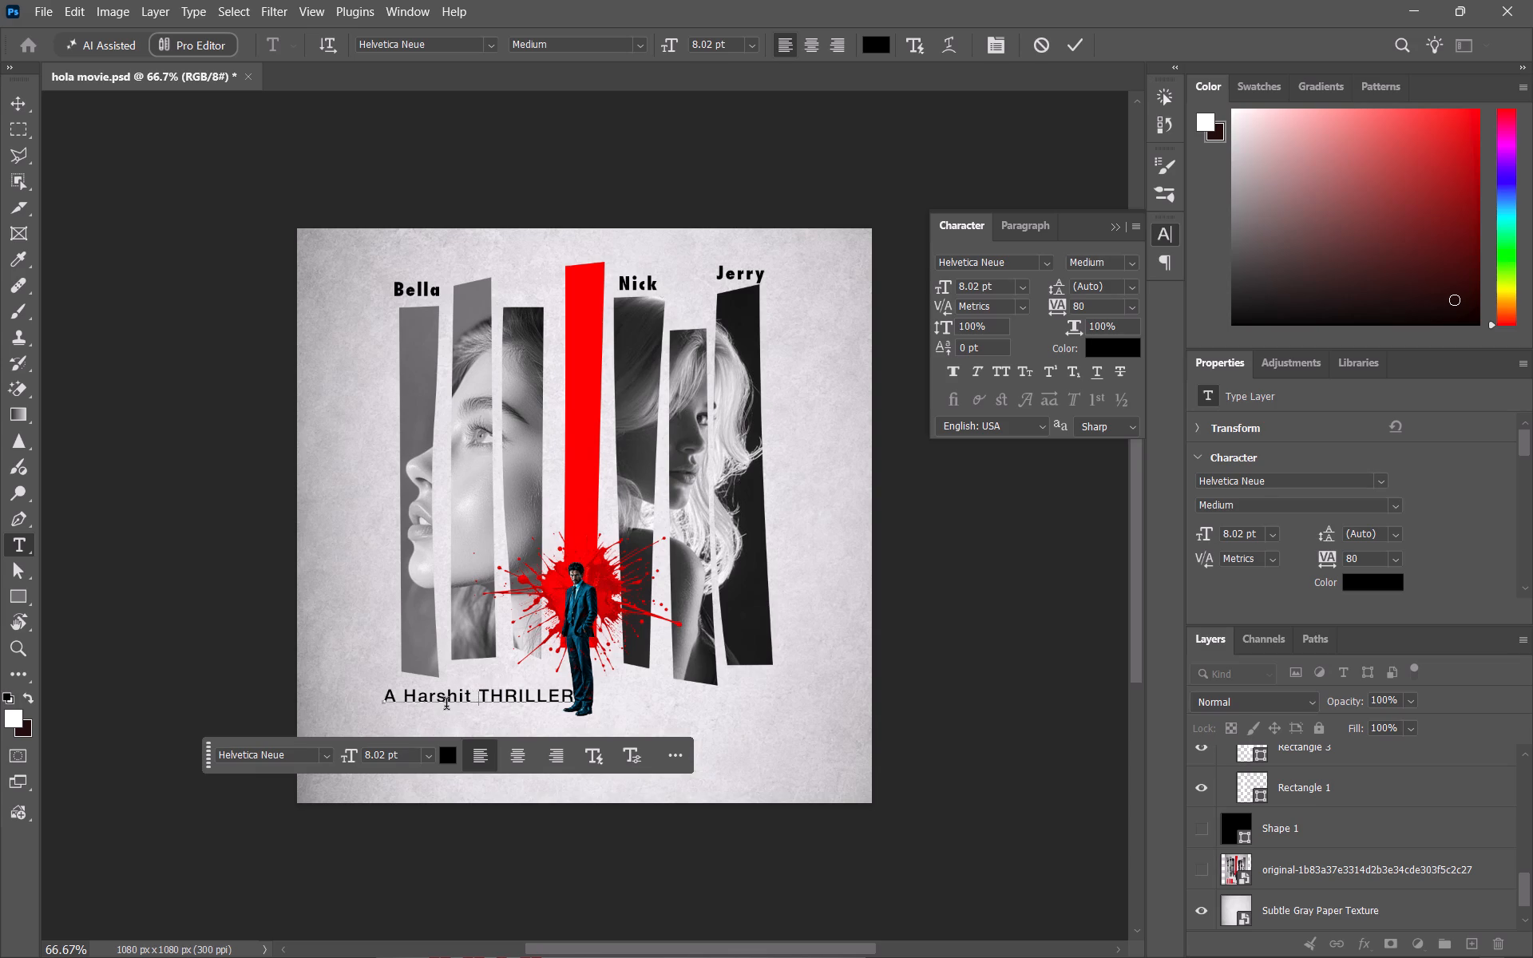
Rewrite the last word of the tagline as "Thriller", with only its first letter capitalised.
{"action": "key", "text": "Right"}
{"action": "key", "text": "Right"}
{"action": "key", "text": "Right"}
{"action": "key", "text": "Right"}
{"action": "key", "text": "Right"}
{"action": "key", "text": "Right"}
{"action": "key", "text": "Right"}
{"action": "key", "text": "Right"}
{"action": "key", "text": "Right"}
{"action": "key", "text": "Right"}
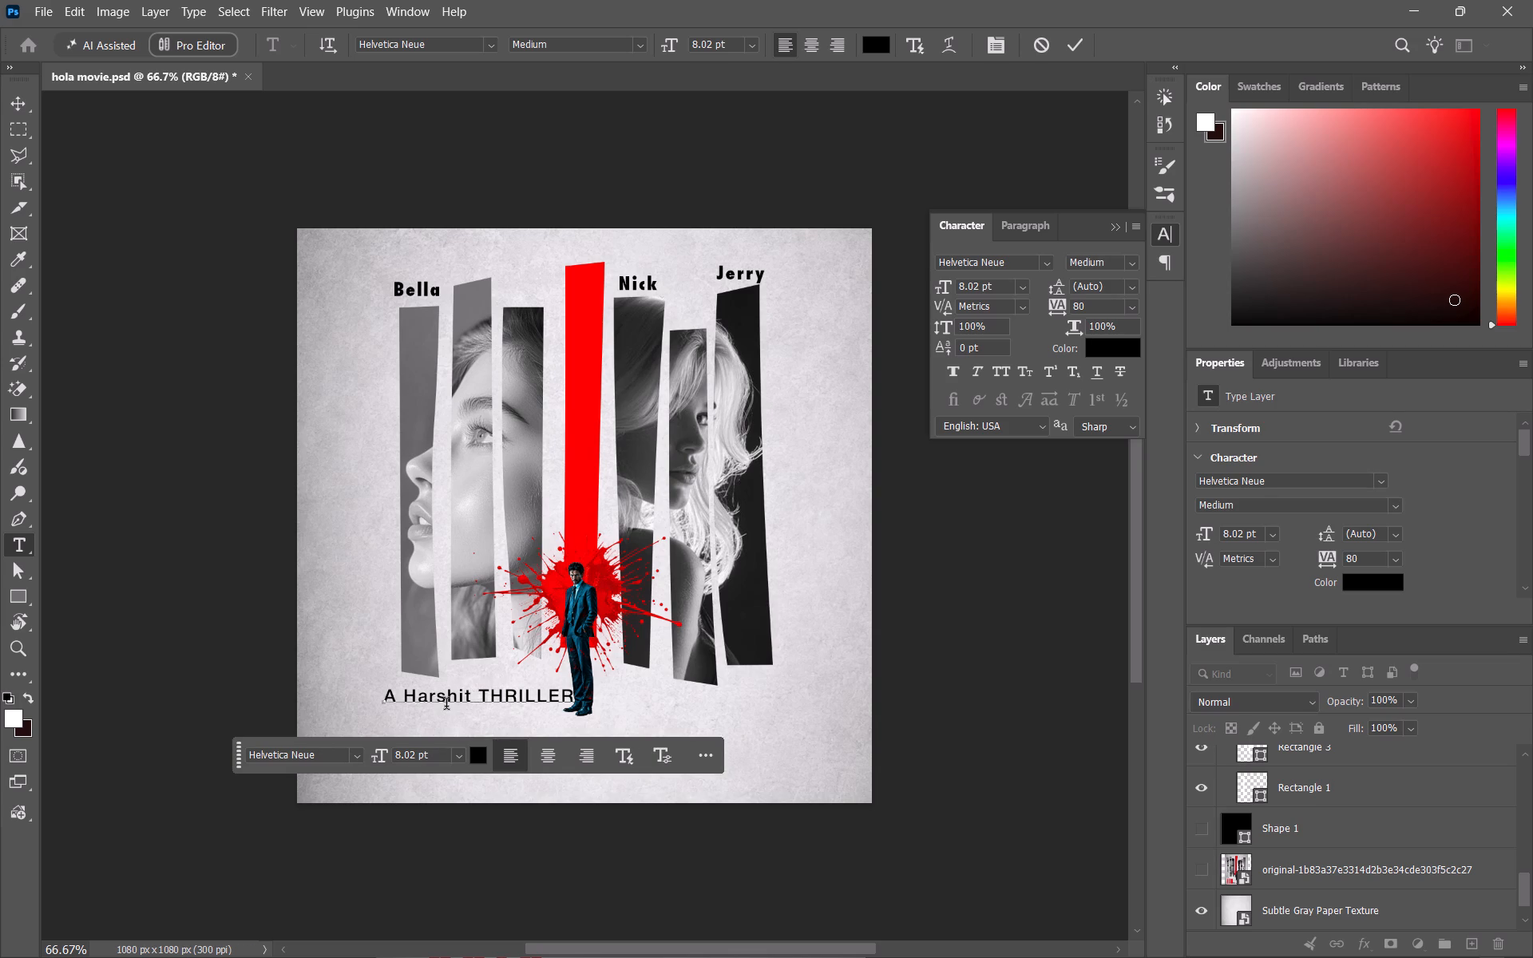
{"action": "scroll", "coordinate": [1430, 841], "scroll_direction": "up", "scroll_amount": 20}
{"action": "scroll", "coordinate": [1430, 841], "scroll_direction": "up", "scroll_amount": 3}
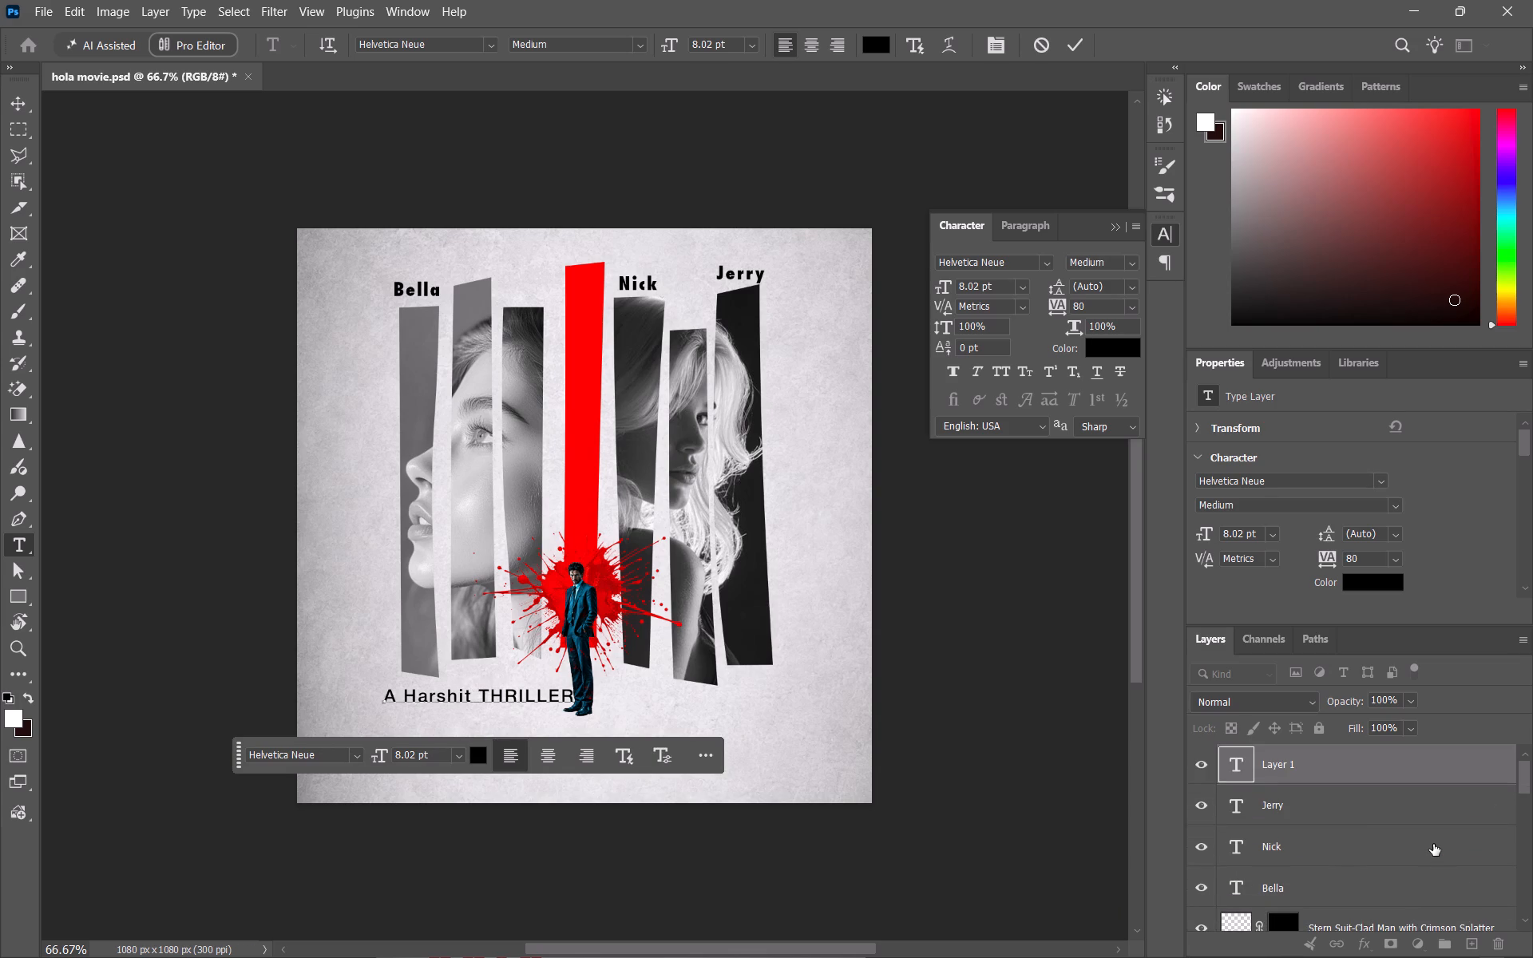
{"action": "key", "text": "BackSpace"}
{"action": "key", "text": "BackSpace"}
{"action": "key", "text": "BackSpace"}
{"action": "key", "text": "BackSpace"}
{"action": "key", "text": "BackSpace"}
{"action": "key", "text": "BackSpace"}
{"action": "key", "text": "BackSpace"}
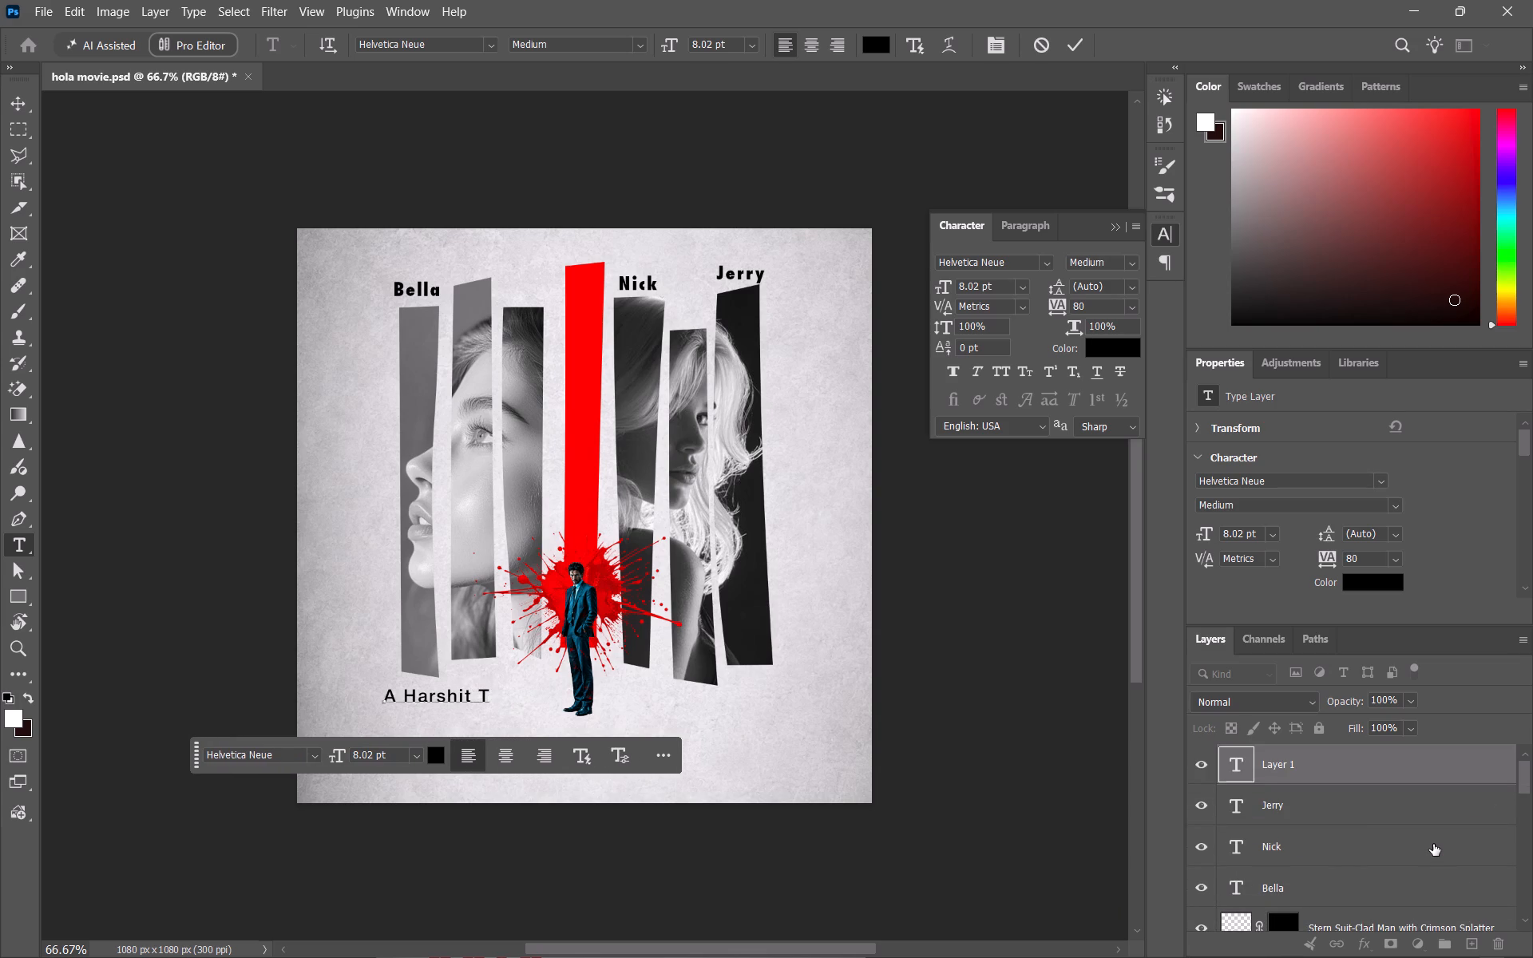
{"action": "key", "text": "h"}
{"action": "type", "text": "riller"}
{"action": "key", "text": "space"}
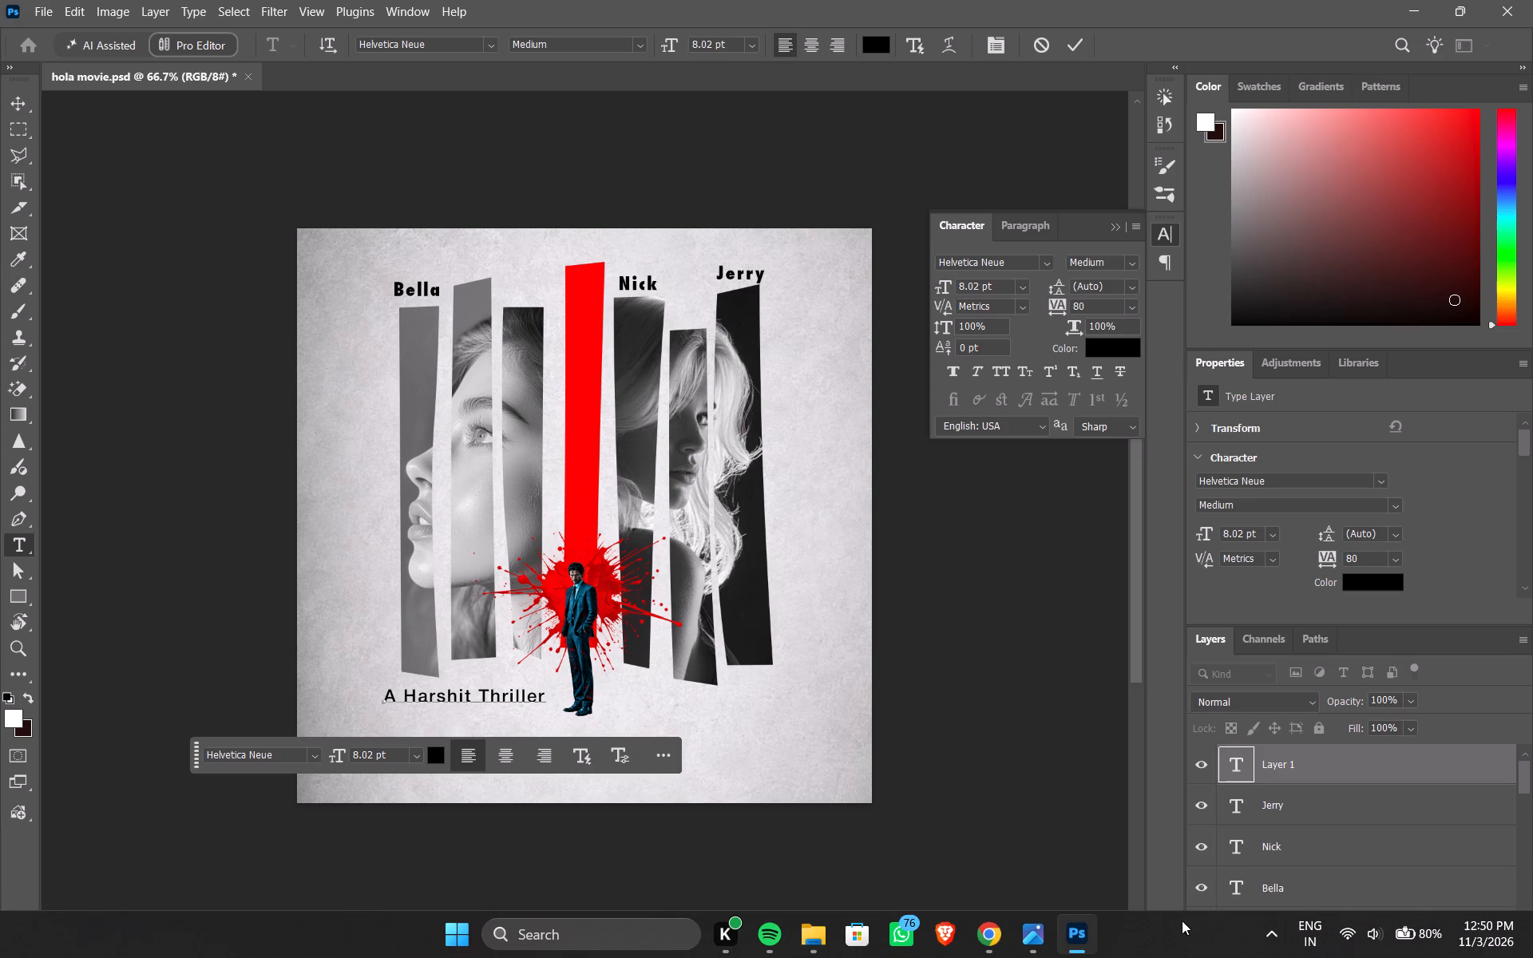
Check the tagline's styling in the reference poster in Photos, and recolour the whole Photoshop tagline pure red.
{"action": "left_click", "coordinate": [1044, 932]}
{"action": "left_click_drag", "start_coordinate": [639, 393], "coordinate": [688, 185]}
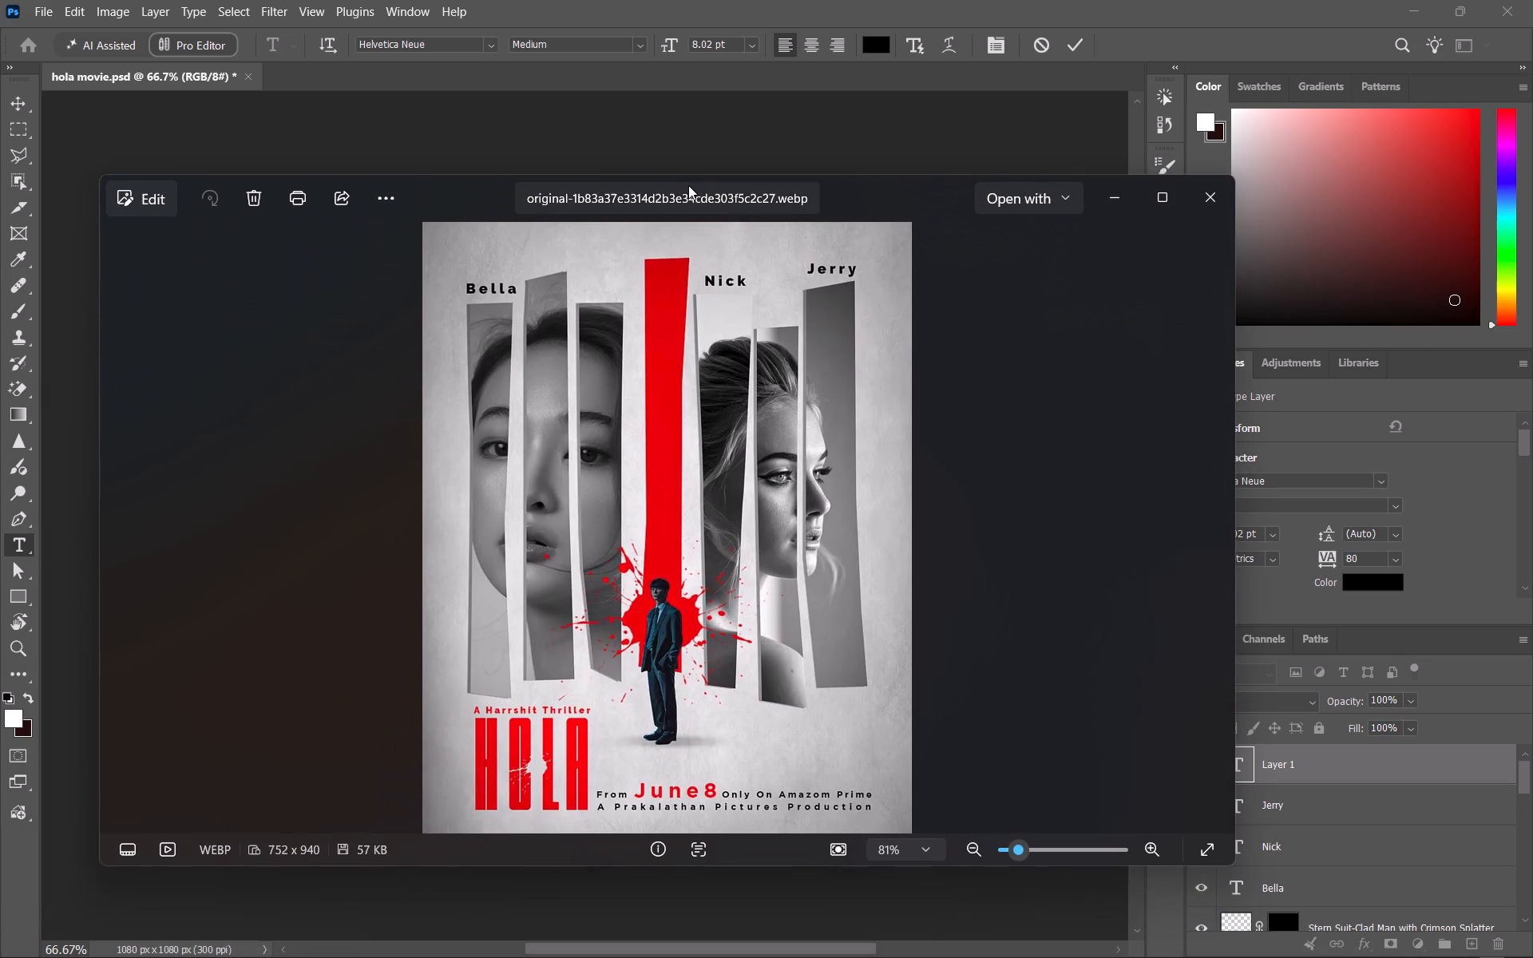
{"action": "left_click_drag", "start_coordinate": [688, 185], "coordinate": [628, 409]}
{"action": "left_click", "coordinate": [1047, 0]}
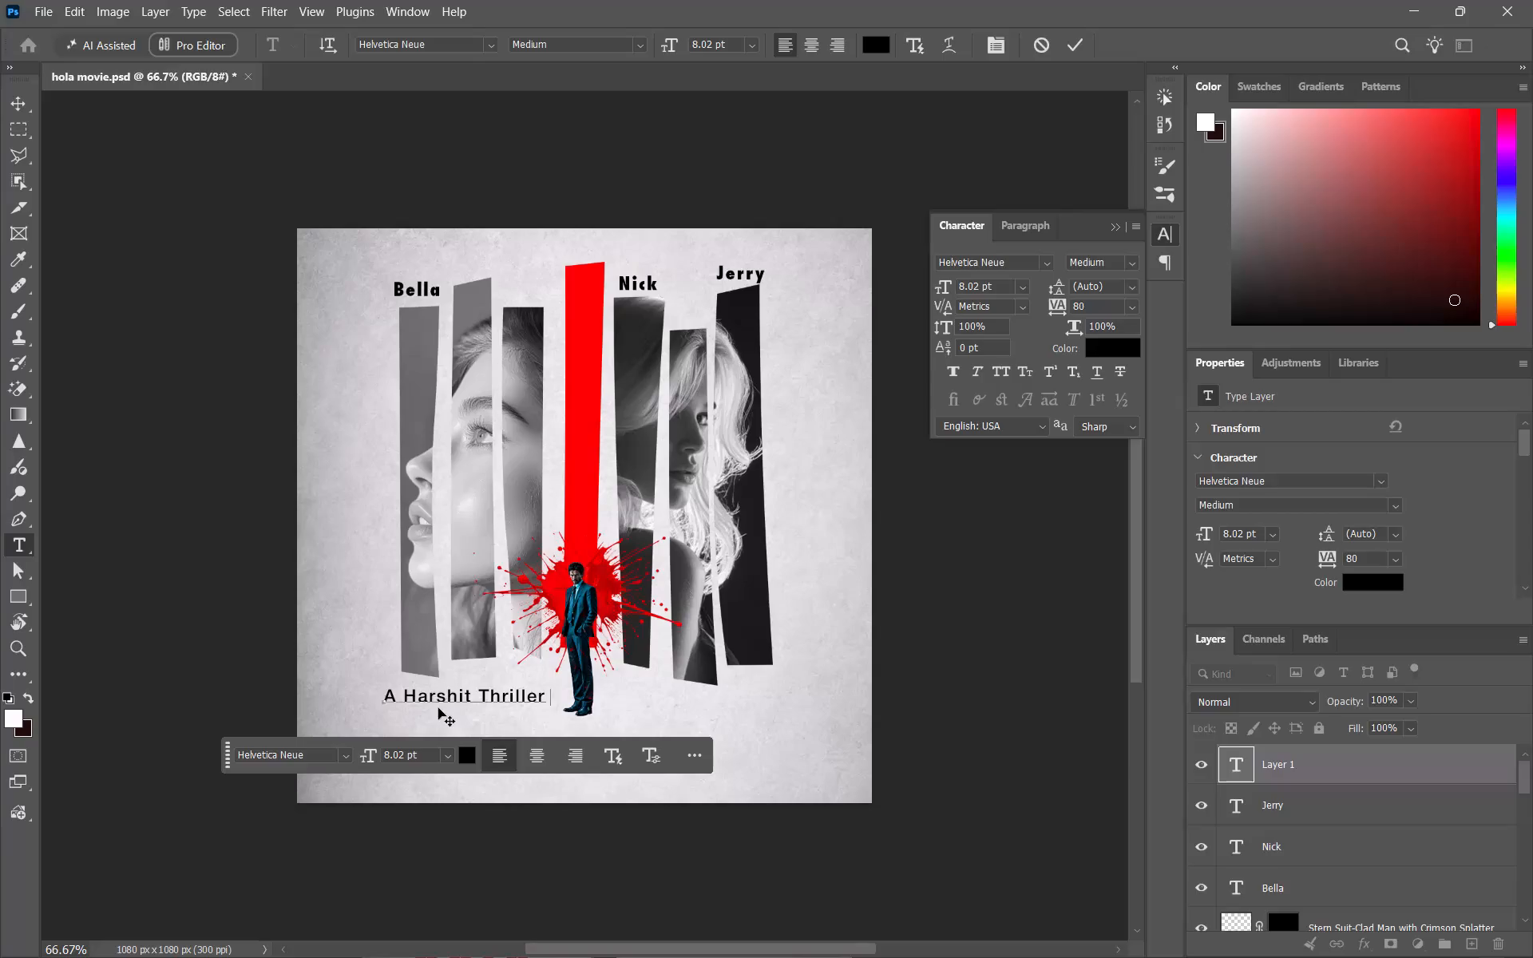
{"action": "key", "text": "ctrl+a"}
{"action": "left_click", "coordinate": [464, 750]}
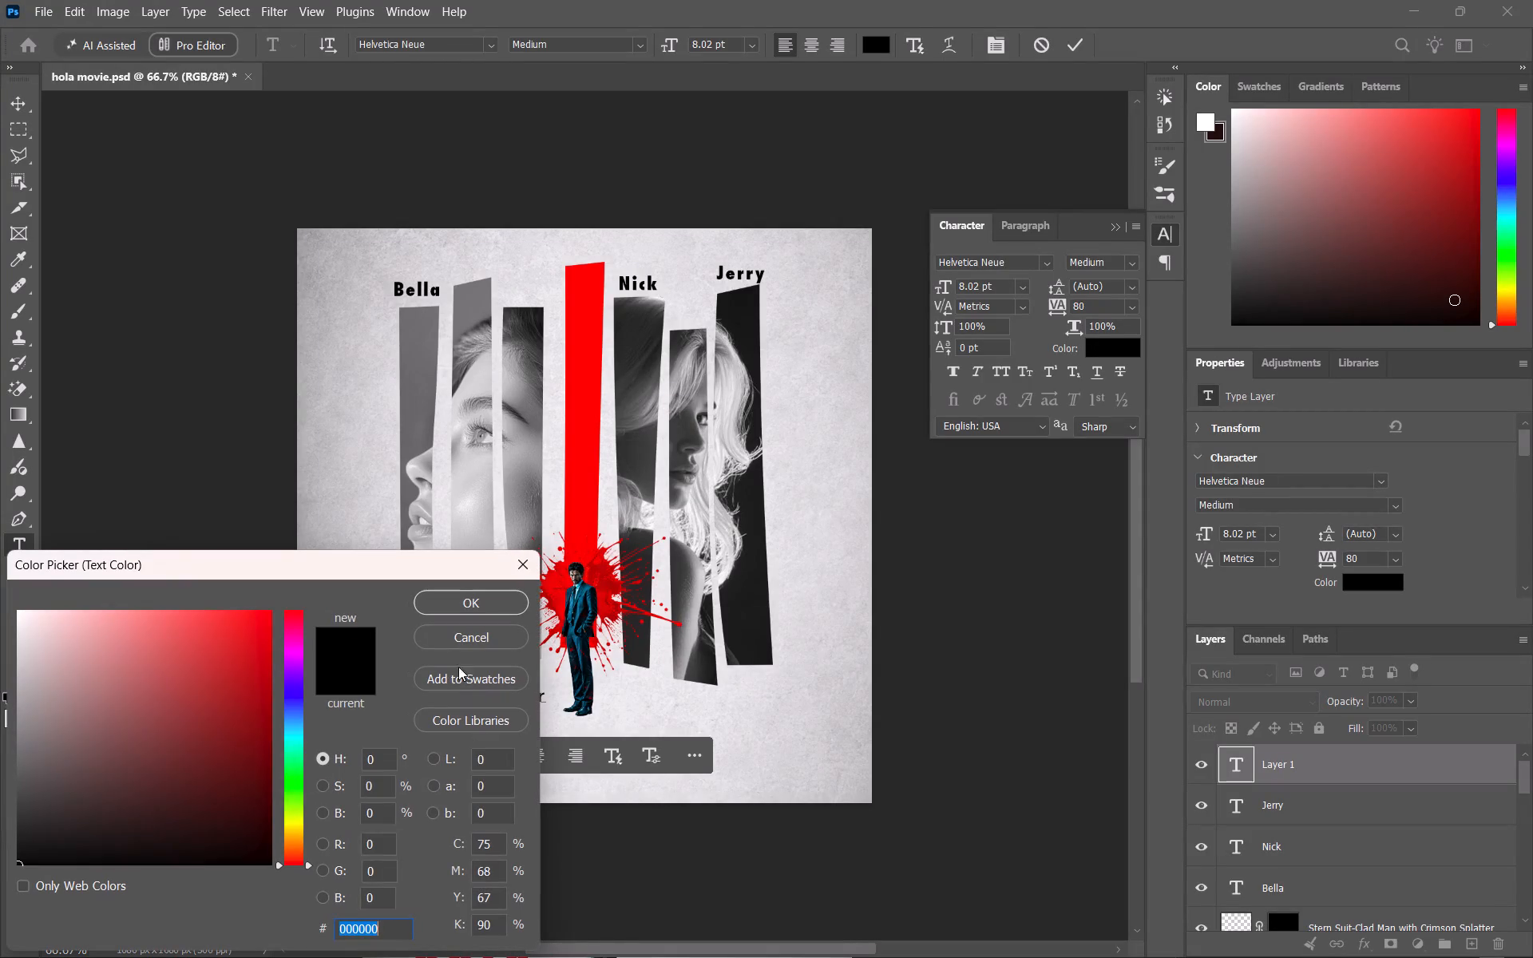
{"action": "left_click_drag", "start_coordinate": [255, 688], "coordinate": [497, 376]}
{"action": "left_click", "coordinate": [497, 603]}
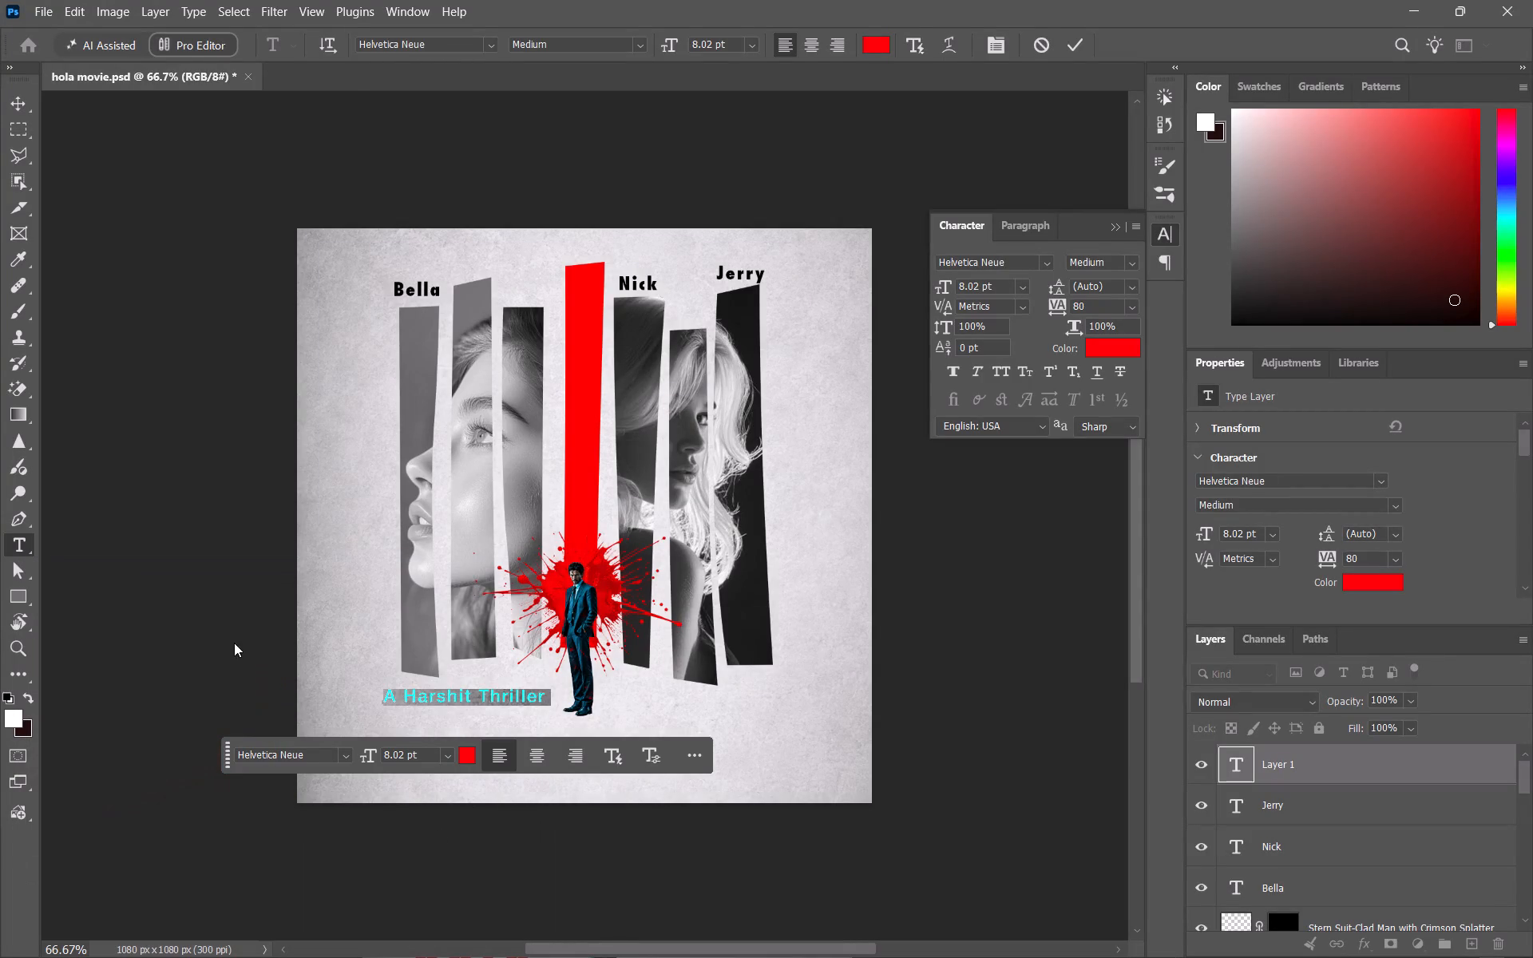
{"action": "left_click", "coordinate": [234, 643]}
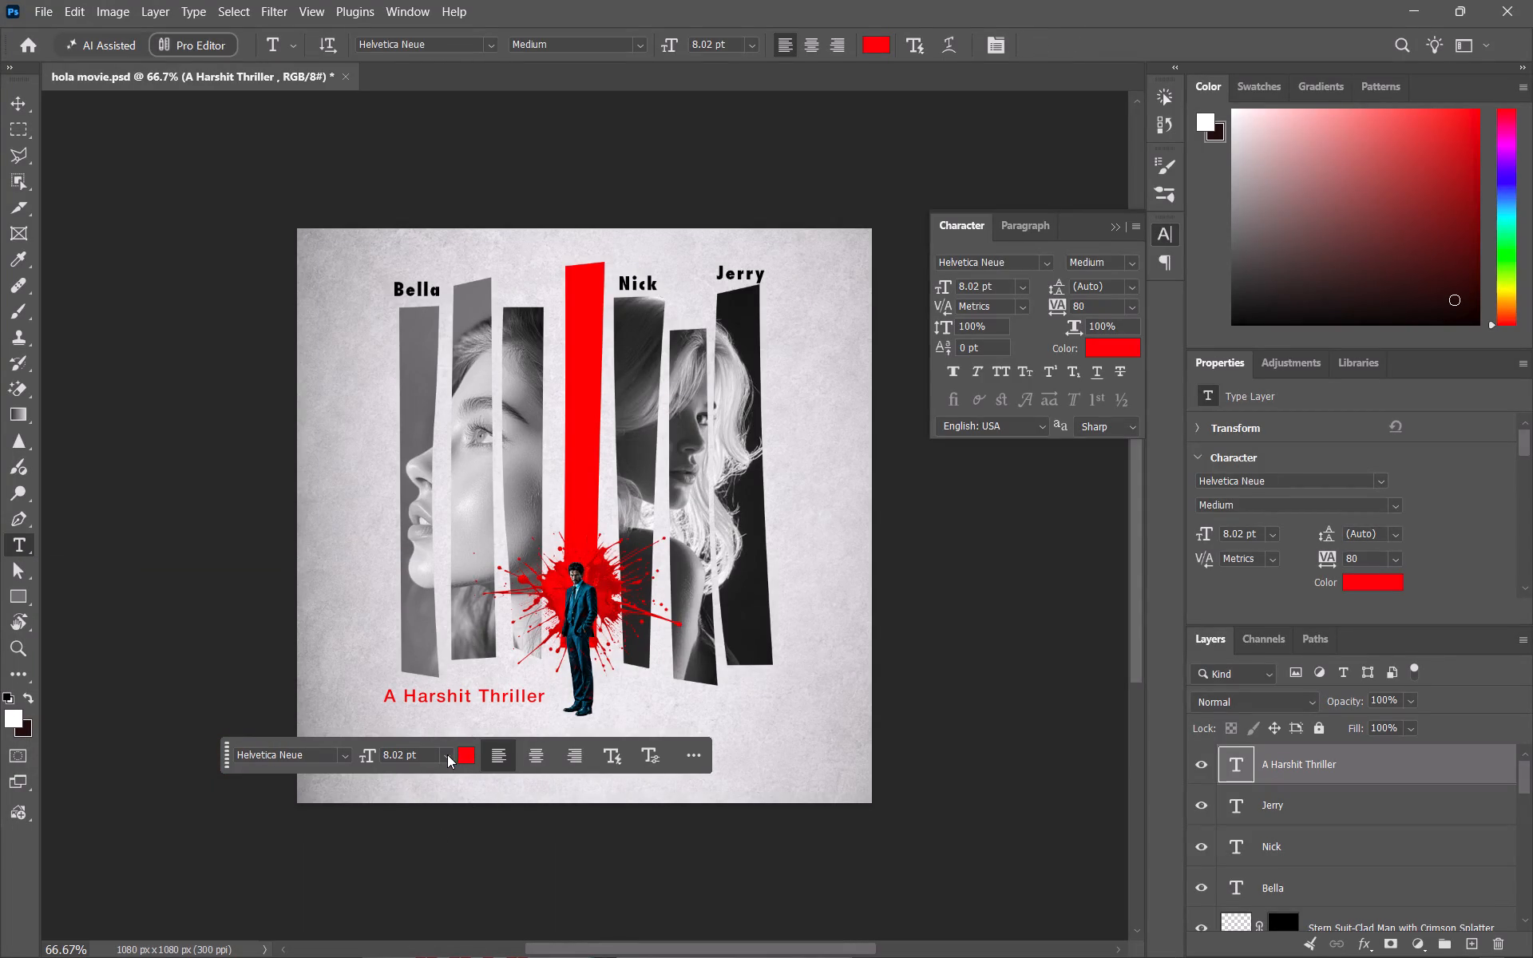
Scale the red tagline down to about 5.4 pt and place it just below the left group of strips.
{"action": "left_click", "coordinate": [22, 105]}
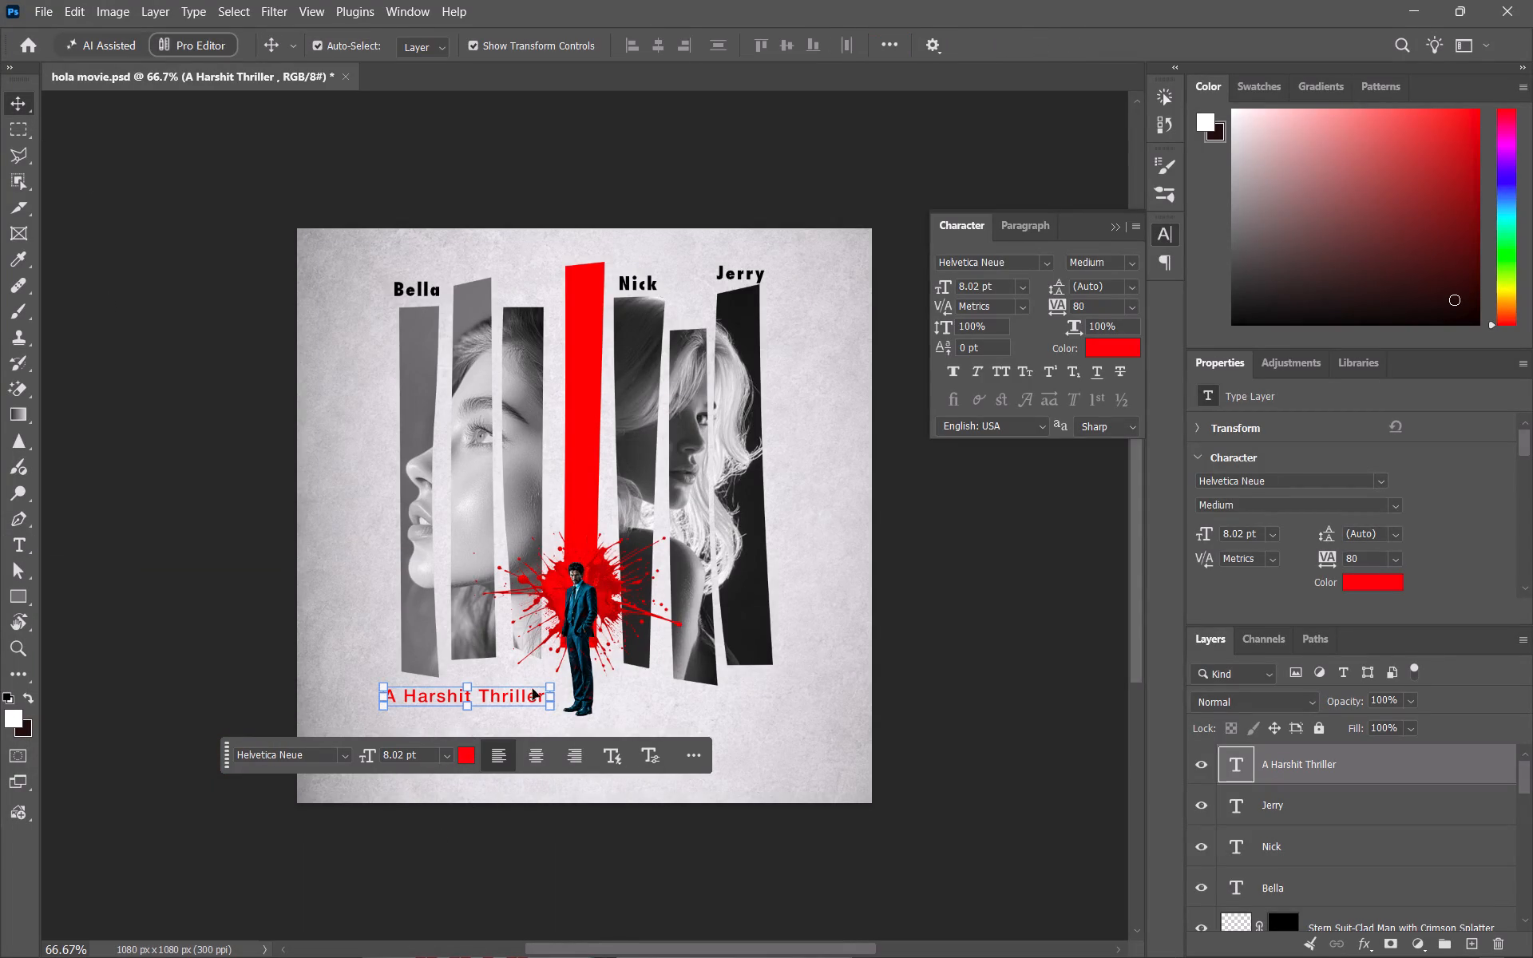
{"action": "left_click_drag", "start_coordinate": [545, 700], "coordinate": [490, 699]}
{"action": "left_click_drag", "start_coordinate": [467, 694], "coordinate": [480, 691]}
Show the original reference poster layer and move the red tagline over the reference tagline above the HOLA title.
{"action": "scroll", "coordinate": [1353, 878], "scroll_direction": "down", "scroll_amount": 11}
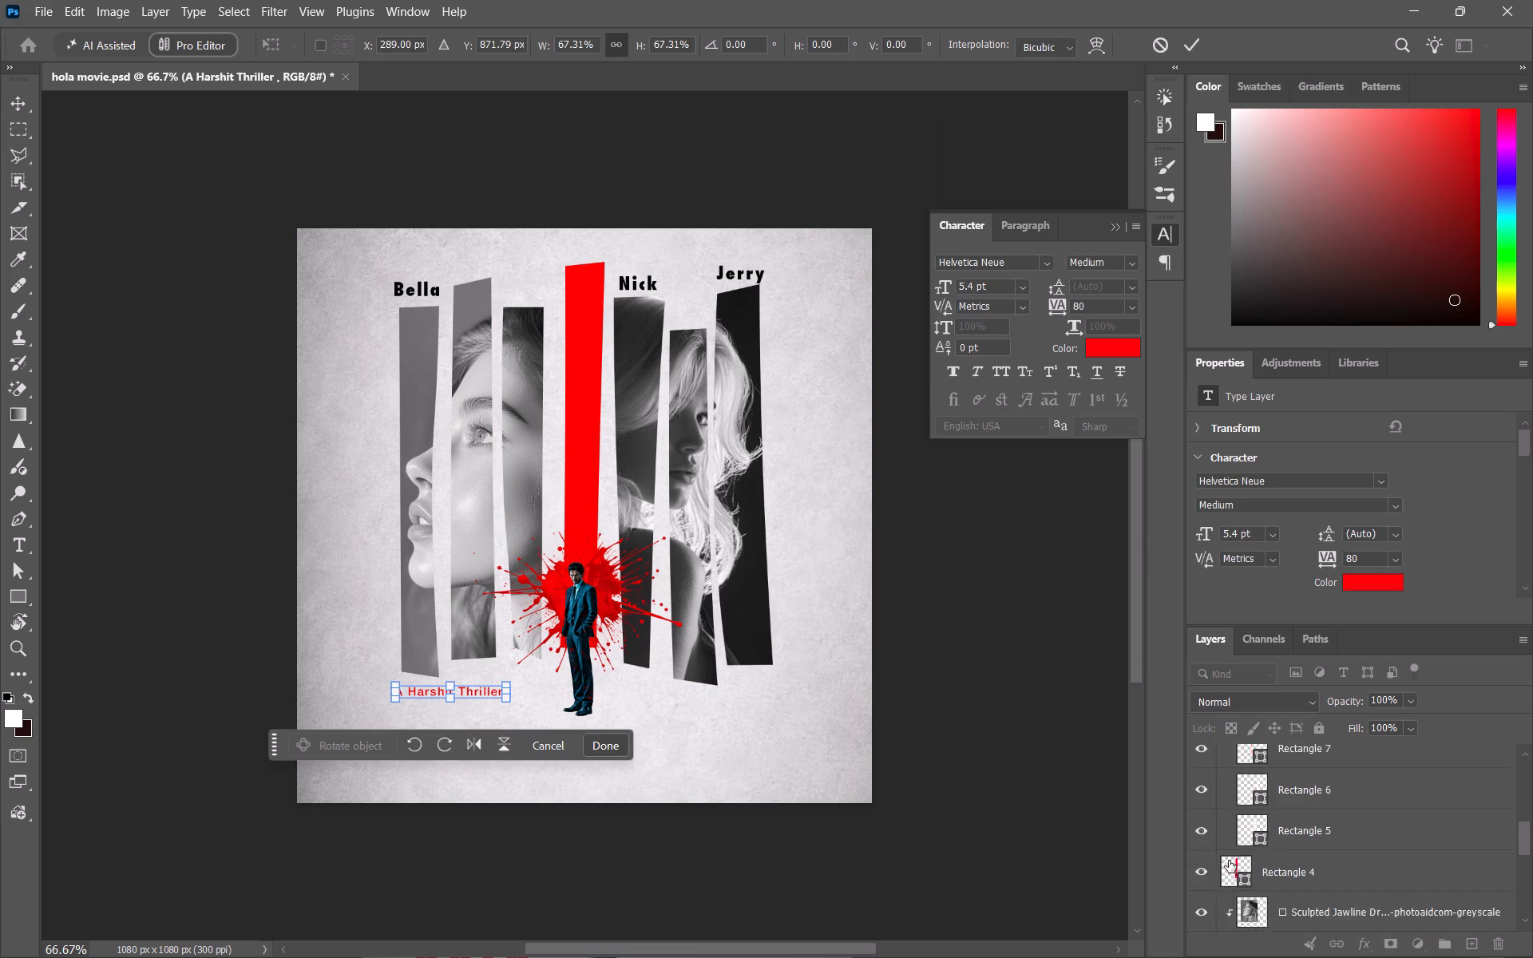
{"action": "scroll", "coordinate": [1229, 861], "scroll_direction": "down", "scroll_amount": 5}
{"action": "left_click", "coordinate": [1212, 821]}
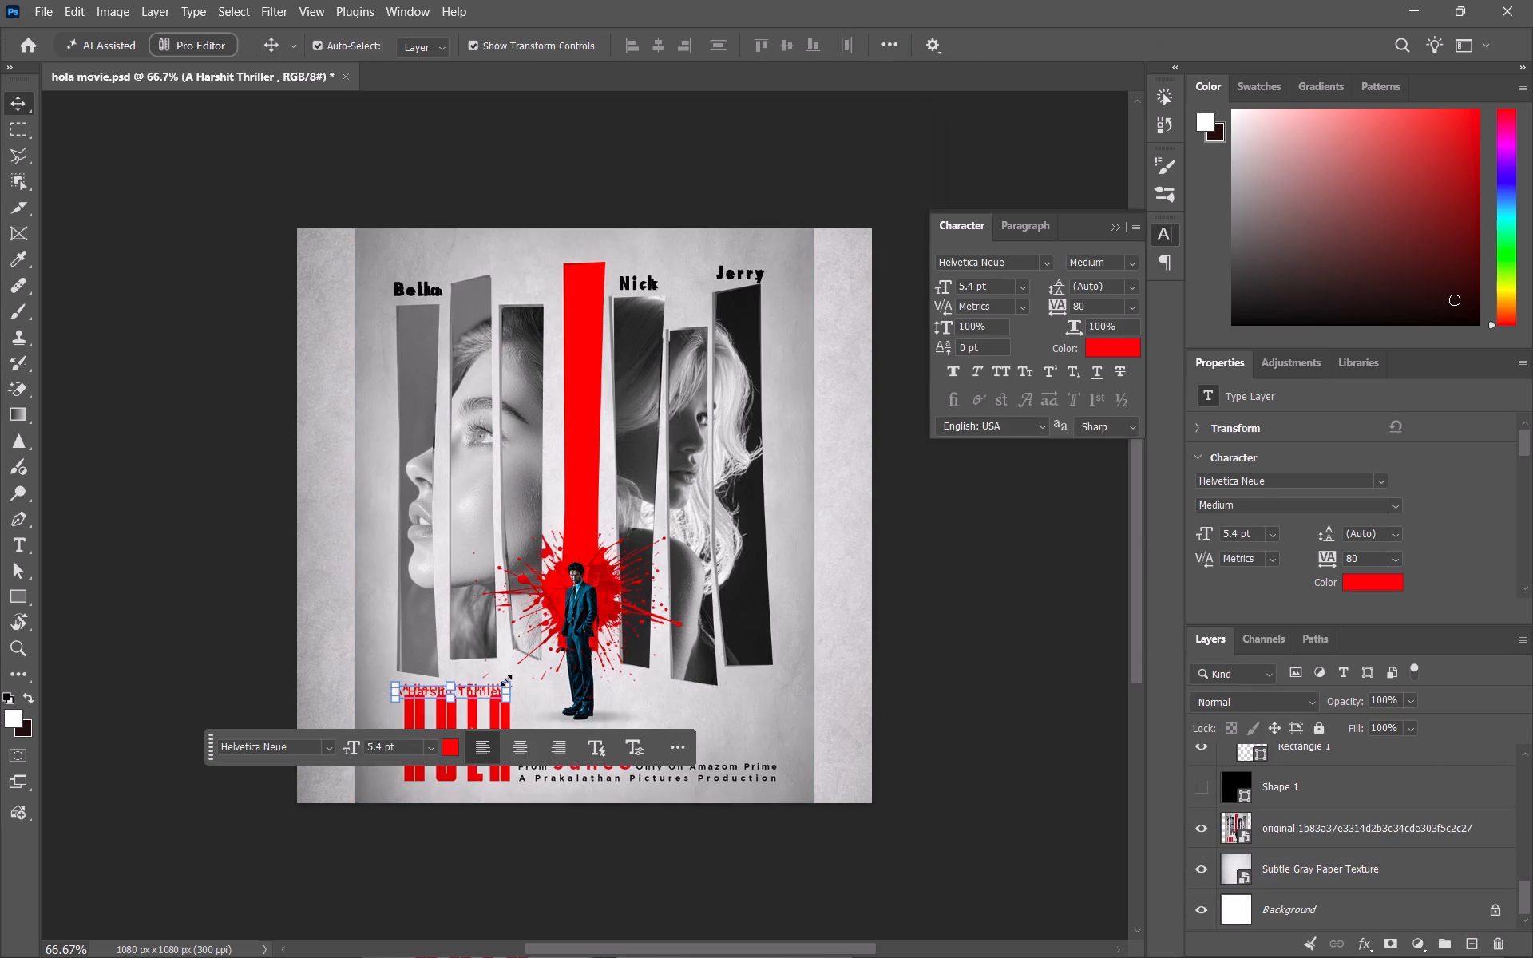
{"action": "left_click_drag", "start_coordinate": [462, 694], "coordinate": [471, 688]}
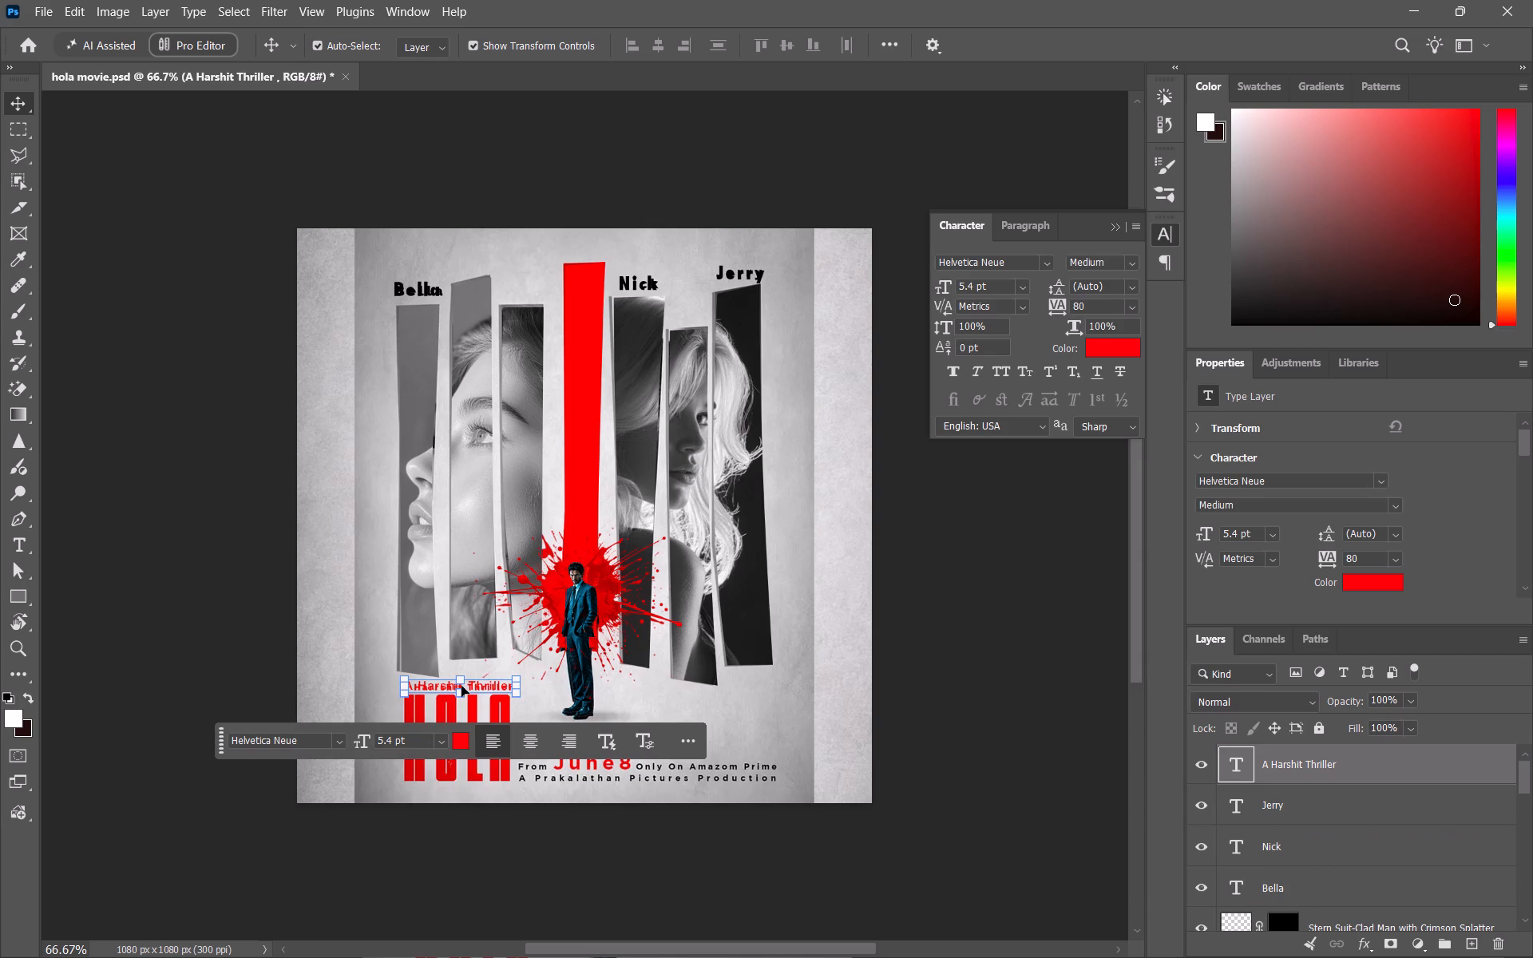
Resize the tagline to about 5.54 pt to match the width of the reference tagline, and deselect it.
{"action": "left_click", "coordinate": [438, 740]}
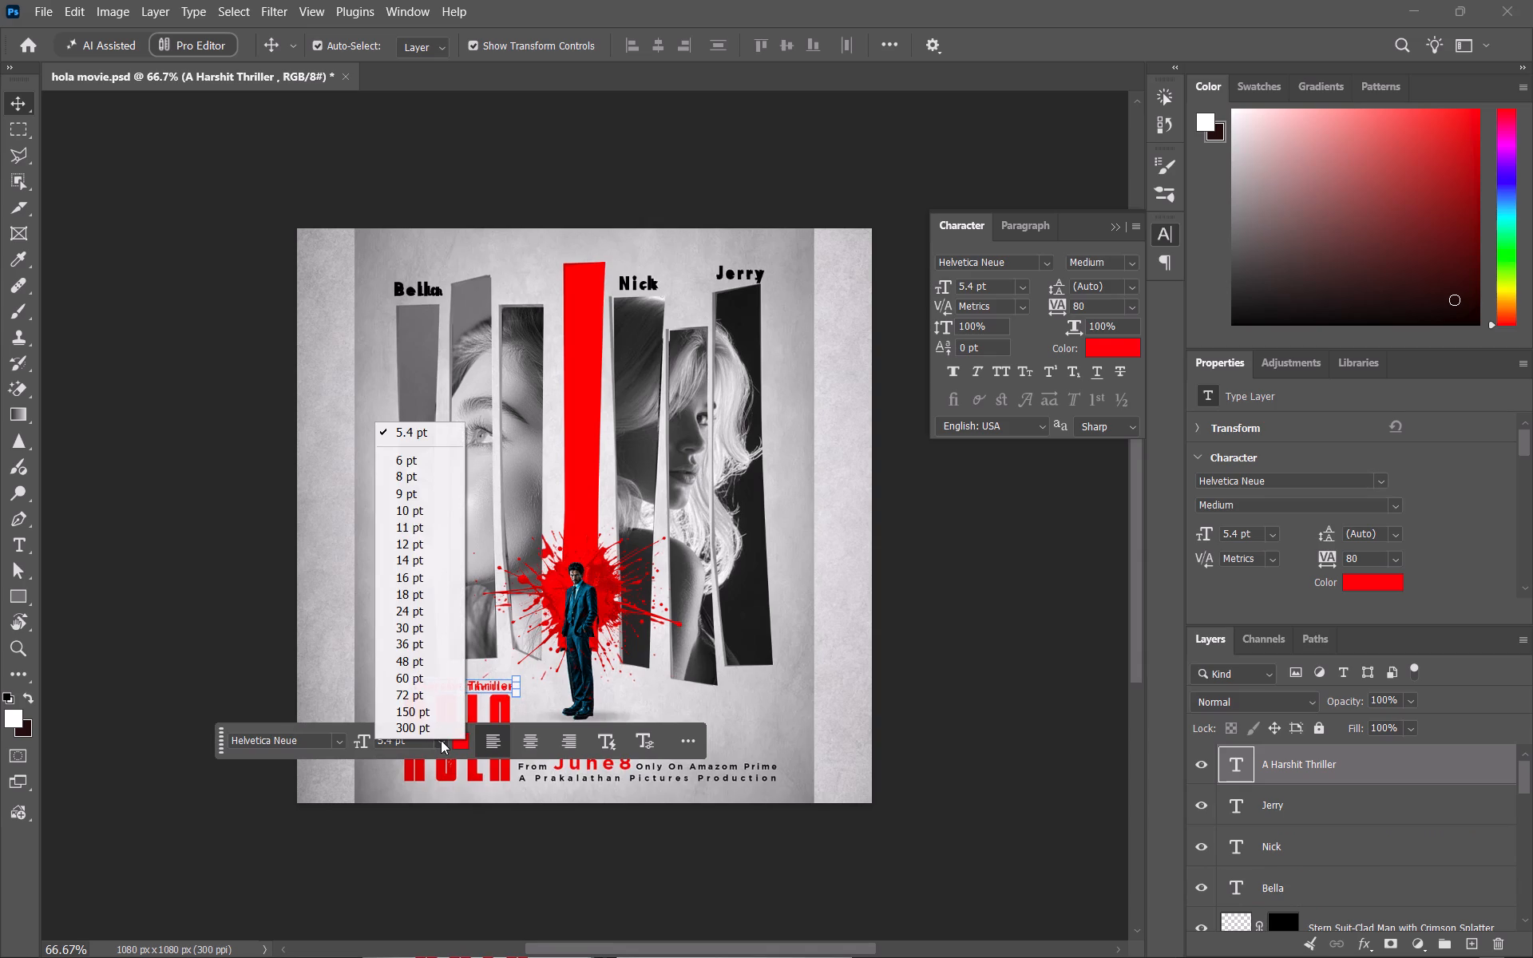
{"action": "left_click", "coordinate": [441, 740]}
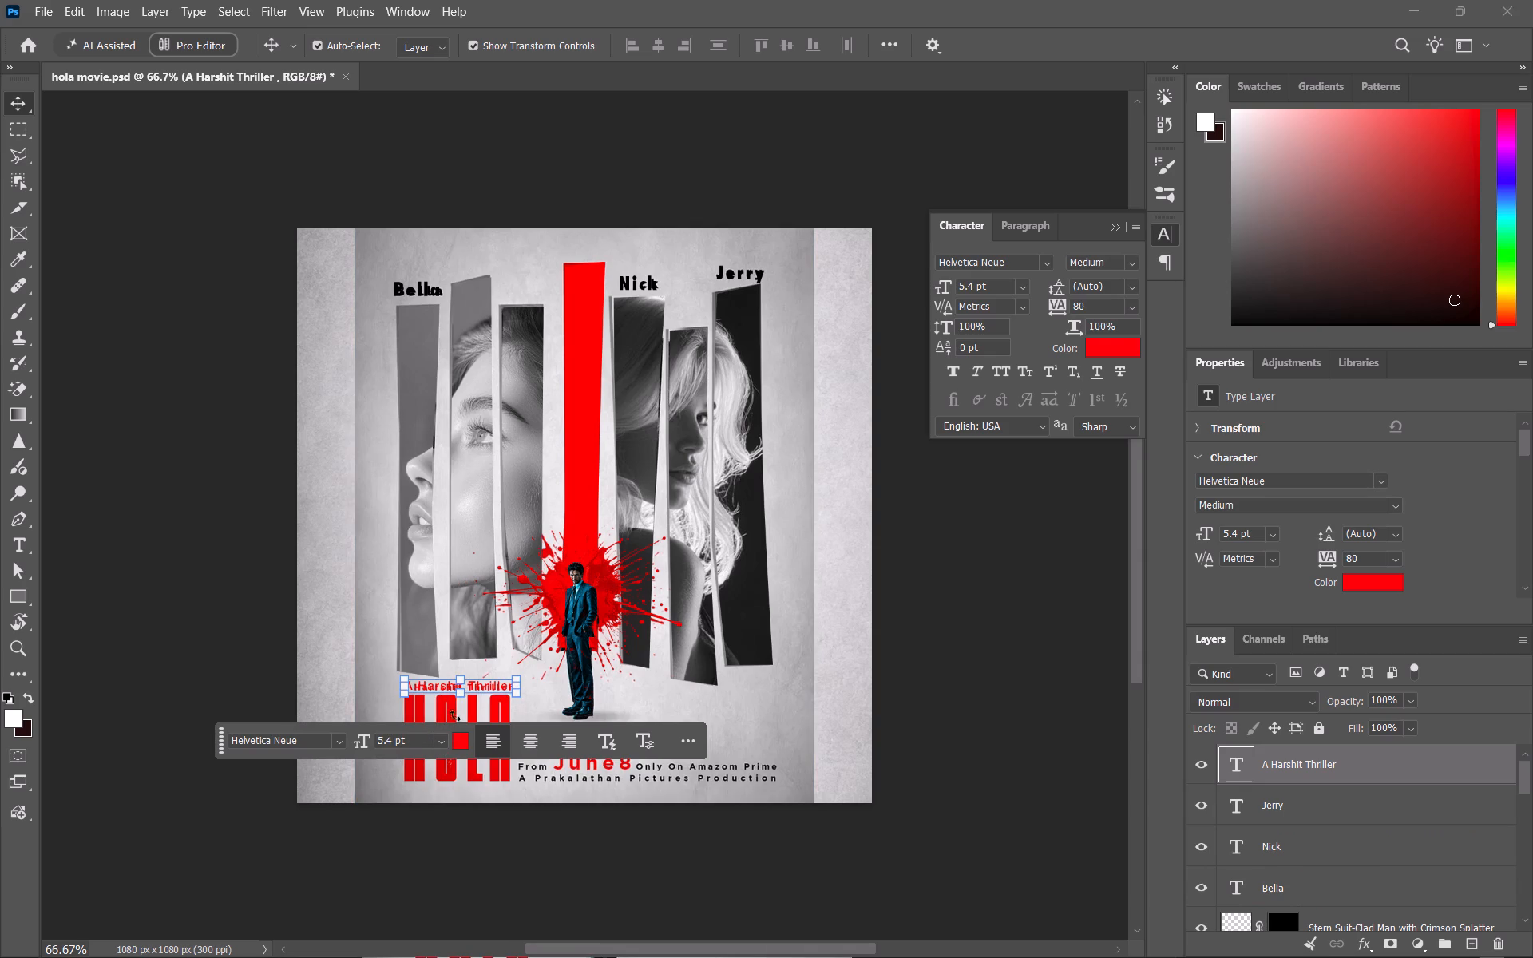
{"action": "left_click", "coordinate": [458, 695]}
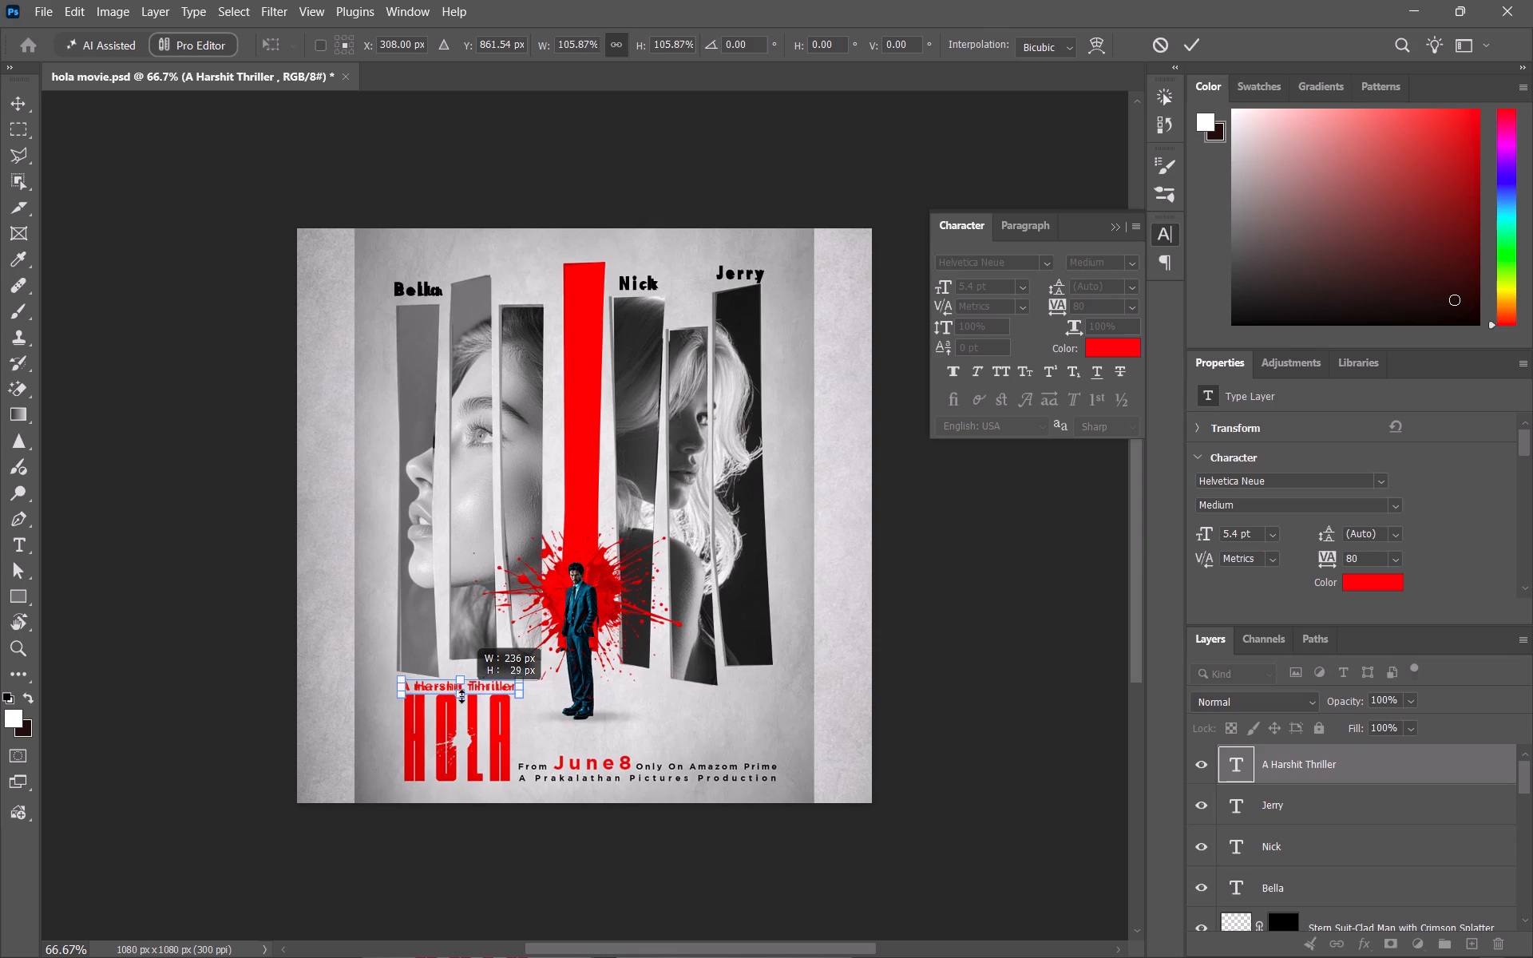
{"action": "left_click", "coordinate": [460, 695]}
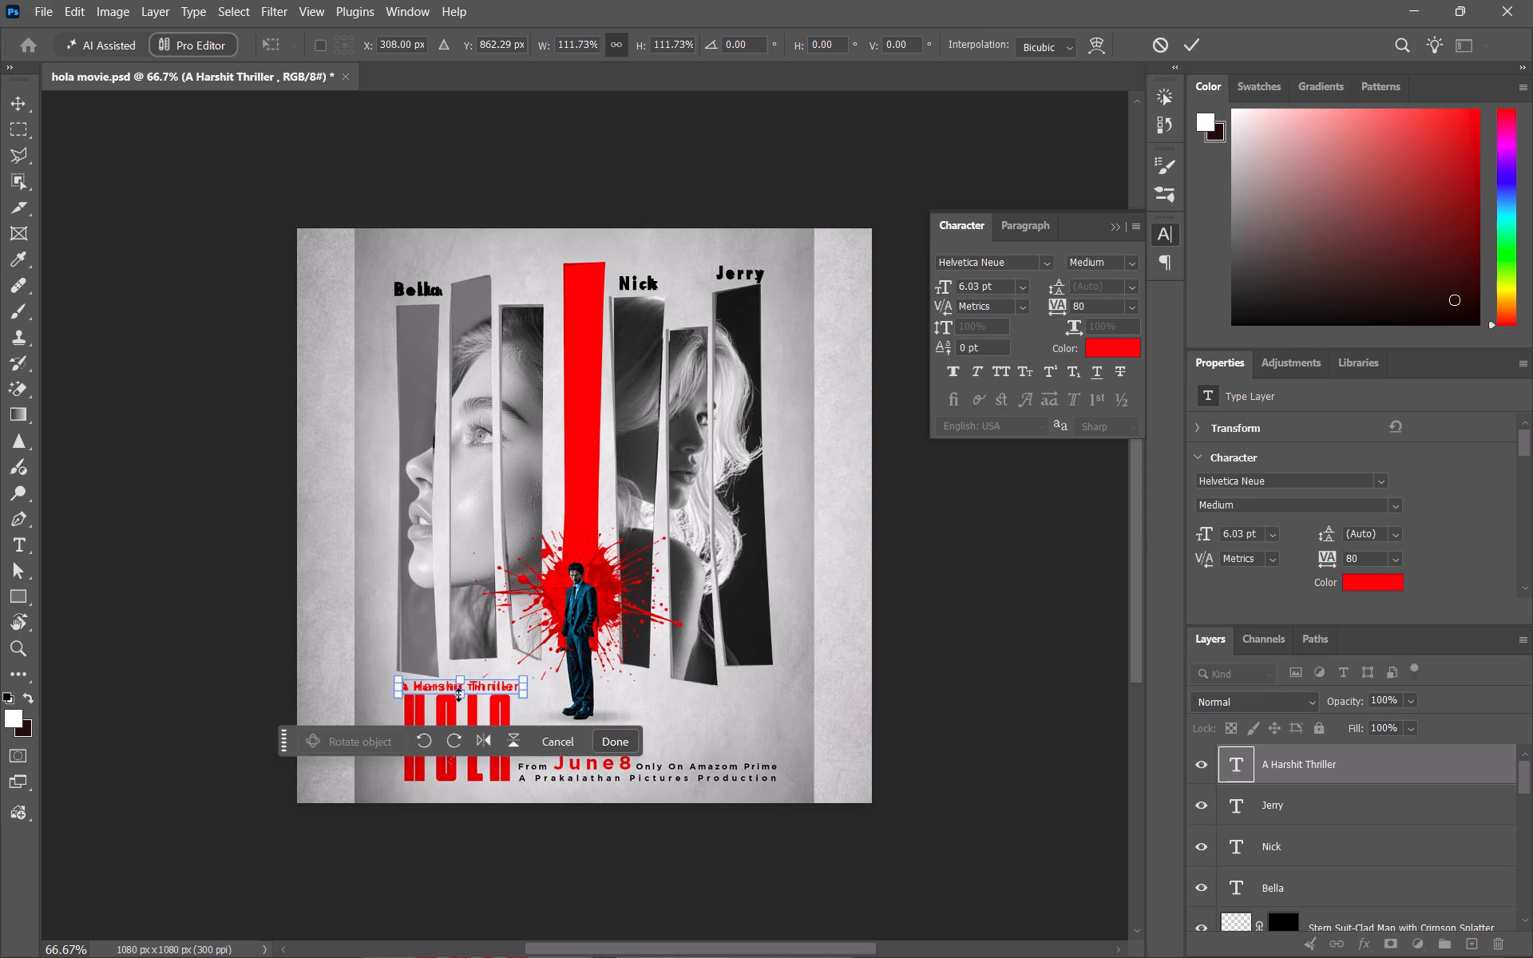
{"action": "left_click_drag", "start_coordinate": [526, 687], "coordinate": [514, 689]}
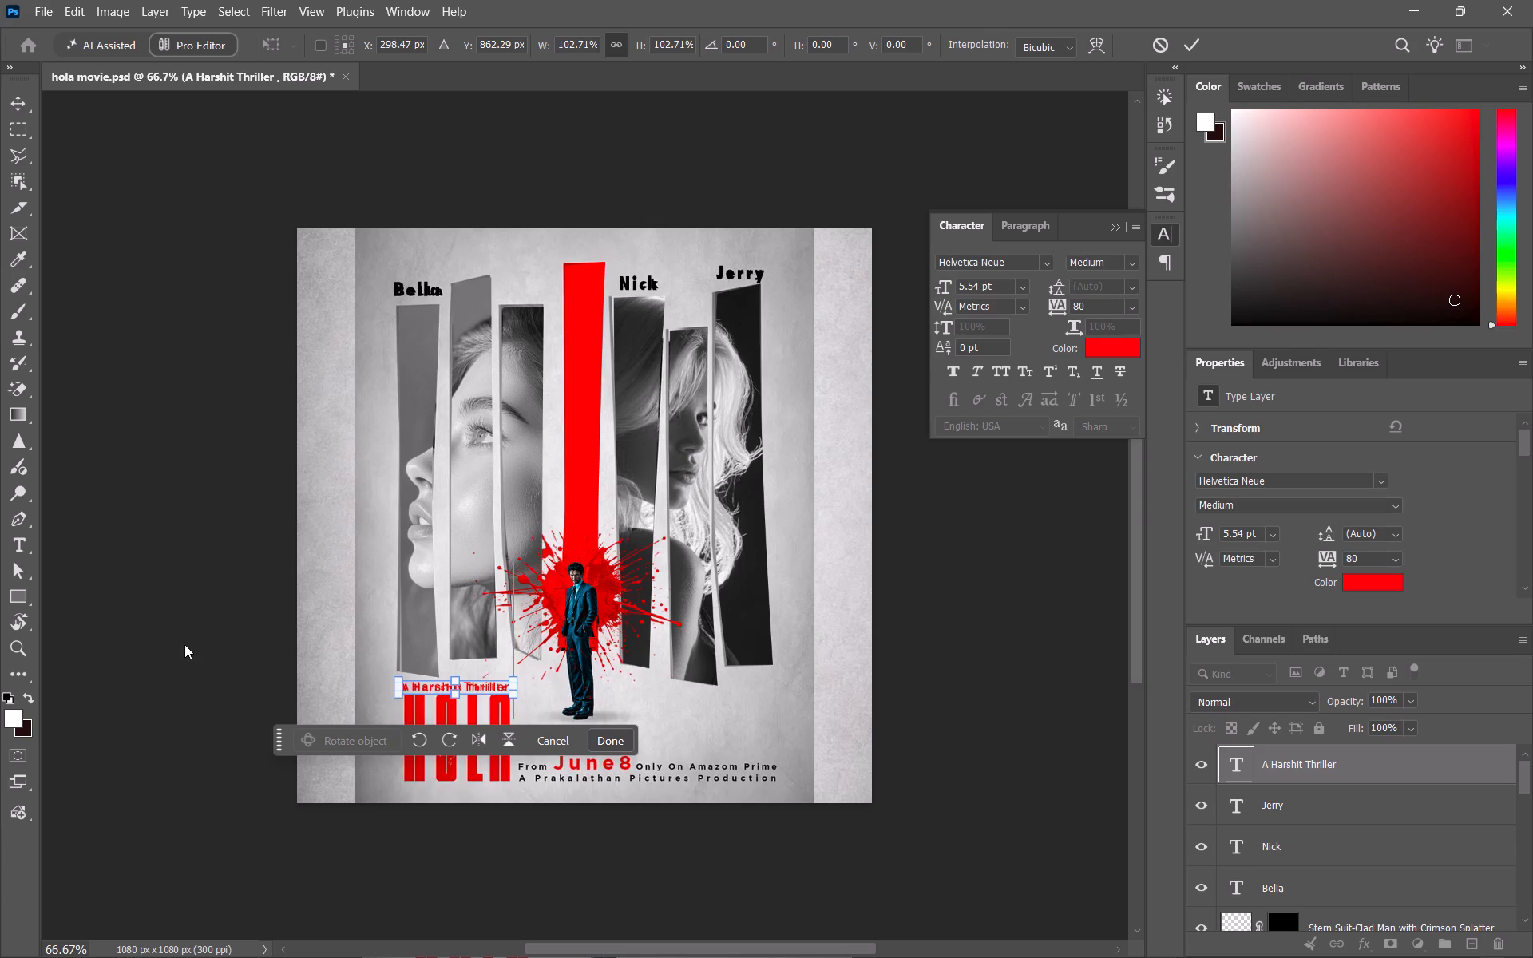
{"action": "left_click", "coordinate": [979, 739]}
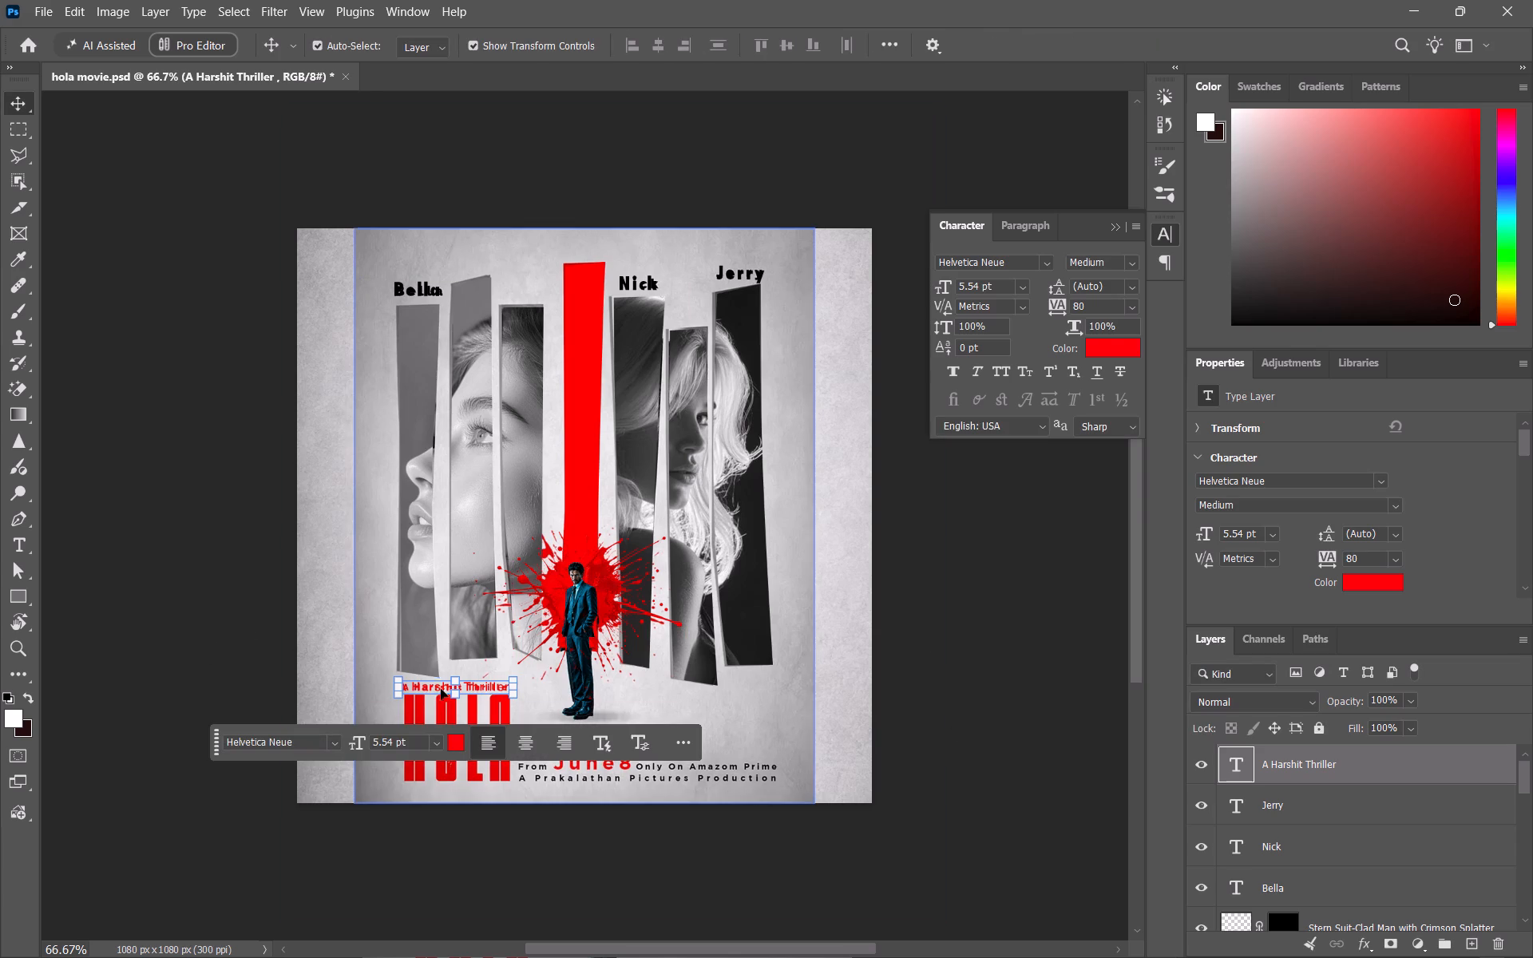
{"action": "left_click", "coordinate": [1001, 742]}
Hide the original reference poster layer.
{"action": "scroll", "coordinate": [1326, 842], "scroll_direction": "down", "scroll_amount": 3}
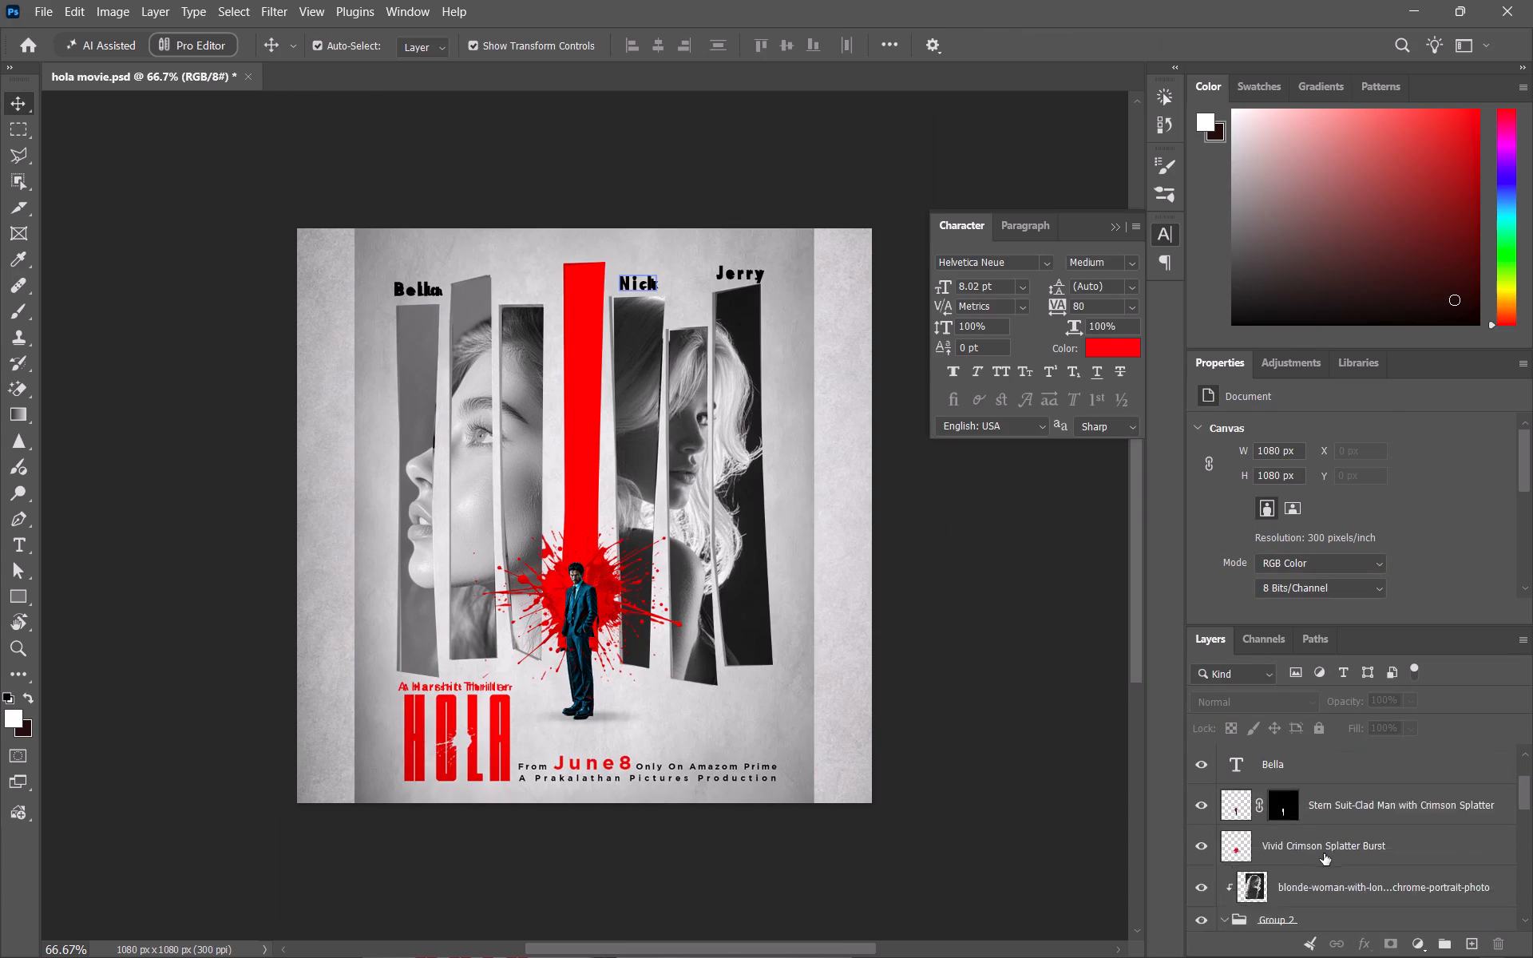
{"action": "scroll", "coordinate": [1324, 853], "scroll_direction": "down", "scroll_amount": 2}
{"action": "scroll", "coordinate": [1216, 817], "scroll_direction": "down", "scroll_amount": 7}
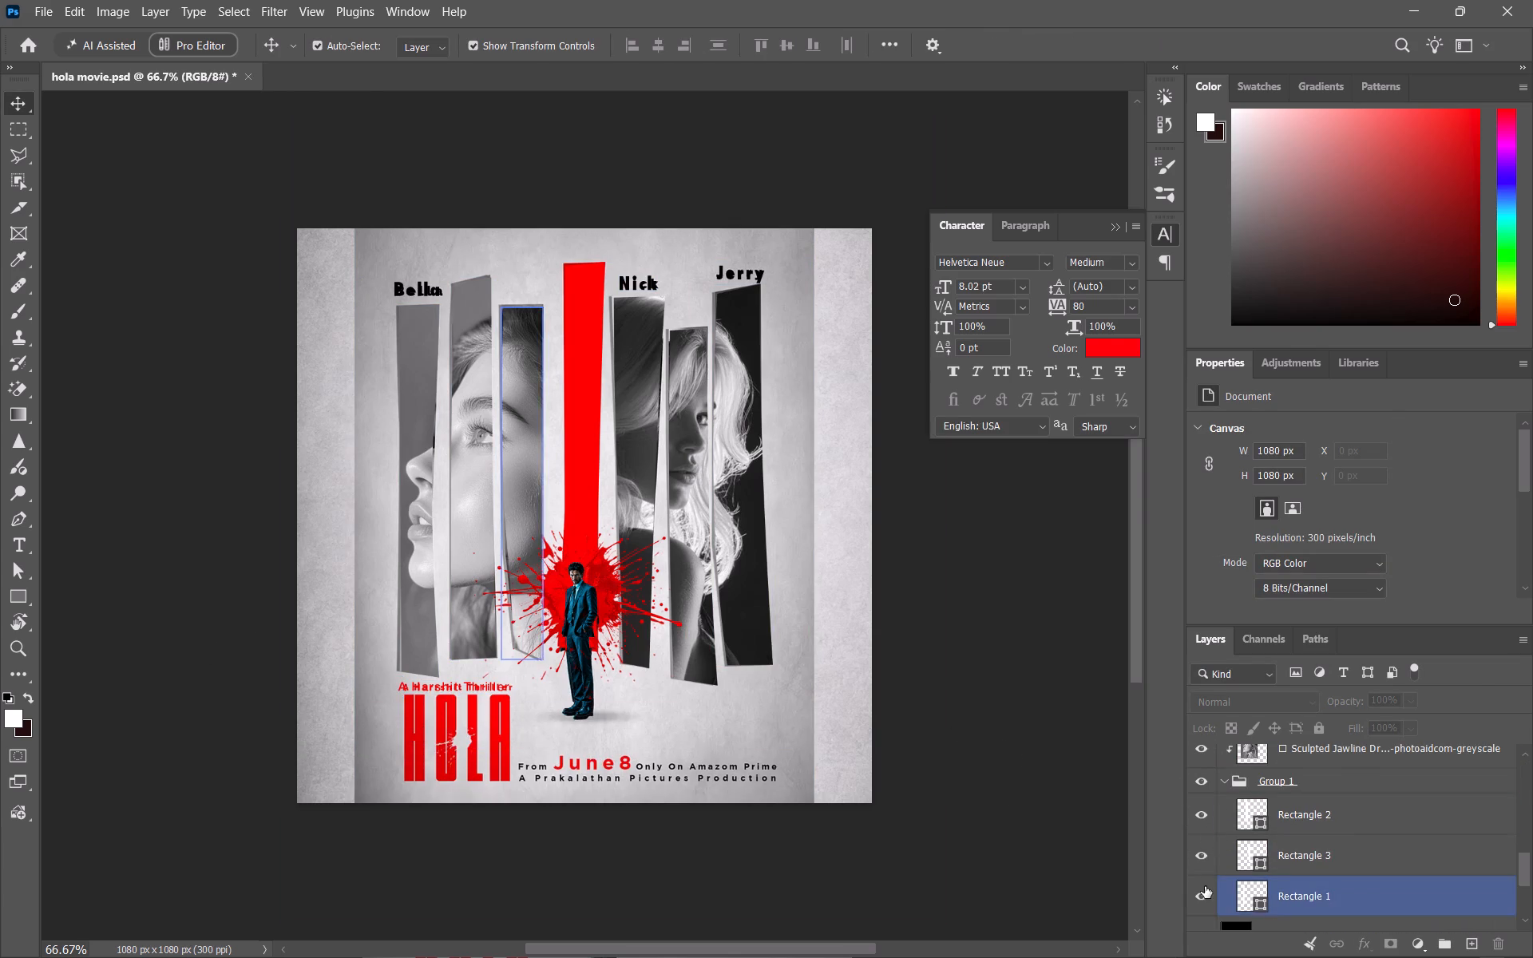
{"action": "scroll", "coordinate": [1205, 881], "scroll_direction": "down", "scroll_amount": 7}
{"action": "left_click", "coordinate": [1198, 837]}
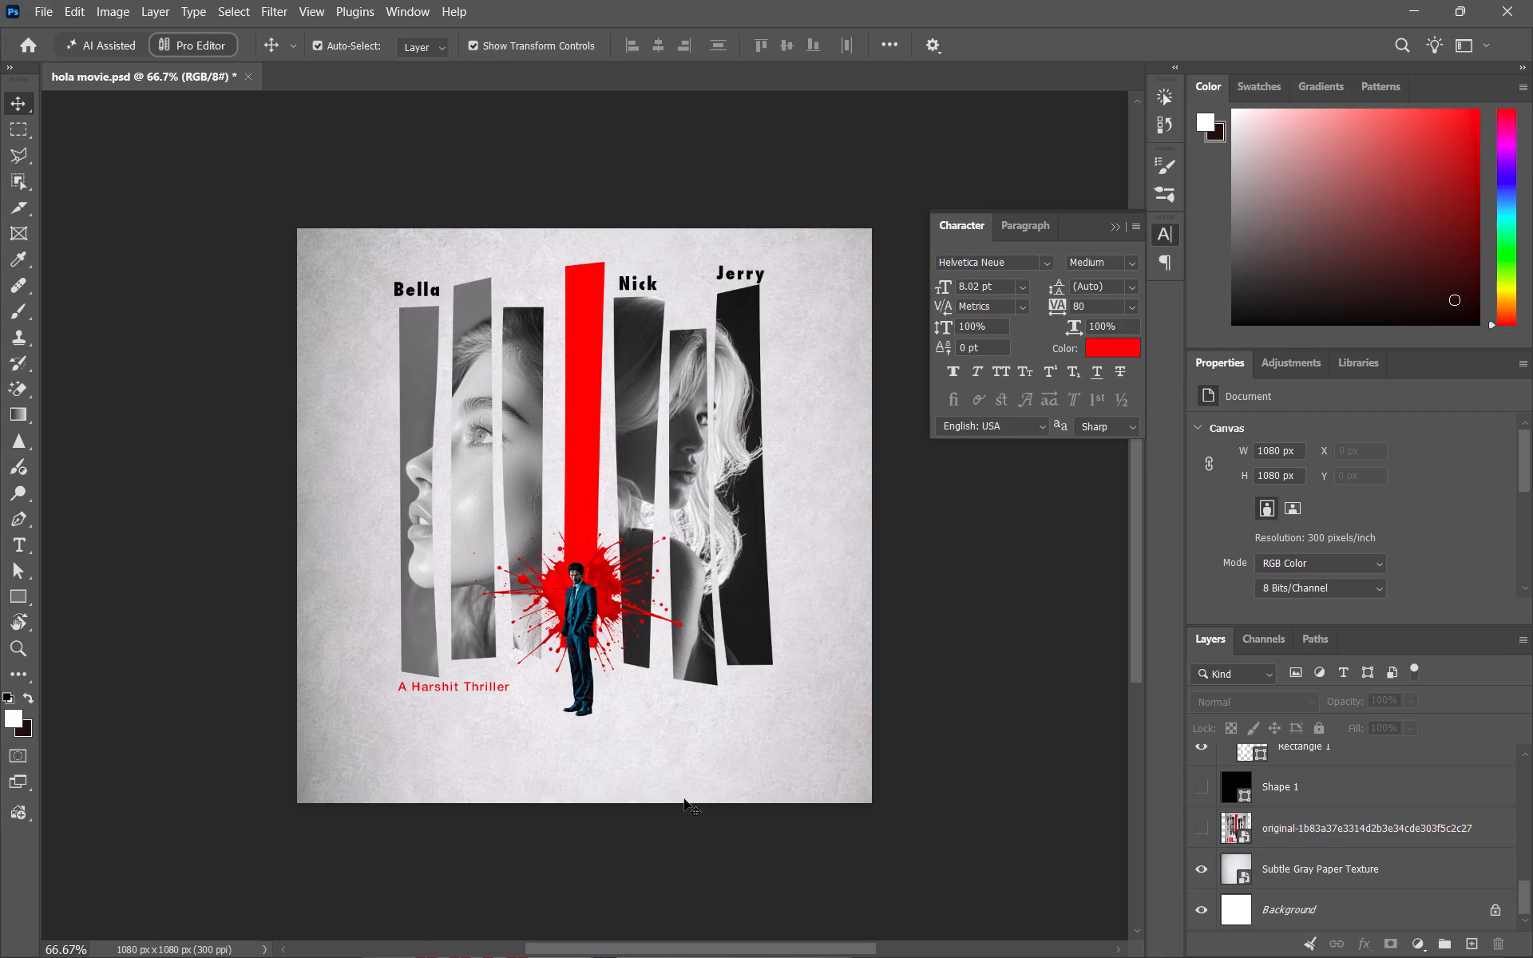
Find the font suggestions for the HOLA main title in Chrome and copy the font name "Druk Condensed".
{"action": "left_click", "coordinate": [974, 934]}
{"action": "scroll", "coordinate": [549, 521], "scroll_direction": "up", "scroll_amount": 4}
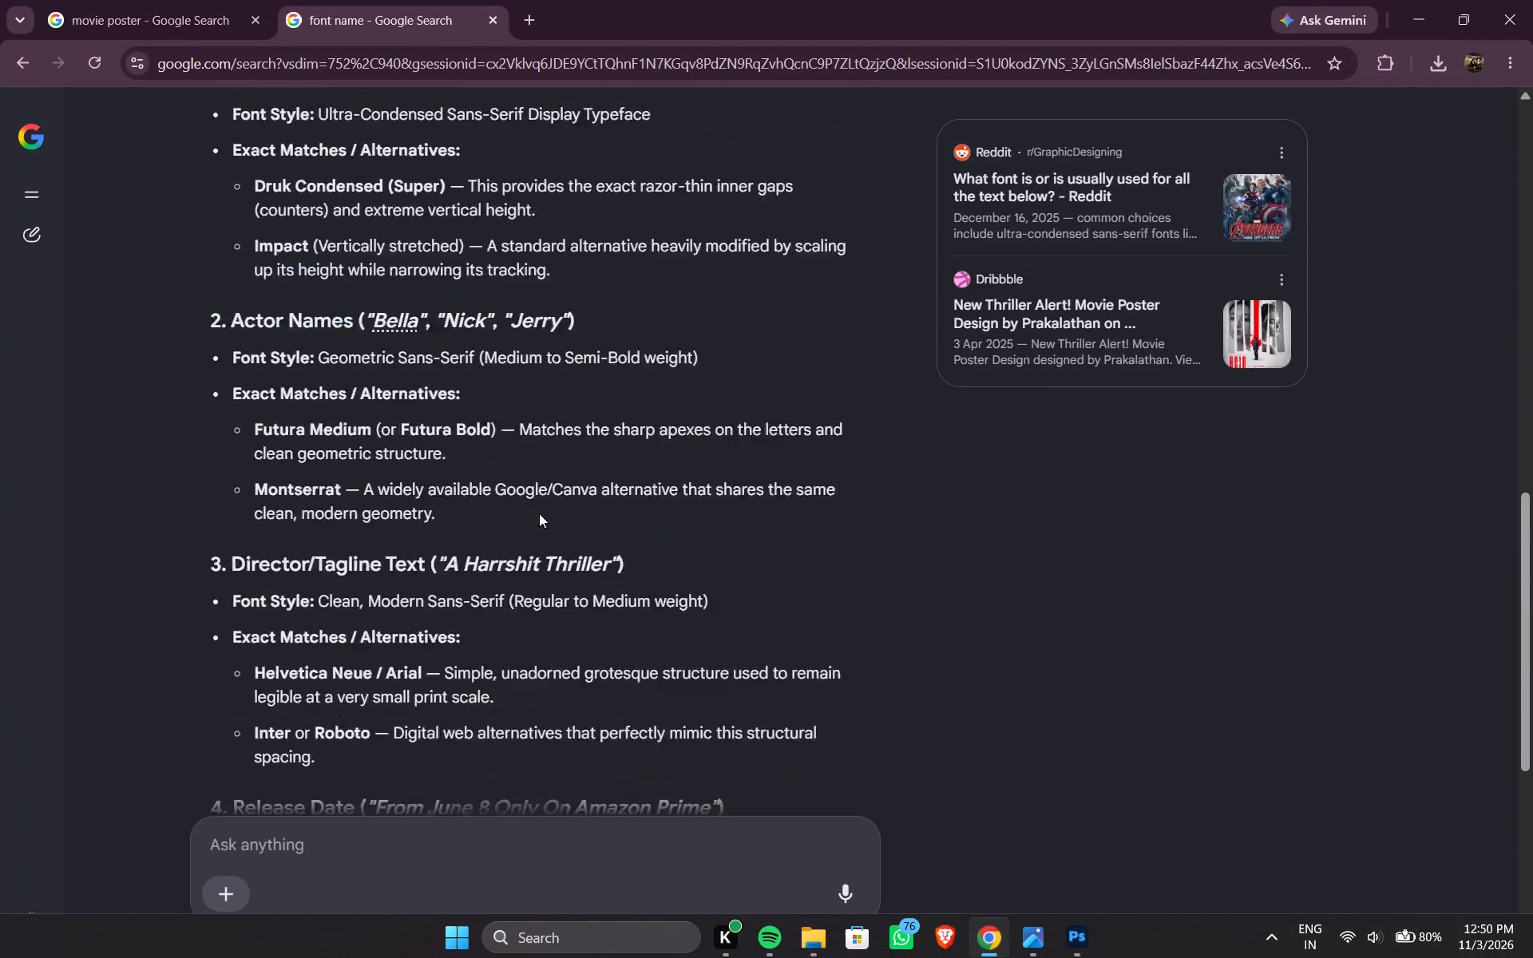
{"action": "scroll", "coordinate": [539, 513], "scroll_direction": "up", "scroll_amount": 7}
{"action": "scroll", "coordinate": [528, 525], "scroll_direction": "down", "scroll_amount": 3}
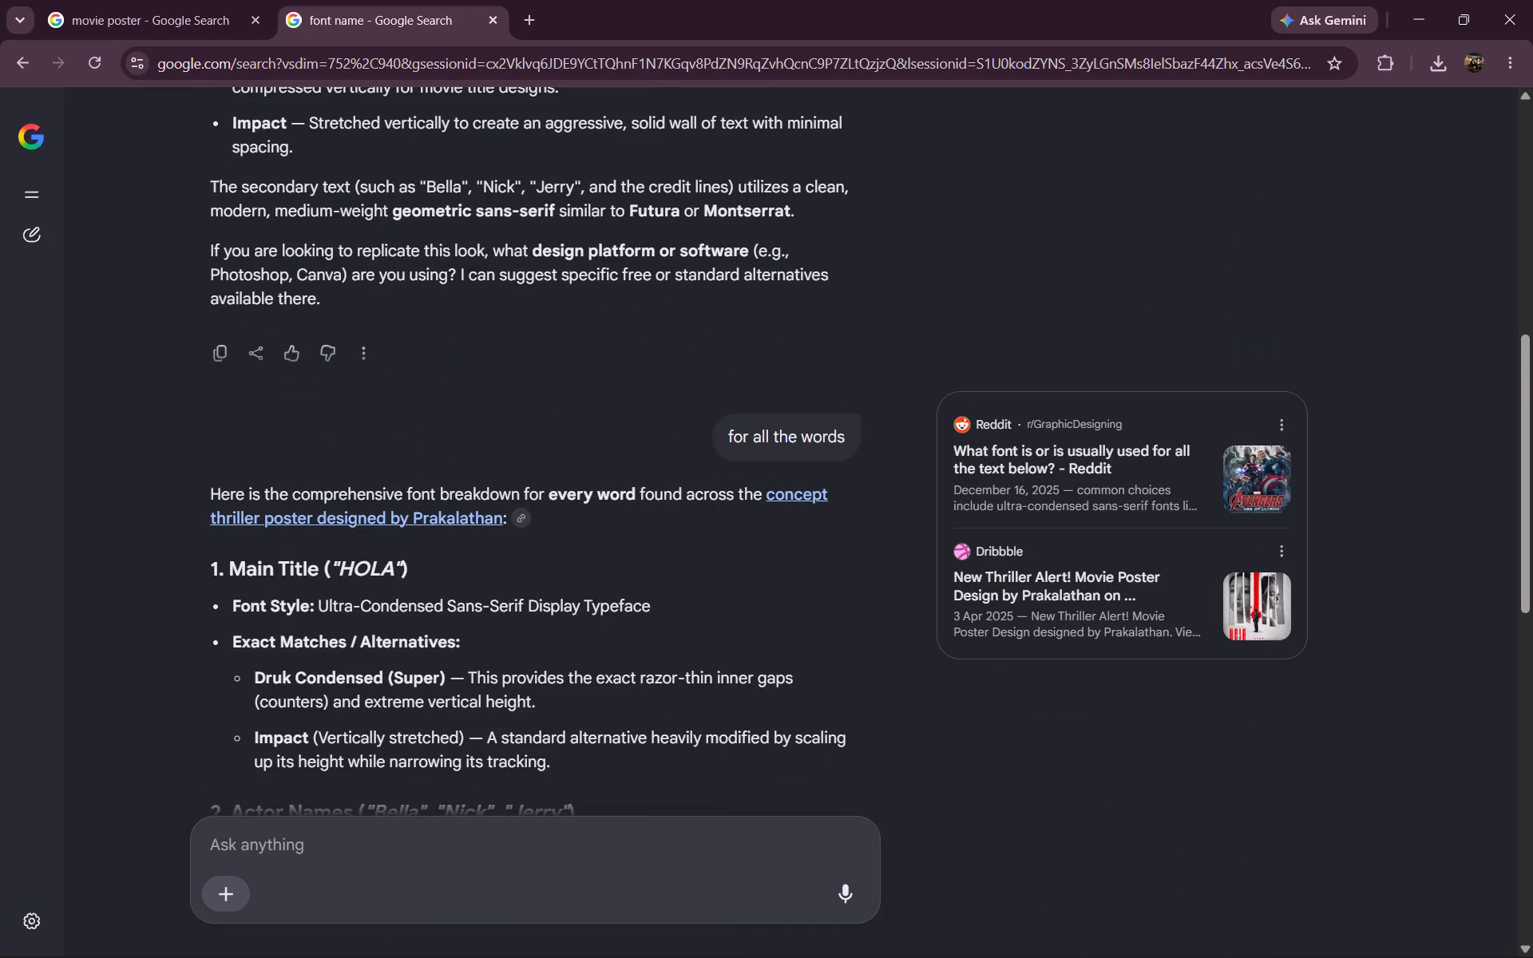
{"action": "left_click_drag", "start_coordinate": [253, 660], "coordinate": [382, 669]}
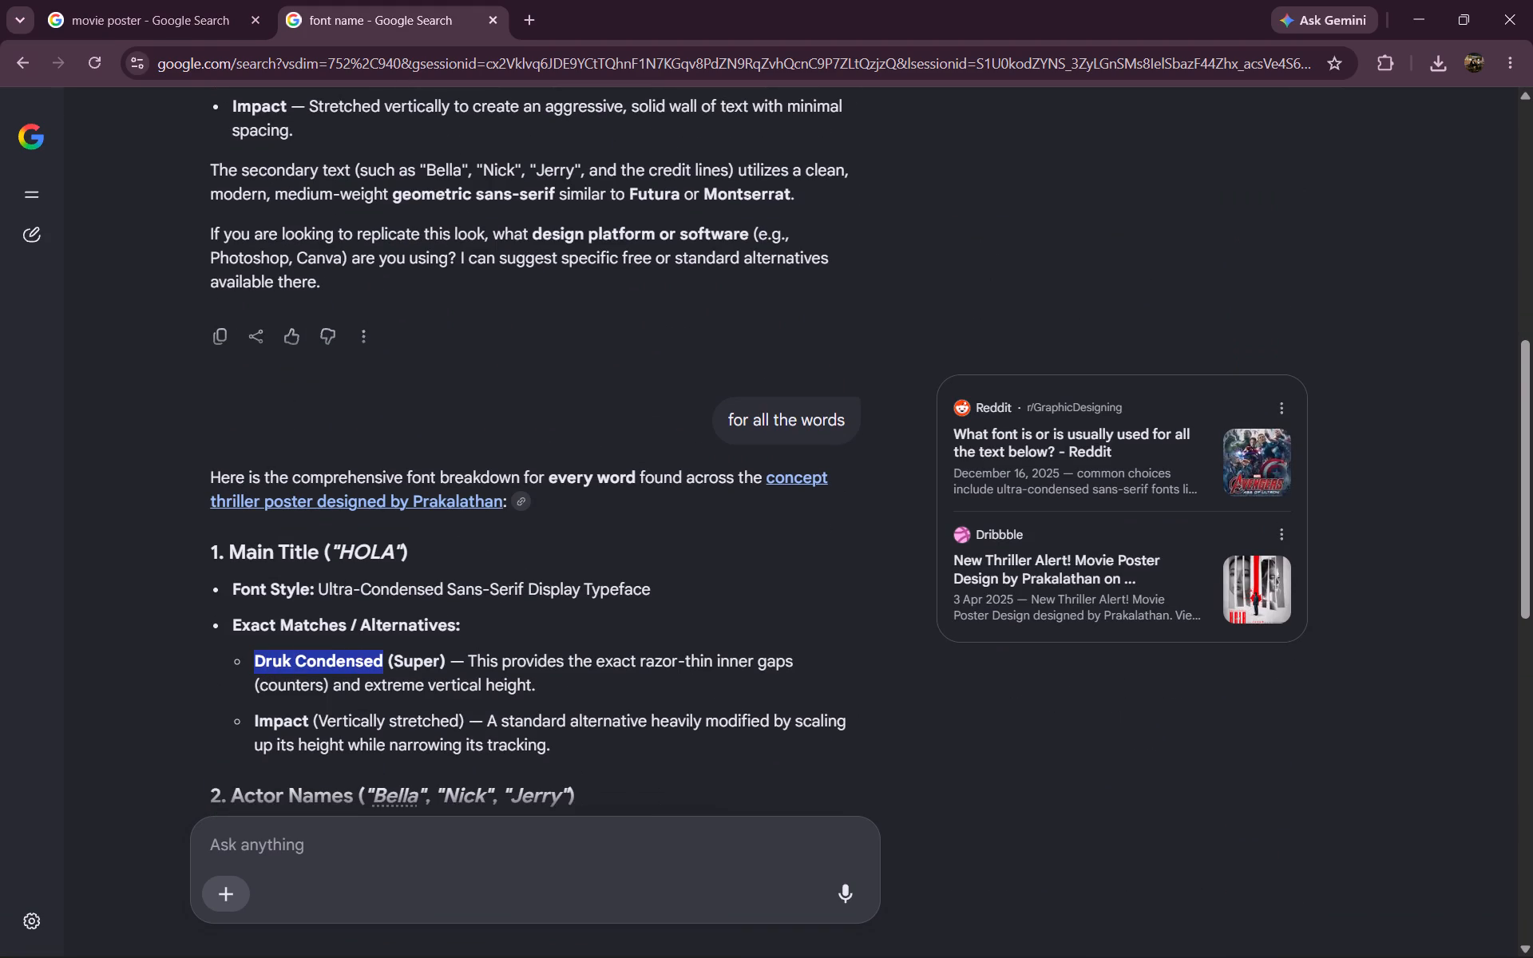
{"action": "key", "text": "ctrl+c"}
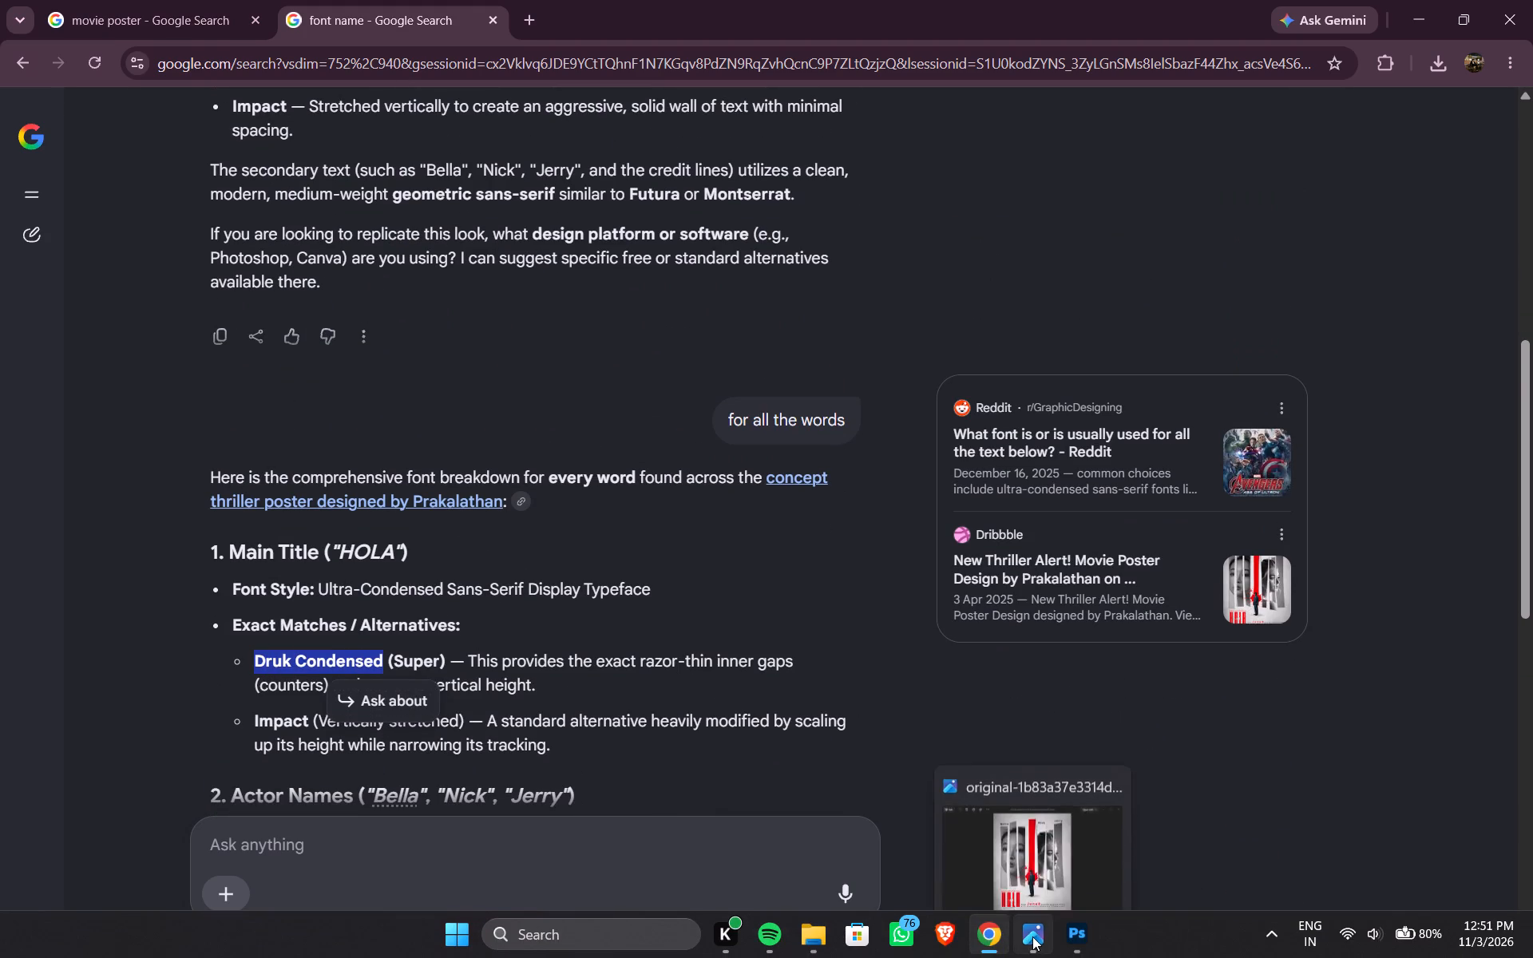
Return to Photoshop and add a new text line reading "hola" below the tagline.
{"action": "left_click", "coordinate": [1032, 936]}
{"action": "left_click", "coordinate": [1096, 930]}
{"action": "left_click", "coordinate": [452, 726]}
{"action": "key", "text": "t"}
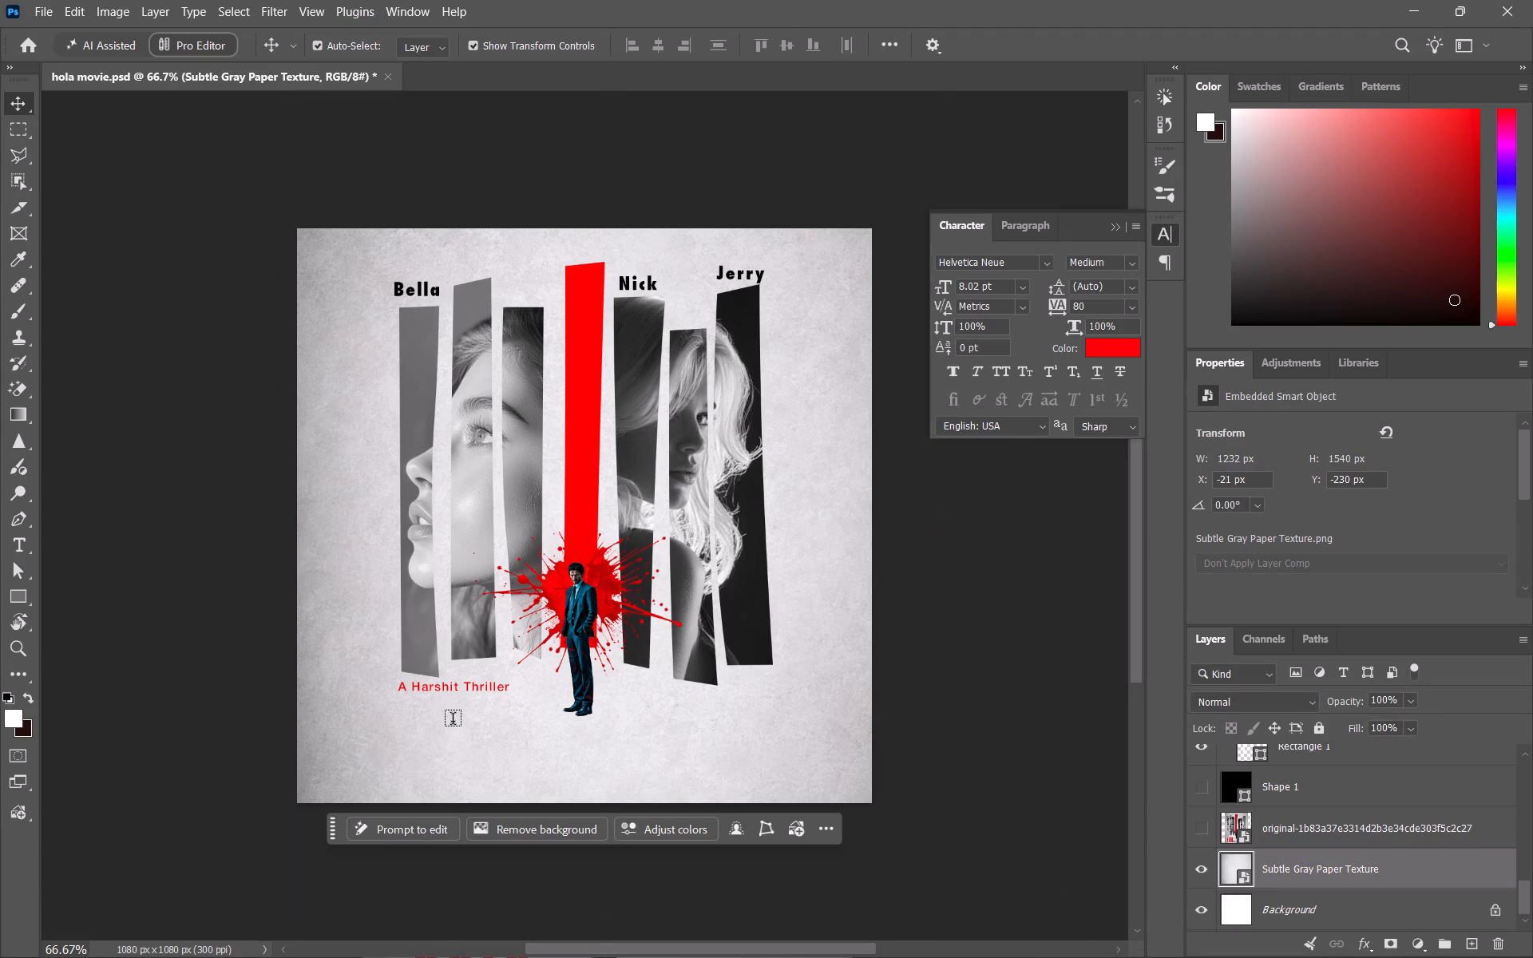
{"action": "left_click", "coordinate": [438, 741]}
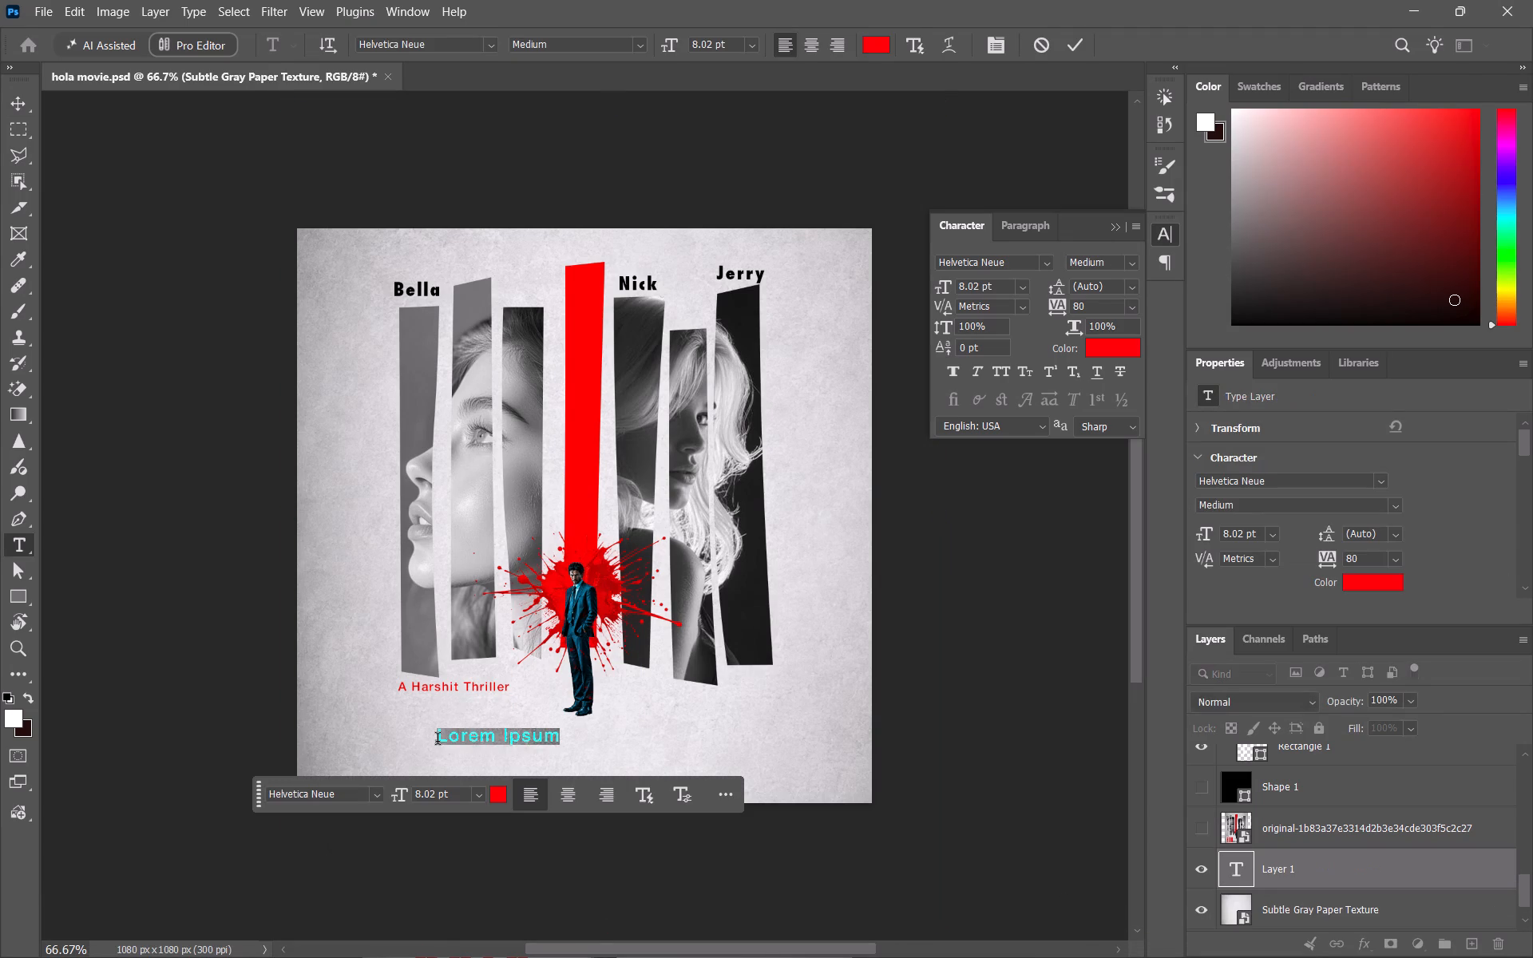
{"action": "type", "text": "hola"}
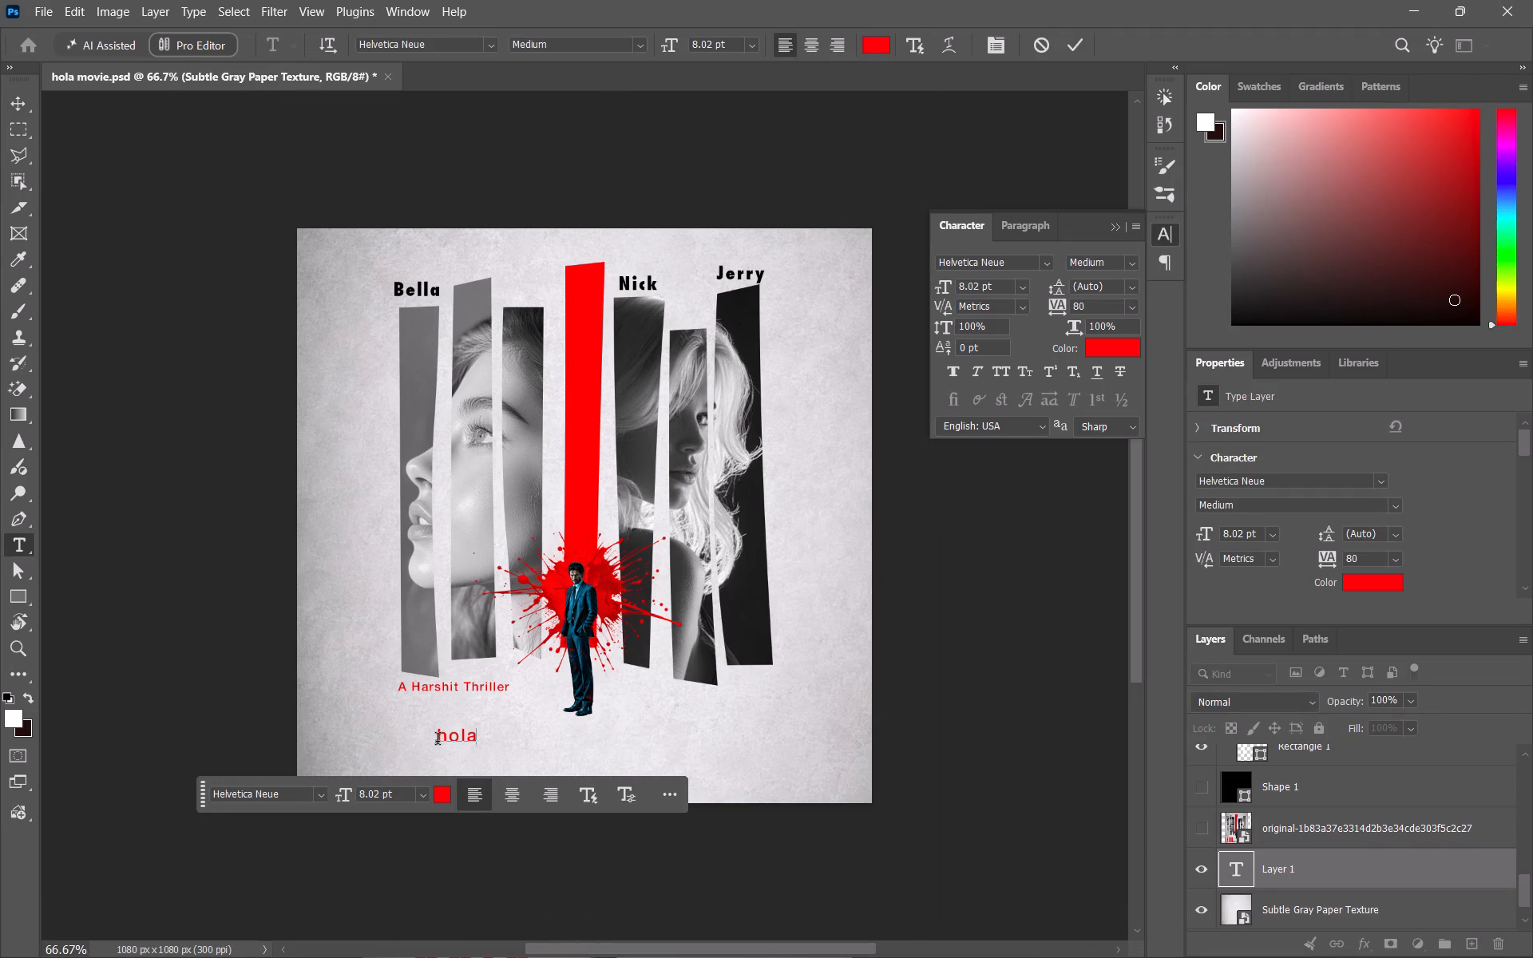
Change the font of the "hola" text line to UltraCondensedSansSerif Regular.
{"action": "key", "text": "ctrl+a"}
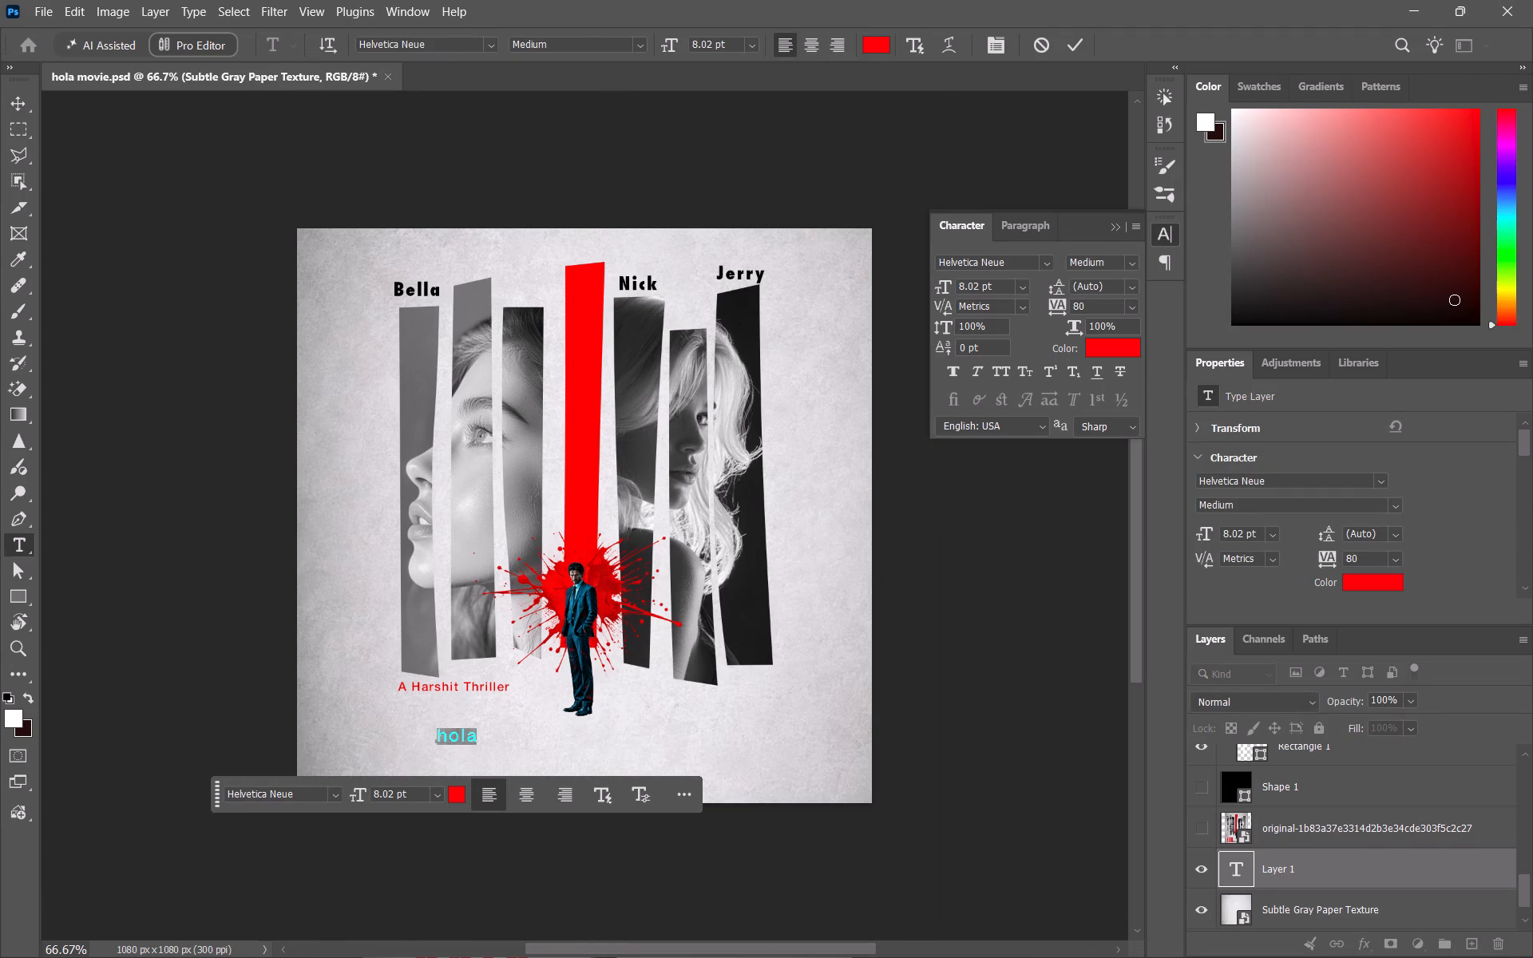
{"action": "left_click", "coordinate": [487, 42]}
{"action": "scroll", "coordinate": [739, 391], "scroll_direction": "down", "scroll_amount": 19}
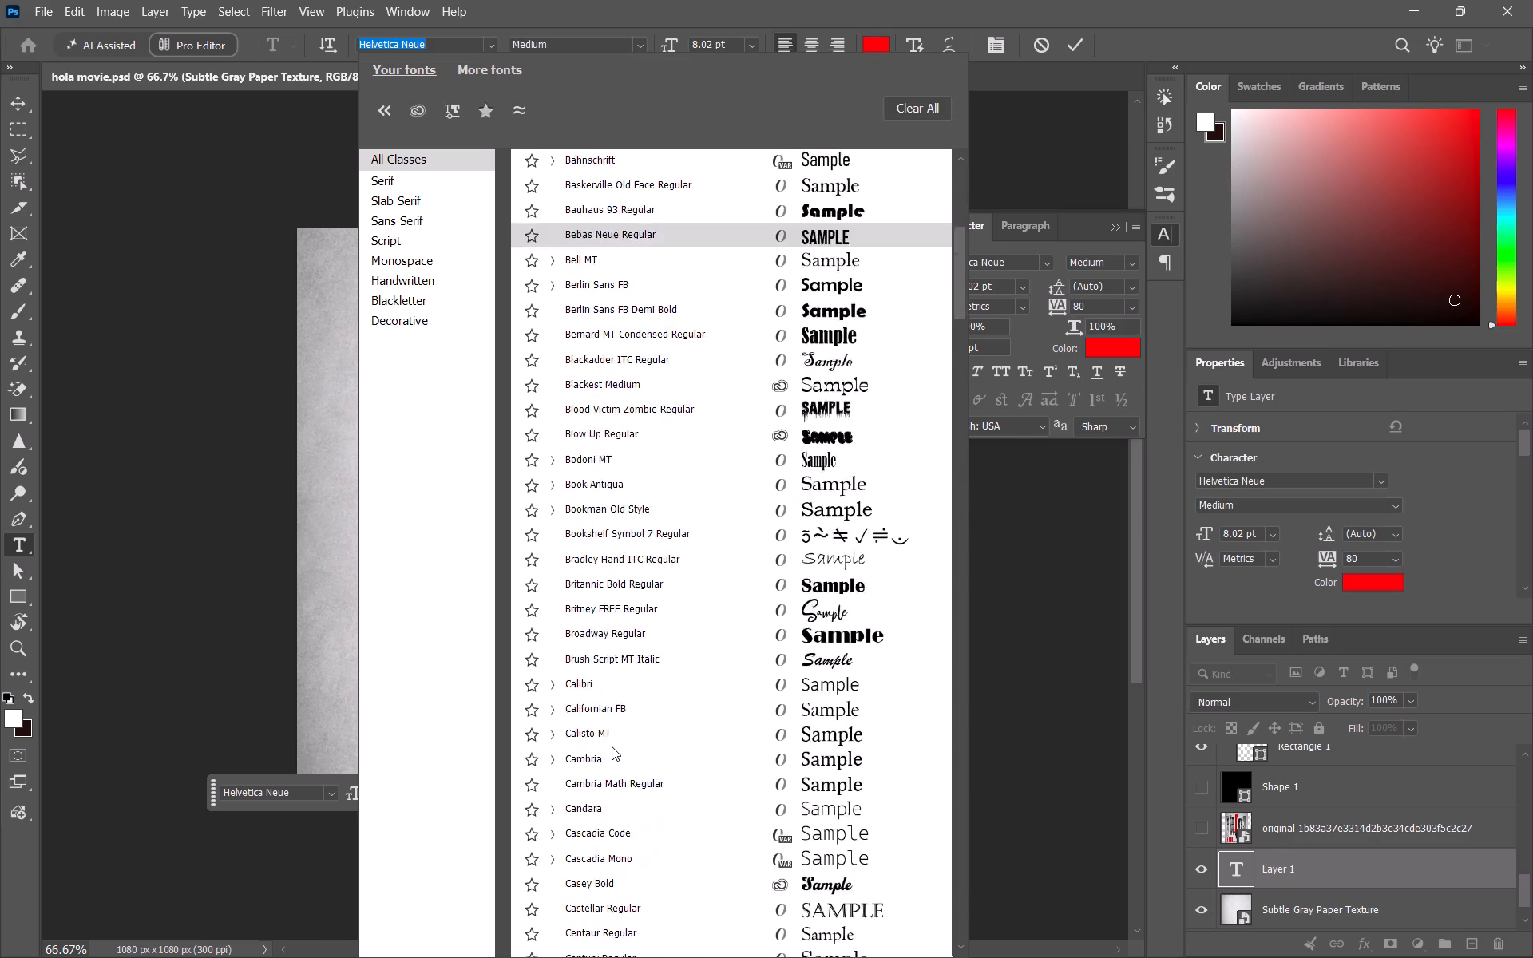
{"action": "scroll", "coordinate": [612, 746], "scroll_direction": "down", "scroll_amount": 20}
{"action": "scroll", "coordinate": [612, 746], "scroll_direction": "down", "scroll_amount": 20}
{"action": "scroll", "coordinate": [612, 746], "scroll_direction": "down", "scroll_amount": 20}
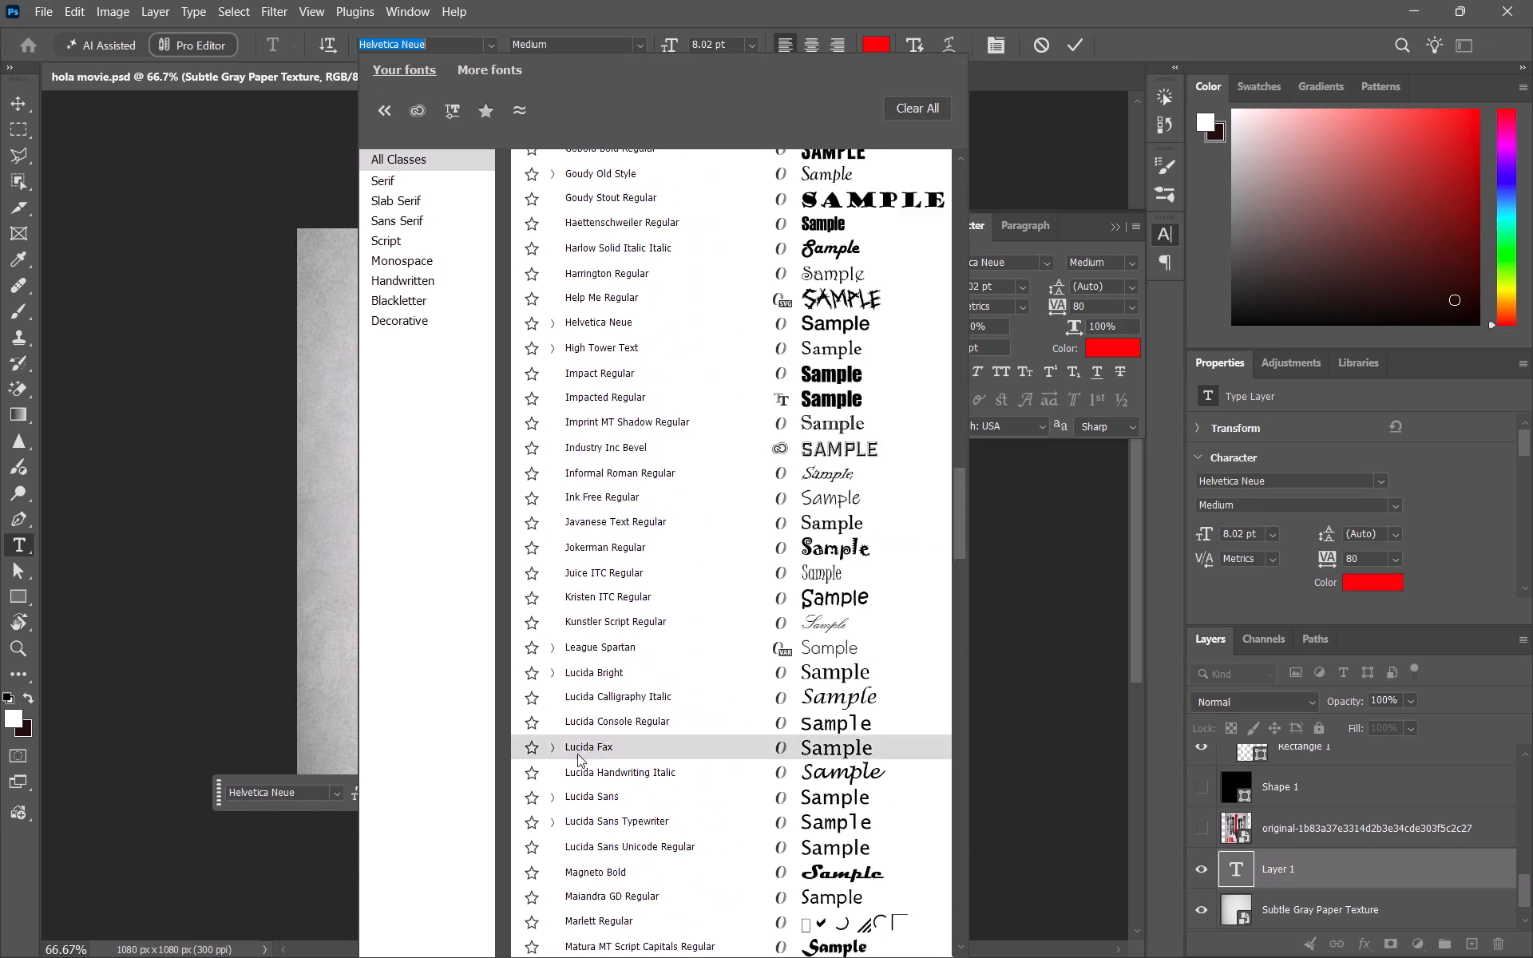
{"action": "scroll", "coordinate": [577, 754], "scroll_direction": "down", "scroll_amount": 20}
{"action": "scroll", "coordinate": [577, 754], "scroll_direction": "down", "scroll_amount": 13}
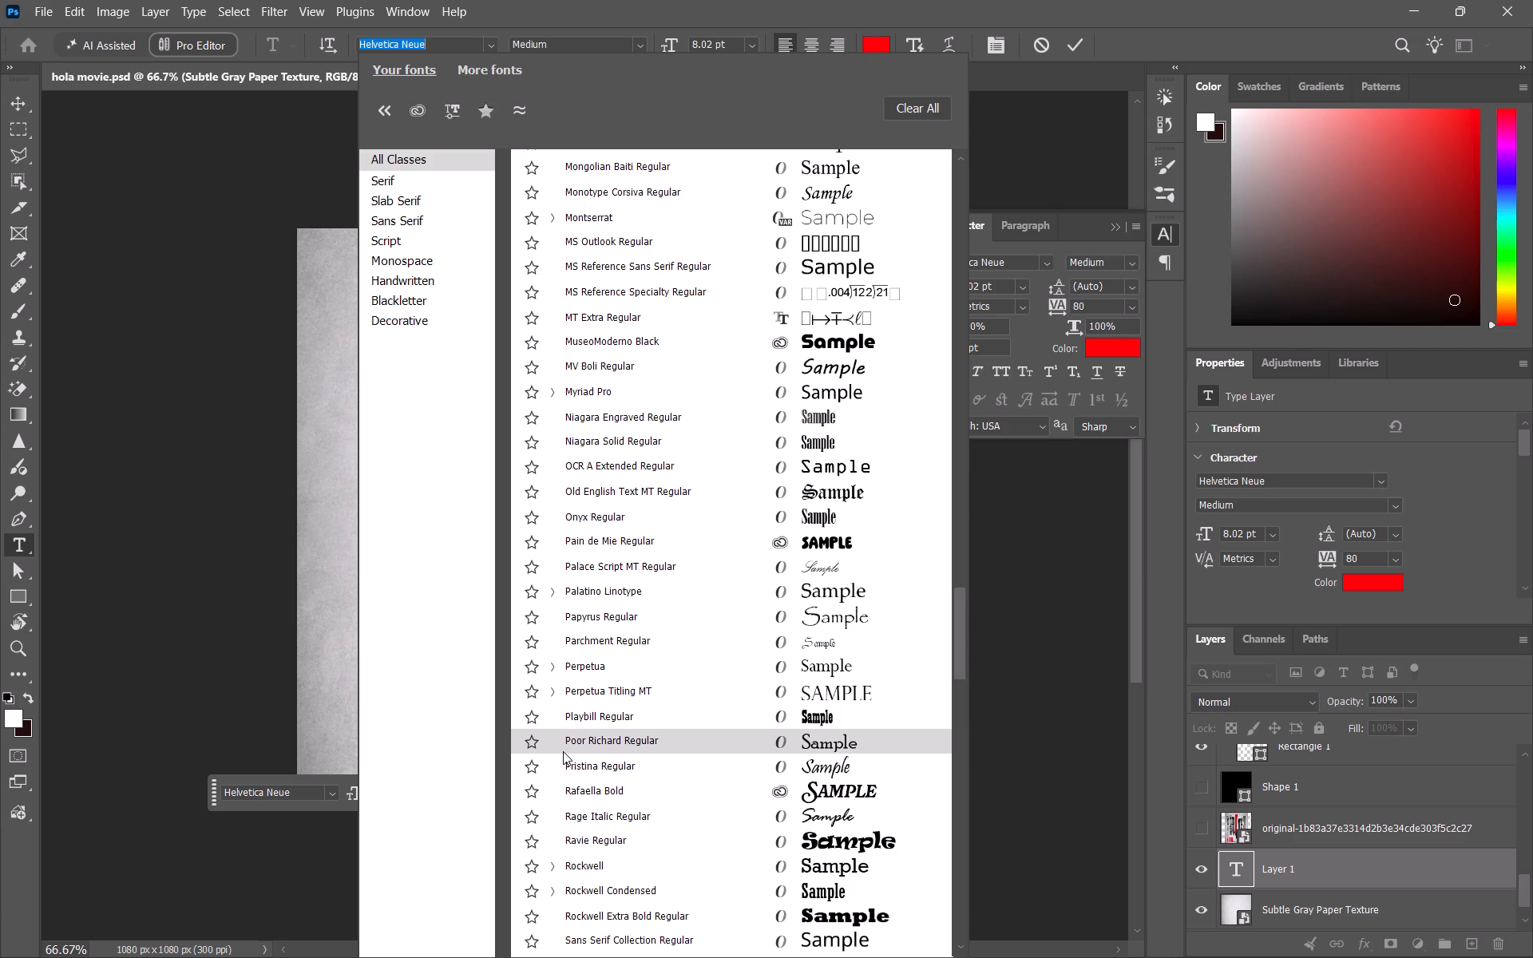
{"action": "scroll", "coordinate": [563, 751], "scroll_direction": "down", "scroll_amount": 4}
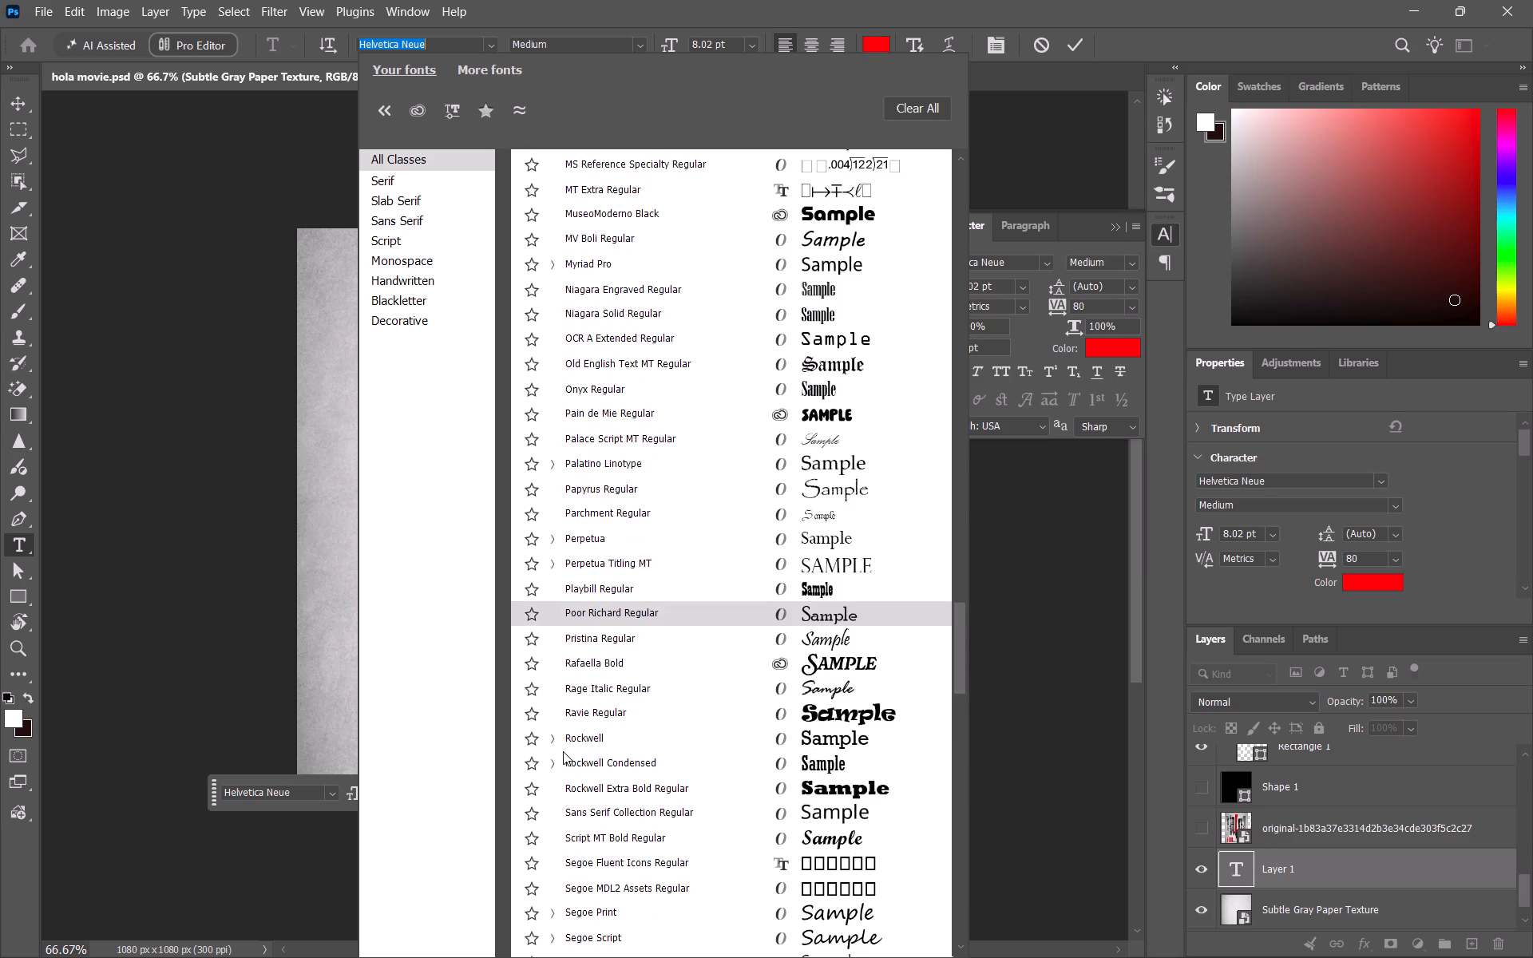
{"action": "scroll", "coordinate": [561, 751], "scroll_direction": "down", "scroll_amount": 20}
{"action": "scroll", "coordinate": [561, 751], "scroll_direction": "down", "scroll_amount": 20}
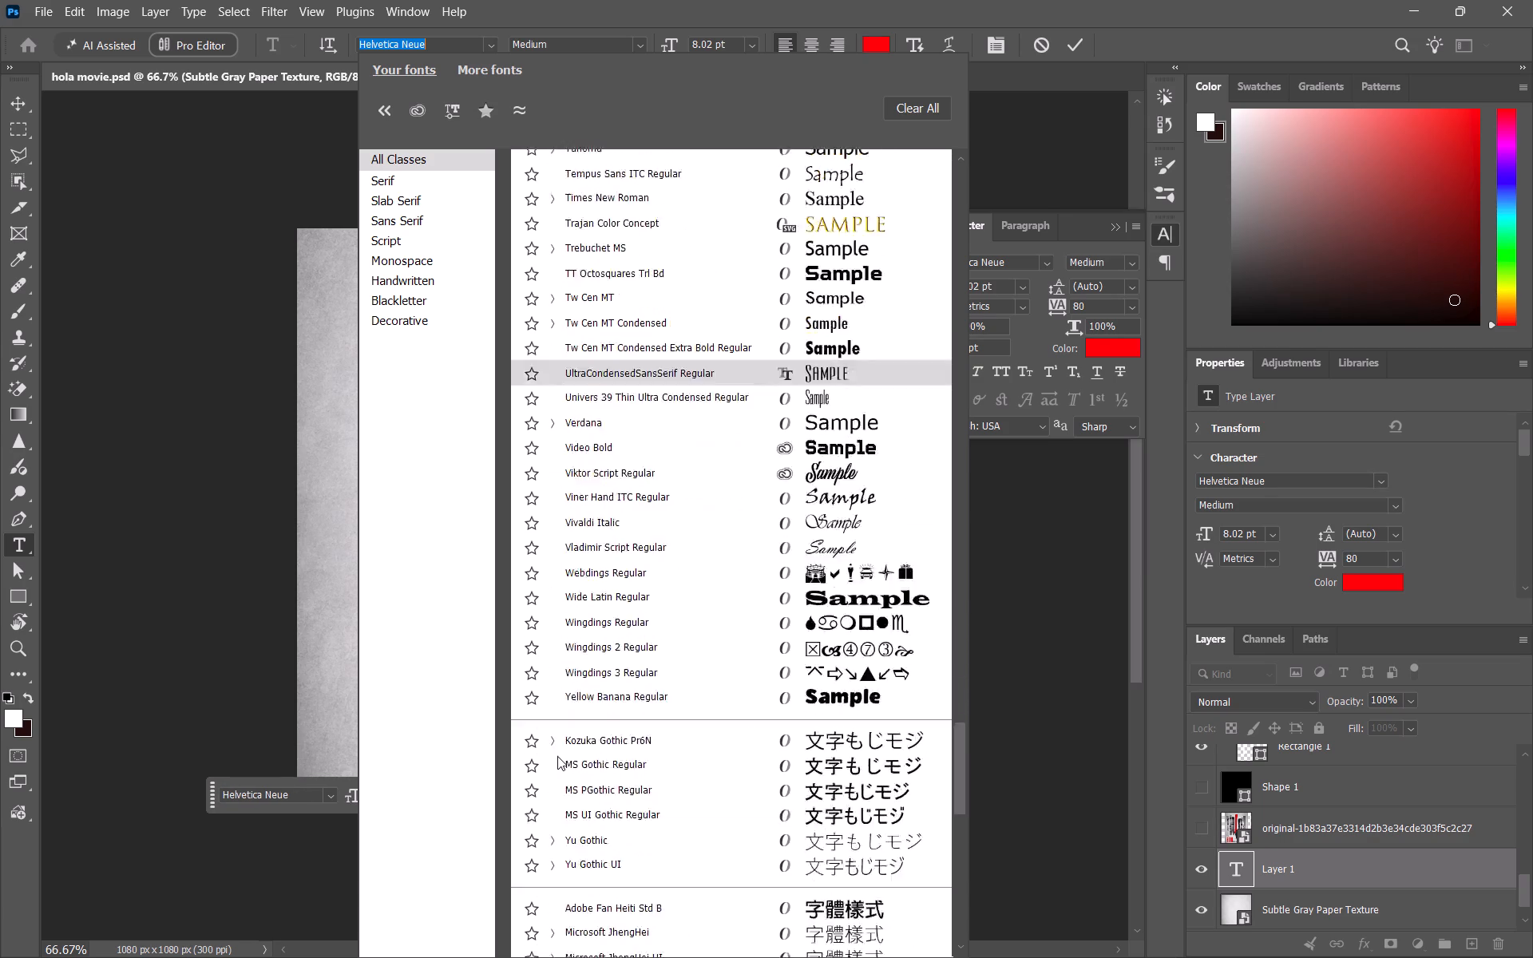
{"action": "scroll", "coordinate": [601, 700], "scroll_direction": "up", "scroll_amount": 6}
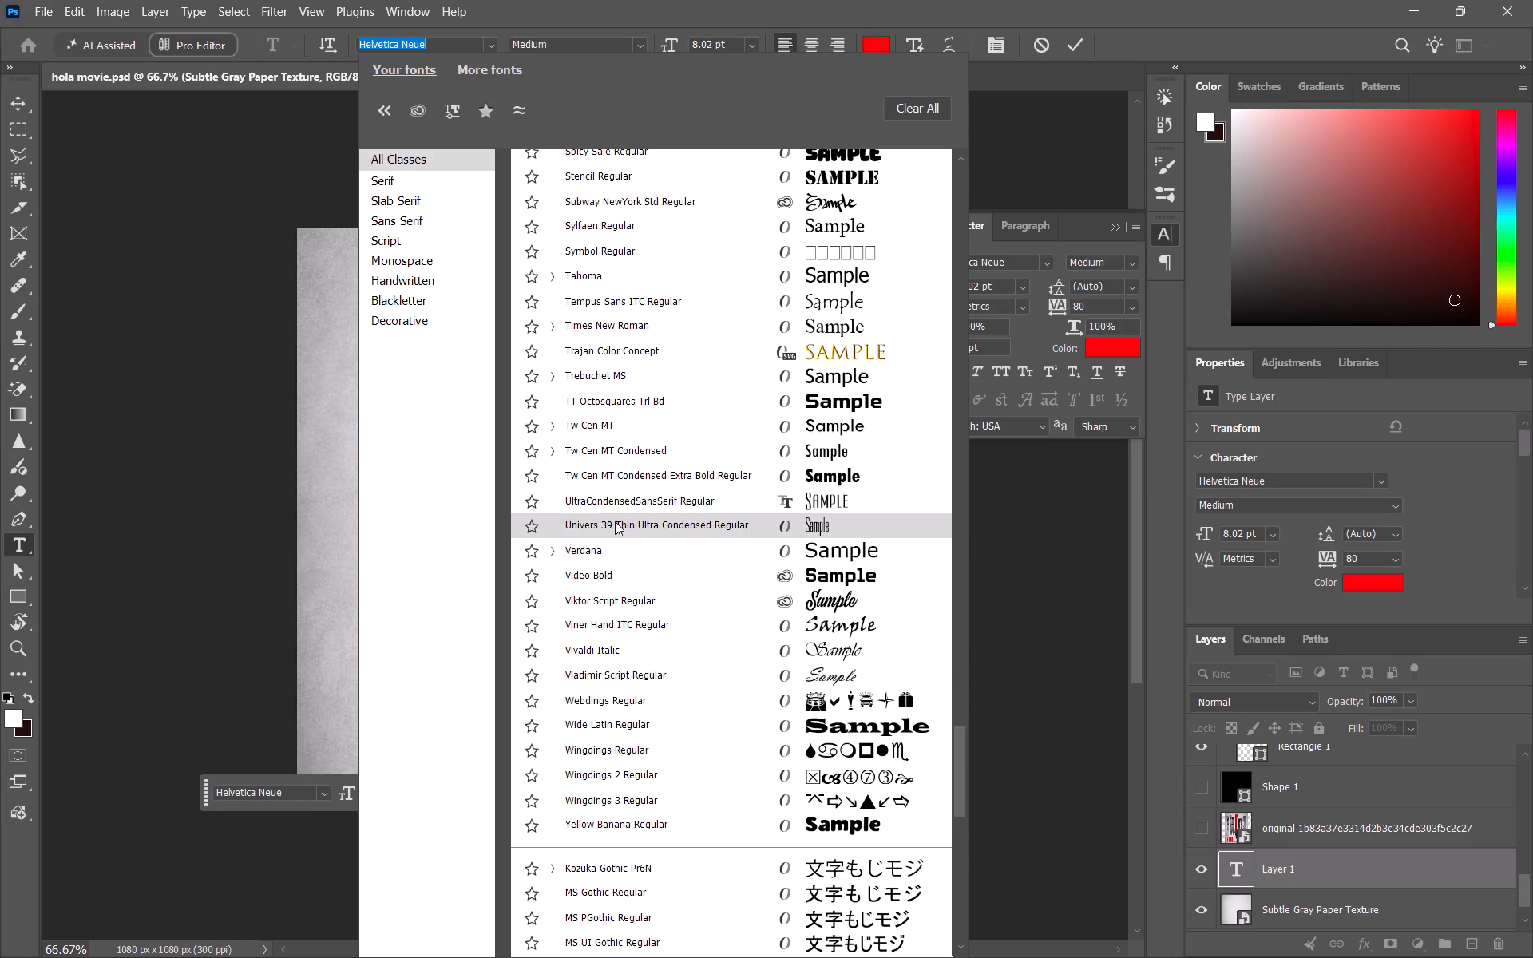
{"action": "left_click", "coordinate": [636, 497]}
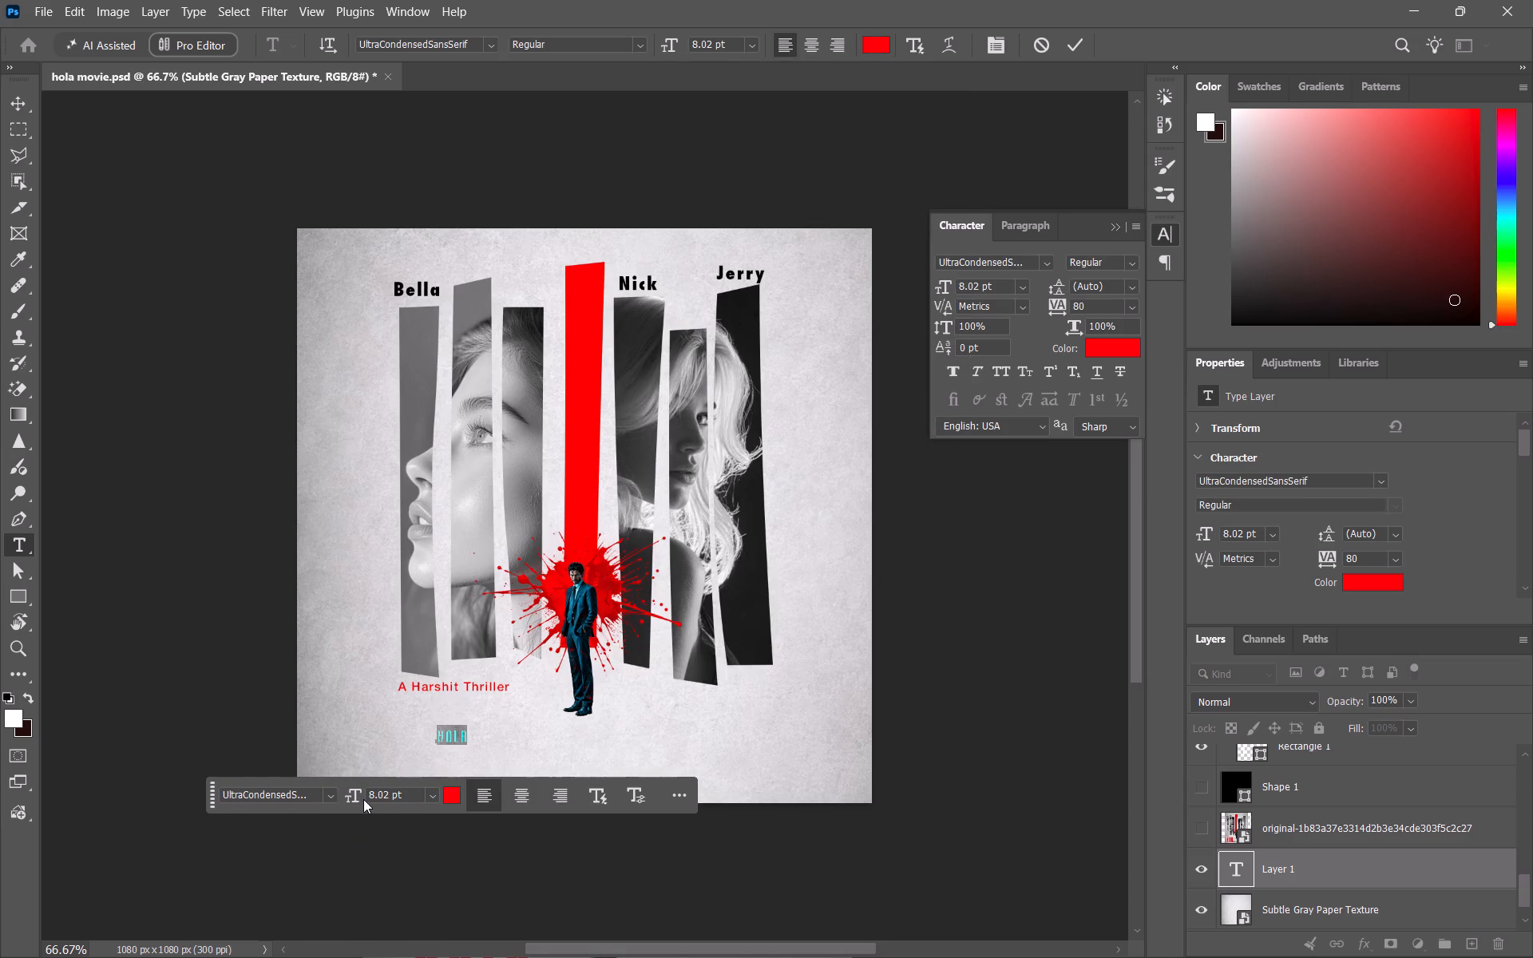
Set the "hola" title's size to 72 pt and move it toward the poster's lower-left corner.
{"action": "left_click", "coordinate": [434, 796]}
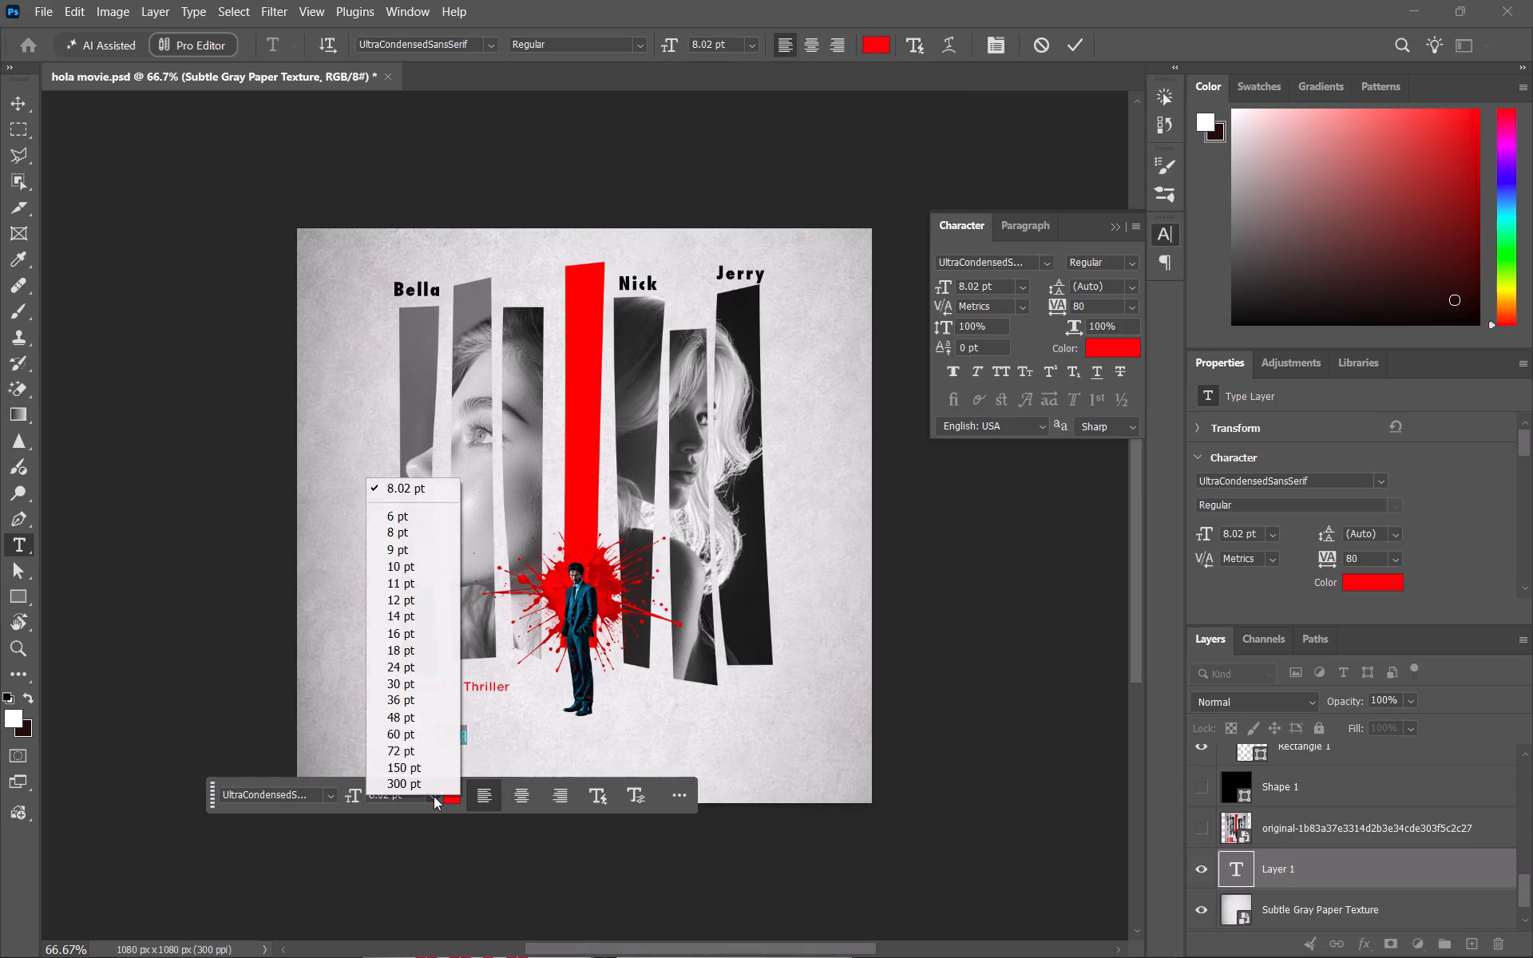
{"action": "left_click", "coordinate": [408, 746]}
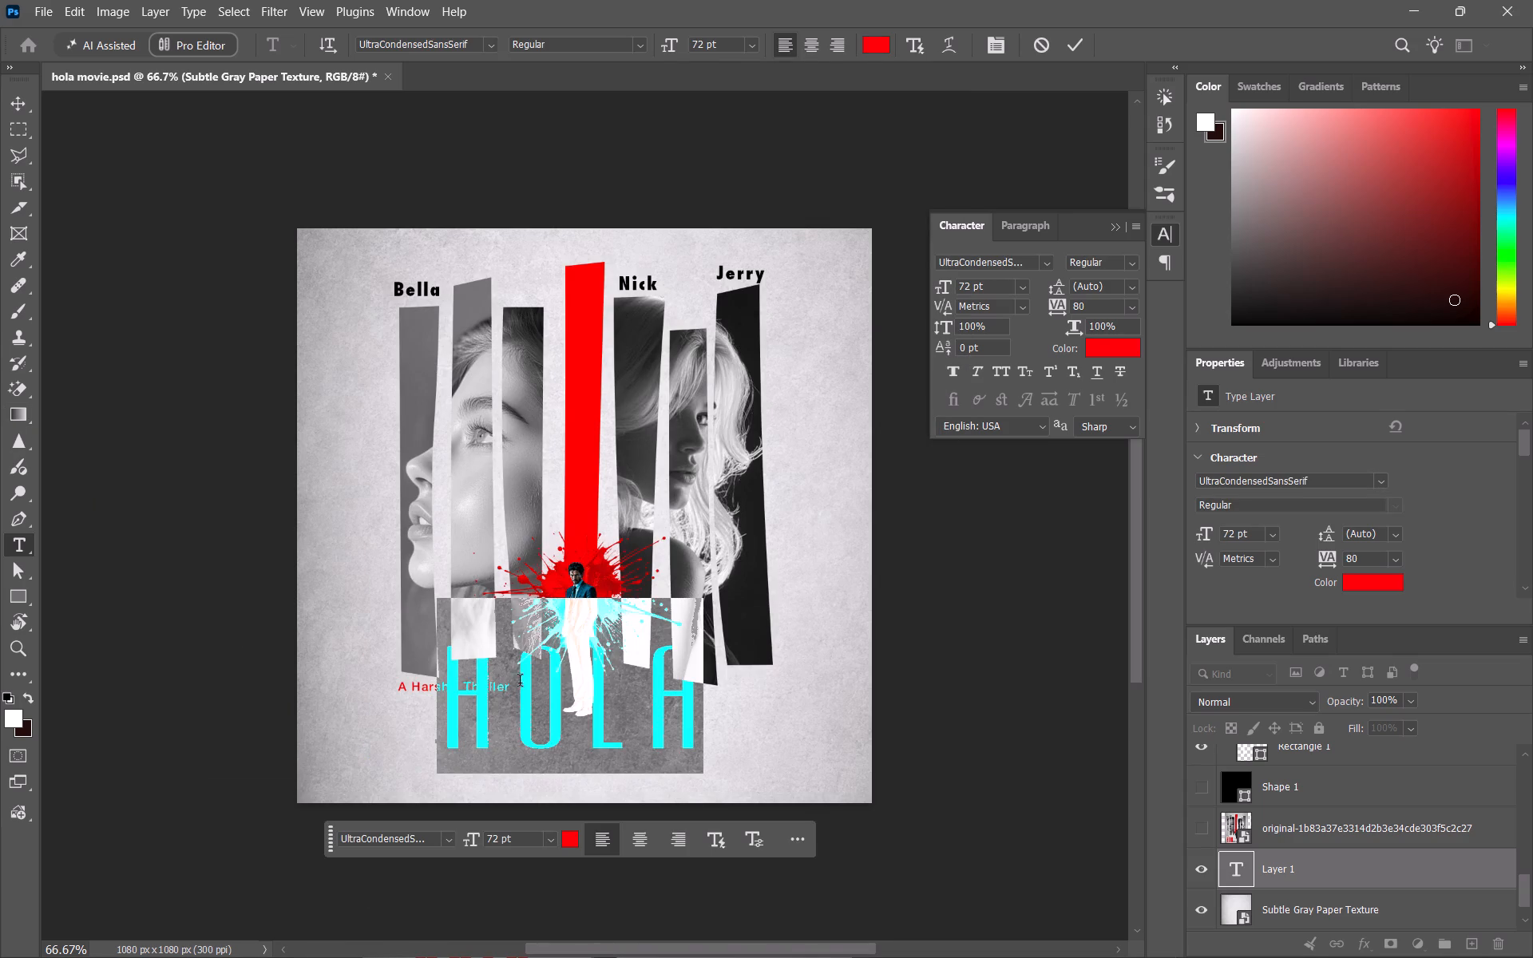
{"action": "left_click", "coordinate": [15, 104]}
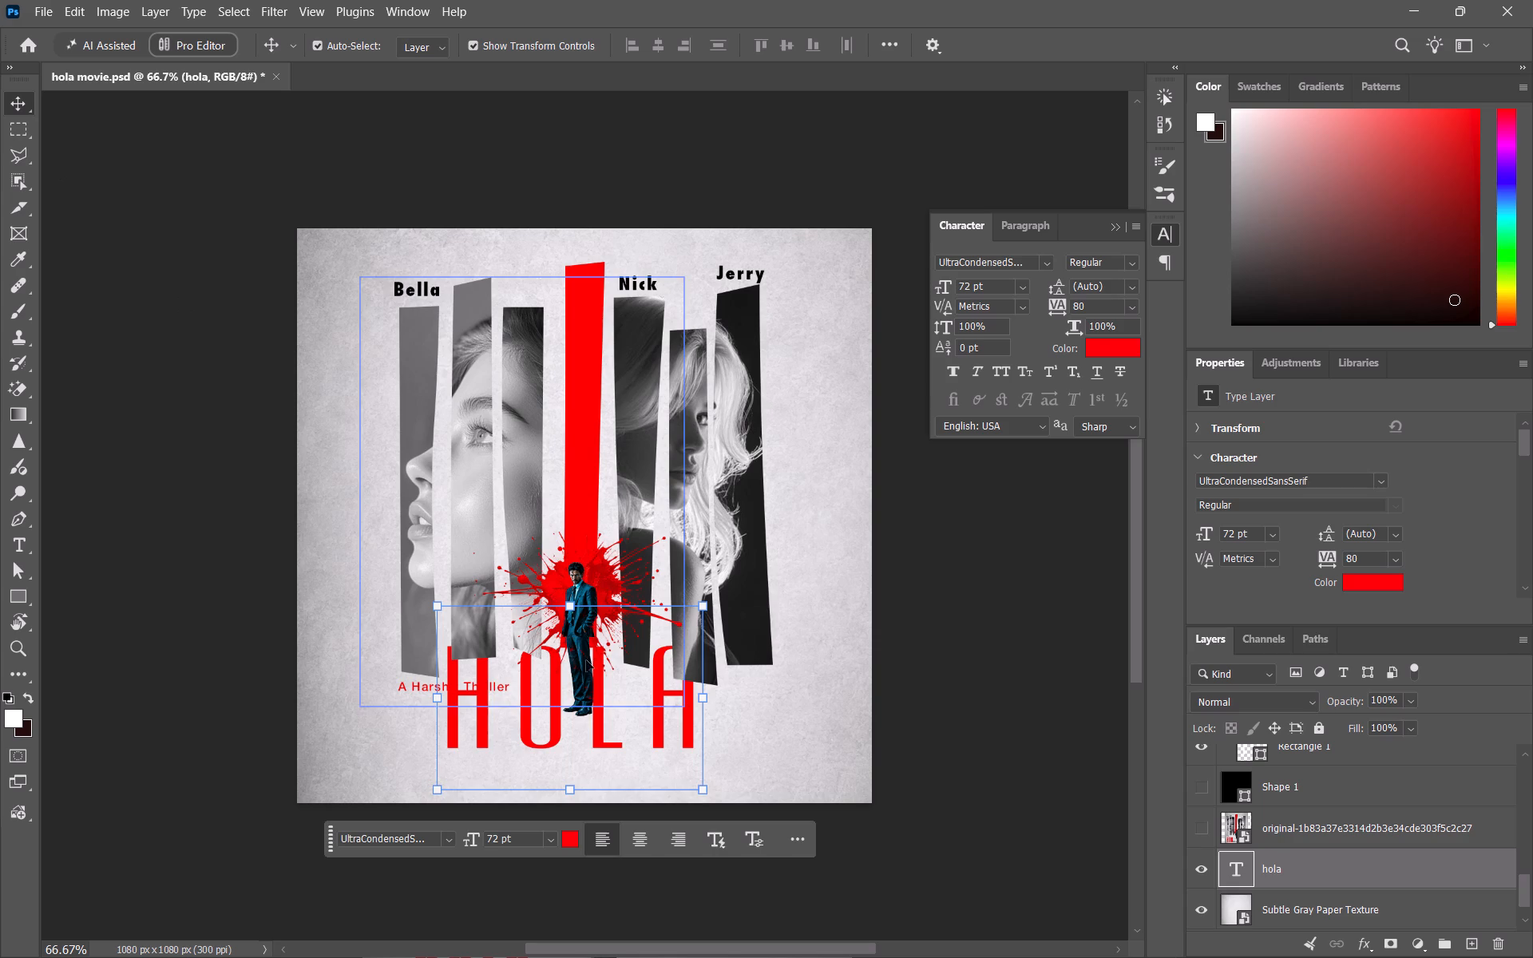
{"action": "left_click_drag", "start_coordinate": [545, 742], "coordinate": [455, 778]}
Reorder the "hola" text layer to the top of the layer stack, above the "A Harshit Thriller" layer.
{"action": "left_click_drag", "start_coordinate": [1320, 881], "coordinate": [1312, 843]}
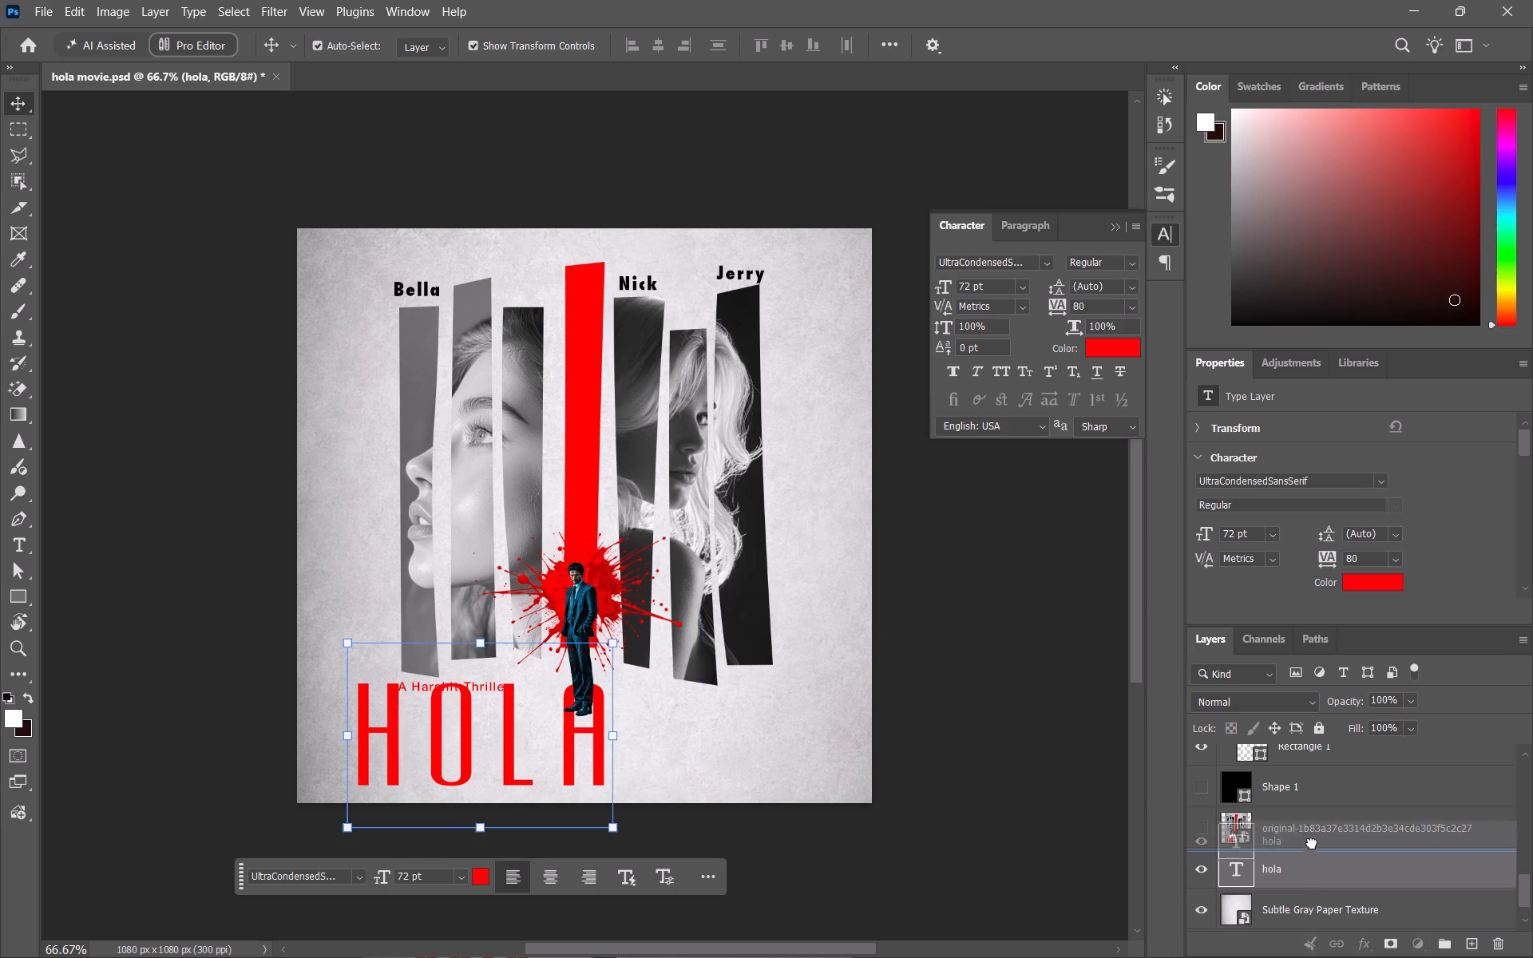
{"action": "left_click_drag", "start_coordinate": [1312, 843], "coordinate": [1301, 651]}
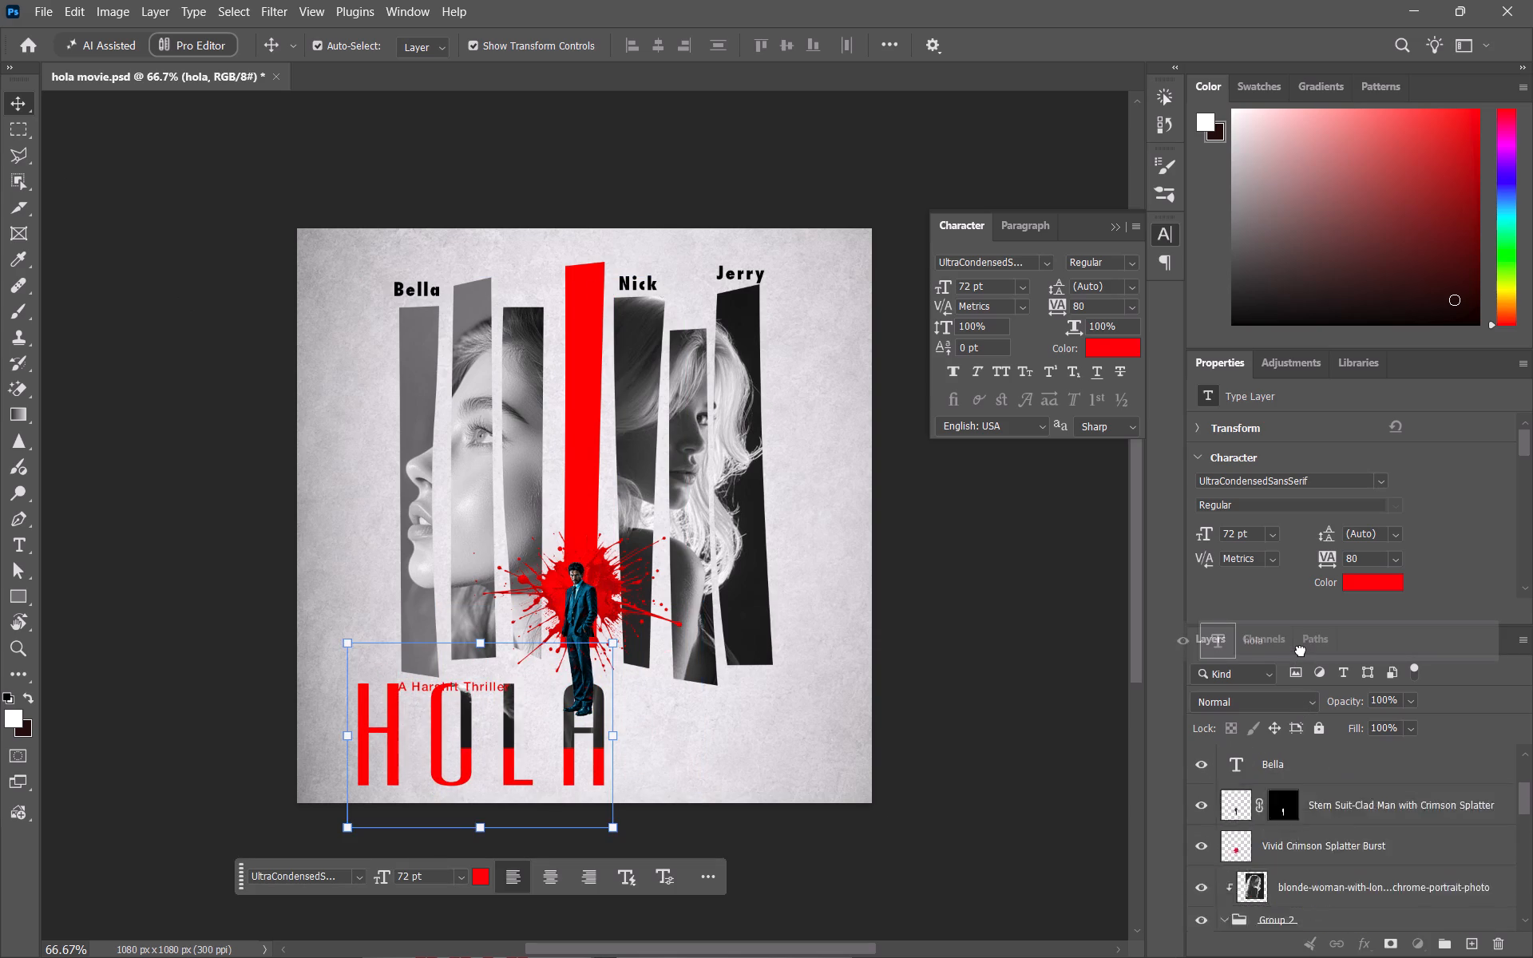
{"action": "left_click_drag", "start_coordinate": [1301, 651], "coordinate": [1289, 734]}
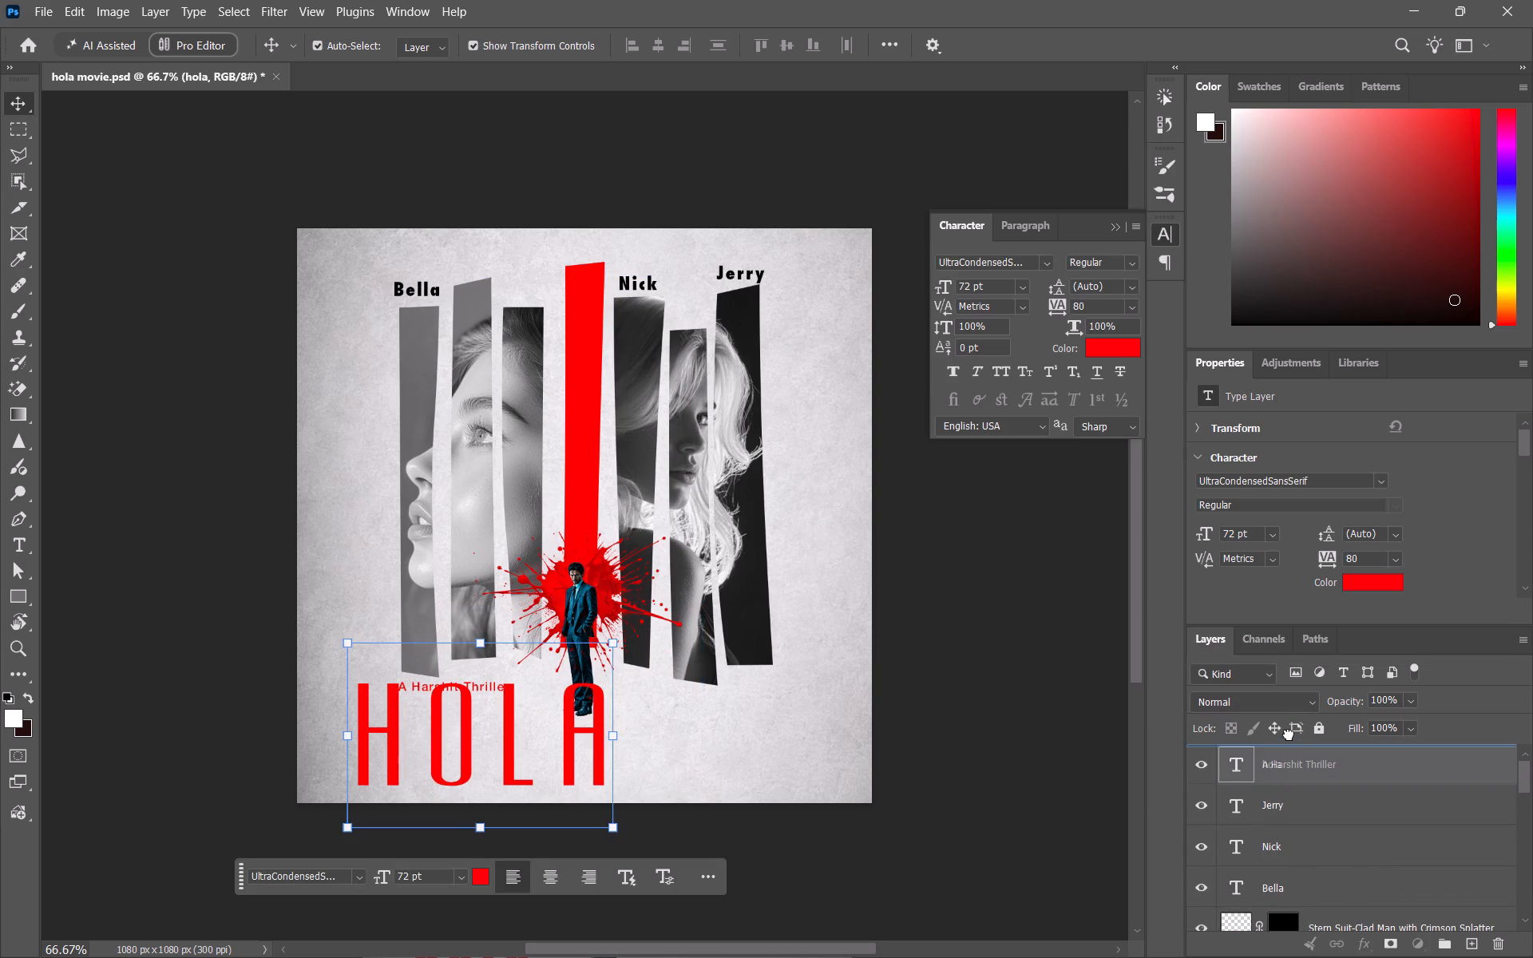
{"action": "left_click_drag", "start_coordinate": [1289, 734], "coordinate": [1289, 734]}
Tighten the HOLA title's tracking to 20 and reposition the title directly under the red tagline.
{"action": "left_click_drag", "start_coordinate": [438, 743], "coordinate": [414, 743]}
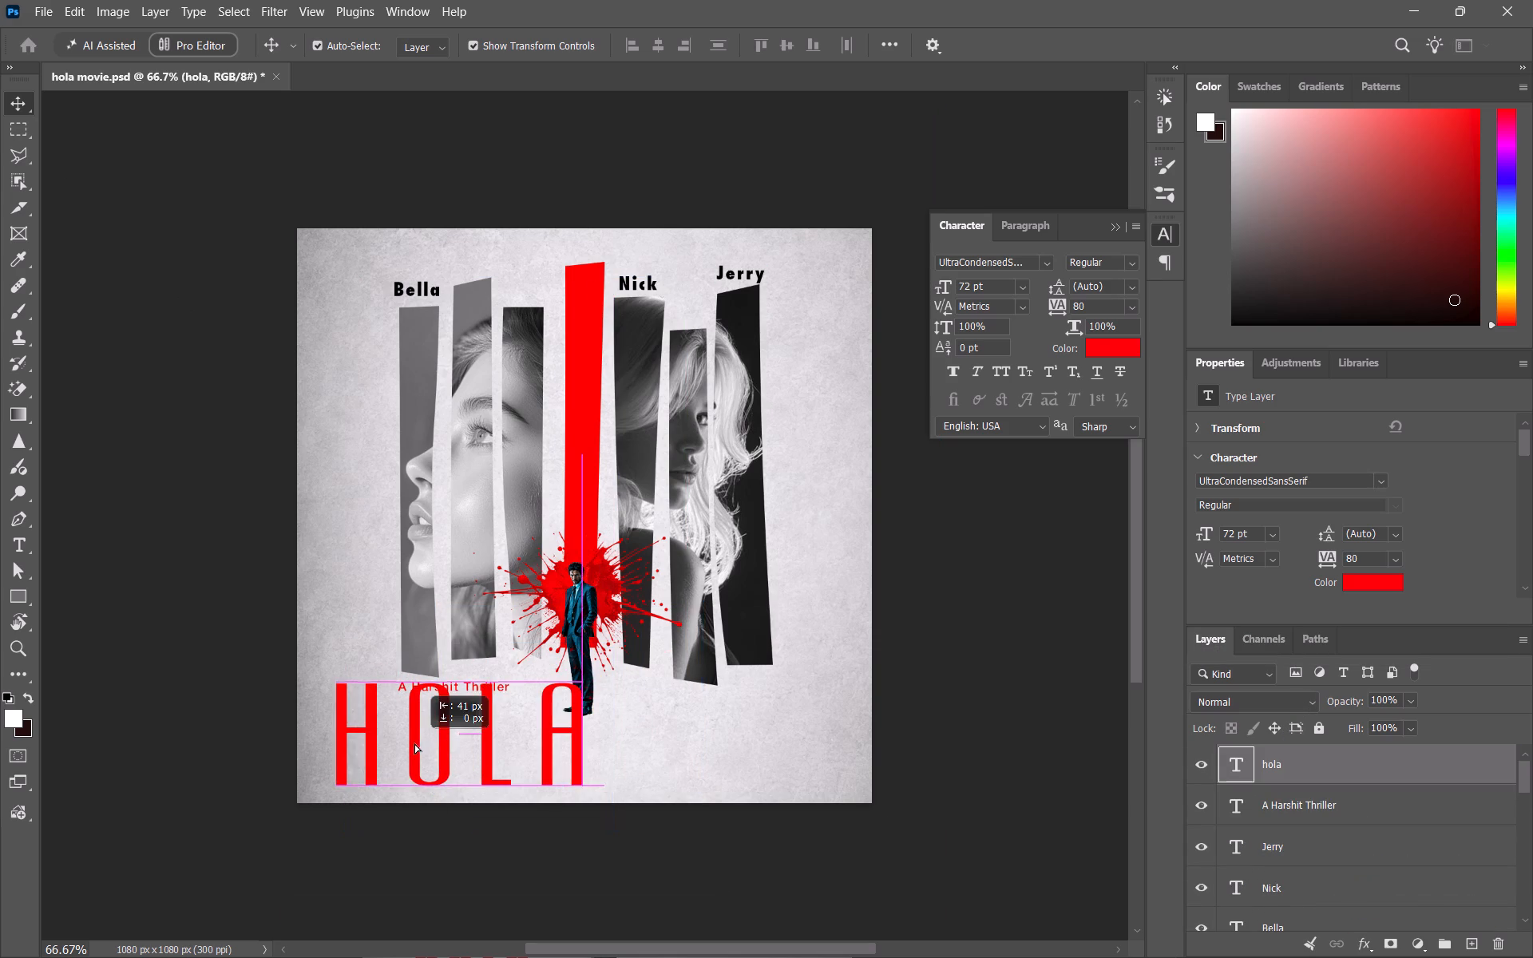
{"action": "left_click_drag", "start_coordinate": [414, 743], "coordinate": [422, 746]}
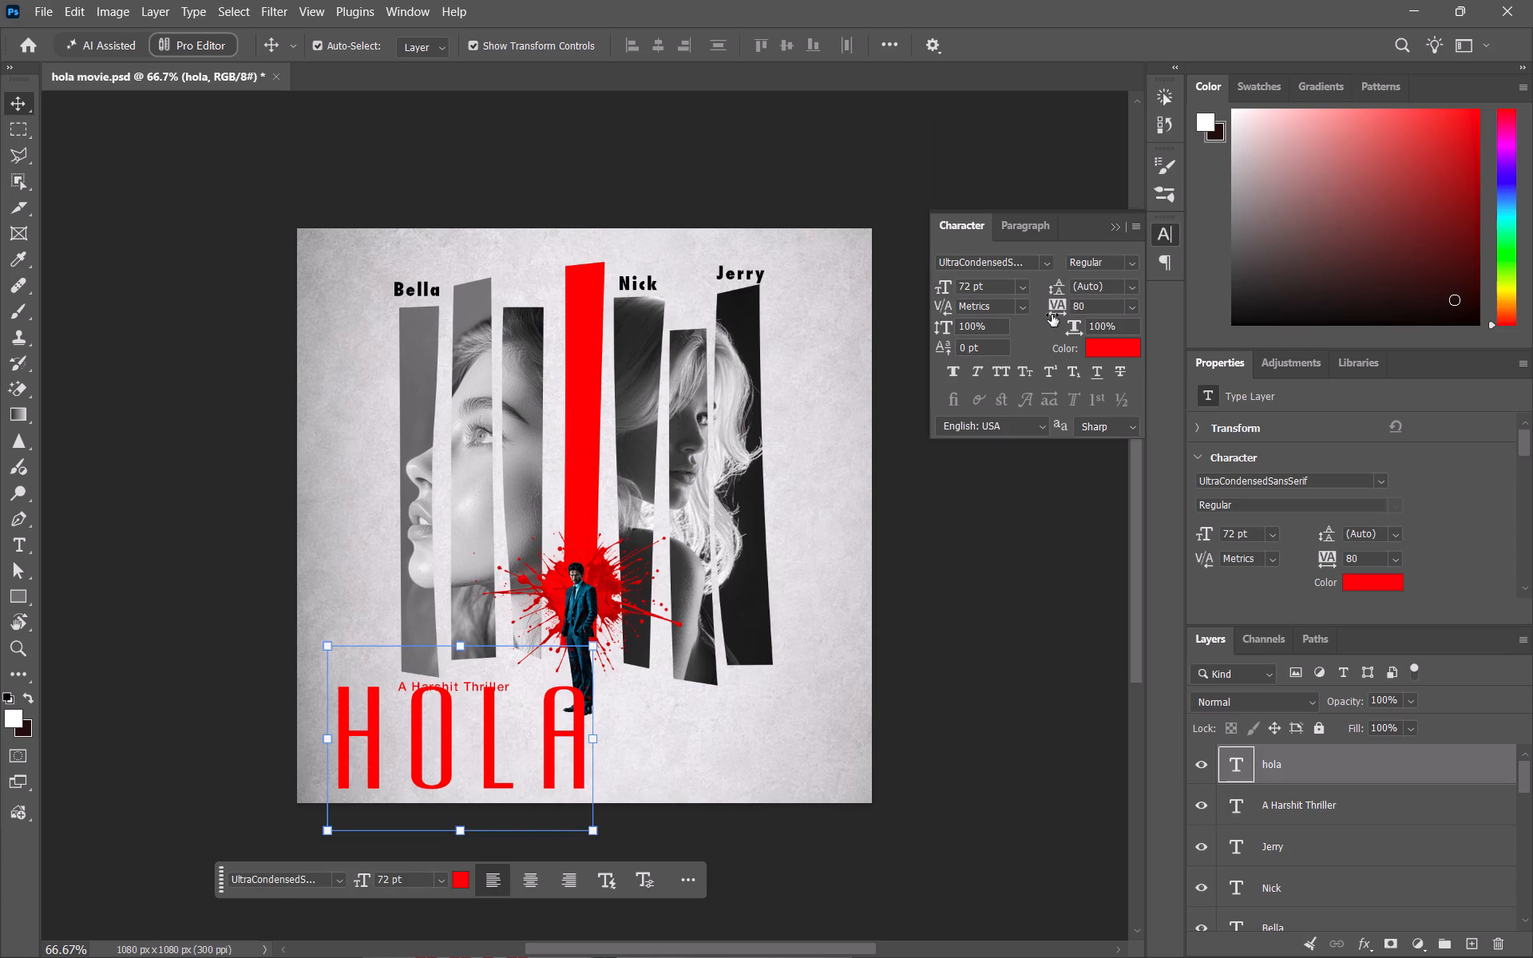
{"action": "left_click", "coordinate": [1058, 306]}
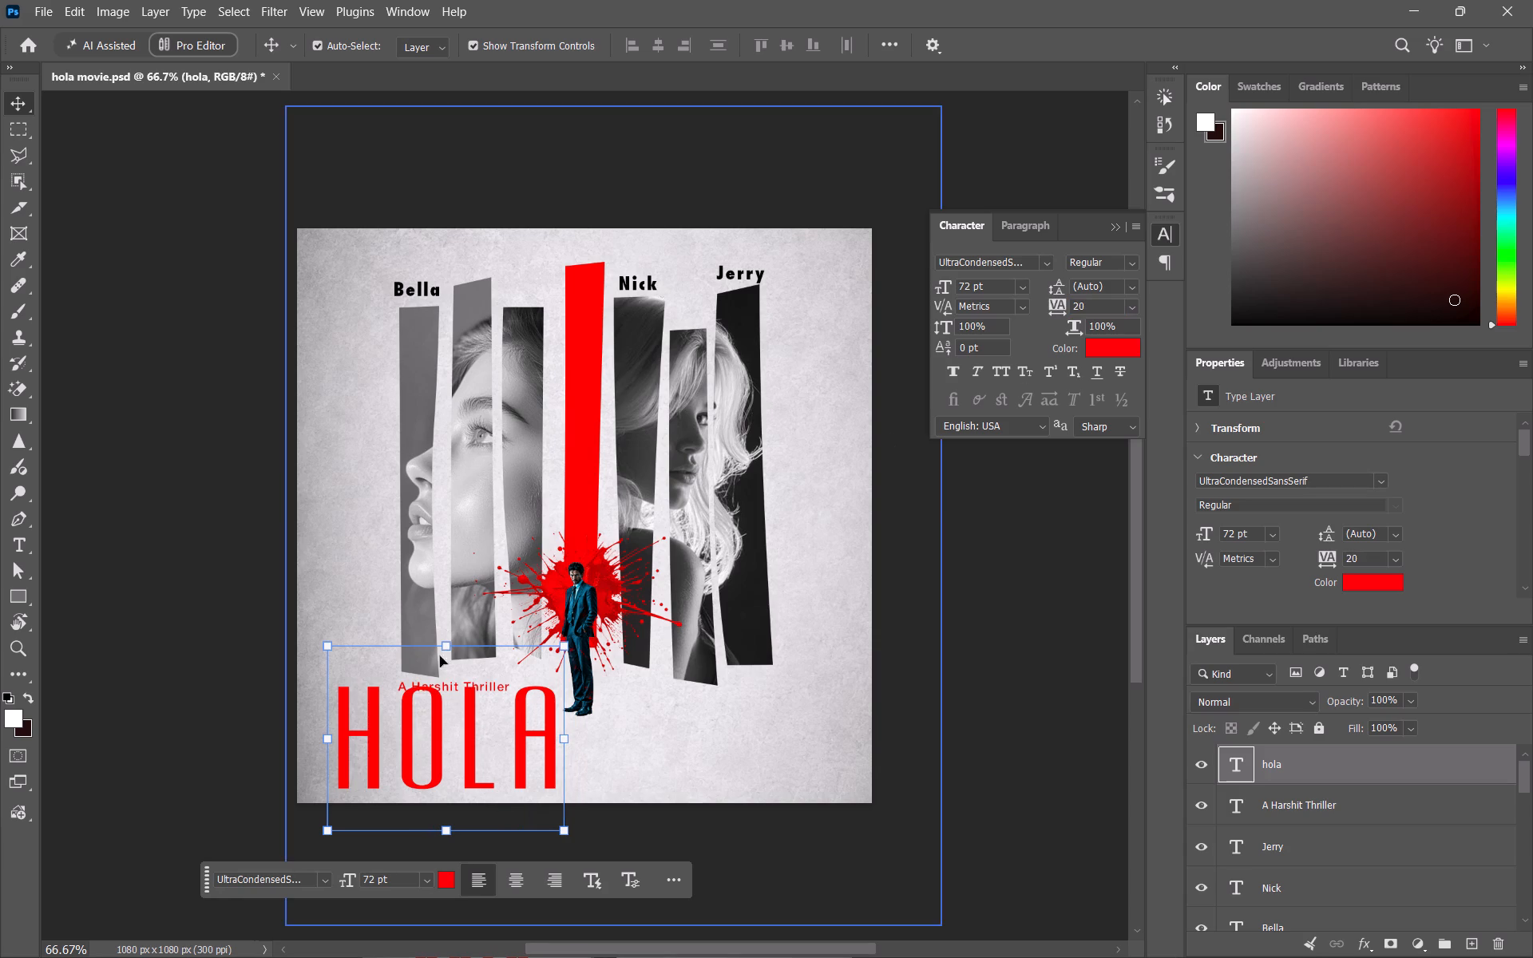
{"action": "left_click_drag", "start_coordinate": [417, 742], "coordinate": [435, 749]}
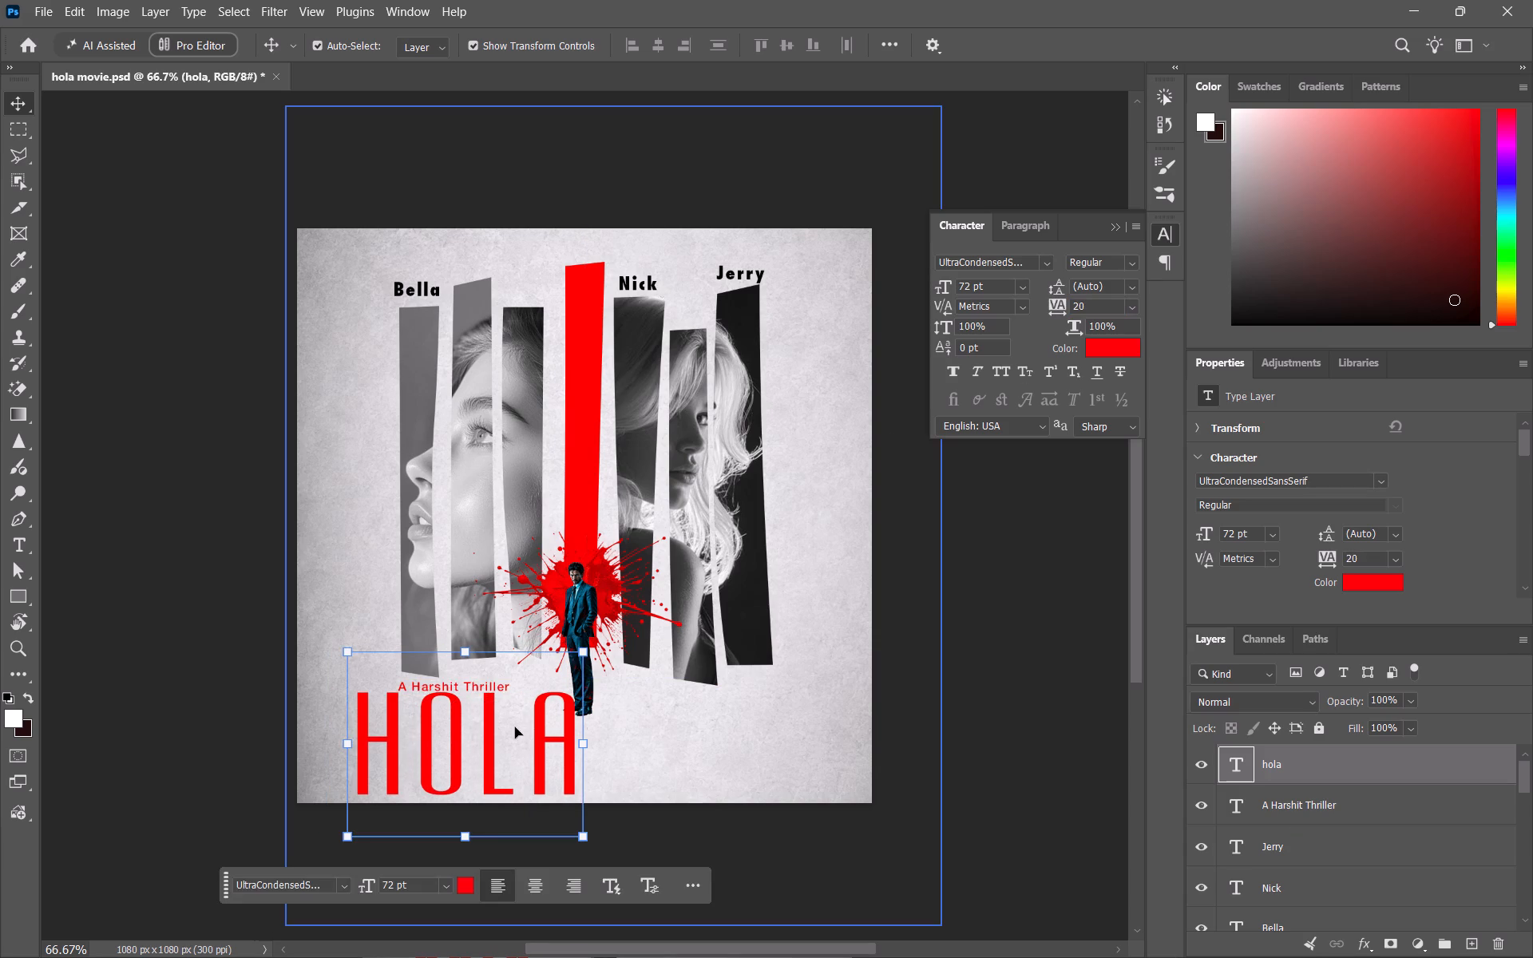
Look through the installed fonts, including the Druk trial fonts, for another condensed face for the HOLA title.
{"action": "scroll", "coordinate": [1457, 843], "scroll_direction": "down", "scroll_amount": 20}
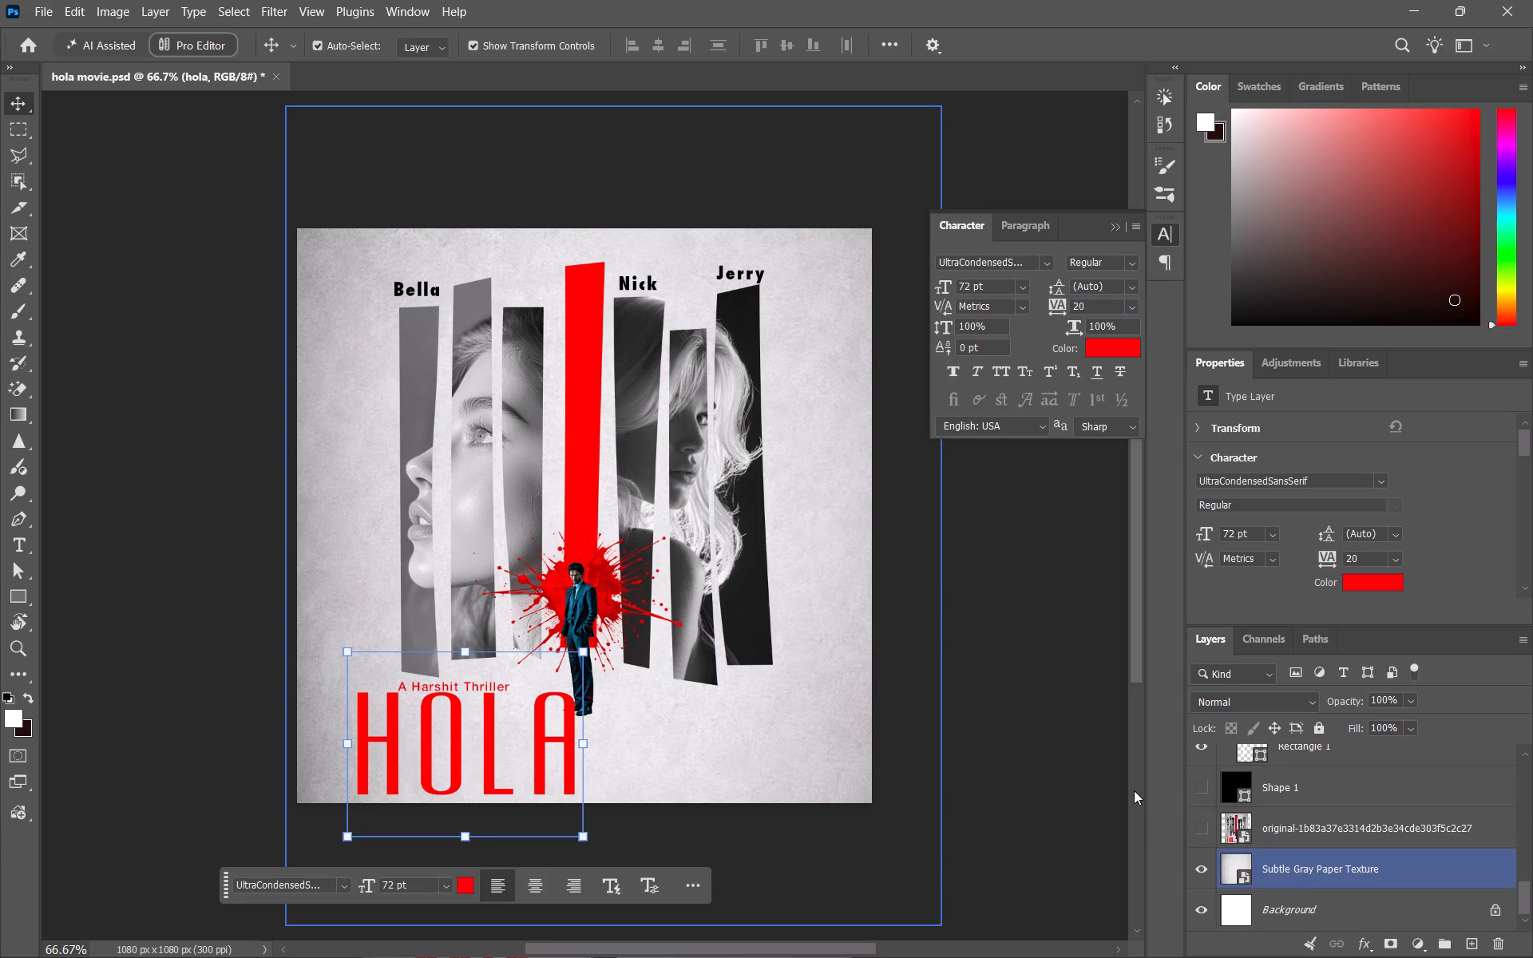
{"action": "left_click", "coordinate": [1046, 259]}
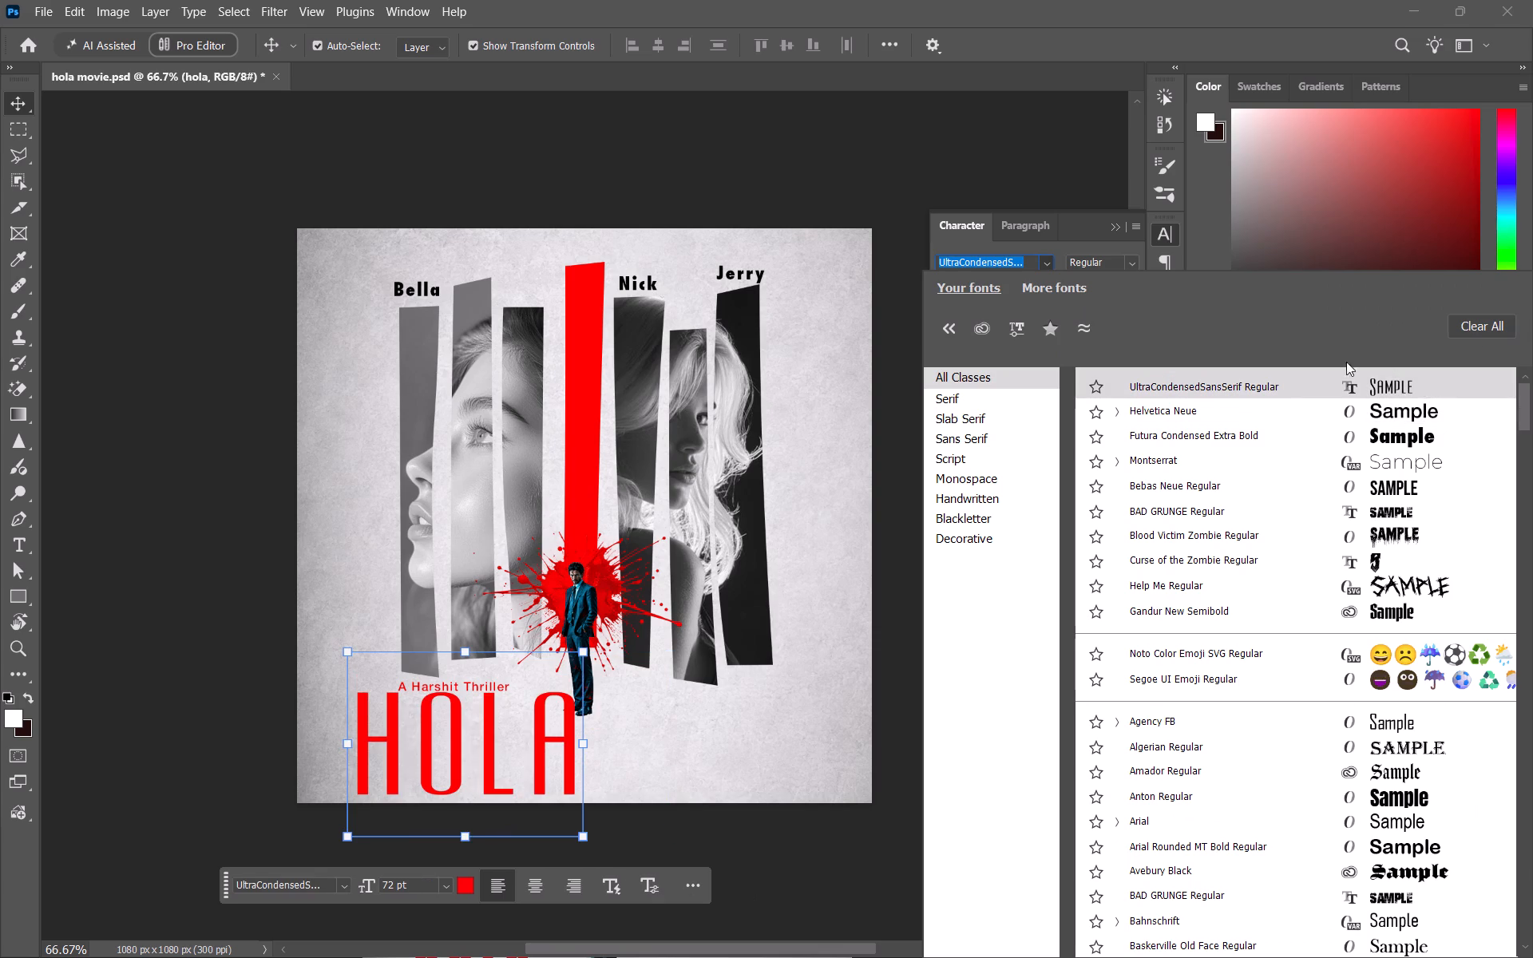
{"action": "triple_click", "coordinate": [476, 729]}
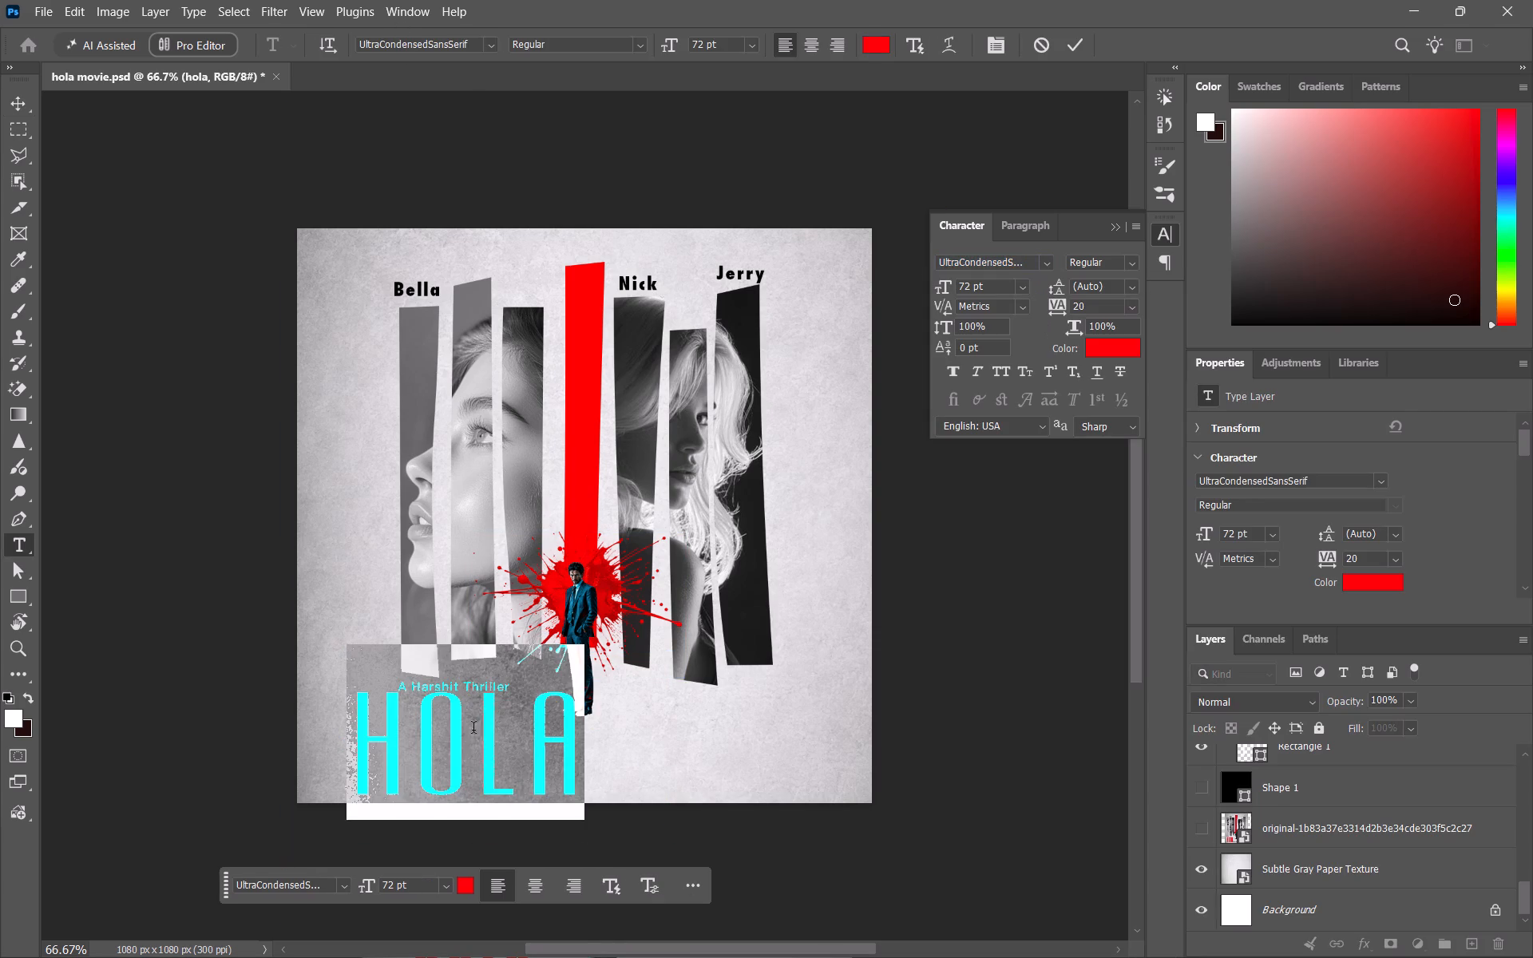
{"action": "left_click", "coordinate": [497, 43]}
{"action": "scroll", "coordinate": [660, 252], "scroll_direction": "up", "scroll_amount": 8}
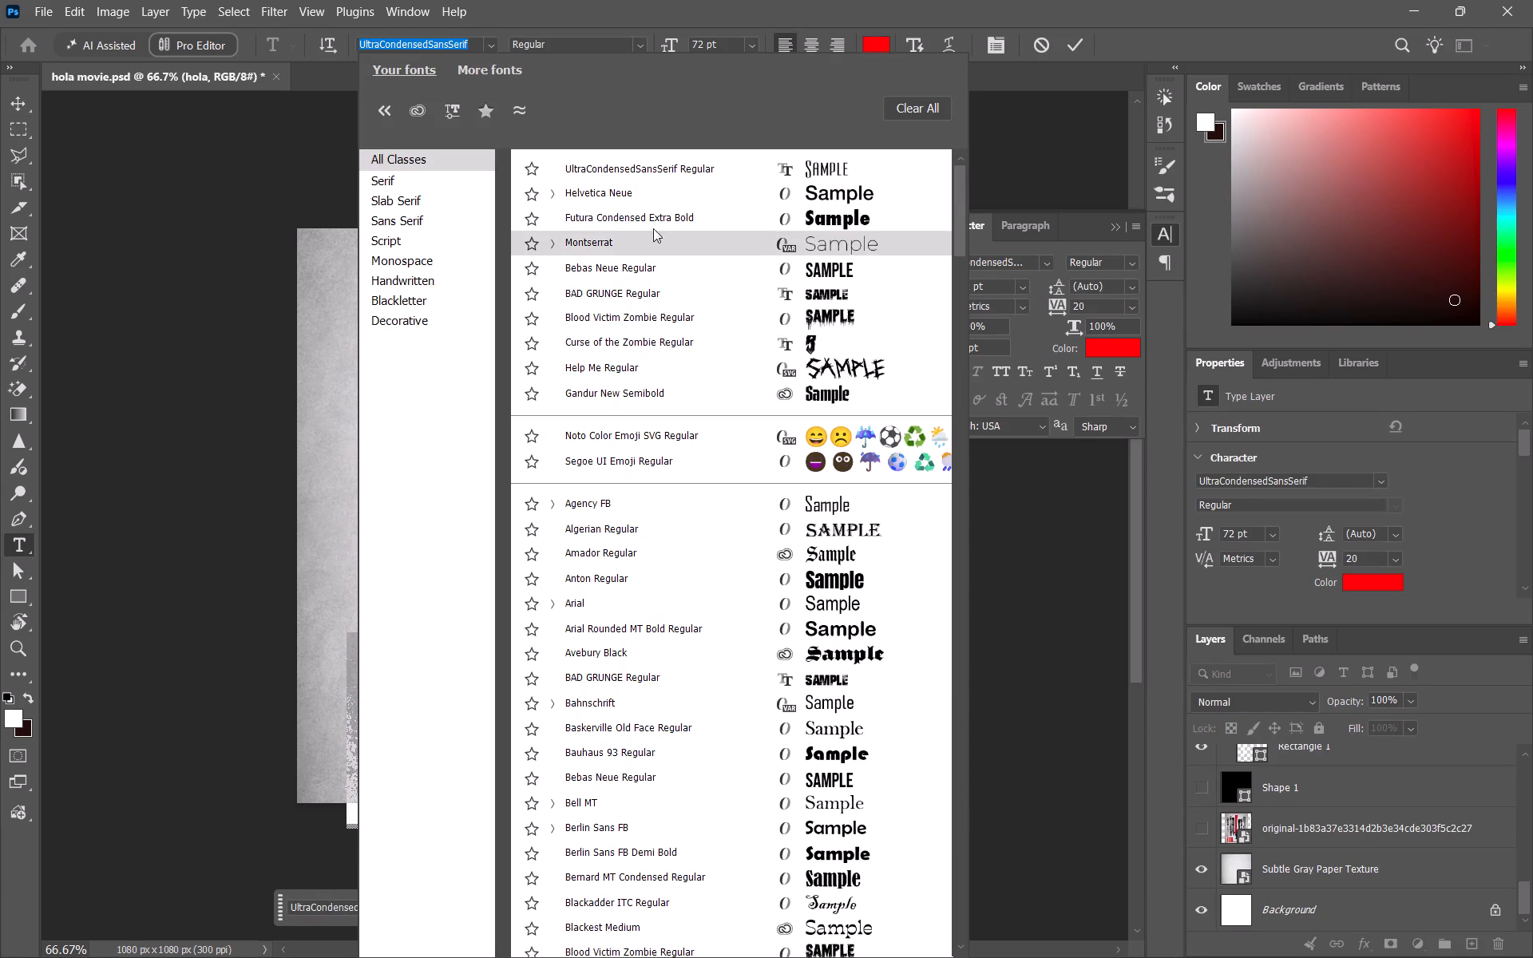
{"action": "scroll", "coordinate": [653, 228], "scroll_direction": "up", "scroll_amount": 6}
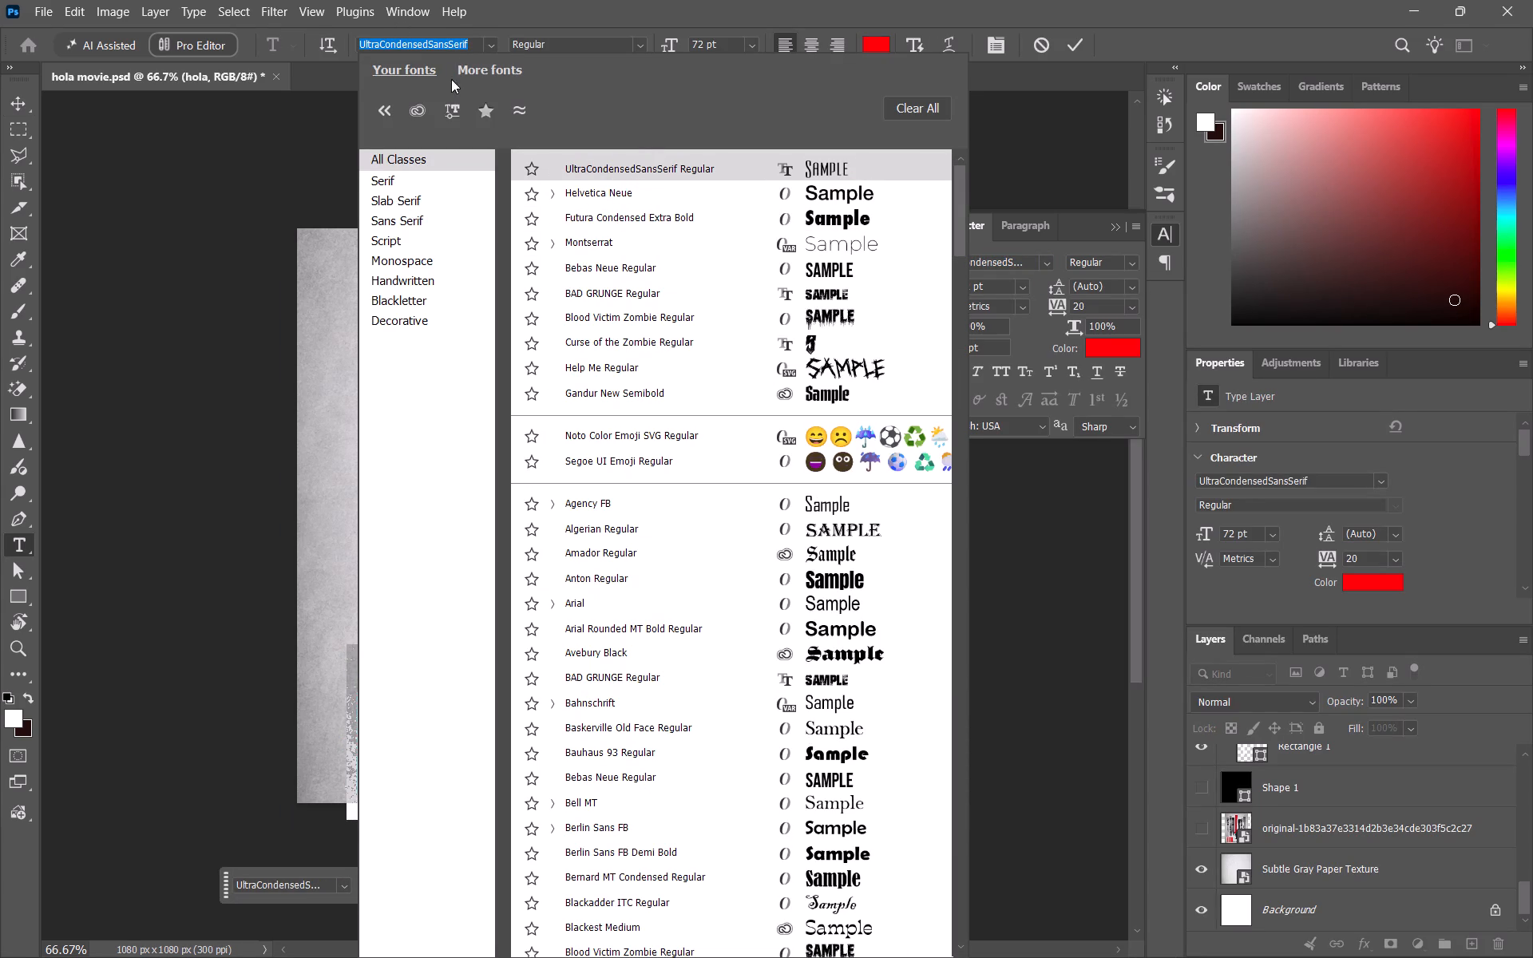
{"action": "left_click", "coordinate": [420, 63]}
{"action": "scroll", "coordinate": [572, 243], "scroll_direction": "down", "scroll_amount": 1}
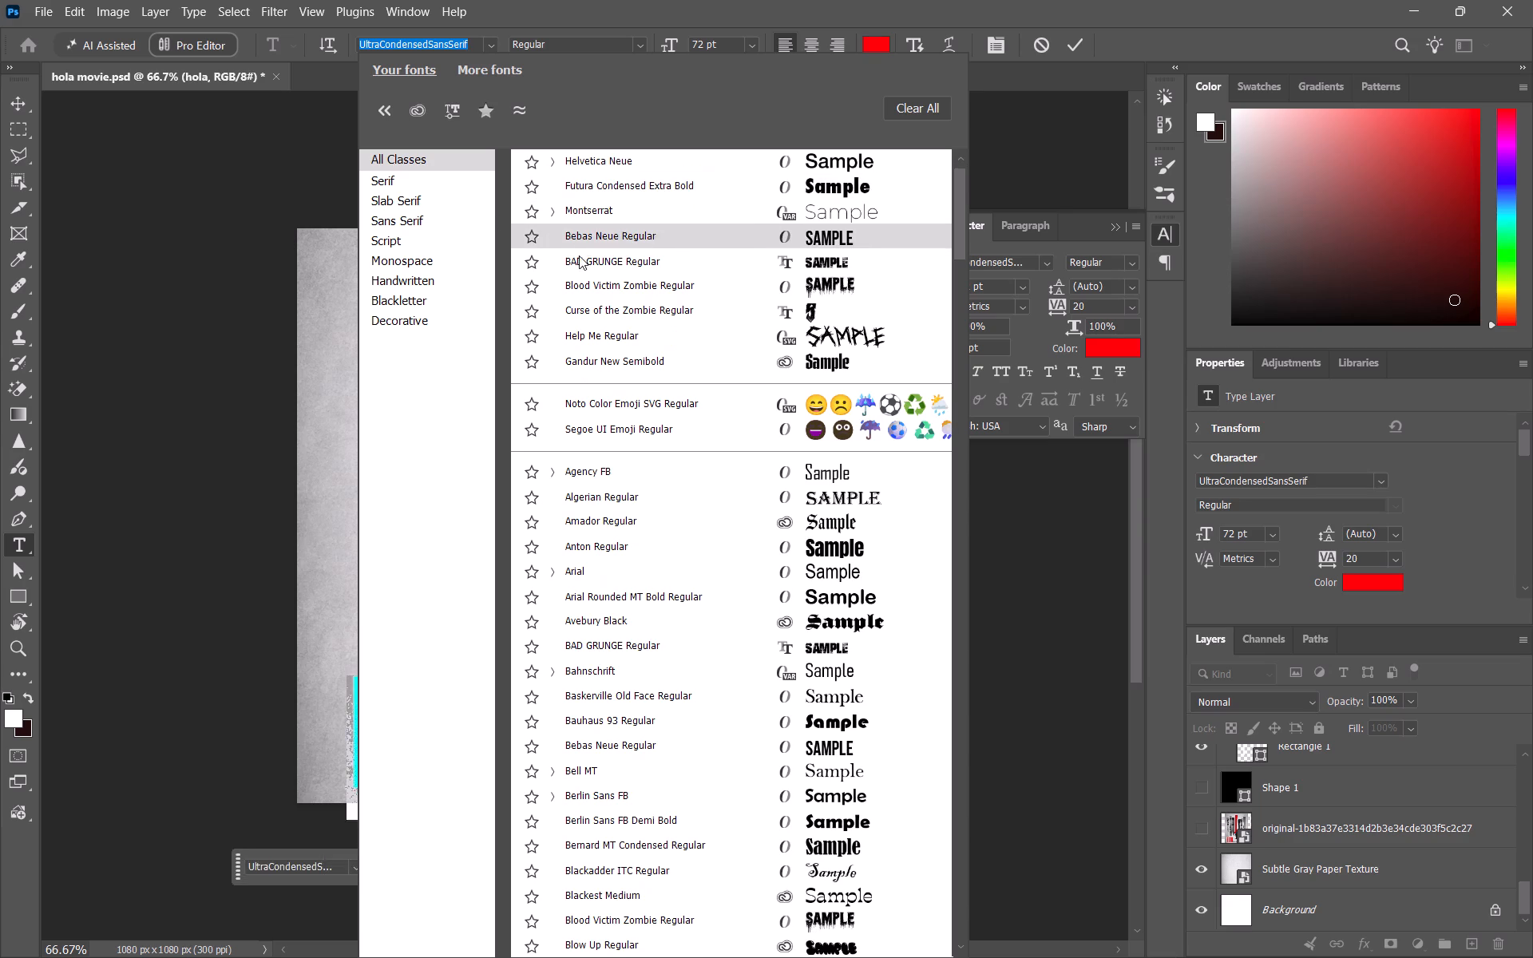
{"action": "scroll", "coordinate": [640, 709], "scroll_direction": "down", "scroll_amount": 20}
{"action": "scroll", "coordinate": [640, 709], "scroll_direction": "down", "scroll_amount": 17}
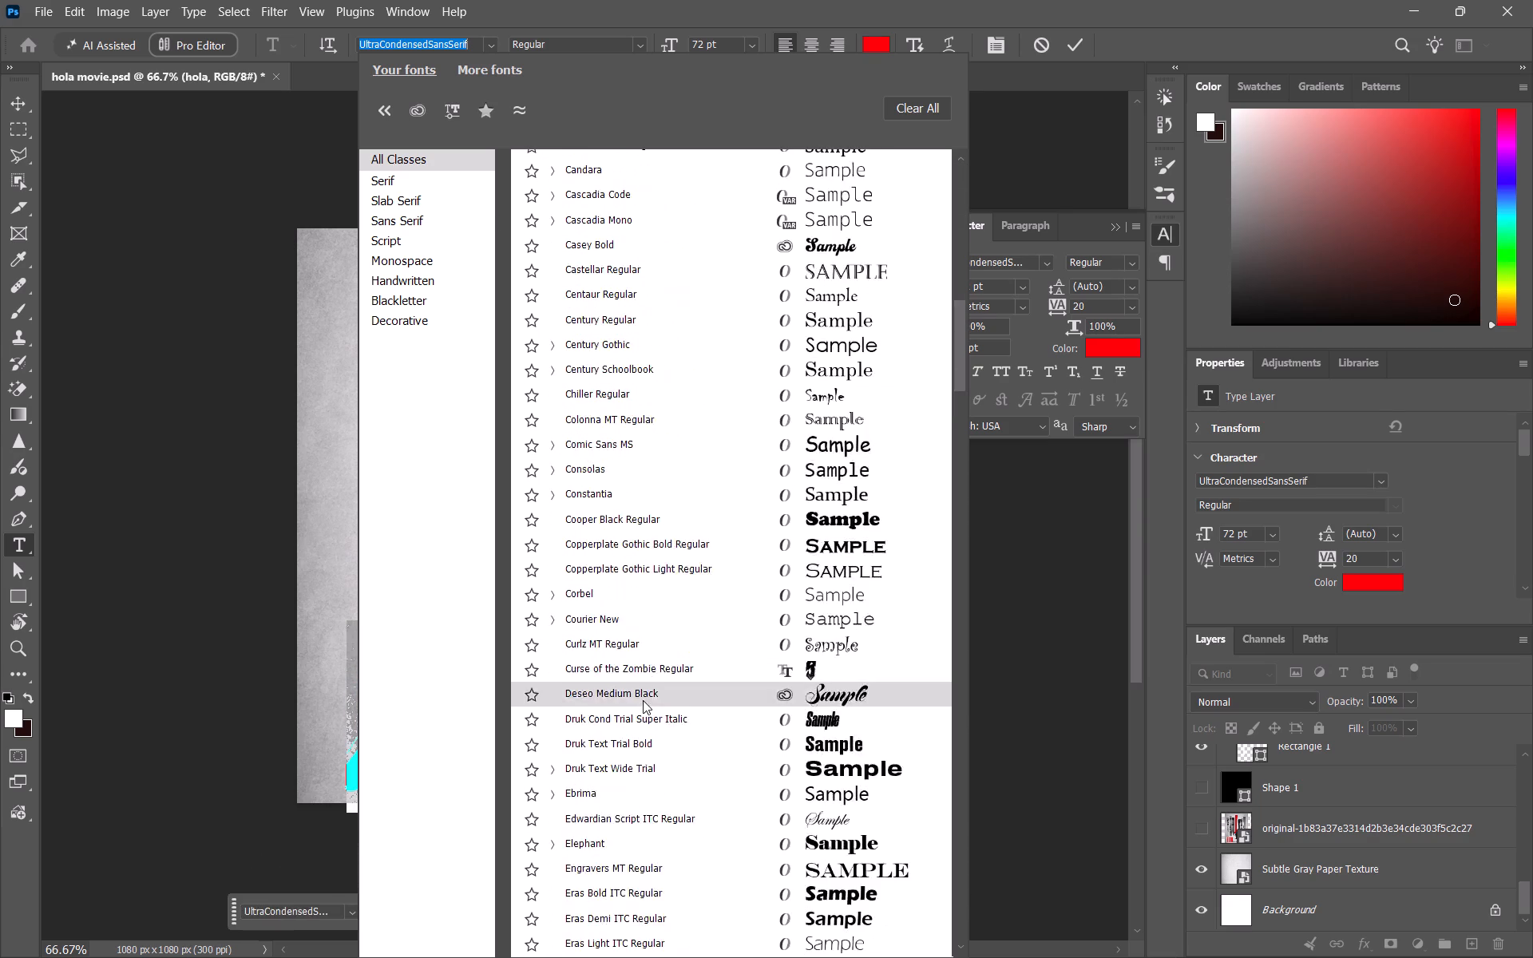
{"action": "scroll", "coordinate": [643, 700], "scroll_direction": "down", "scroll_amount": 7}
{"action": "scroll", "coordinate": [644, 689], "scroll_direction": "up", "scroll_amount": 2}
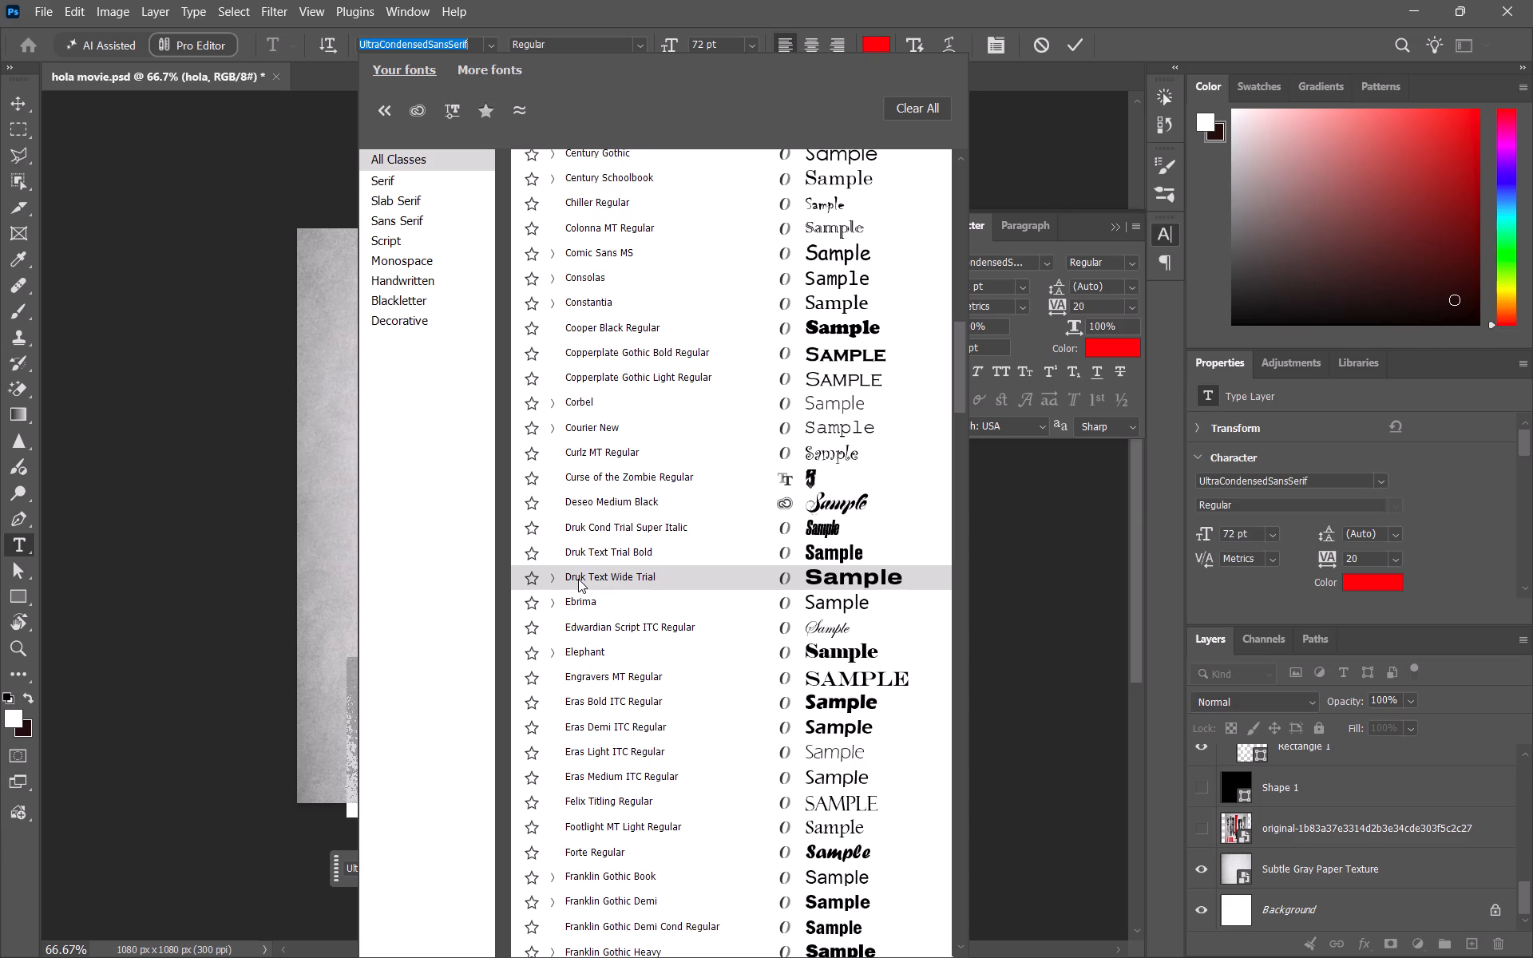
{"action": "left_click", "coordinate": [104, 431]}
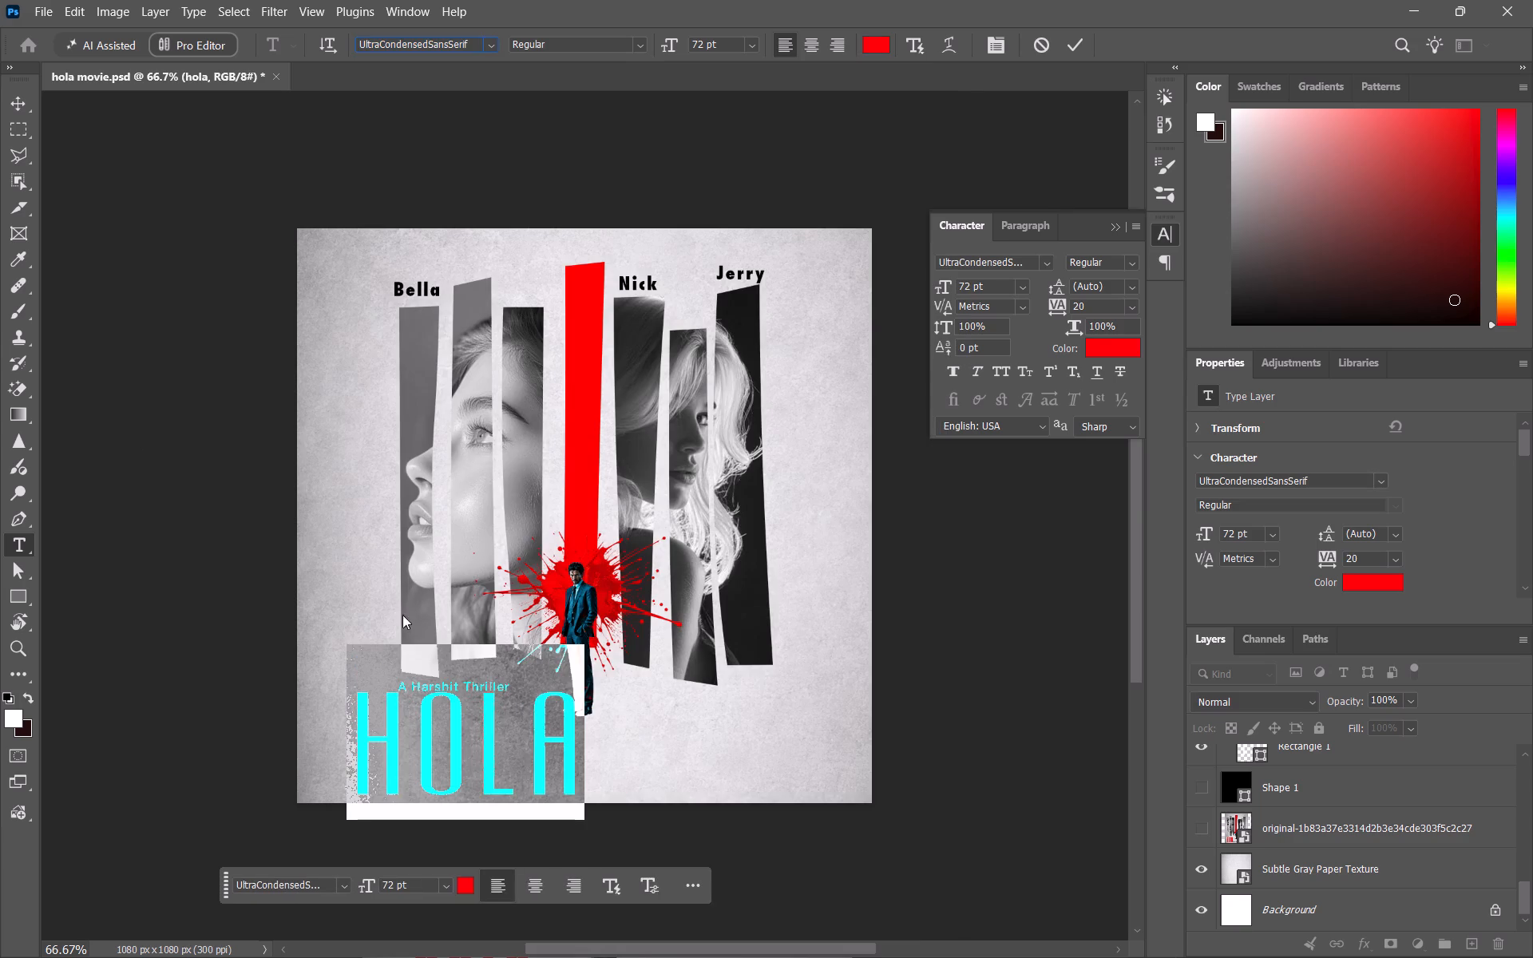
{"action": "left_click", "coordinate": [583, 741]}
Show the original reference poster layer and scale the HOLA title to about 56.73 pt, aligned over the reference title.
{"action": "scroll", "coordinate": [1515, 849], "scroll_direction": "down", "scroll_amount": 7}
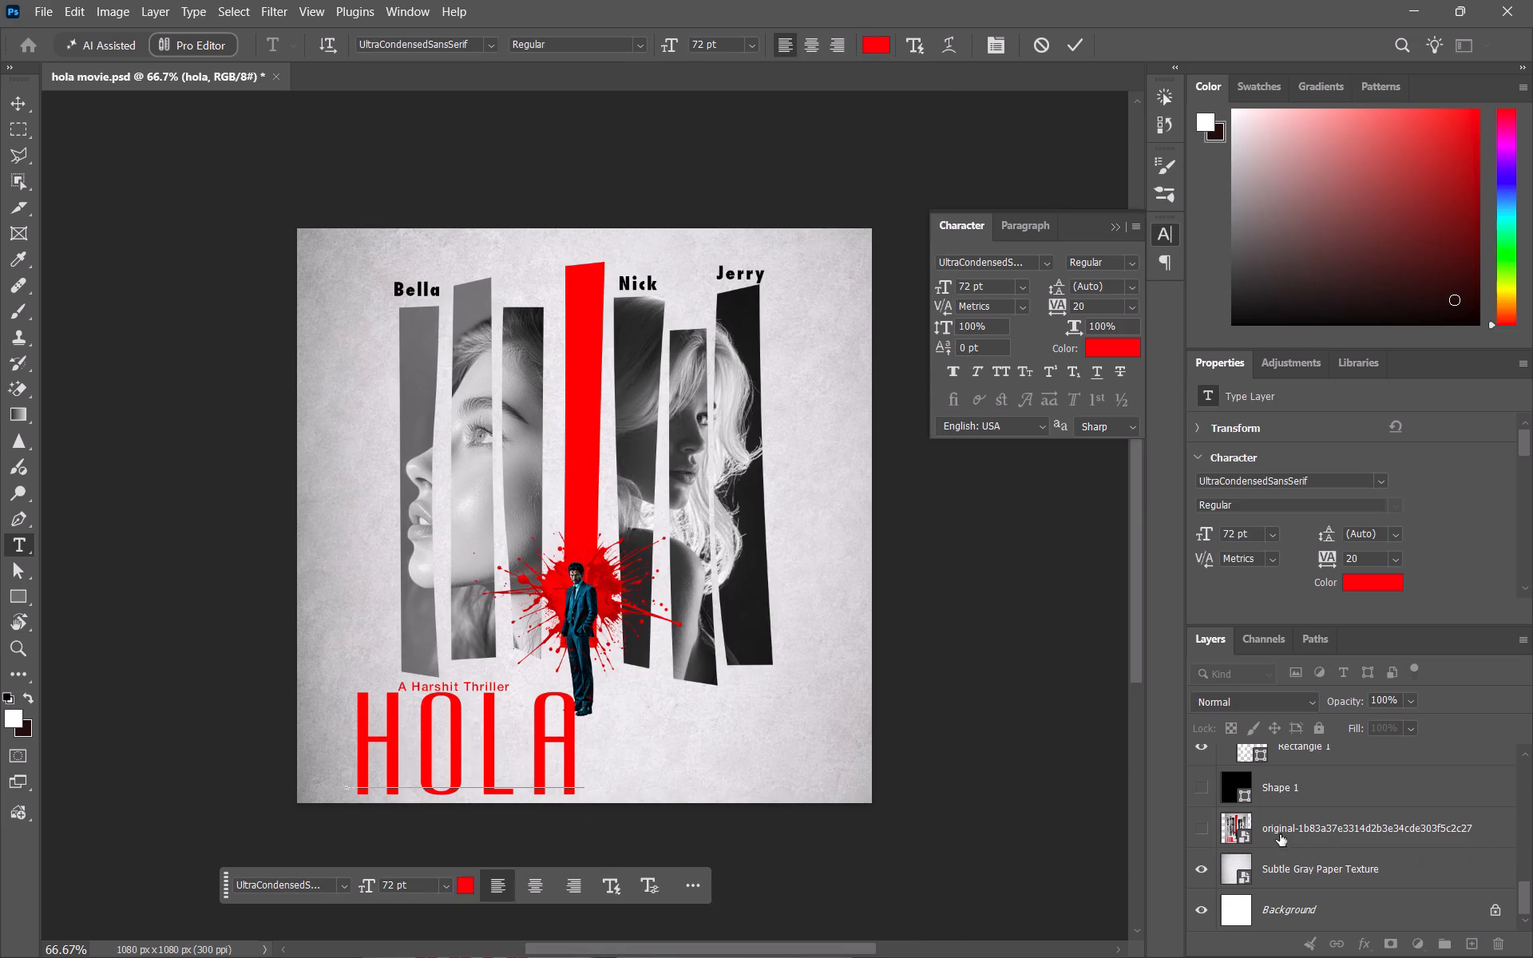
{"action": "left_click", "coordinate": [1202, 833]}
{"action": "left_click_drag", "start_coordinate": [585, 748], "coordinate": [567, 748]}
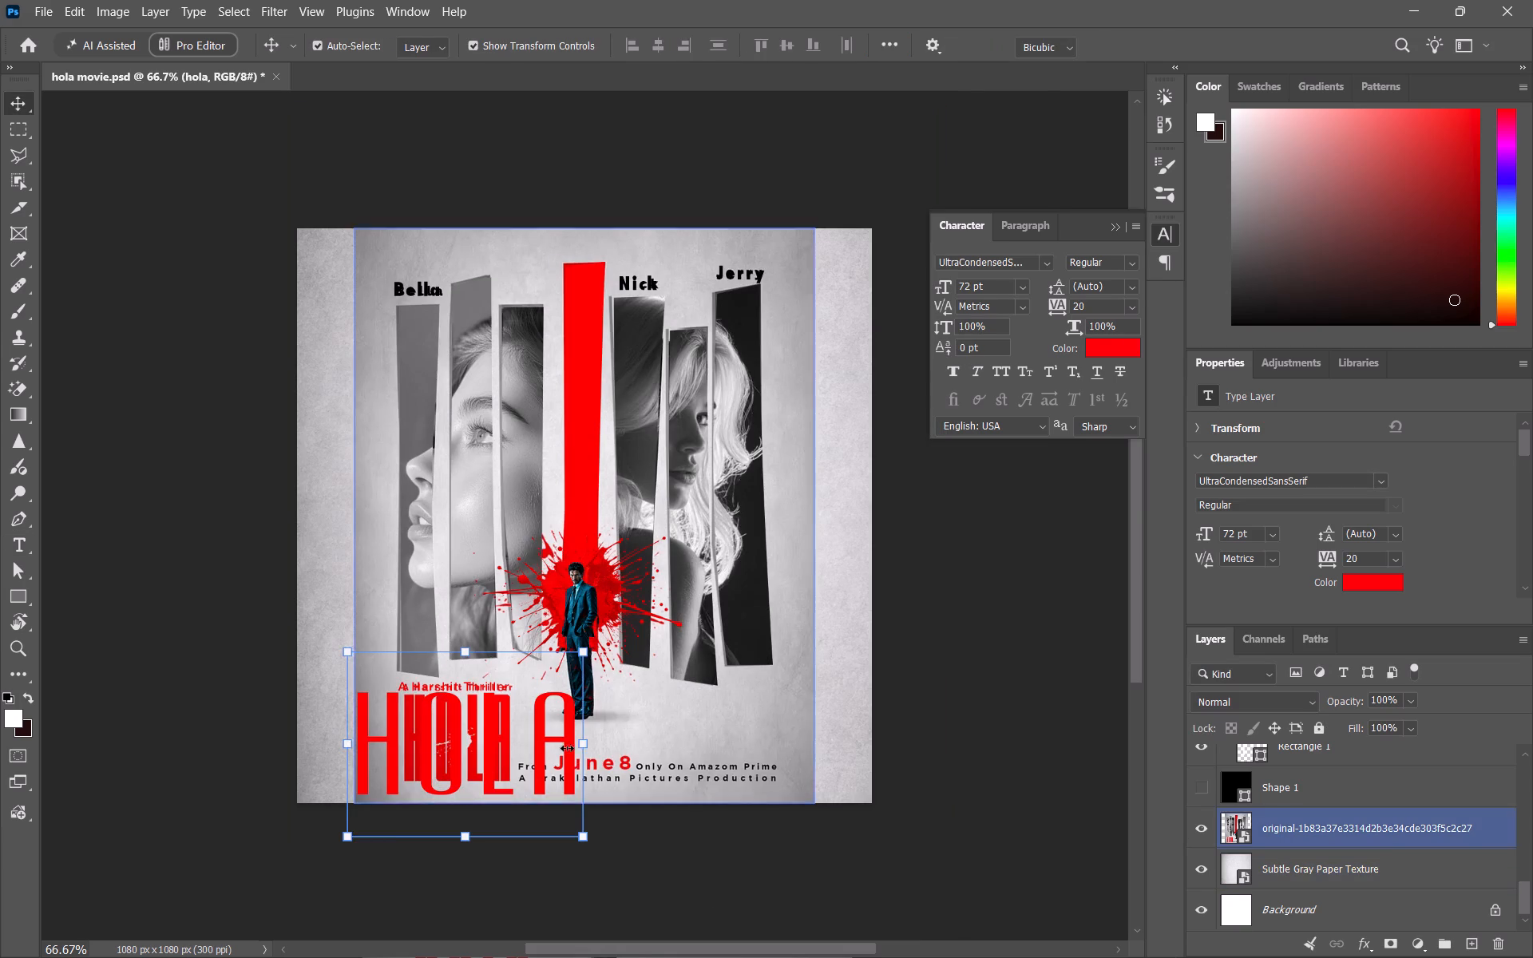
{"action": "left_click_drag", "start_coordinate": [567, 748], "coordinate": [535, 752]}
{"action": "left_click_drag", "start_coordinate": [488, 752], "coordinate": [526, 747]}
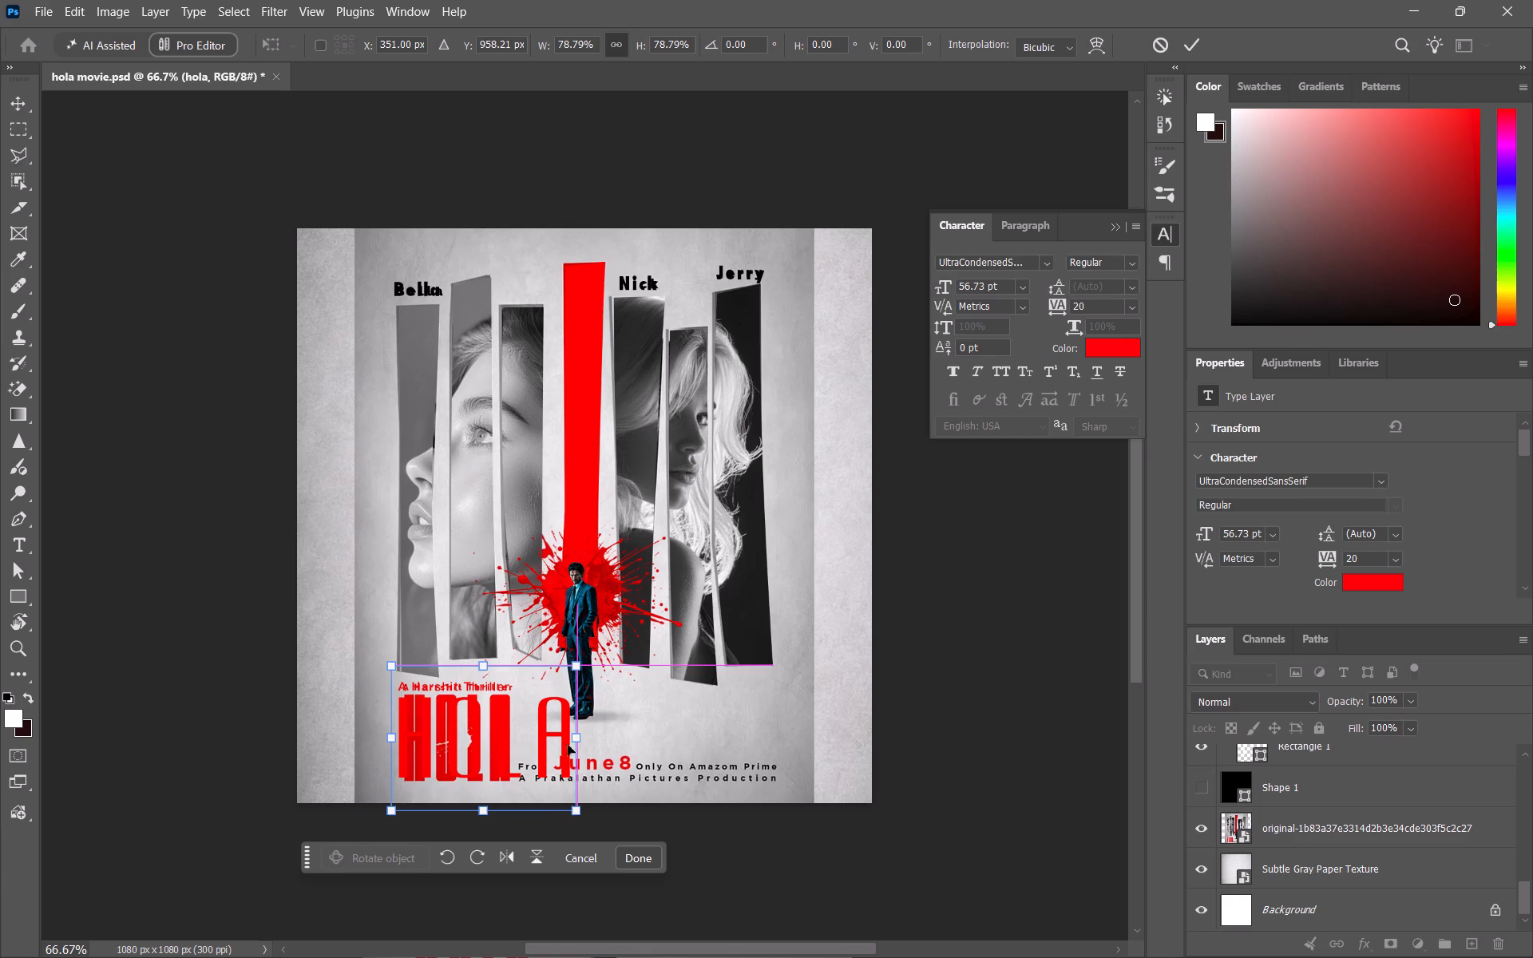
{"action": "left_click_drag", "start_coordinate": [1060, 305], "coordinate": [1042, 306]}
{"action": "left_click", "coordinate": [454, 758]}
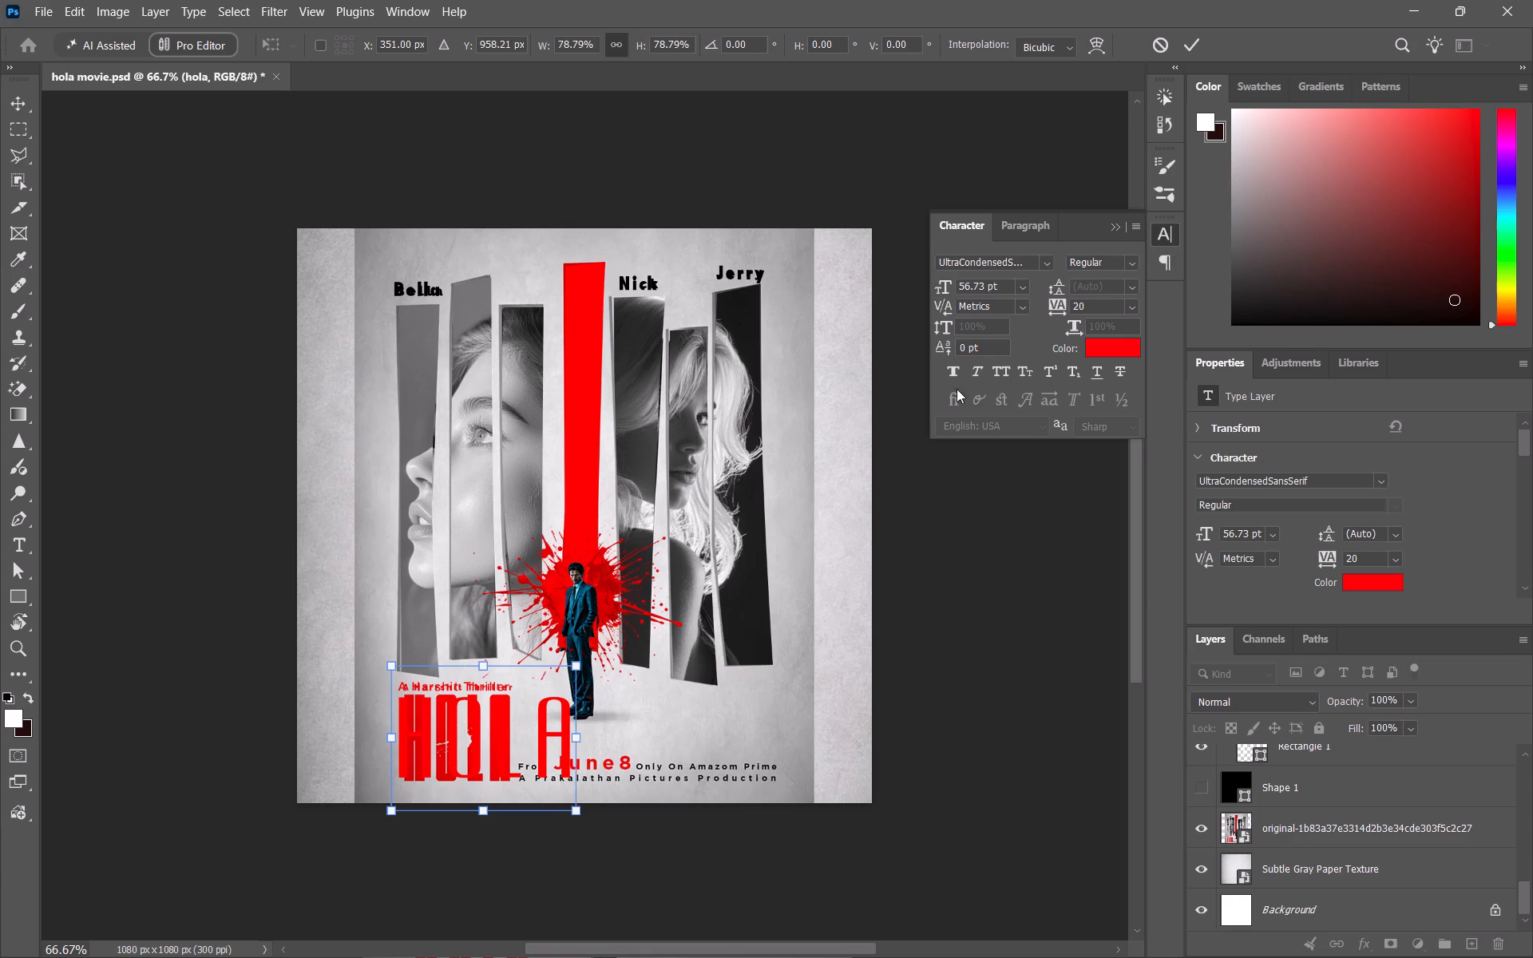
{"action": "left_click_drag", "start_coordinate": [1054, 305], "coordinate": [1075, 305]}
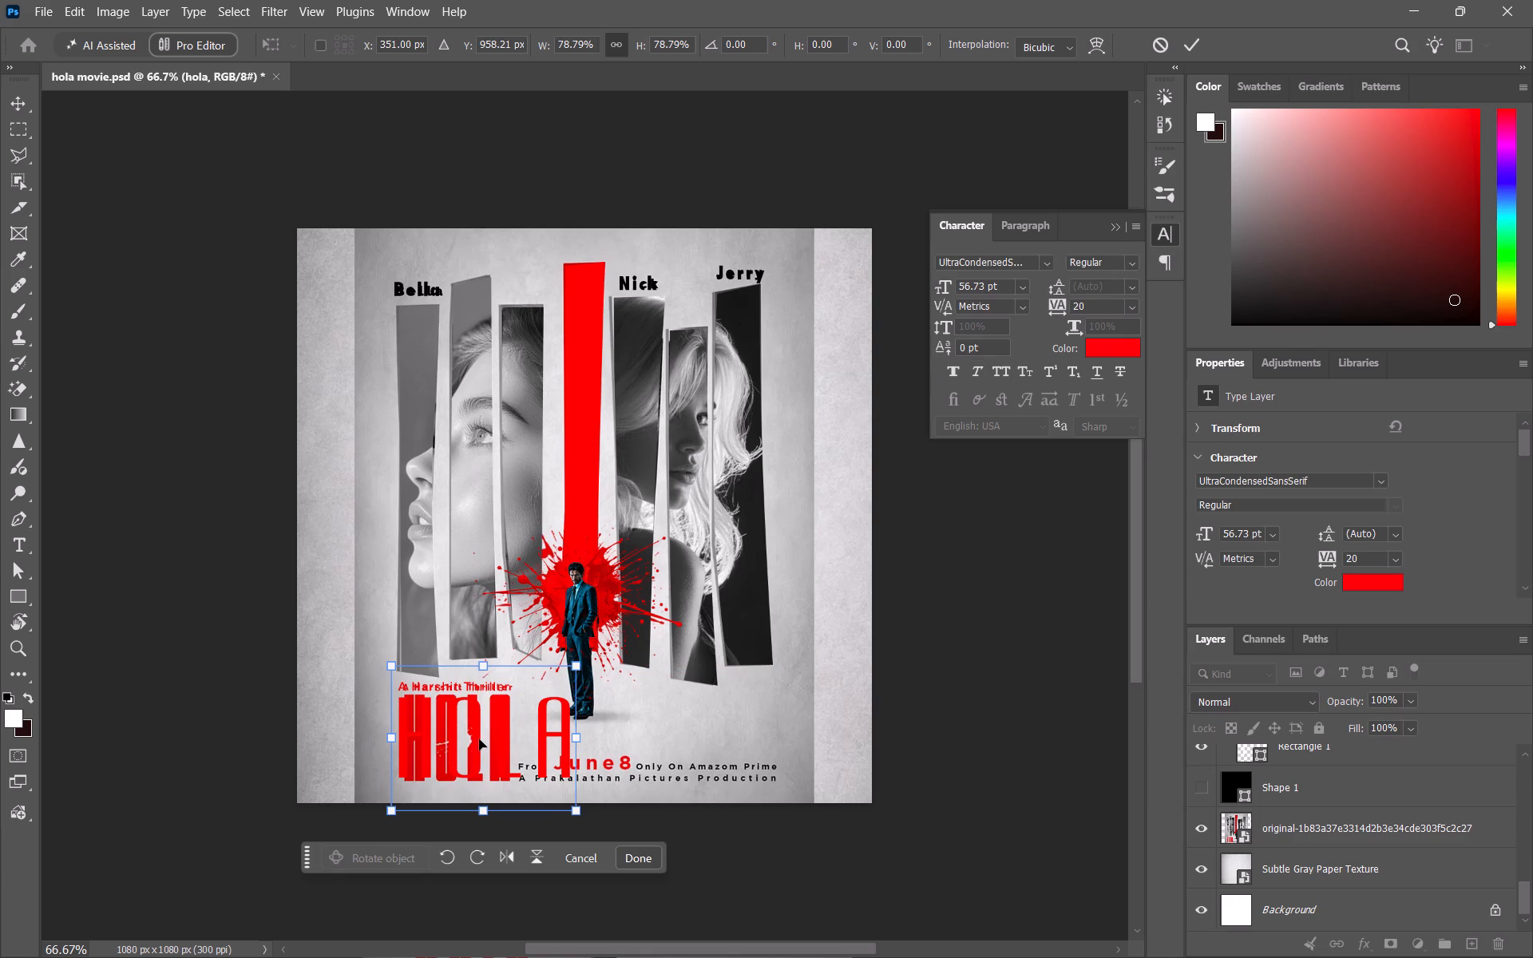
{"action": "double_click", "coordinate": [479, 739]}
Tighten the HOLA title's tracking to -60, comparing it against the original reference poster layer and hiding that layer.
{"action": "left_click_drag", "start_coordinate": [1061, 304], "coordinate": [1054, 304]}
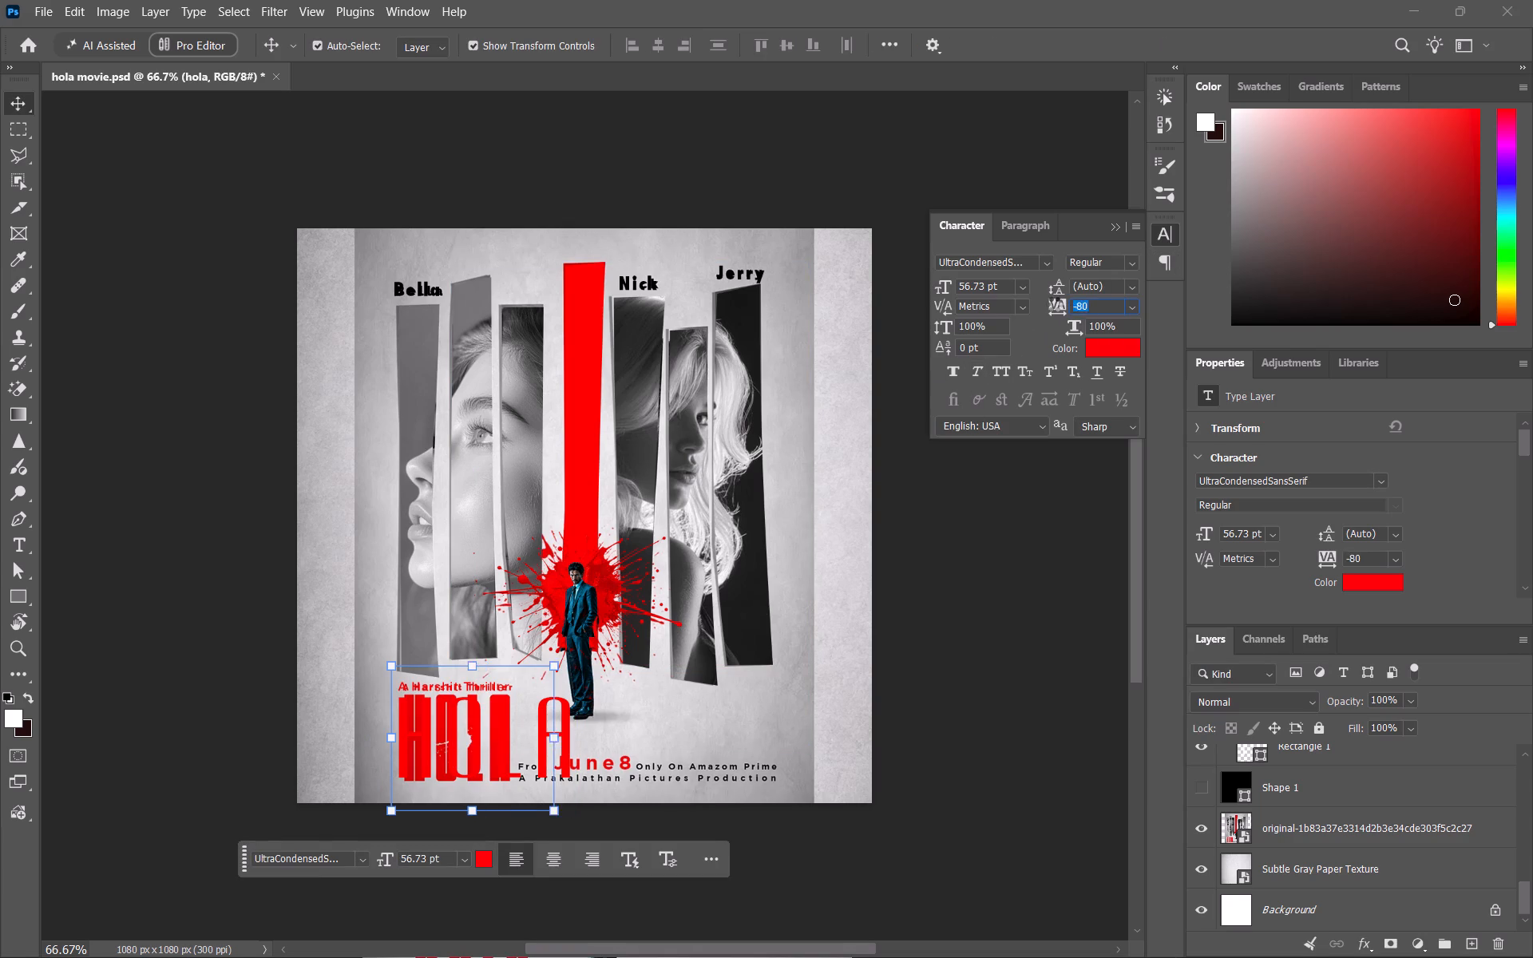
{"action": "left_click_drag", "start_coordinate": [1054, 304], "coordinate": [1057, 304]}
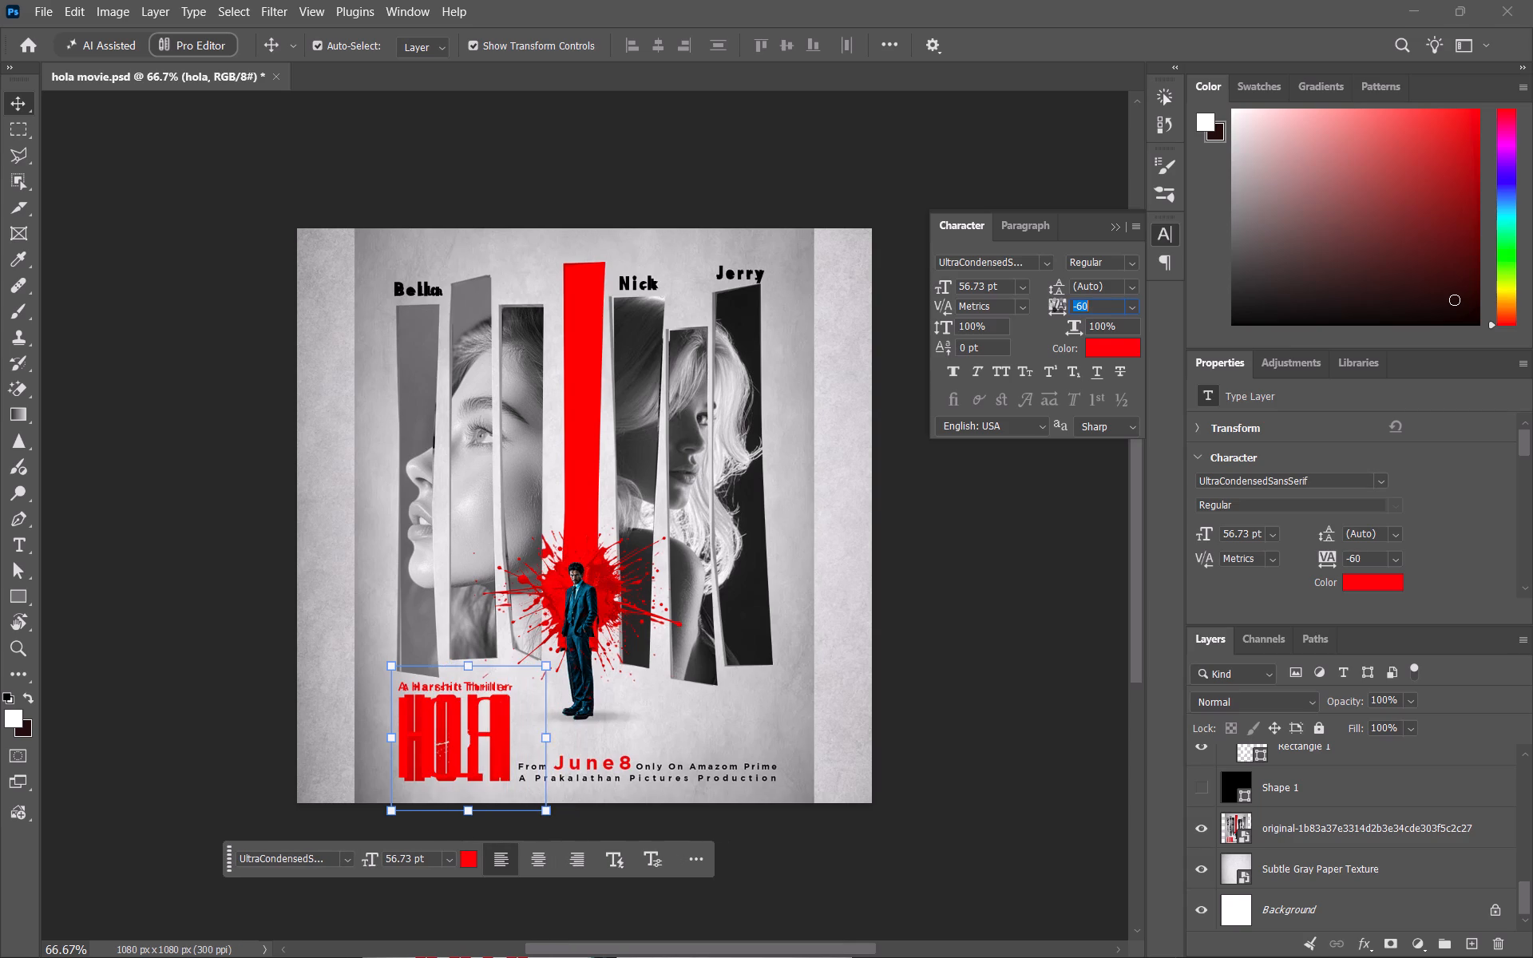
{"action": "left_click_drag", "start_coordinate": [1057, 304], "coordinate": [1047, 304]}
{"action": "left_click", "coordinate": [1062, 307]}
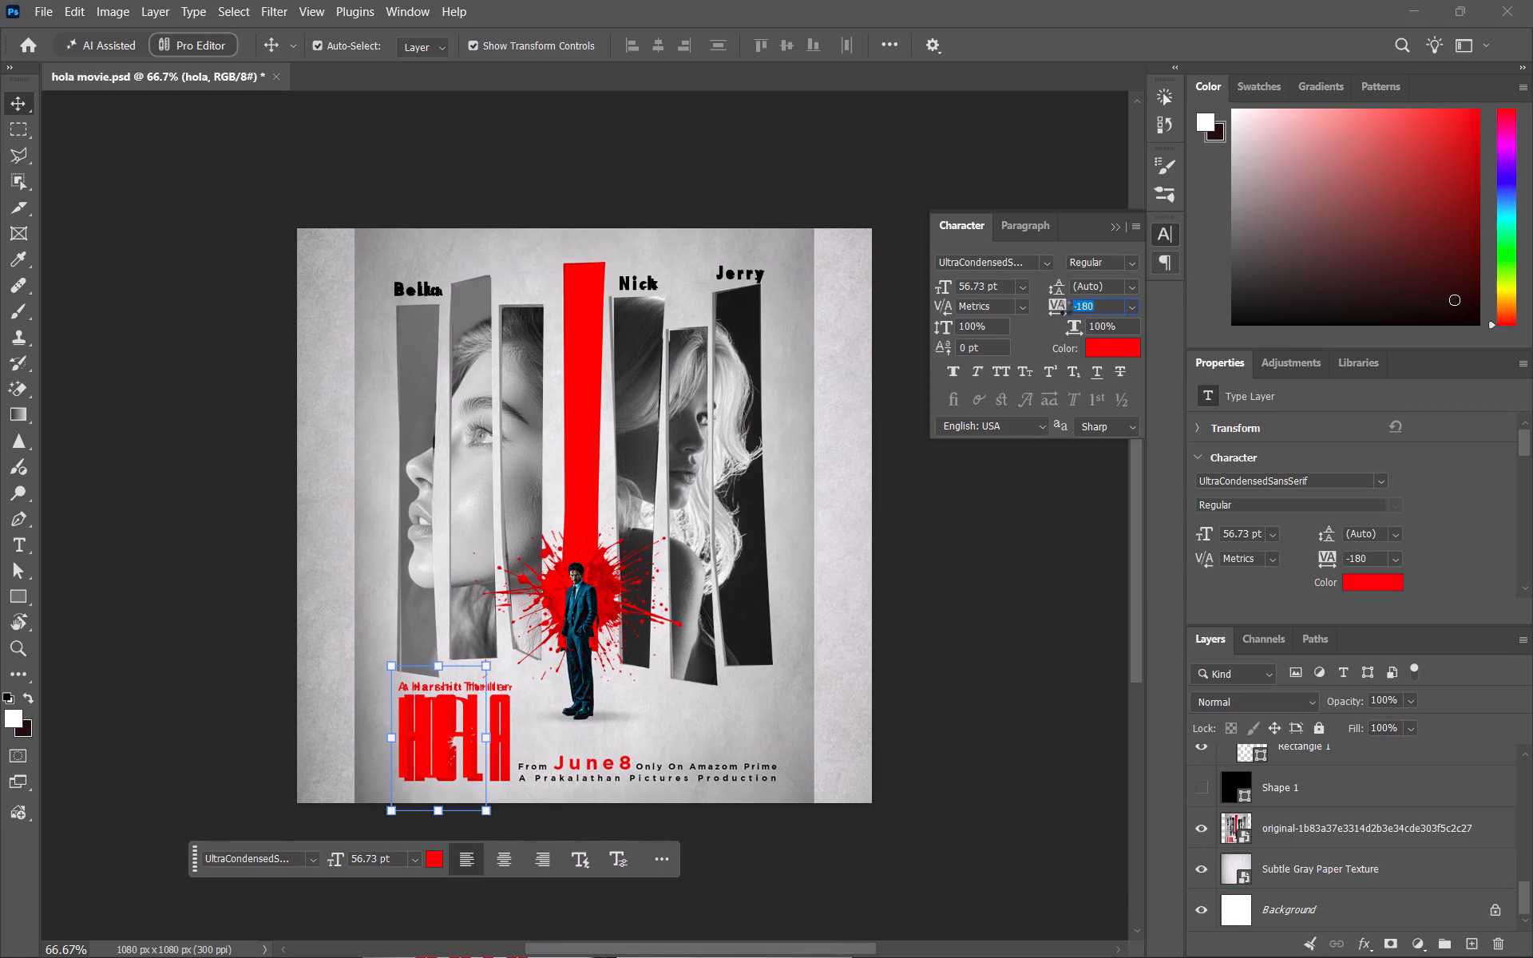
{"action": "left_click_drag", "start_coordinate": [1057, 307], "coordinate": [1064, 307]}
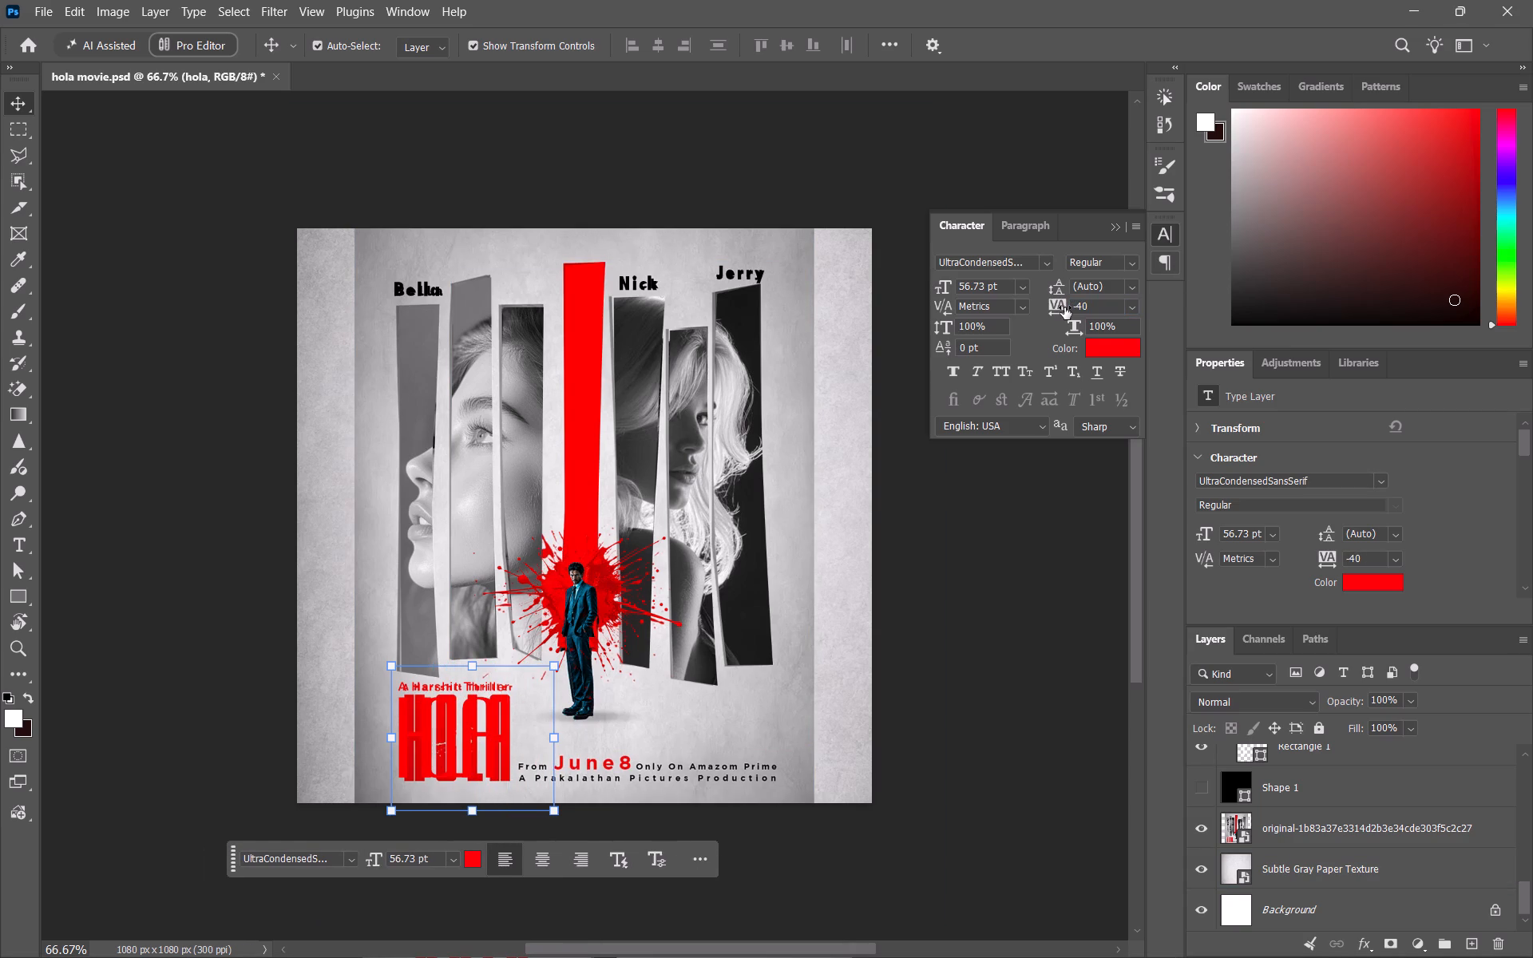
{"action": "left_click", "coordinate": [1064, 307]}
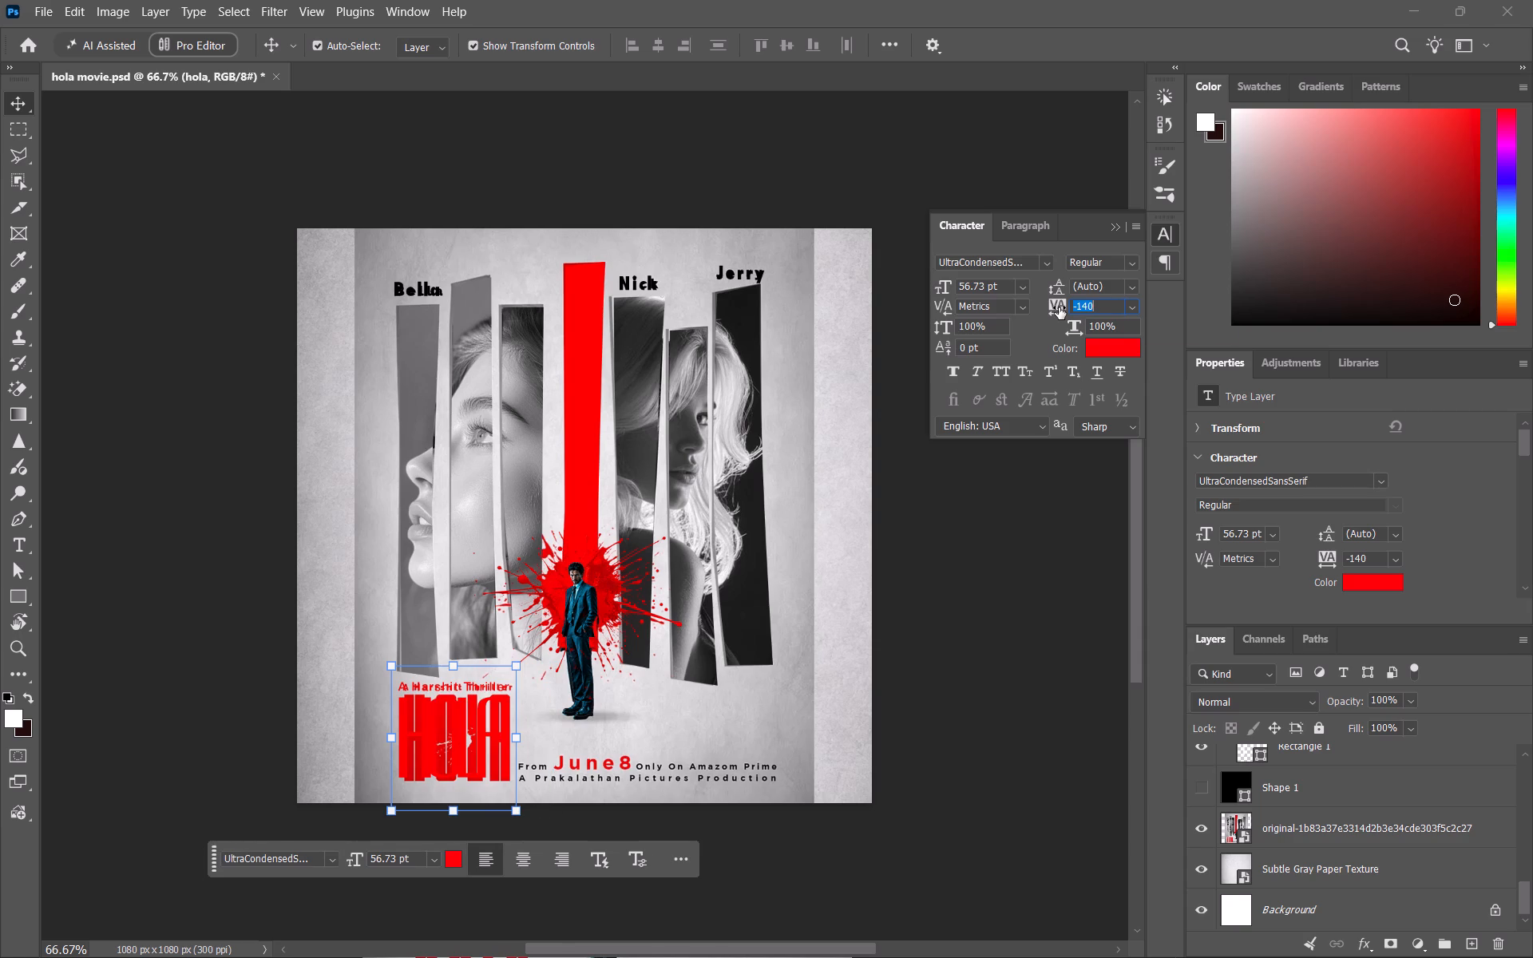
{"action": "left_click", "coordinate": [1197, 830]}
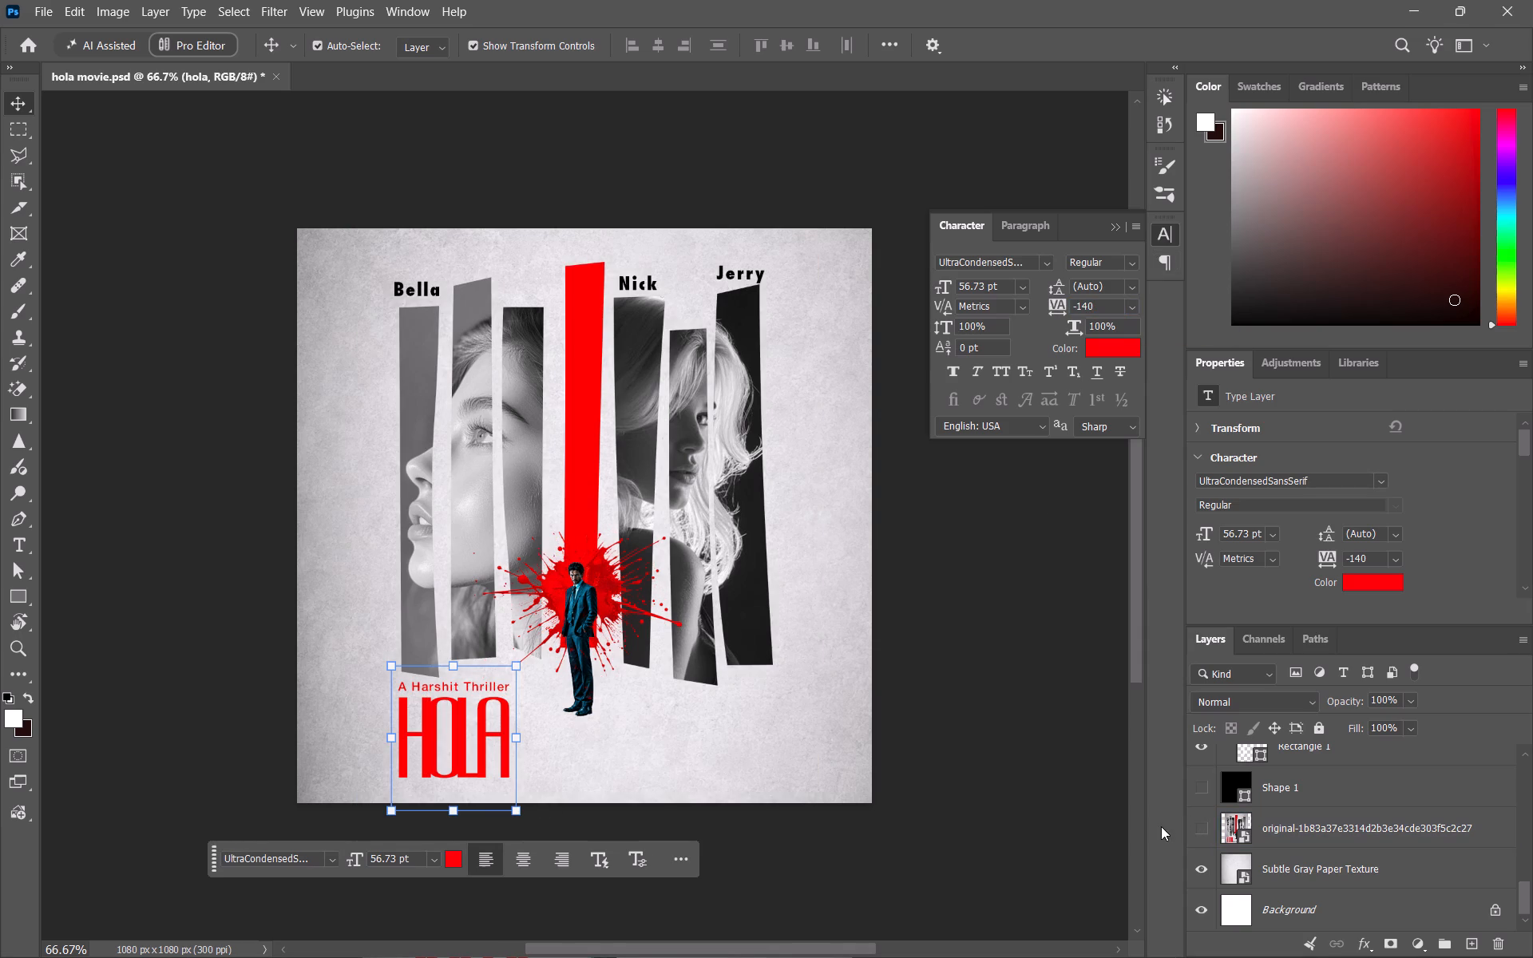
{"action": "left_click", "coordinate": [1060, 307]}
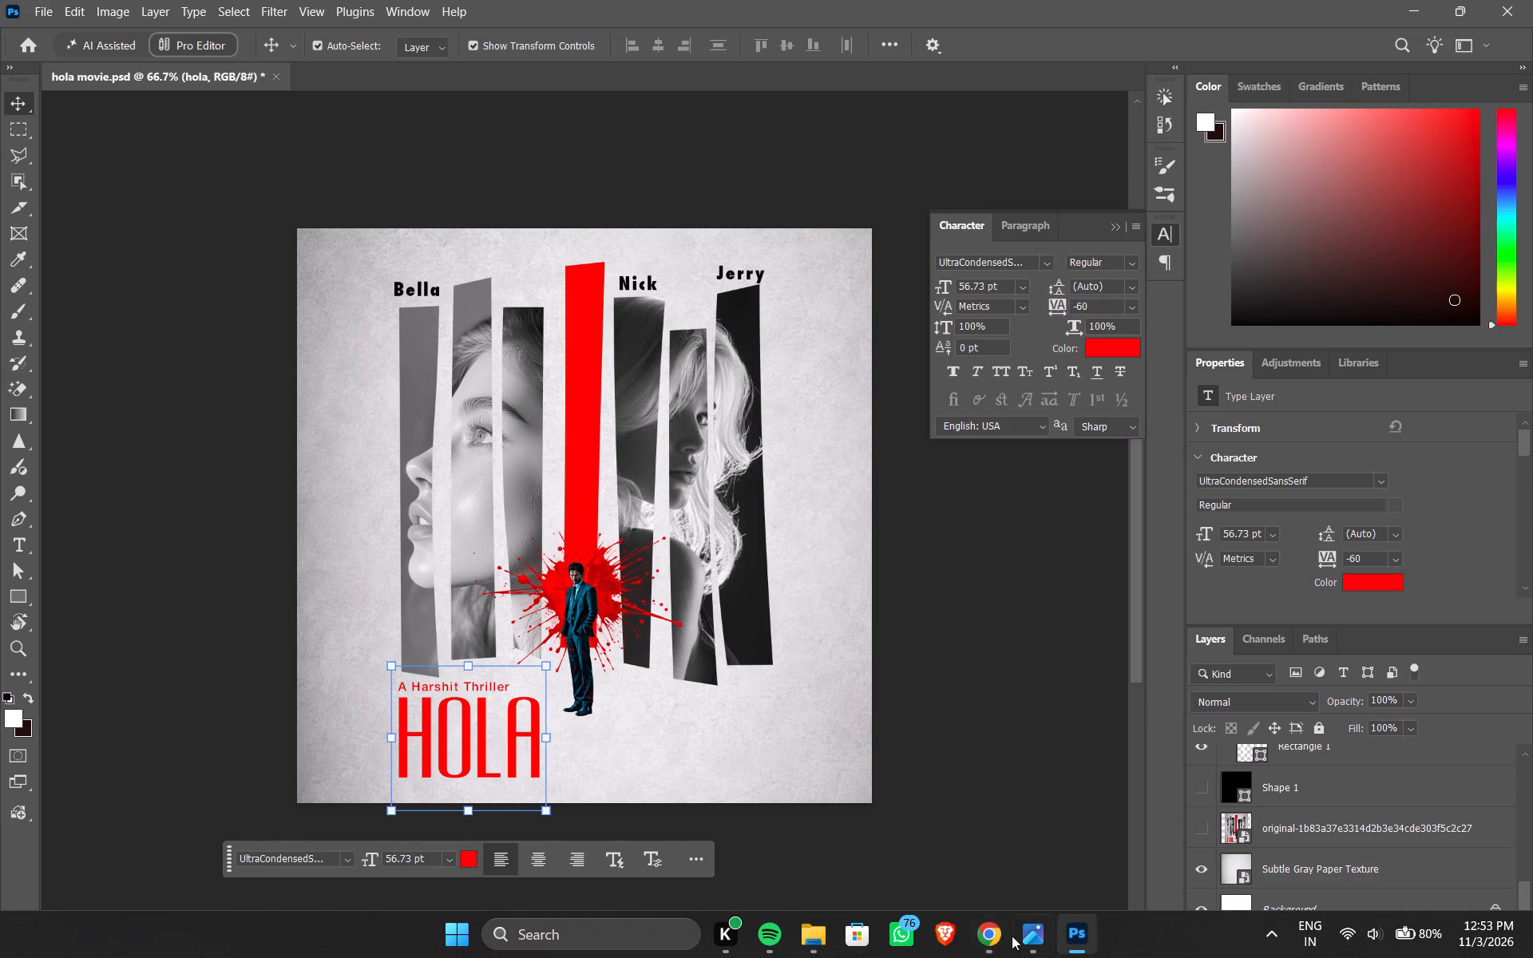
Switch to Chrome, search the web for the Druk Condensed Super font and open the Befonts Druk Font Family page.
{"action": "left_click", "coordinate": [993, 936]}
{"action": "scroll", "coordinate": [377, 643], "scroll_direction": "down", "scroll_amount": 1}
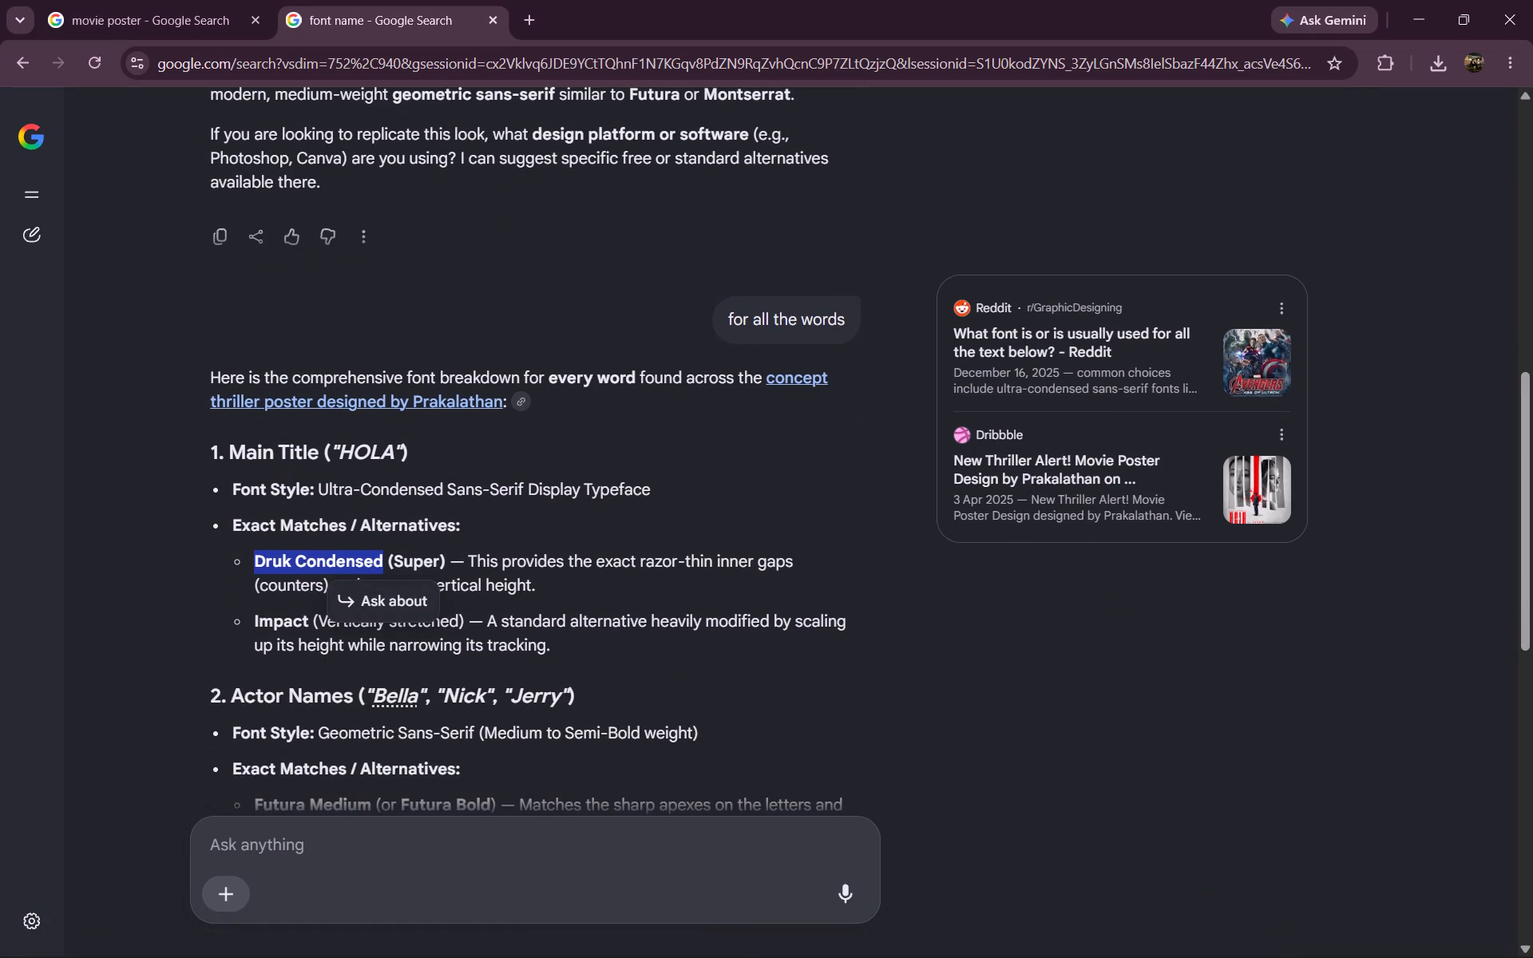
{"action": "left_click_drag", "start_coordinate": [446, 559], "coordinate": [117, 562]}
{"action": "left_click", "coordinate": [197, 651]}
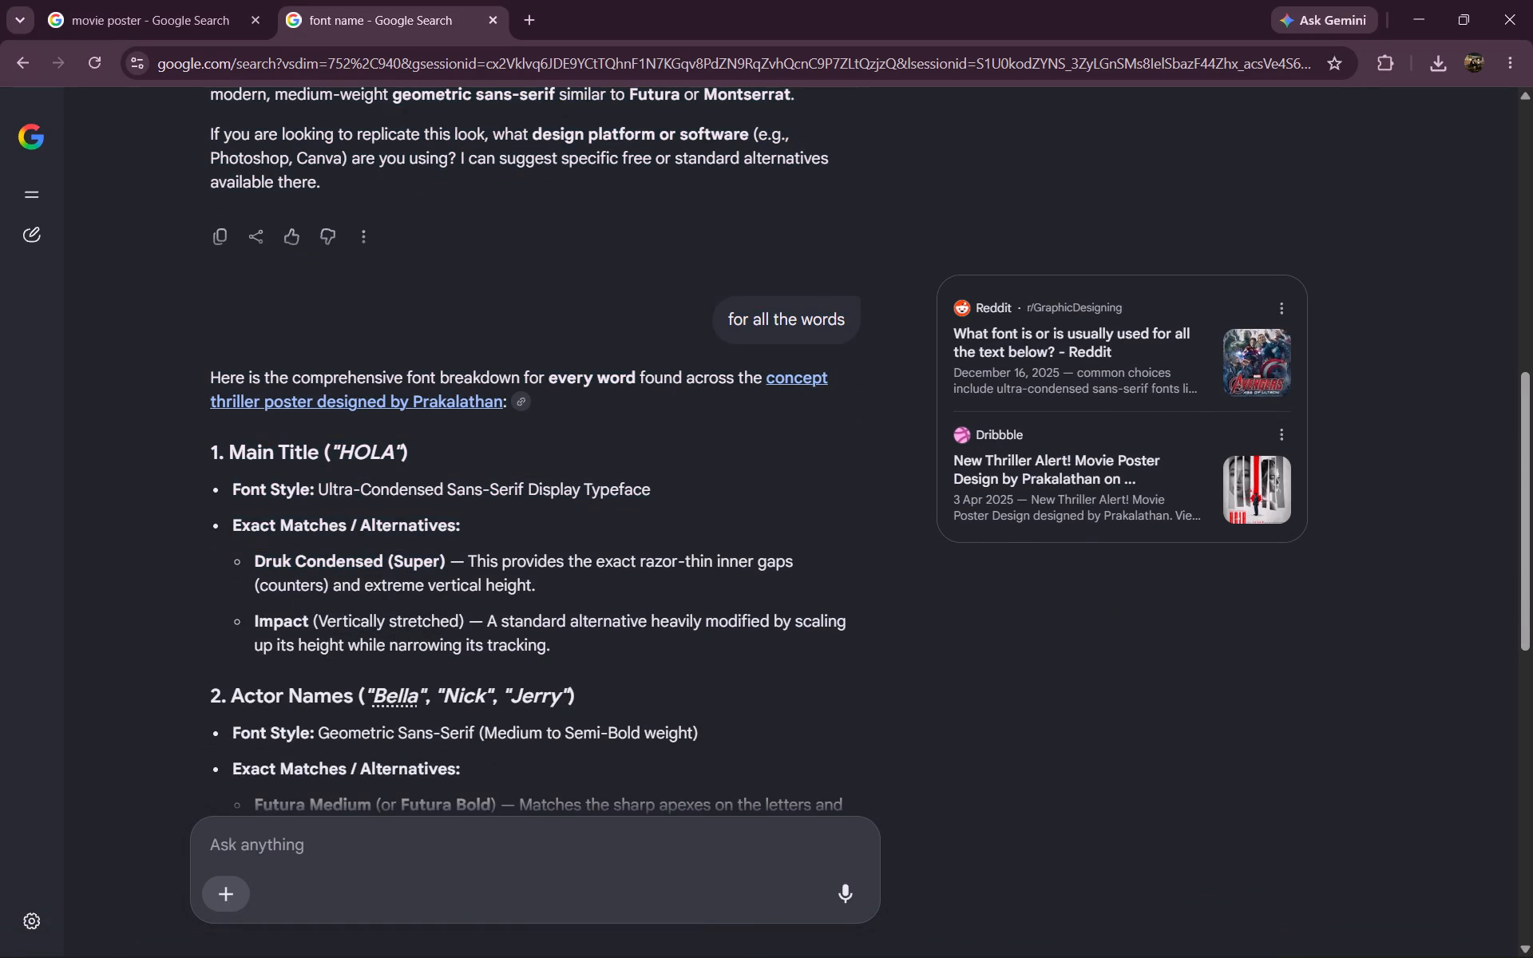
{"action": "left_click_drag", "start_coordinate": [255, 559], "coordinate": [442, 559]}
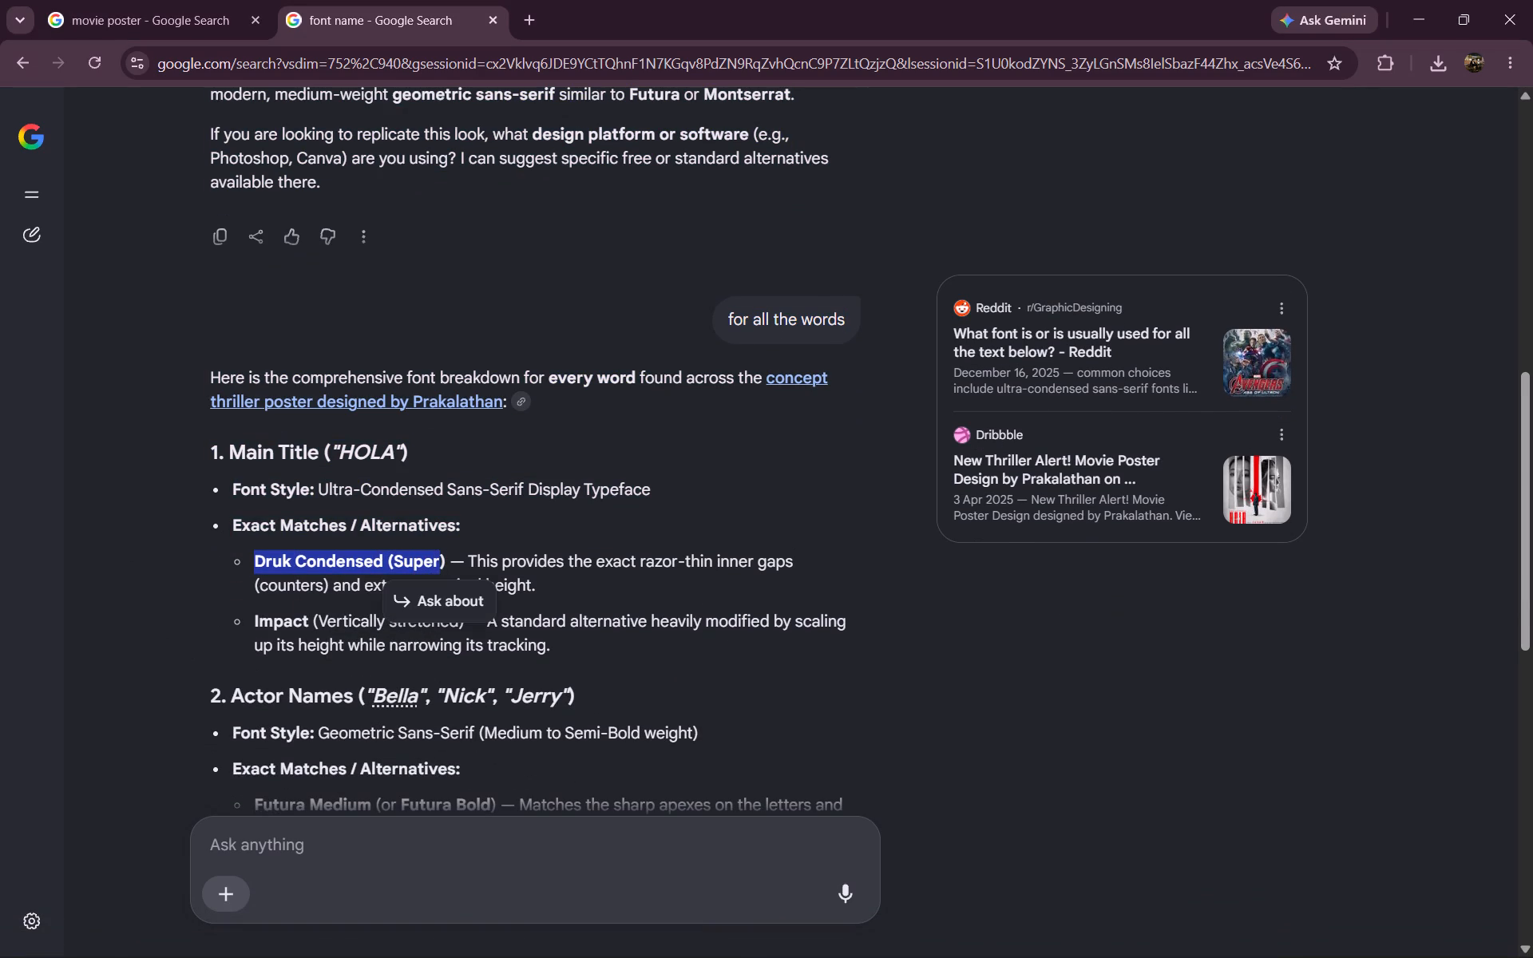
{"action": "key", "text": "ctrl+c"}
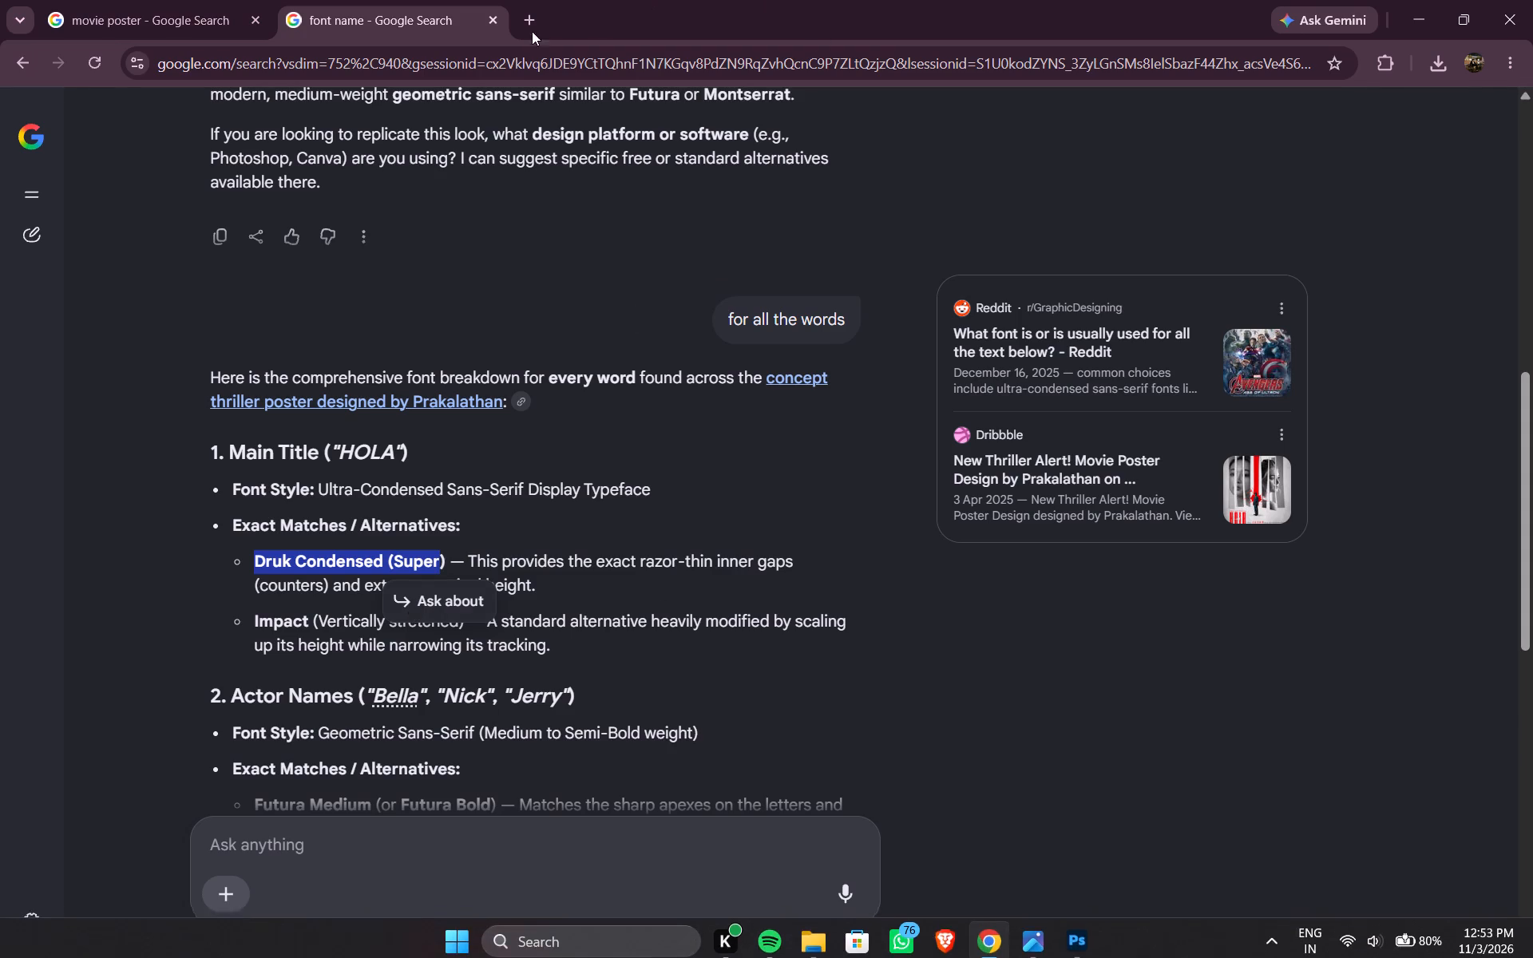
{"action": "left_click", "coordinate": [526, 20]}
{"action": "key", "text": "ctrl+v"}
{"action": "key", "text": "space"}
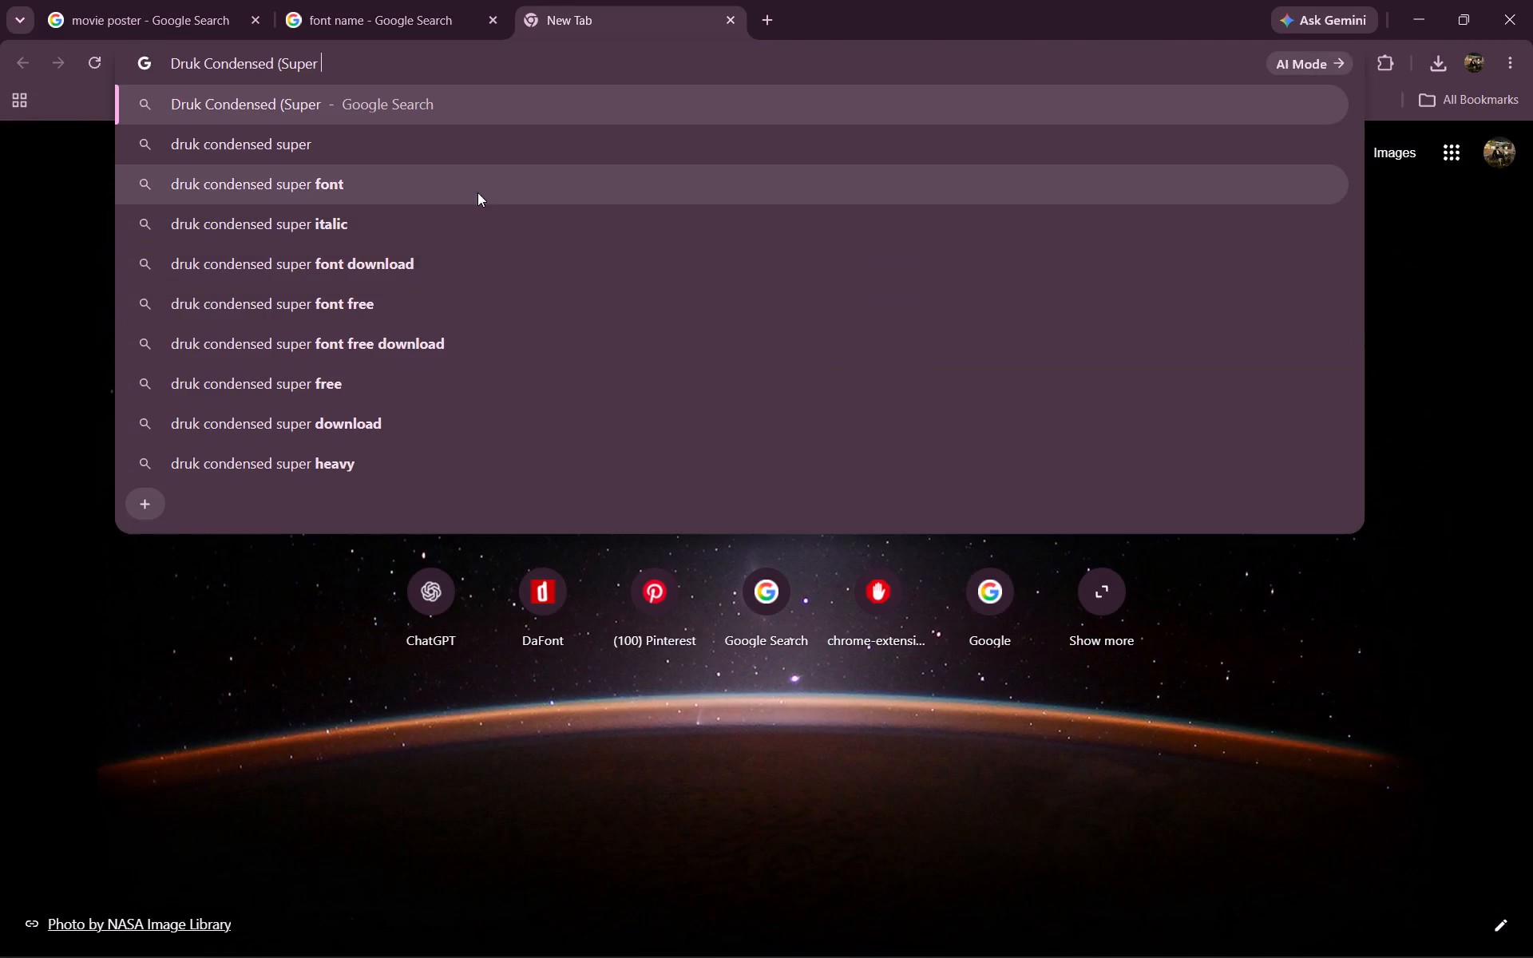
{"action": "left_click", "coordinate": [442, 188]}
{"action": "left_click", "coordinate": [338, 300]}
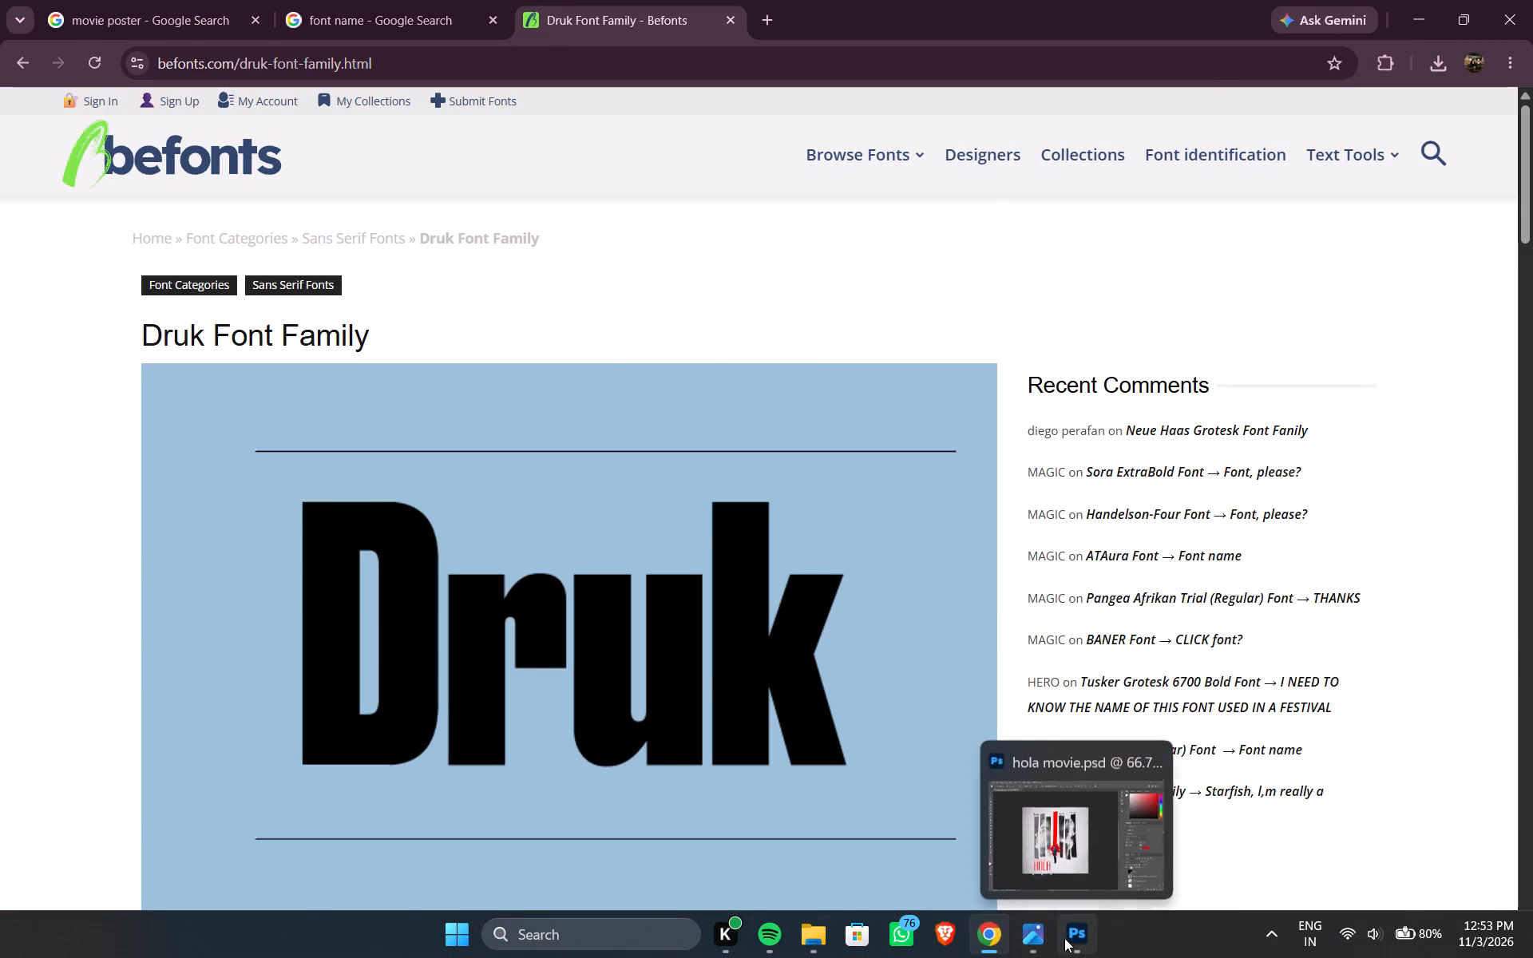
Switch back to Photoshop and change the HOLA title's font to Druk Text Wide Trial Bold.
{"action": "left_click", "coordinate": [1089, 938]}
{"action": "triple_click", "coordinate": [453, 737]}
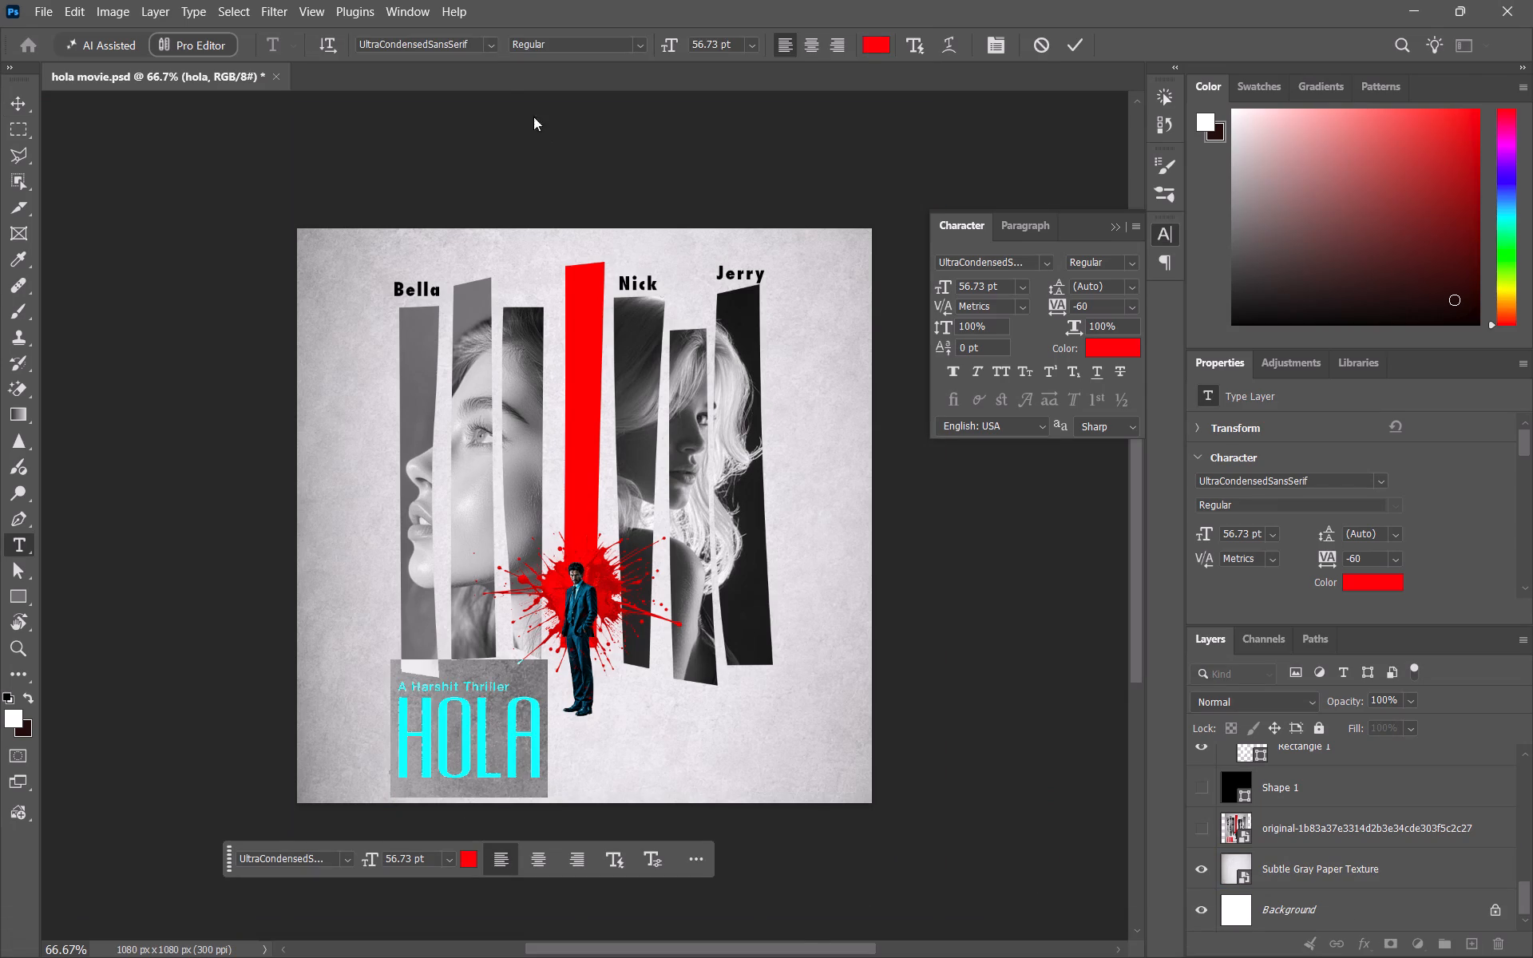
{"action": "left_click", "coordinate": [489, 41]}
{"action": "scroll", "coordinate": [694, 564], "scroll_direction": "down", "scroll_amount": 20}
{"action": "scroll", "coordinate": [694, 564], "scroll_direction": "down", "scroll_amount": 3}
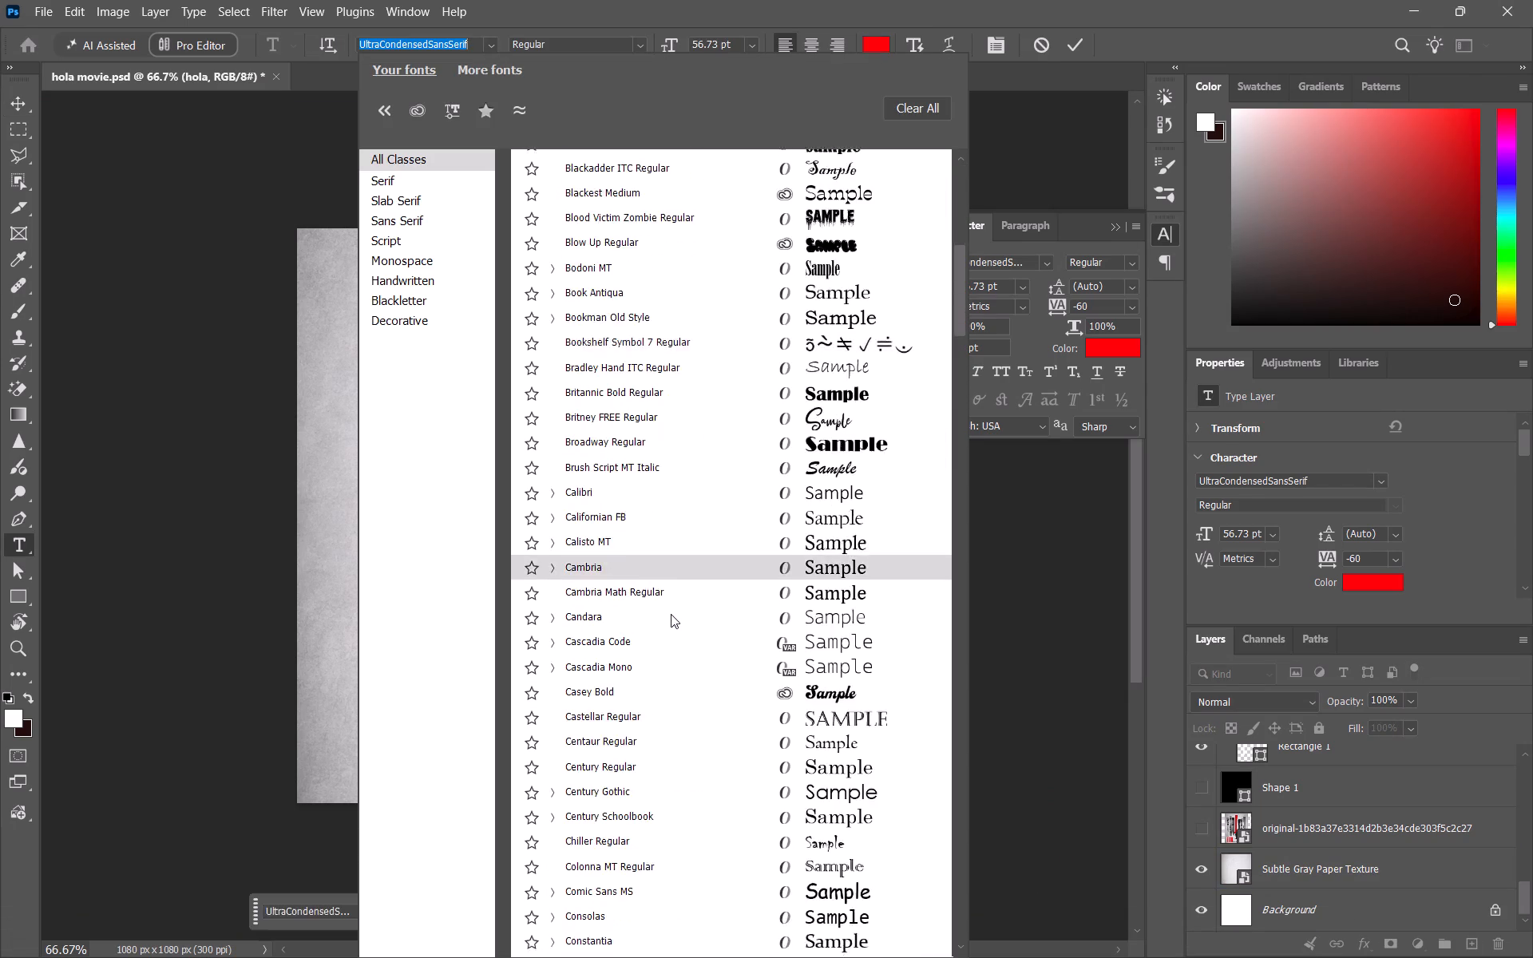
{"action": "scroll", "coordinate": [671, 614], "scroll_direction": "down", "scroll_amount": 17}
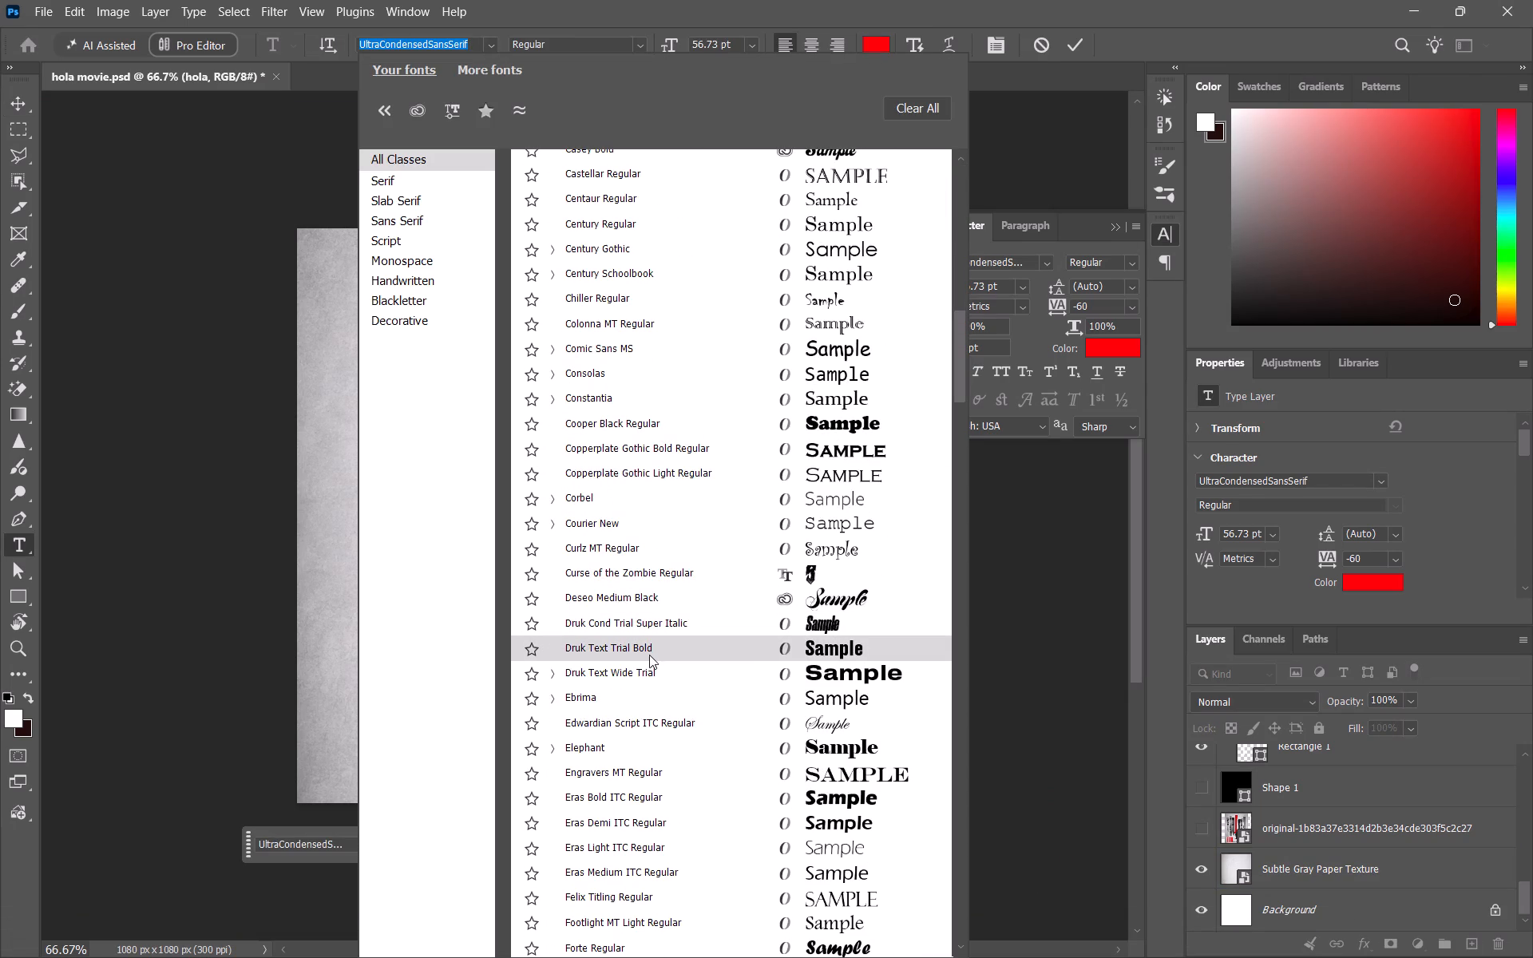
{"action": "left_click", "coordinate": [555, 671]}
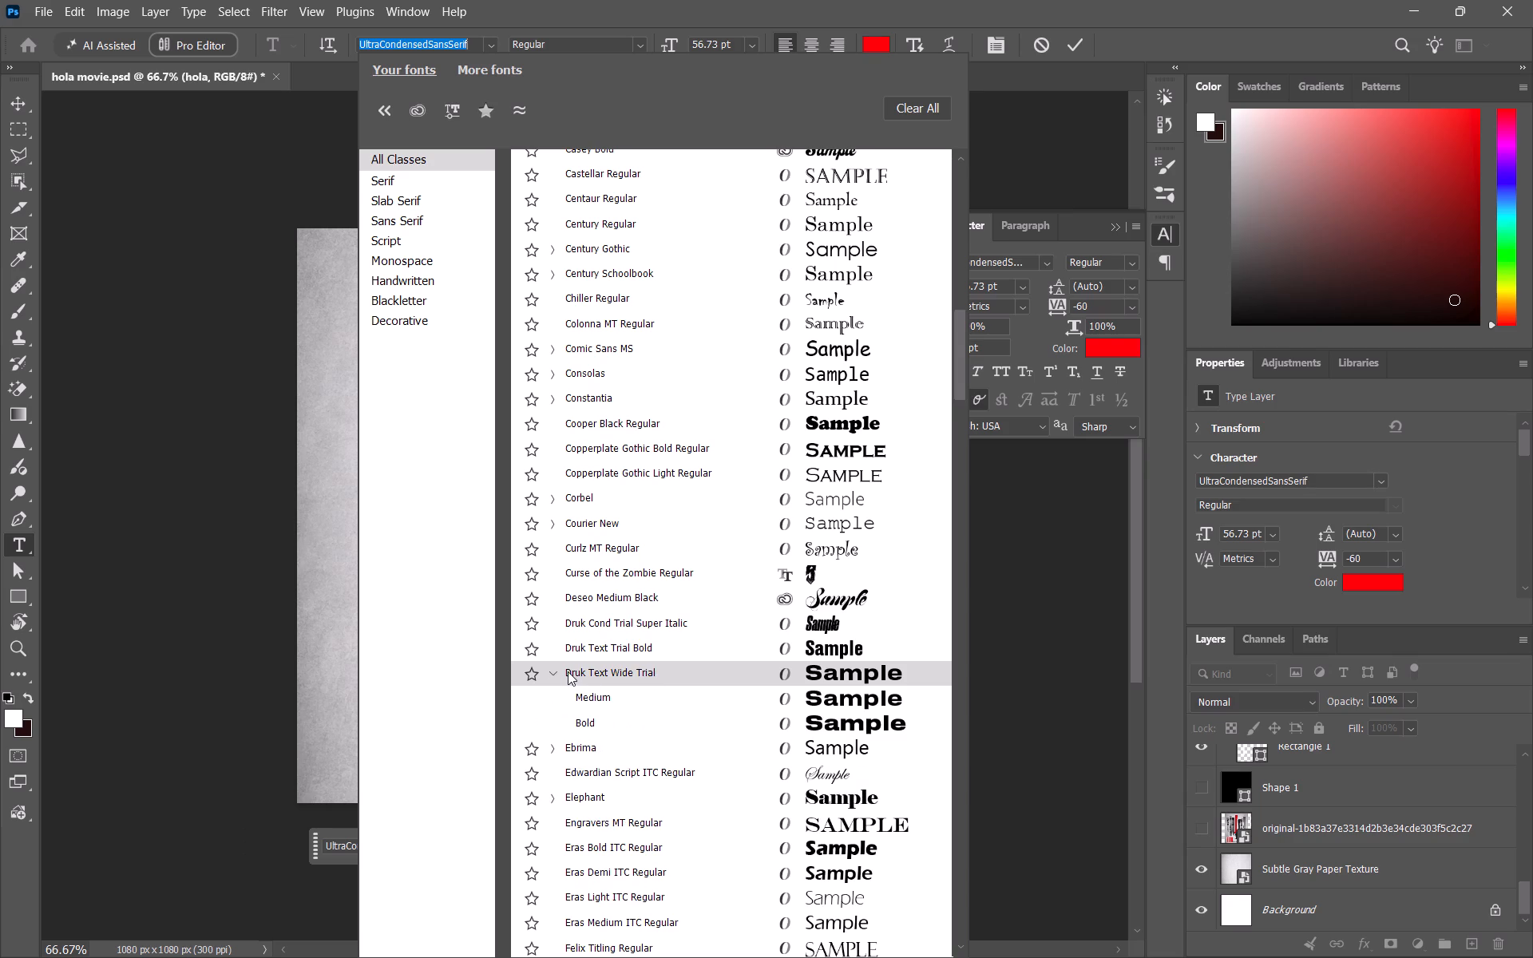
{"action": "left_click", "coordinate": [581, 725]}
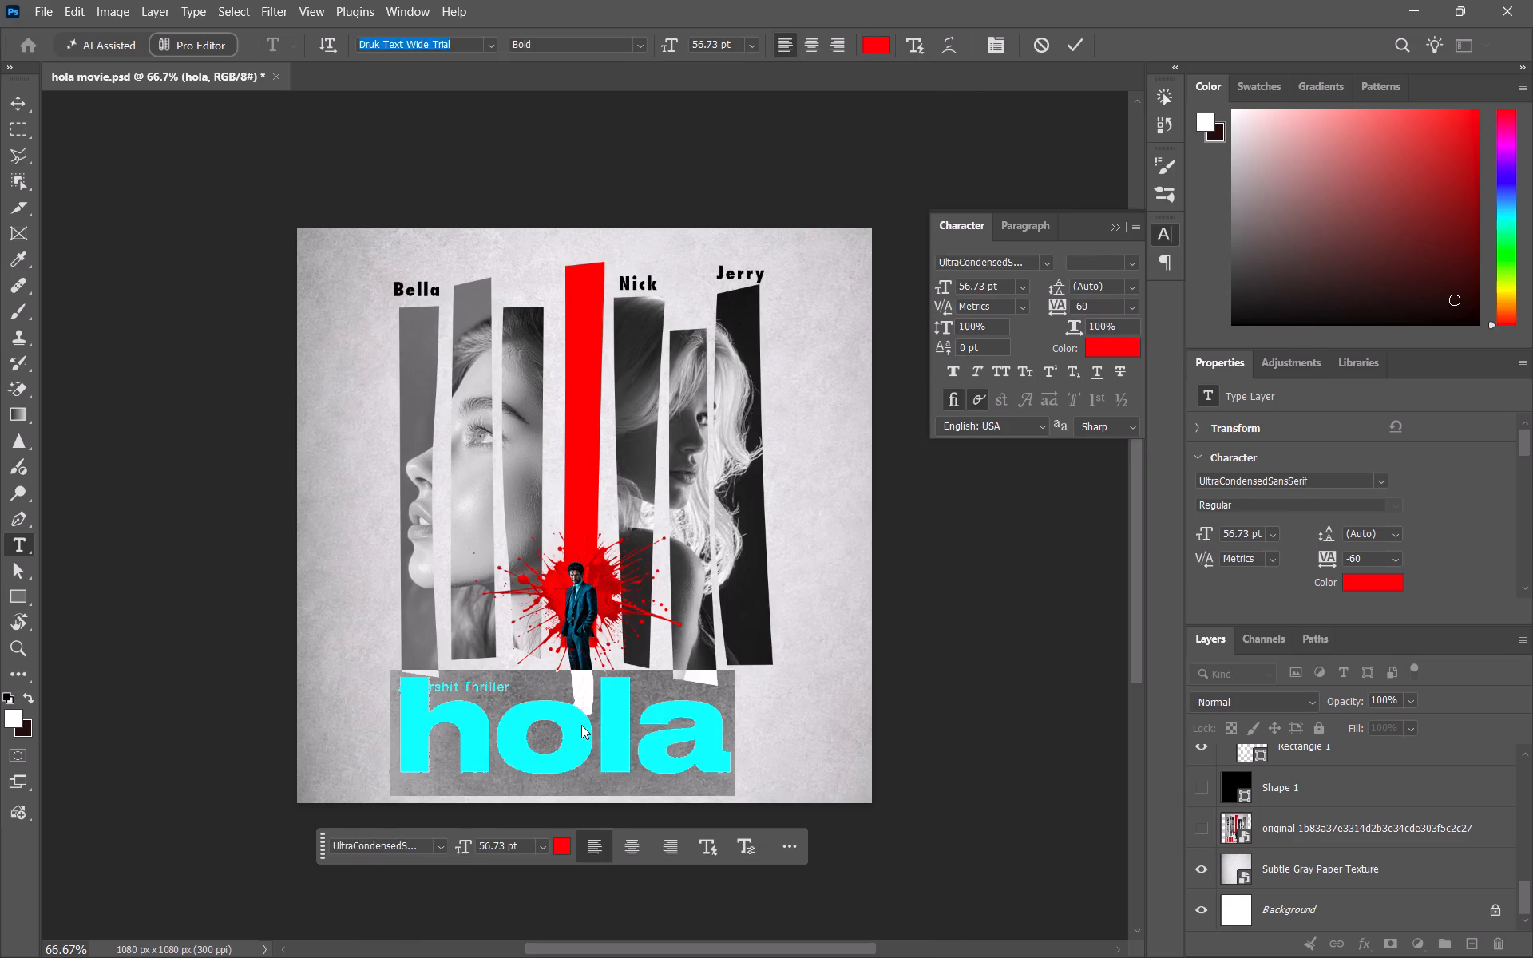
Replace the lowercase title text with HOLA in capital letters.
{"action": "left_click", "coordinate": [534, 736]}
{"action": "left_click_drag", "start_coordinate": [489, 735], "coordinate": [337, 733]}
{"action": "left_click_drag", "start_coordinate": [733, 731], "coordinate": [242, 728]}
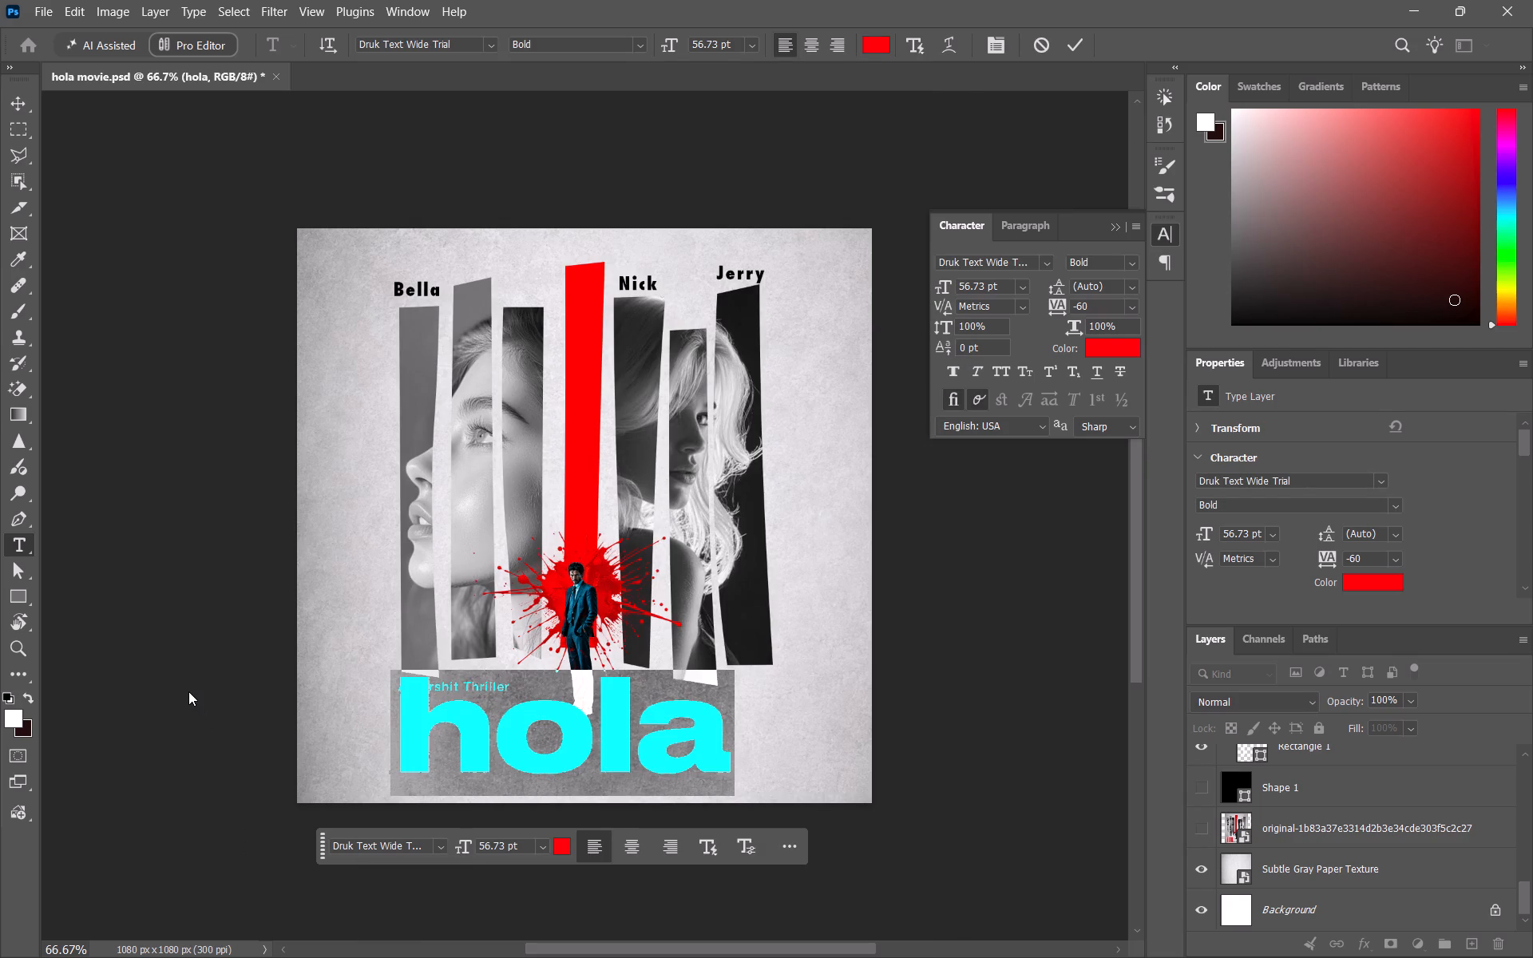
{"action": "type", "text": "HOLA"}
{"action": "key", "text": "space"}
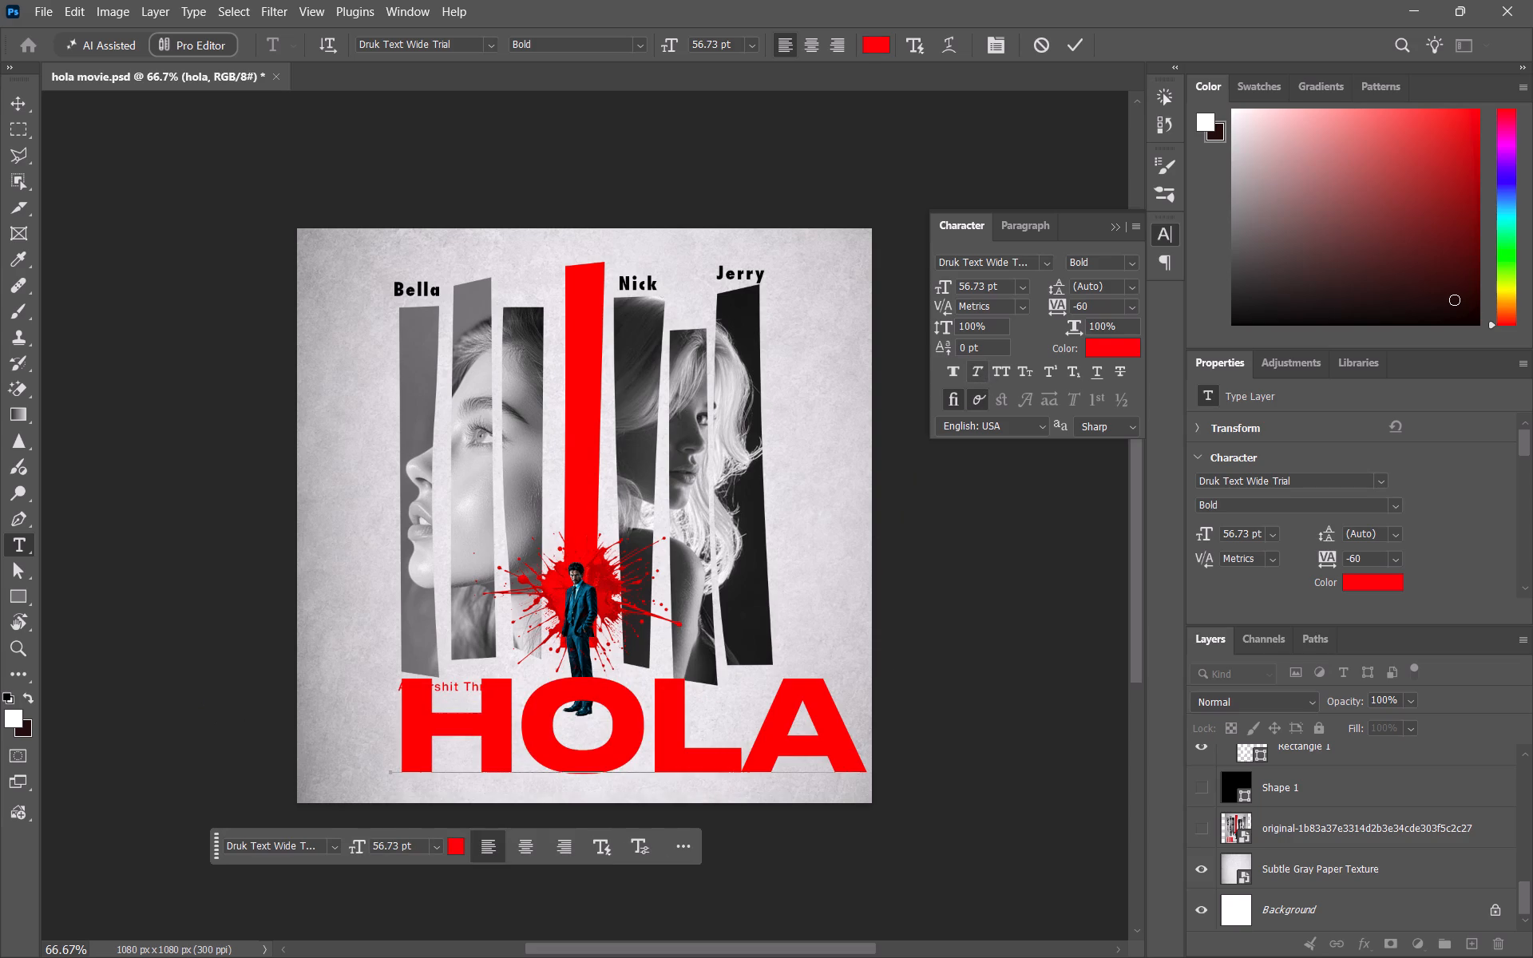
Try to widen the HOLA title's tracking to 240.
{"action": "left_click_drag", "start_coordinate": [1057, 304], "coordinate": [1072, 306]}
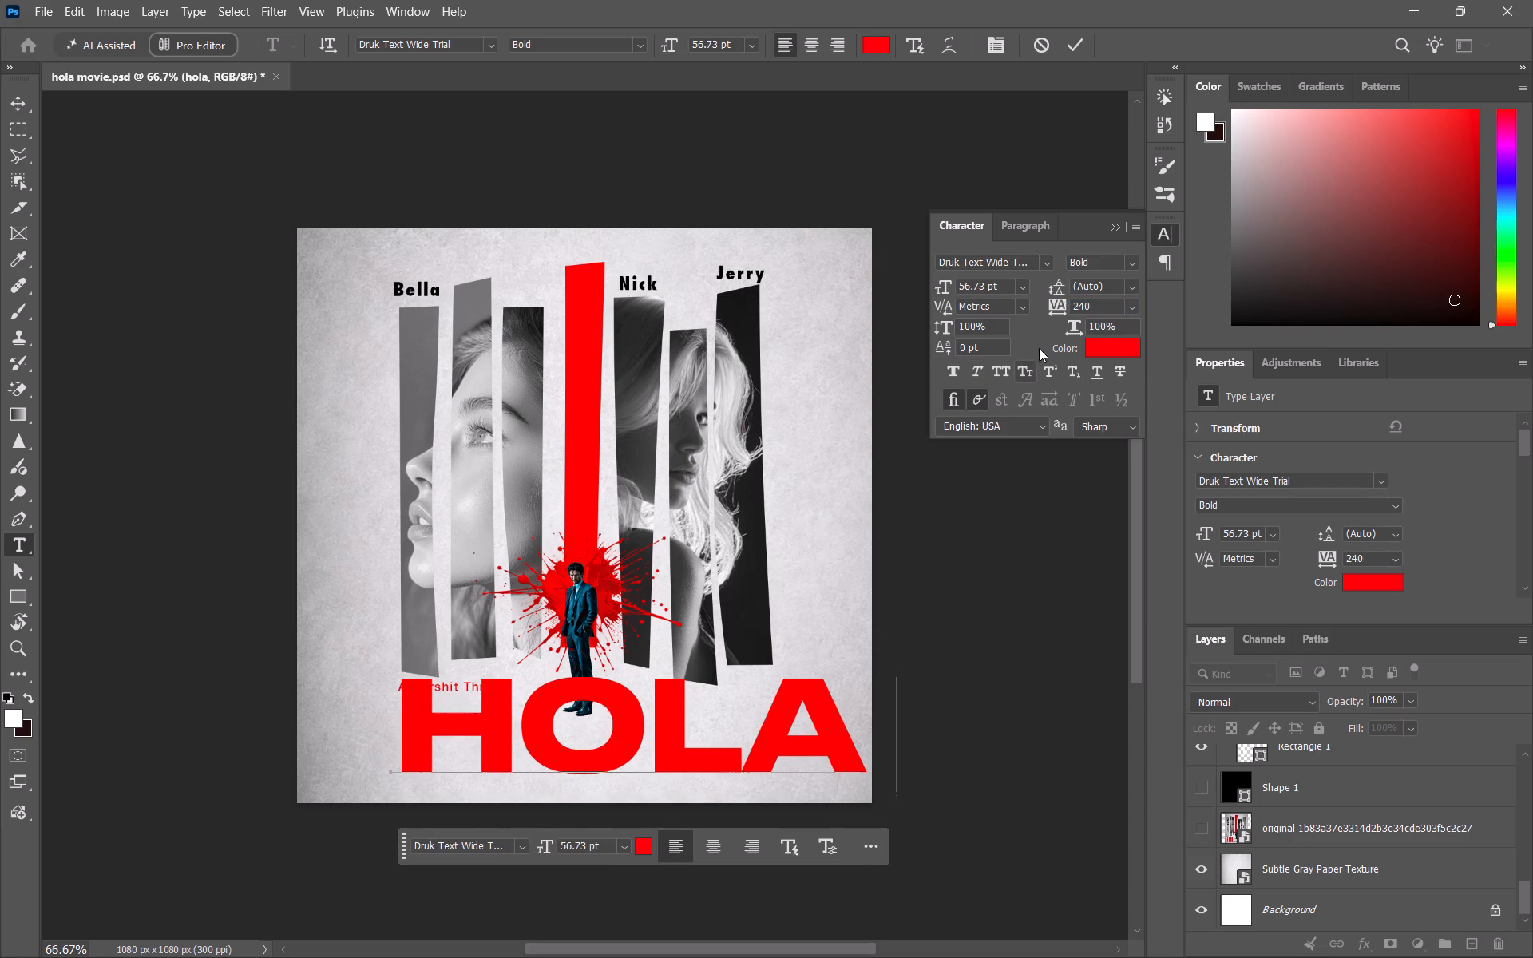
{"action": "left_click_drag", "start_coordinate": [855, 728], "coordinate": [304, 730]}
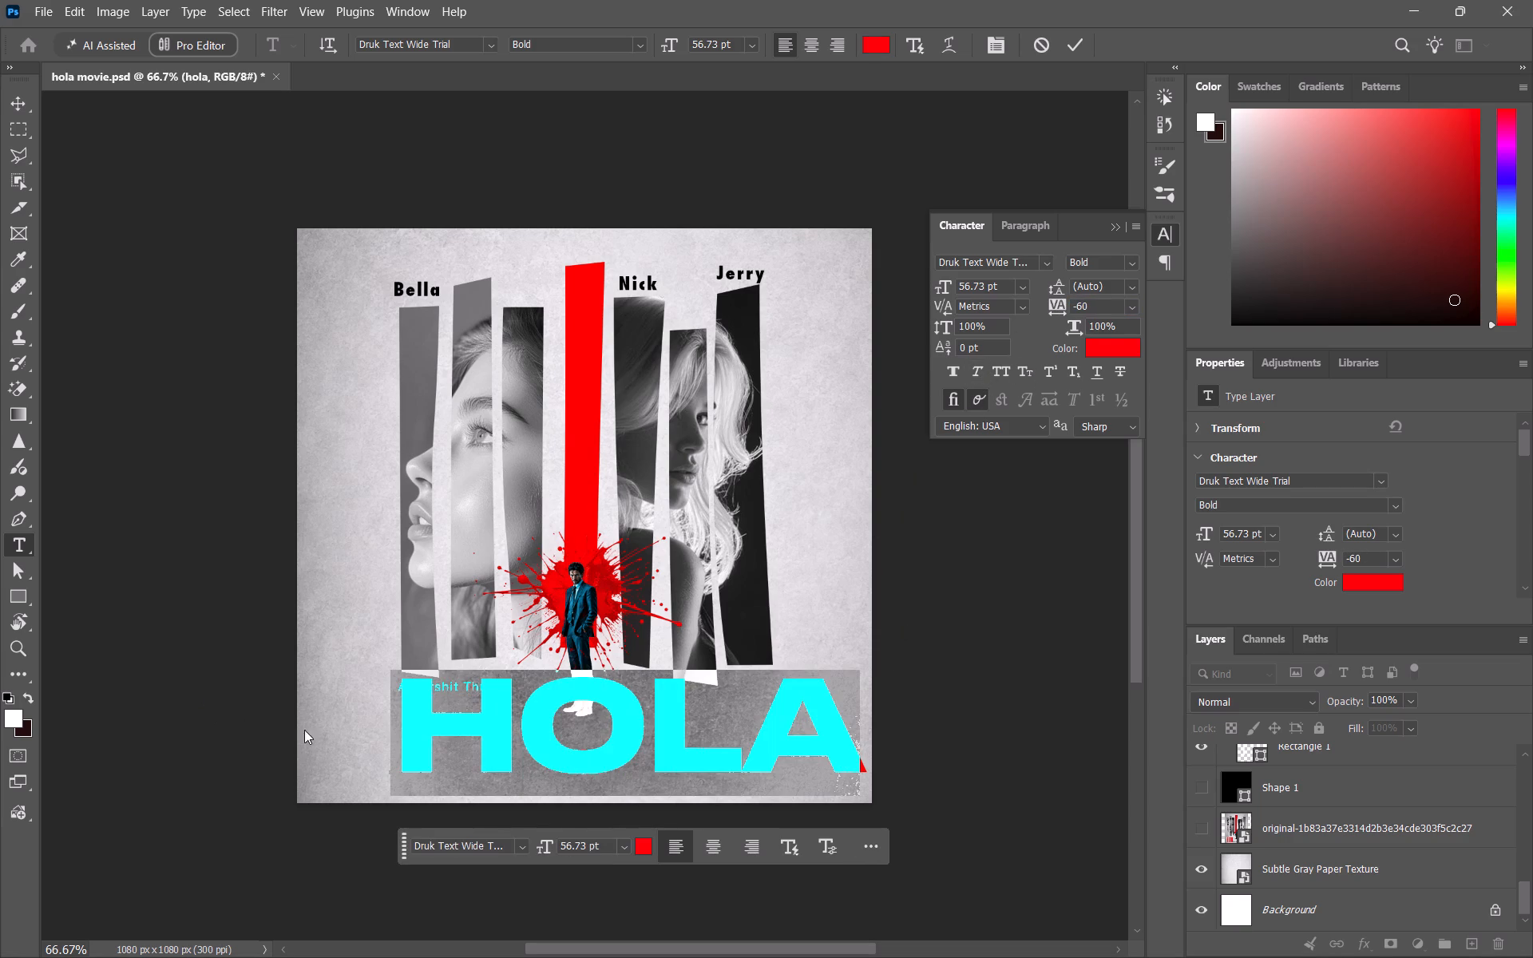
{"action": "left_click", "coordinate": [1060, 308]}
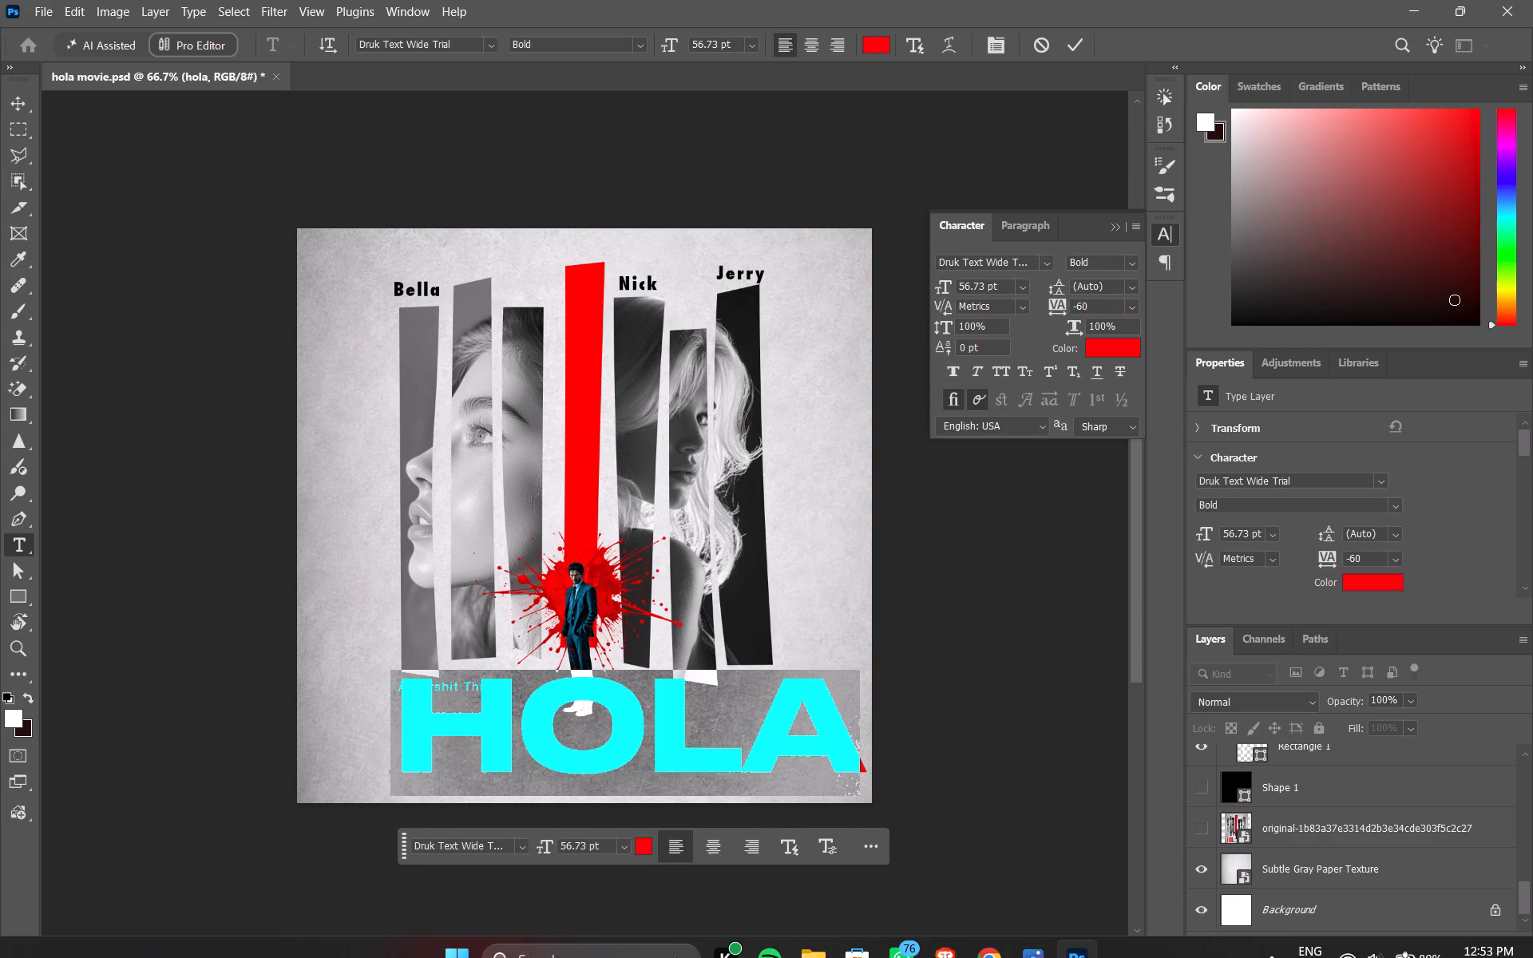
Switch to Chrome, close the Druk Font Family page and reread the font suggestions for the poster's title and names.
{"action": "left_click", "coordinate": [979, 936]}
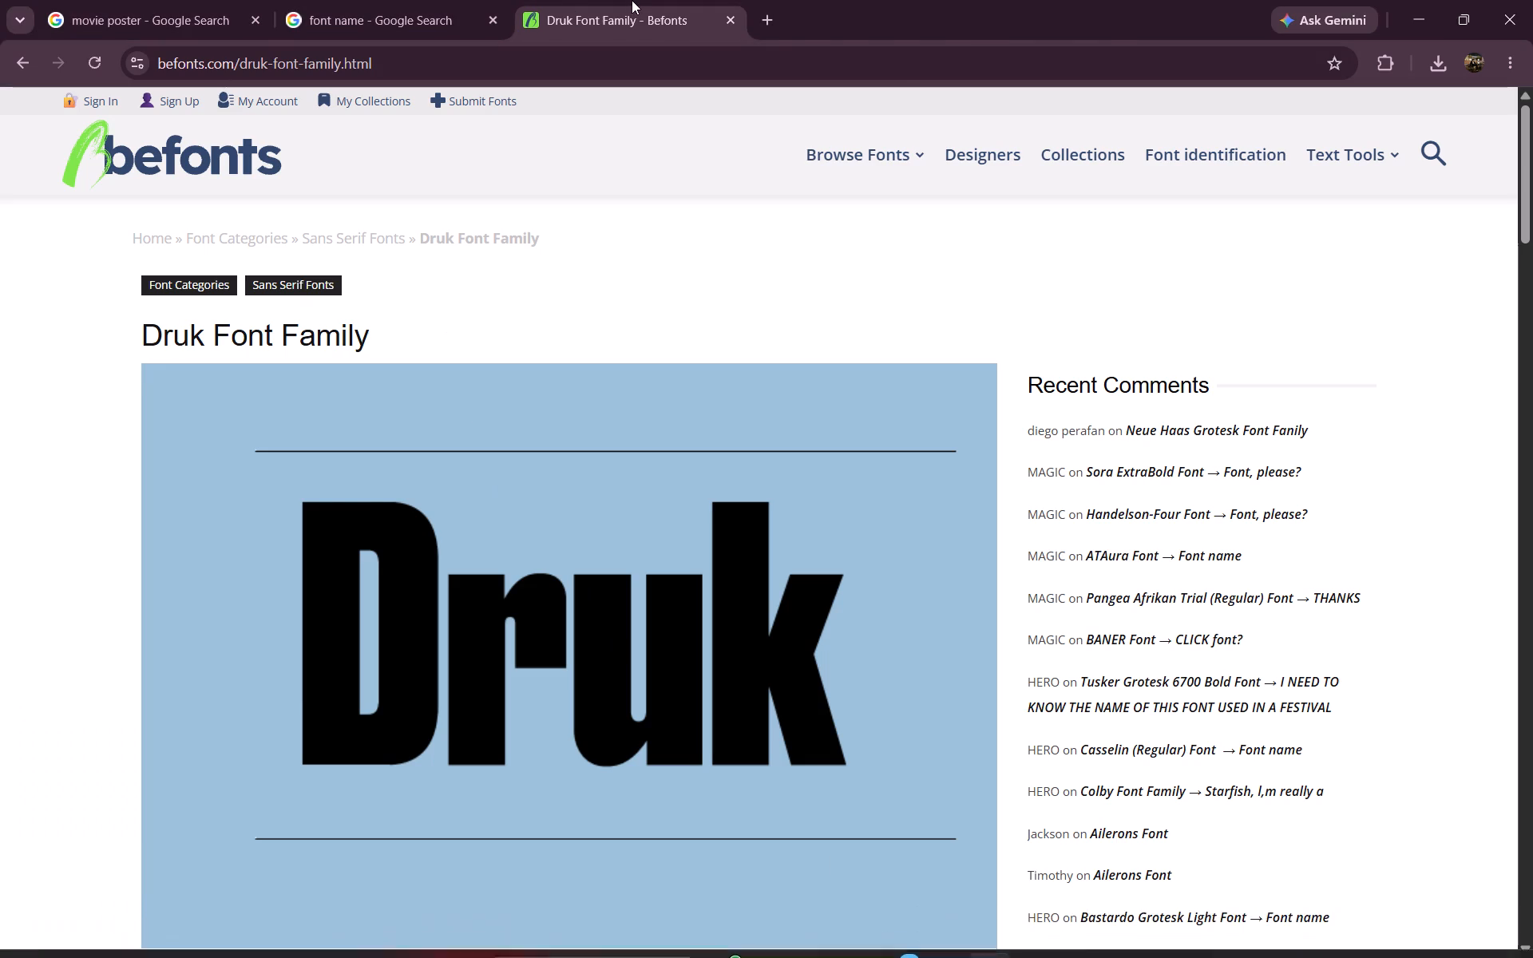
{"action": "scroll", "coordinate": [632, 0], "scroll_direction": "down", "scroll_amount": 1}
{"action": "middle_click", "coordinate": [632, 0]}
{"action": "scroll", "coordinate": [632, 0], "scroll_direction": "up", "scroll_amount": 1}
{"action": "left_click_drag", "start_coordinate": [257, 623], "coordinate": [267, 623]}
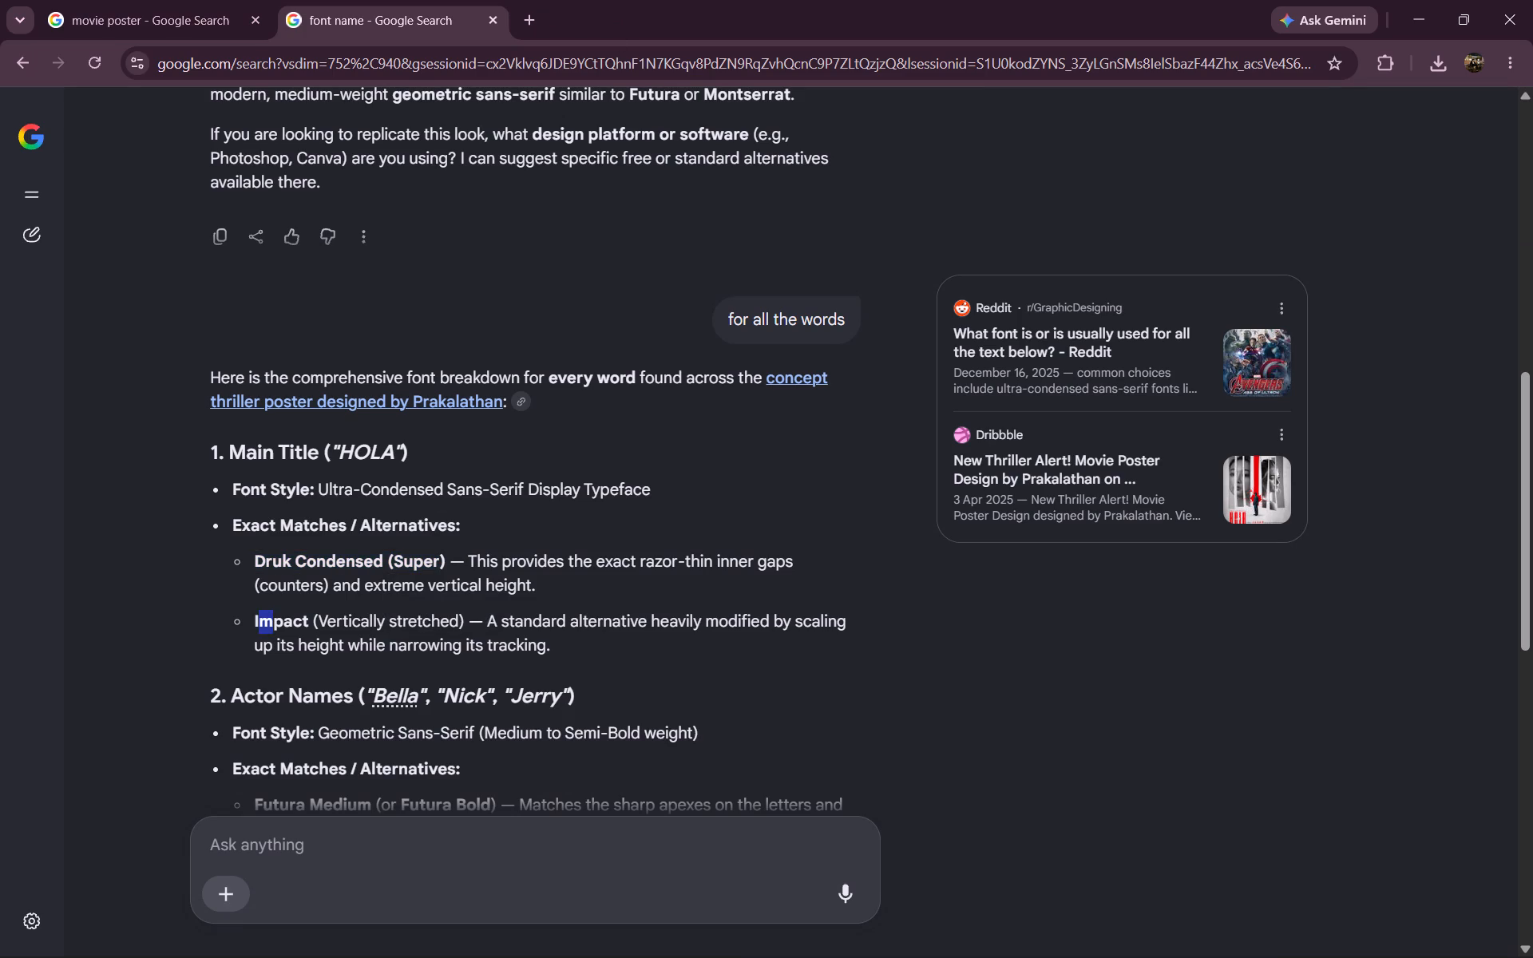
{"action": "left_click_drag", "start_coordinate": [267, 623], "coordinate": [329, 631]}
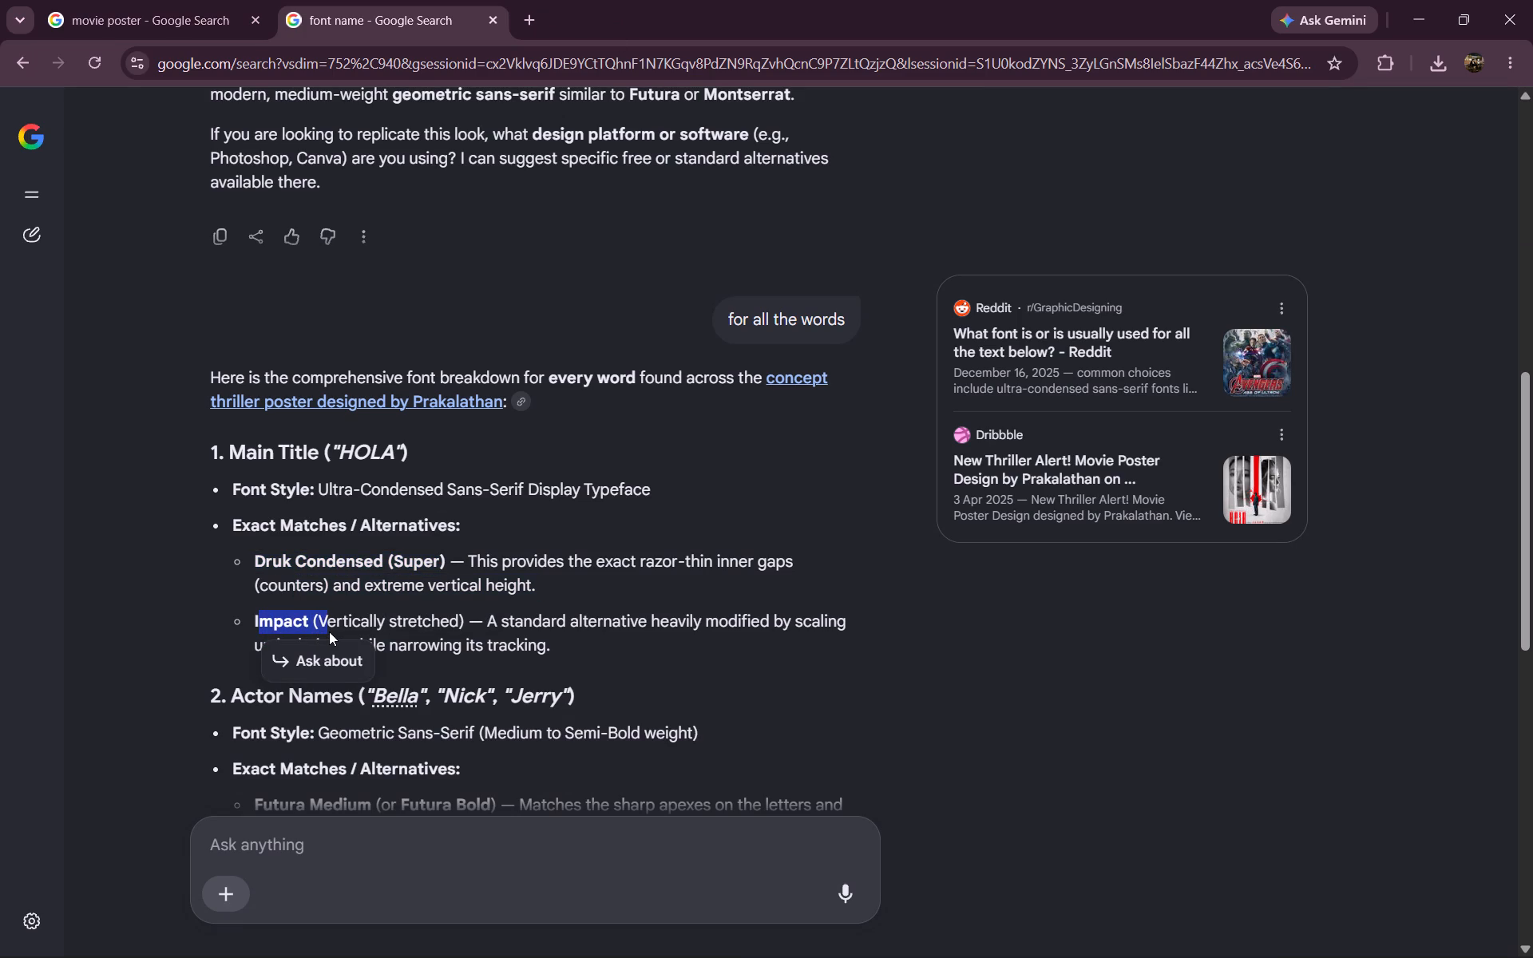
{"action": "left_click_drag", "start_coordinate": [329, 631], "coordinate": [331, 631]}
{"action": "left_click_drag", "start_coordinate": [331, 631], "coordinate": [334, 629]}
{"action": "scroll", "coordinate": [403, 599], "scroll_direction": "down", "scroll_amount": 2}
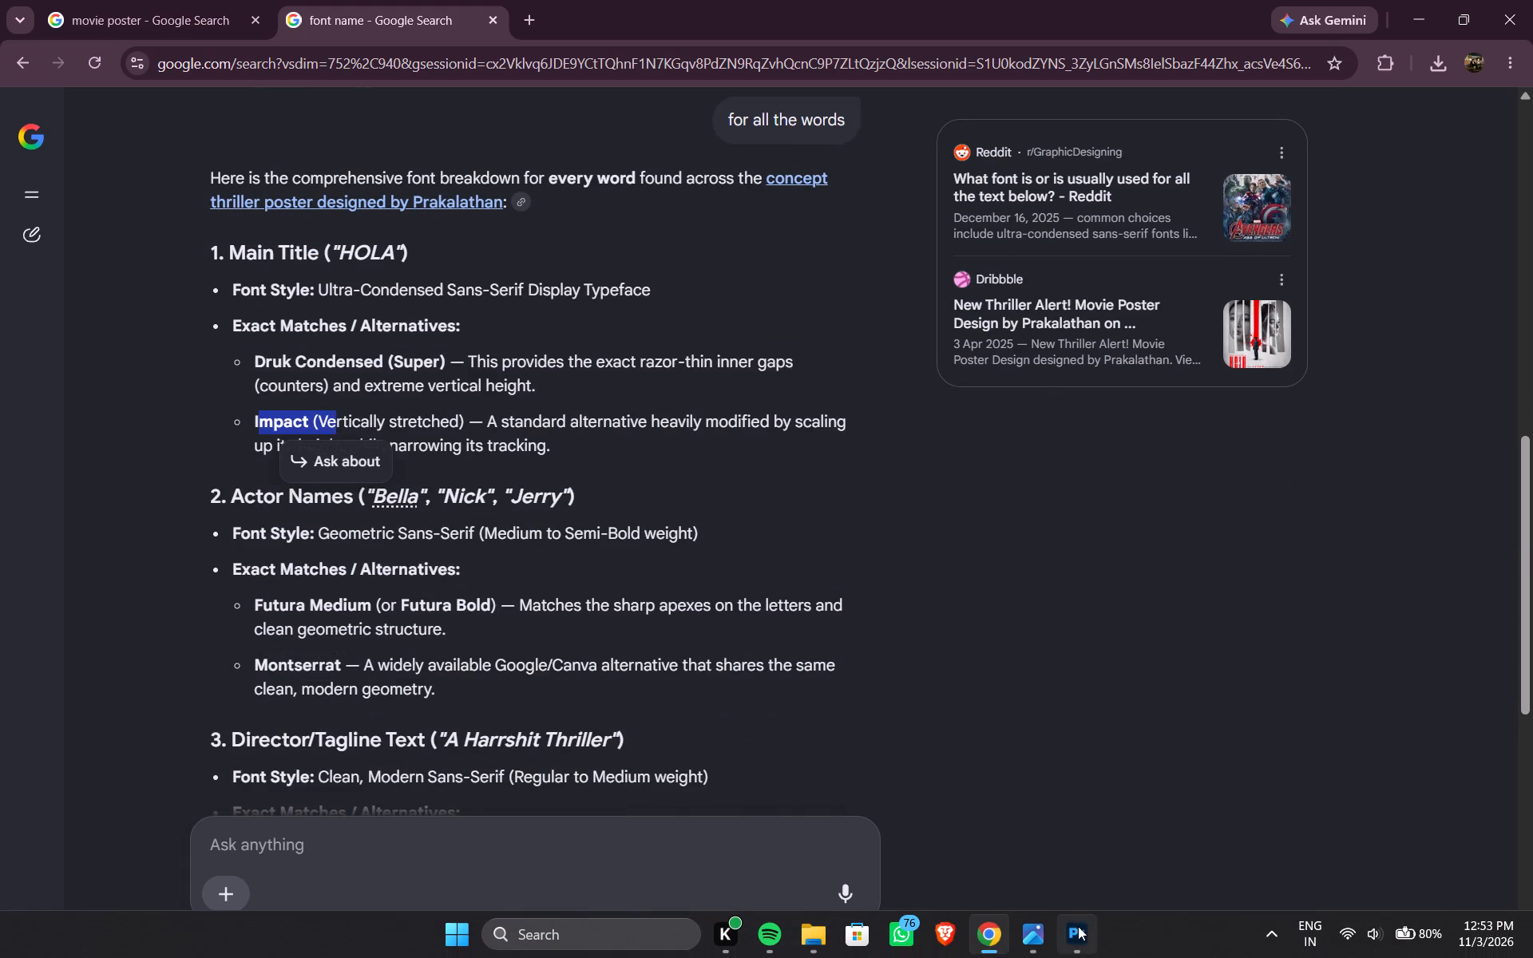
Switch to Photoshop, finish editing the HOLA title and scale it to about 53% beneath the A Harshit Thriller tagline.
{"action": "left_click", "coordinate": [1068, 926]}
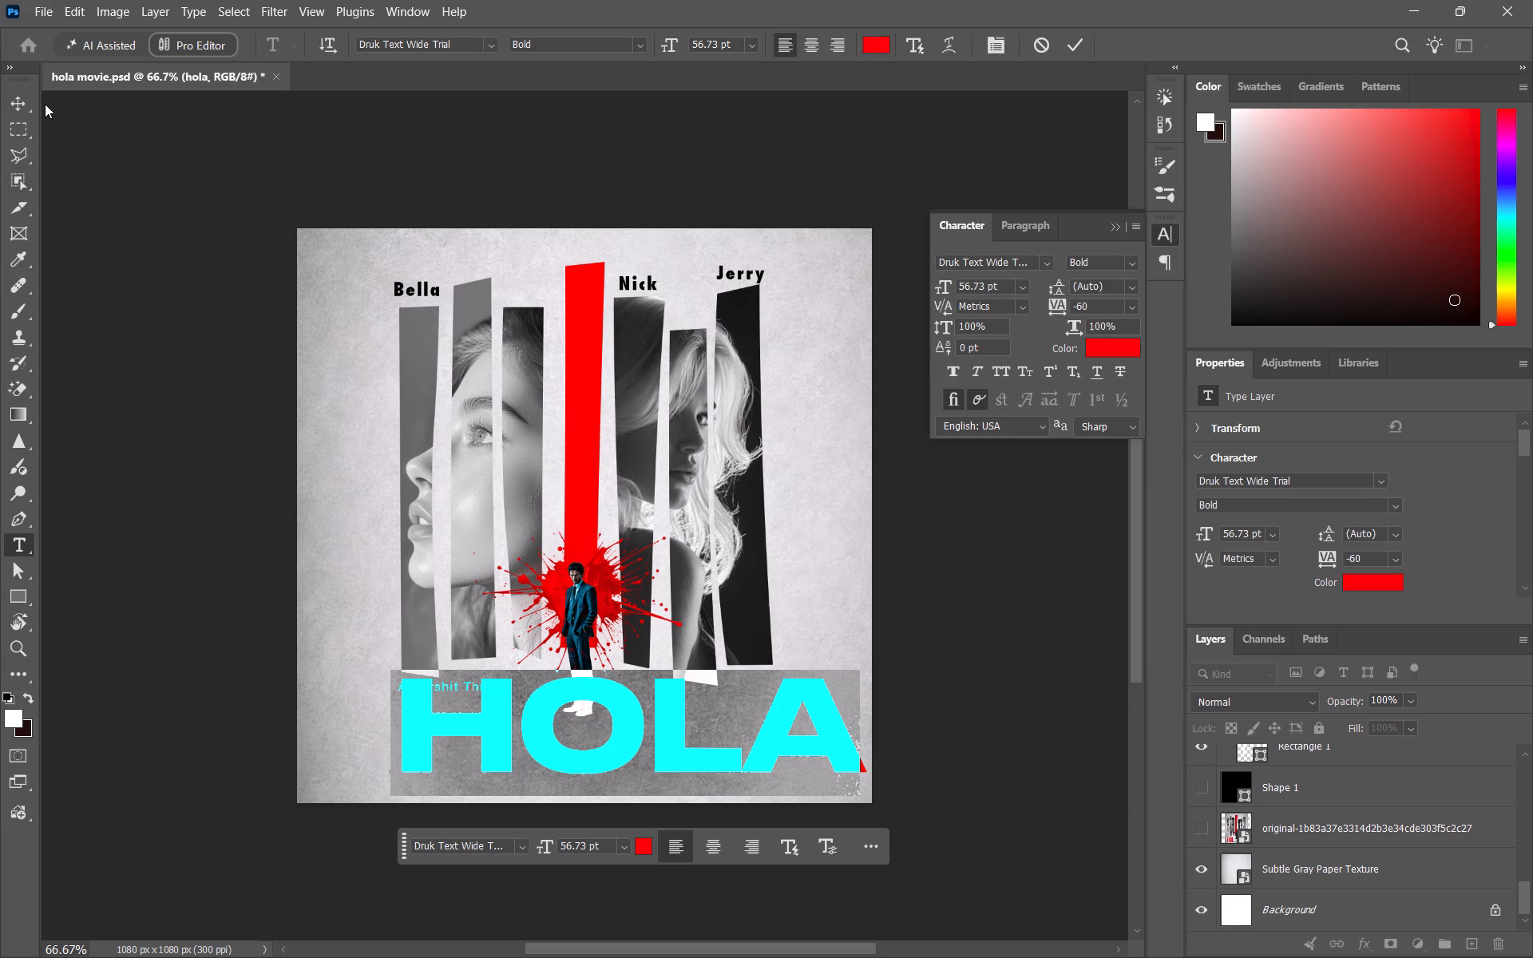
{"action": "left_click", "coordinate": [7, 79]}
{"action": "left_click", "coordinate": [15, 101]}
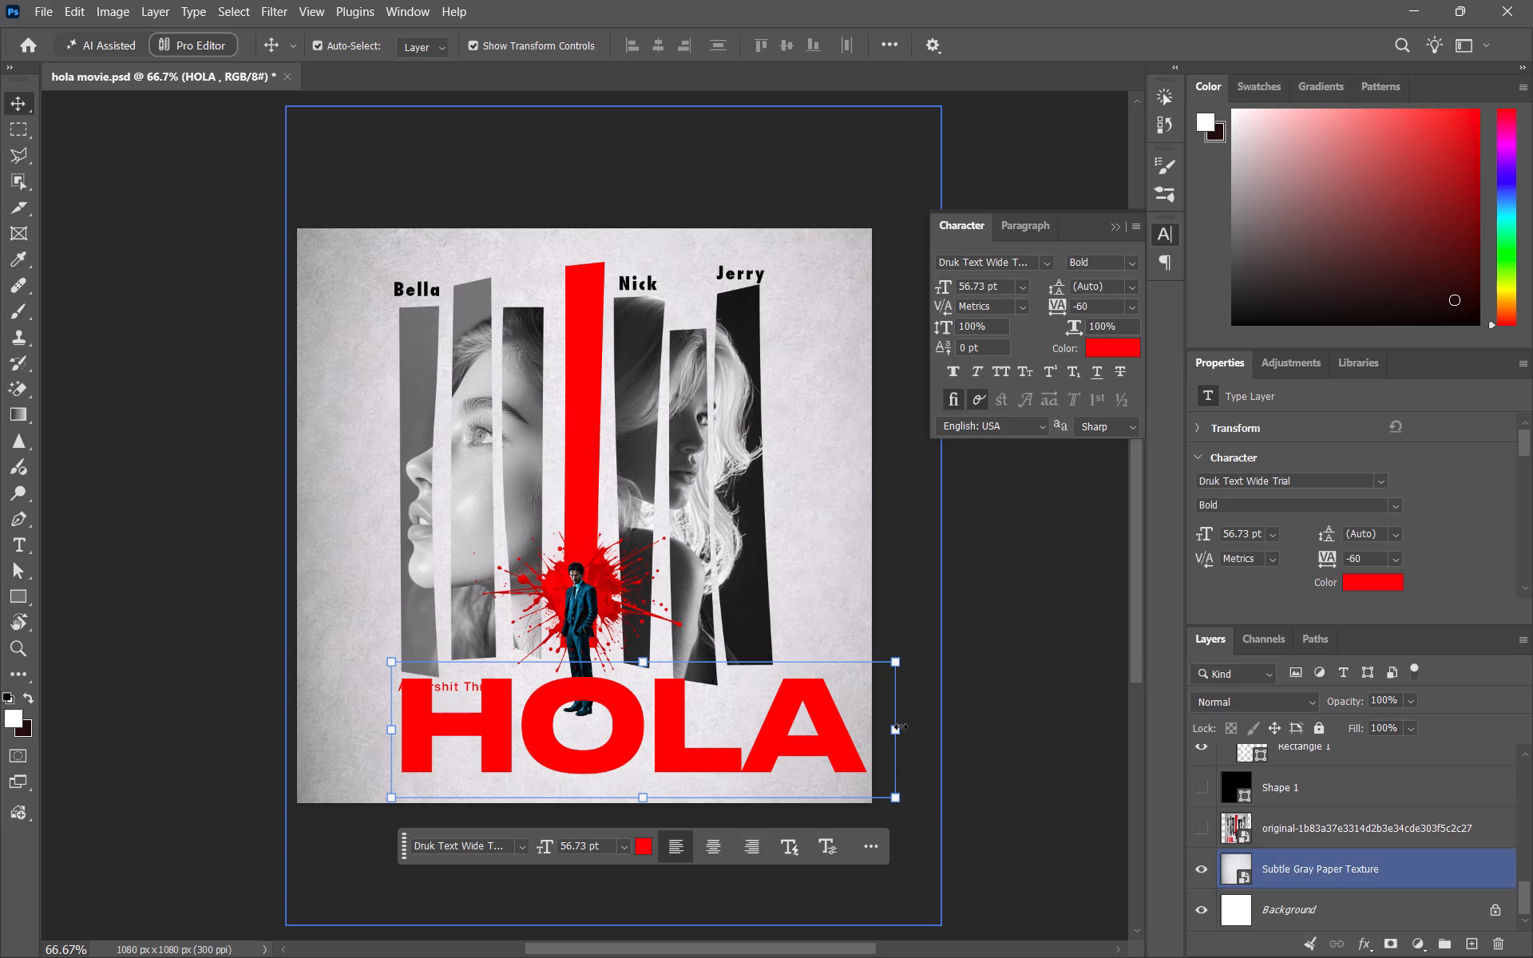
{"action": "left_click_drag", "start_coordinate": [901, 728], "coordinate": [622, 769]}
{"action": "left_click_drag", "start_coordinate": [505, 761], "coordinate": [507, 787]}
{"action": "left_click", "coordinate": [536, 743]}
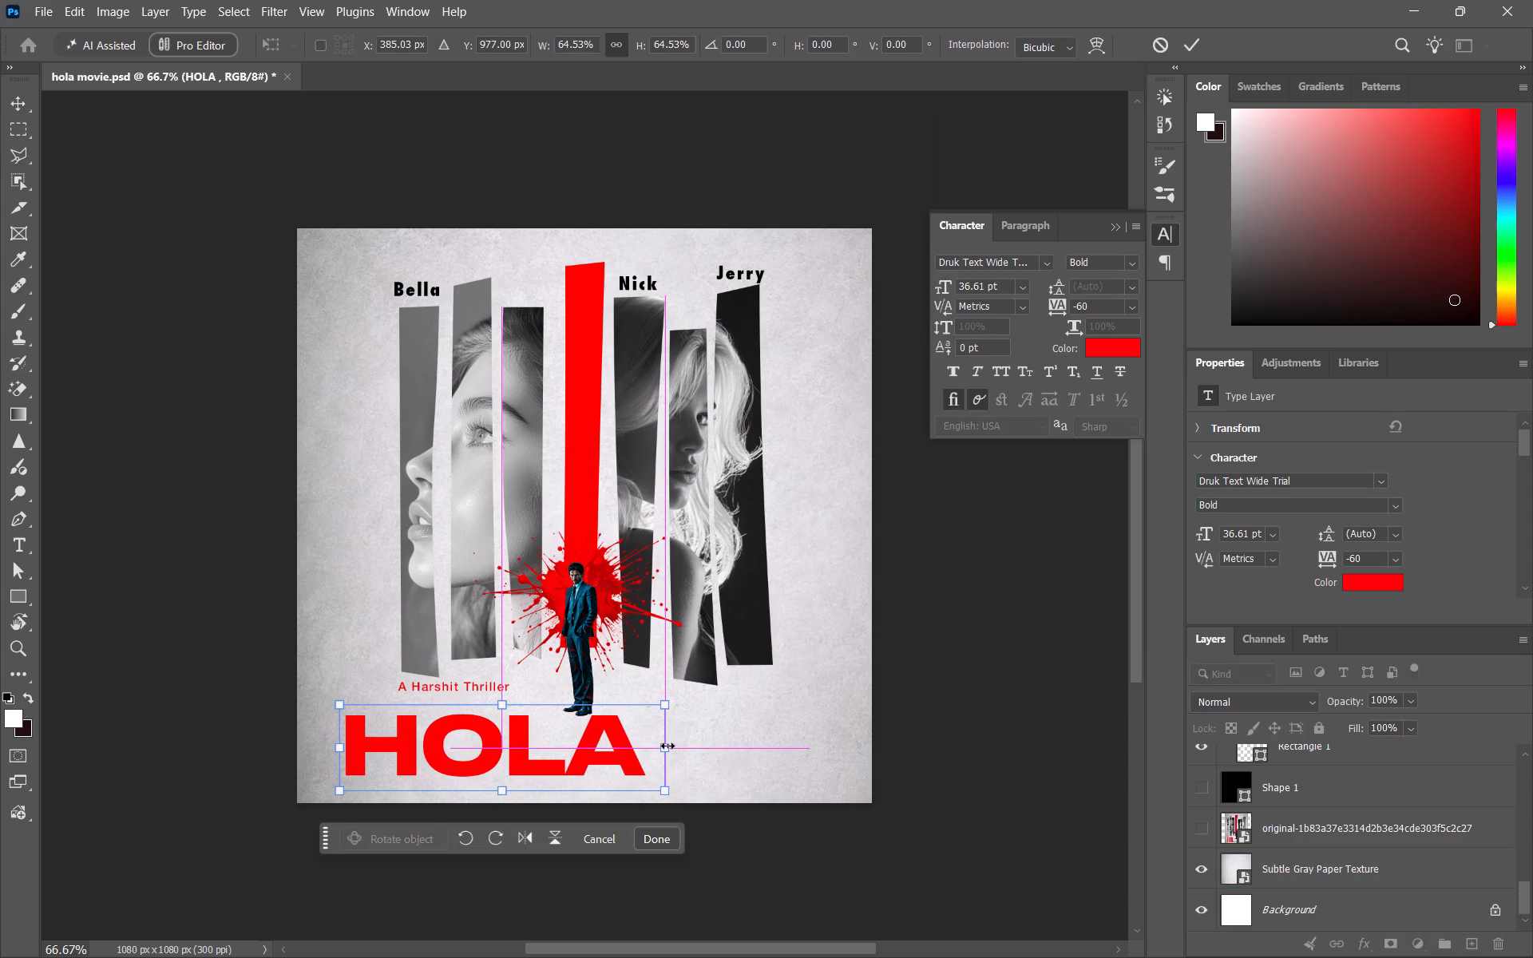
{"action": "left_click_drag", "start_coordinate": [666, 746], "coordinate": [597, 750]}
{"action": "left_click_drag", "start_coordinate": [469, 737], "coordinate": [497, 734]}
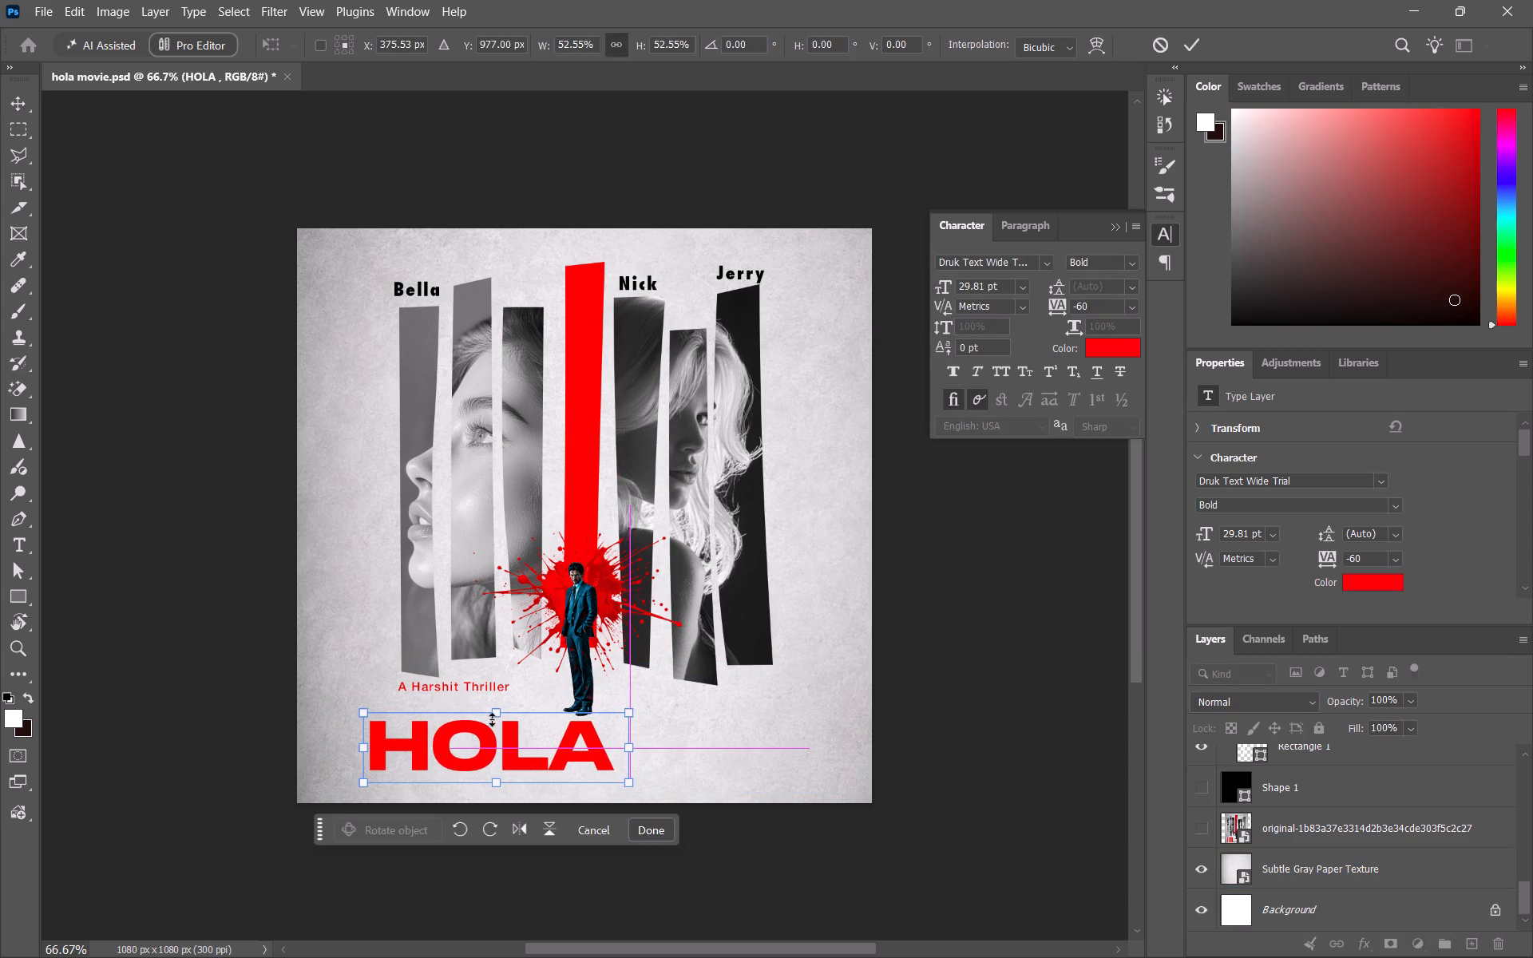
{"action": "left_click", "coordinate": [492, 715]}
{"action": "left_click_drag", "start_coordinate": [501, 746], "coordinate": [530, 745]}
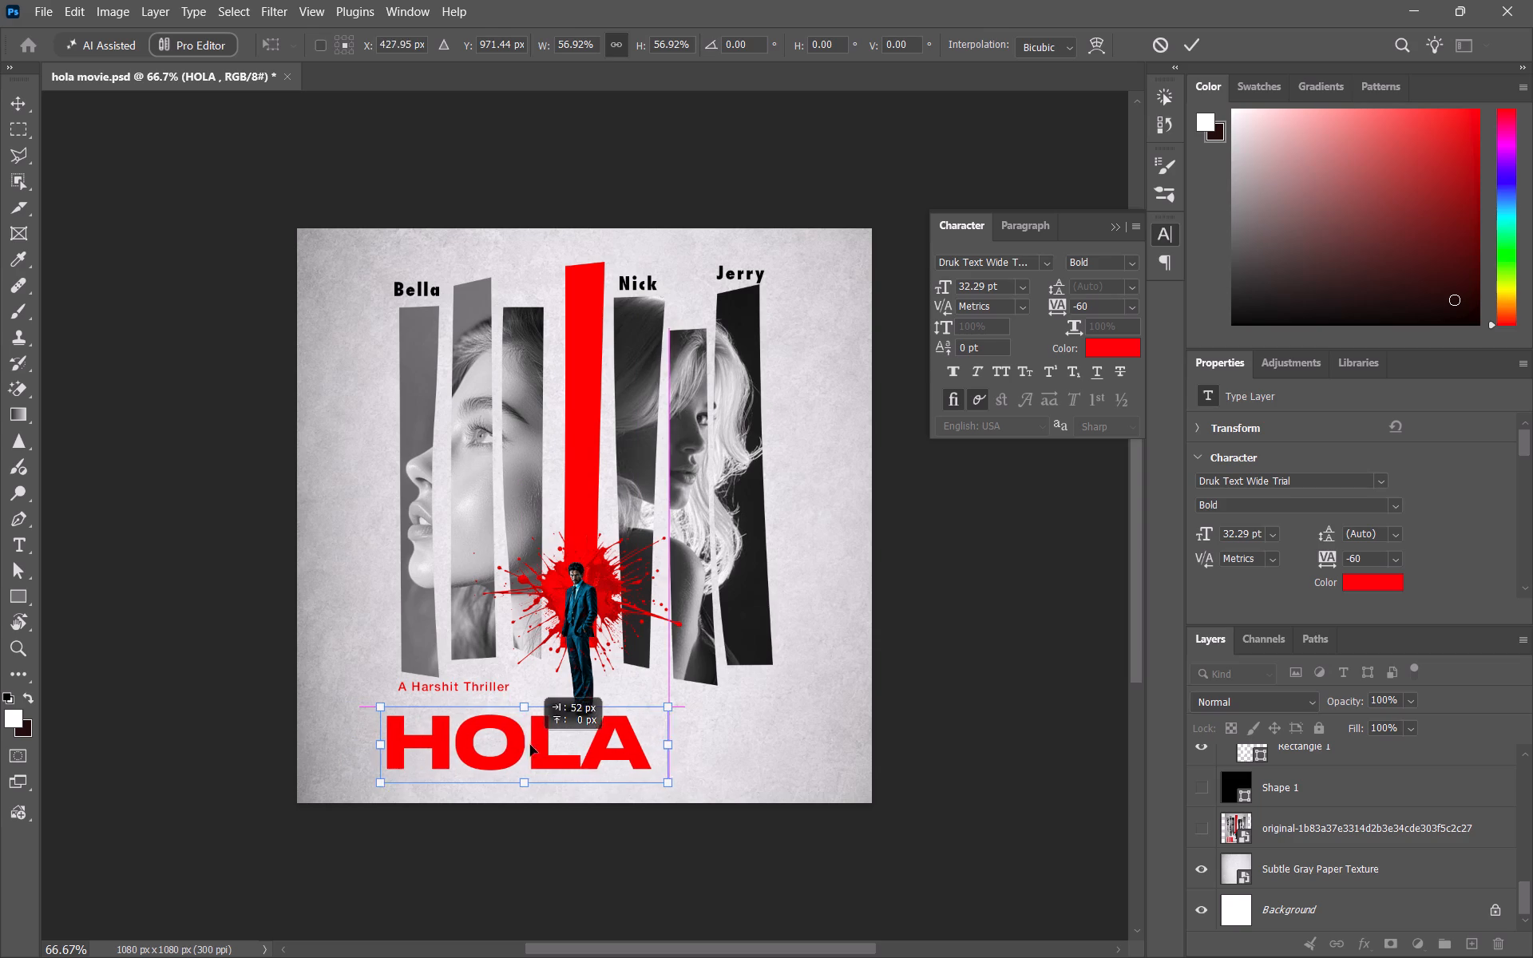
{"action": "left_click_drag", "start_coordinate": [530, 745], "coordinate": [549, 744]}
{"action": "left_click_drag", "start_coordinate": [687, 741], "coordinate": [667, 741]}
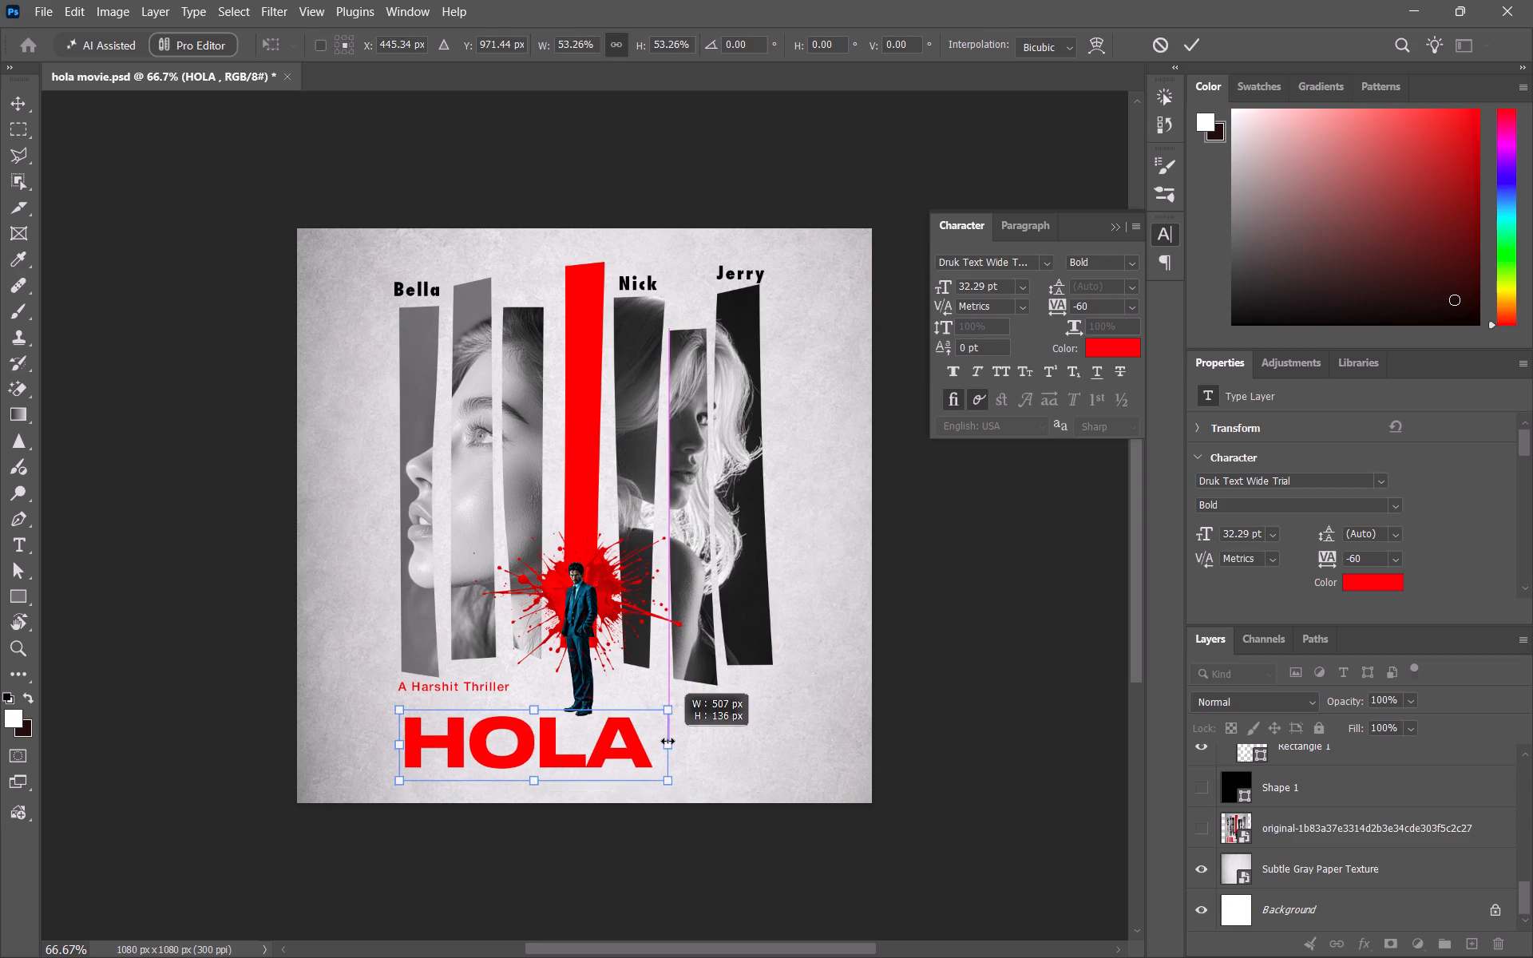
Shrink the HOLA title further to about 18 pt and line its left edge up with the tagline above.
{"action": "left_click_drag", "start_coordinate": [667, 741], "coordinate": [561, 751]}
{"action": "left_click_drag", "start_coordinate": [520, 744], "coordinate": [537, 745]}
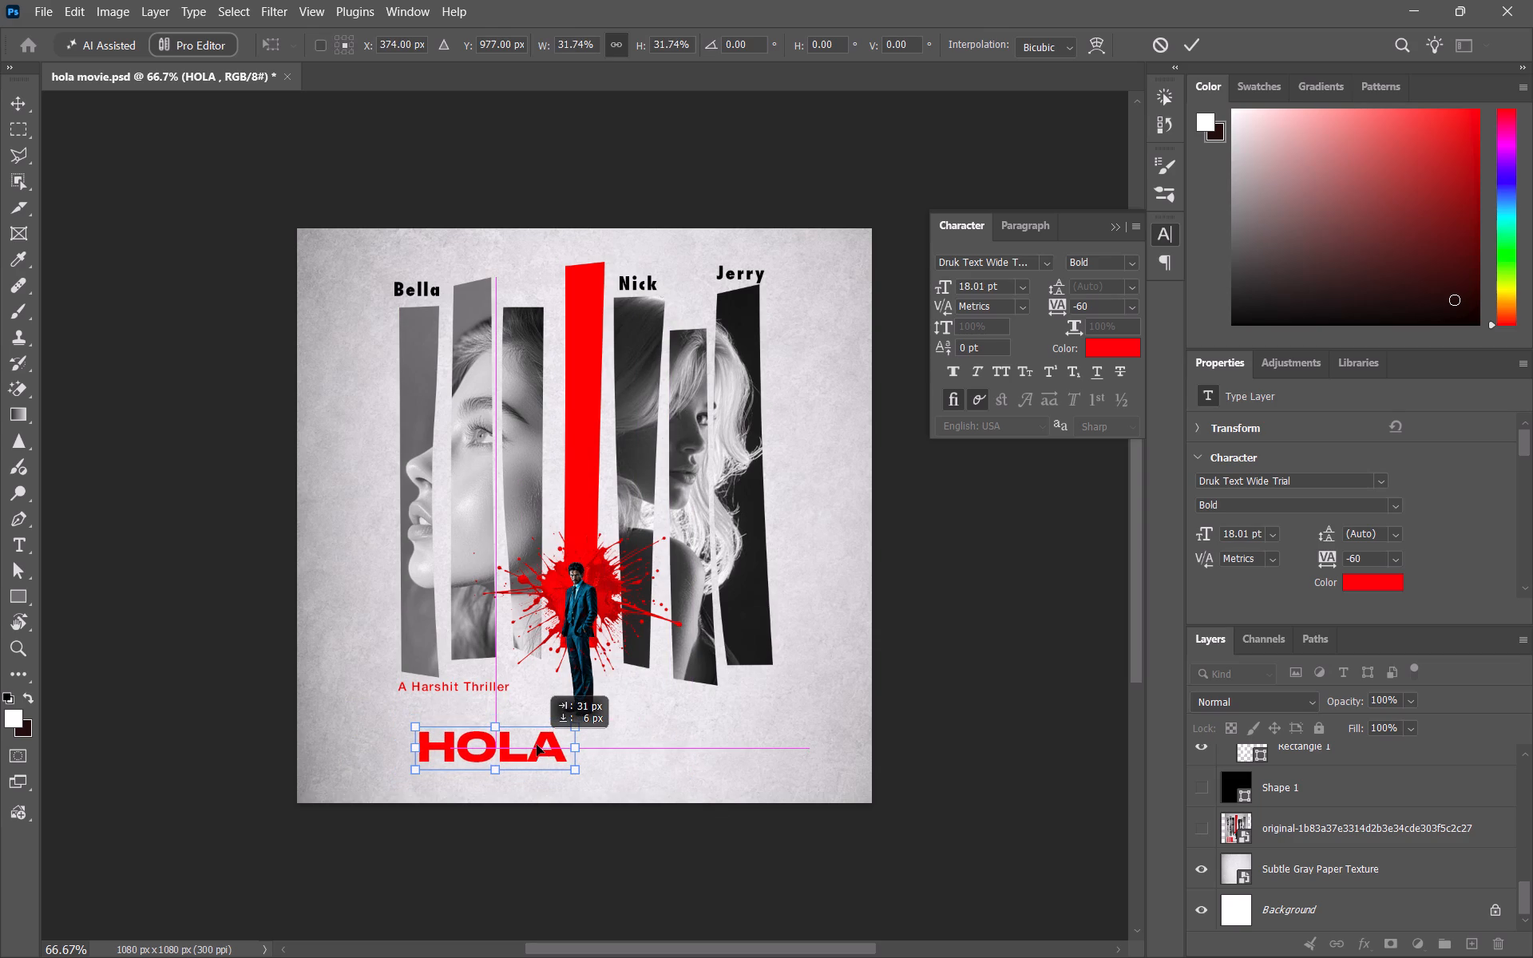
{"action": "left_click_drag", "start_coordinate": [537, 745], "coordinate": [566, 758]}
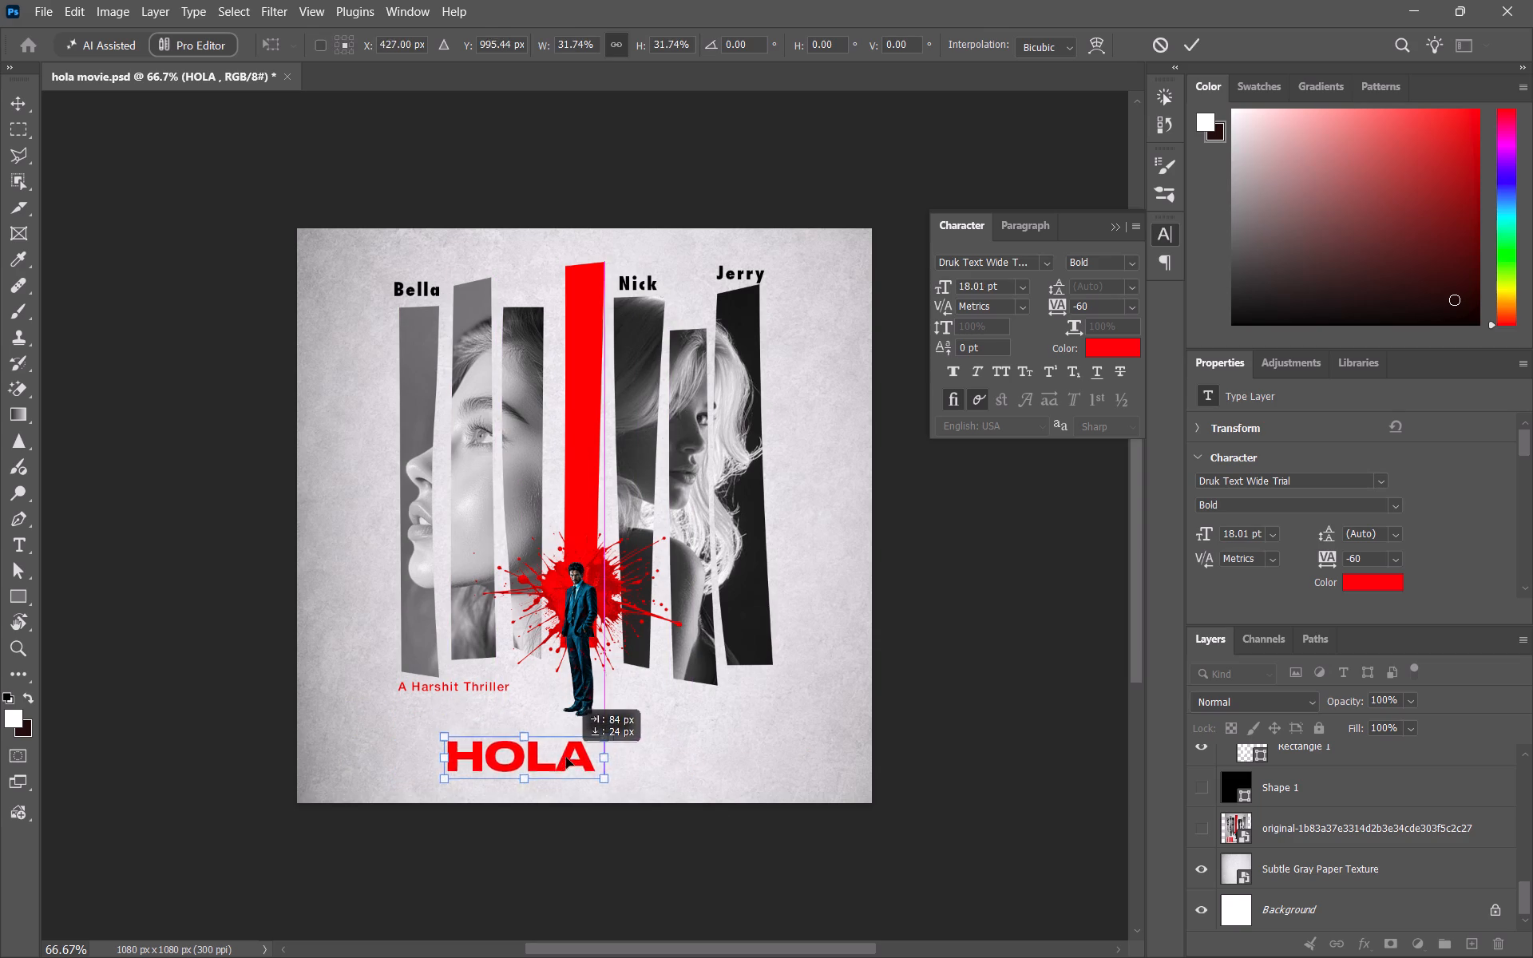
{"action": "left_click_drag", "start_coordinate": [566, 758], "coordinate": [516, 753]}
{"action": "double_click", "coordinate": [477, 746]}
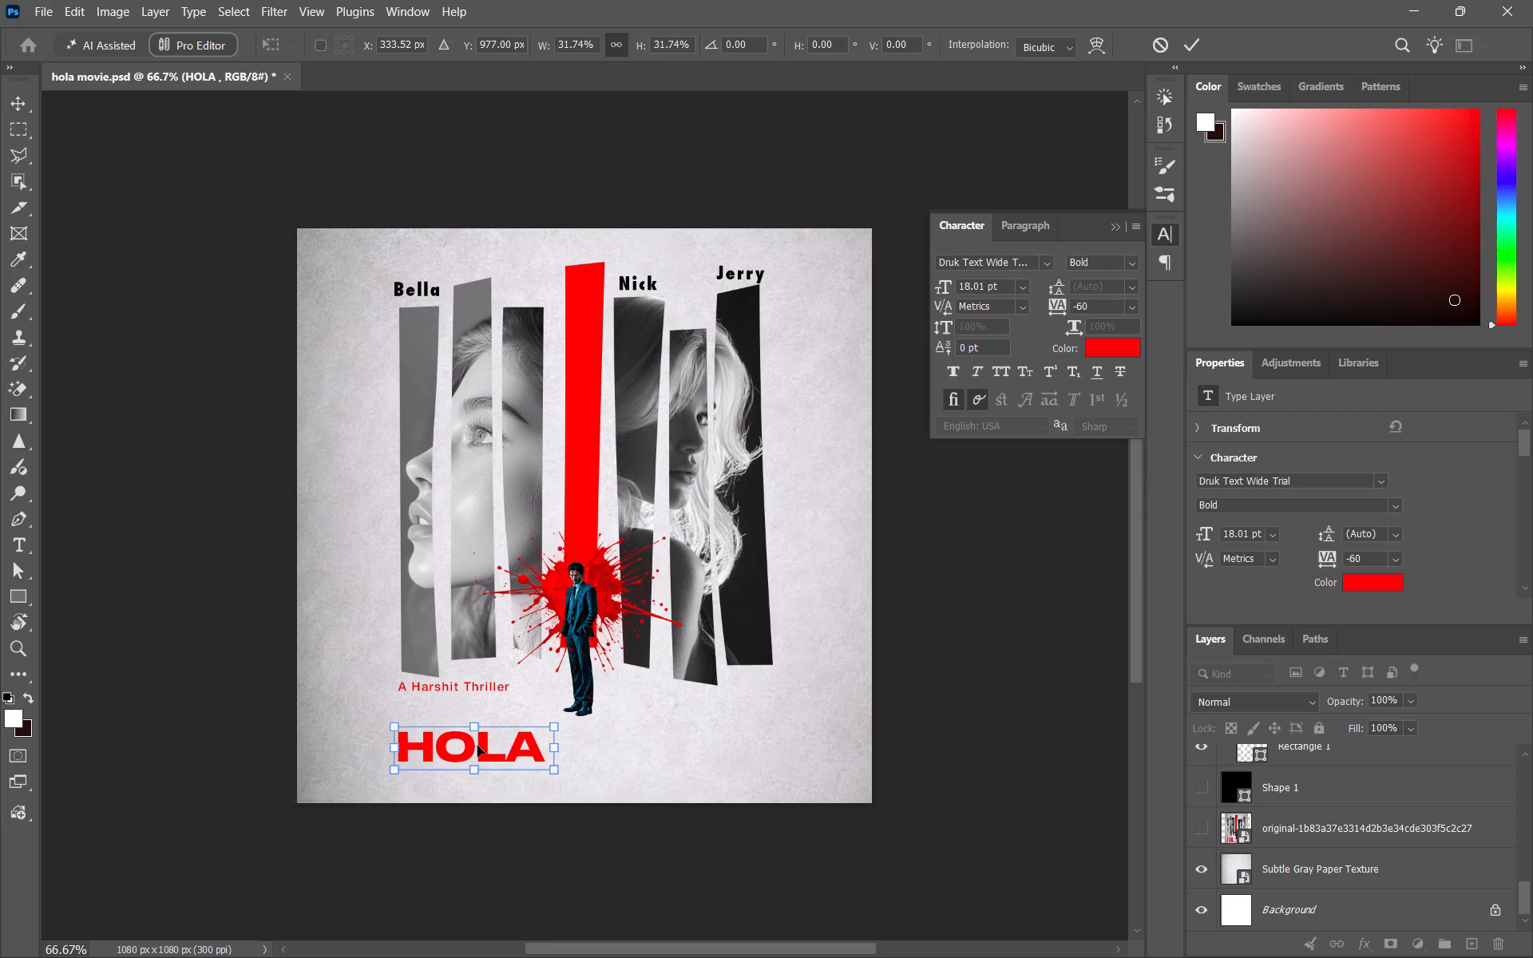
Change the HOLA title's font to UltraCondensedSansSerif Regular.
{"action": "left_click", "coordinate": [351, 820]}
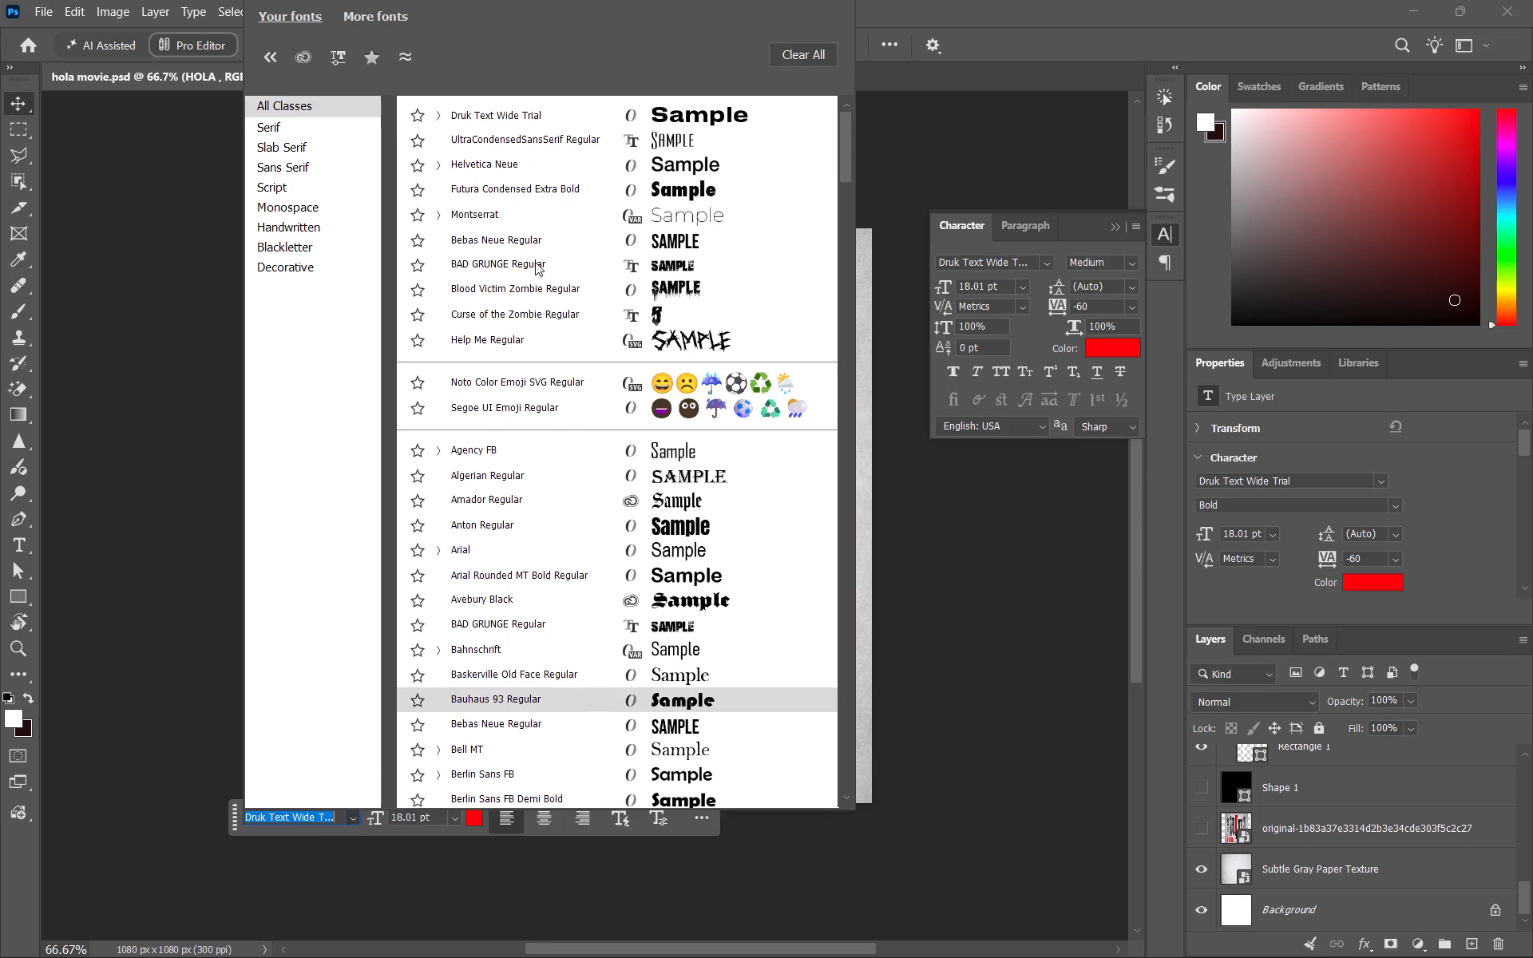
{"action": "left_click", "coordinate": [505, 147]}
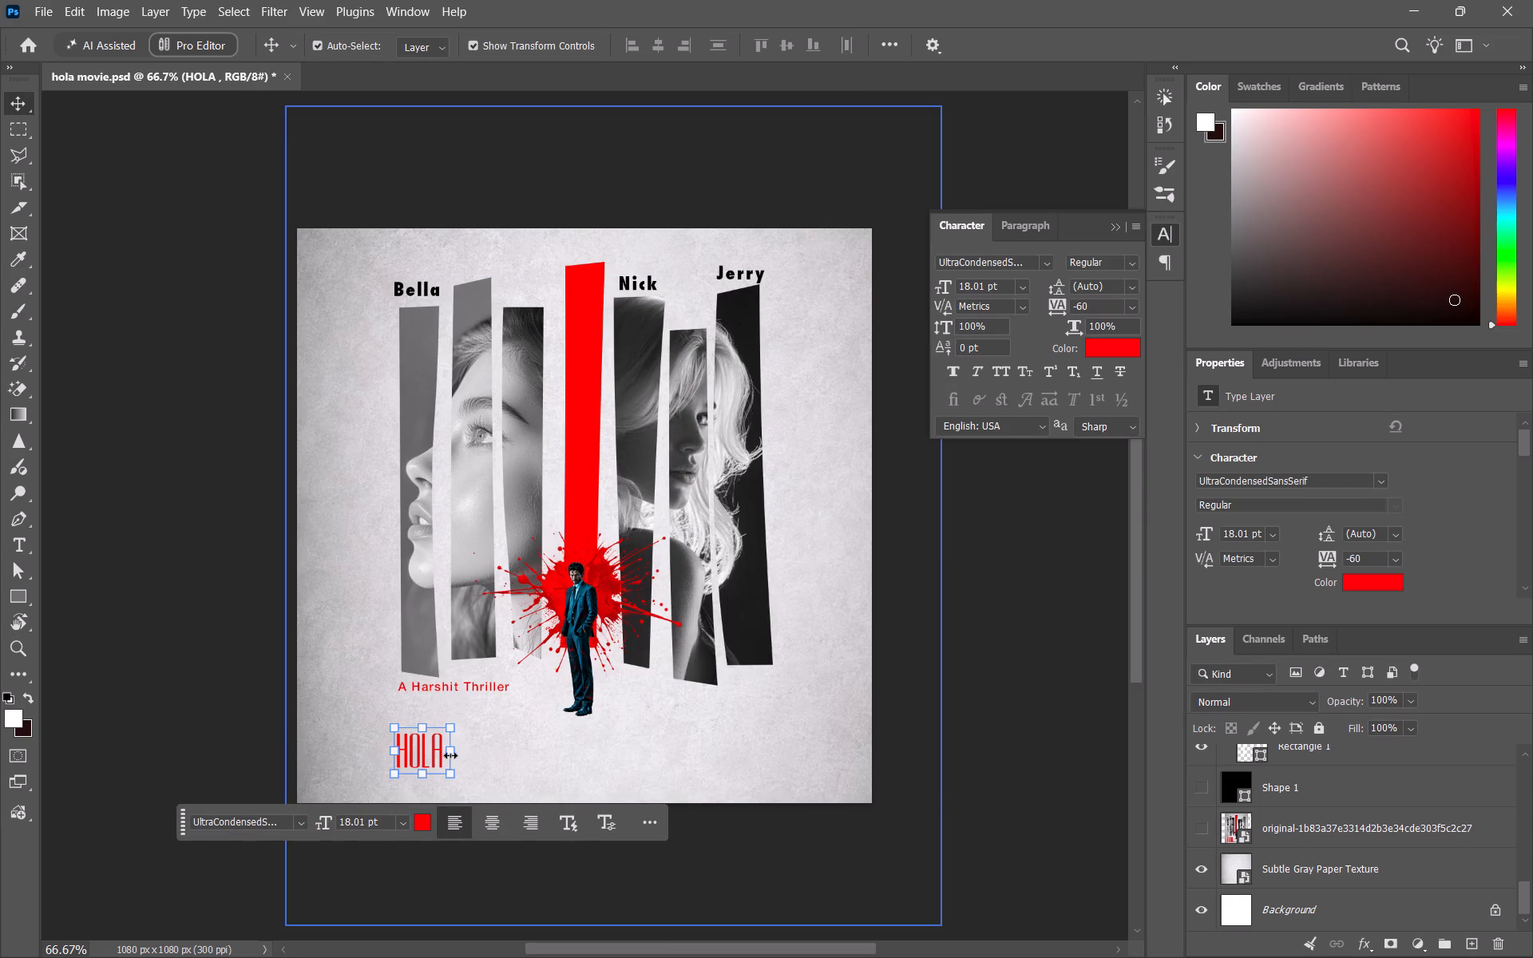
Enlarge the HOLA title to about 40.6 pt, fitting it under the tagline, and deselect it.
{"action": "left_click_drag", "start_coordinate": [450, 755], "coordinate": [526, 754]}
{"action": "left_click", "coordinate": [472, 753]}
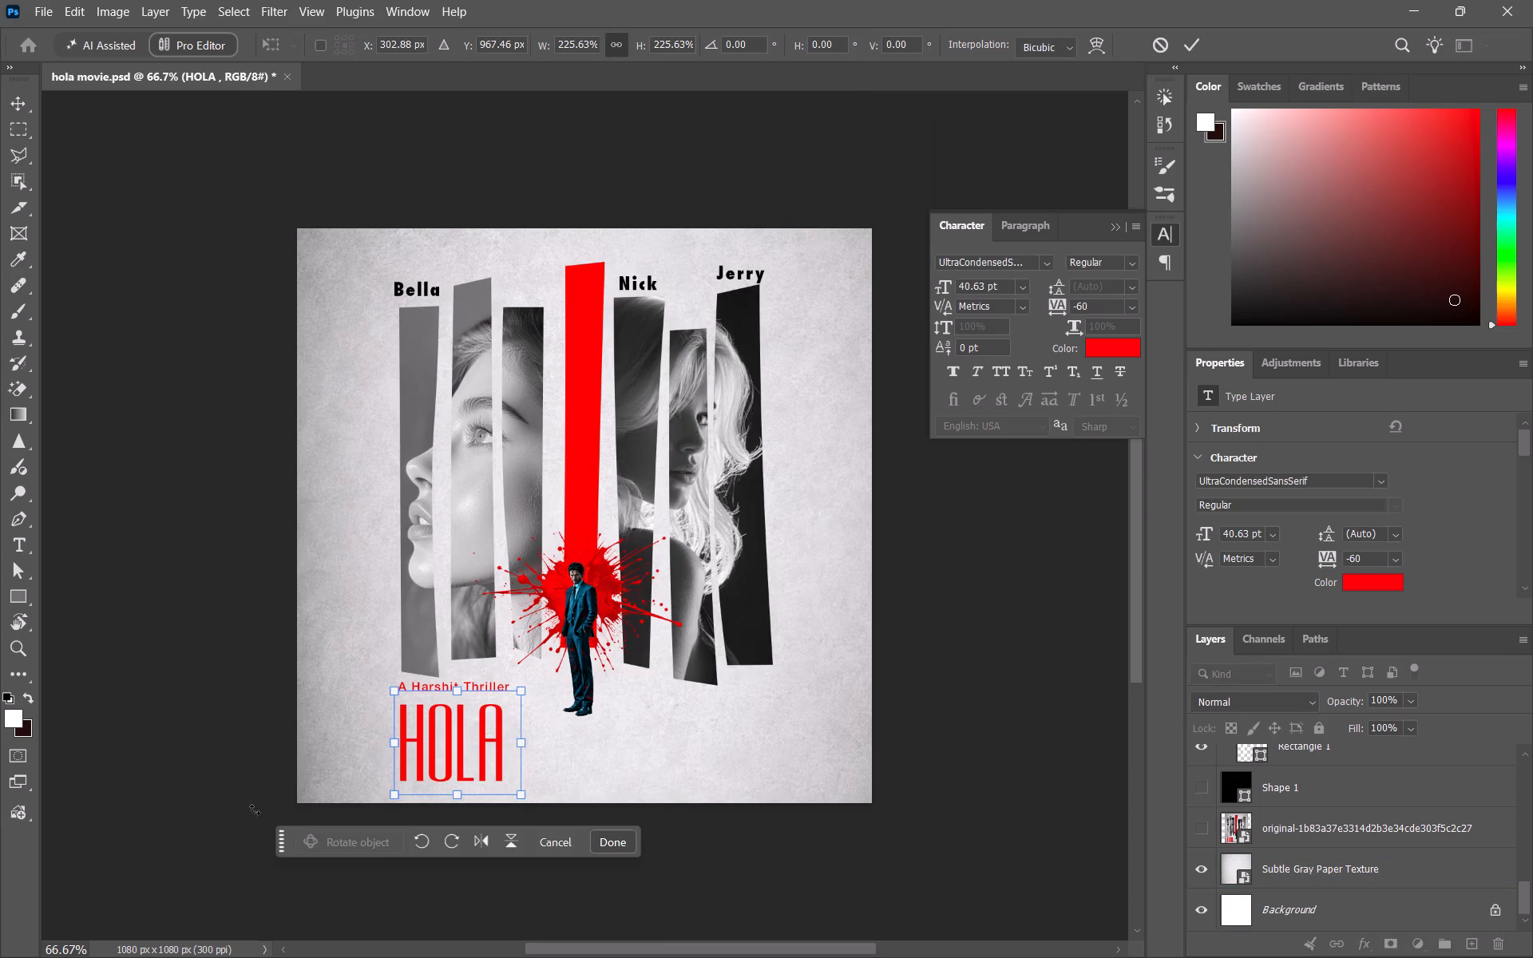
{"action": "left_click", "coordinate": [157, 731]}
{"action": "left_click", "coordinate": [138, 732]}
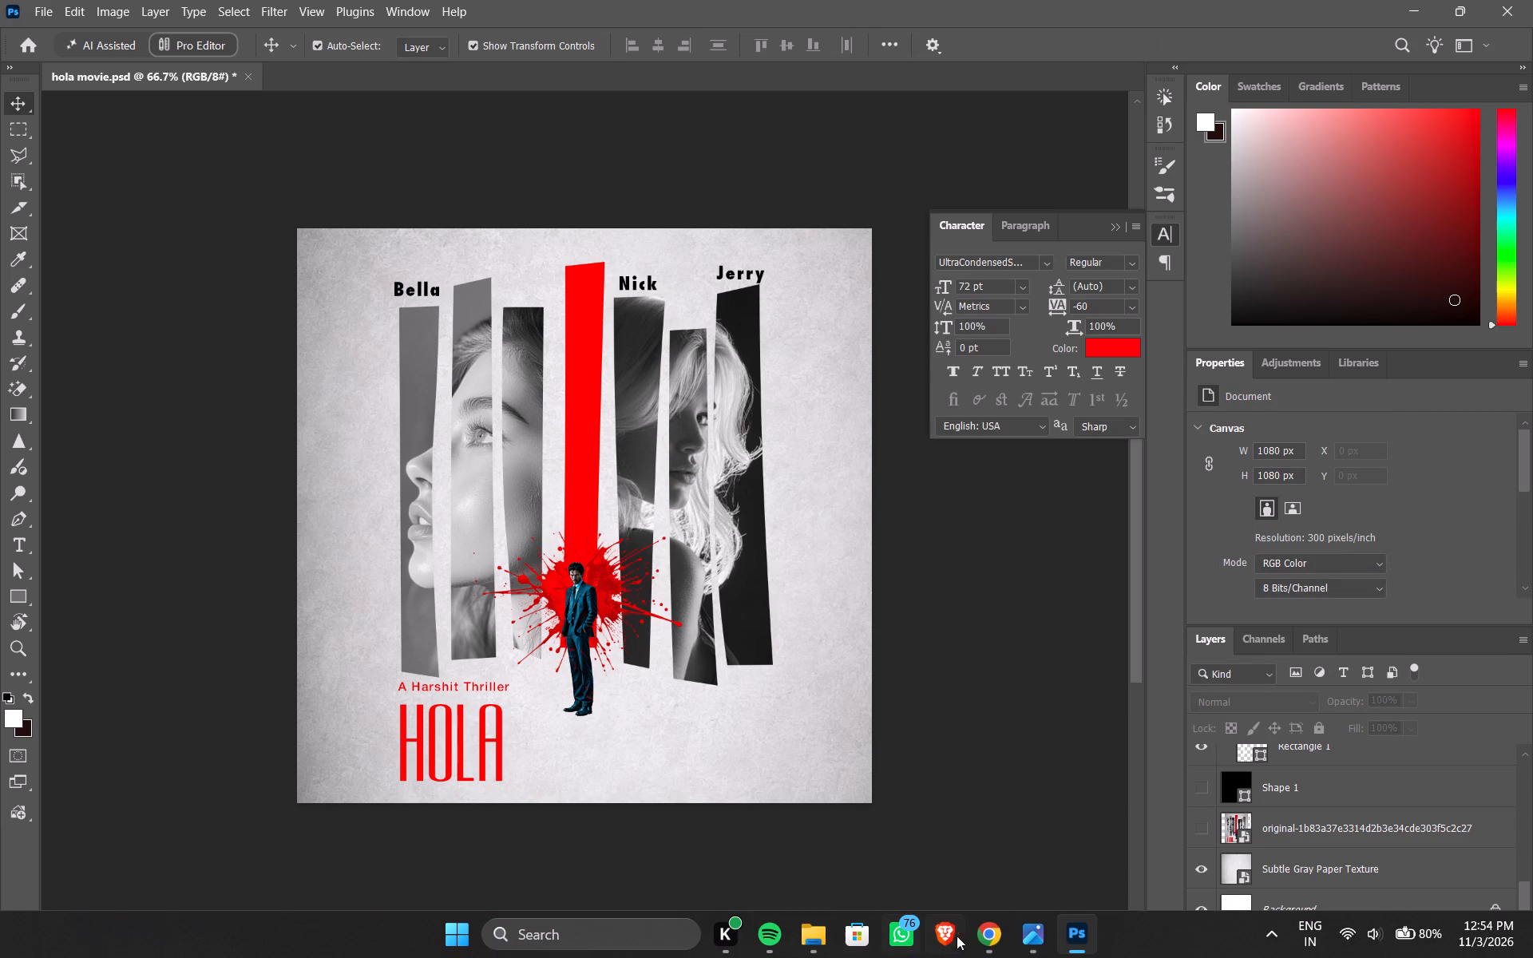
Open the reference poster in Photos, compare its HOLA lettering with the Photoshop title, and return to Photoshop.
{"action": "left_click", "coordinate": [1030, 936]}
{"action": "left_click_drag", "start_coordinate": [769, 419], "coordinate": [774, 287]}
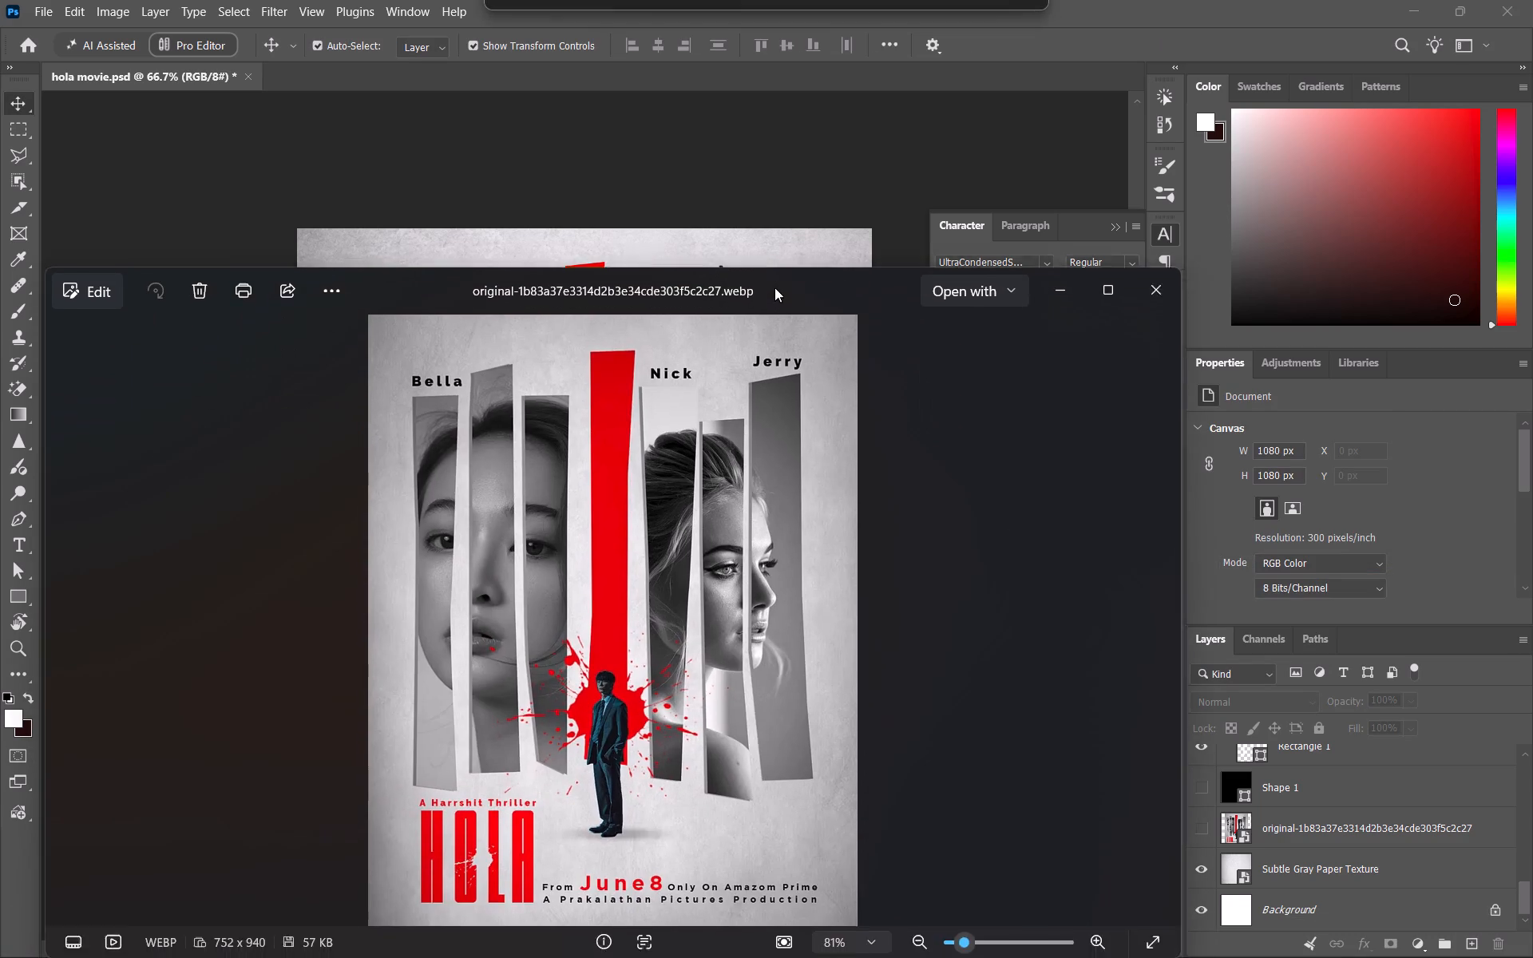
{"action": "left_click_drag", "start_coordinate": [774, 287], "coordinate": [814, 224]}
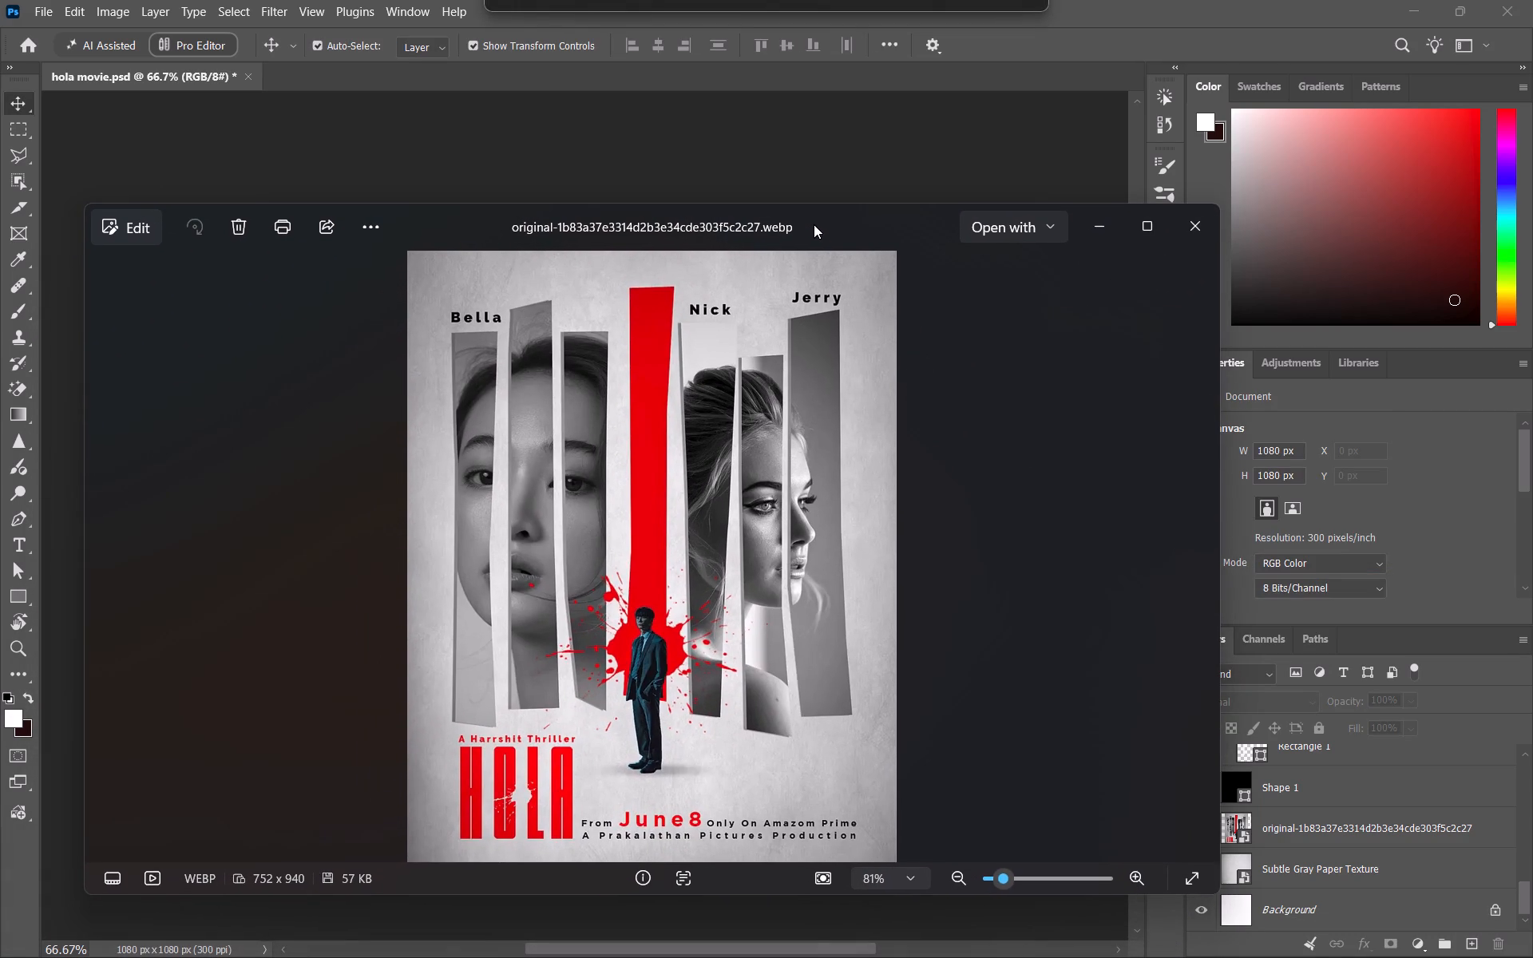
{"action": "left_click_drag", "start_coordinate": [814, 224], "coordinate": [823, 204]}
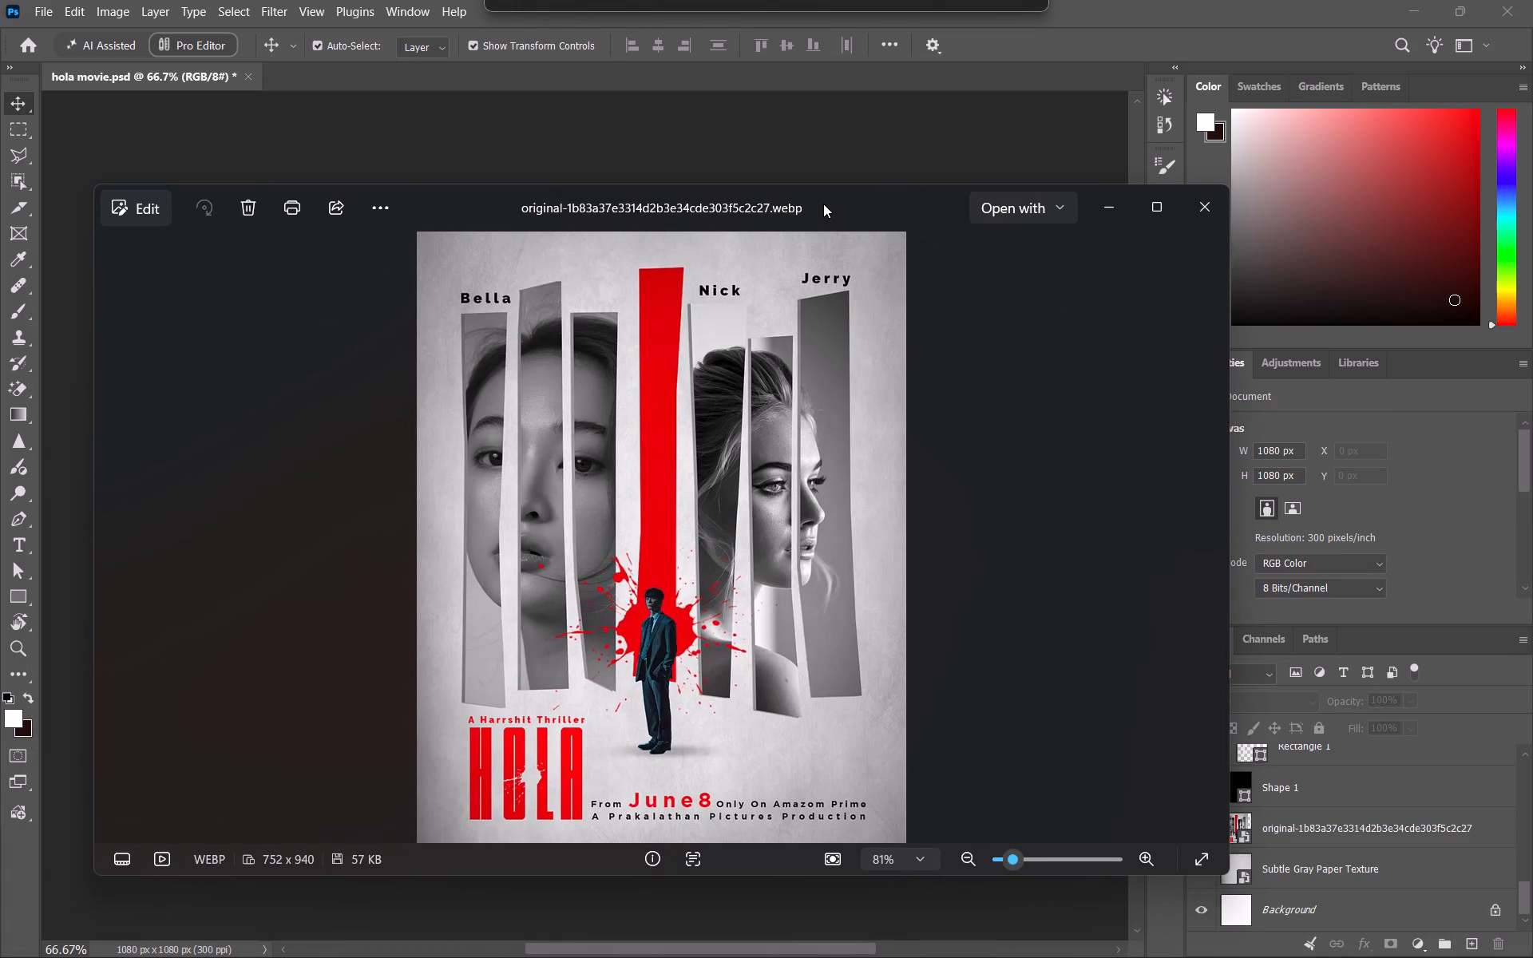
{"action": "left_click_drag", "start_coordinate": [823, 204], "coordinate": [799, 378]}
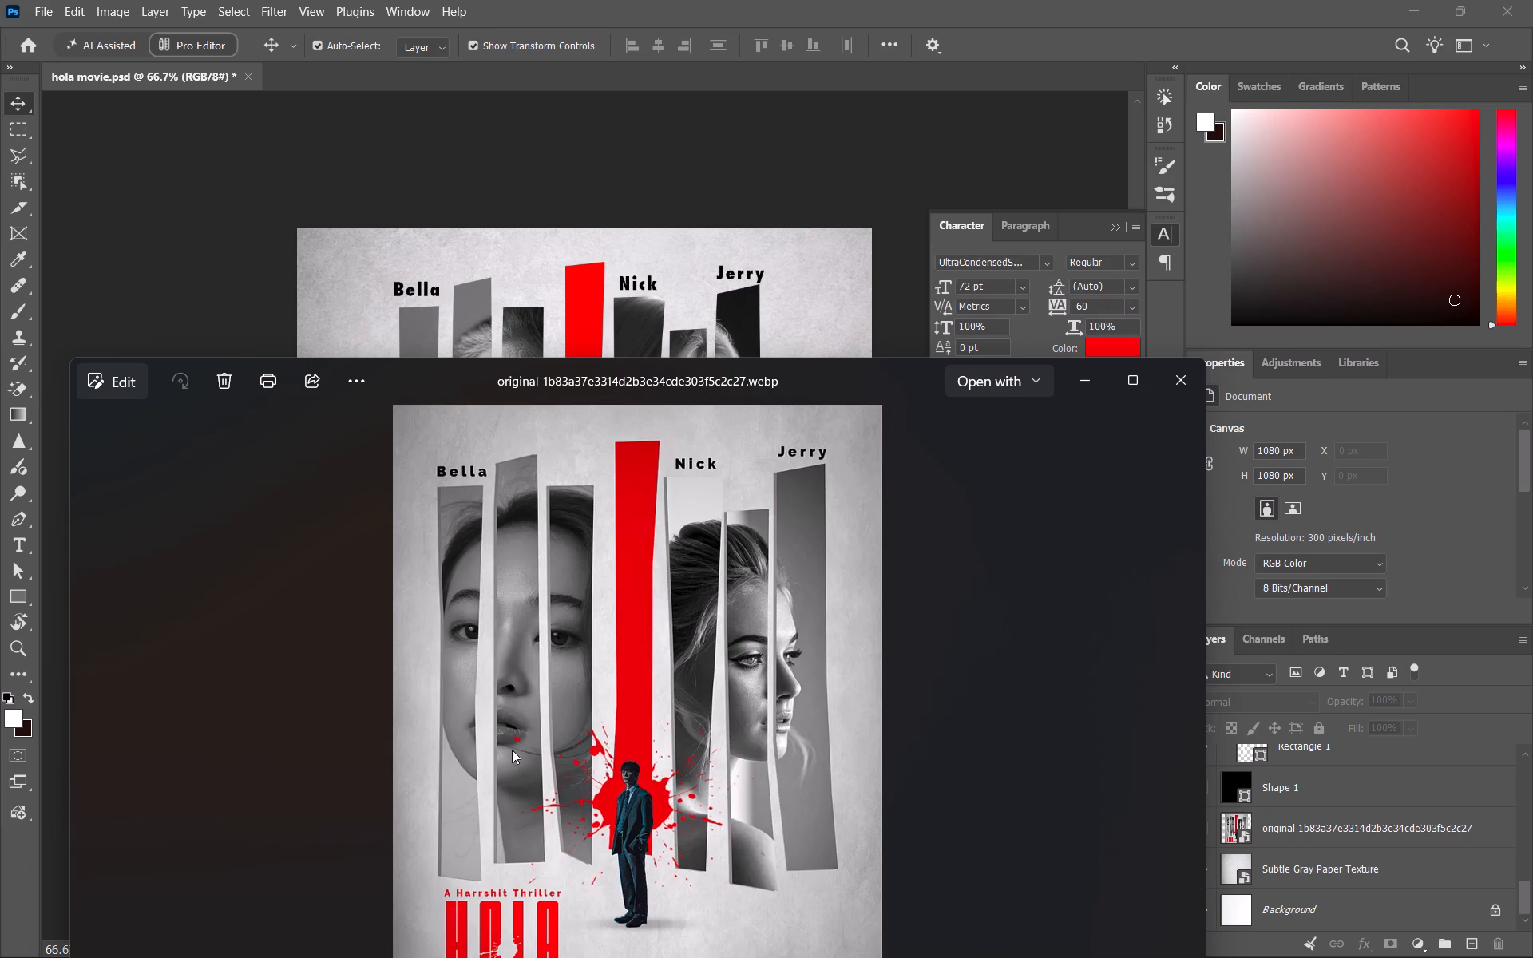
{"action": "scroll", "coordinate": [510, 762], "scroll_direction": "down", "scroll_amount": 2}
{"action": "left_click_drag", "start_coordinate": [529, 884], "coordinate": [564, 810]}
{"action": "left_click_drag", "start_coordinate": [900, 389], "coordinate": [937, 200]}
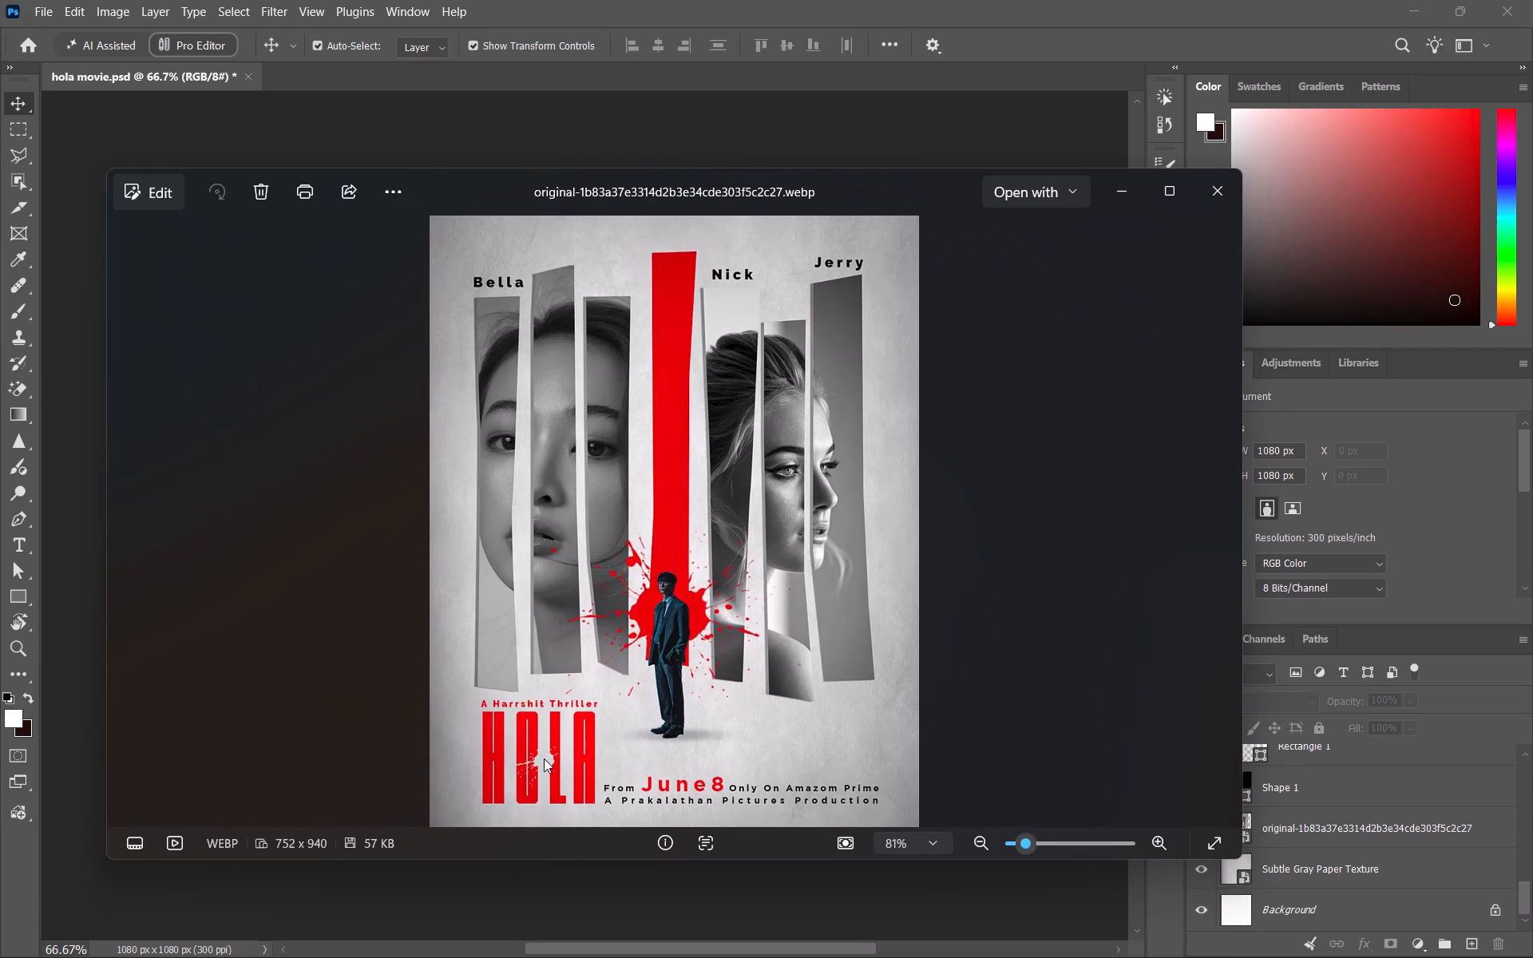
{"action": "left_click", "coordinate": [1031, 0]}
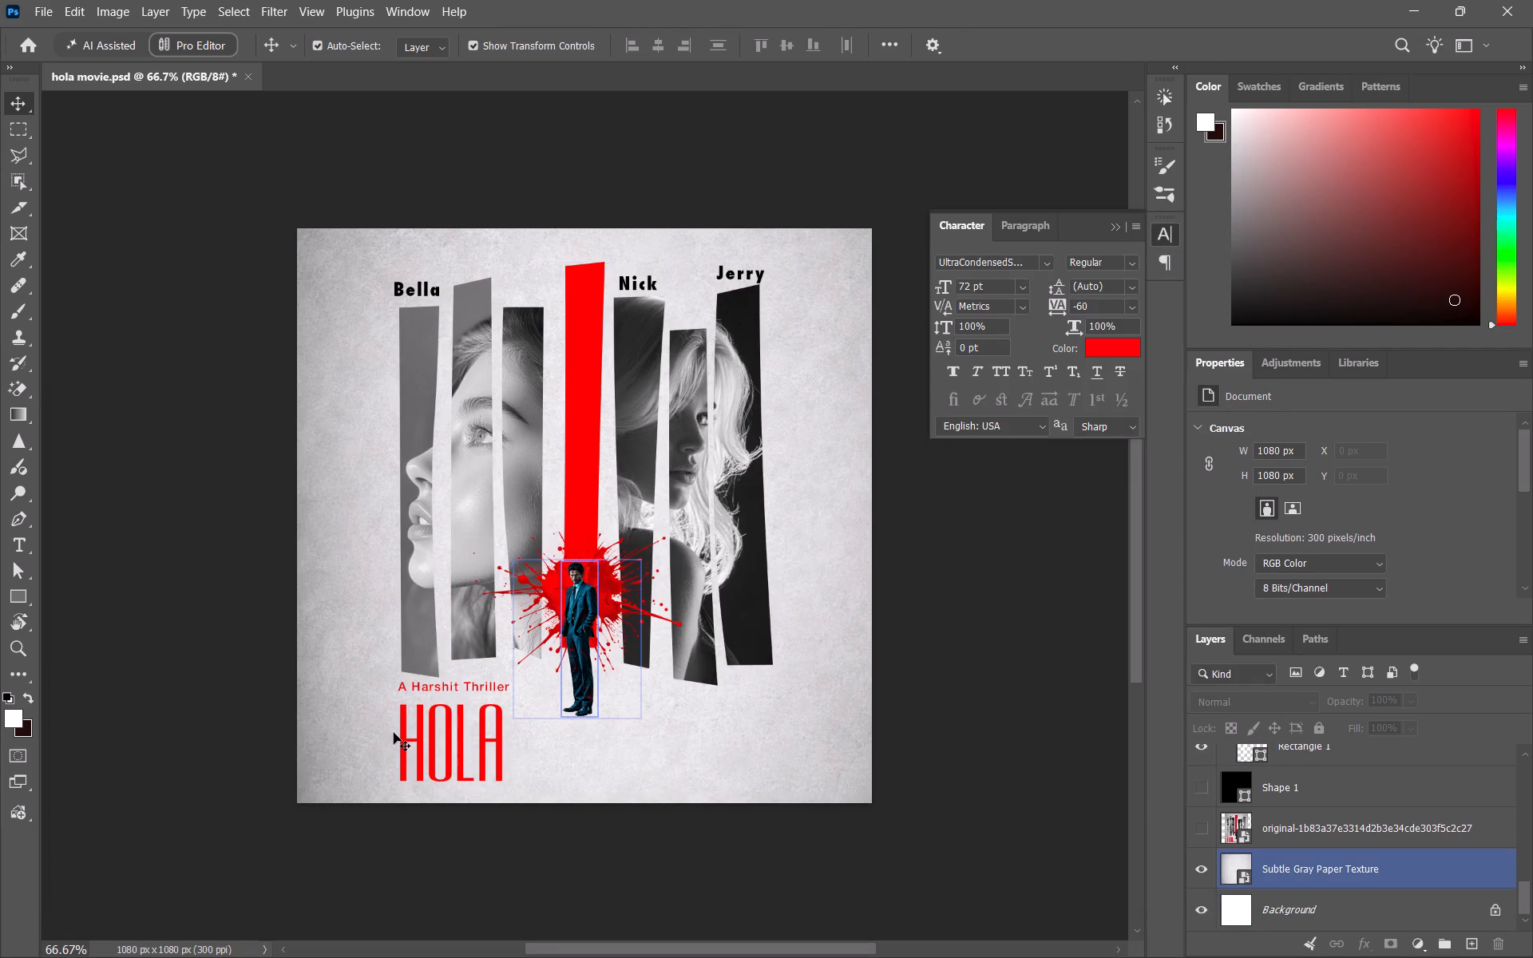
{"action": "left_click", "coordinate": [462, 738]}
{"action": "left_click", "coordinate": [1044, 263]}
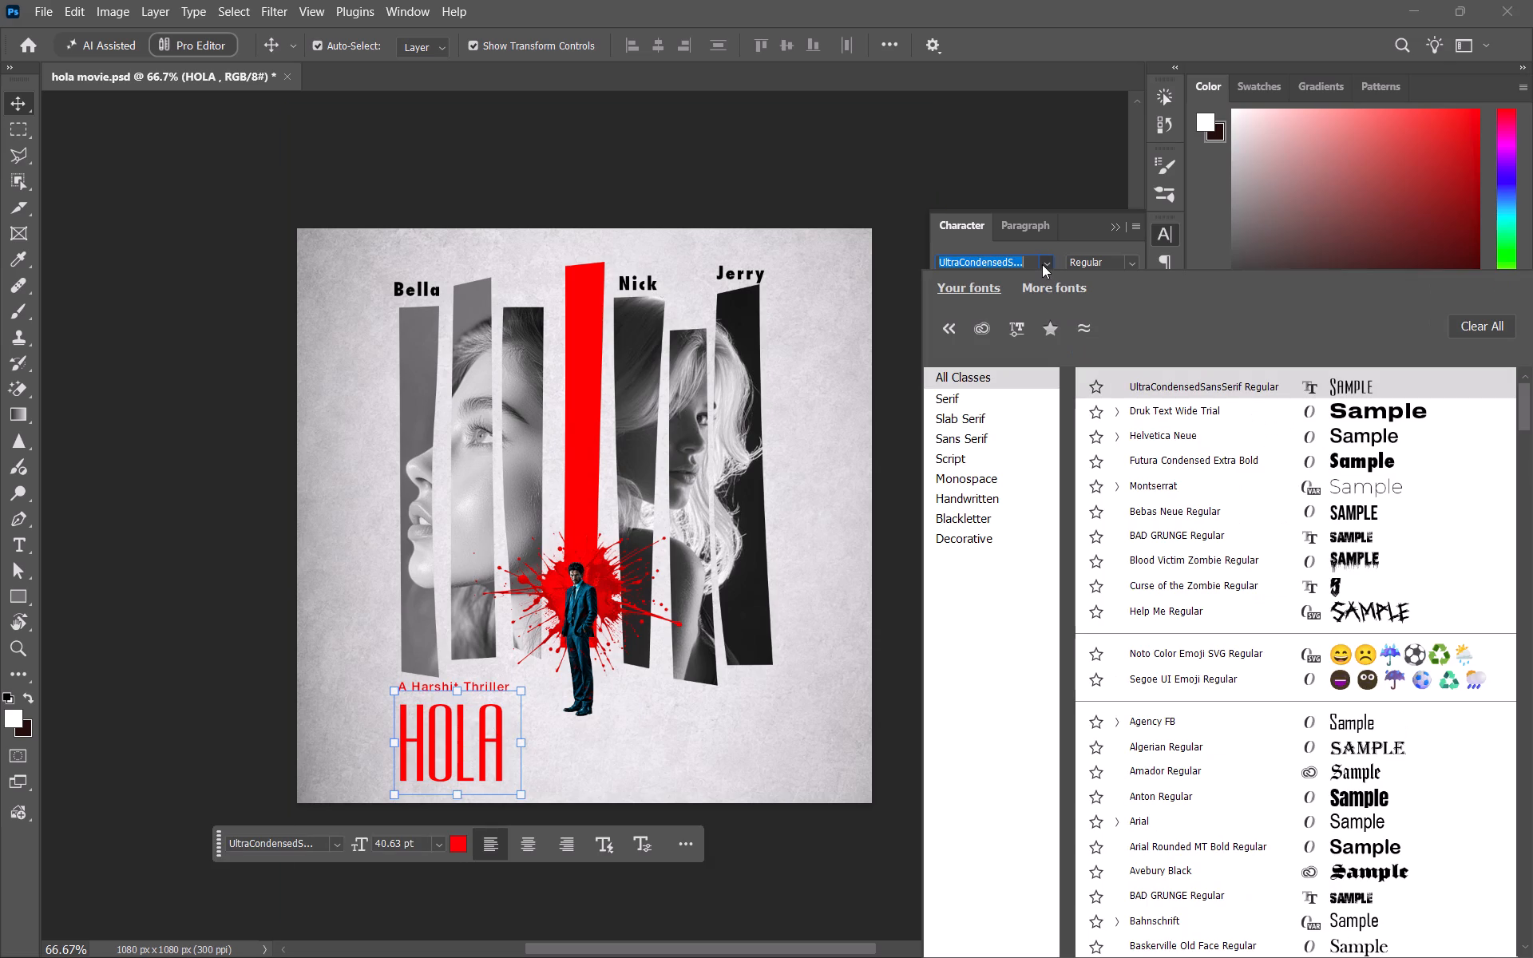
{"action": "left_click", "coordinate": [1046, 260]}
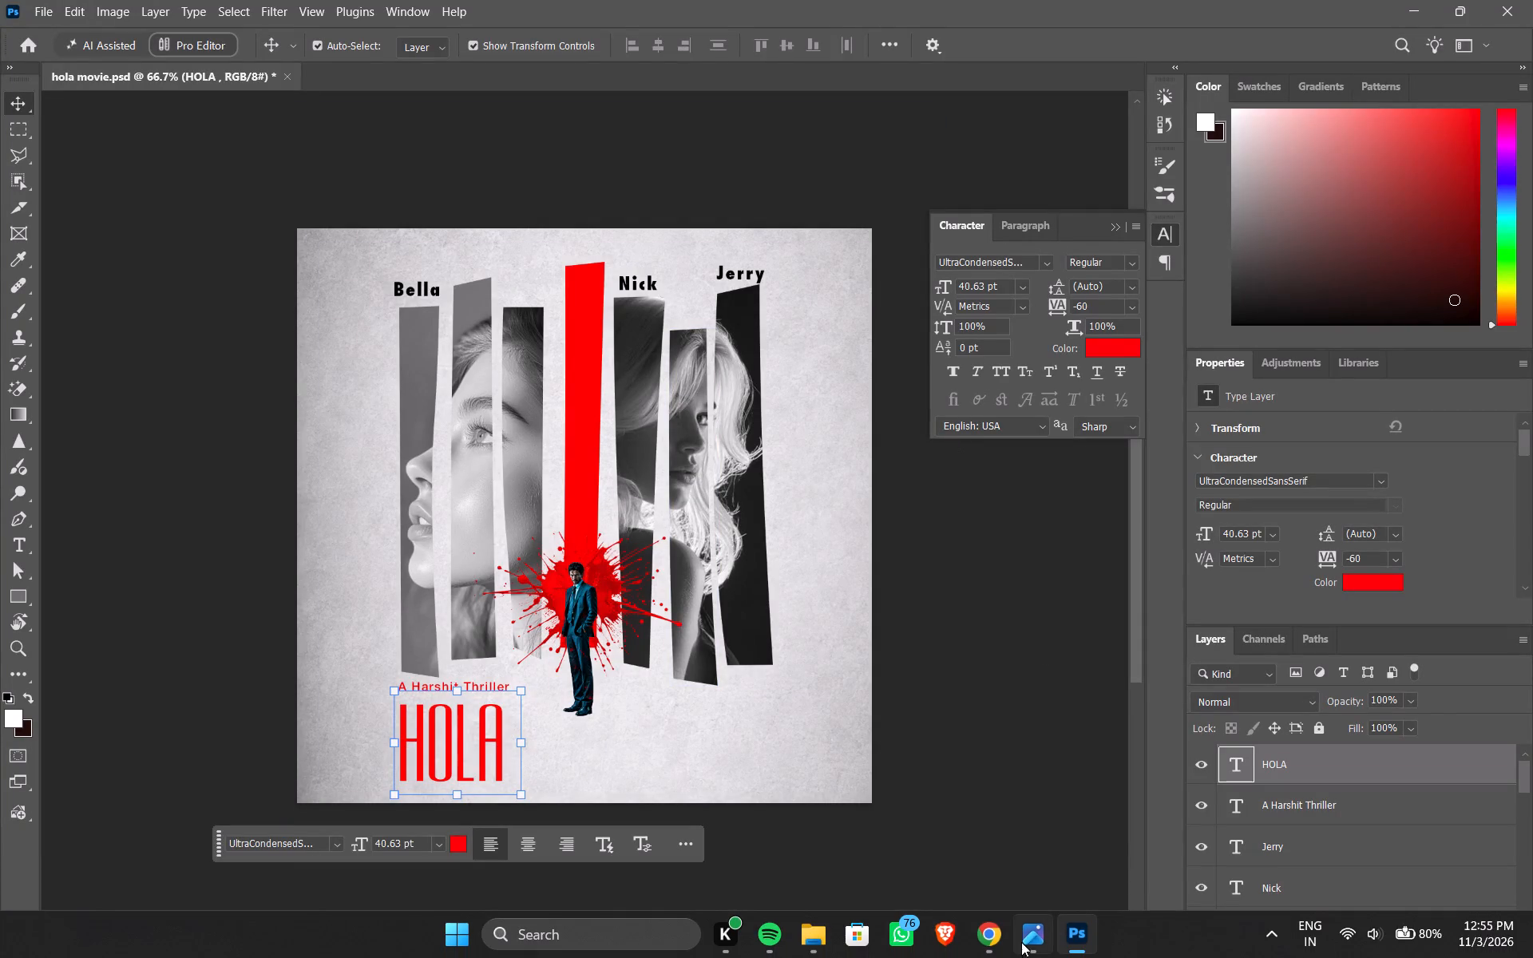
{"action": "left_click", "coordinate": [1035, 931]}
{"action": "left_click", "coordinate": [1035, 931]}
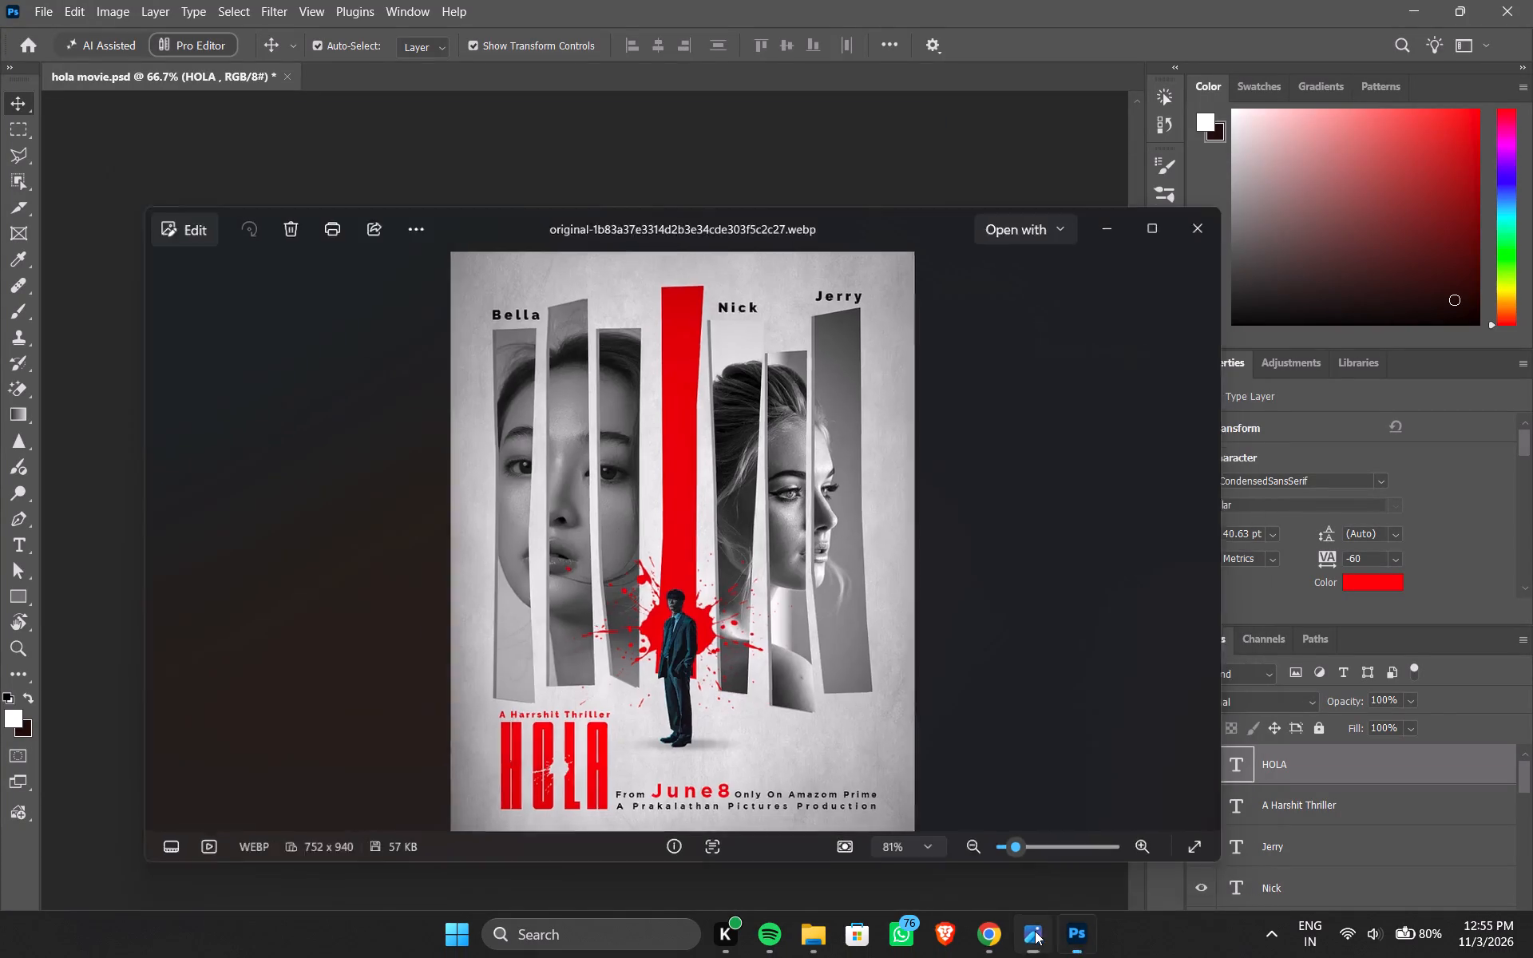
Switch to Chrome, copy Ultra-Condensed Sans-Serif from the font suggestions and search for ultra condensed sans serif bold in a new tab.
{"action": "left_click", "coordinate": [987, 934]}
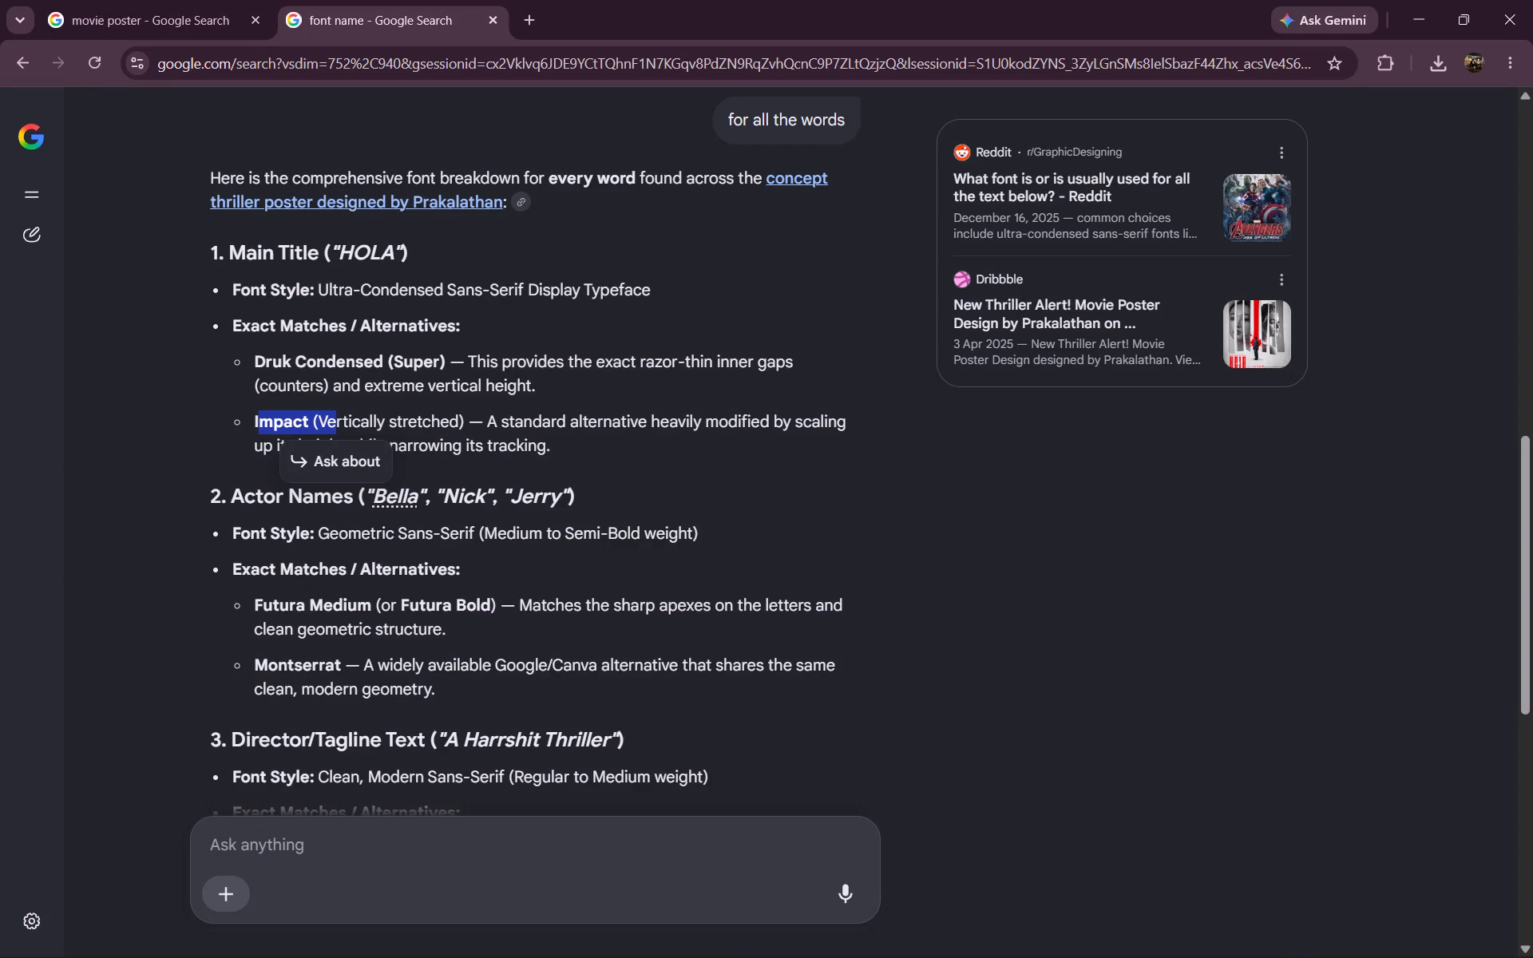
{"action": "left_click_drag", "start_coordinate": [320, 287], "coordinate": [524, 295]}
{"action": "key", "text": "ctrl+c"}
{"action": "left_click", "coordinate": [514, 27]}
{"action": "left_click", "coordinate": [520, 24]}
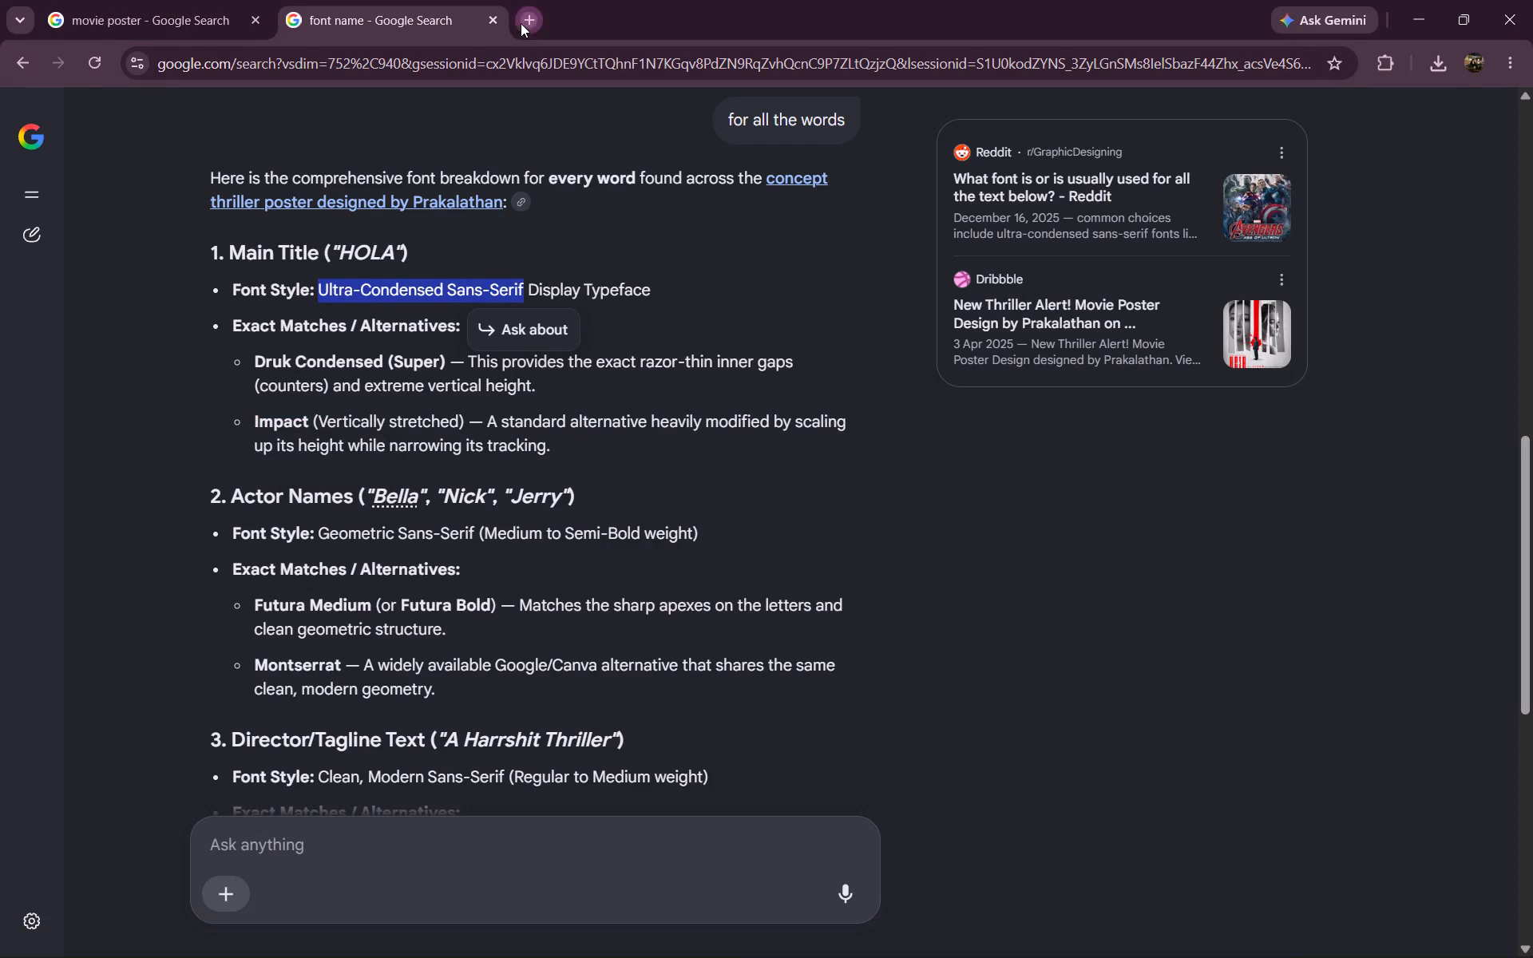
{"action": "key", "text": "ctrl+v"}
{"action": "key", "text": "space"}
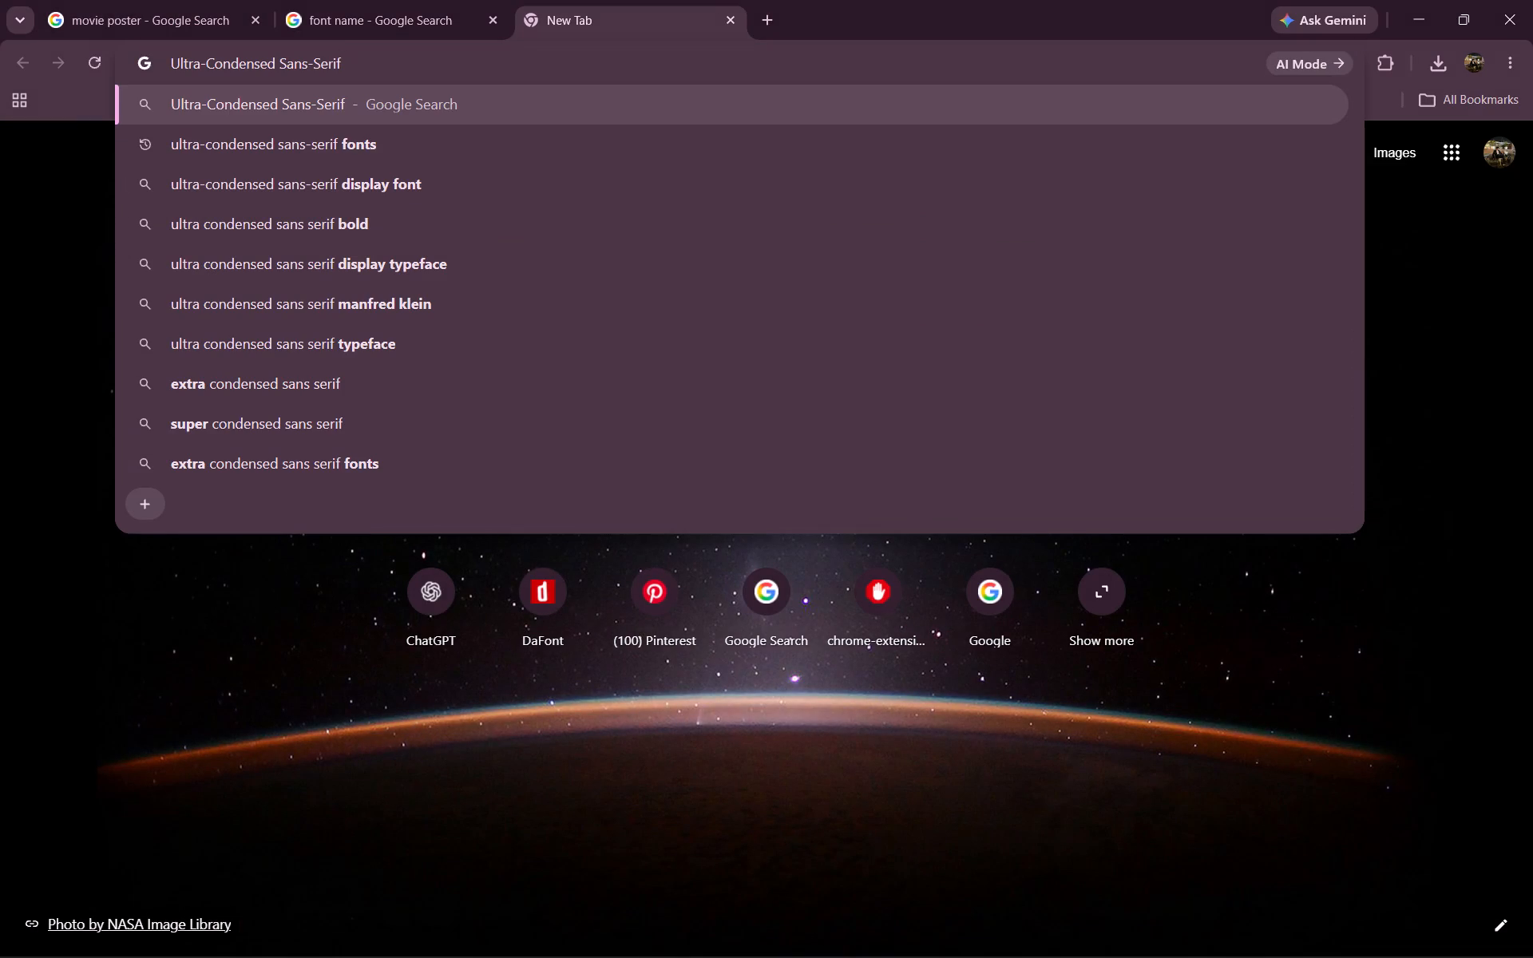
{"action": "left_click", "coordinate": [386, 253]}
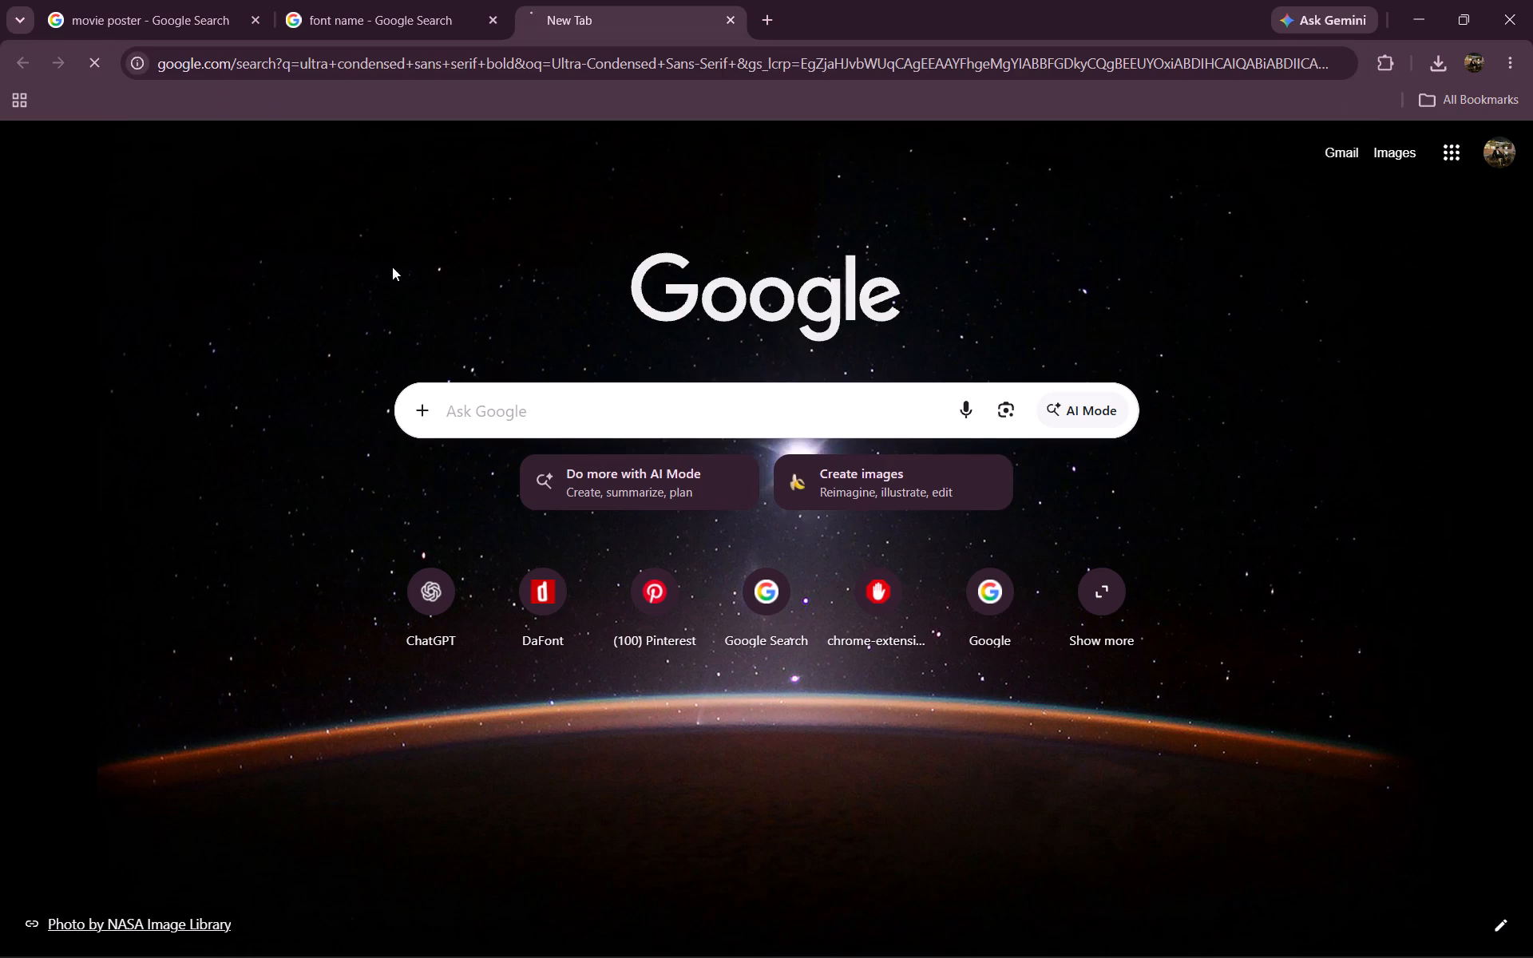
Examine the reference poster's title lettering maximised in Photos and in Chrome's movie poster image results.
{"action": "left_click", "coordinate": [1040, 932]}
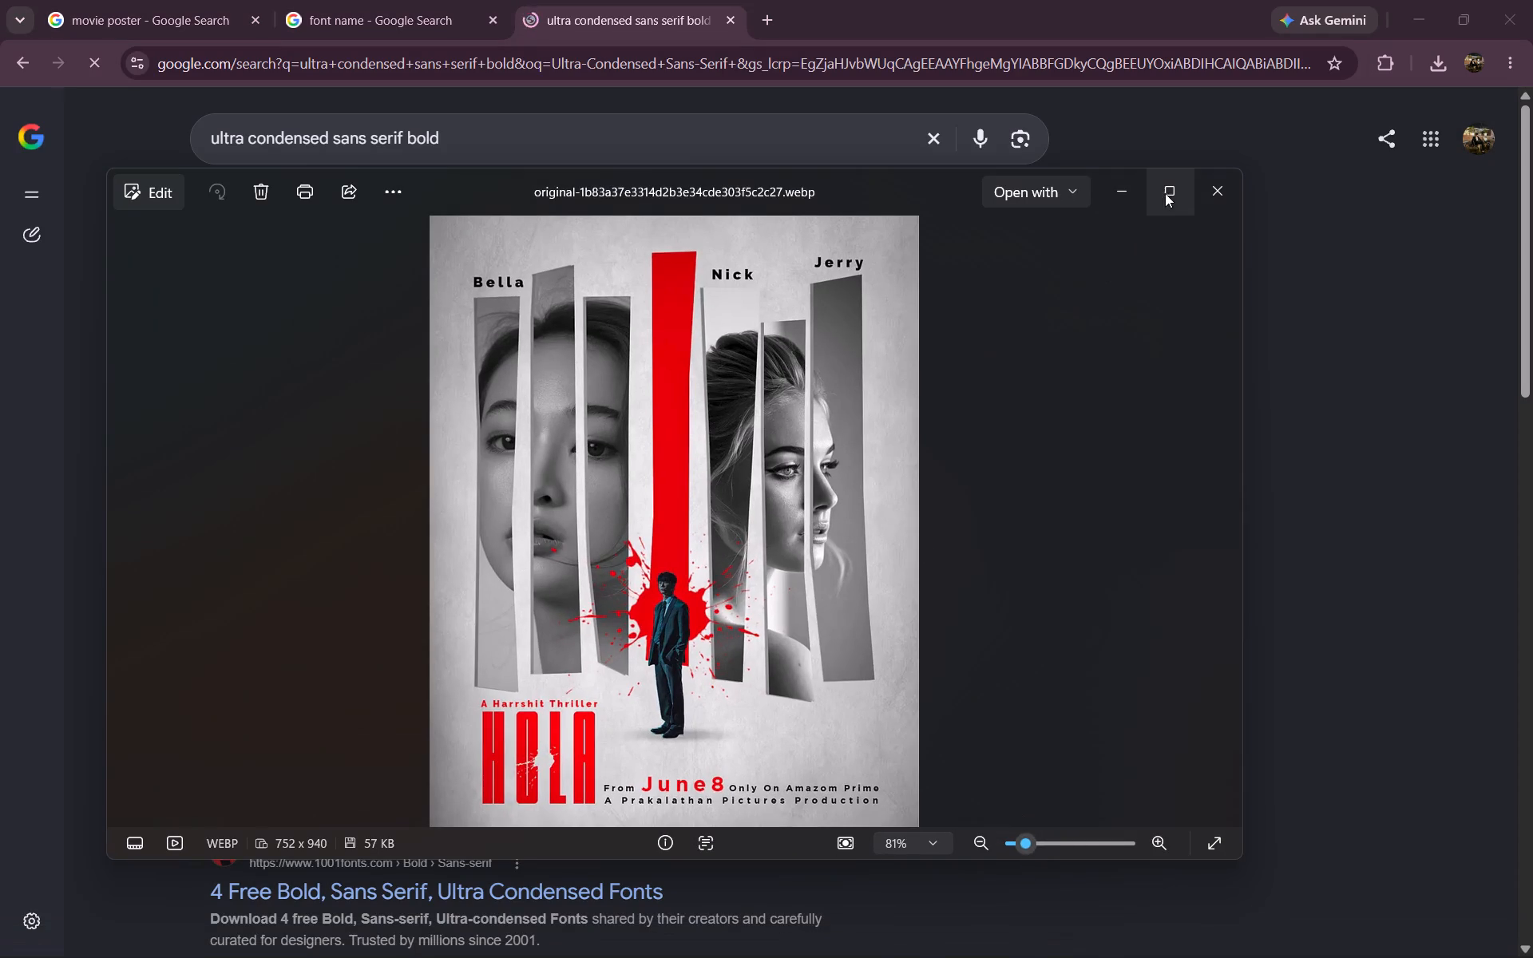
{"action": "left_click", "coordinate": [1166, 181]}
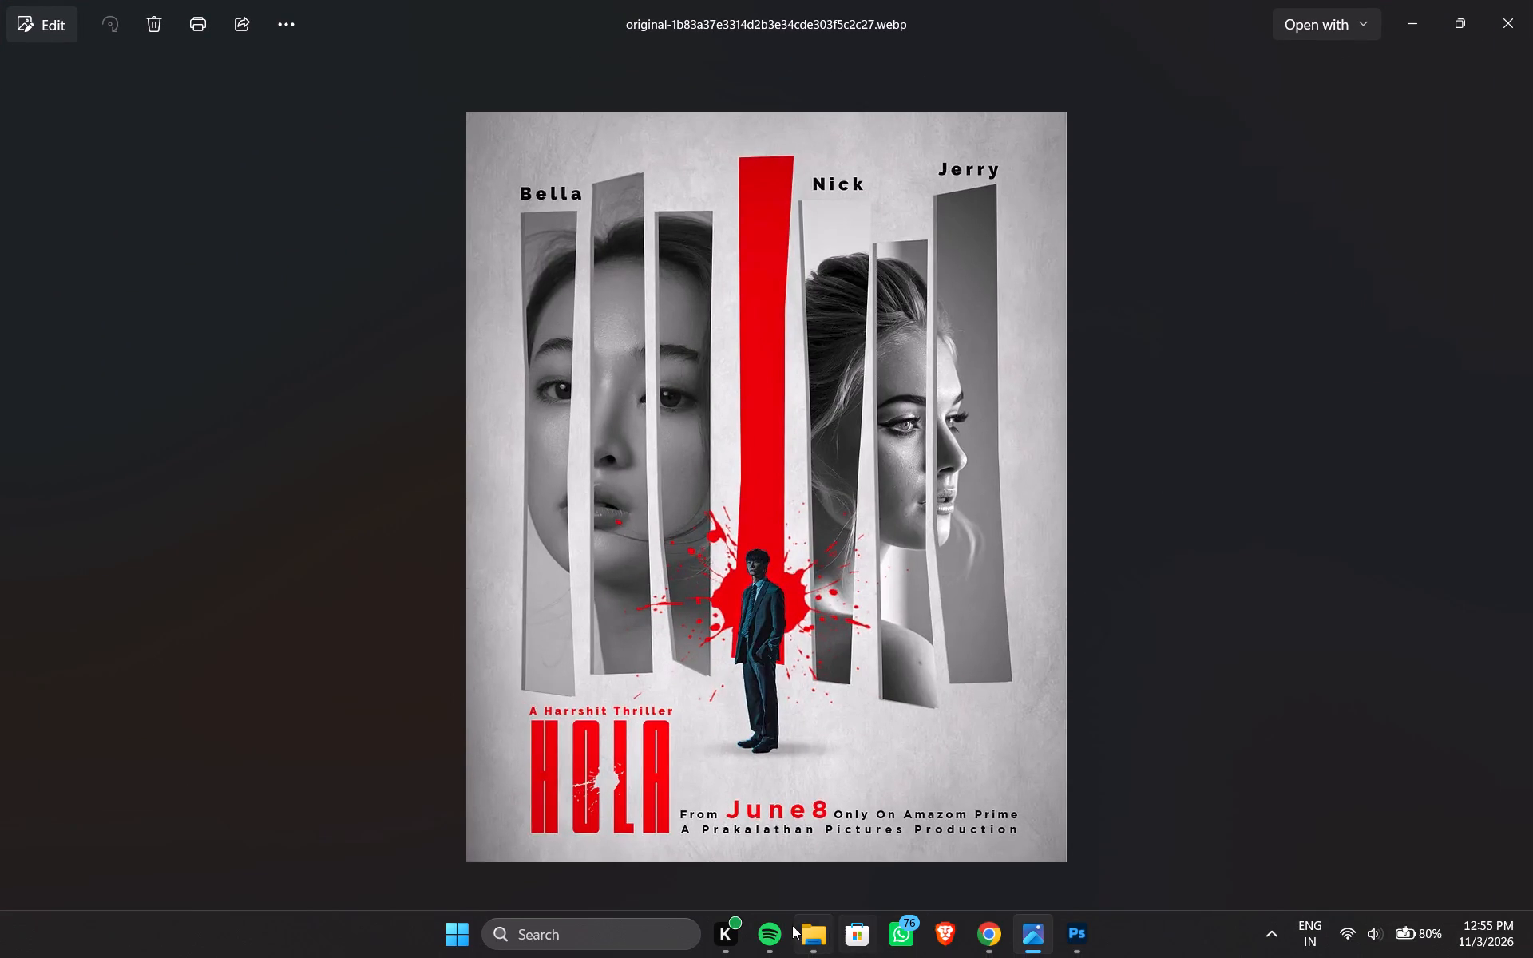
{"action": "left_click", "coordinate": [987, 927]}
{"action": "left_click", "coordinate": [190, 15]}
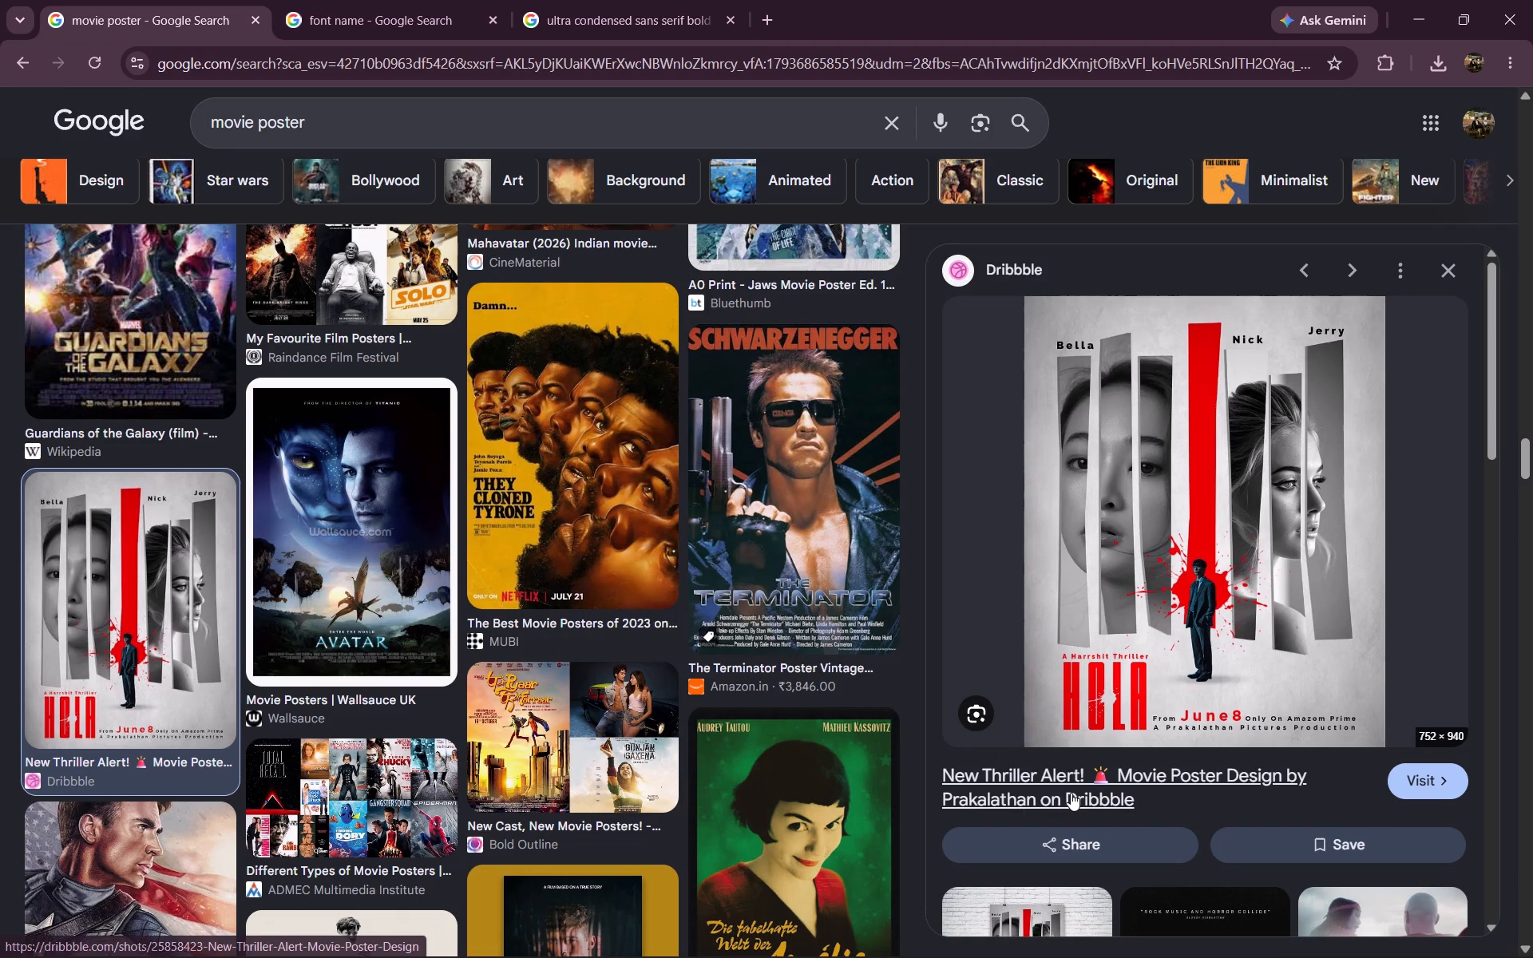
{"action": "left_click", "coordinate": [1418, 0]}
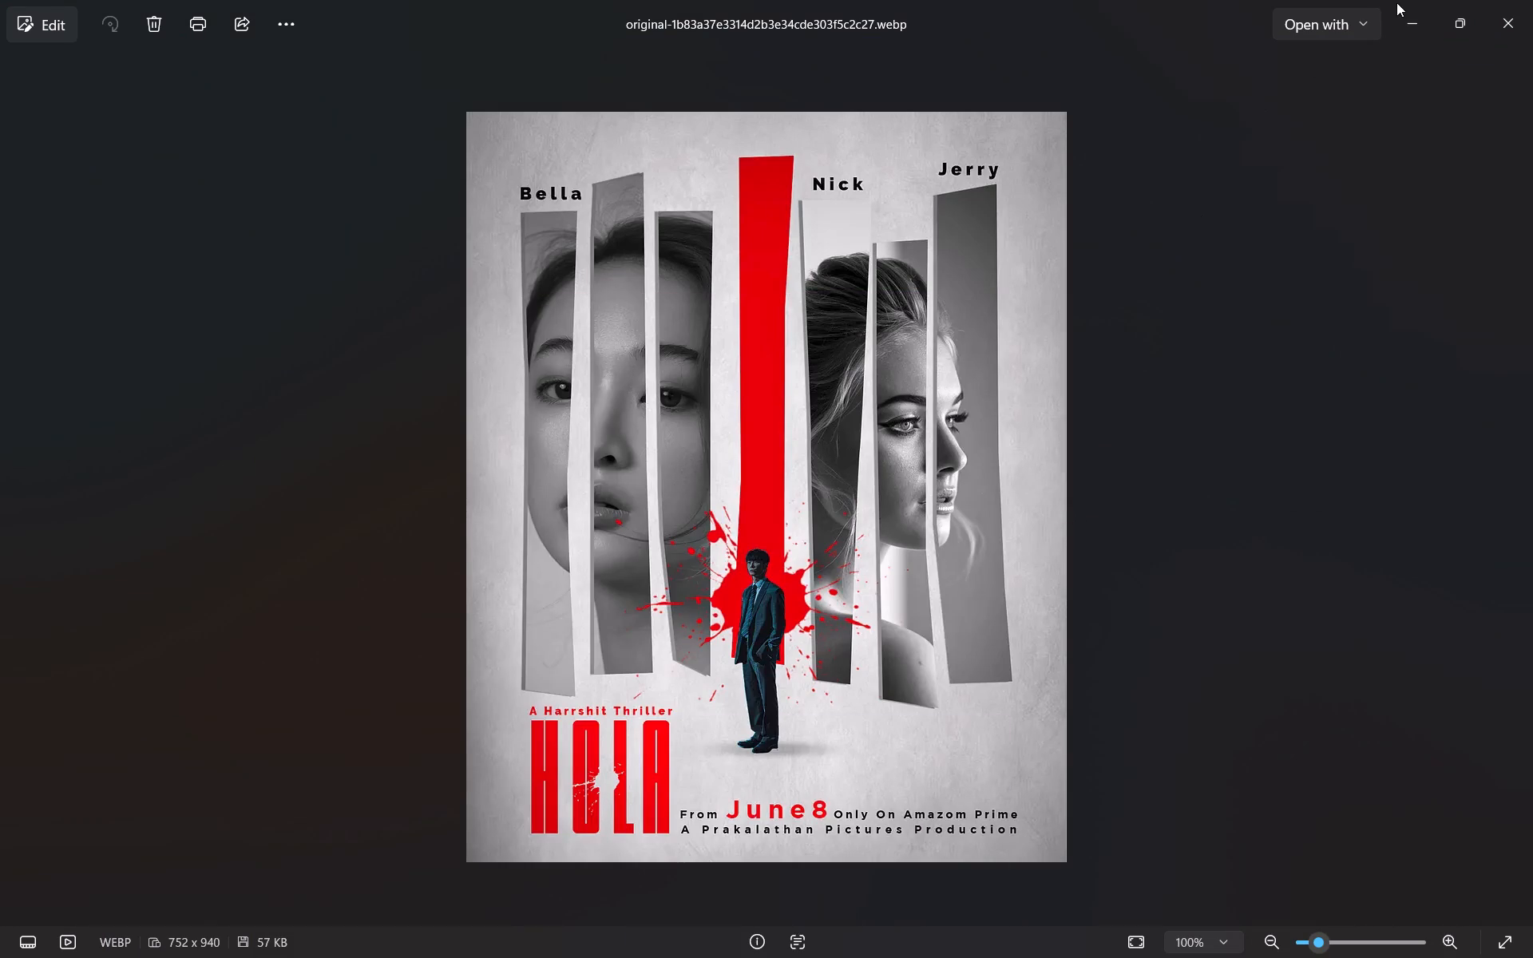
{"action": "left_click", "coordinate": [1400, 2]}
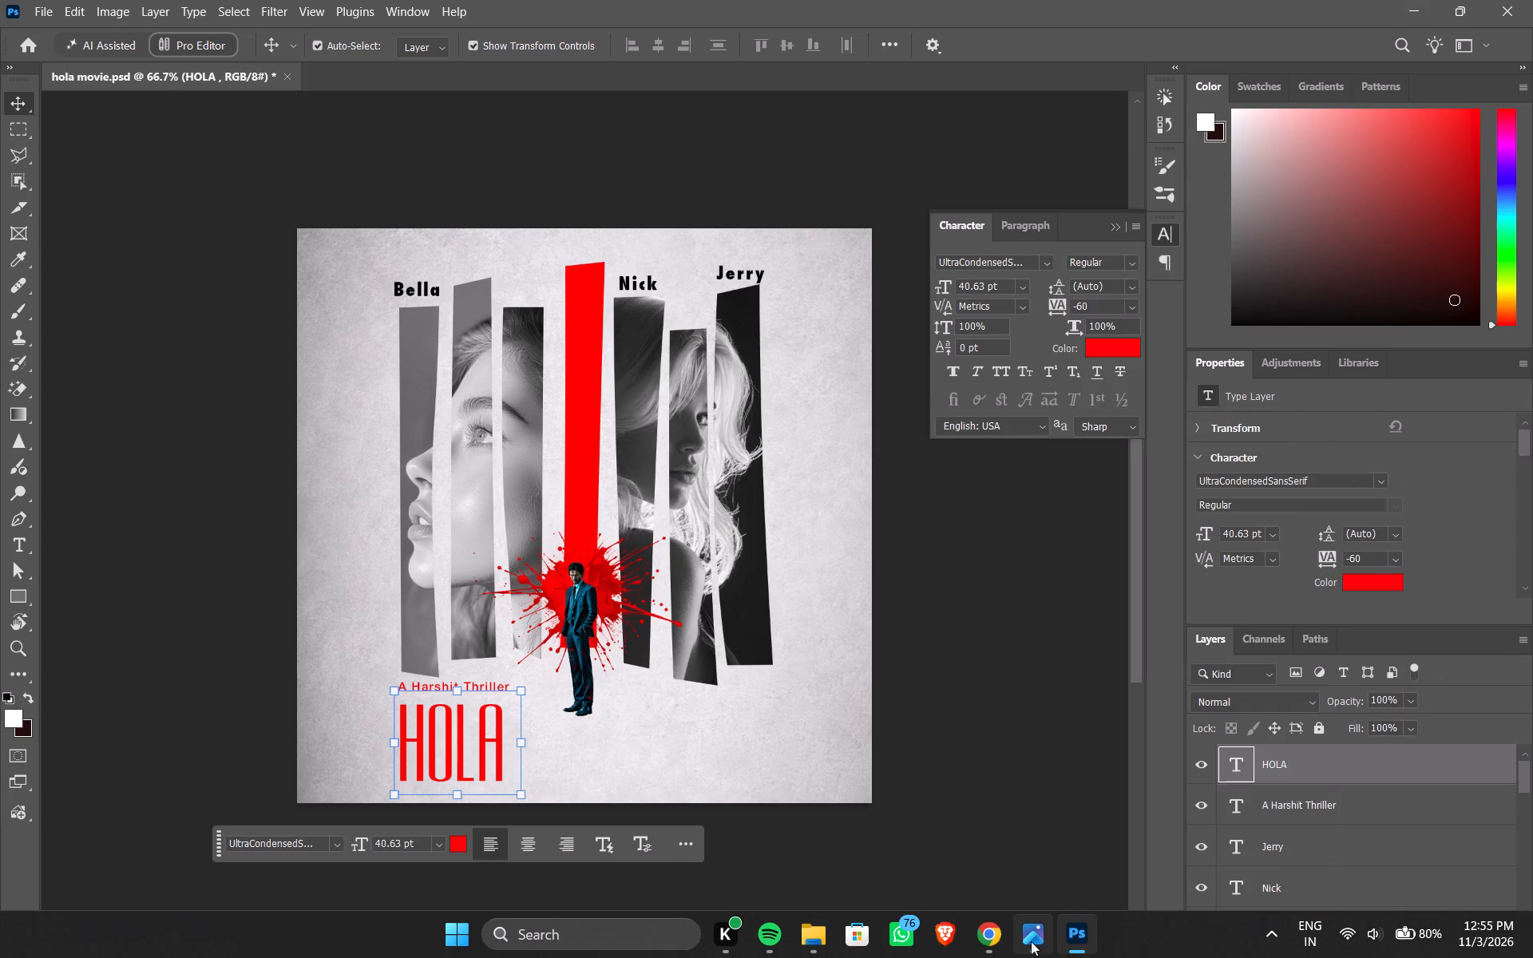
Return to the Chrome font search, check the recent downloads and open the 1001 Fonts page of bold ultra-condensed sans-serif fonts.
{"action": "left_click", "coordinate": [982, 926]}
{"action": "left_click", "coordinate": [687, 0]}
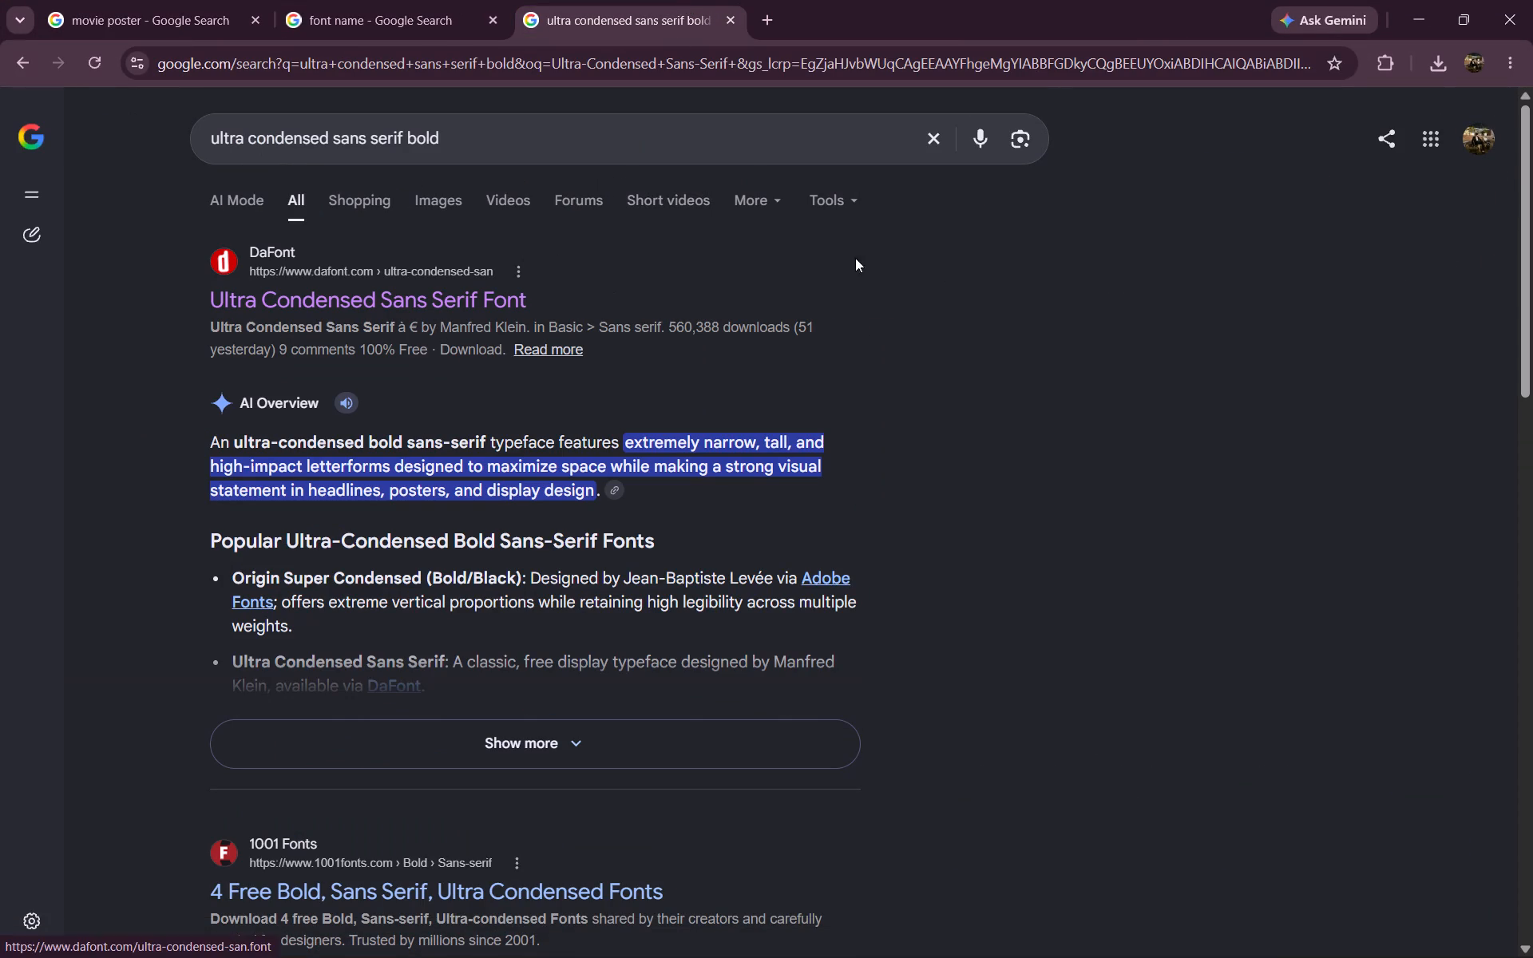
{"action": "left_click", "coordinate": [1436, 60]}
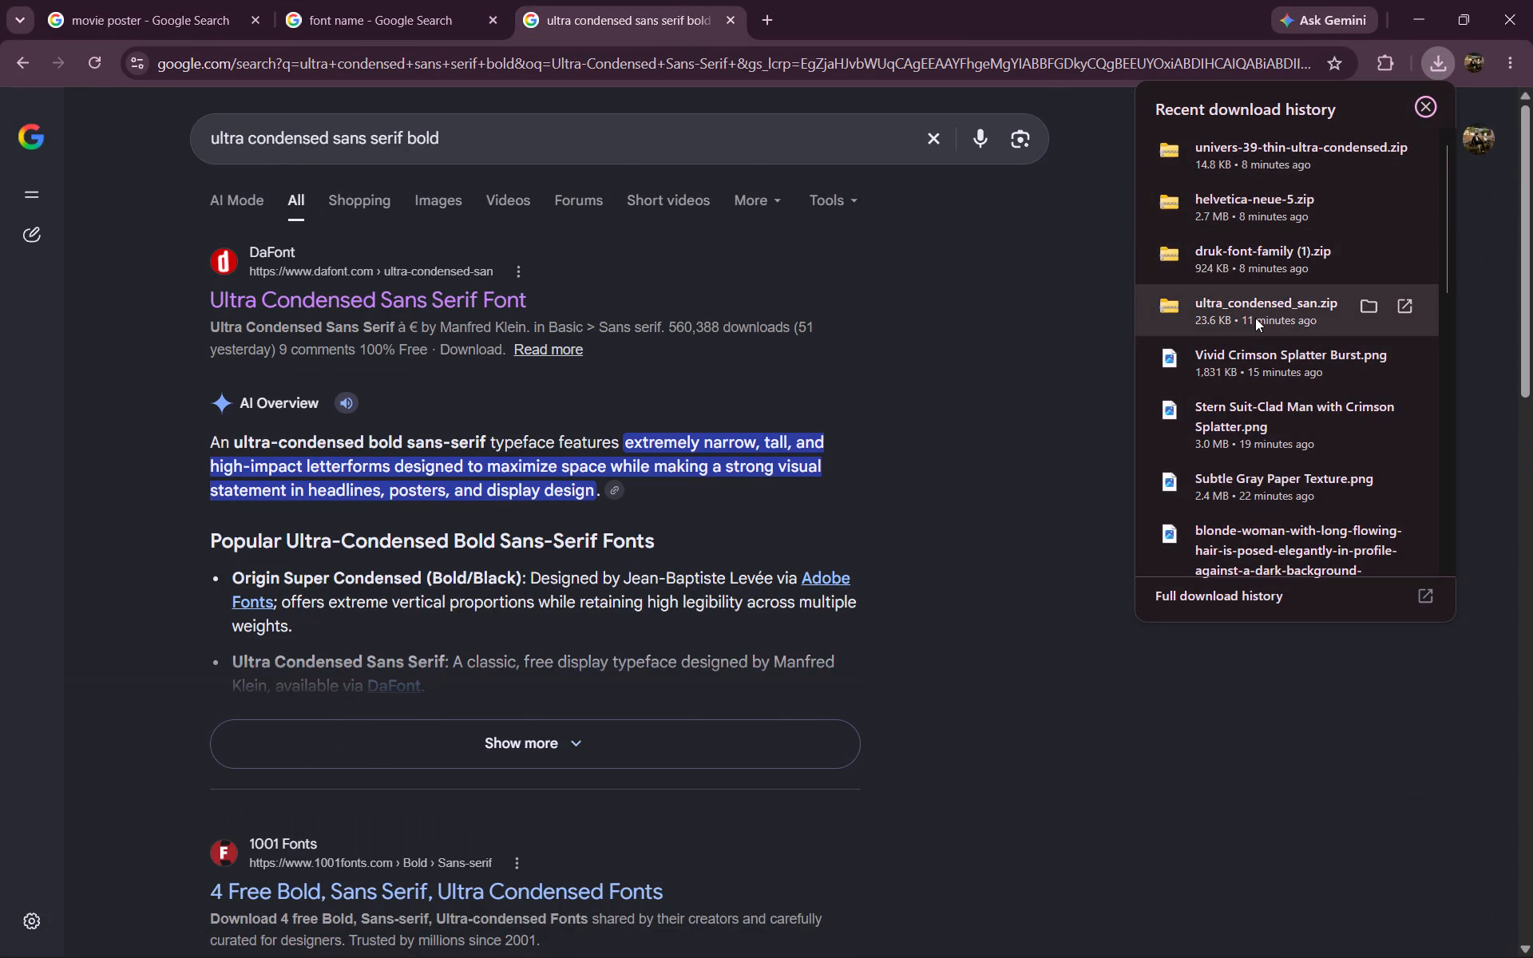
{"action": "scroll", "coordinate": [887, 497], "scroll_direction": "down", "scroll_amount": 4}
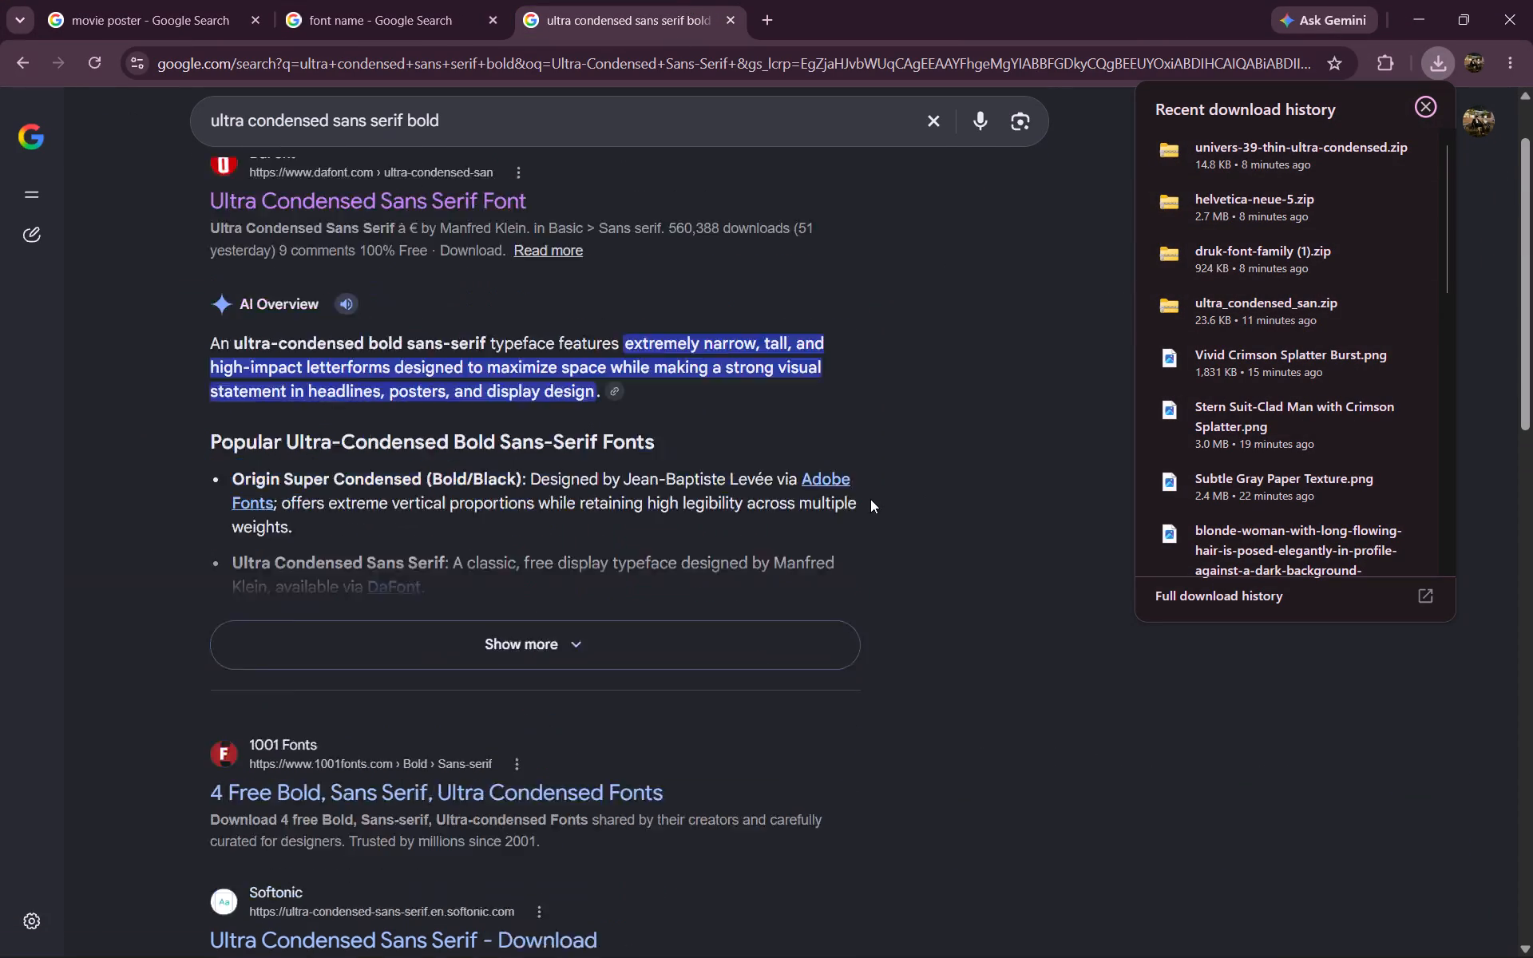
{"action": "left_click", "coordinate": [477, 490]}
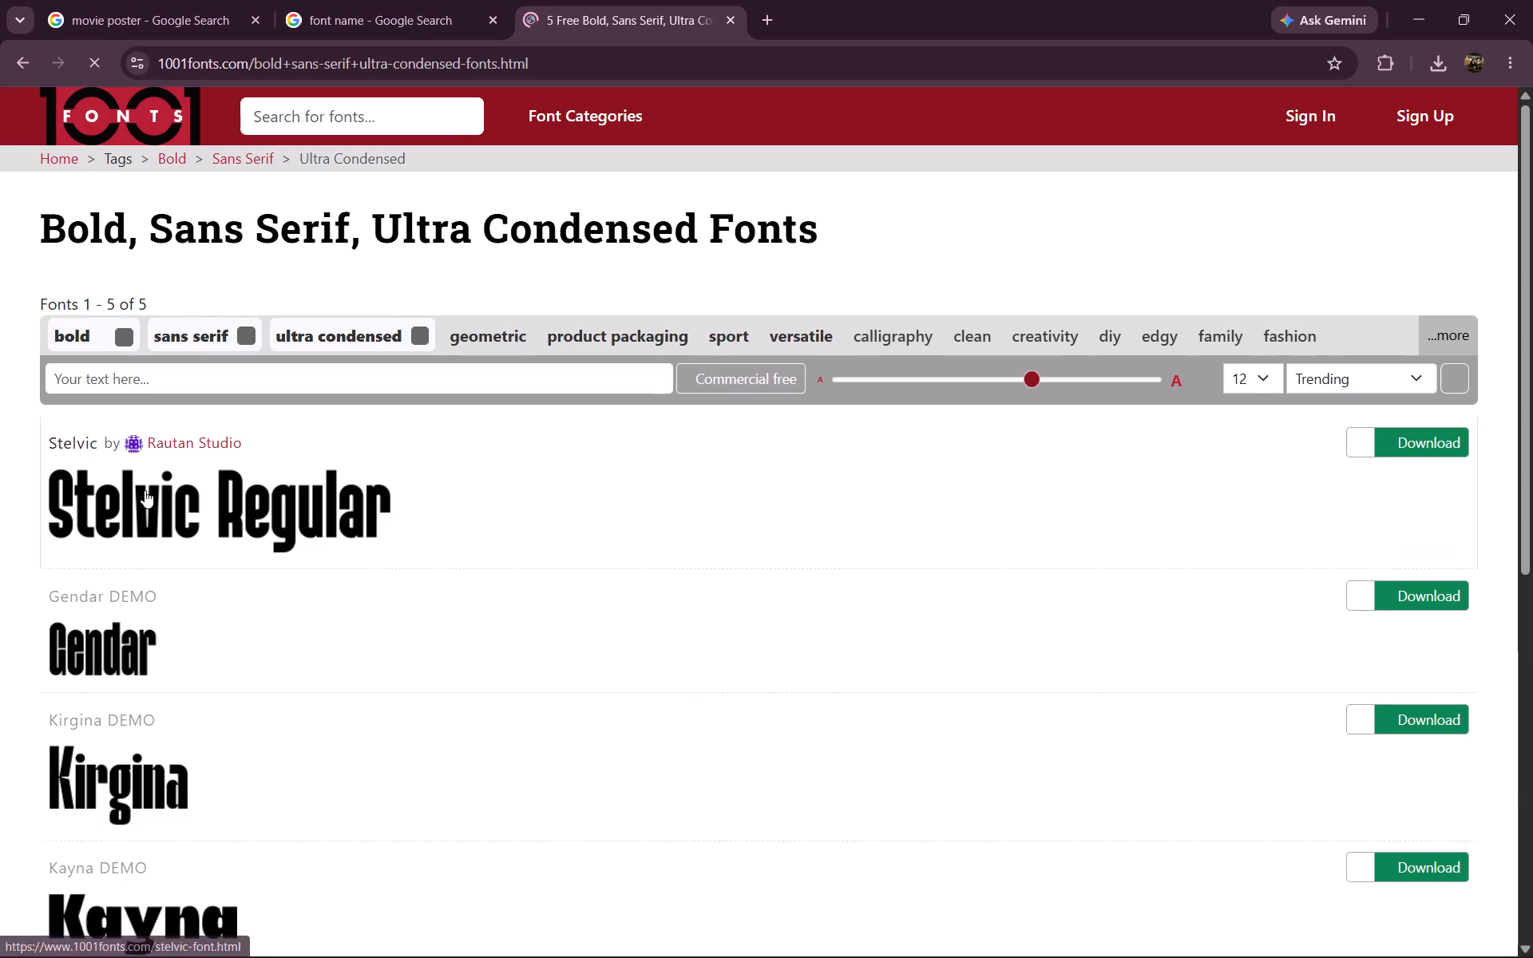
Look over the fonts on 1001 Fonts and the Softonic page for Ultra Condensed Sans Serif, then return to the search results.
{"action": "scroll", "coordinate": [197, 611], "scroll_direction": "down", "scroll_amount": 2}
{"action": "scroll", "coordinate": [196, 611], "scroll_direction": "up", "scroll_amount": 2}
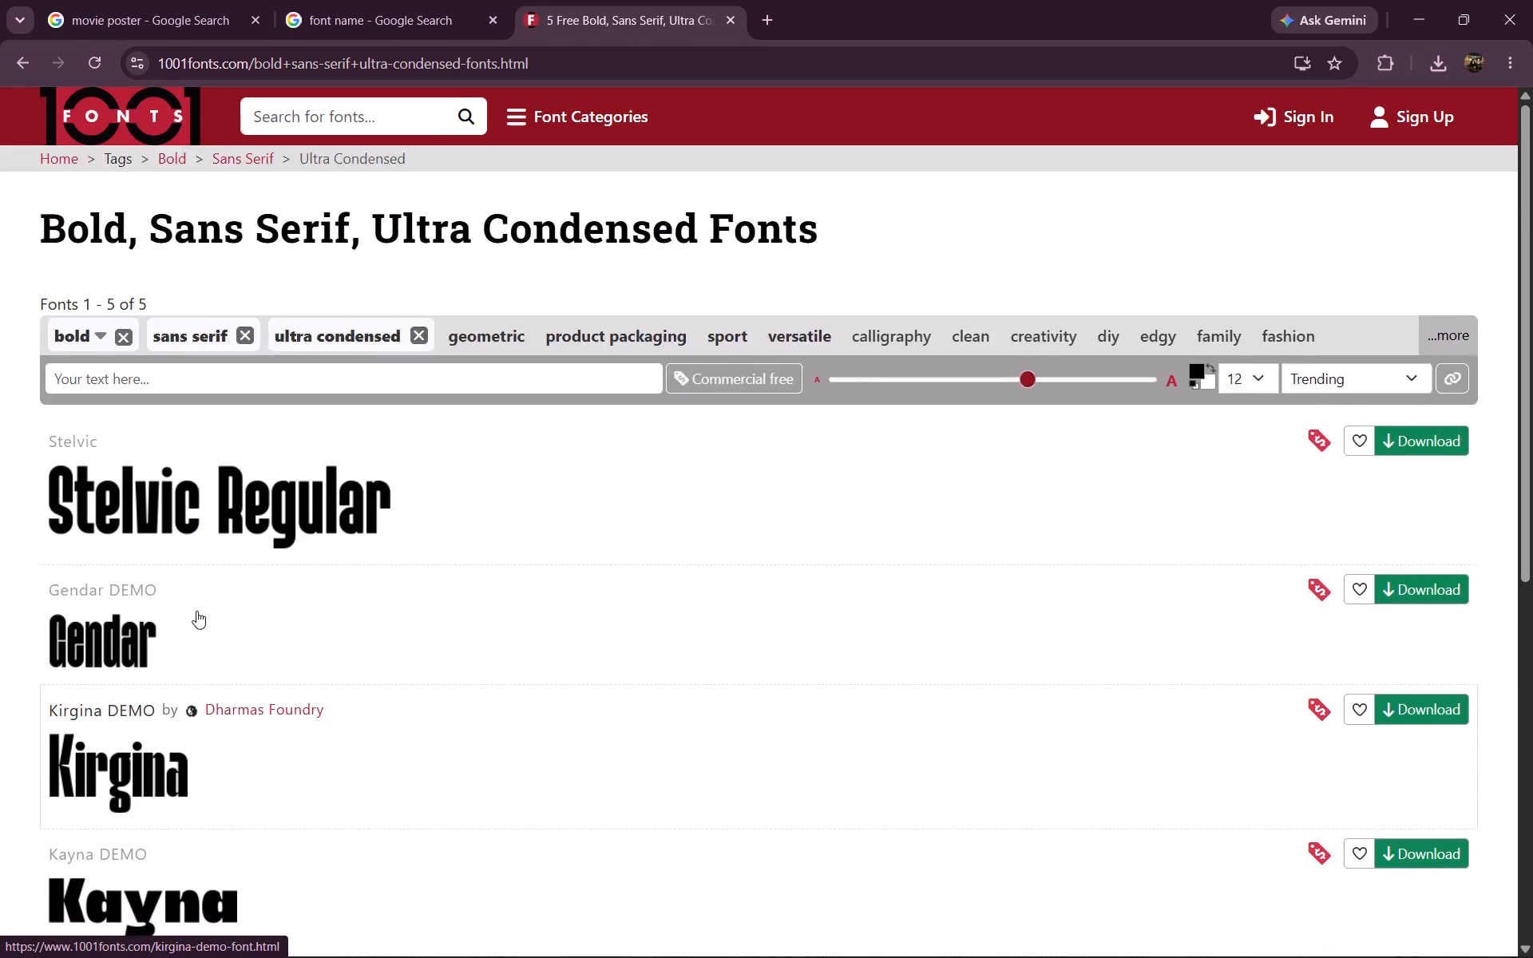
{"action": "scroll", "coordinate": [196, 612], "scroll_direction": "down", "scroll_amount": 4}
{"action": "scroll", "coordinate": [196, 612], "scroll_direction": "up", "scroll_amount": 7}
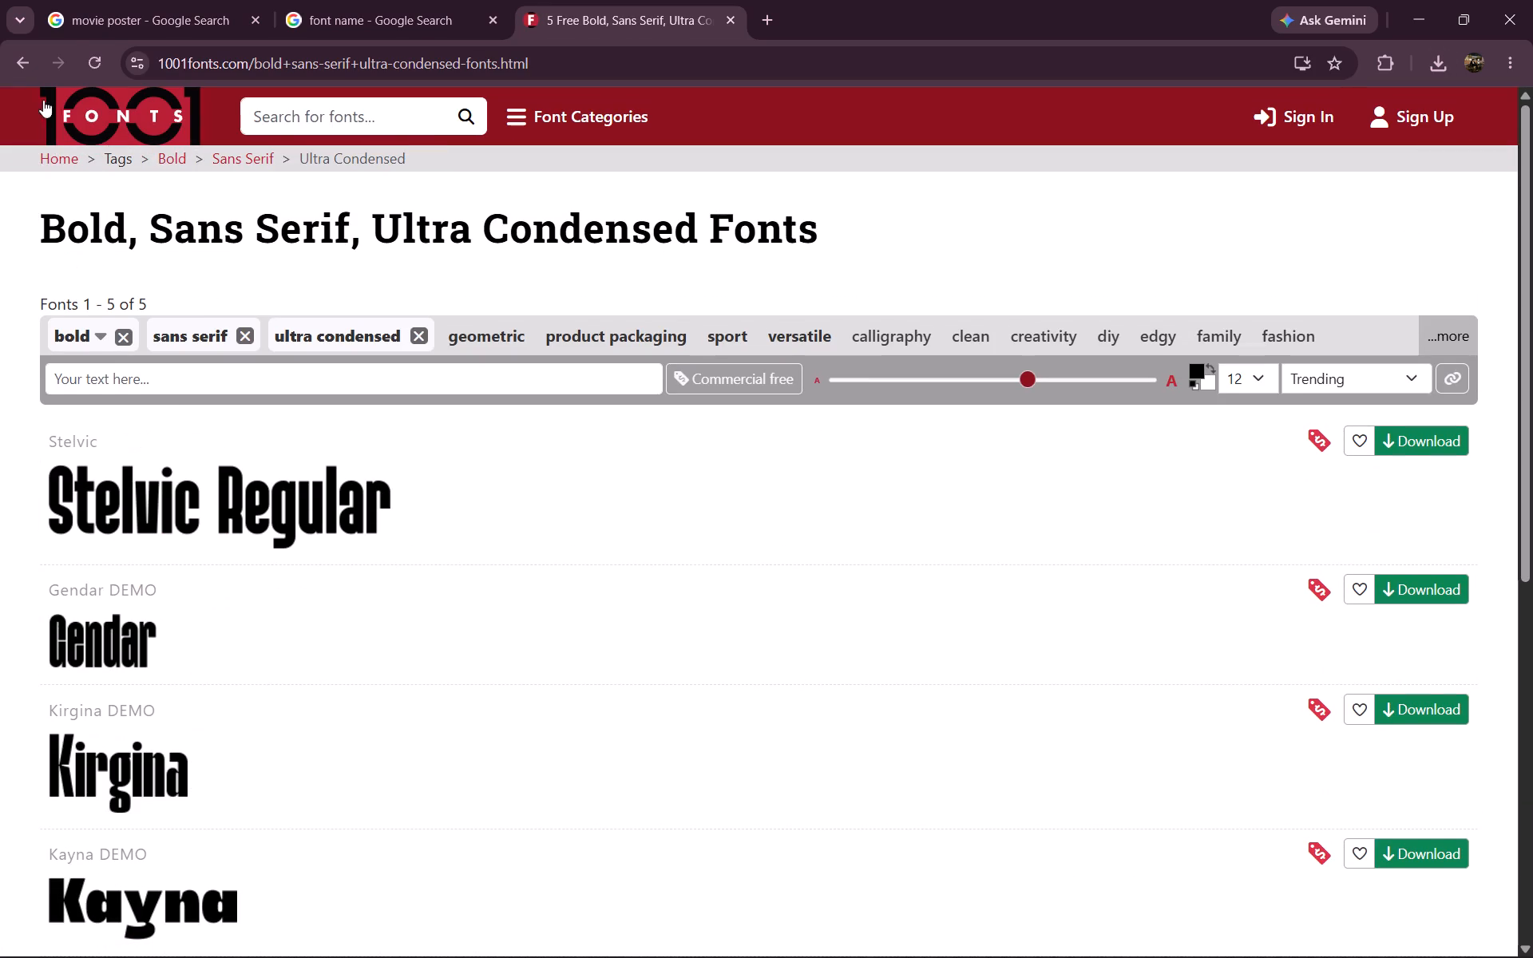
{"action": "left_click", "coordinate": [25, 65]}
{"action": "scroll", "coordinate": [283, 560], "scroll_direction": "down", "scroll_amount": 1}
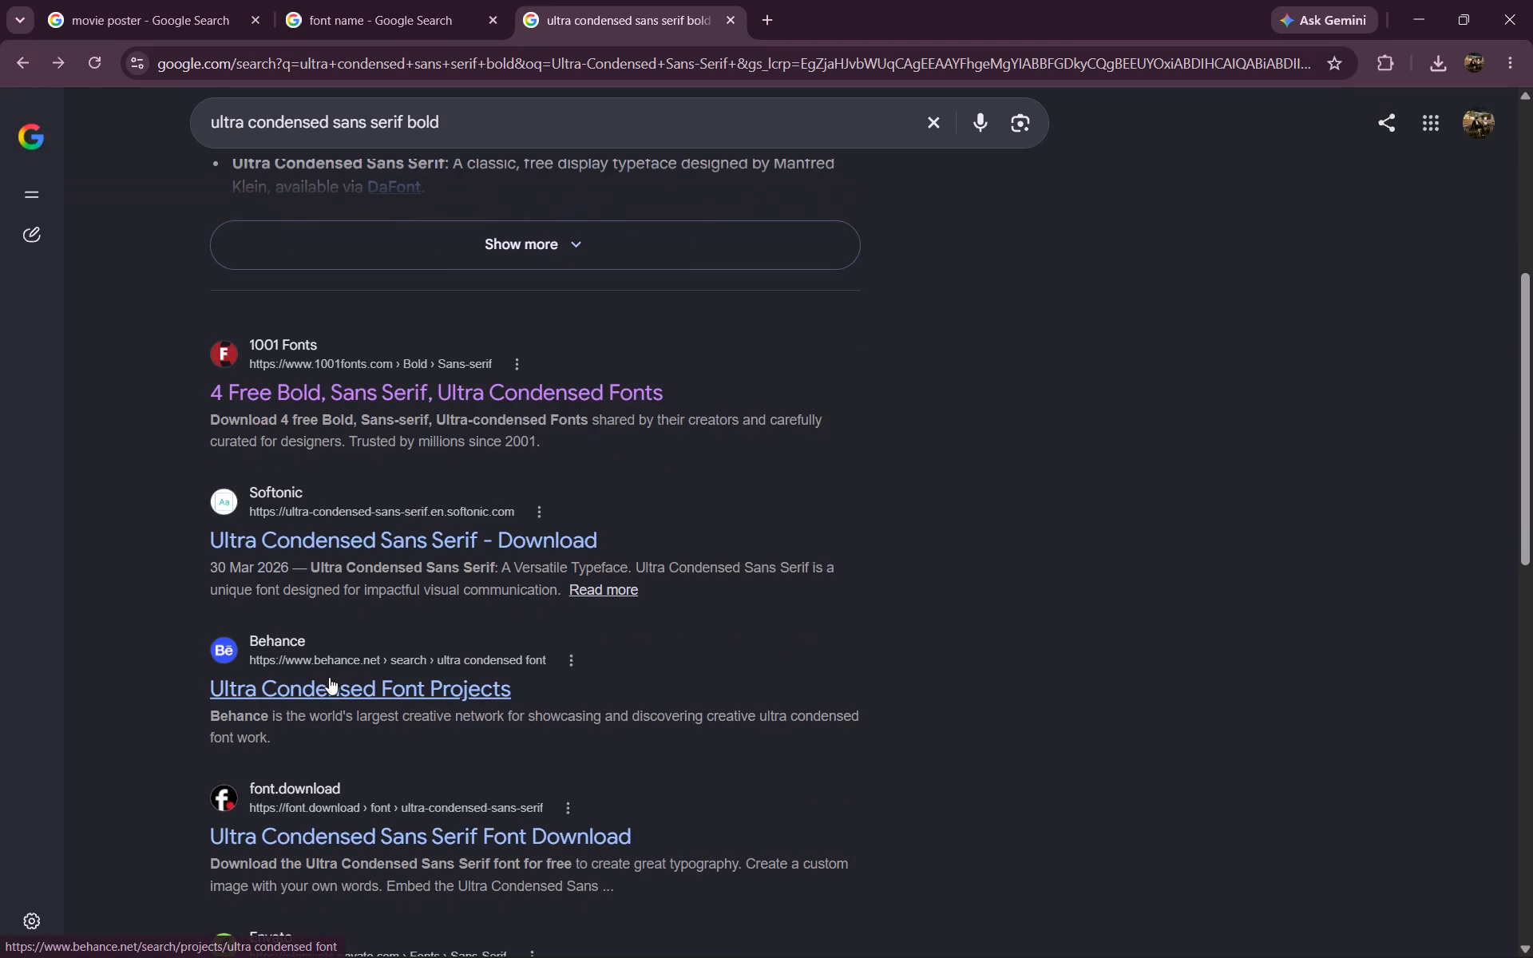
{"action": "left_click", "coordinate": [366, 551]}
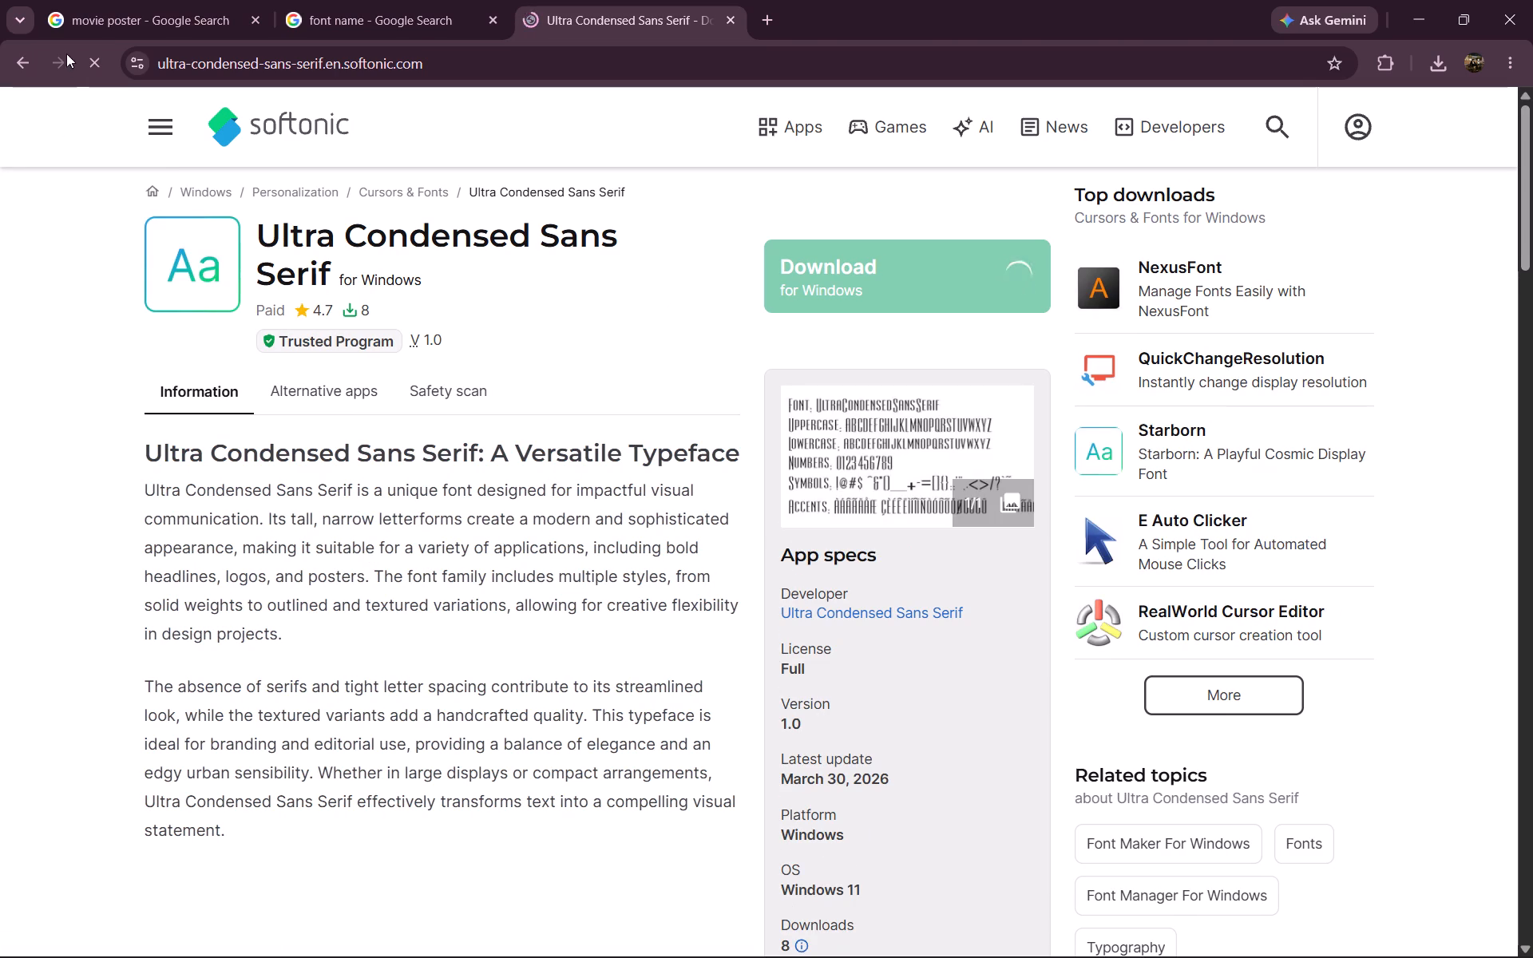
{"action": "left_click", "coordinate": [18, 62]}
{"action": "scroll", "coordinate": [304, 521], "scroll_direction": "down", "scroll_amount": 4}
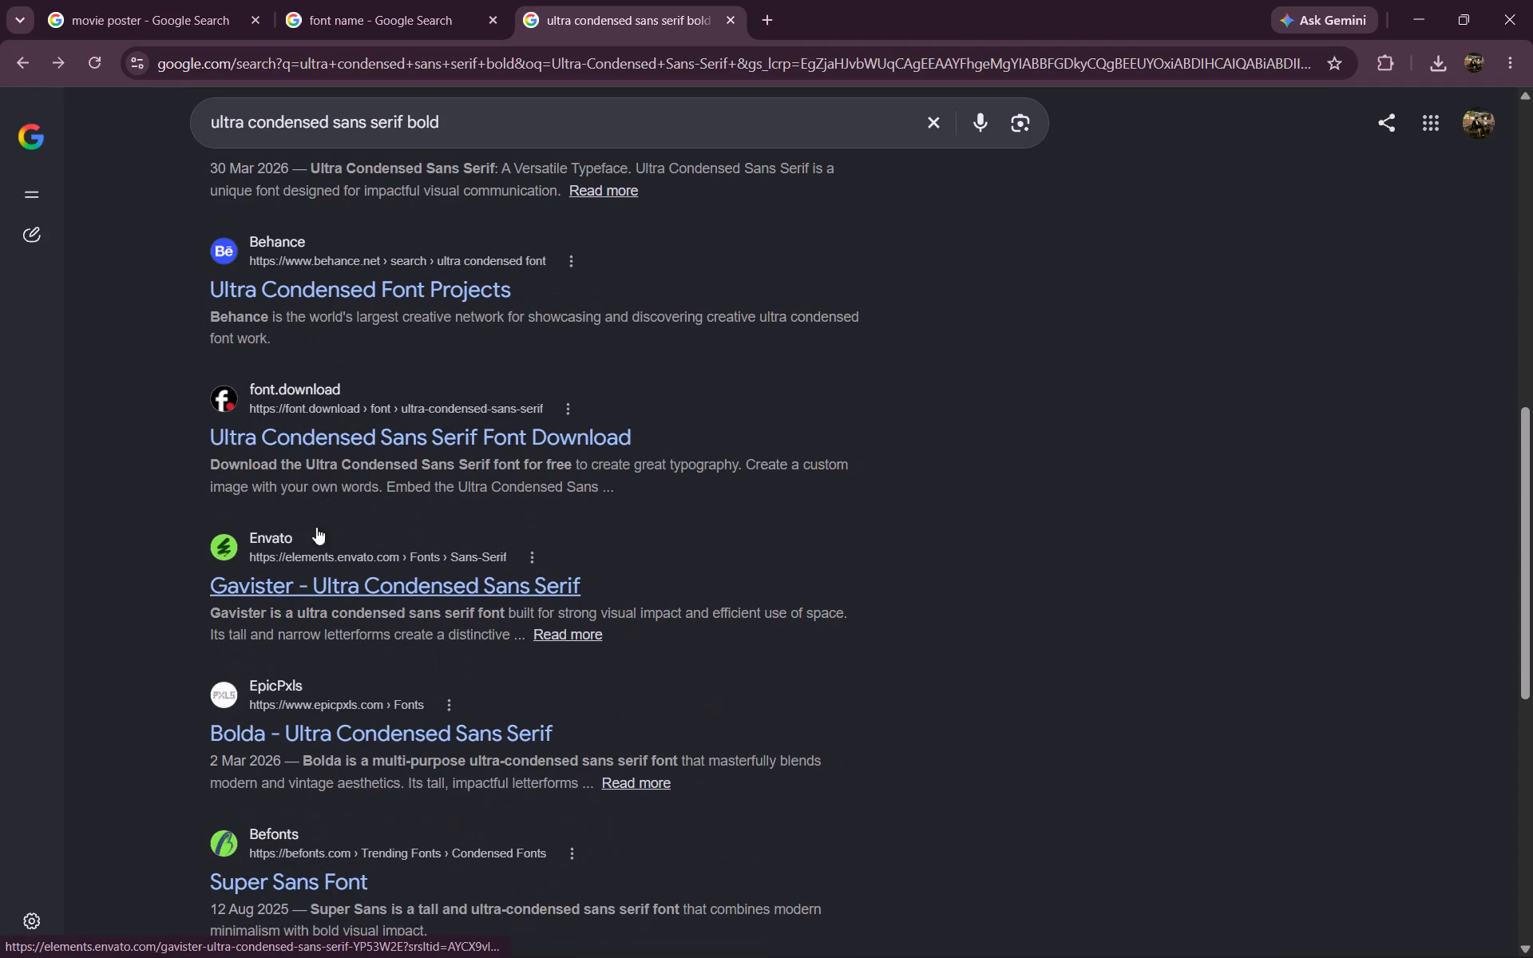
Refine the font search to ultra condensed sans serif bold font download.
{"action": "left_click", "coordinate": [458, 121]}
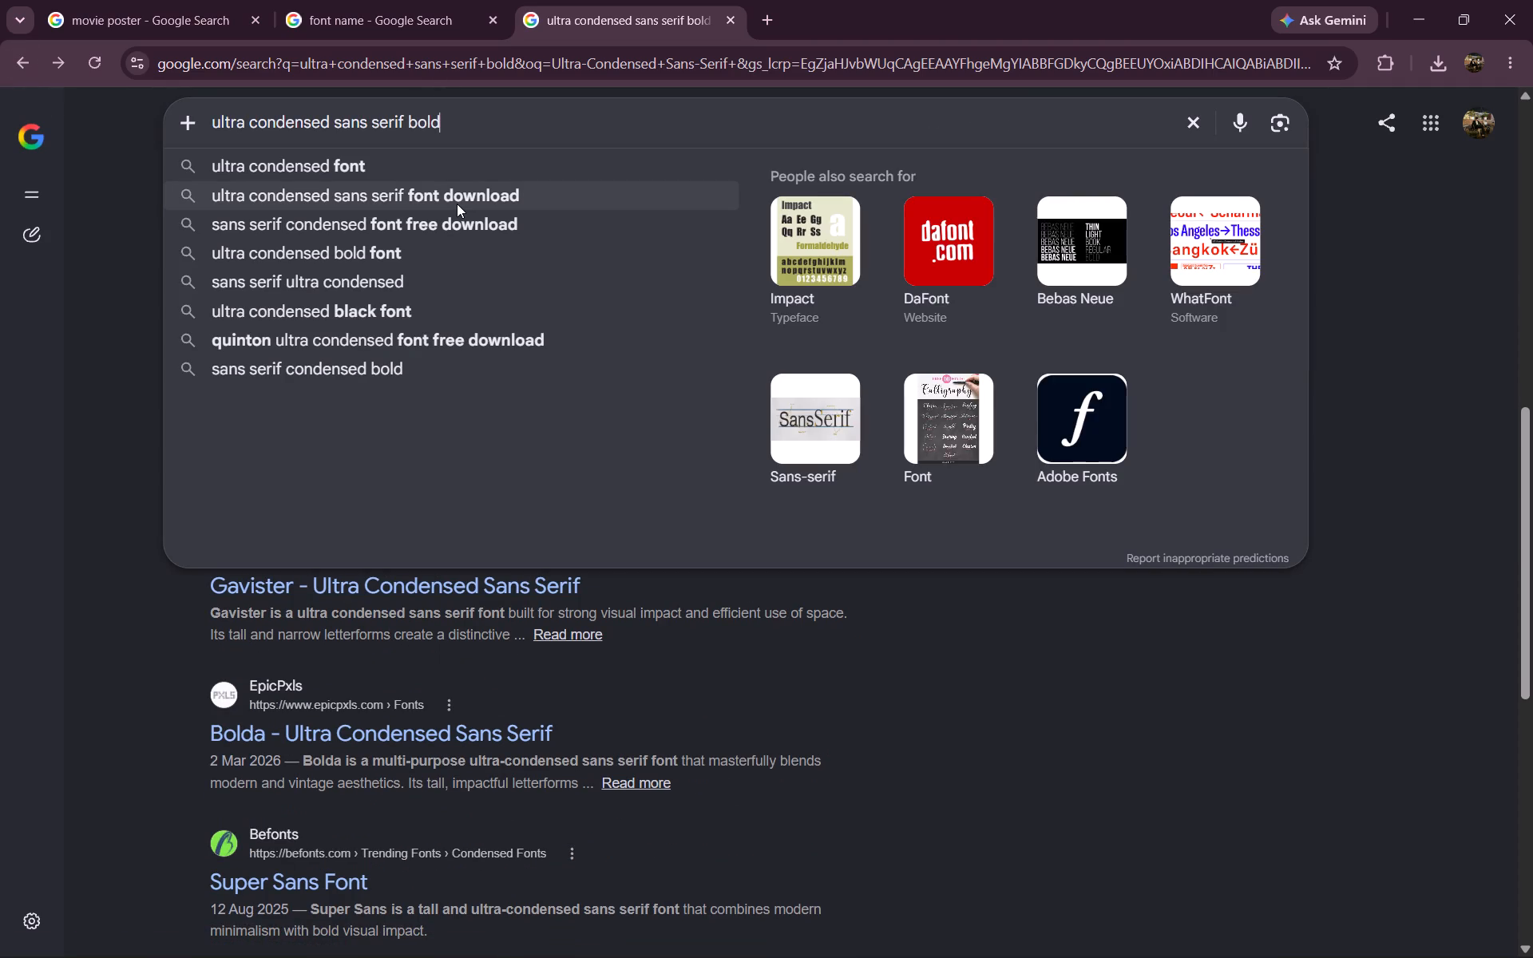
{"action": "left_click", "coordinate": [457, 204]}
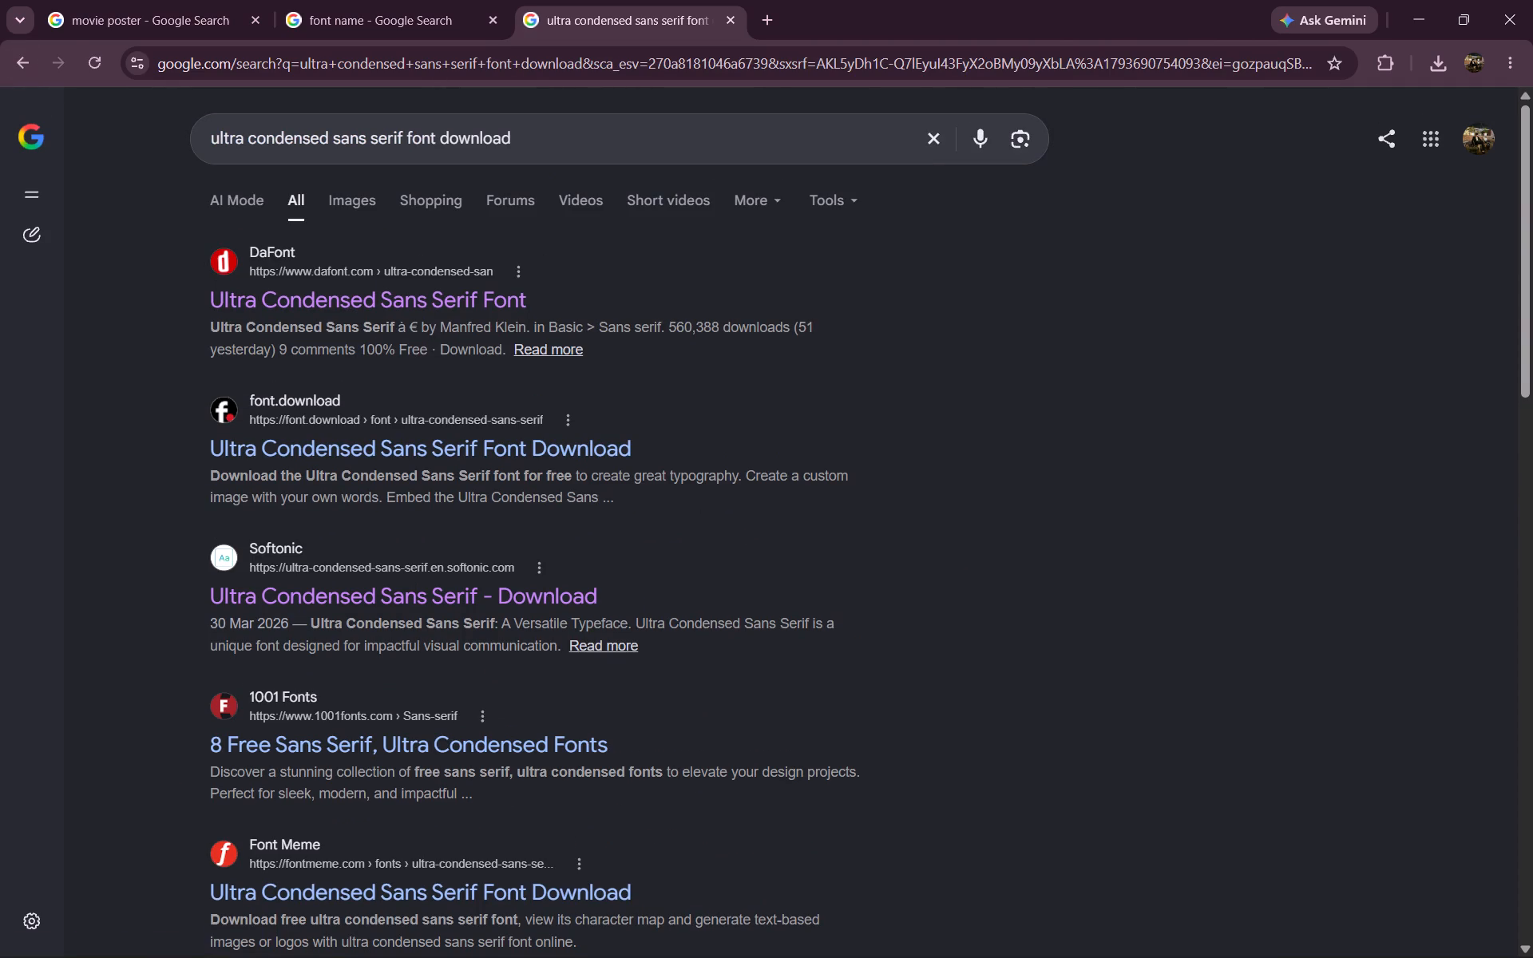
{"action": "left_click", "coordinate": [408, 140]}
{"action": "key", "text": "b"}
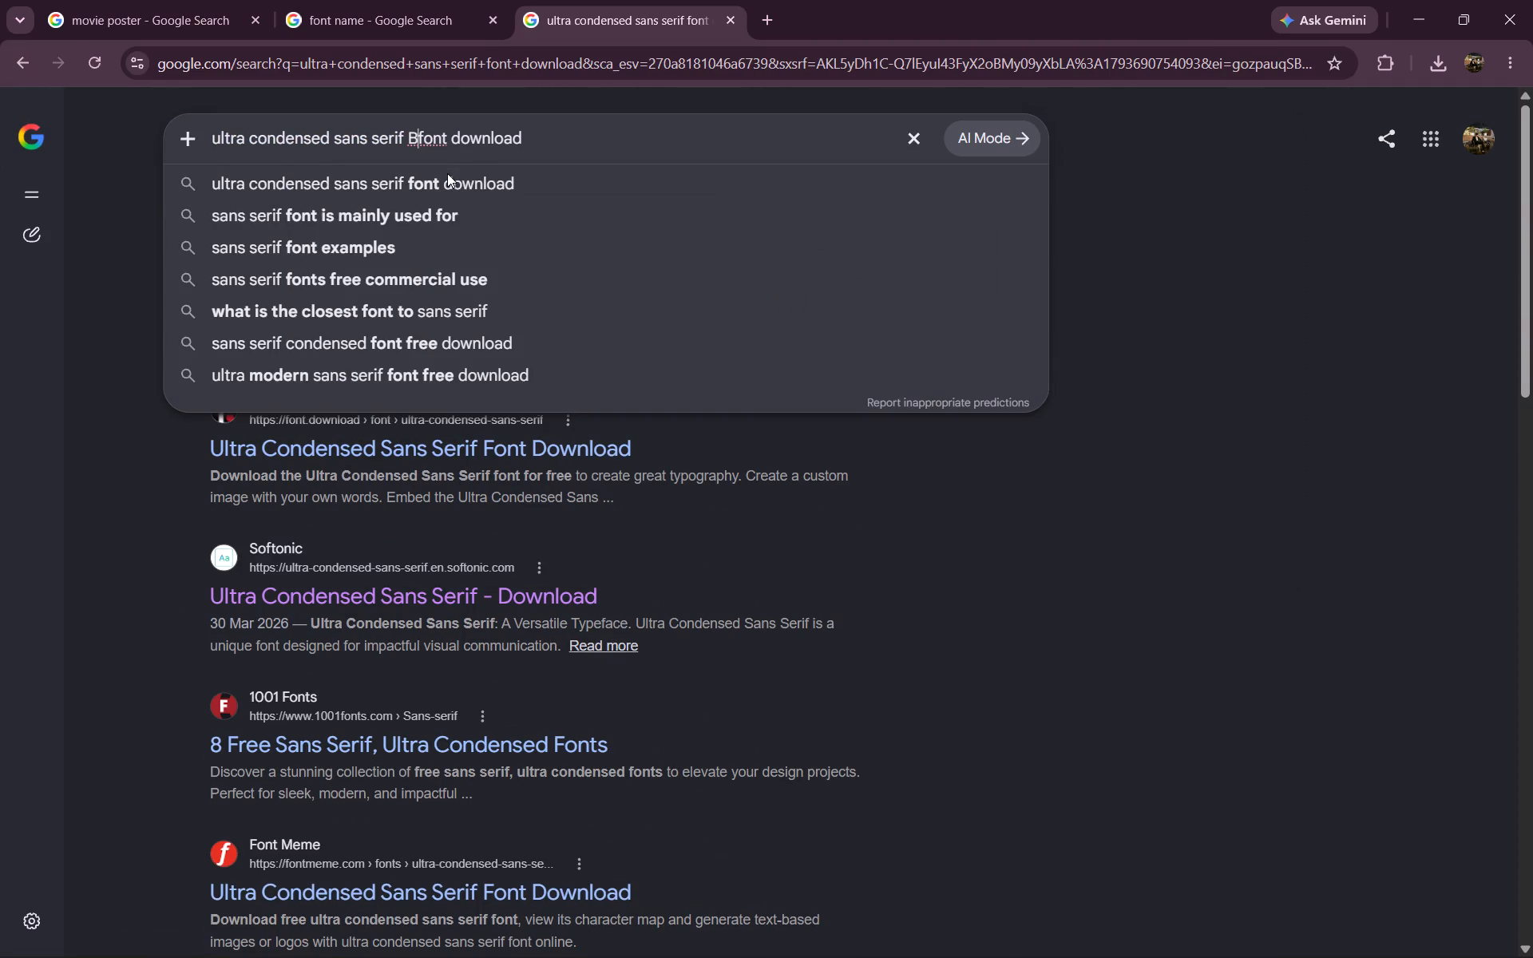
{"action": "type", "text": "OLD"}
{"action": "key", "text": "space"}
{"action": "key", "text": "BackSpace"}
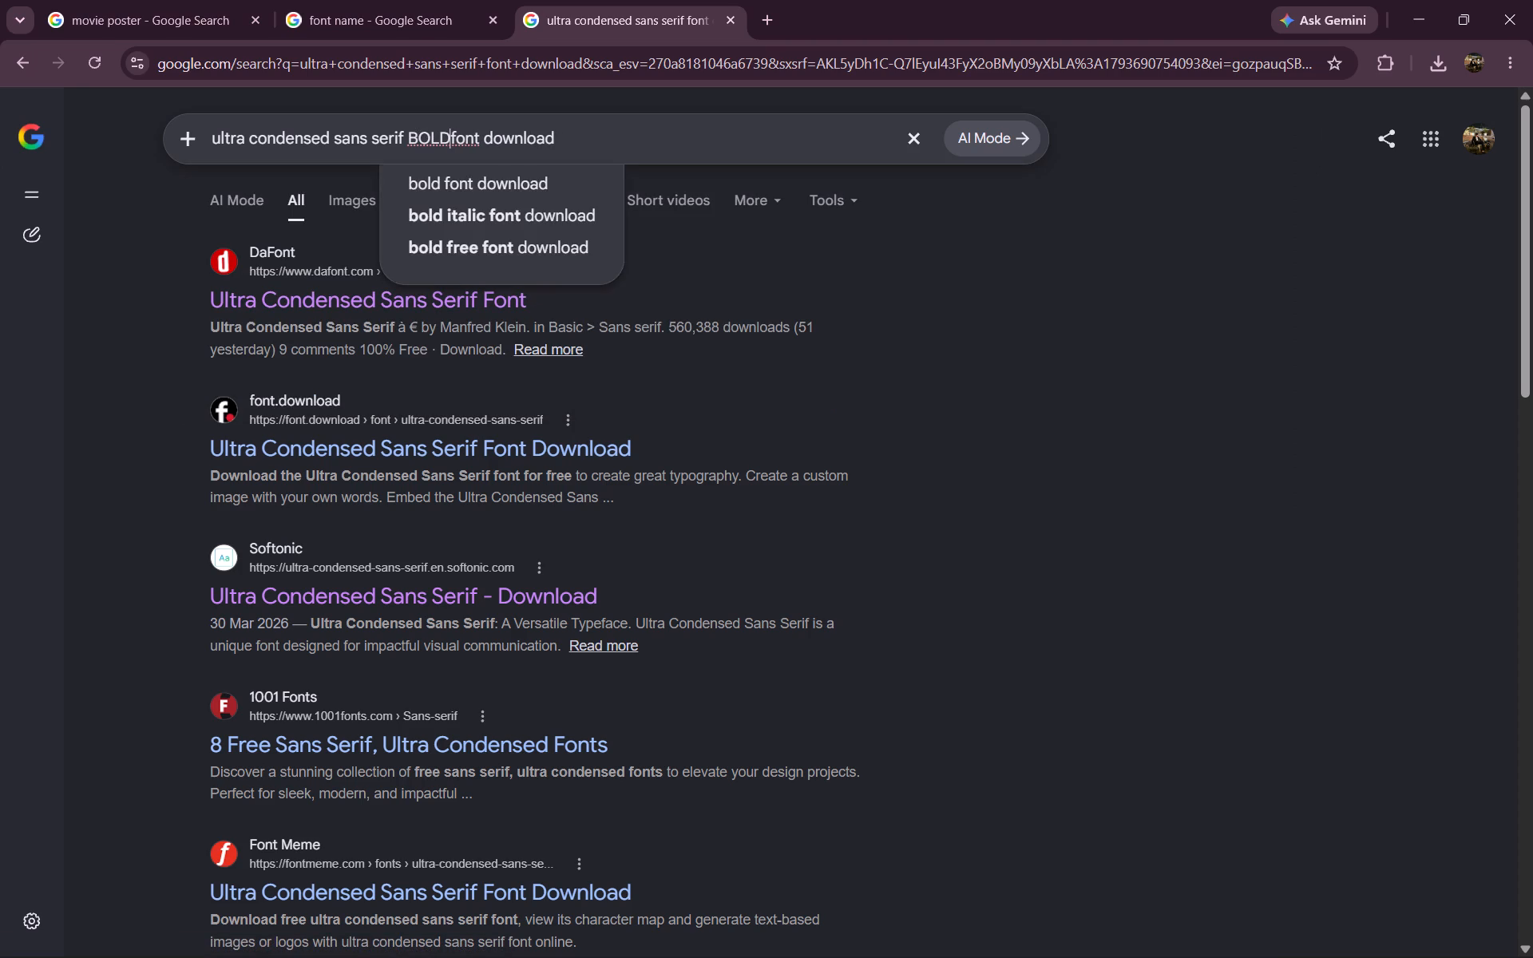
{"action": "left_click", "coordinate": [442, 175]}
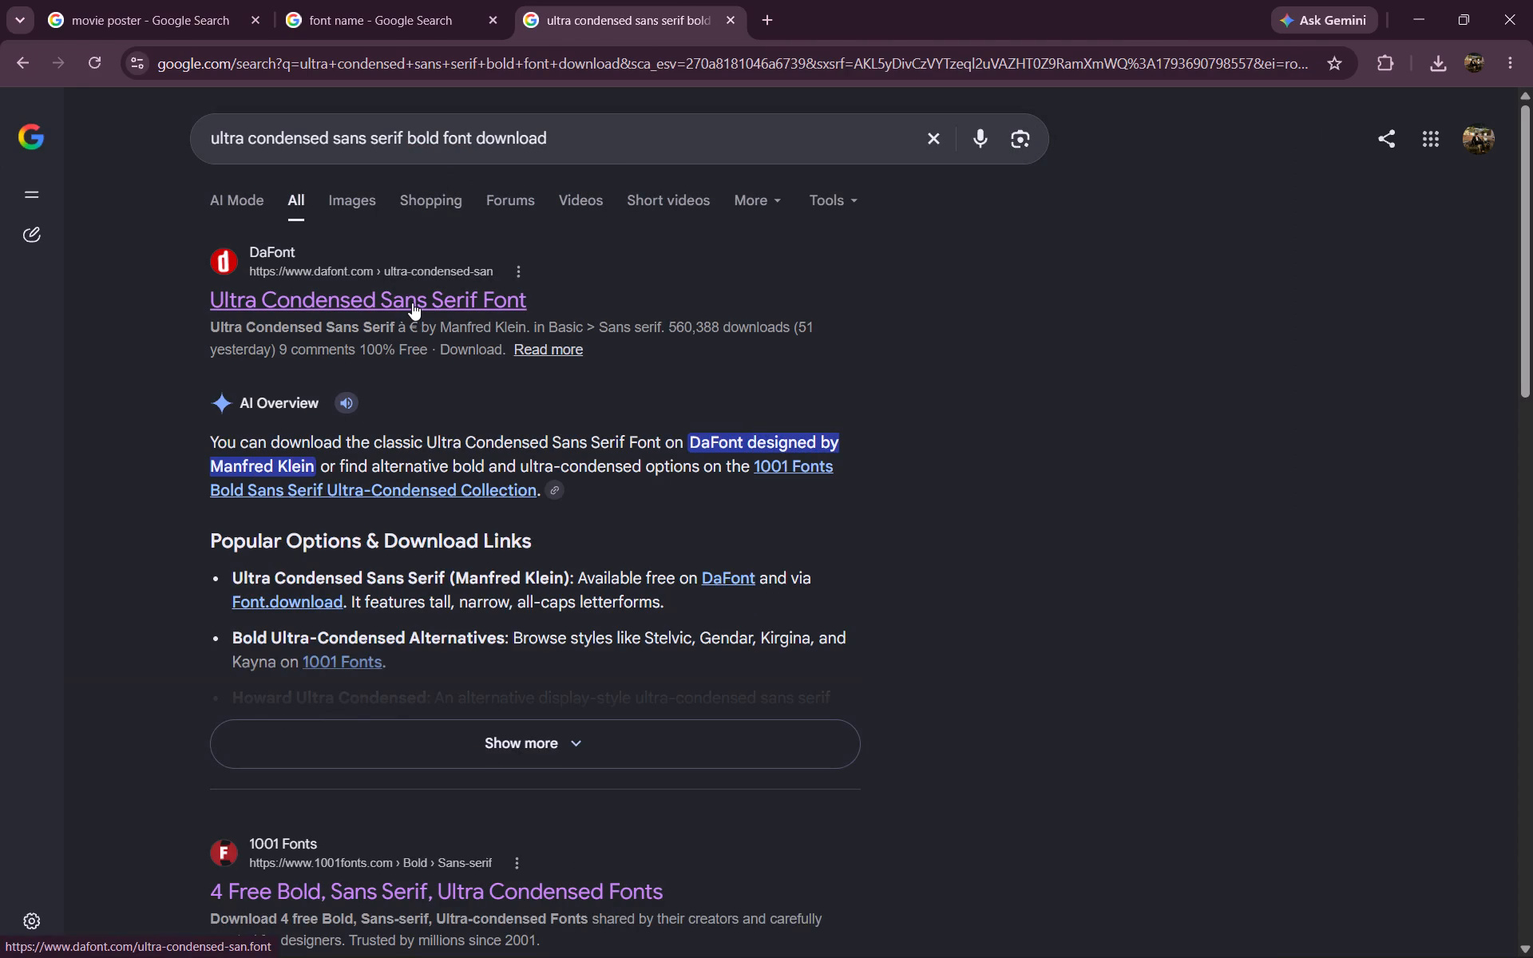
Open the 1001 Fonts Bold Sans Serif Ultra-Condensed Collection link in a new tab, keeping the search results open.
{"action": "left_click_drag", "start_coordinate": [412, 494], "coordinate": [495, 436]}
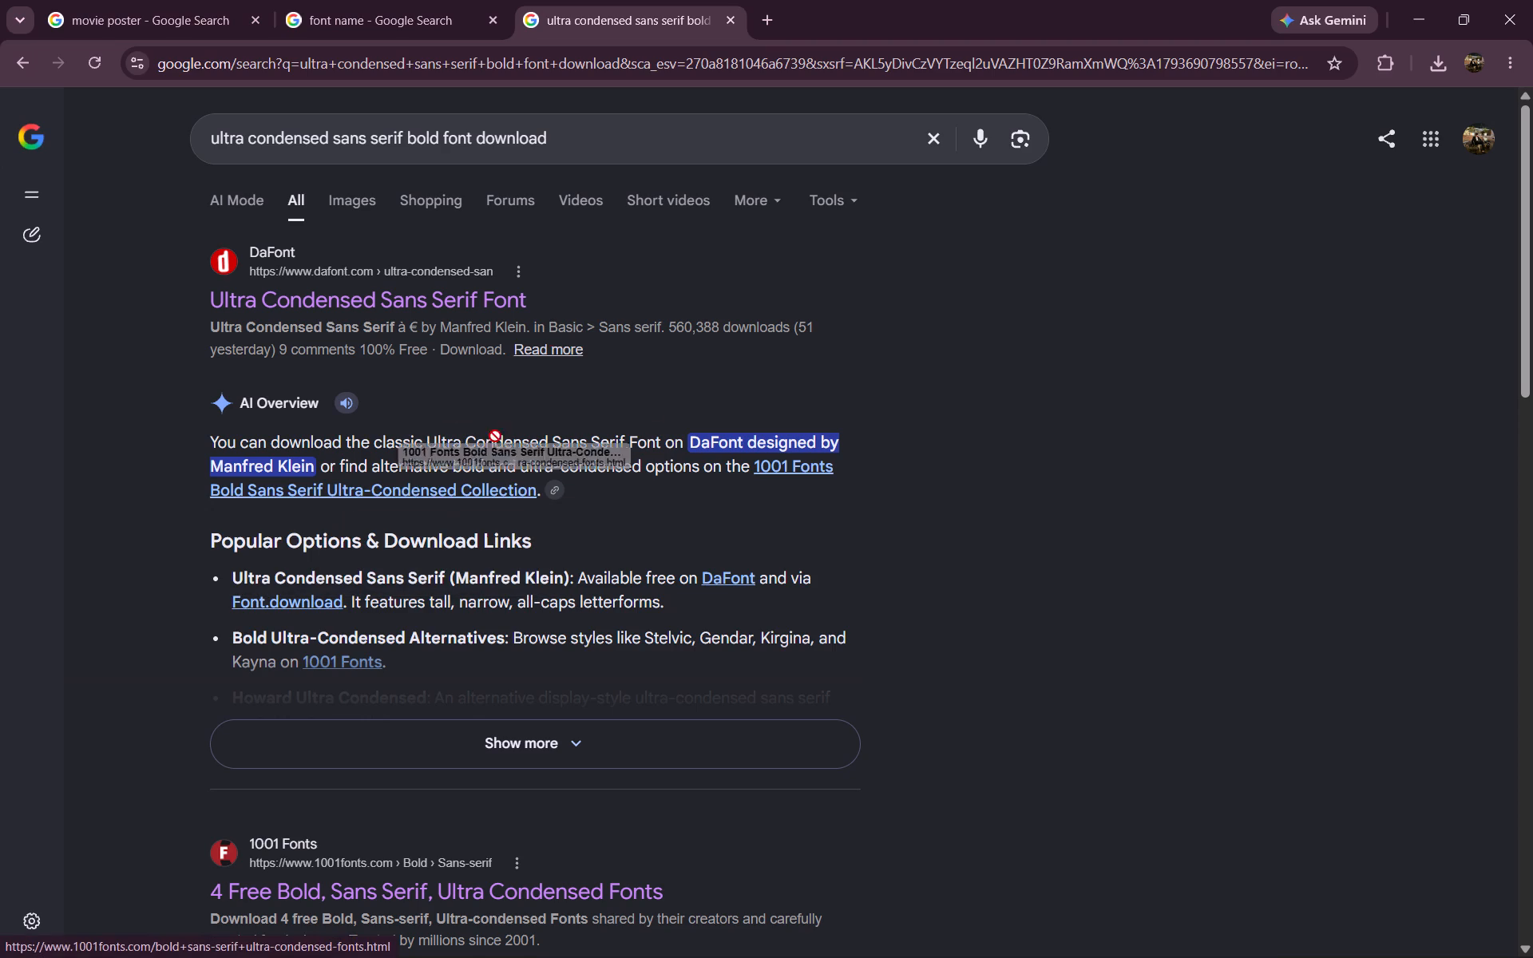
{"action": "left_click_drag", "start_coordinate": [495, 436], "coordinate": [838, 0]}
{"action": "left_click", "coordinate": [546, 0]}
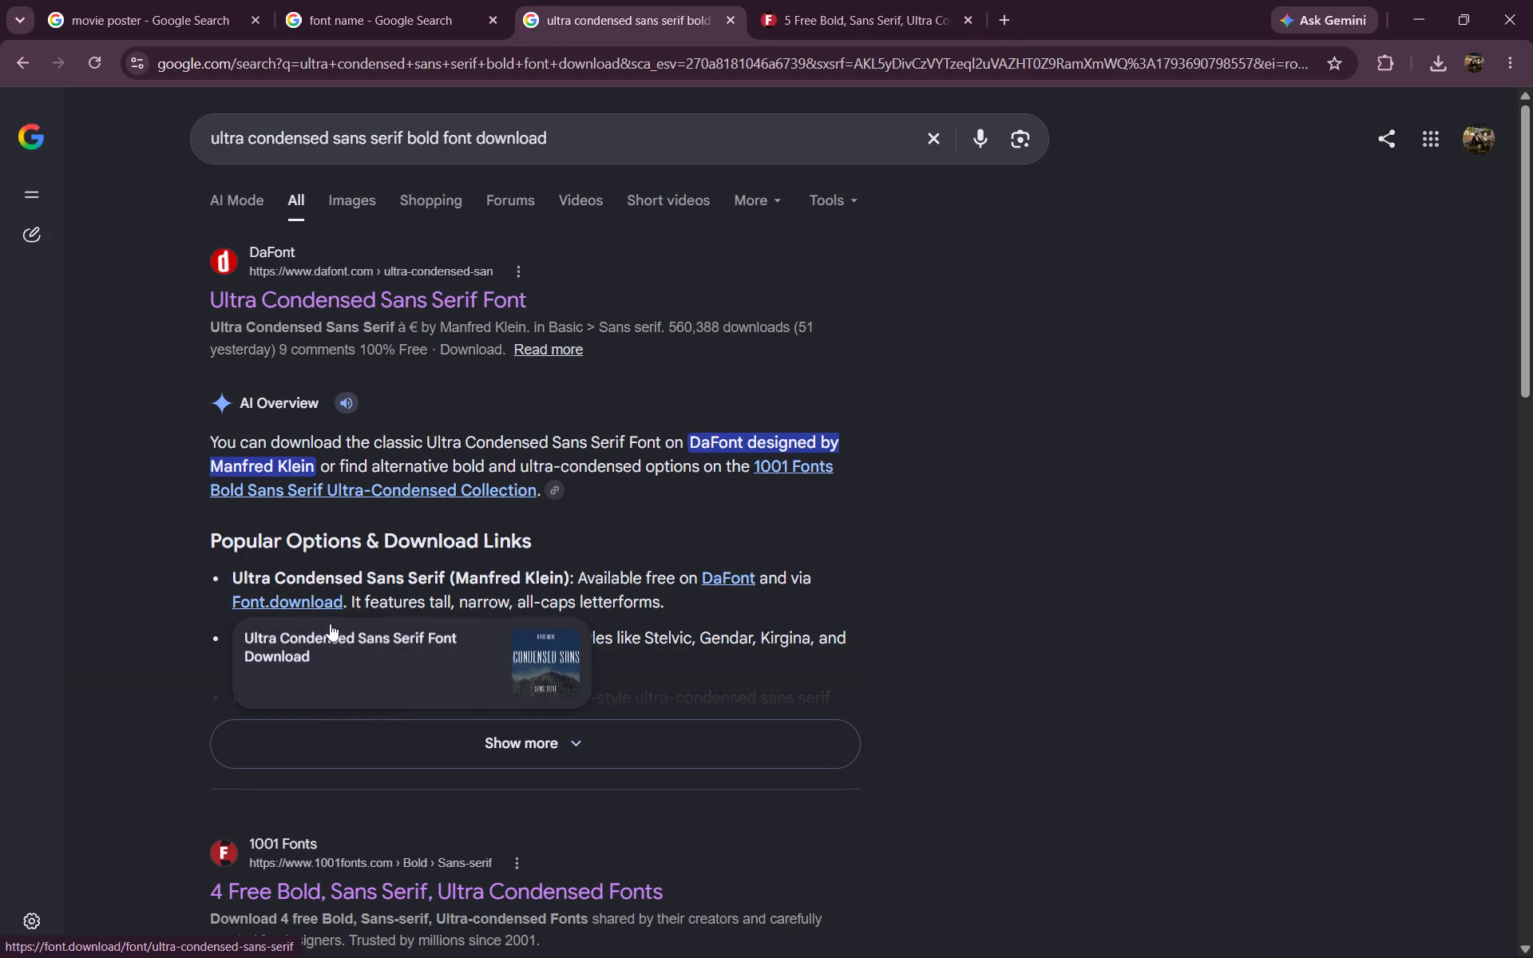
Open the Font.download page for Ultra Condensed Sans Serif, examine its preview, and close the page.
{"action": "left_click", "coordinate": [293, 606]}
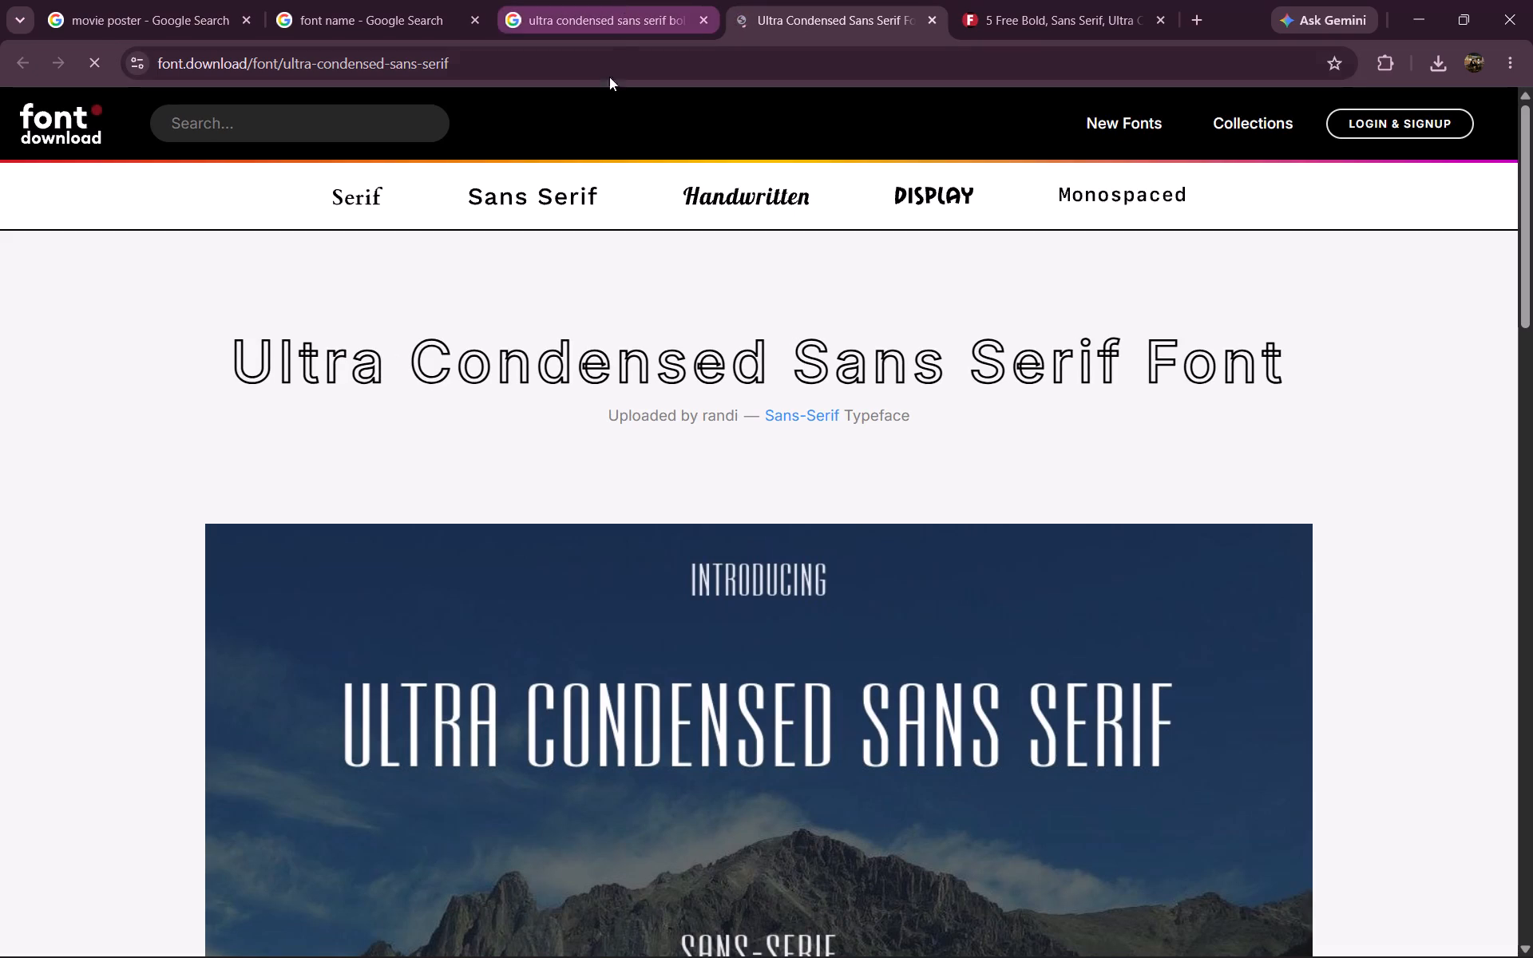
{"action": "scroll", "coordinate": [584, 251], "scroll_direction": "down", "scroll_amount": 5}
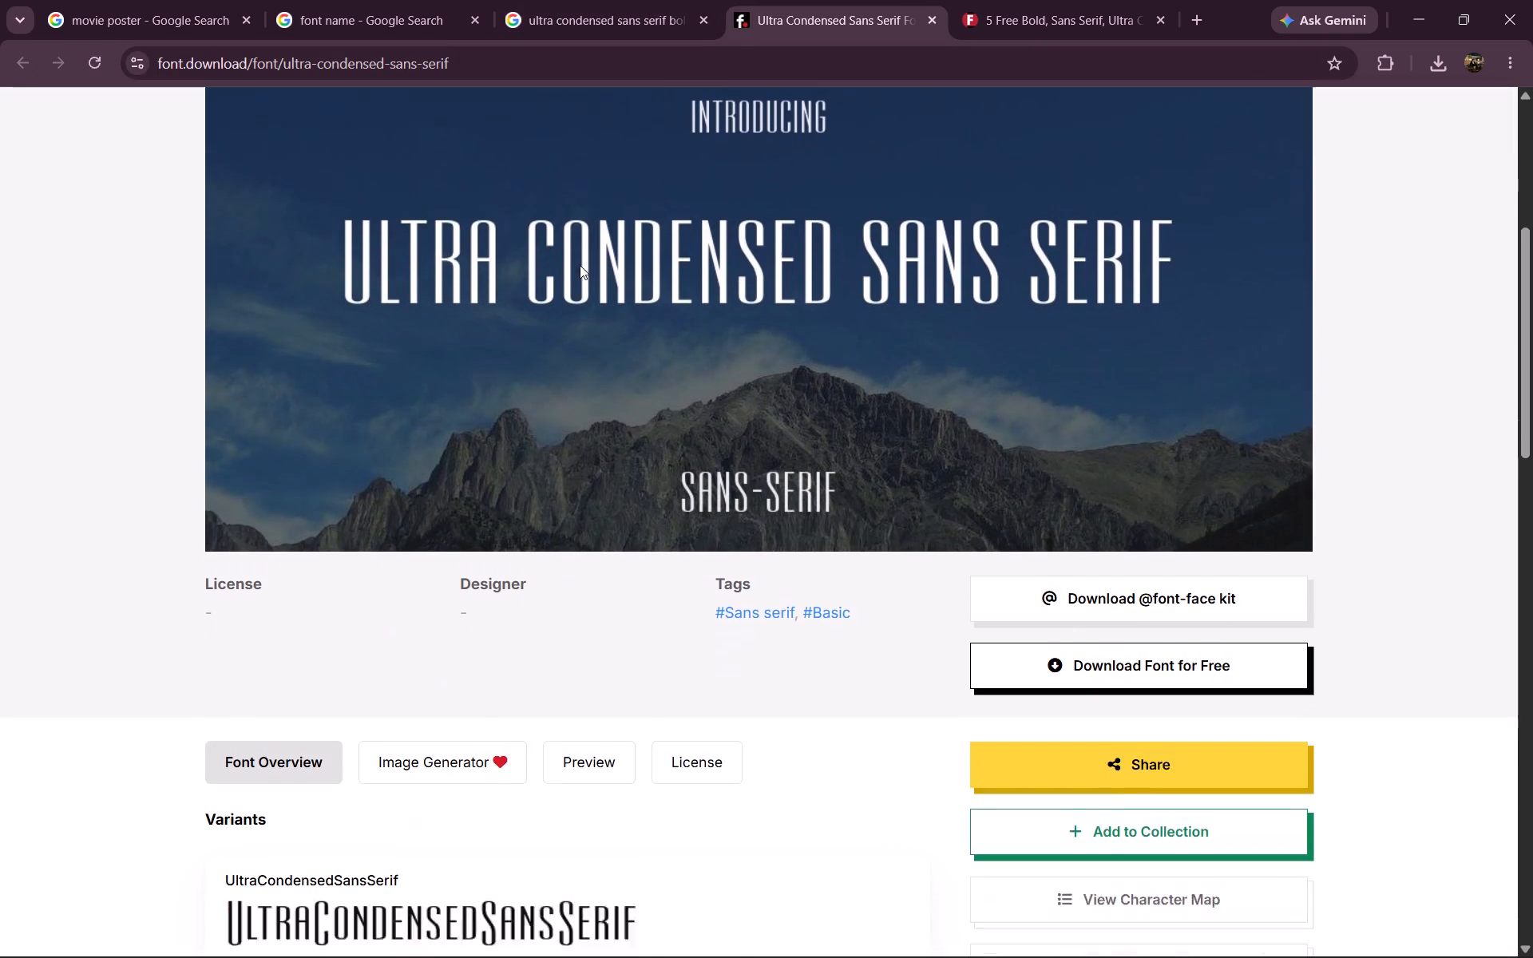
{"action": "scroll", "coordinate": [581, 264], "scroll_direction": "up", "scroll_amount": 4}
{"action": "scroll", "coordinate": [632, 220], "scroll_direction": "up", "scroll_amount": 8}
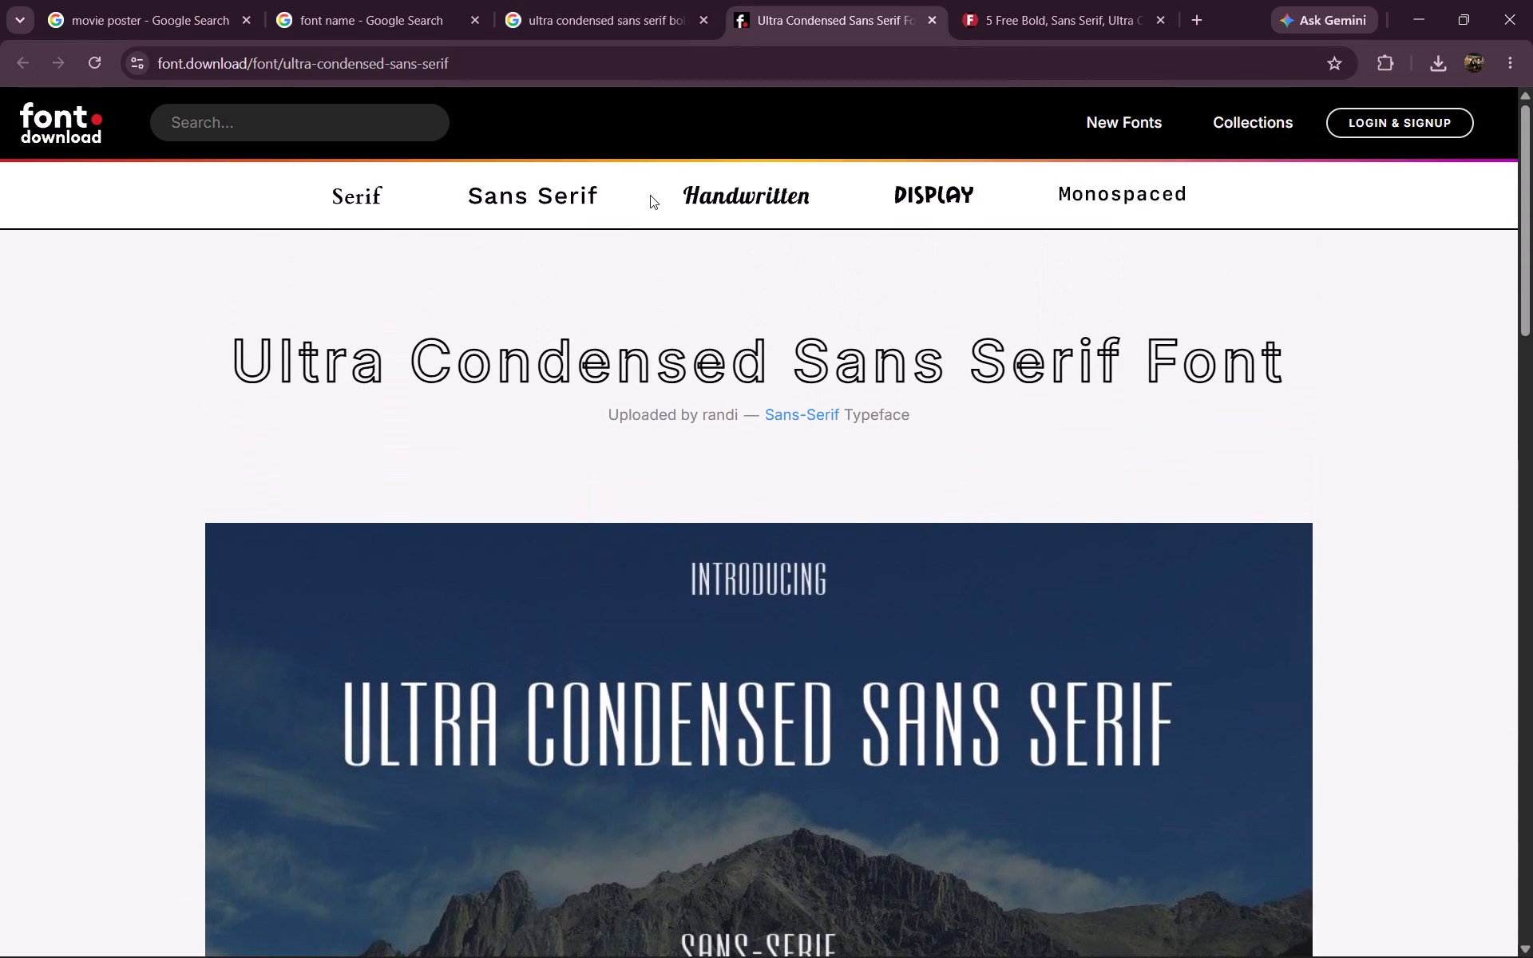
{"action": "scroll", "coordinate": [722, 0], "scroll_direction": "down", "scroll_amount": 1}
{"action": "middle_click", "coordinate": [758, 0]}
Examine the bold ultra-condensed fonts listed on the 1001 Fonts page for a match to the poster title.
{"action": "scroll", "coordinate": [758, 0], "scroll_direction": "up", "scroll_amount": 2}
{"action": "left_click", "coordinate": [790, 0]}
{"action": "scroll", "coordinate": [790, 0], "scroll_direction": "up", "scroll_amount": 1}
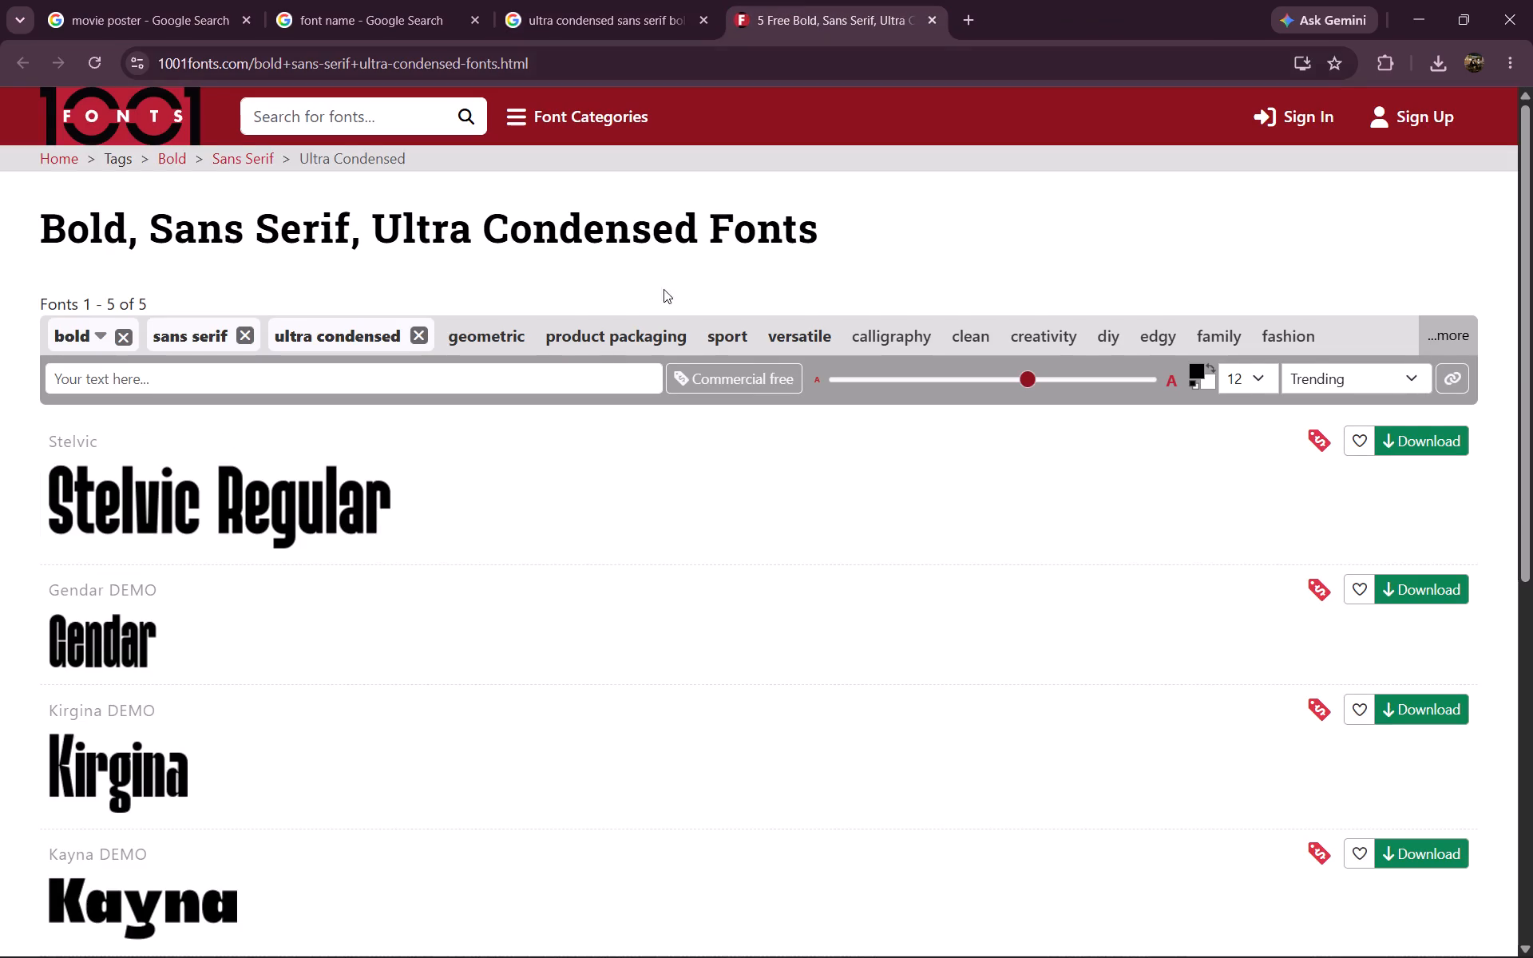
{"action": "scroll", "coordinate": [453, 457], "scroll_direction": "down", "scroll_amount": 1}
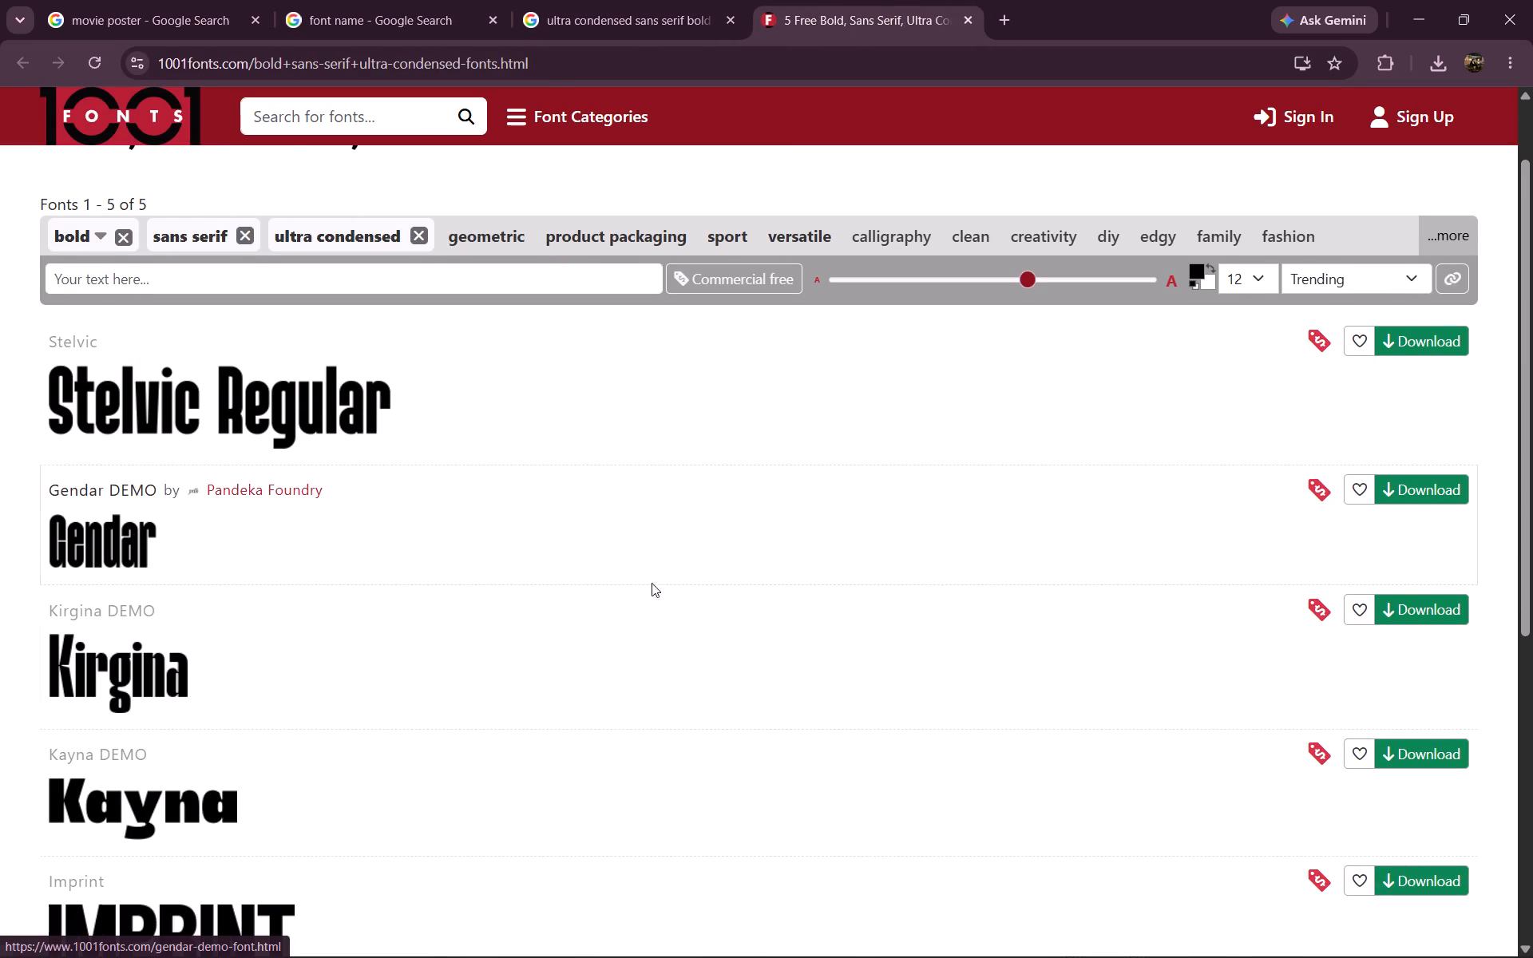
{"action": "scroll", "coordinate": [1182, 437], "scroll_direction": "up", "scroll_amount": 1}
{"action": "scroll", "coordinate": [1179, 441], "scroll_direction": "down", "scroll_amount": 10}
{"action": "scroll", "coordinate": [989, 477], "scroll_direction": "up", "scroll_amount": 2}
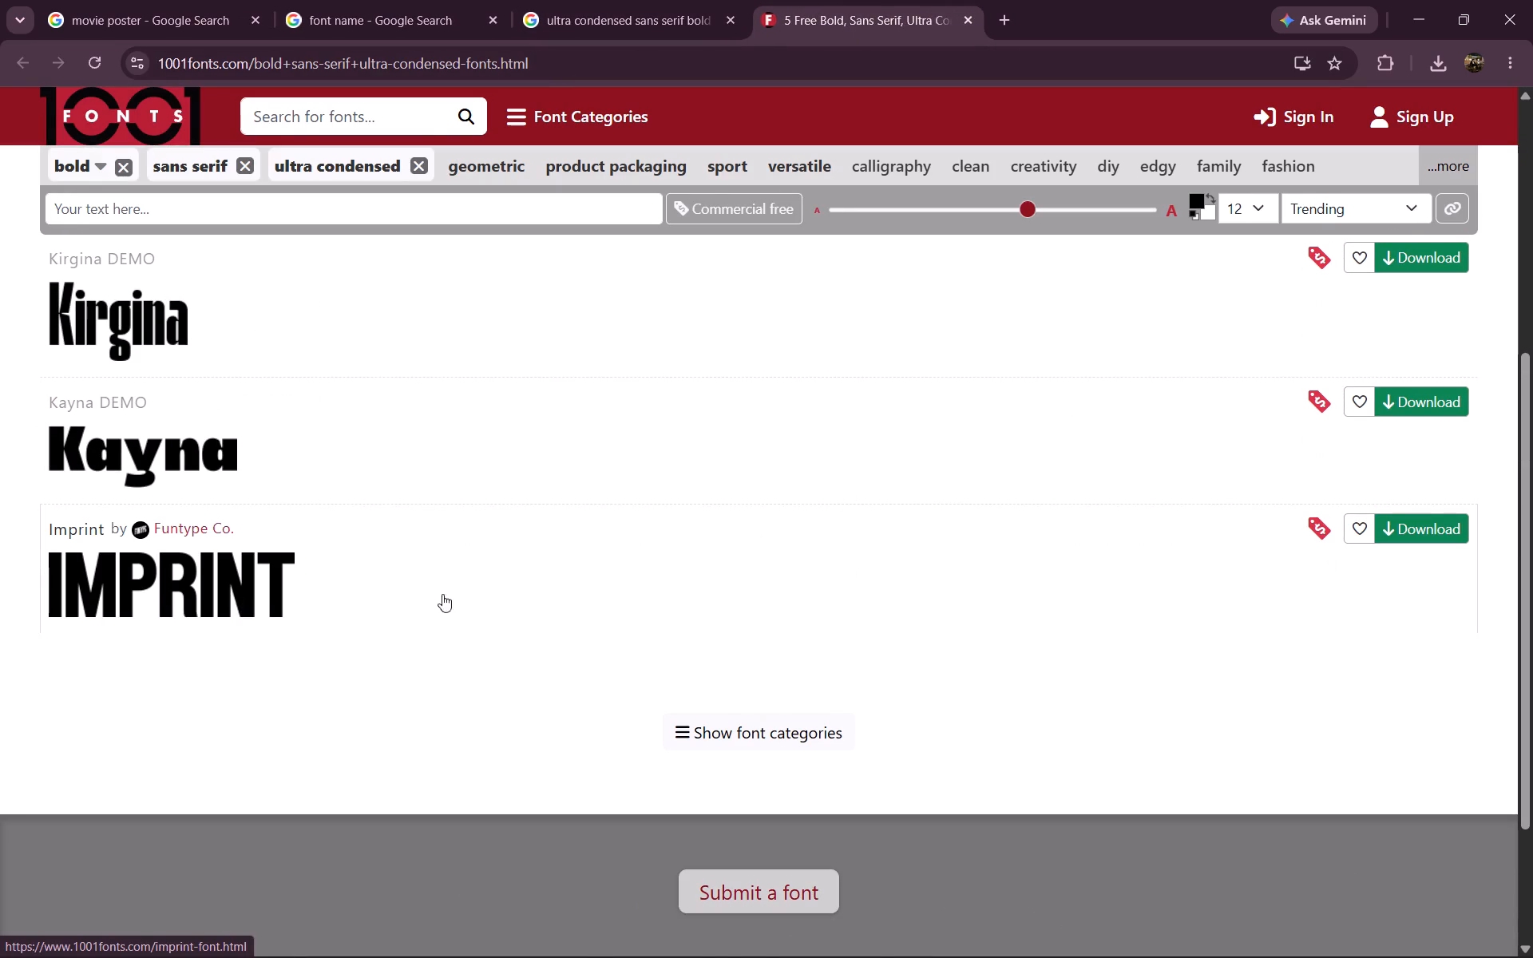
Download the Imprint font, check it in the recent downloads, and return to Photoshop.
{"action": "left_click", "coordinate": [1416, 529]}
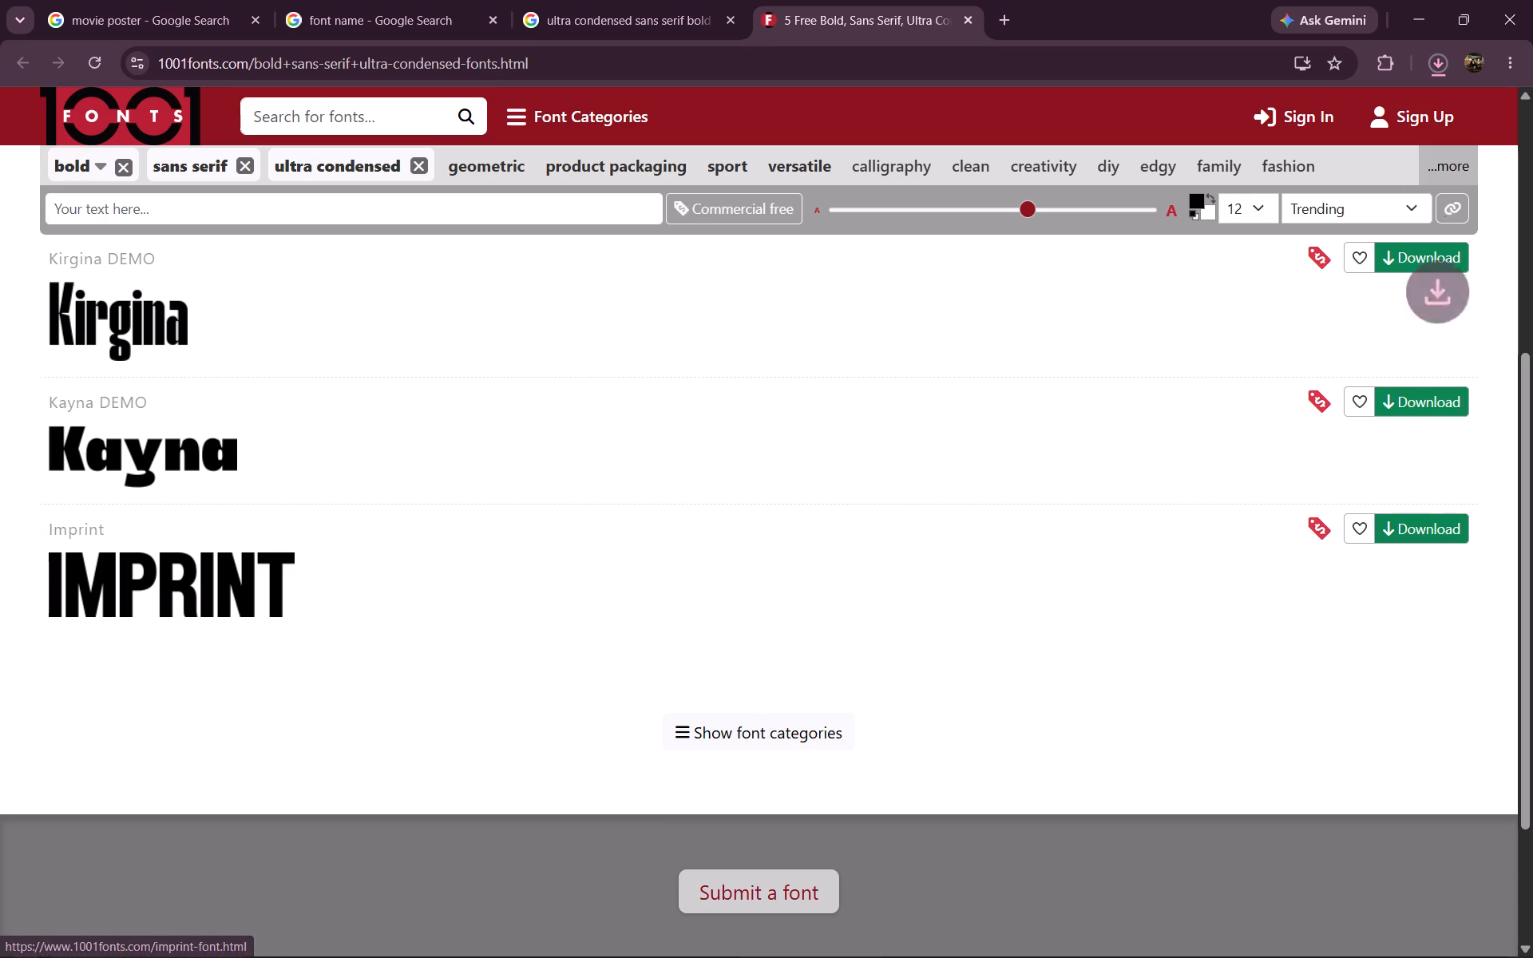
{"action": "left_click", "coordinate": [1449, 59]}
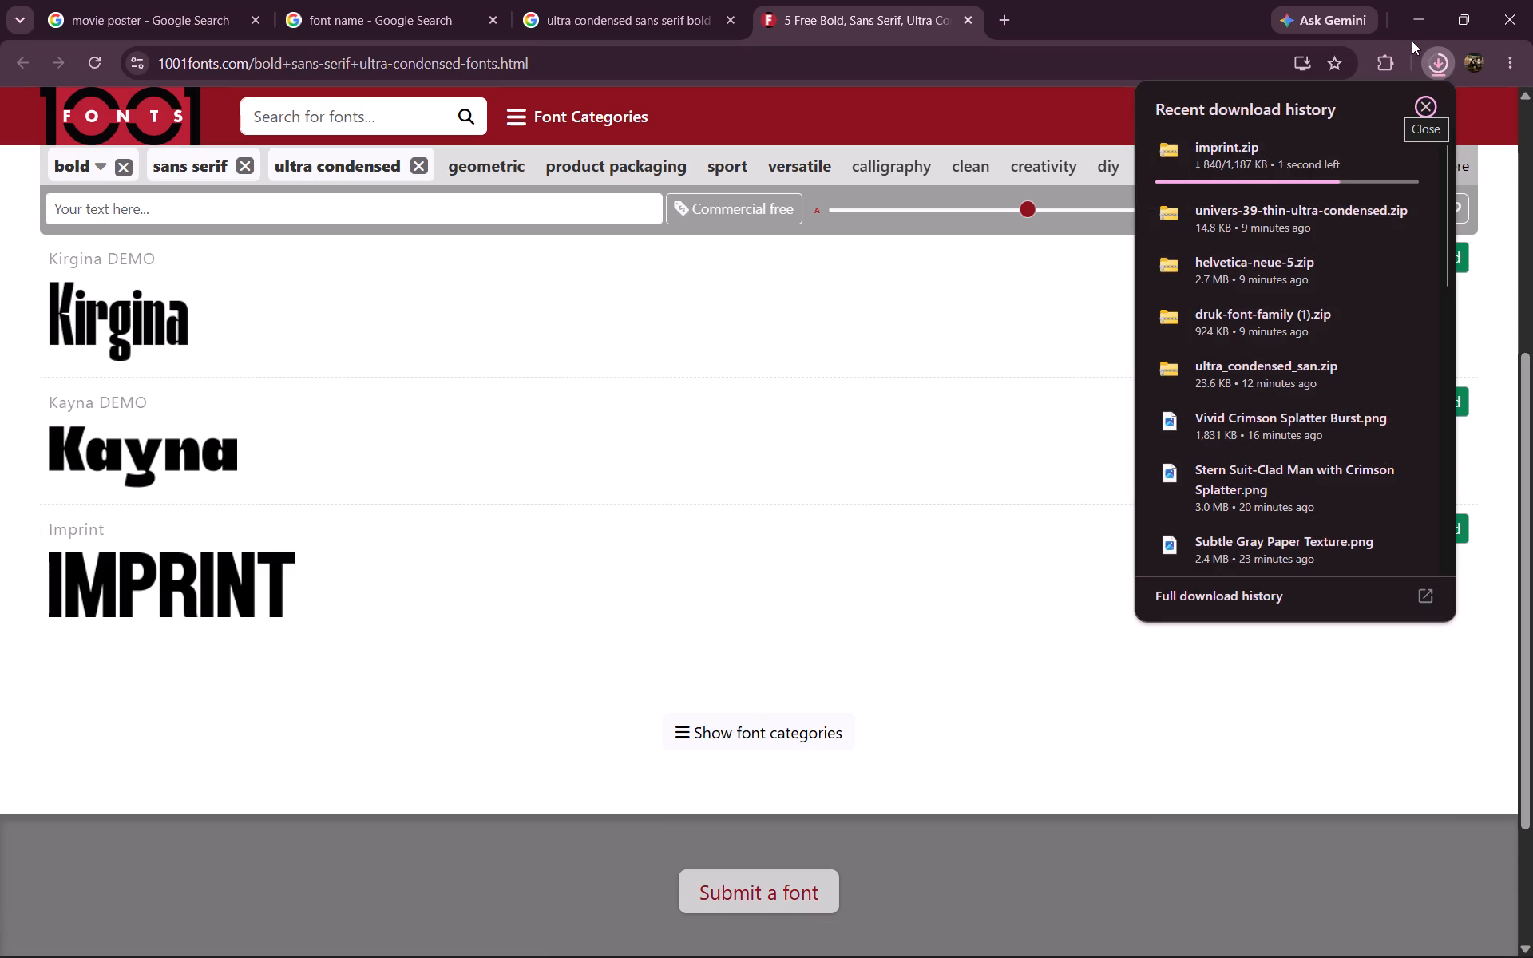
{"action": "left_click", "coordinate": [1409, 1]}
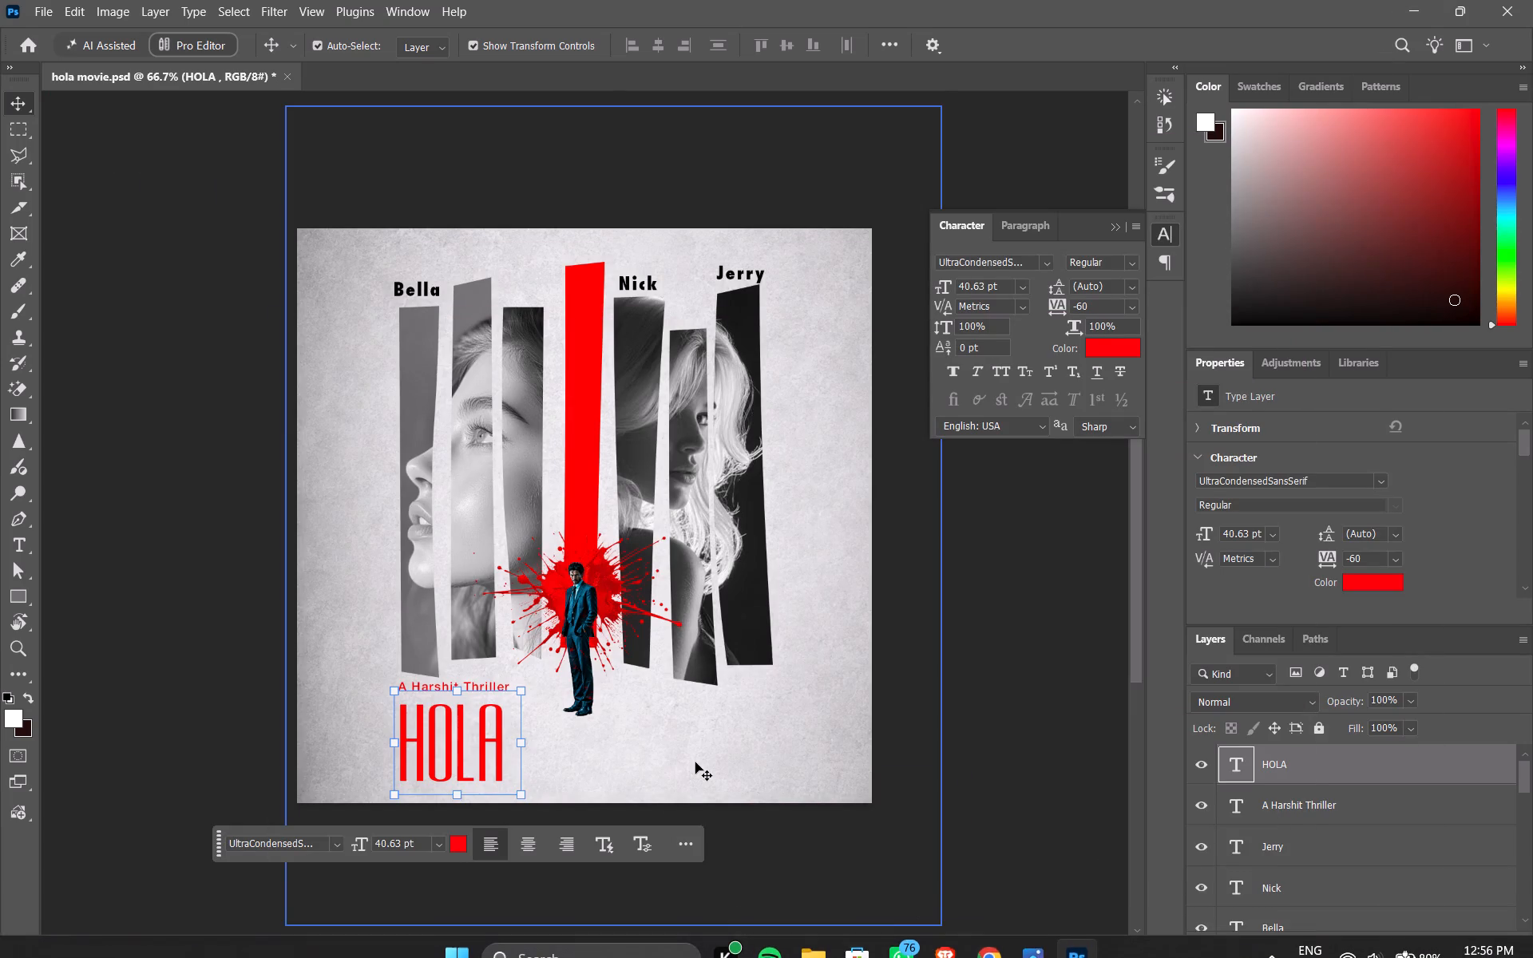
Show the hidden reference poster layer just above the Subtle Gray Paper Texture layer and select it on the canvas.
{"action": "left_click", "coordinate": [695, 762]}
{"action": "scroll", "coordinate": [1280, 829], "scroll_direction": "down", "scroll_amount": 2}
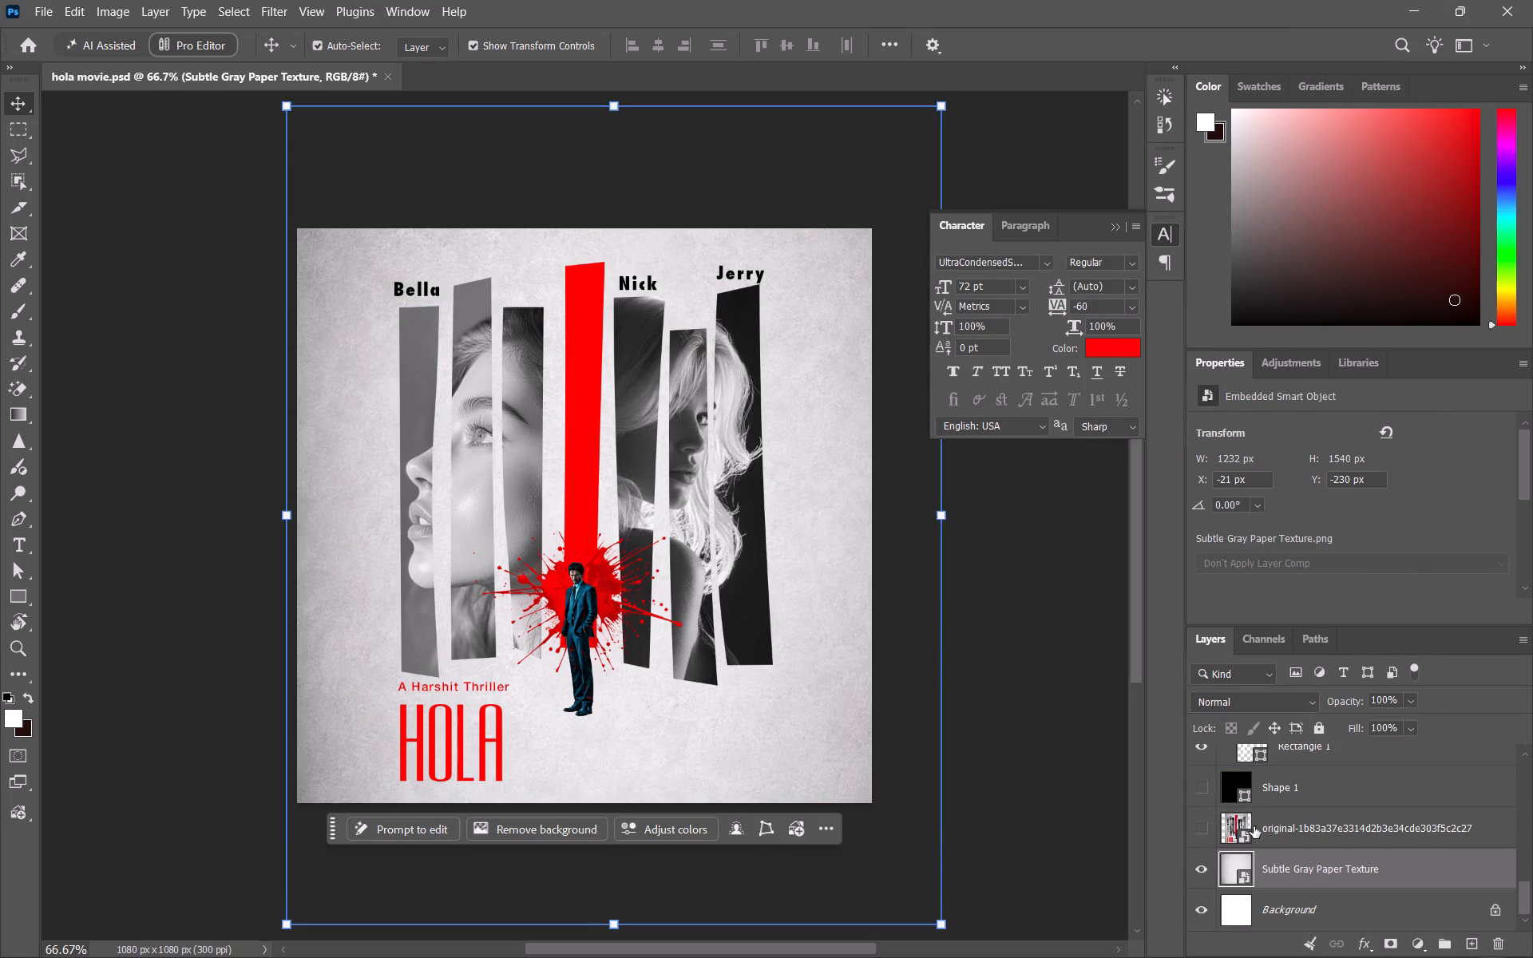
{"action": "left_click", "coordinate": [1201, 825]}
{"action": "left_click", "coordinate": [451, 730]}
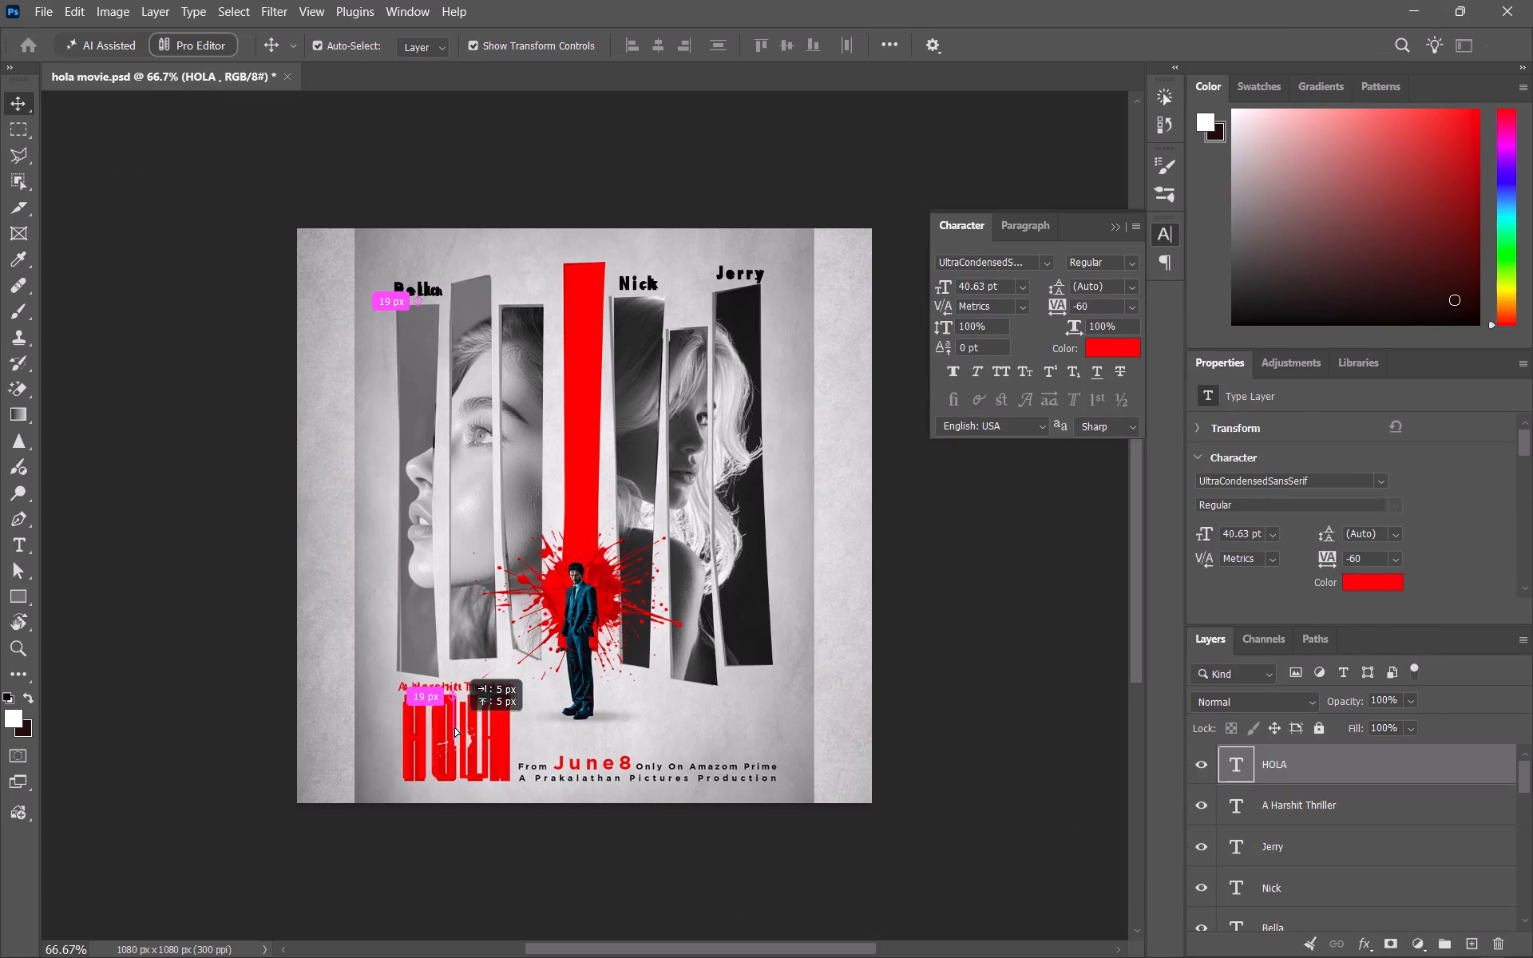
{"action": "left_click", "coordinate": [592, 728]}
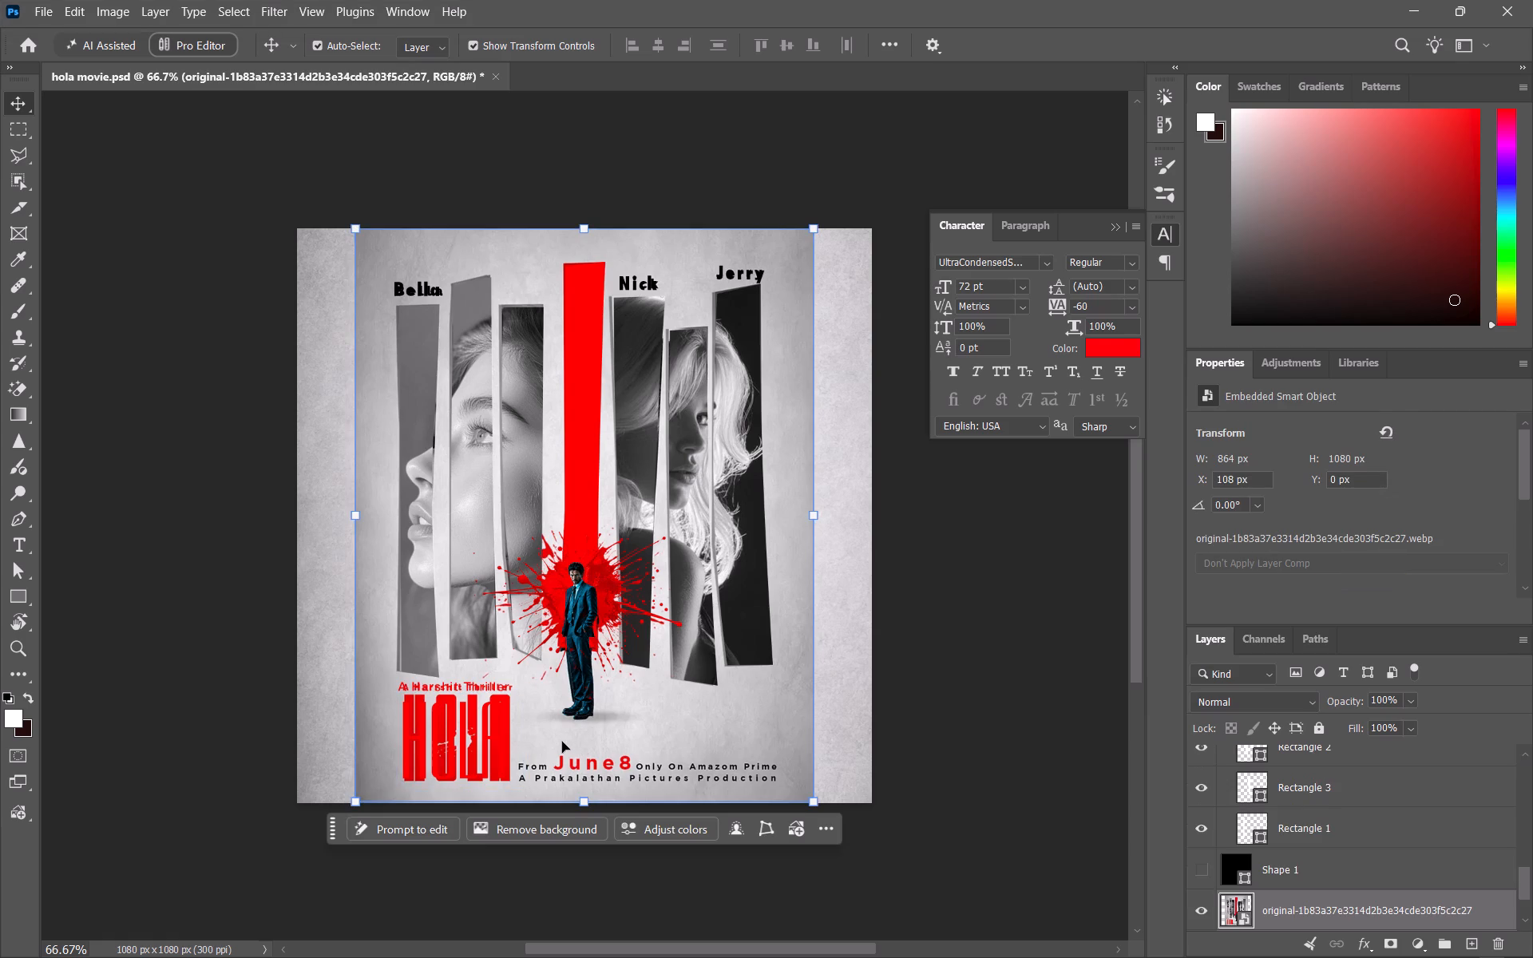
Add the text FROM at 11 pt below the standing man, just above the reference's June 8 line.
{"action": "key", "text": "t"}
{"action": "left_click", "coordinate": [564, 737]}
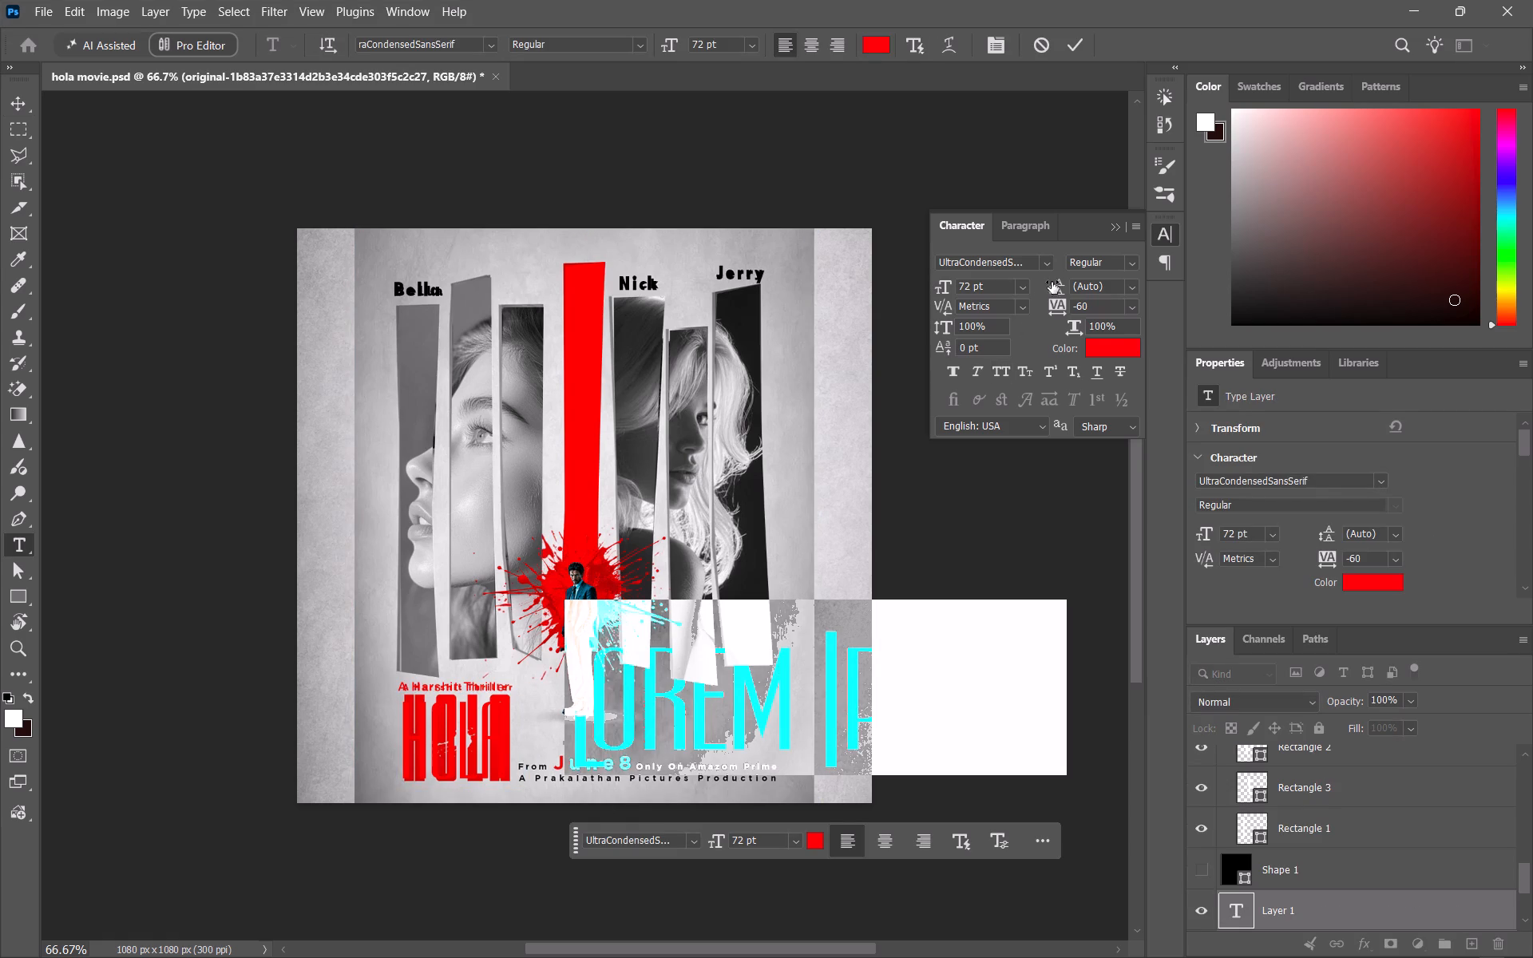
{"action": "left_click", "coordinate": [1017, 287]}
{"action": "left_click", "coordinate": [980, 397]}
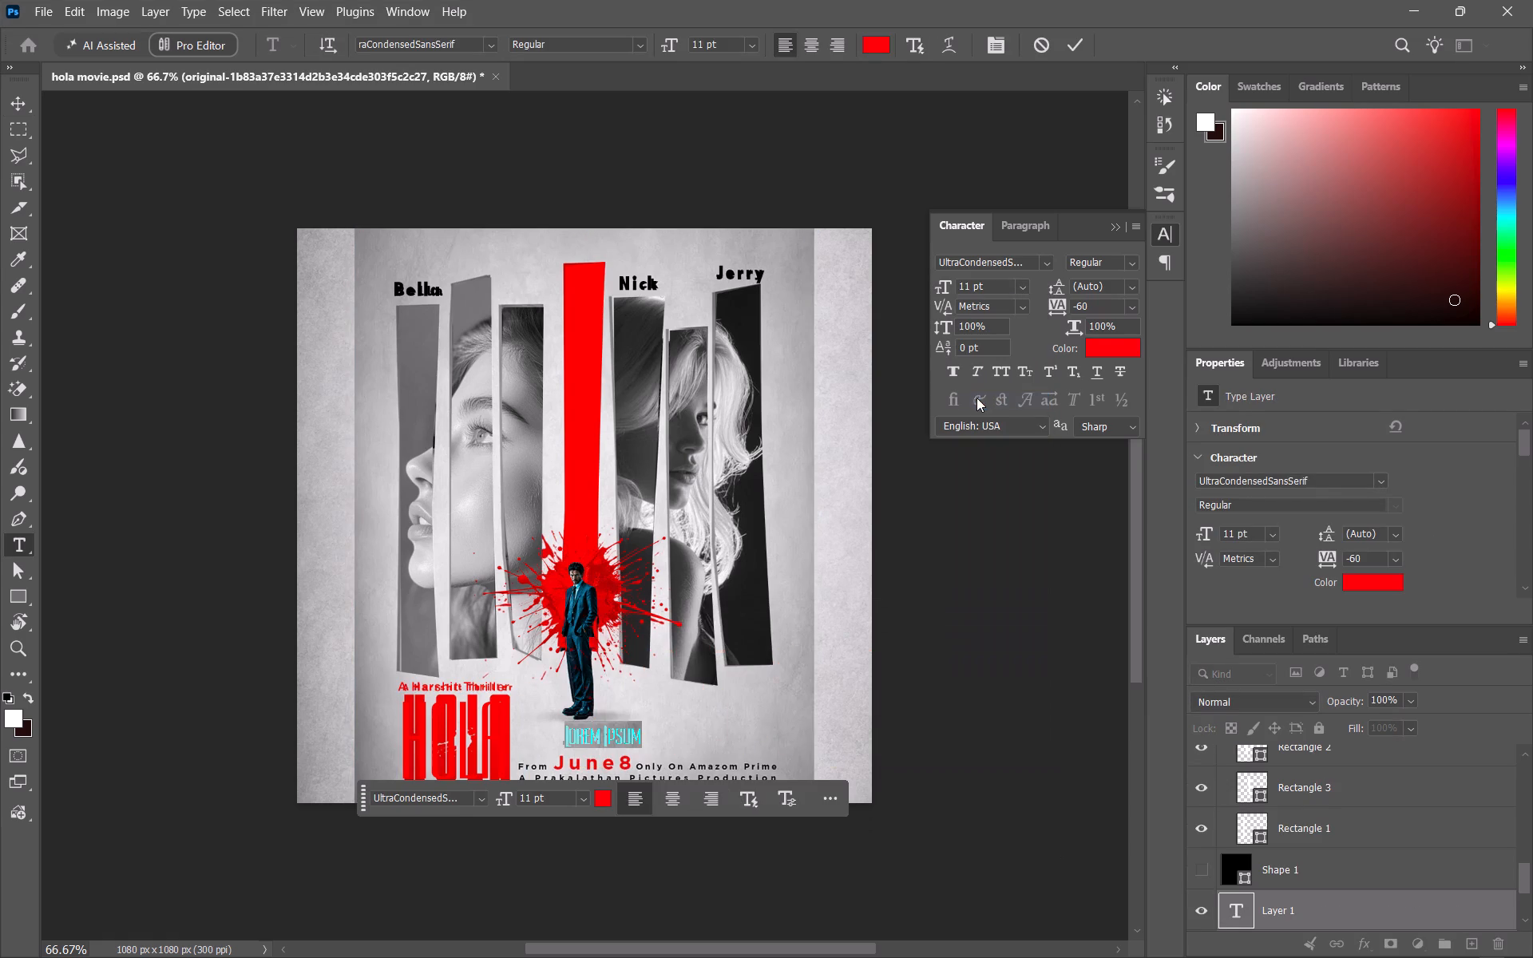
{"action": "type", "text": "FRO"}
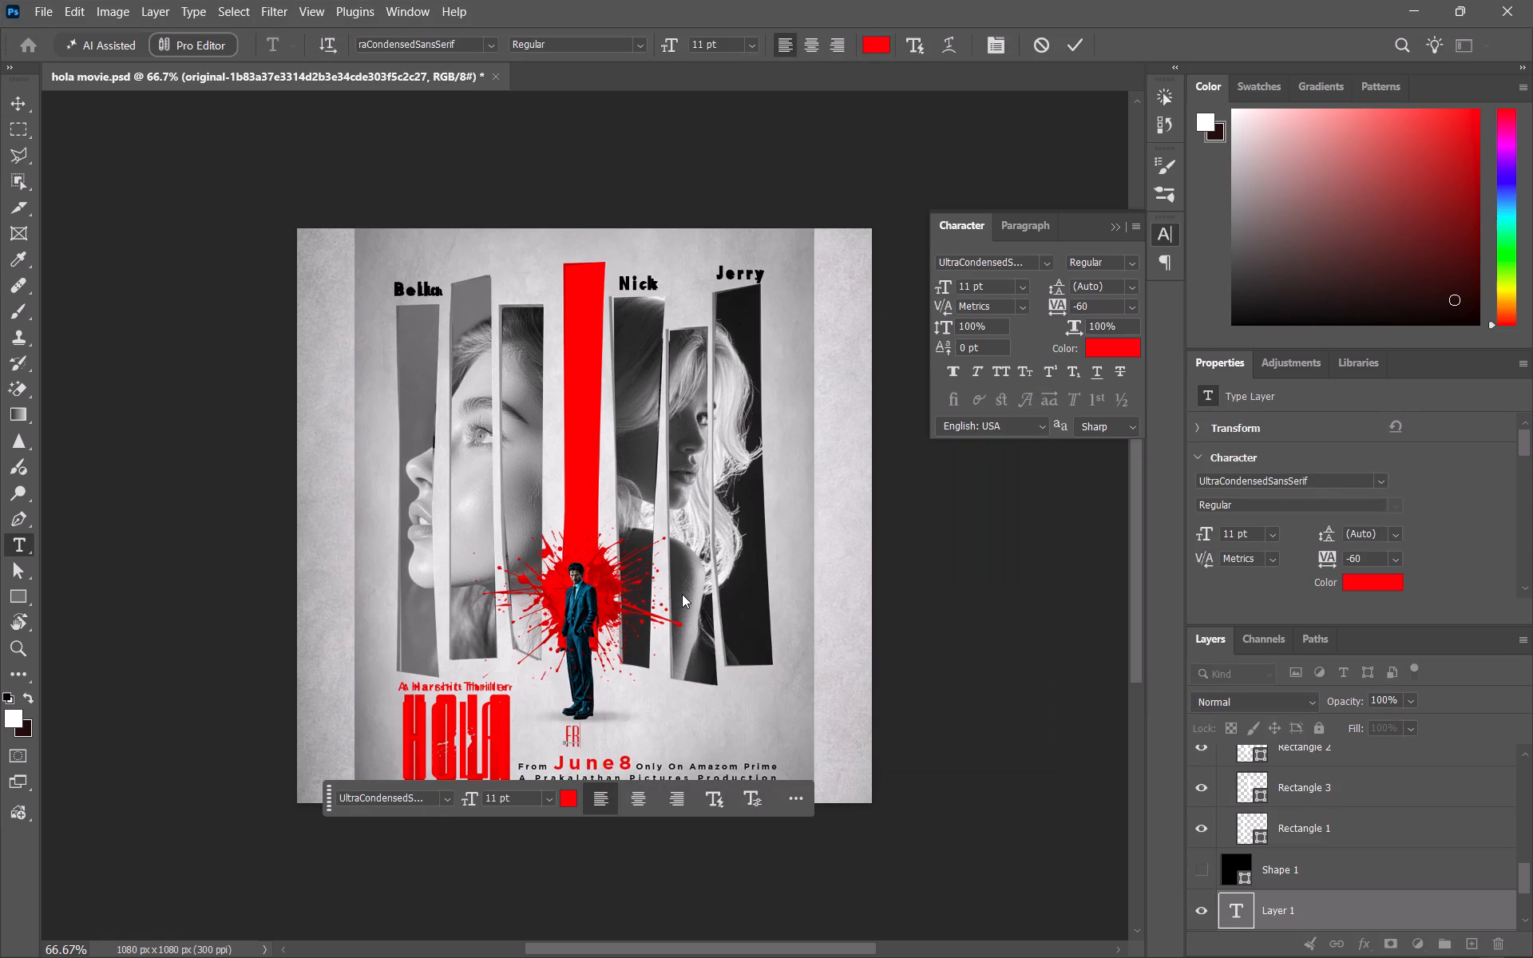
{"action": "key", "text": "m"}
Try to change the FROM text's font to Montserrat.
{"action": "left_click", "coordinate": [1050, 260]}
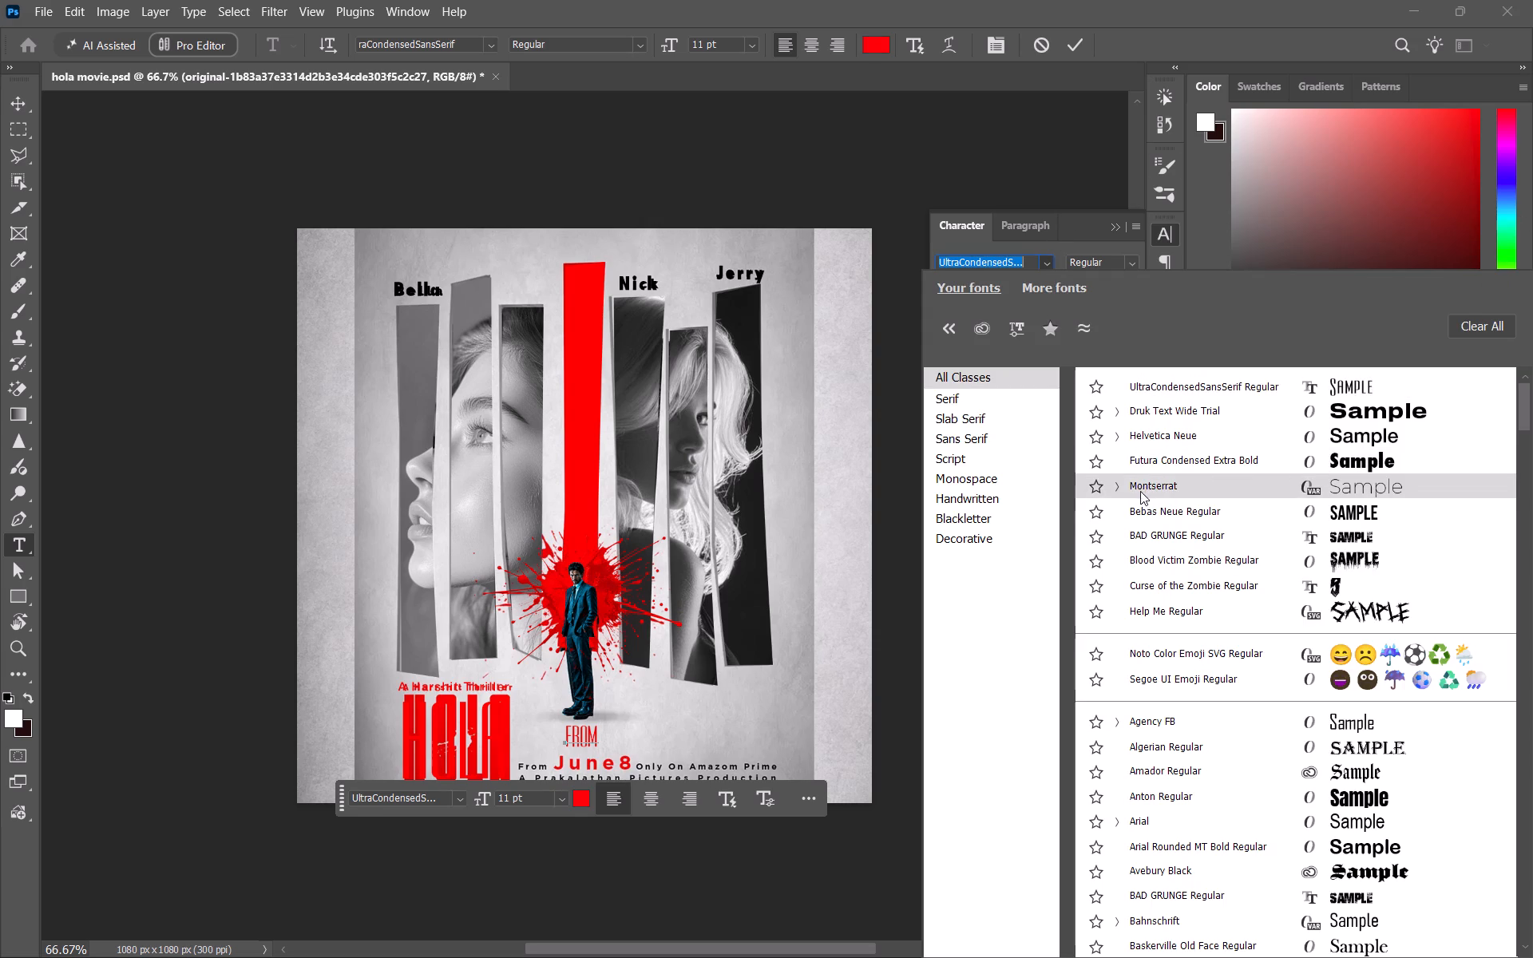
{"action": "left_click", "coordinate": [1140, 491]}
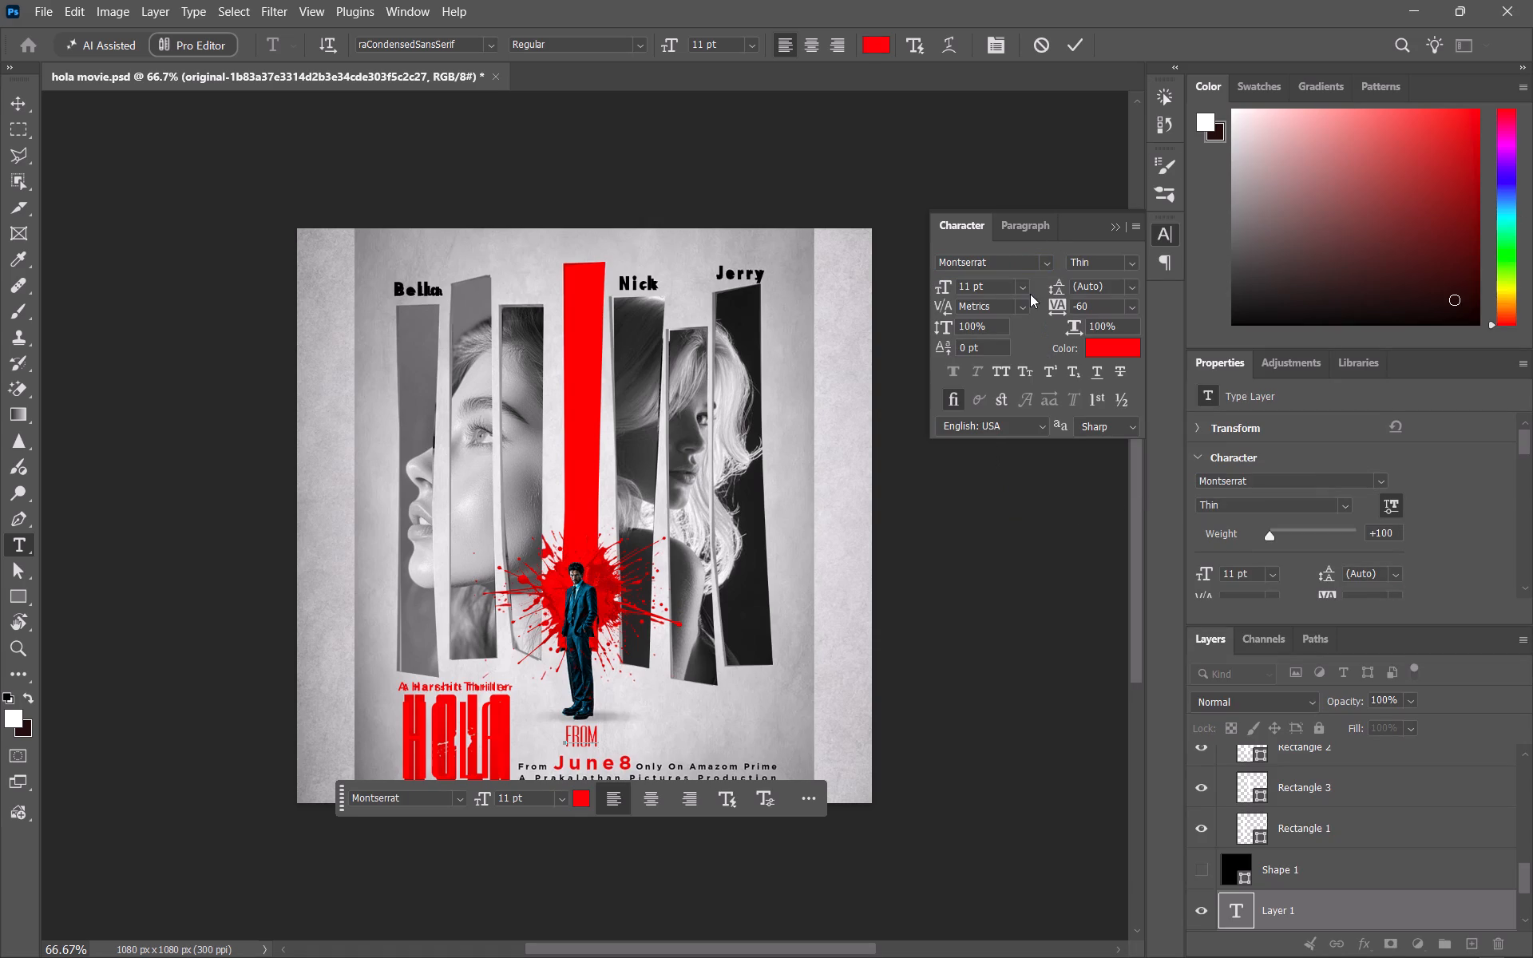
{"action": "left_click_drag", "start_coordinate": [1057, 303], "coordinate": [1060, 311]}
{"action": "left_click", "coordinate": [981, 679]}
Select the FROM text and set its tracking to 0.
{"action": "left_click_drag", "start_coordinate": [596, 732], "coordinate": [570, 736]}
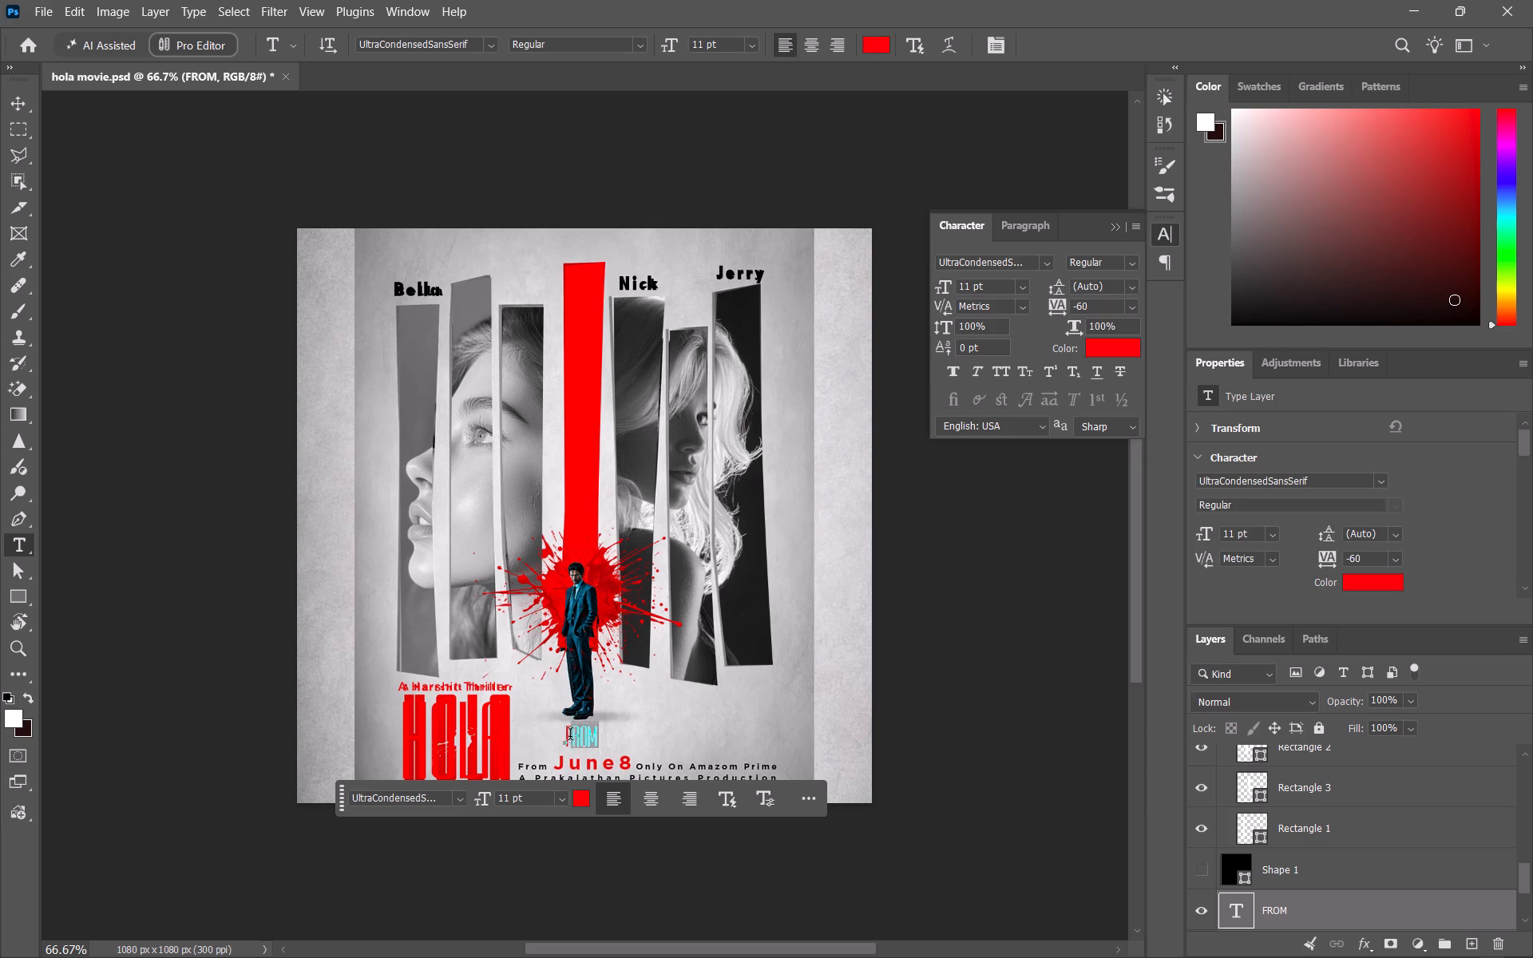
{"action": "left_click_drag", "start_coordinate": [570, 736], "coordinate": [568, 736]}
{"action": "left_click", "coordinate": [1137, 299]}
{"action": "left_click", "coordinate": [1096, 438]}
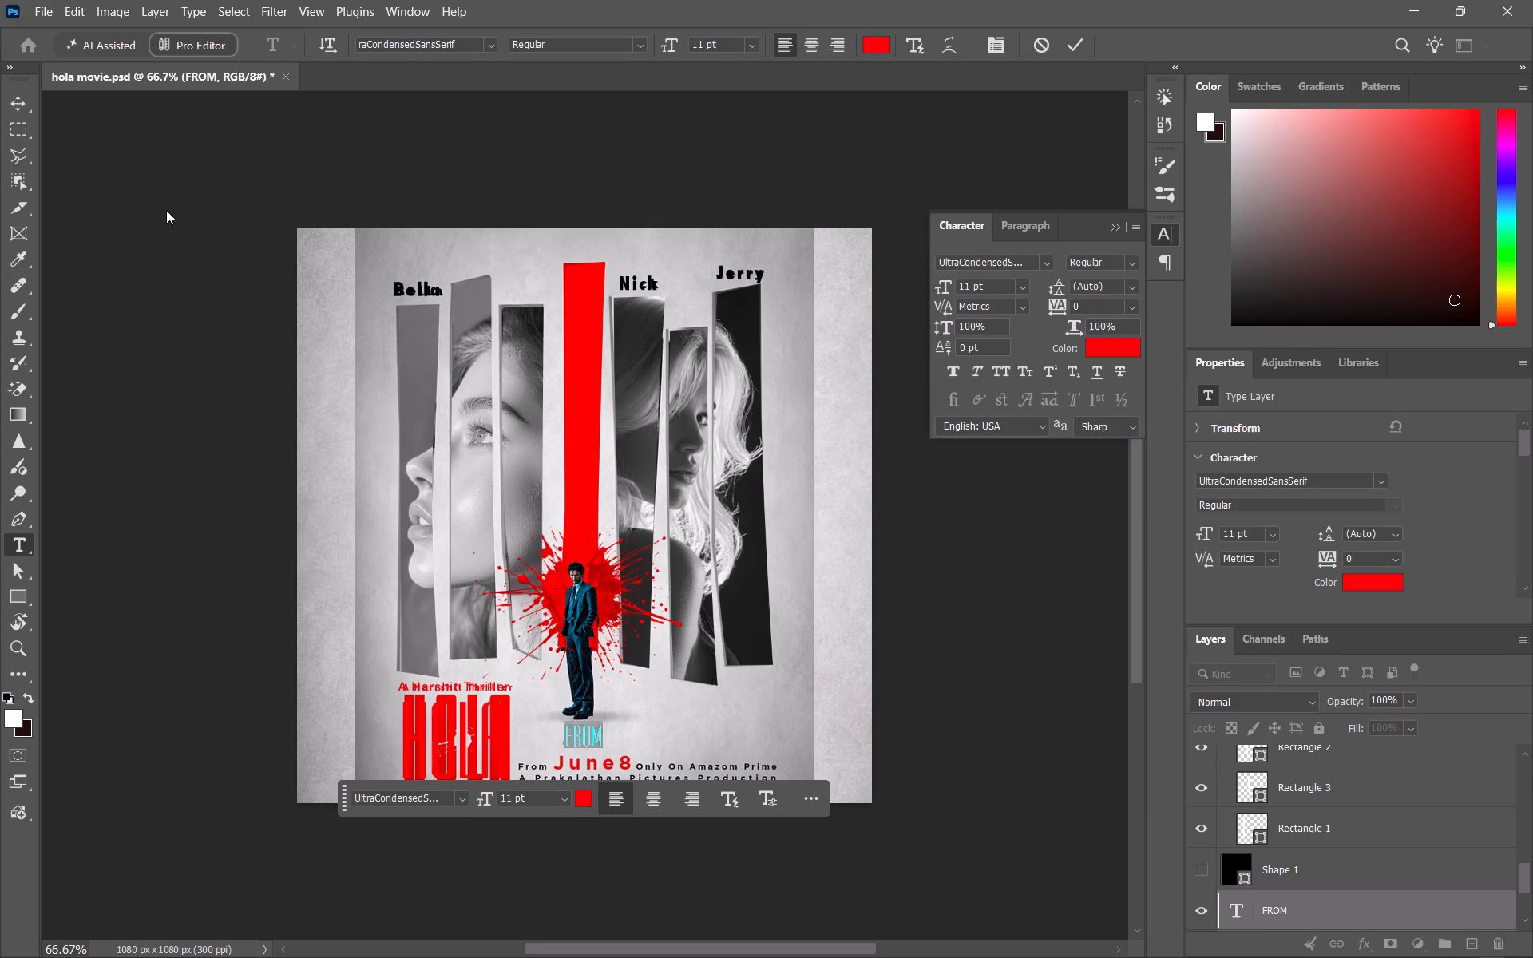
{"action": "left_click", "coordinate": [17, 96]}
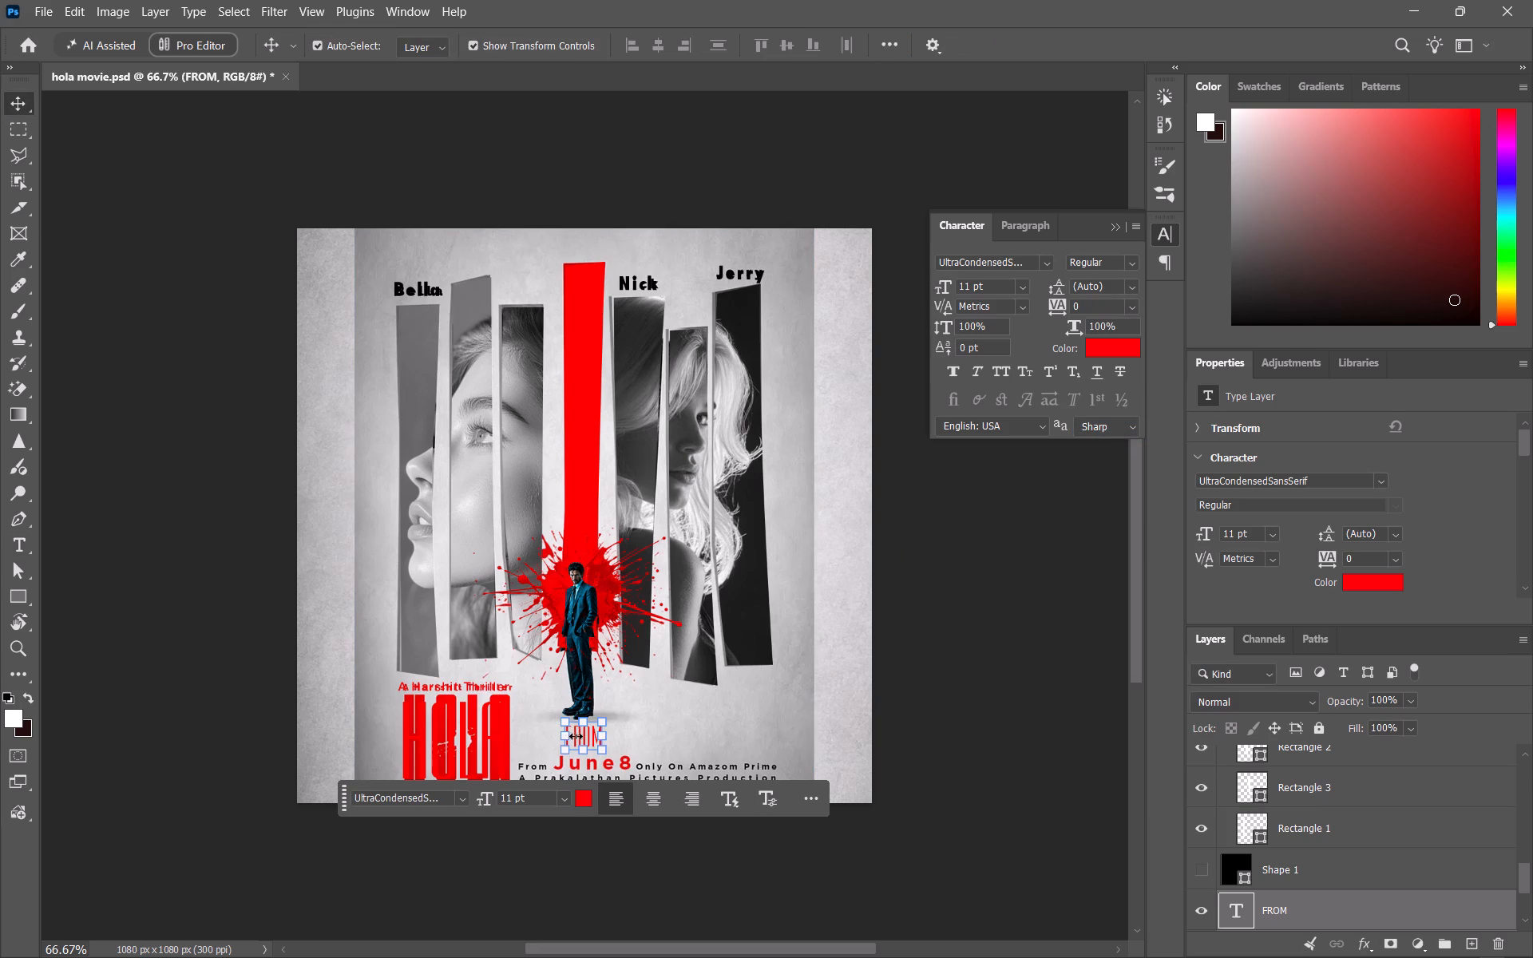
Recolor the FROM text black (000000) and set its font to Montserrat Bold.
{"action": "double_click", "coordinate": [583, 736]}
{"action": "left_click", "coordinate": [1102, 350]}
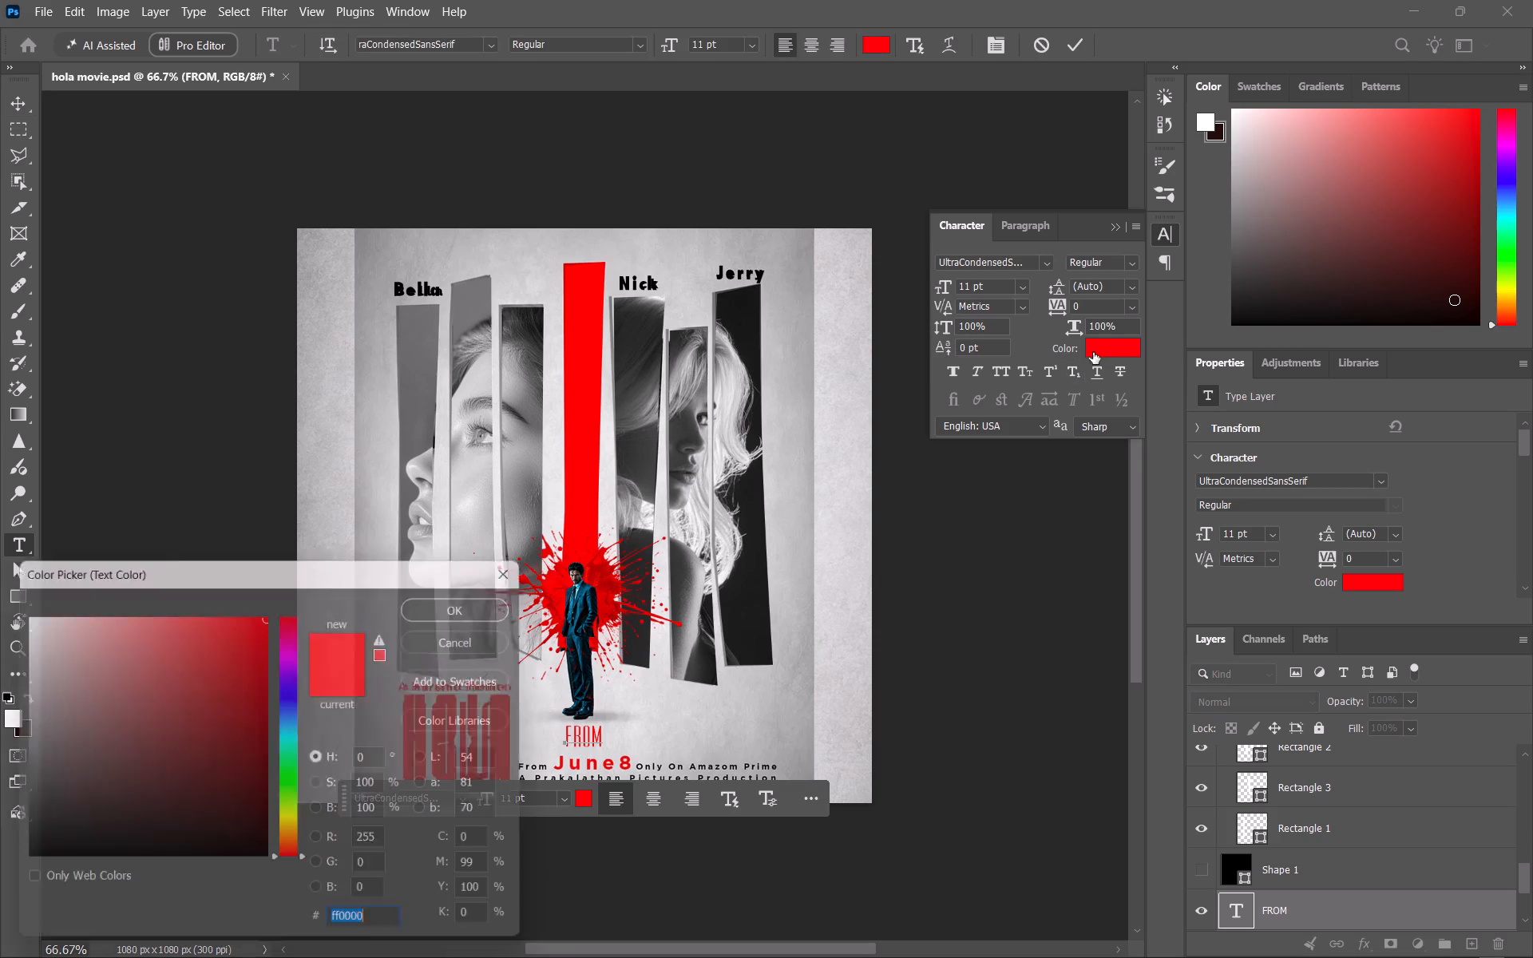
{"action": "left_click_drag", "start_coordinate": [208, 679], "coordinate": [336, 952]}
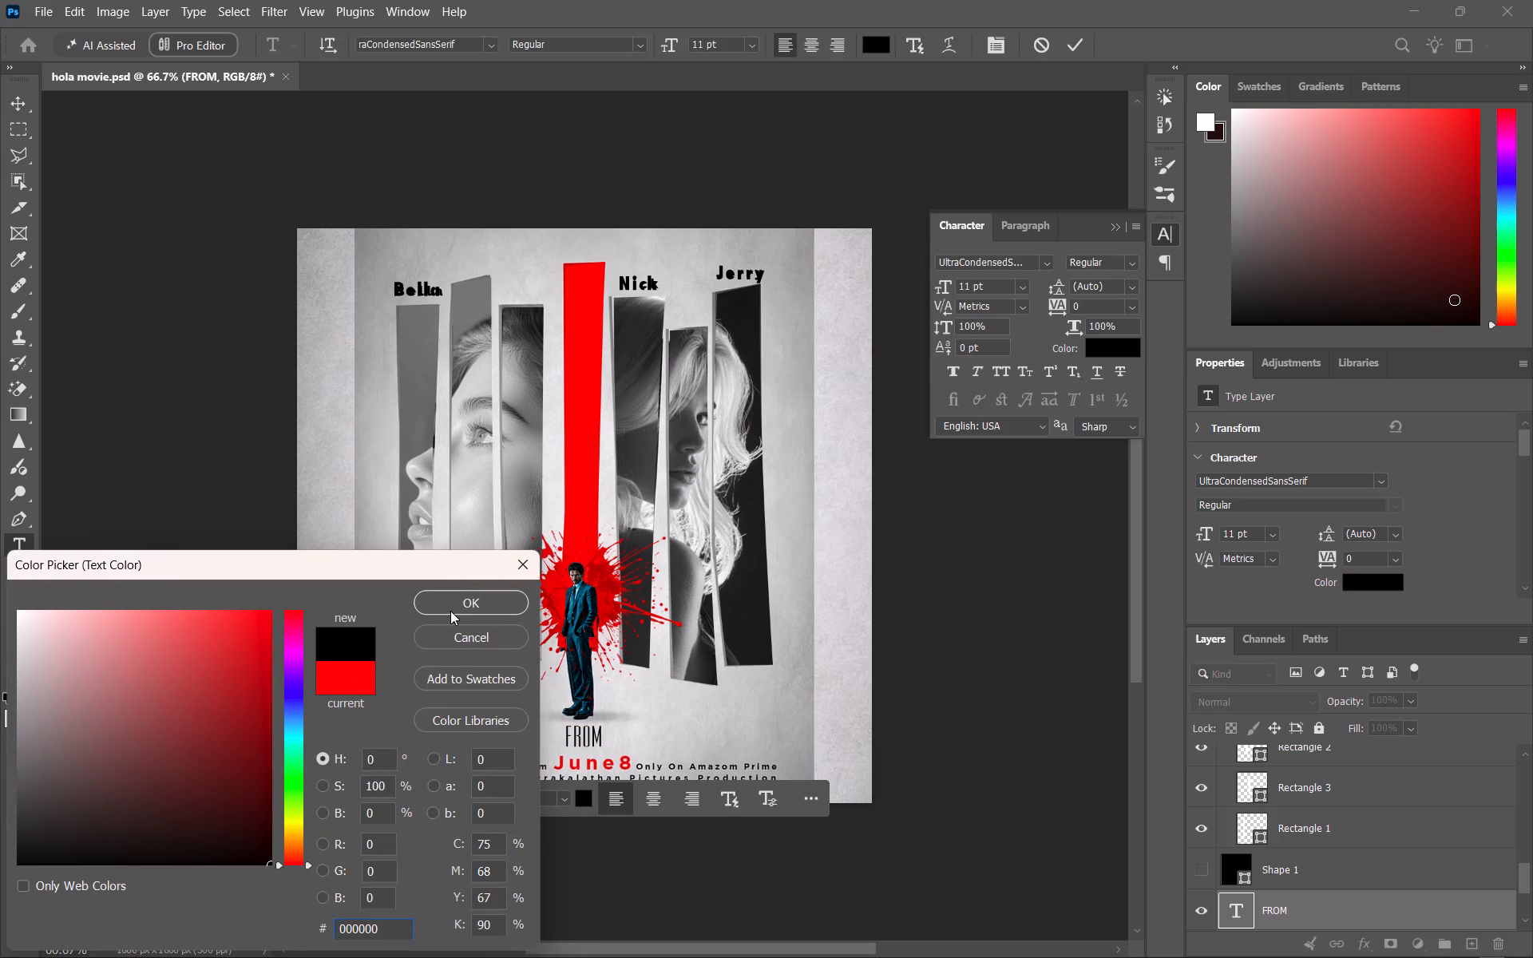
{"action": "left_click", "coordinate": [450, 611]}
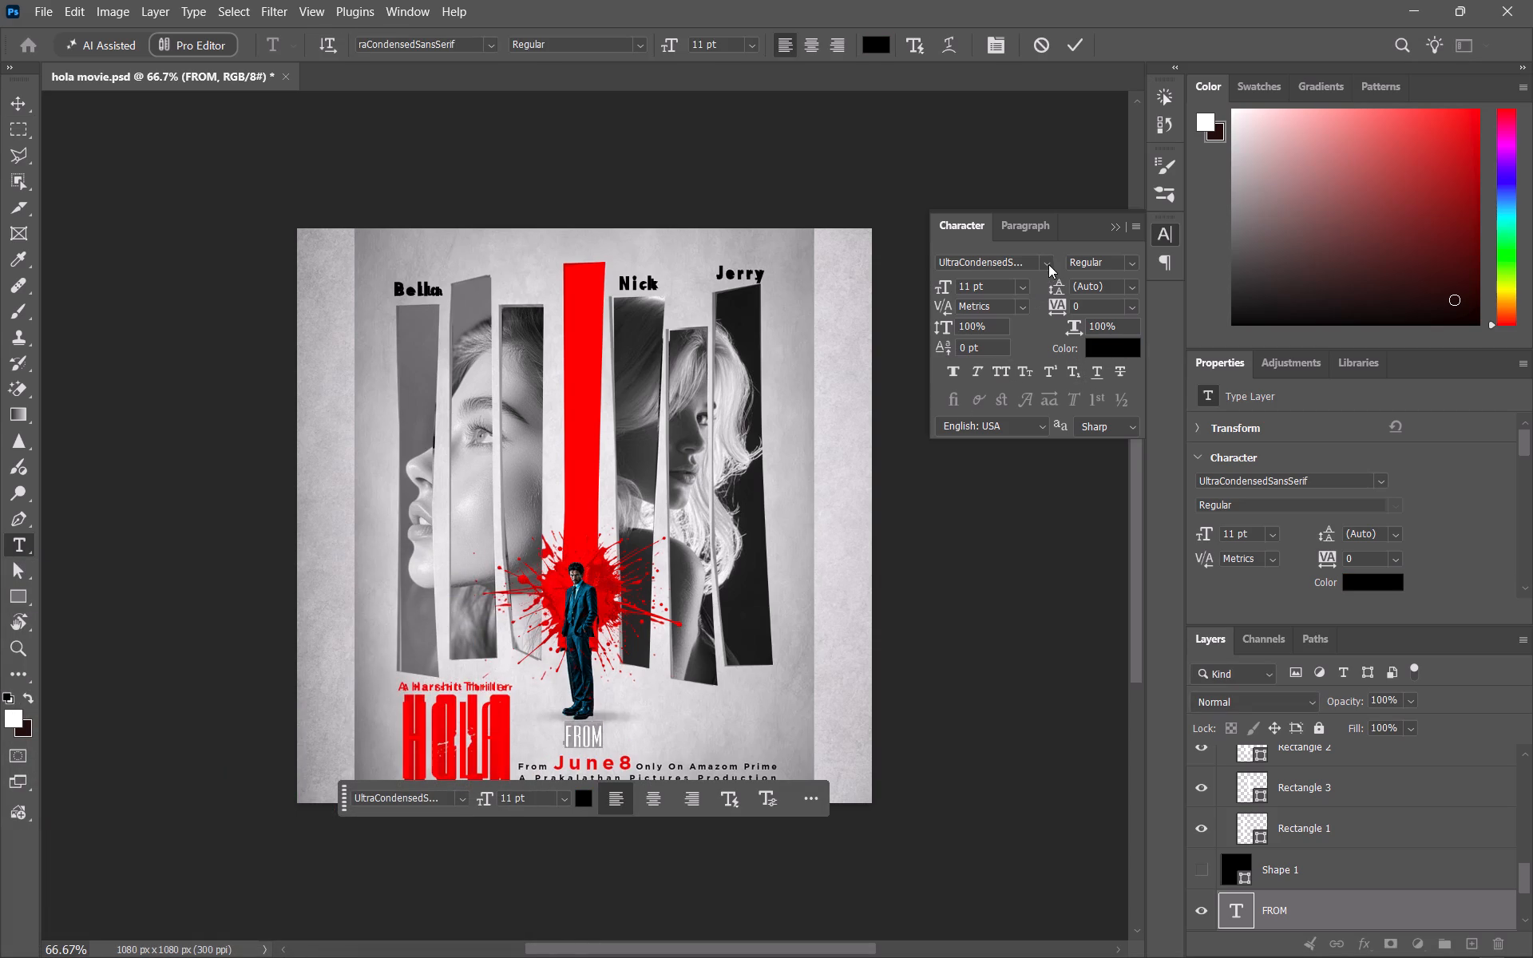
{"action": "left_click", "coordinate": [1048, 259]}
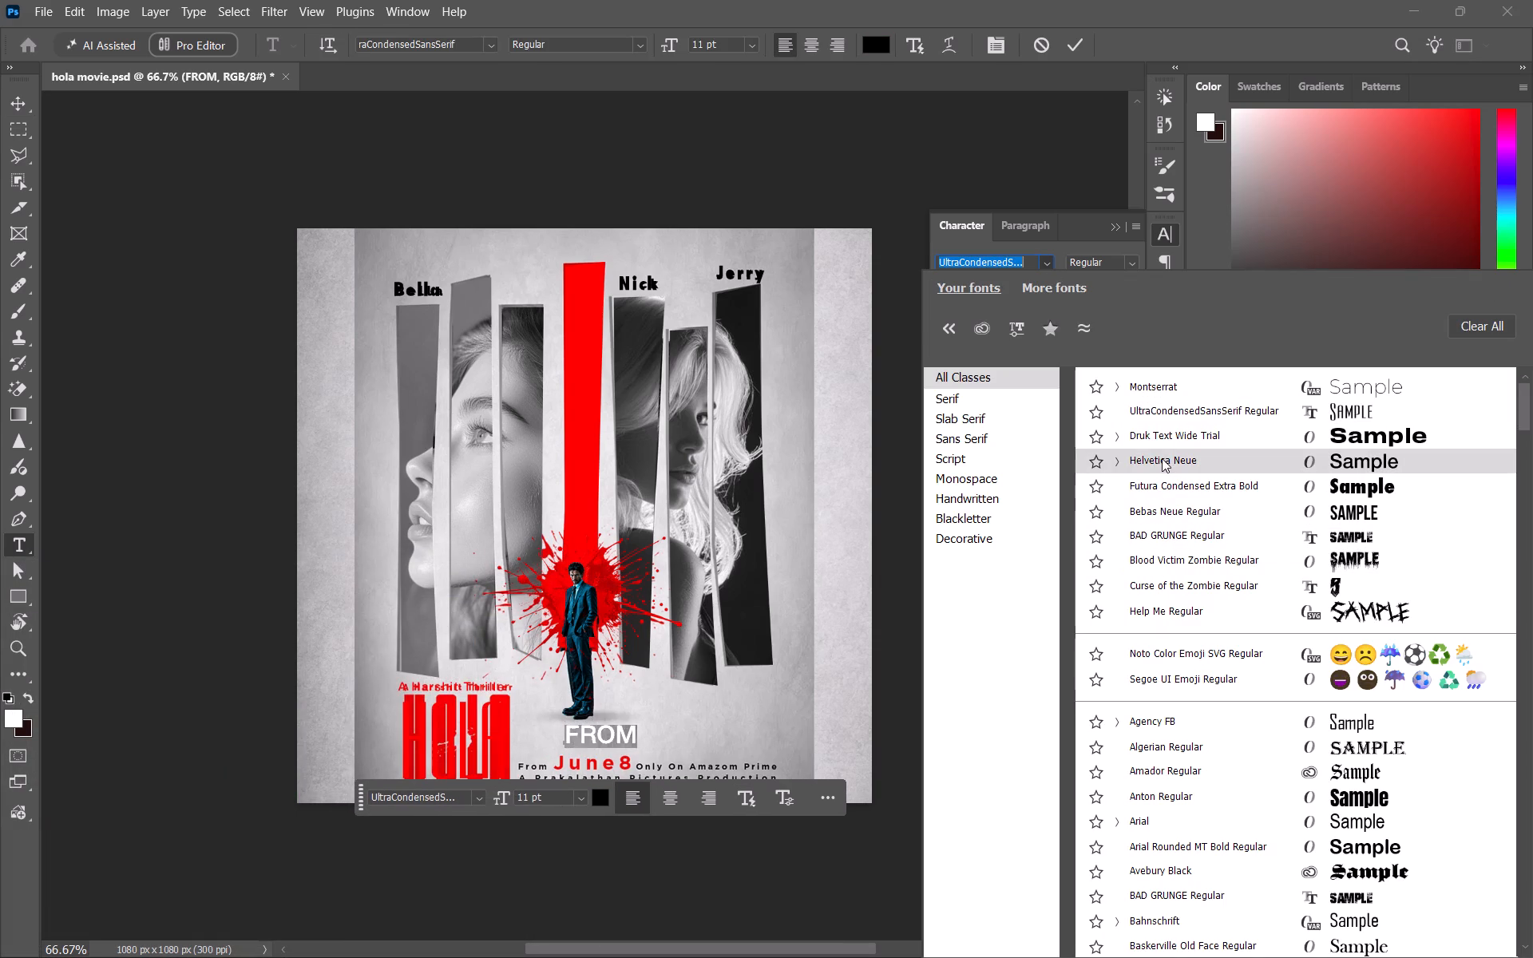
{"action": "left_click", "coordinate": [1118, 390]}
{"action": "left_click", "coordinate": [1150, 552]}
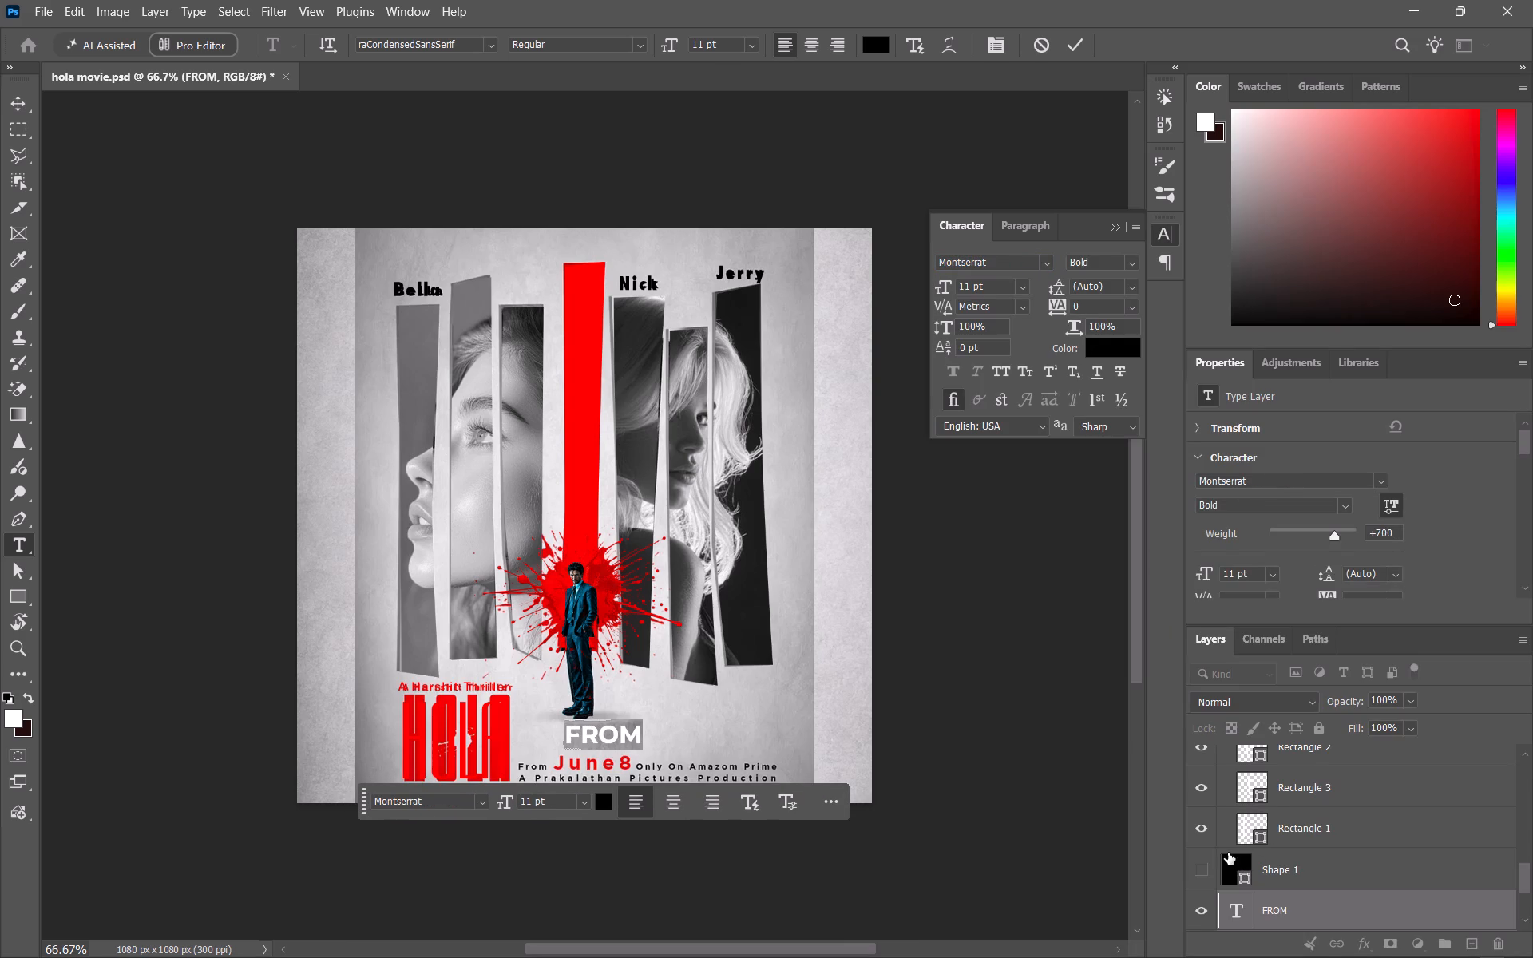
Hide the reference poster layer, move the FROM text beside the HOLA title and scale it down to about 8.96 pt.
{"action": "scroll", "coordinate": [1226, 853], "scroll_direction": "down", "scroll_amount": 7}
{"action": "left_click", "coordinate": [1209, 819]}
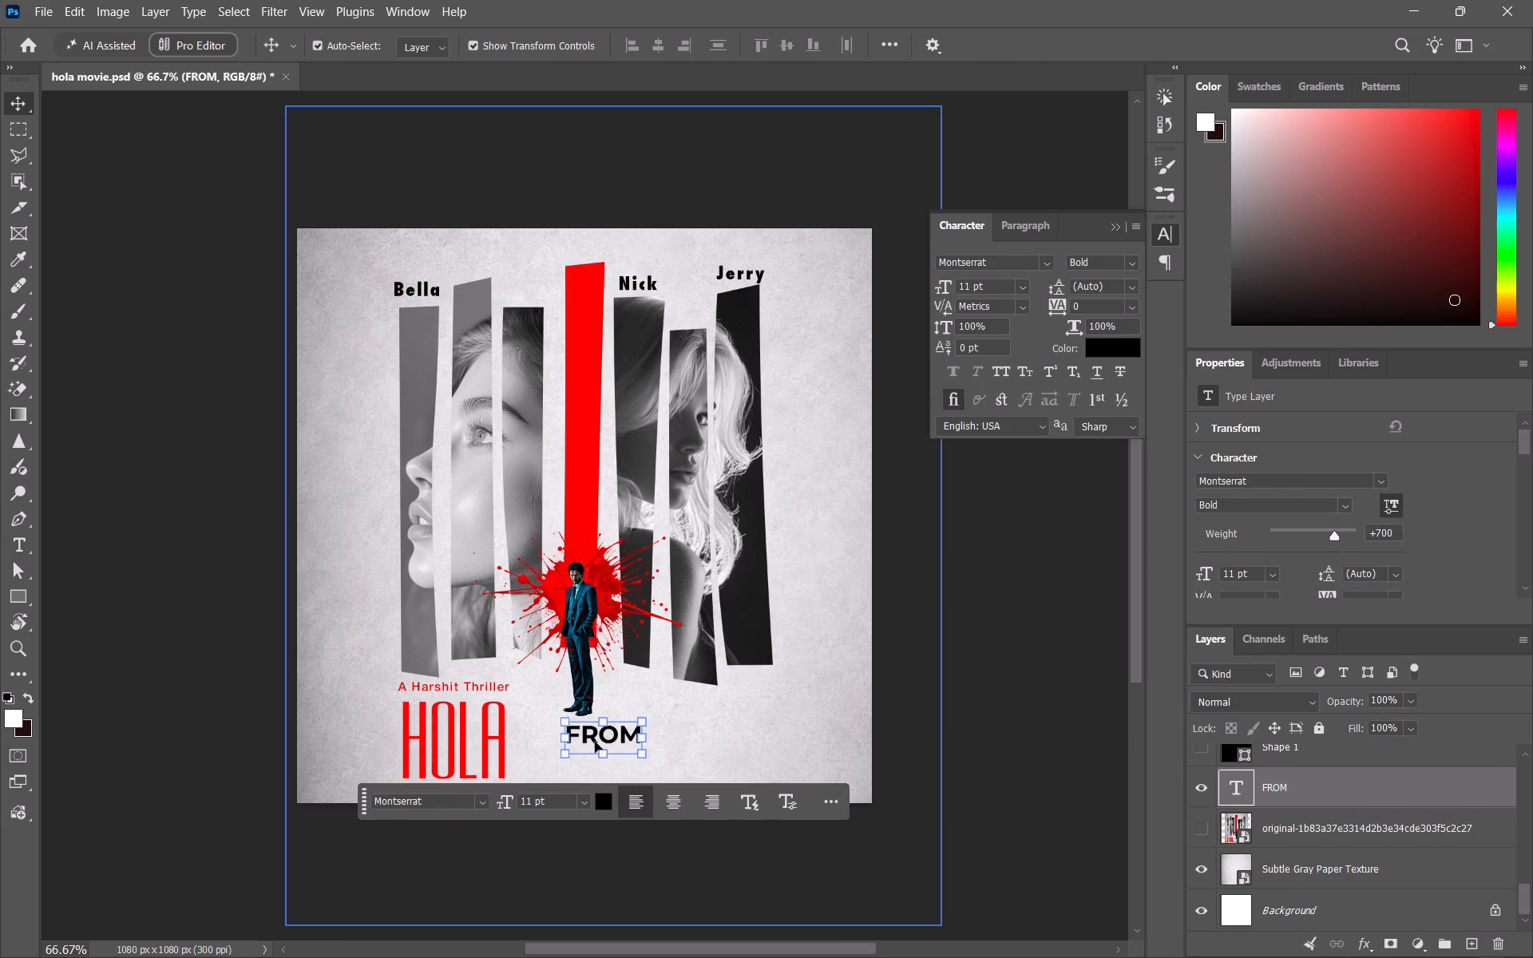
{"action": "left_click_drag", "start_coordinate": [596, 733], "coordinate": [558, 740]}
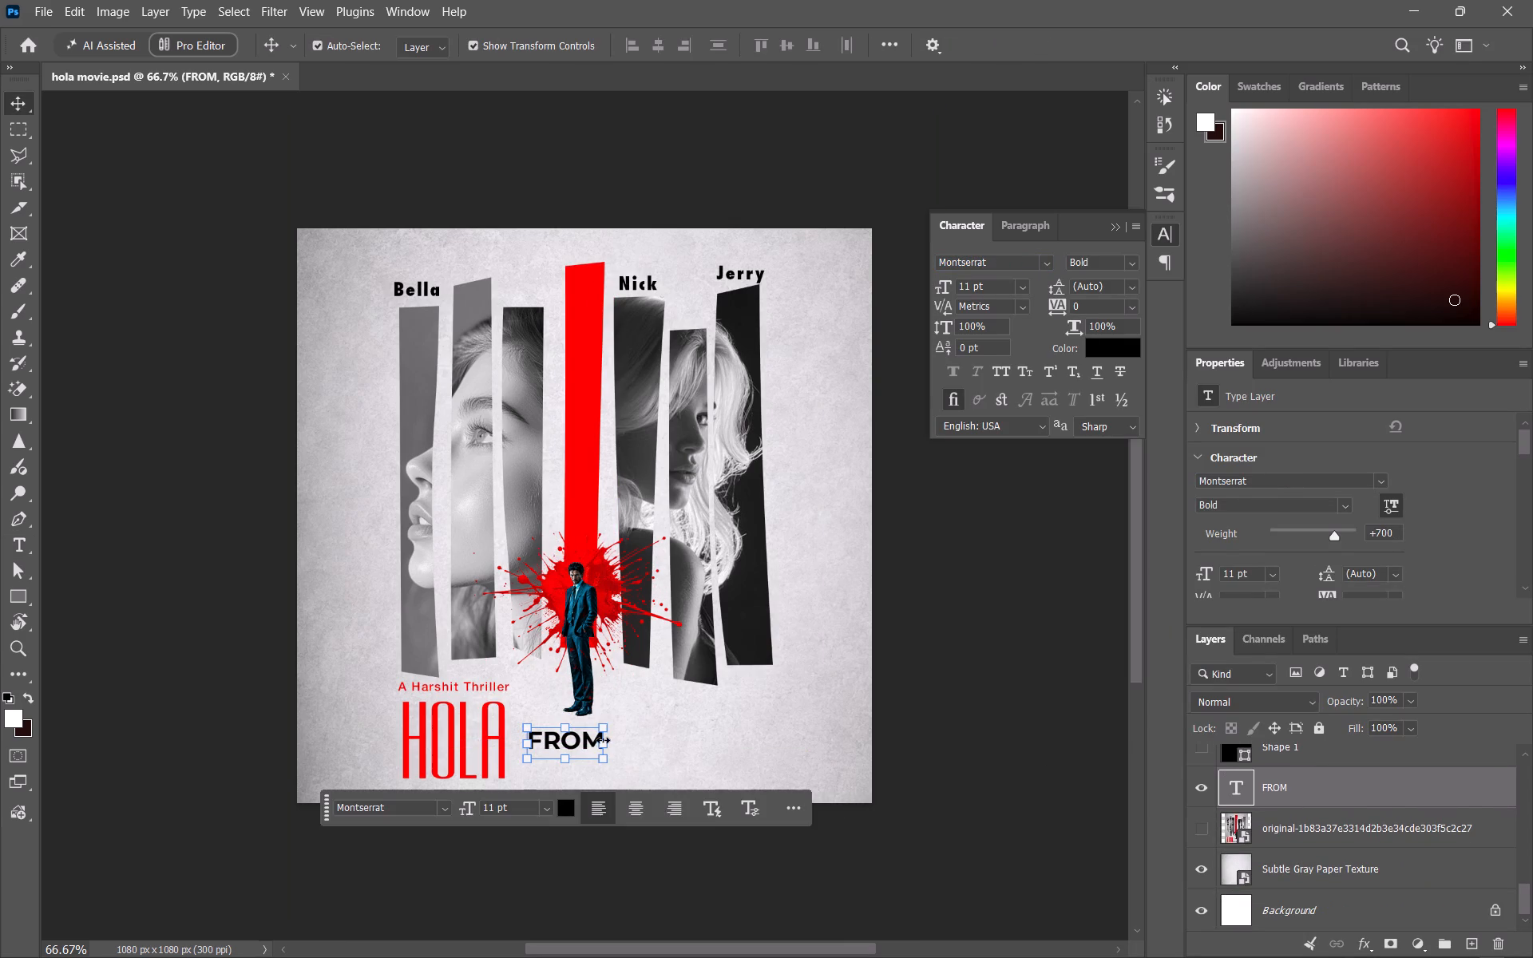
{"action": "left_click_drag", "start_coordinate": [603, 740], "coordinate": [584, 743]}
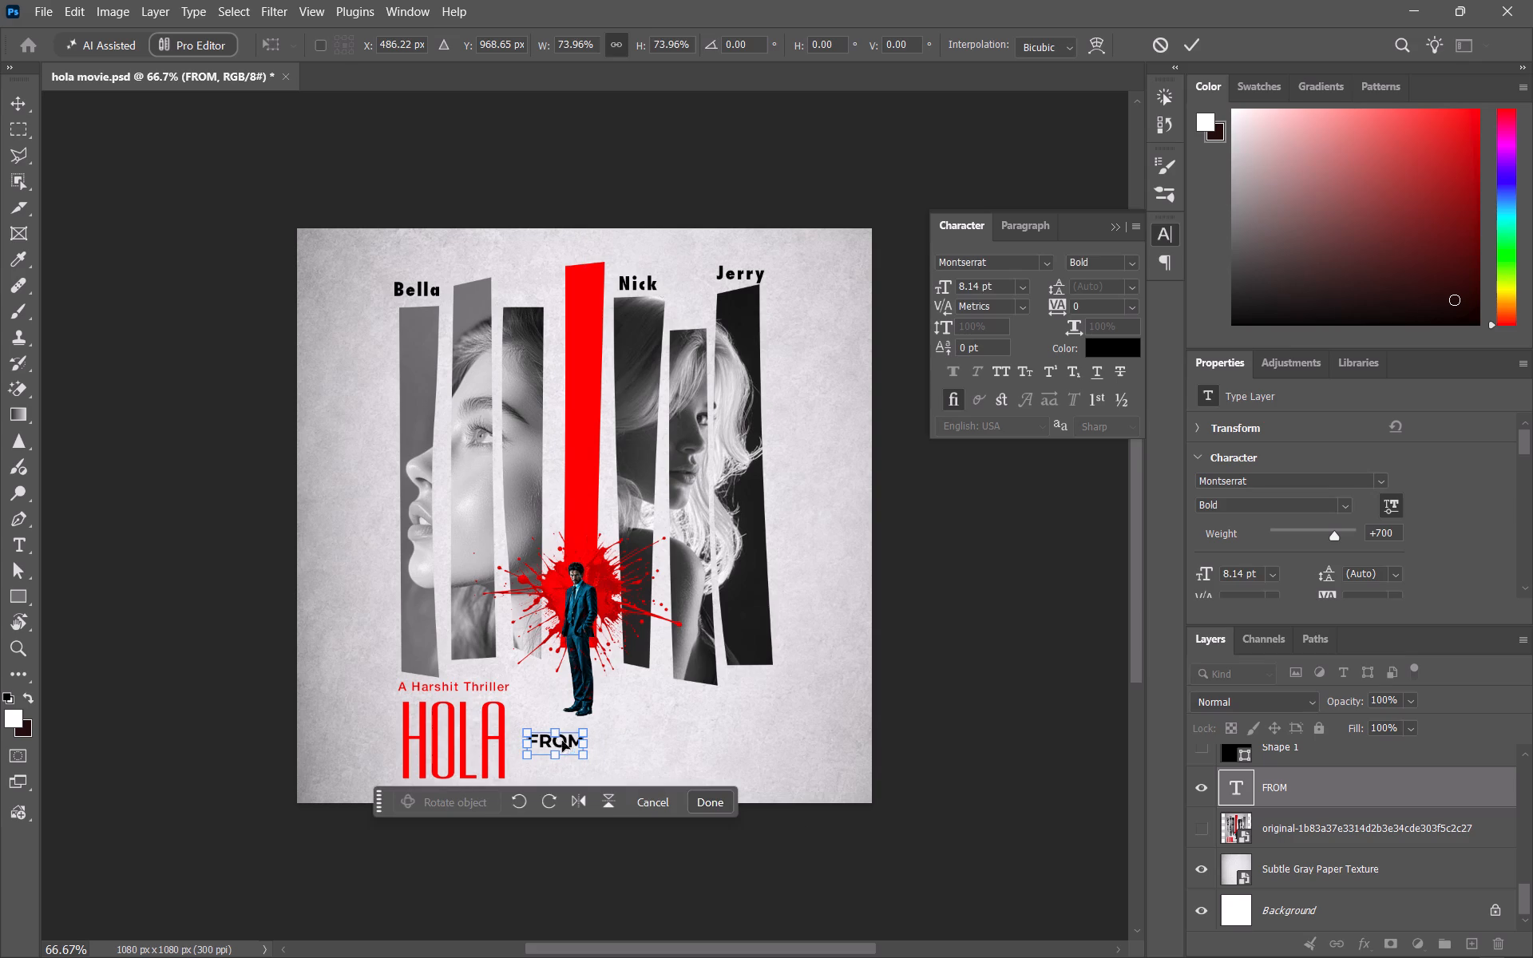
{"action": "left_click", "coordinate": [557, 734]}
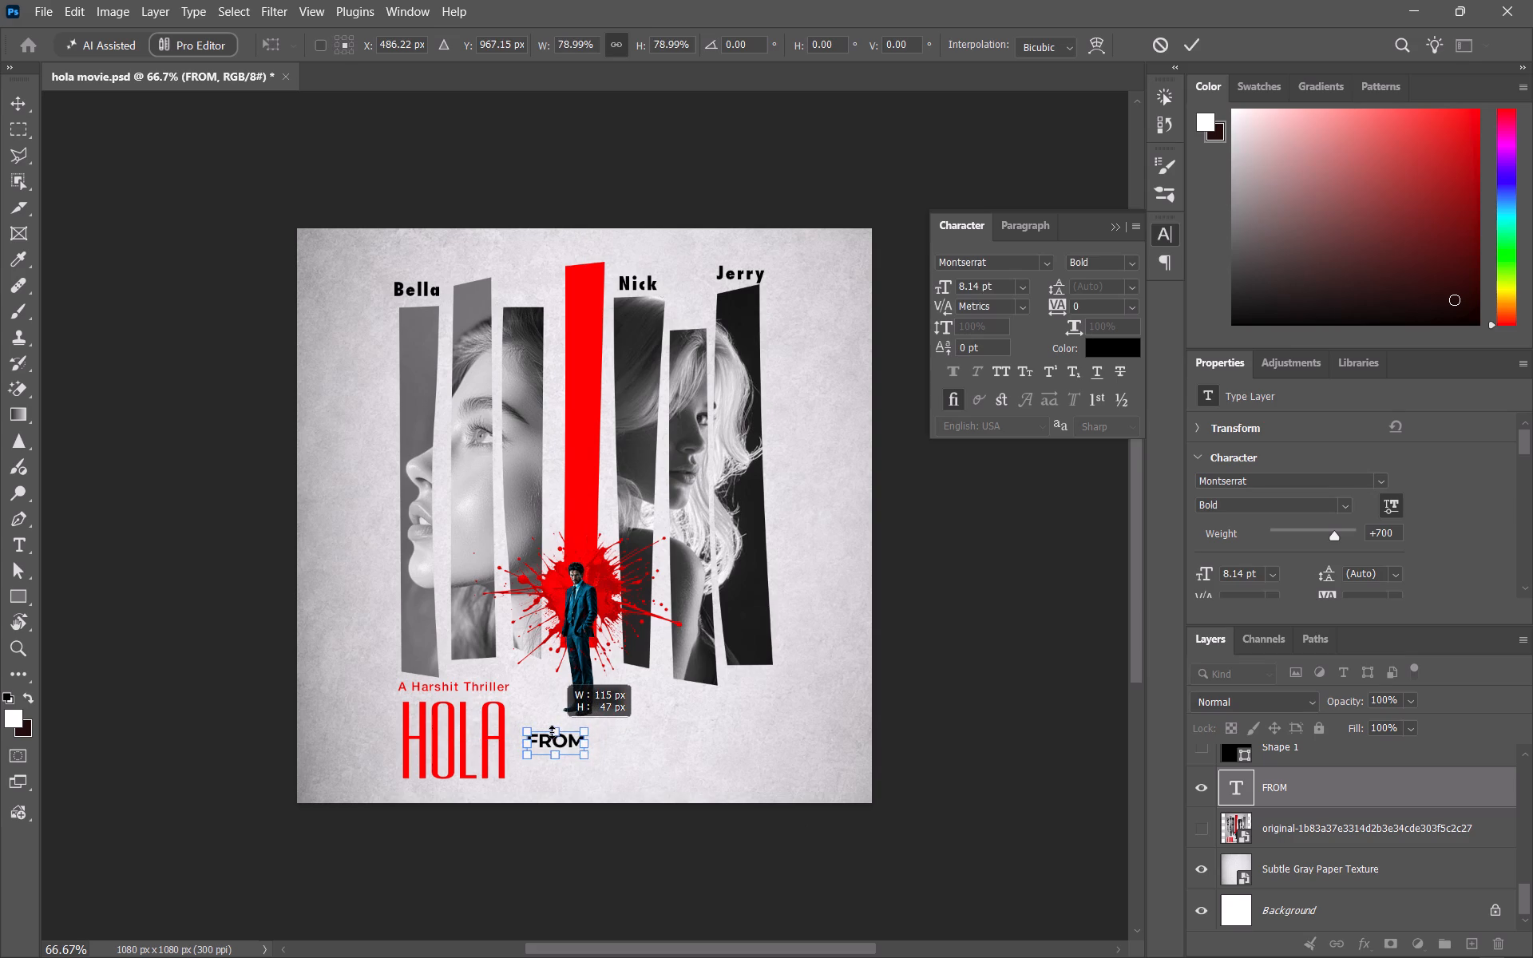
Show the reference poster layer, place FROM over the reference's From word and scale it down to about 4.16 pt.
{"action": "left_click", "coordinate": [1194, 828]}
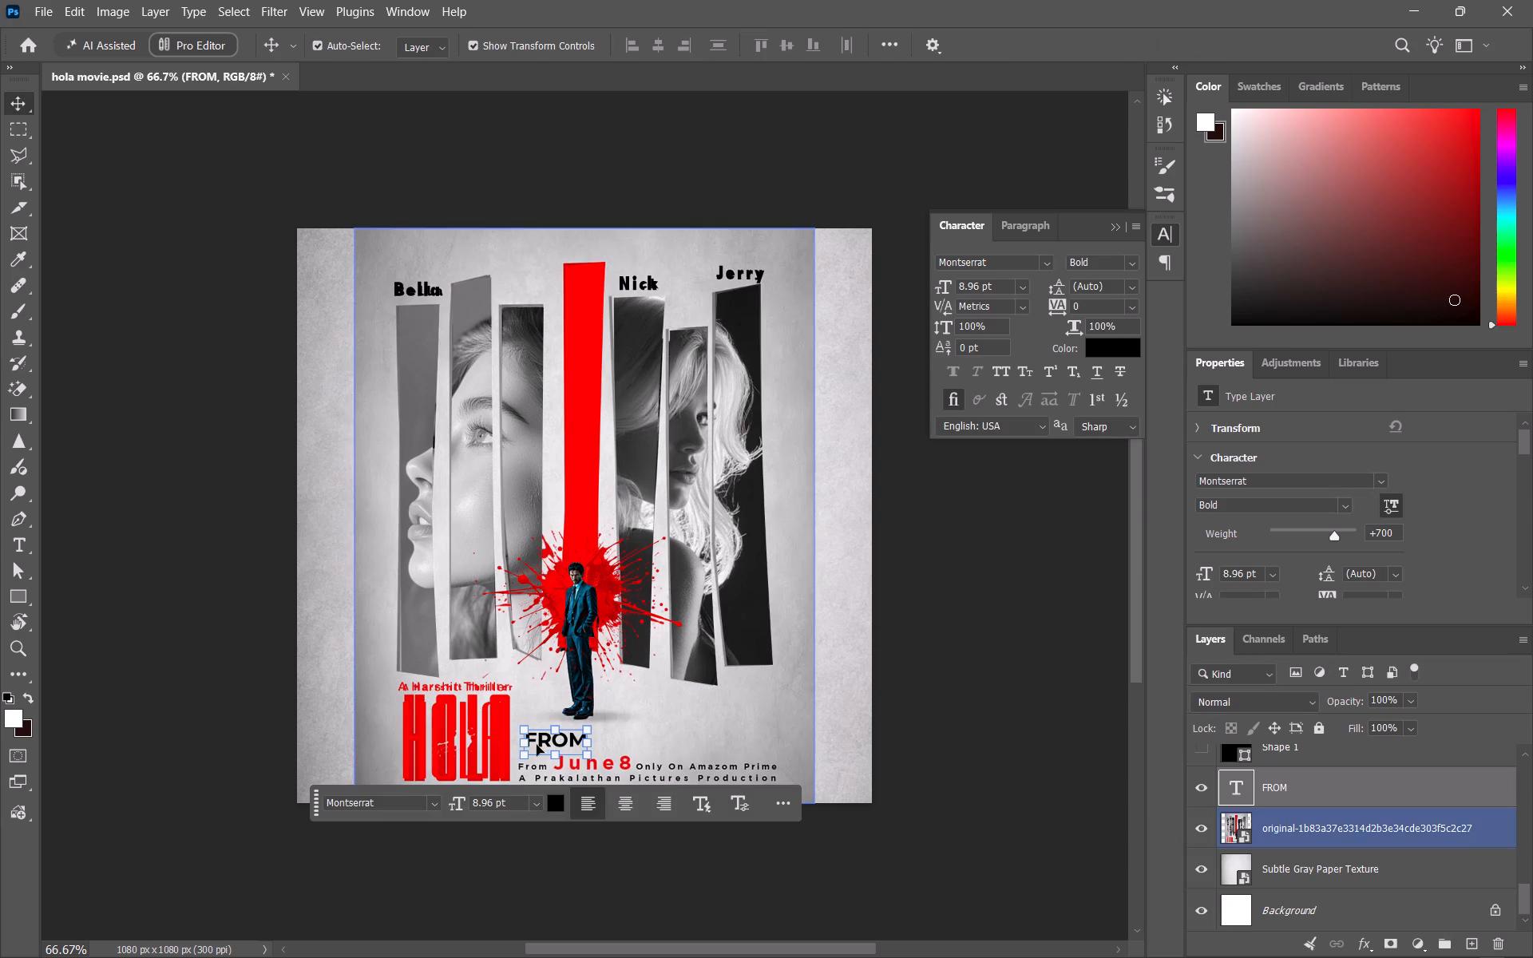
{"action": "left_click_drag", "start_coordinate": [547, 745], "coordinate": [537, 768]}
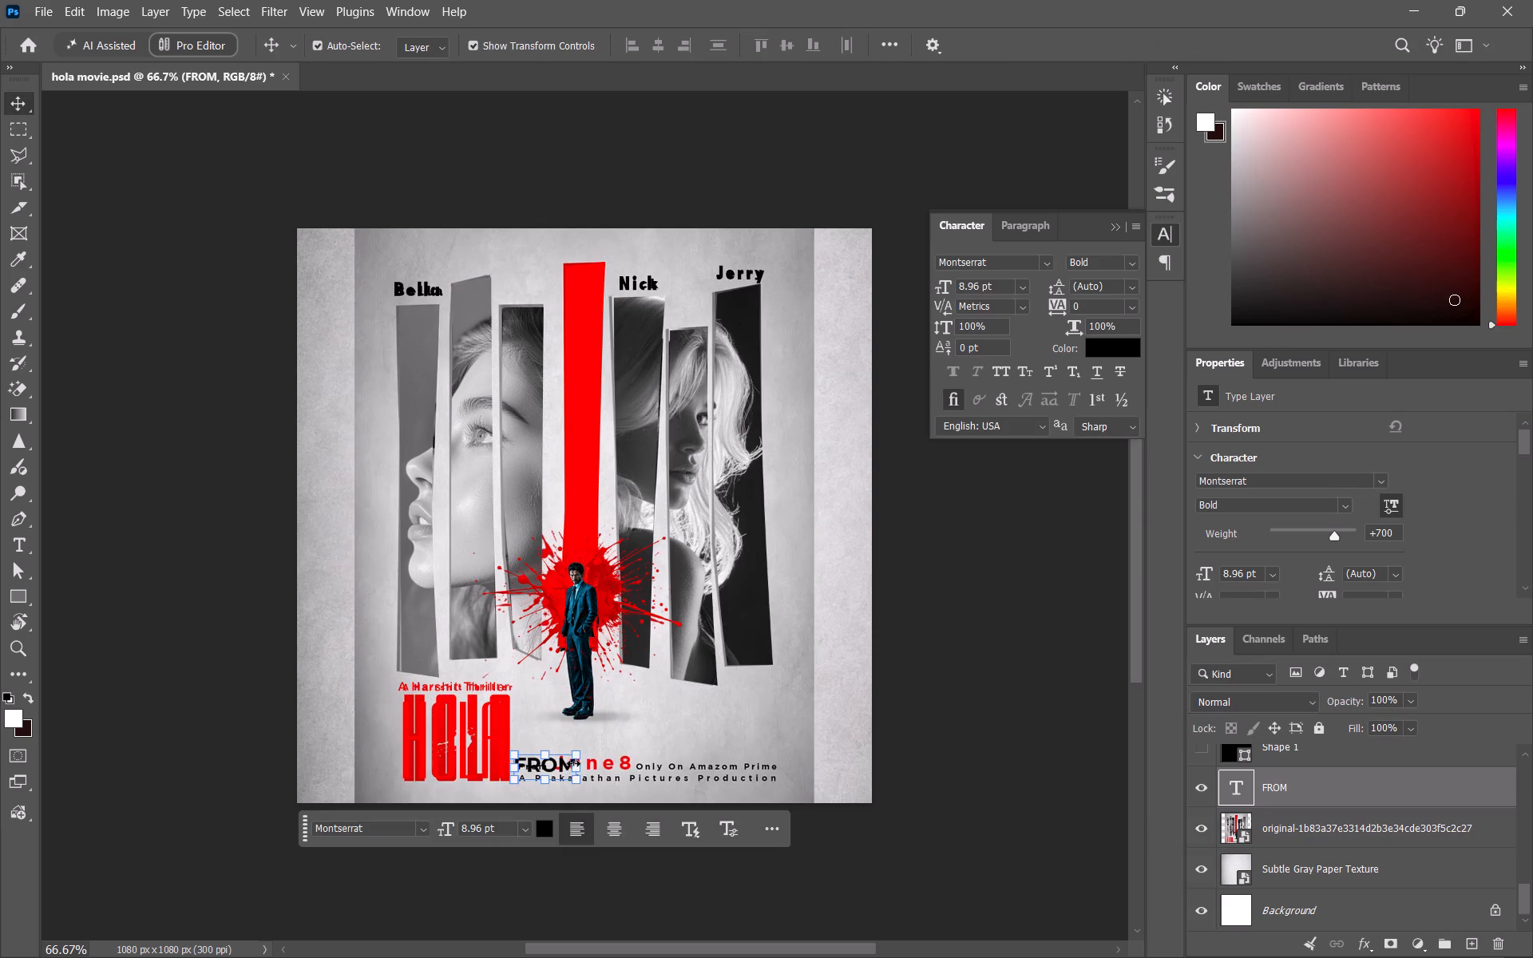
{"action": "left_click_drag", "start_coordinate": [576, 765], "coordinate": [557, 767]}
{"action": "left_click", "coordinate": [545, 767]}
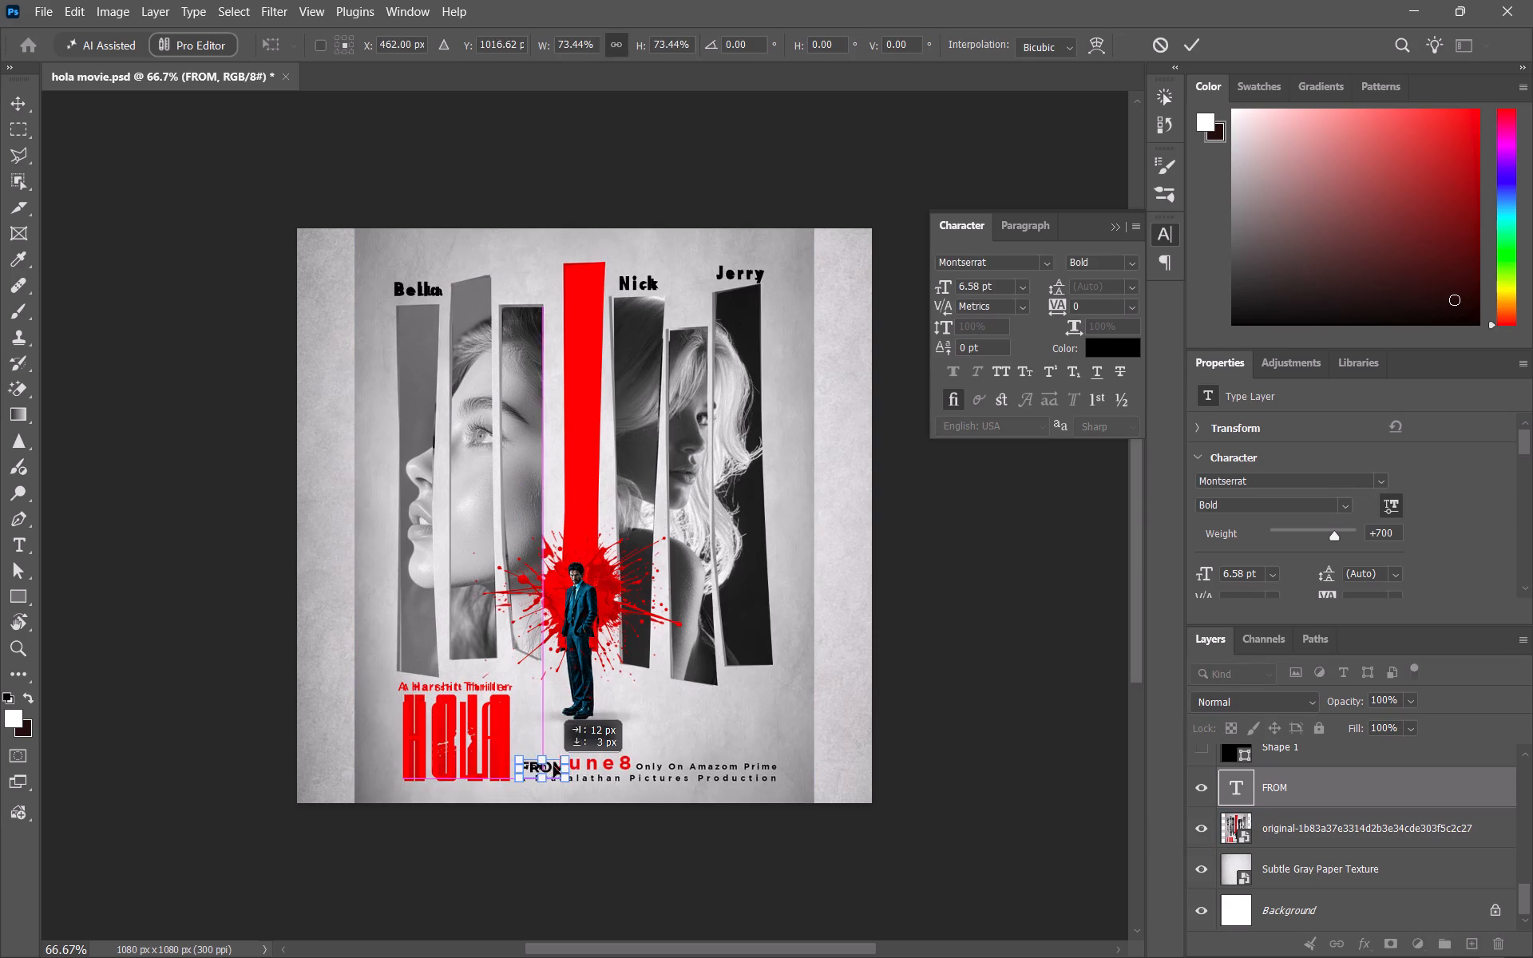
{"action": "left_click_drag", "start_coordinate": [556, 765], "coordinate": [537, 769]}
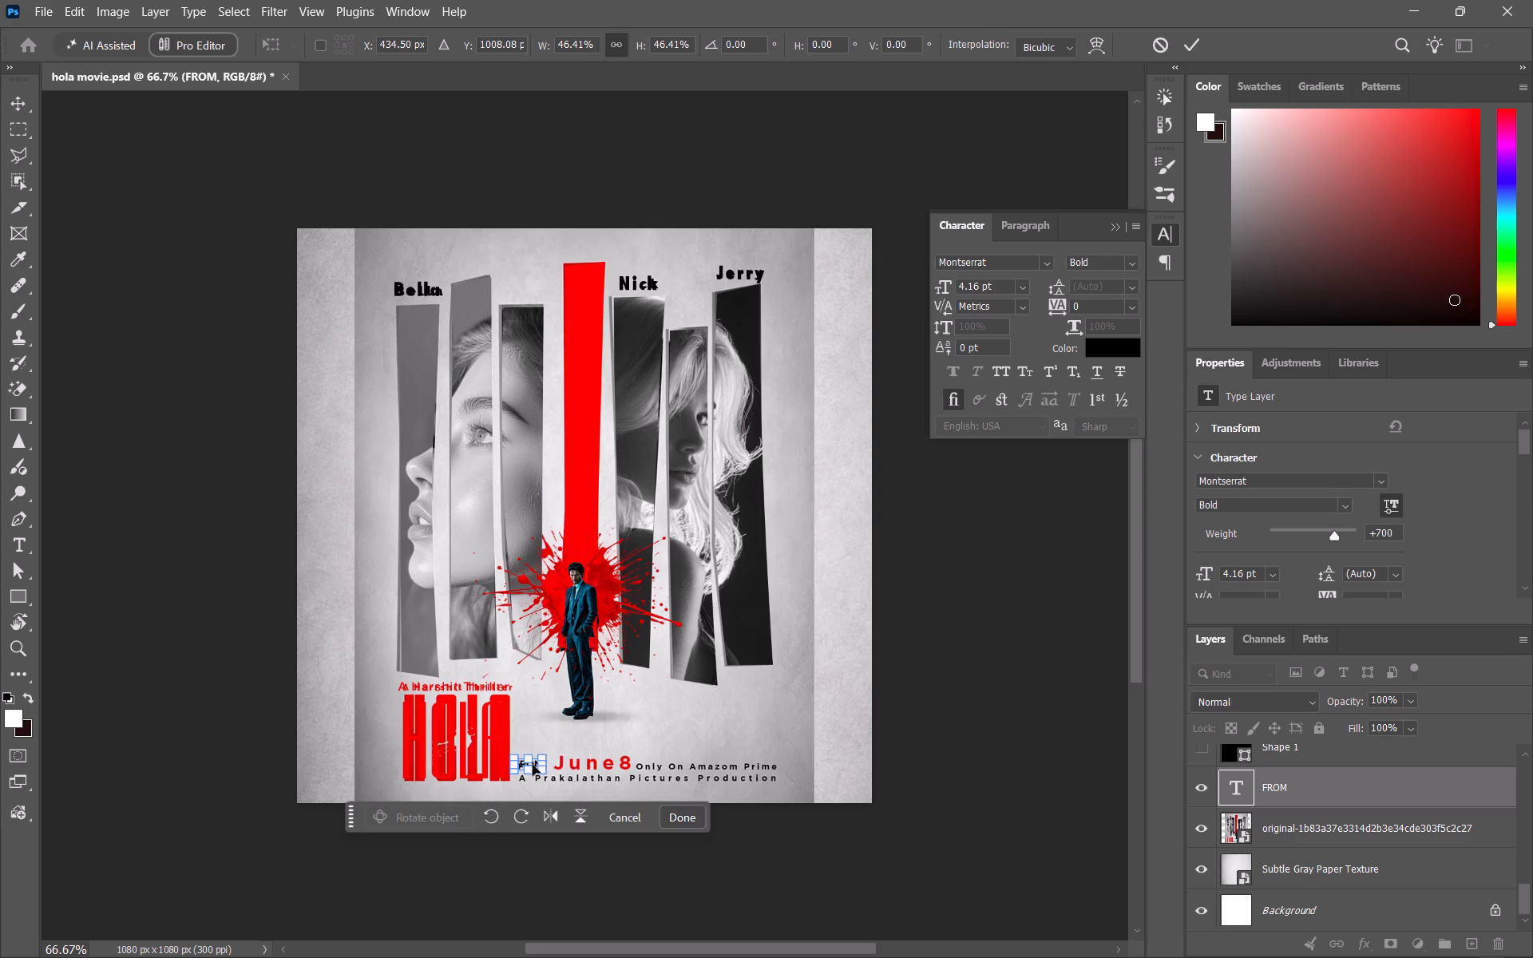
{"action": "left_click", "coordinate": [1272, 825]}
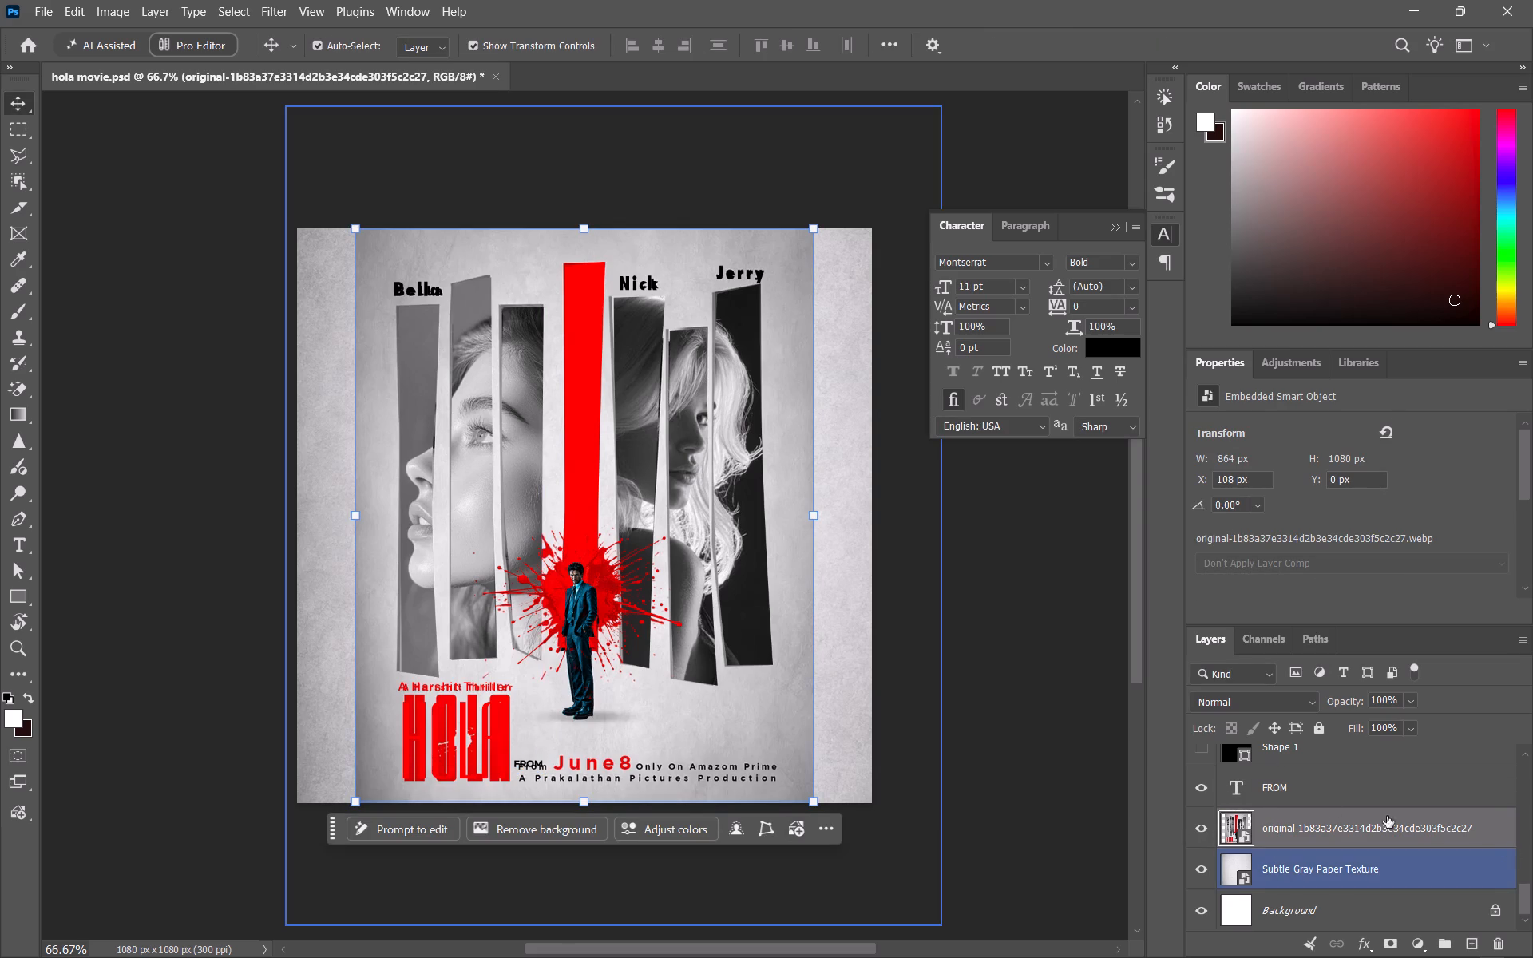
Nudge the FROM text 6 px down and 4 px to the right to align it with the reference's From word.
{"action": "left_click", "coordinate": [1291, 826]}
{"action": "left_click", "coordinate": [1290, 792]}
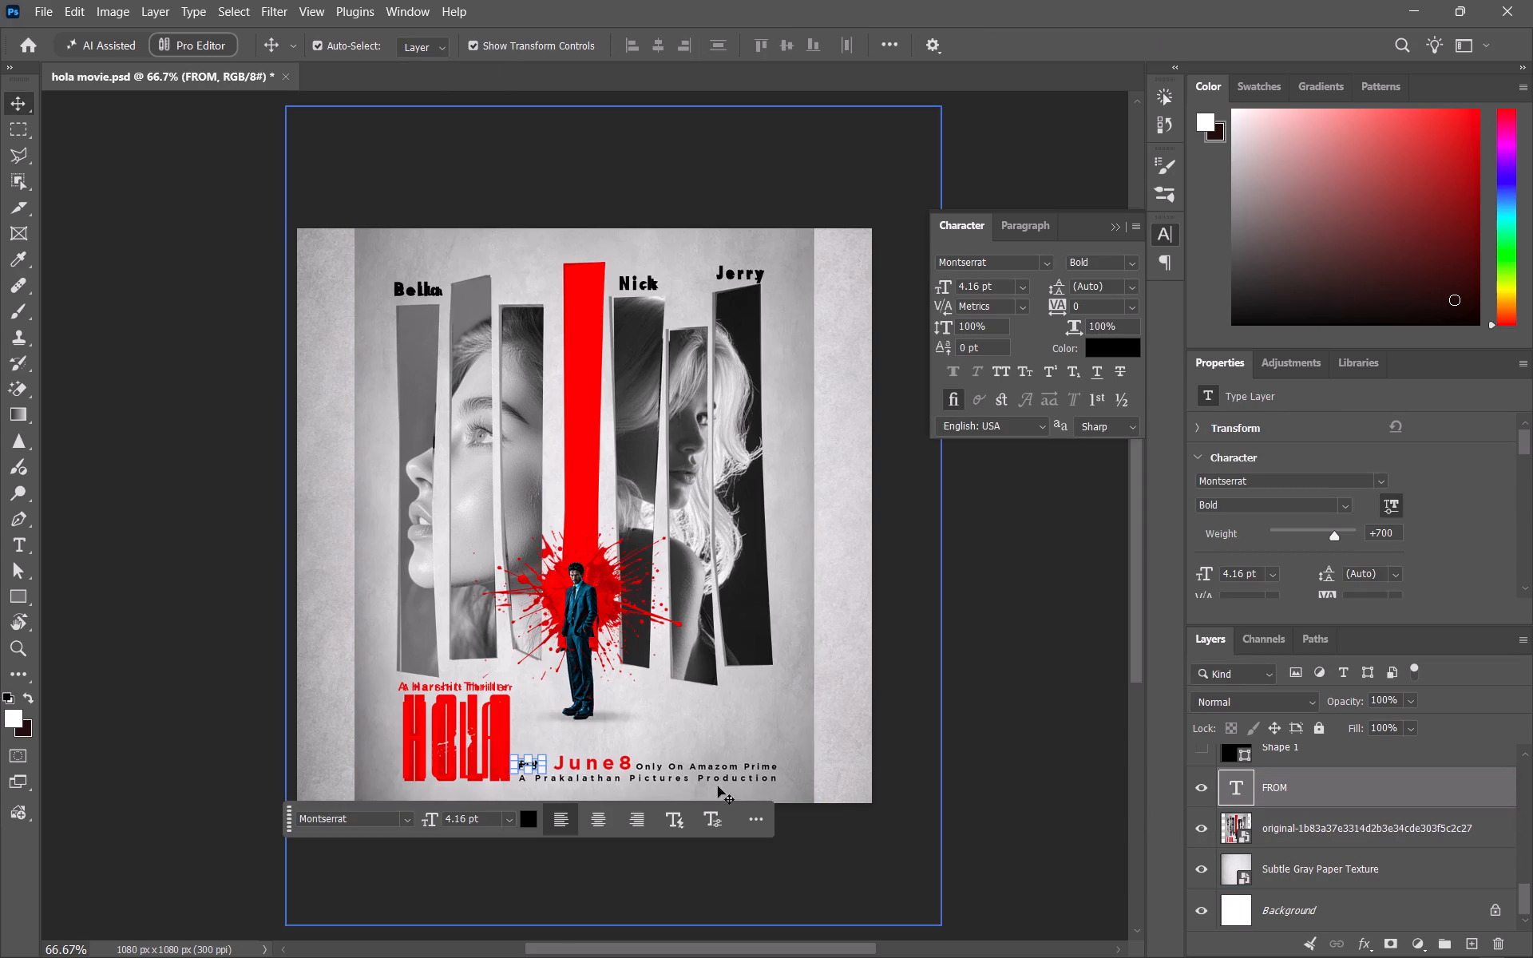
{"action": "key", "text": "Down"}
{"action": "key", "text": "Down"}
{"action": "key", "text": "Down"}
{"action": "key", "text": "Down"}
{"action": "key", "text": "Down"}
{"action": "key", "text": "Down"}
{"action": "key", "text": "Right"}
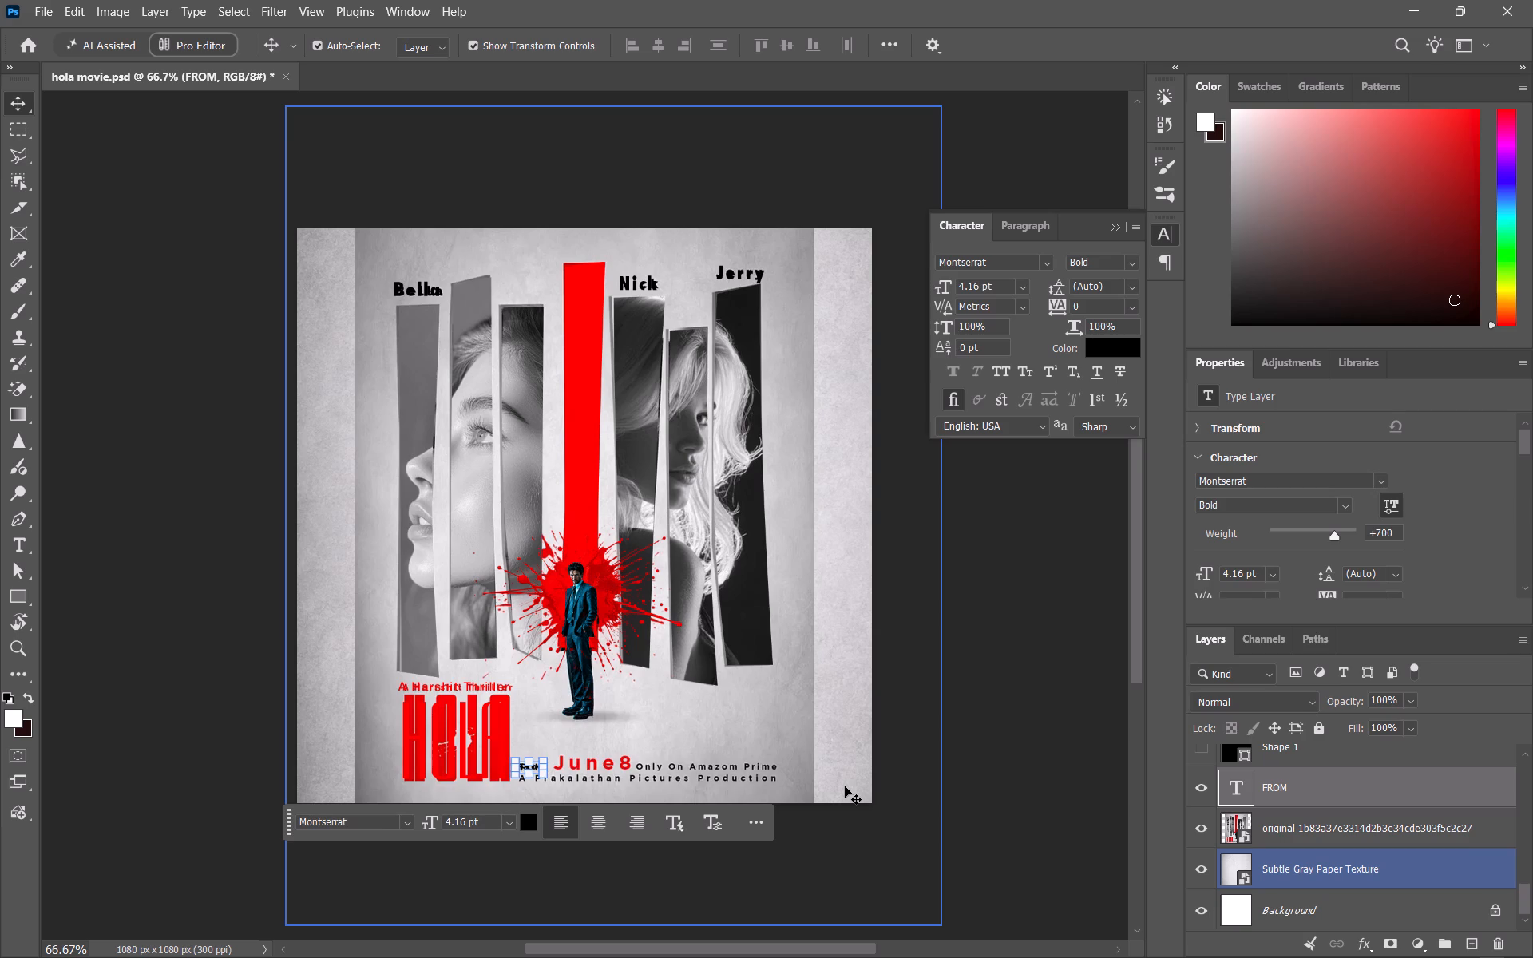
{"action": "key", "text": "Right"}
{"action": "key", "text": "Right"}
{"action": "key", "text": "Right"}
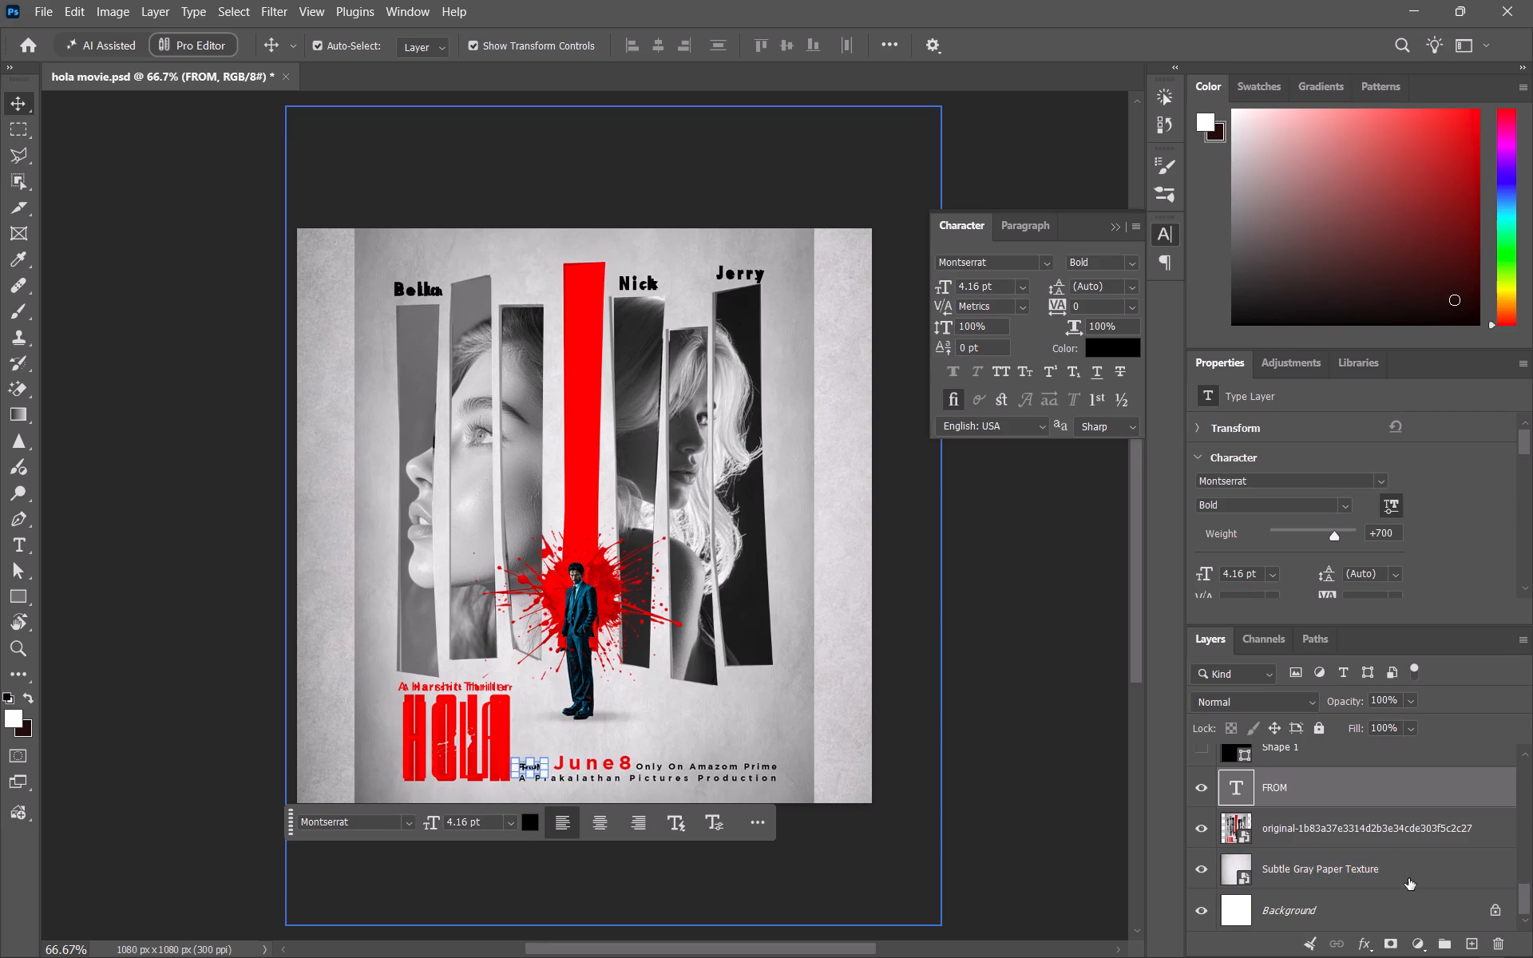
Compare the FROM text with the reference poster by switching the reference and FROM layers off and on.
{"action": "left_click", "coordinate": [1367, 836]}
{"action": "left_click", "coordinate": [1198, 826]}
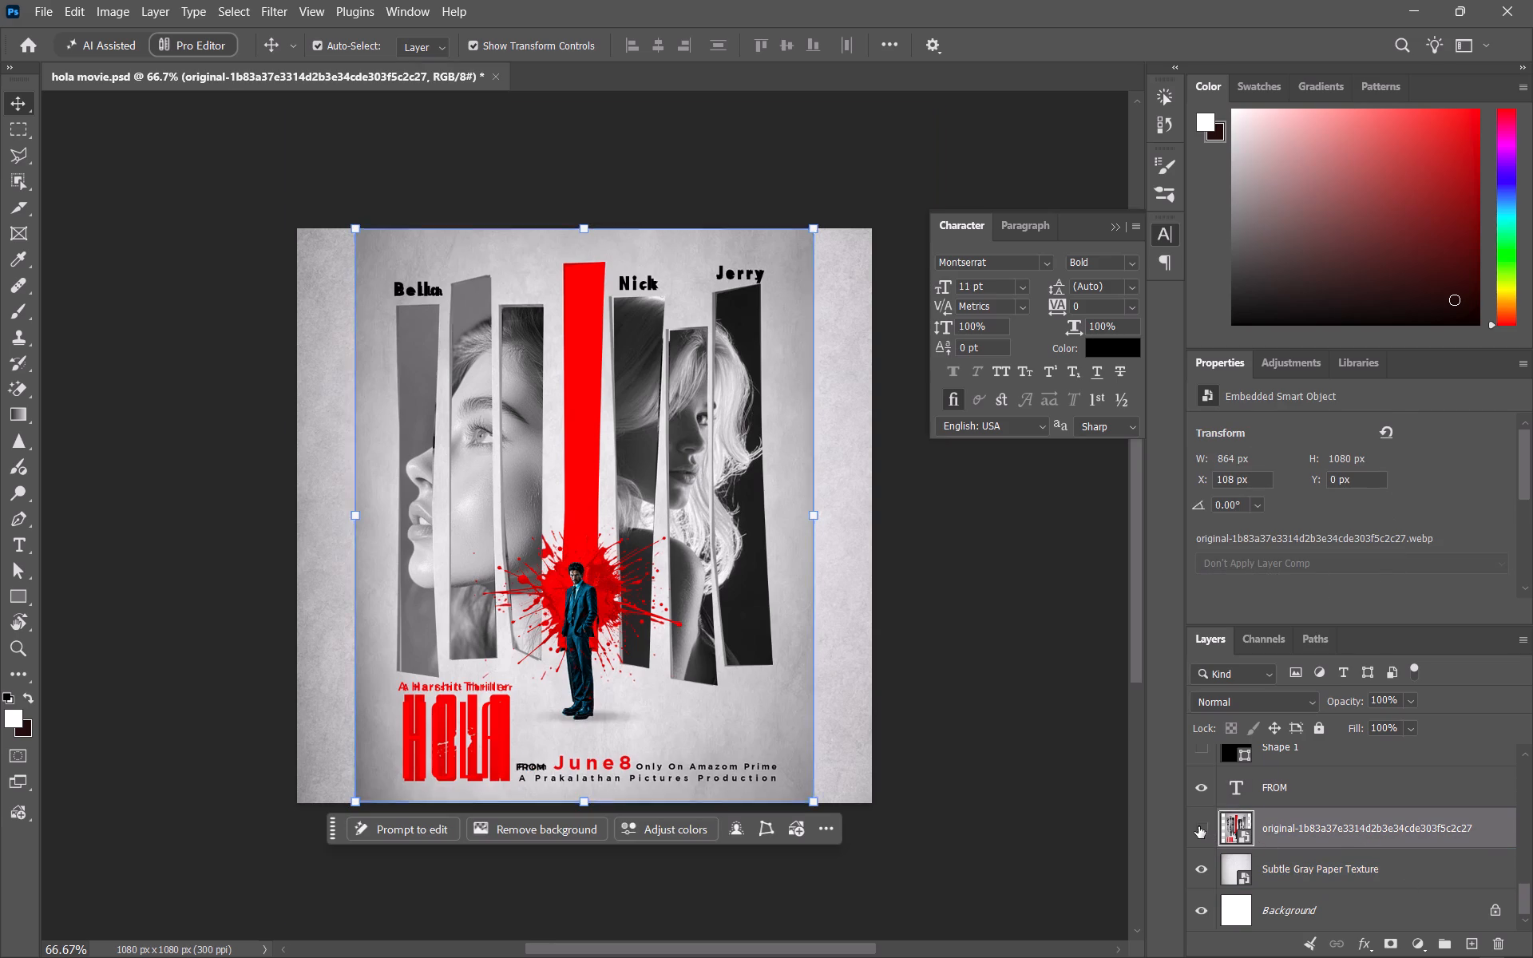
{"action": "left_click", "coordinate": [1198, 826]}
{"action": "left_click", "coordinate": [1198, 826]}
{"action": "left_click", "coordinate": [1198, 826]}
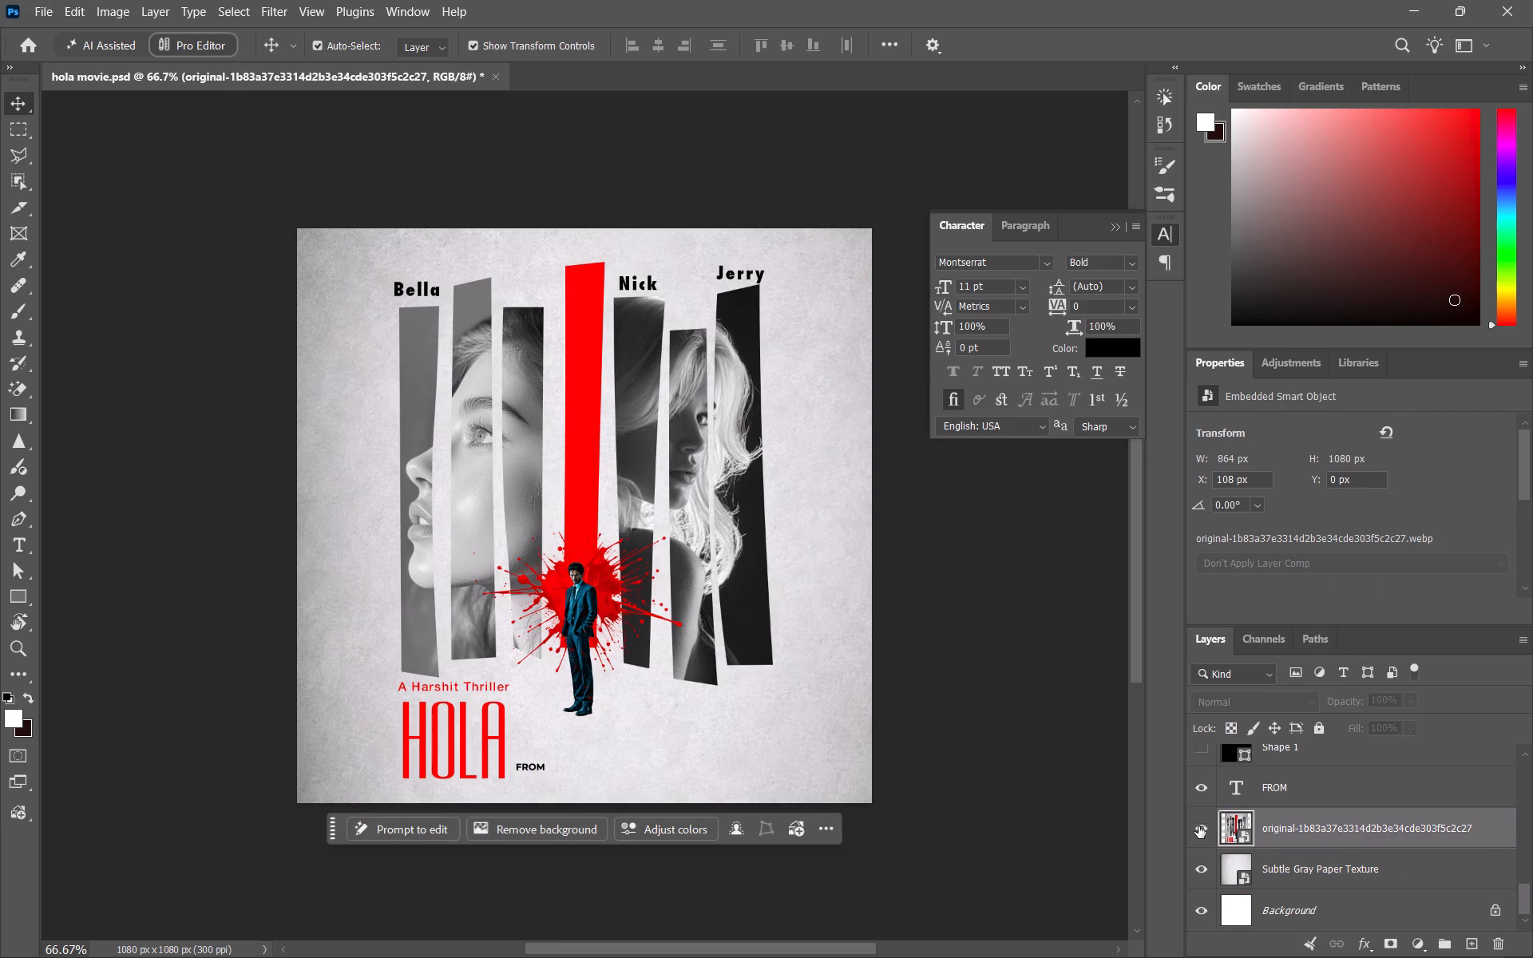
{"action": "left_click", "coordinate": [1207, 798]}
{"action": "left_click", "coordinate": [1207, 798]}
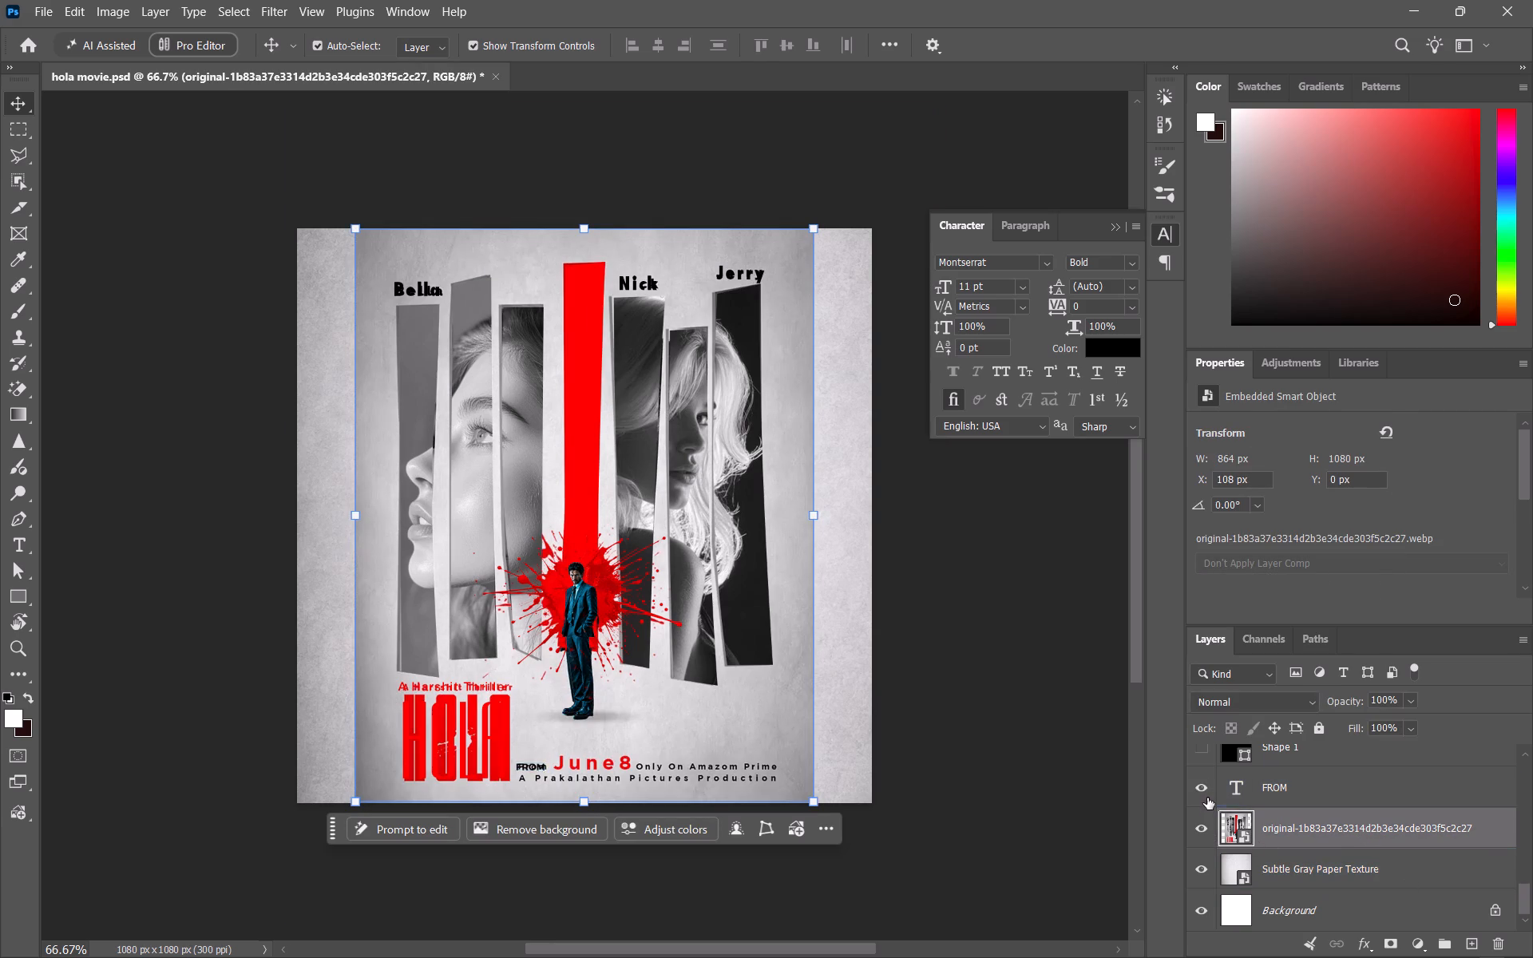
{"action": "left_click", "coordinate": [1207, 798]}
{"action": "left_click", "coordinate": [1207, 798]}
Replace the FROM wording with From in title case.
{"action": "left_click", "coordinate": [1268, 785]}
{"action": "double_click", "coordinate": [532, 768]}
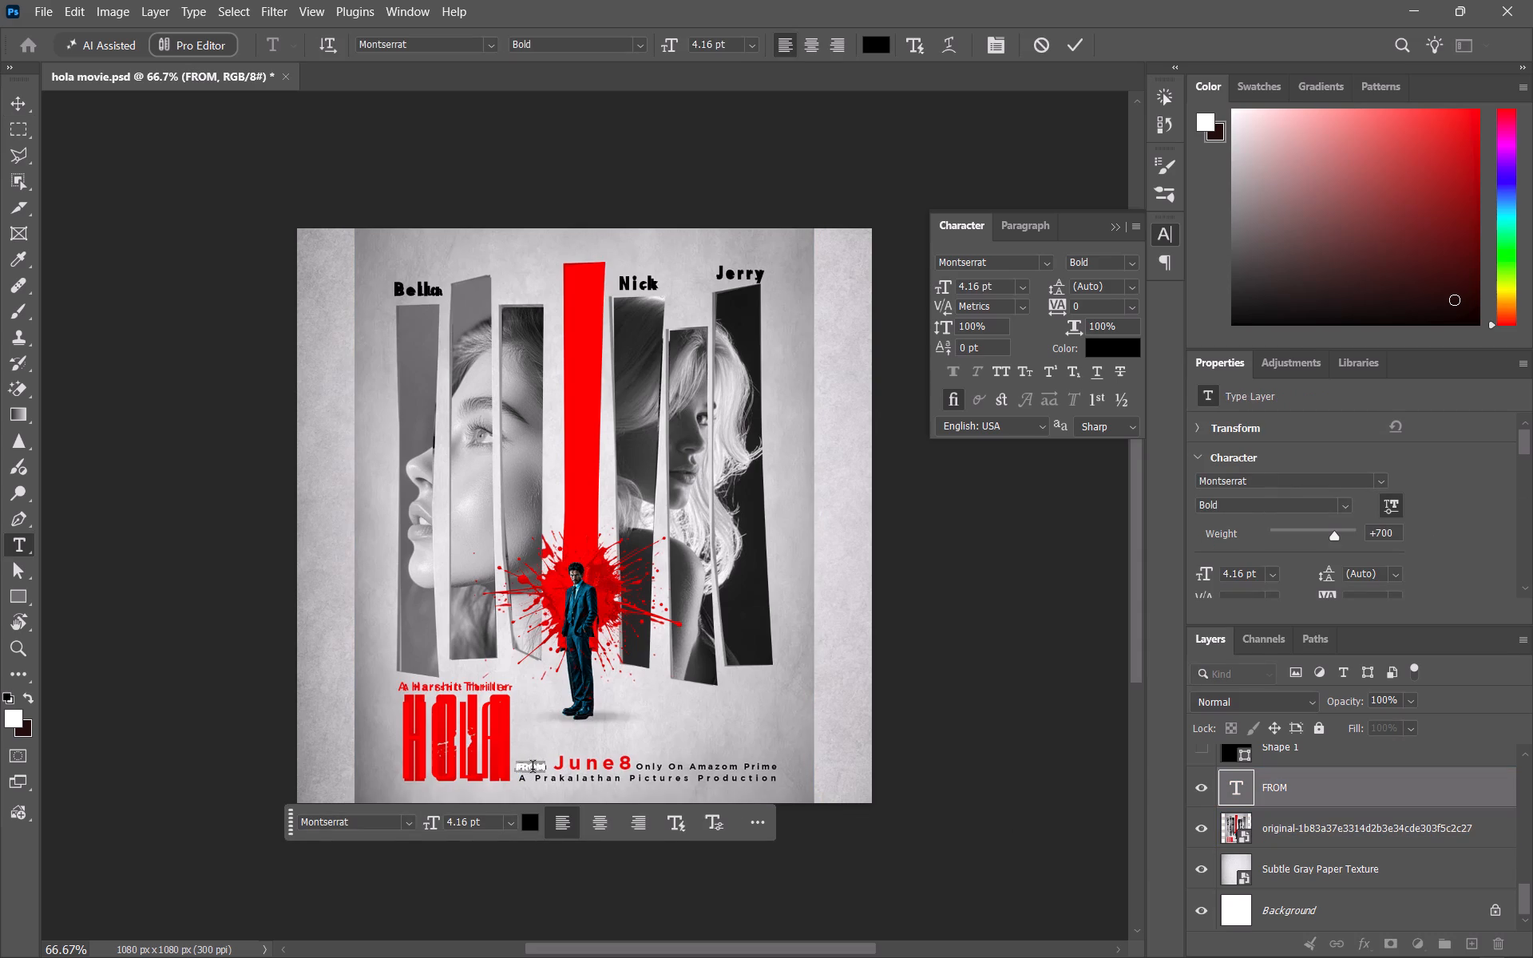
{"action": "key", "text": "f"}
{"action": "type", "text": "rom"}
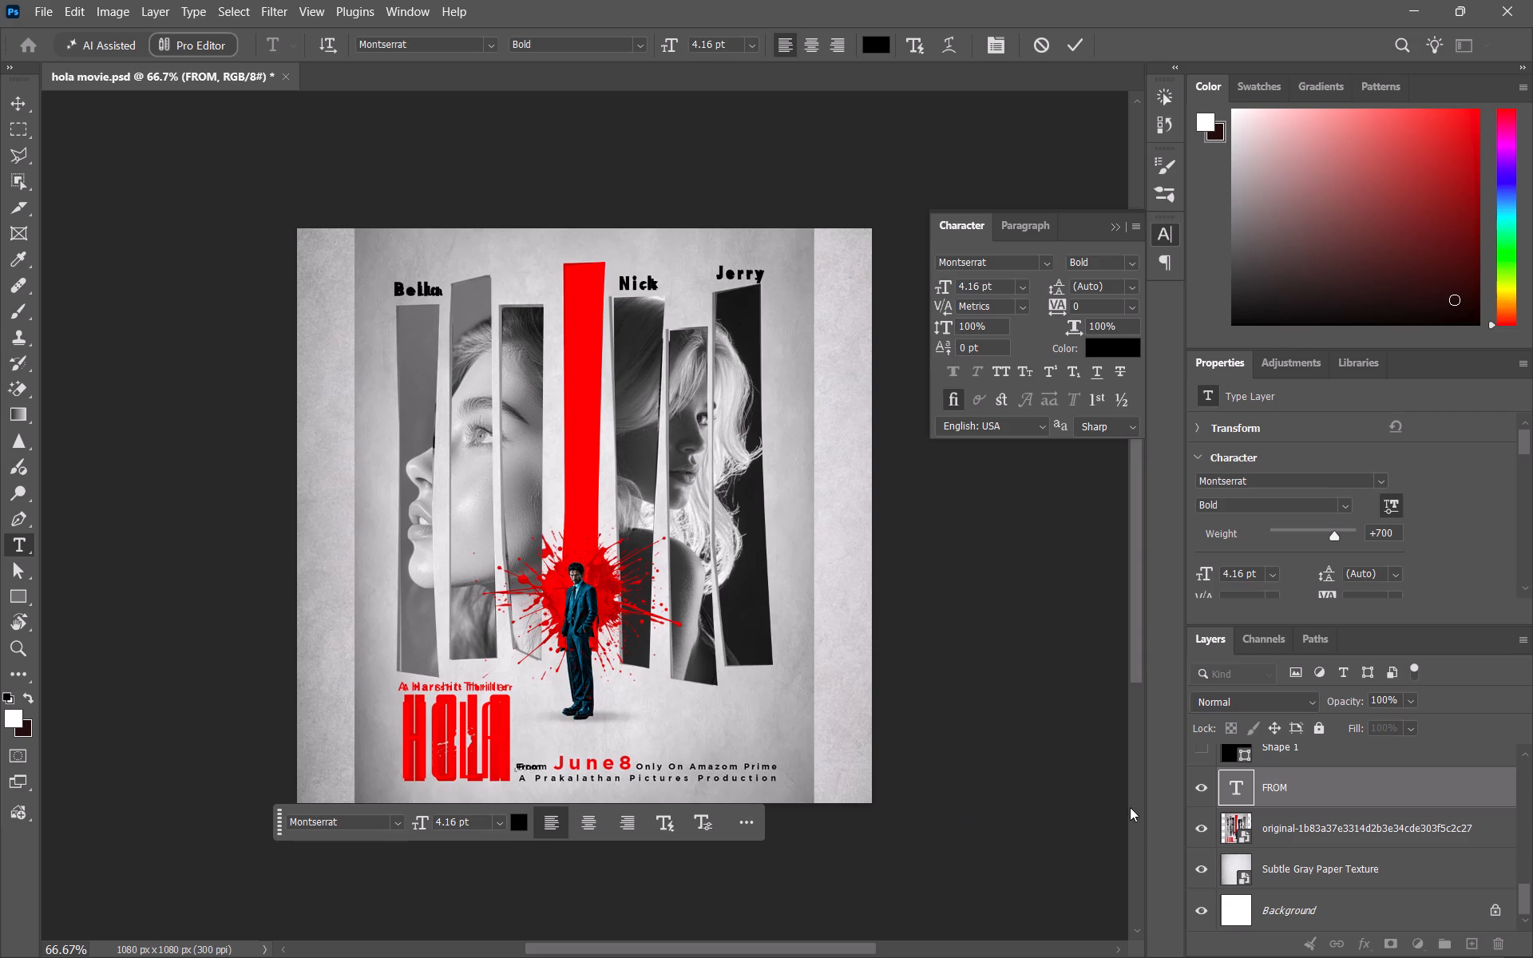
{"action": "left_click", "coordinate": [1337, 832]}
Nudge the From text 4 px to the right and check it against the reference's From word.
{"action": "left_click", "coordinate": [1312, 785]}
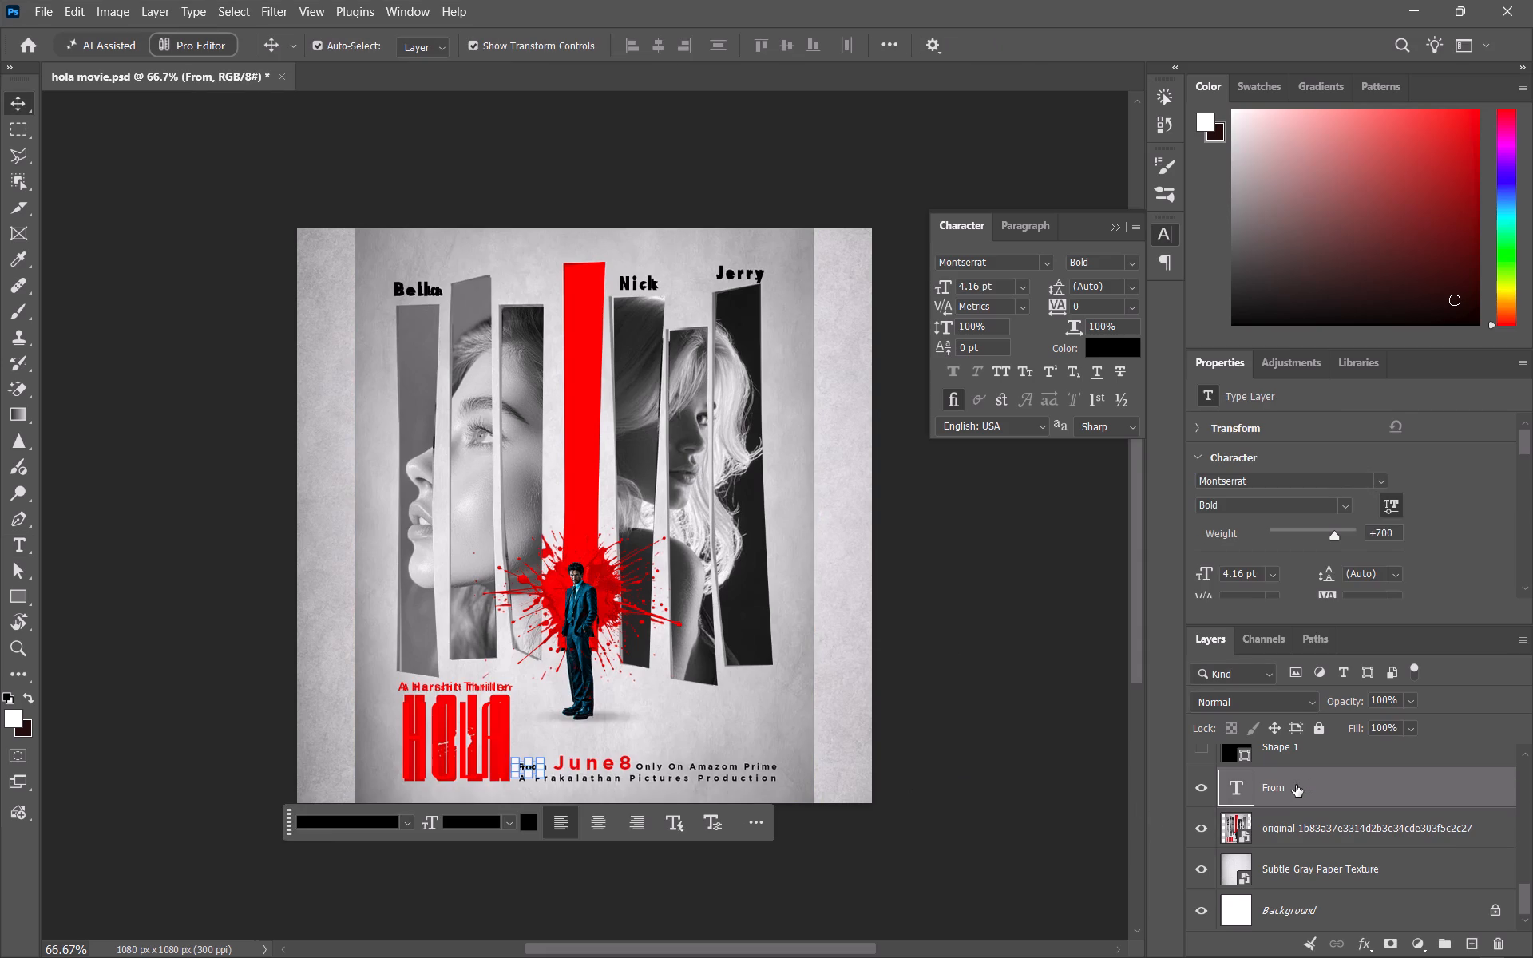
{"action": "key", "text": "Right"}
{"action": "key", "text": "Right"}
{"action": "key", "text": "Right"}
{"action": "key", "text": "Right"}
{"action": "left_click", "coordinate": [1293, 824]}
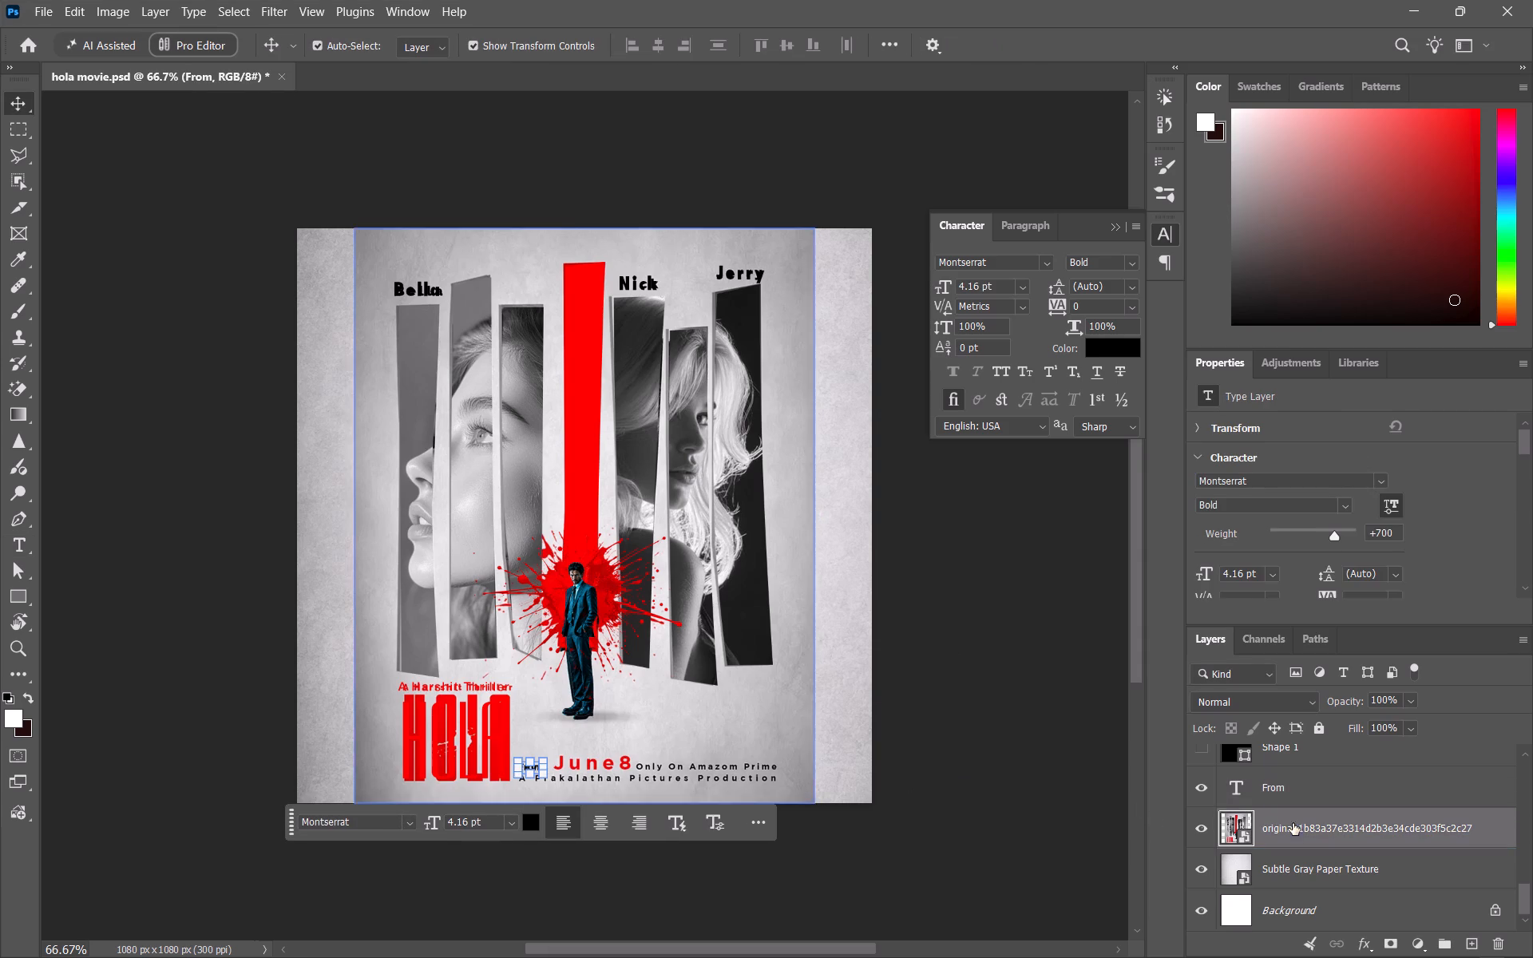
{"action": "left_click", "coordinate": [1209, 790]}
{"action": "left_click", "coordinate": [1209, 790]}
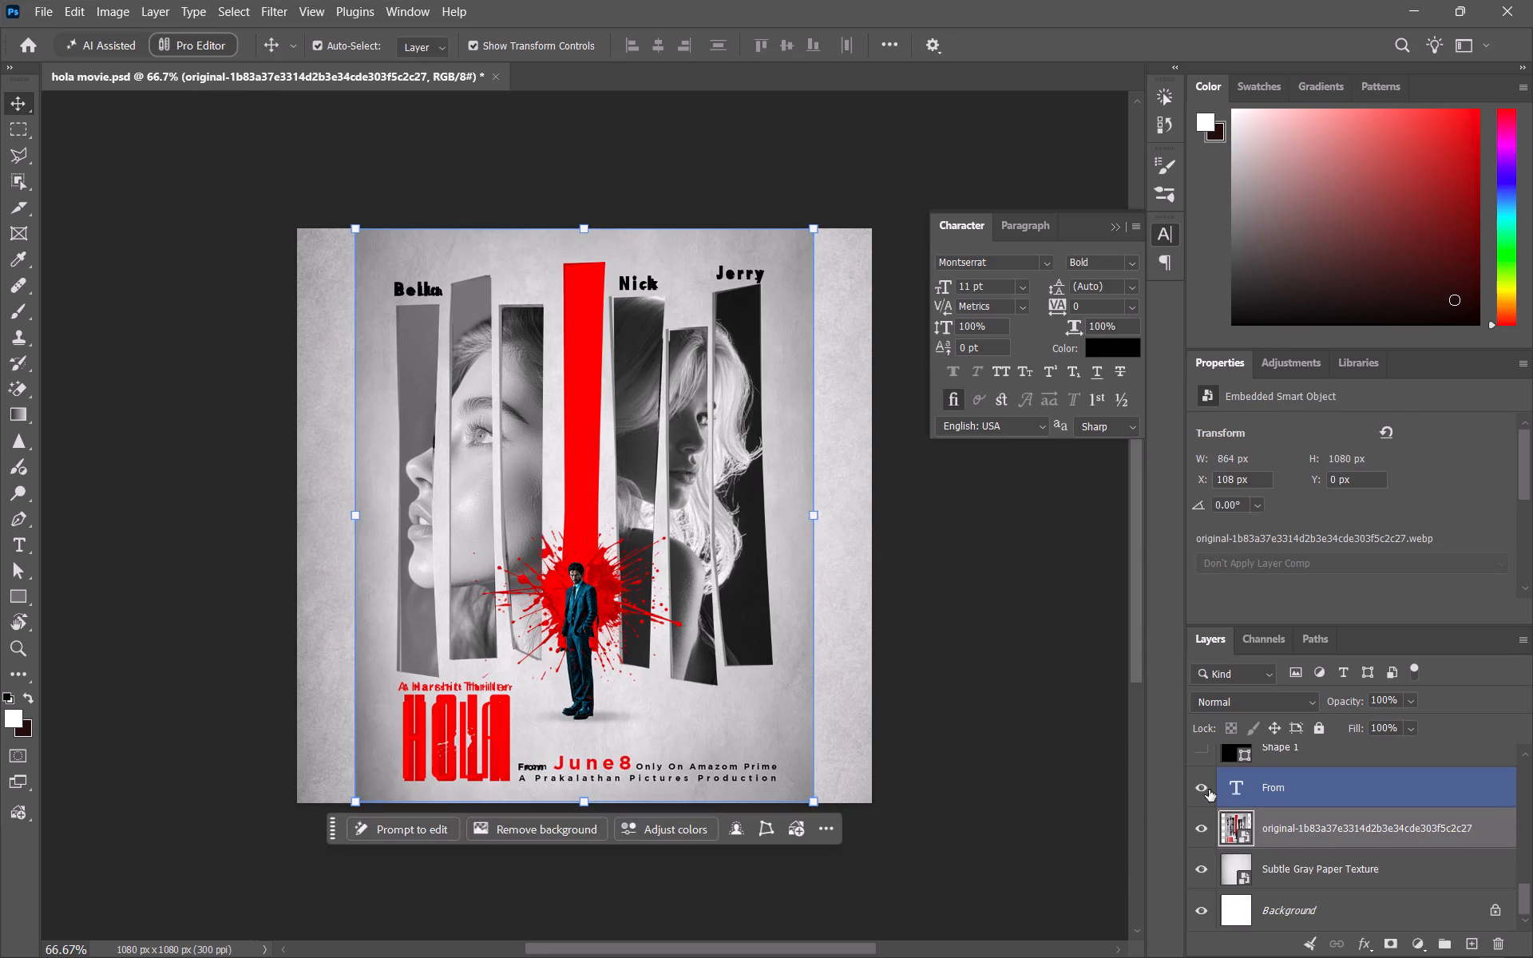
Set the From text's tracking to 80.
{"action": "left_click", "coordinate": [533, 765]}
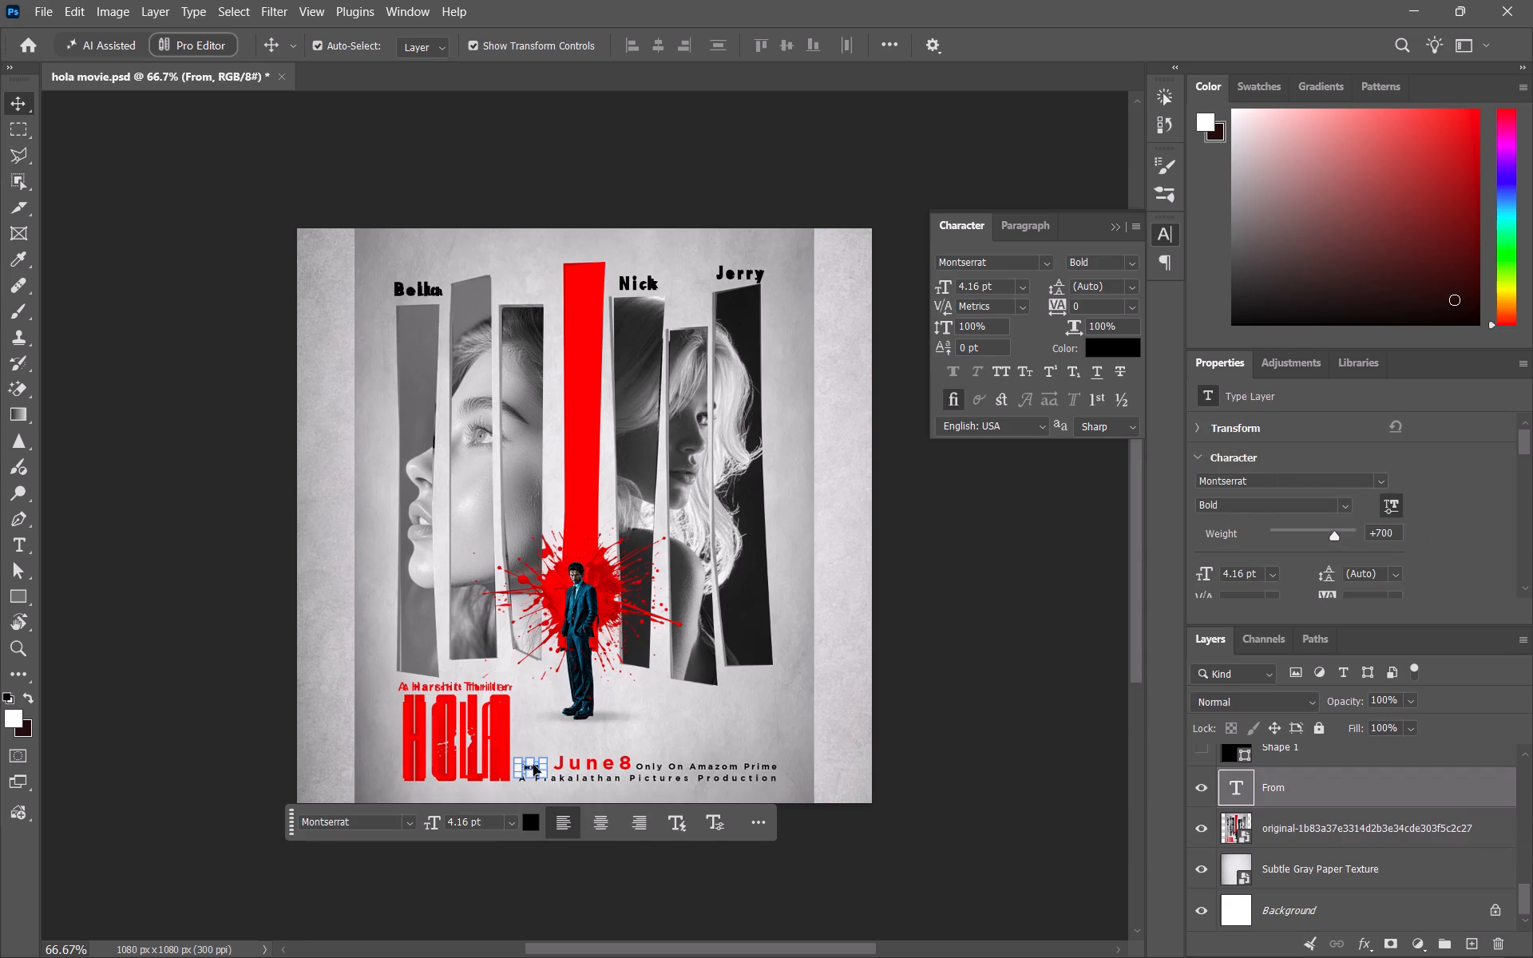
{"action": "left_click", "coordinate": [1056, 311]}
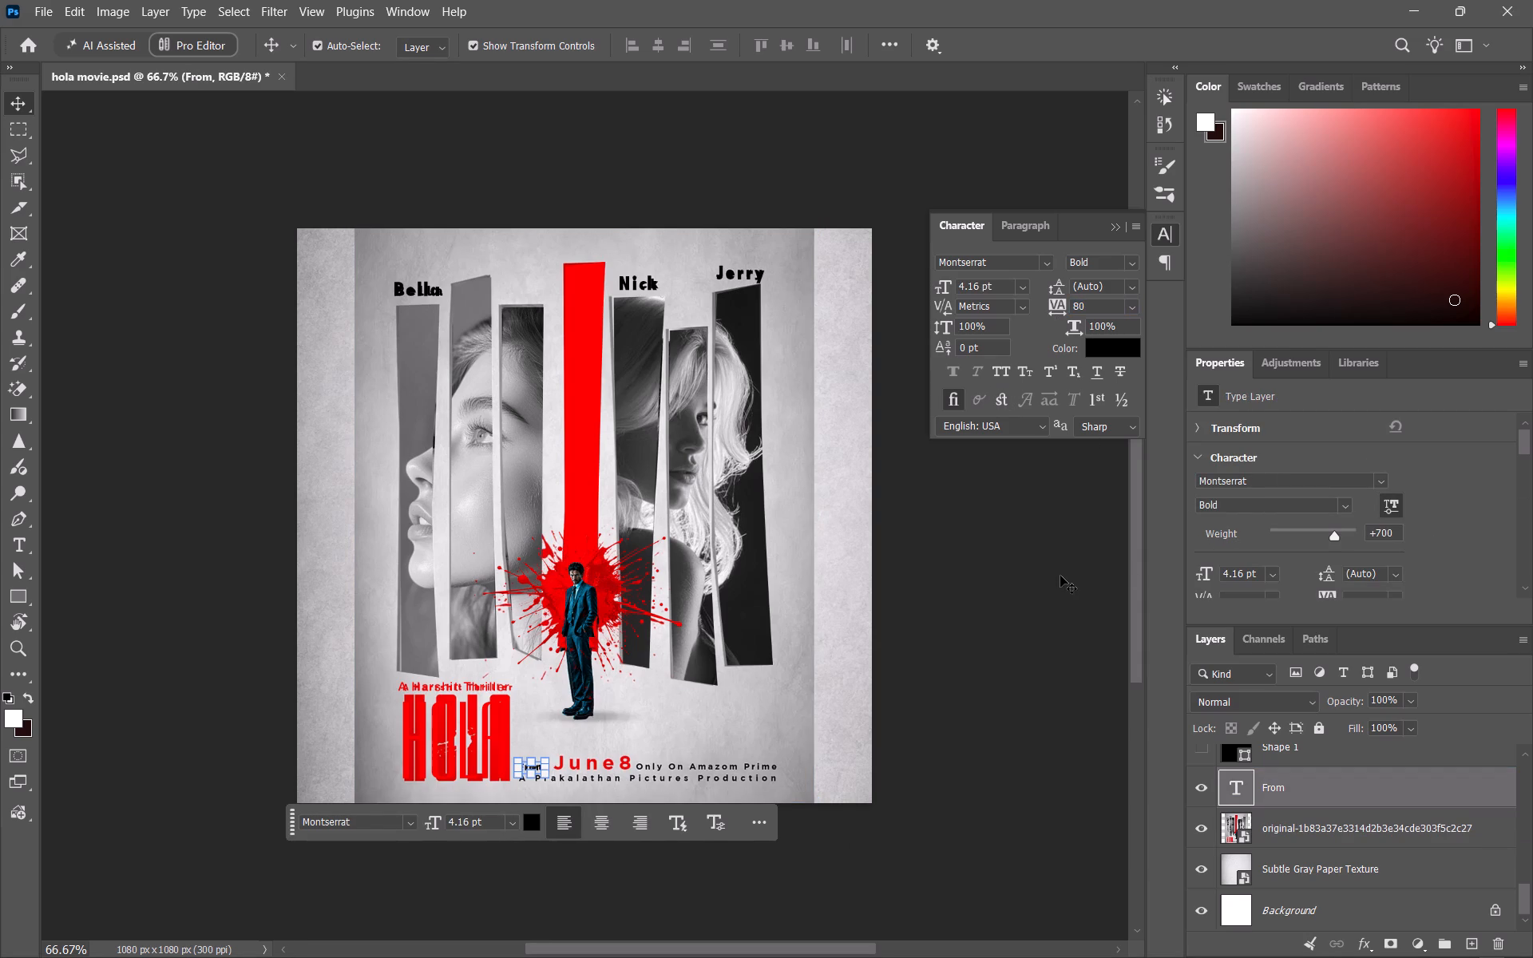
Compare the From text's spacing with the reference by switching its layer off and on, leaving the From layer hidden.
{"action": "left_click", "coordinate": [1249, 828]}
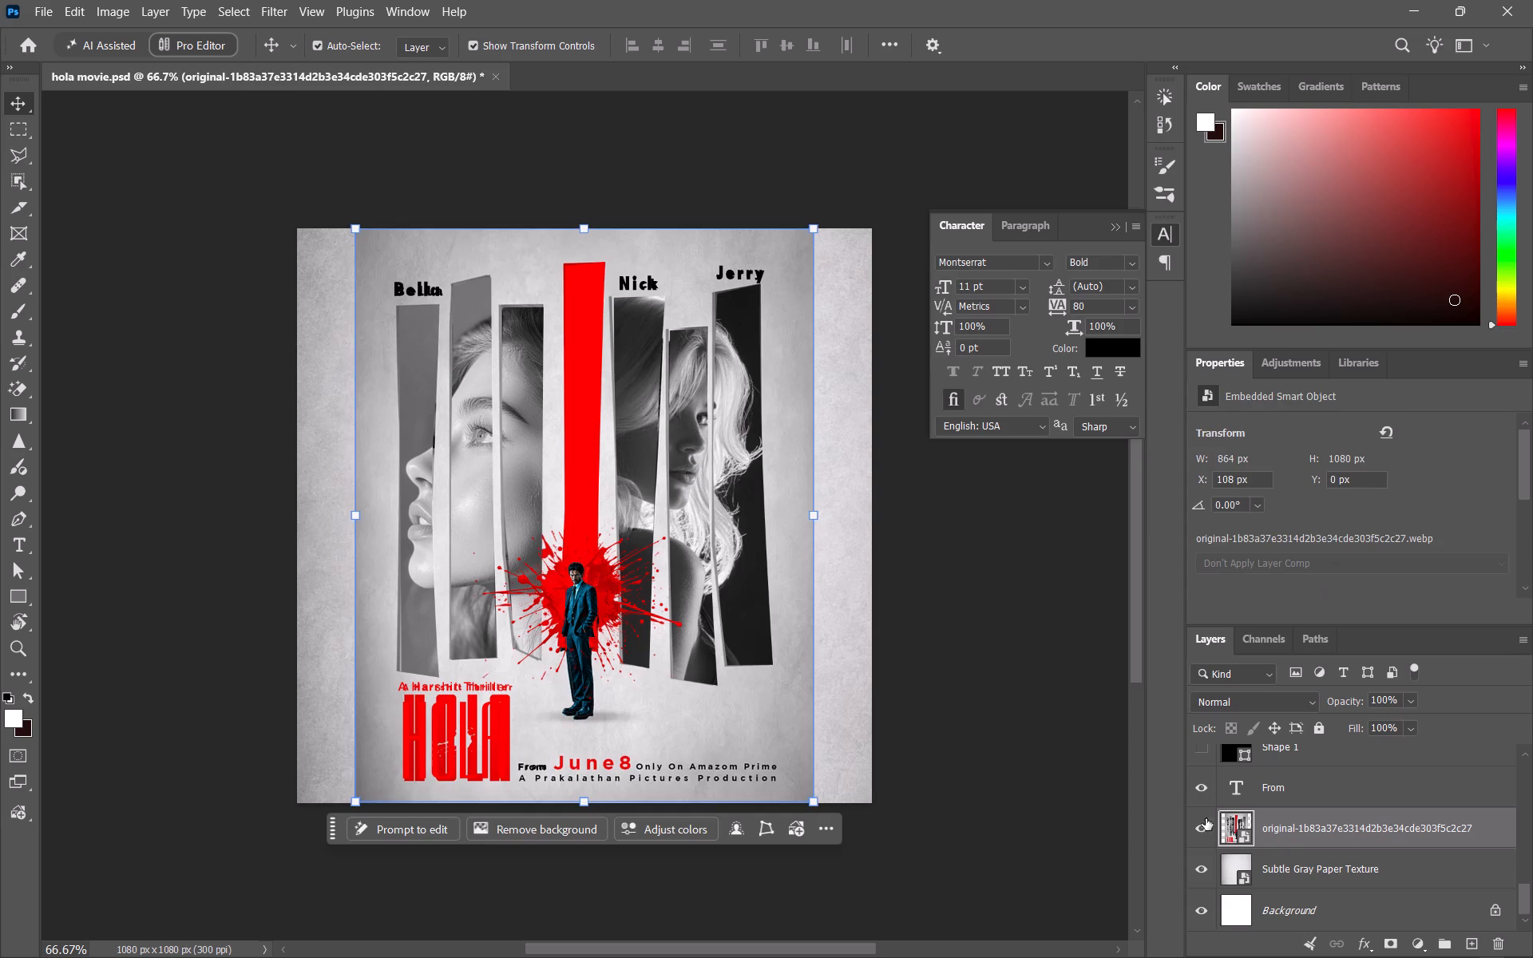
{"action": "left_click", "coordinate": [1208, 790]}
{"action": "left_click", "coordinate": [1206, 794]}
{"action": "left_click", "coordinate": [1206, 794]}
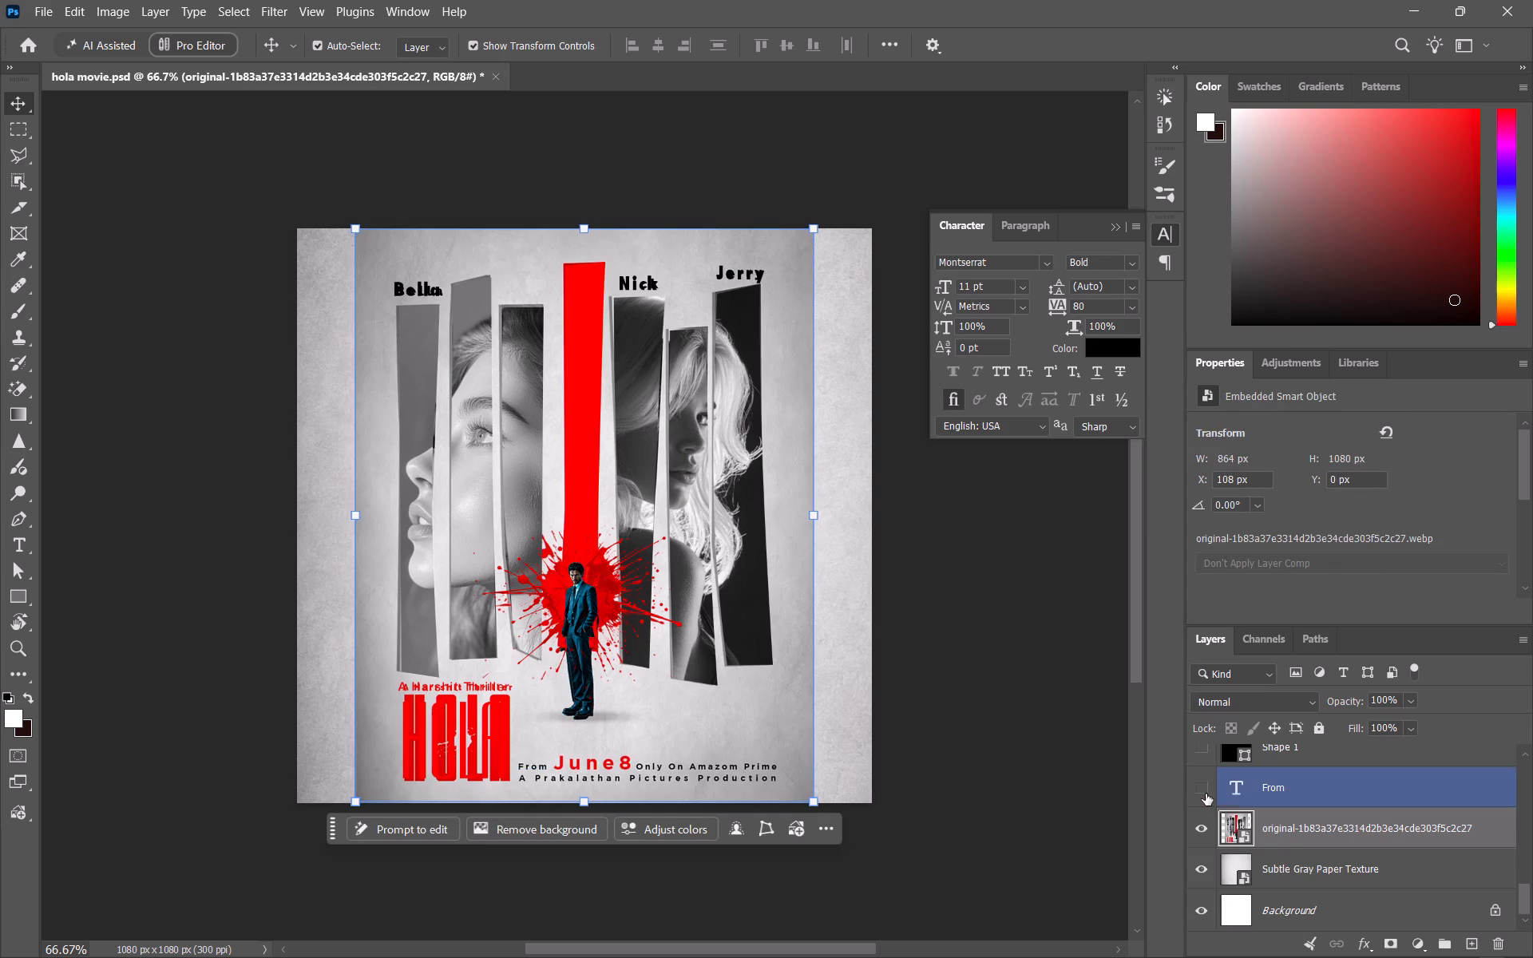
{"action": "left_click", "coordinate": [1206, 794]}
{"action": "left_click", "coordinate": [1206, 794]}
Add a text layer reading June 8 in Montserrat Bold at 11 pt, above the reference's release-date line.
{"action": "left_click", "coordinate": [661, 660]}
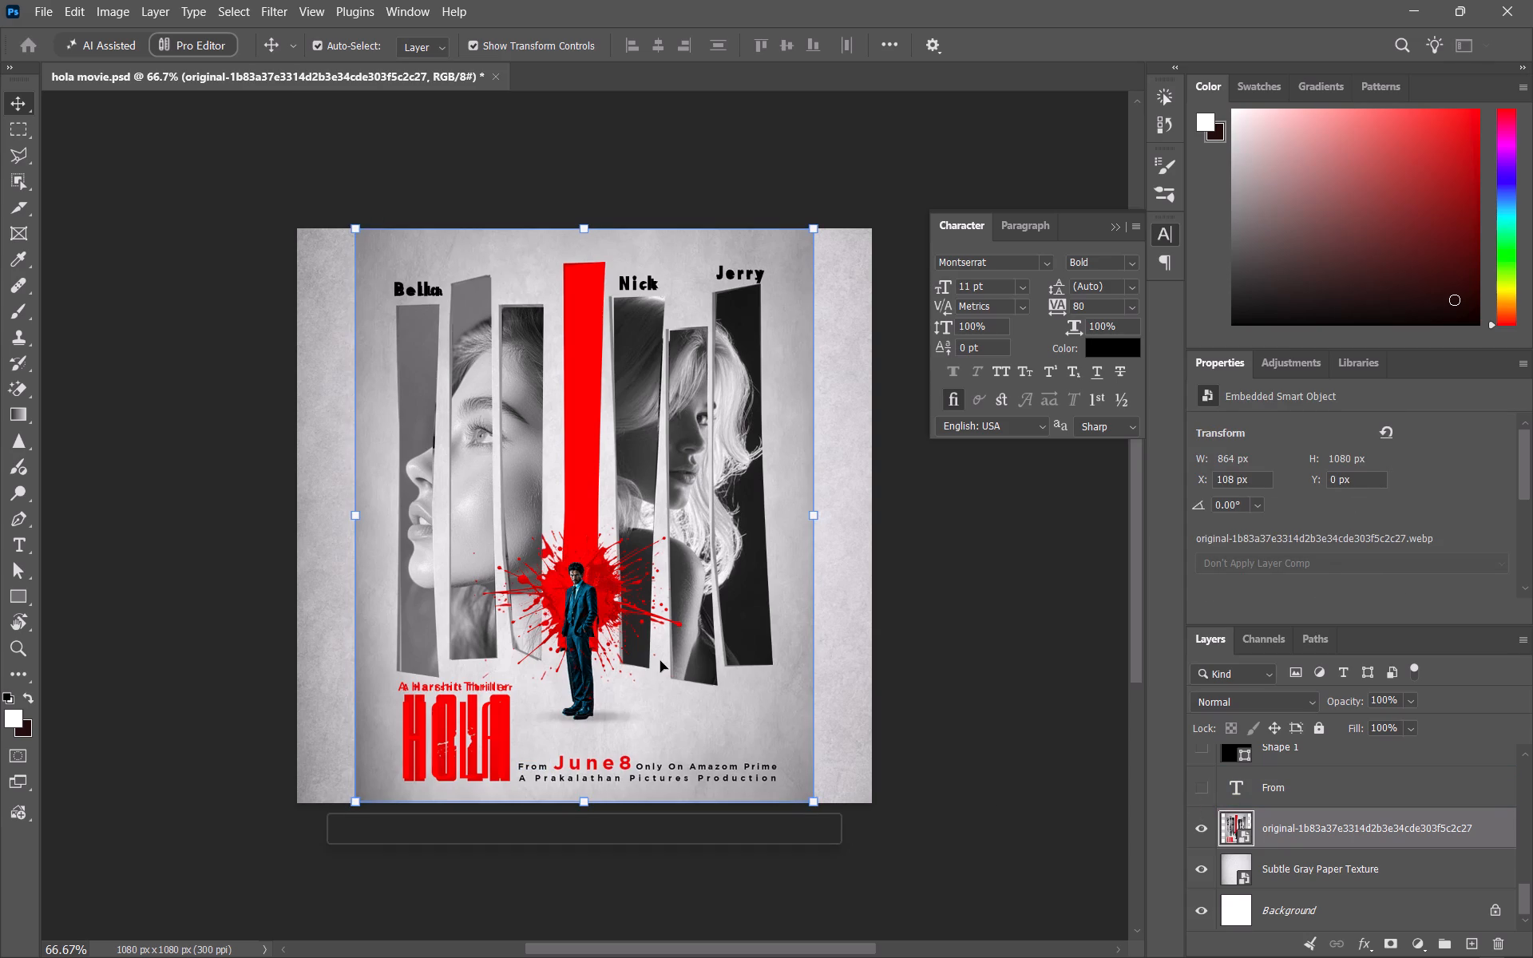
{"action": "key", "text": "t"}
{"action": "left_click", "coordinate": [652, 713]}
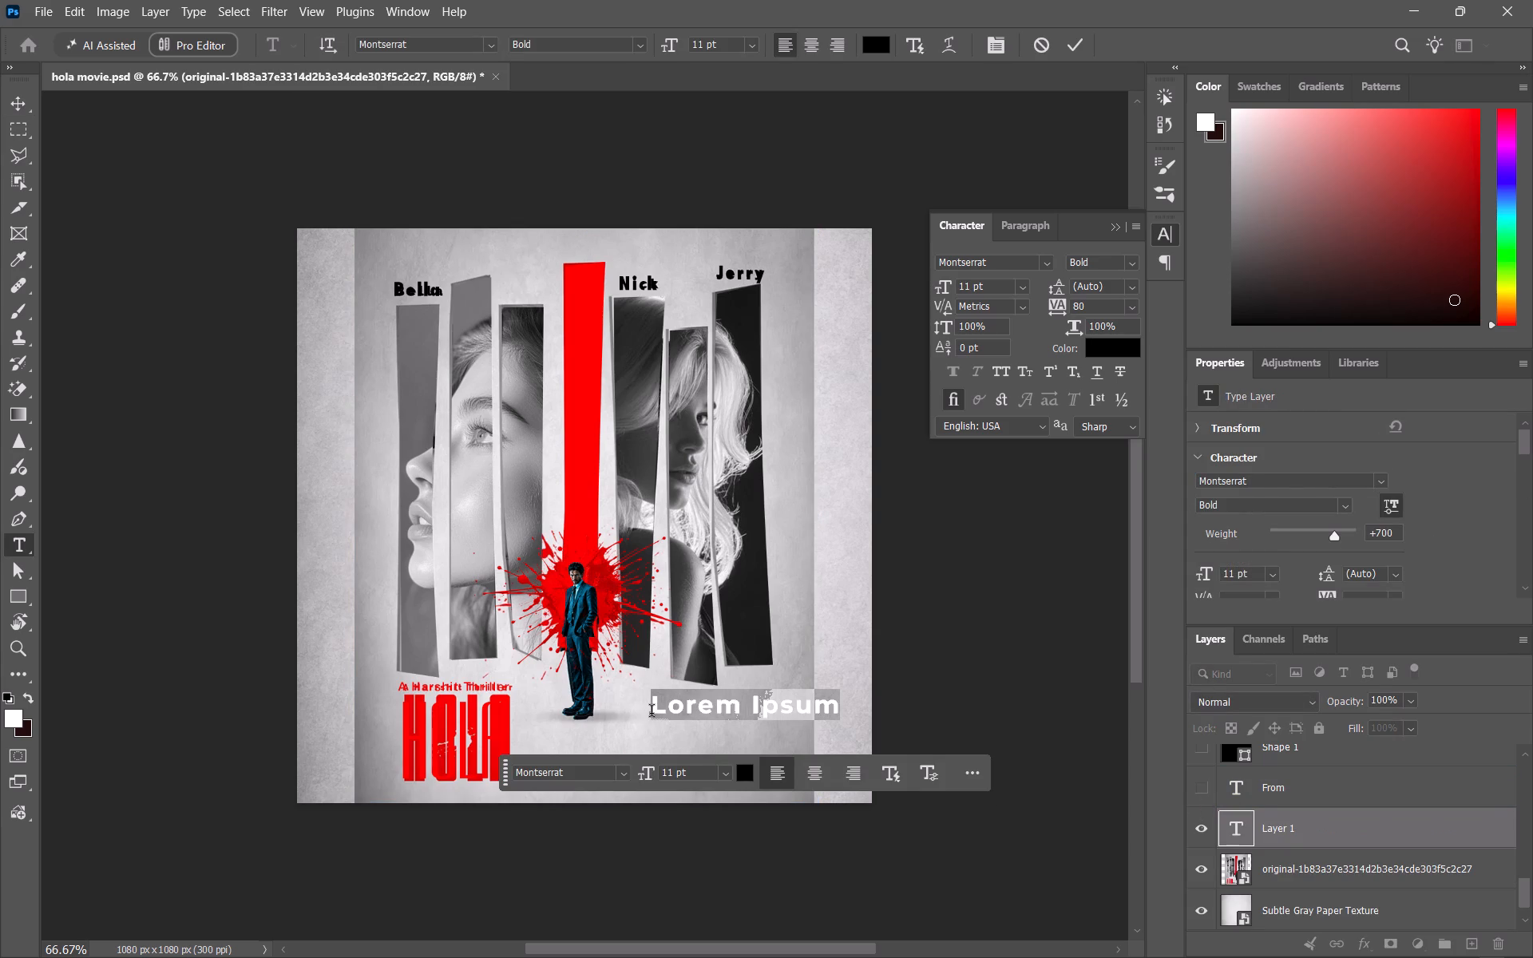
{"action": "type", "text": "un"}
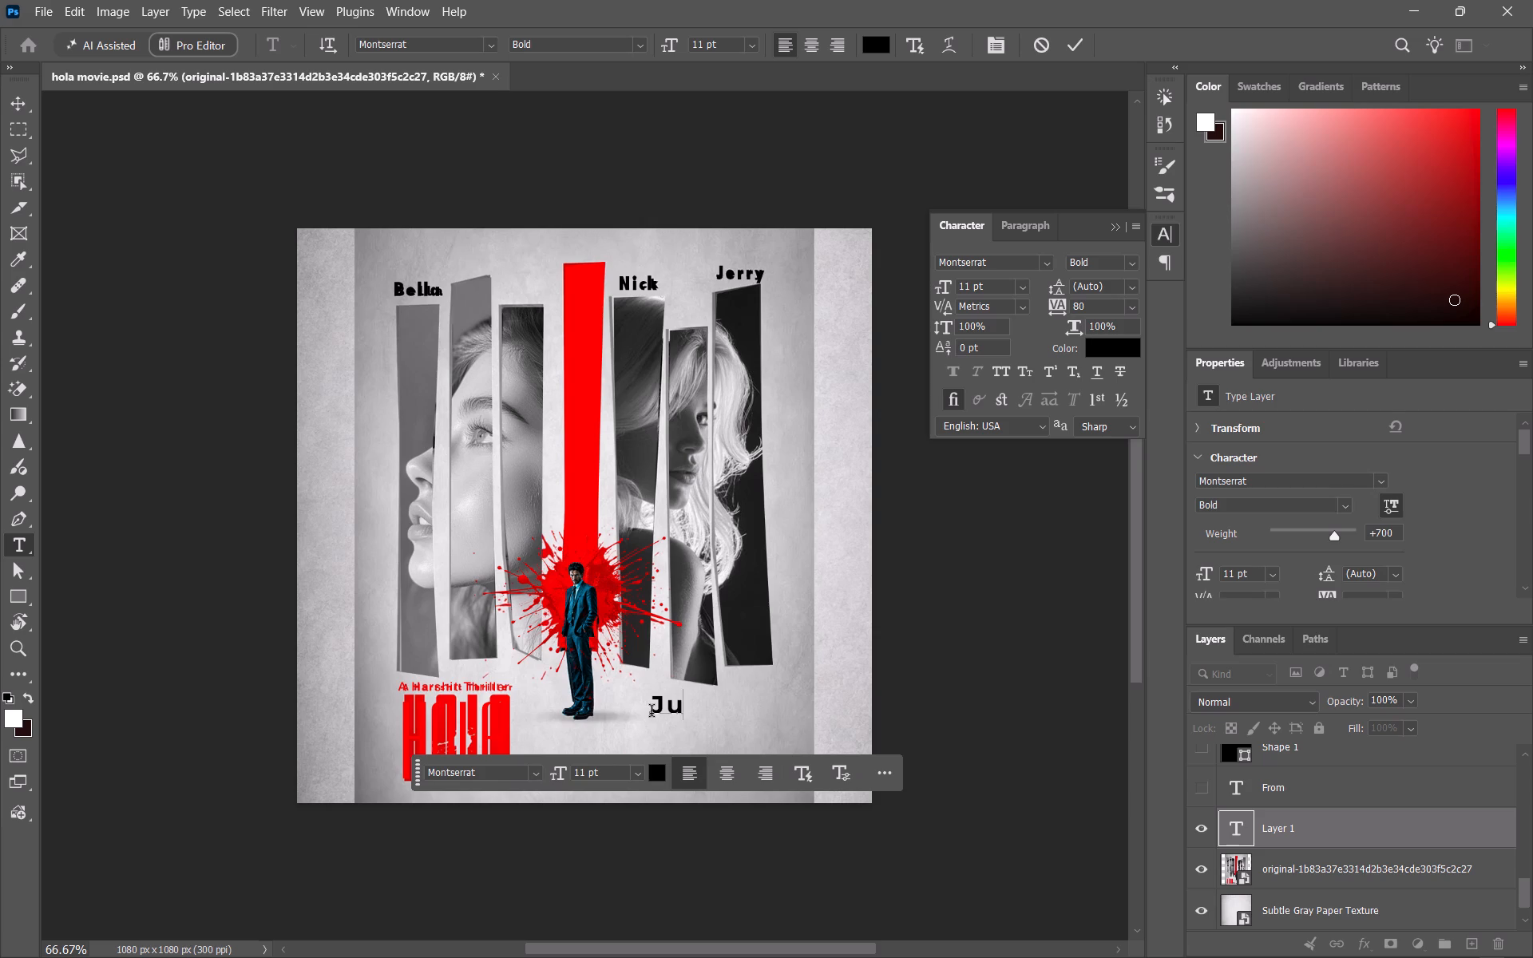
{"action": "type", "text": "e"}
{"action": "key", "text": "space"}
{"action": "type", "text": "8"}
{"action": "key", "text": "space"}
{"action": "left_click_drag", "start_coordinate": [414, 776], "coordinate": [366, 198]}
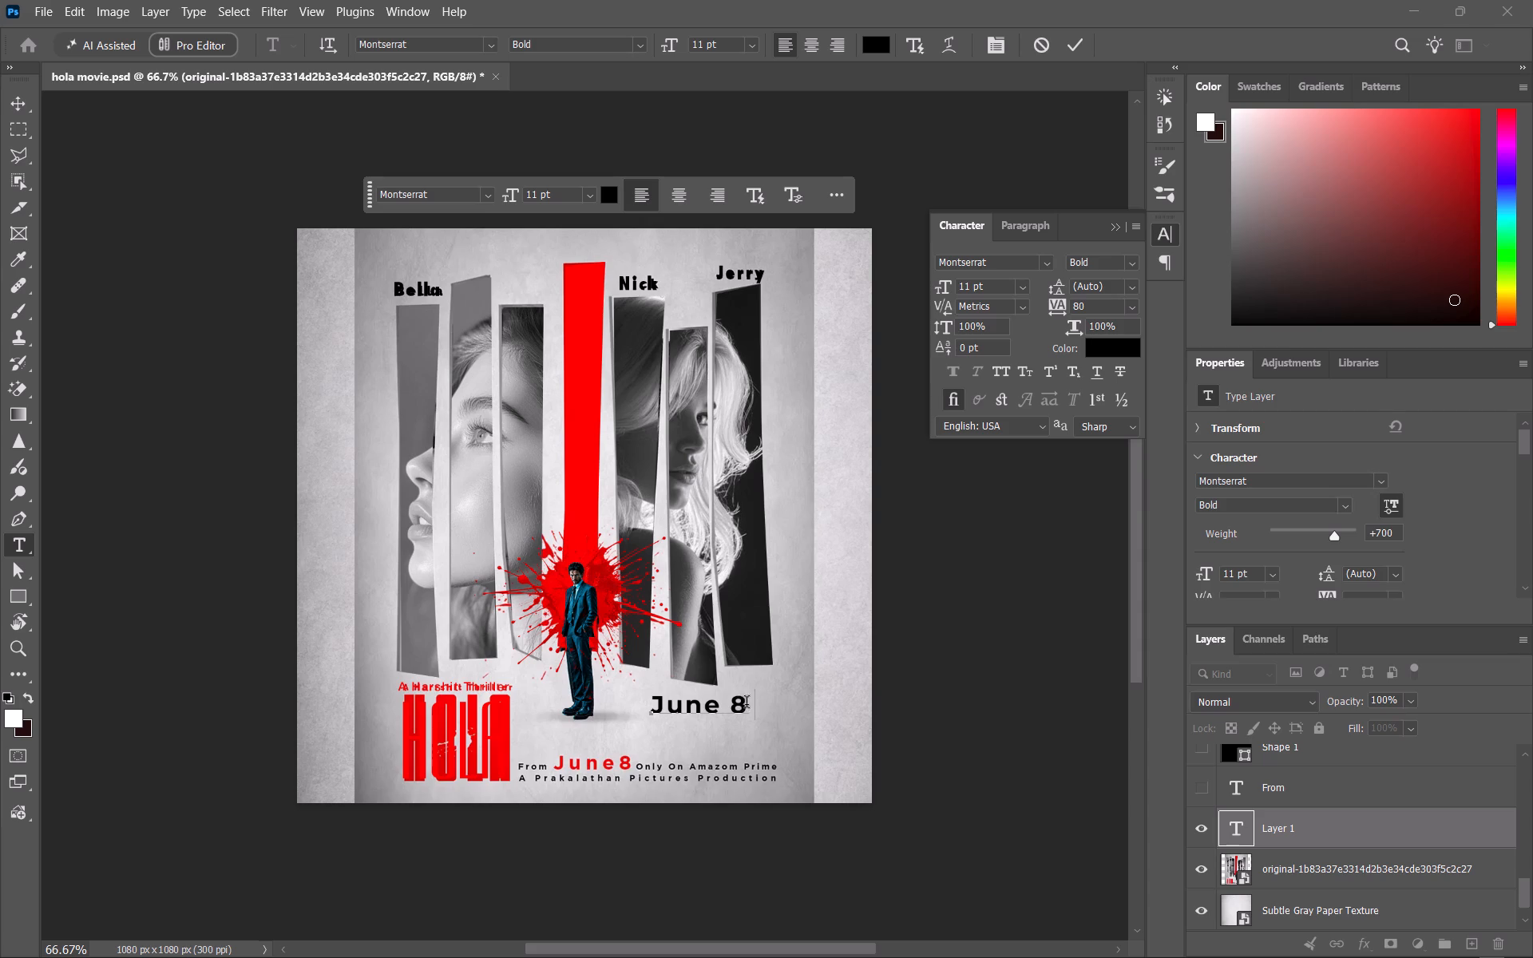
Recolour the June 8 text bright red.
{"action": "left_click_drag", "start_coordinate": [755, 705], "coordinate": [574, 716]}
{"action": "left_click", "coordinate": [1097, 350]}
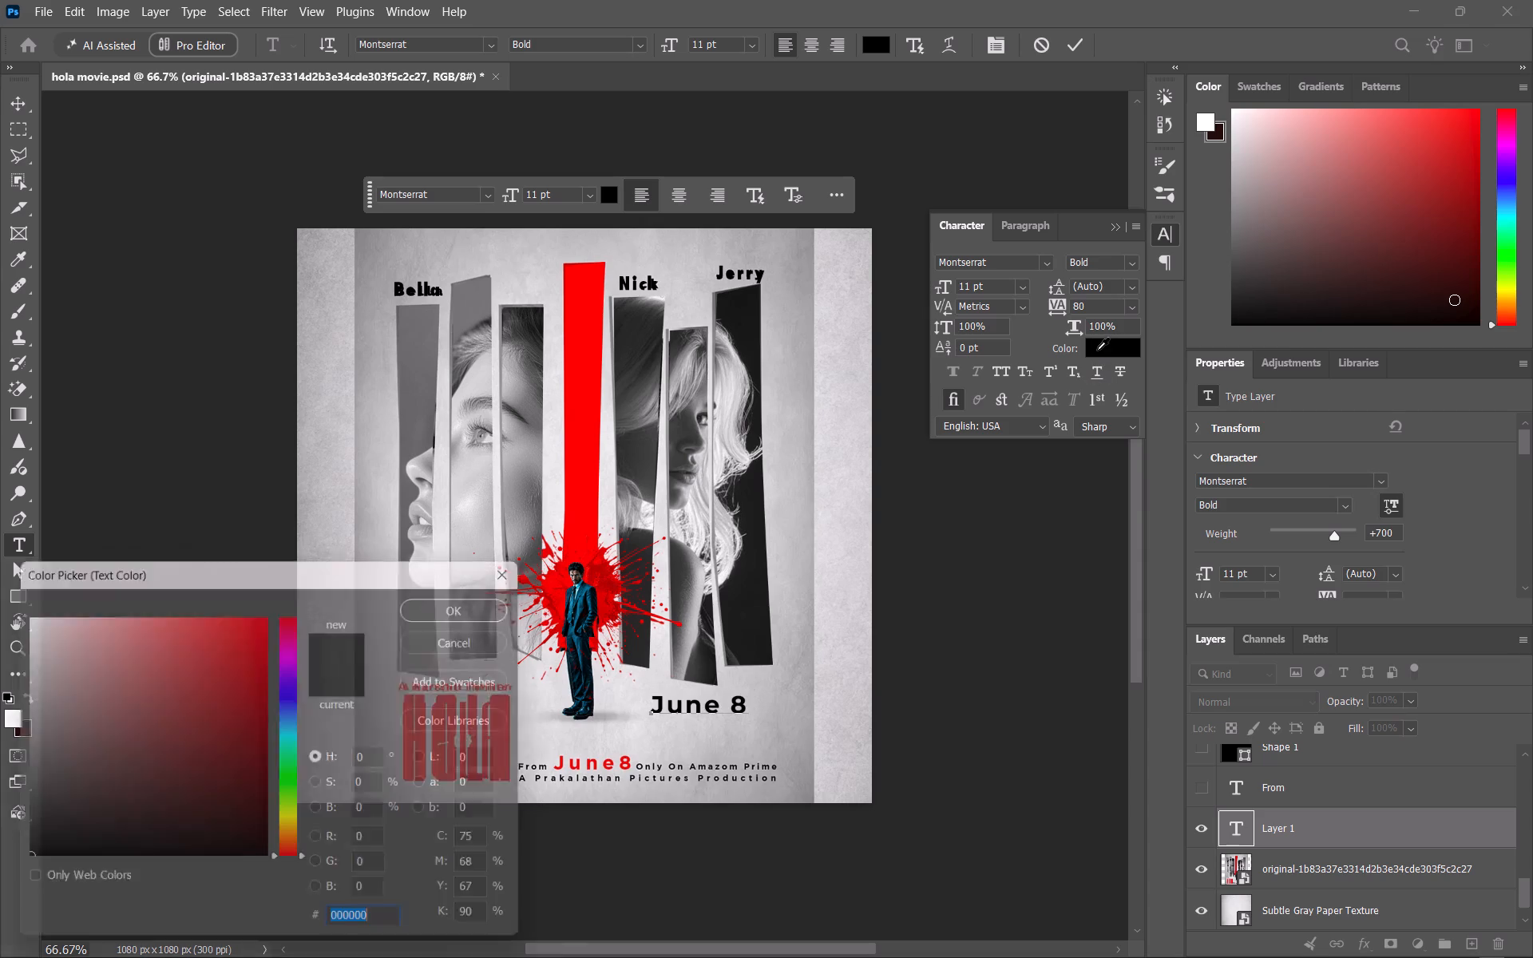
{"action": "left_click_drag", "start_coordinate": [236, 635], "coordinate": [345, 574]}
{"action": "left_click", "coordinate": [443, 595]}
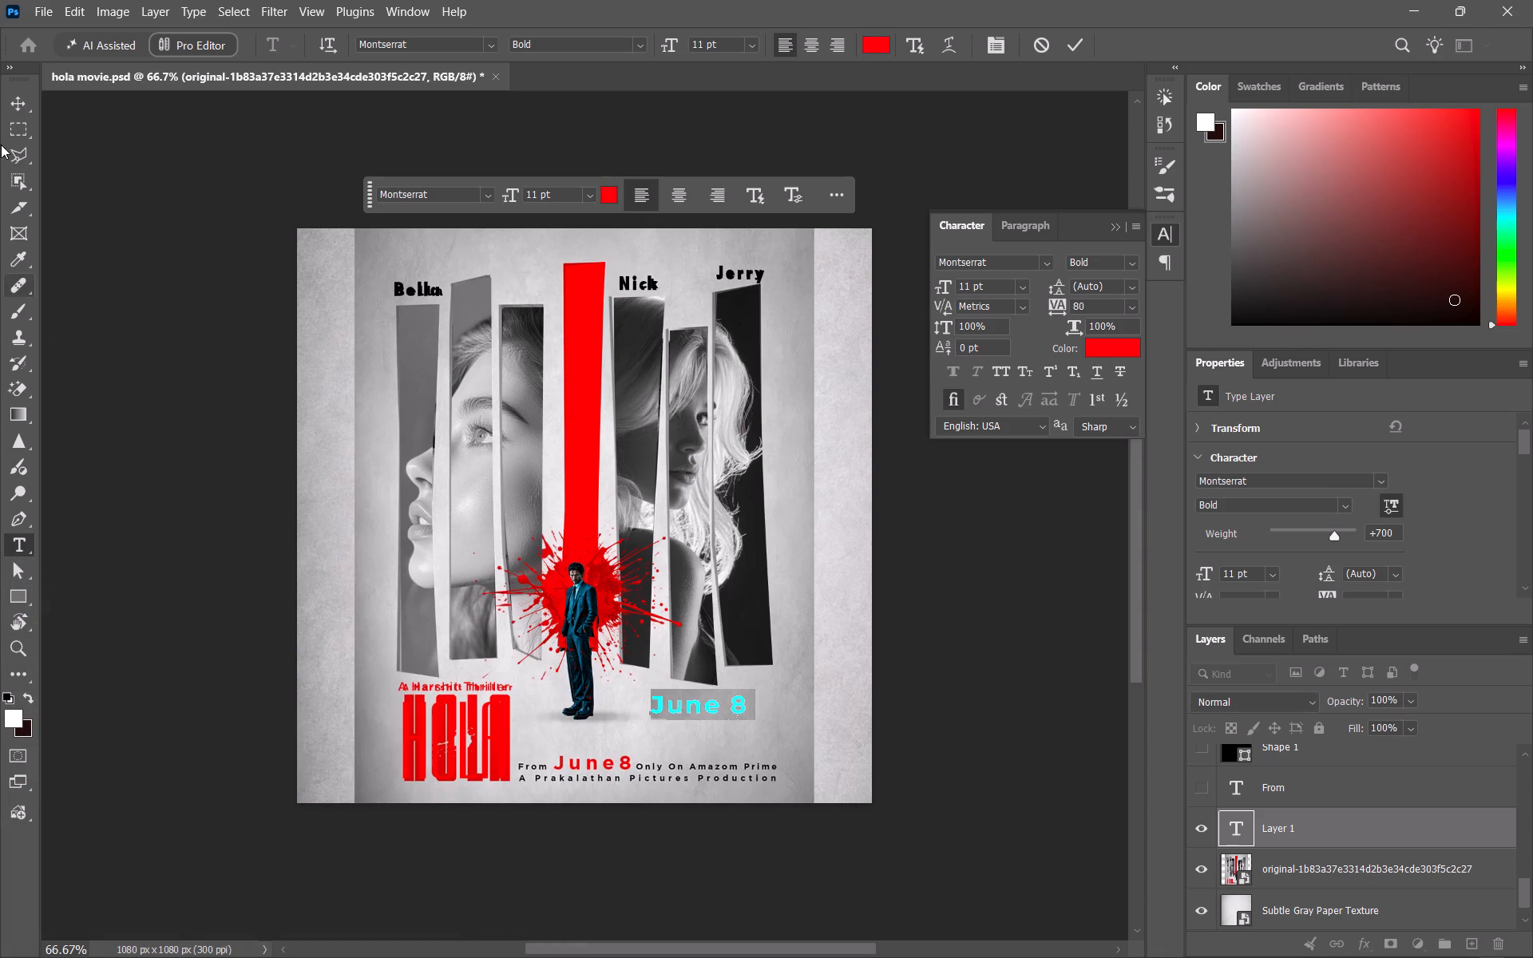
{"action": "left_click", "coordinate": [14, 105]}
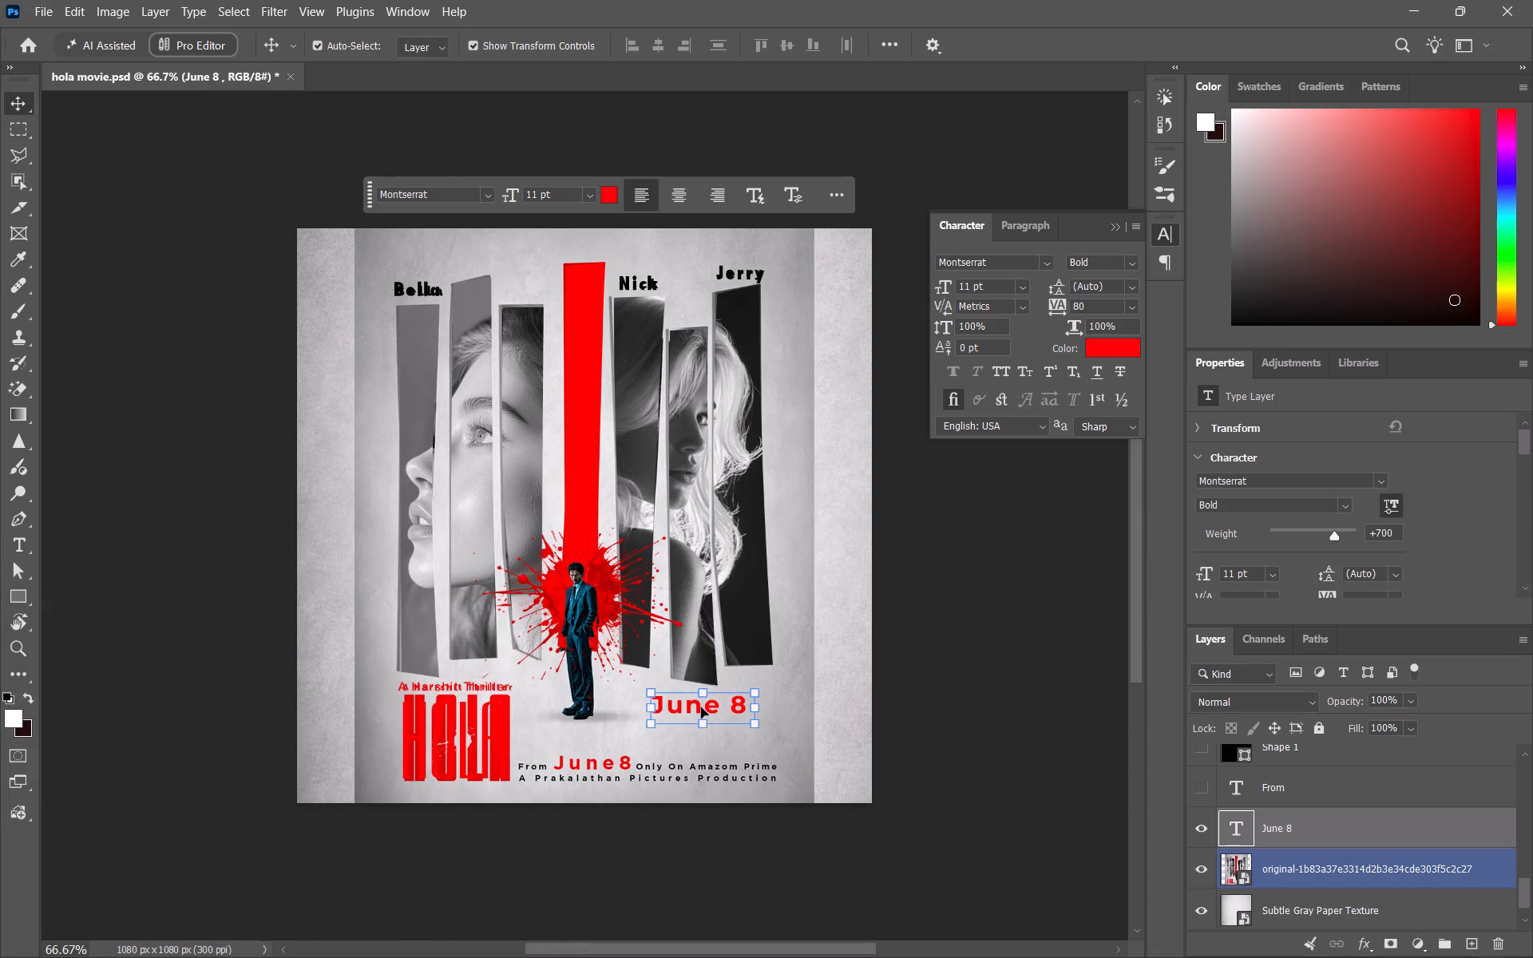
Set the June 8 text's tracking to 40 and remove the space so it reads June8.
{"action": "double_click", "coordinate": [701, 707]}
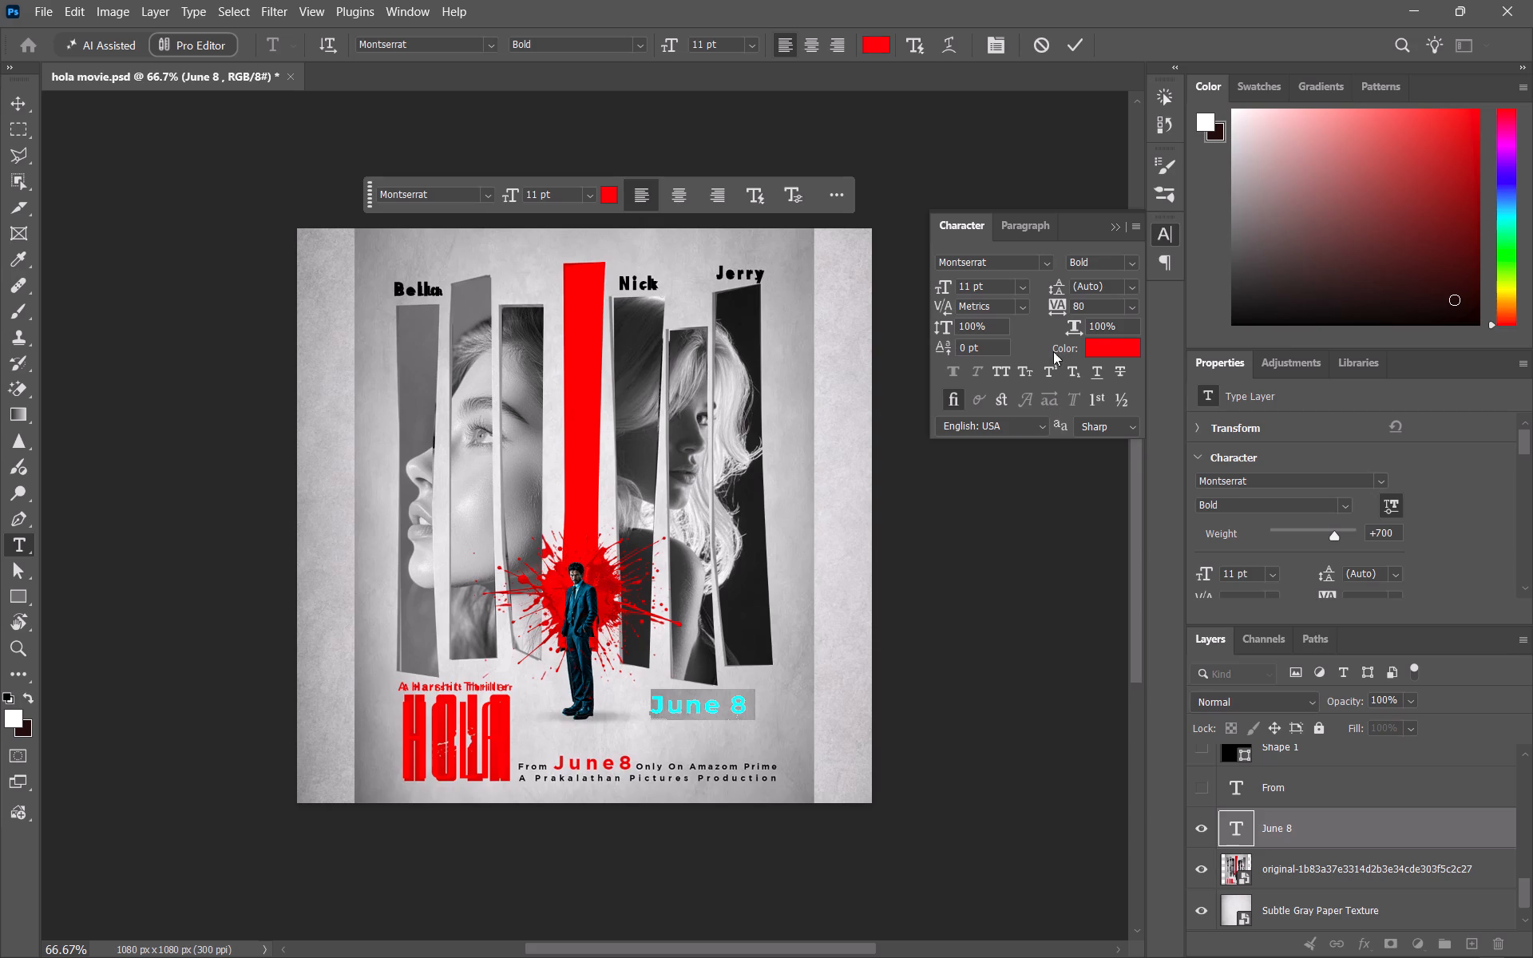
{"action": "left_click", "coordinate": [1058, 309]}
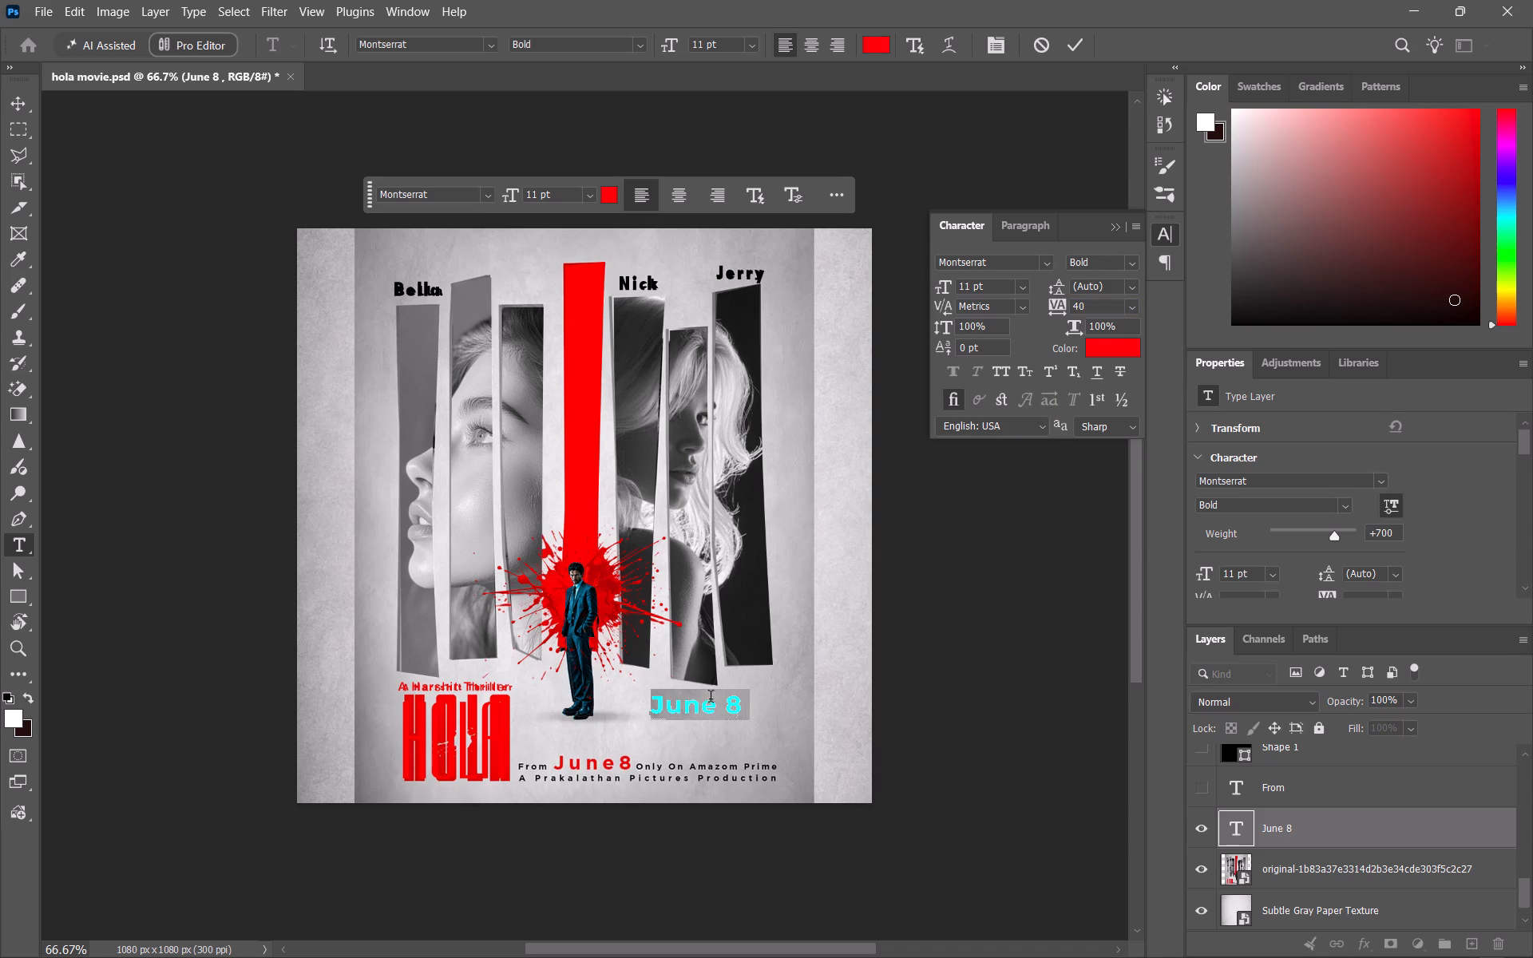
{"action": "left_click", "coordinate": [721, 704]}
{"action": "key", "text": "Delete"}
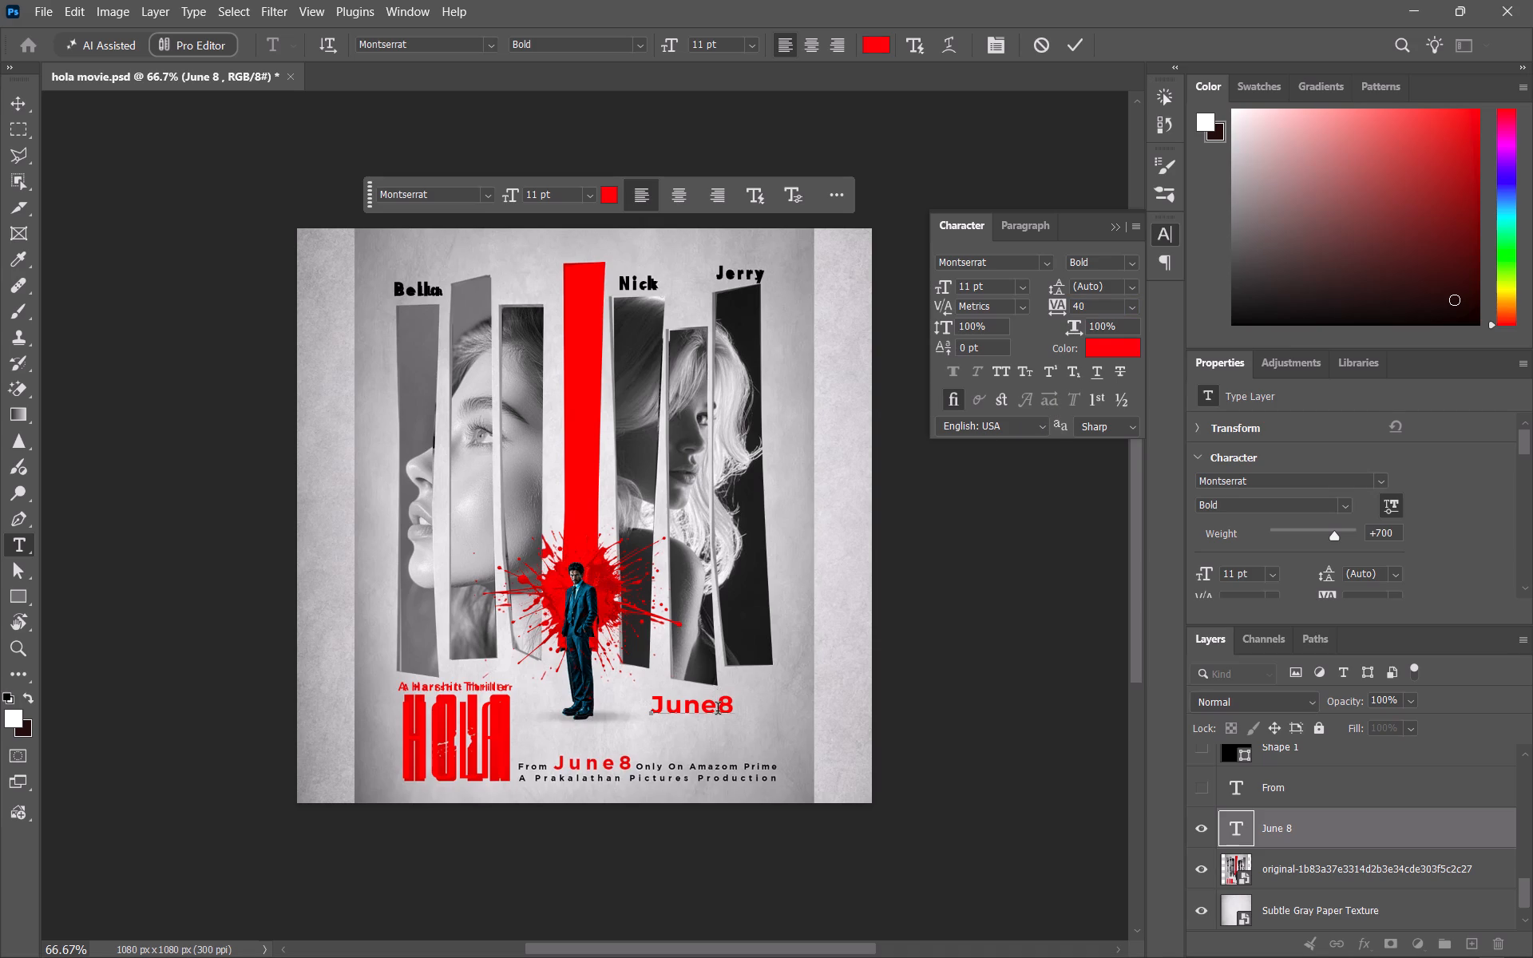
Set the tracking of the whole June8 text to 80.
{"action": "left_click", "coordinate": [1054, 305]}
{"action": "left_click_drag", "start_coordinate": [733, 698], "coordinate": [682, 702]}
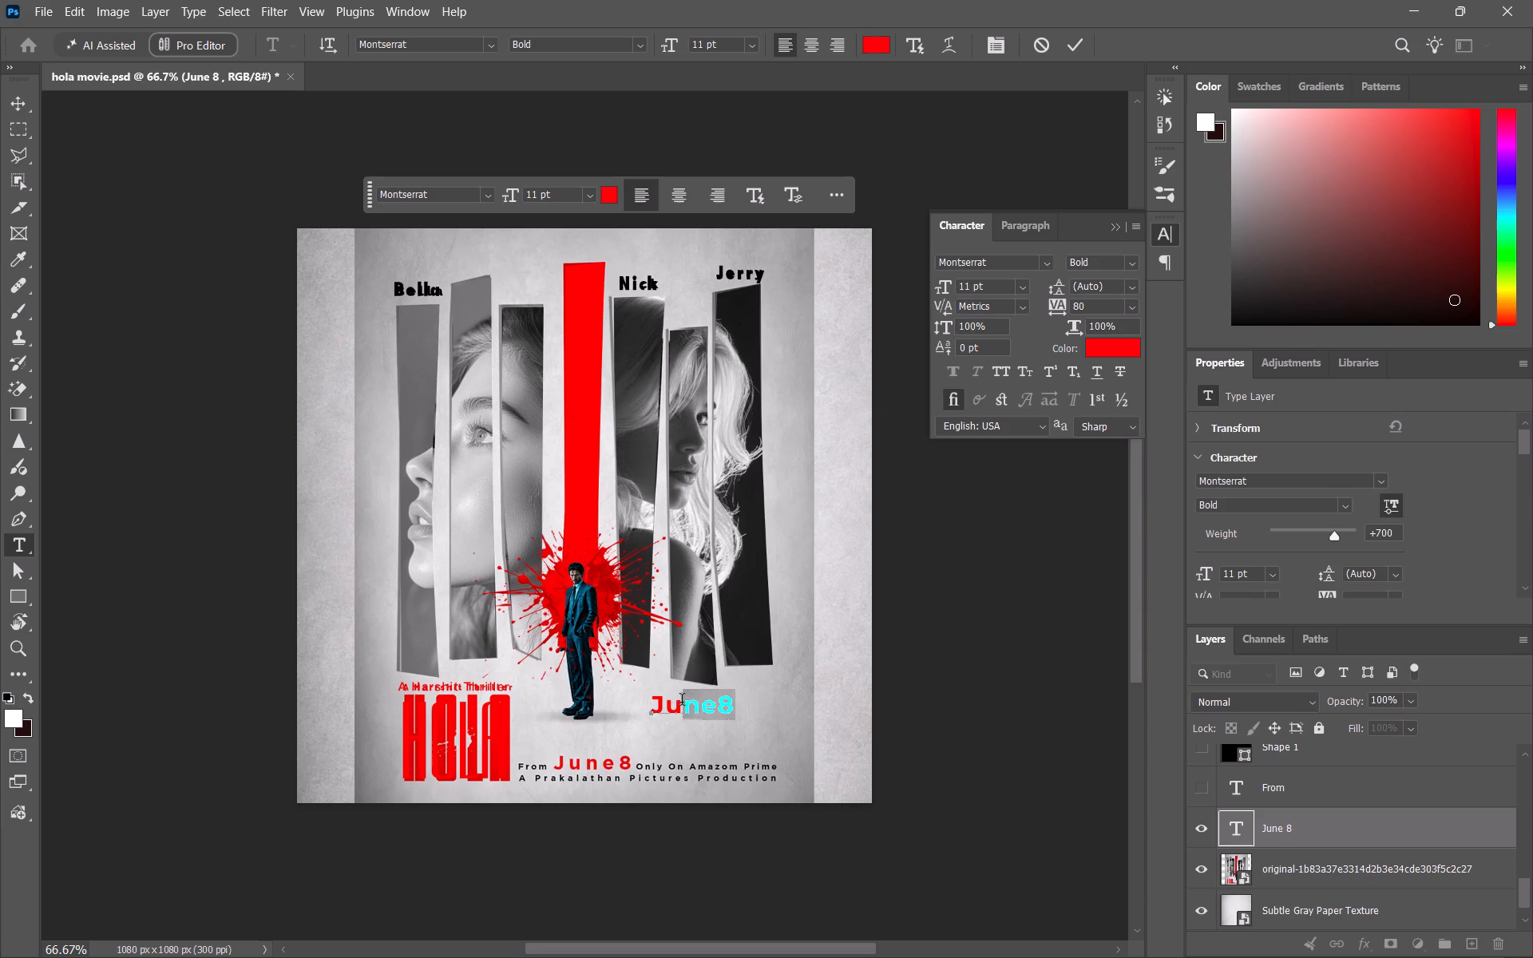
{"action": "left_click_drag", "start_coordinate": [682, 702], "coordinate": [656, 702]}
{"action": "left_click", "coordinate": [1056, 305]}
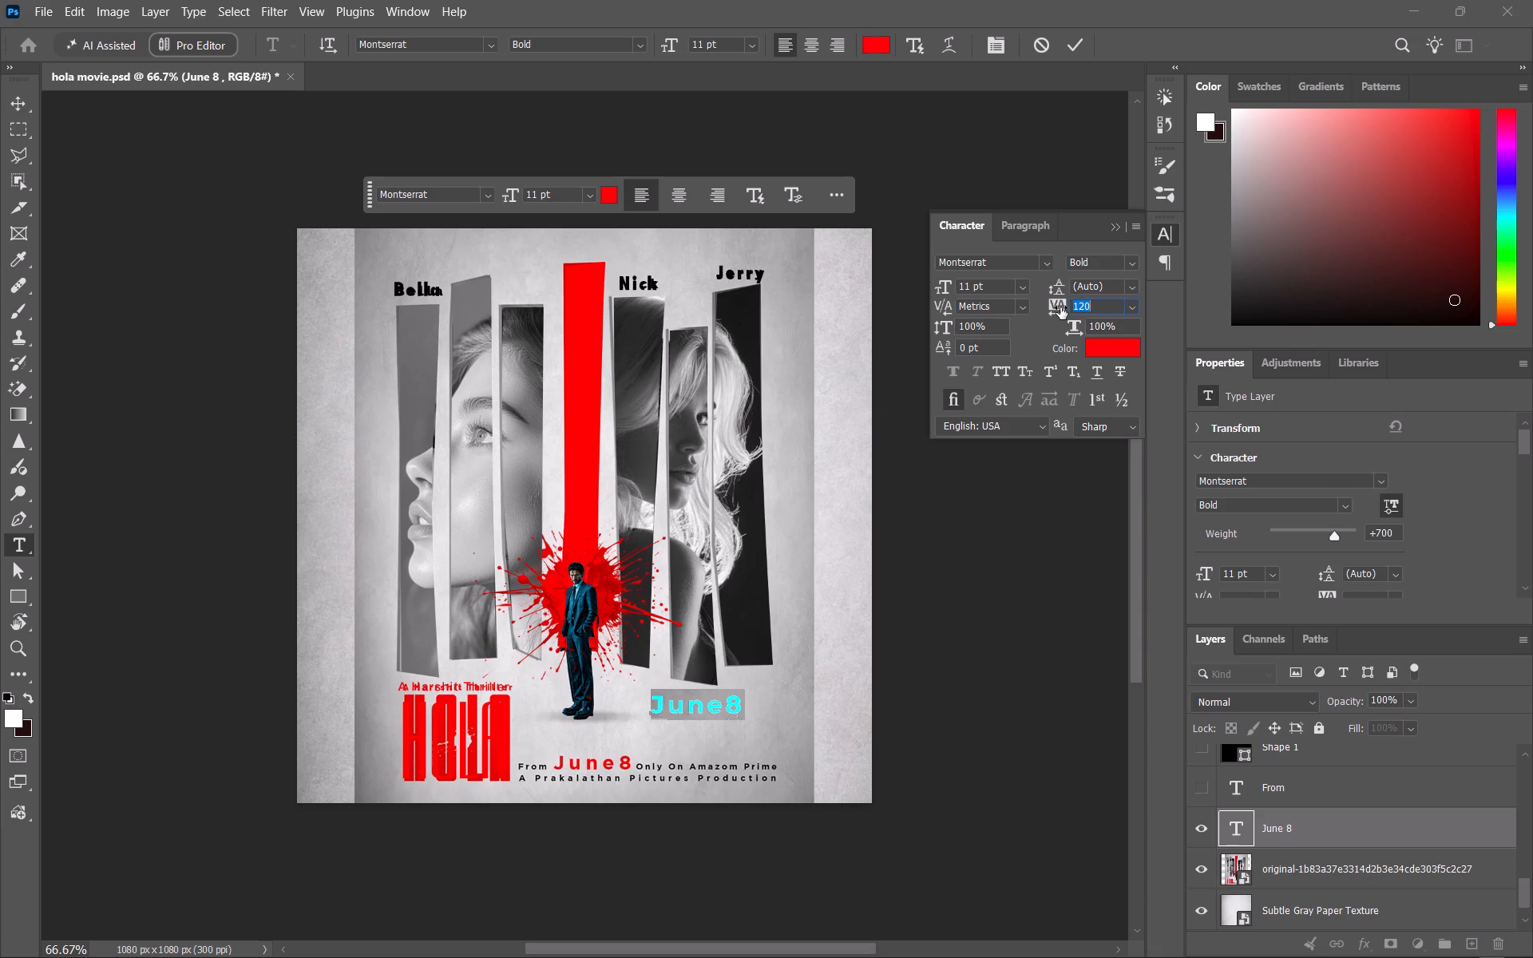
{"action": "left_click", "coordinate": [1060, 307]}
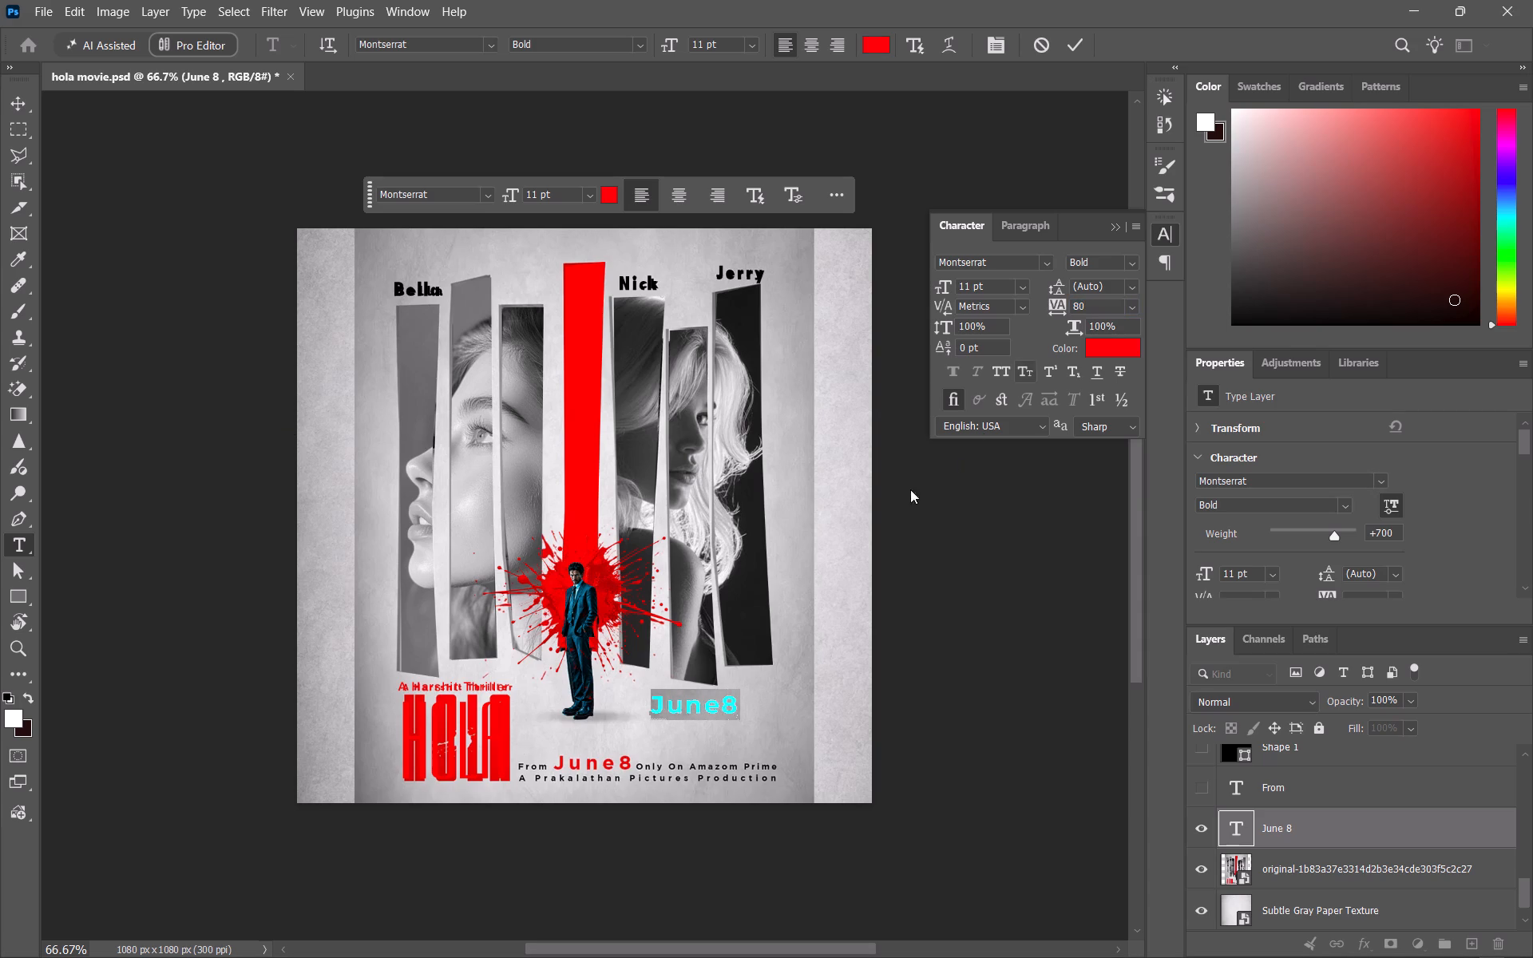
{"action": "left_click", "coordinate": [23, 102]}
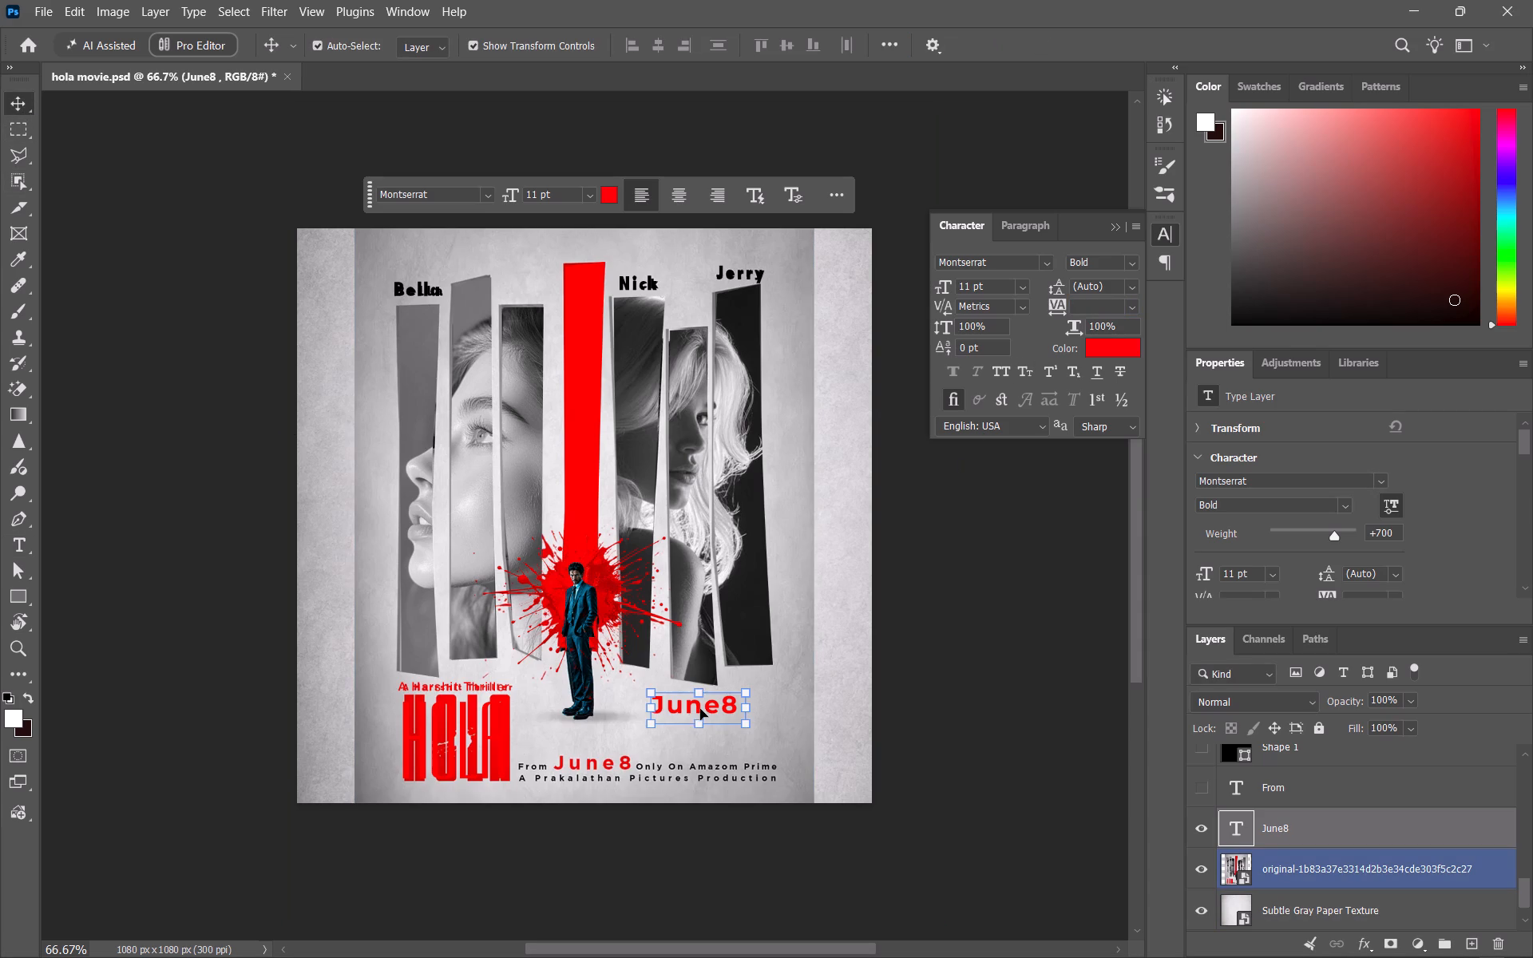
Move the June8 text over the reference's June8 wording and scale it to about 10.77 pt.
{"action": "left_click_drag", "start_coordinate": [698, 707], "coordinate": [598, 766]}
{"action": "left_click", "coordinate": [596, 745]}
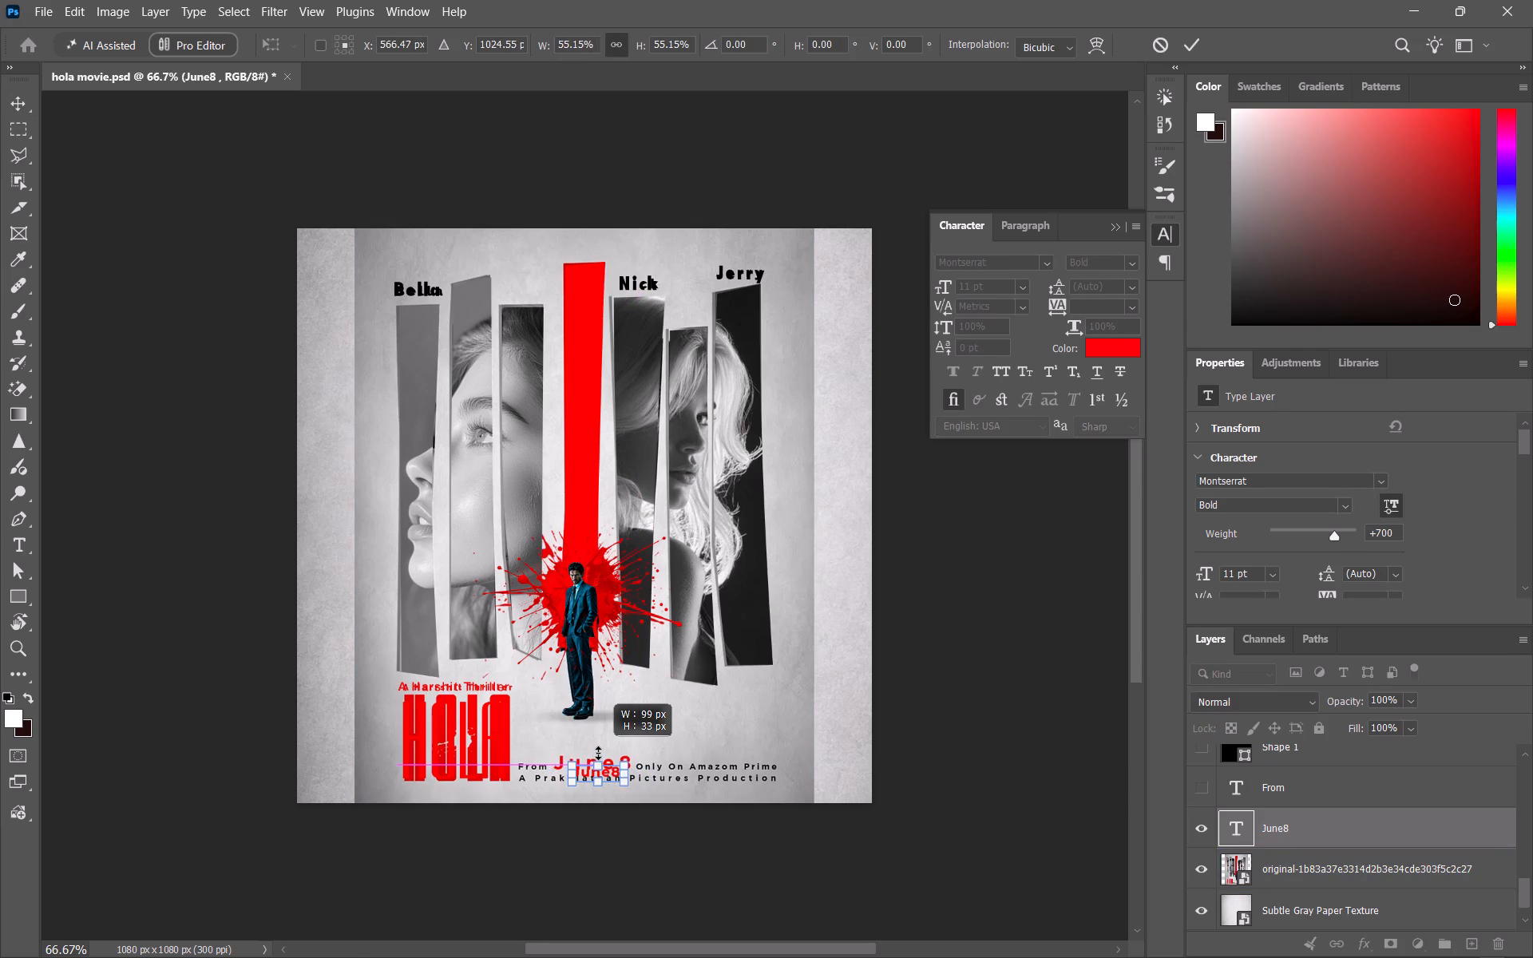
{"action": "left_click_drag", "start_coordinate": [652, 767], "coordinate": [644, 767]}
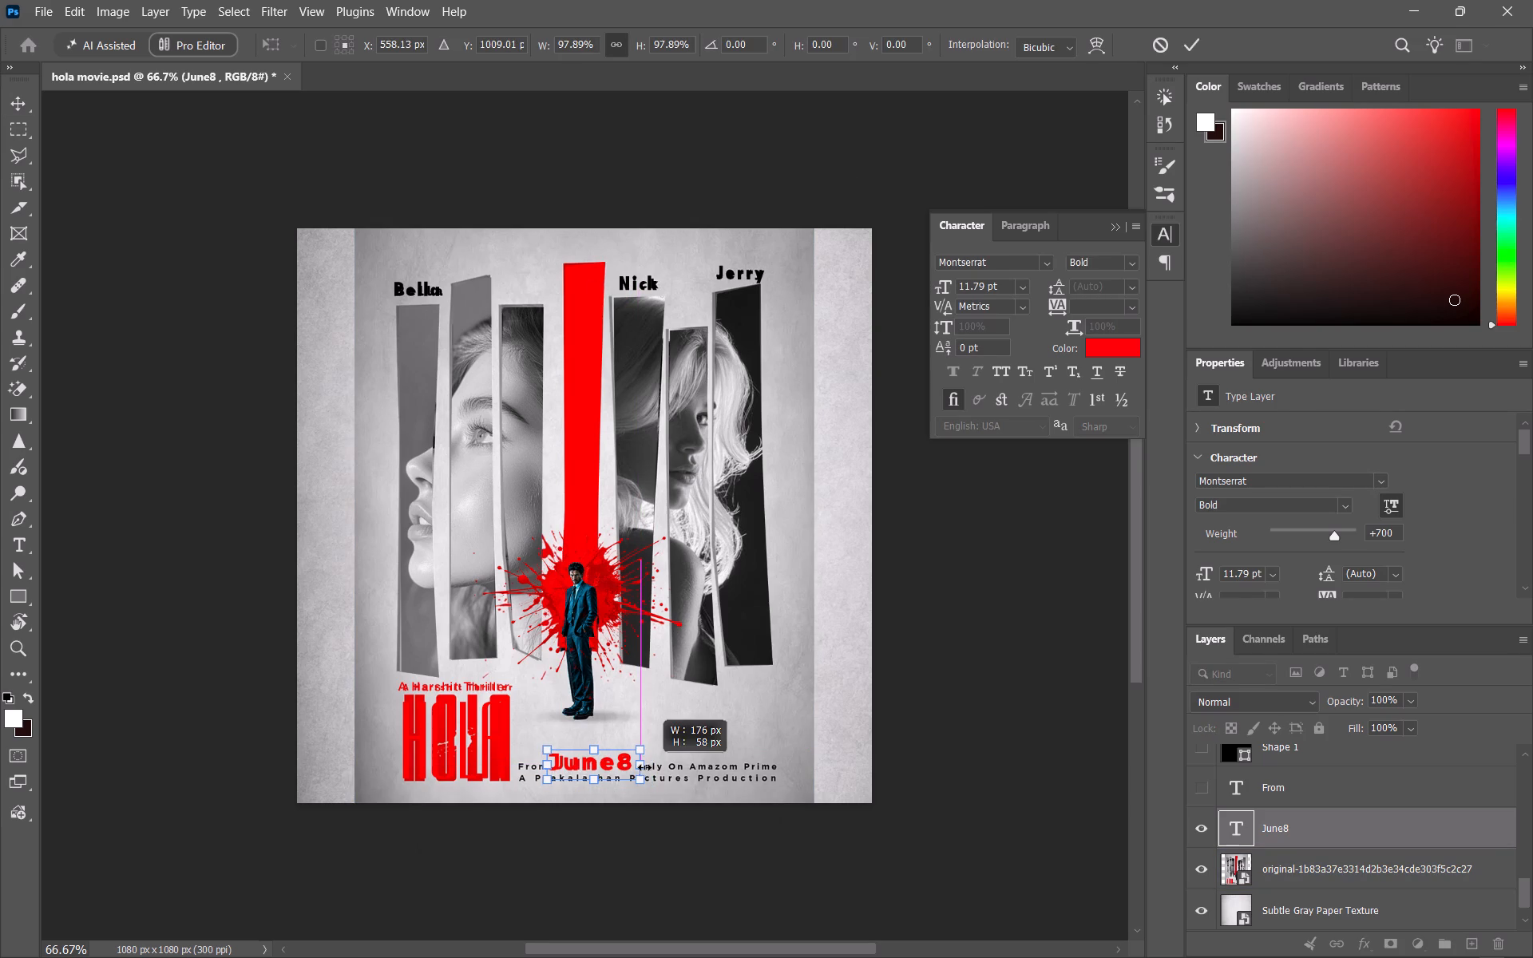
{"action": "left_click_drag", "start_coordinate": [644, 767], "coordinate": [643, 767]}
{"action": "left_click", "coordinate": [578, 766]}
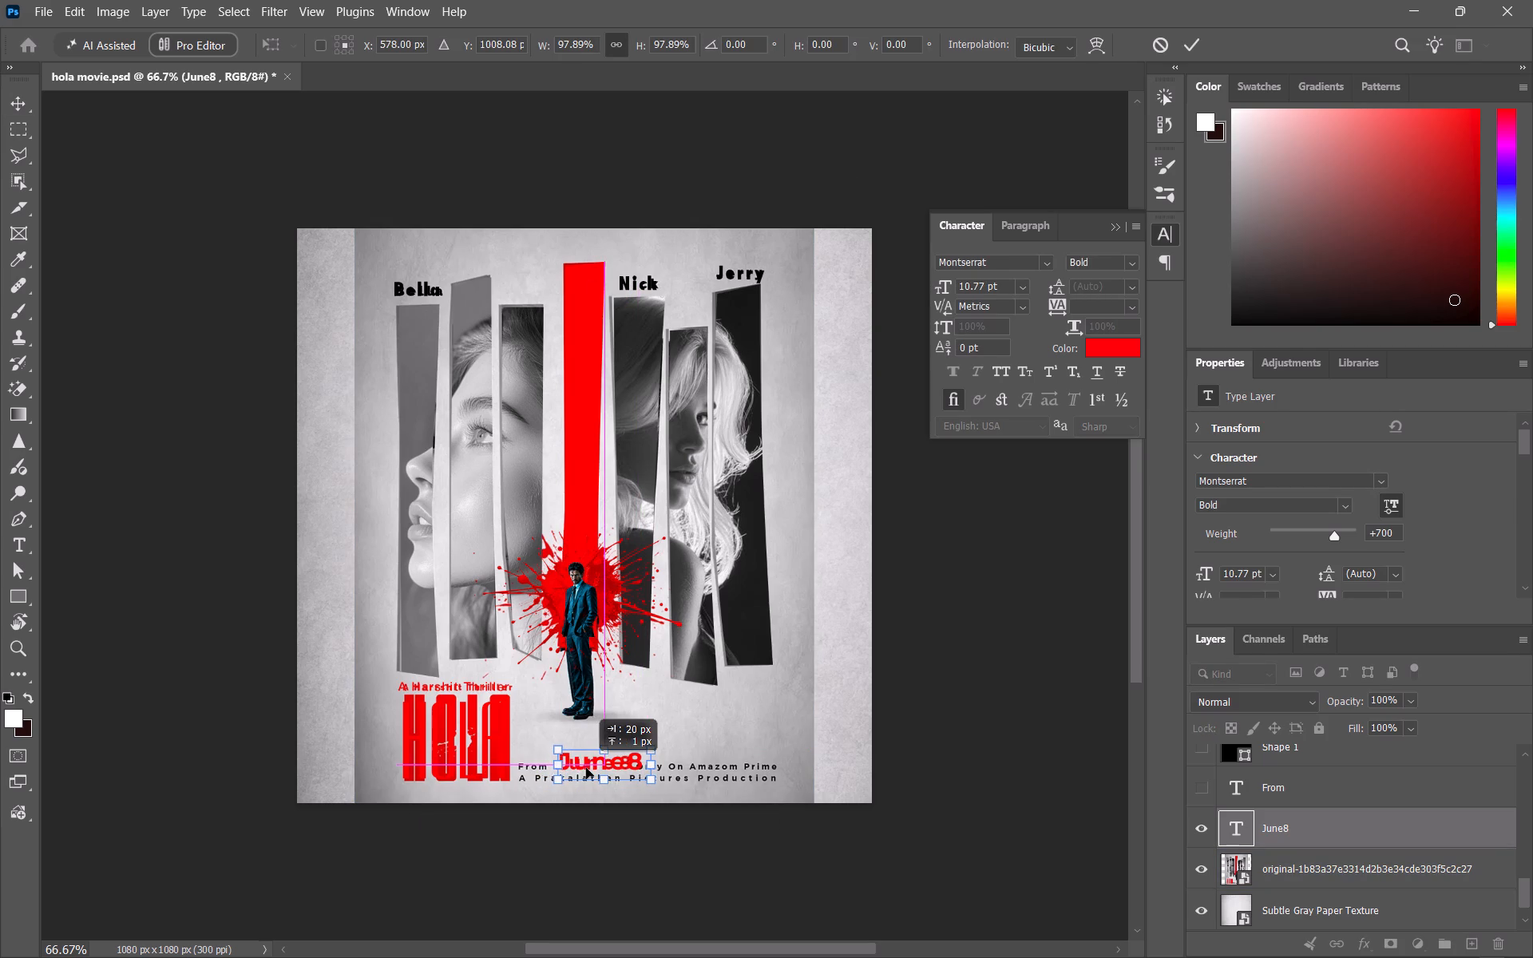
{"action": "left_click_drag", "start_coordinate": [588, 765], "coordinate": [596, 768]}
Show the From layer and nudge June8 slightly left, switching the reference layer off and on to check the spacing.
{"action": "left_click", "coordinate": [1205, 791]}
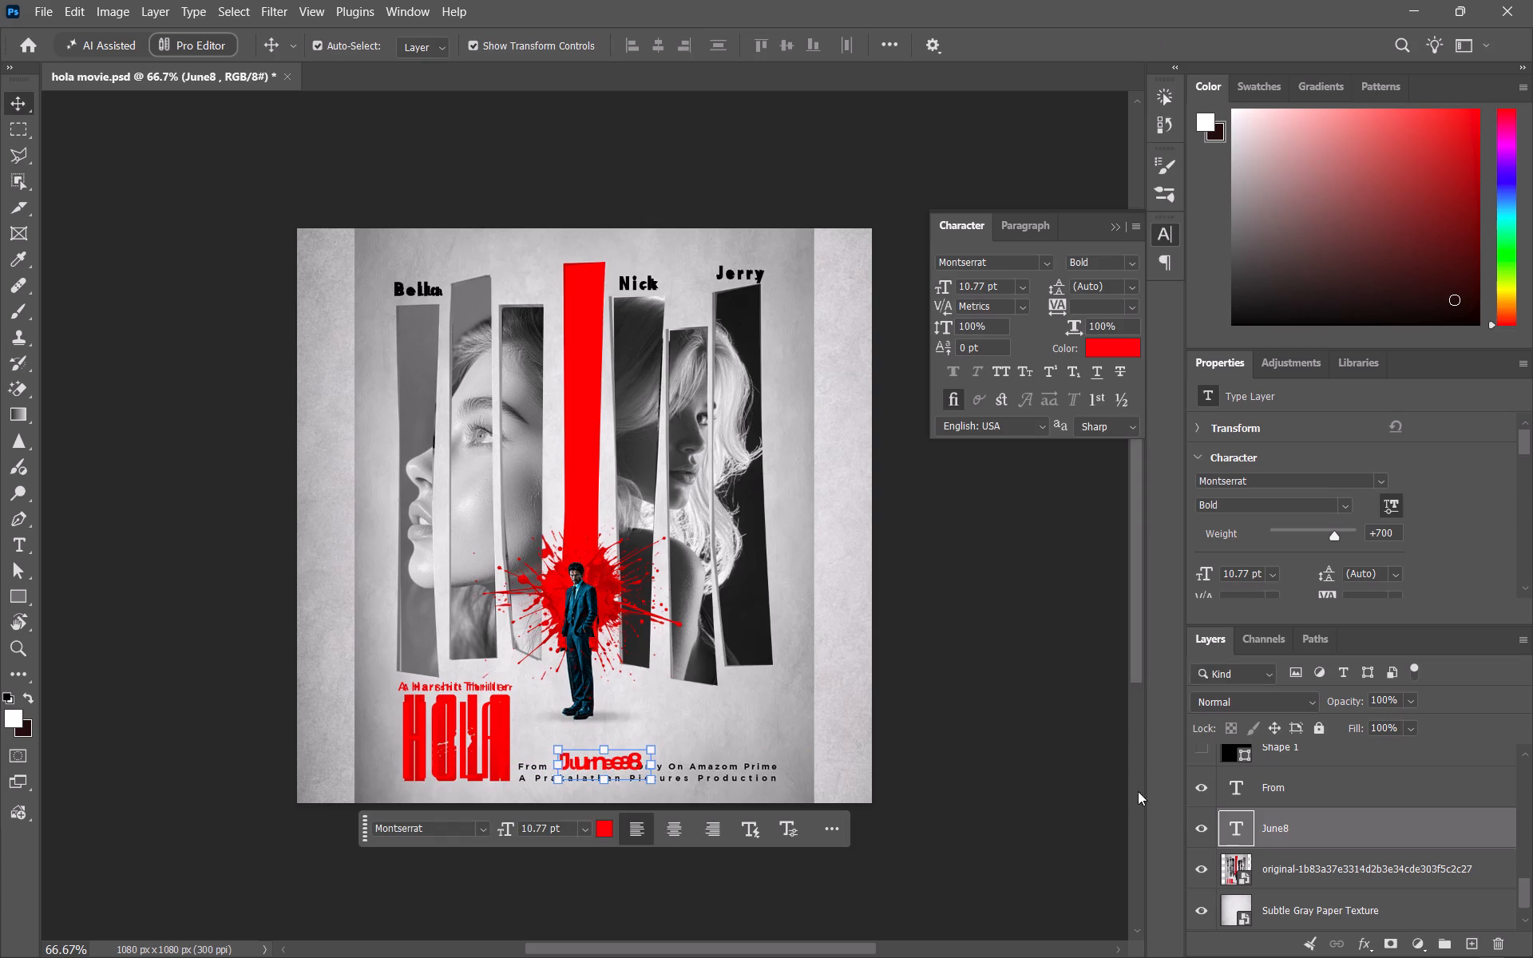
{"action": "left_click", "coordinate": [1205, 869]}
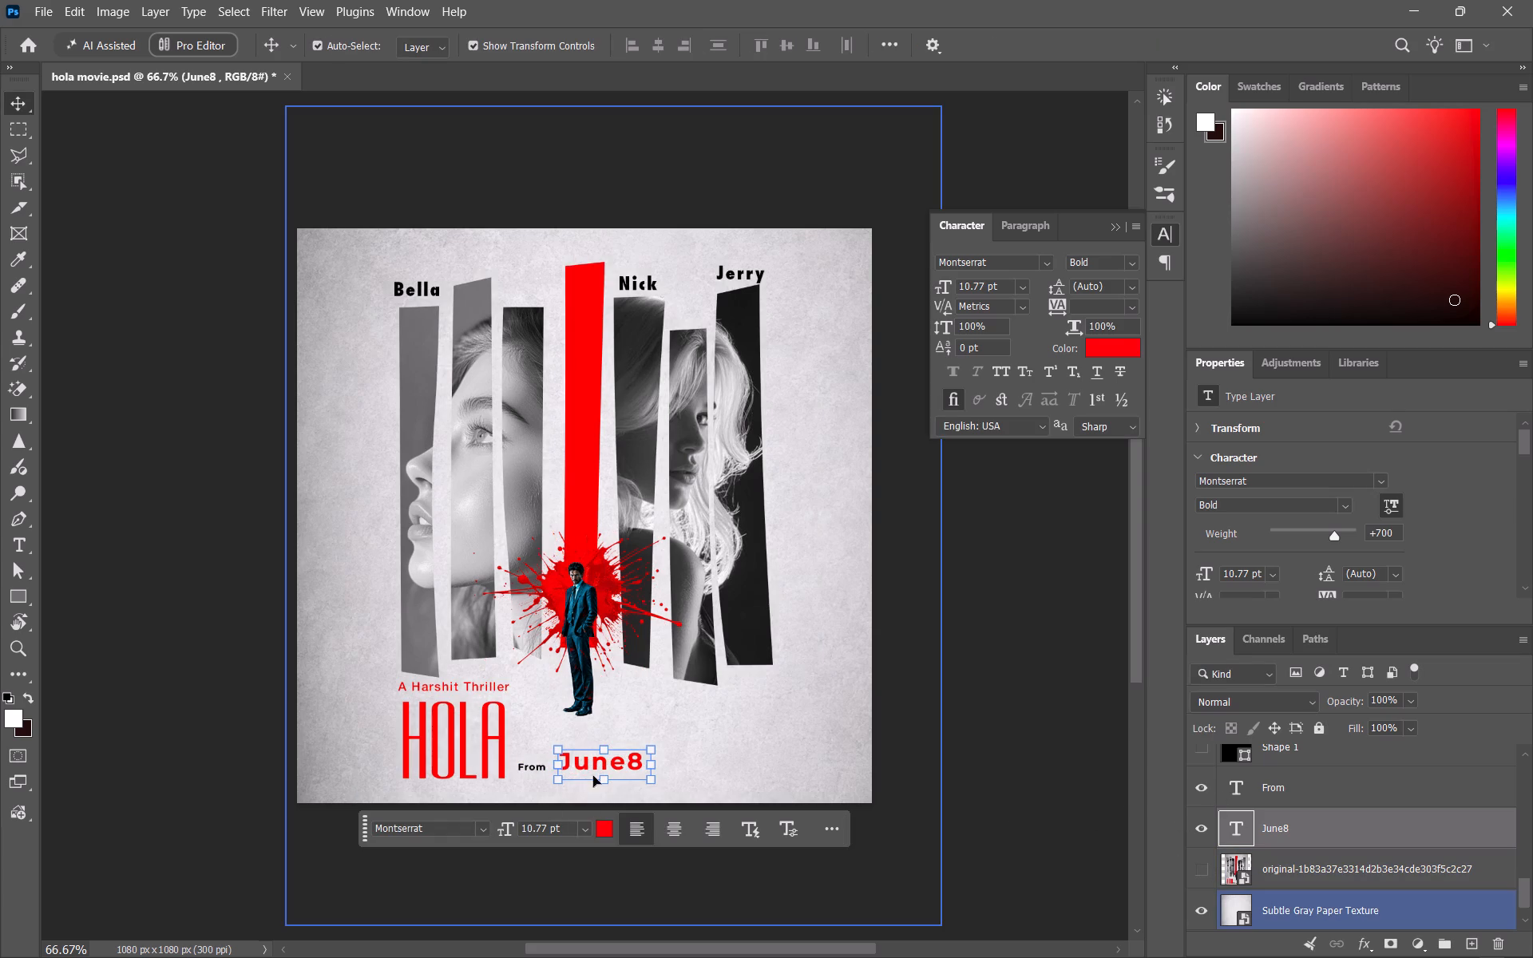
{"action": "key", "text": "Left"}
{"action": "key", "text": "Left"}
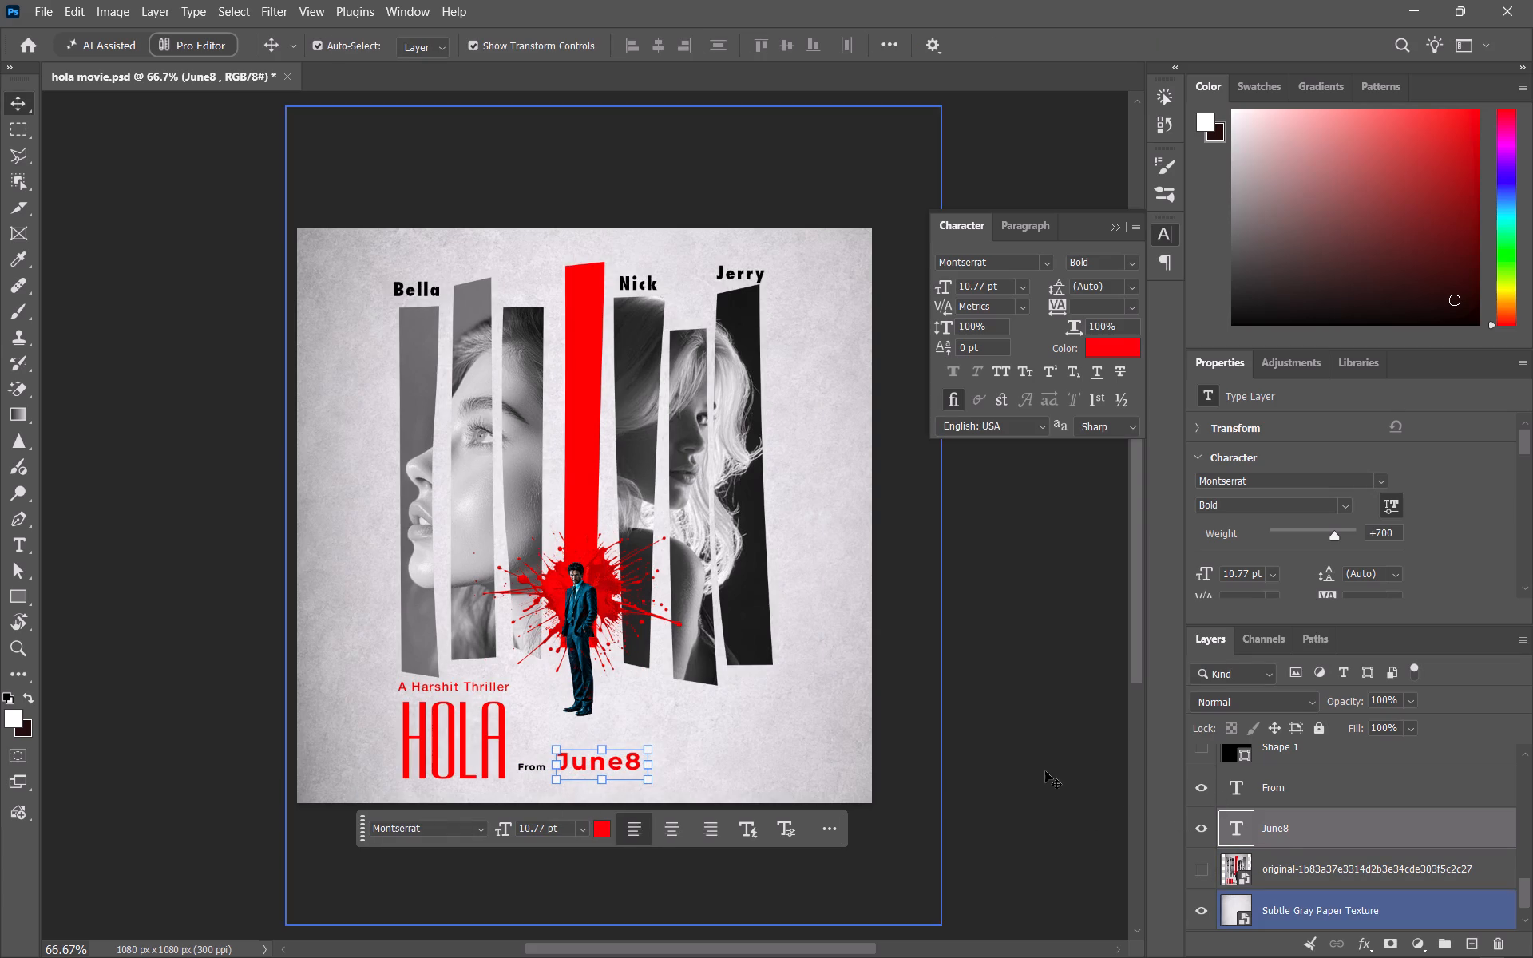
{"action": "left_click", "coordinate": [1202, 869]}
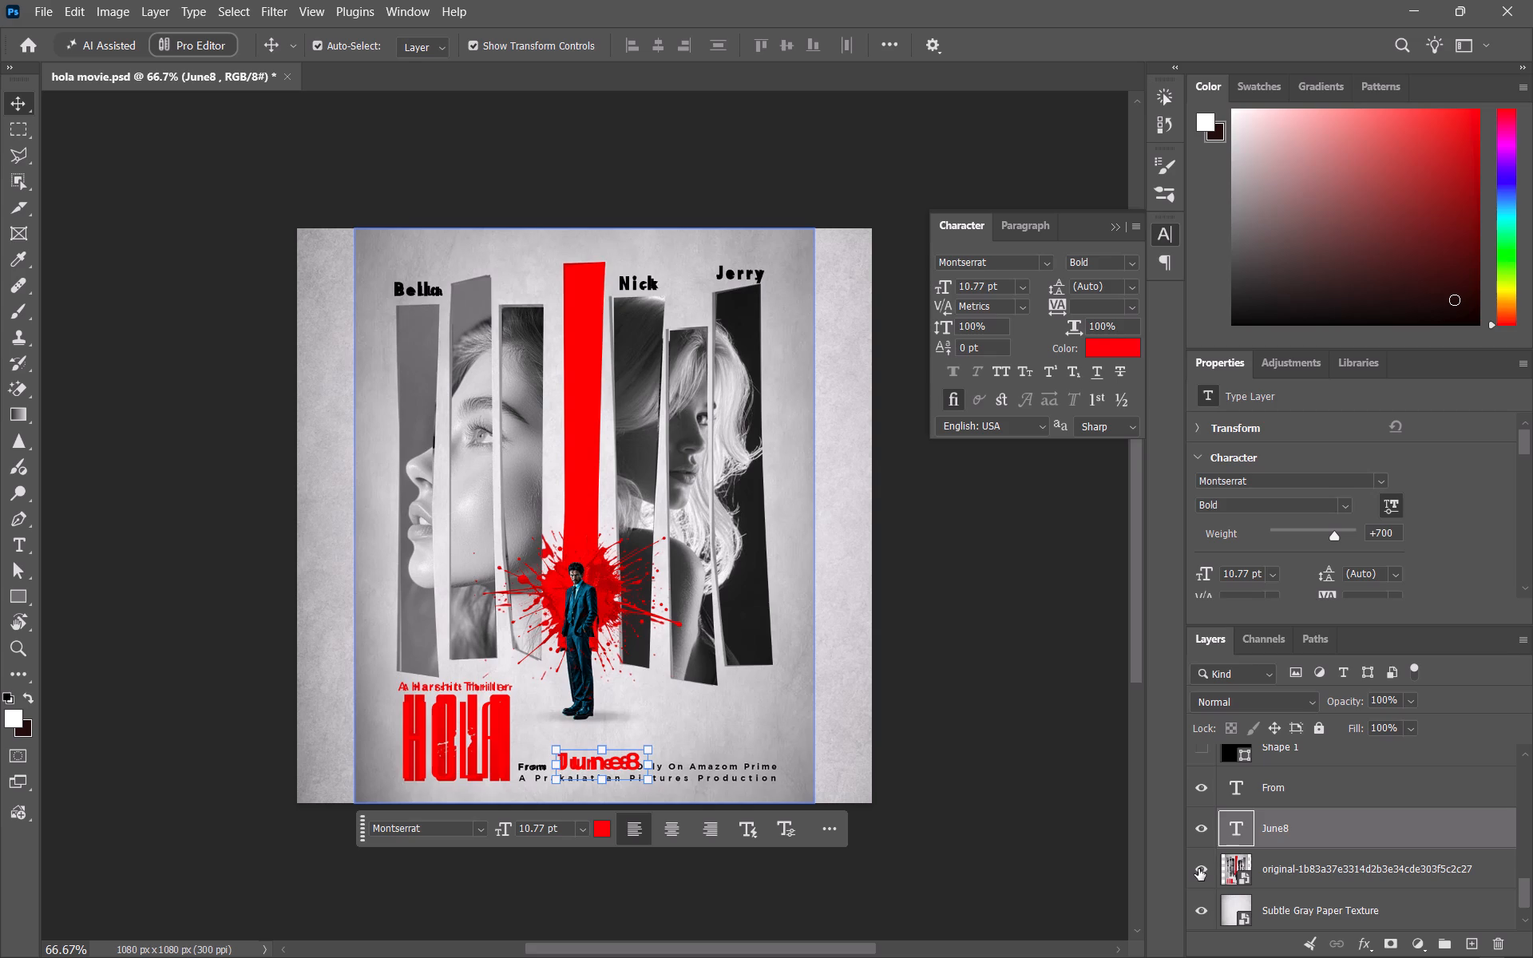
{"action": "left_click", "coordinate": [1094, 662]}
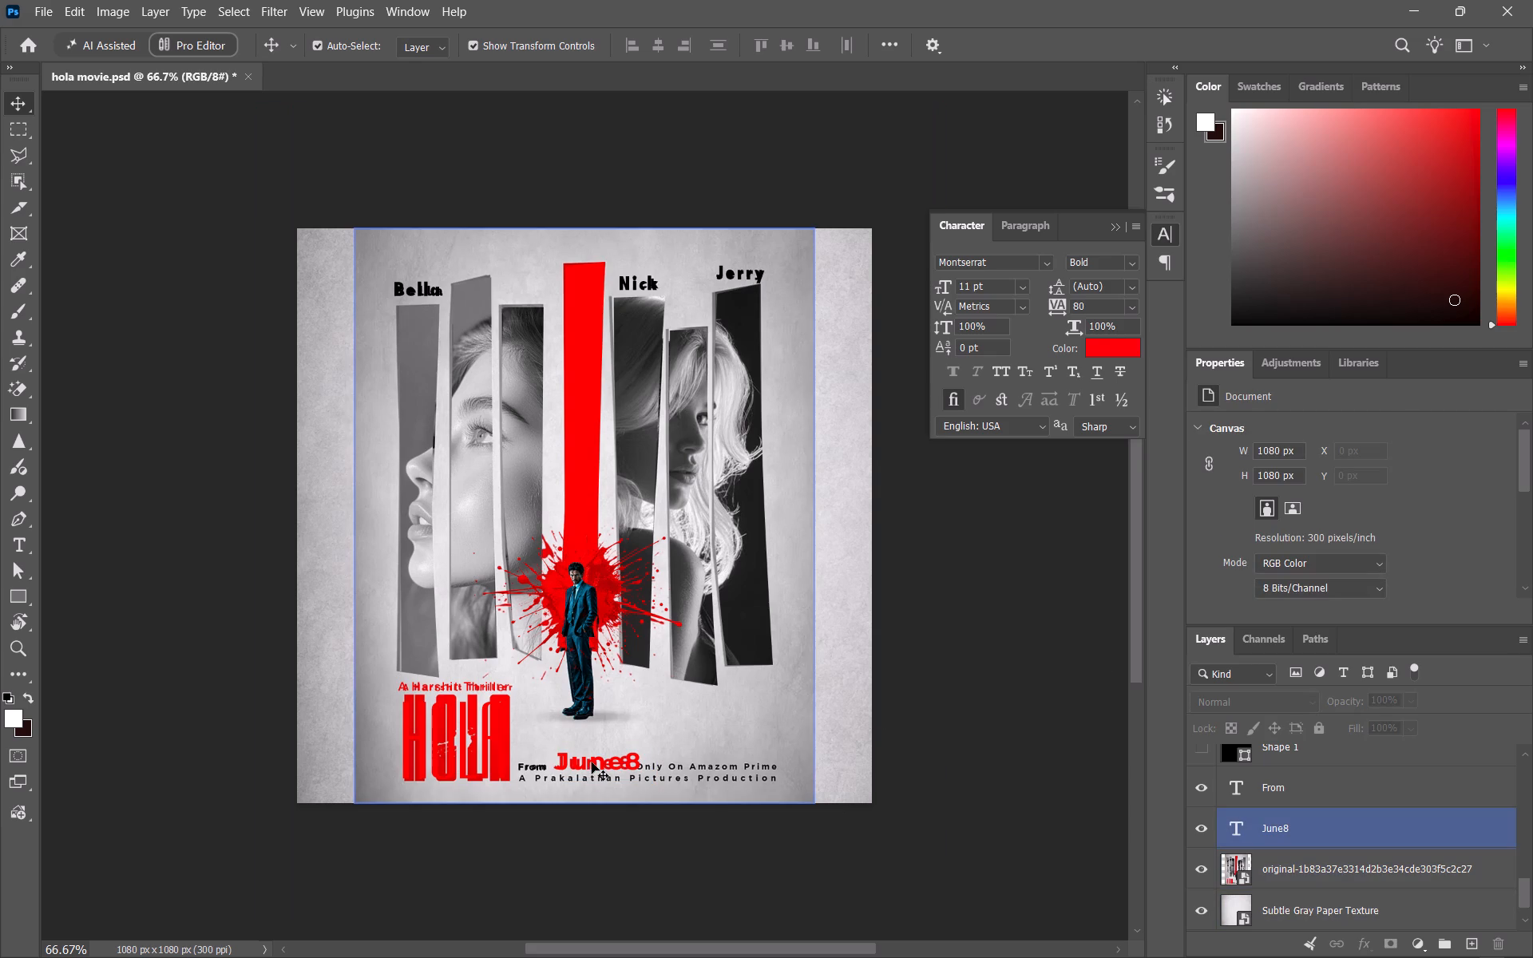
Reduce the June8 text to 8 pt, then fit it over the reference's June8 at about 8.17 pt.
{"action": "left_click", "coordinate": [592, 762]}
{"action": "left_click", "coordinate": [584, 825]}
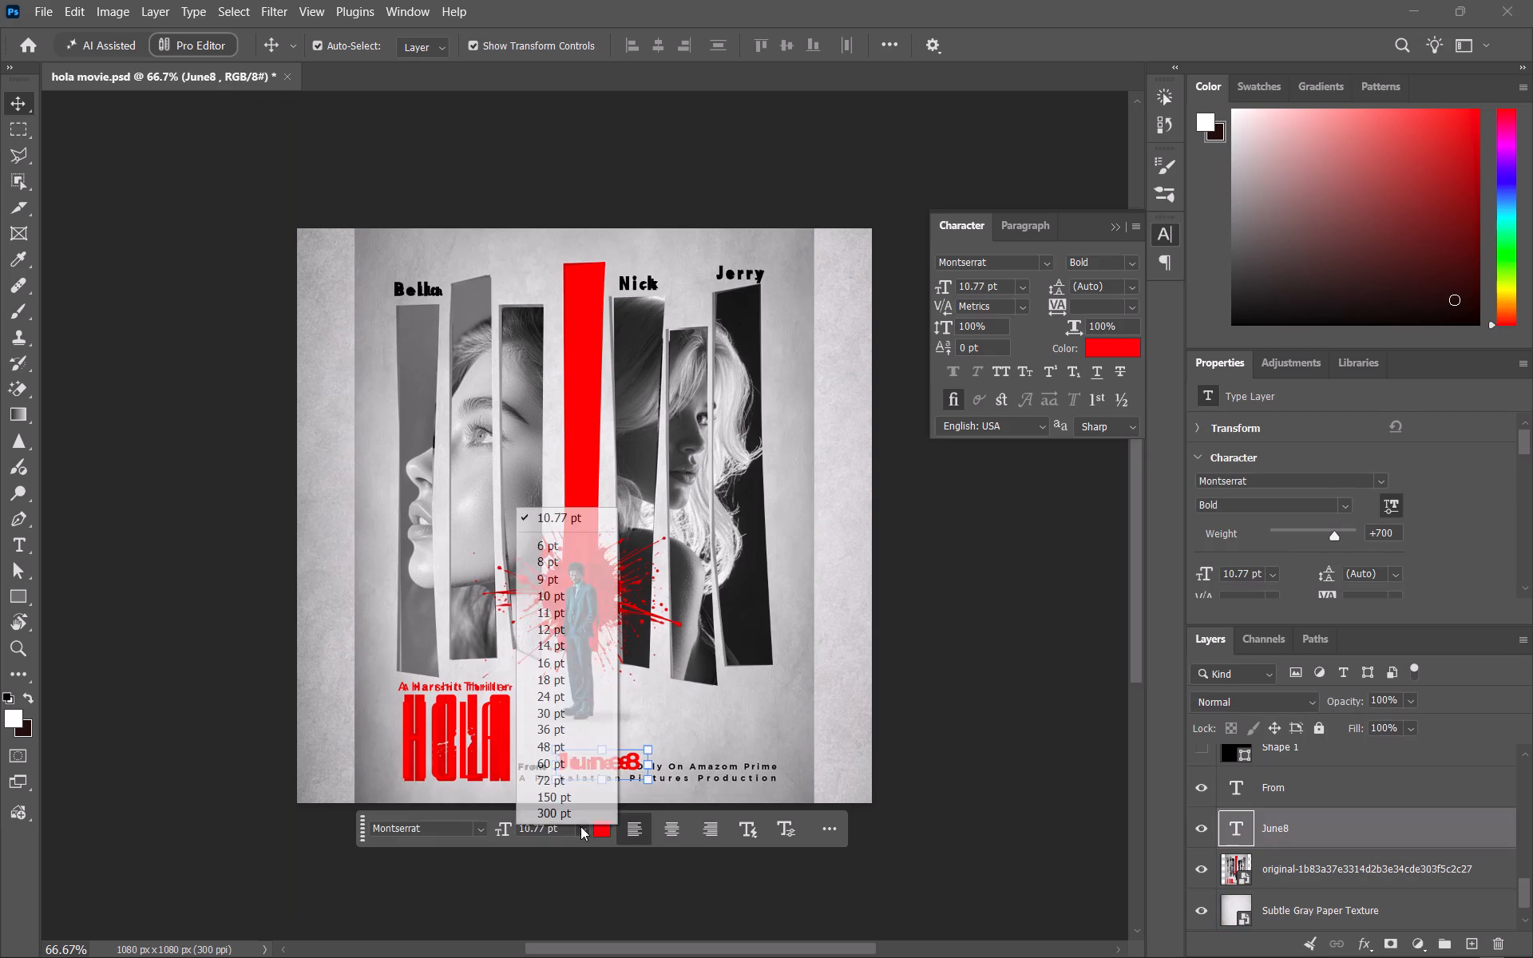
{"action": "left_click", "coordinate": [561, 562]}
{"action": "left_click", "coordinate": [607, 764]}
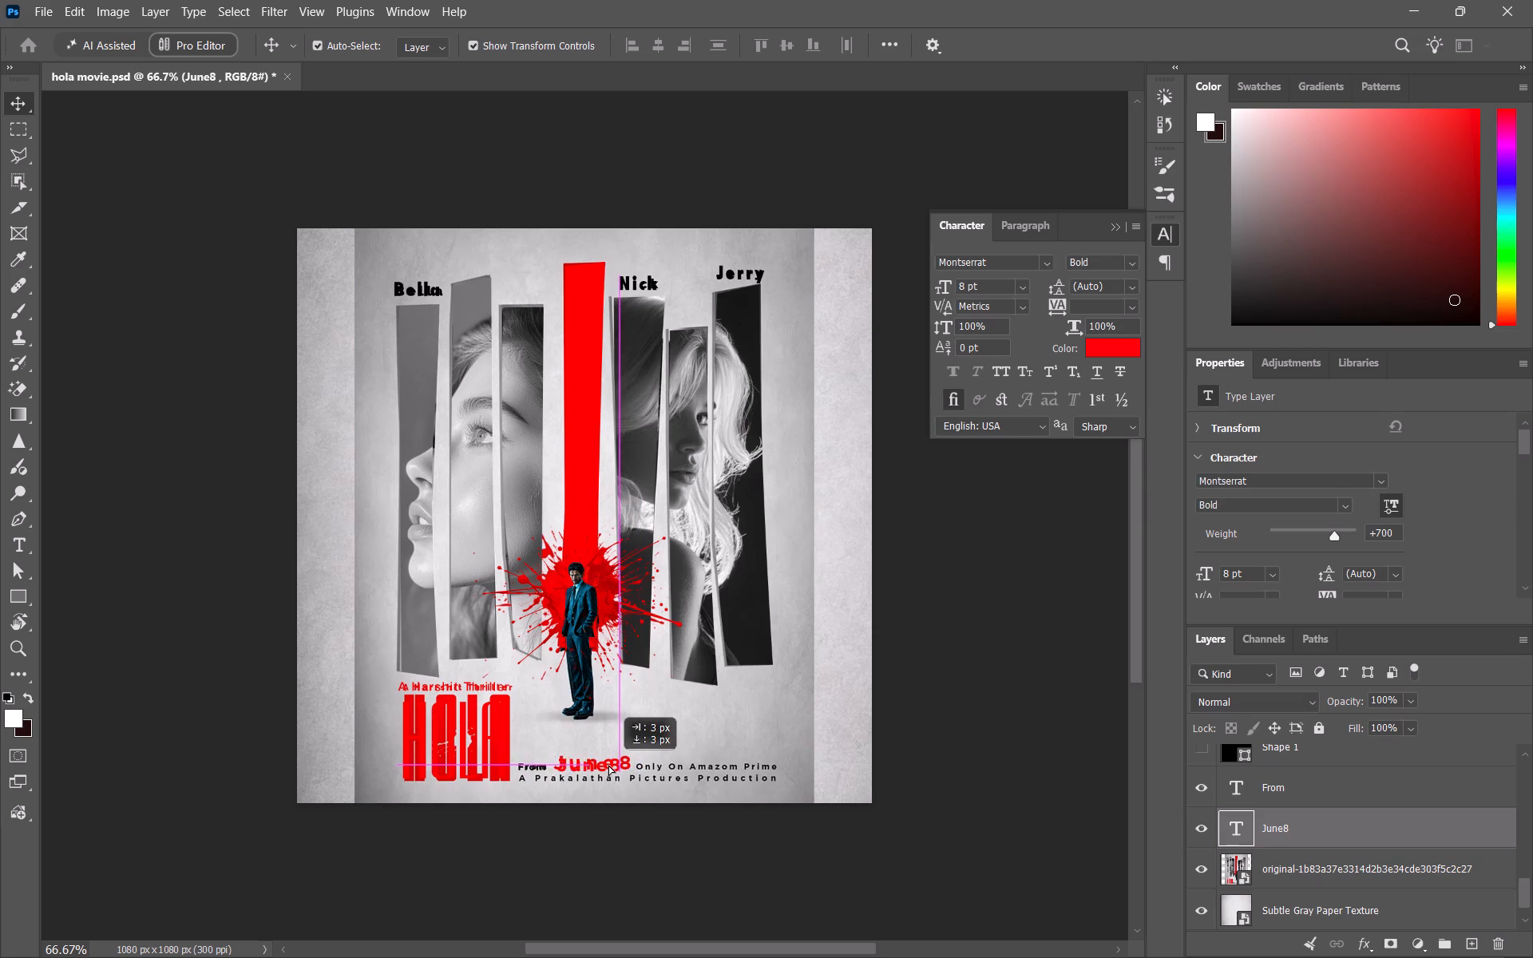
{"action": "left_click", "coordinate": [626, 766]}
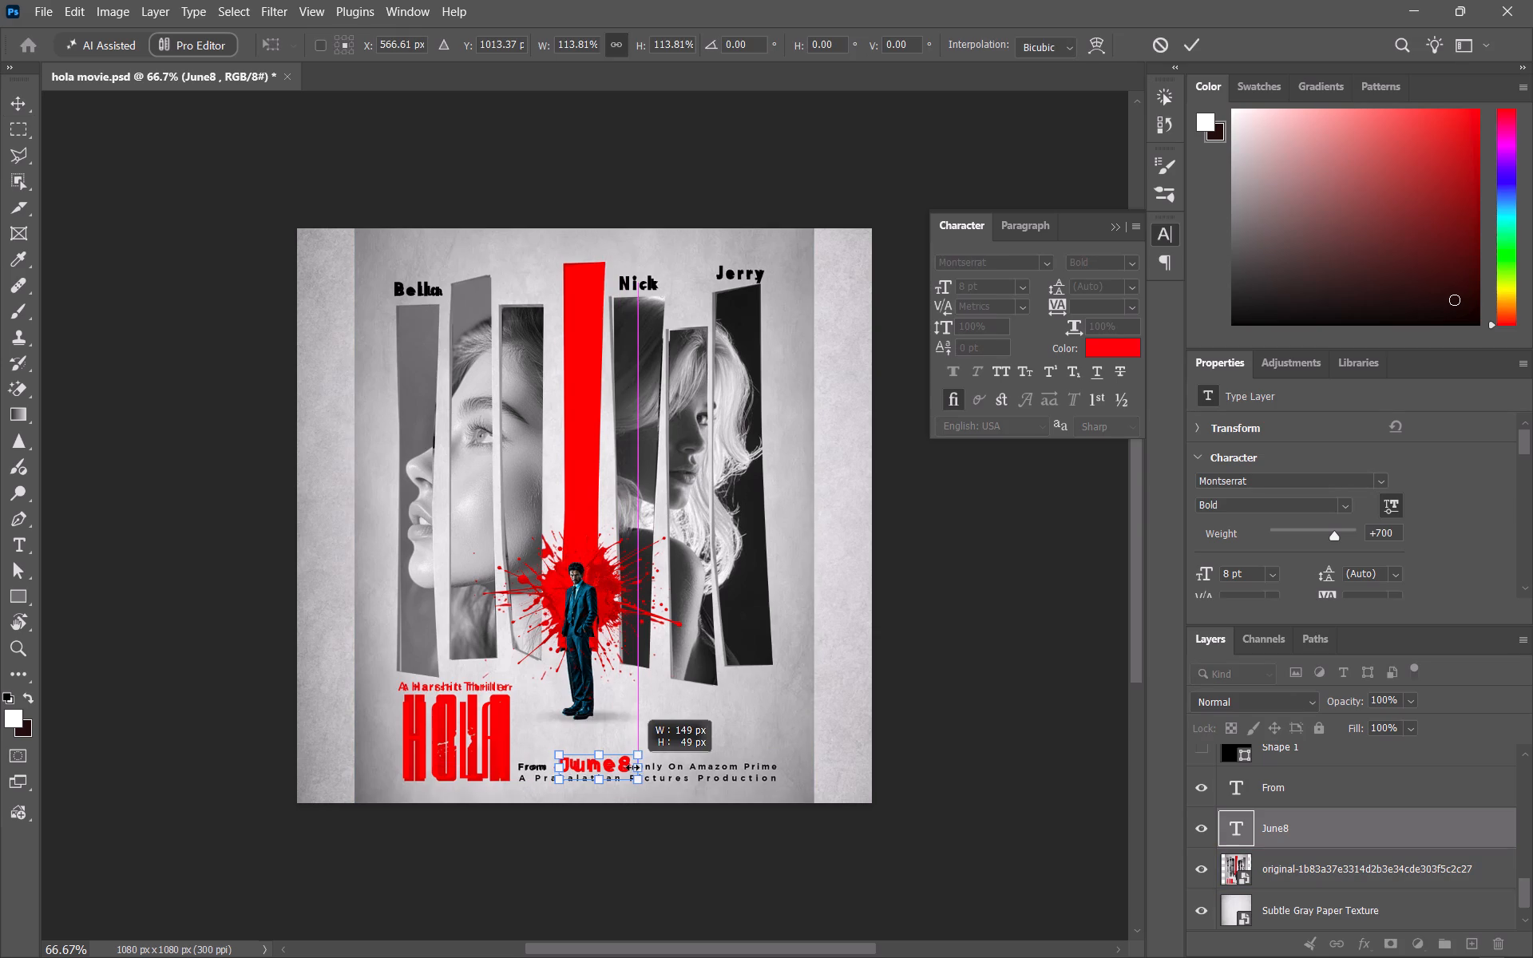
{"action": "left_click", "coordinate": [614, 764]}
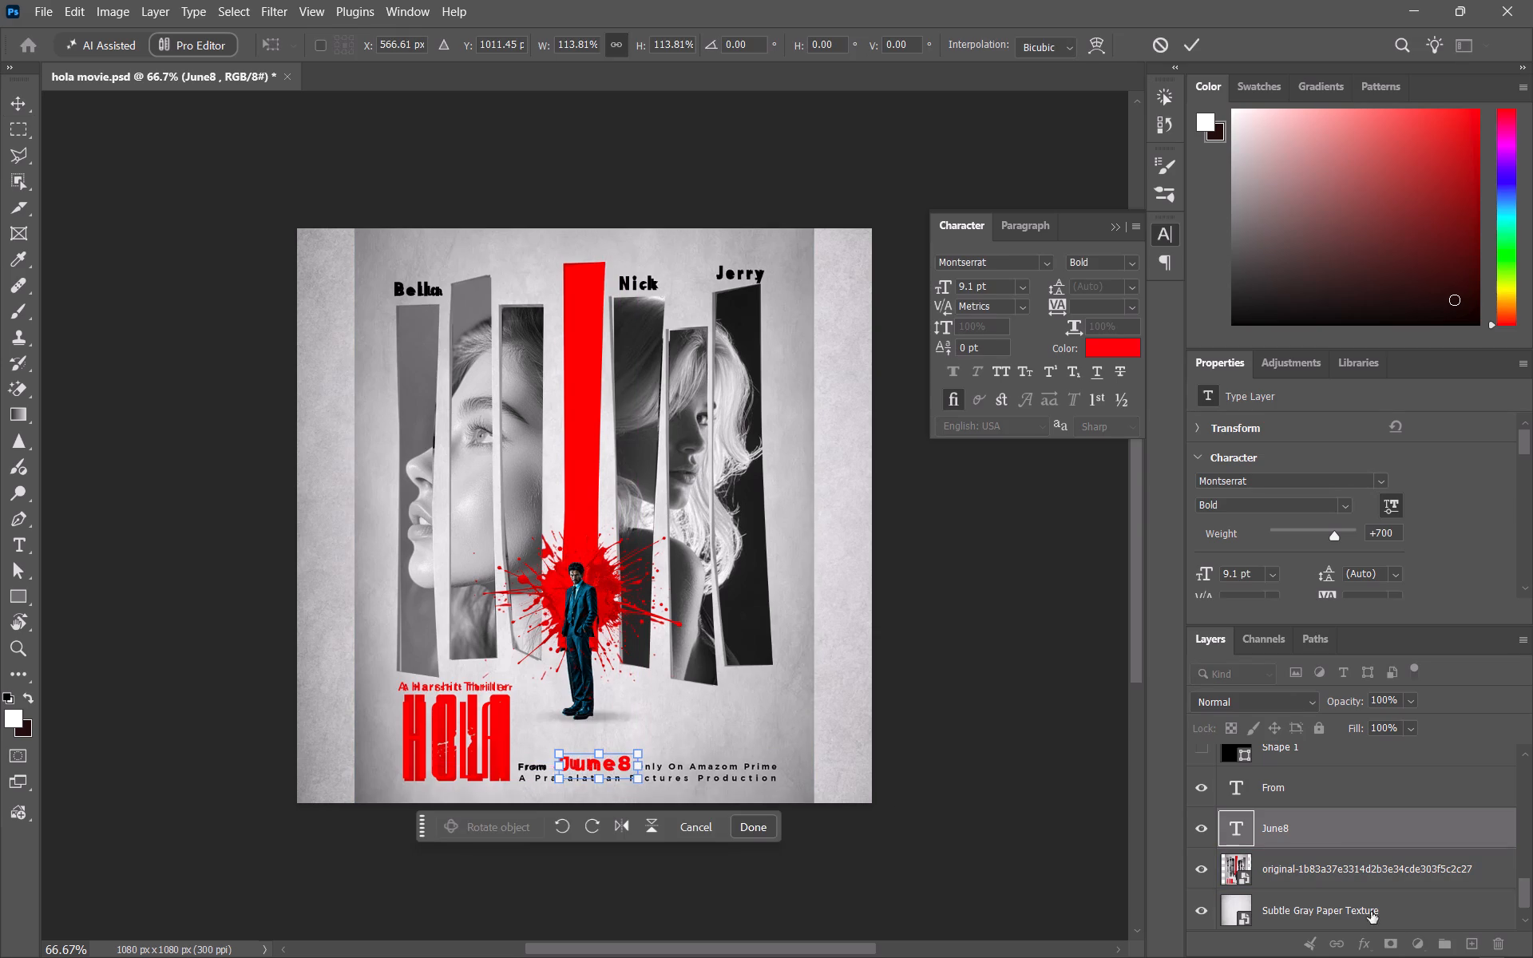
{"action": "left_click", "coordinate": [1293, 882]}
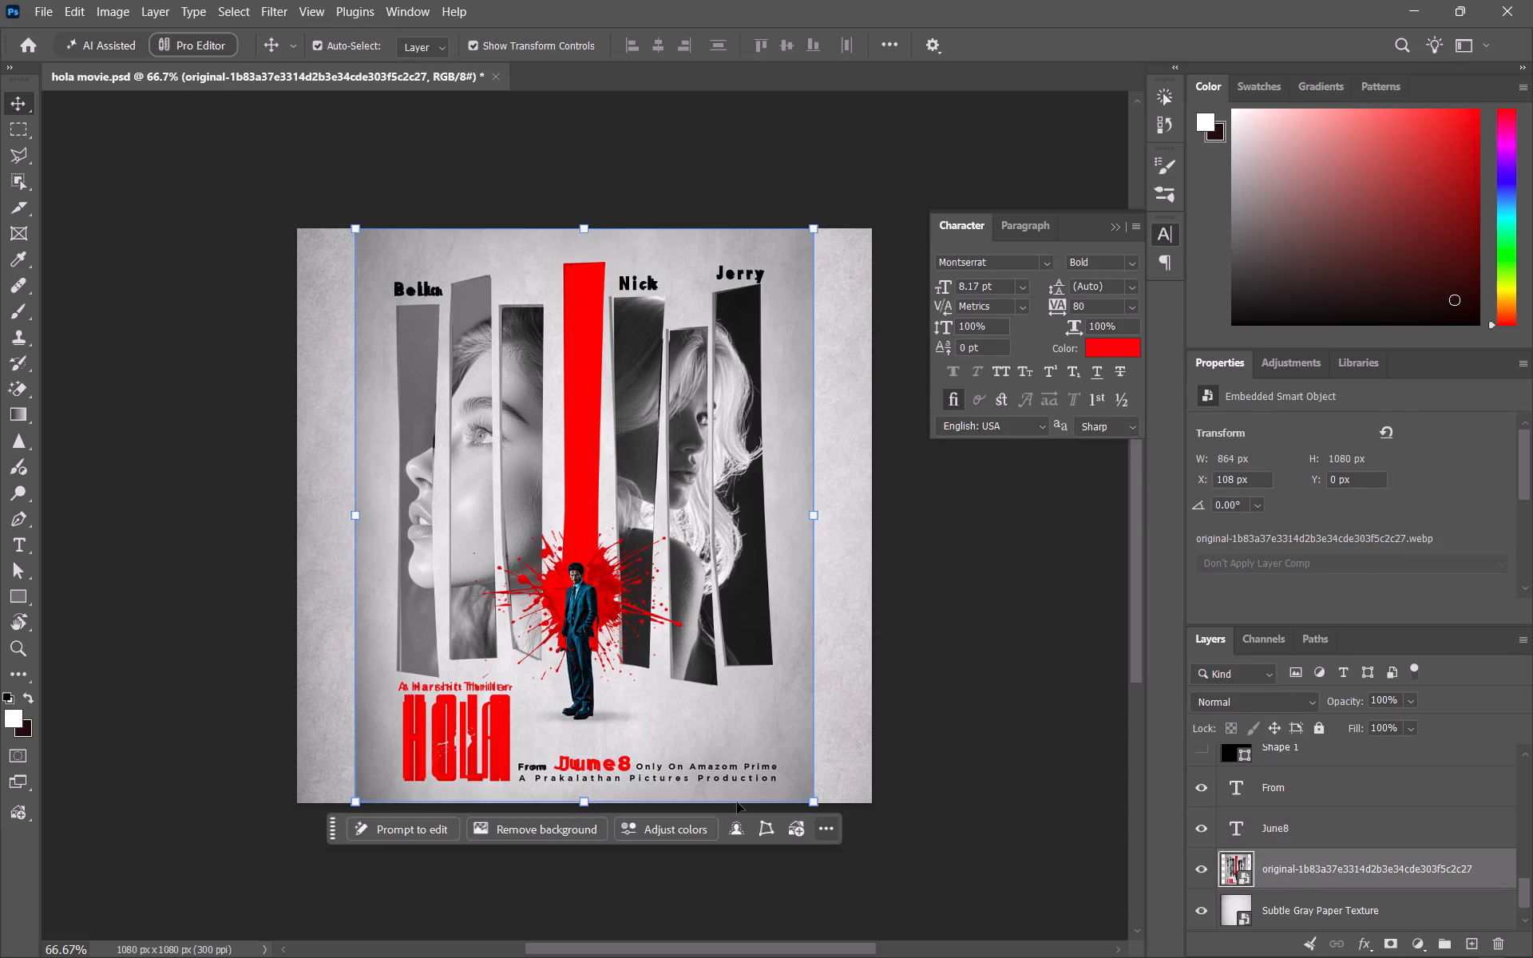
Hide the reference poster layer.
{"action": "left_click", "coordinate": [1198, 874]}
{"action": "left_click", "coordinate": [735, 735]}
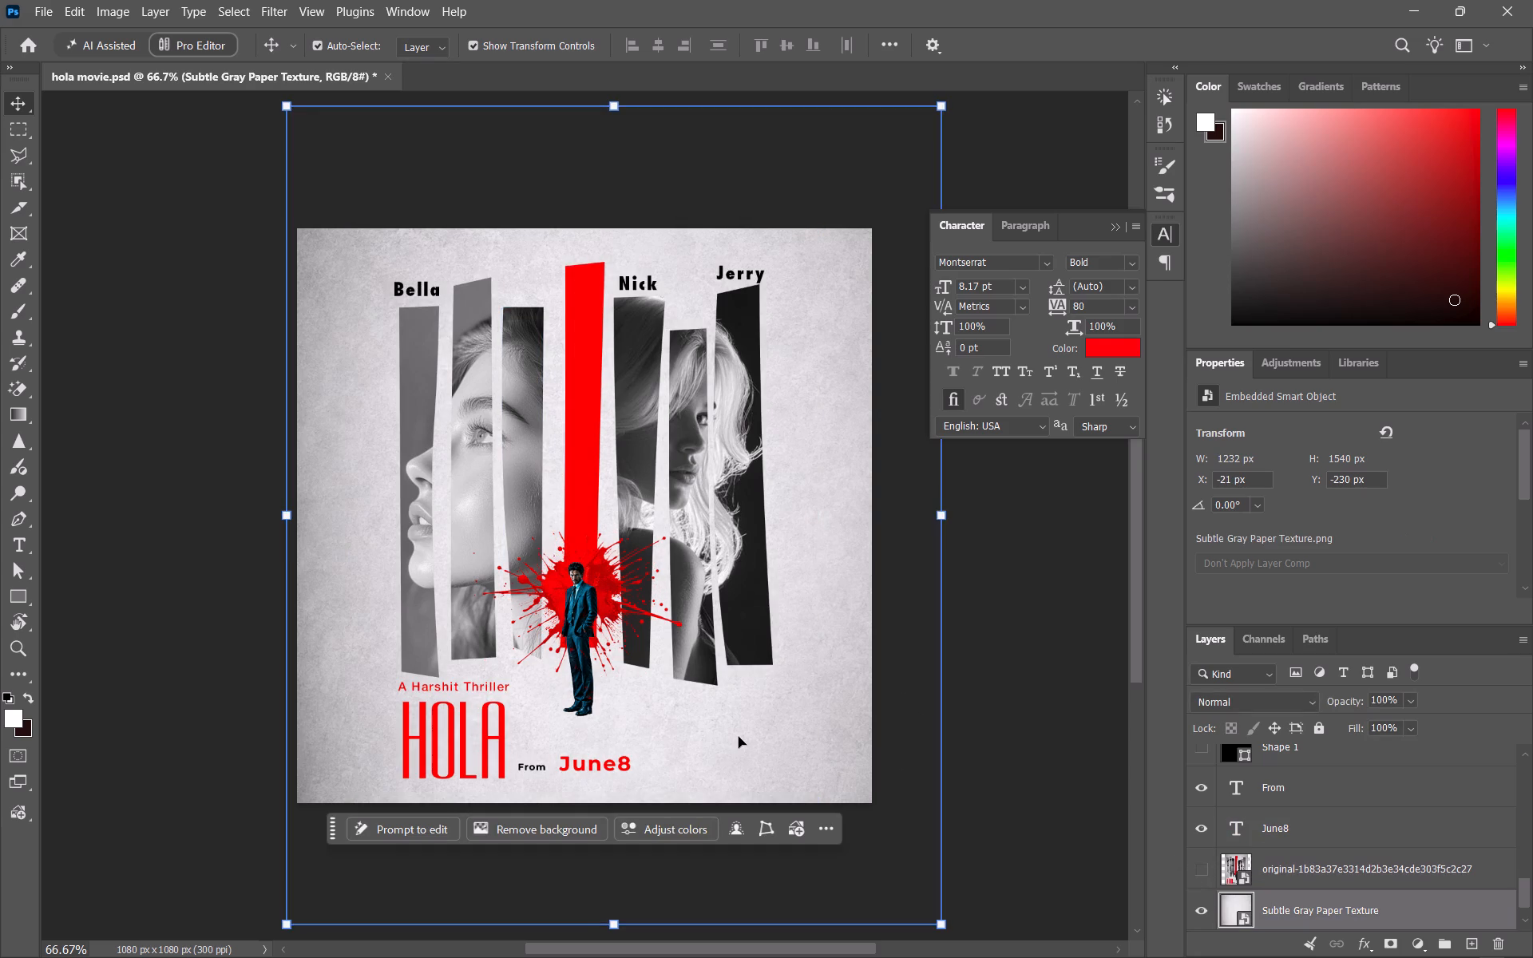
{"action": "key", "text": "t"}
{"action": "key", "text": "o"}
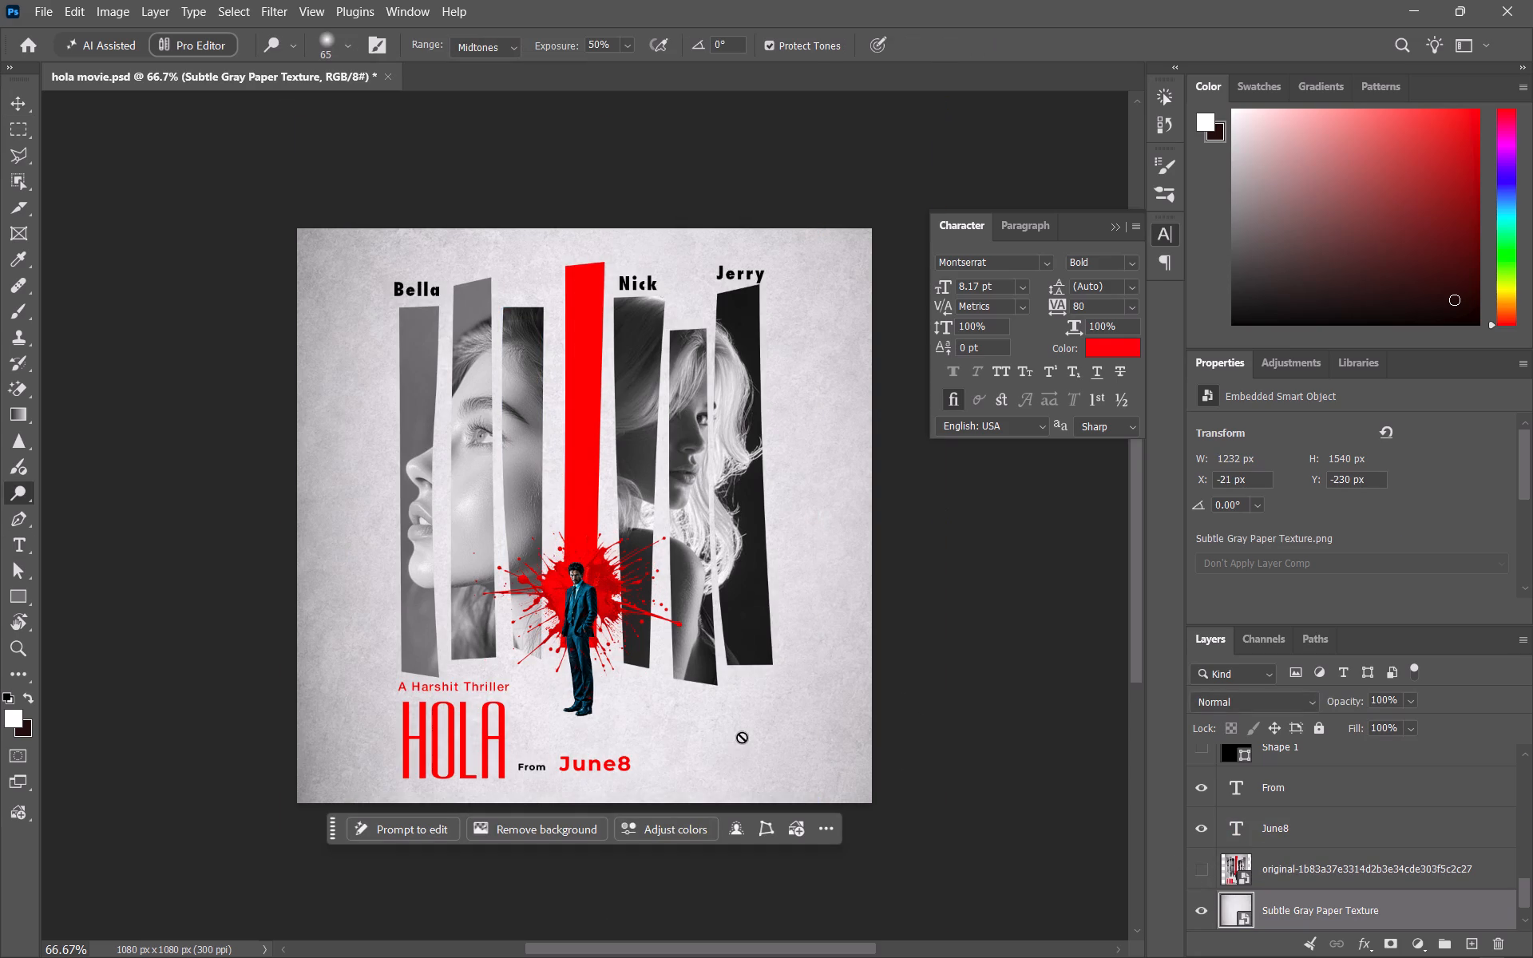
Start a new 12 pt text layer in the poster's lower-right area with the letter "o".
{"action": "scroll", "coordinate": [1238, 841], "scroll_direction": "up", "scroll_amount": 20}
{"action": "scroll", "coordinate": [1238, 841], "scroll_direction": "up", "scroll_amount": 8}
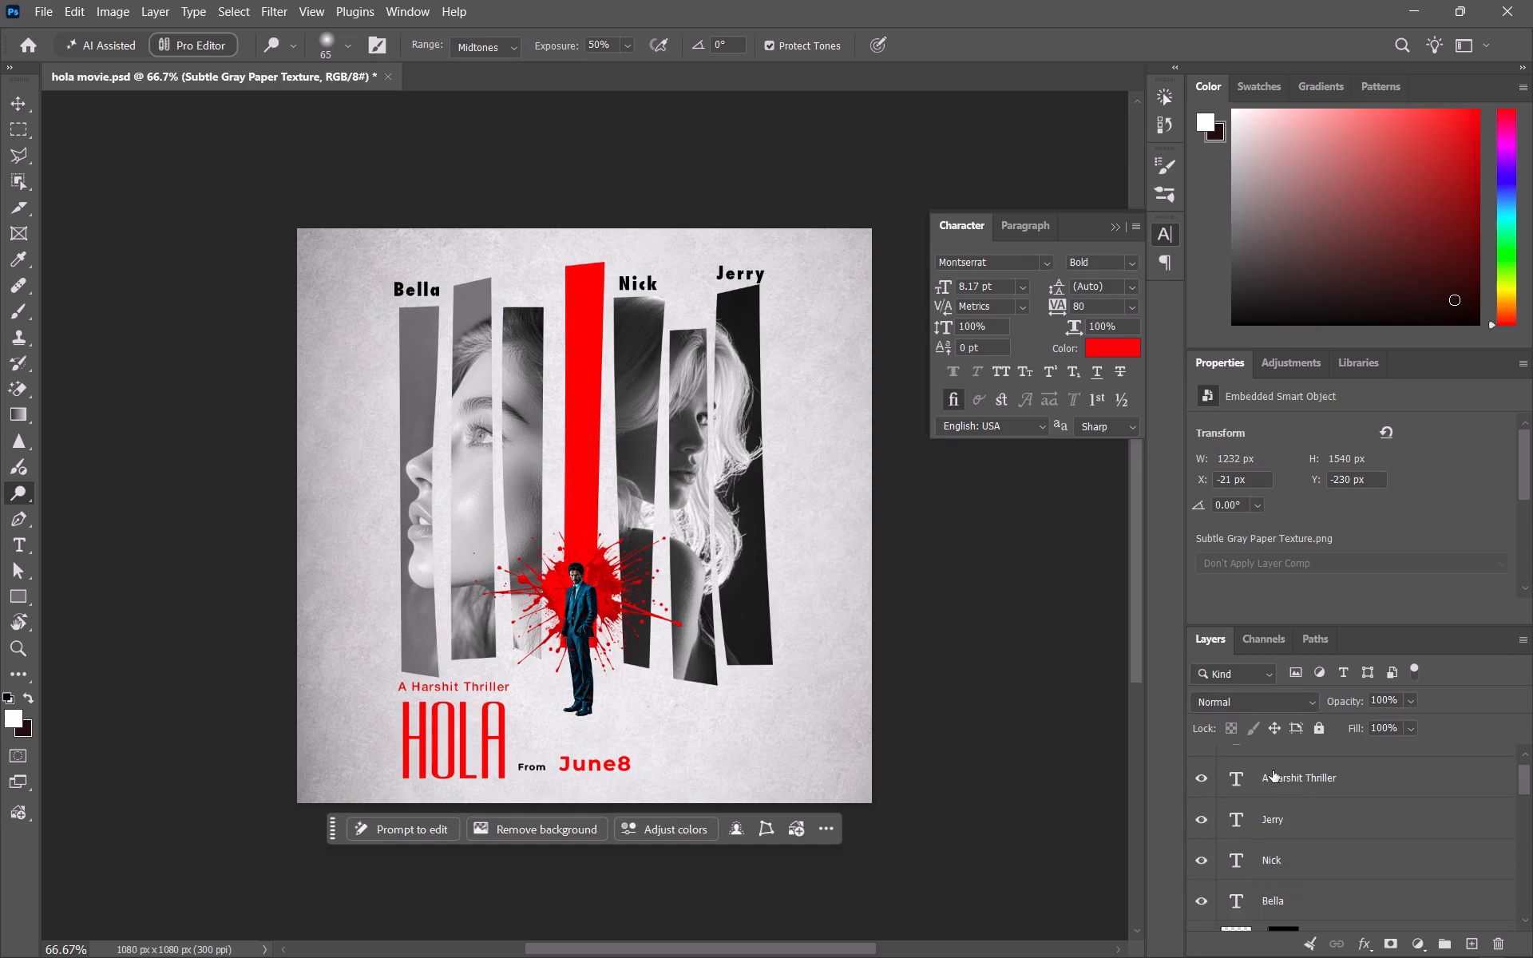
{"action": "left_click", "coordinate": [1273, 770]}
{"action": "left_click", "coordinate": [10, 97]}
{"action": "left_click", "coordinate": [101, 269]}
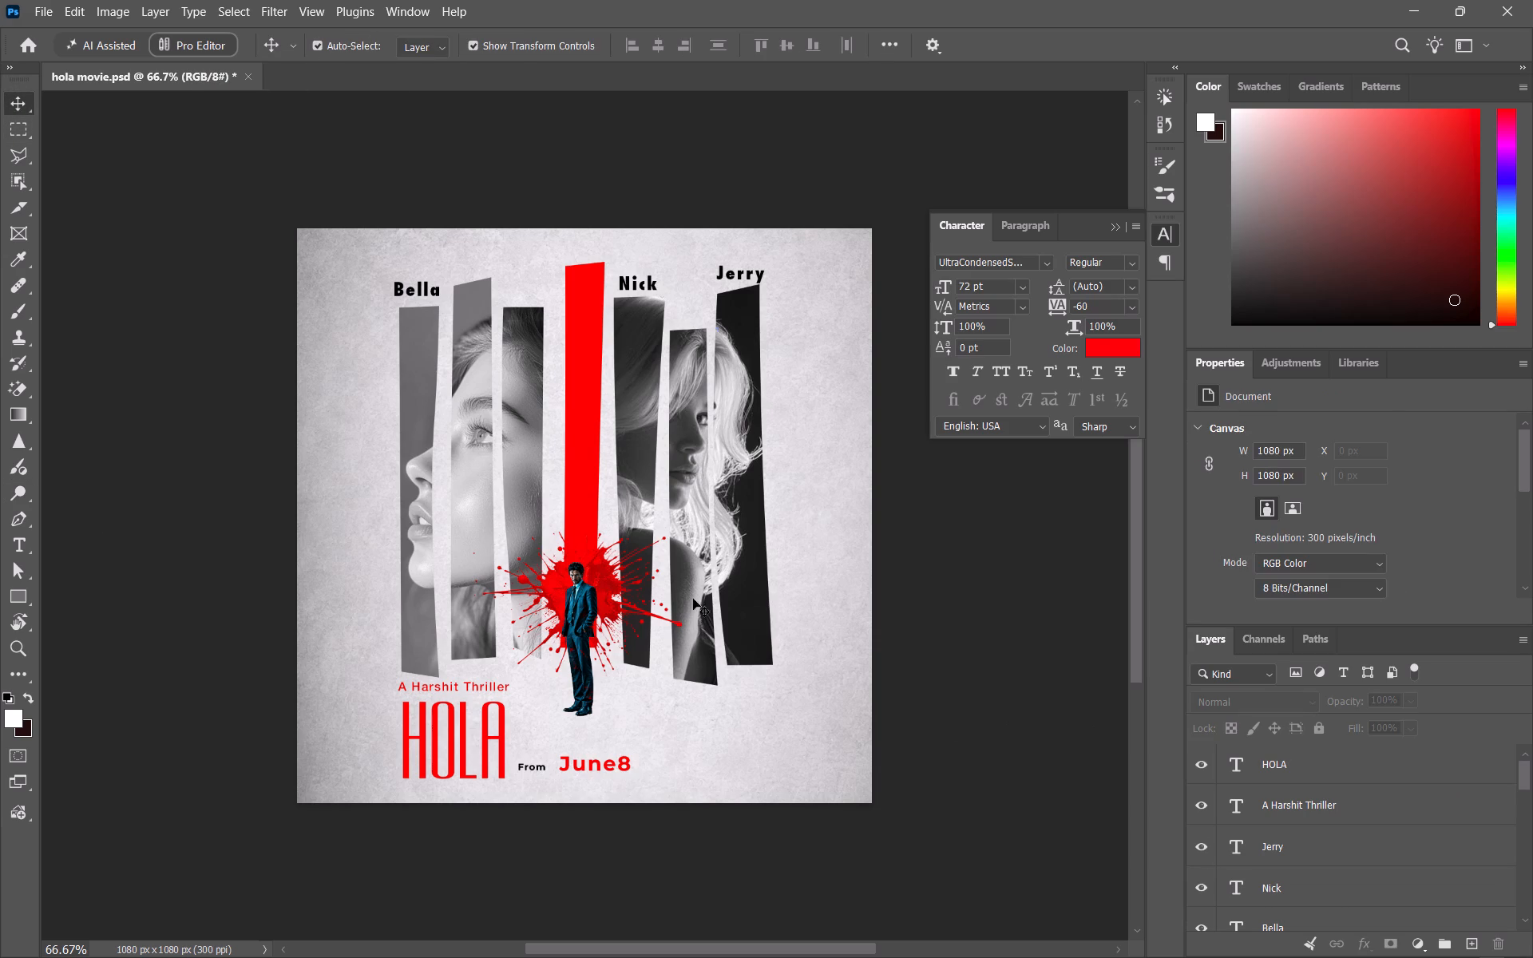
{"action": "key", "text": "t"}
{"action": "left_click", "coordinate": [730, 727]}
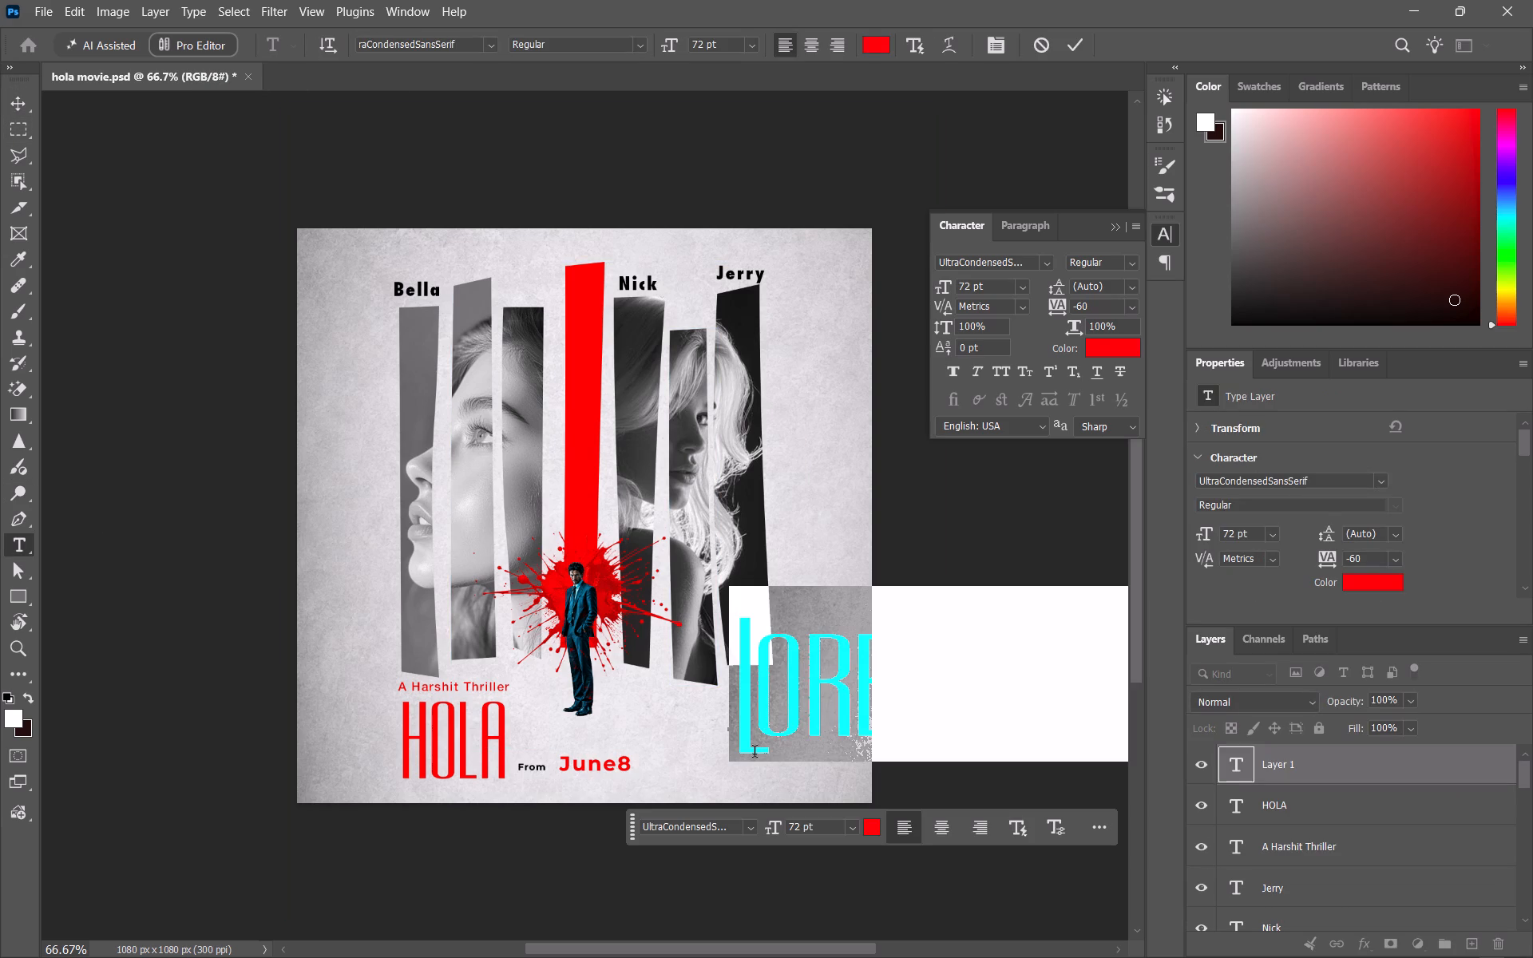
{"action": "left_click", "coordinate": [1015, 281]}
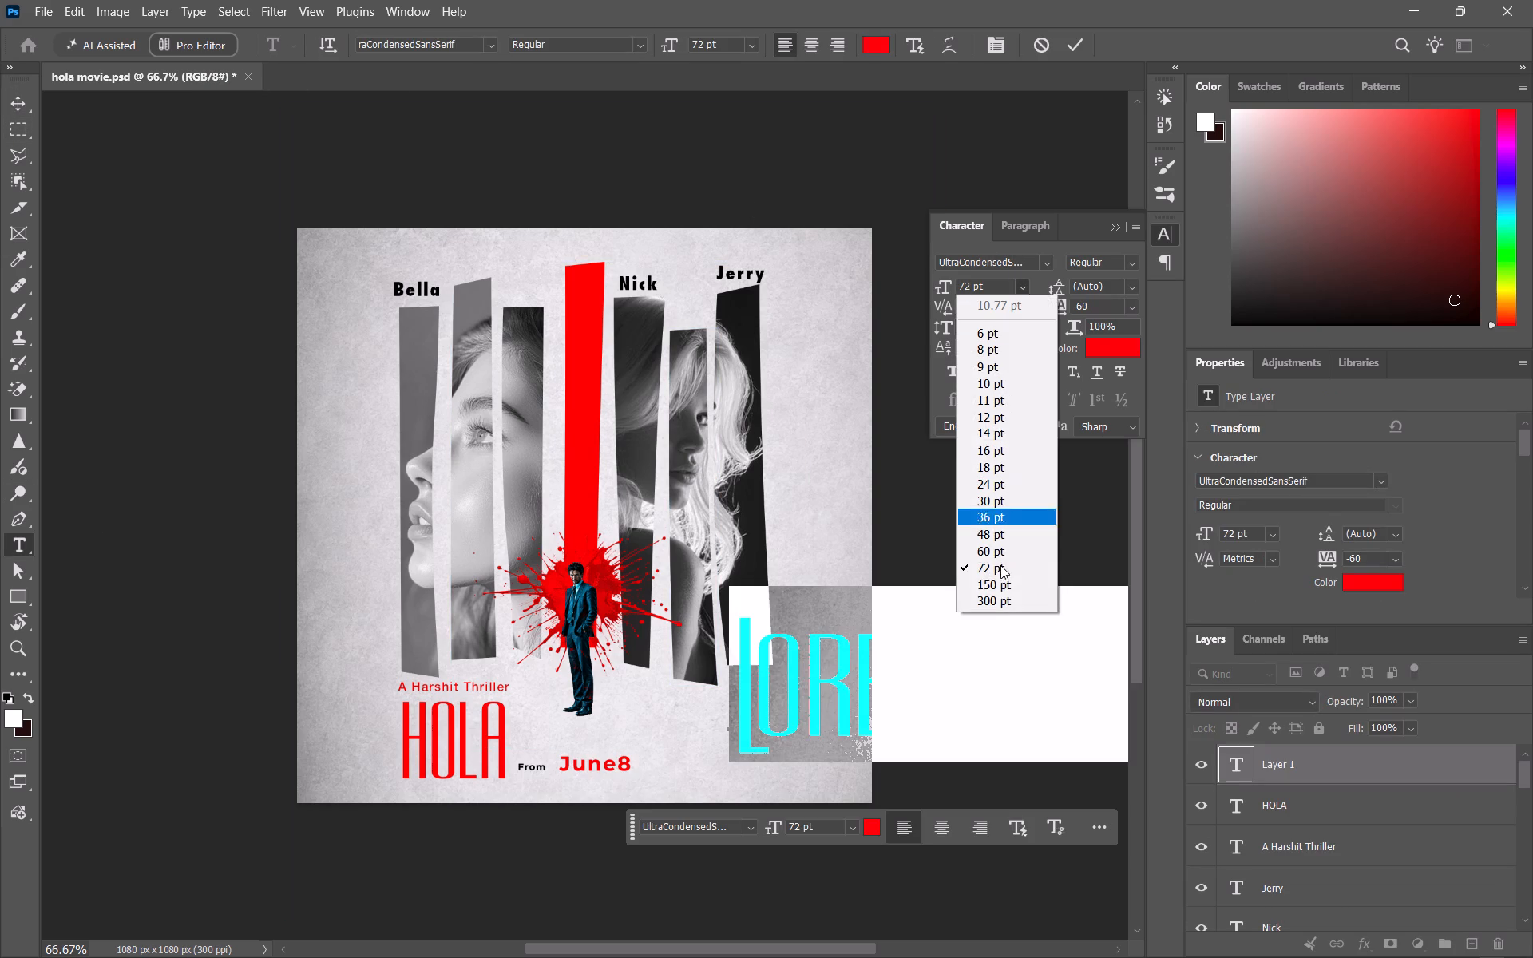
{"action": "left_click", "coordinate": [980, 376]}
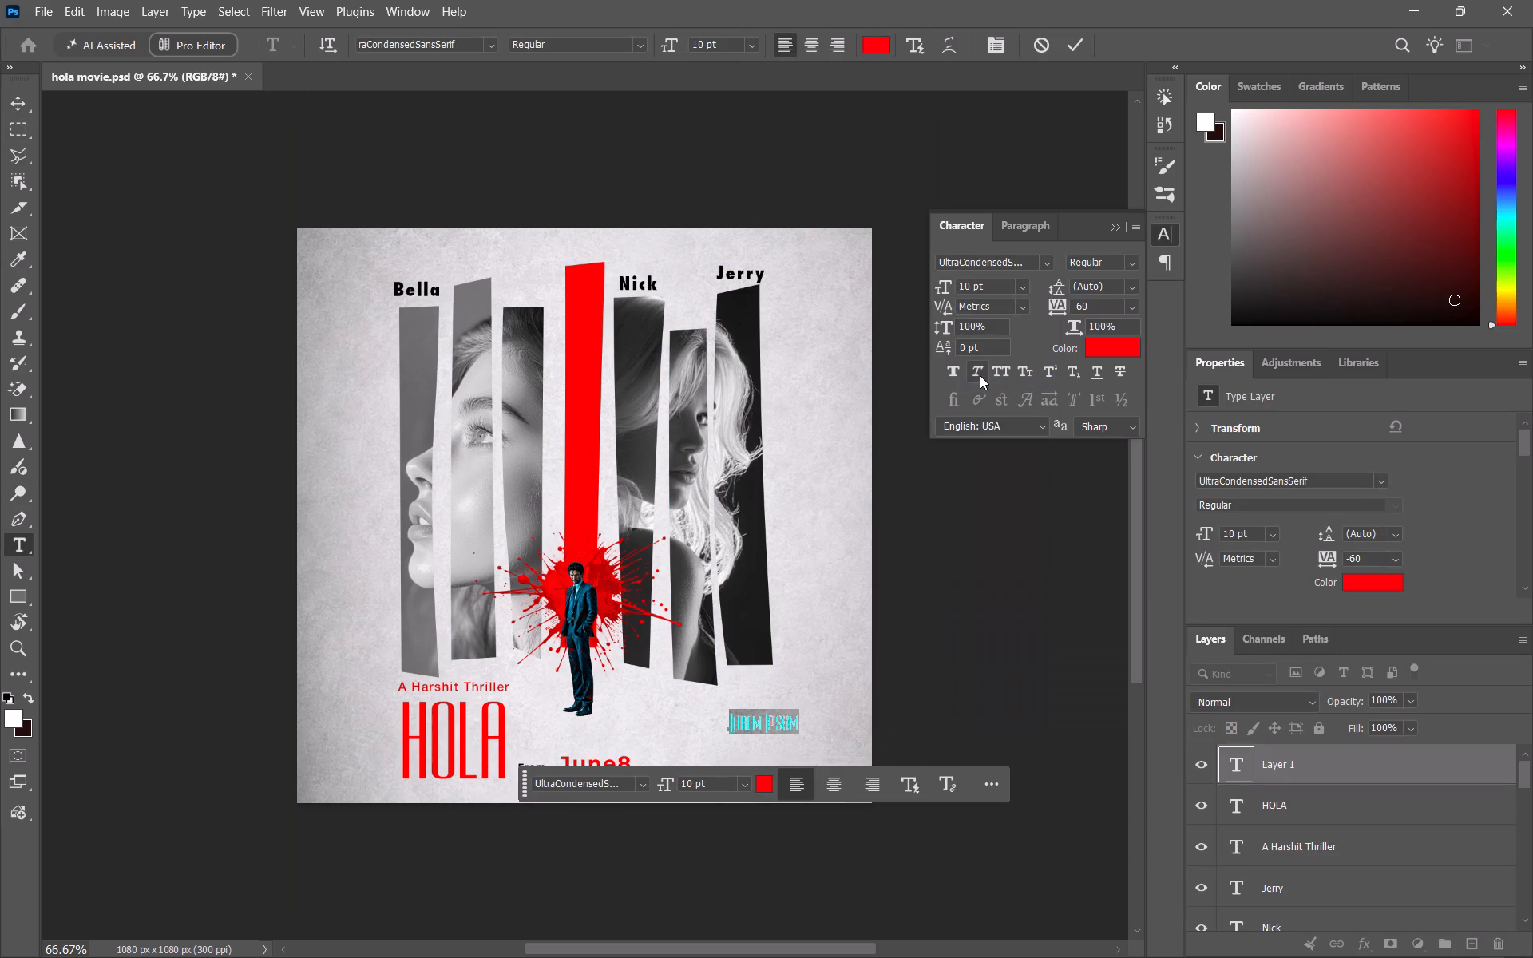
{"action": "left_click", "coordinate": [1014, 286]}
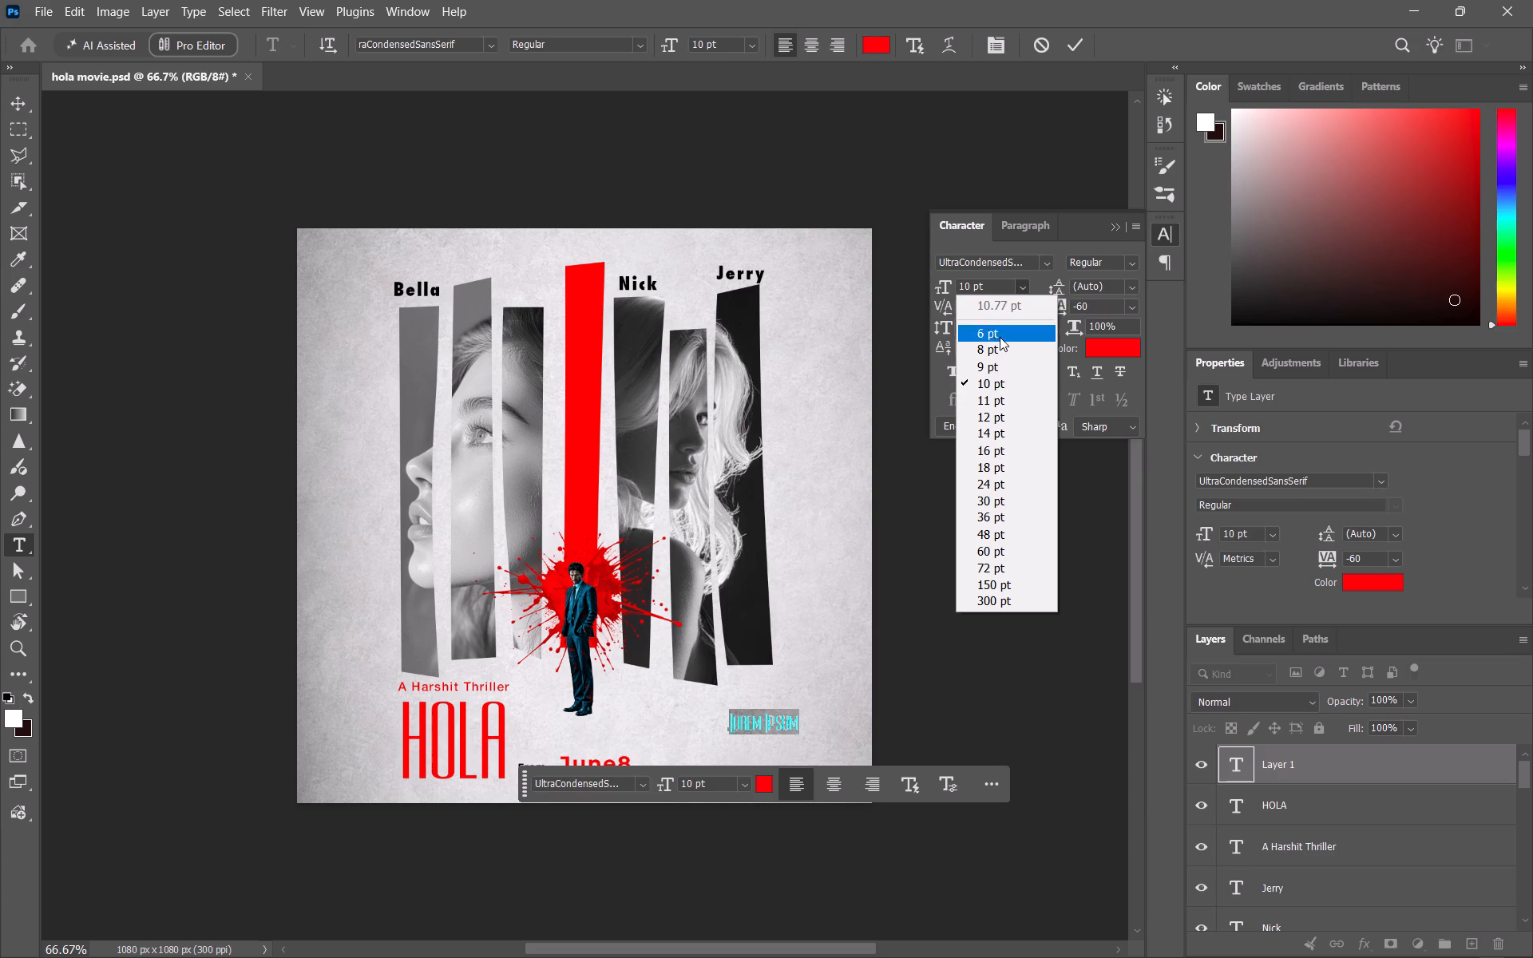
{"action": "left_click", "coordinate": [978, 417]}
{"action": "key", "text": "o"}
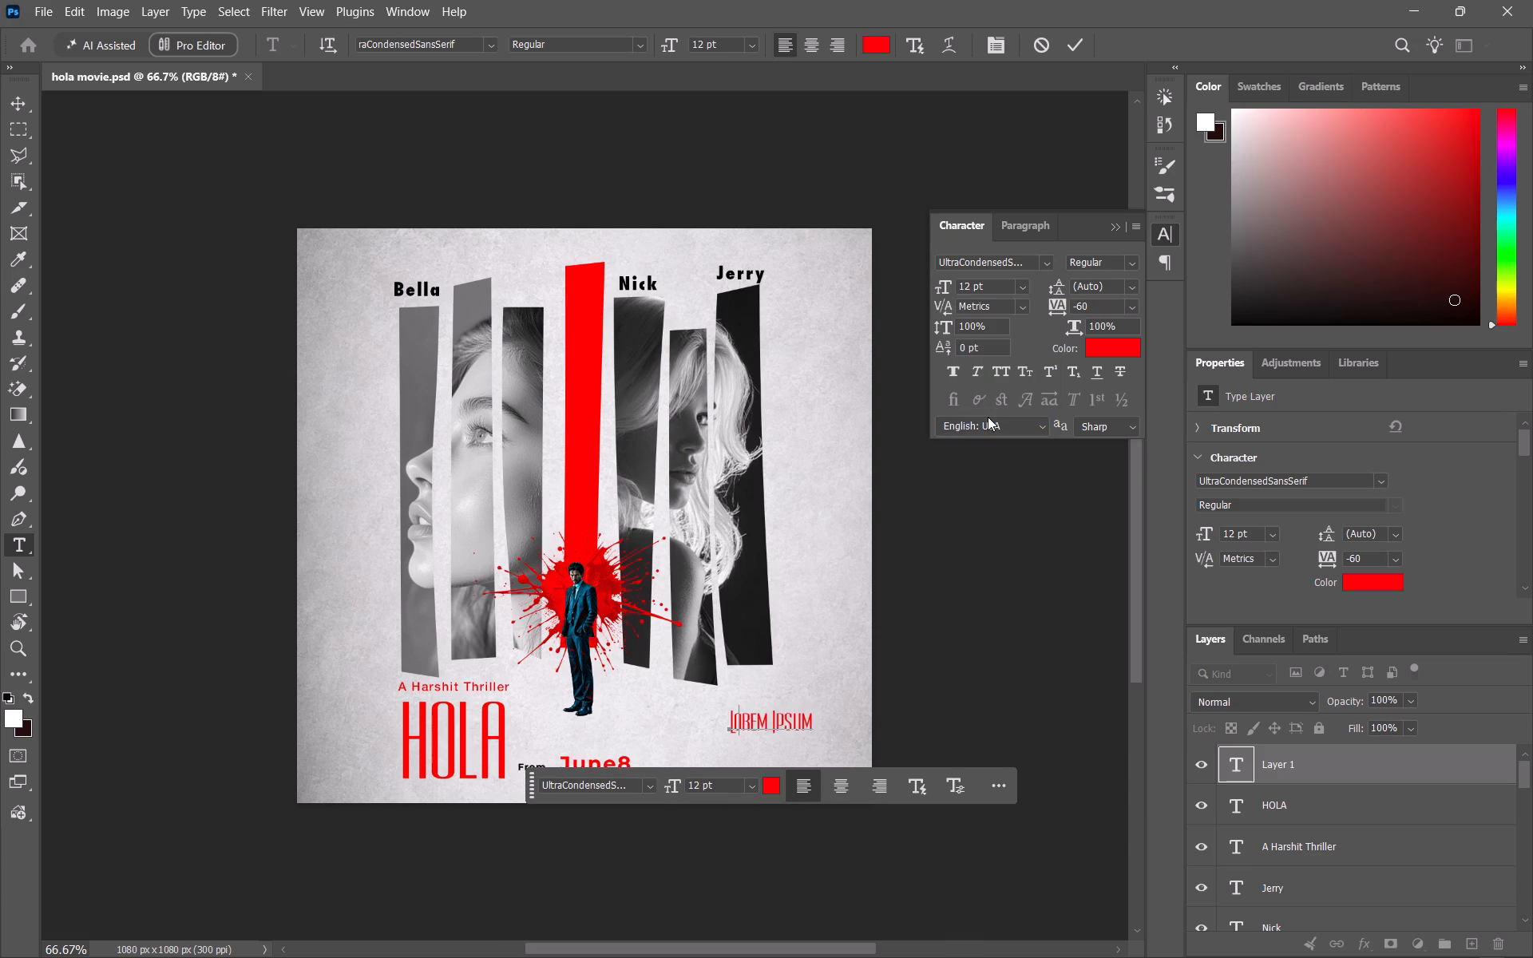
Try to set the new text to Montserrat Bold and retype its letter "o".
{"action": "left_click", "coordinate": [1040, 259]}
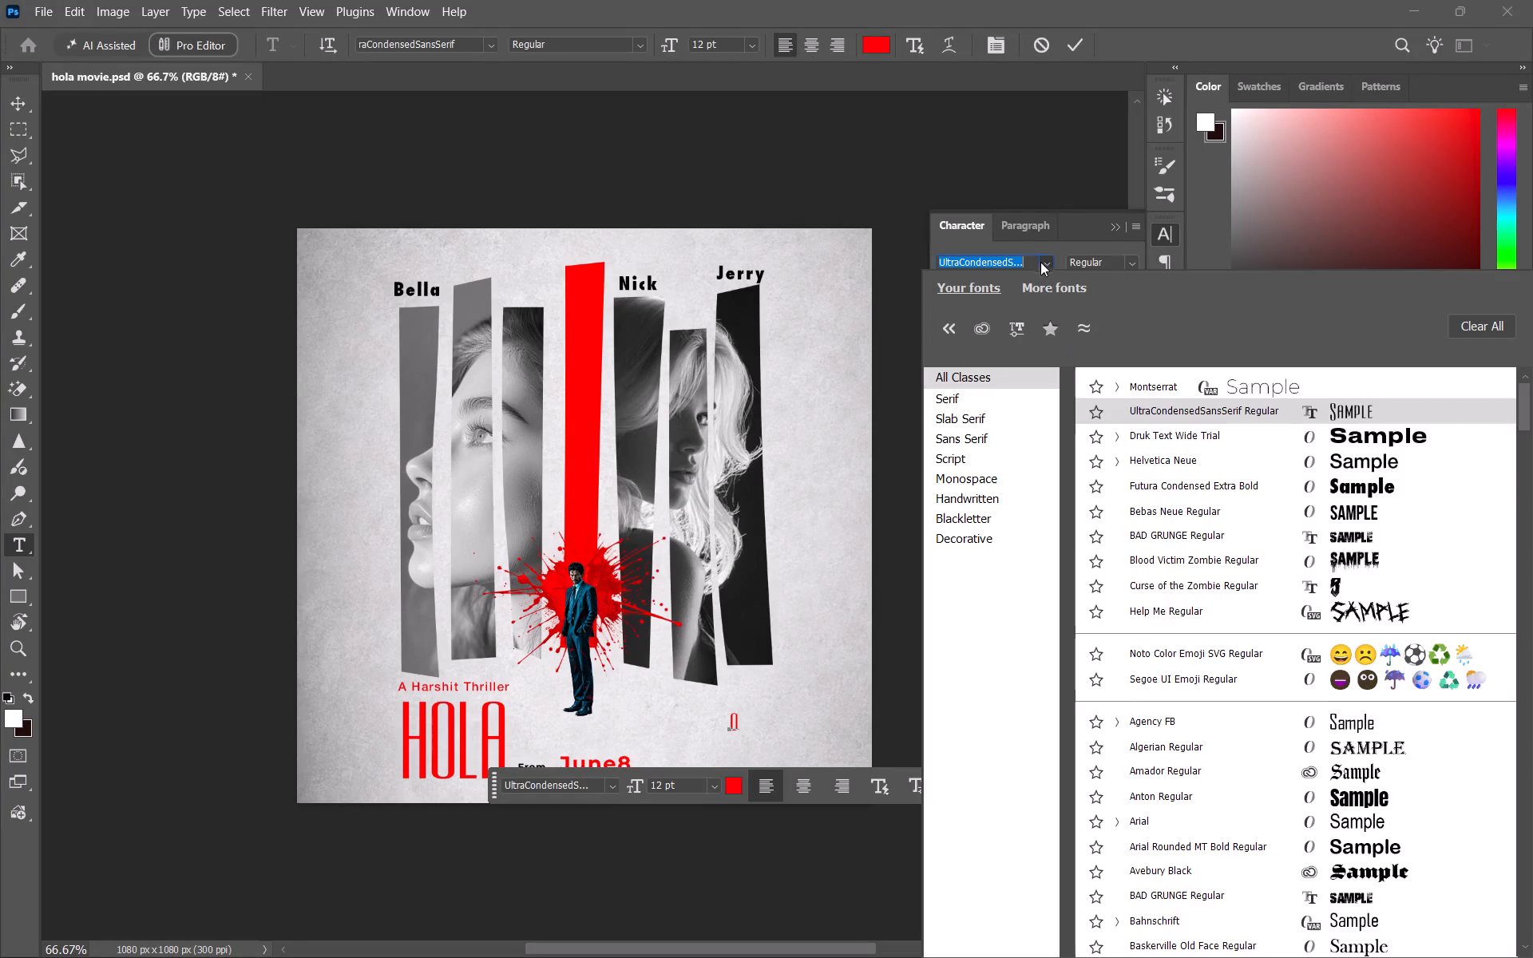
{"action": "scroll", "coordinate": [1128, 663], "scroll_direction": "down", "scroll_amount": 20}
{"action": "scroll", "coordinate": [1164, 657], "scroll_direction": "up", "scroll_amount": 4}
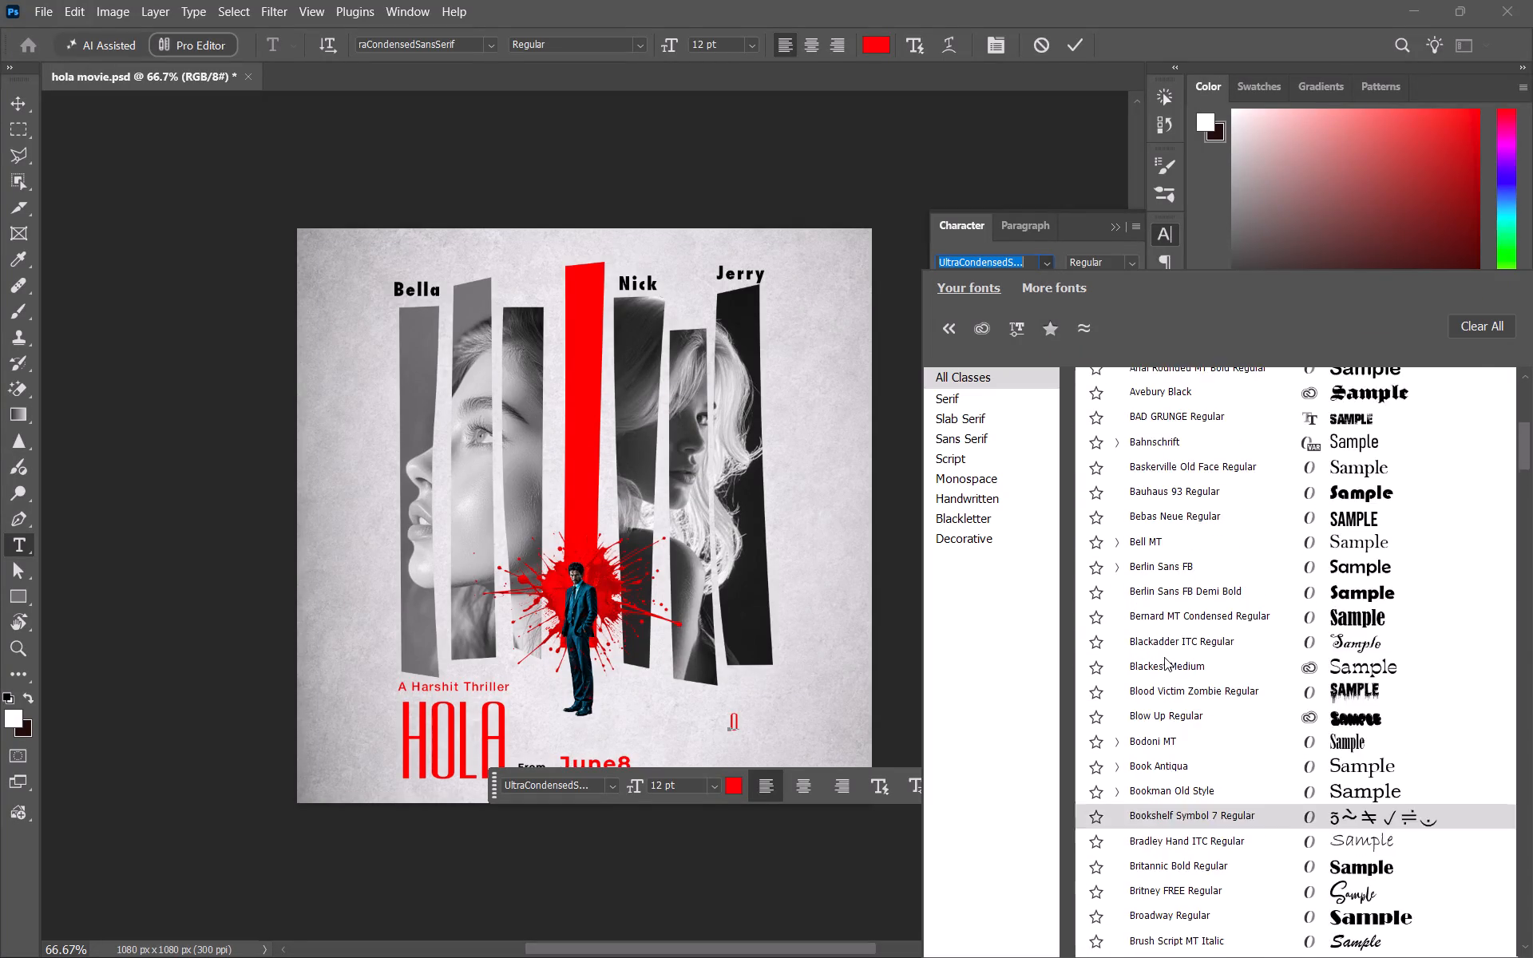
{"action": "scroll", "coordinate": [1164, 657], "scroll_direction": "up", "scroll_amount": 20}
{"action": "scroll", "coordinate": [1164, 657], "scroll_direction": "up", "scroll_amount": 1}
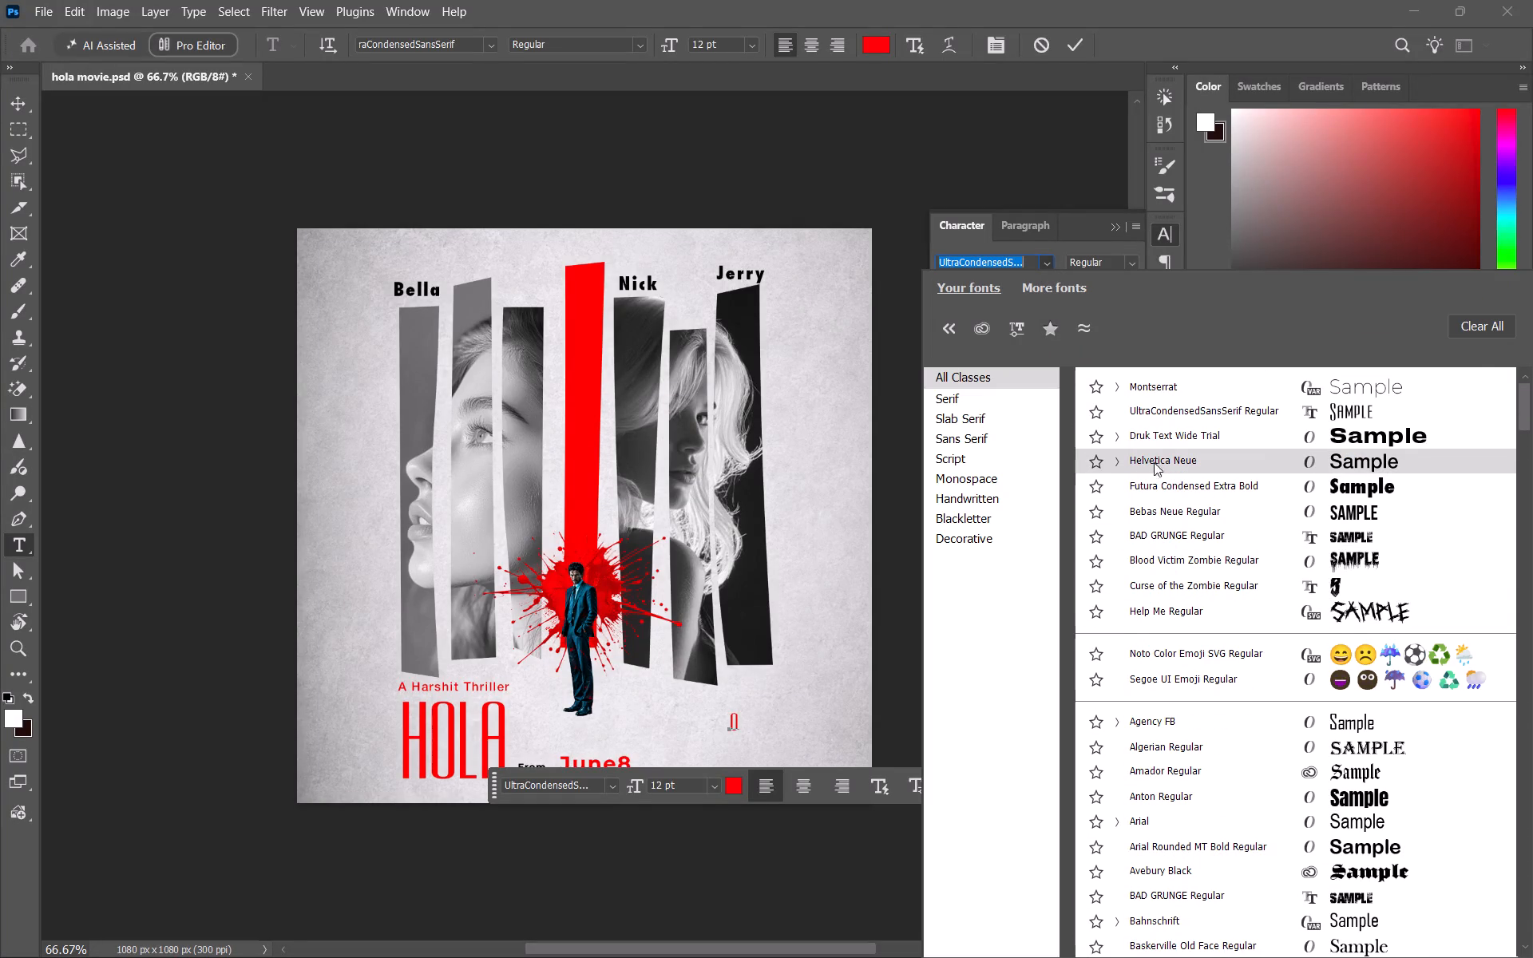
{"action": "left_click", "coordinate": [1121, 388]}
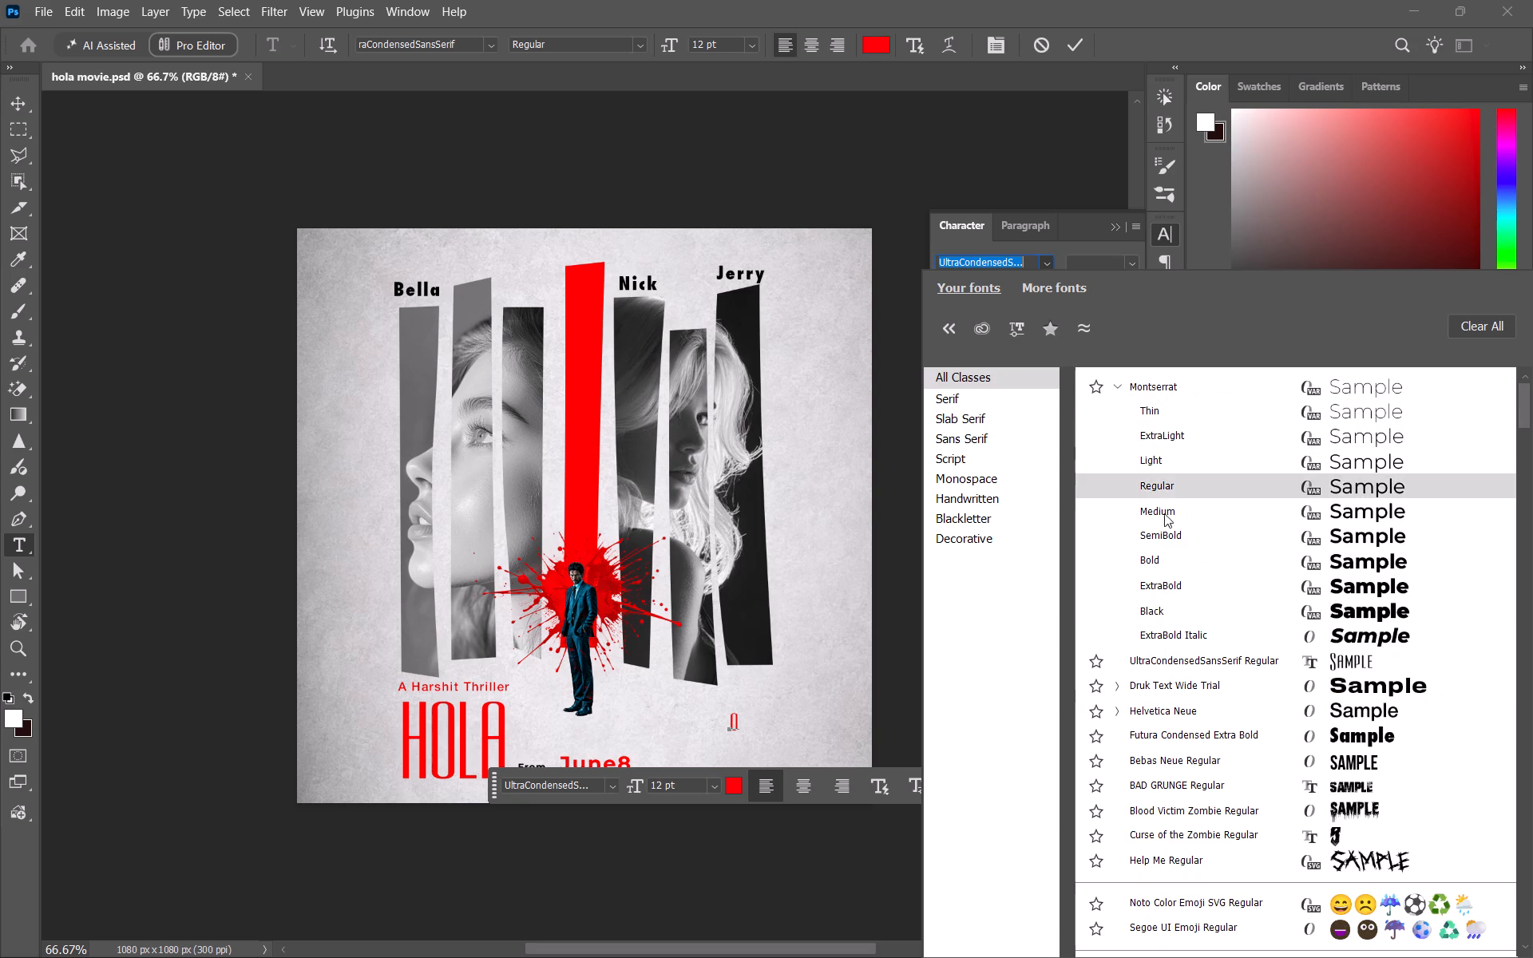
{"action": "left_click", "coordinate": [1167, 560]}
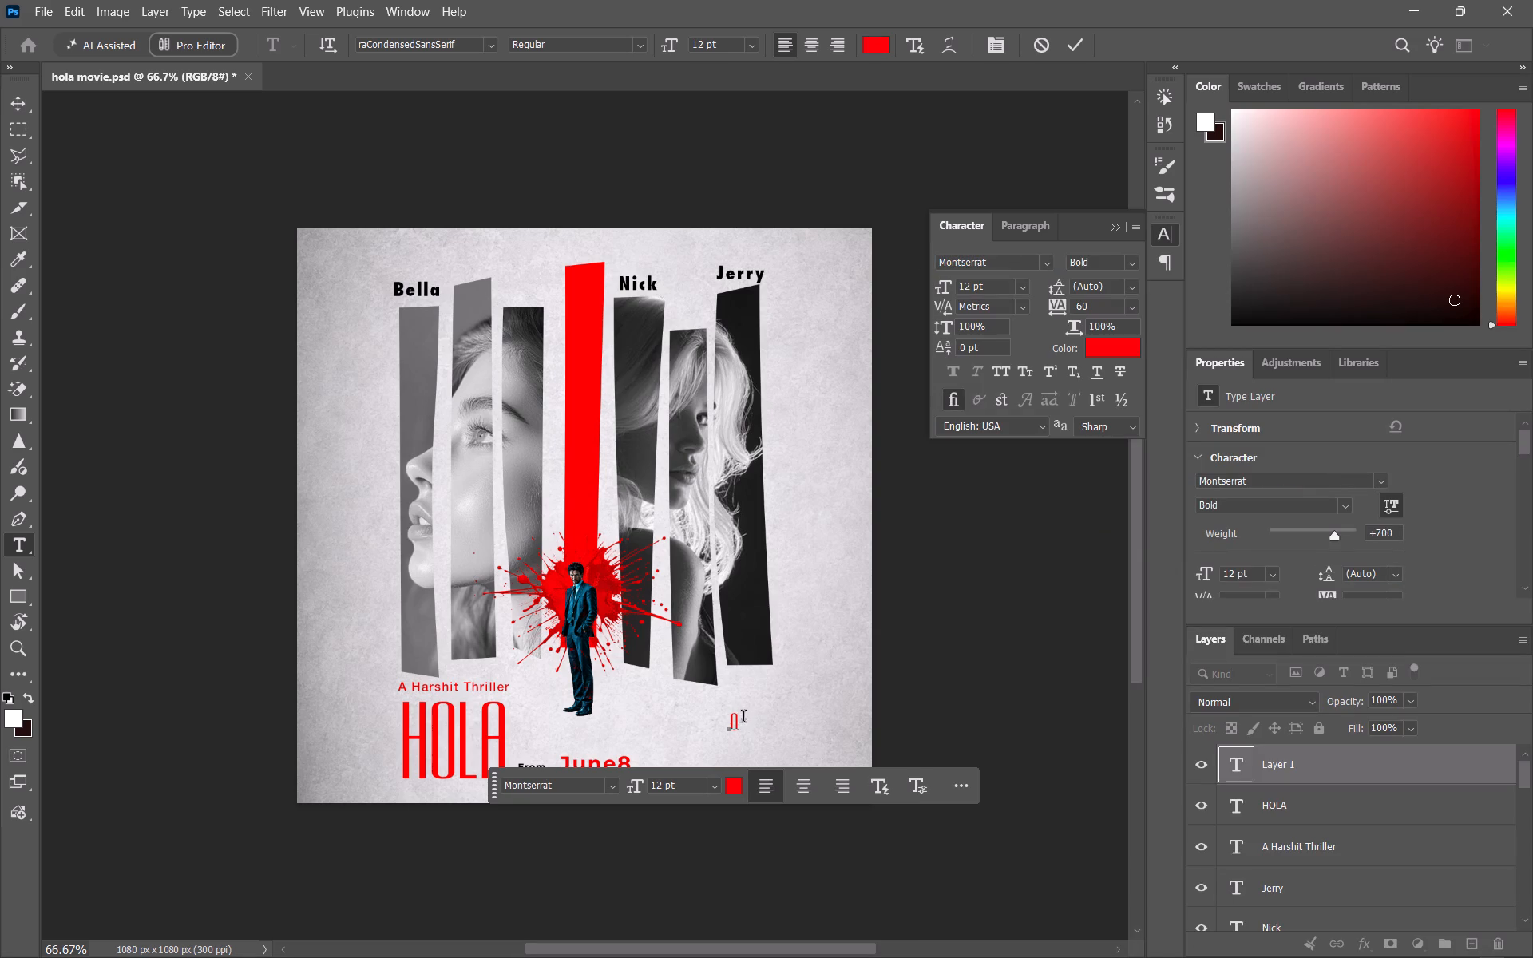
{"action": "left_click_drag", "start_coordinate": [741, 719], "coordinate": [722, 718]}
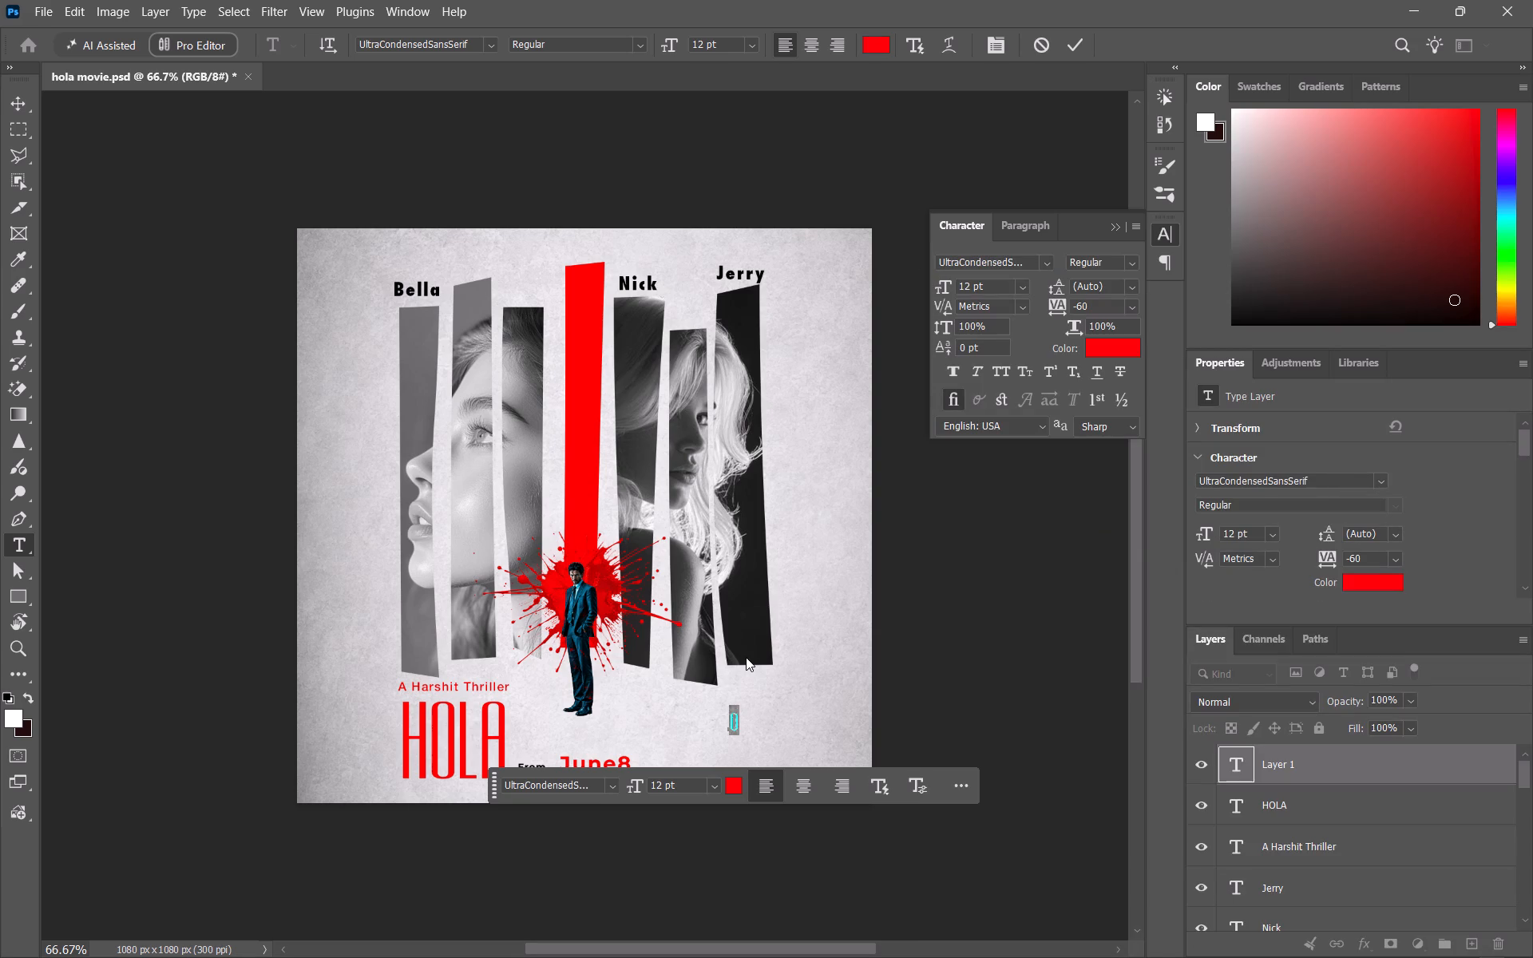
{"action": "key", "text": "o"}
Change the font of the whole new text to Montserrat Medium.
{"action": "key", "text": "ctrl+a"}
{"action": "left_click", "coordinate": [1040, 261]}
{"action": "left_click", "coordinate": [1164, 388]}
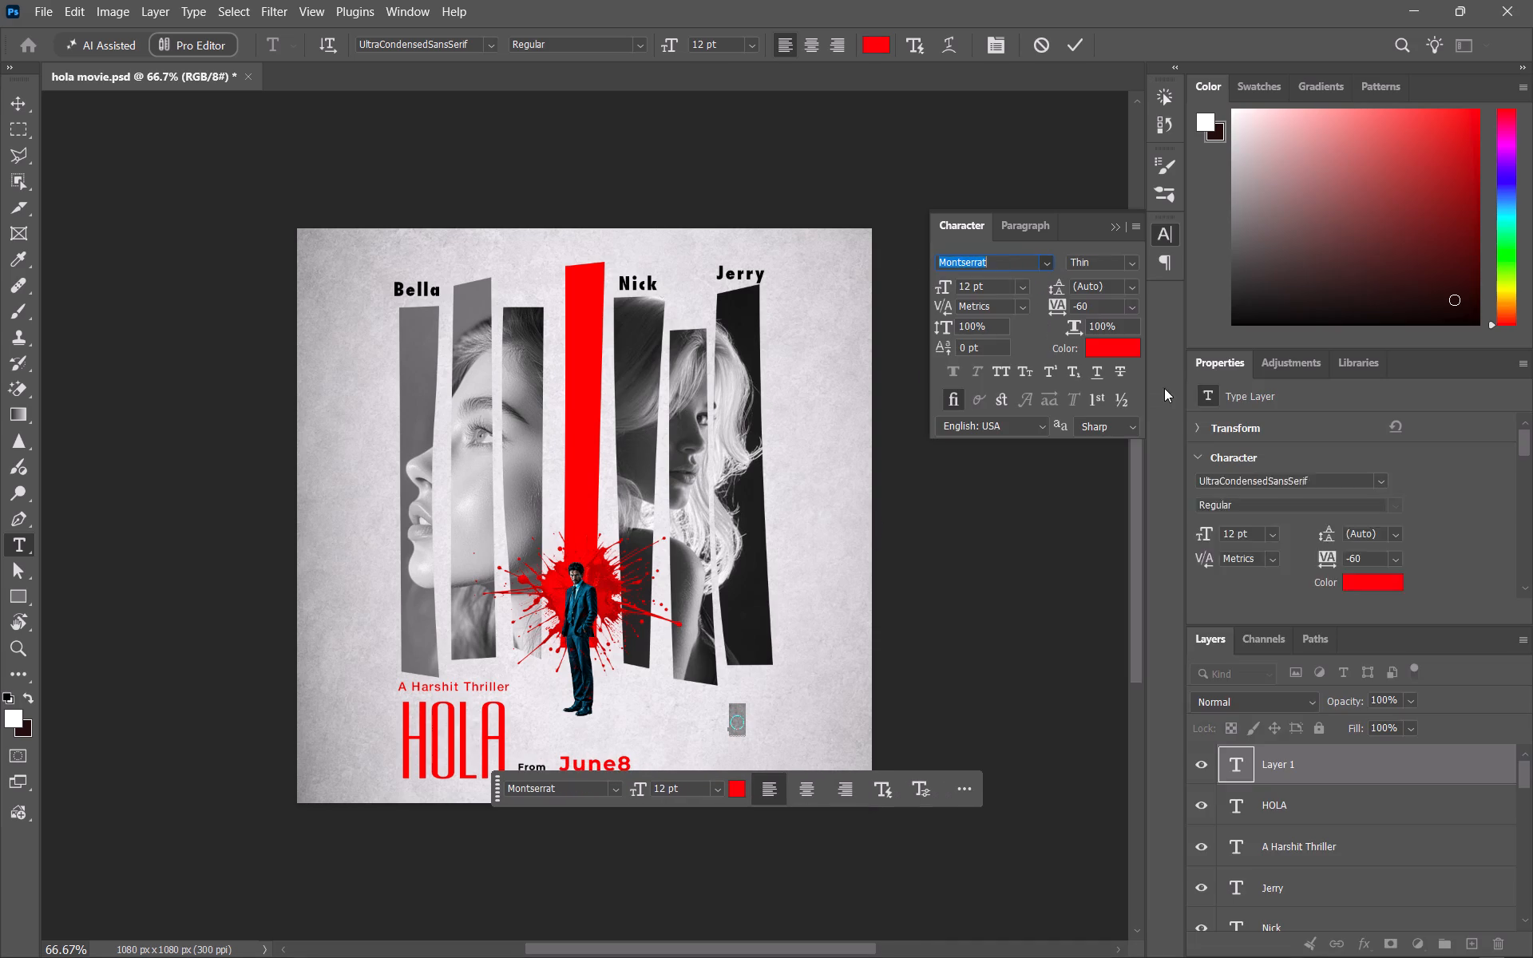
{"action": "left_click", "coordinate": [1130, 264]}
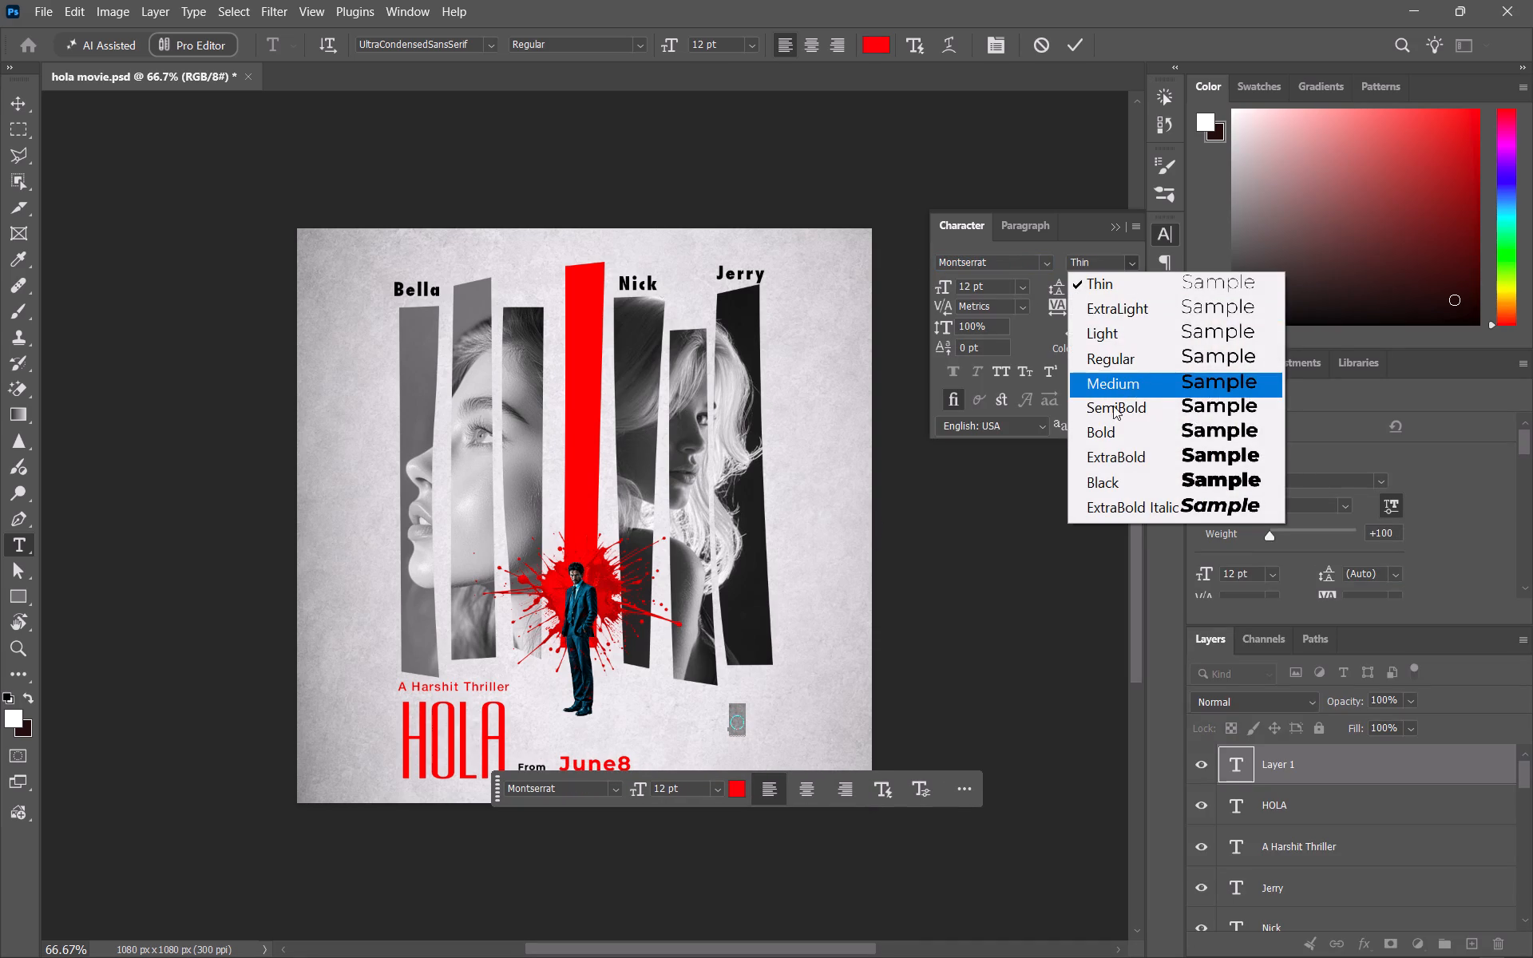
{"action": "left_click", "coordinate": [1107, 443]}
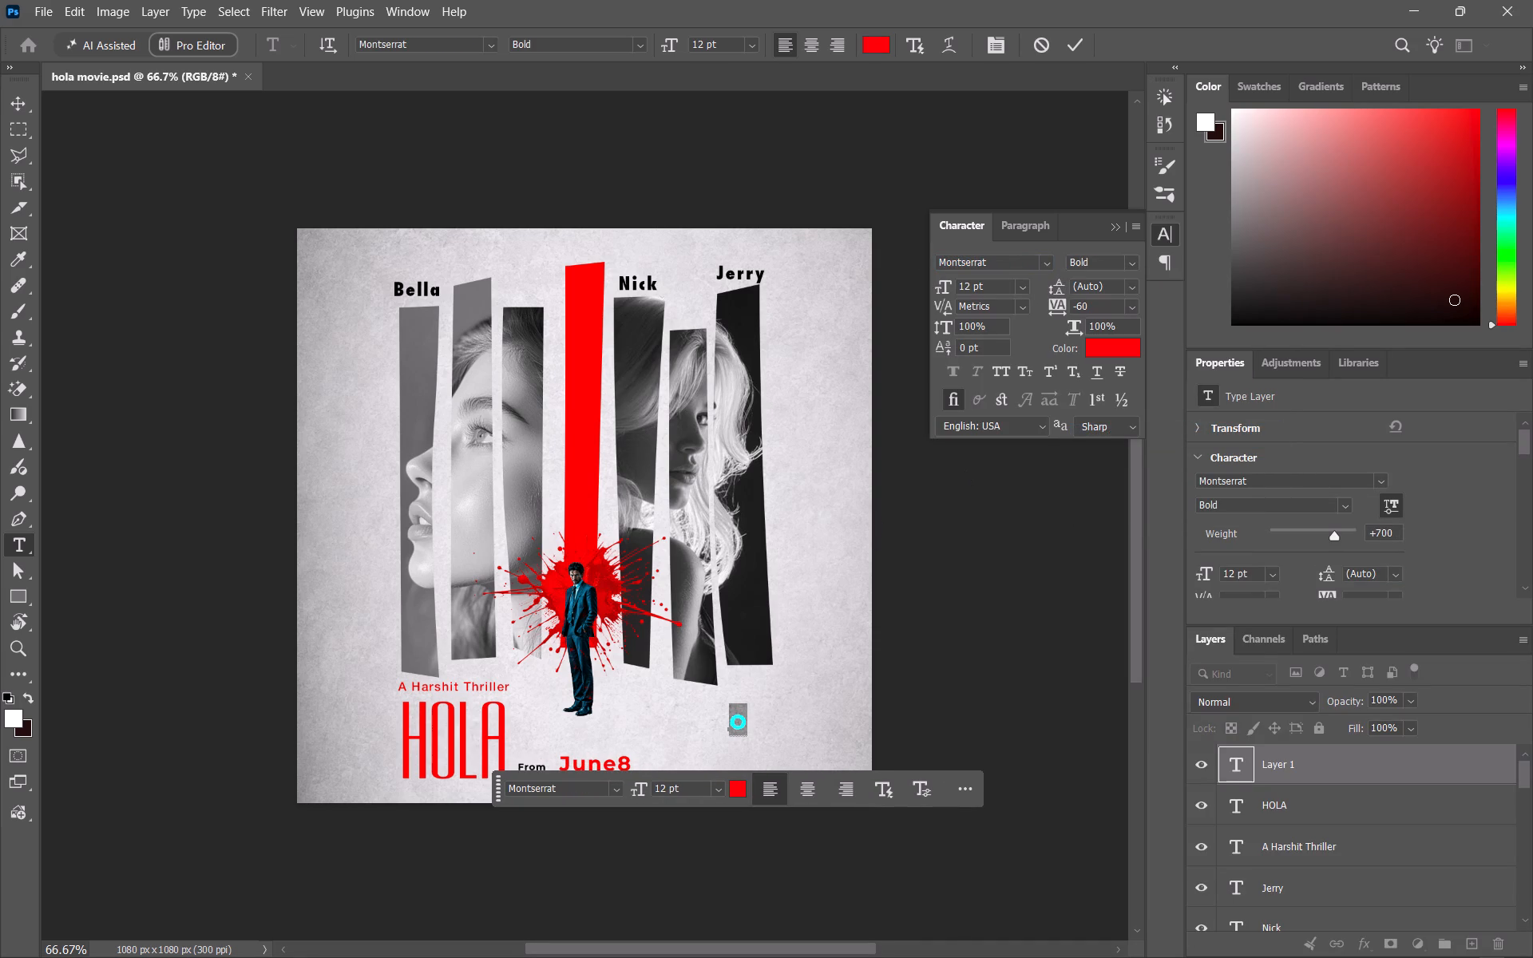
{"action": "left_click", "coordinate": [1129, 263]}
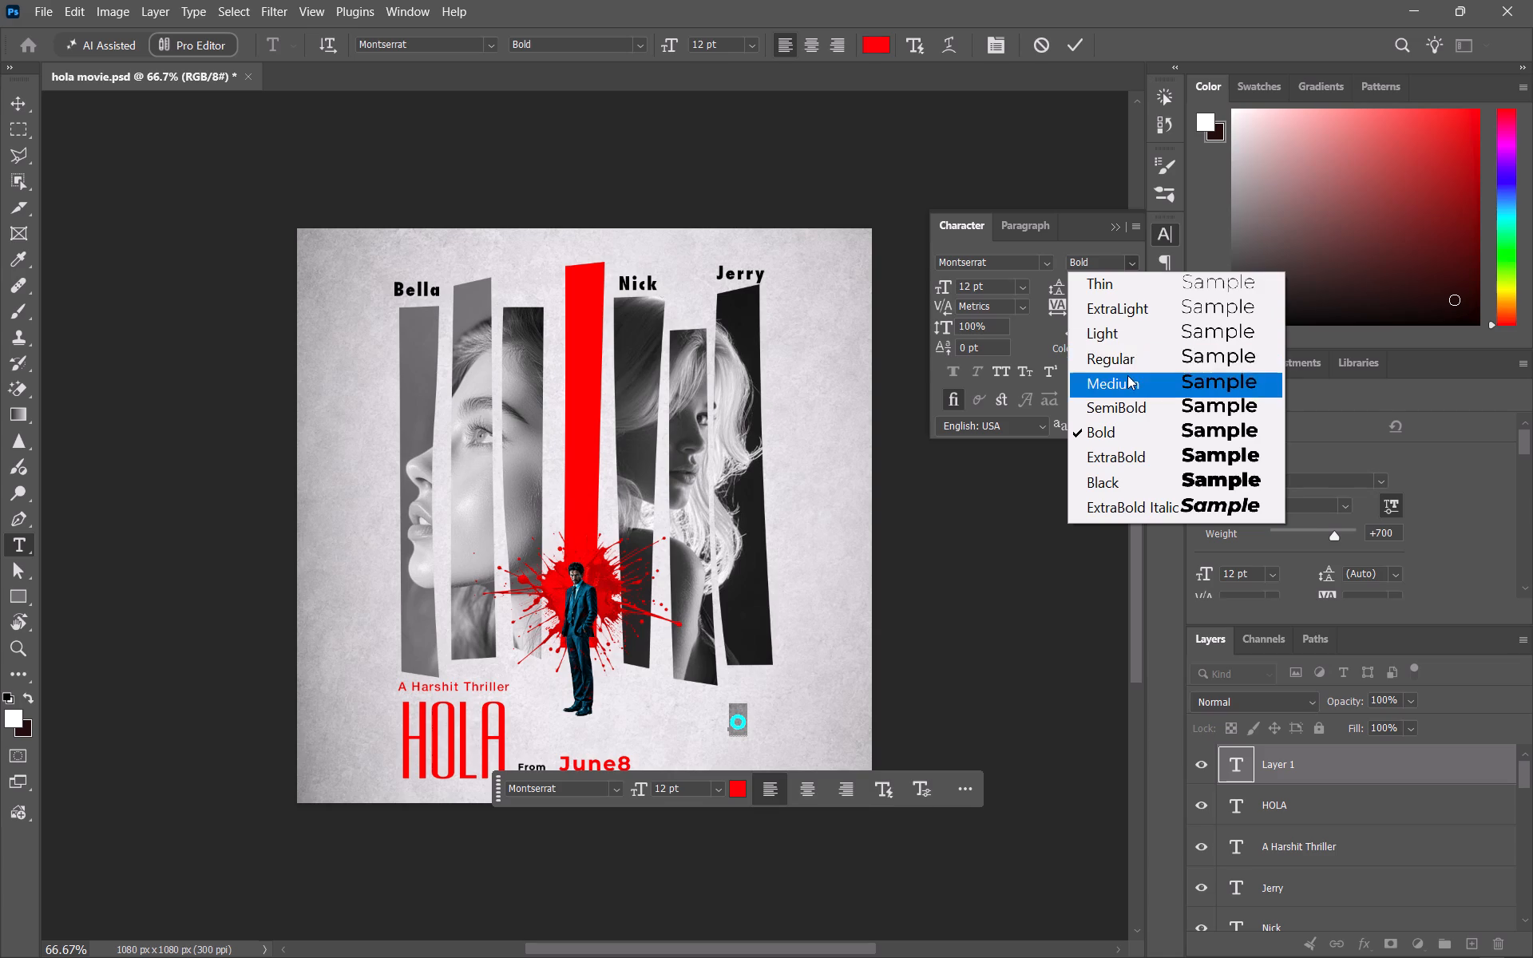
{"action": "left_click", "coordinate": [1127, 375]}
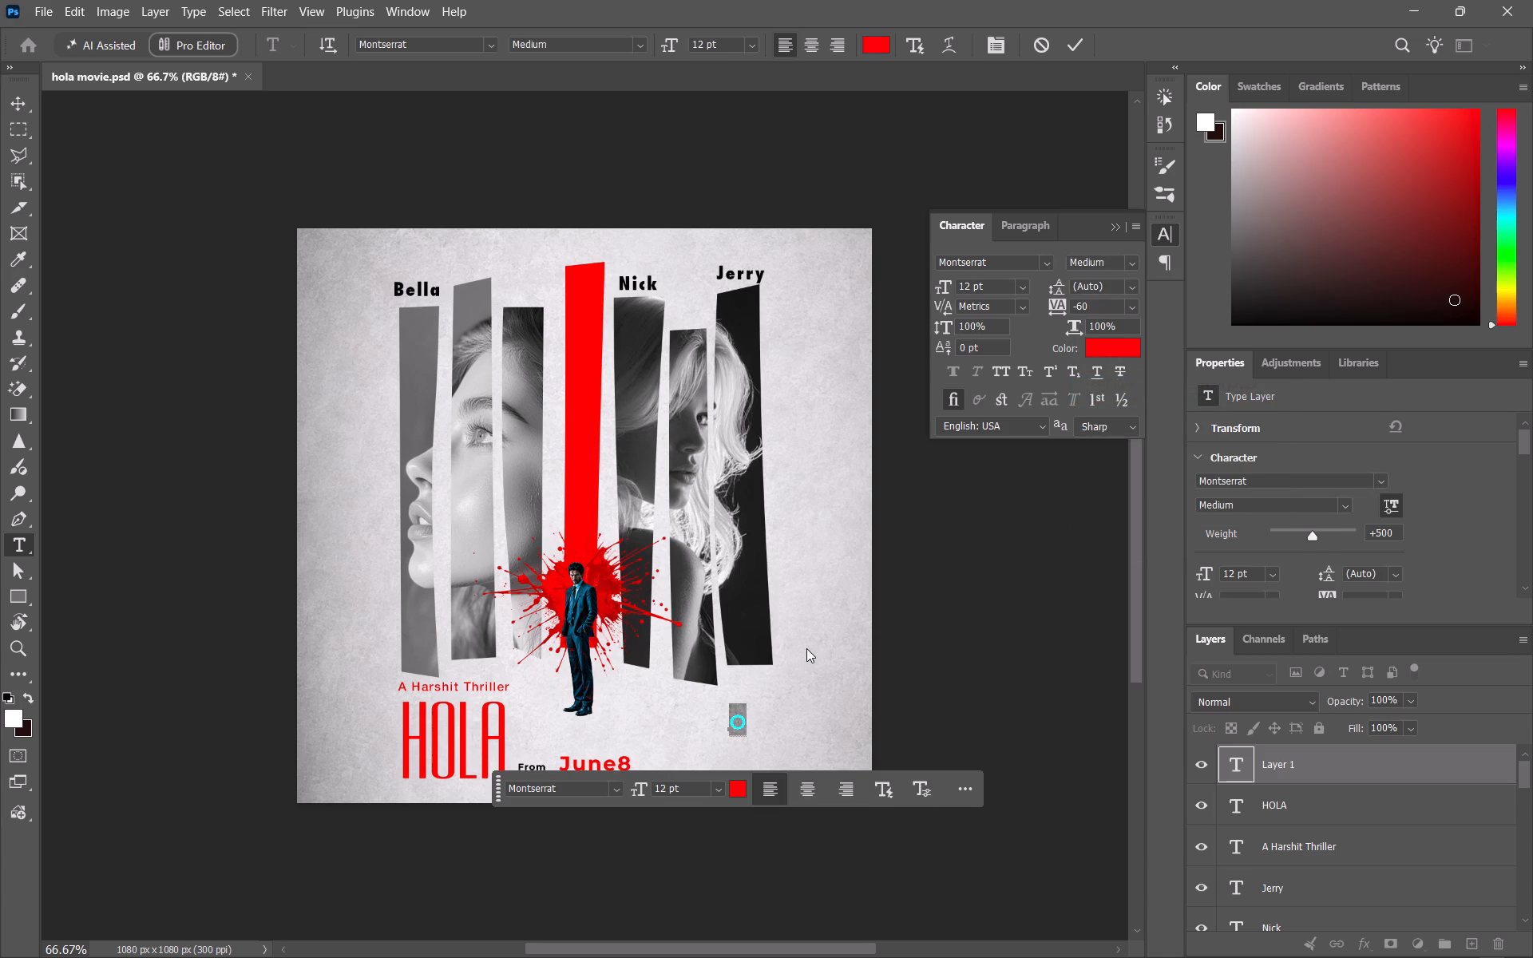
Replace the new text's content with "only on ama".
{"action": "key", "text": "o"}
{"action": "type", "text": "nly"}
{"action": "key", "text": "space"}
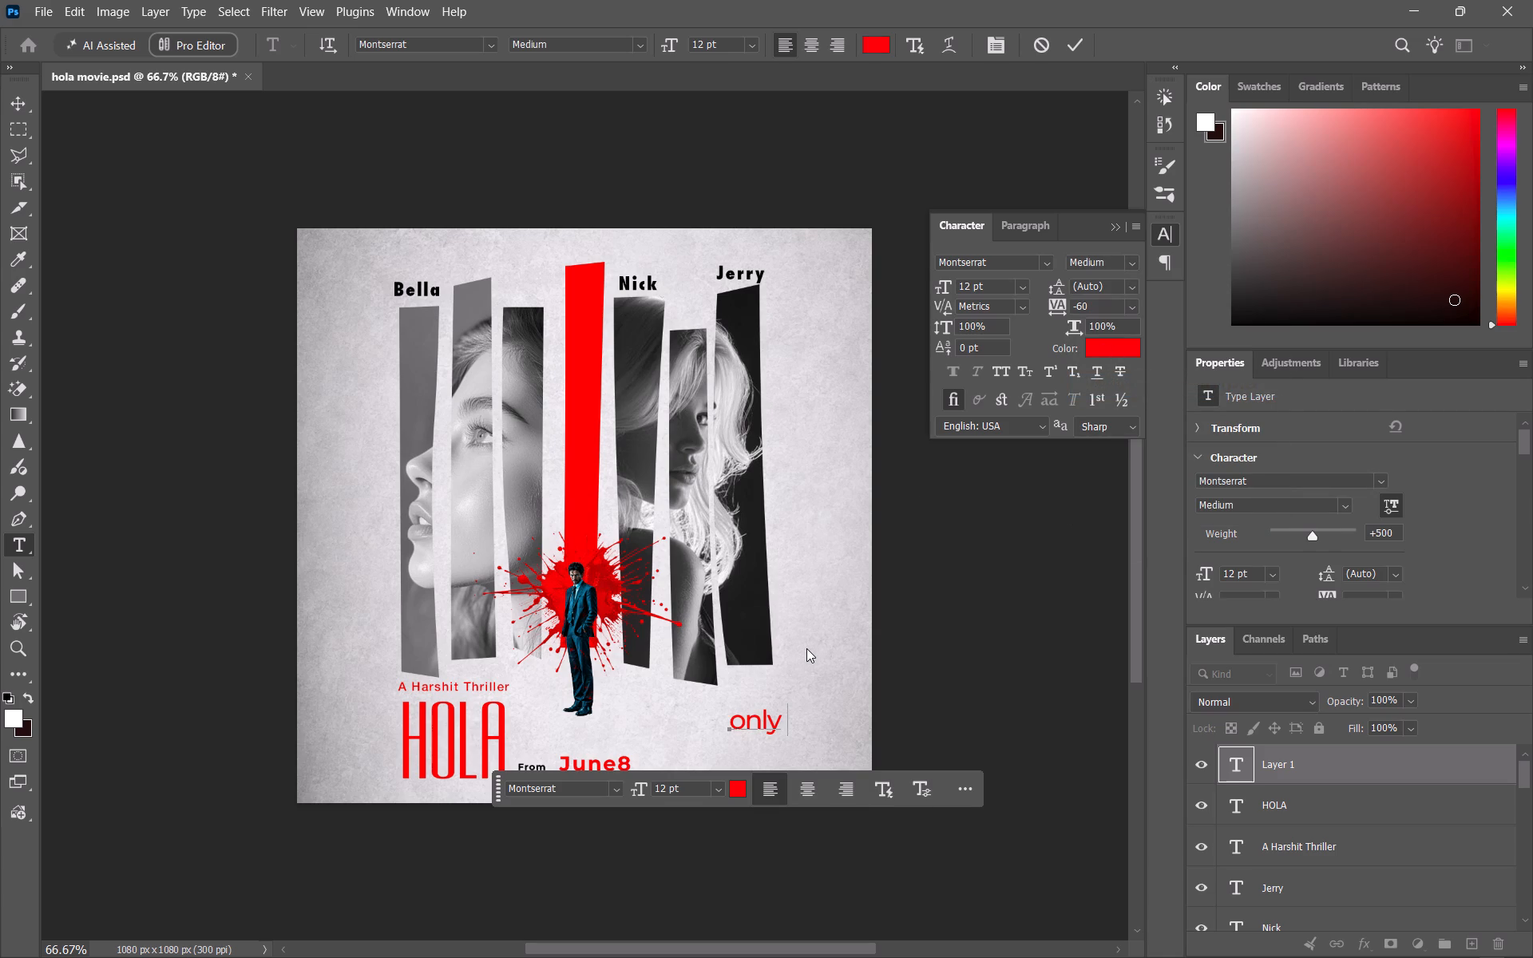
{"action": "type", "text": "on"}
{"action": "key", "text": "space"}
{"action": "type", "text": "ama"}
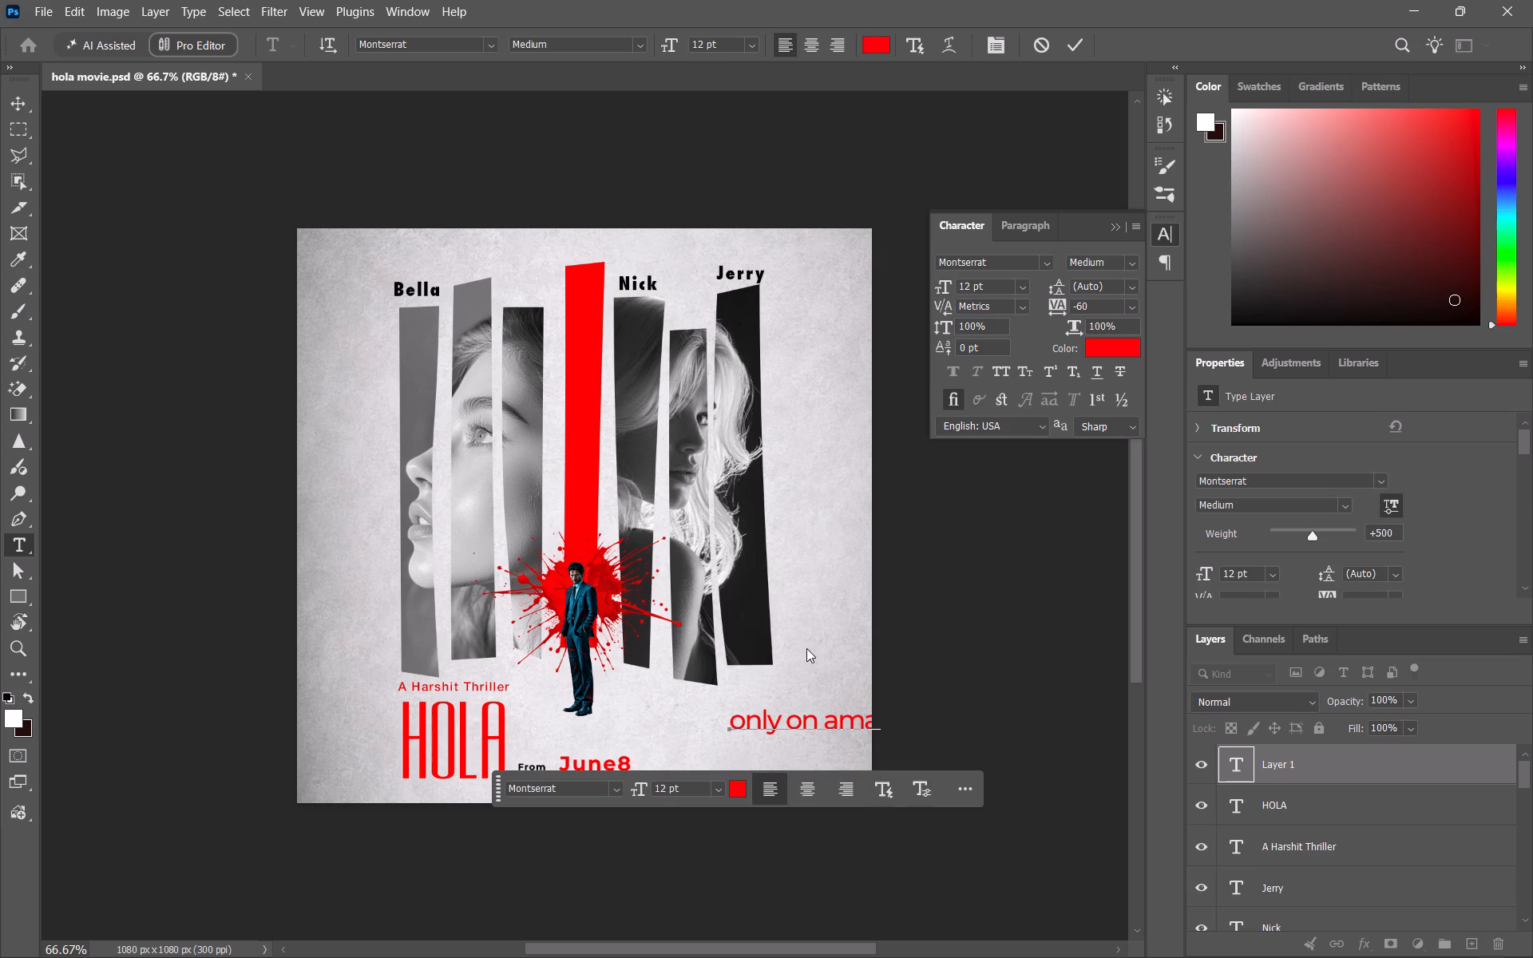
Set the tracking of the whole "only on ama" text to 0.
{"action": "key", "text": "ctrl+a"}
{"action": "left_click", "coordinate": [1055, 307]}
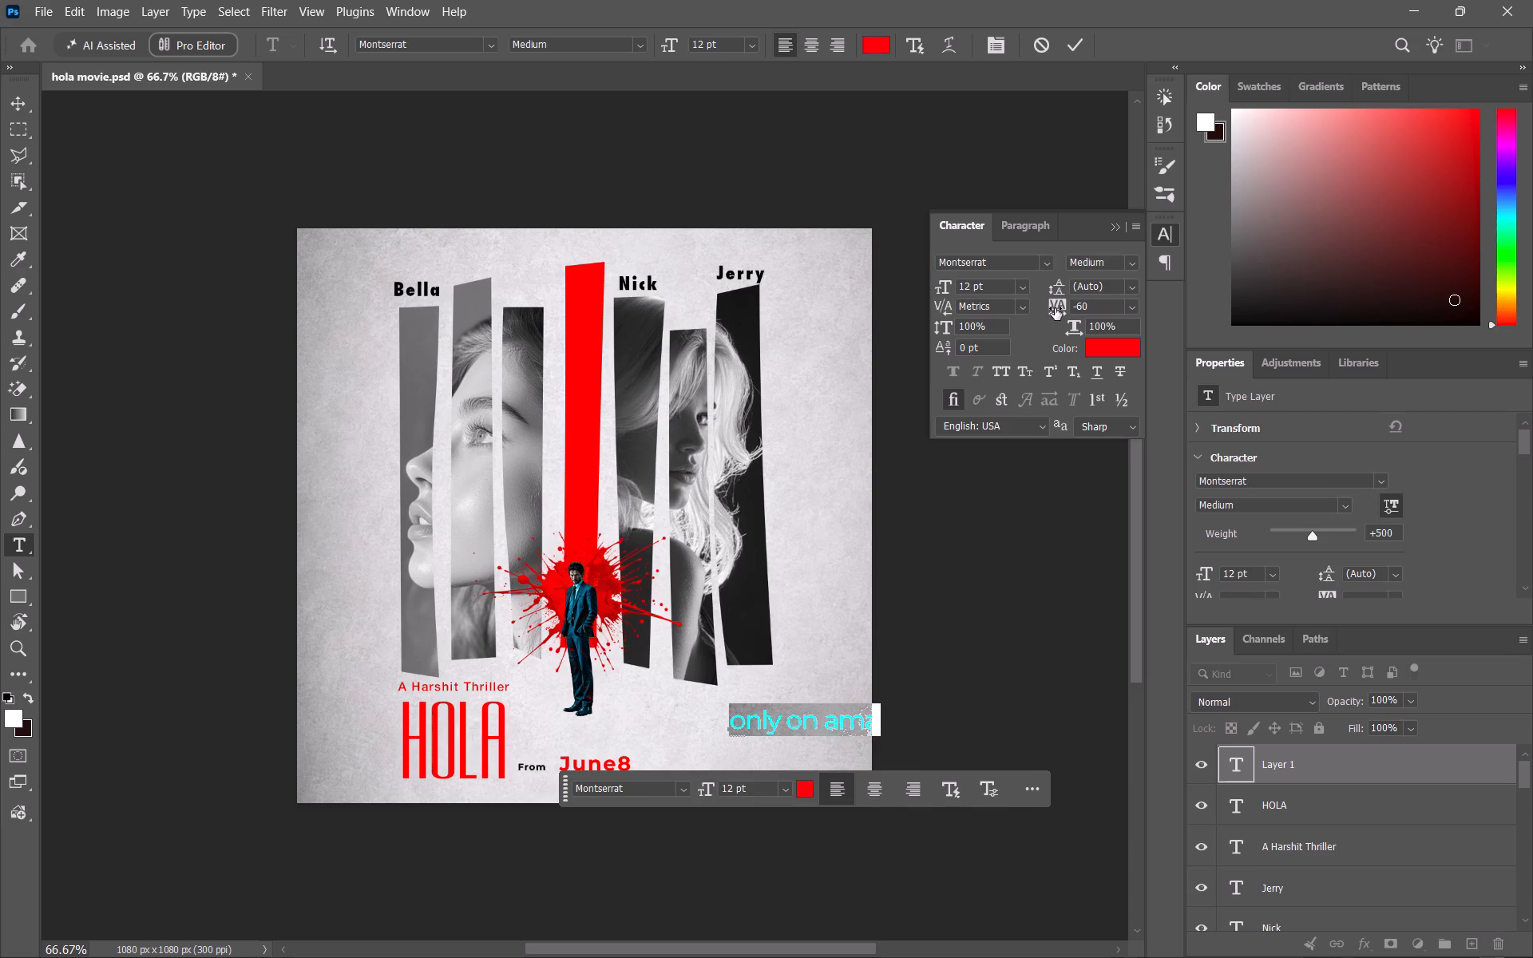
{"action": "left_click", "coordinate": [835, 726]}
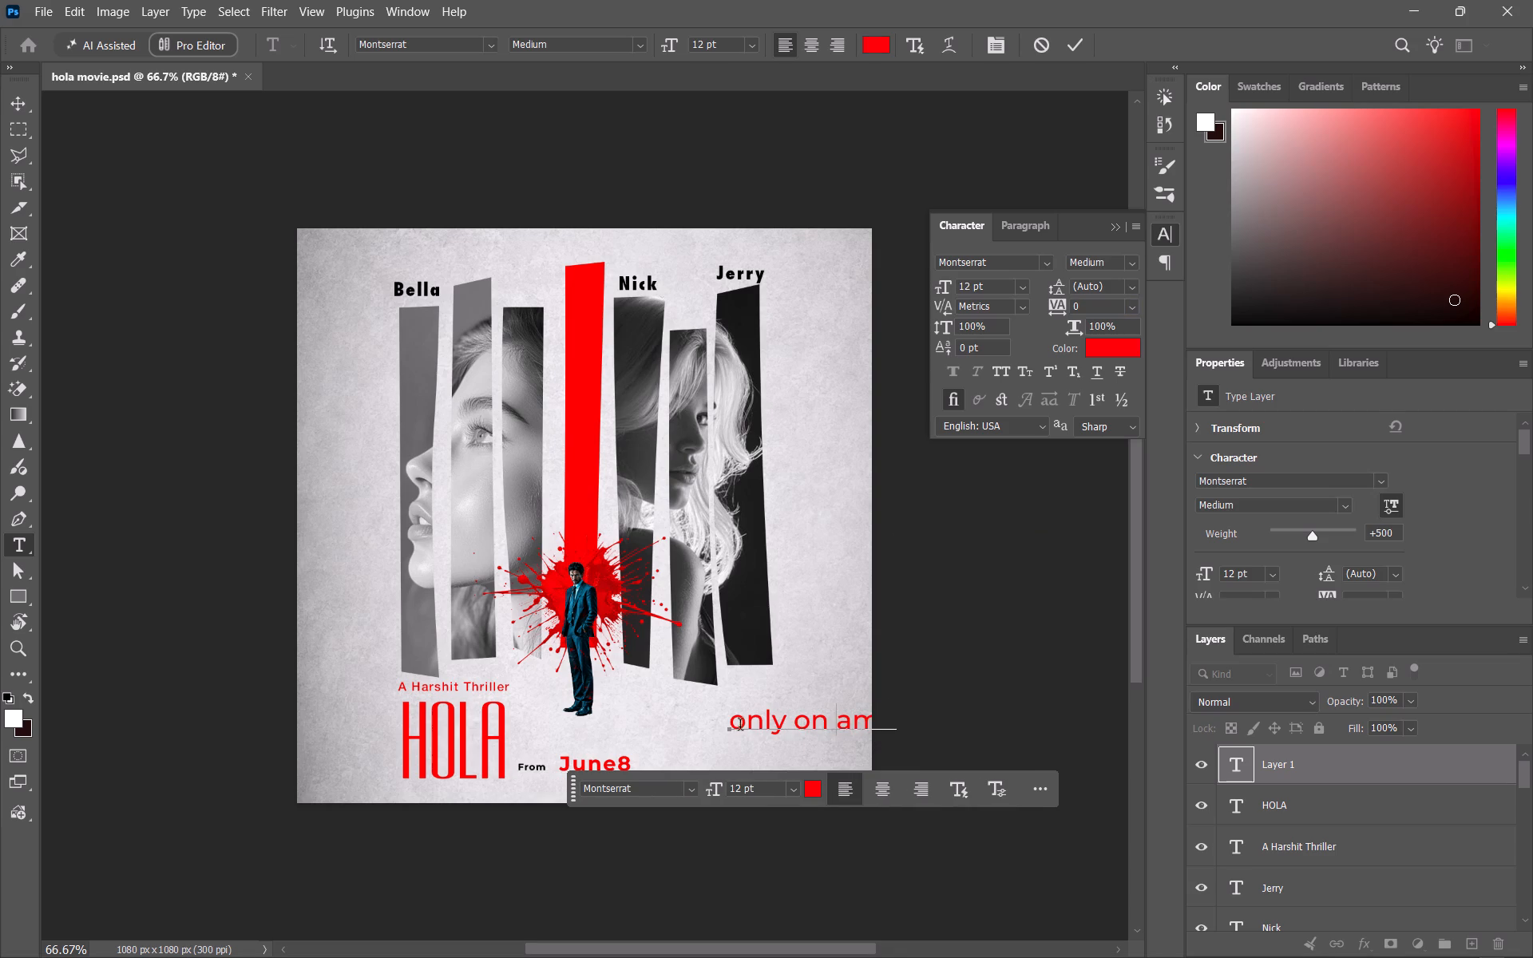
Move the "only on ama" text left so it starts beside the standing man's feet, above June8.
{"action": "left_click", "coordinate": [14, 98]}
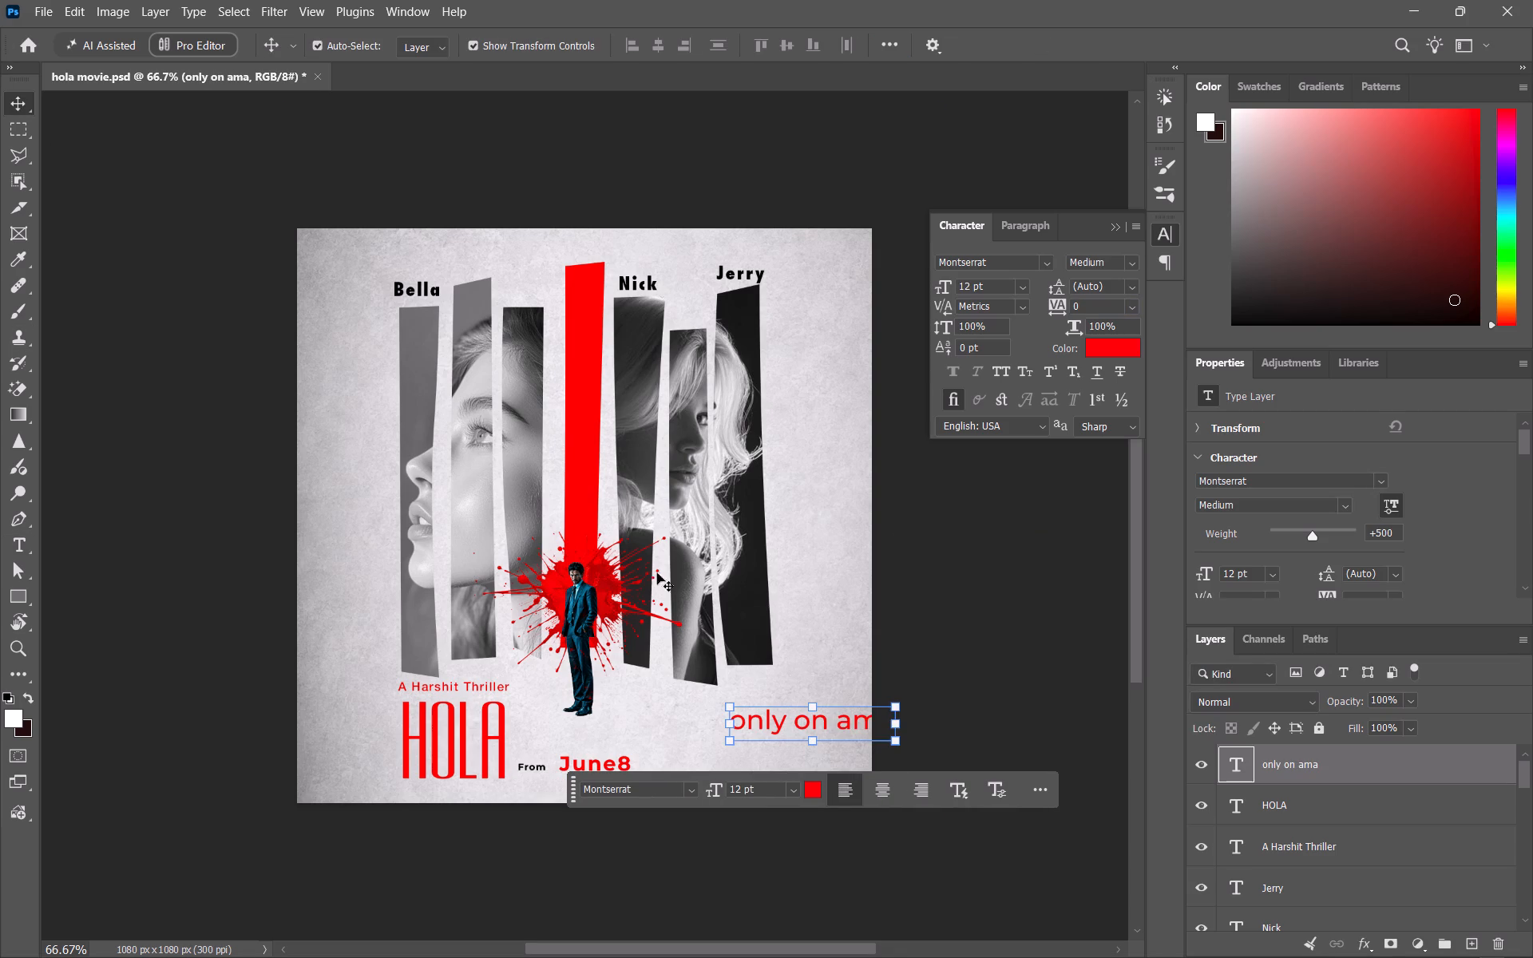
{"action": "left_click_drag", "start_coordinate": [768, 720], "coordinate": [634, 709]}
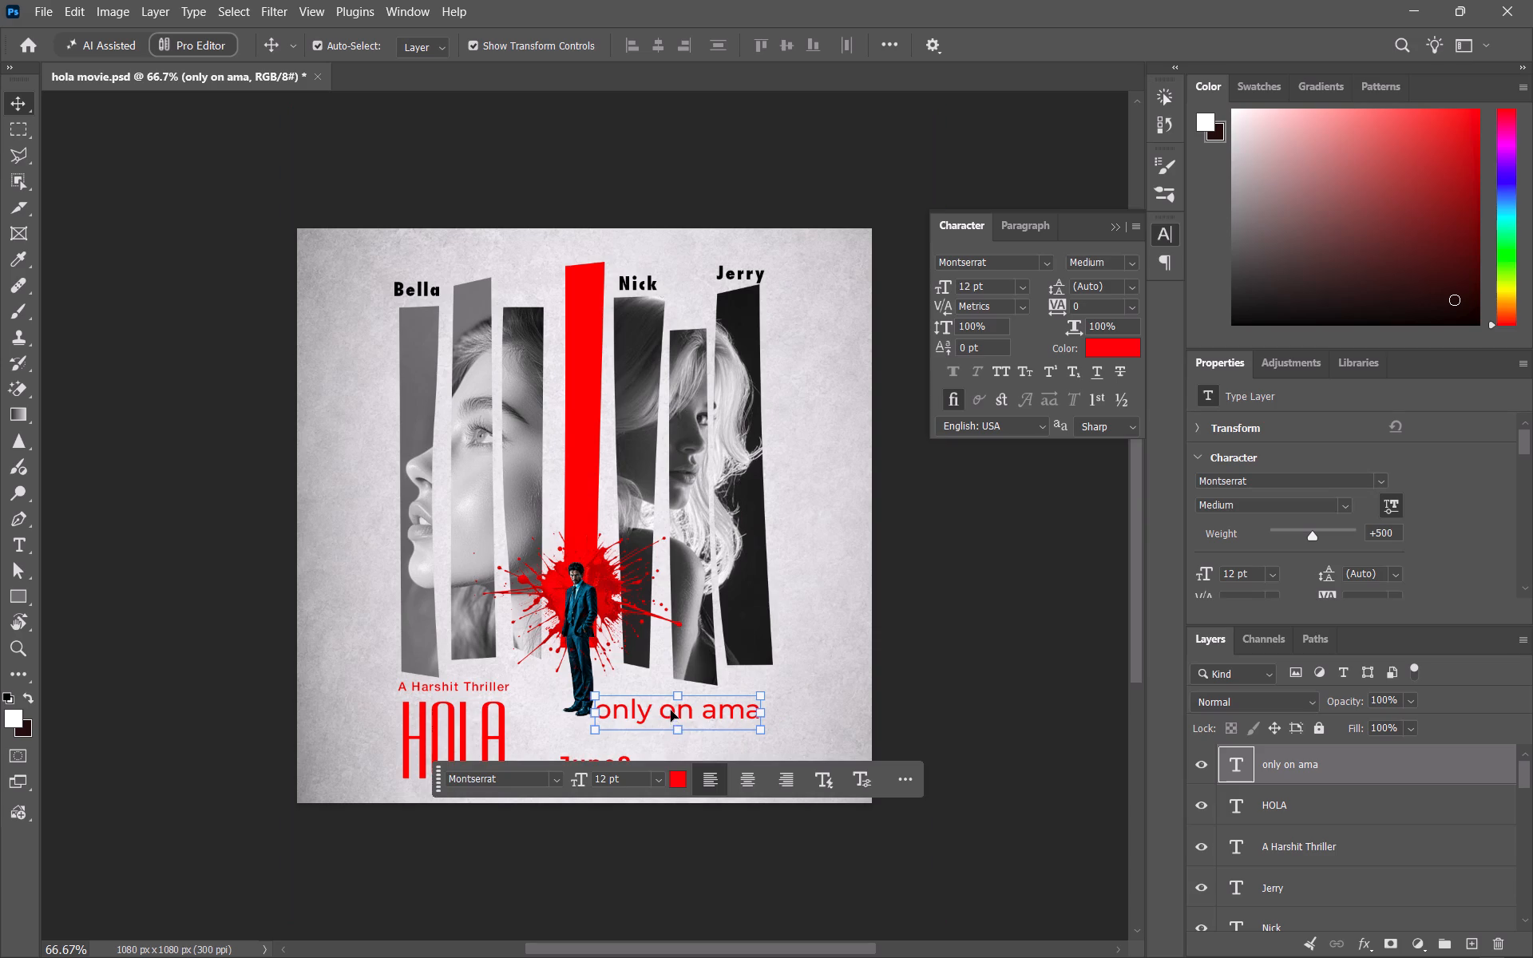
Recolor the whole "only on ama" text black.
{"action": "double_click", "coordinate": [667, 707]}
{"action": "left_click", "coordinate": [1099, 351]}
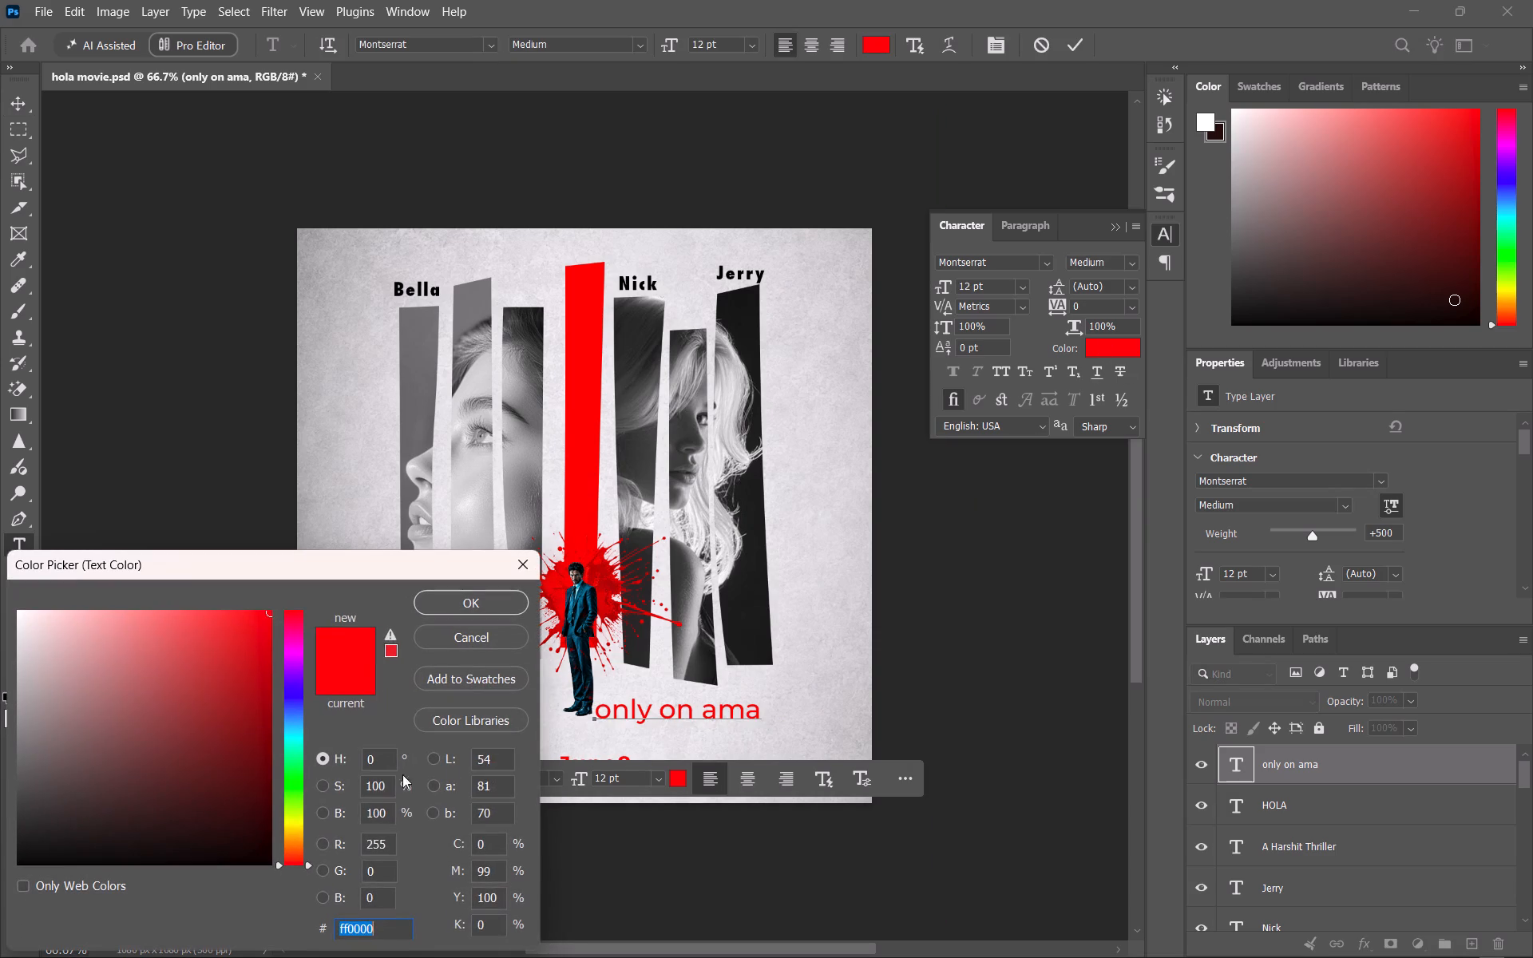
{"action": "left_click_drag", "start_coordinate": [245, 763], "coordinate": [302, 946]}
{"action": "left_click", "coordinate": [492, 588]}
{"action": "left_click", "coordinate": [489, 600]}
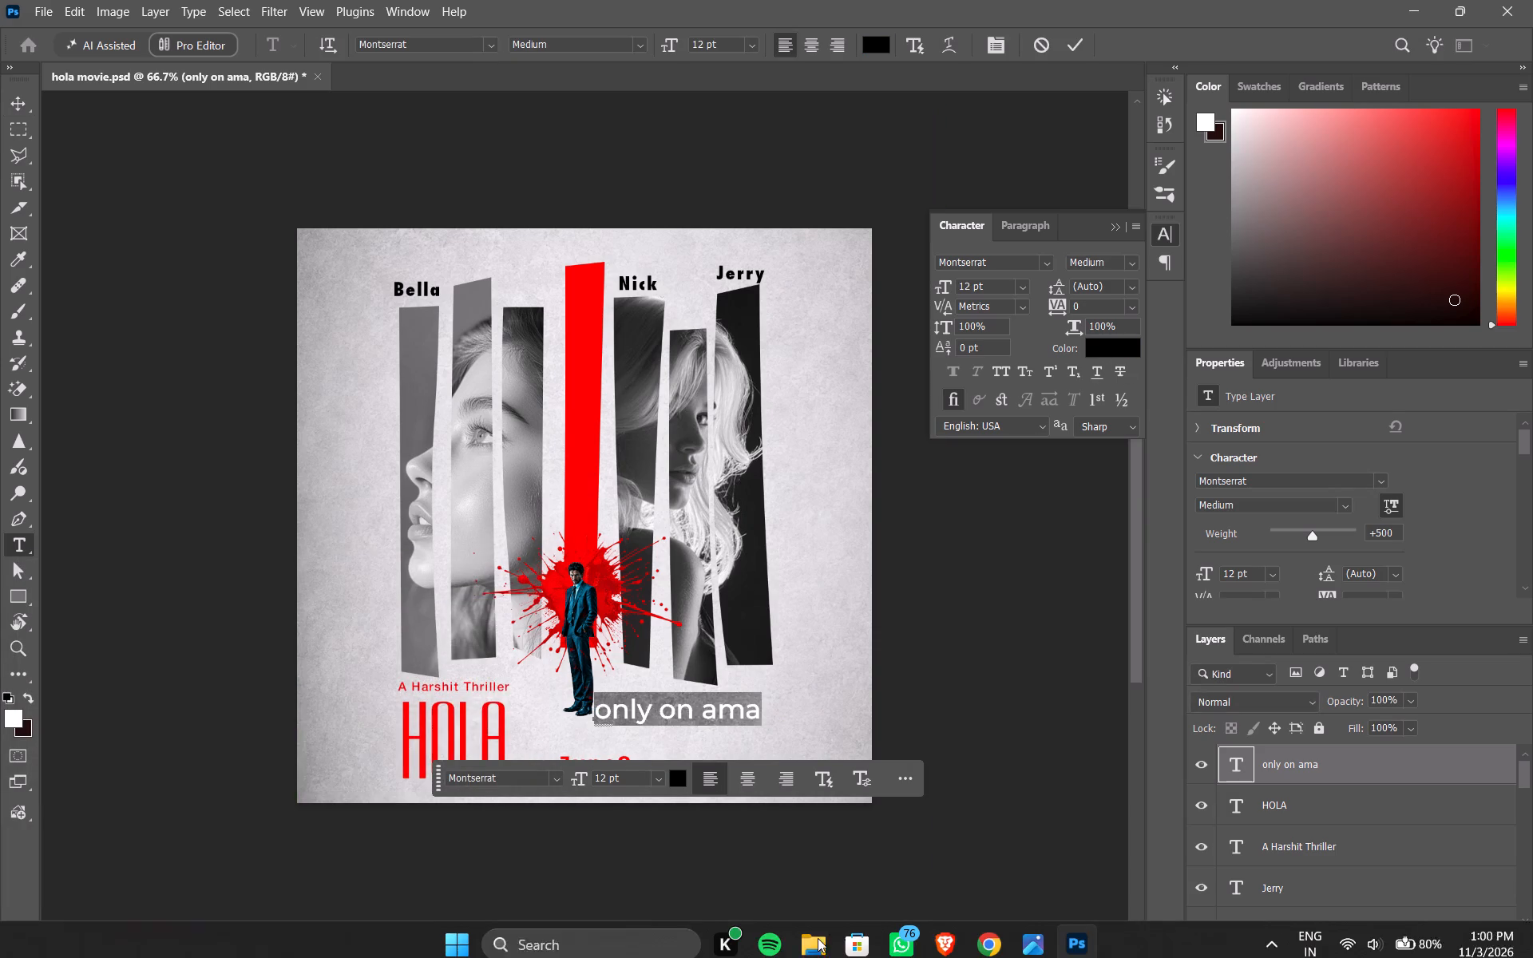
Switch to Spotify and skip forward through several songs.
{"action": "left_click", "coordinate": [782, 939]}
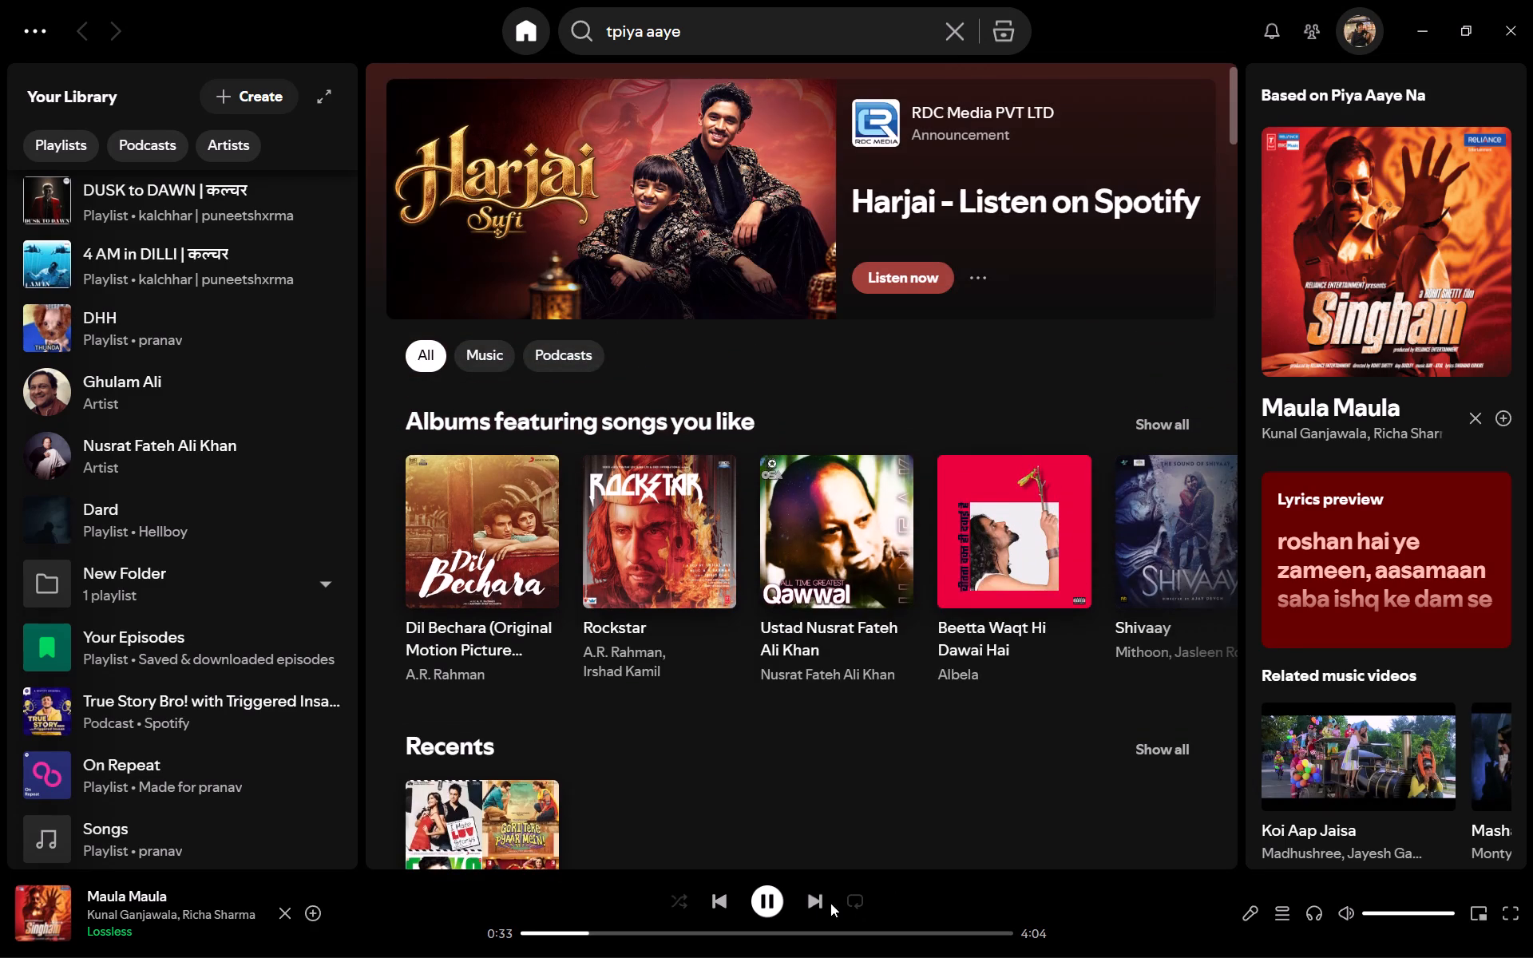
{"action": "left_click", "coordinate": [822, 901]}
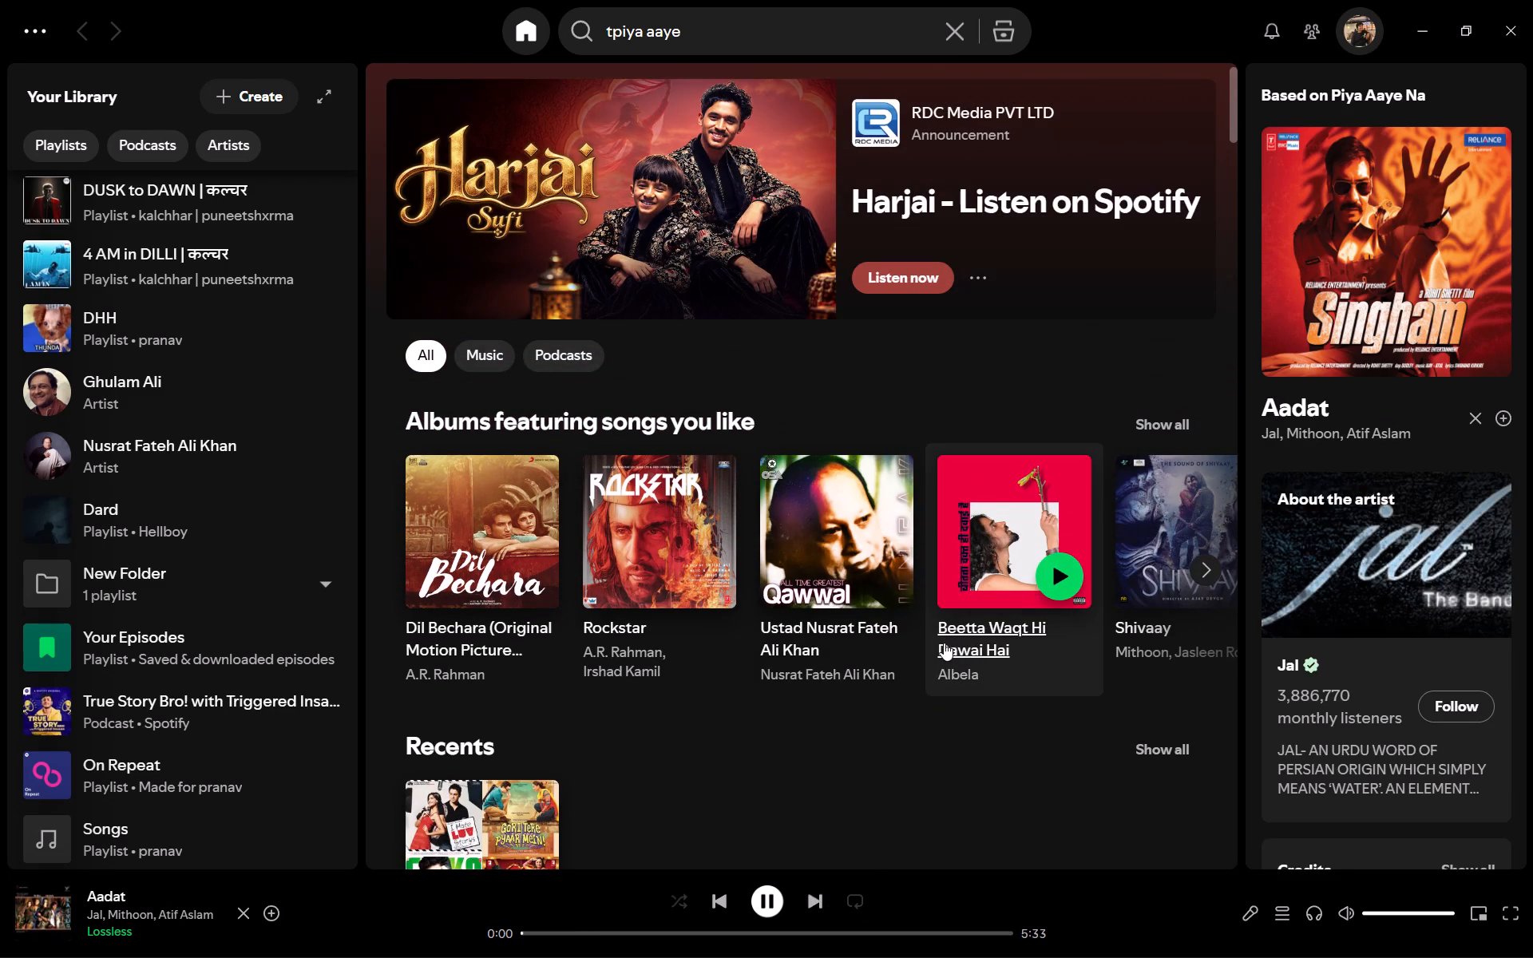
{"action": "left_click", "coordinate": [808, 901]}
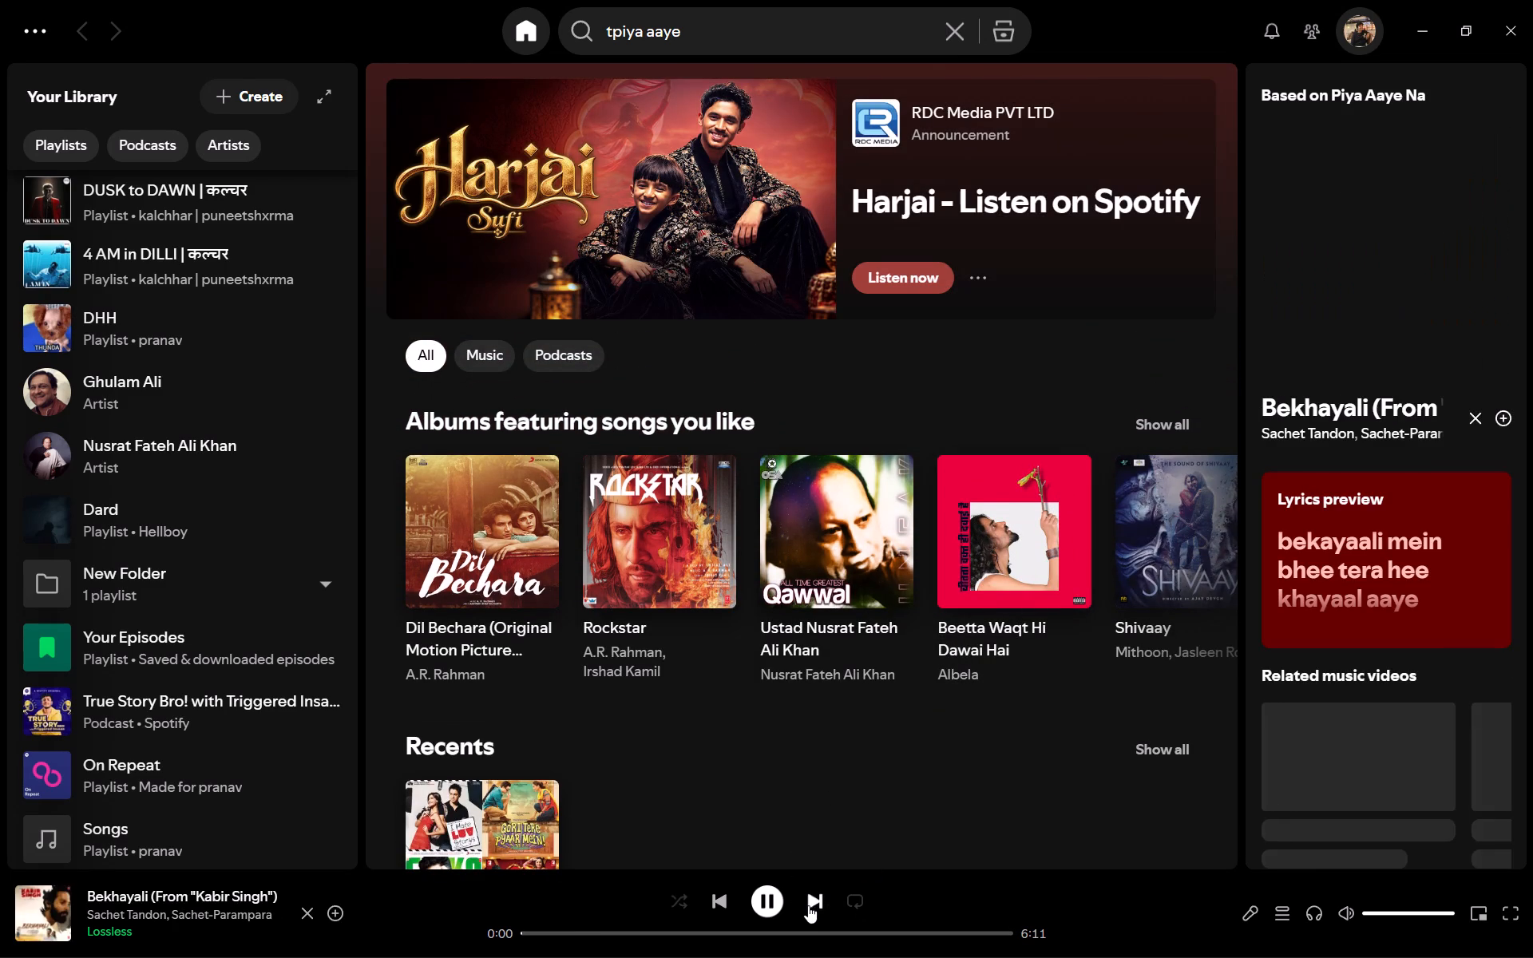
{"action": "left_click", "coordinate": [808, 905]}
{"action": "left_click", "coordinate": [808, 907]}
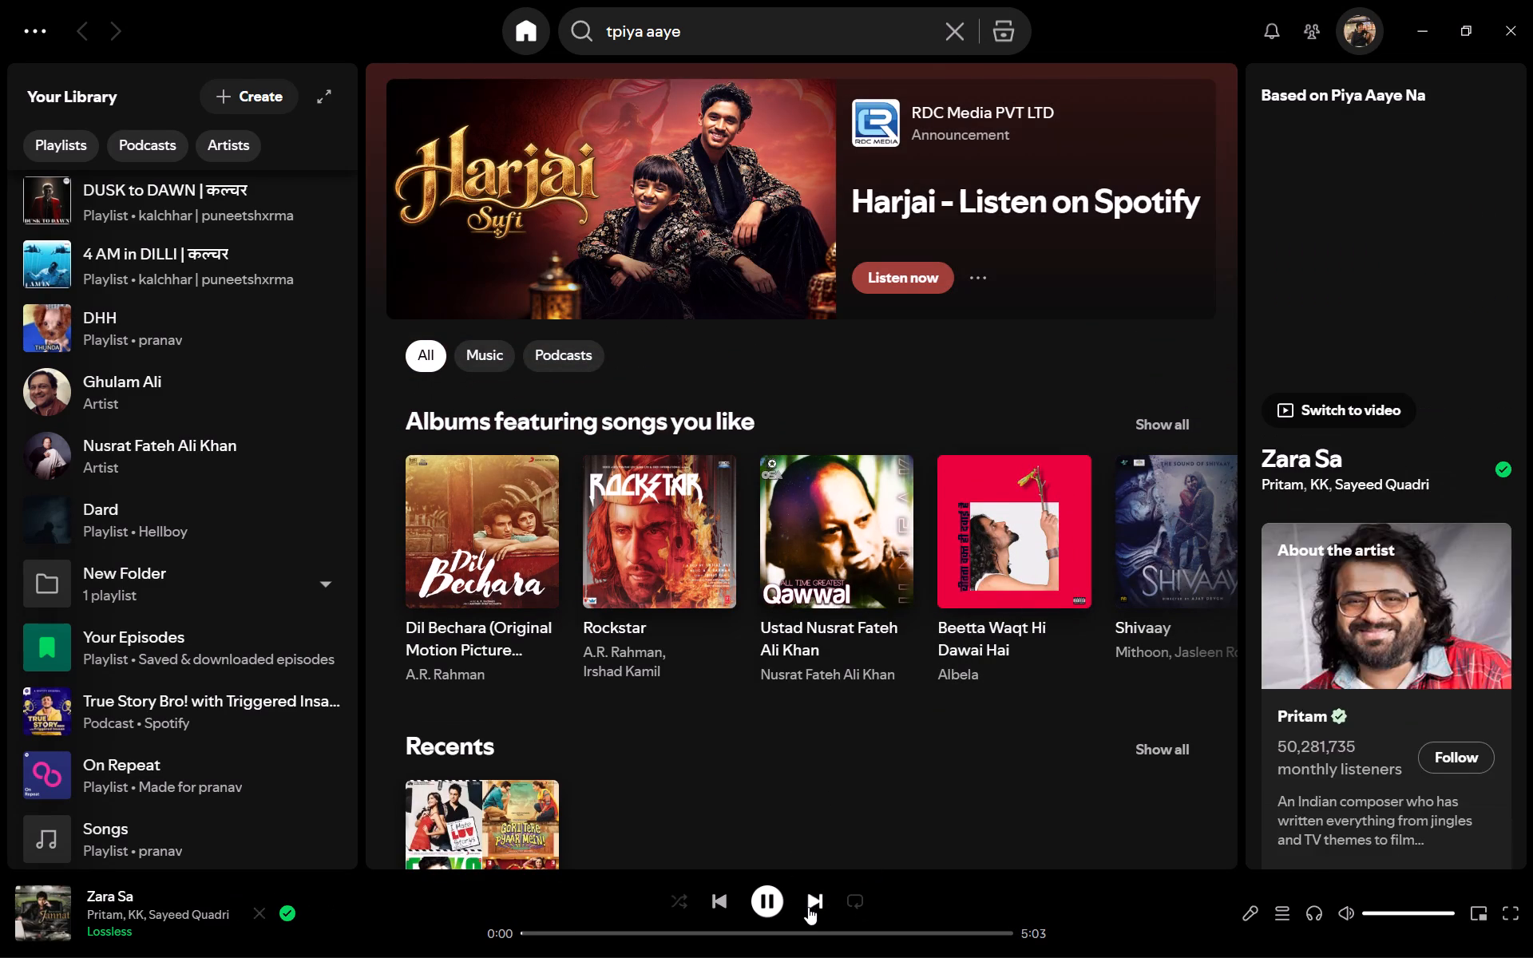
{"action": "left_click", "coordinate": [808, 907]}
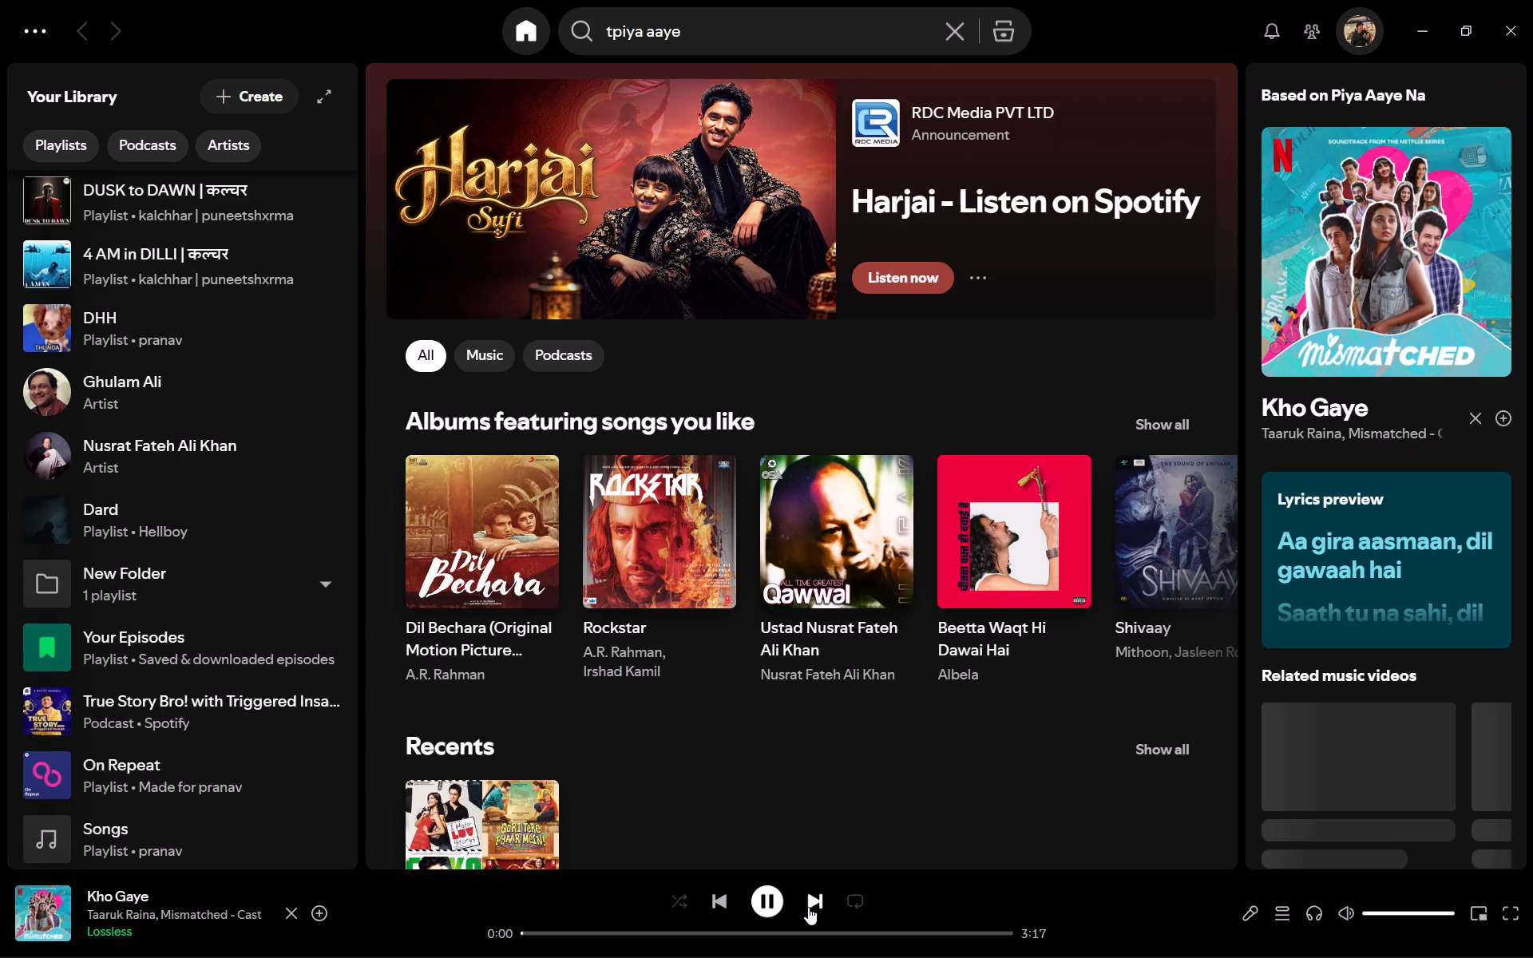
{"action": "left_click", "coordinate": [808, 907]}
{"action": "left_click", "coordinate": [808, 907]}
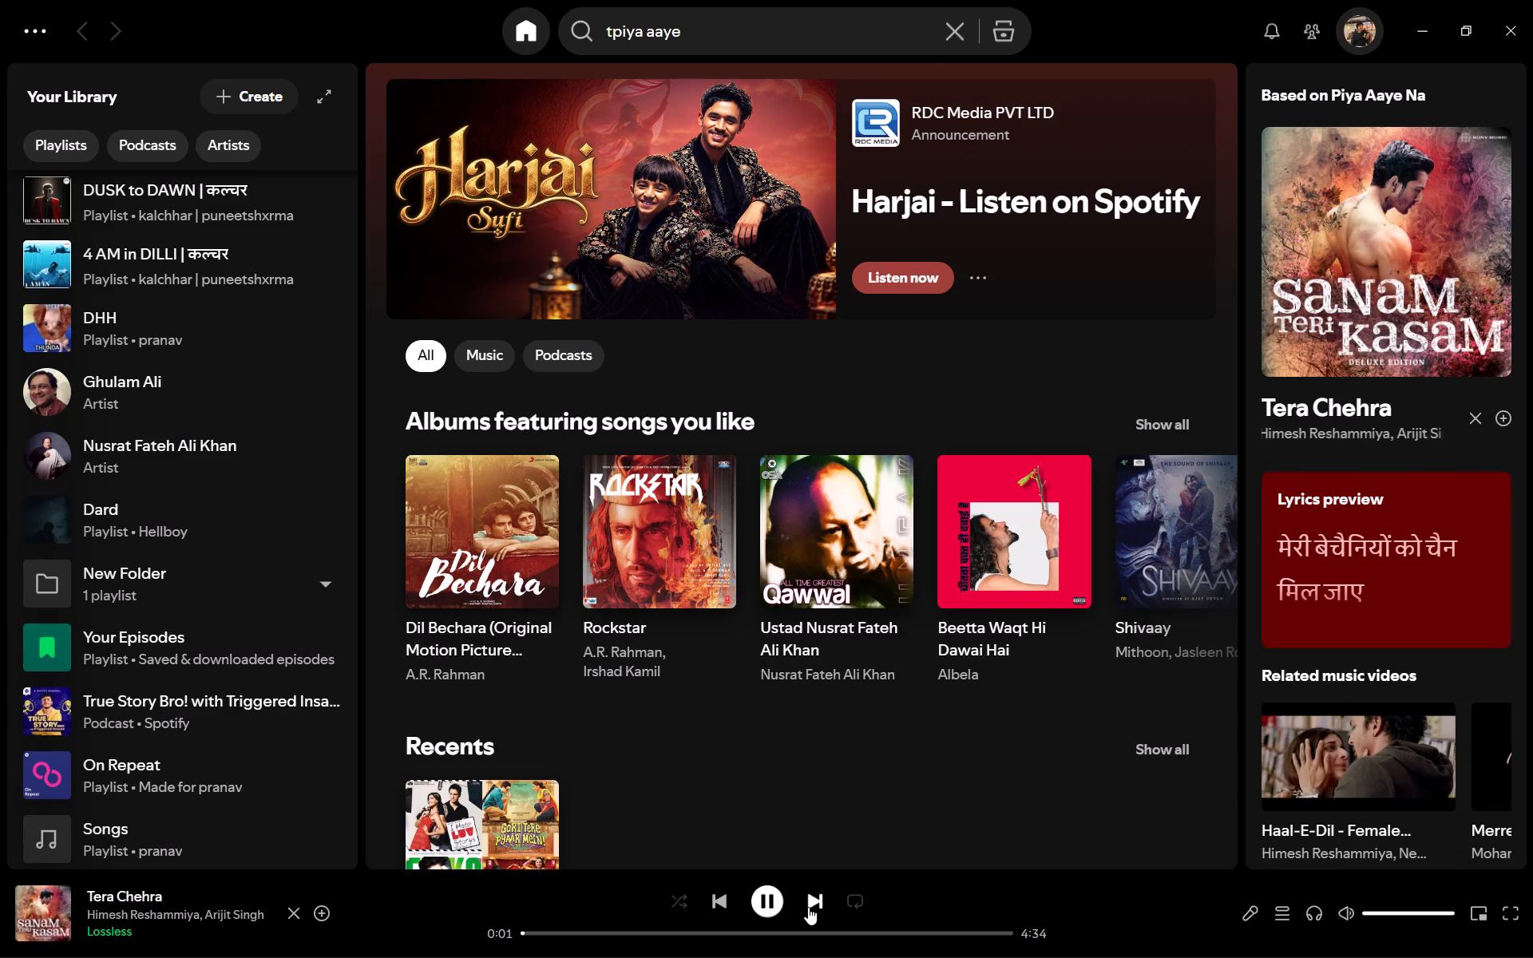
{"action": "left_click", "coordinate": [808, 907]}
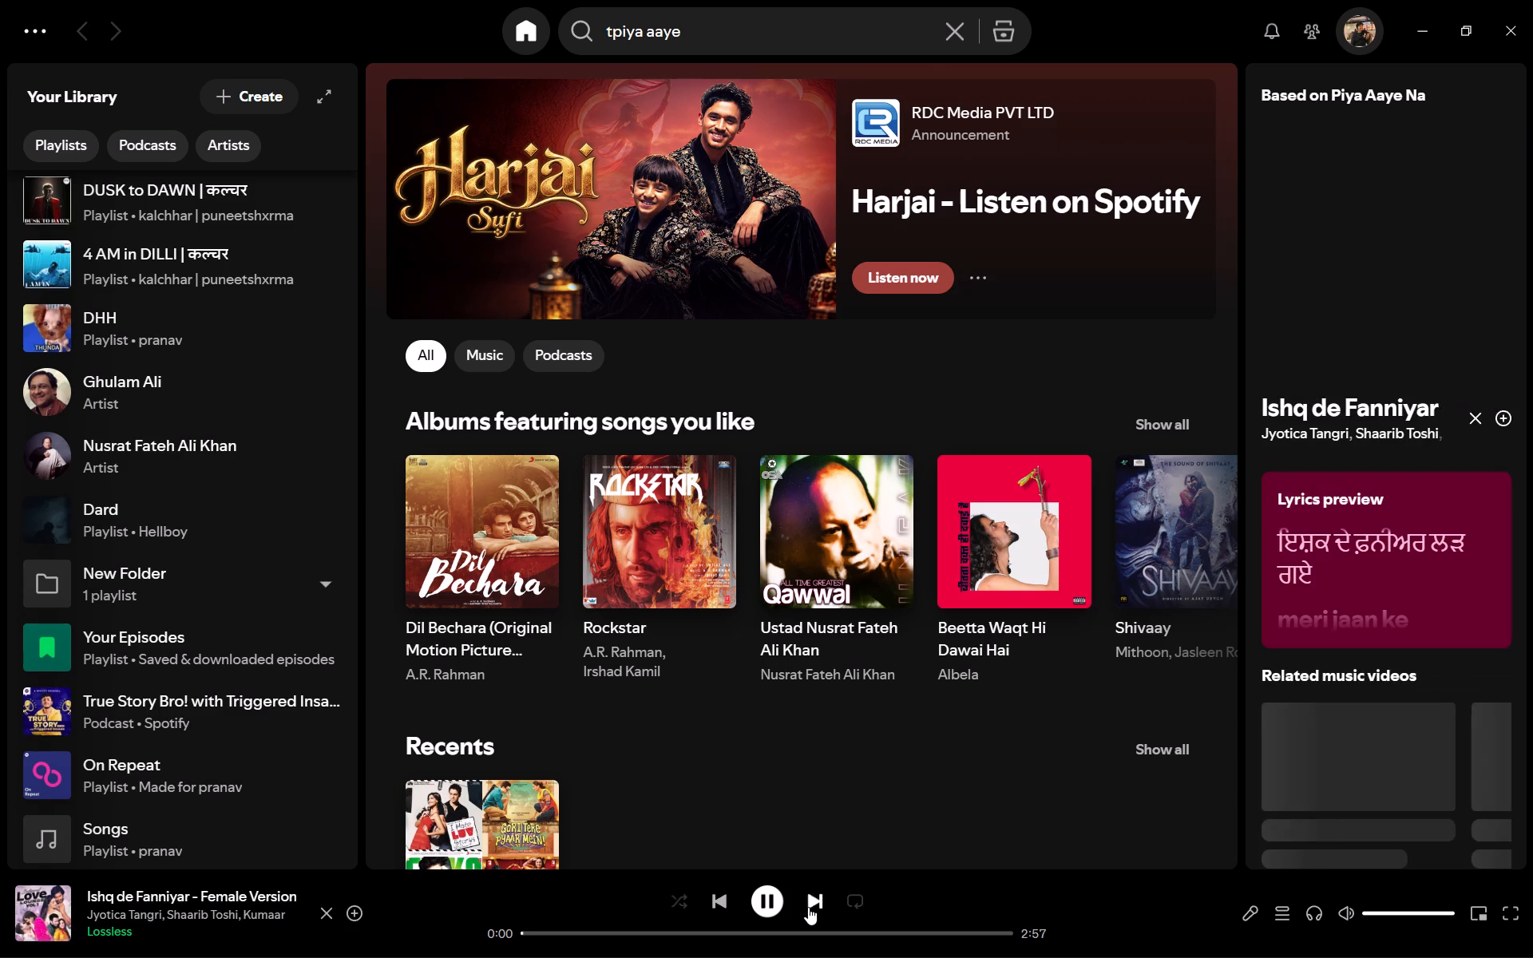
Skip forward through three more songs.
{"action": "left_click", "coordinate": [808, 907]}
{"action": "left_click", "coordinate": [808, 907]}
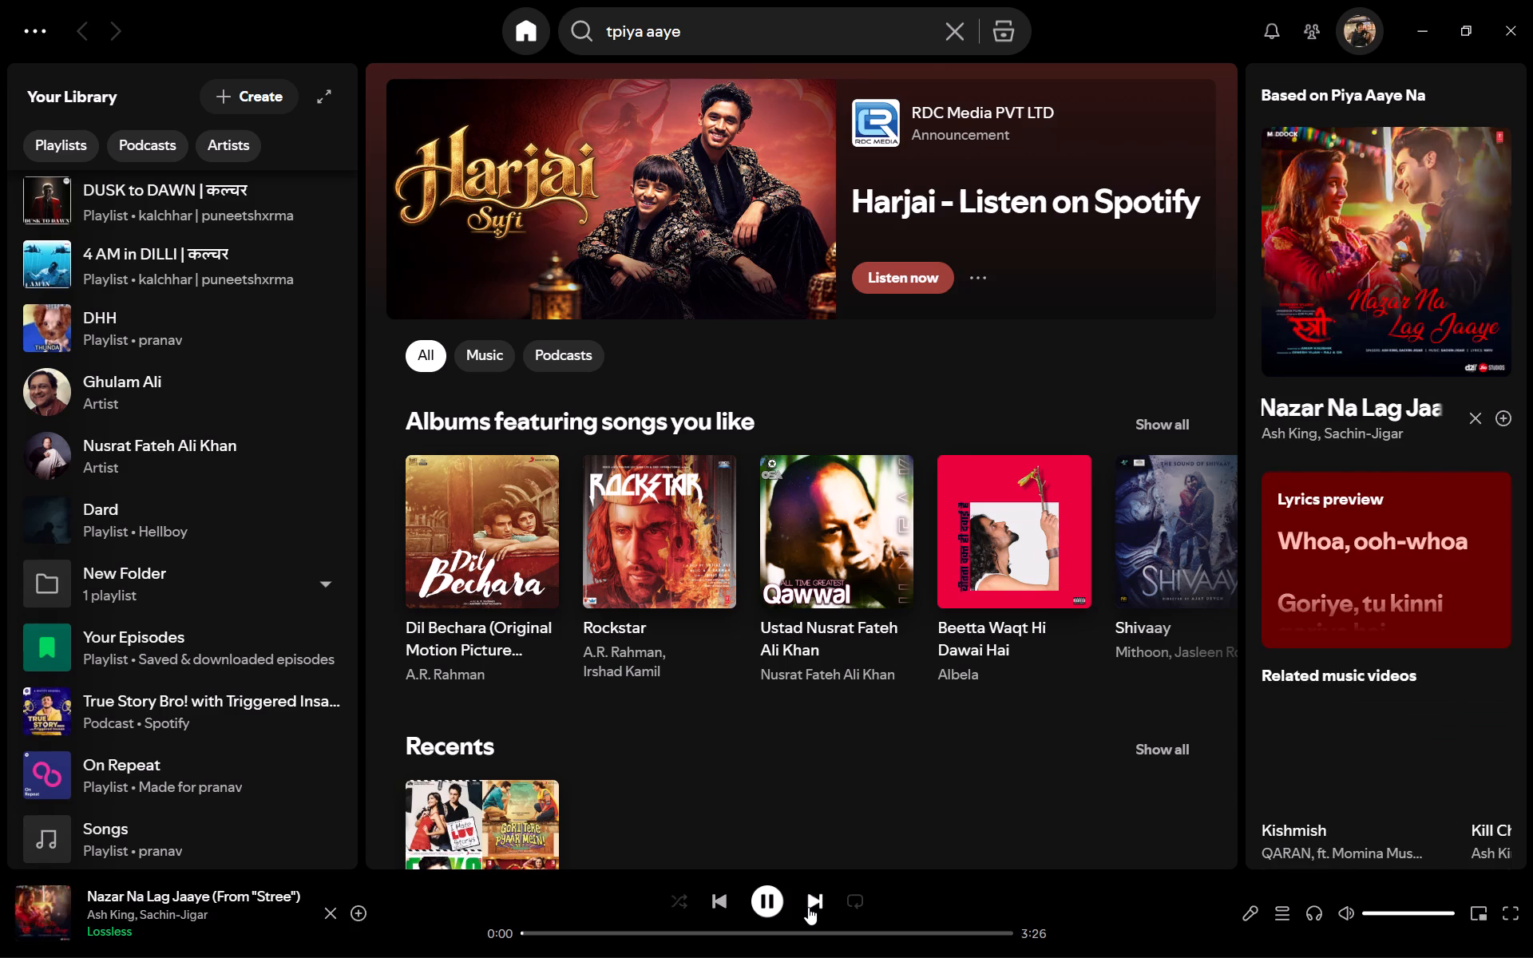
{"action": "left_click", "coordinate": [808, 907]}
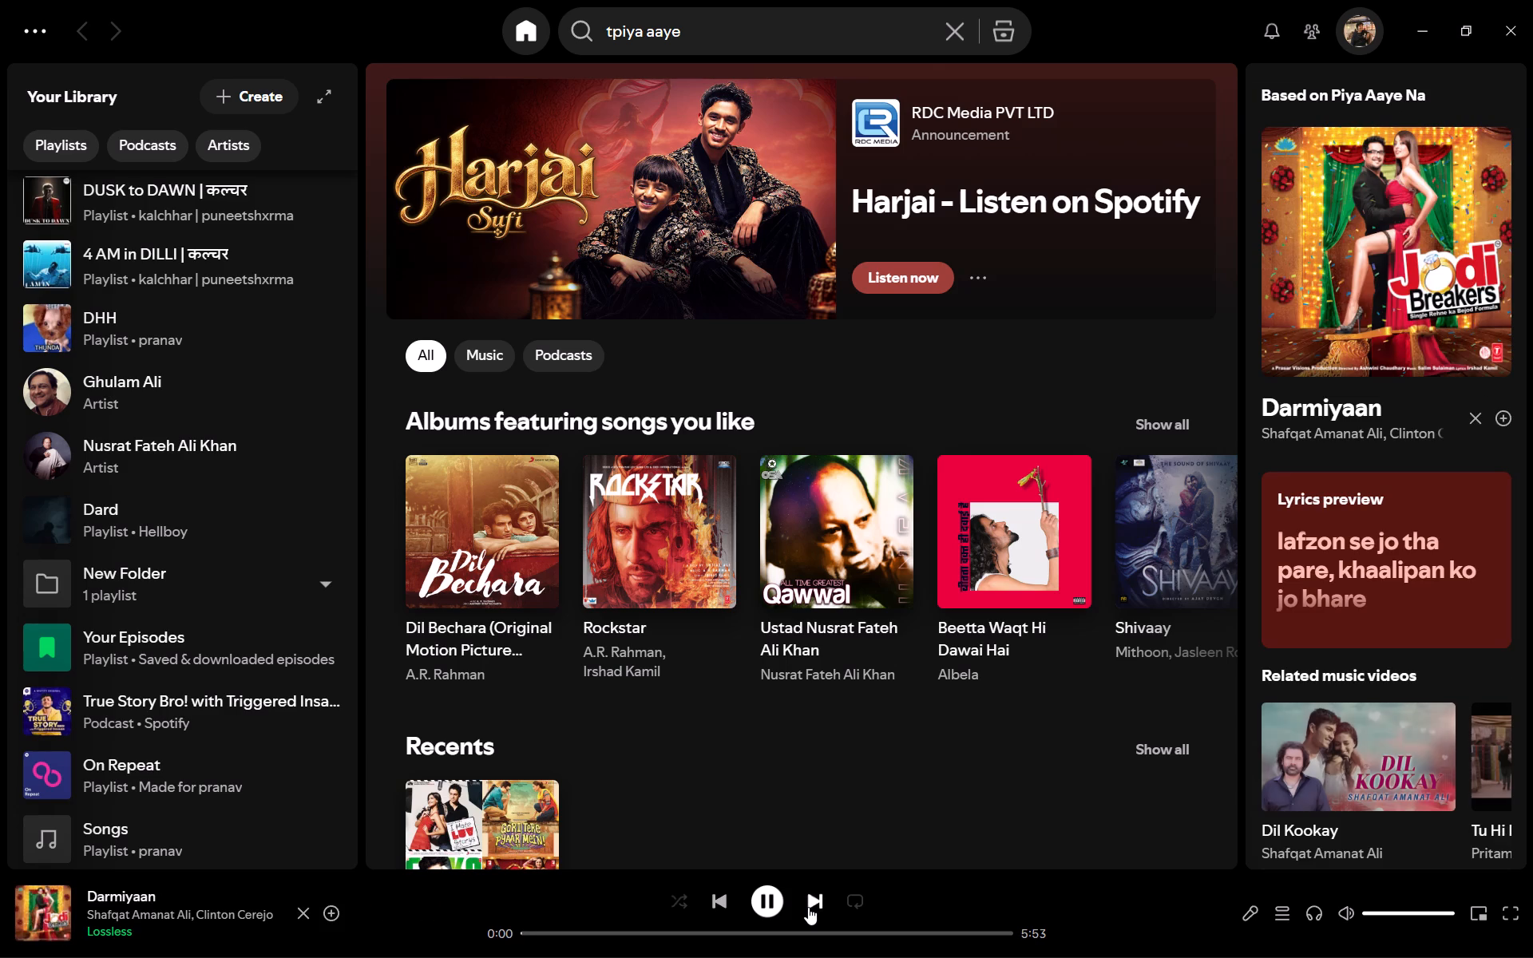
Replace the song search with "milne" and play the song Milne Hai Mujhse Aayi from the suggestions.
{"action": "left_click", "coordinate": [741, 18]}
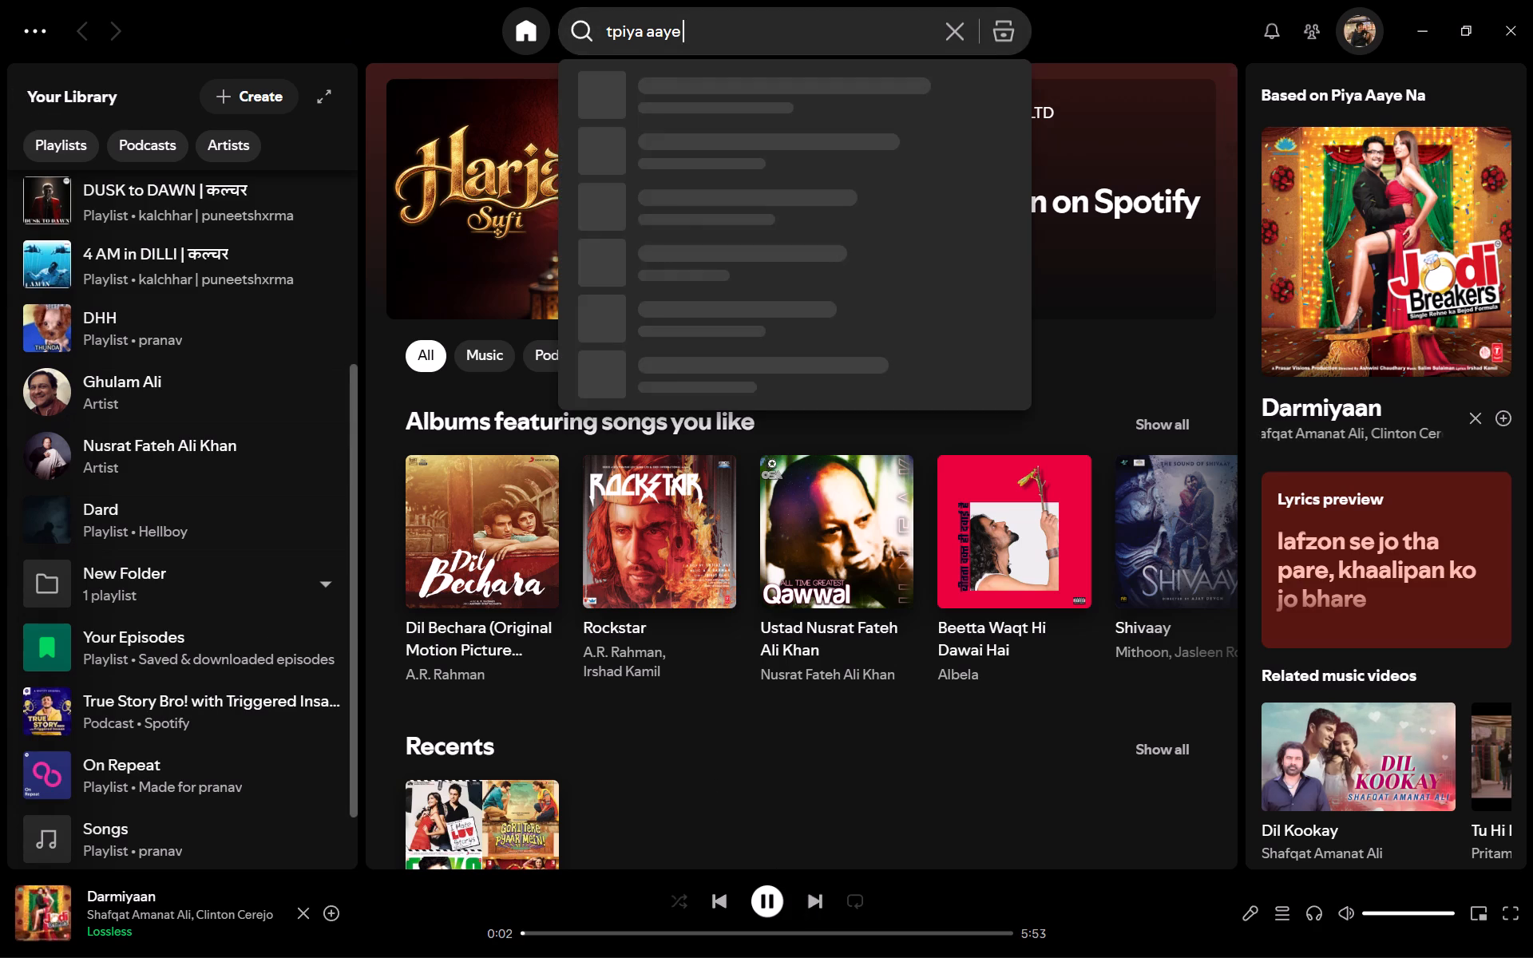
{"action": "left_click_drag", "start_coordinate": [743, 26], "coordinate": [0, 65]}
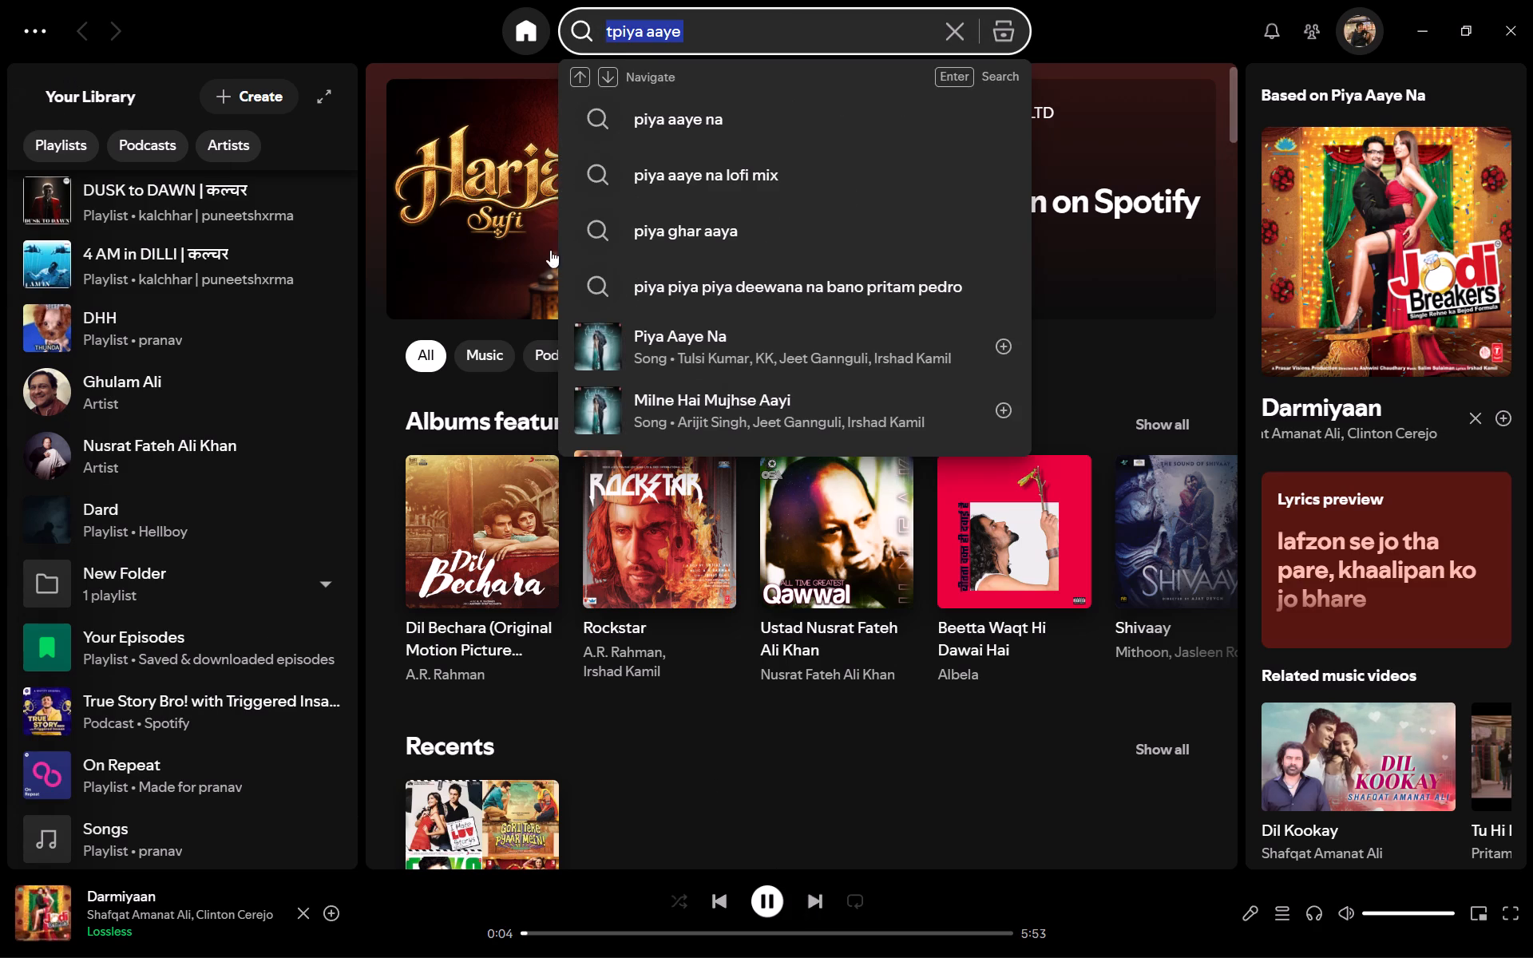
{"action": "key", "text": "BackSpace"}
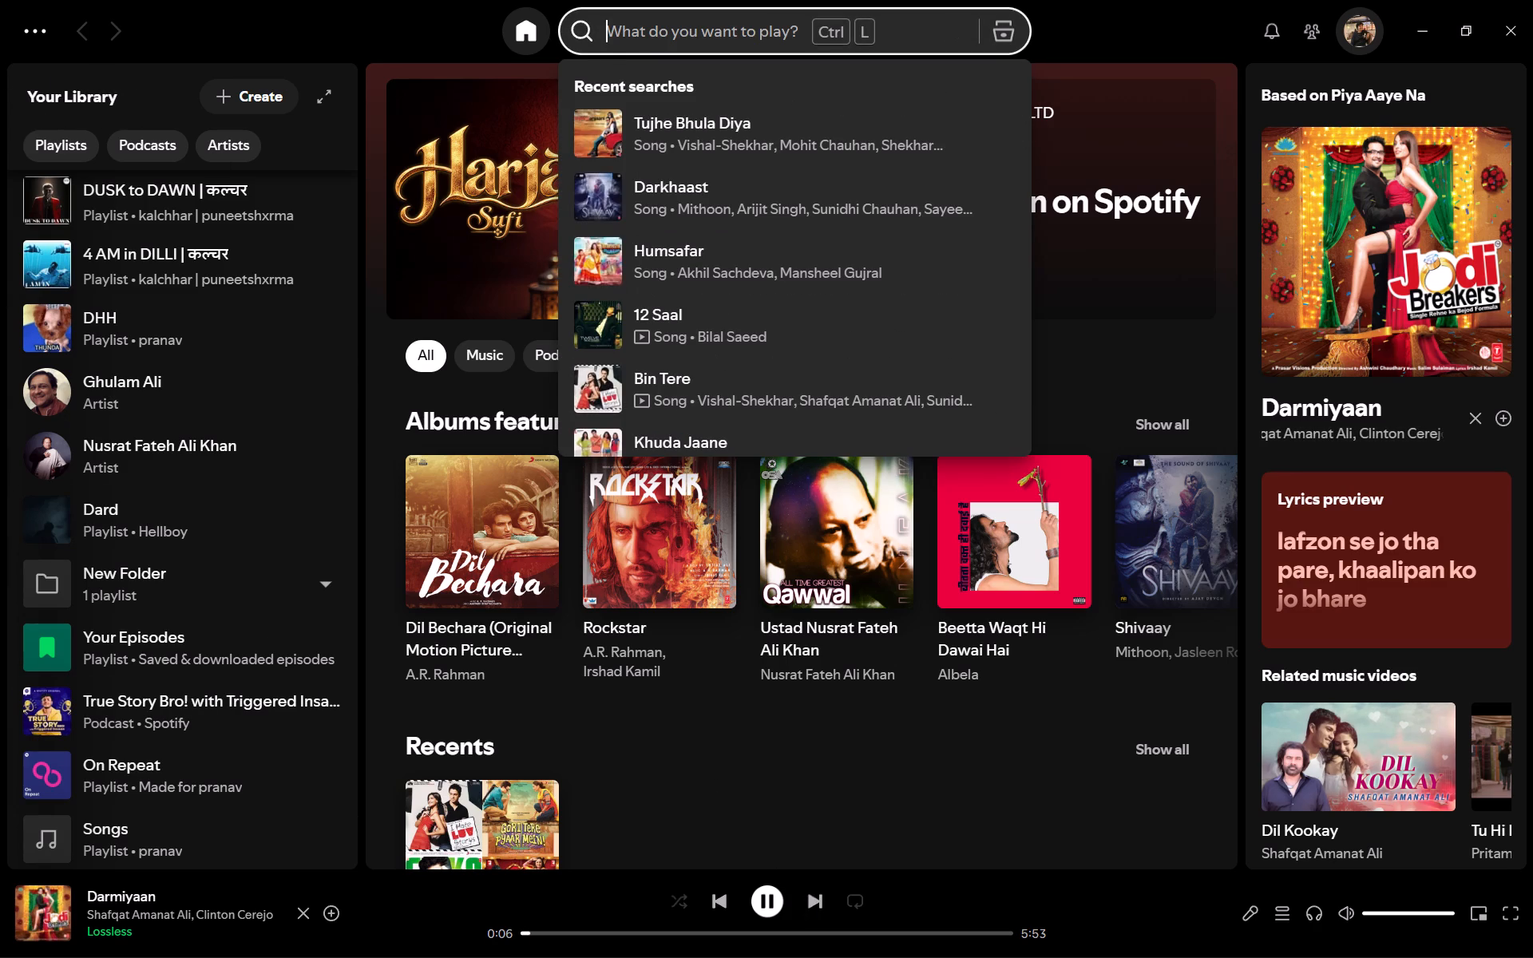
{"action": "type", "text": "aa"}
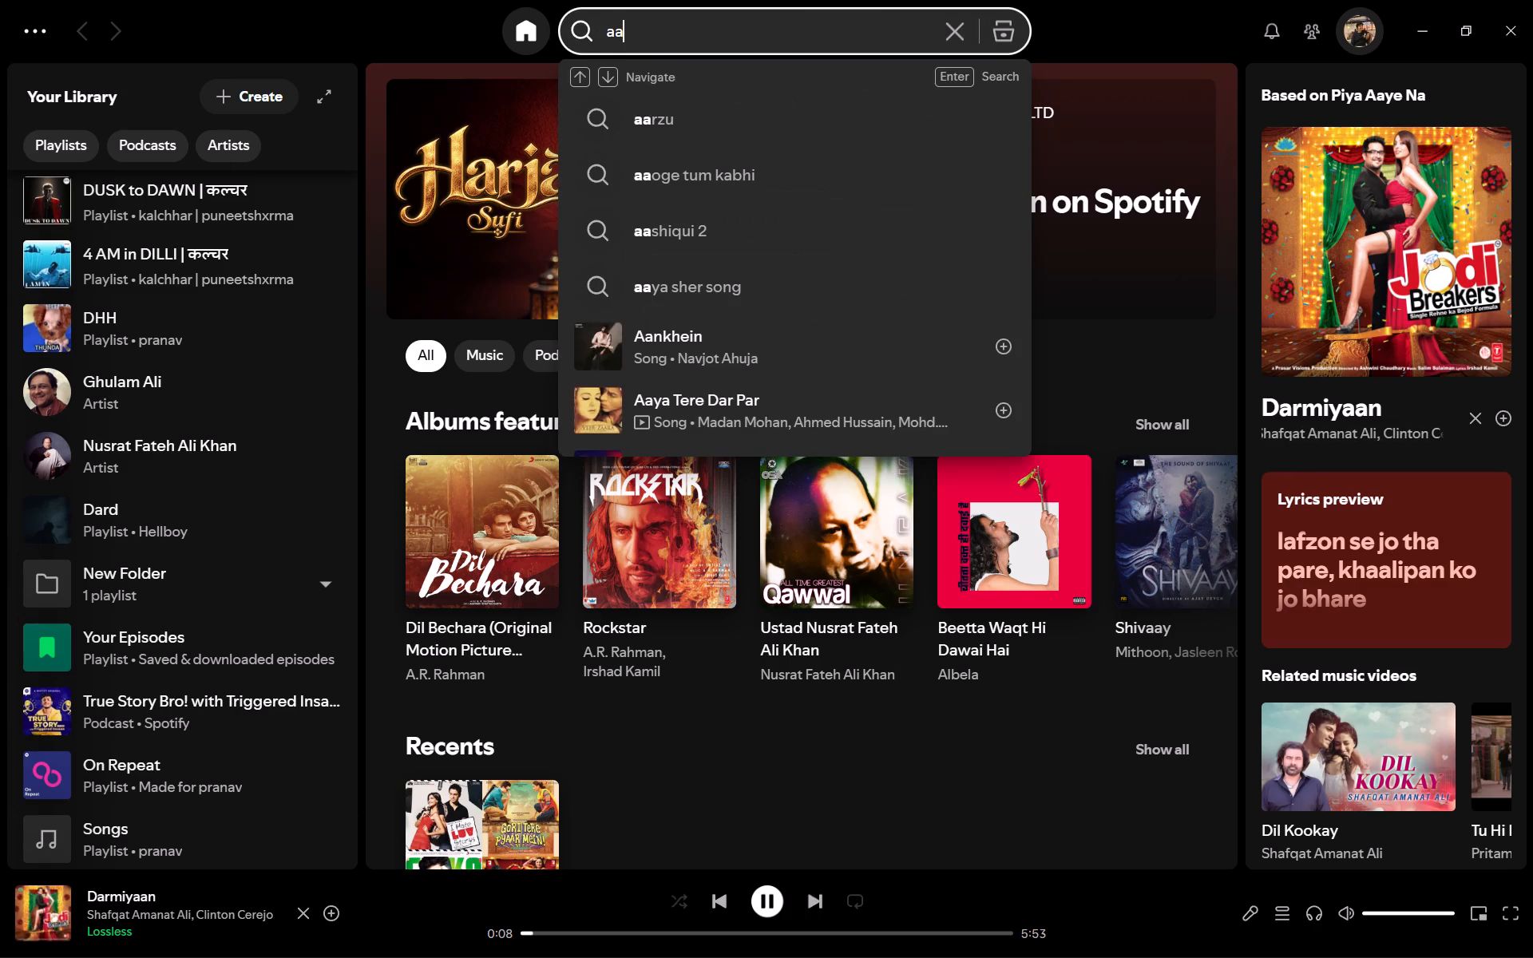
{"action": "key", "text": "BackSpace"}
{"action": "key", "text": "BackSpace"}
{"action": "key", "text": "BackSpace"}
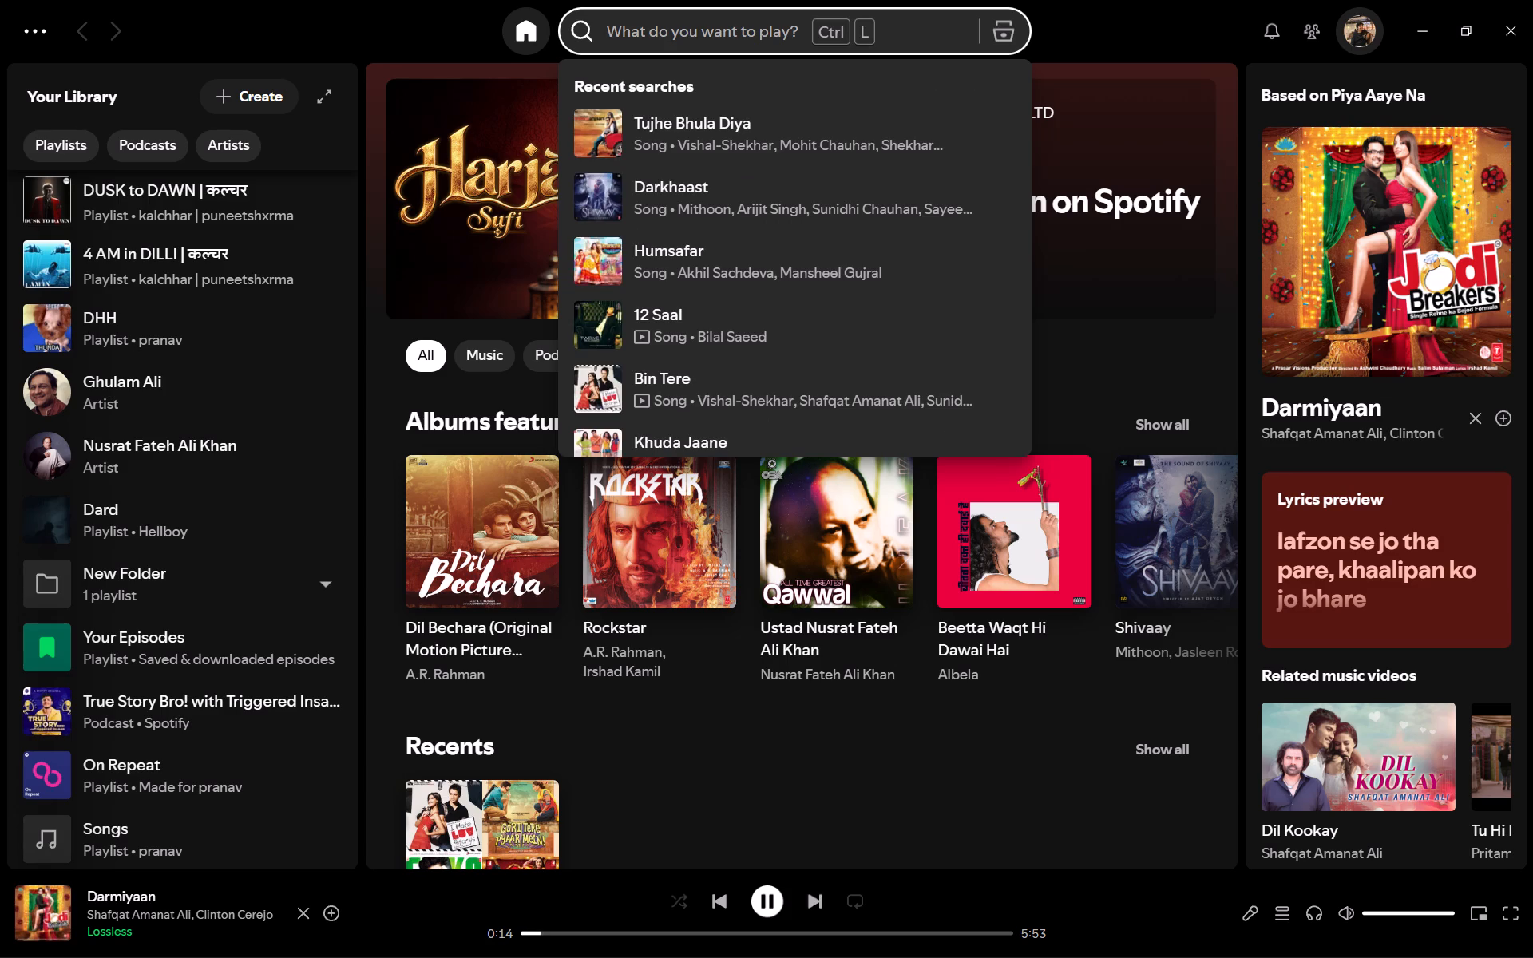
{"action": "type", "text": "milnr"}
{"action": "key", "text": "BackSpace"}
{"action": "key", "text": "e"}
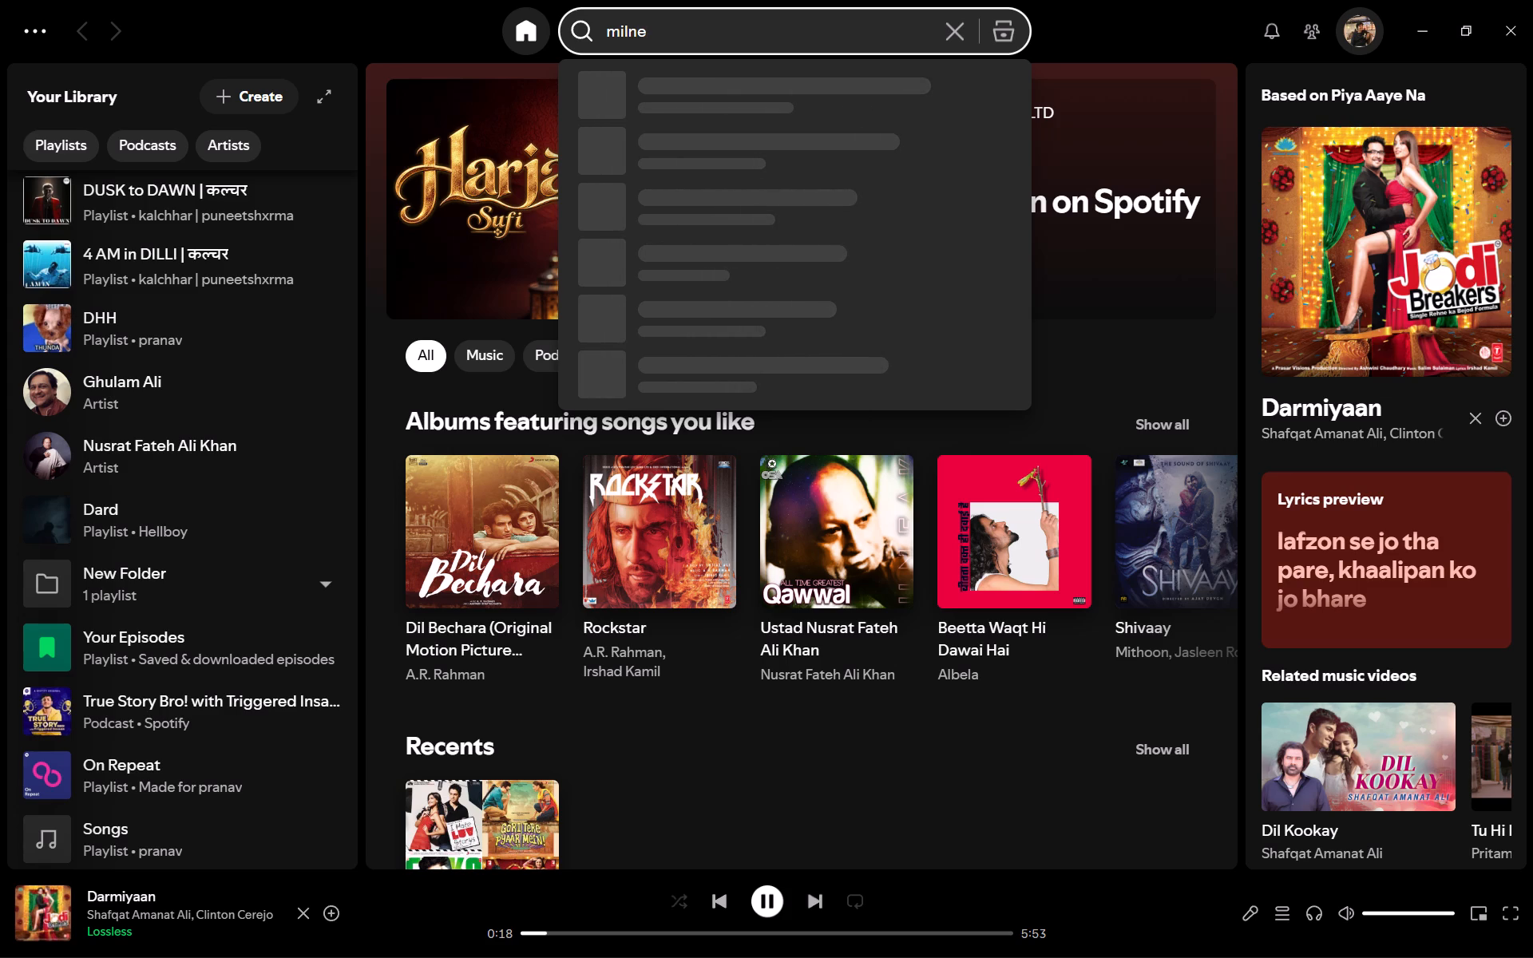
{"action": "left_click", "coordinate": [592, 345]}
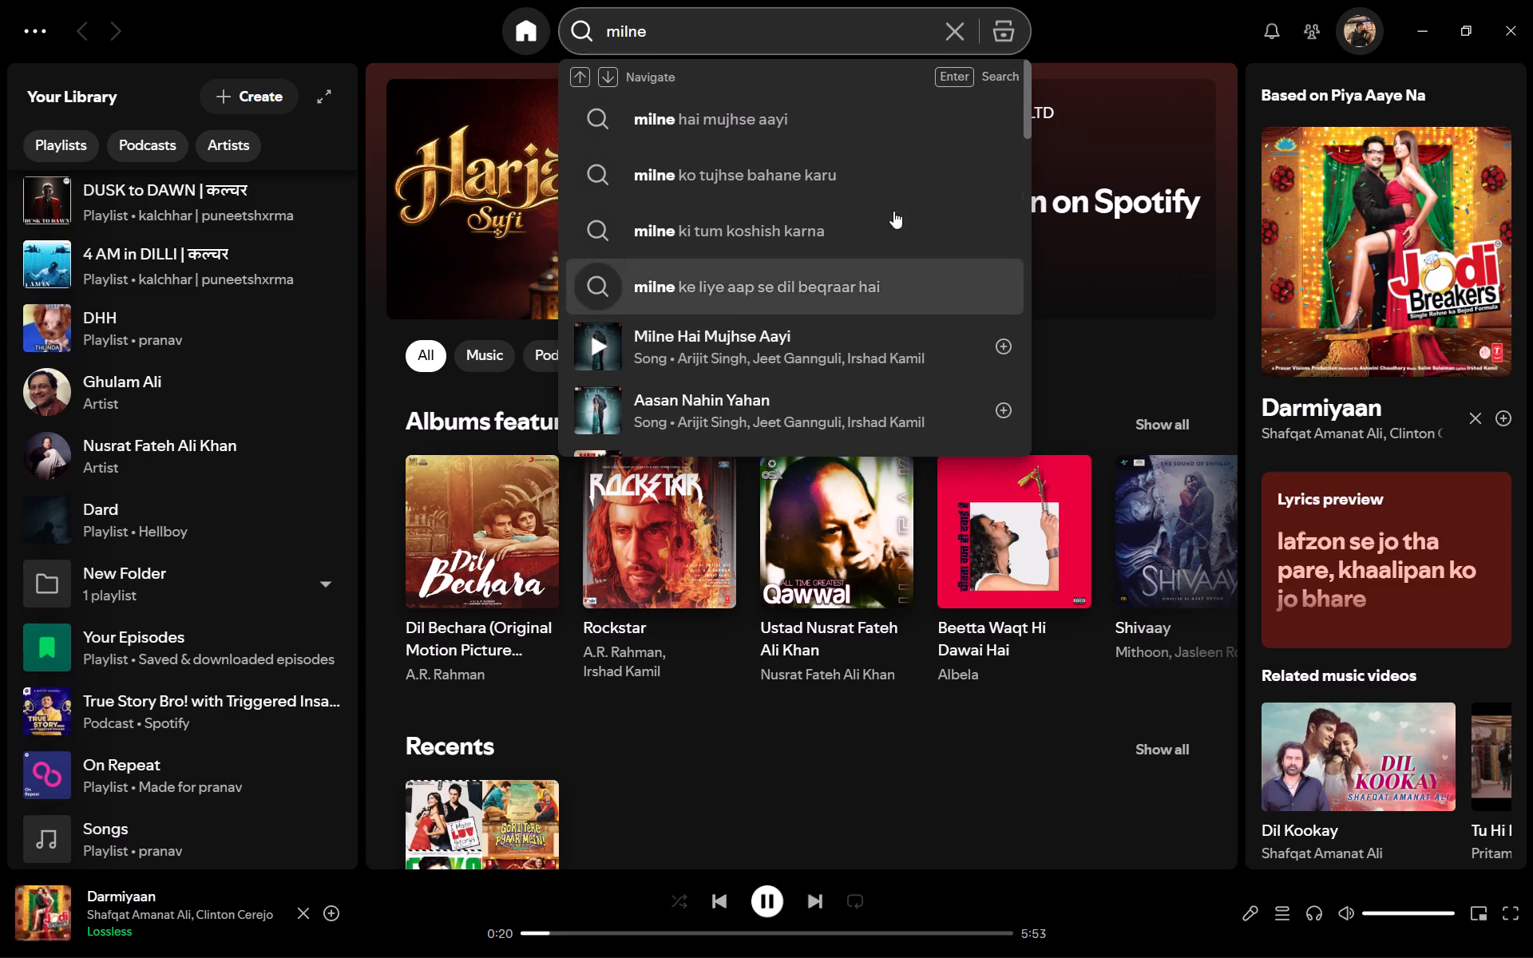
Return to Photoshop and extend the "only on ama" text to read "only on amazon prime".
{"action": "left_click", "coordinate": [1412, 14]}
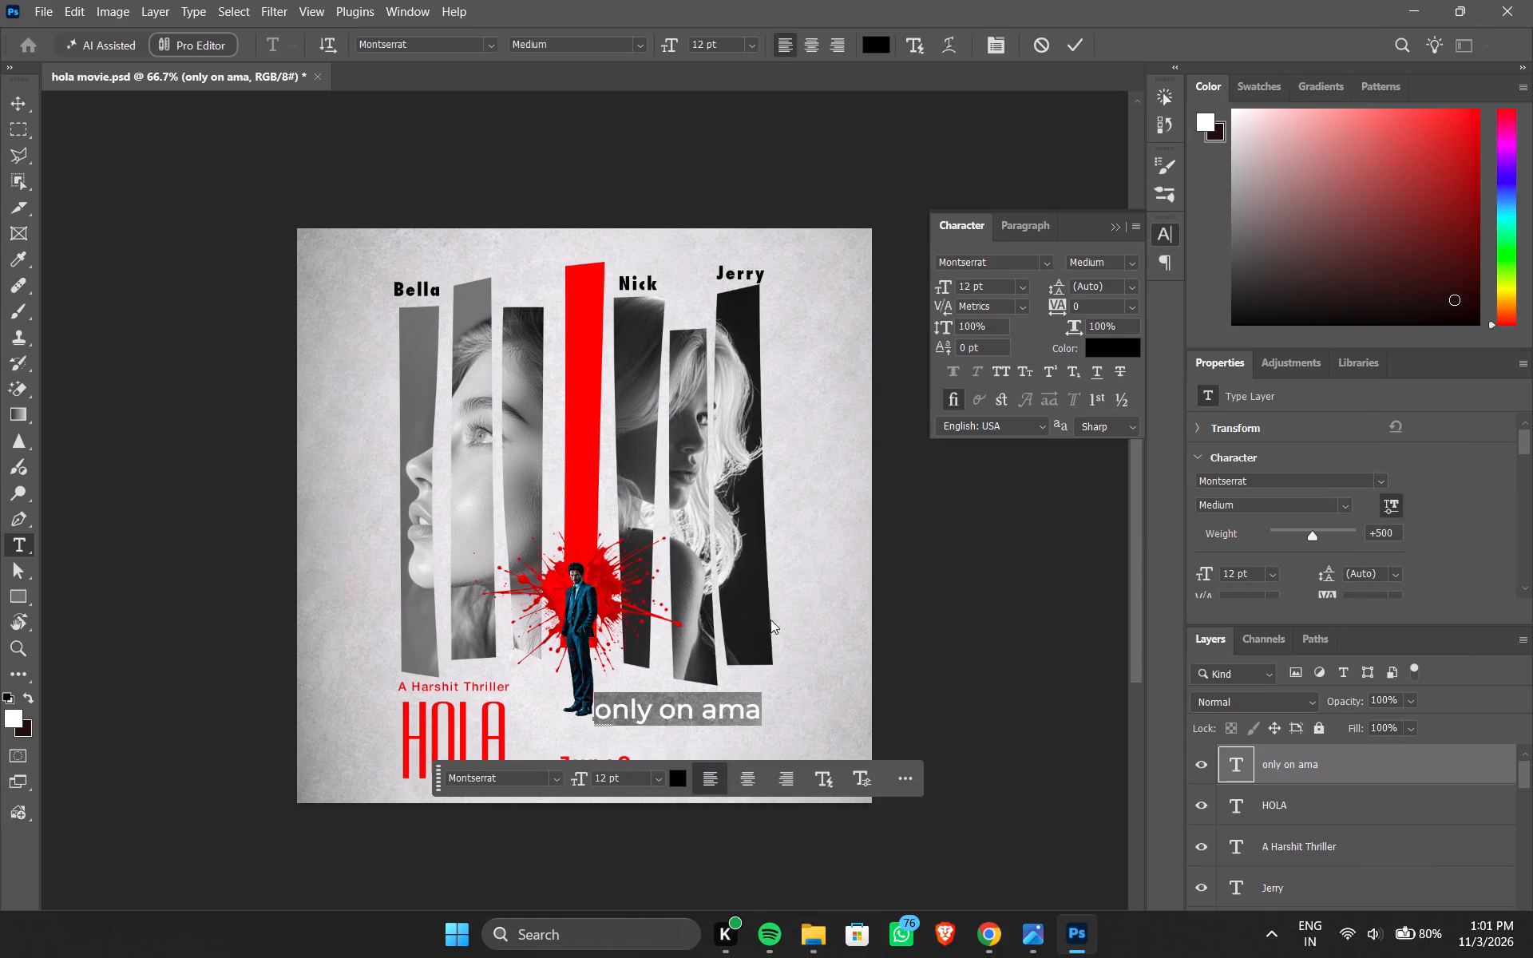
{"action": "left_click", "coordinate": [767, 706]}
{"action": "key", "text": "a"}
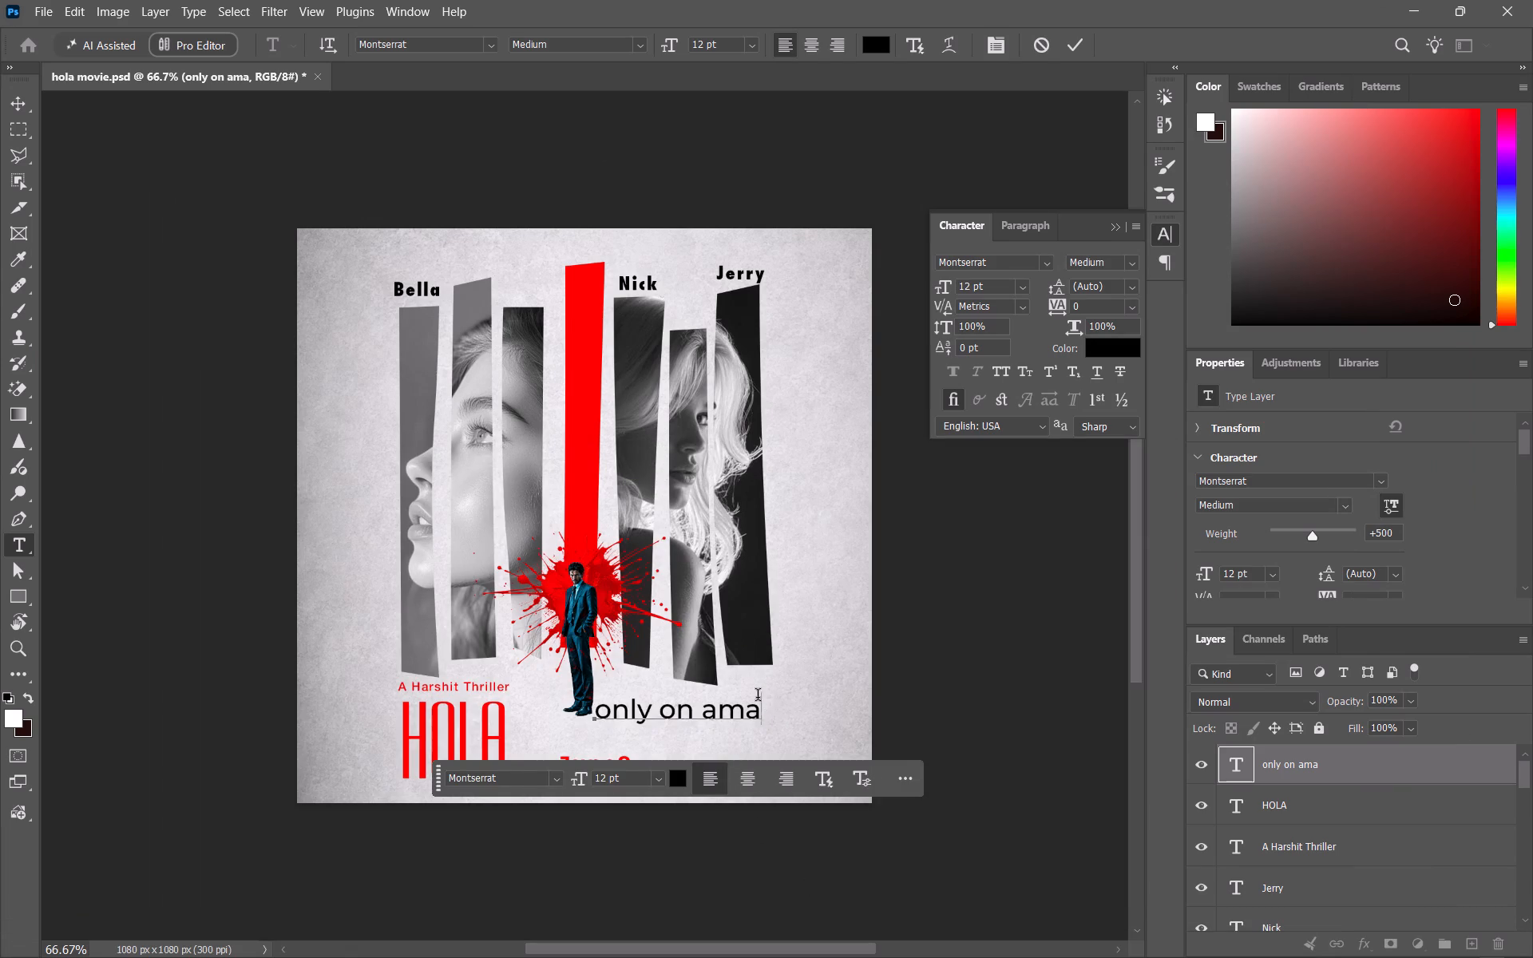
{"action": "key", "text": "BackSpace"}
{"action": "type", "text": "zon"}
{"action": "key", "text": "space"}
{"action": "type", "text": "prime"}
{"action": "key", "text": "space"}
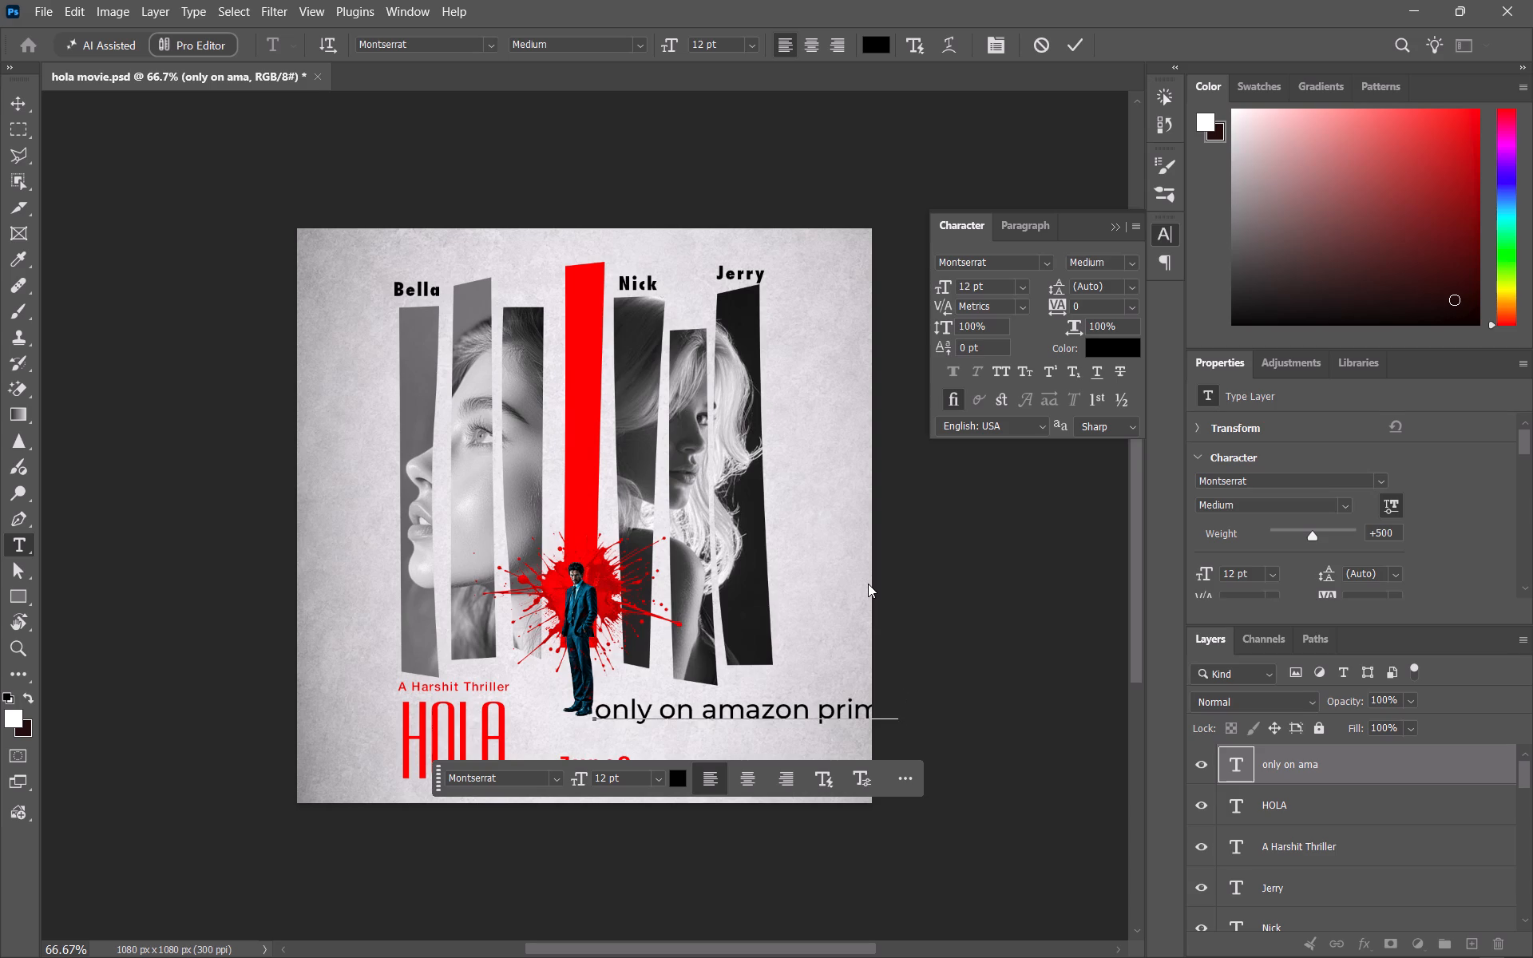
Check the reference poster's wording and capitalize the brand words so the line reads "only on Amazon Prime".
{"action": "left_click", "coordinate": [1028, 941]}
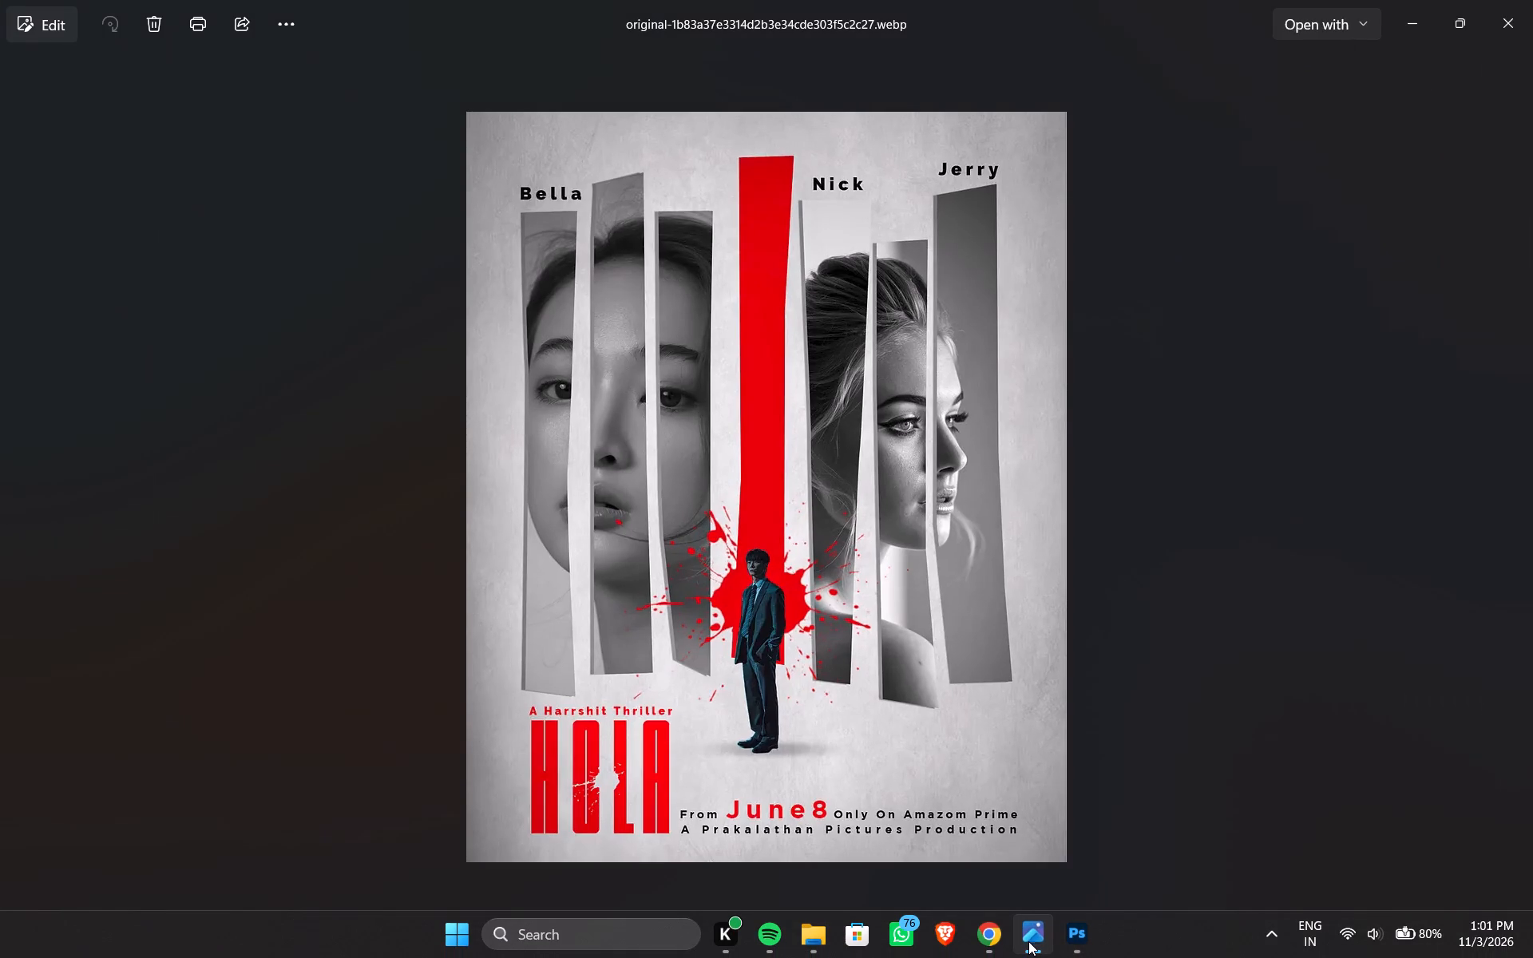
{"action": "left_click", "coordinate": [1028, 941]}
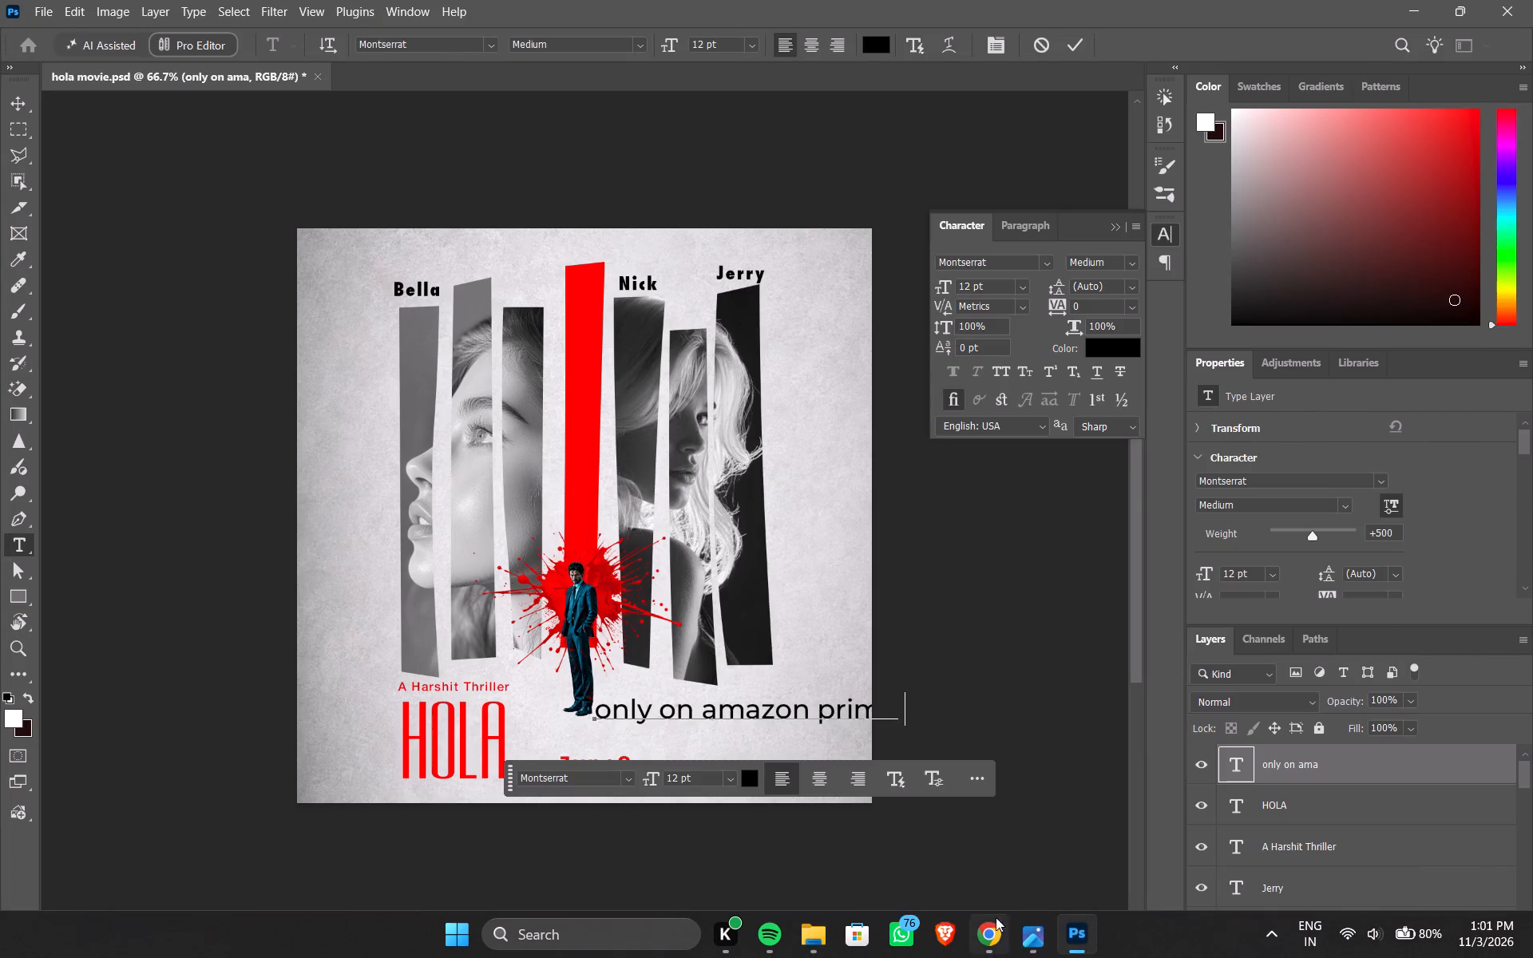
{"action": "left_click", "coordinate": [838, 715]}
{"action": "key", "text": "BackSpace"}
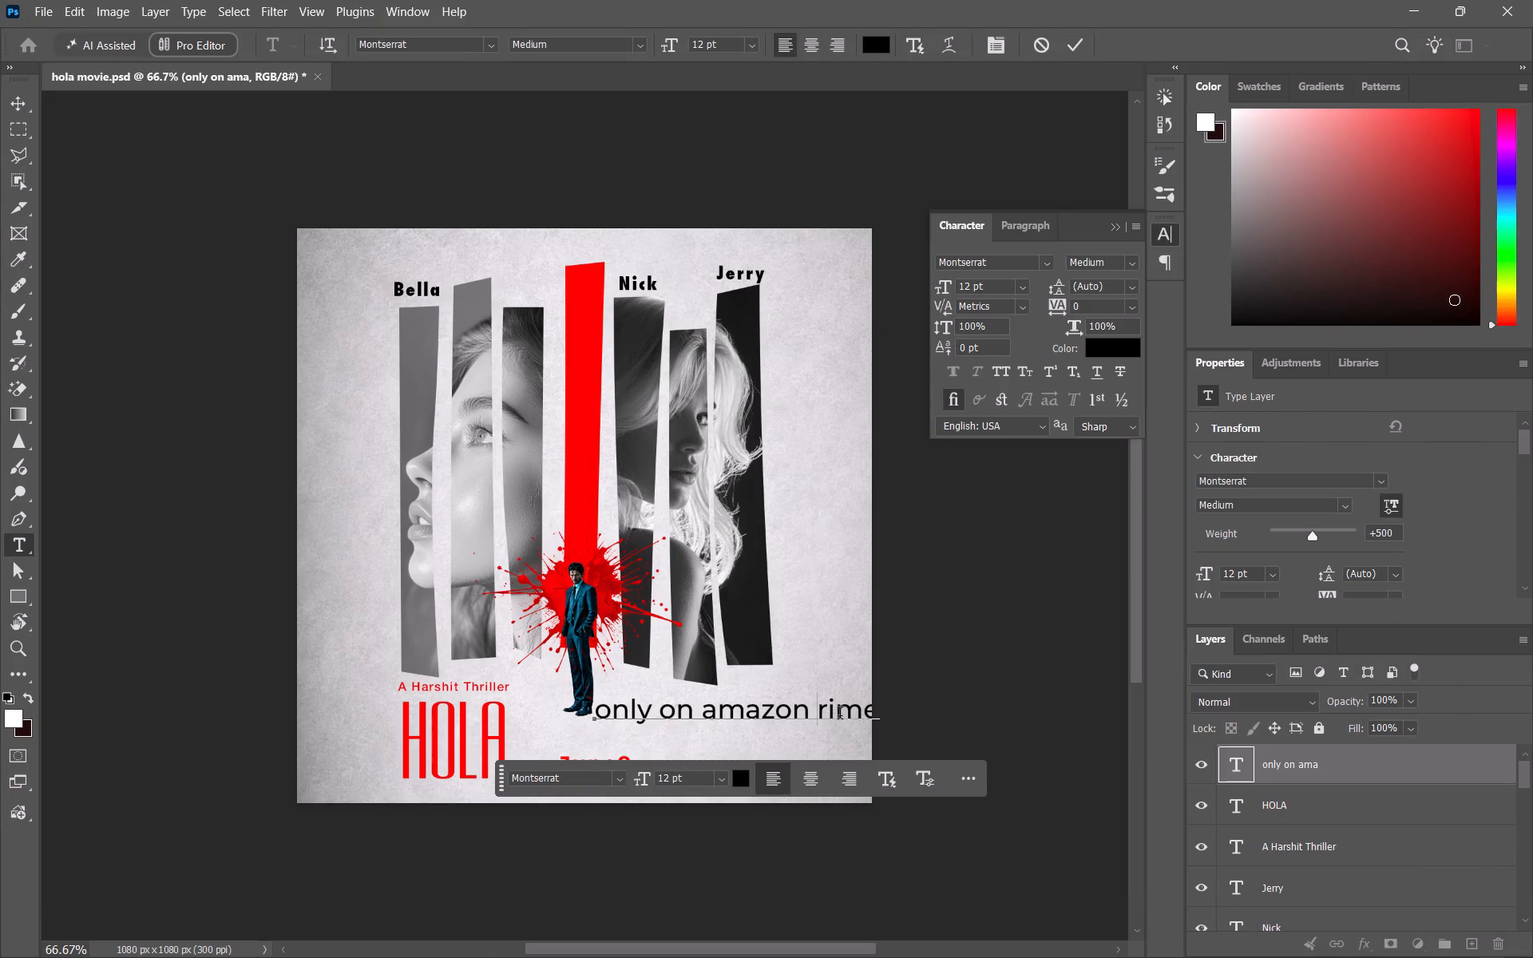
{"action": "key", "text": "shift+p"}
{"action": "left_click", "coordinate": [719, 708]}
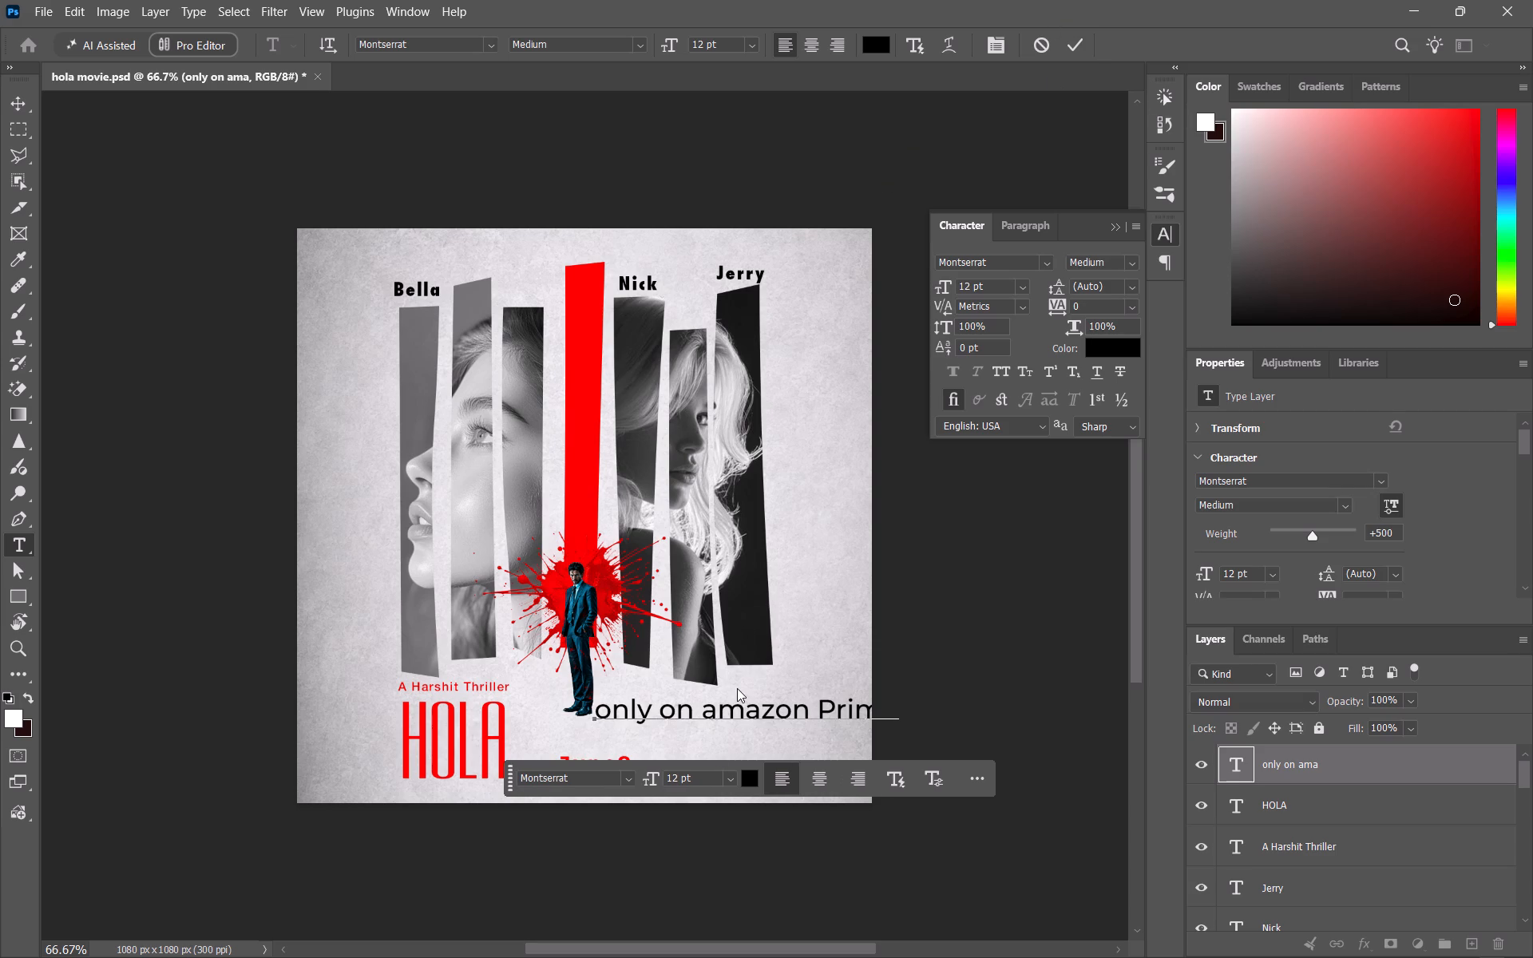
{"action": "key", "text": "shift+BackSpace"}
{"action": "key", "text": "shift+p"}
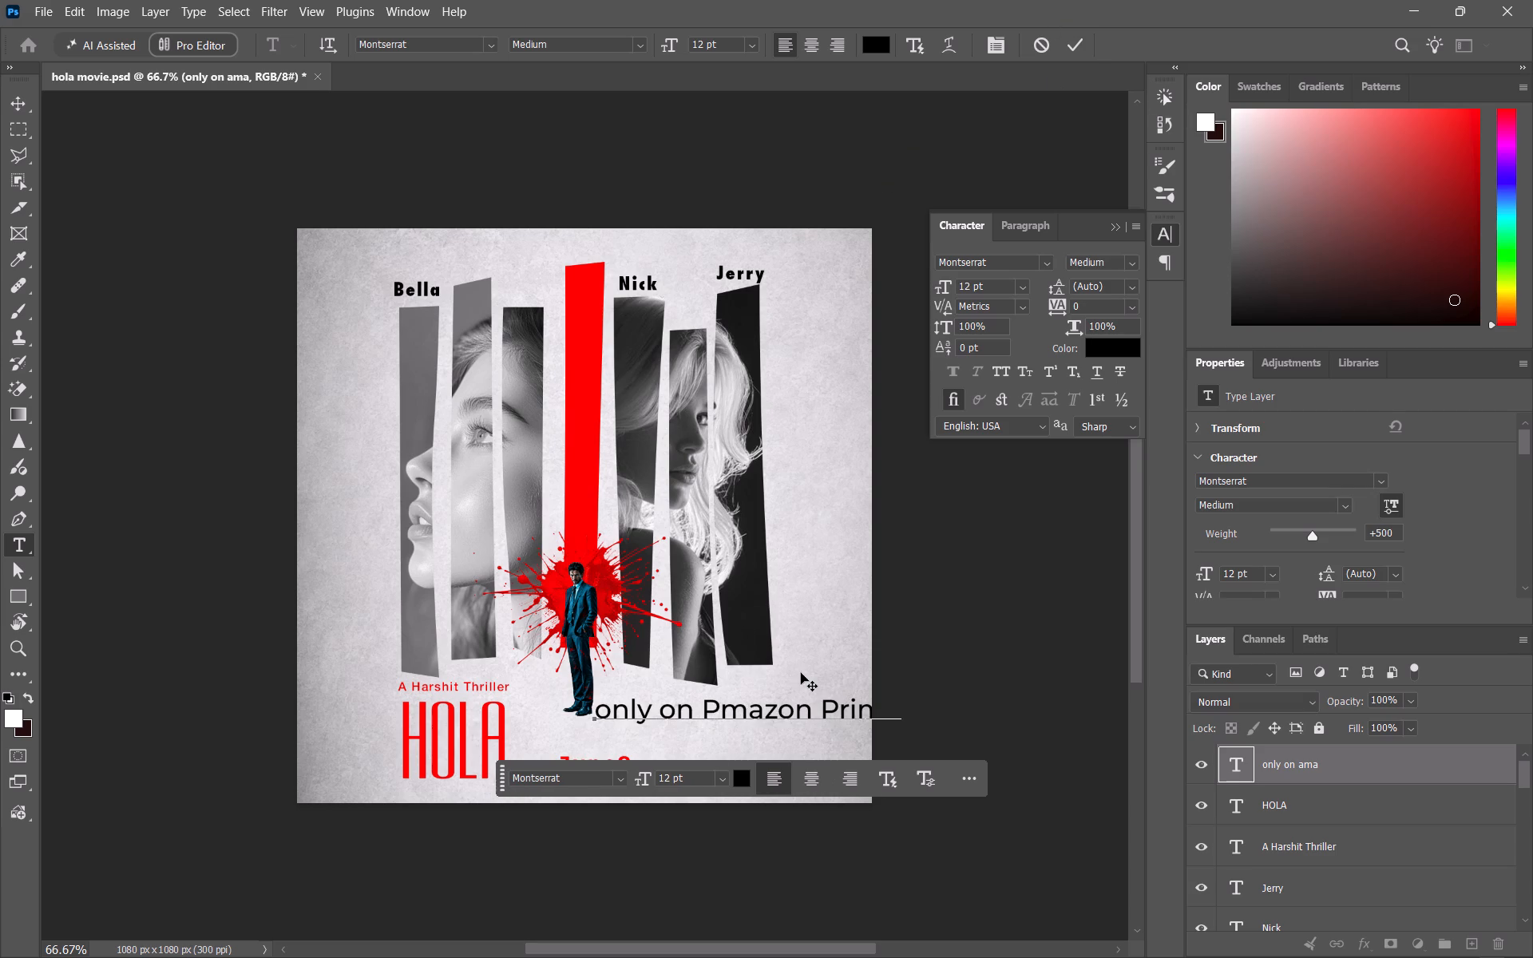
{"action": "key", "text": "shift+BackSpace"}
{"action": "key", "text": "shift+a"}
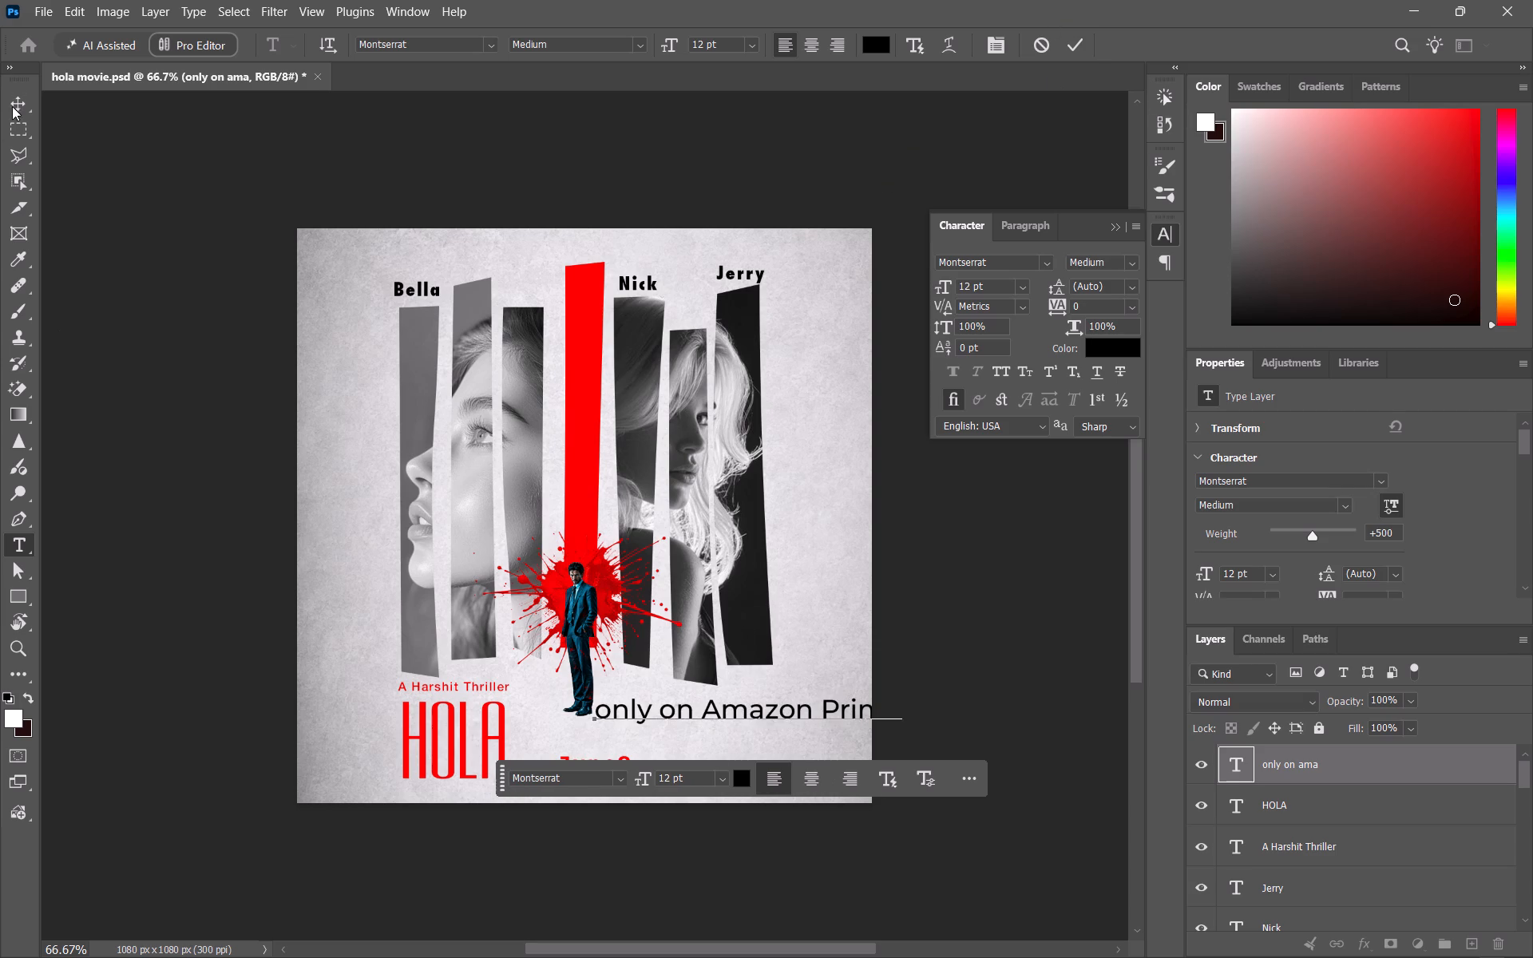
Move the "only on Amazon Prime" text down beside June8, aligned on the same line.
{"action": "left_click", "coordinate": [12, 111]}
{"action": "left_click_drag", "start_coordinate": [647, 711], "coordinate": [685, 766]}
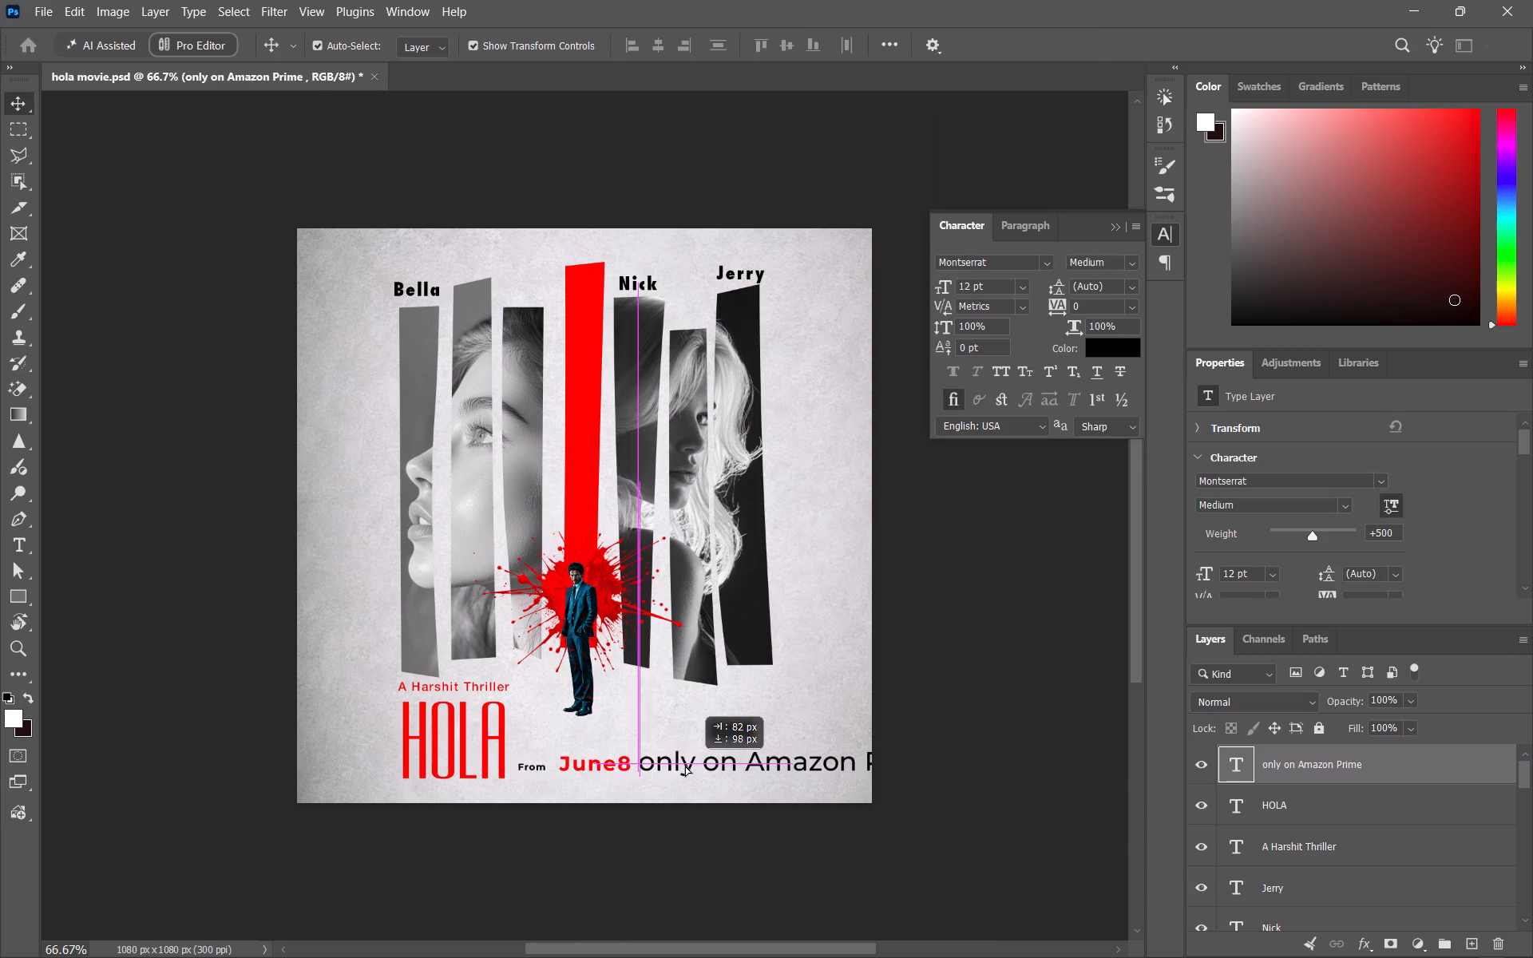
{"action": "left_click_drag", "start_coordinate": [685, 766], "coordinate": [688, 762]}
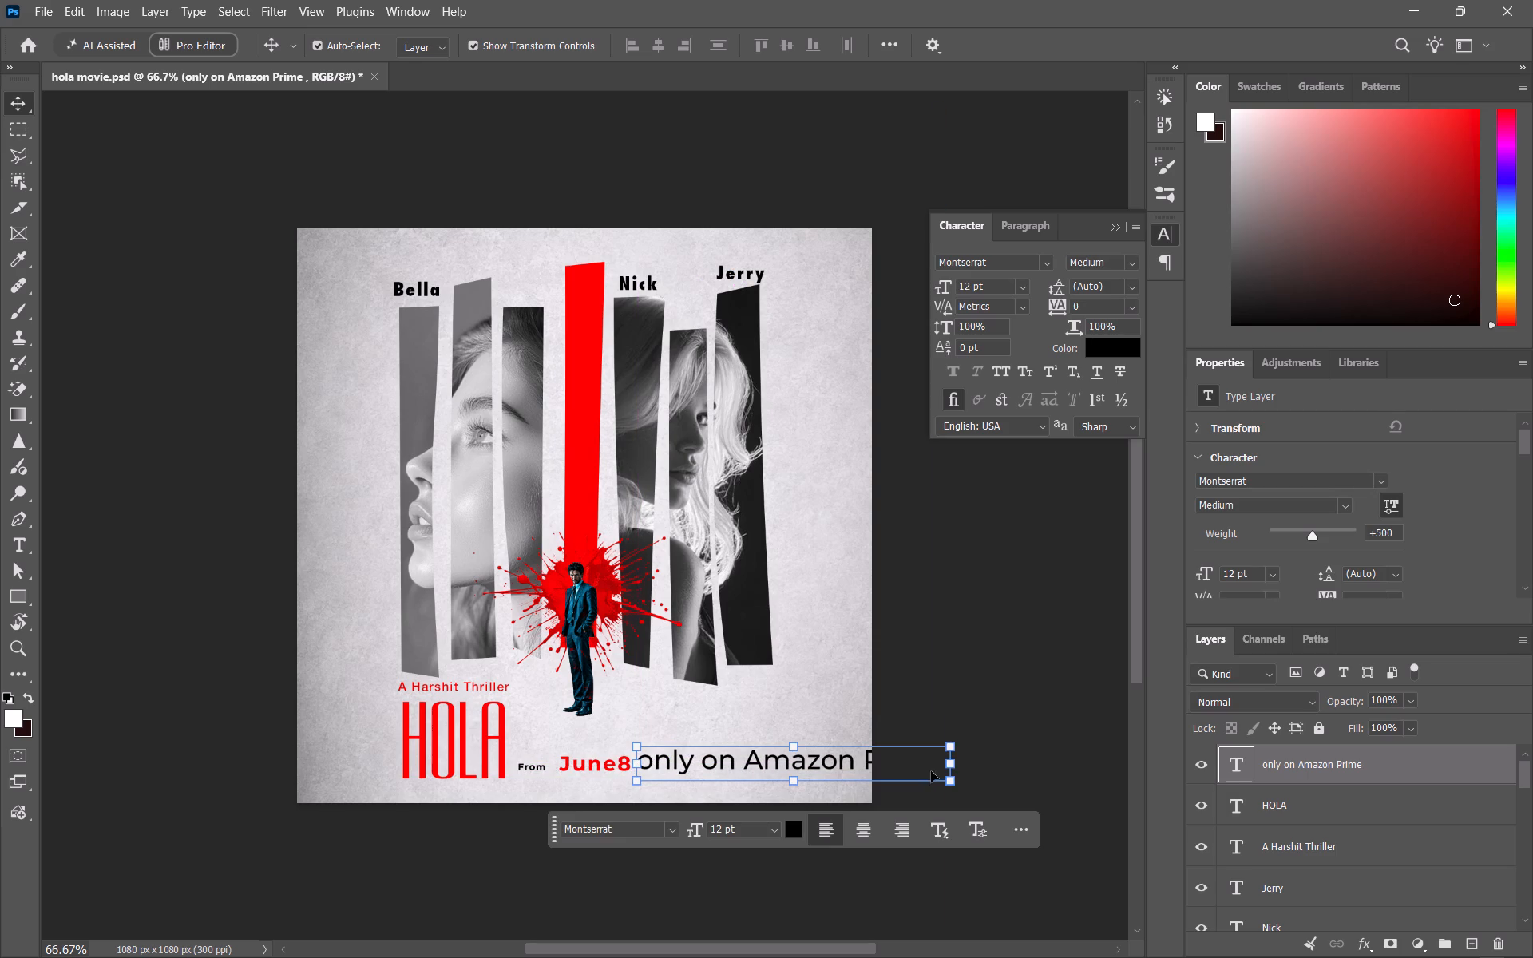
Scale the "only on Amazon Prime" text proportionally to about 59% so it fits inside the canvas.
{"action": "left_click_drag", "start_coordinate": [951, 763], "coordinate": [823, 765]}
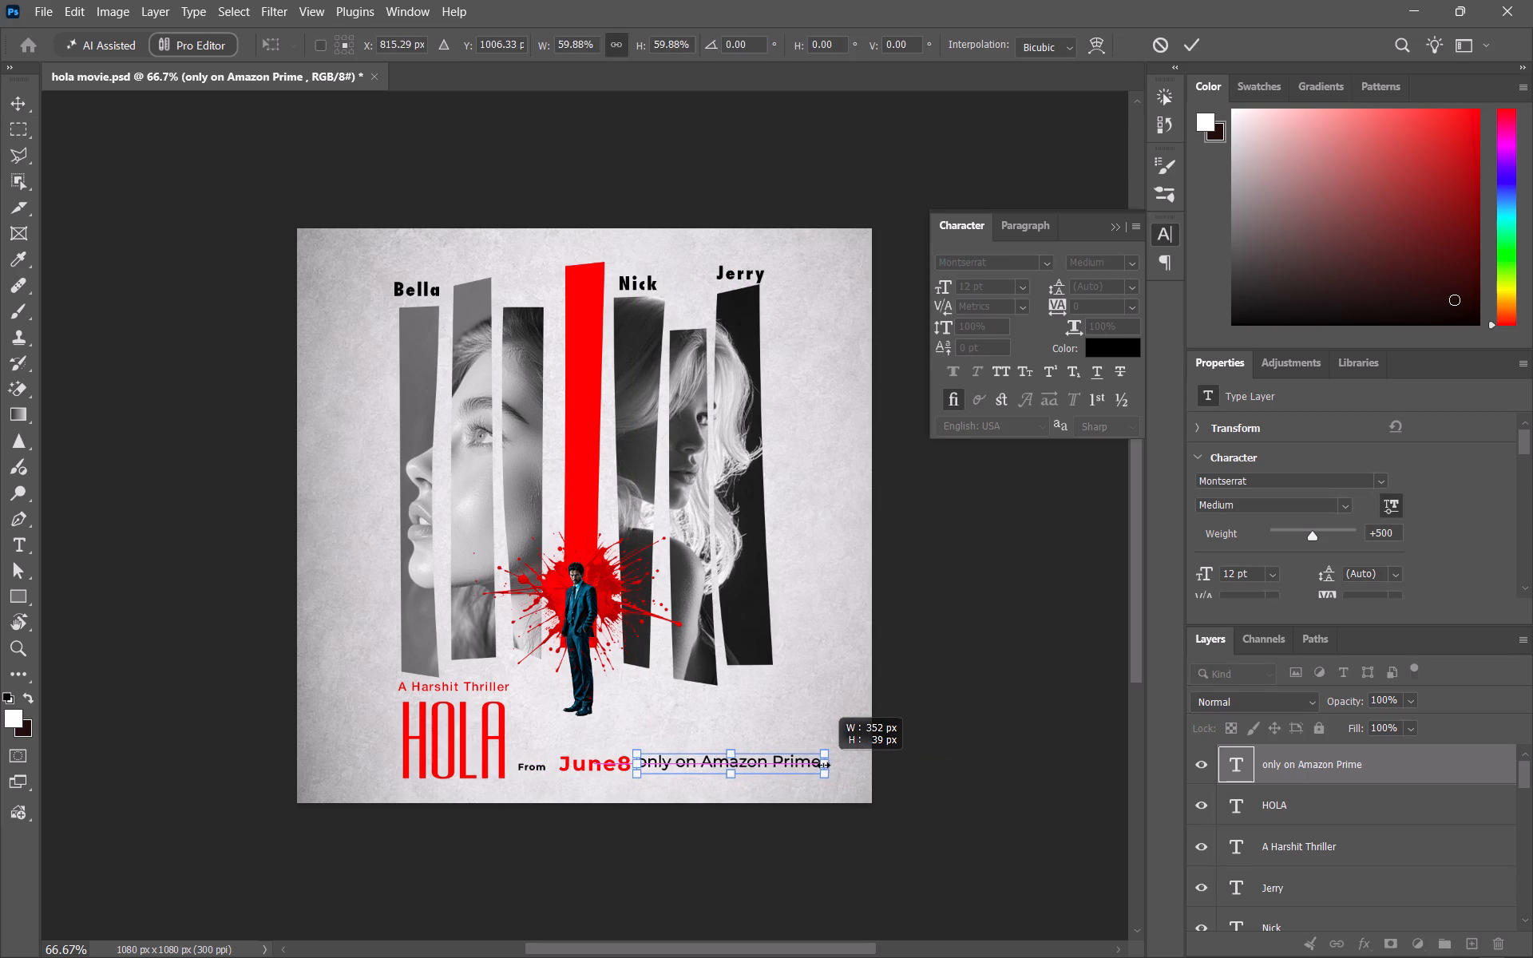
{"action": "left_click_drag", "start_coordinate": [823, 765], "coordinate": [822, 765]}
{"action": "left_click", "coordinate": [739, 765]}
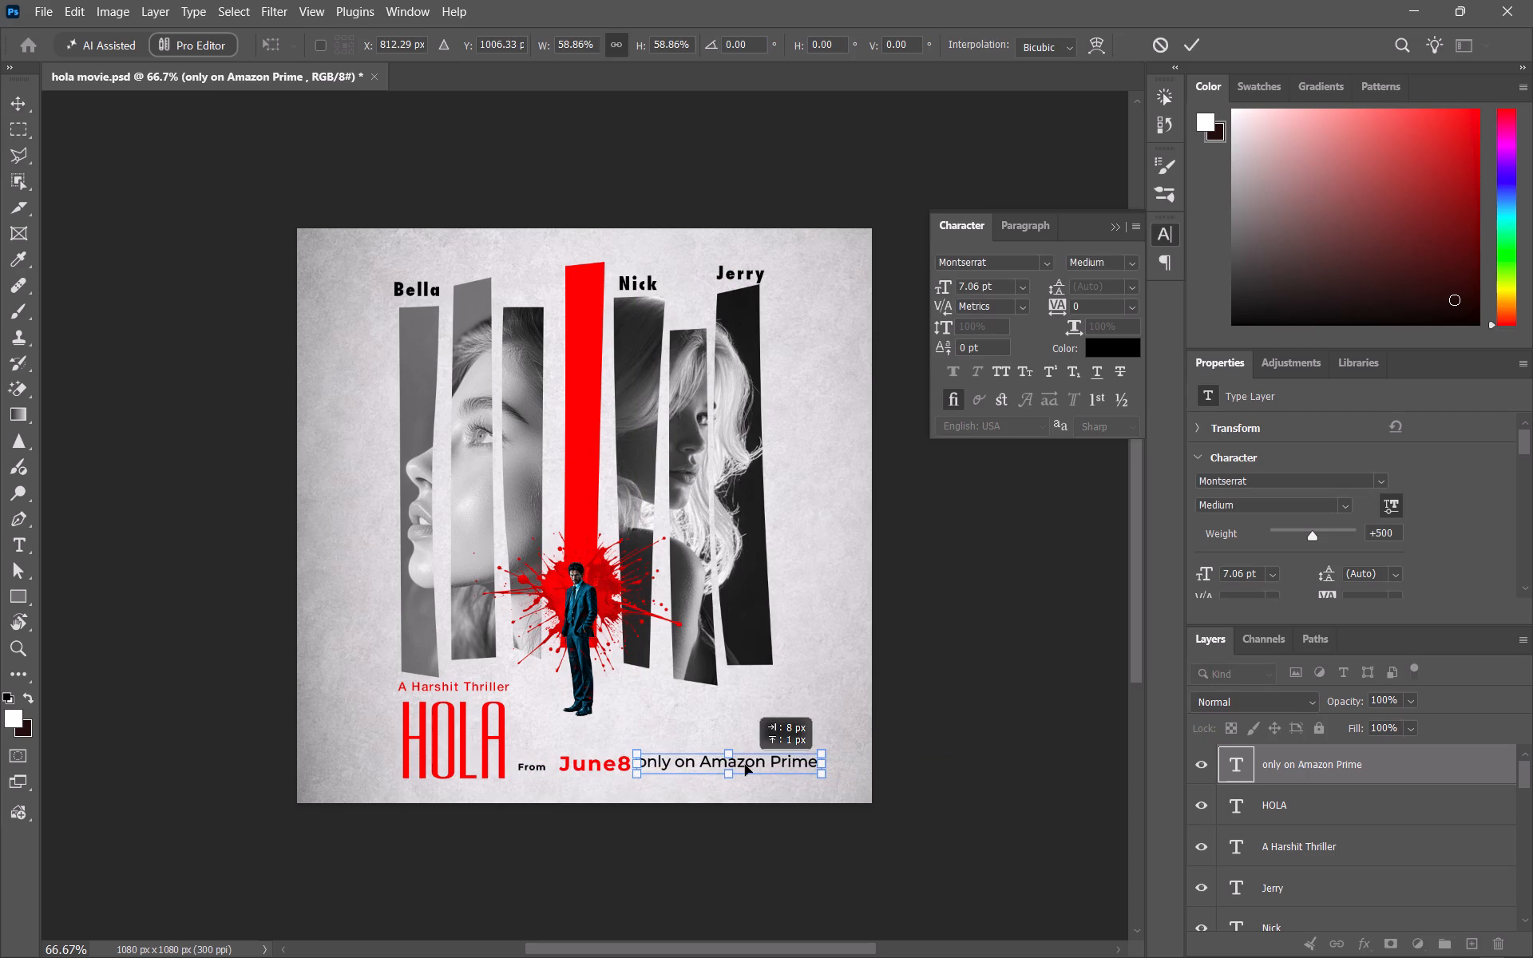
{"action": "left_click", "coordinate": [382, 869]}
Nudge the "From" text slightly upward to line up with June8.
{"action": "left_click", "coordinate": [529, 768]}
{"action": "key", "text": "Up"}
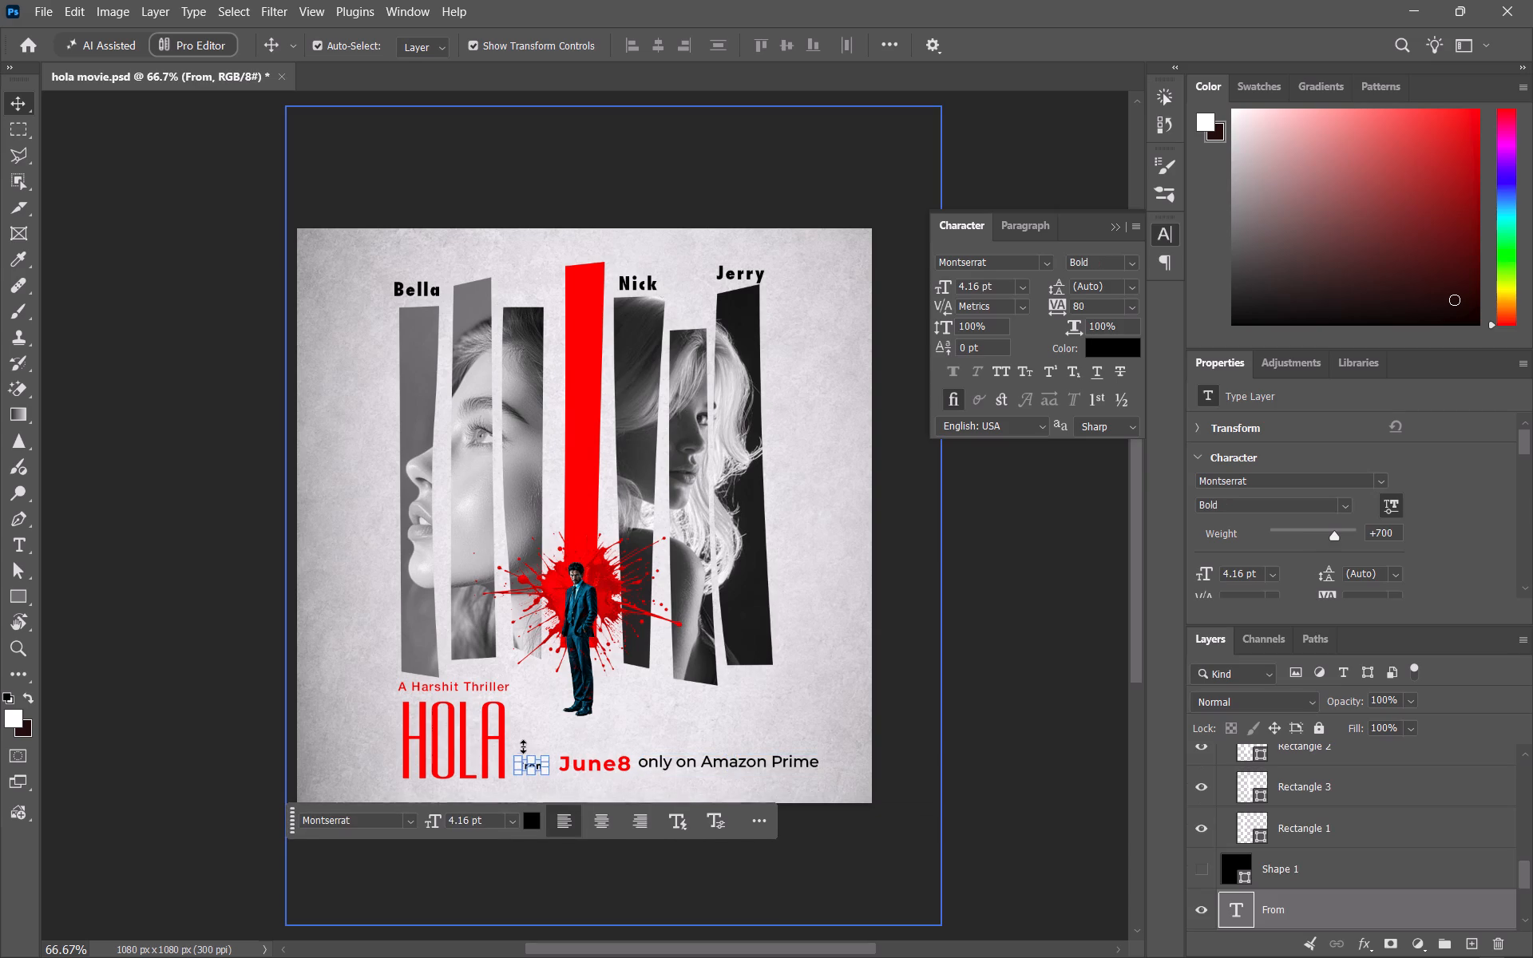
{"action": "key", "text": "Up"}
{"action": "key", "text": "Up"}
{"action": "key", "text": "Up"}
{"action": "key", "text": "Down"}
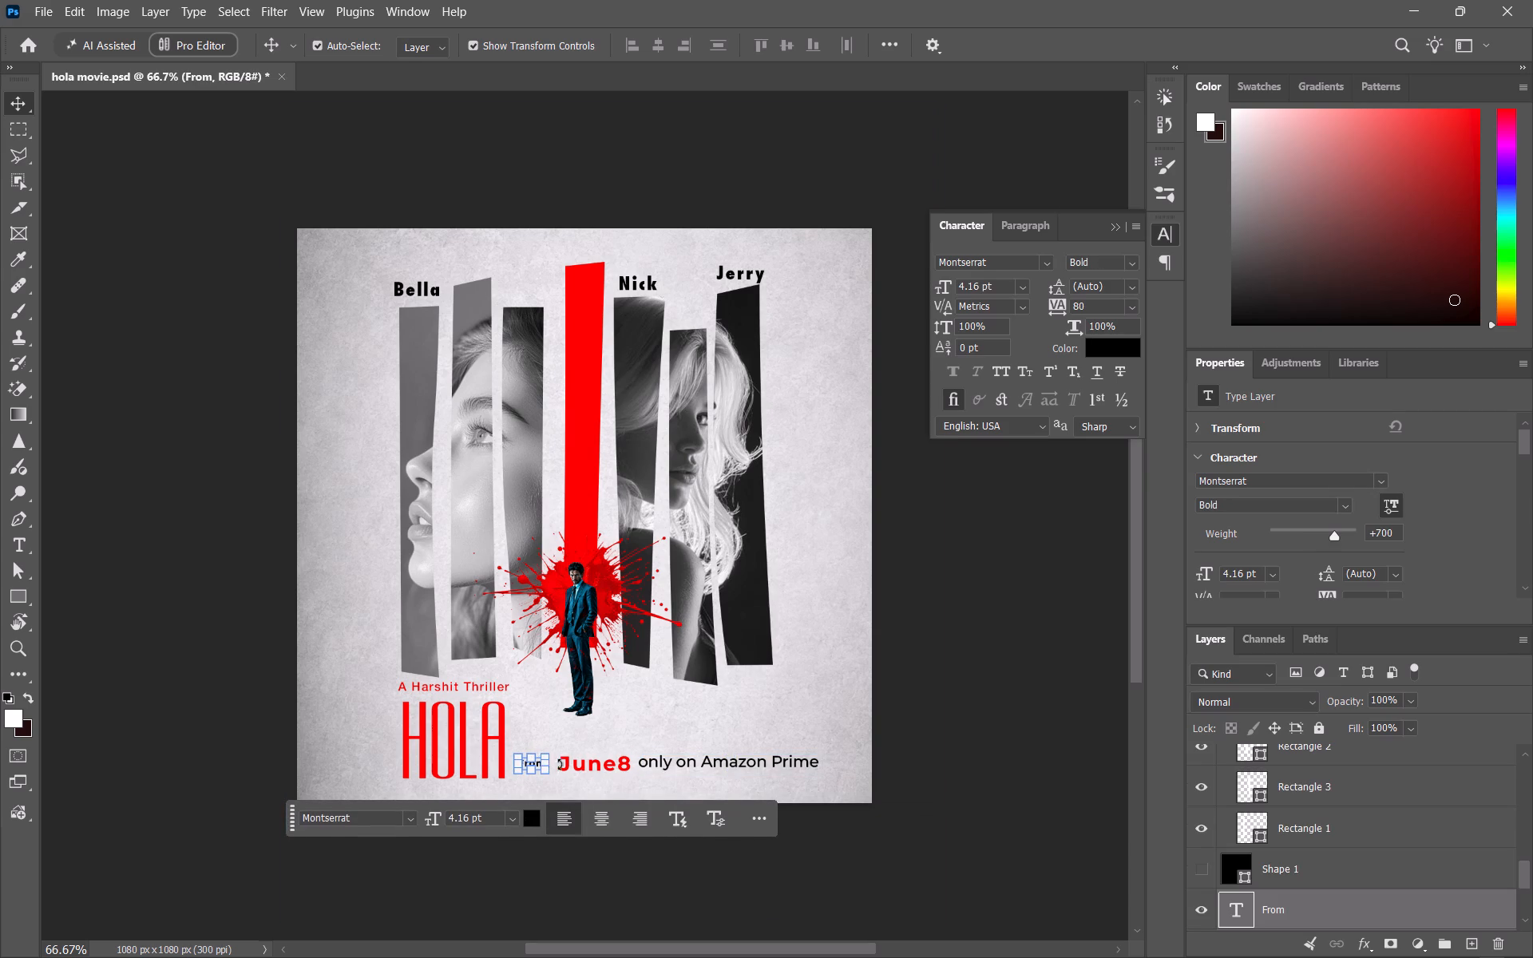
Nudge the June8 text slightly up and left, closer to "From".
{"action": "left_click", "coordinate": [590, 766]}
{"action": "key", "text": "Up"}
{"action": "key", "text": "Left"}
{"action": "key", "text": "Left"}
{"action": "key", "text": "Left"}
{"action": "key", "text": "Left"}
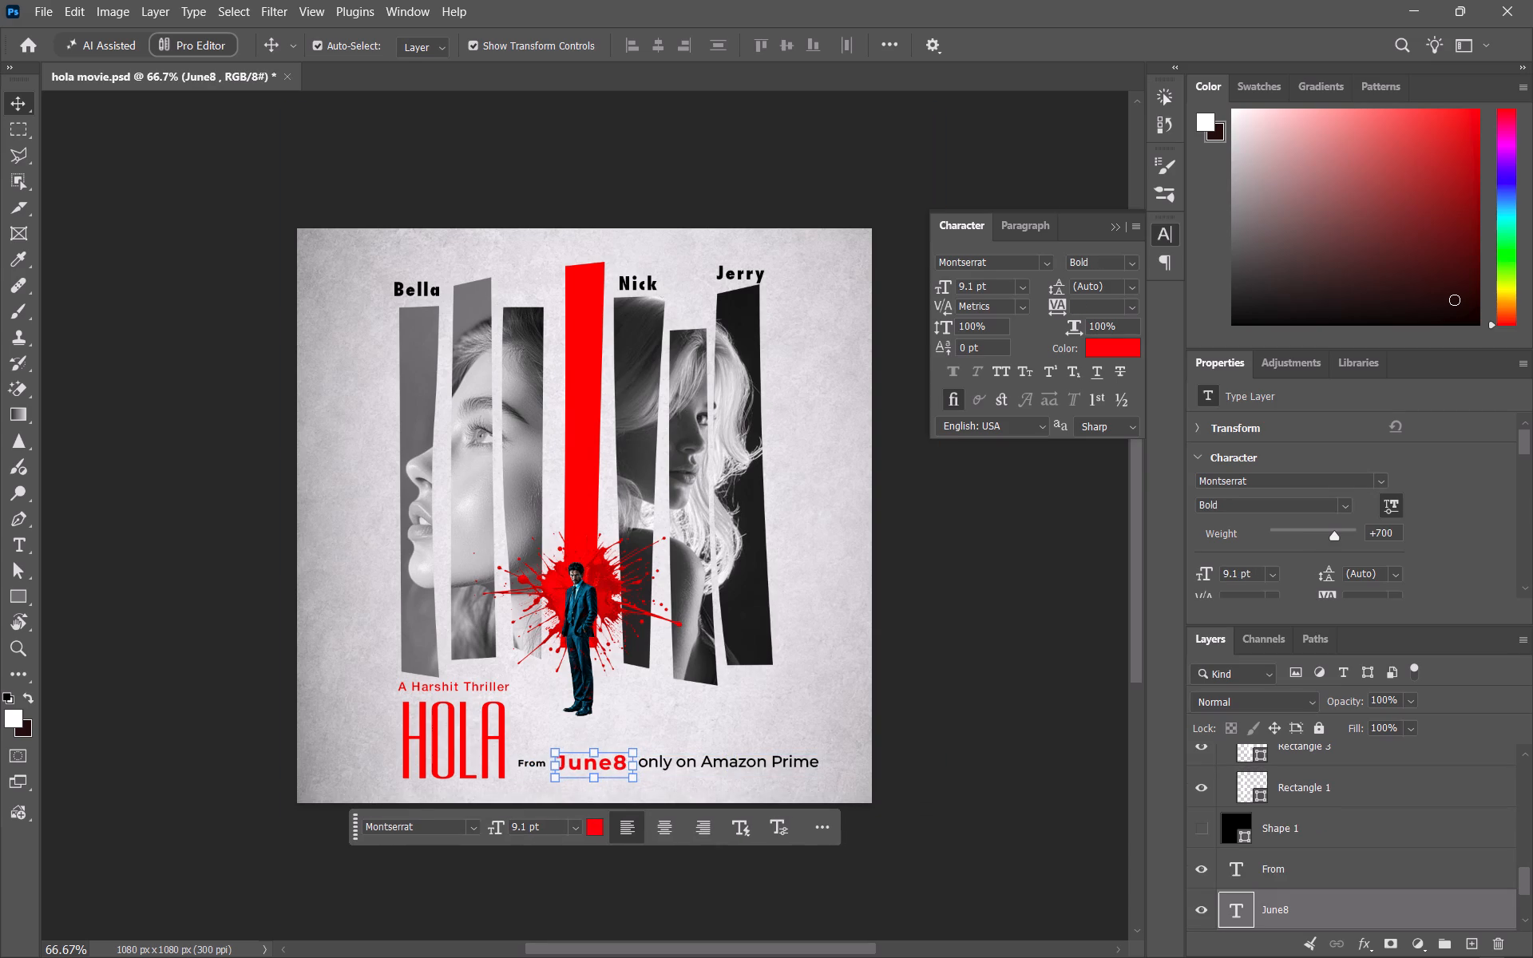
{"action": "key", "text": "Left"}
{"action": "key", "text": "Left"}
Nudge the "only on Amazon Prime" text slightly left to close the gap after June8.
{"action": "left_click", "coordinate": [726, 763]}
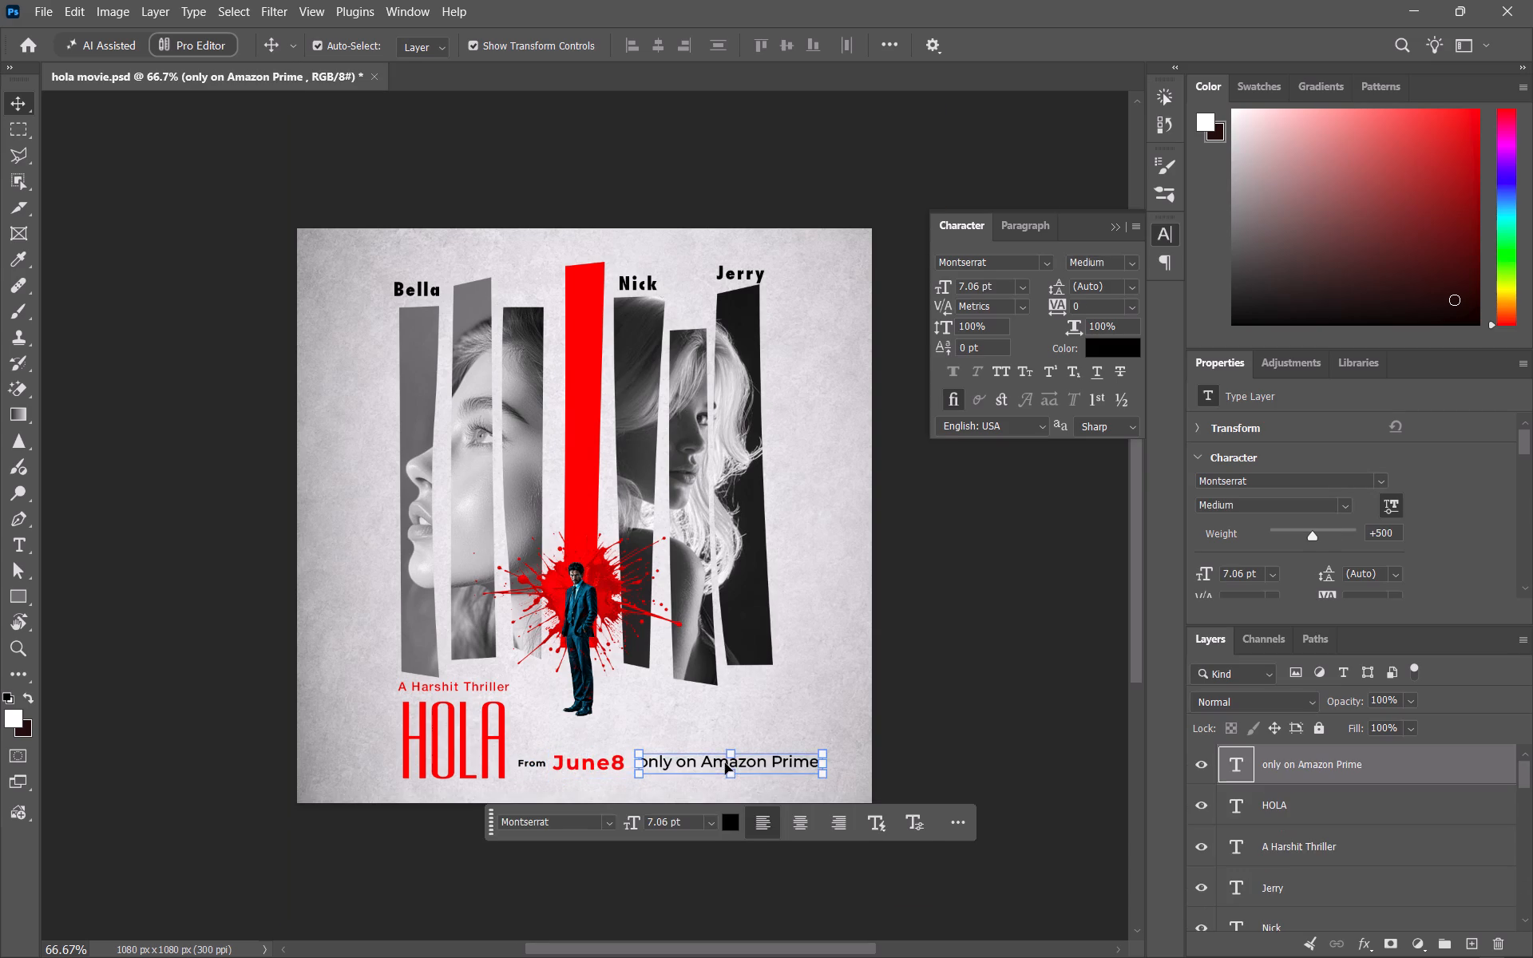
{"action": "key", "text": "Left"}
{"action": "key", "text": "Left"}
{"action": "key", "text": "Left"}
{"action": "key", "text": "Left"}
{"action": "key", "text": "Left"}
{"action": "left_click", "coordinate": [988, 691]}
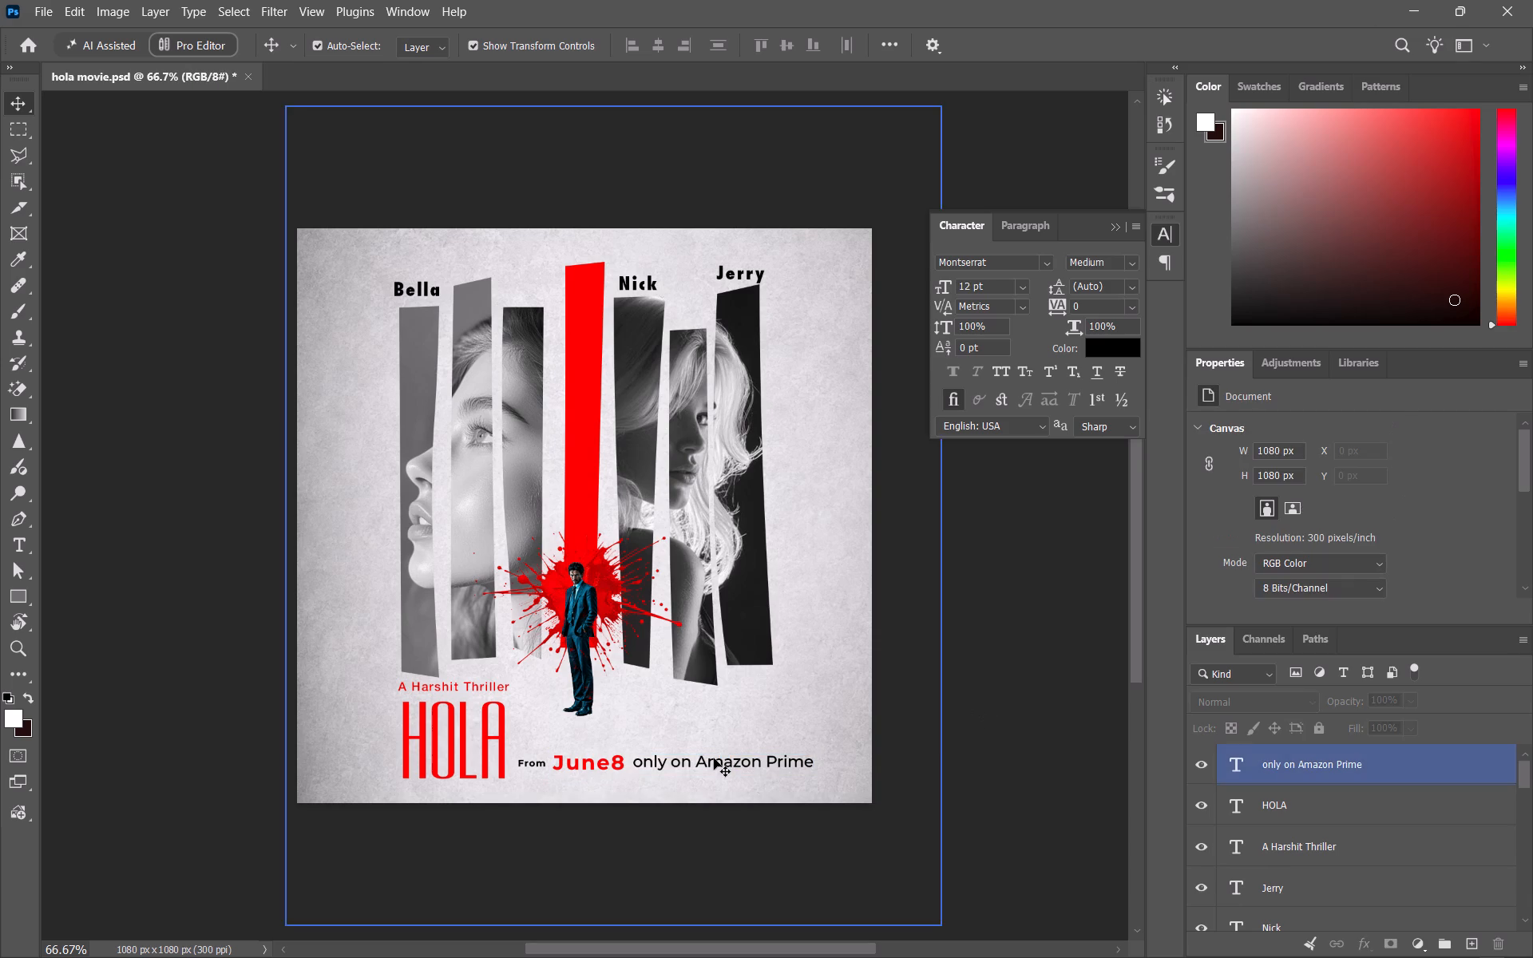
{"action": "left_click", "coordinate": [714, 758]}
{"action": "key", "text": "Left"}
{"action": "key", "text": "Left"}
{"action": "left_click", "coordinate": [1028, 693]}
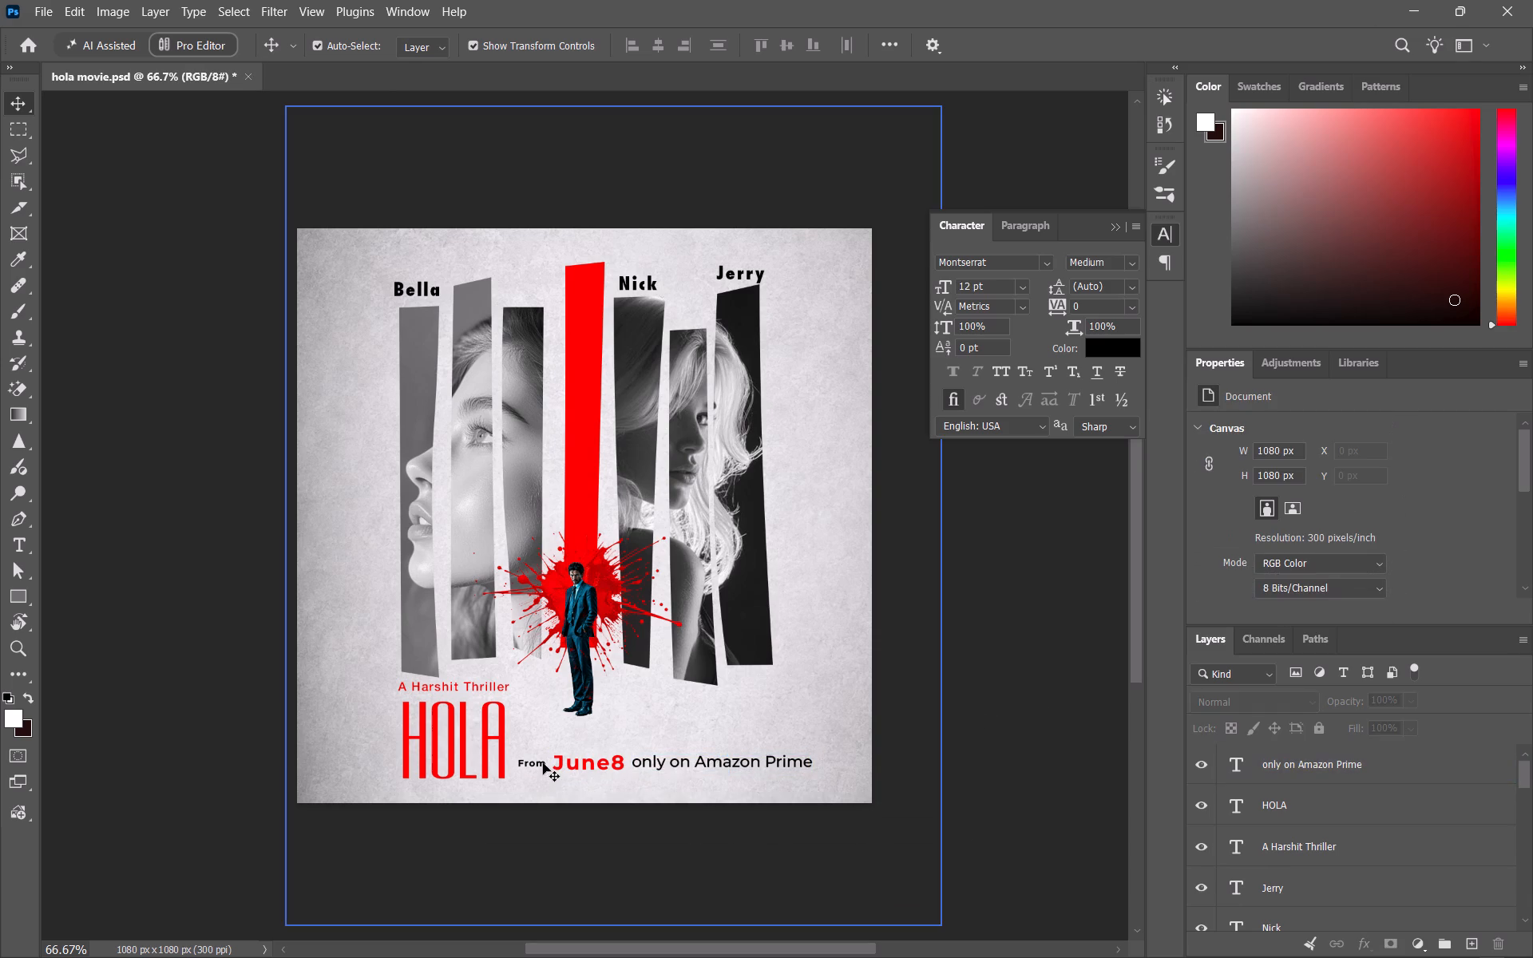
Set the "From" text's font size to 7.06 pt to match the "only on Amazon Prime" text.
{"action": "left_click", "coordinate": [534, 762]}
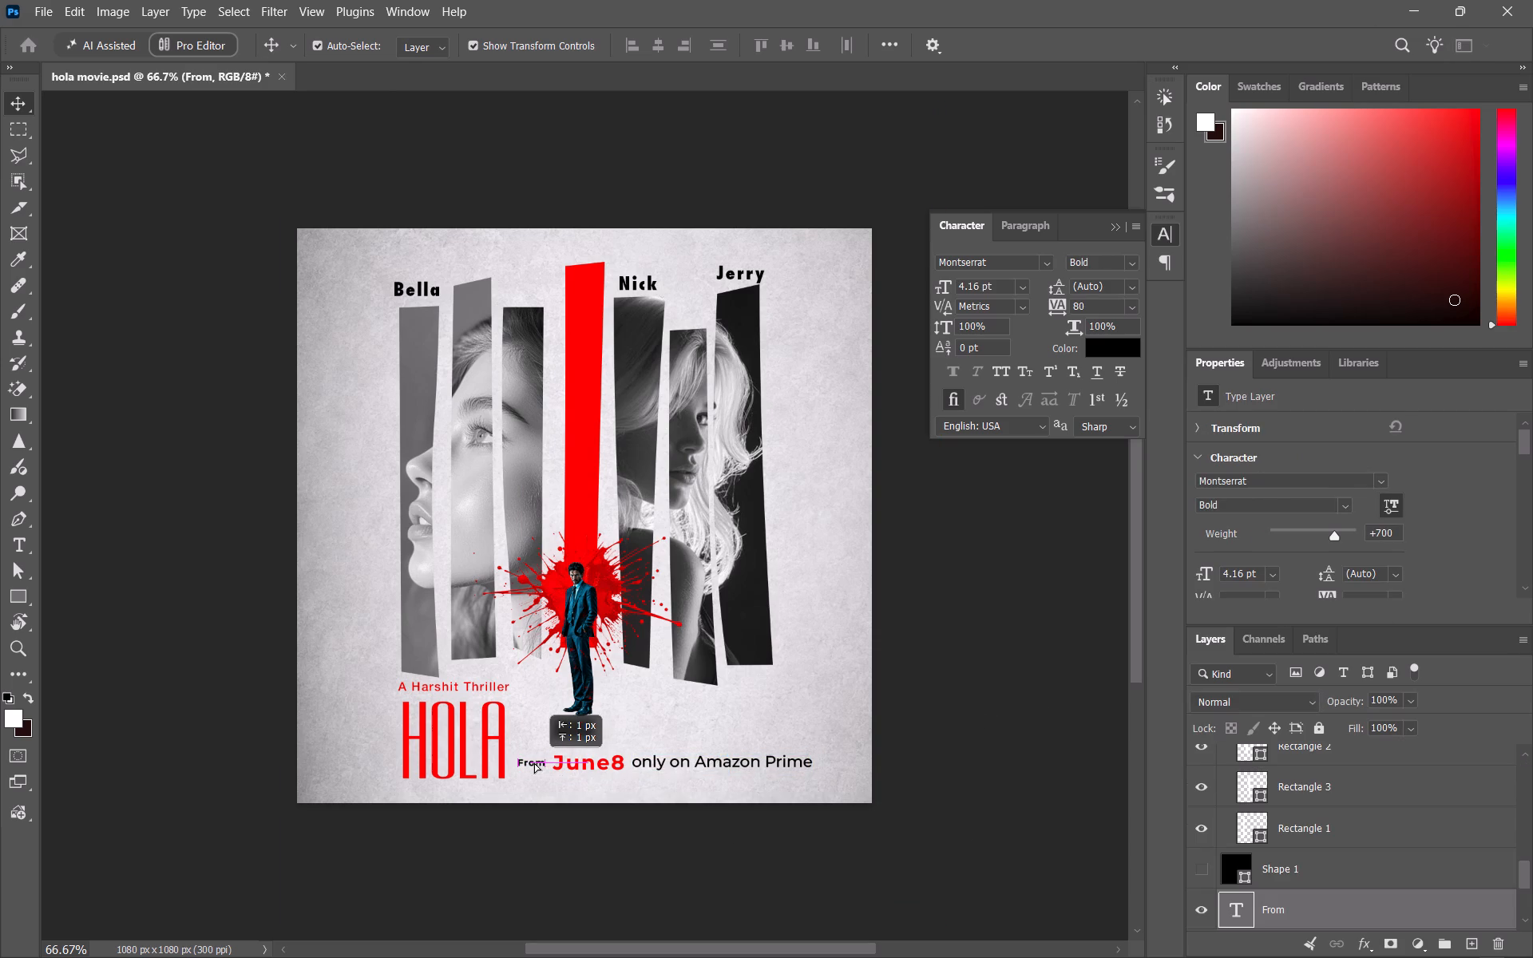
{"action": "left_click", "coordinate": [674, 758]}
{"action": "left_click", "coordinate": [677, 758]}
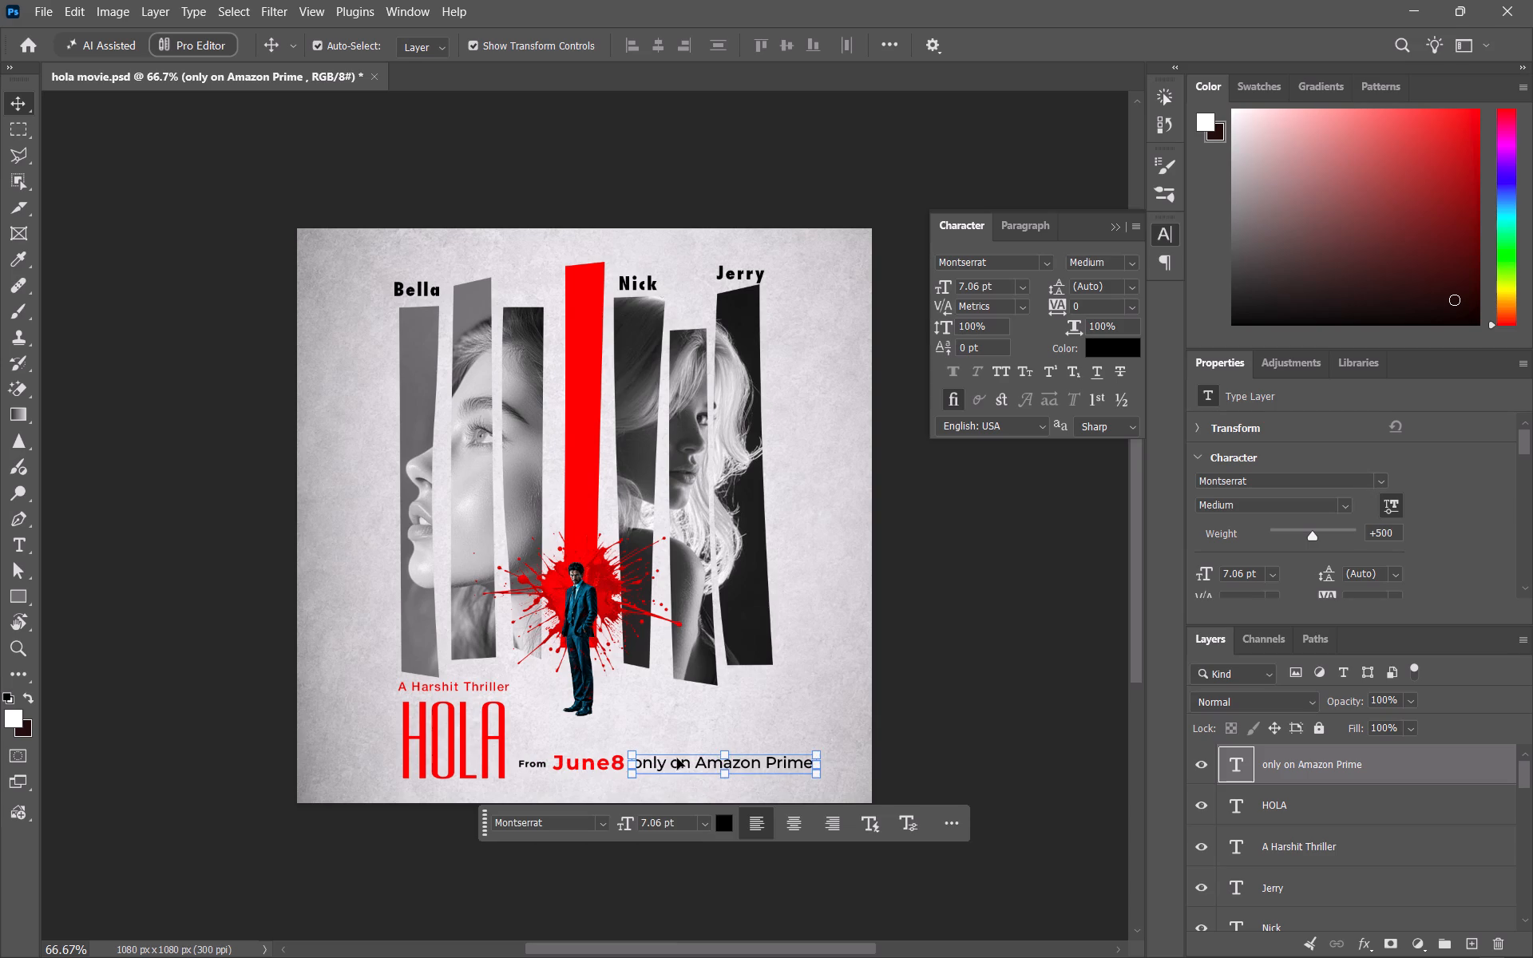
{"action": "double_click", "coordinate": [533, 763]}
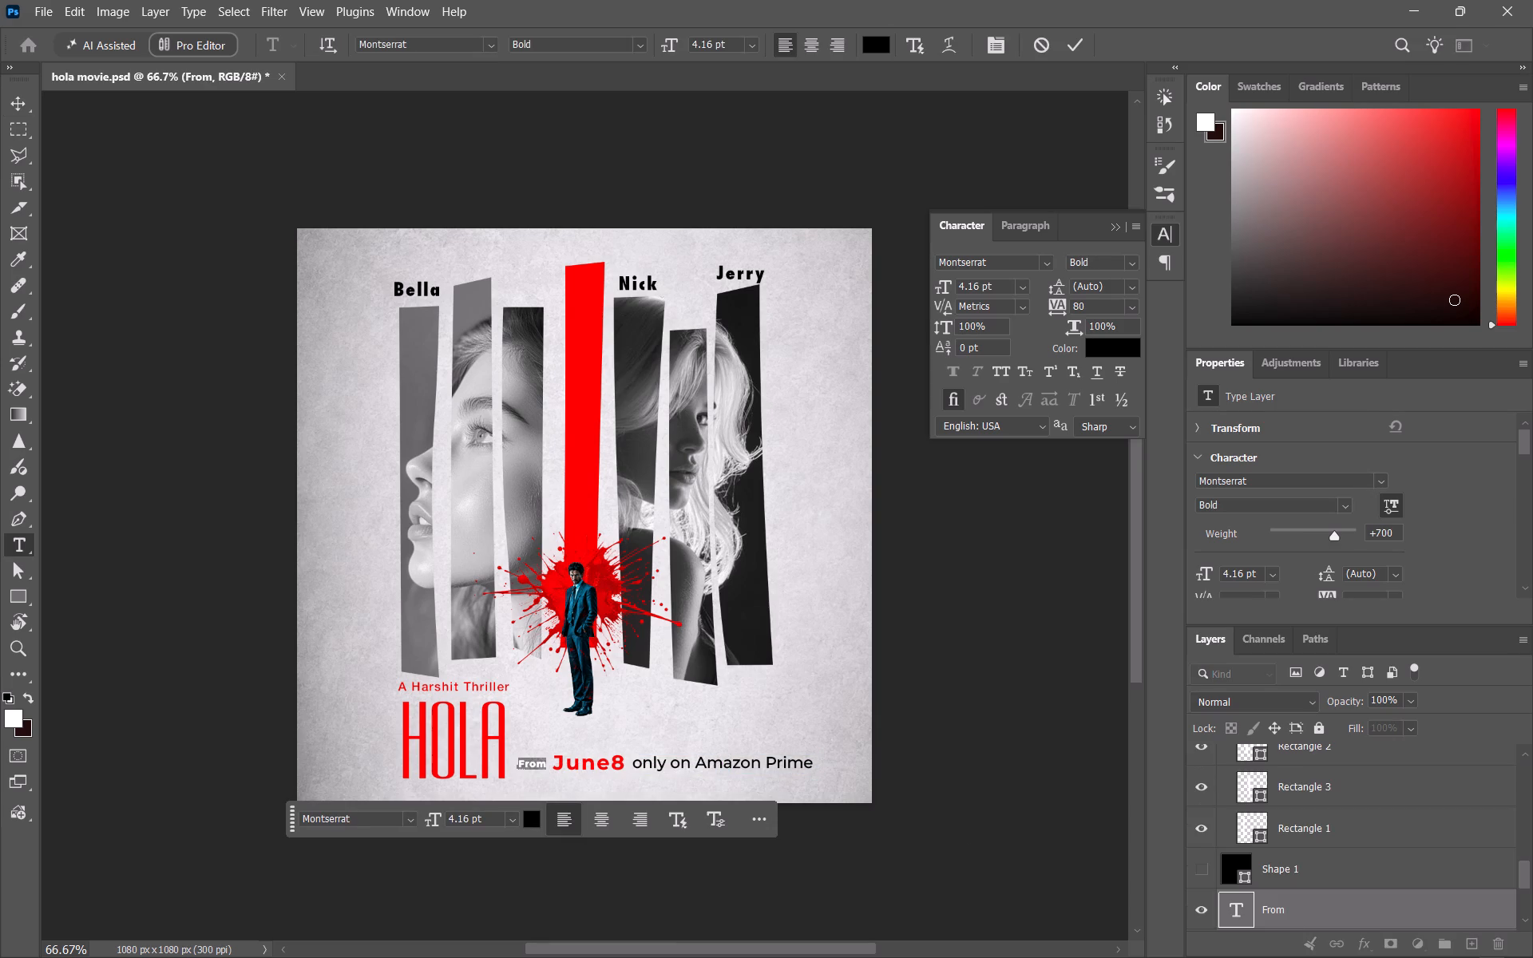
{"action": "left_click_drag", "start_coordinate": [496, 816], "coordinate": [384, 816]}
{"action": "type", "text": "7."}
{"action": "key", "text": "0"}
{"action": "key", "text": "6"}
{"action": "key", "text": "Return"}
{"action": "left_click", "coordinate": [909, 766]}
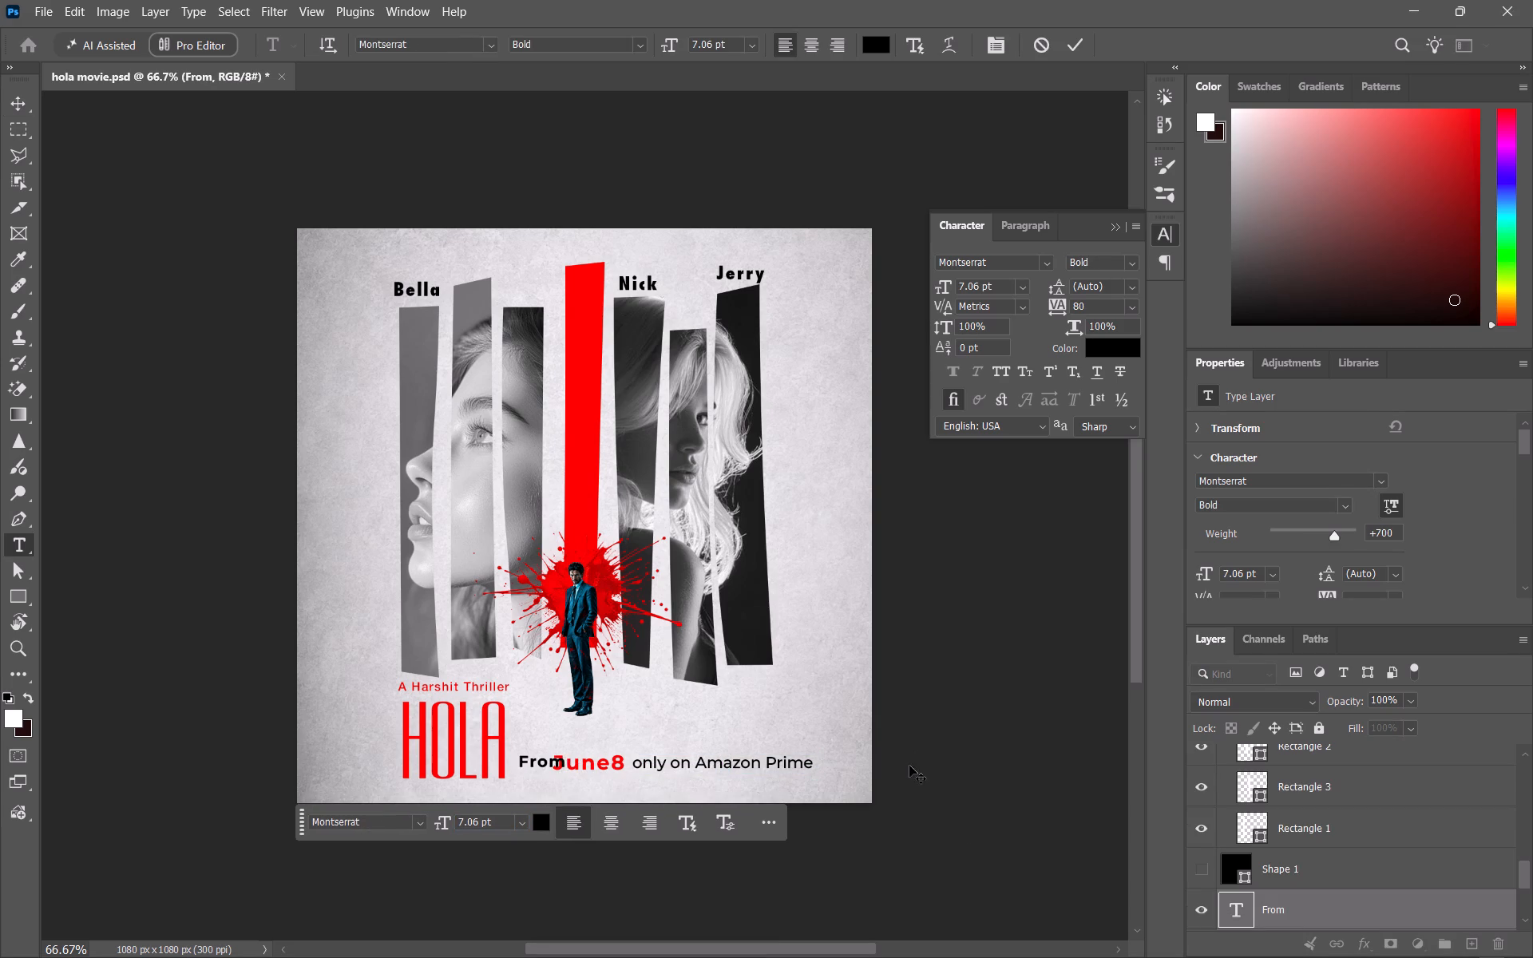
Shift June8 and the "only on Amazon Prime" text to the right to make room for the enlarged "From".
{"action": "left_click", "coordinate": [702, 766]}
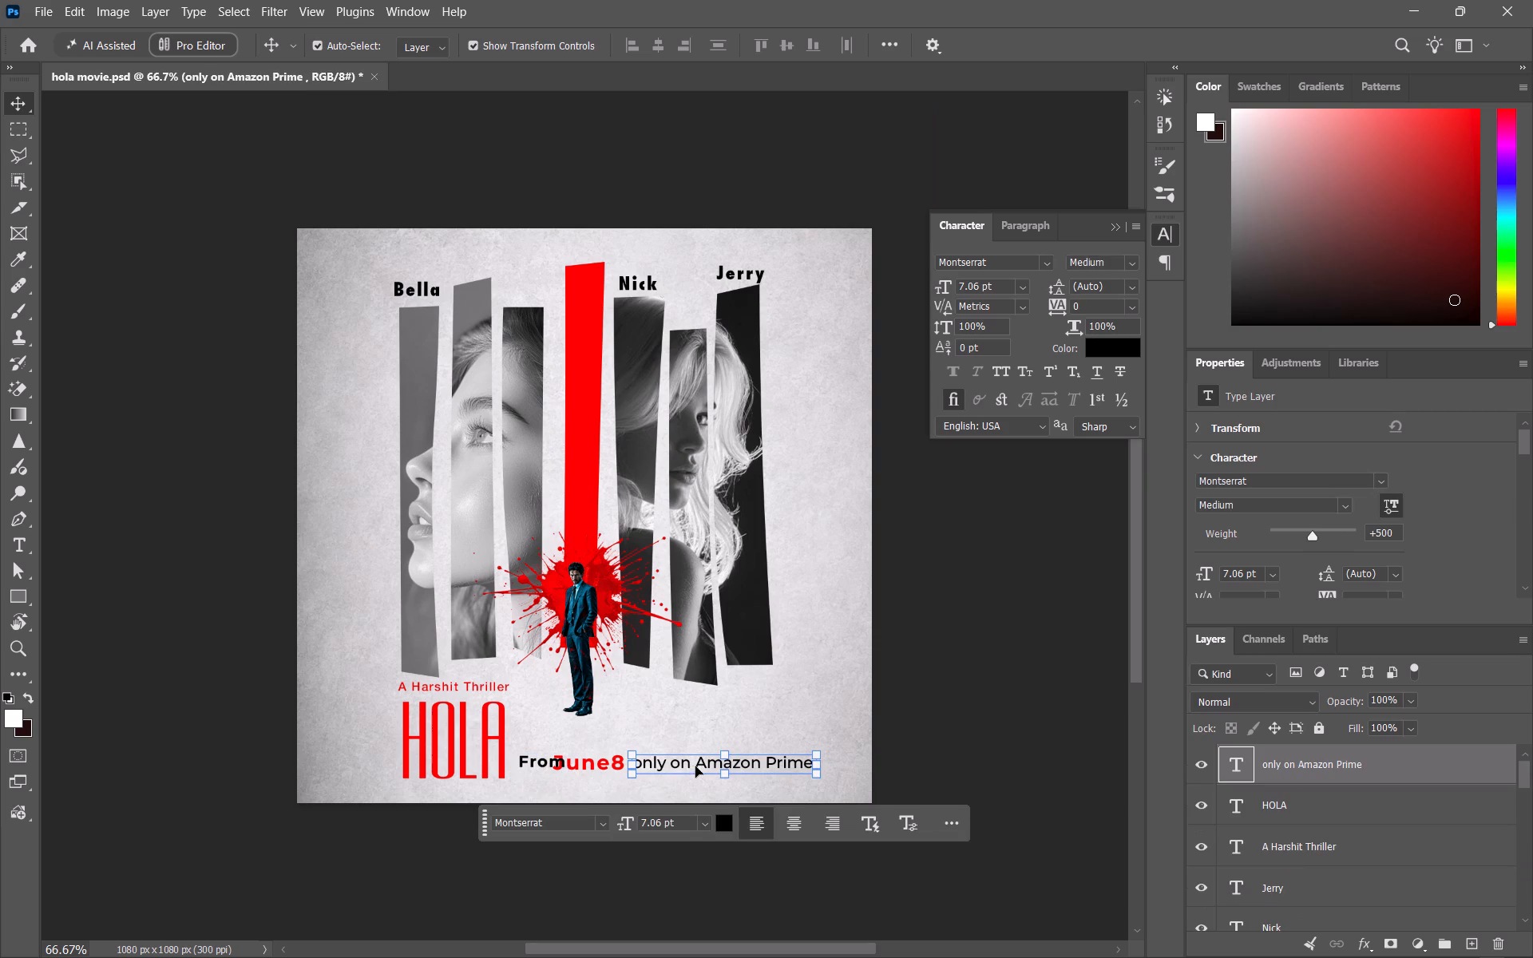
{"action": "left_click", "coordinate": [538, 762]}
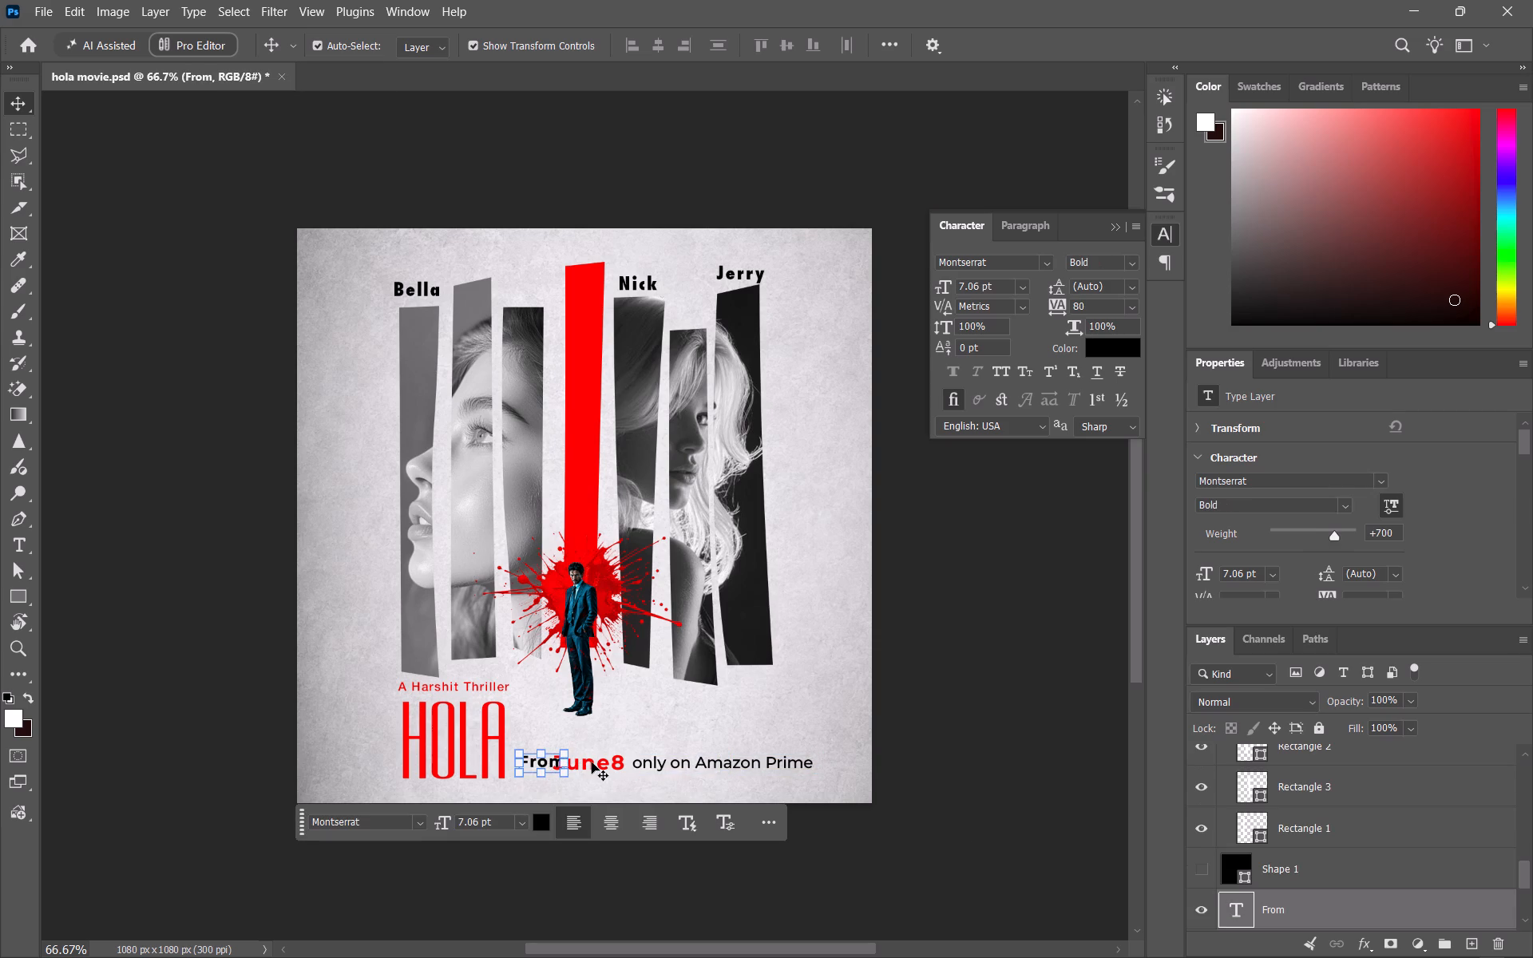
{"action": "left_click_drag", "start_coordinate": [592, 763], "coordinate": [607, 762]}
{"action": "left_click_drag", "start_coordinate": [687, 762], "coordinate": [699, 762]}
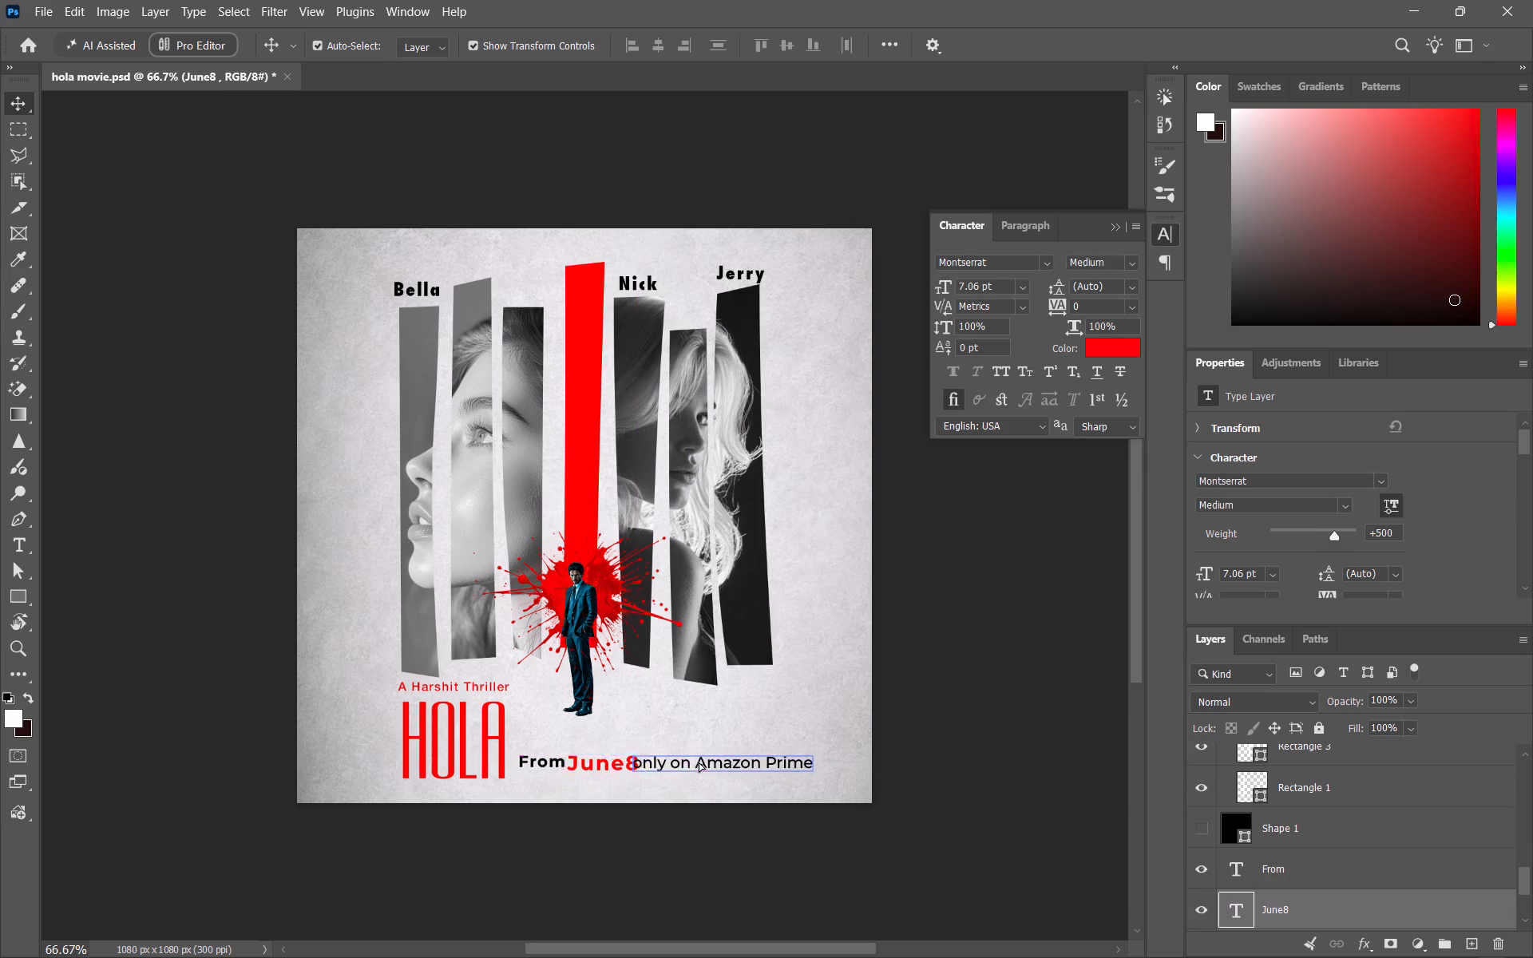
{"action": "left_click_drag", "start_coordinate": [699, 762], "coordinate": [707, 761]}
Fine-tune the release line's spacing: nudge "From" about 2 px right, and June8 about 5 px right and 12 px down, with equal 14 px gaps.
{"action": "left_click", "coordinate": [600, 762]}
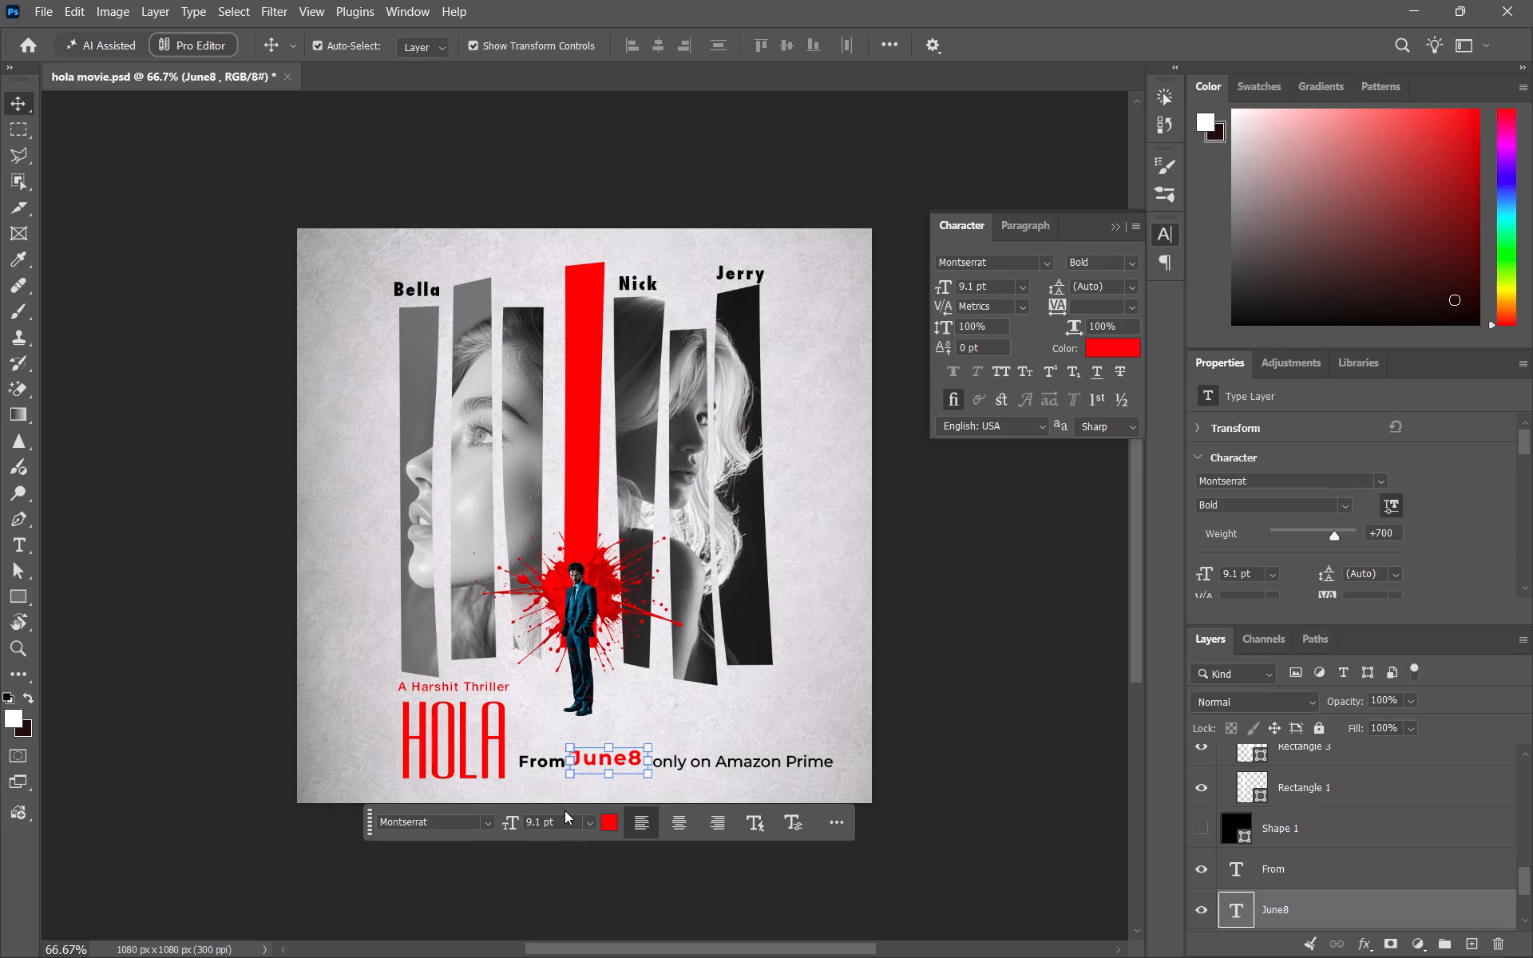
{"action": "left_click", "coordinate": [688, 764]}
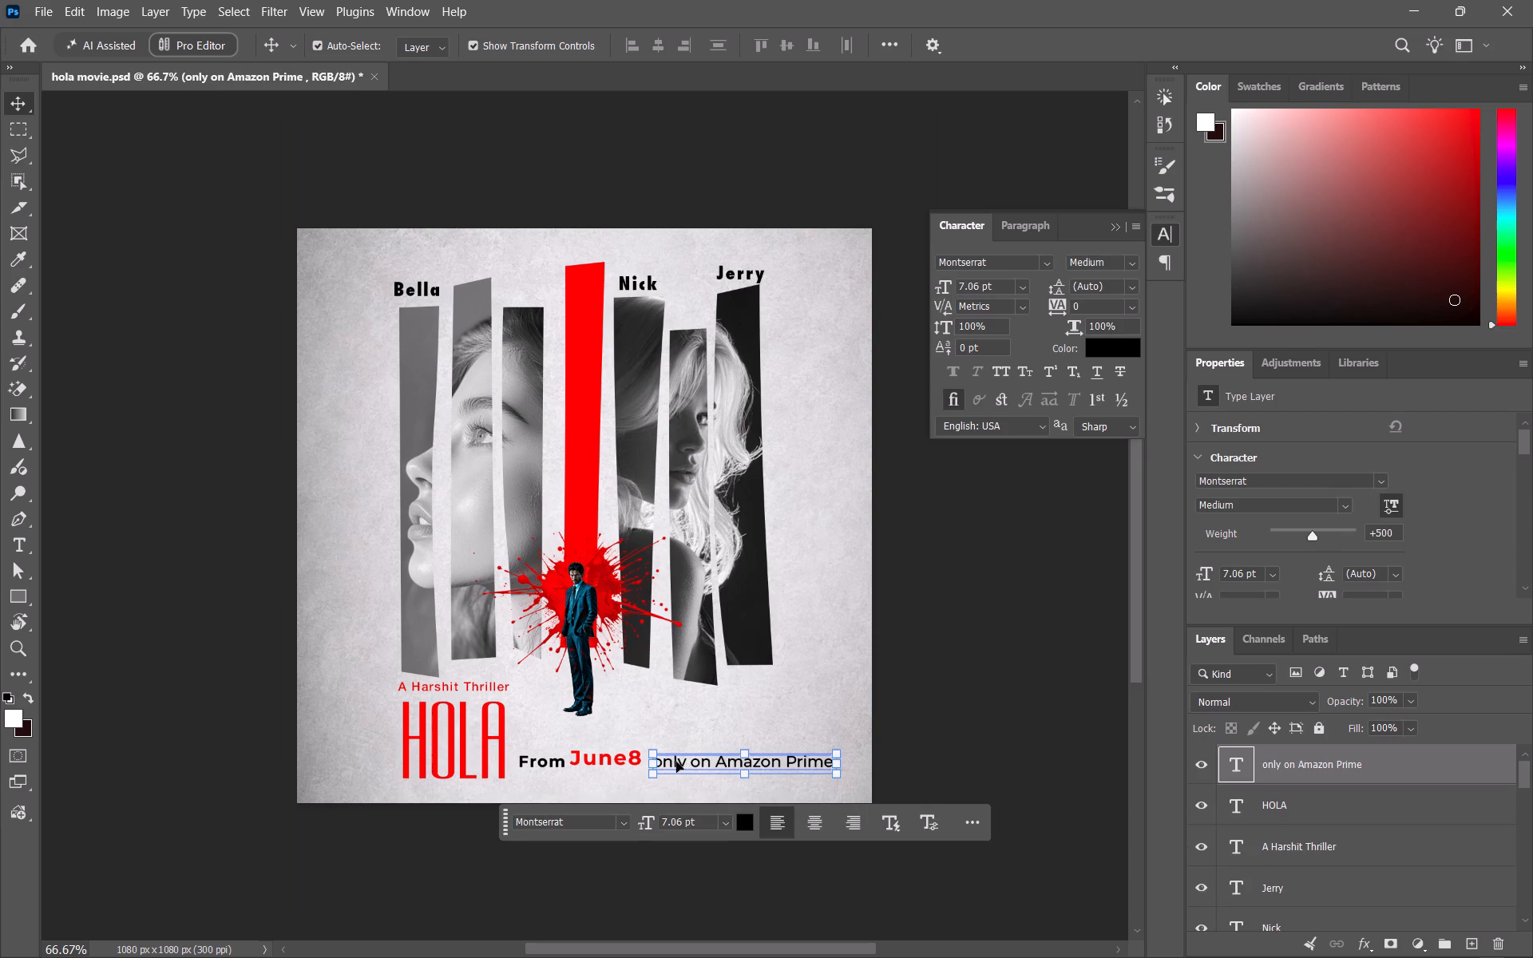
{"action": "left_click", "coordinate": [573, 778]}
{"action": "left_click", "coordinate": [556, 761]}
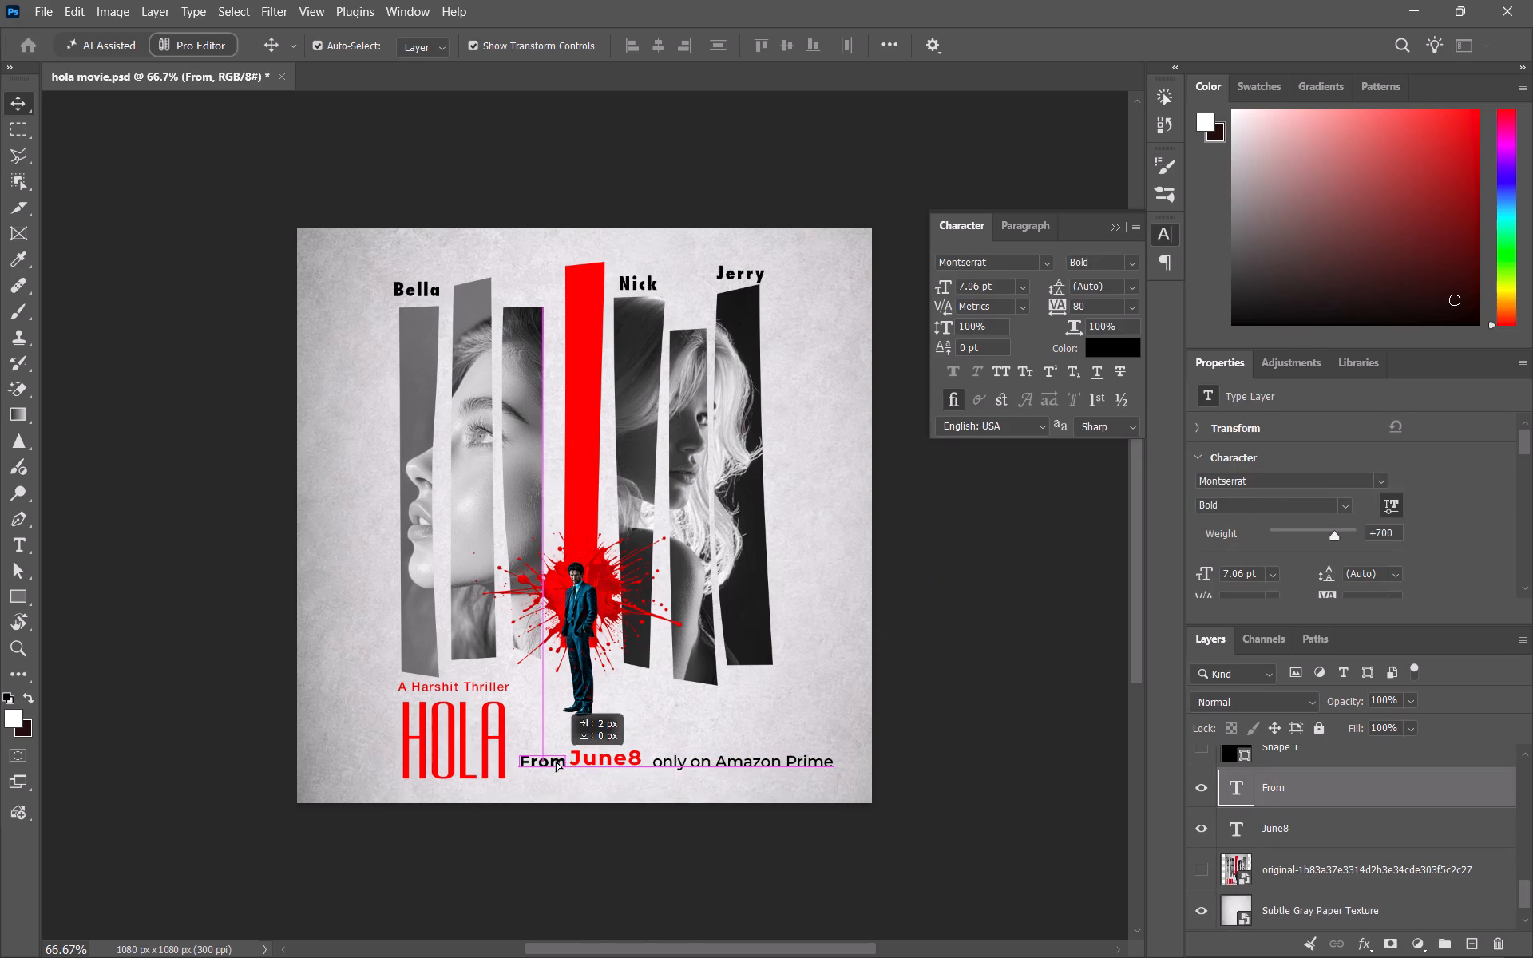
{"action": "left_click", "coordinate": [608, 760]}
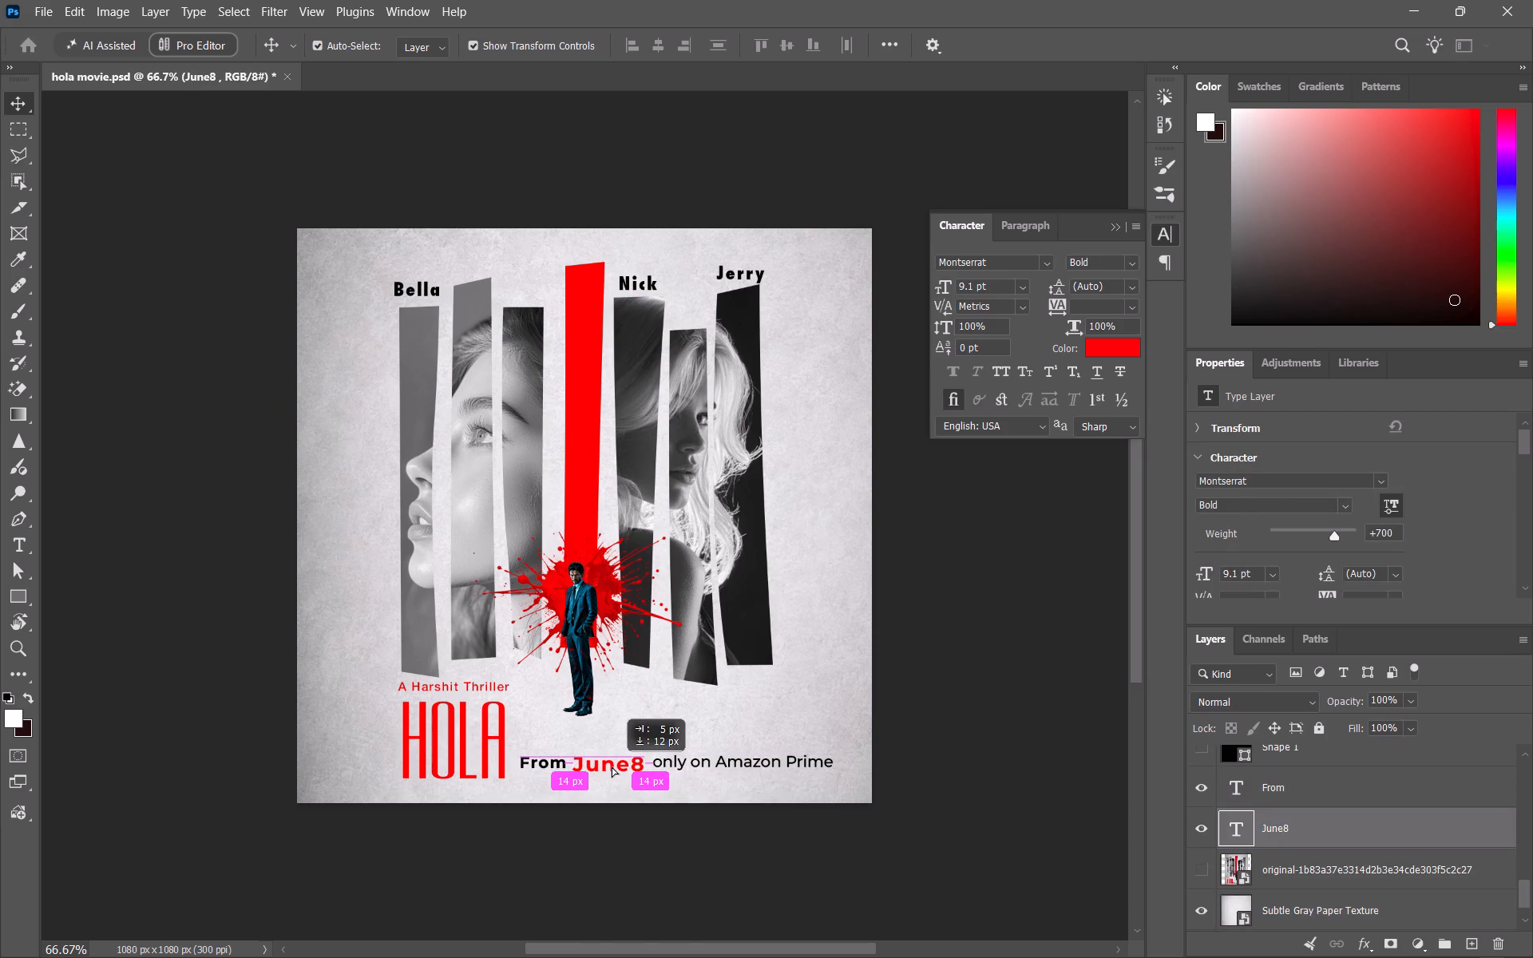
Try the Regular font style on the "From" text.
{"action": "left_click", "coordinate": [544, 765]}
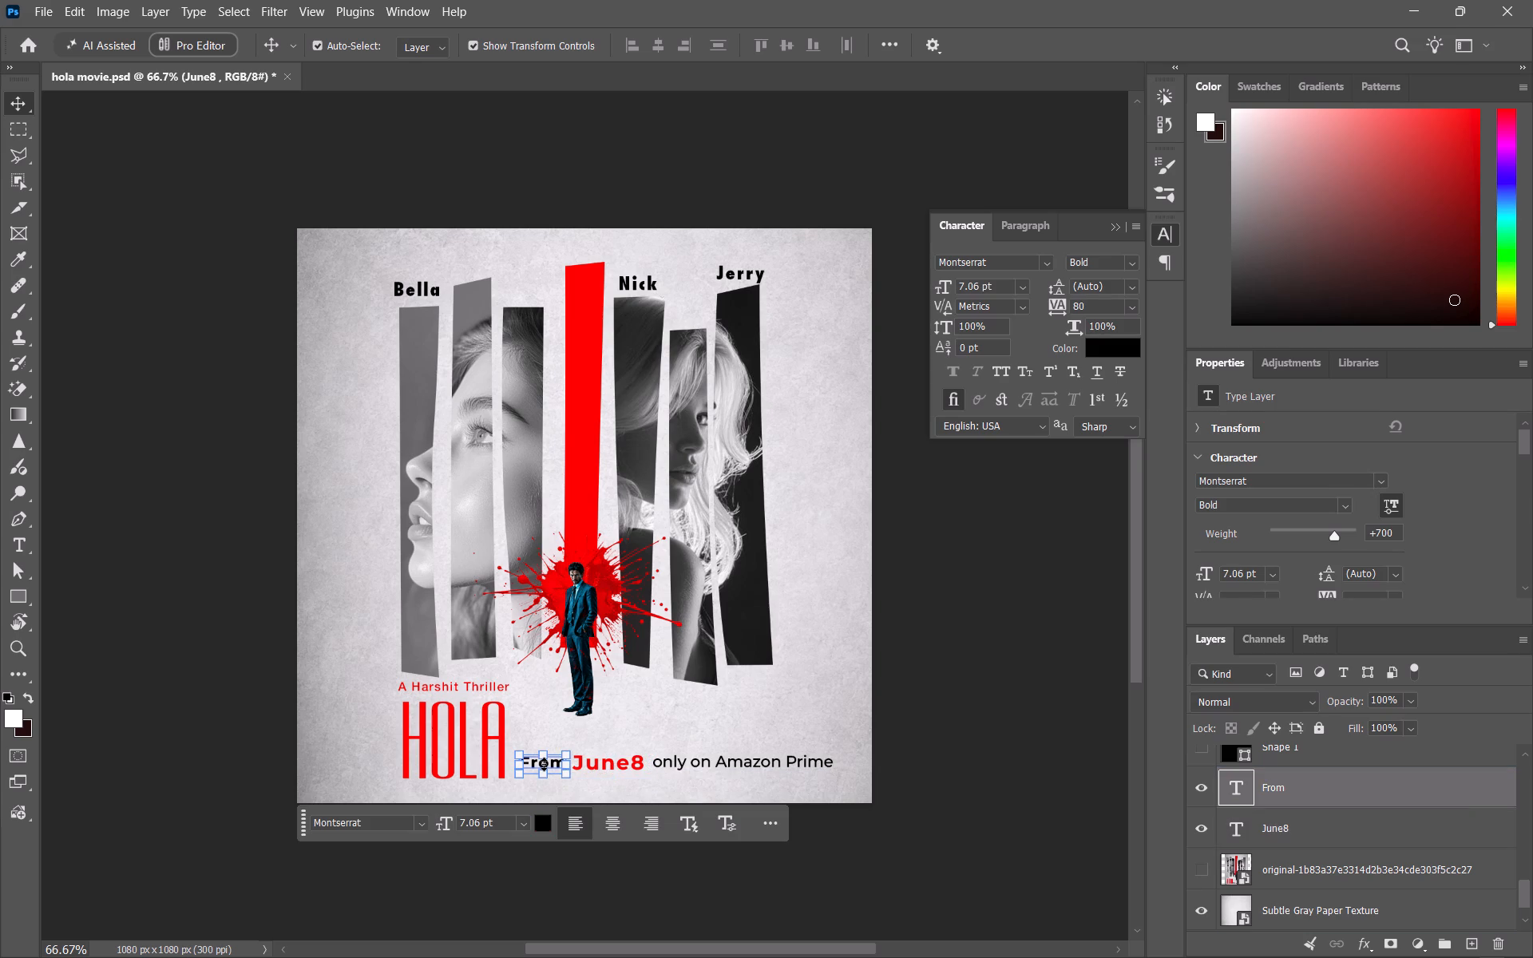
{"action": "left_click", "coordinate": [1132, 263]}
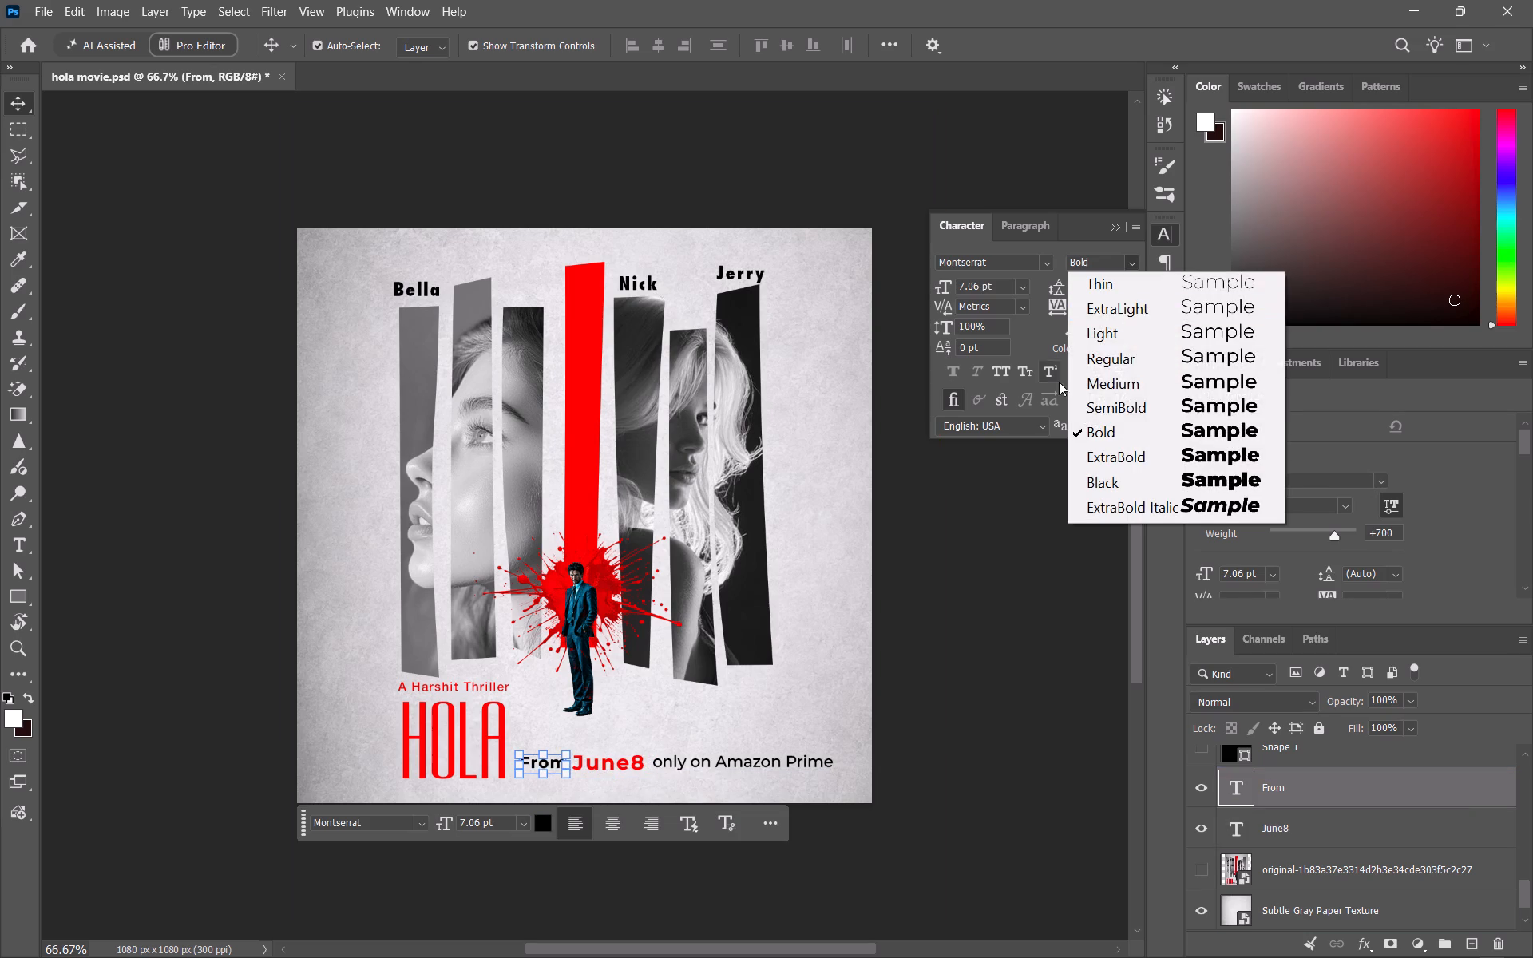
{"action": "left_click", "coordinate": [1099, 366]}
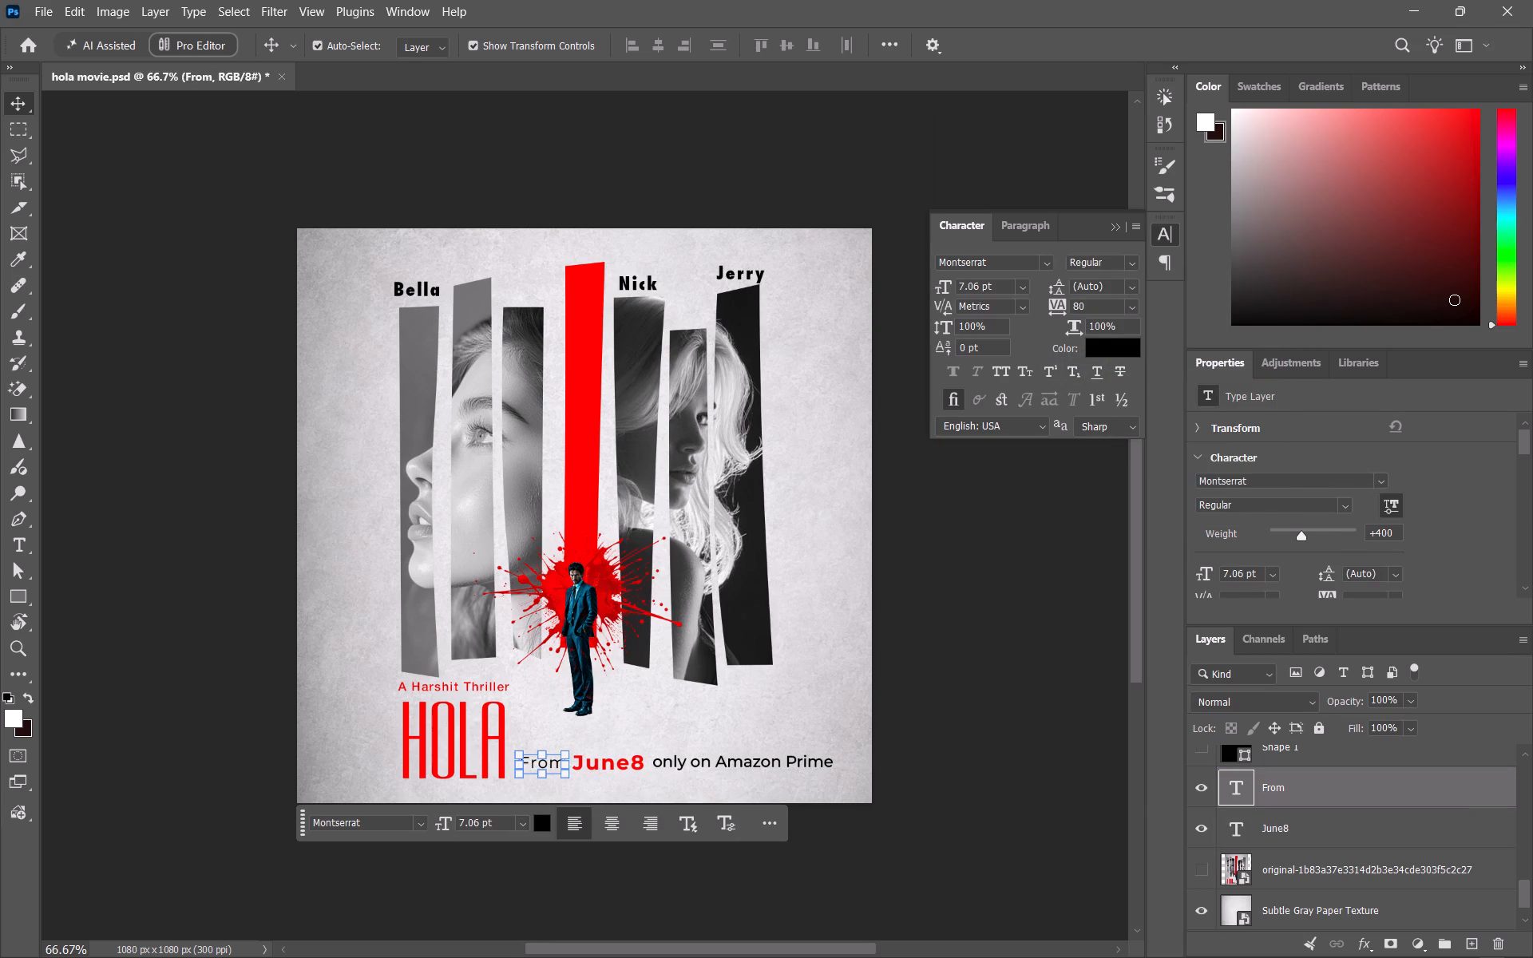
Set the "From" text's font style to Medium to match "only on Amazon Prime".
{"action": "left_click", "coordinate": [747, 762]}
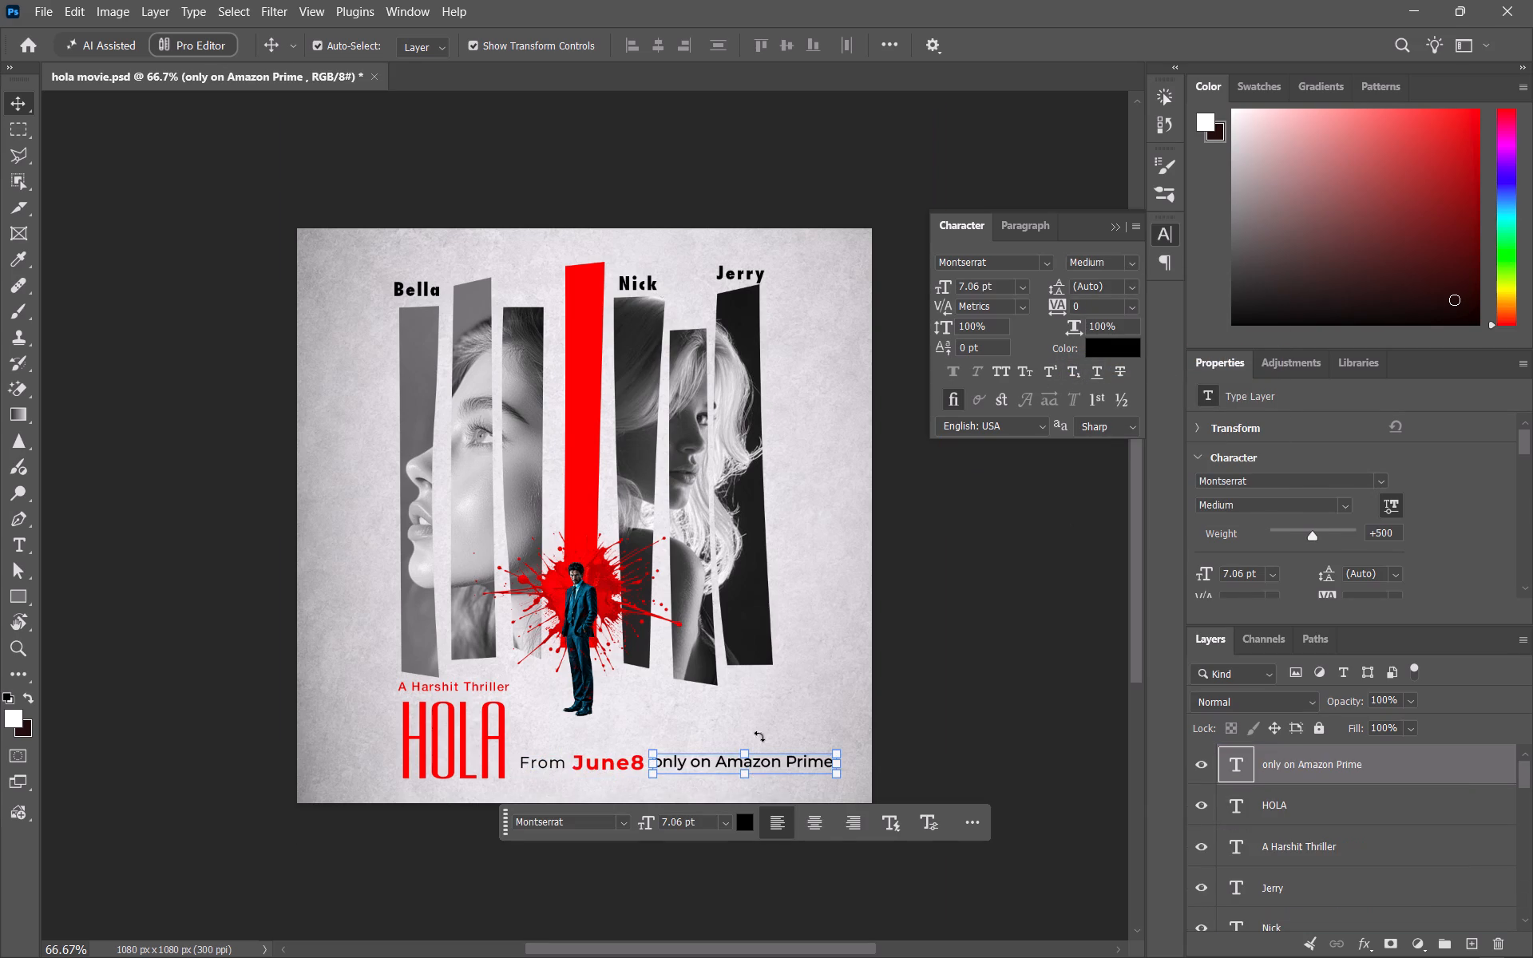
{"action": "left_click", "coordinate": [554, 762]}
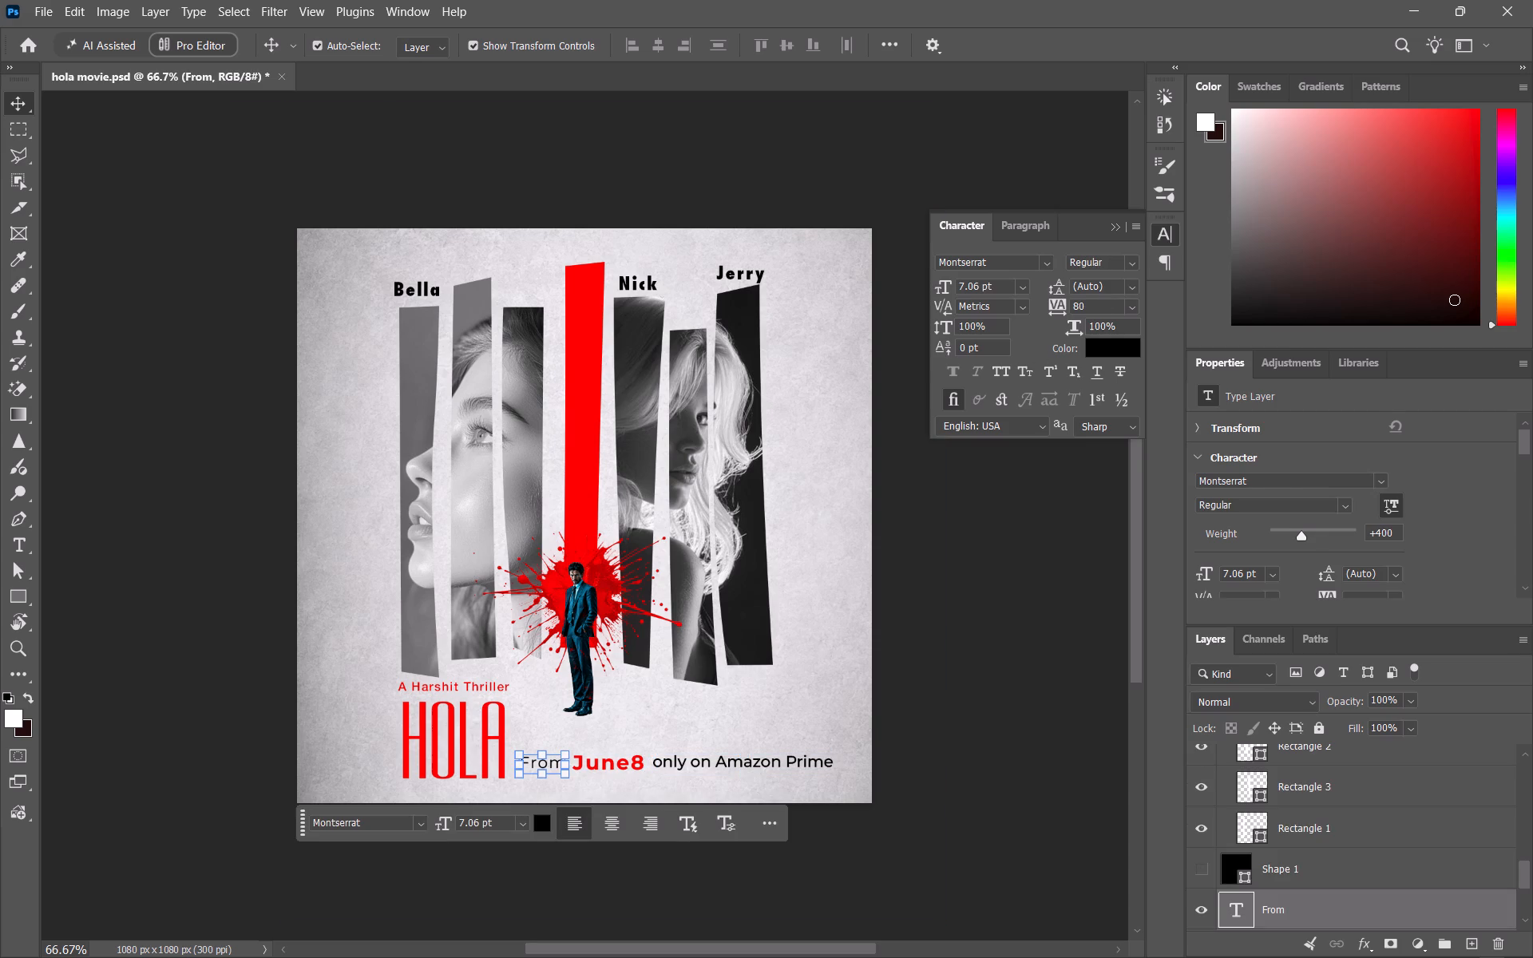
{"action": "left_click", "coordinate": [1131, 264]}
{"action": "left_click", "coordinate": [1102, 380]}
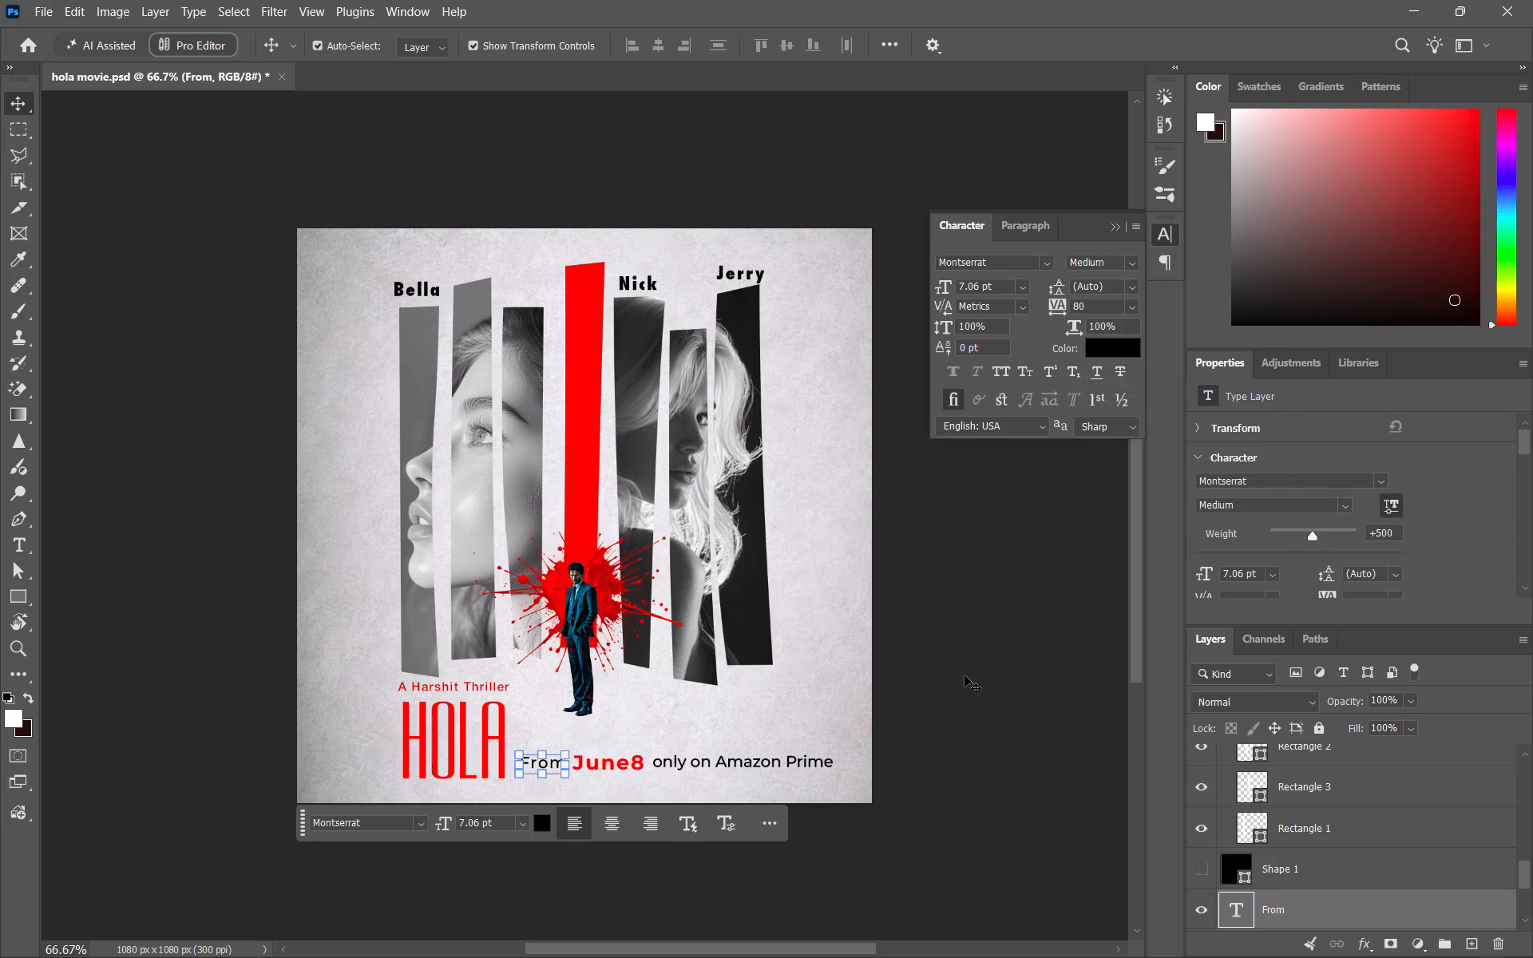
{"action": "left_click", "coordinate": [969, 681]}
Check the reference poster and start a 12 pt text line just below the release line.
{"action": "scroll", "coordinate": [1013, 929], "scroll_direction": "down", "scroll_amount": 1}
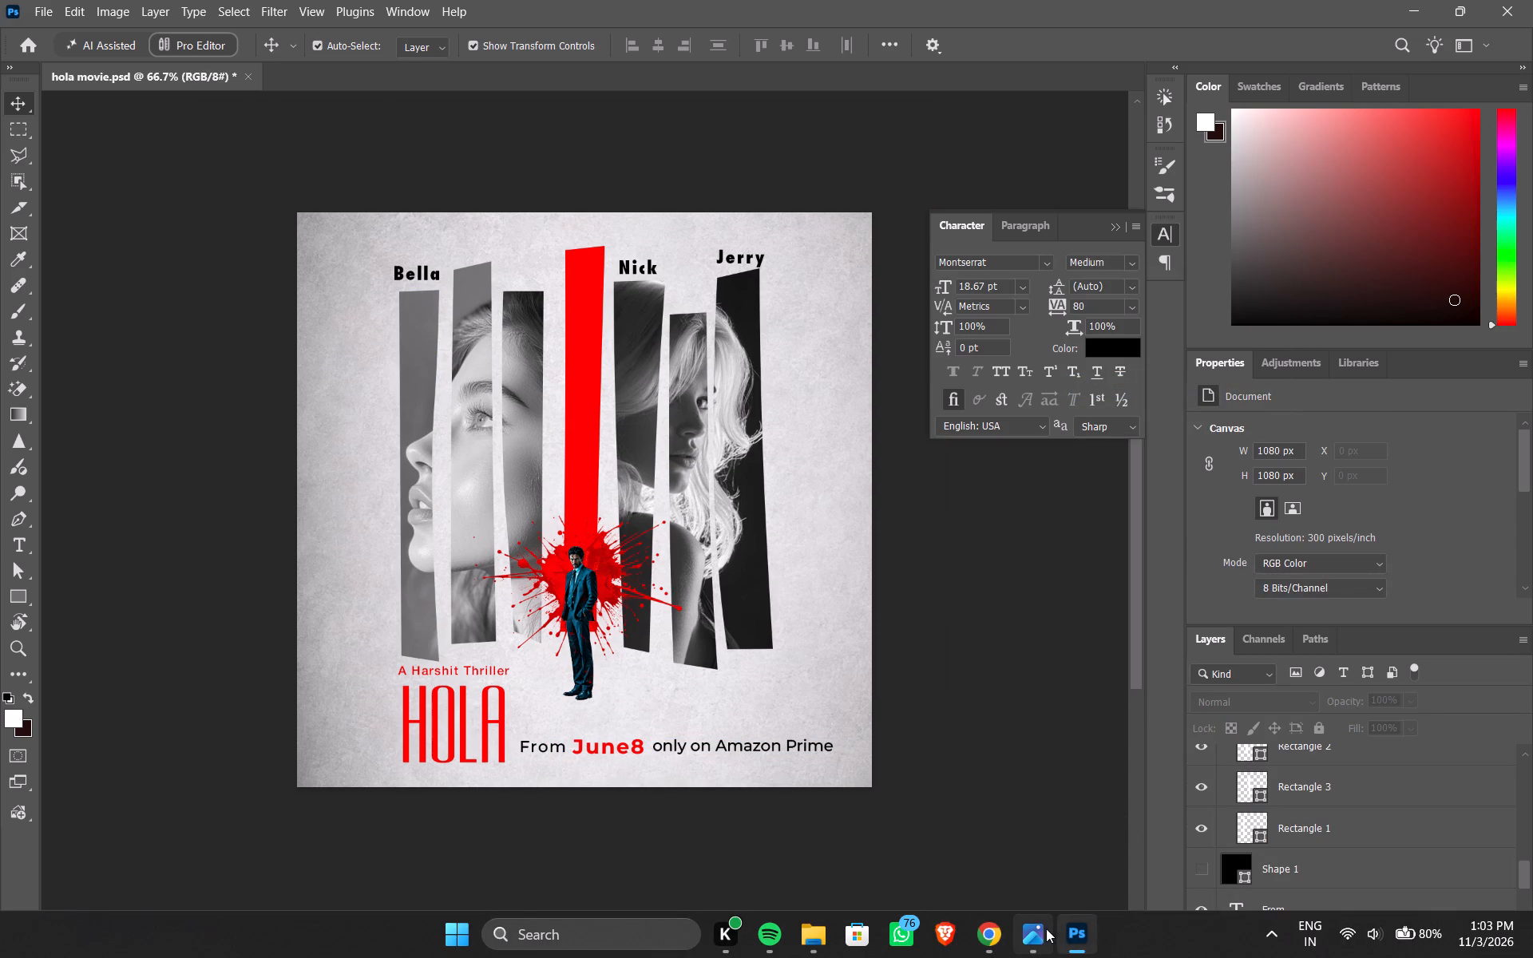
{"action": "left_click", "coordinate": [1046, 928]}
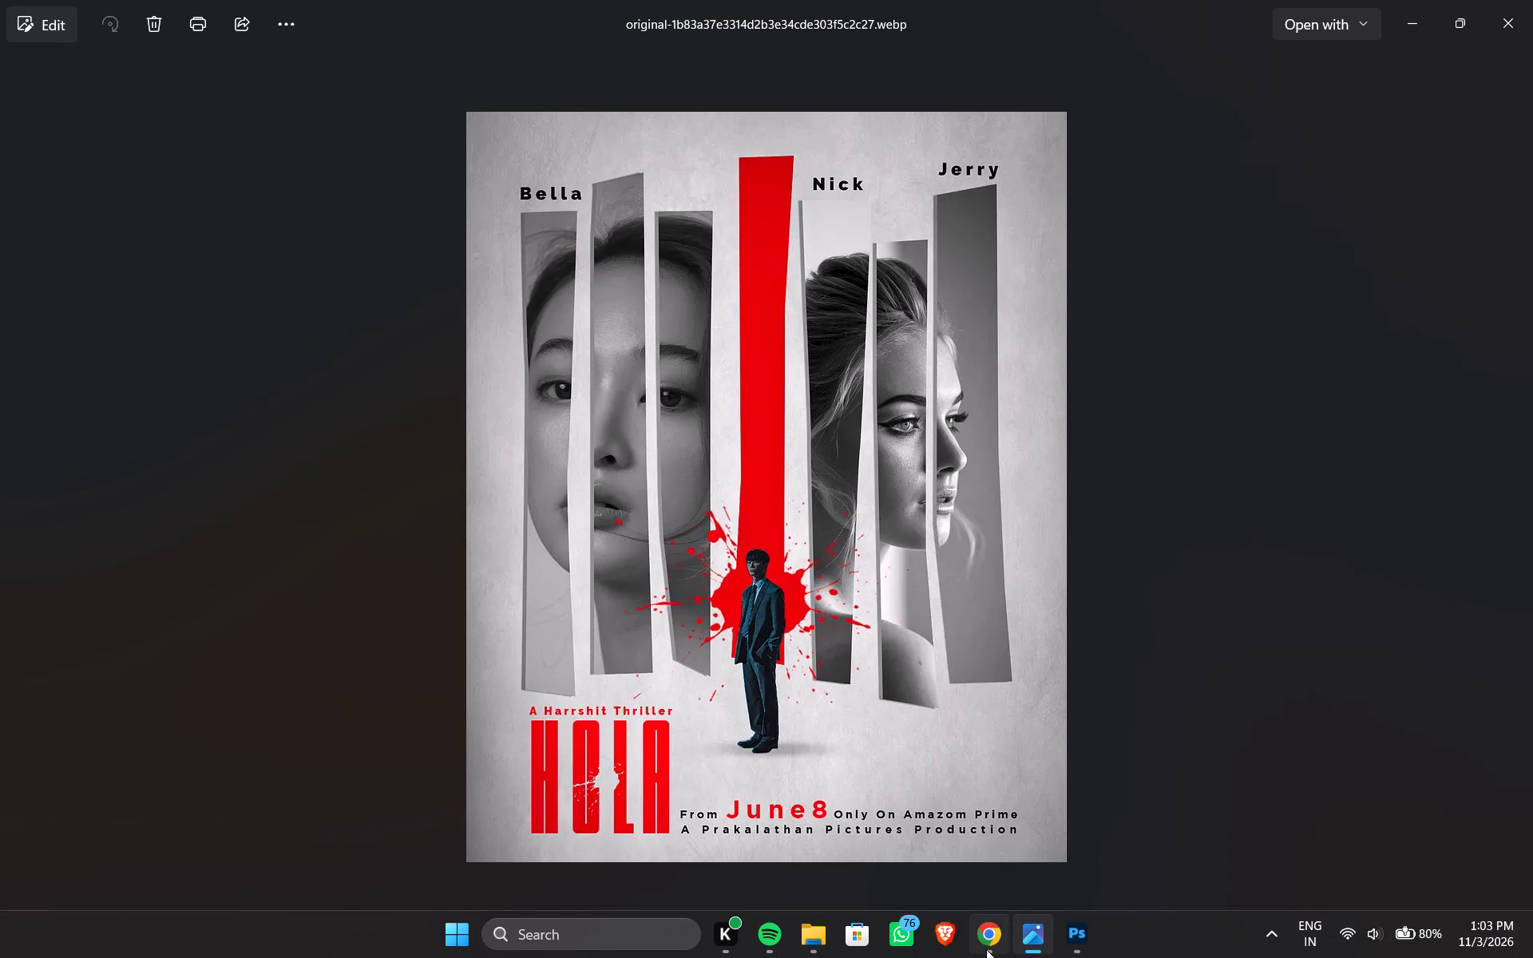
{"action": "left_click", "coordinate": [1070, 940]}
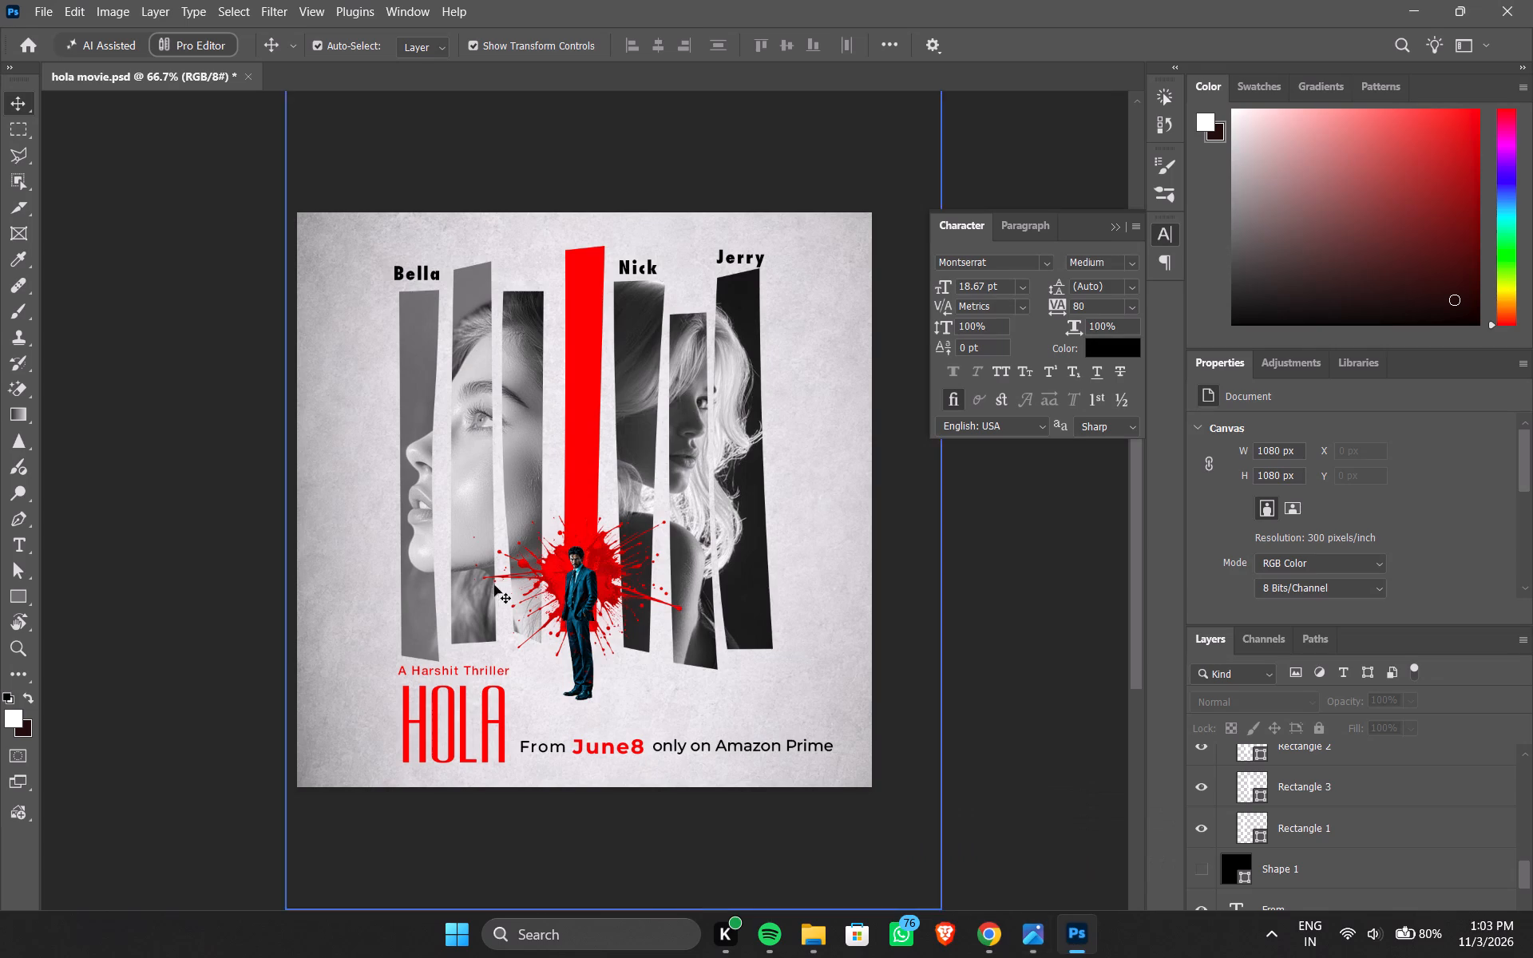
{"action": "type", "text": "5t"}
{"action": "left_click", "coordinate": [541, 784]}
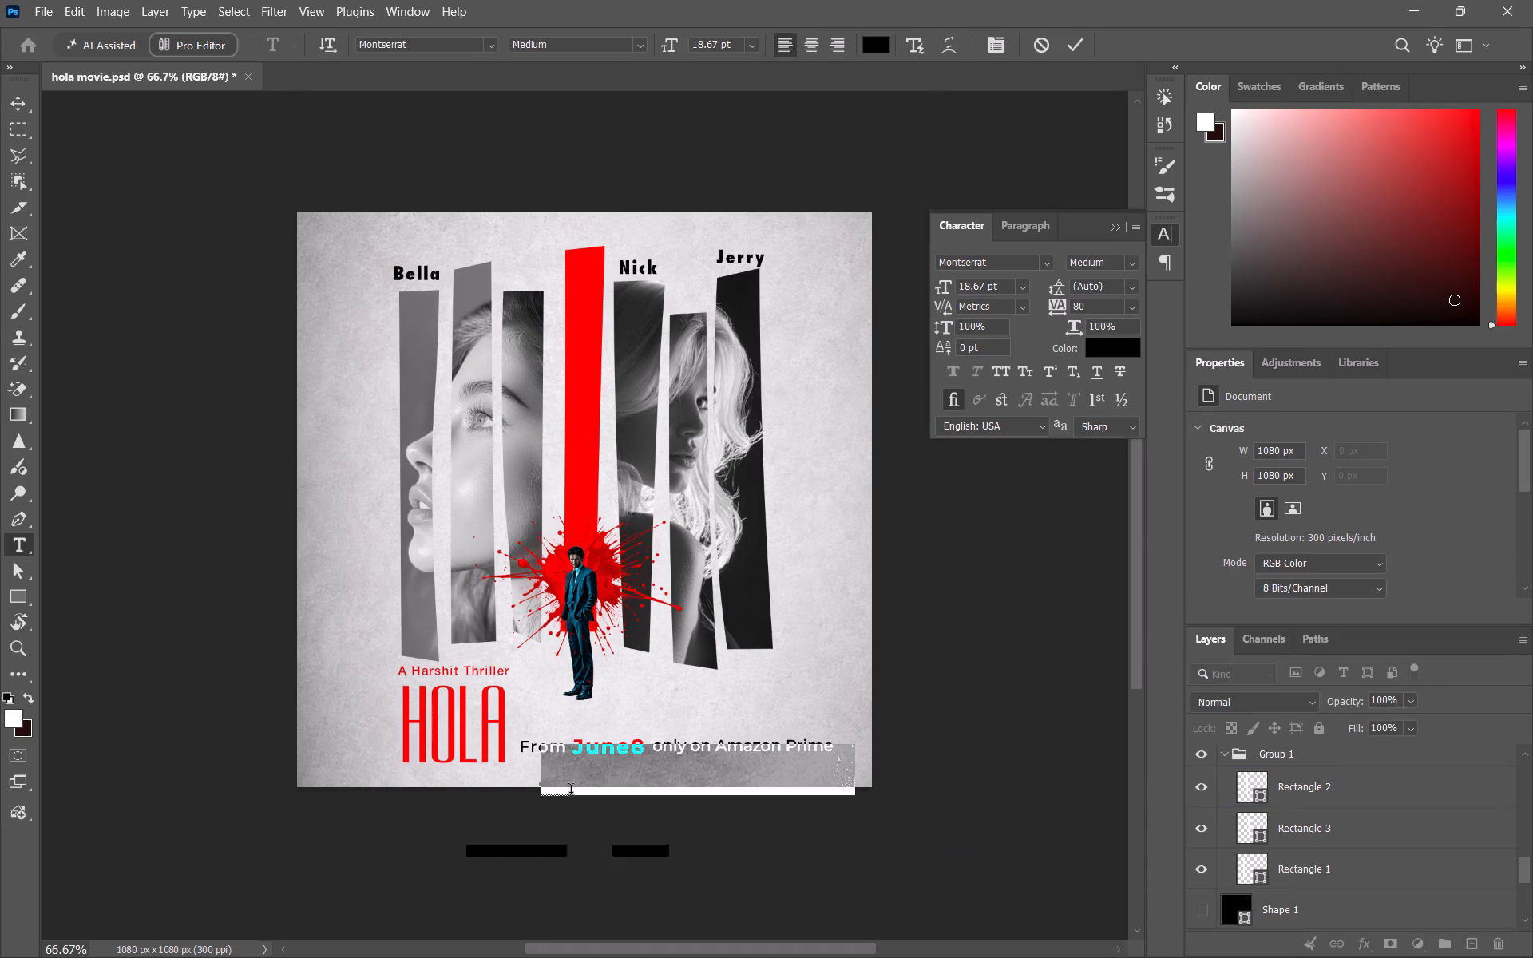
{"action": "left_click", "coordinate": [1016, 288]}
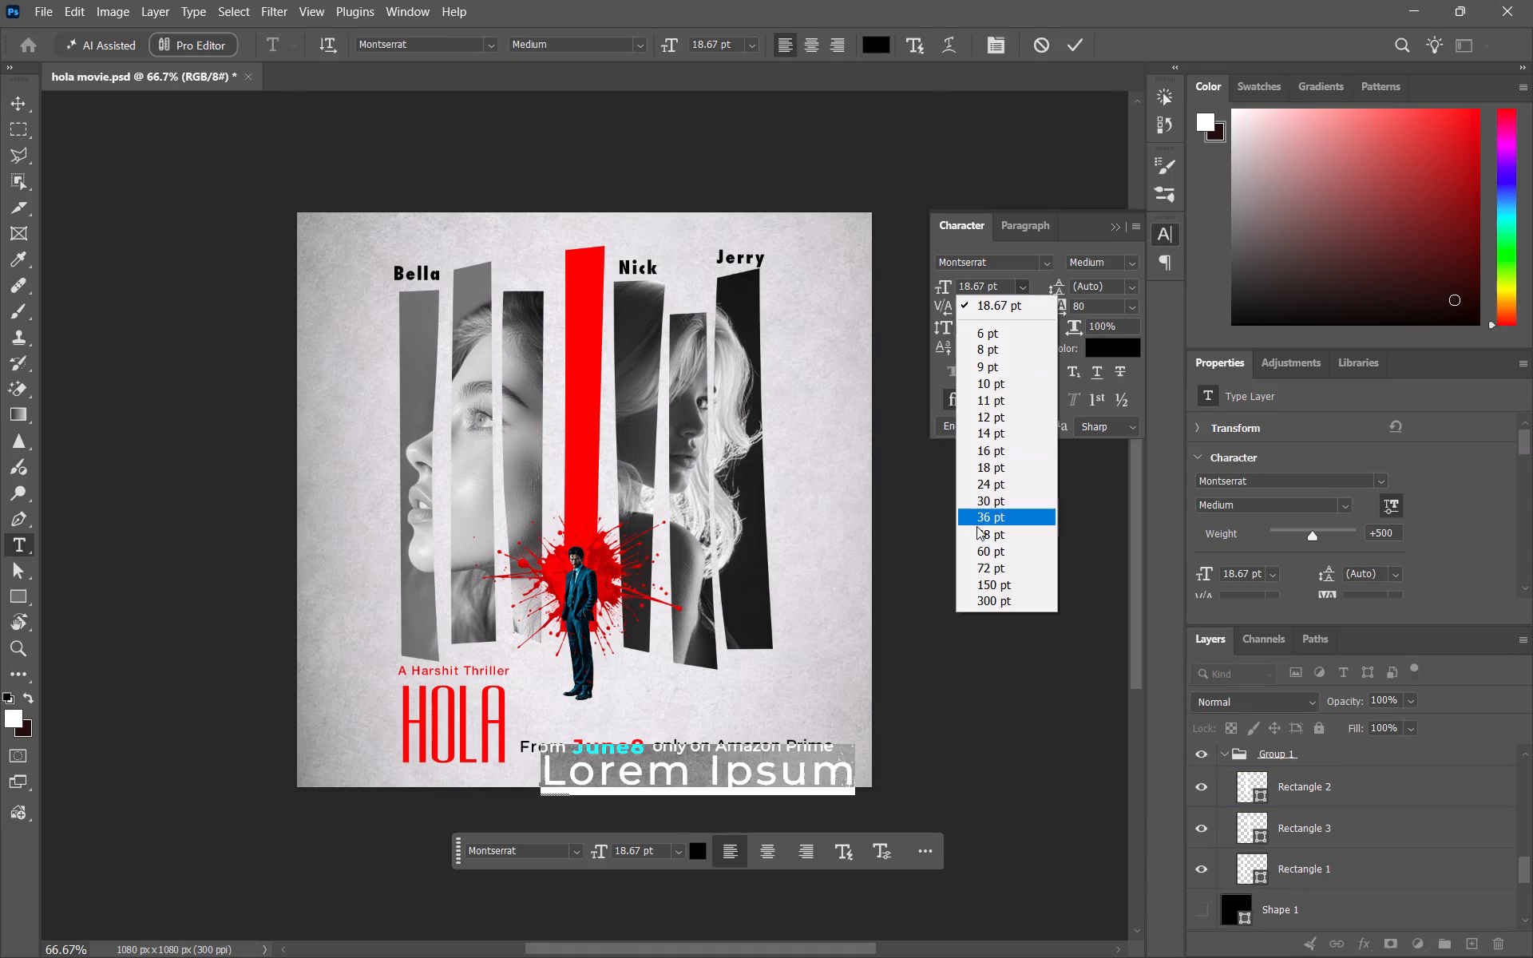
{"action": "left_click", "coordinate": [988, 420]}
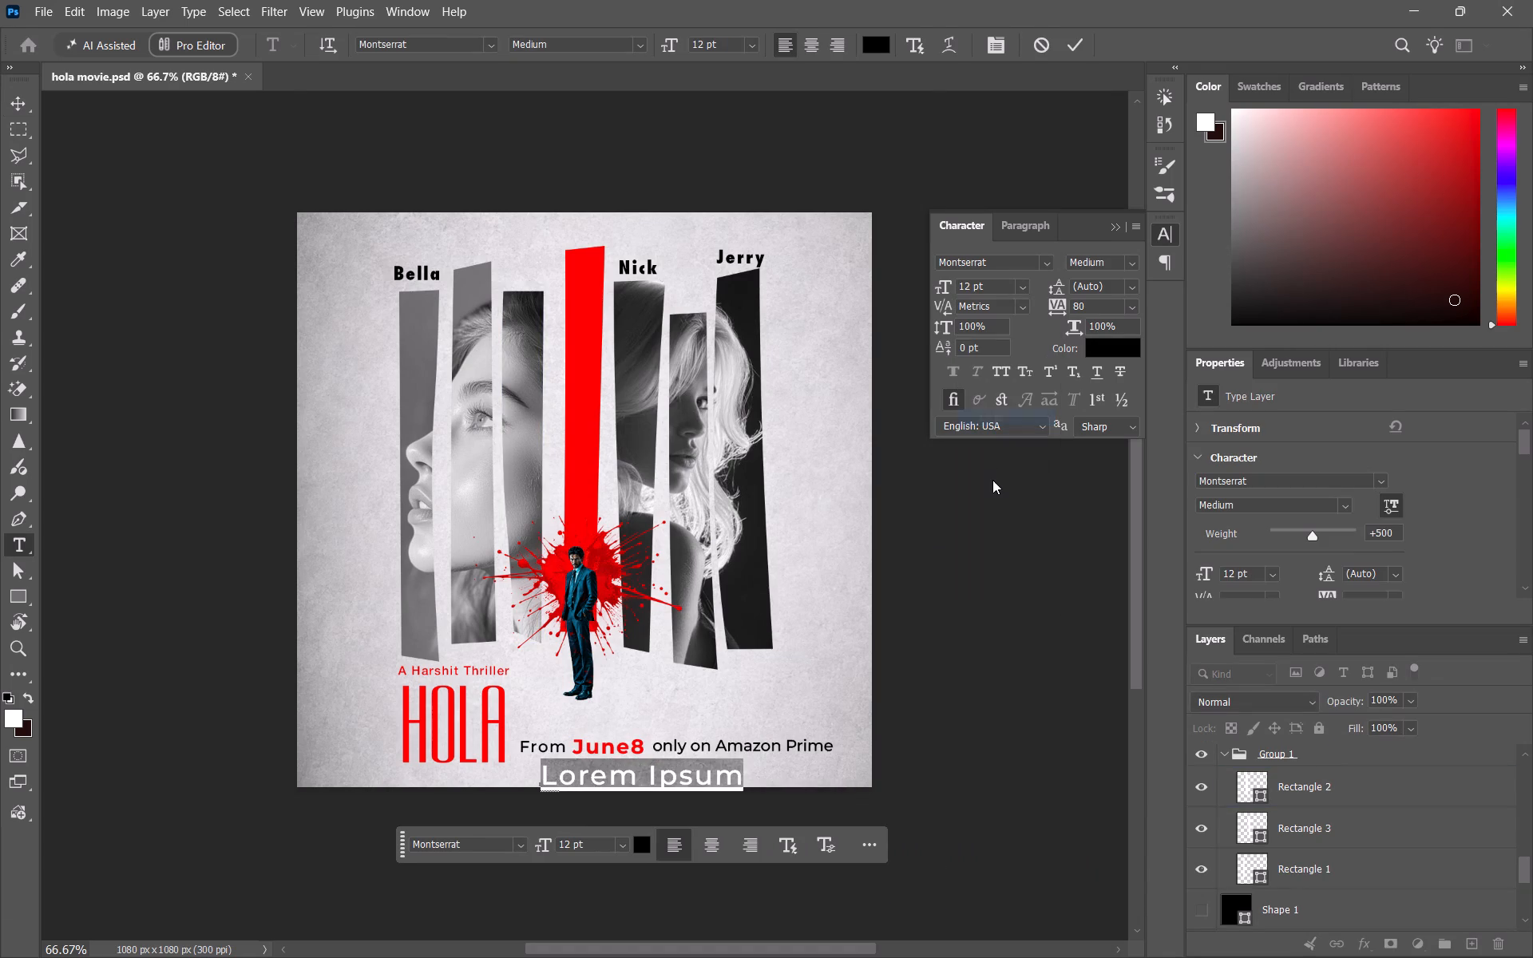
Enter "A Prakalatan" as the start of the production credit, checking the wording against the reference poster.
{"action": "type", "text": "a"}
{"action": "key", "text": "space"}
{"action": "key", "text": "BackSpace"}
{"action": "key", "text": "BackSpace"}
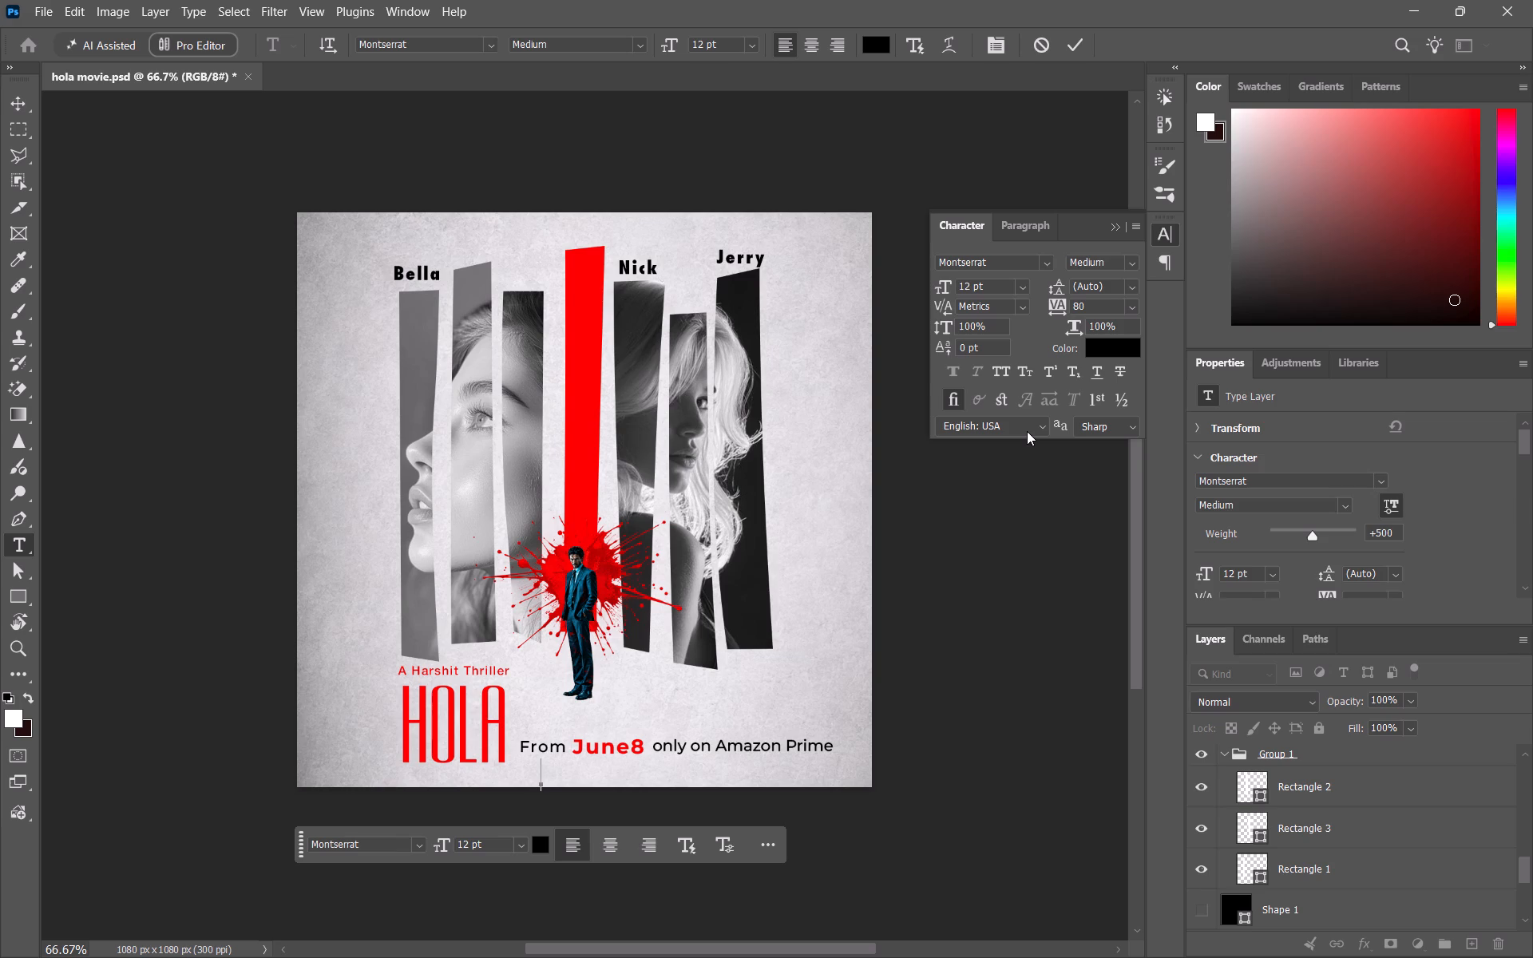
{"action": "key", "text": "space"}
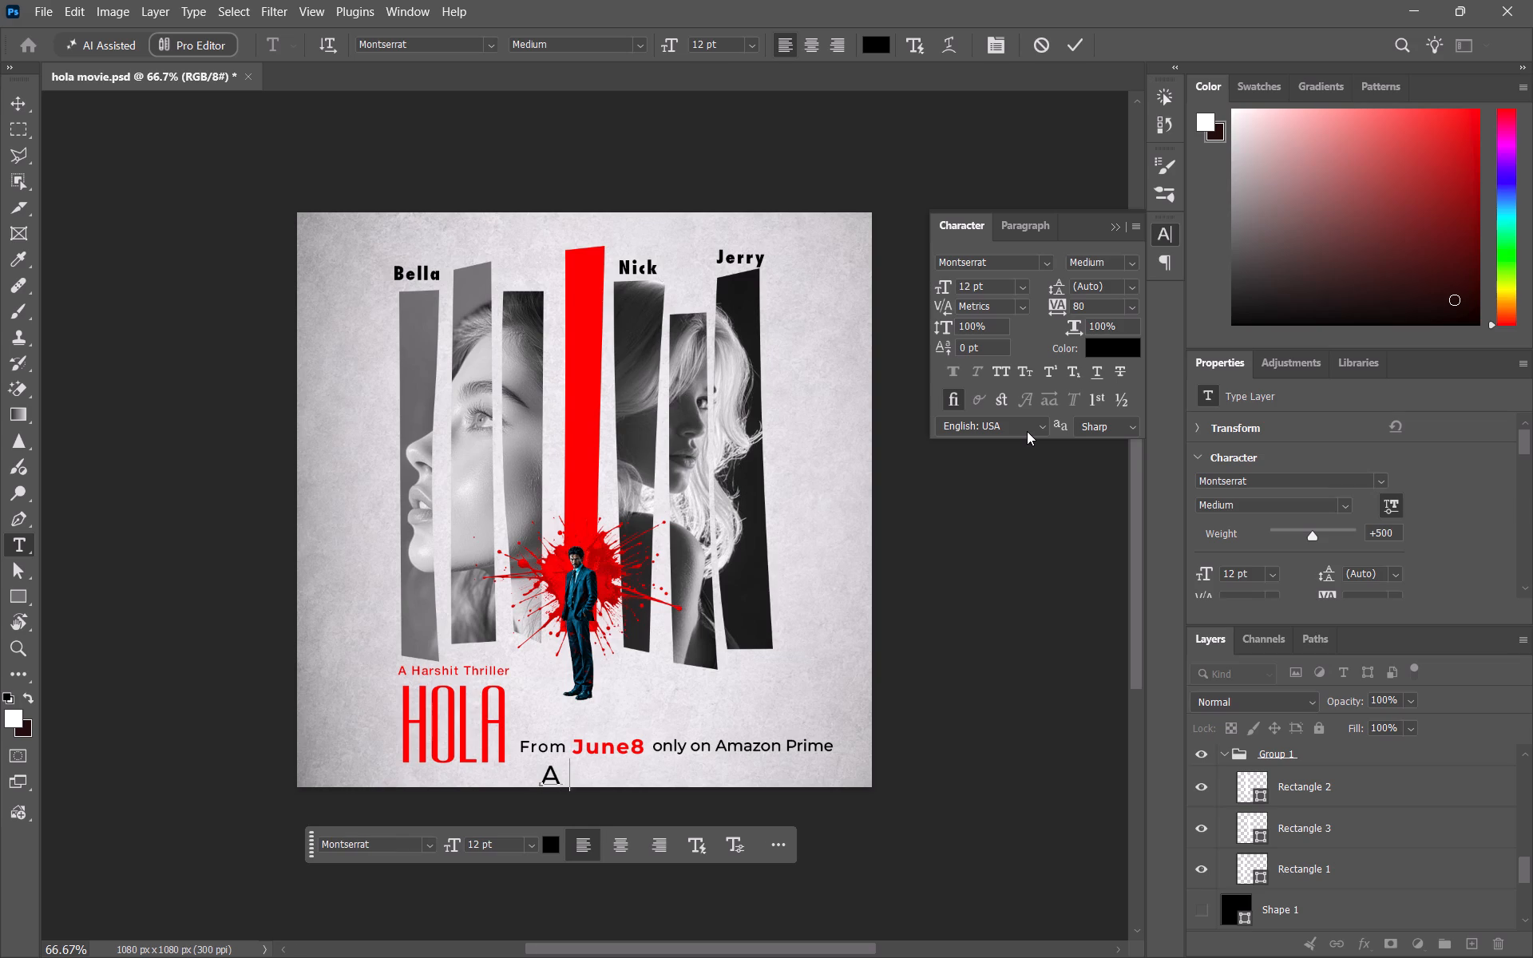
{"action": "type", "text": "ra"}
{"action": "left_click", "coordinate": [1044, 924]}
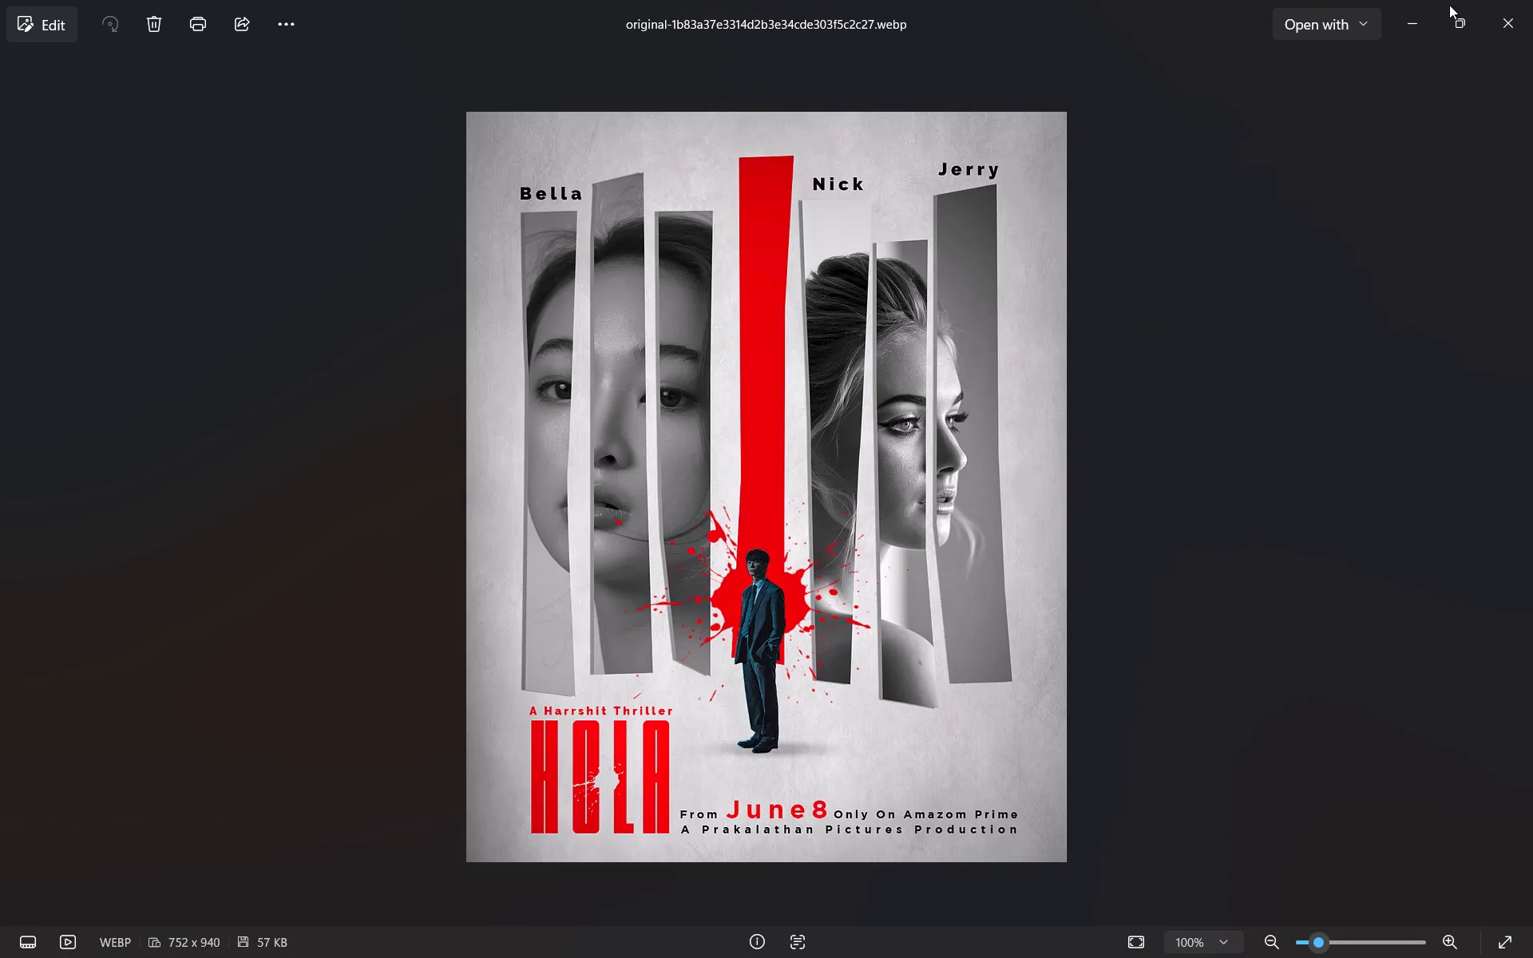
{"action": "left_click", "coordinate": [1424, 9]}
{"action": "type", "text": "kala"}
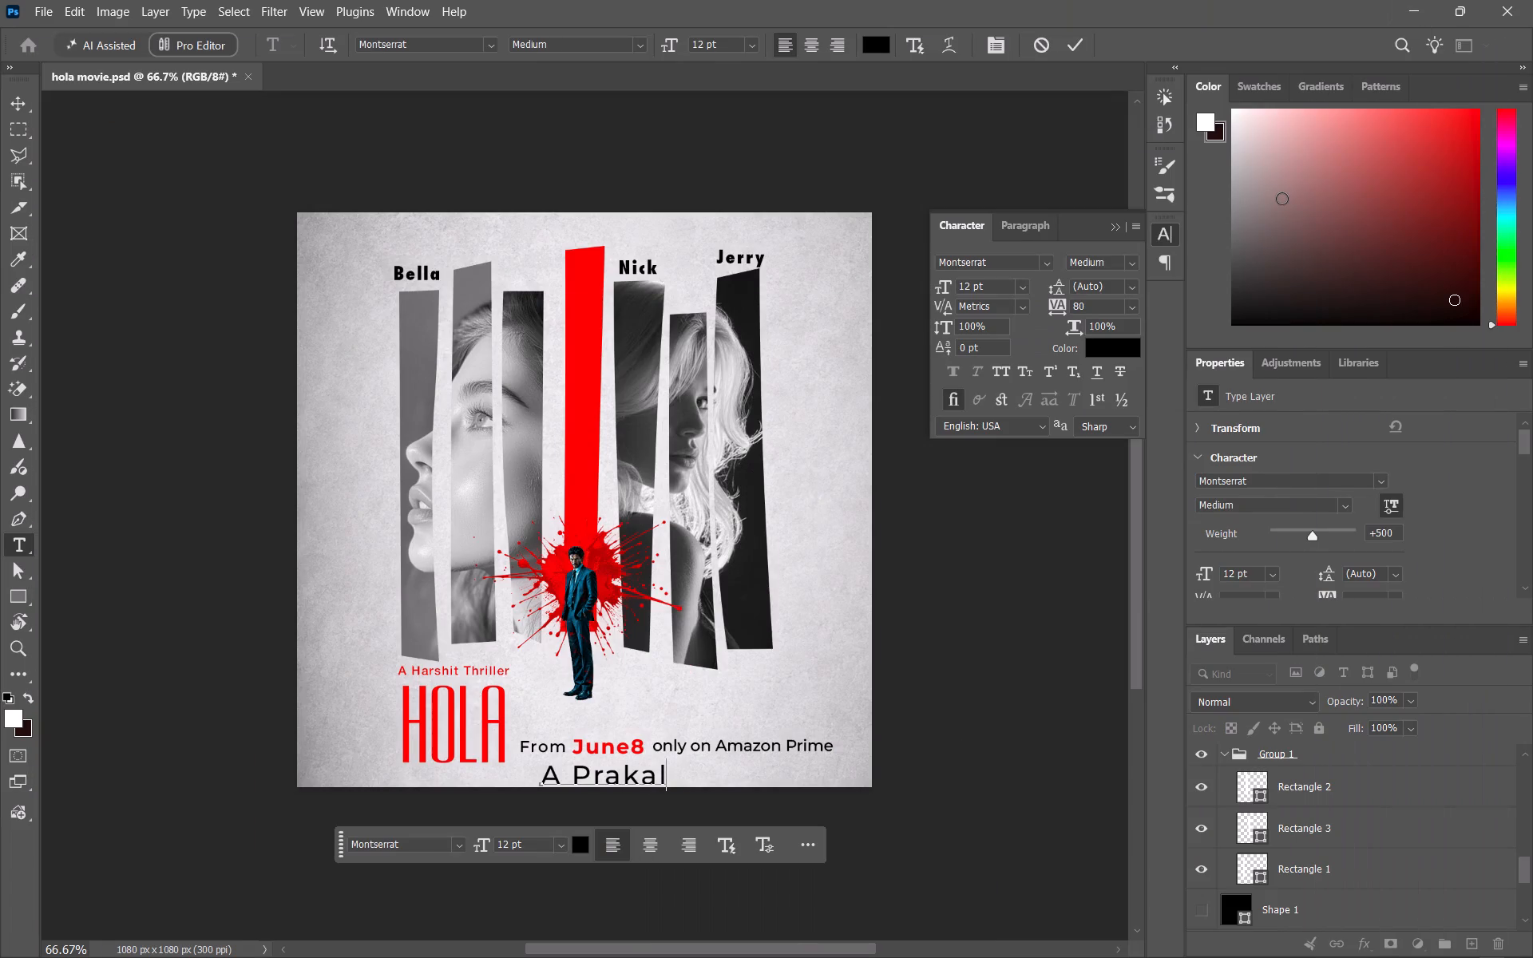
{"action": "left_click", "coordinate": [1036, 933]}
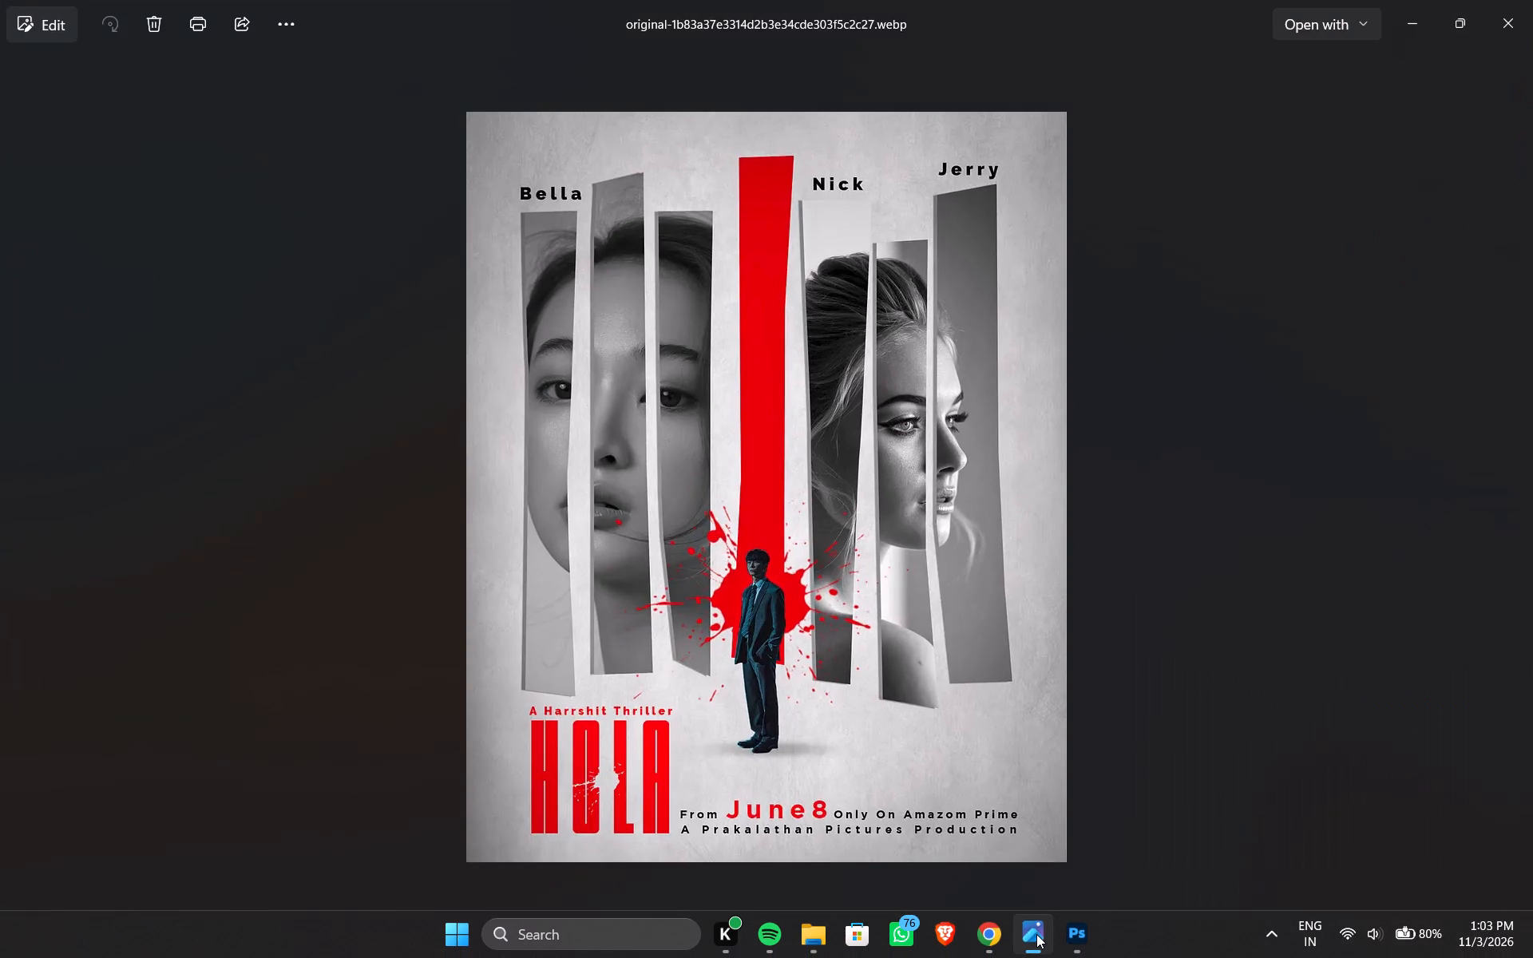
{"action": "left_click", "coordinate": [1036, 934]}
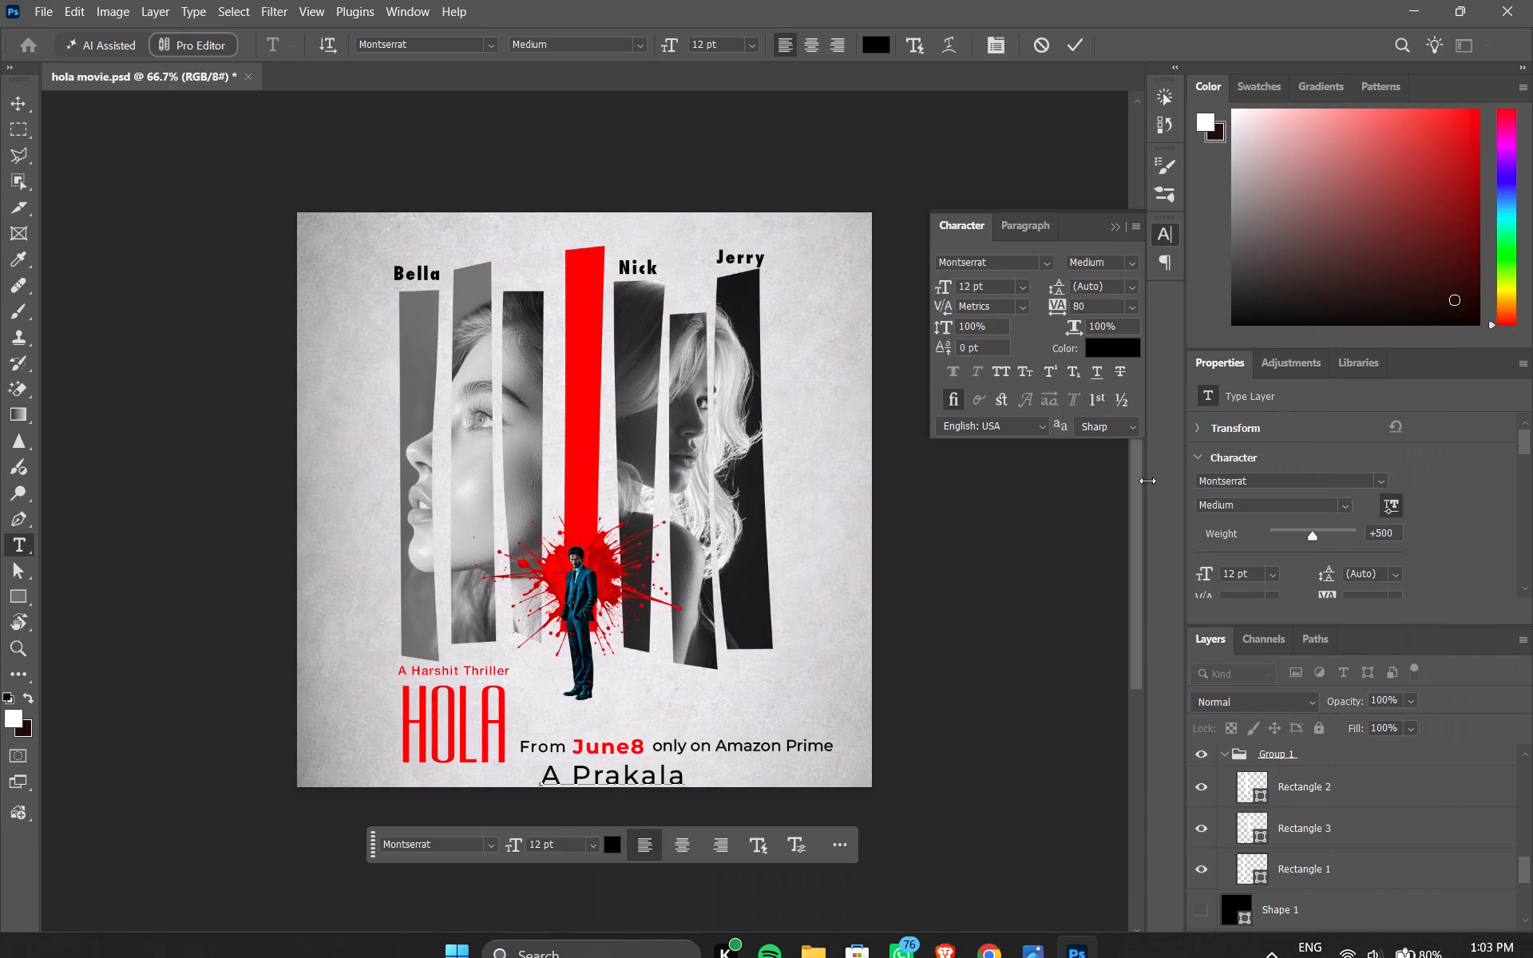
{"action": "type", "text": "tha"}
{"action": "key", "text": "BackSpace"}
{"action": "key", "text": "BackSpace"}
{"action": "type", "text": "an"}
{"action": "key", "text": "space"}
Check the reference poster and continue the production credit line with the word "Picture".
{"action": "left_click", "coordinate": [1036, 940]}
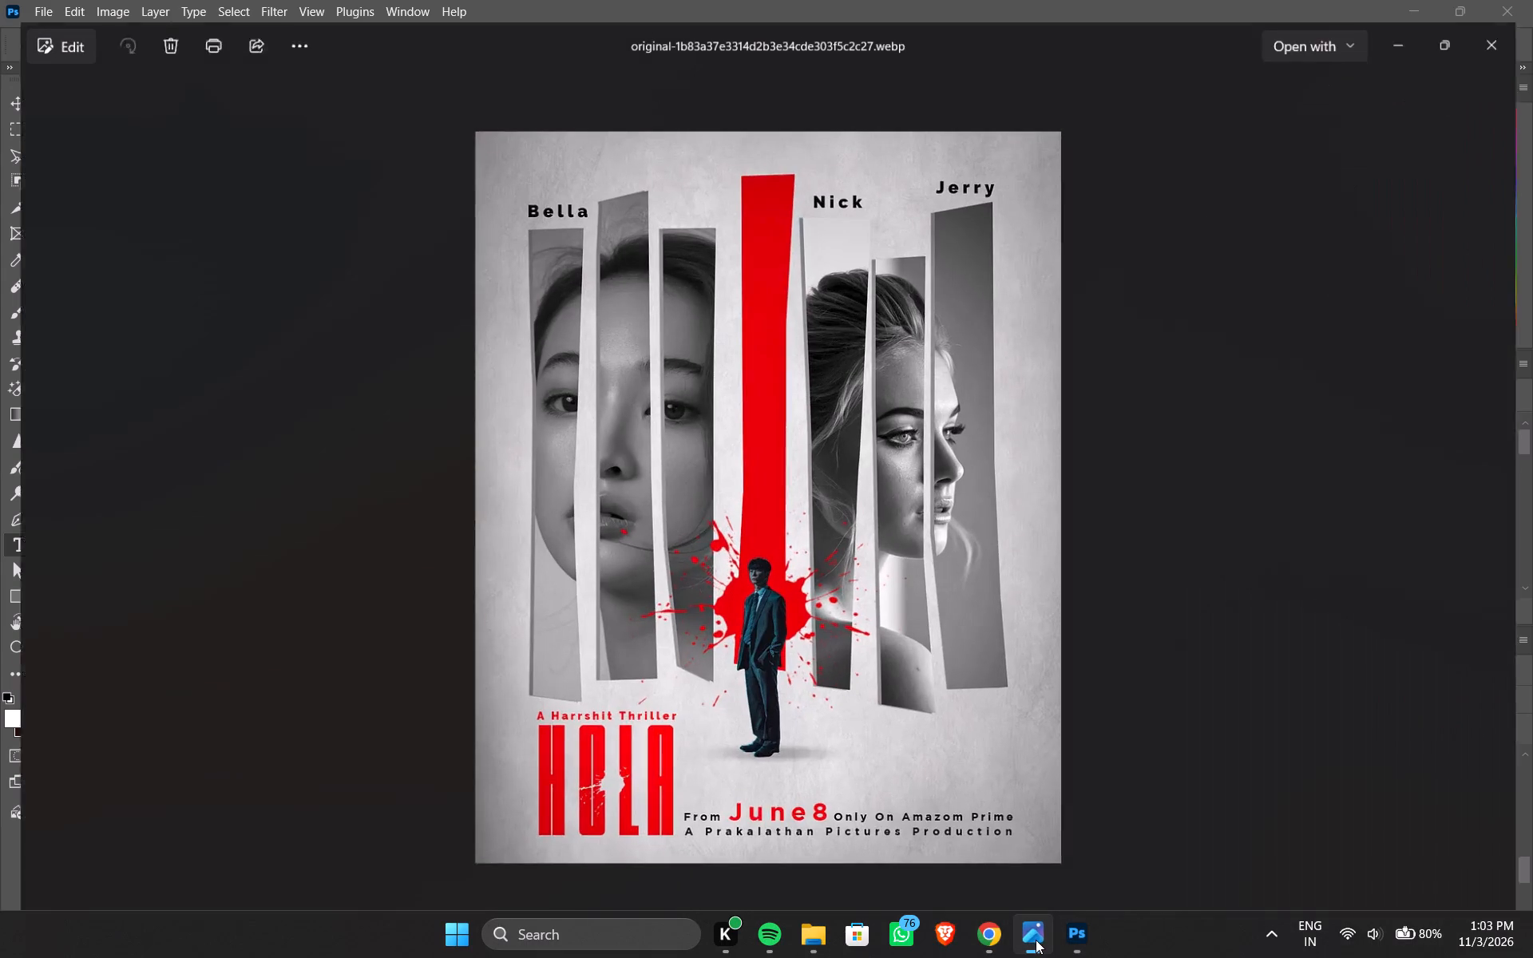
{"action": "left_click", "coordinate": [1036, 940]}
{"action": "left_click", "coordinate": [738, 775]}
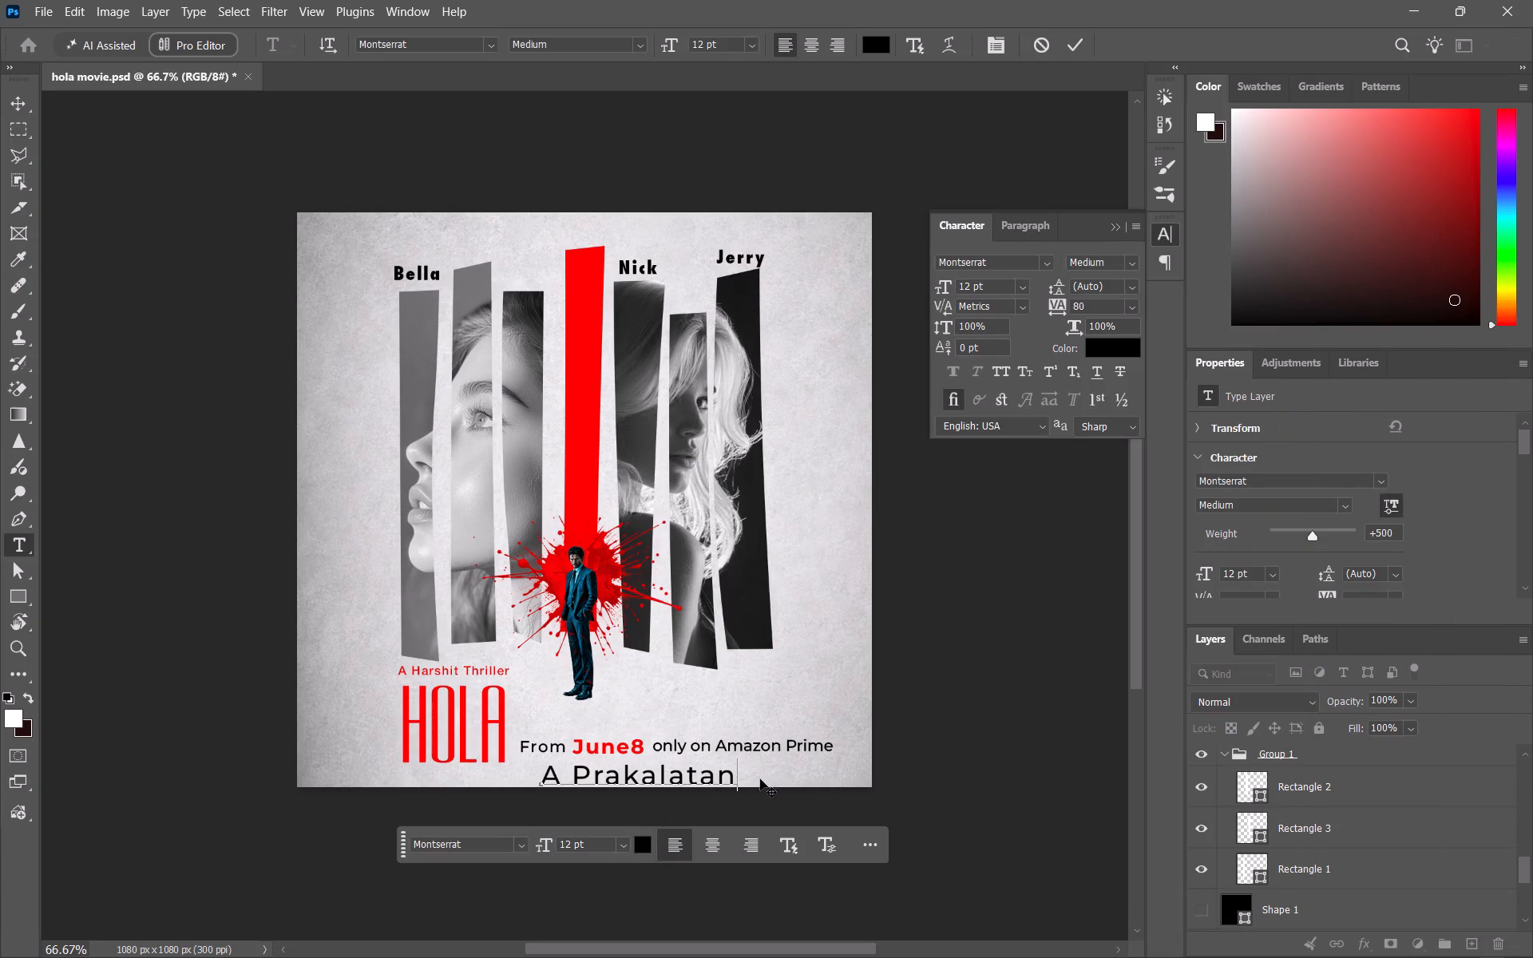
{"action": "key", "text": "space"}
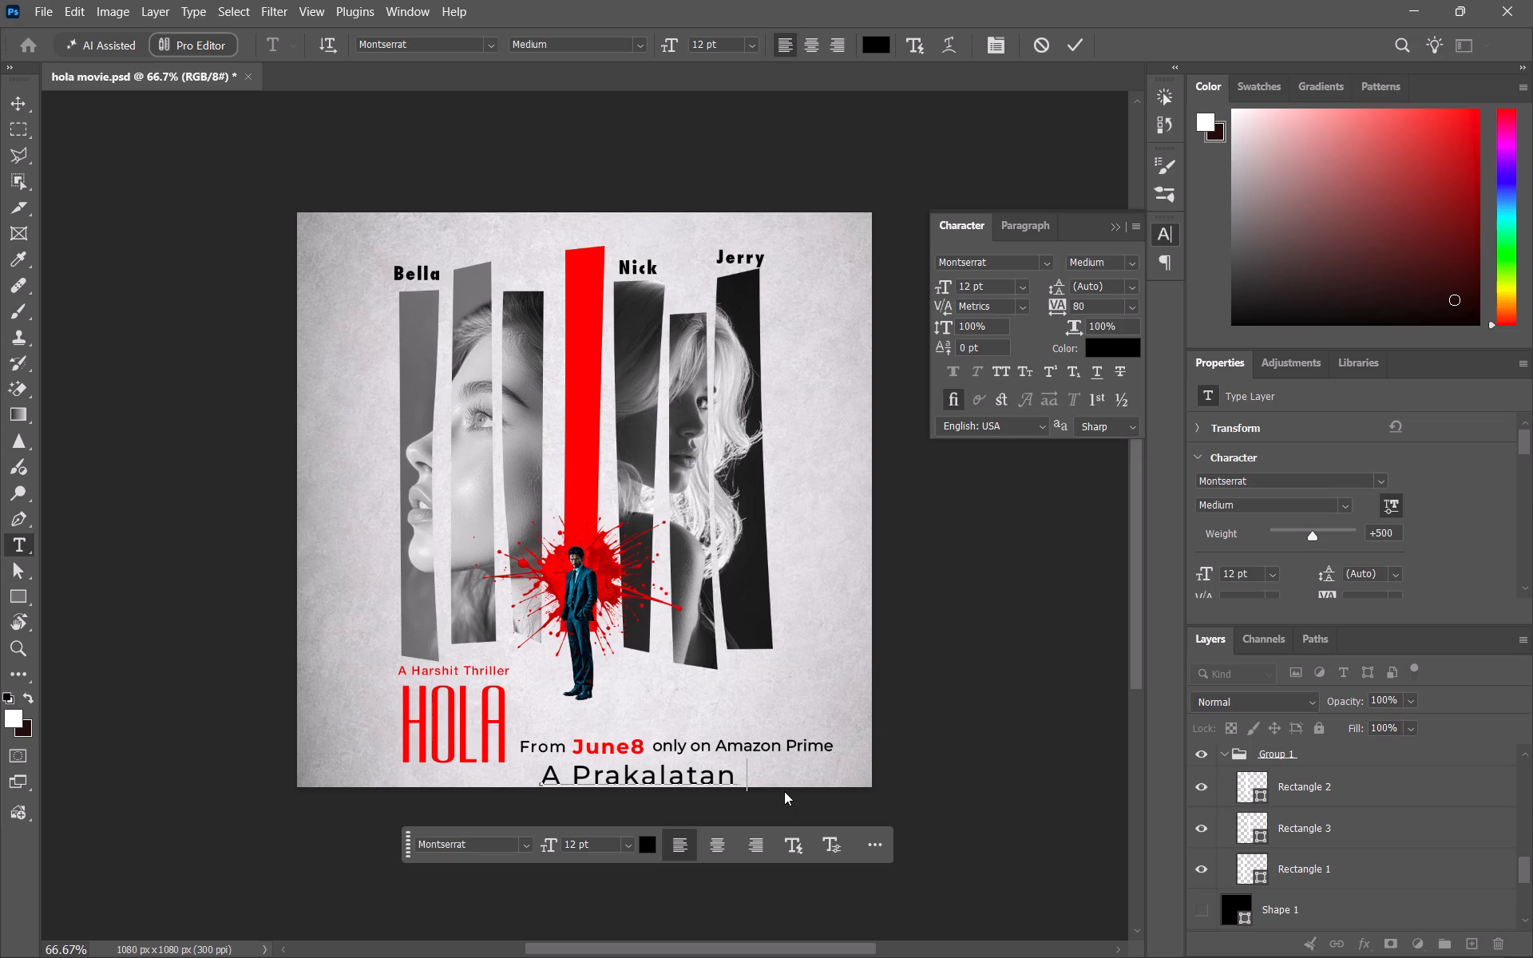
{"action": "type", "text": "icturr"}
{"action": "key", "text": "BackSpace"}
{"action": "key", "text": "e"}
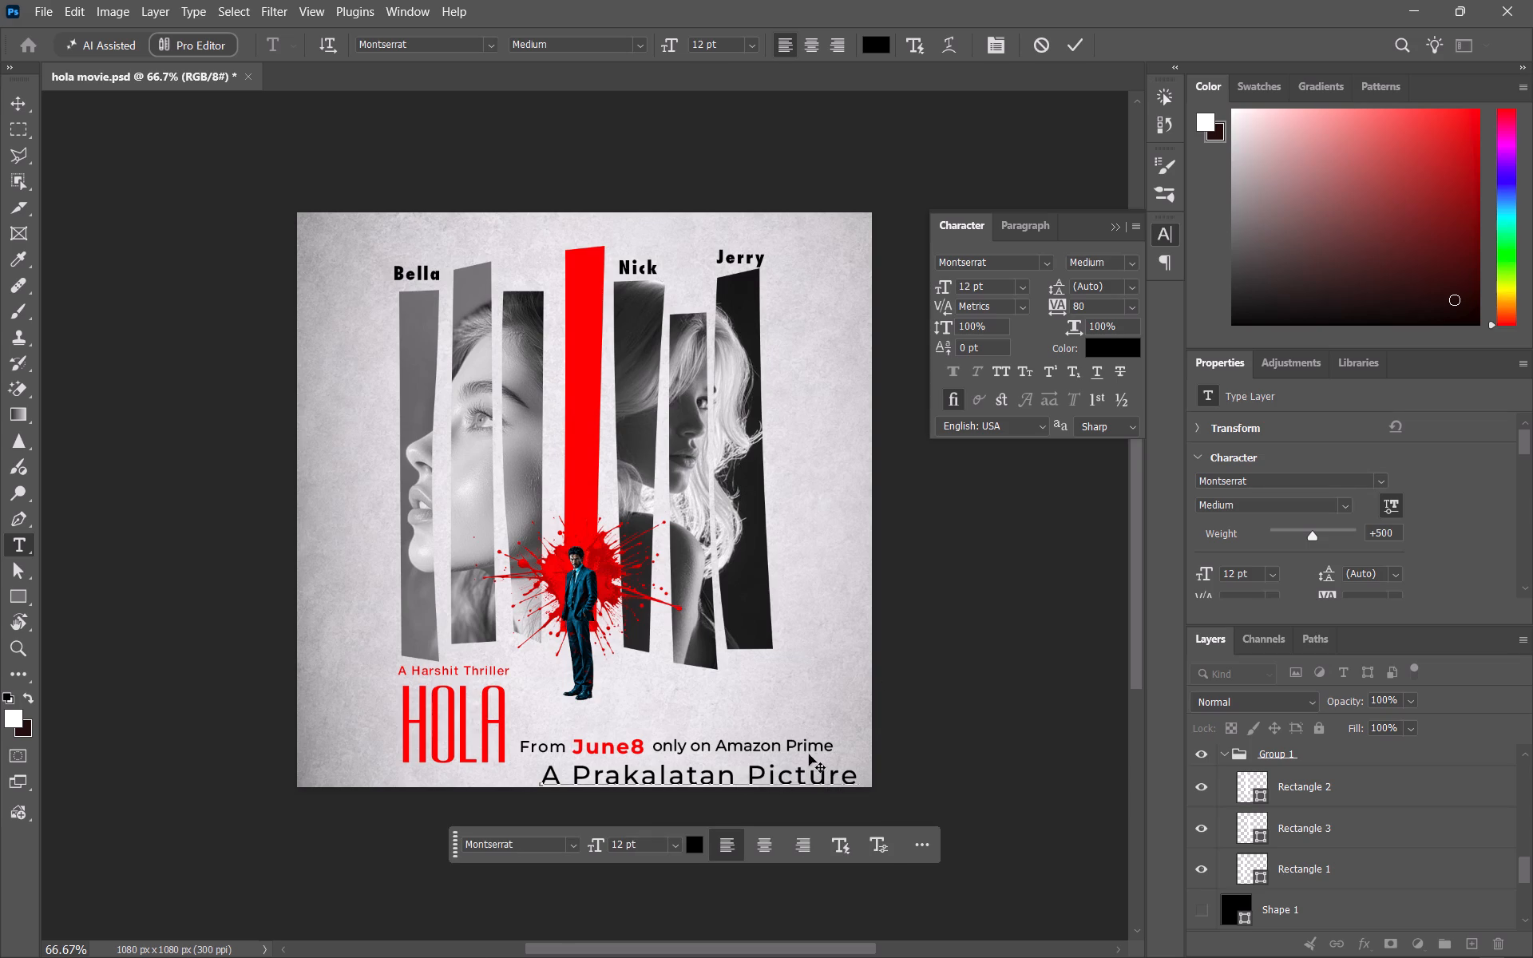
Apply faux bold to the whole HOLA title.
{"action": "double_click", "coordinate": [455, 743]}
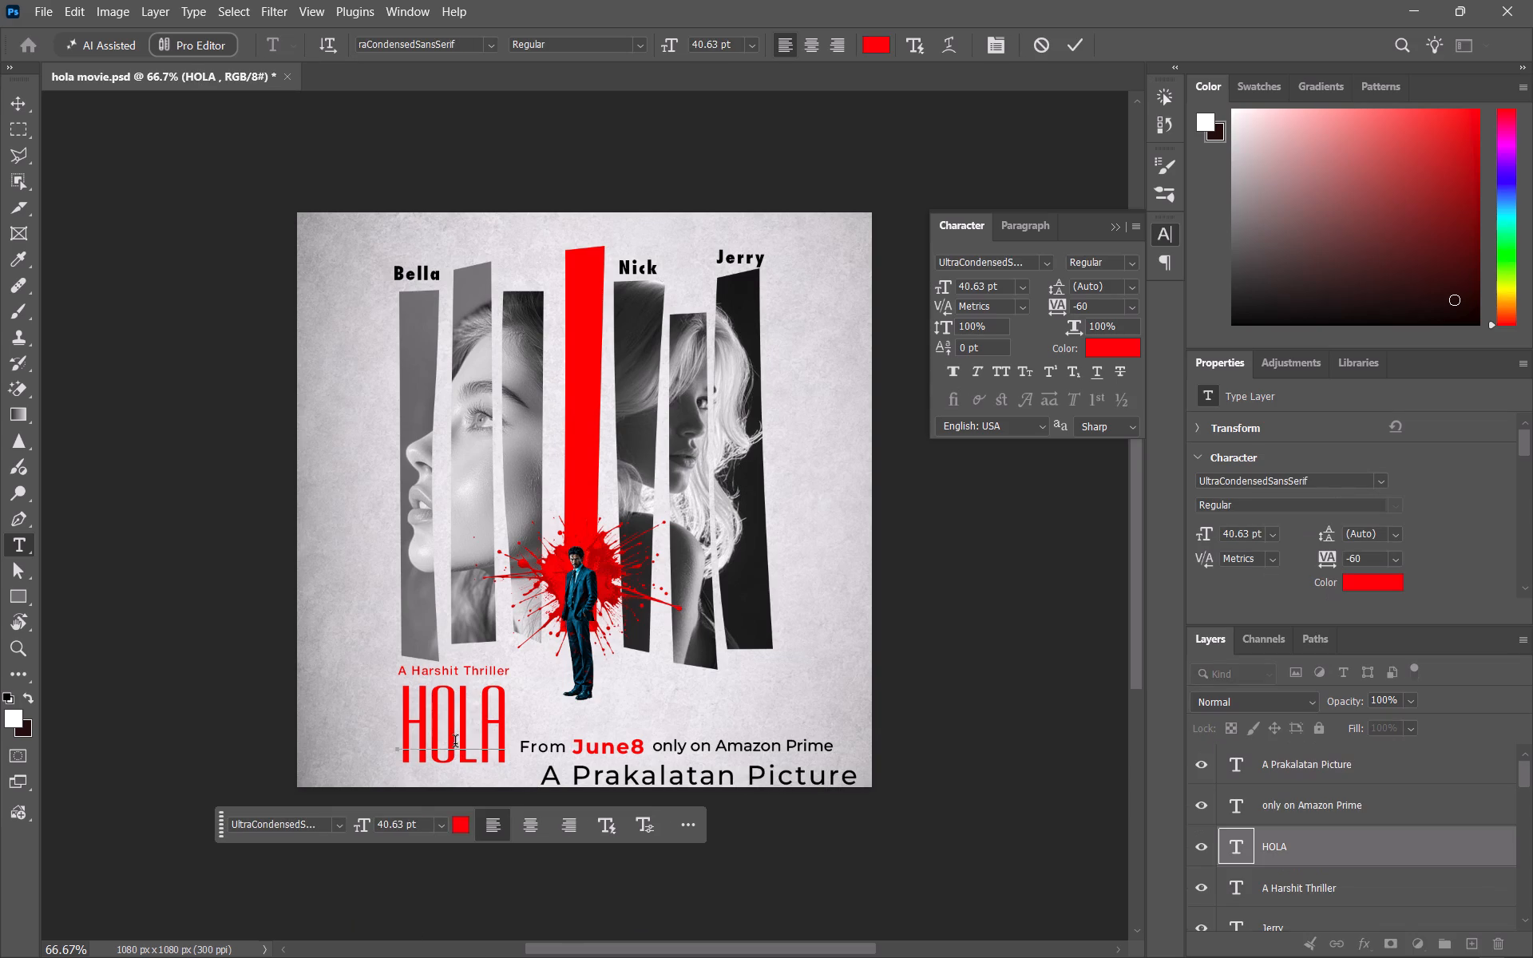
{"action": "key", "text": "ctrl+a"}
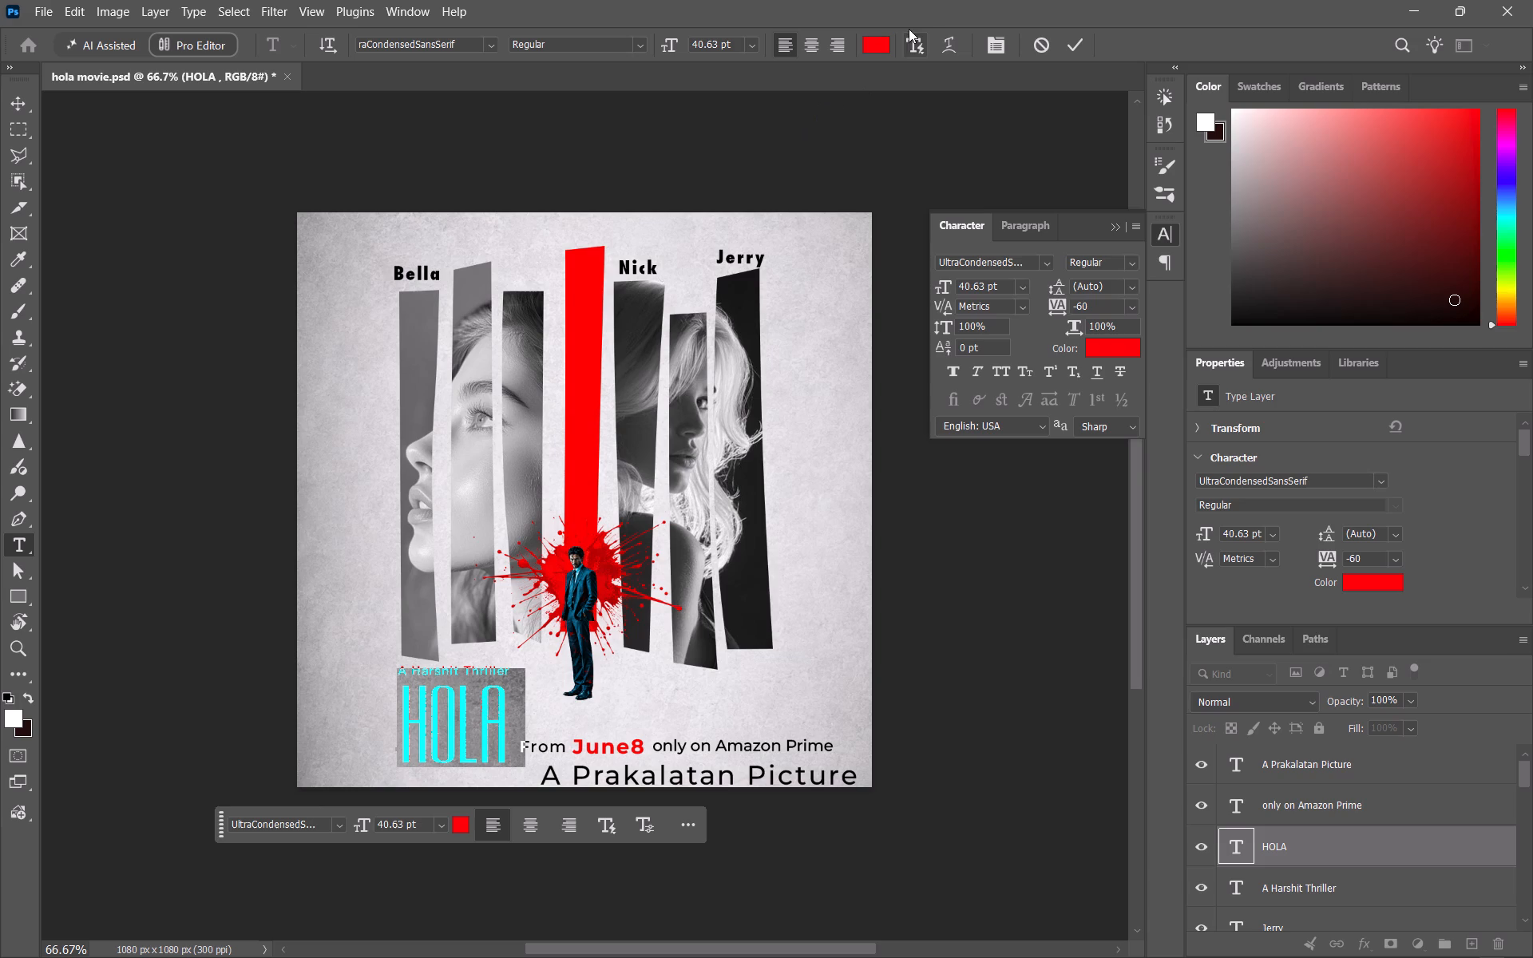
{"action": "left_click", "coordinate": [990, 35]}
{"action": "left_click", "coordinate": [1000, 42]}
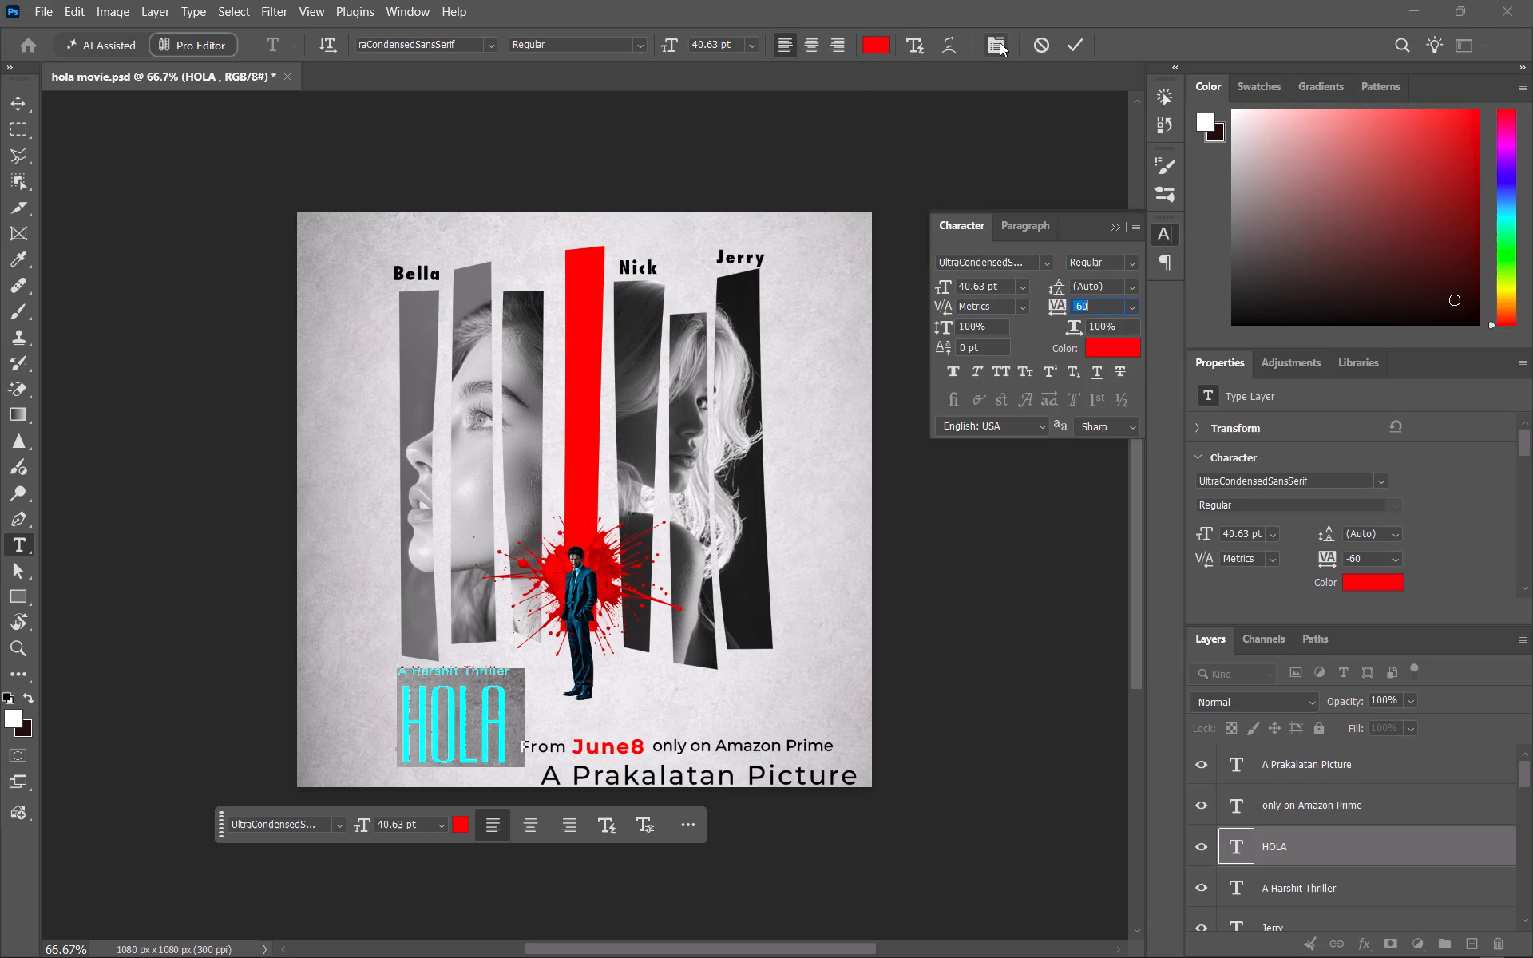
{"action": "left_click", "coordinate": [952, 373]}
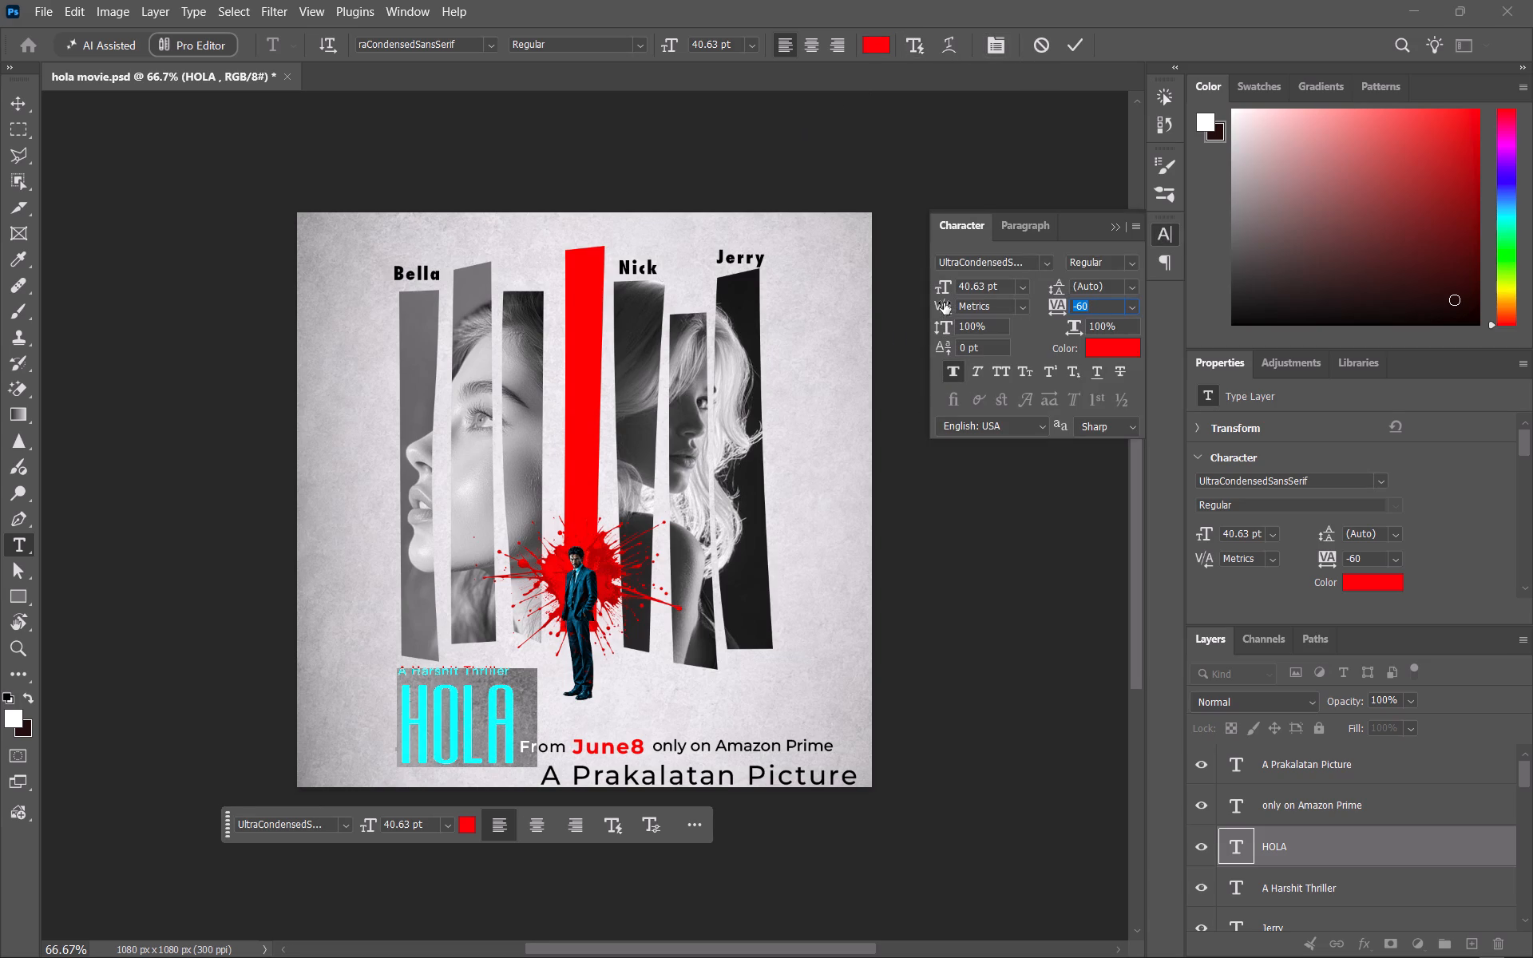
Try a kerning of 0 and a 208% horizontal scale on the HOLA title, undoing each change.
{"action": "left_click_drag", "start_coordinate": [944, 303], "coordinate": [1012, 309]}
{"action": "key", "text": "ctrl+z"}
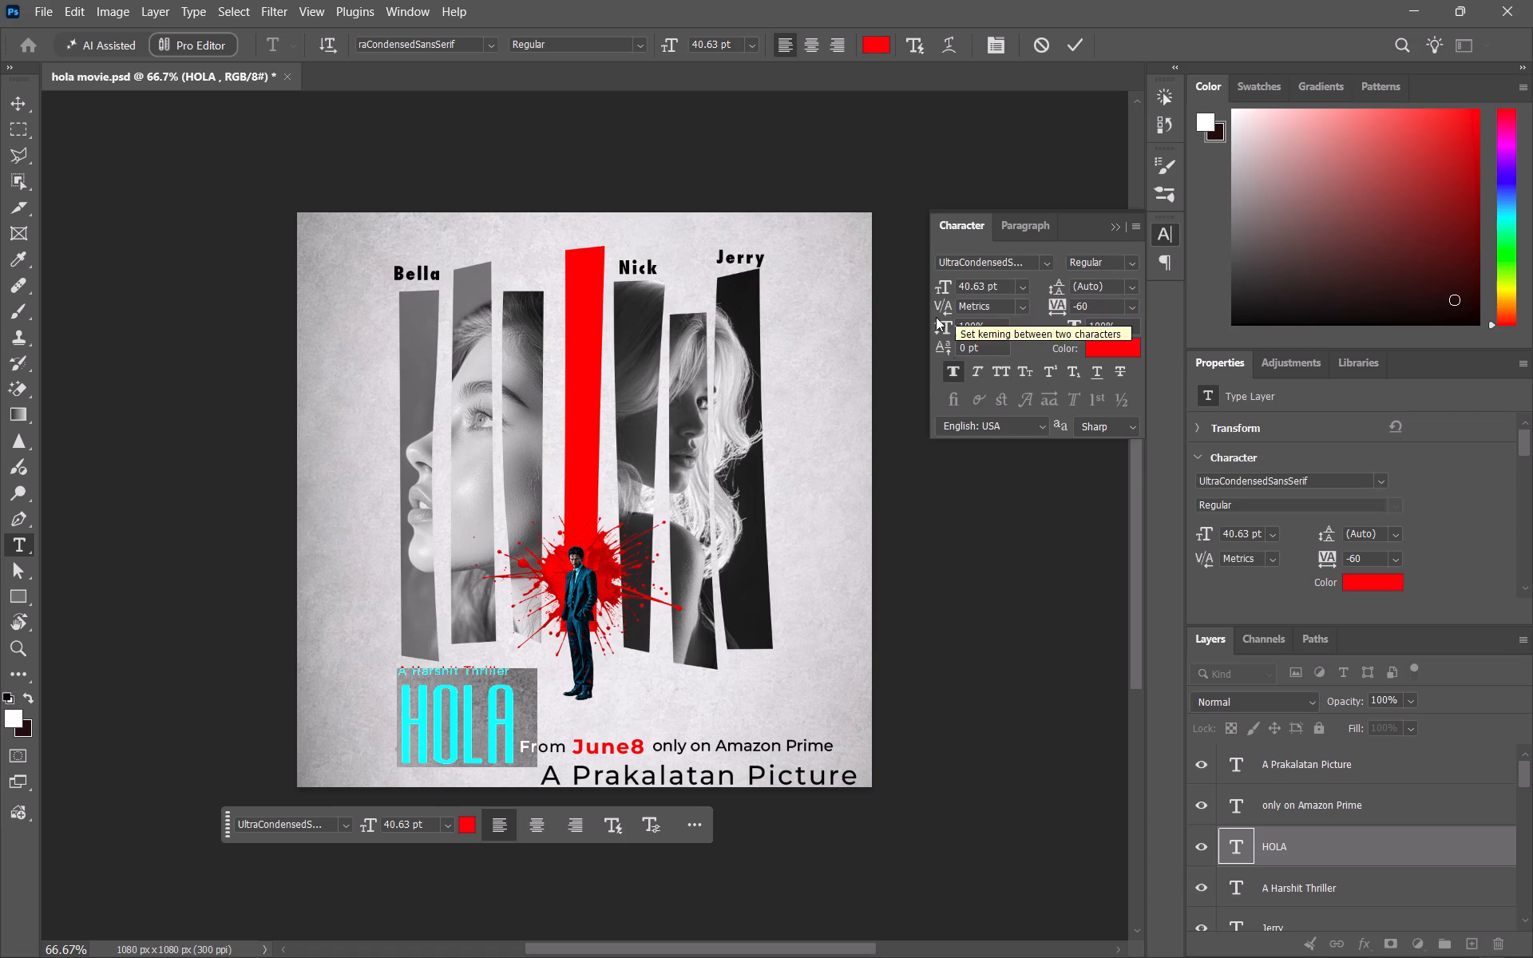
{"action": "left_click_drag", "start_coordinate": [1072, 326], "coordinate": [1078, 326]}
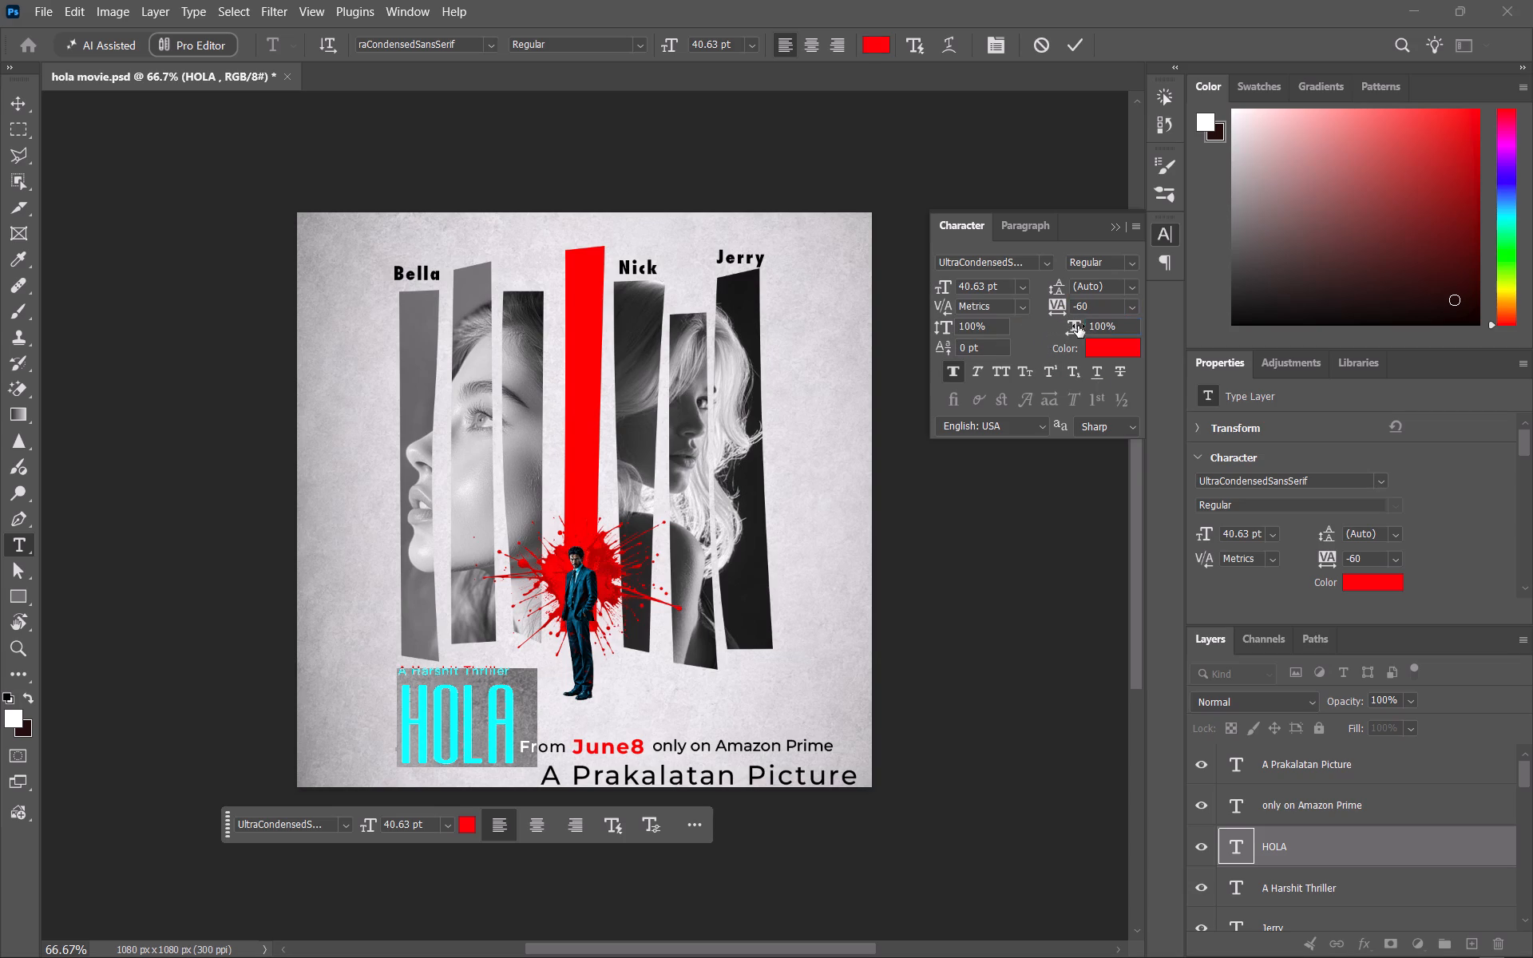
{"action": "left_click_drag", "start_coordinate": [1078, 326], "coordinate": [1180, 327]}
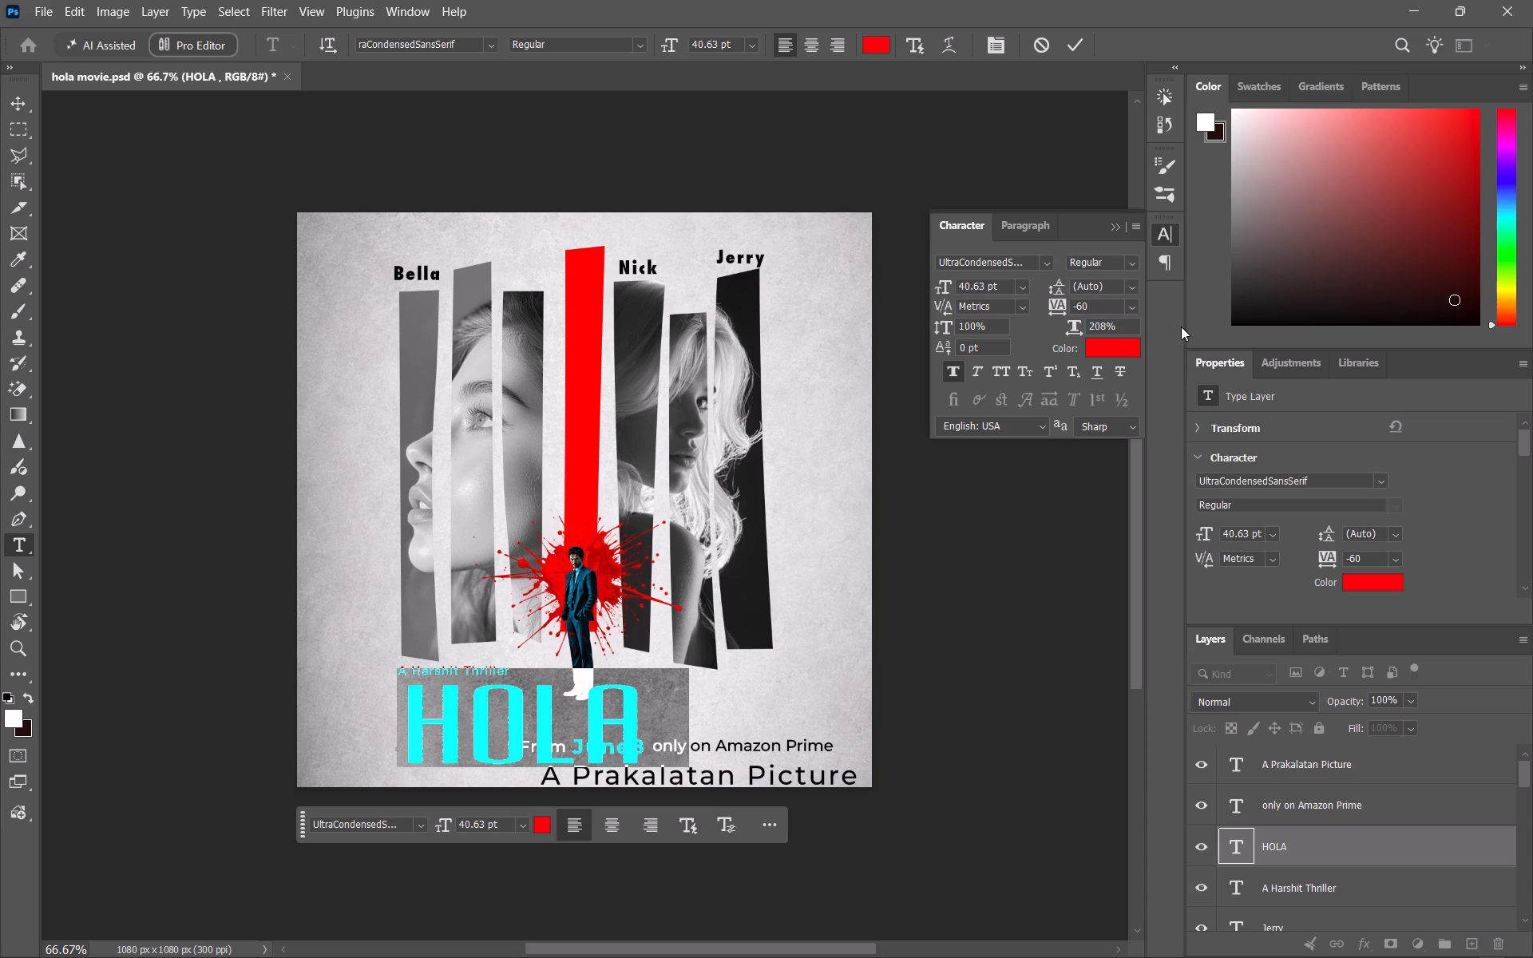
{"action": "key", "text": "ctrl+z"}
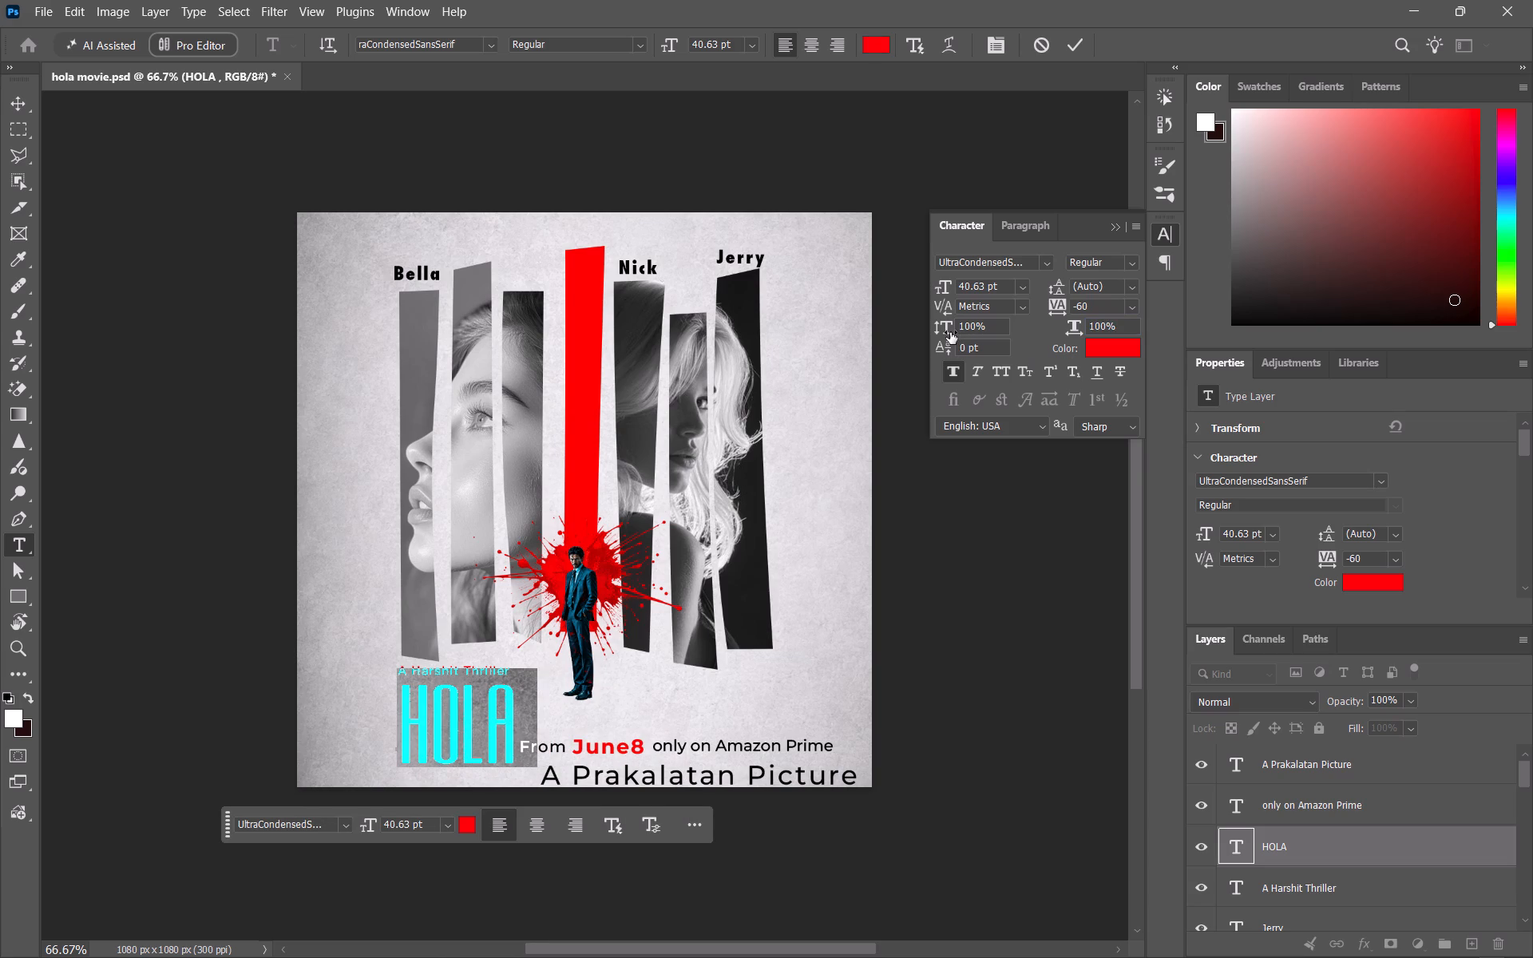
Set the HOLA title's tracking to 220.
{"action": "left_click_drag", "start_coordinate": [1056, 307], "coordinate": [1070, 307]}
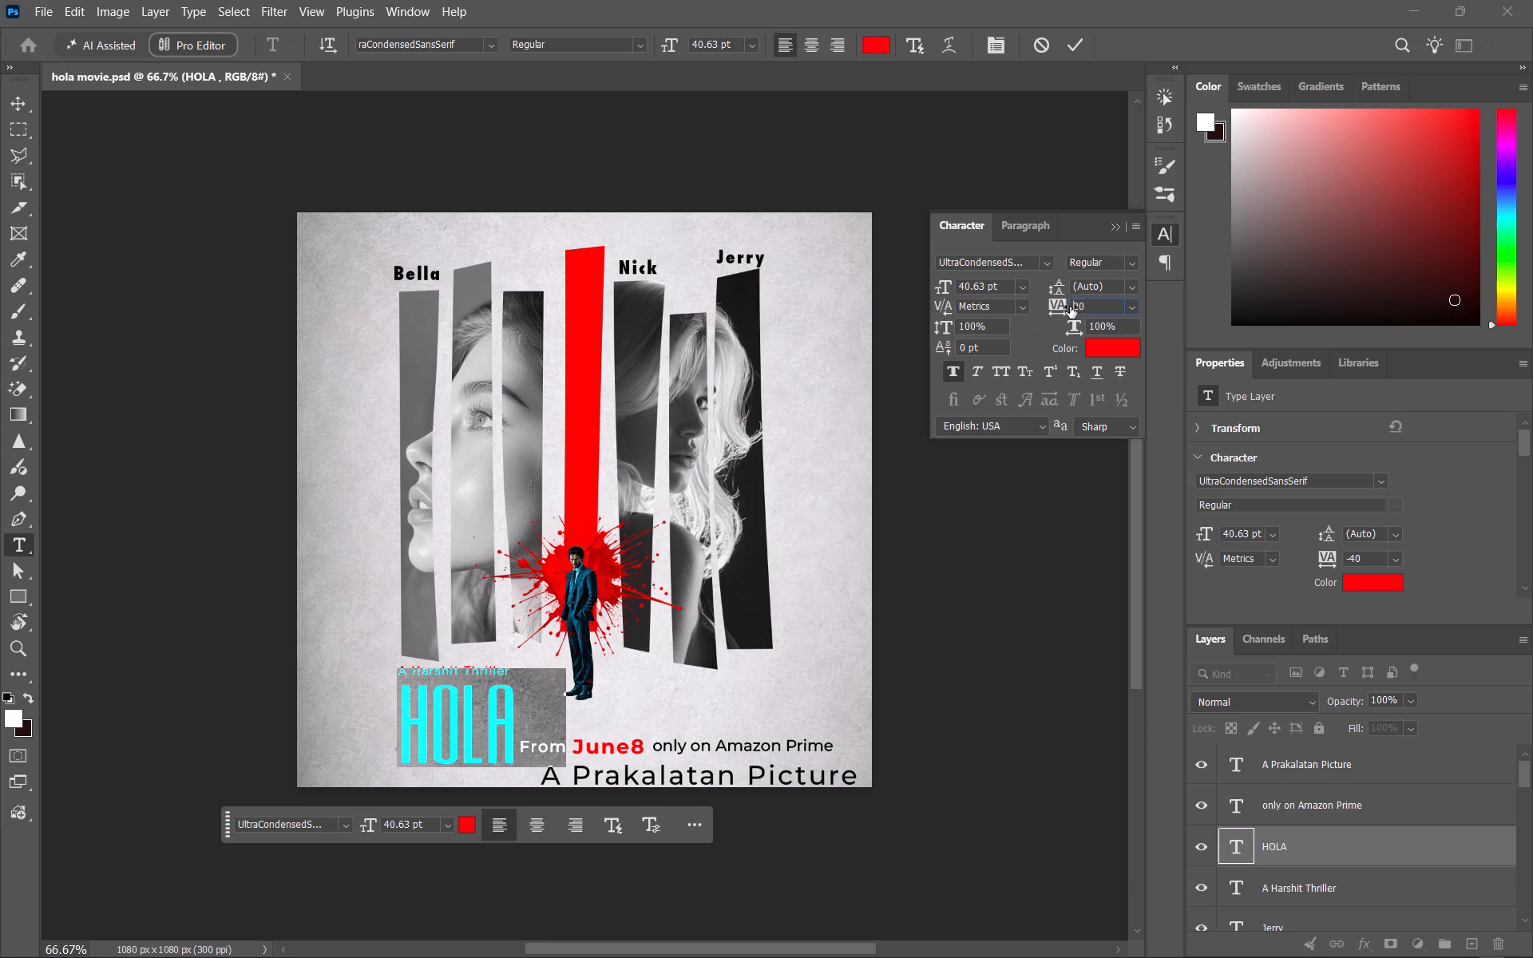
{"action": "left_click_drag", "start_coordinate": [1070, 307], "coordinate": [1066, 303]}
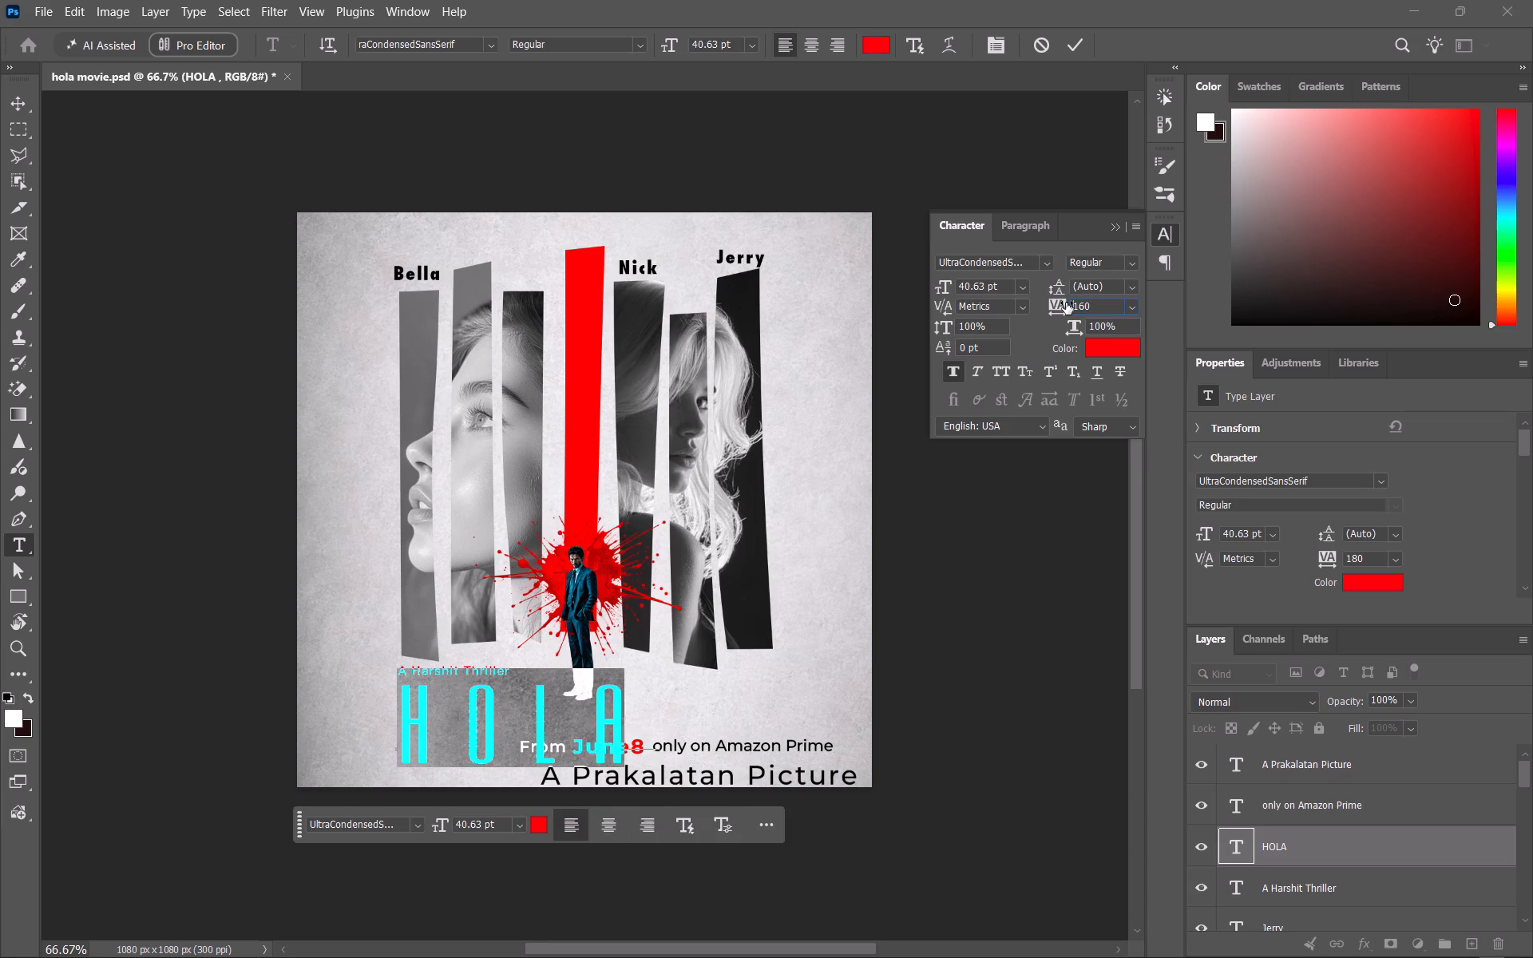
{"action": "left_click_drag", "start_coordinate": [1066, 303], "coordinate": [1069, 300]}
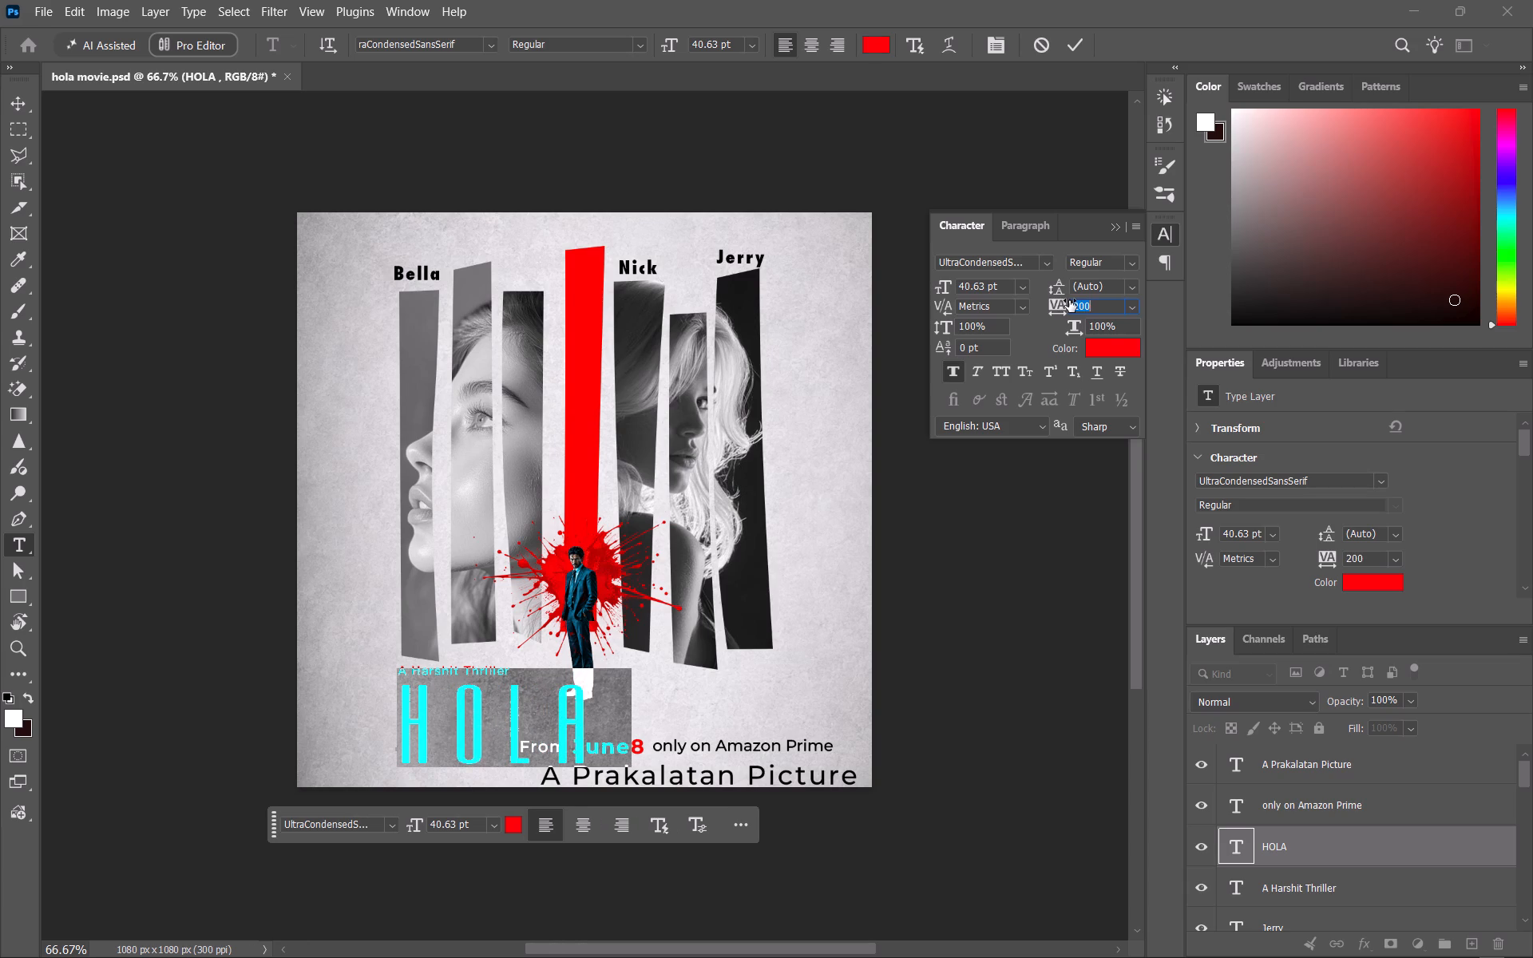
{"action": "left_click_drag", "start_coordinate": [1069, 300], "coordinate": [1070, 300]}
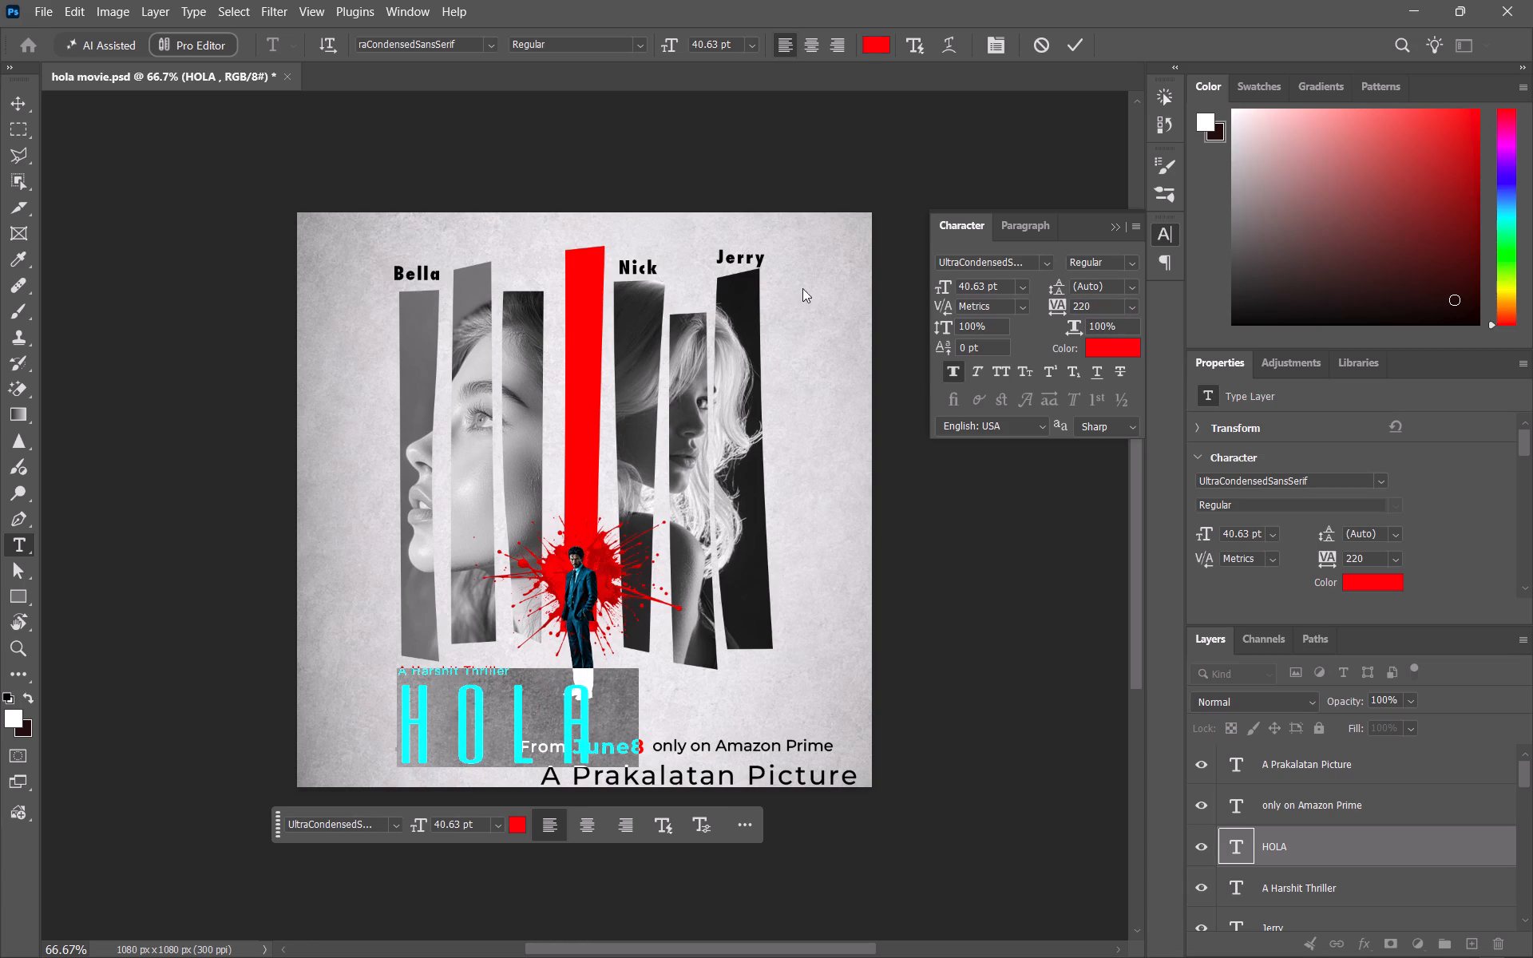
{"action": "left_click", "coordinate": [1079, 46]}
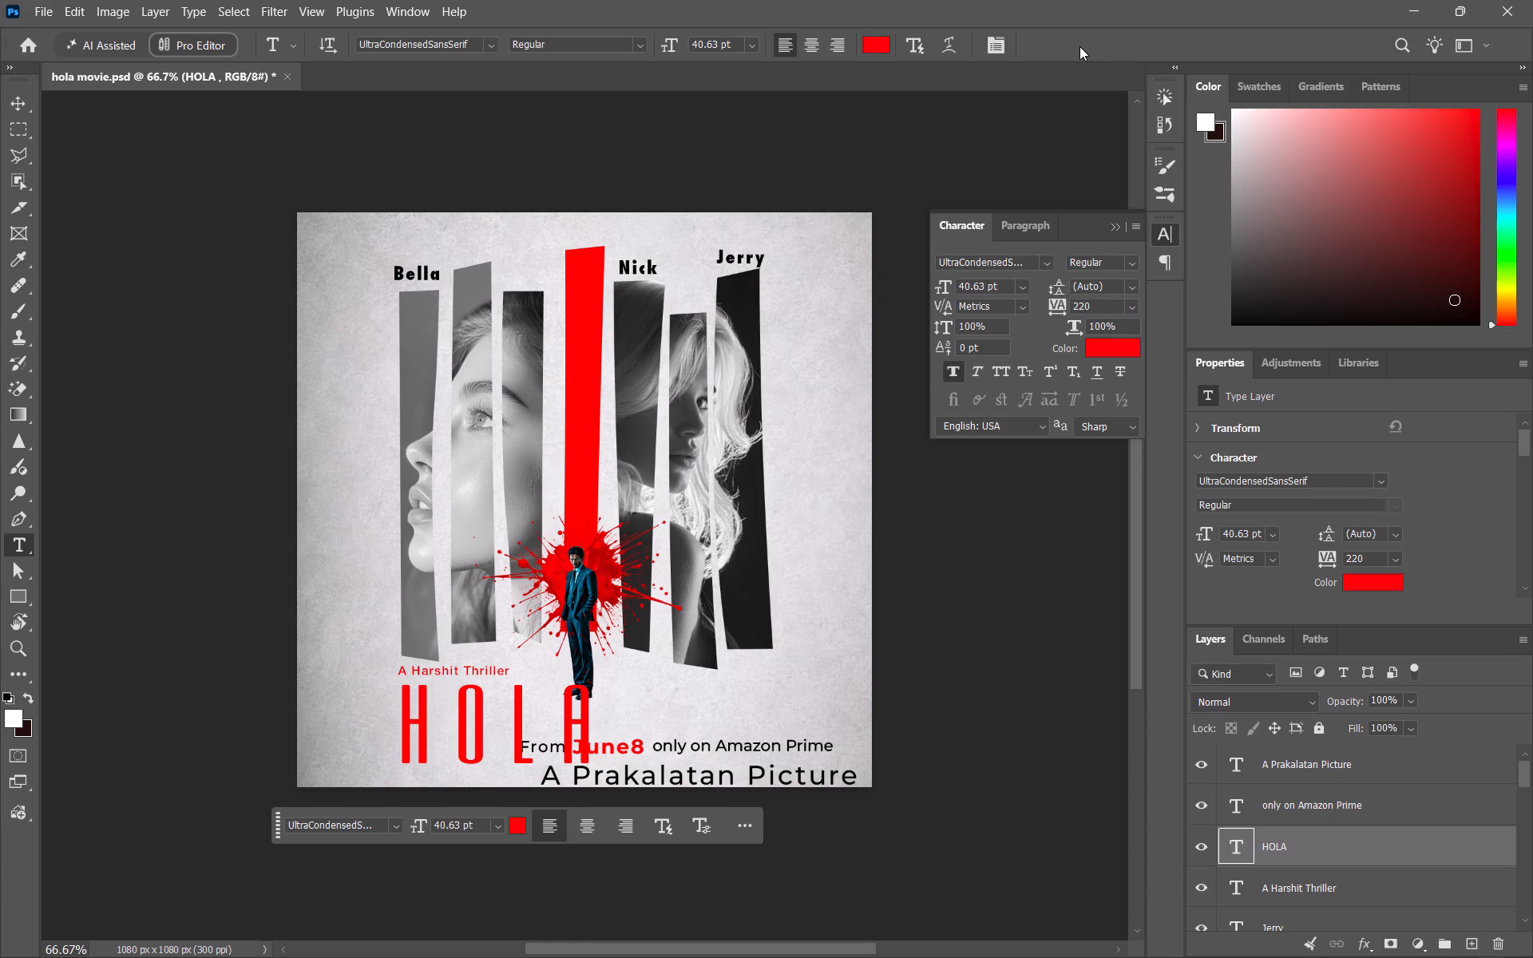
Scale the HOLA title to about 62.7% and reposition it just beneath "A Harshit Thriller".
{"action": "key", "text": "ctrl+t"}
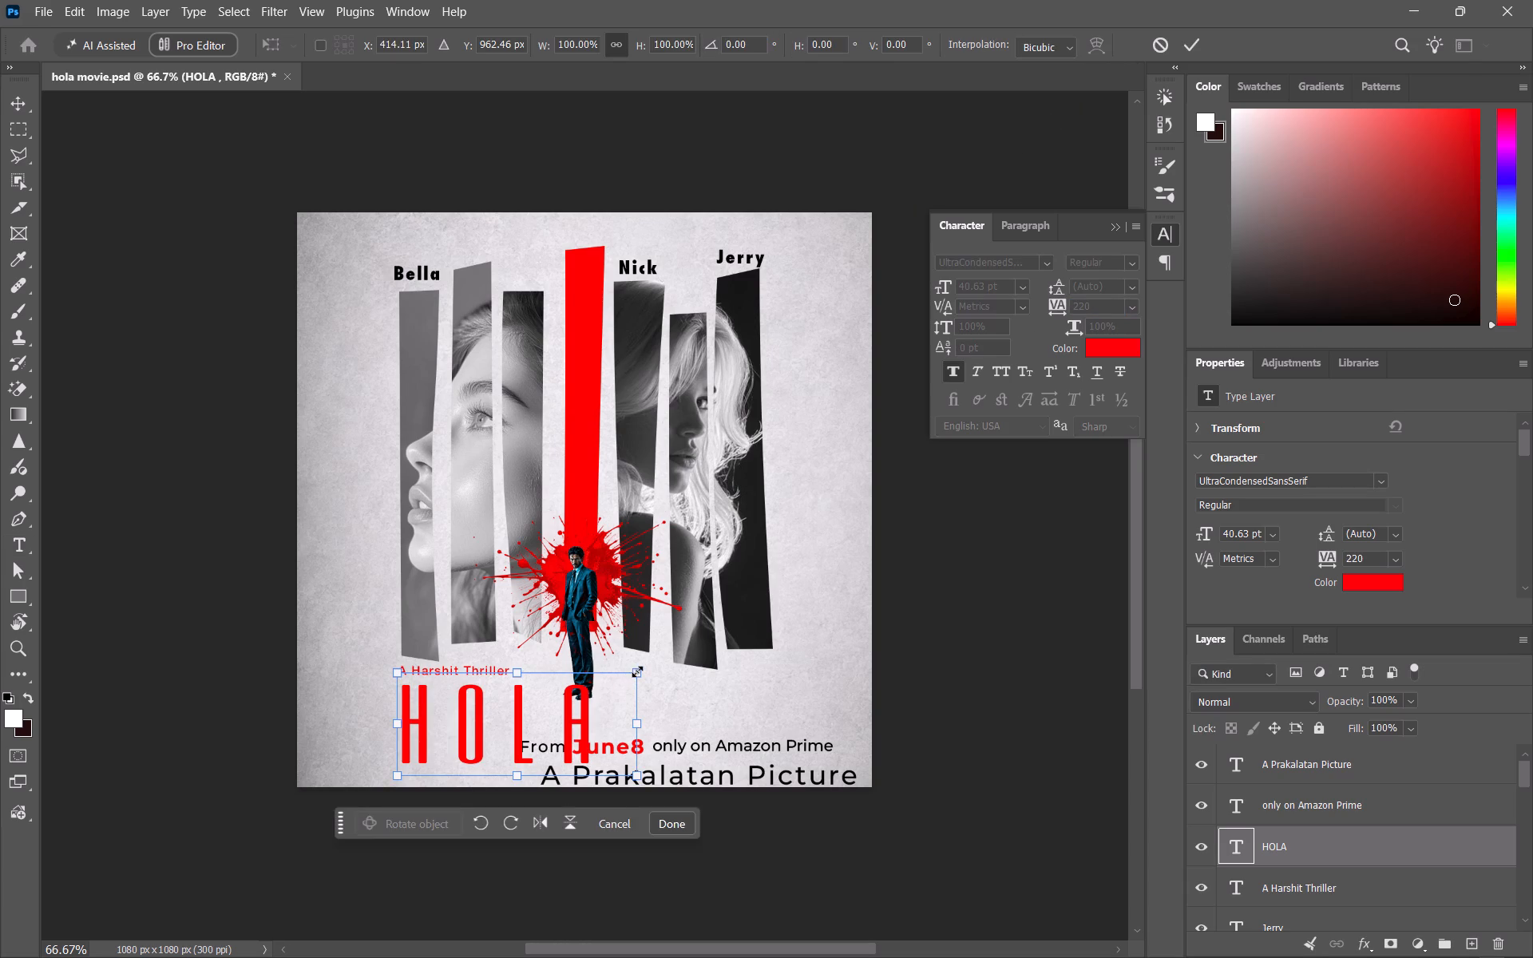
{"action": "left_click_drag", "start_coordinate": [637, 671], "coordinate": [541, 697]}
{"action": "left_click_drag", "start_coordinate": [510, 738], "coordinate": [500, 710]}
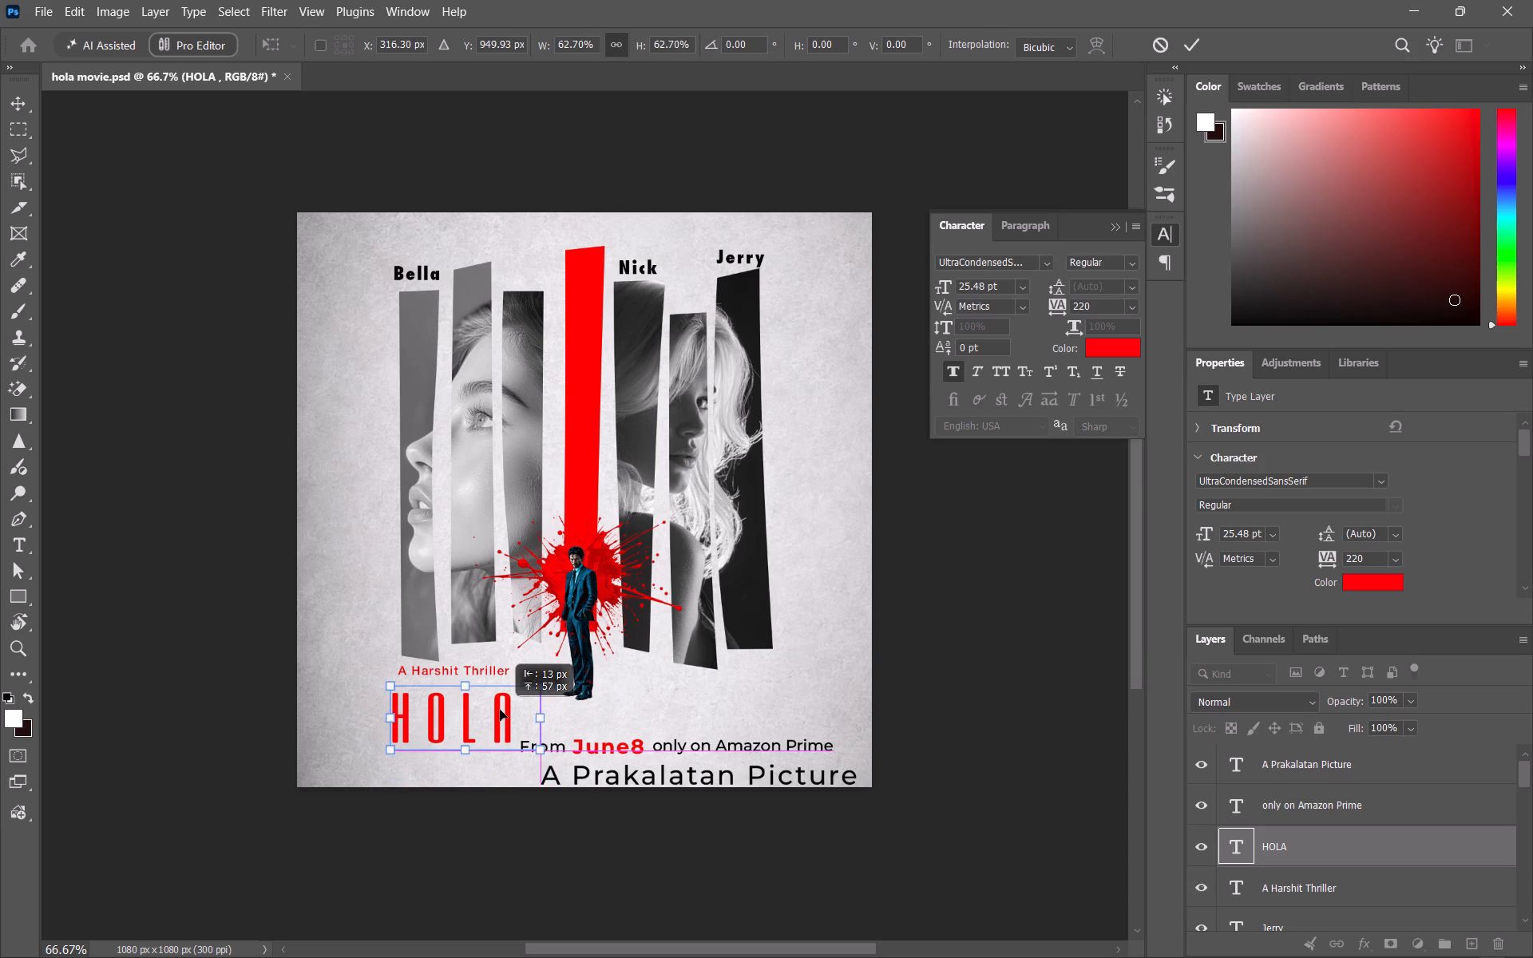
{"action": "left_click_drag", "start_coordinate": [500, 710], "coordinate": [500, 708]}
{"action": "left_click", "coordinate": [700, 699]}
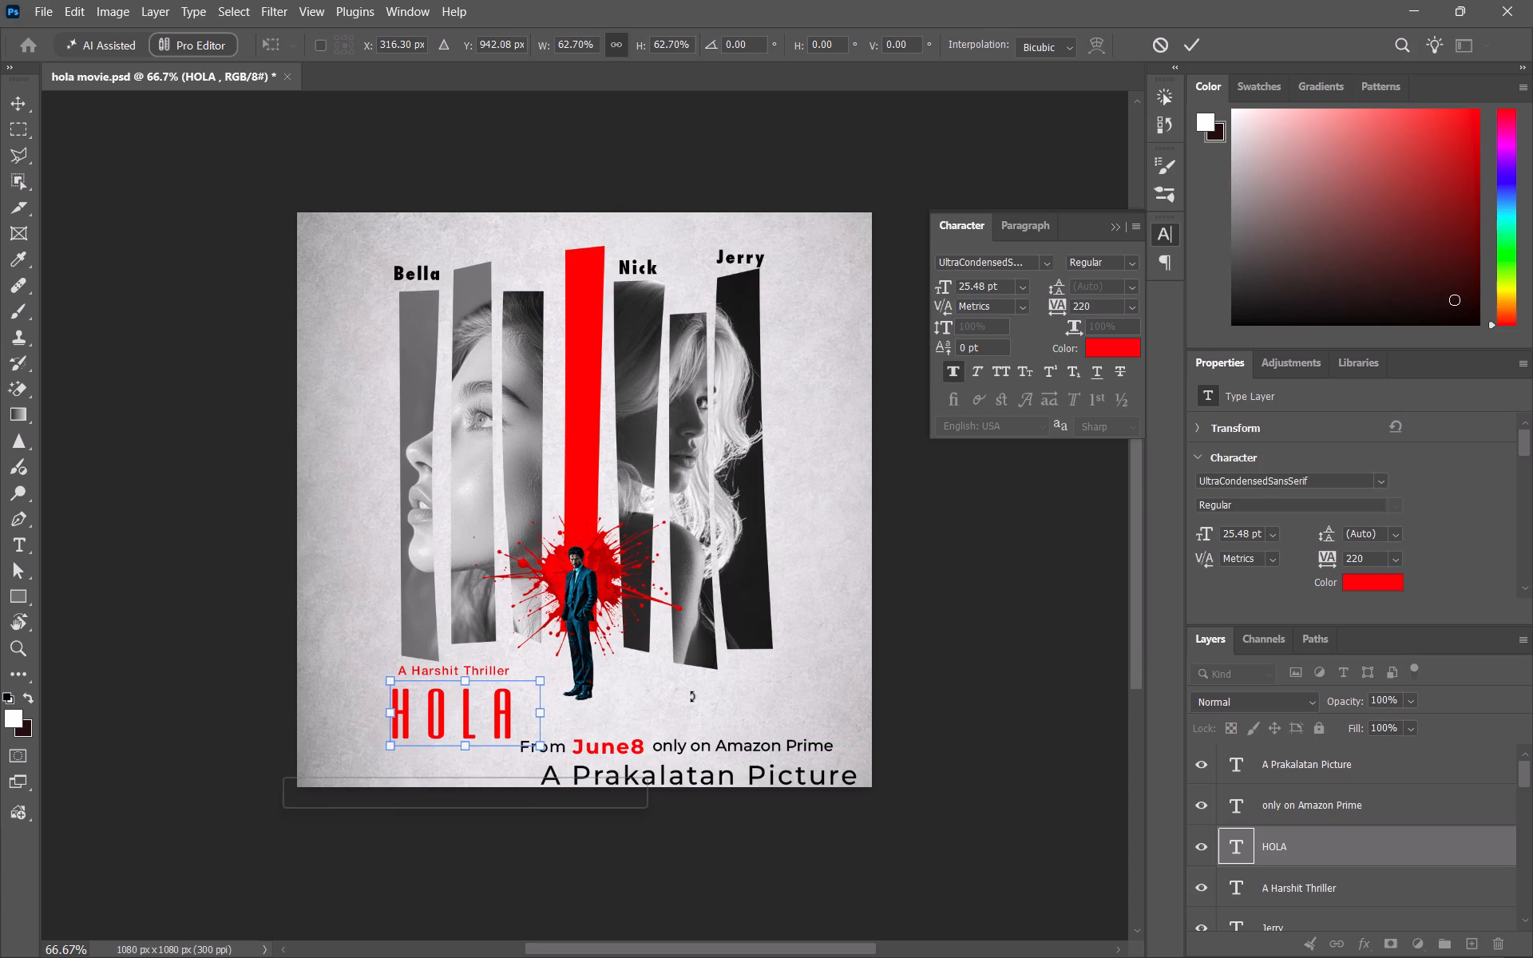
{"action": "left_click", "coordinate": [184, 539]}
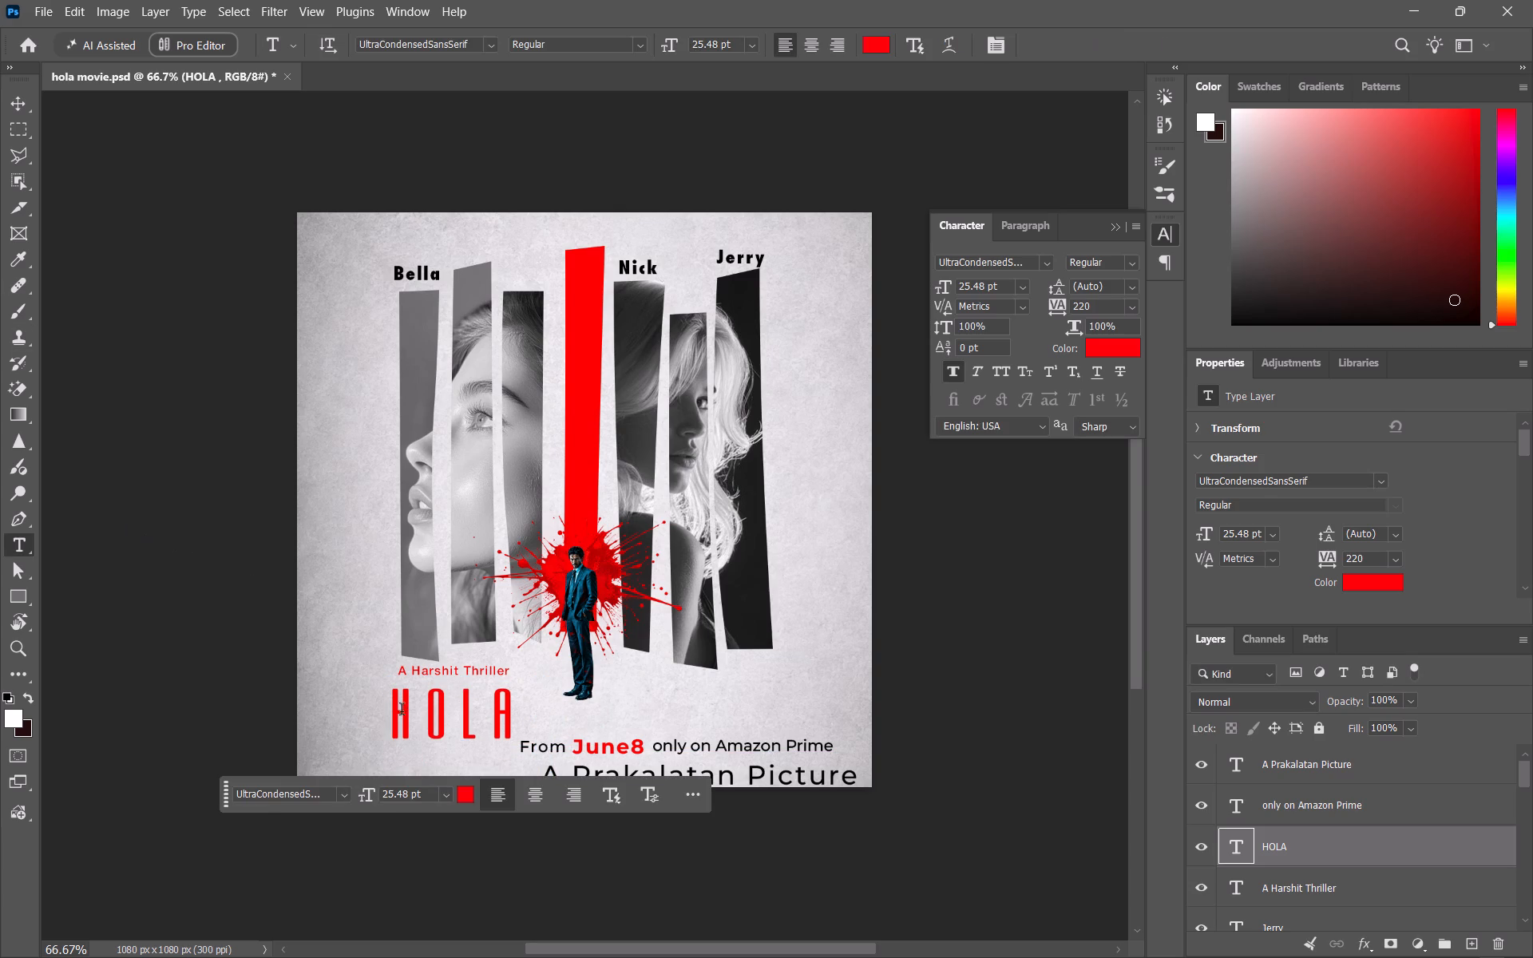
Enlarge the HOLA title slightly so it spans a bit more than the "A Harshit Thriller" line.
{"action": "left_click", "coordinate": [454, 715]}
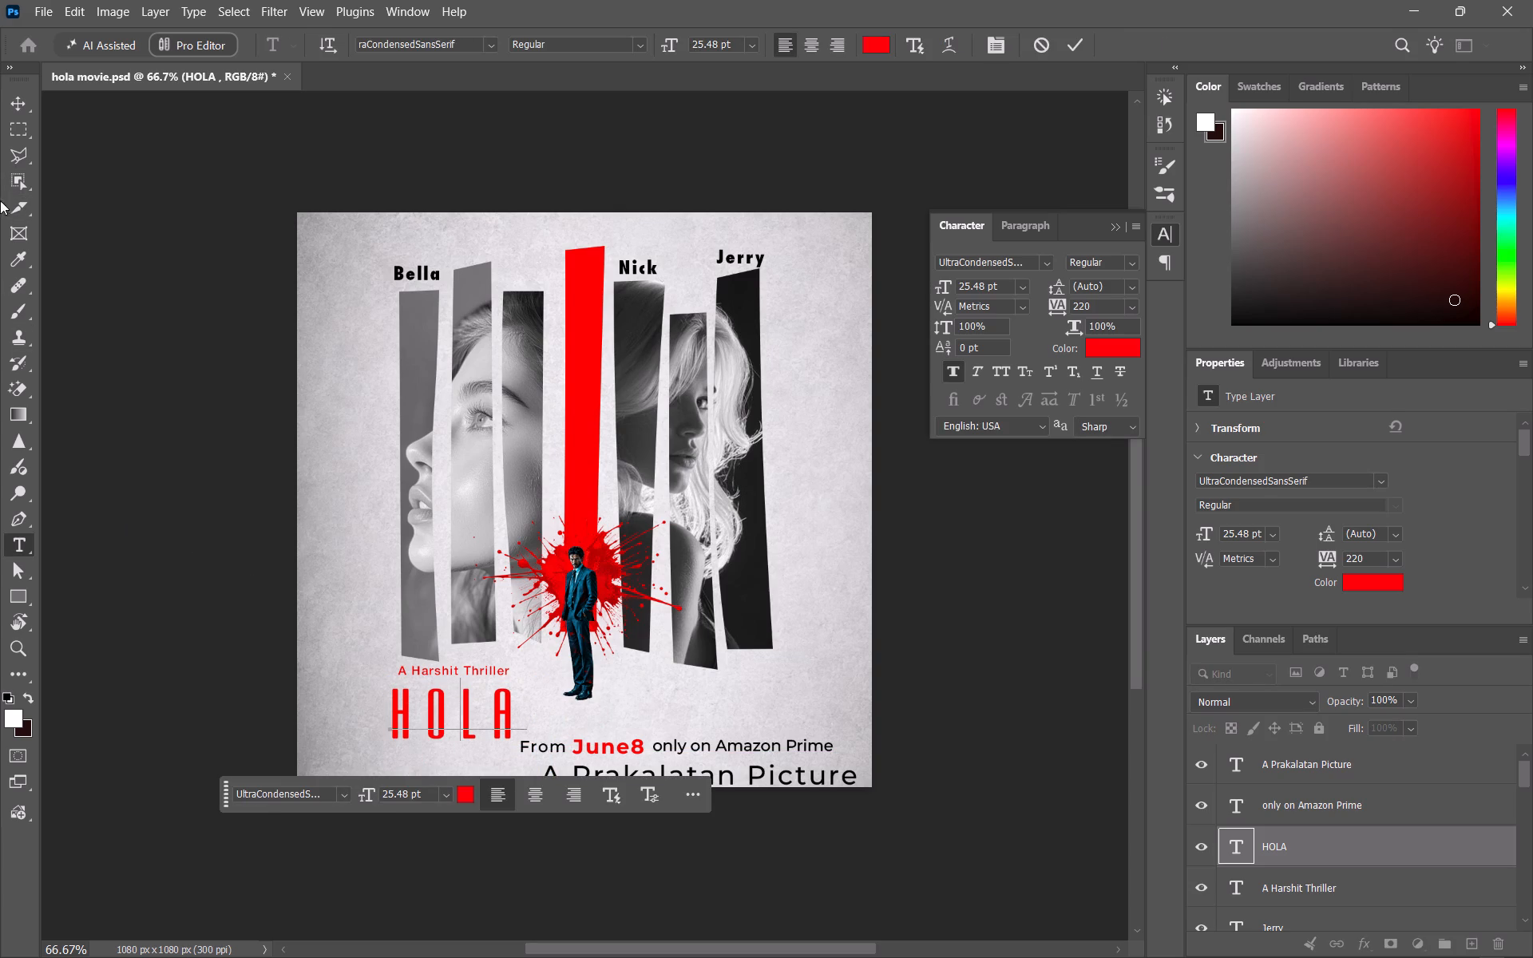
{"action": "key", "text": "ctrl+t"}
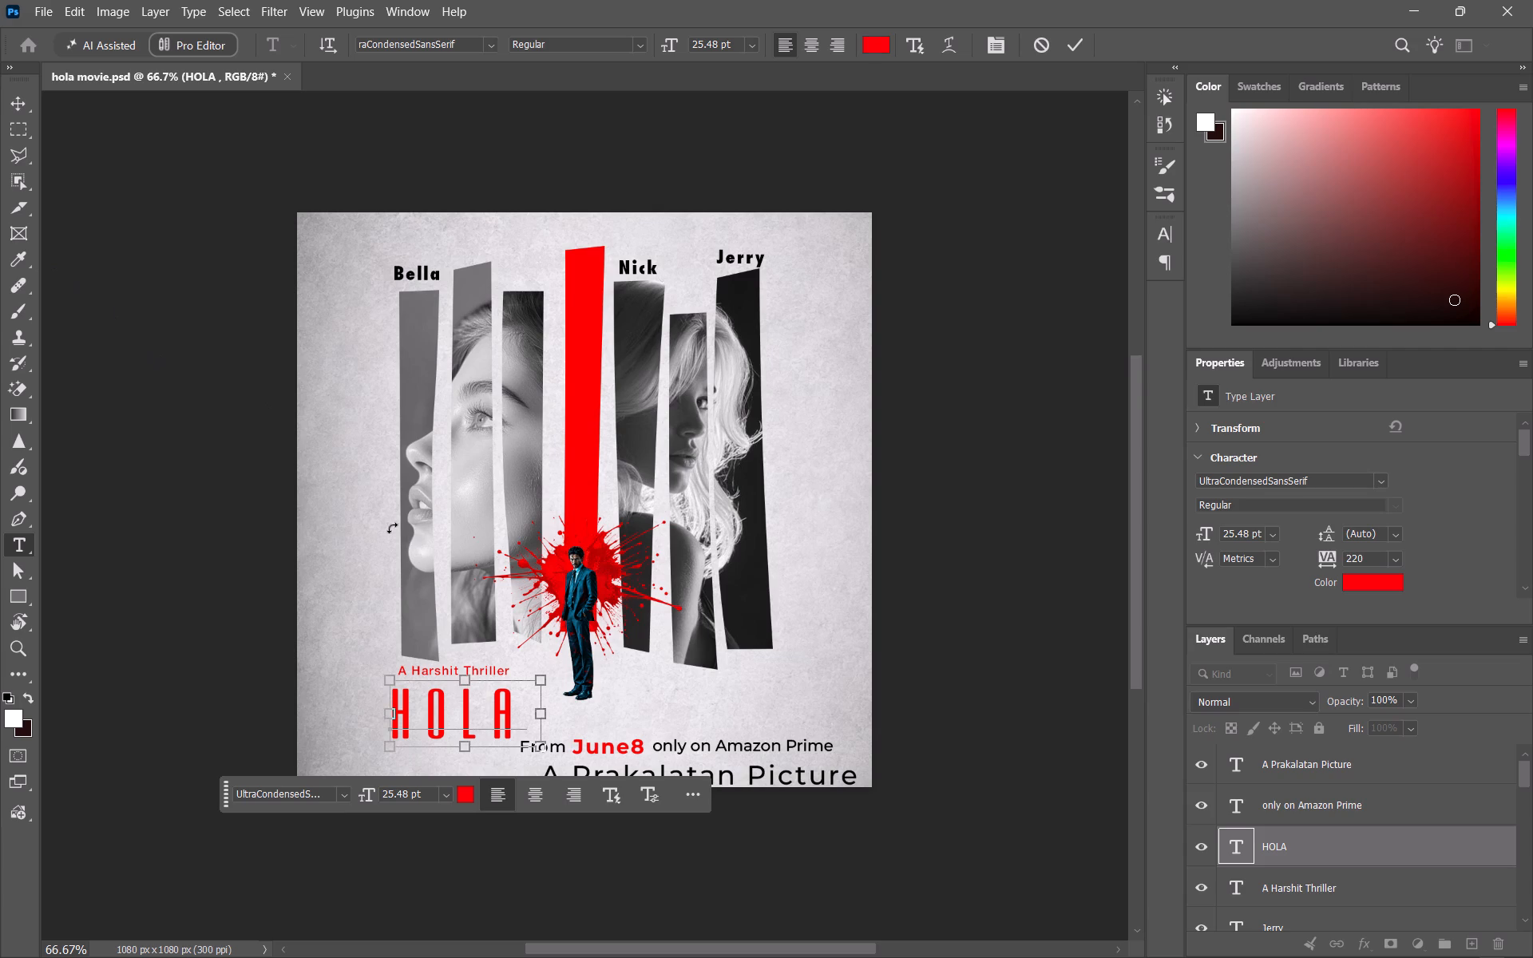
{"action": "key", "text": "ctrl+t"}
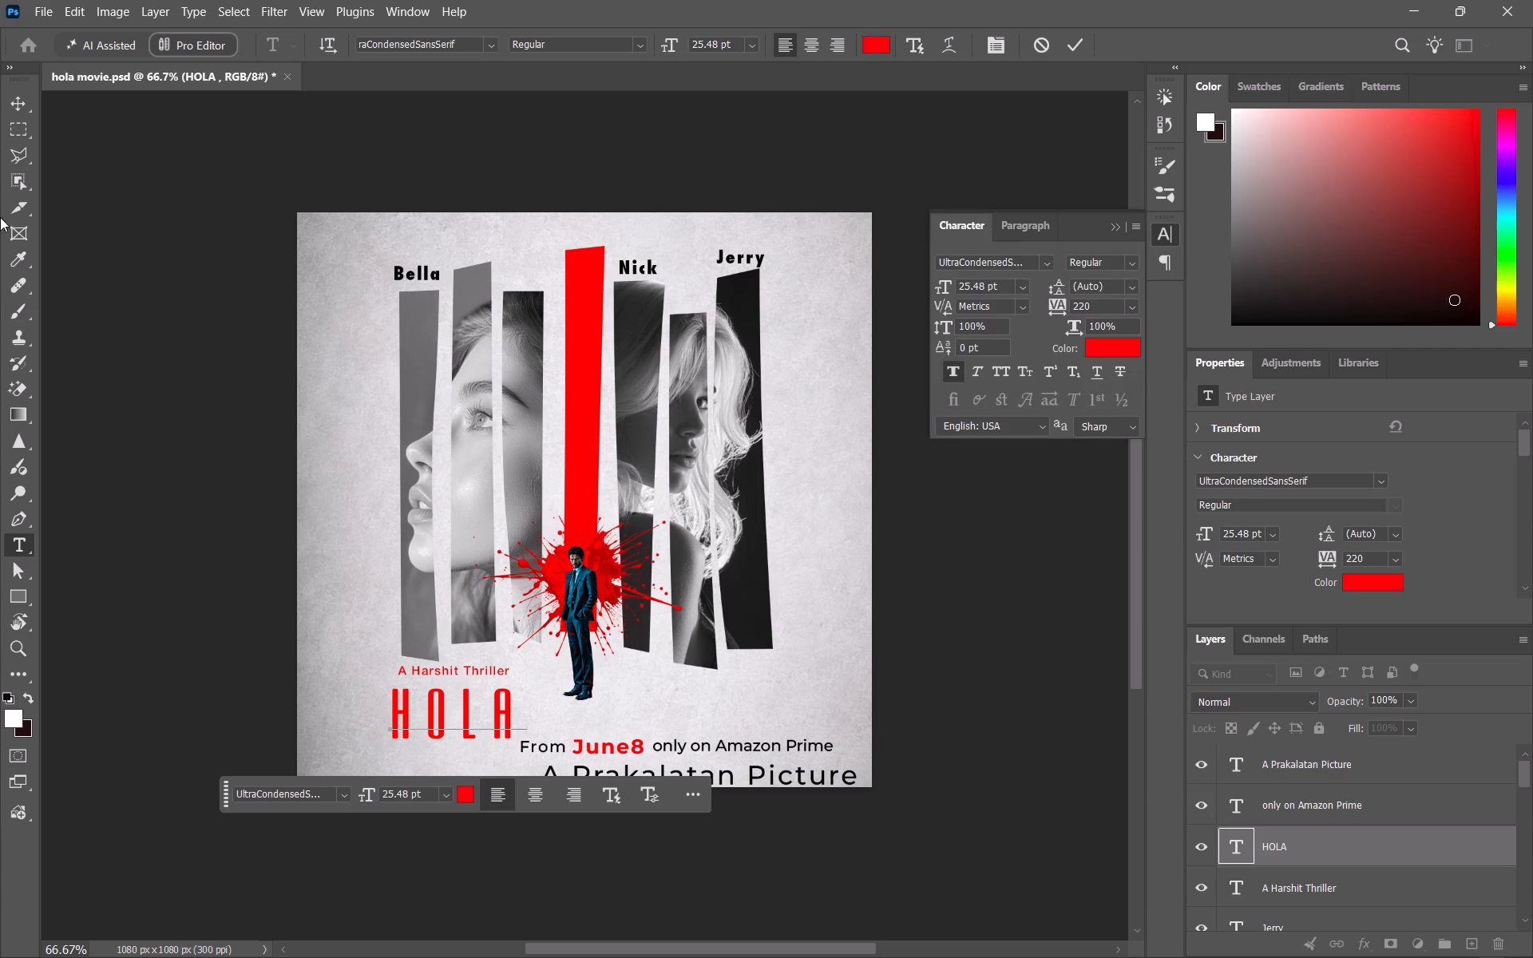
{"action": "left_click", "coordinate": [11, 100]}
{"action": "left_click_drag", "start_coordinate": [466, 743], "coordinate": [465, 750]}
{"action": "left_click", "coordinate": [989, 643]}
{"action": "left_click", "coordinate": [961, 689]}
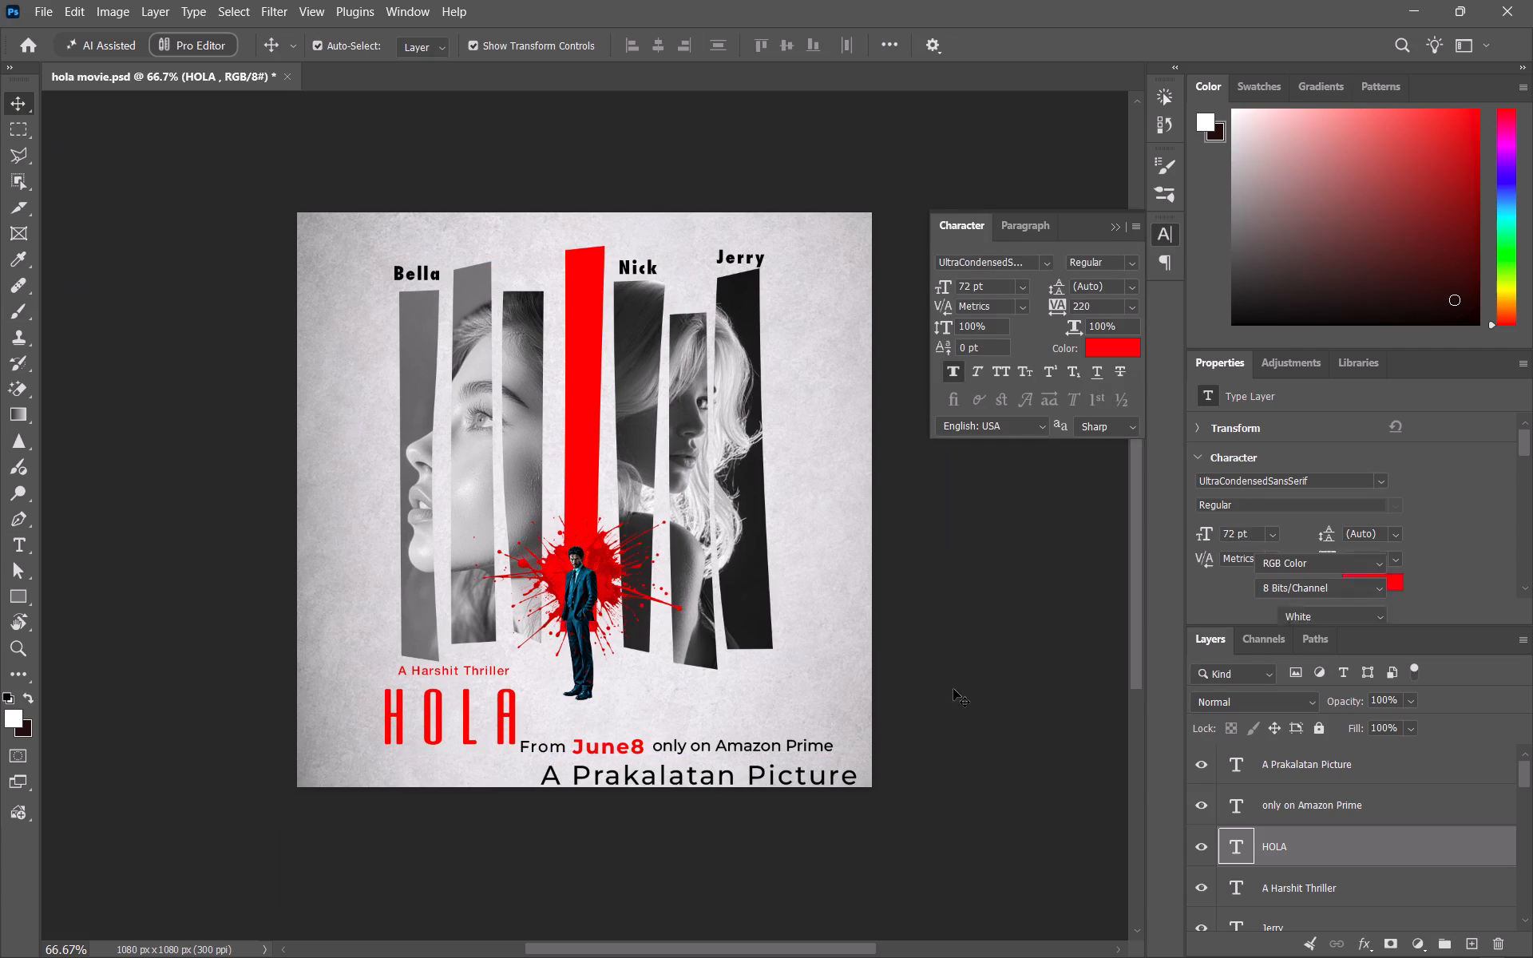
Shift the Subtle Gray Paper Texture background horizontally by 21 px so its edge snaps to the canvas edge.
{"action": "left_click_drag", "start_coordinate": [524, 733], "coordinate": [541, 738]}
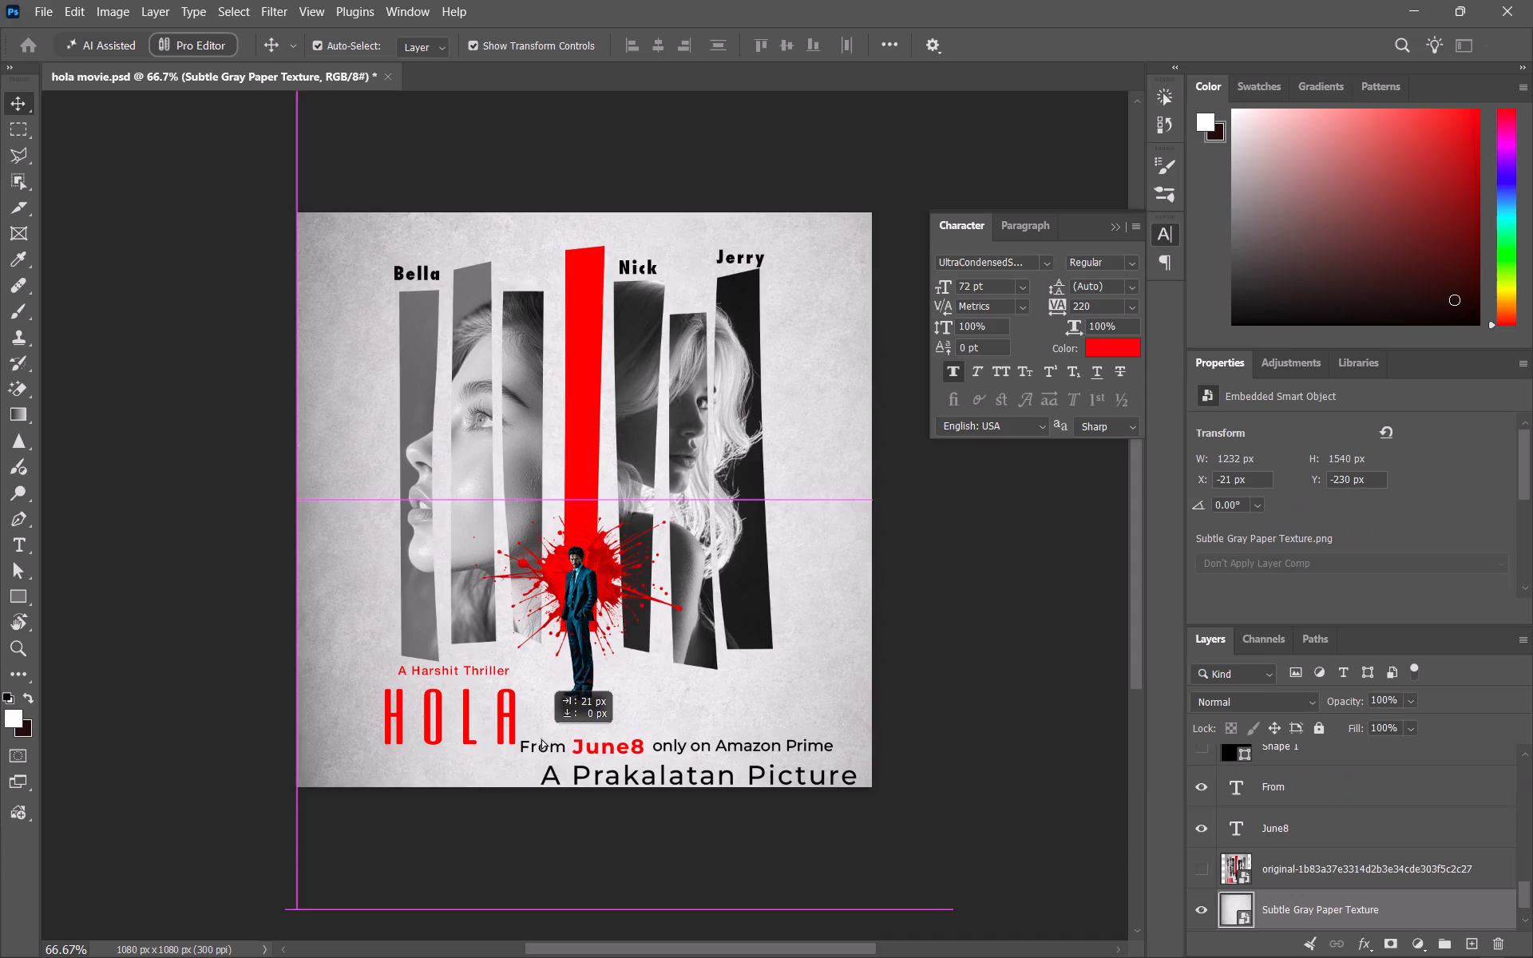
{"action": "left_click_drag", "start_coordinate": [541, 738], "coordinate": [533, 738]}
Move the June8 text layer up the layer stack, toward the other text layers.
{"action": "scroll", "coordinate": [1313, 766], "scroll_direction": "up", "scroll_amount": 6}
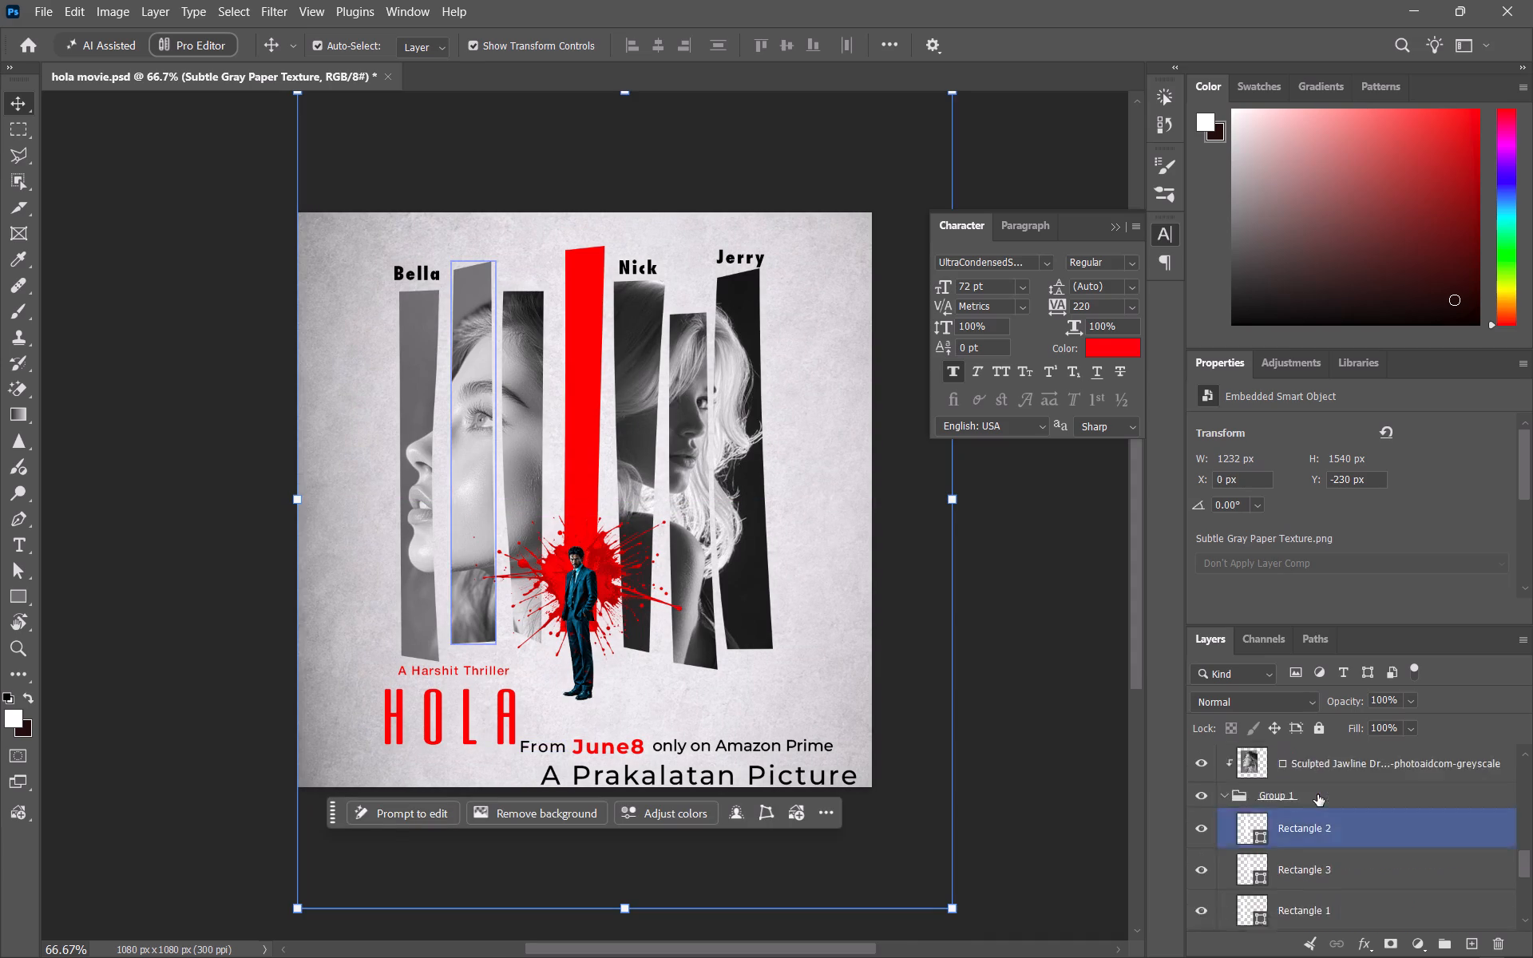
{"action": "scroll", "coordinate": [1317, 794], "scroll_direction": "up", "scroll_amount": 20}
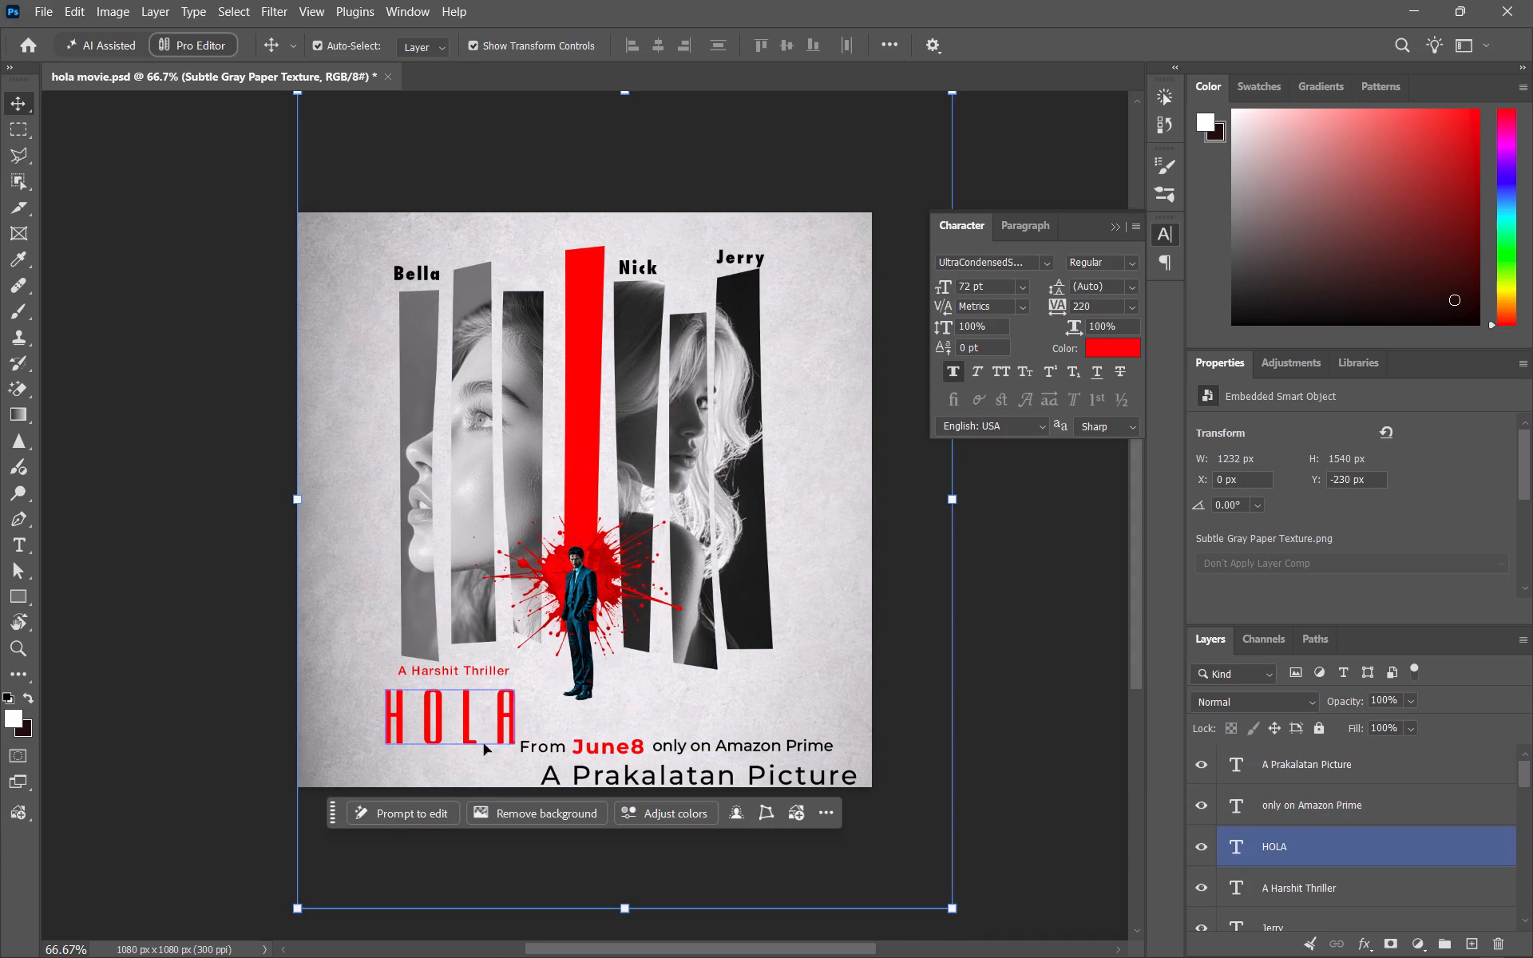
{"action": "scroll", "coordinate": [1292, 790], "scroll_direction": "down", "scroll_amount": 20}
{"action": "scroll", "coordinate": [1292, 790], "scroll_direction": "down", "scroll_amount": 4}
{"action": "scroll", "coordinate": [1325, 812], "scroll_direction": "up", "scroll_amount": 3}
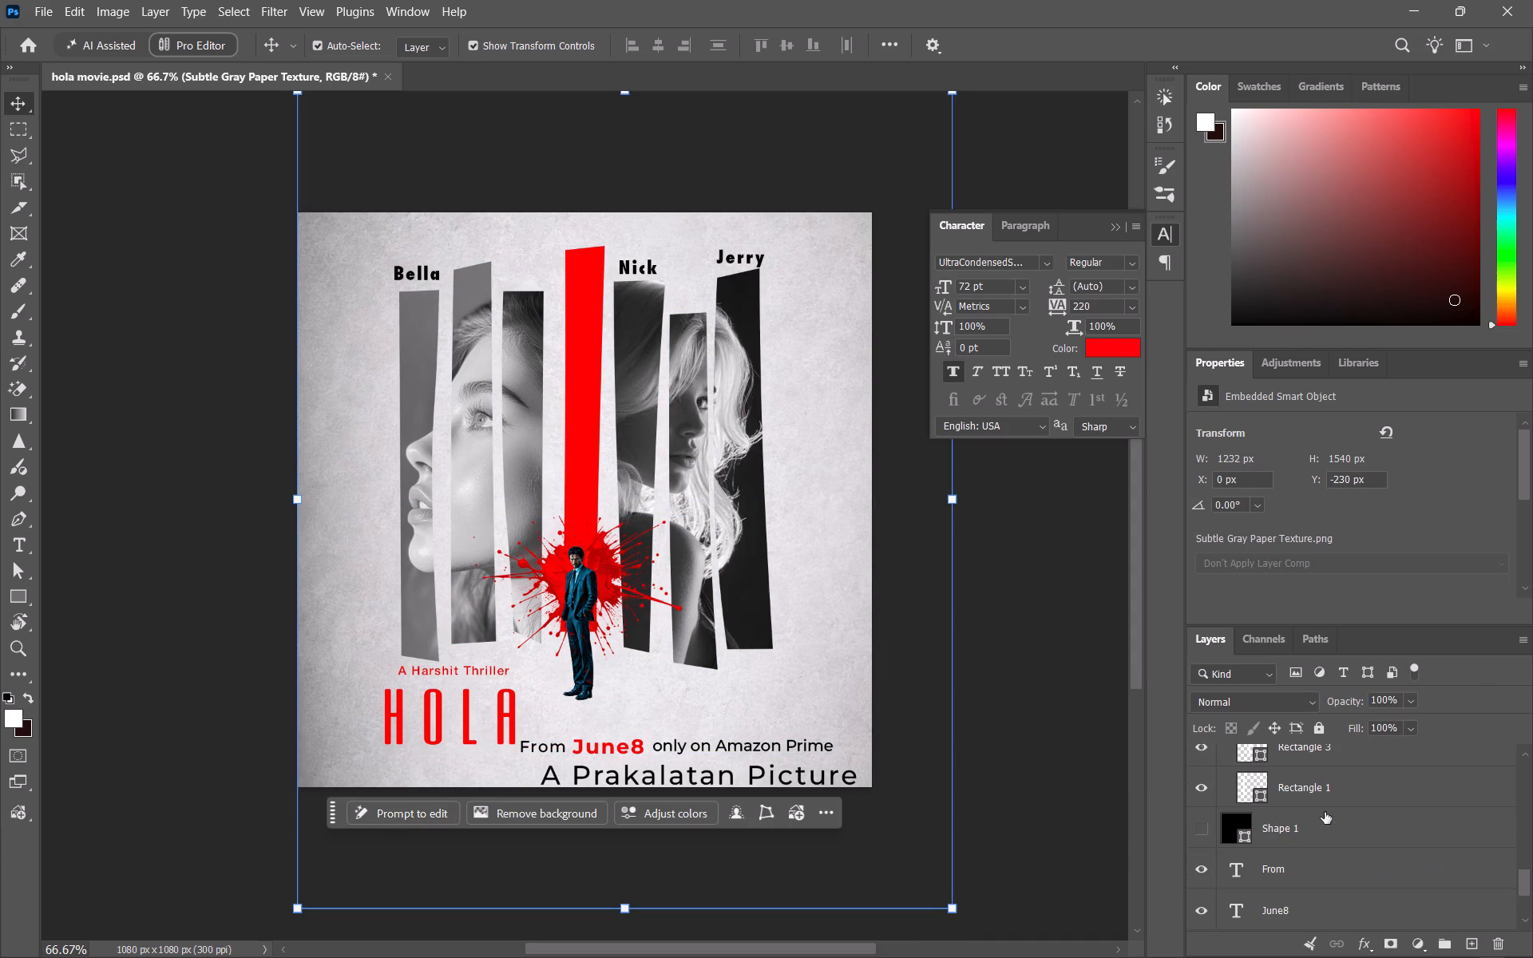
{"action": "scroll", "coordinate": [1290, 876], "scroll_direction": "down", "scroll_amount": 2}
{"action": "scroll", "coordinate": [1304, 841], "scroll_direction": "up", "scroll_amount": 1}
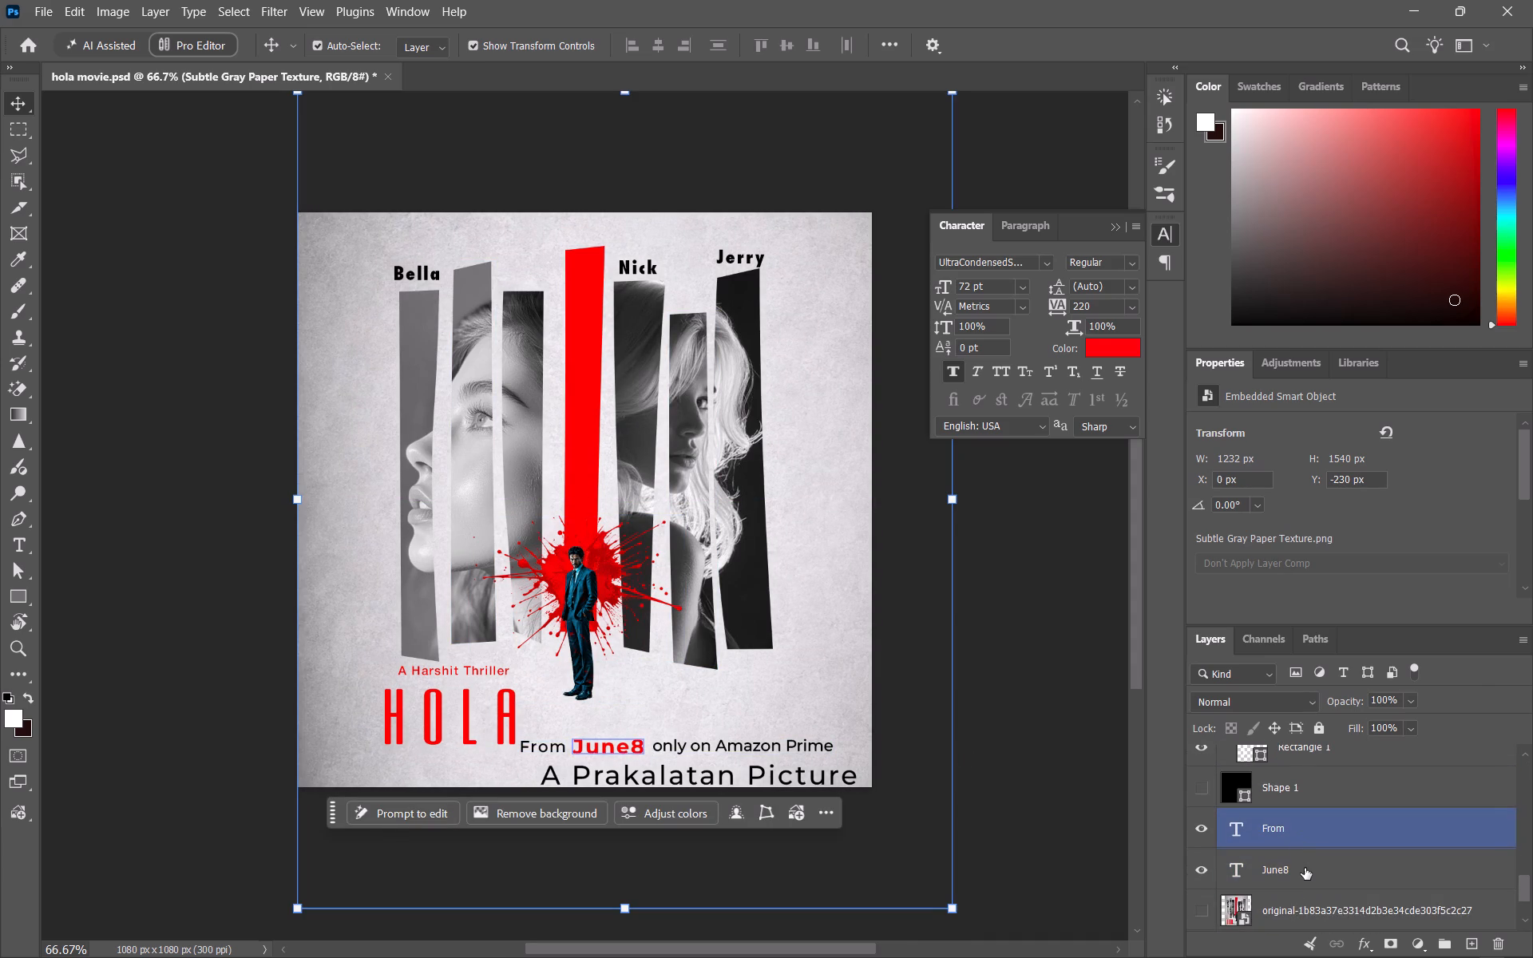
{"action": "left_click_drag", "start_coordinate": [1305, 868], "coordinate": [1292, 679]}
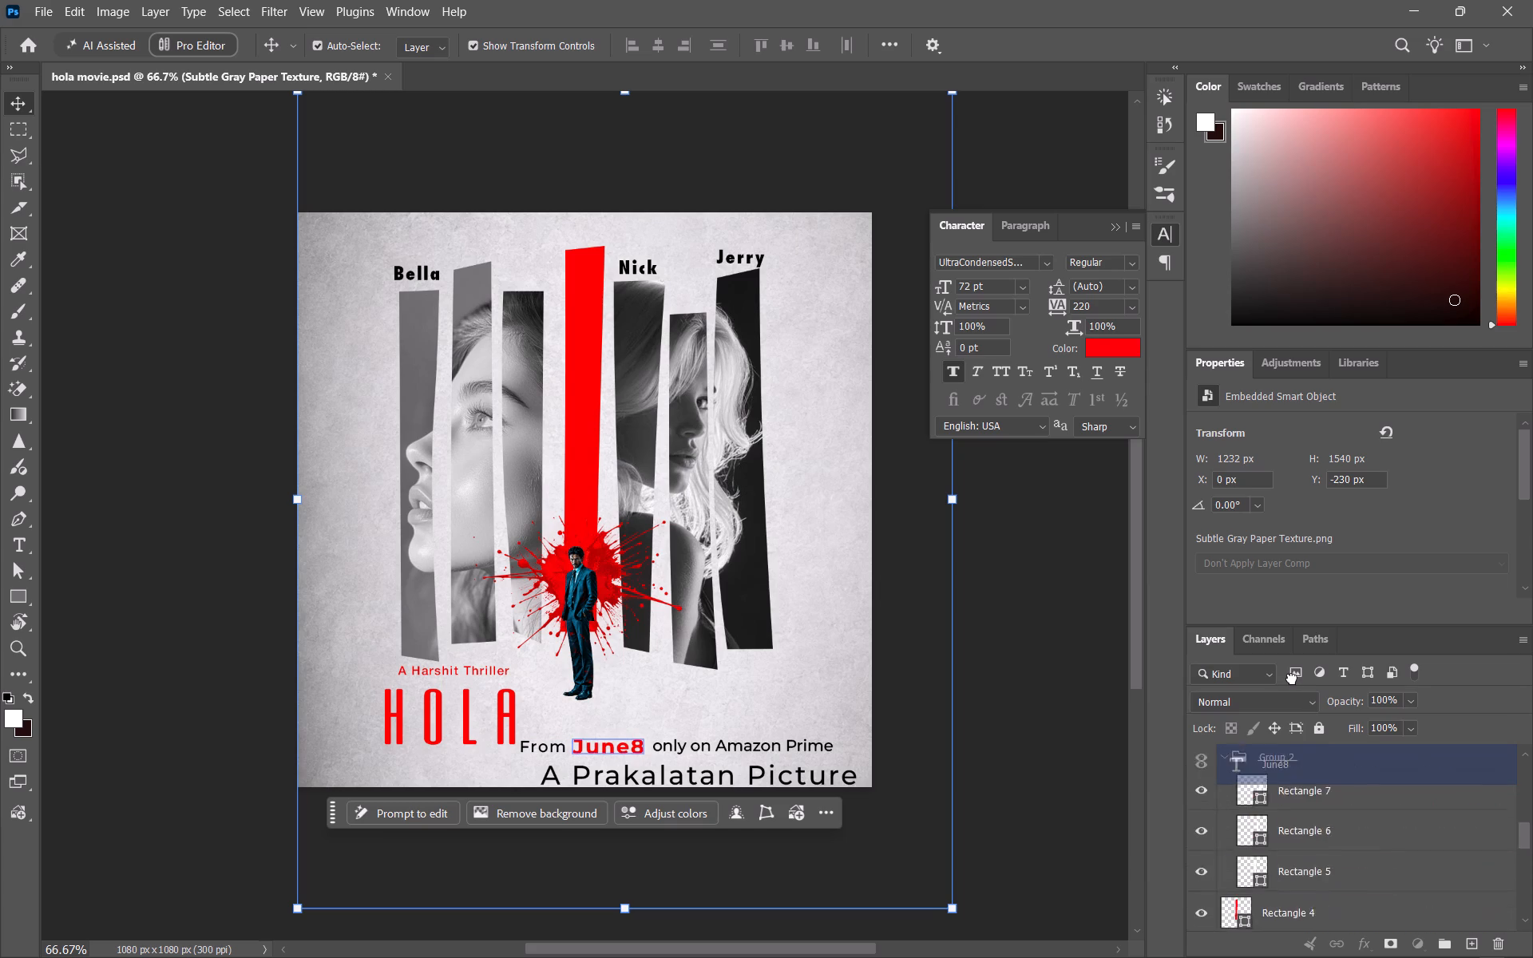
{"action": "left_click_drag", "start_coordinate": [1292, 679], "coordinate": [1291, 679]}
Move the June8 and From text layers to the top of the layer stack, with From above June8.
{"action": "scroll", "coordinate": [1388, 810], "scroll_direction": "up", "scroll_amount": 6}
{"action": "scroll", "coordinate": [1385, 814], "scroll_direction": "down", "scroll_amount": 6}
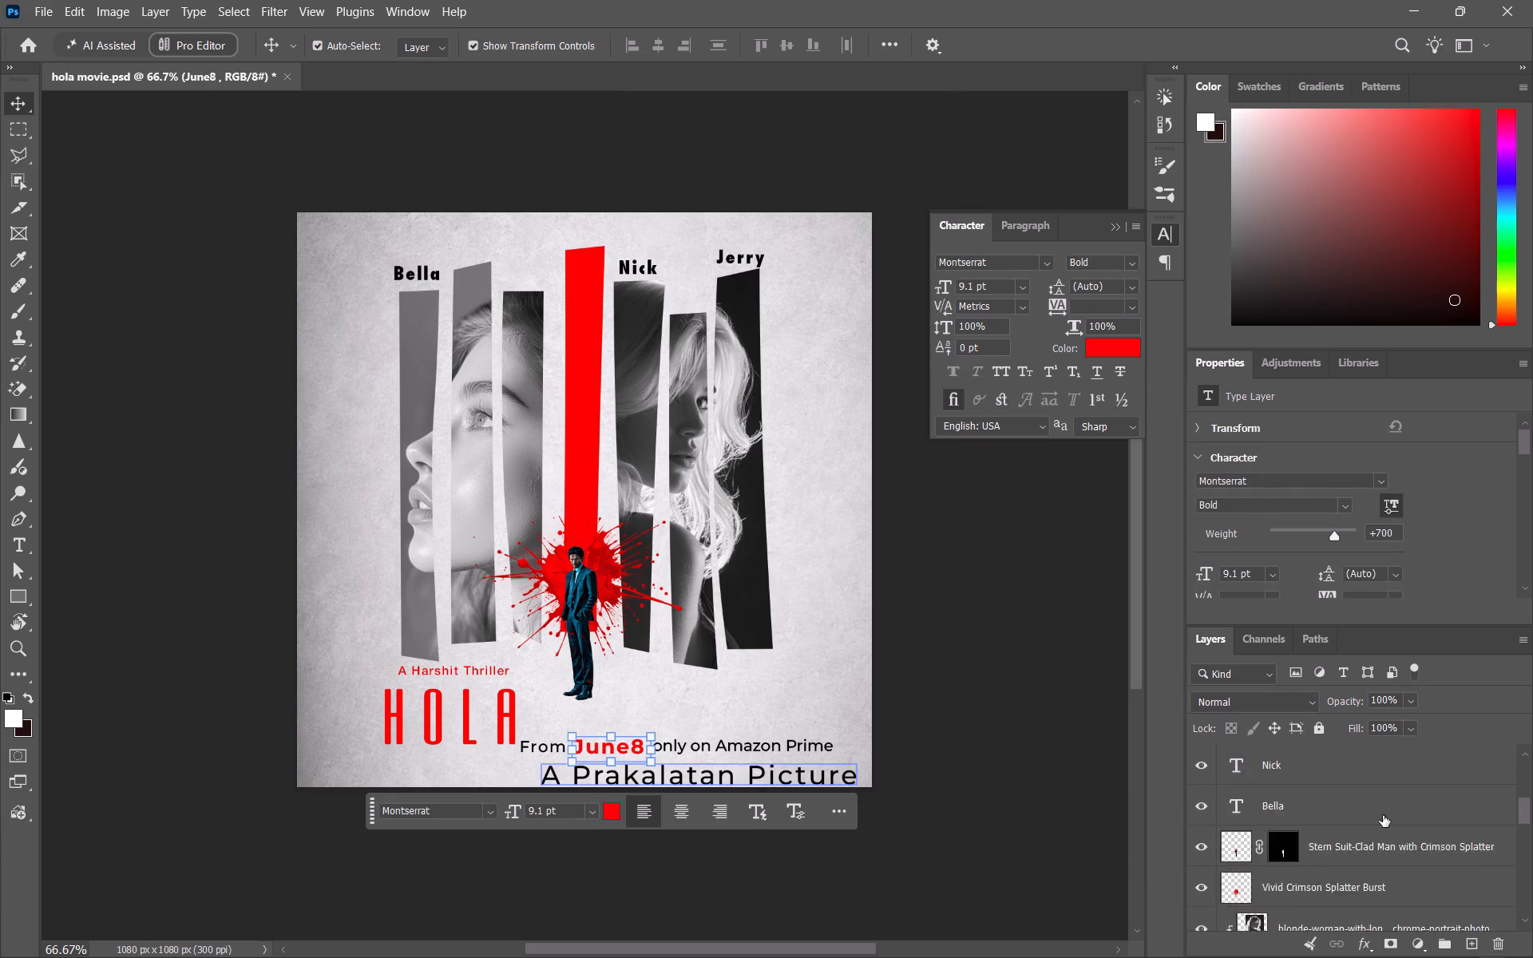
{"action": "scroll", "coordinate": [1383, 815], "scroll_direction": "down", "scroll_amount": 18}
{"action": "left_click_drag", "start_coordinate": [1353, 789], "coordinate": [1310, 651]}
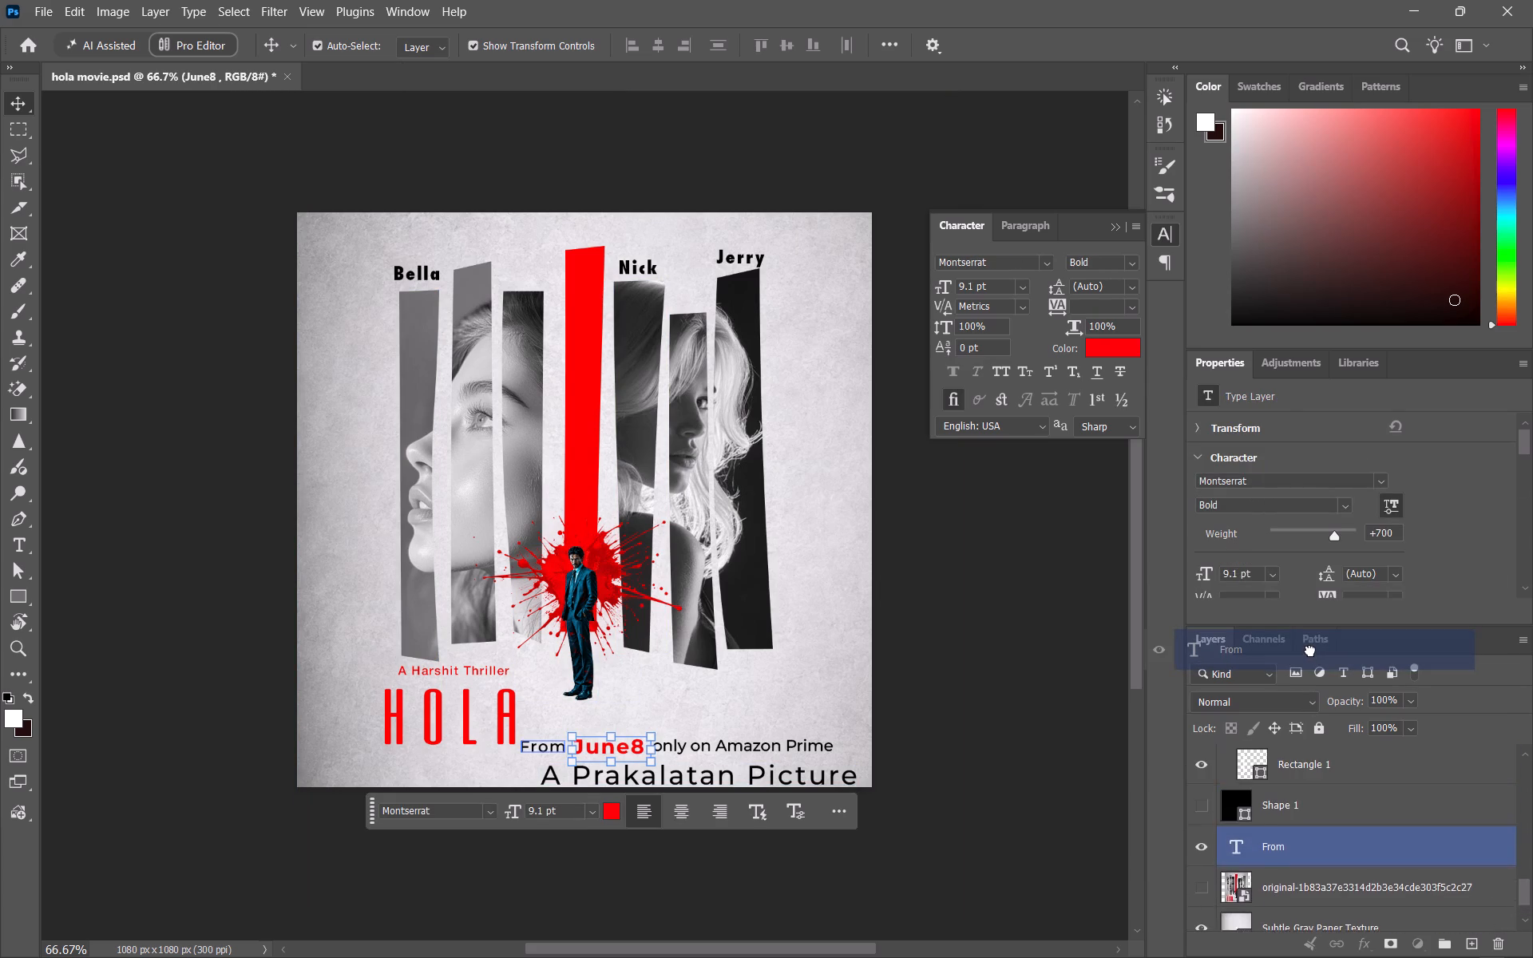
{"action": "left_click_drag", "start_coordinate": [1310, 651], "coordinate": [1308, 734]}
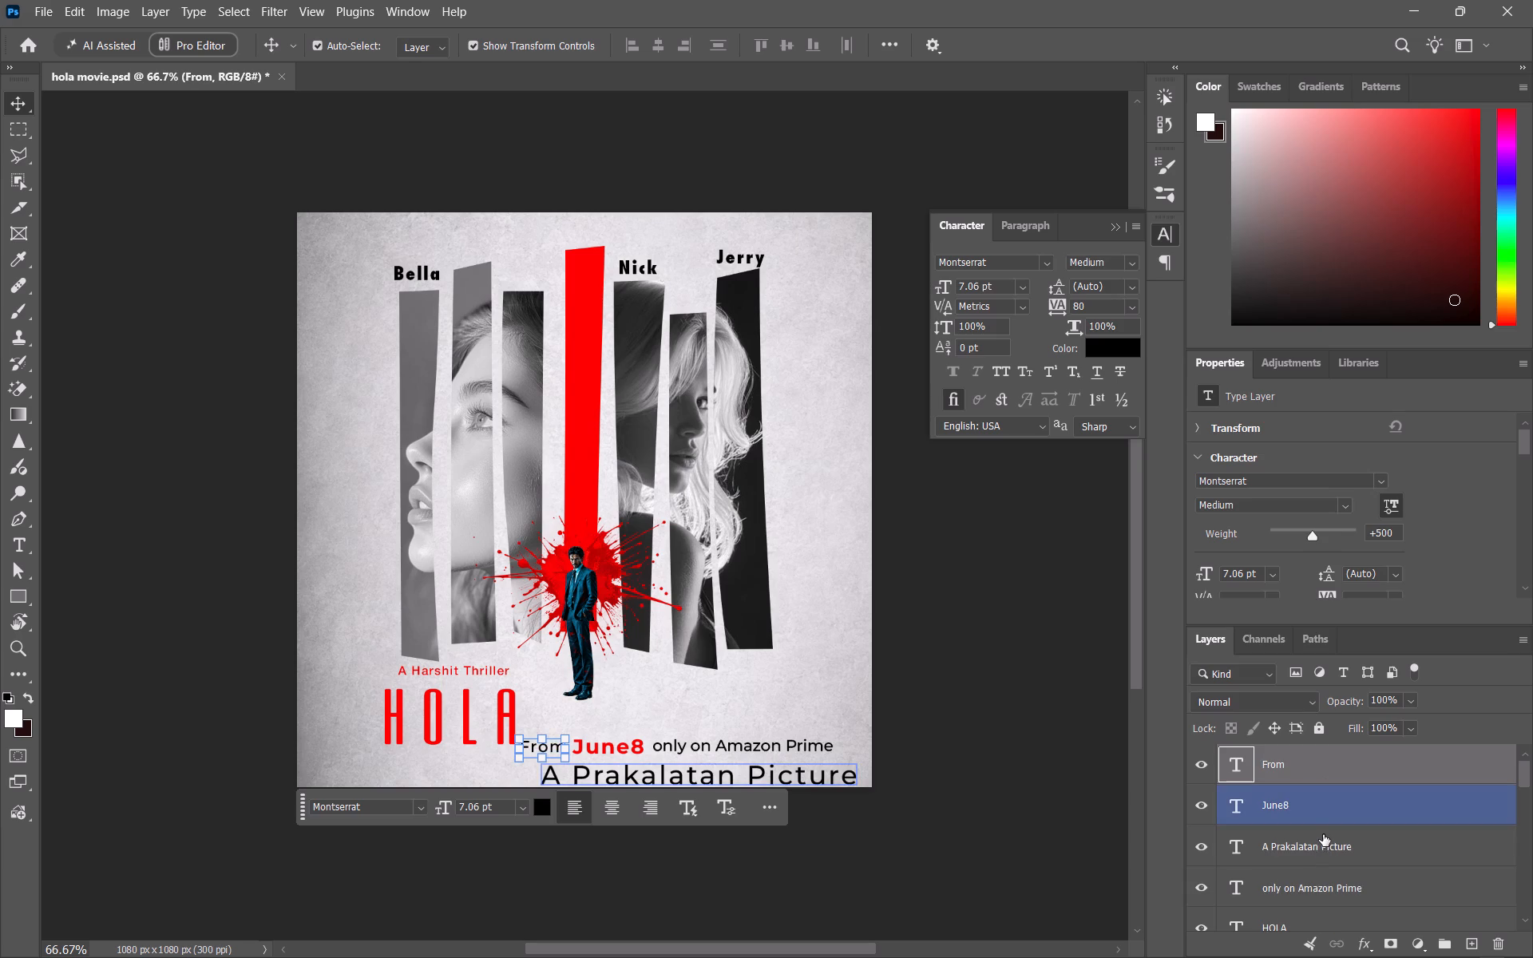
Group the "only on Amazon Prime" layer and add the June8 and From layers to that group.
{"action": "left_click_drag", "start_coordinate": [1322, 885], "coordinate": [1313, 816]}
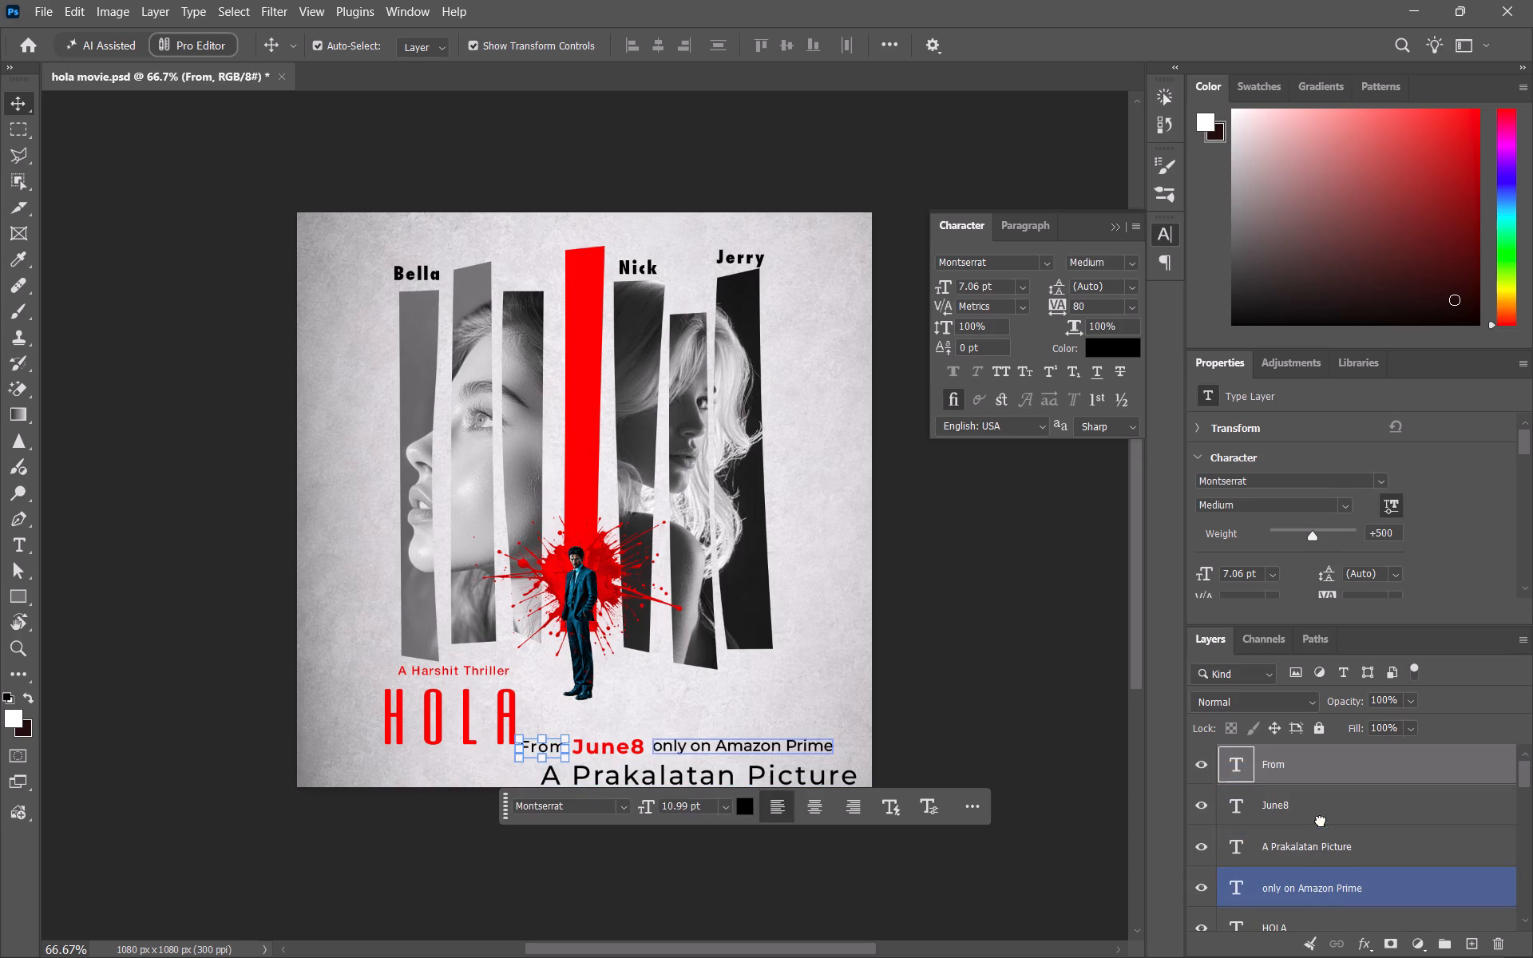
{"action": "key", "text": "ctrl+g"}
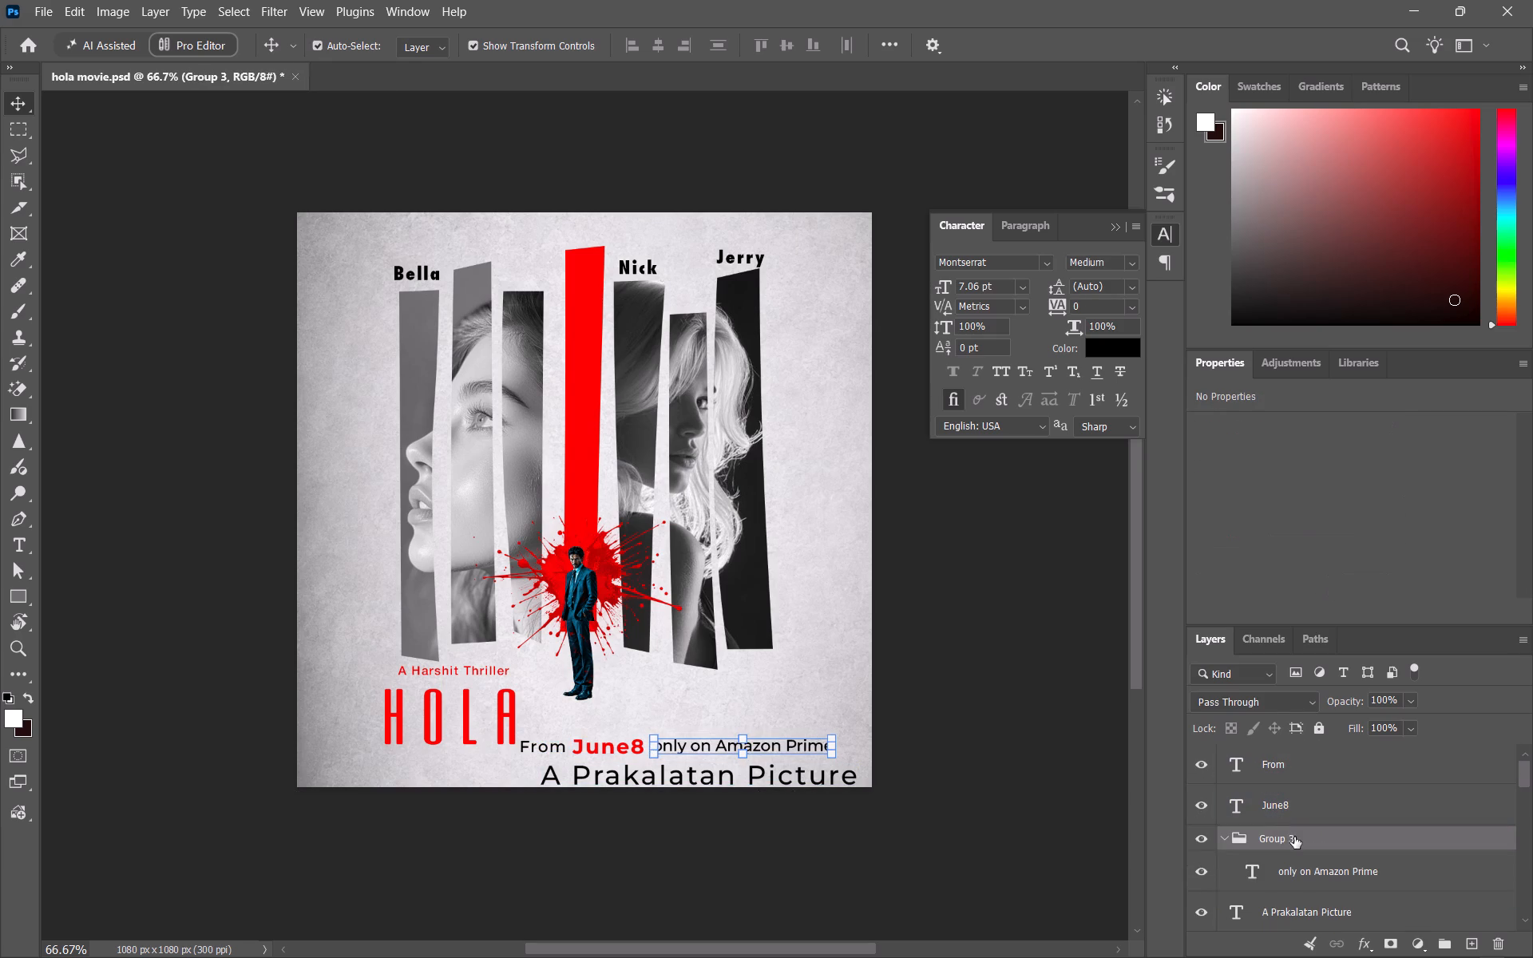
{"action": "left_click_drag", "start_coordinate": [1306, 795], "coordinate": [1306, 836]}
{"action": "left_click_drag", "start_coordinate": [1297, 761], "coordinate": [1297, 807]}
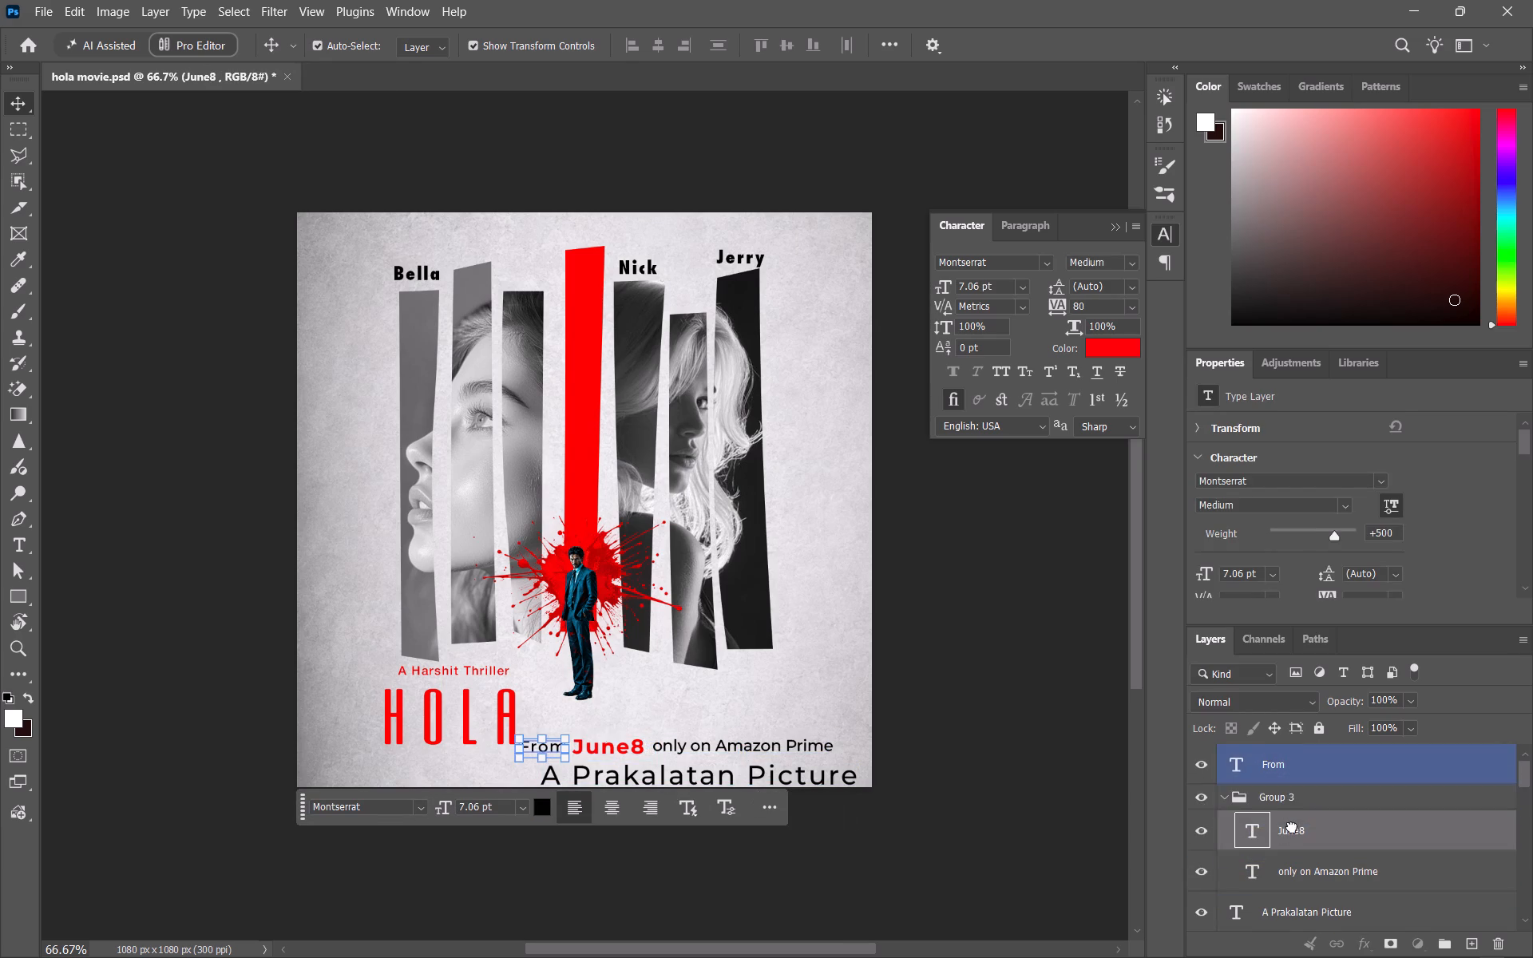
Nudge the grouped "From June8 only on Amazon Prime" line up and slightly right, clear of the production credit.
{"action": "left_click", "coordinate": [1279, 759]}
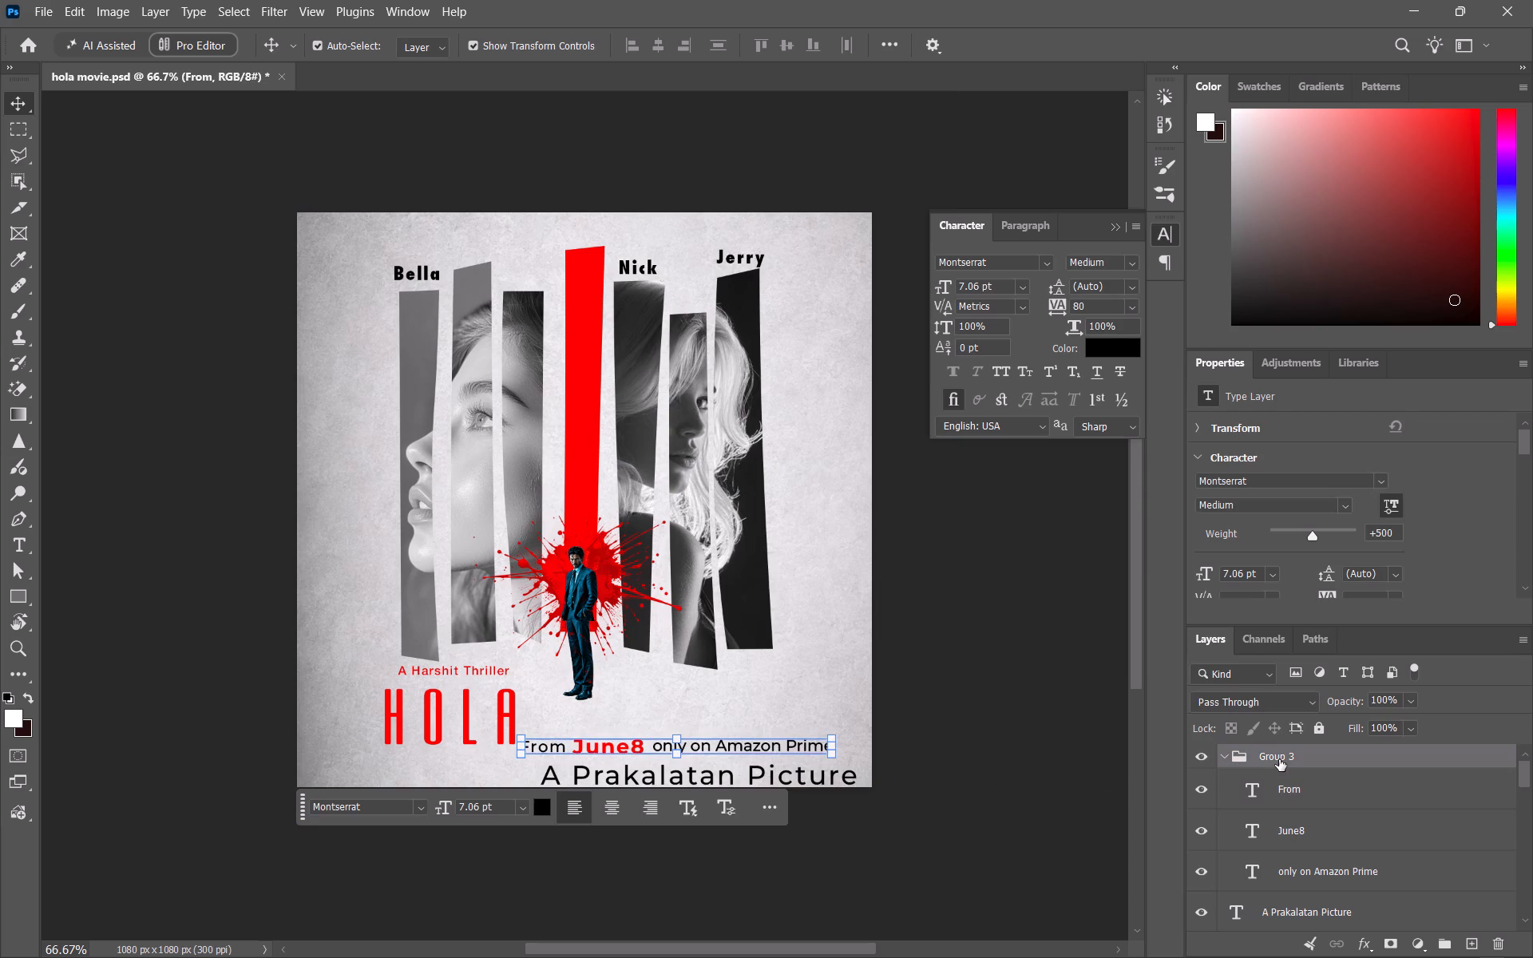
{"action": "key", "text": "Up"}
{"action": "key", "text": "Up"}
{"action": "key", "text": "Up"}
{"action": "key", "text": "Up"}
{"action": "key", "text": "Up"}
{"action": "key", "text": "Up"}
{"action": "key", "text": "Up"}
{"action": "key", "text": "Up"}
{"action": "key", "text": "Up"}
{"action": "key", "text": "Up"}
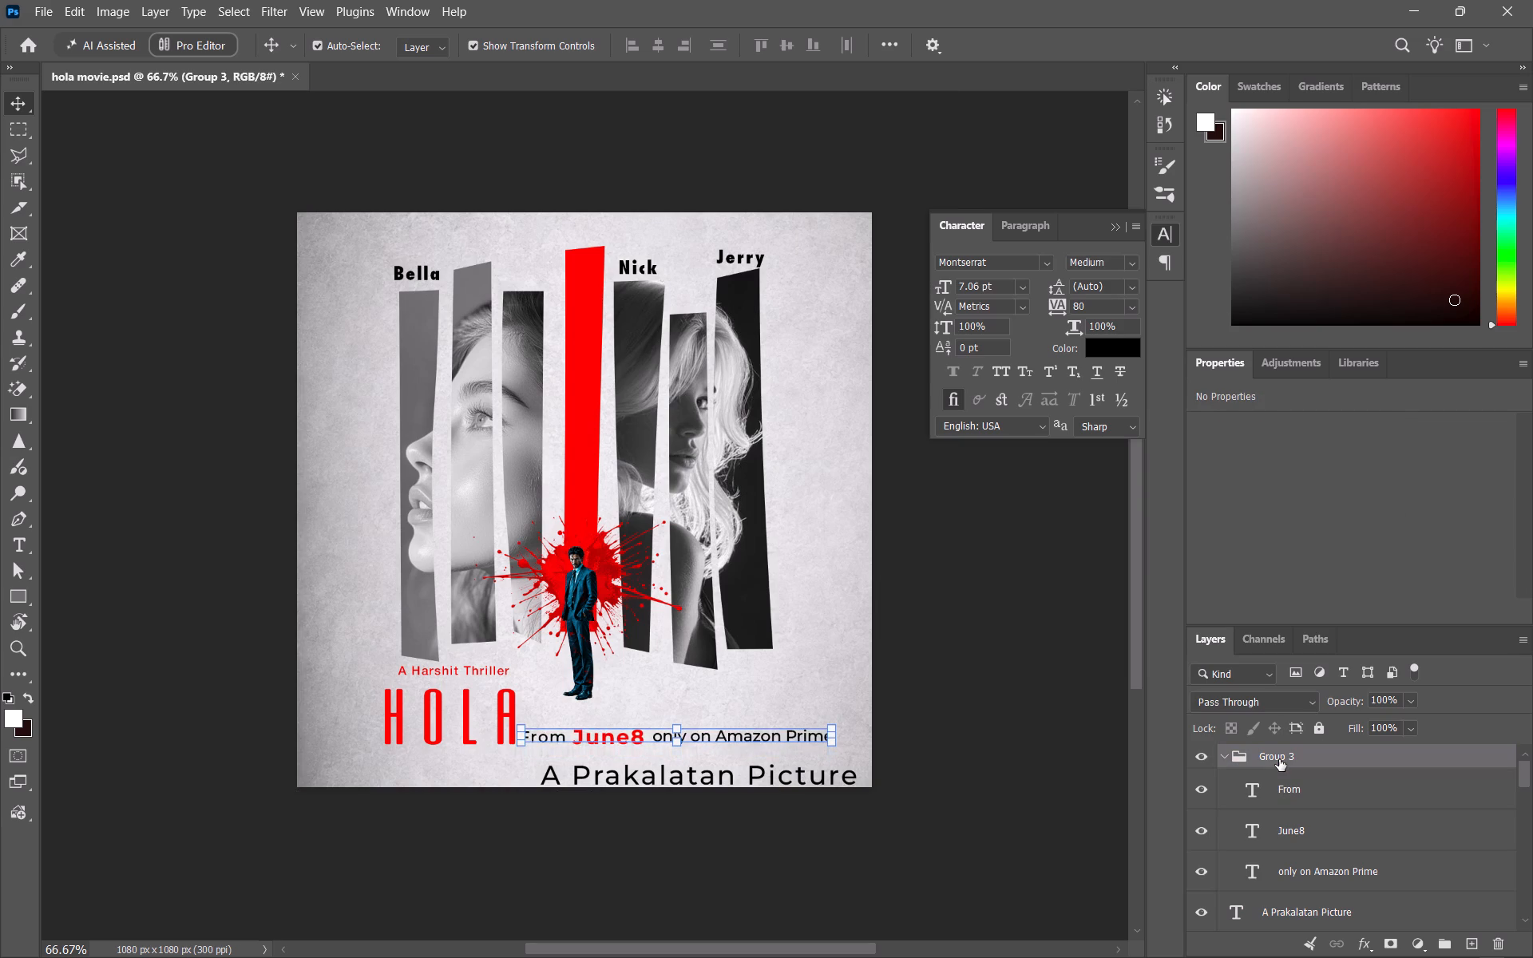
{"action": "key", "text": "Up"}
{"action": "key", "text": "Up"}
{"action": "key", "text": "Up"}
{"action": "key", "text": "Up"}
{"action": "key", "text": "Right"}
{"action": "key", "text": "Right"}
{"action": "key", "text": "Right"}
{"action": "key", "text": "Right"}
{"action": "key", "text": "Right"}
{"action": "key", "text": "Right"}
{"action": "key", "text": "Right"}
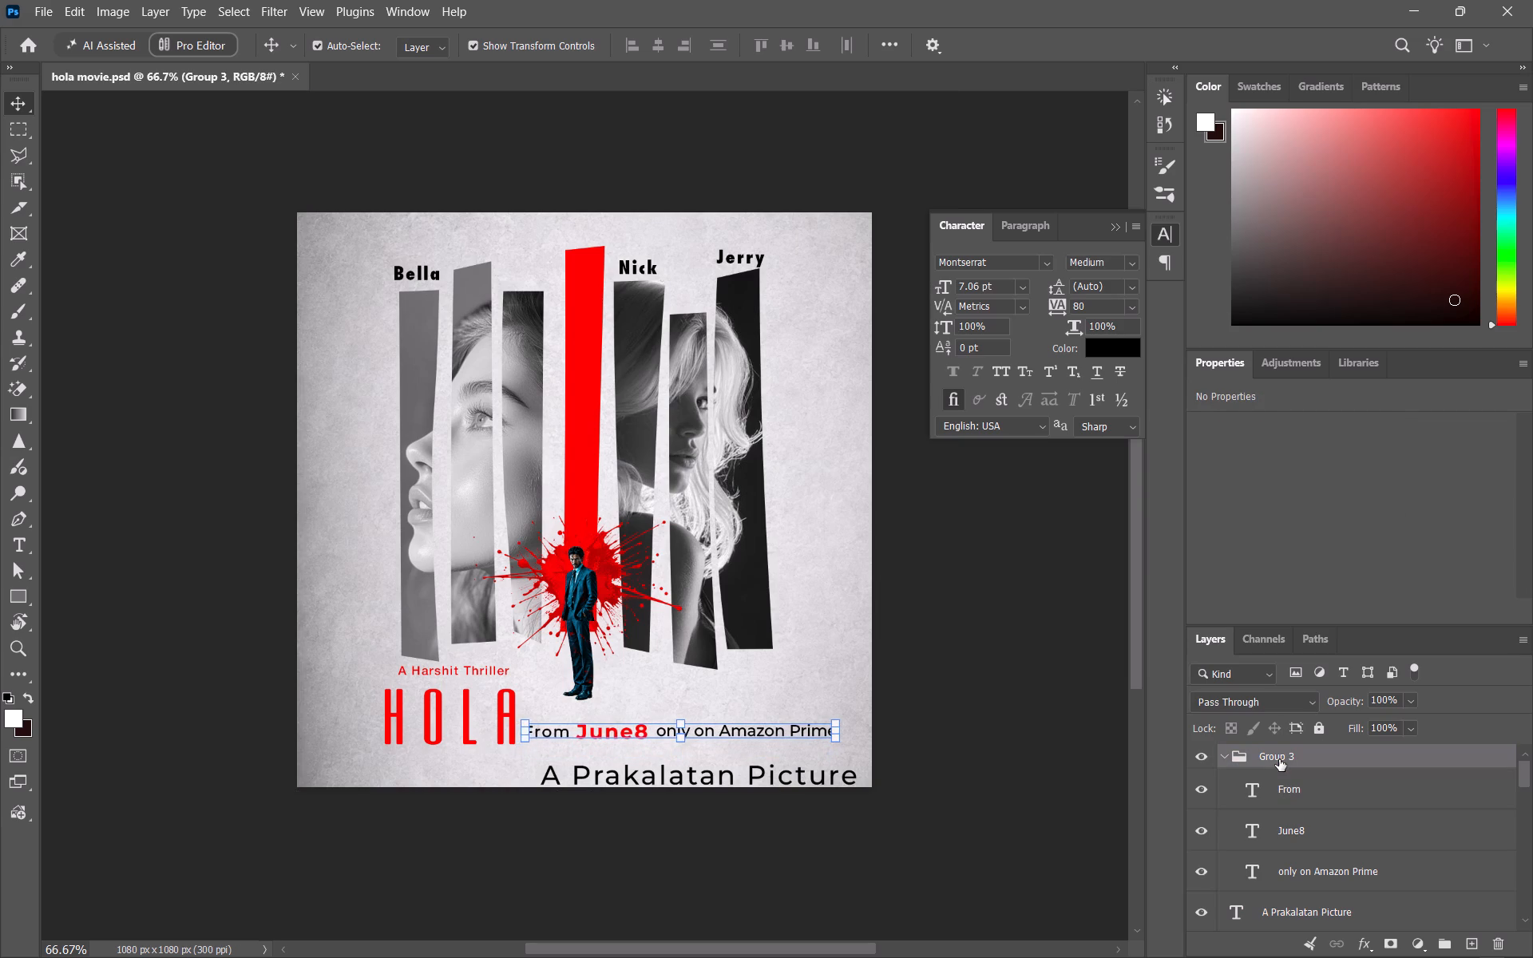
{"action": "key", "text": "Right"}
{"action": "key", "text": "Up"}
{"action": "key", "text": "Up"}
{"action": "key", "text": "Up"}
{"action": "key", "text": "Right"}
{"action": "key", "text": "Right"}
{"action": "key", "text": "Right"}
{"action": "key", "text": "Right"}
{"action": "key", "text": "Right"}
{"action": "key", "text": "Right"}
{"action": "key", "text": "Right"}
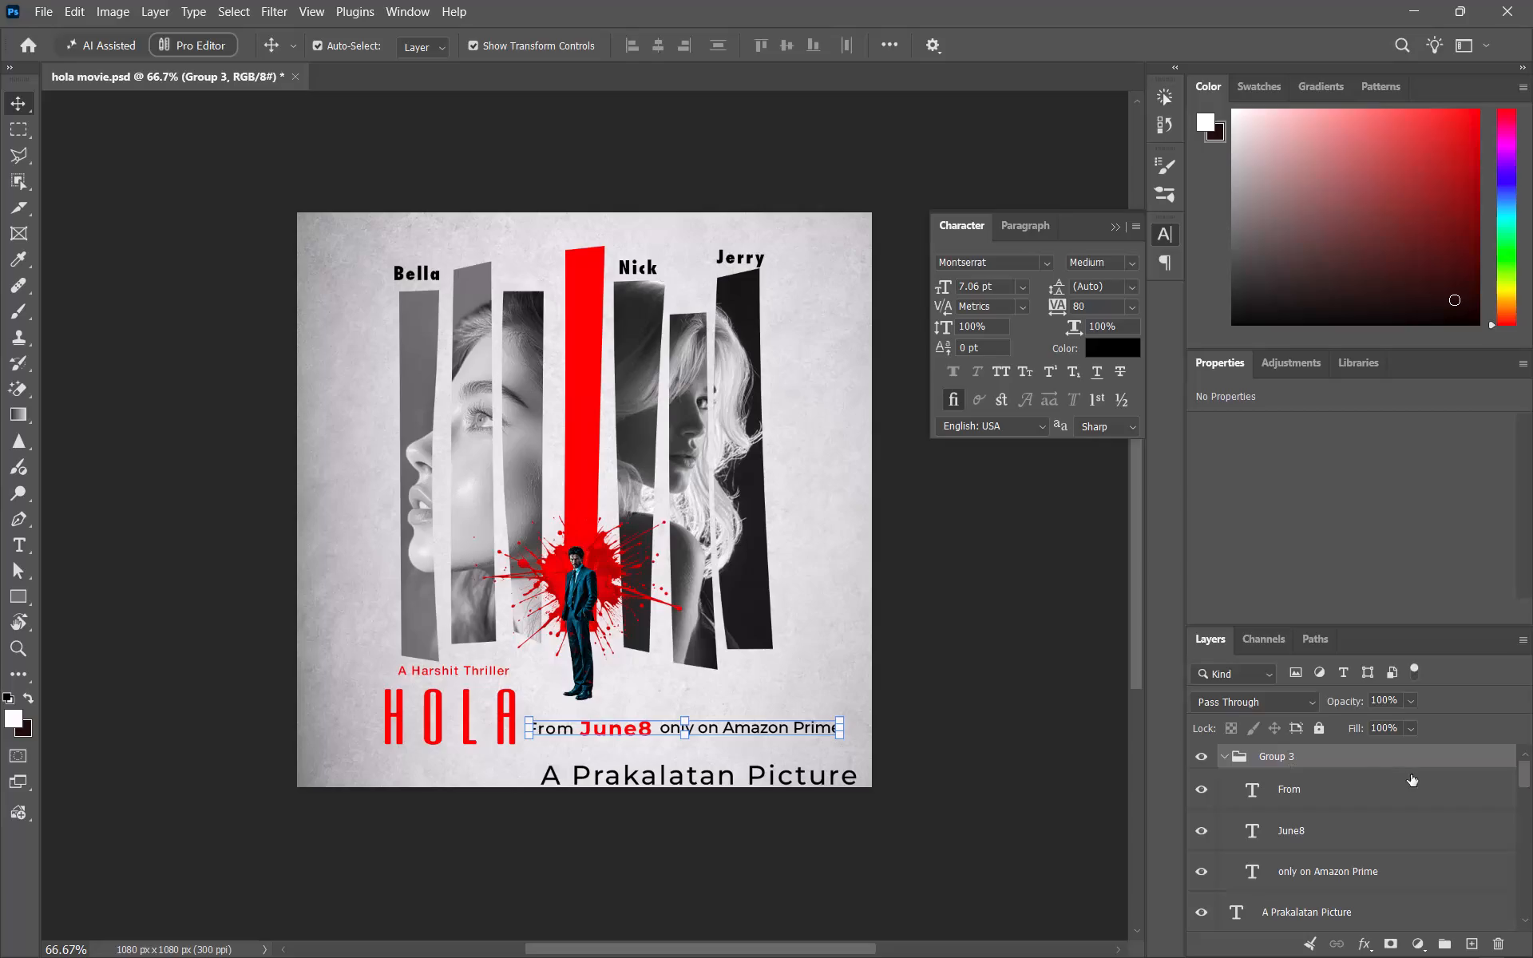
{"action": "left_click", "coordinate": [114, 174]}
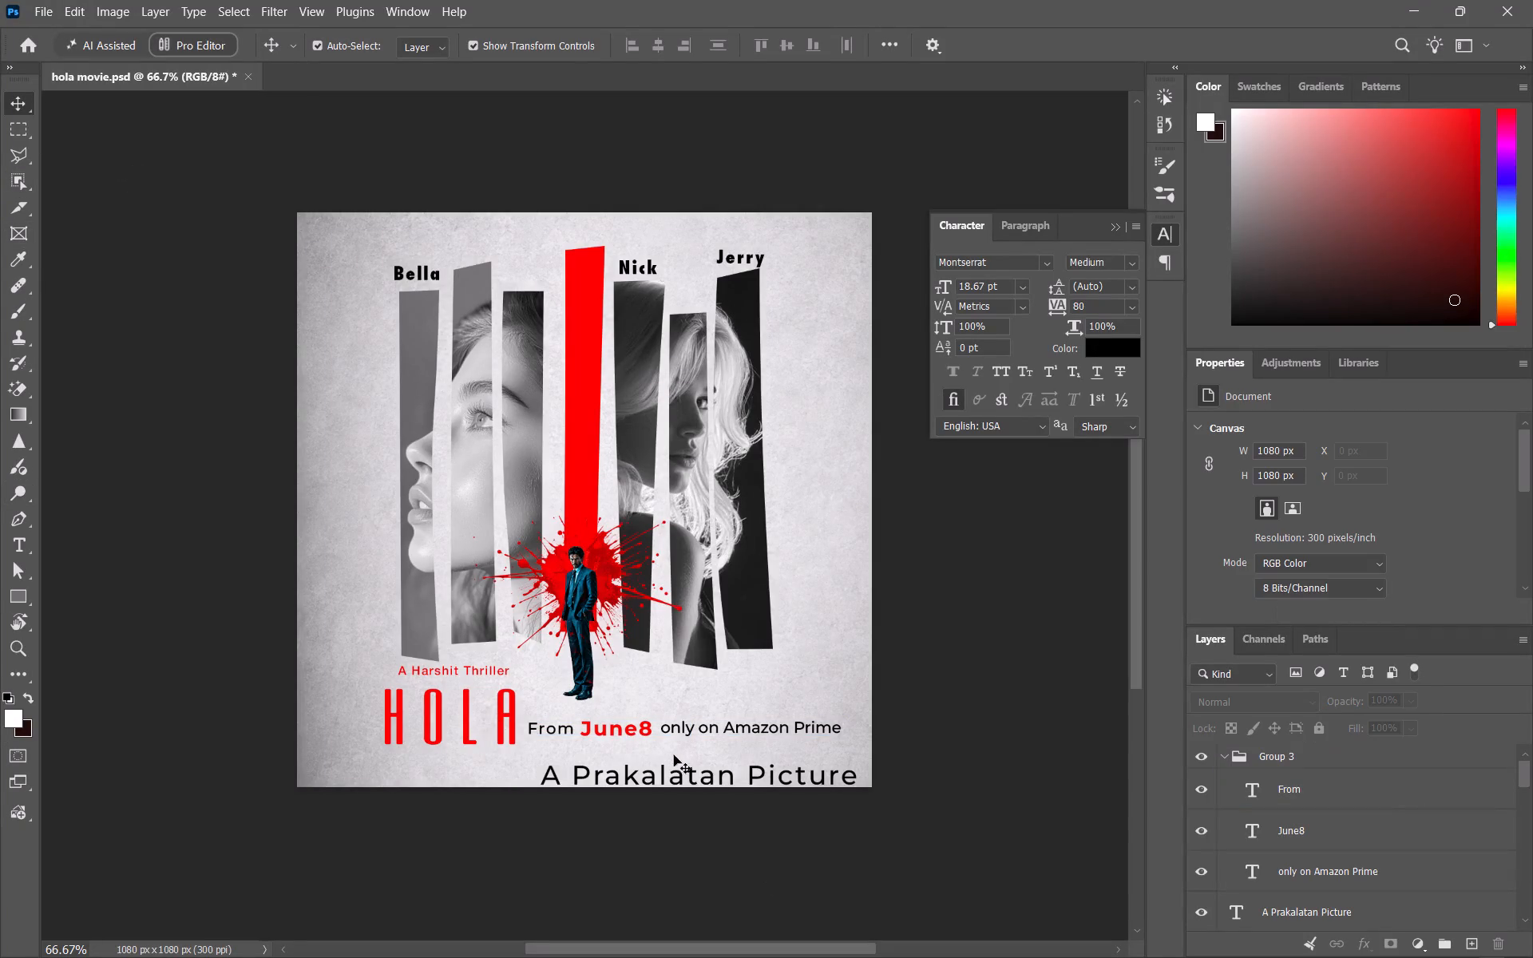
Move the "A Prakalatan Picture" credit up and to the left, just beneath the release line.
{"action": "left_click_drag", "start_coordinate": [748, 770], "coordinate": [707, 758]}
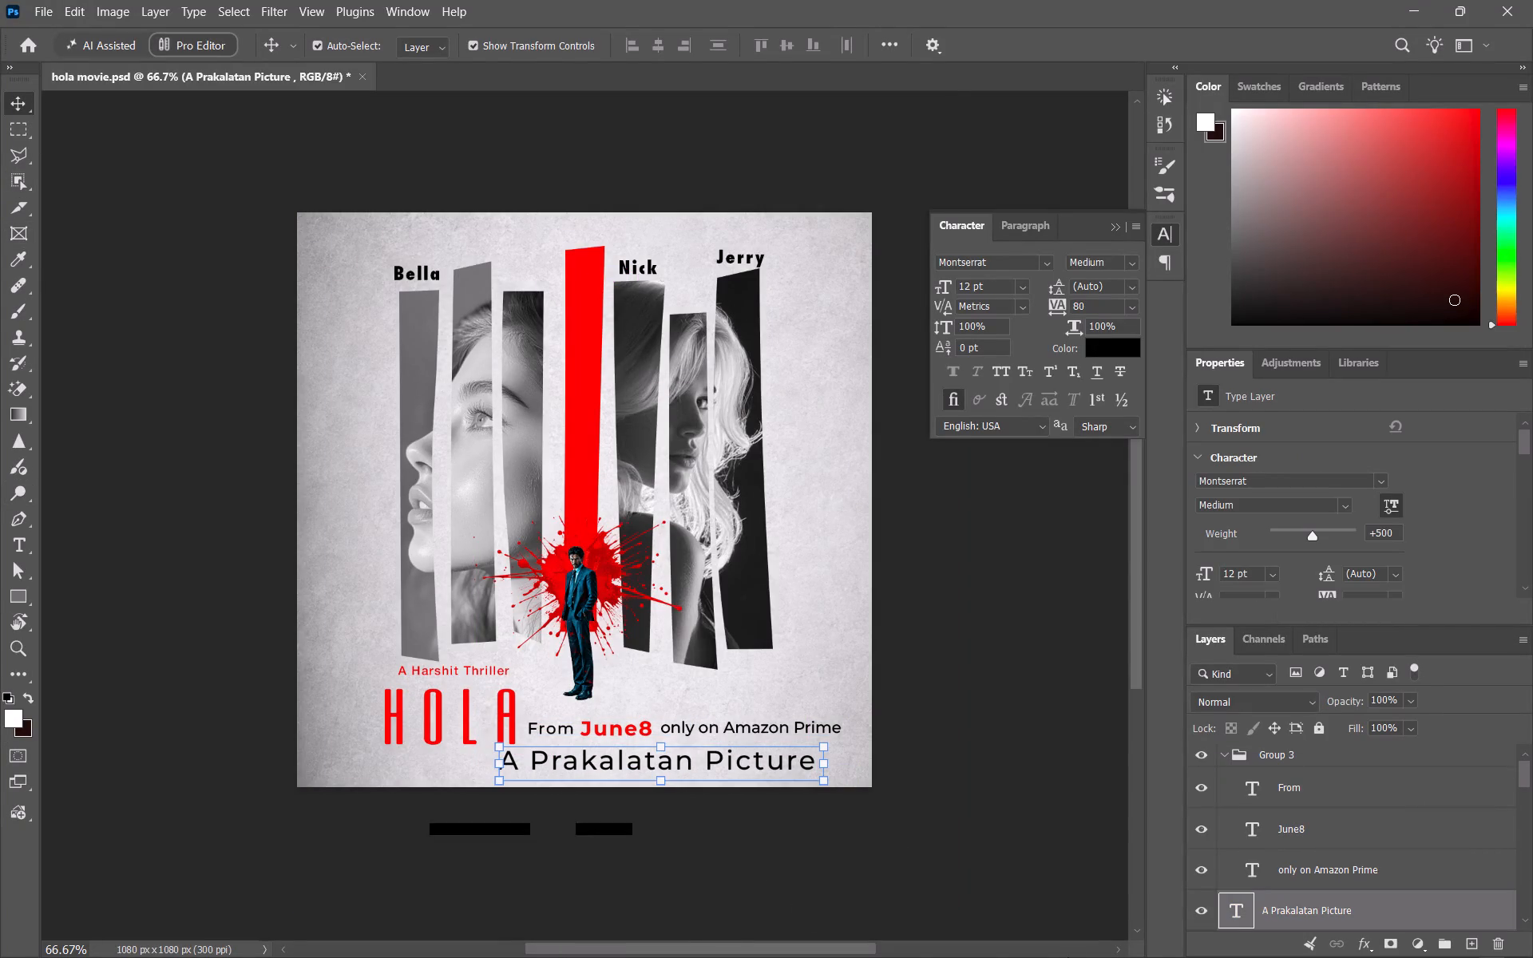
Extend the credit text to "A Prakalatan Picture Production", checking the wording against the reference poster in Photos.
{"action": "left_click", "coordinate": [1042, 931]}
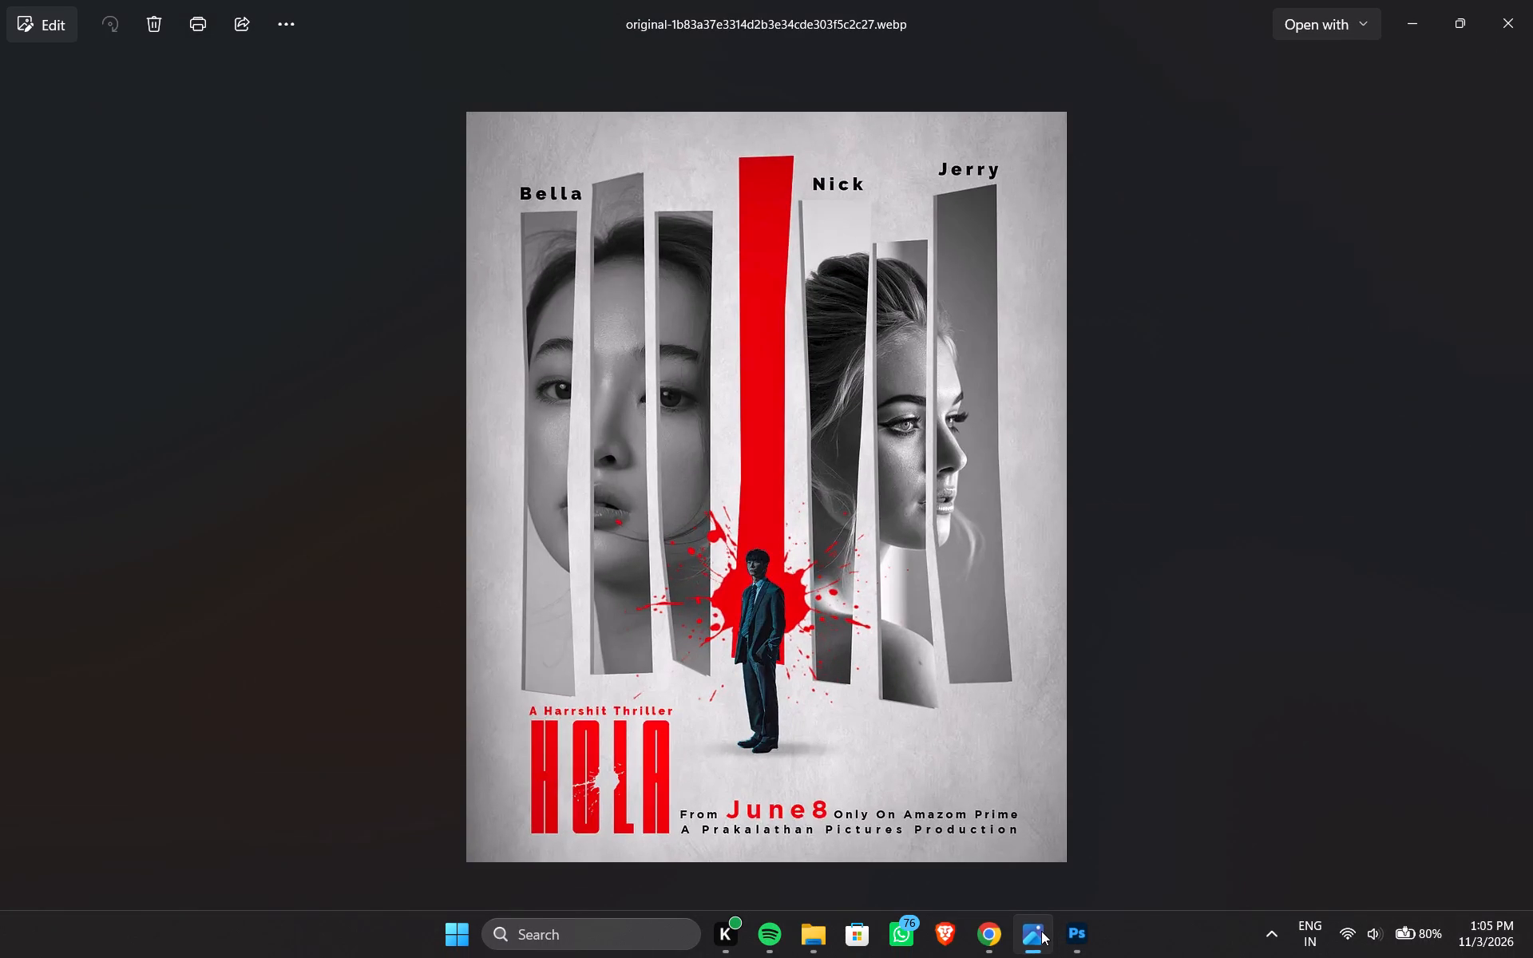
{"action": "left_click", "coordinate": [1041, 930]}
{"action": "double_click", "coordinate": [791, 763]}
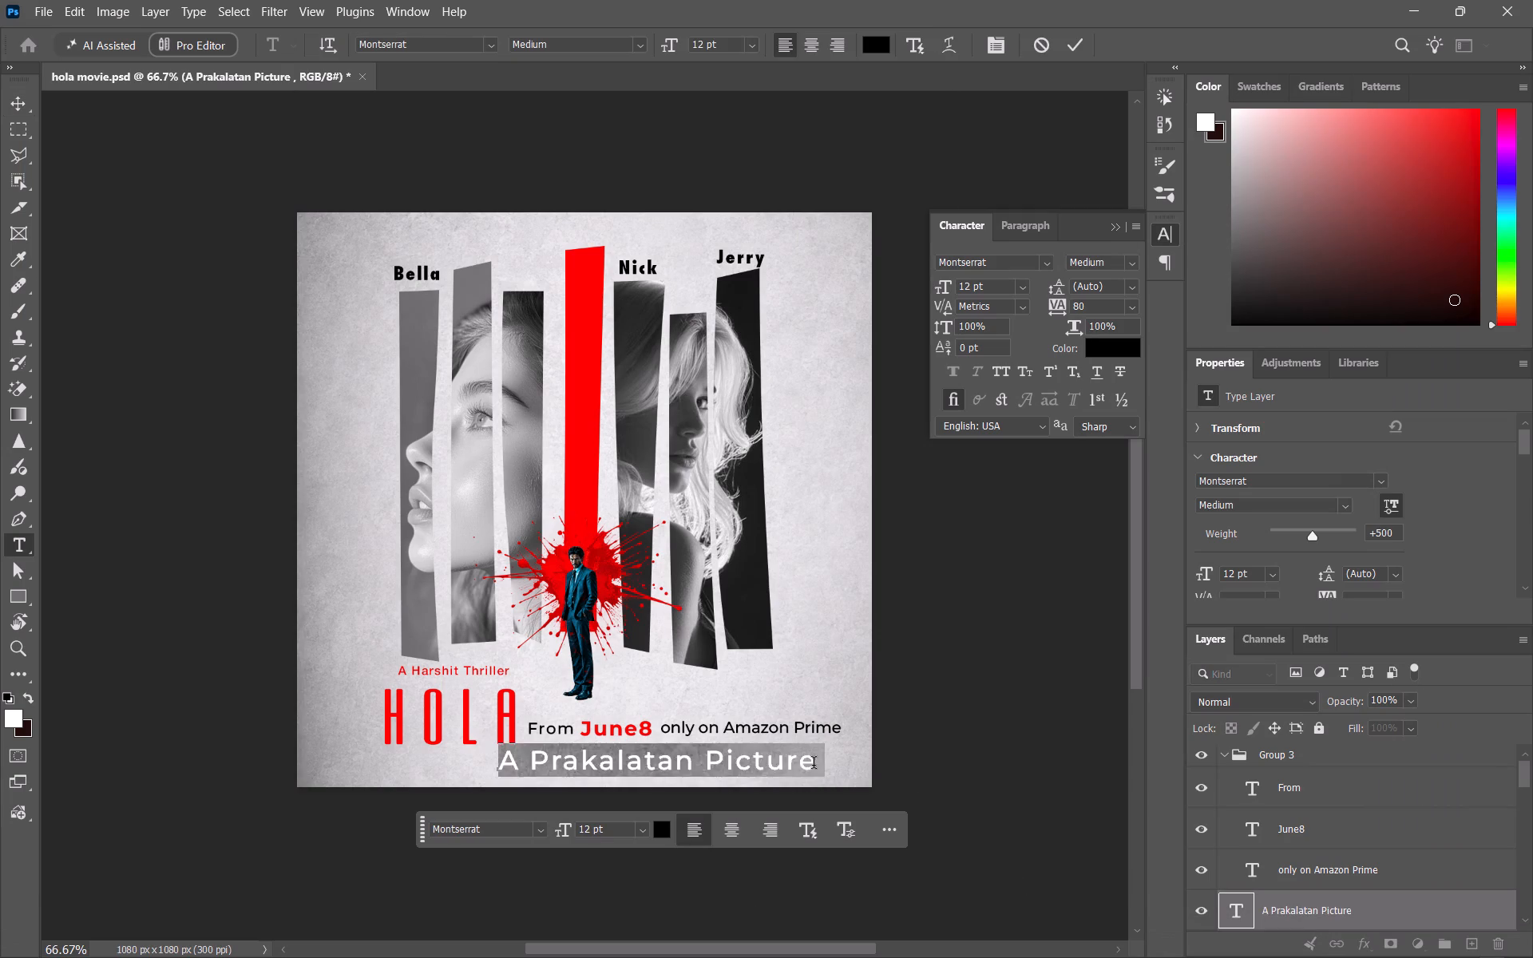
{"action": "left_click", "coordinate": [817, 764]}
{"action": "key", "text": "space"}
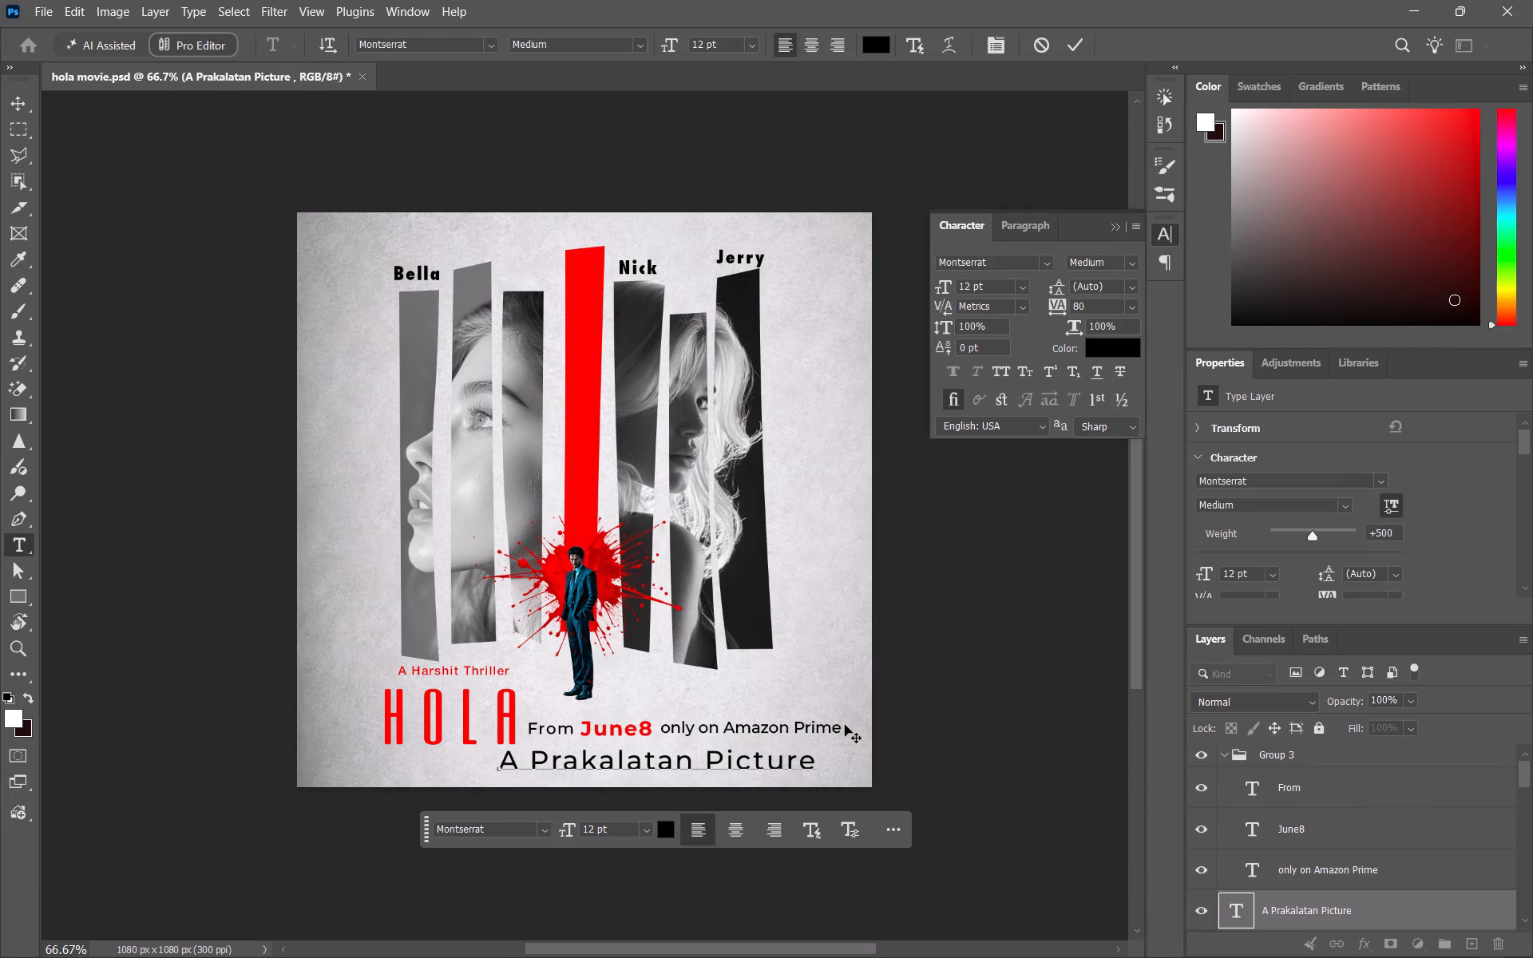
{"action": "type", "text": "rod"}
{"action": "left_click", "coordinate": [1031, 940]}
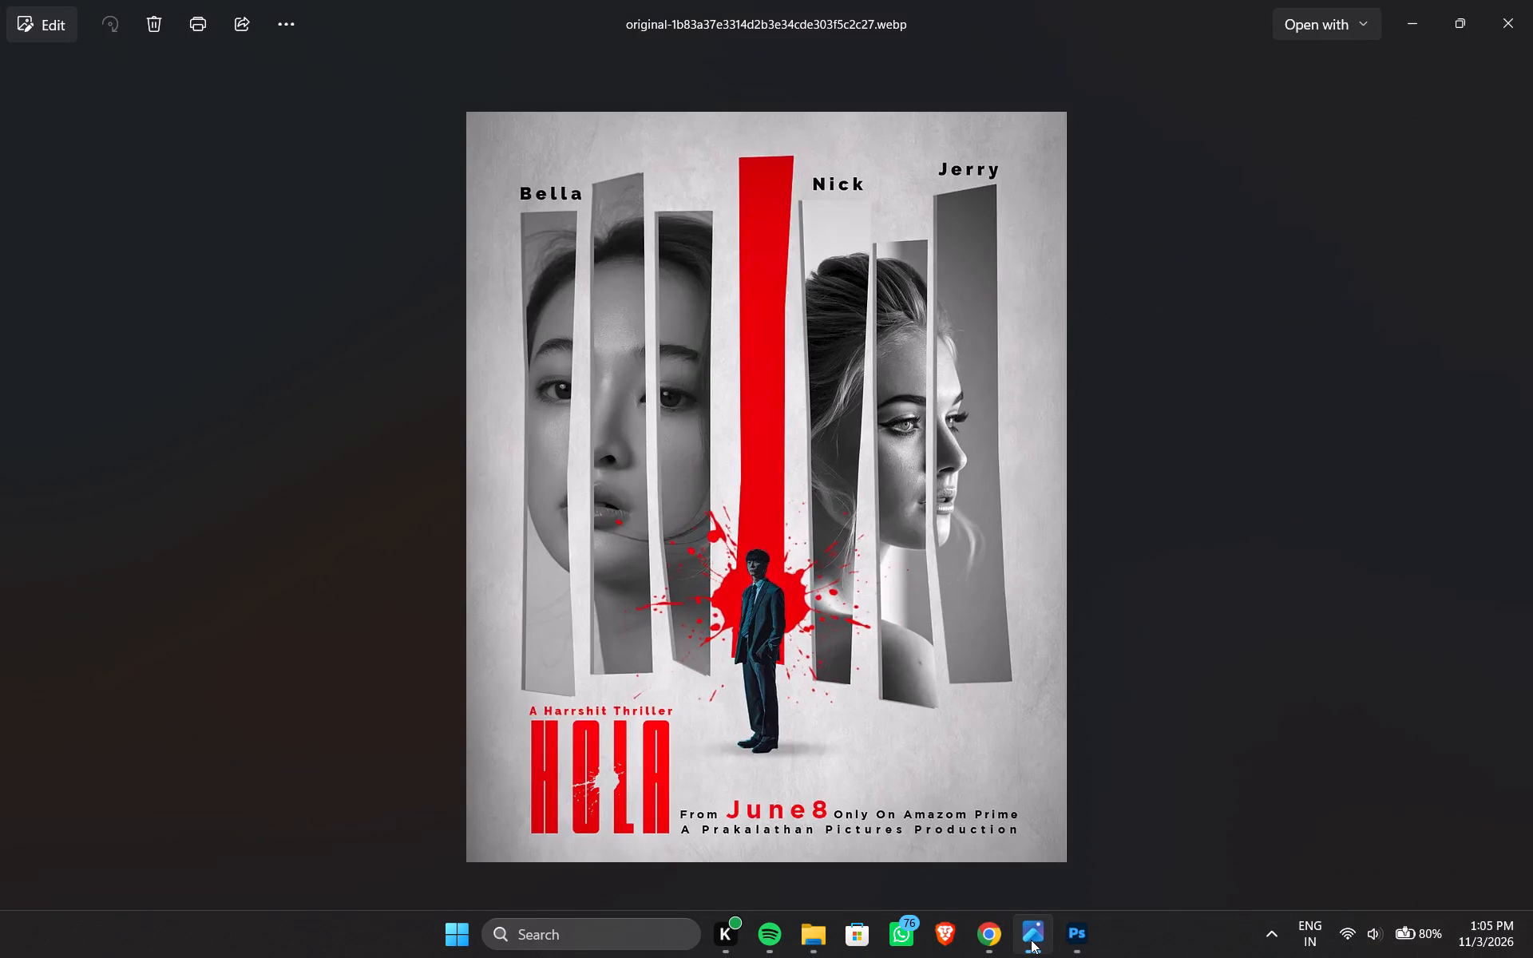
{"action": "left_click", "coordinate": [1031, 940]}
{"action": "type", "text": "uct"}
{"action": "type", "text": "ion"}
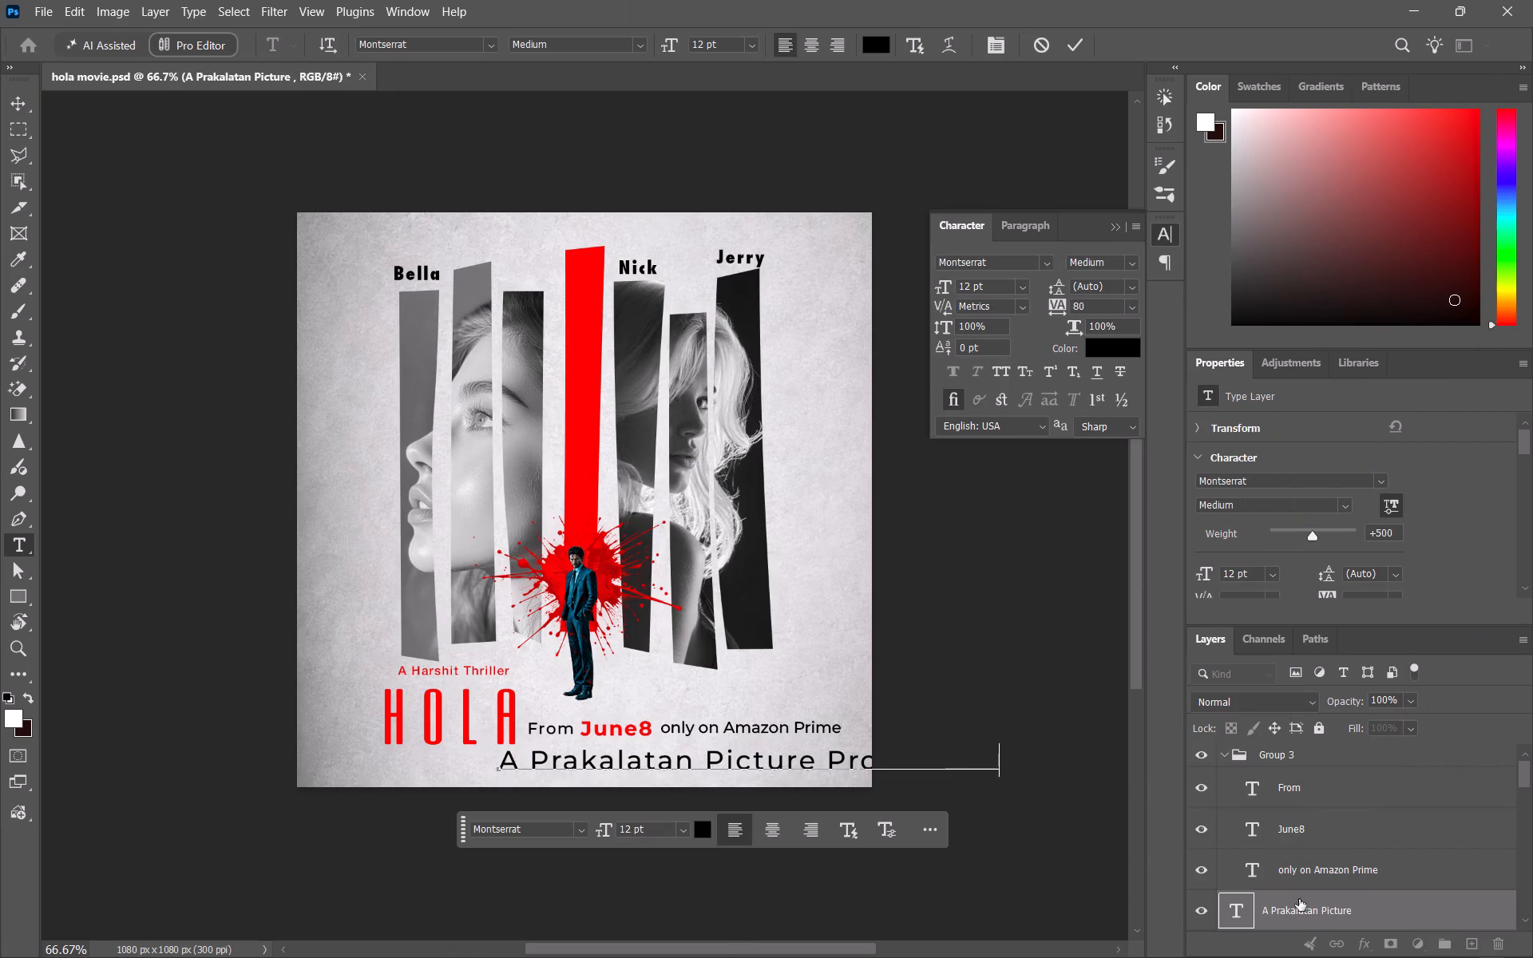
{"action": "key", "text": "space"}
{"action": "left_click", "coordinate": [15, 89]}
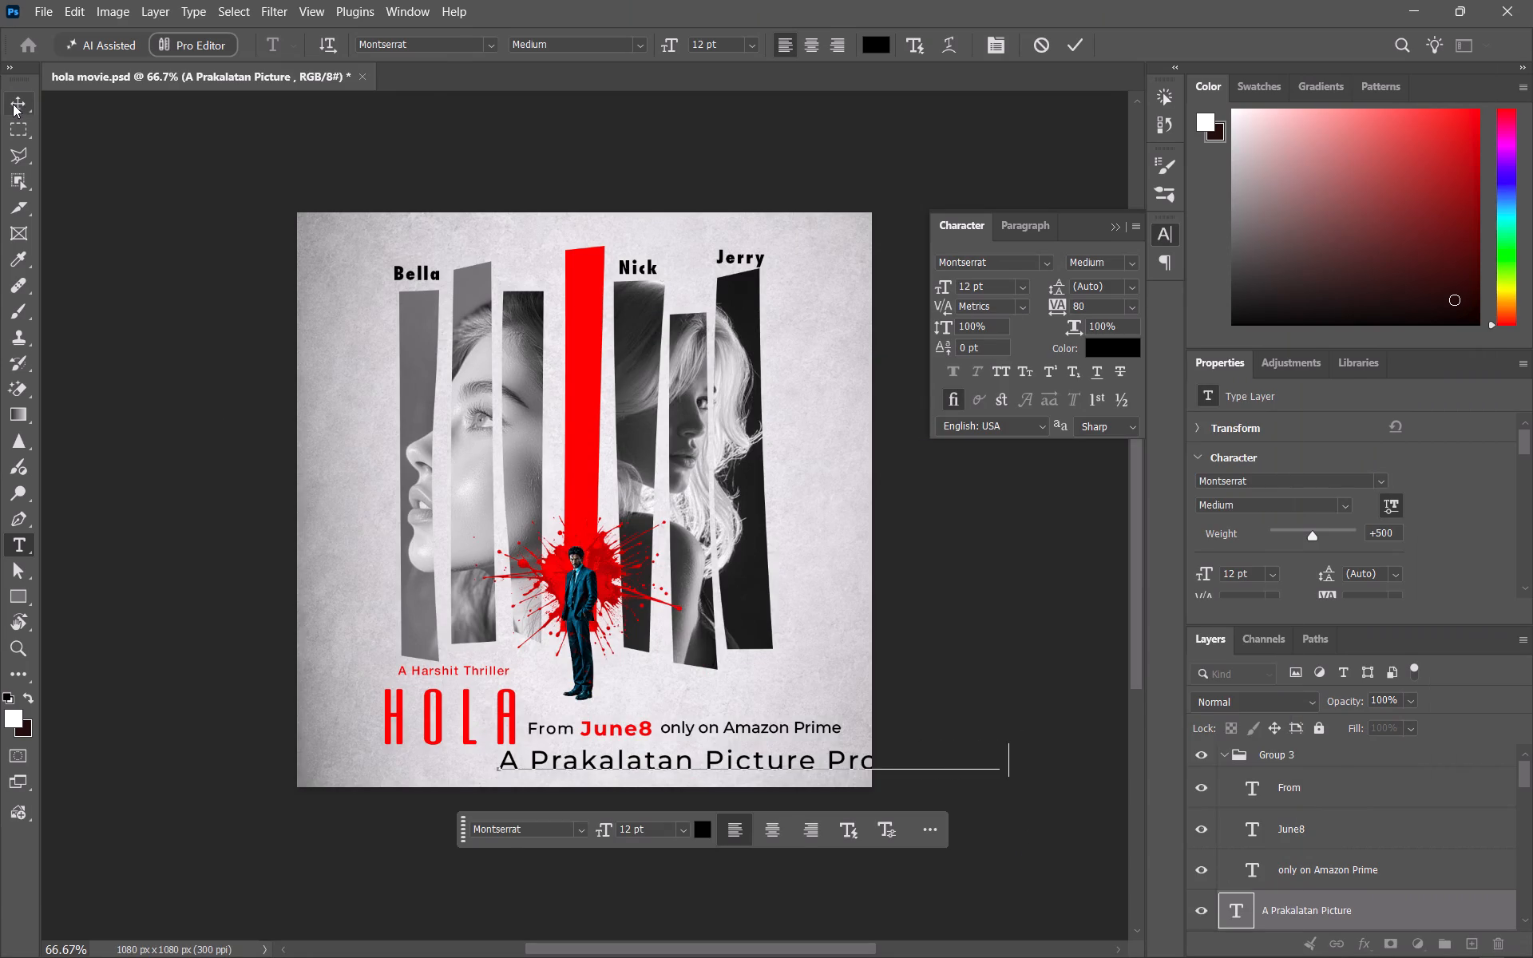
{"action": "left_click", "coordinate": [13, 105]}
Scale the production credit down to 6.4 pt and place it roughly centred beneath the release line.
{"action": "left_click_drag", "start_coordinate": [1022, 765], "coordinate": [828, 770]}
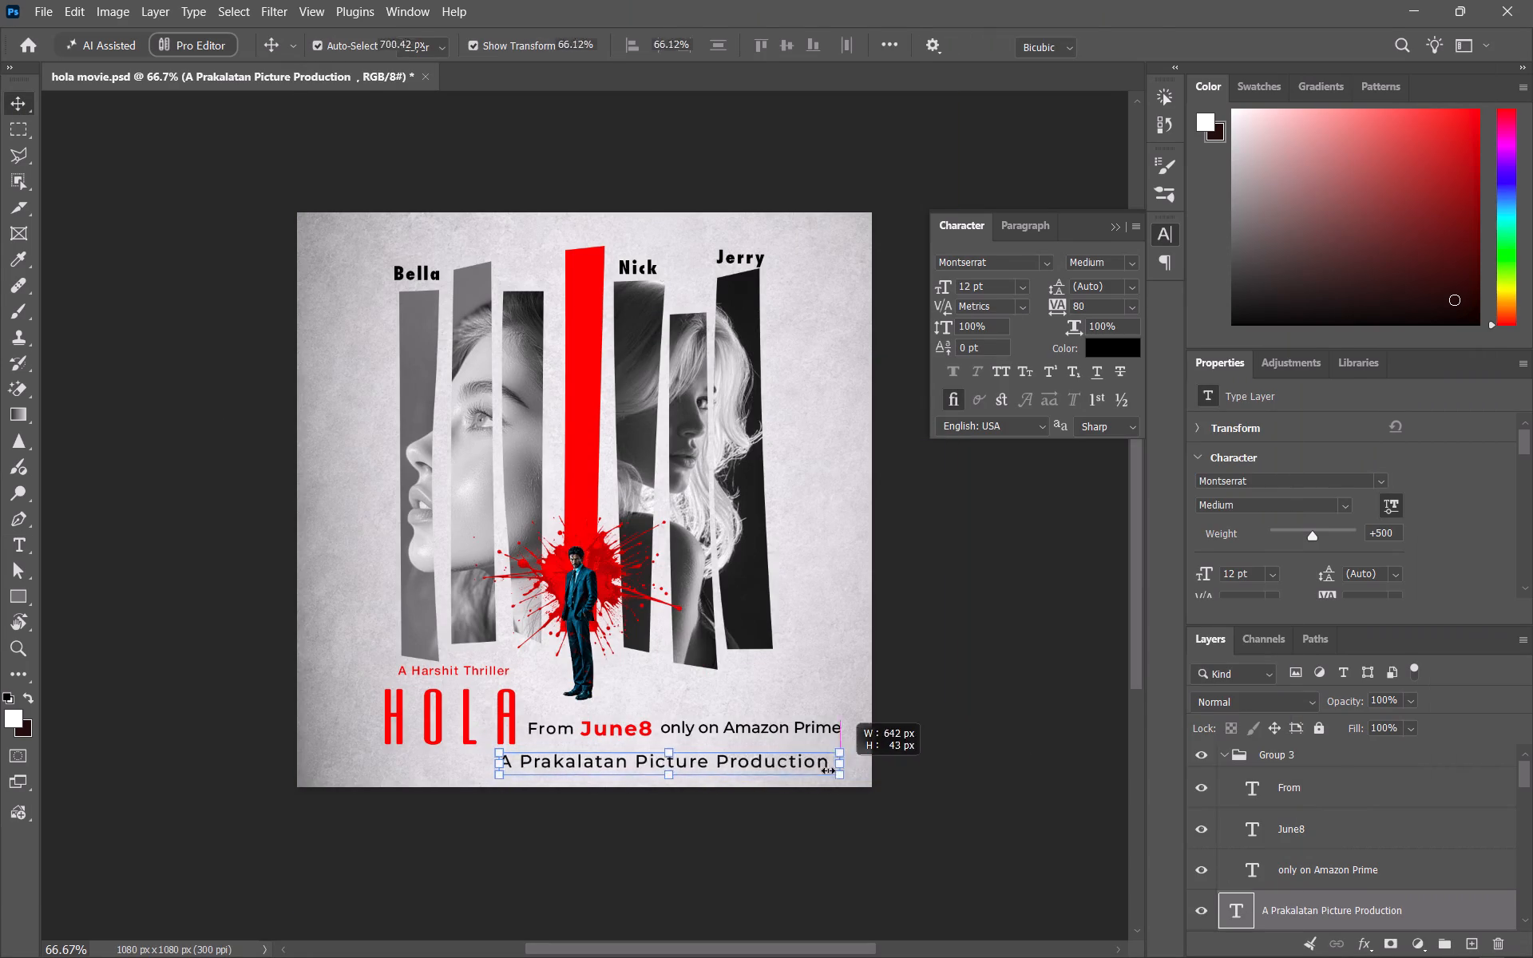
{"action": "left_click_drag", "start_coordinate": [828, 770], "coordinate": [796, 771]}
{"action": "left_click_drag", "start_coordinate": [731, 758], "coordinate": [768, 754]}
{"action": "left_click_drag", "start_coordinate": [828, 754], "coordinate": [814, 756]}
{"action": "left_click_drag", "start_coordinate": [777, 754], "coordinate": [784, 755]}
{"action": "left_click", "coordinate": [972, 730]}
{"action": "left_click", "coordinate": [57, 201]}
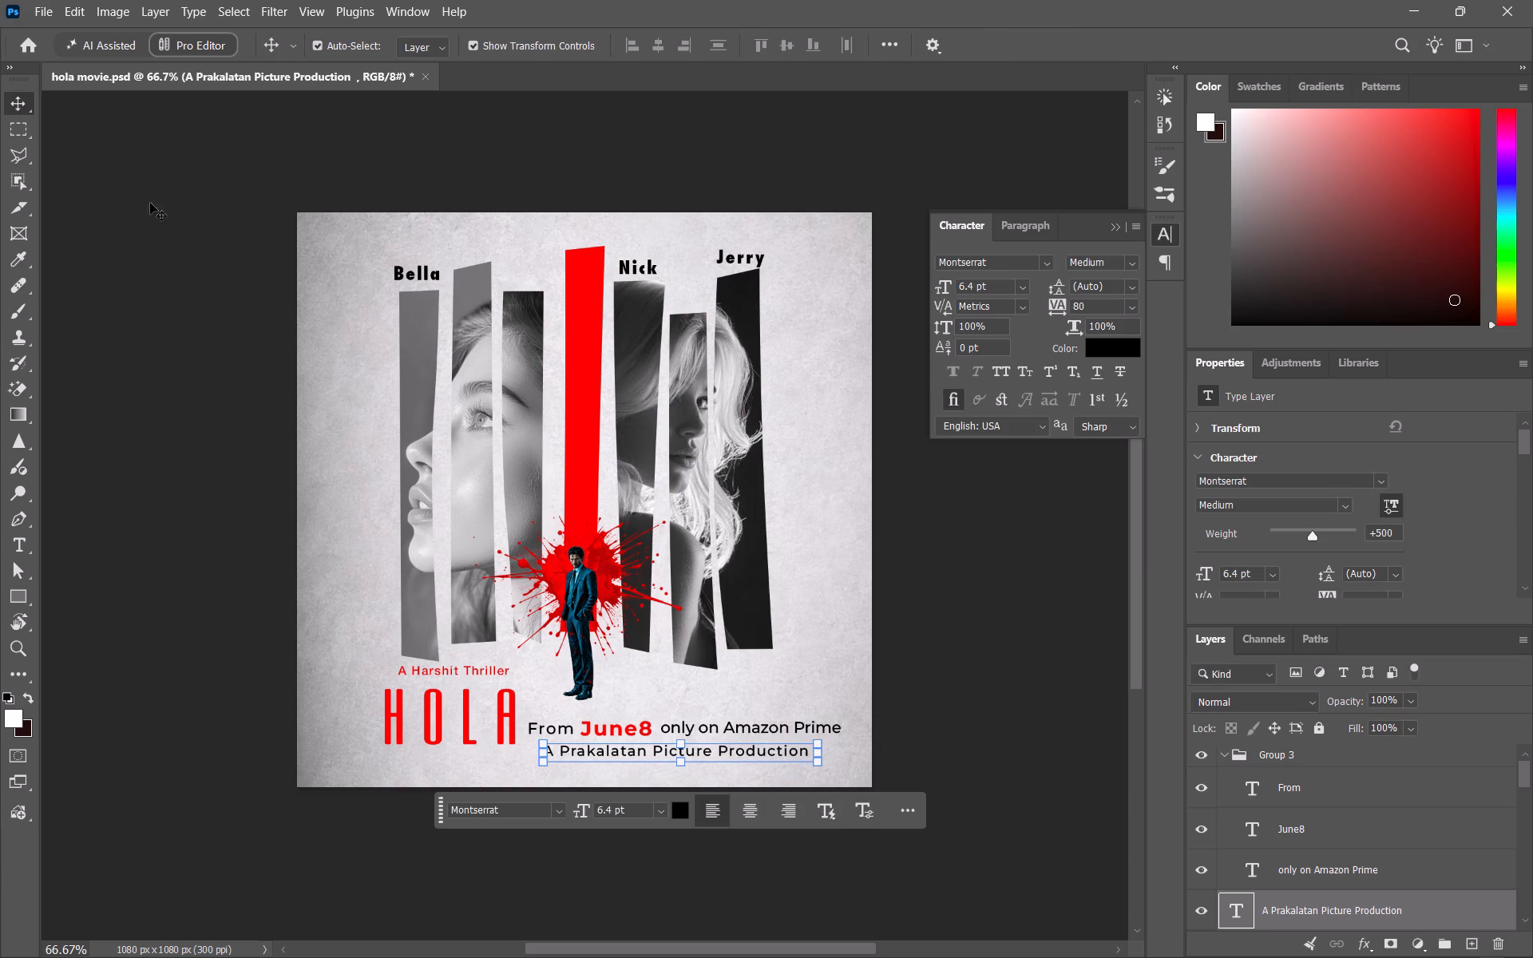
Hide the floating character settings and save the poster document.
{"action": "left_click", "coordinate": [1111, 224]}
{"action": "left_click", "coordinate": [1050, 243]}
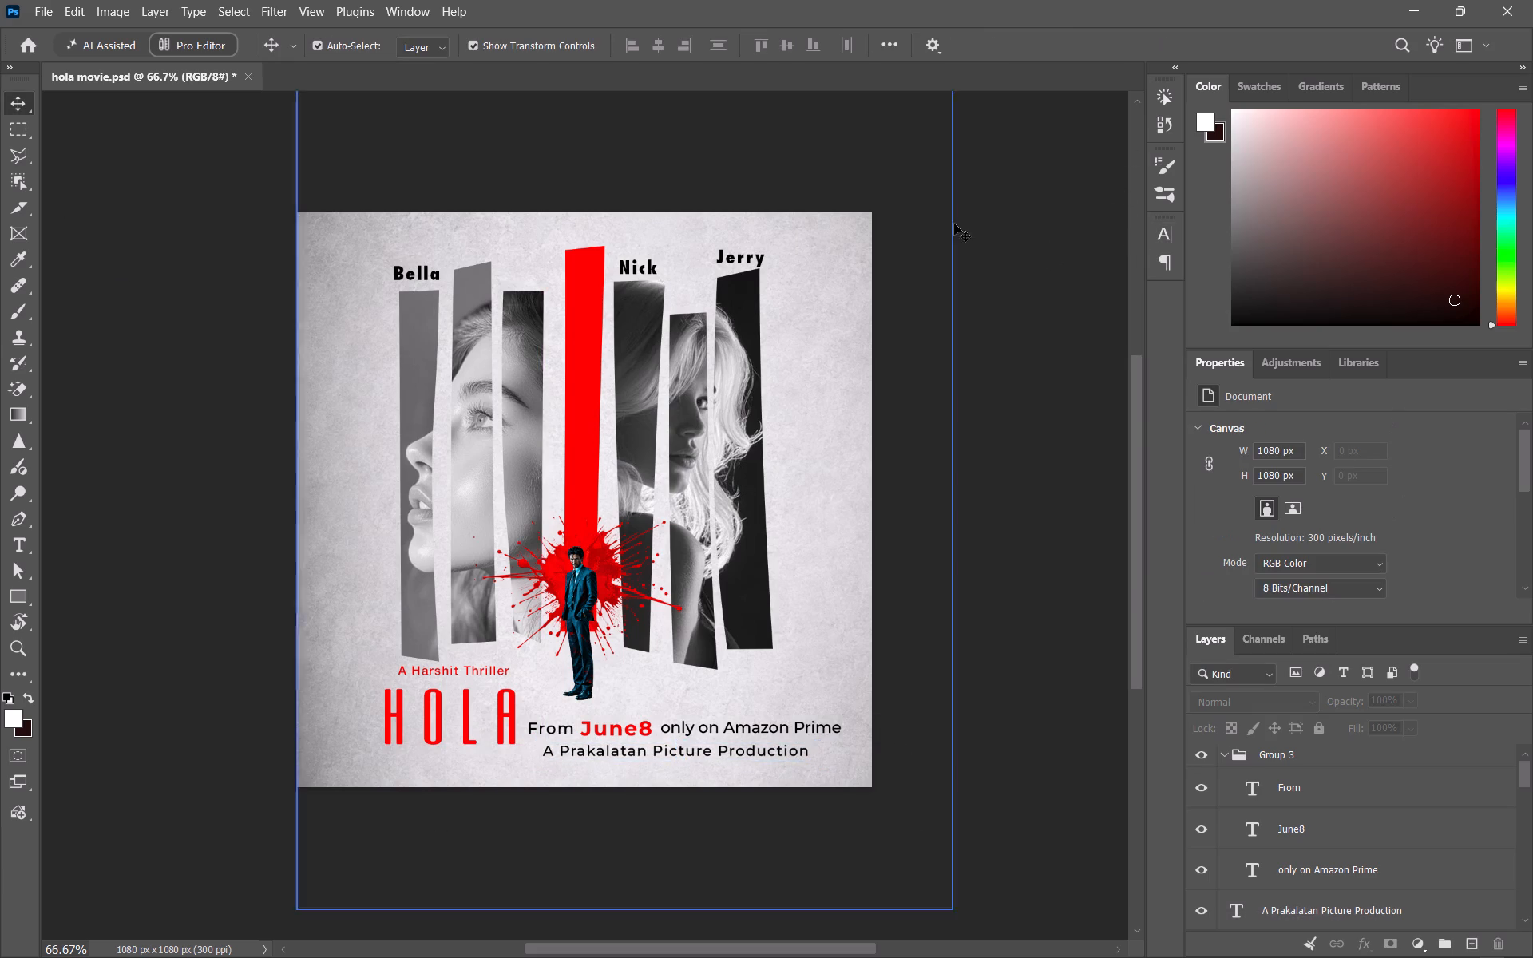
{"action": "key", "text": "ctrl+s"}
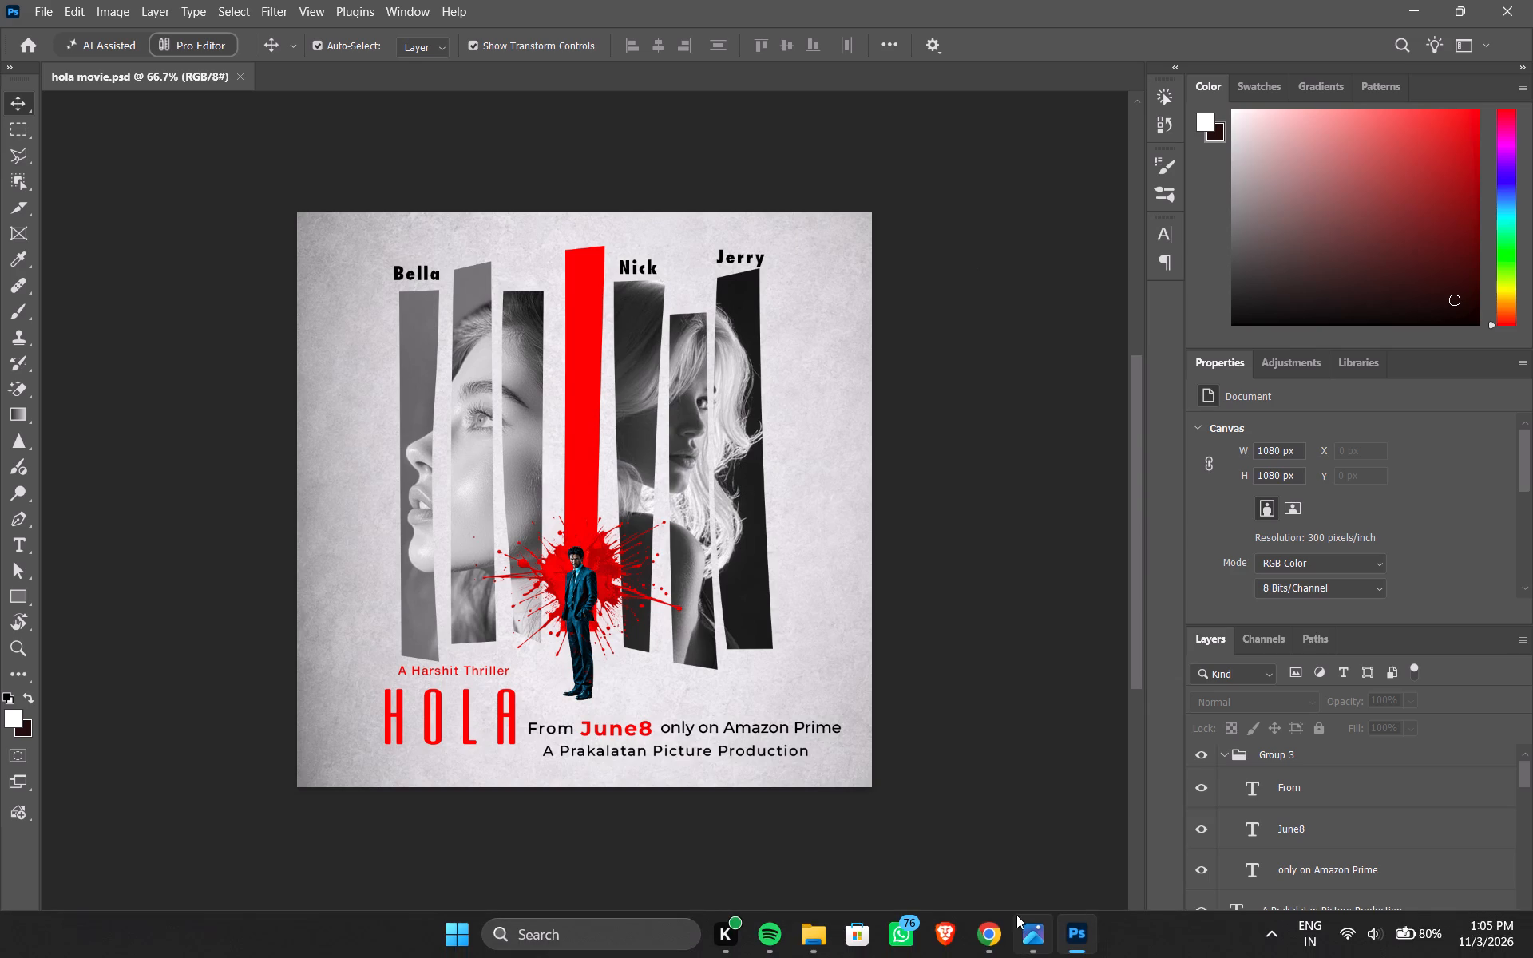
Compare the poster's overall layout and text with the reference image in Photos.
{"action": "left_click", "coordinate": [1040, 938]}
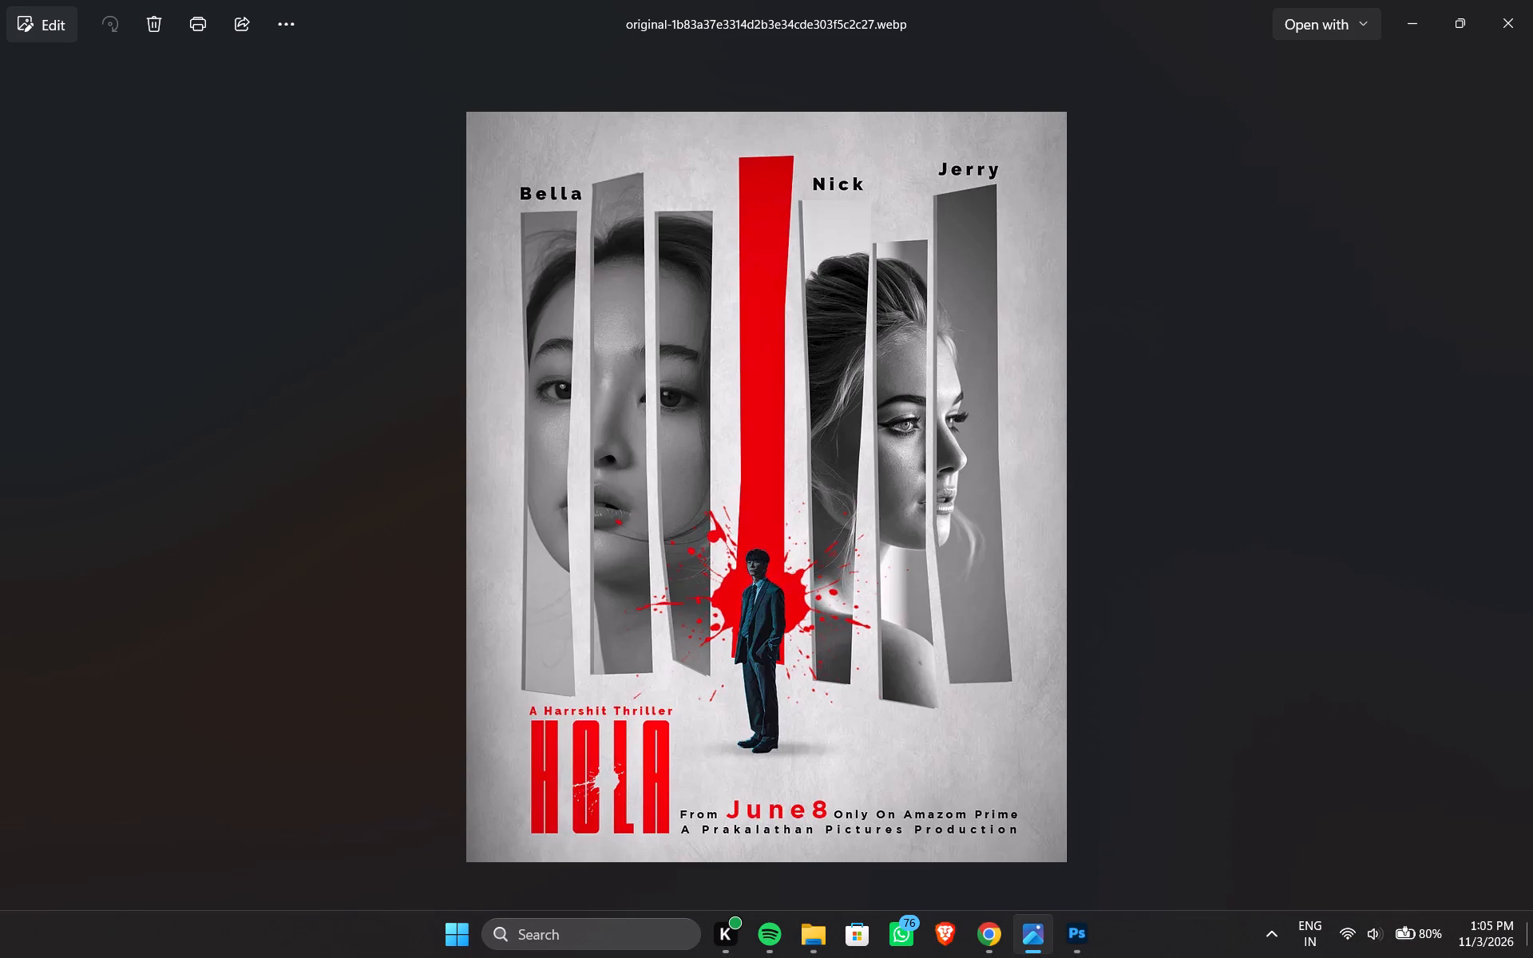
{"action": "key", "text": "alt+Tab"}
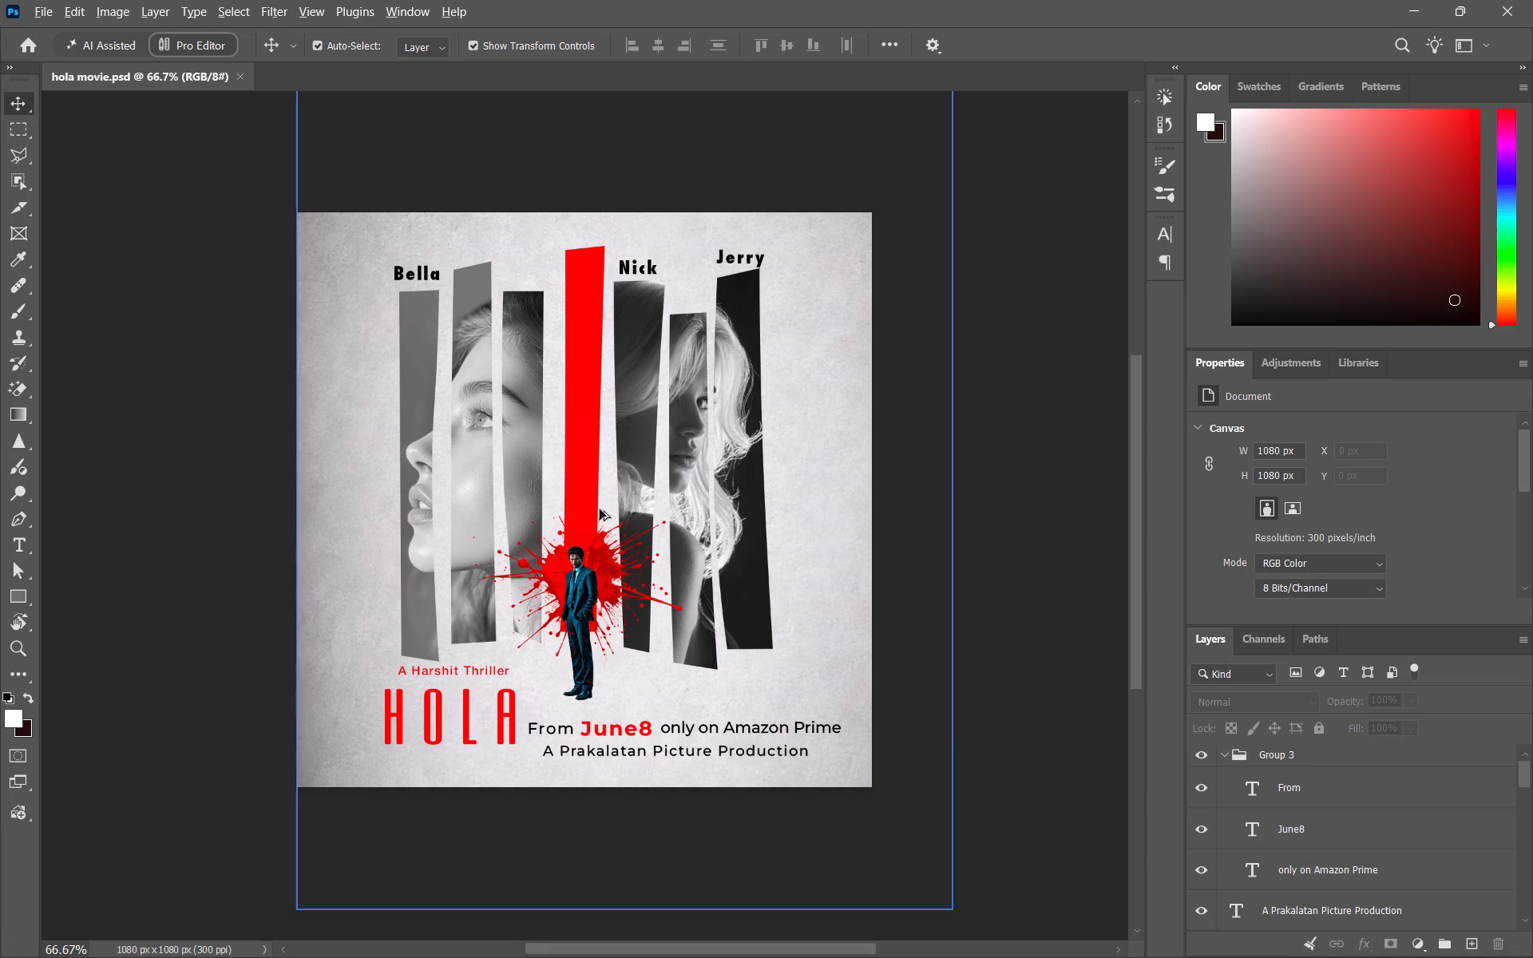
{"action": "scroll", "coordinate": [599, 504], "scroll_direction": "up", "scroll_amount": 4, "text": "alt"}
{"action": "scroll", "coordinate": [599, 485], "scroll_direction": "down", "scroll_amount": 9, "text": "alt"}
{"action": "scroll", "coordinate": [642, 627], "scroll_direction": "up", "scroll_amount": 4, "text": "alt"}
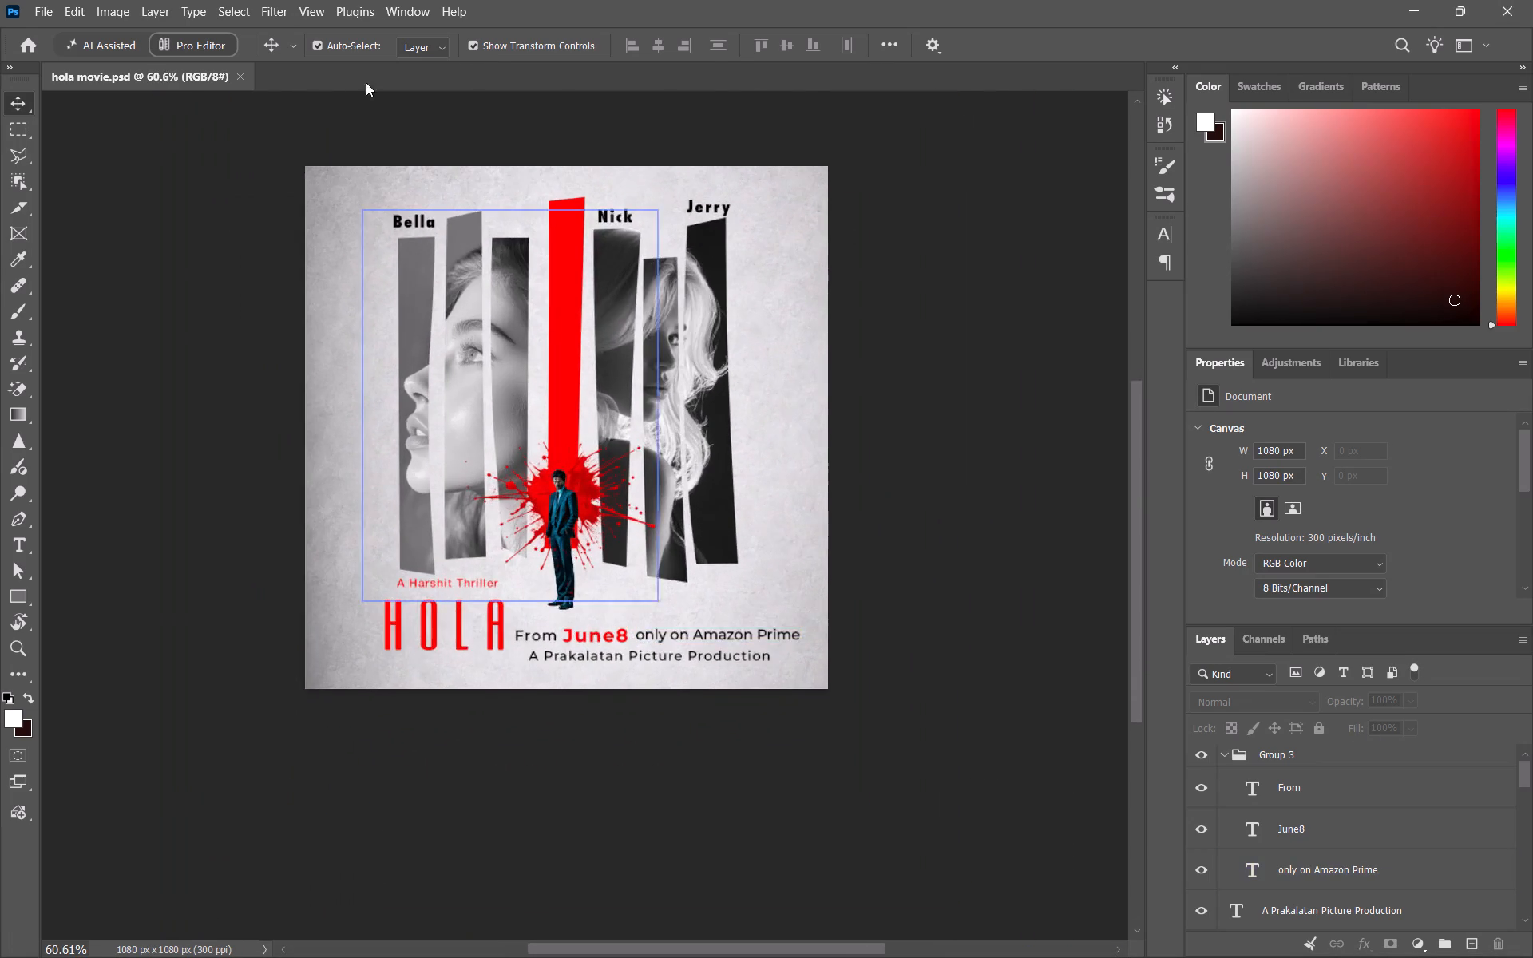
{"action": "key", "text": "alt+Tab"}
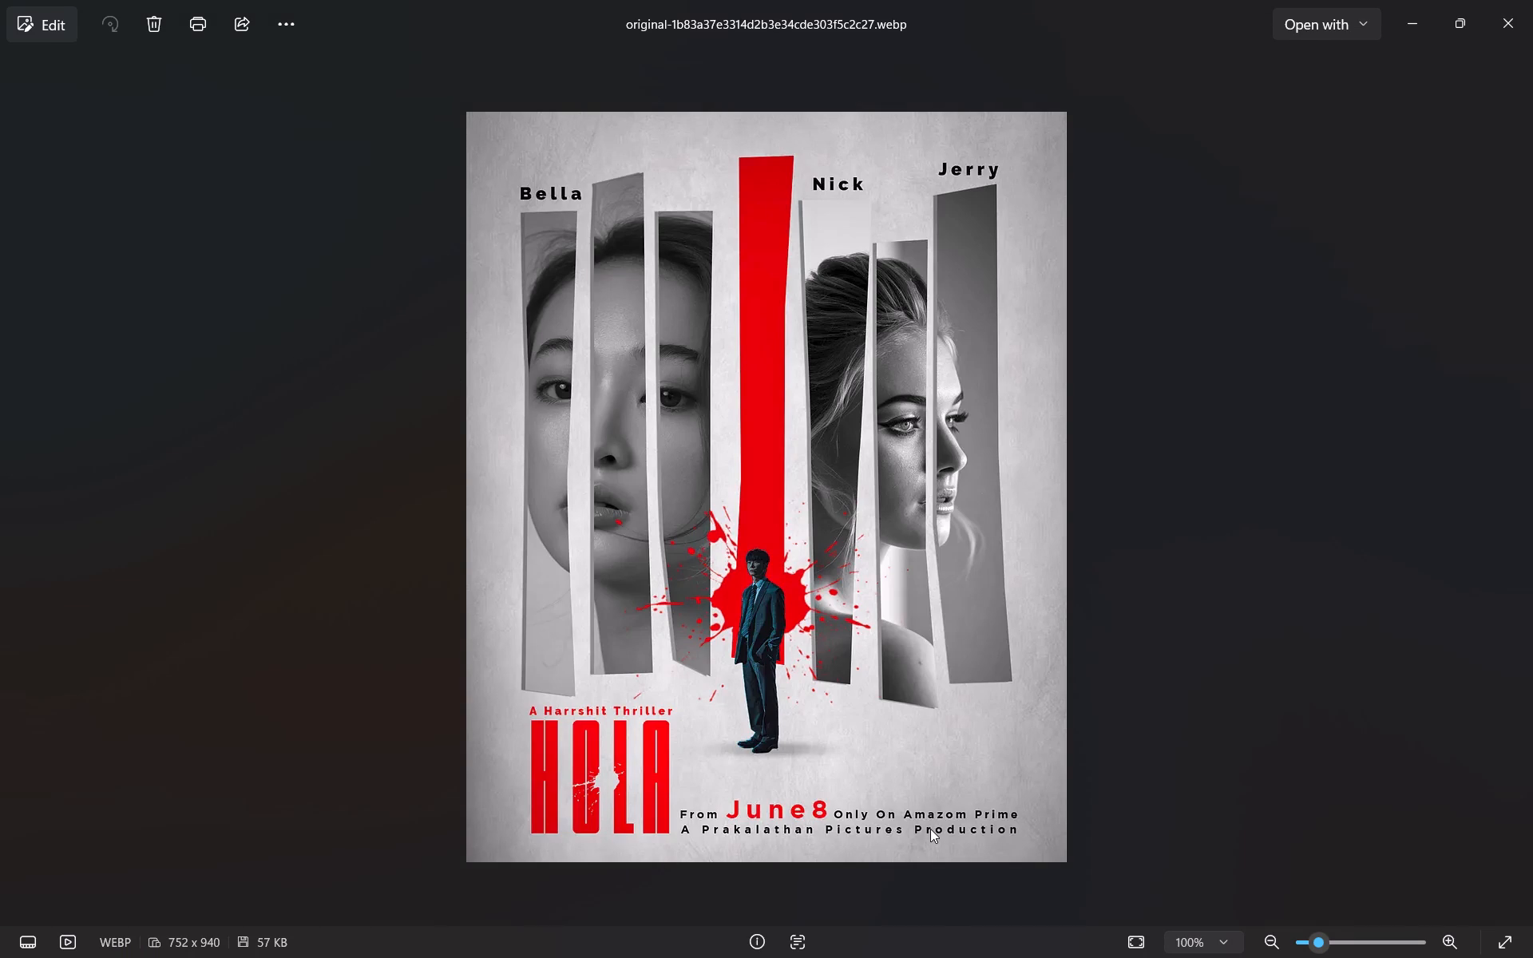
{"action": "key", "text": "space"}
{"action": "key", "text": "alt+Tab"}
{"action": "key", "text": "alt+Tab"}
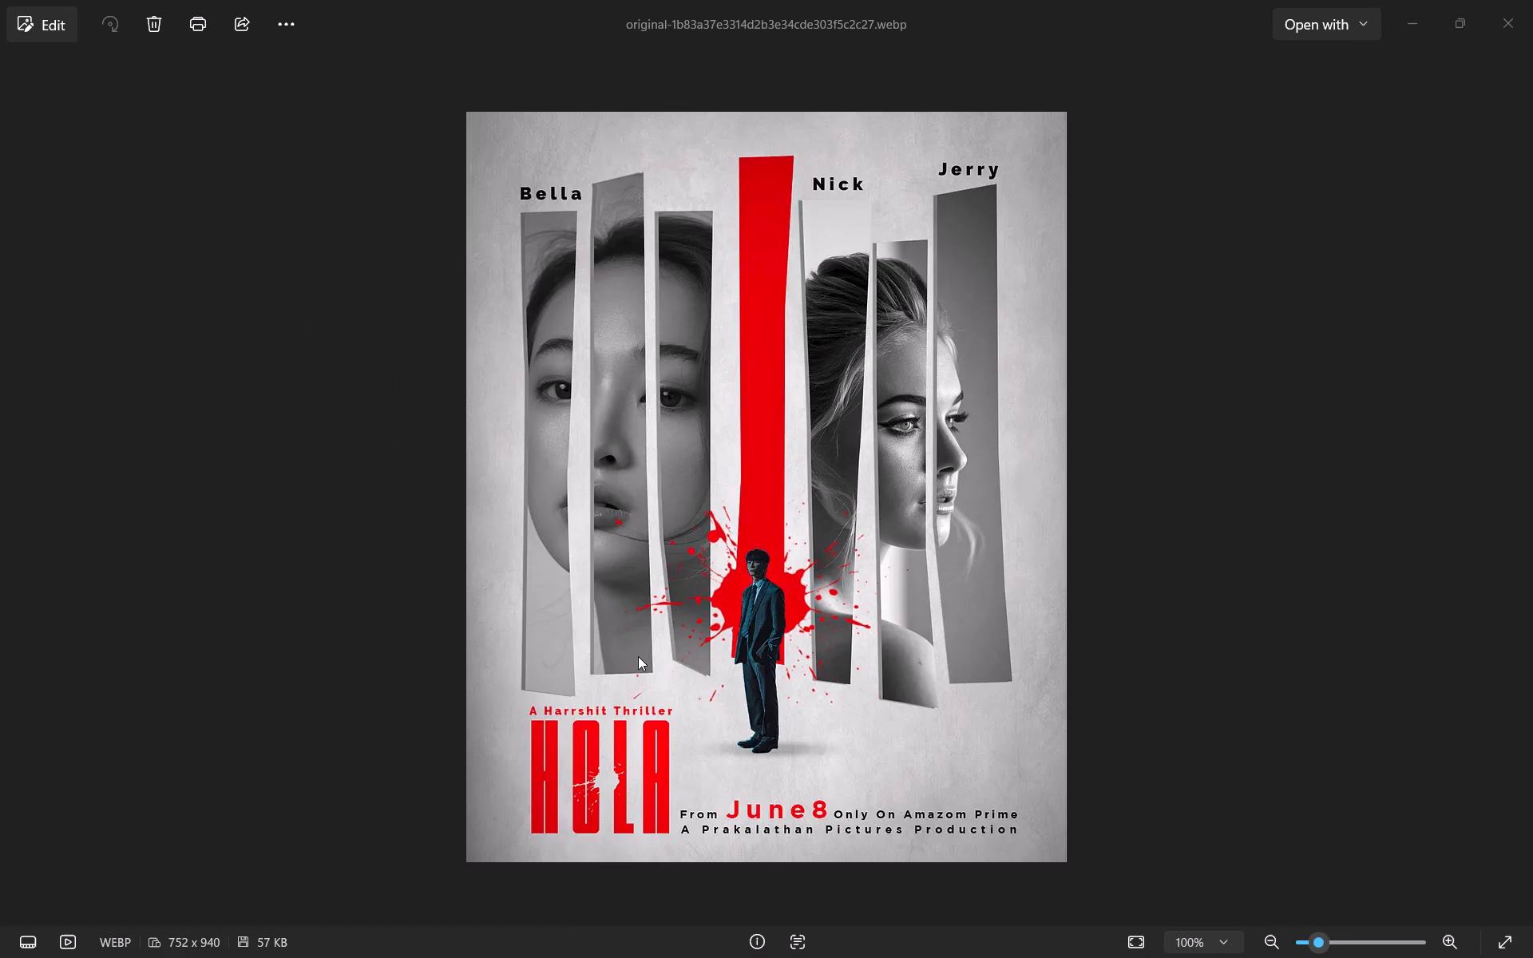
{"action": "key", "text": "alt+Tab"}
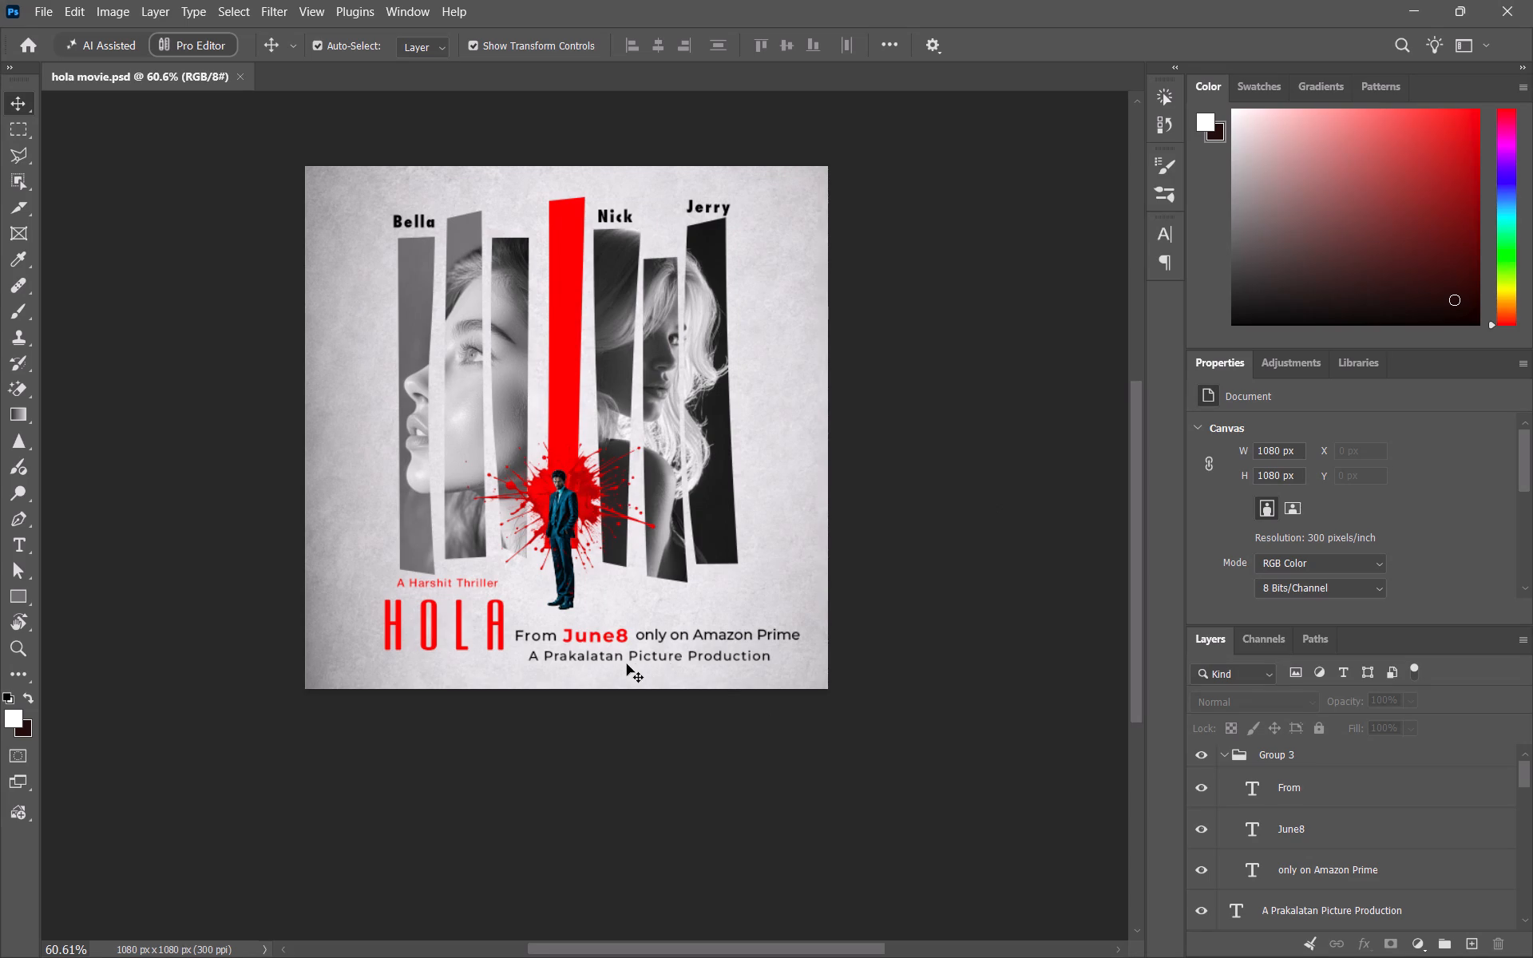
Scale the production credit to 118.28% (7.57 pt) so both its ends line up with the release line above.
{"action": "left_click", "coordinate": [622, 659]}
{"action": "scroll", "coordinate": [615, 662], "scroll_direction": "up", "scroll_amount": 4, "text": "alt"}
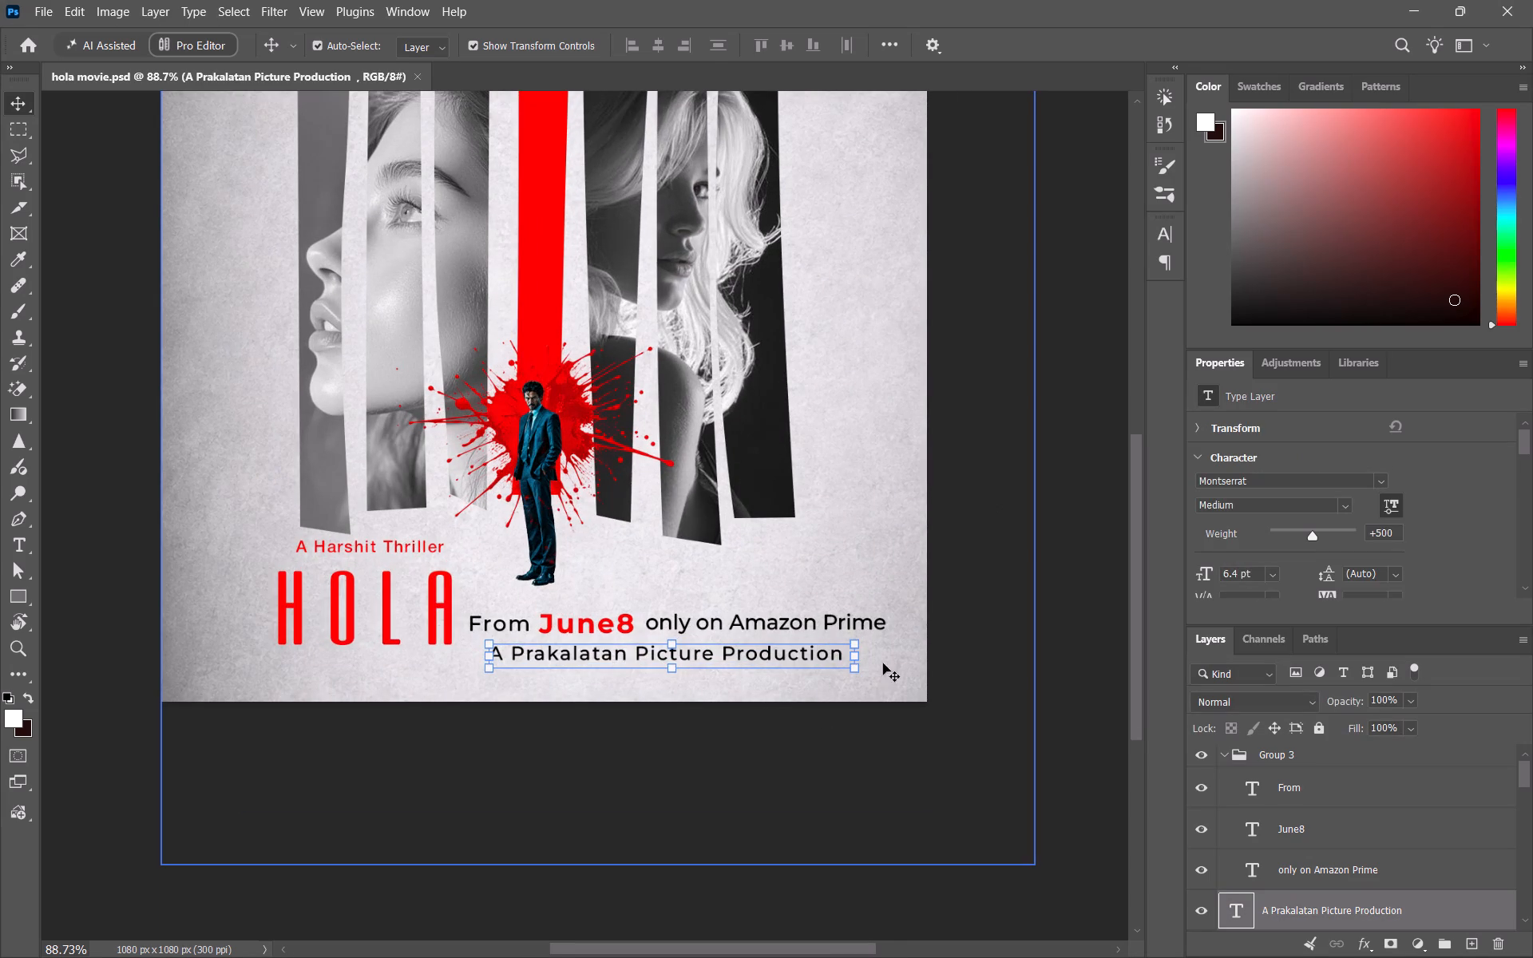
{"action": "left_click_drag", "start_coordinate": [851, 657], "coordinate": [900, 653]}
{"action": "left_click_drag", "start_coordinate": [486, 657], "coordinate": [470, 656]}
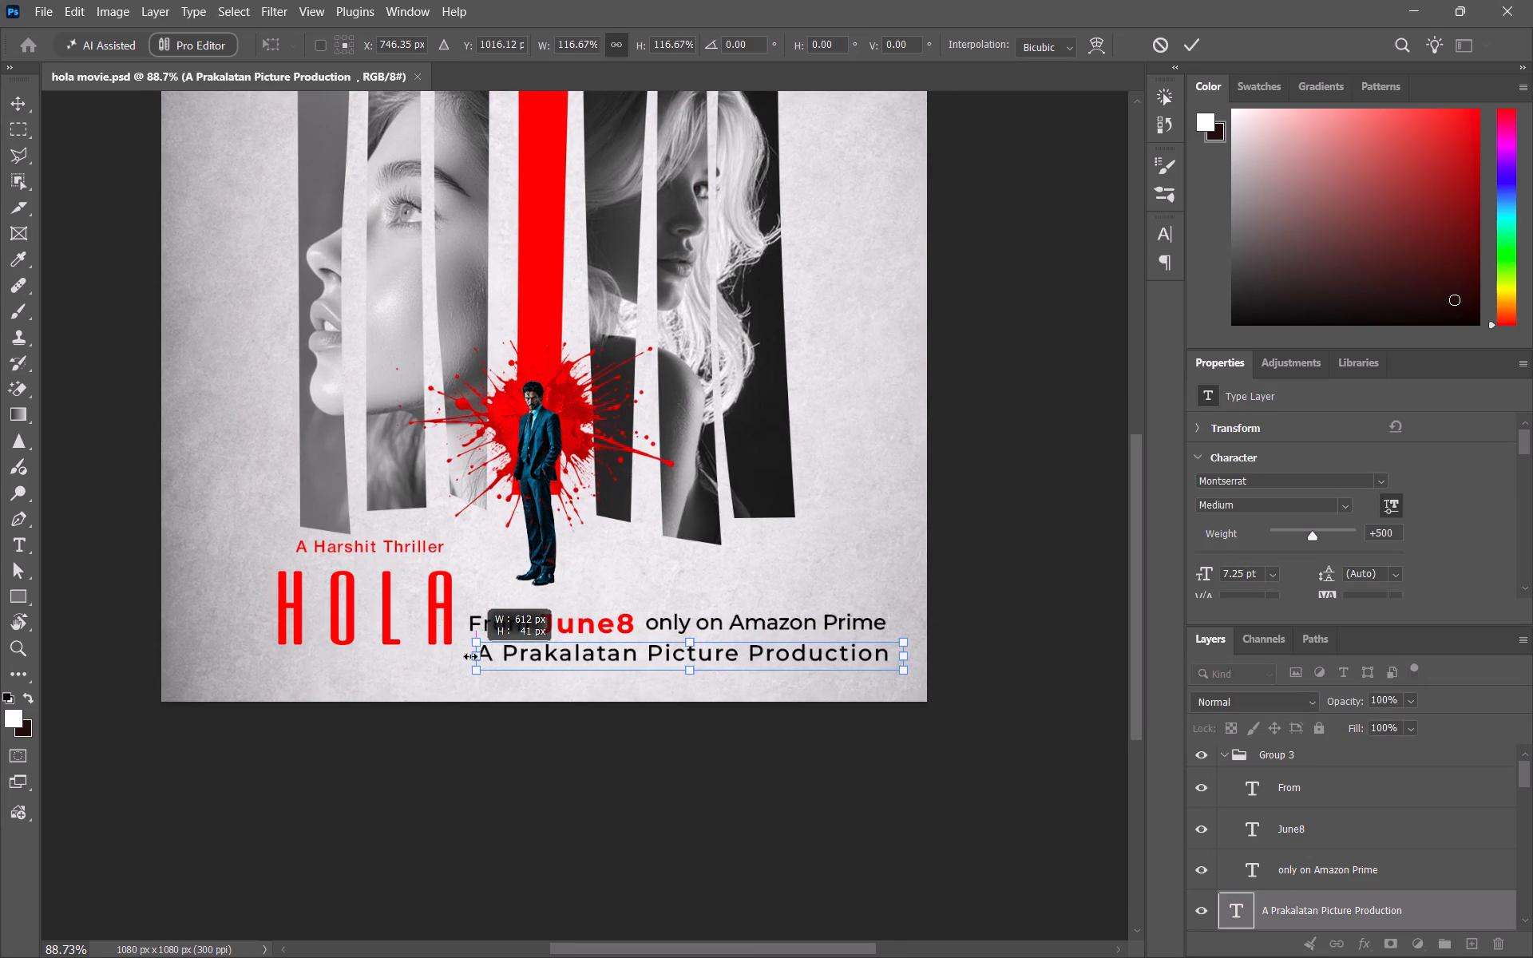
{"action": "left_click_drag", "start_coordinate": [470, 656], "coordinate": [469, 656]}
{"action": "left_click", "coordinate": [1042, 487]}
{"action": "left_click", "coordinate": [1000, 500]}
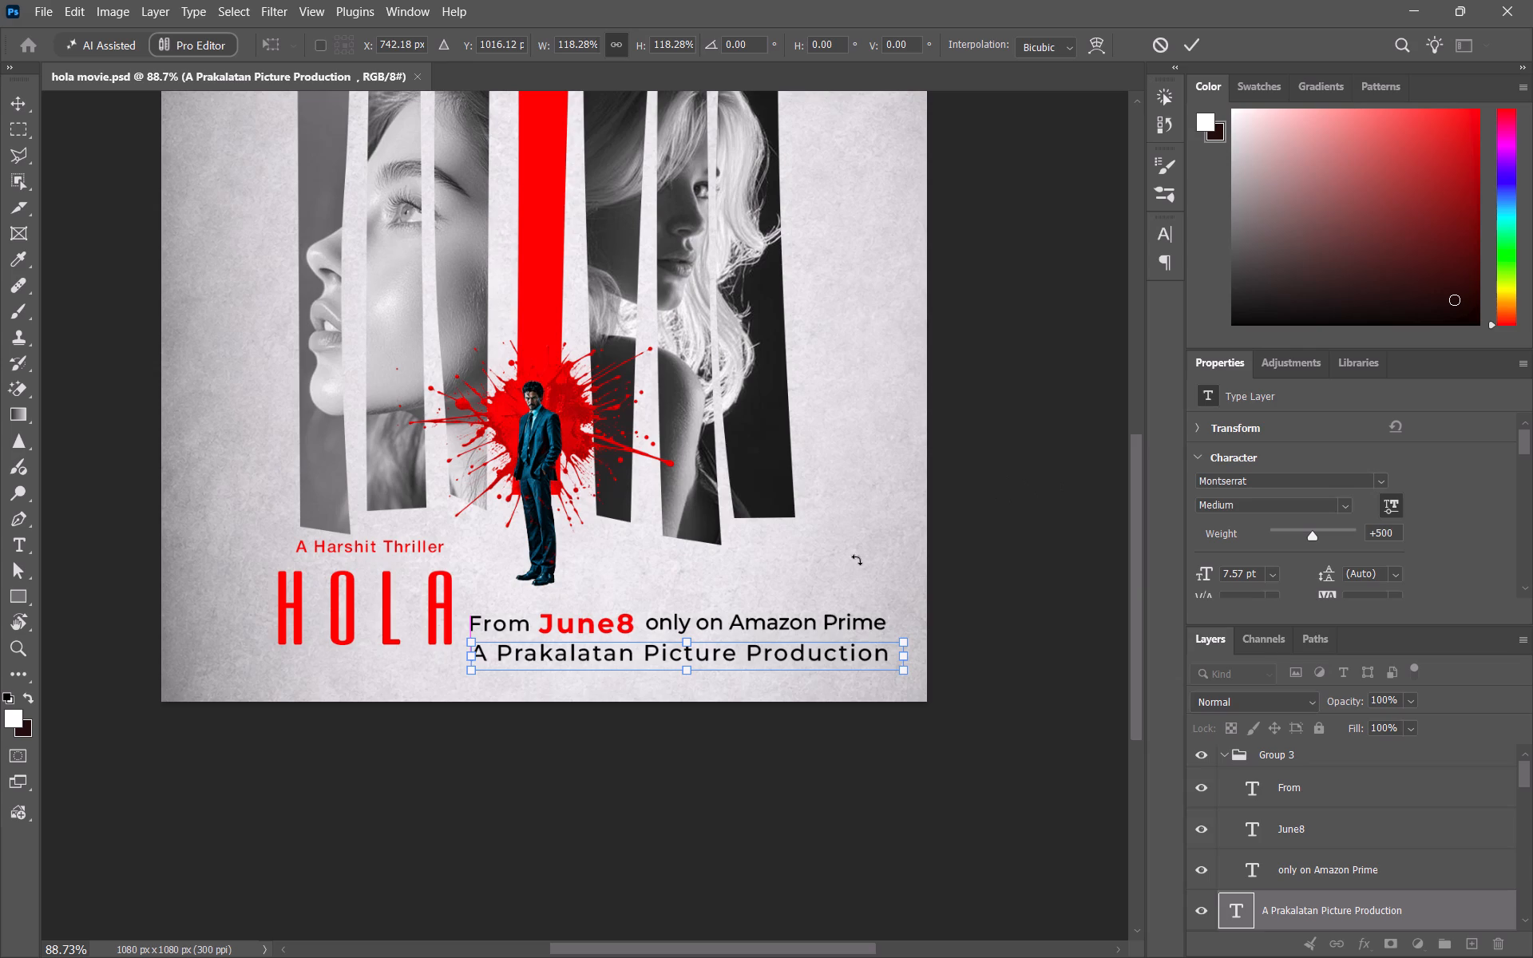
{"action": "left_click", "coordinate": [16, 107]}
{"action": "left_click", "coordinate": [503, 817]}
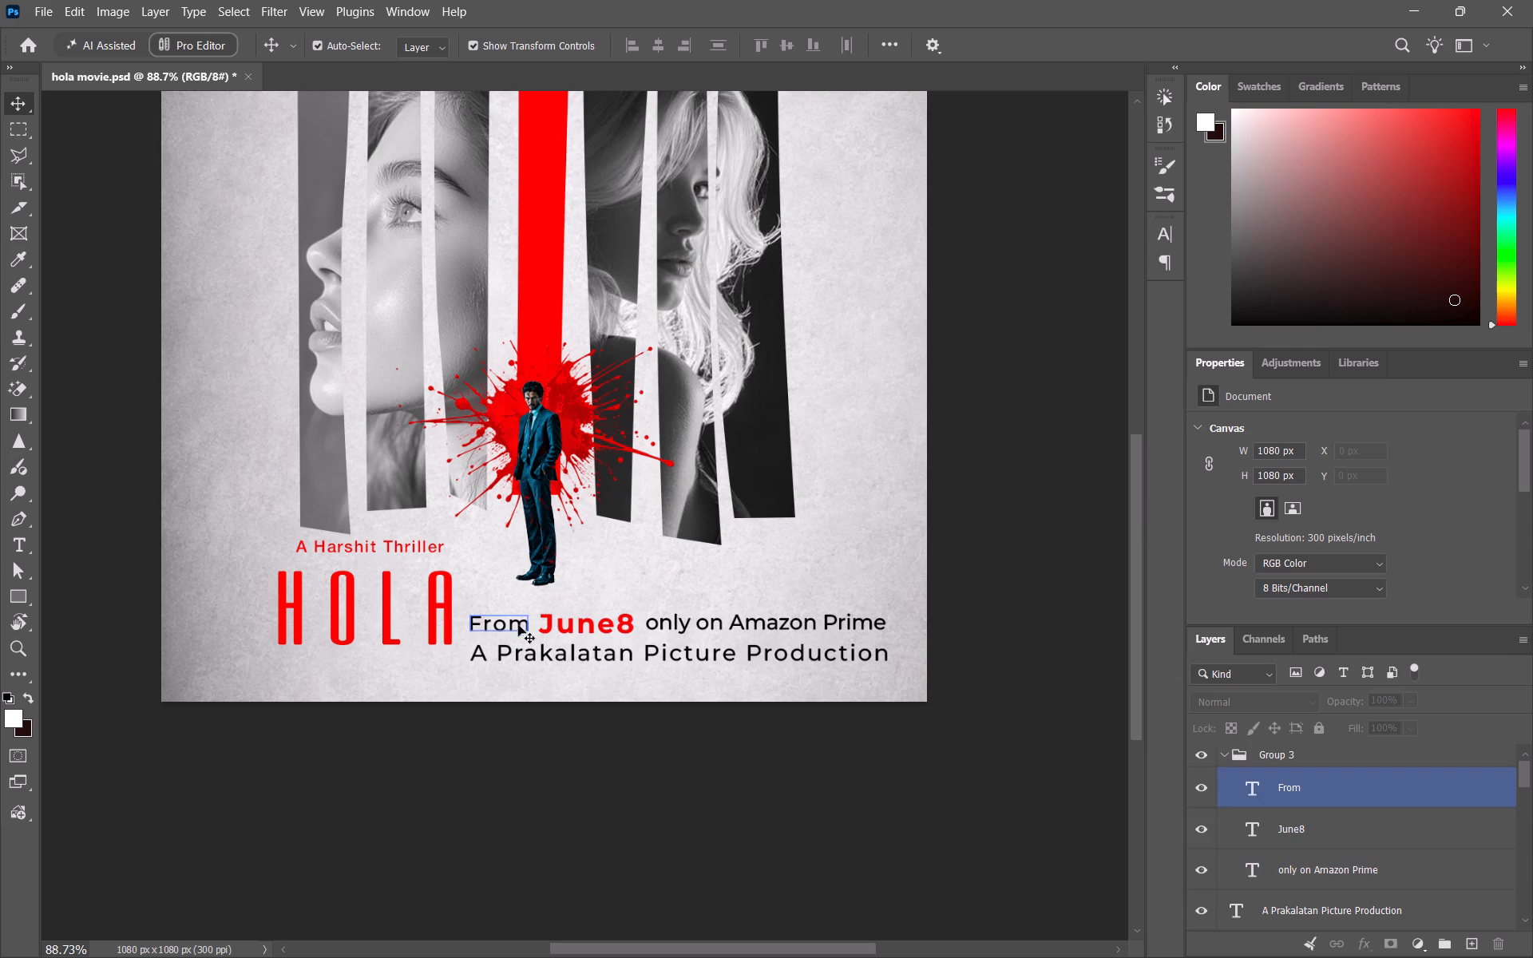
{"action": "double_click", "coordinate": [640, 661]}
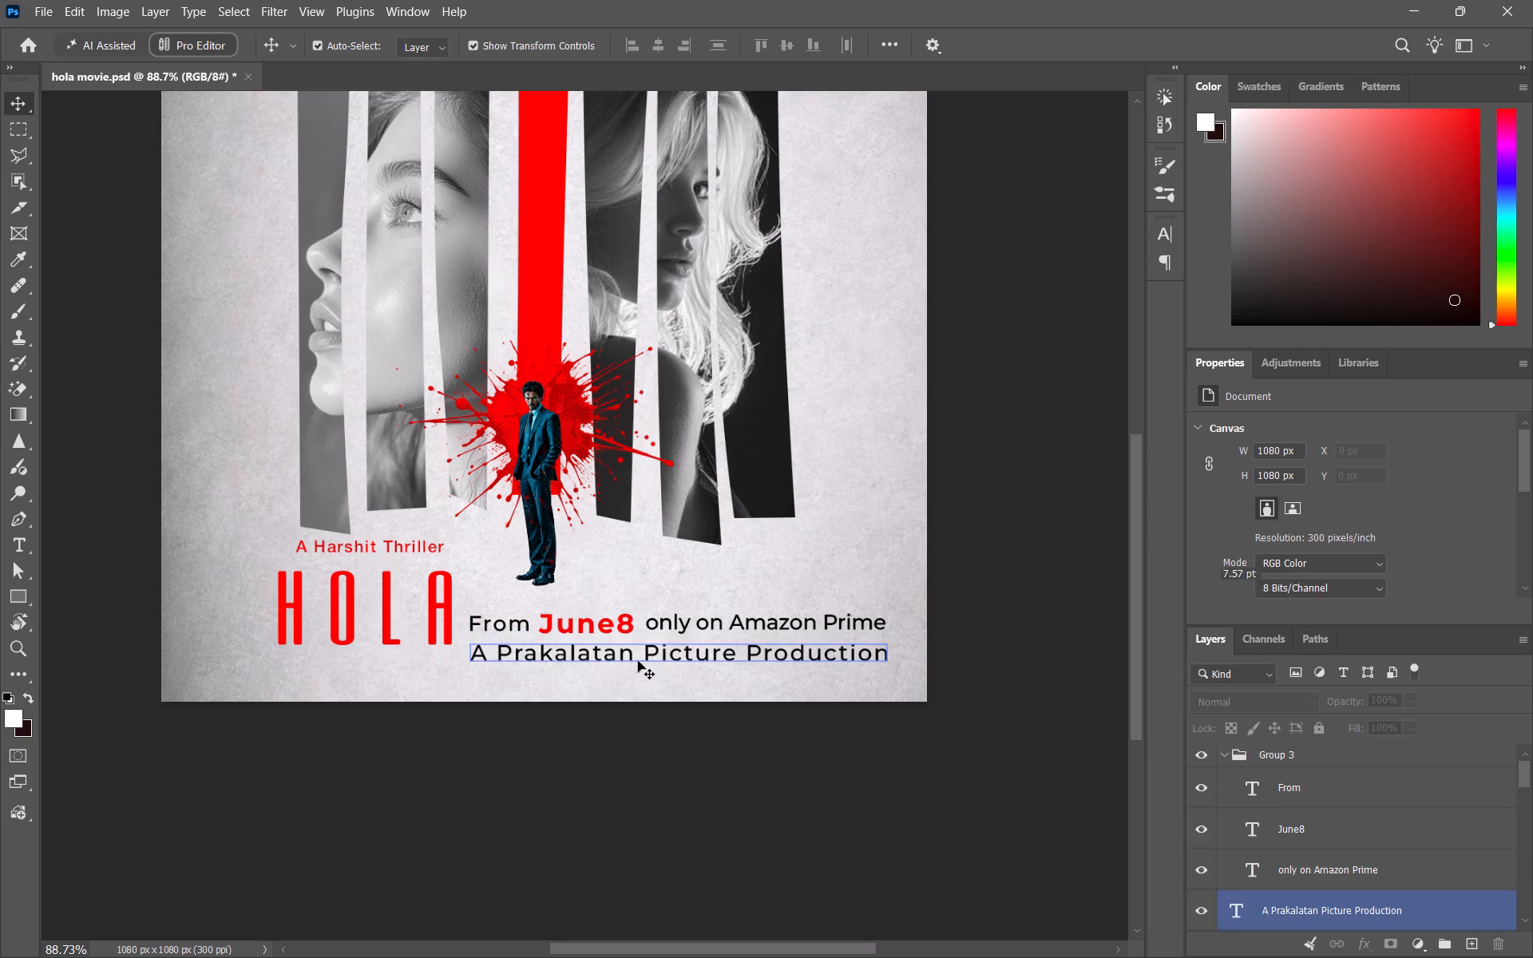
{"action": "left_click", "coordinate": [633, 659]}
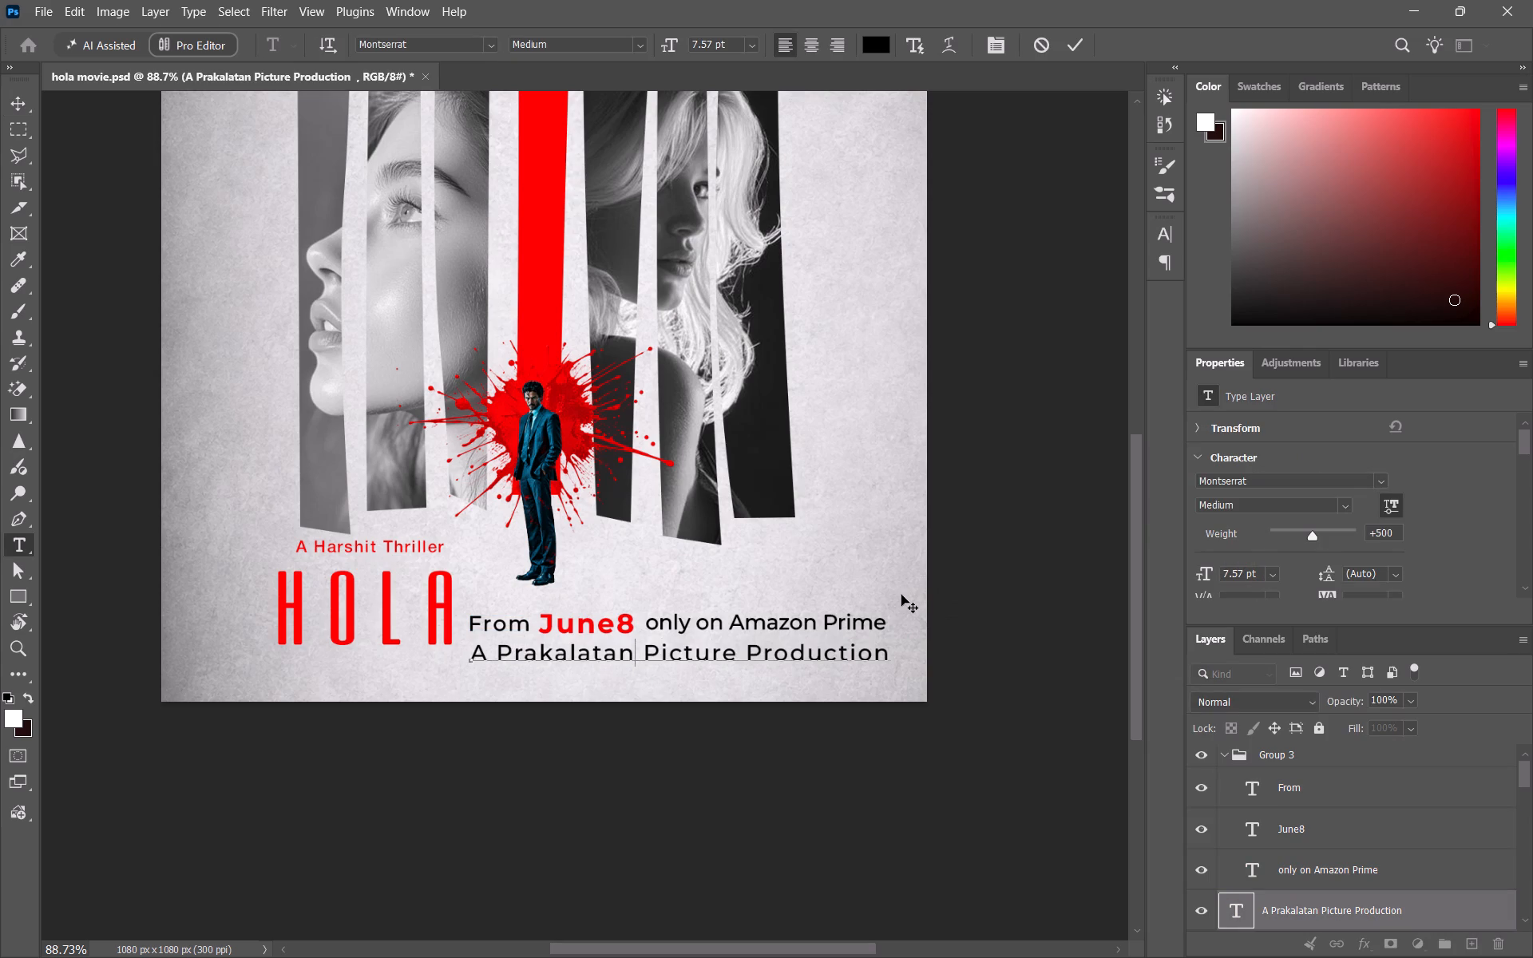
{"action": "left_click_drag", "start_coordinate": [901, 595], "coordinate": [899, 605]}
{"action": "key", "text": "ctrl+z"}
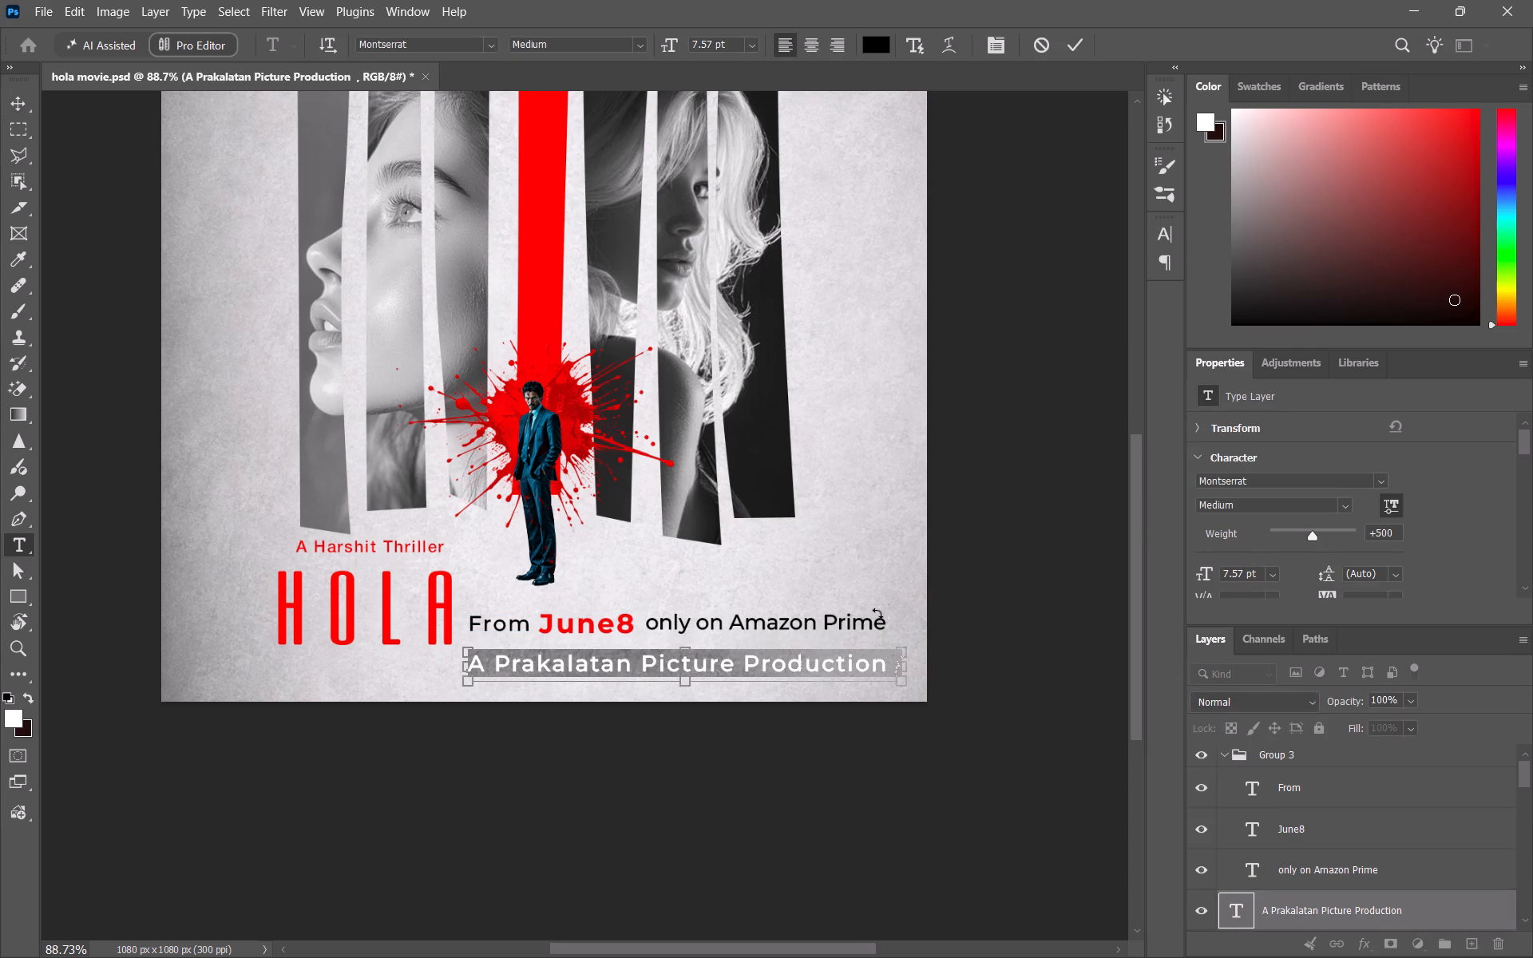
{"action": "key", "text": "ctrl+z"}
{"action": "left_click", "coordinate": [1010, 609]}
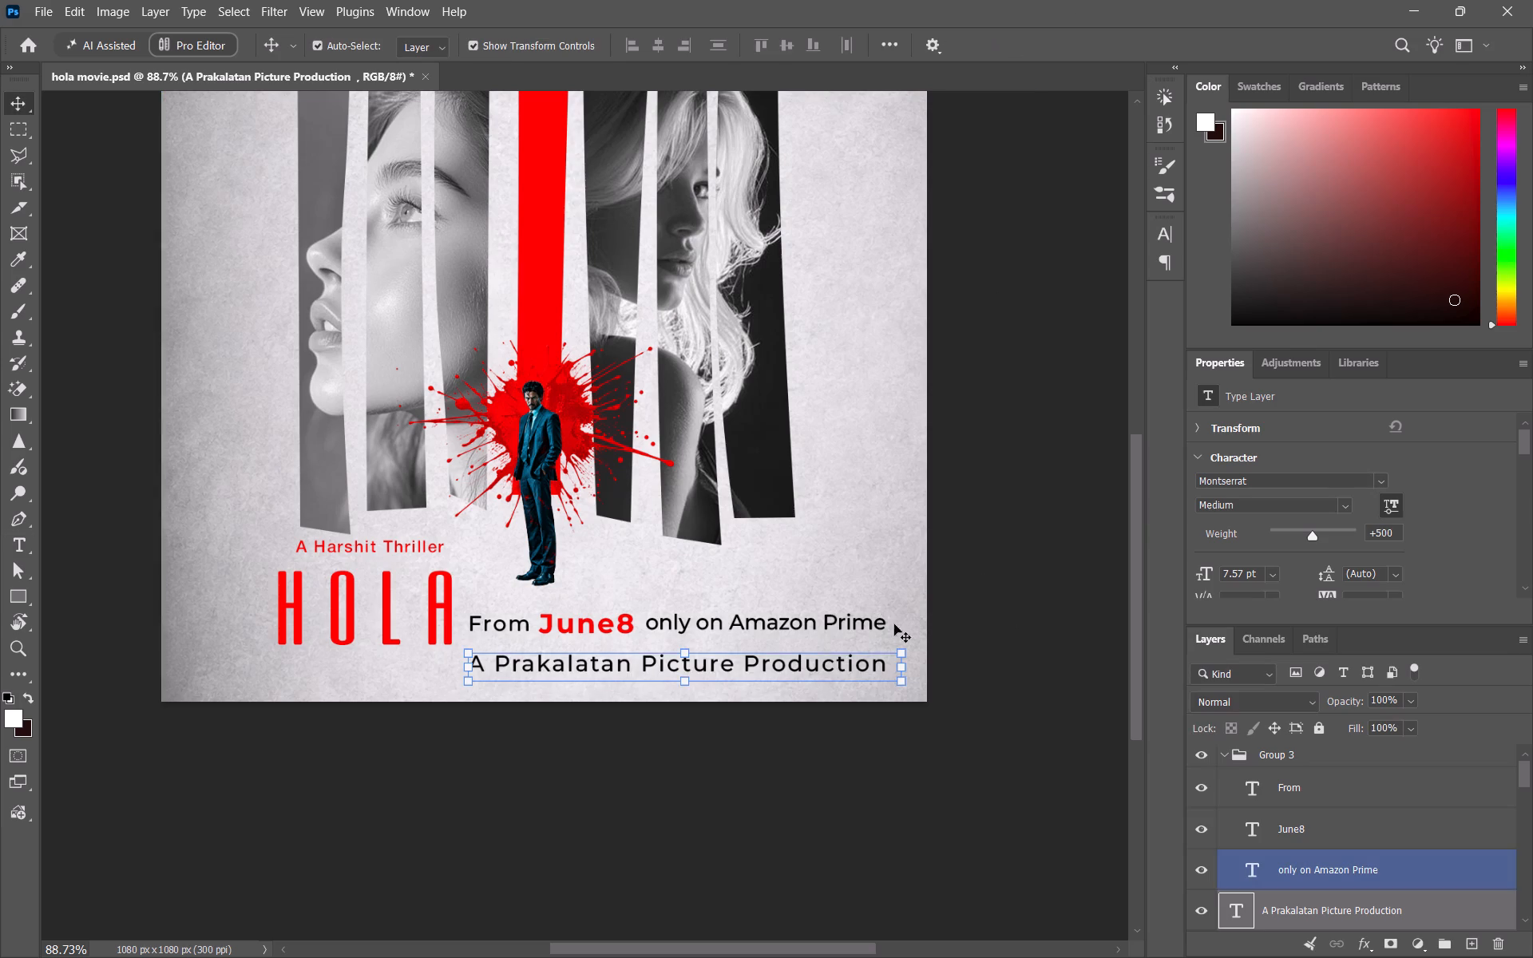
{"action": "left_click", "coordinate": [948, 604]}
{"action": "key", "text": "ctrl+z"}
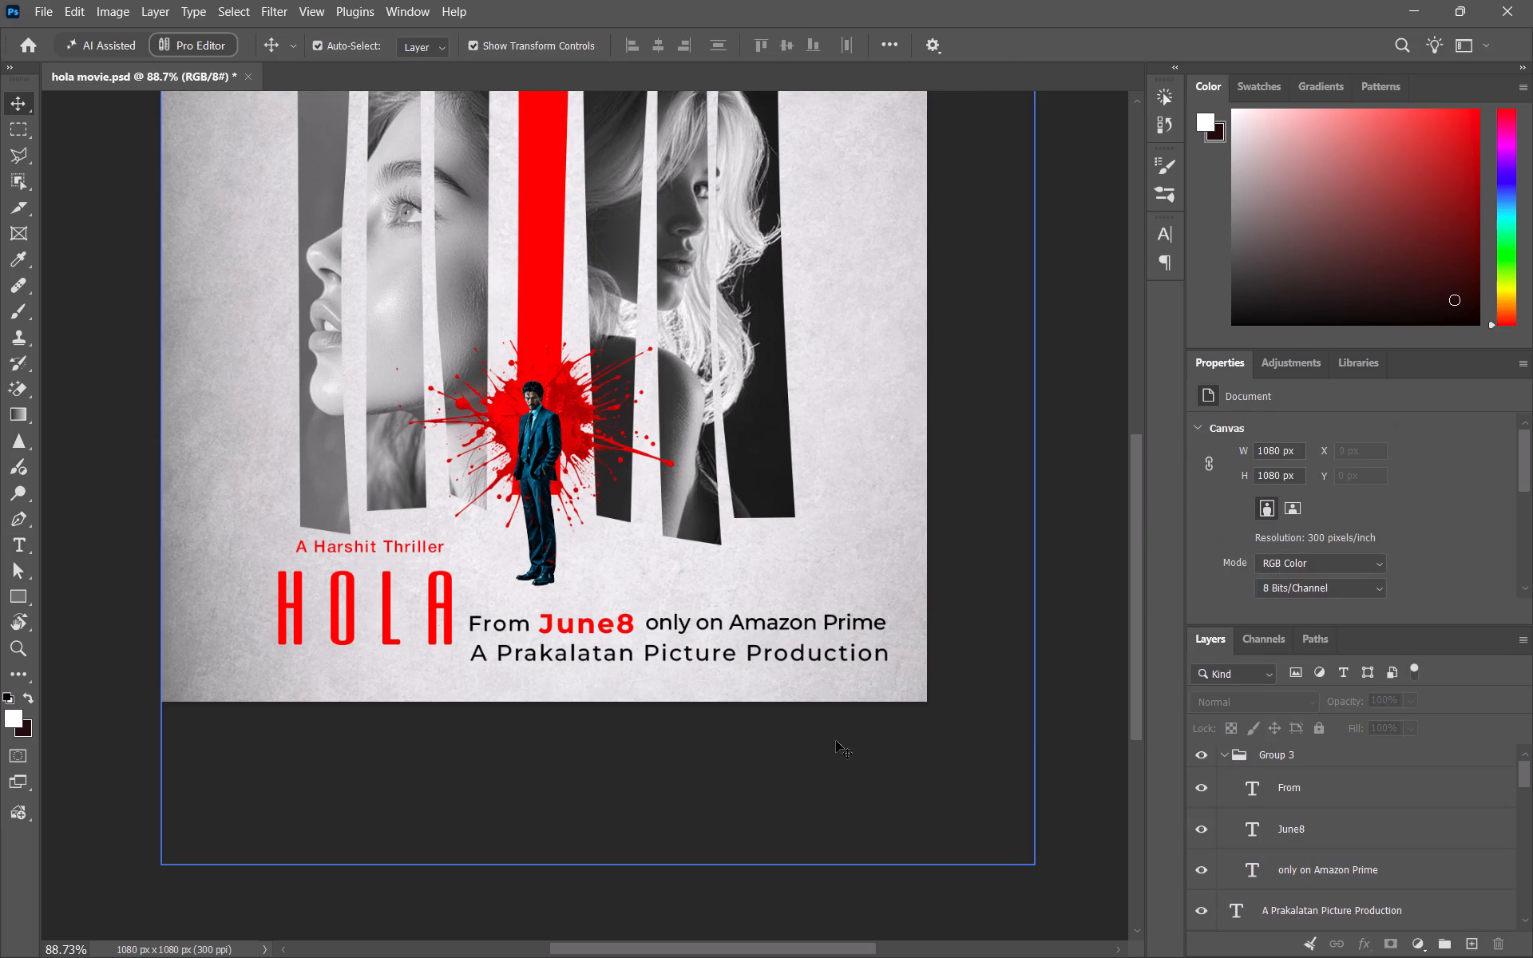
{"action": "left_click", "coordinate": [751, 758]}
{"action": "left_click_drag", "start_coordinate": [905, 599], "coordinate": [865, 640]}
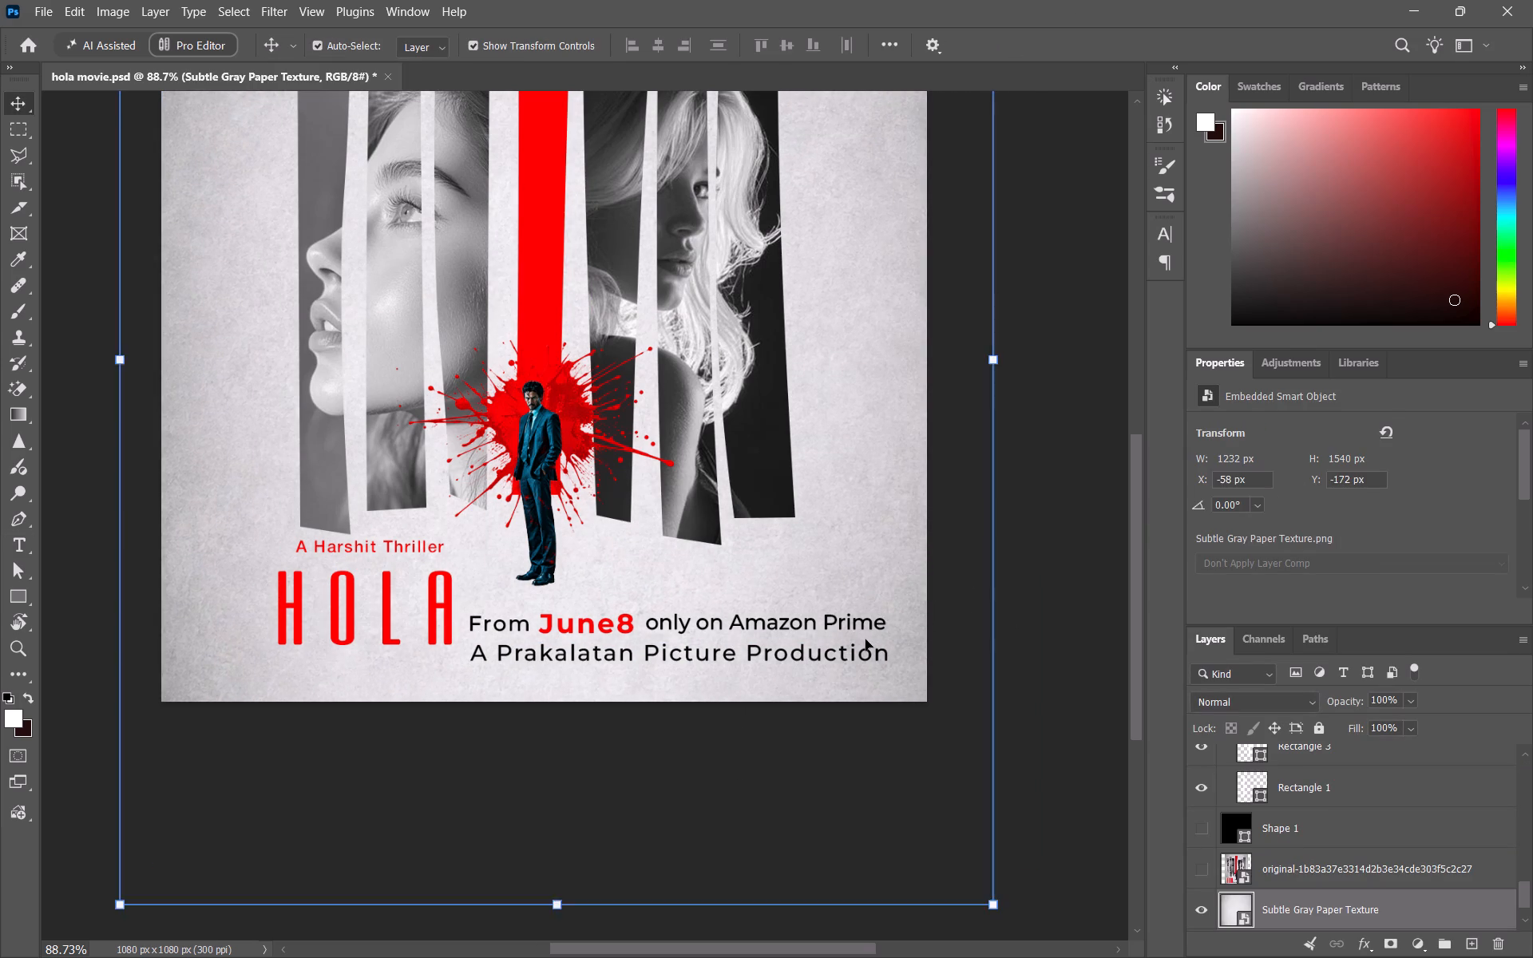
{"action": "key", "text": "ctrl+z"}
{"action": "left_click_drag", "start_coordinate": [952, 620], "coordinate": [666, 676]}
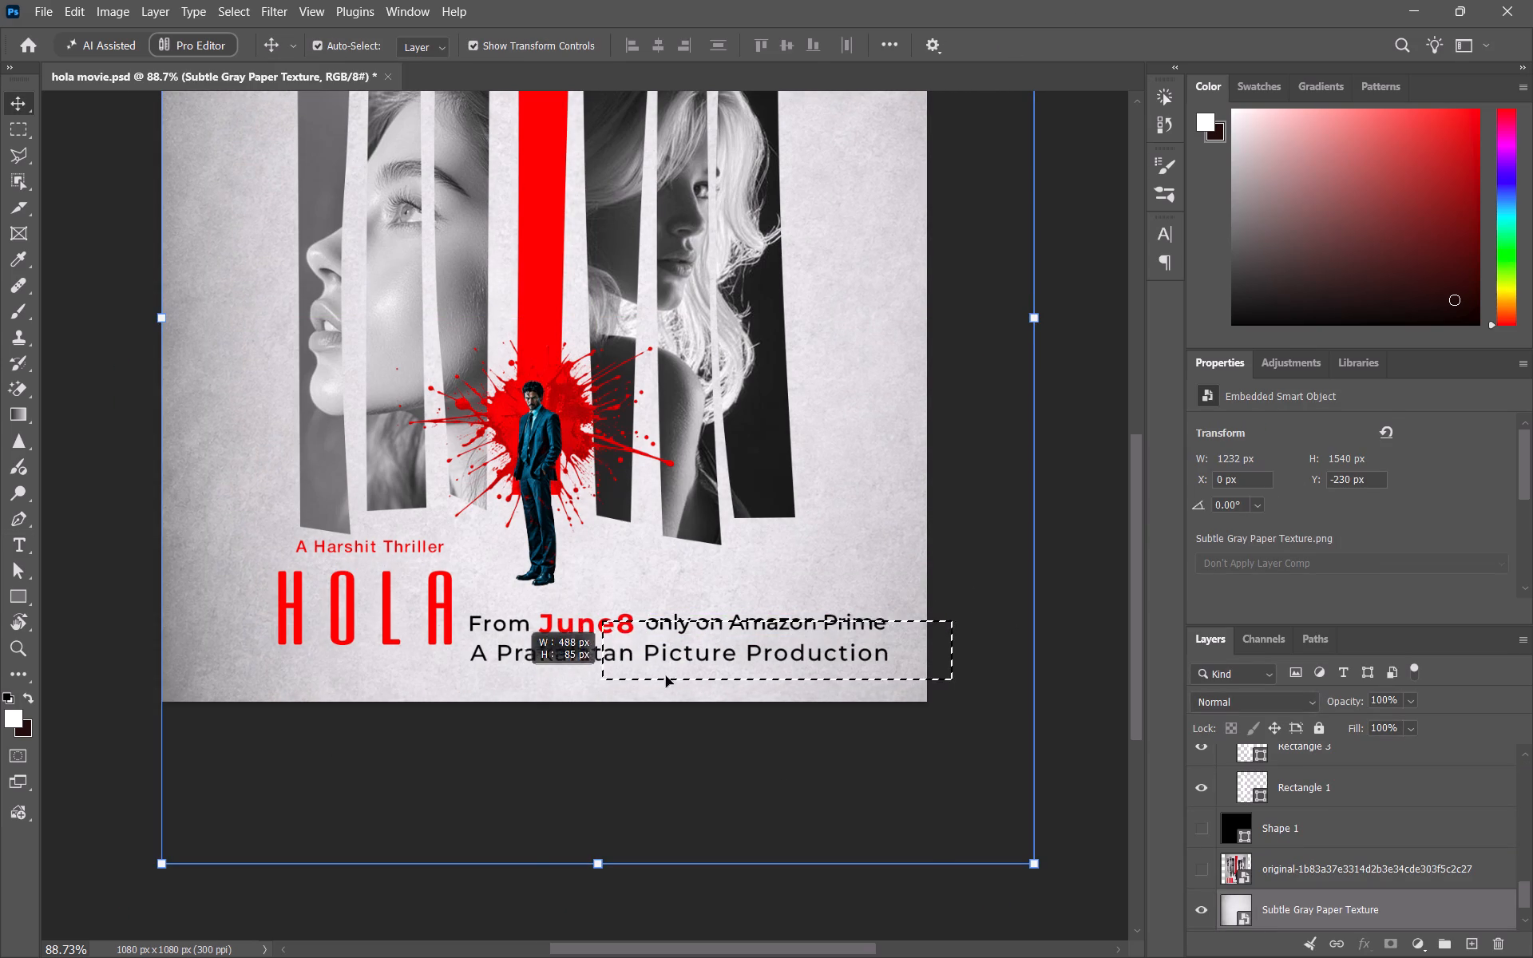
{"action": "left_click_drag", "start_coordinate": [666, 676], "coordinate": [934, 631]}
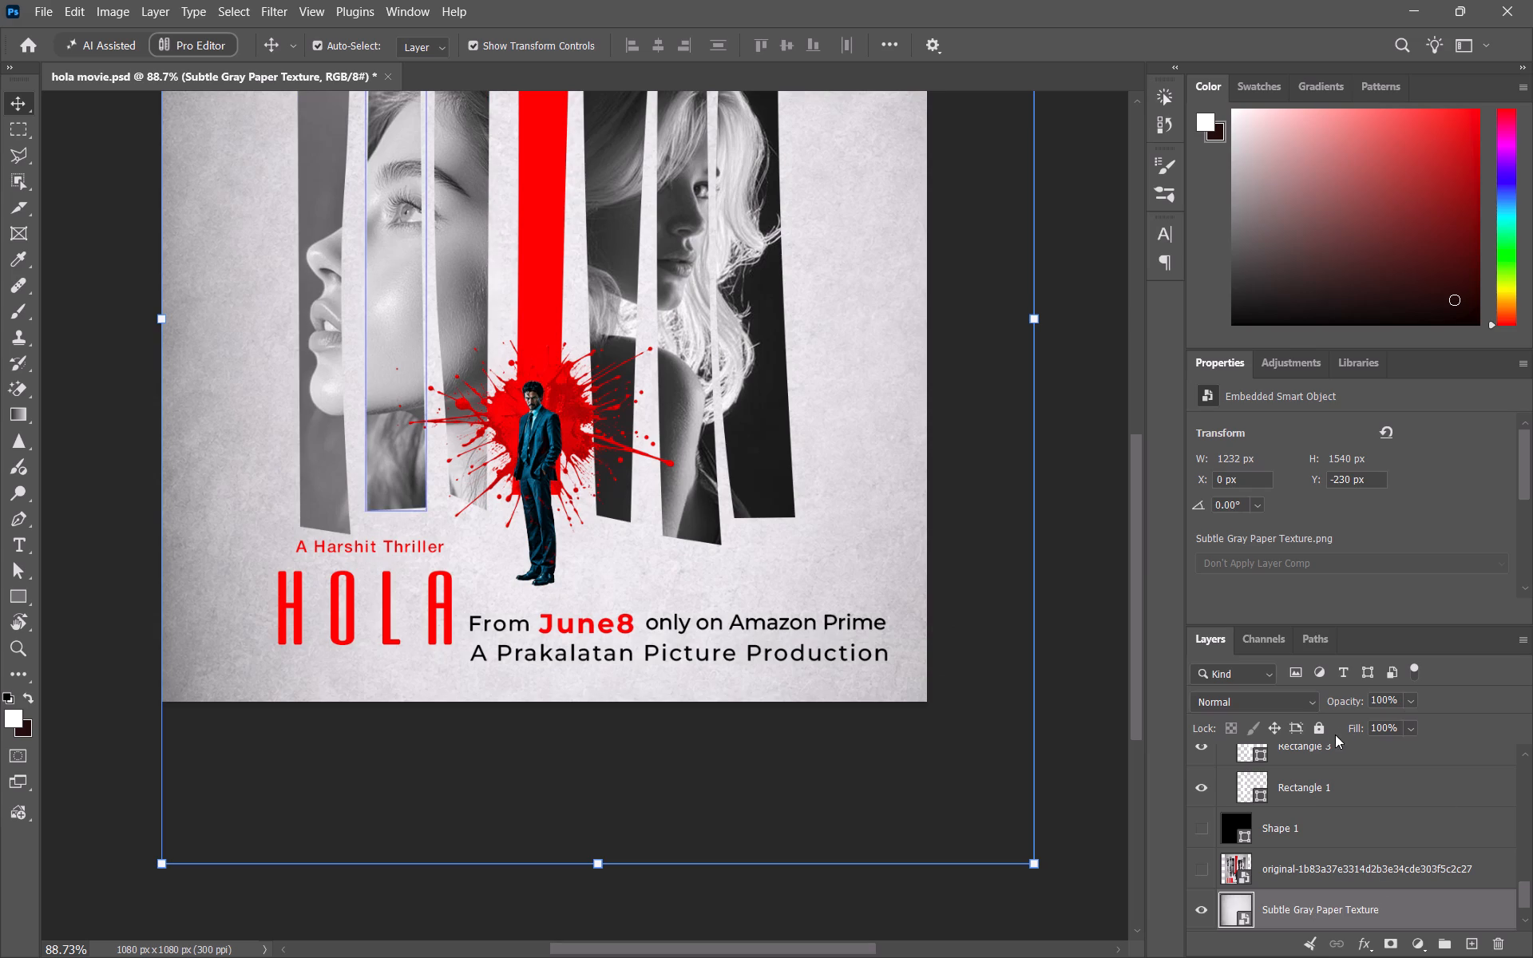
Lock the Subtle Gray Paper Texture layer.
{"action": "left_click", "coordinate": [1322, 730]}
{"action": "scroll", "coordinate": [1328, 839], "scroll_direction": "down", "scroll_amount": 7}
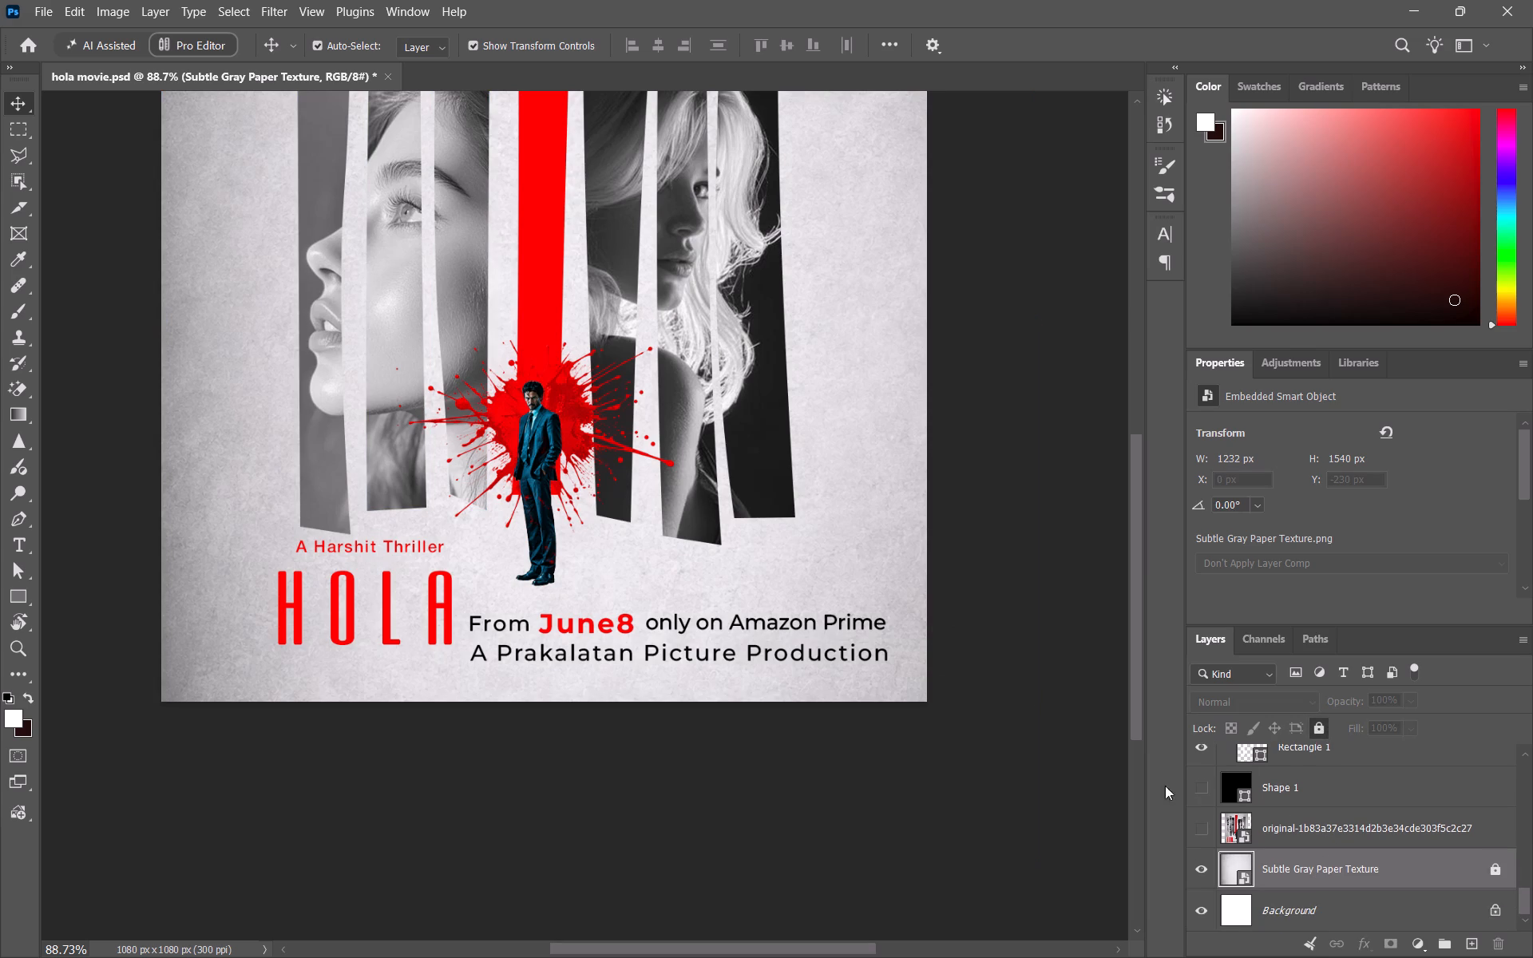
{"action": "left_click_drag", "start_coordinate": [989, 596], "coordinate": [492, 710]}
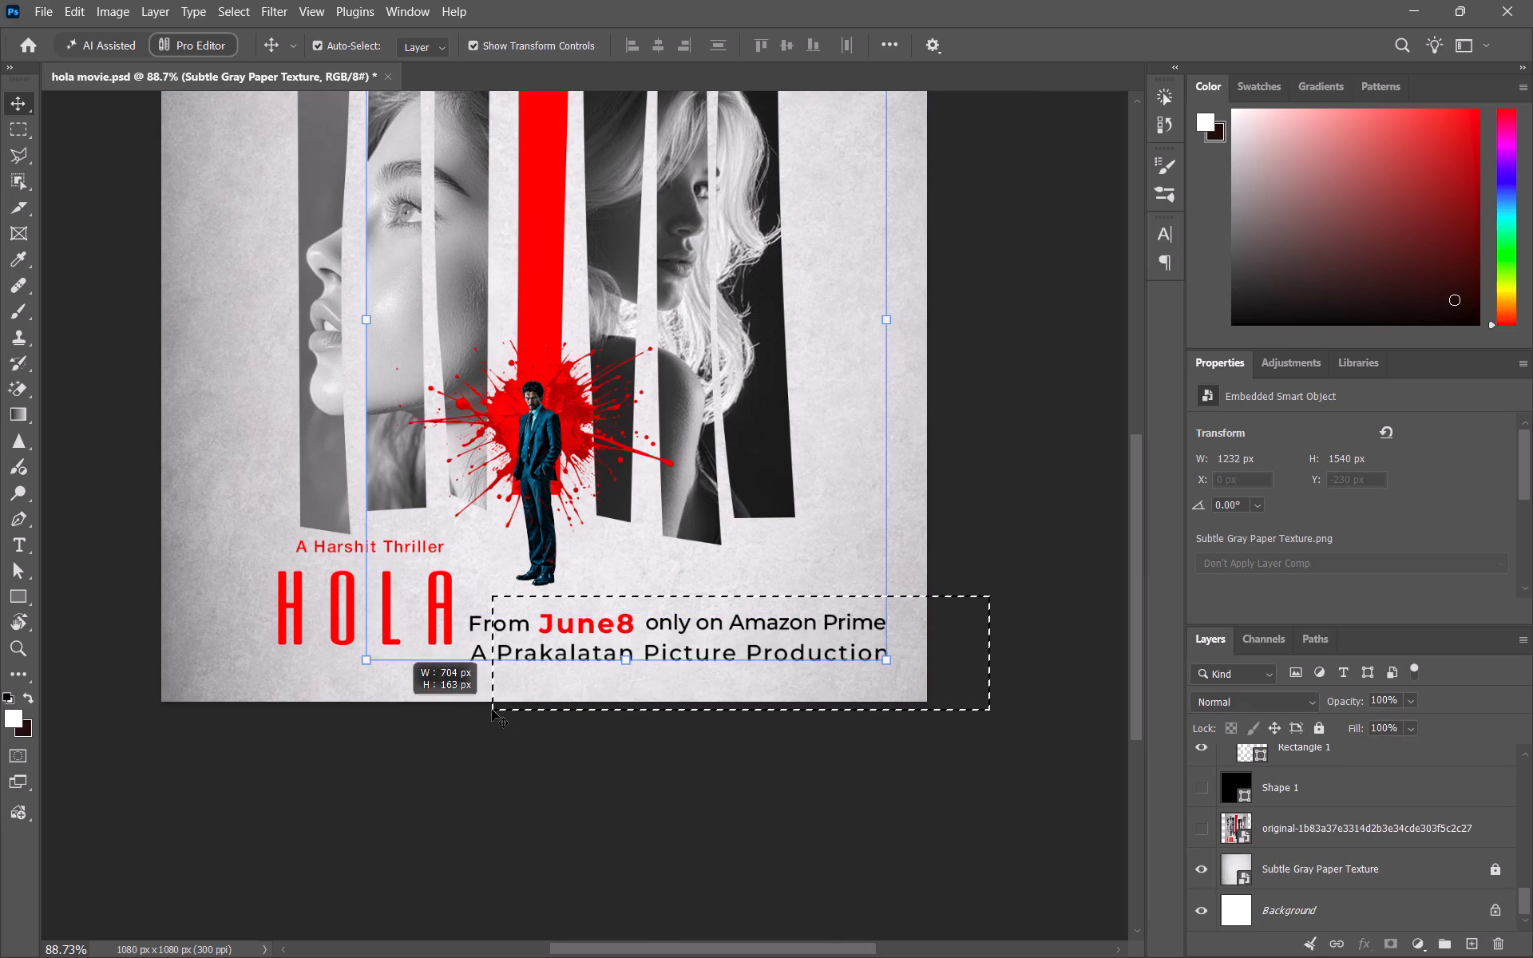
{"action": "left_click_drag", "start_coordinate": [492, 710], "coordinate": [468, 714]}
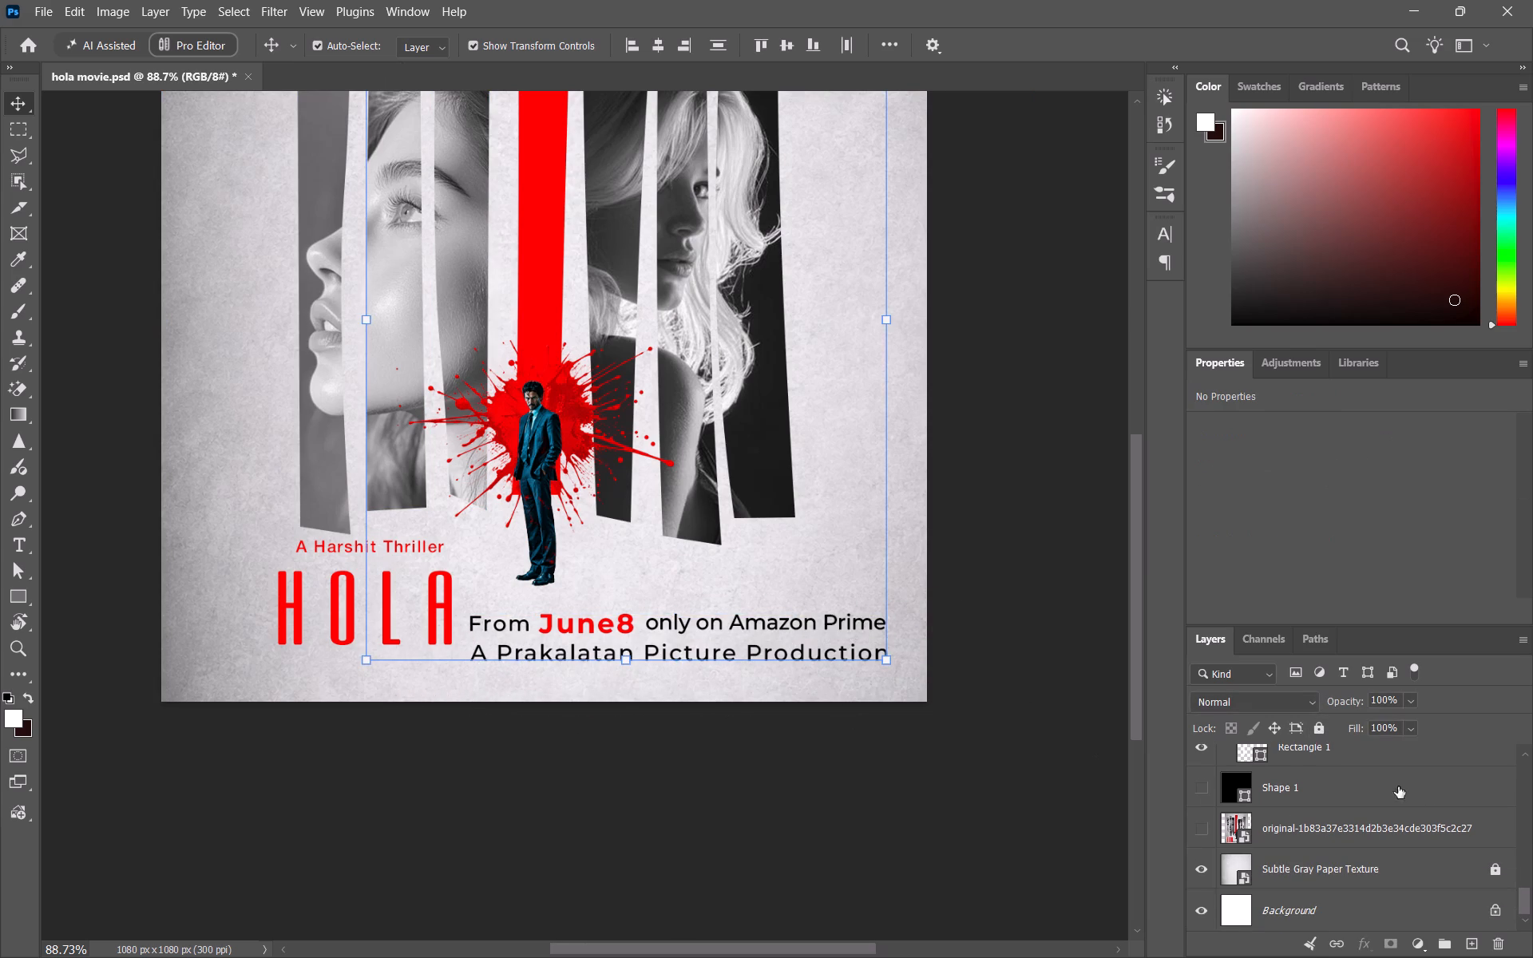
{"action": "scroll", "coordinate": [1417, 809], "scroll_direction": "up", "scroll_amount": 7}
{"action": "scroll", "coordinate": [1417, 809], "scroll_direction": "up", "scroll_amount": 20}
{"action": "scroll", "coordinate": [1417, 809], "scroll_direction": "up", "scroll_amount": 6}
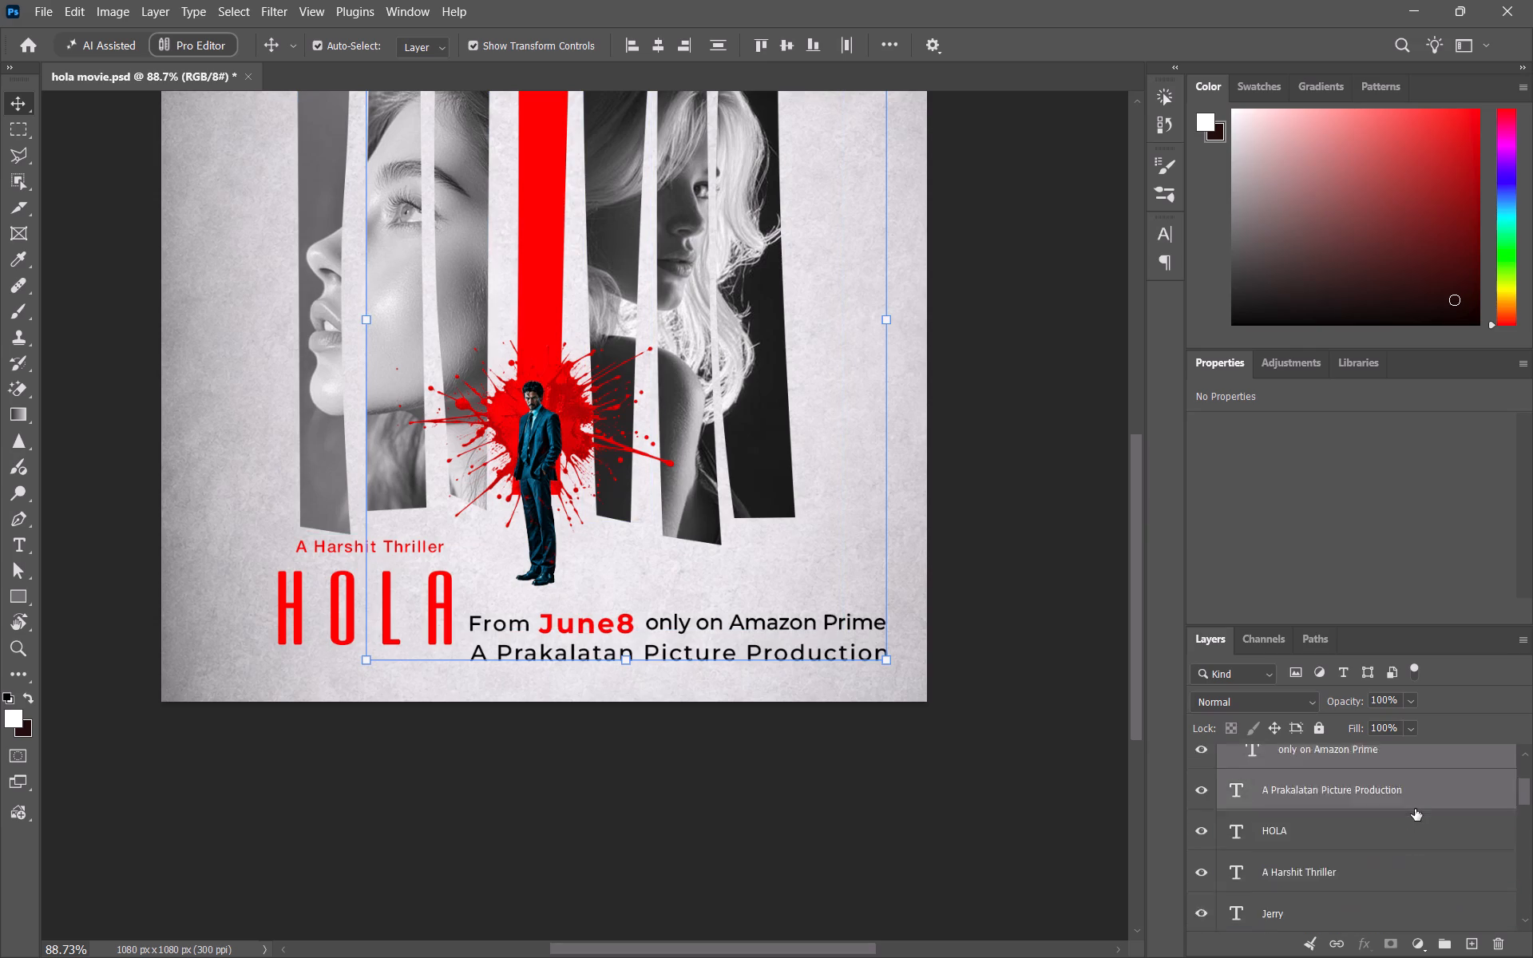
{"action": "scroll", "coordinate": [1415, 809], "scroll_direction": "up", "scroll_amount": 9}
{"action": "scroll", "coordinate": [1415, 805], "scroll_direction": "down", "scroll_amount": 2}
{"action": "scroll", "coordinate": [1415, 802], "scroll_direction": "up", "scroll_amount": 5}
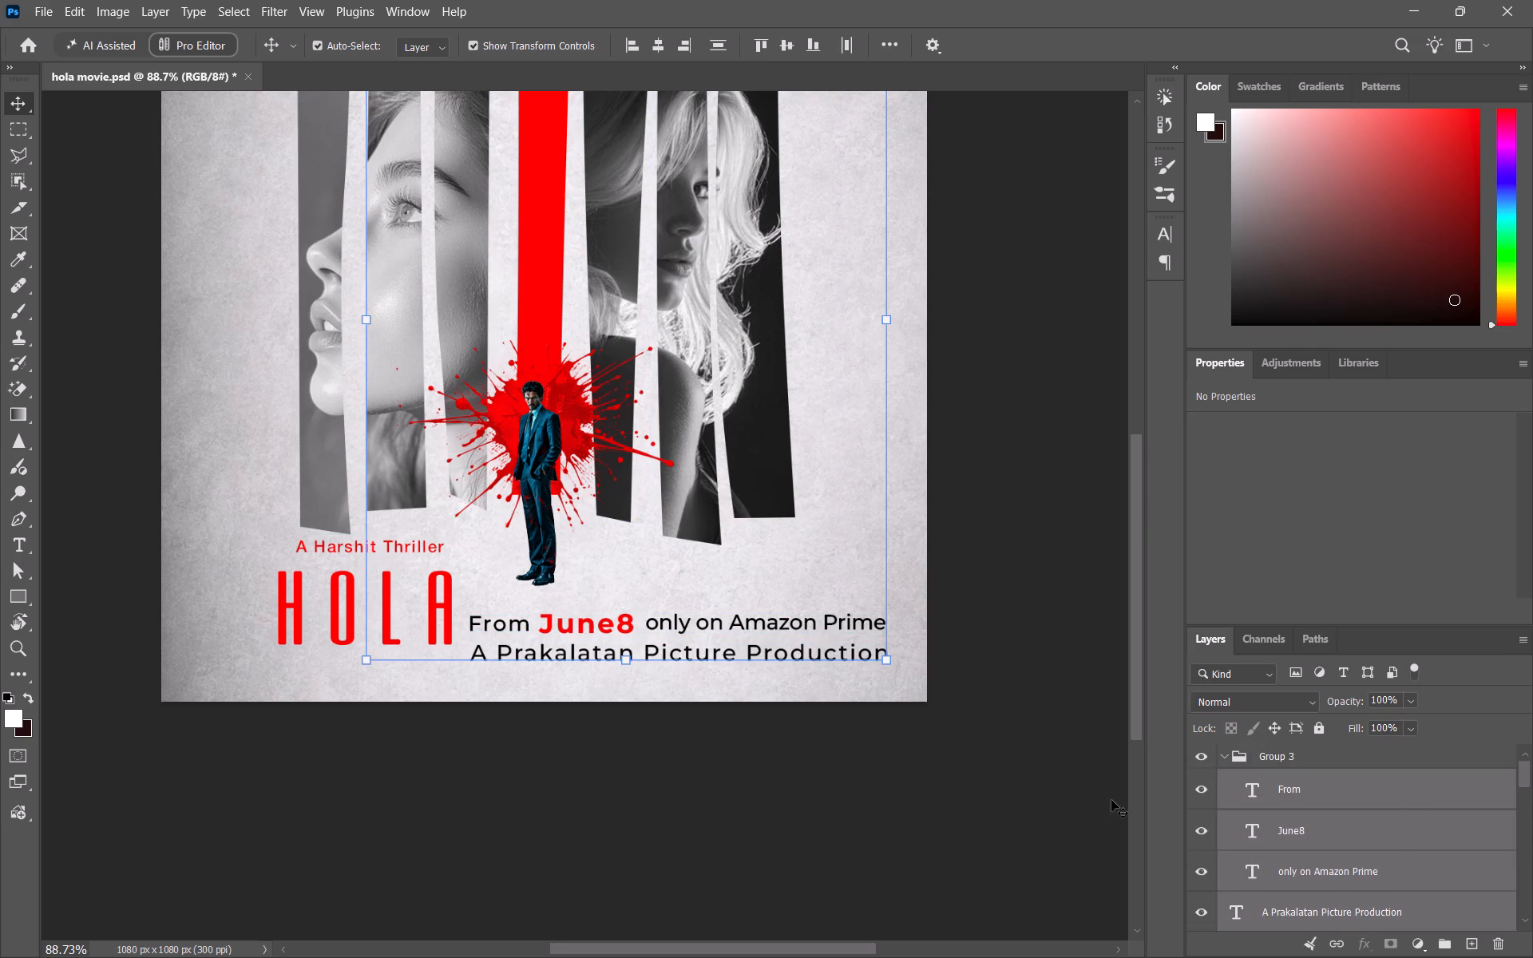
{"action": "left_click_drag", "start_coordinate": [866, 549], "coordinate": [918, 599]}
Scale the release line and production credit together to 84.76%, leaving the blonde woman portrait layer out of the selection.
{"action": "left_click_drag", "start_coordinate": [913, 607], "coordinate": [862, 650]}
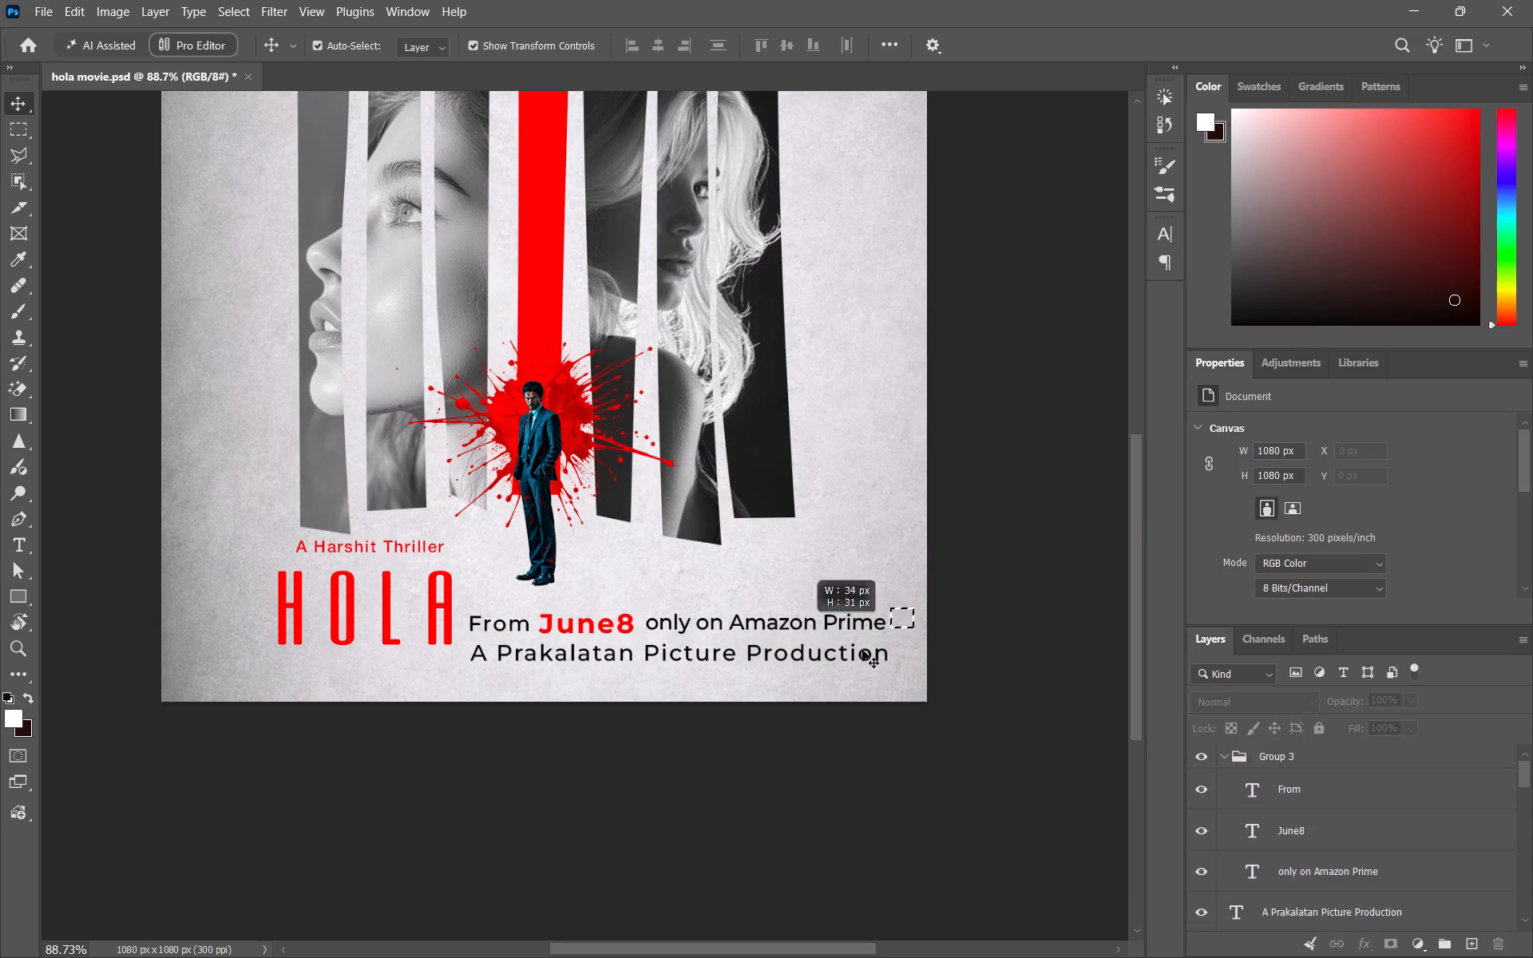
{"action": "left_click_drag", "start_coordinate": [862, 650], "coordinate": [456, 705]}
{"action": "left_click_drag", "start_coordinate": [568, 649], "coordinate": [674, 649]}
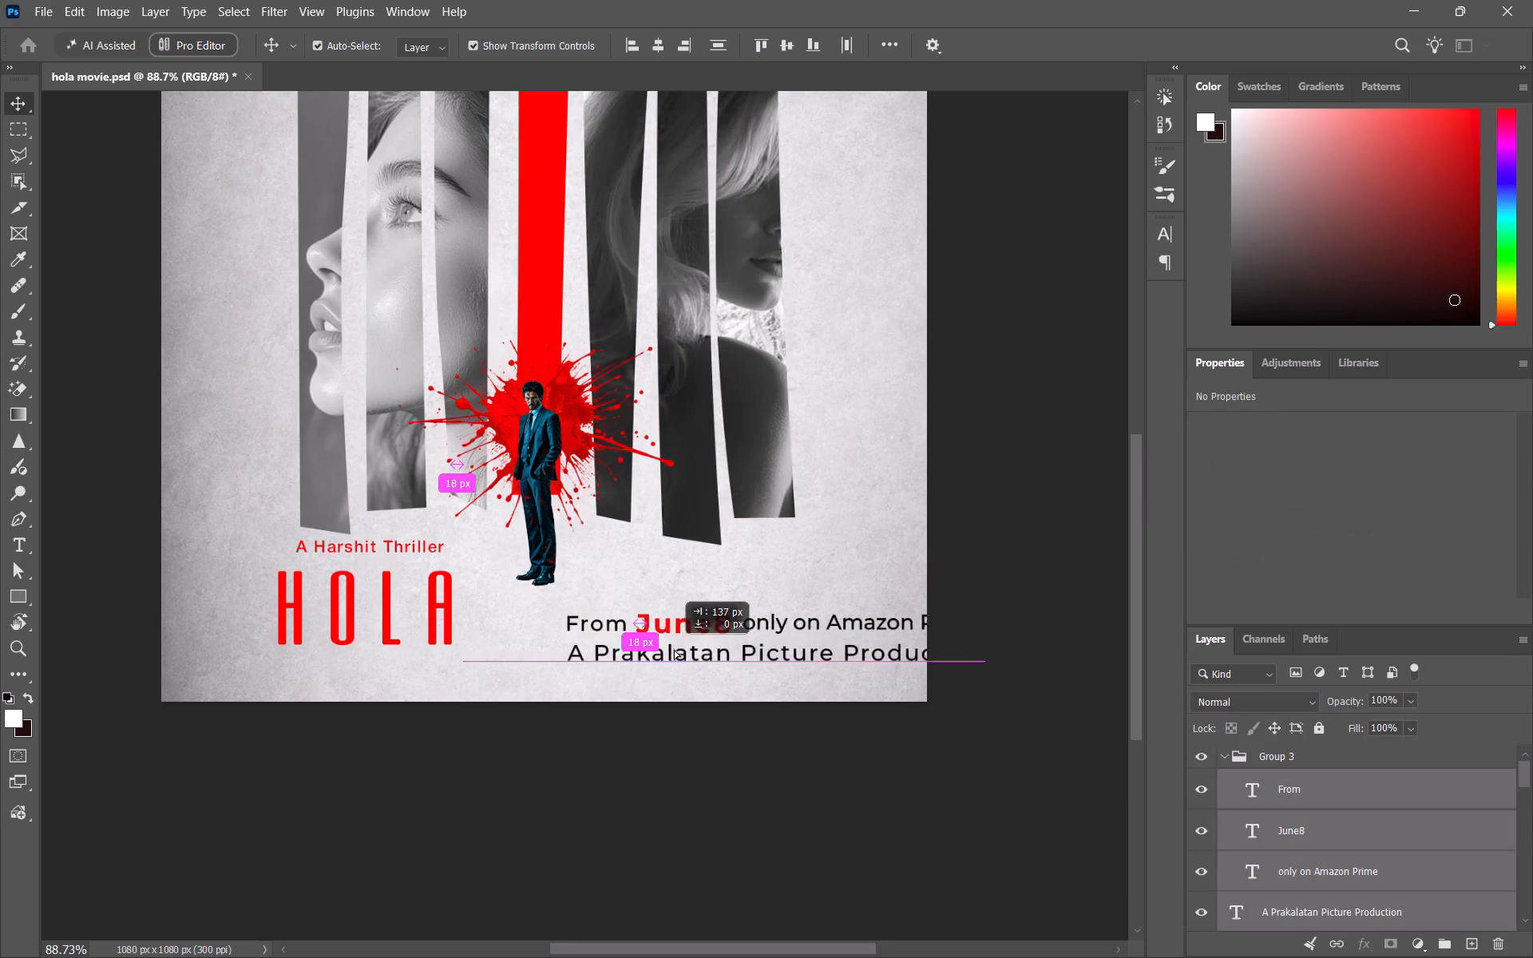
{"action": "left_click_drag", "start_coordinate": [674, 649], "coordinate": [690, 678]}
{"action": "key", "text": "ctrl+z"}
{"action": "scroll", "coordinate": [1452, 808], "scroll_direction": "down", "scroll_amount": 3}
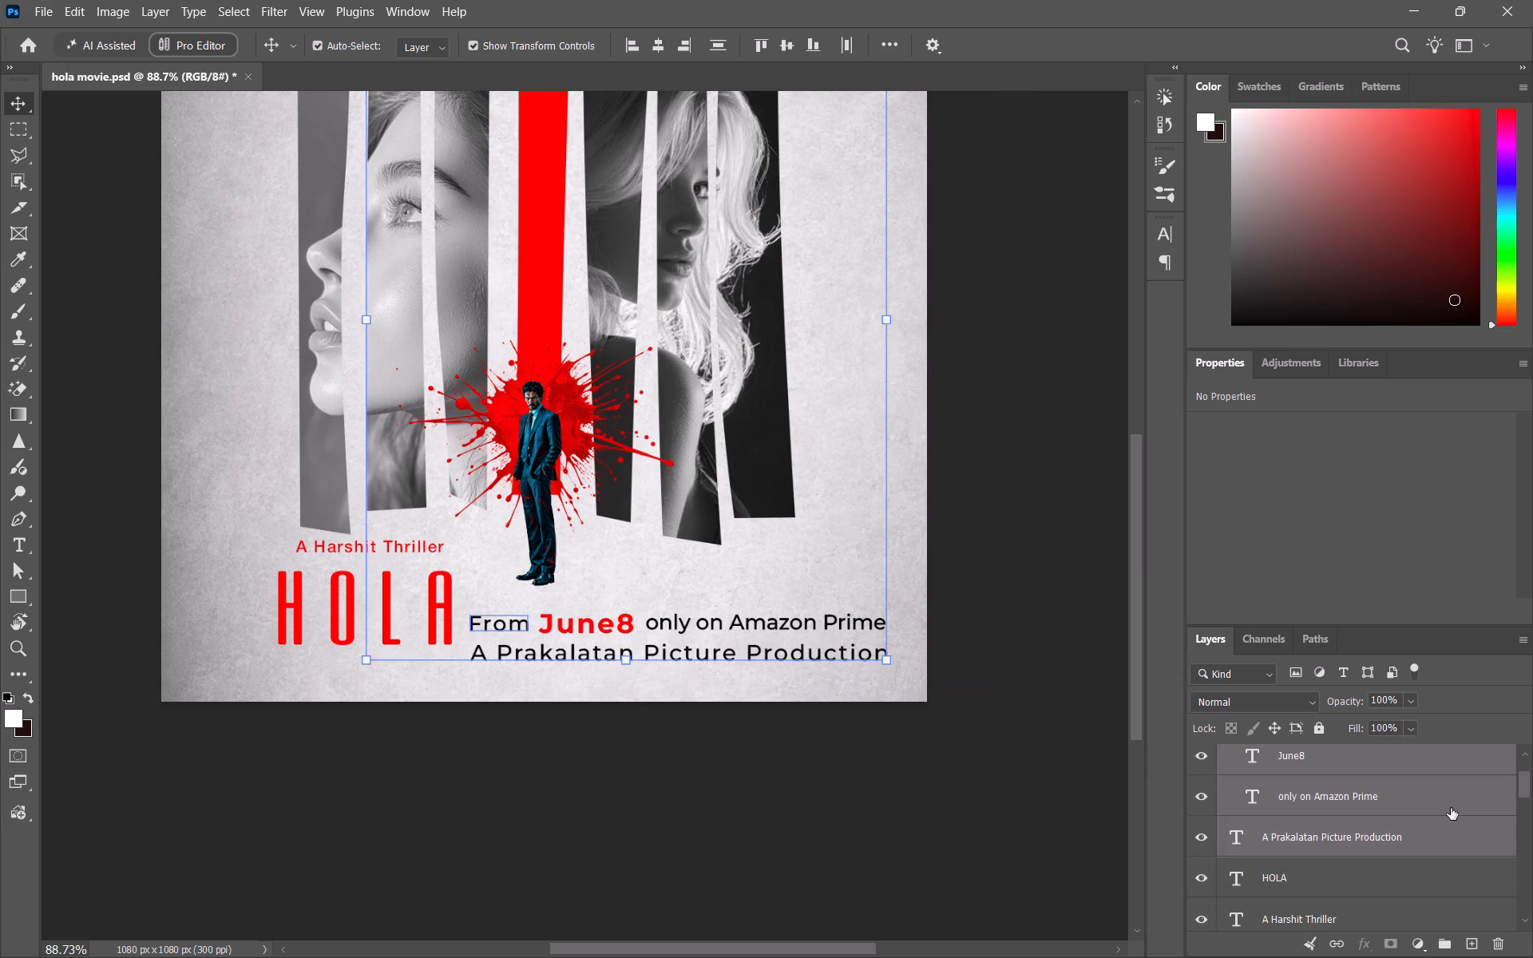
{"action": "scroll", "coordinate": [1450, 806], "scroll_direction": "down", "scroll_amount": 15}
{"action": "left_click", "coordinate": [1384, 785], "text": "ctrl"}
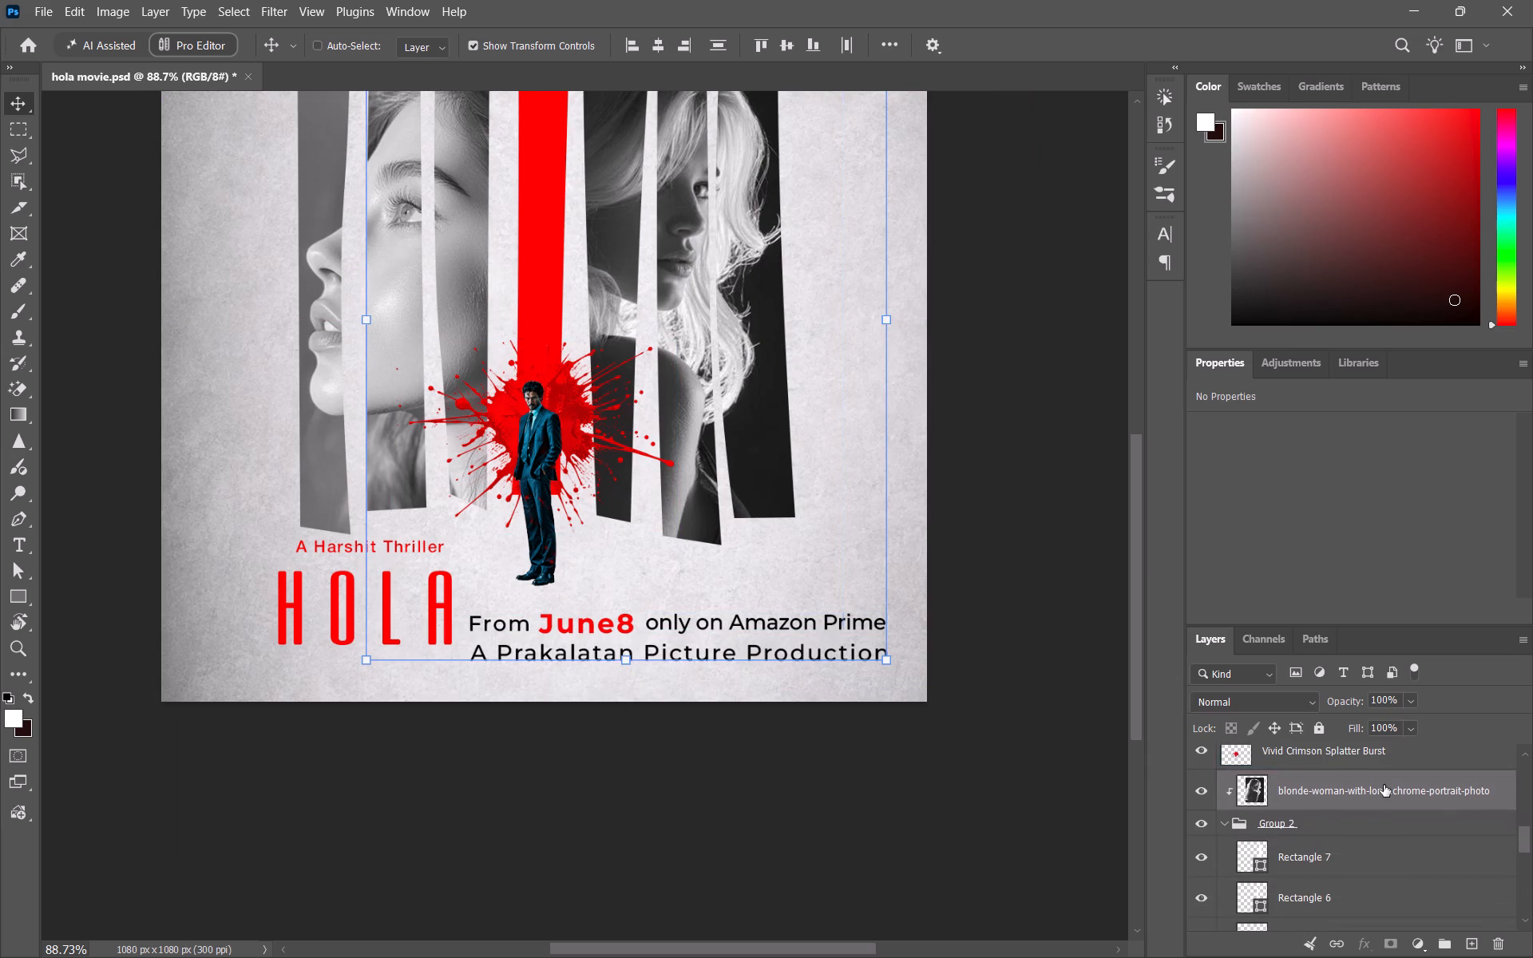
{"action": "scroll", "coordinate": [771, 642], "scroll_direction": "up", "scroll_amount": 2}
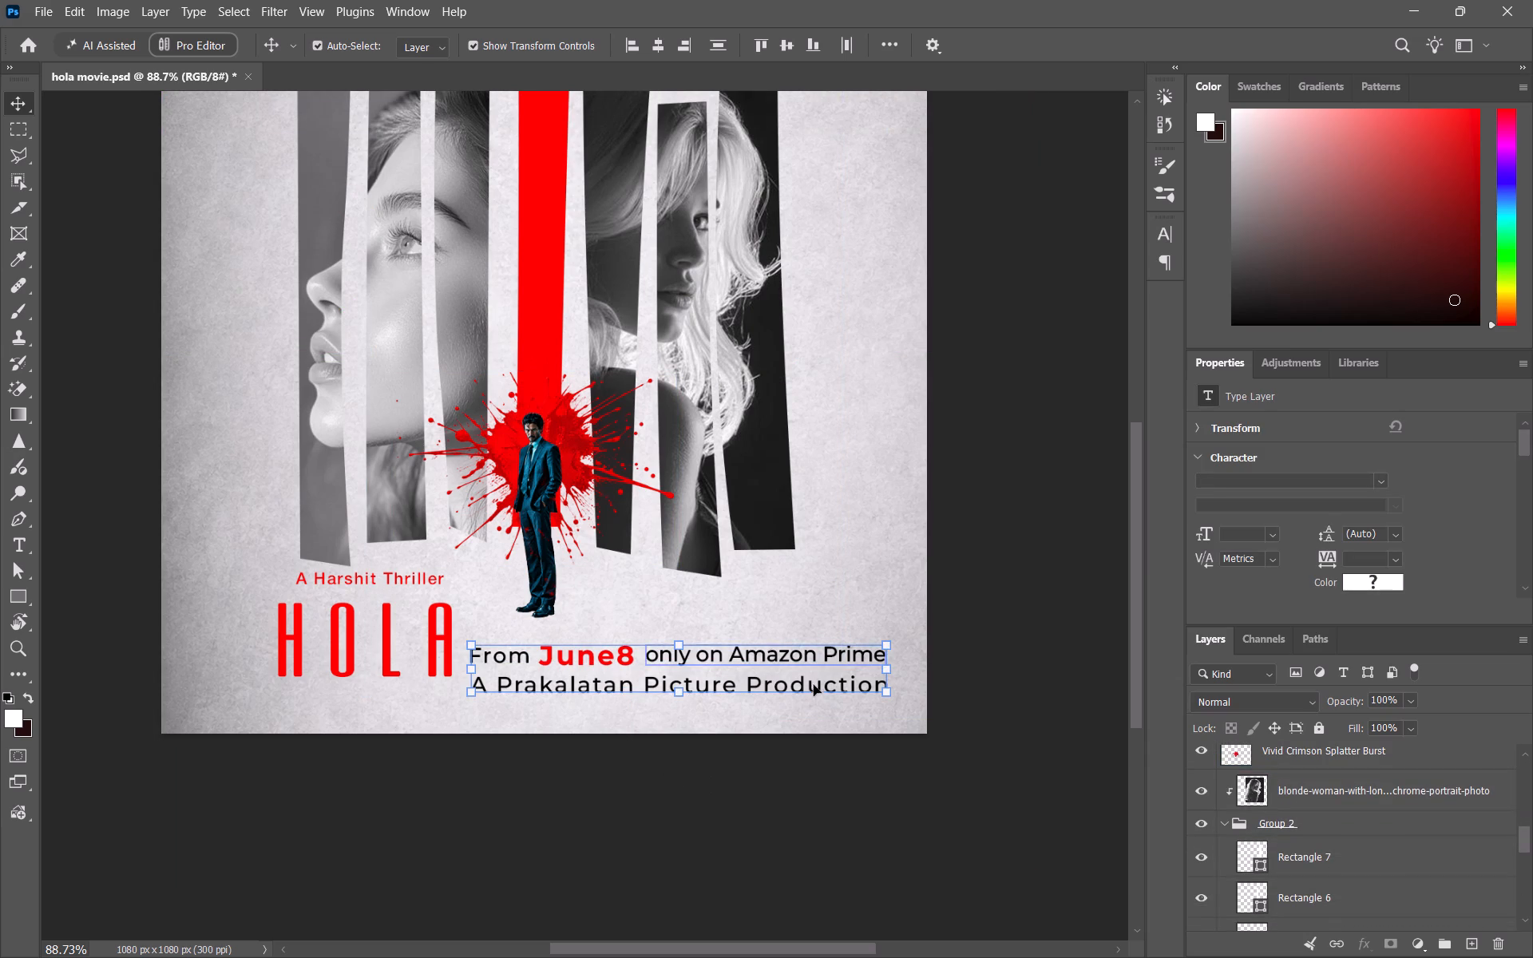
{"action": "scroll", "coordinate": [810, 684], "scroll_direction": "up", "scroll_amount": 4}
{"action": "scroll", "coordinate": [810, 684], "scroll_direction": "down", "scroll_amount": 1}
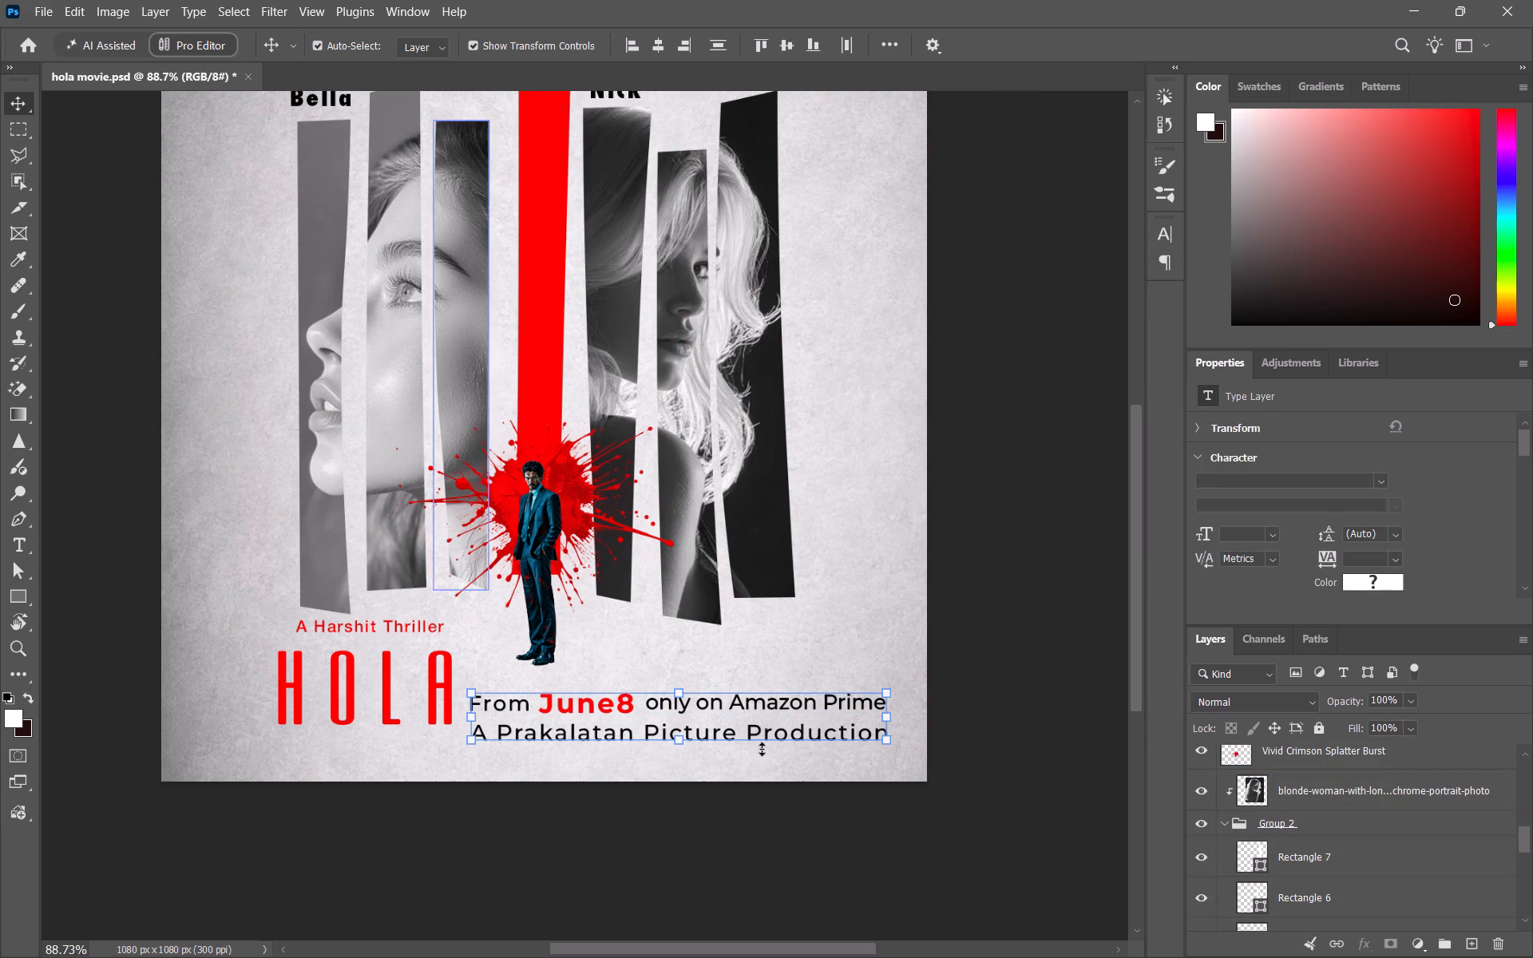
{"action": "left_click_drag", "start_coordinate": [891, 742], "coordinate": [861, 725], "text": "shift"}
{"action": "key", "text": "ctrl+z"}
{"action": "left_click_drag", "start_coordinate": [885, 742], "coordinate": [824, 720]}
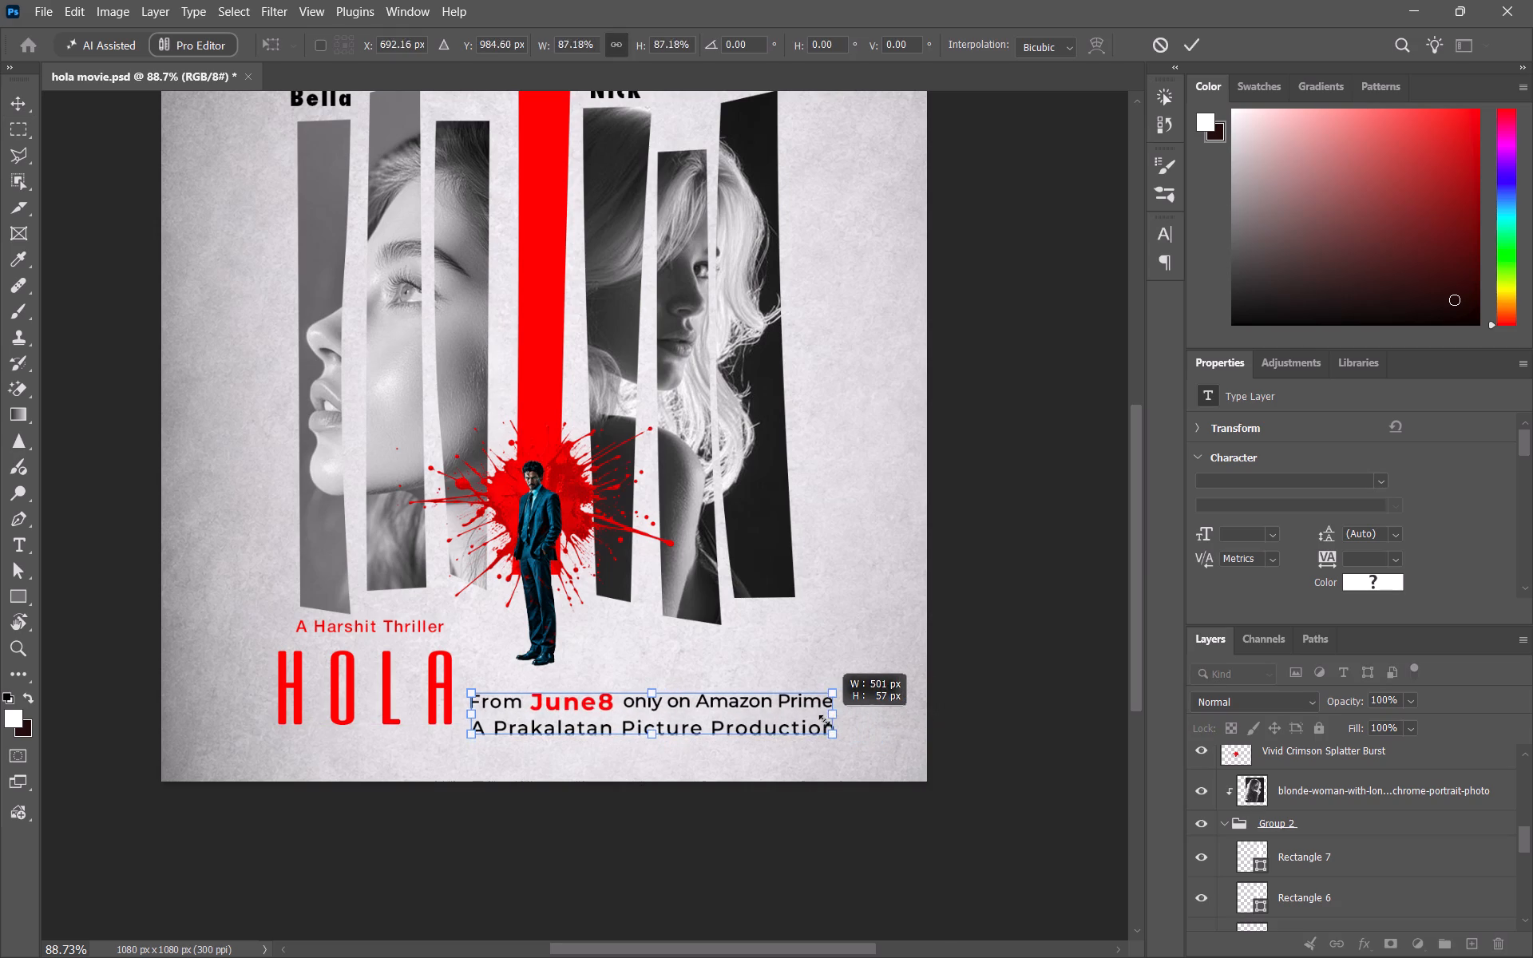
{"action": "left_click_drag", "start_coordinate": [824, 720], "coordinate": [824, 717]}
Position the scaled two-line text block beside the HOLA title at about X 675.82 px, Y 994.45 px and apply the transform.
{"action": "left_click", "coordinate": [696, 722]}
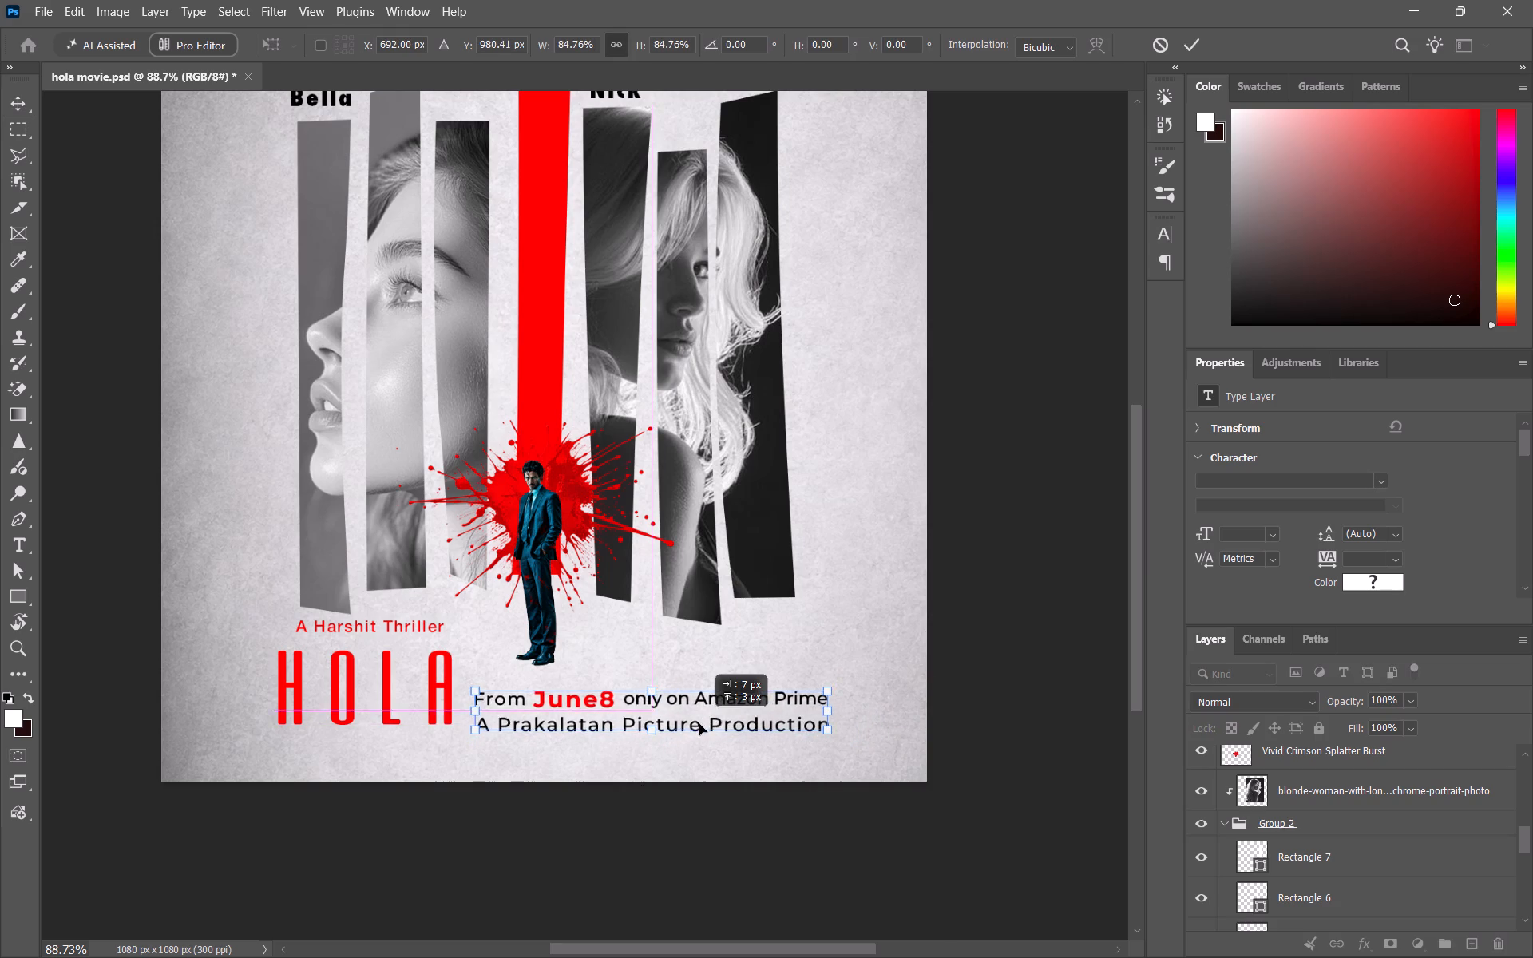
{"action": "scroll", "coordinate": [608, 713], "scroll_direction": "up", "scroll_amount": 4}
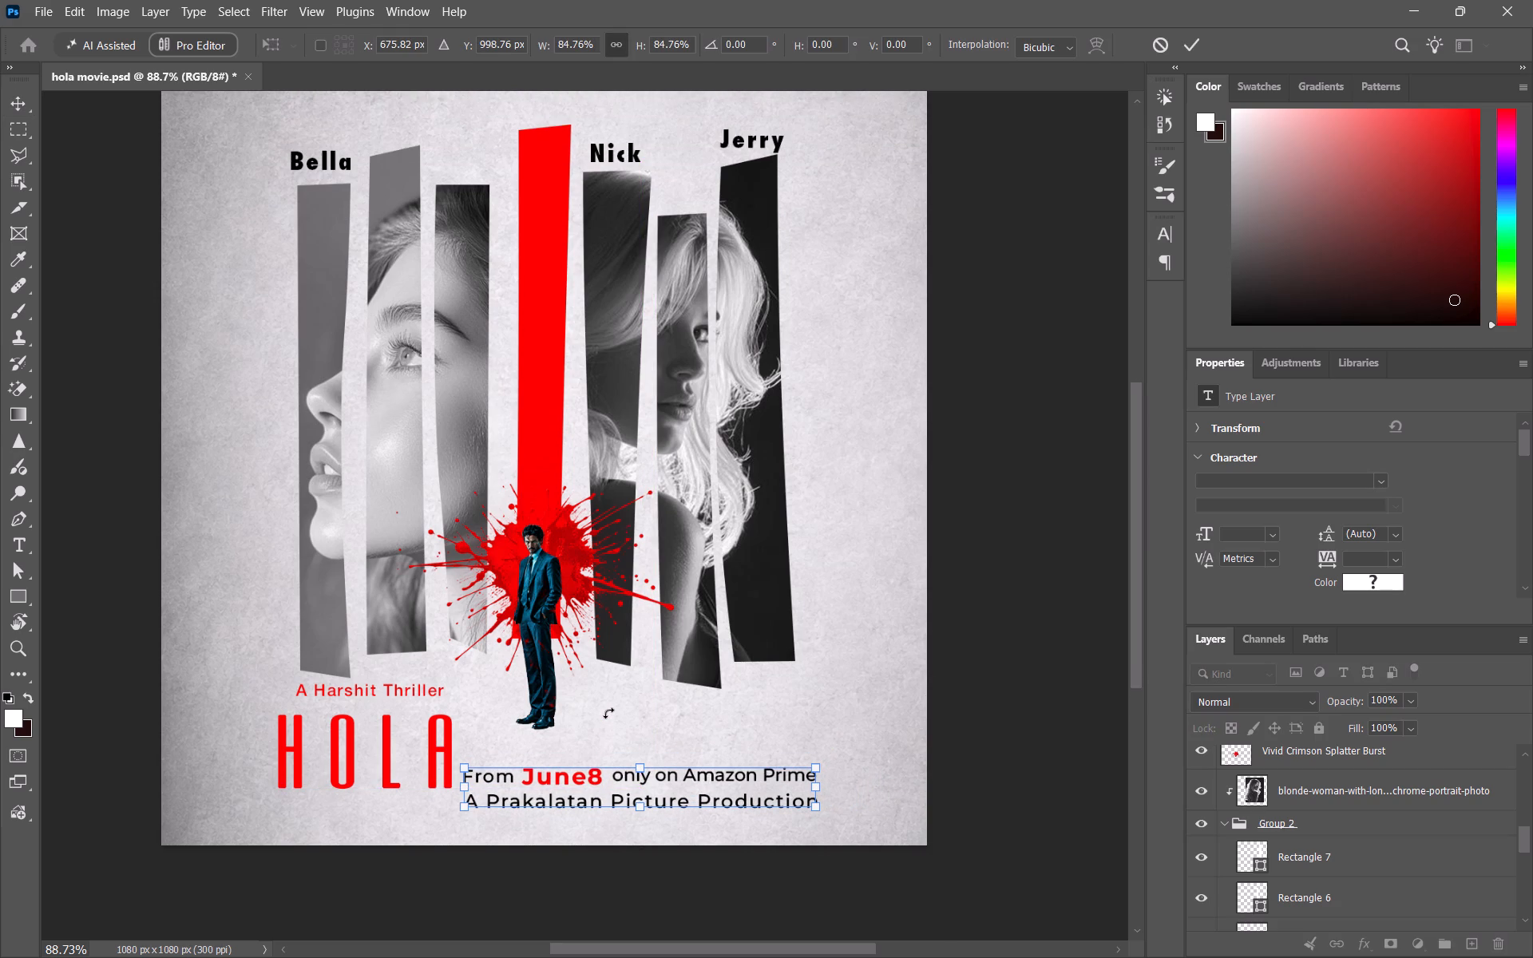
{"action": "scroll", "coordinate": [603, 721], "scroll_direction": "up", "scroll_amount": 9, "text": "alt"}
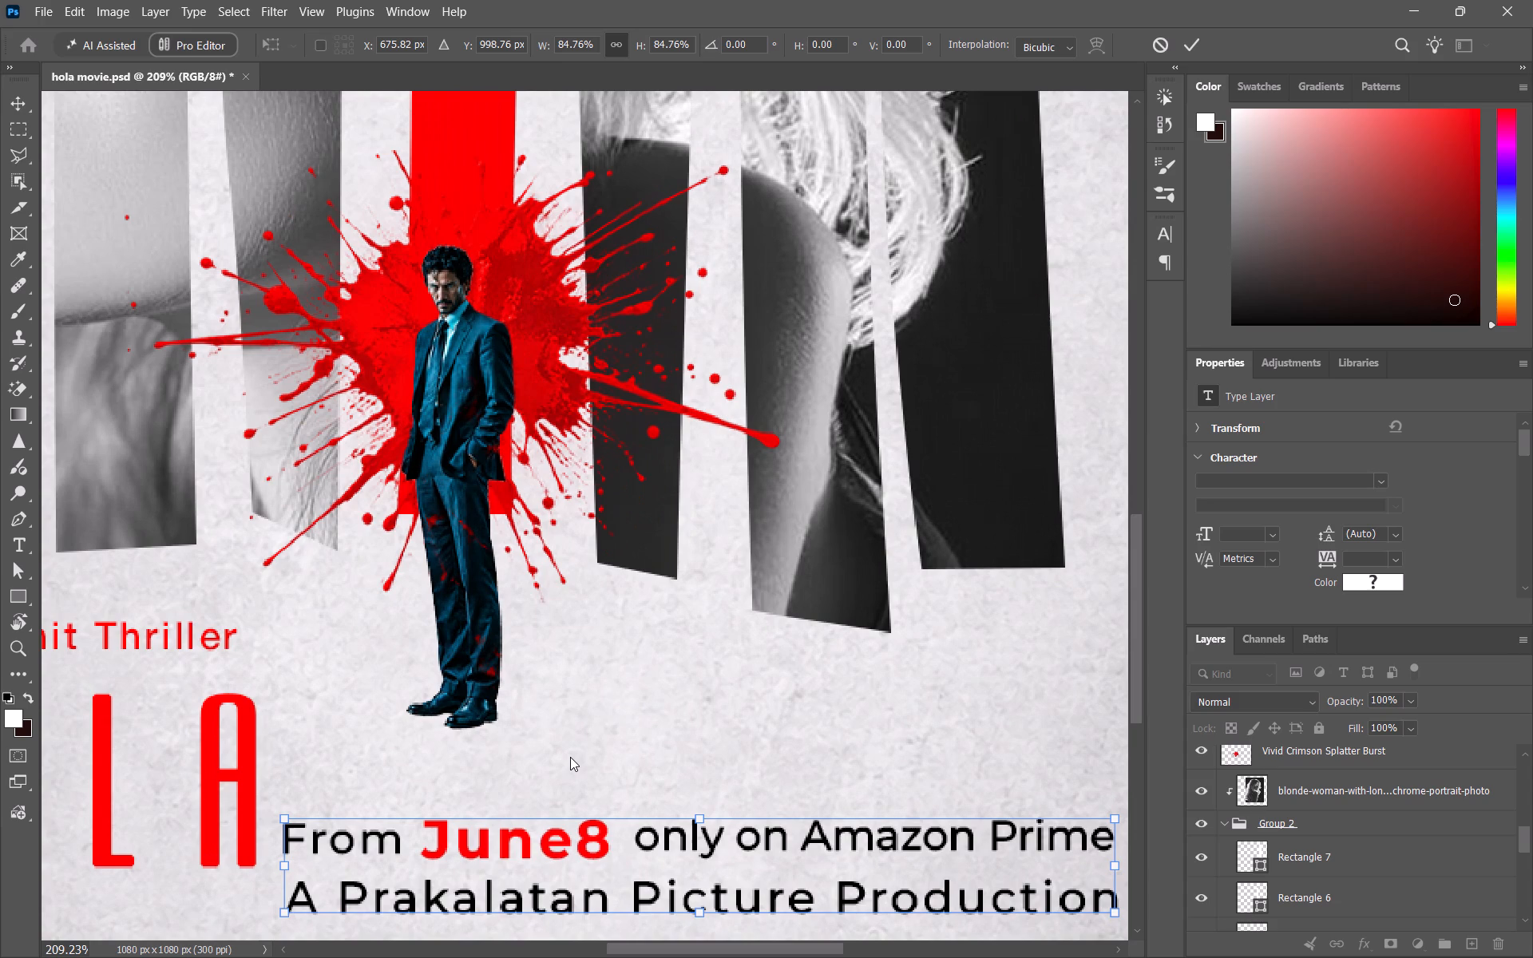
{"action": "key", "text": "Up"}
{"action": "key", "text": "Up"}
{"action": "left_click", "coordinate": [780, 0]}
{"action": "key", "text": "Up"}
{"action": "key", "text": "Up"}
{"action": "key", "text": "Up"}
{"action": "key", "text": "Up"}
{"action": "key", "text": "Up"}
{"action": "key", "text": "Up"}
{"action": "key", "text": "Up"}
{"action": "key", "text": "Up"}
{"action": "key", "text": "Up"}
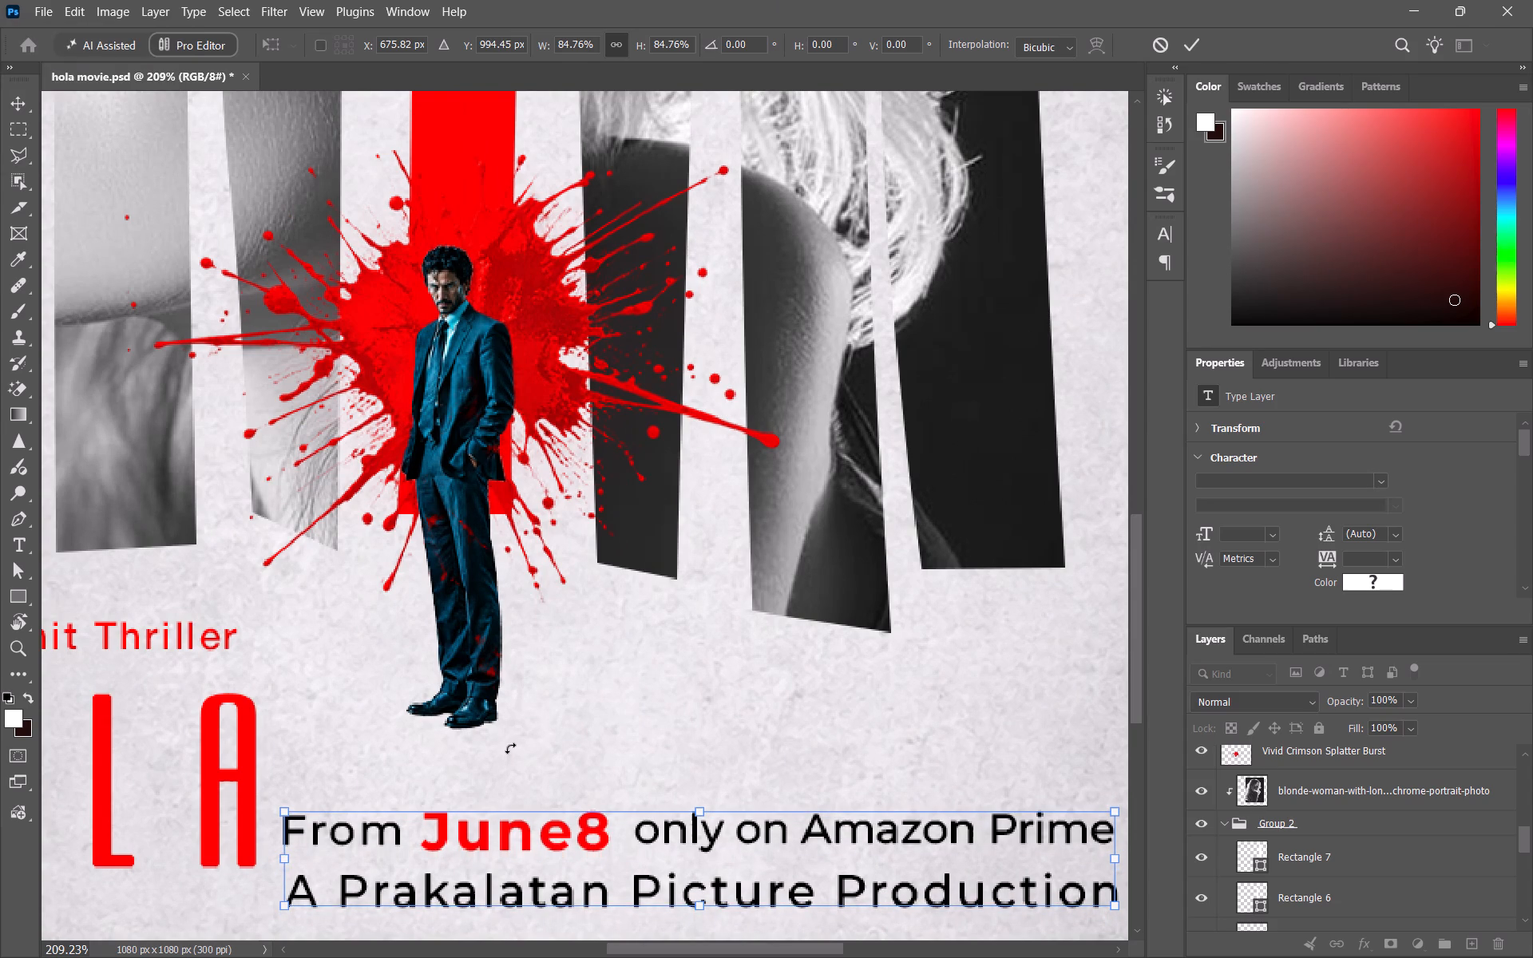
{"action": "left_click", "coordinate": [746, 672]}
{"action": "left_click", "coordinate": [690, 759]}
{"action": "left_click", "coordinate": [10, 90]}
{"action": "left_click", "coordinate": [1203, 49]}
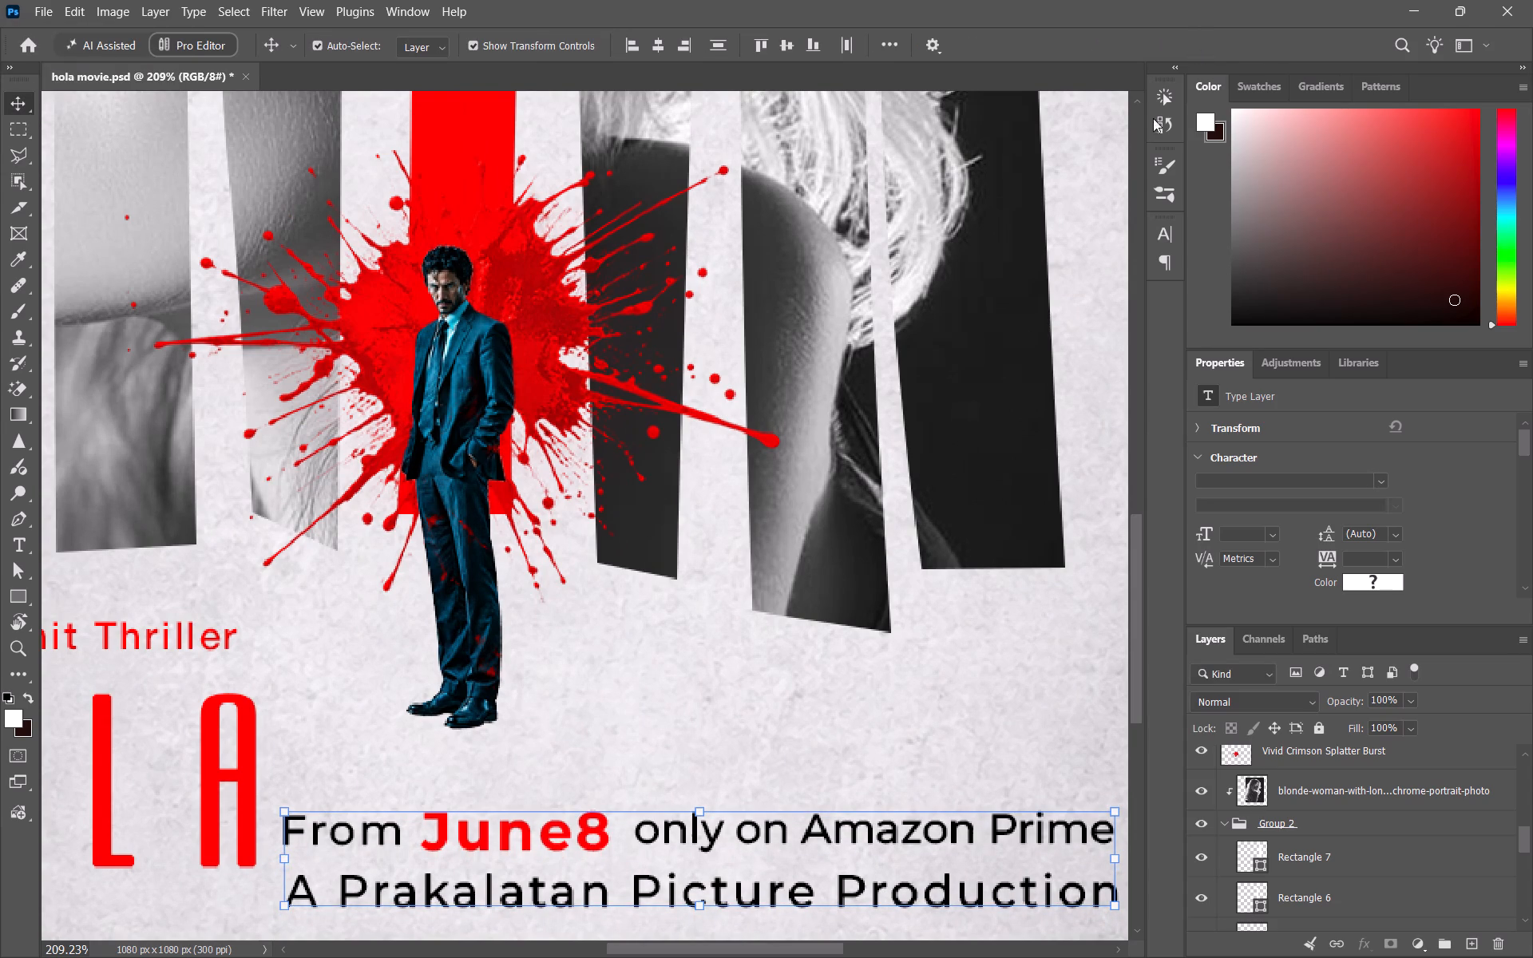
Move only the production credit up about 7 px, closer to the release line, and deselect it.
{"action": "left_click", "coordinate": [549, 897]}
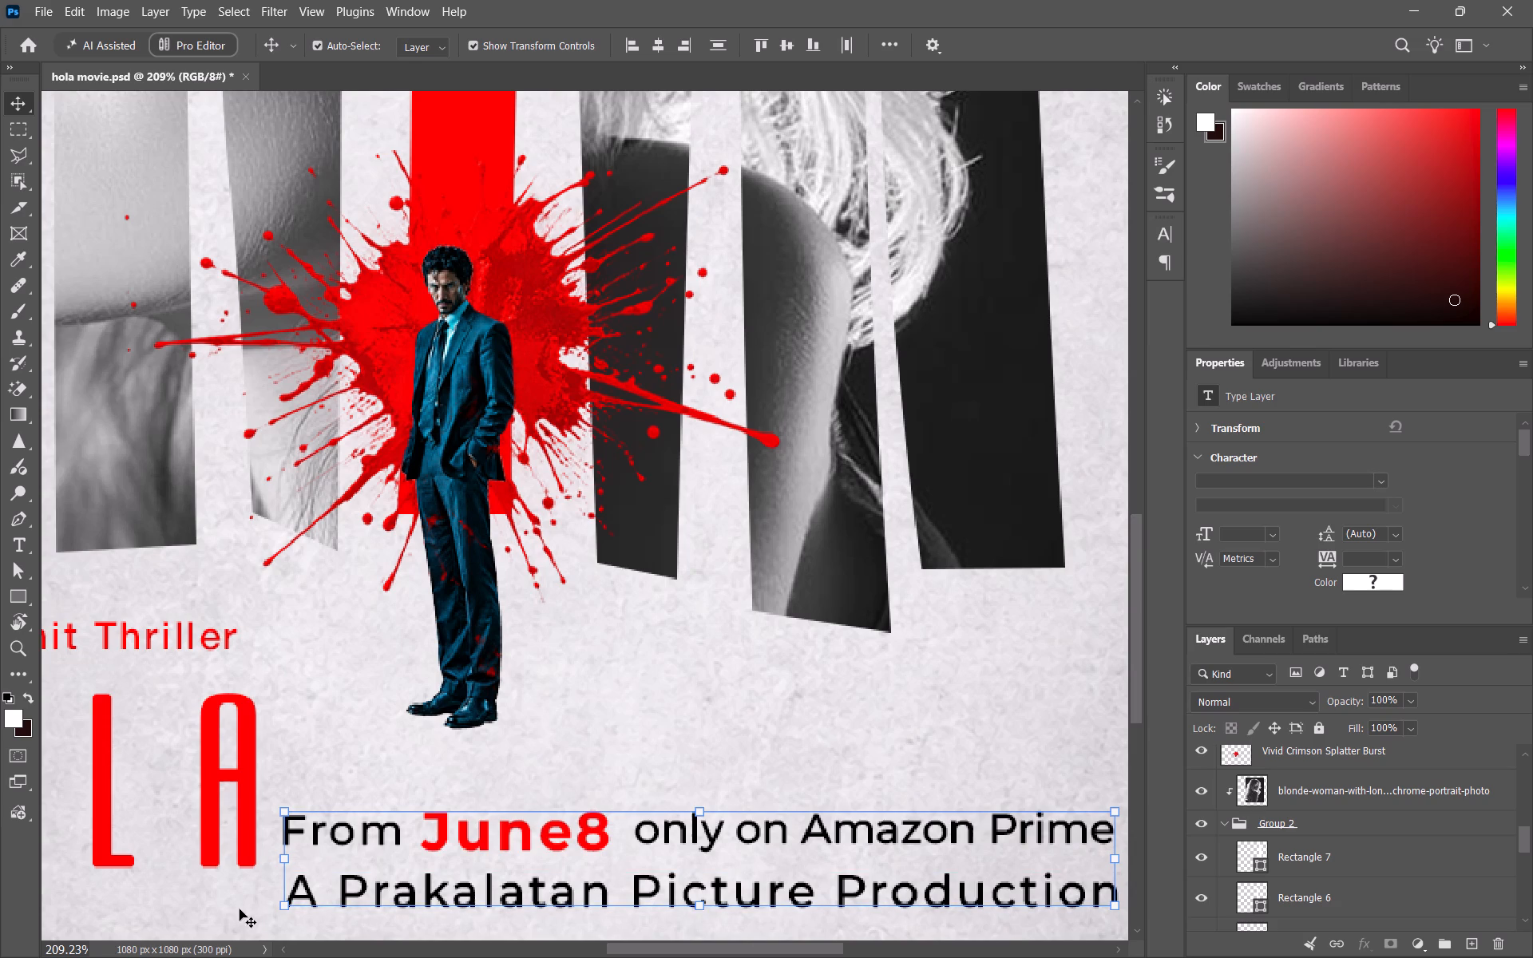
{"action": "left_click", "coordinate": [240, 909]}
{"action": "left_click", "coordinate": [373, 891]}
{"action": "key", "text": "Up"}
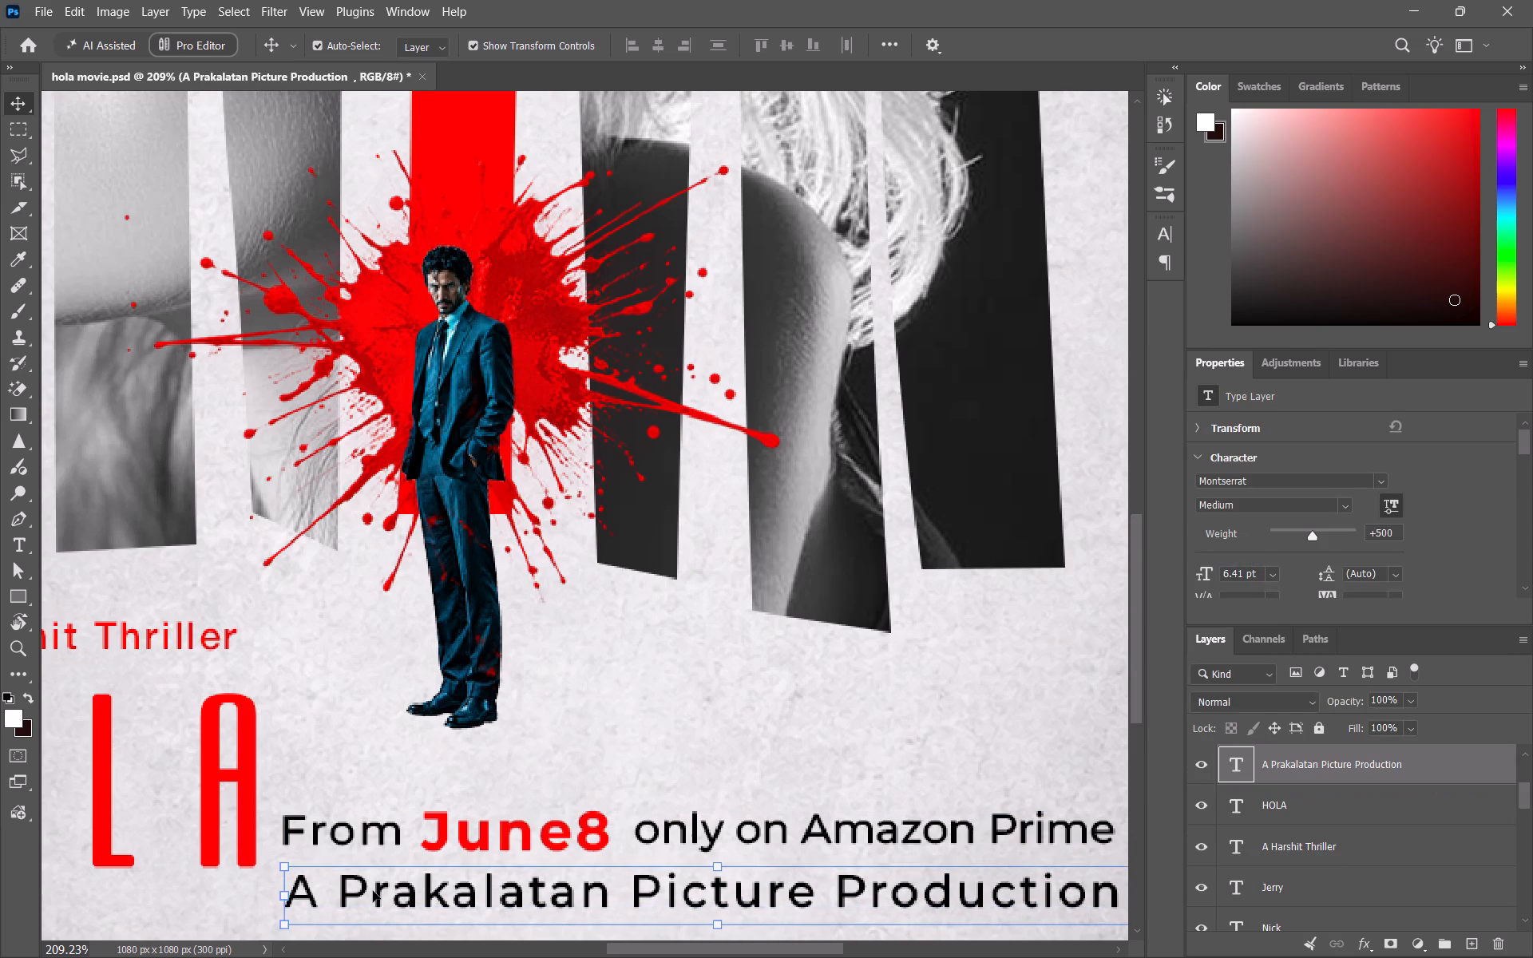
{"action": "key", "text": "Up"}
{"action": "key", "text": "Up"}
{"action": "key", "text": "Up"}
{"action": "key", "text": "Up"}
{"action": "key", "text": "Up"}
{"action": "key", "text": "Up"}
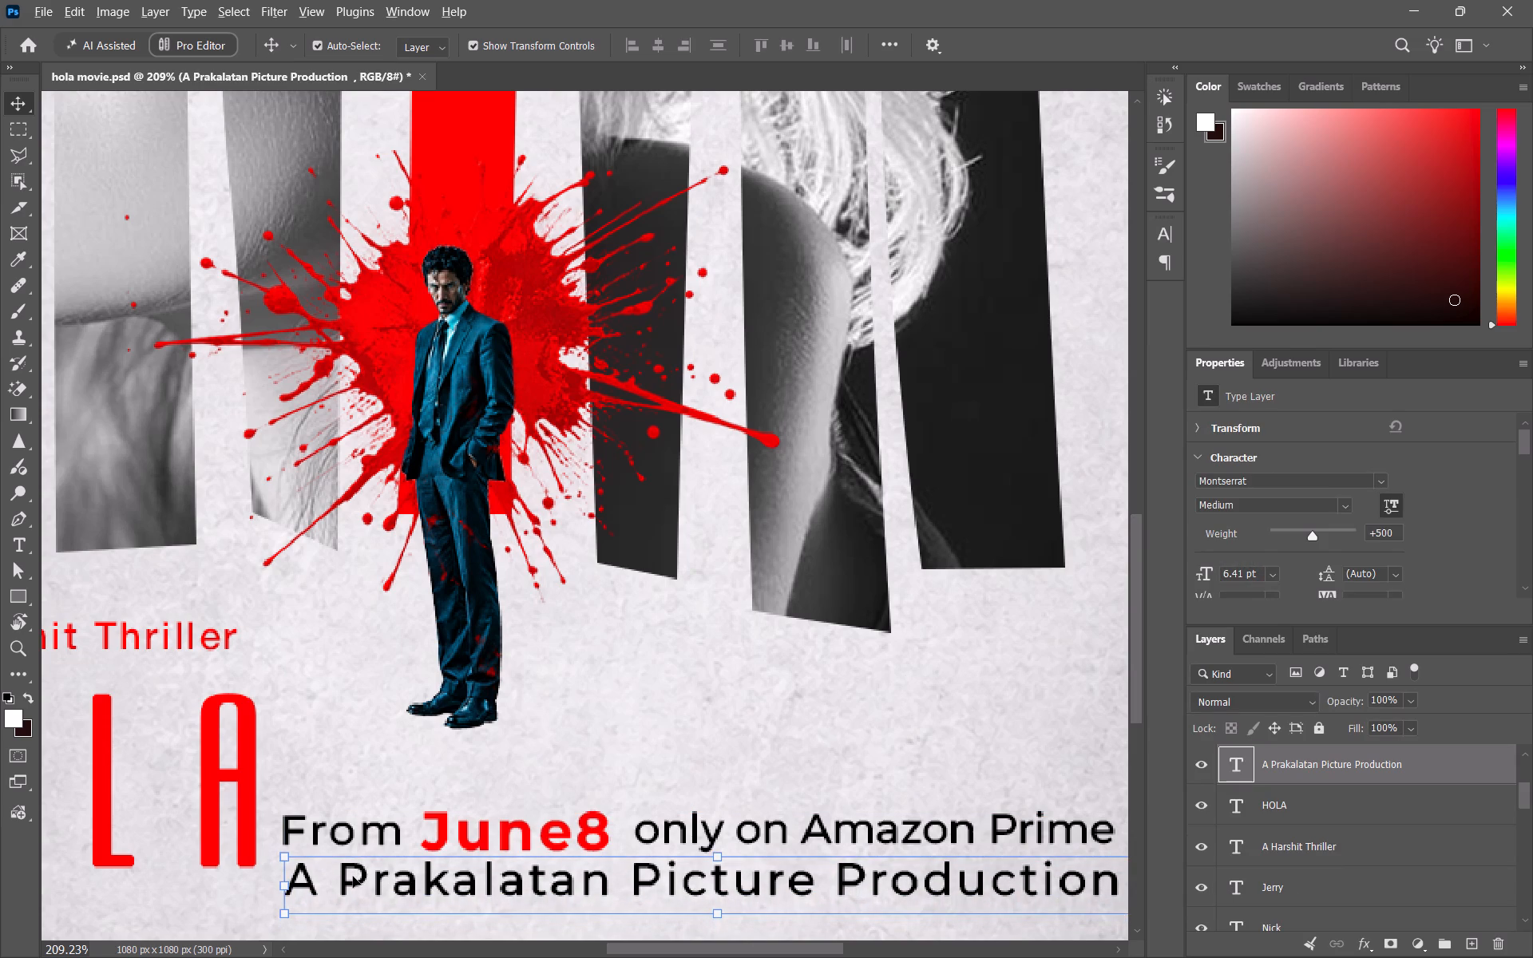
{"action": "scroll", "coordinate": [642, 786], "scroll_direction": "down", "scroll_amount": 9}
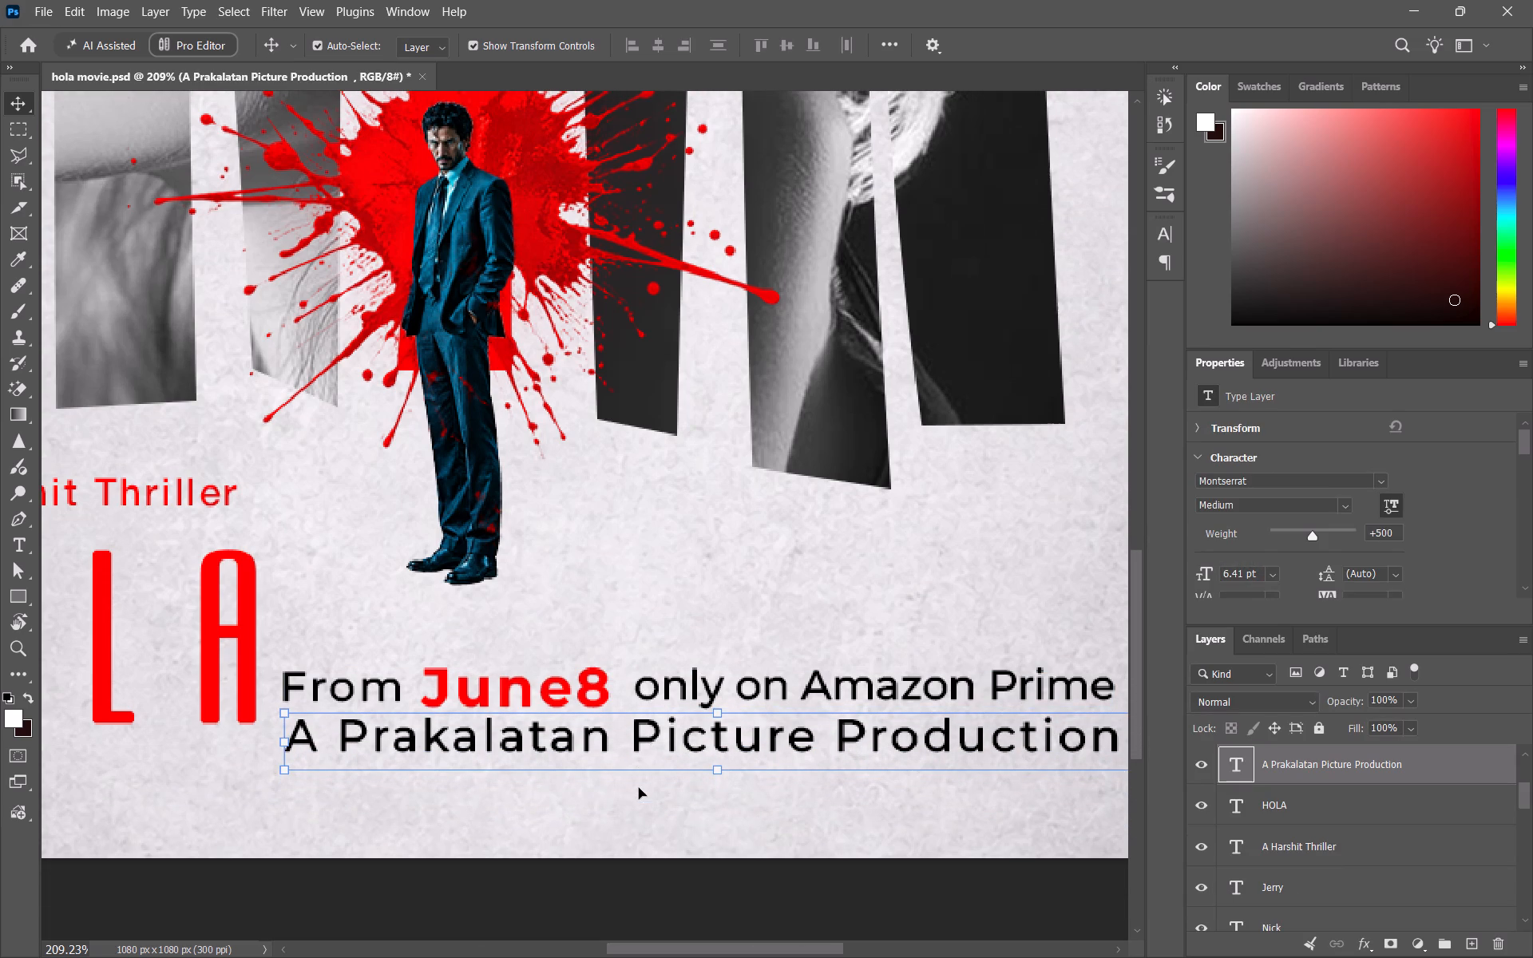
{"action": "scroll", "coordinate": [639, 788], "scroll_direction": "down", "scroll_amount": 7, "text": "ctrl"}
{"action": "left_click", "coordinate": [897, 841]}
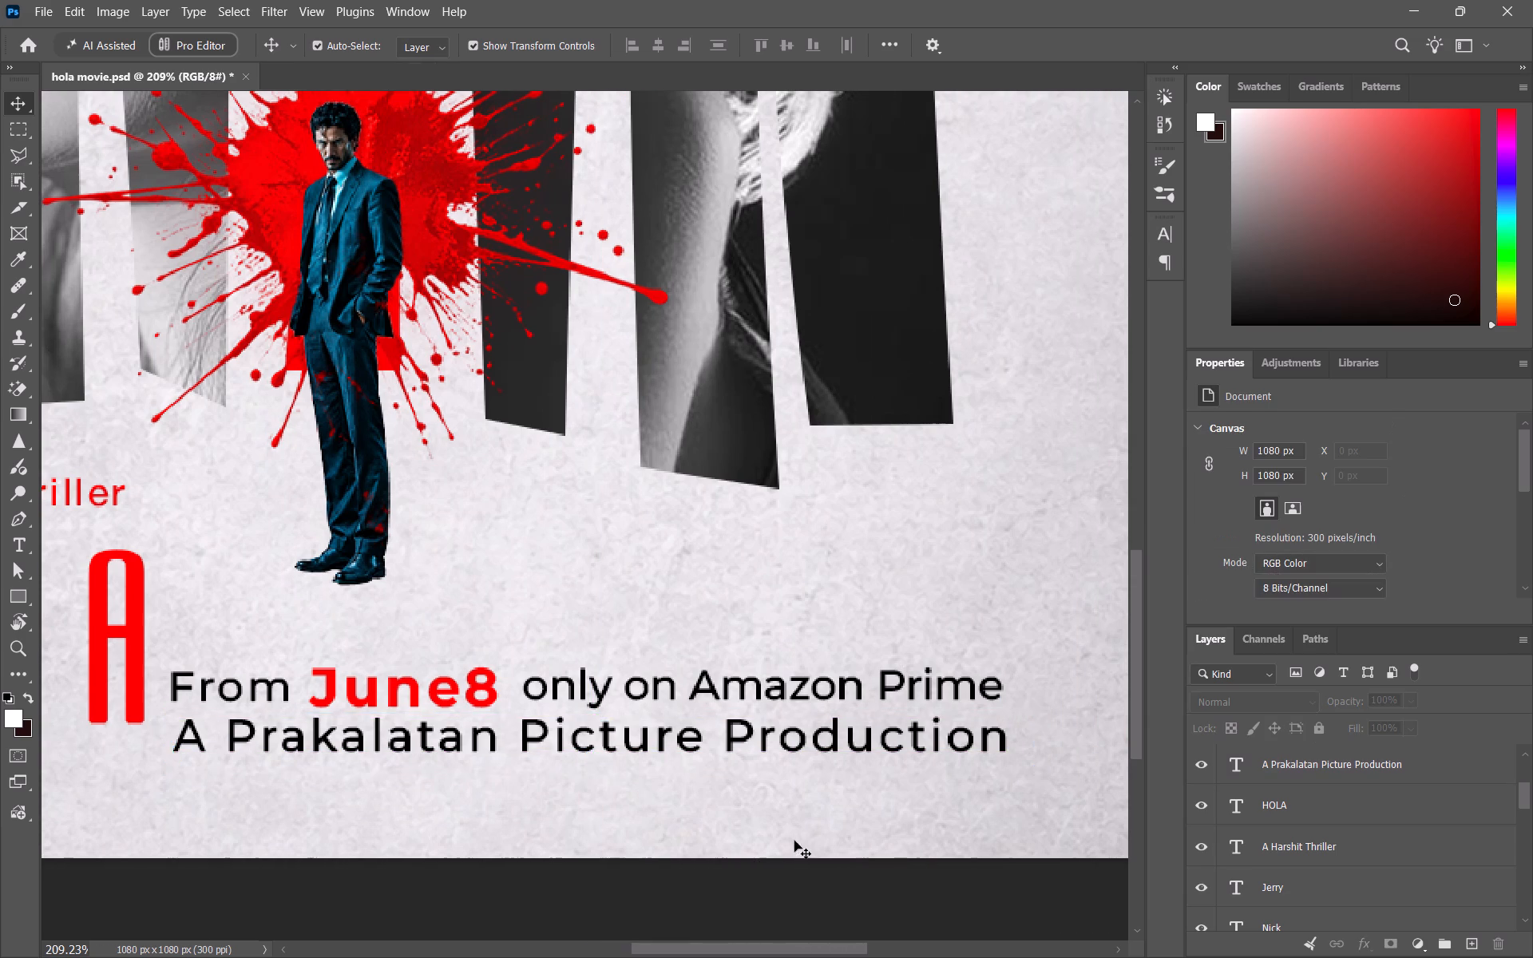
Review the whole poster and compare it with the reference image in Photos.
{"action": "scroll", "coordinate": [793, 838], "scroll_direction": "down", "scroll_amount": 14, "text": "alt"}
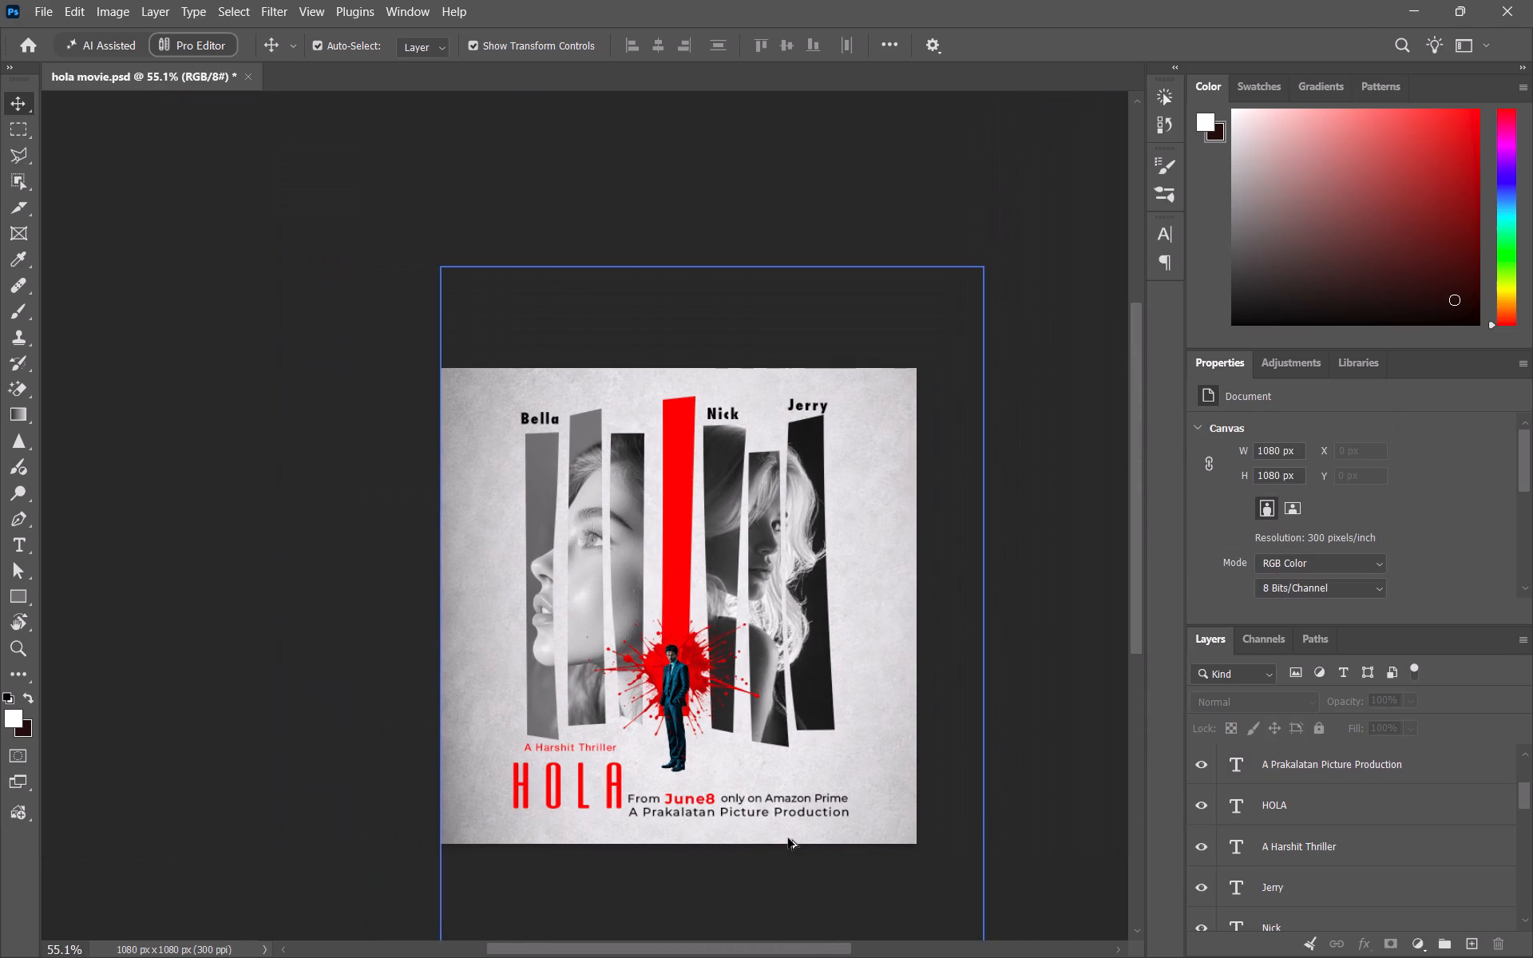
{"action": "scroll", "coordinate": [786, 802], "scroll_direction": "up", "scroll_amount": 4, "text": "alt"}
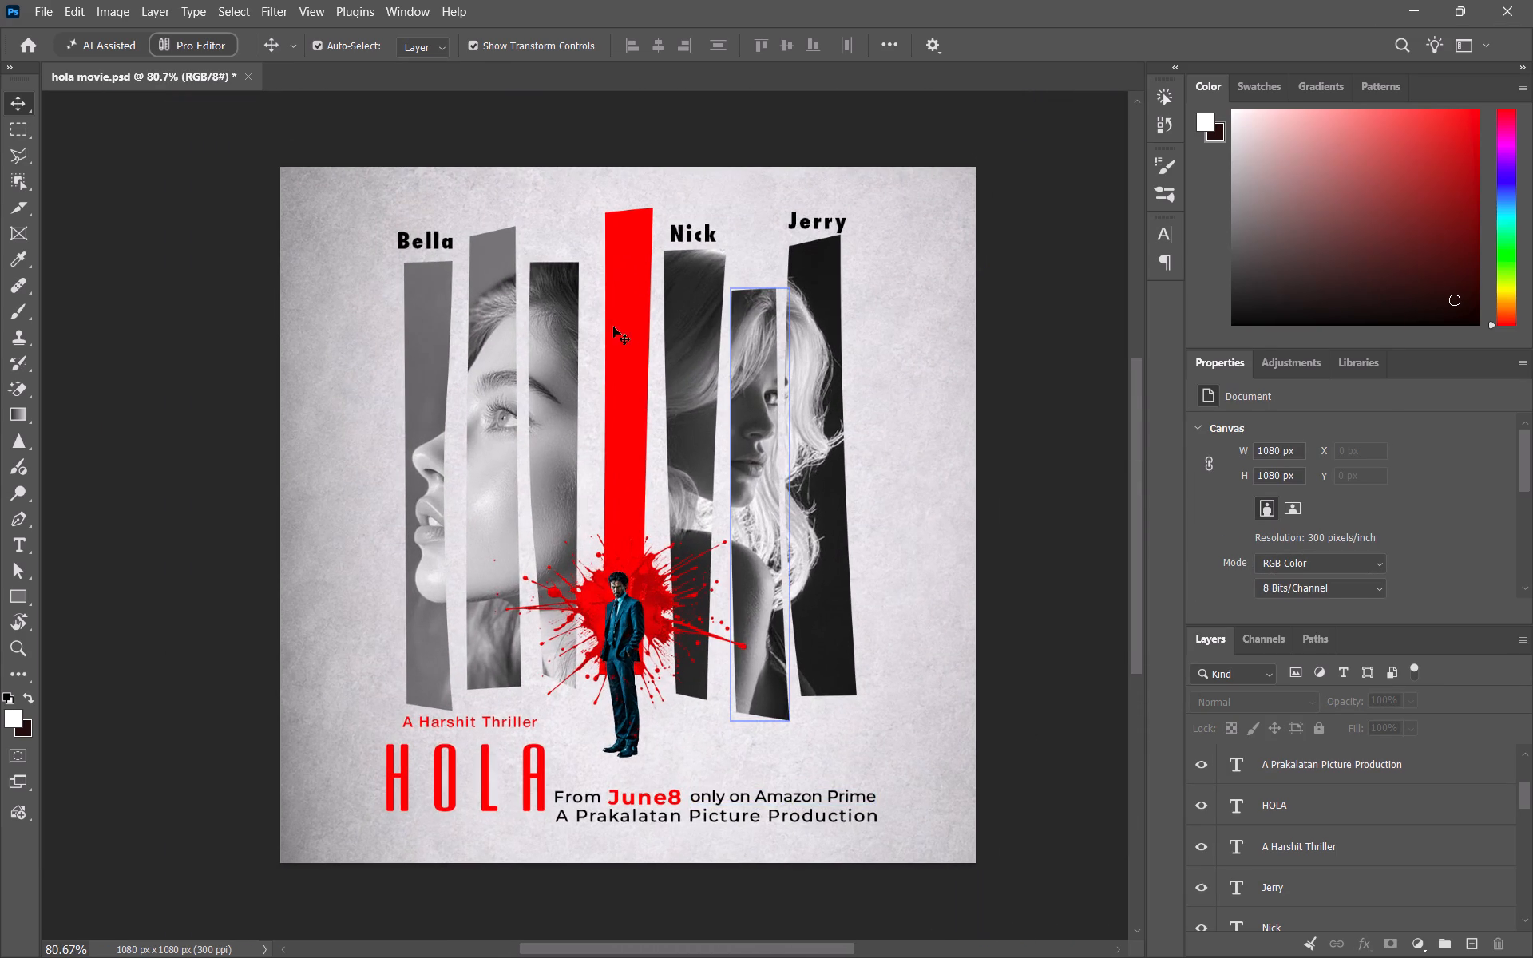
{"action": "key", "text": "alt+Tab"}
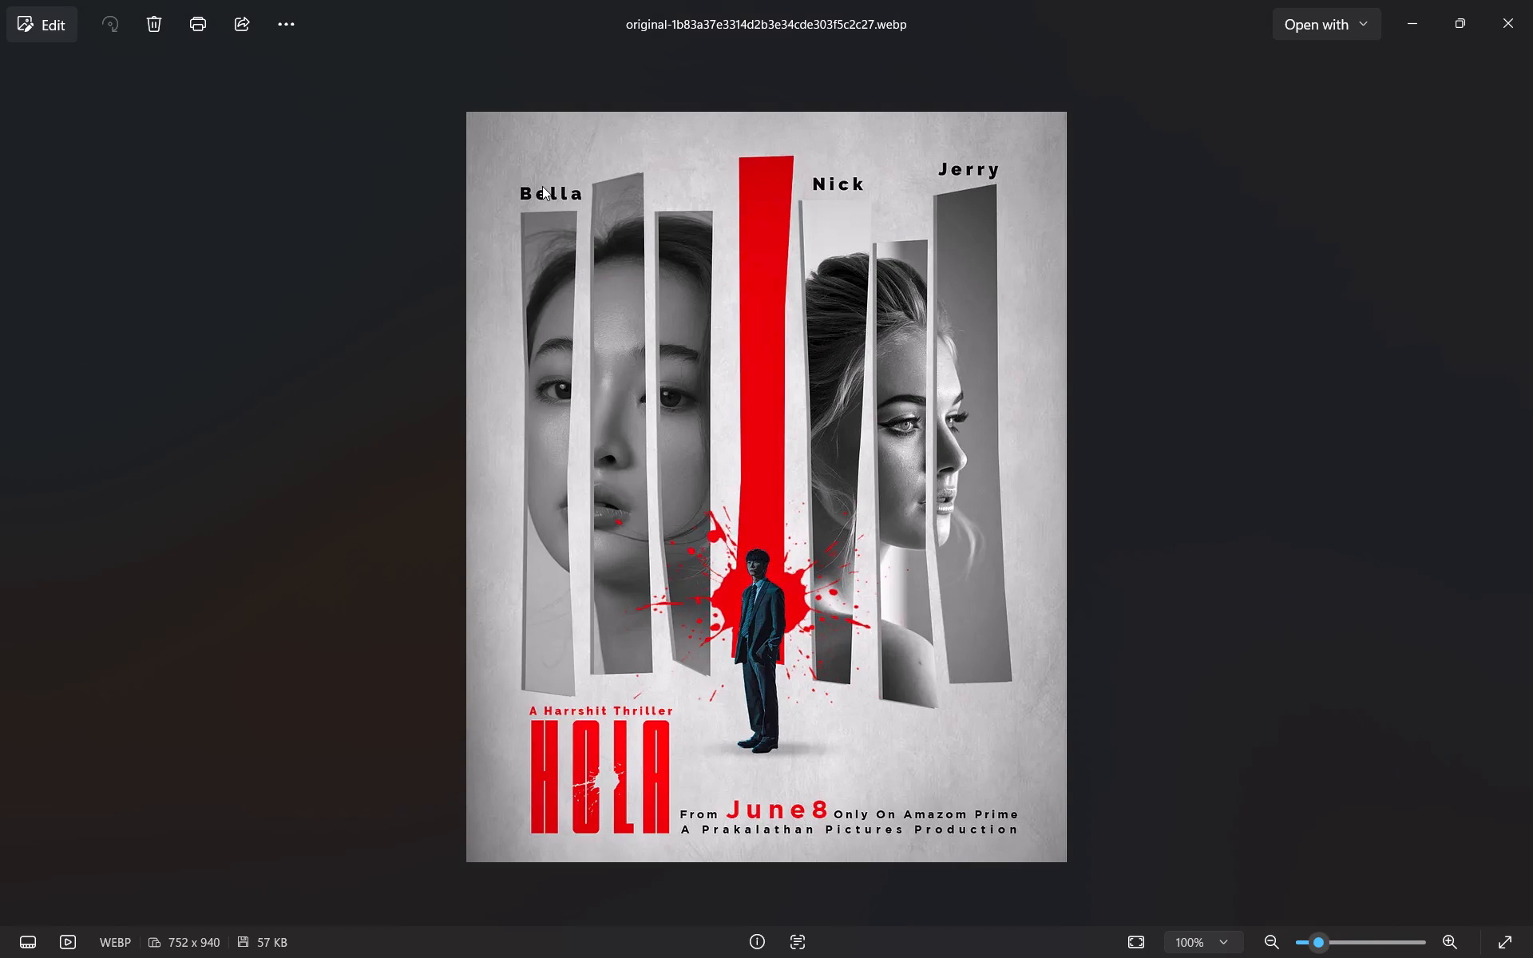
Return to Photoshop and inspect the Jerry name's font, available styles and character settings without altering the text.
{"action": "key", "text": "alt+Tab"}
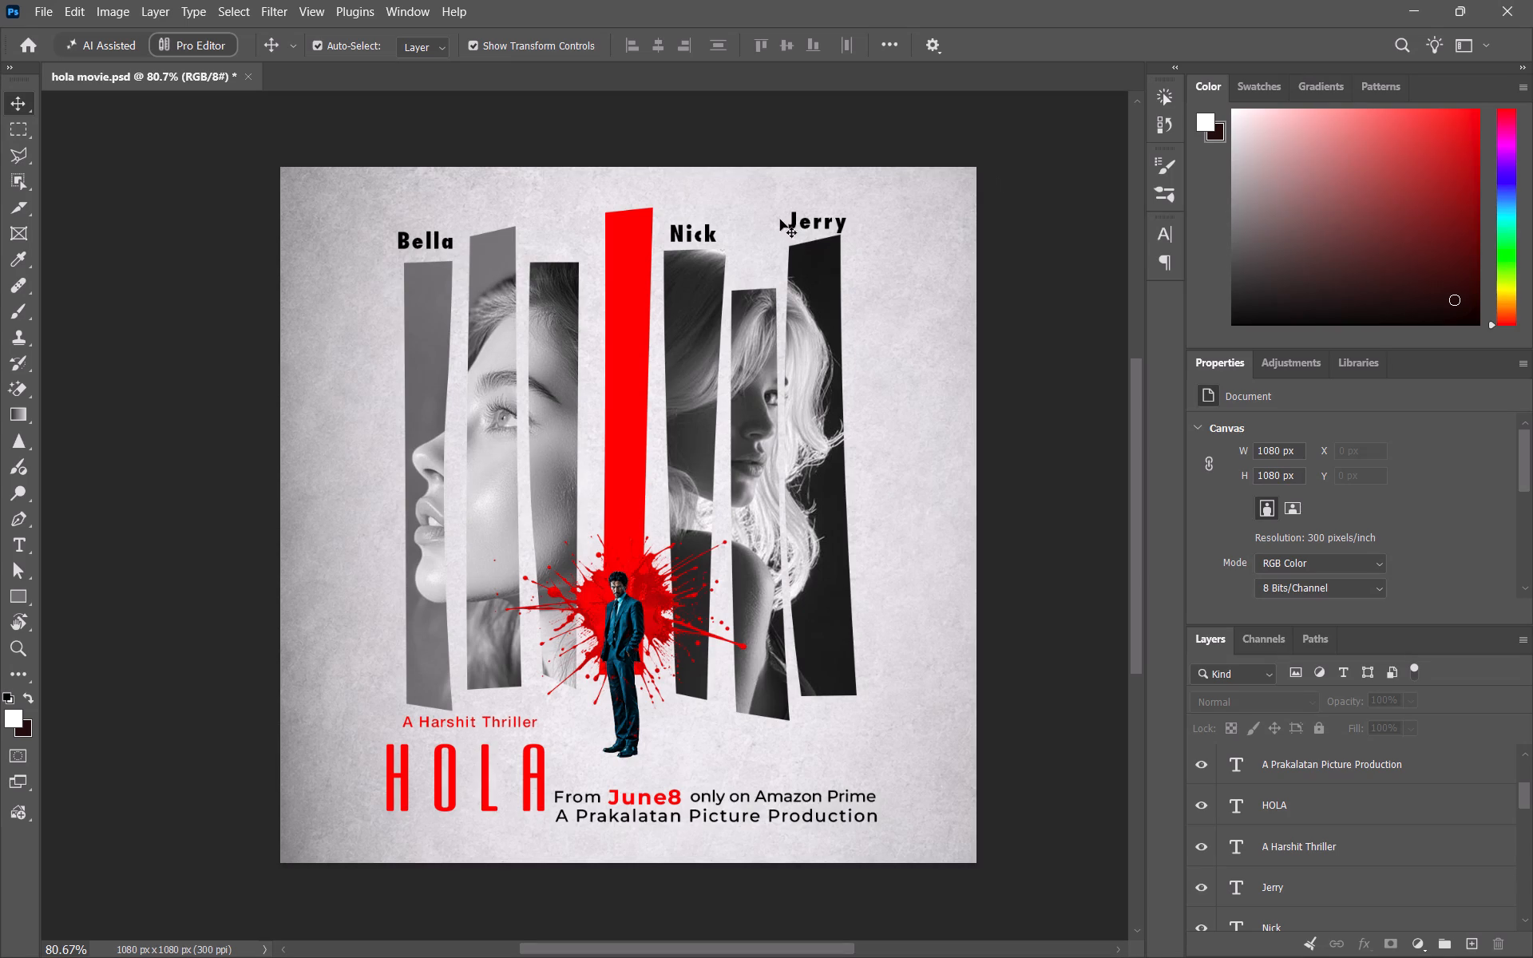
{"action": "double_click", "coordinate": [800, 220]}
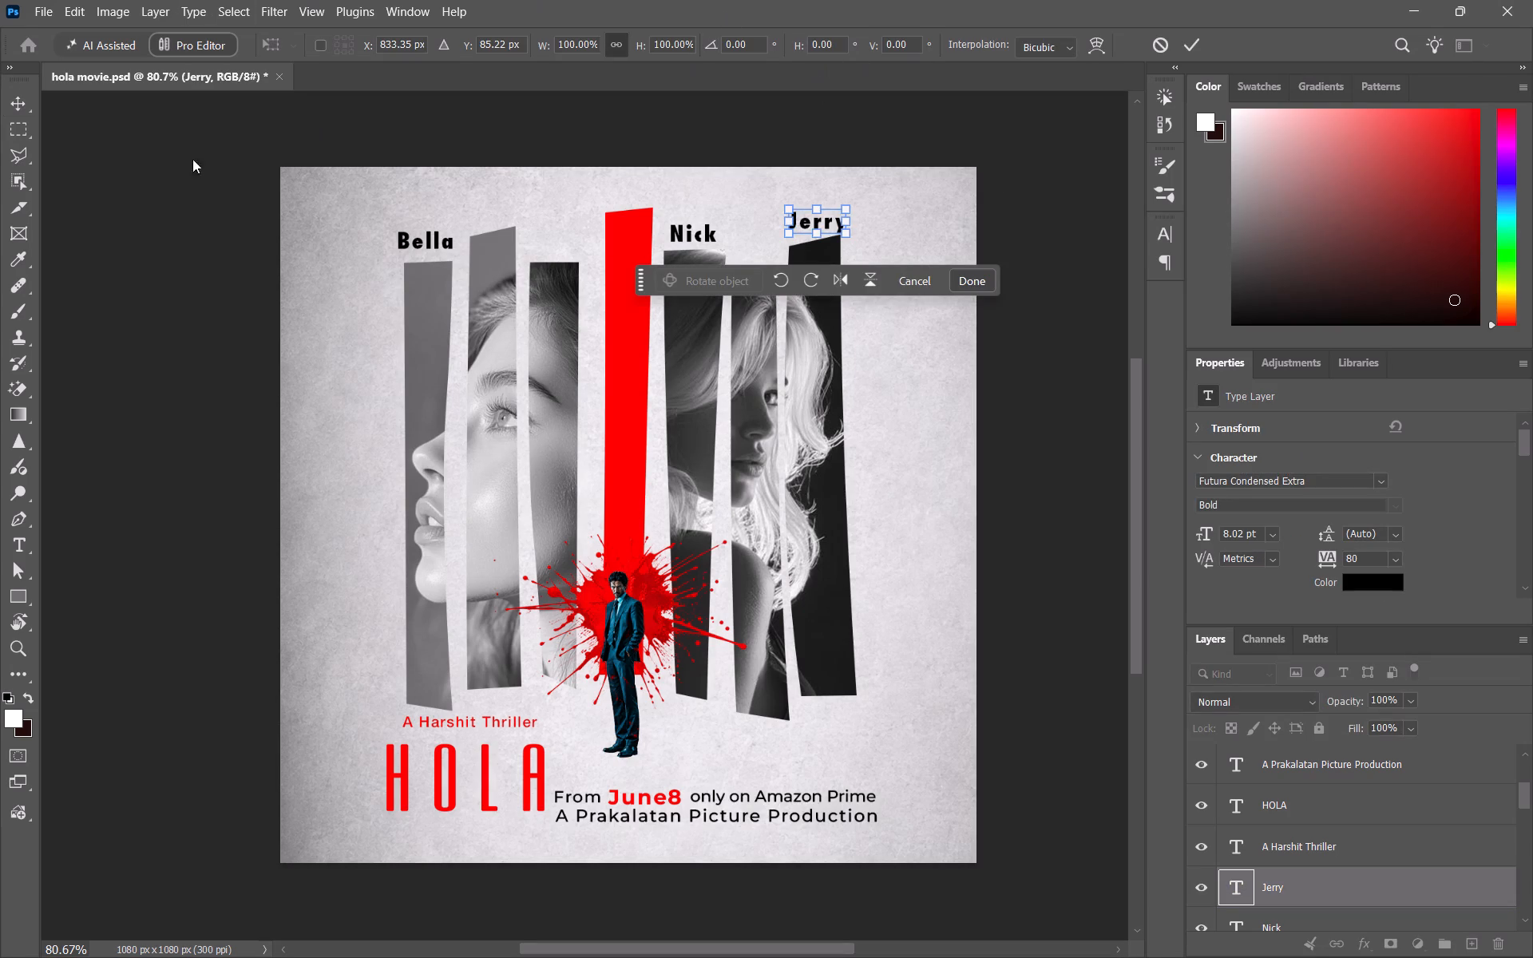
{"action": "left_click", "coordinate": [26, 543]}
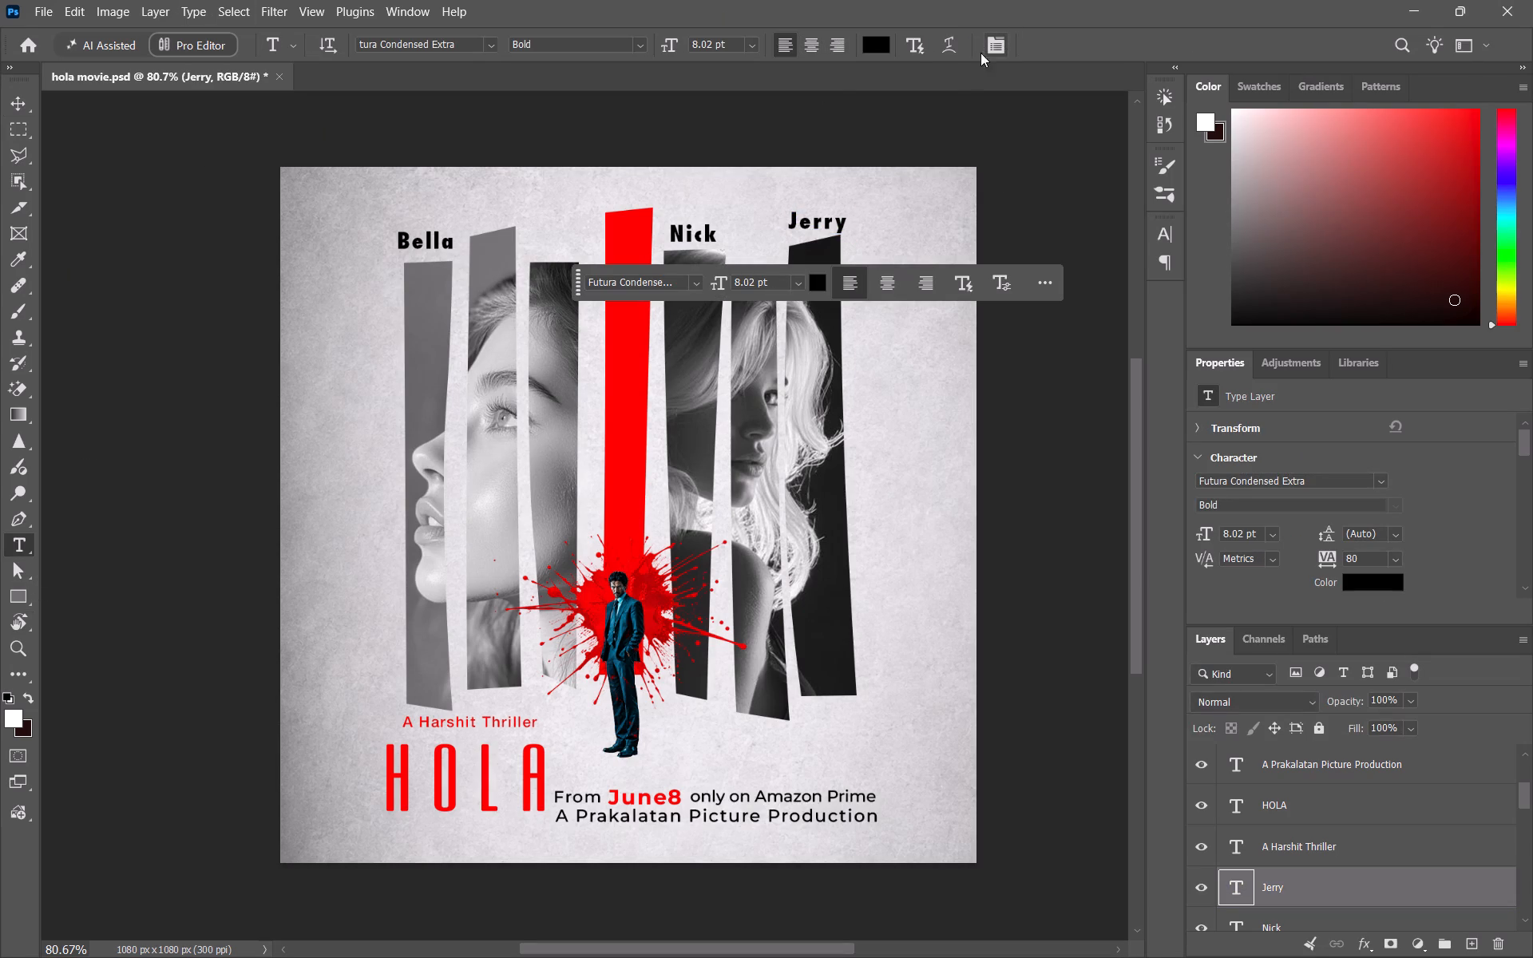
{"action": "left_click", "coordinate": [816, 222]}
{"action": "left_click", "coordinate": [852, 219], "text": "ctrl"}
{"action": "key", "text": "ctrl+a"}
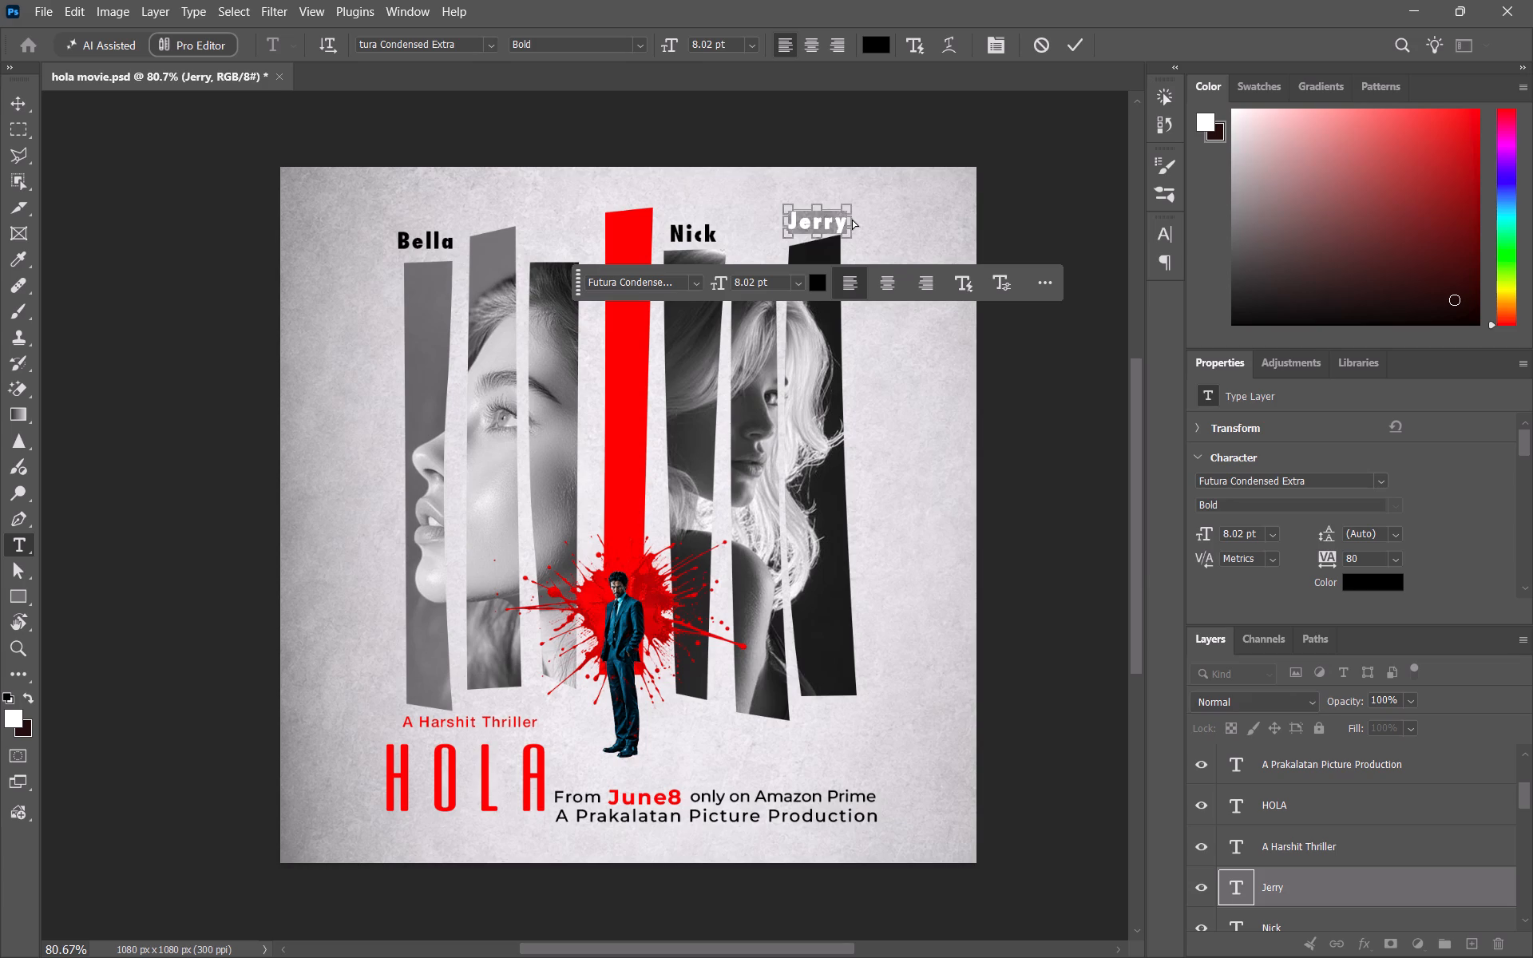
{"action": "left_click", "coordinate": [1000, 38]}
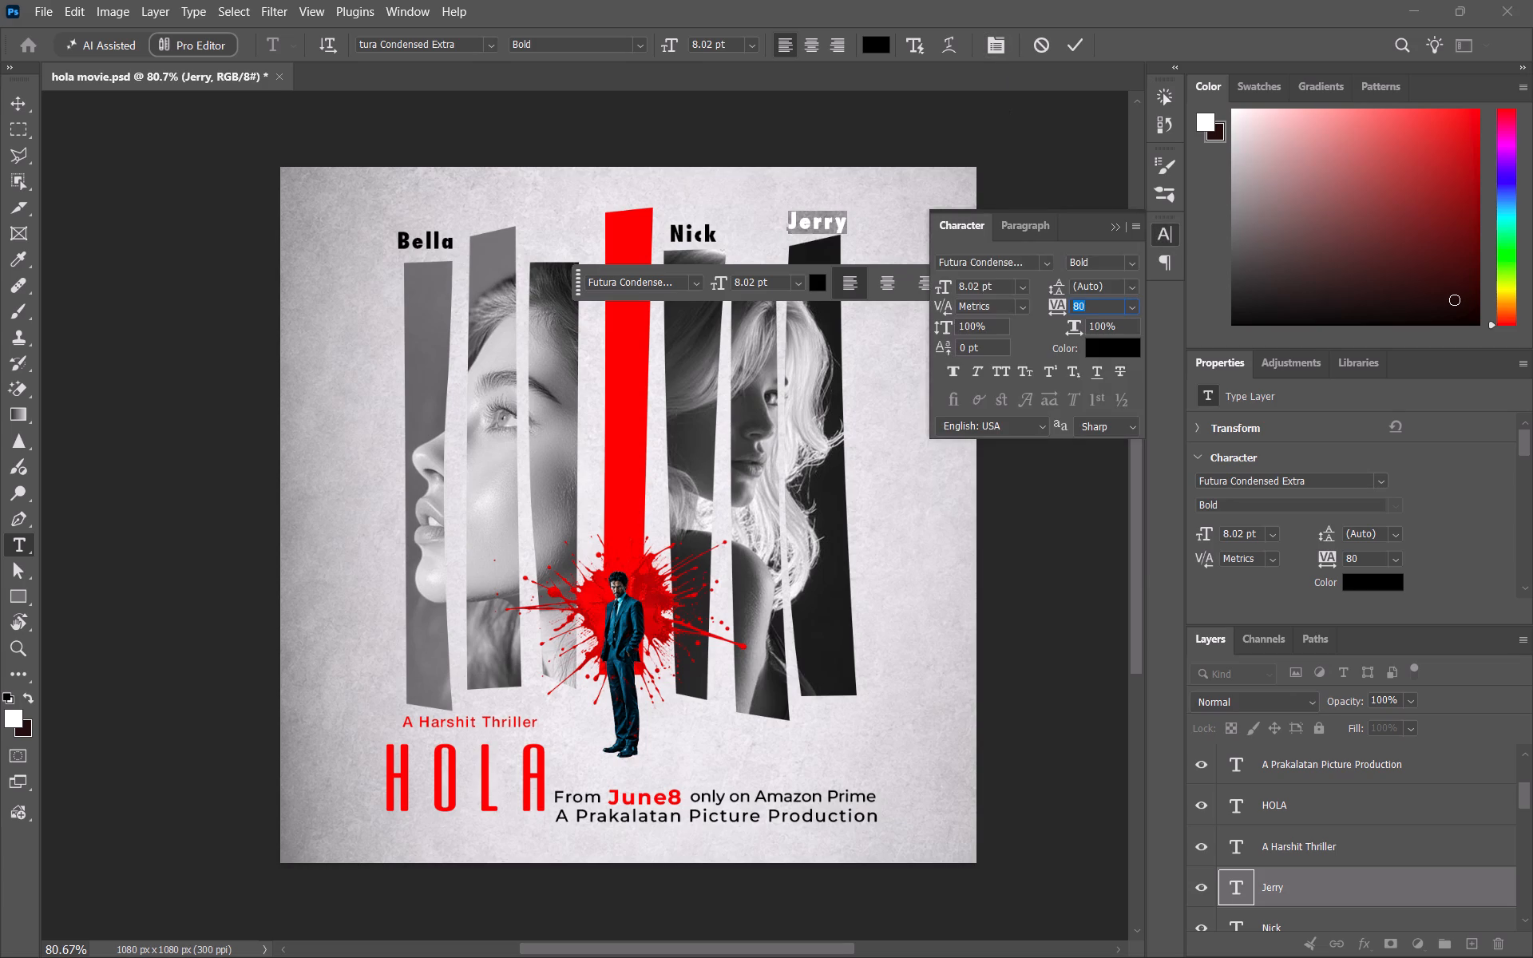
{"action": "left_click", "coordinate": [1026, 0]}
{"action": "left_click", "coordinate": [636, 43]}
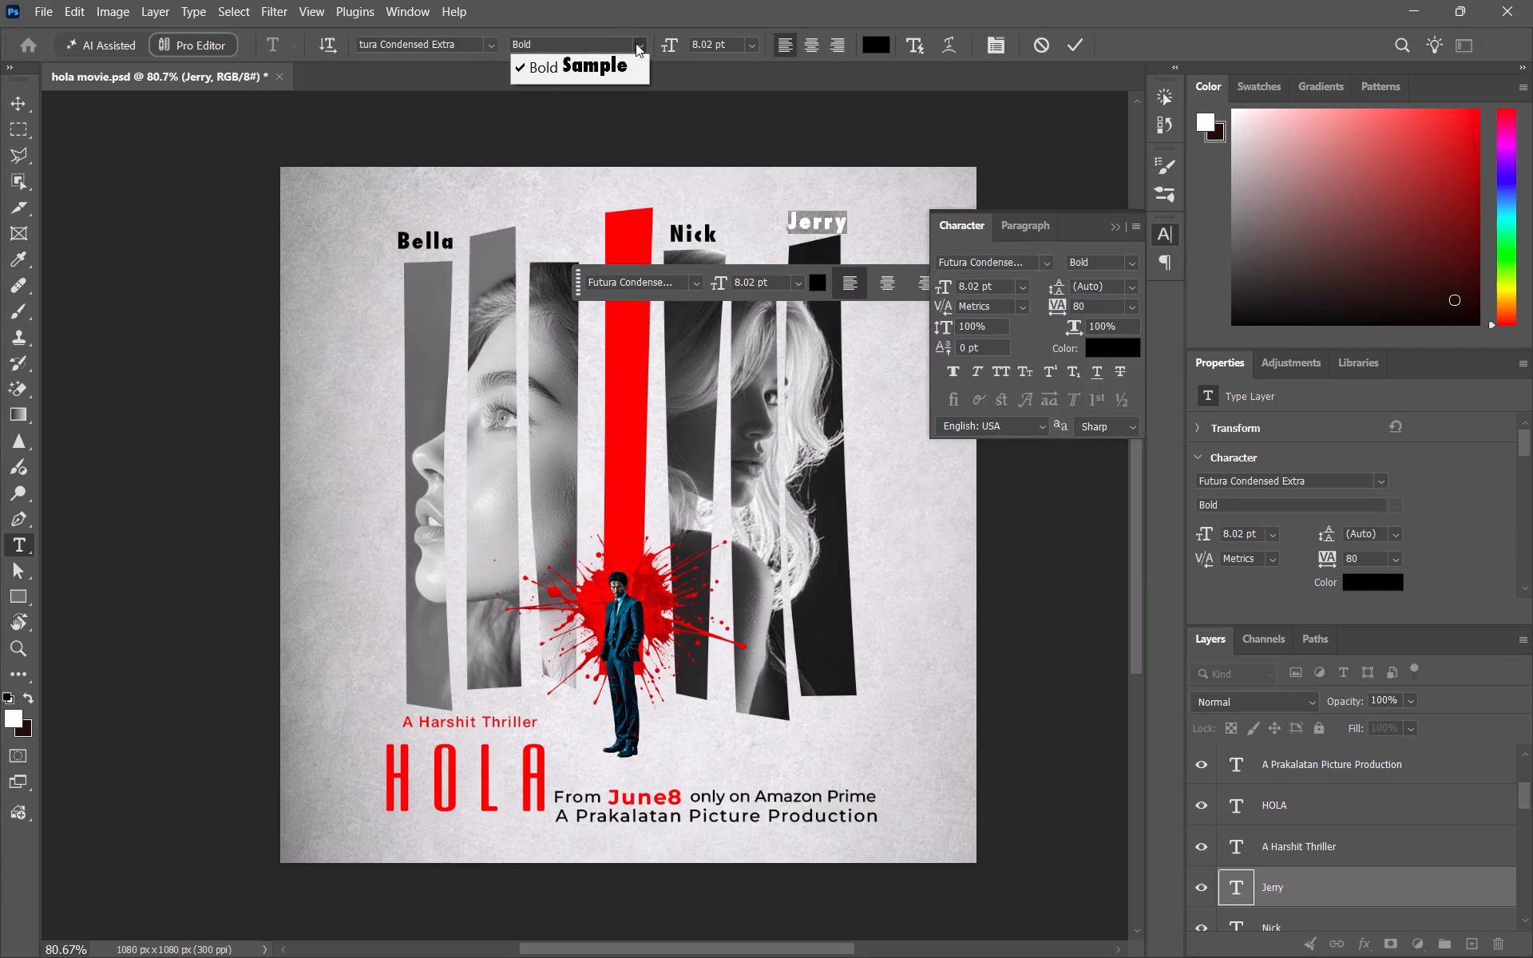
{"action": "left_click", "coordinate": [698, 0]}
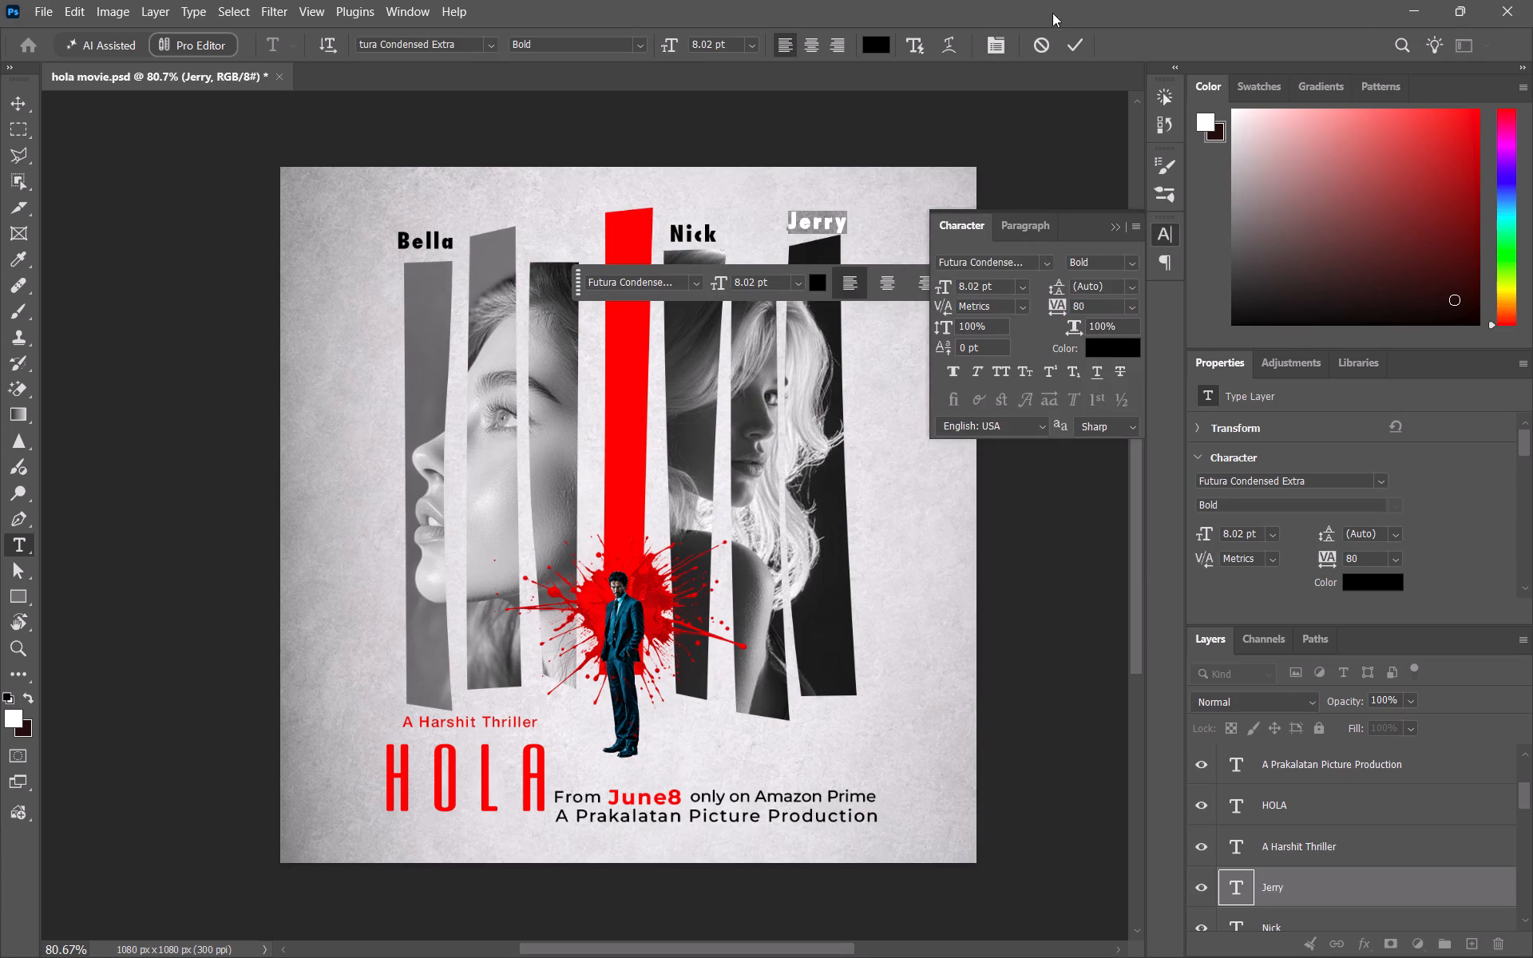
{"action": "left_click", "coordinate": [1076, 47]}
{"action": "scroll", "coordinate": [652, 272], "scroll_direction": "up", "scroll_amount": 2, "text": "alt"}
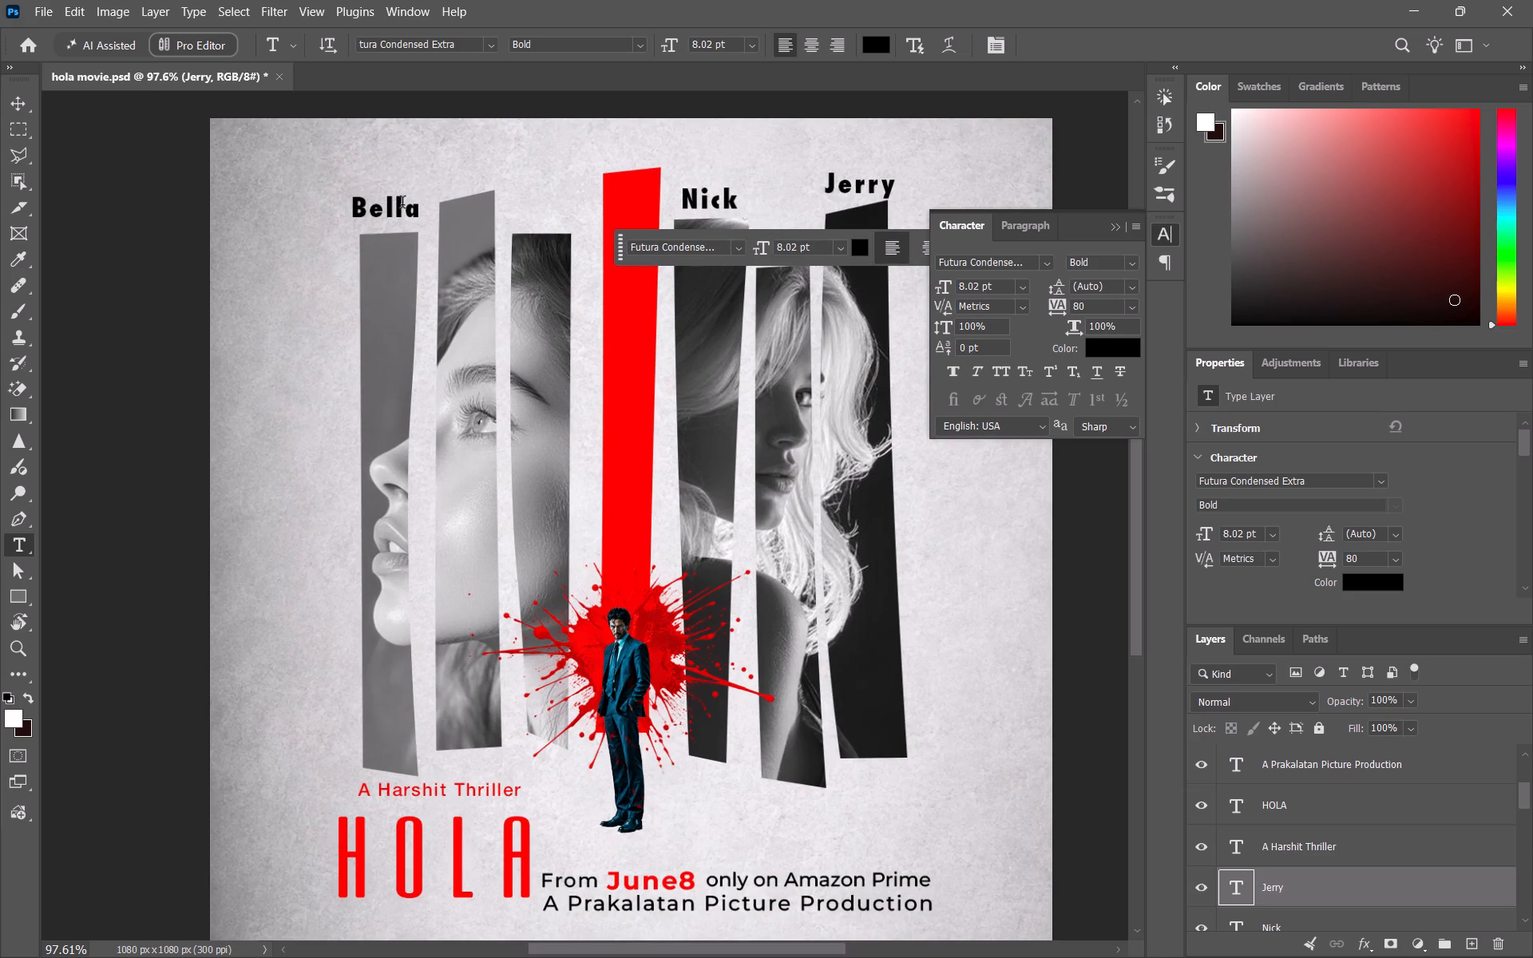
{"action": "left_click", "coordinate": [3, 103]}
{"action": "scroll", "coordinate": [808, 354], "scroll_direction": "down", "scroll_amount": 5, "text": "alt"}
{"action": "scroll", "coordinate": [808, 354], "scroll_direction": "up", "scroll_amount": 4, "text": "alt"}
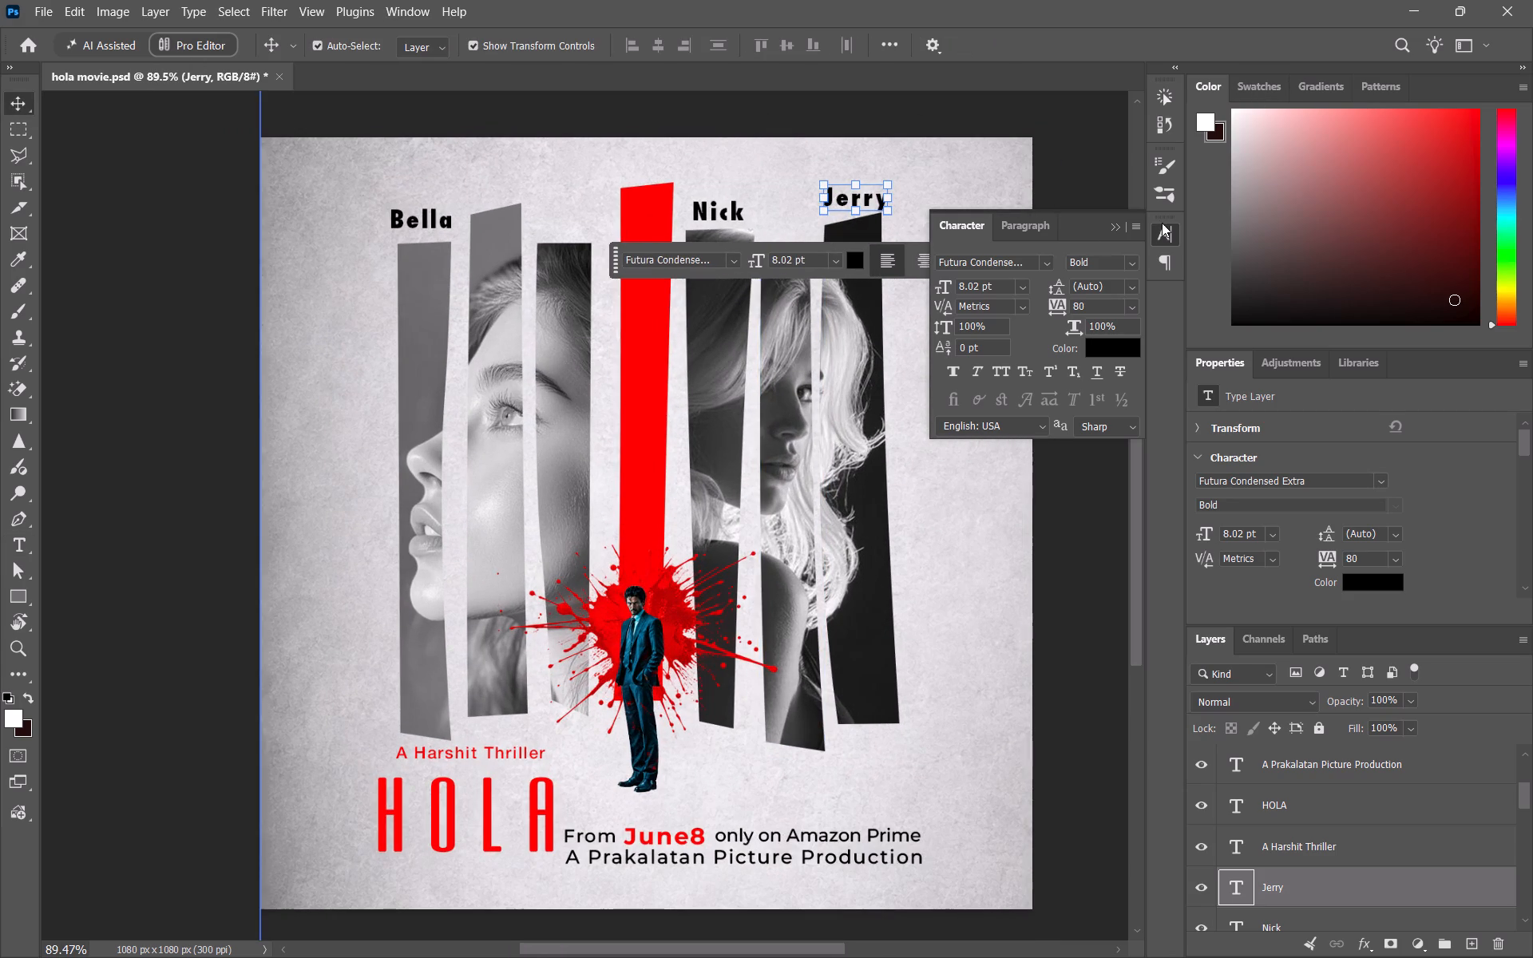
{"action": "left_click", "coordinate": [1061, 195]}
{"action": "left_click", "coordinate": [1116, 226]}
Add an Inner Shadow to the Rectangle 1 strip below the name Bella and set its opacity to 100%.
{"action": "scroll", "coordinate": [846, 206], "scroll_direction": "down", "scroll_amount": 5, "text": "alt"}
{"action": "scroll", "coordinate": [794, 276], "scroll_direction": "up", "scroll_amount": 9, "text": "alt"}
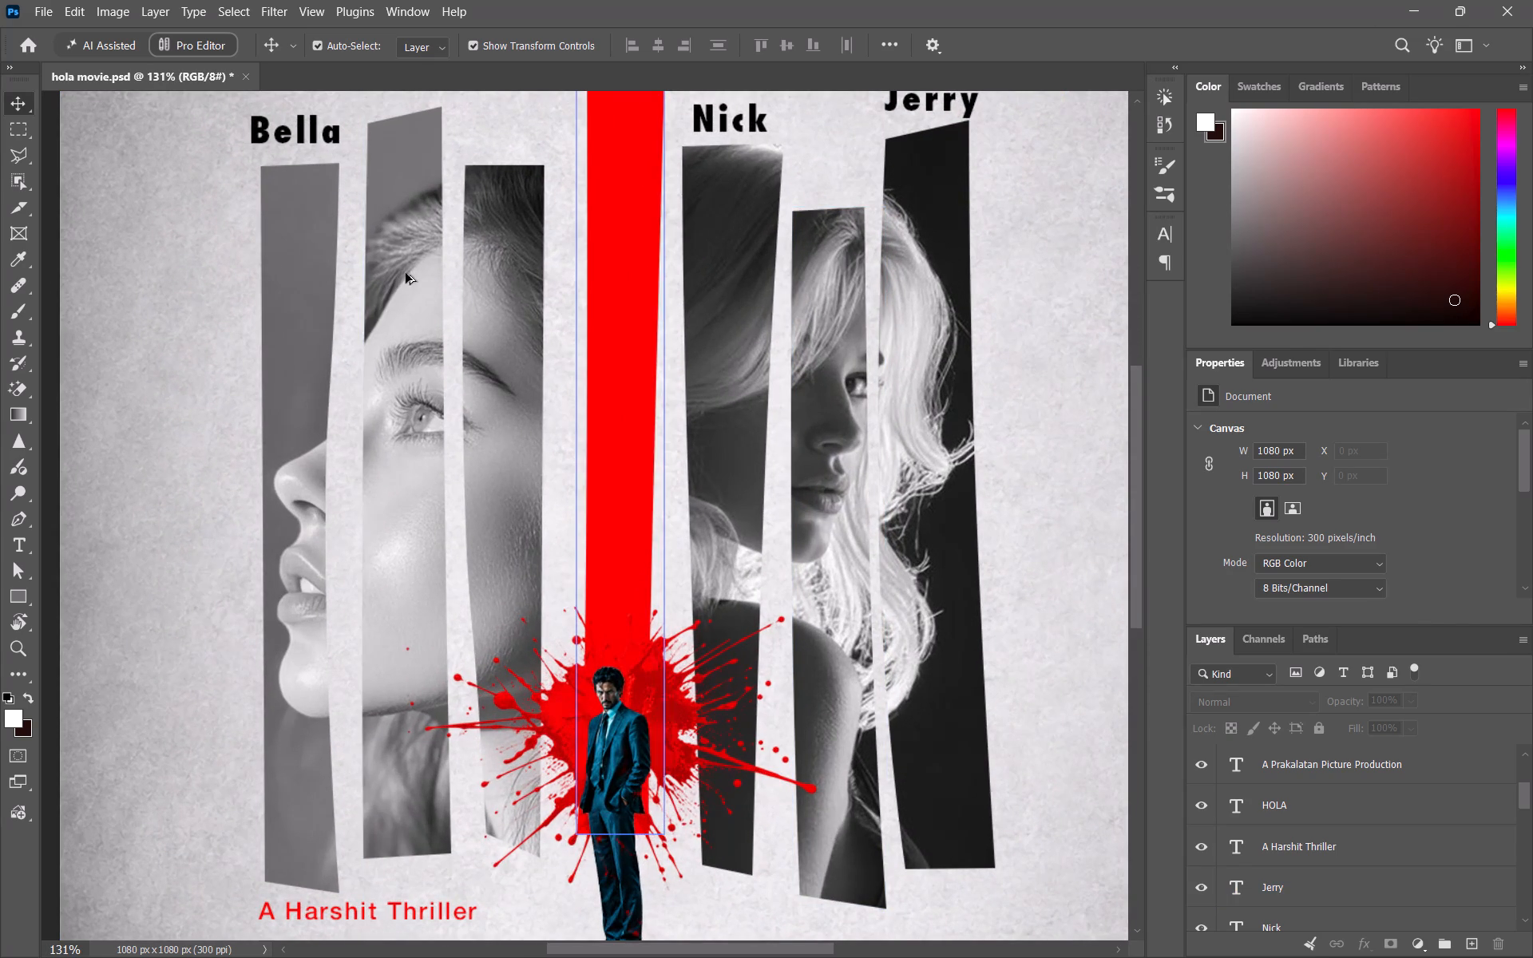
{"action": "left_click", "coordinate": [316, 265]}
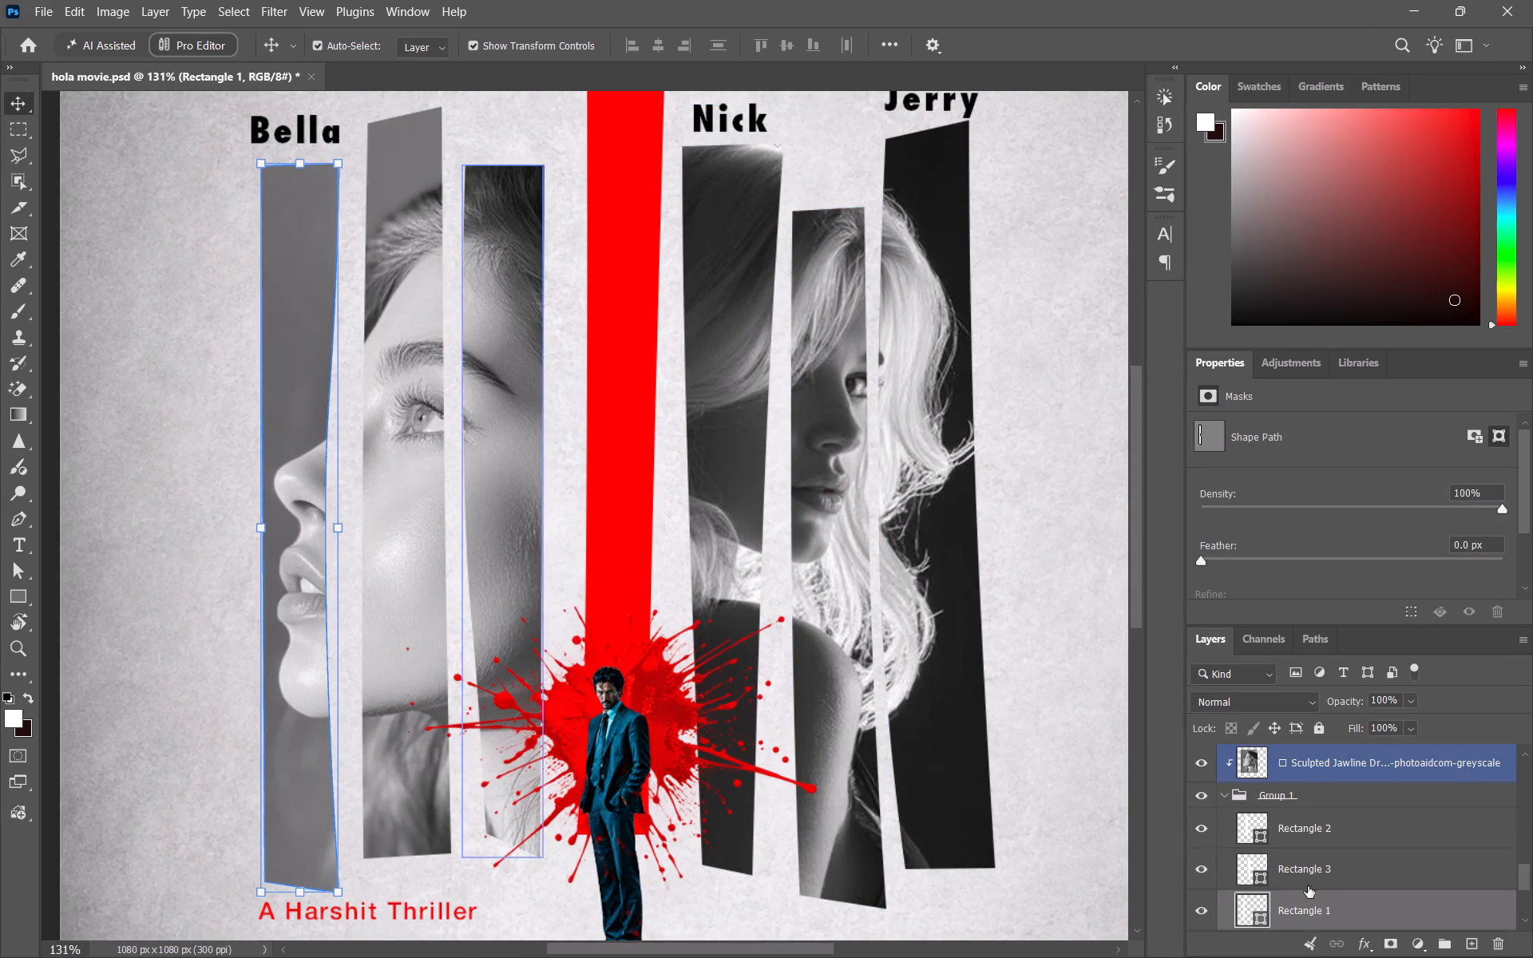
{"action": "scroll", "coordinate": [1323, 890], "scroll_direction": "down", "scroll_amount": 2}
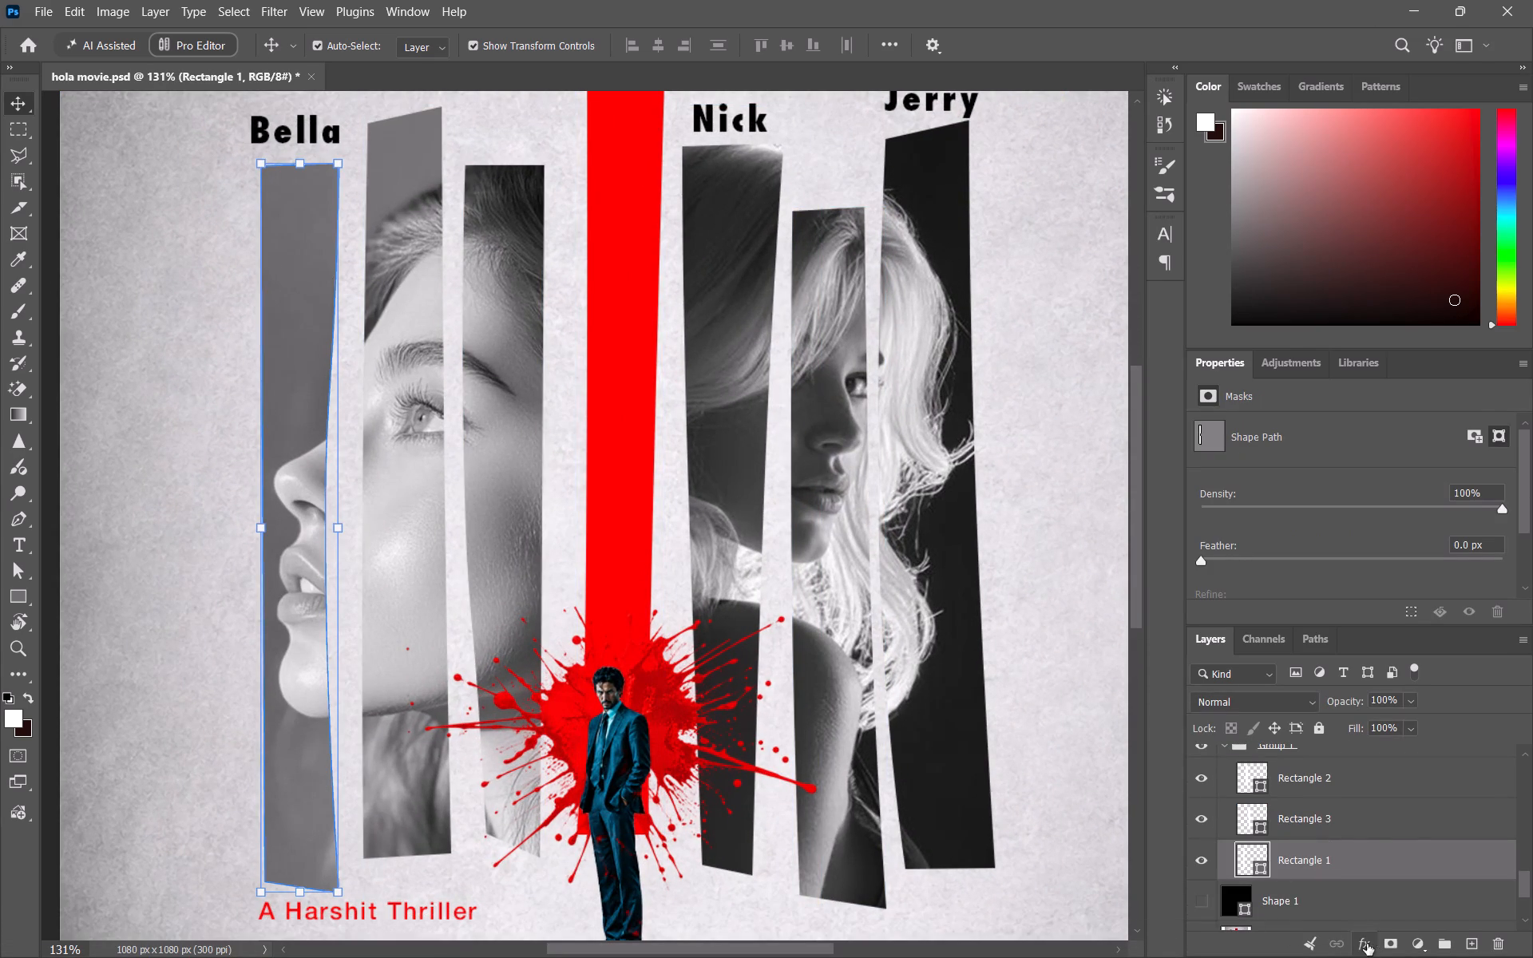
{"action": "left_click", "coordinate": [1367, 944]}
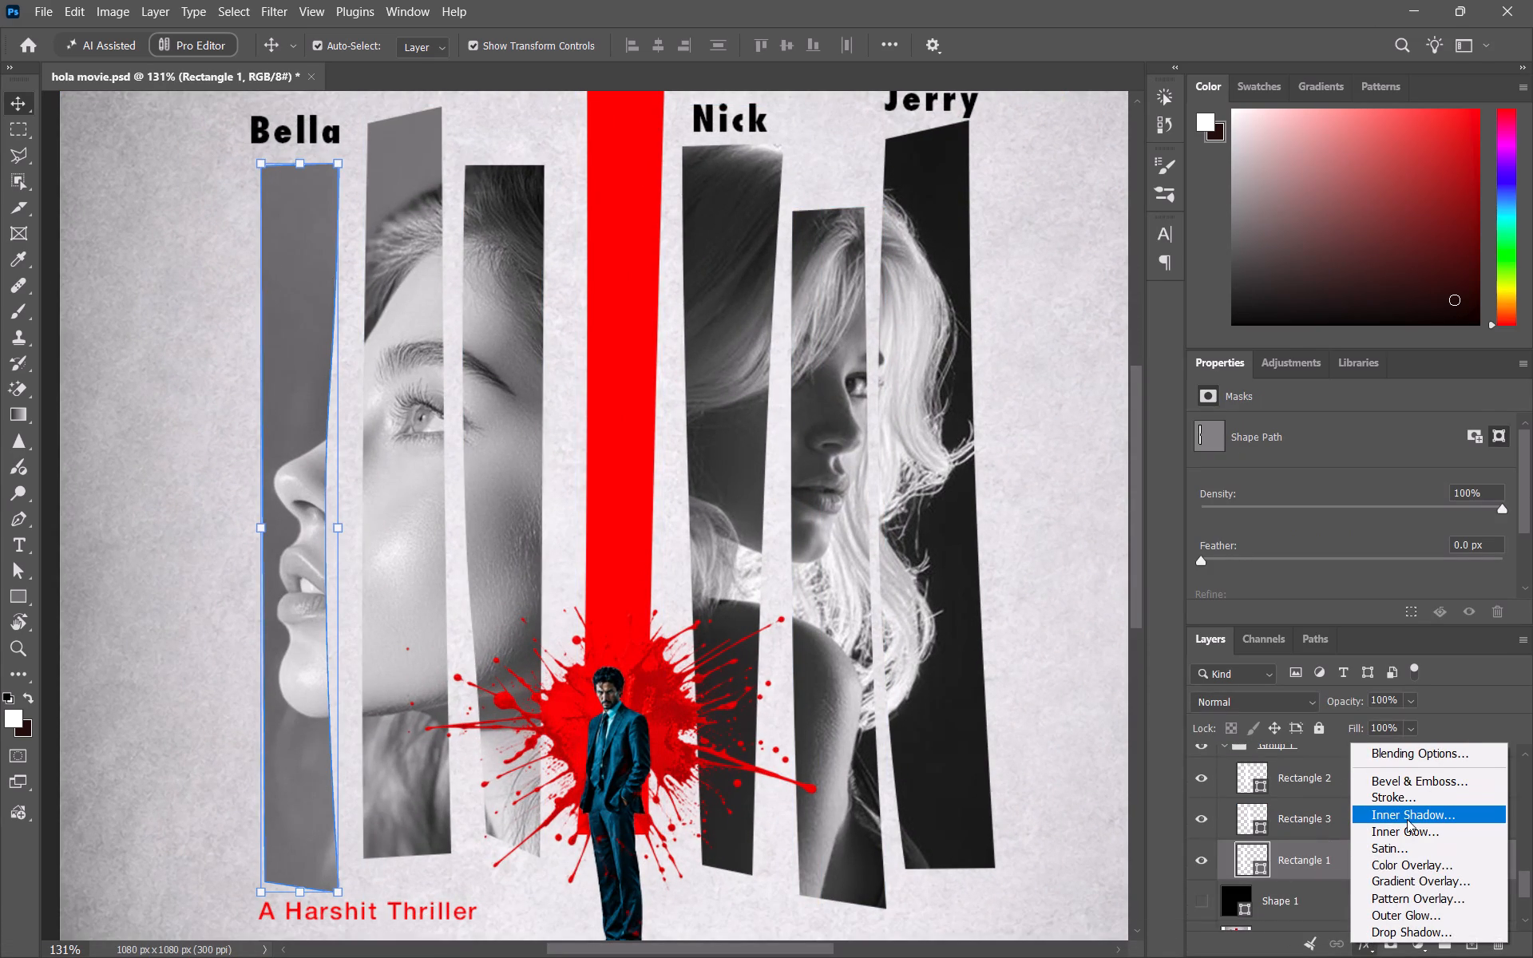
{"action": "left_click", "coordinate": [1407, 819]}
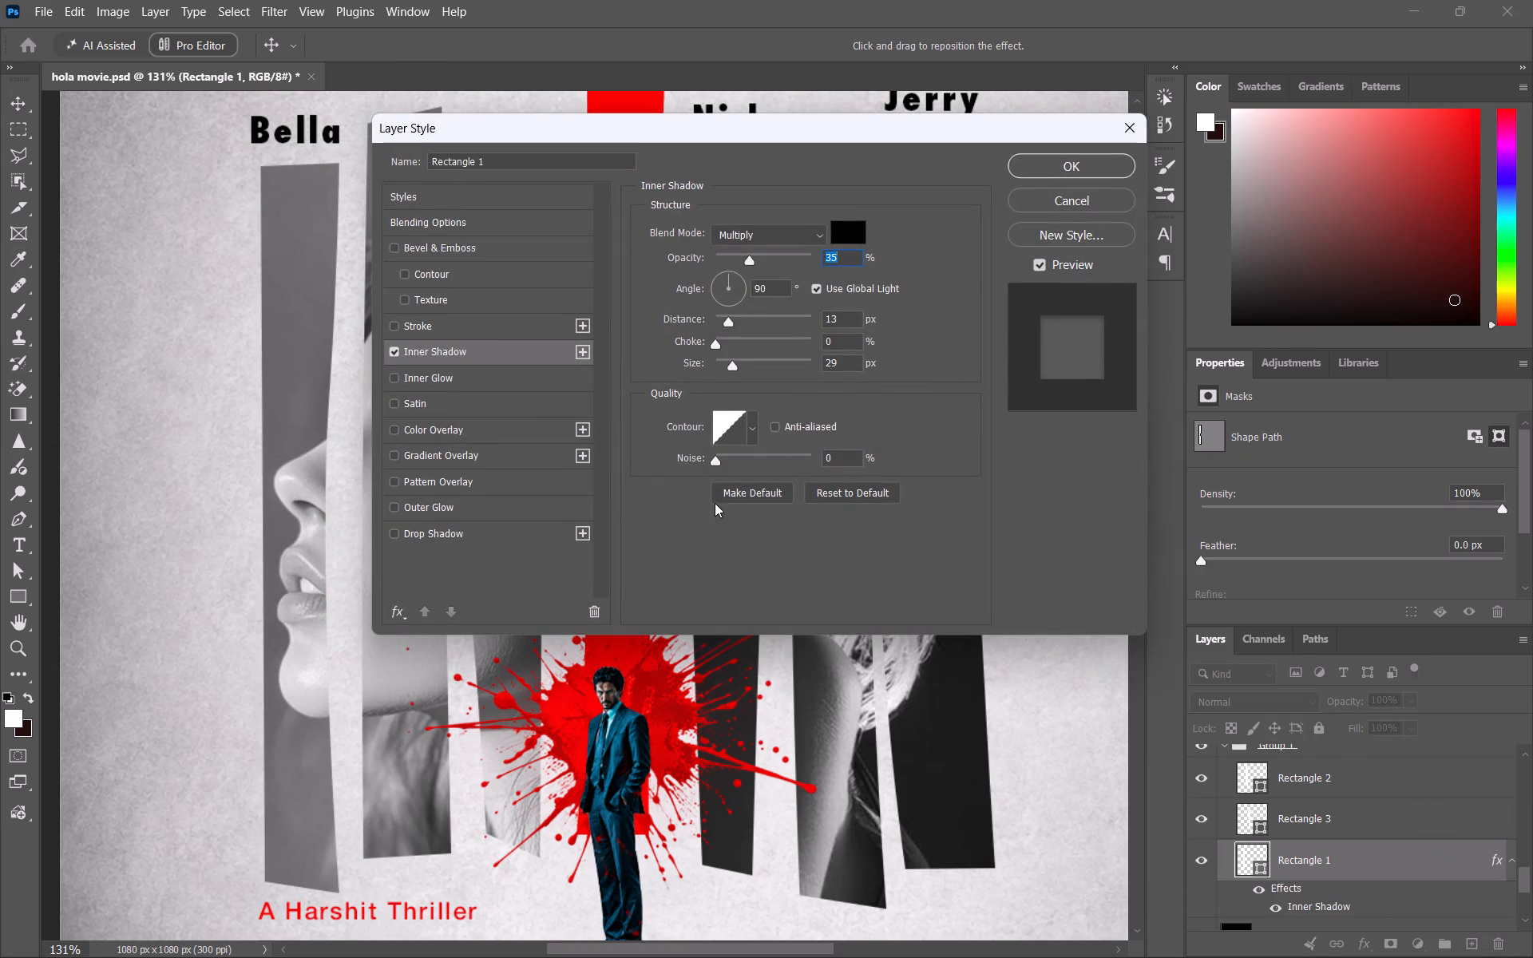
{"action": "left_click_drag", "start_coordinate": [747, 258], "coordinate": [822, 258]}
{"action": "left_click_drag", "start_coordinate": [822, 258], "coordinate": [838, 248]}
{"action": "left_click_drag", "start_coordinate": [838, 248], "coordinate": [832, 247]}
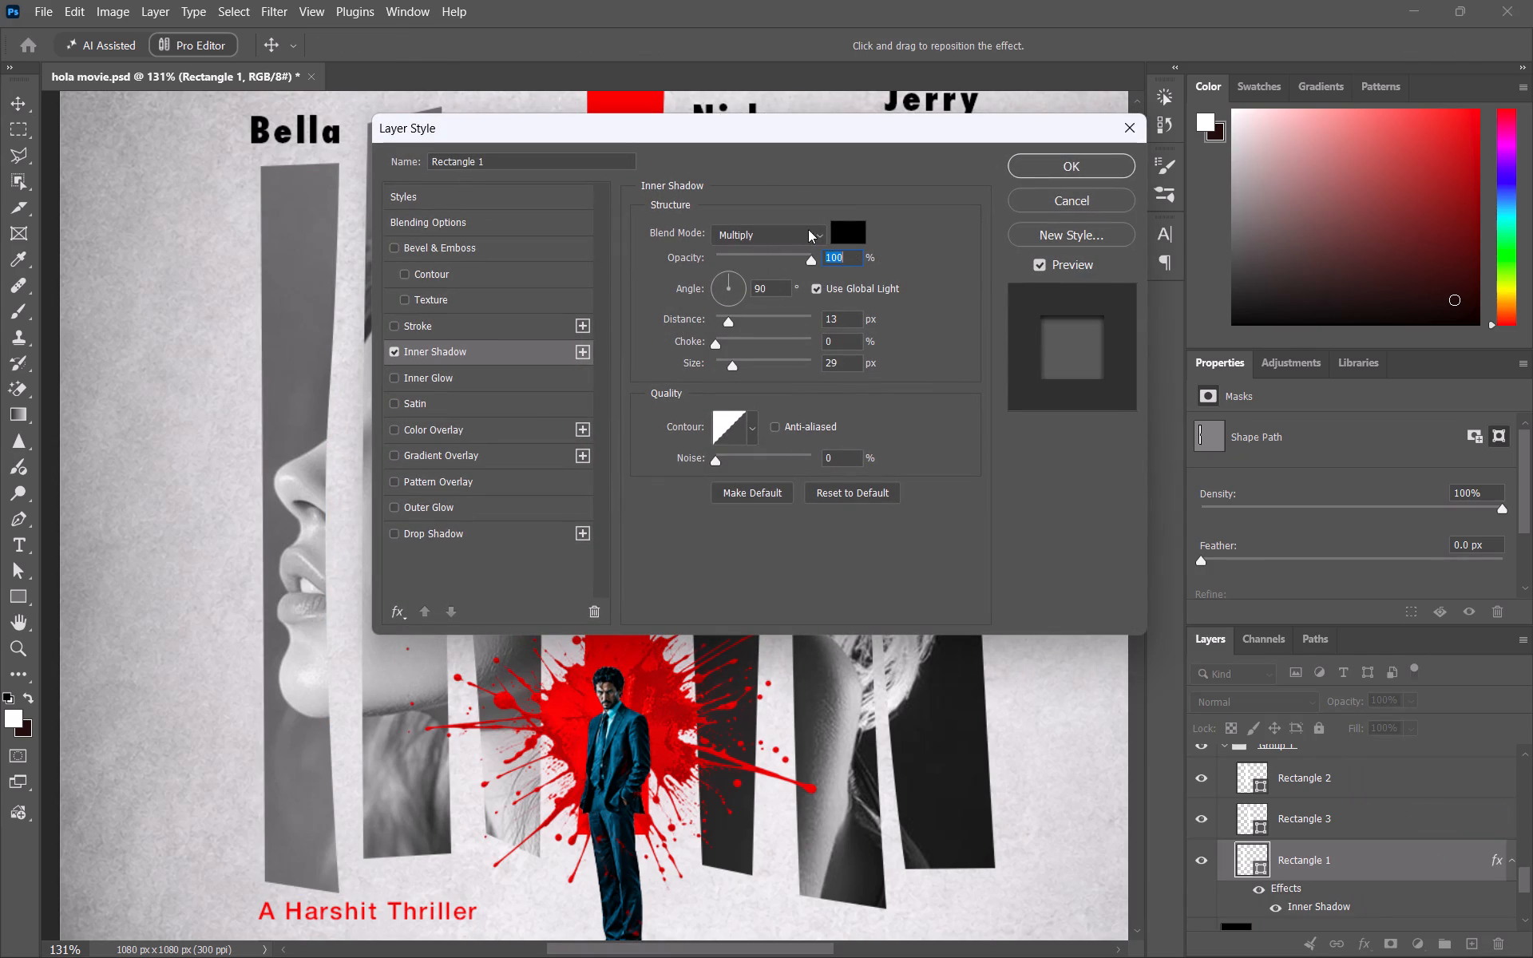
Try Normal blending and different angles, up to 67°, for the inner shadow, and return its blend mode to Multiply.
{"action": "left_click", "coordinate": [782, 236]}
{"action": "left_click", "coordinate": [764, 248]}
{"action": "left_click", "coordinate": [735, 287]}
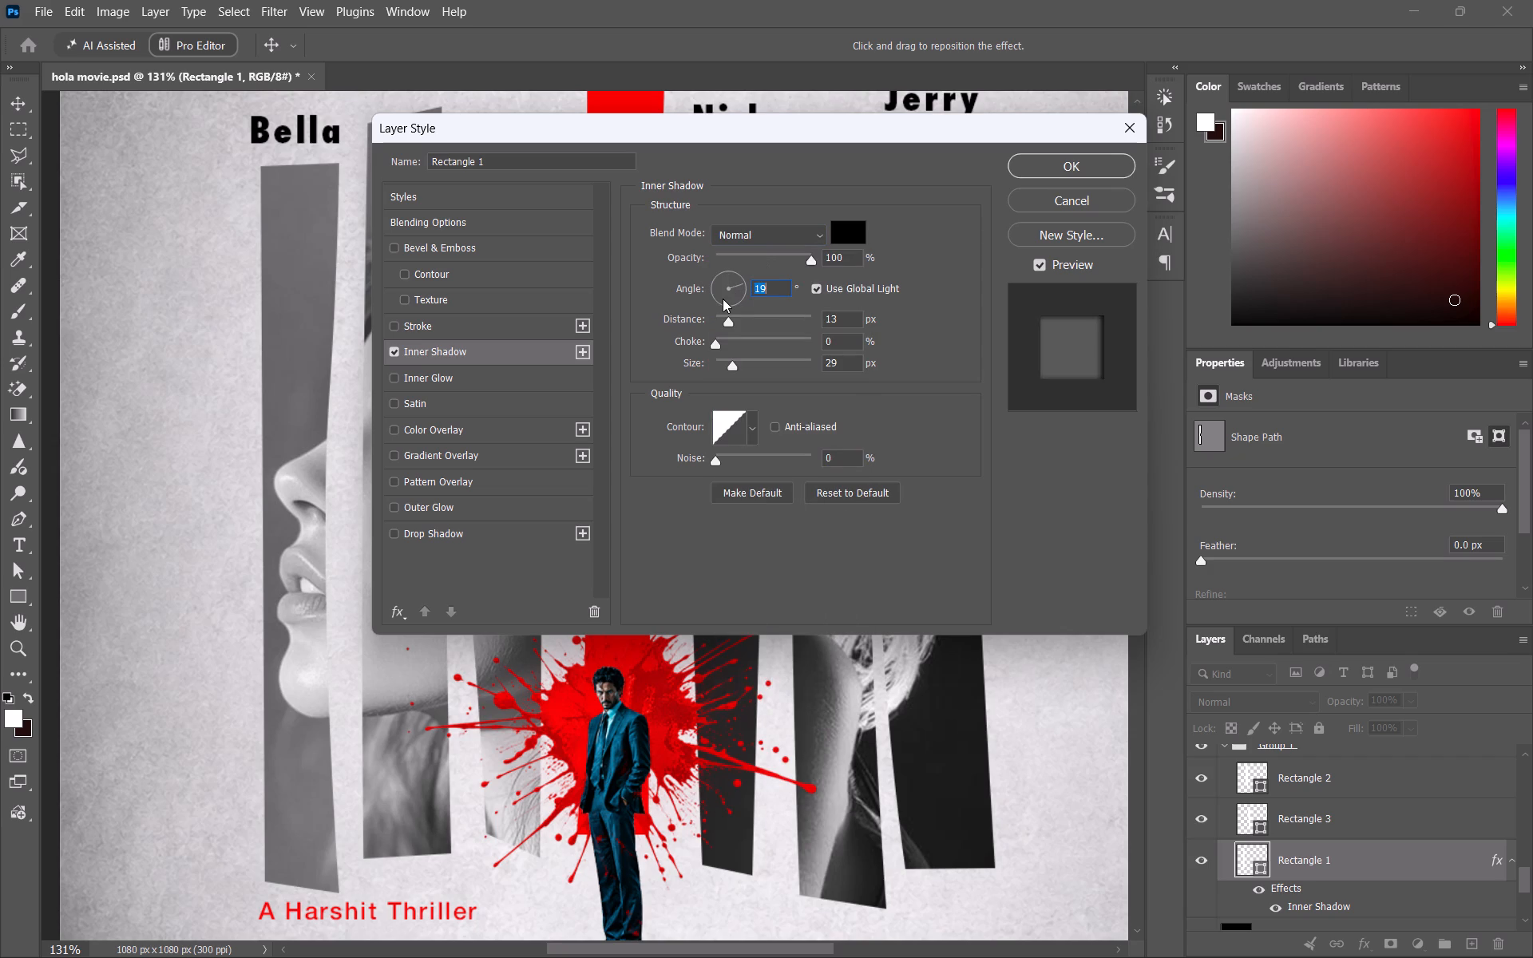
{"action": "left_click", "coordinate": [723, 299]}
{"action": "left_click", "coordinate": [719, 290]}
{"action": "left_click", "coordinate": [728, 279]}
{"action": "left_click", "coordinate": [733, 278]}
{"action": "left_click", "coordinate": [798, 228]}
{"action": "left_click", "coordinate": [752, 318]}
Set the inner shadow's distance to 18 px, choke to 0% and size to 16 px.
{"action": "left_click", "coordinate": [729, 319]}
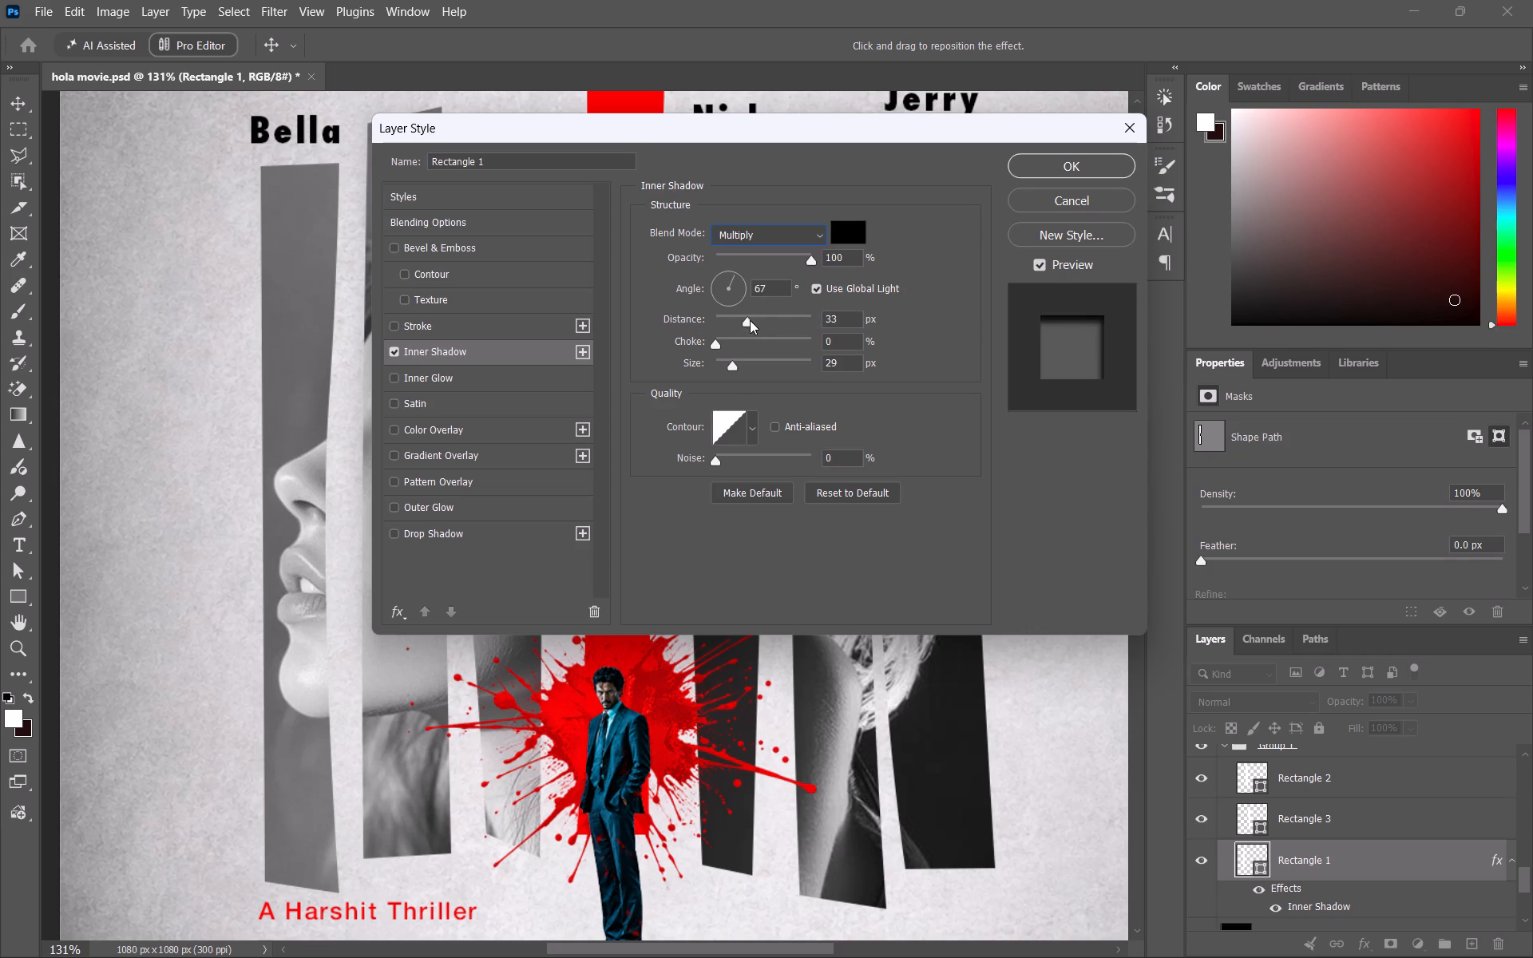
{"action": "left_click_drag", "start_coordinate": [715, 338], "coordinate": [707, 338]}
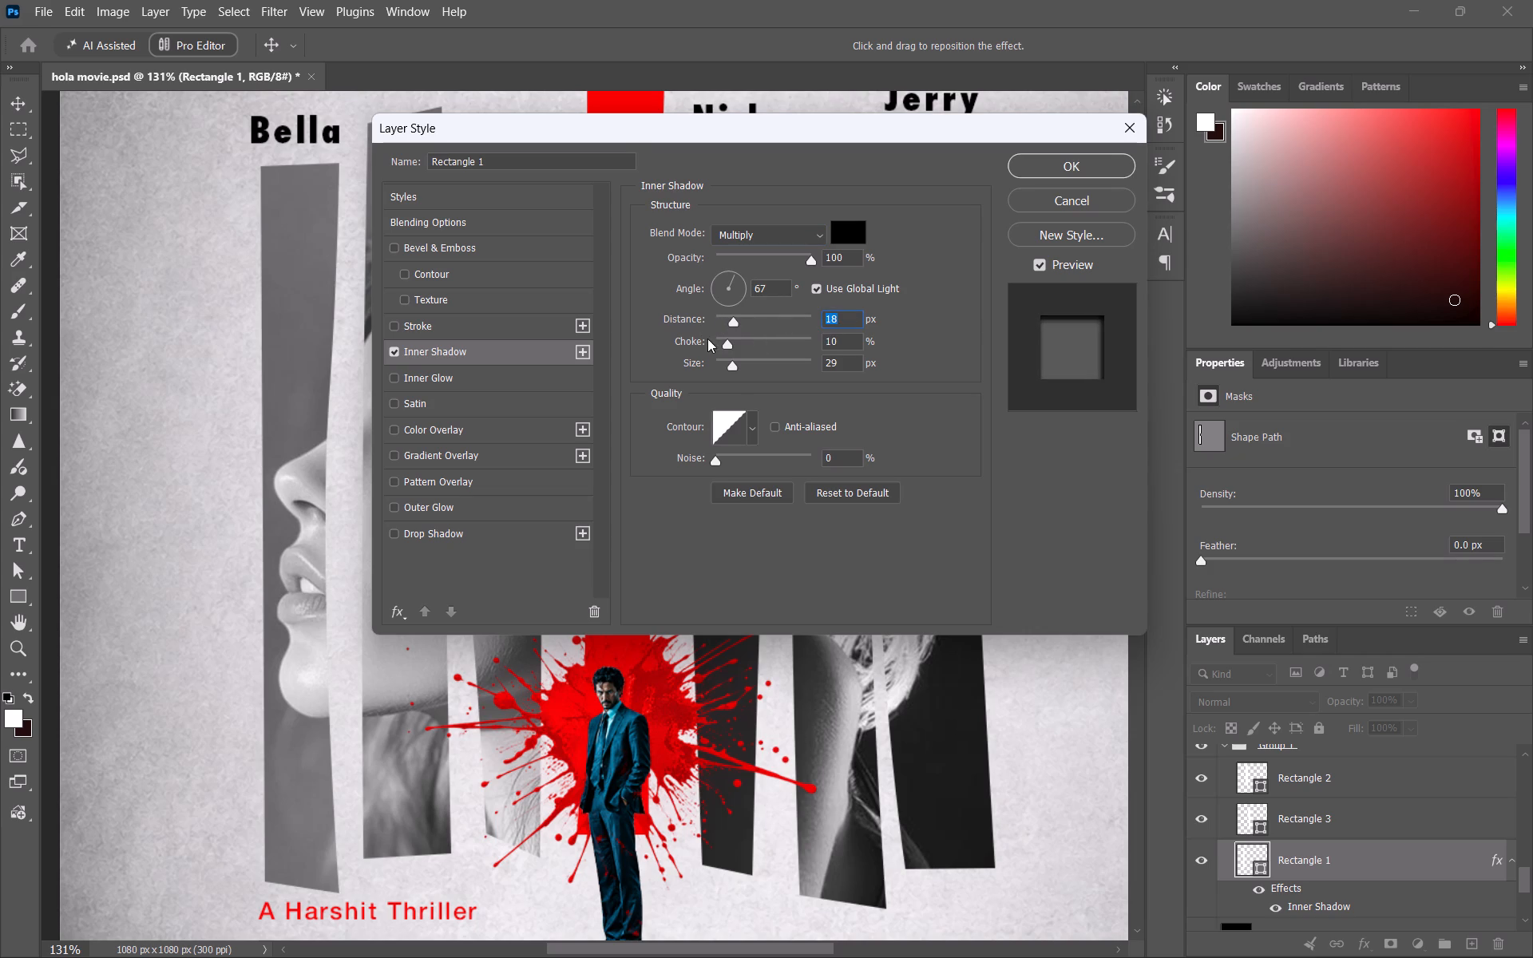
{"action": "left_click_drag", "start_coordinate": [707, 338], "coordinate": [699, 340]}
{"action": "left_click_drag", "start_coordinate": [731, 366], "coordinate": [699, 358]}
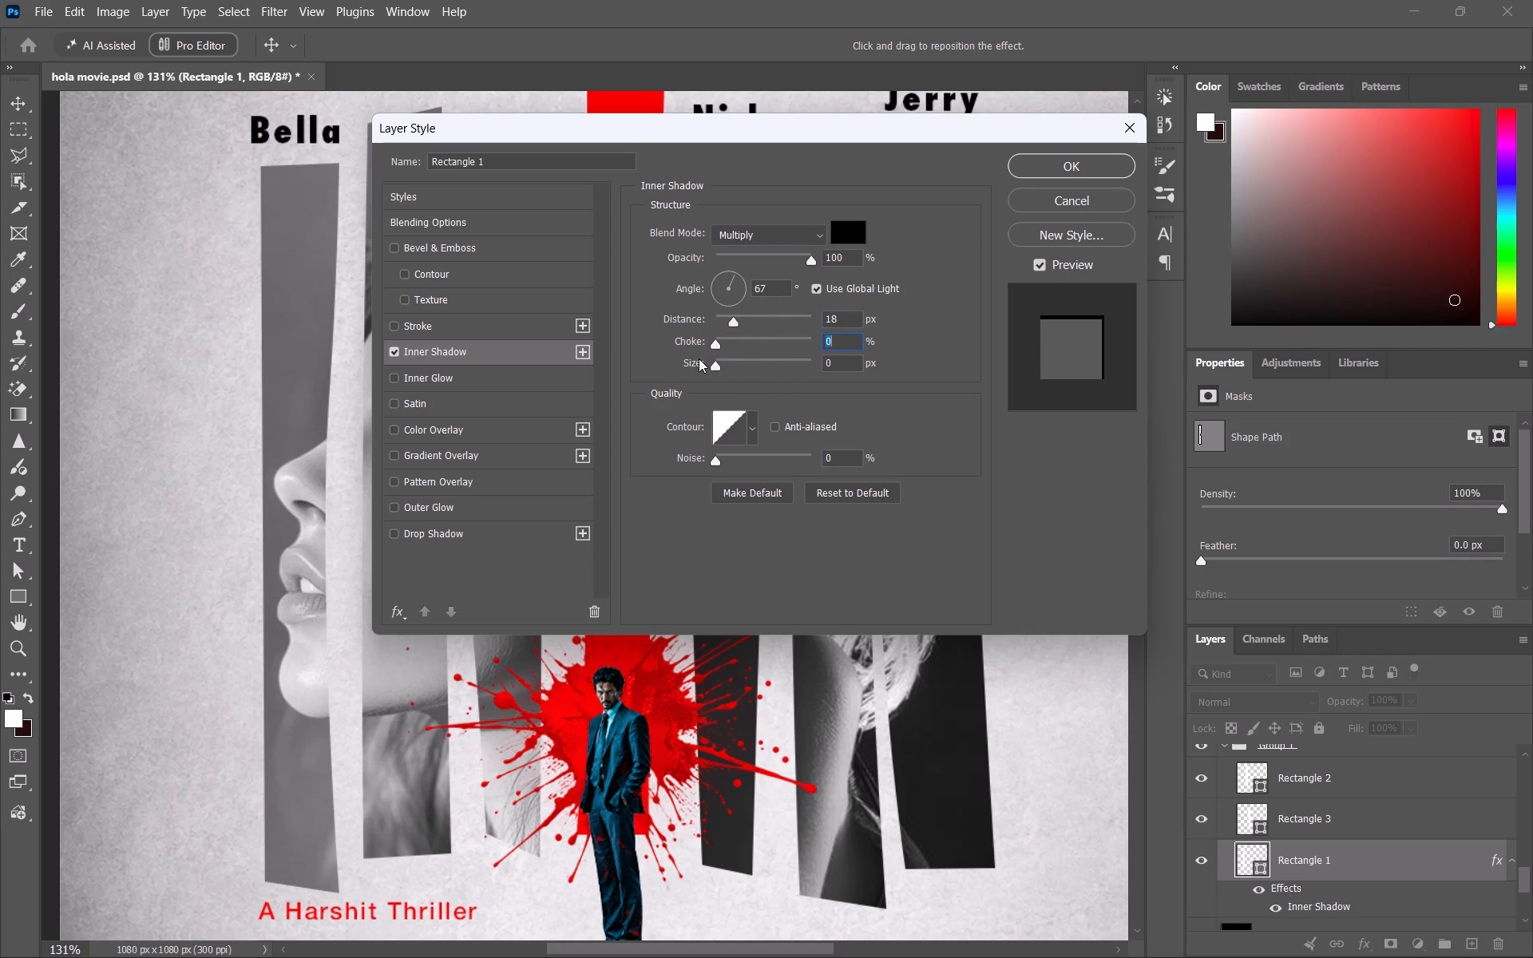
{"action": "left_click_drag", "start_coordinate": [699, 358], "coordinate": [734, 348]}
{"action": "left_click_drag", "start_coordinate": [734, 348], "coordinate": [728, 347]}
Set the inner shadow's angle to -2° and apply the layer style to Rectangle 1.
{"action": "left_click", "coordinate": [730, 290]}
{"action": "left_click", "coordinate": [727, 302]}
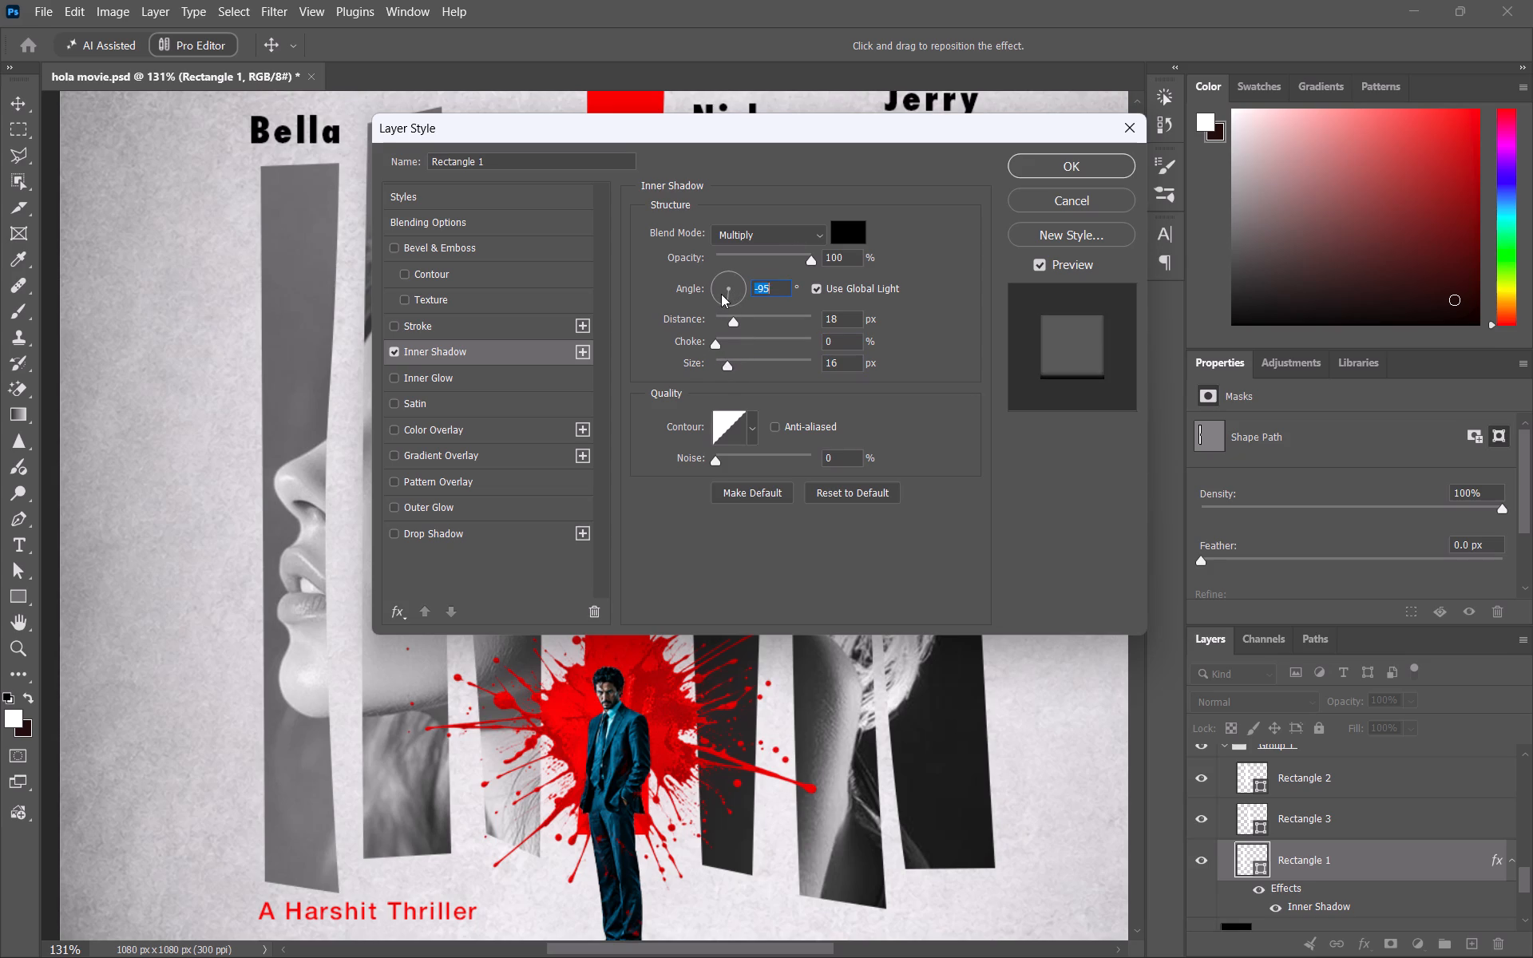
{"action": "left_click", "coordinate": [721, 294]}
{"action": "left_click", "coordinate": [721, 281]}
{"action": "left_click", "coordinate": [729, 276]}
{"action": "left_click", "coordinate": [731, 294]}
{"action": "left_click", "coordinate": [739, 289]}
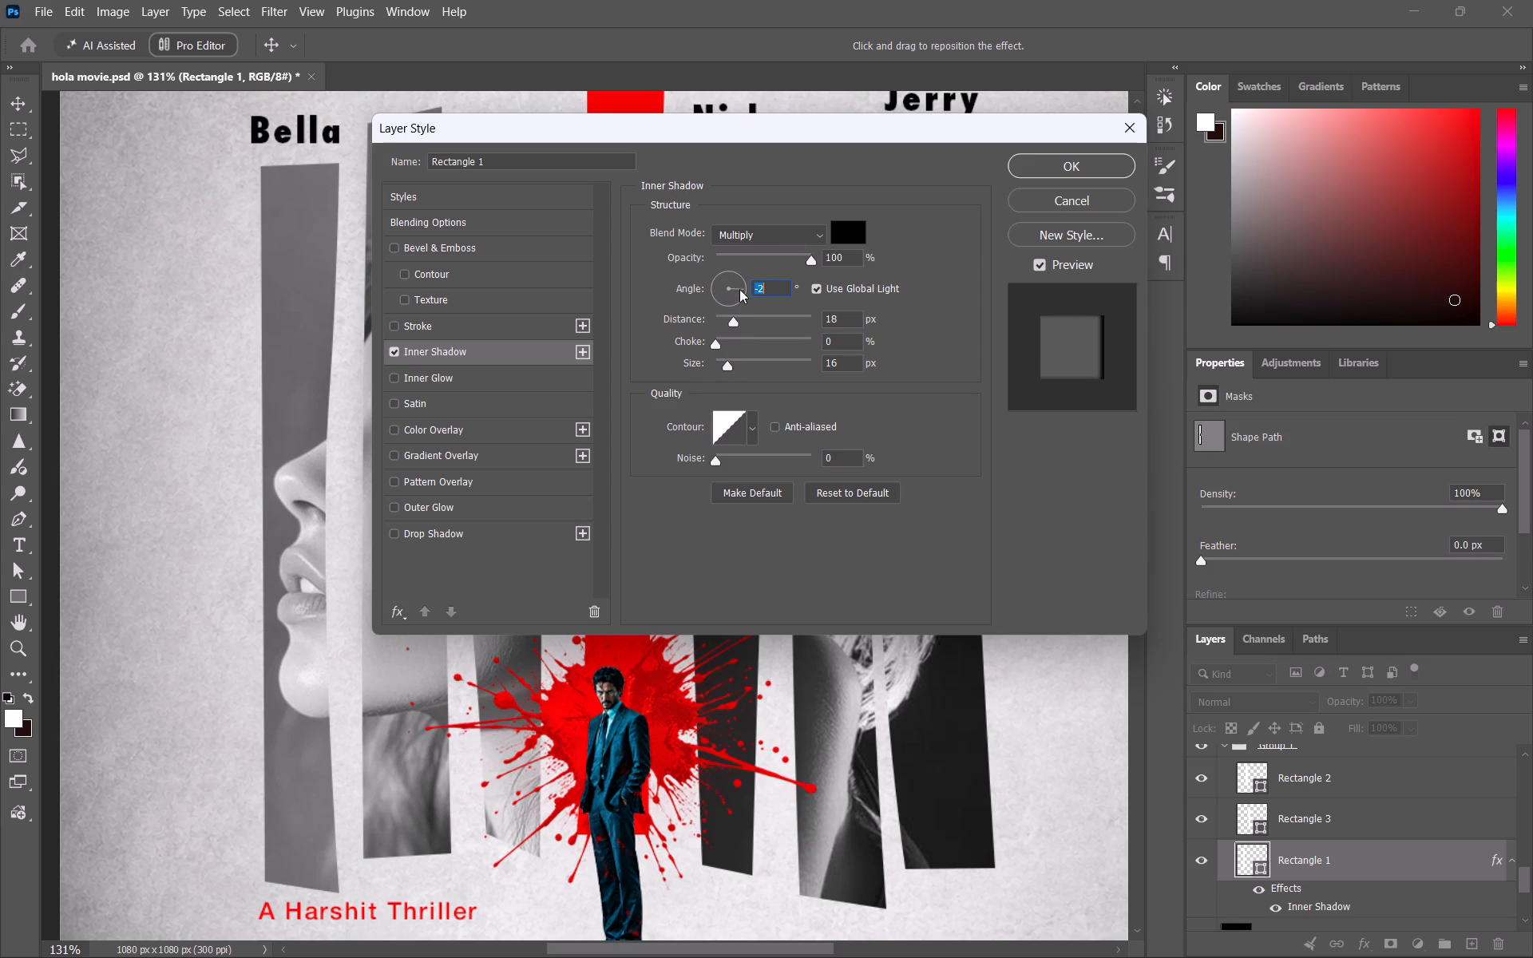
{"action": "left_click", "coordinate": [1090, 160]}
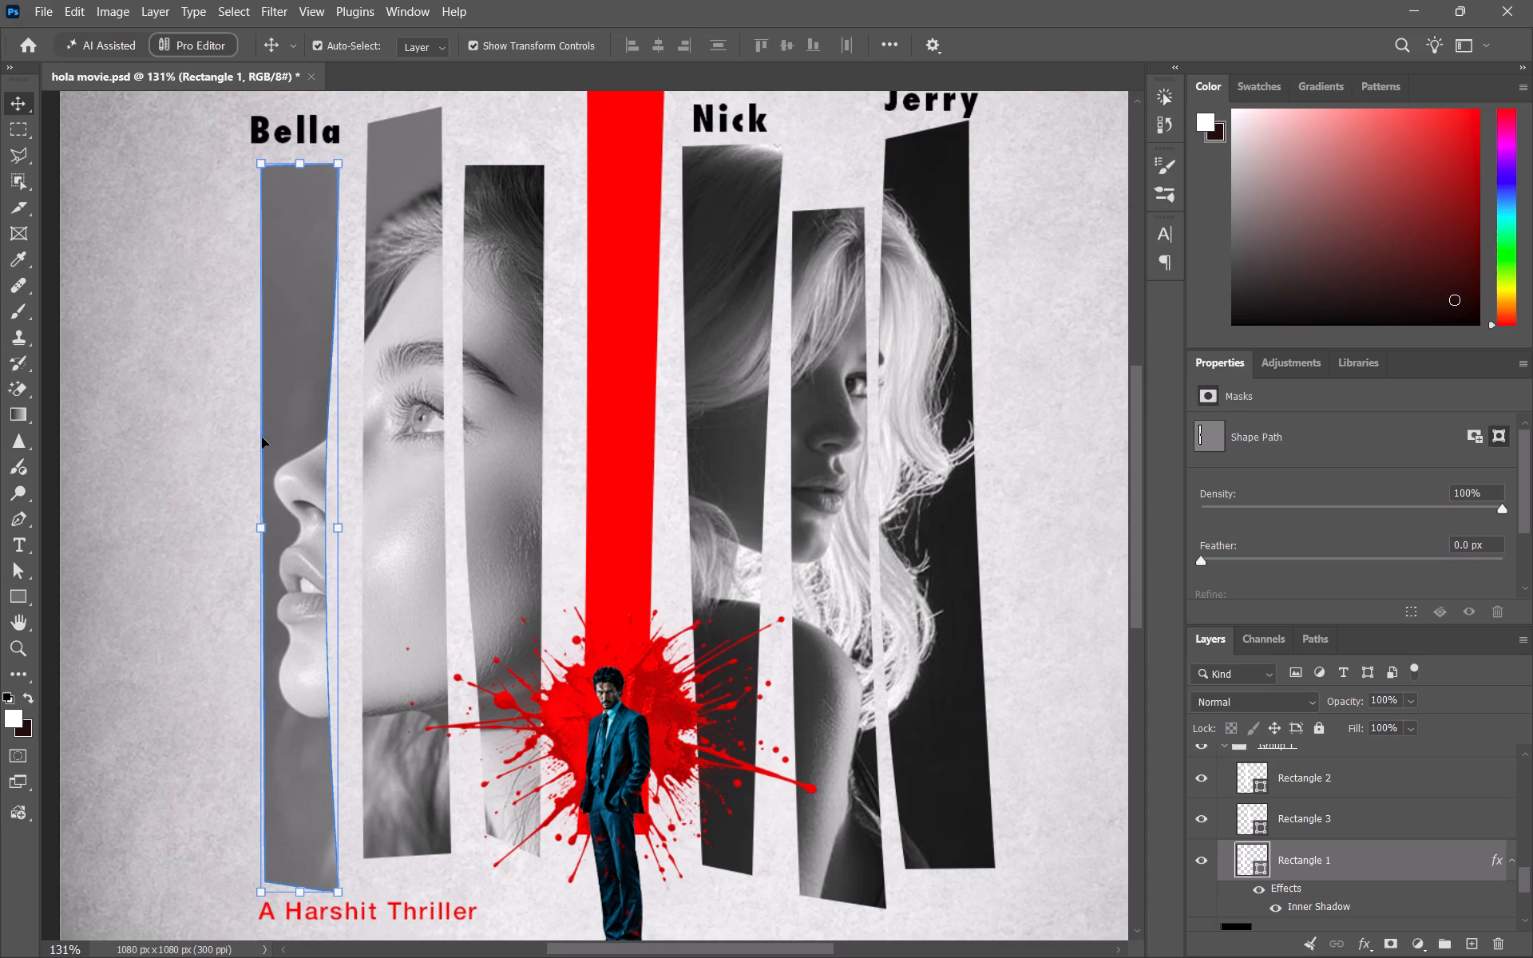
Reopen Rectangle 1's inner shadow, set its angle to 137°, apply it and deselect the strip.
{"action": "double_click", "coordinate": [1304, 909]}
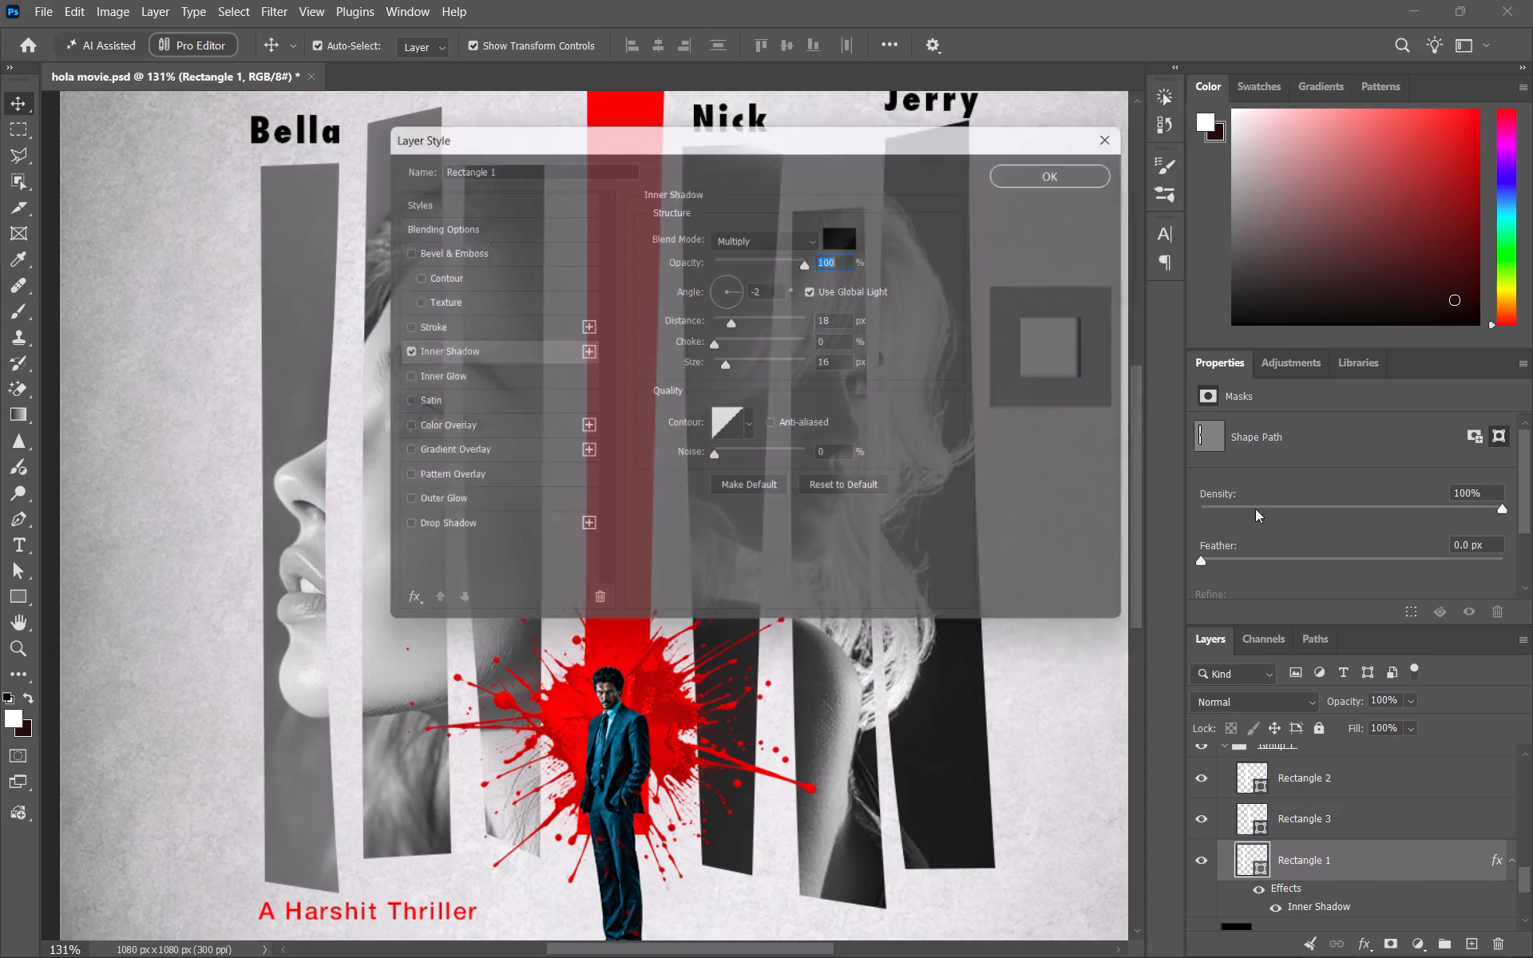
{"action": "left_click", "coordinate": [712, 287]}
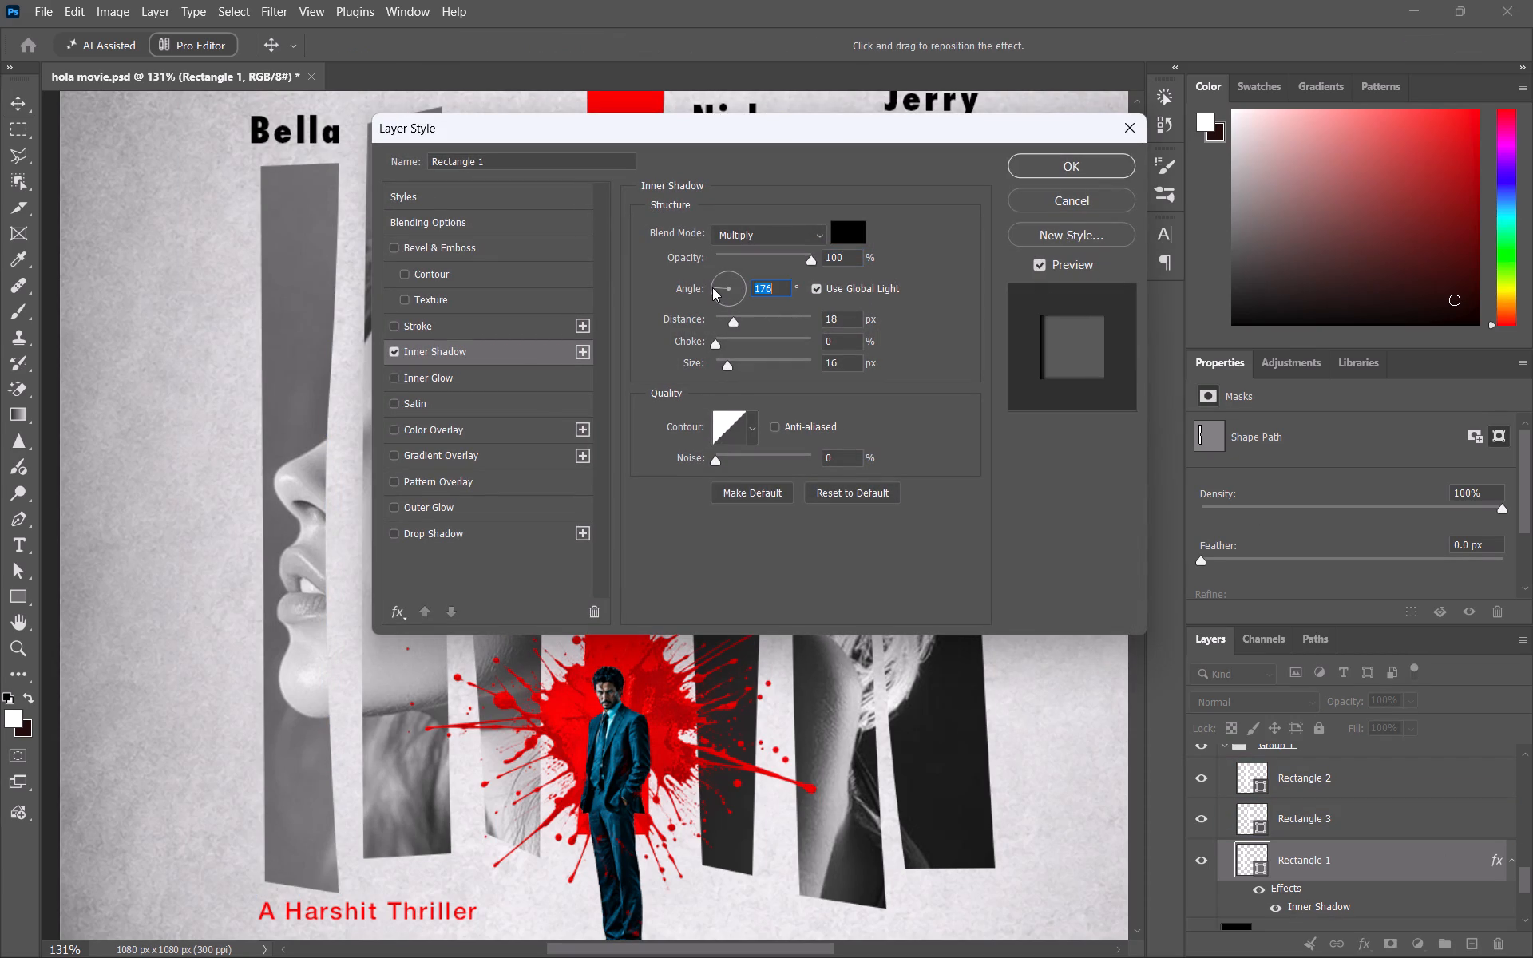
{"action": "left_click", "coordinate": [720, 281]}
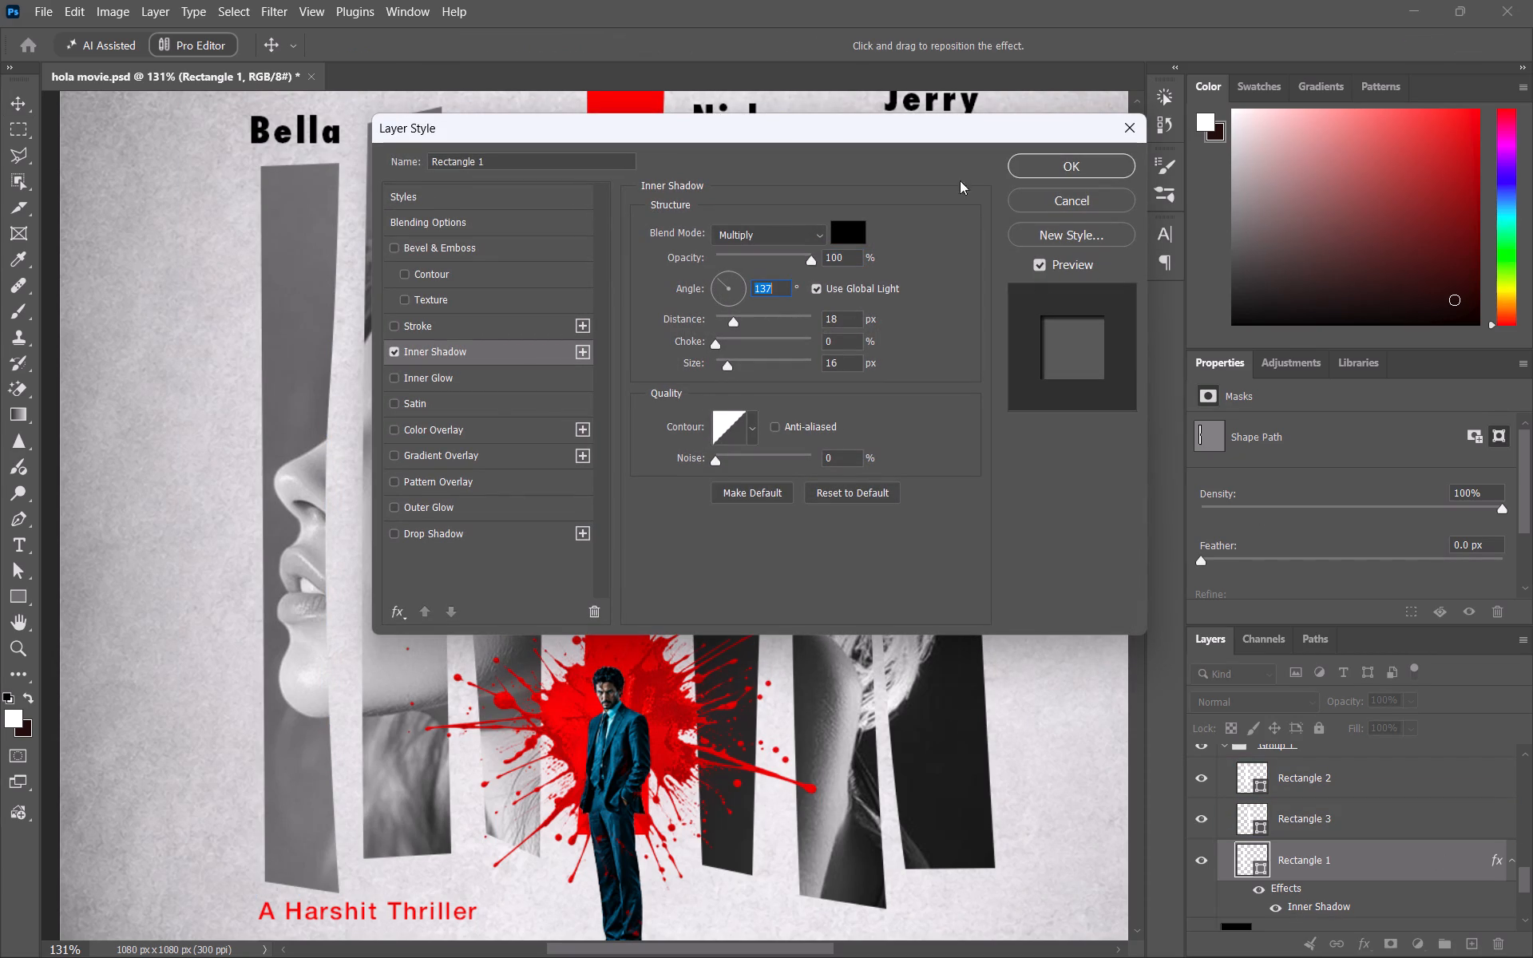
{"action": "left_click", "coordinate": [1103, 171]}
{"action": "left_click", "coordinate": [111, 376]}
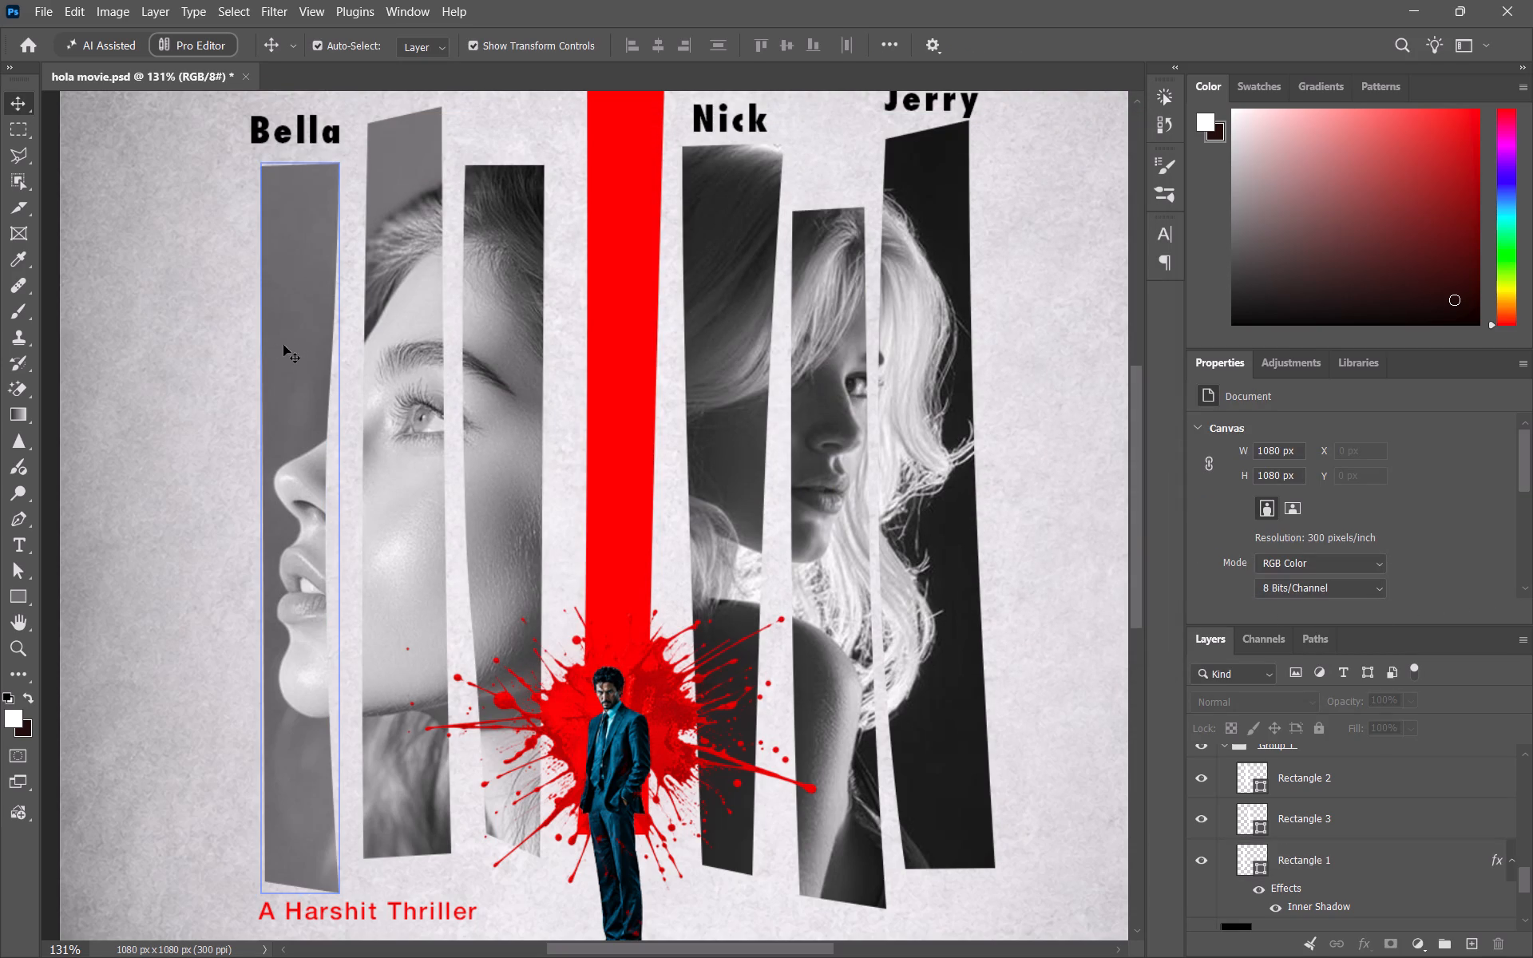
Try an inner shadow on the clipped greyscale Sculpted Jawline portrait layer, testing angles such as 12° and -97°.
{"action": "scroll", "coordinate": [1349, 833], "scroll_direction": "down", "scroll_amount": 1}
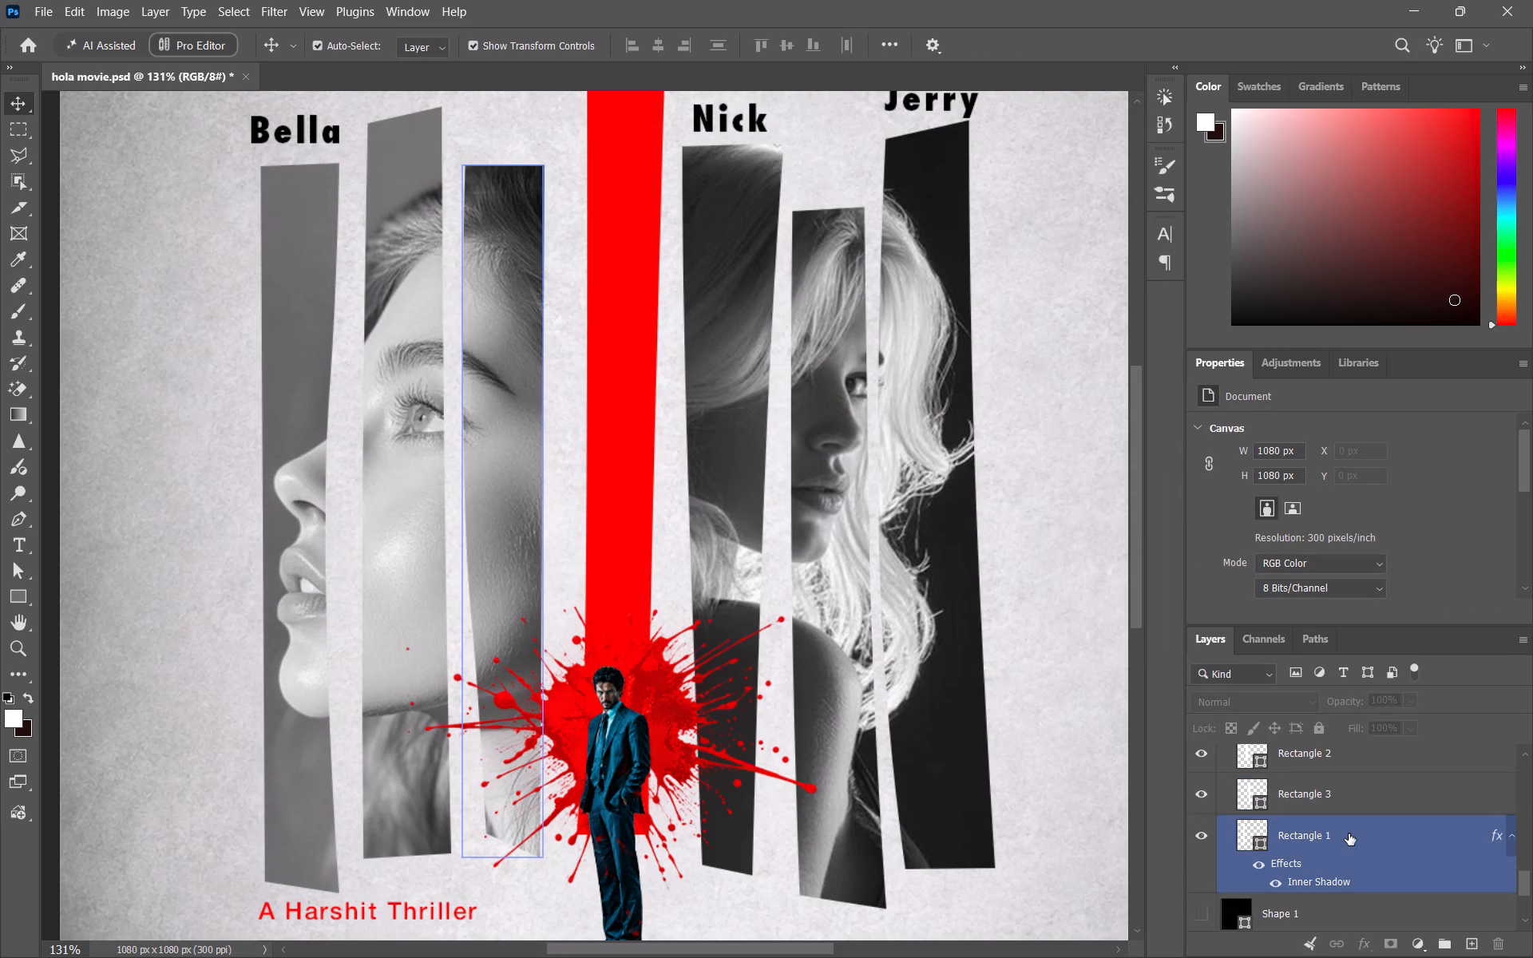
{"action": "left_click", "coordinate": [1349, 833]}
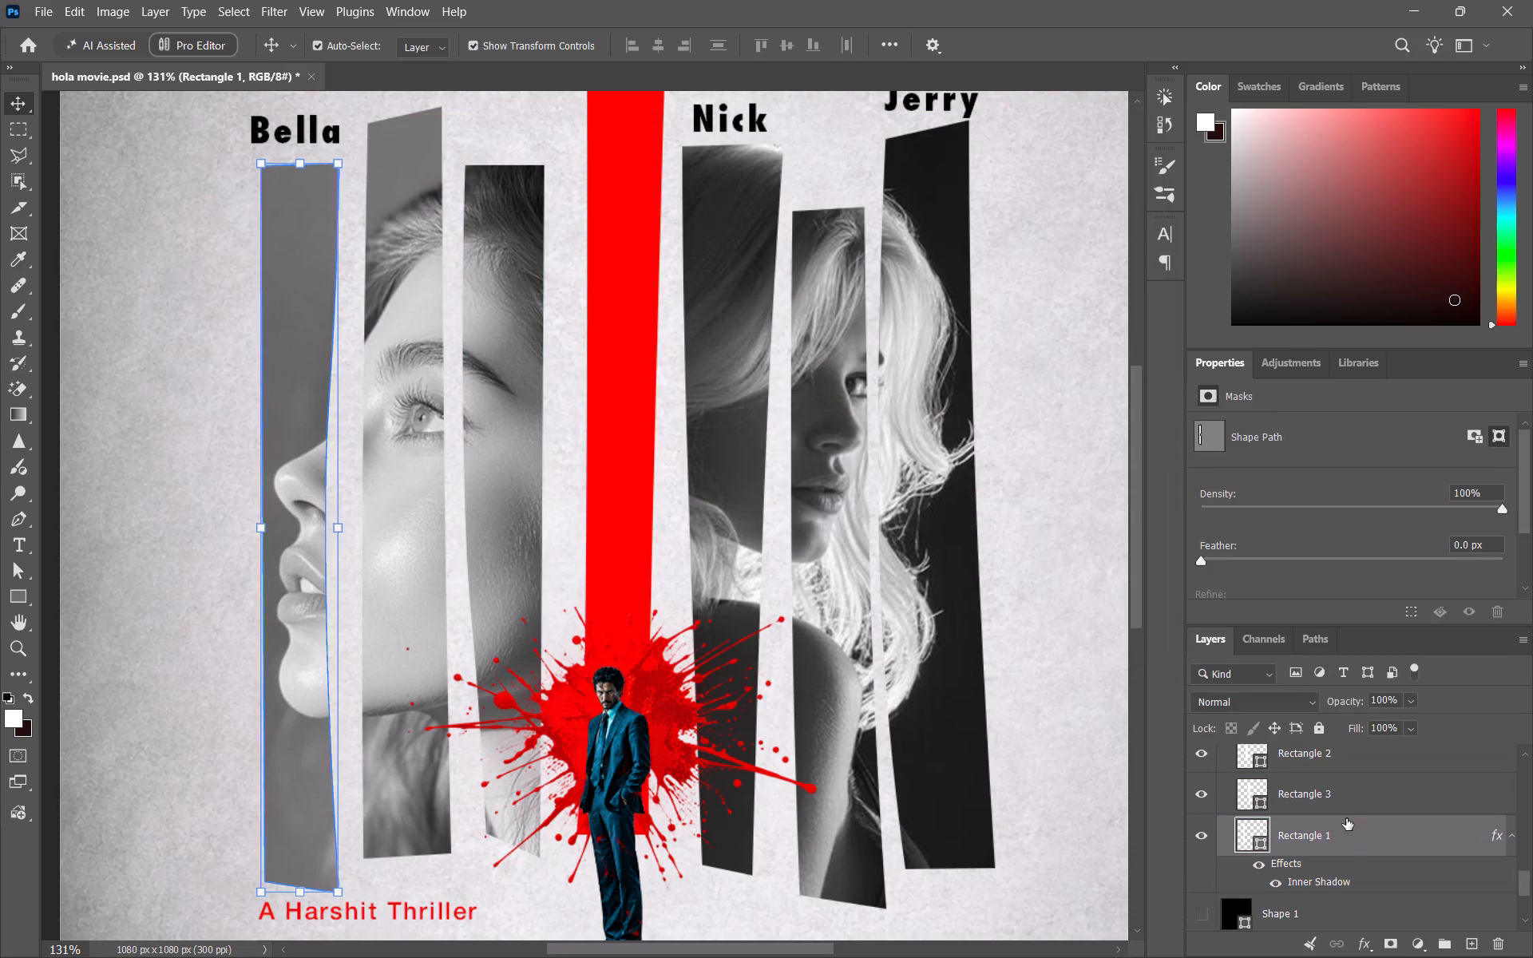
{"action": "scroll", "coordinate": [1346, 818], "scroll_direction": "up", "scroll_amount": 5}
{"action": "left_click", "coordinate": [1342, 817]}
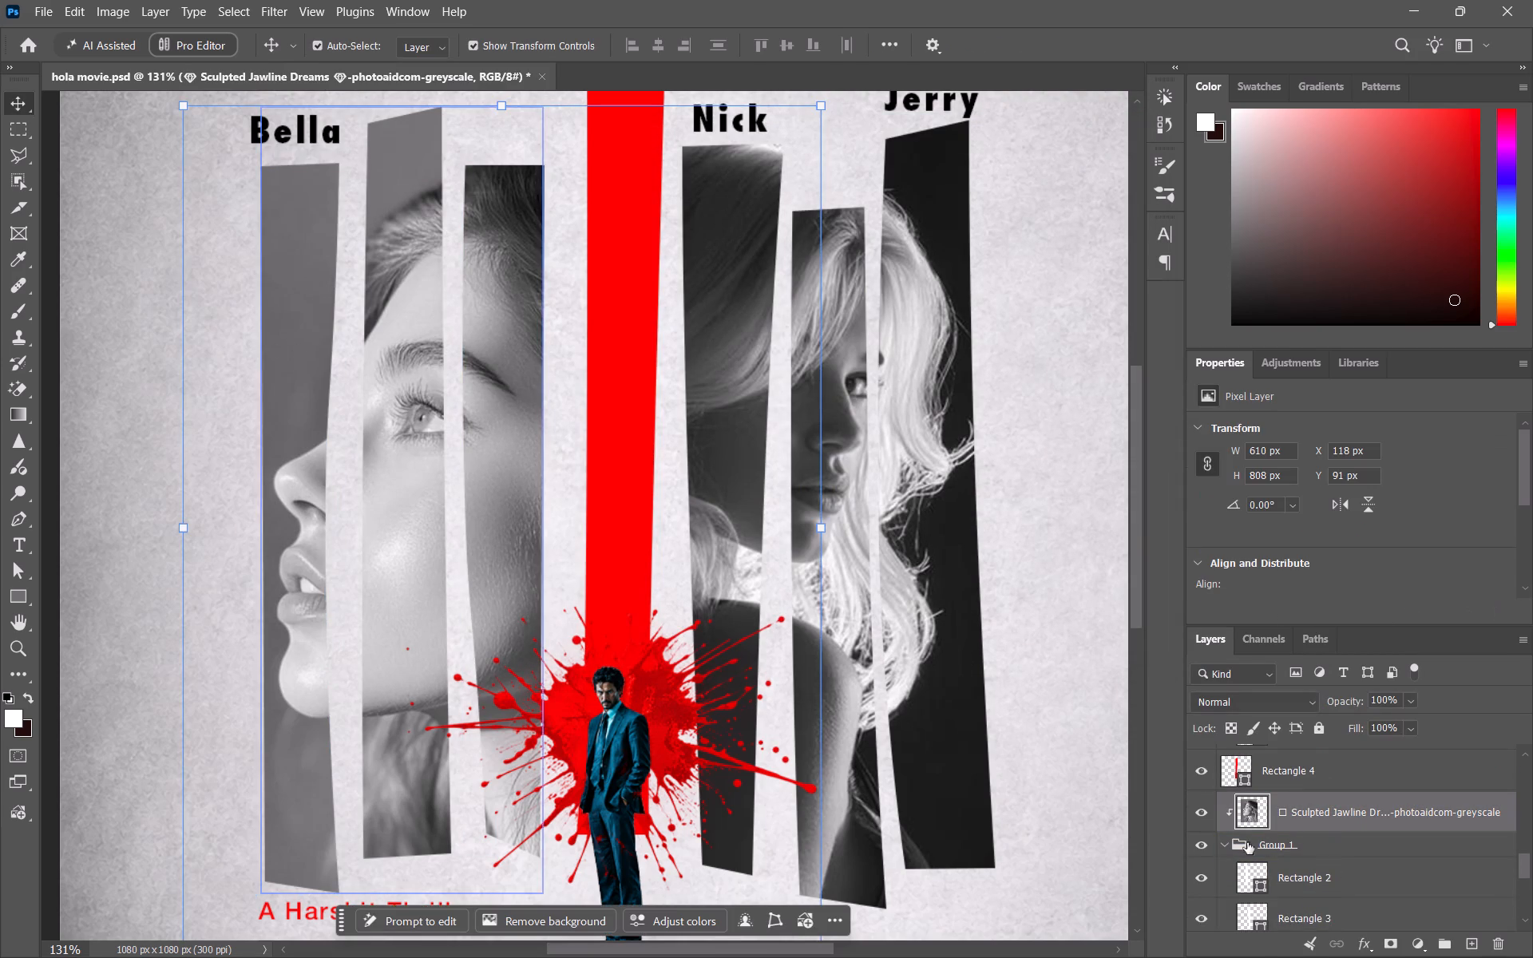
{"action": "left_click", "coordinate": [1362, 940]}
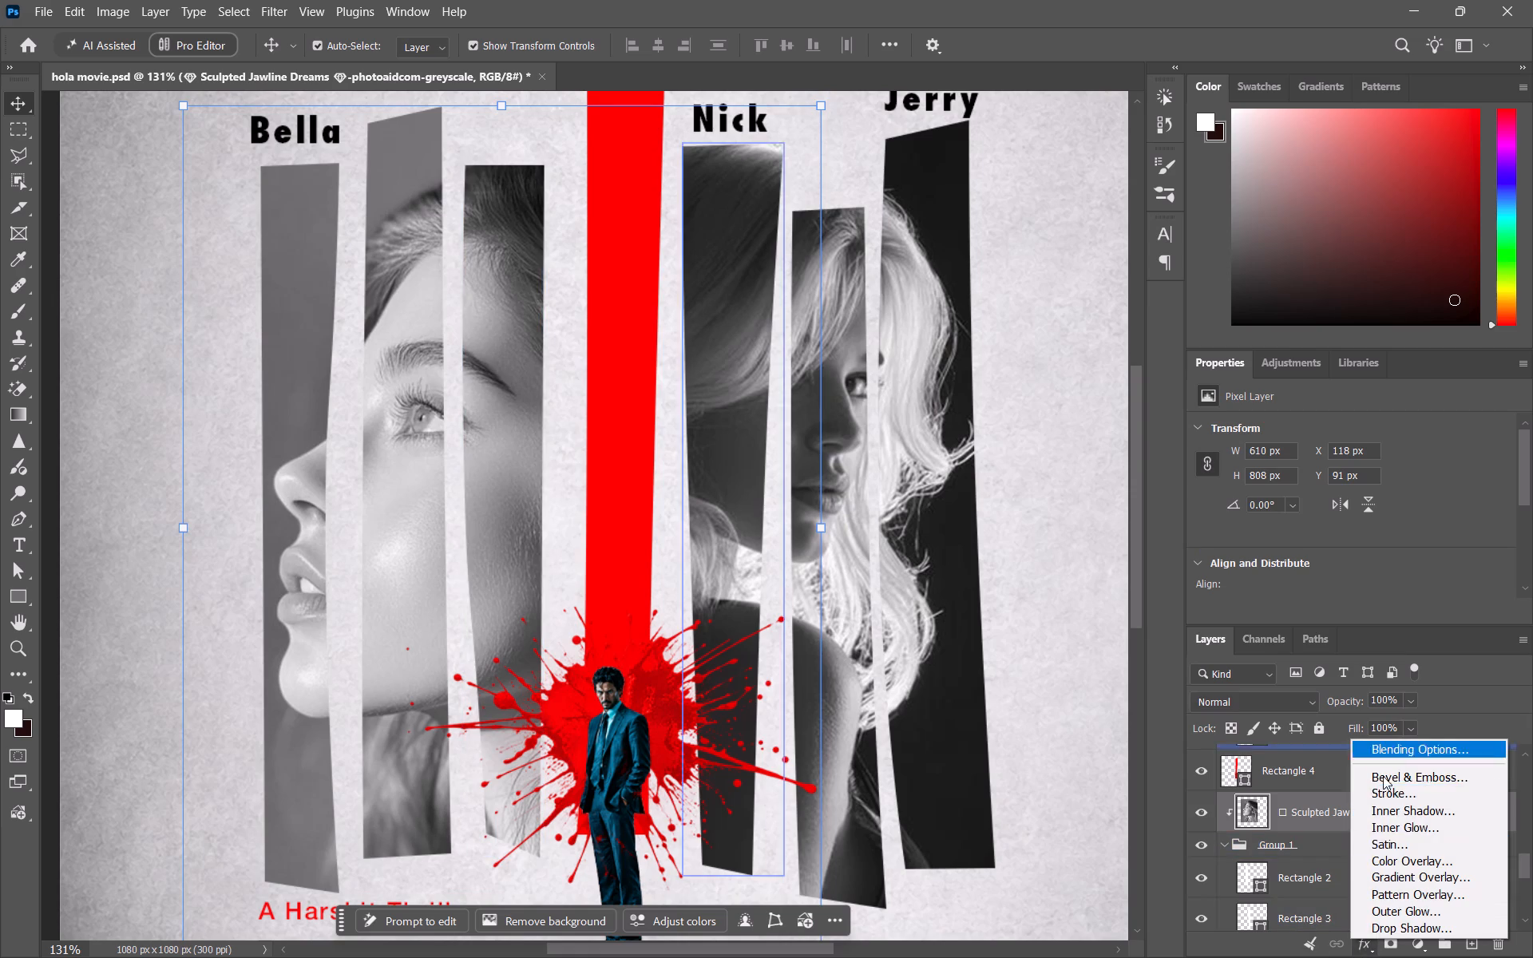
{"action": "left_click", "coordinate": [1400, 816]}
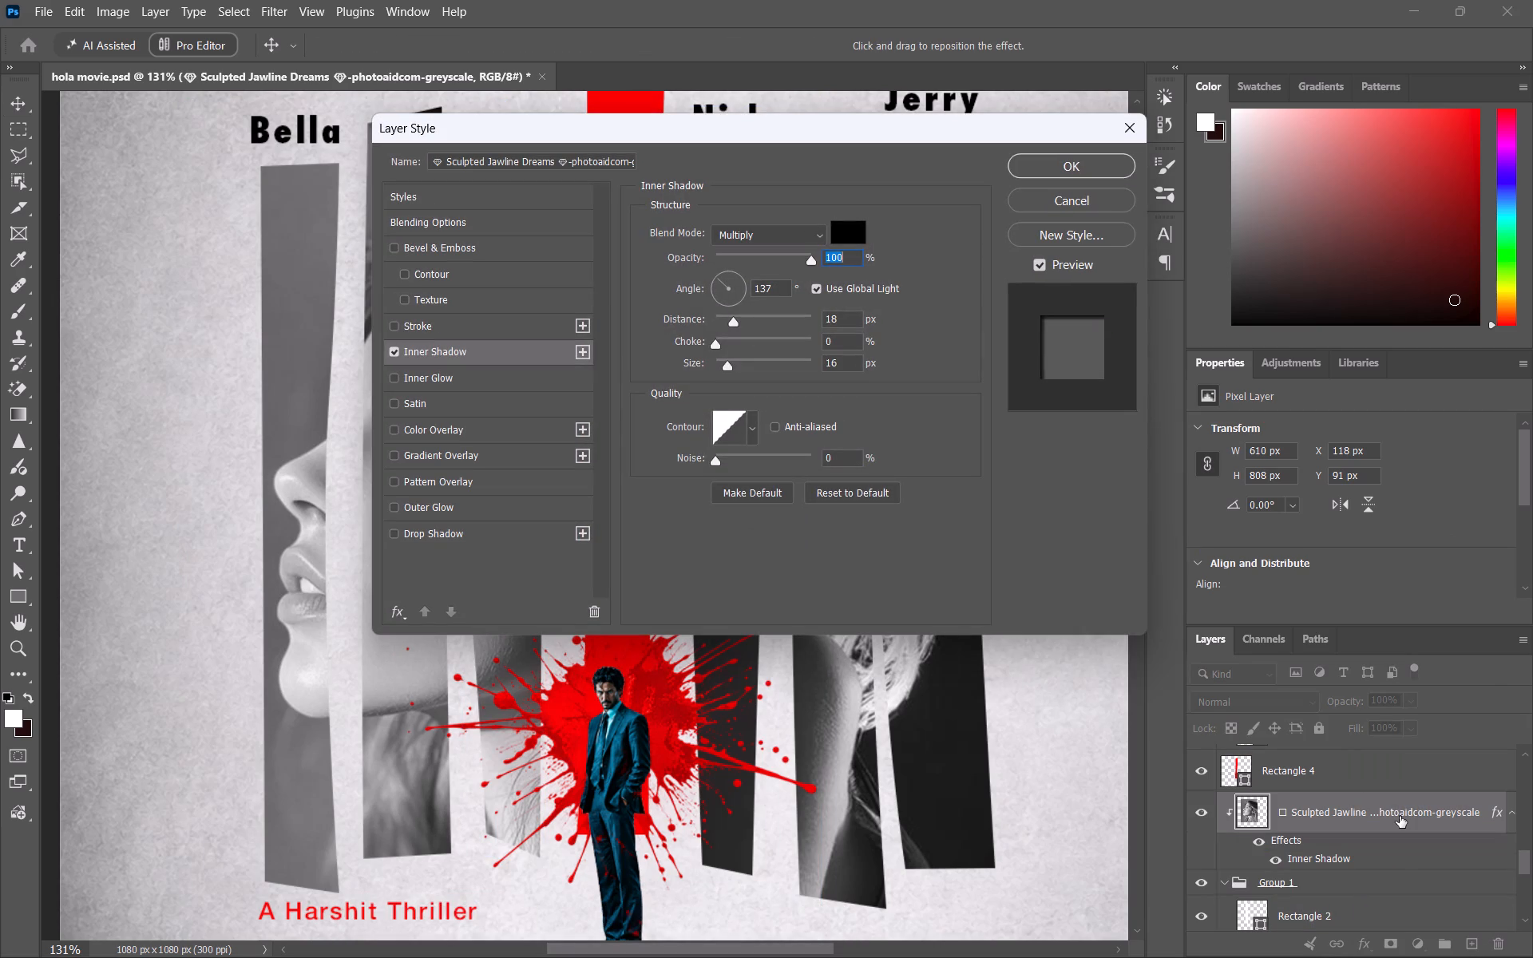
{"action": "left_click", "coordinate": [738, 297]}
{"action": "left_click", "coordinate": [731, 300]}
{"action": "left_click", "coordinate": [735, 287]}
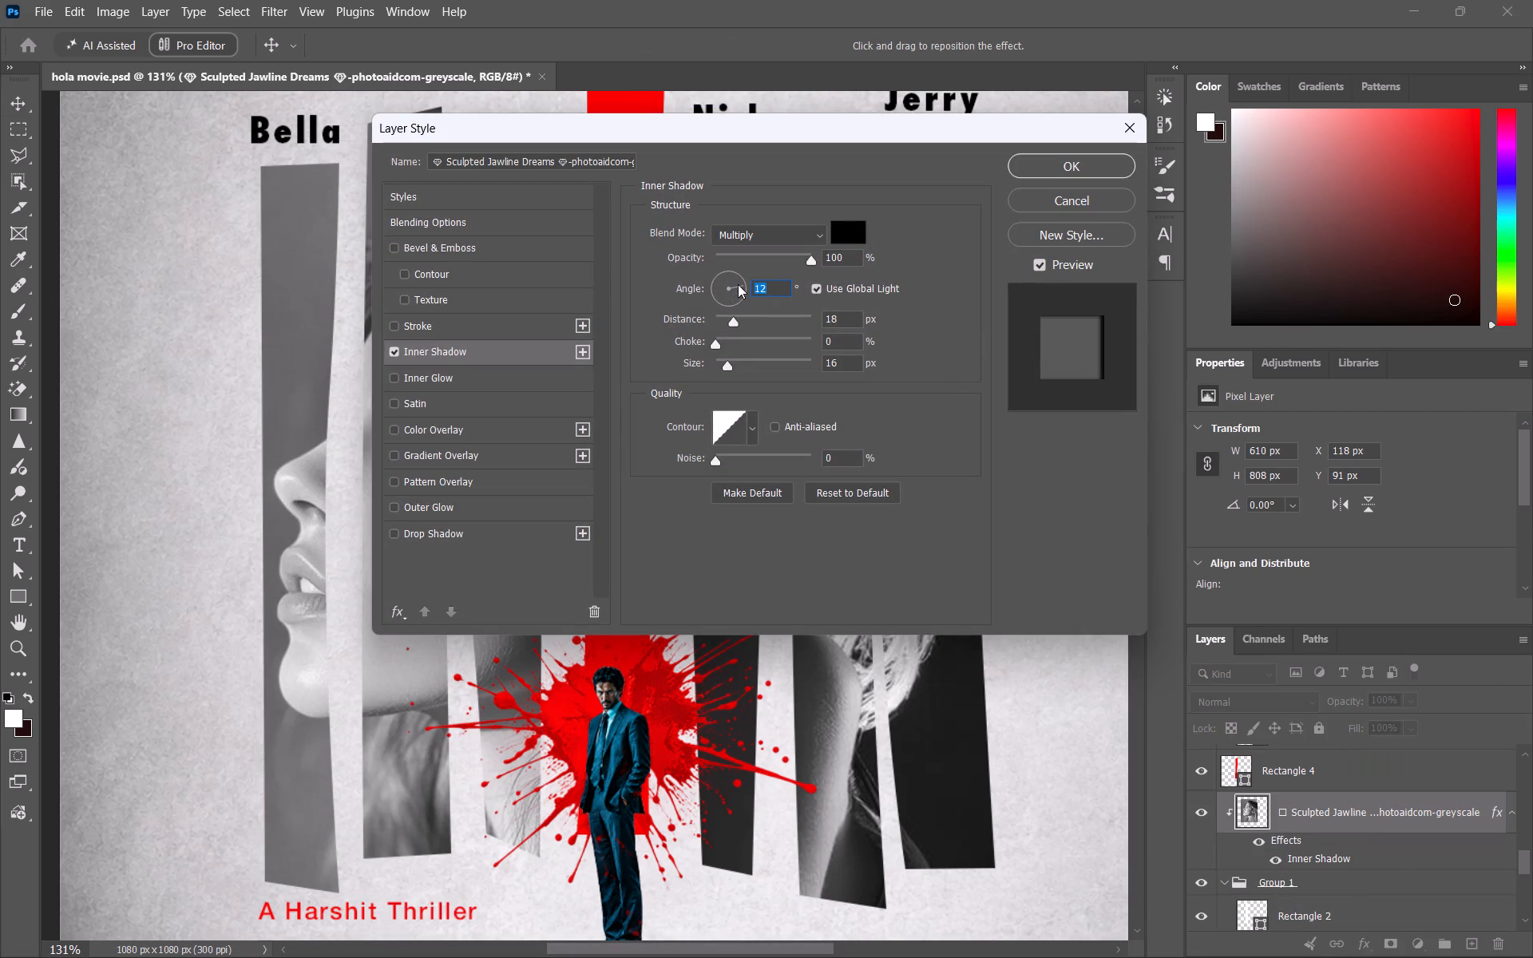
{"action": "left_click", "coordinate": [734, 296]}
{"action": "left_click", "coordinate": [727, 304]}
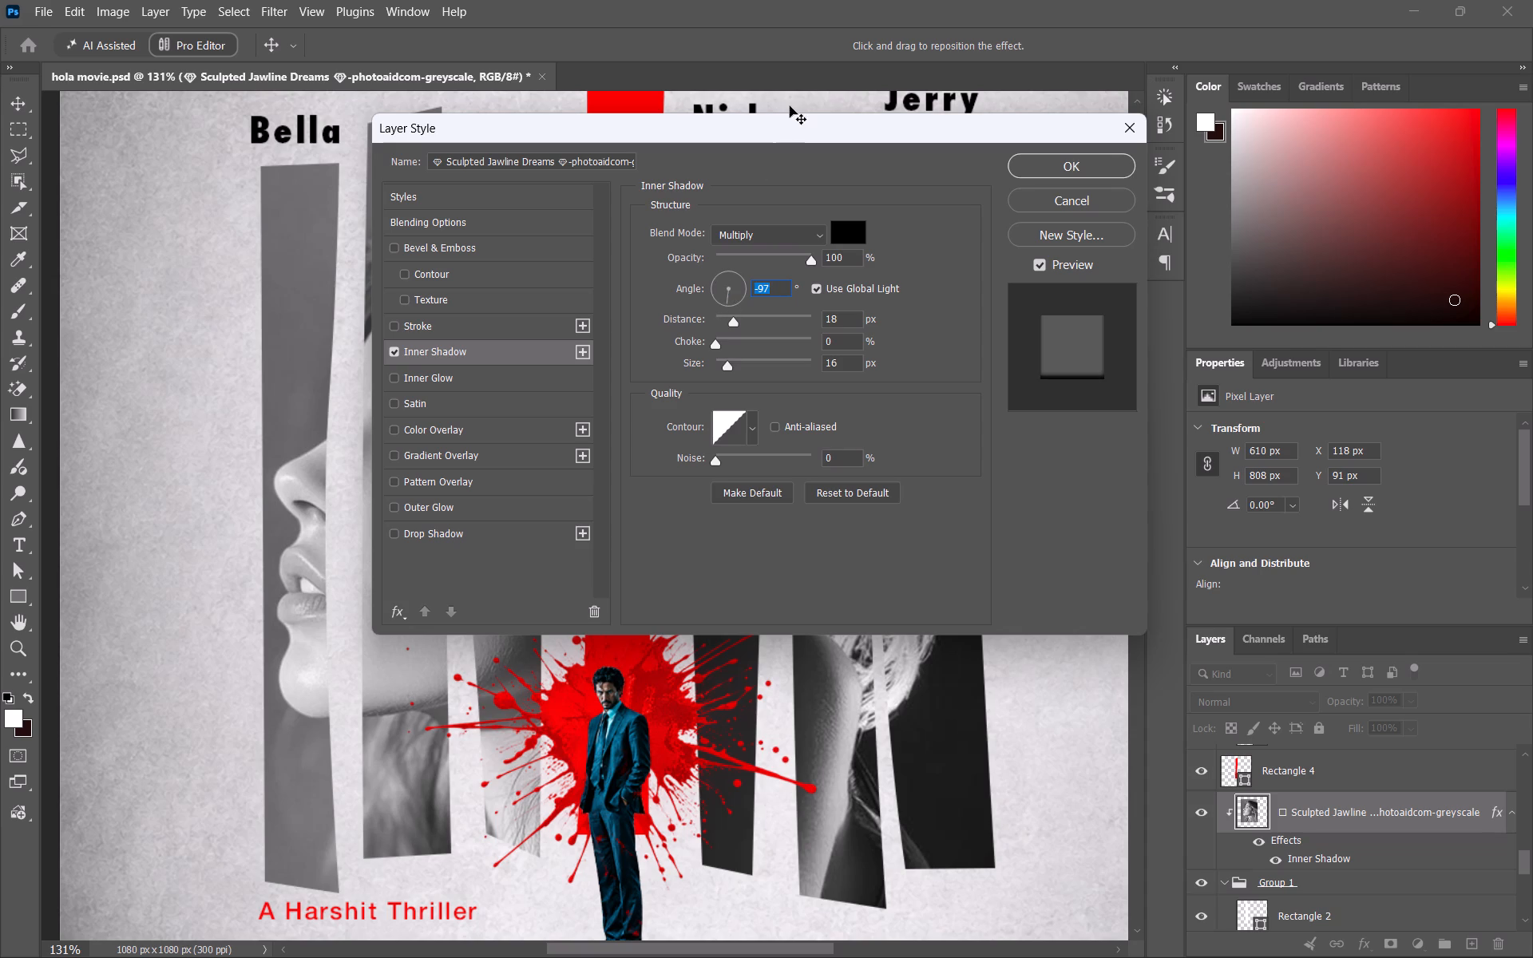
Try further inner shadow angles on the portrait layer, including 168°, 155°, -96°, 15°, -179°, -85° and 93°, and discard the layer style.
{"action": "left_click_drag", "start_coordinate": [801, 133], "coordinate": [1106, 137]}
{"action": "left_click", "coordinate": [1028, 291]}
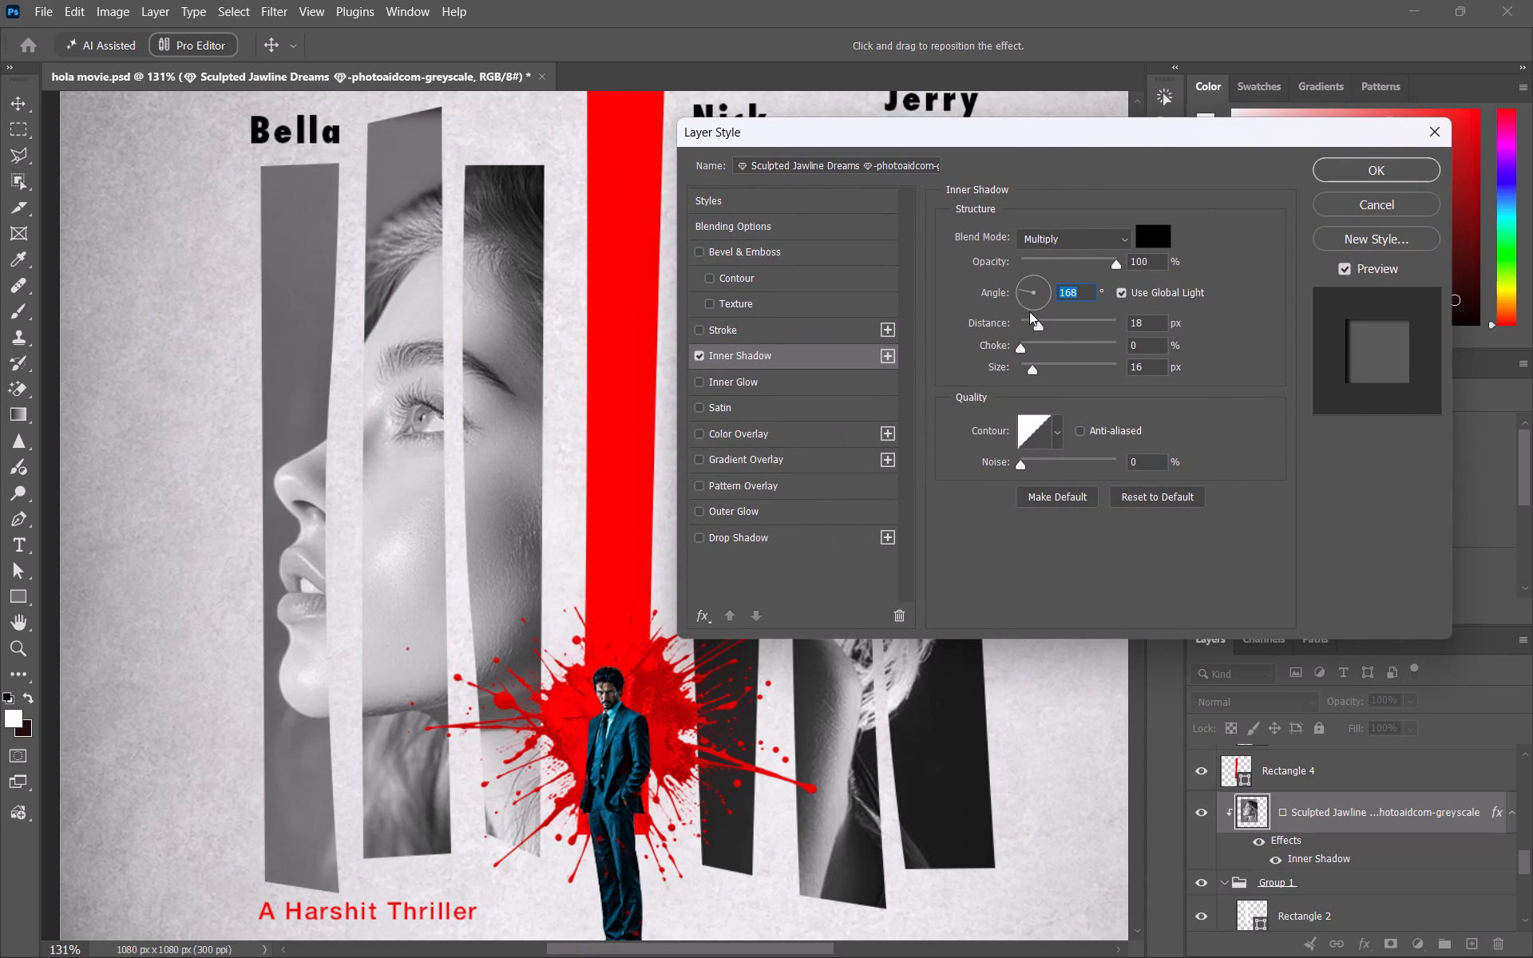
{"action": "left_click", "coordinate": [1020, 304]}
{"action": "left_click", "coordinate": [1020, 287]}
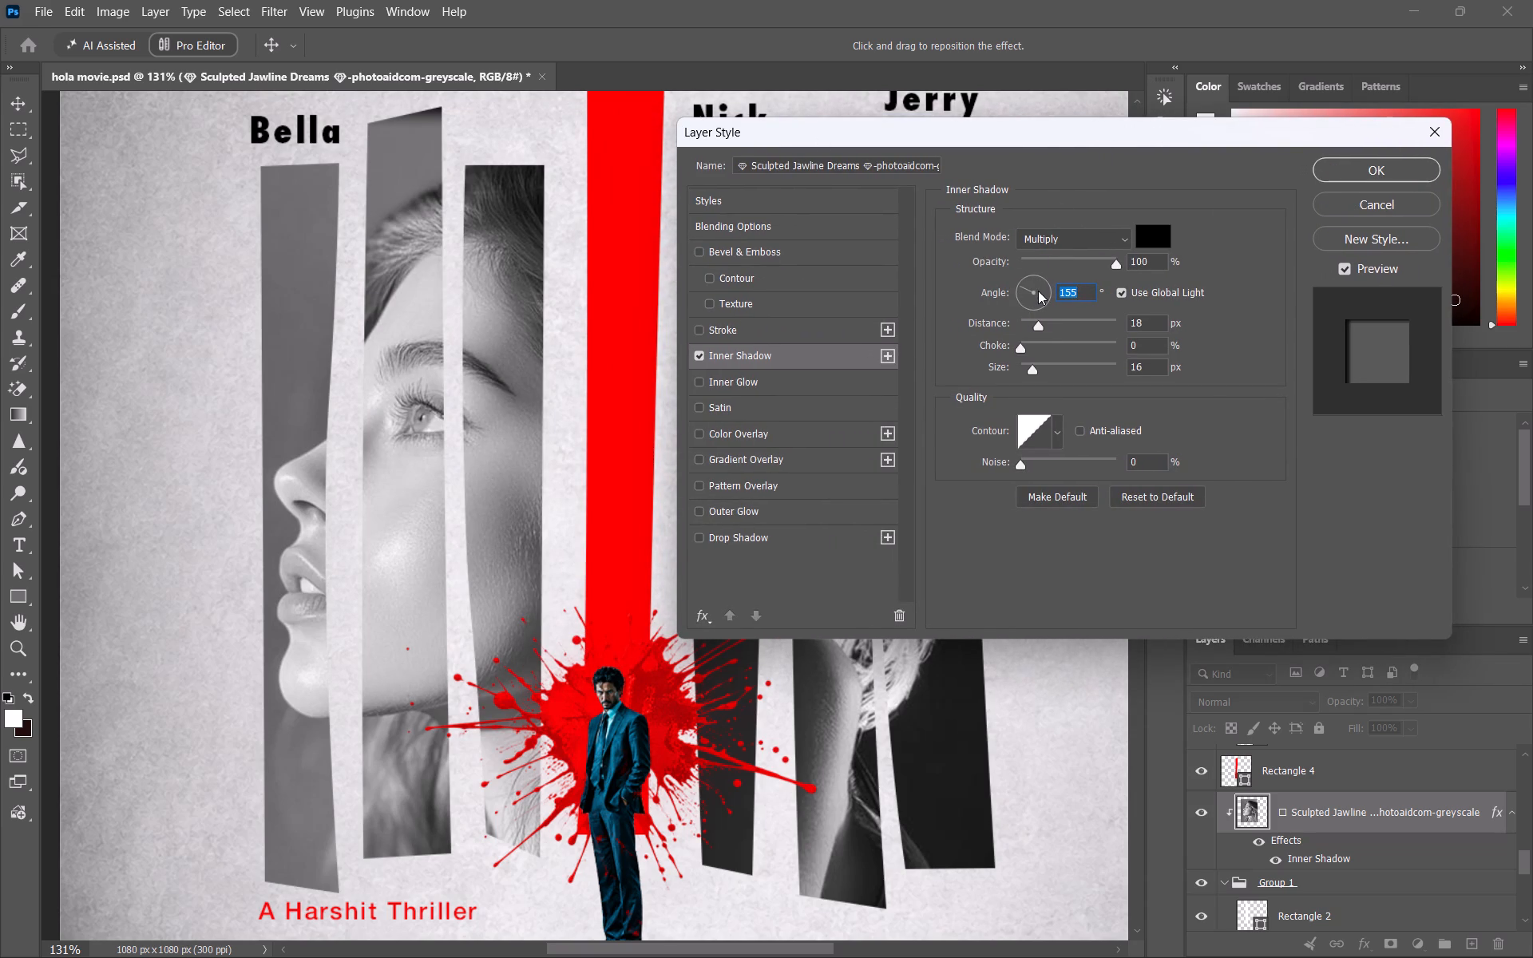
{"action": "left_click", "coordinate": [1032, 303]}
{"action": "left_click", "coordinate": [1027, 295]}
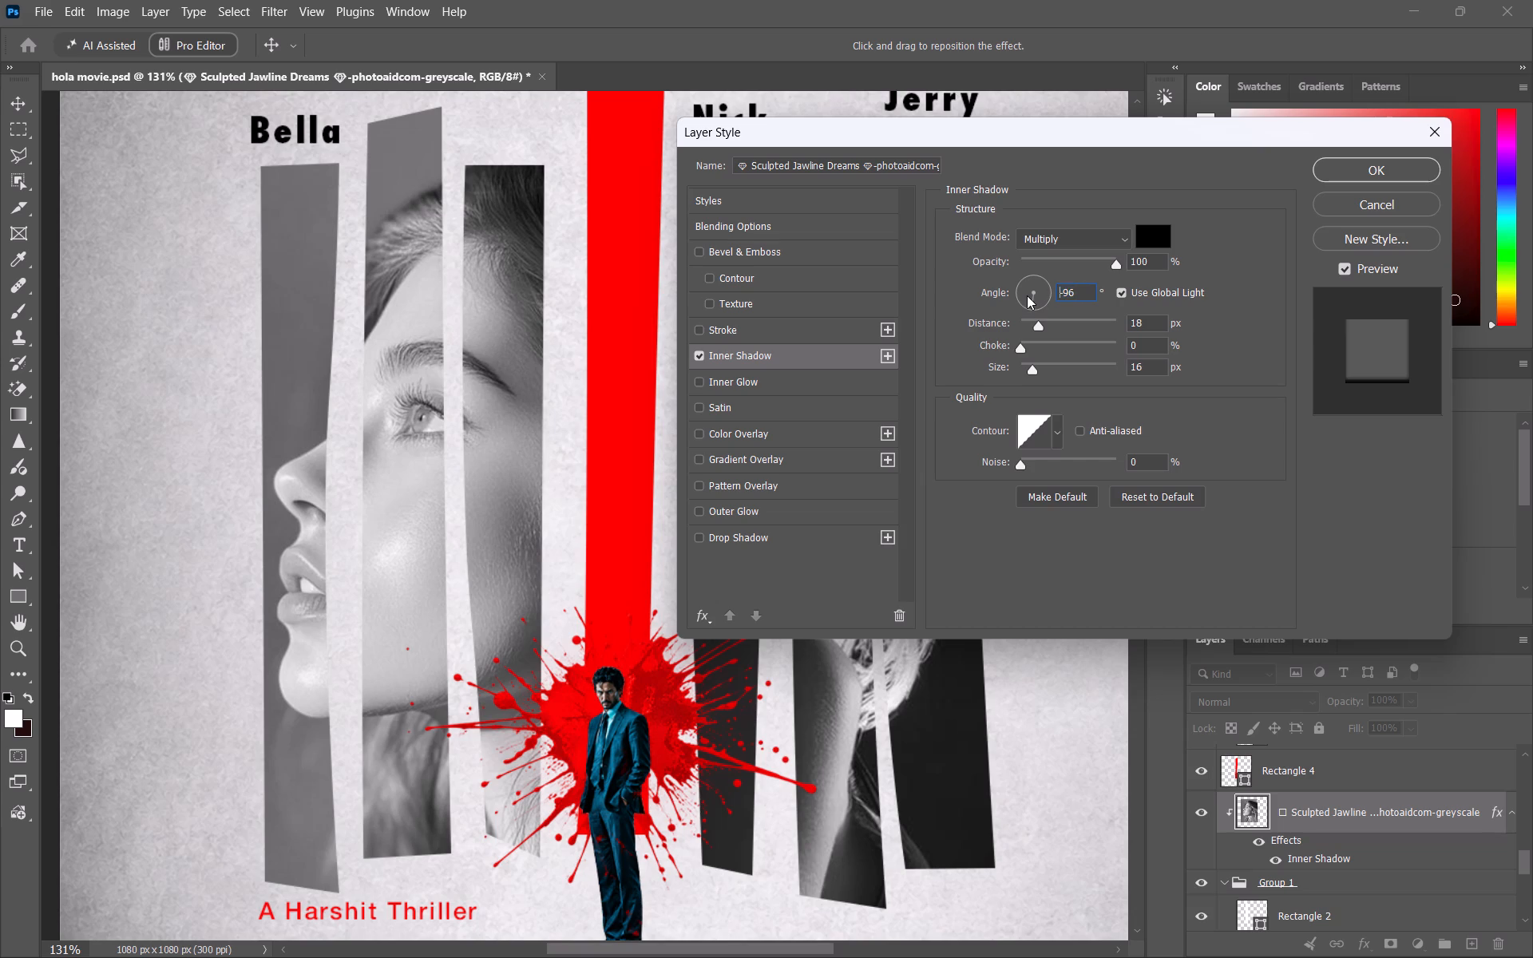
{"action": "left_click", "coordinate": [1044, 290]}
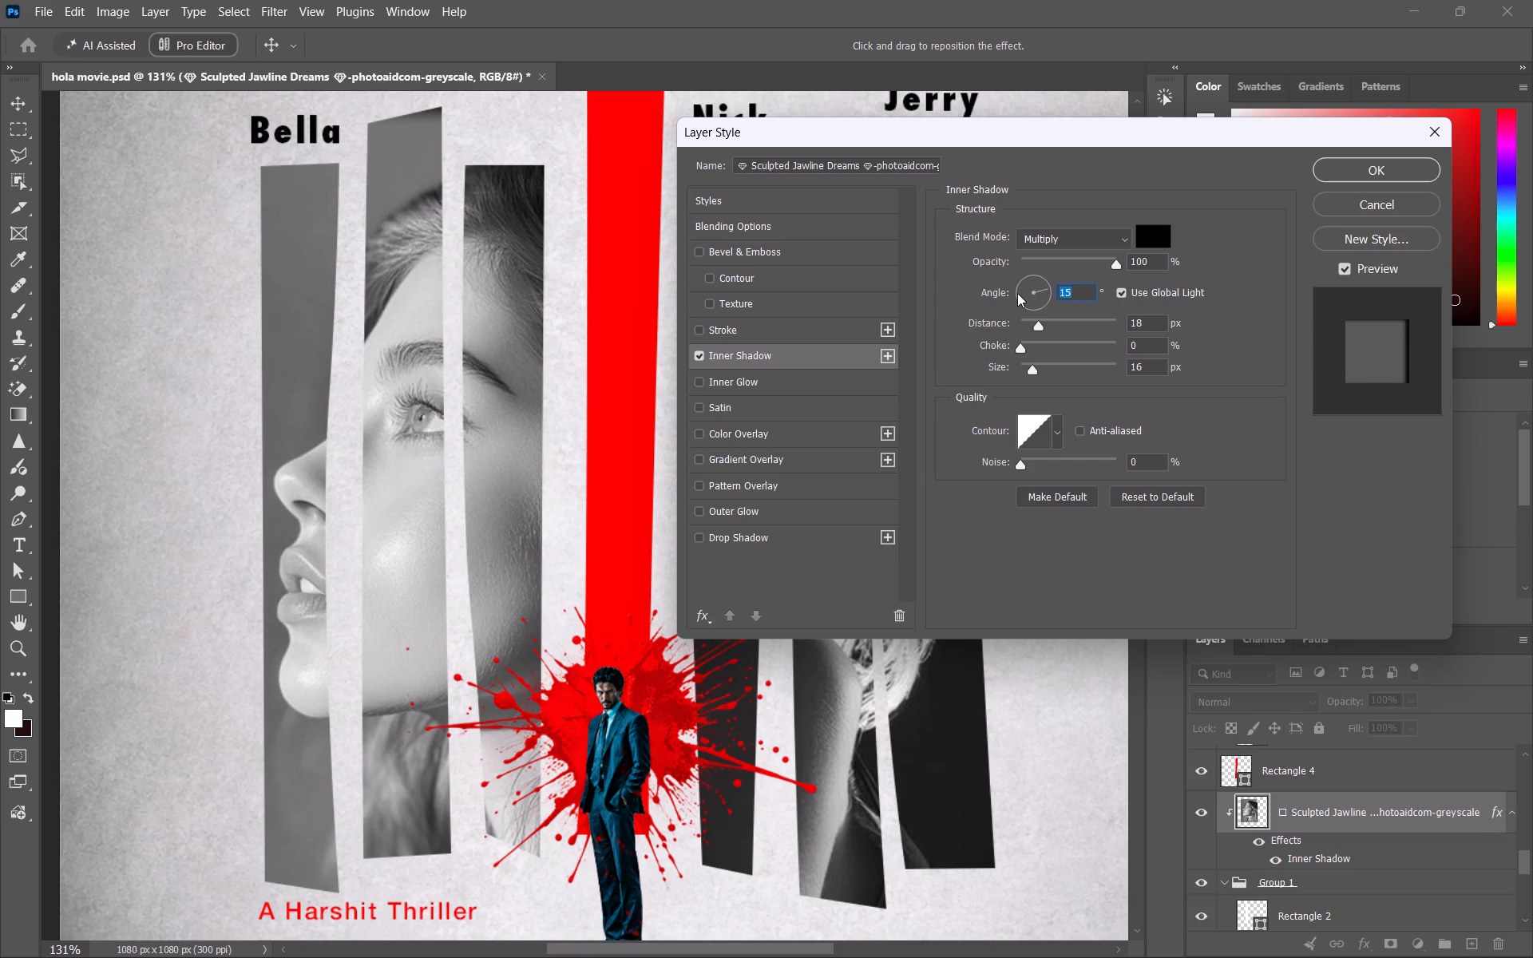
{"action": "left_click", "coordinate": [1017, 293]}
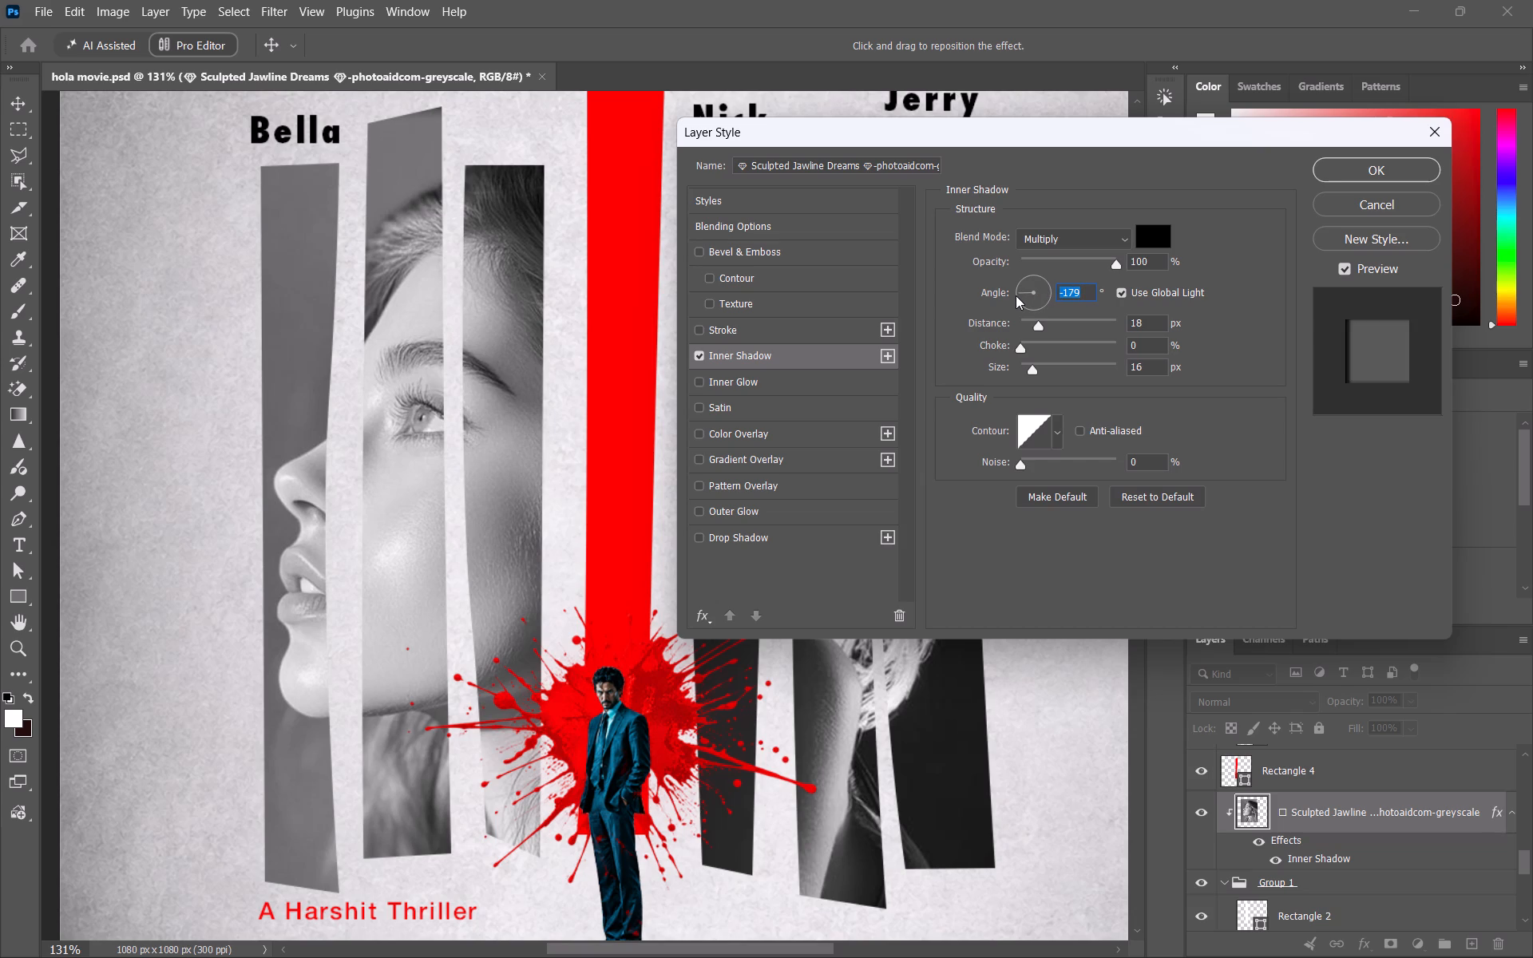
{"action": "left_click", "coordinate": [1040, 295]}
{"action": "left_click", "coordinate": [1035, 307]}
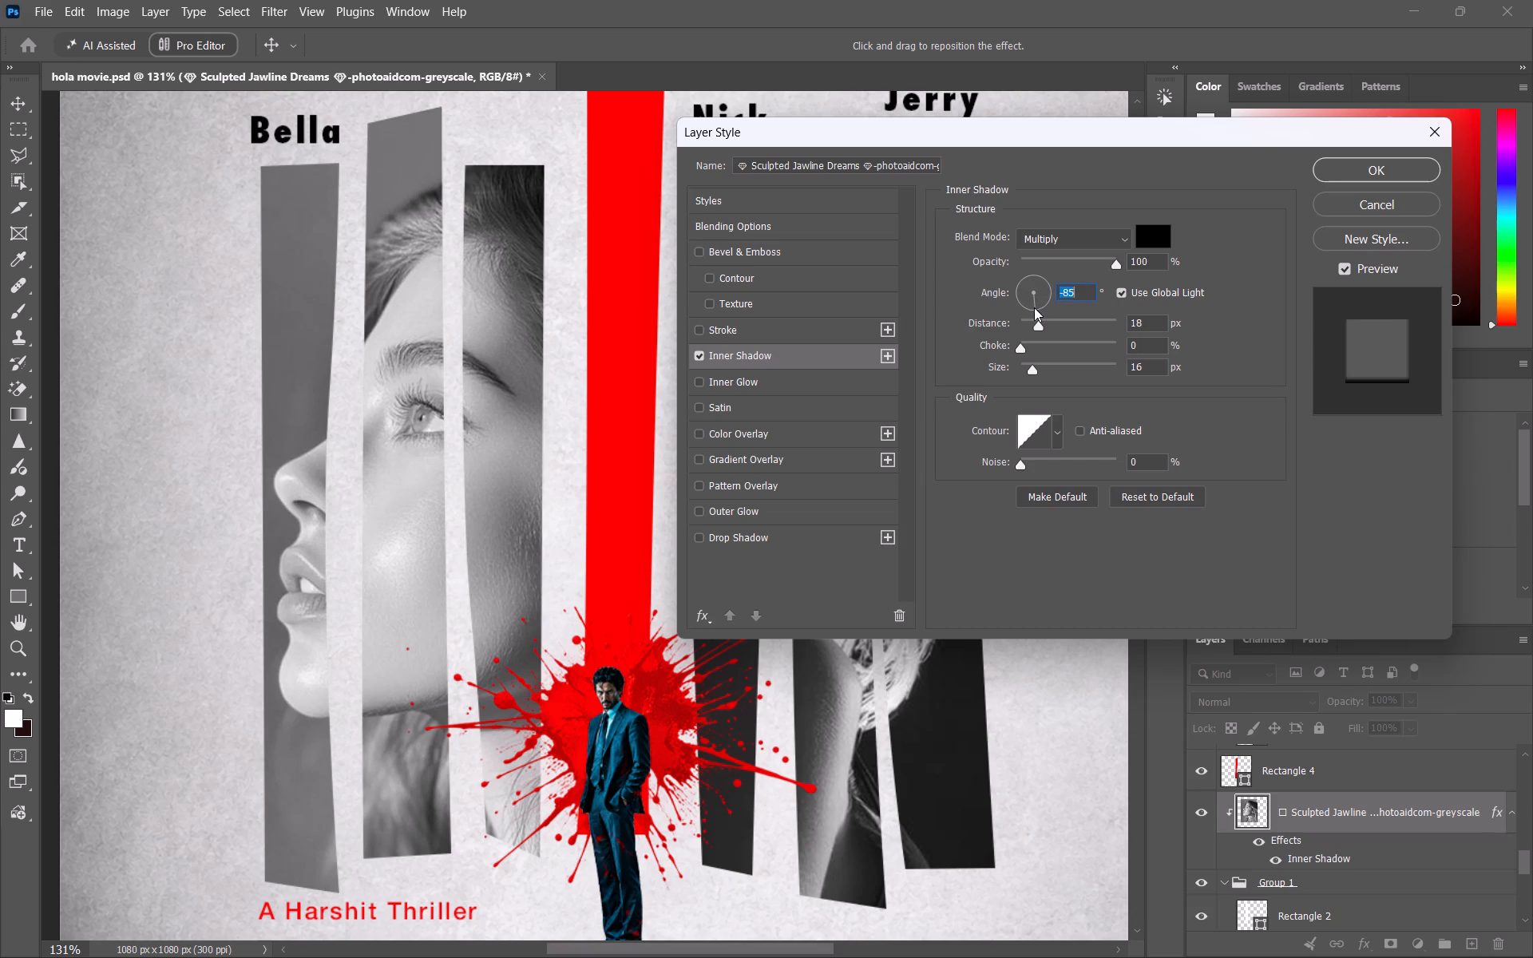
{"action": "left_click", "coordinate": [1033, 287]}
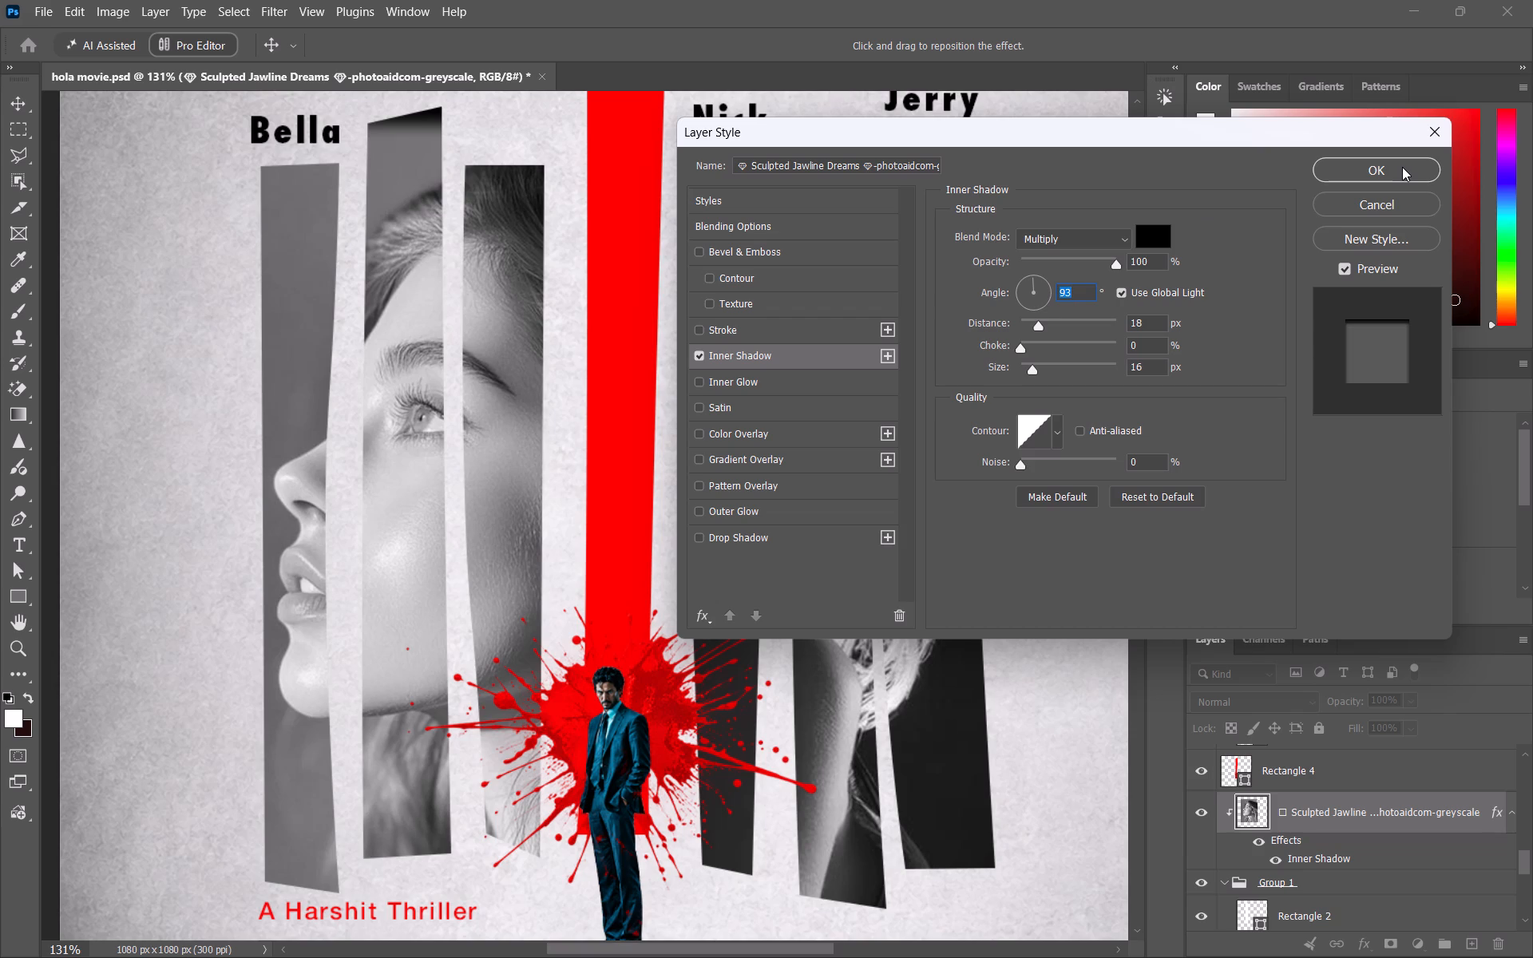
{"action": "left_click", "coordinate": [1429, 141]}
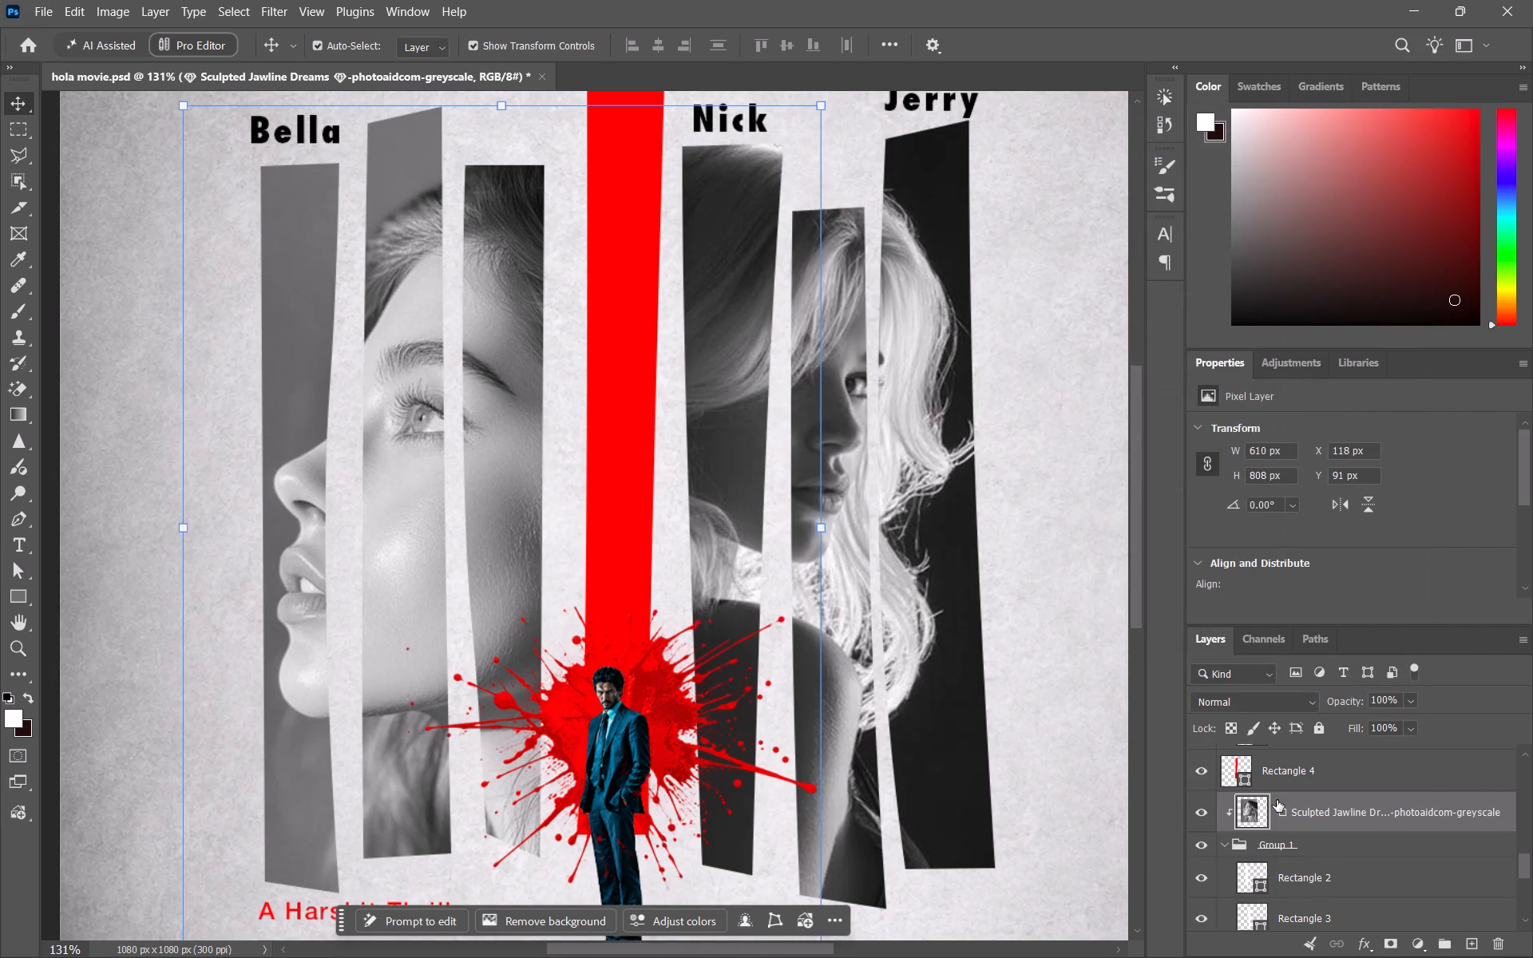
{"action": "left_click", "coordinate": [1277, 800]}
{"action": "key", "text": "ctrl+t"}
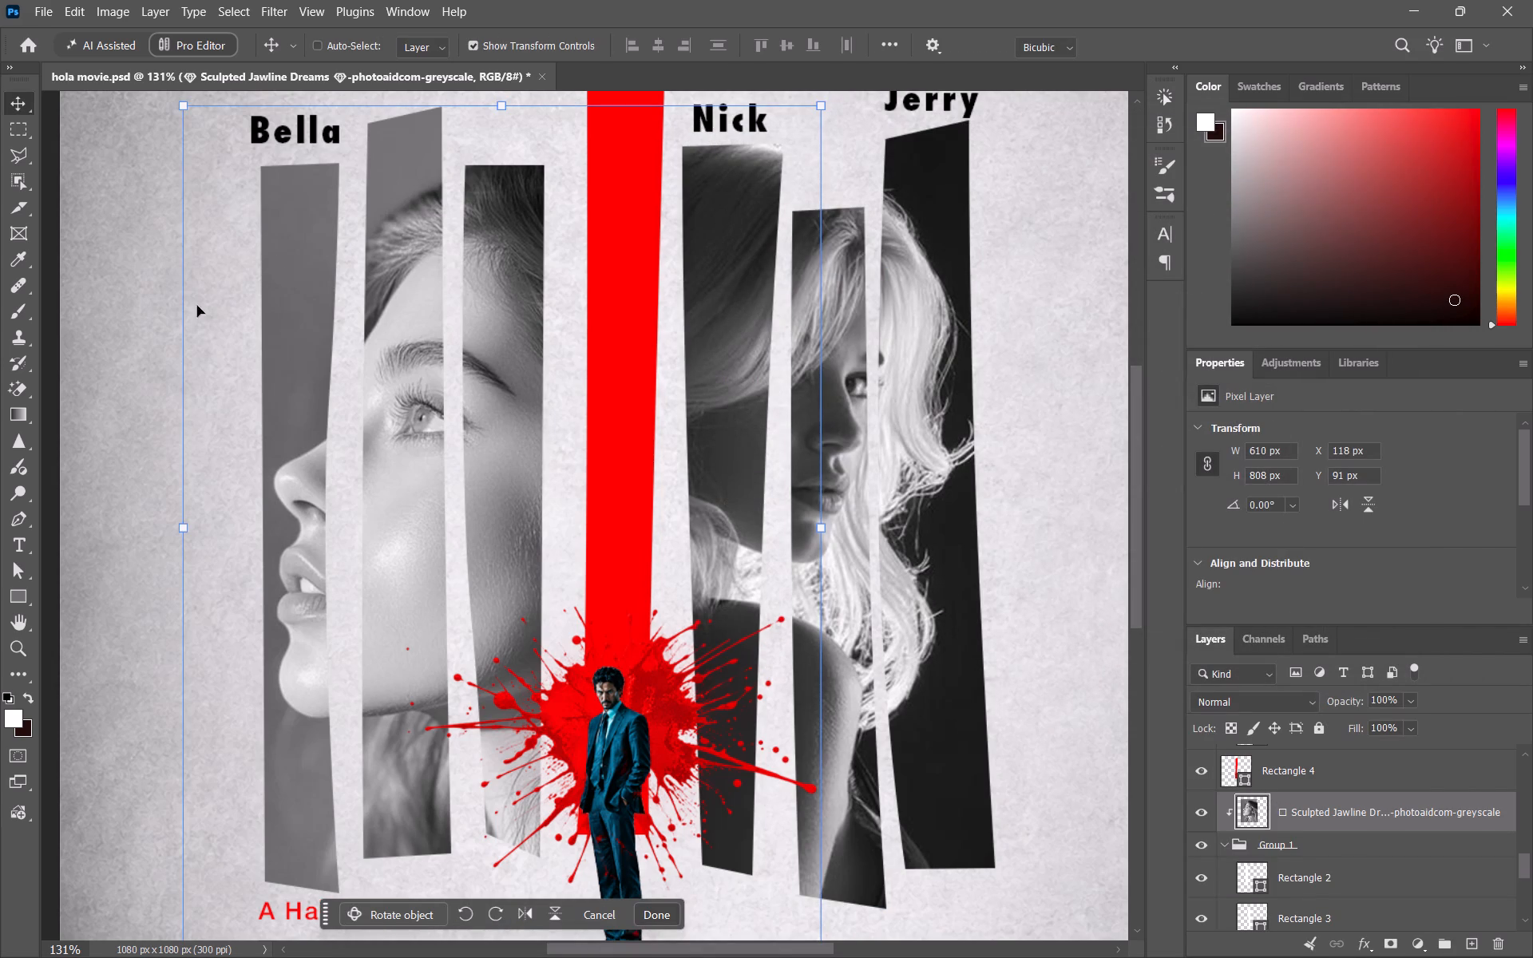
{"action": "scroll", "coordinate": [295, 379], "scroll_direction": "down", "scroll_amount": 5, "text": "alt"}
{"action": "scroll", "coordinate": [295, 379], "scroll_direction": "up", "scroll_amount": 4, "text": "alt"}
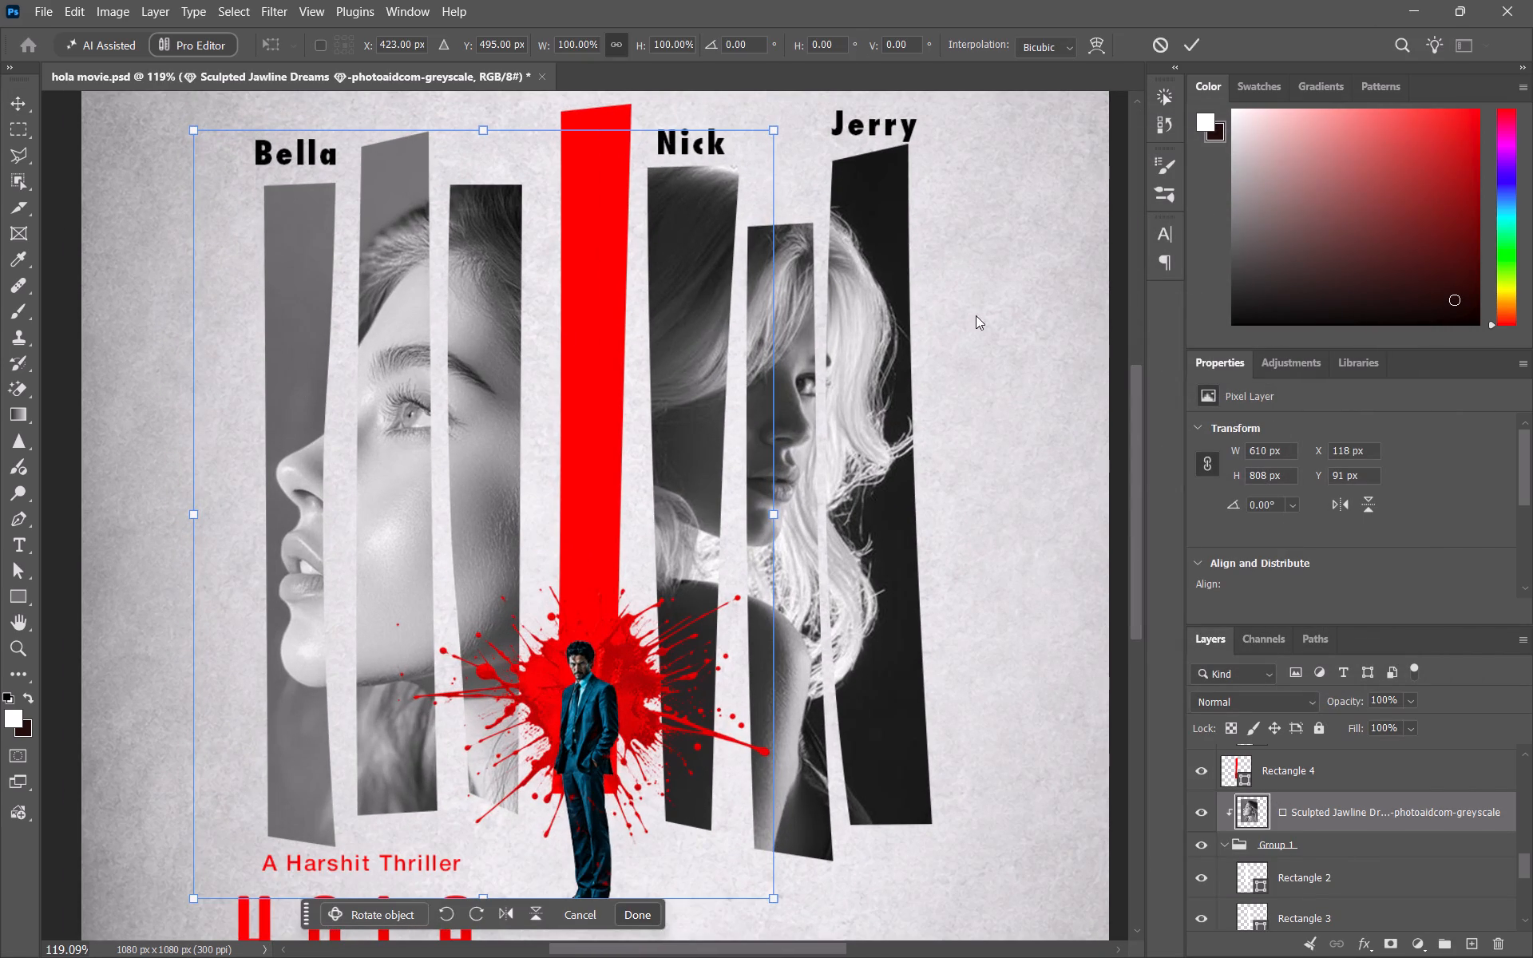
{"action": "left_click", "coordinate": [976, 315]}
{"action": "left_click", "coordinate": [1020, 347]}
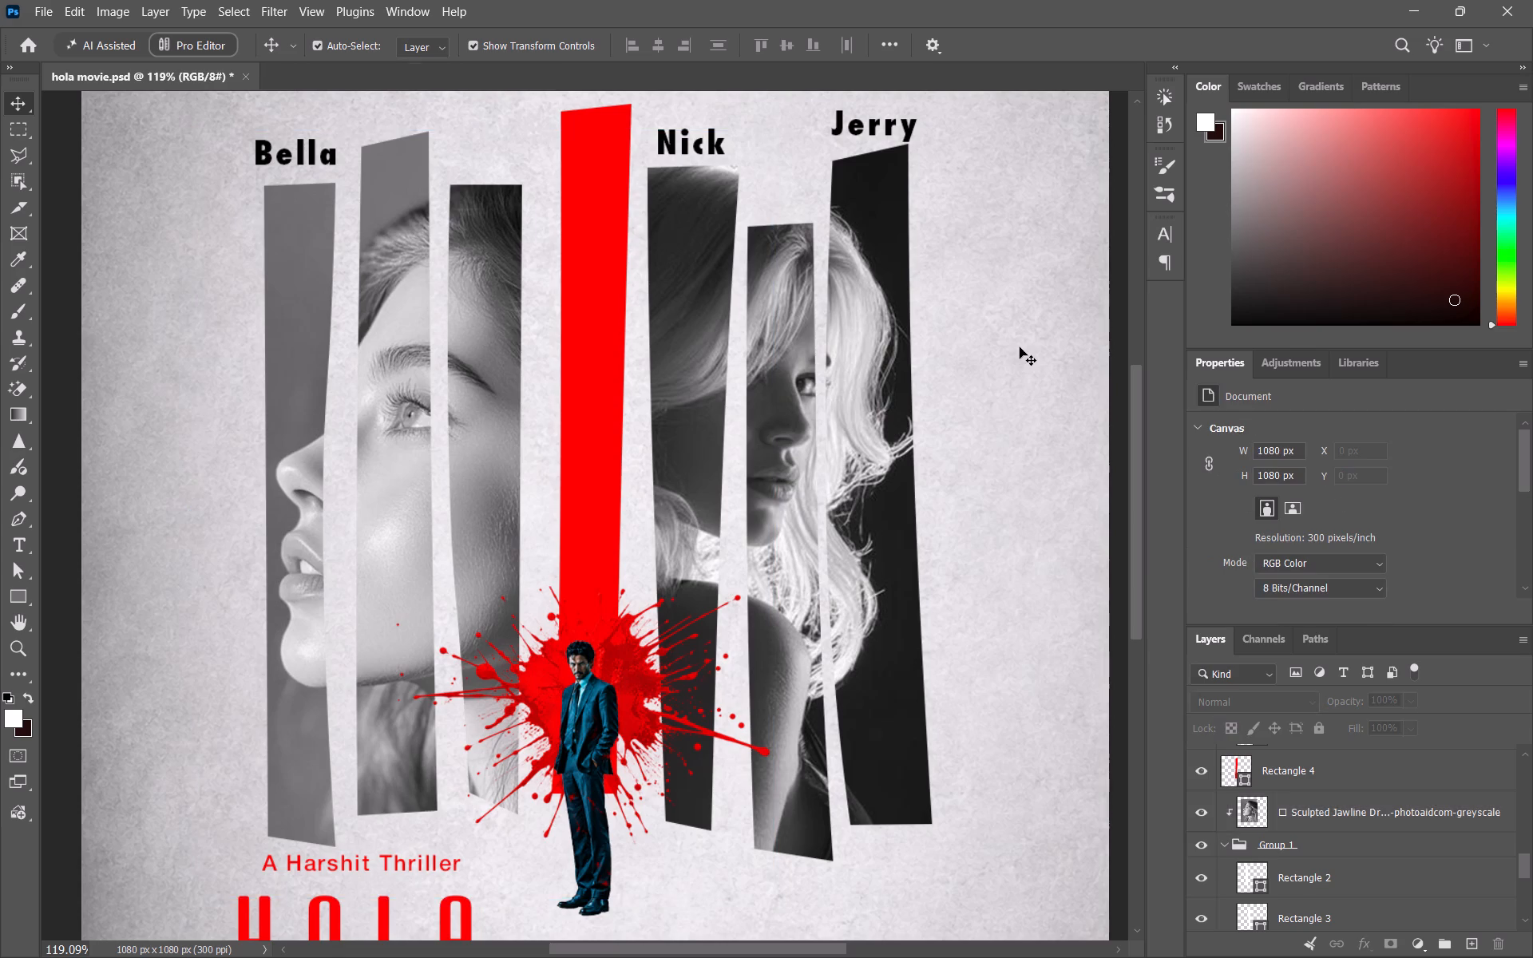
Turn off the inner shadow on Rectangle 1, the strip beneath the name Bella, and apply the layer style.
{"action": "scroll", "coordinate": [404, 345], "scroll_direction": "down", "scroll_amount": 3, "text": "alt"}
{"action": "scroll", "coordinate": [404, 345], "scroll_direction": "up", "scroll_amount": 2, "text": "alt"}
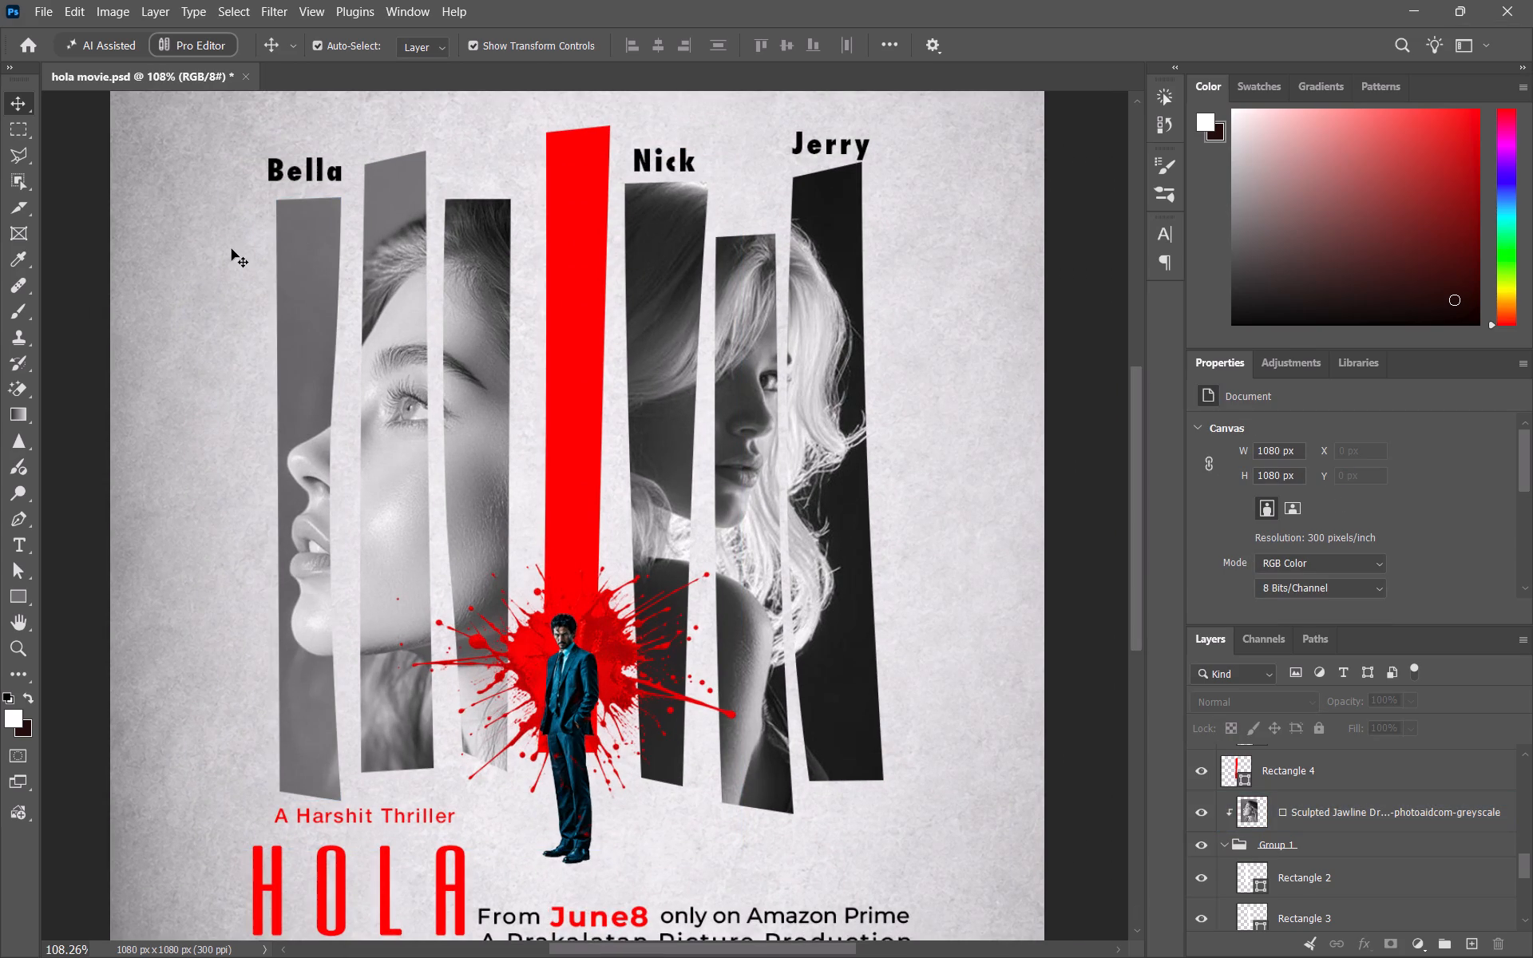
{"action": "left_click", "coordinate": [319, 230]}
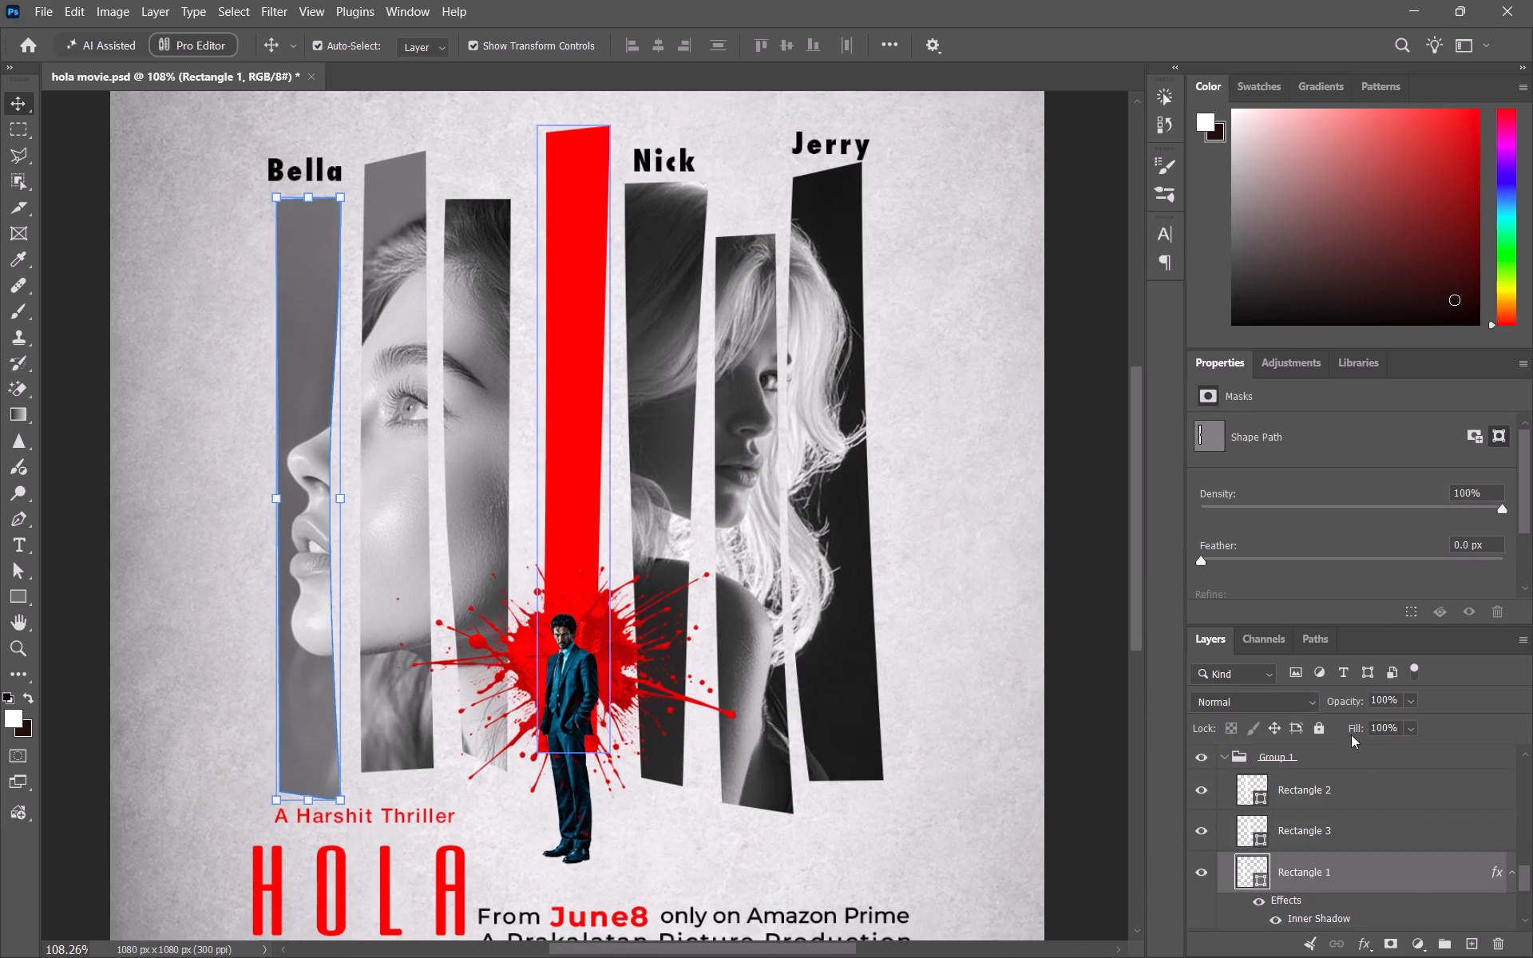
{"action": "scroll", "coordinate": [1416, 859], "scroll_direction": "down", "scroll_amount": 5}
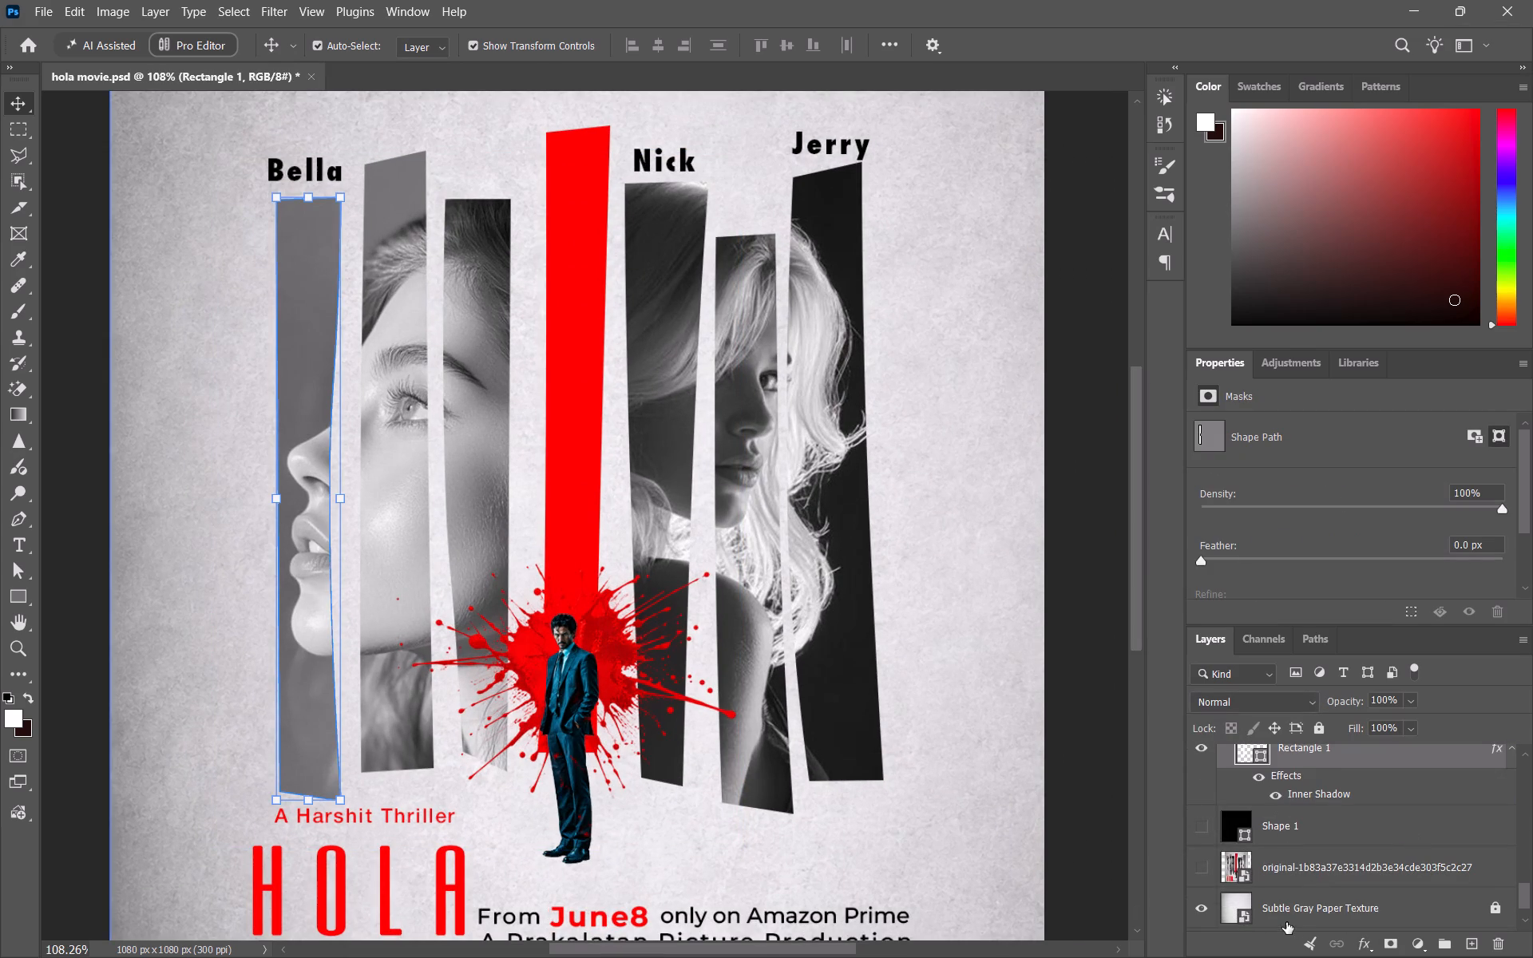
{"action": "left_click", "coordinate": [1363, 952]}
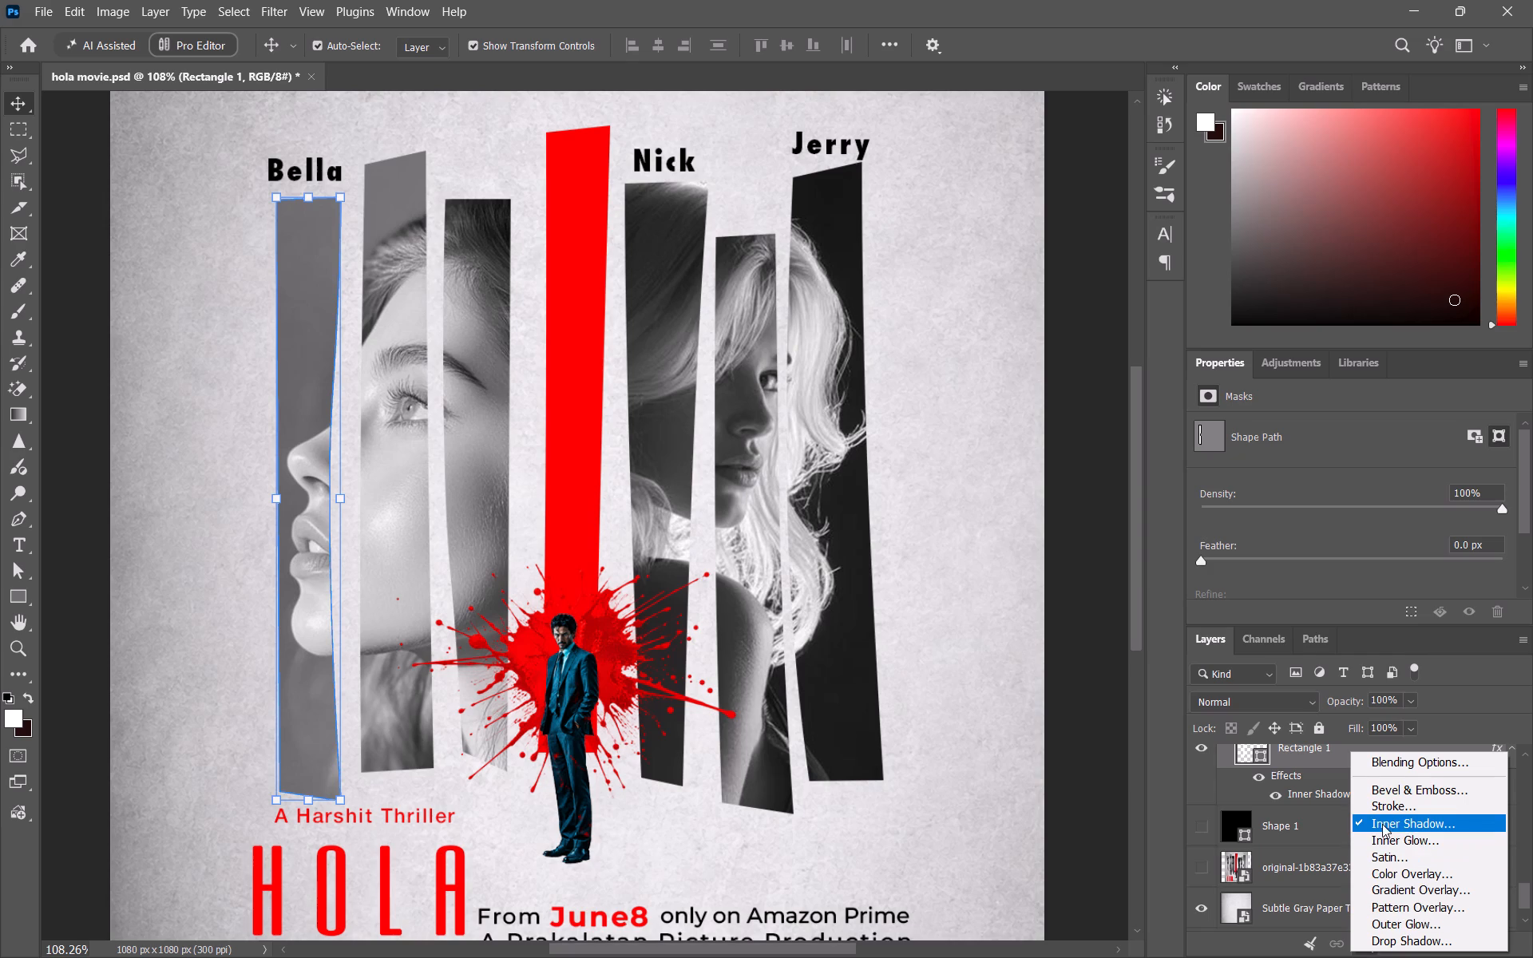
{"action": "double_click", "coordinate": [1378, 824]}
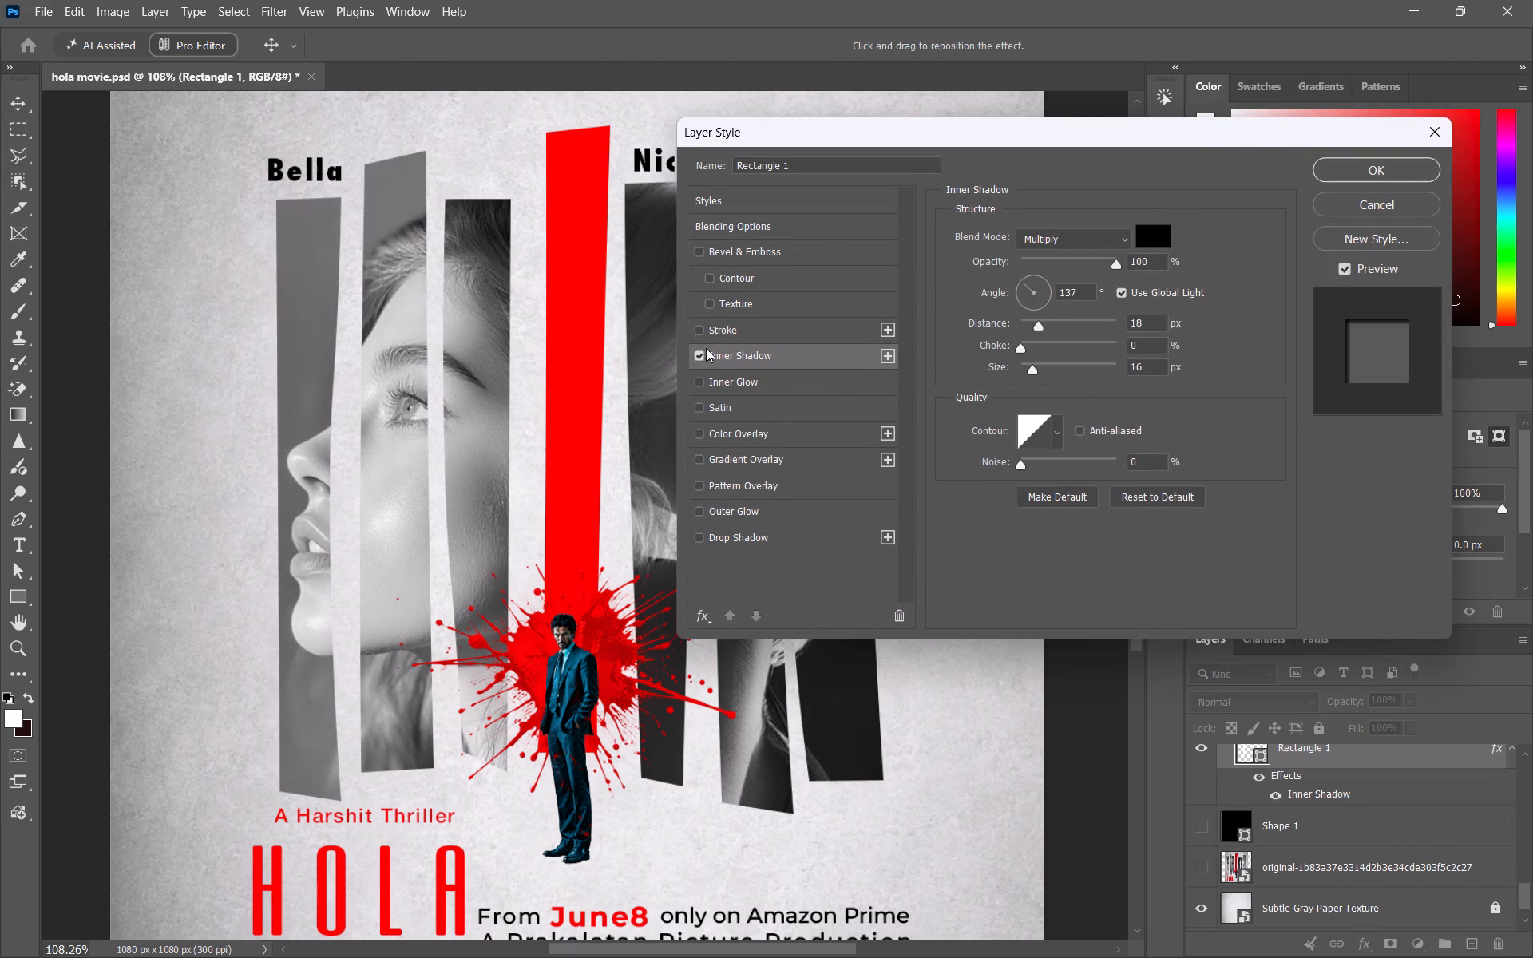
{"action": "left_click", "coordinate": [703, 355]}
{"action": "left_click", "coordinate": [1425, 168]}
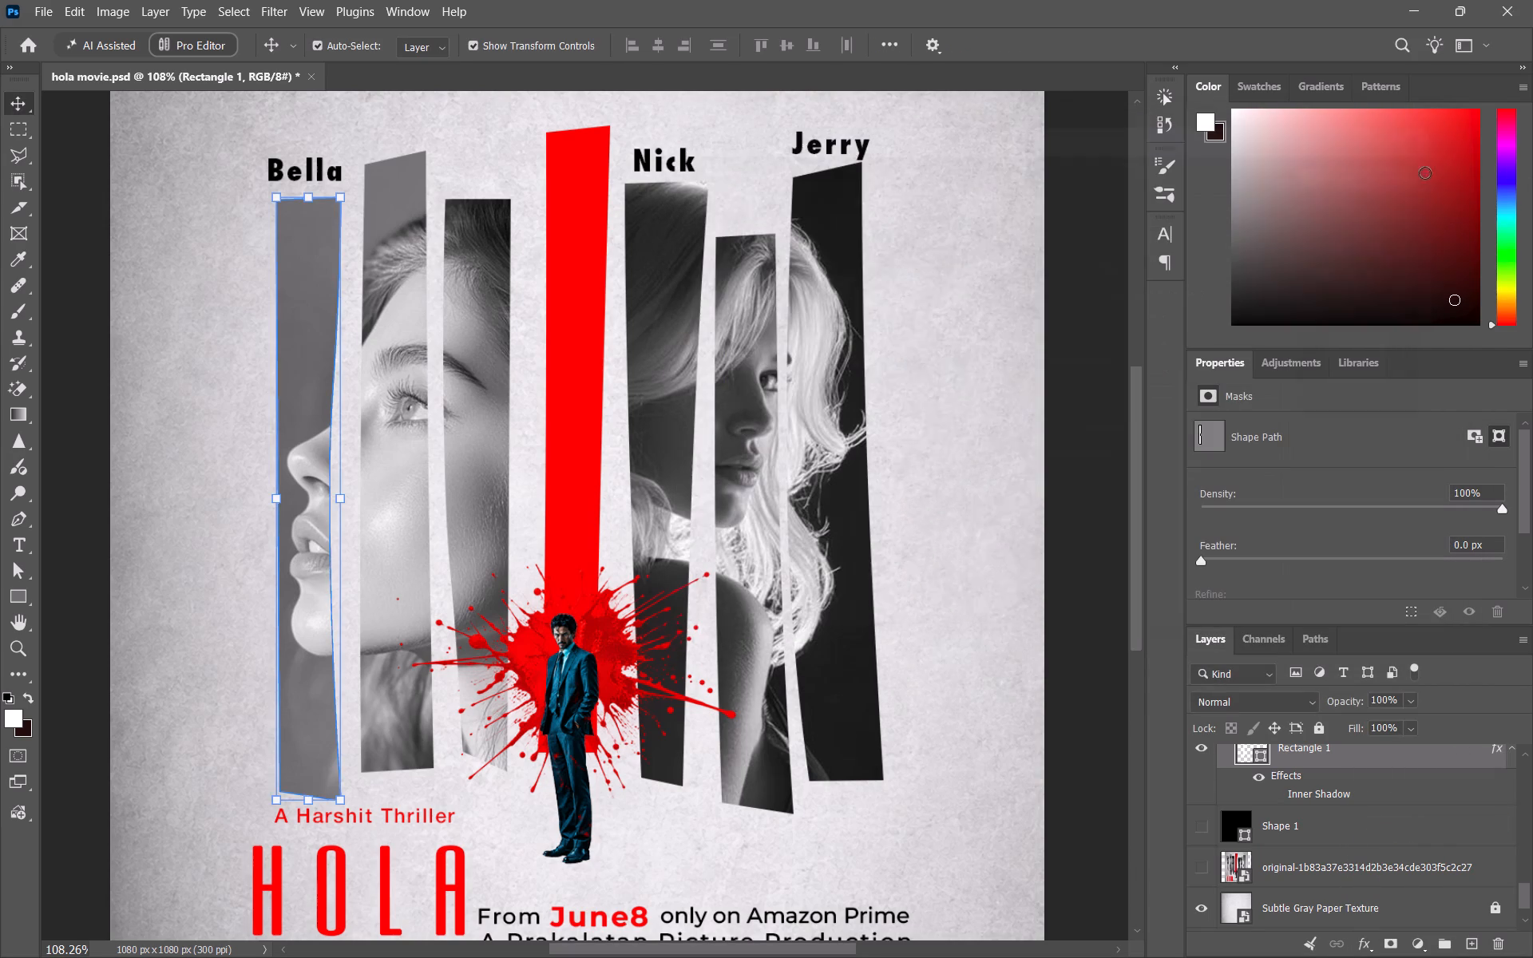
Add a drop shadow to Rectangle 1 with 21% opacity, 11 px distance and 0 px size.
{"action": "left_click", "coordinate": [1357, 951]}
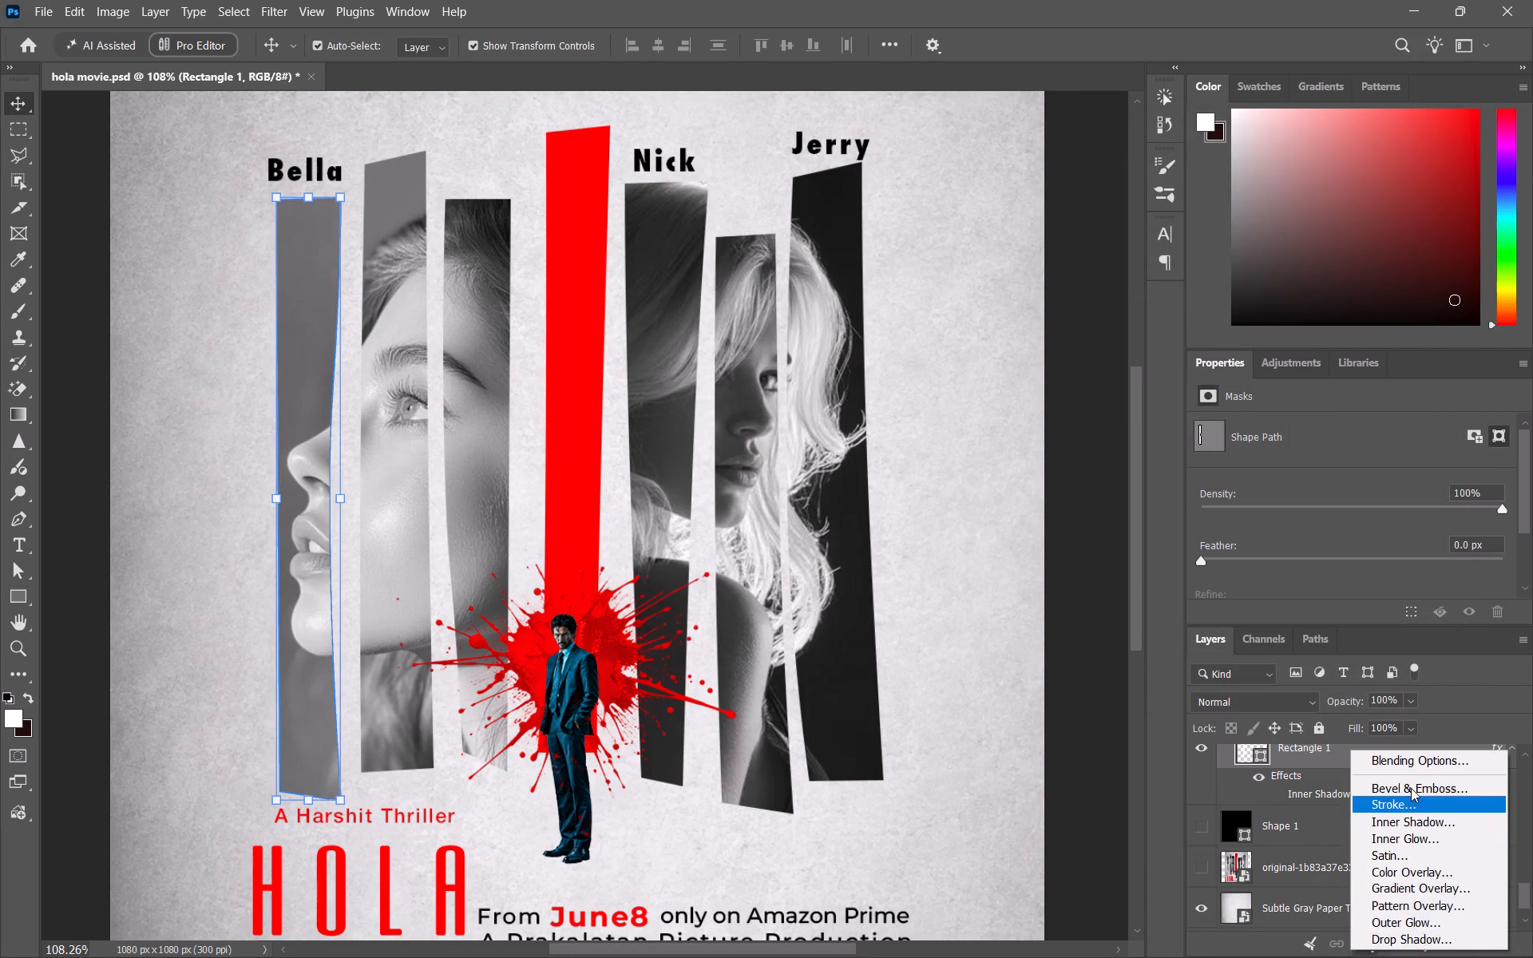
{"action": "left_click", "coordinate": [1395, 937]}
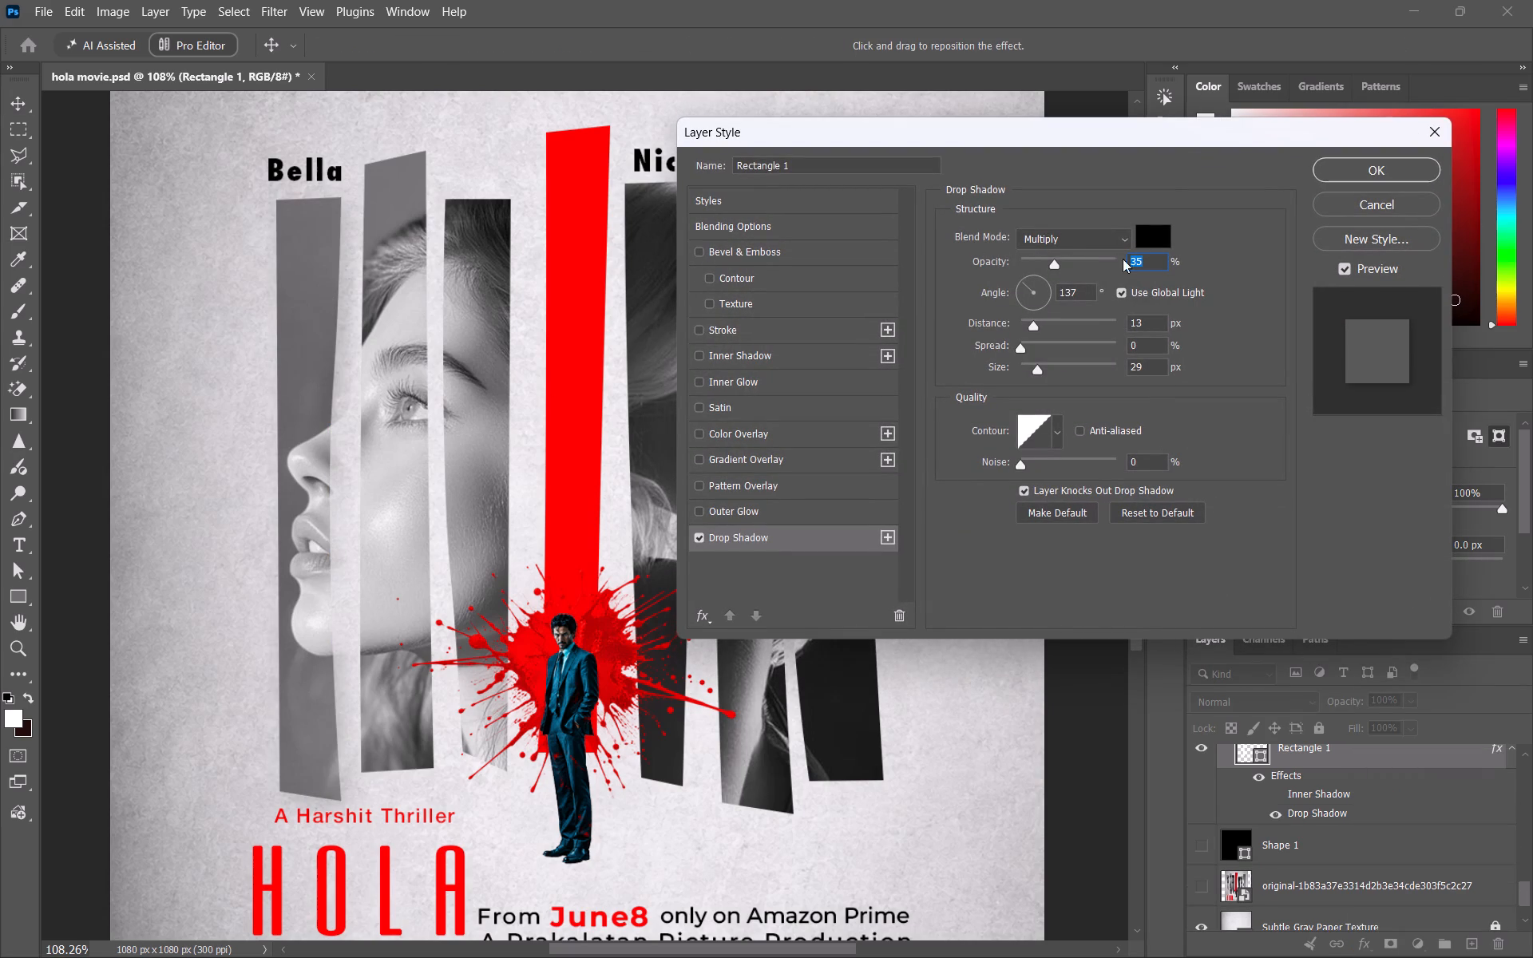
{"action": "left_click_drag", "start_coordinate": [1054, 259], "coordinate": [979, 274]}
{"action": "left_click_drag", "start_coordinate": [979, 274], "coordinate": [1041, 265]}
{"action": "left_click", "coordinate": [1031, 323]}
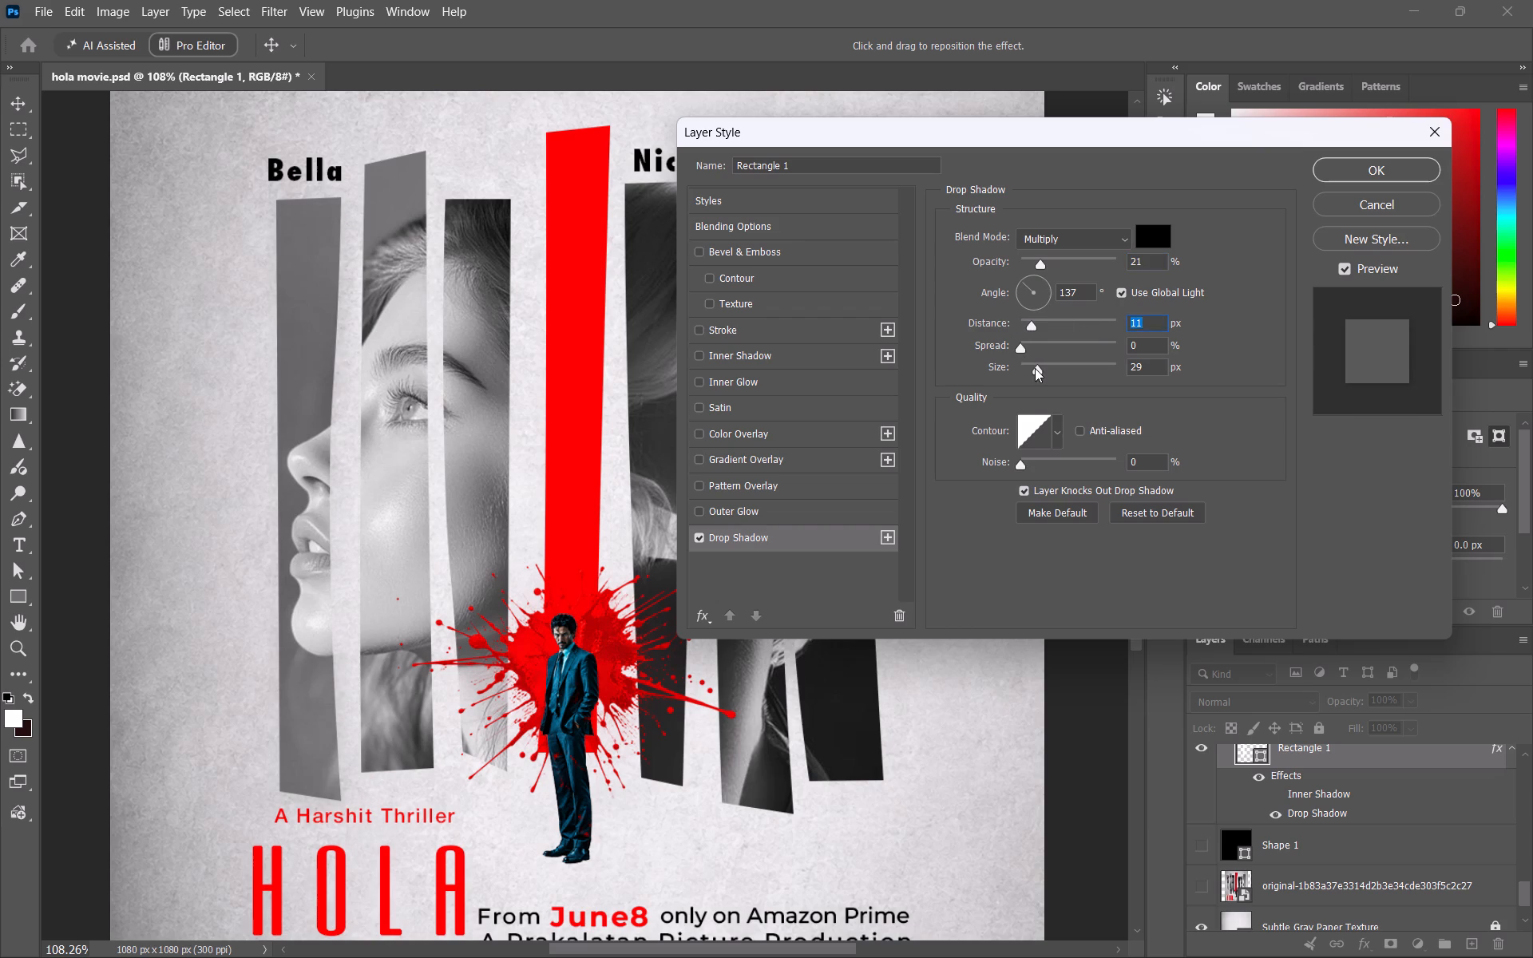
{"action": "left_click_drag", "start_coordinate": [1038, 368], "coordinate": [1011, 362]}
{"action": "left_click_drag", "start_coordinate": [1011, 362], "coordinate": [1011, 361]}
Set the drop shadow's opacity to 56% and its distance to 10 px.
{"action": "left_click_drag", "start_coordinate": [1039, 259], "coordinate": [1057, 267]}
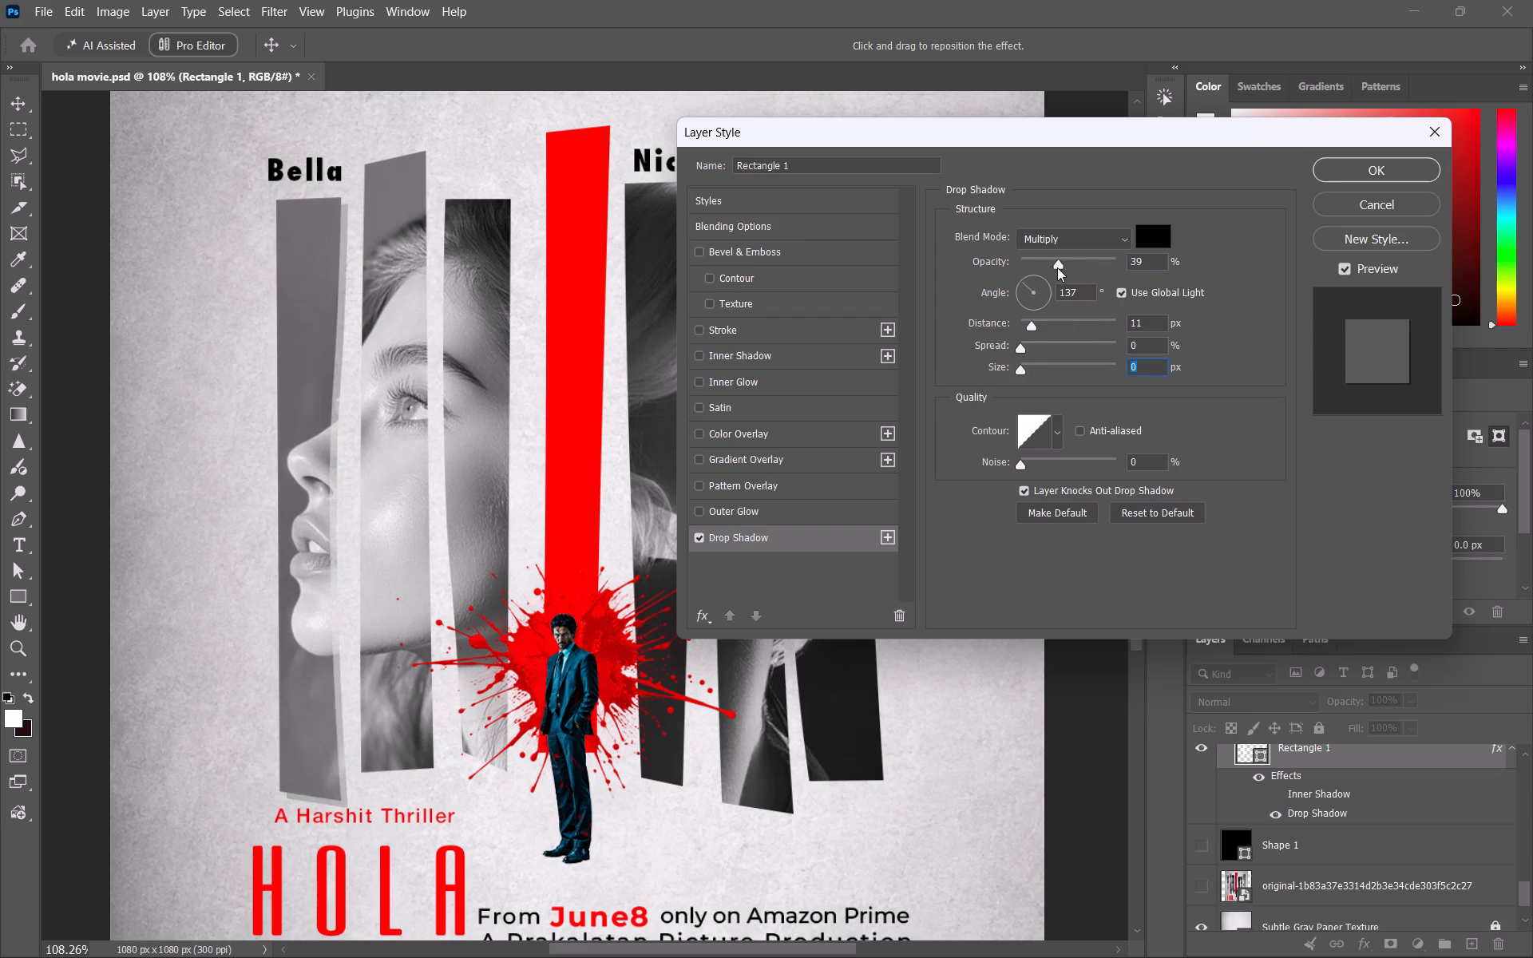
{"action": "left_click_drag", "start_coordinate": [1057, 267], "coordinate": [1061, 269]}
{"action": "left_click_drag", "start_coordinate": [1061, 269], "coordinate": [1042, 279]}
{"action": "left_click_drag", "start_coordinate": [1065, 263], "coordinate": [1096, 263]}
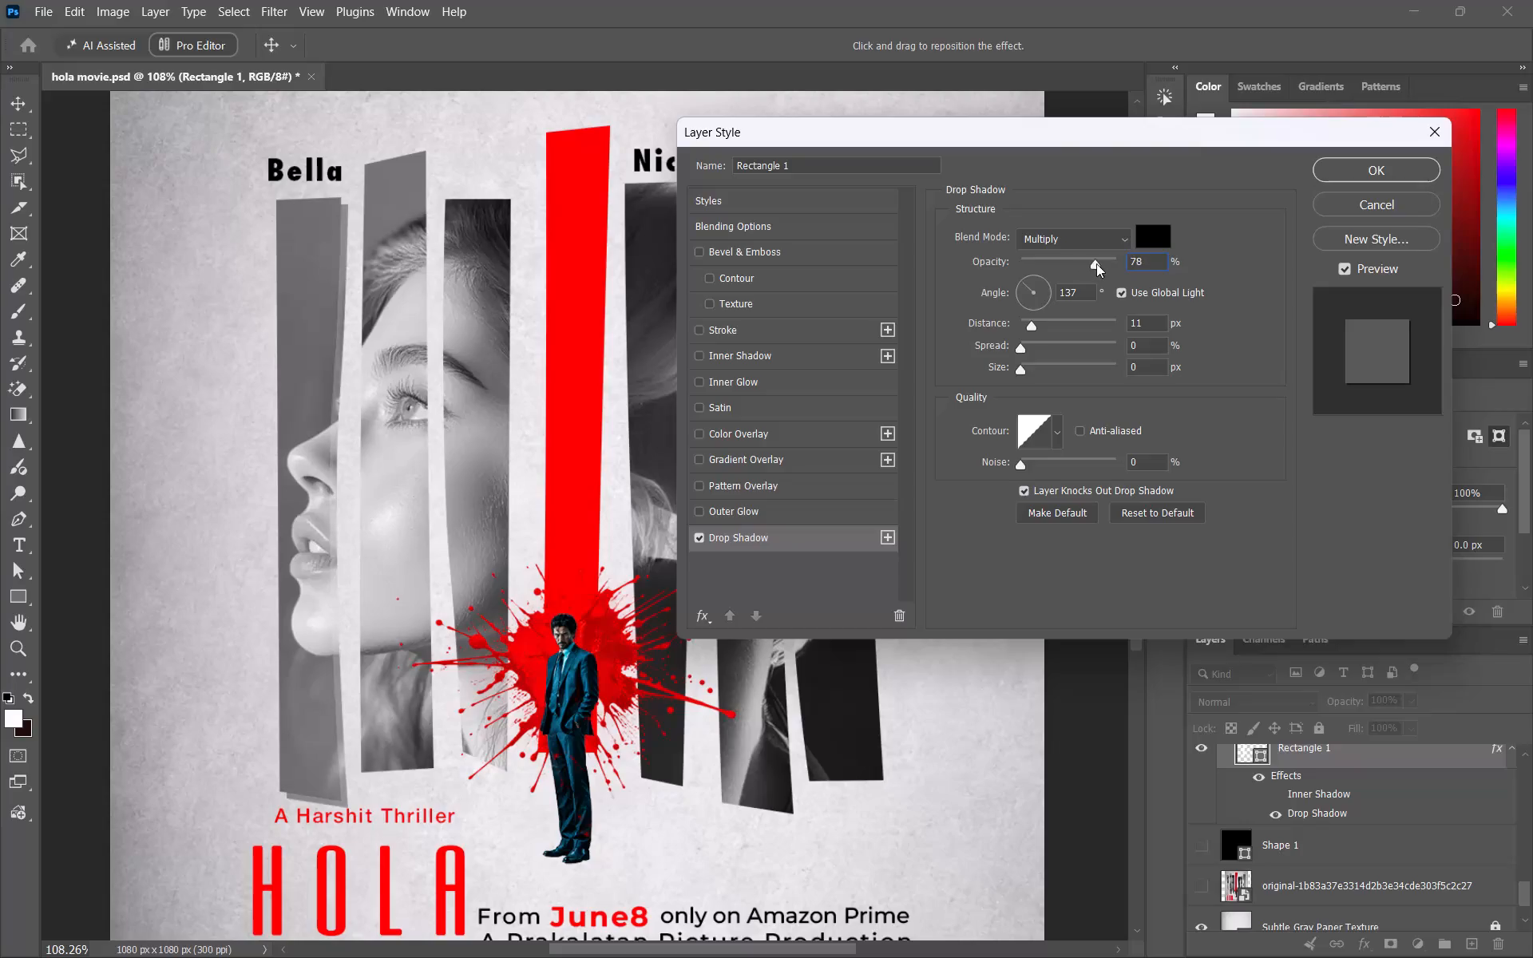
{"action": "left_click_drag", "start_coordinate": [1096, 263], "coordinate": [1075, 264]}
{"action": "left_click", "coordinate": [1032, 319]}
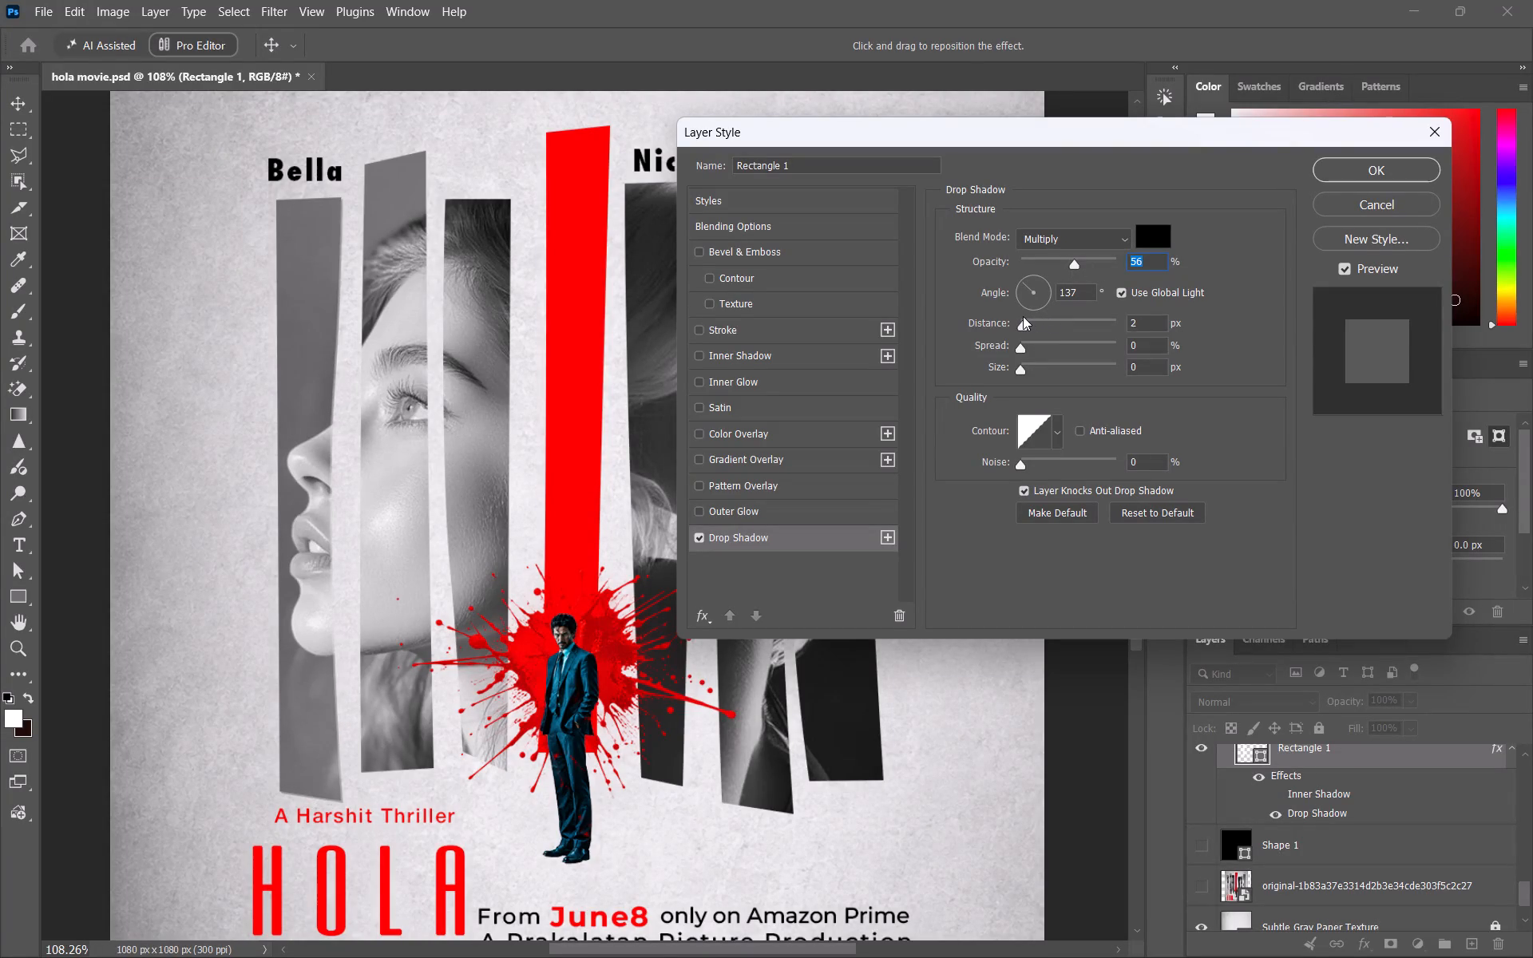
Set the drop shadow's spread to 8% and its size to 8 px.
{"action": "left_click_drag", "start_coordinate": [1024, 351], "coordinate": [1044, 349]}
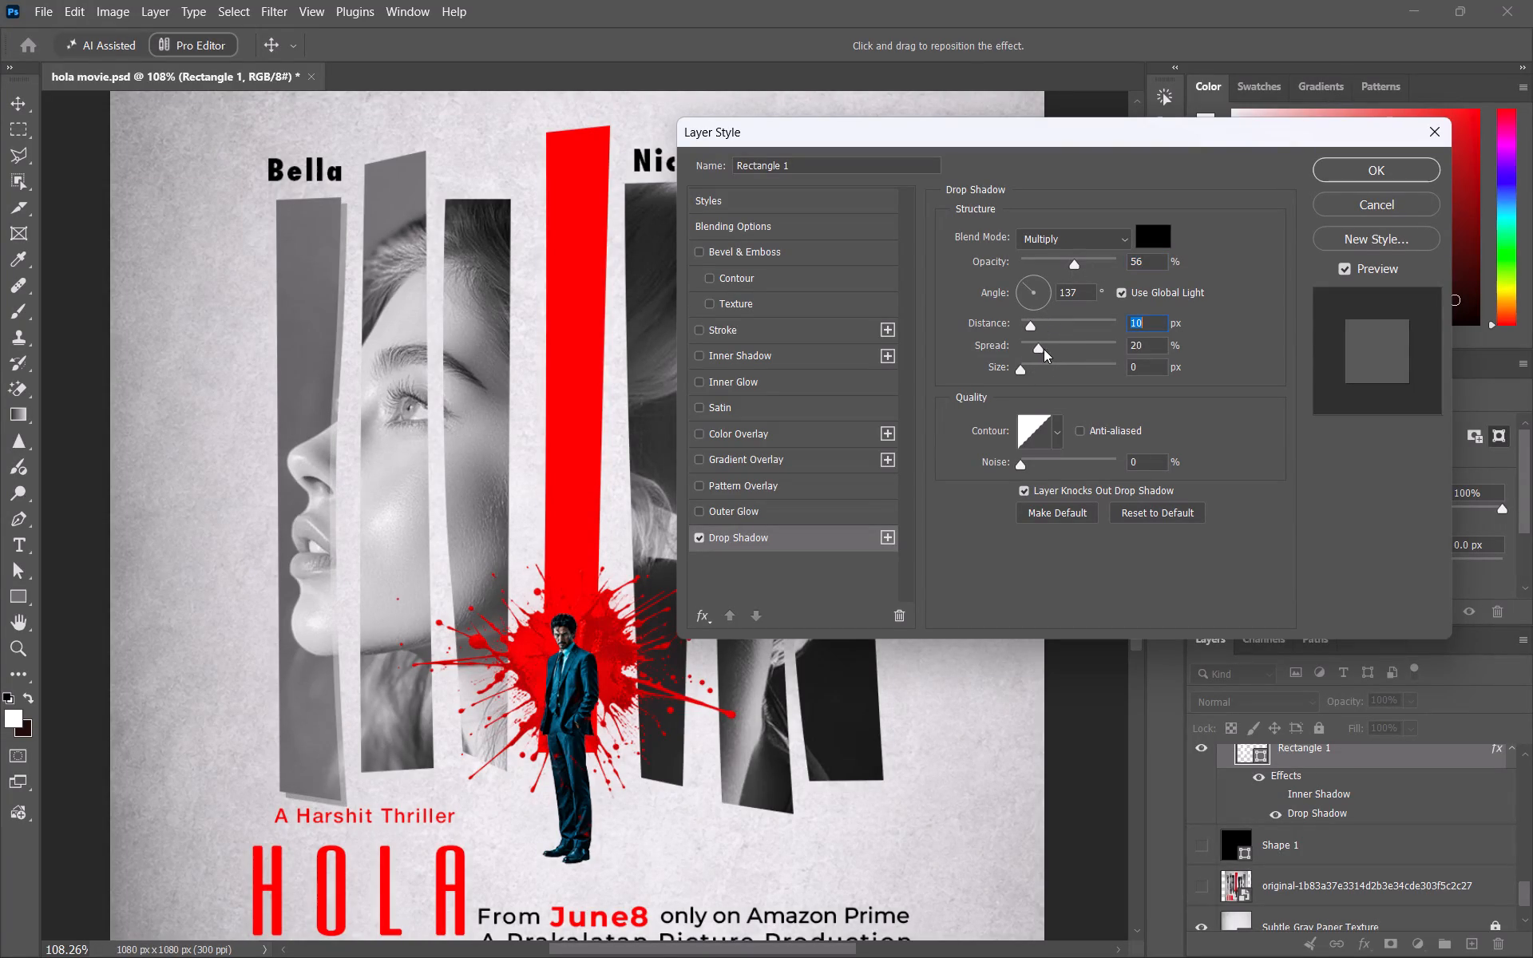
{"action": "left_click_drag", "start_coordinate": [1044, 349], "coordinate": [1028, 341]}
{"action": "left_click_drag", "start_coordinate": [1027, 347], "coordinate": [1037, 338]}
{"action": "left_click", "coordinate": [1031, 346]}
{"action": "left_click_drag", "start_coordinate": [1021, 366], "coordinate": [1054, 366]}
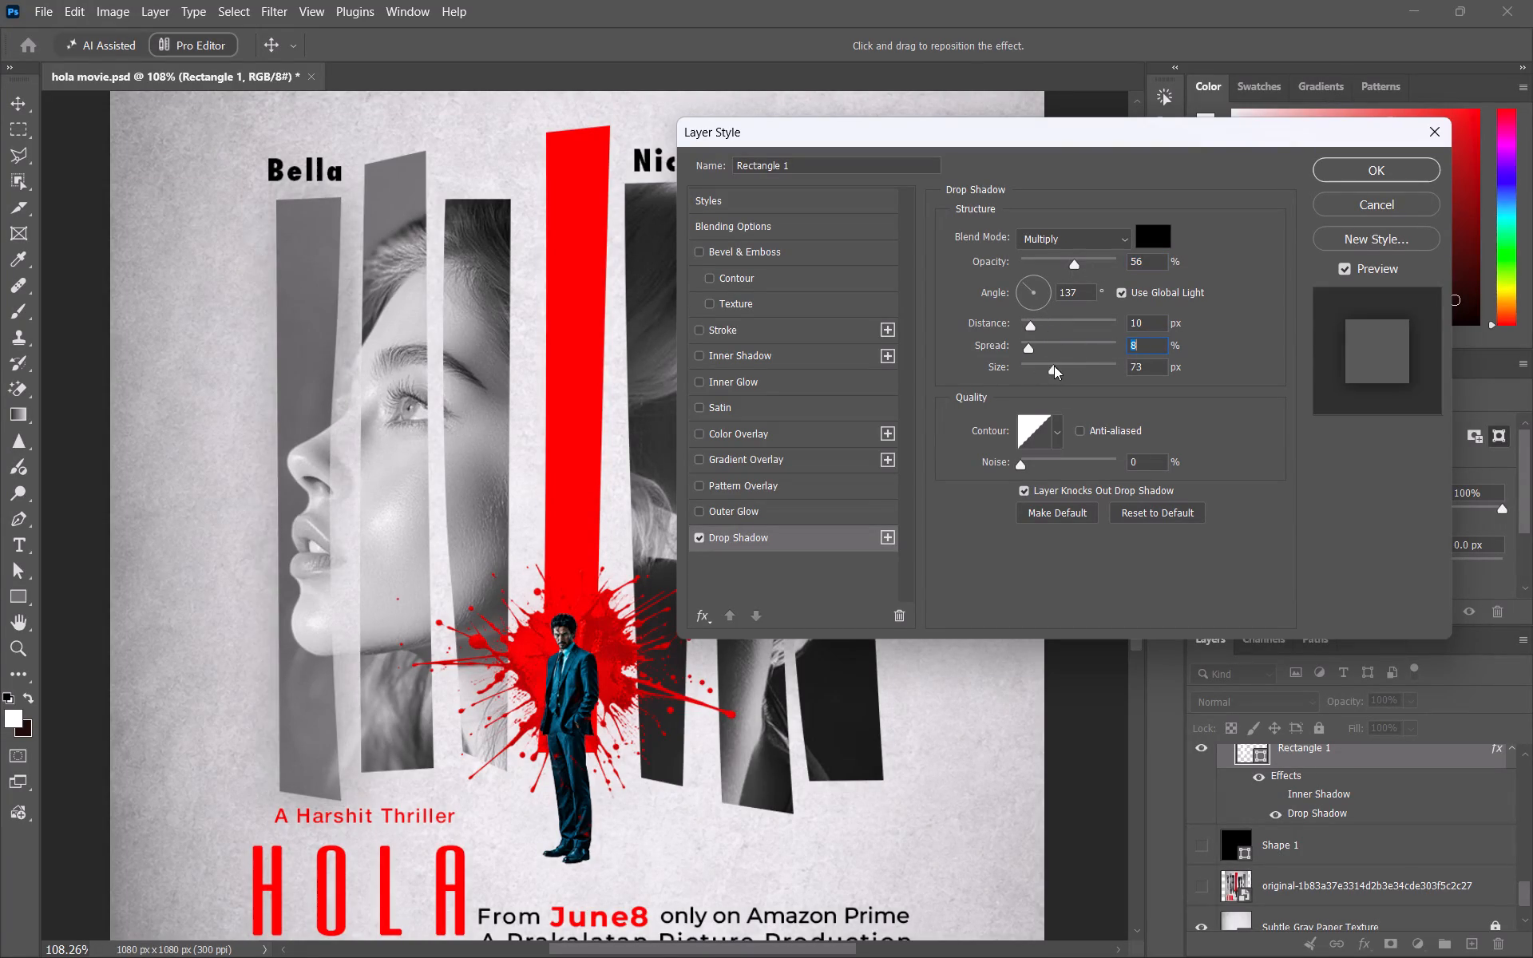
{"action": "left_click_drag", "start_coordinate": [1054, 366], "coordinate": [1029, 364]}
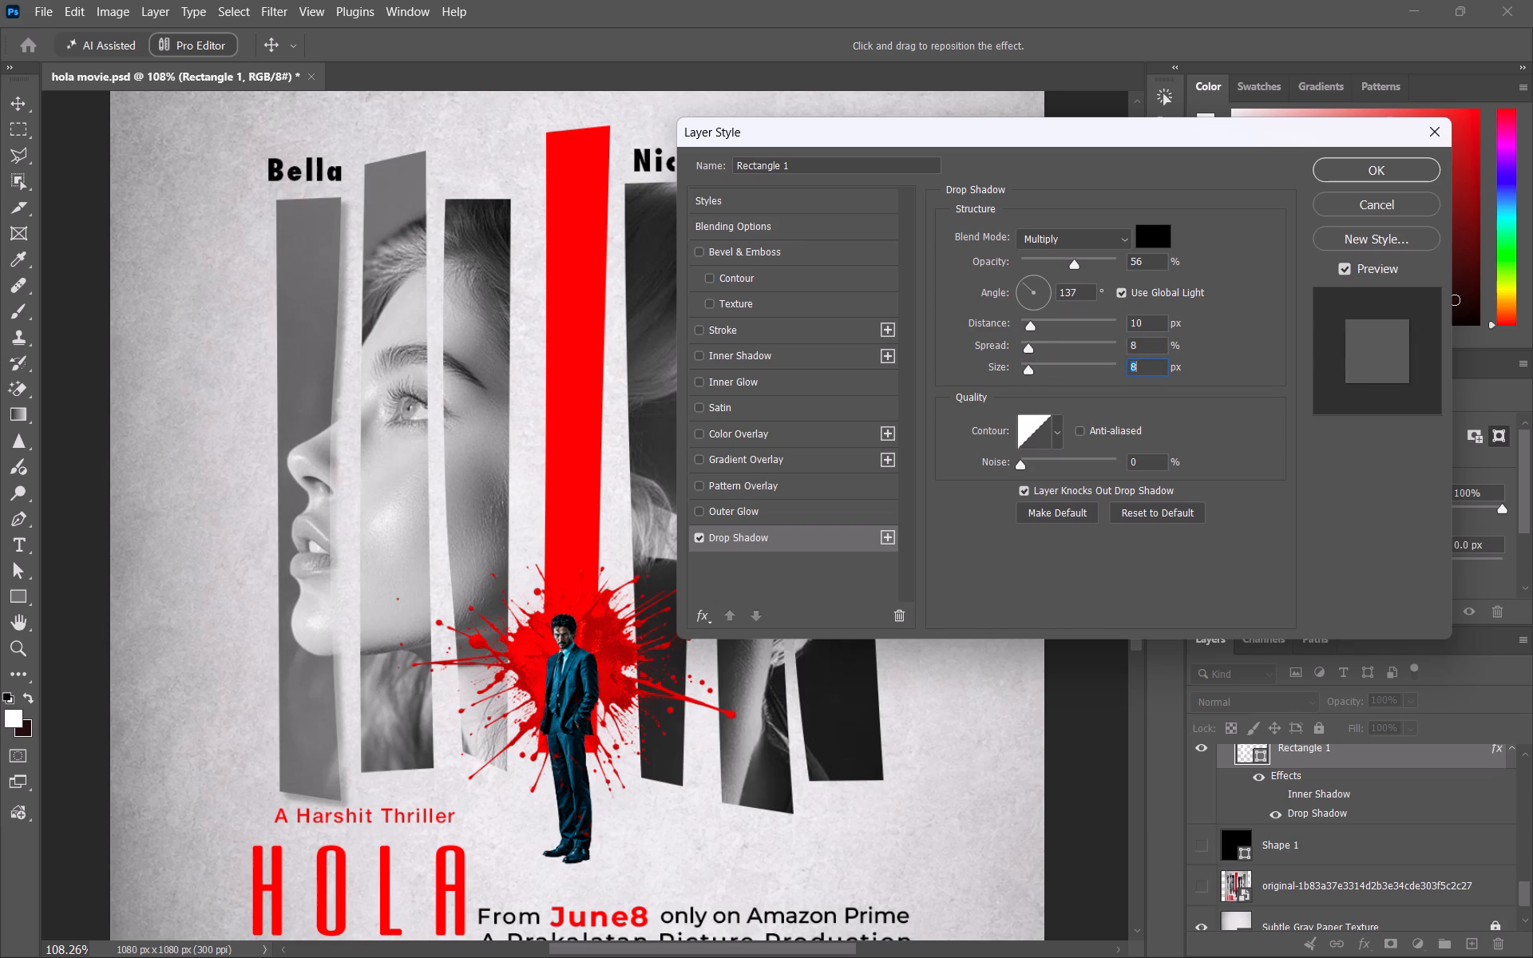
Change Rectangle 1's drop shadow to Normal blending, 90% opacity, 5 px distance and 10 px size, and apply the layer style.
{"action": "left_click_drag", "start_coordinate": [1075, 262], "coordinate": [1181, 259]}
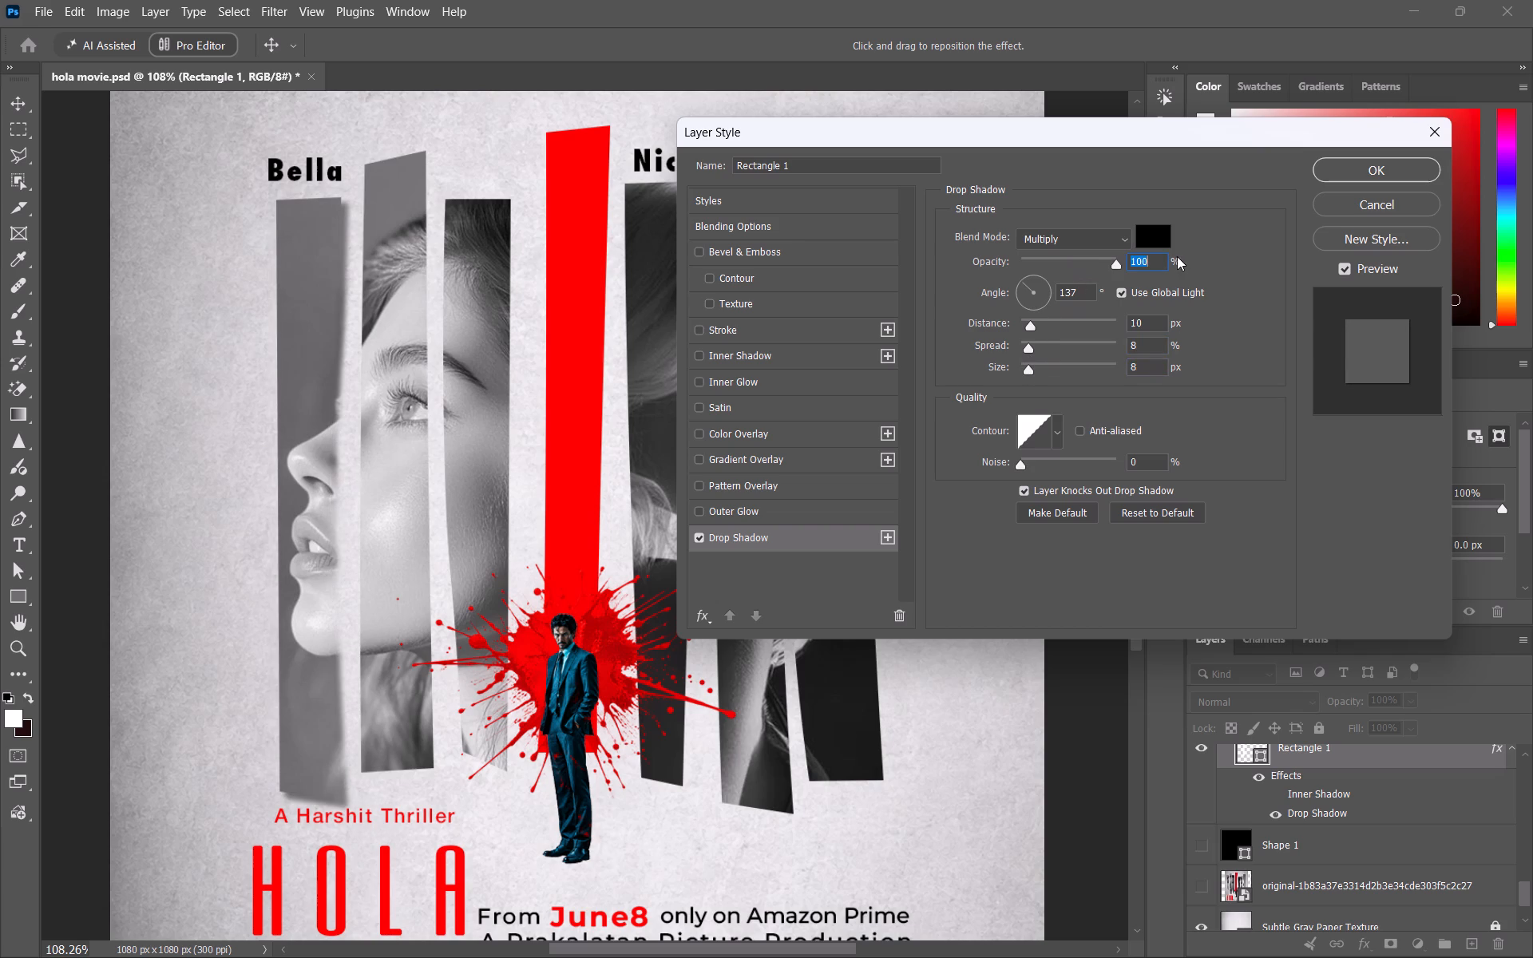
{"action": "left_click", "coordinate": [1028, 325]}
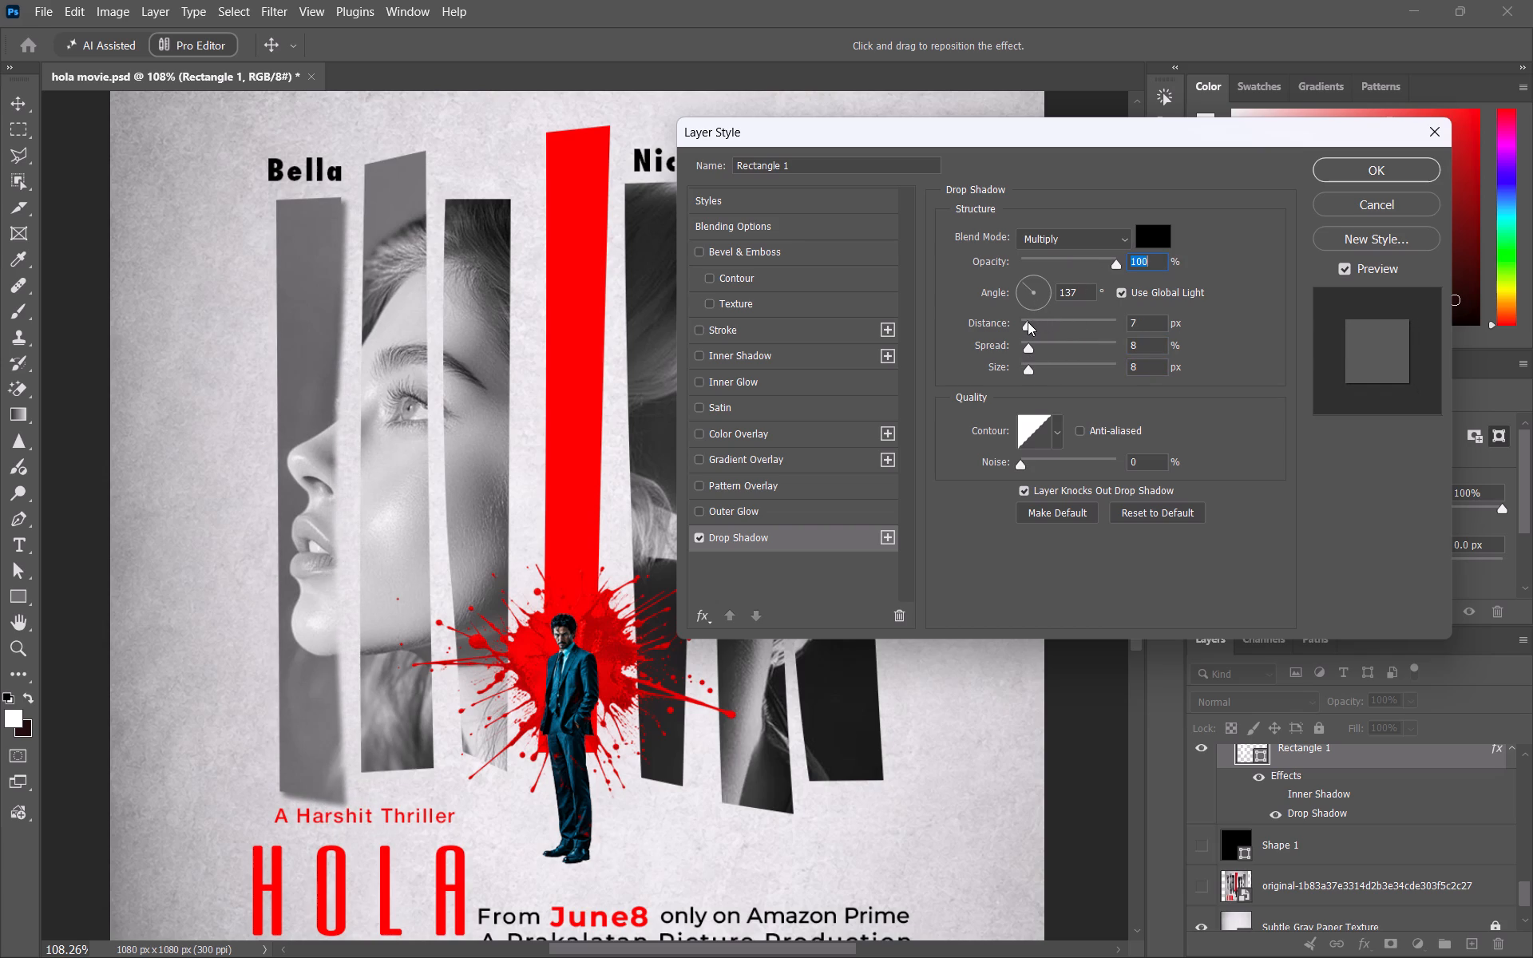
{"action": "left_click", "coordinate": [1062, 229]}
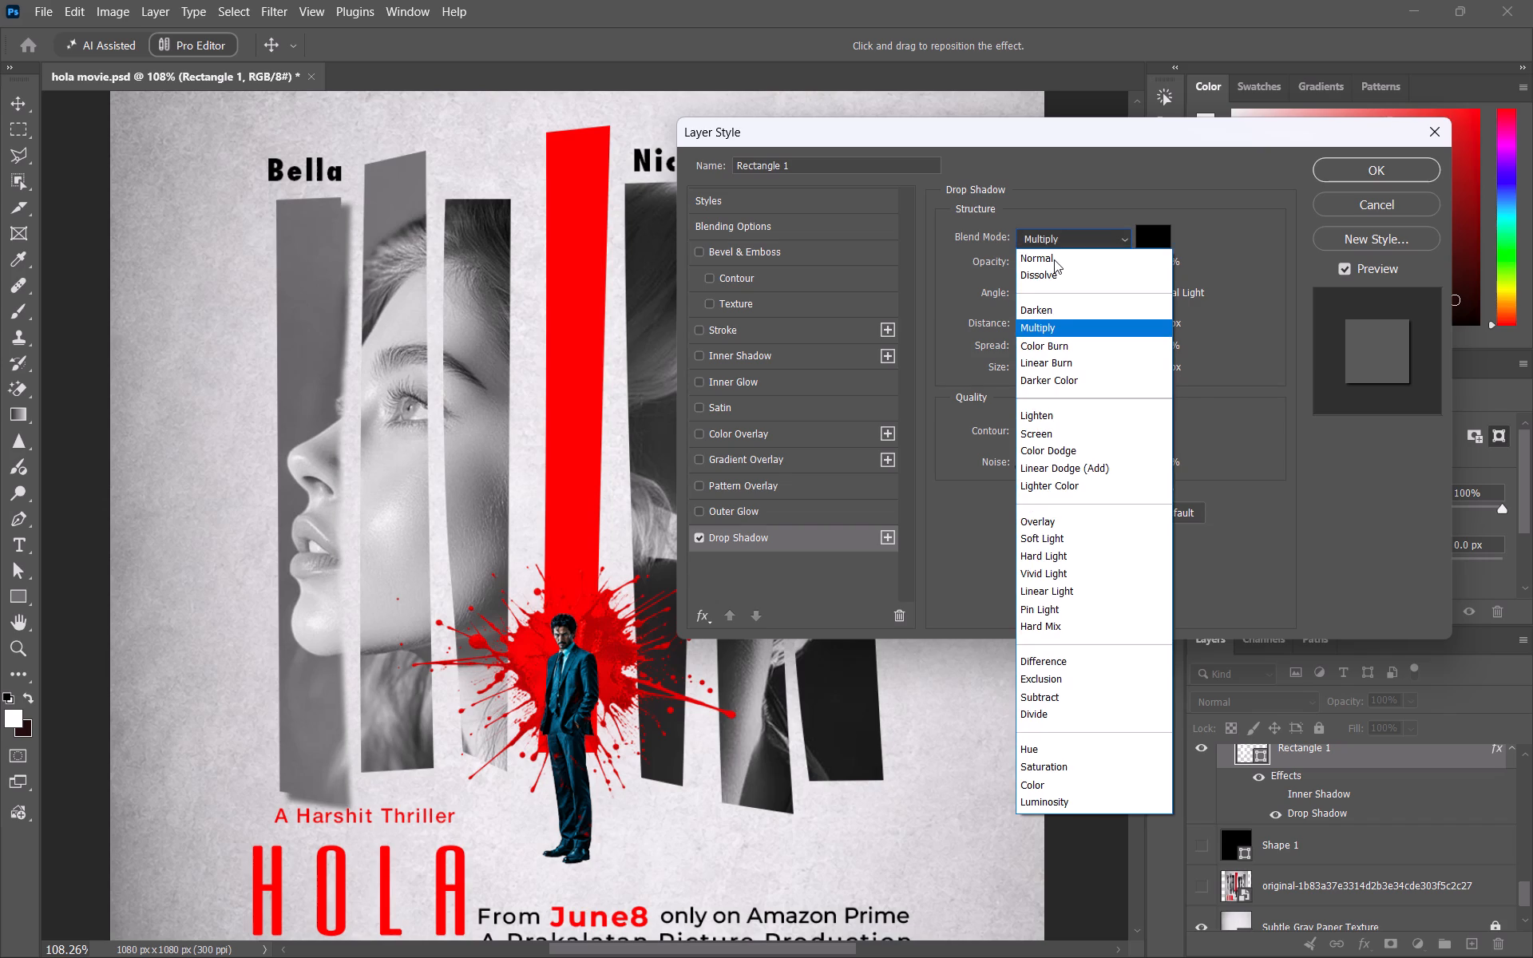
{"action": "left_click", "coordinate": [1054, 259]}
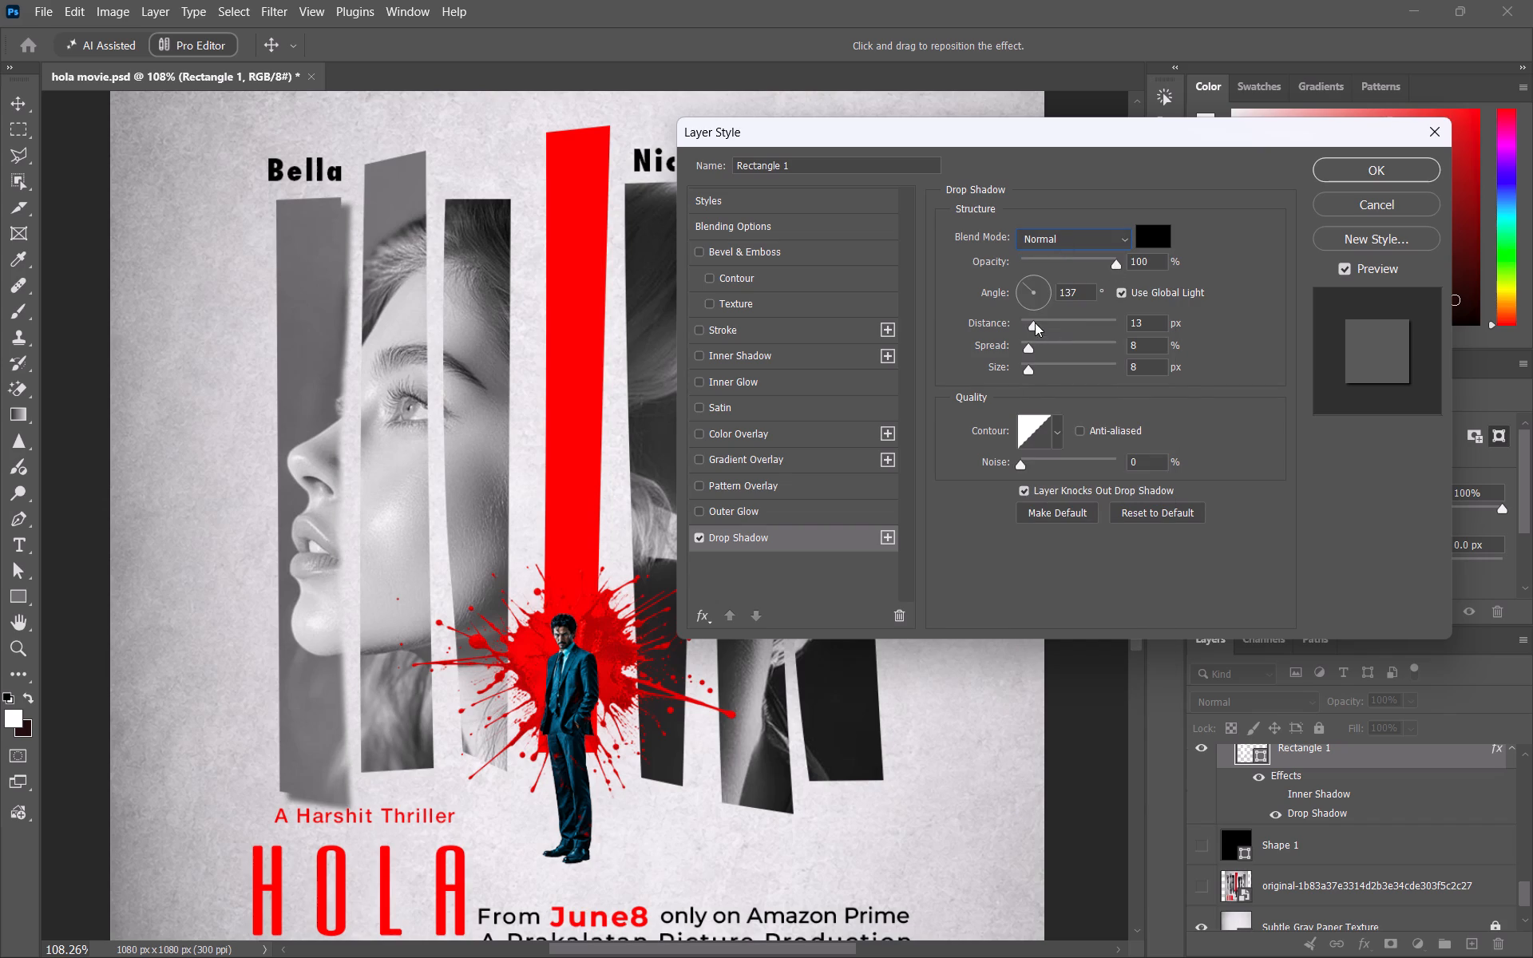
{"action": "left_click_drag", "start_coordinate": [1035, 323], "coordinate": [1026, 320]}
{"action": "left_click", "coordinate": [1027, 363]}
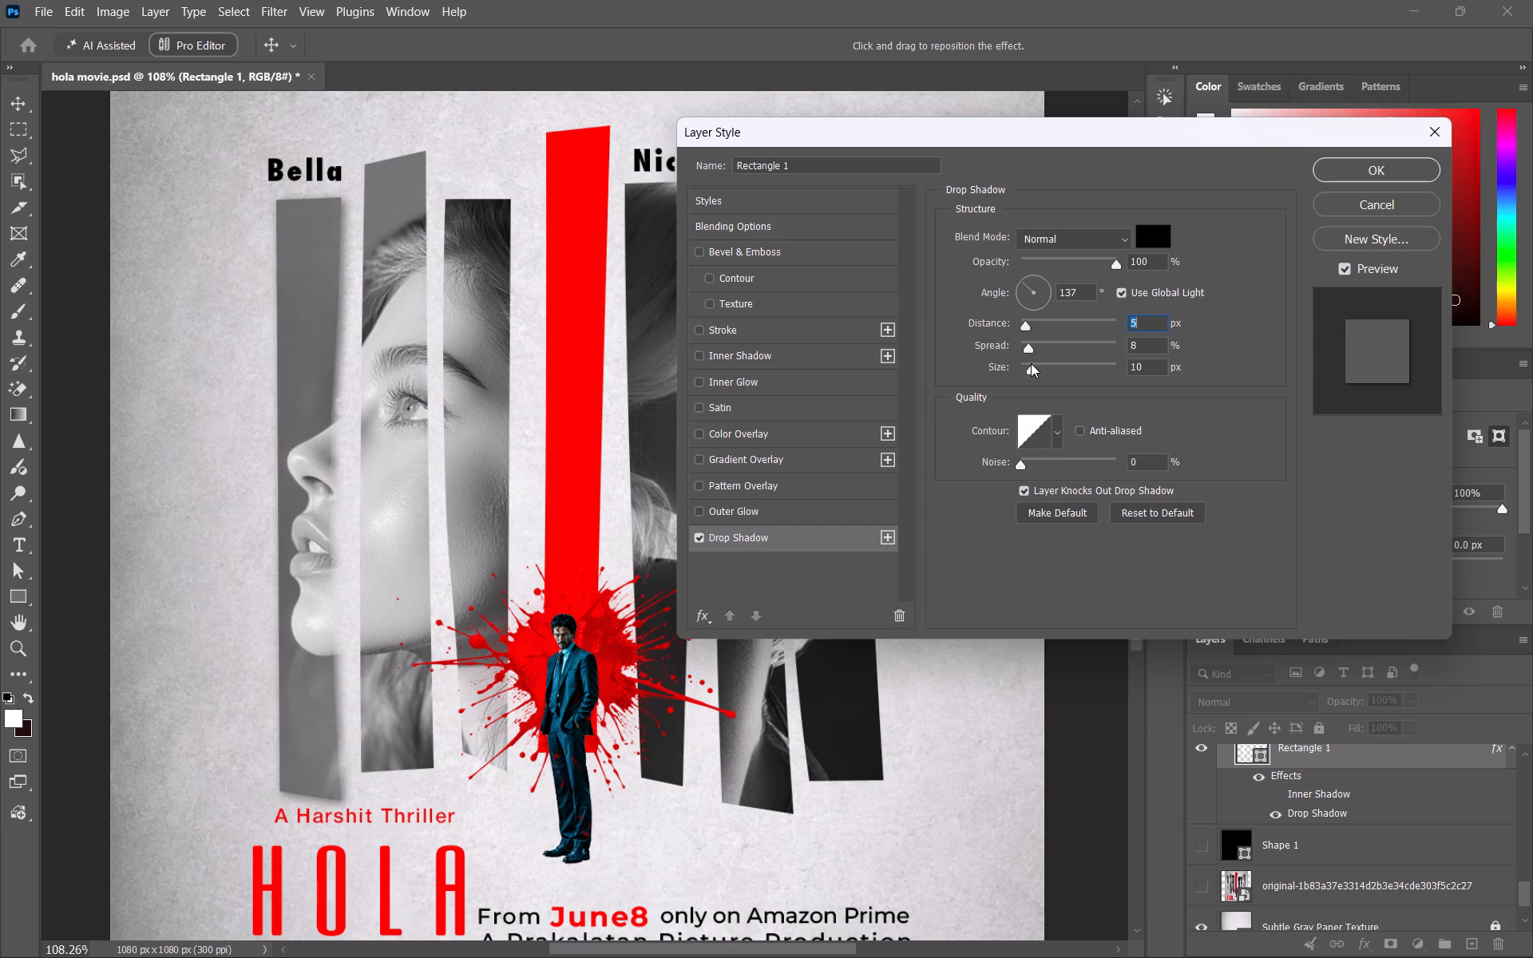
{"action": "left_click", "coordinate": [1108, 267]}
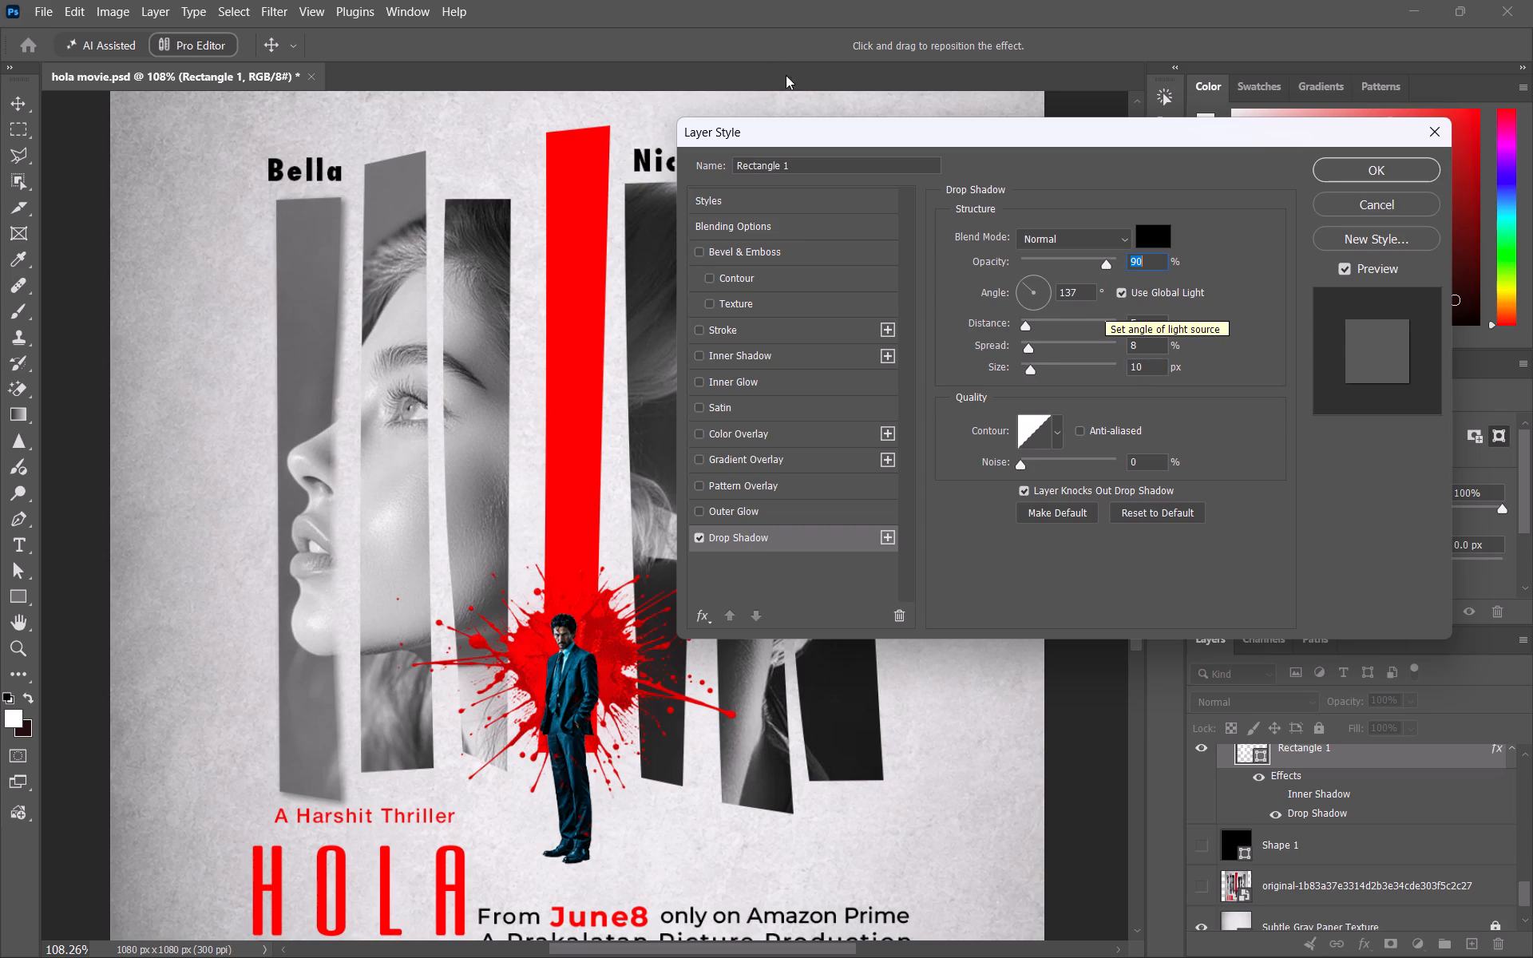
{"action": "scroll", "coordinate": [340, 220], "scroll_direction": "up", "scroll_amount": 4, "text": "alt"}
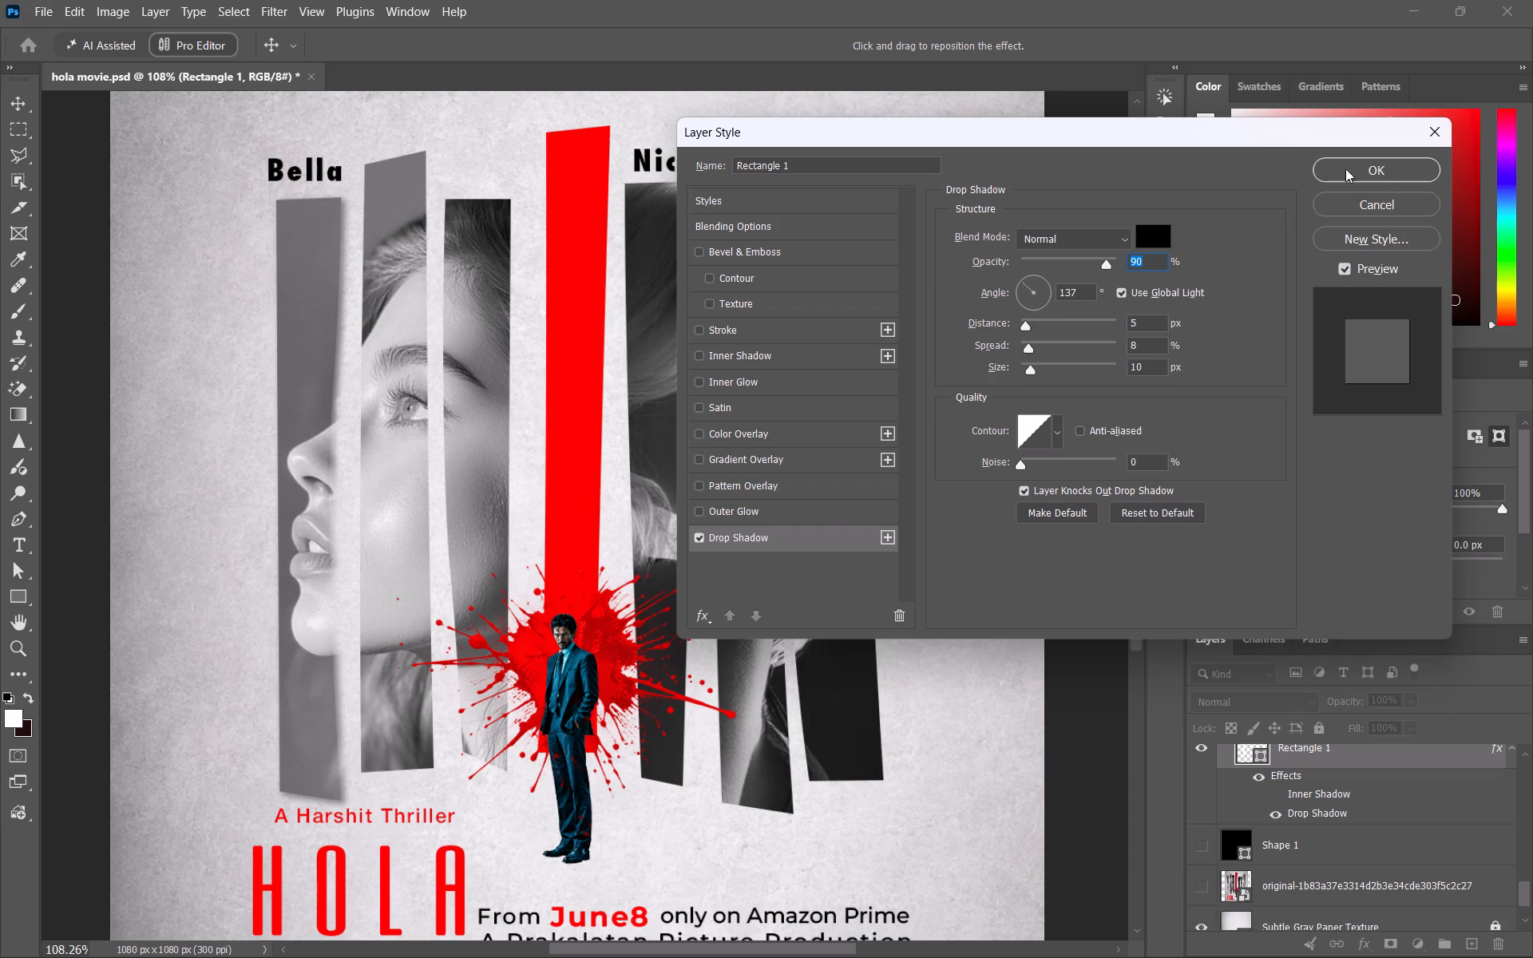
{"action": "left_click", "coordinate": [1407, 164]}
Examine the drop shadow on the strip beneath Bella up close and against the whole poster.
{"action": "scroll", "coordinate": [314, 196], "scroll_direction": "up", "scroll_amount": 17, "text": "alt"}
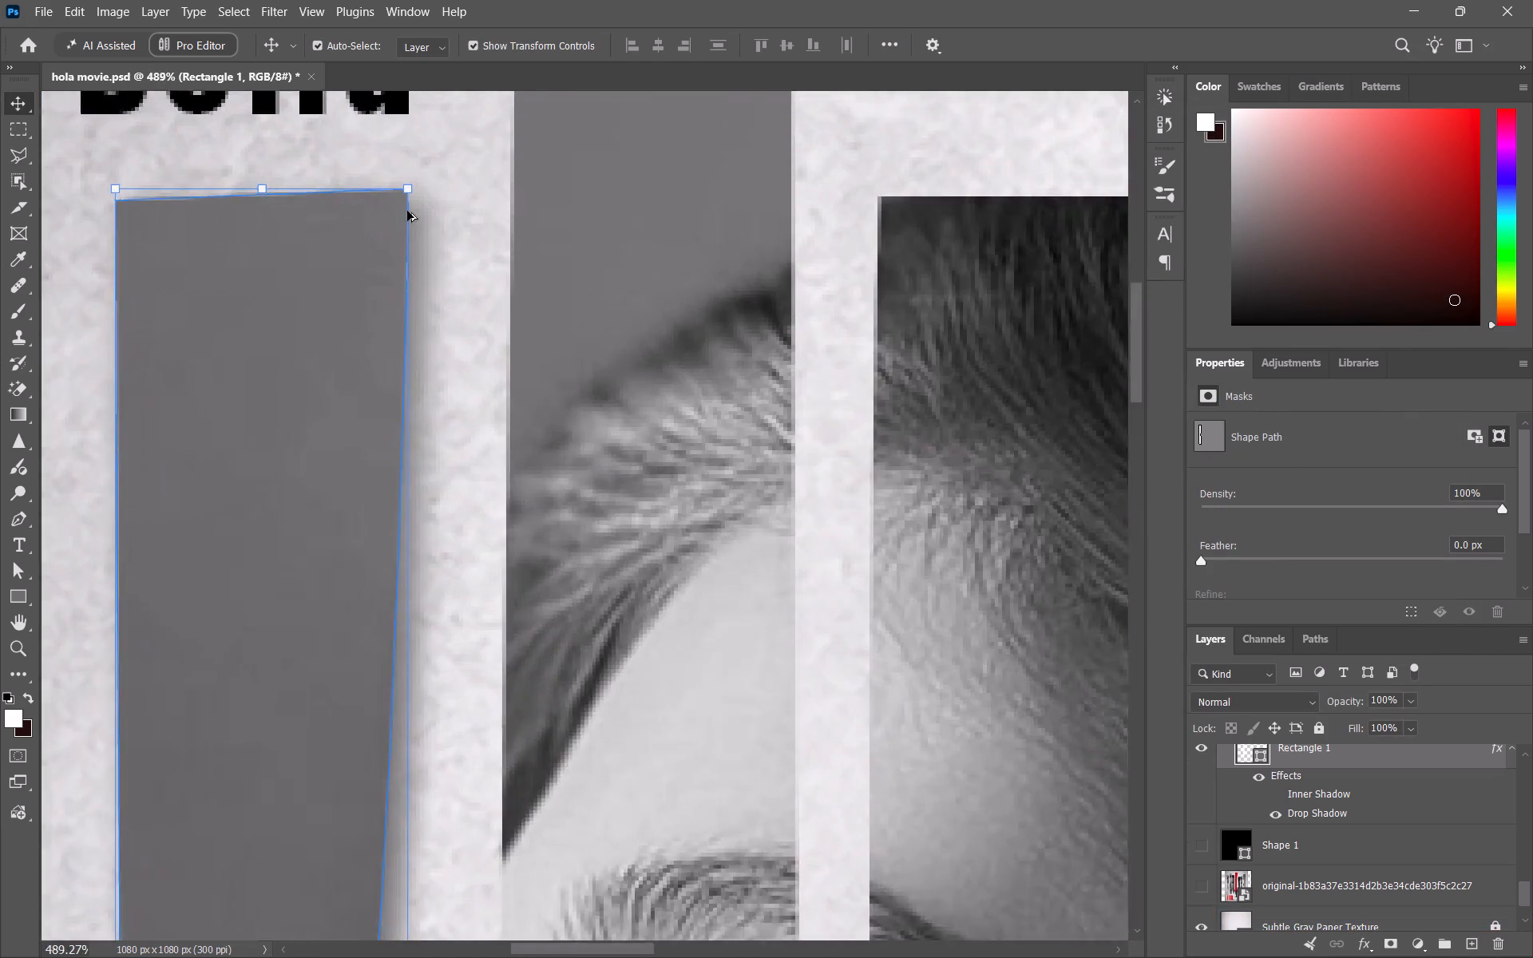
{"action": "scroll", "coordinate": [407, 211], "scroll_direction": "up", "scroll_amount": 3, "text": "alt"}
{"action": "scroll", "coordinate": [410, 310], "scroll_direction": "down", "scroll_amount": 20, "text": "alt"}
{"action": "scroll", "coordinate": [410, 310], "scroll_direction": "down", "scroll_amount": 2, "text": "alt"}
{"action": "left_click", "coordinate": [529, 218]}
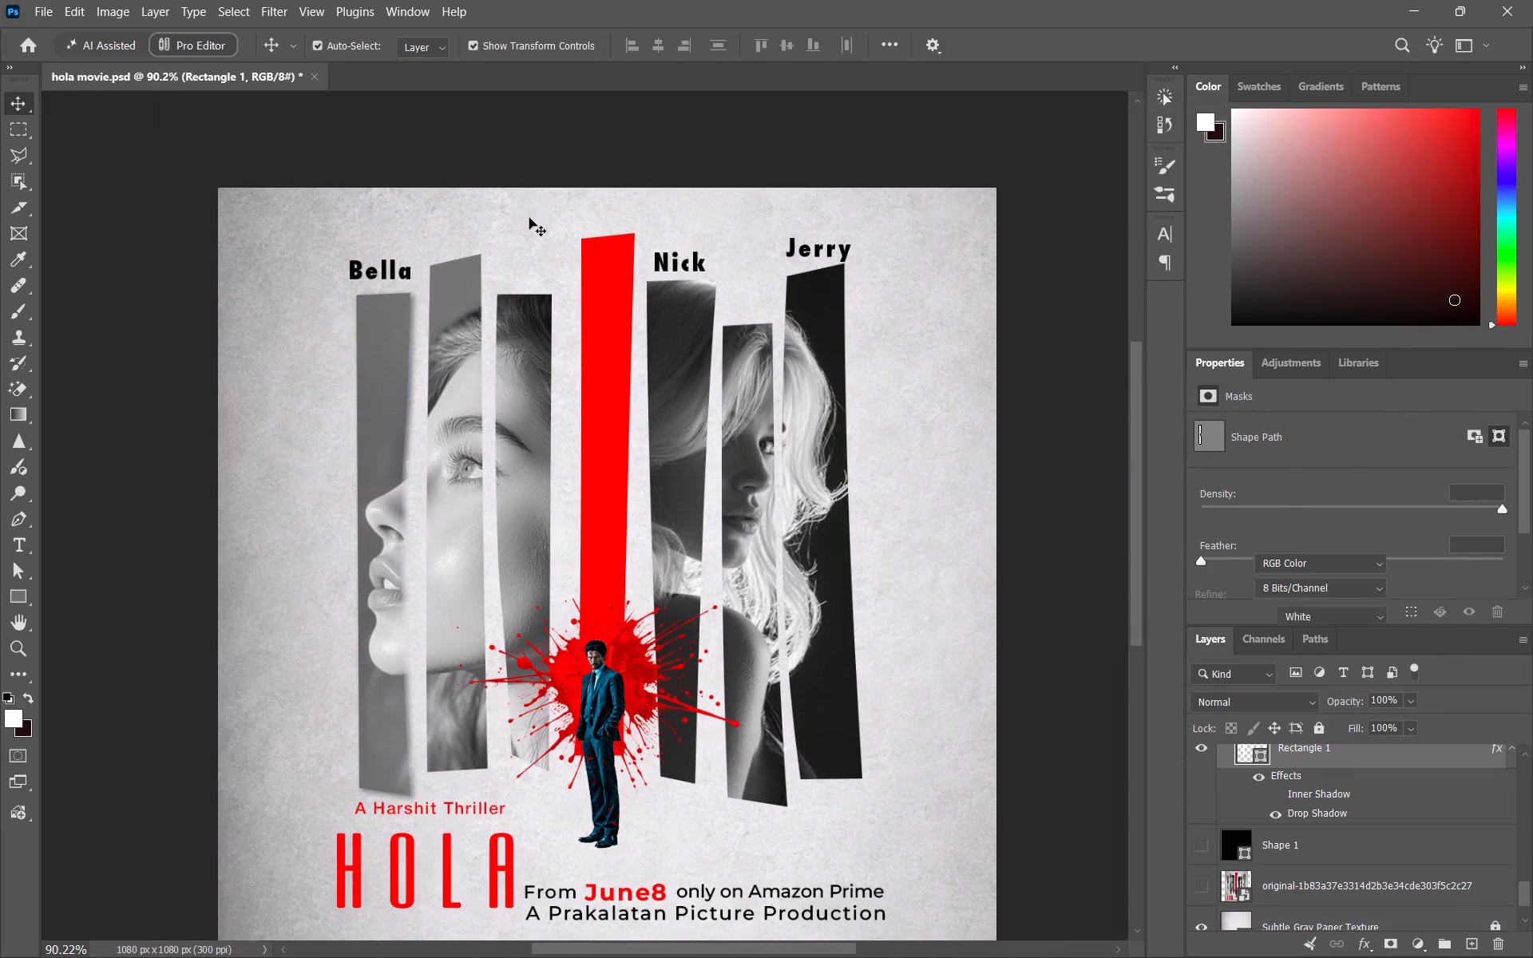
{"action": "left_click", "coordinate": [455, 278]}
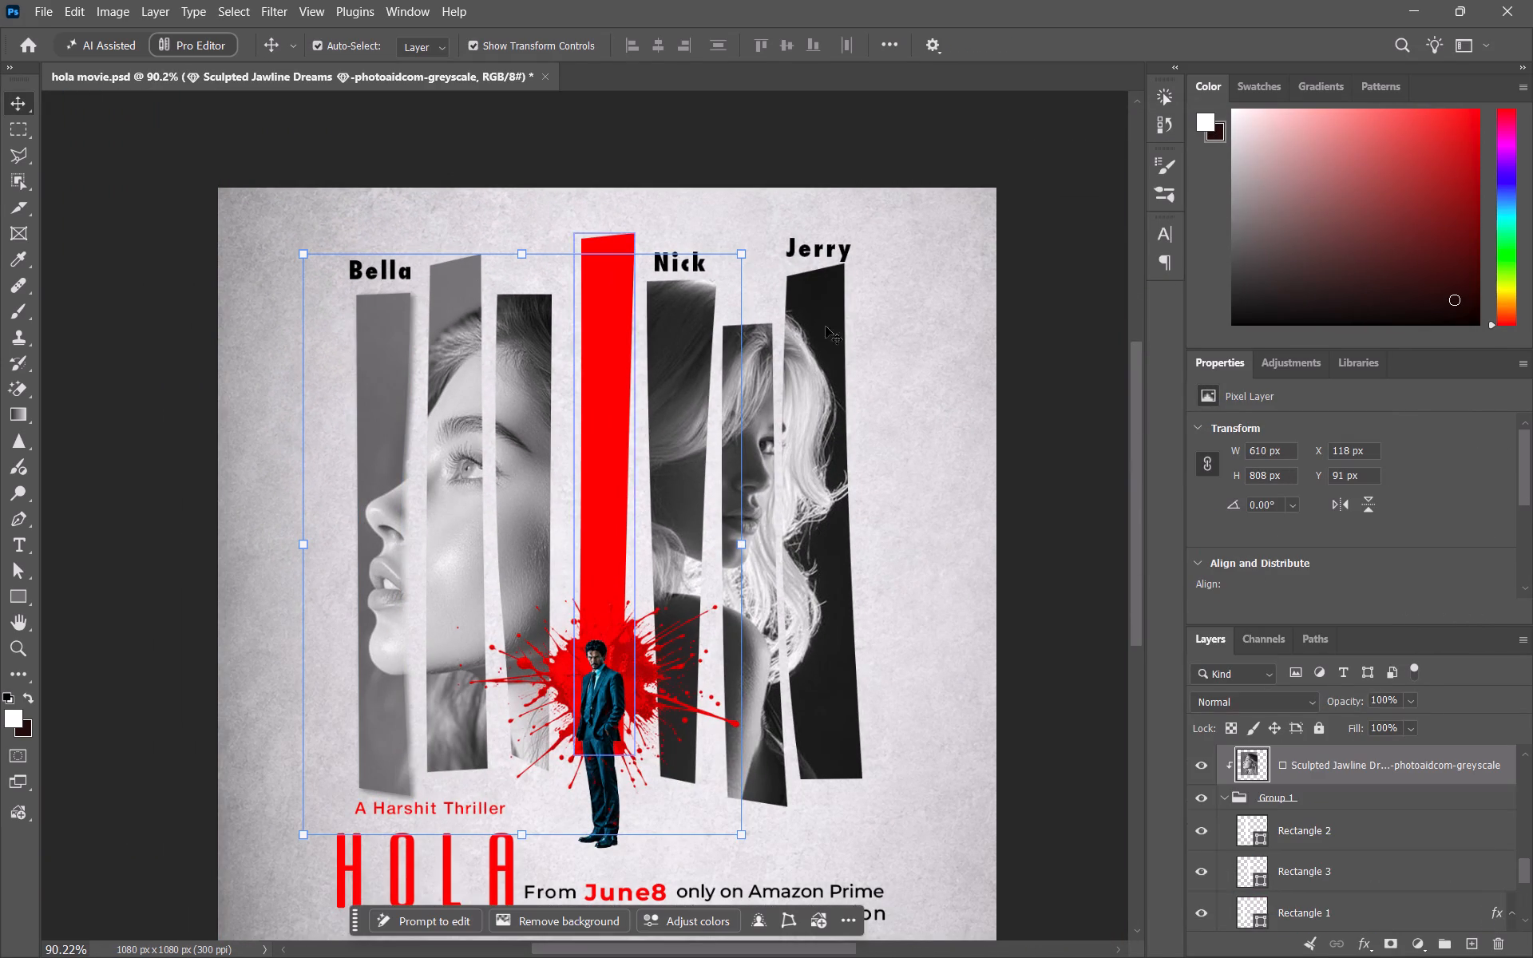
{"action": "left_click", "coordinate": [957, 275]}
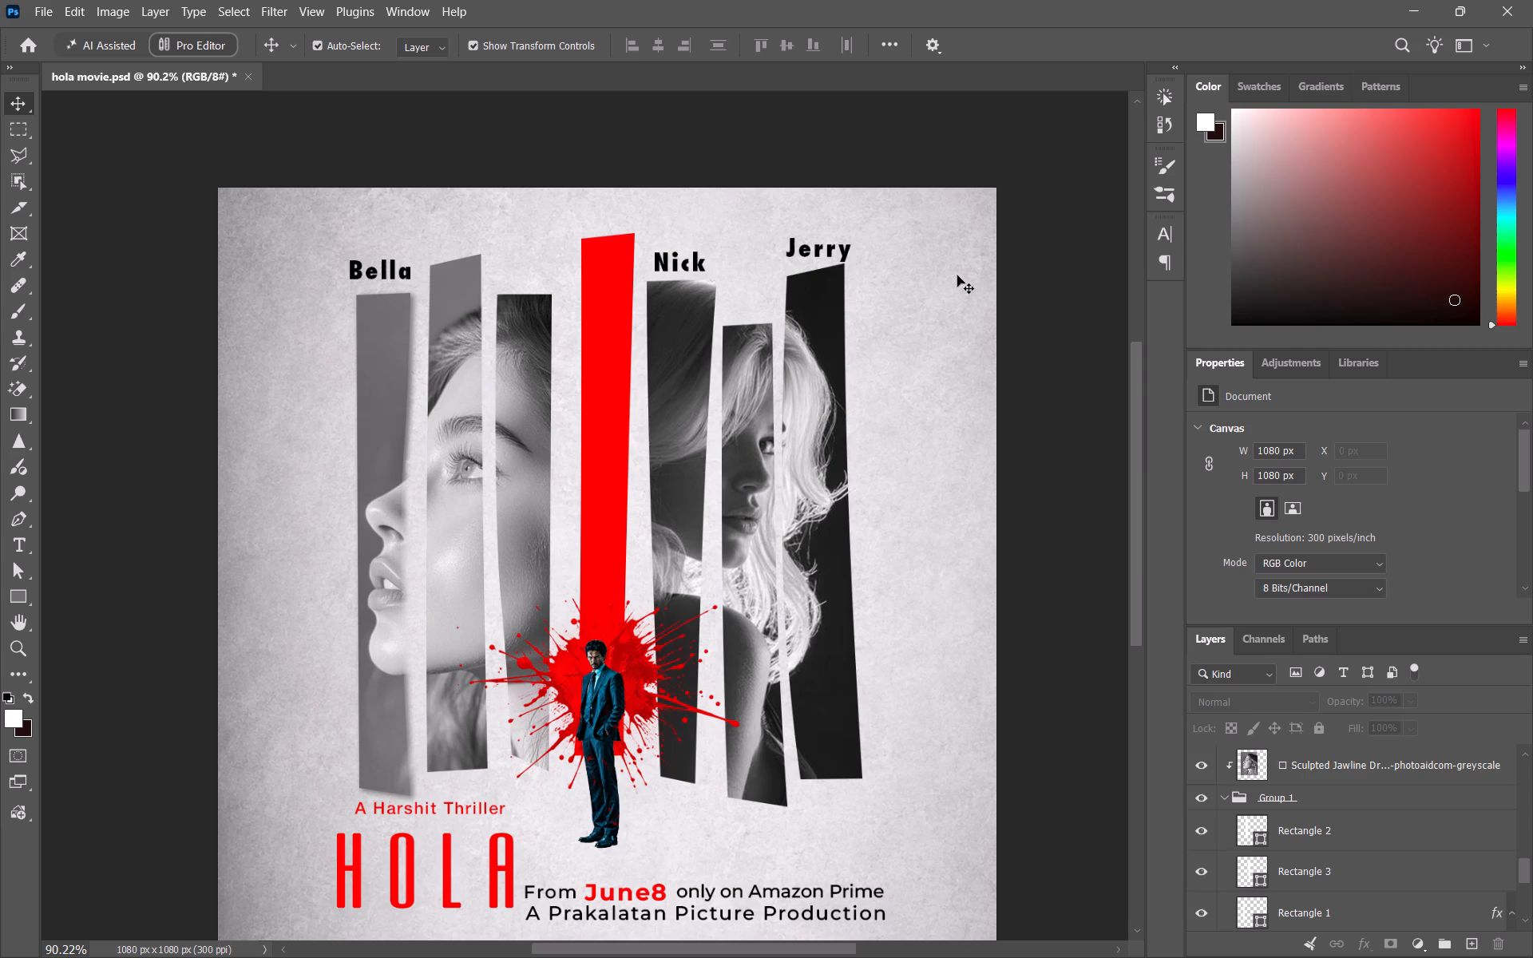
{"action": "scroll", "coordinate": [858, 458], "scroll_direction": "down", "scroll_amount": 6, "text": "alt"}
{"action": "scroll", "coordinate": [697, 422], "scroll_direction": "up", "scroll_amount": 4, "text": "alt"}
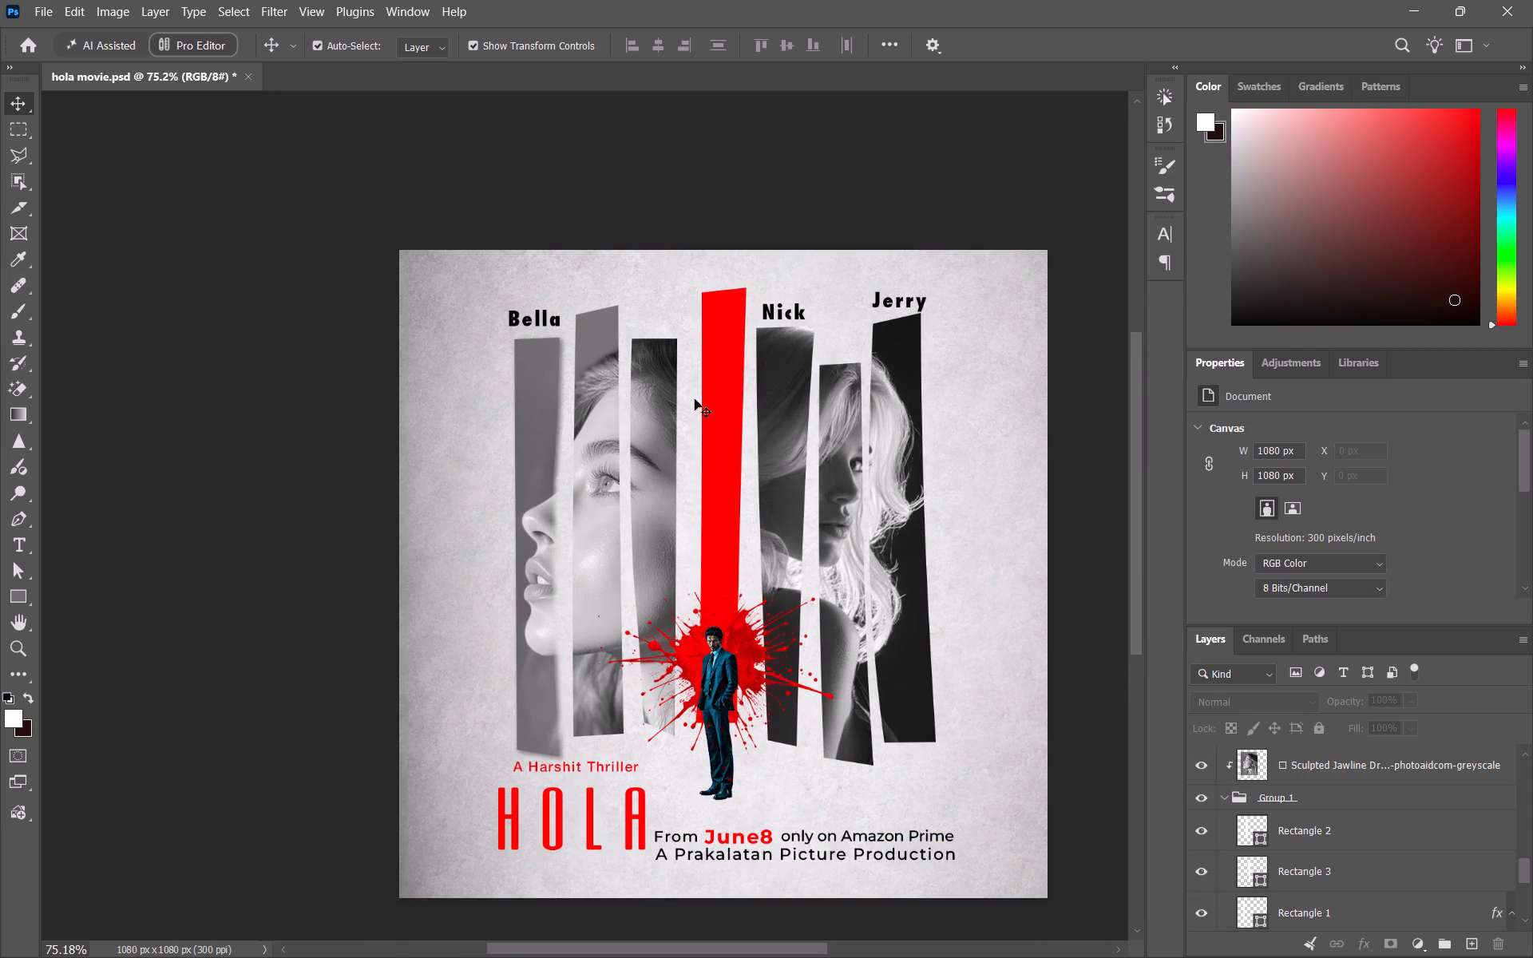
Add an inner shadow to Rectangle 4, the red strip, with 100% opacity, 3 px distance and 16 px size.
{"action": "left_click", "coordinate": [718, 399]}
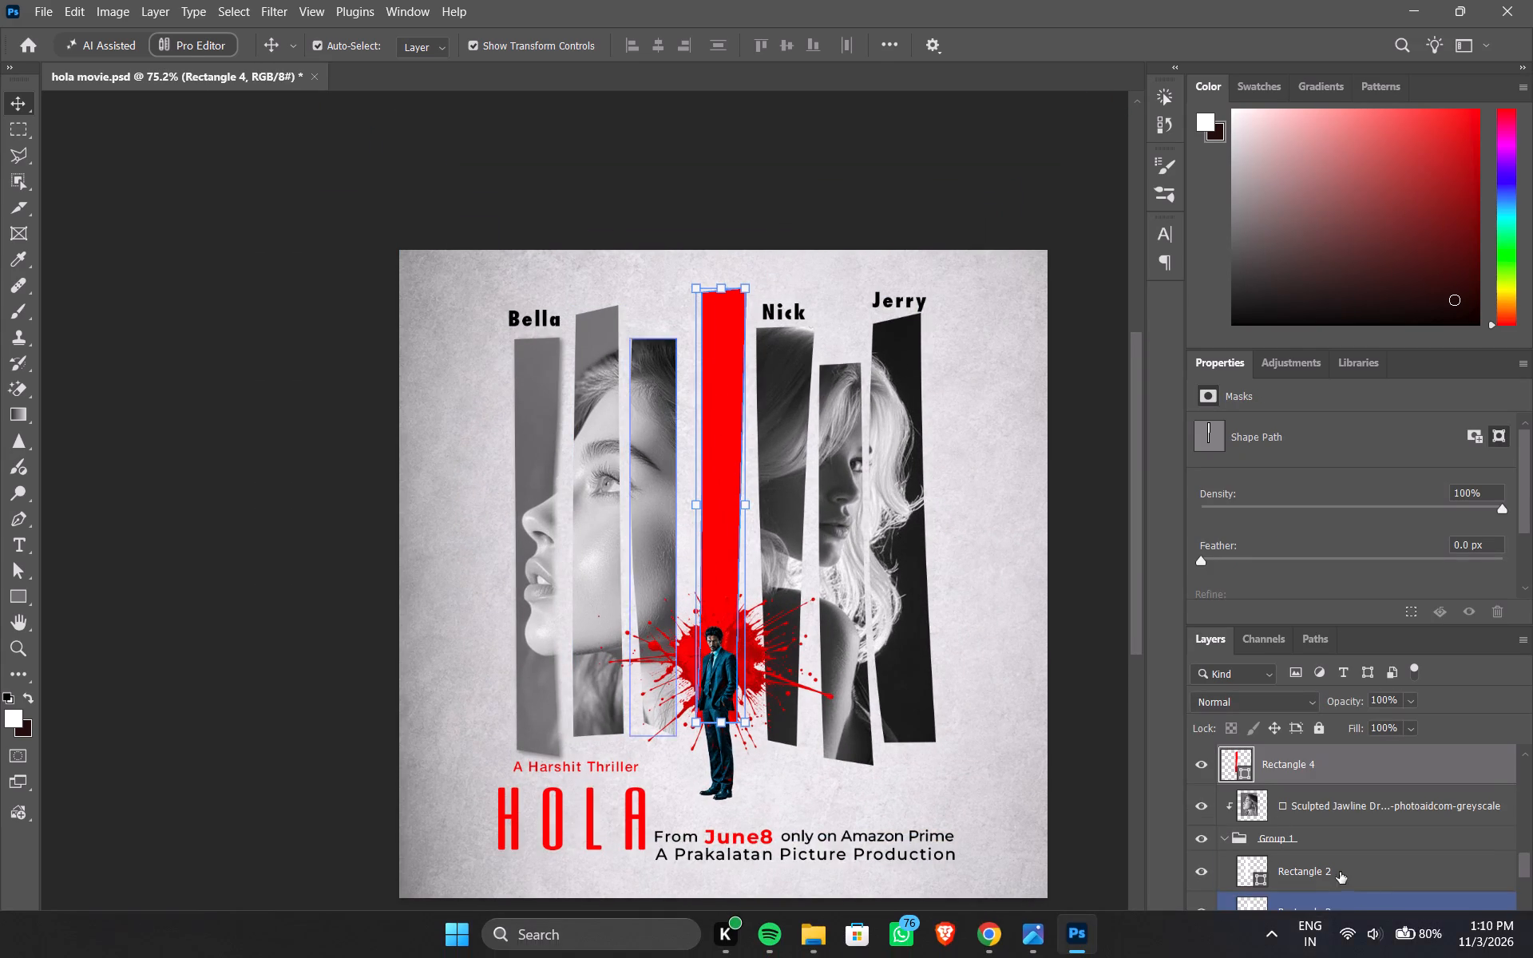
{"action": "left_click", "coordinate": [1364, 948]}
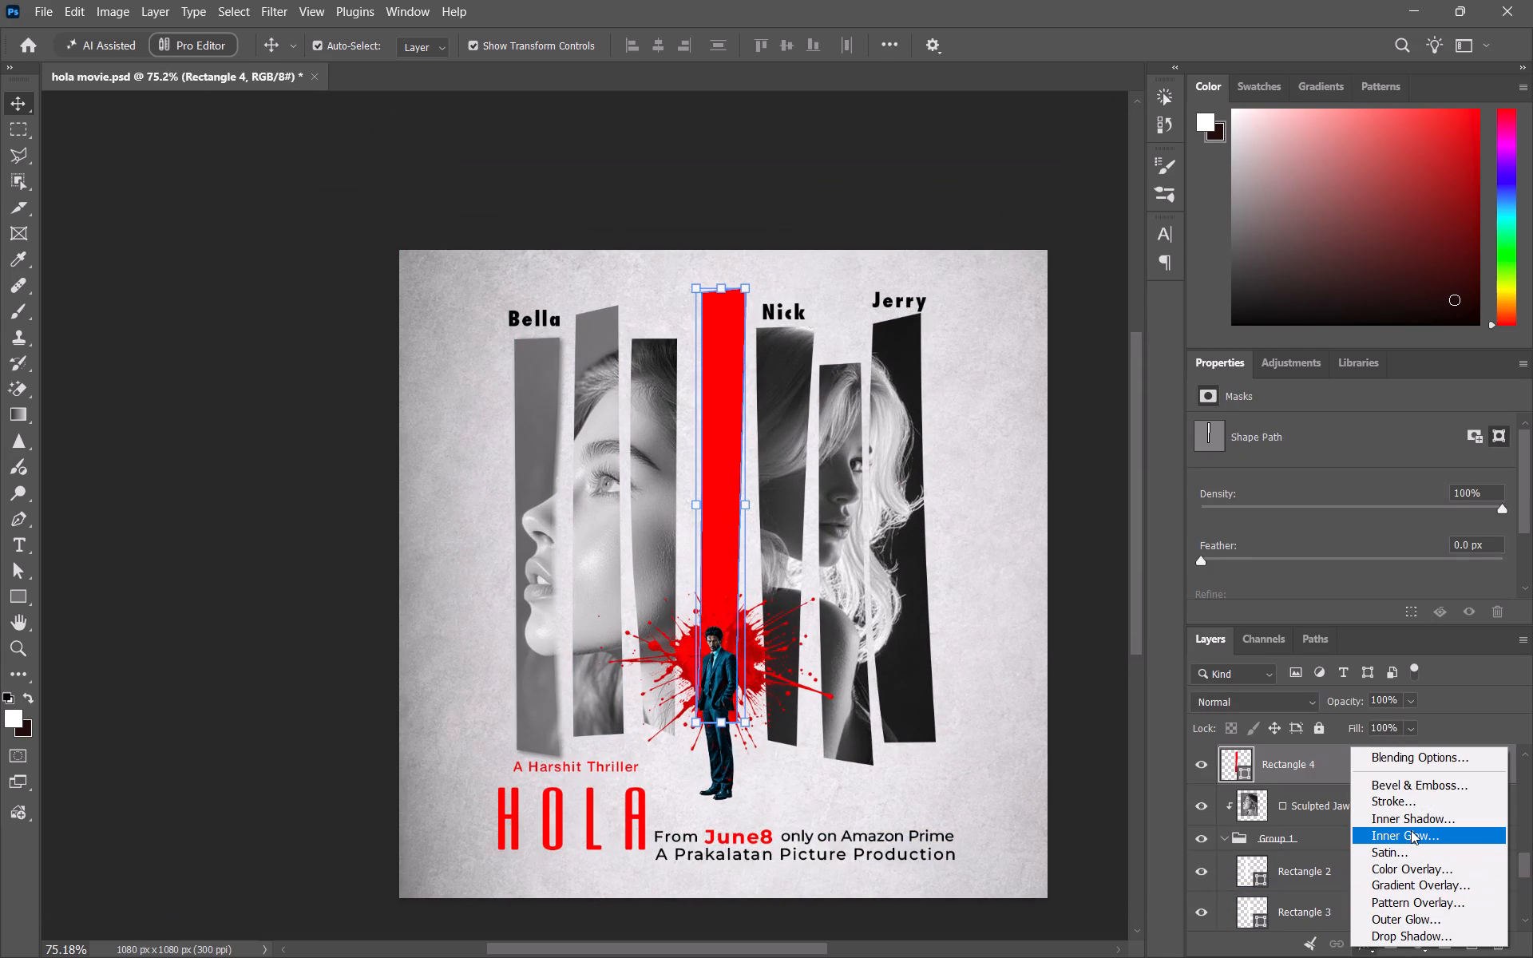
{"action": "left_click", "coordinate": [1414, 822]}
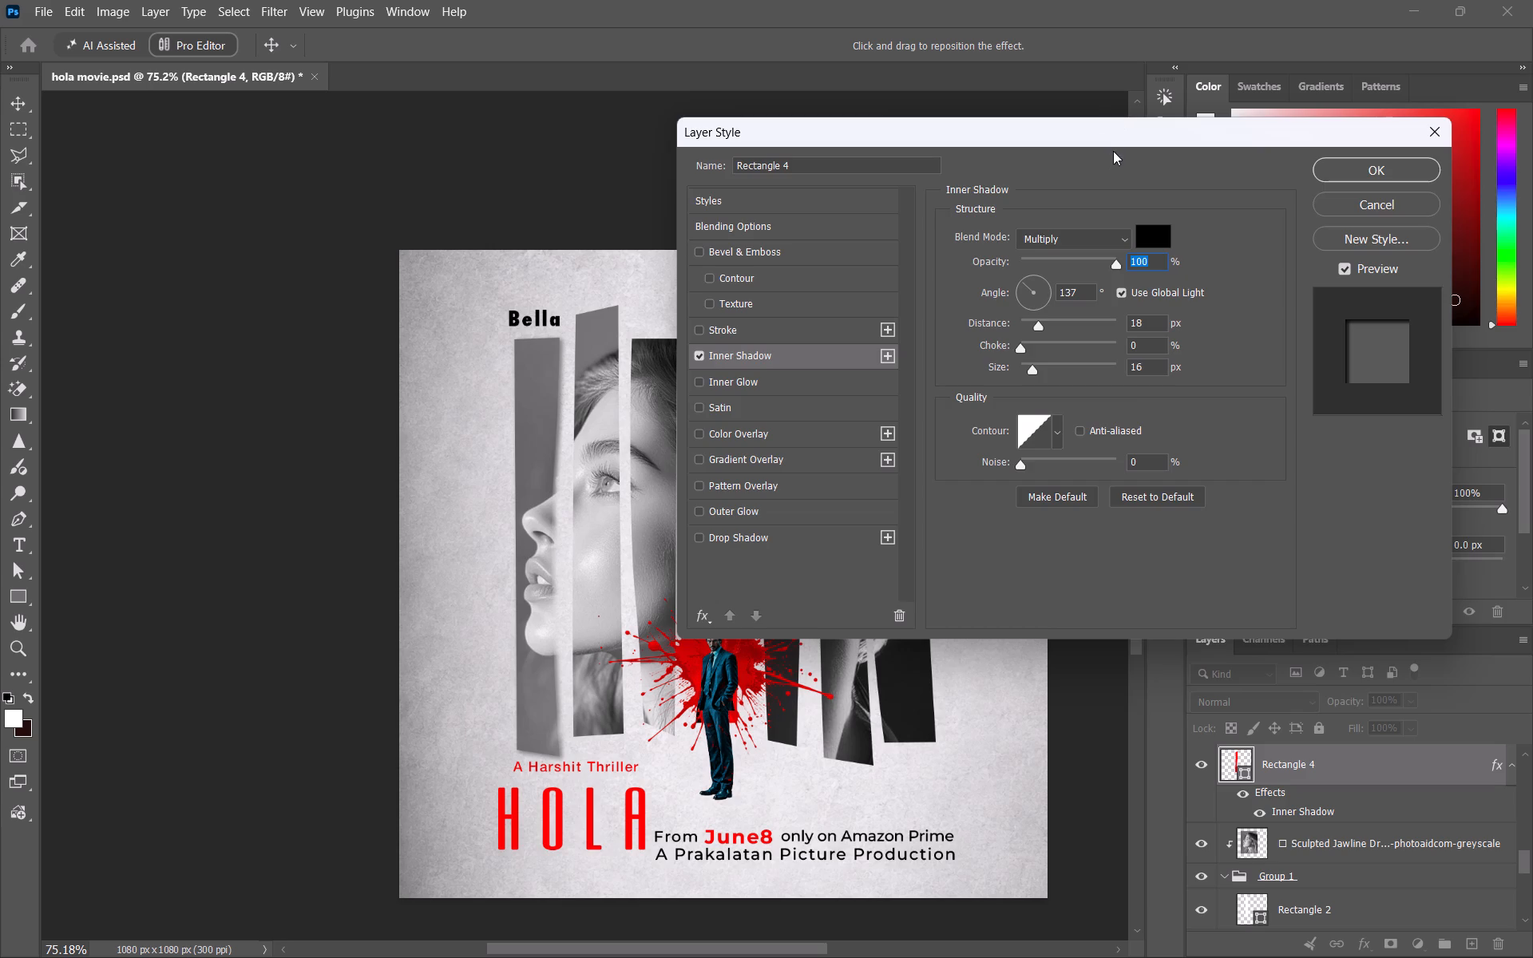
{"action": "left_click_drag", "start_coordinate": [1113, 132], "coordinate": [1416, 168]}
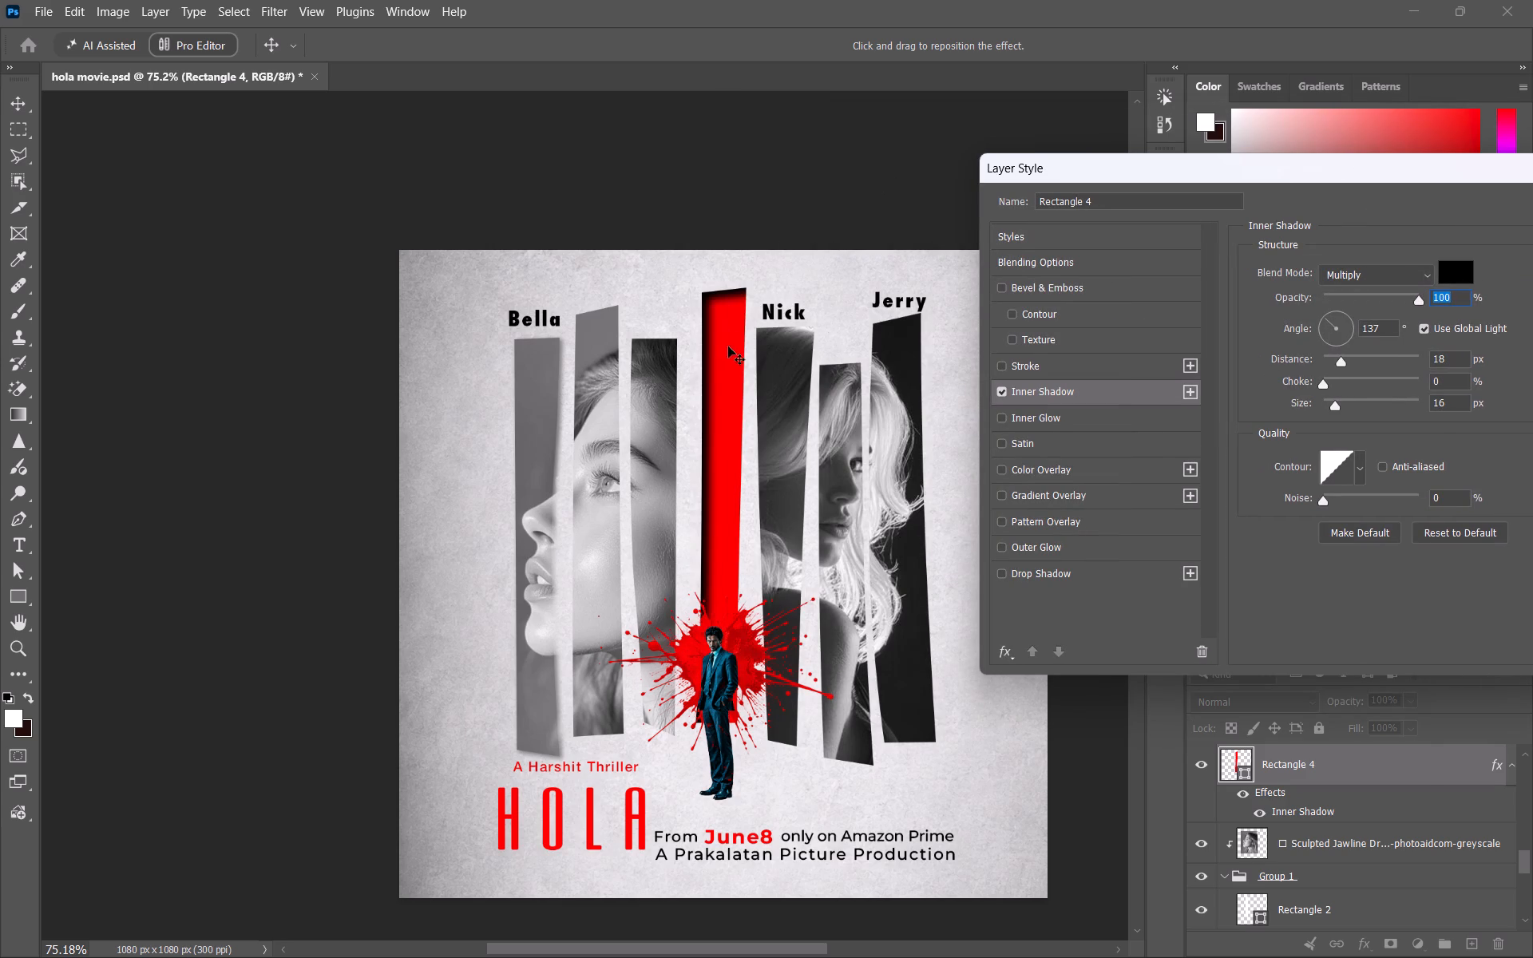
{"action": "left_click_drag", "start_coordinate": [1214, 177], "coordinate": [1171, 133]}
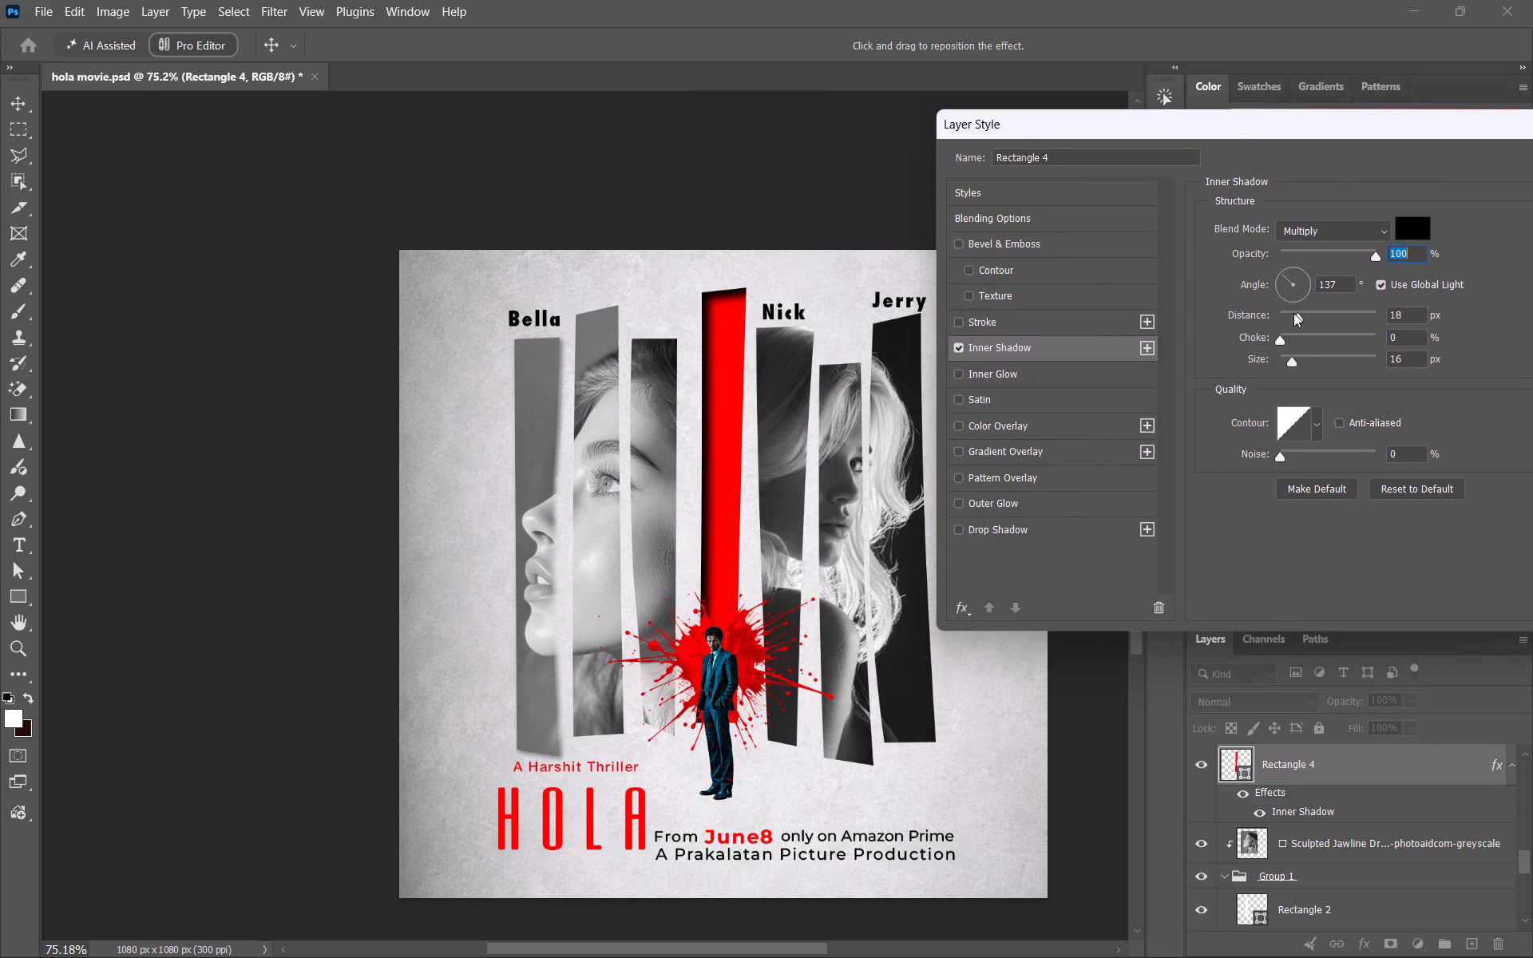
{"action": "left_click_drag", "start_coordinate": [1294, 314], "coordinate": [1274, 317]}
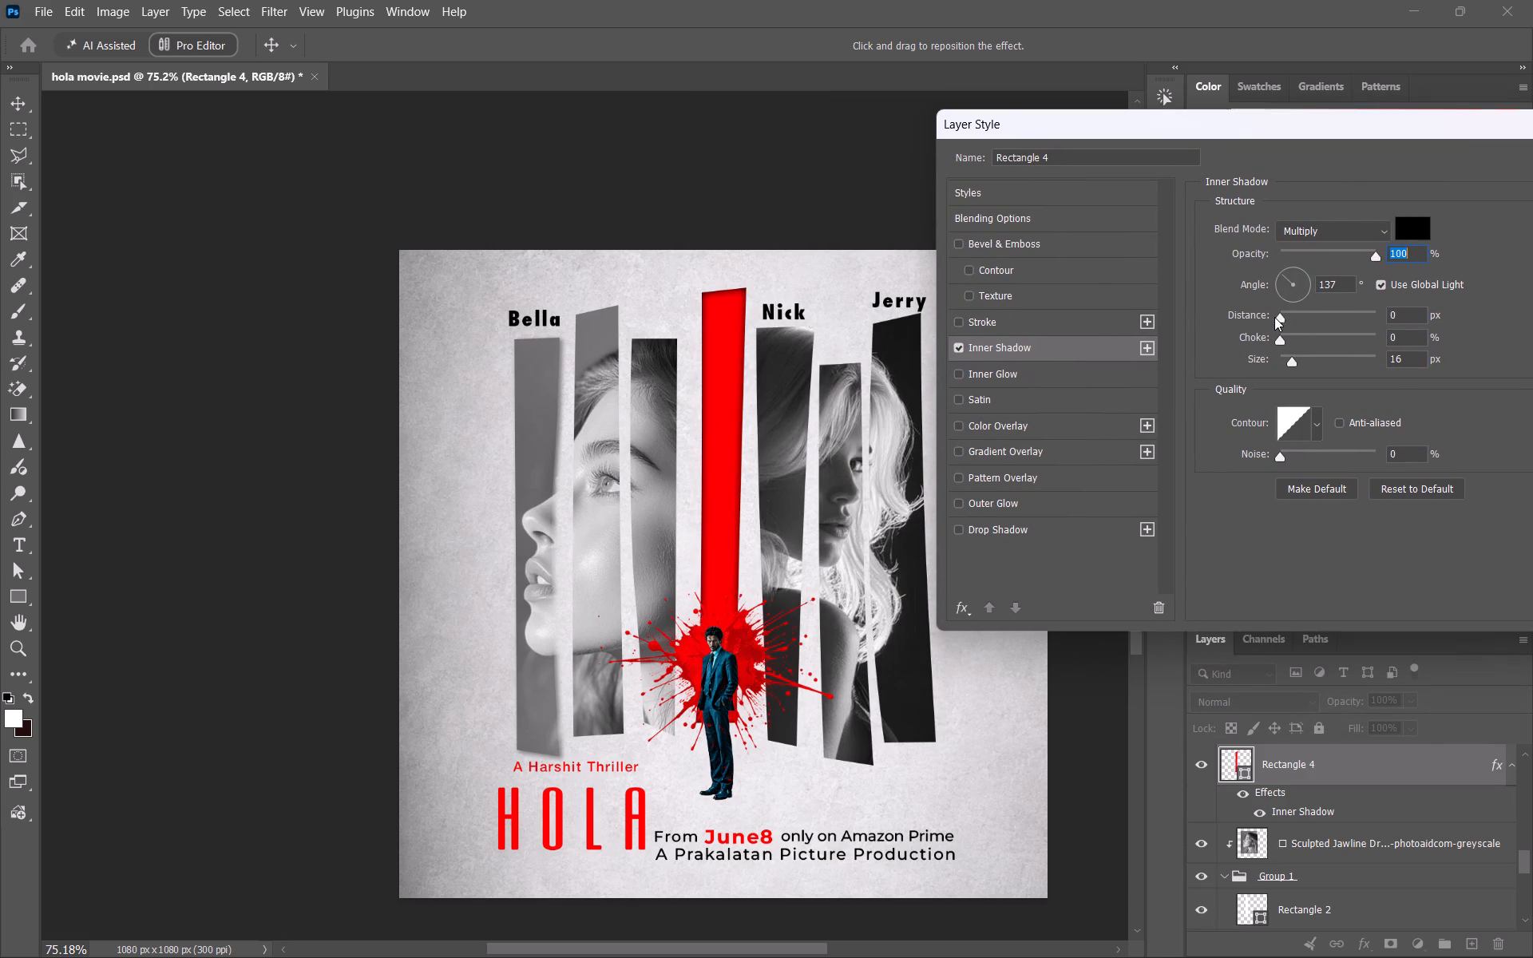
{"action": "left_click_drag", "start_coordinate": [1274, 317], "coordinate": [1289, 320]}
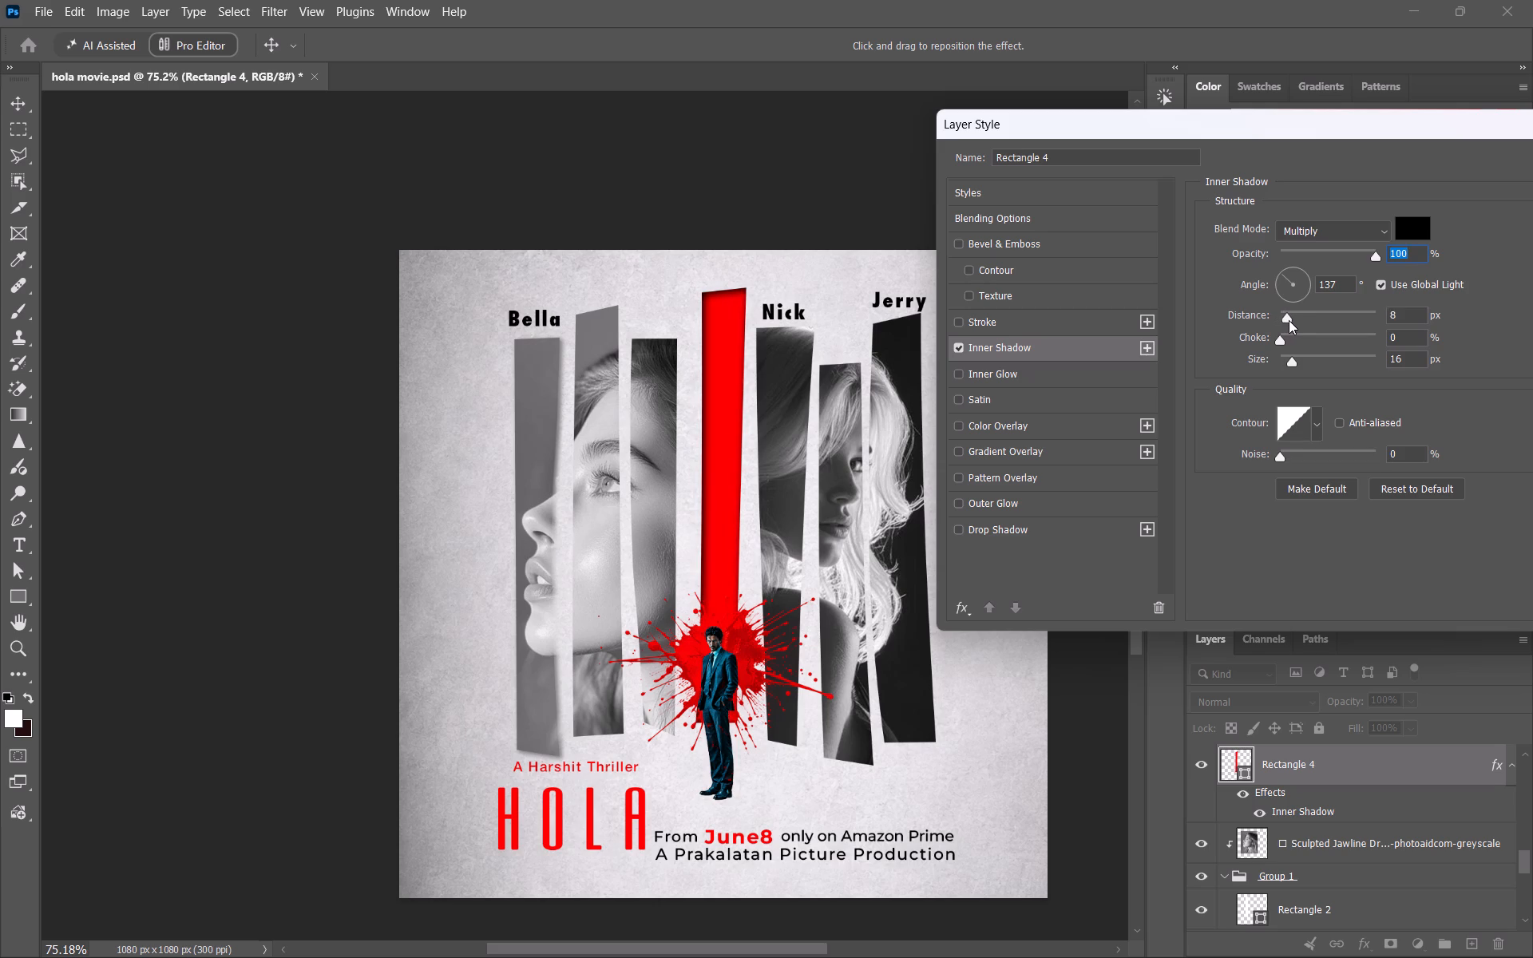
{"action": "left_click_drag", "start_coordinate": [1289, 320], "coordinate": [1284, 319]}
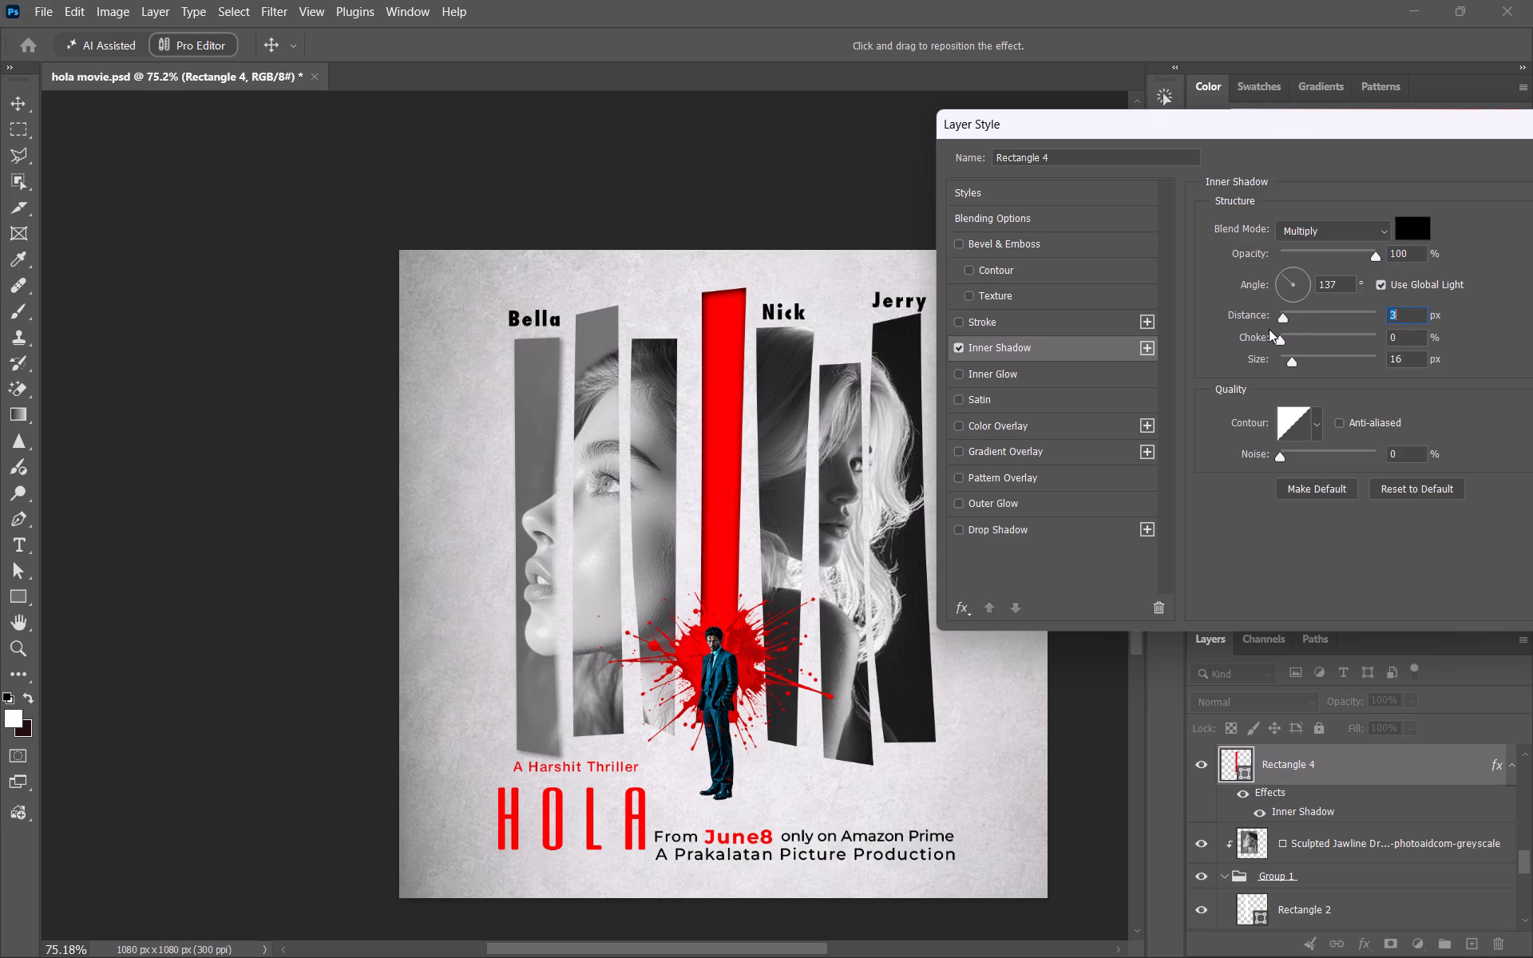
{"action": "left_click_drag", "start_coordinate": [1397, 117], "coordinate": [1215, 109]}
{"action": "left_click", "coordinate": [1486, 157]}
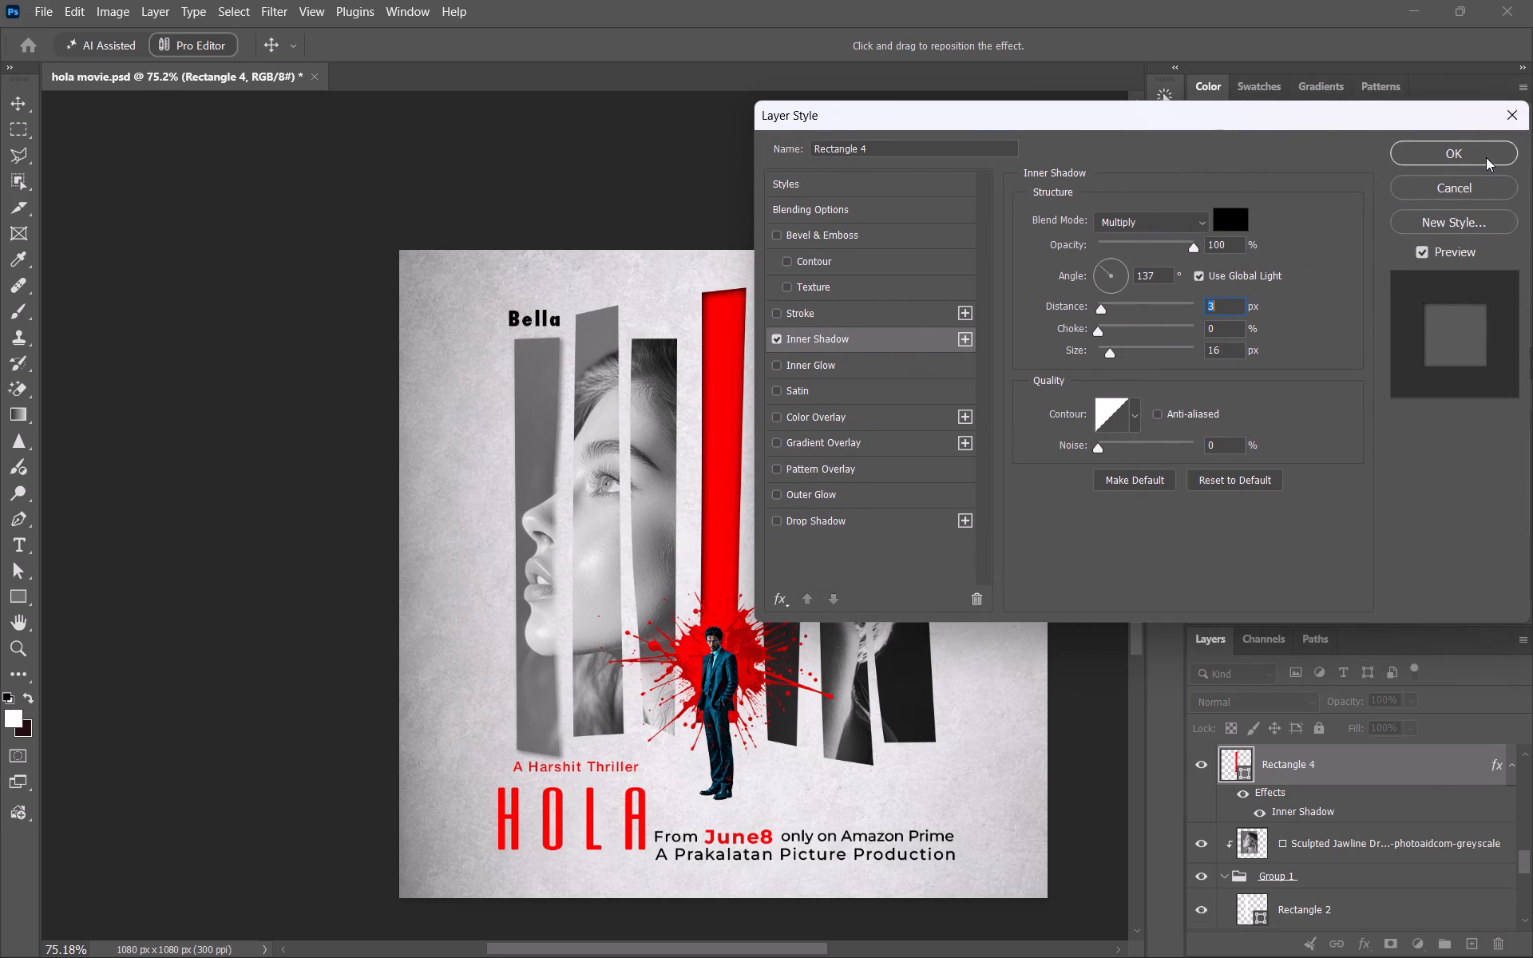
Add an inner shadow to the Vivid Crimson Splatter Burst layer with 69% opacity, 3 px distance and 16 px size.
{"action": "left_click", "coordinate": [683, 658]}
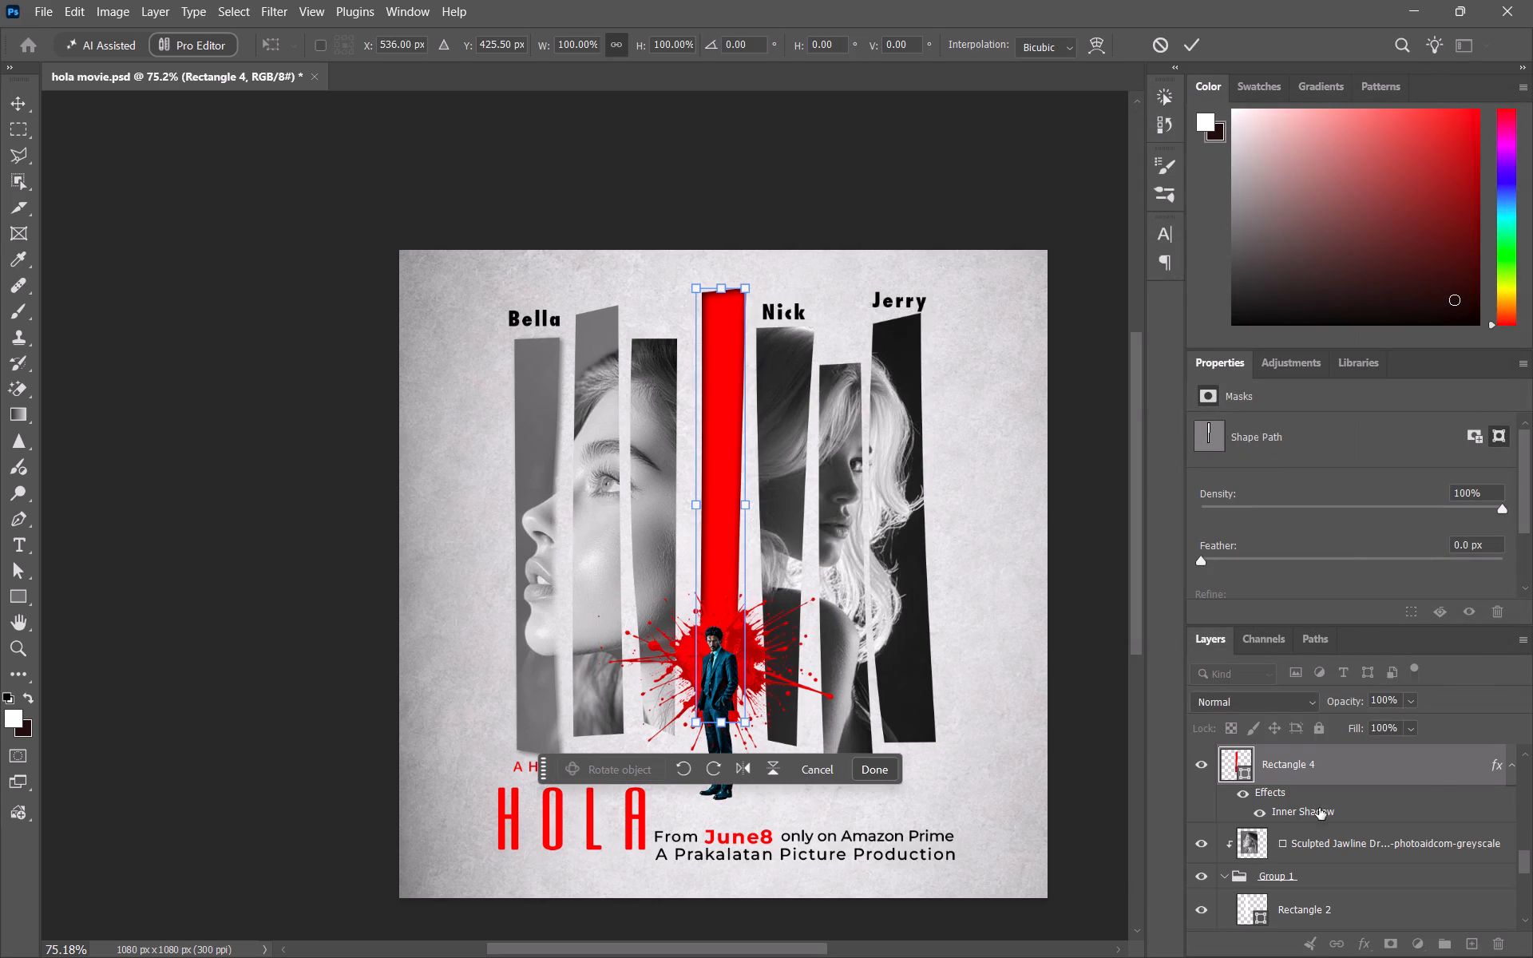
{"action": "scroll", "coordinate": [1340, 802], "scroll_direction": "down", "scroll_amount": 18}
{"action": "scroll", "coordinate": [1305, 837], "scroll_direction": "up", "scroll_amount": 4}
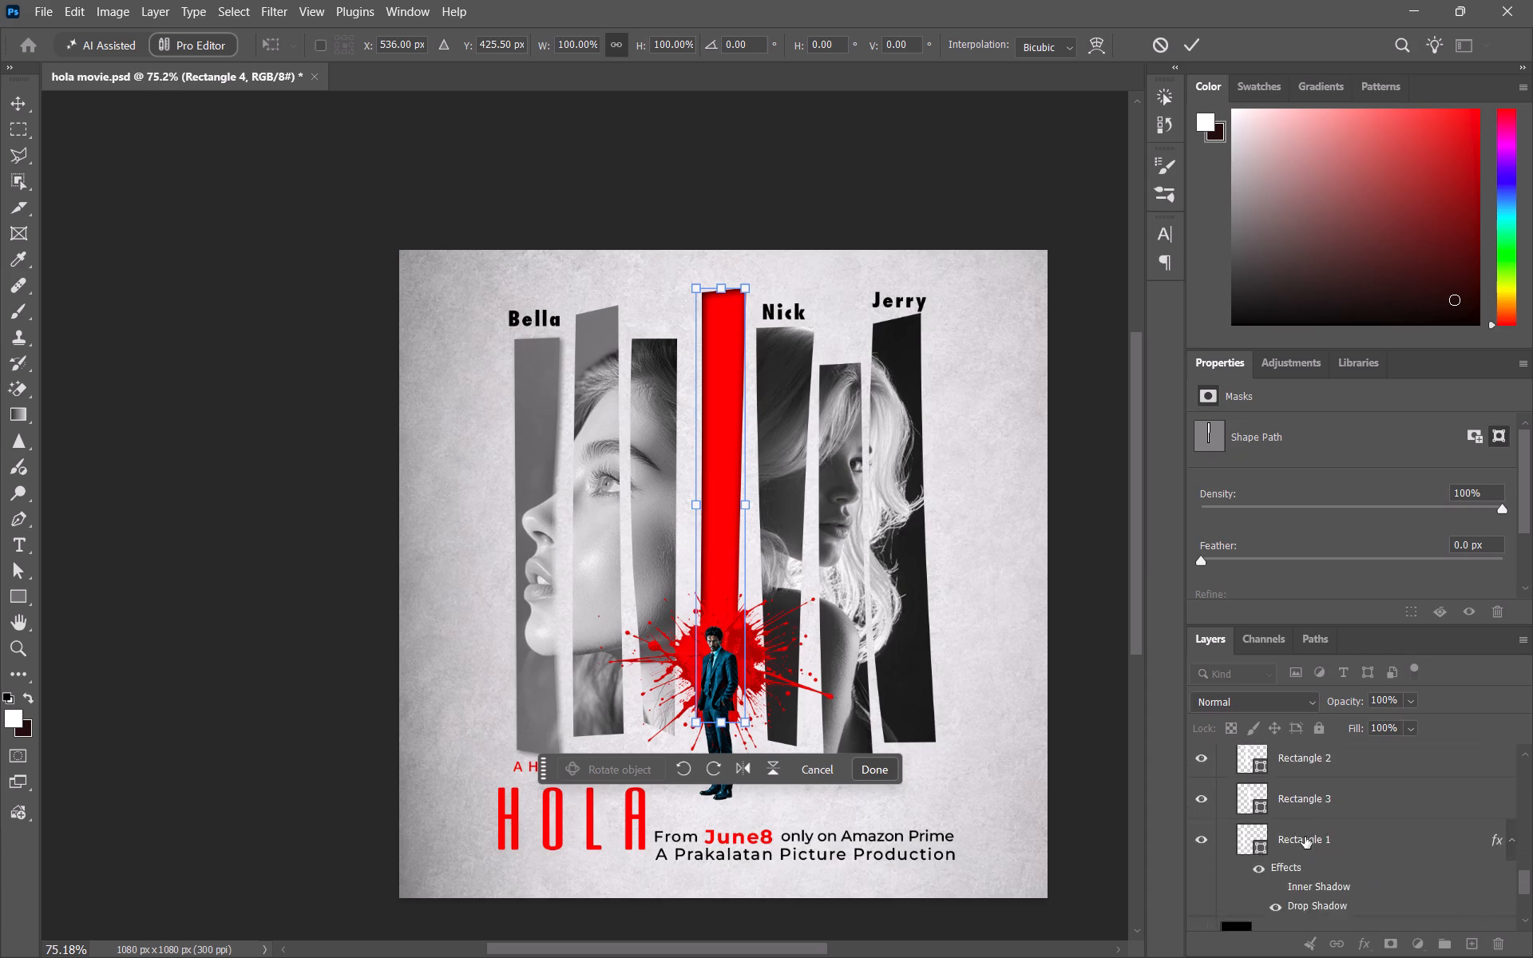
{"action": "scroll", "coordinate": [1305, 837], "scroll_direction": "up", "scroll_amount": 15}
{"action": "scroll", "coordinate": [1311, 825], "scroll_direction": "up", "scroll_amount": 12}
{"action": "scroll", "coordinate": [1316, 817], "scroll_direction": "up", "scroll_amount": 12}
{"action": "scroll", "coordinate": [1316, 817], "scroll_direction": "down", "scroll_amount": 2}
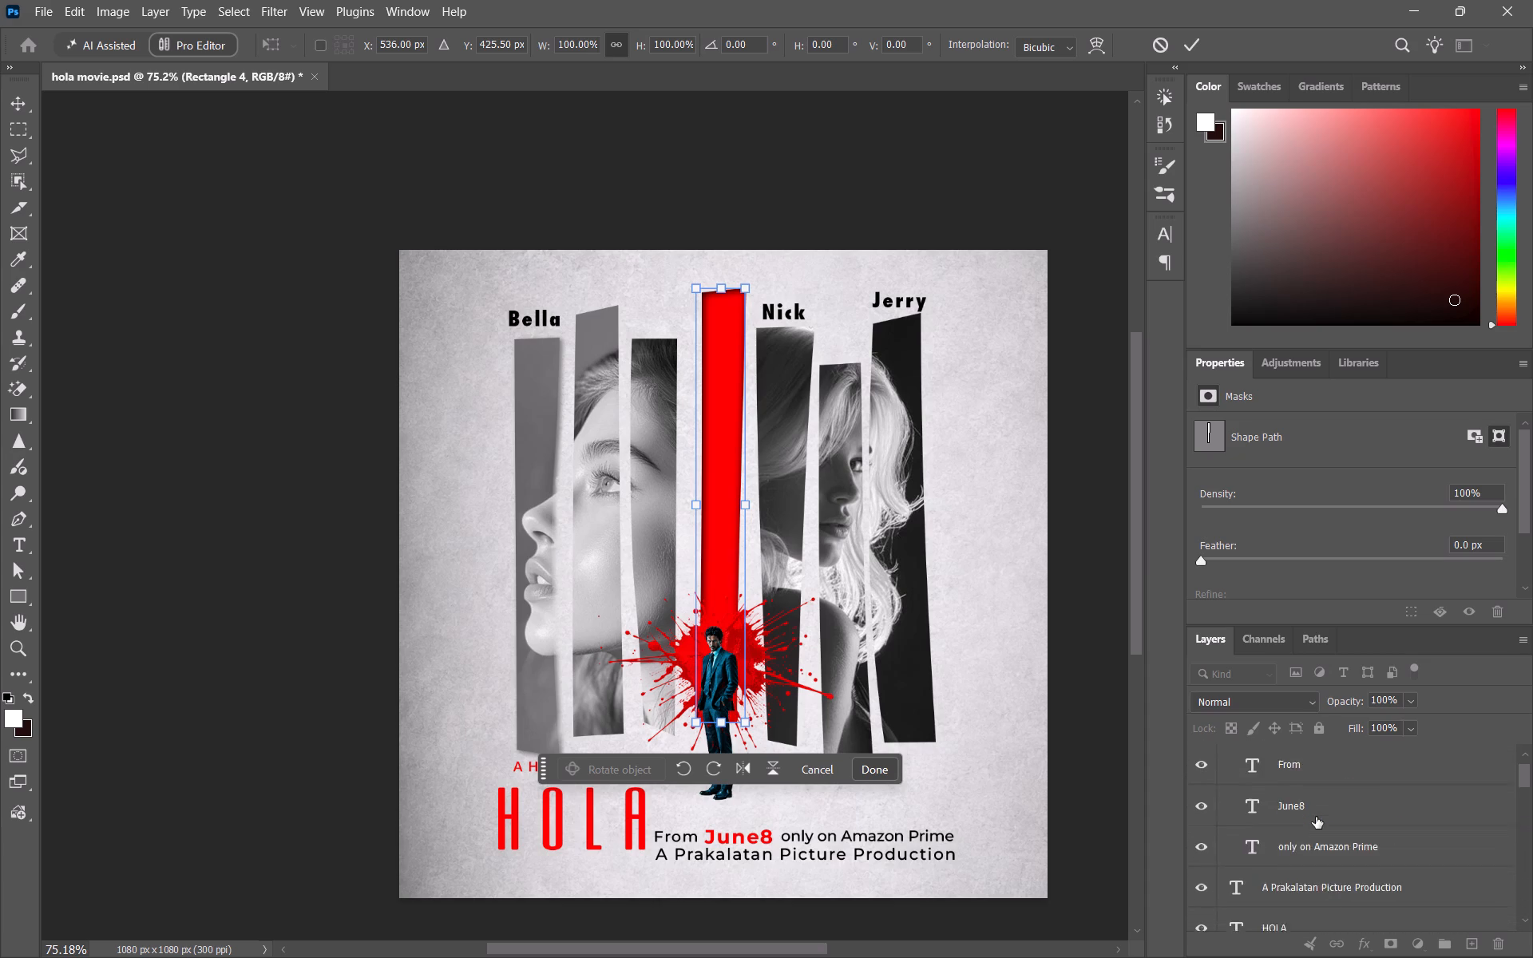
{"action": "scroll", "coordinate": [1316, 817], "scroll_direction": "down", "scroll_amount": 14}
{"action": "left_click", "coordinate": [1319, 798]}
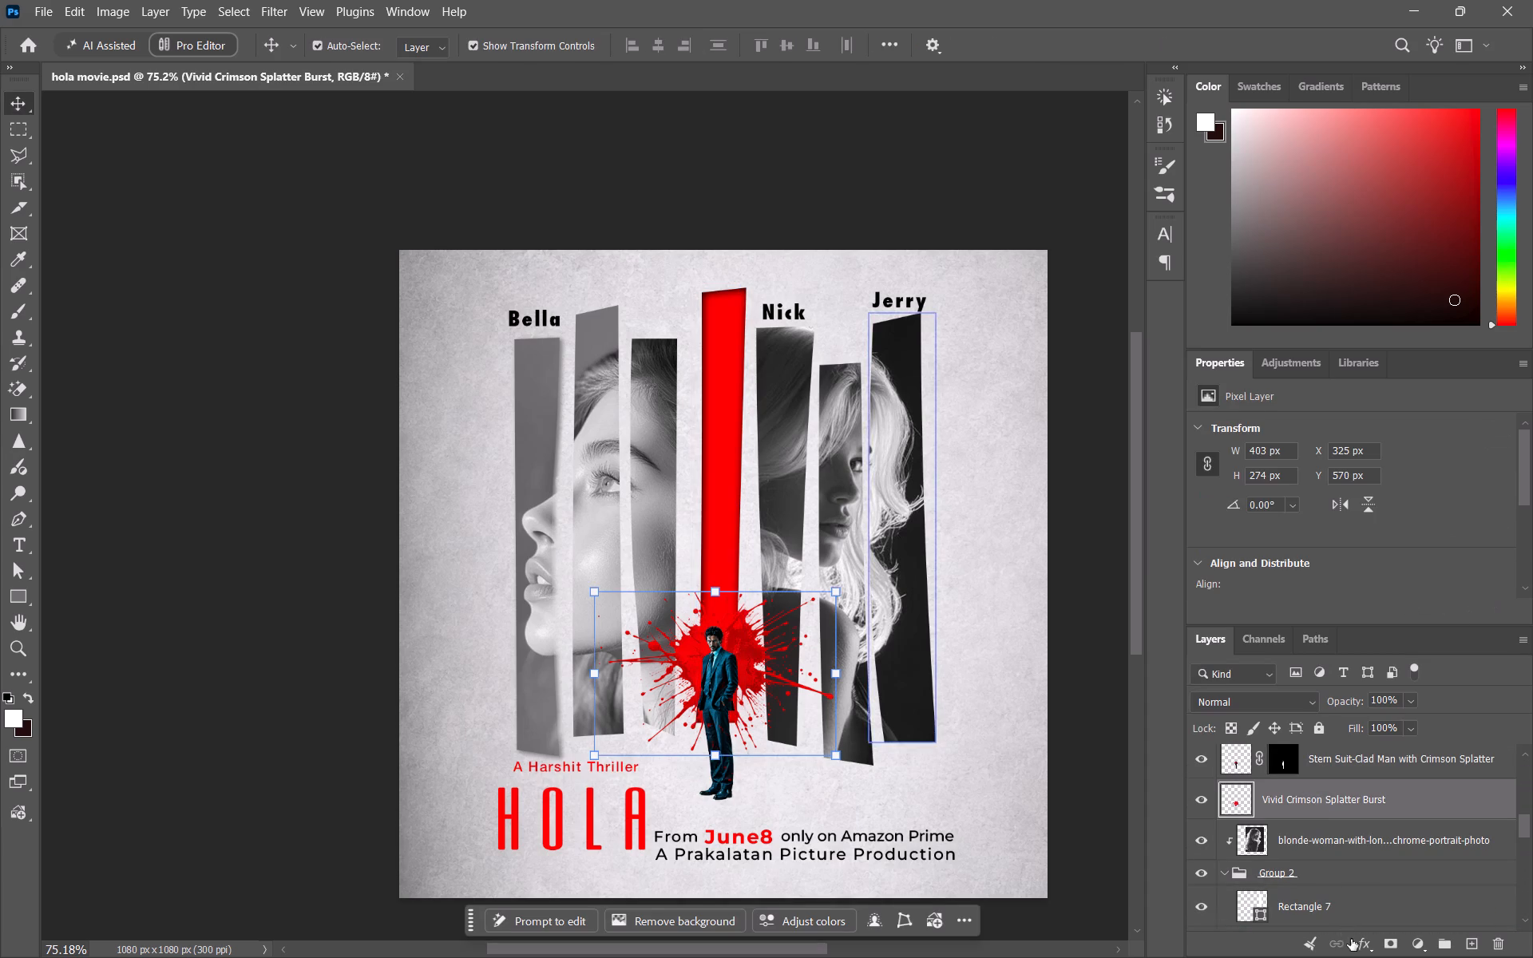
{"action": "left_click", "coordinate": [1363, 945]}
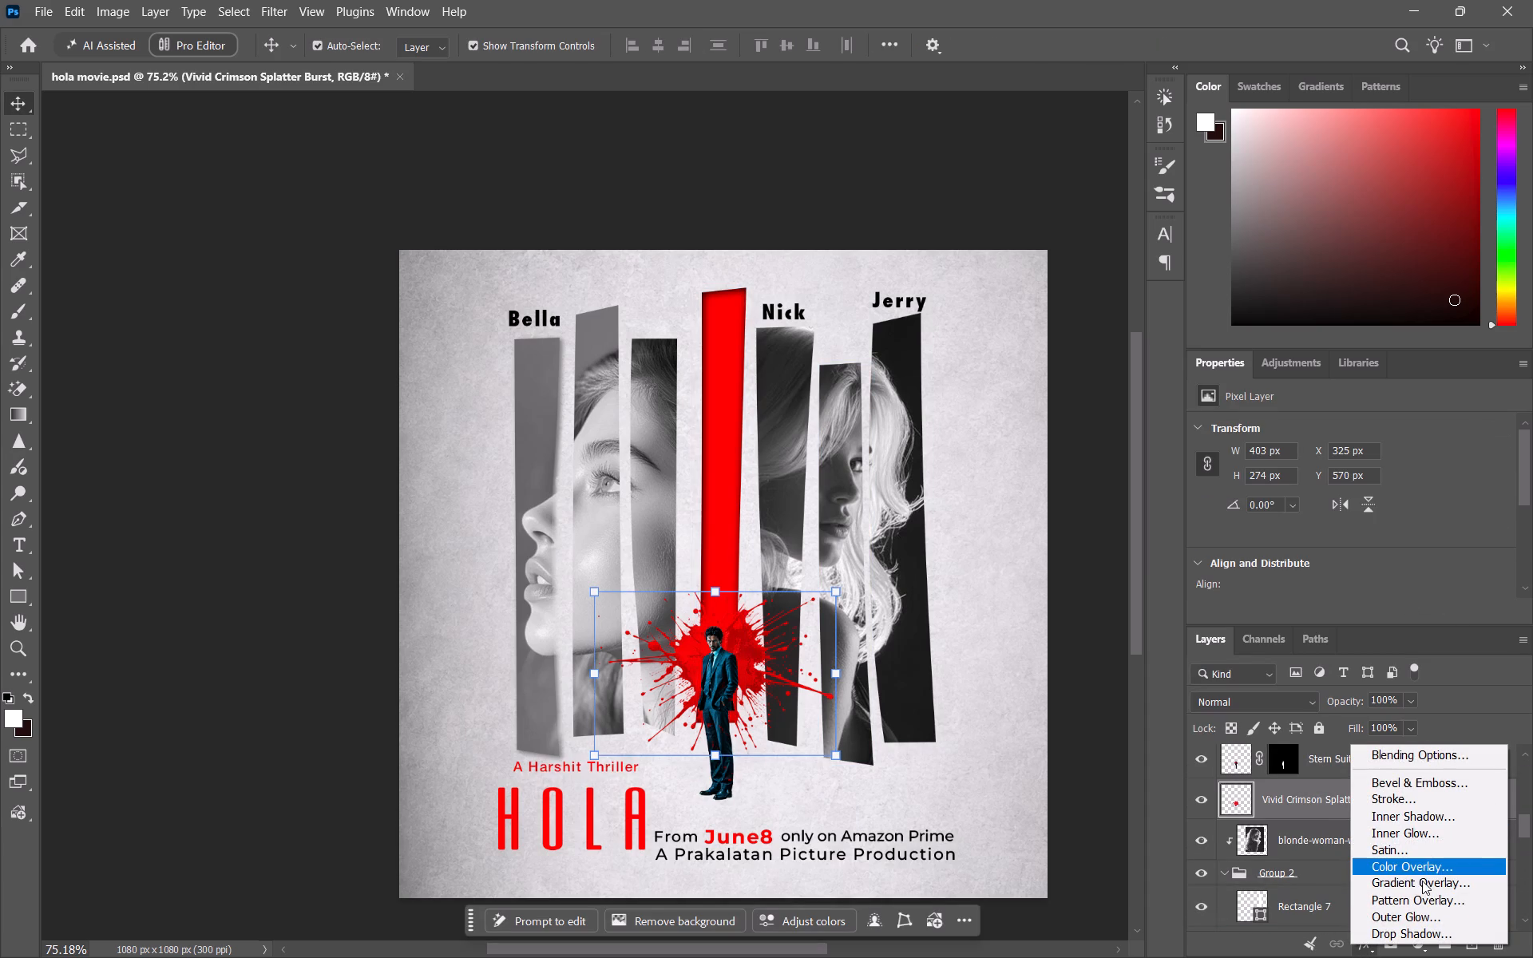
{"action": "left_click", "coordinate": [1424, 817]}
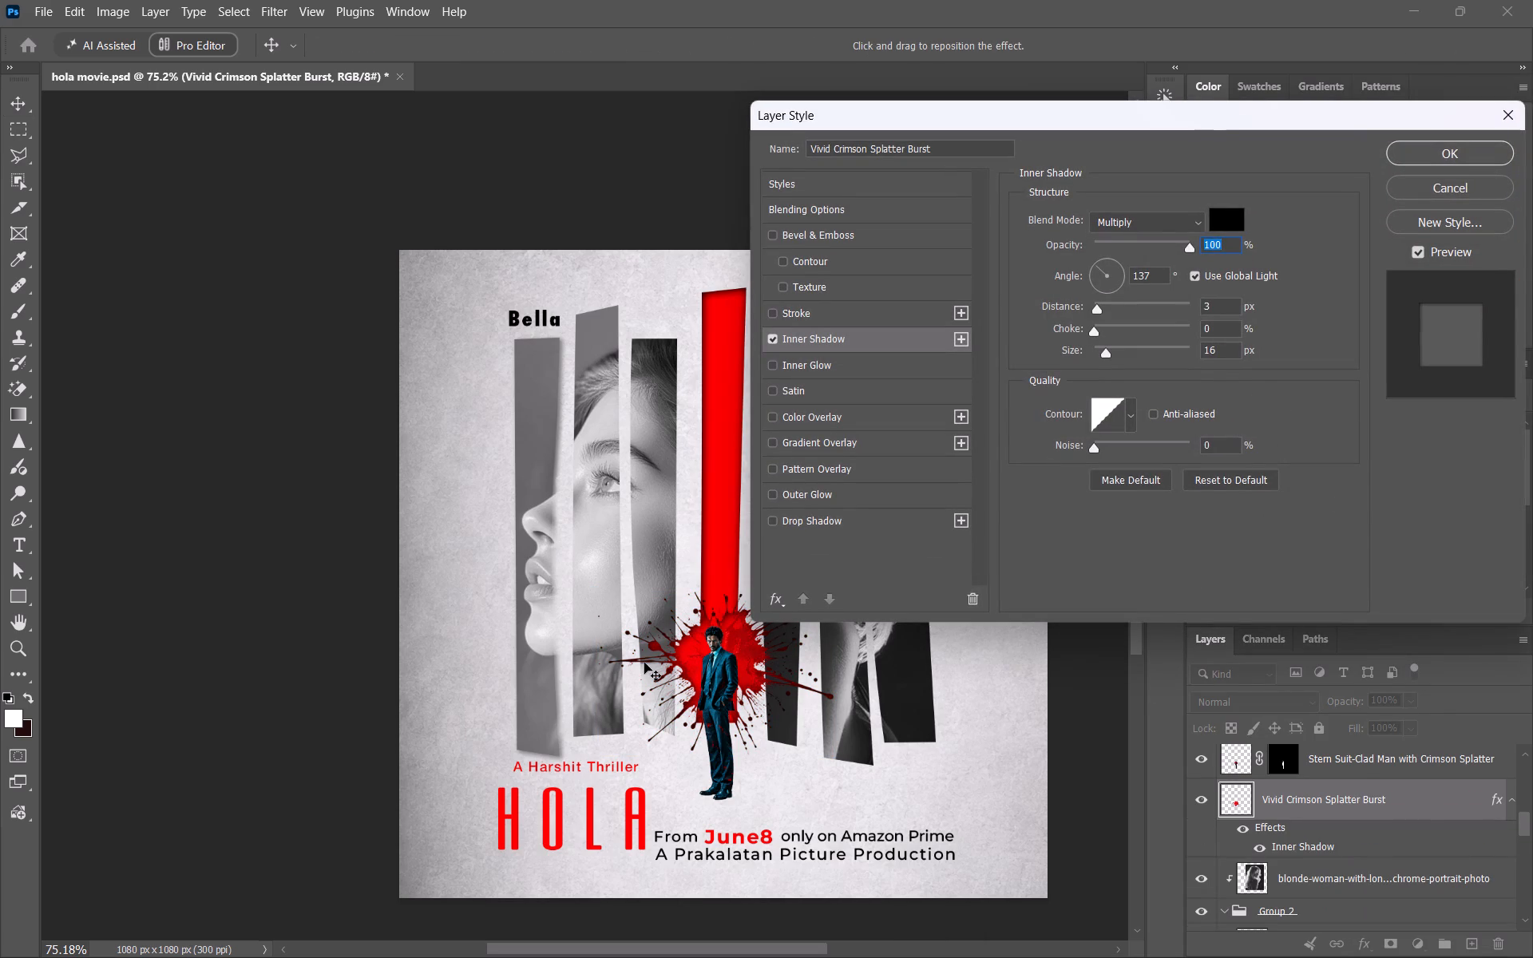
{"action": "left_click", "coordinate": [1175, 245]}
{"action": "left_click", "coordinate": [1155, 242]}
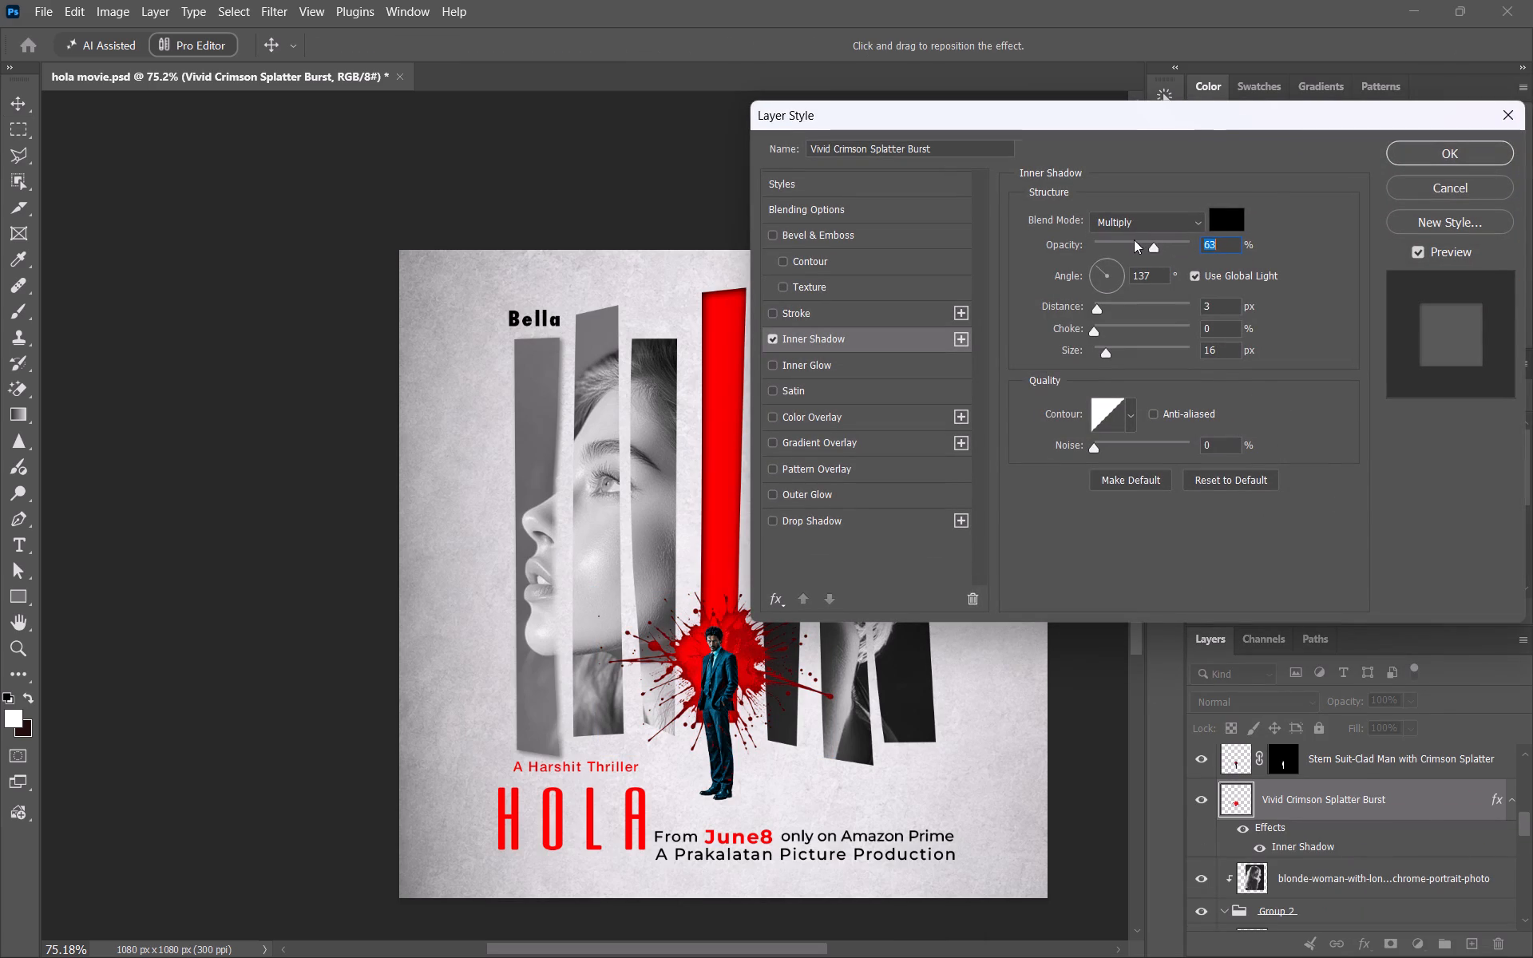
{"action": "left_click", "coordinate": [1134, 239]}
{"action": "left_click", "coordinate": [1151, 241]}
{"action": "left_click", "coordinate": [1160, 241]}
{"action": "left_click", "coordinate": [1464, 154]}
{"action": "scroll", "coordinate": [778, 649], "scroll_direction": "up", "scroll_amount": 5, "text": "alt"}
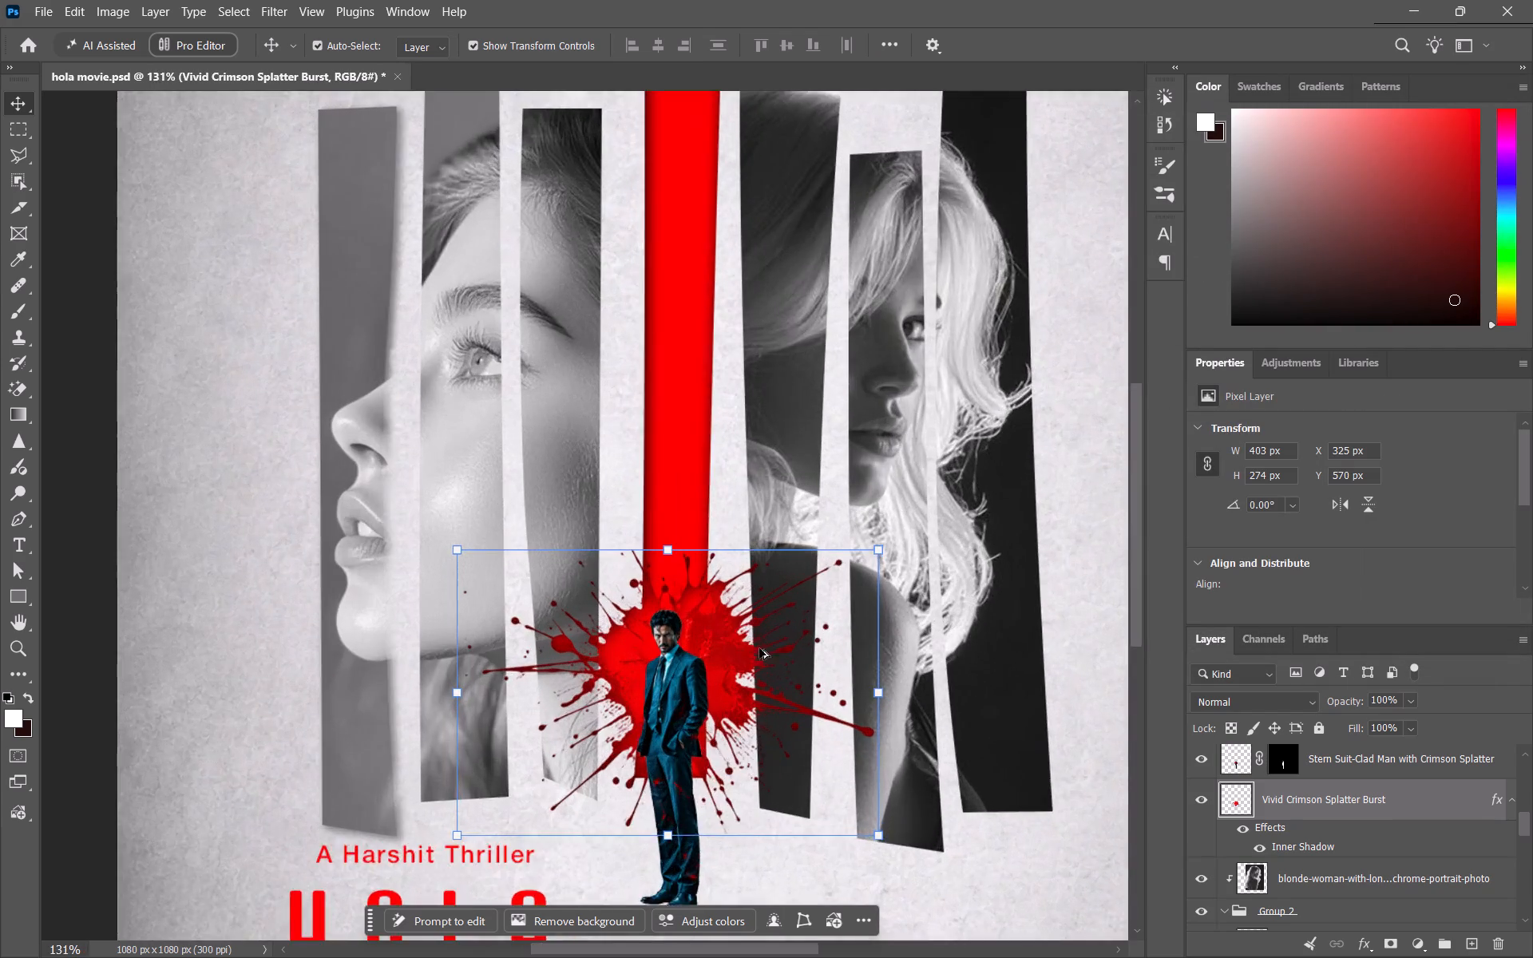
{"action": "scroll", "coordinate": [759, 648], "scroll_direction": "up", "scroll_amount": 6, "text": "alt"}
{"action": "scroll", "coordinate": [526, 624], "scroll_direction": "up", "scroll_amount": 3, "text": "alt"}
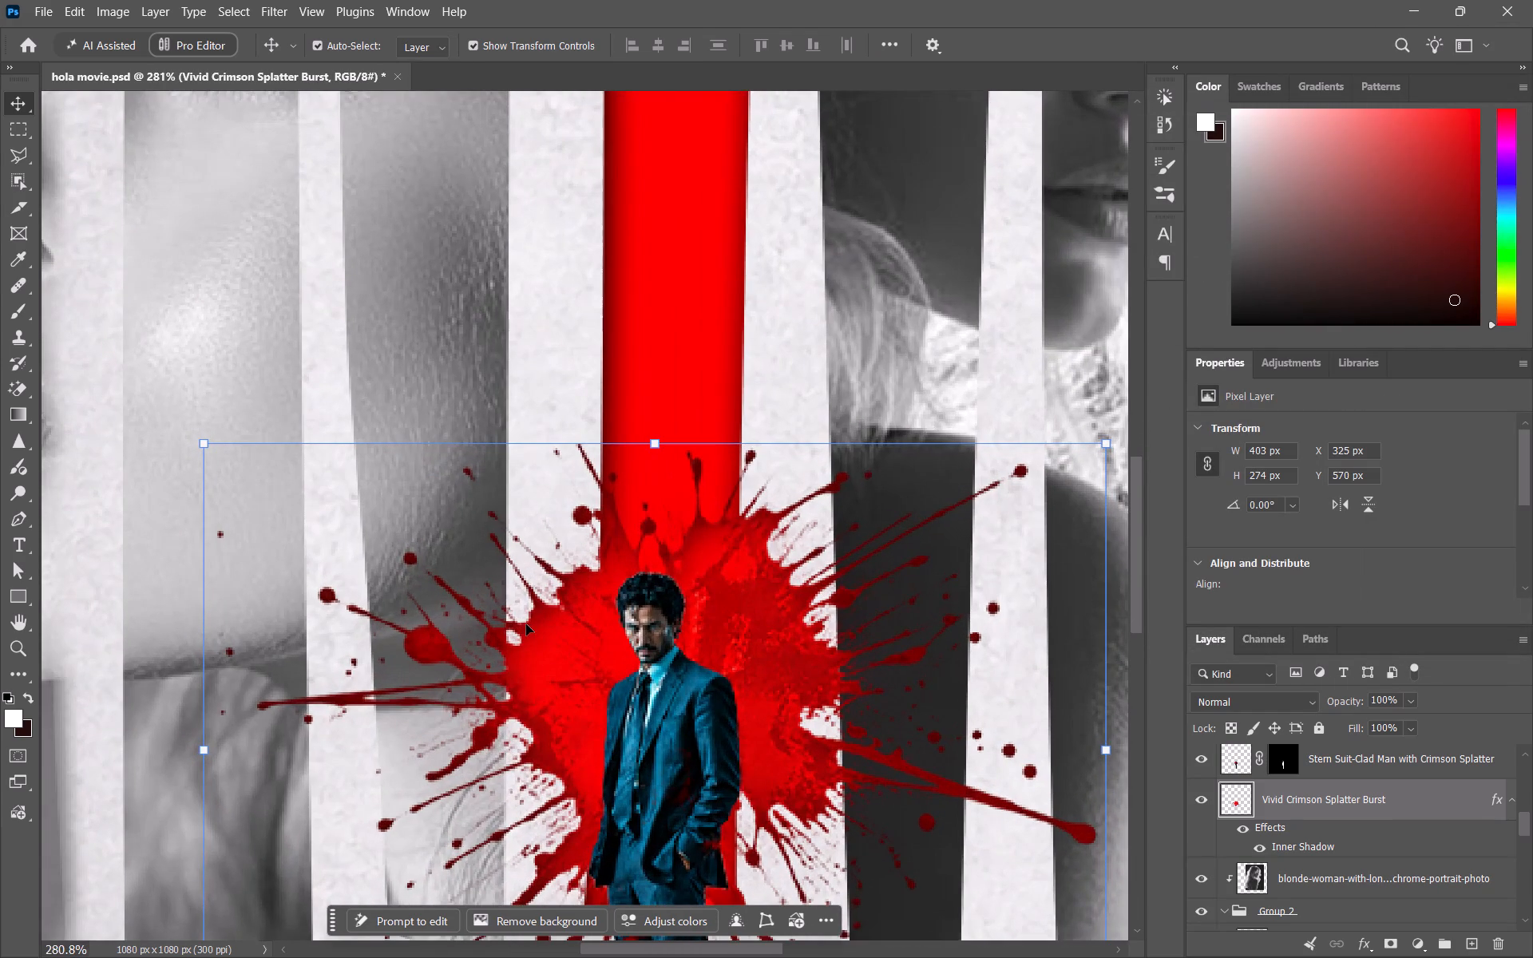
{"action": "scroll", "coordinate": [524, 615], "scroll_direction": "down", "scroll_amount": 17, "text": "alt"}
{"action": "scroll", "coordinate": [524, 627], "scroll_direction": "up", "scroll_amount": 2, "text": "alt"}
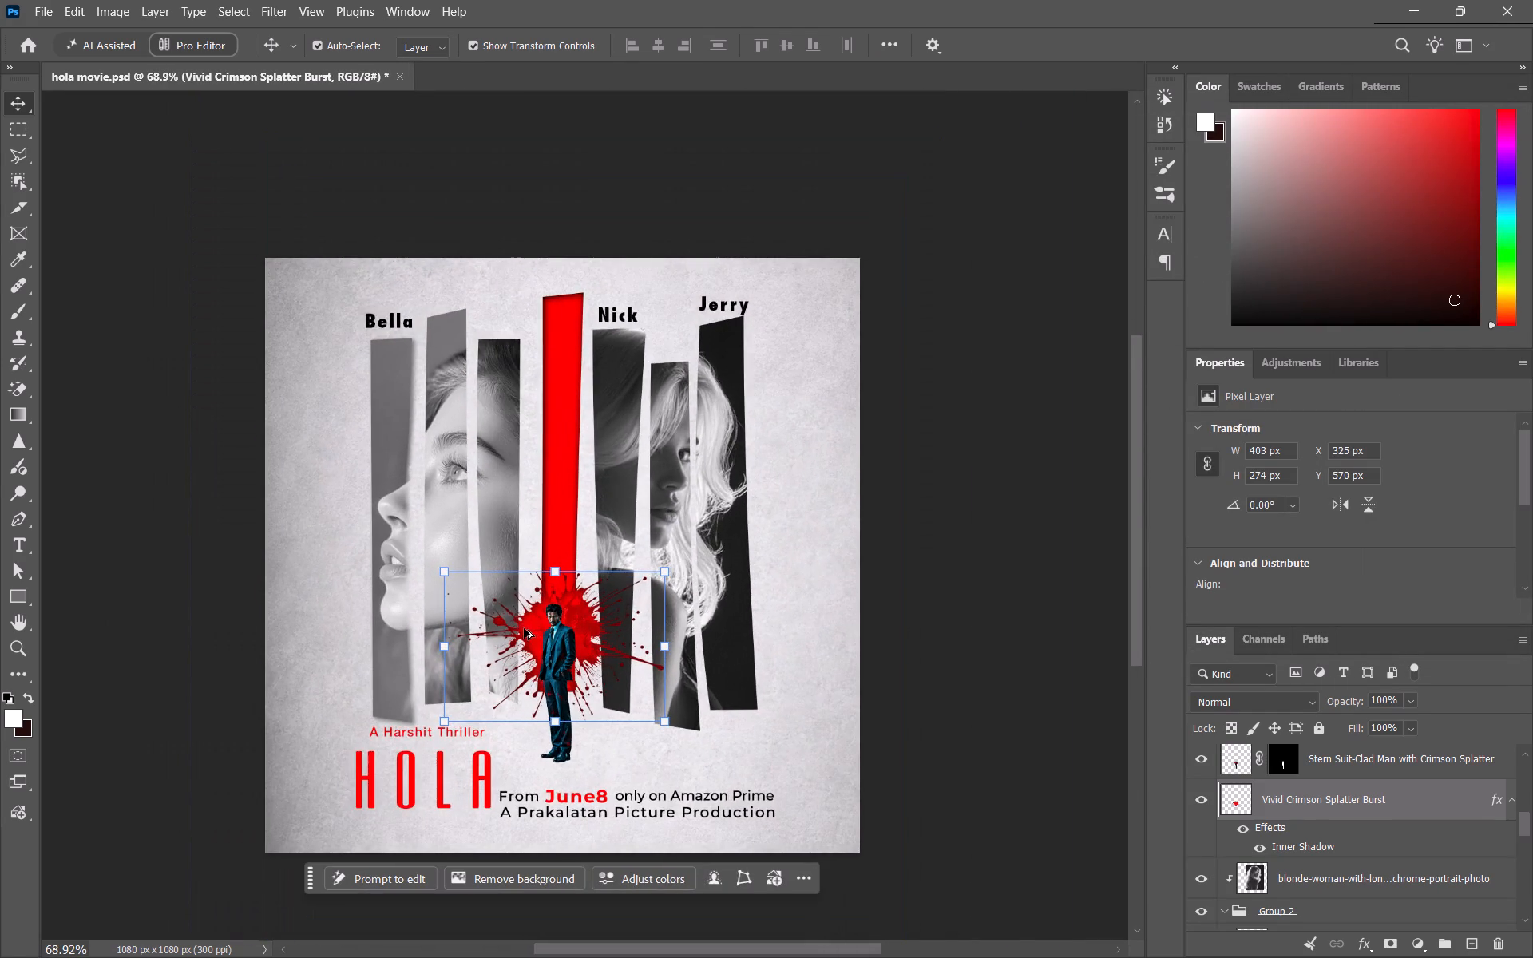
Compare the poster with the reference image in Photos, examining the splatter, the tagline and the HOLA title.
{"action": "scroll", "coordinate": [524, 628], "scroll_direction": "down", "scroll_amount": 3, "text": "alt"}
{"action": "scroll", "coordinate": [501, 665], "scroll_direction": "up", "scroll_amount": 3, "text": "alt"}
{"action": "key", "text": "alt+Tab"}
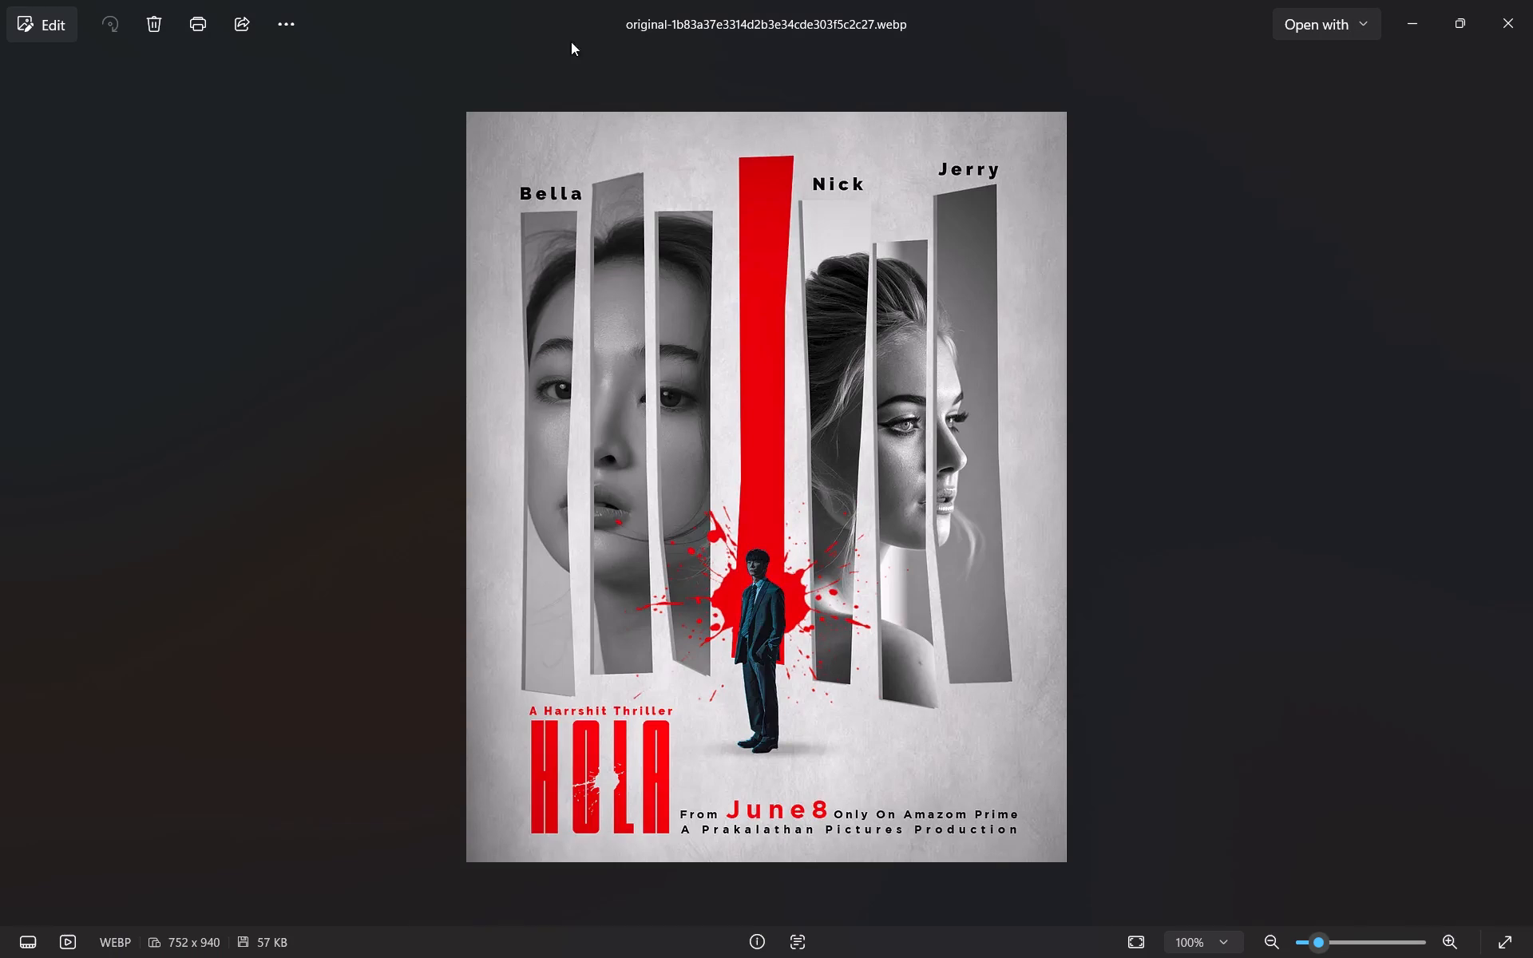
{"action": "scroll", "coordinate": [588, 786], "scroll_direction": "up", "scroll_amount": 5, "text": "alt"}
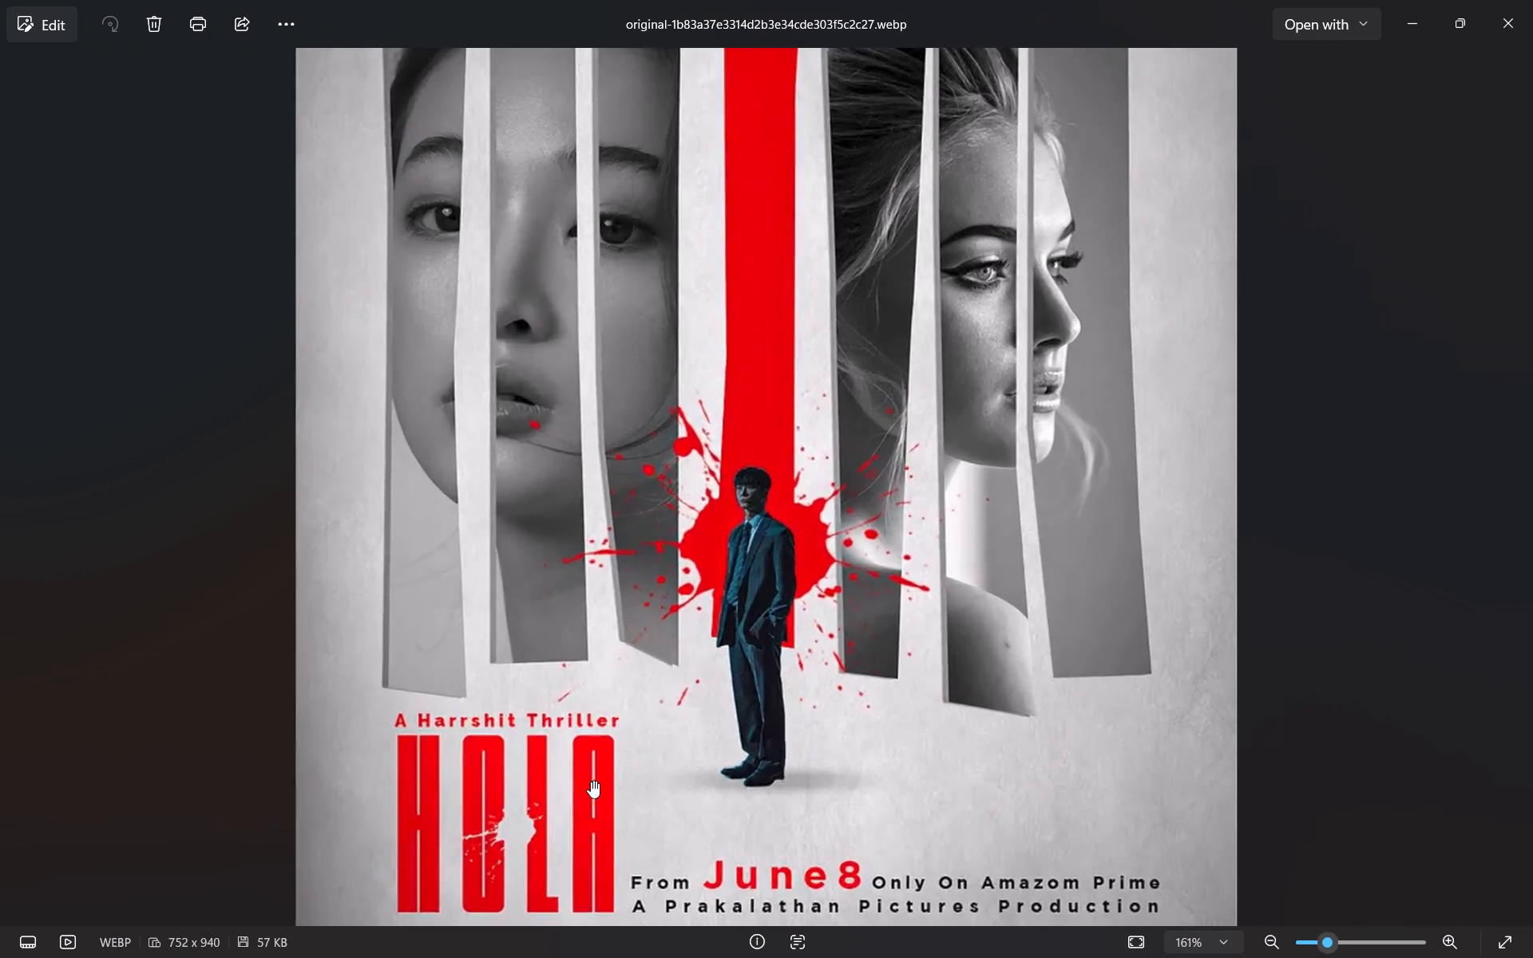
{"action": "scroll", "coordinate": [591, 781], "scroll_direction": "down", "scroll_amount": 4, "text": "alt"}
{"action": "key", "text": "alt+Tab"}
{"action": "key", "text": "alt+Tab"}
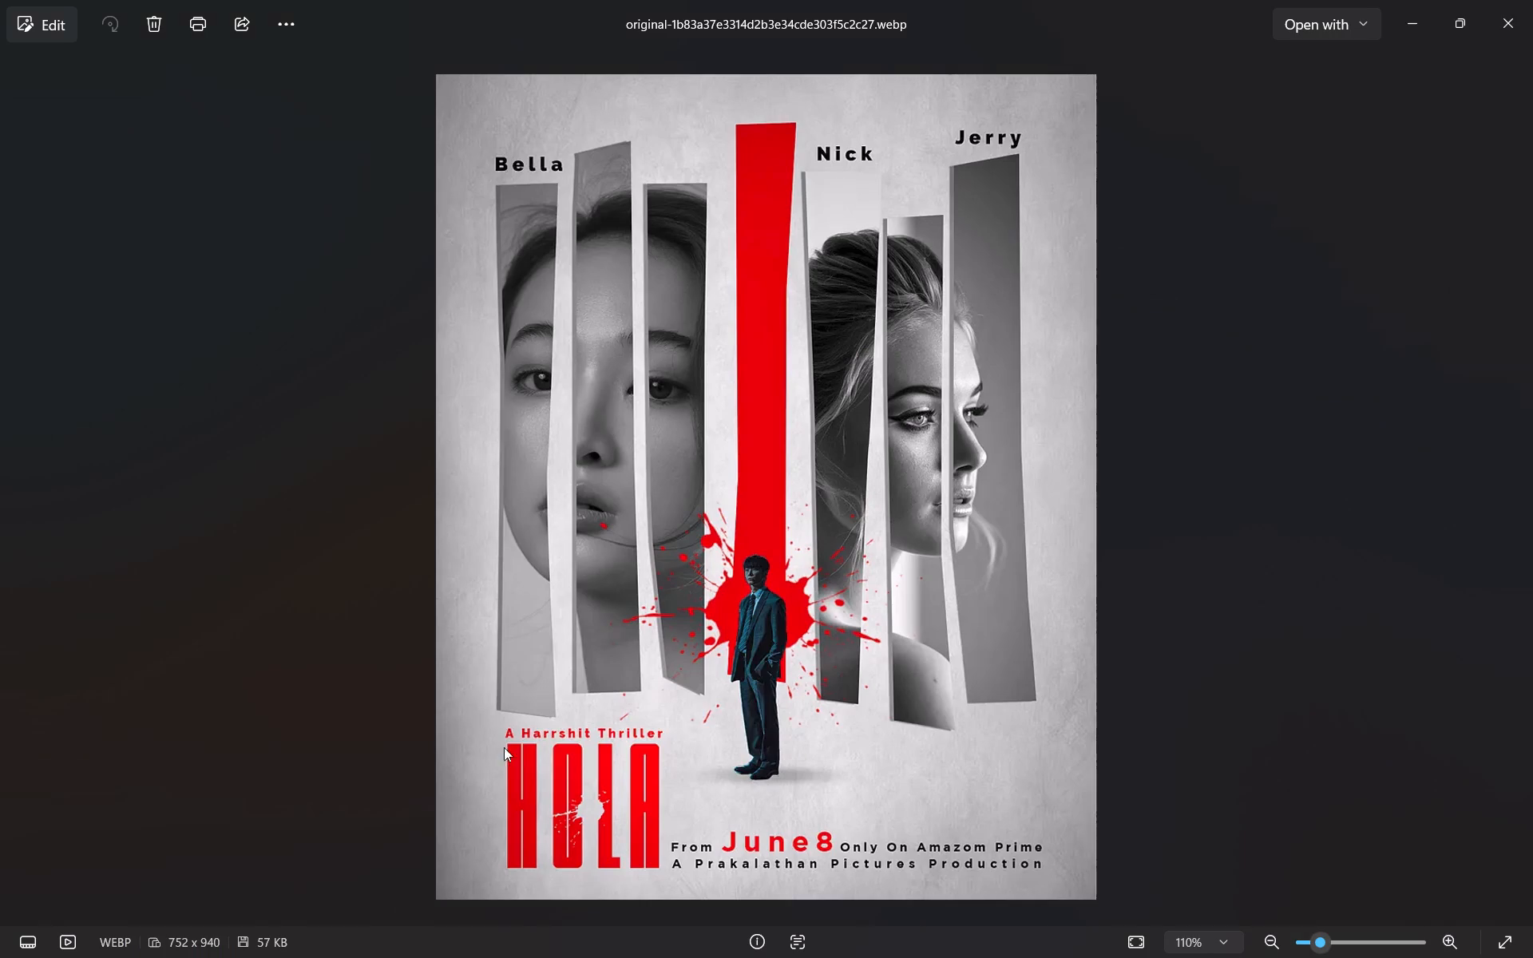
{"action": "key", "text": "alt+Tab"}
Nudge the "A Harshit Thriller" tagline straight down so it sits closer above the HOLA title, checking its spacing against the reference image.
{"action": "left_click", "coordinate": [430, 721]}
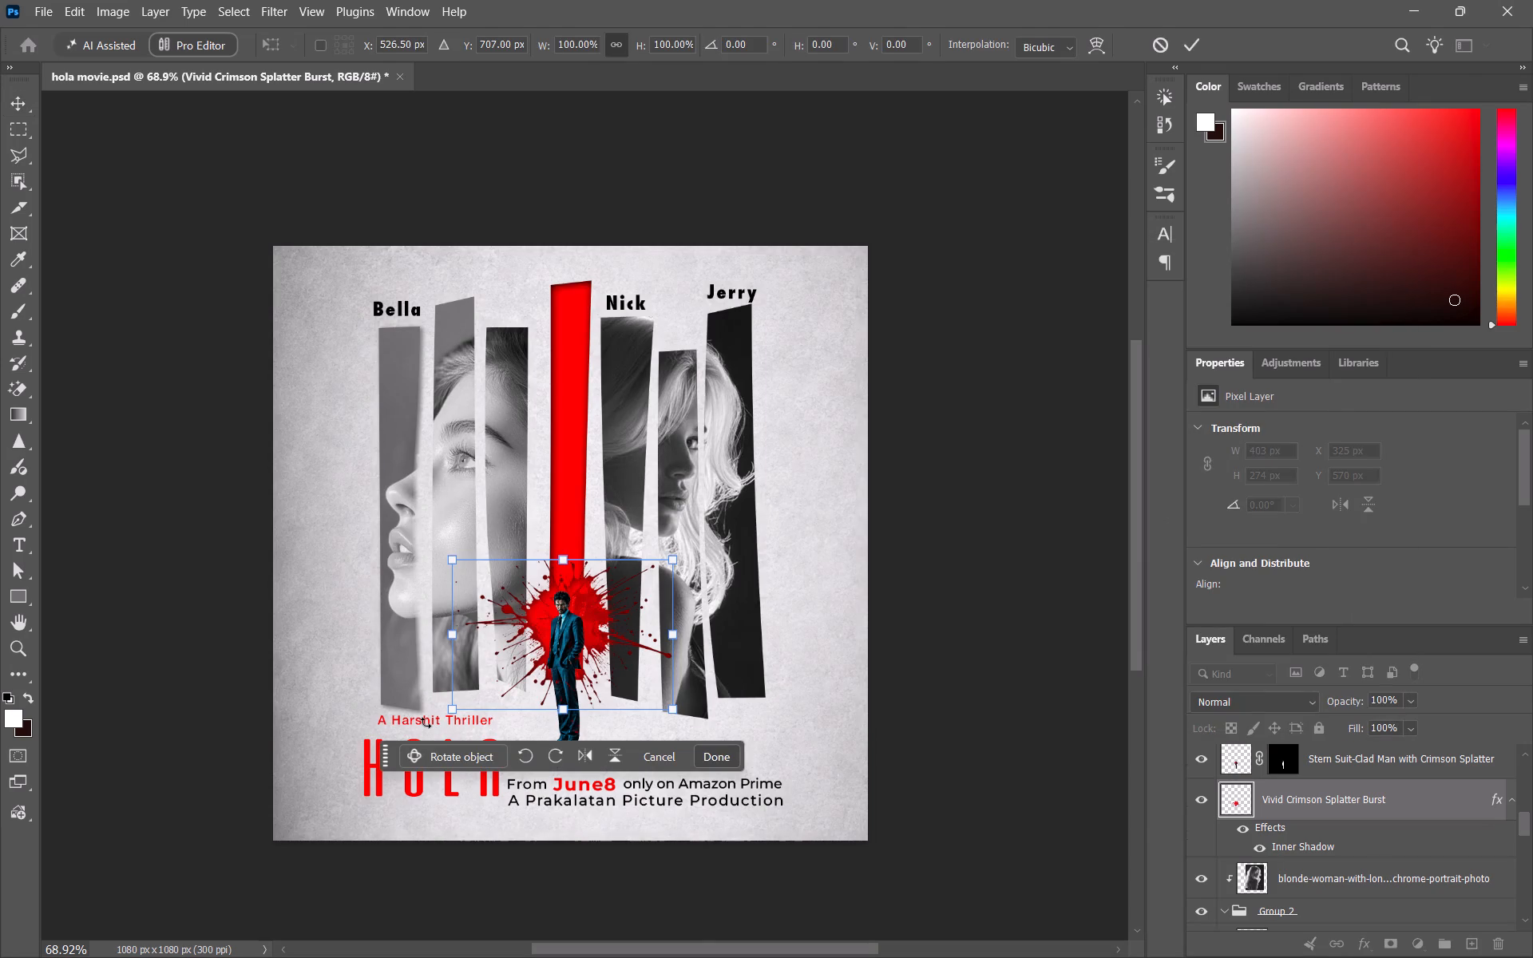
{"action": "left_click", "coordinate": [234, 700]}
{"action": "scroll", "coordinate": [459, 754], "scroll_direction": "up", "scroll_amount": 7, "text": "alt"}
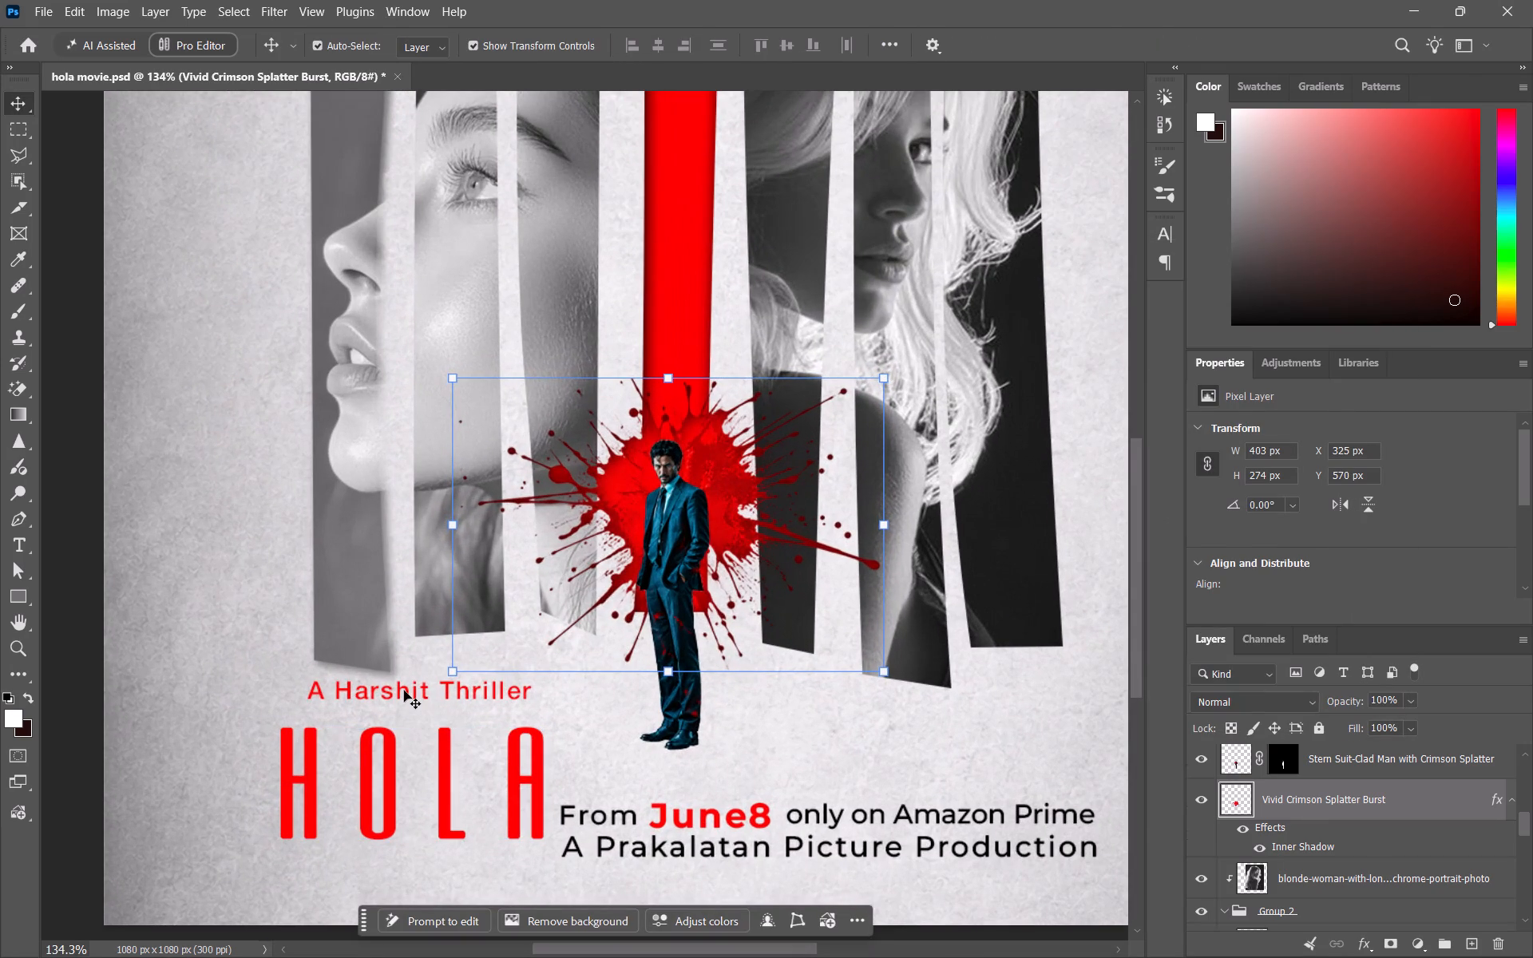
{"action": "left_click", "coordinate": [404, 691]}
{"action": "key", "text": "Down"}
{"action": "key", "text": "Down"}
{"action": "key", "text": "Down"}
{"action": "key", "text": "Down"}
{"action": "key", "text": "Down"}
{"action": "key", "text": "Down"}
{"action": "key", "text": "Down"}
{"action": "key", "text": "Down"}
{"action": "key", "text": "Down"}
{"action": "key", "text": "Down"}
{"action": "key", "text": "Down"}
{"action": "key", "text": "Down"}
{"action": "key", "text": "Down"}
{"action": "key", "text": "Down"}
{"action": "key", "text": "Down"}
{"action": "key", "text": "Down"}
{"action": "key", "text": "Down"}
{"action": "key", "text": "Down"}
{"action": "key", "text": "Down"}
{"action": "key", "text": "Down"}
{"action": "key", "text": "Down"}
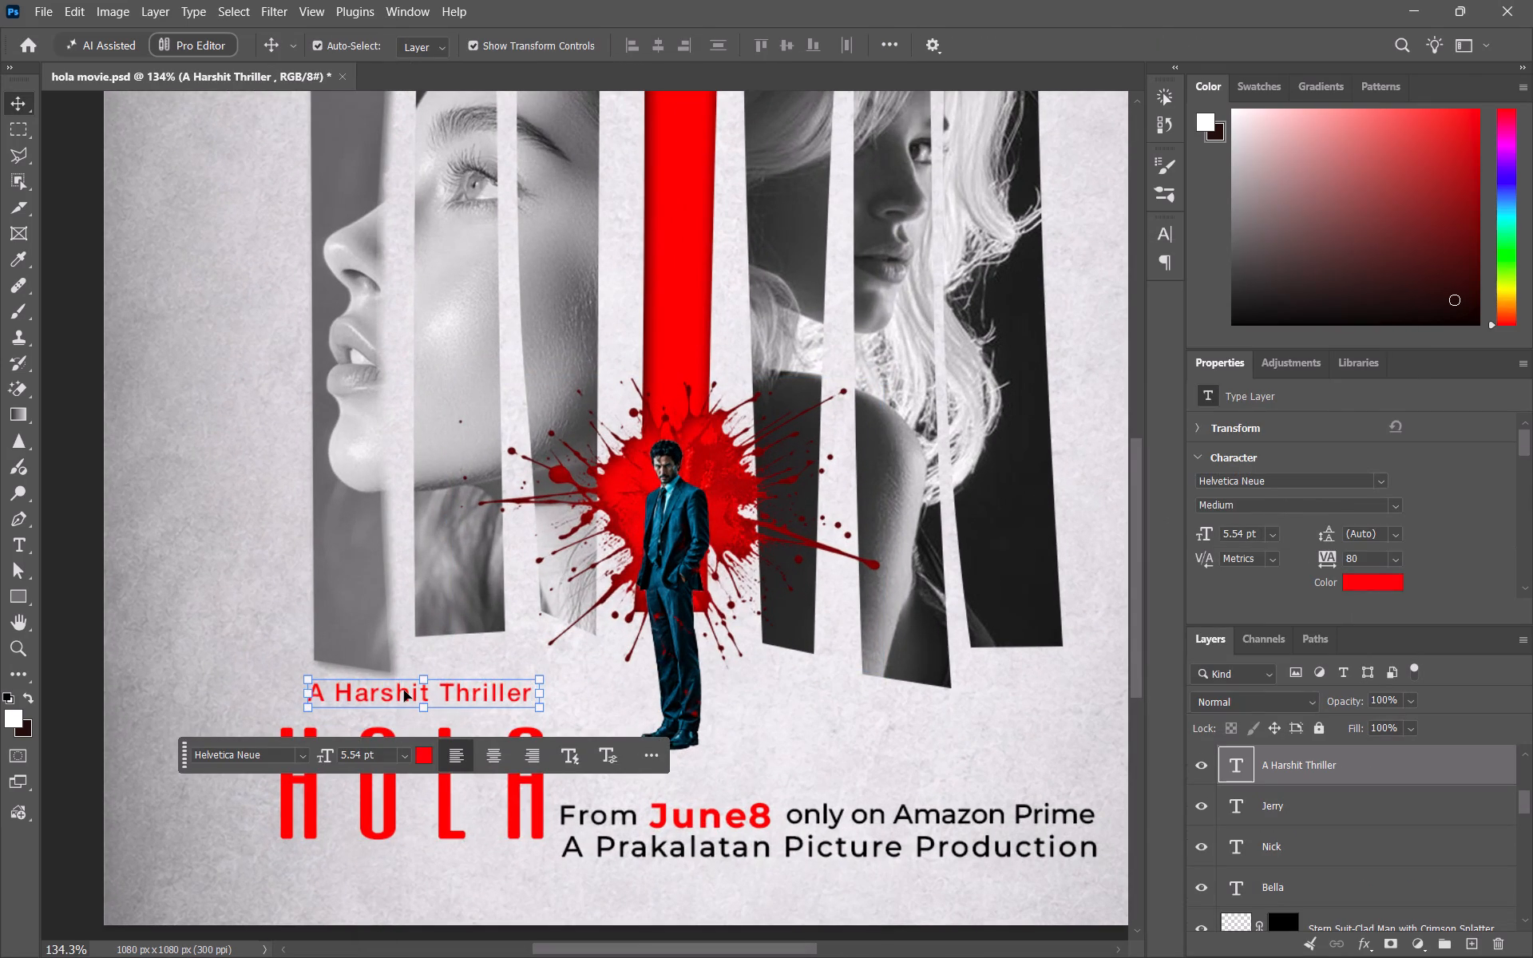
{"action": "key", "text": "Down"}
{"action": "key", "text": "Down"}
{"action": "key", "text": "alt+Tab"}
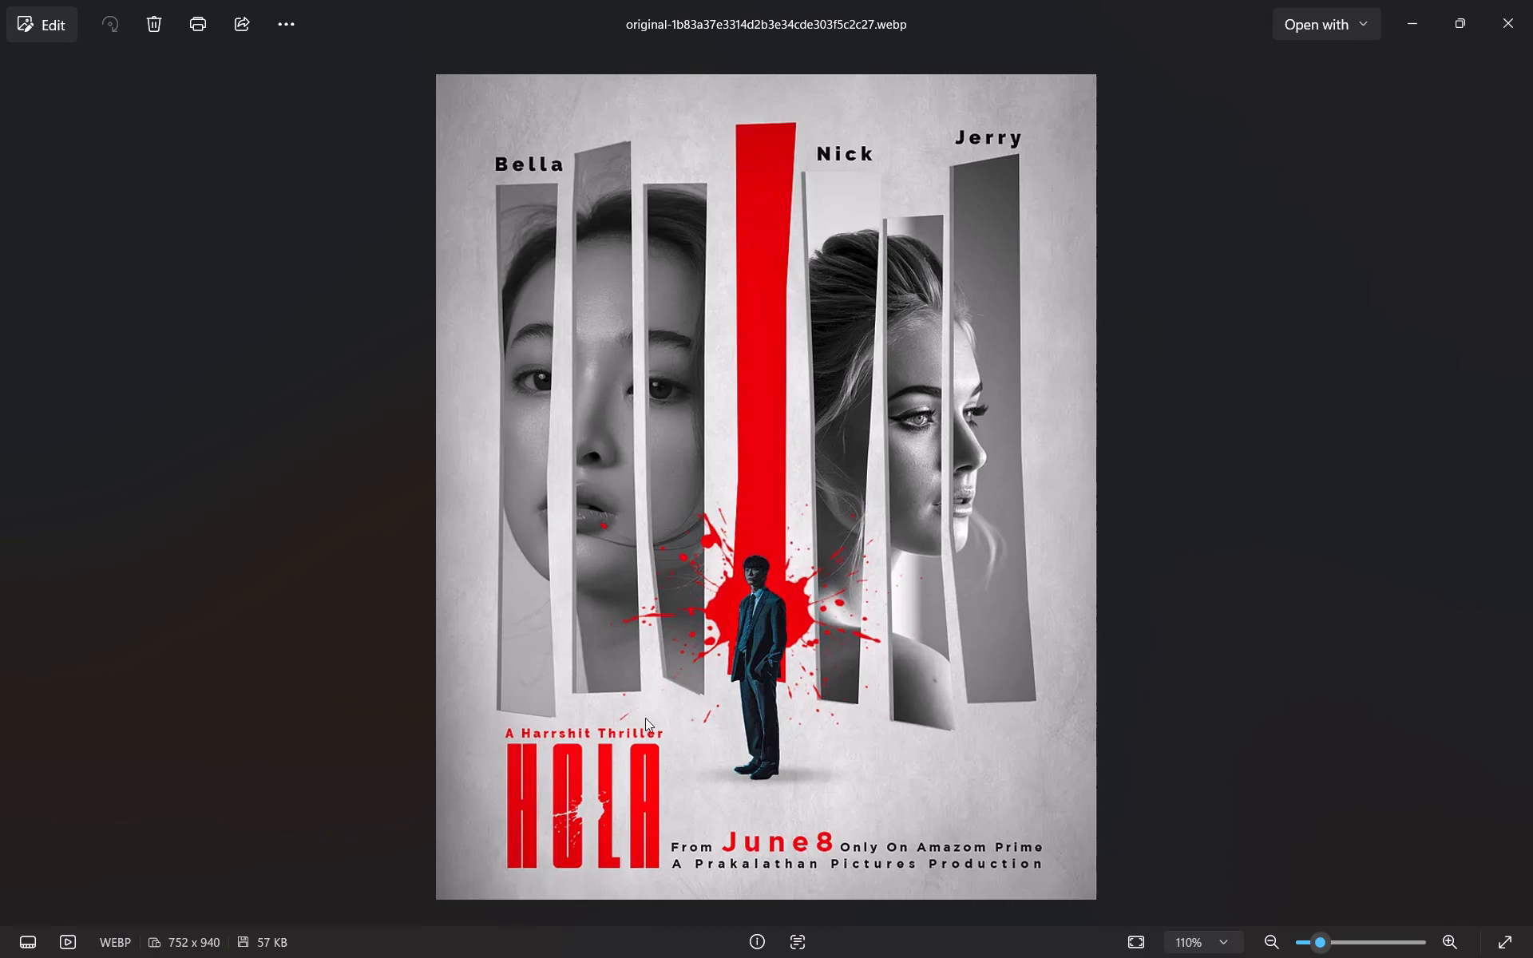
{"action": "key", "text": "alt+Tab"}
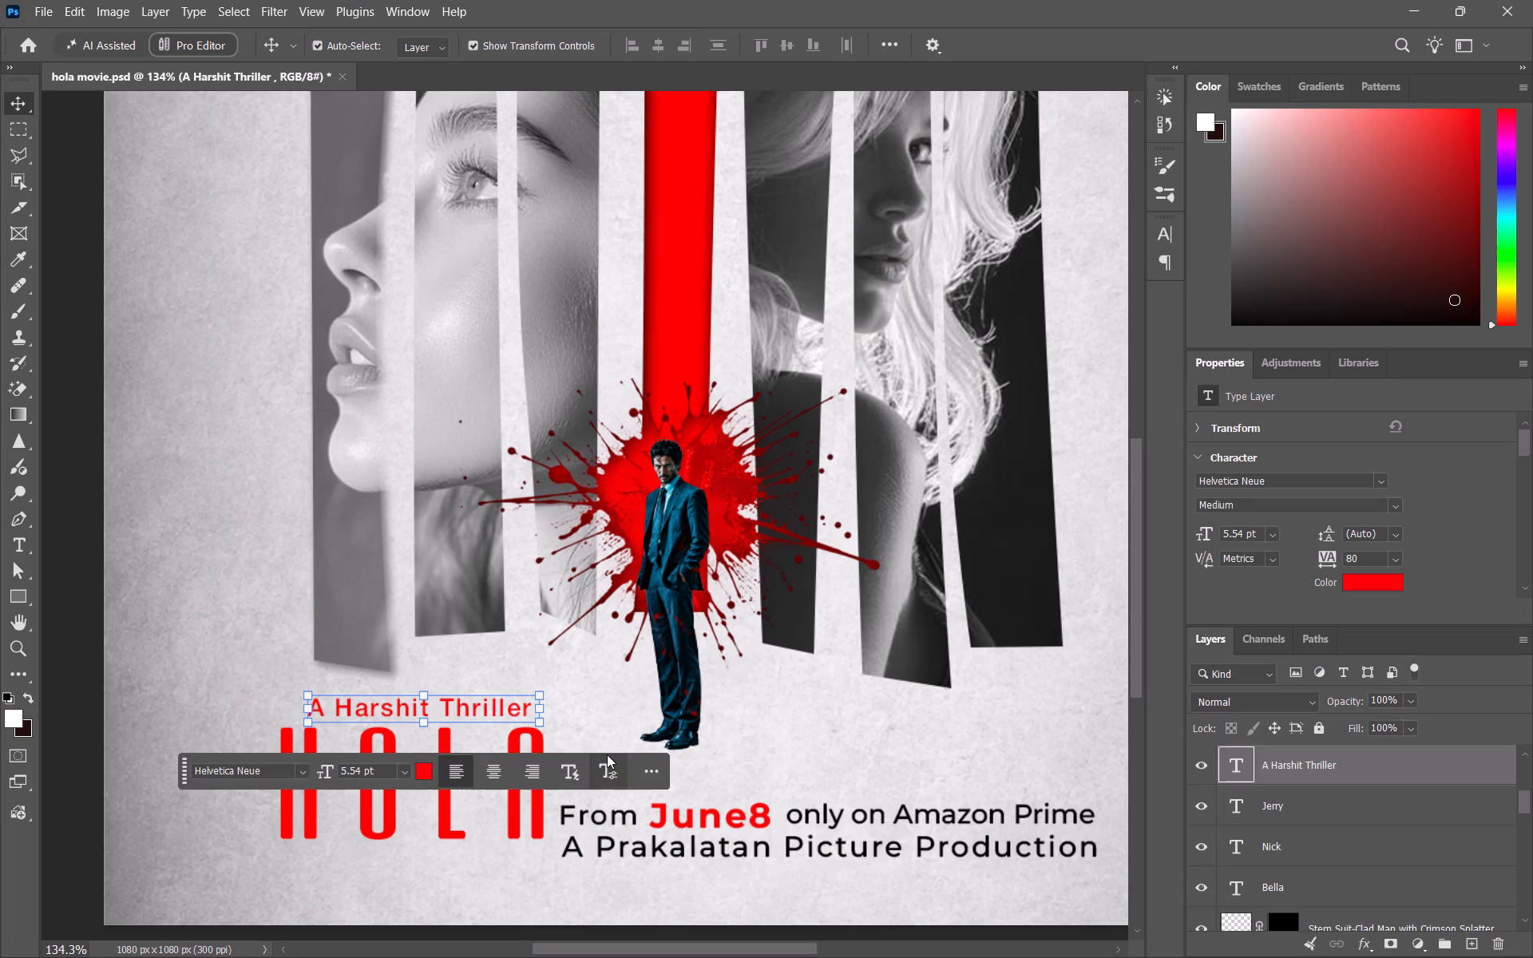
{"action": "scroll", "coordinate": [683, 616], "scroll_direction": "down", "scroll_amount": 10, "text": "alt"}
{"action": "scroll", "coordinate": [710, 565], "scroll_direction": "up", "scroll_amount": 2, "text": "alt"}
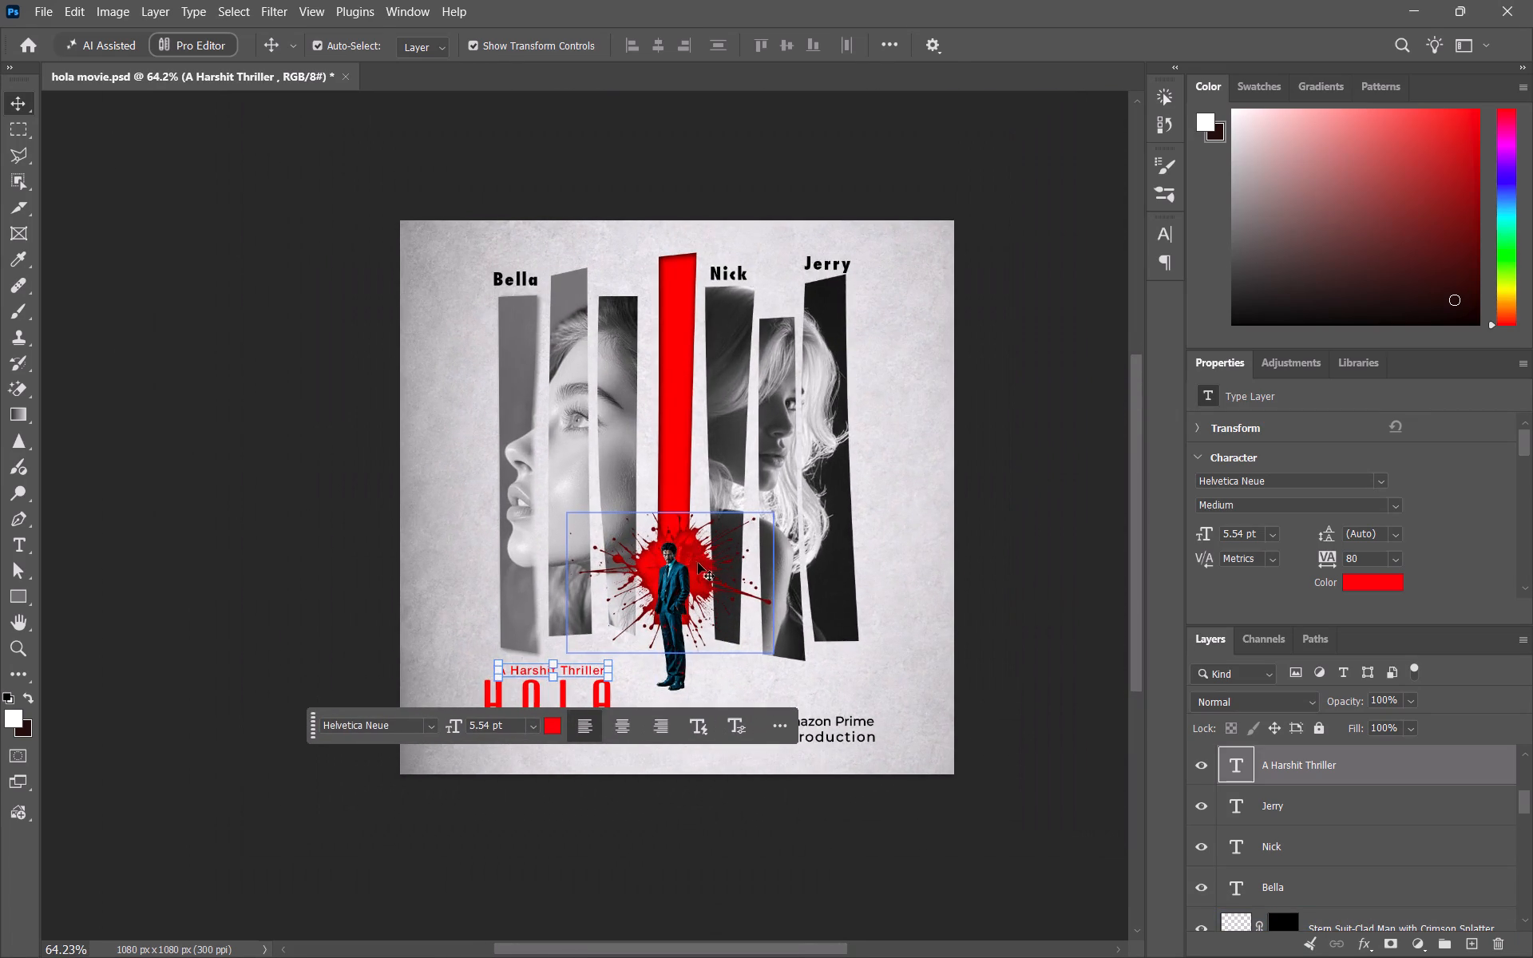
Switch to the Chrome window showing the 1001 Fonts list of bold, sans serif, ultra condensed fonts.
{"action": "key", "text": "alt+Tab"}
{"action": "key", "text": "alt+Tab"}
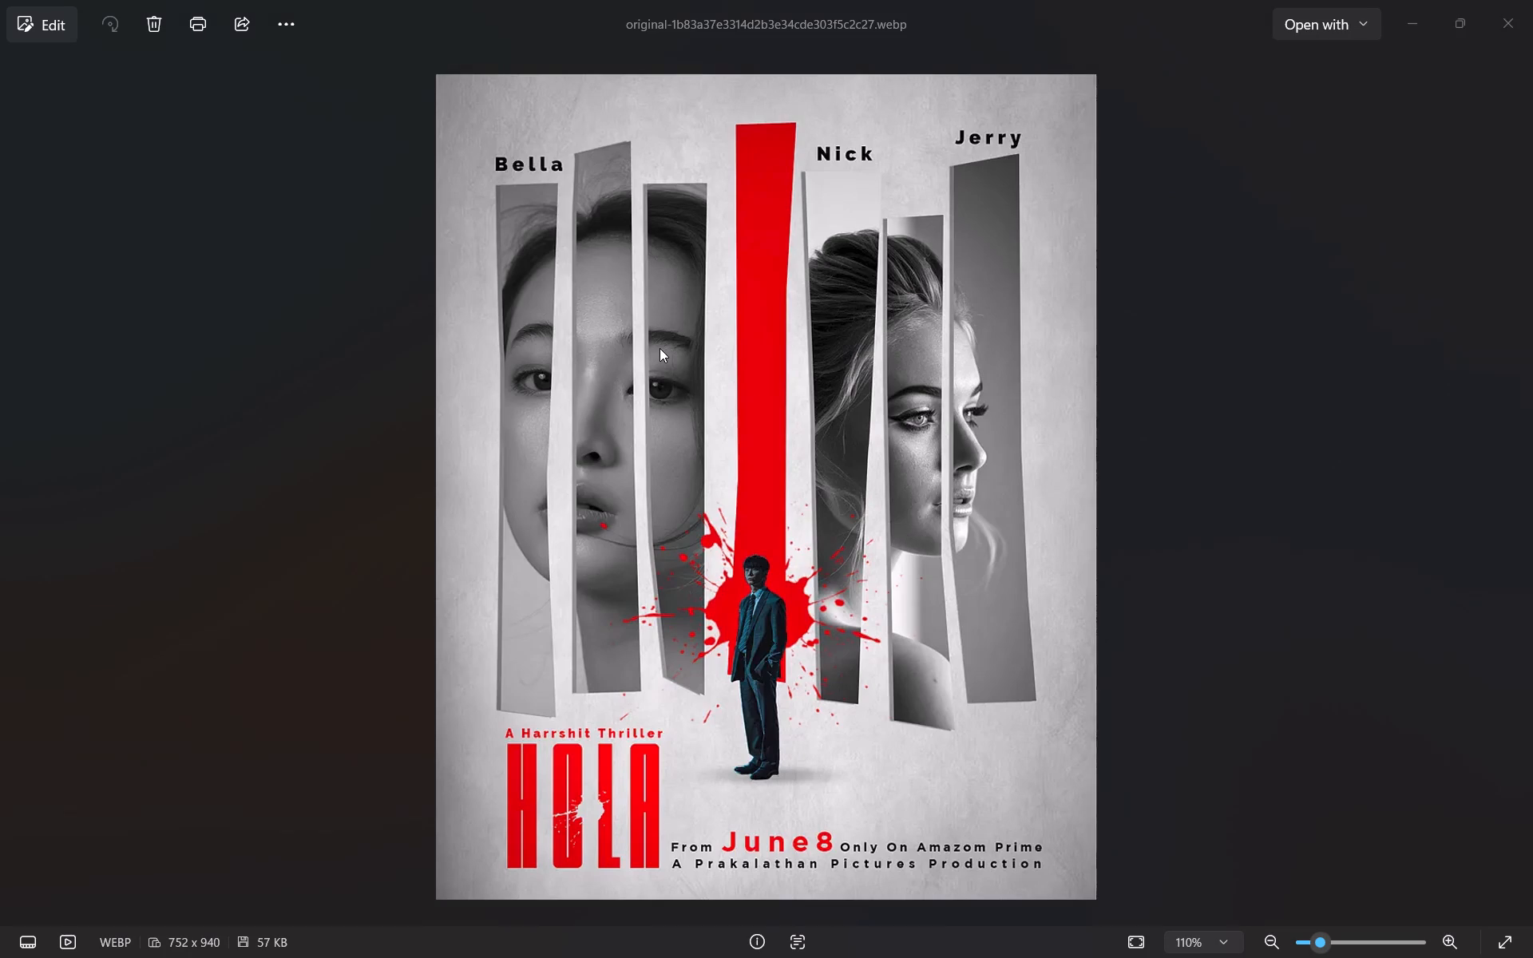
{"action": "key", "text": "alt+Tab"}
{"action": "key", "text": "alt+Tab"}
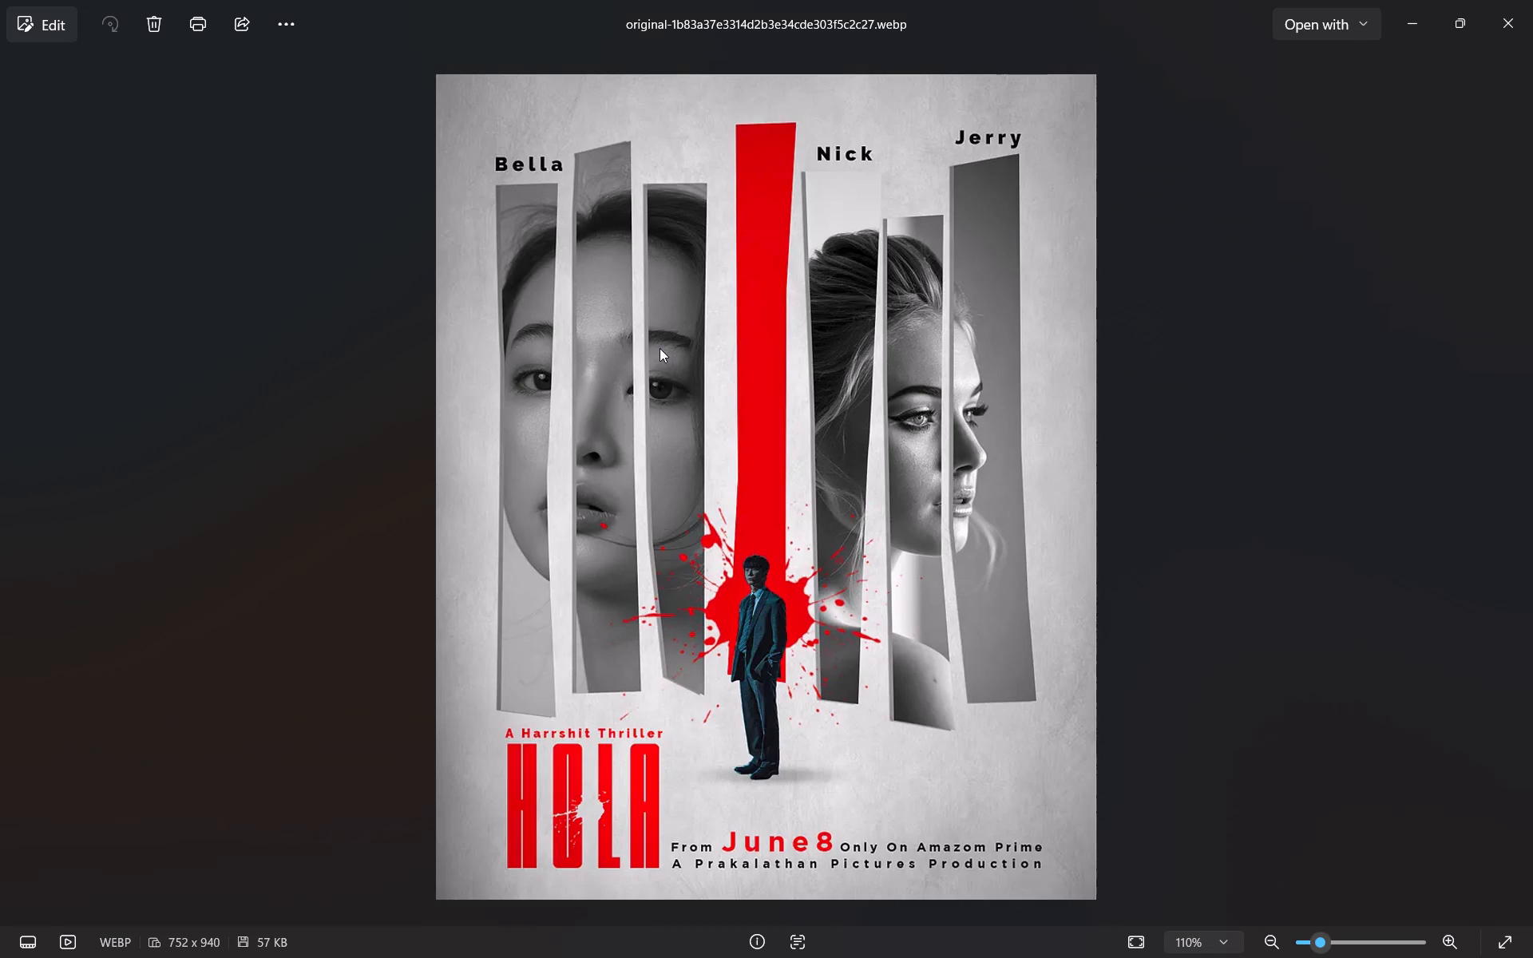
{"action": "key", "text": "alt+Tab"}
{"action": "key", "text": "alt+Tab"}
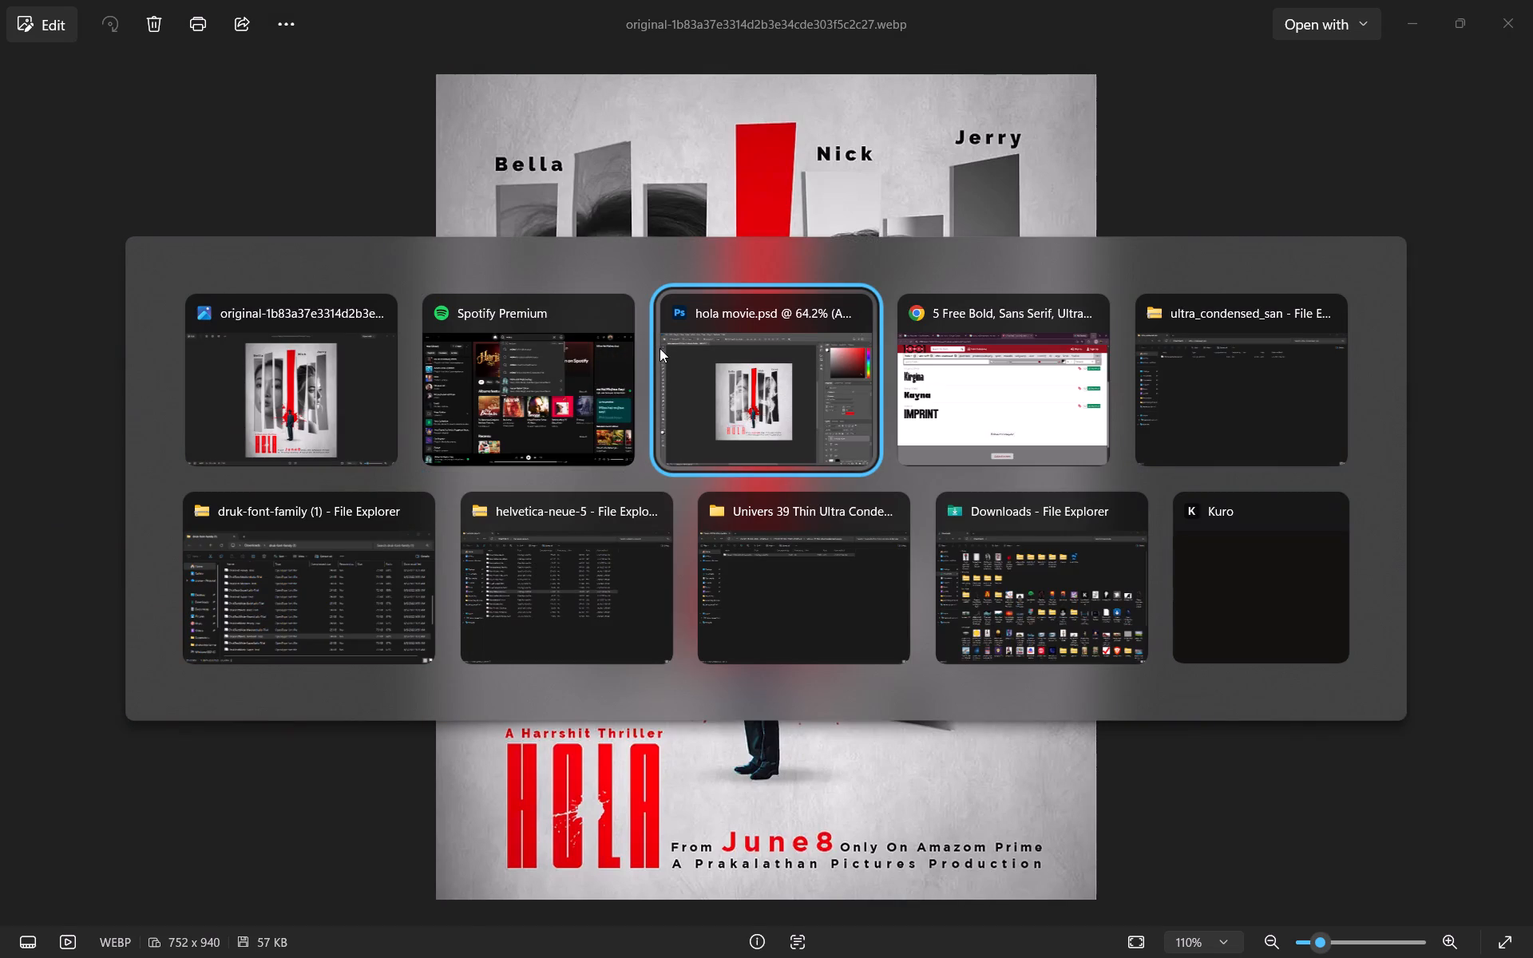
{"action": "key", "text": "alt+Tab"}
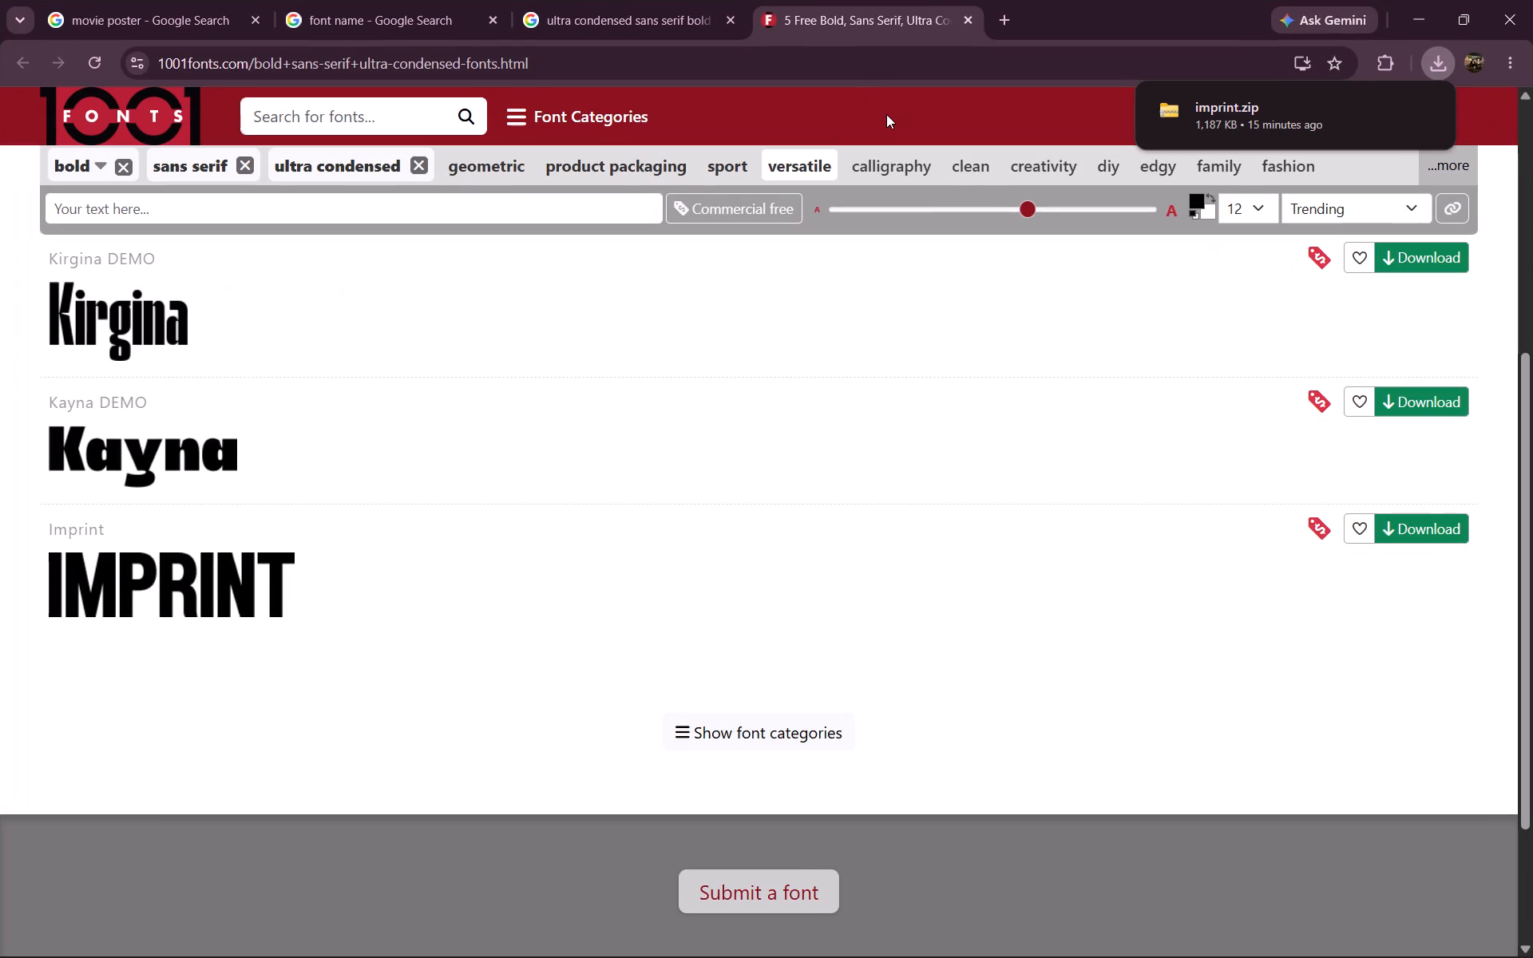
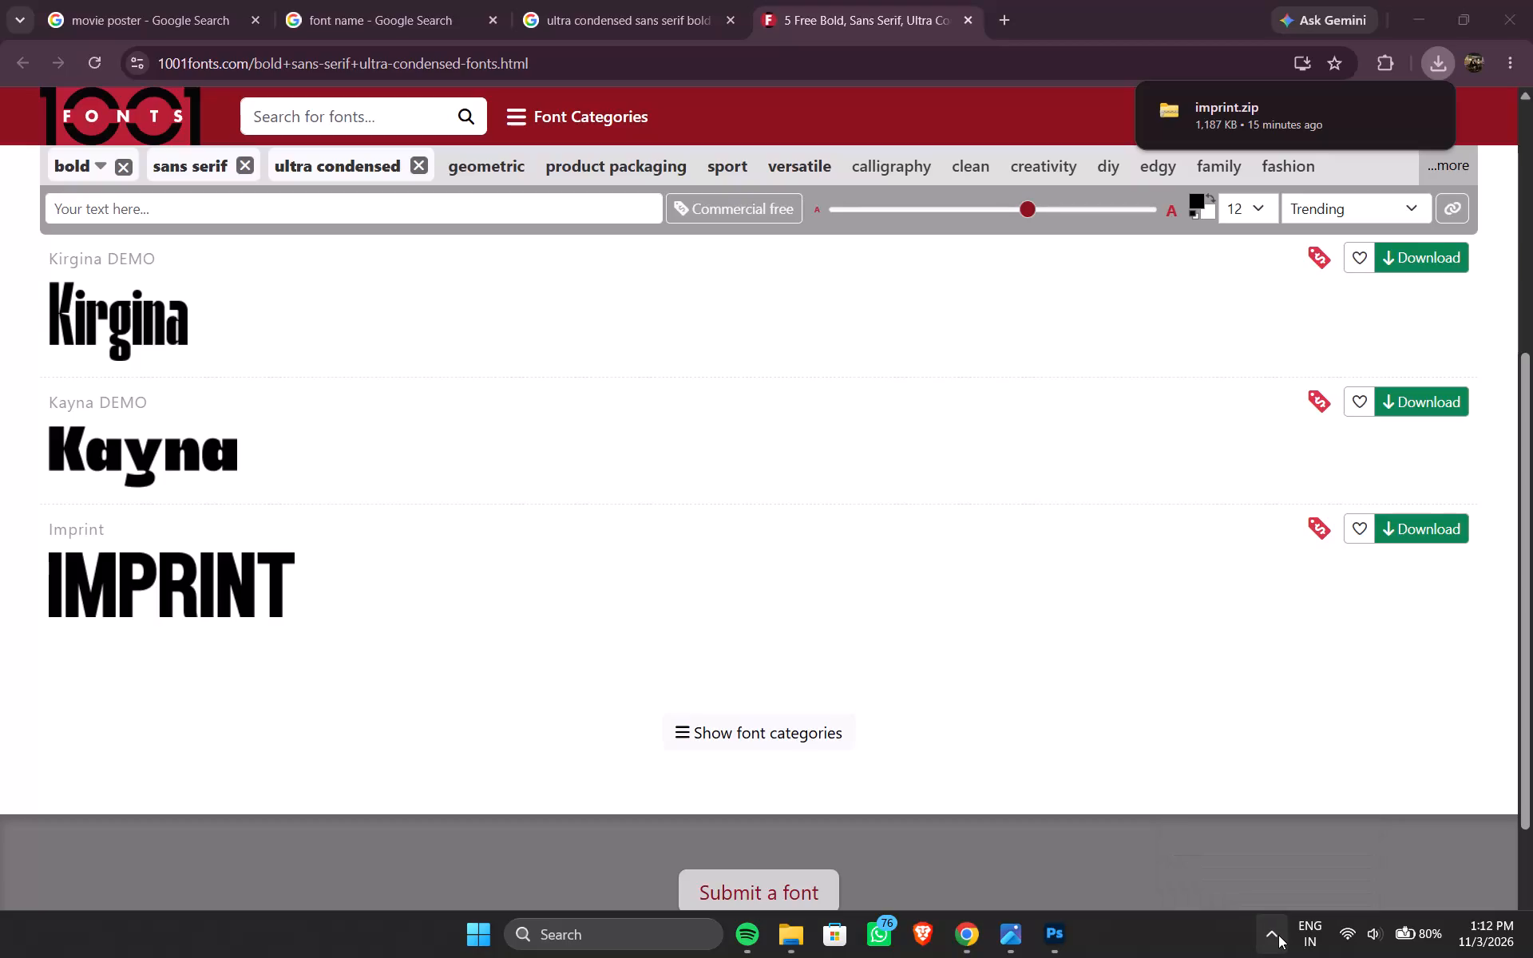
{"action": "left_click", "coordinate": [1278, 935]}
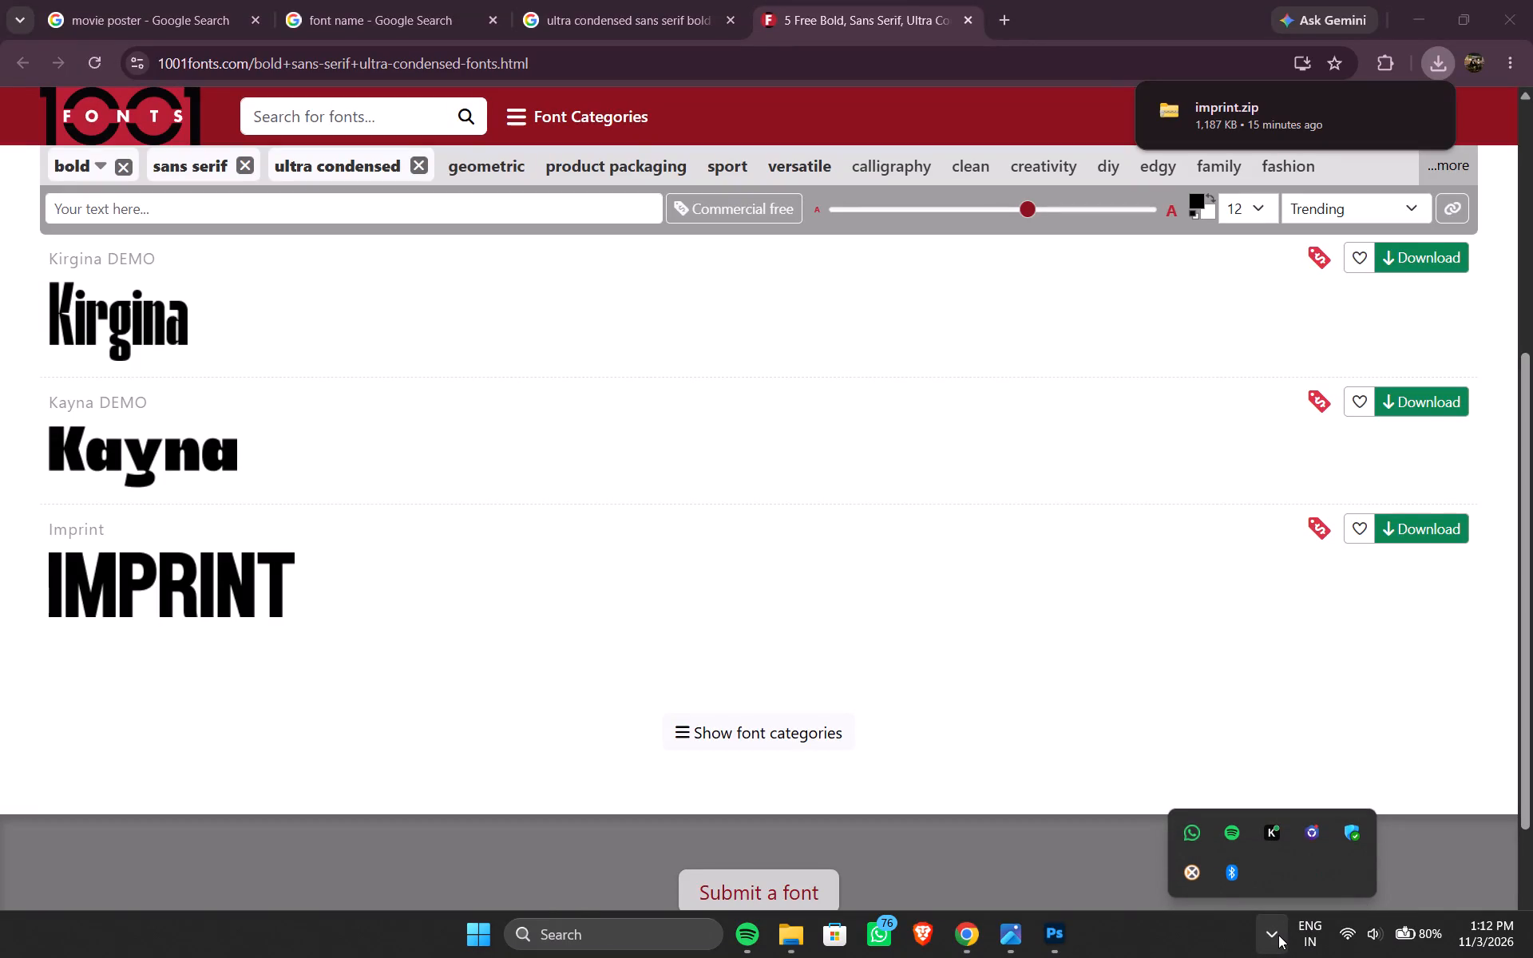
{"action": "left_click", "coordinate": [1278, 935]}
Close the open File Explorer windows: ultra_condensed_san, druk-font-family, helvetica-neue-5, Univers 39 Thin Ultra Condensed and Downloads.
{"action": "key", "text": "alt+Tab"}
{"action": "key", "text": "alt+Tab"}
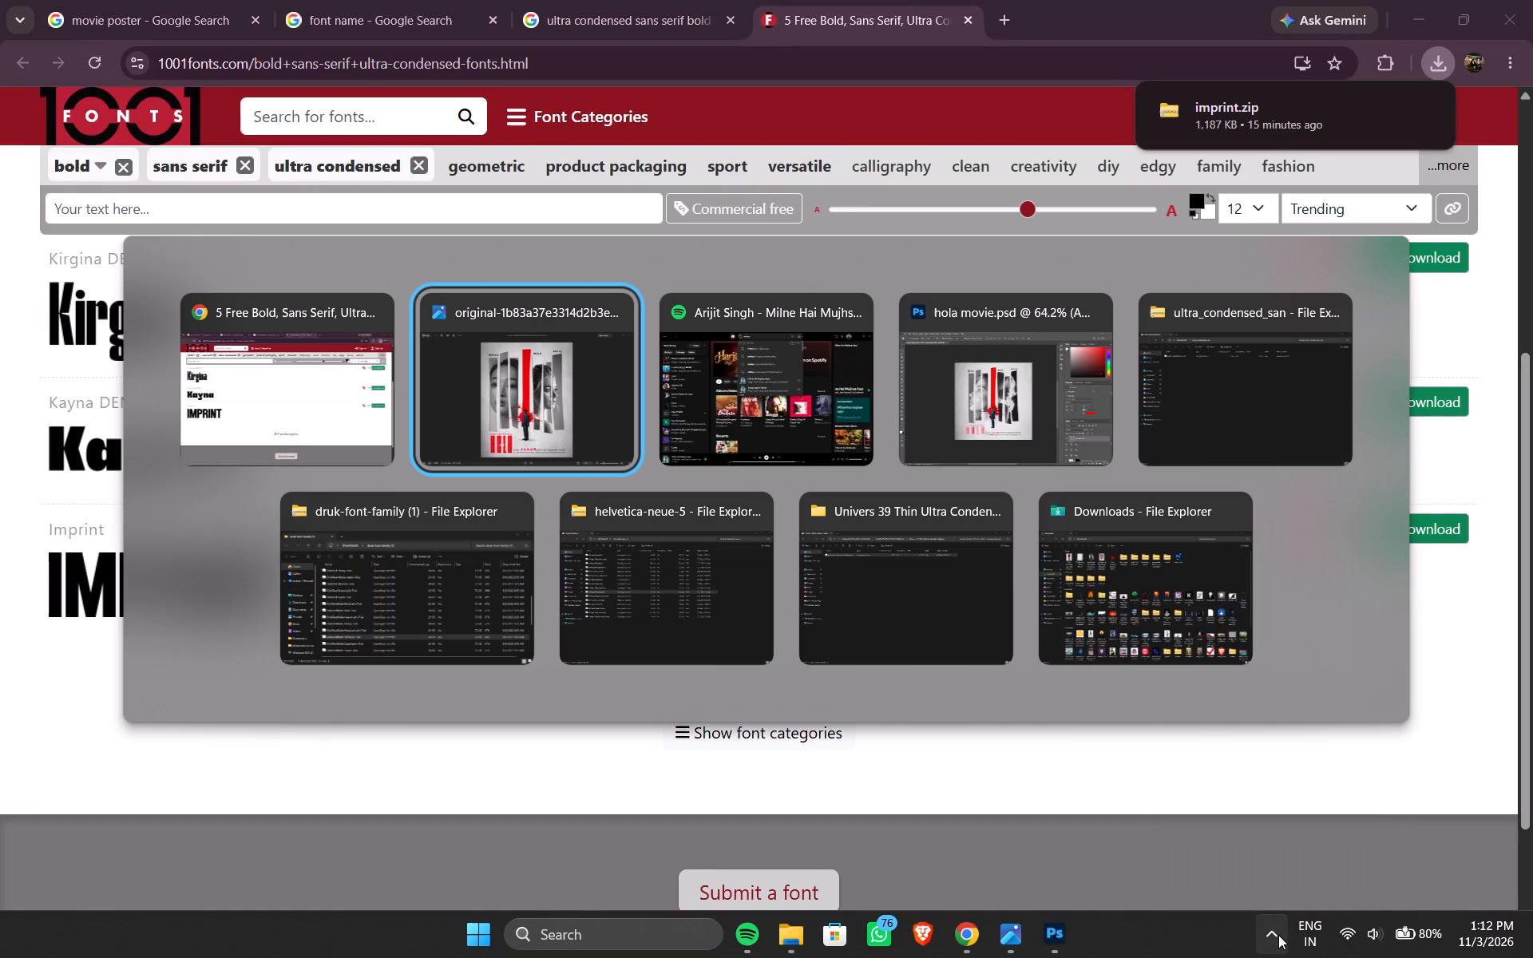
{"action": "middle_click", "coordinate": [1224, 416], "text": "alt"}
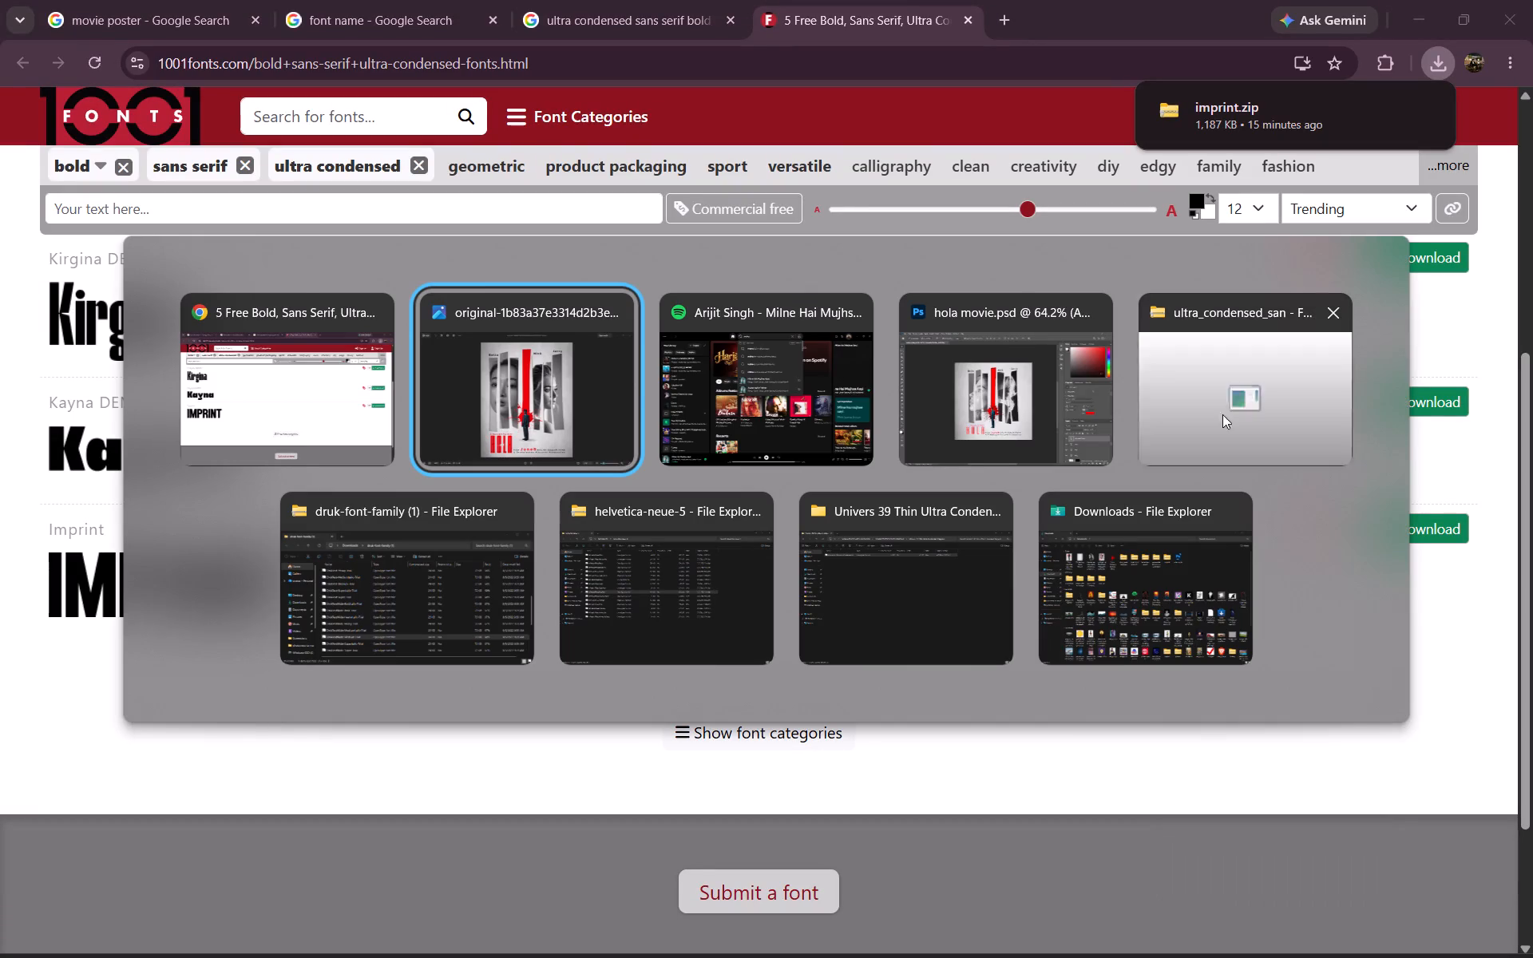
{"action": "scroll", "coordinate": [1216, 415], "scroll_direction": "up", "scroll_amount": 1, "text": "alt"}
{"action": "middle_click", "coordinate": [441, 616], "text": "alt"}
{"action": "middle_click", "coordinate": [465, 604], "text": "alt"}
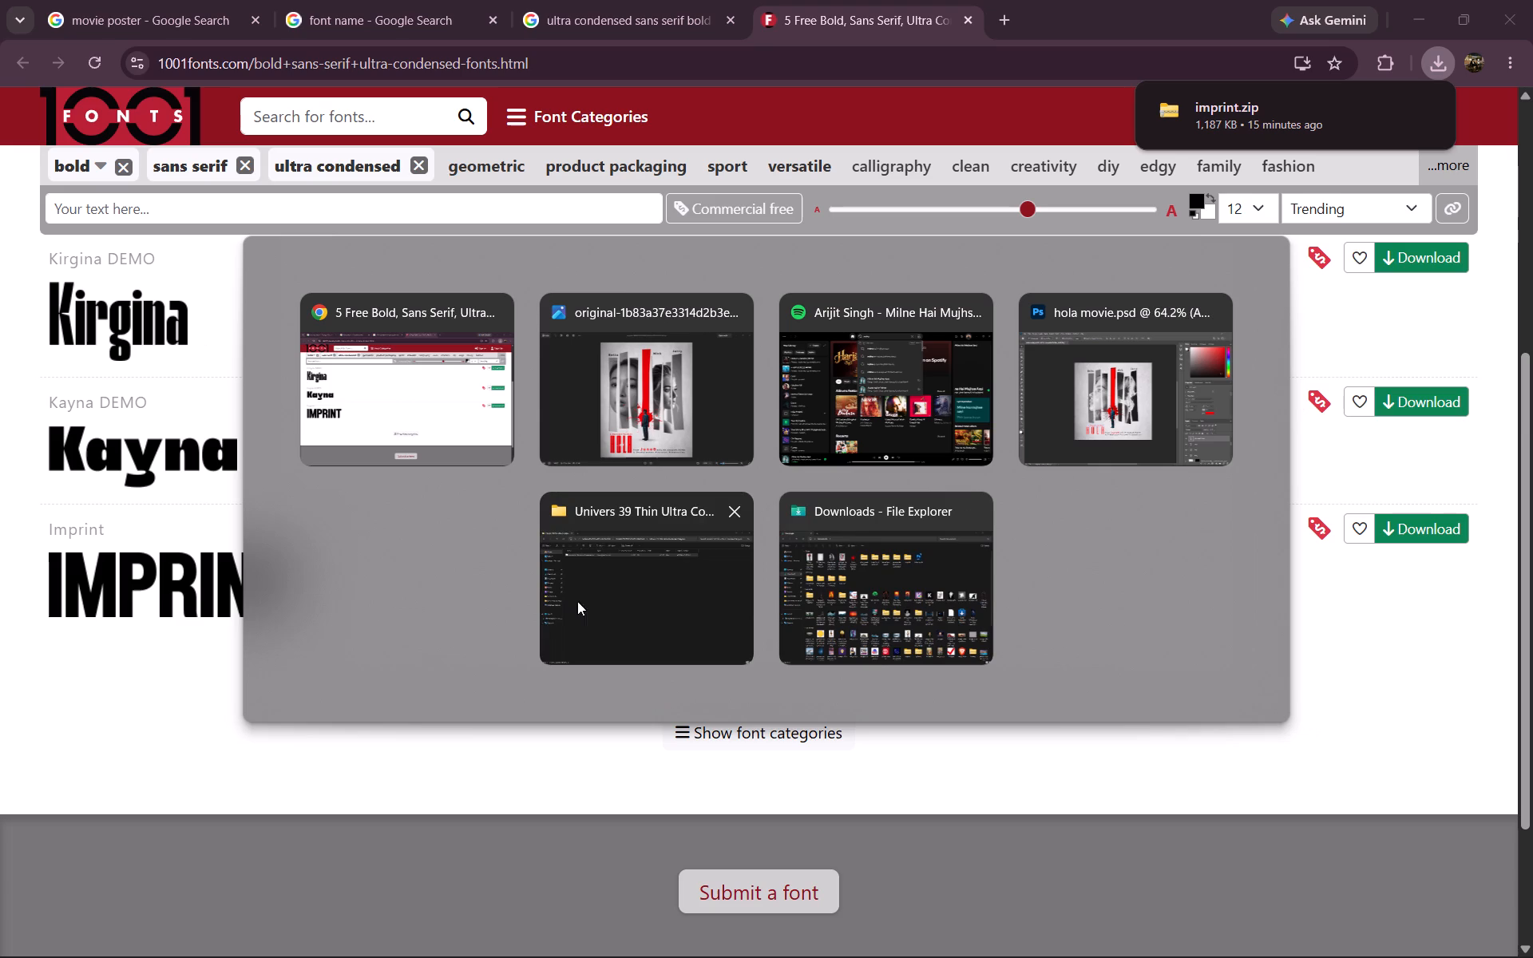
{"action": "middle_click", "coordinate": [588, 601], "text": "alt"}
{"action": "middle_click", "coordinate": [764, 590], "text": "alt"}
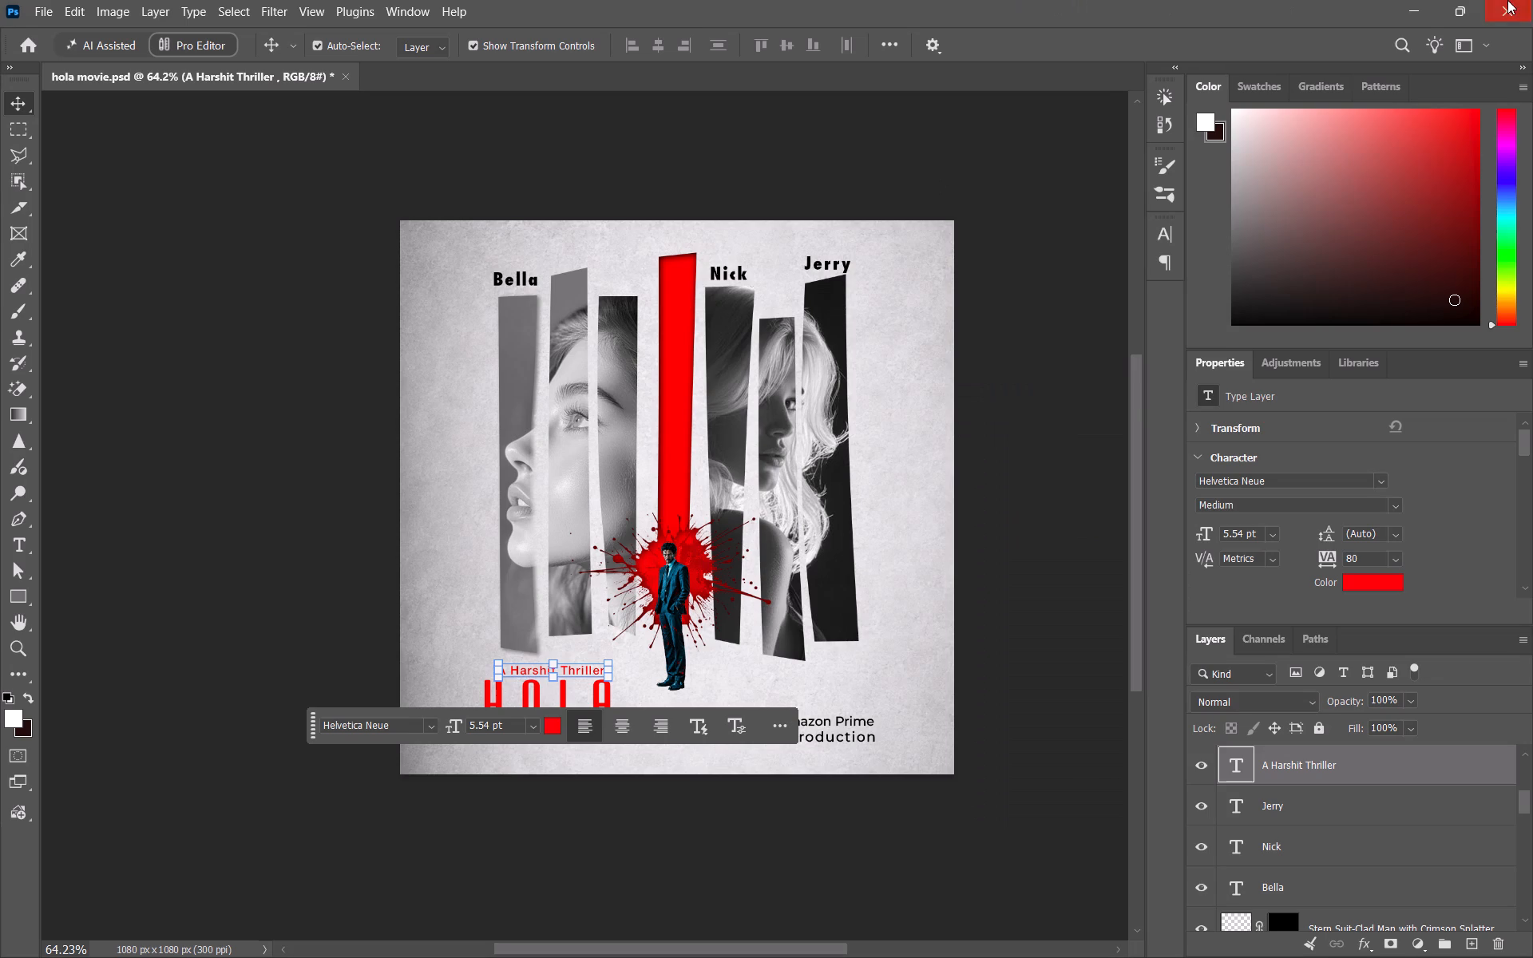
Switch from Photoshop to Chrome, close the 1001 Fonts page and open dafont.com in a new tab.
{"action": "left_click", "coordinate": [1421, 9]}
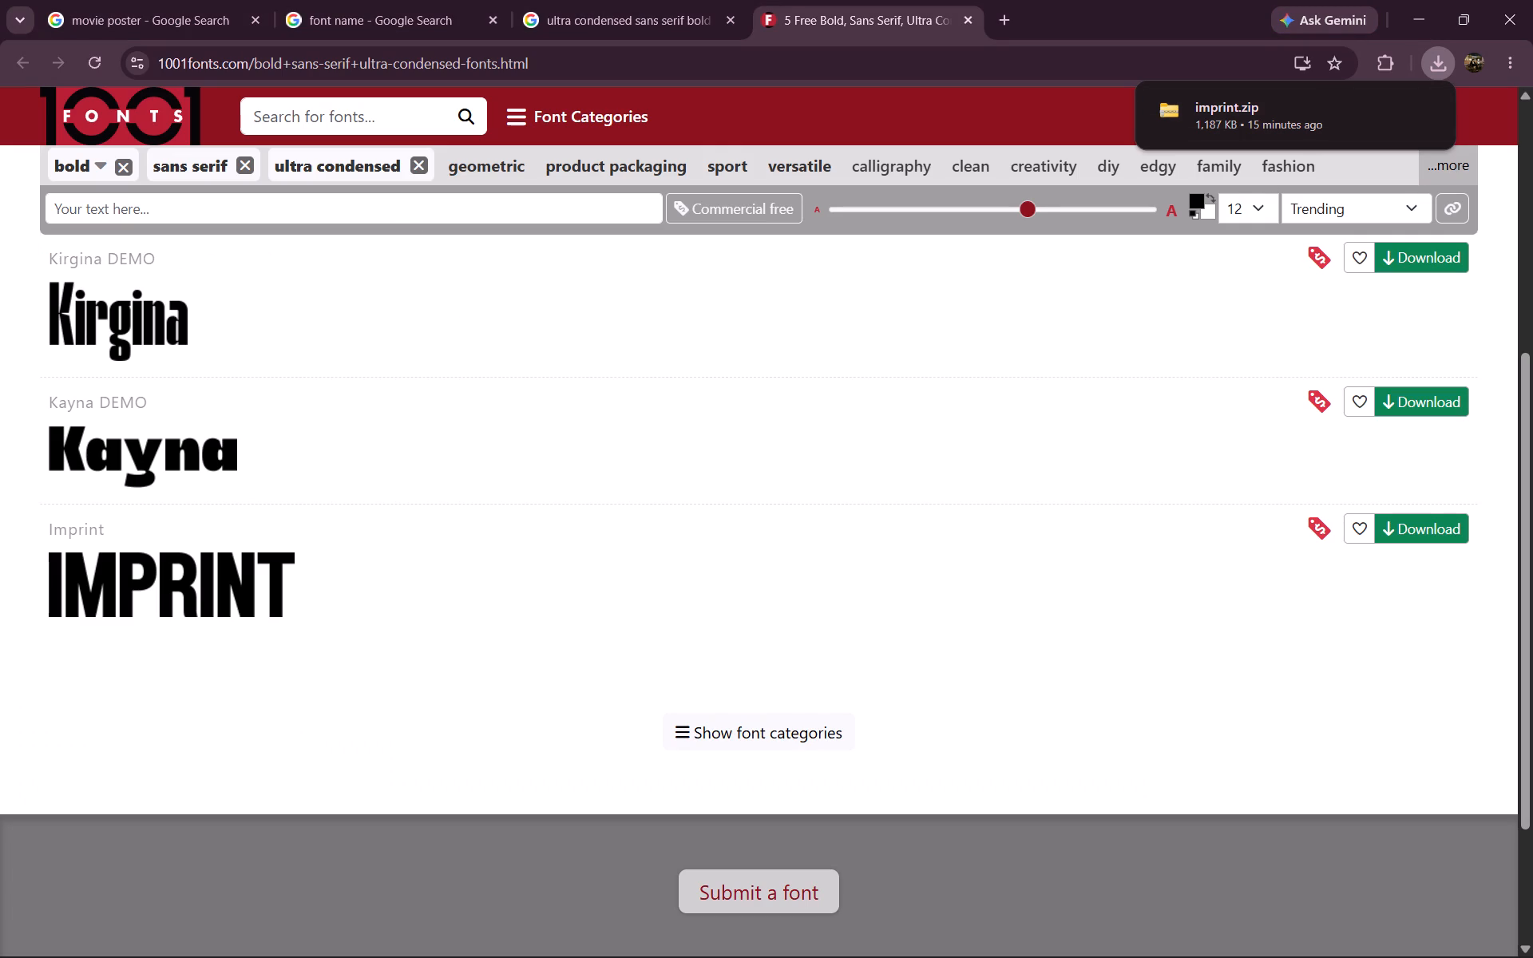
{"action": "middle_click", "coordinate": [786, 0]}
{"action": "scroll", "coordinate": [786, 0], "scroll_direction": "up", "scroll_amount": 1}
{"action": "left_click", "coordinate": [766, 9]}
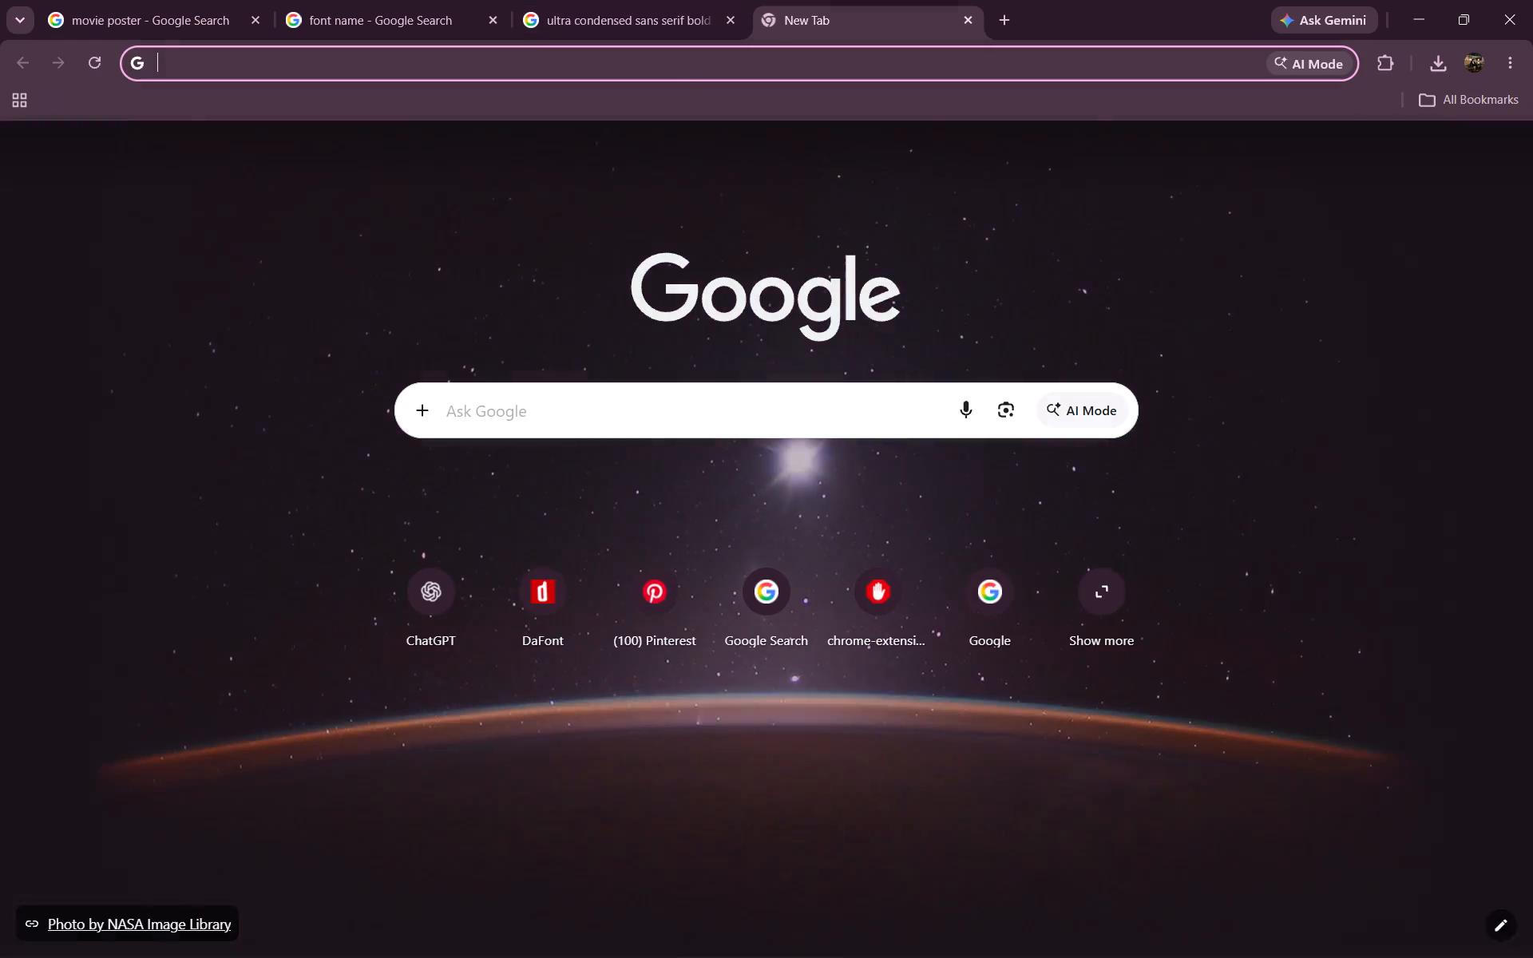
{"action": "left_click", "coordinate": [683, 65]}
{"action": "key", "text": "d"}
{"action": "key", "text": "a"}
{"action": "key", "text": "Return"}
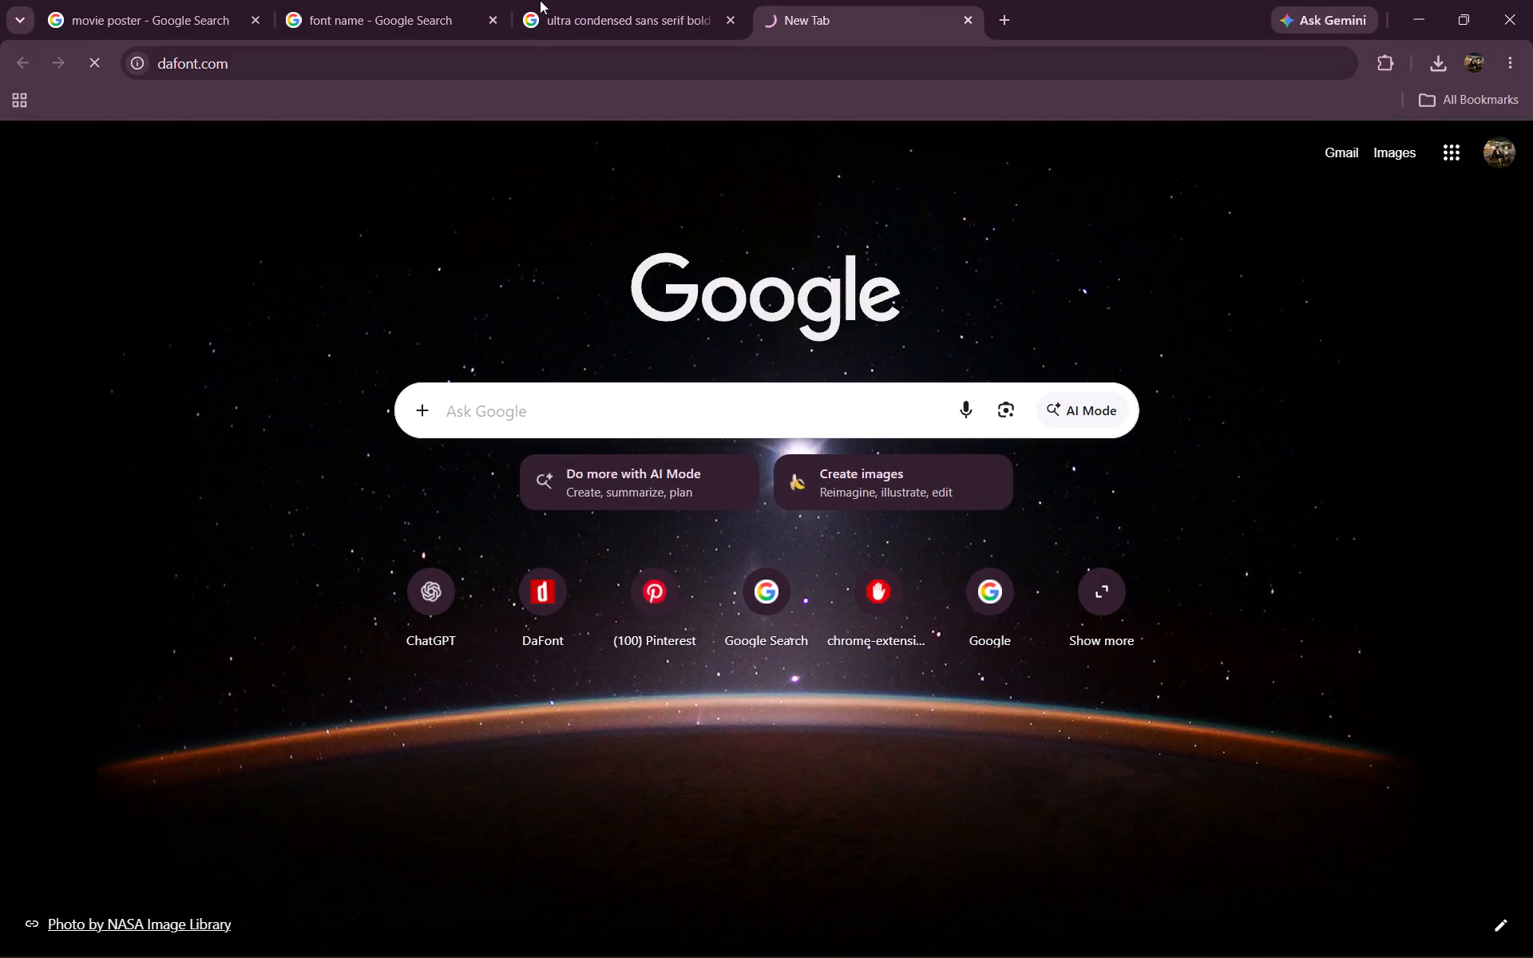
Close the three Google Search tabs, keeping only the DaFont tab open.
{"action": "middle_click", "coordinate": [485, 0]}
{"action": "scroll", "coordinate": [485, 0], "scroll_direction": "up", "scroll_amount": 2}
{"action": "middle_click", "coordinate": [487, 0]}
{"action": "middle_click", "coordinate": [196, 0]}
{"action": "scroll", "coordinate": [196, 0], "scroll_direction": "up", "scroll_amount": 2}
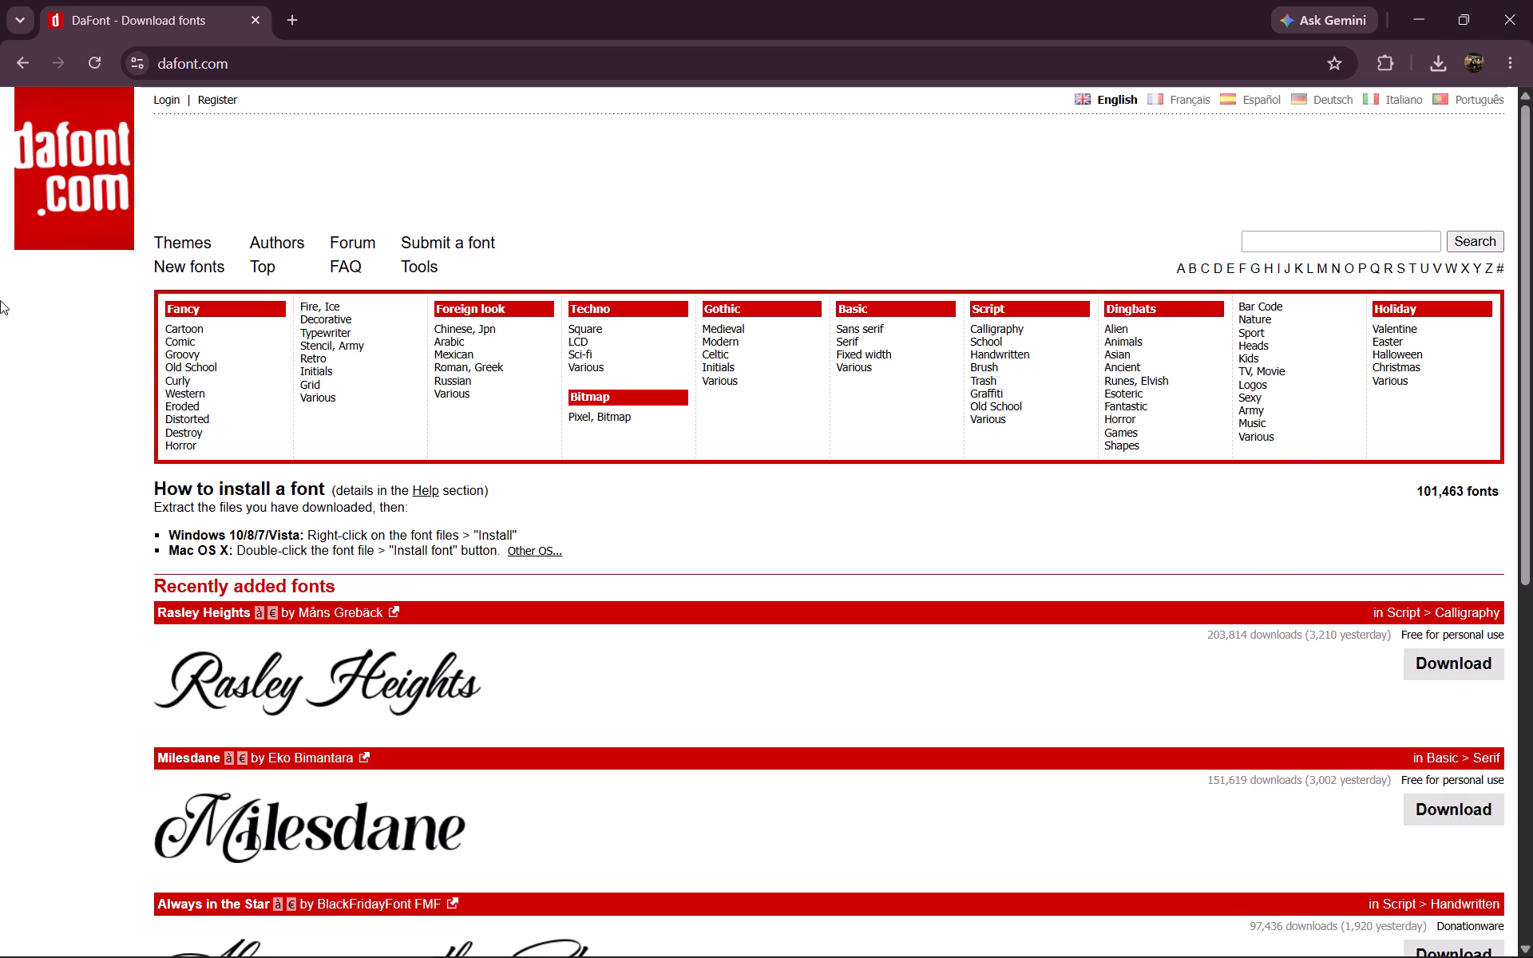
Open the Eroded font category under Fancy on DaFont.
{"action": "left_click", "coordinate": [168, 323]}
{"action": "left_click", "coordinate": [184, 395]}
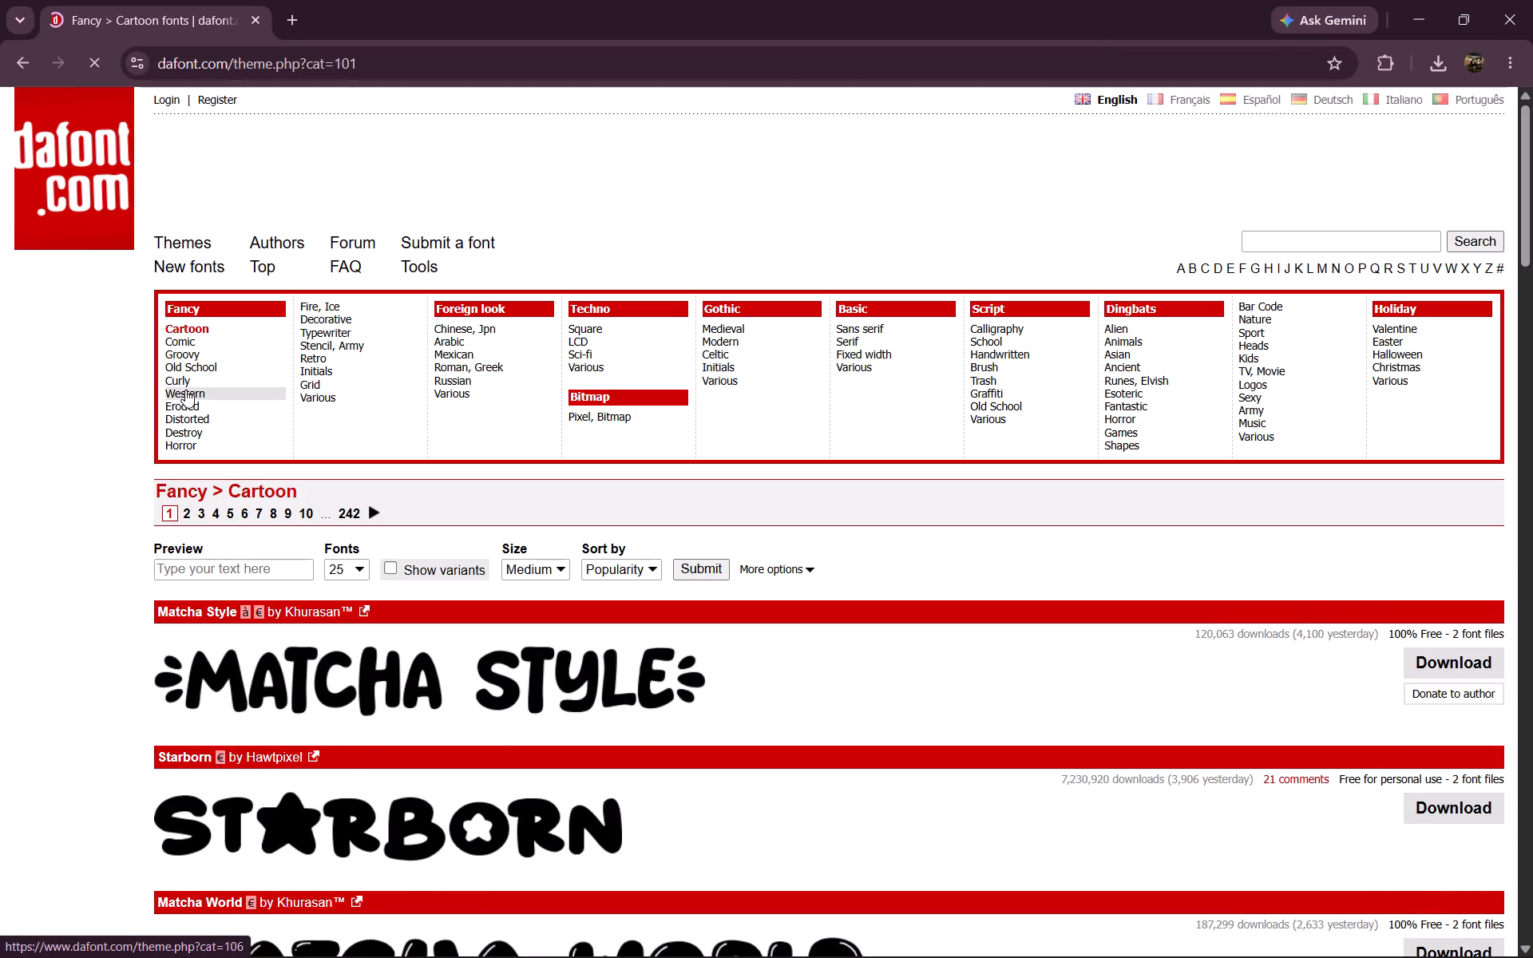
{"action": "left_click", "coordinate": [194, 410]}
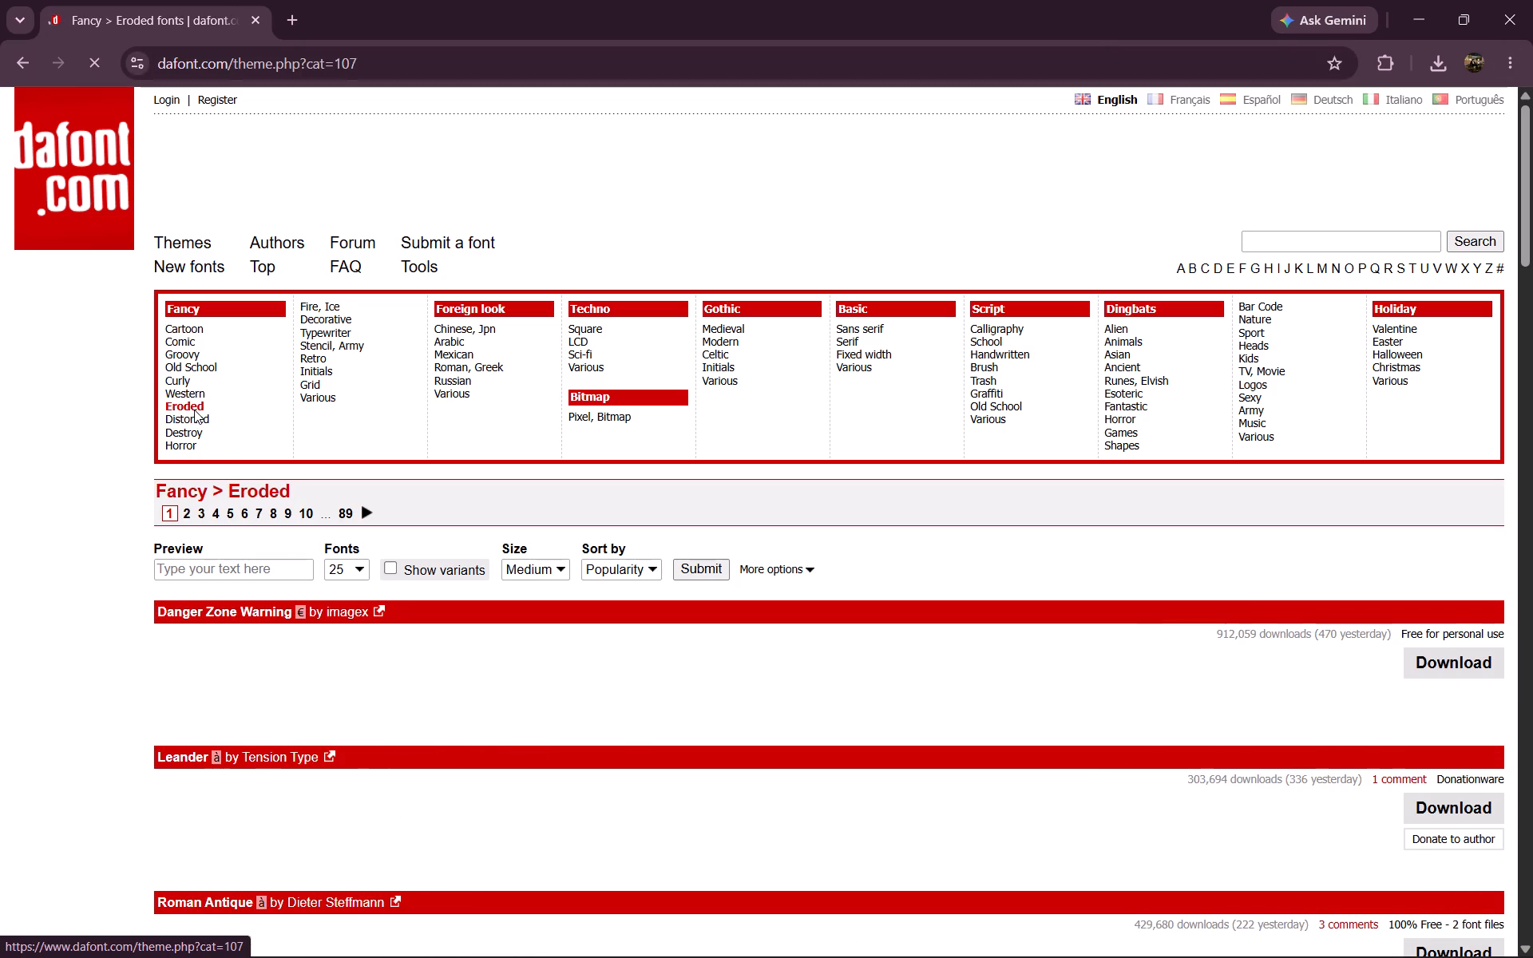
{"action": "scroll", "coordinate": [308, 481], "scroll_direction": "down", "scroll_amount": 6}
{"action": "scroll", "coordinate": [307, 466], "scroll_direction": "up", "scroll_amount": 9}
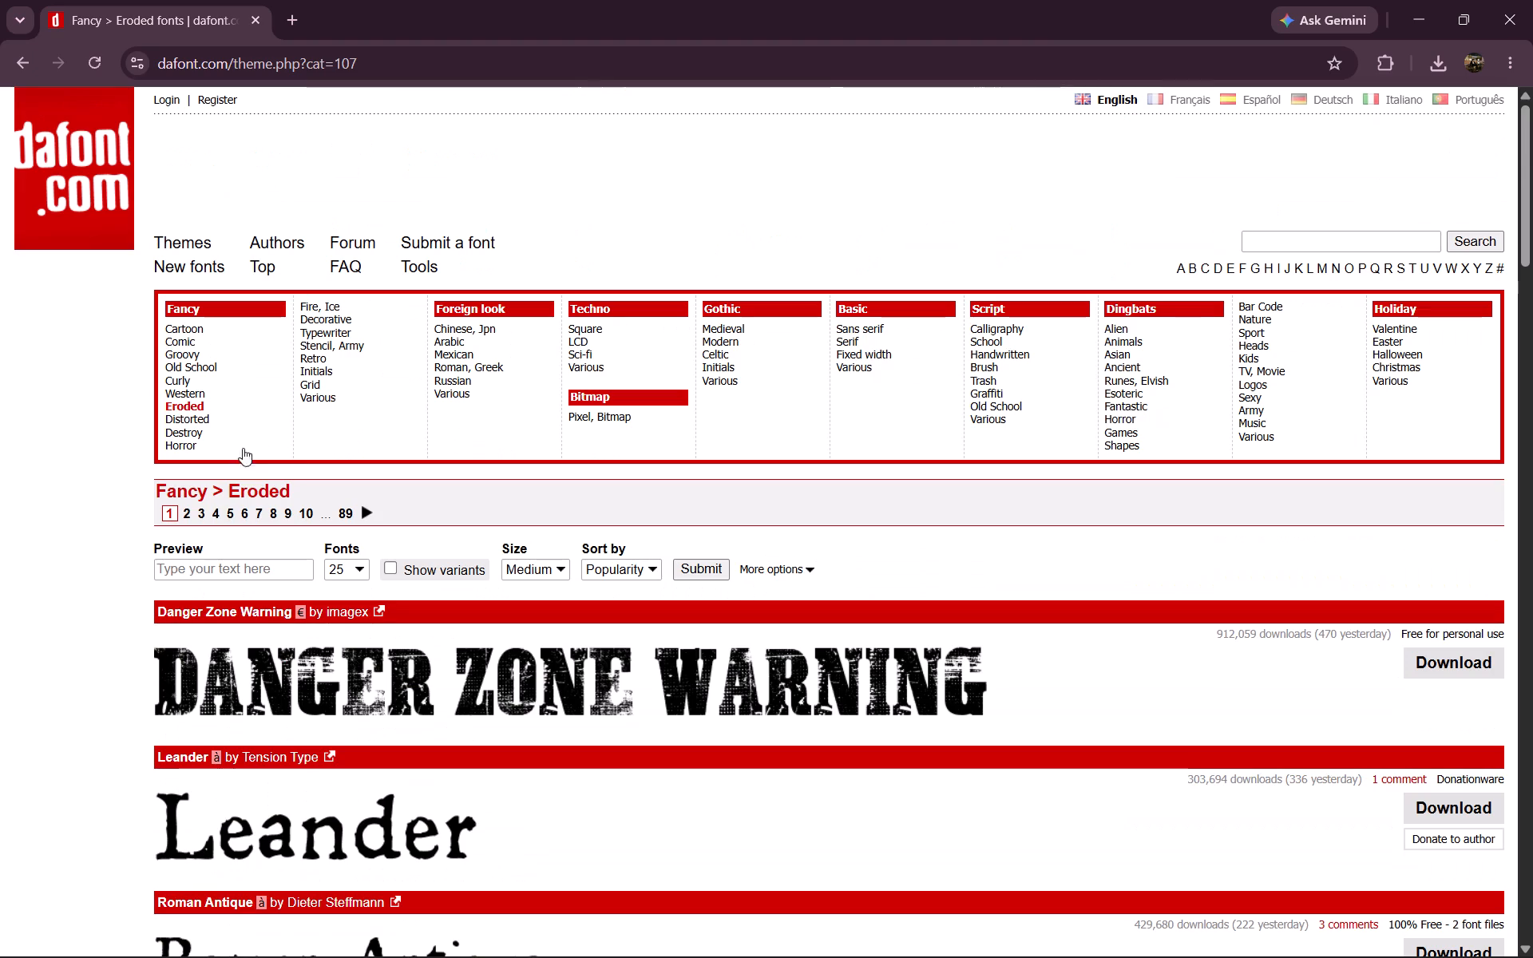
Set the font preview text to HALO and apply it to the Eroded fonts.
{"action": "left_click", "coordinate": [243, 564]}
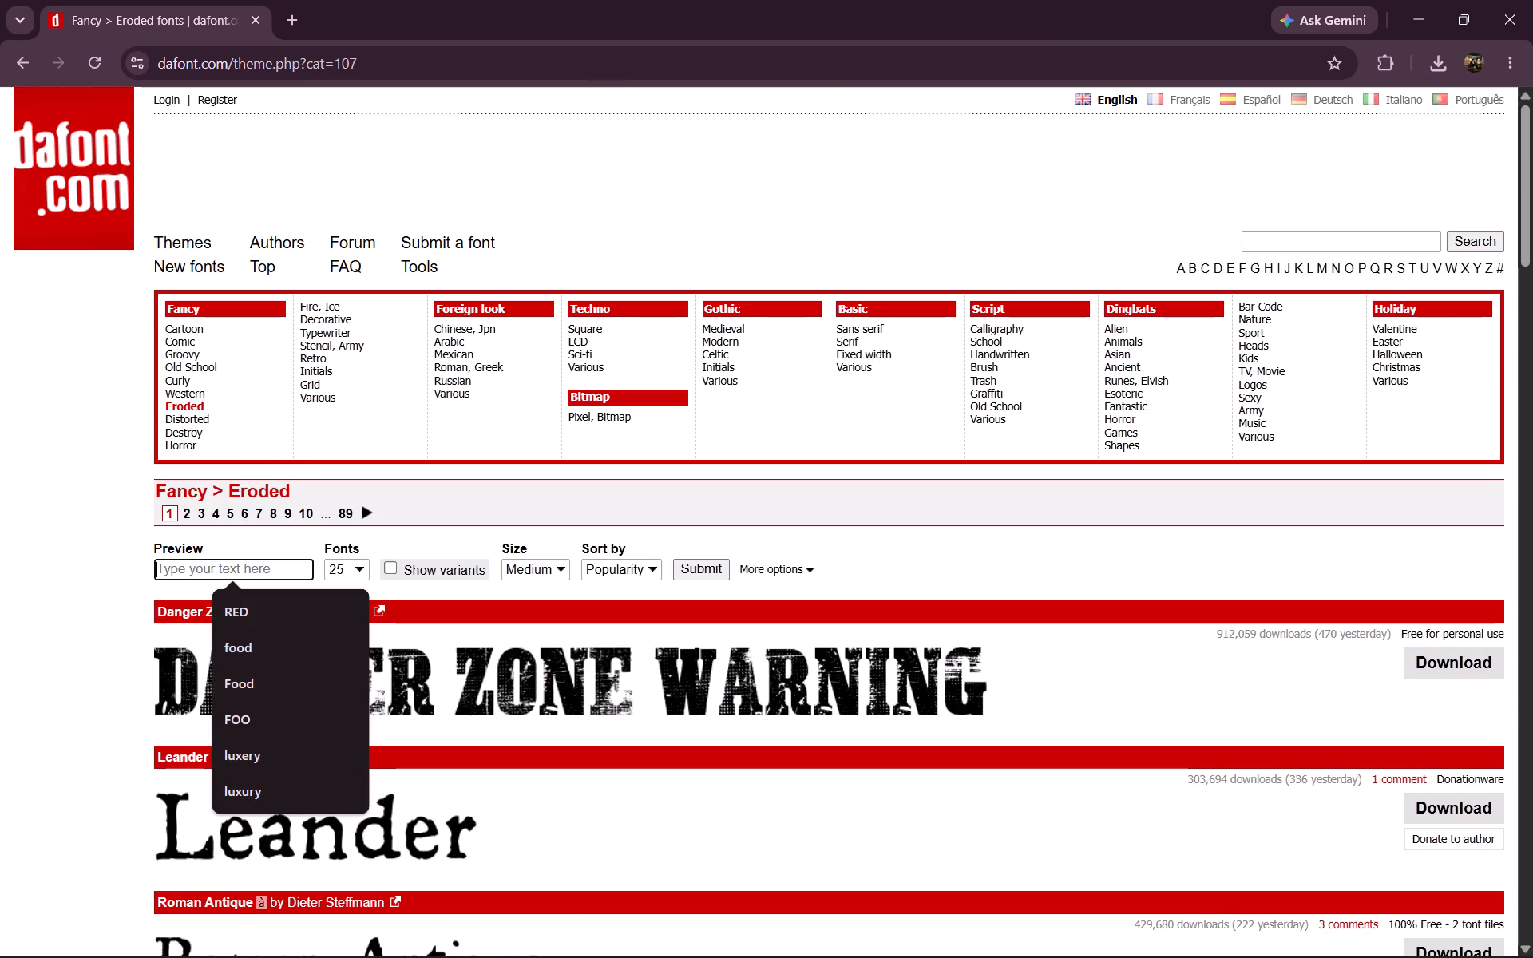
{"action": "key", "text": "h"}
{"action": "key", "text": "a"}
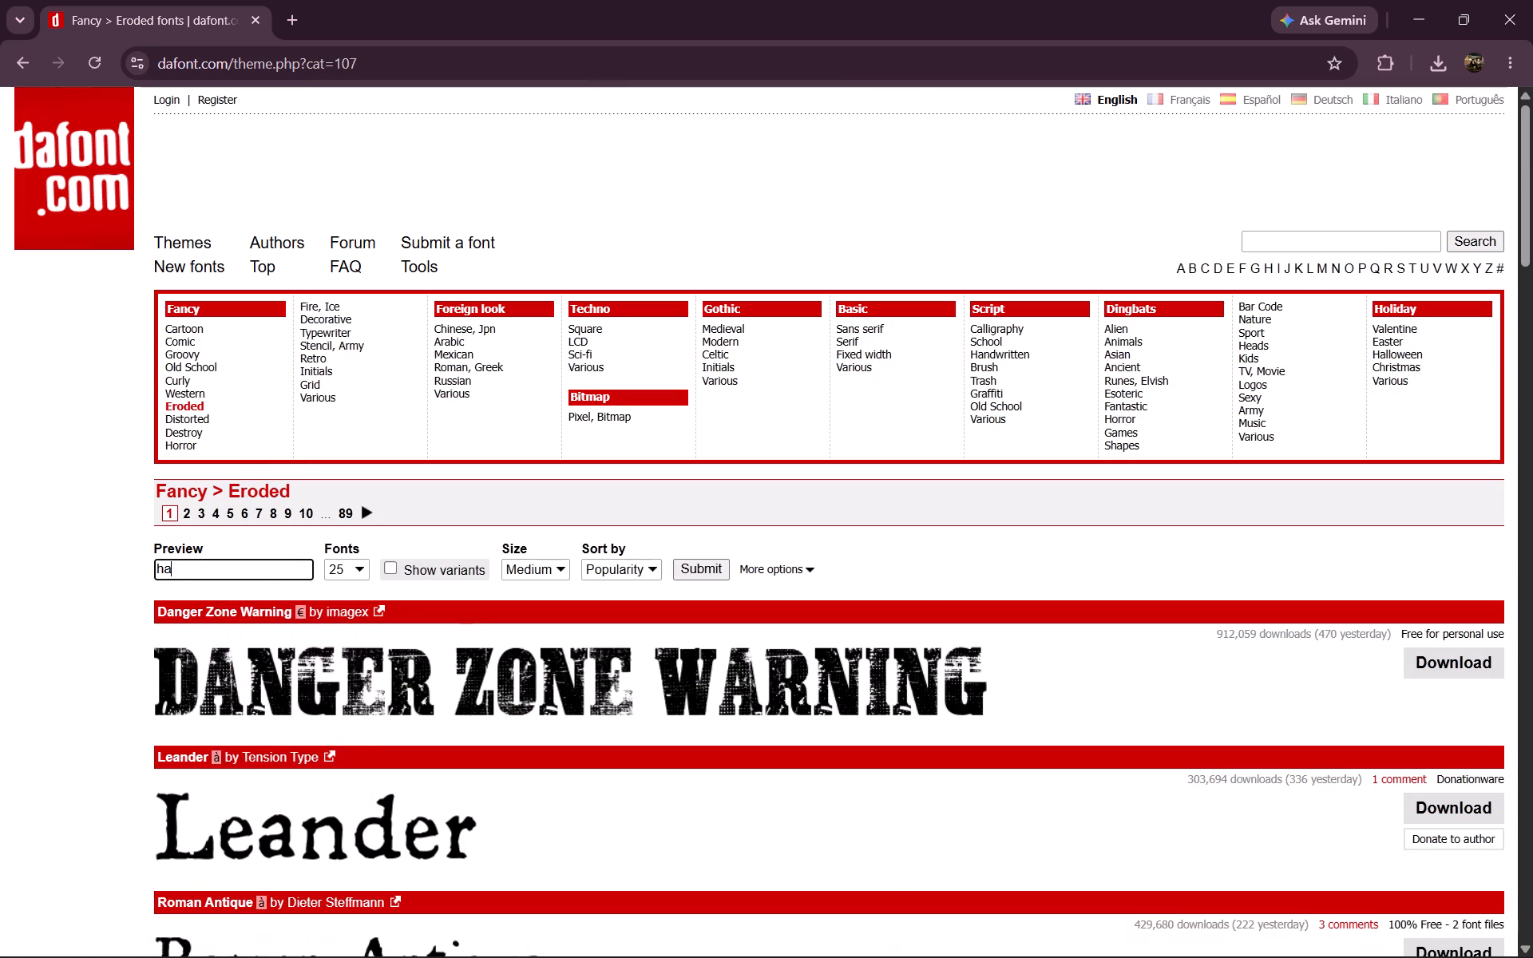
{"action": "key", "text": "BackSpace"}
{"action": "key", "text": "BackSpace"}
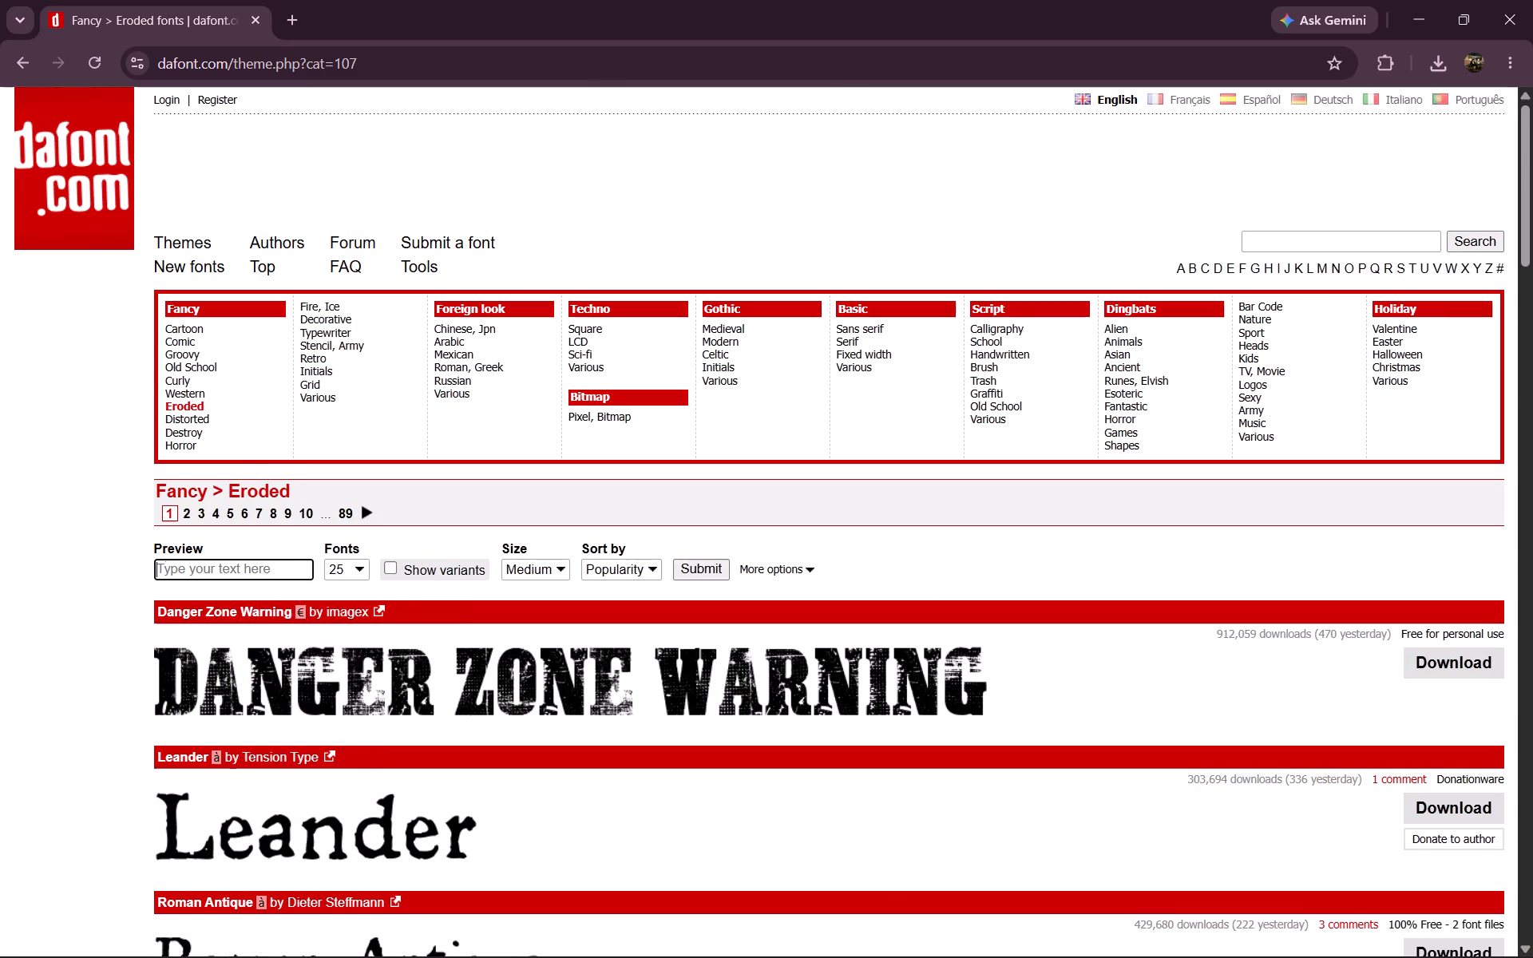
{"action": "type", "text": "HALO"}
{"action": "key", "text": "Return"}
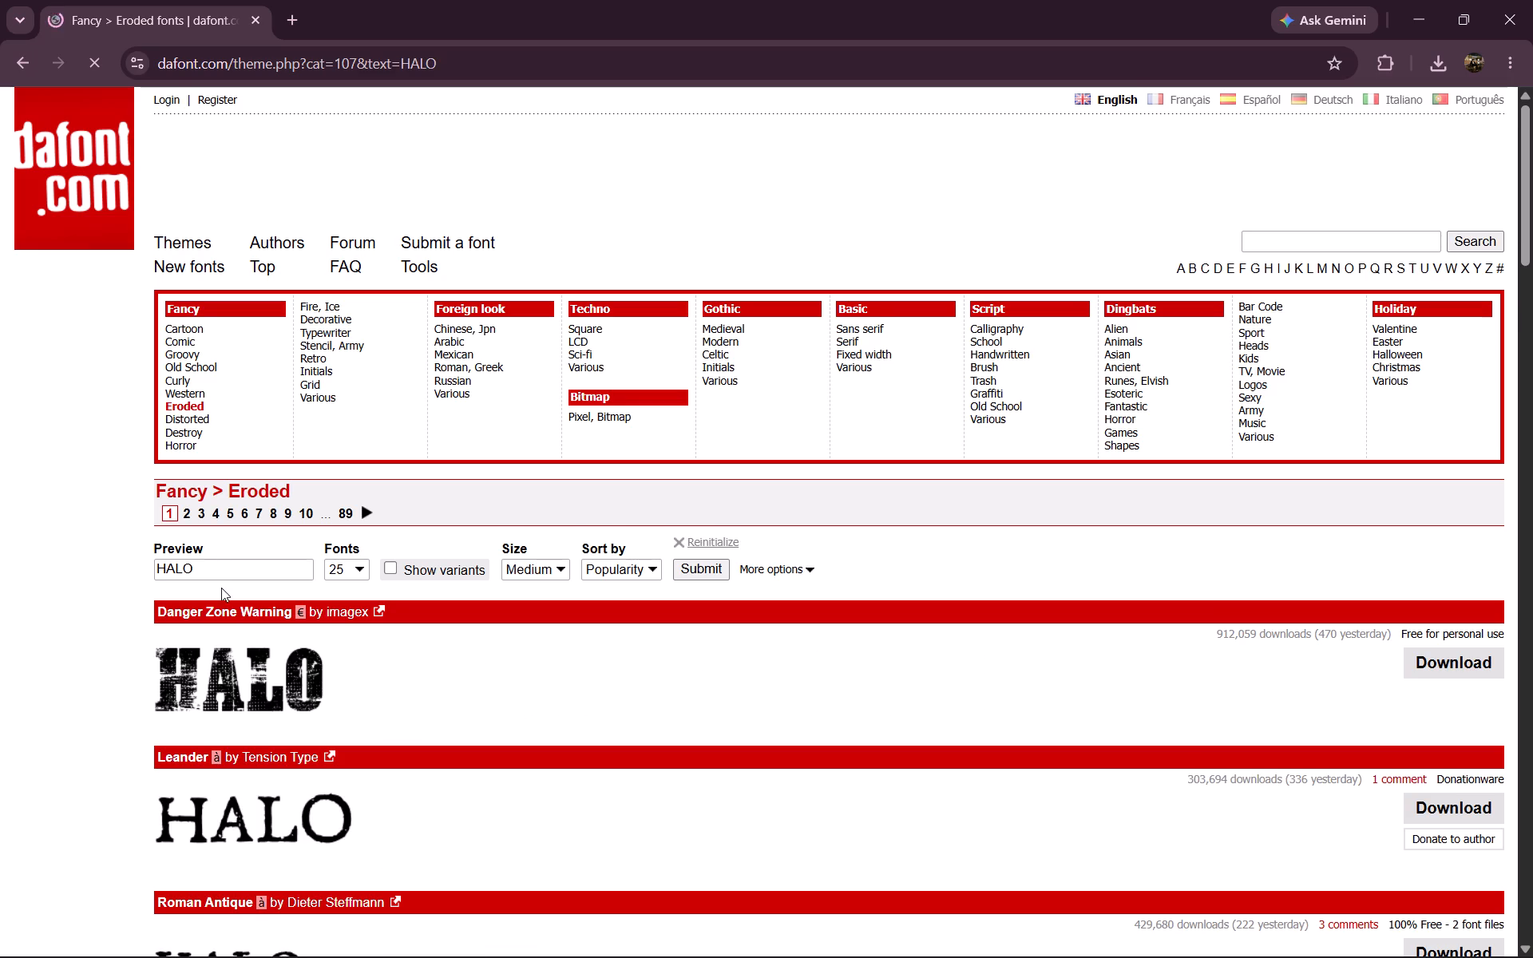
Look through the HALO previews on the first page of Eroded fonts for a condensed, bold title font.
{"action": "scroll", "coordinate": [233, 588], "scroll_direction": "down", "scroll_amount": 4}
{"action": "scroll", "coordinate": [390, 472], "scroll_direction": "down", "scroll_amount": 10}
{"action": "scroll", "coordinate": [389, 461], "scroll_direction": "up", "scroll_amount": 4}
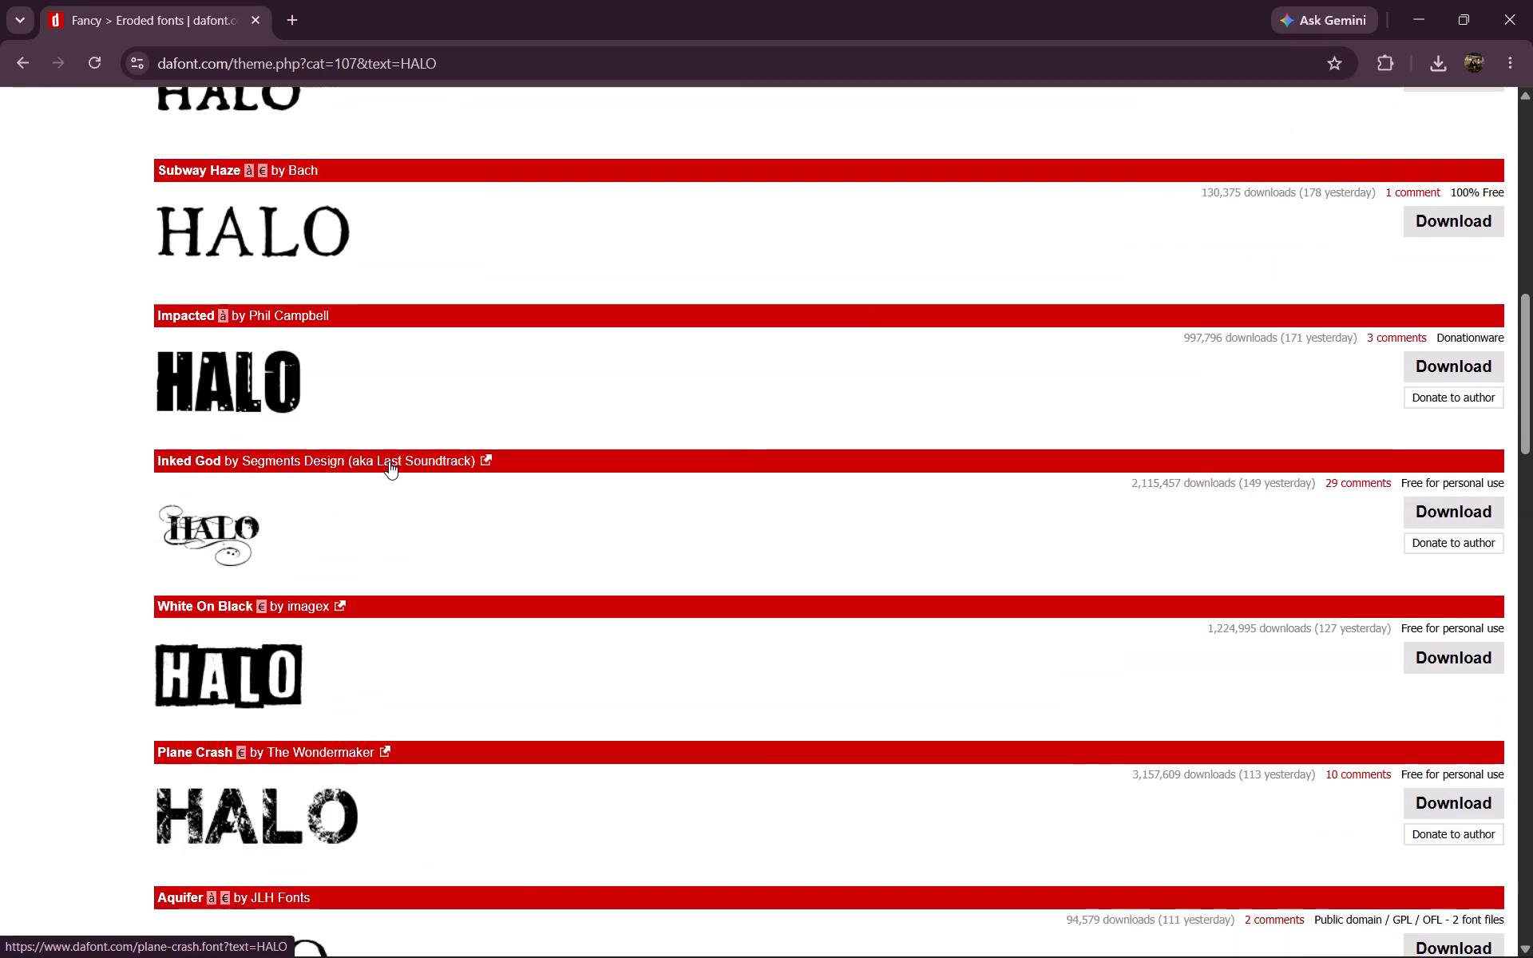
{"action": "scroll", "coordinate": [389, 461], "scroll_direction": "down", "scroll_amount": 11}
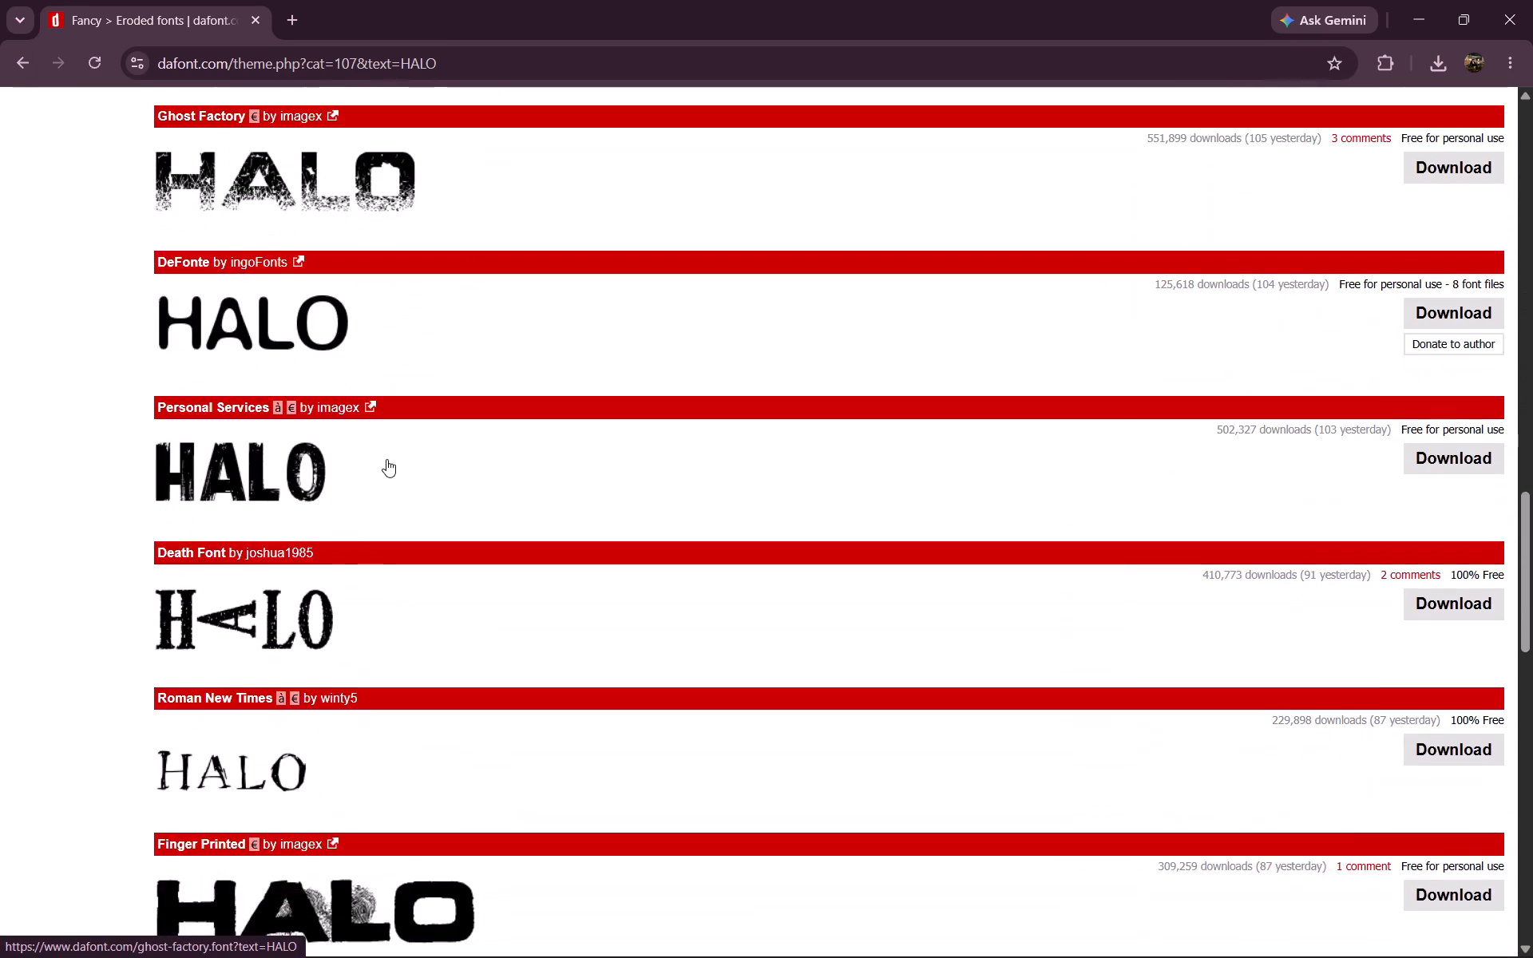
{"action": "scroll", "coordinate": [386, 459], "scroll_direction": "down", "scroll_amount": 8}
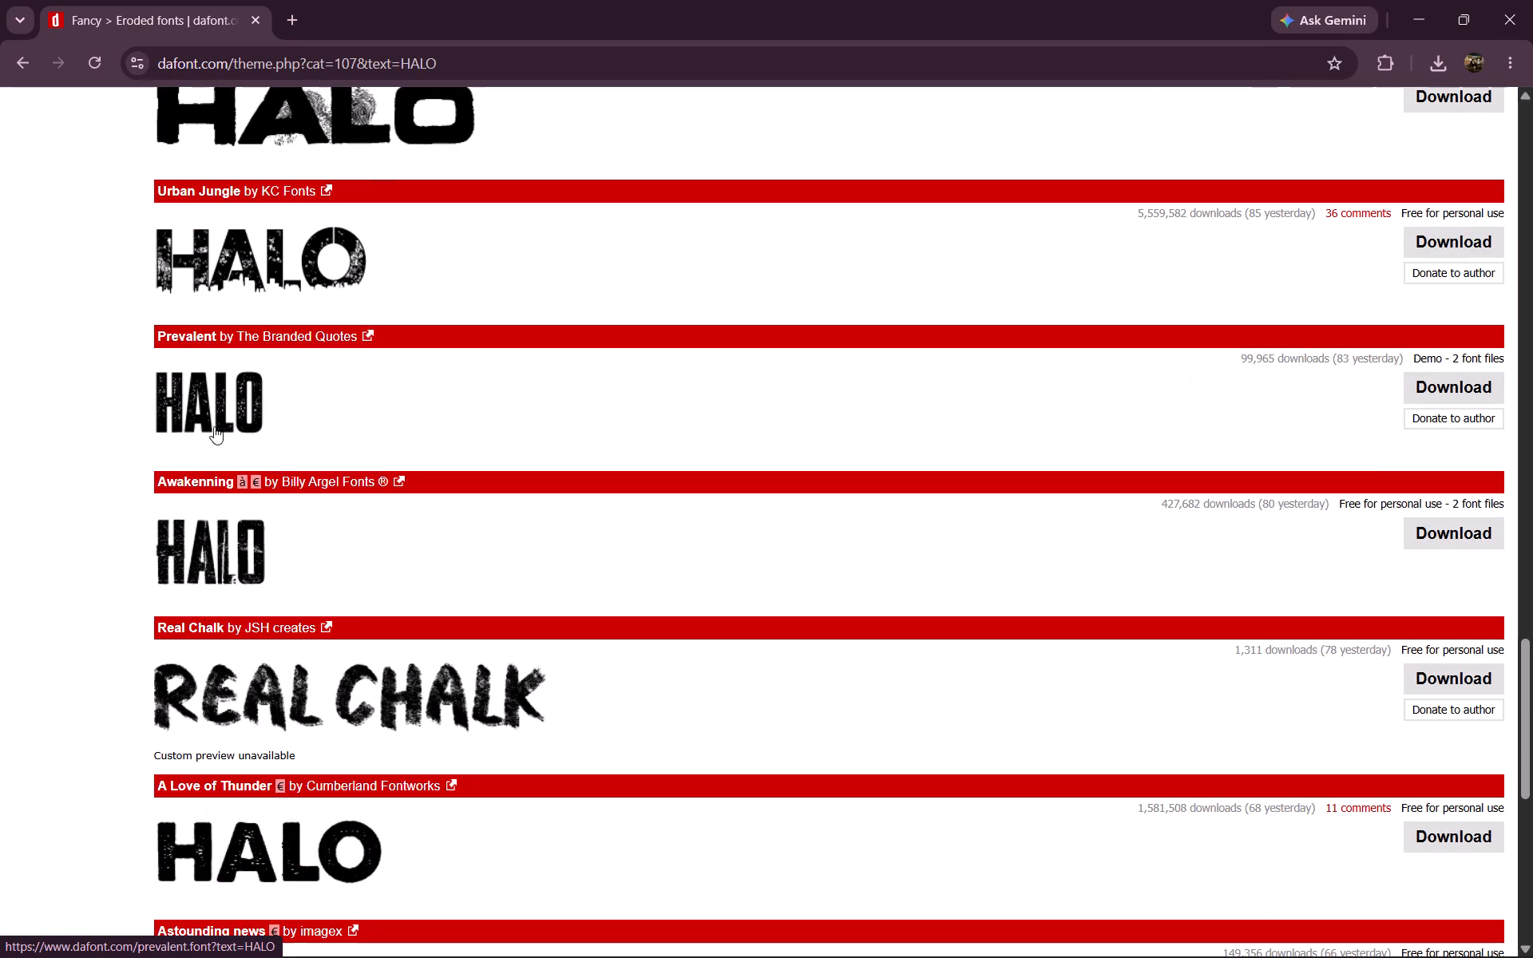
{"action": "scroll", "coordinate": [226, 429], "scroll_direction": "down", "scroll_amount": 1}
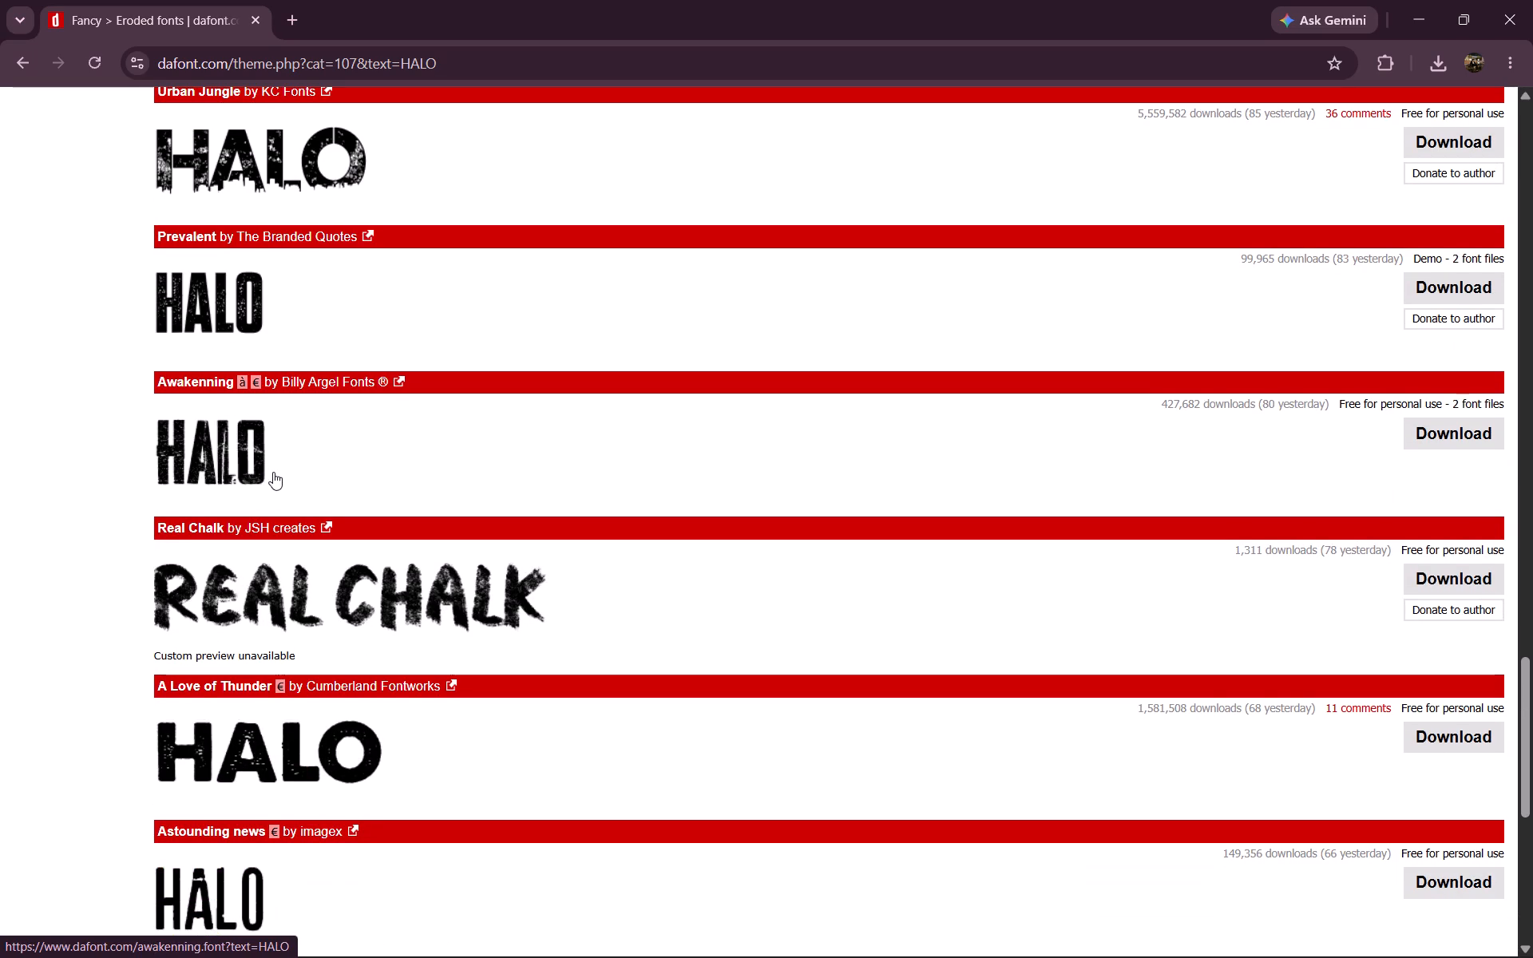
{"action": "scroll", "coordinate": [273, 472], "scroll_direction": "down", "scroll_amount": 4}
{"action": "scroll", "coordinate": [190, 506], "scroll_direction": "down", "scroll_amount": 3}
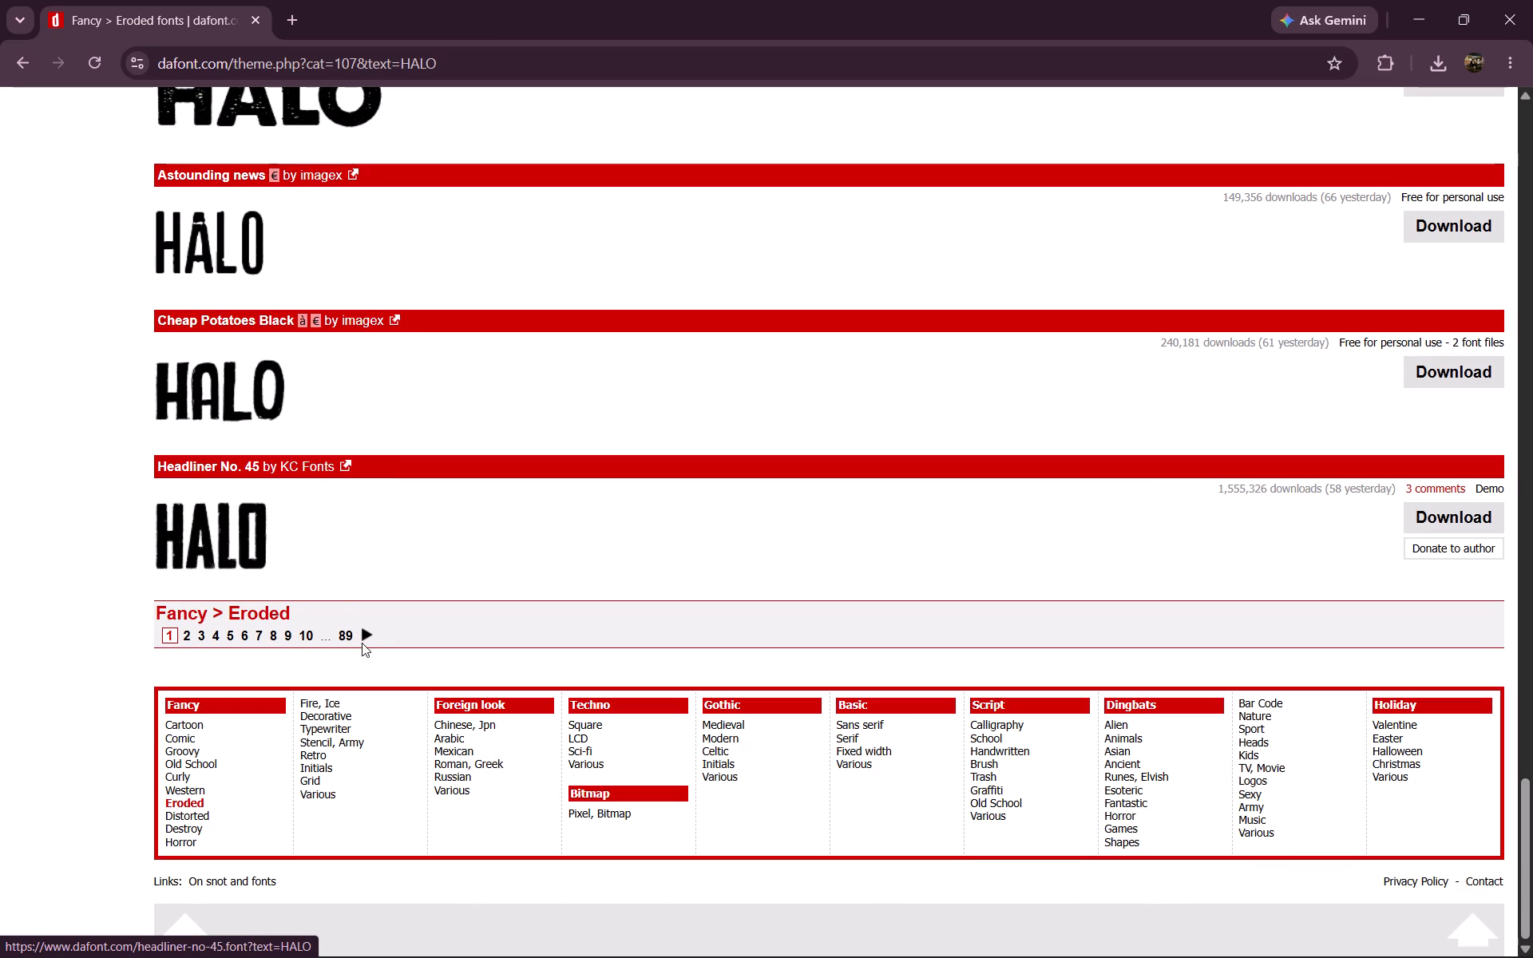
Download the Headline Crack font from page 2 of the Eroded category.
{"action": "left_click", "coordinate": [188, 632]}
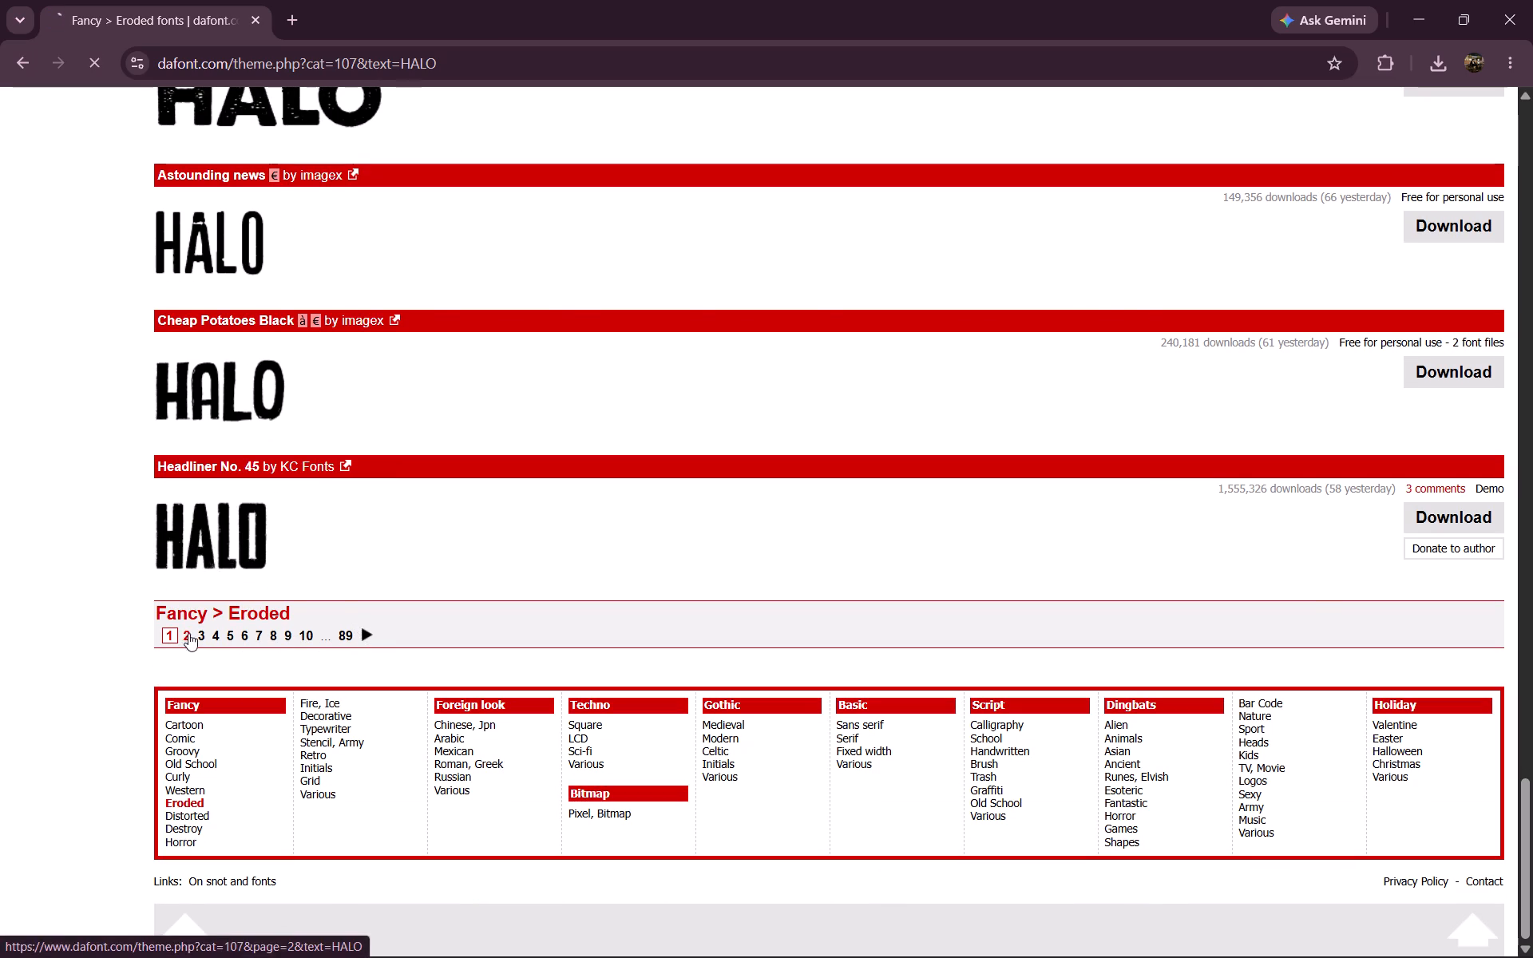
{"action": "scroll", "coordinate": [410, 521], "scroll_direction": "down", "scroll_amount": 5}
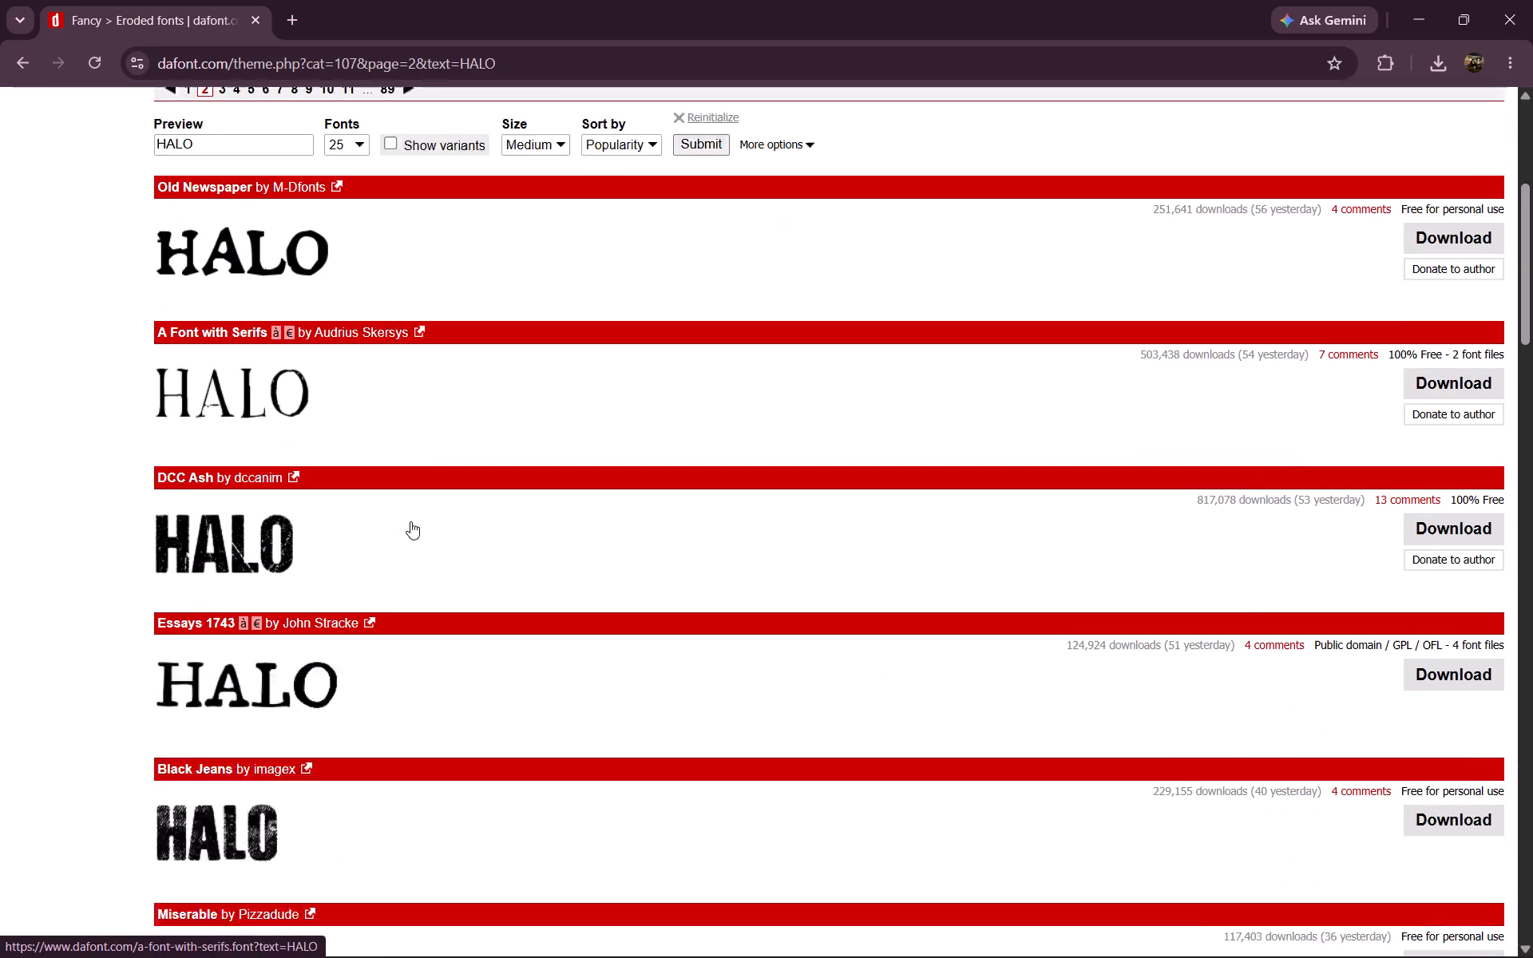
{"action": "scroll", "coordinate": [231, 493], "scroll_direction": "down", "scroll_amount": 9}
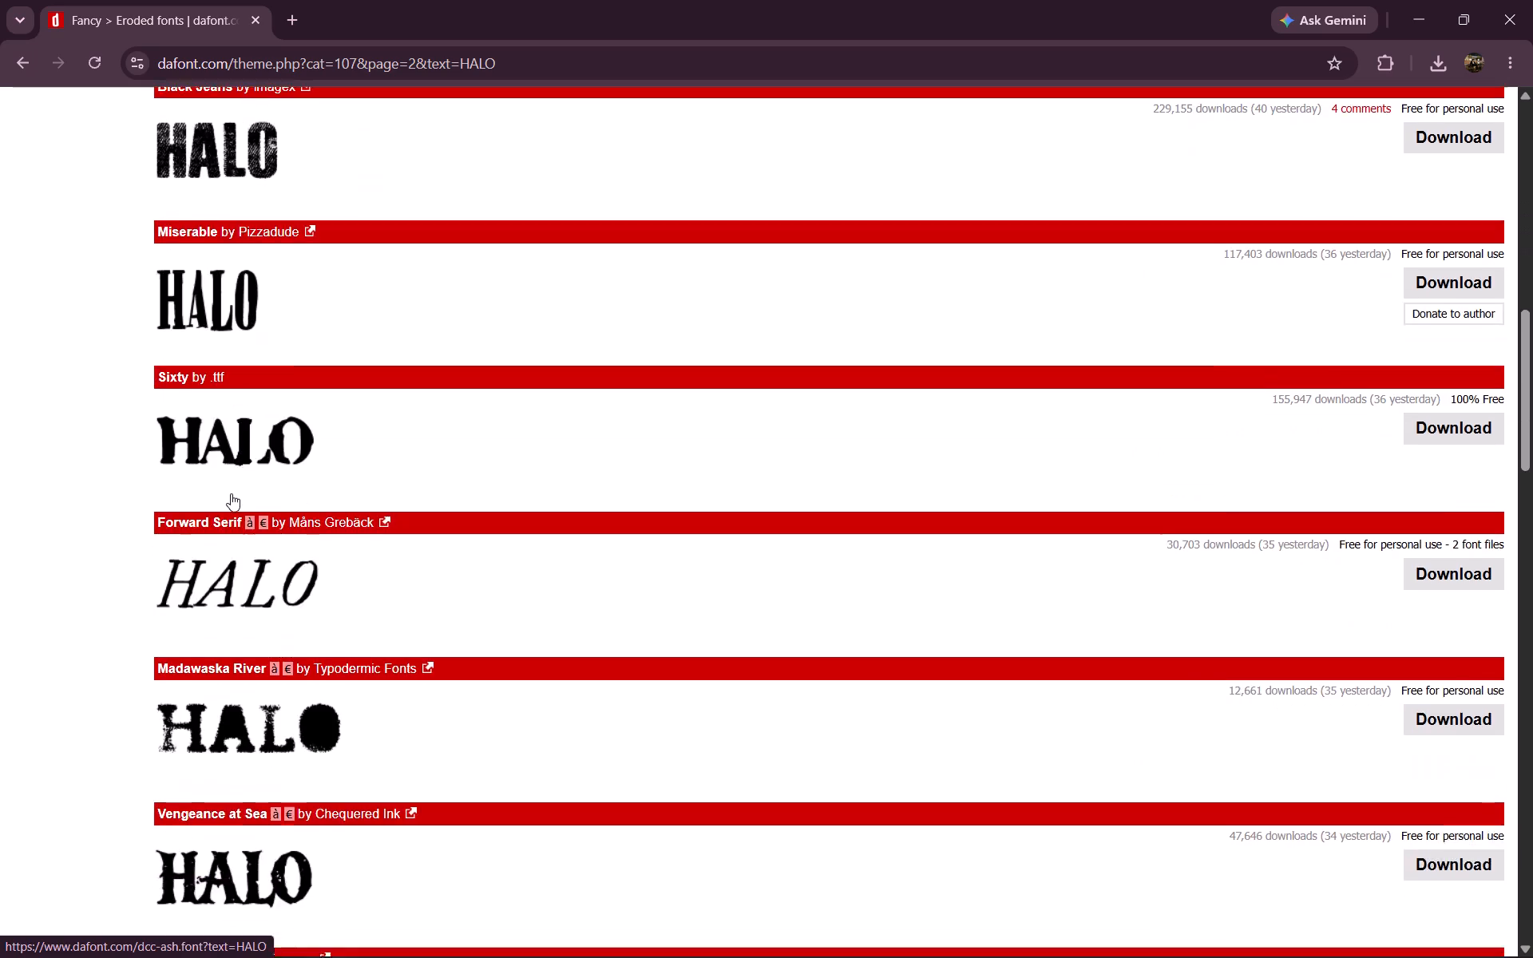
{"action": "scroll", "coordinate": [231, 493], "scroll_direction": "down", "scroll_amount": 3}
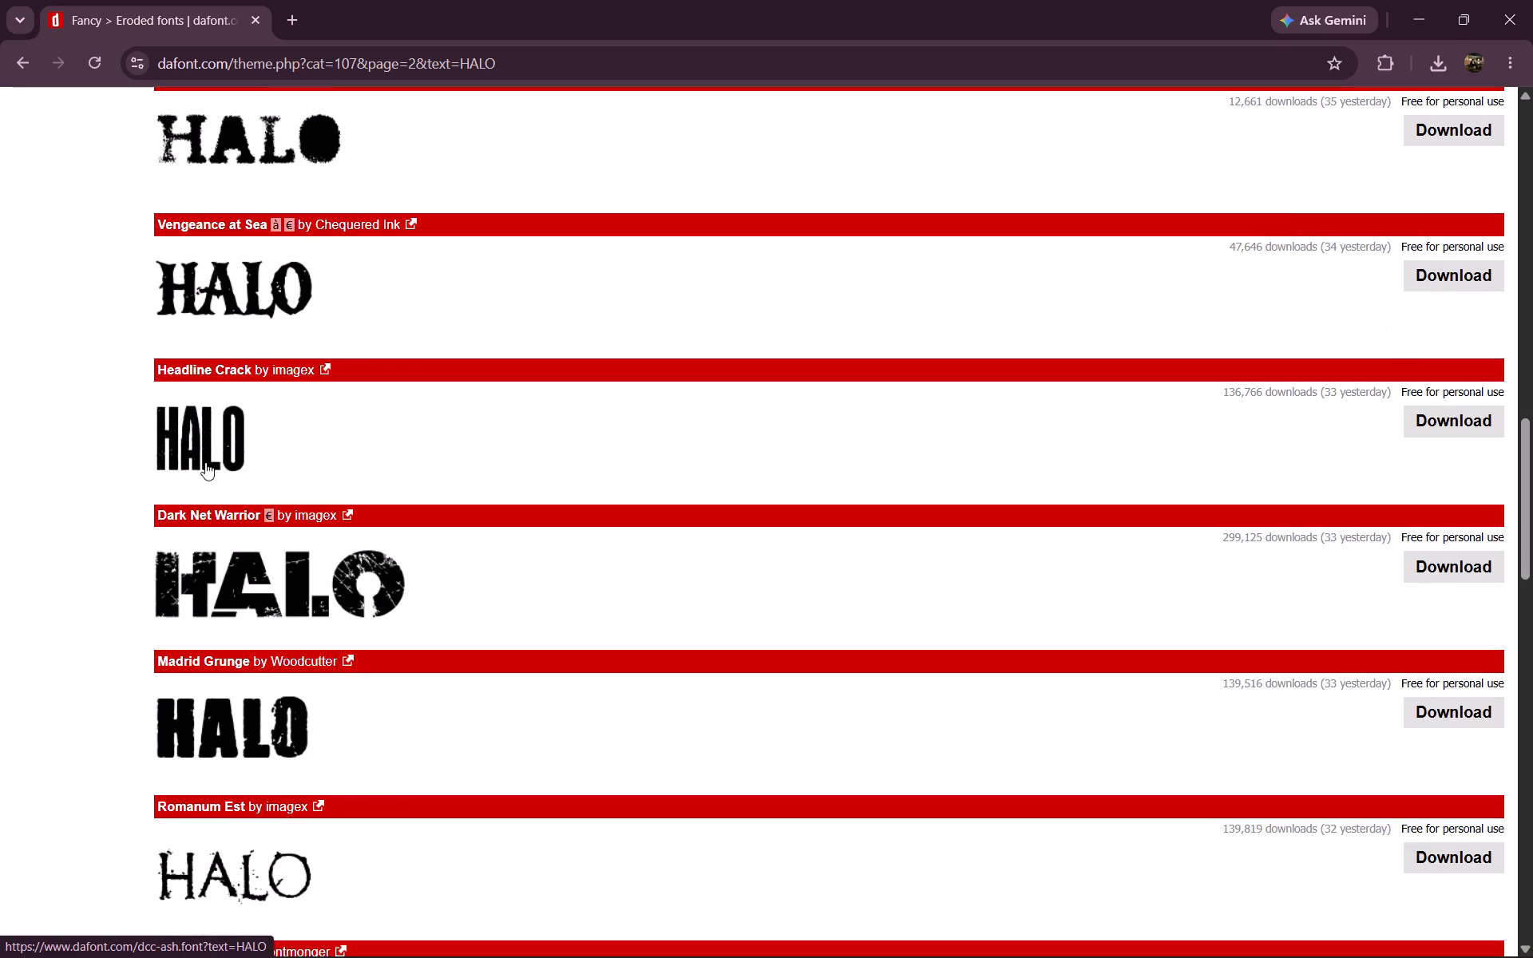
{"action": "scroll", "coordinate": [249, 459], "scroll_direction": "down", "scroll_amount": 3}
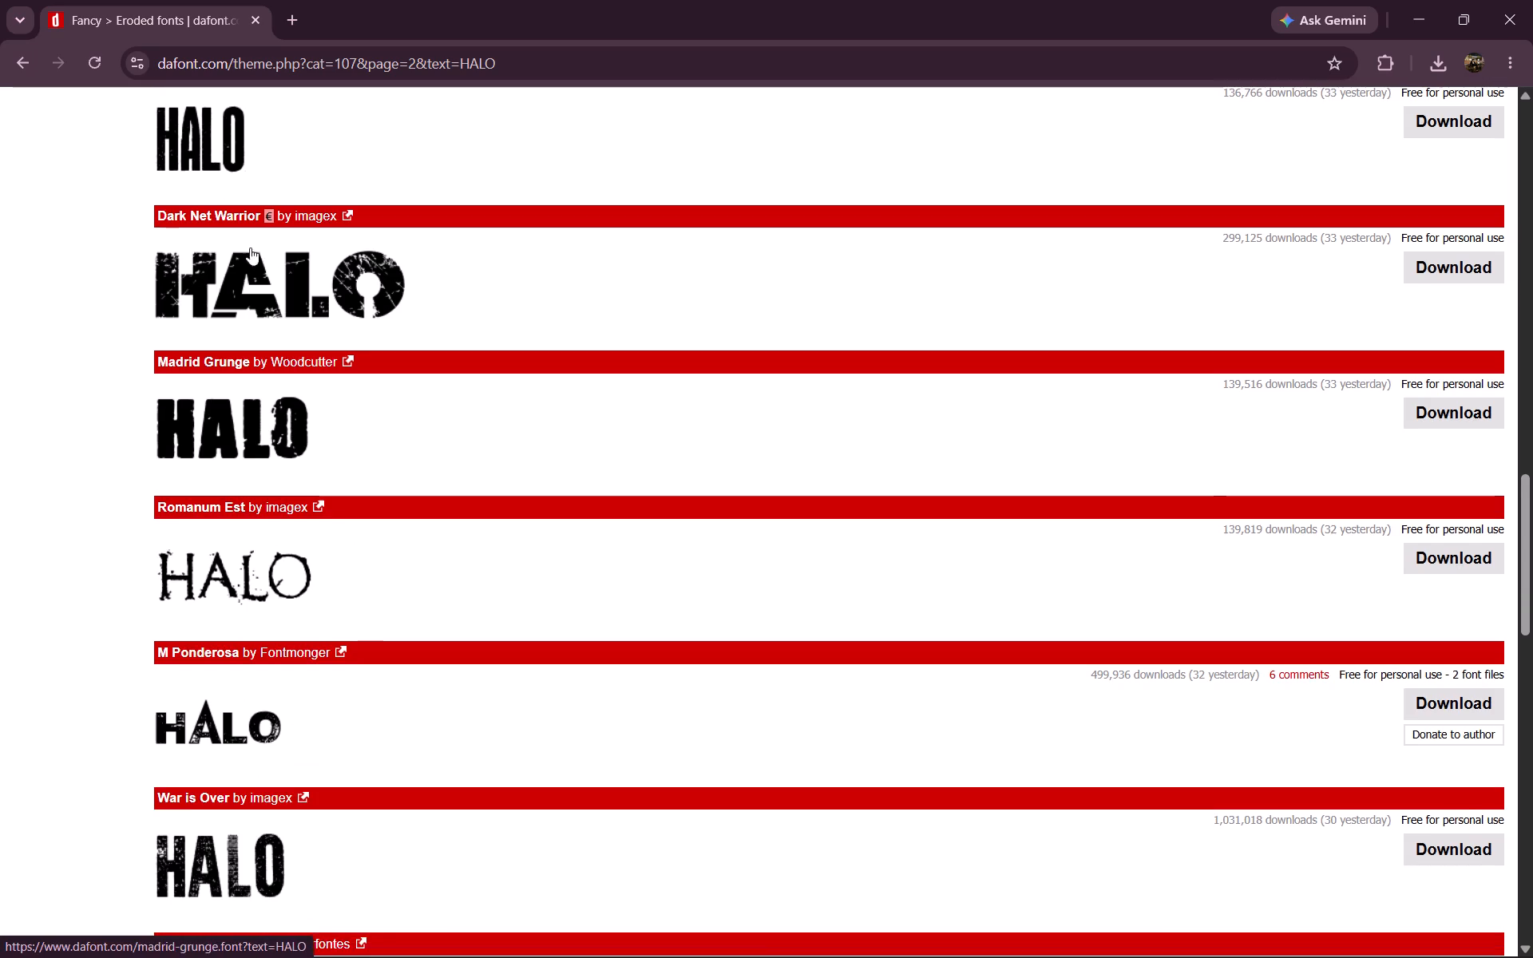
{"action": "scroll", "coordinate": [247, 240], "scroll_direction": "up", "scroll_amount": 2}
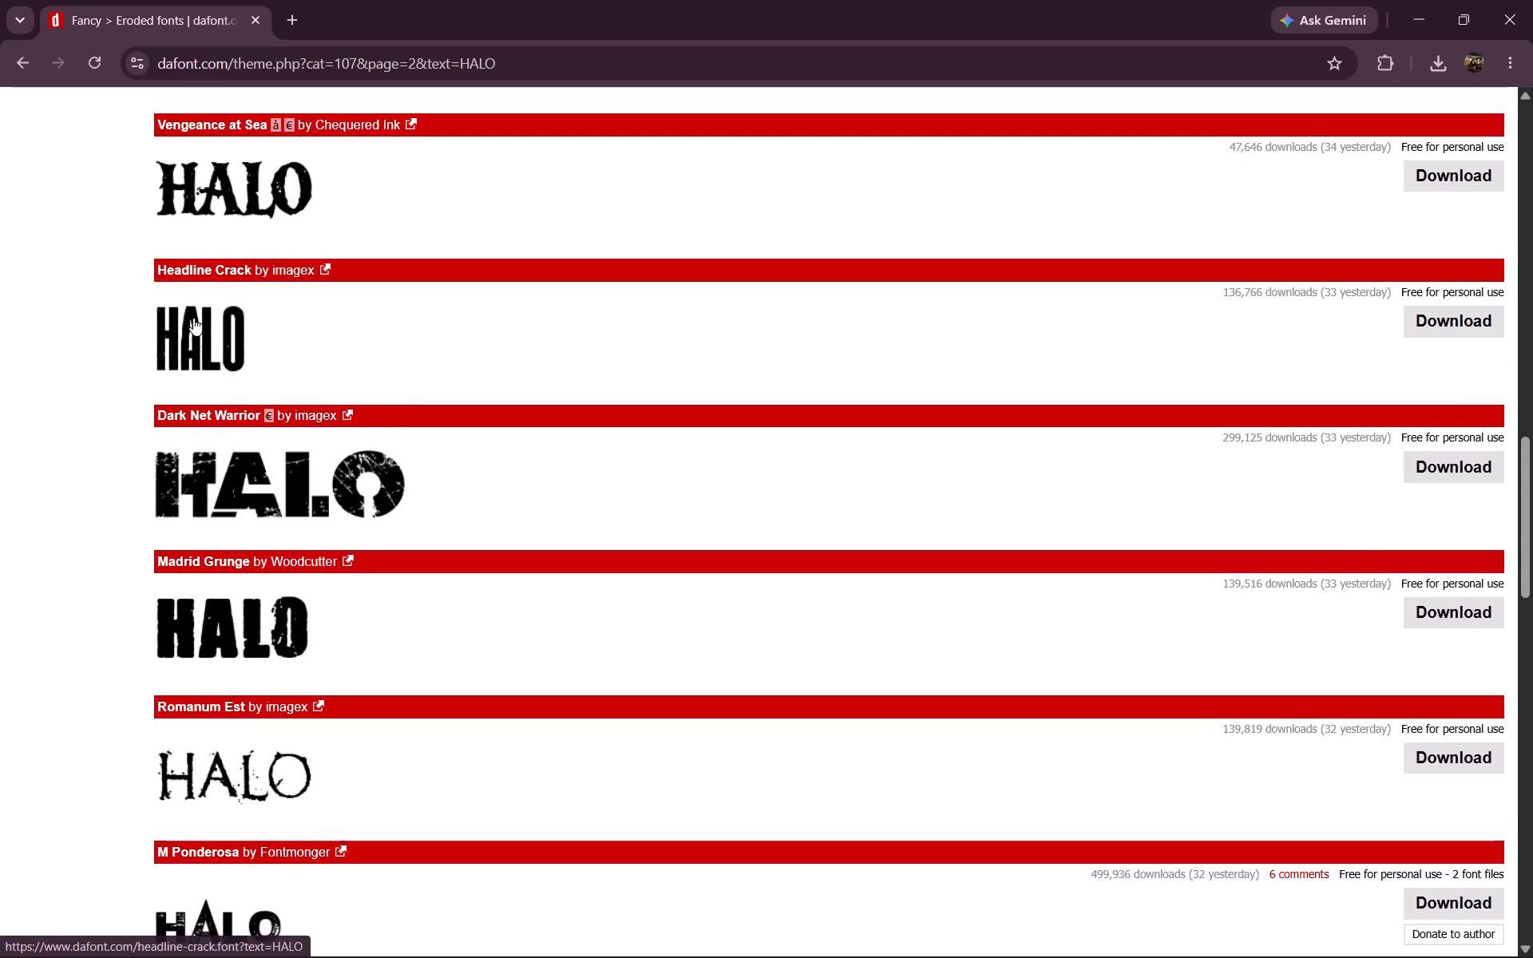
{"action": "left_click", "coordinate": [1468, 323]}
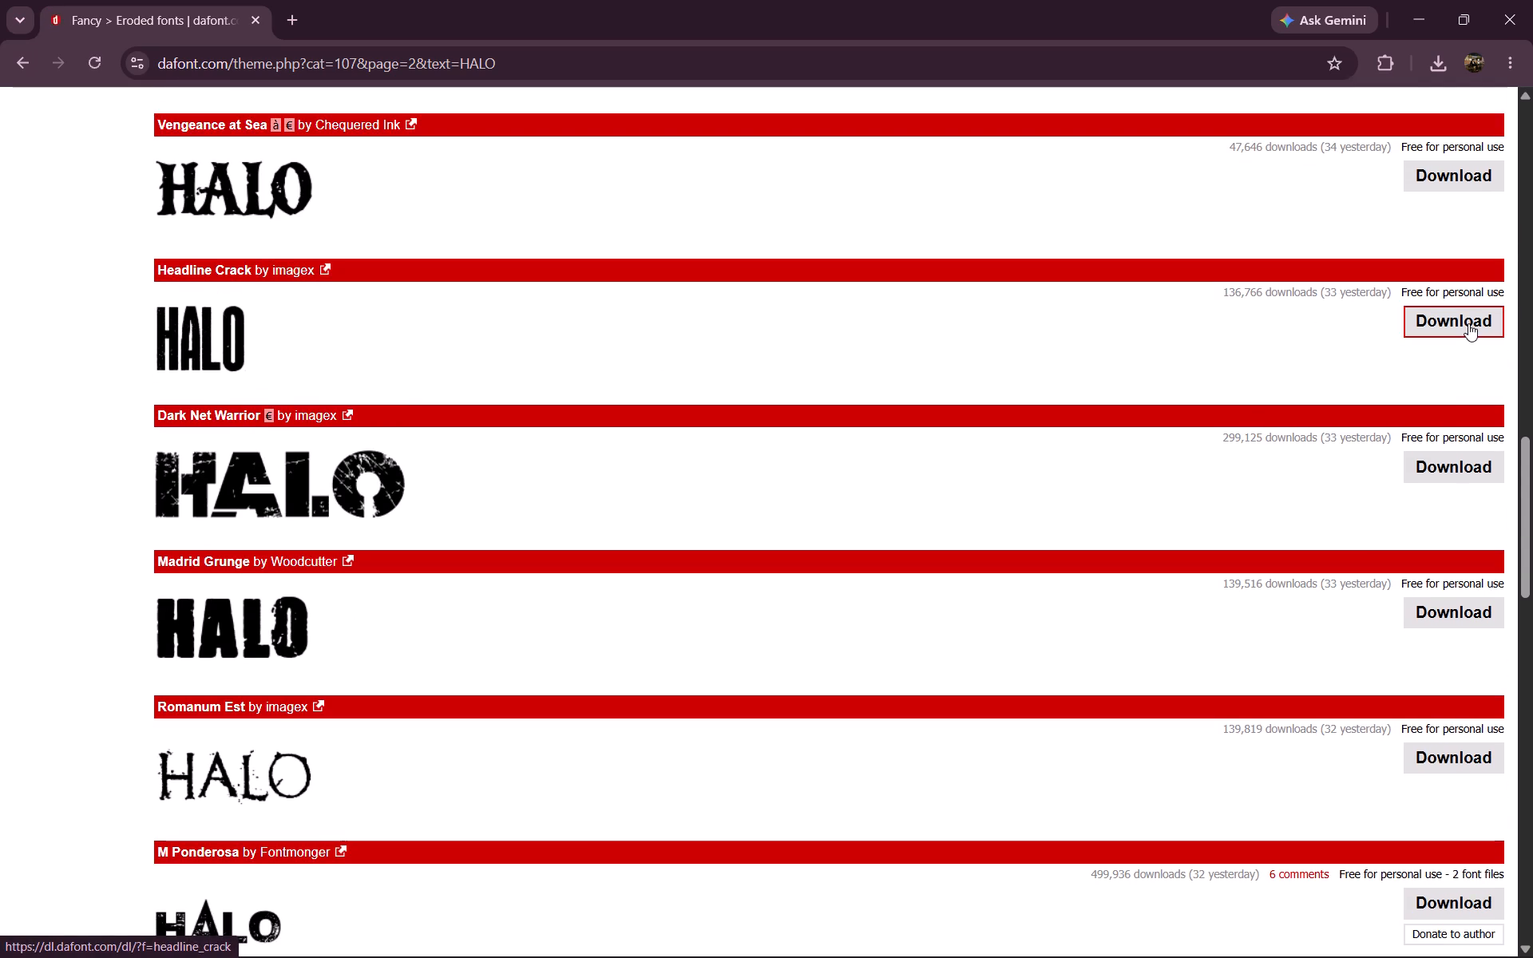
Examine the remaining HALO previews on page 2 of the Eroded fonts for further title font candidates.
{"action": "scroll", "coordinate": [1083, 390], "scroll_direction": "down", "scroll_amount": 2}
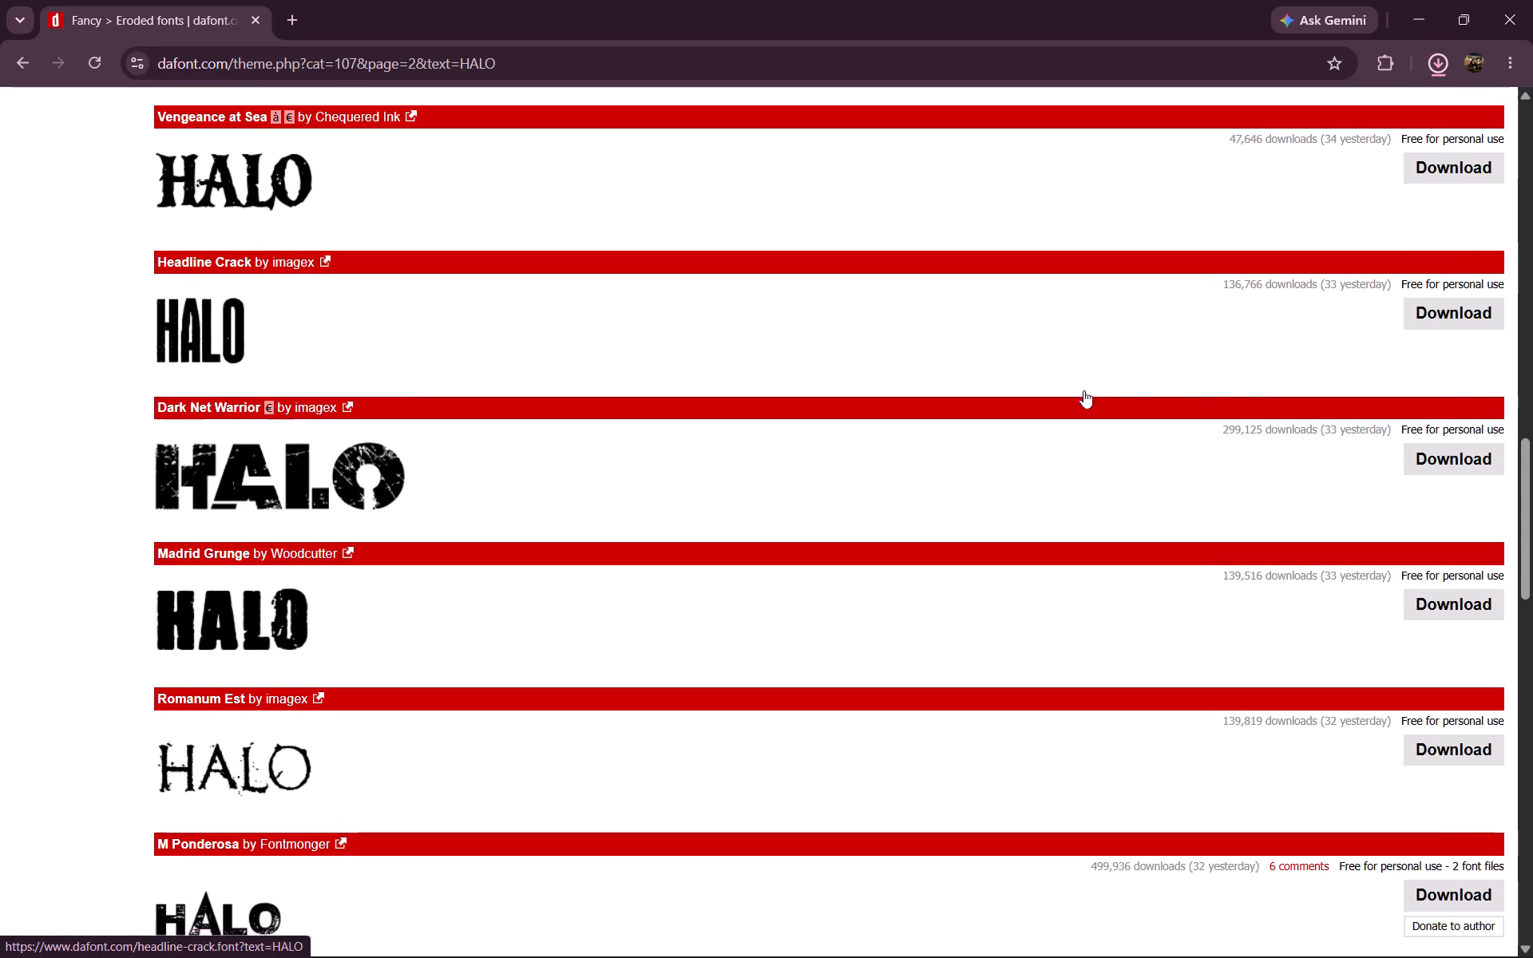
{"action": "scroll", "coordinate": [1083, 390], "scroll_direction": "down", "scroll_amount": 2}
{"action": "scroll", "coordinate": [431, 498], "scroll_direction": "down", "scroll_amount": 2}
{"action": "scroll", "coordinate": [286, 472], "scroll_direction": "down", "scroll_amount": 6}
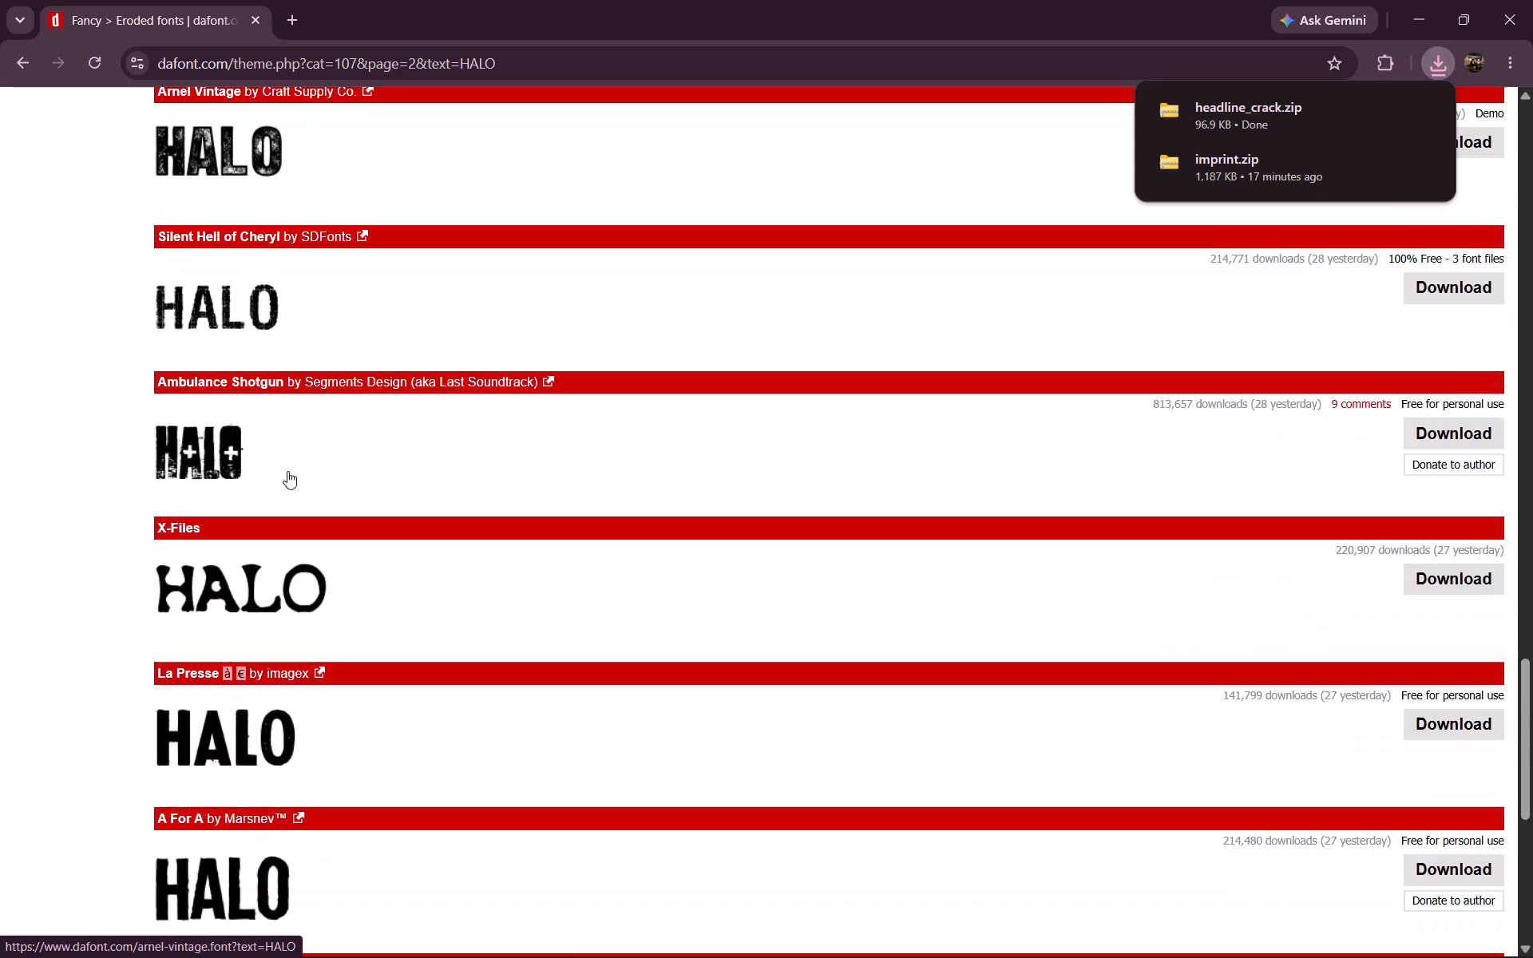
{"action": "scroll", "coordinate": [287, 471], "scroll_direction": "down", "scroll_amount": 6}
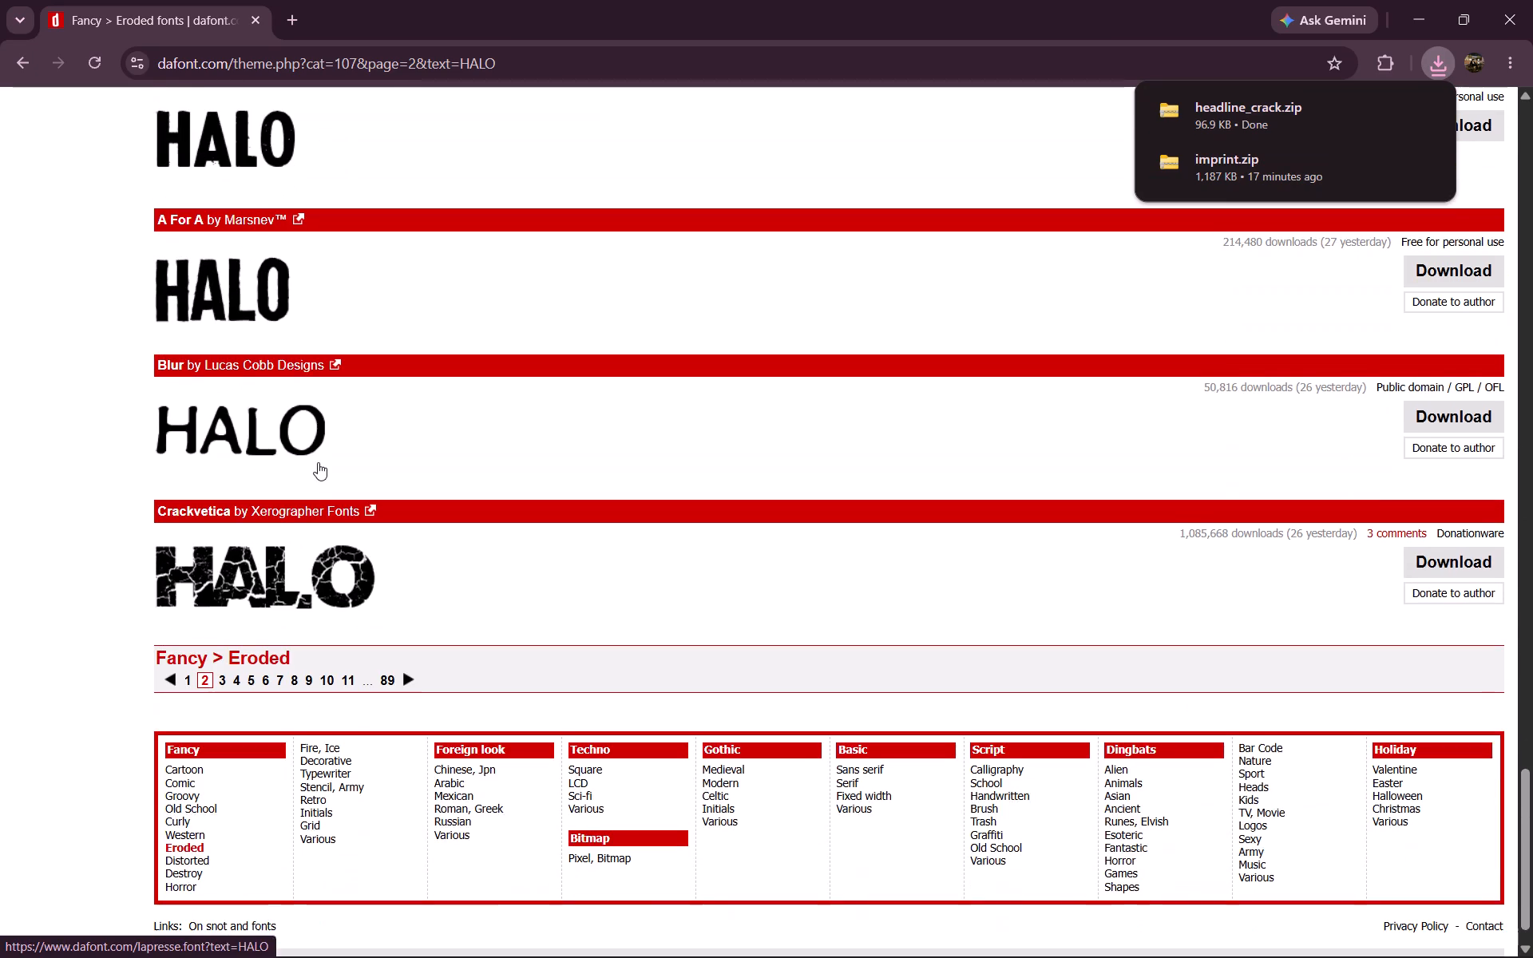
{"action": "scroll", "coordinate": [318, 462], "scroll_direction": "down", "scroll_amount": 3}
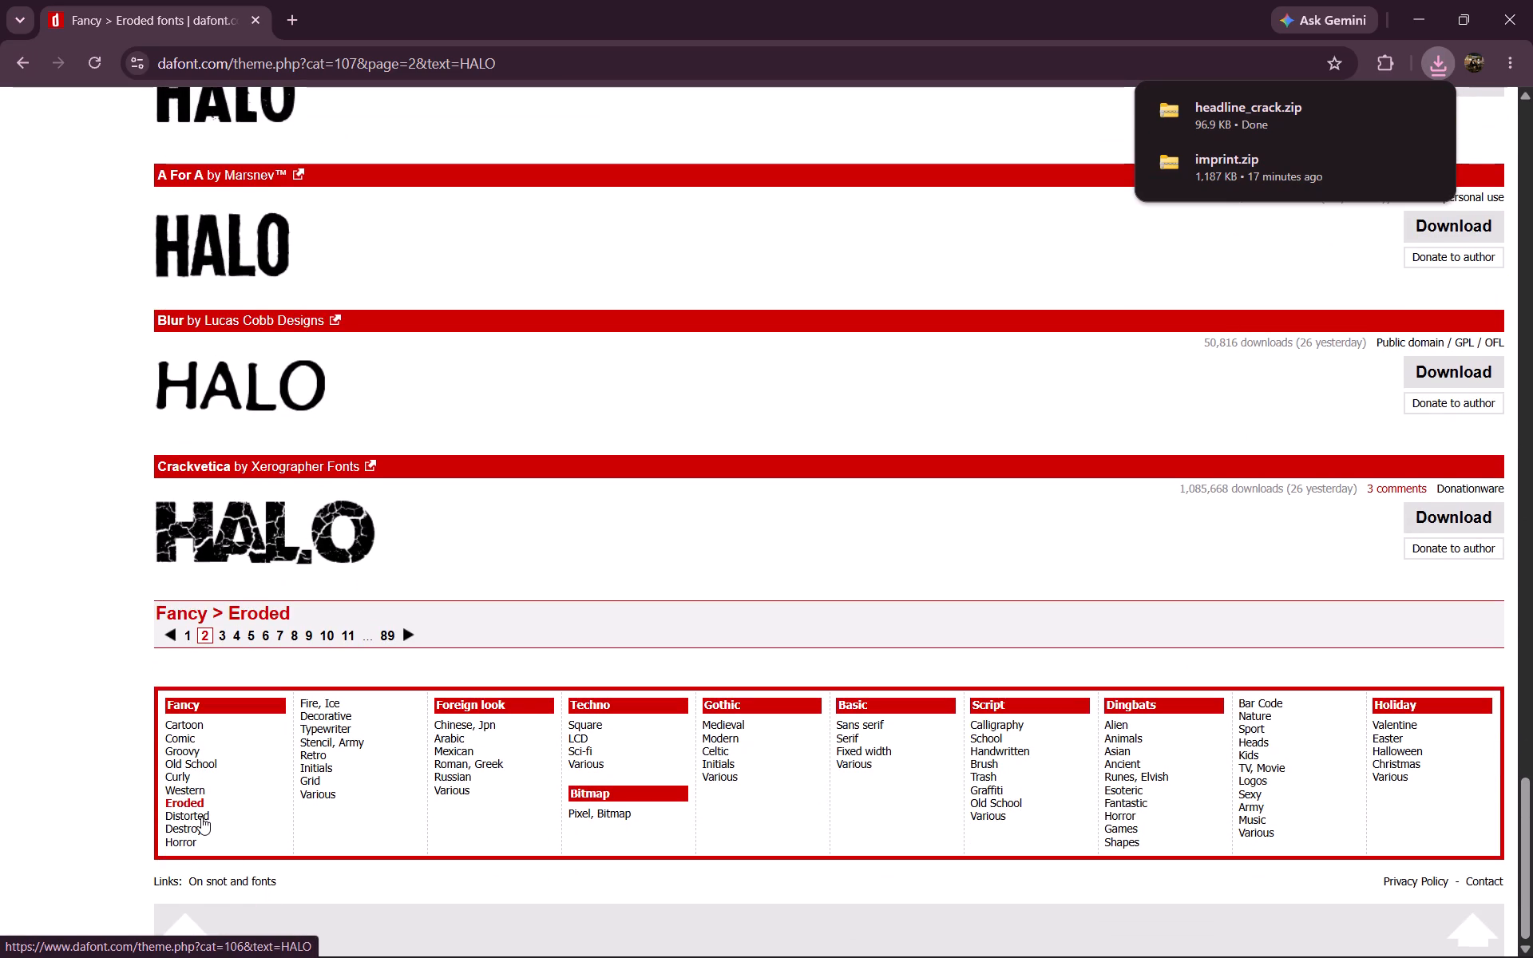
Look through the HALO previews on the first page of the Distorted fonts for title font candidates.
{"action": "left_click", "coordinate": [201, 817]}
{"action": "scroll", "coordinate": [452, 582], "scroll_direction": "down", "scroll_amount": 4}
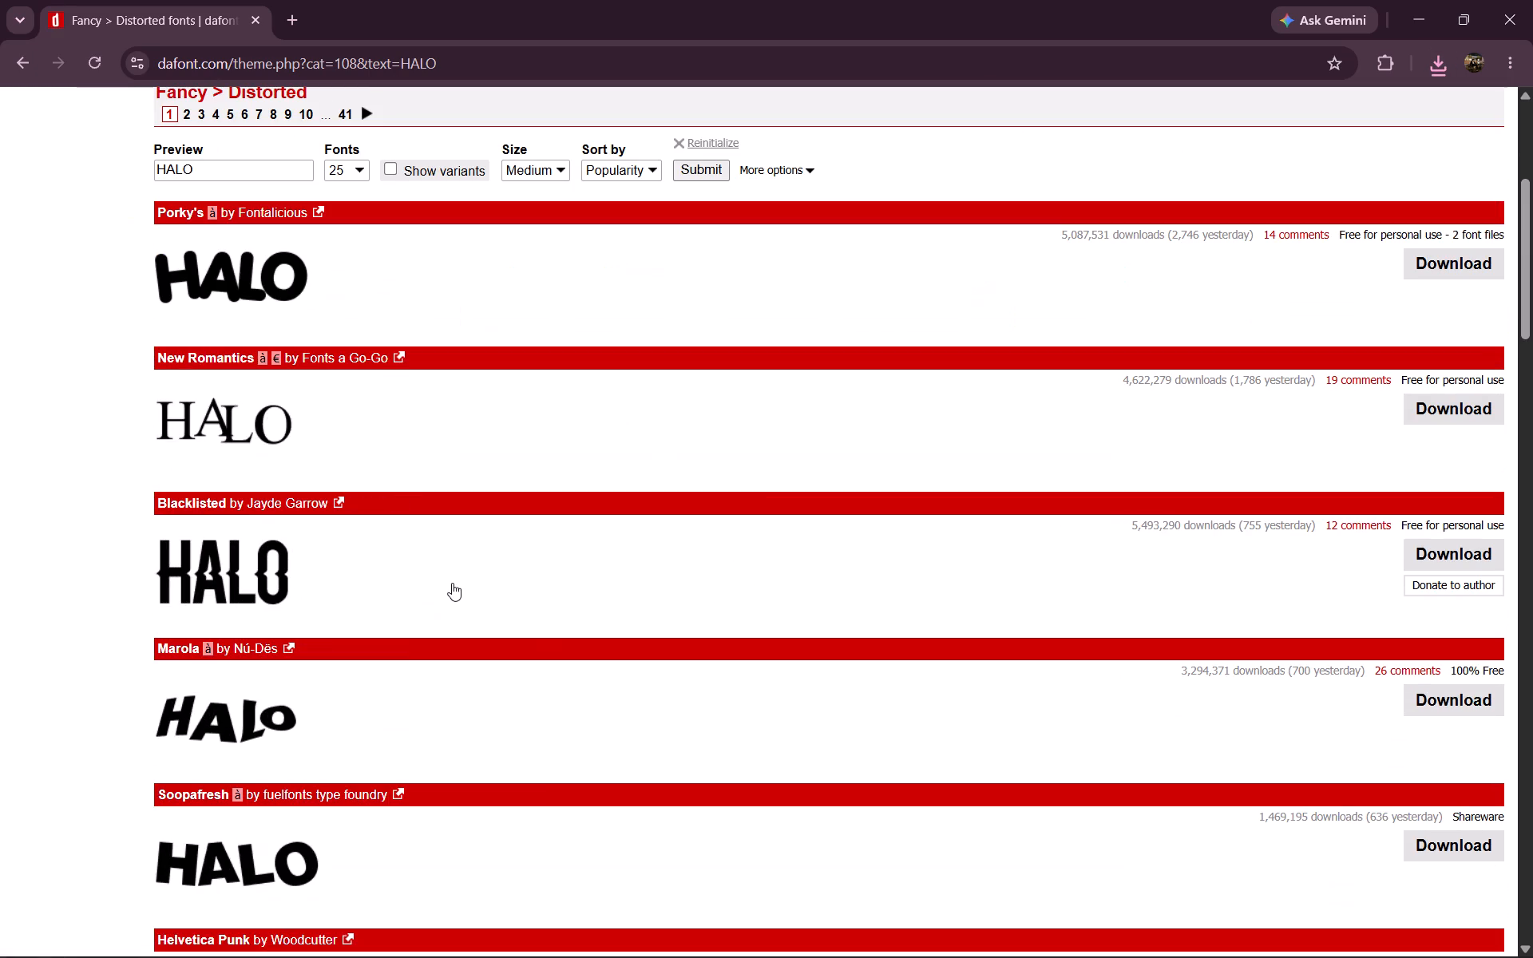
{"action": "scroll", "coordinate": [368, 508], "scroll_direction": "down", "scroll_amount": 6}
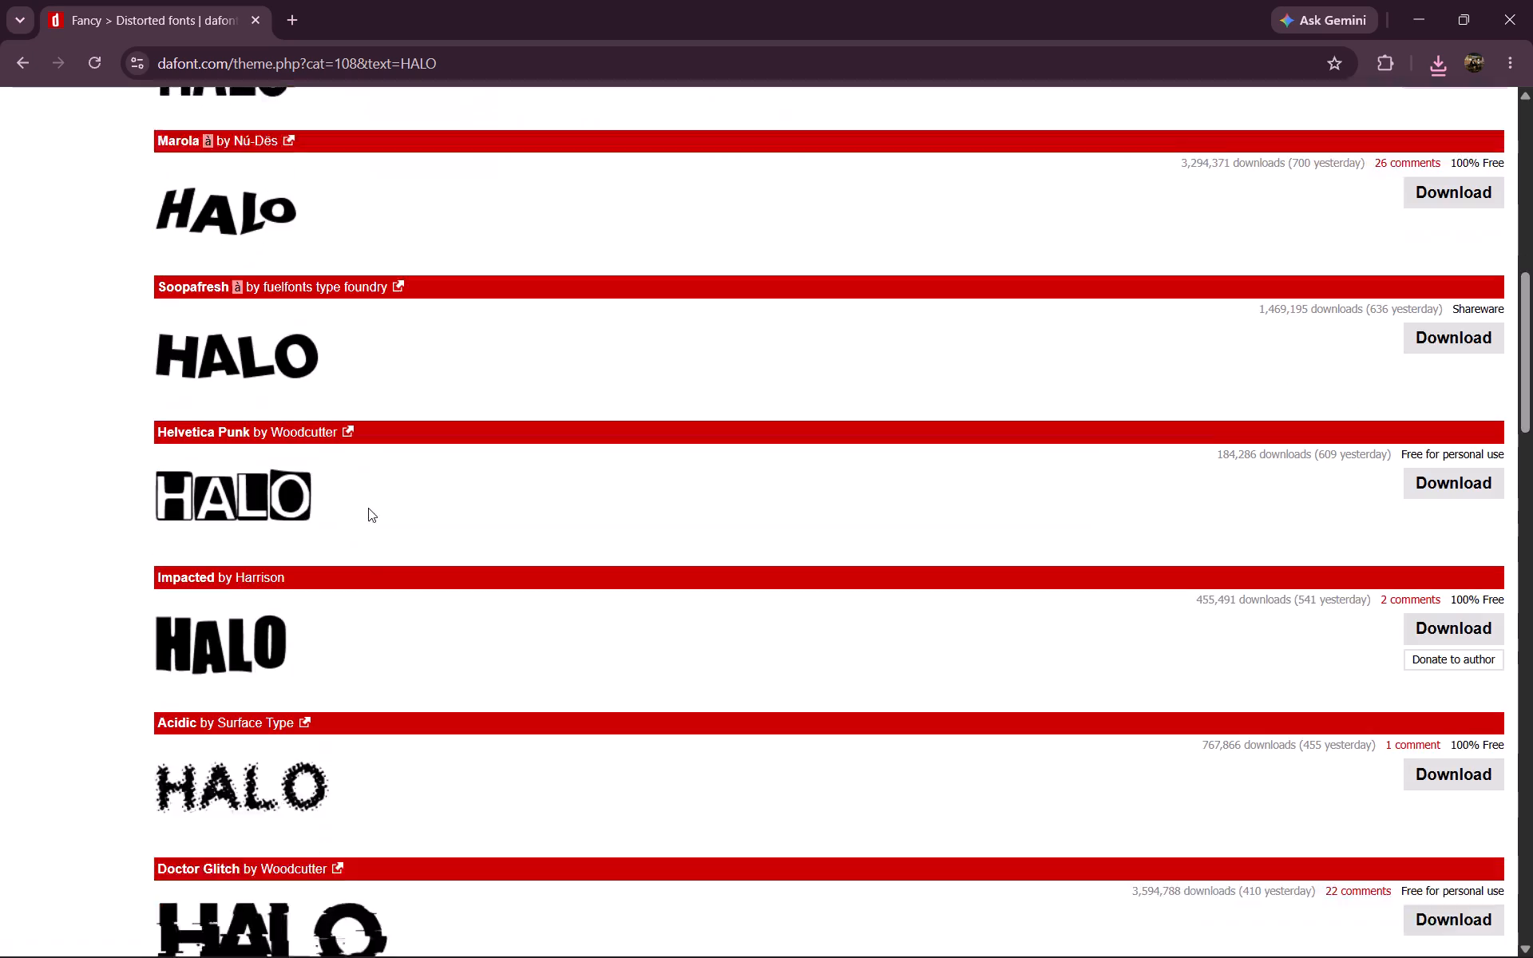
{"action": "scroll", "coordinate": [368, 508], "scroll_direction": "down", "scroll_amount": 10}
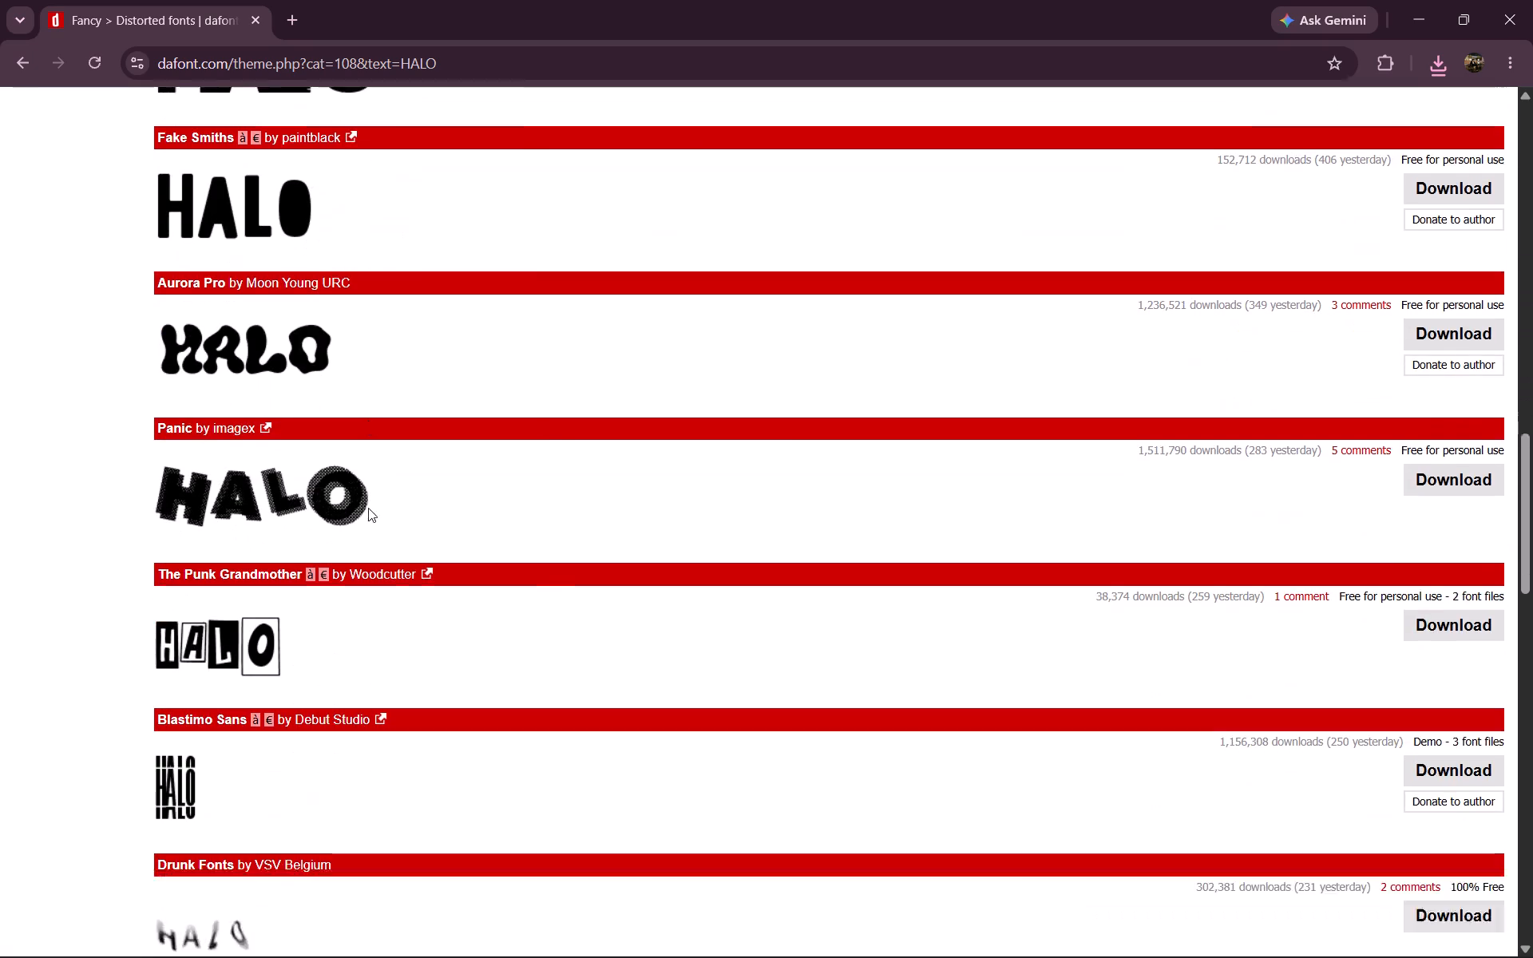
{"action": "scroll", "coordinate": [368, 508], "scroll_direction": "down", "scroll_amount": 7}
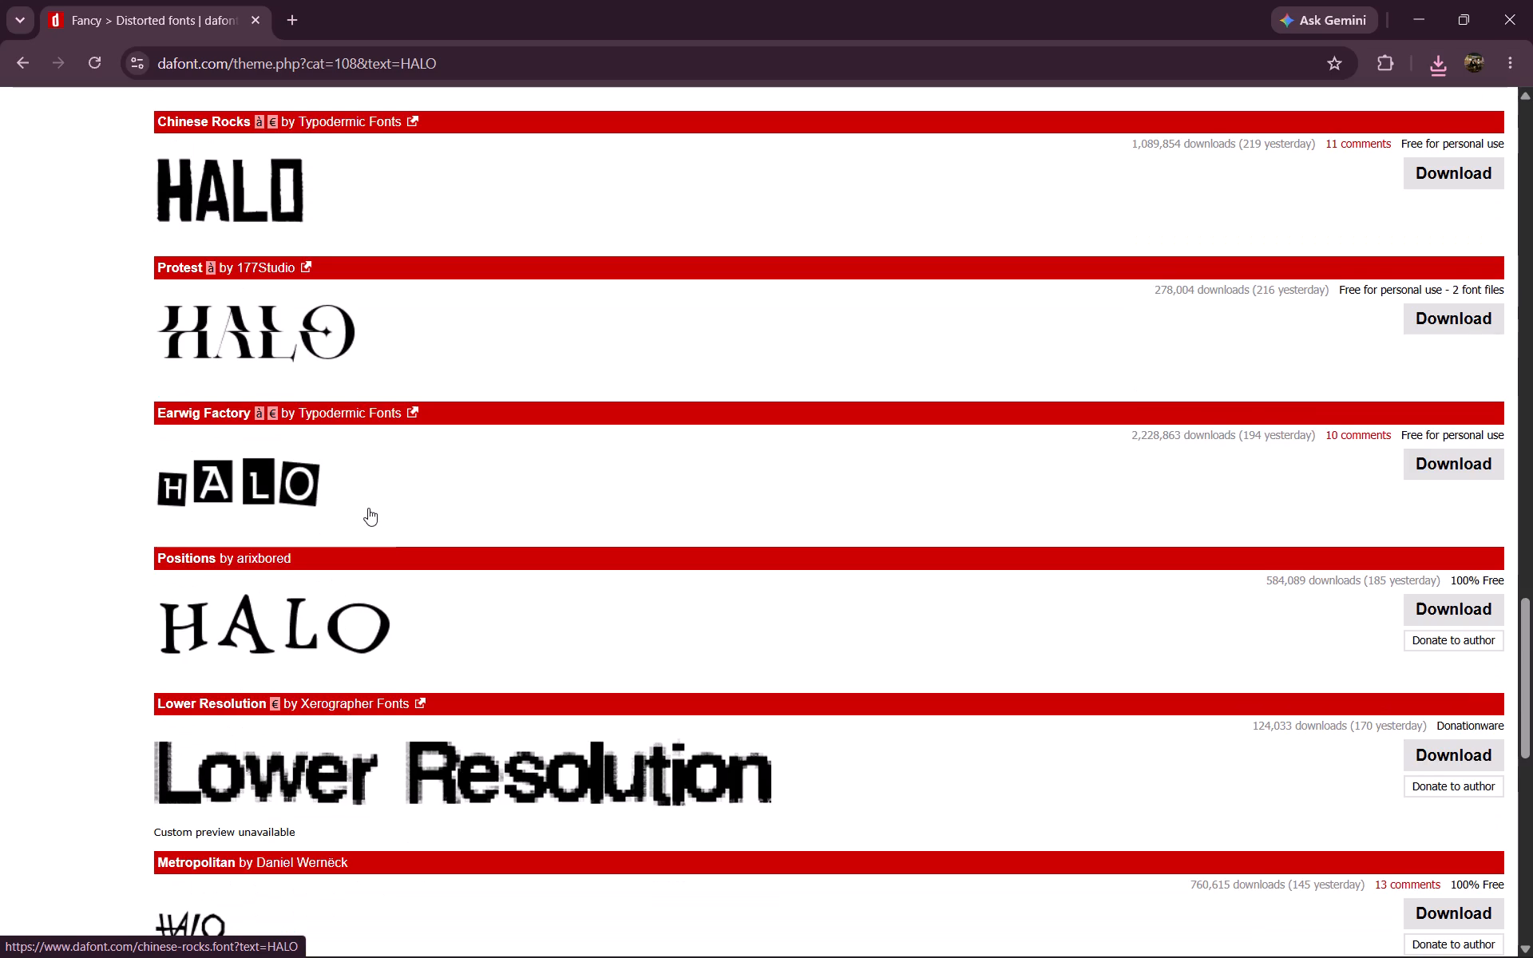
{"action": "scroll", "coordinate": [368, 508], "scroll_direction": "down", "scroll_amount": 6}
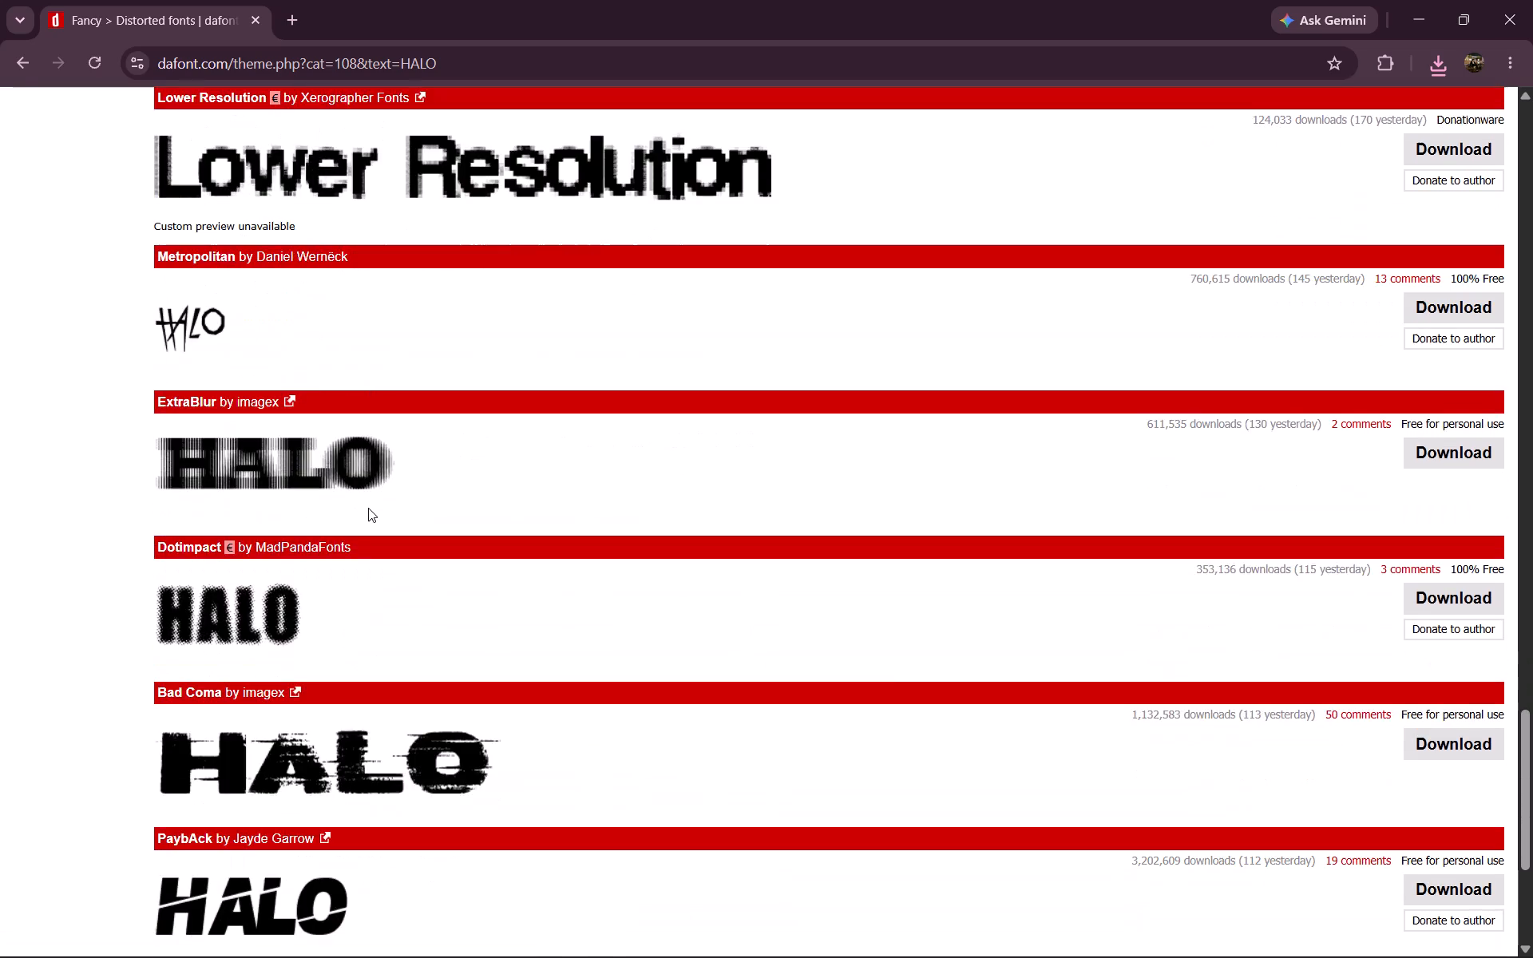
{"action": "scroll", "coordinate": [368, 508], "scroll_direction": "down", "scroll_amount": 5}
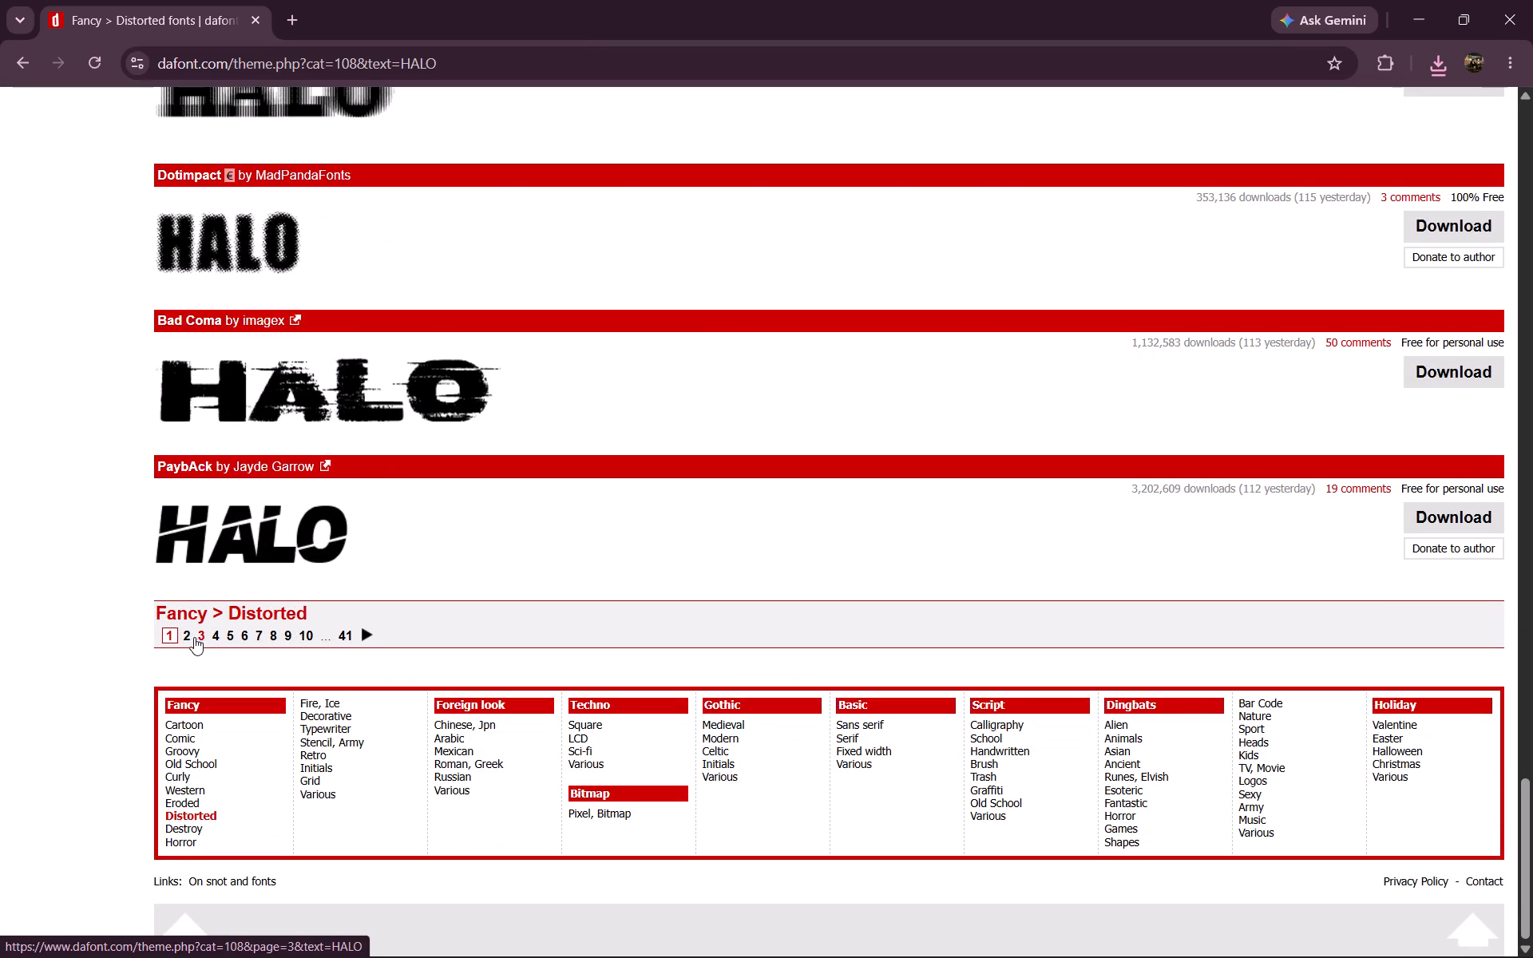
Look through the HALO previews on page 2 of the Distorted fonts for a condensed, bold title font.
{"action": "left_click", "coordinate": [190, 637]}
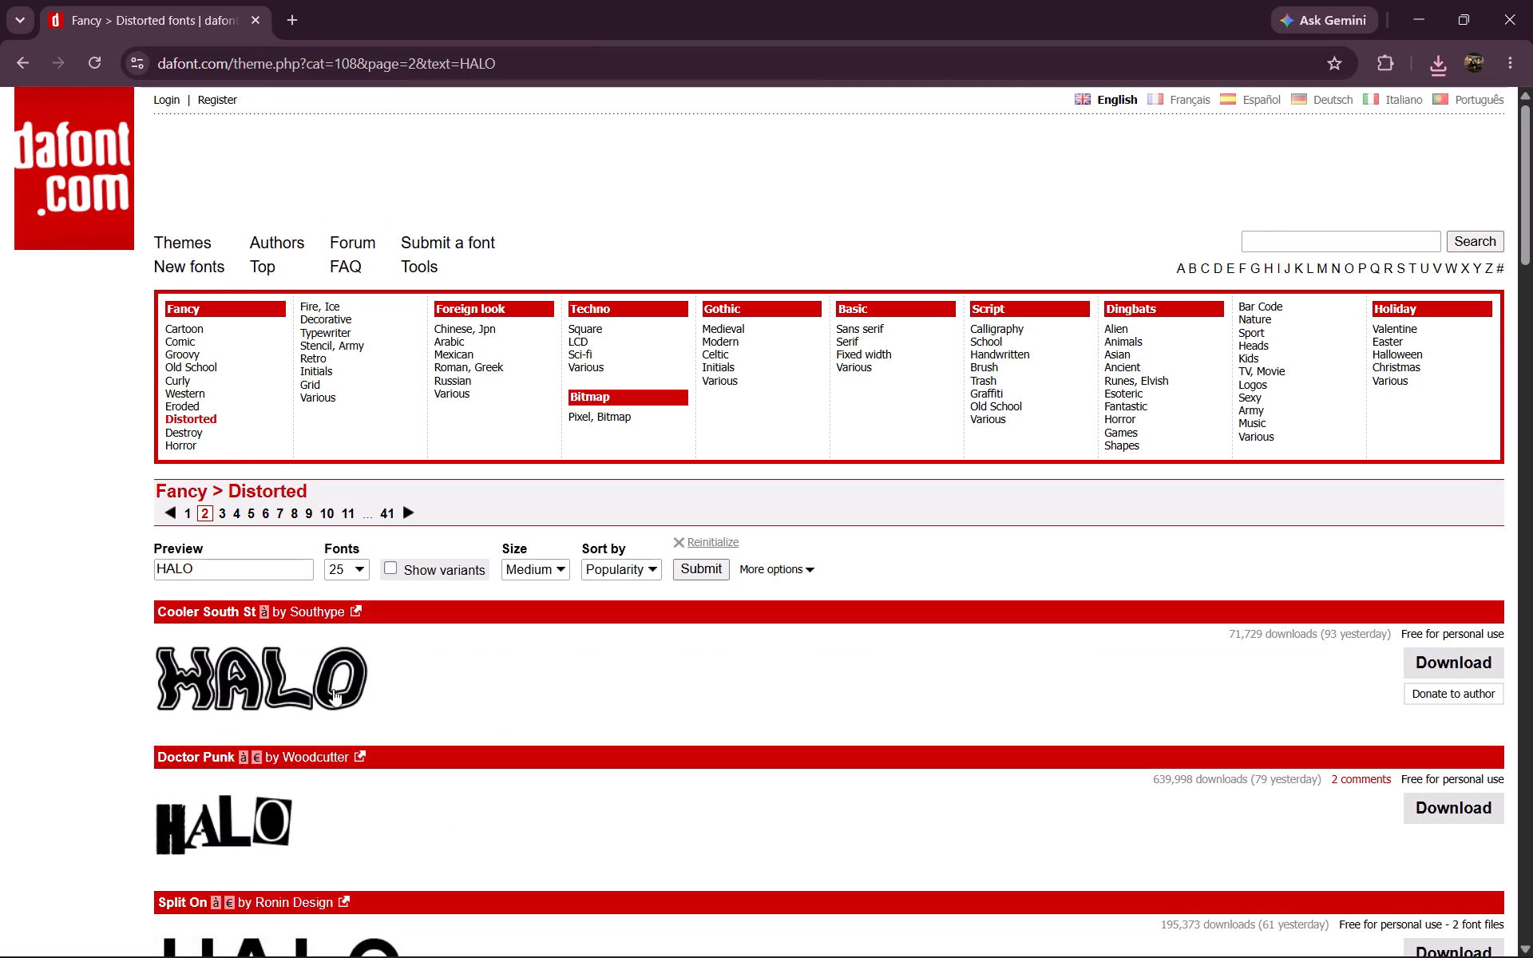
{"action": "scroll", "coordinate": [333, 689], "scroll_direction": "down", "scroll_amount": 2}
{"action": "scroll", "coordinate": [518, 596], "scroll_direction": "down", "scroll_amount": 4}
{"action": "scroll", "coordinate": [393, 608], "scroll_direction": "down", "scroll_amount": 3}
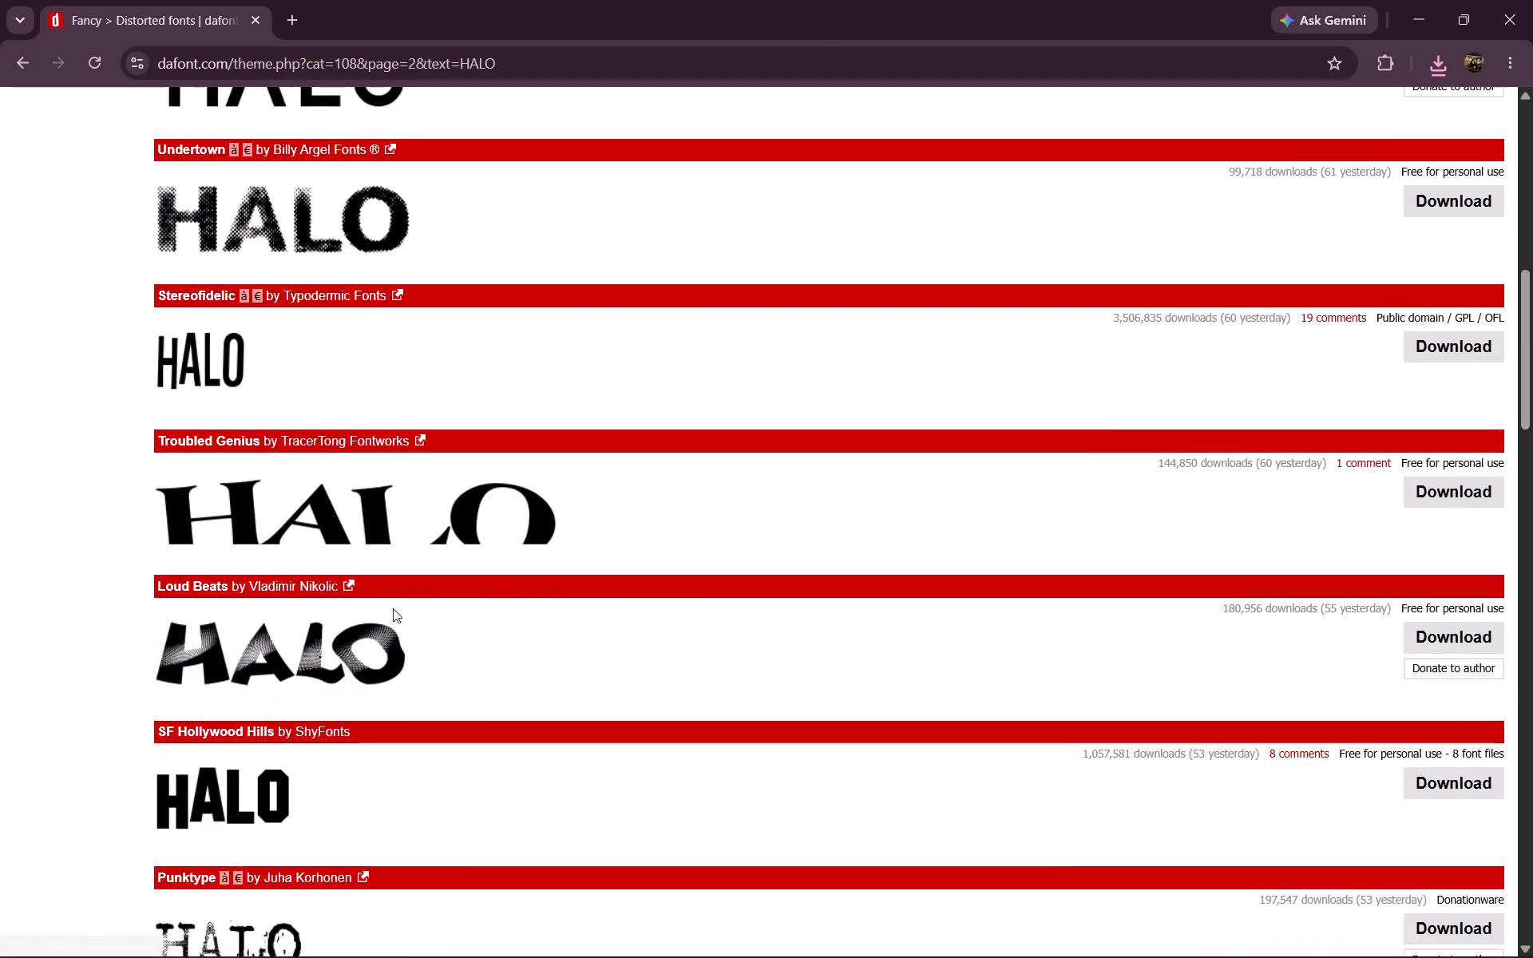
{"action": "scroll", "coordinate": [393, 608], "scroll_direction": "down", "scroll_amount": 10}
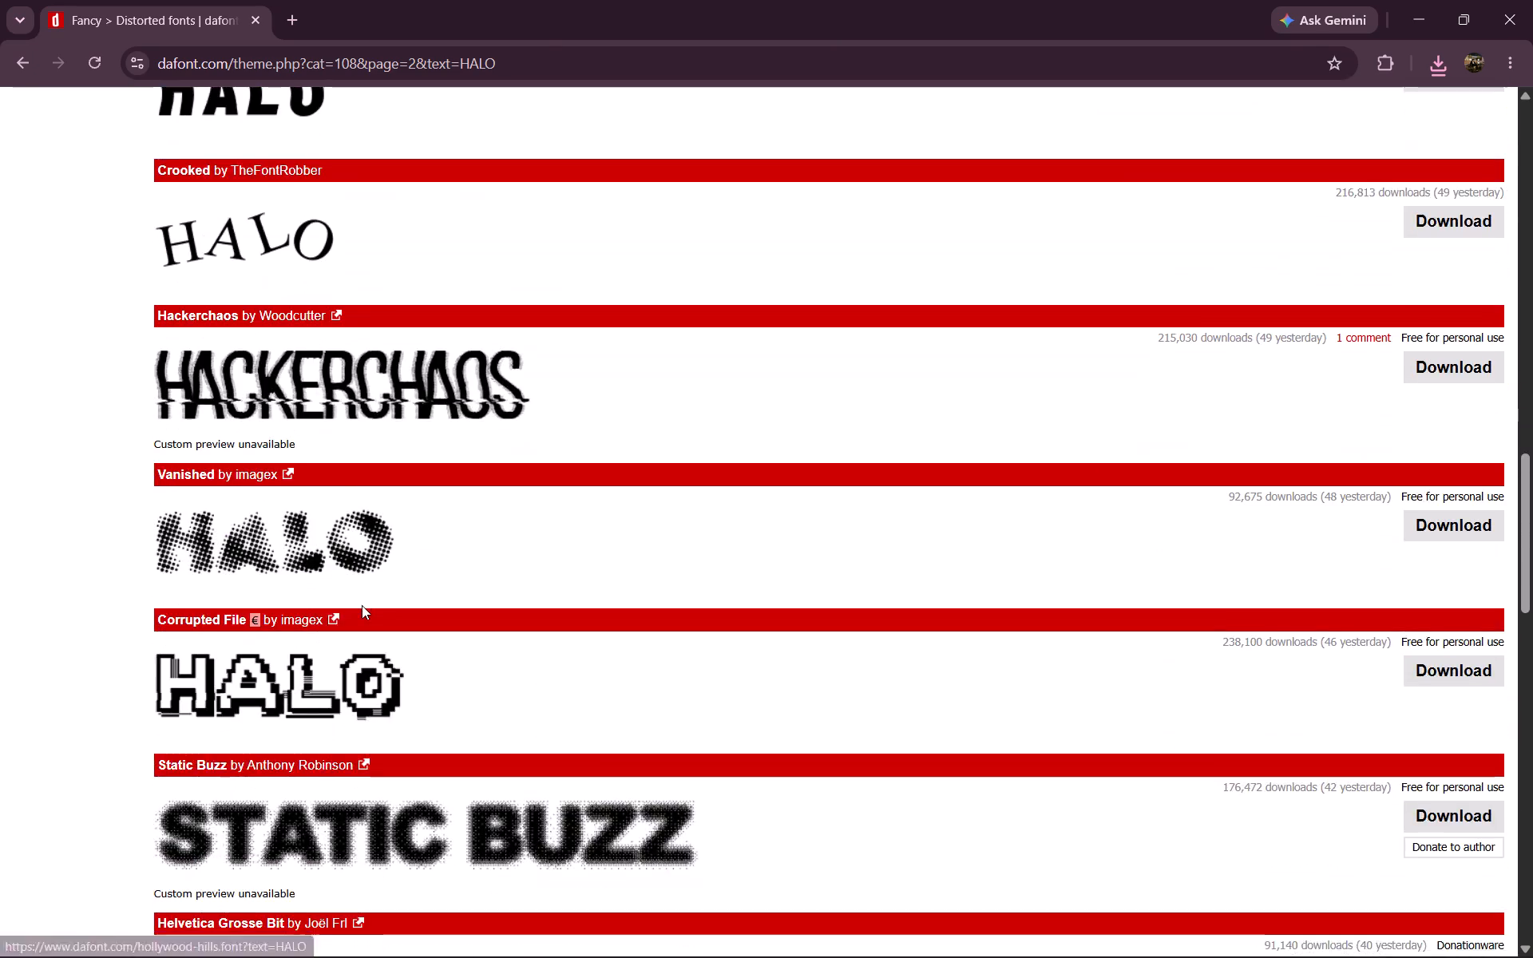
{"action": "scroll", "coordinate": [362, 605], "scroll_direction": "down", "scroll_amount": 10}
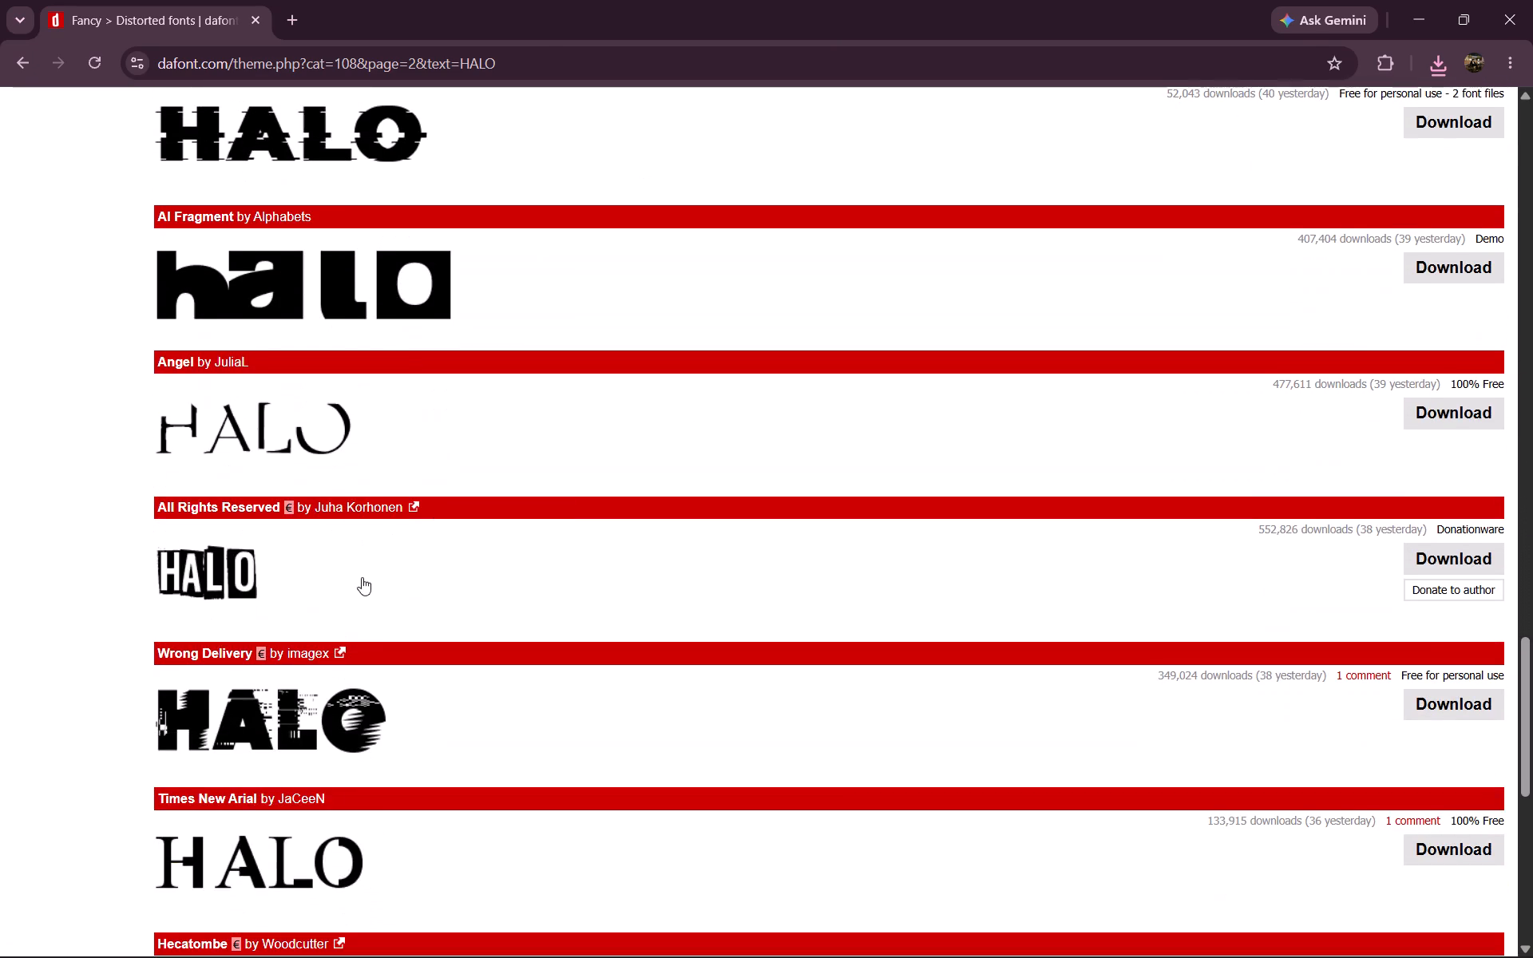
{"action": "scroll", "coordinate": [477, 429], "scroll_direction": "down", "scroll_amount": 5}
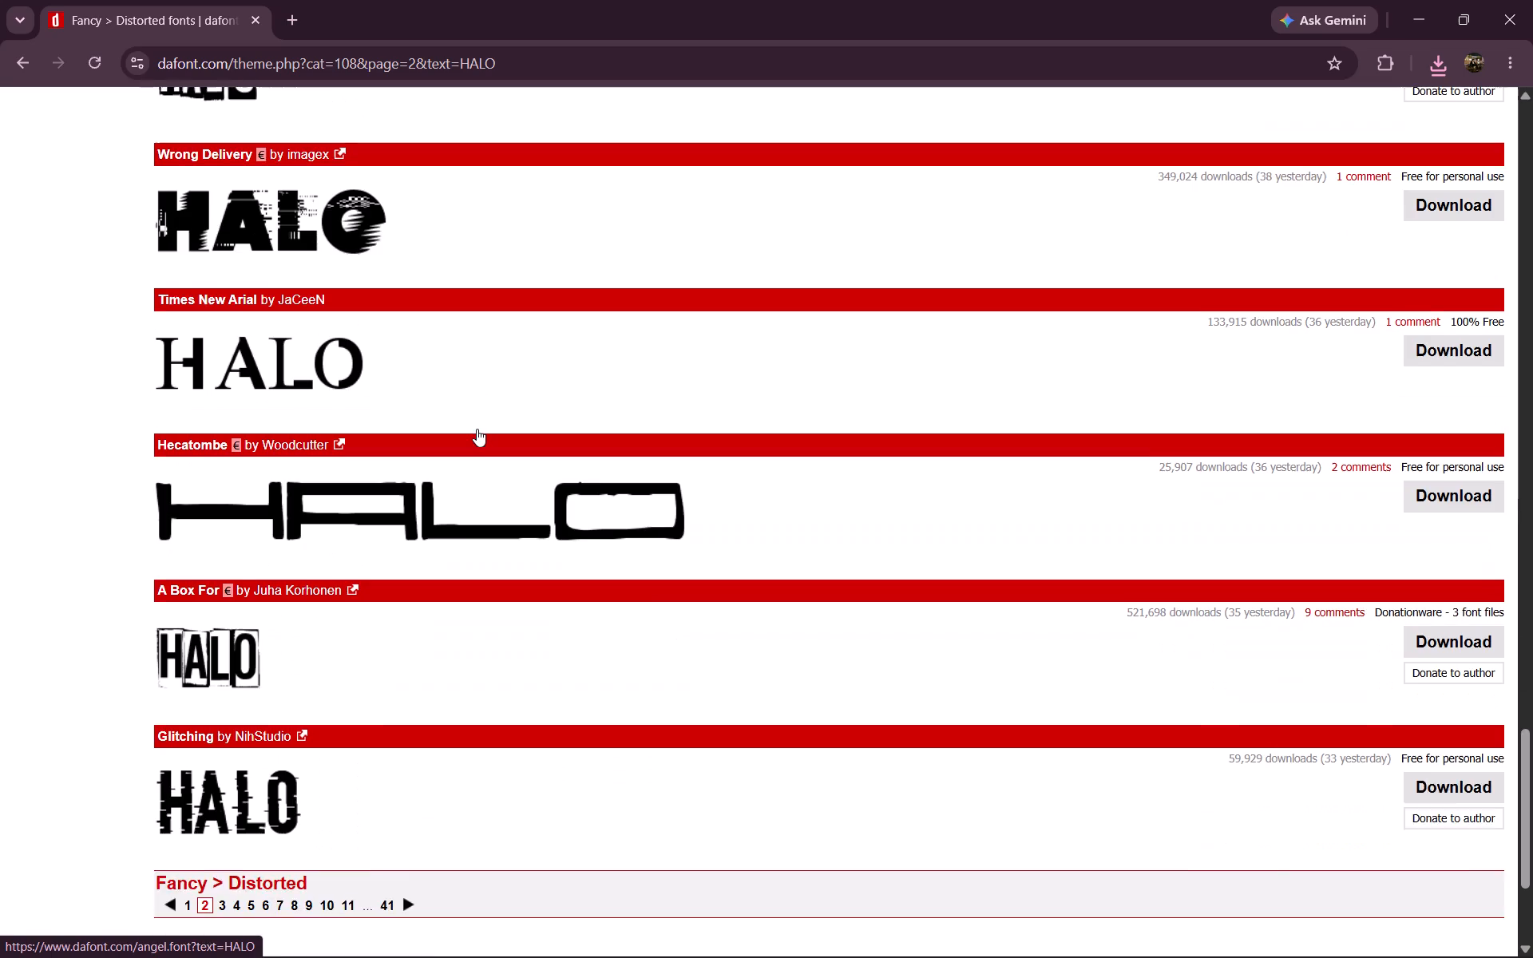
Look through the HALO previews on the first page of the Destroy fonts for a condensed, distressed title font.
{"action": "scroll", "coordinate": [477, 429], "scroll_direction": "down", "scroll_amount": 5}
{"action": "left_click", "coordinate": [199, 824]}
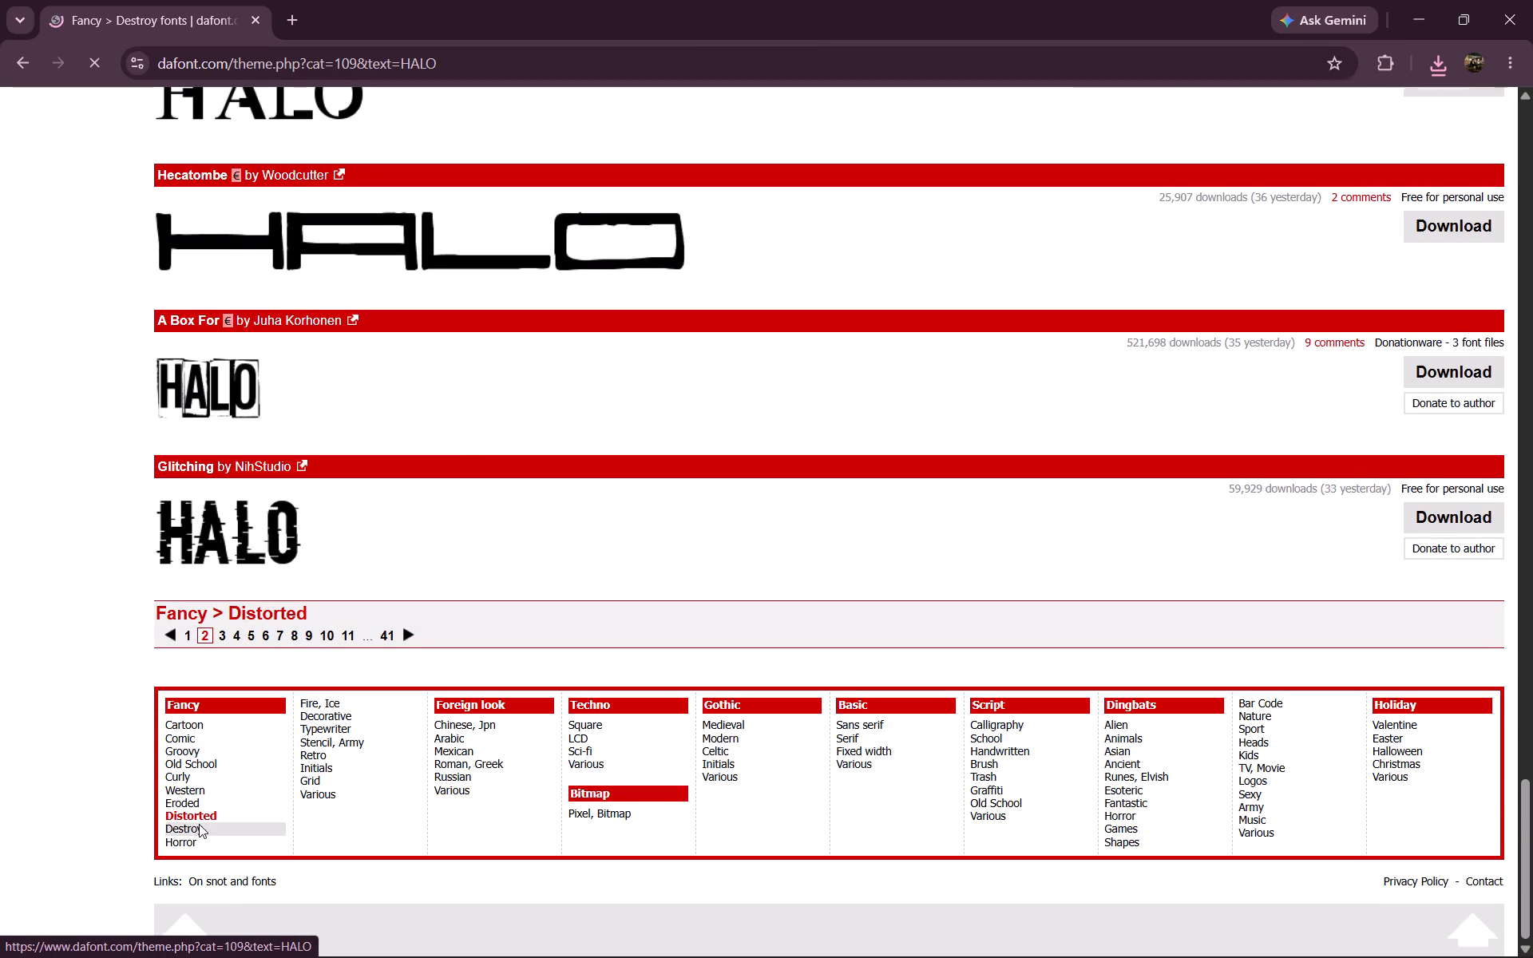
{"action": "scroll", "coordinate": [345, 612], "scroll_direction": "down", "scroll_amount": 6}
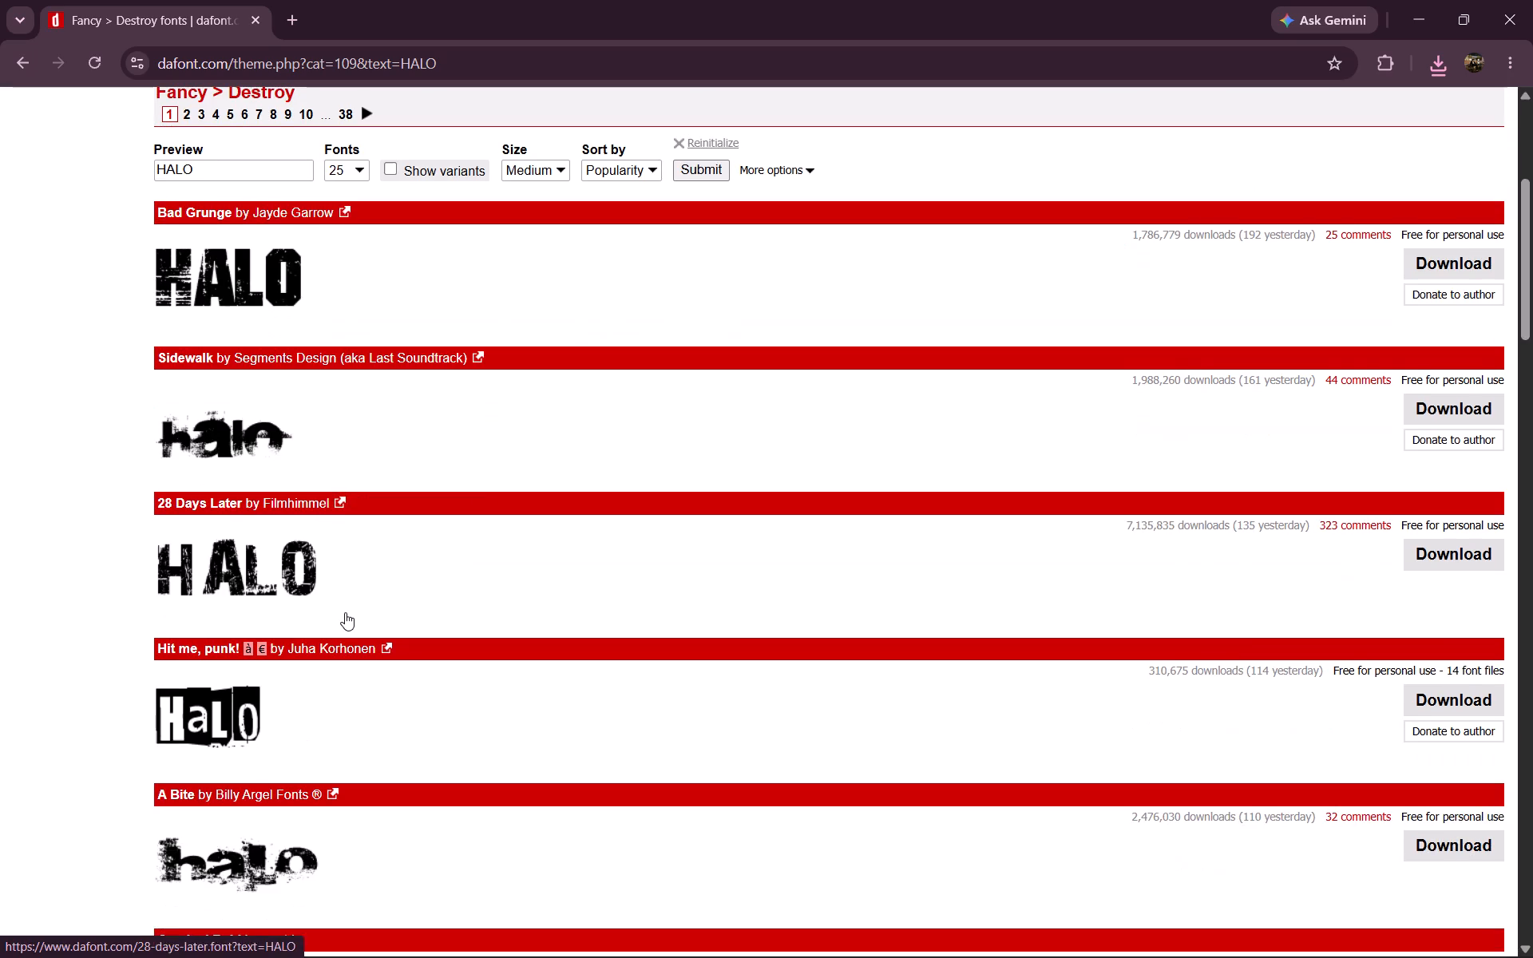
{"action": "scroll", "coordinate": [345, 612], "scroll_direction": "down", "scroll_amount": 8}
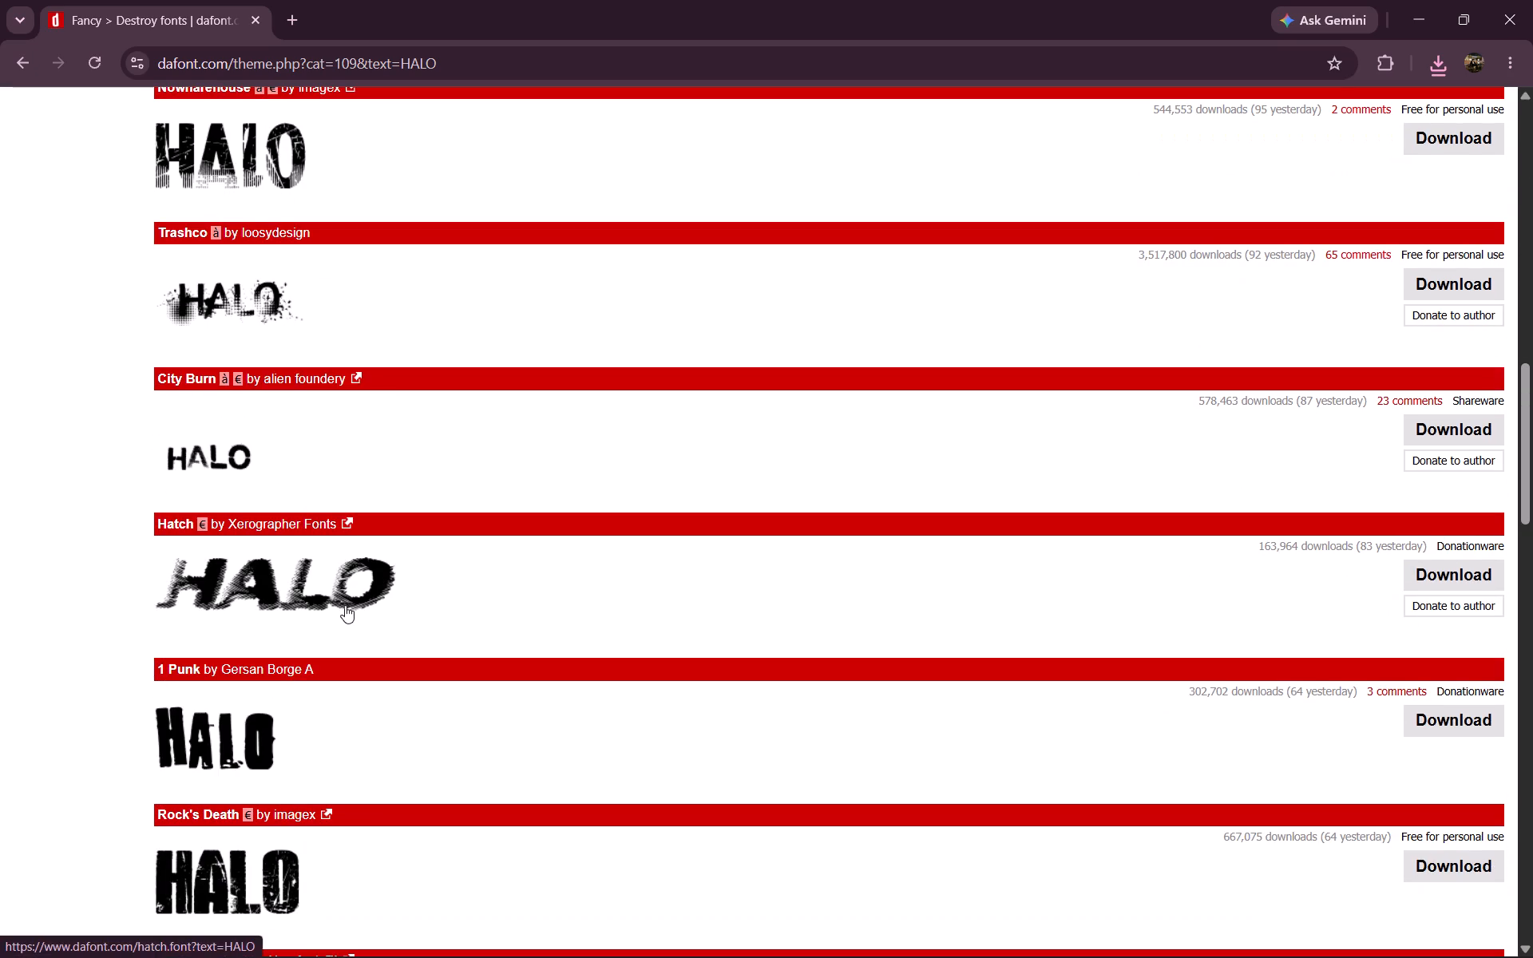
{"action": "scroll", "coordinate": [345, 605], "scroll_direction": "down", "scroll_amount": 10}
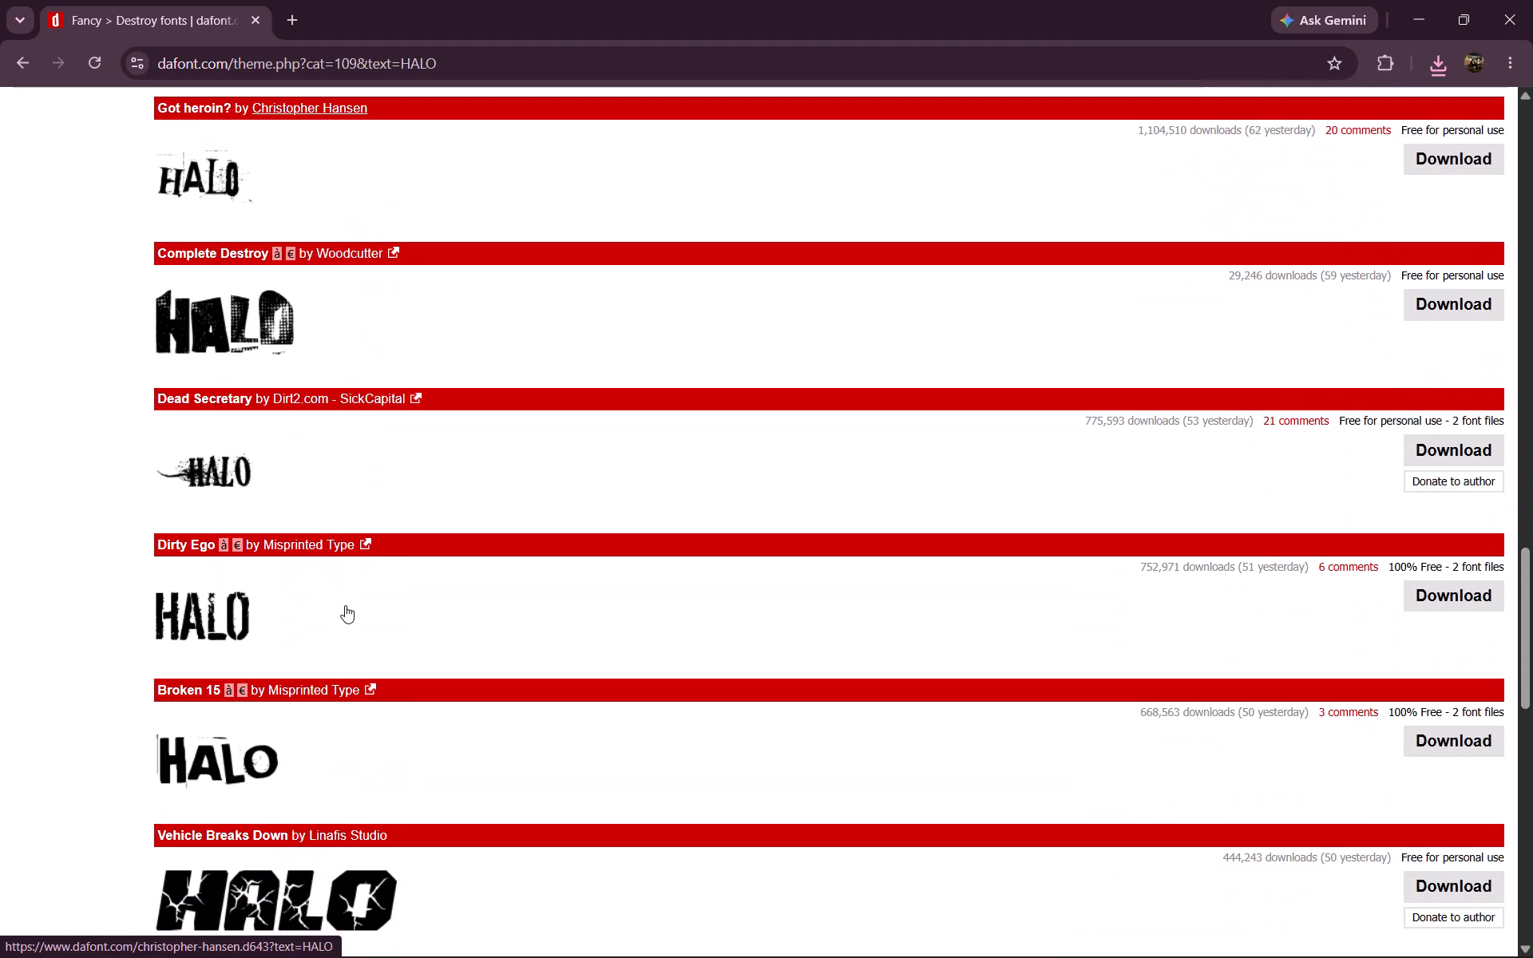
{"action": "scroll", "coordinate": [345, 605], "scroll_direction": "down", "scroll_amount": 5}
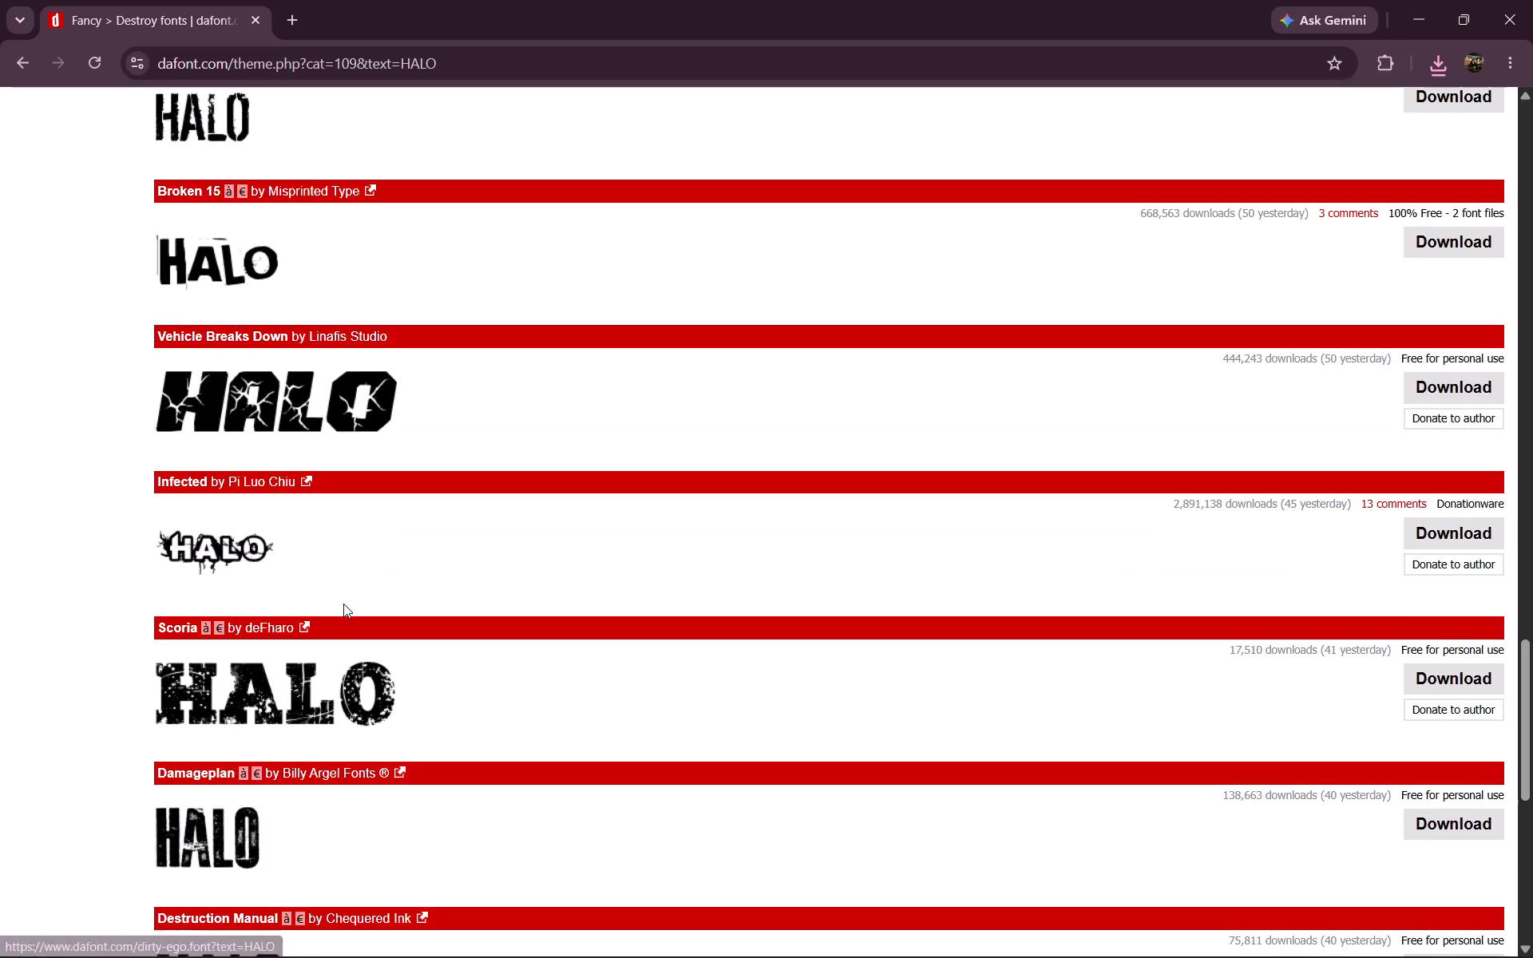
{"action": "scroll", "coordinate": [343, 602], "scroll_direction": "down", "scroll_amount": 5}
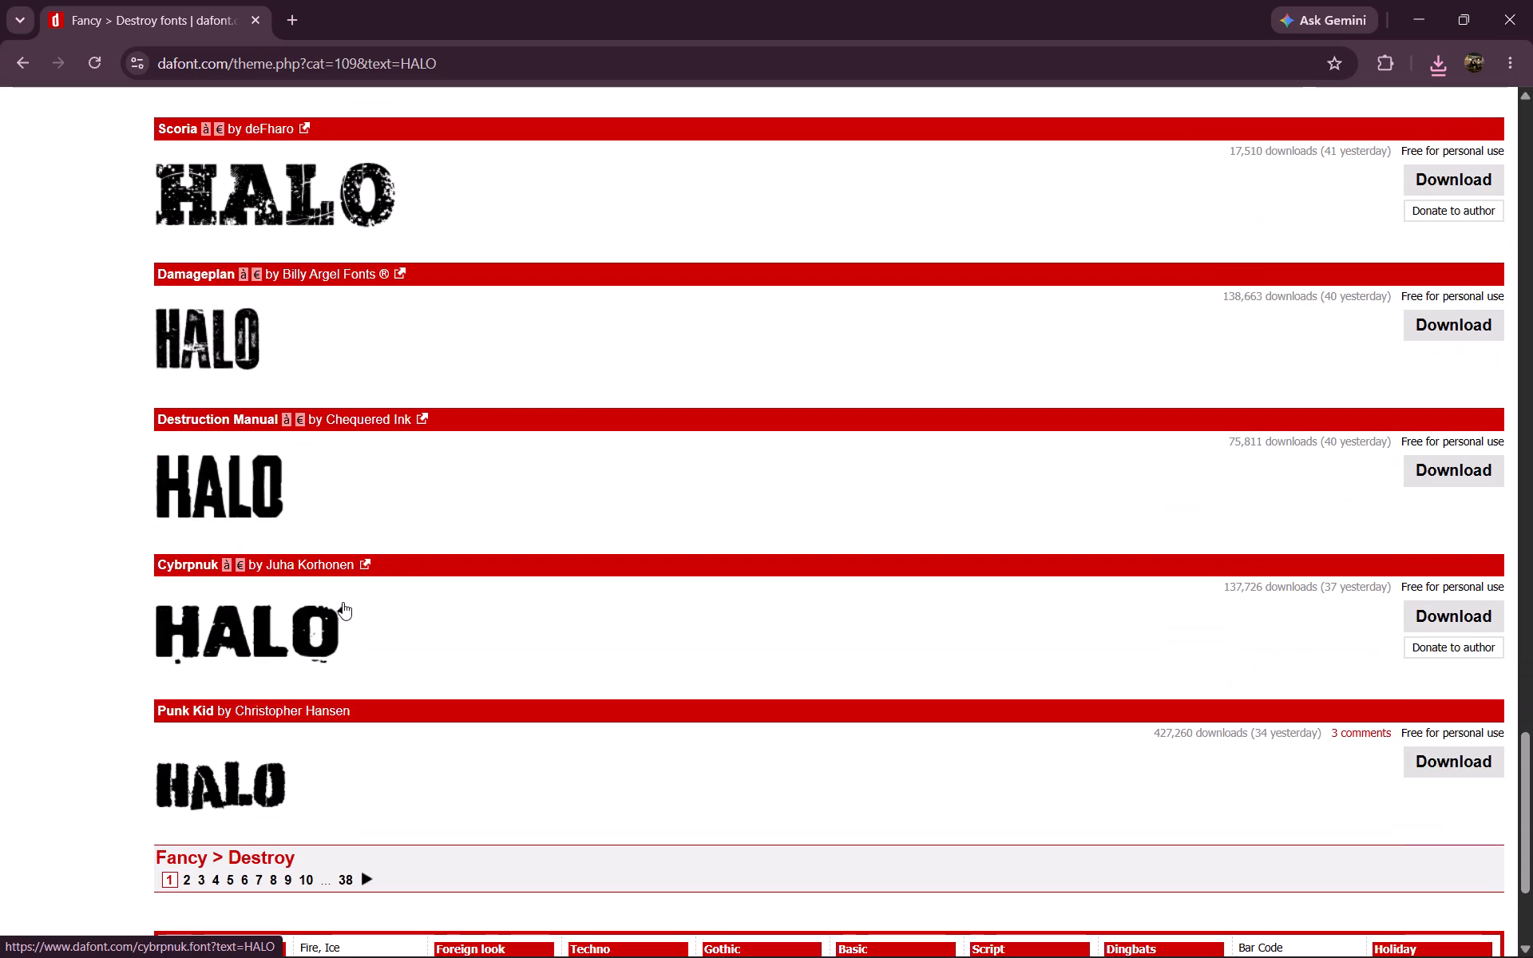
Download the 3rd Man font from page 2 of the Destroy category.
{"action": "scroll", "coordinate": [343, 602], "scroll_direction": "down", "scroll_amount": 2}
{"action": "left_click", "coordinate": [192, 683]}
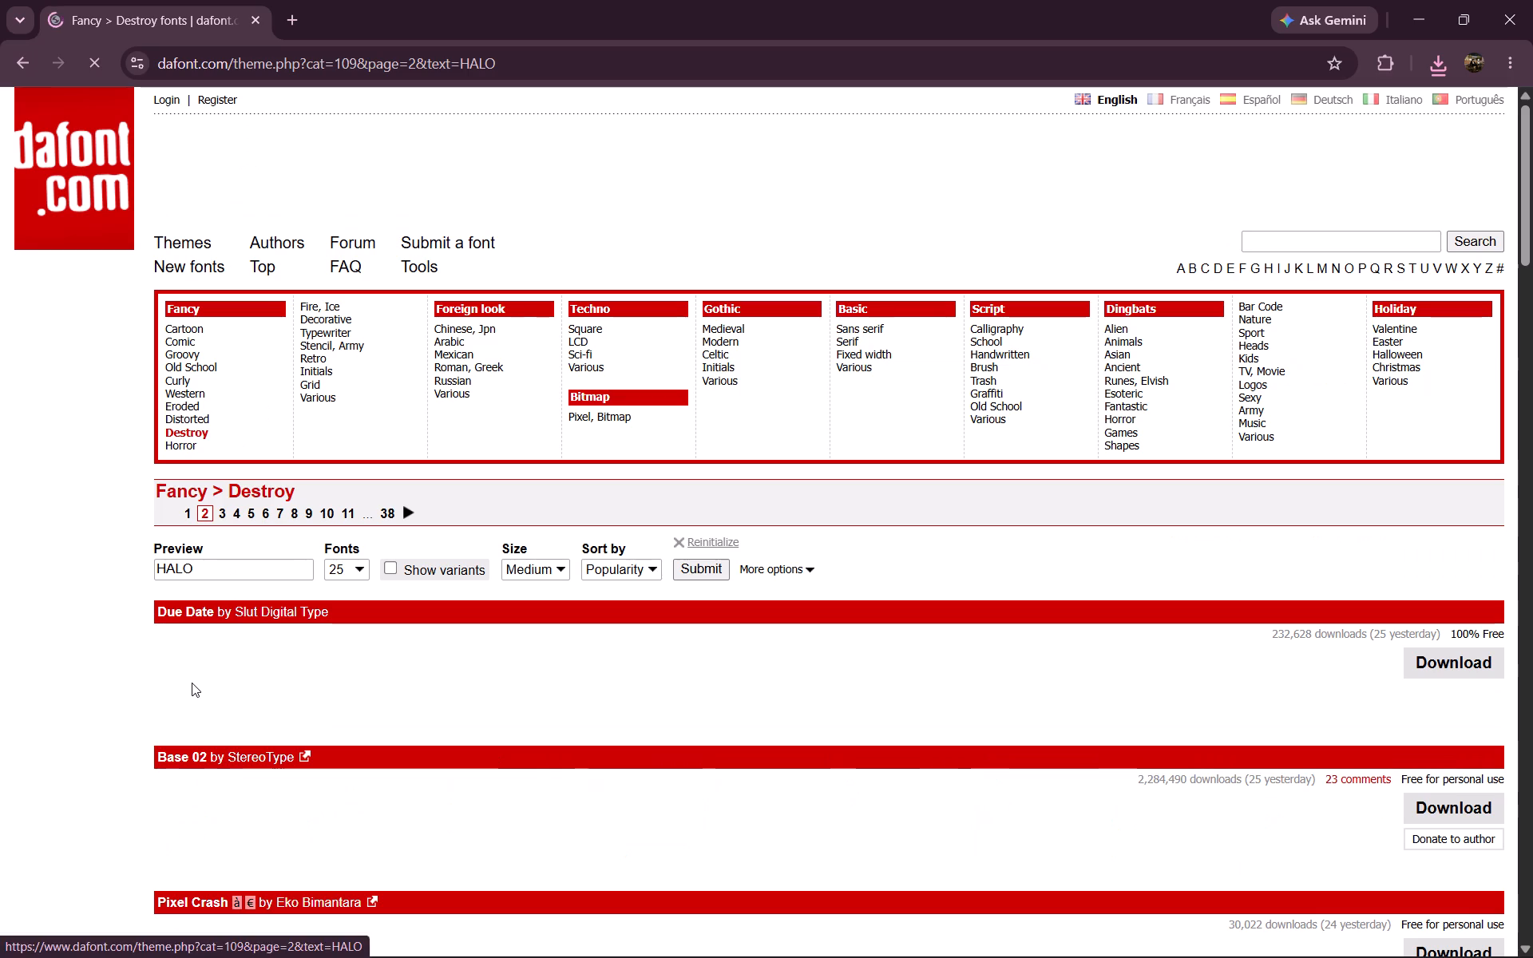
{"action": "scroll", "coordinate": [419, 532], "scroll_direction": "down", "scroll_amount": 5}
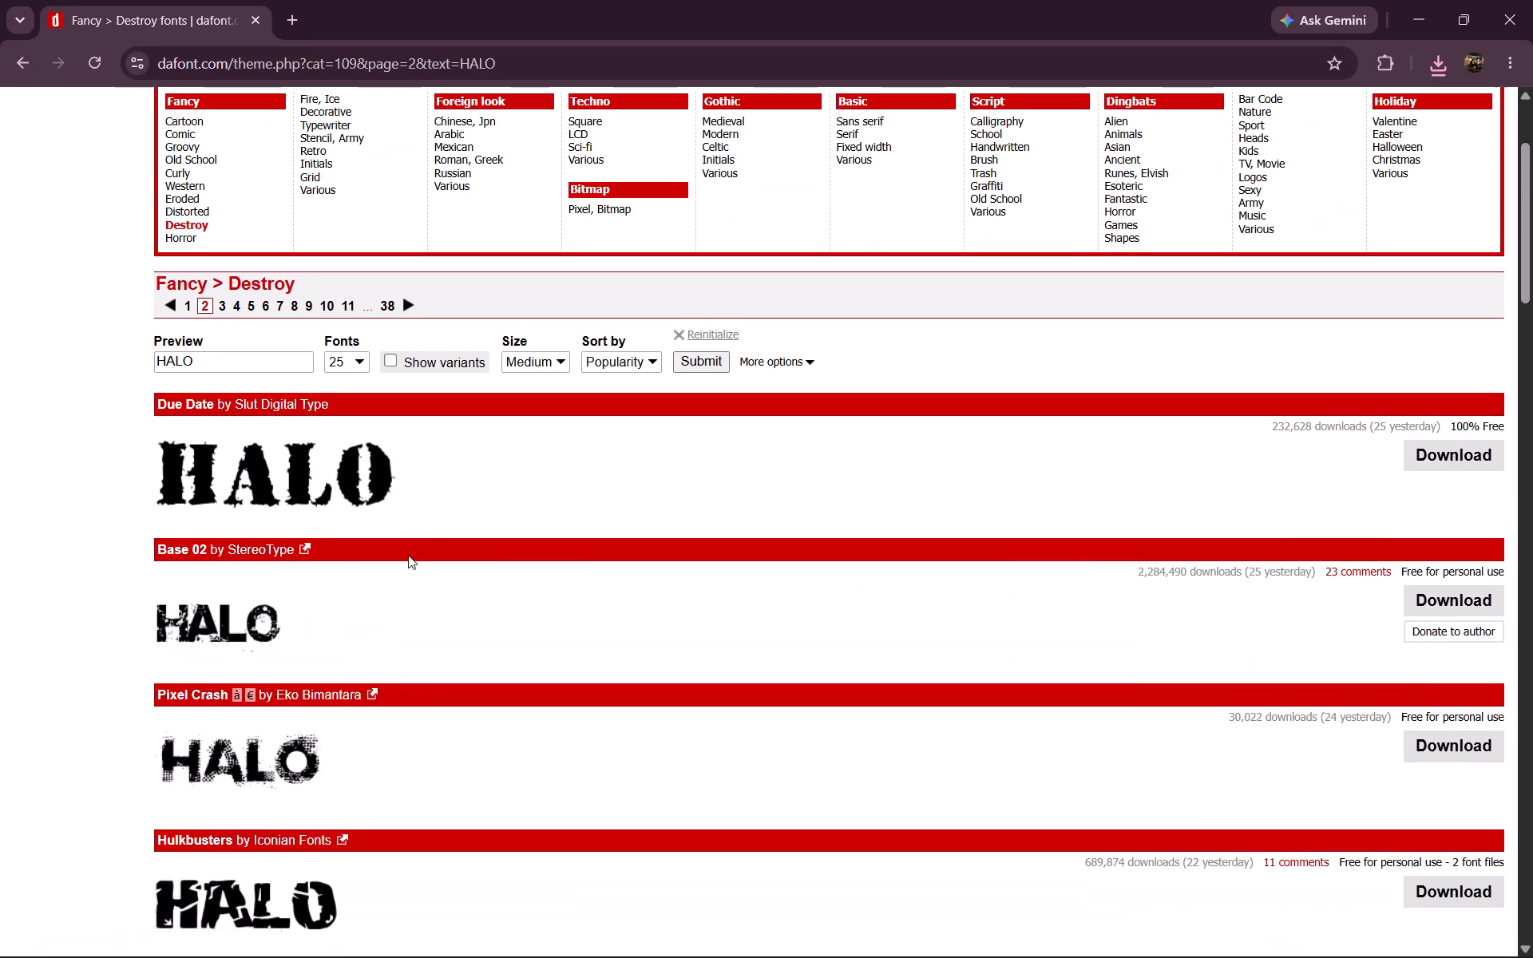
{"action": "scroll", "coordinate": [408, 555], "scroll_direction": "down", "scroll_amount": 7}
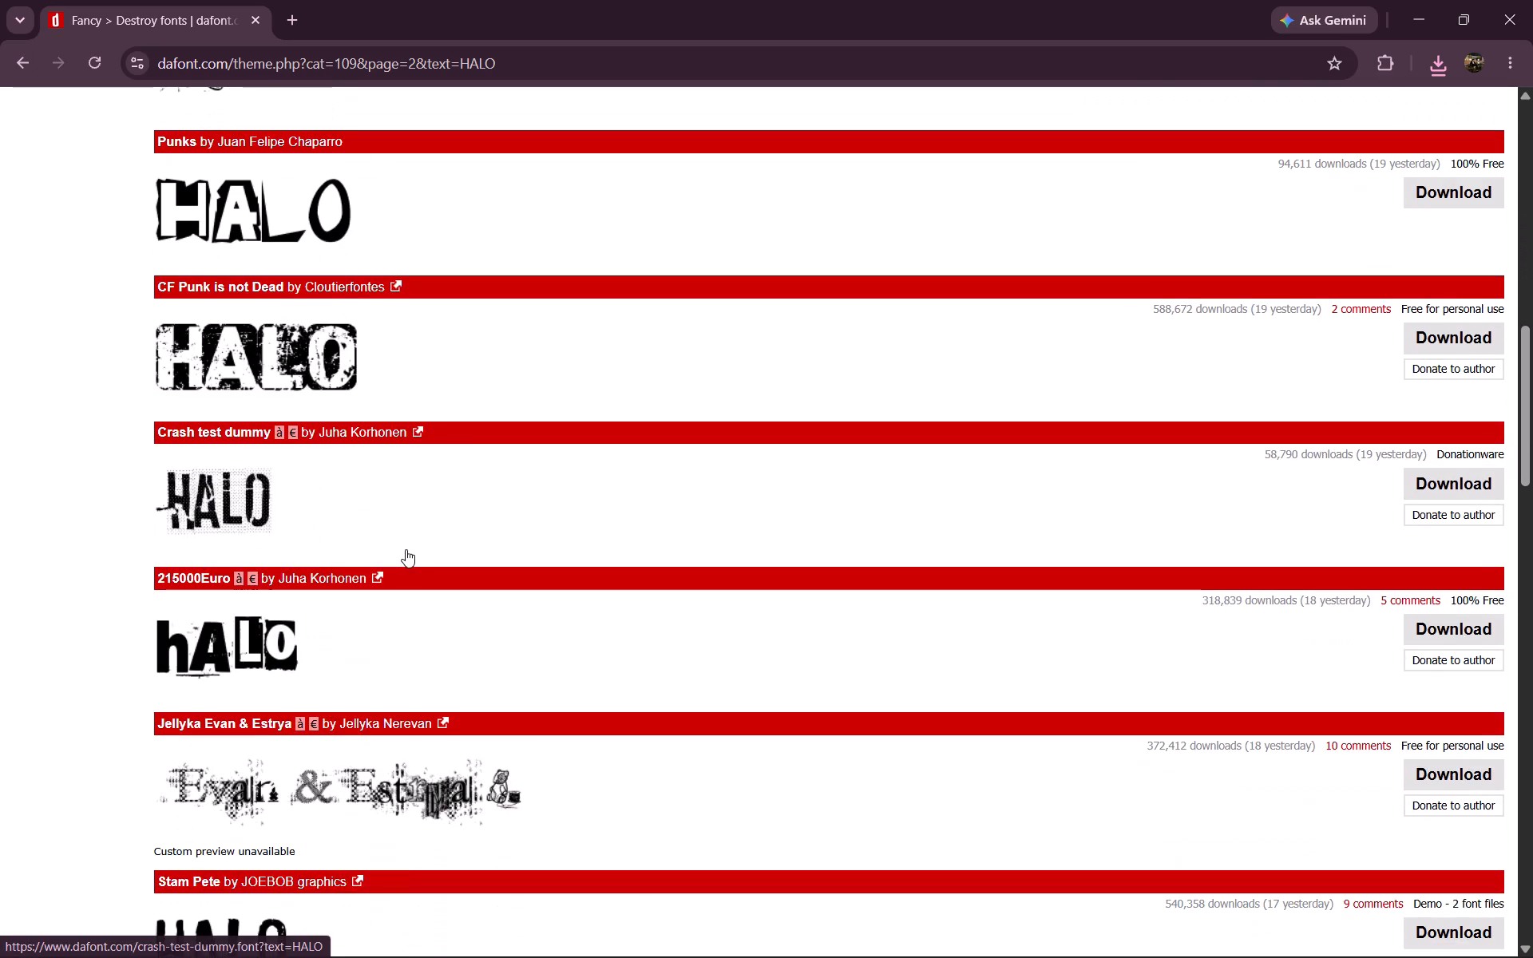
{"action": "scroll", "coordinate": [398, 543], "scroll_direction": "down", "scroll_amount": 4}
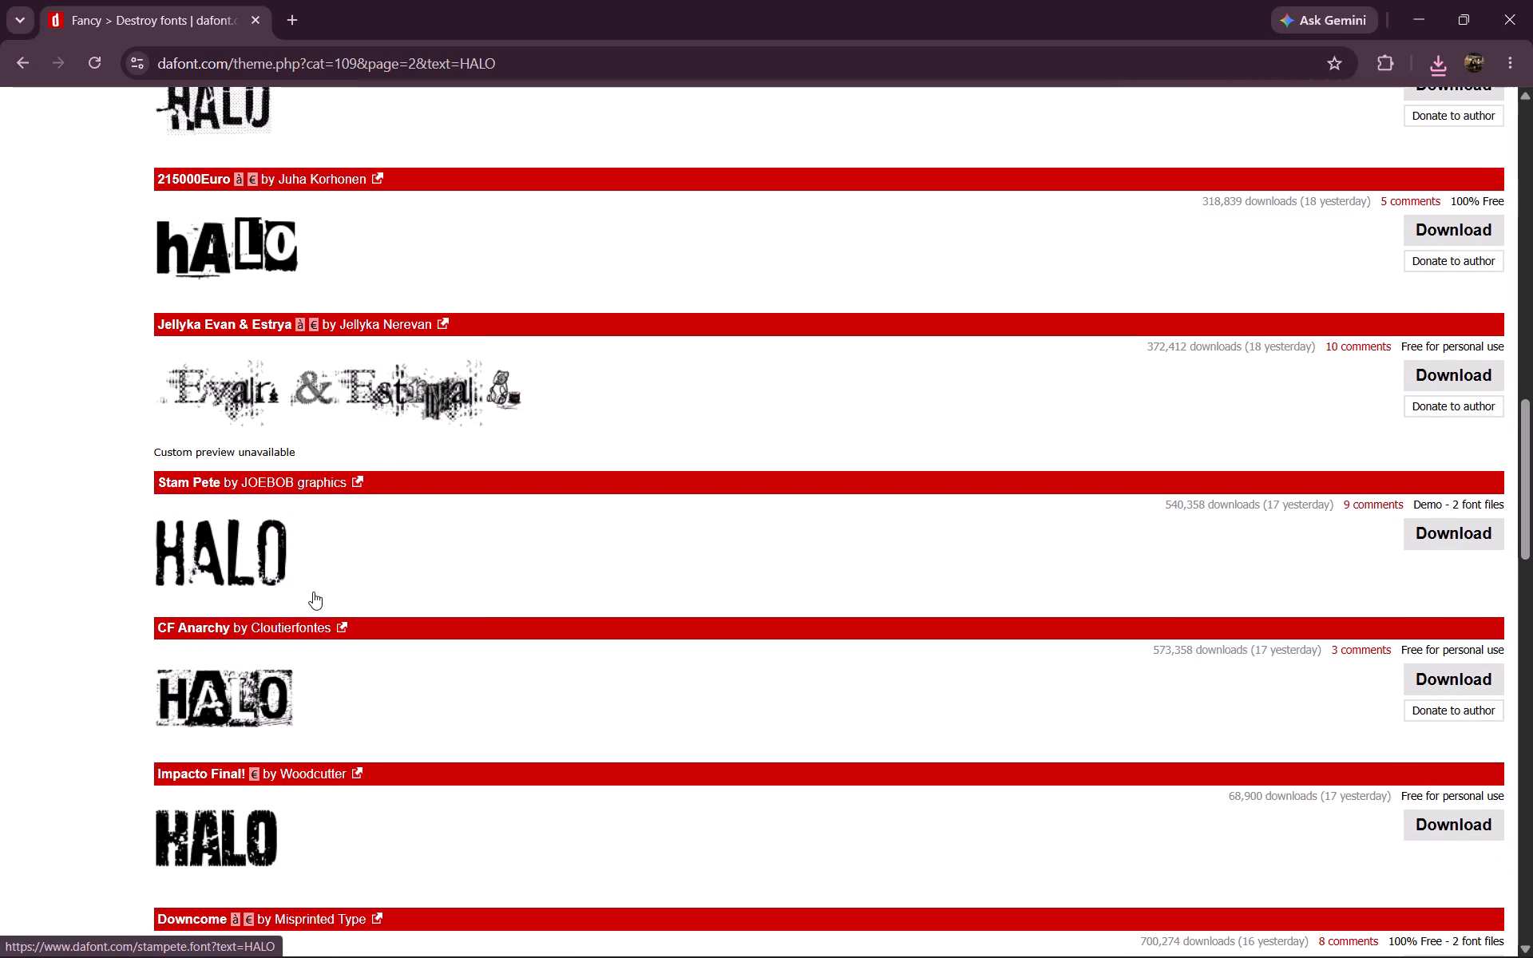
{"action": "scroll", "coordinate": [374, 515], "scroll_direction": "down", "scroll_amount": 5}
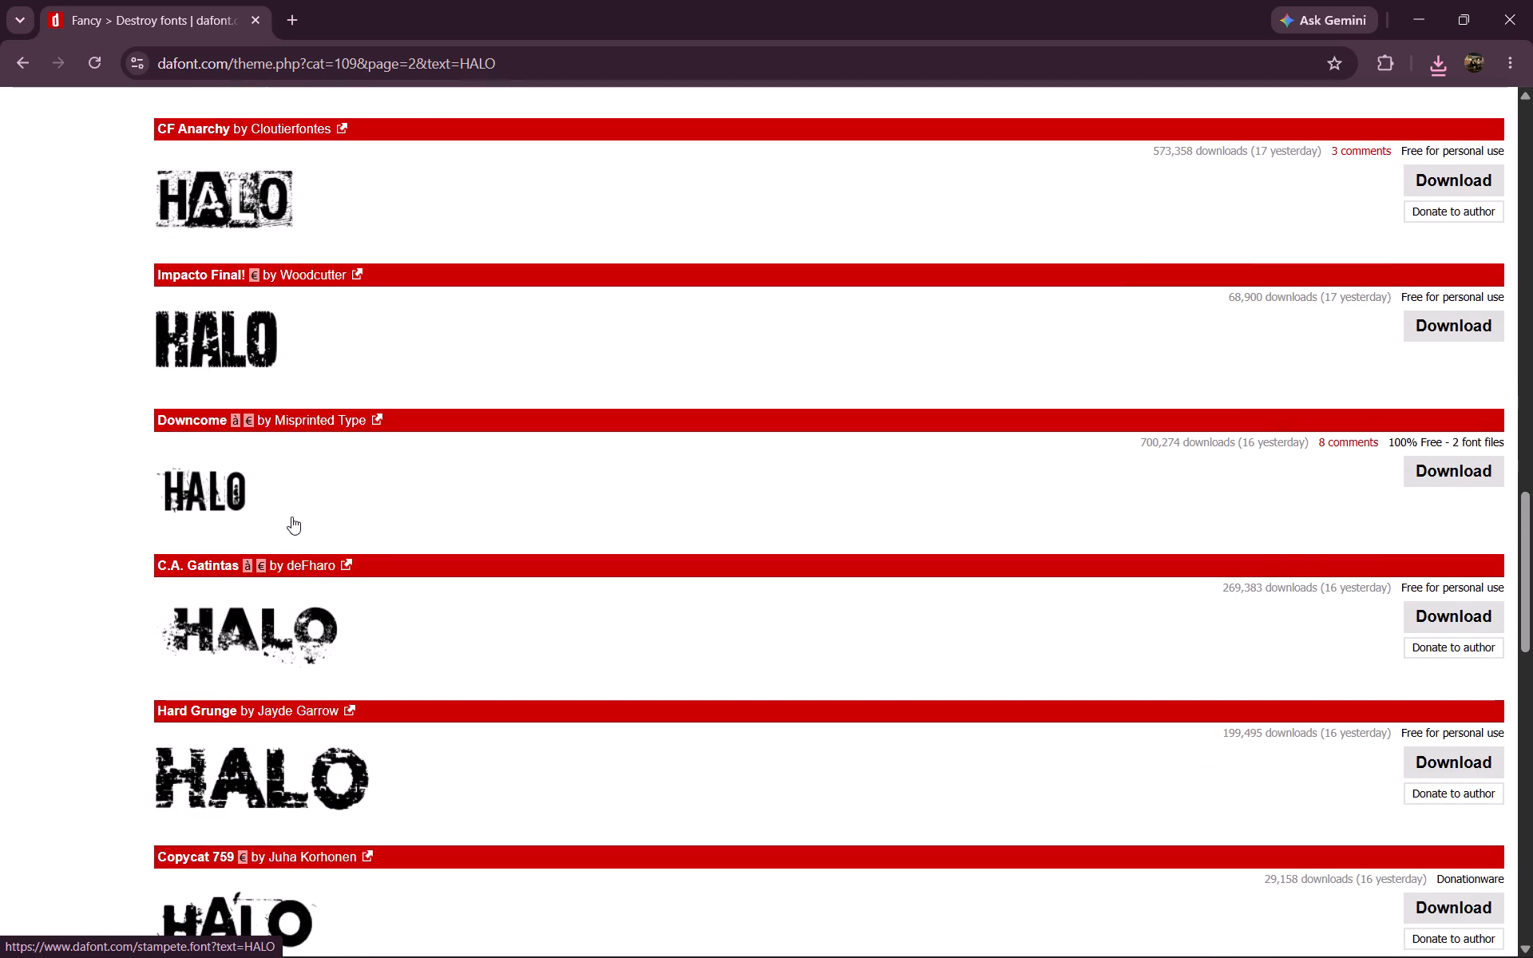
{"action": "scroll", "coordinate": [291, 517], "scroll_direction": "down", "scroll_amount": 7}
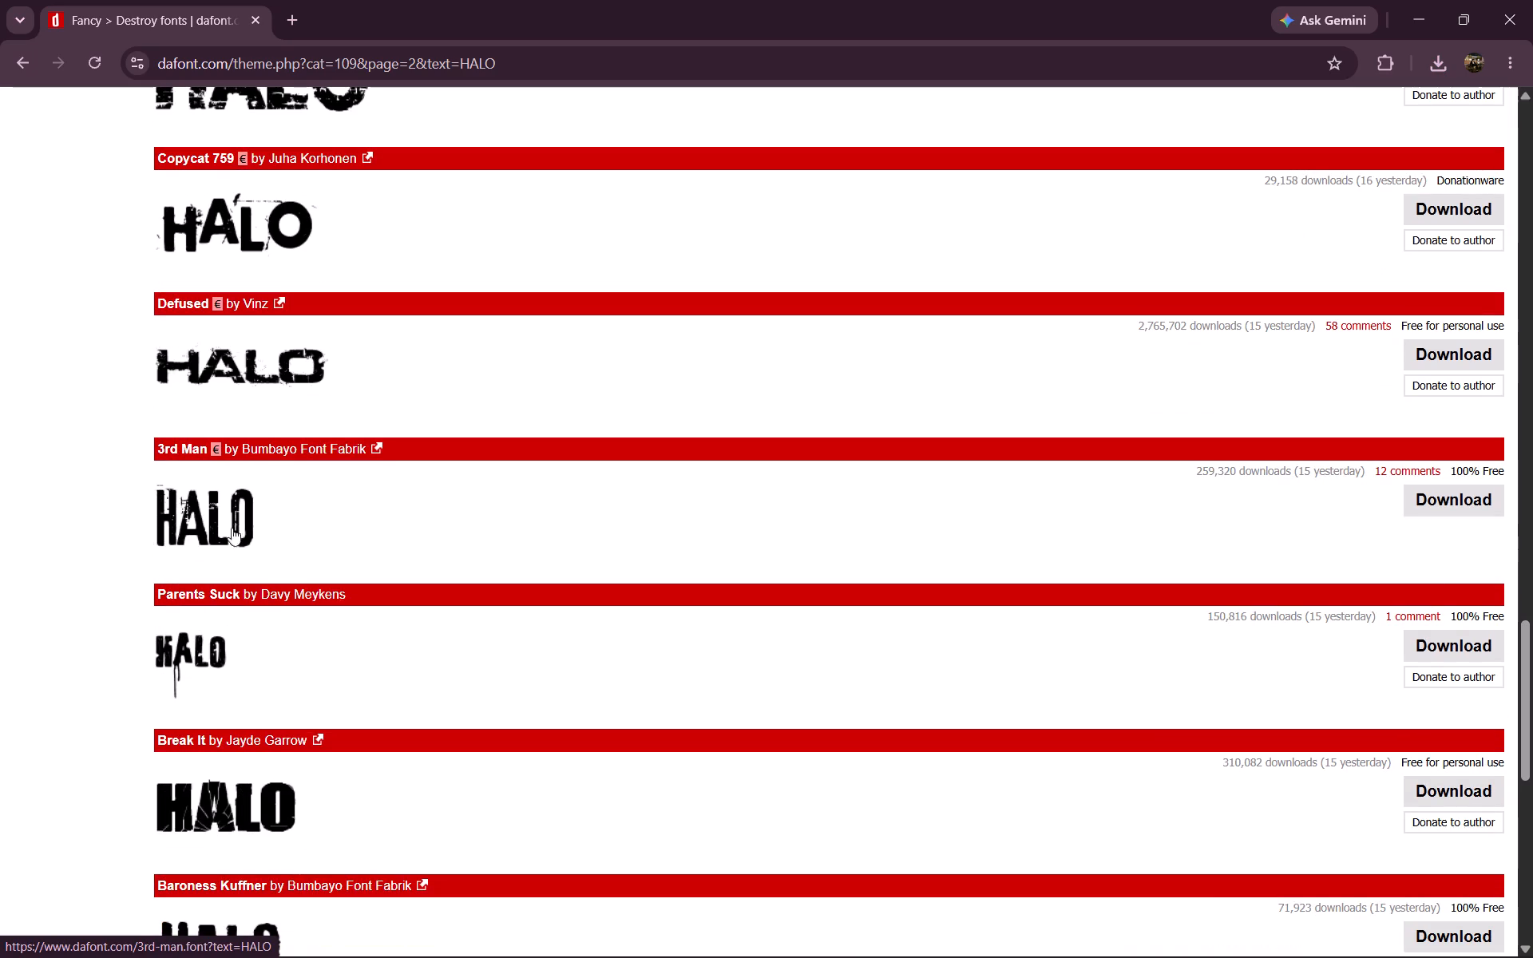
{"action": "left_click", "coordinate": [1432, 501]}
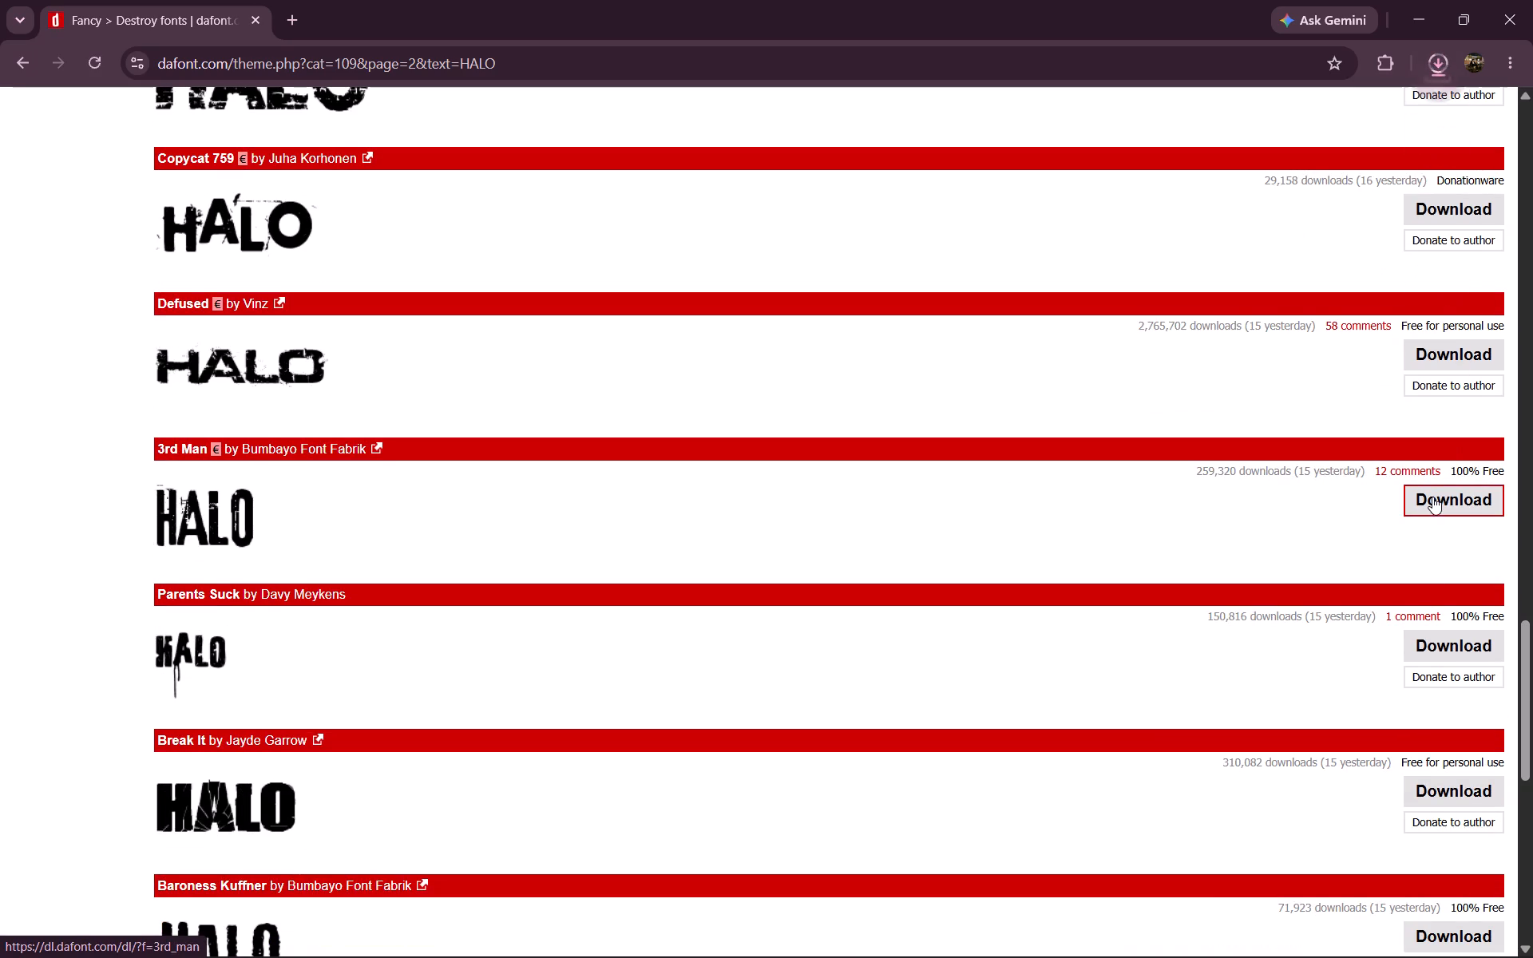
Install the 3rd Man font from the downloaded 3rd_man.zip archive.
{"action": "scroll", "coordinate": [1426, 500], "scroll_direction": "down", "scroll_amount": 3}
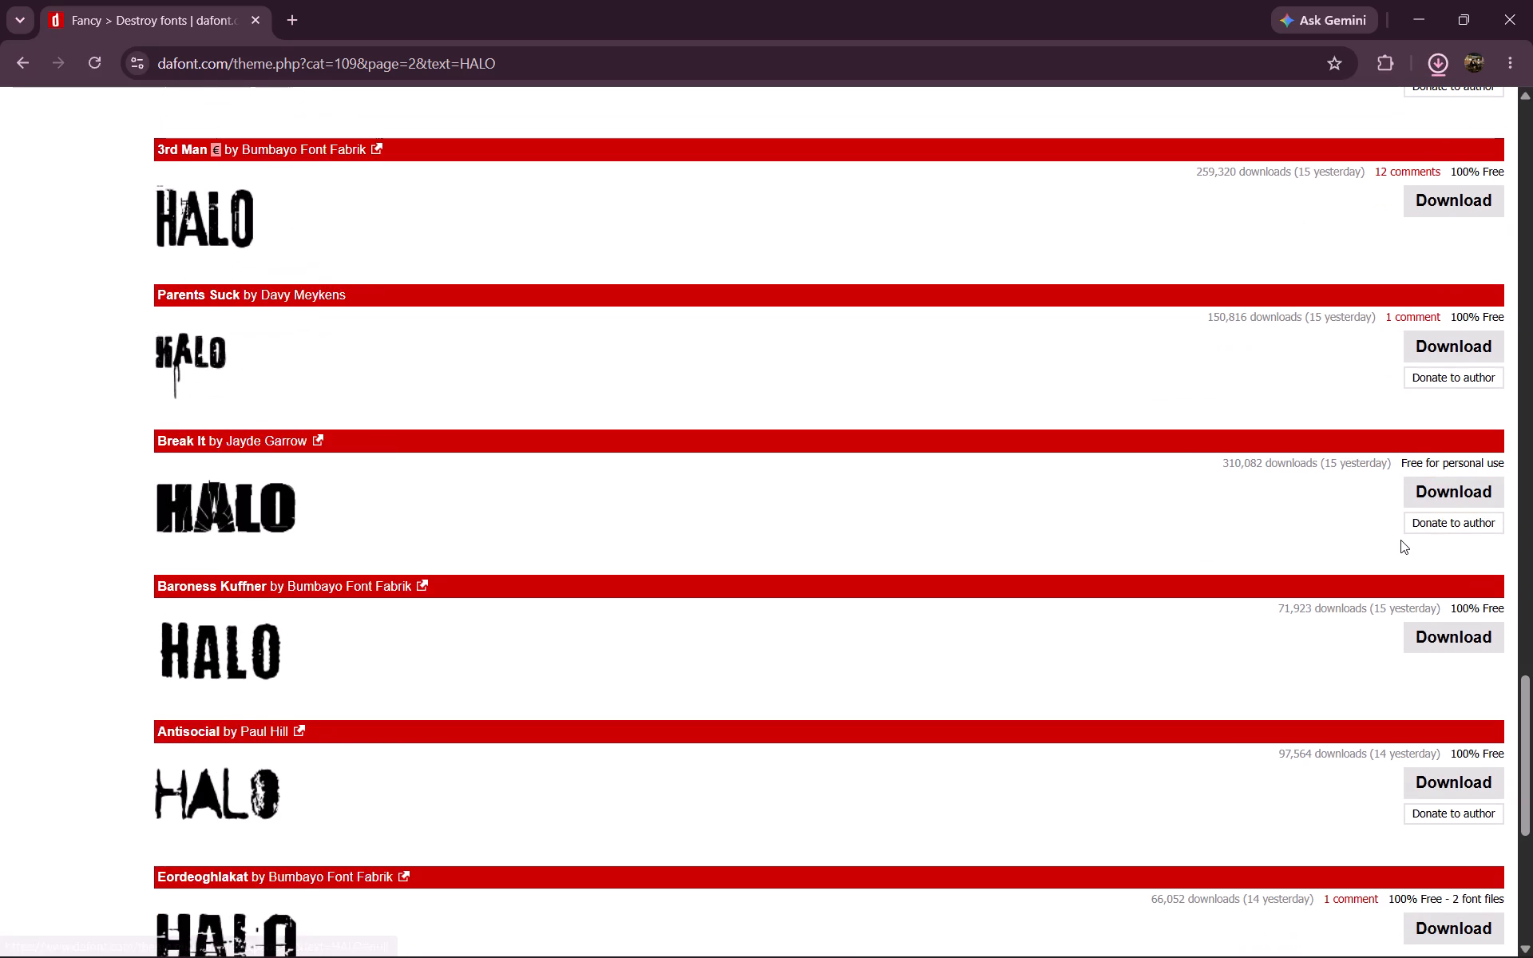
{"action": "left_click", "coordinate": [1183, 117]}
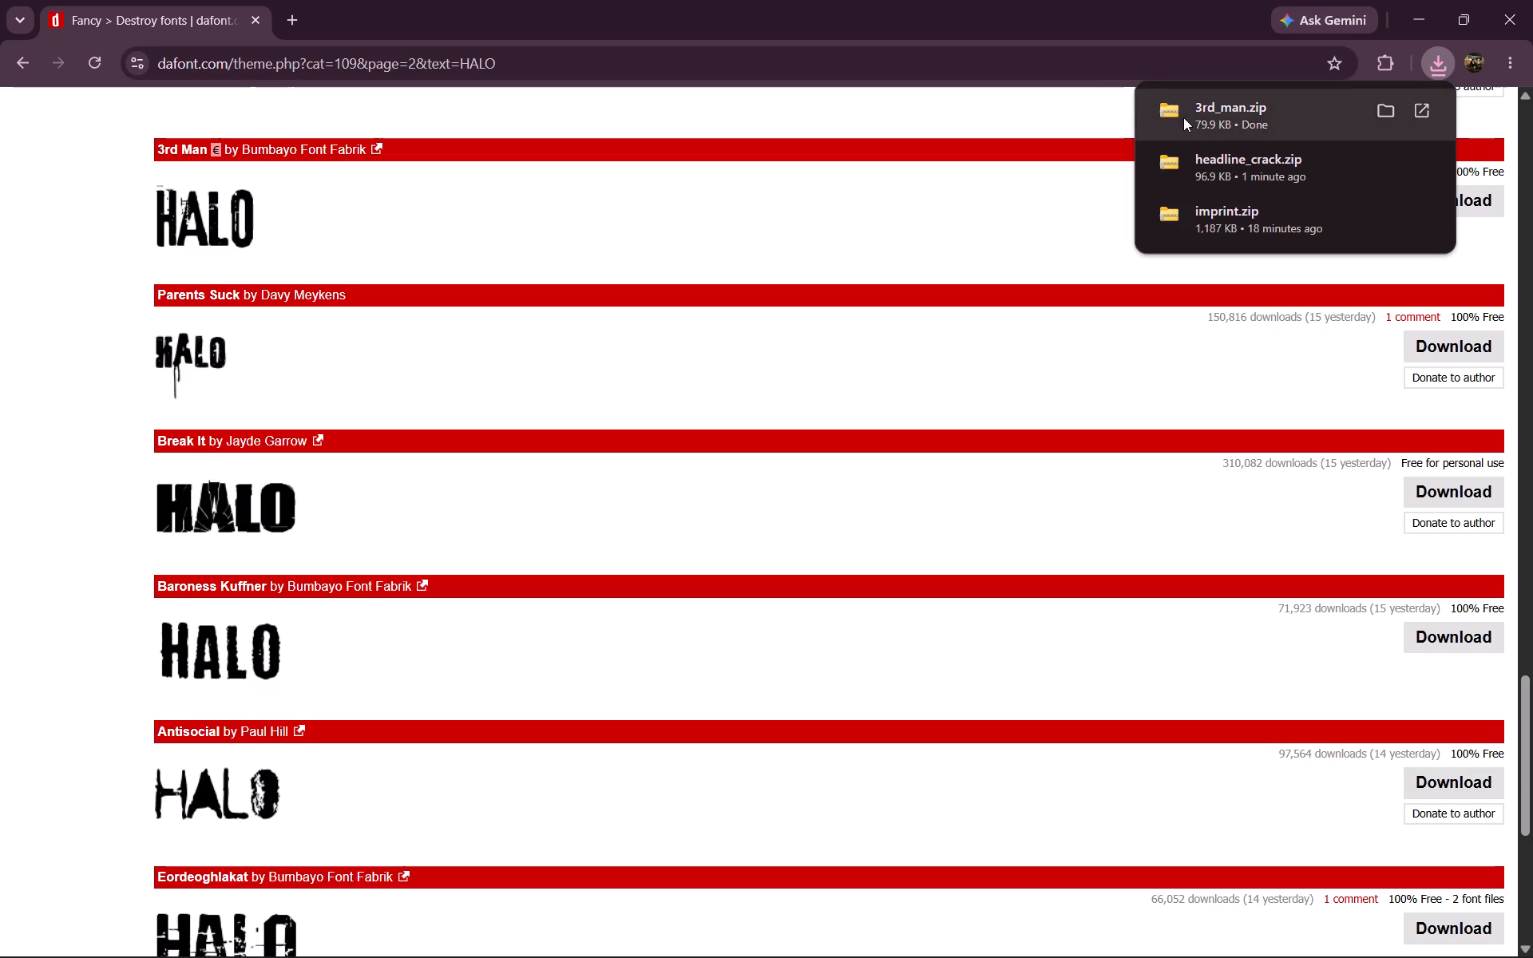
{"action": "double_click", "coordinate": [631, 171]}
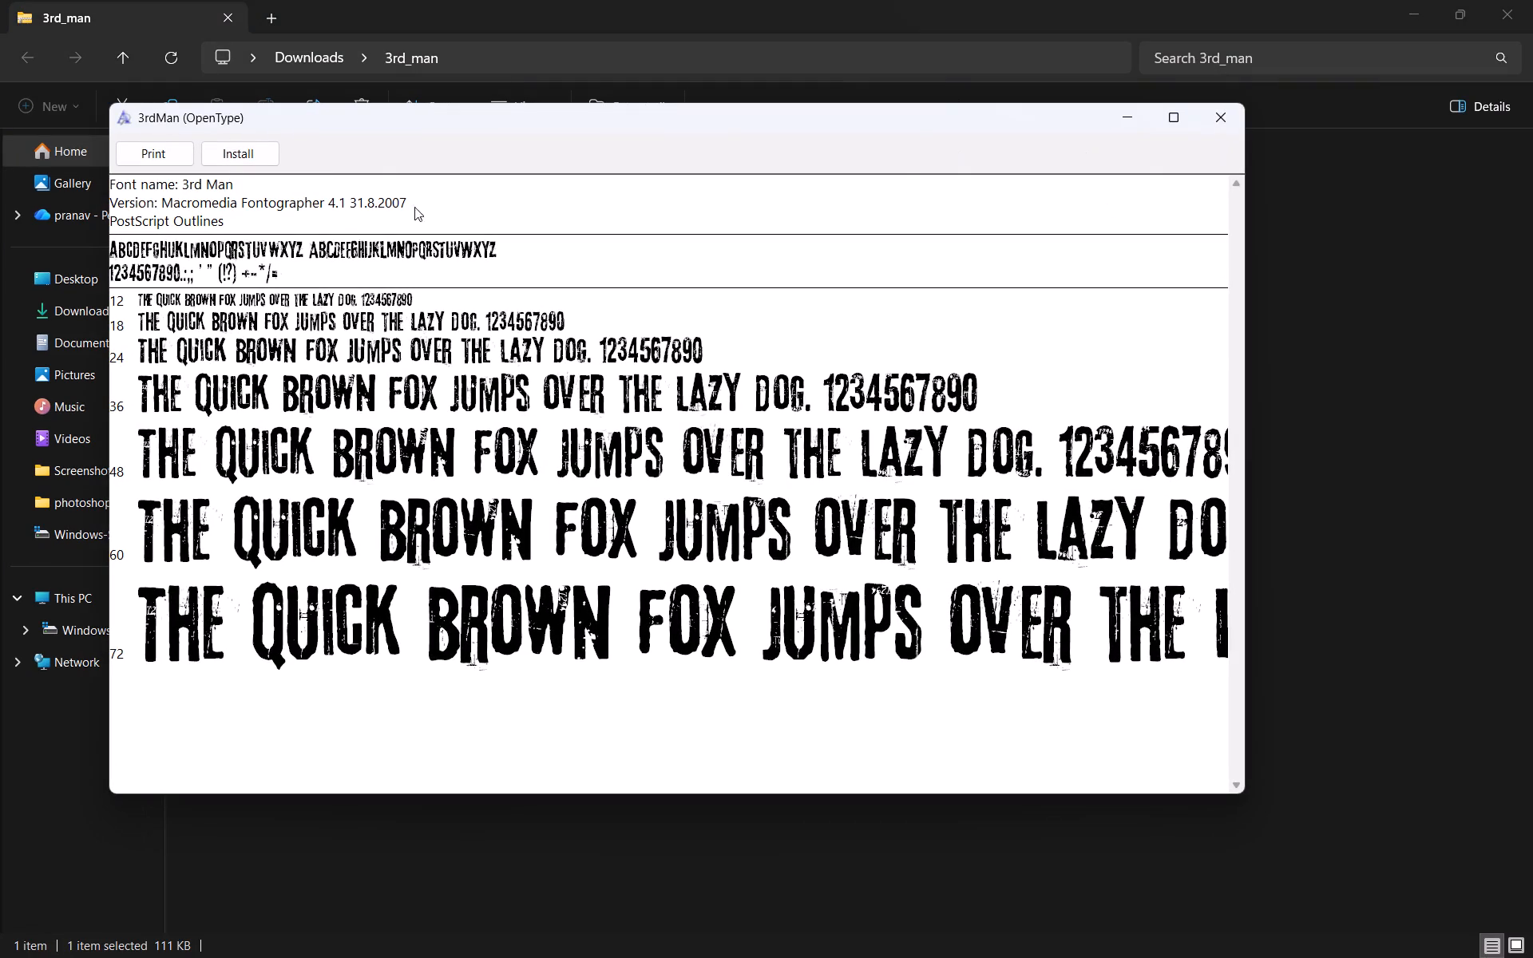
{"action": "left_click", "coordinate": [219, 157]}
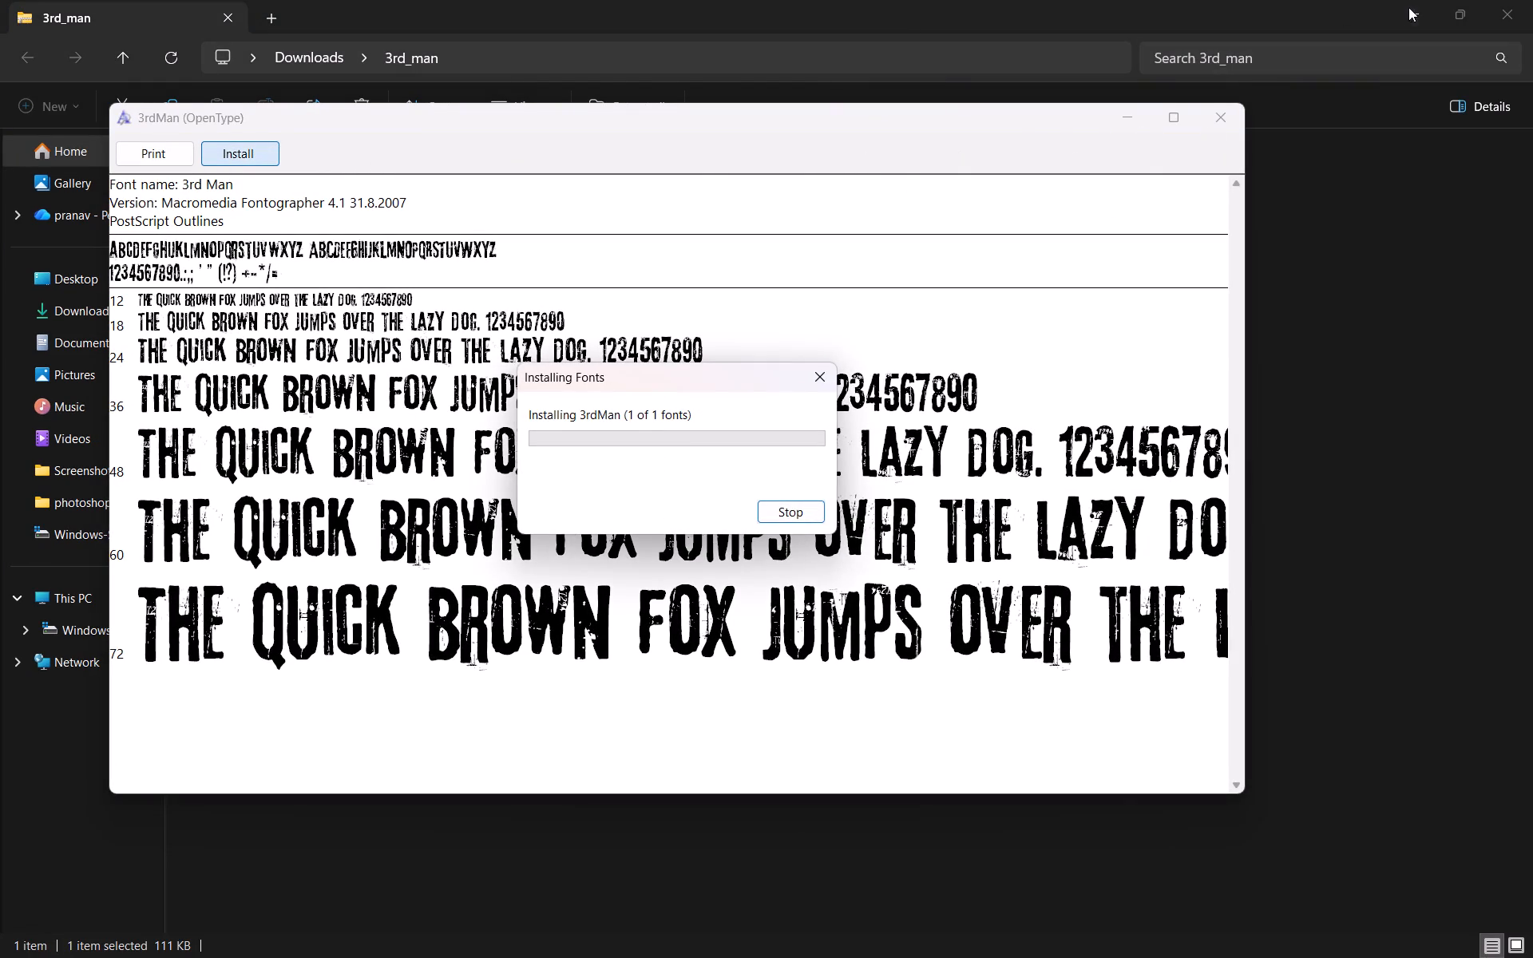
{"action": "left_click", "coordinate": [1412, 2]}
Install the Headline Crack font from the downloaded headline_crack.zip archive and close its windows.
{"action": "left_click", "coordinate": [1438, 69]}
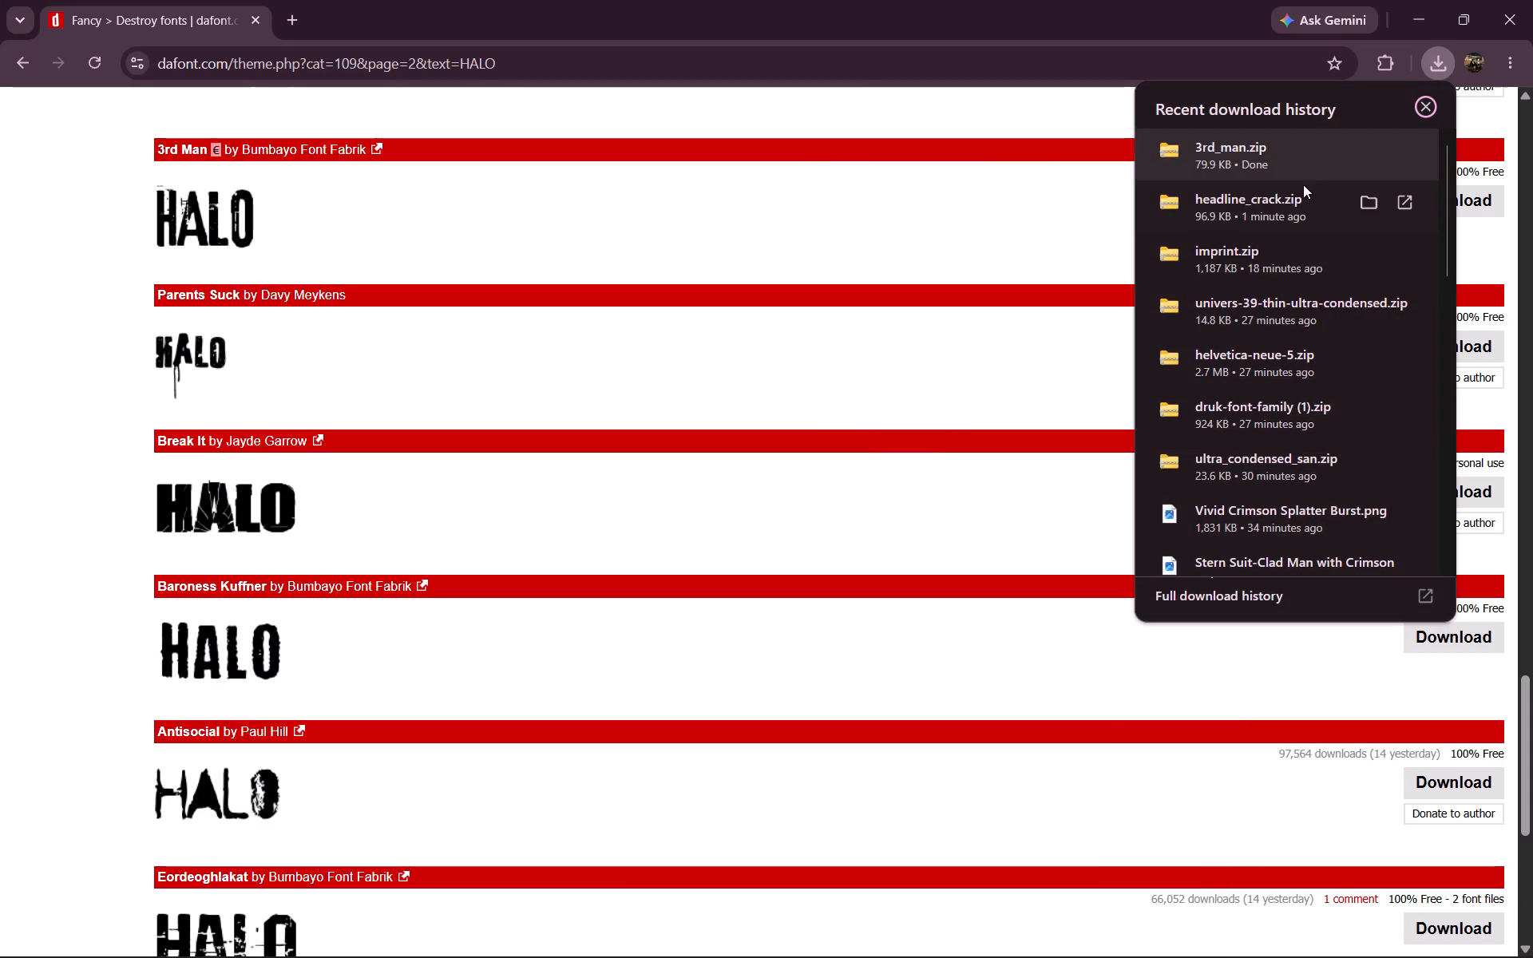
{"action": "left_click", "coordinate": [1289, 195]}
{"action": "double_click", "coordinate": [454, 166]}
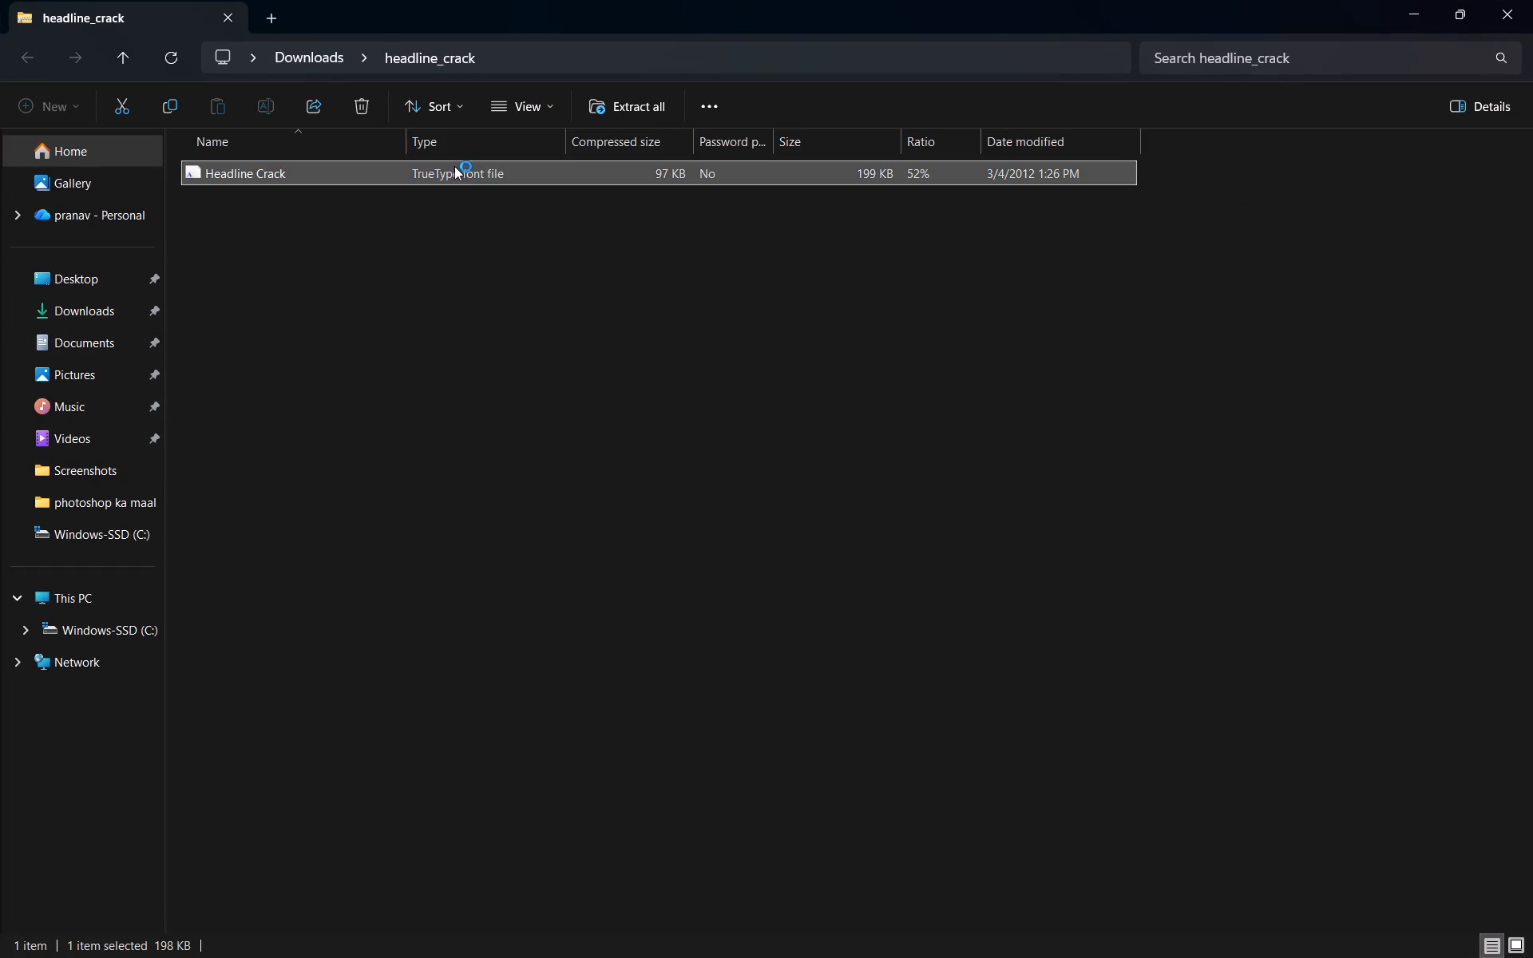
{"action": "left_click", "coordinate": [248, 176]}
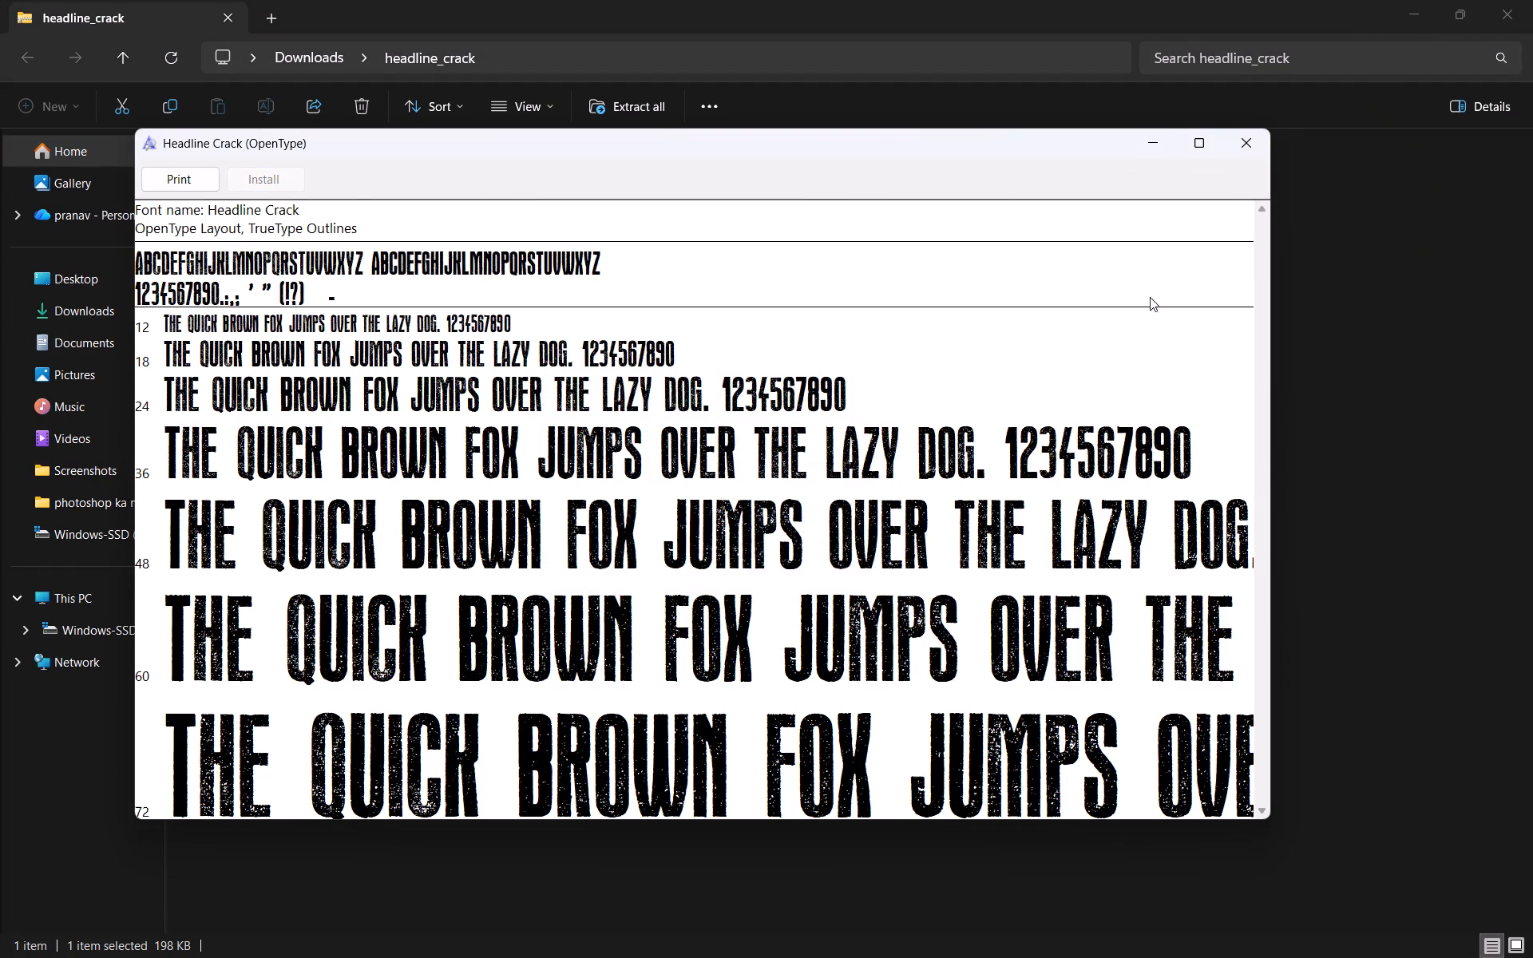
{"action": "left_click", "coordinate": [1239, 148]}
{"action": "left_click", "coordinate": [1525, 2]}
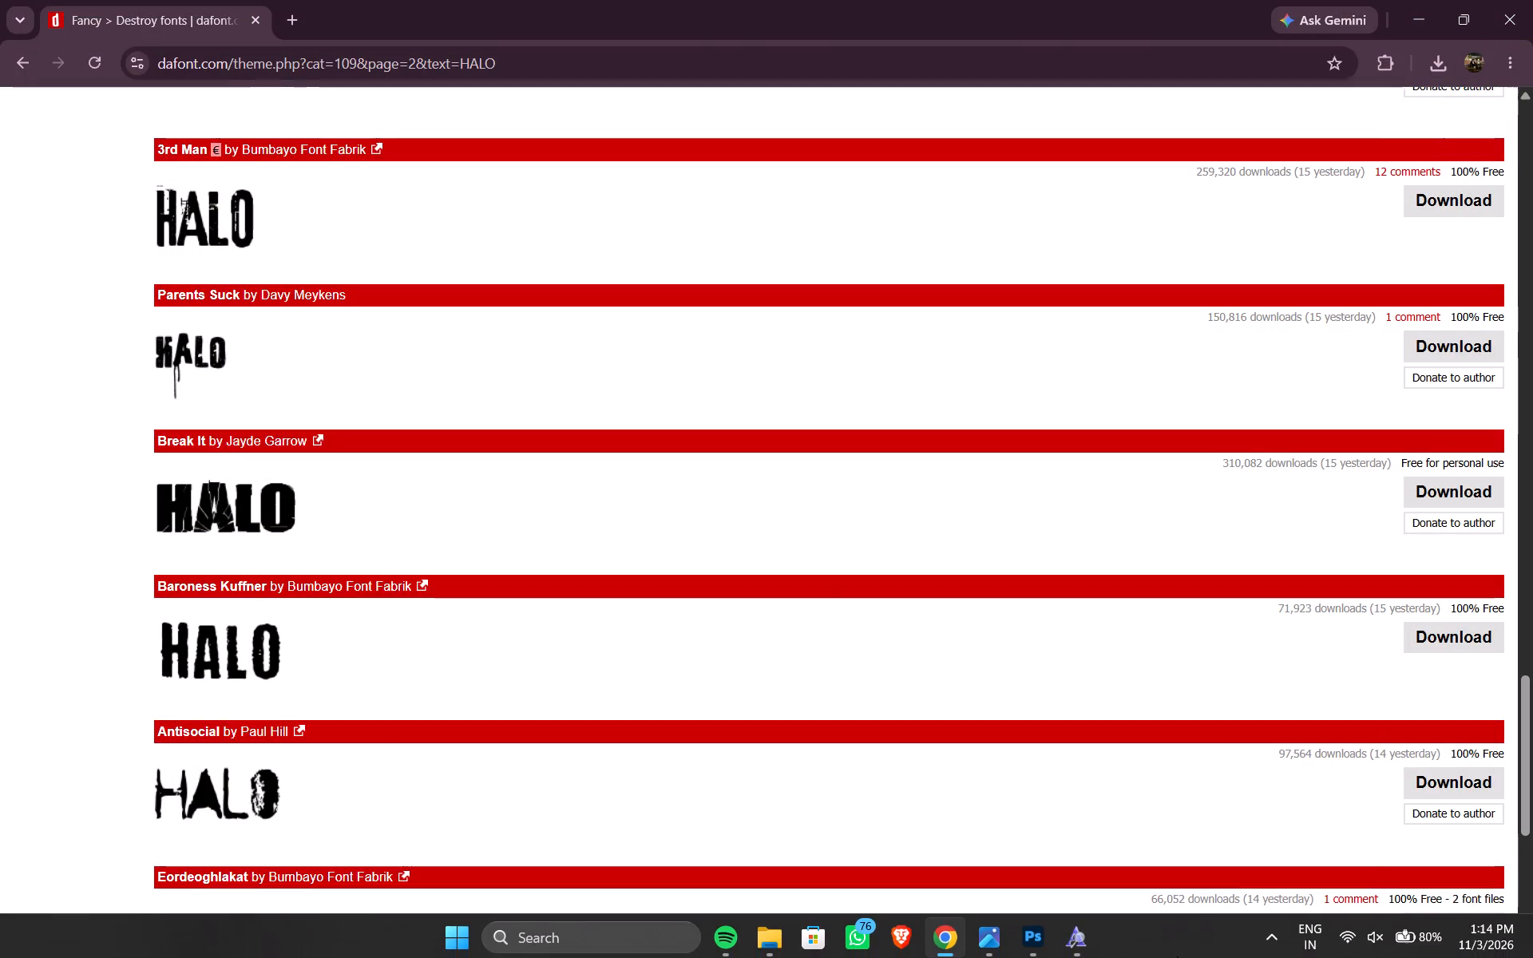
Switch to Photoshop, save the hola movie.psd poster and close the program.
{"action": "left_click", "coordinate": [1036, 941]}
{"action": "left_click", "coordinate": [1021, 546]}
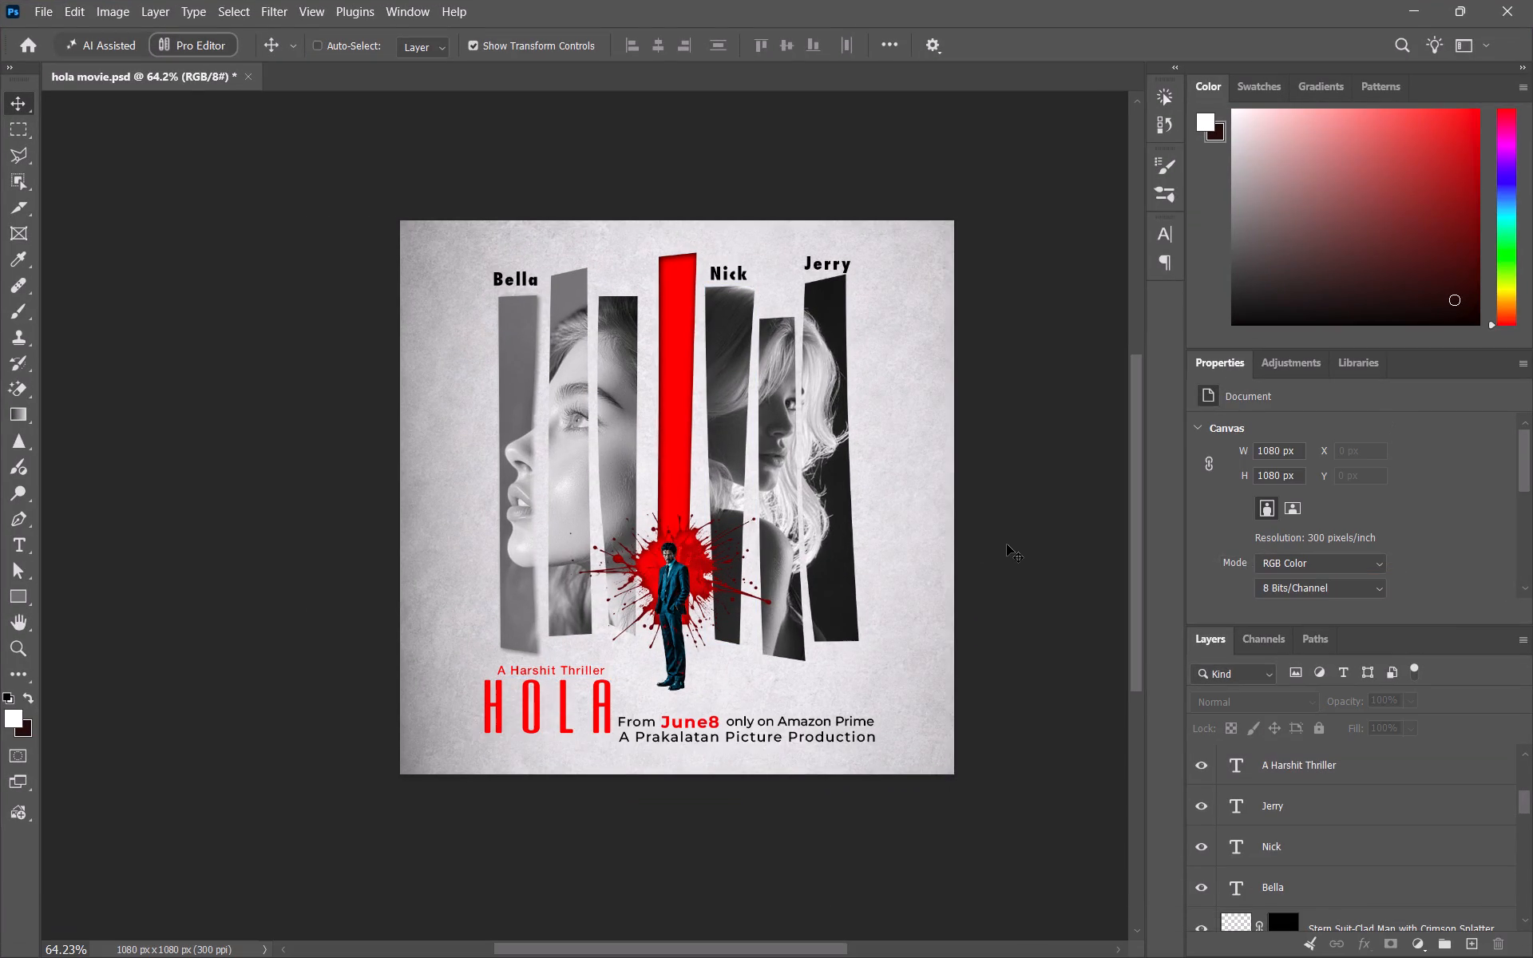
{"action": "key", "text": "ctrl+s"}
{"action": "left_click", "coordinate": [1532, 0]}
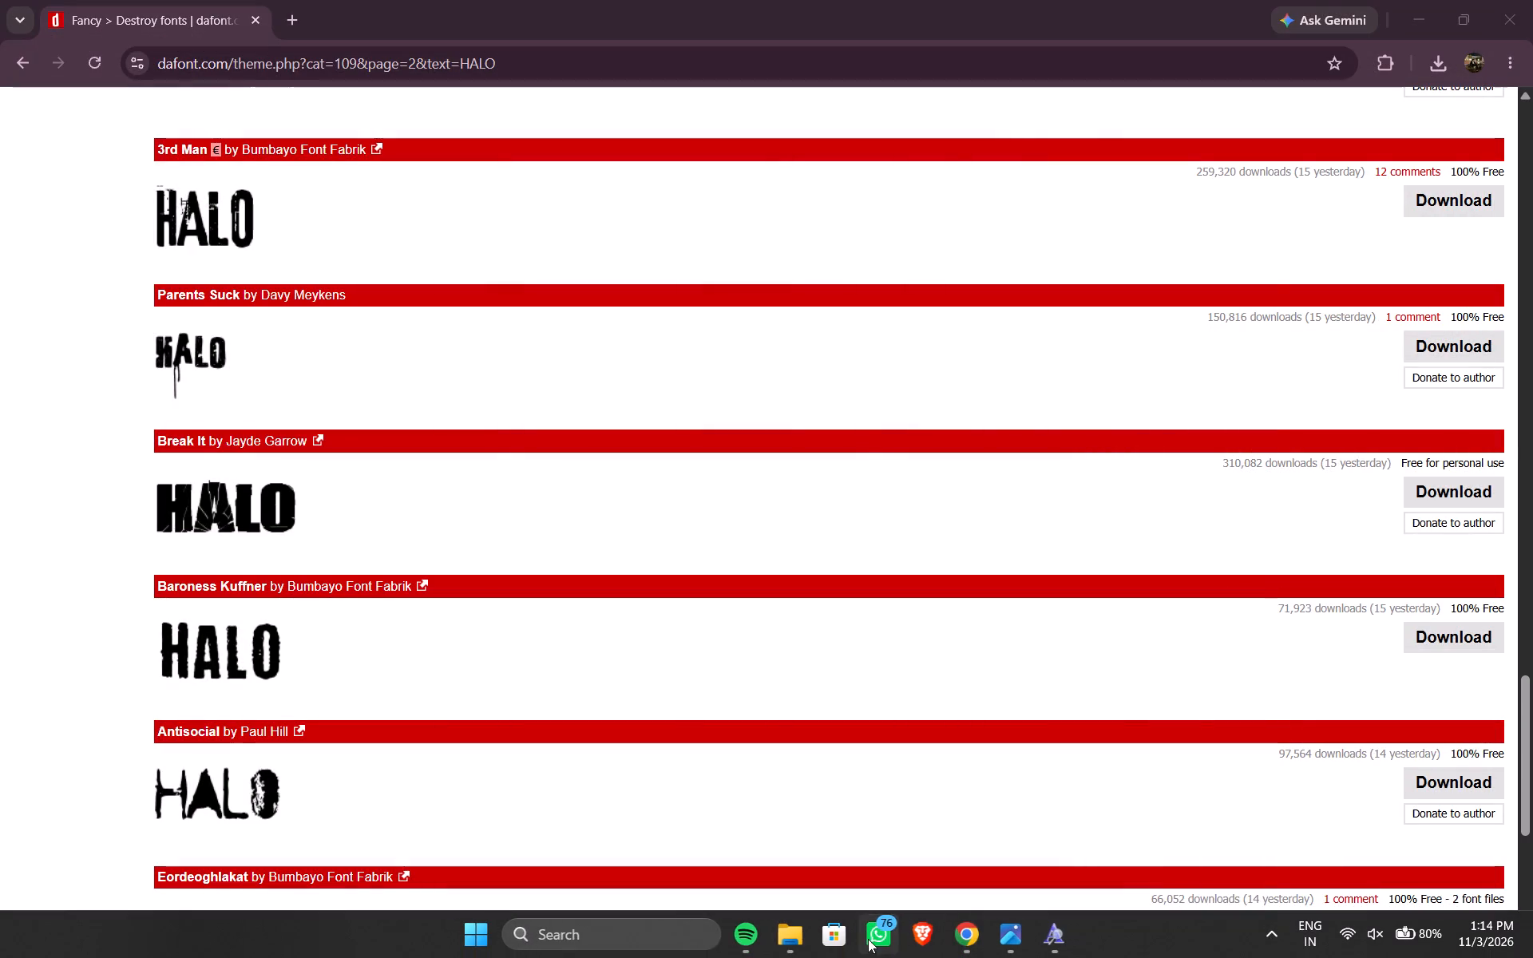
Relaunch Adobe Photoshop 2026.
{"action": "left_click", "coordinate": [588, 920]}
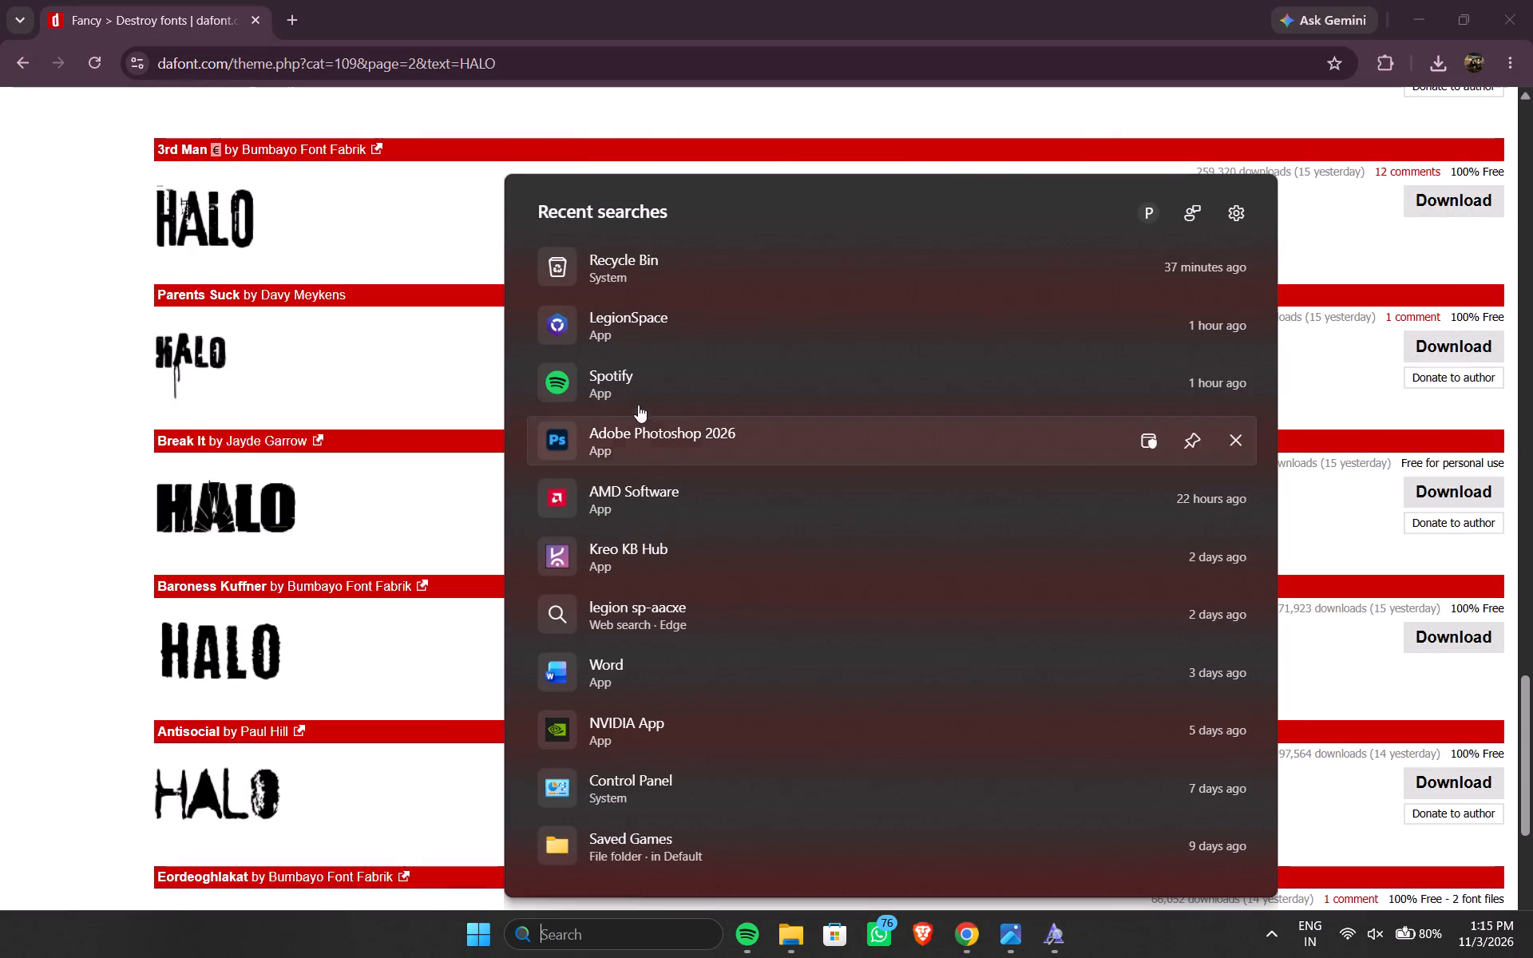
{"action": "middle_click", "coordinate": [747, 865]}
{"action": "scroll", "coordinate": [746, 865], "scroll_direction": "down", "scroll_amount": 1}
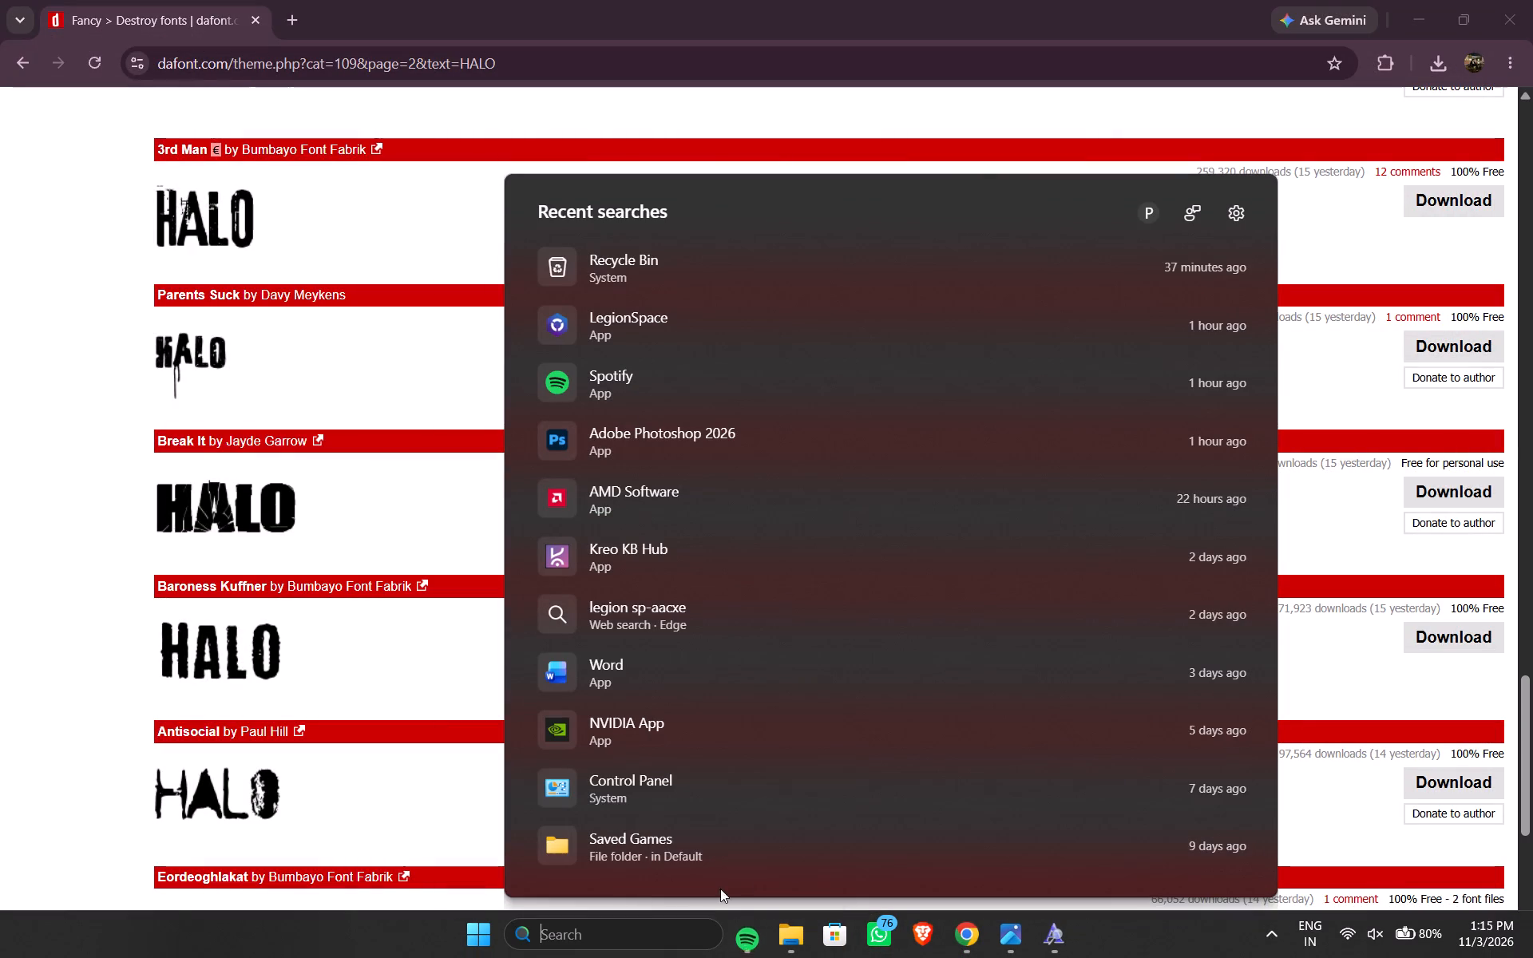
{"action": "left_click", "coordinate": [662, 449]}
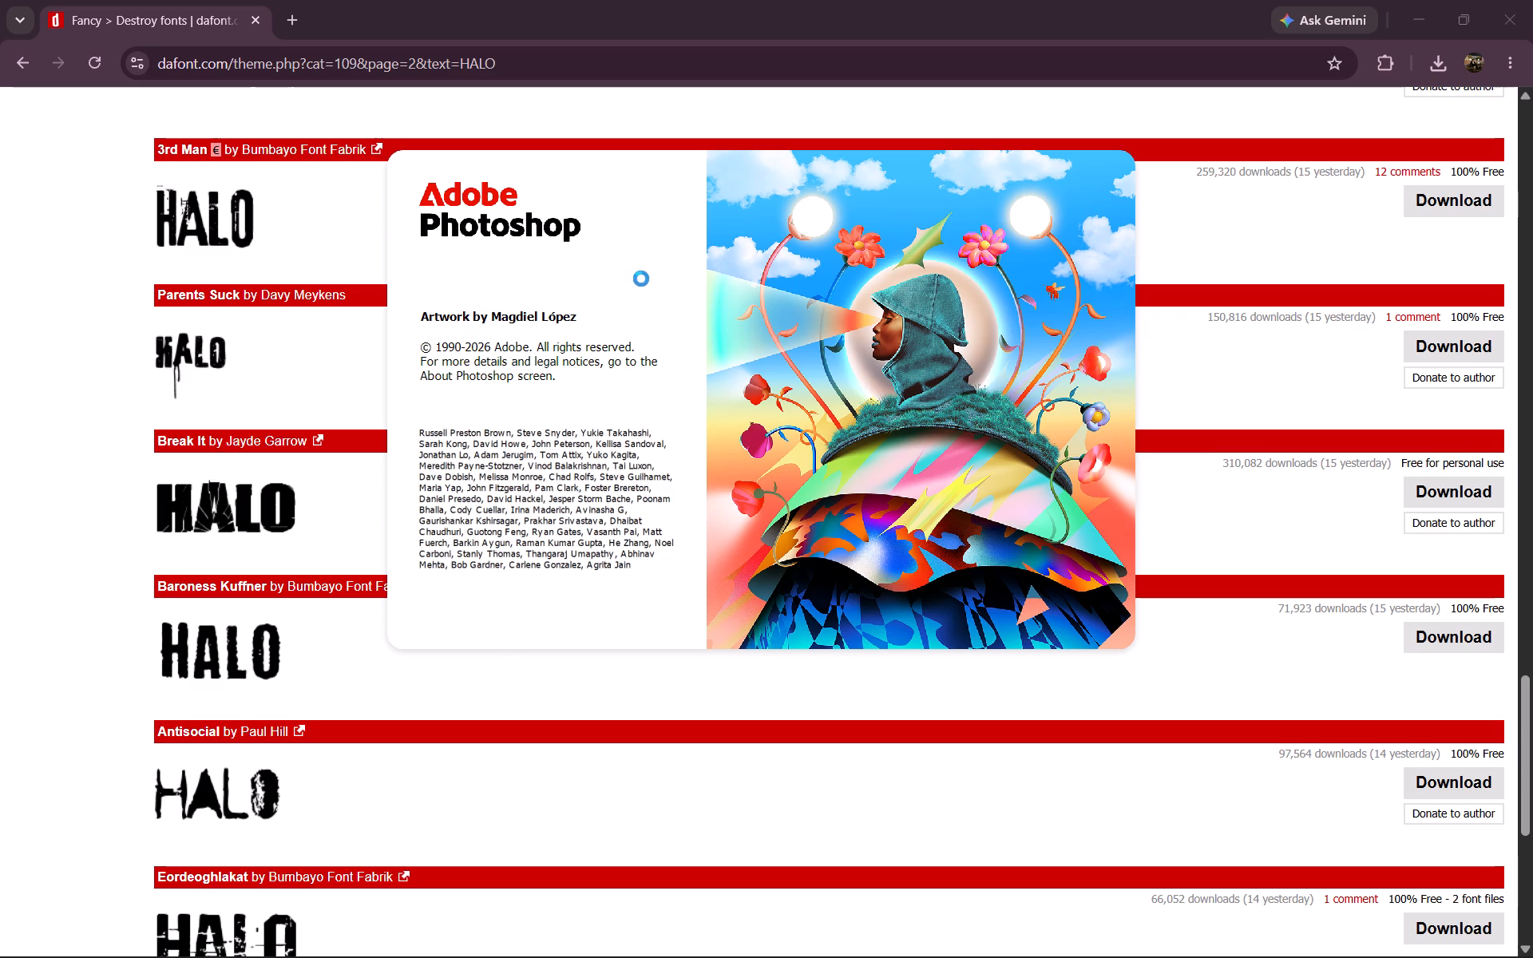
Close the leftover 3rd Man font preview window while Photoshop loads.
{"action": "left_click", "coordinate": [1010, 936]}
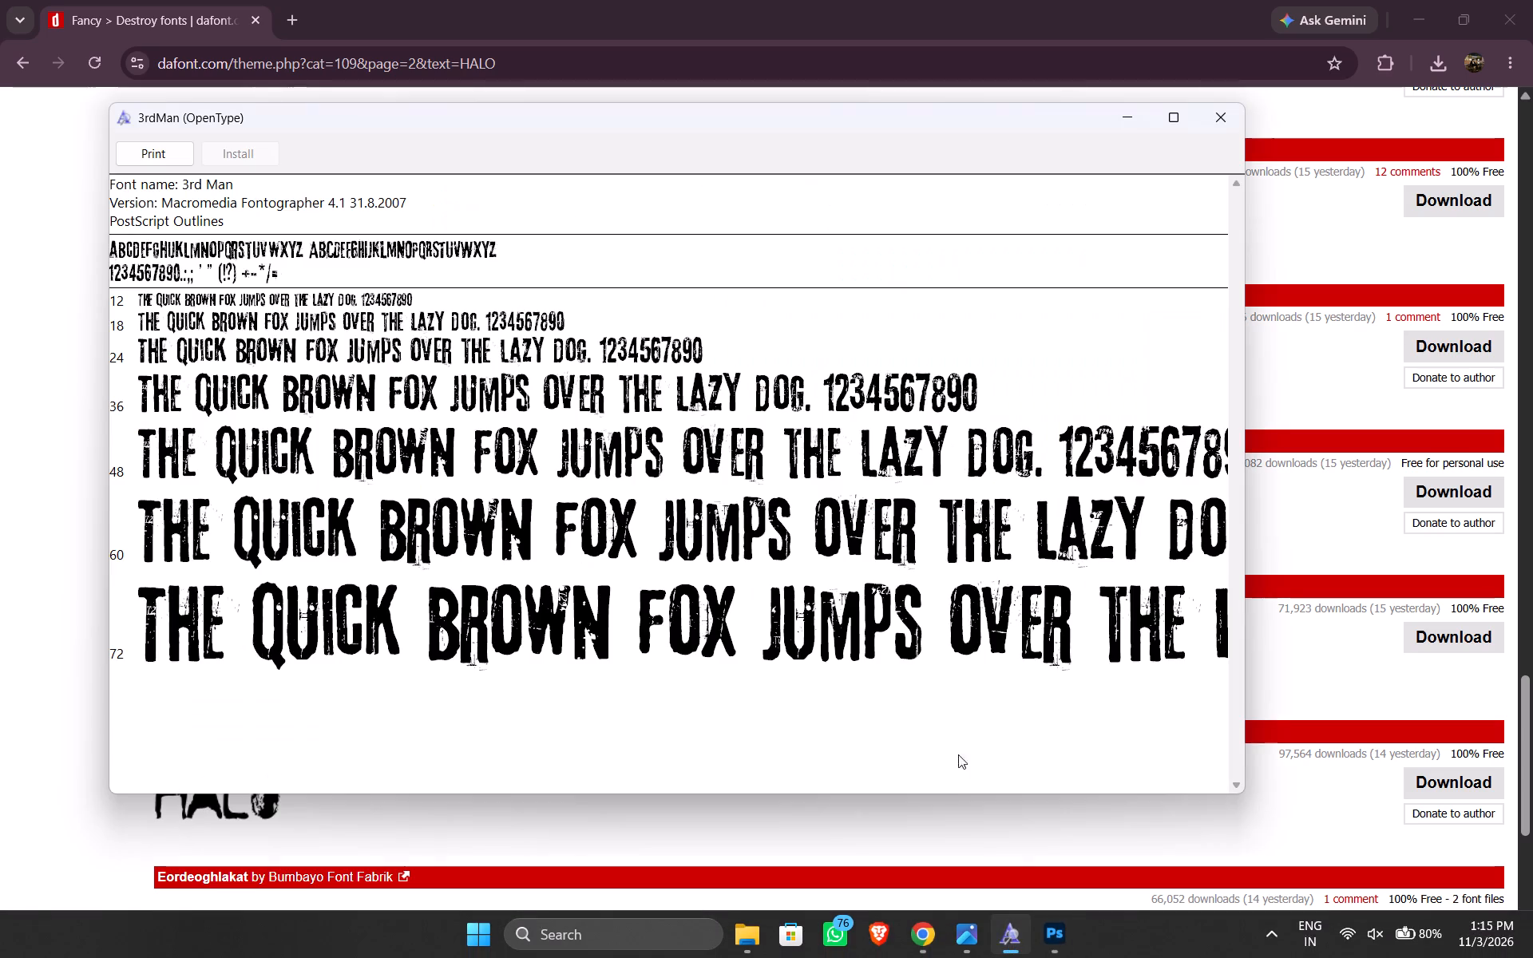
{"action": "left_click", "coordinate": [1202, 116]}
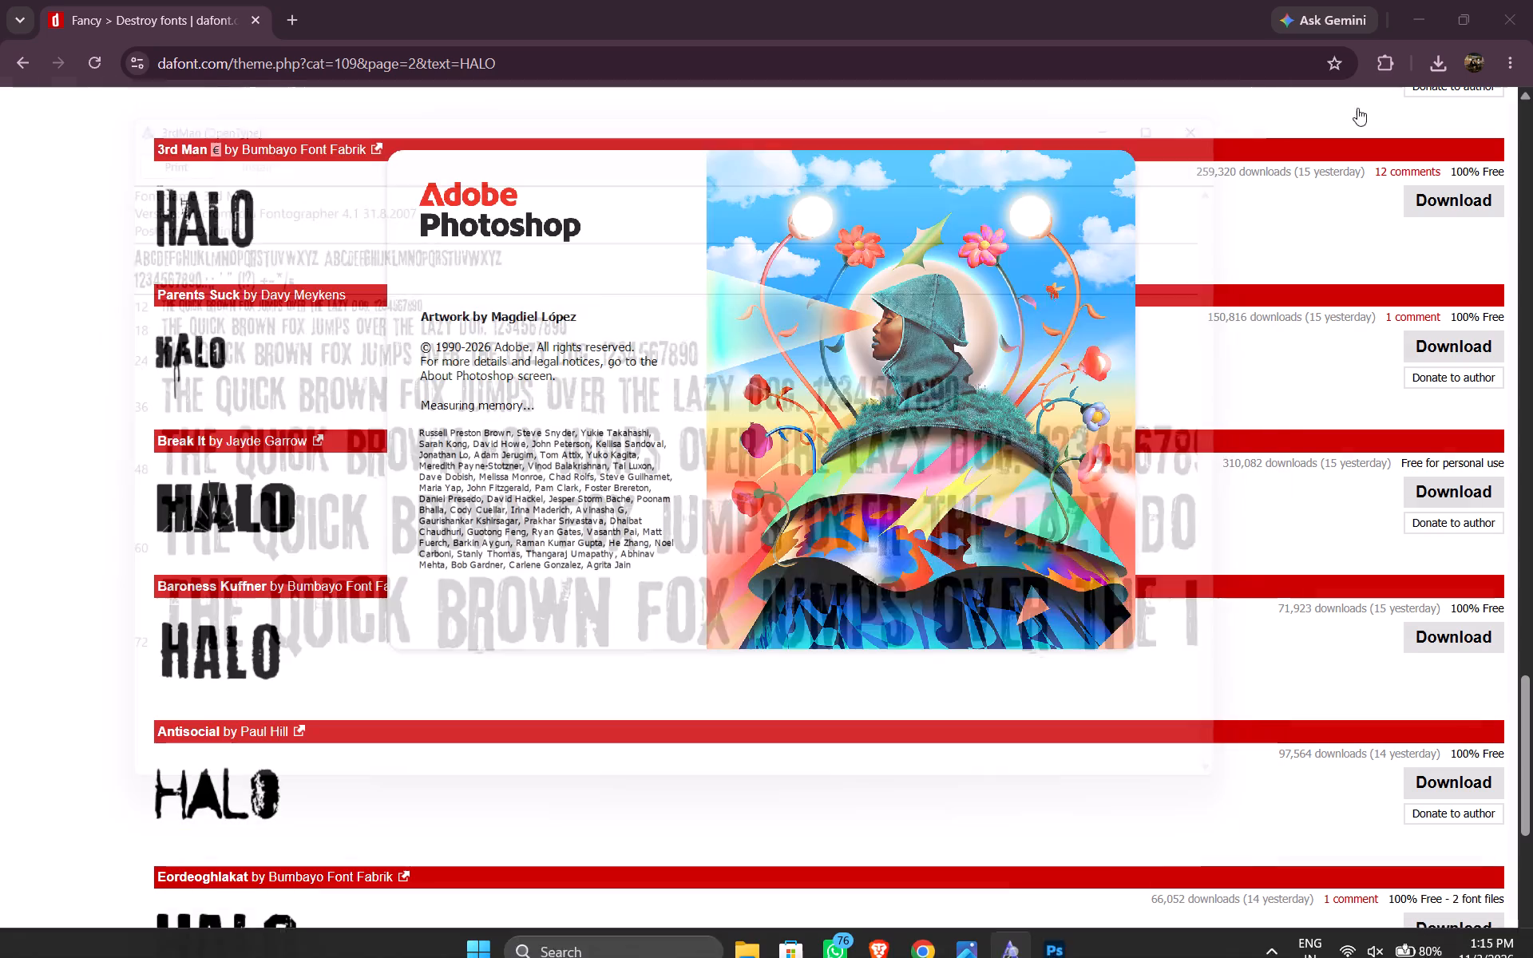
{"action": "left_click", "coordinate": [1429, 61]}
{"action": "left_click", "coordinate": [1431, 61]}
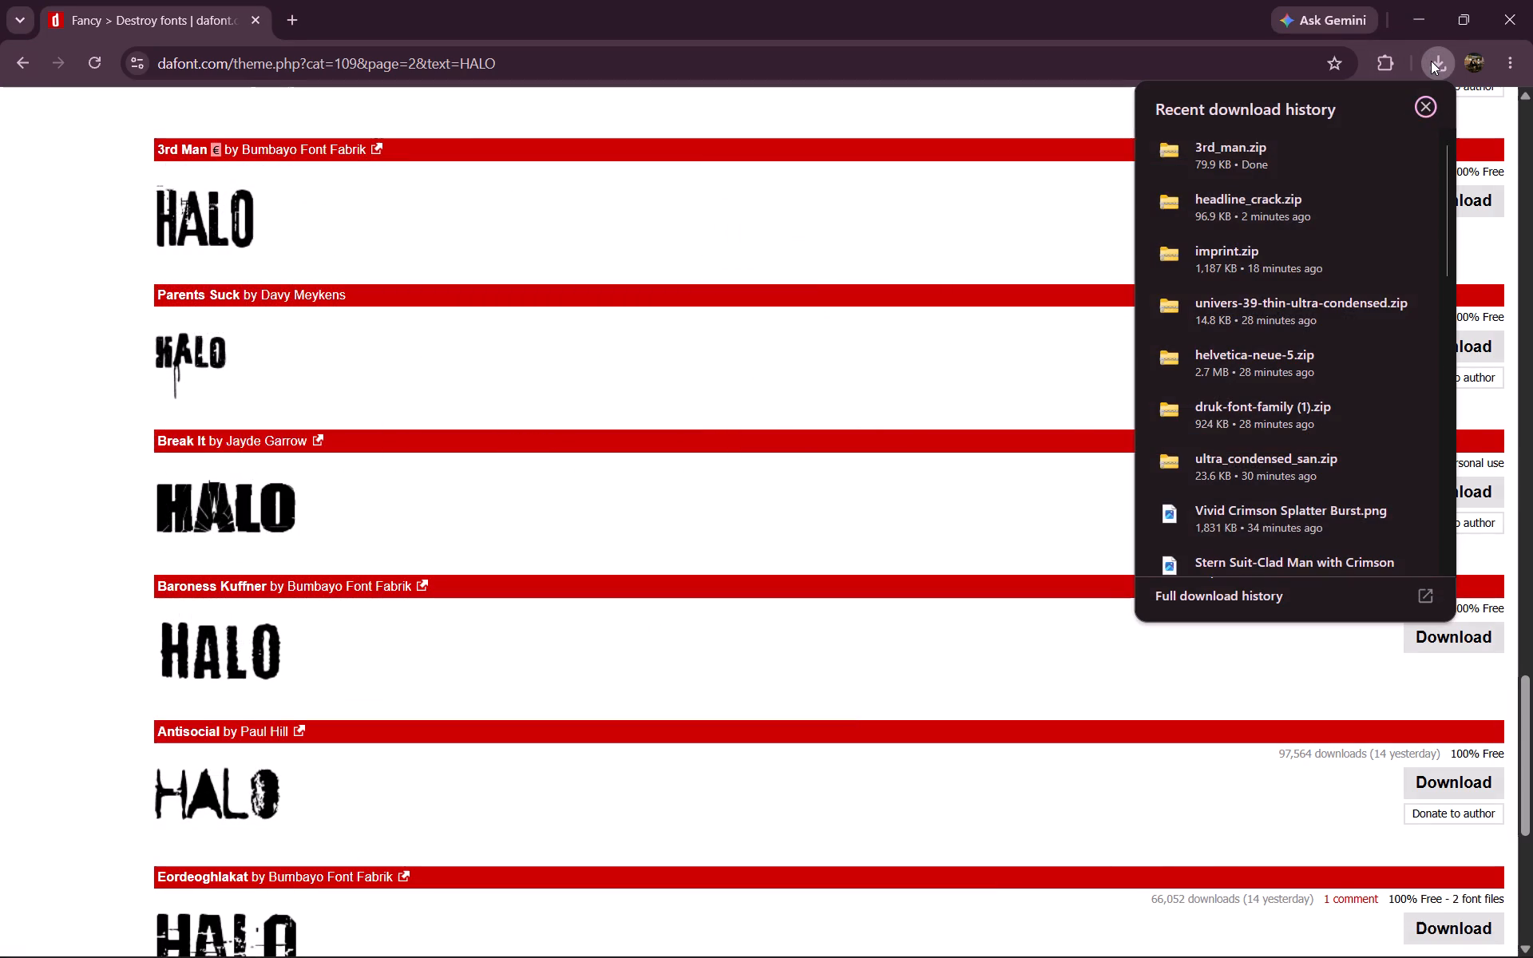
Switch to Photoshop and reopen the hola movie.psd poster without updating its text layers.
{"action": "left_click", "coordinate": [1030, 937]}
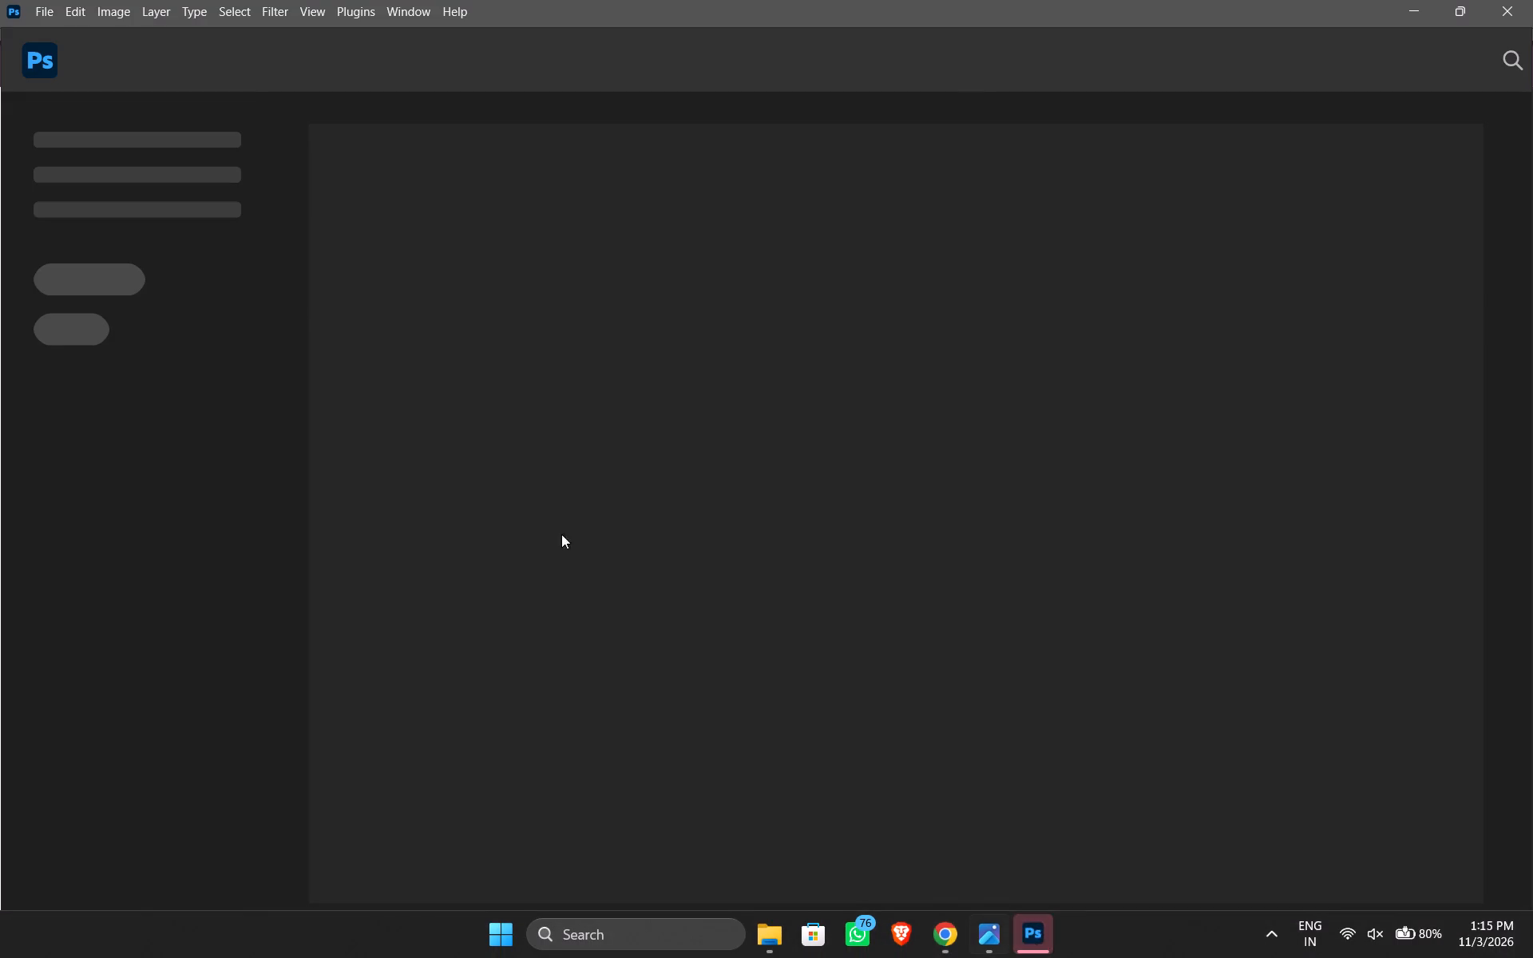
{"action": "left_click", "coordinate": [406, 326]}
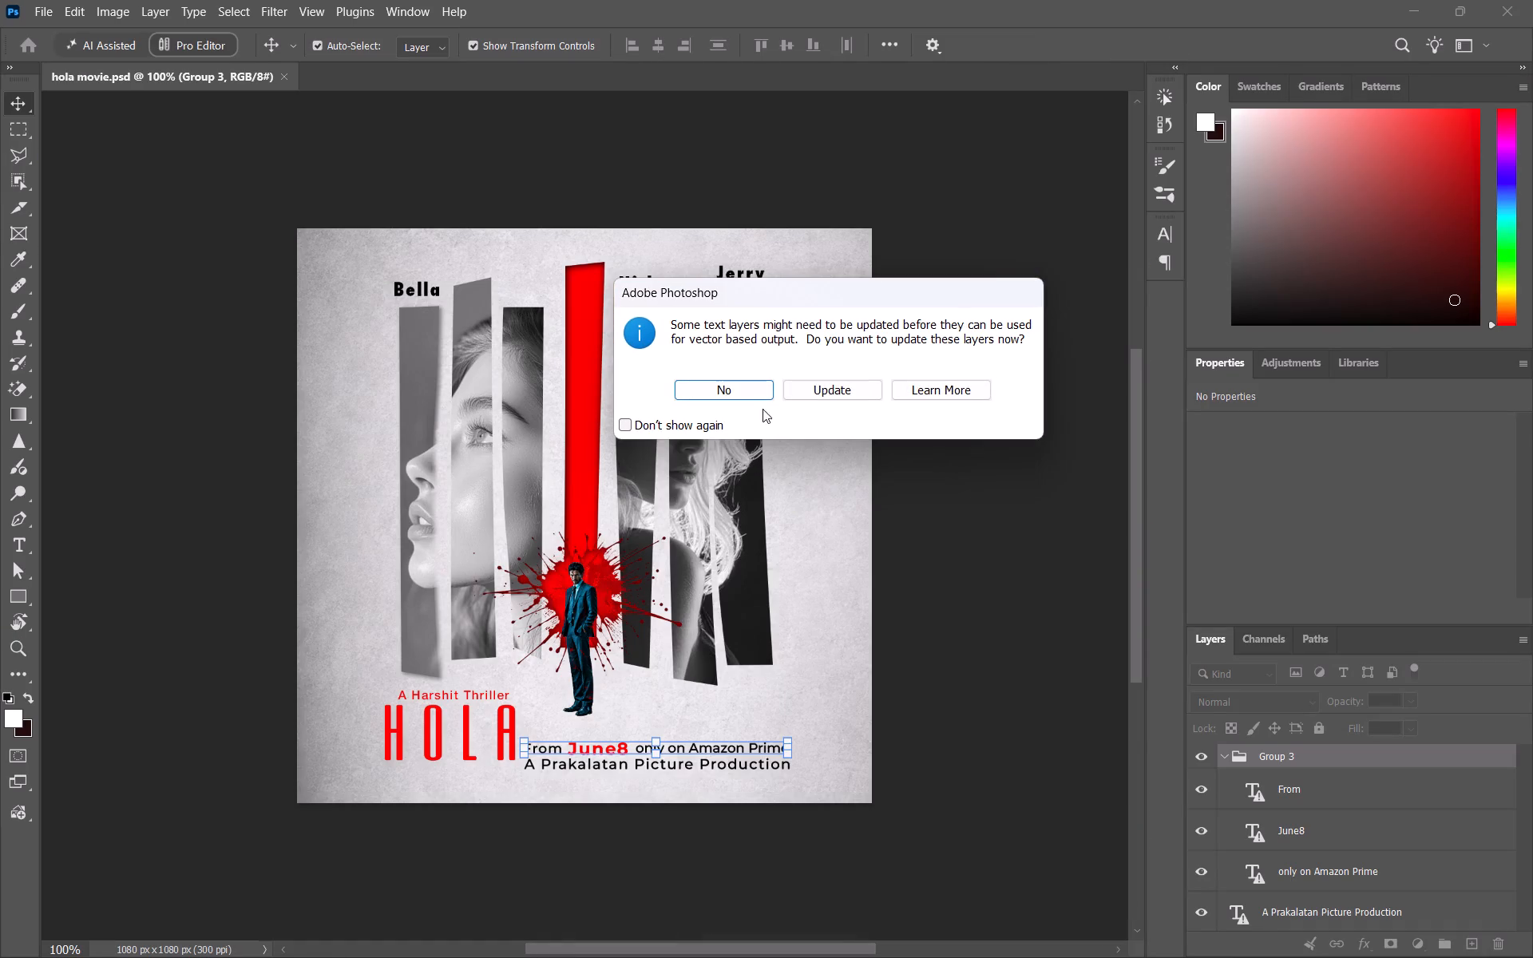
{"action": "left_click", "coordinate": [730, 389]}
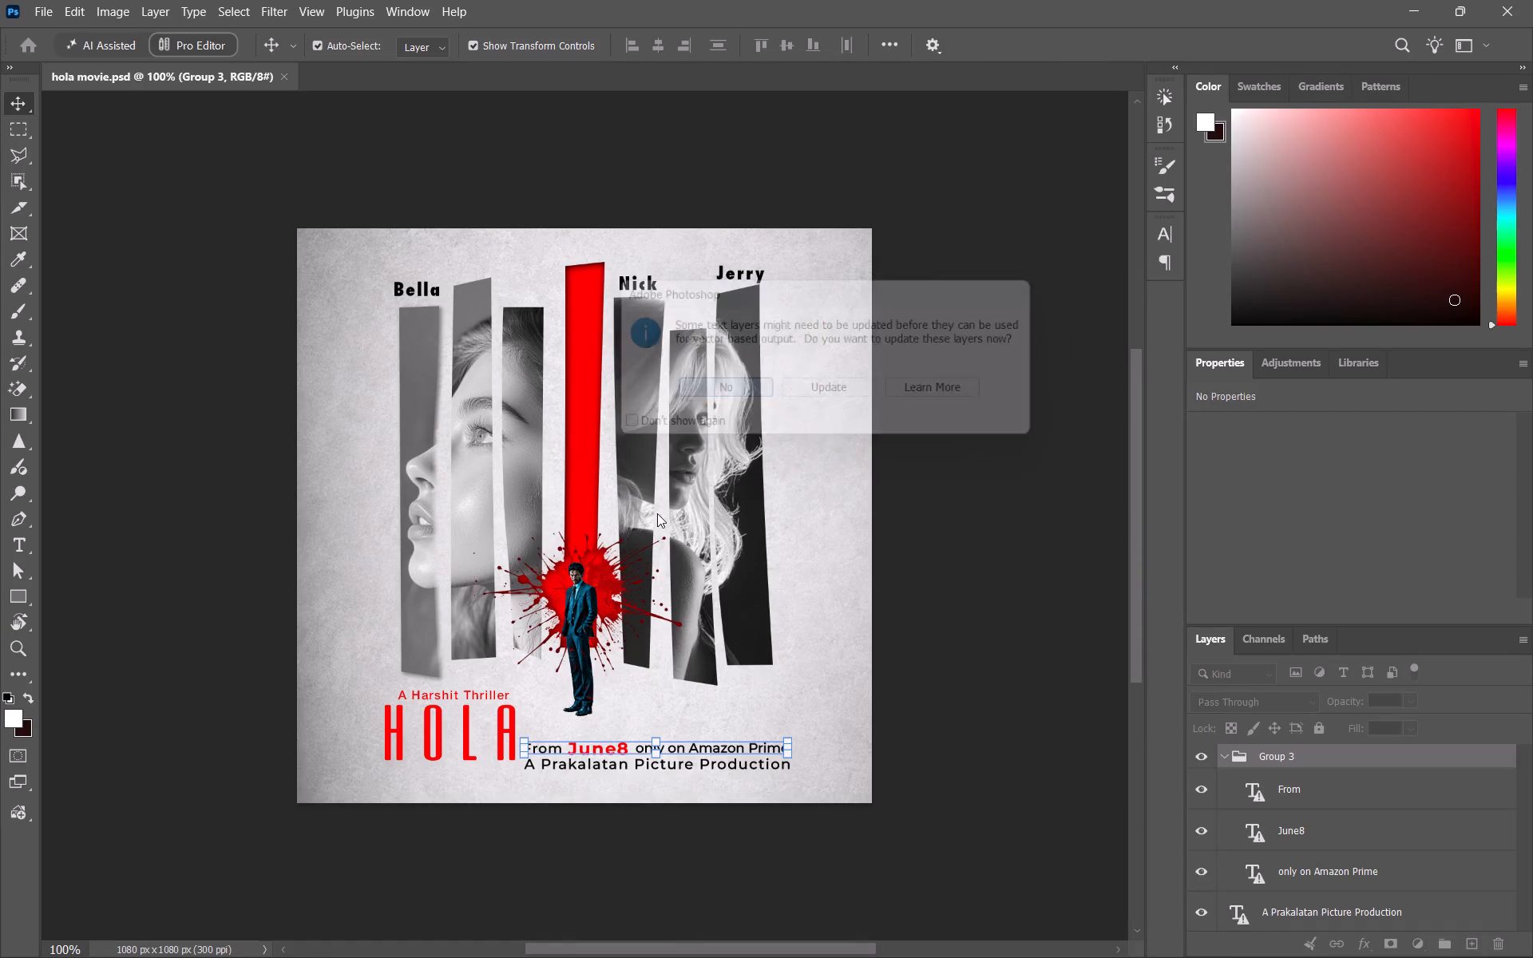
{"action": "left_click", "coordinate": [266, 703]}
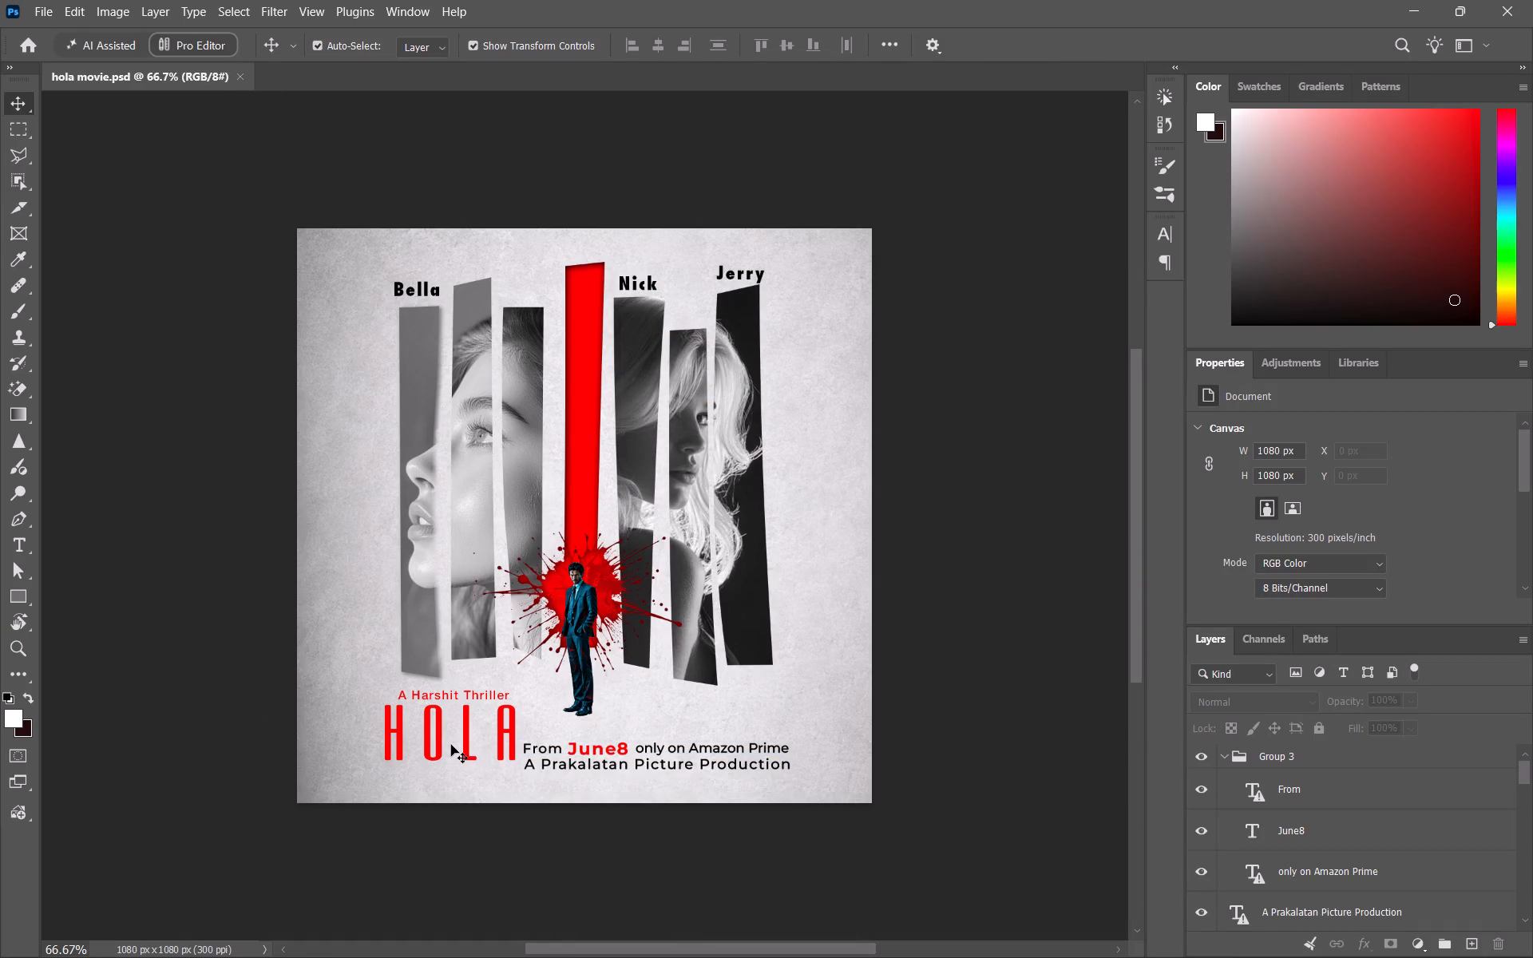
Change the font of the red HOLA title to 3rd Man Regular.
{"action": "double_click", "coordinate": [452, 738]}
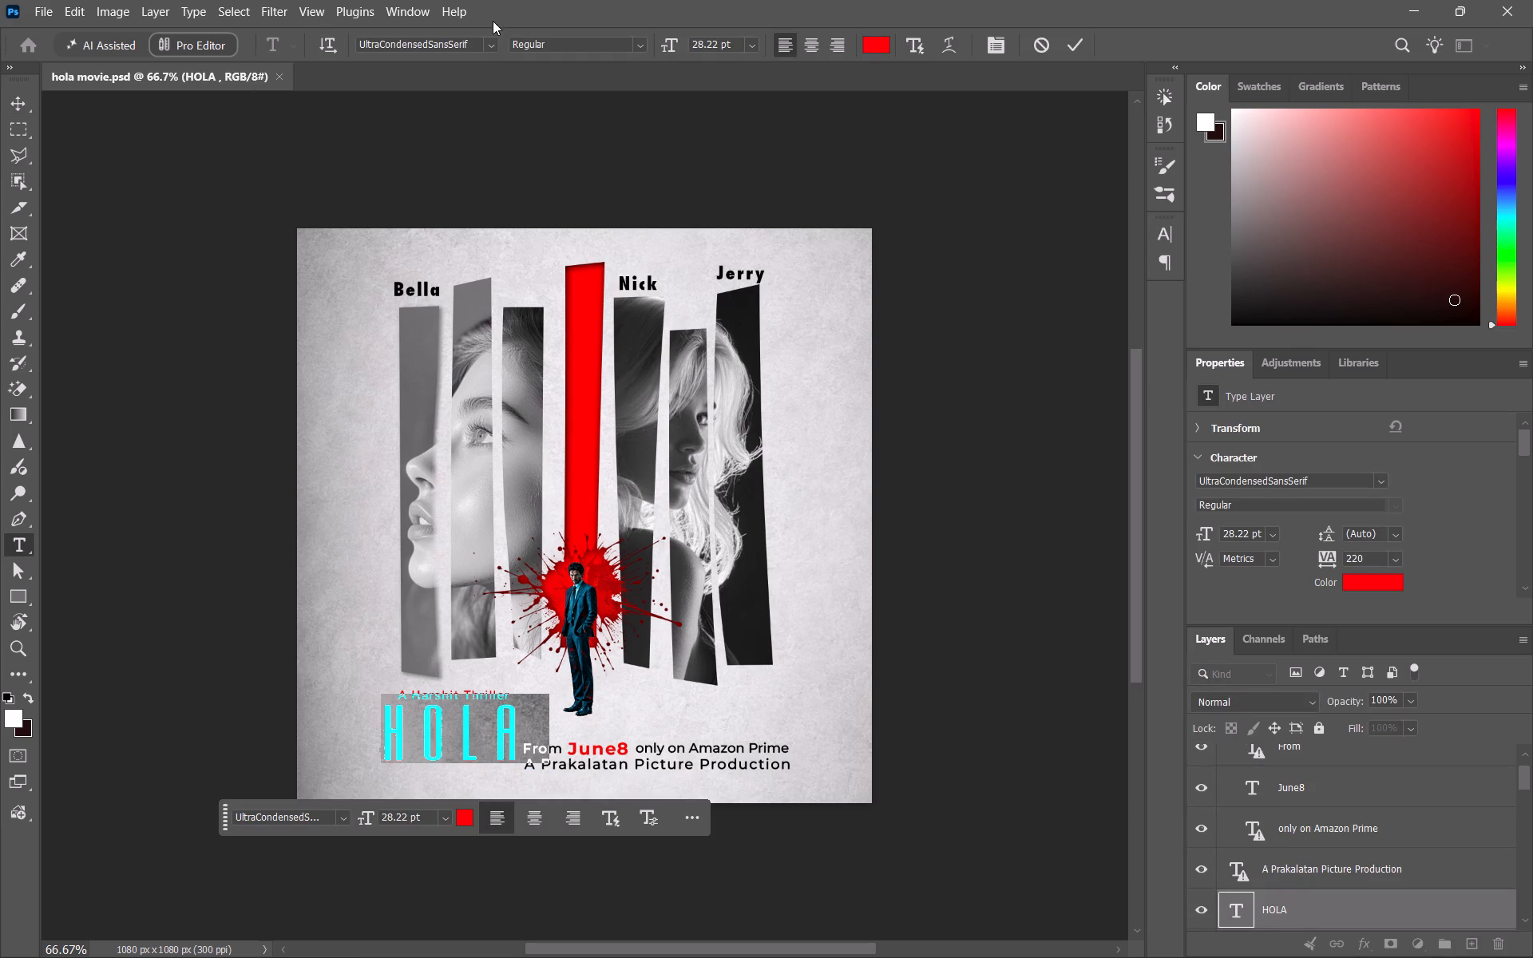
{"action": "left_click", "coordinate": [488, 35]}
{"action": "left_click", "coordinate": [491, 43]}
{"action": "scroll", "coordinate": [583, 312], "scroll_direction": "down", "scroll_amount": 9}
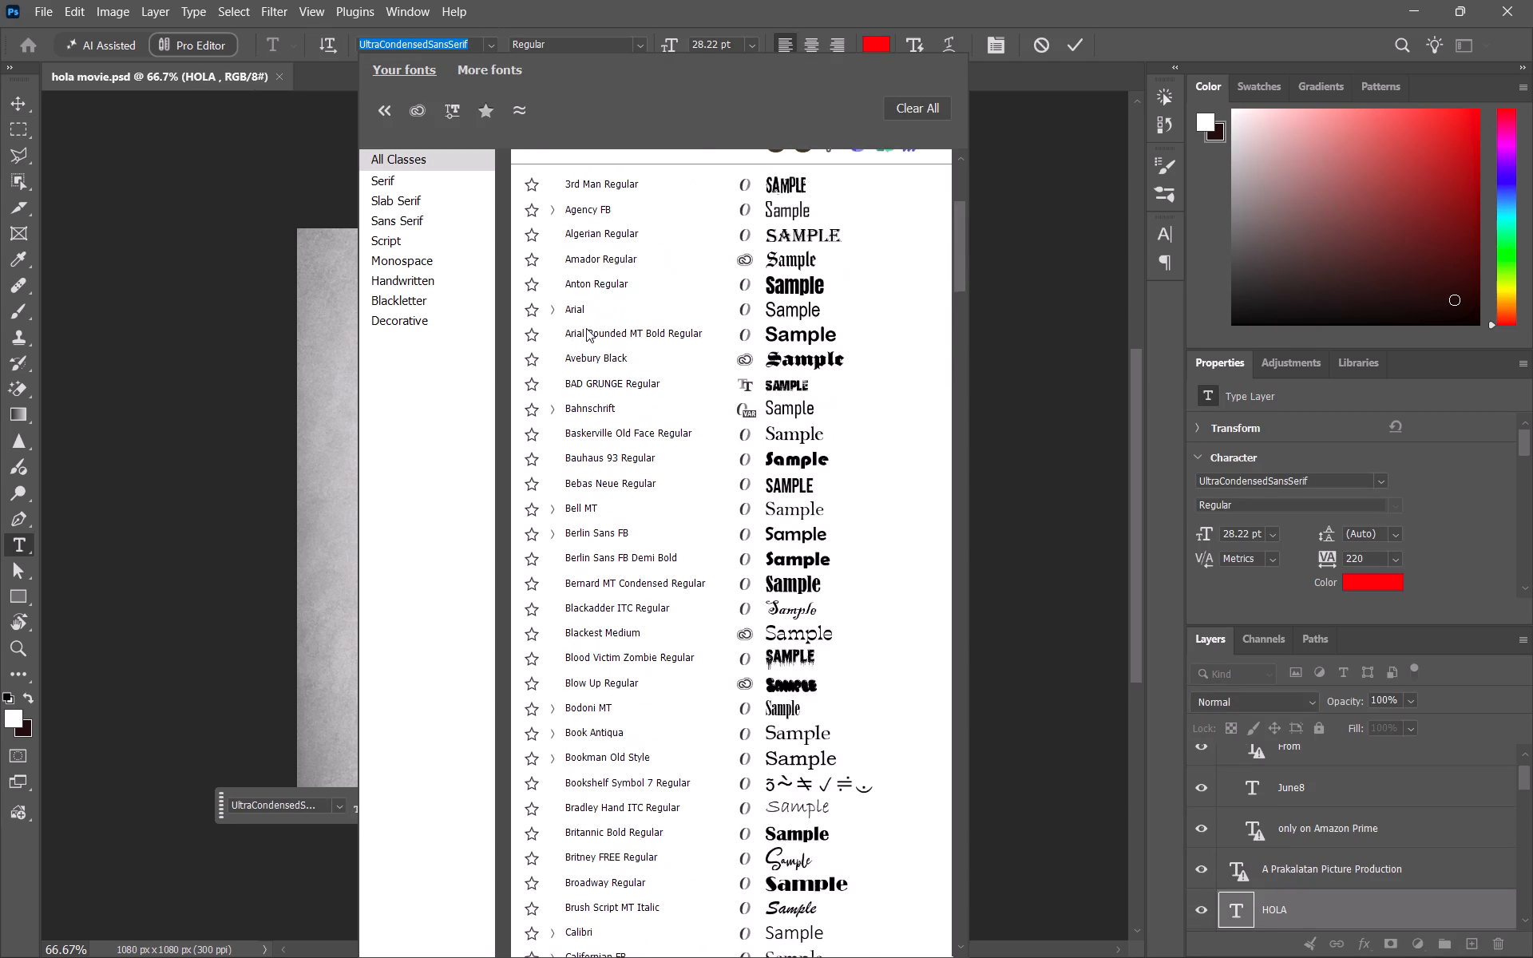
{"action": "scroll", "coordinate": [586, 328], "scroll_direction": "up", "scroll_amount": 6}
{"action": "left_click", "coordinate": [592, 381]}
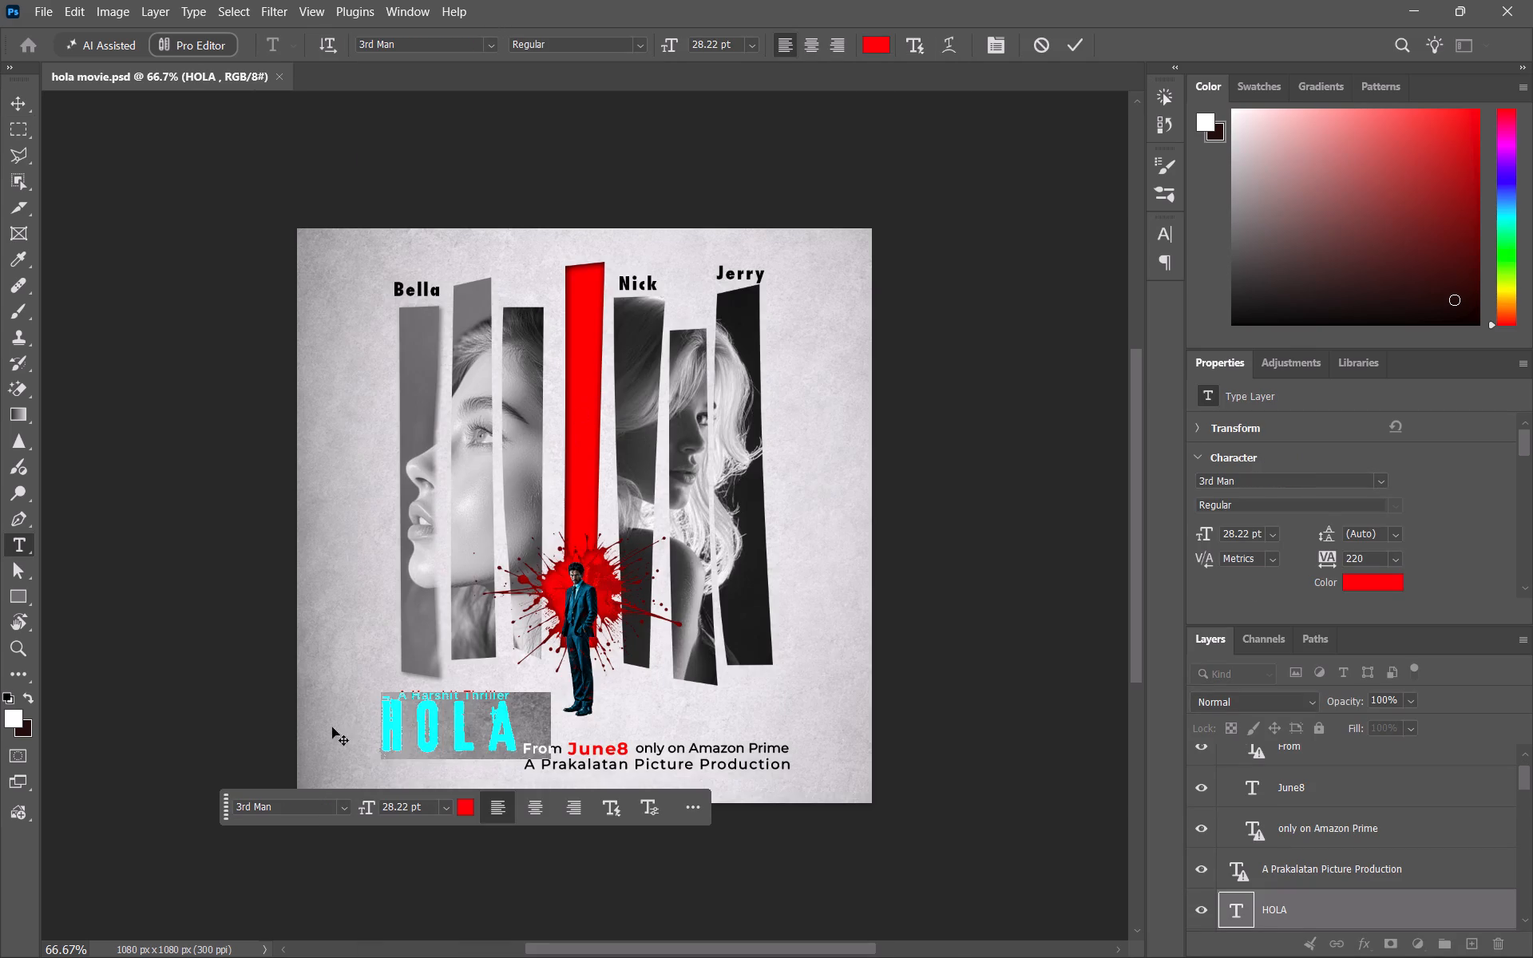
{"action": "left_click", "coordinate": [70, 598]}
{"action": "left_click", "coordinate": [441, 720]}
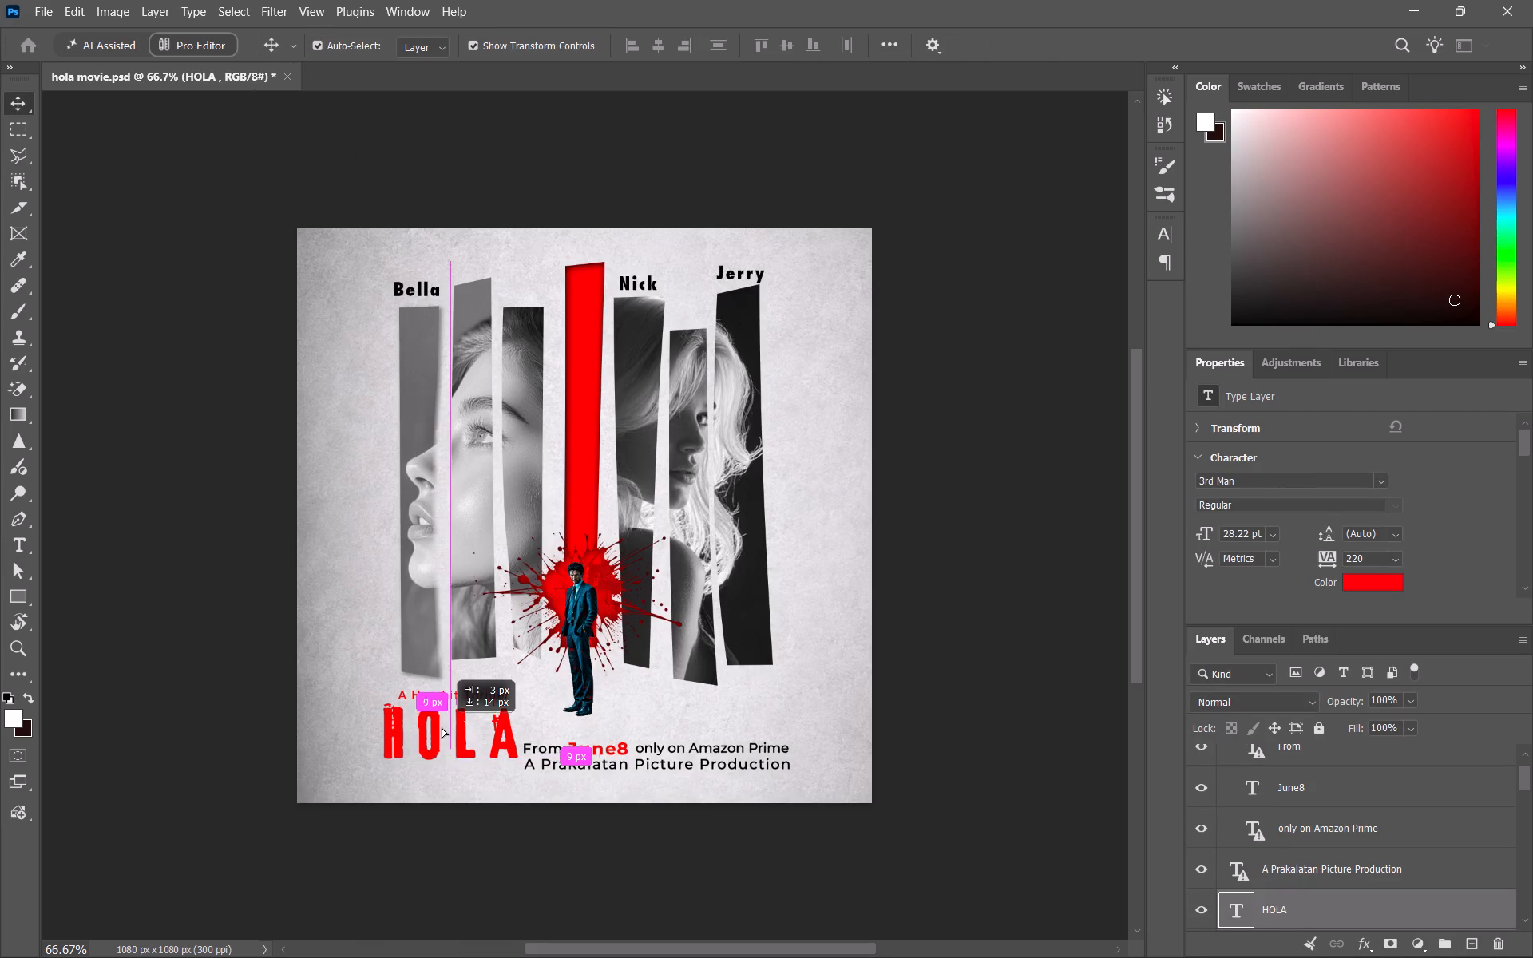
{"action": "left_click", "coordinate": [223, 691]}
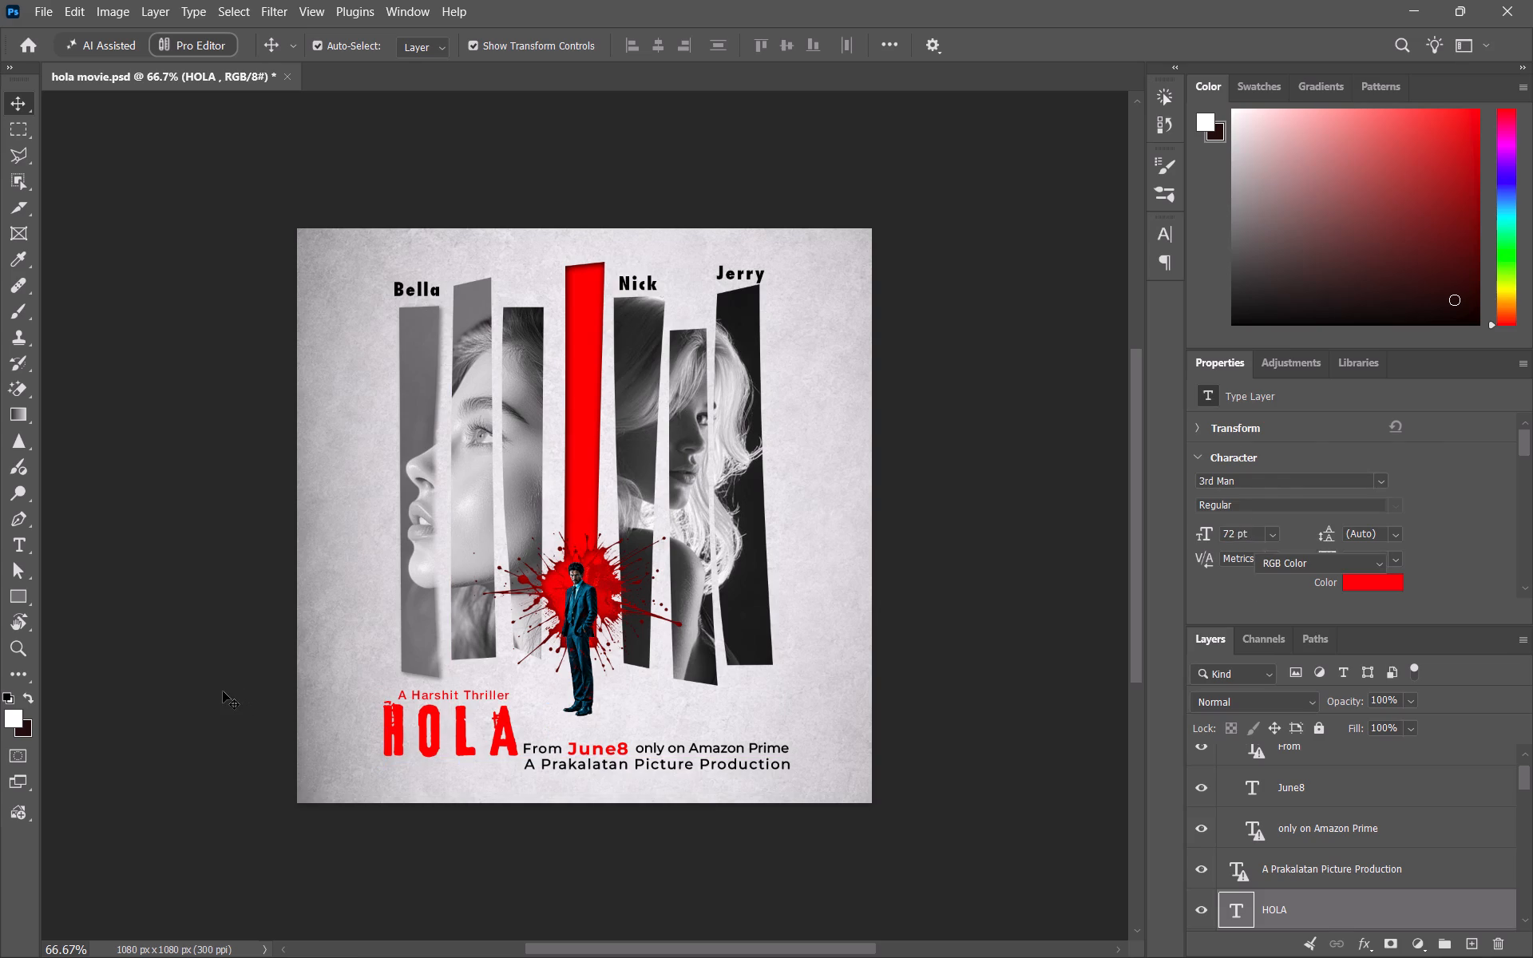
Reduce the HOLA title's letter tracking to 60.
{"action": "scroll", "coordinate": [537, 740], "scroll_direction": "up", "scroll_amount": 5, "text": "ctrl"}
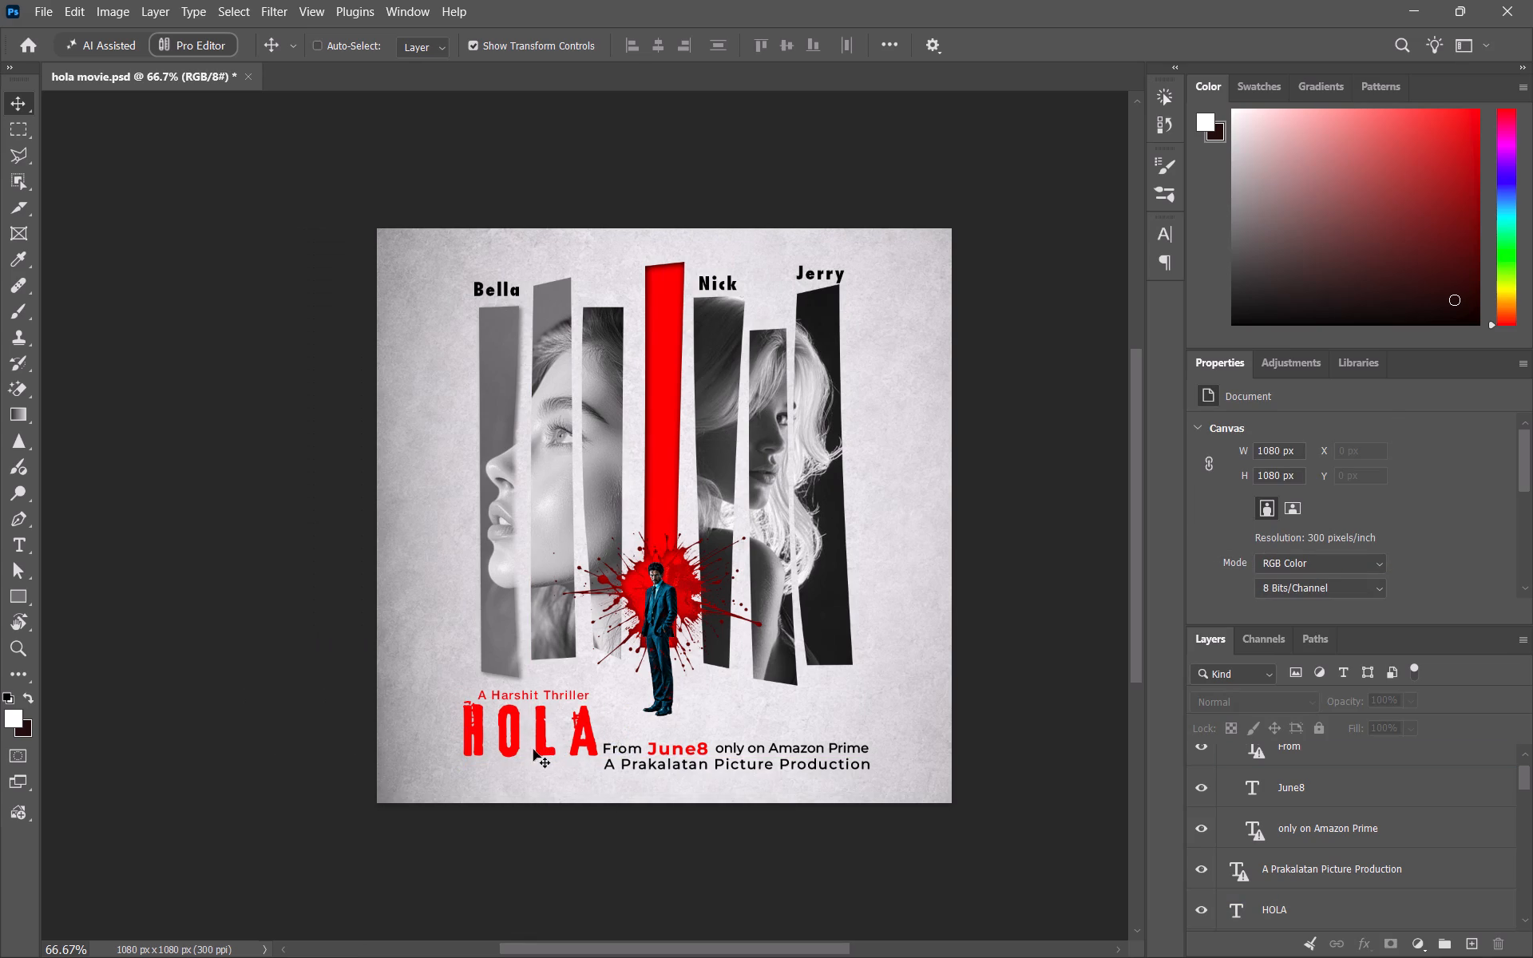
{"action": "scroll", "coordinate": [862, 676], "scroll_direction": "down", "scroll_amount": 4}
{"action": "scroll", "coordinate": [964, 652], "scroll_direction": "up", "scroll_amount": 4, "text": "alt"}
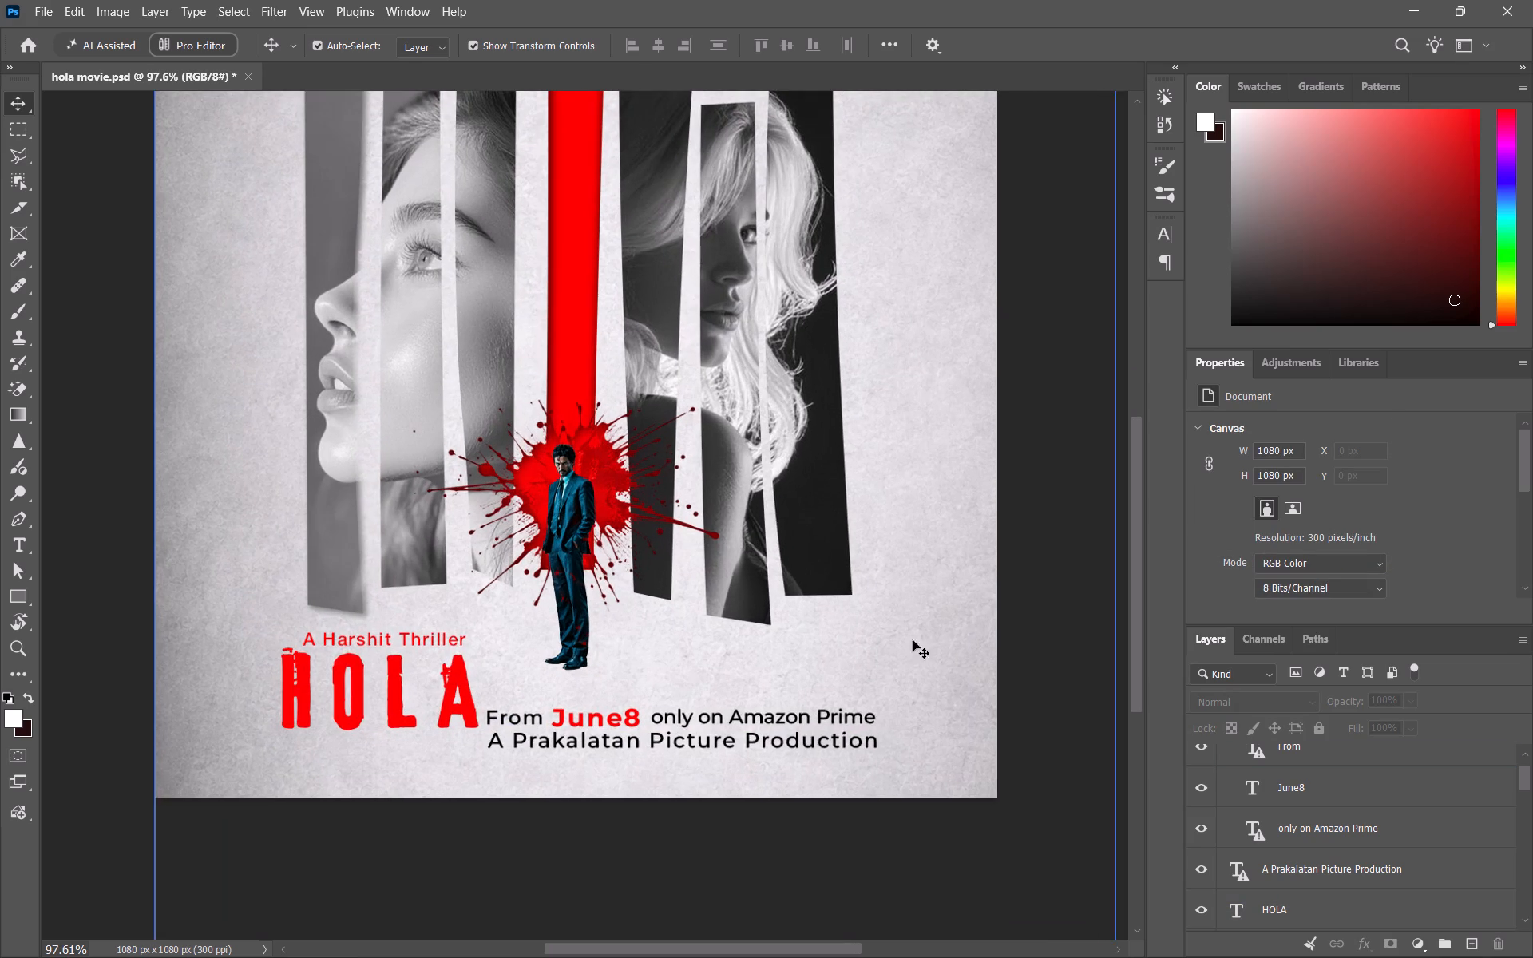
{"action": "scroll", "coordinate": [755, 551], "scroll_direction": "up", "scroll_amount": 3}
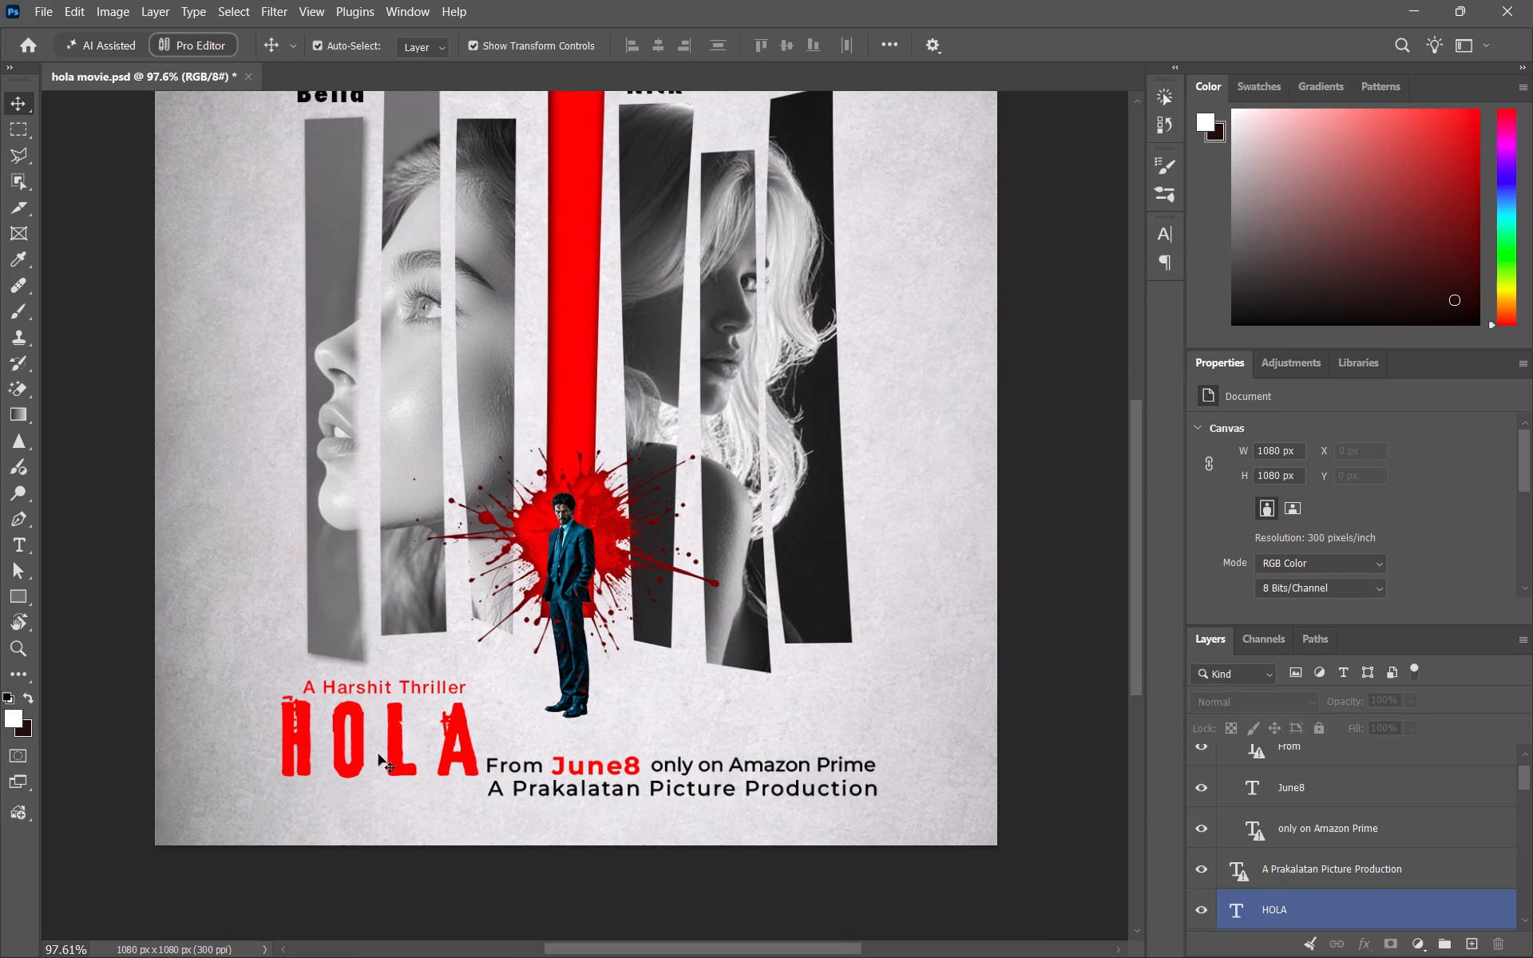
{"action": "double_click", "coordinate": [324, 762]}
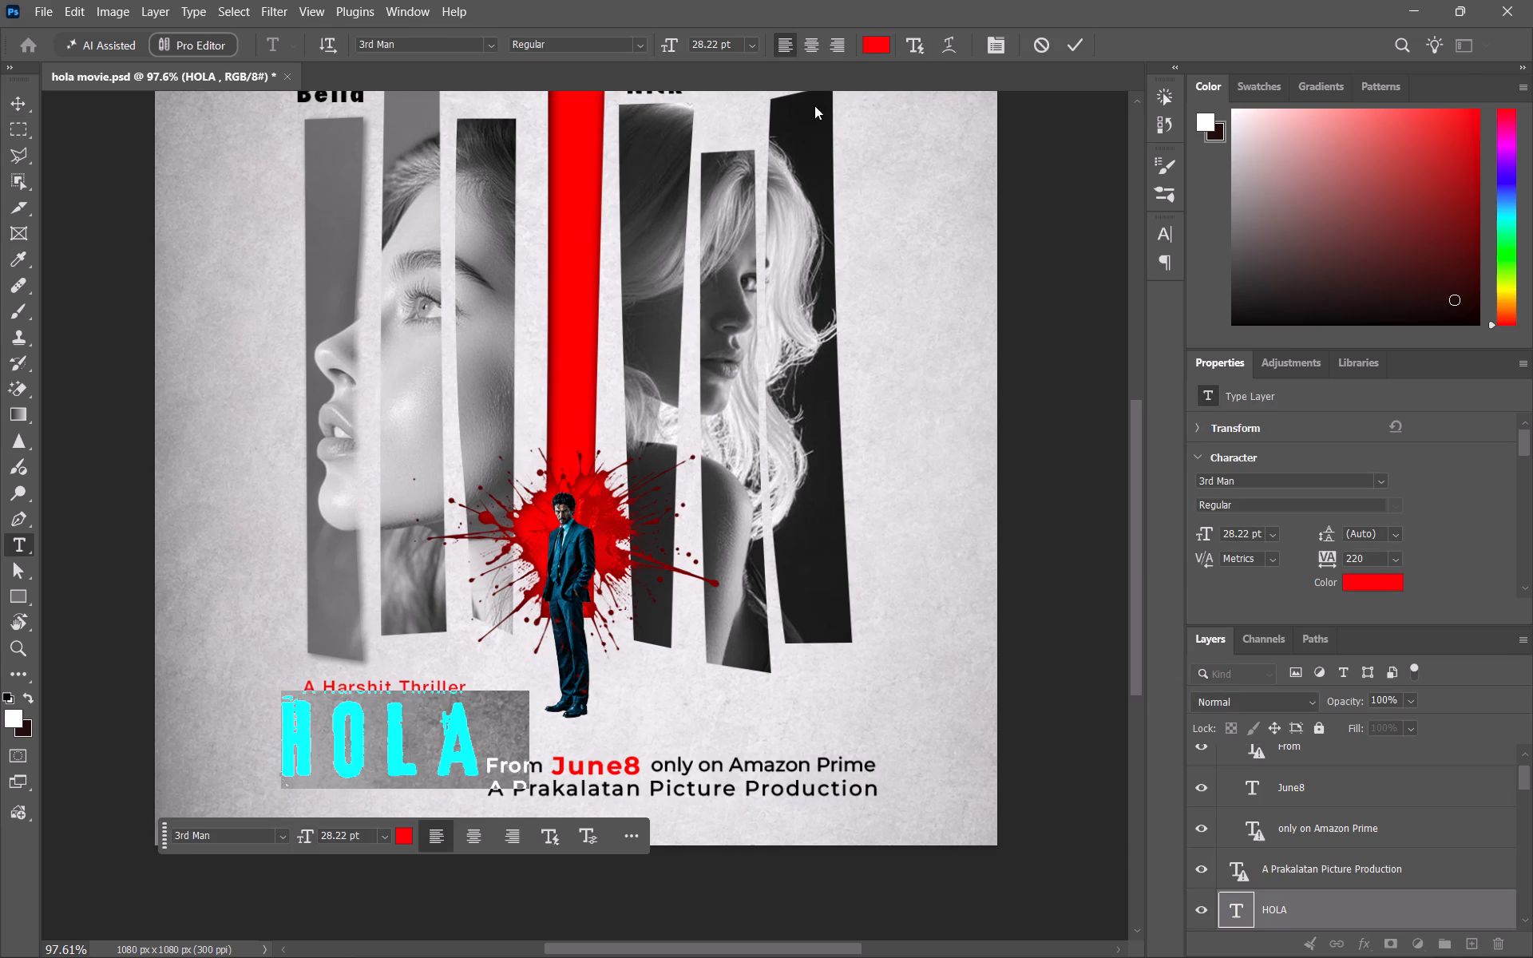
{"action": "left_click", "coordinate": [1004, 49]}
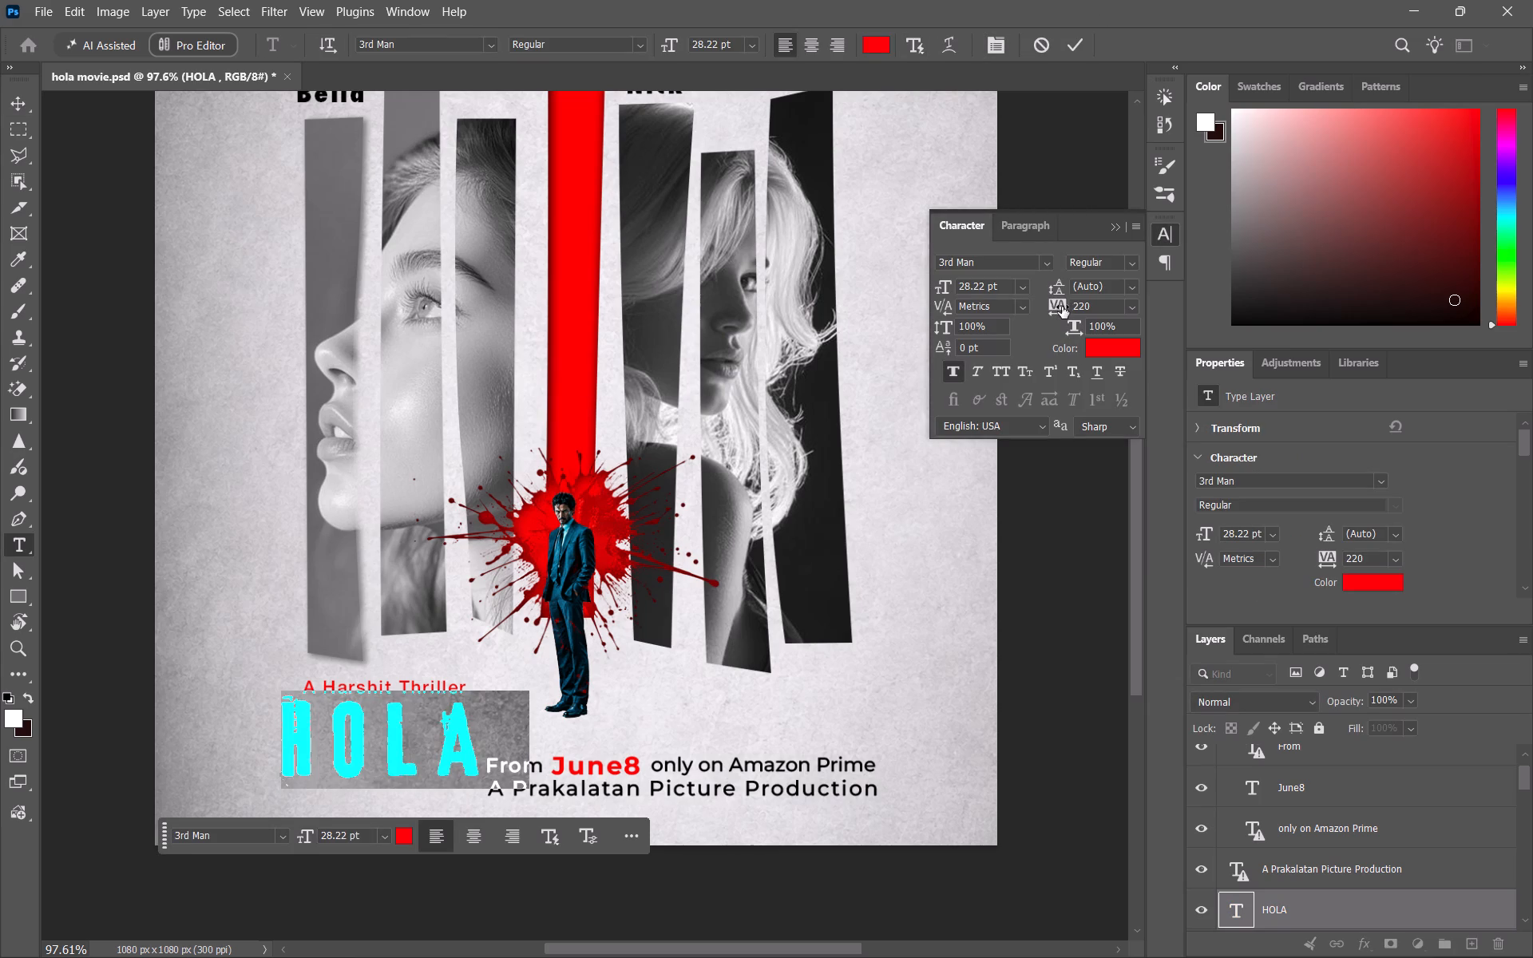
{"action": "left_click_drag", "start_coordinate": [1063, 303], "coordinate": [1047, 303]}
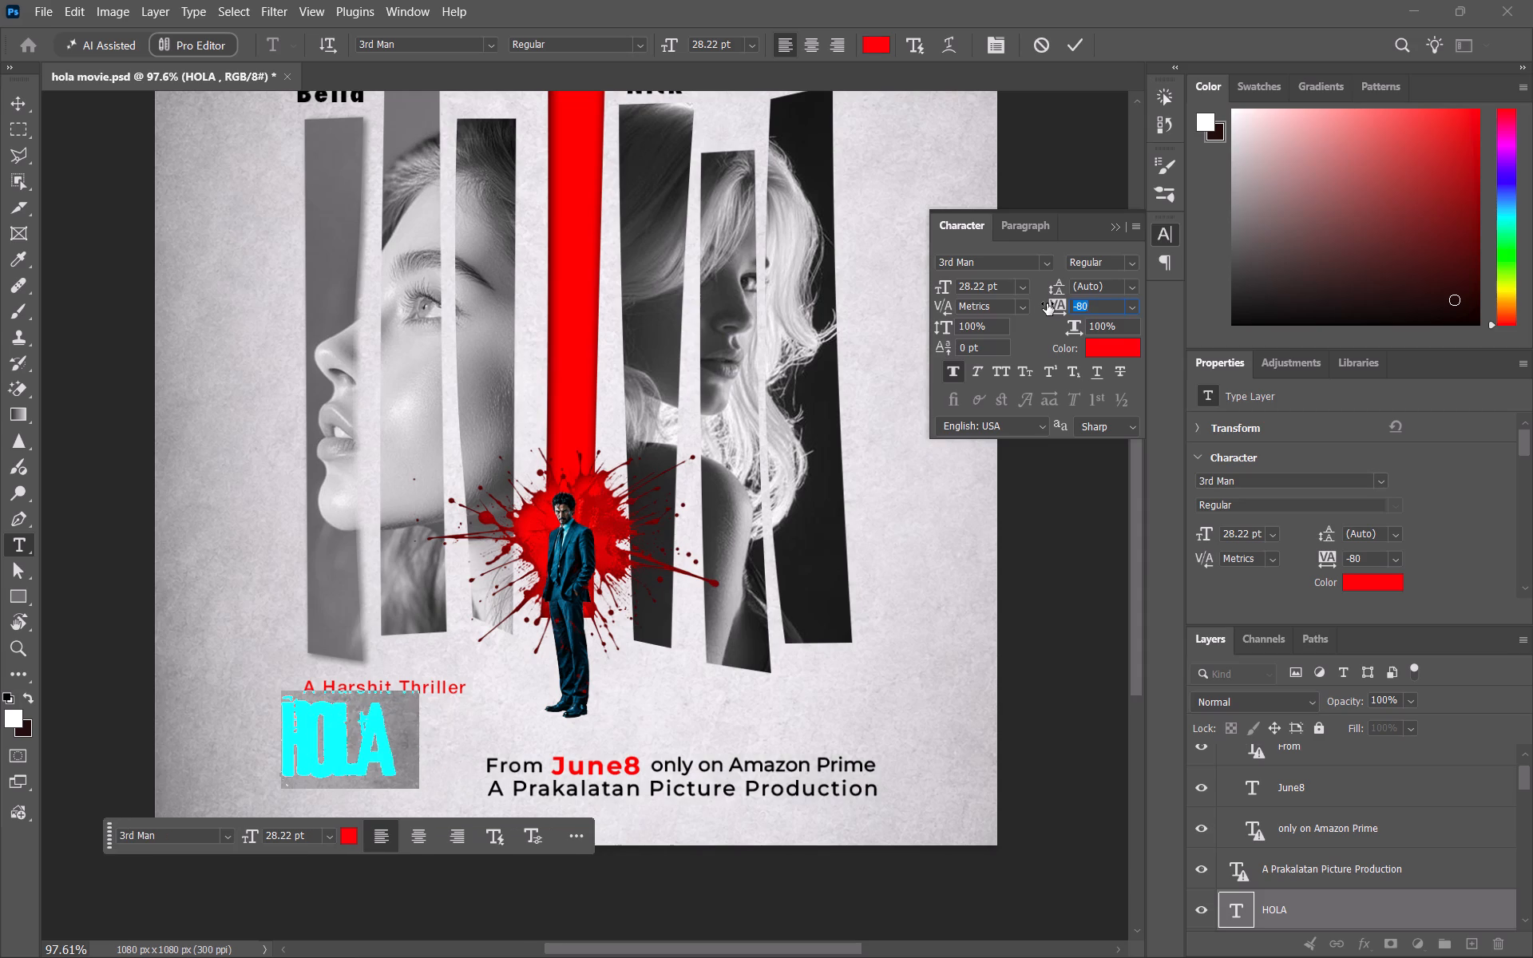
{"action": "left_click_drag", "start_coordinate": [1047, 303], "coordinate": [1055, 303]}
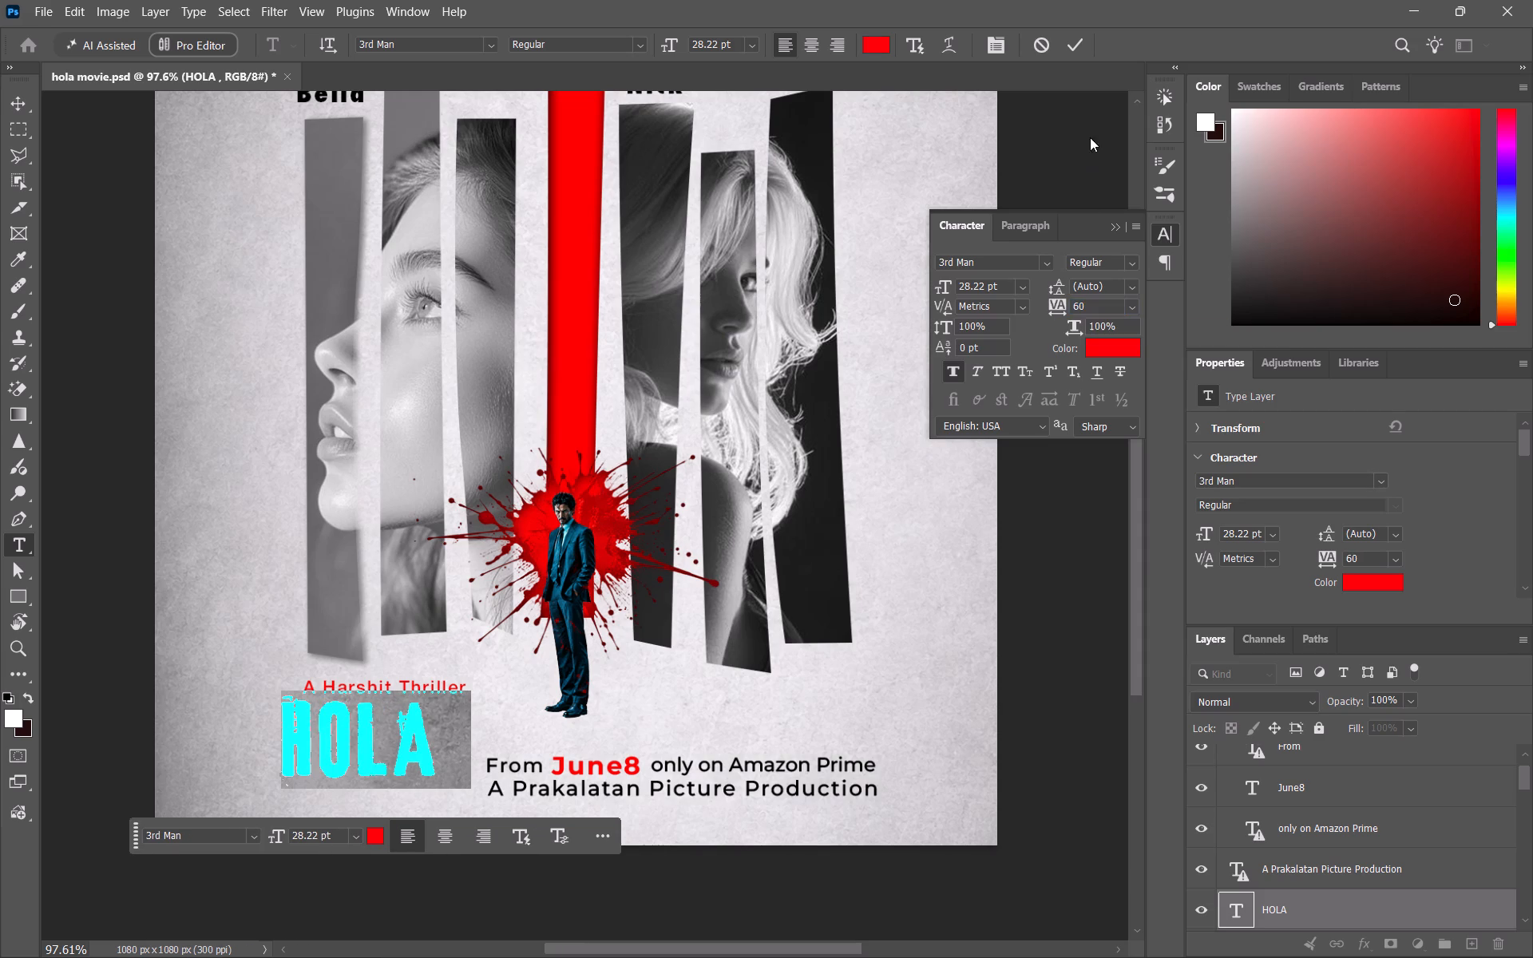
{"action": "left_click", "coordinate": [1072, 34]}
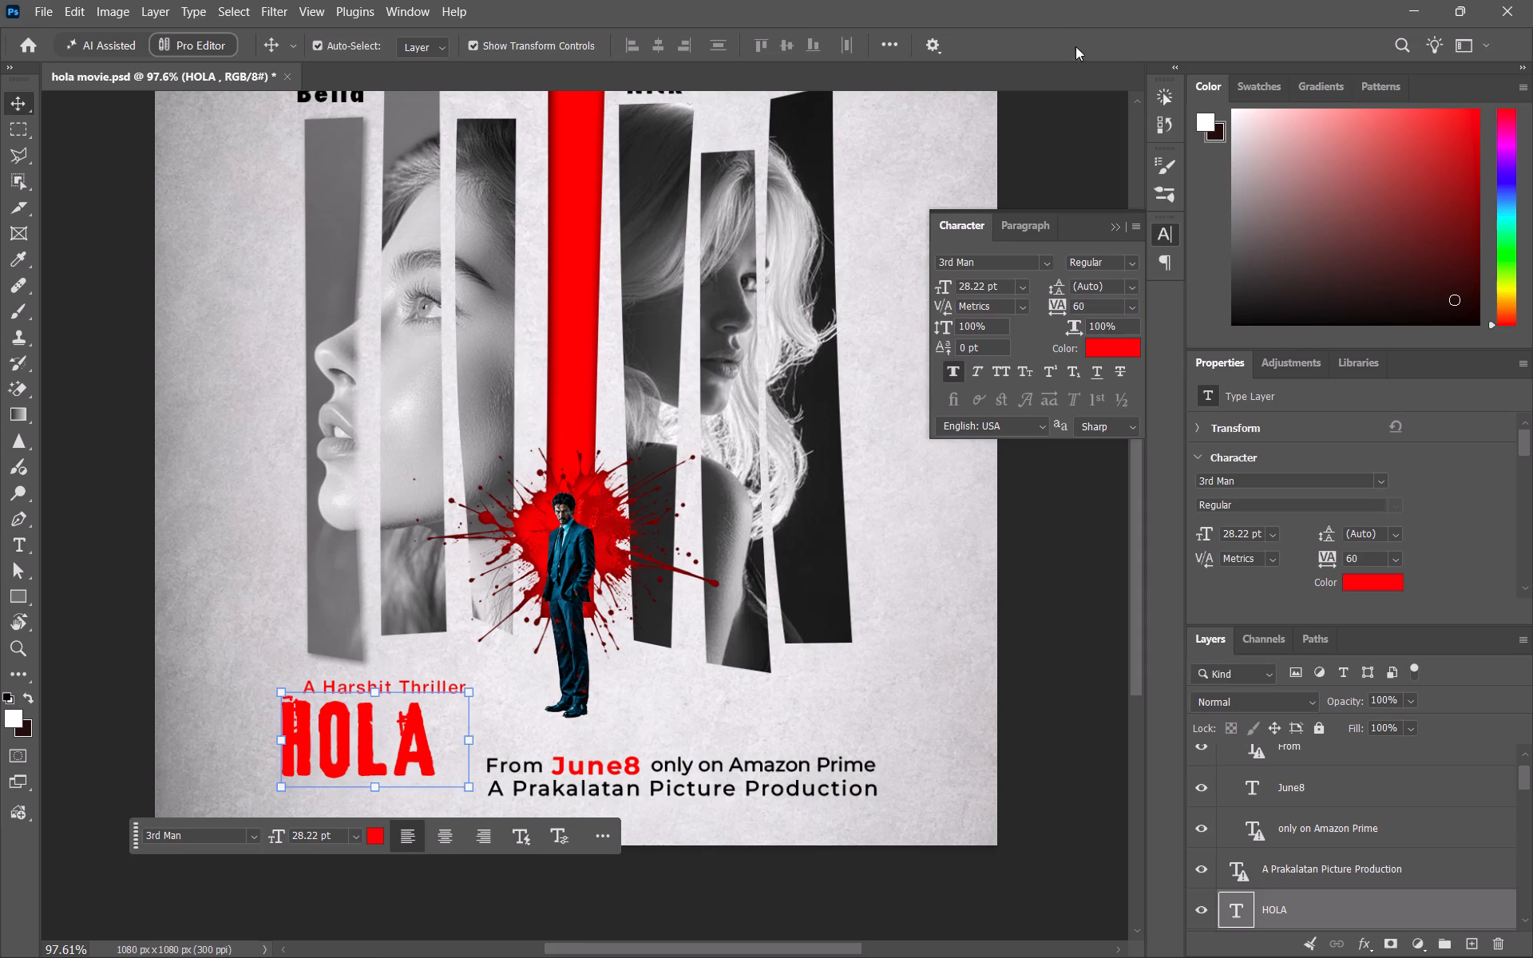
Set the HOLA title's letter tracking to 0.
{"action": "double_click", "coordinate": [410, 738]}
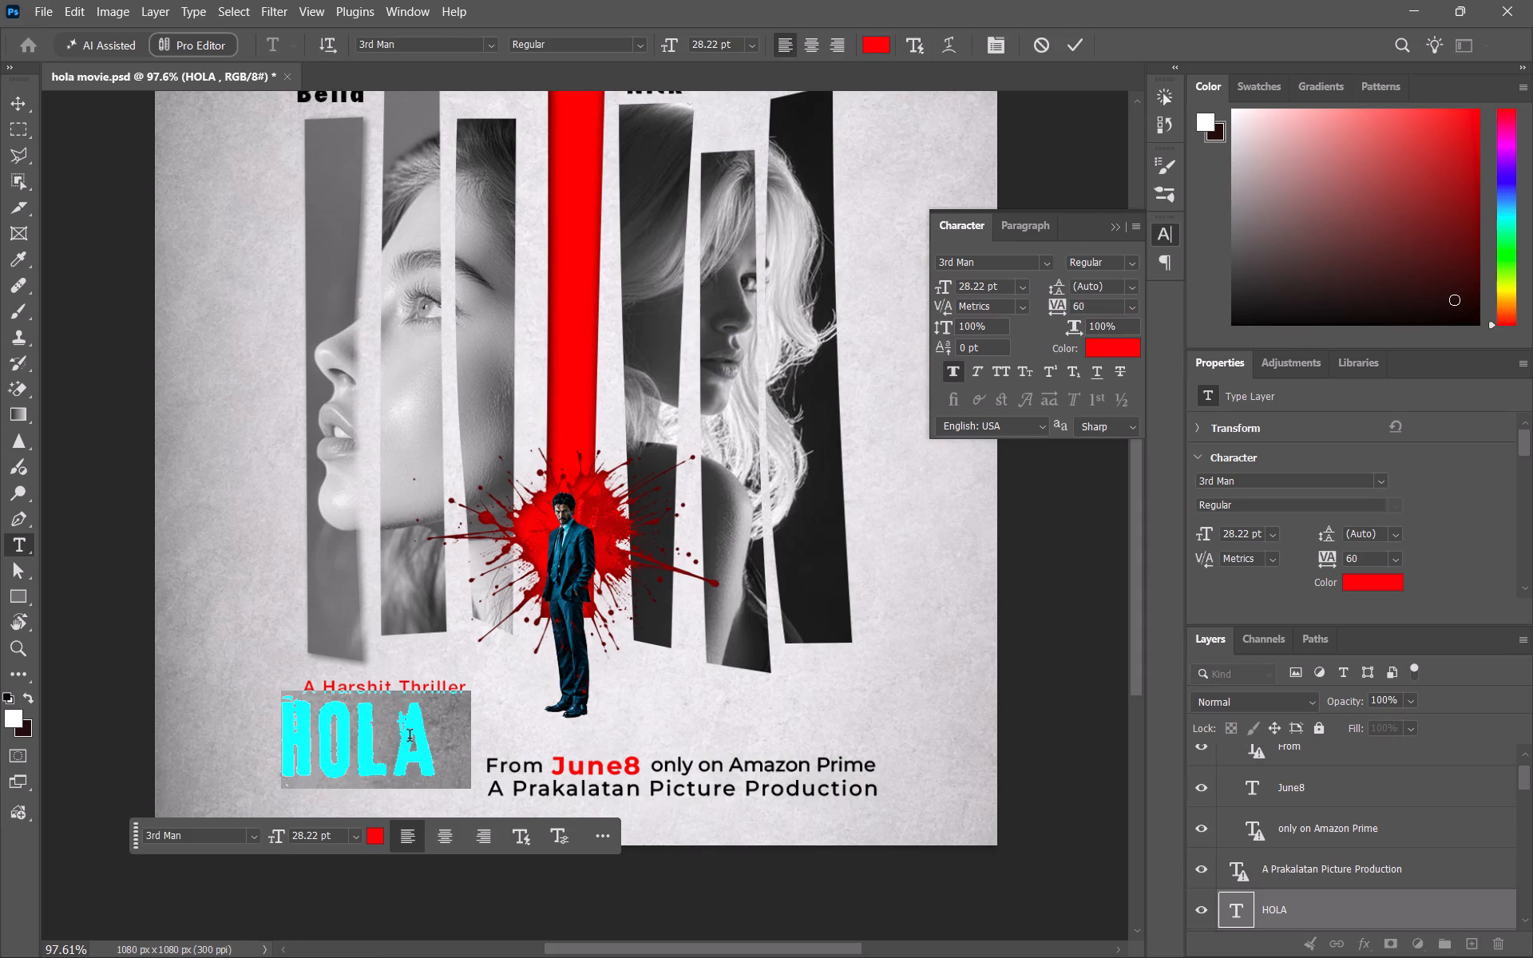
{"action": "left_click", "coordinate": [1127, 306]}
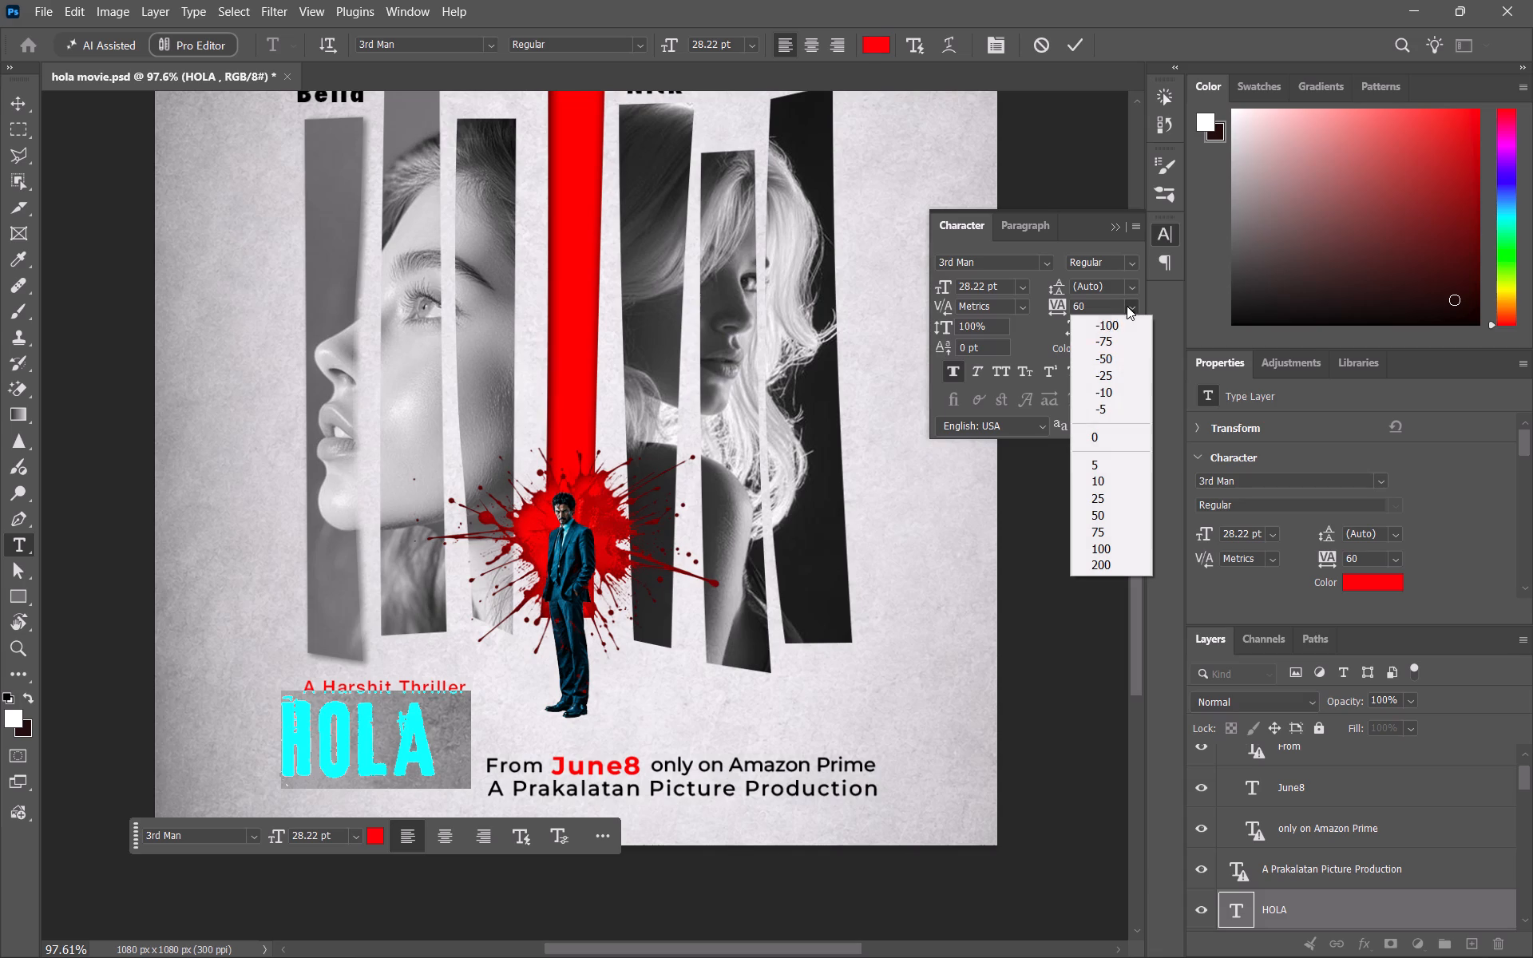
{"action": "left_click", "coordinate": [1090, 432]}
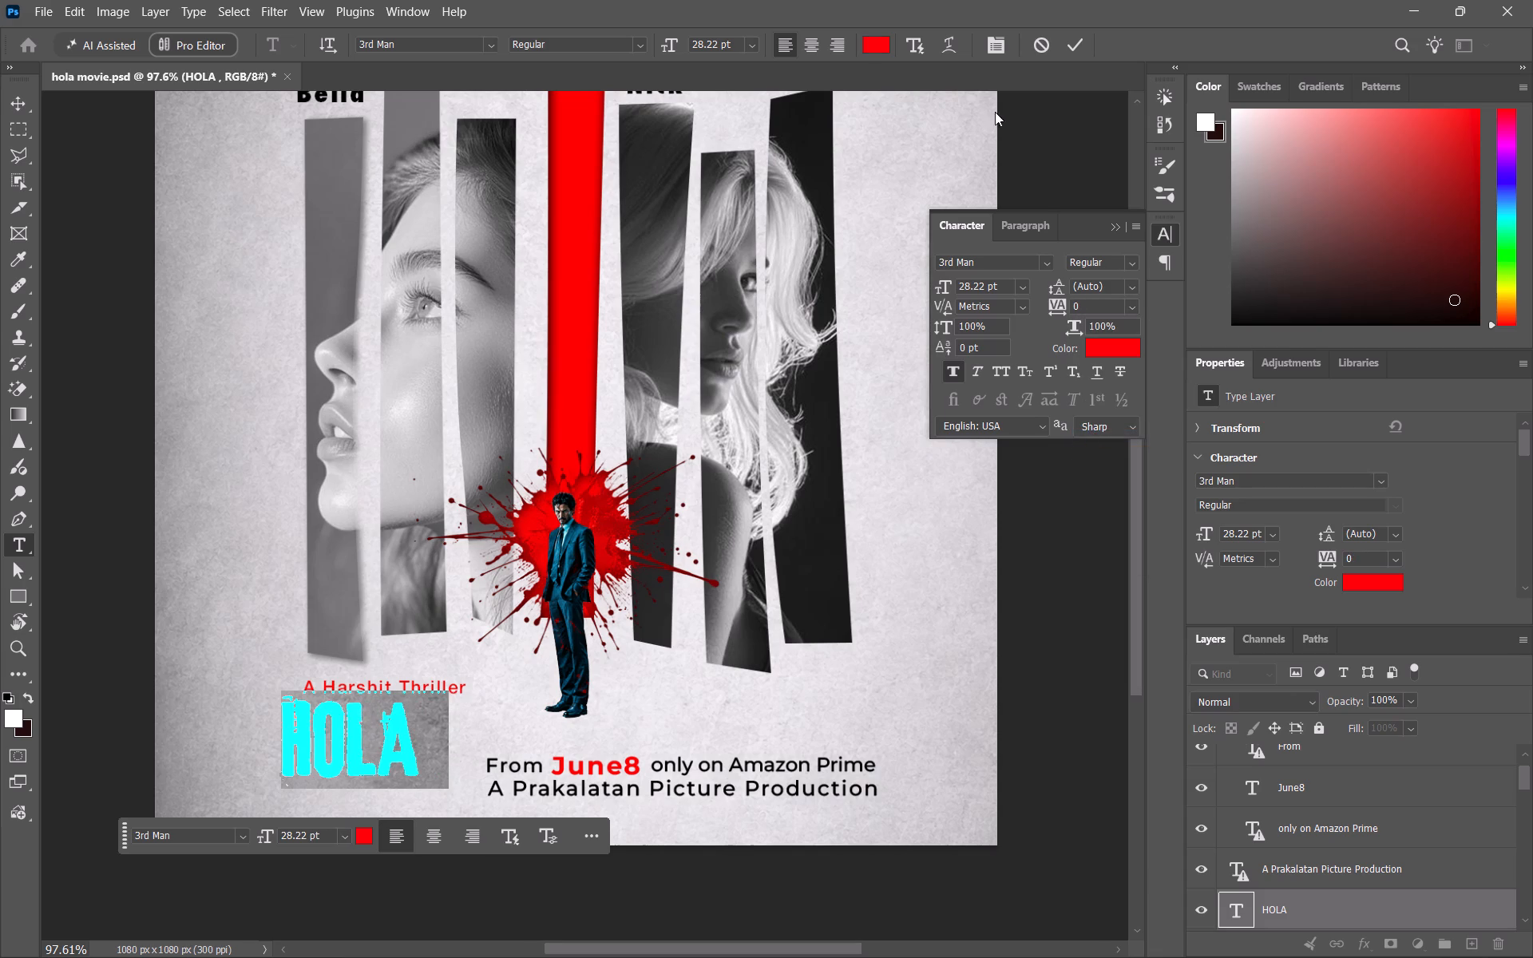
{"action": "left_click", "coordinate": [1076, 41]}
{"action": "left_click", "coordinate": [501, 661]}
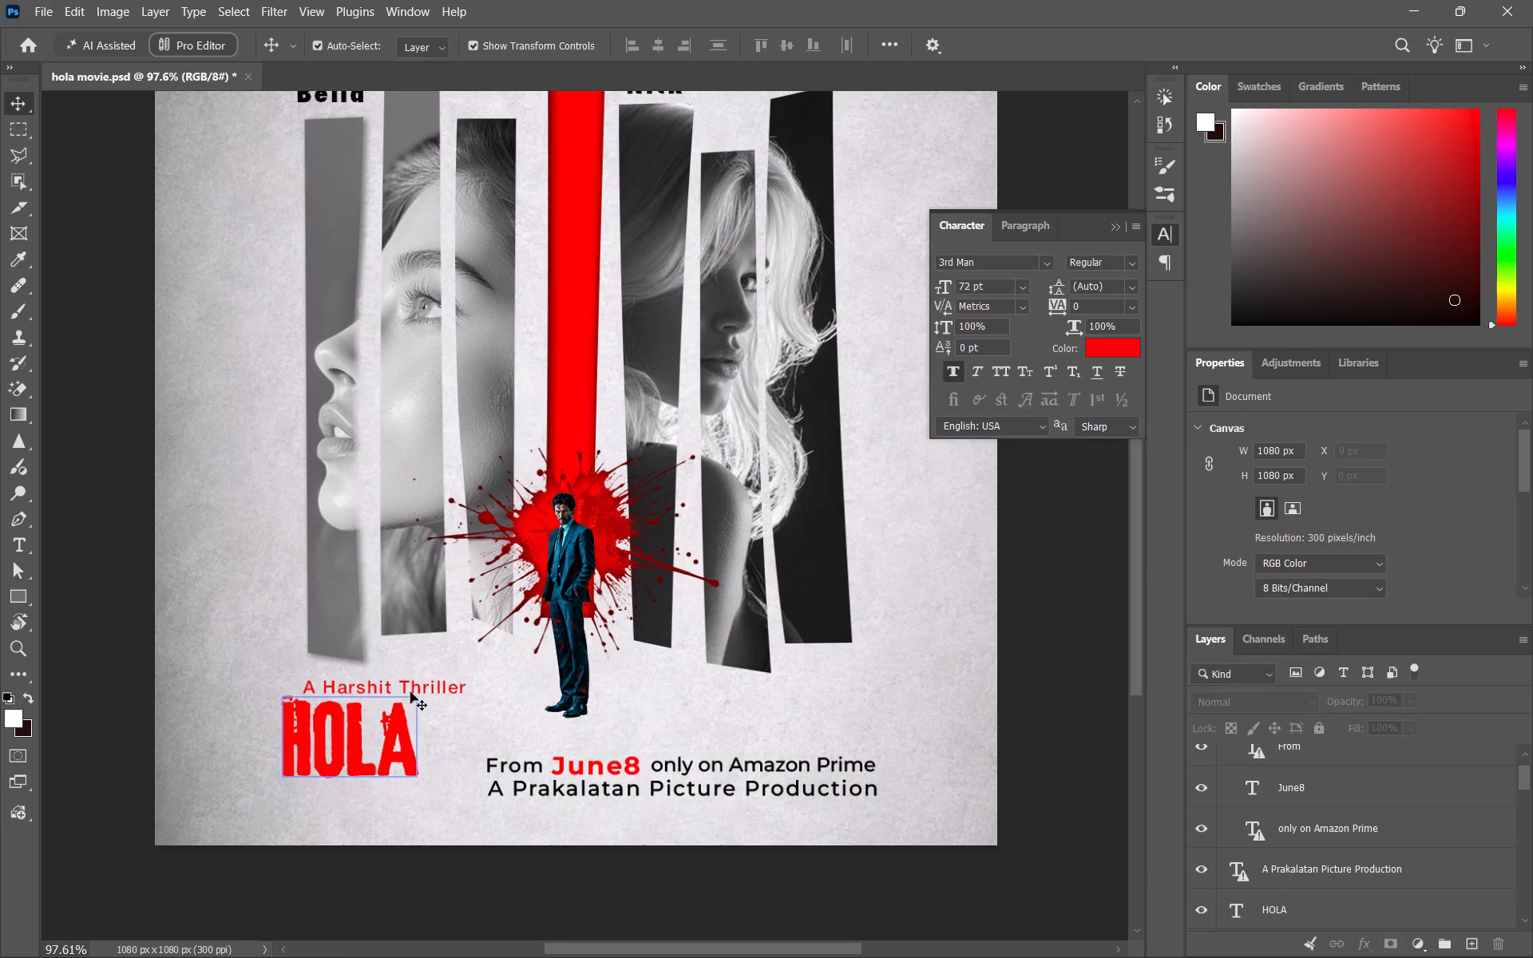
Shift the A Harshit Thriller tagline left so it starts at the HOLA title's left edge.
{"action": "left_click_drag", "start_coordinate": [422, 691], "coordinate": [394, 691]}
{"action": "left_click", "coordinate": [1040, 18]}
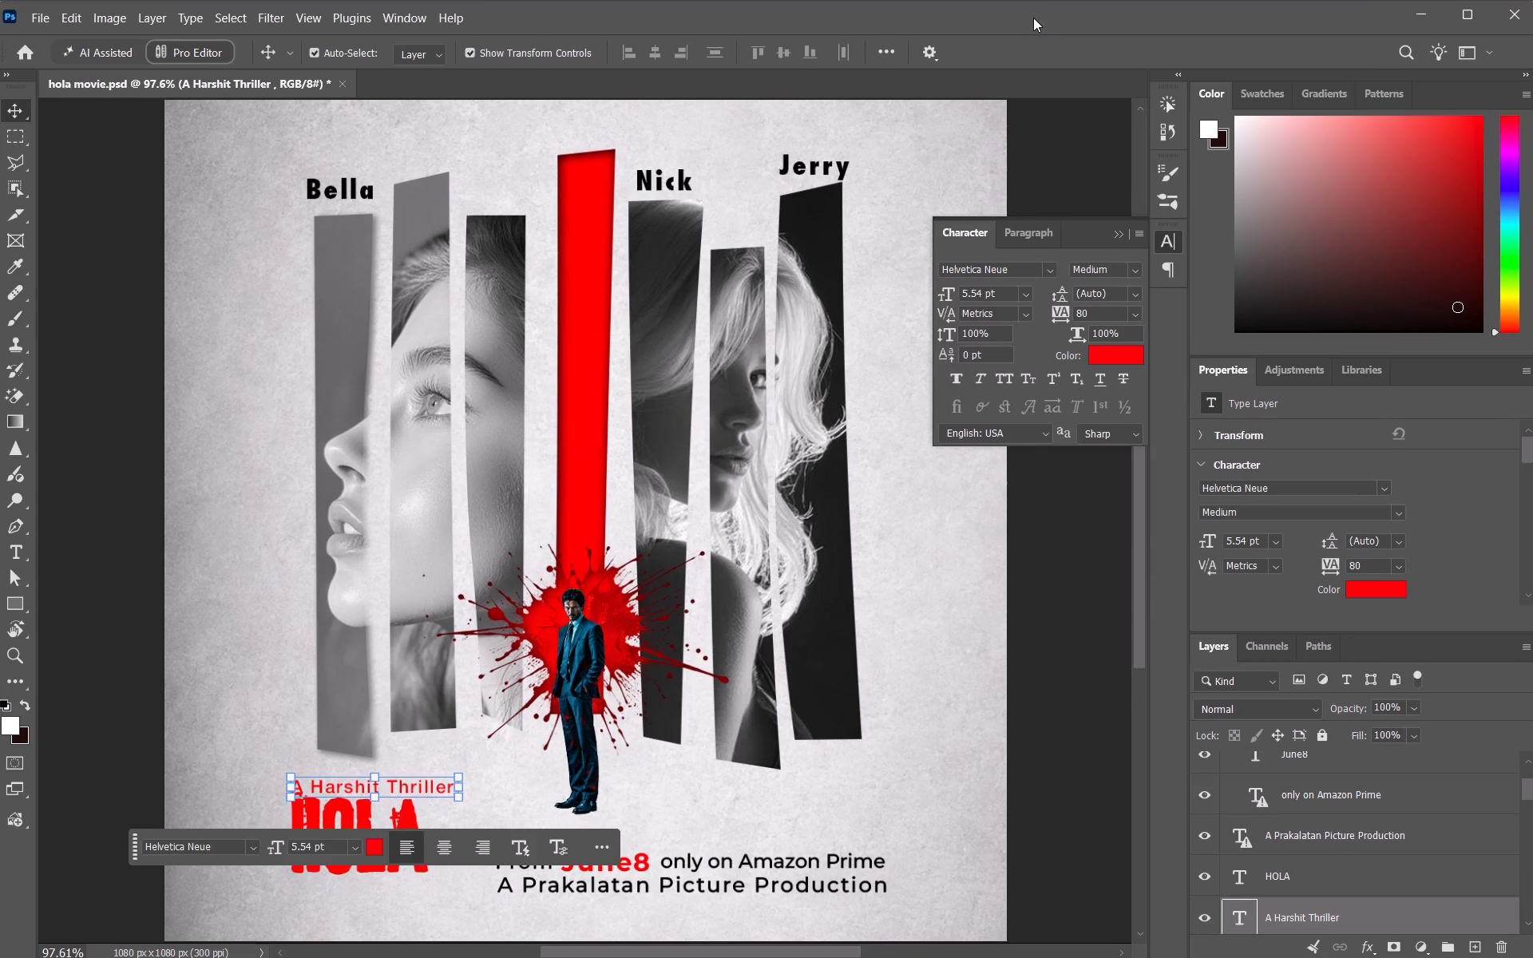
{"action": "left_click", "coordinate": [133, 594]}
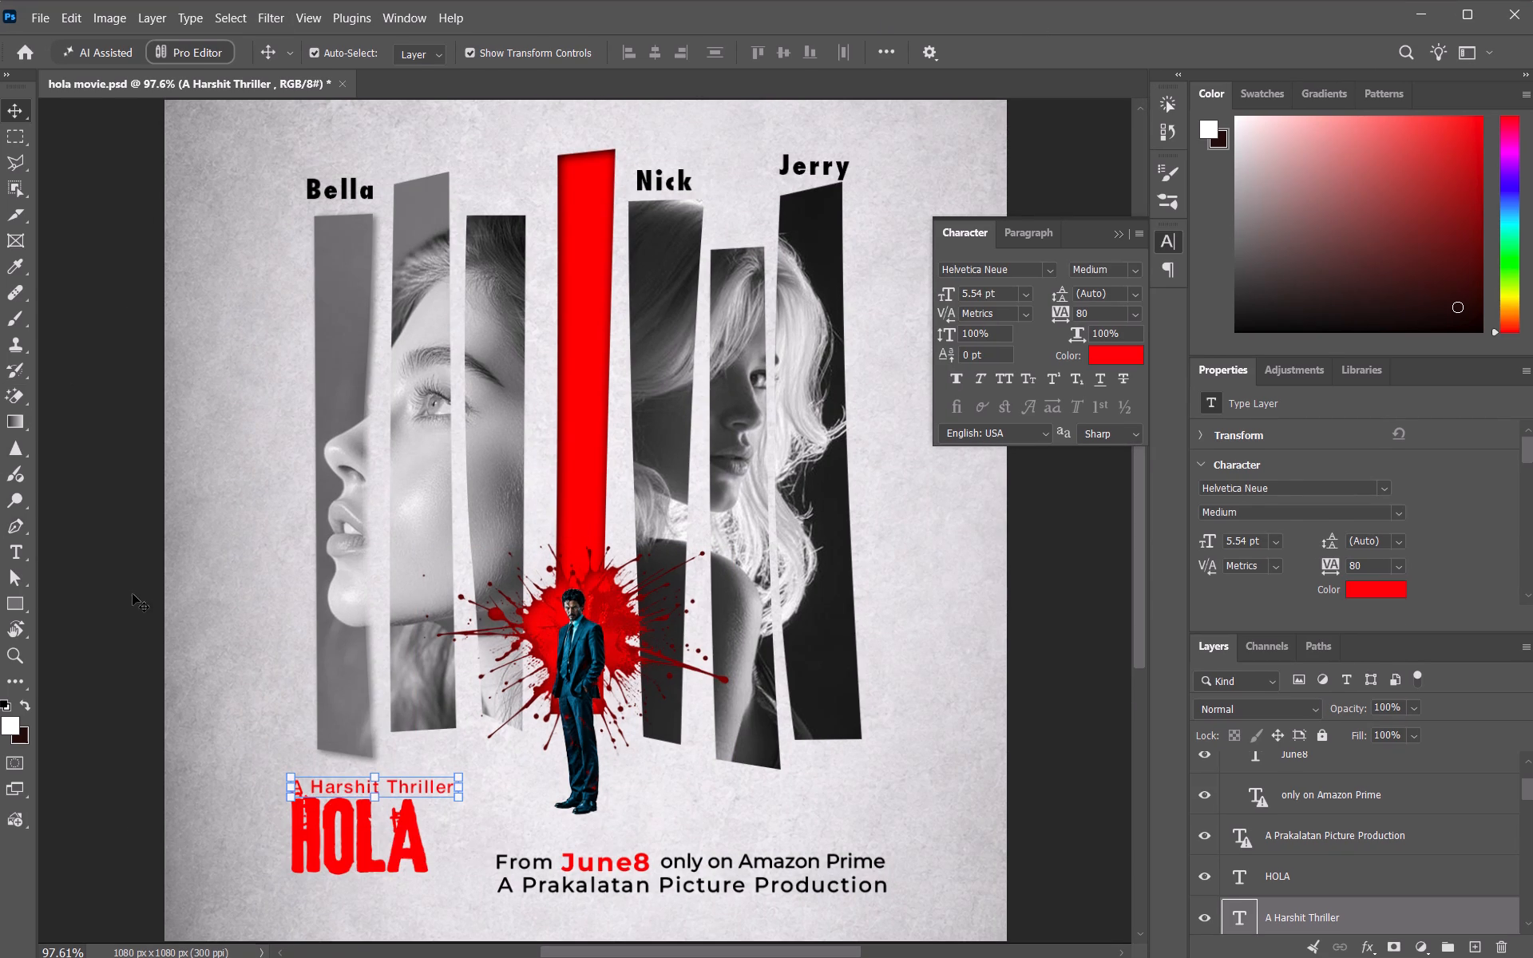
Enlarge the HOLA title to about 32.27 pt and position it lower, left-aligned beneath the A Harshit Thriller tagline.
{"action": "left_click_drag", "start_coordinate": [366, 845], "coordinate": [374, 860]}
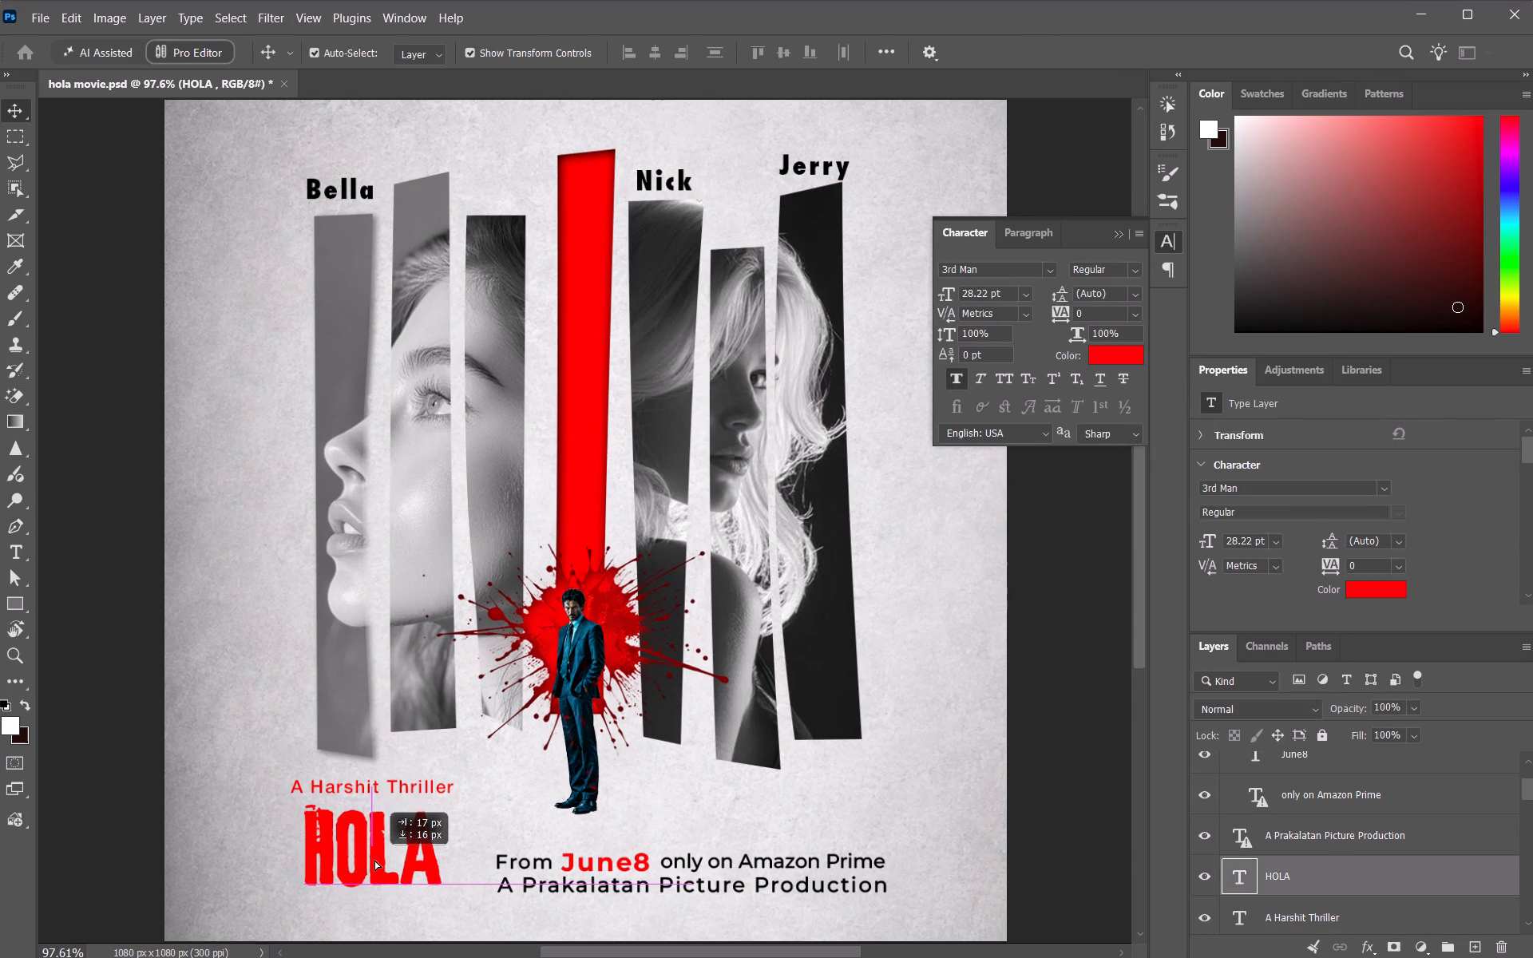
{"action": "left_click_drag", "start_coordinate": [374, 860], "coordinate": [370, 860]}
{"action": "left_click_drag", "start_coordinate": [457, 850], "coordinate": [474, 850]}
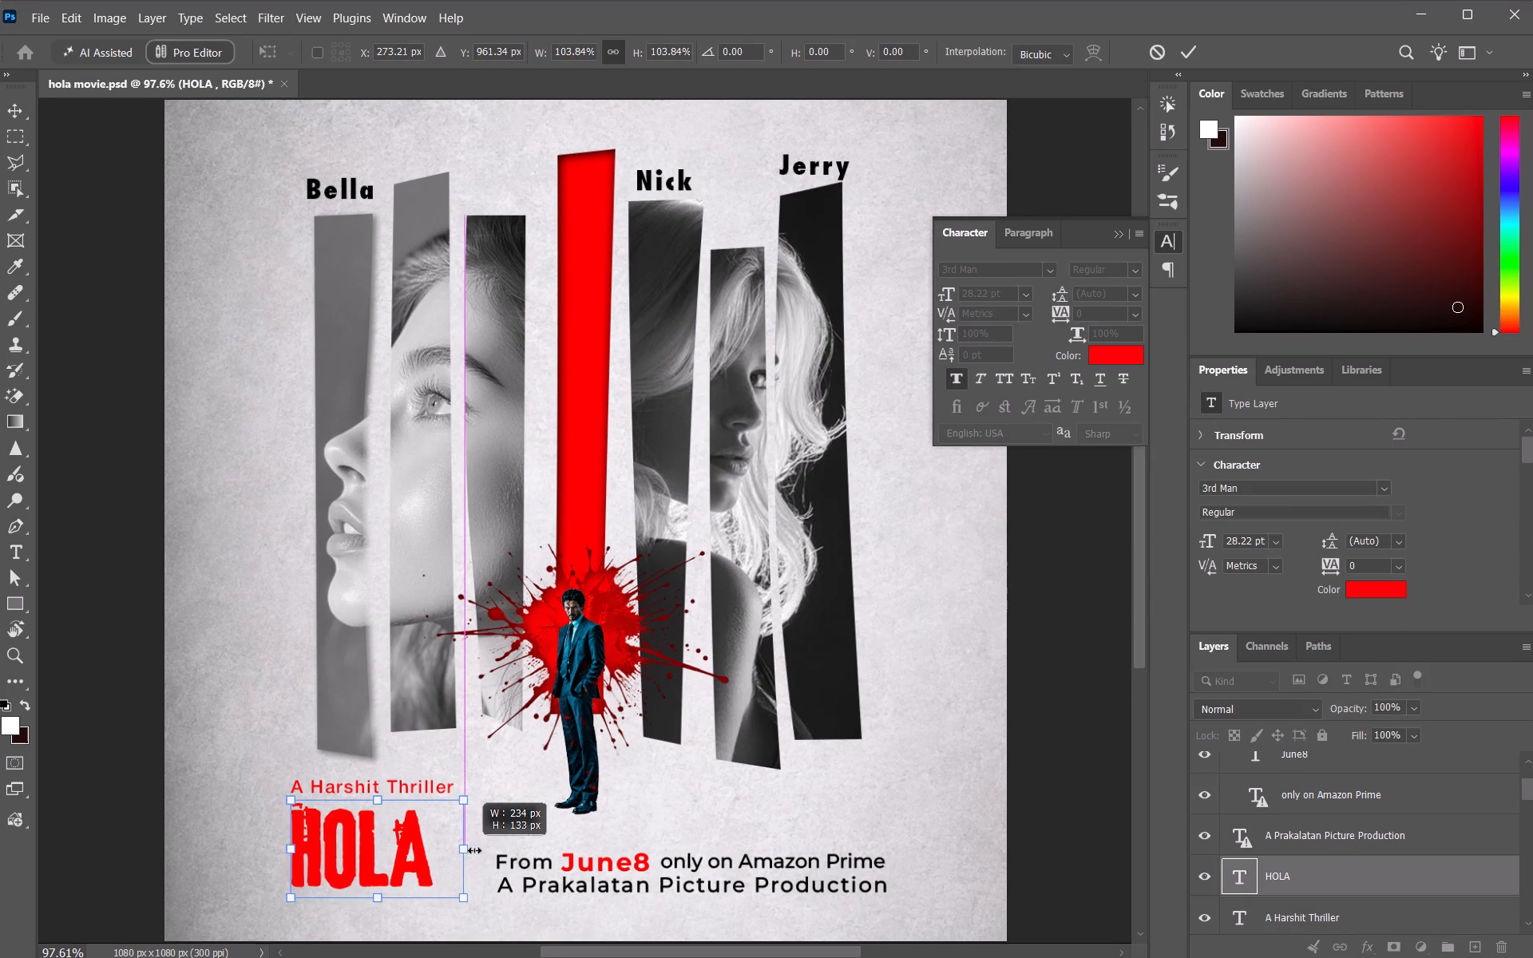
{"action": "left_click_drag", "start_coordinate": [474, 850], "coordinate": [476, 850]}
{"action": "left_click_drag", "start_coordinate": [424, 849], "coordinate": [424, 858]}
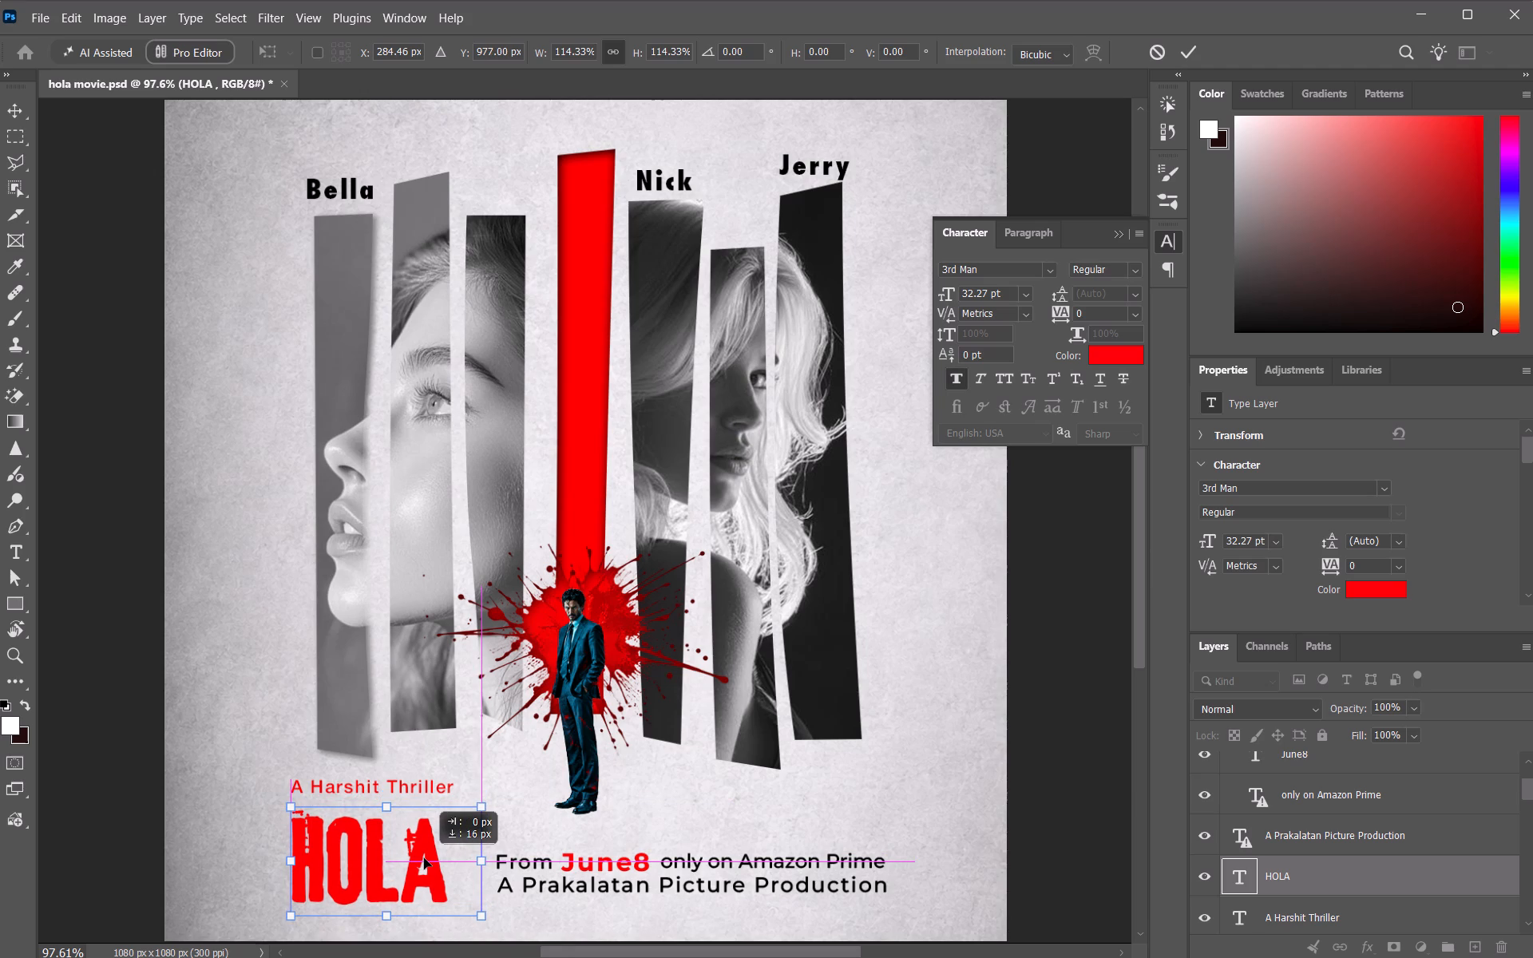
{"action": "left_click_drag", "start_coordinate": [424, 858], "coordinate": [423, 862]}
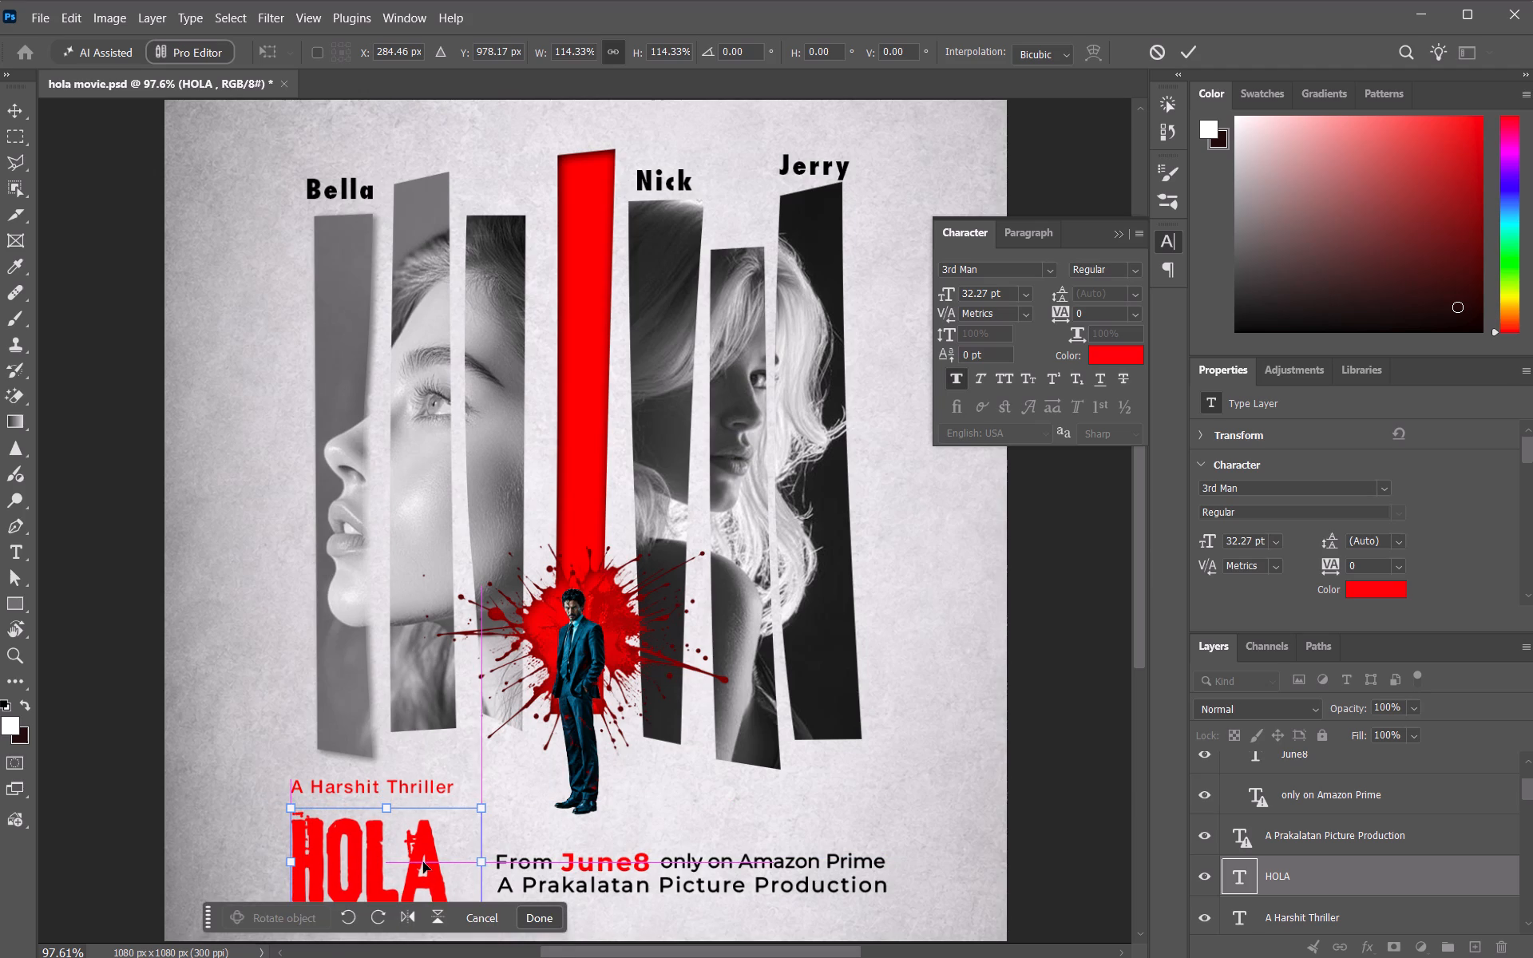
{"action": "left_click", "coordinate": [82, 664]}
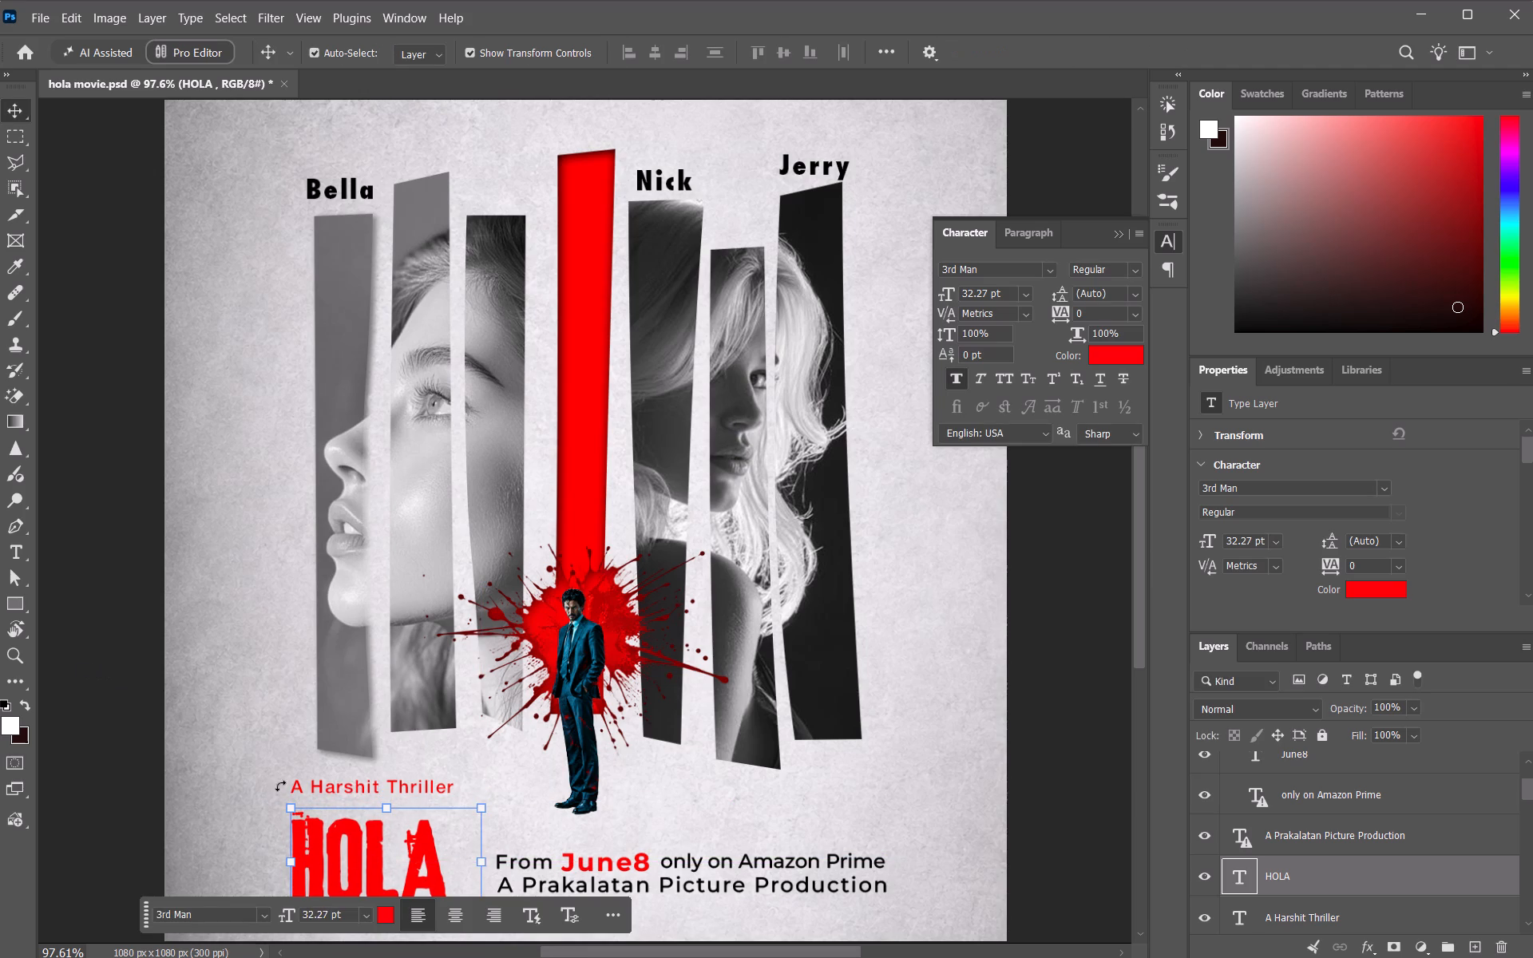
Move the A Harshit Thriller tagline down about 21 px and slightly right so it sits directly above the HOLA title.
{"action": "left_click", "coordinate": [139, 723]}
{"action": "left_click_drag", "start_coordinate": [343, 786], "coordinate": [347, 804]}
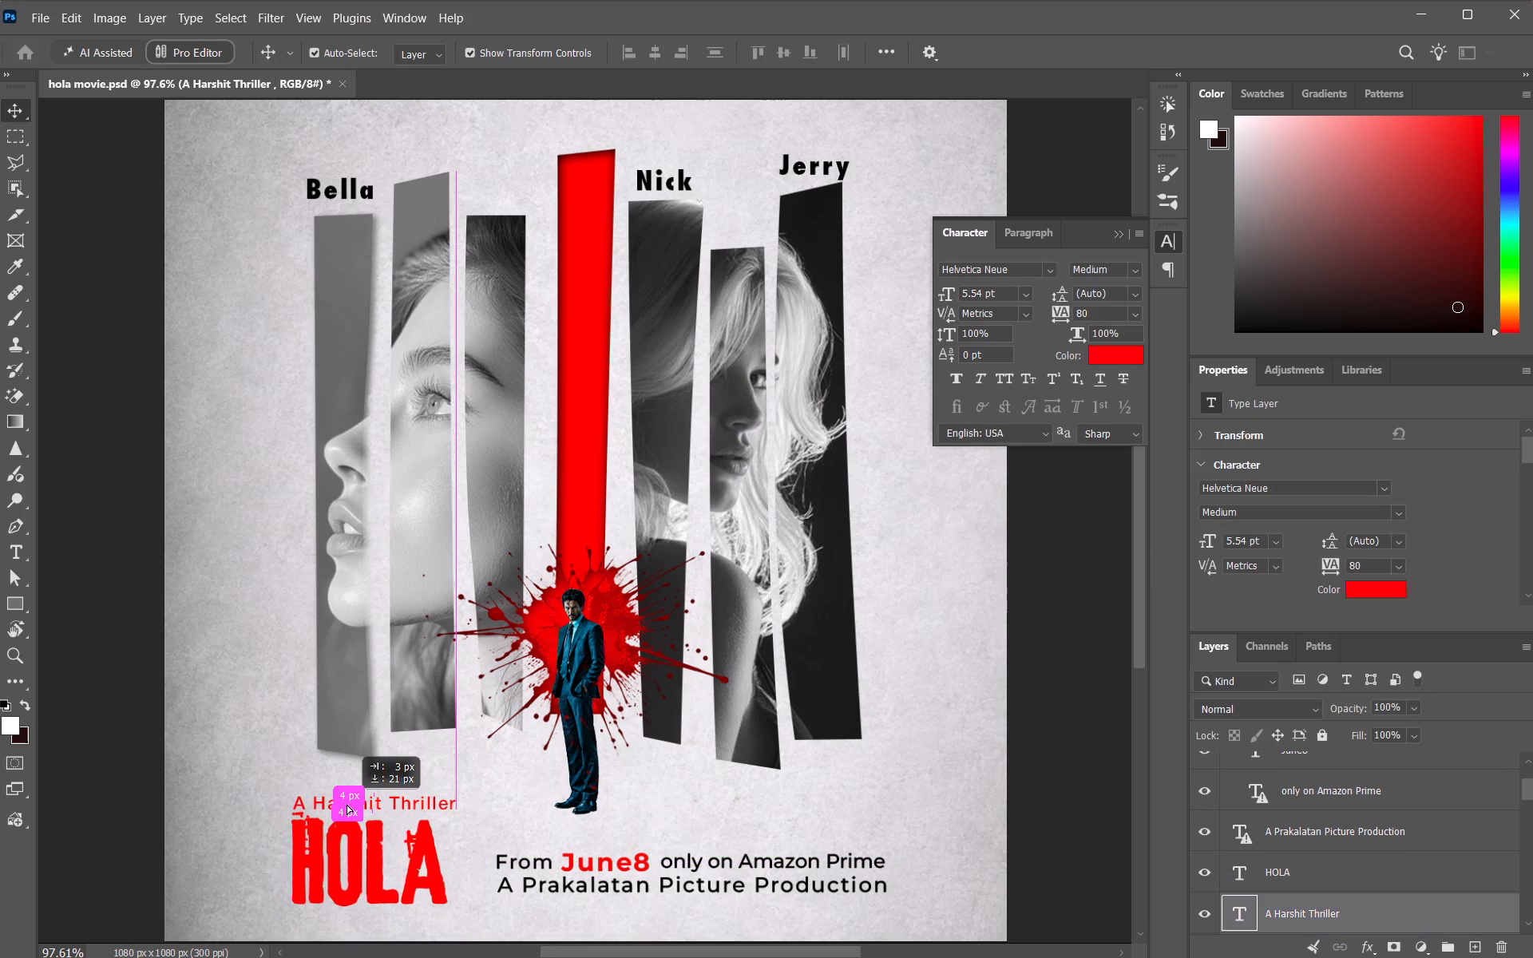
{"action": "left_click_drag", "start_coordinate": [347, 804], "coordinate": [347, 805]}
{"action": "left_click", "coordinate": [140, 762]}
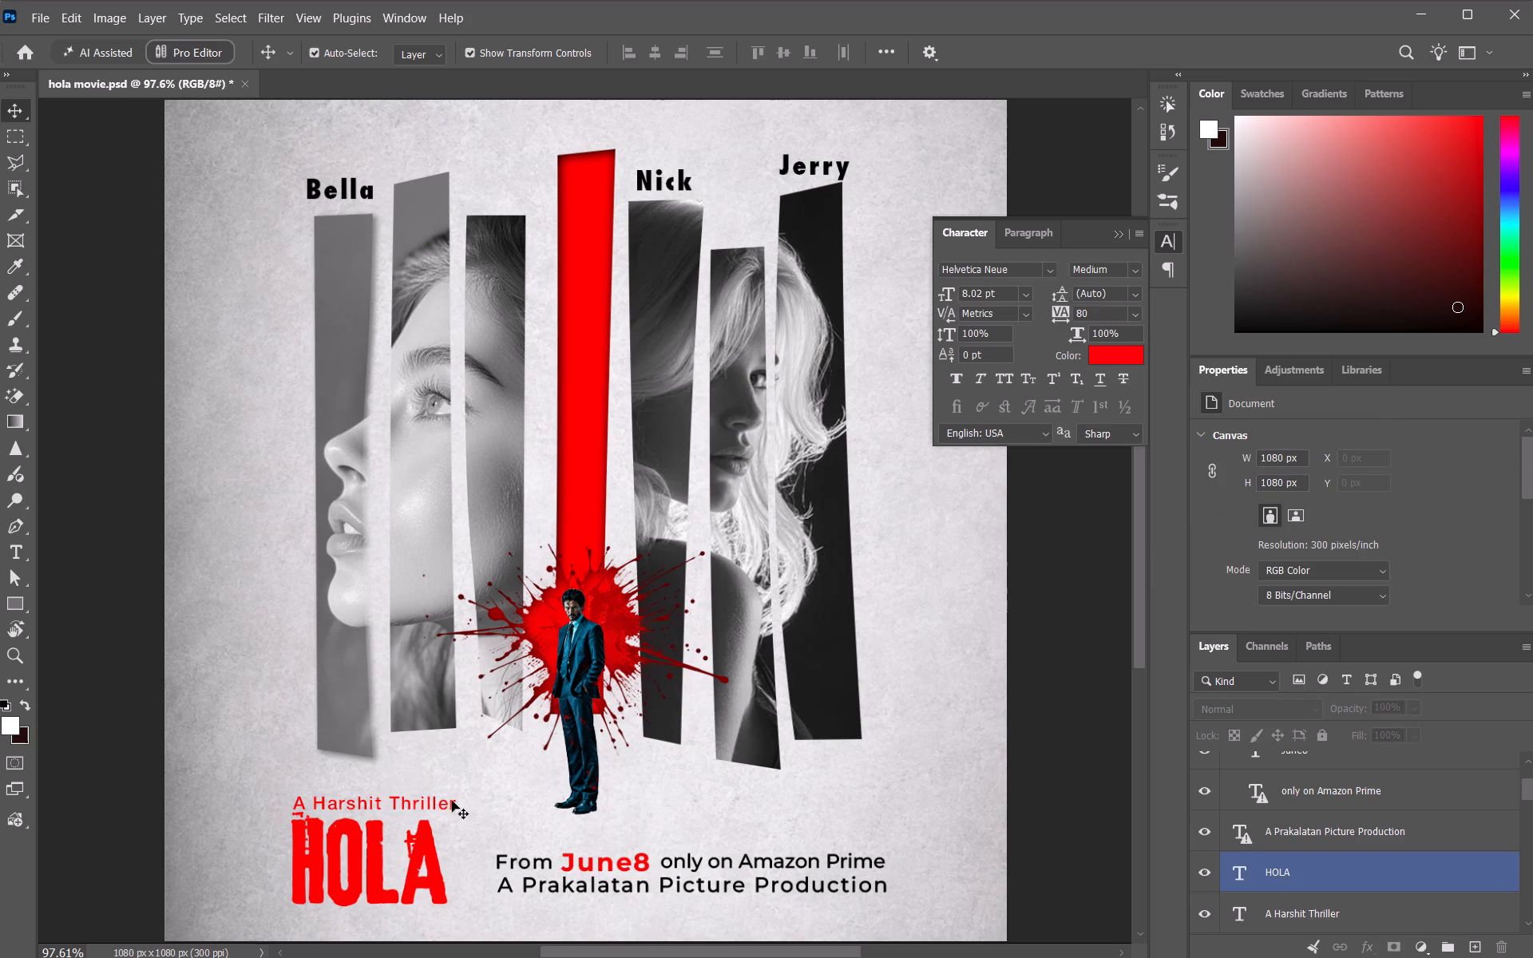
Nudge the HOLA title up about 7 px, closer to the A Harshit Thriller tagline.
{"action": "scroll", "coordinate": [467, 785], "scroll_direction": "down", "scroll_amount": 2}
{"action": "left_click", "coordinate": [360, 841]}
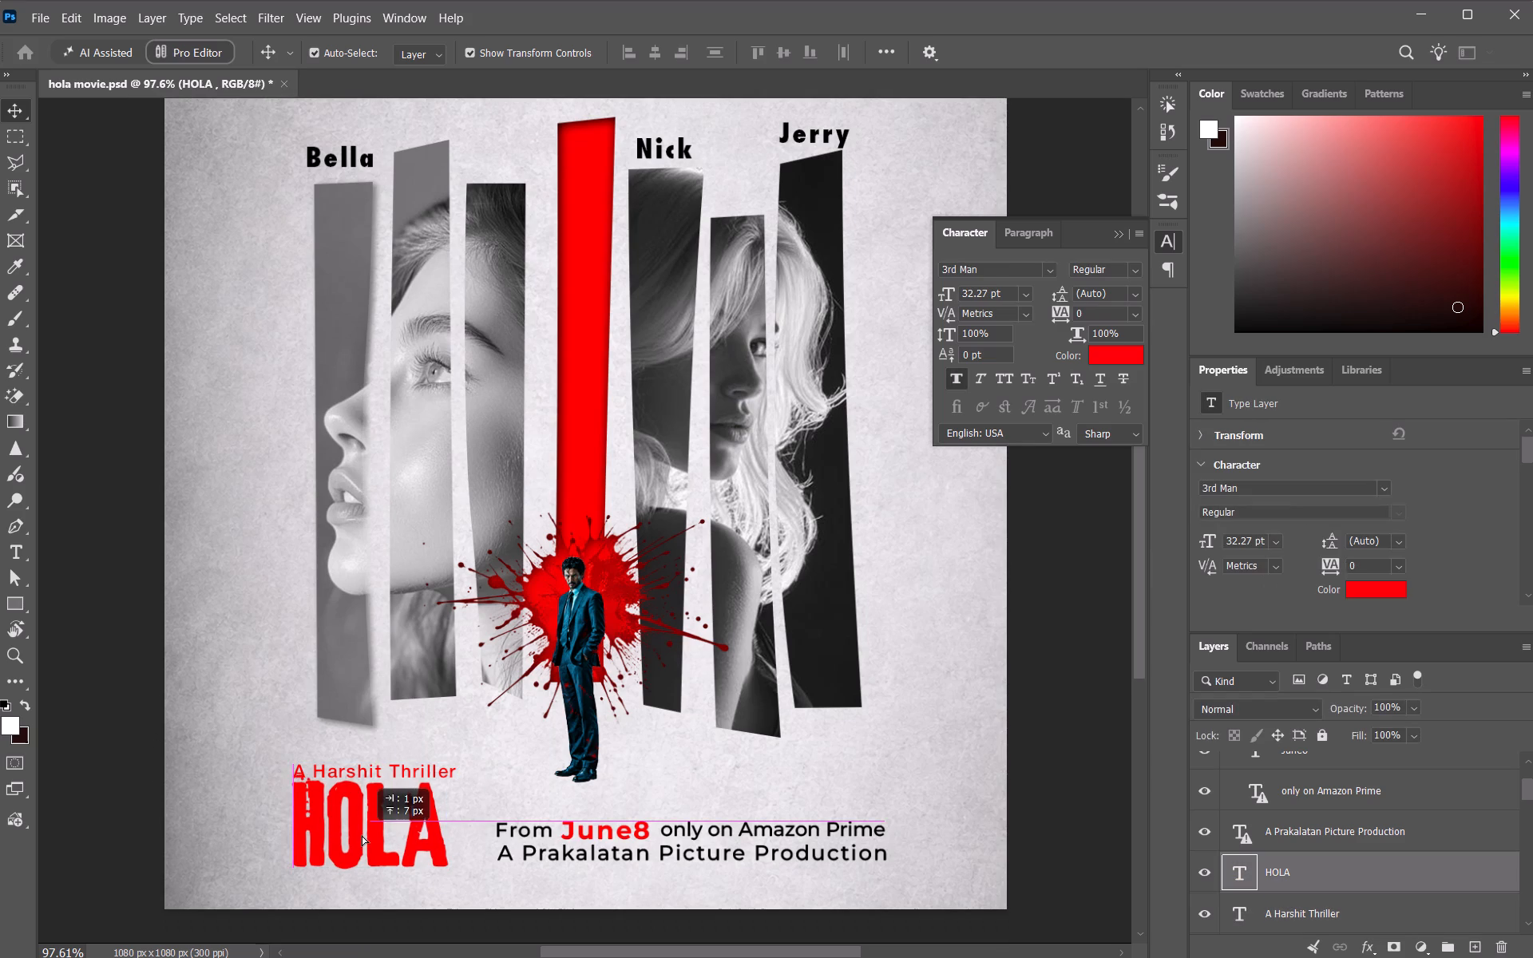
{"action": "left_click", "coordinate": [138, 762]}
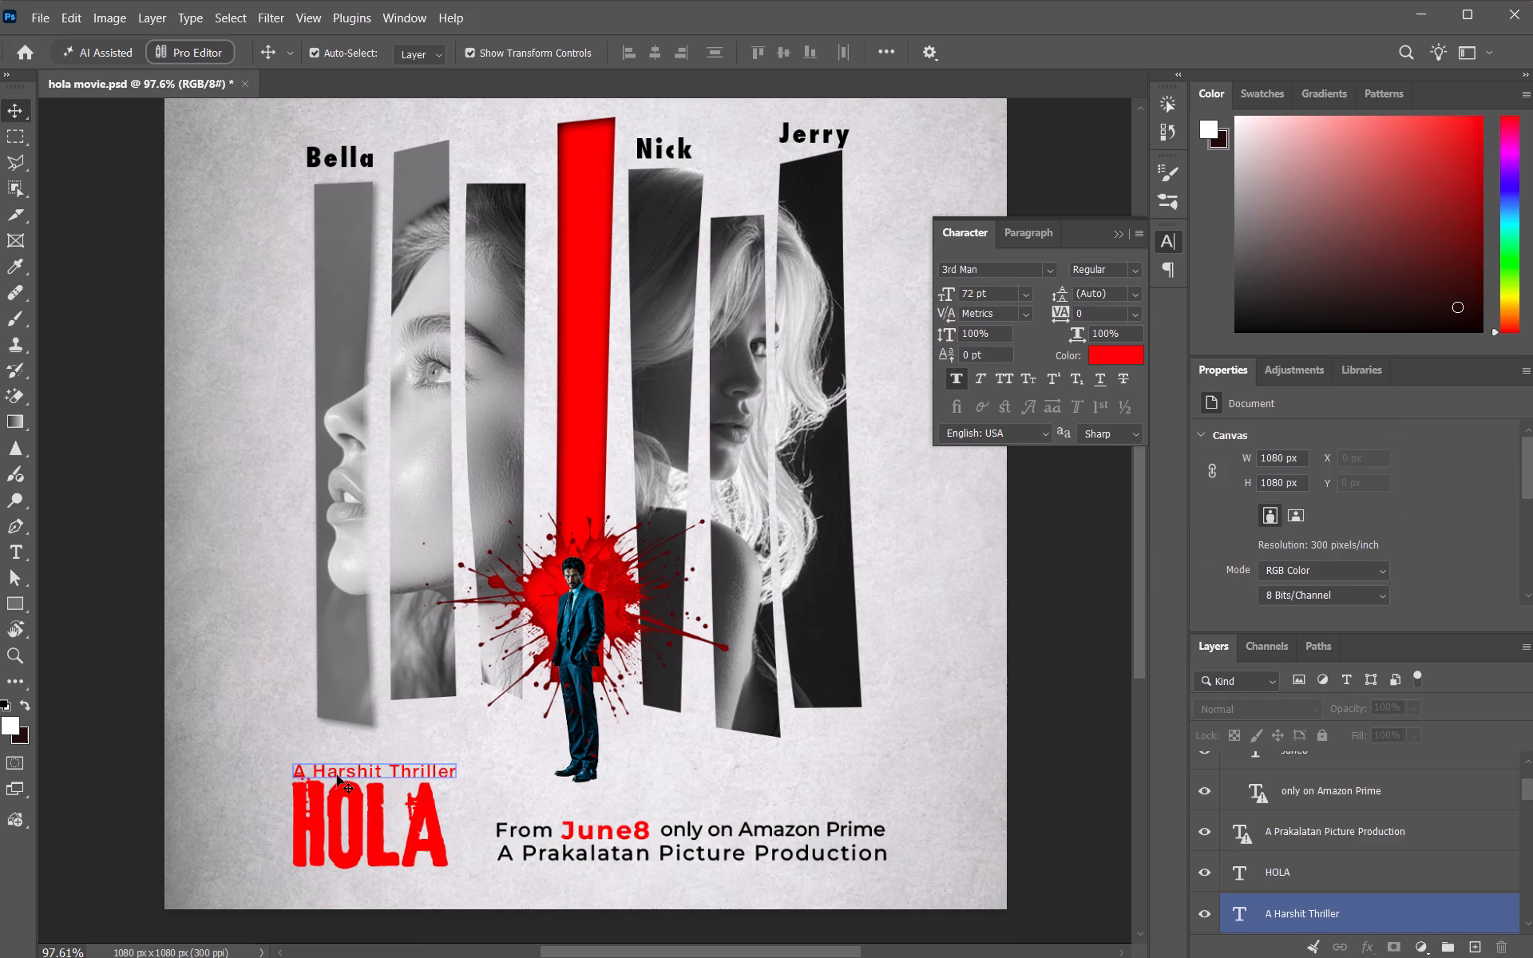
Nudge the A Harshit Thriller tagline slightly upward to fine-tune its gap above the HOLA title.
{"action": "left_click", "coordinate": [338, 775]}
{"action": "left_click", "coordinate": [100, 760]}
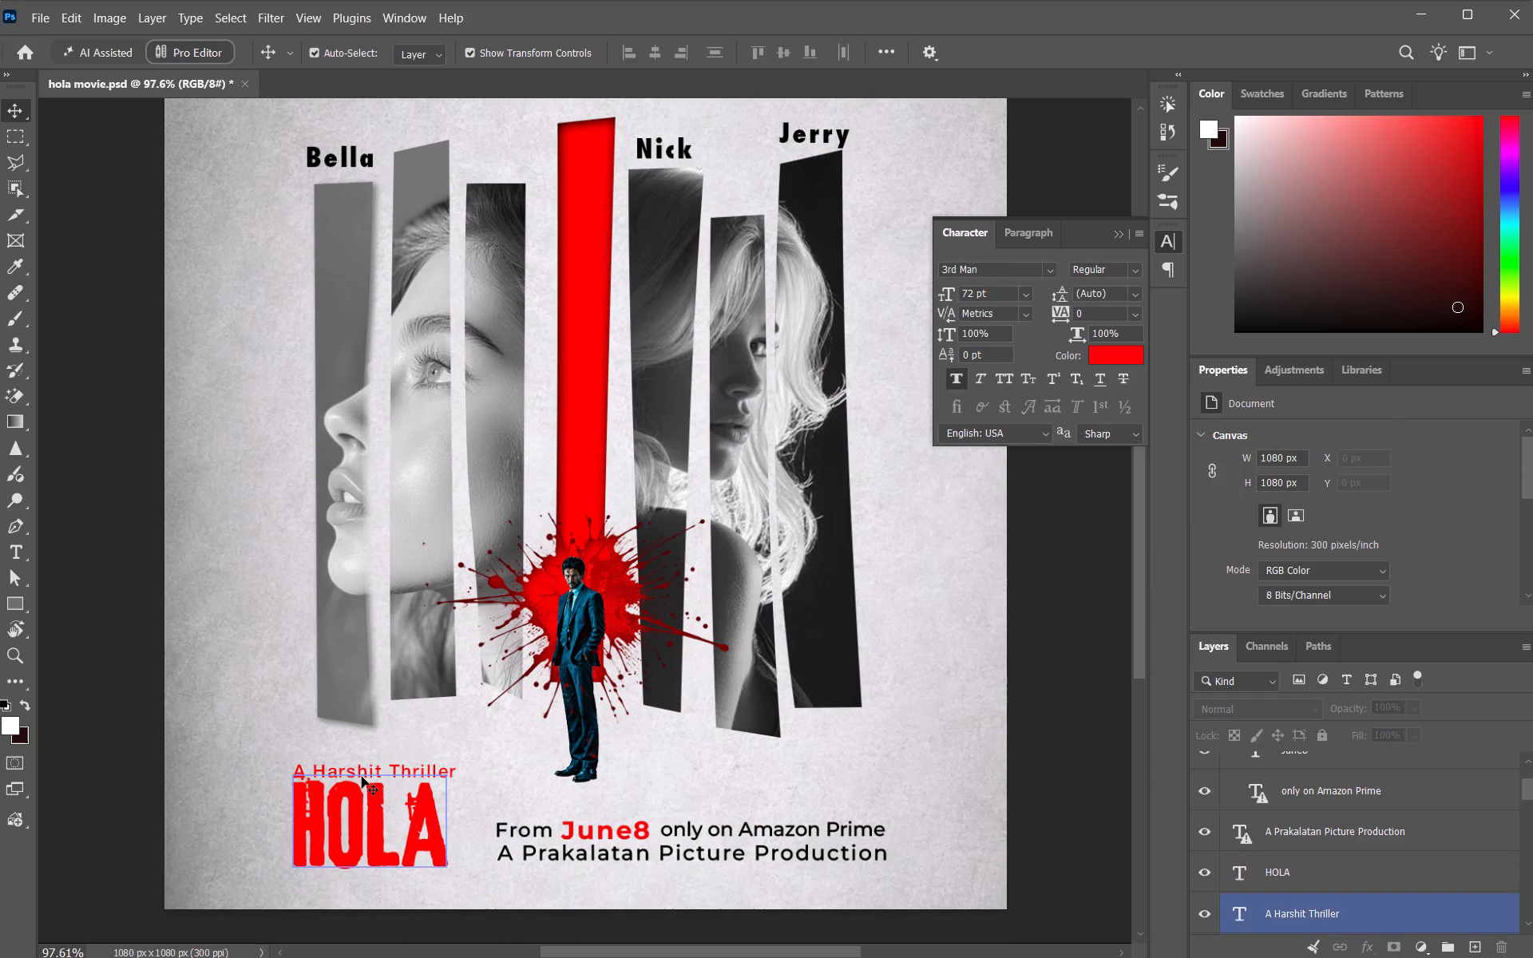
{"action": "left_click", "coordinate": [361, 770]}
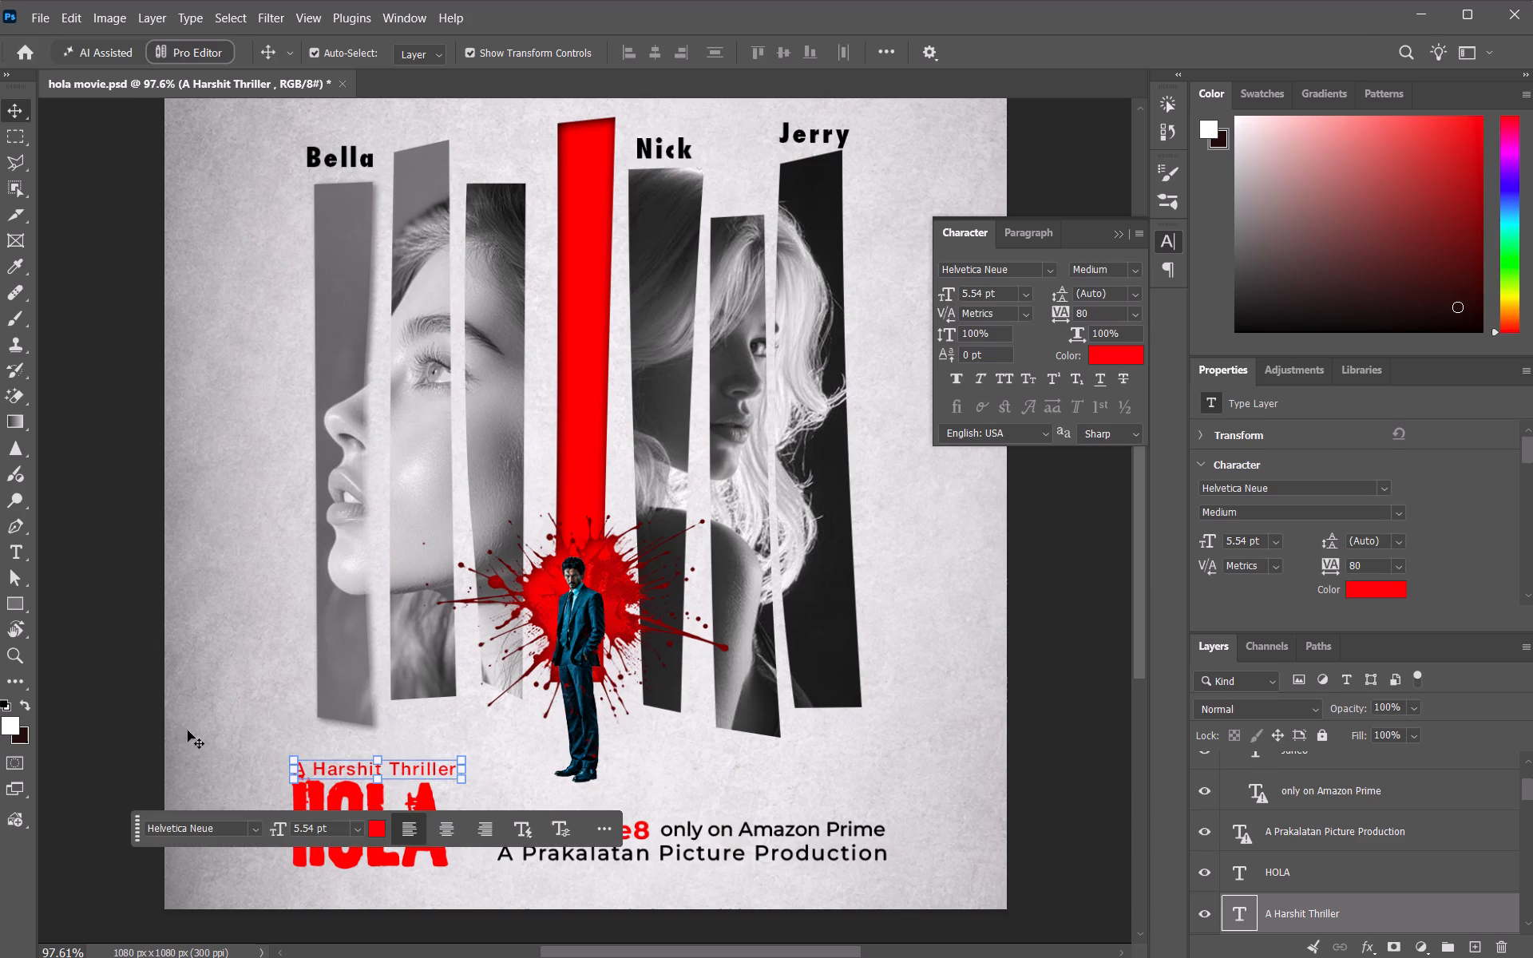
{"action": "left_click", "coordinate": [110, 721]}
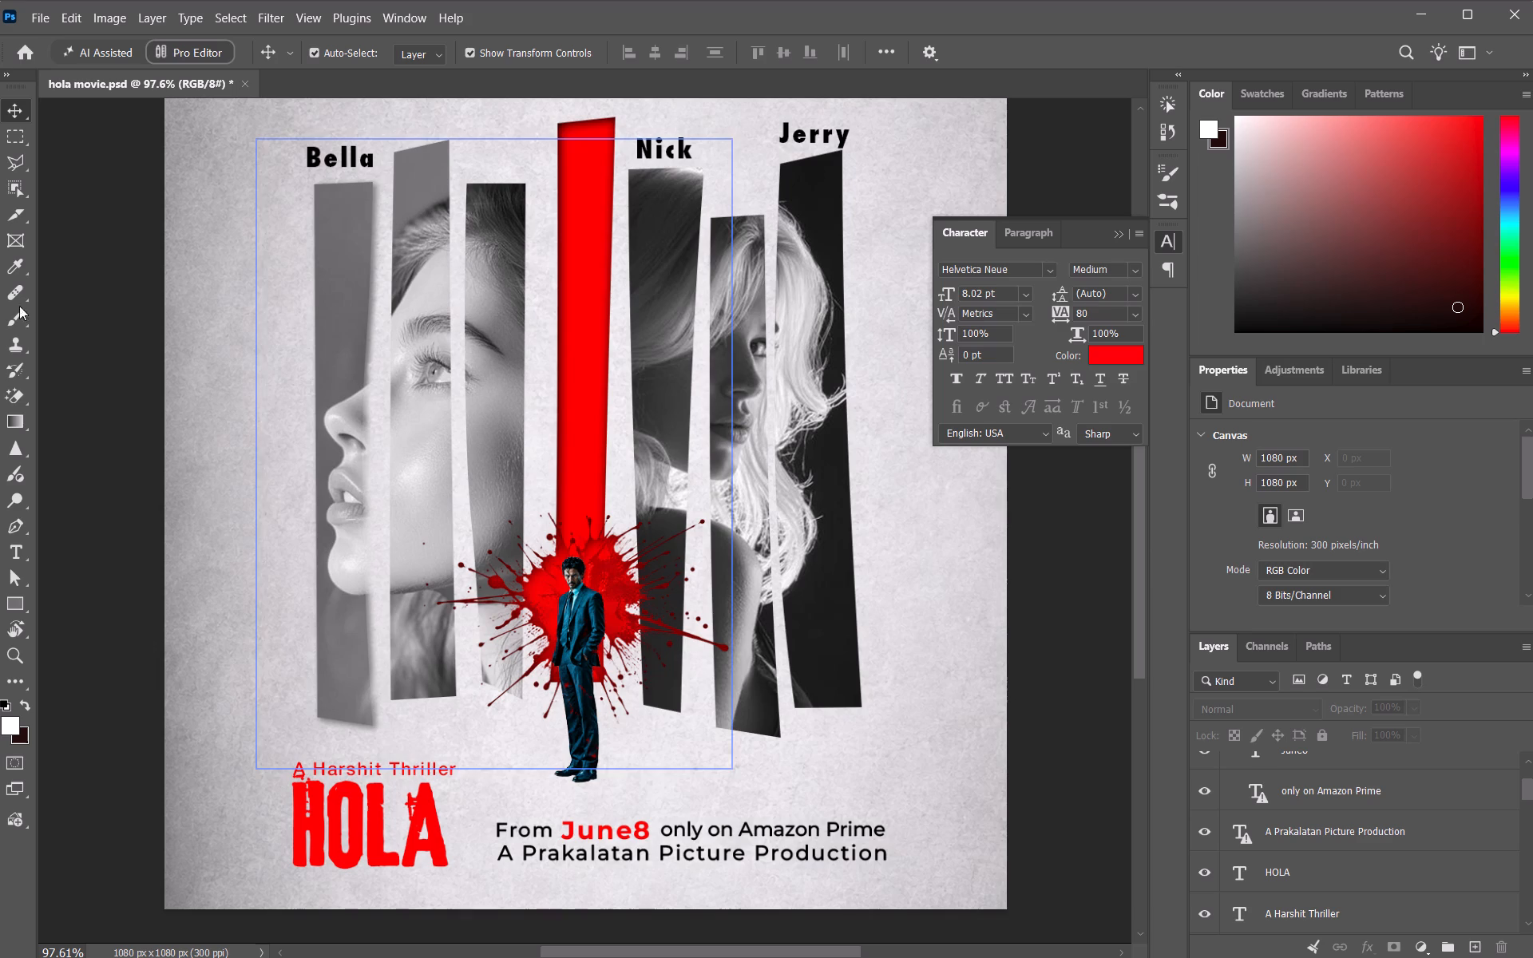
Save the hola movie.psd document with nothing selected.
{"action": "left_click", "coordinate": [132, 447]}
{"action": "key", "text": "ctrl+s"}
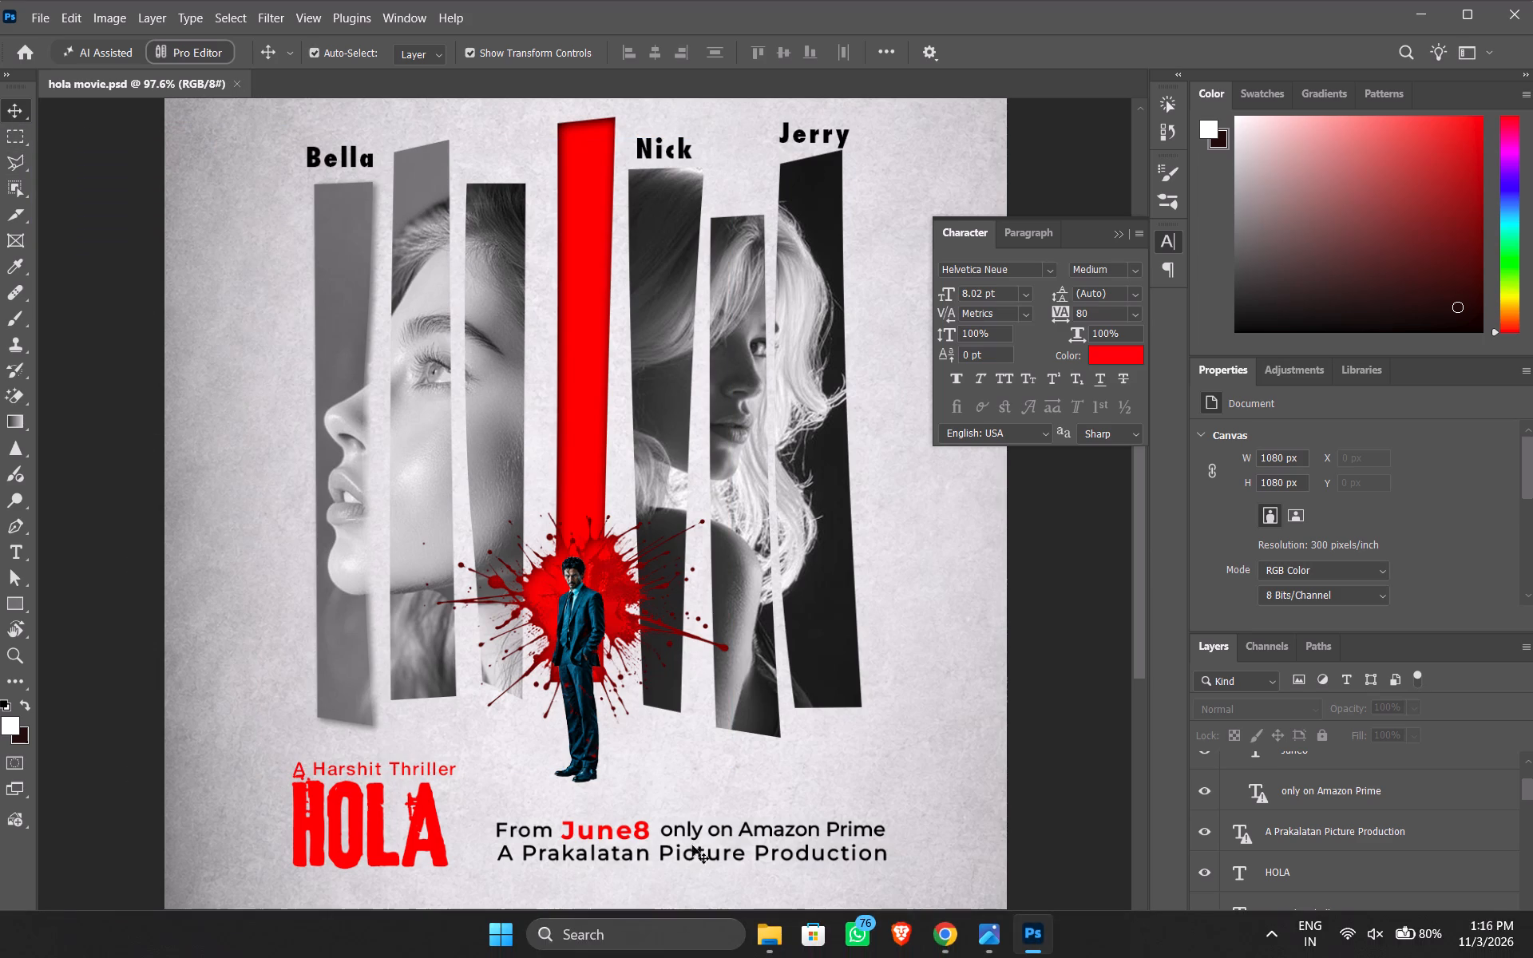
Show the hidden system tray icons on the Windows taskbar.
{"action": "left_click", "coordinate": [1280, 939]}
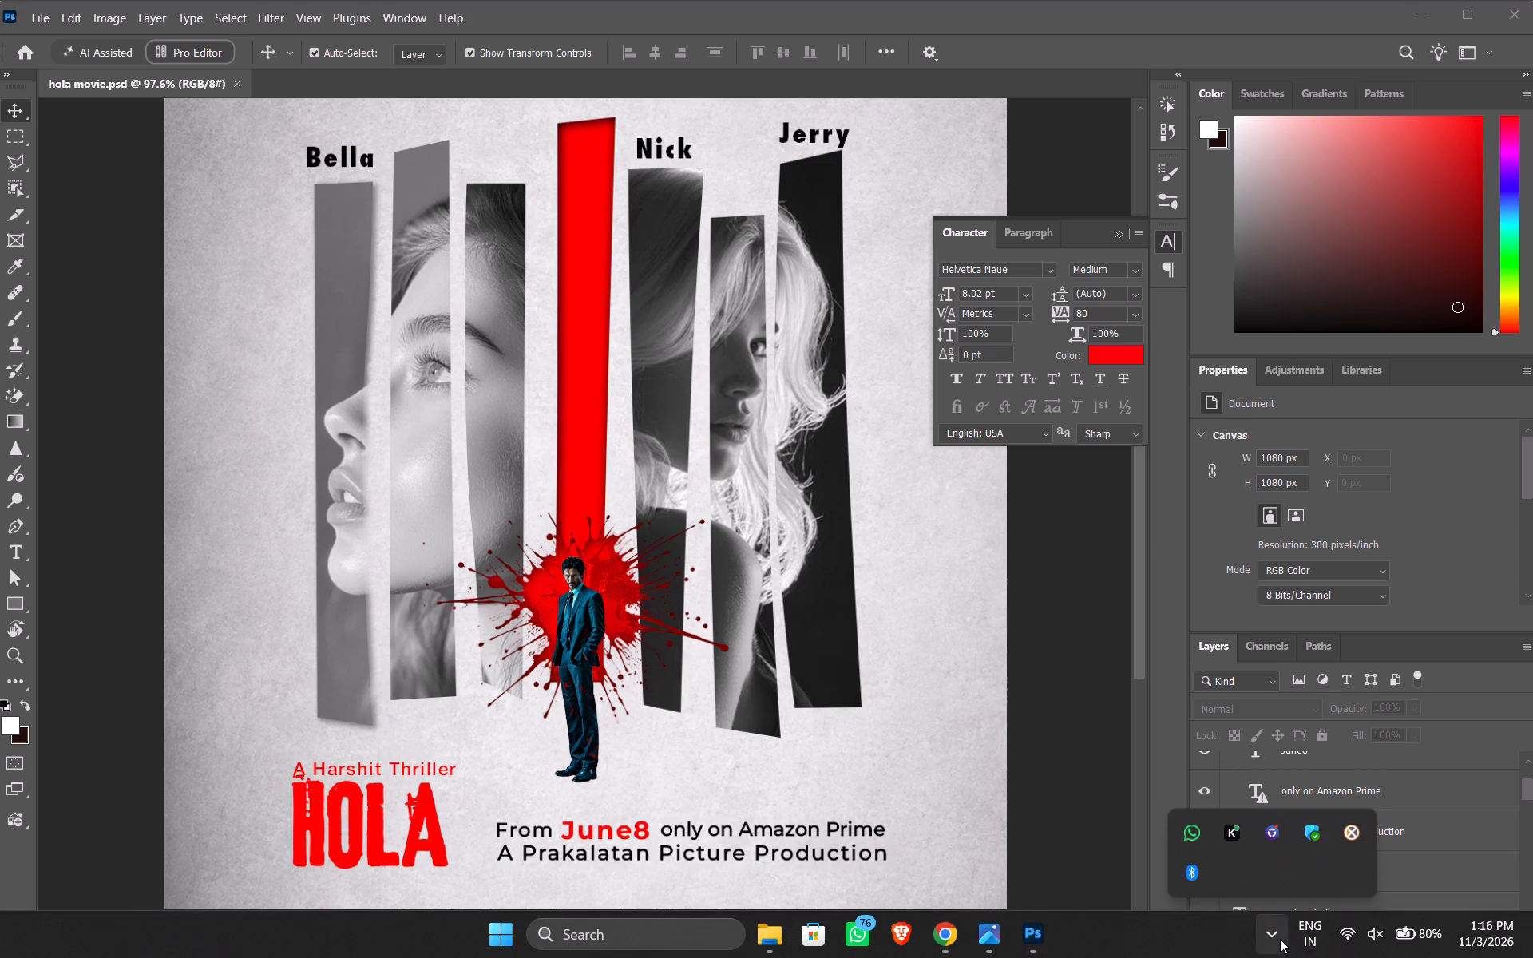